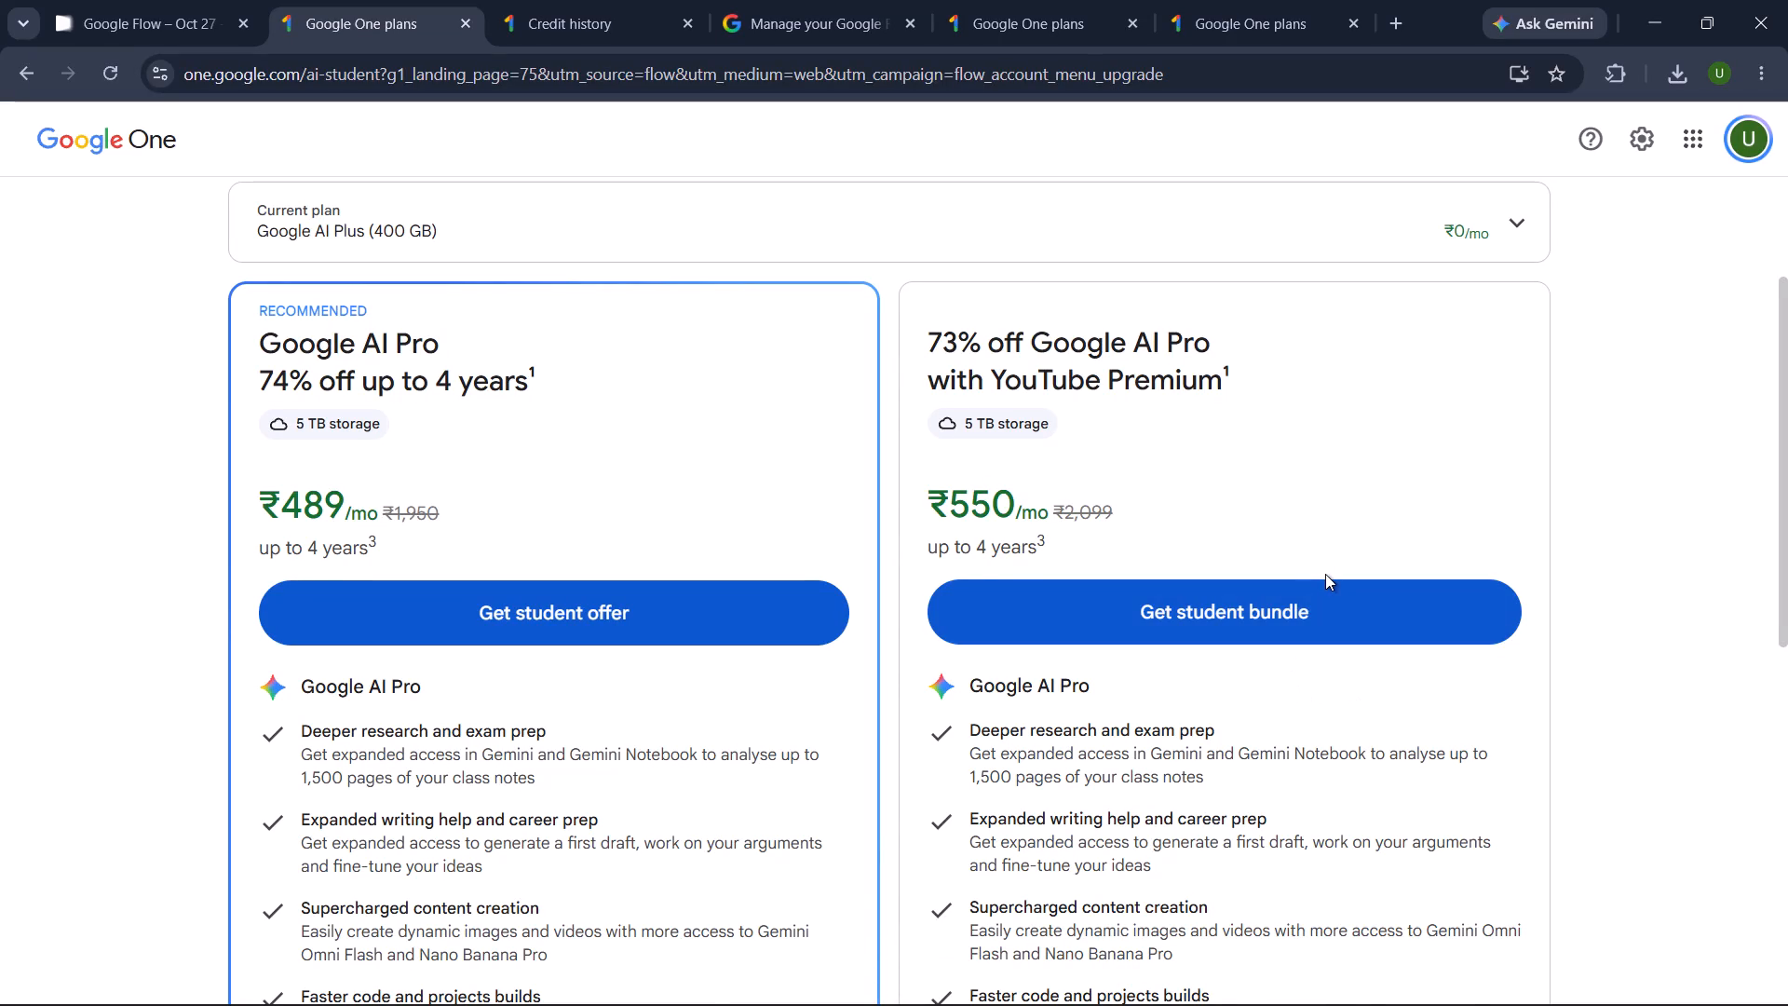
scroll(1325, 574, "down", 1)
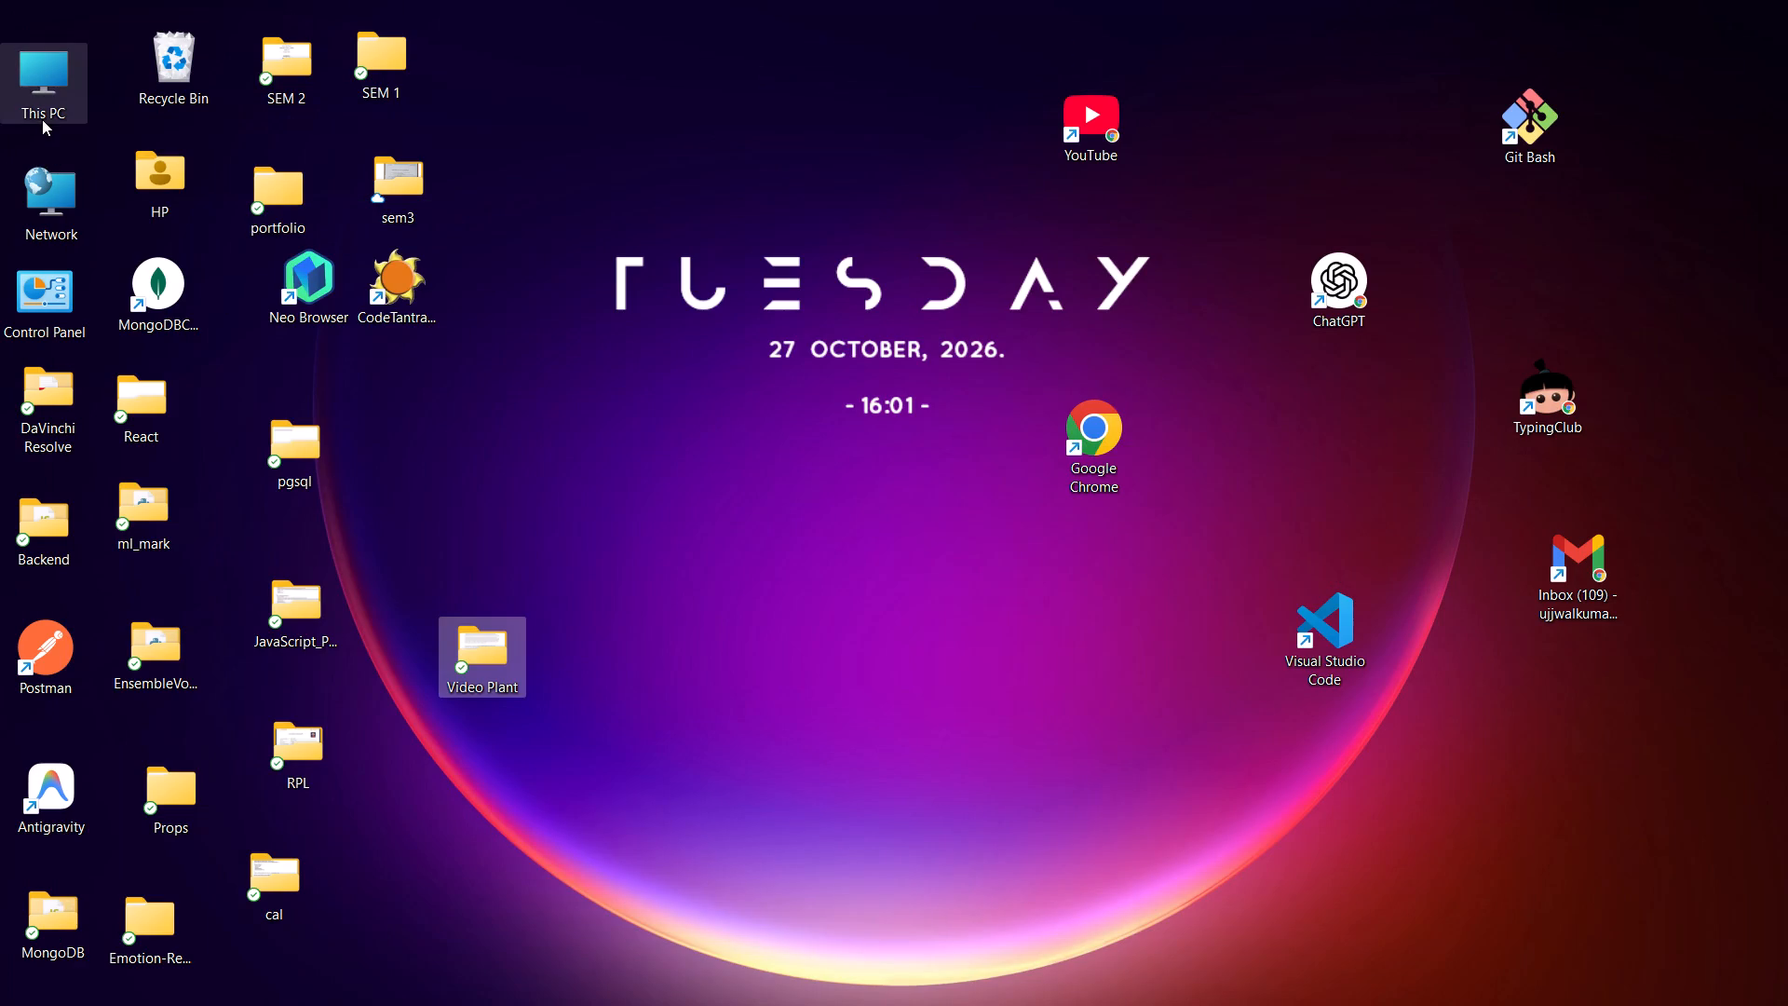
Preview the Villagers_move_through_heavy_rain video from the Downloads folder, pausing it partway and checking the player's volume.
double_click(42, 119)
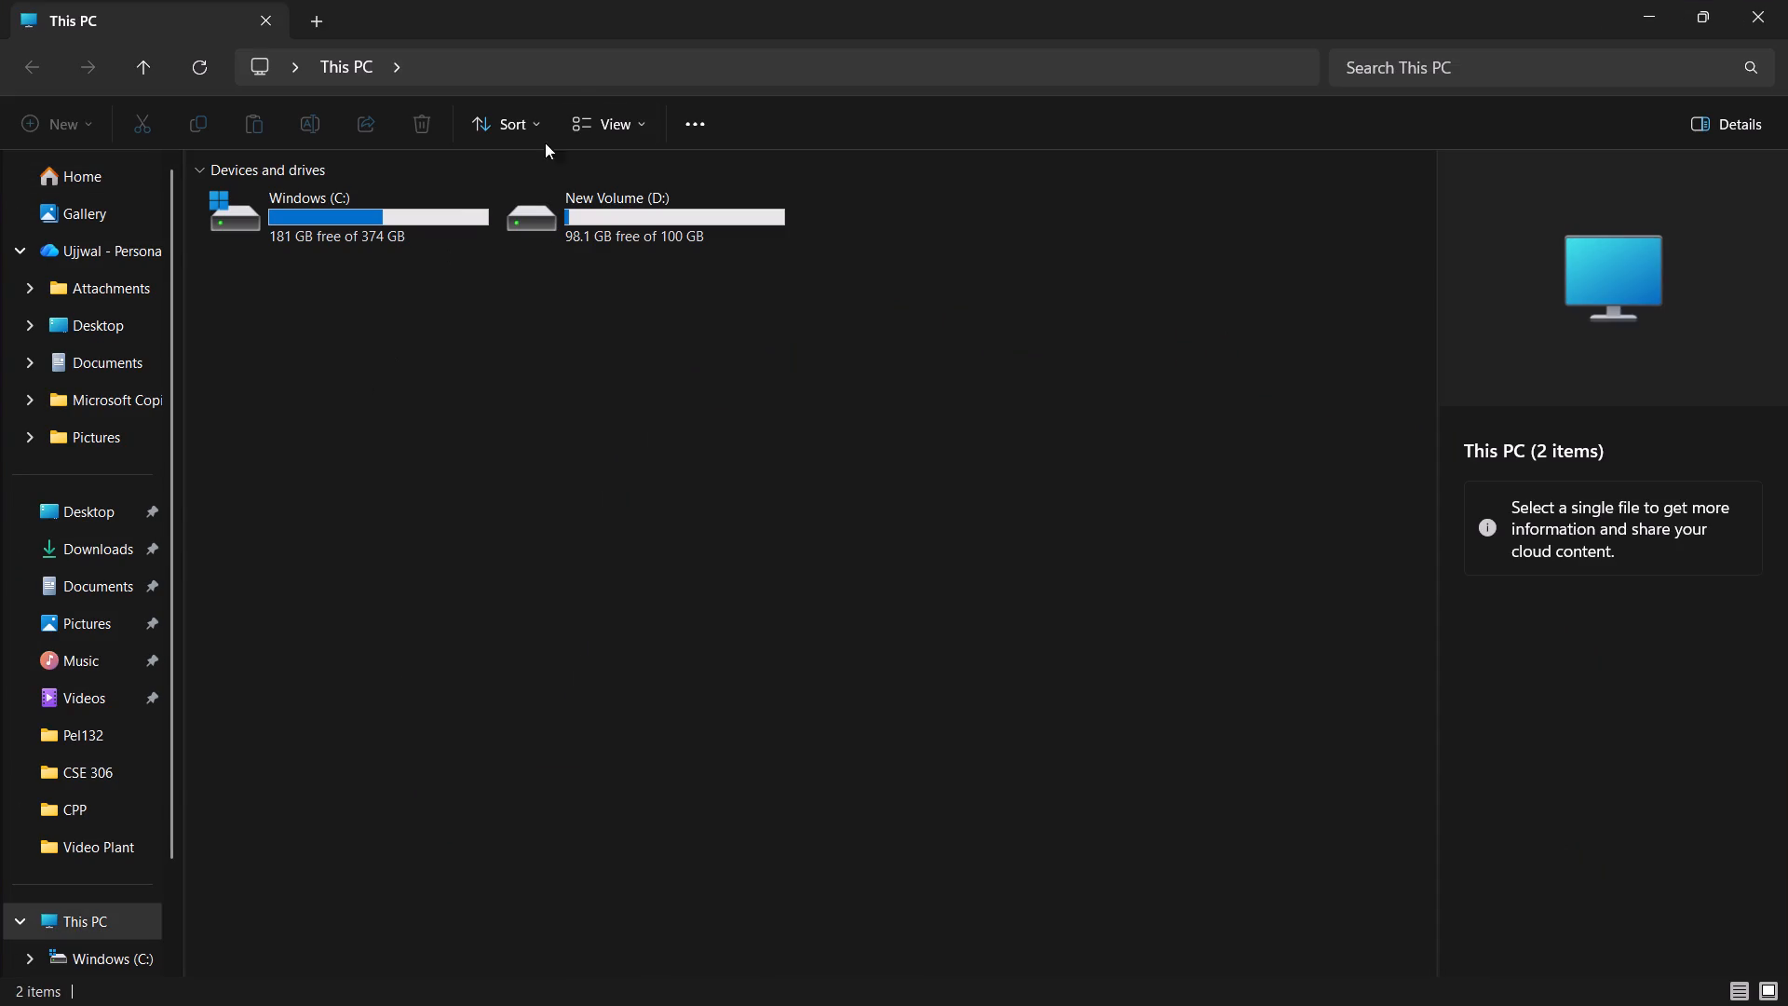
scroll(0, 771, "down", 2)
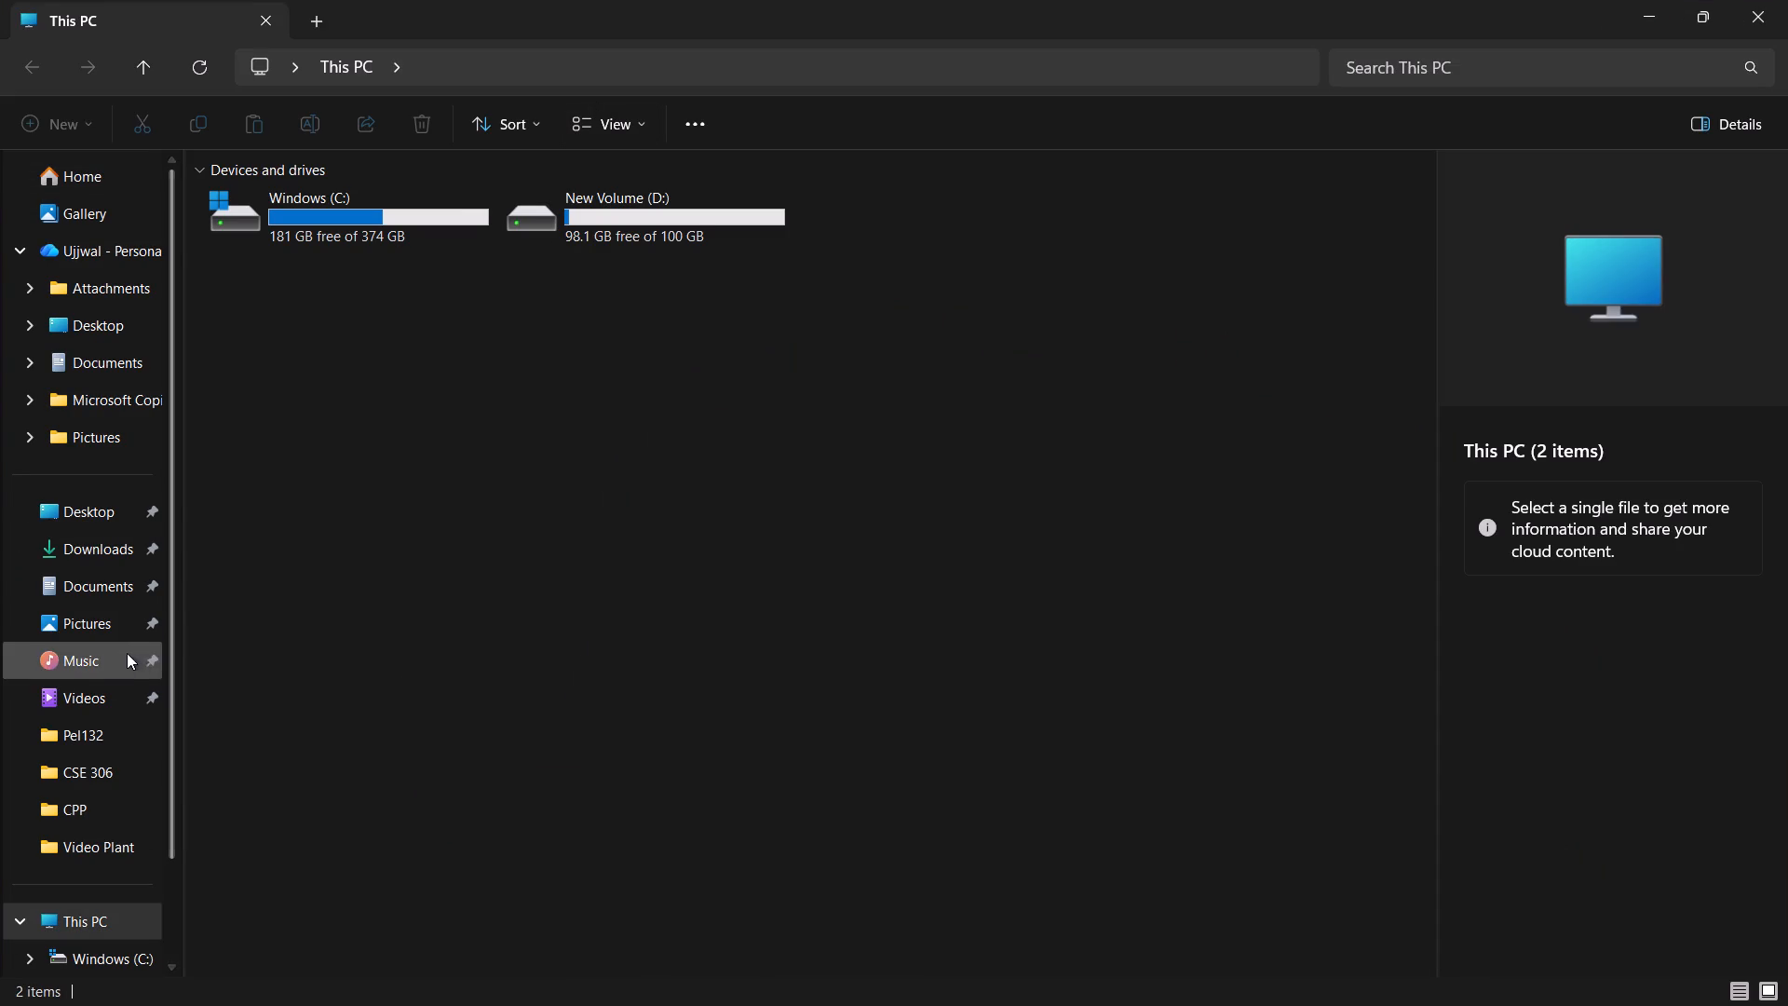
left_click(87, 550)
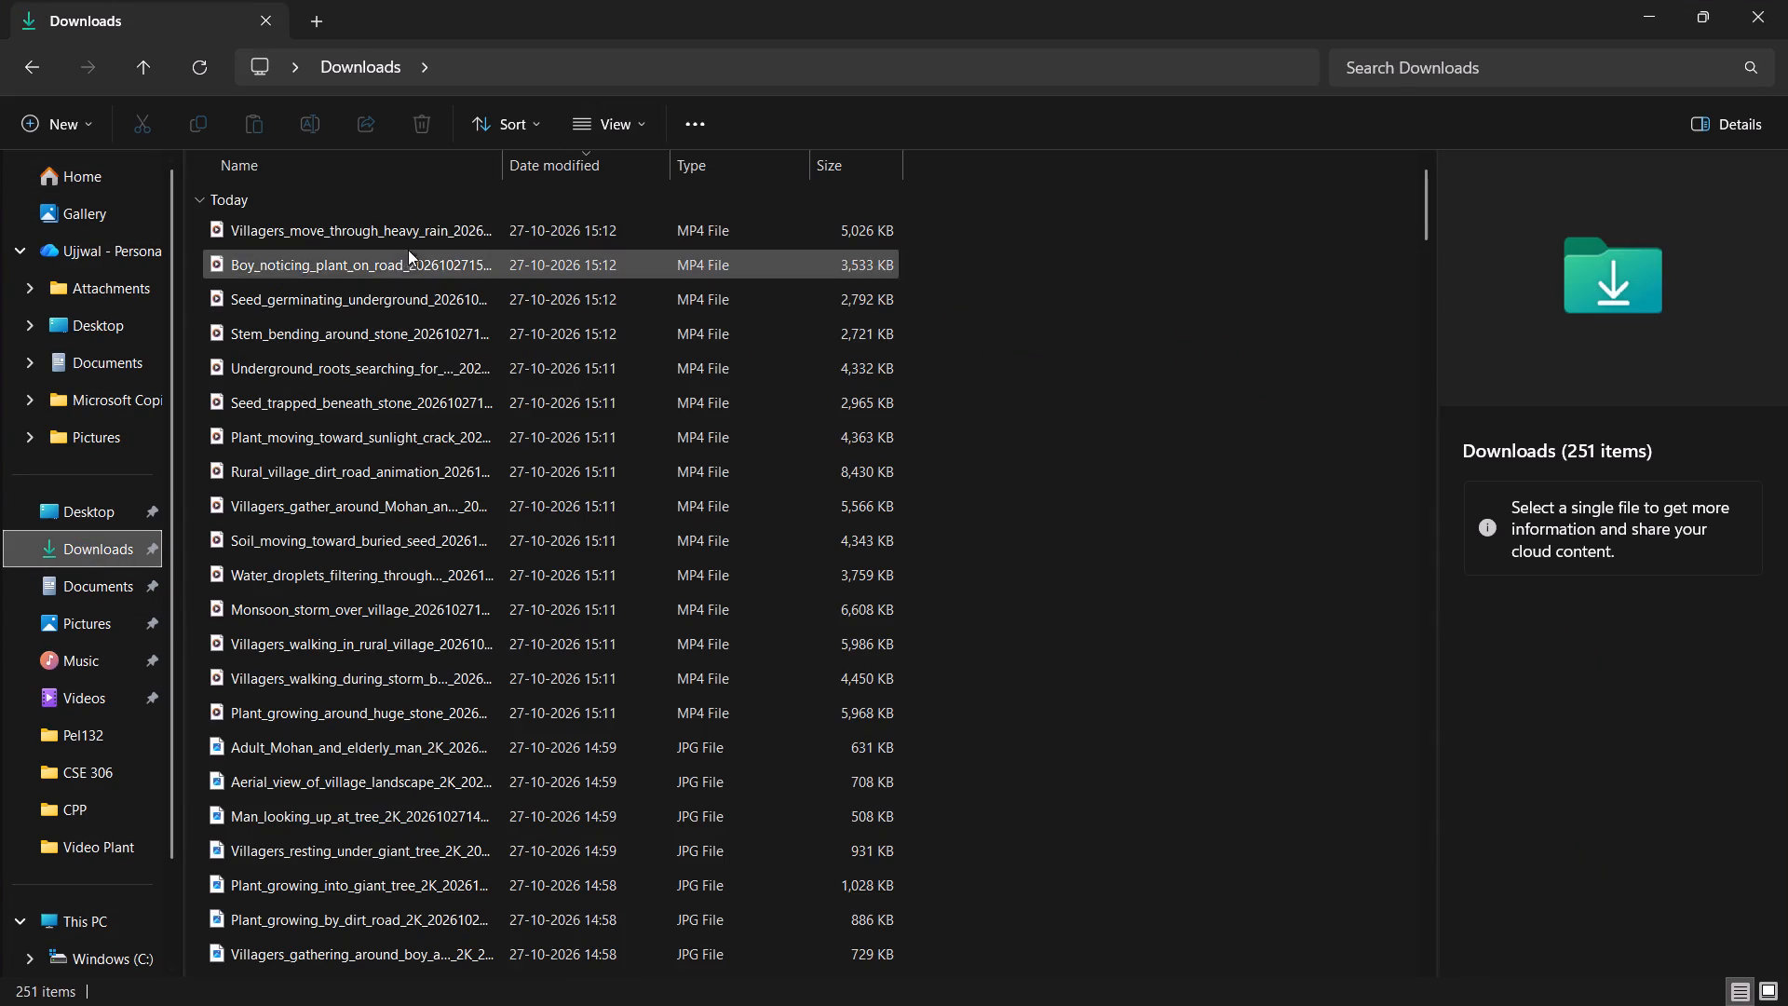
double_click(407, 241)
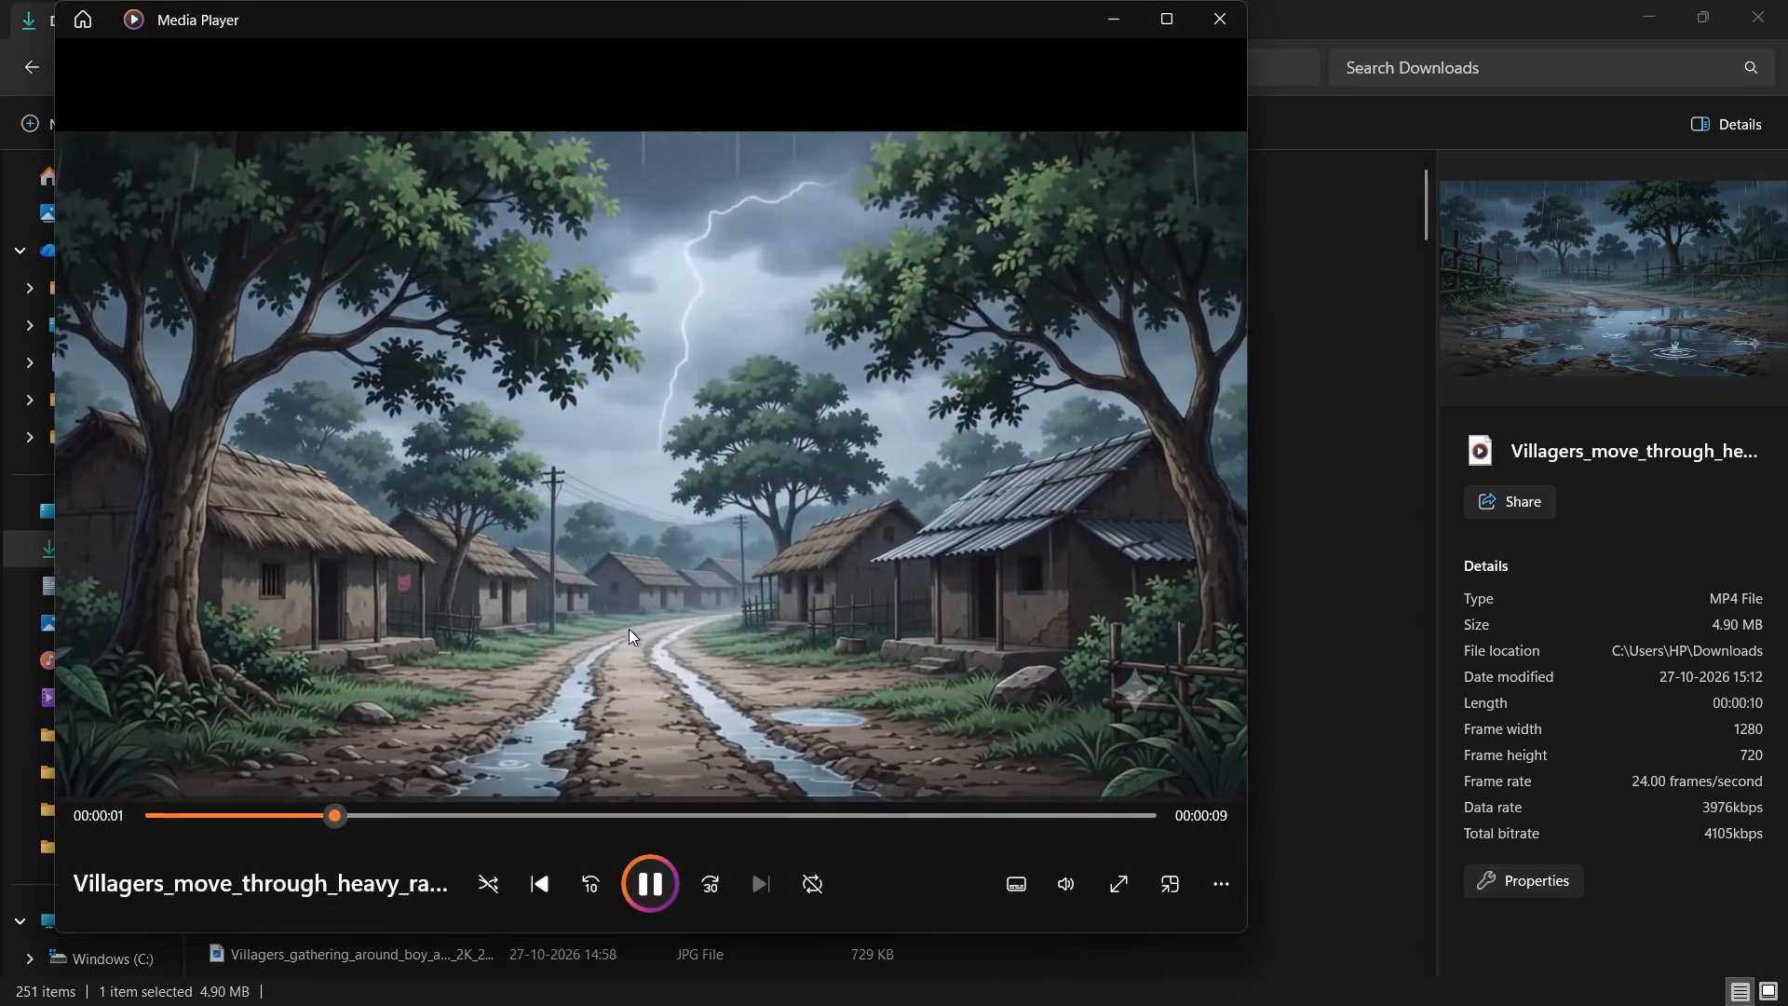
left_click(655, 882)
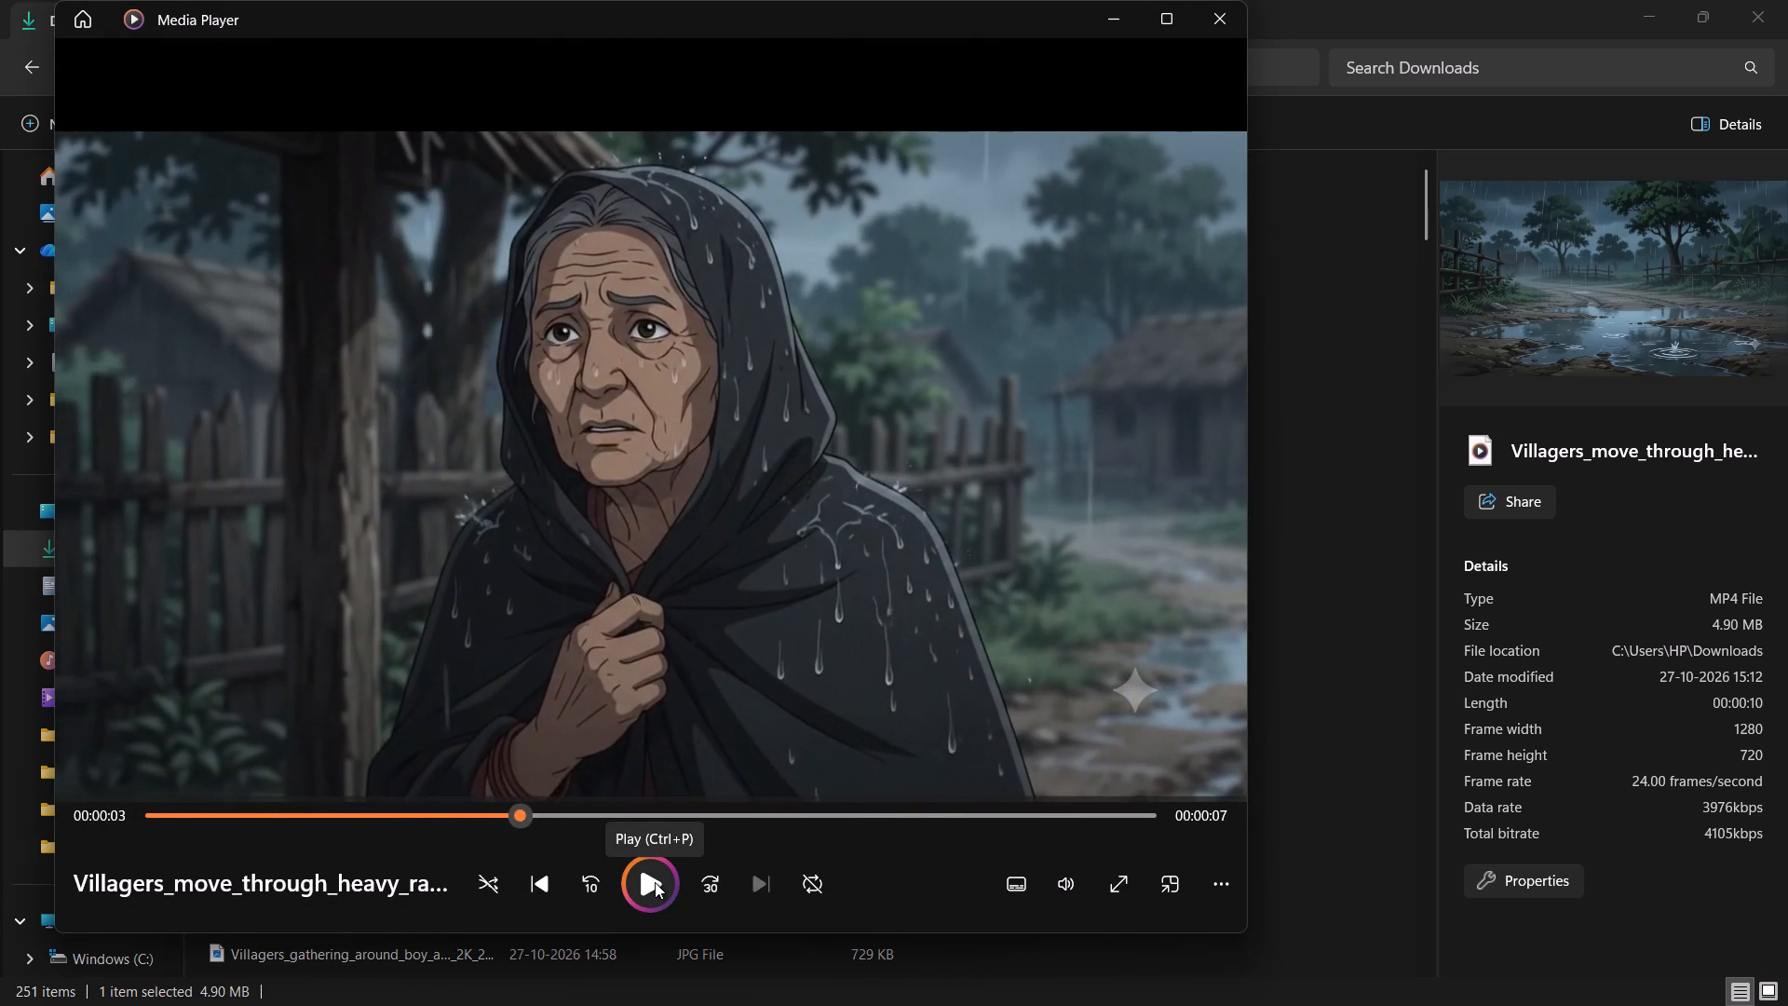
left_click(1050, 881)
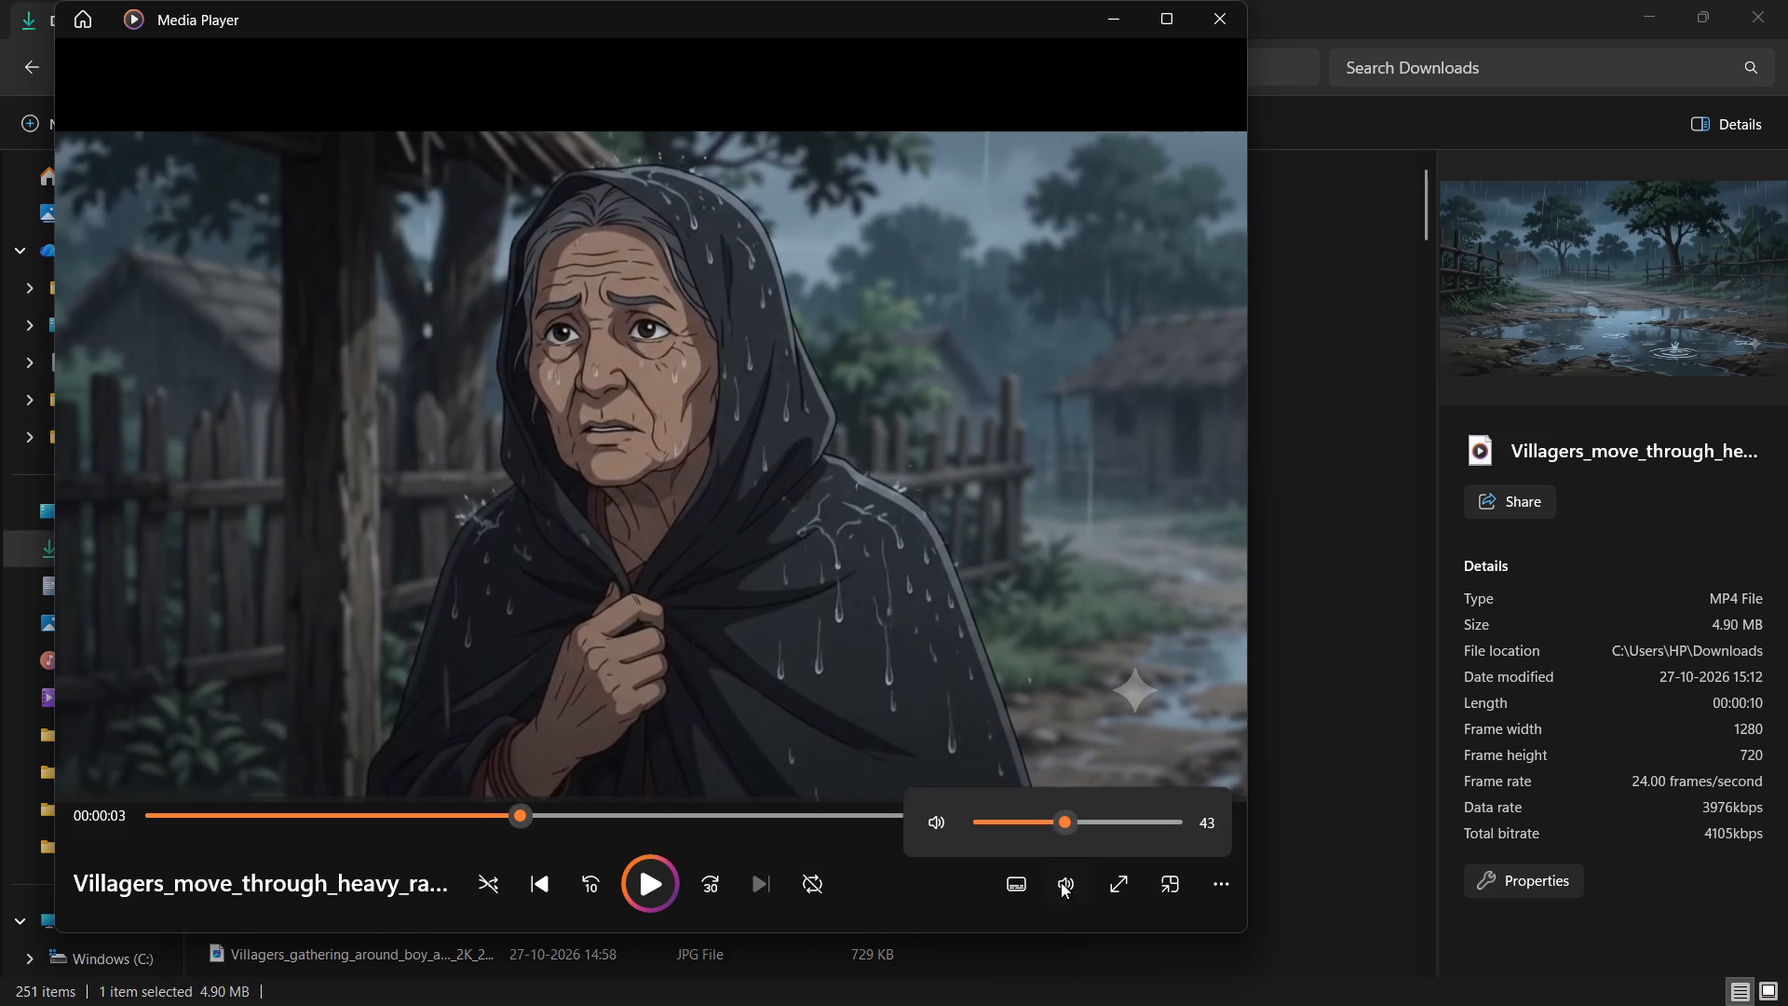
left_click(1061, 882)
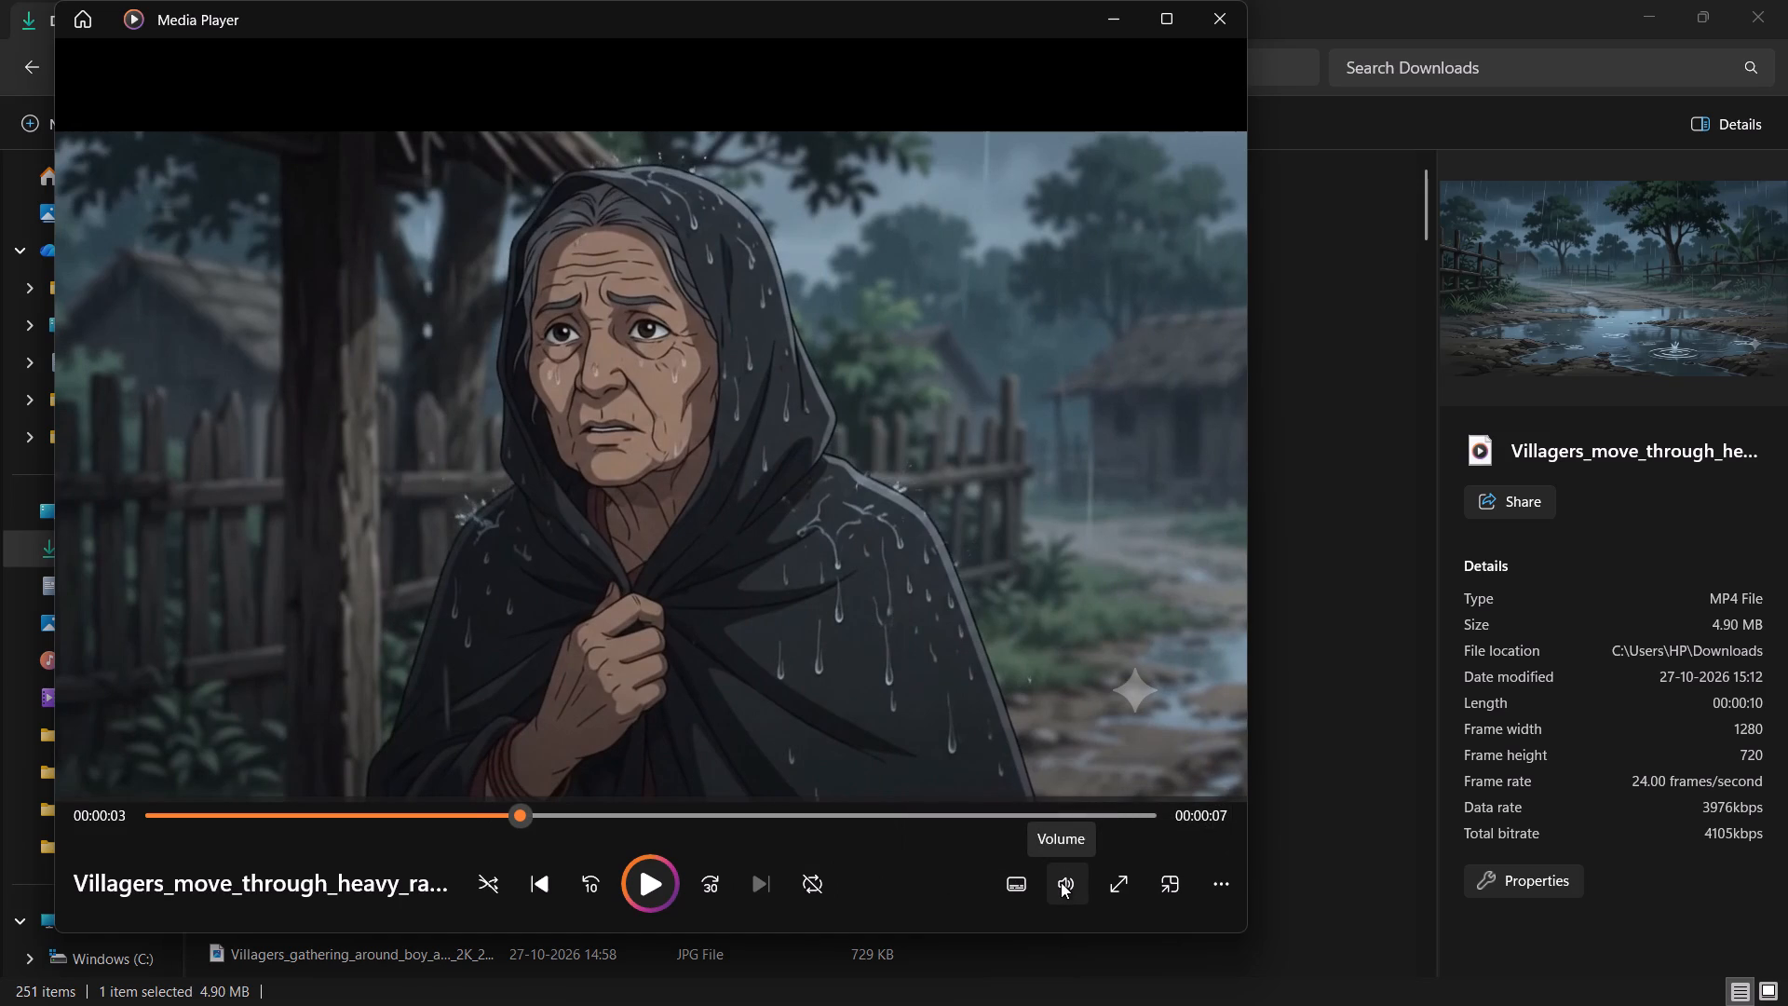
left_click(1201, 18)
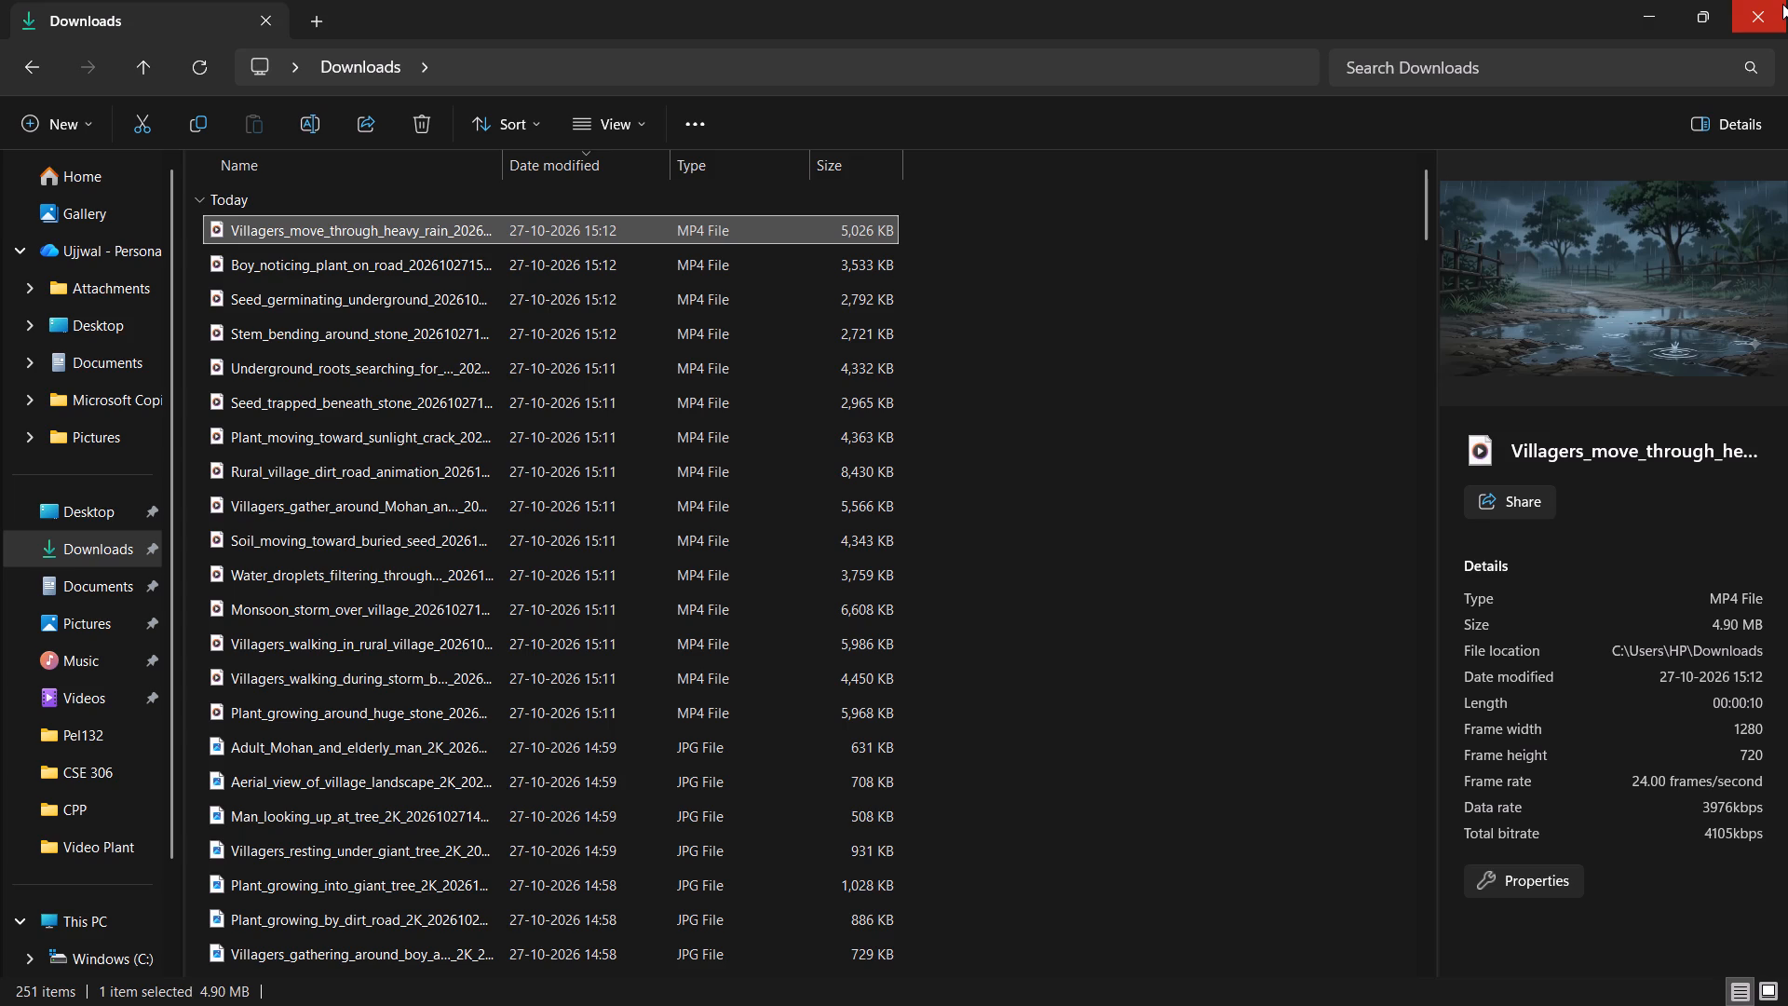
left_click(1782, 4)
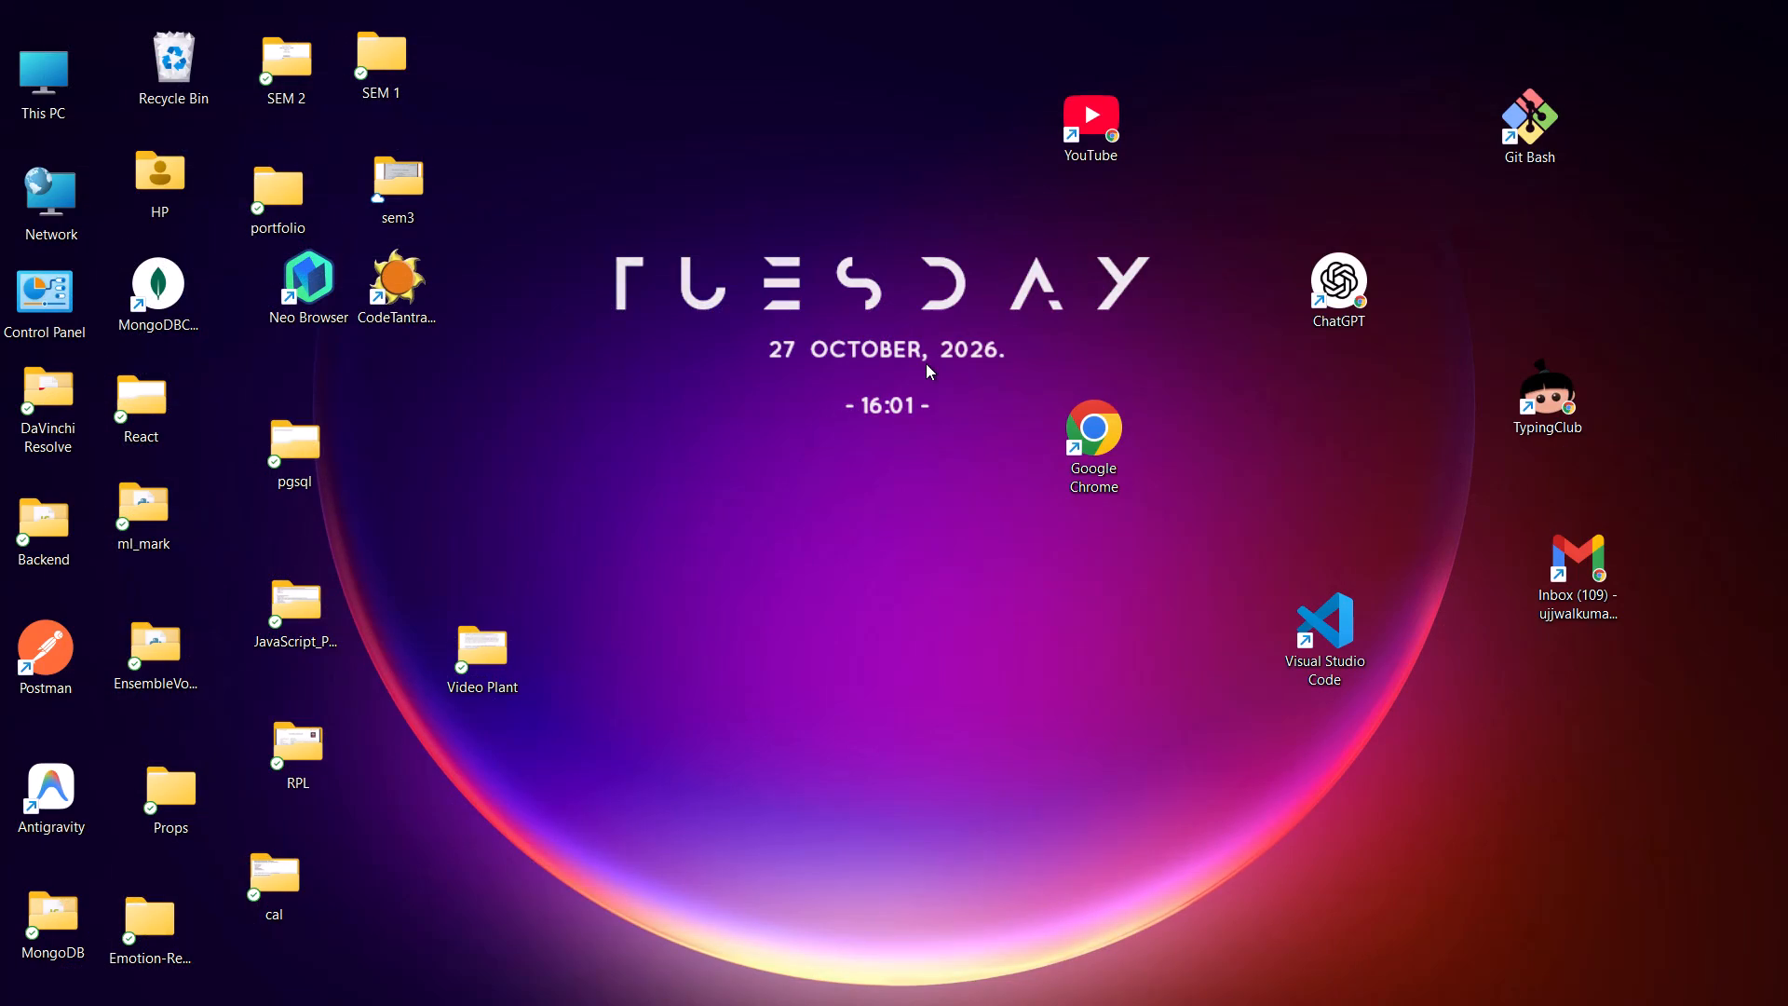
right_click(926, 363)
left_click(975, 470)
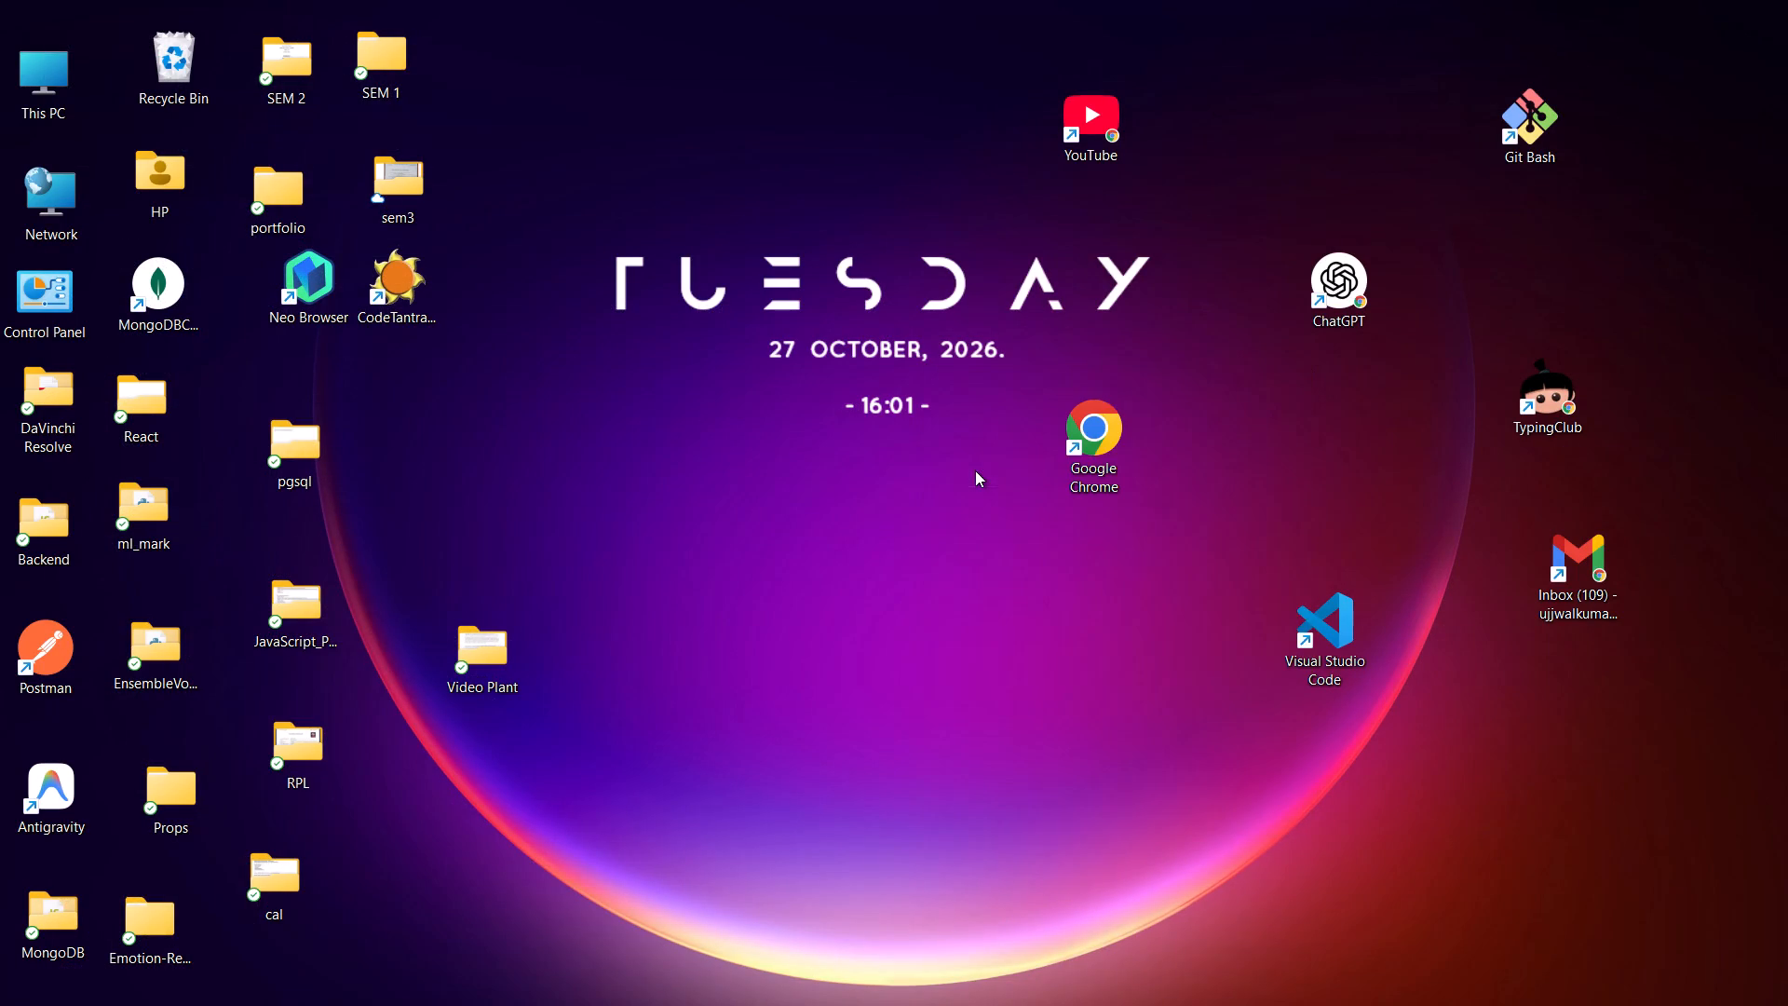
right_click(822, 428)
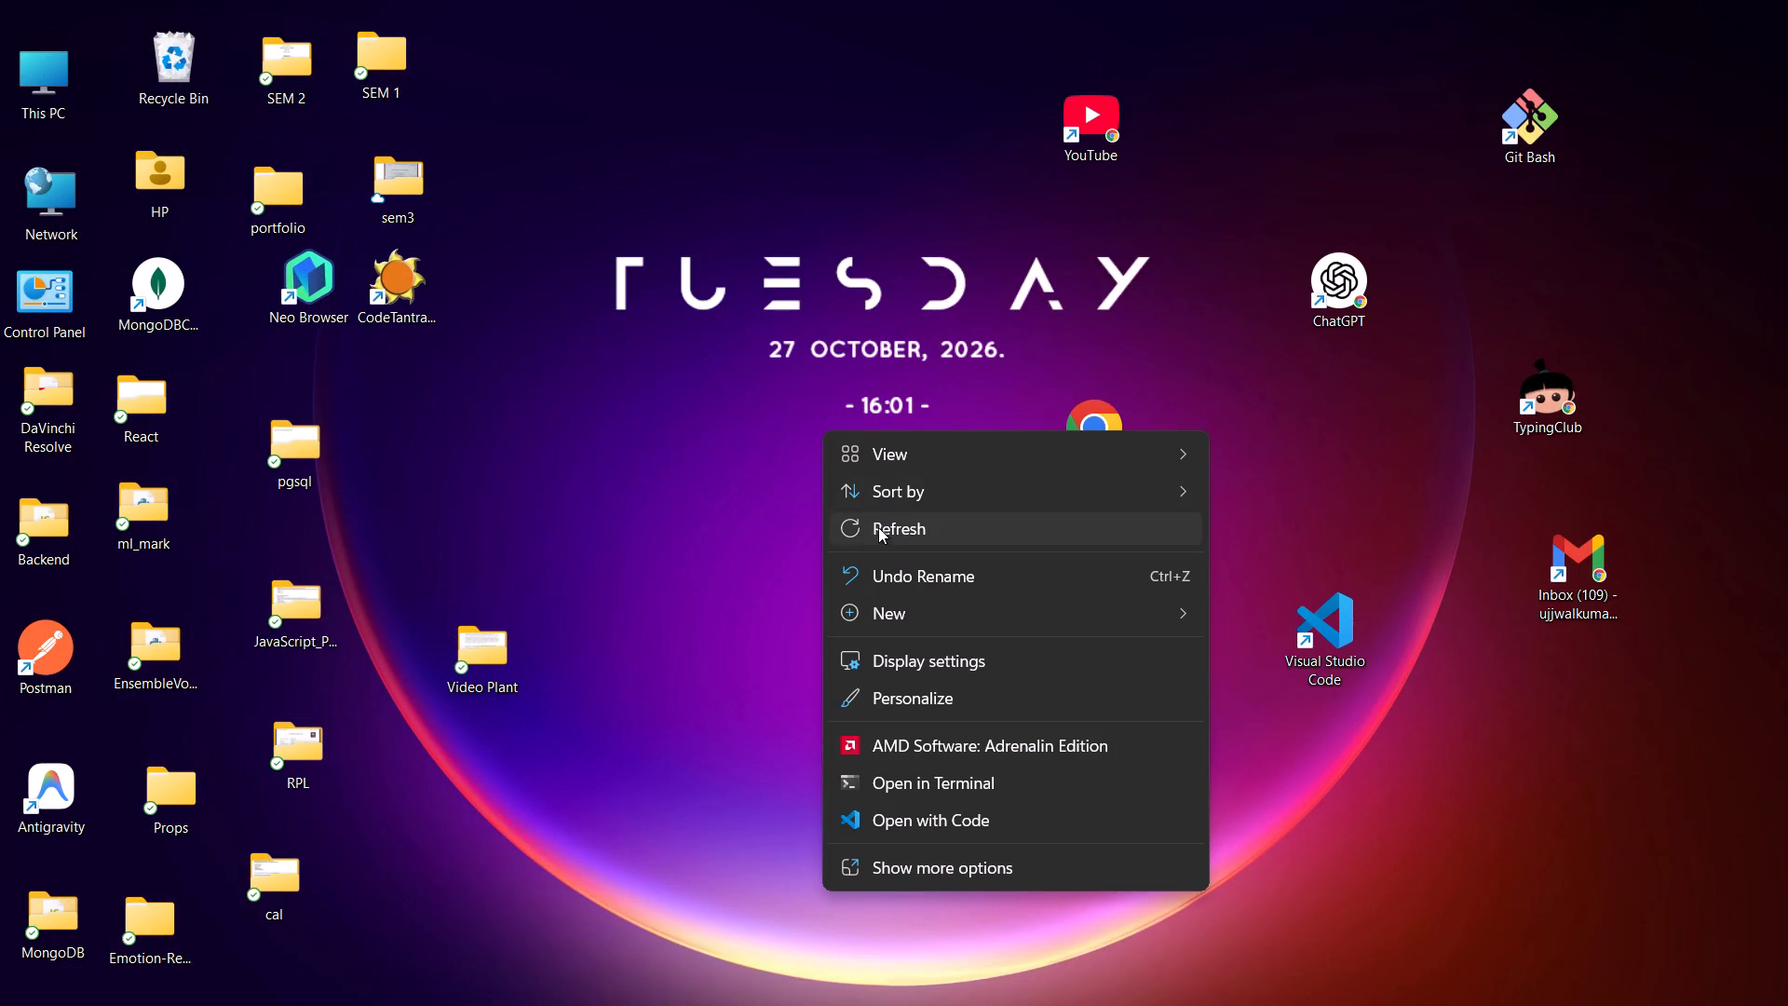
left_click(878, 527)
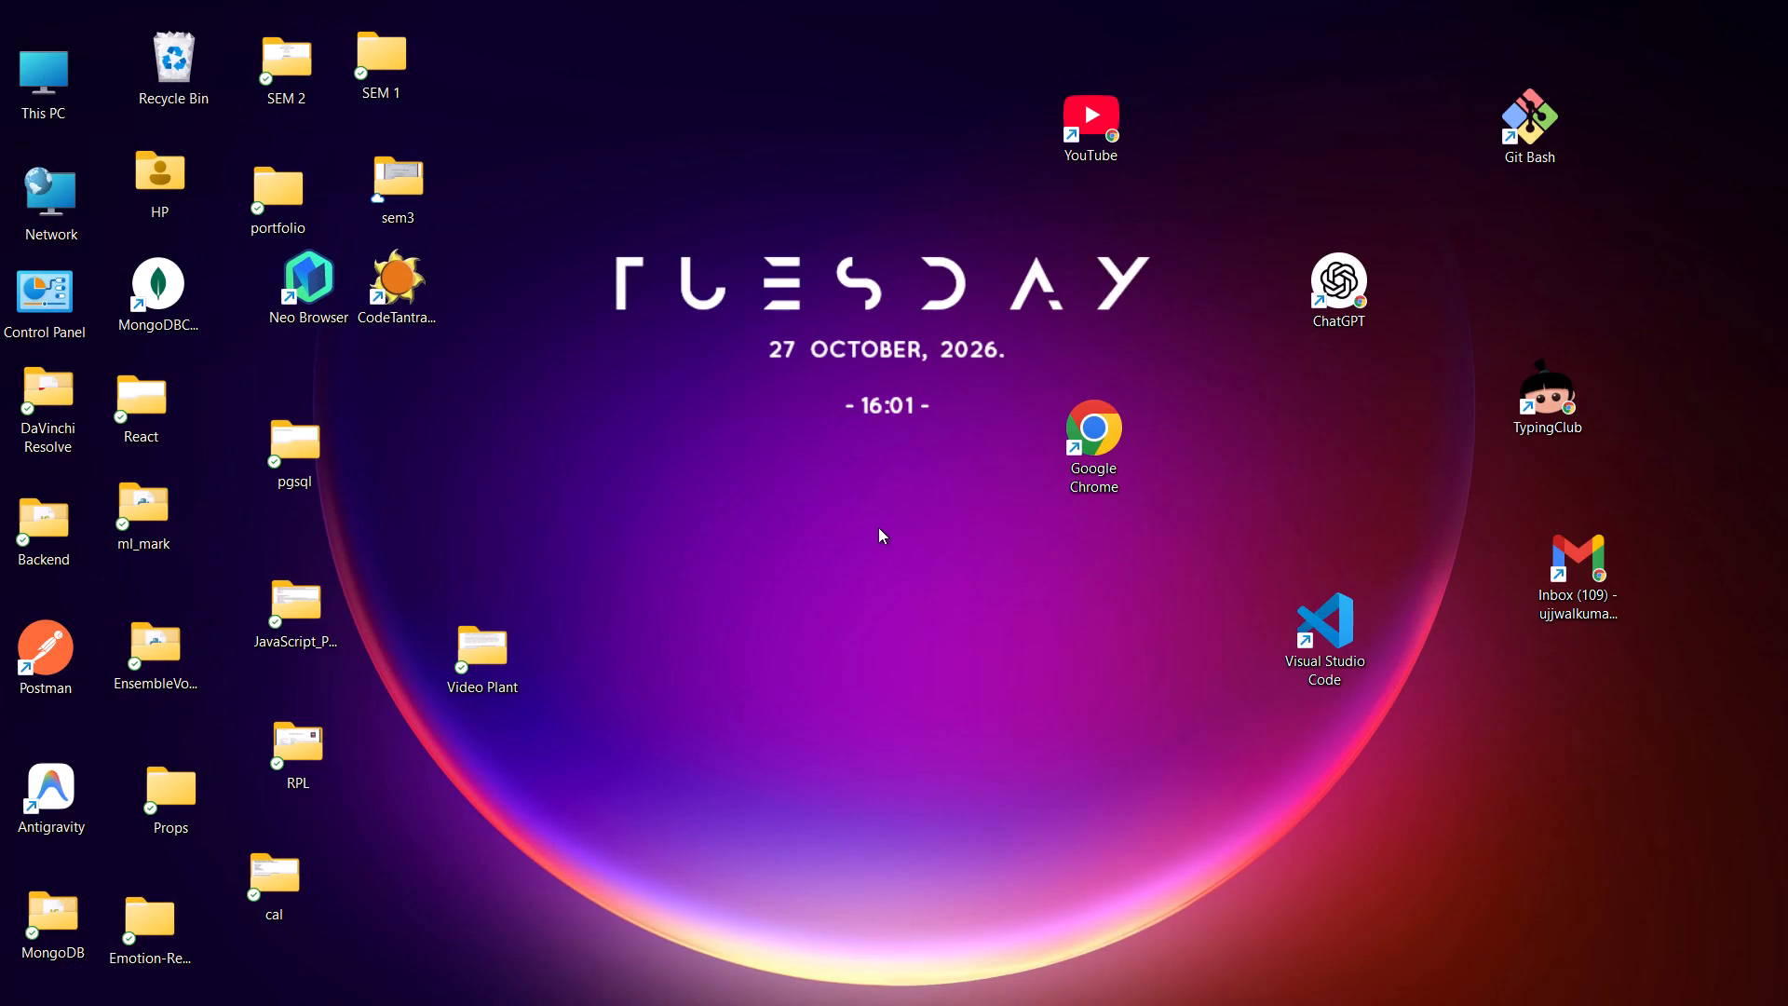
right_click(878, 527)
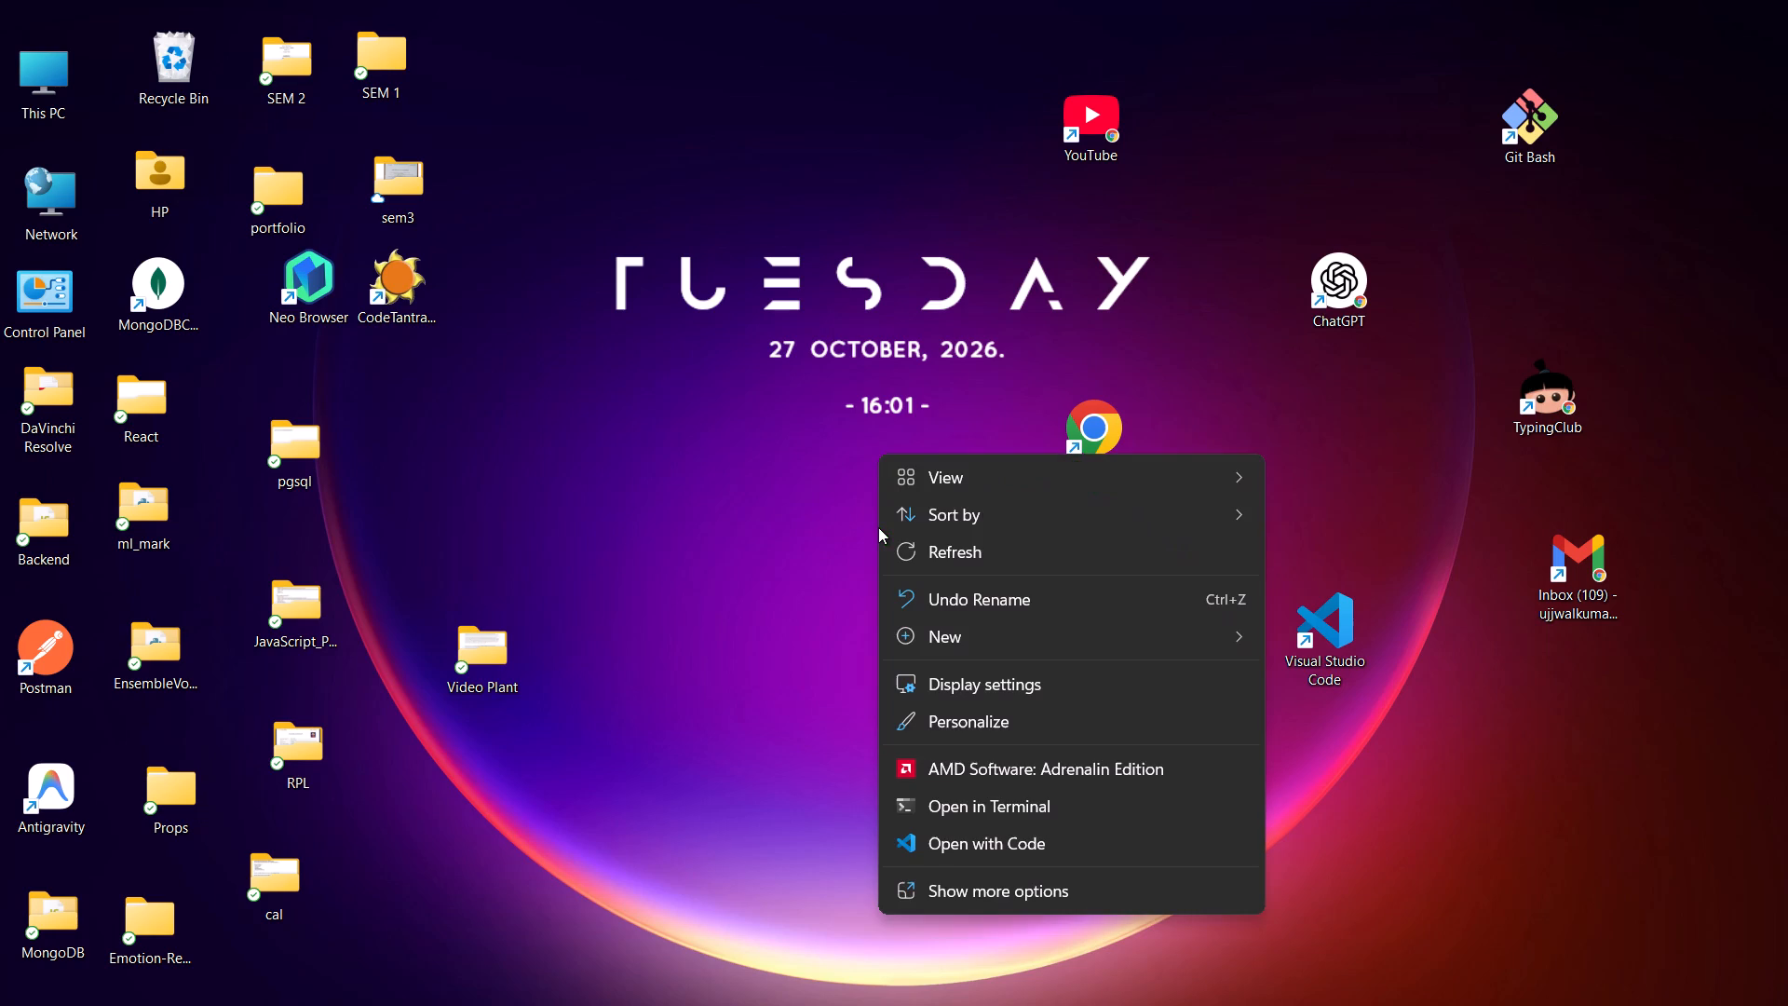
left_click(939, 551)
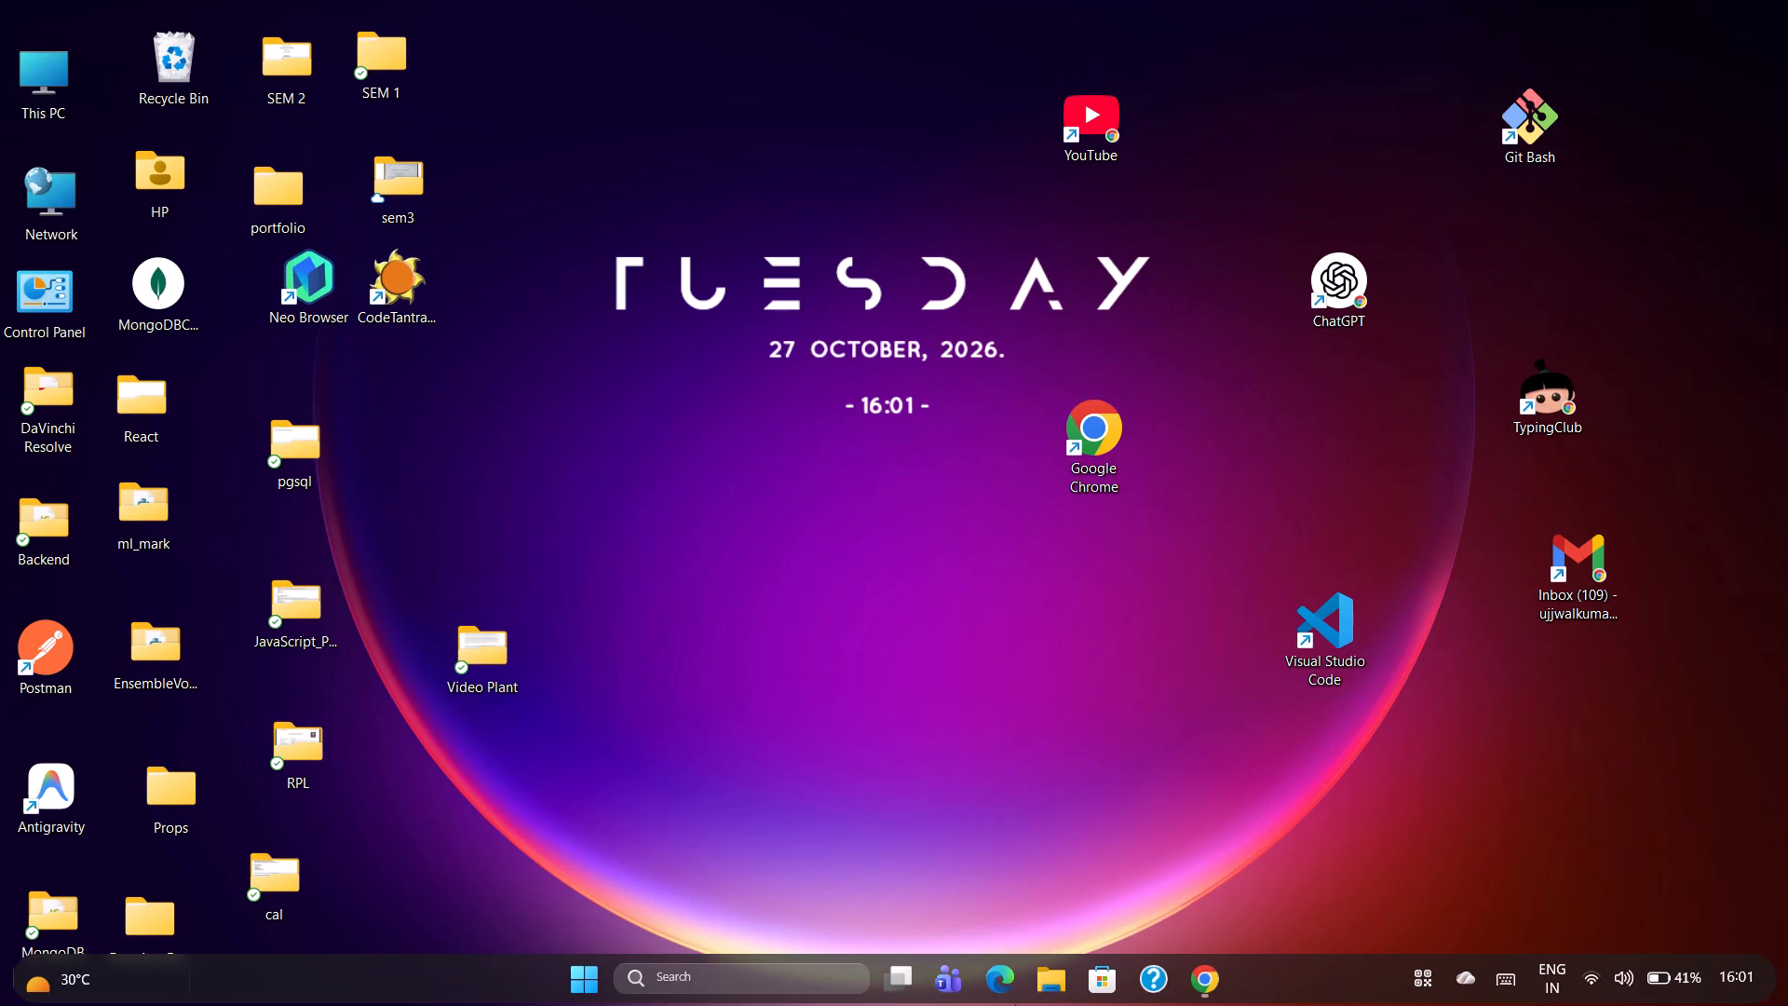
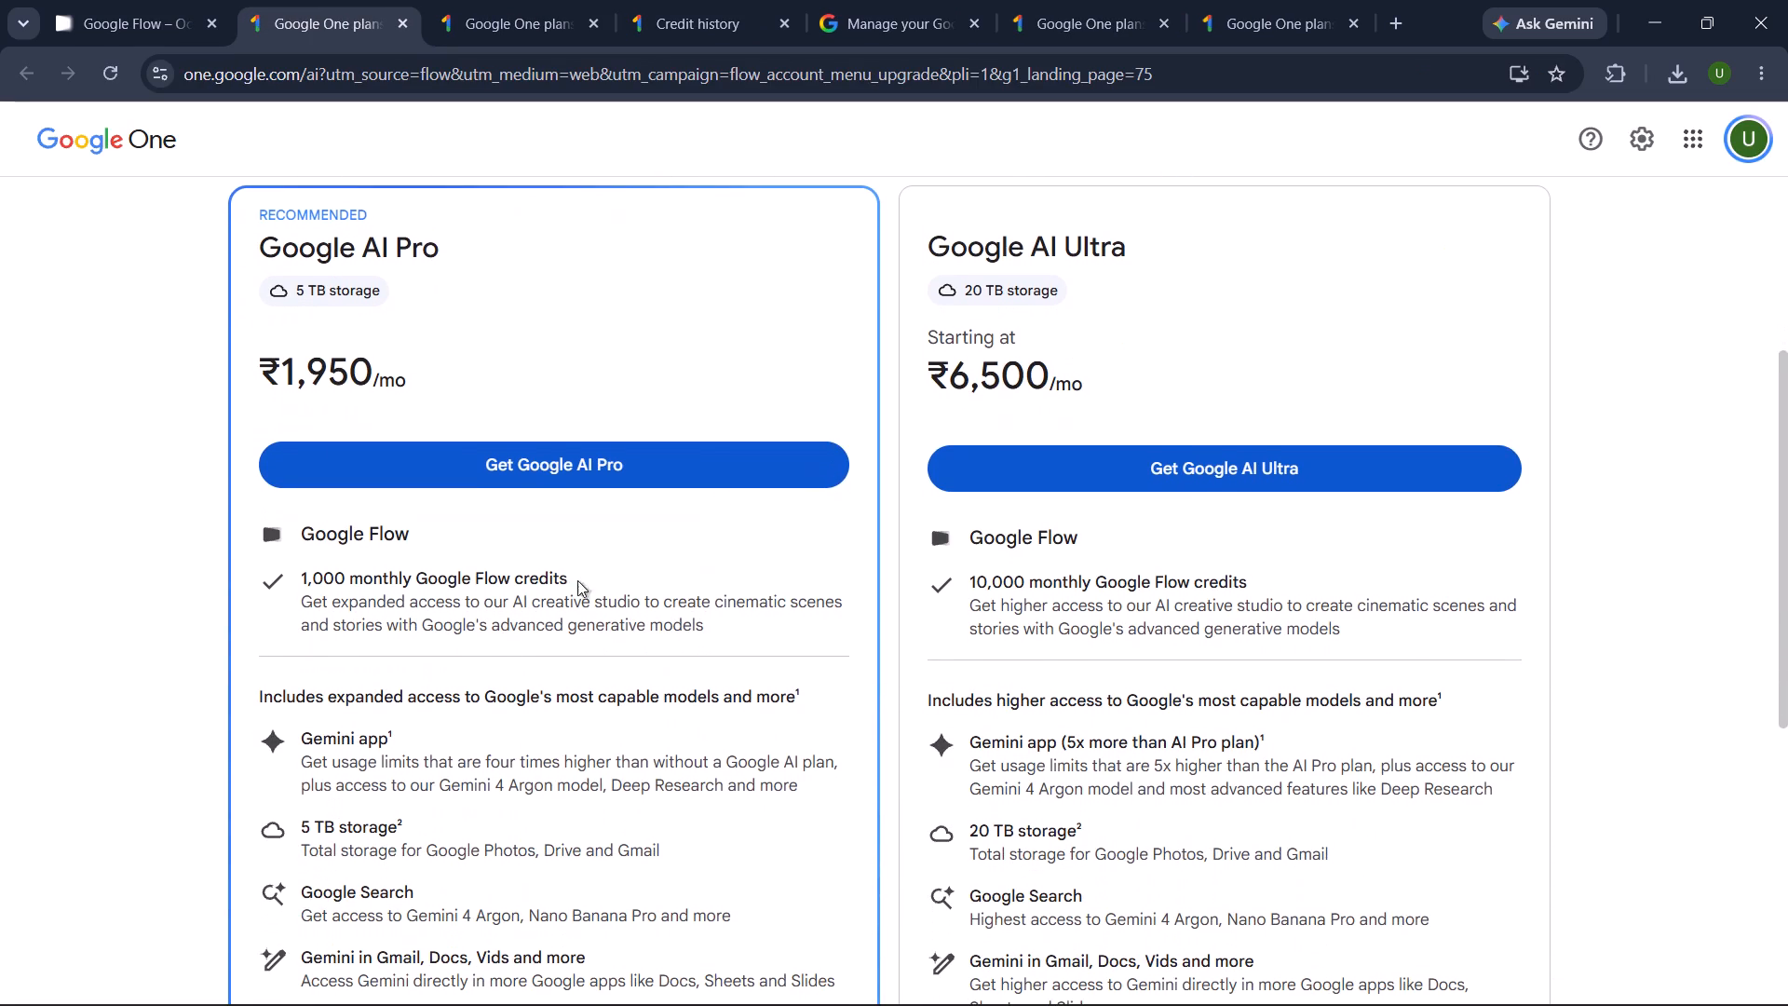
scroll(438, 553, "down", 1)
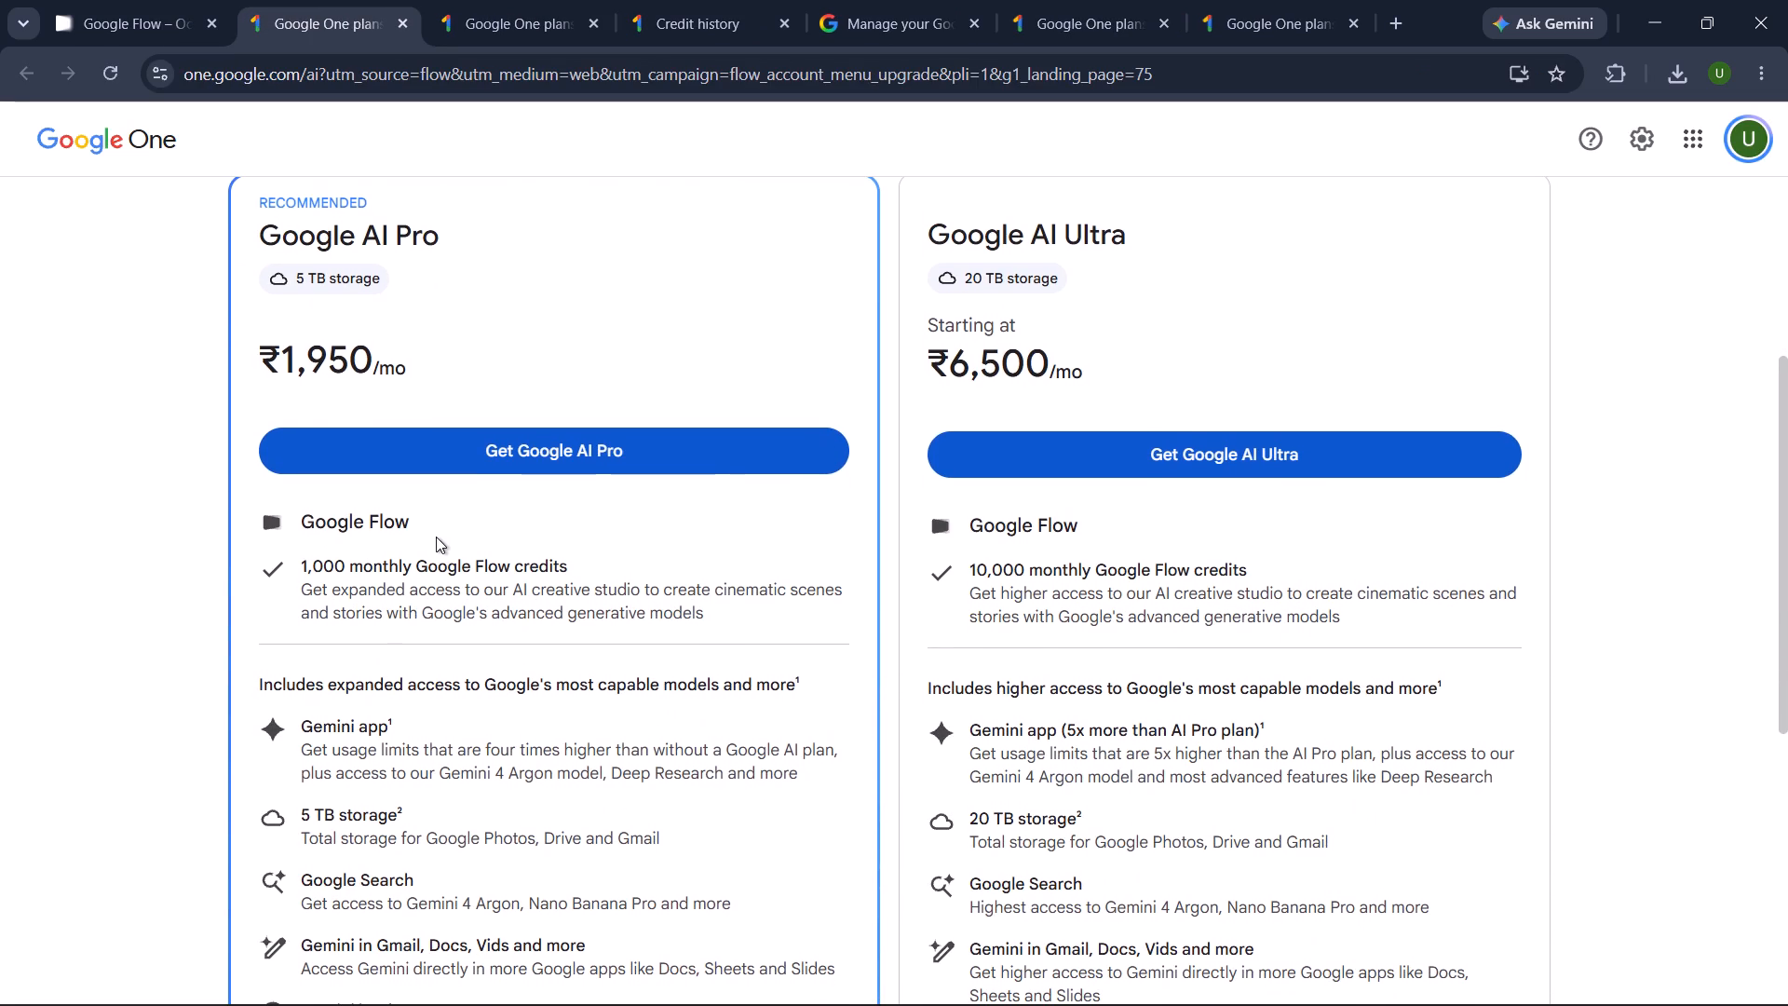
scroll(361, 578, "down", 2)
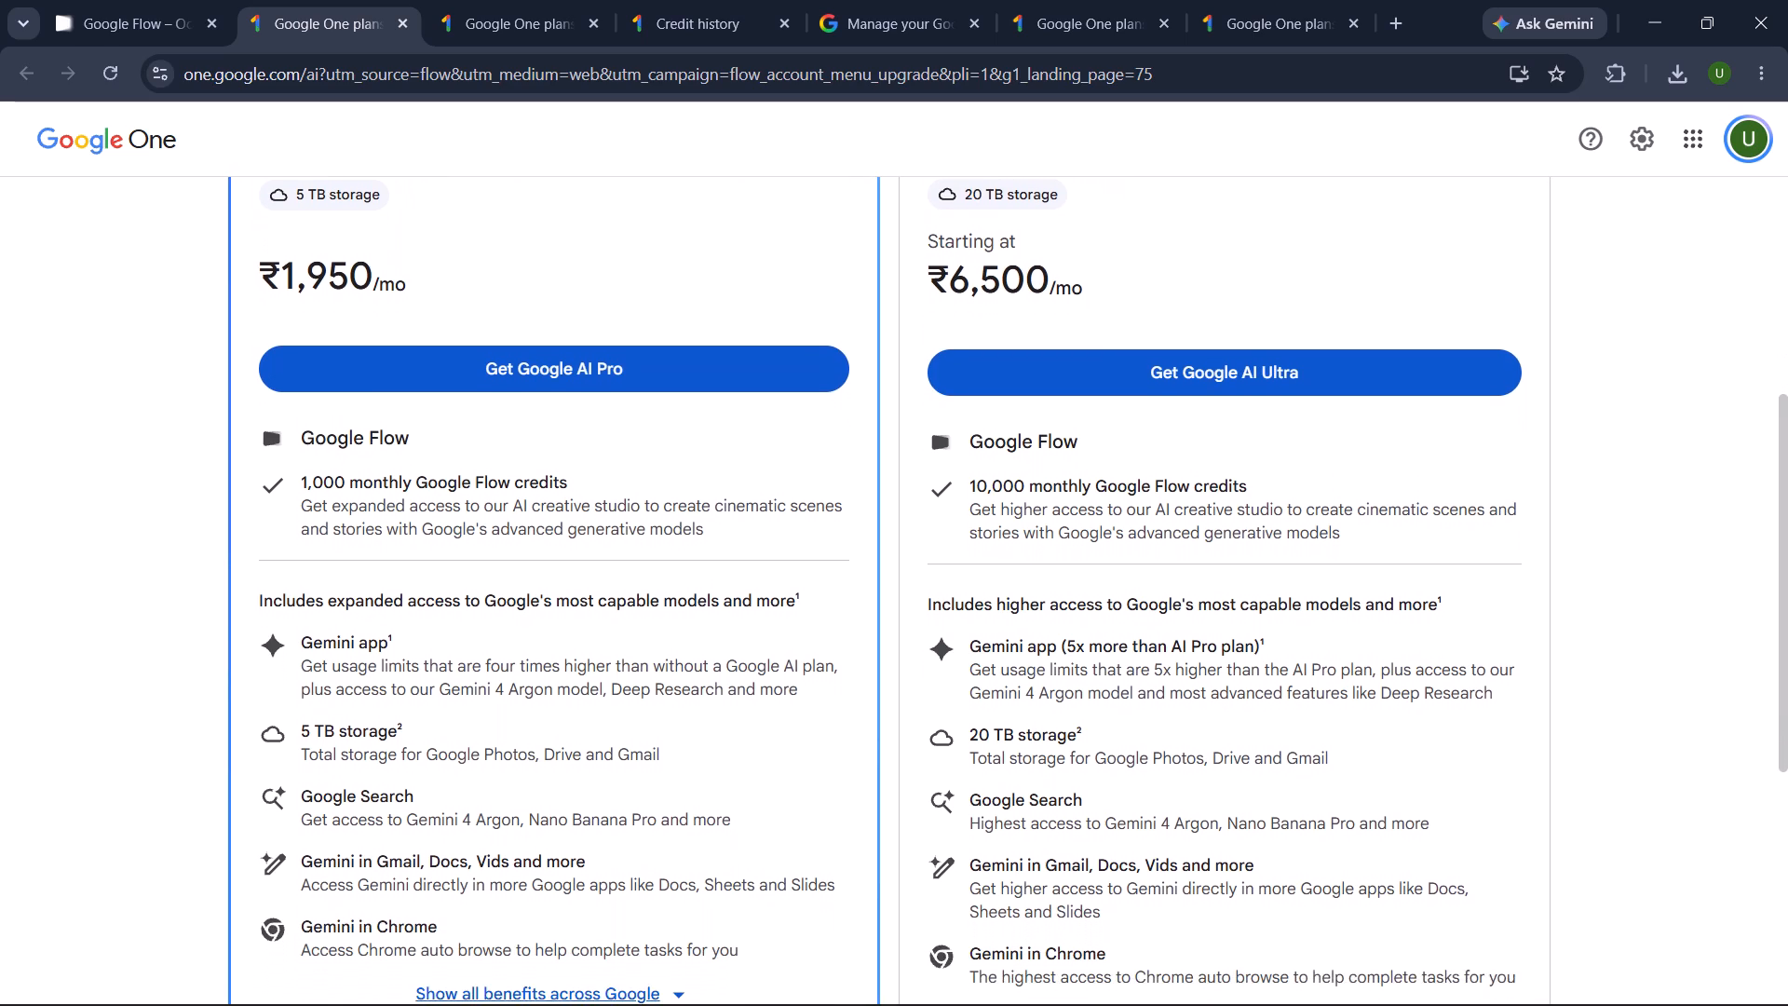
scroll(361, 578, "down", 2)
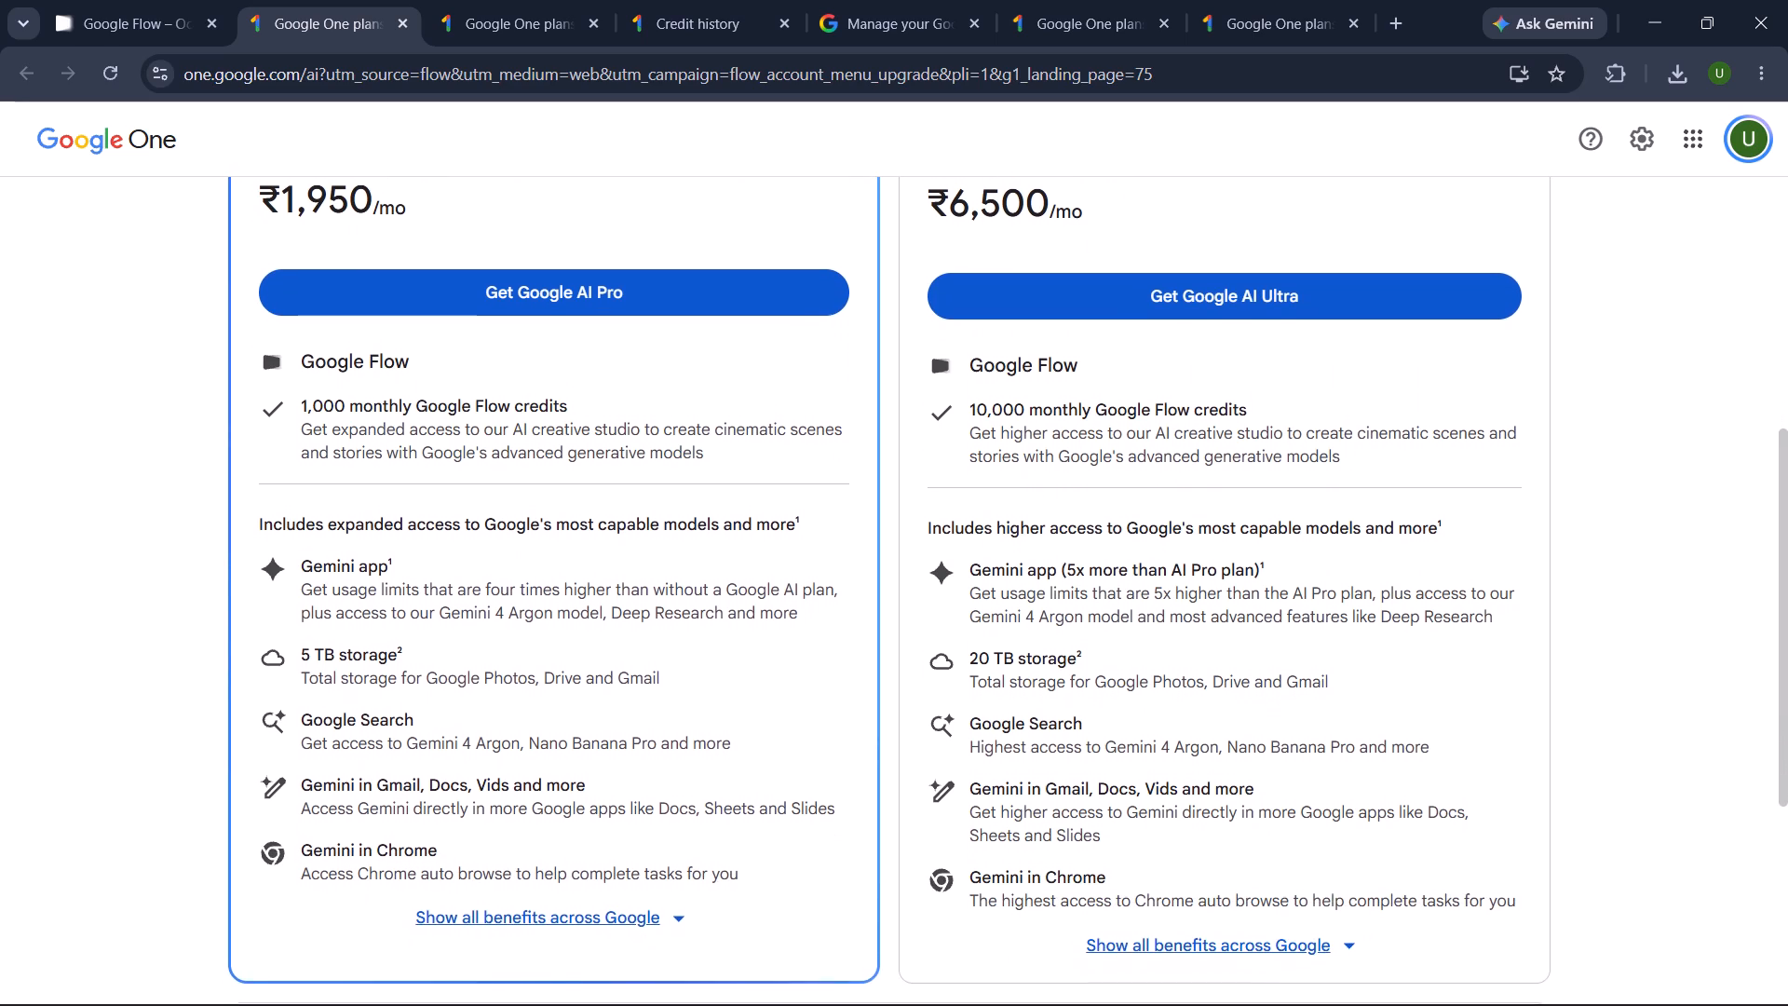
scroll(361, 578, "down", 1)
scroll(709, 741, "down", 3)
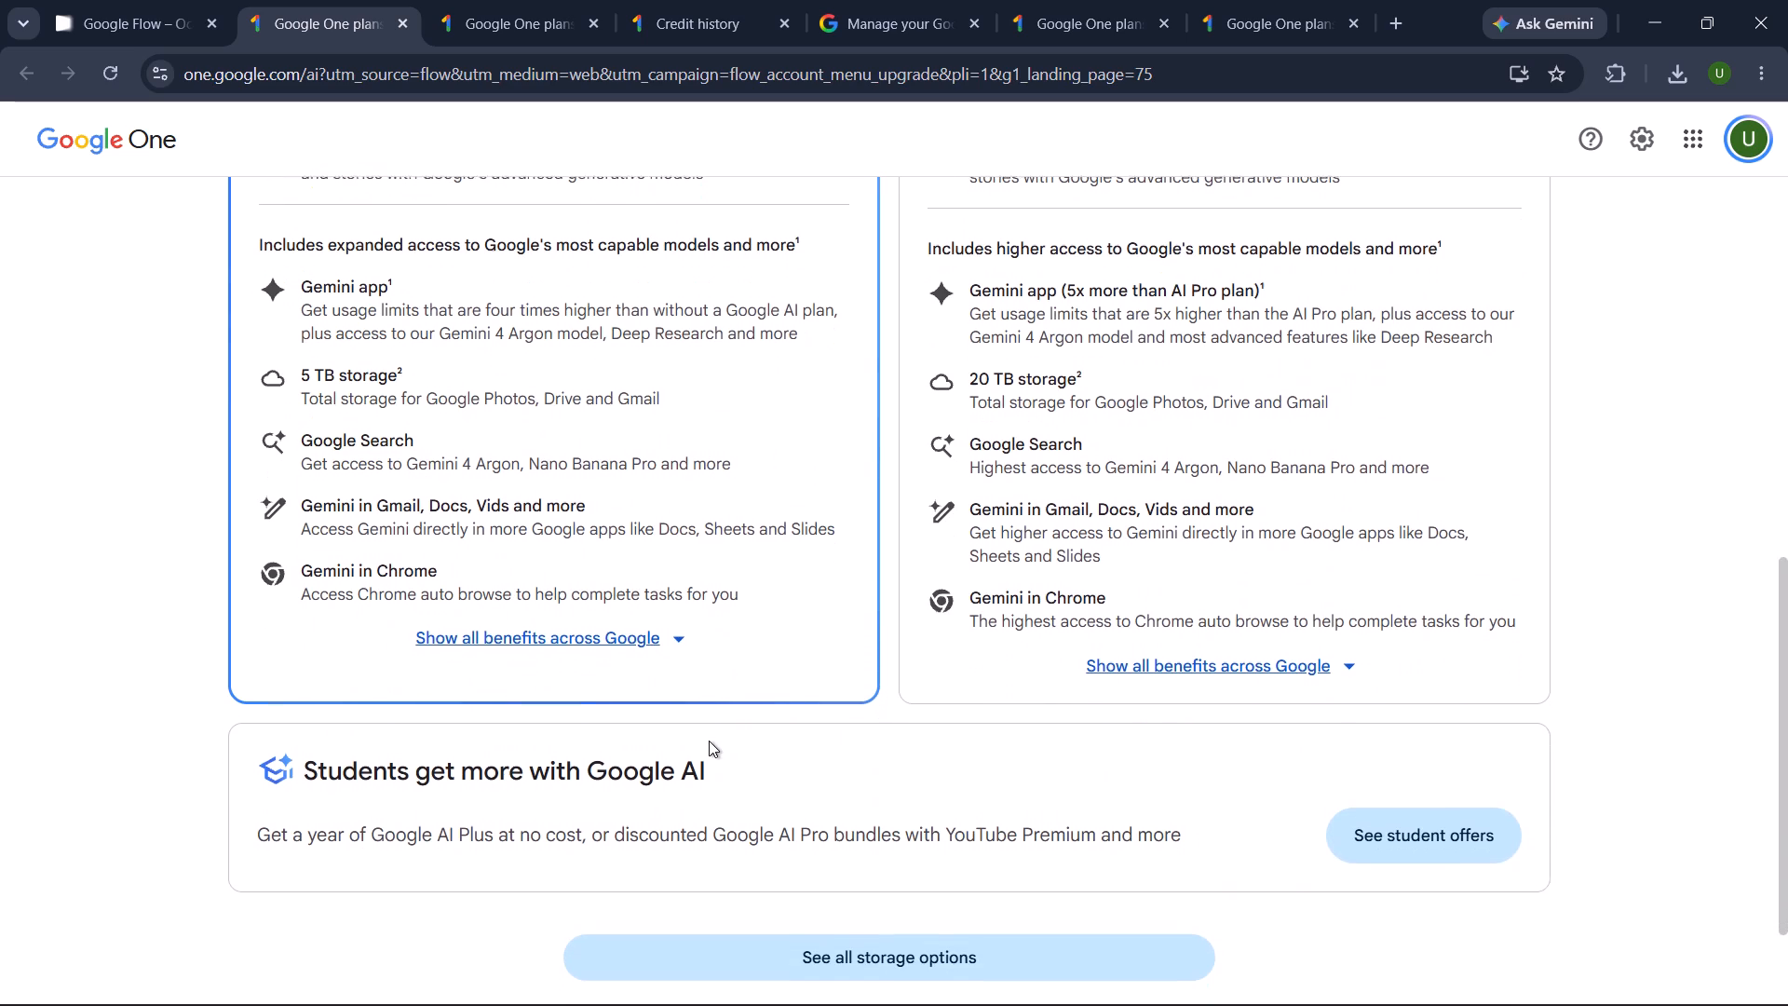
Open the university student offers and compare the Google AI Pro student offer with the YouTube Premium student bundle.
left_click(1394, 823)
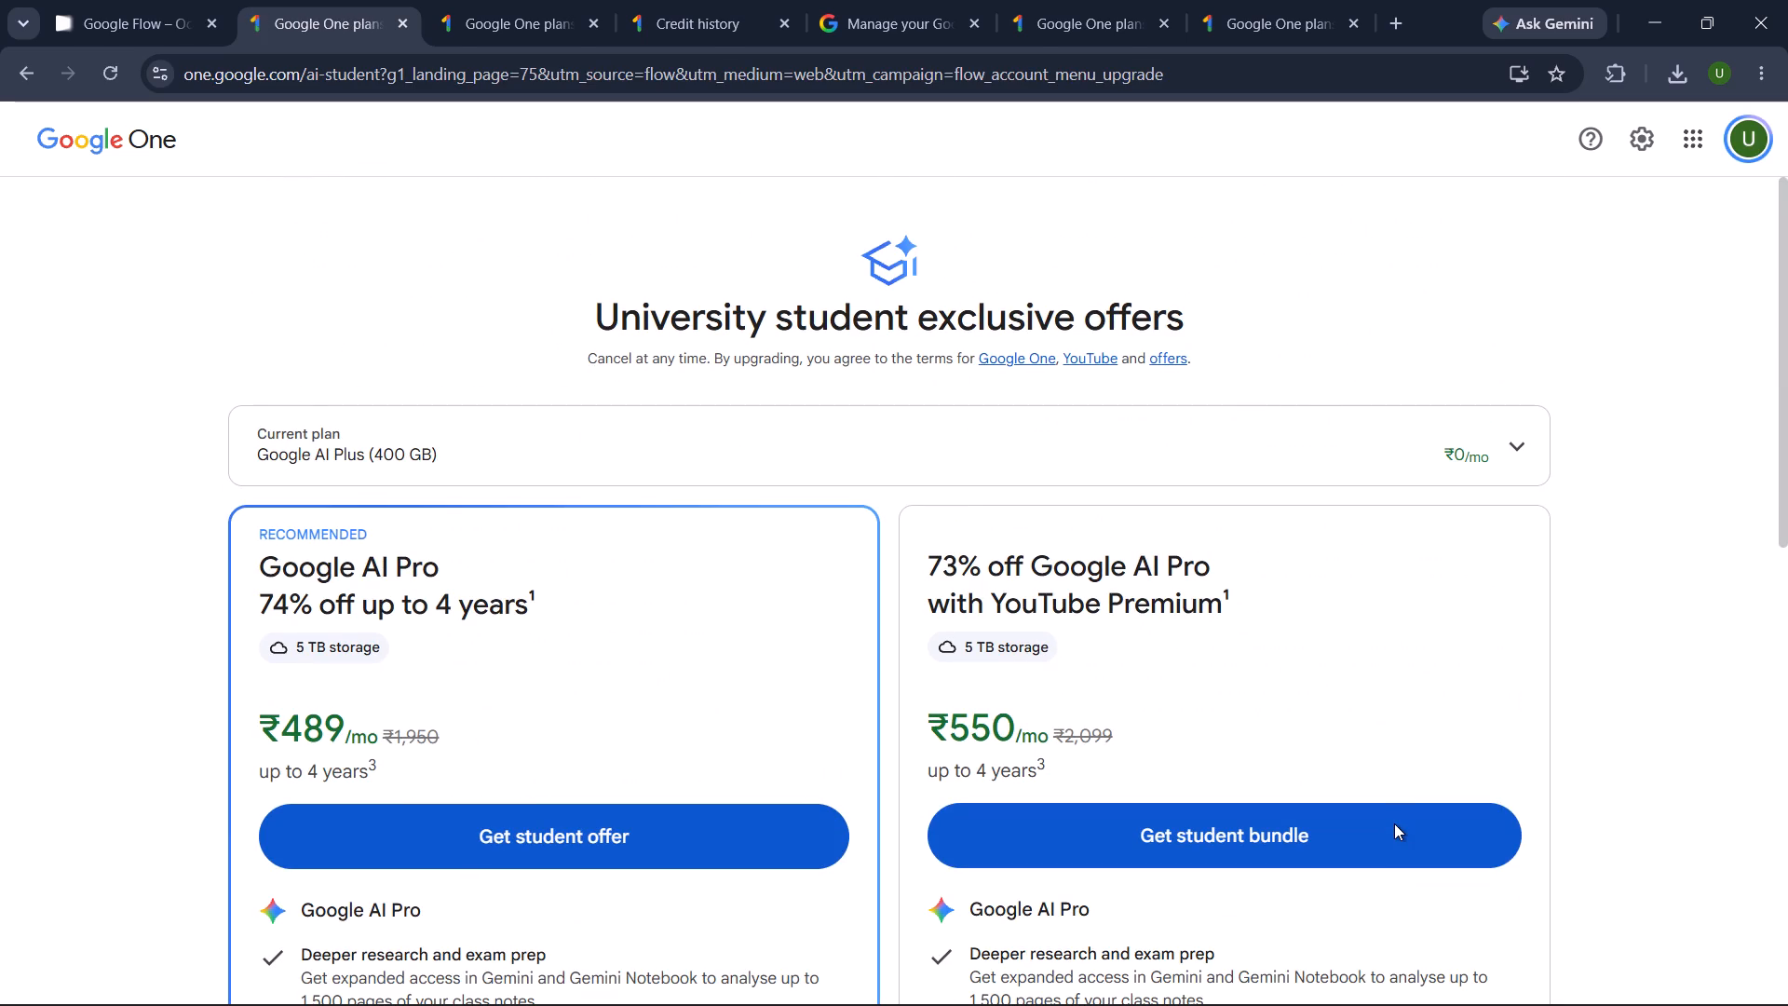
scroll(139, 708, "down", 2)
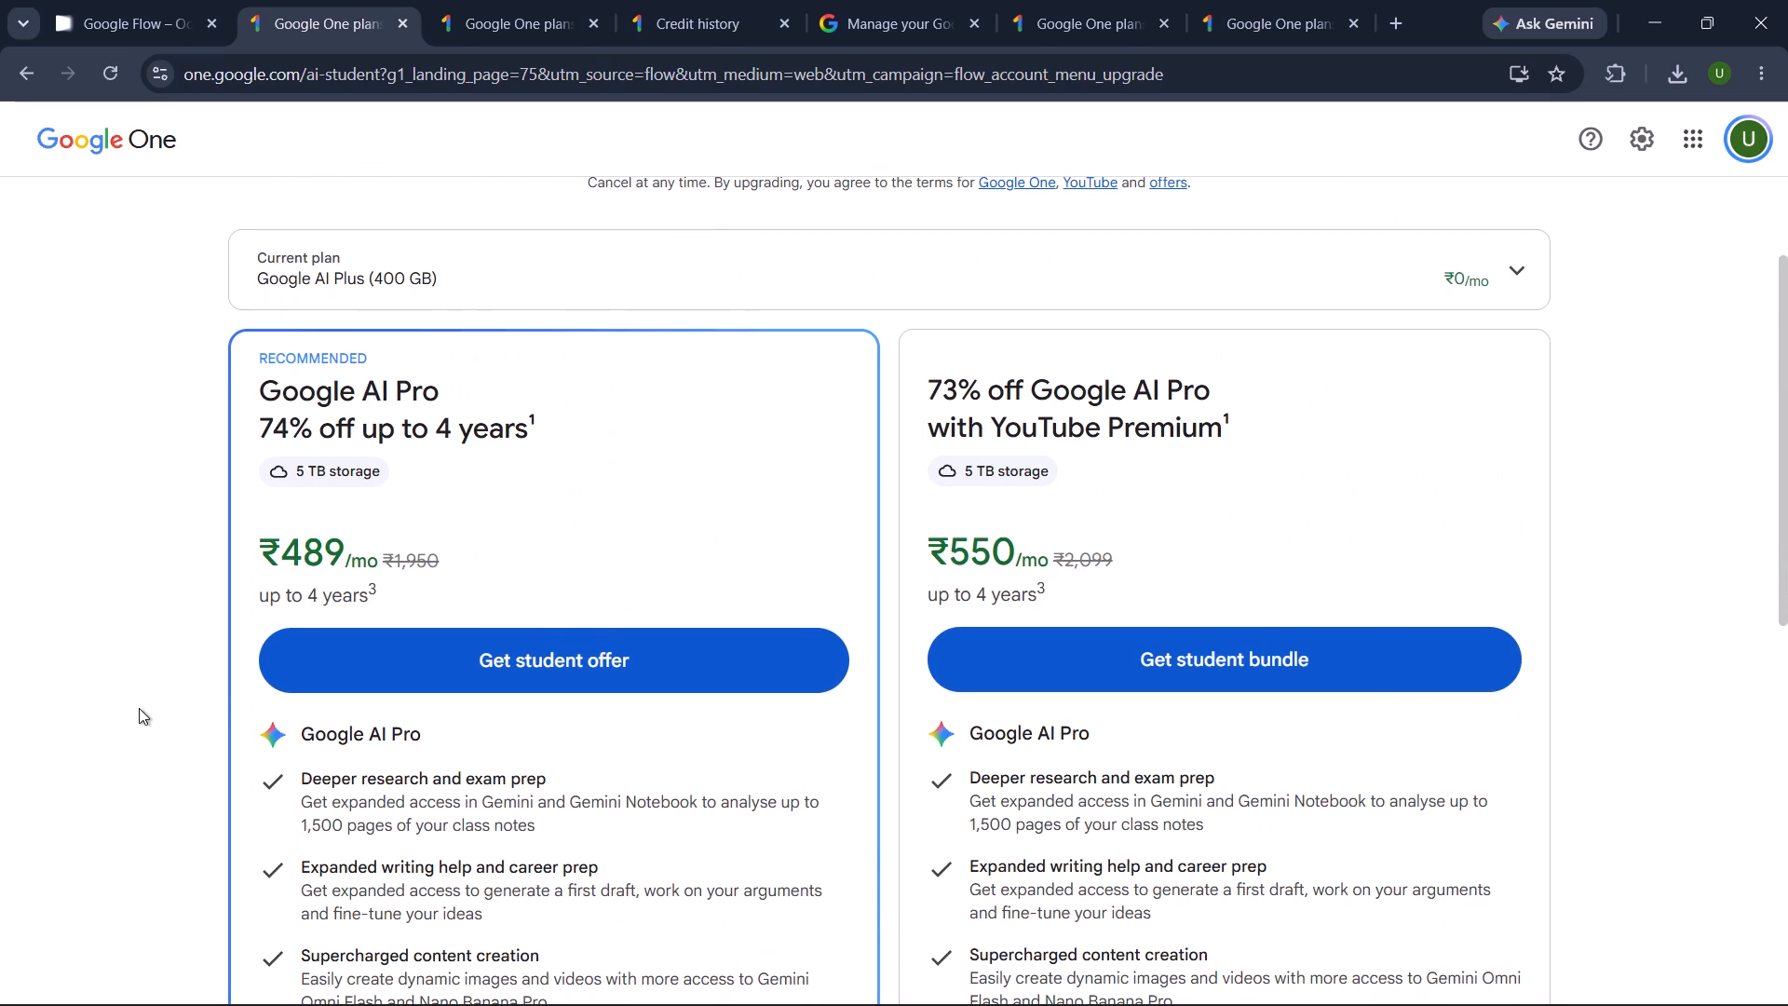
scroll(139, 708, "down", 2)
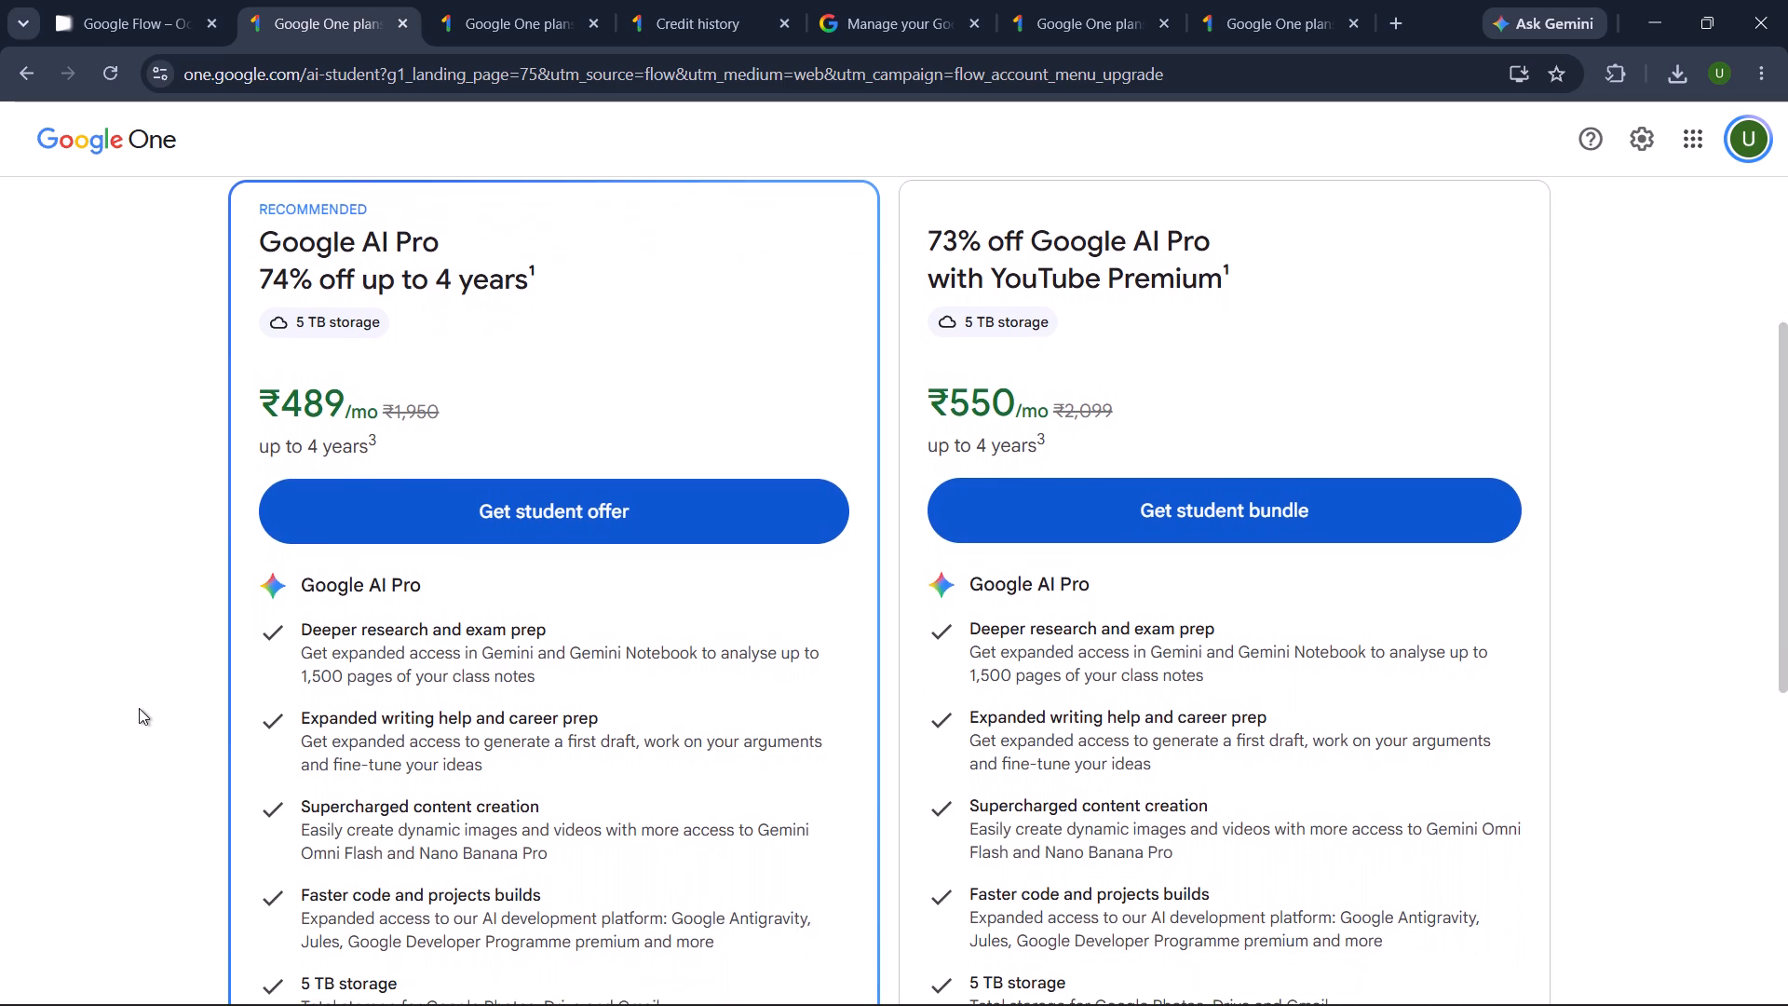
scroll(139, 708, "down", 1)
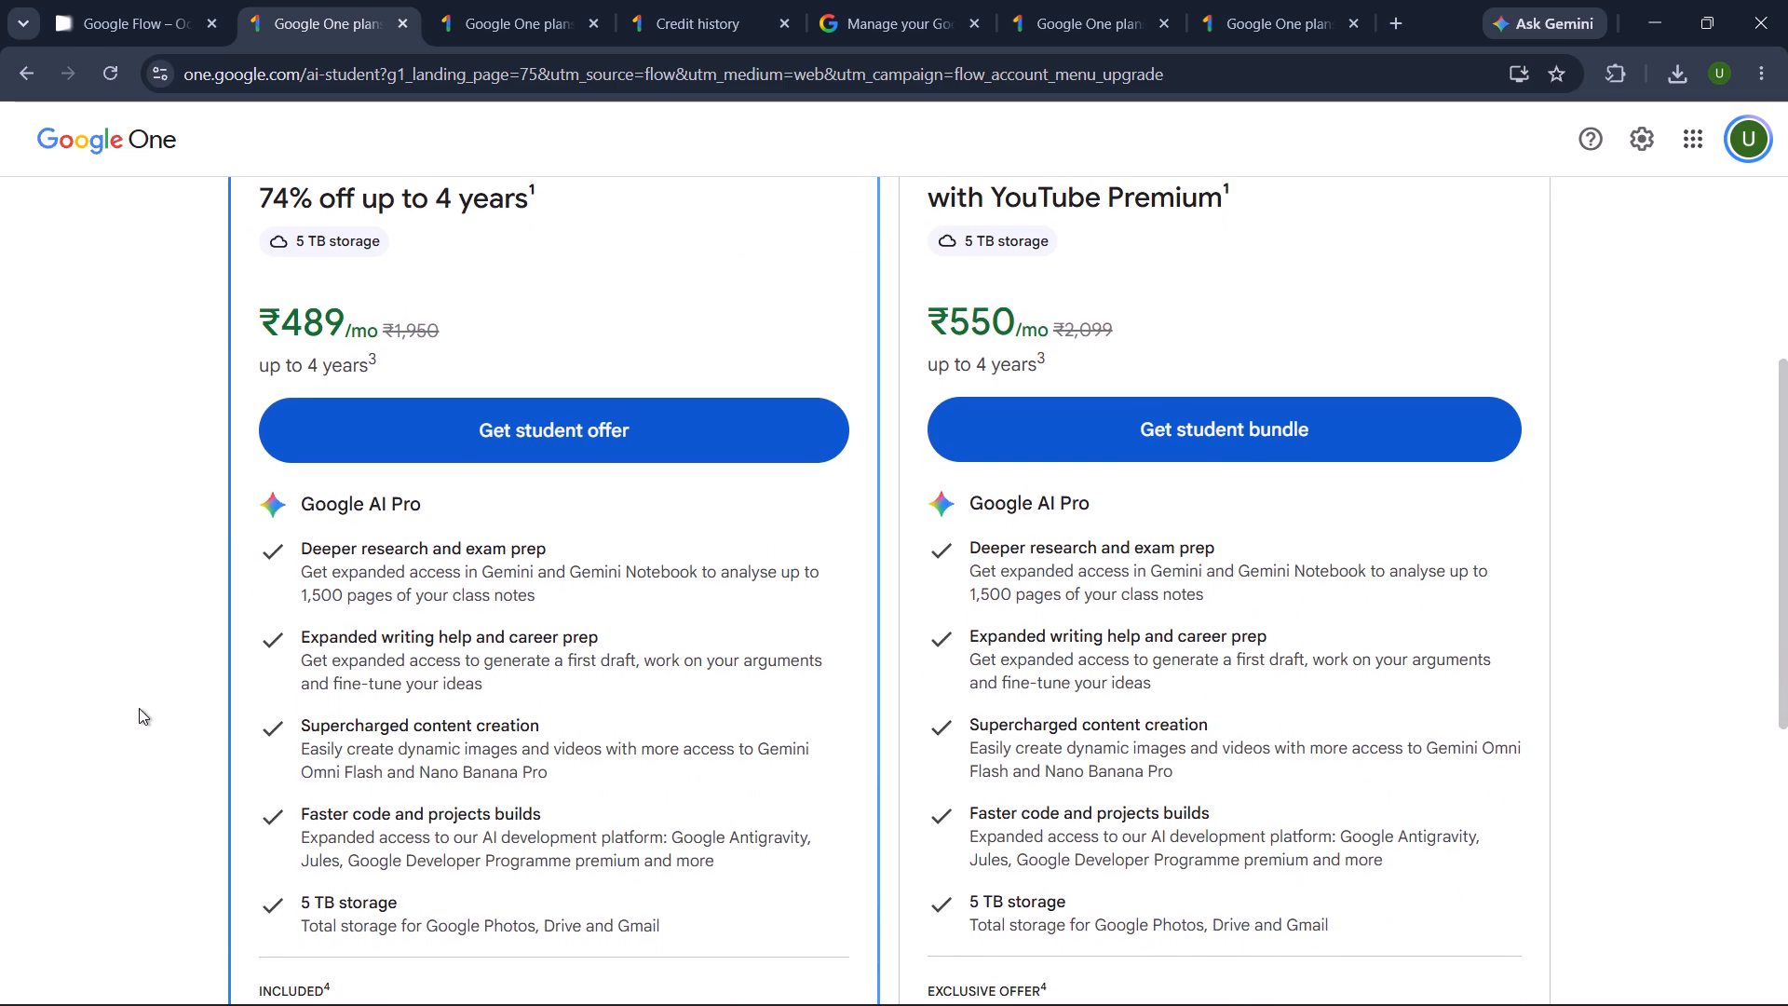
scroll(507, 680, "down", 1)
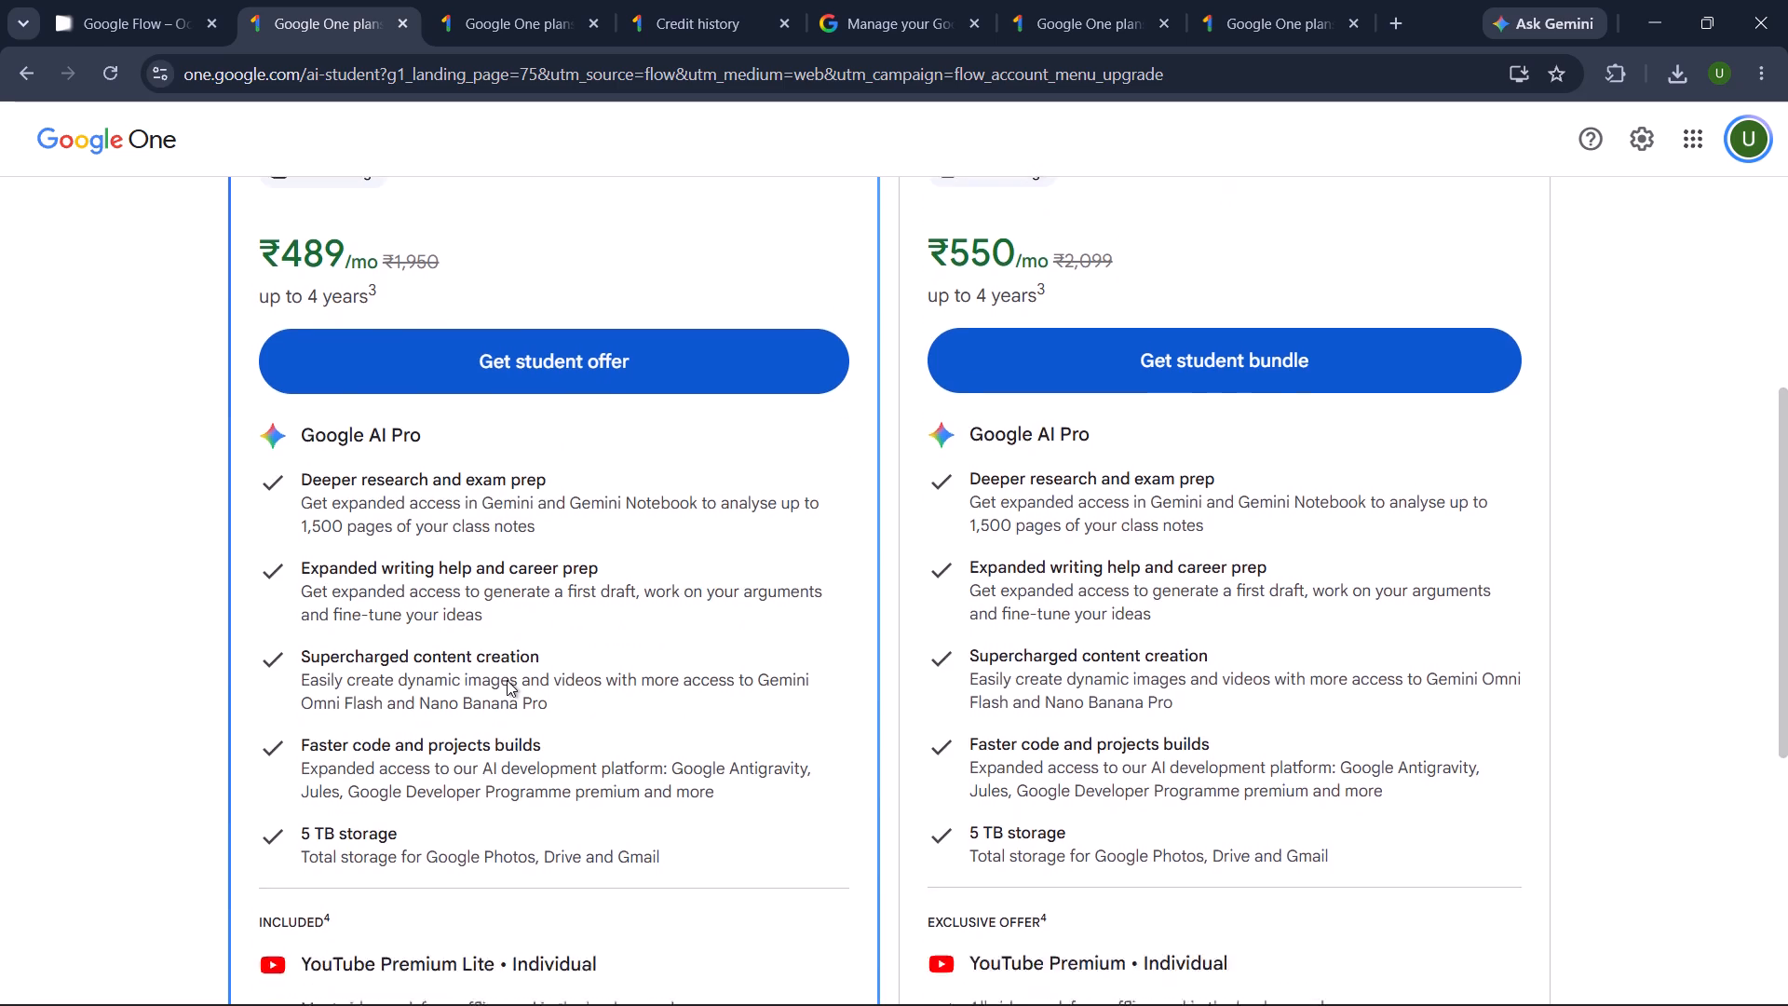
scroll(507, 680, "down", 3)
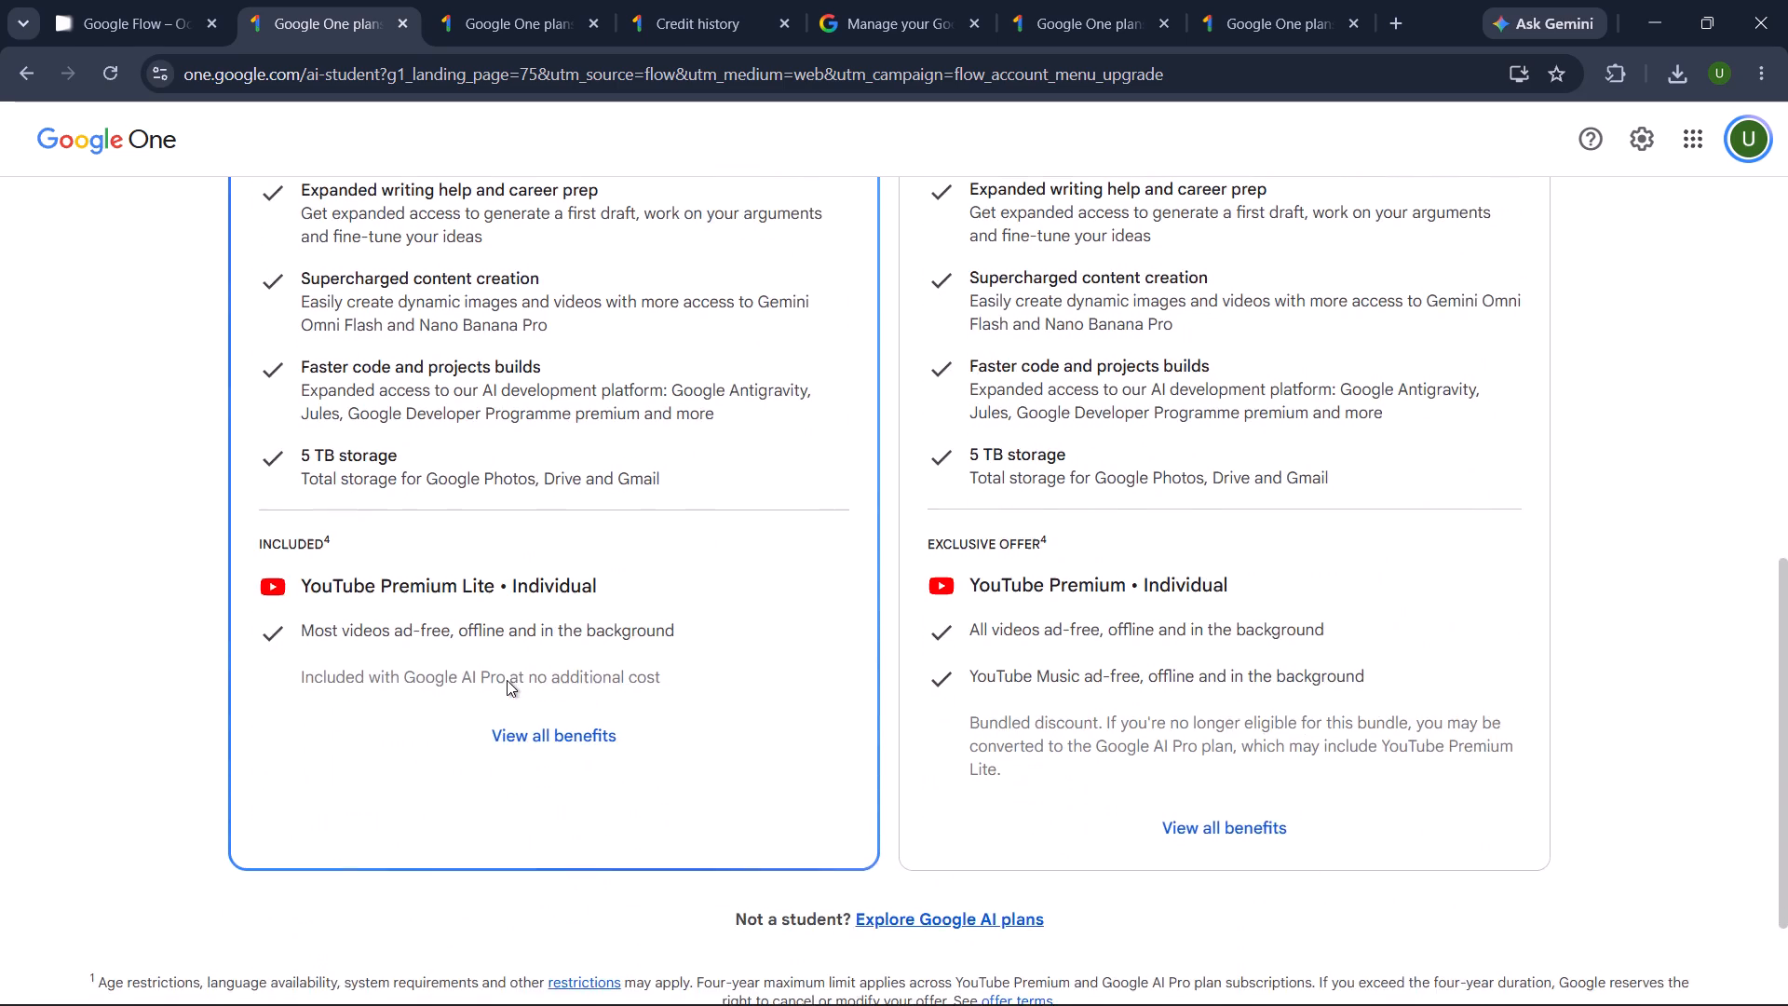
scroll(507, 680, "up", 2)
scroll(507, 680, "down", 1)
scroll(507, 680, "up", 1)
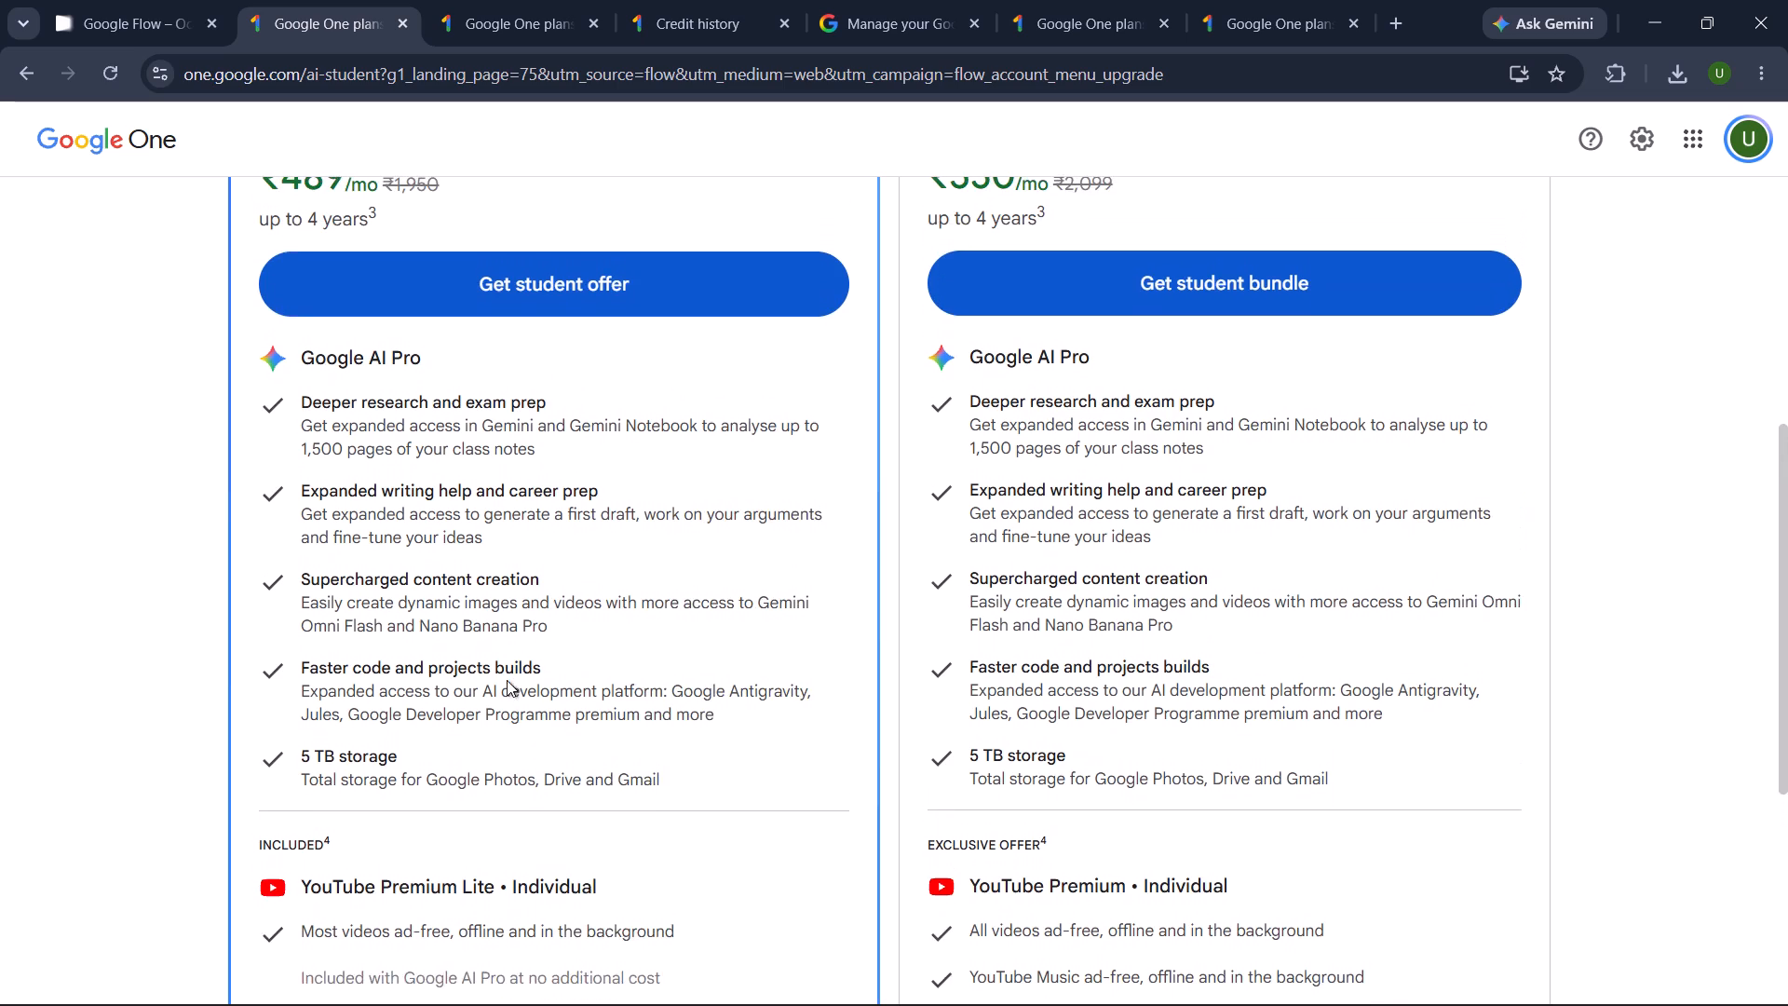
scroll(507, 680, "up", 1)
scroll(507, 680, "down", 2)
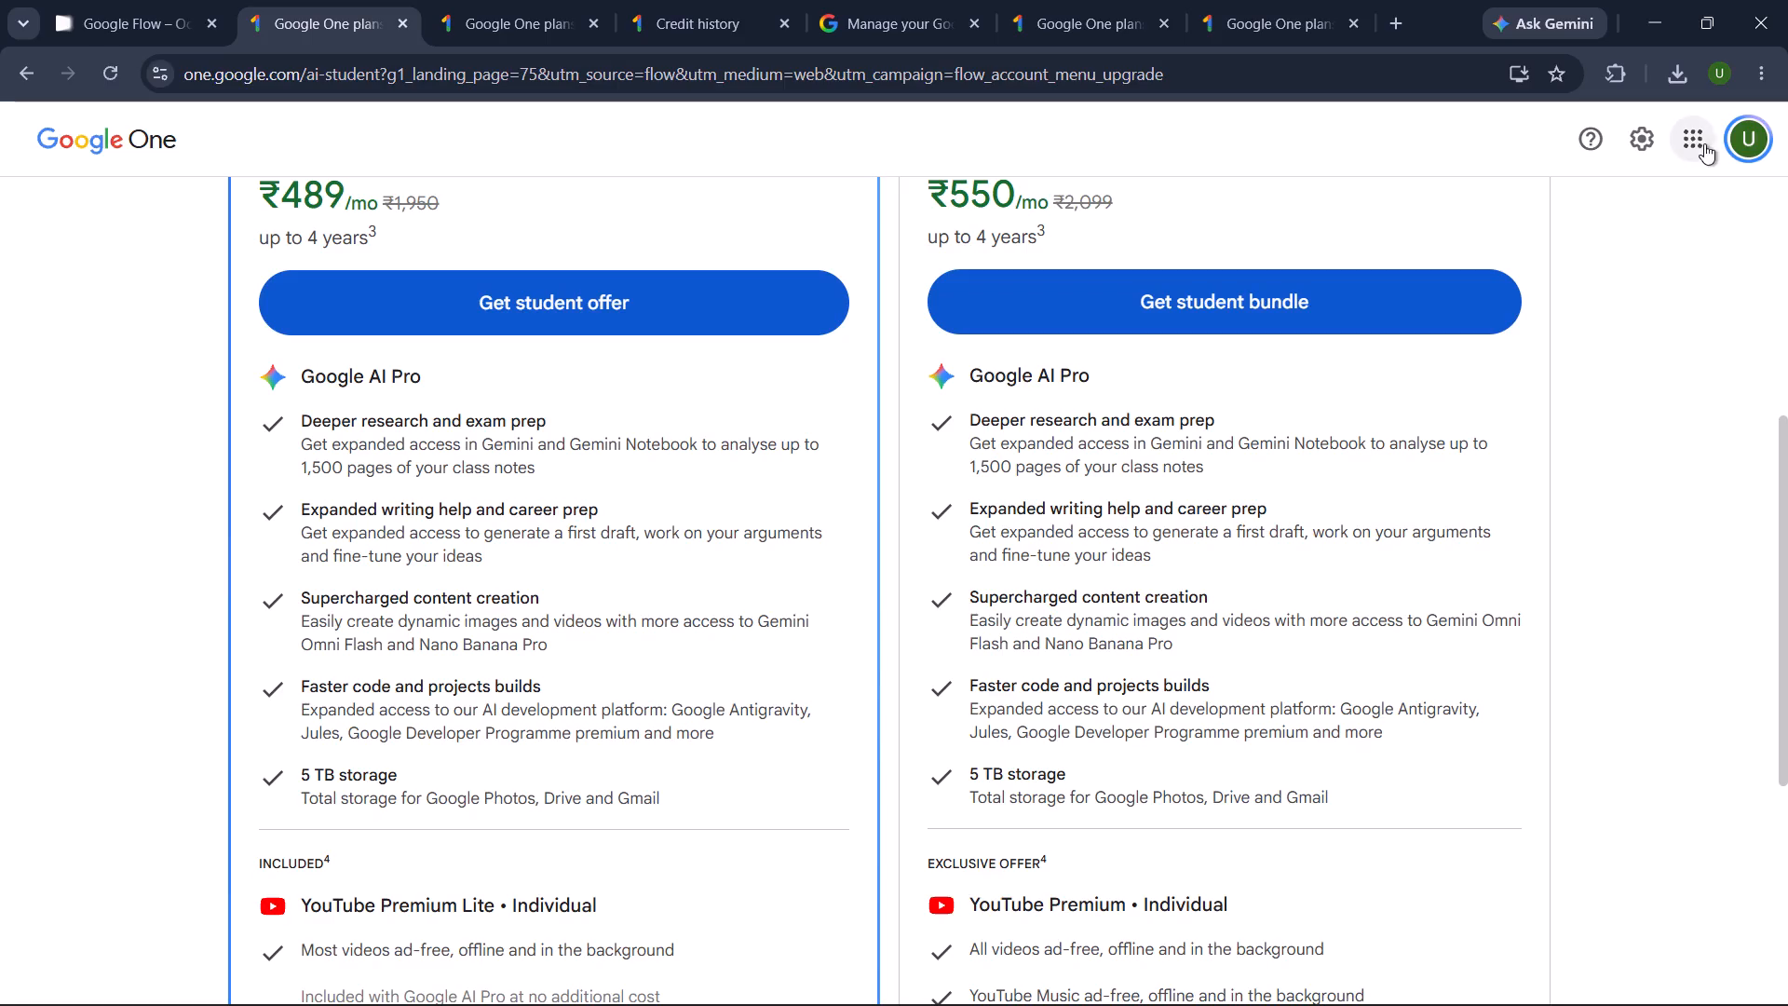
Open the Google AI Pro upgrade offer from the Google account and look over the monthly Google AI Pro and Ultra plans.
left_click(1734, 149)
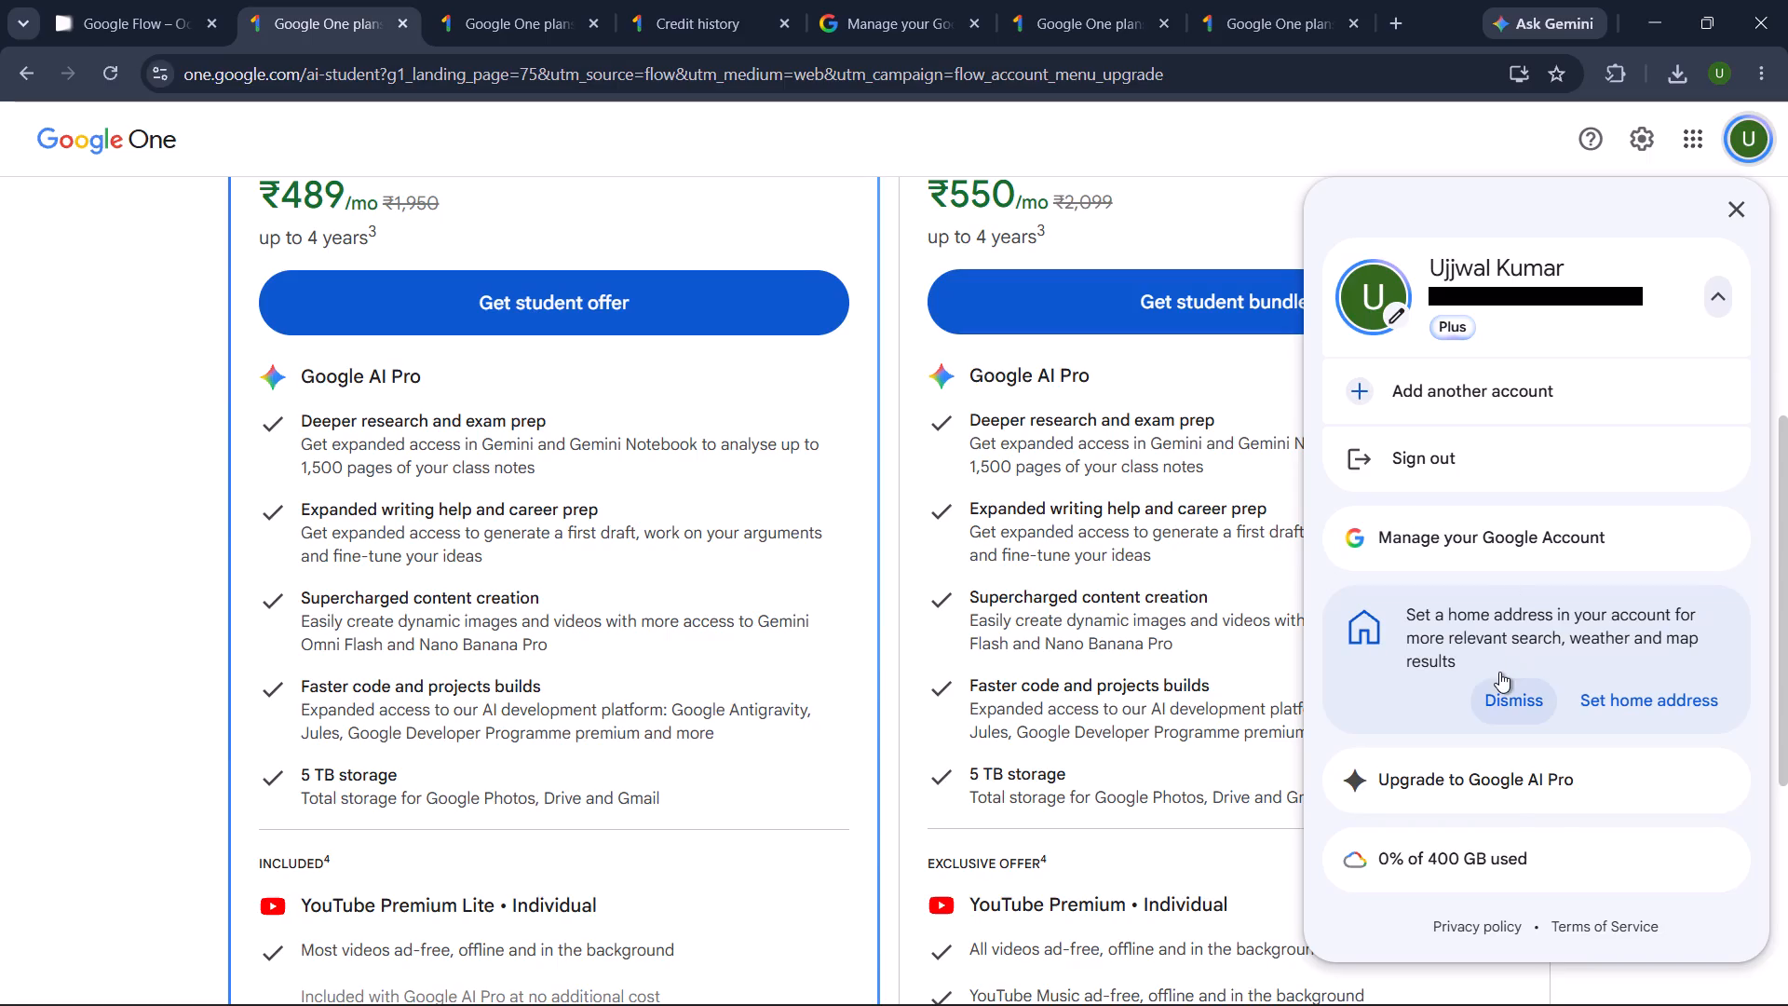
left_click(1531, 803)
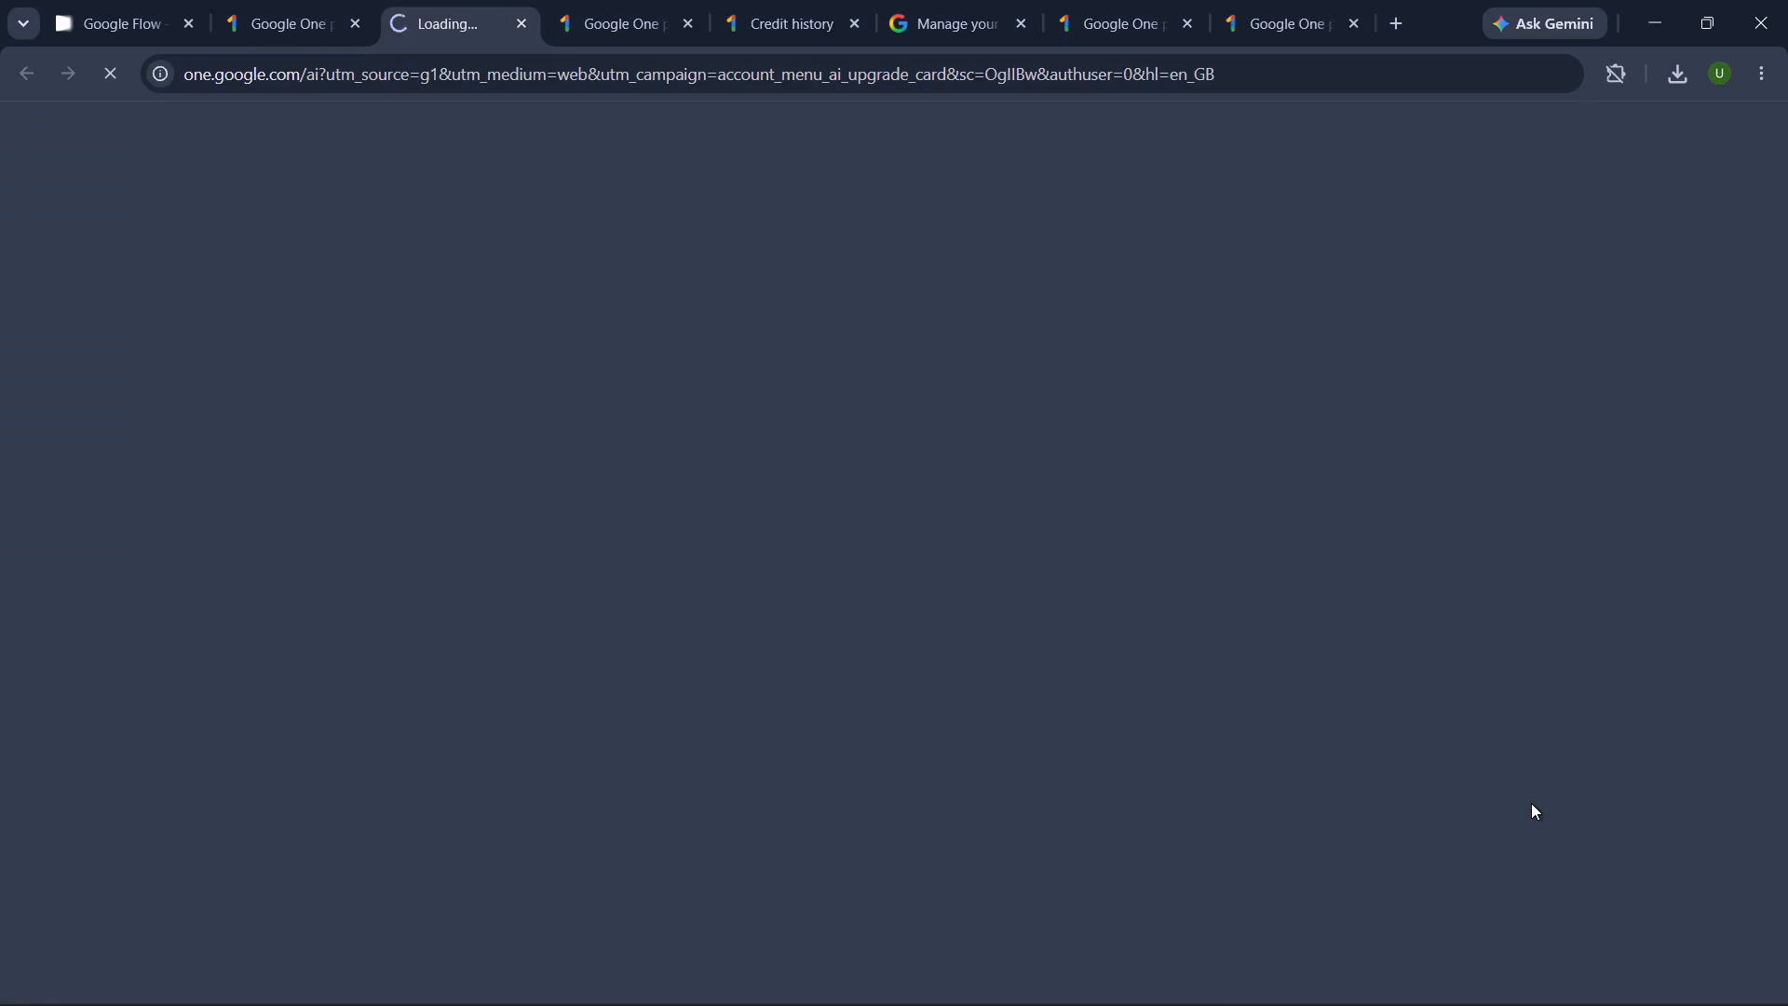
scroll(562, 311, "down", 1)
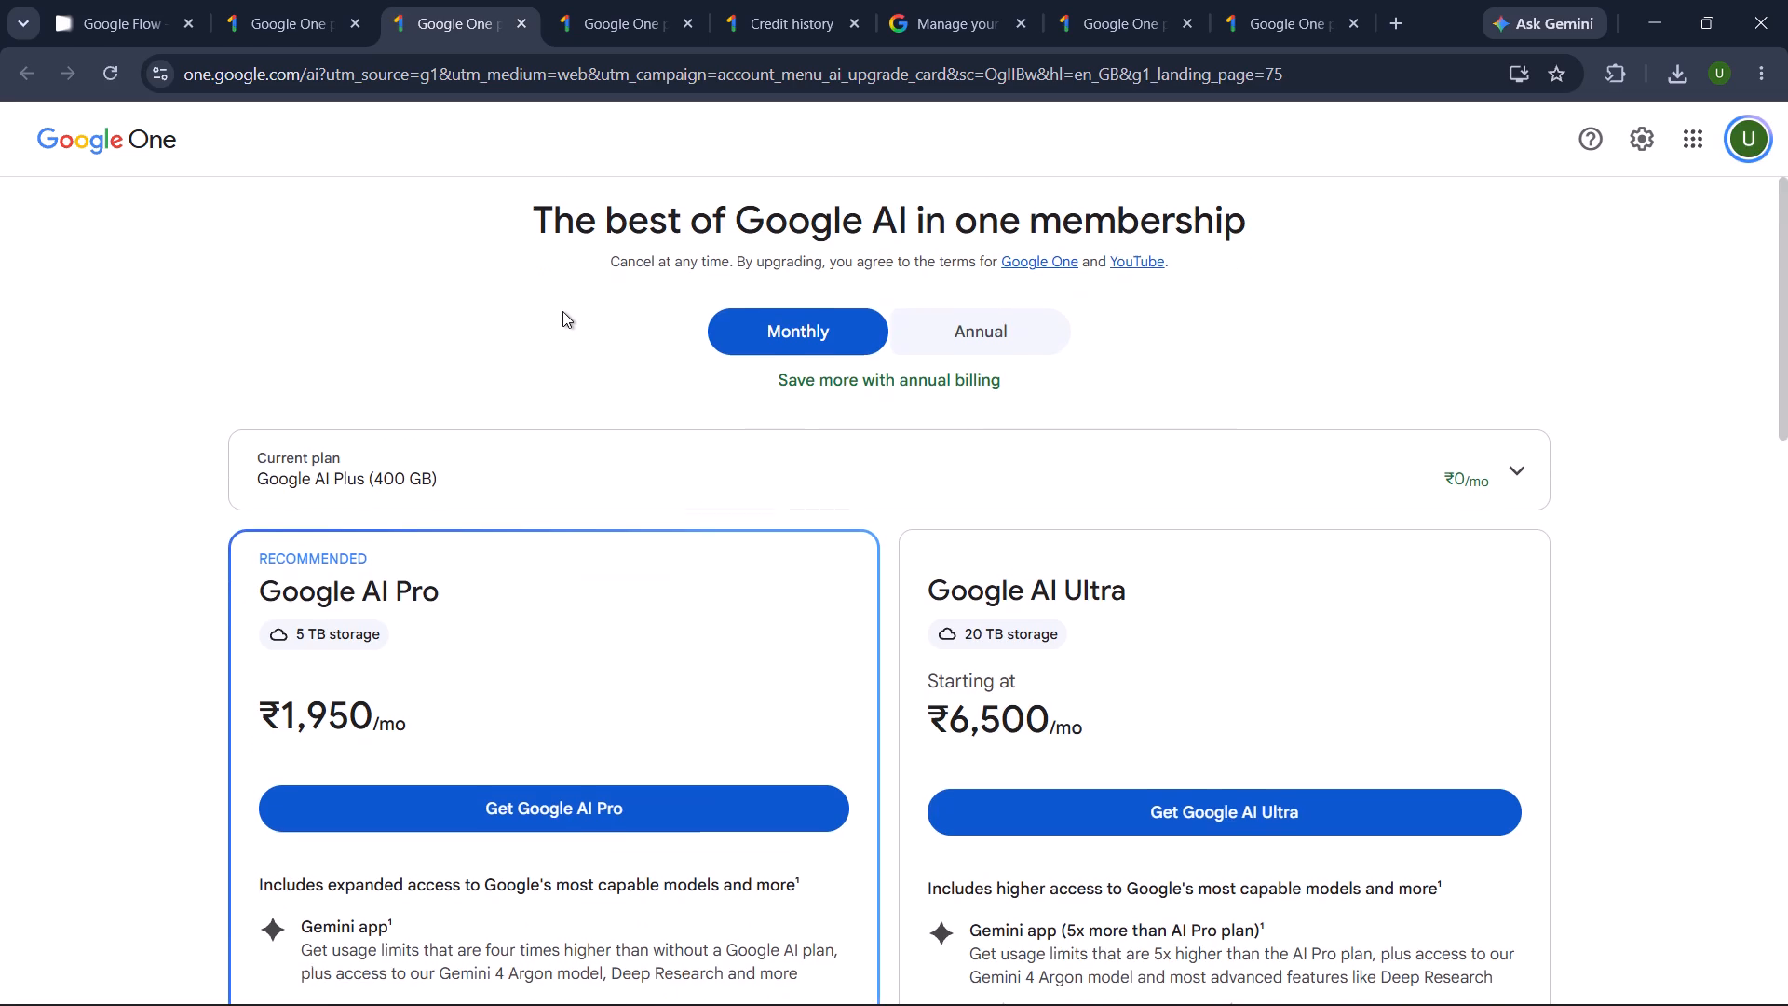
scroll(562, 311, "down", 1)
Return to the student offers page and close every other browser page except the Google Flow project.
left_click(274, 15)
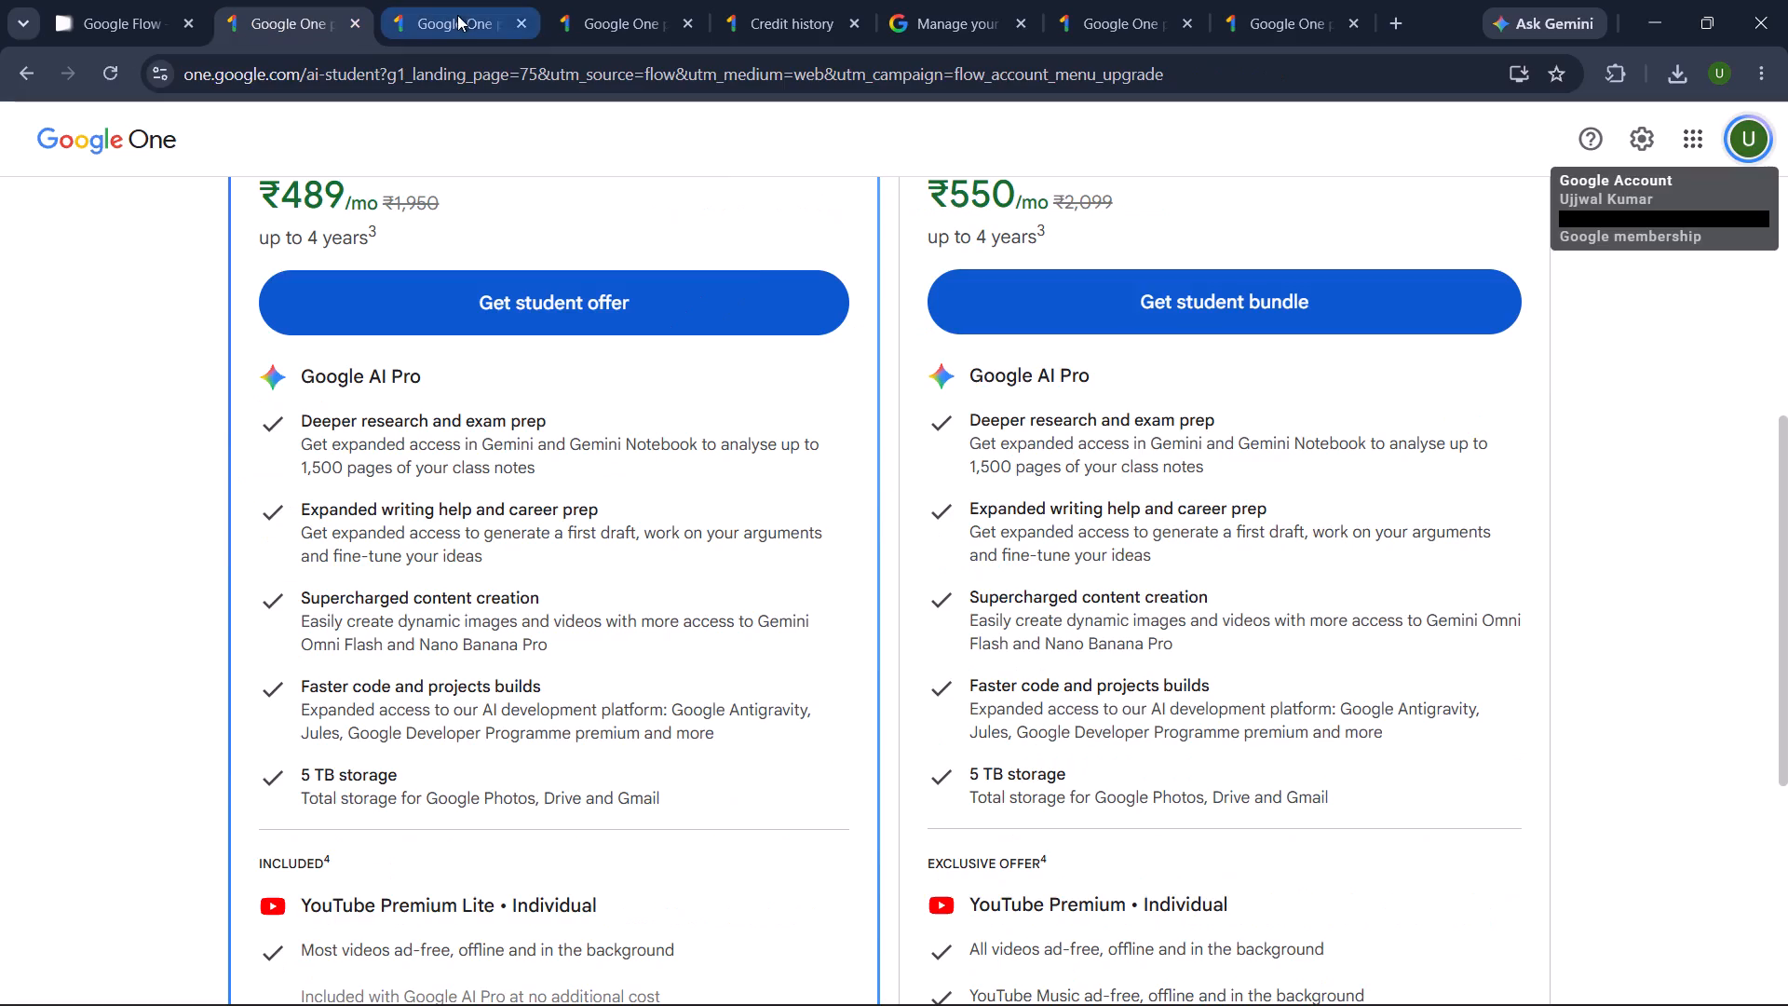
left_click(521, 18)
left_click(521, 18)
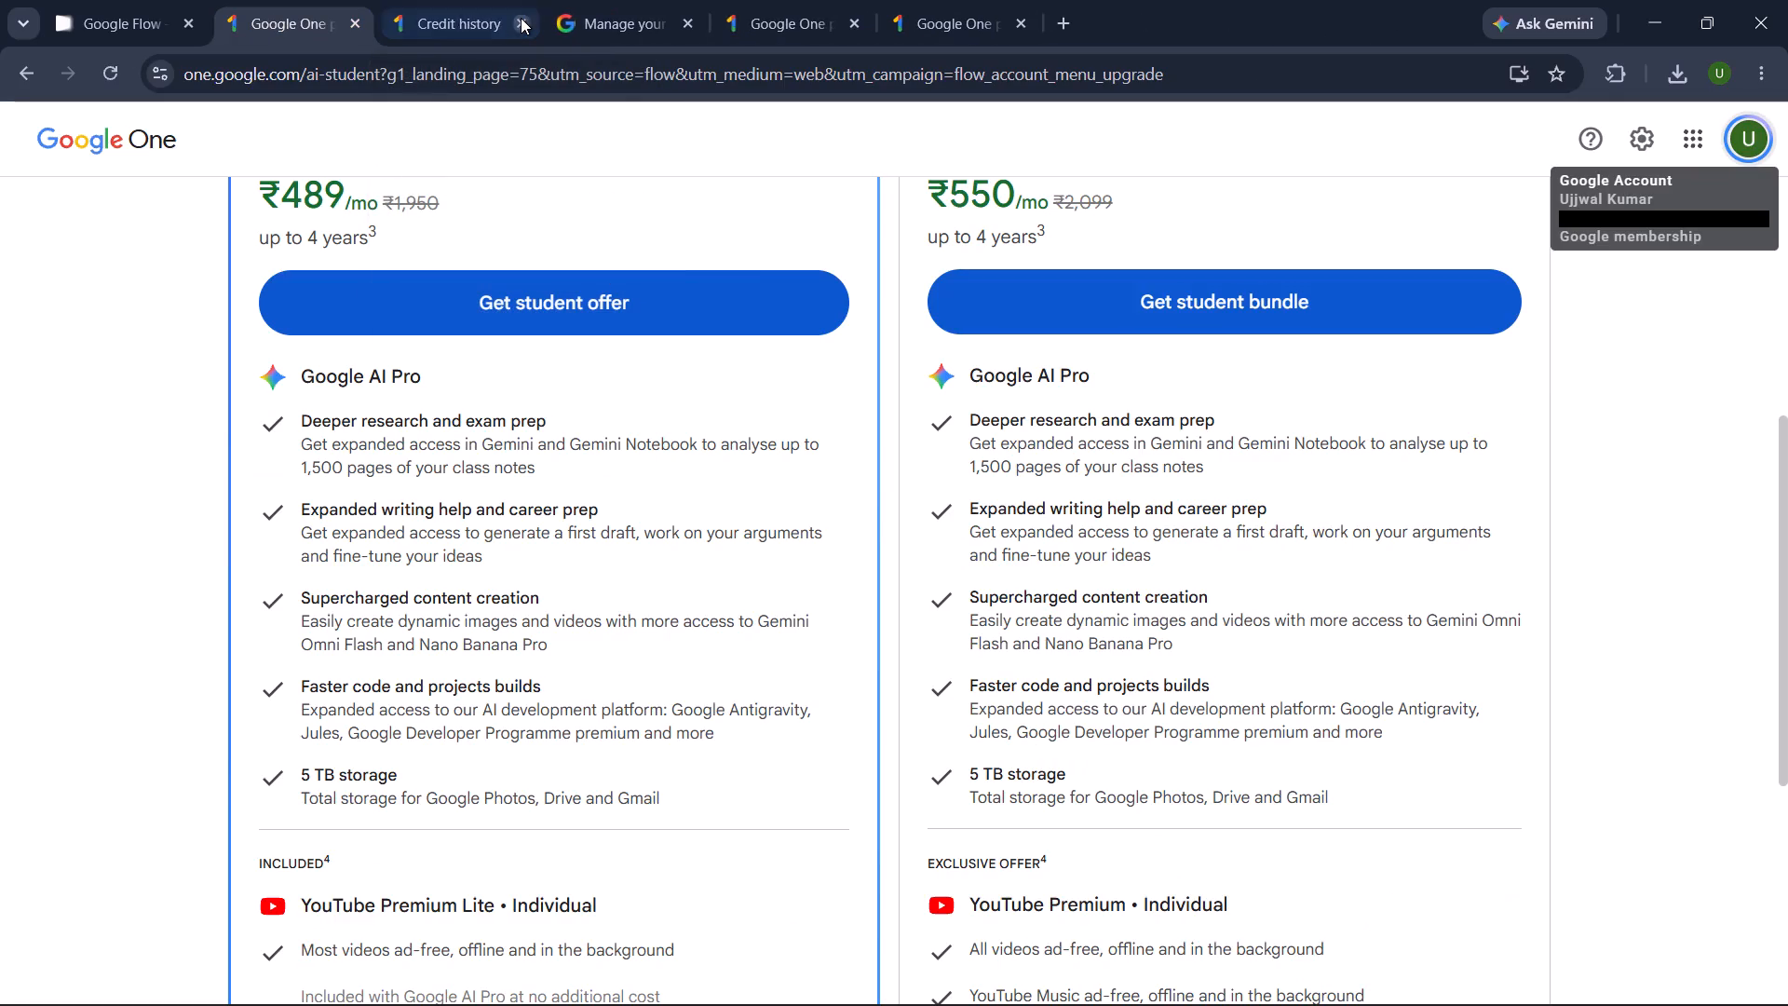
left_click(521, 18)
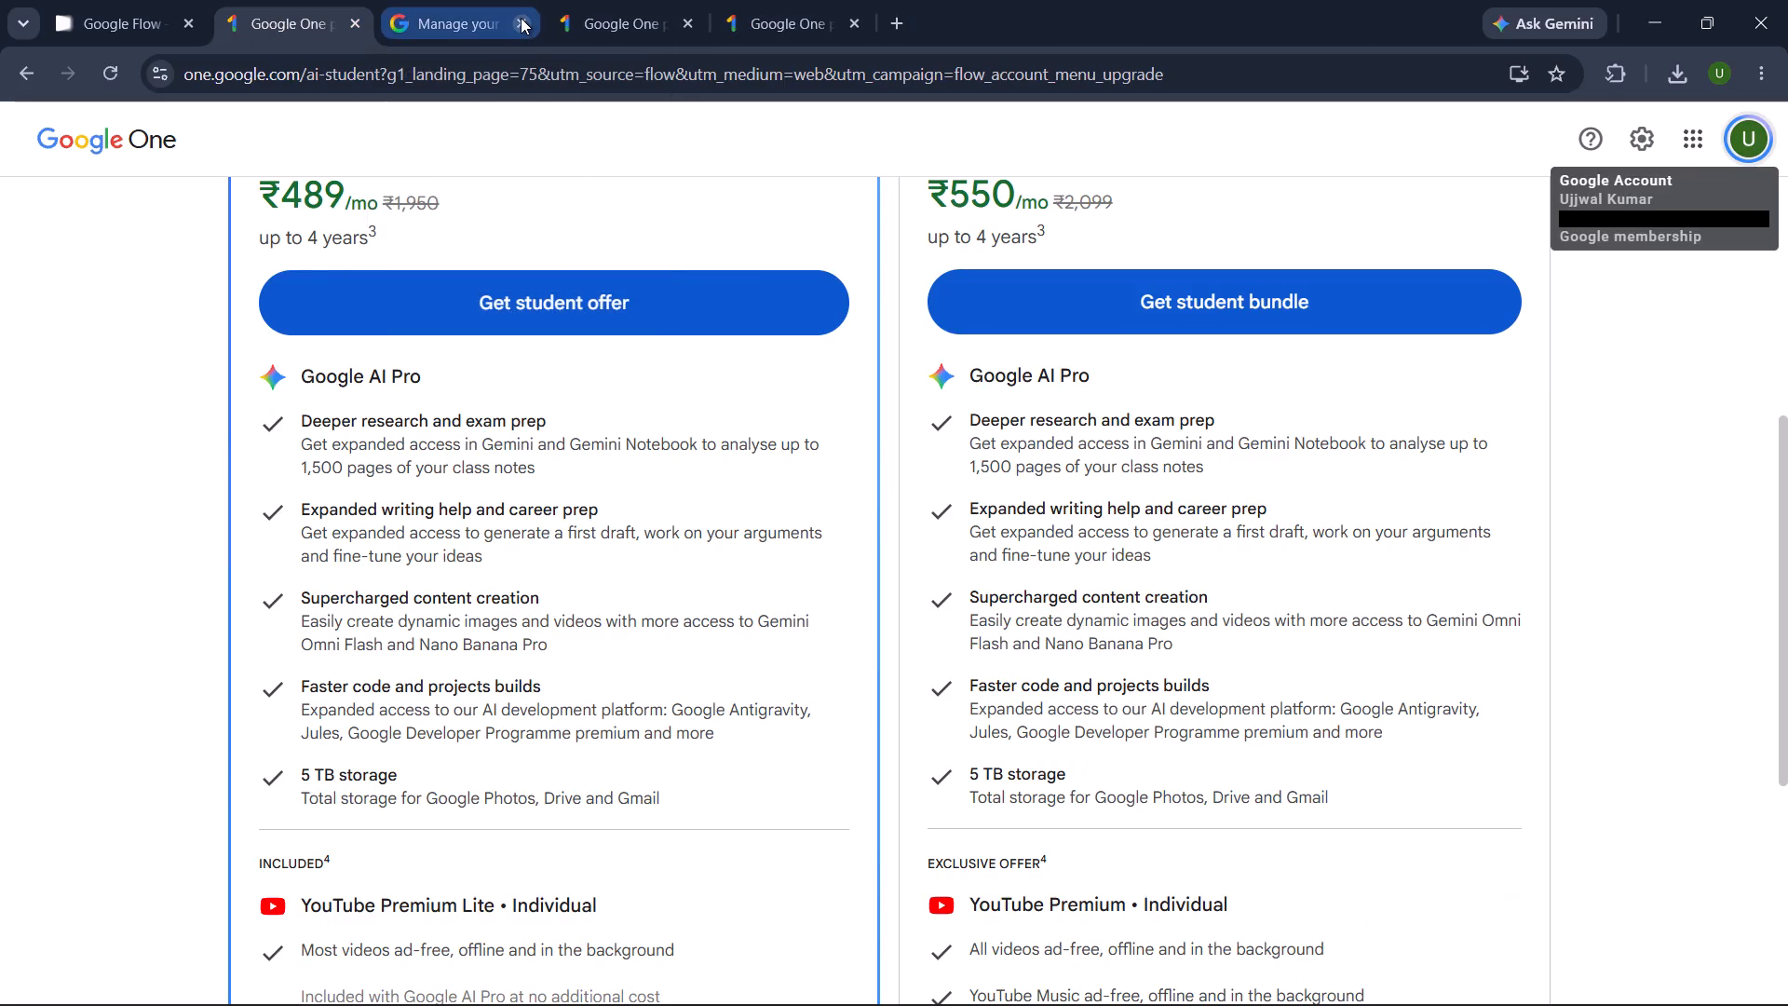
left_click(521, 18)
left_click(521, 18)
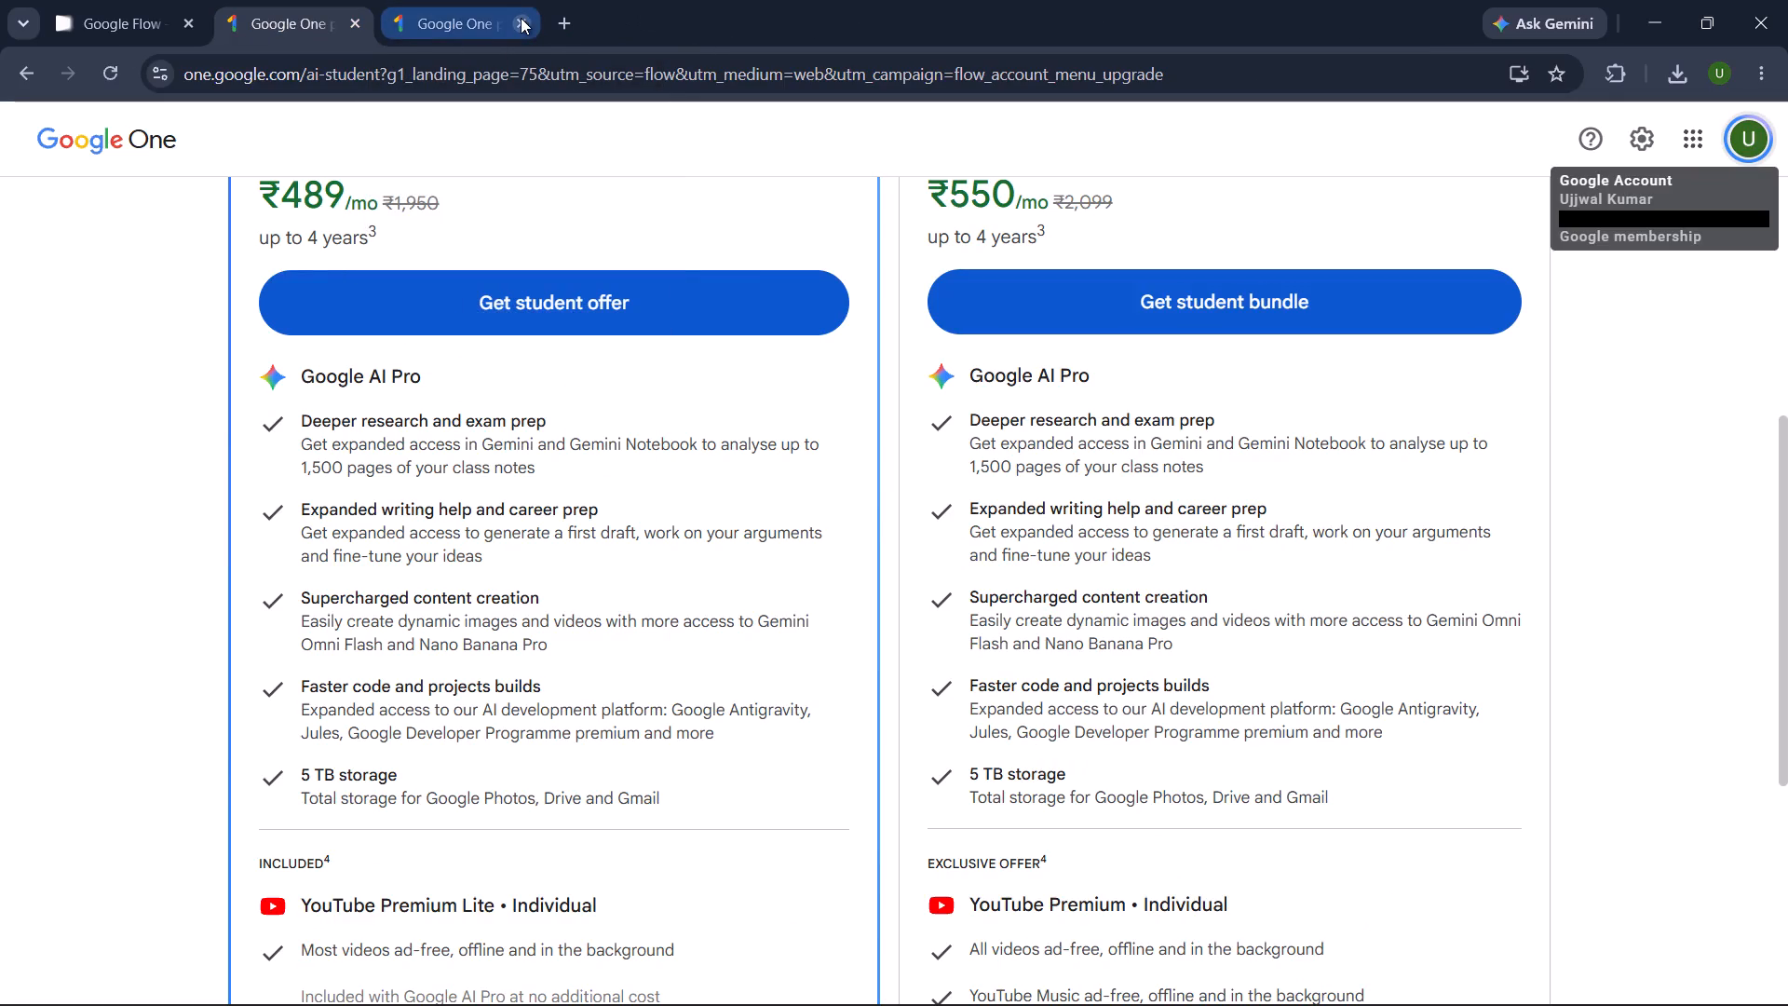
left_click(521, 18)
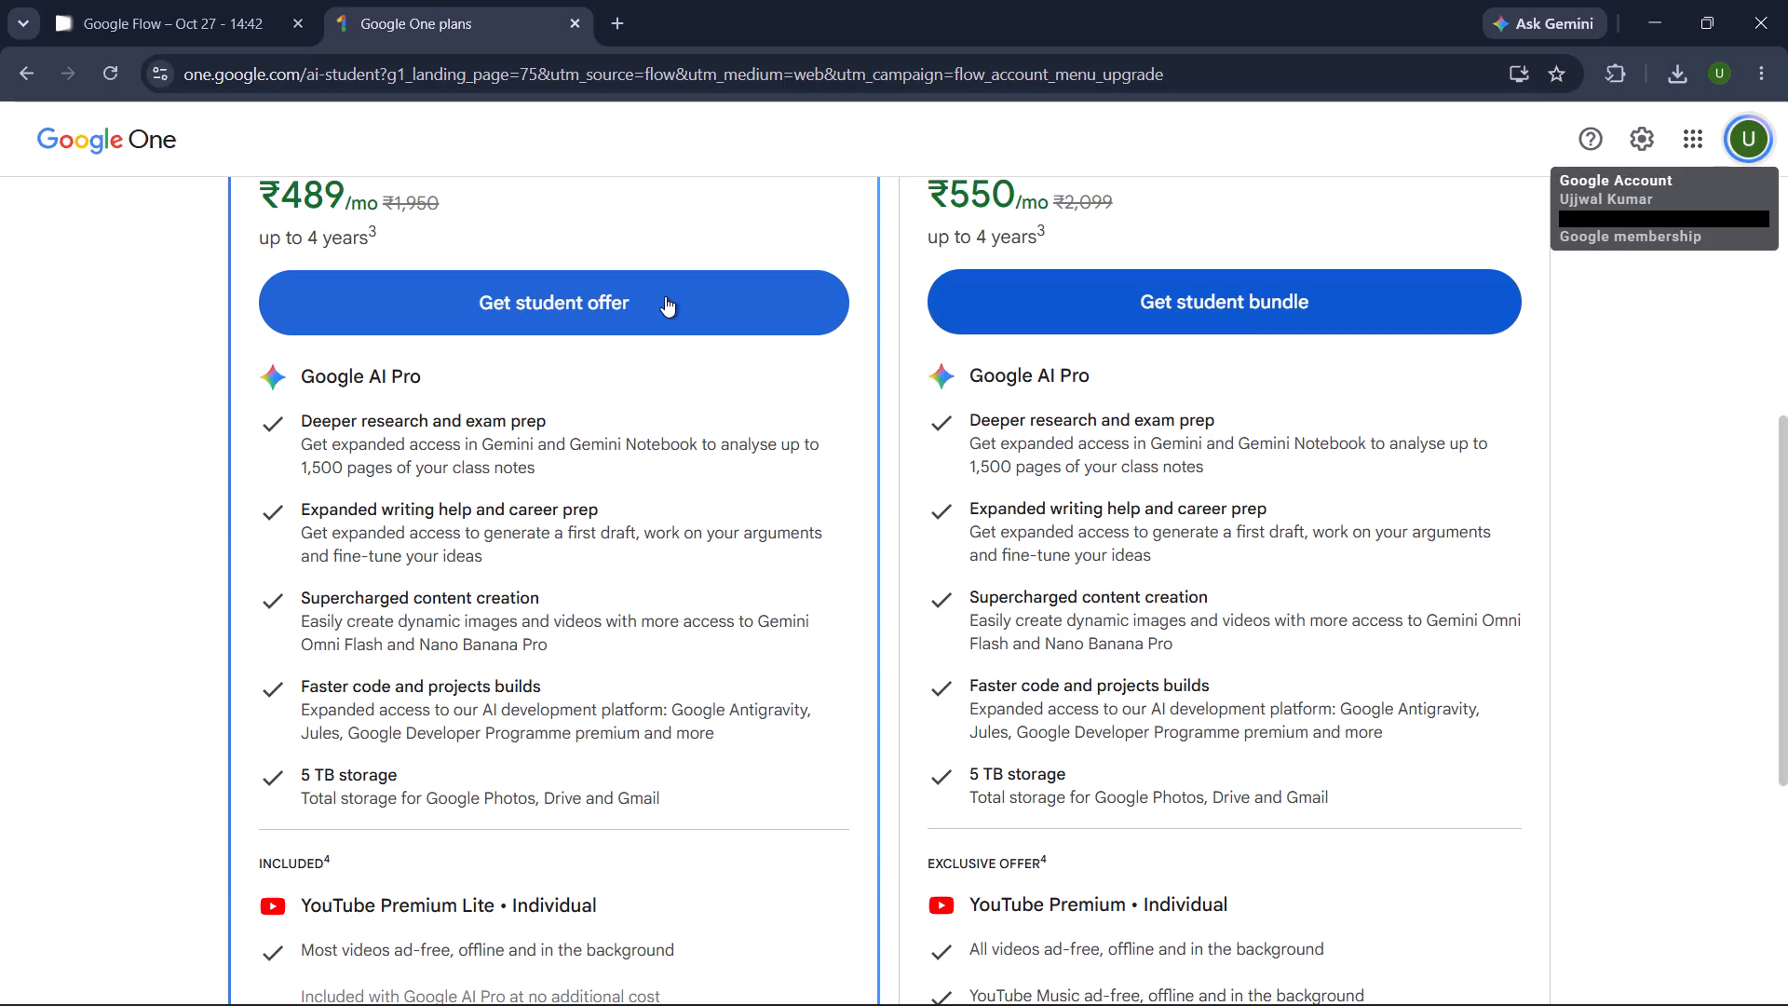
Choose the Google AI Pro student offer, continue with the plan switch to the Google Play checkout, and expand its subscription terms.
left_click(665, 296)
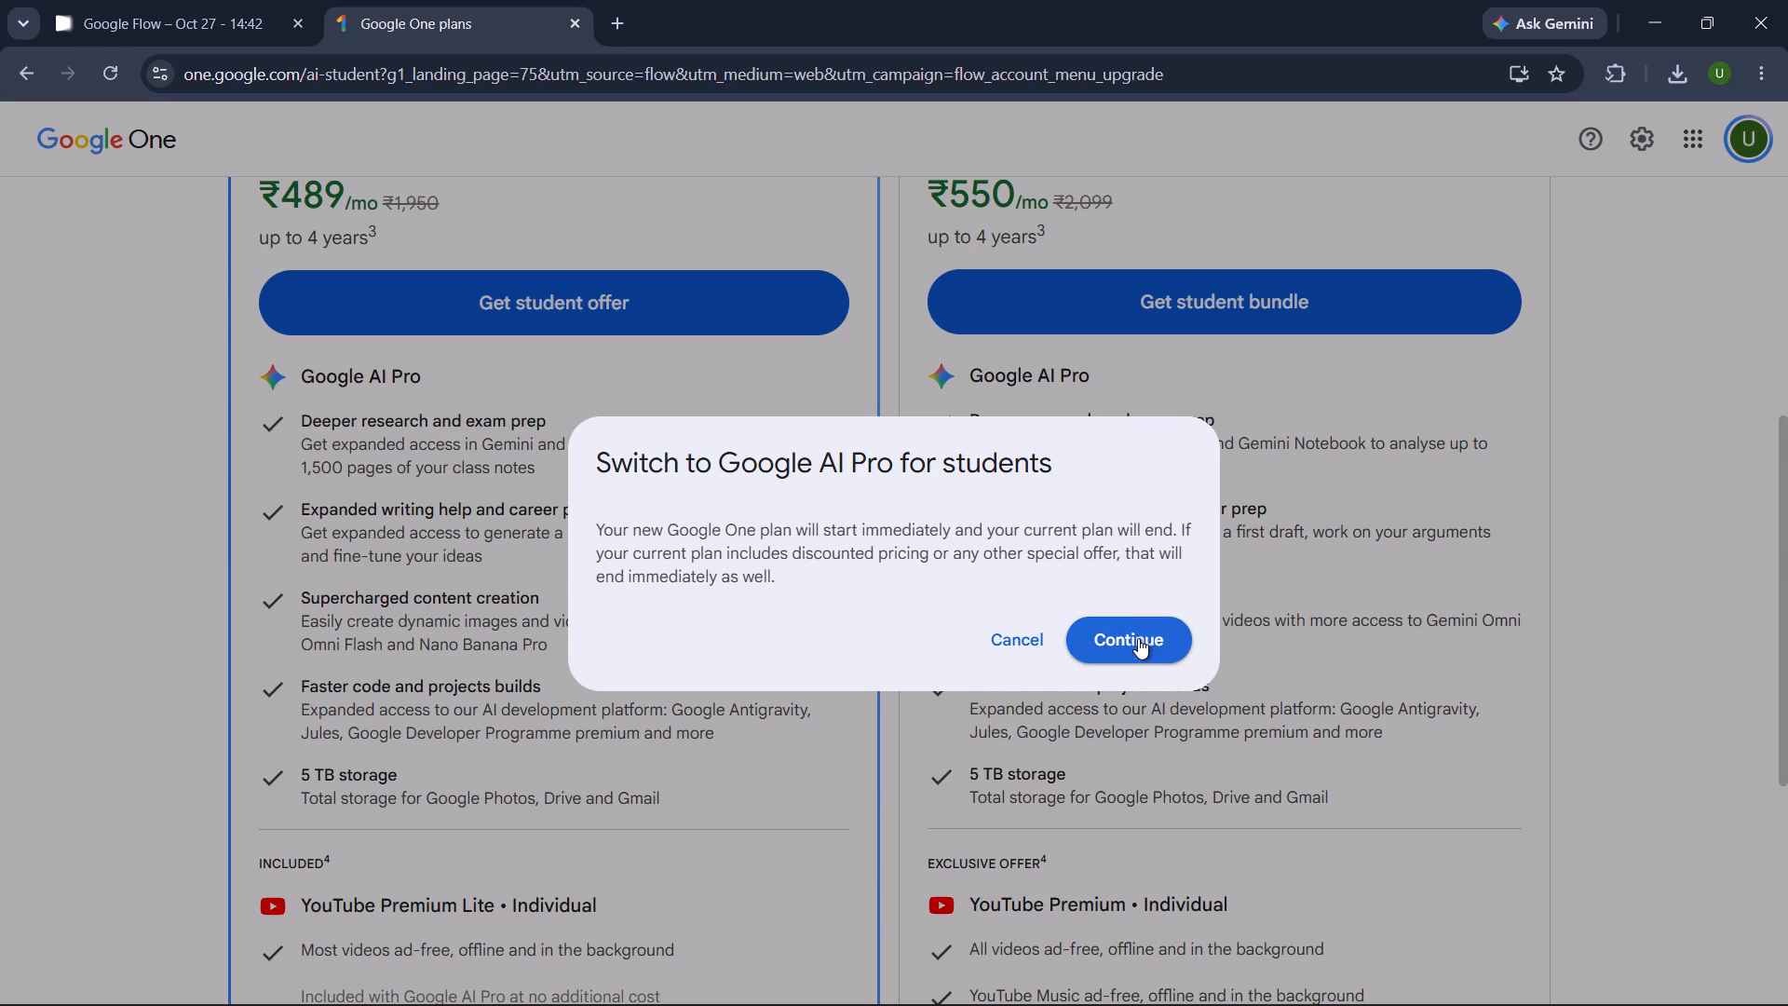
left_click(1137, 643)
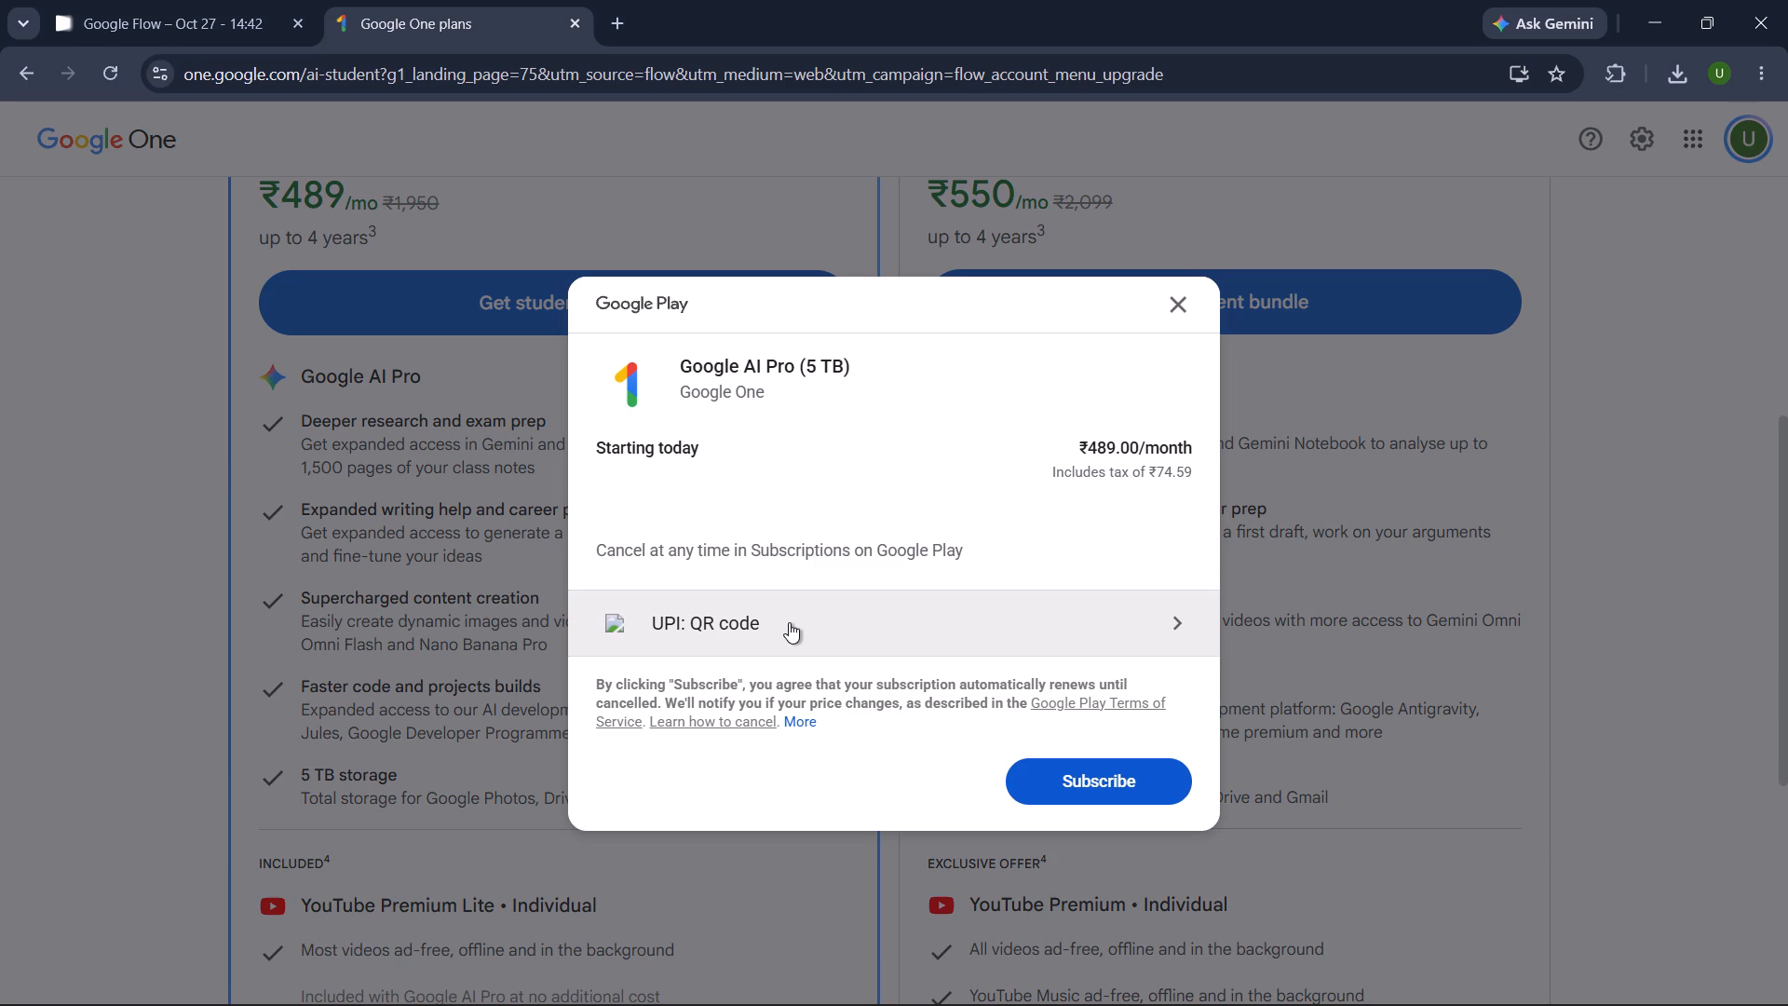
left_click(792, 715)
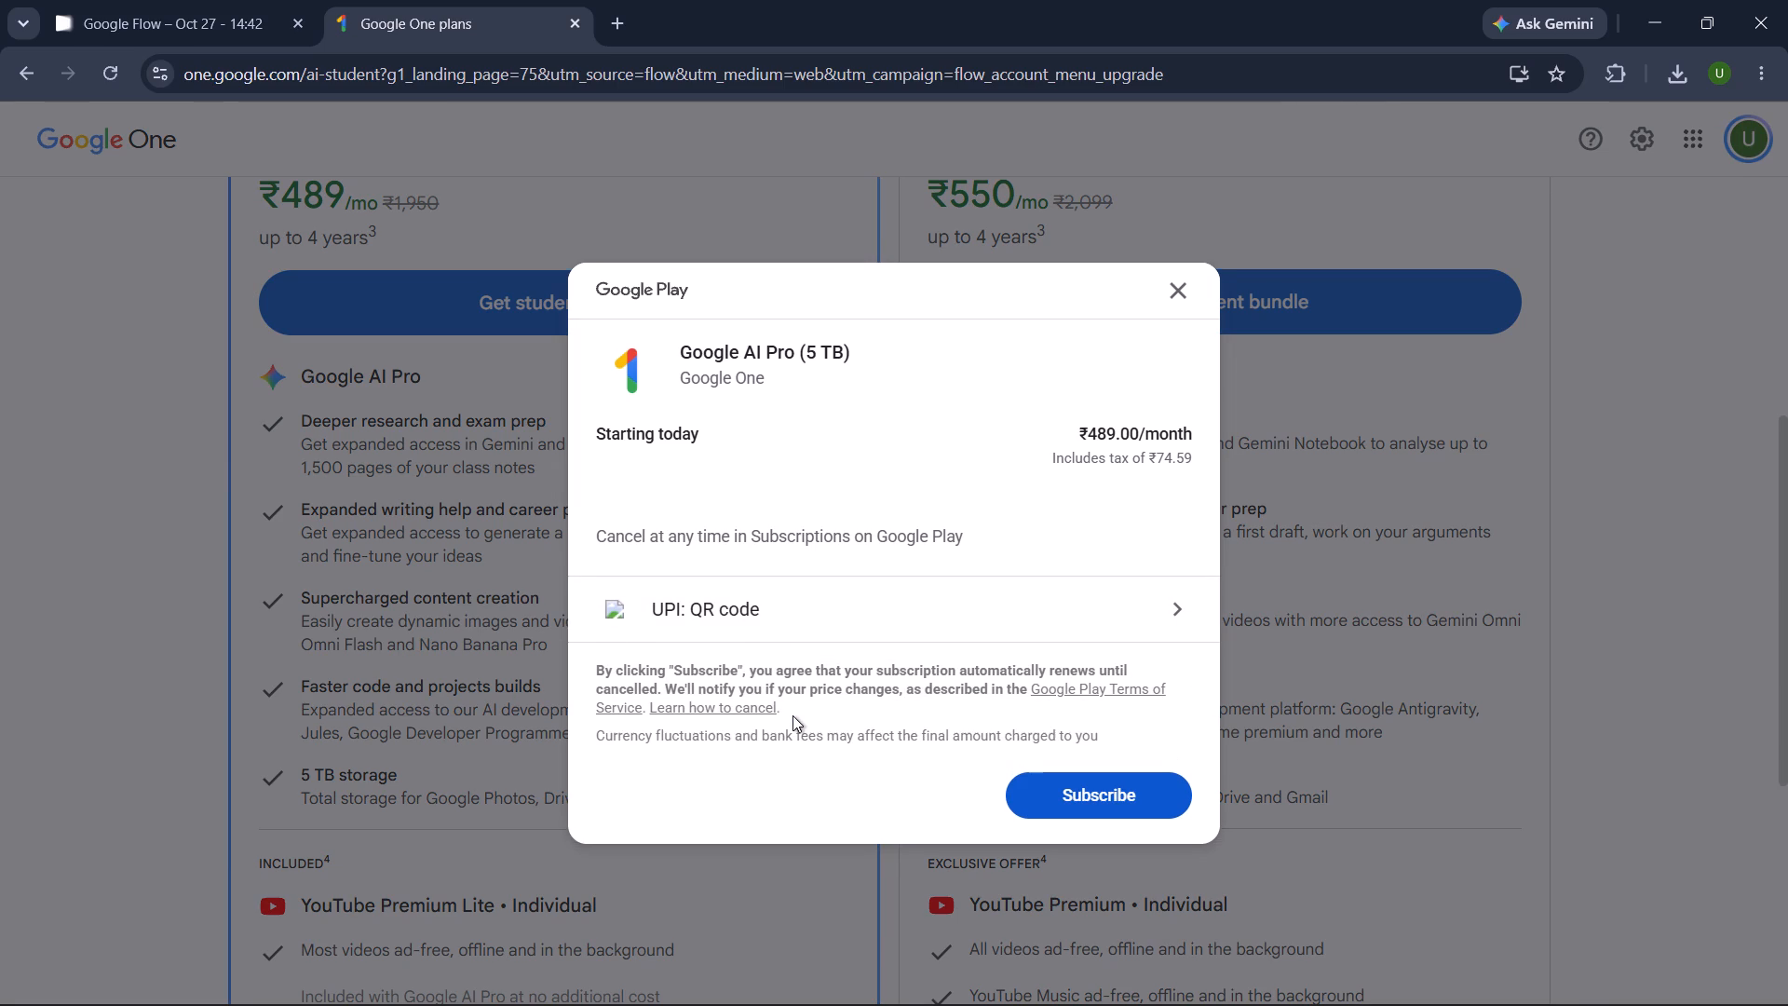
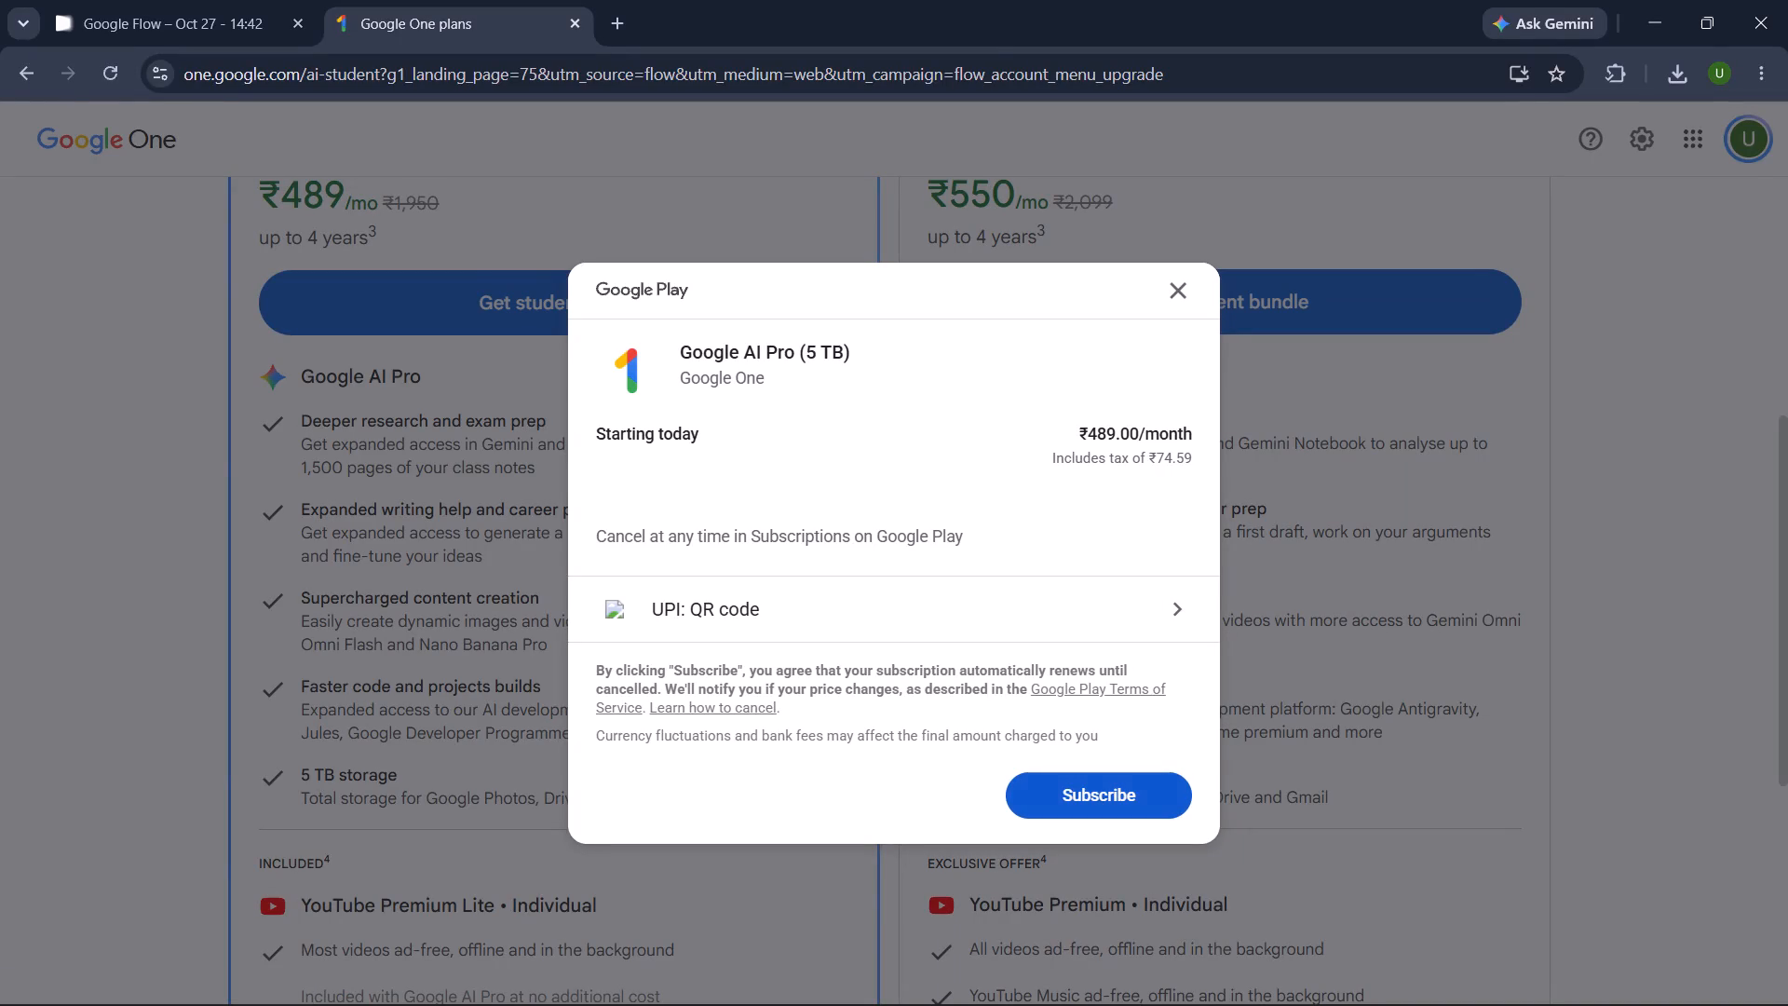
Subscribe to the Google AI Pro (5 TB) student plan at ₹489.00/month with UPI: QR code as the payment method.
left_click(1095, 782)
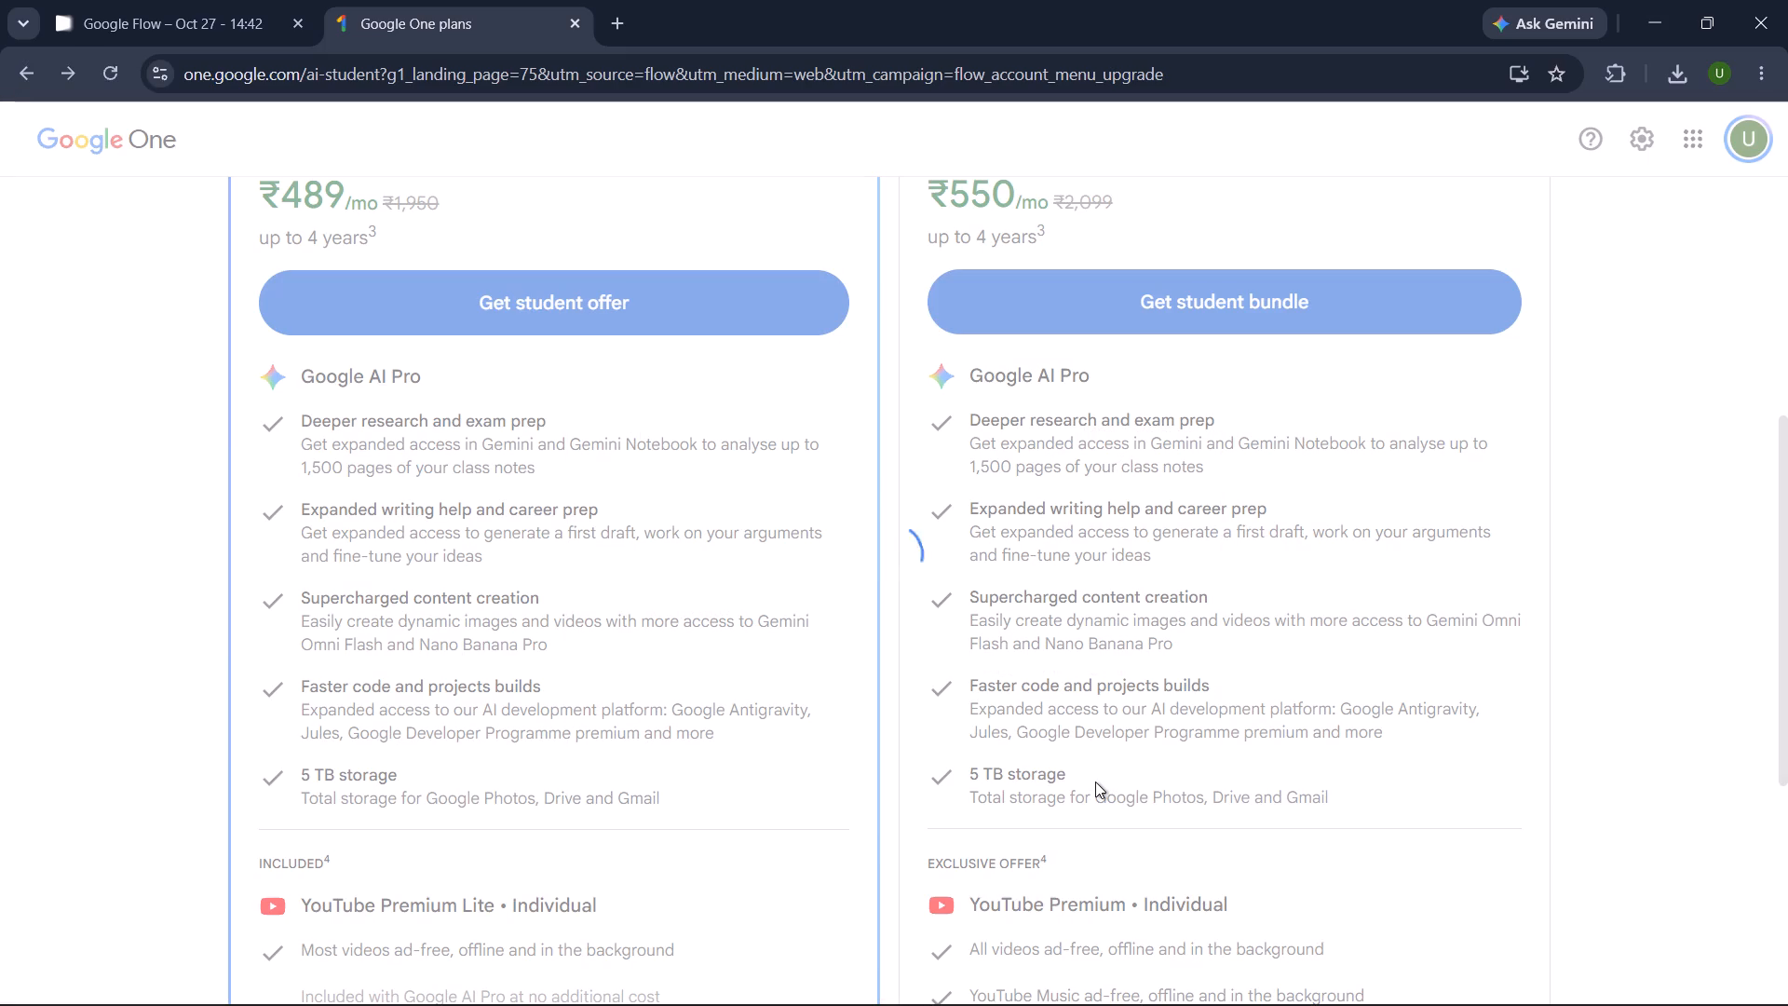
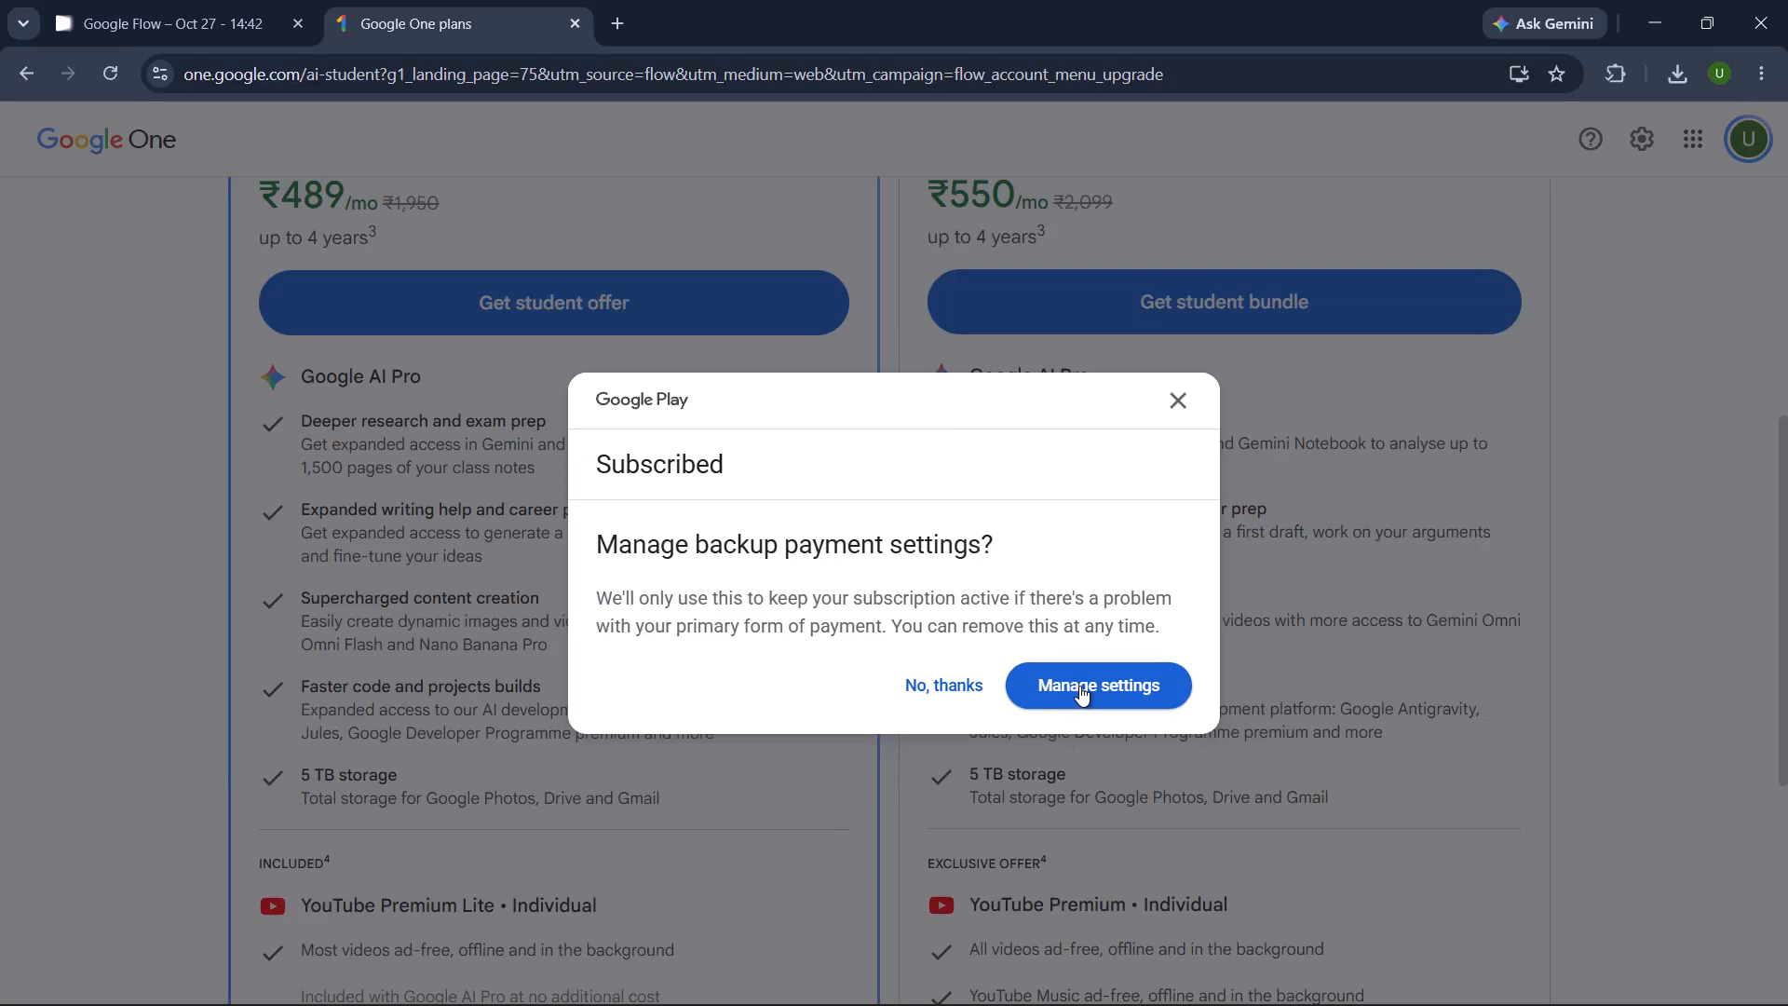
View the backup payment method options for the Google AI Pro subscription and leave without adding a card.
left_click(1082, 681)
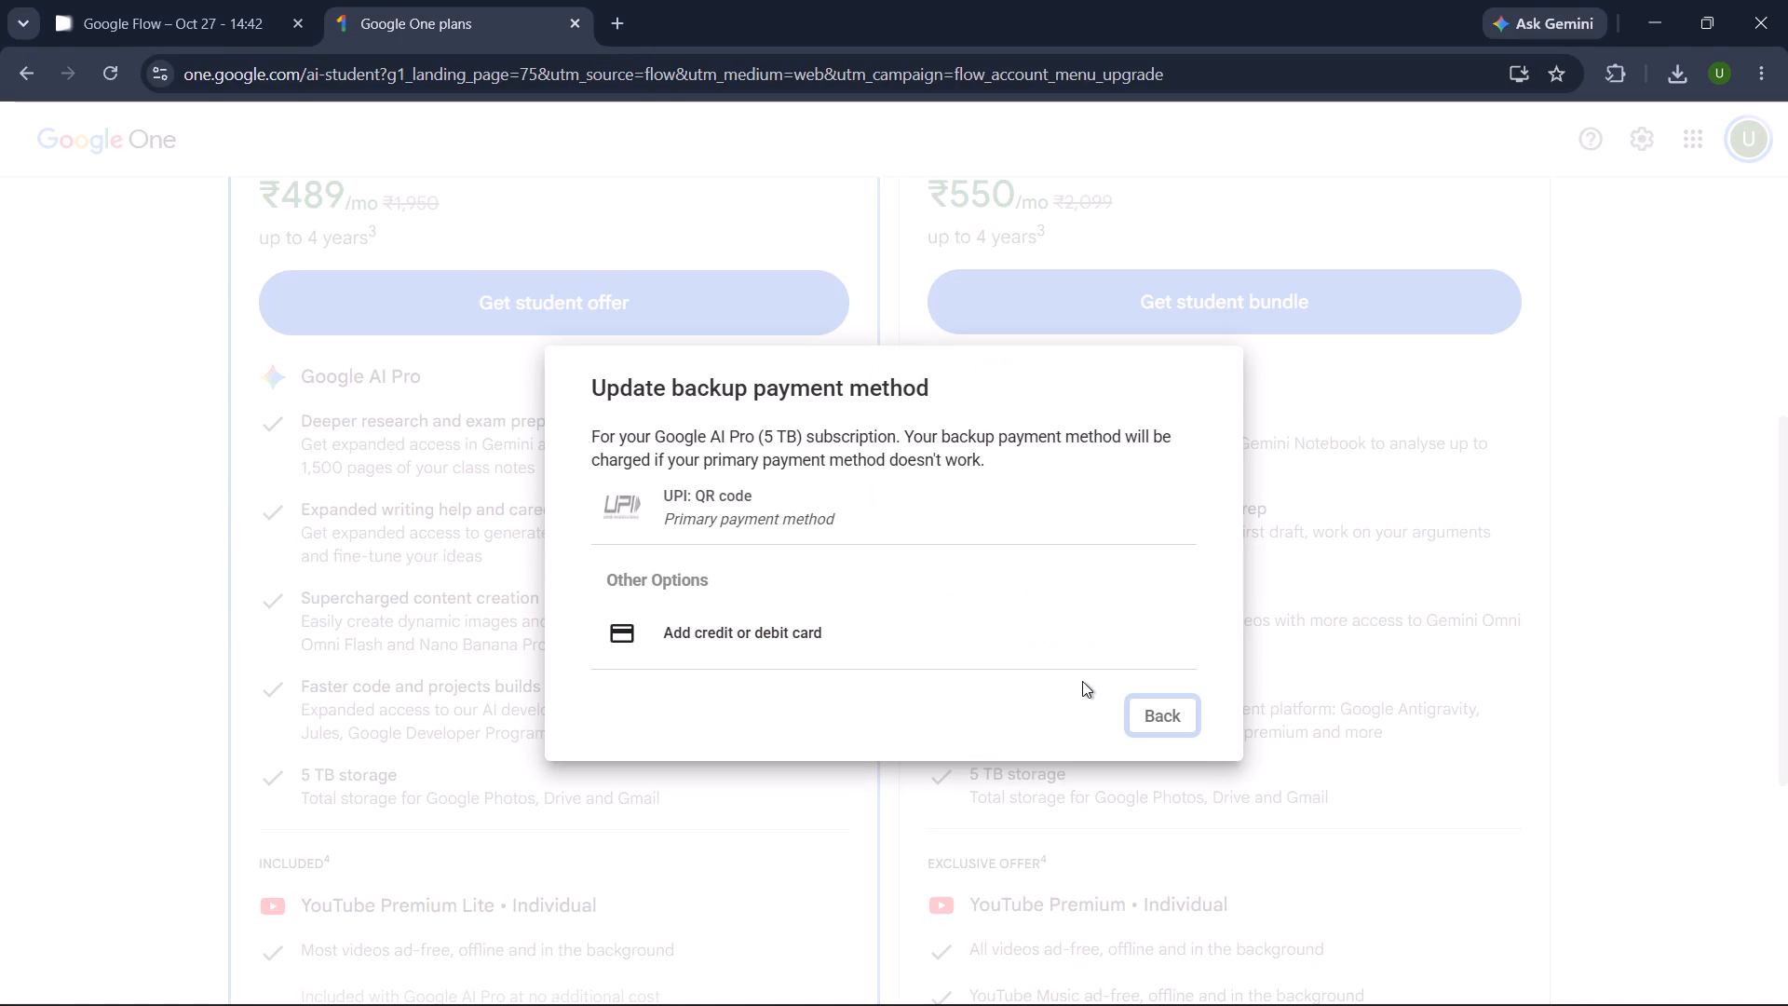
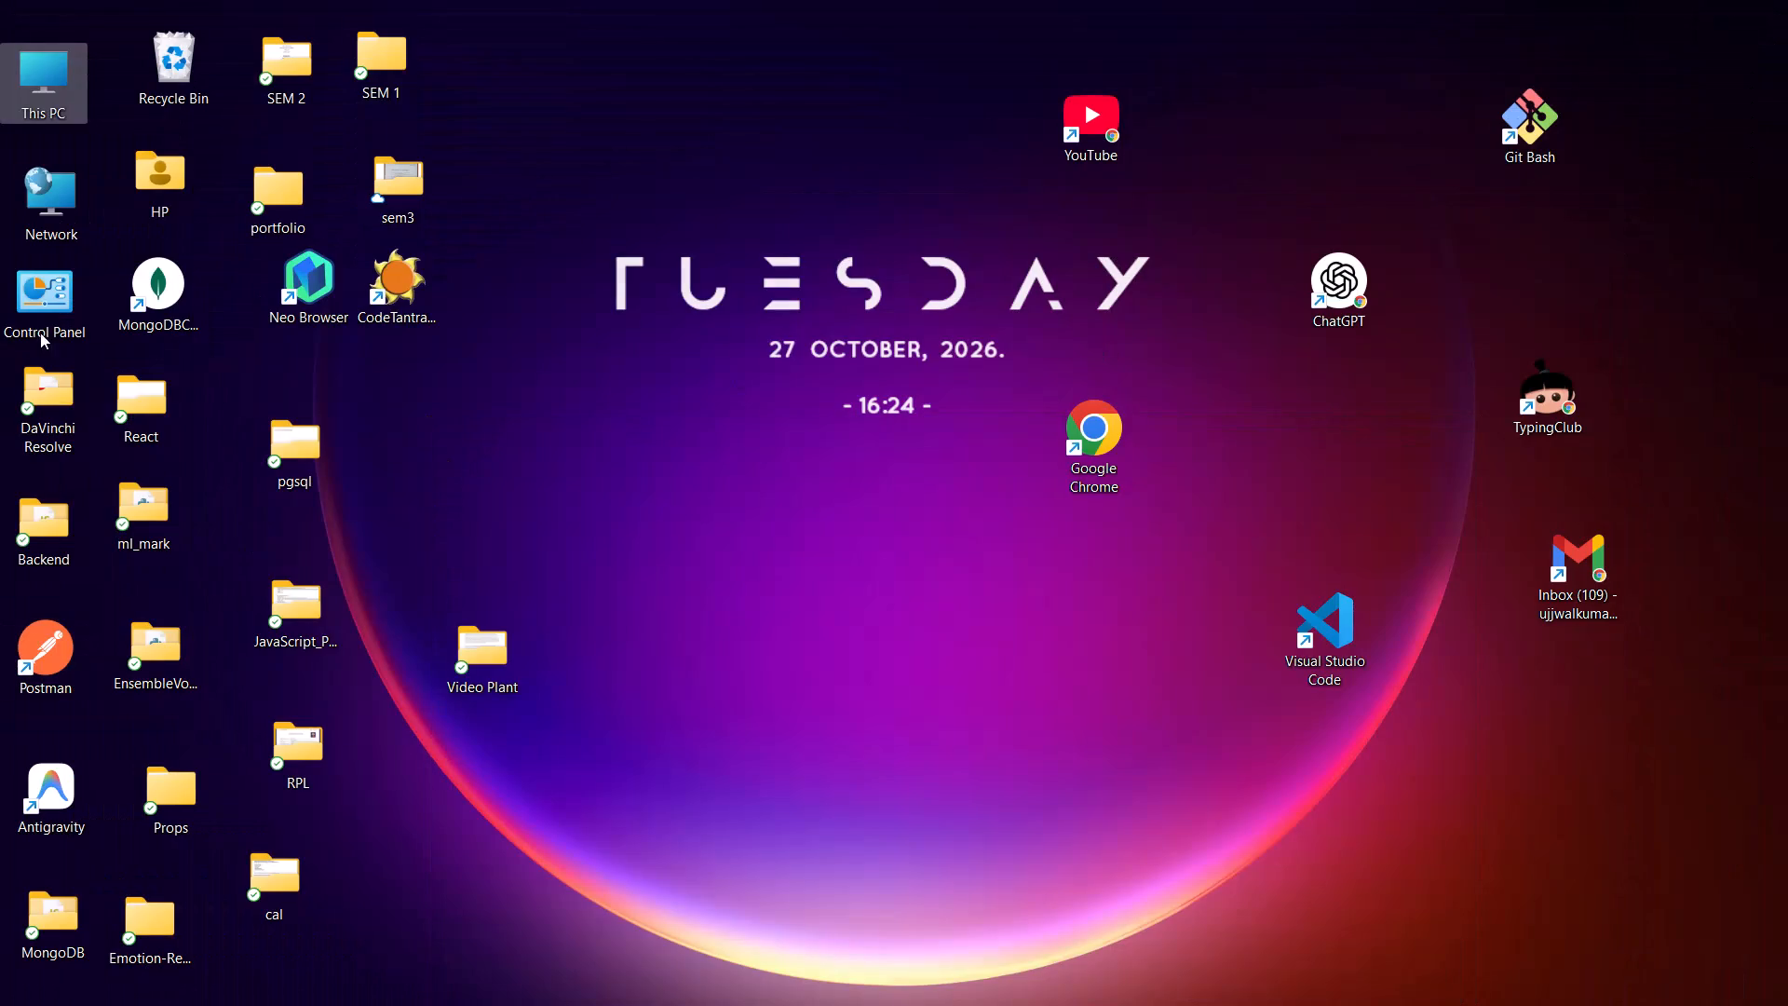
Move all of today's MP4 clips, from Aerial_view_of_giant_tree through Plant_growing_around_huge_stone, from Downloads into the desktop's Video Plant folder.
double_click(56, 75)
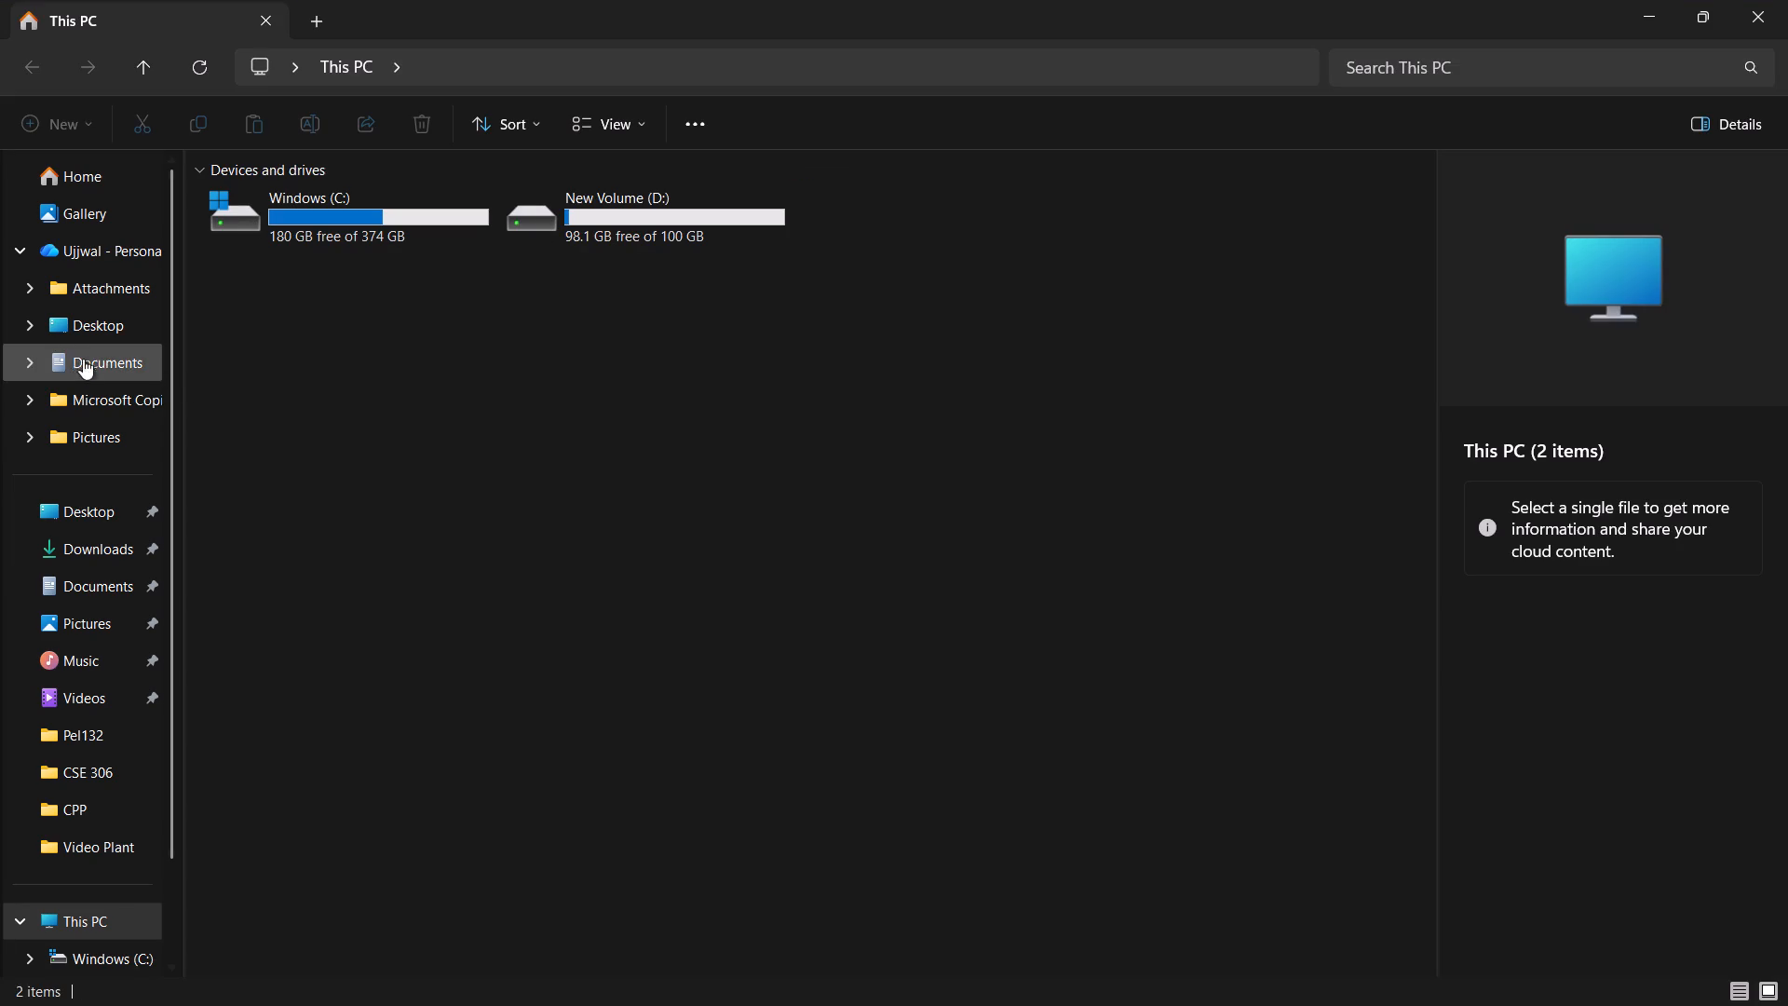
double_click(80, 559)
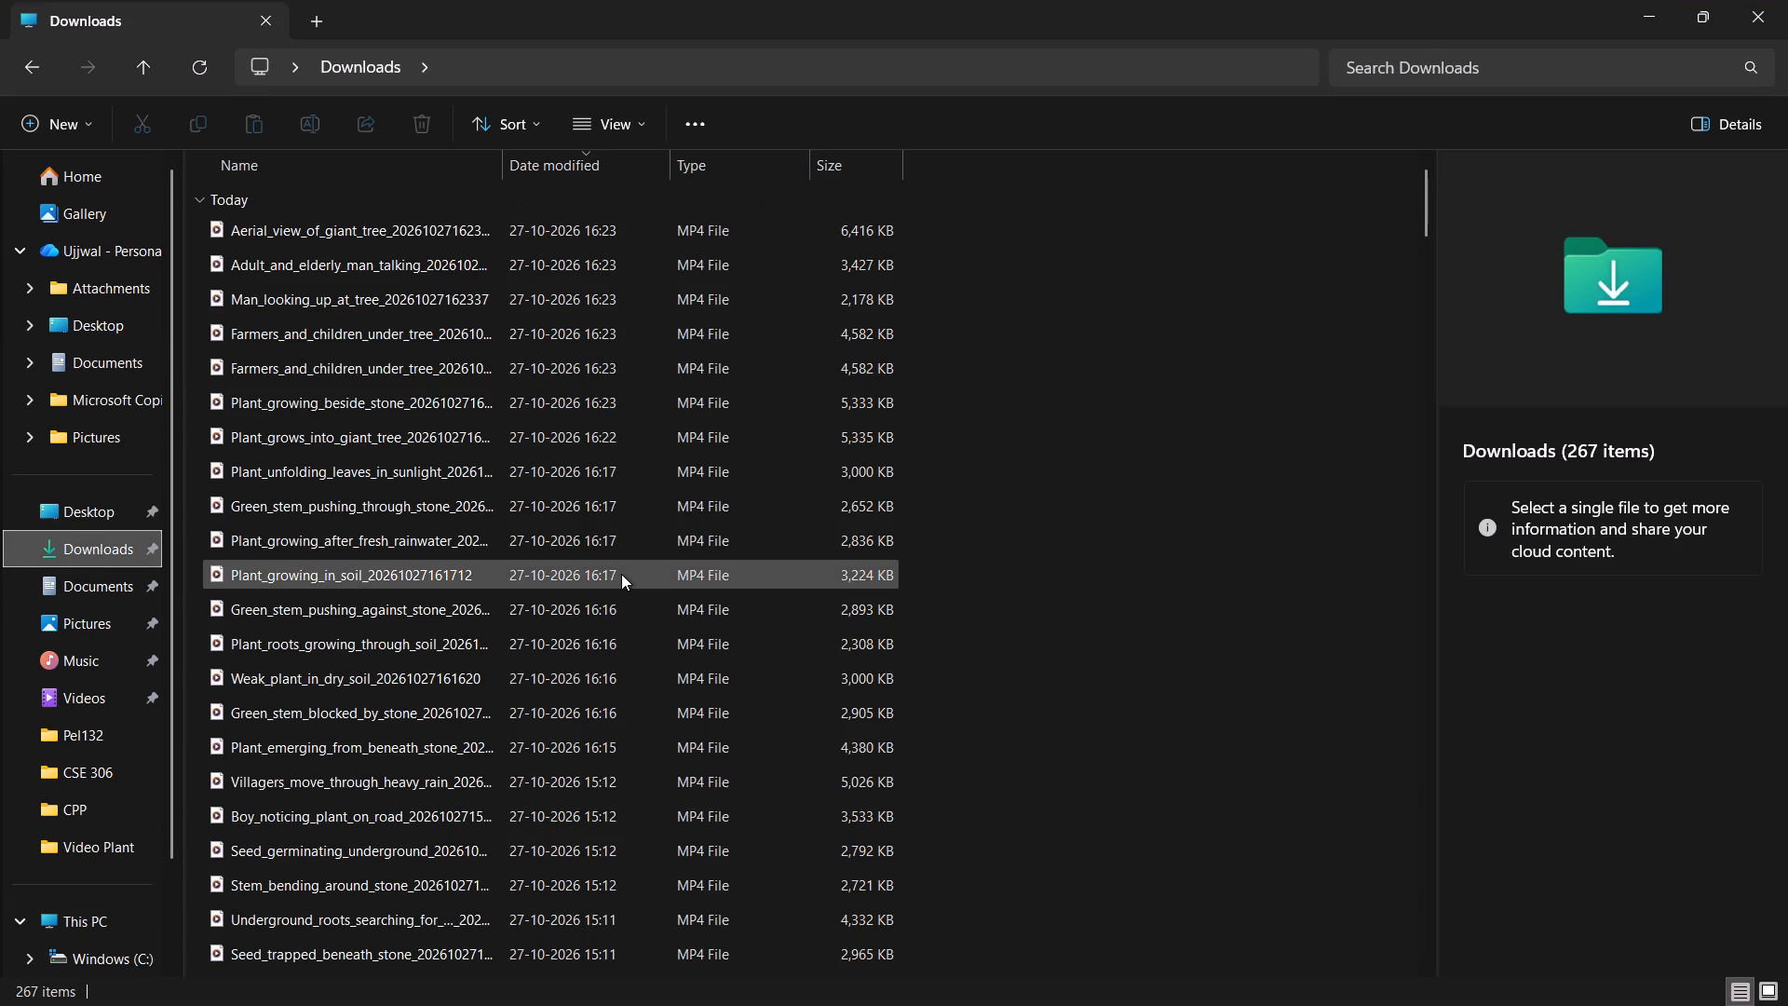
scroll(621, 574, "down", 5)
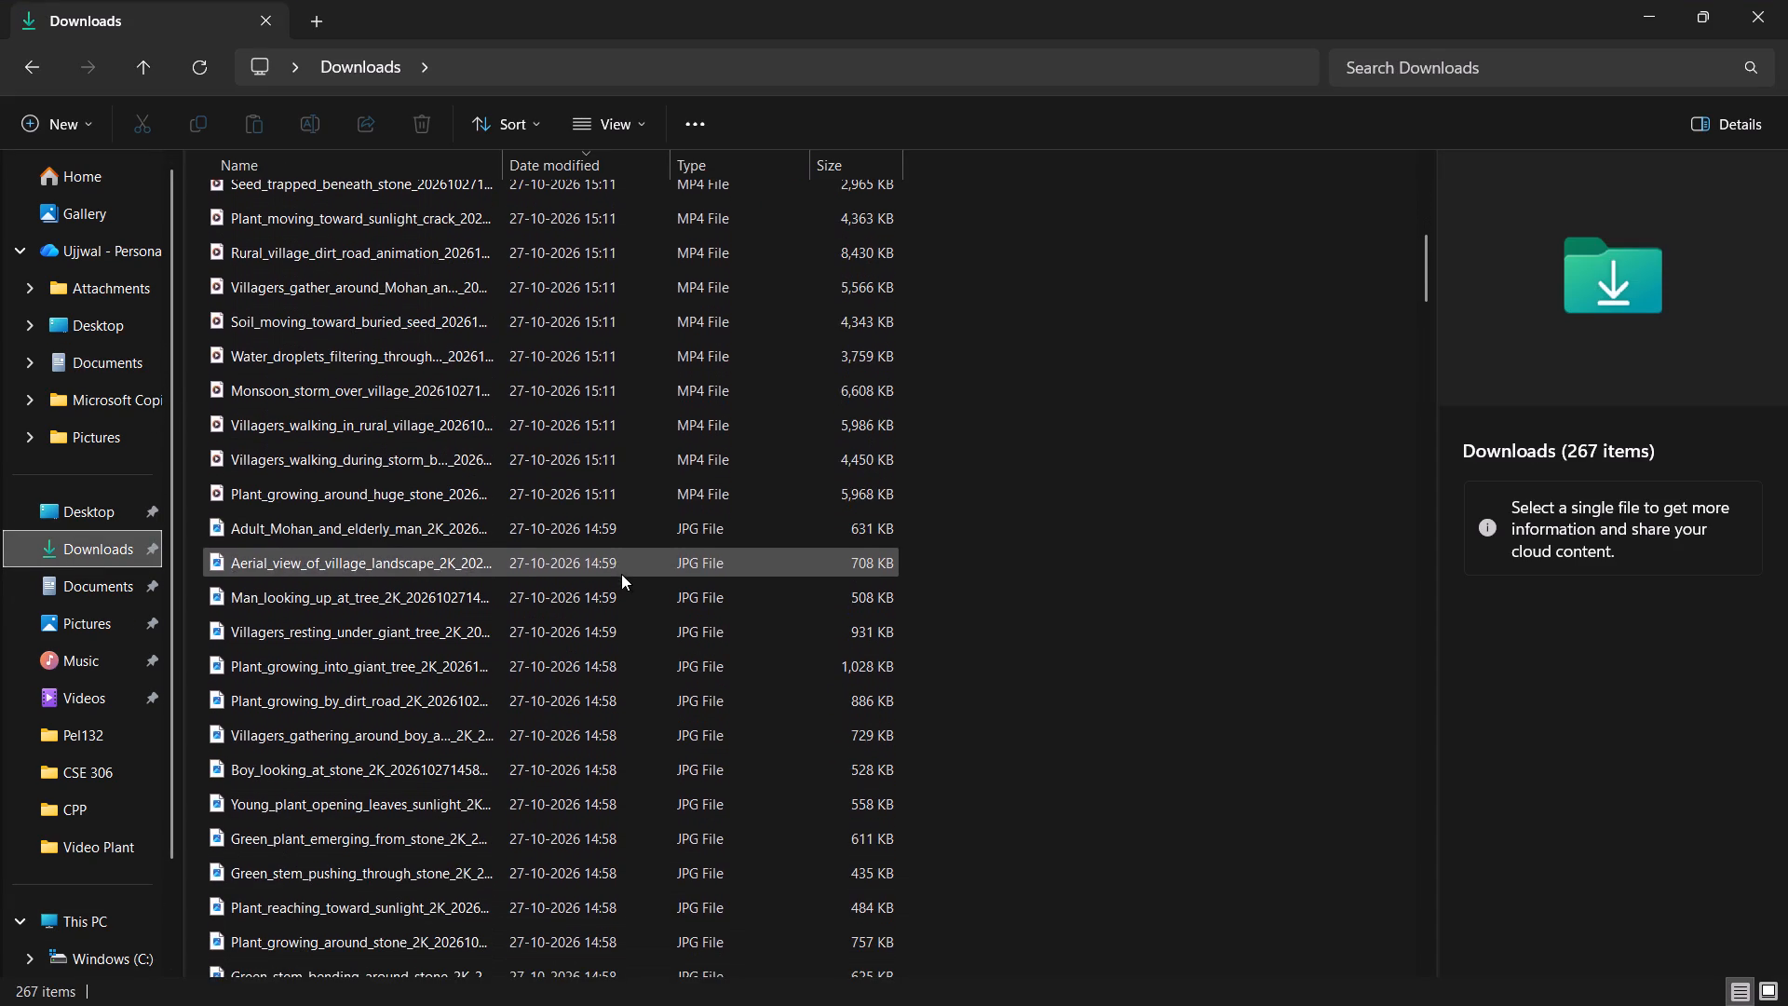
left_click_drag(915, 490, 576, 12)
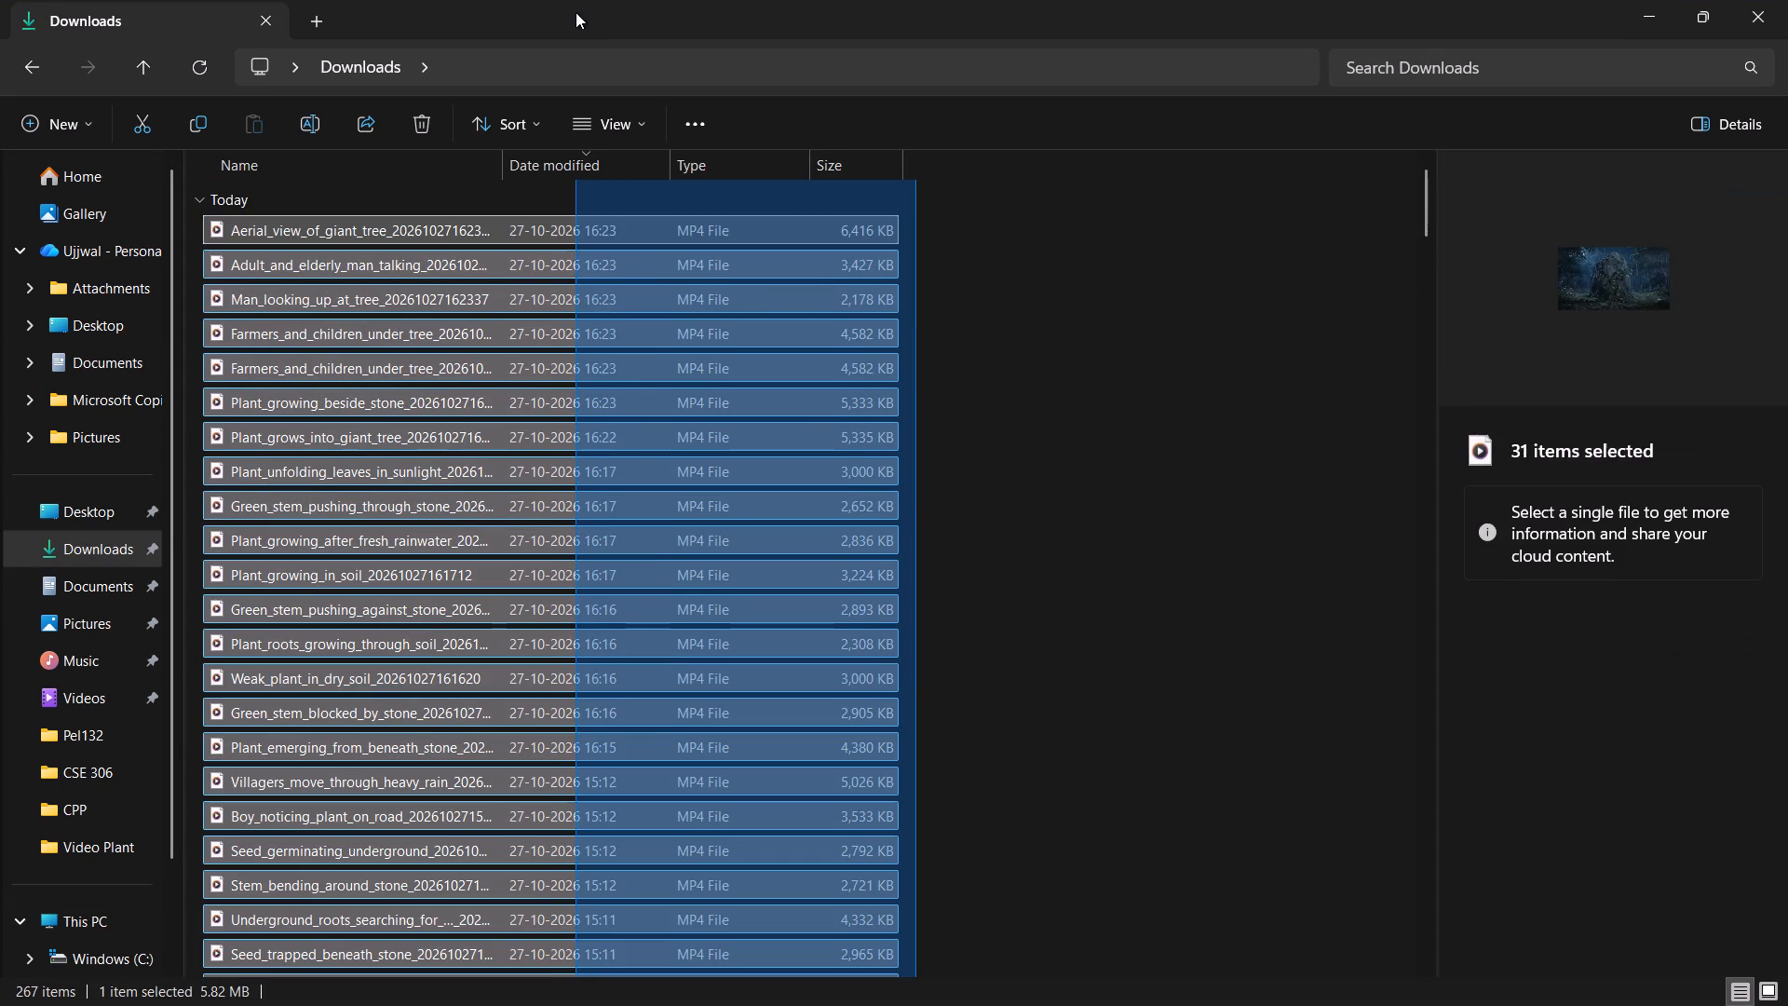
left_click_drag(576, 12, 498, 215)
key("ctrl+c")
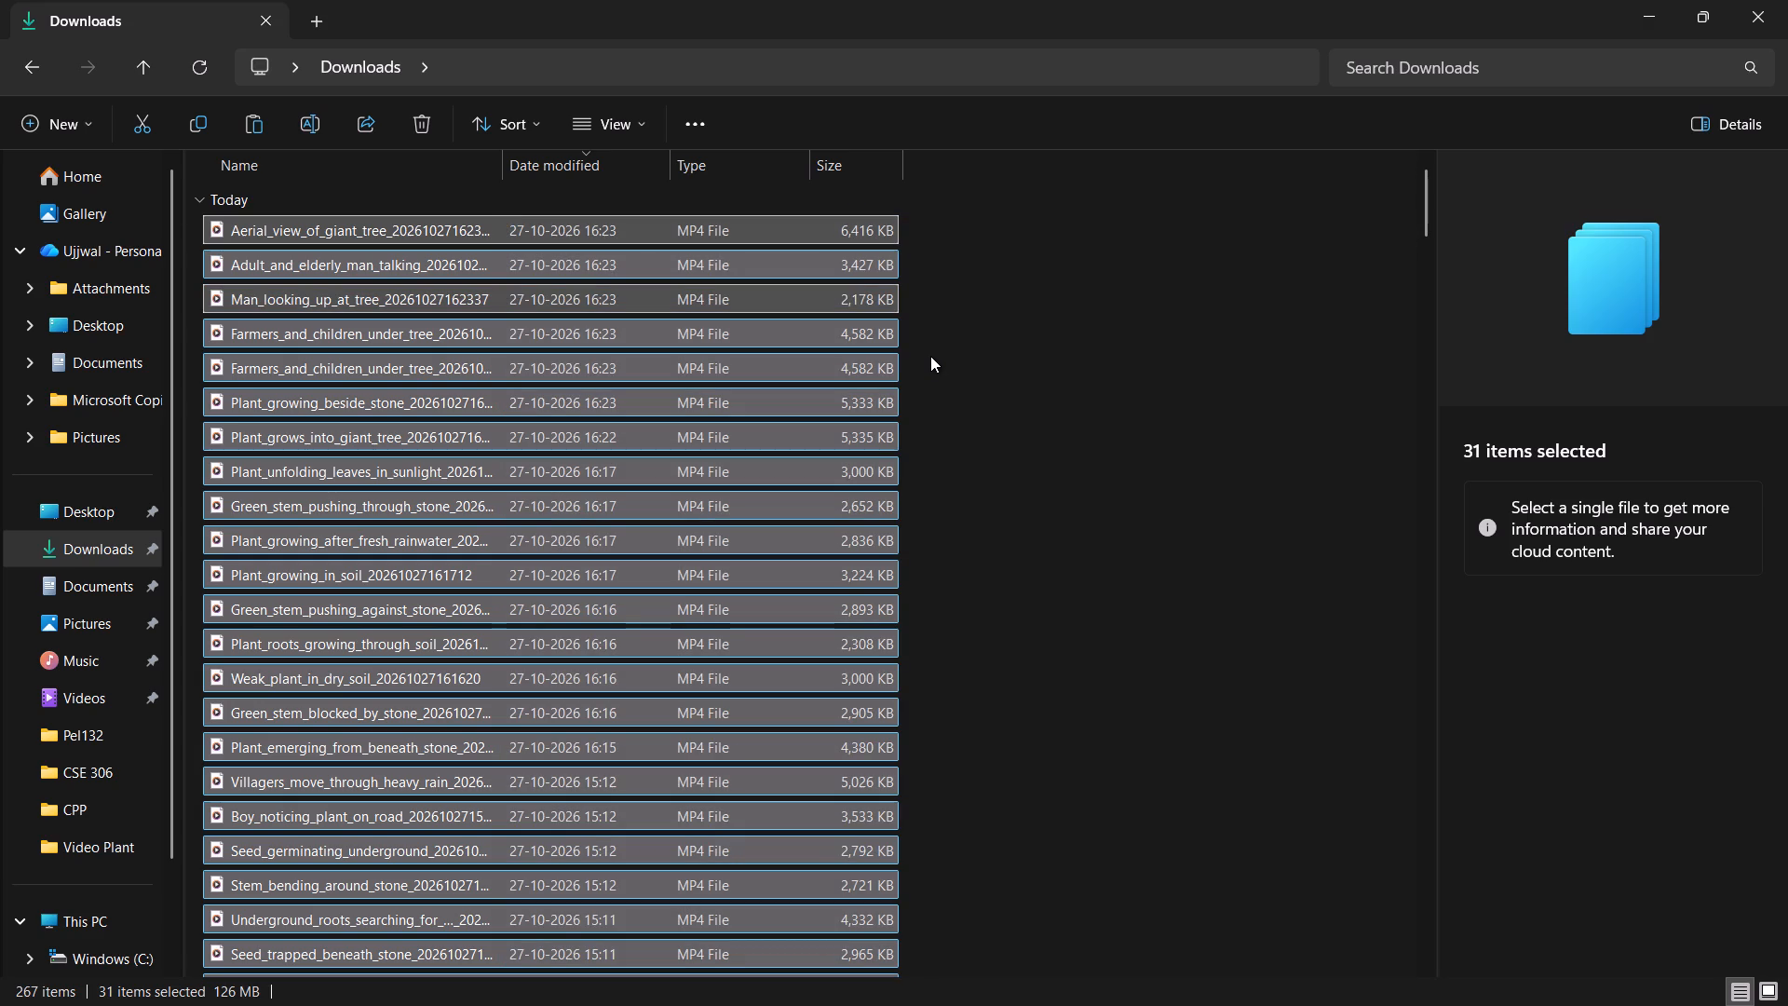
key("ctrl+x")
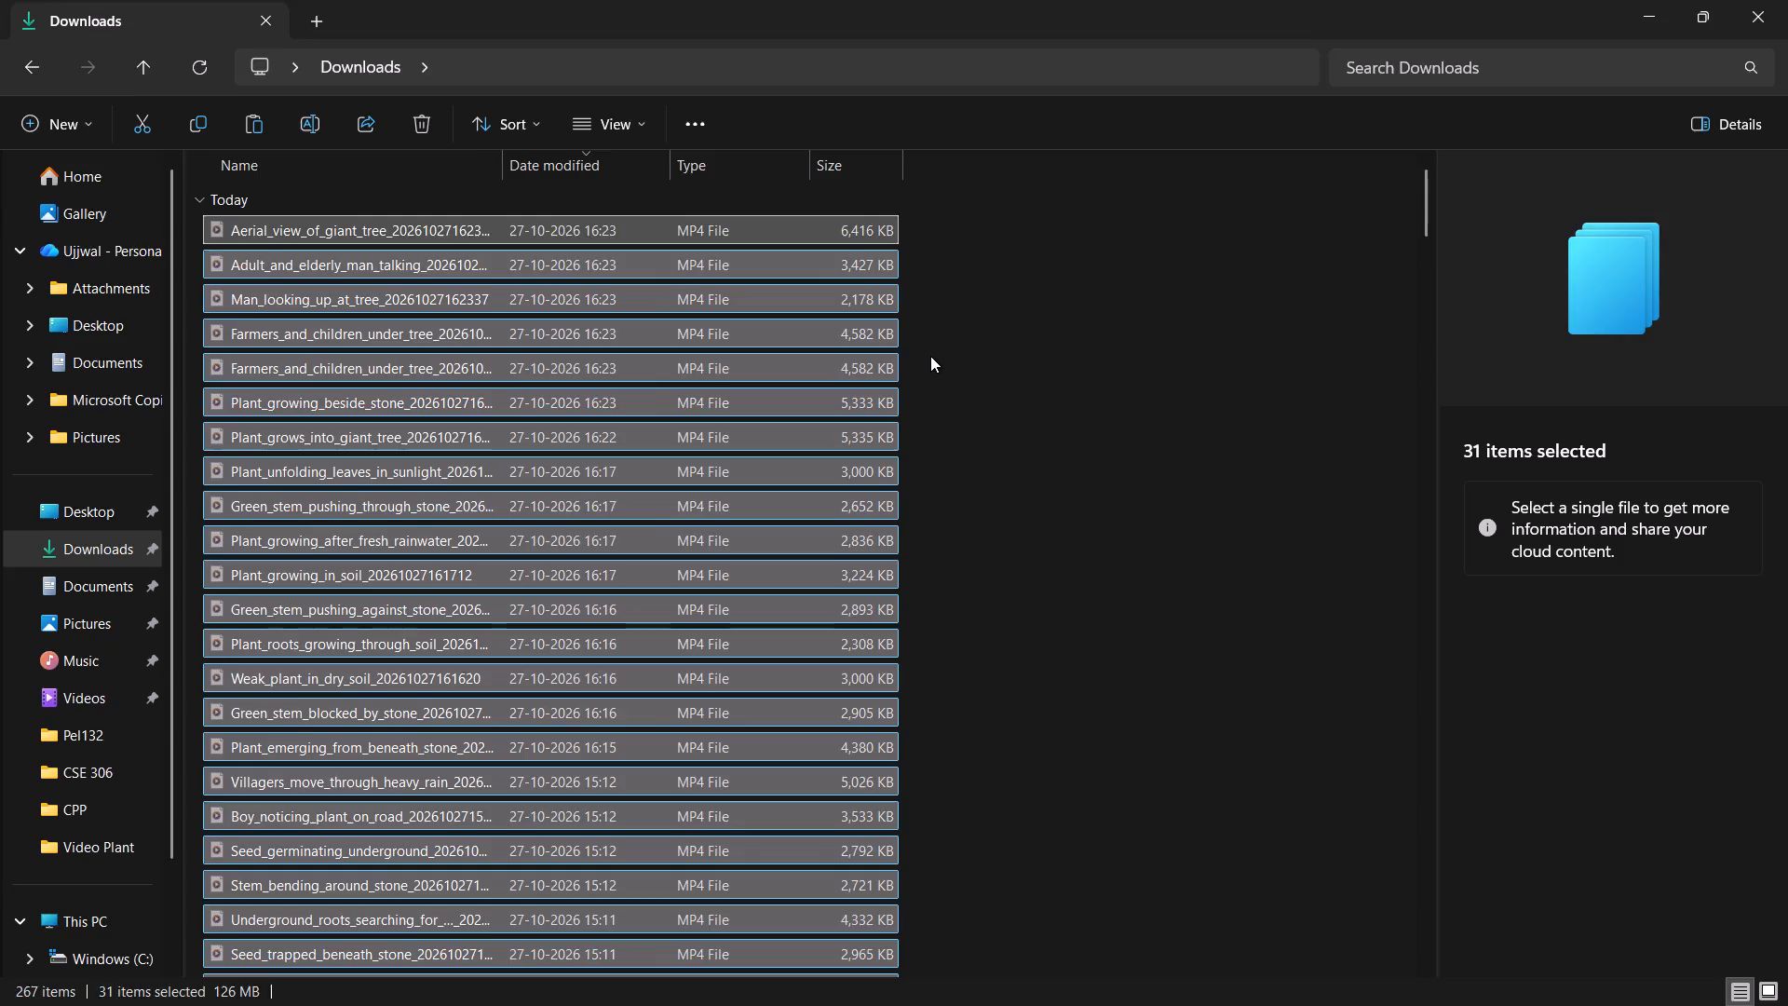
double_click(500, 659)
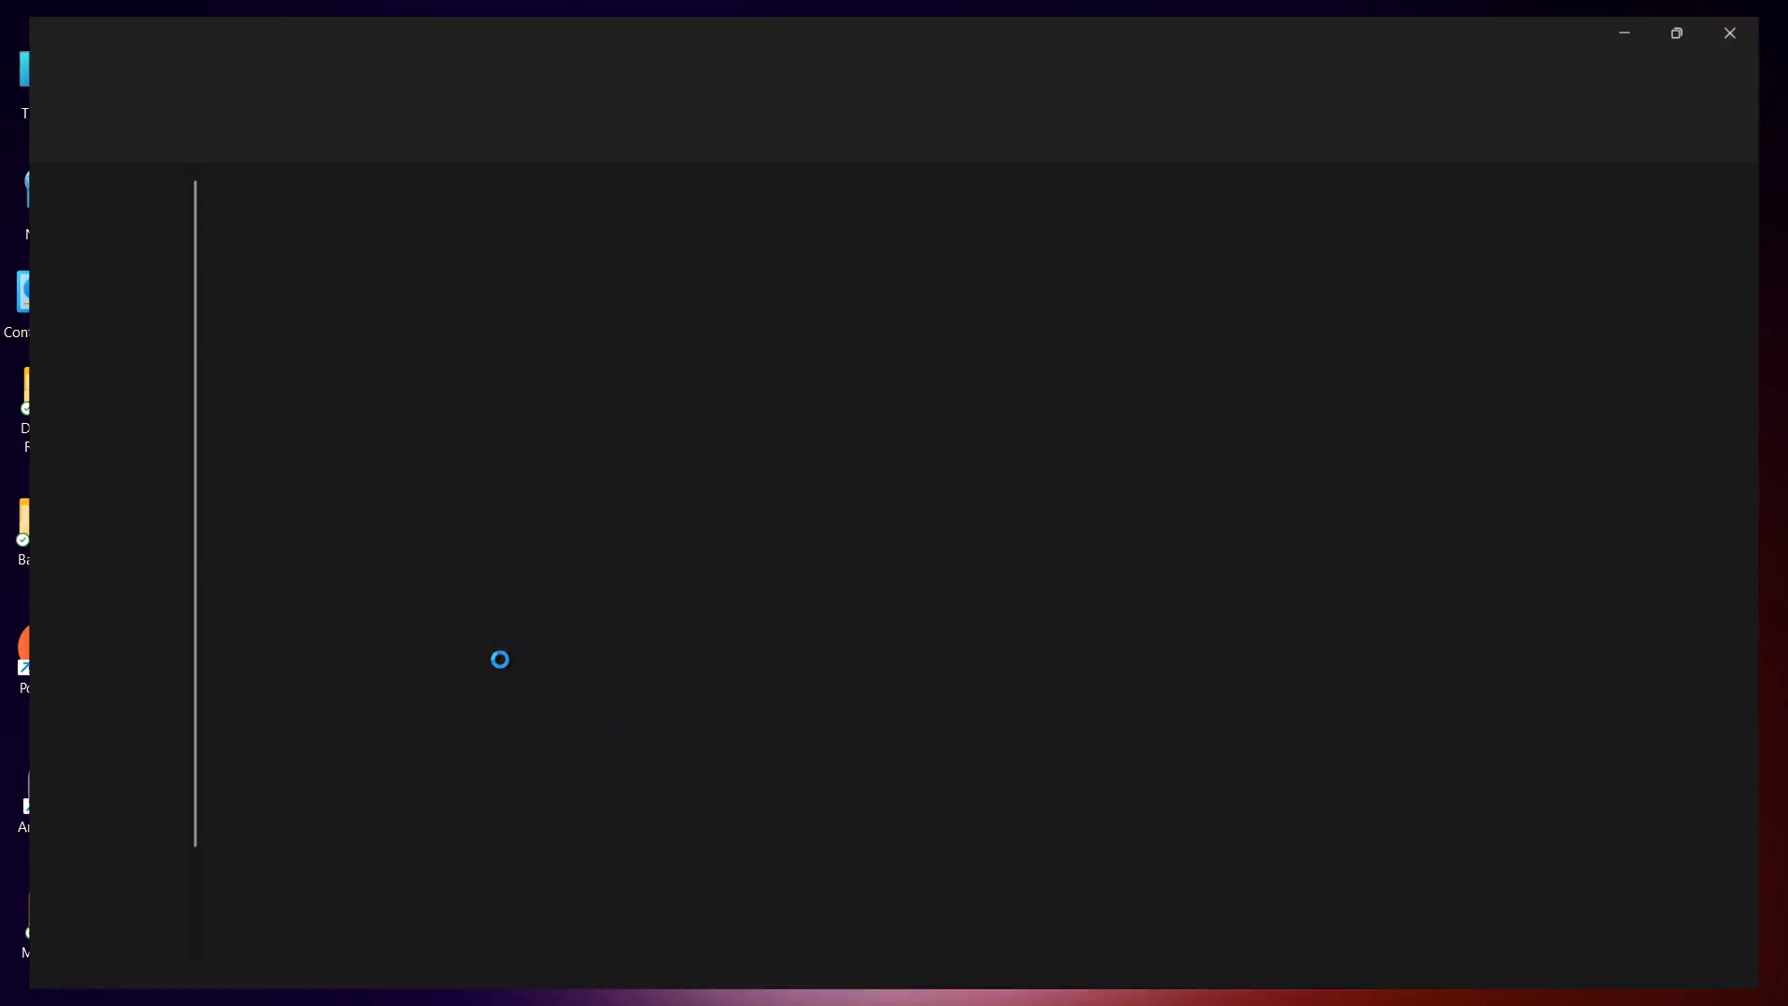
left_click(537, 534)
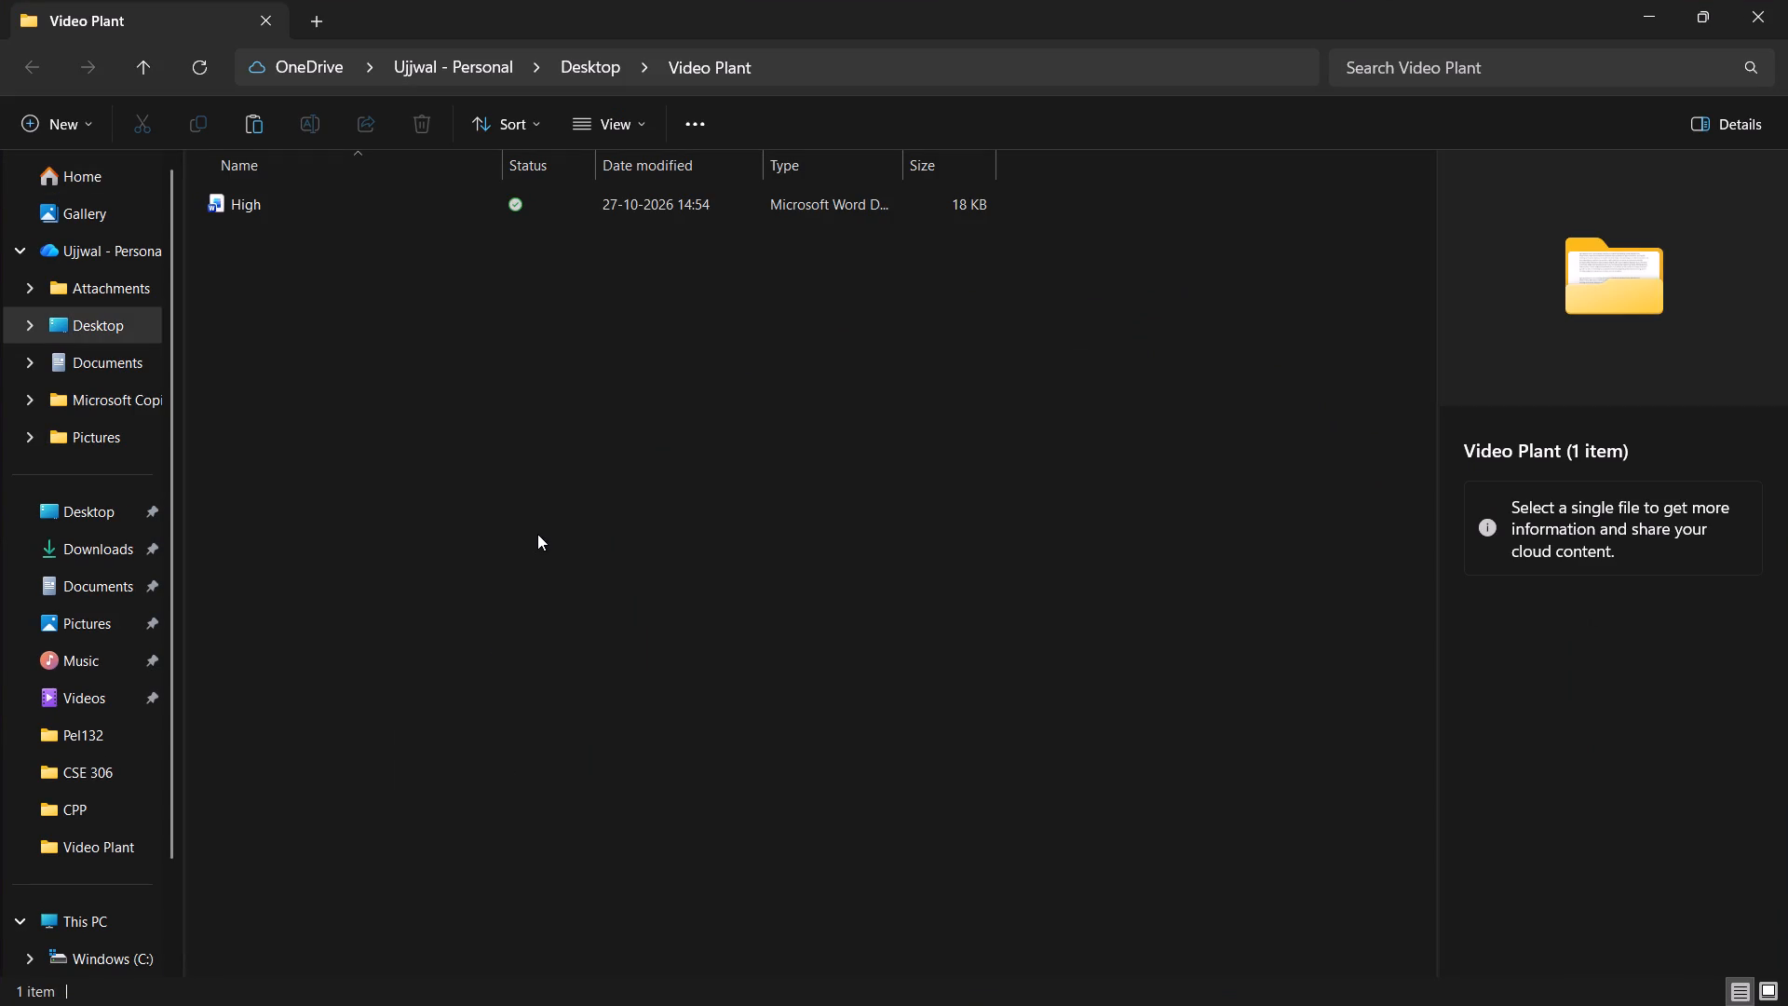
key("ctrl+v")
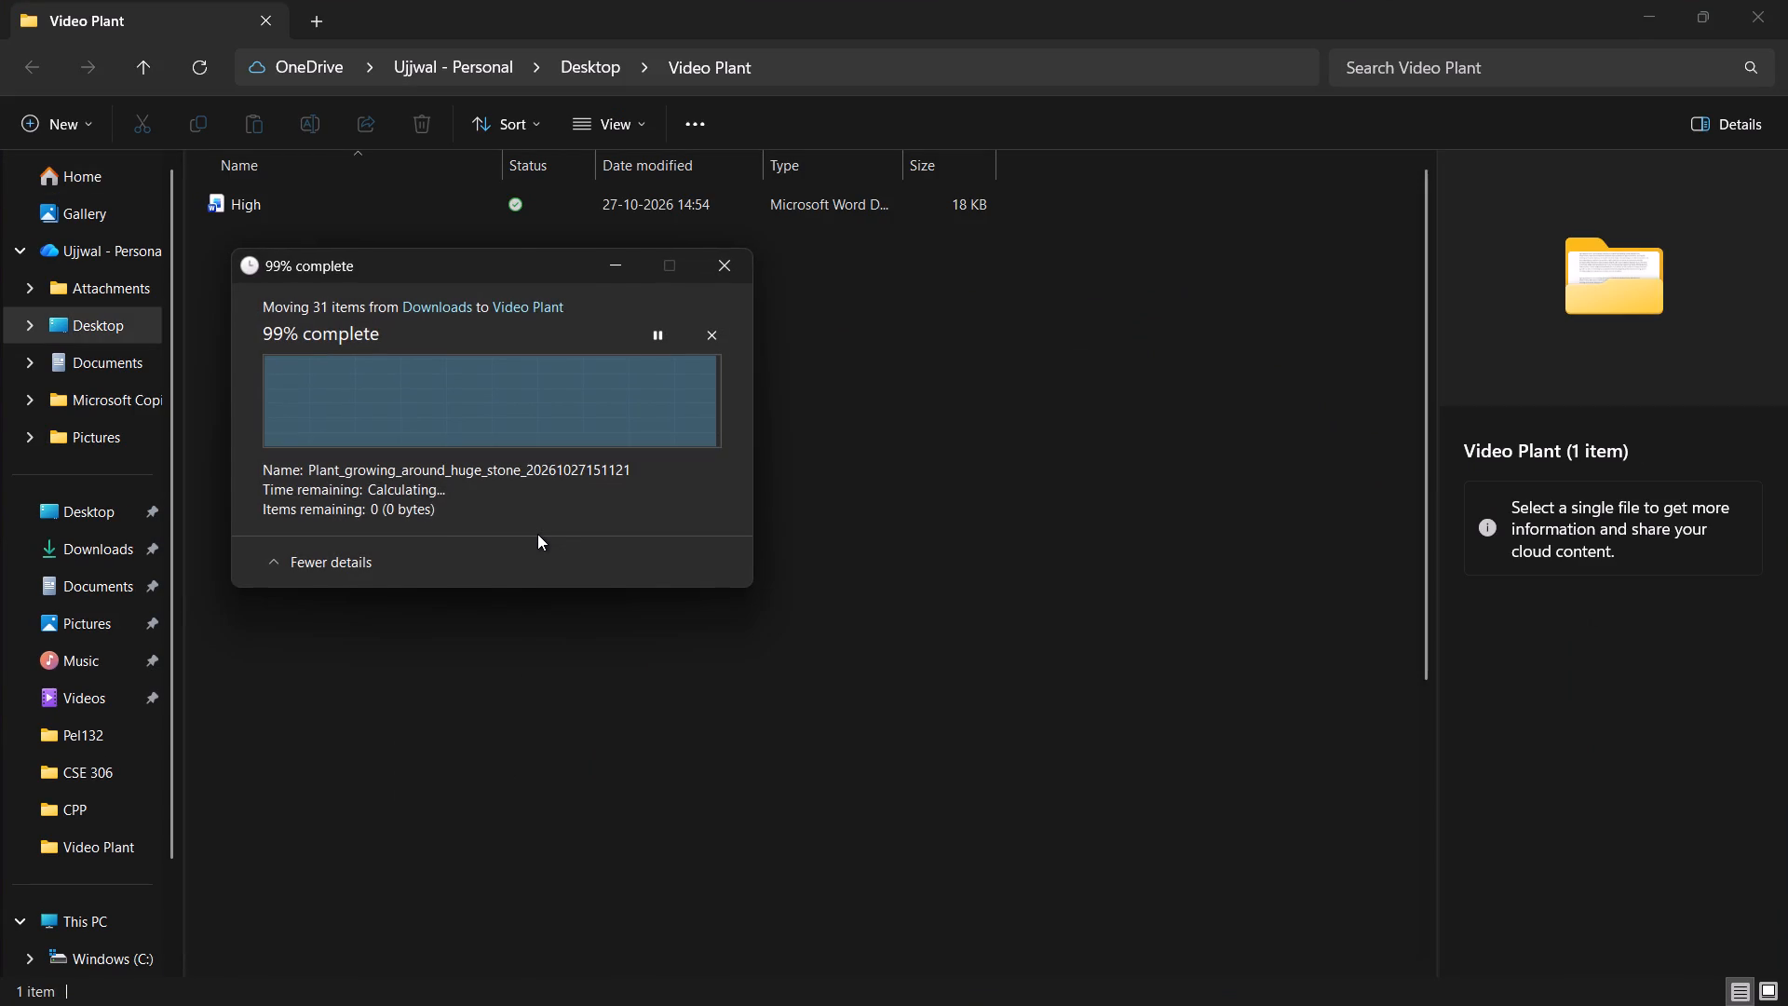
left_click(1264, 499)
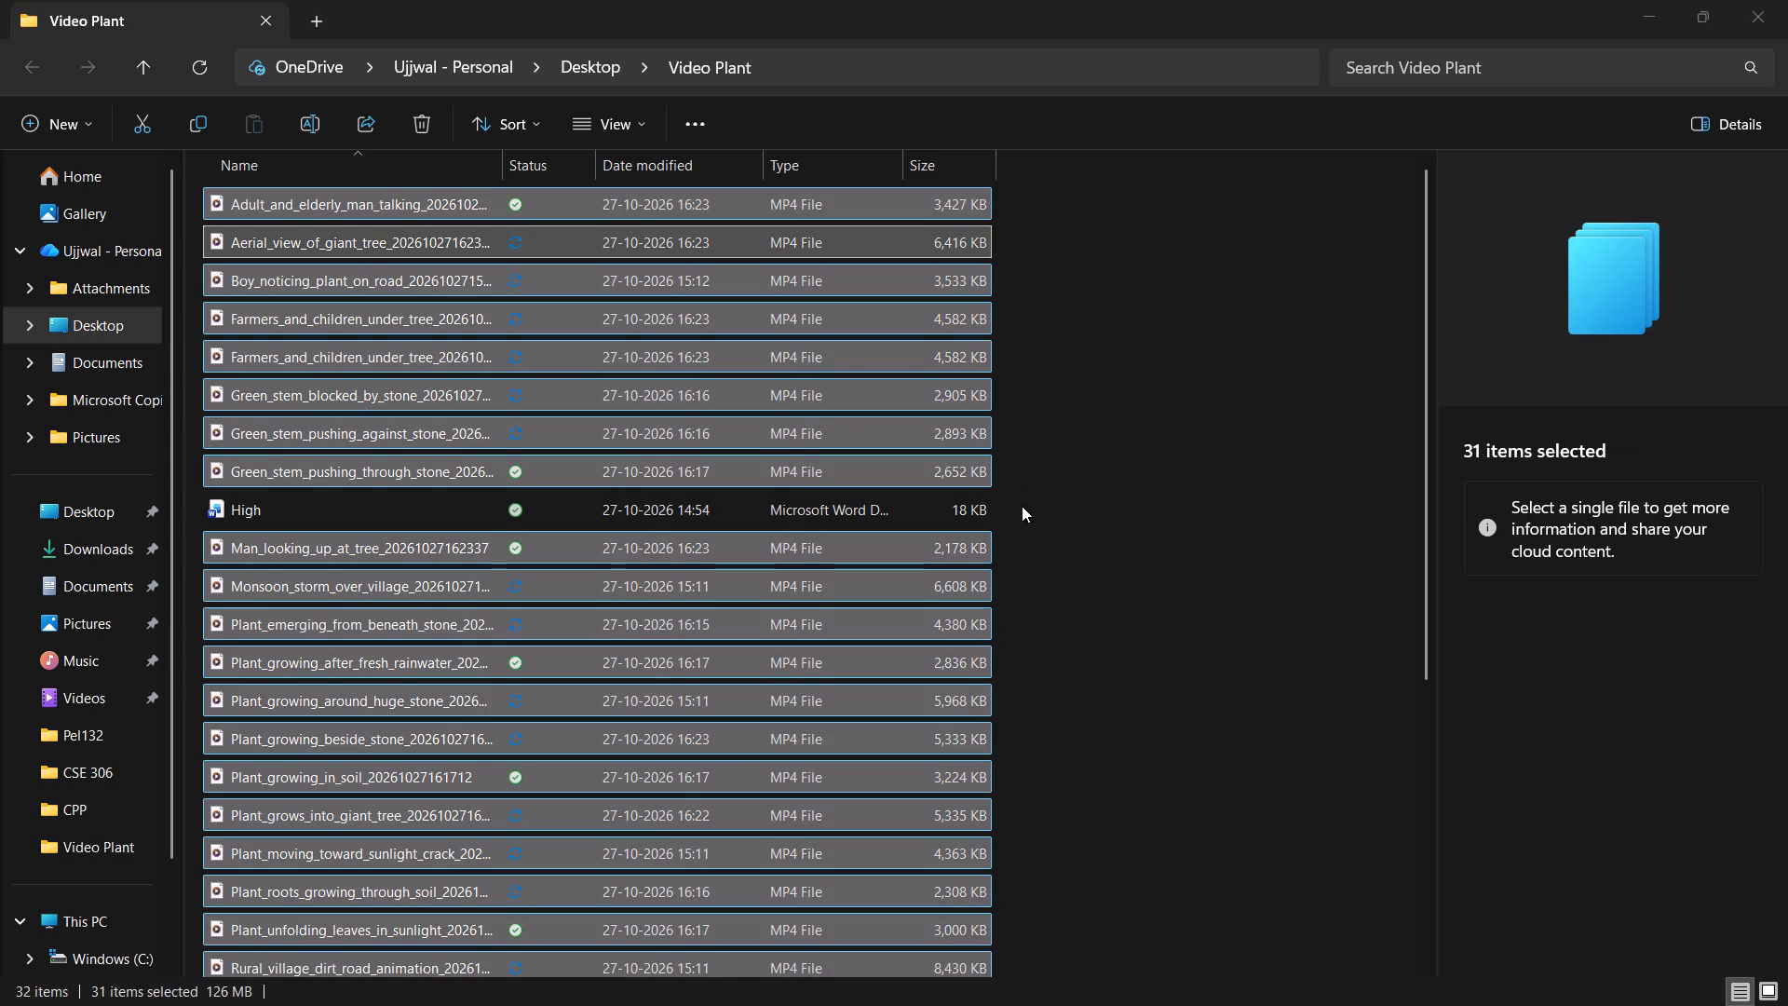
Deselect the moved clips and create a new folder named "prompt" inside the Video Plant folder.
scroll(1022, 506, "up", 3)
scroll(1022, 506, "down", 6)
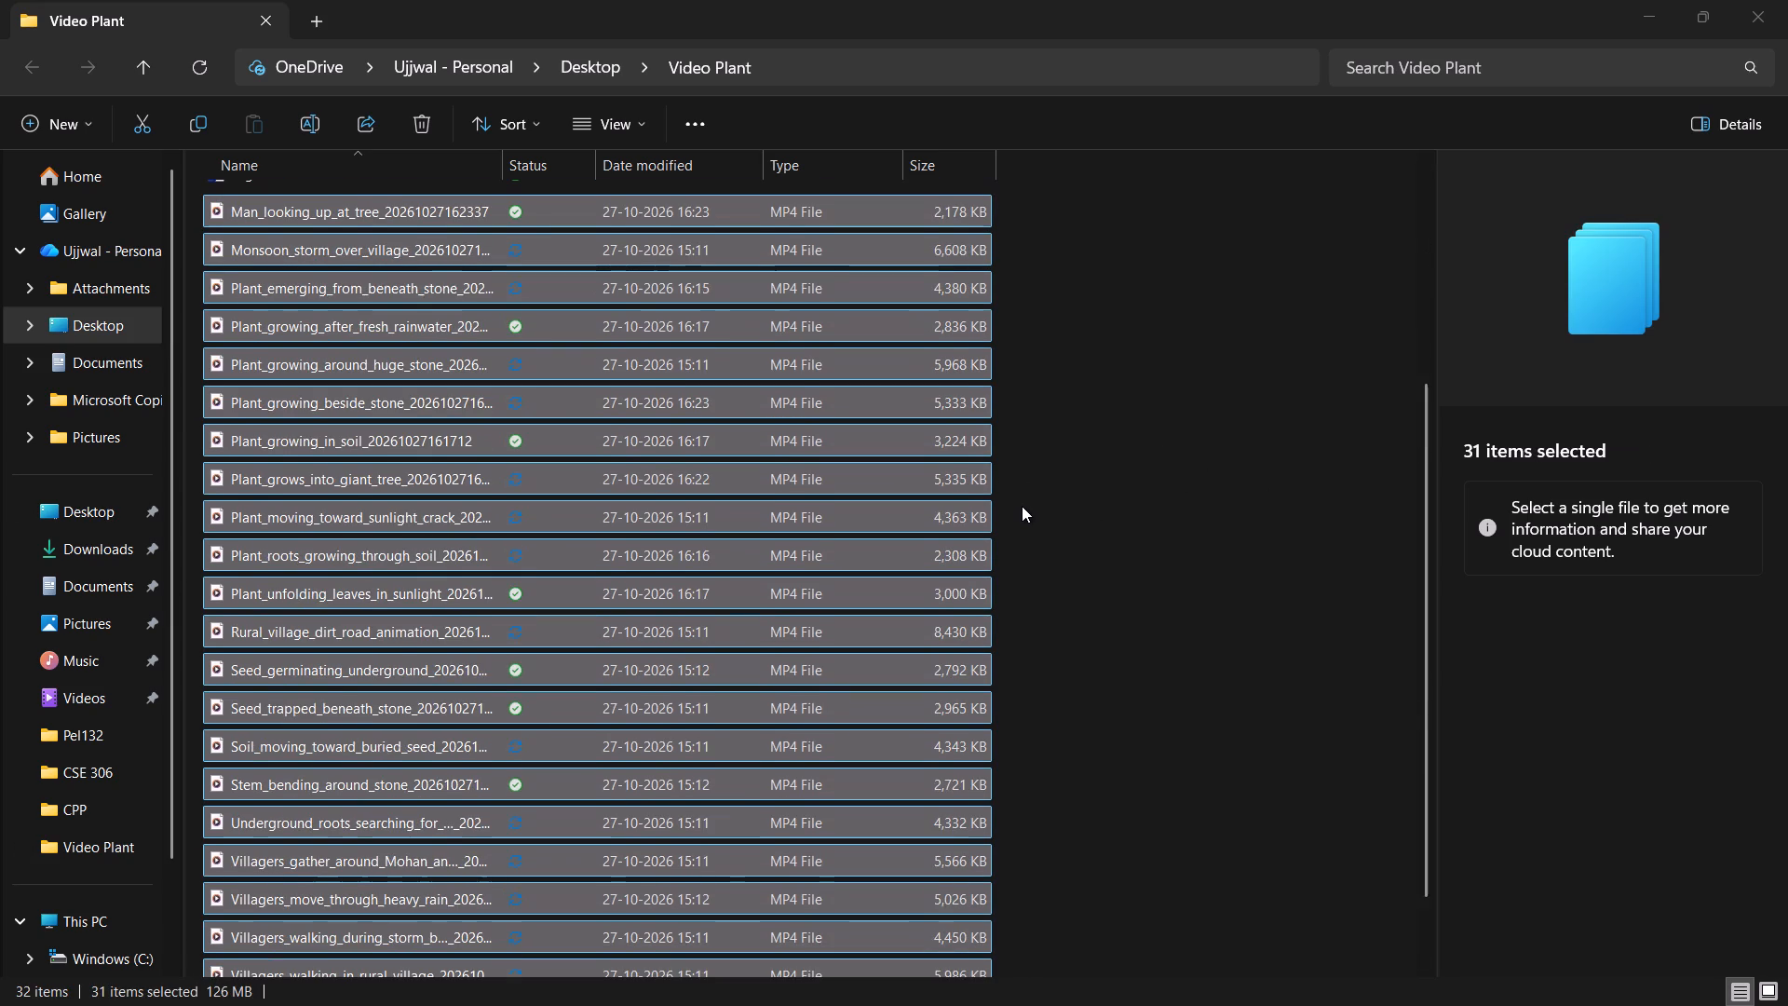
scroll(1022, 506, "down", 1)
left_click(1183, 509)
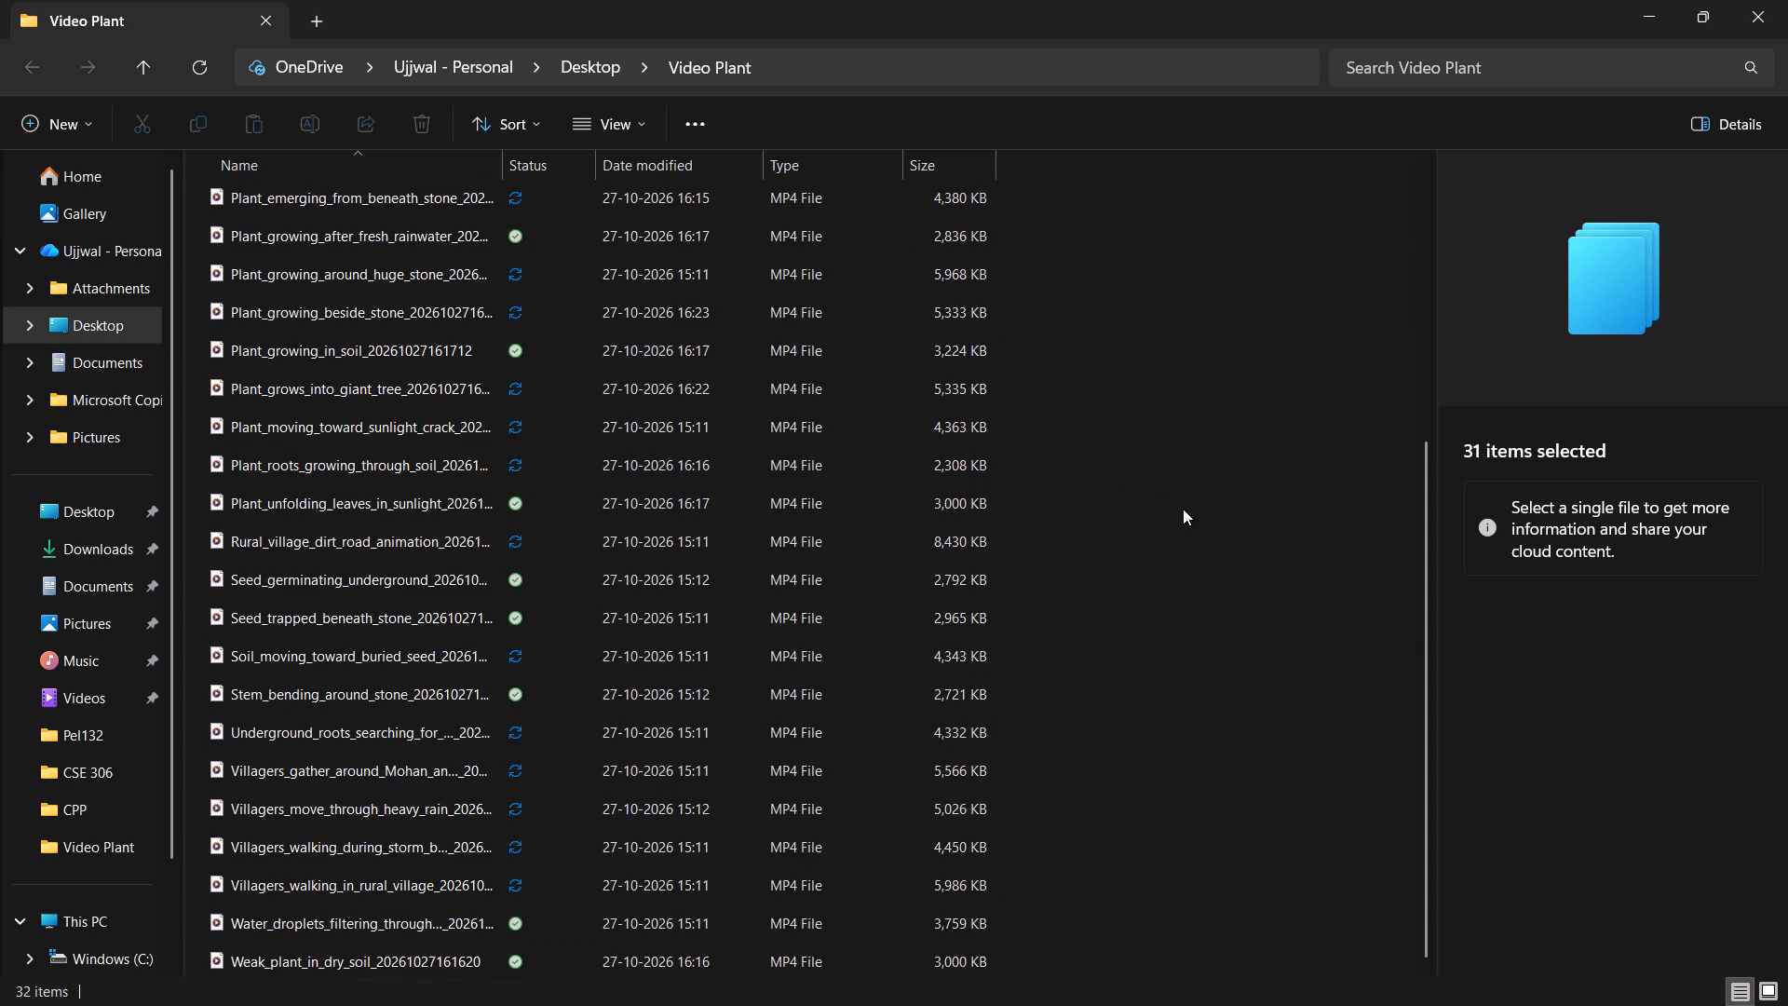
key("ctrl+shift+n")
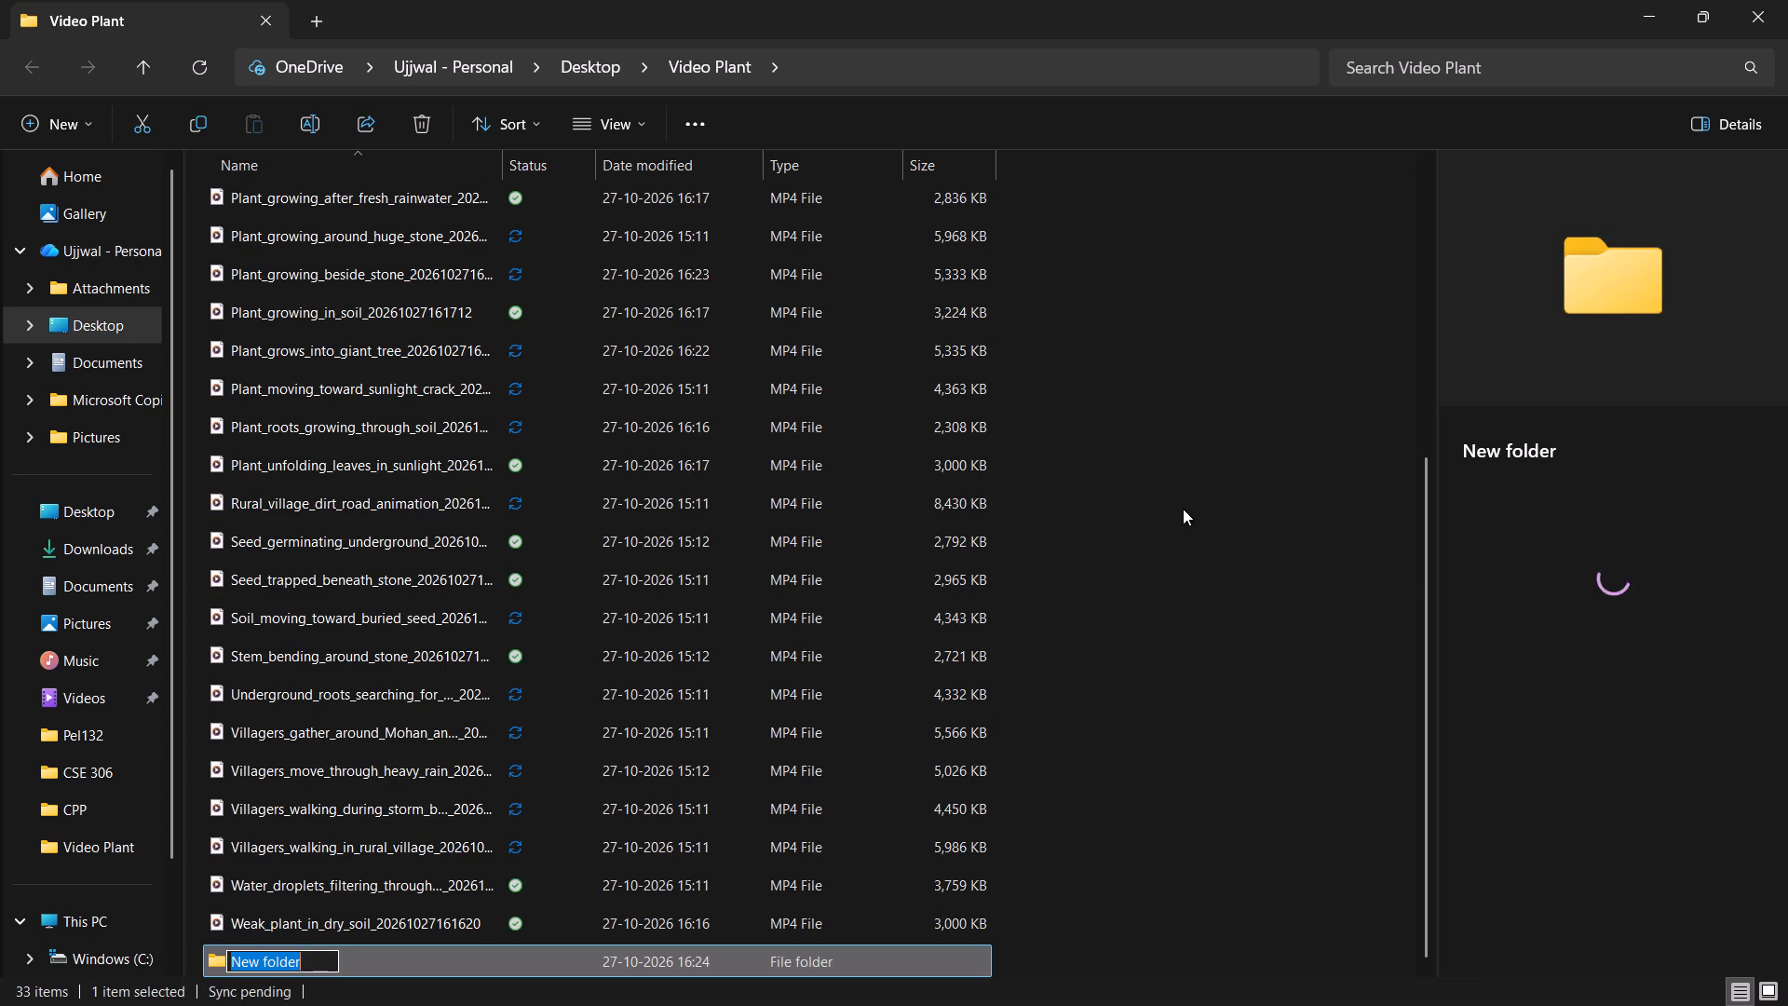
key("BackSpace")
type("prompt")
key("Return")
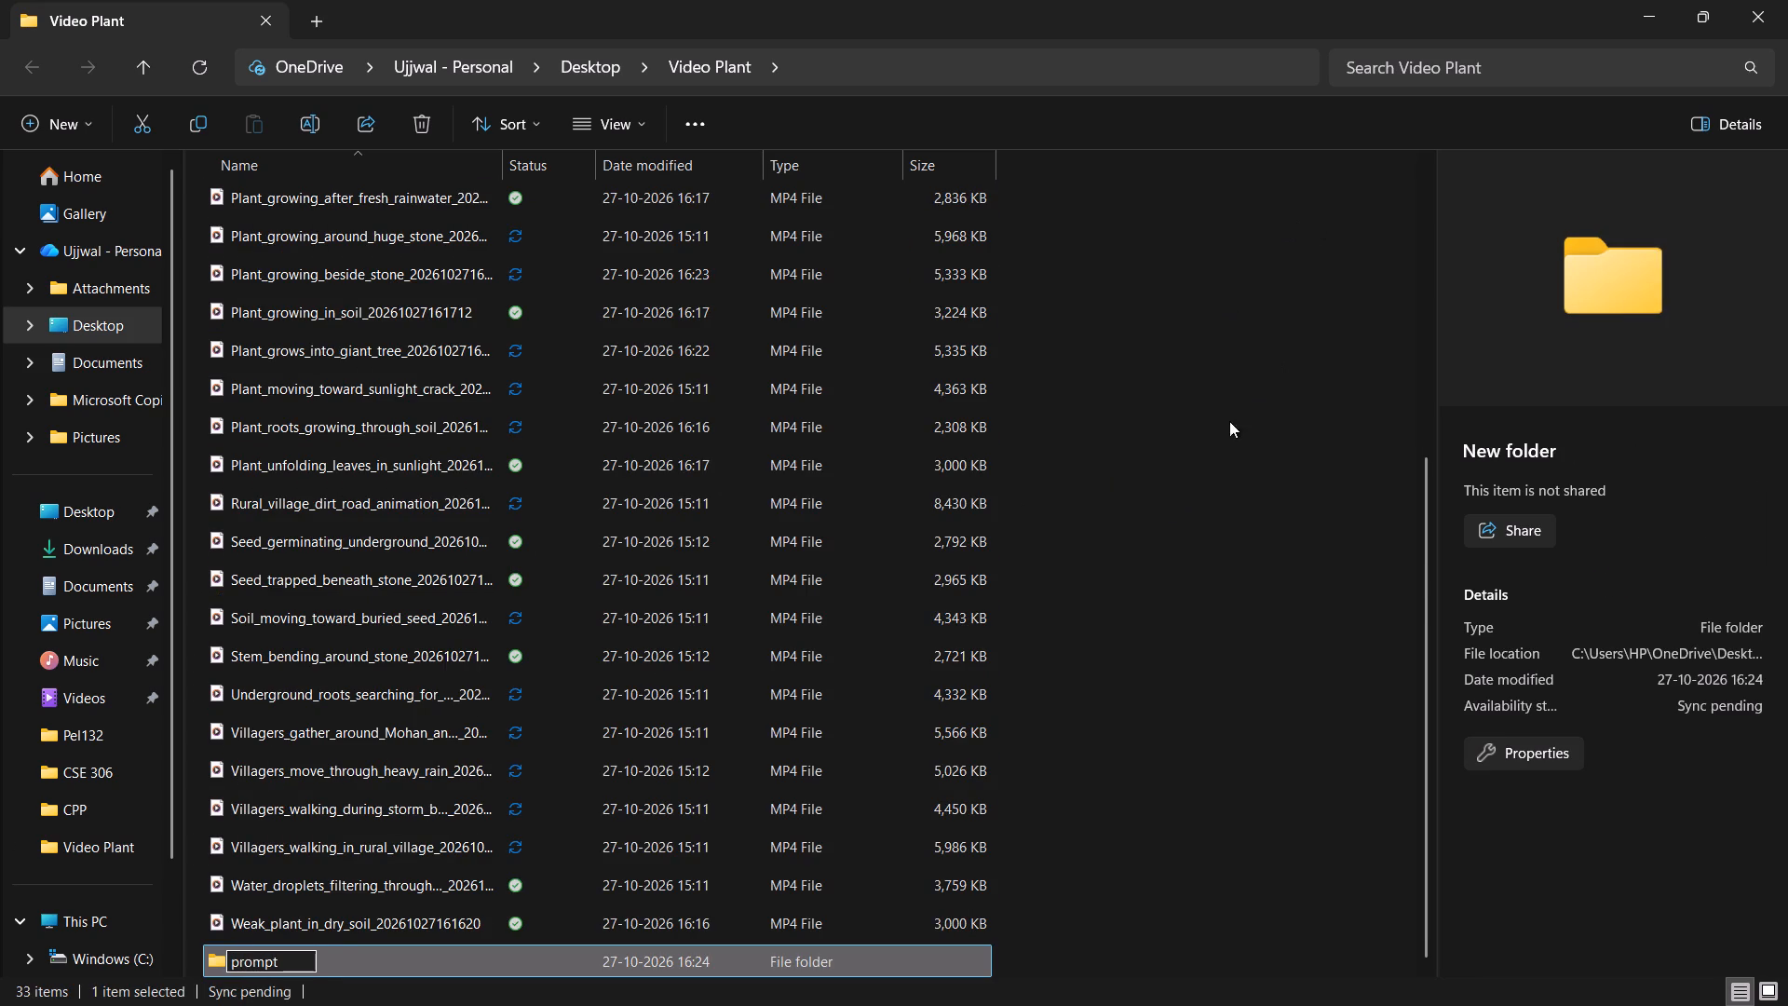
Move the High Word document from Video Plant into the prompt folder and go back to the Video Plant folder.
scroll(1029, 553, "up", 1)
scroll(1029, 553, "down", 2)
scroll(1029, 553, "up", 2)
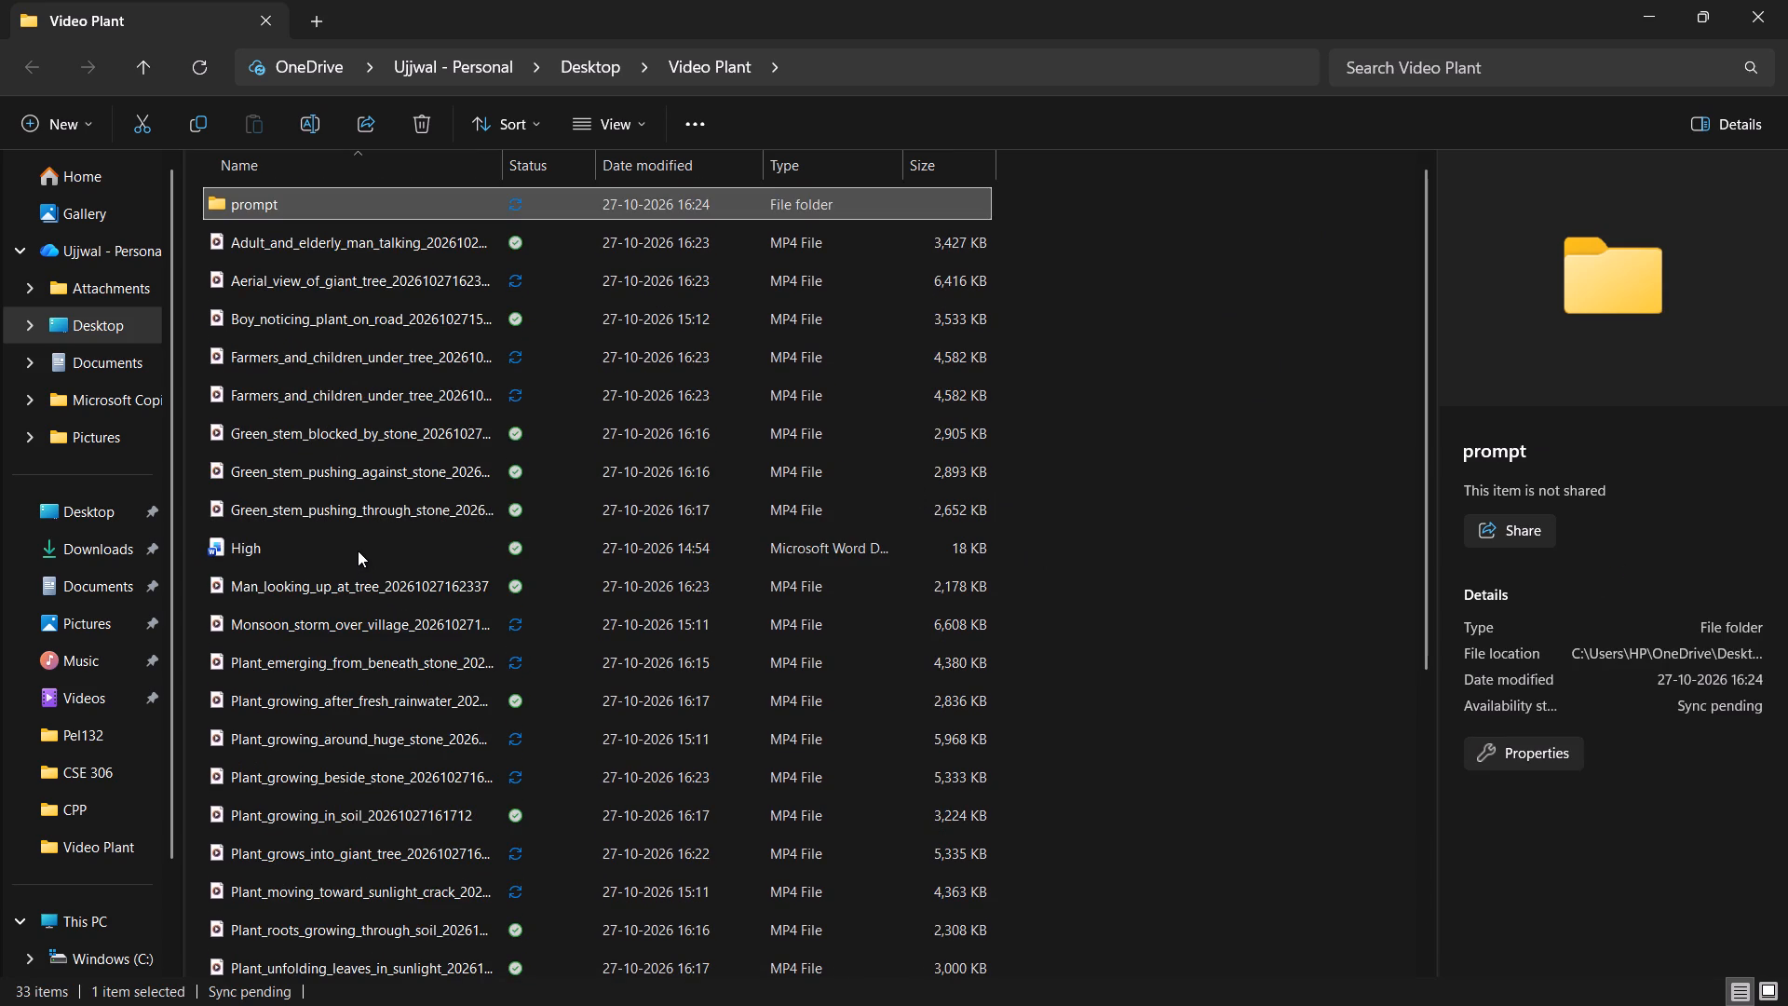
left_click(358, 551)
key("ctrl+x")
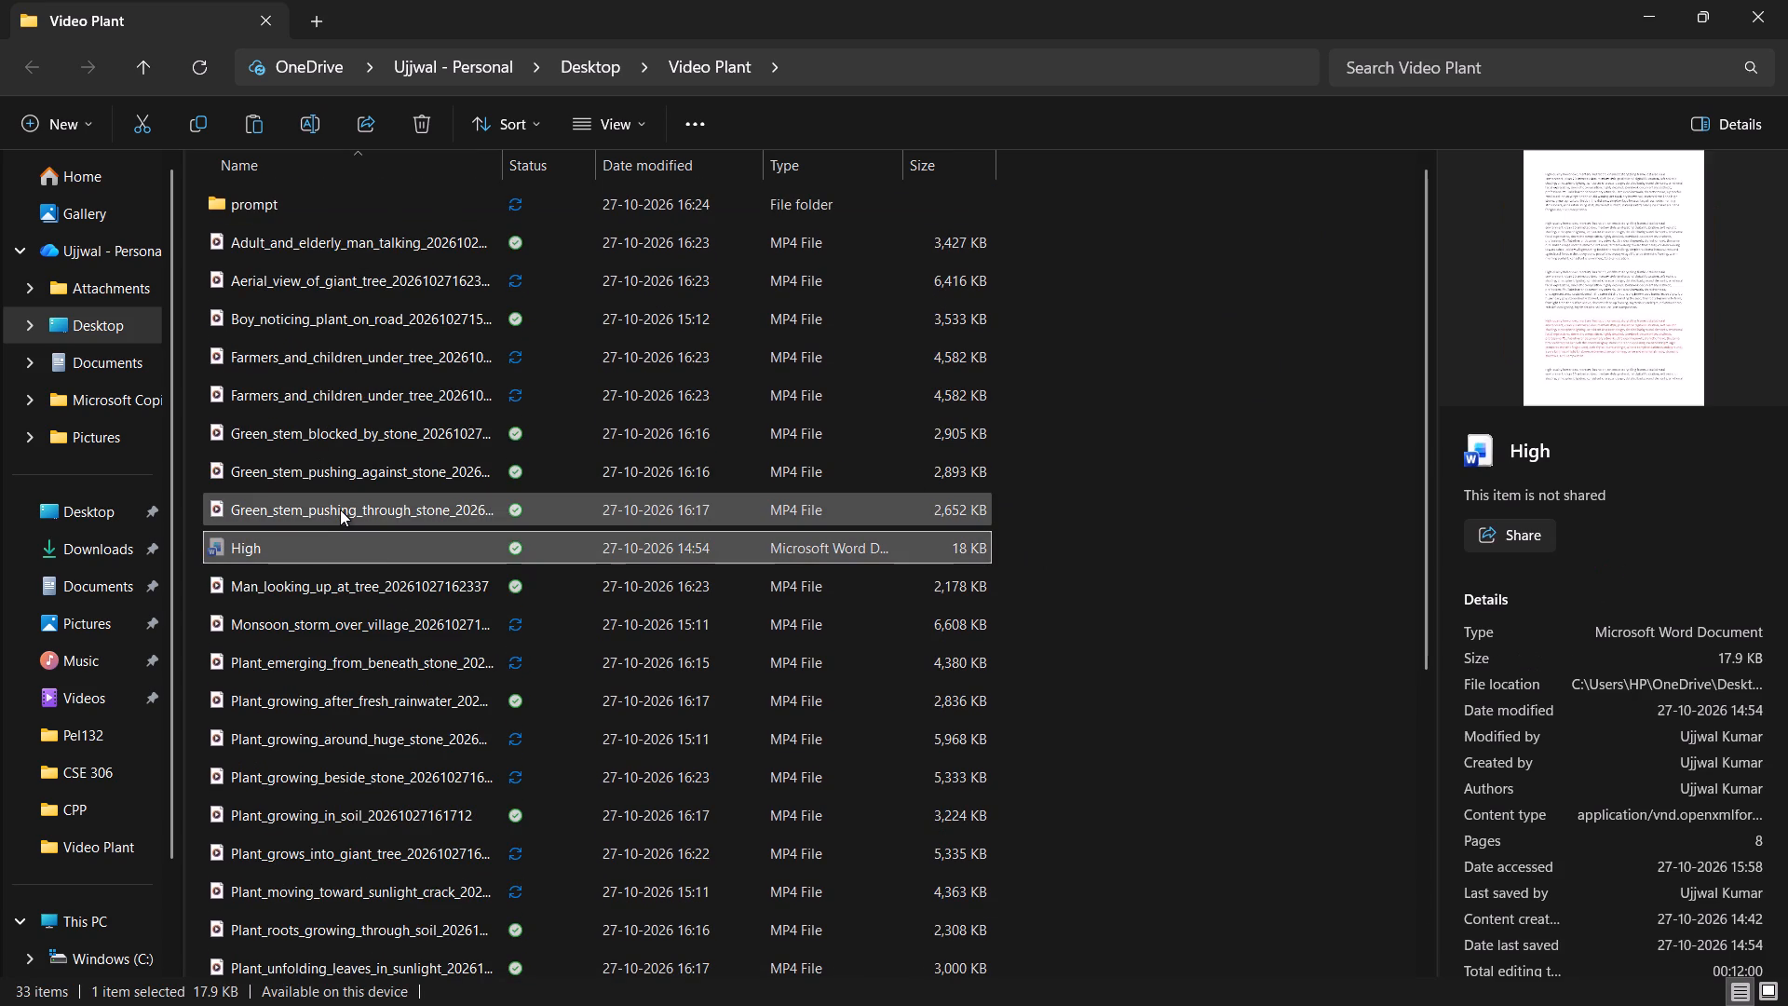
double_click(300, 204)
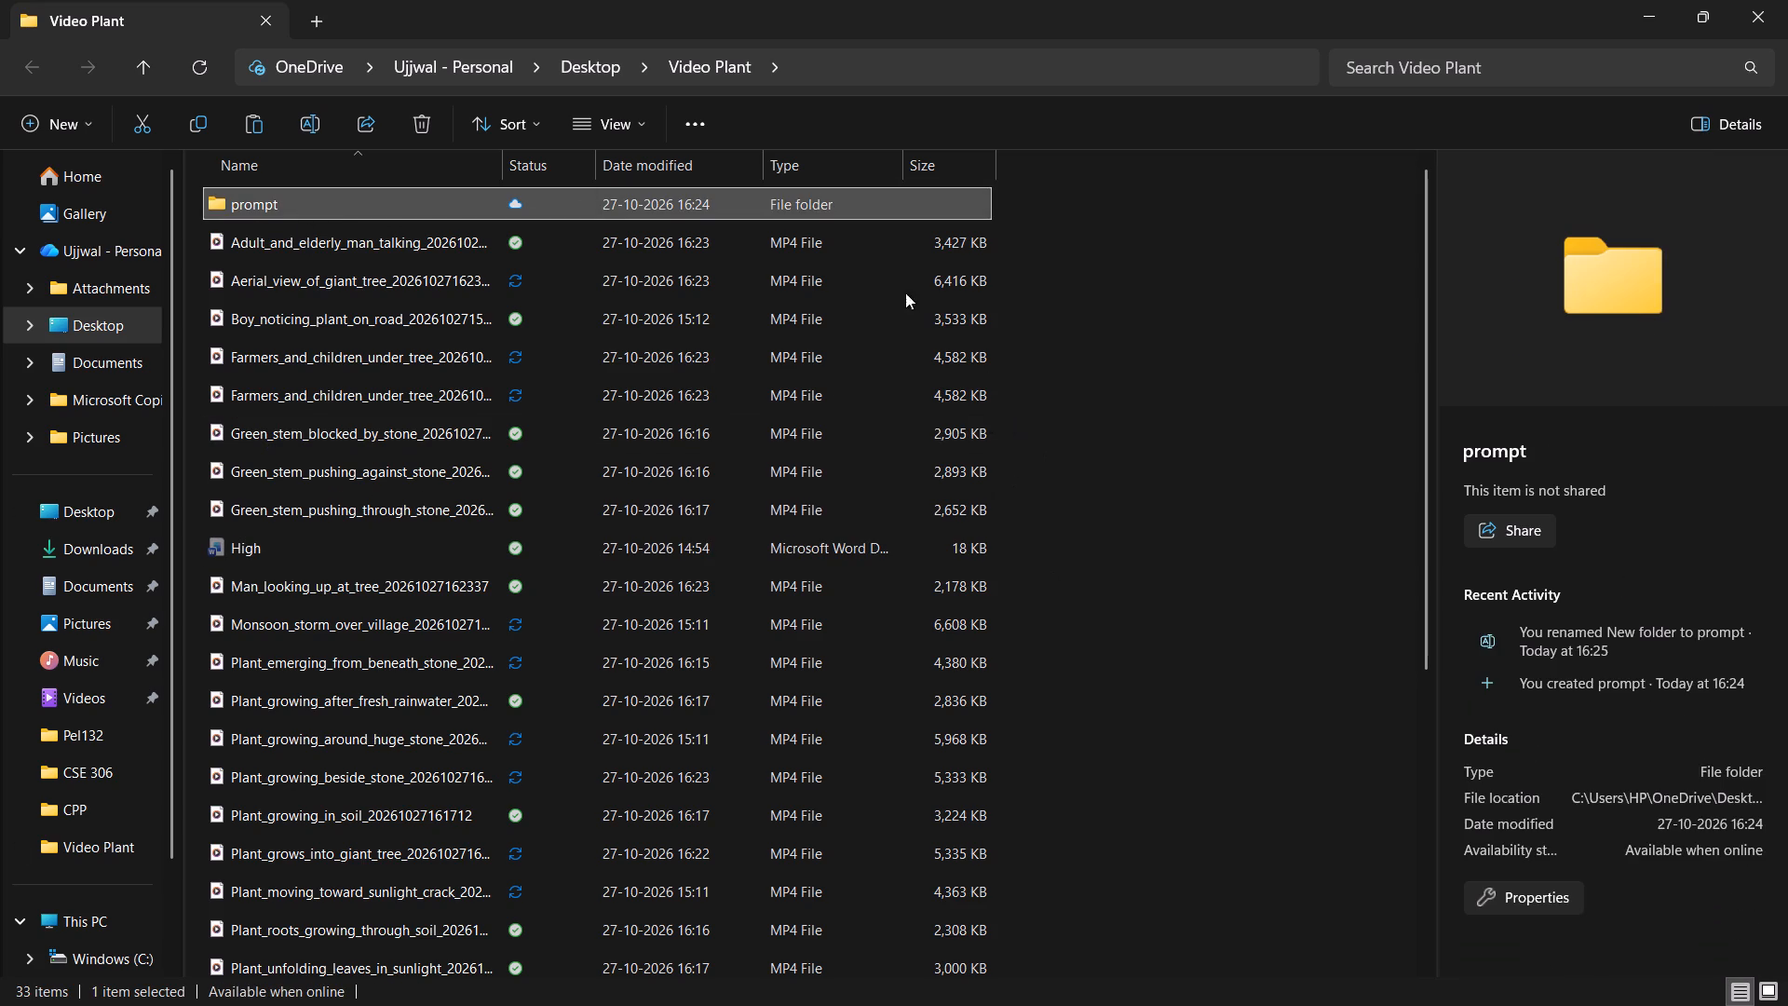
double_click(589, 206)
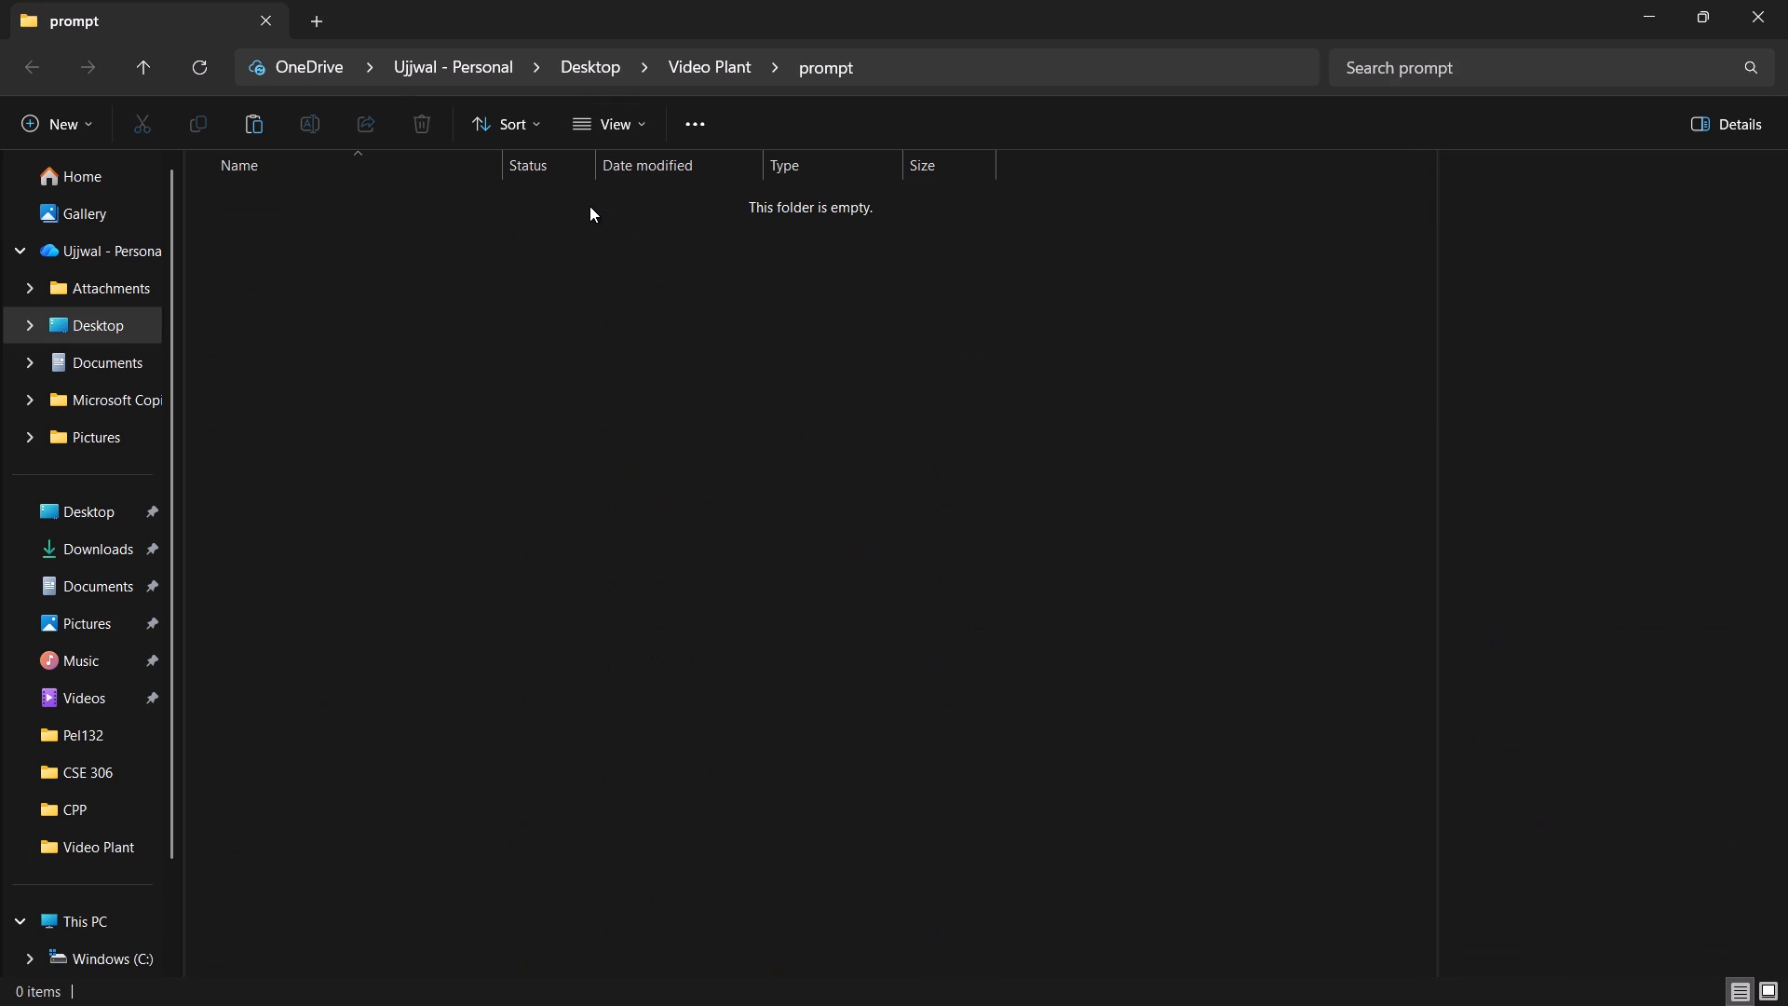
left_click(637, 385)
key("ctrl+v")
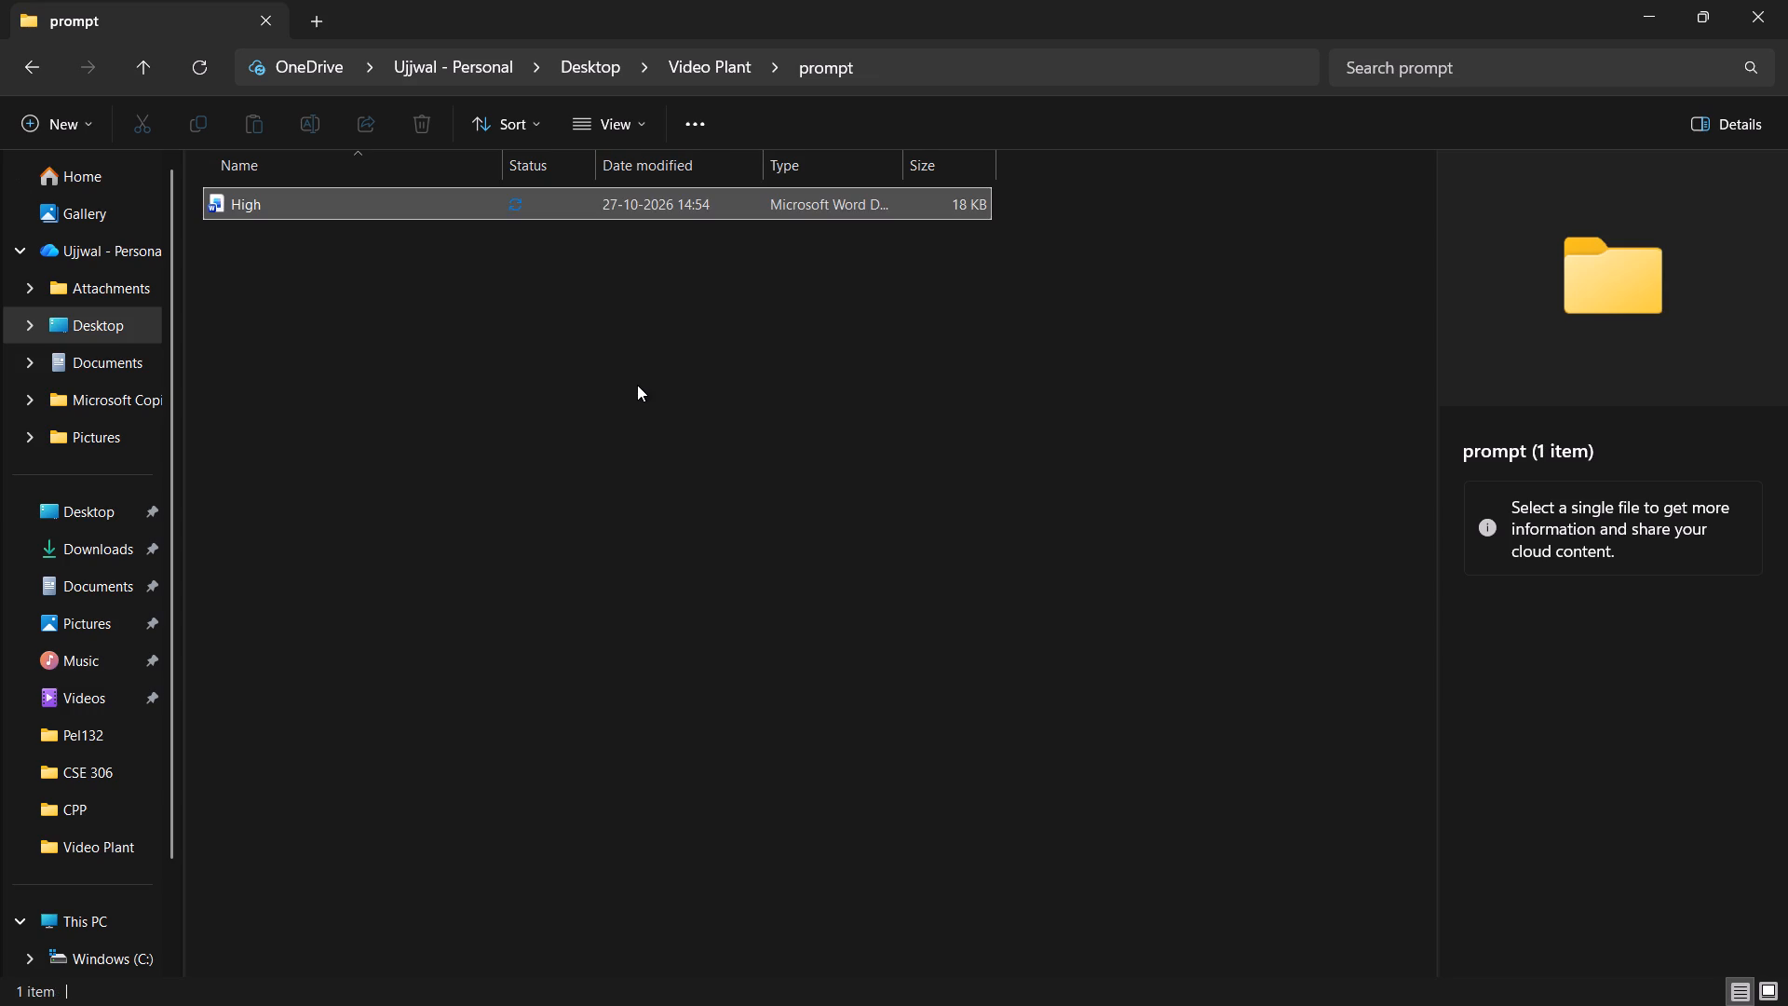
left_click(30, 82)
left_click(30, 63)
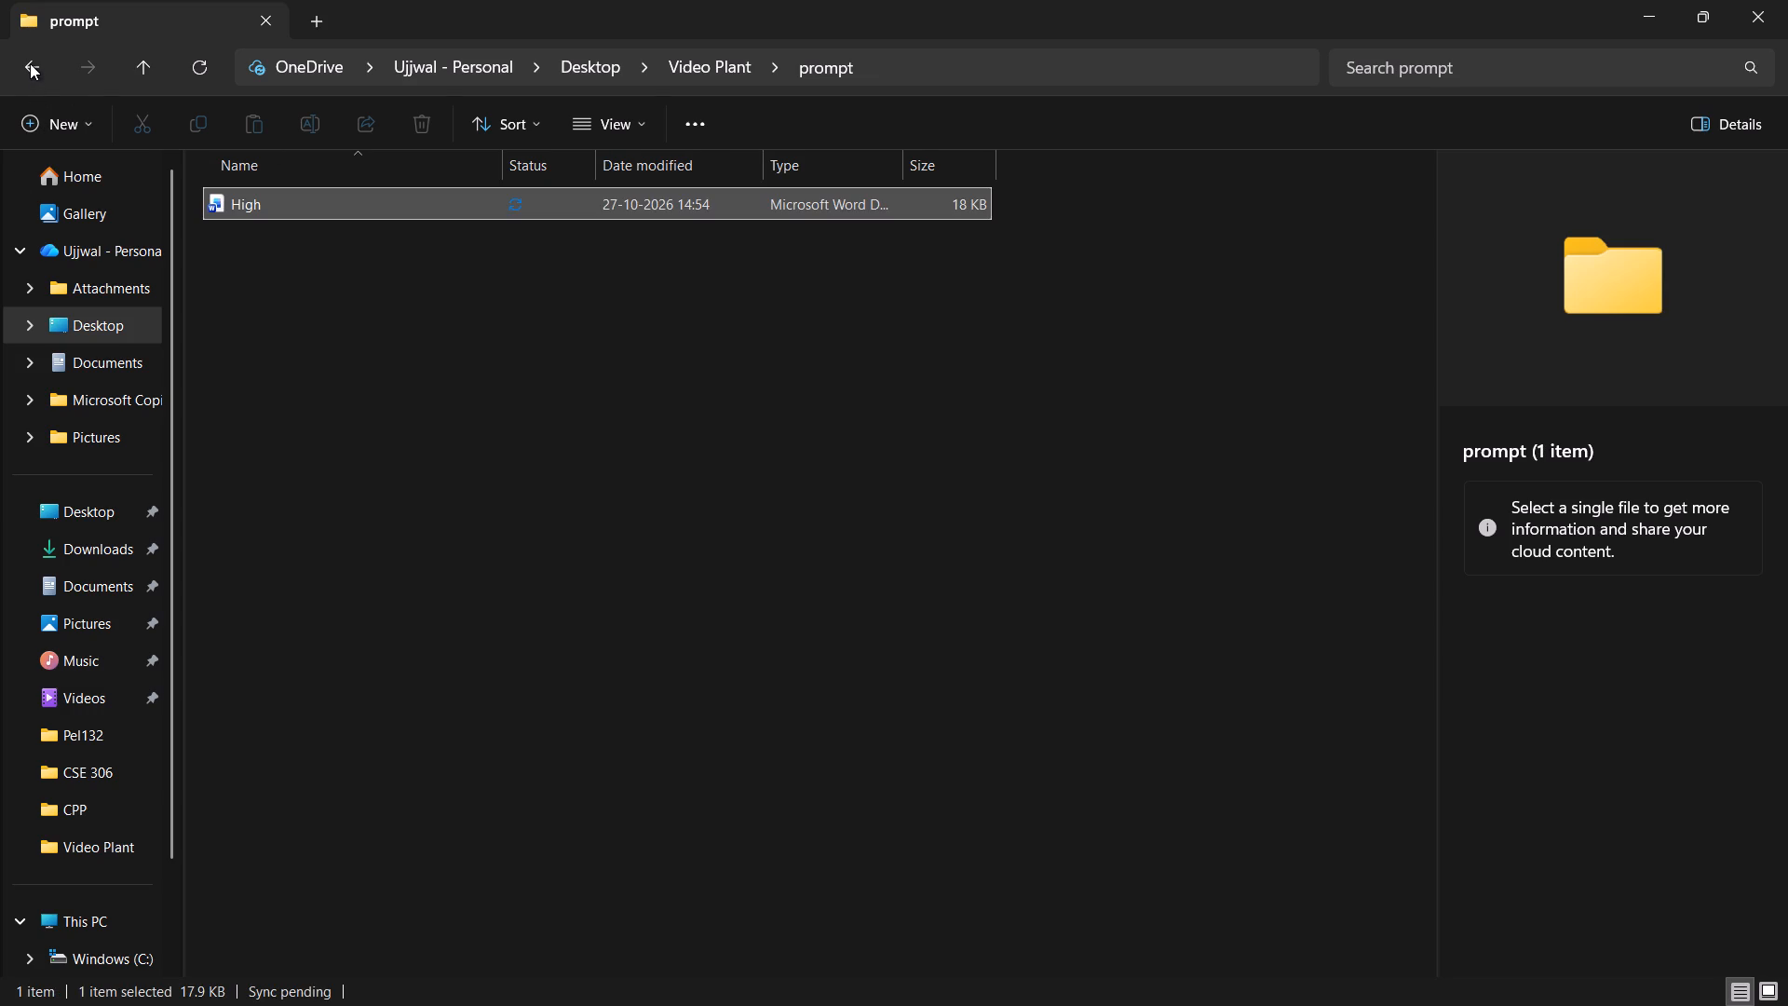
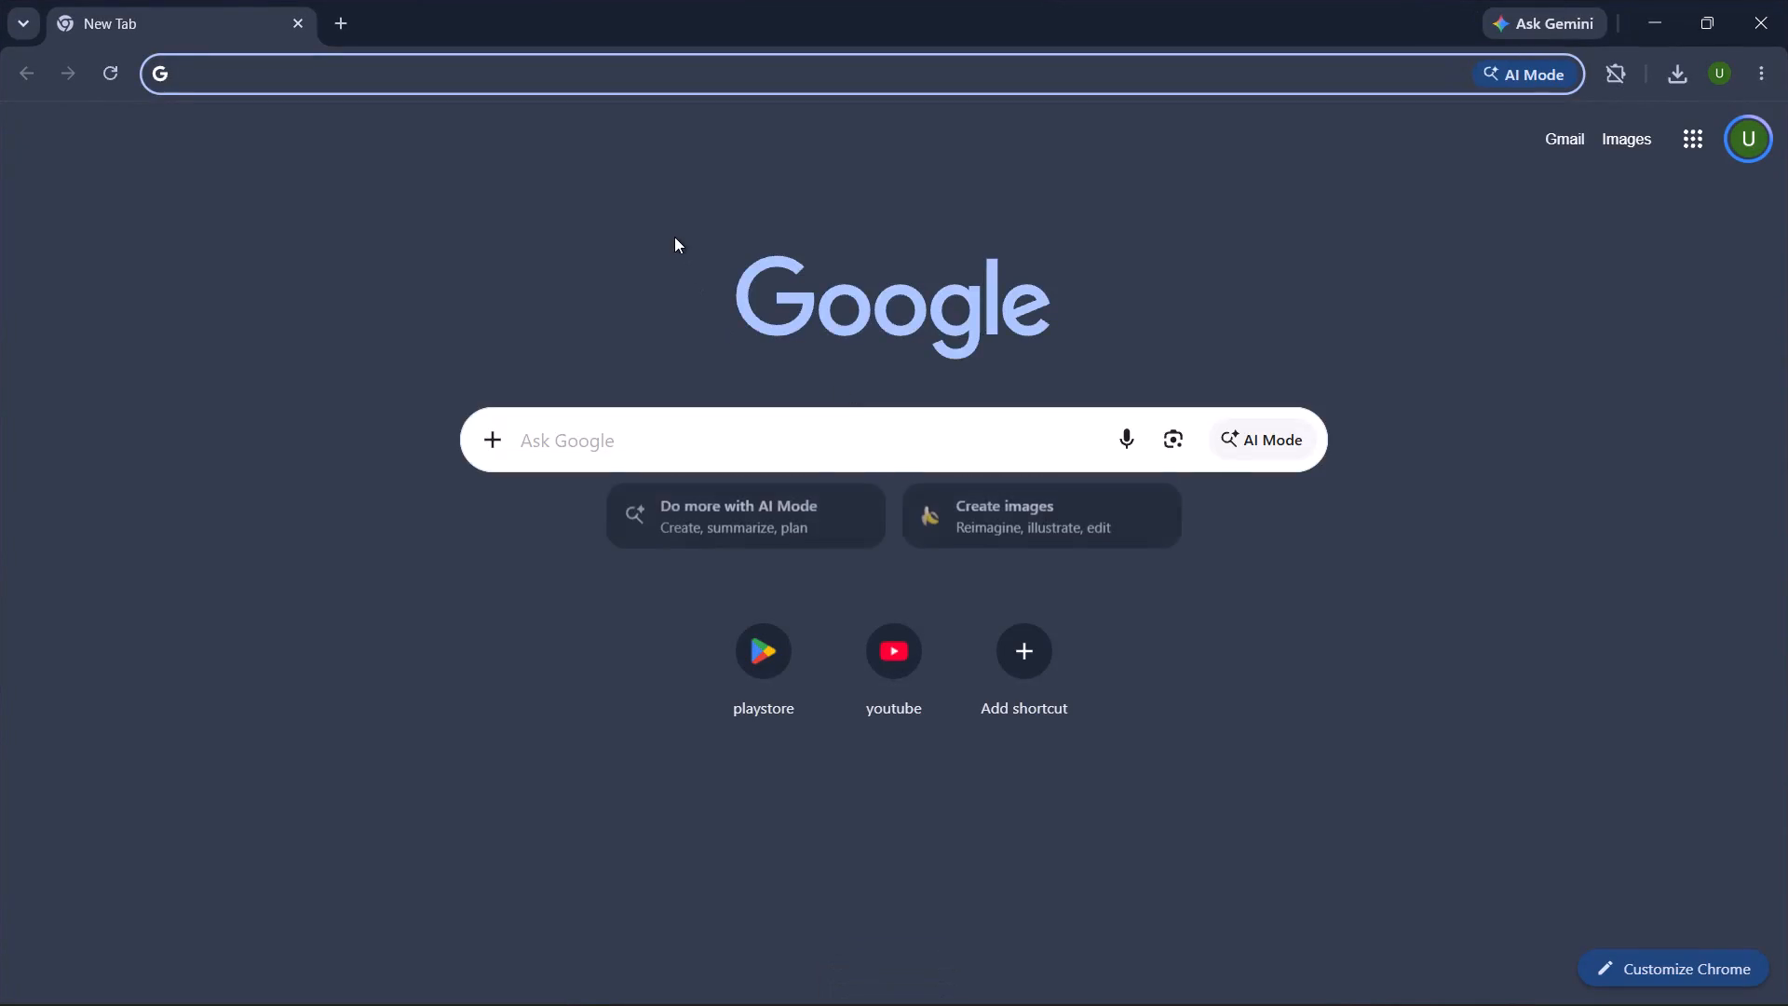
Search the web for capcut and open the official CapCut website from the results.
type("cap")
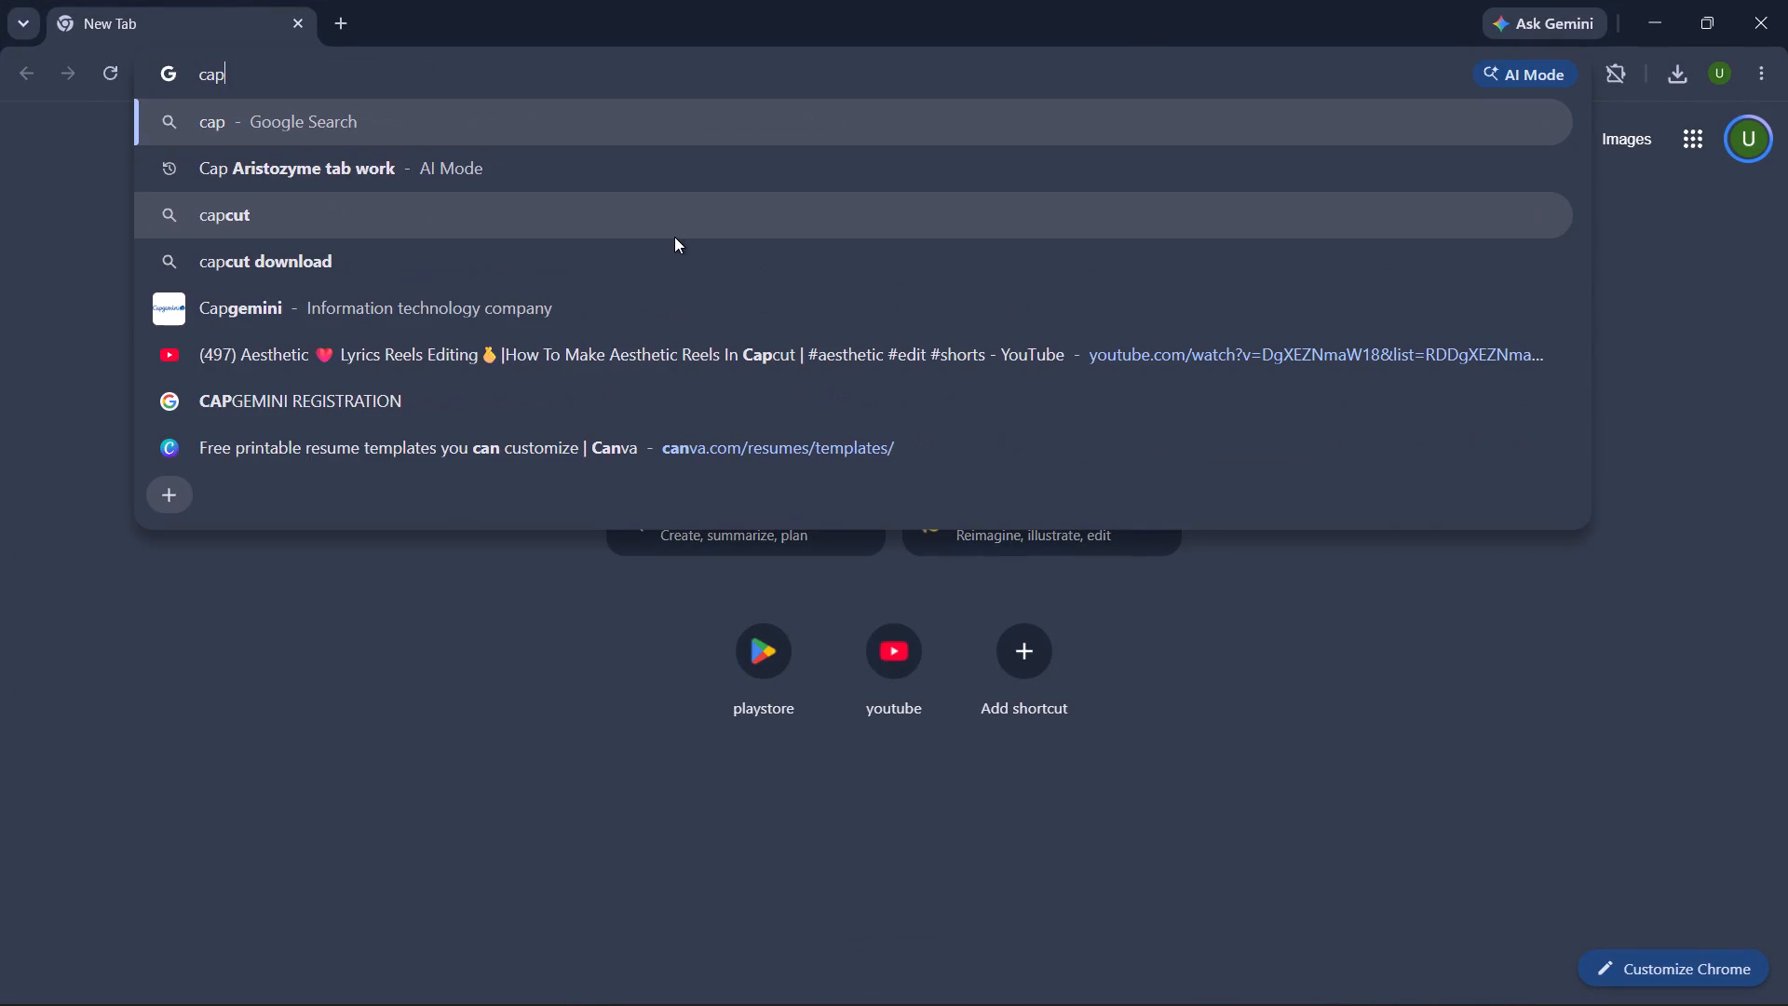
key("Down")
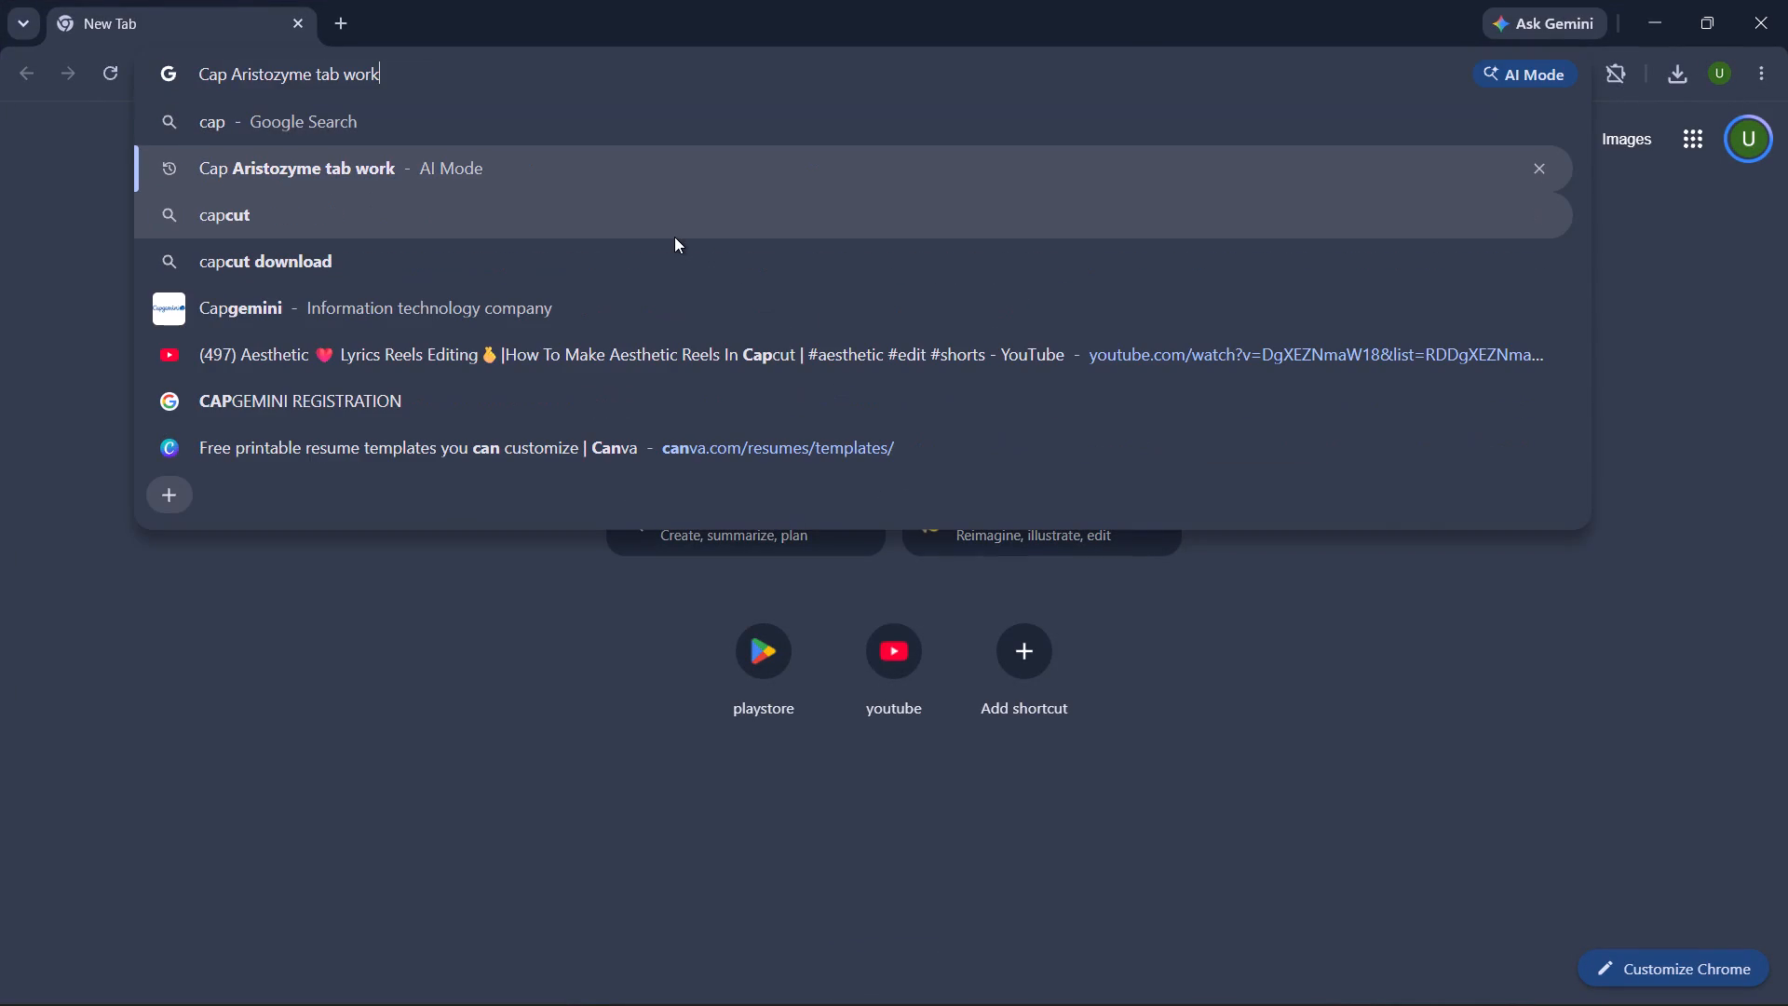
key("Down")
key("Return")
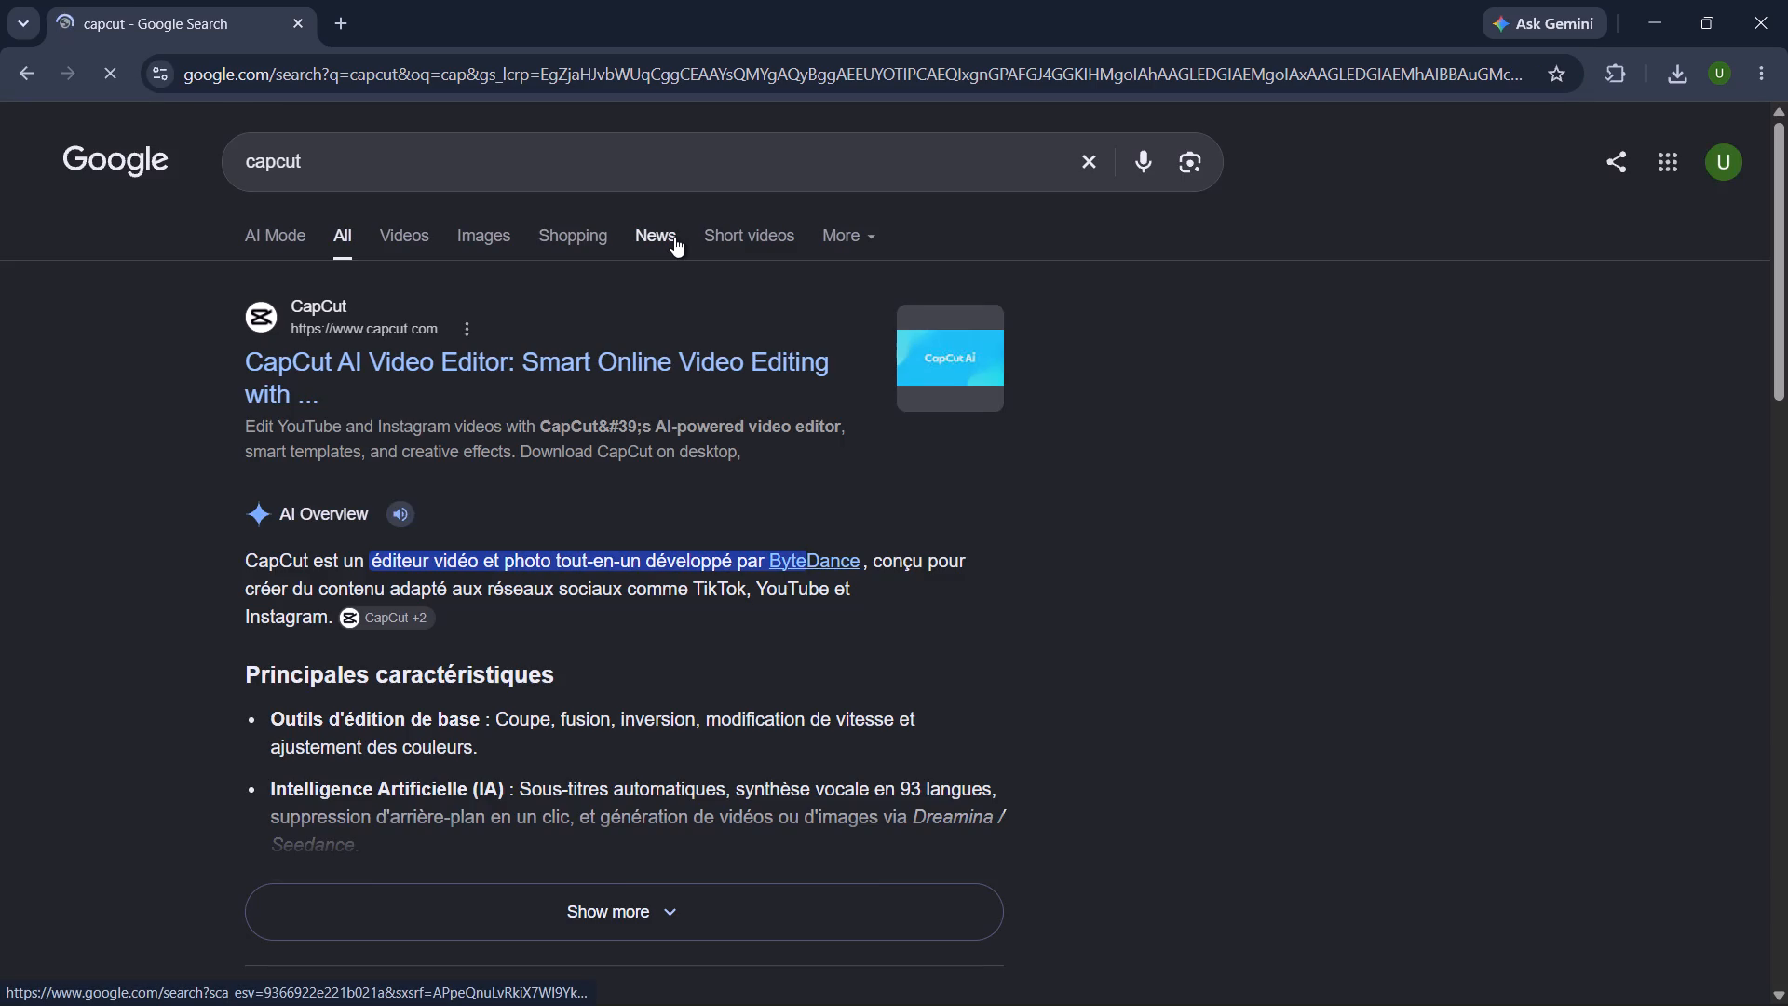
left_click(484, 365)
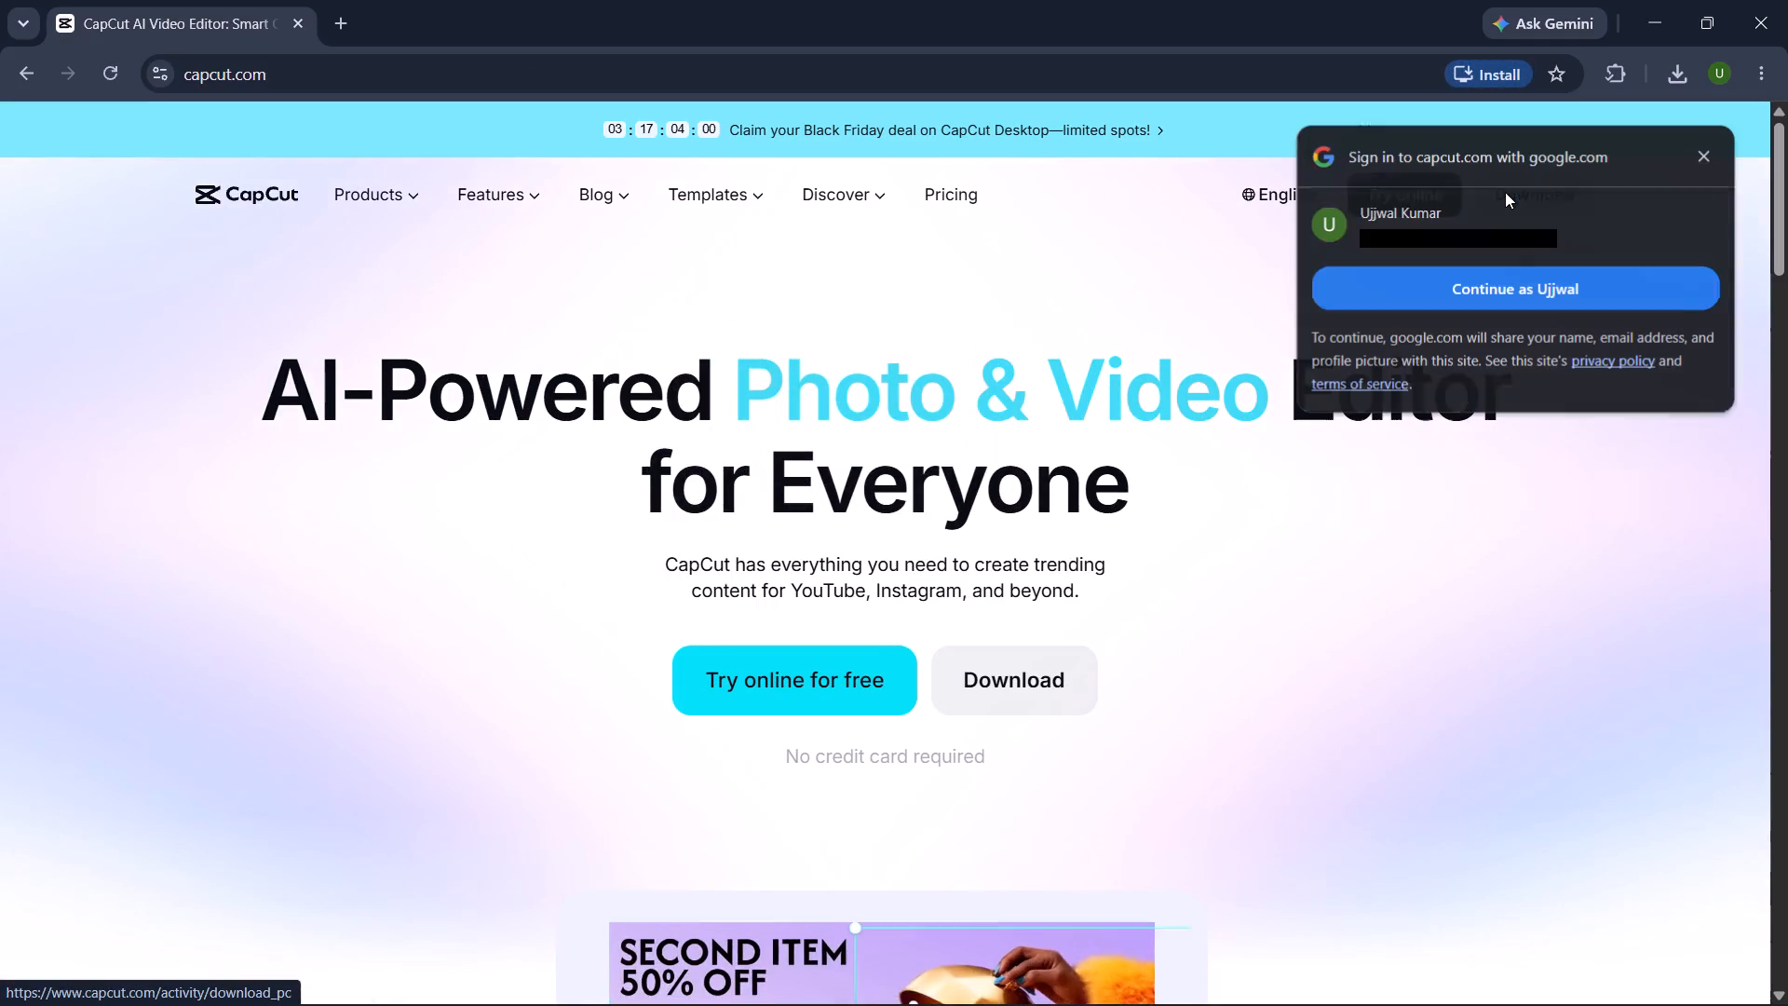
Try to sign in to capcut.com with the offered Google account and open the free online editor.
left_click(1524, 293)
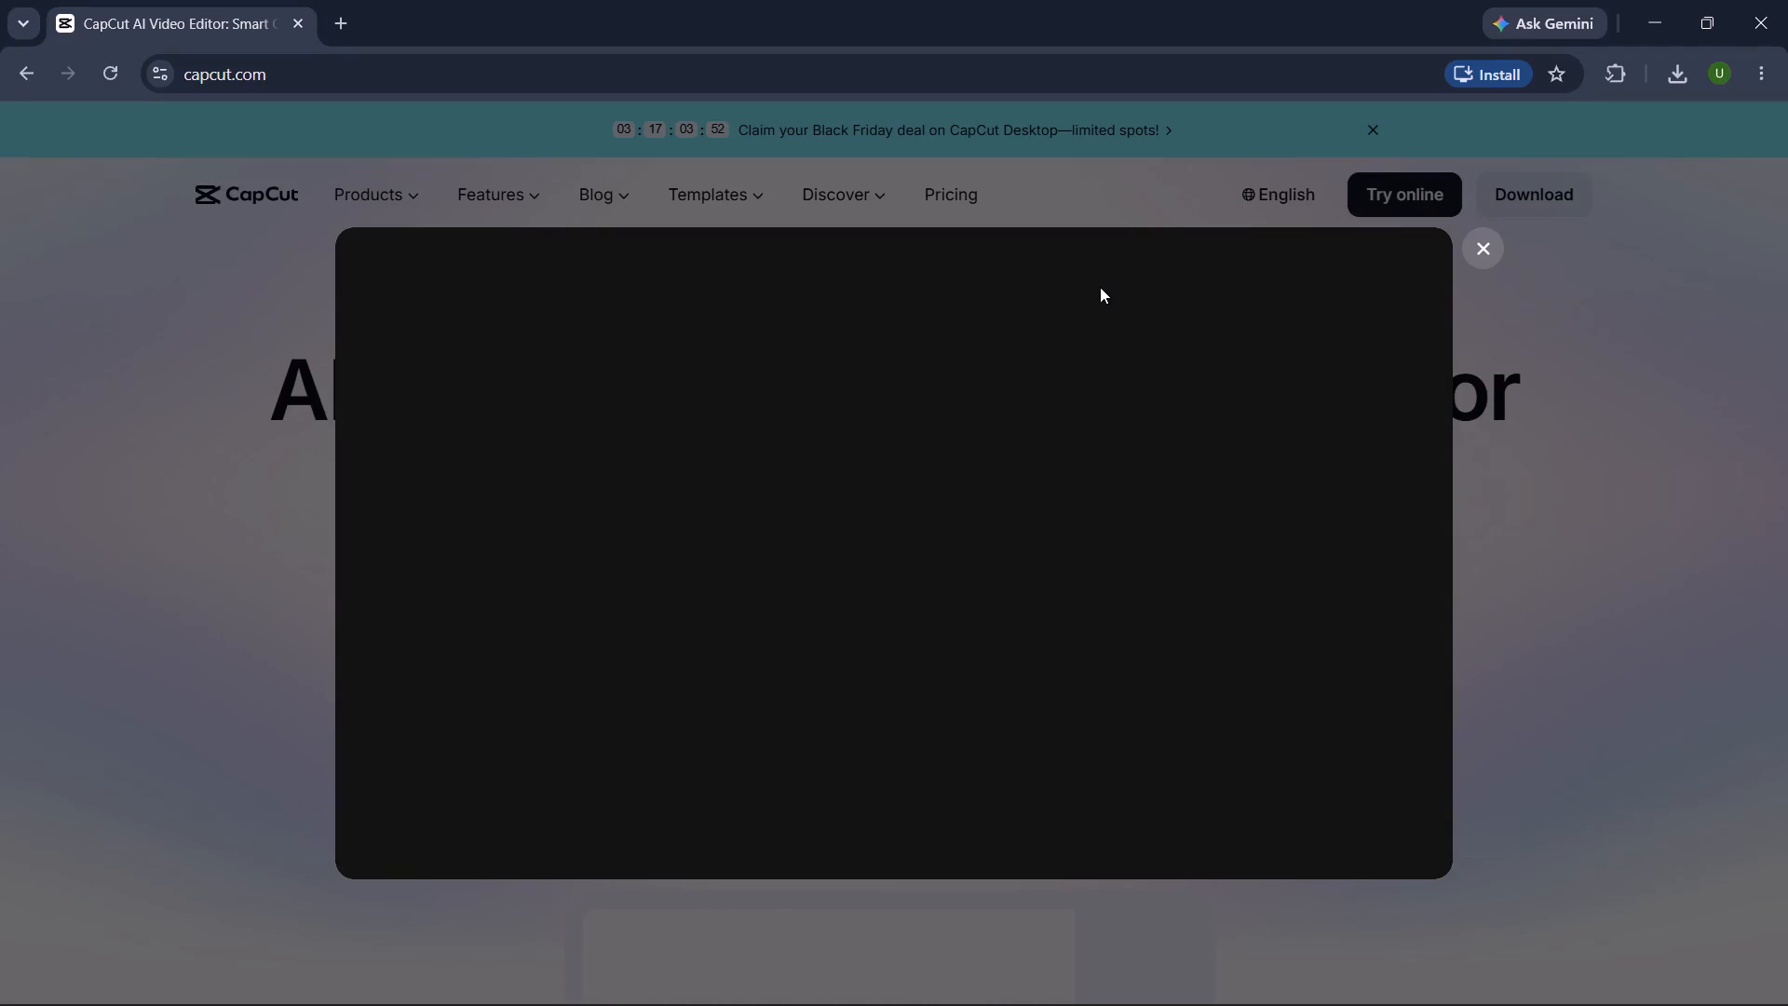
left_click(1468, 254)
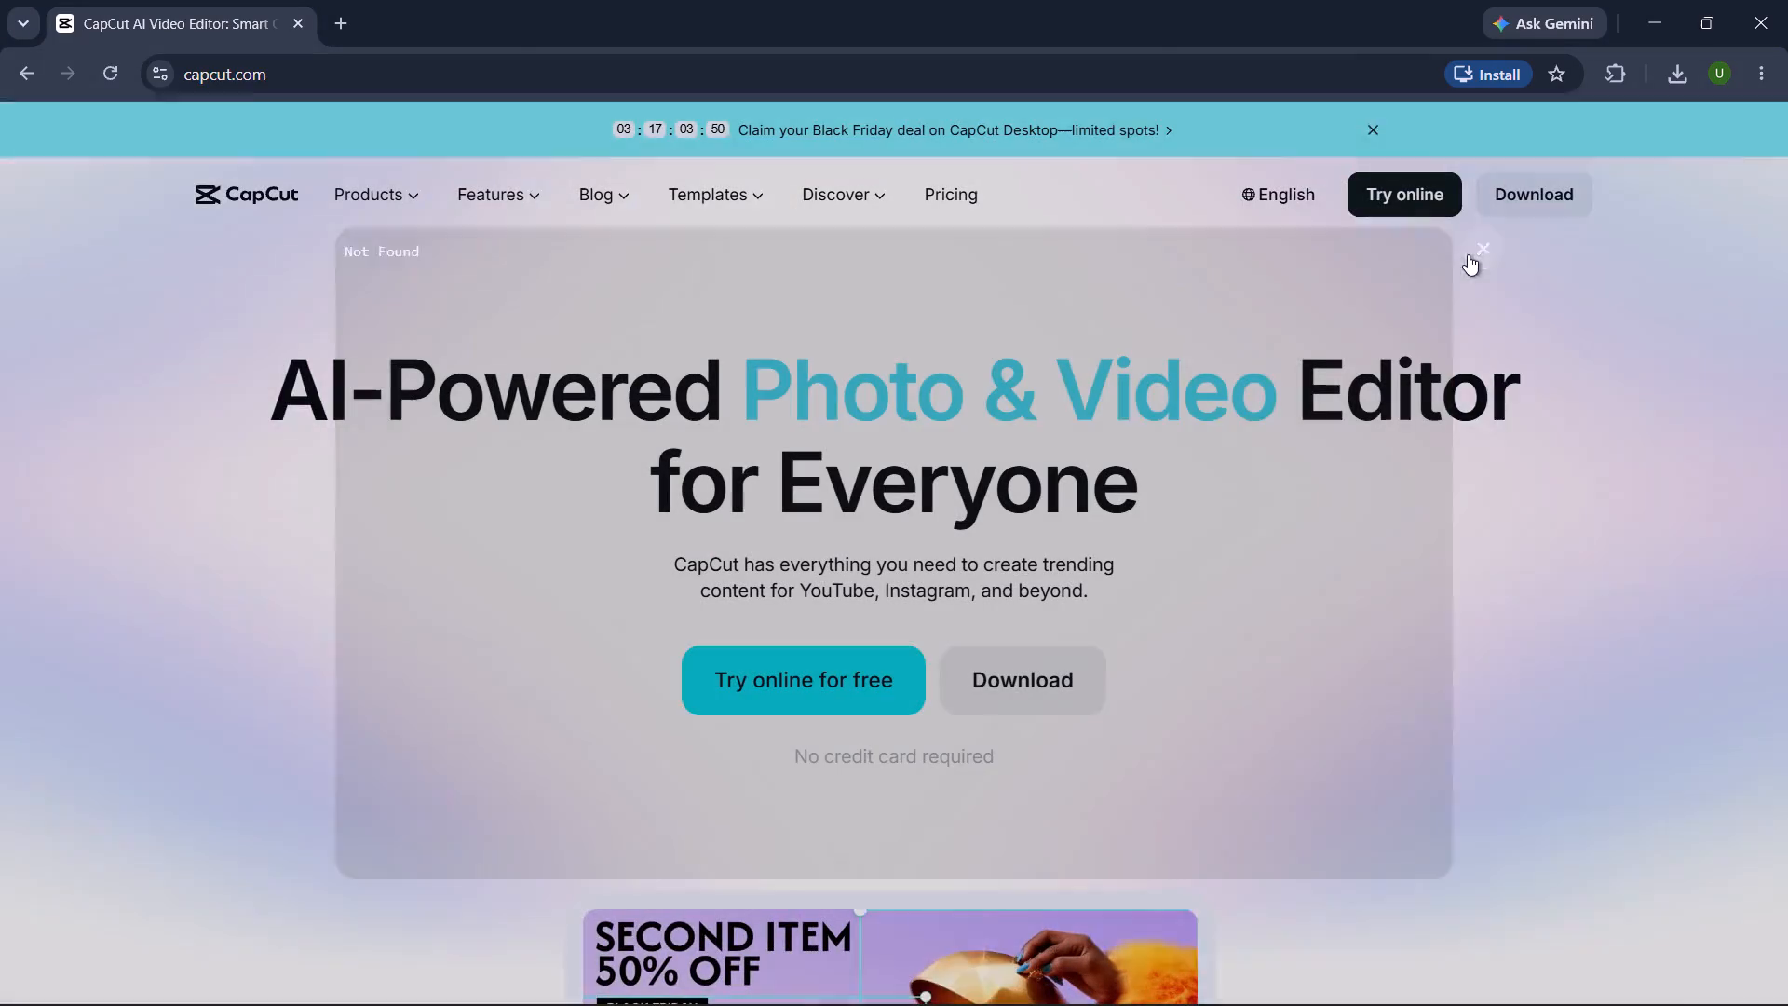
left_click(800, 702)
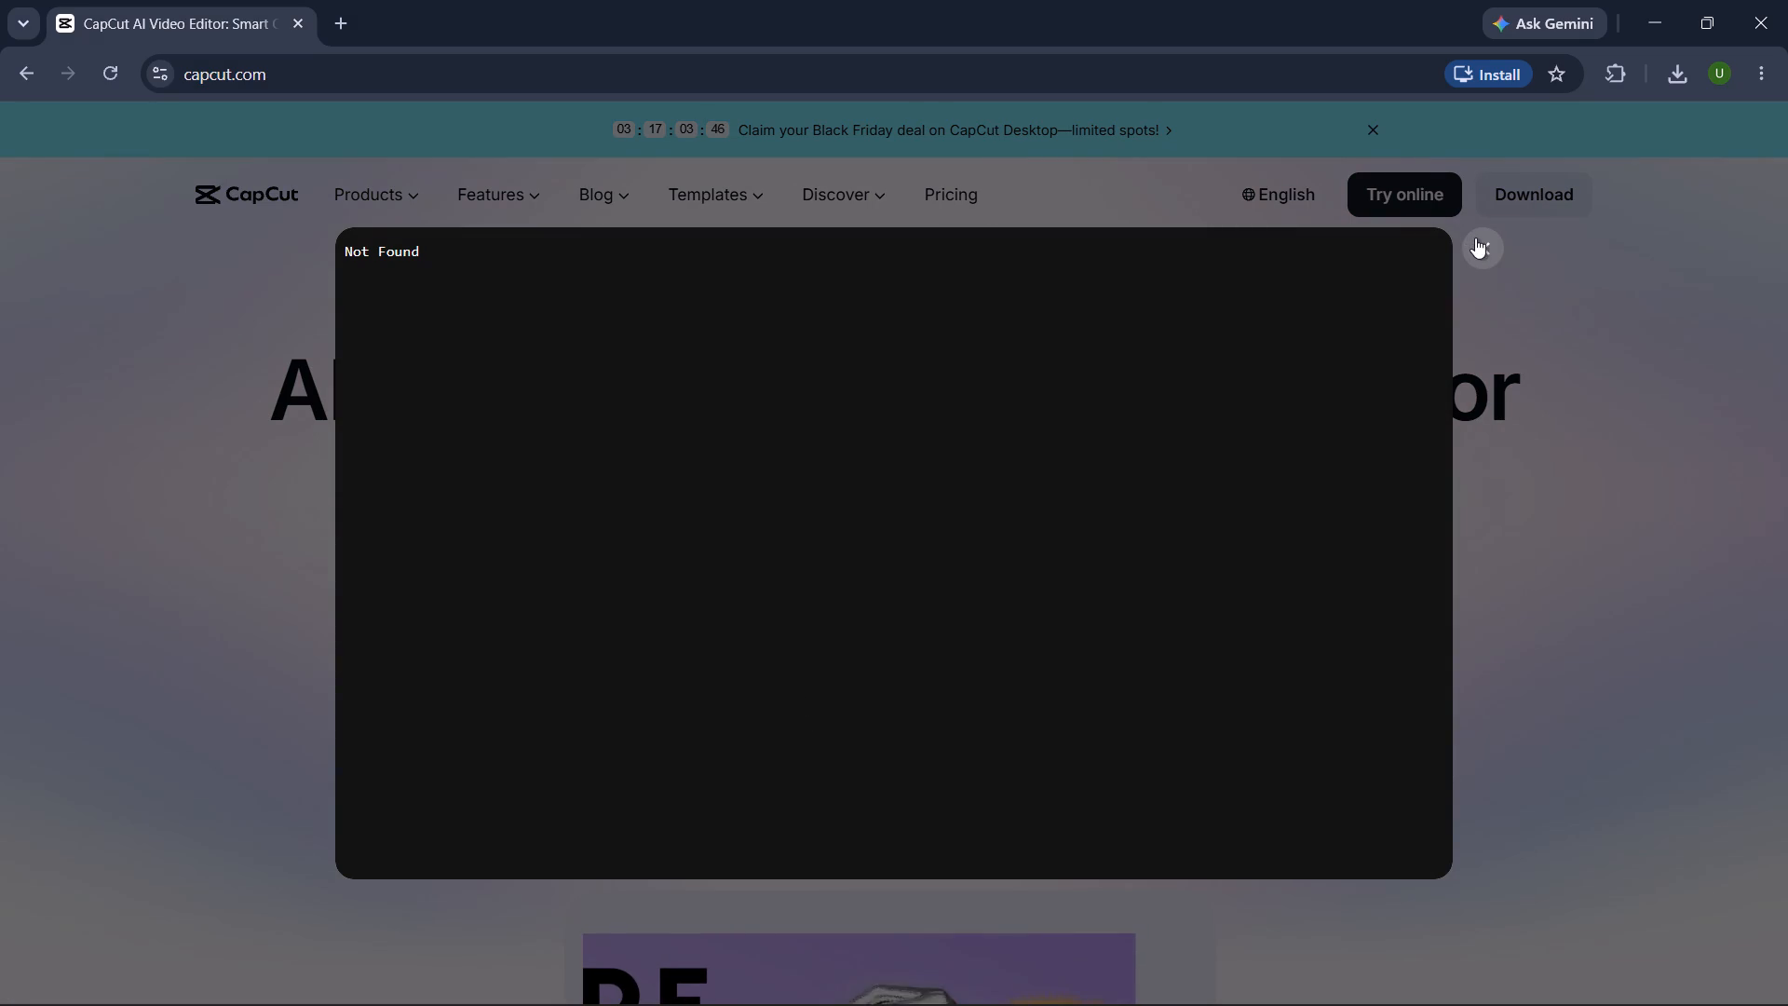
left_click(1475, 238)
Download the CapCut desktop installer from capcut.com and launch the downloaded file.
left_click(1515, 186)
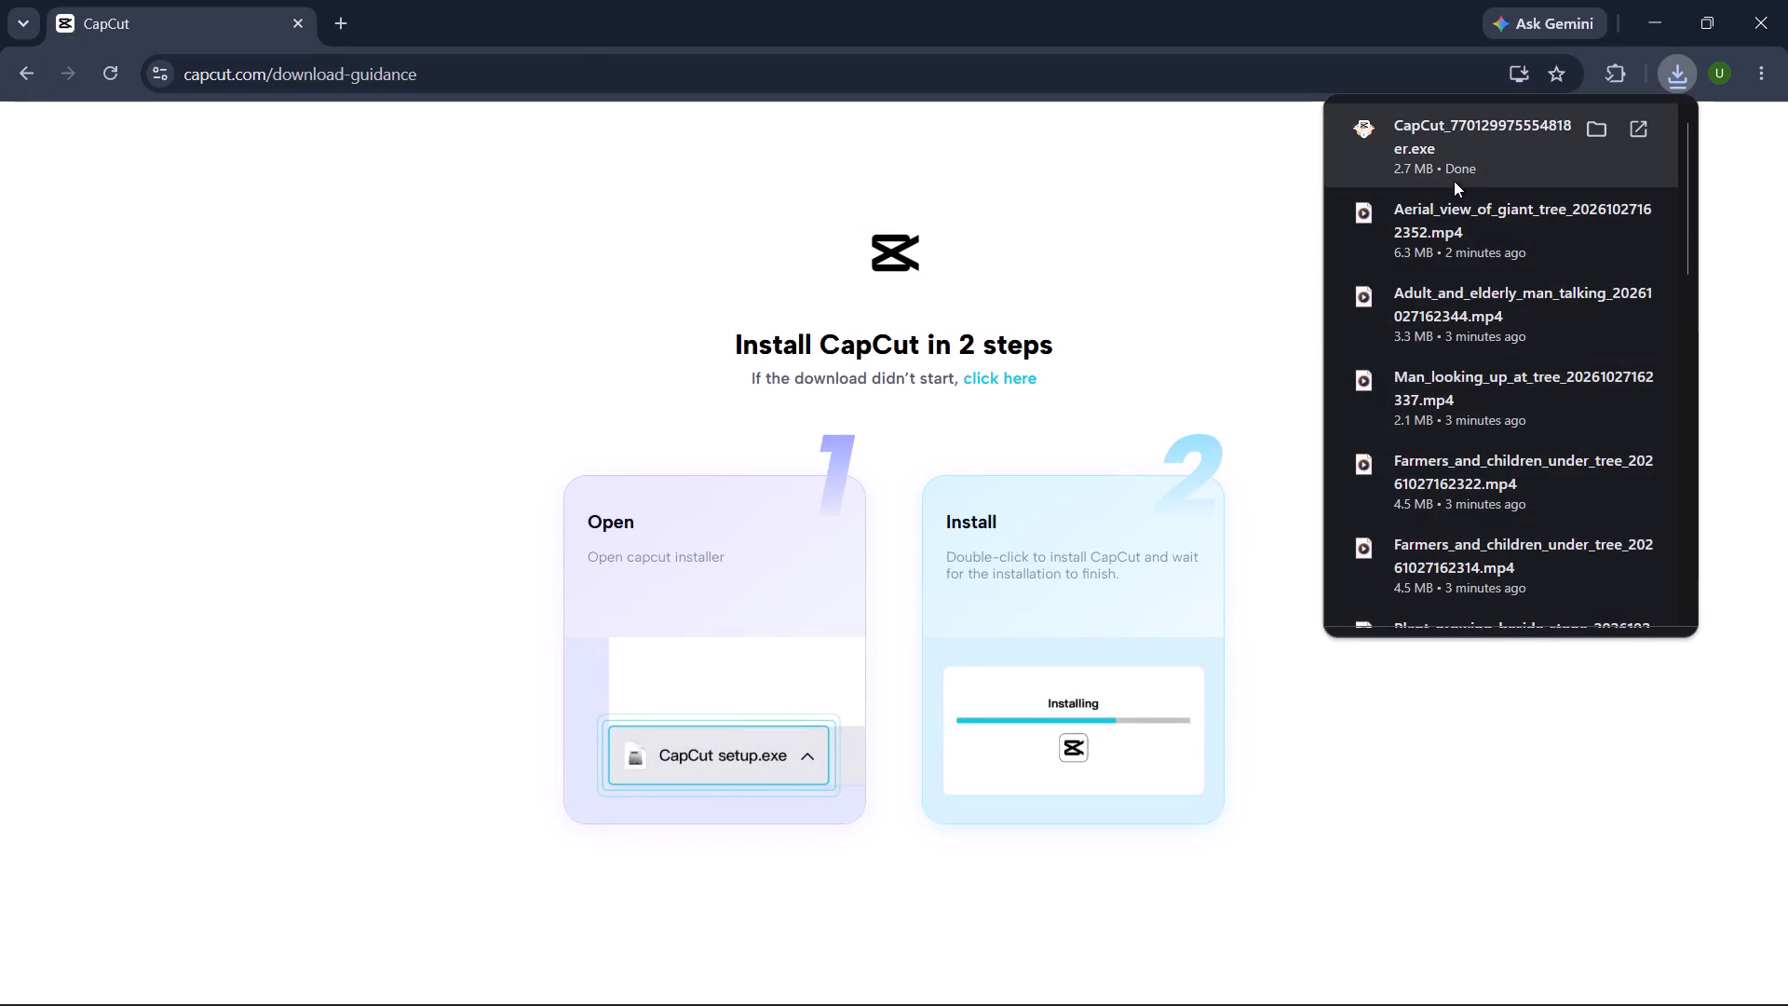
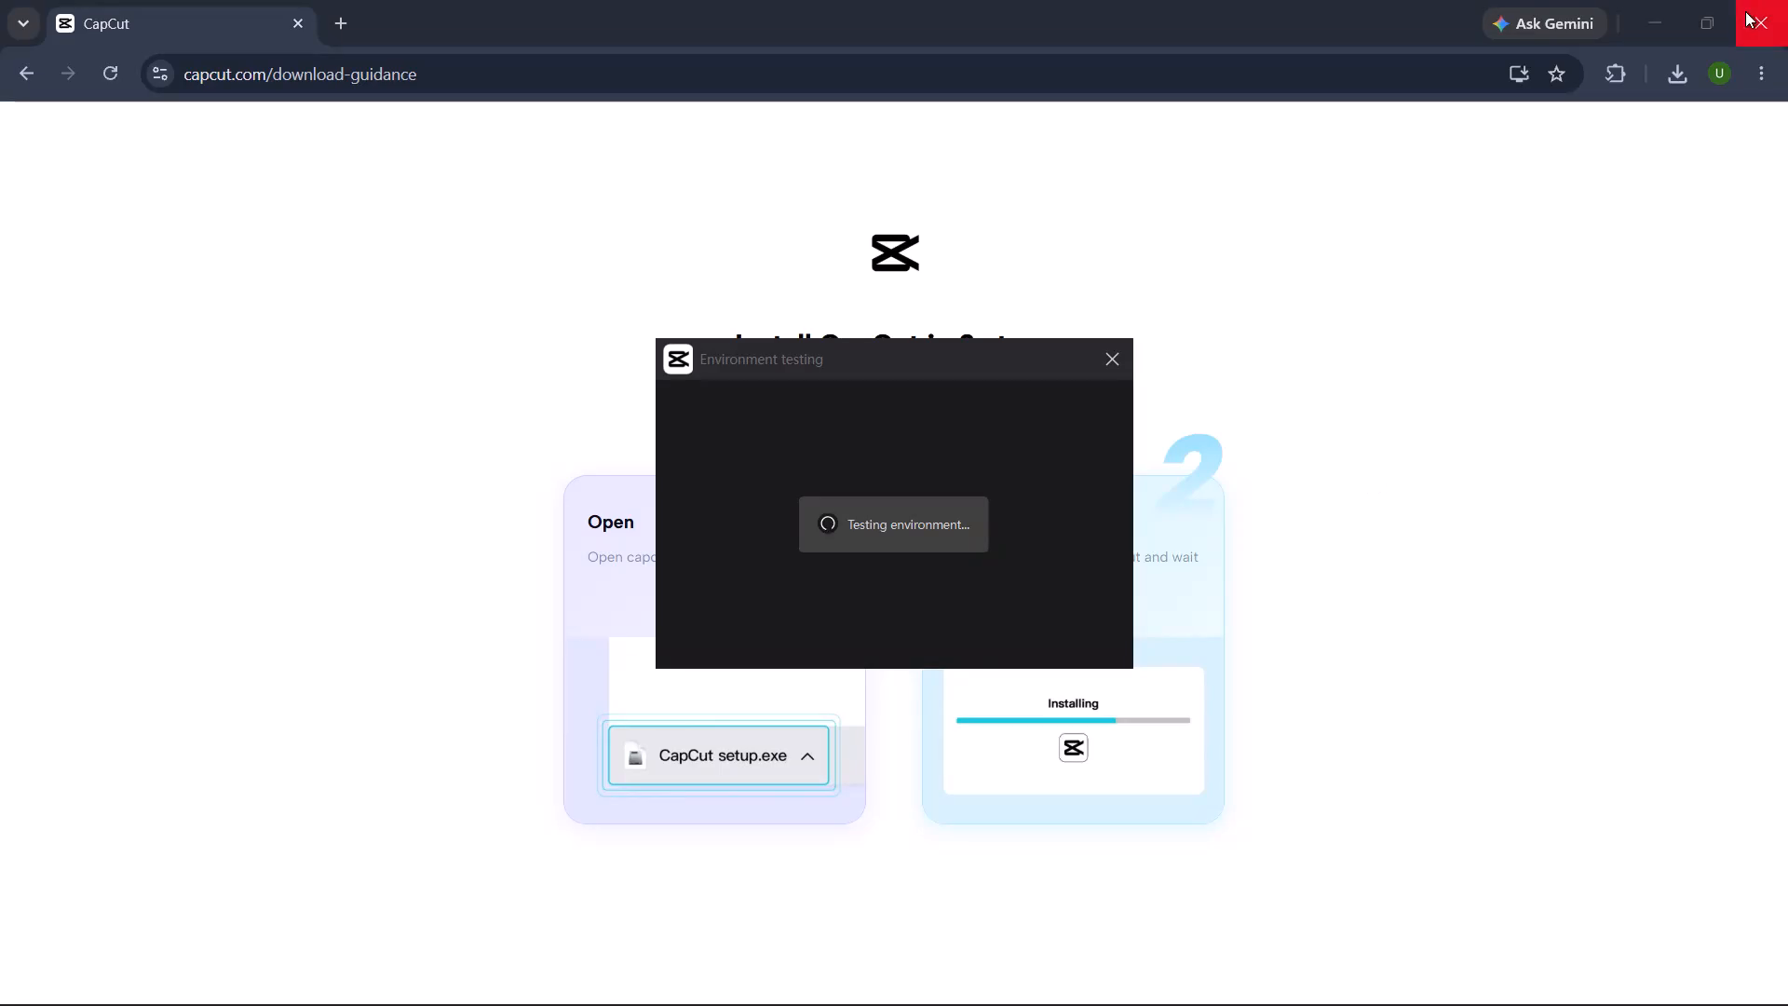
Minimise the browser, confirm CapCut's environment test and agree to its terms of service.
left_click(1639, 20)
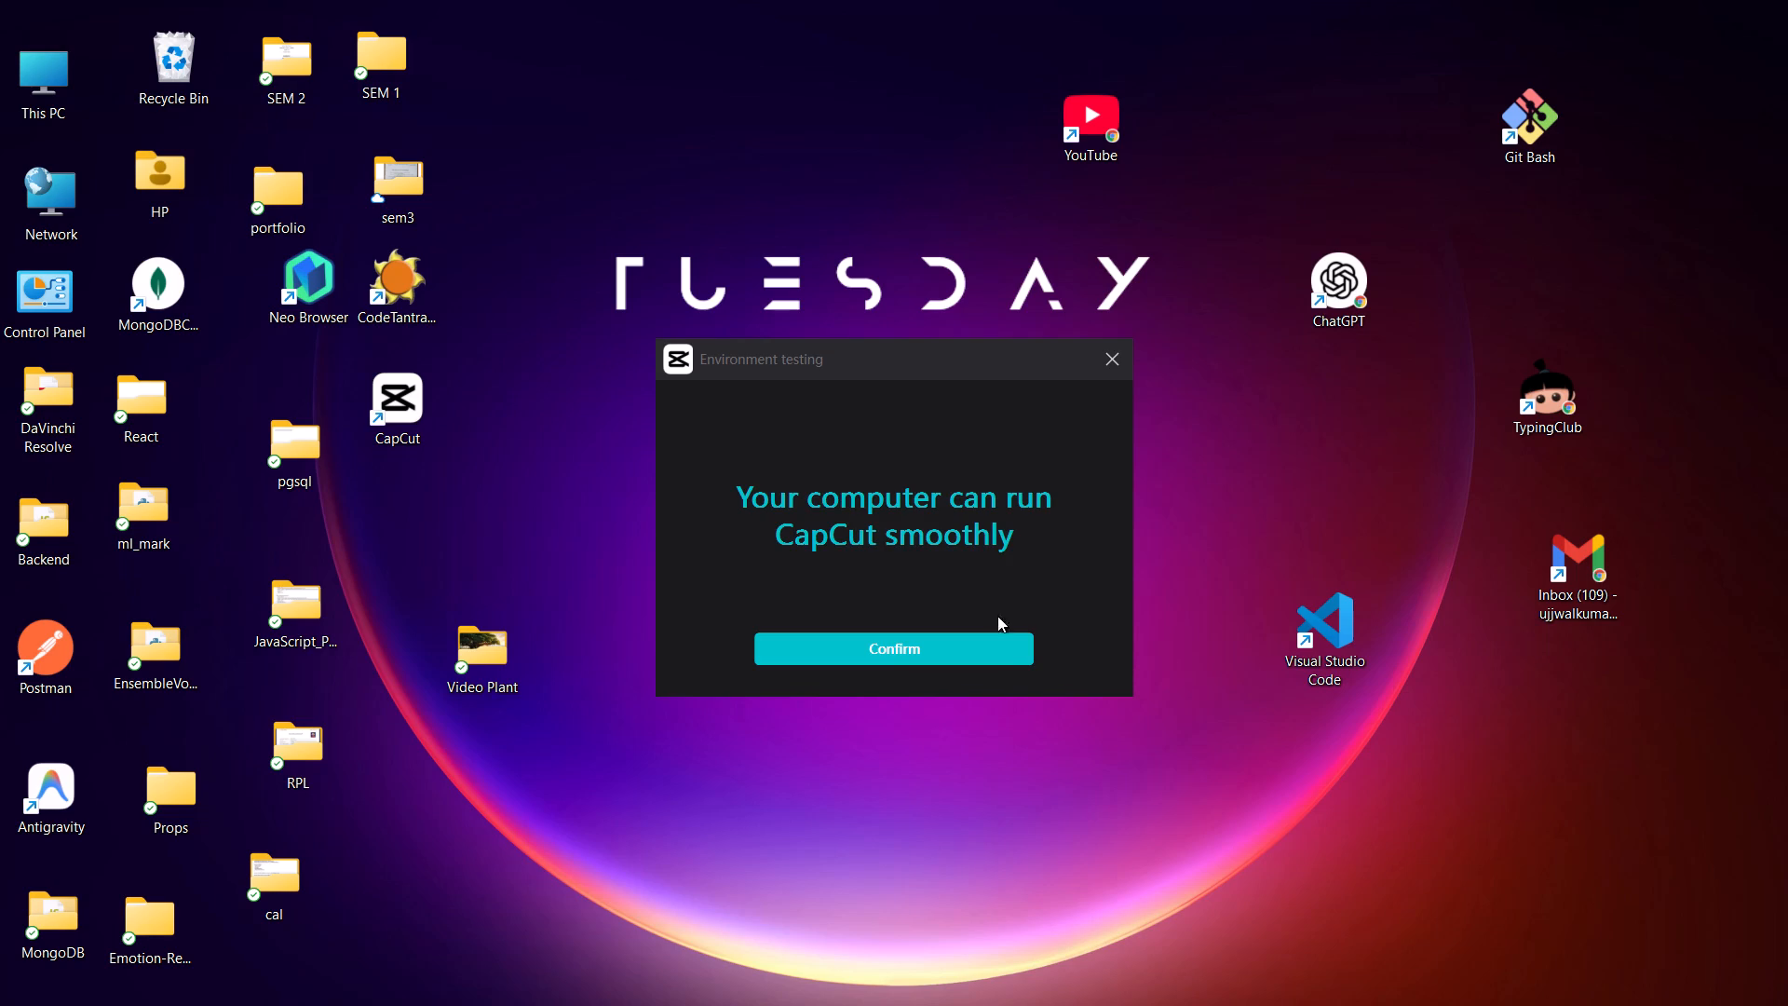
left_click(1009, 681)
left_click(983, 663)
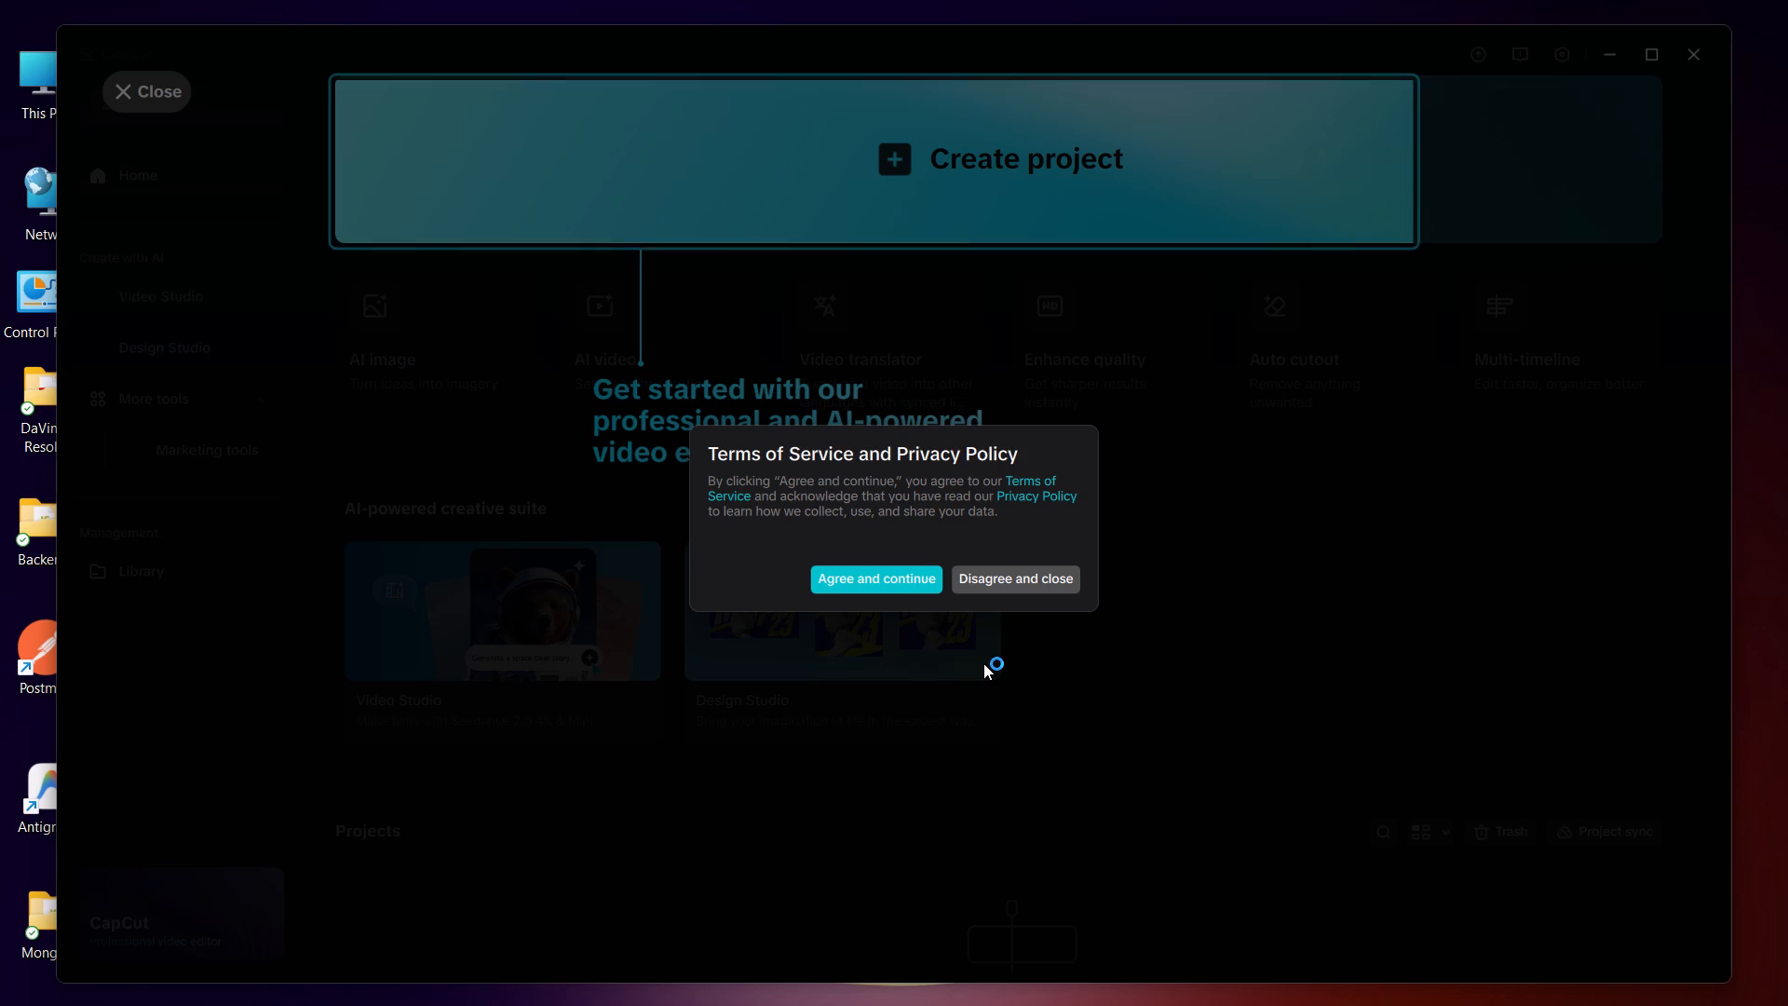
left_click(860, 575)
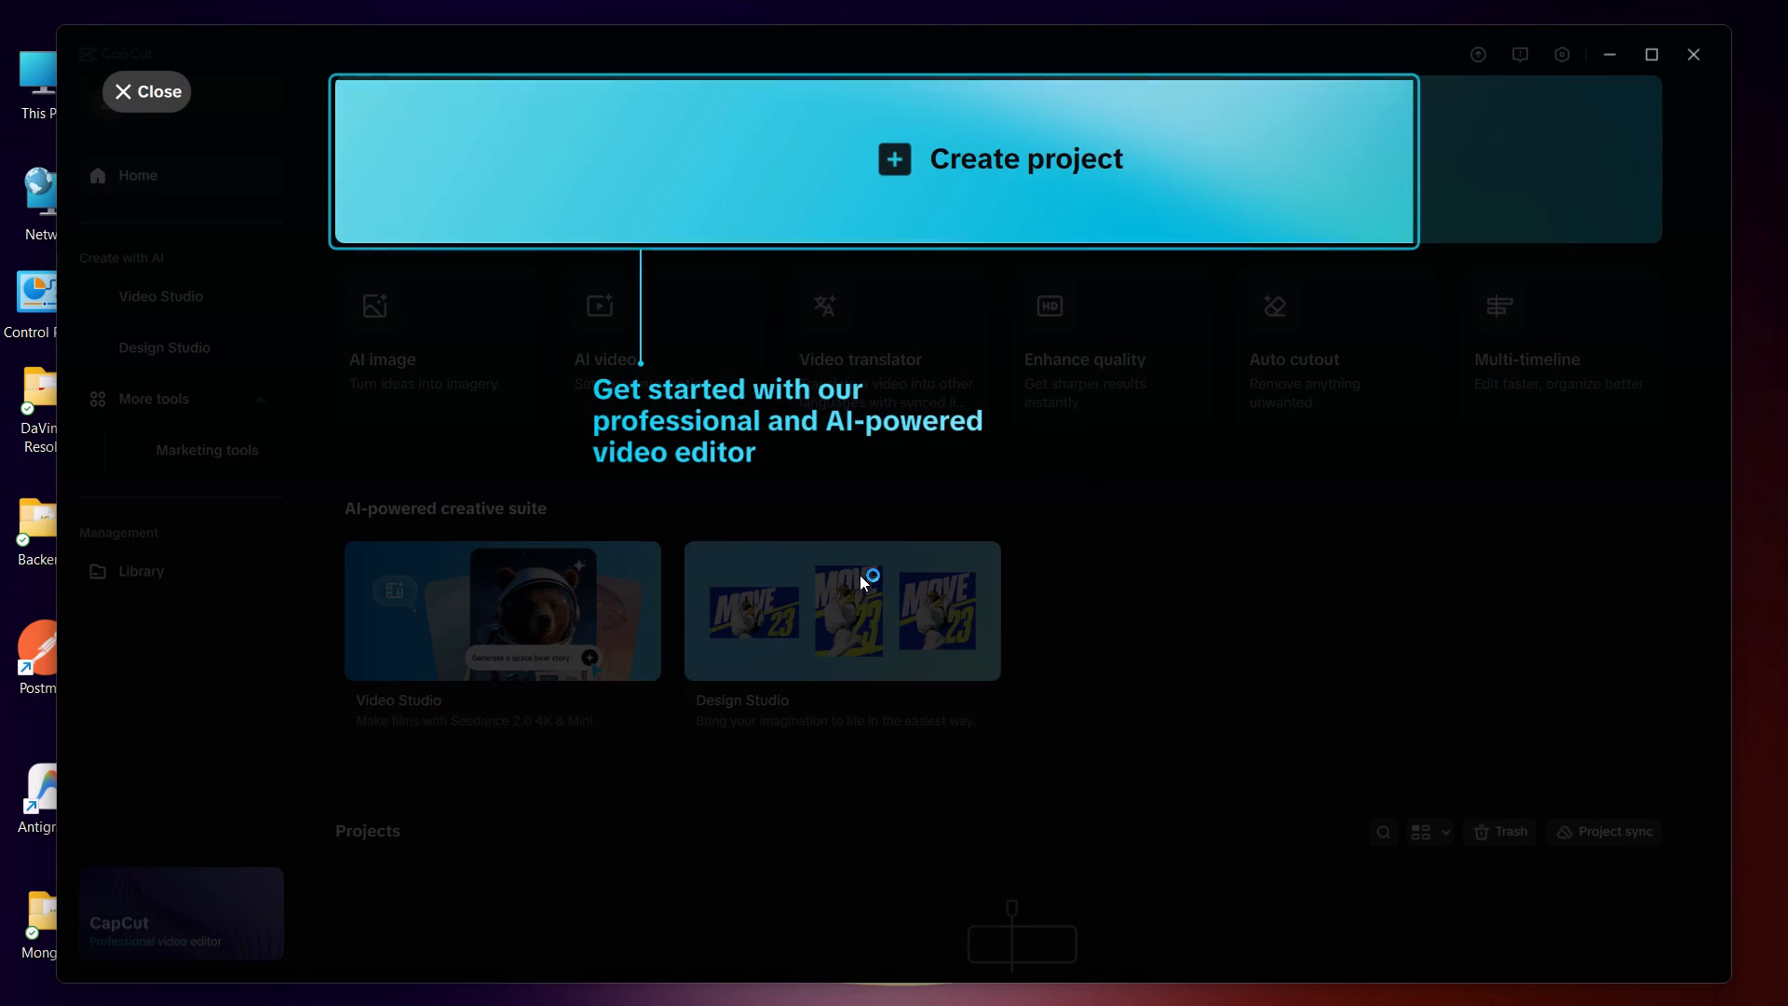
Create a first project, work through the five-part tutorial with the example clip and effect, and cancel its export.
left_click(909, 177)
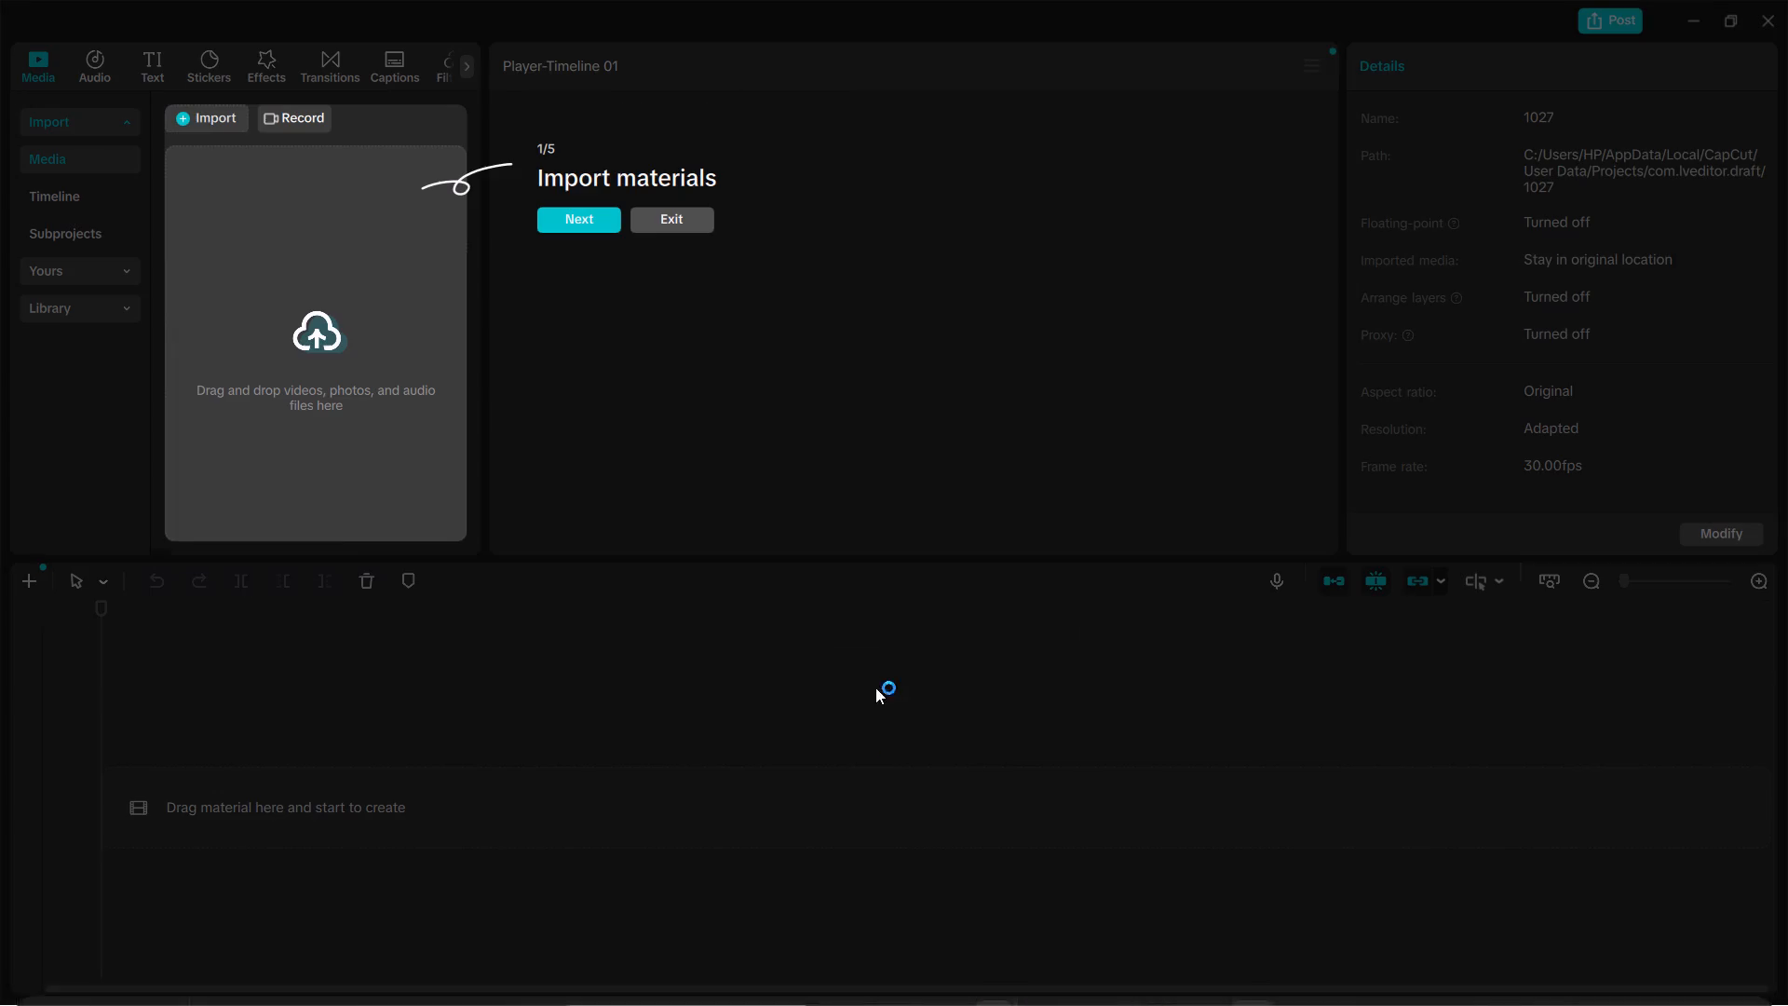
left_click(566, 224)
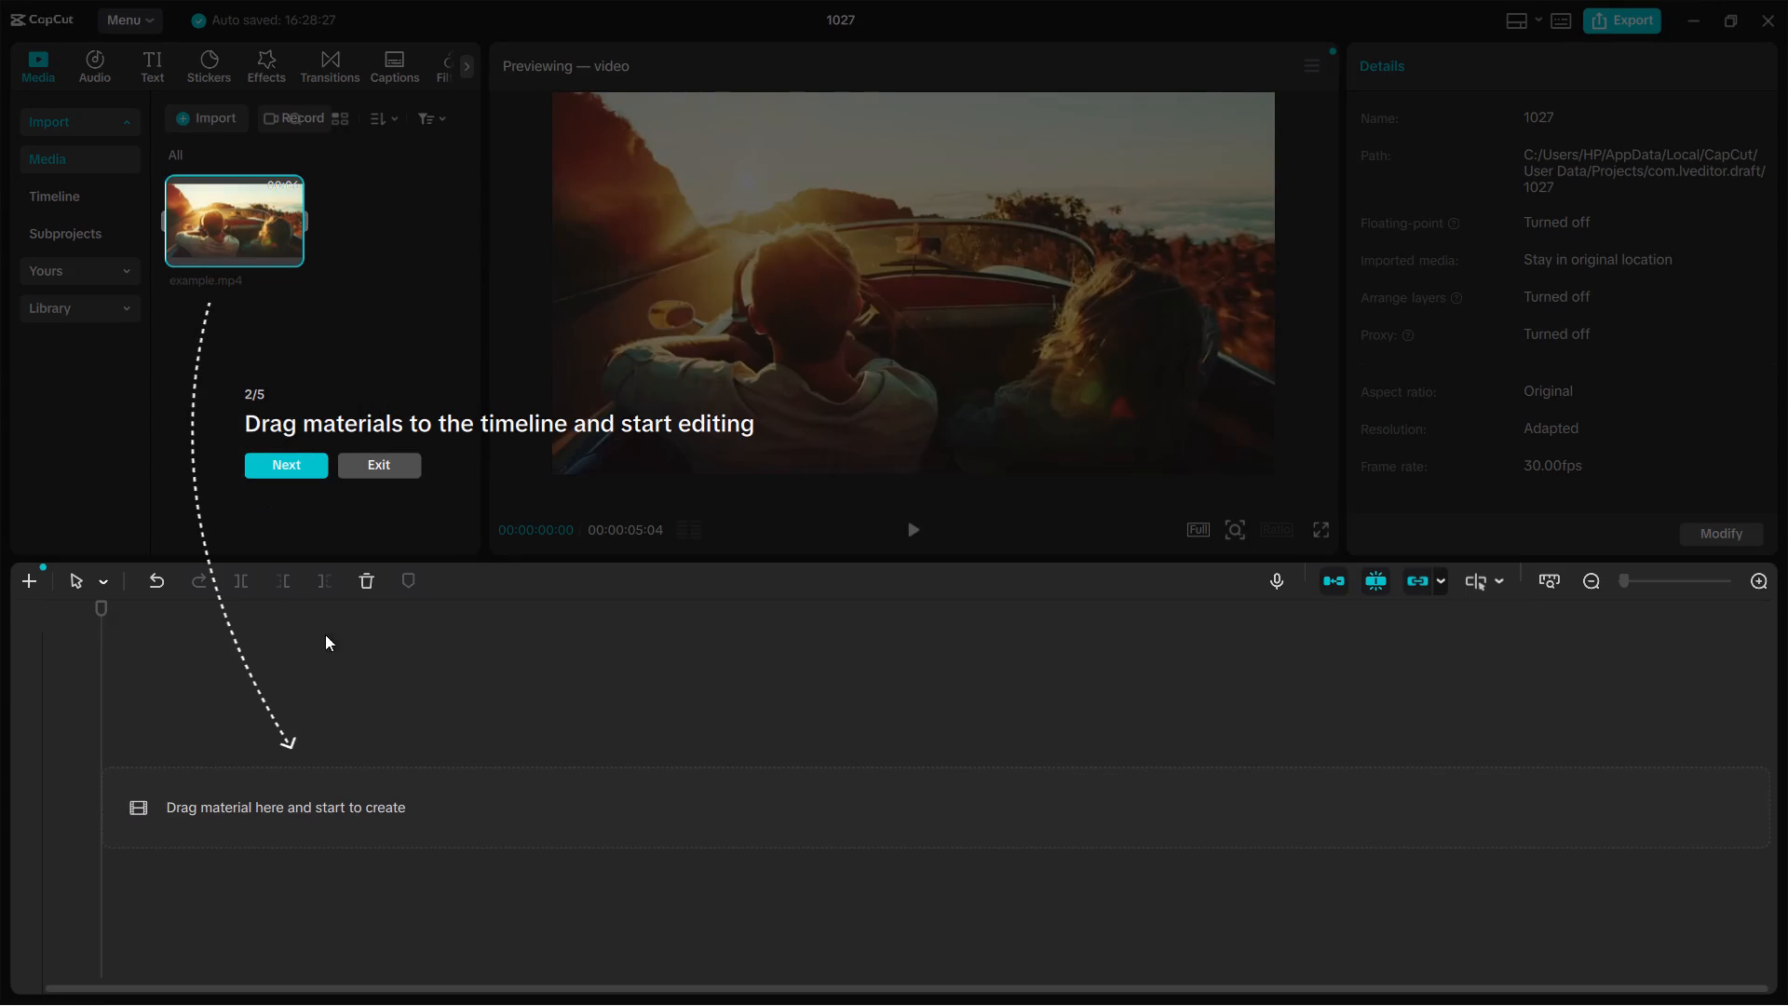
left_click(372, 650)
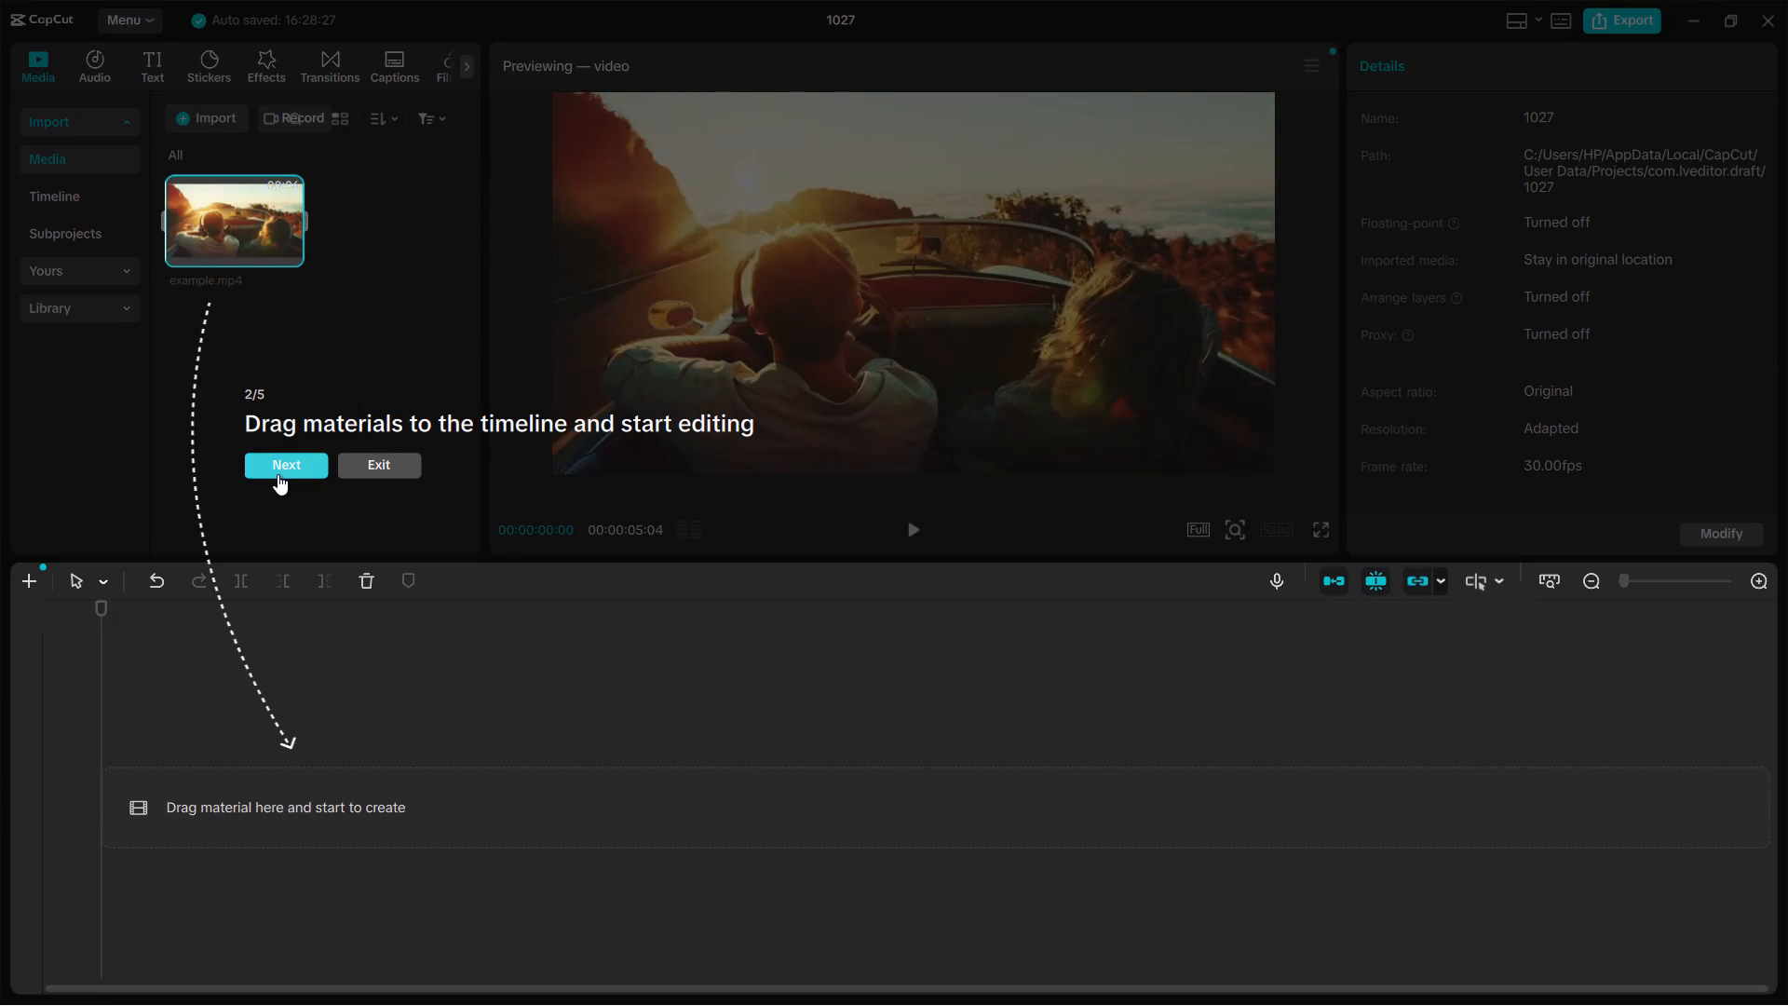
left_click(278, 474)
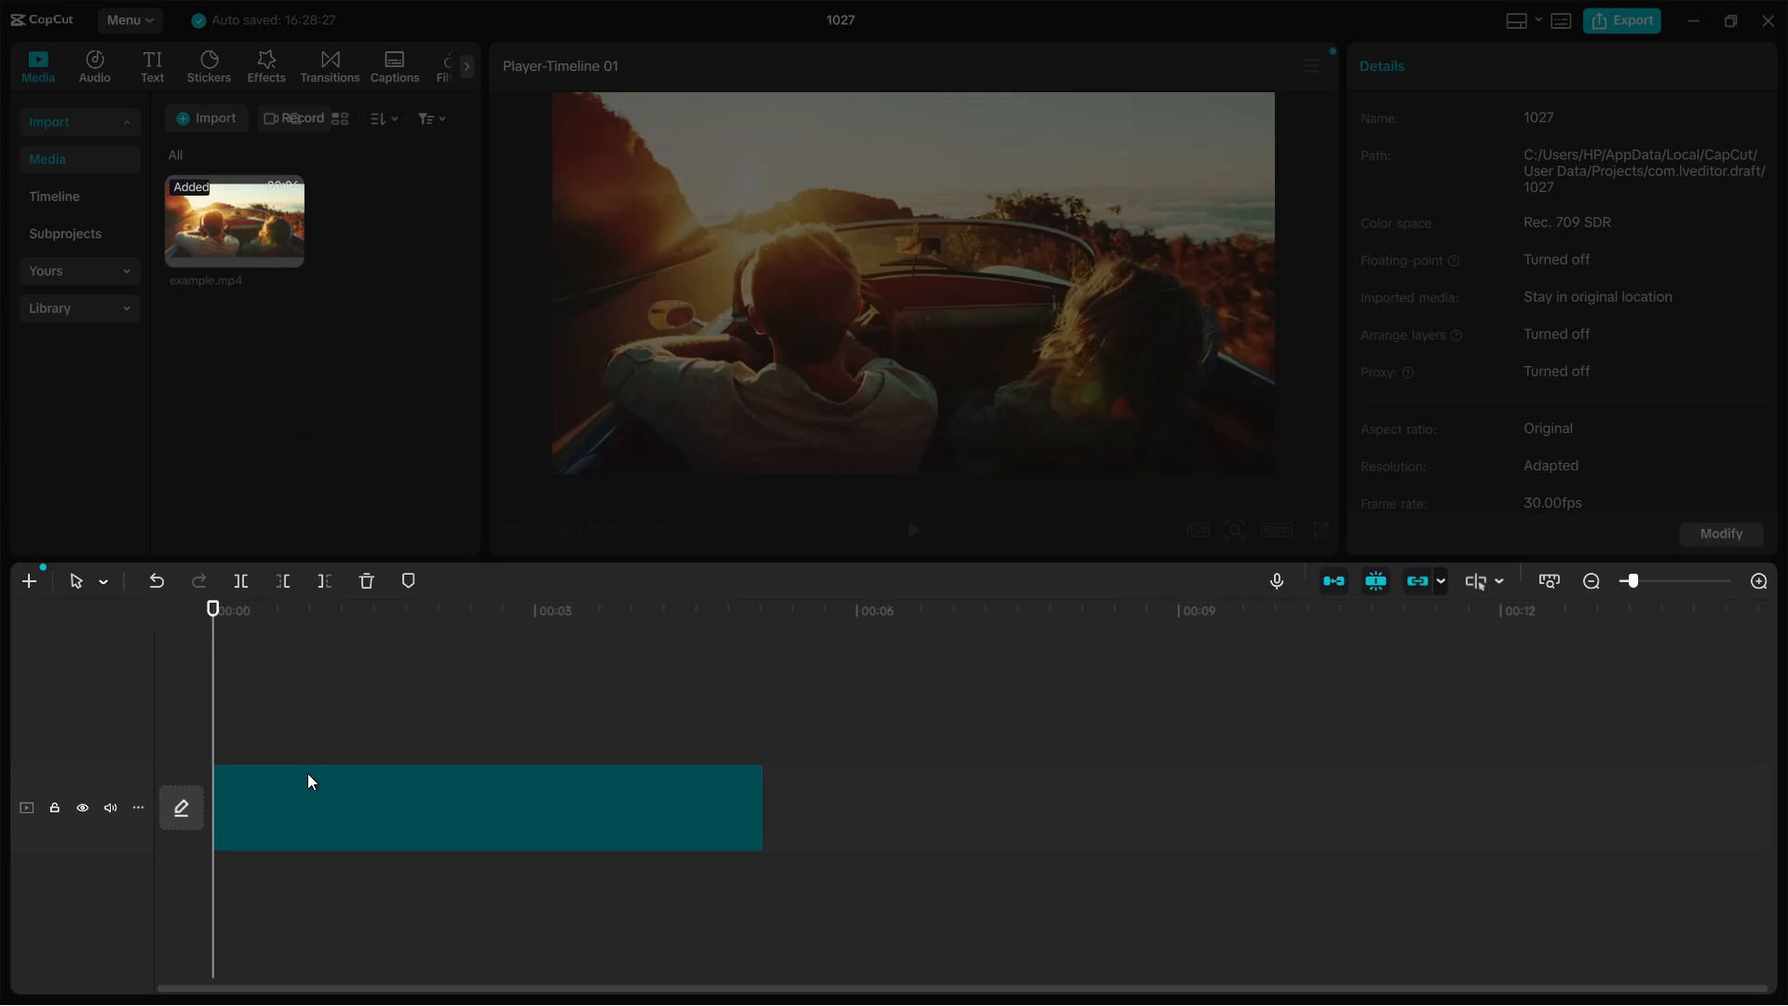
left_click(307, 773)
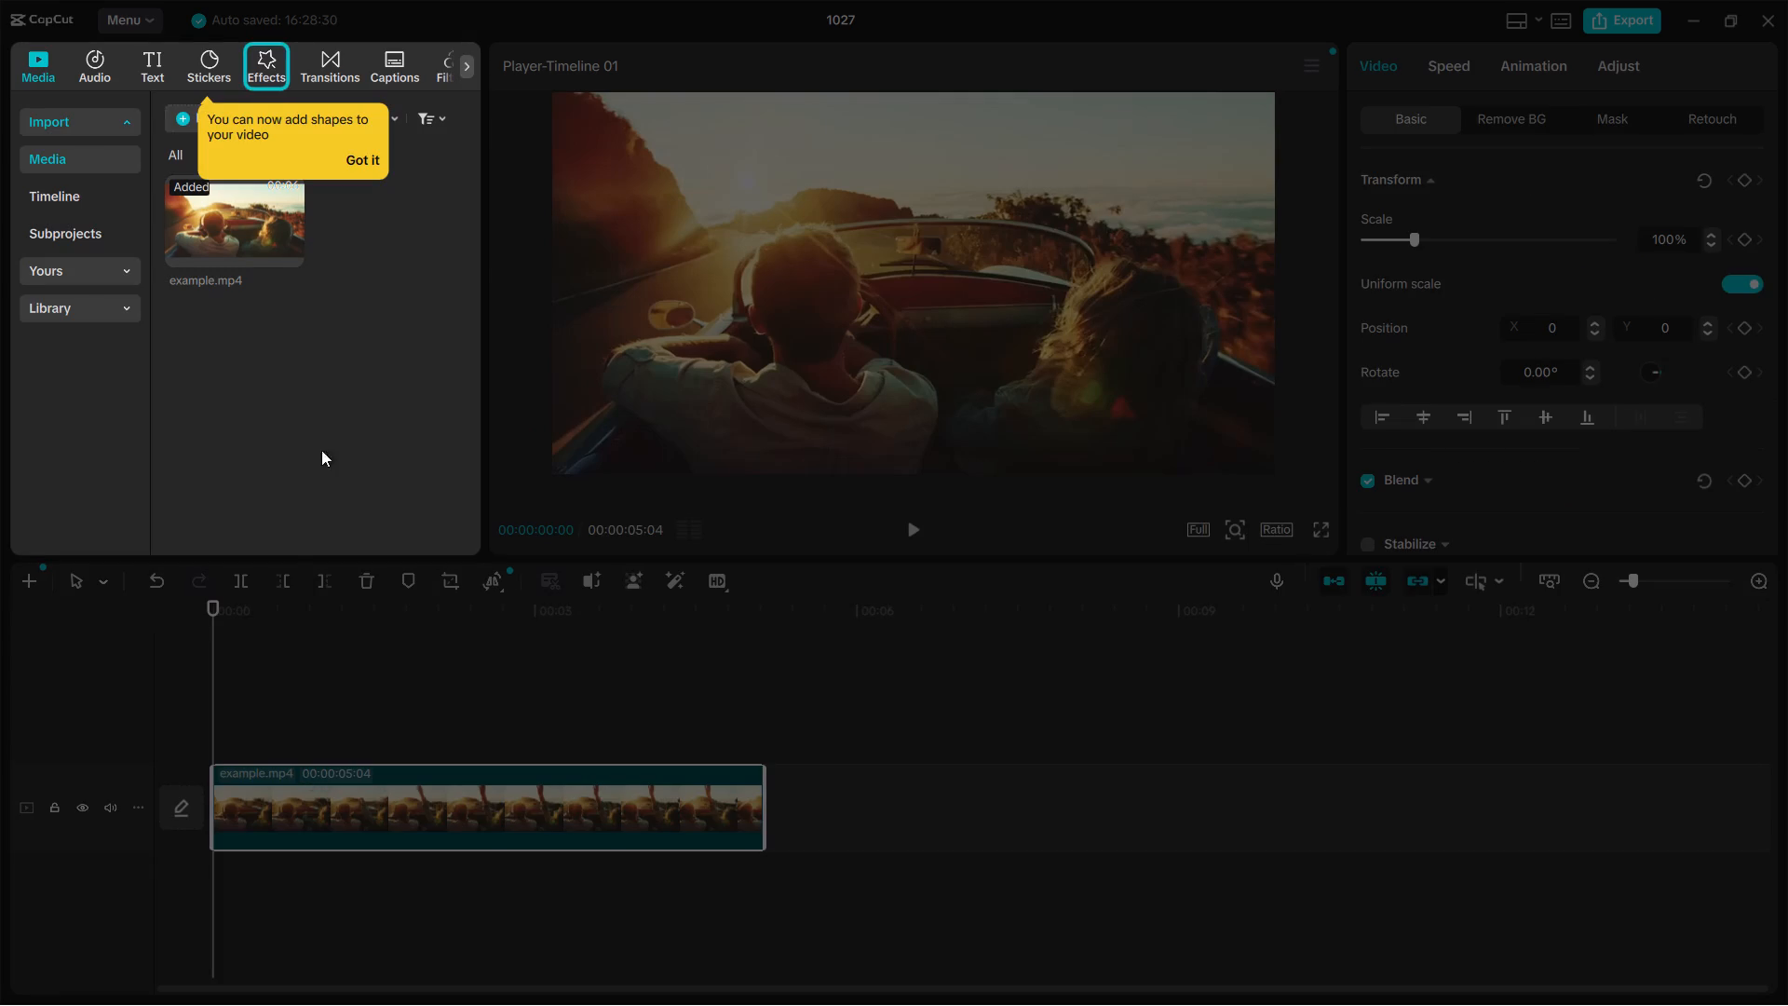
left_click(332, 424)
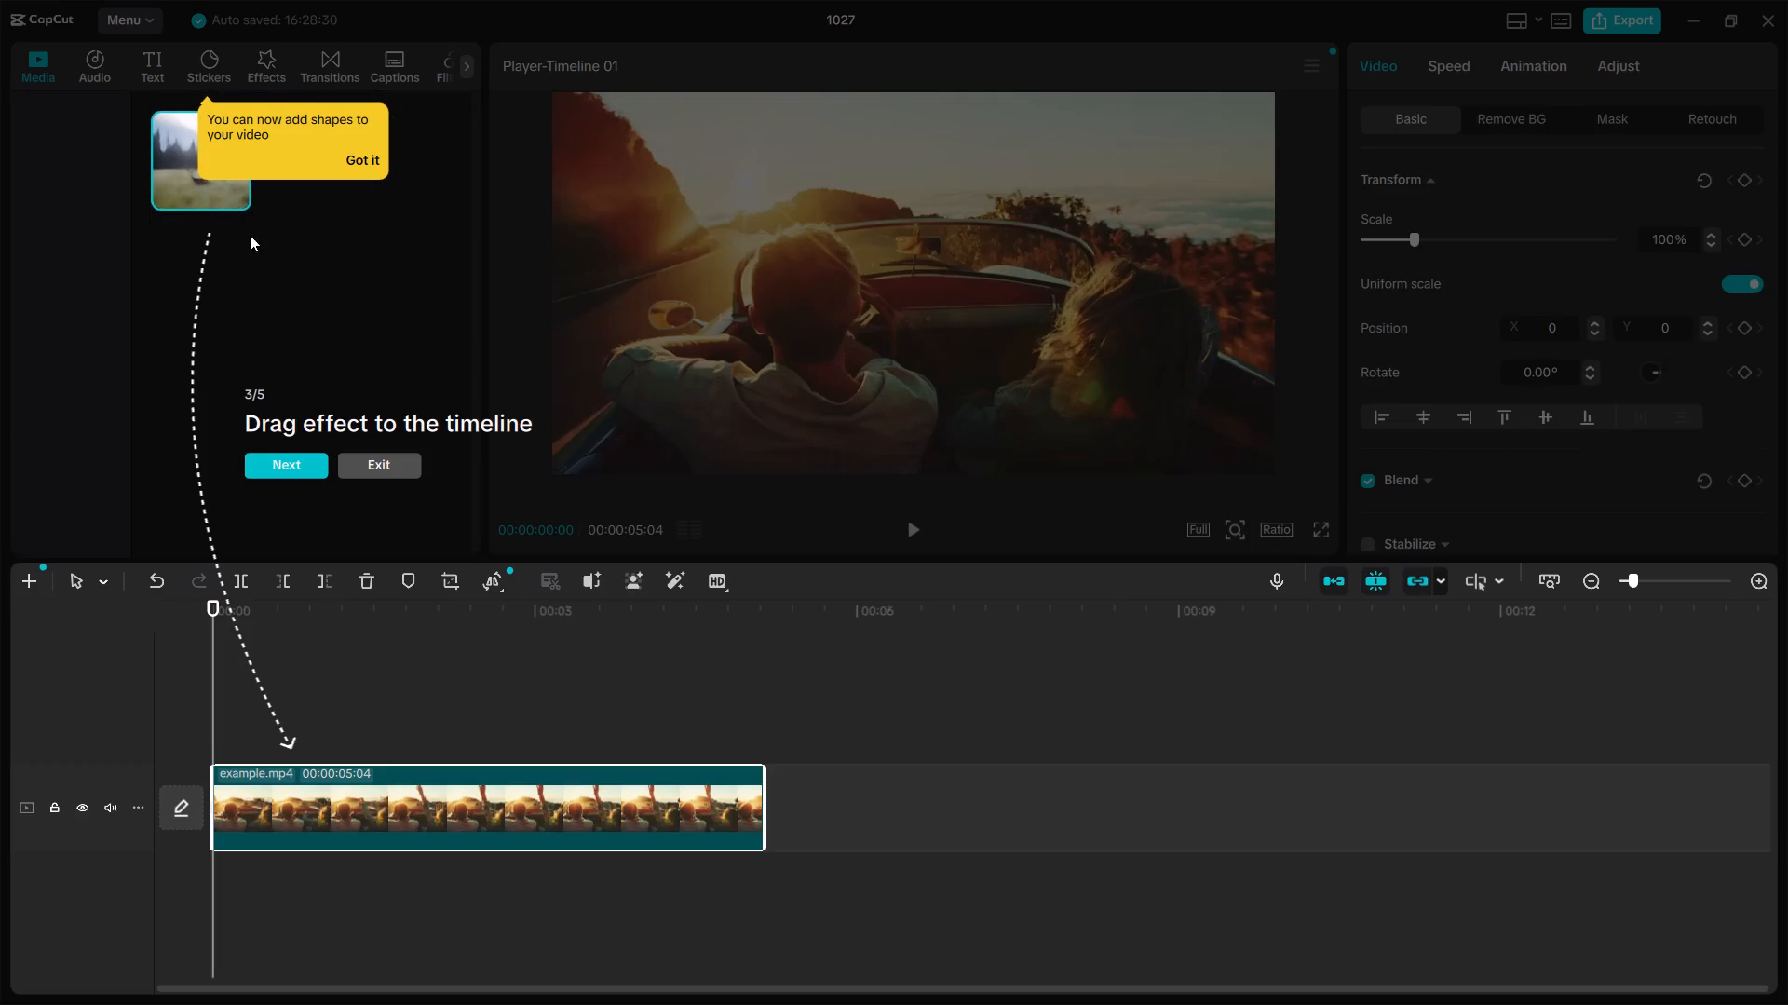
left_click(274, 455)
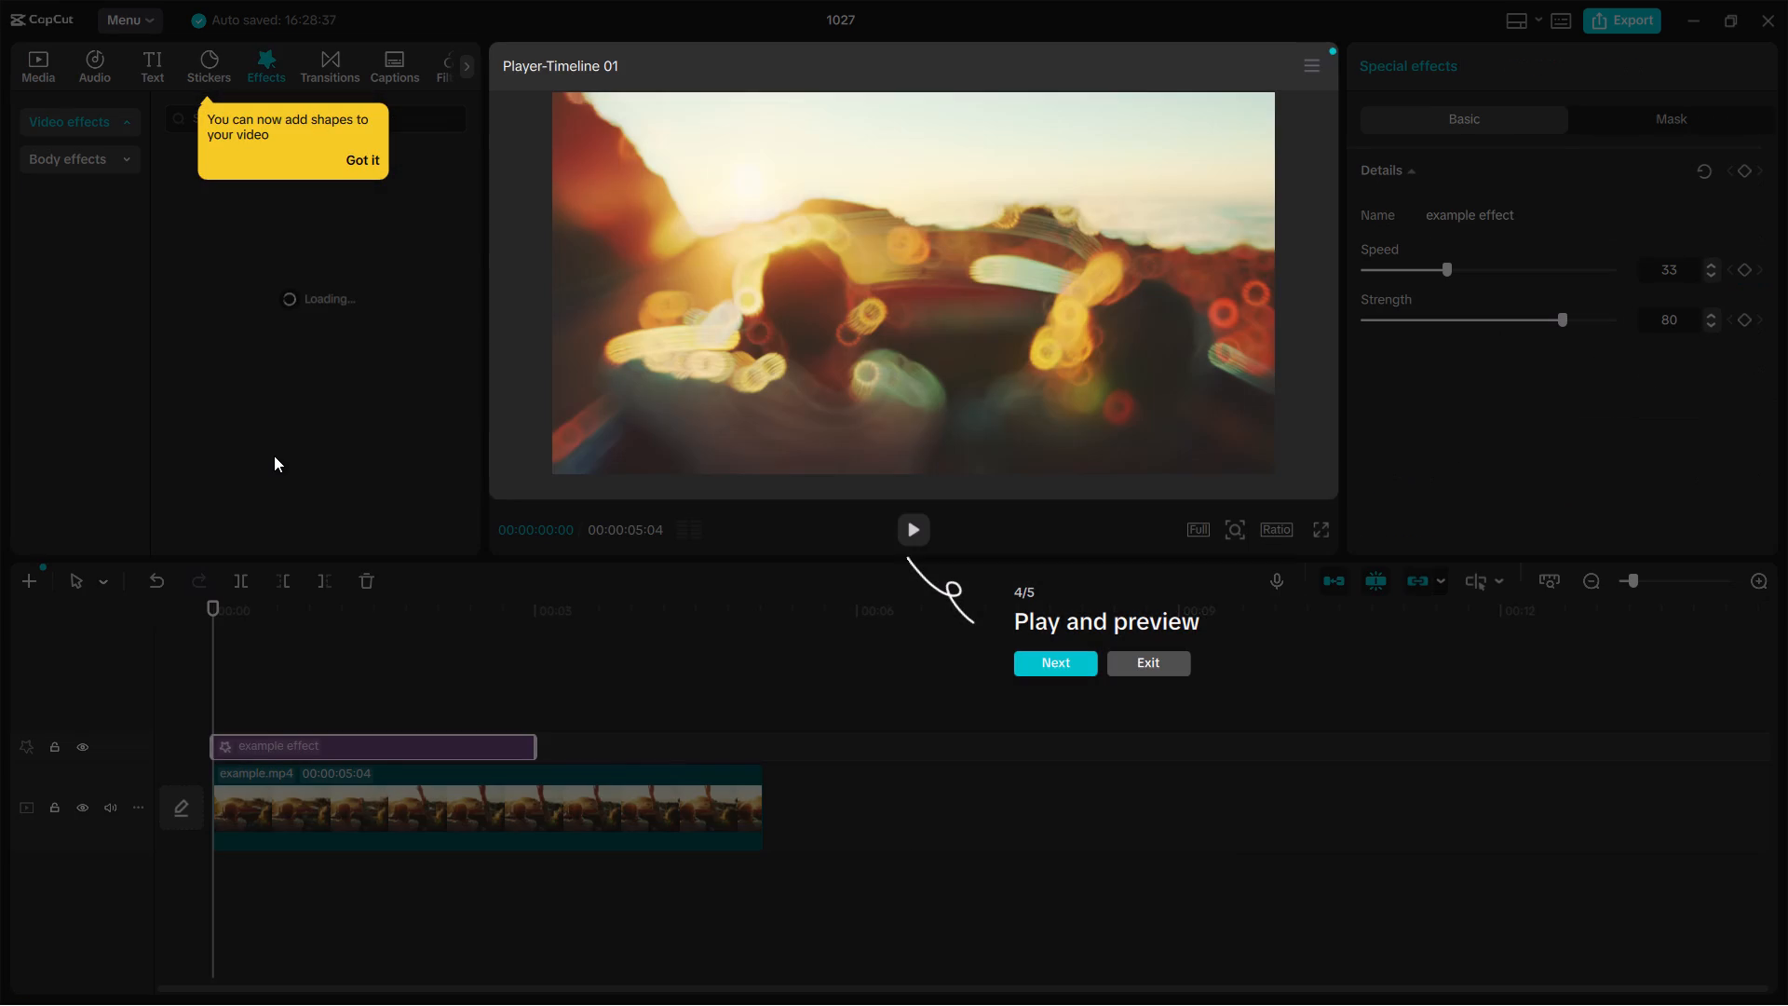
left_click(1065, 664)
left_click(1593, 24)
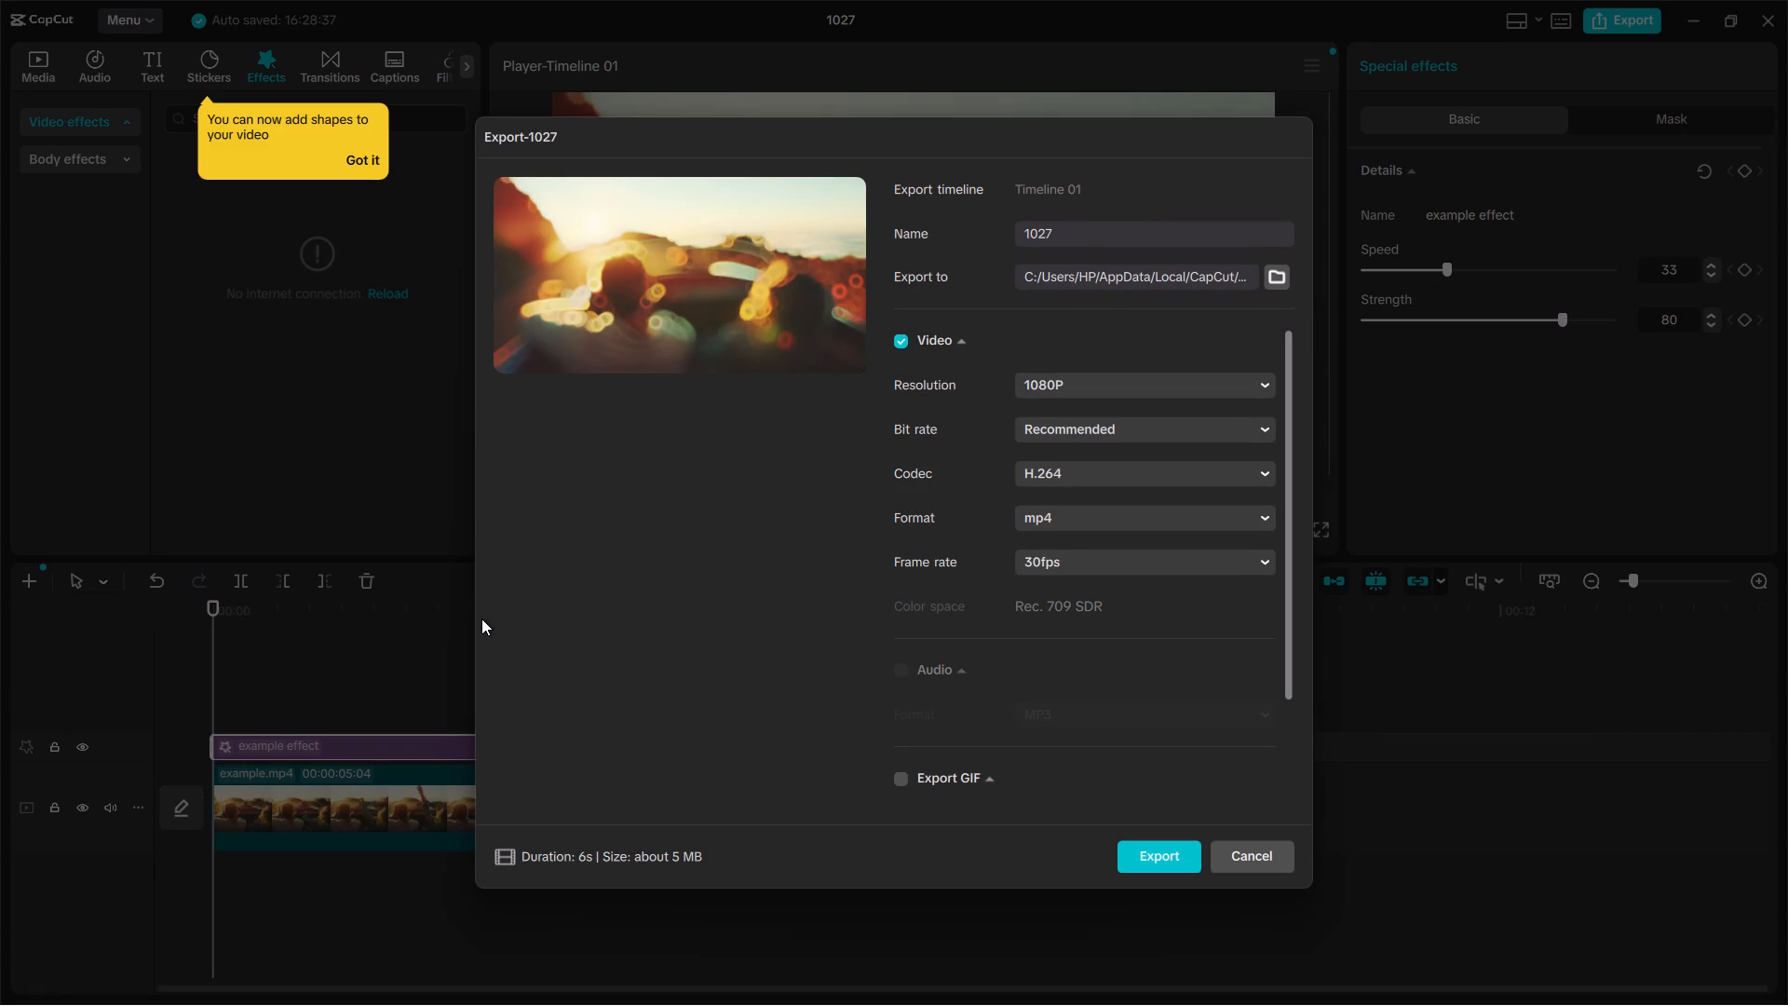
left_click(420, 602)
left_click(420, 602)
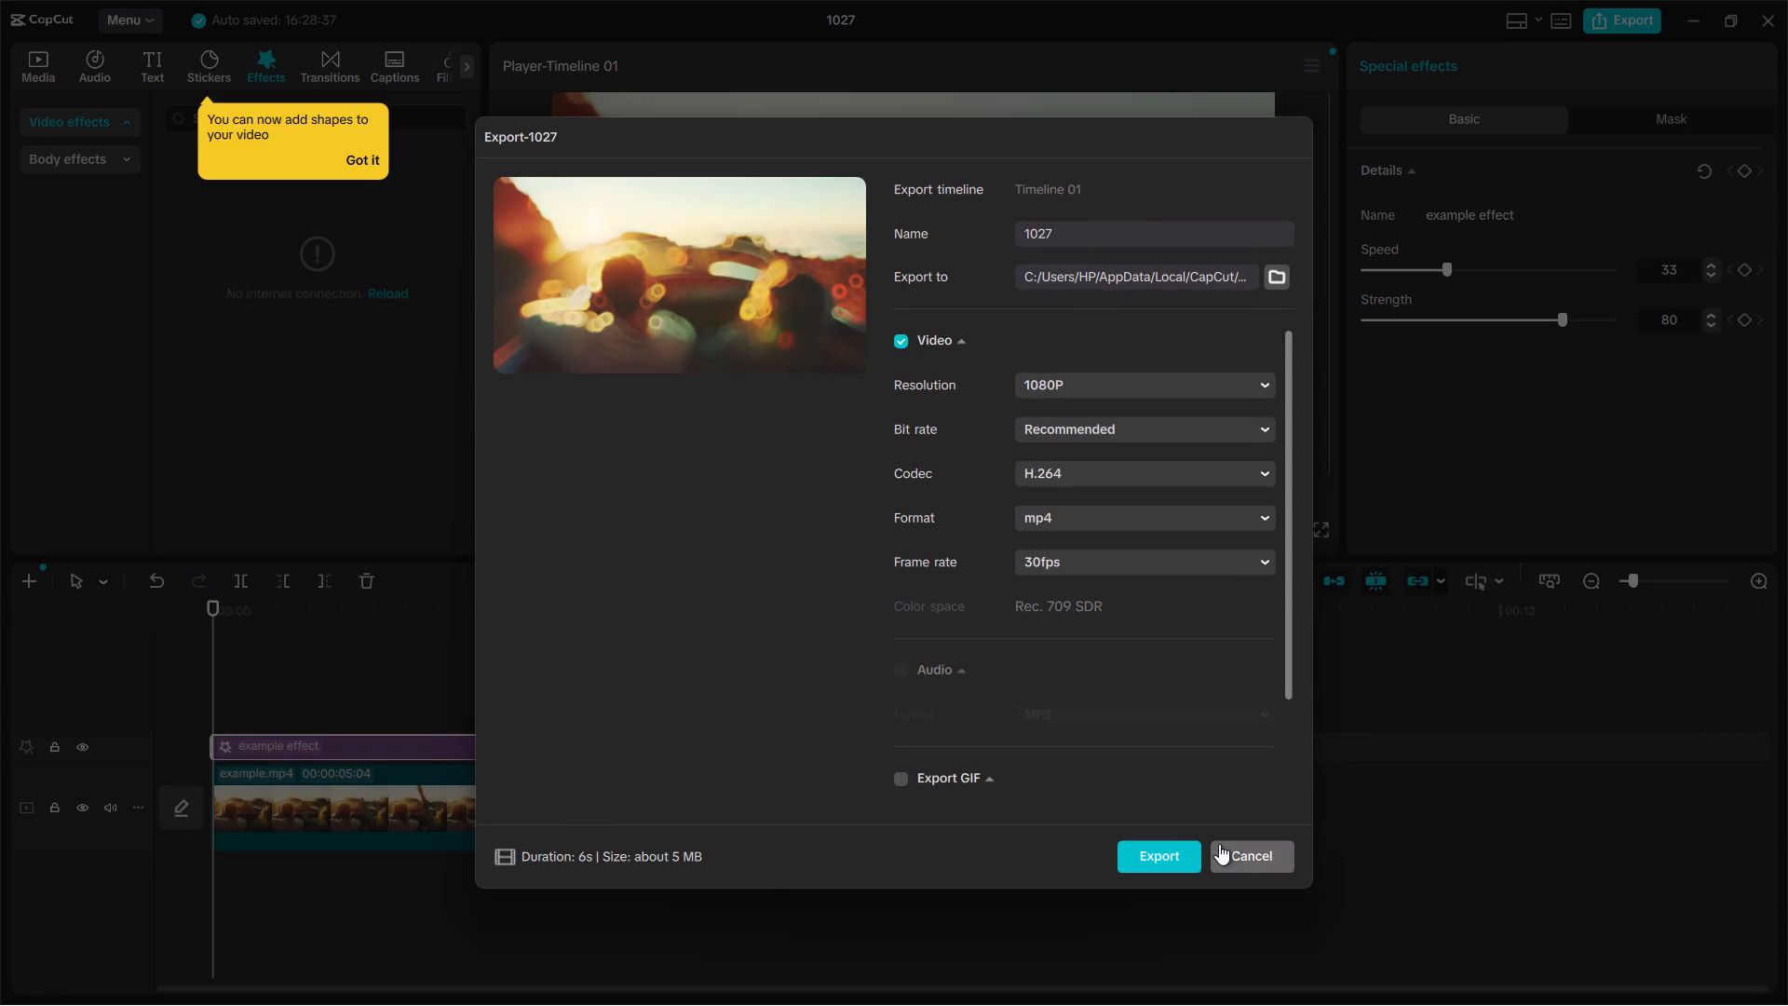
left_click(1231, 853)
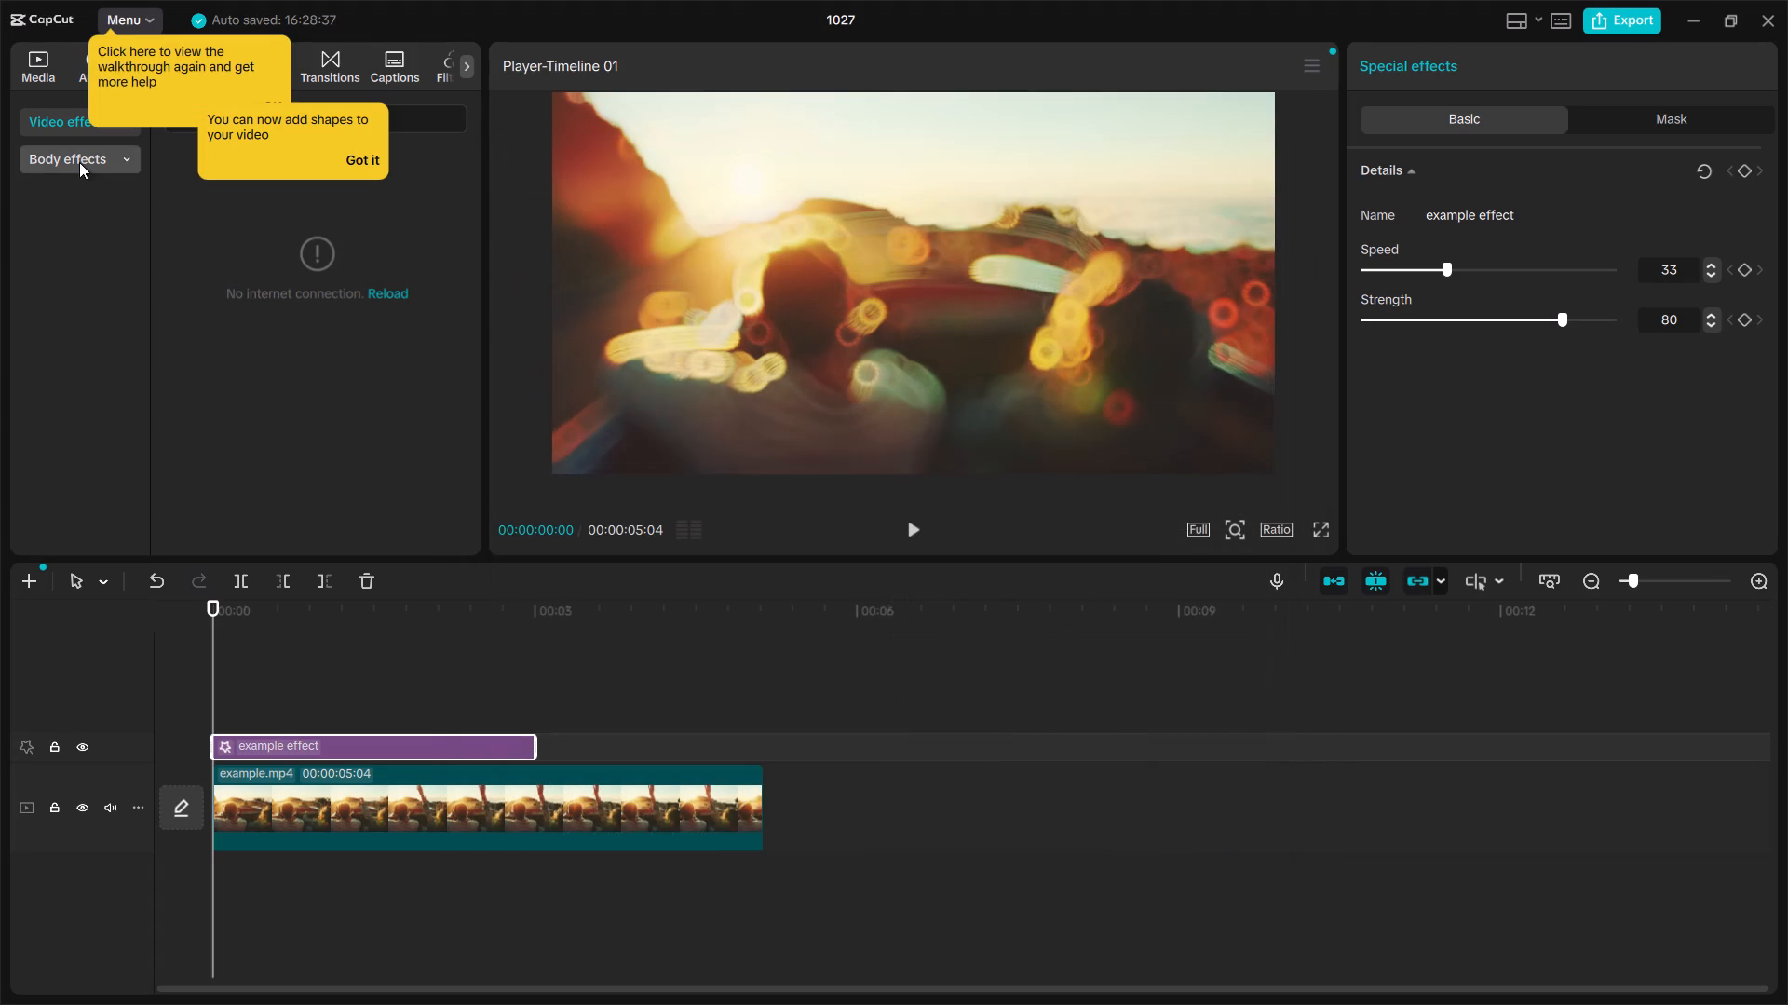
Close the tutorial project and dismiss the What's new window.
left_click(66, 26)
left_click(58, 20)
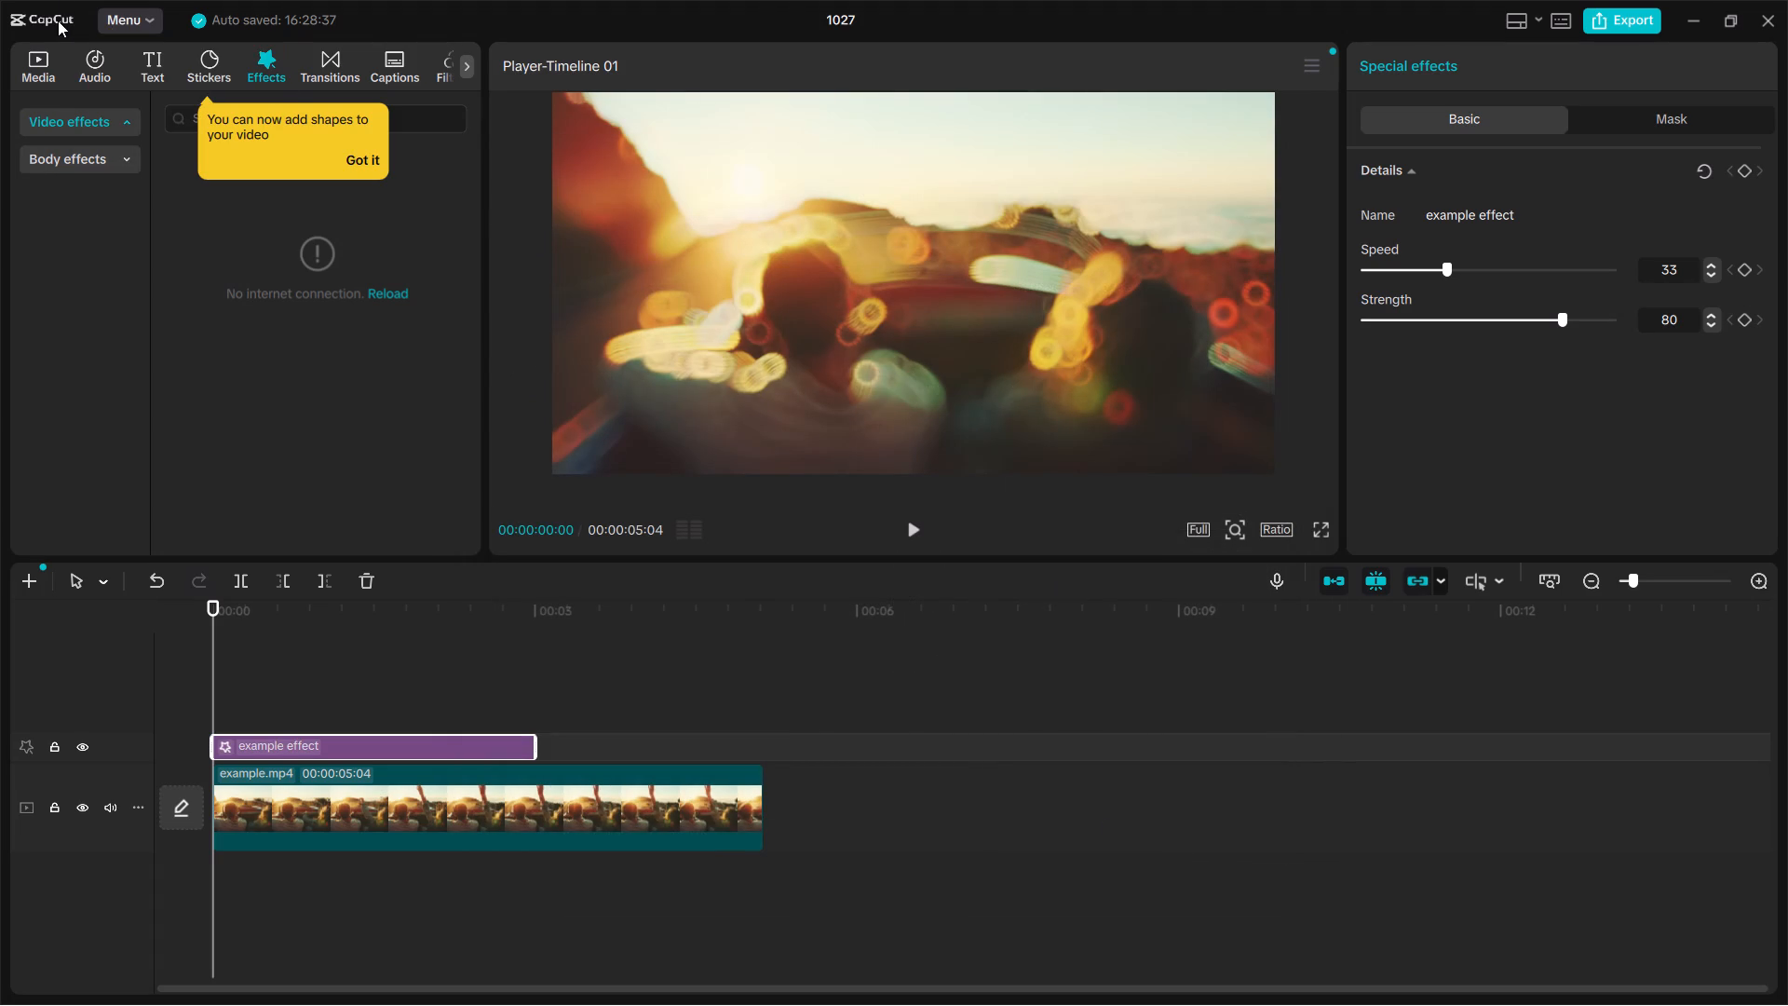
left_click(1757, 21)
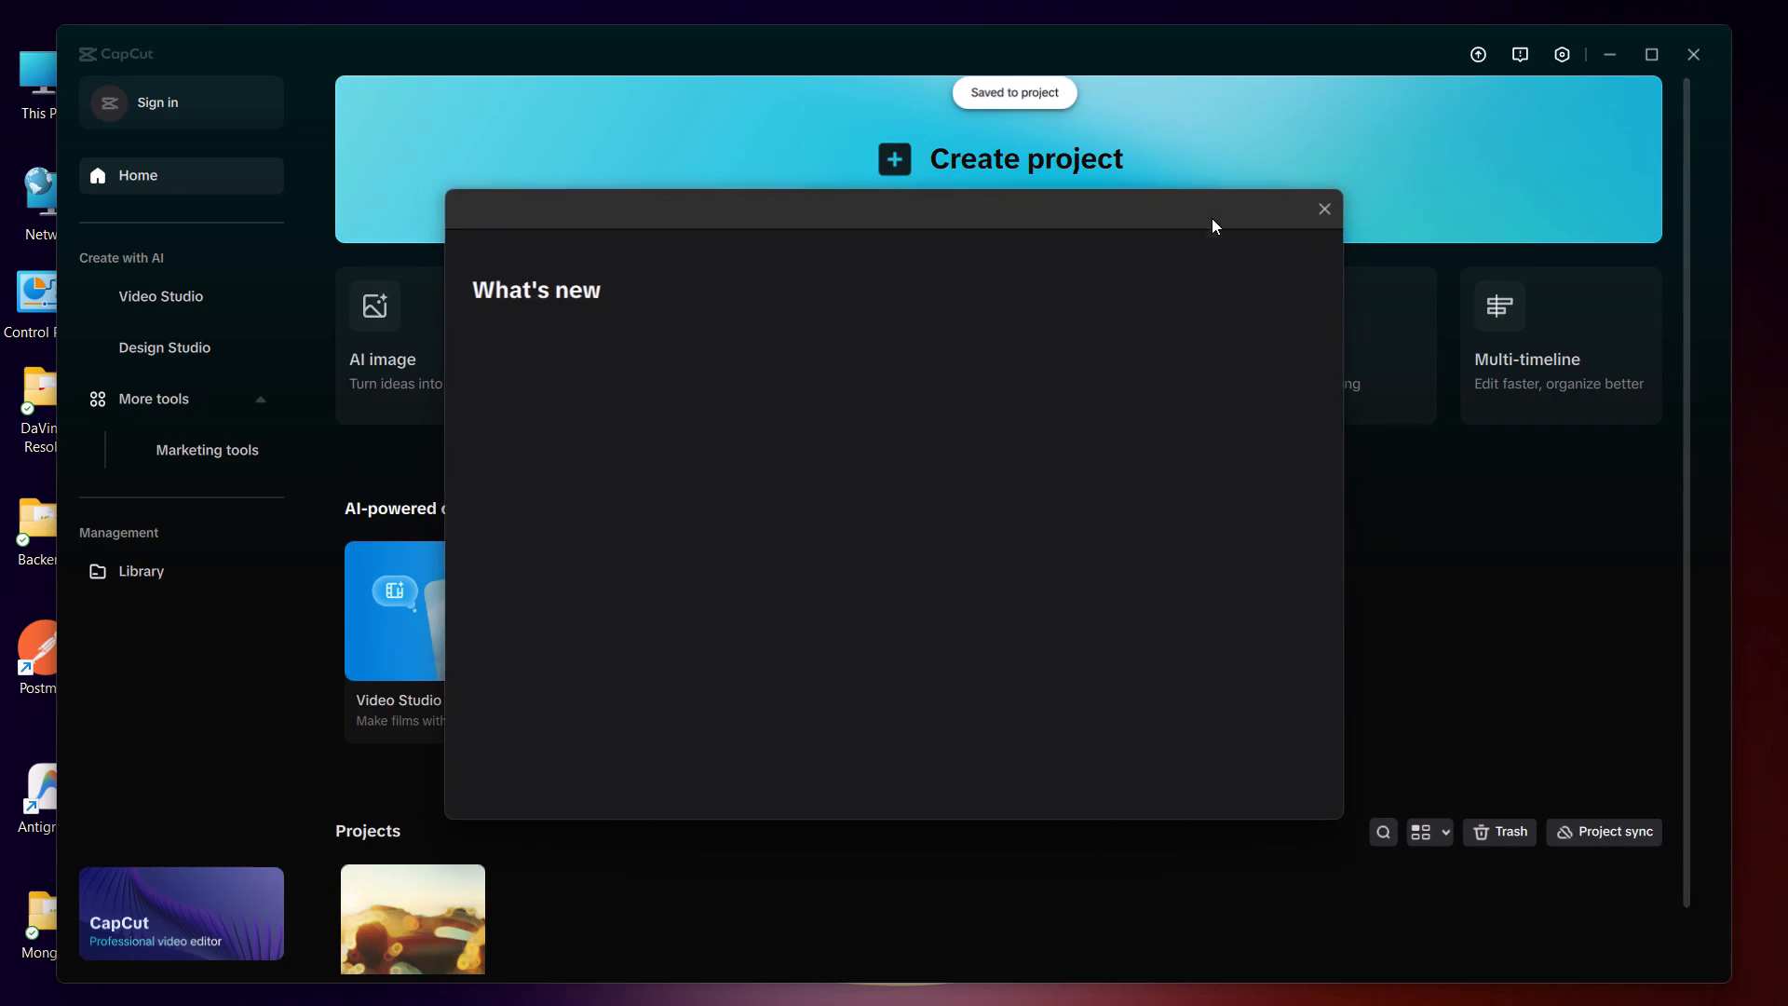
left_click(1335, 204)
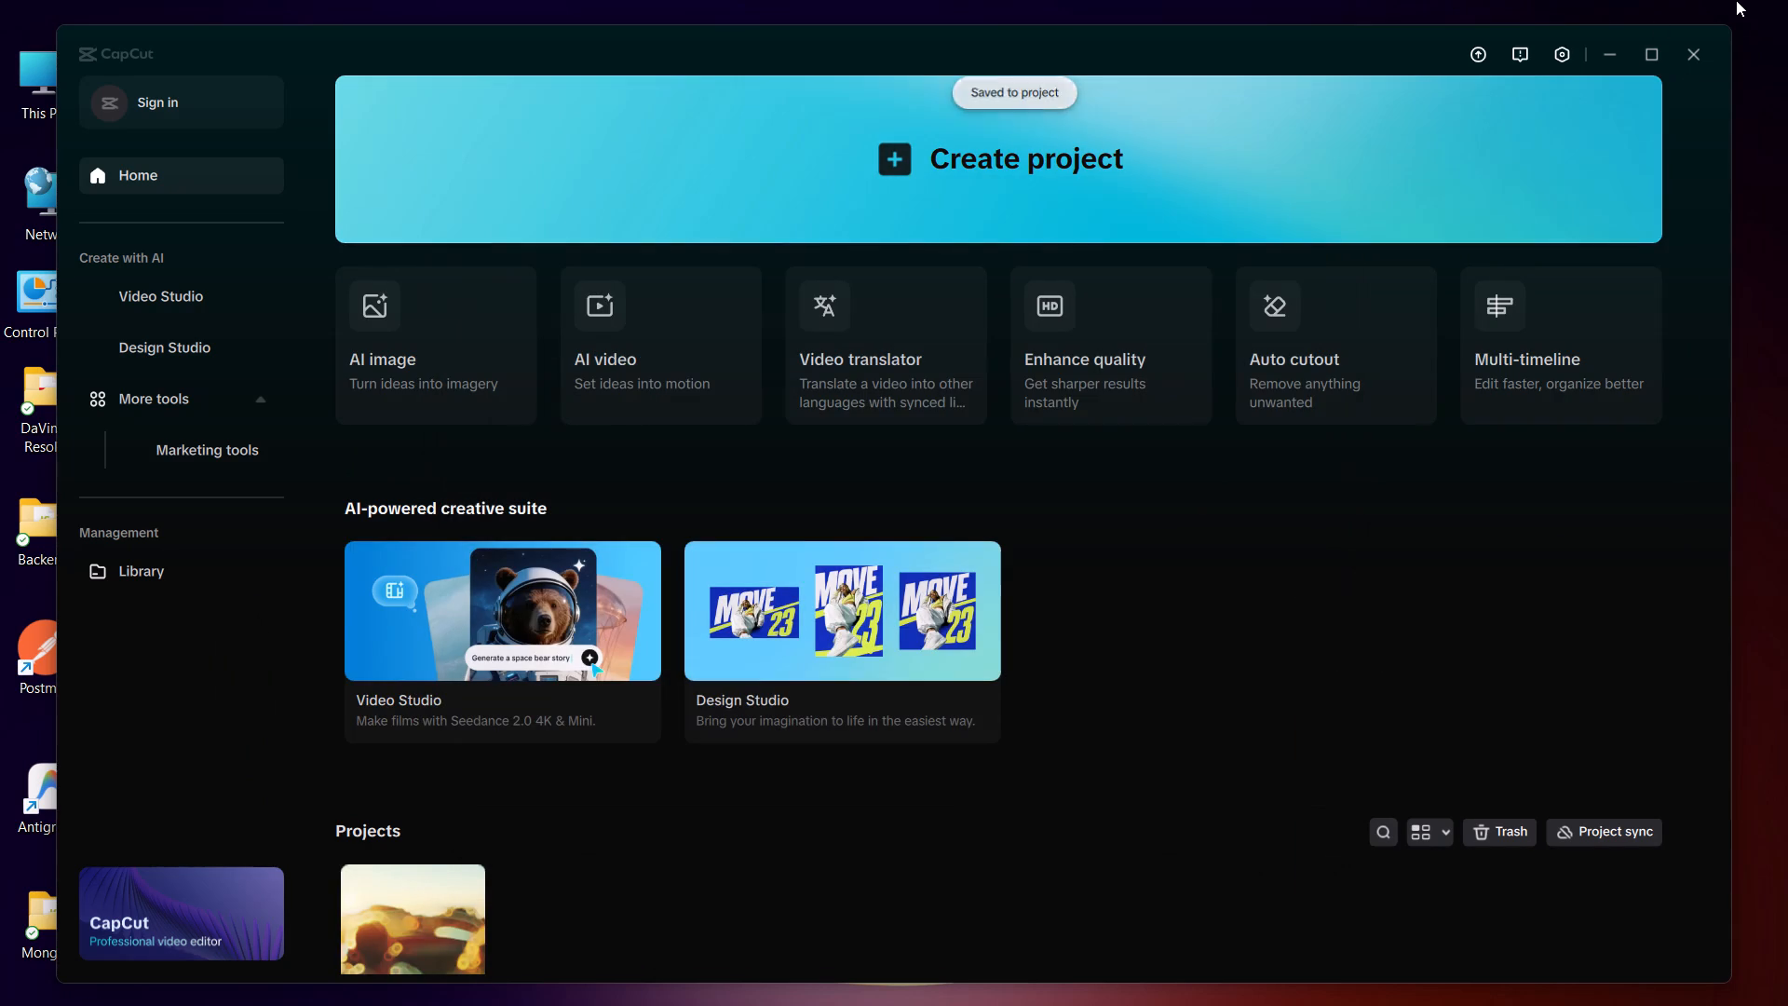
Maximise the CapCut home window and create a new empty project.
left_click(1654, 49)
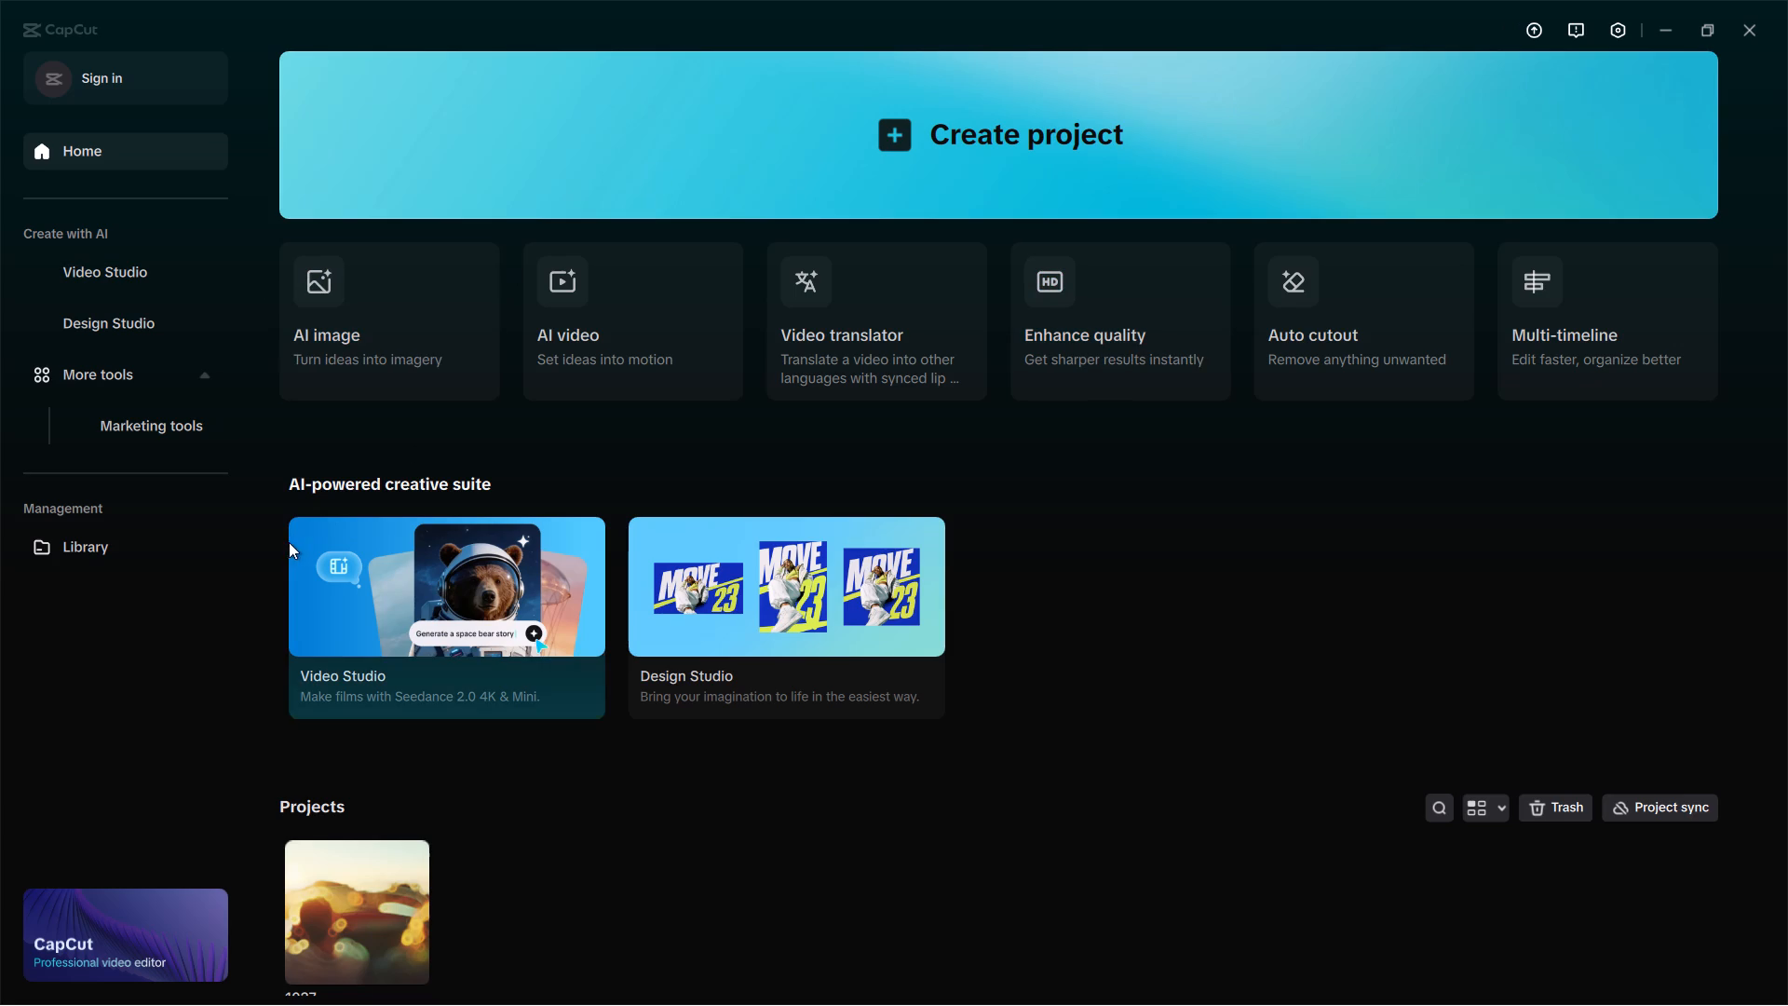
left_click(901, 154)
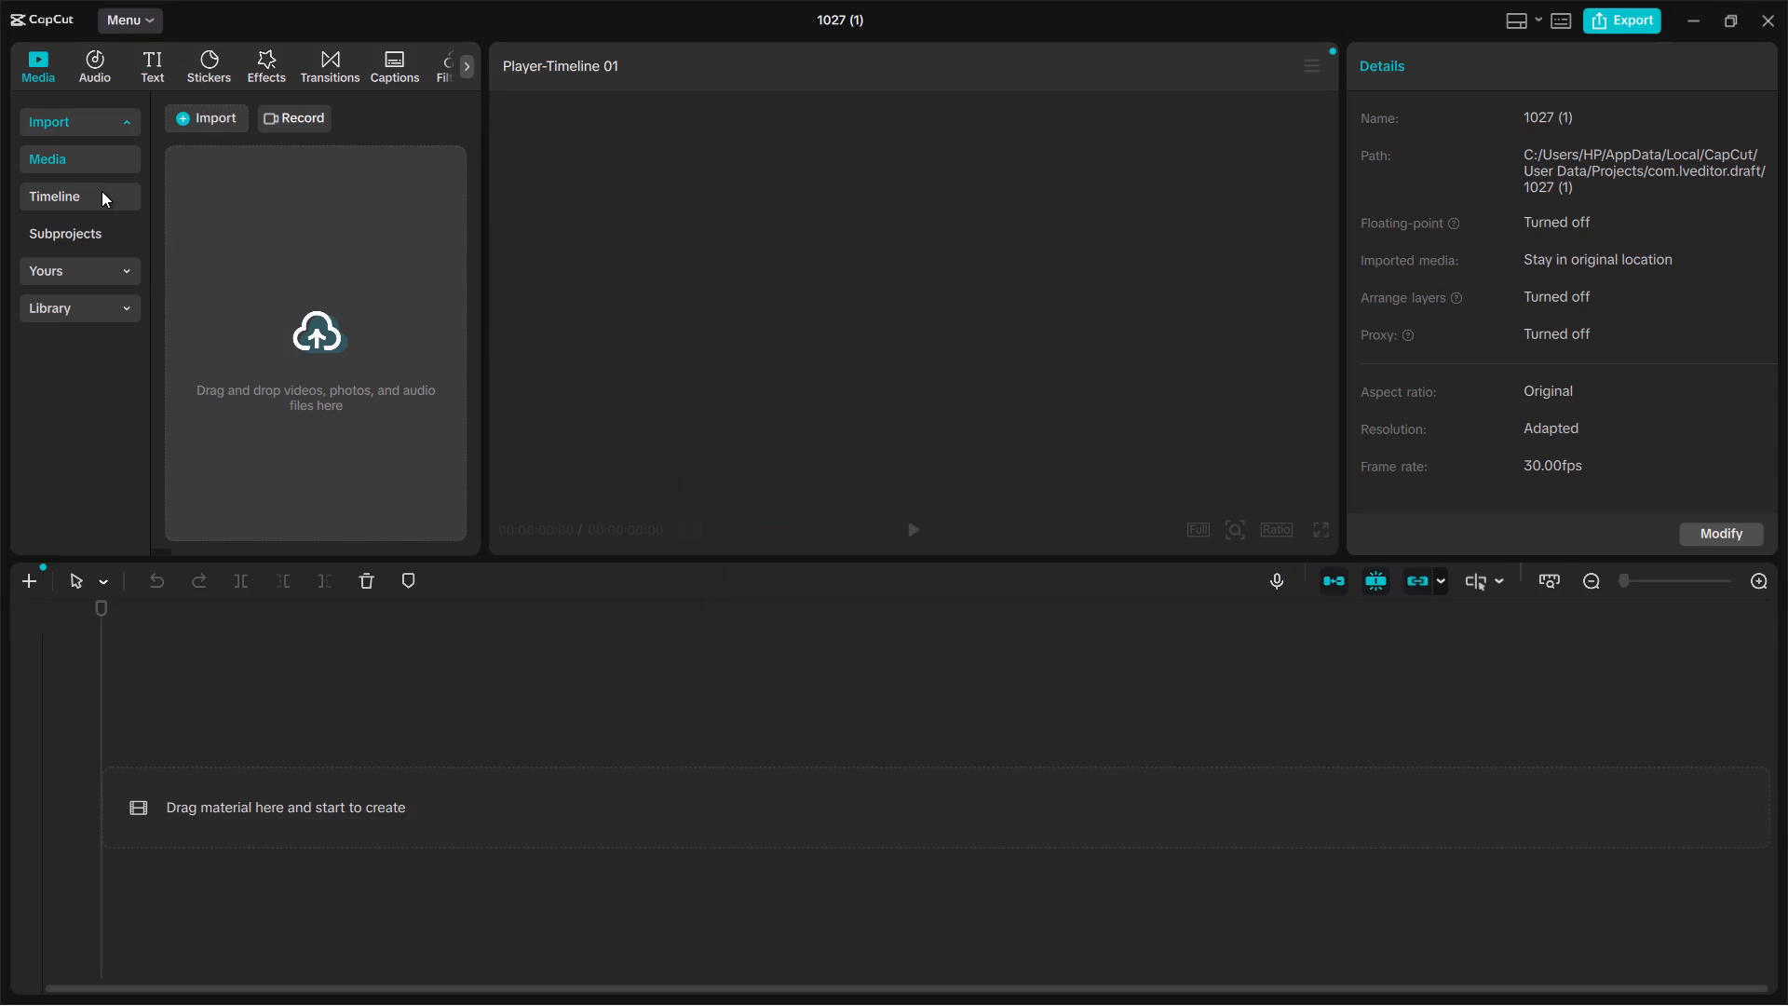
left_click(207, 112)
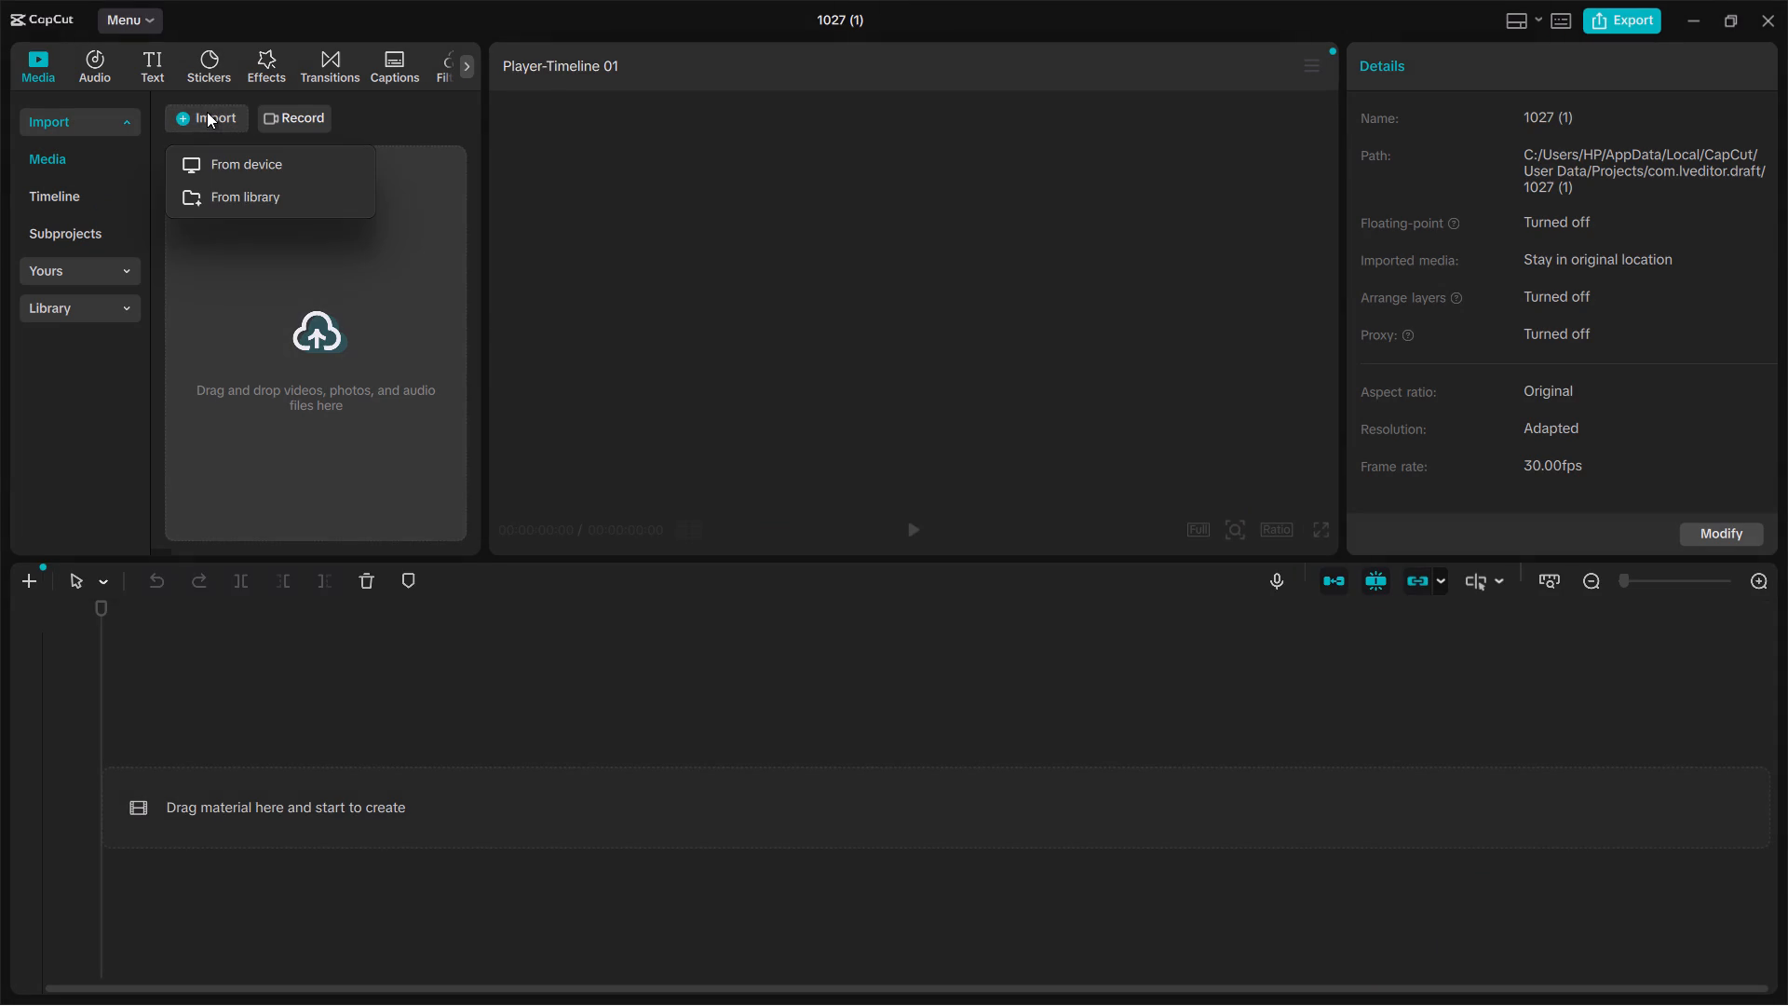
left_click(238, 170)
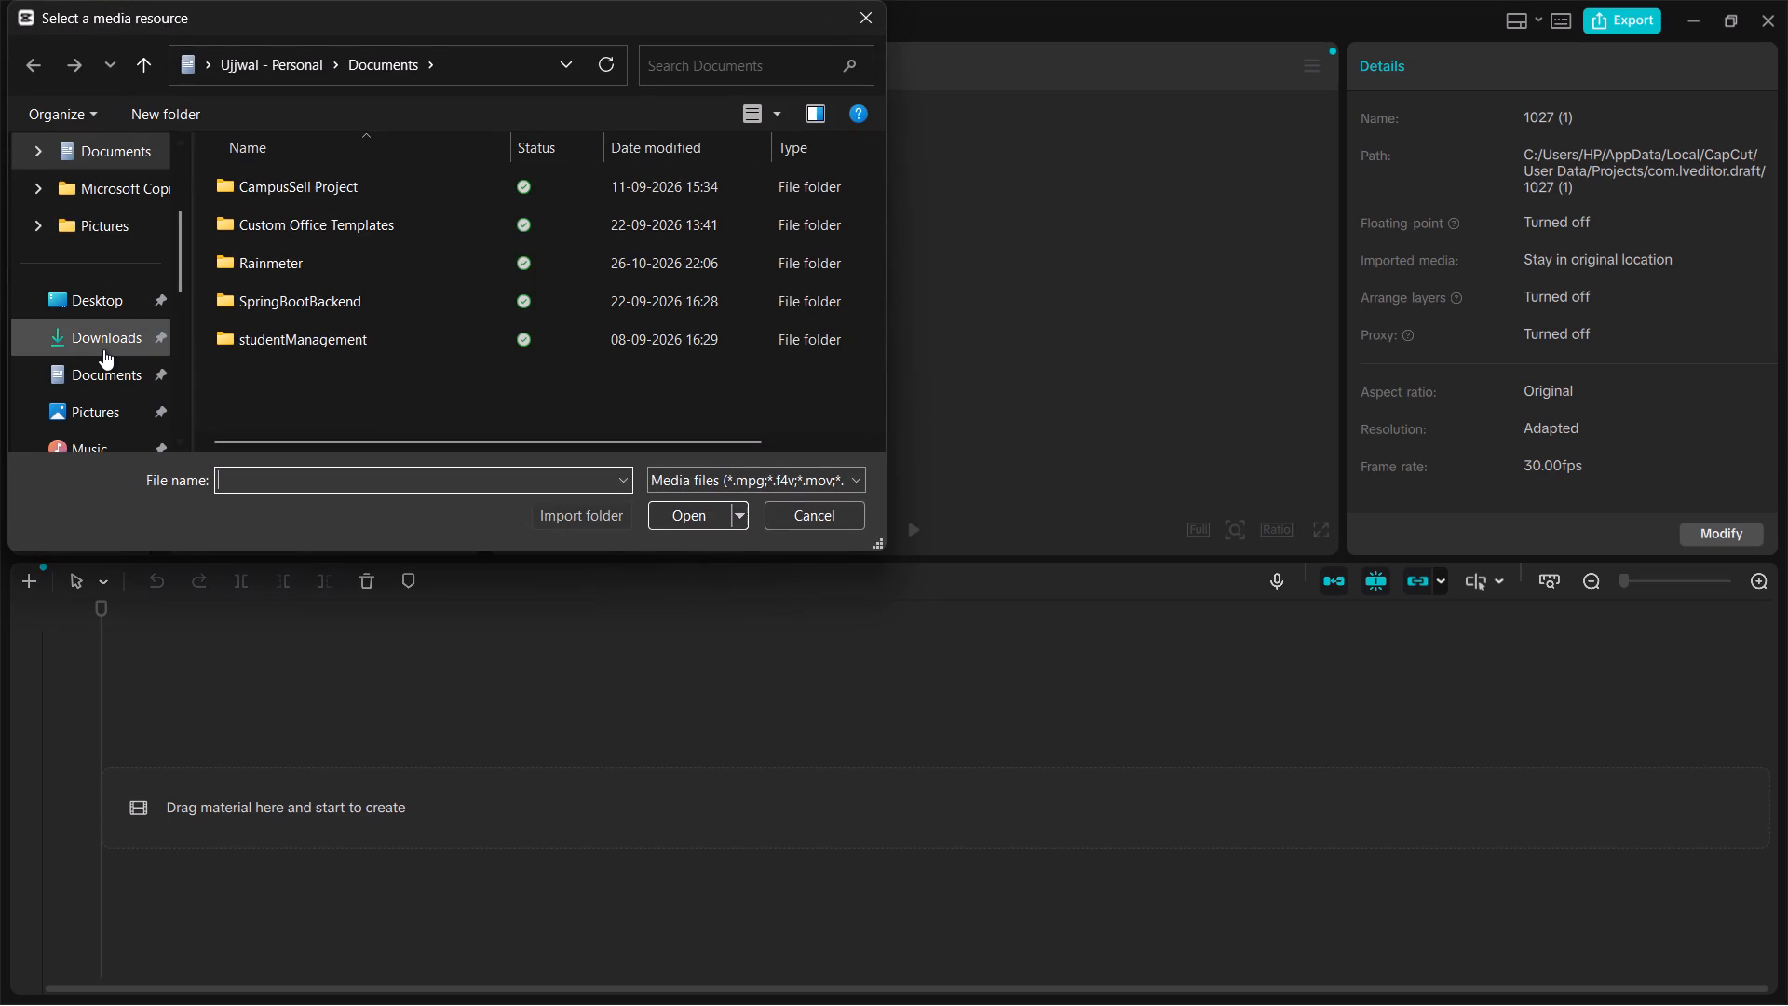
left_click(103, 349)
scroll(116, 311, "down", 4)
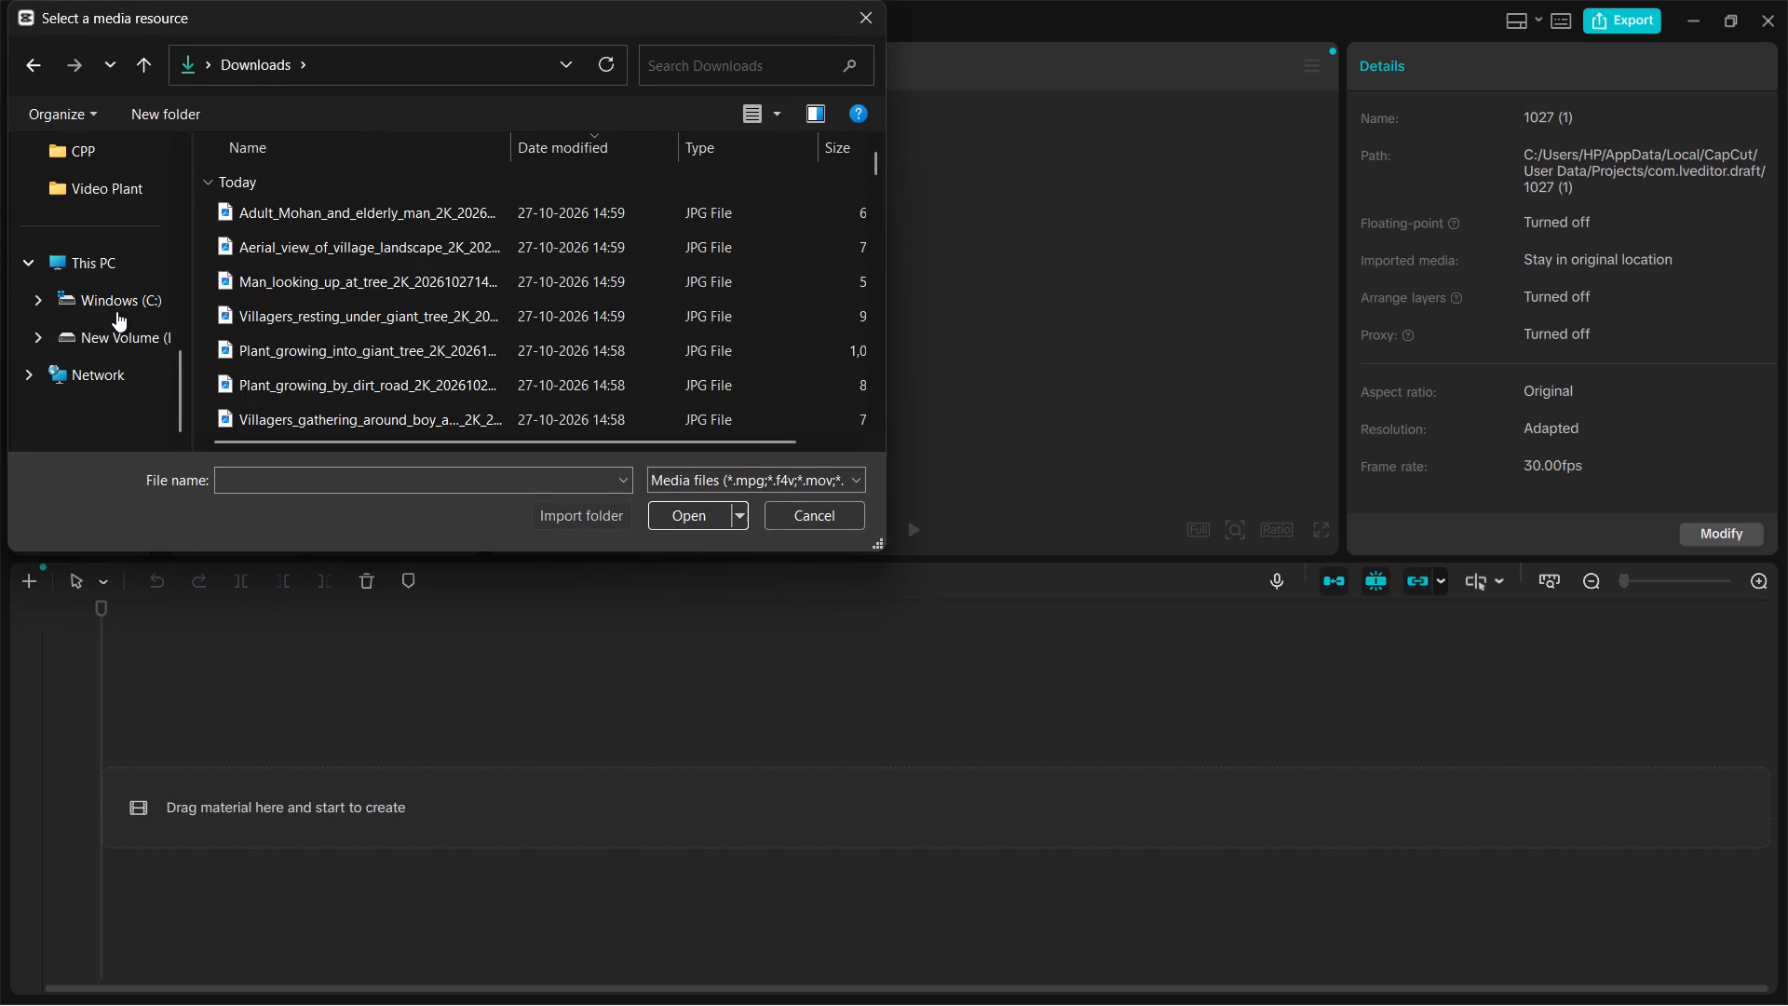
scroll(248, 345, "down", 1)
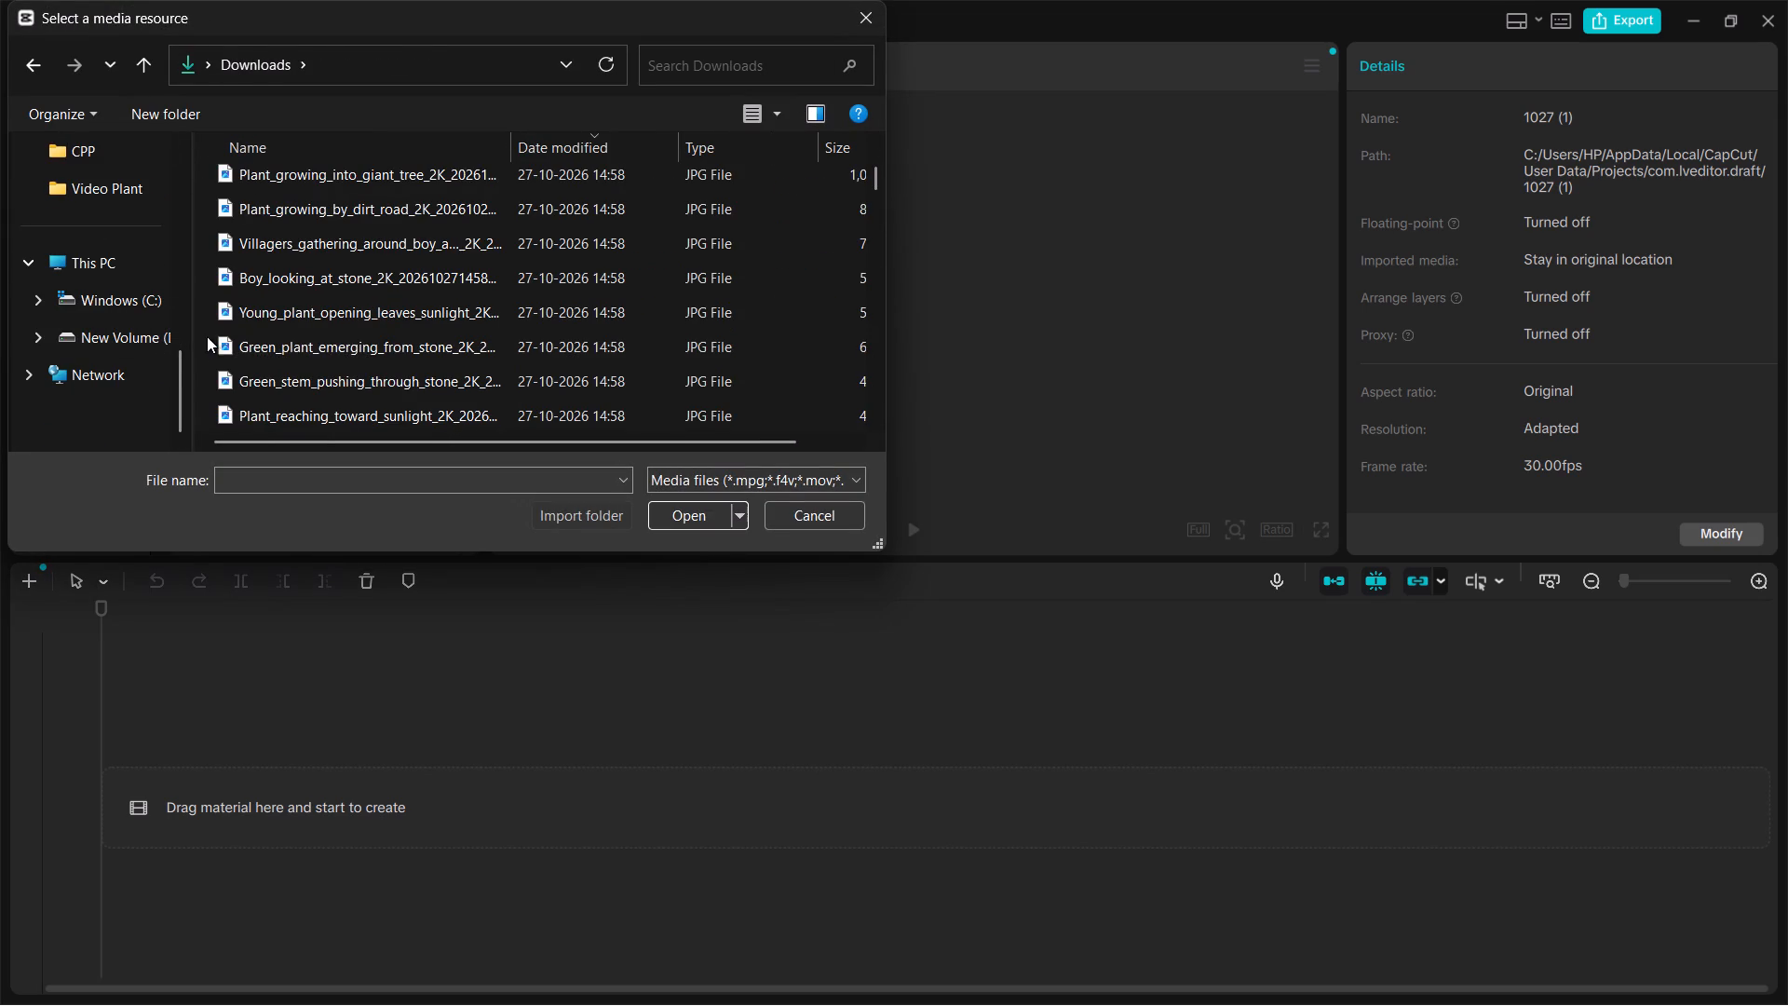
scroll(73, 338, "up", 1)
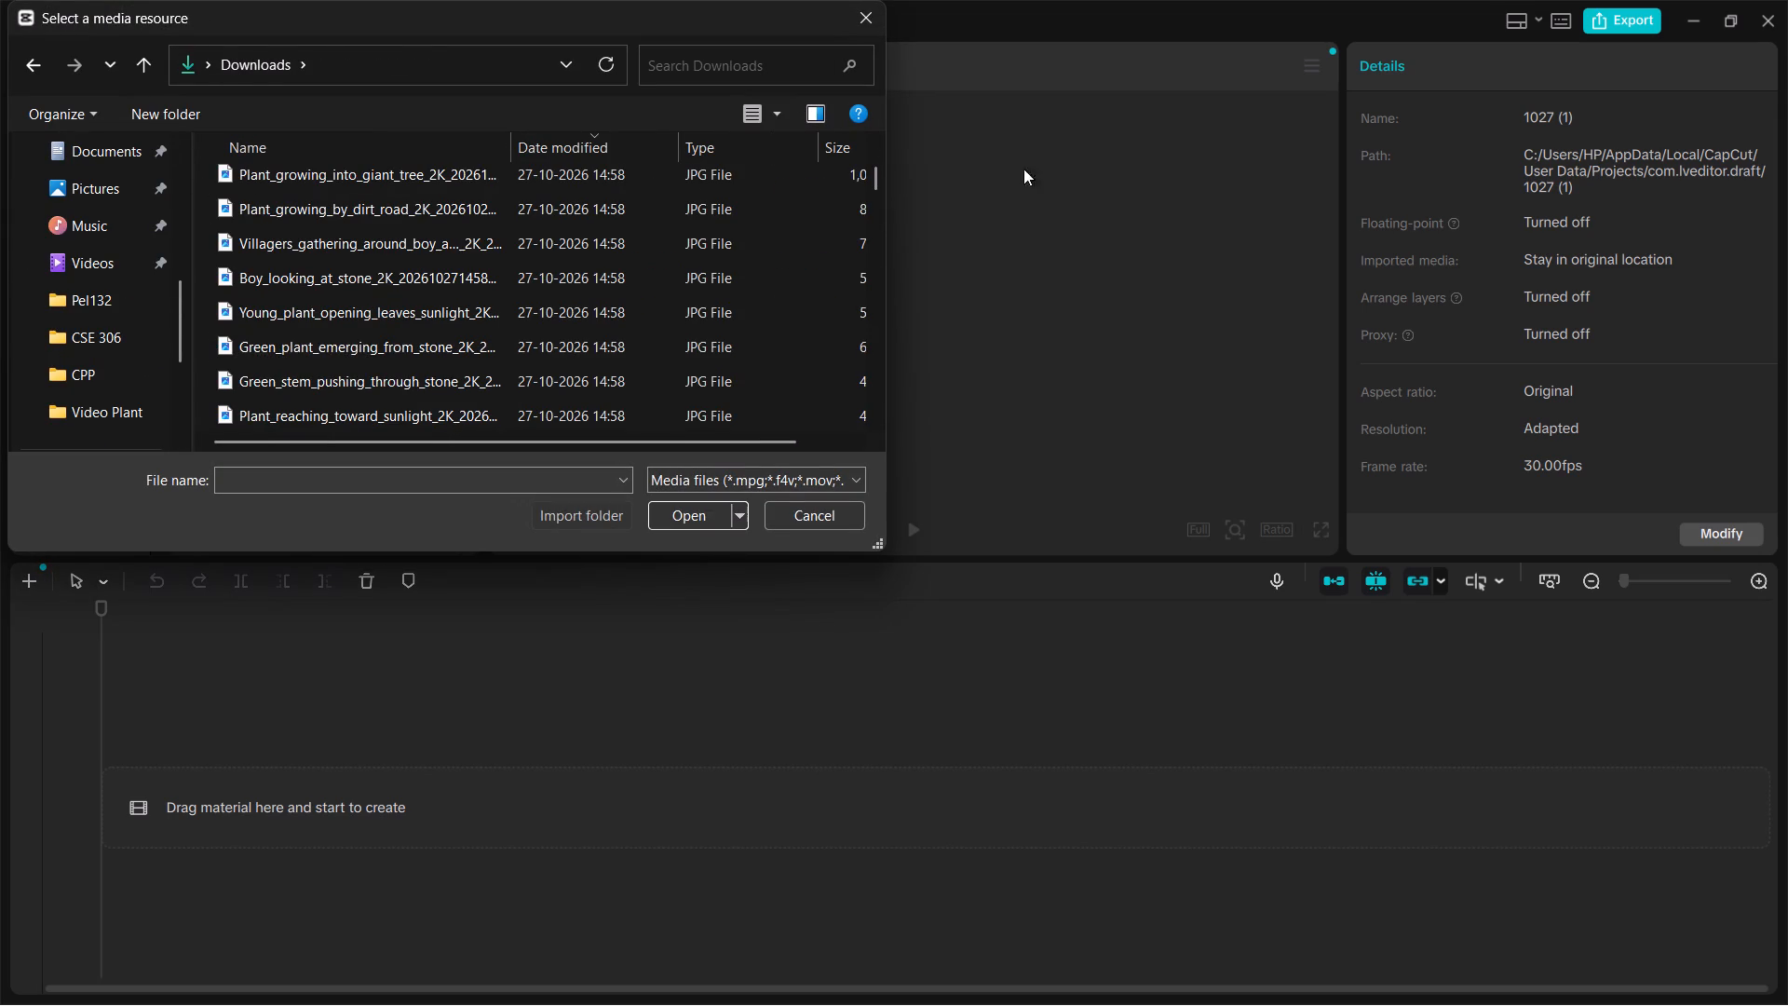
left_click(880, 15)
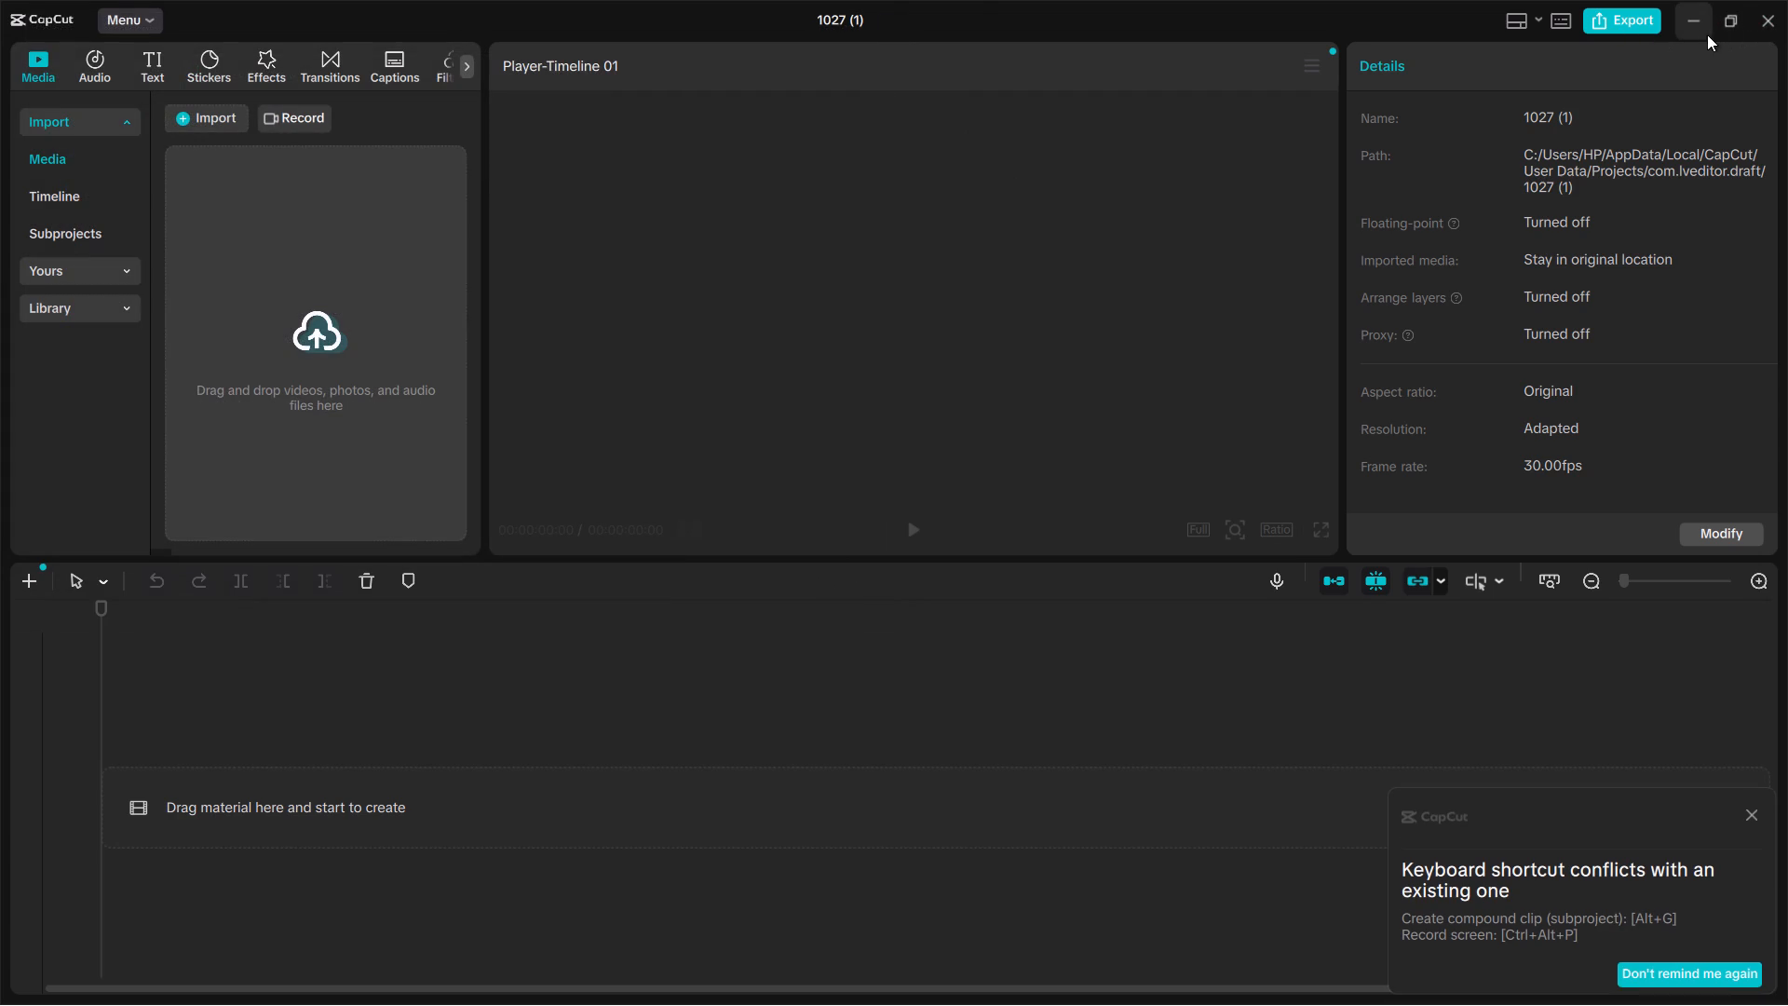
Shrink the editor window, permanently dismiss the shortcut-conflict reminder and move the window aside to uncover the Video Plant folder.
left_click(1719, 24)
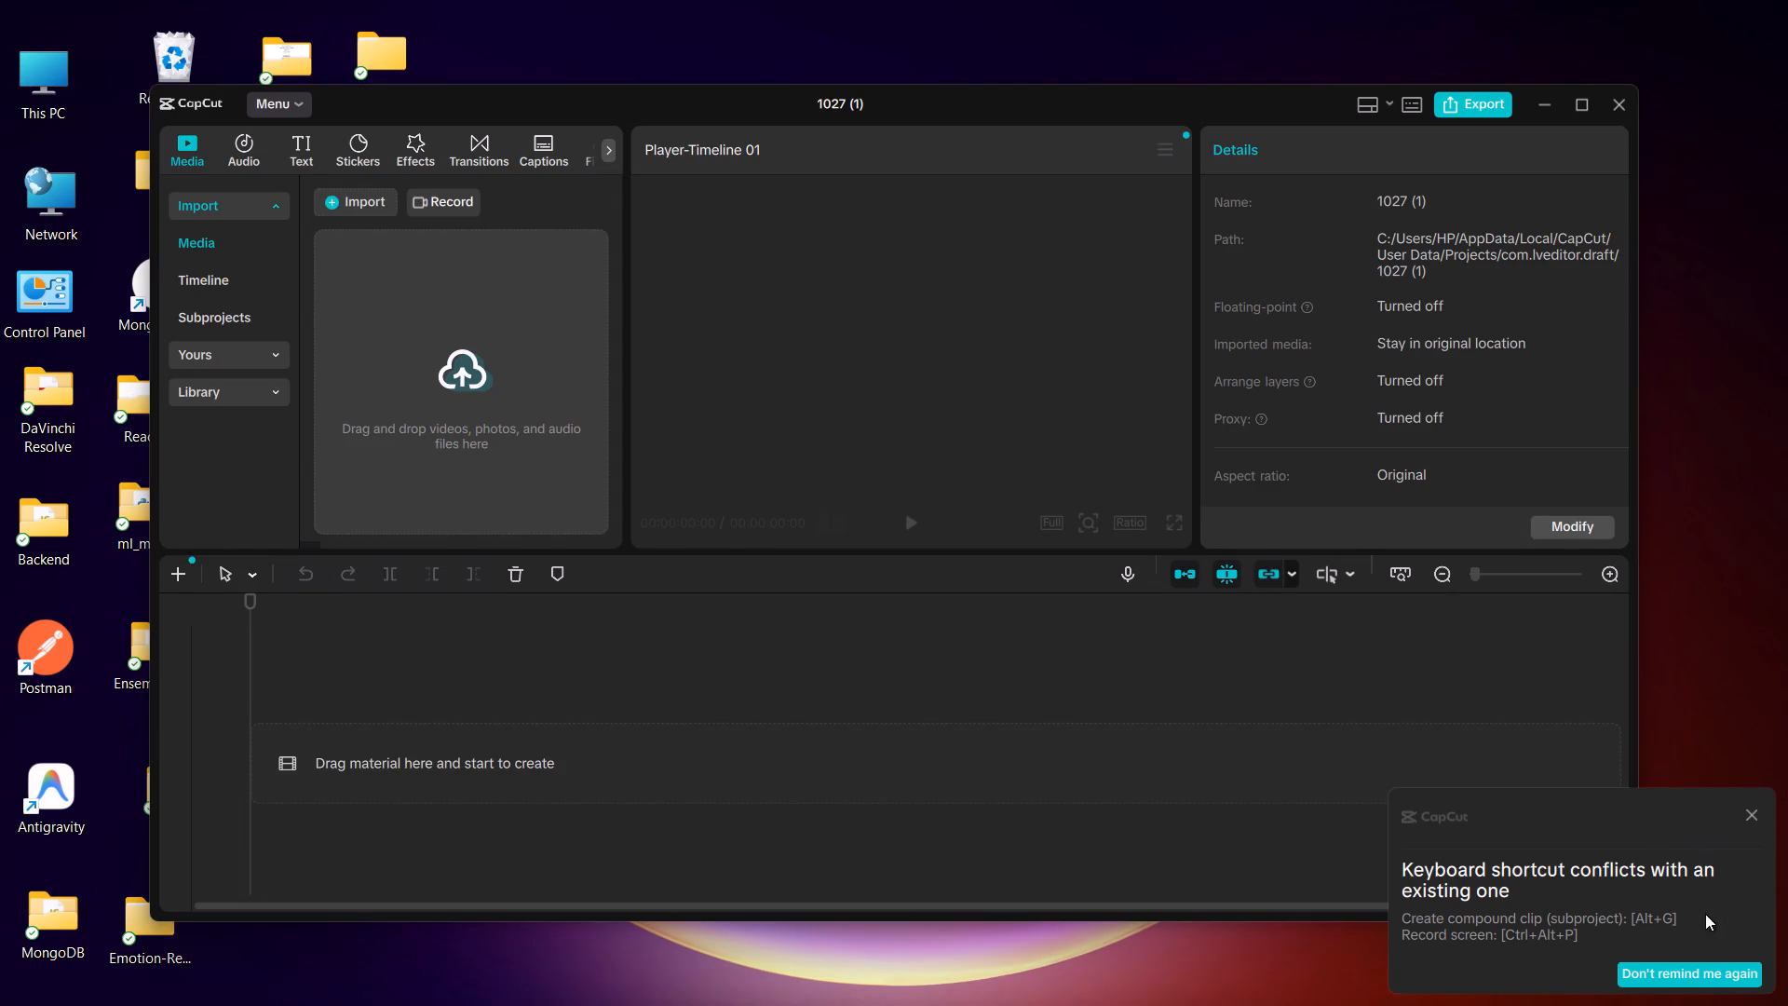
left_click(1661, 970)
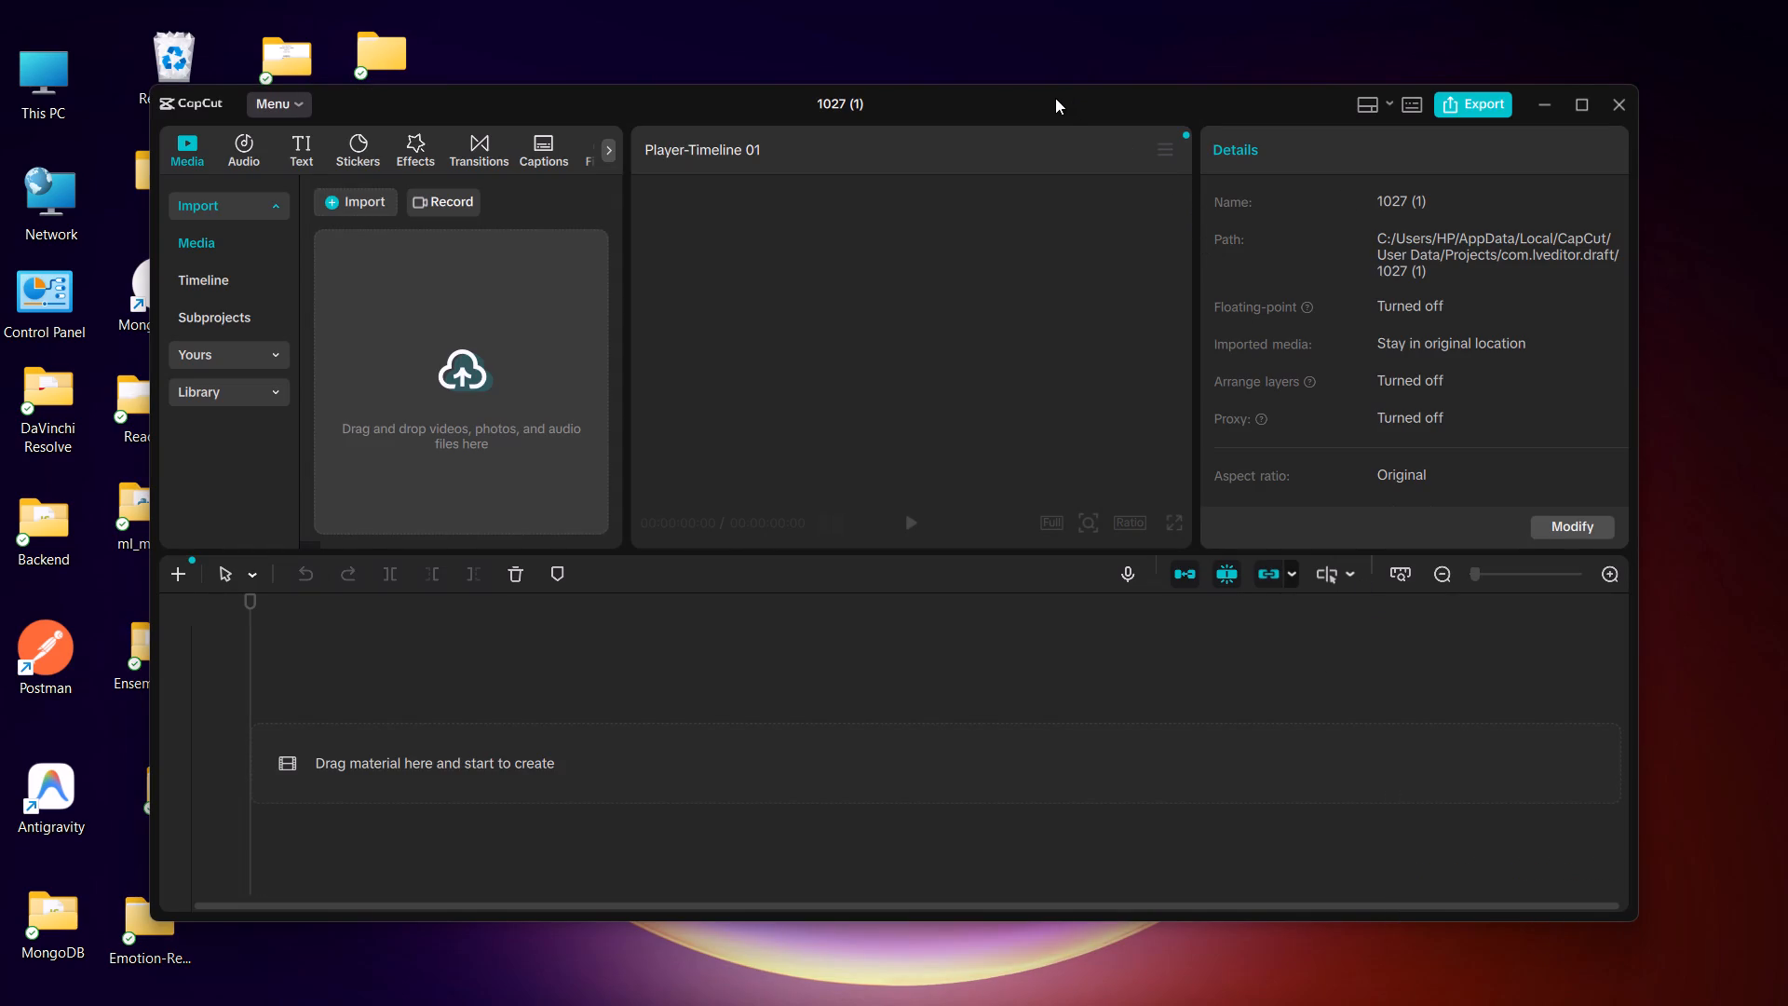
left_click_drag(1055, 98, 1421, 127)
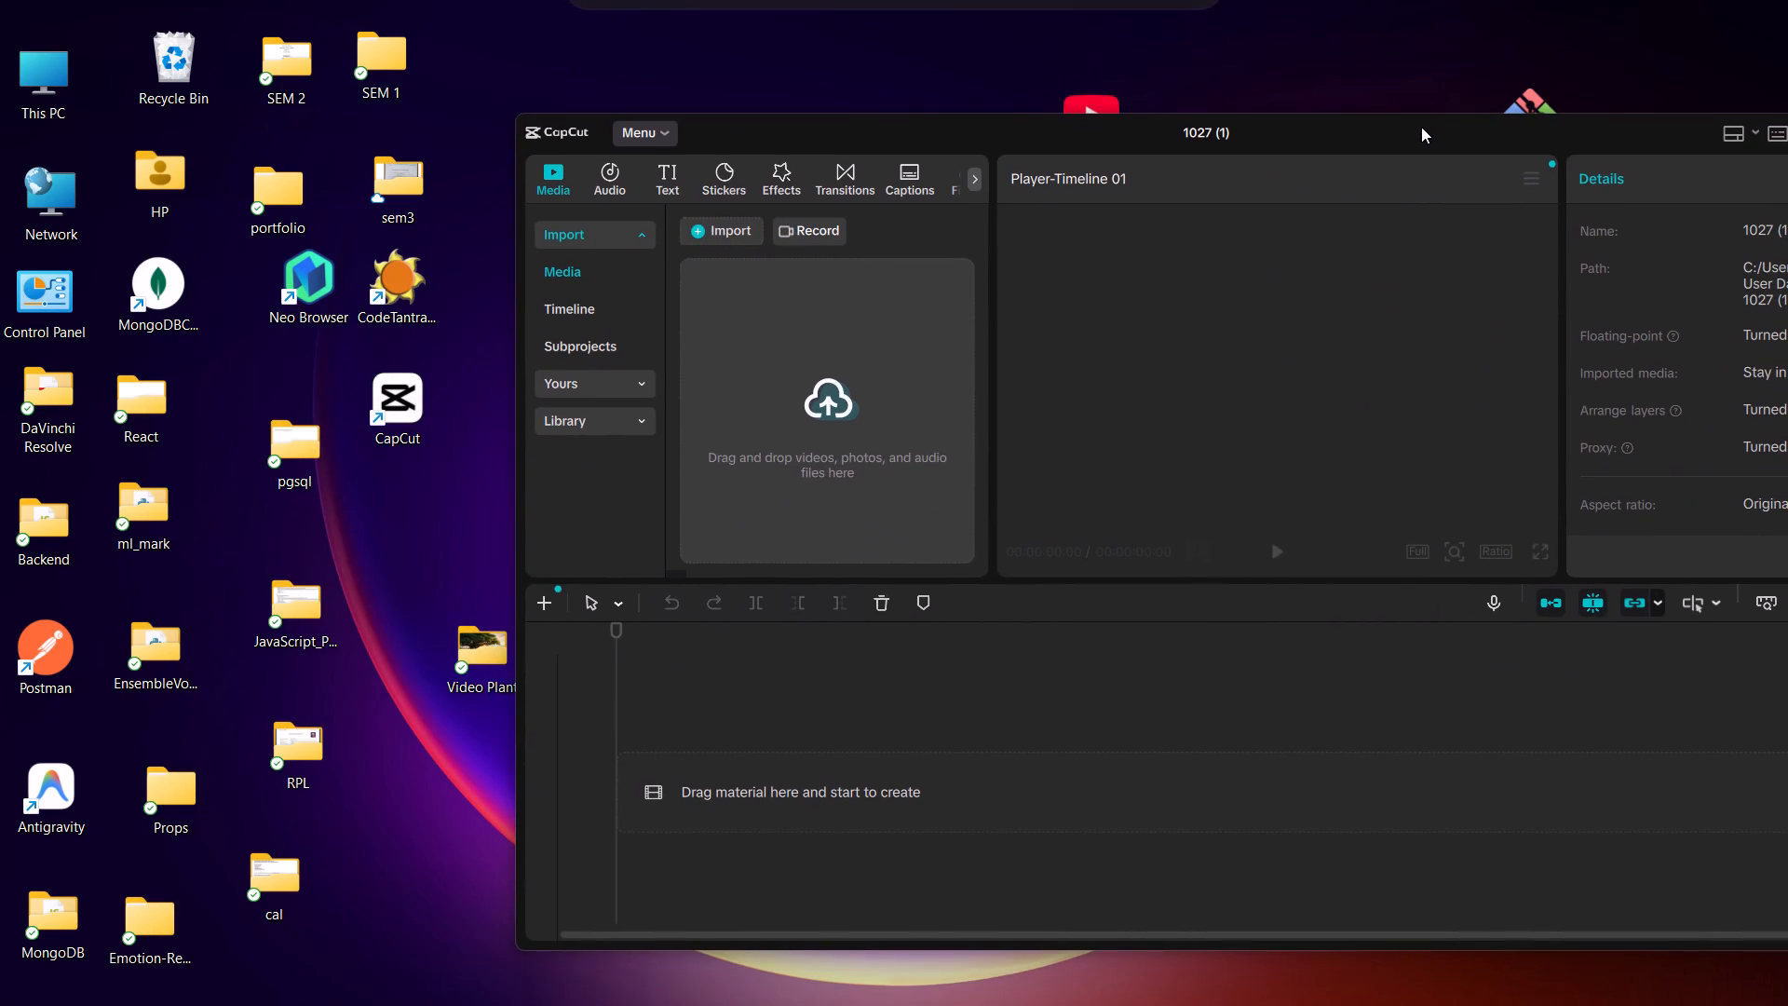
Move the Video Plant folder farther from the editor window on the desktop and open it.
left_click_drag(481, 646, 420, 660)
left_click(394, 700)
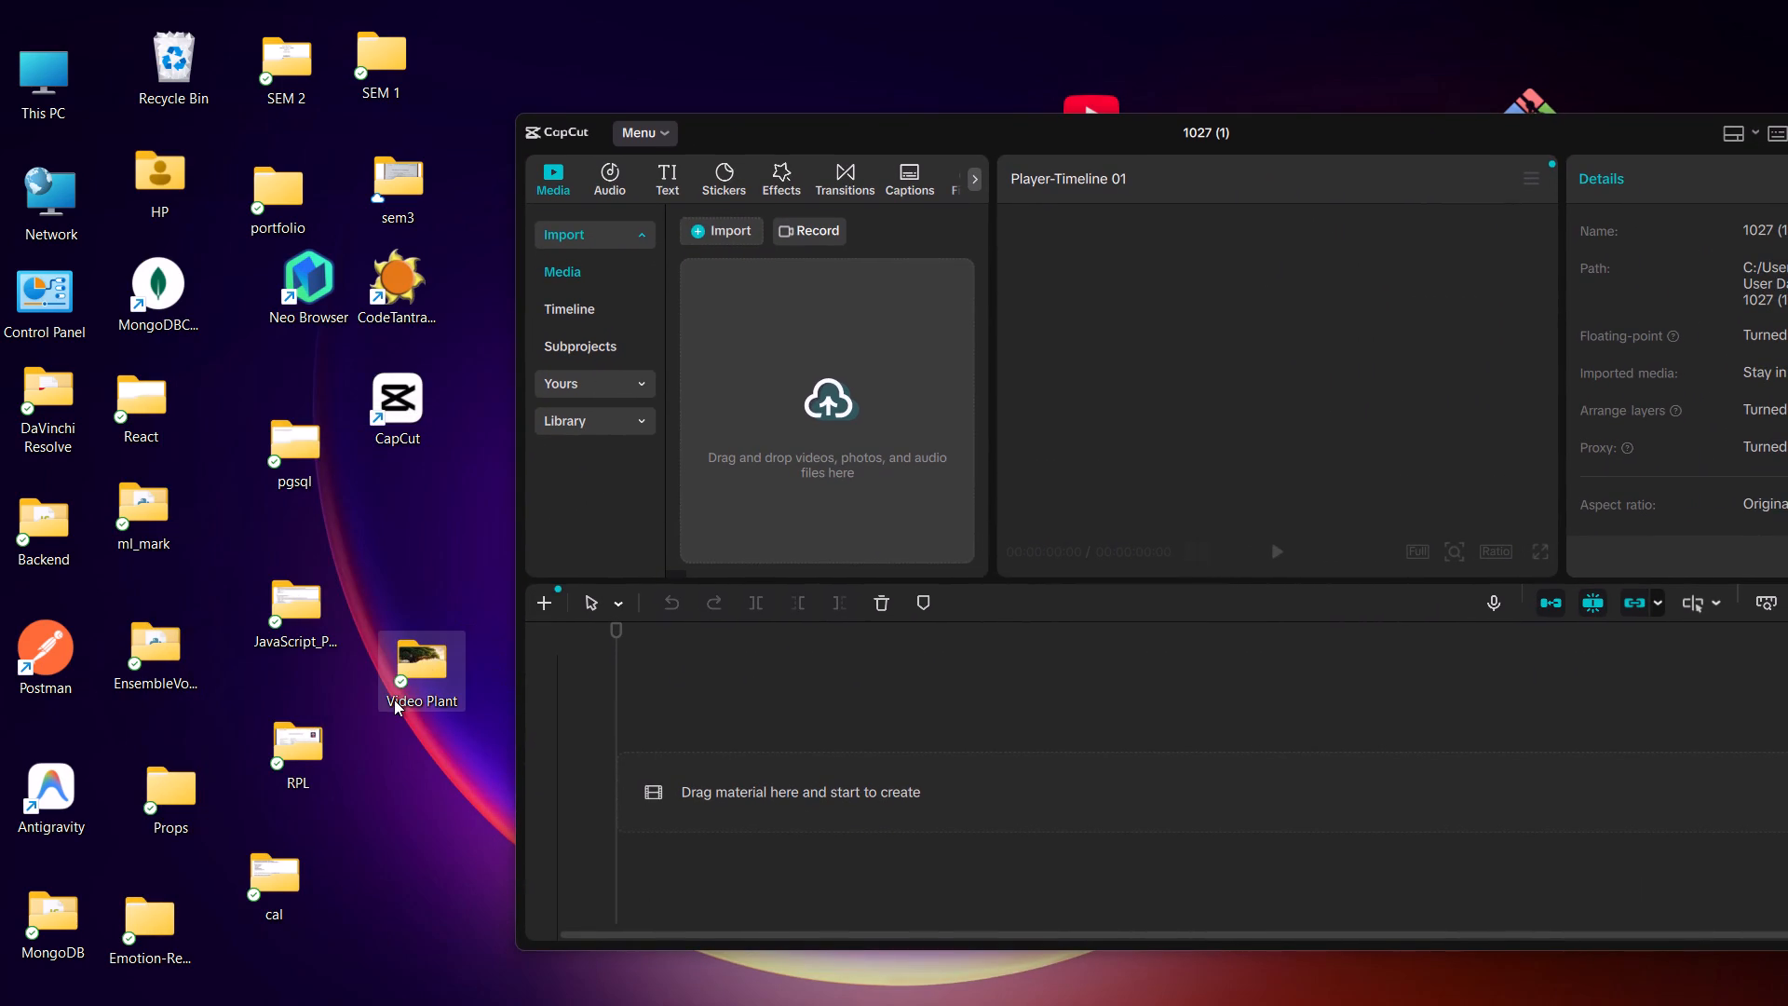
double_click(415, 675)
Look through the scene videos in the Video Plant folder from start to end.
scroll(699, 568, "down", 1)
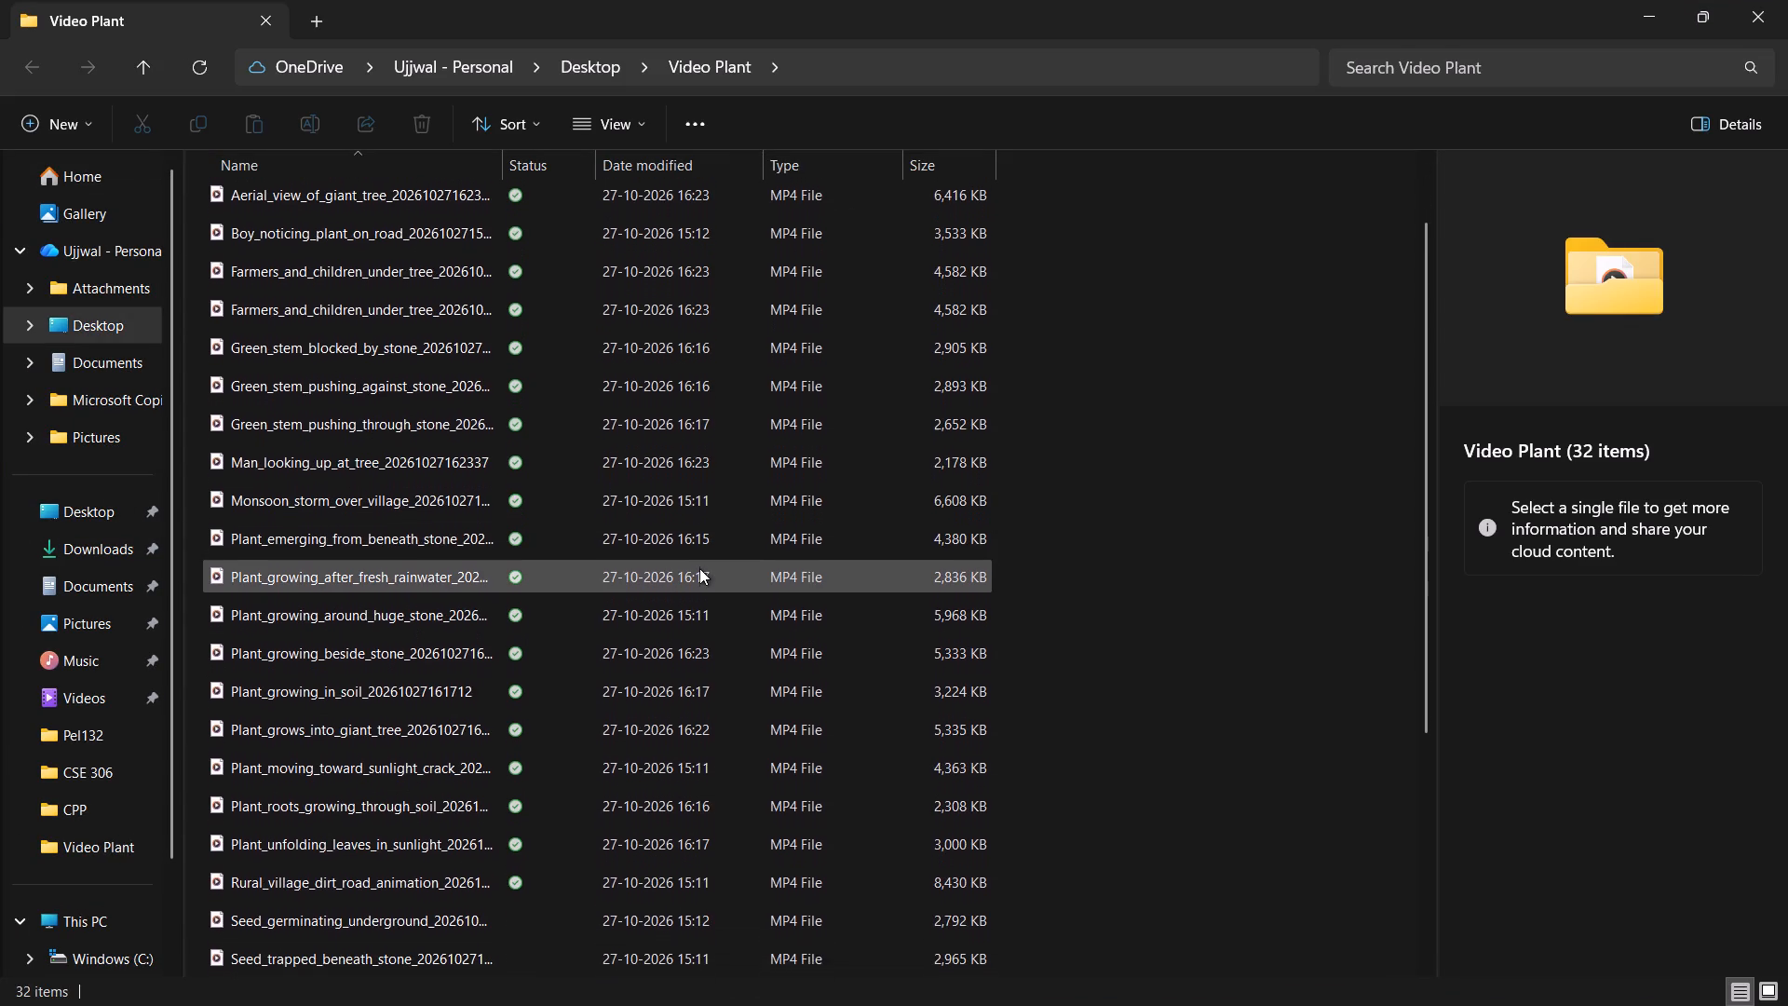
scroll(699, 568, "down", 4)
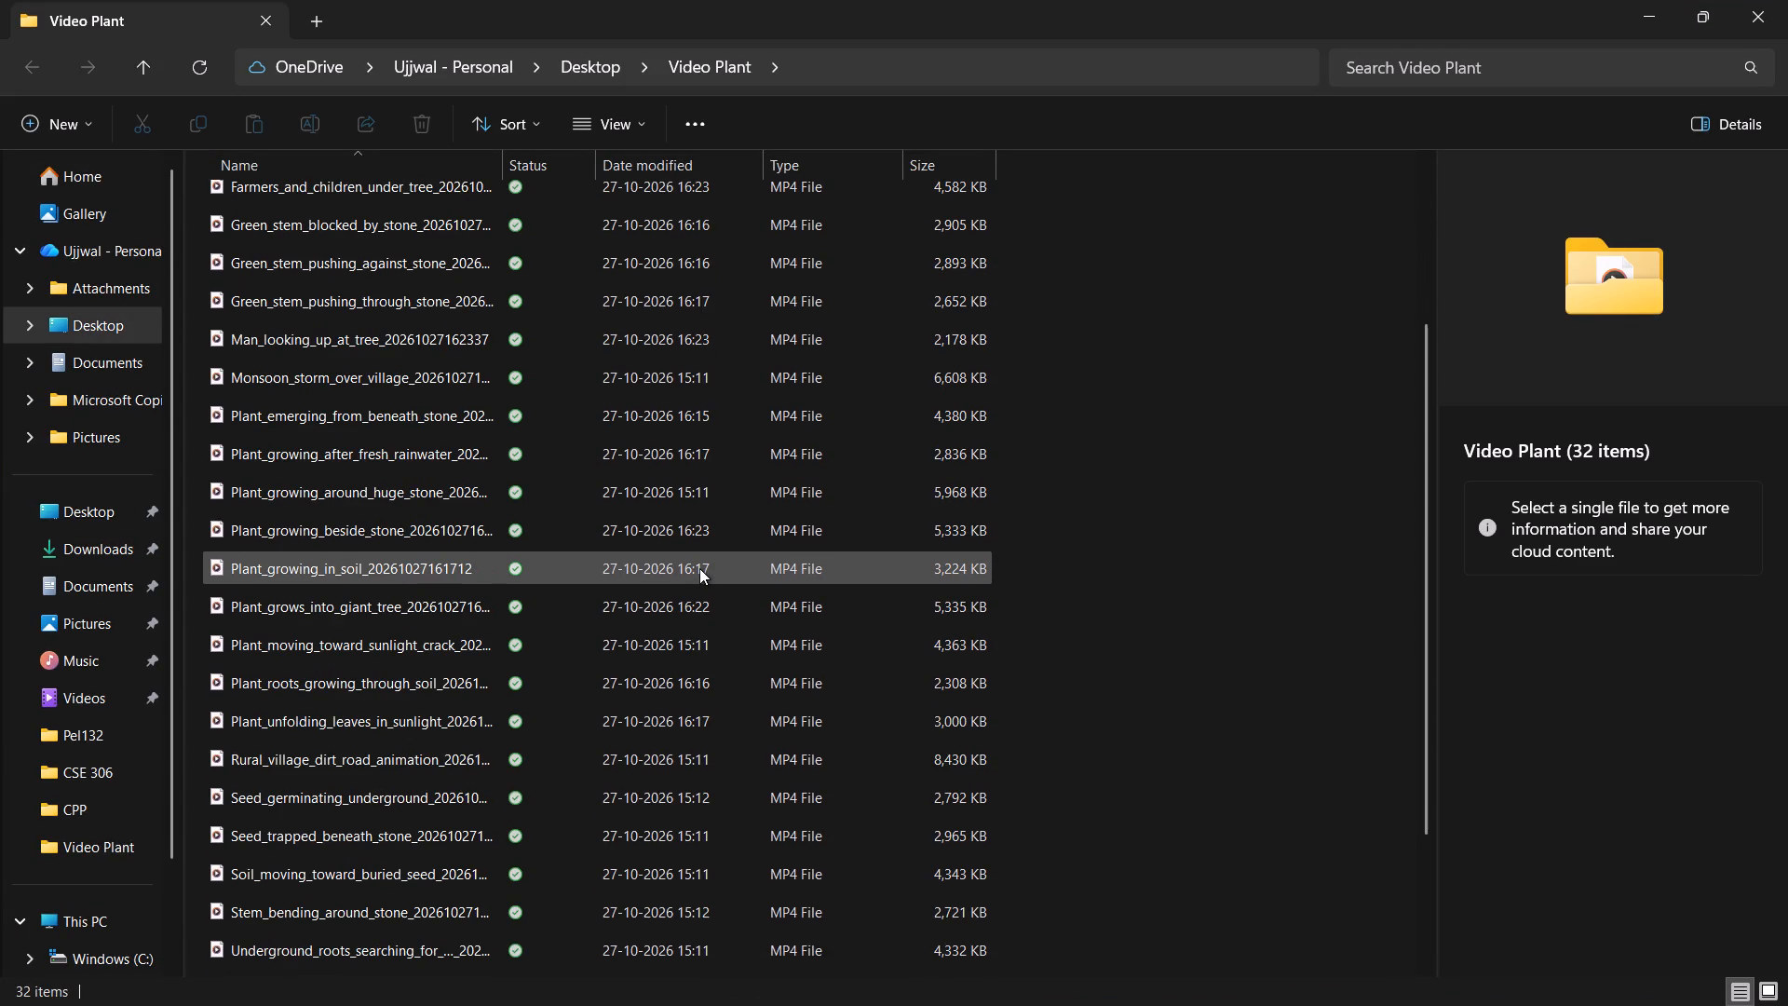
scroll(699, 568, "down", 1)
scroll(347, 934, "down", 1)
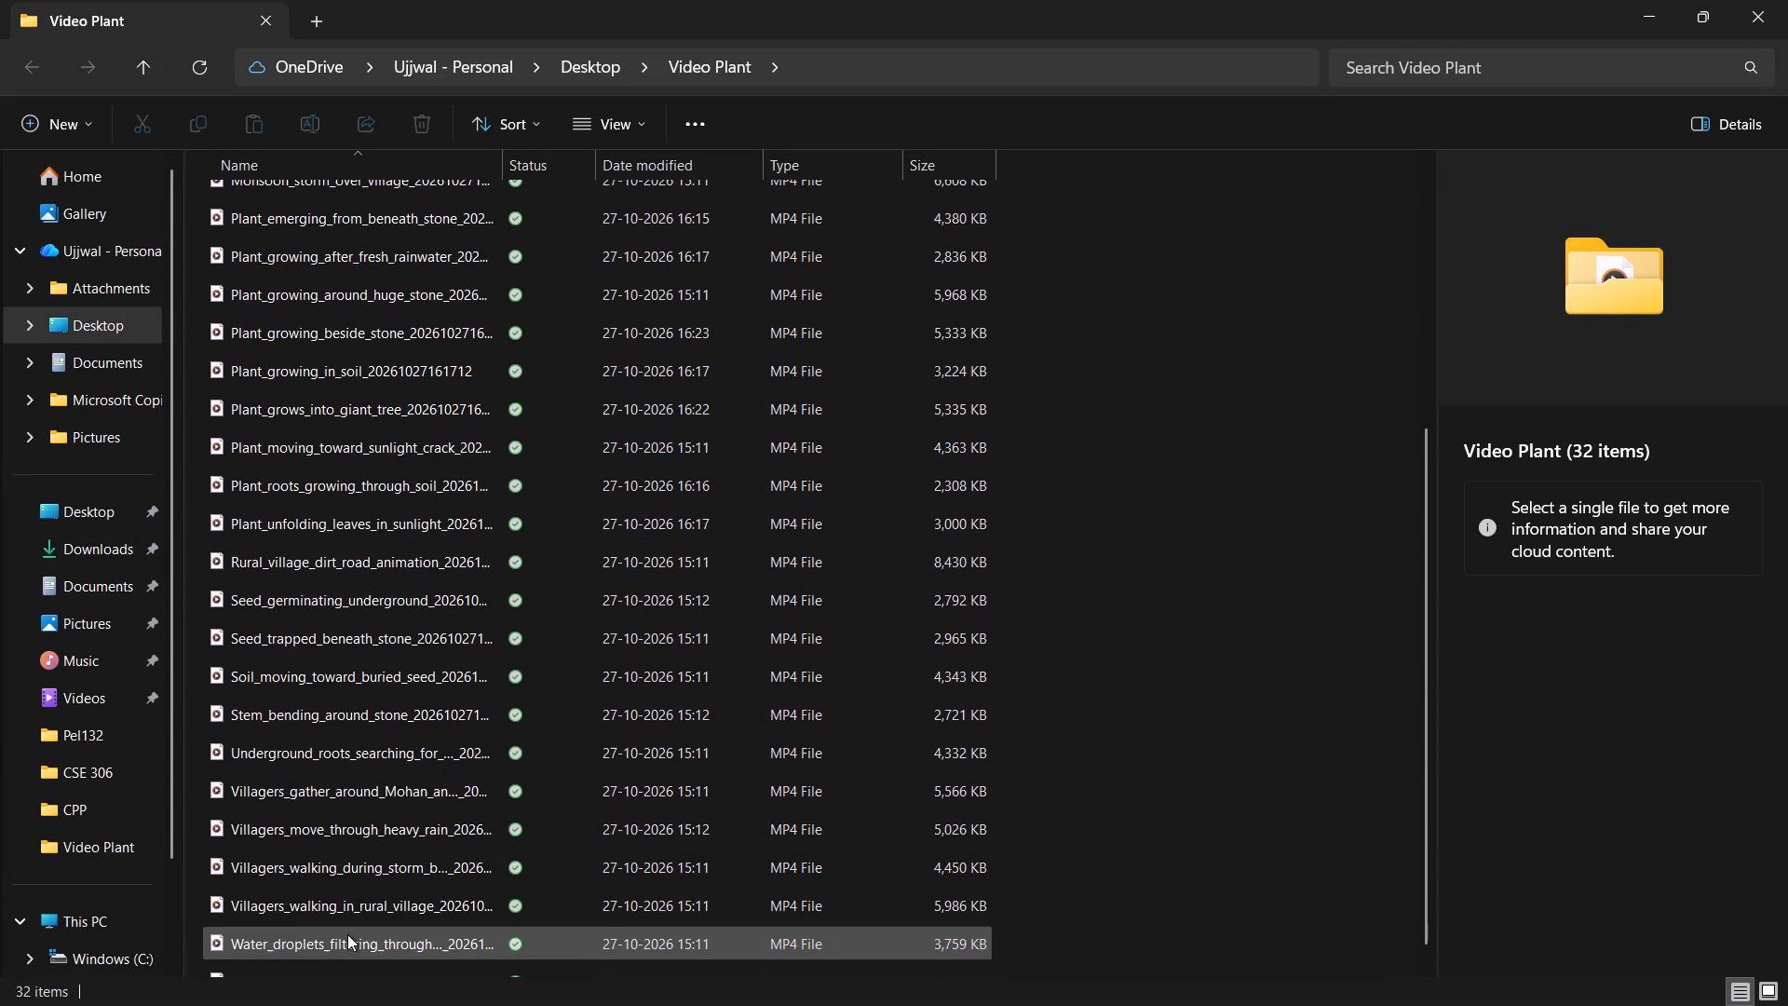
scroll(347, 934, "down", 1)
scroll(347, 934, "up", 1, "ctrl")
scroll(347, 934, "down", 1, "ctrl")
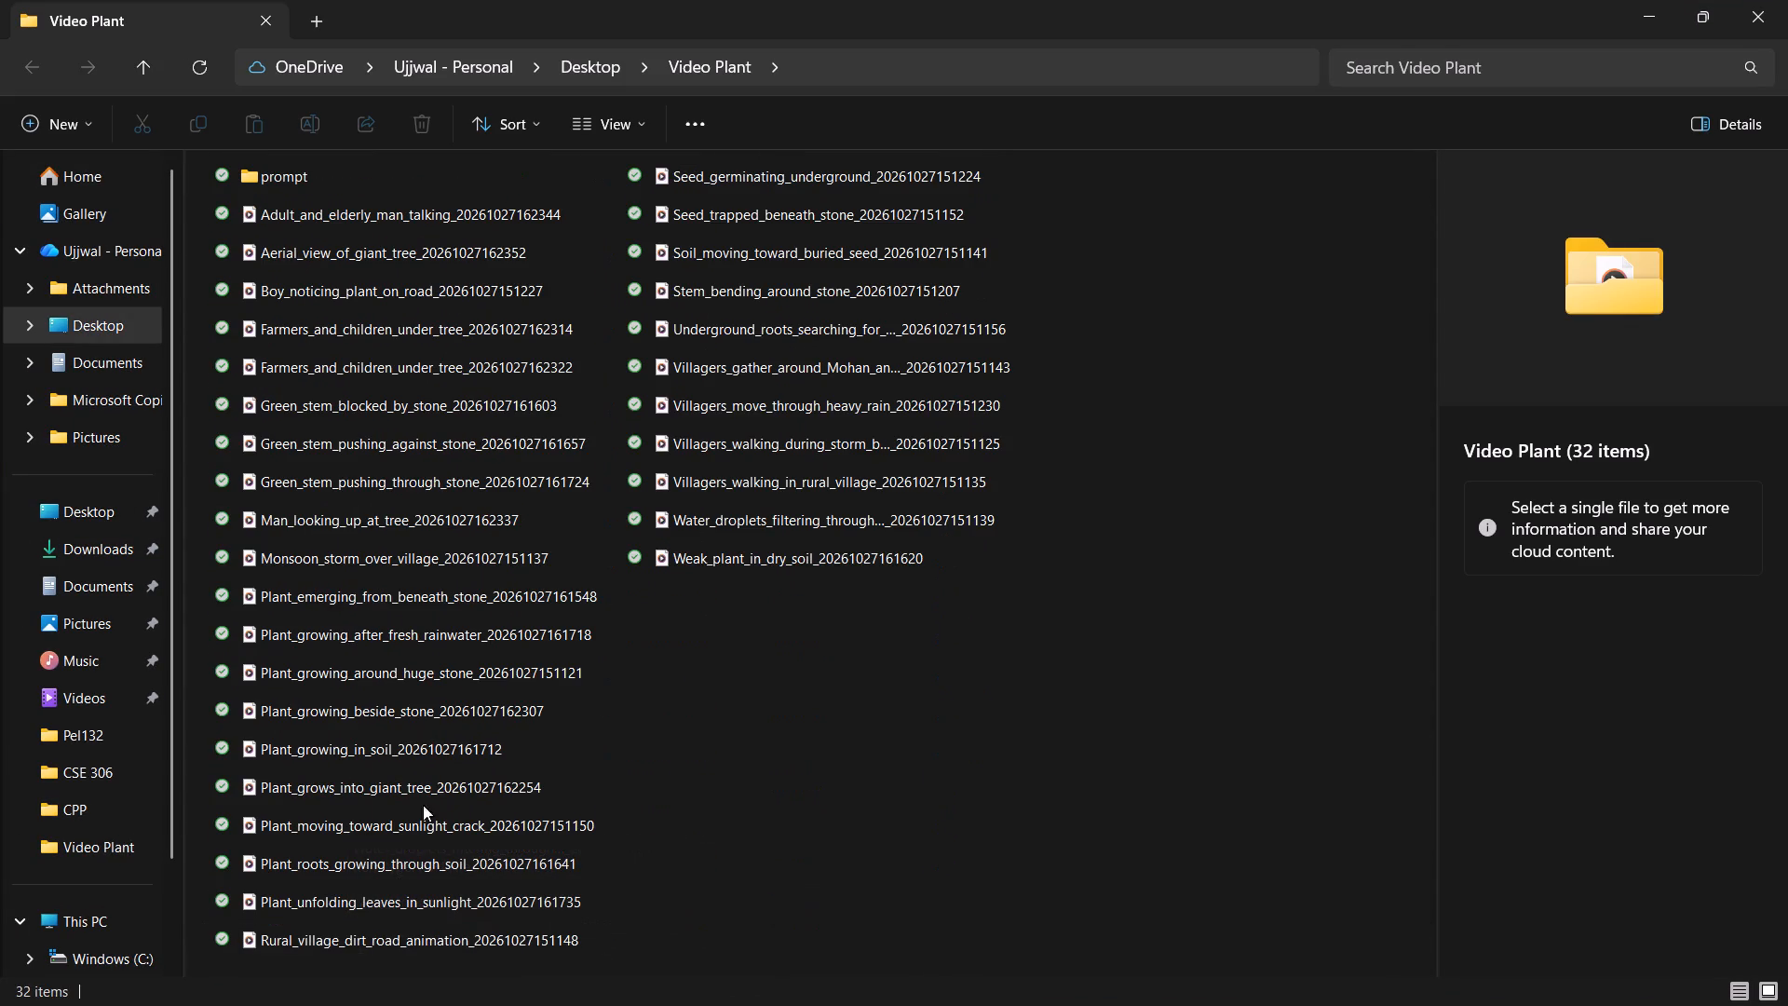
scroll(513, 710, "down", 2, "ctrl")
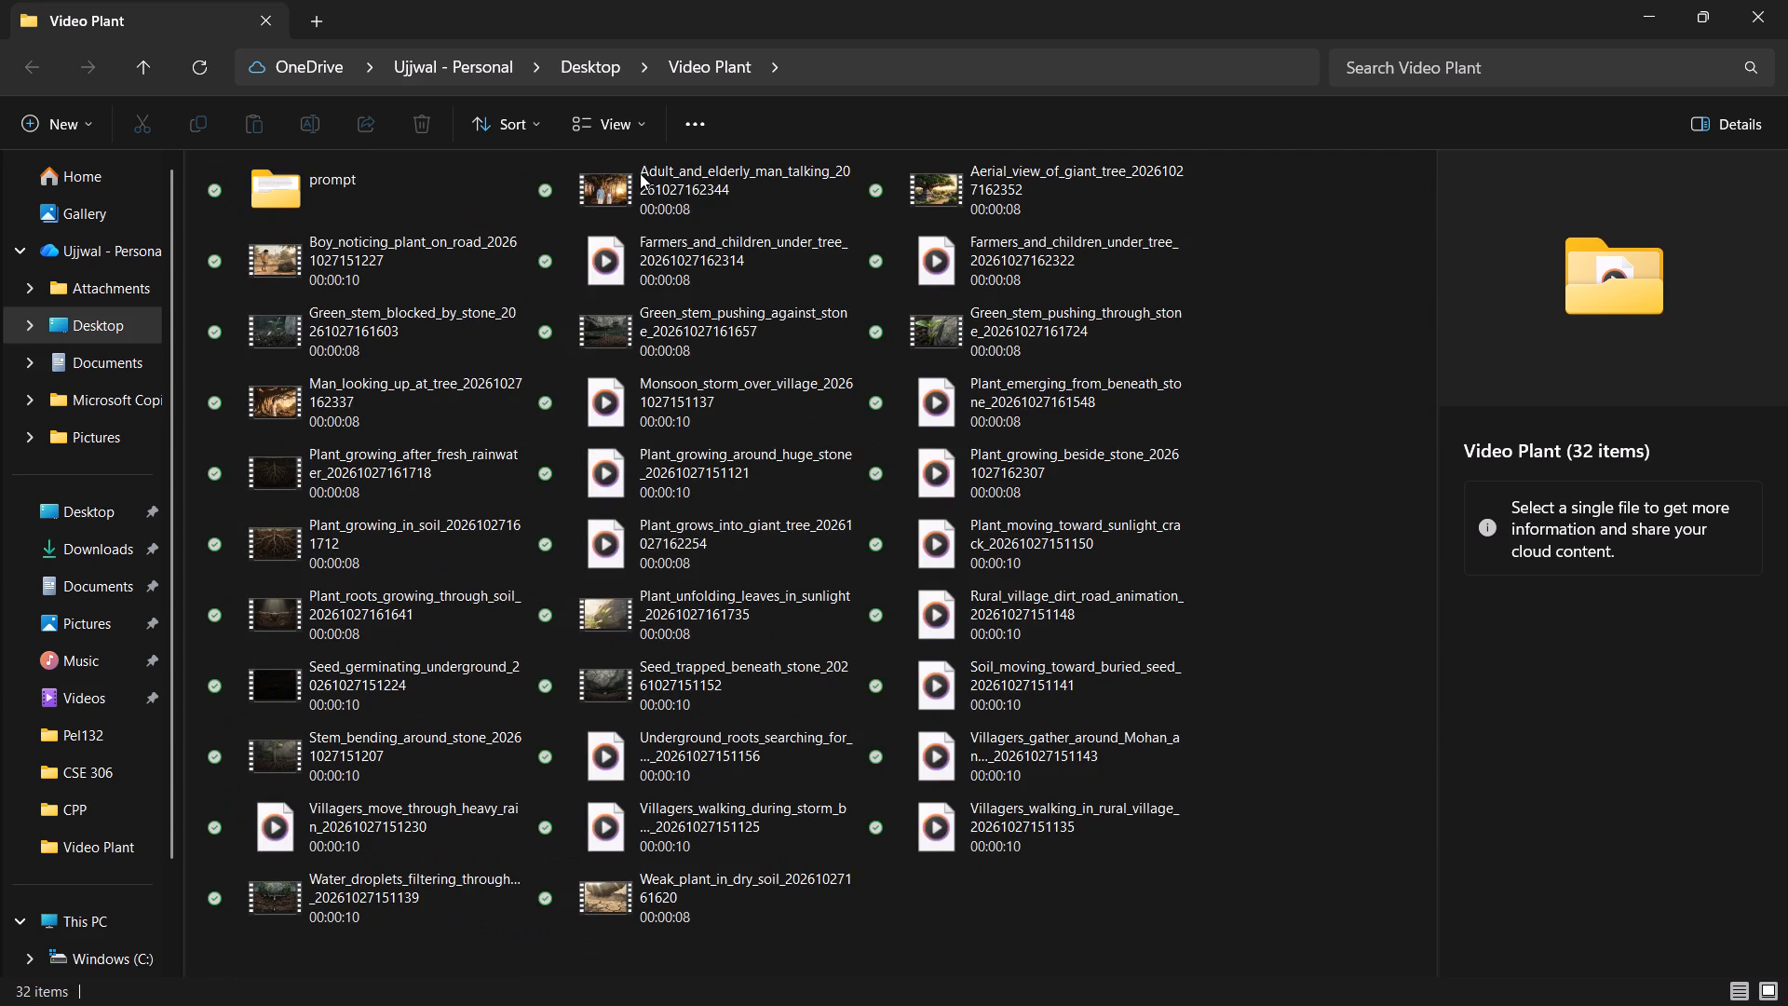
Switch the Video Plant folder to the Details layout and go through the file list to its end.
left_click(640, 109)
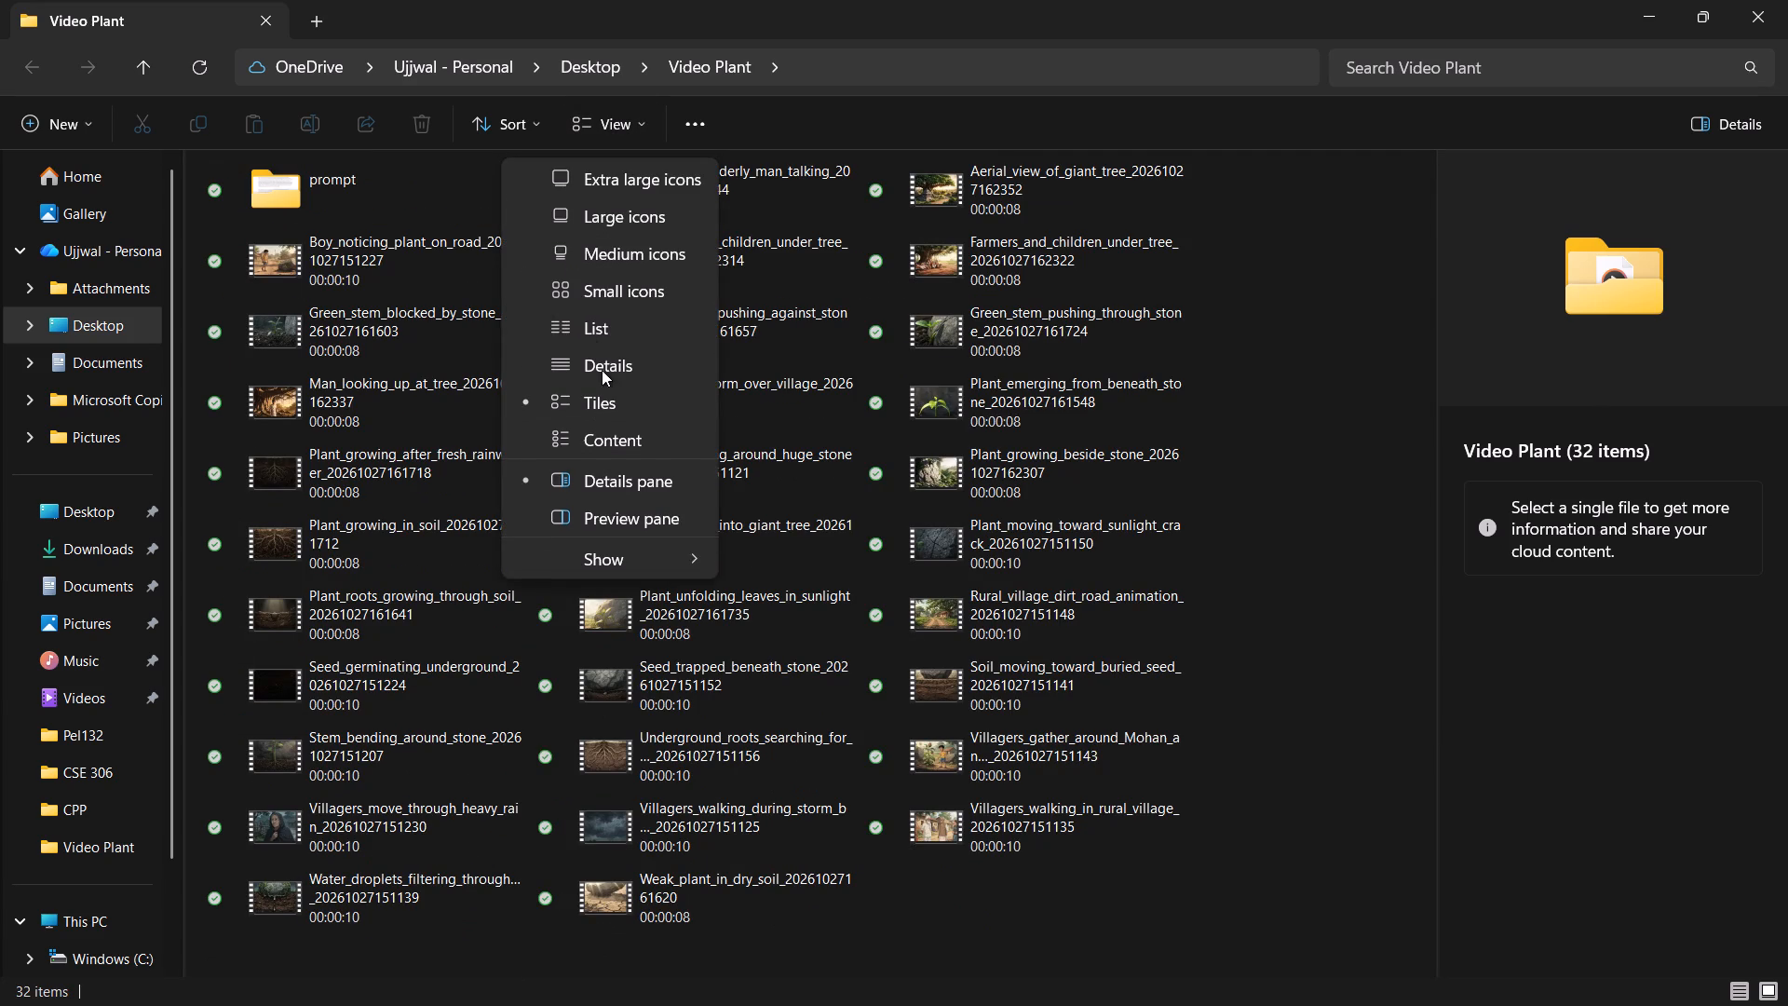
left_click(589, 367)
scroll(714, 458, "down", 2)
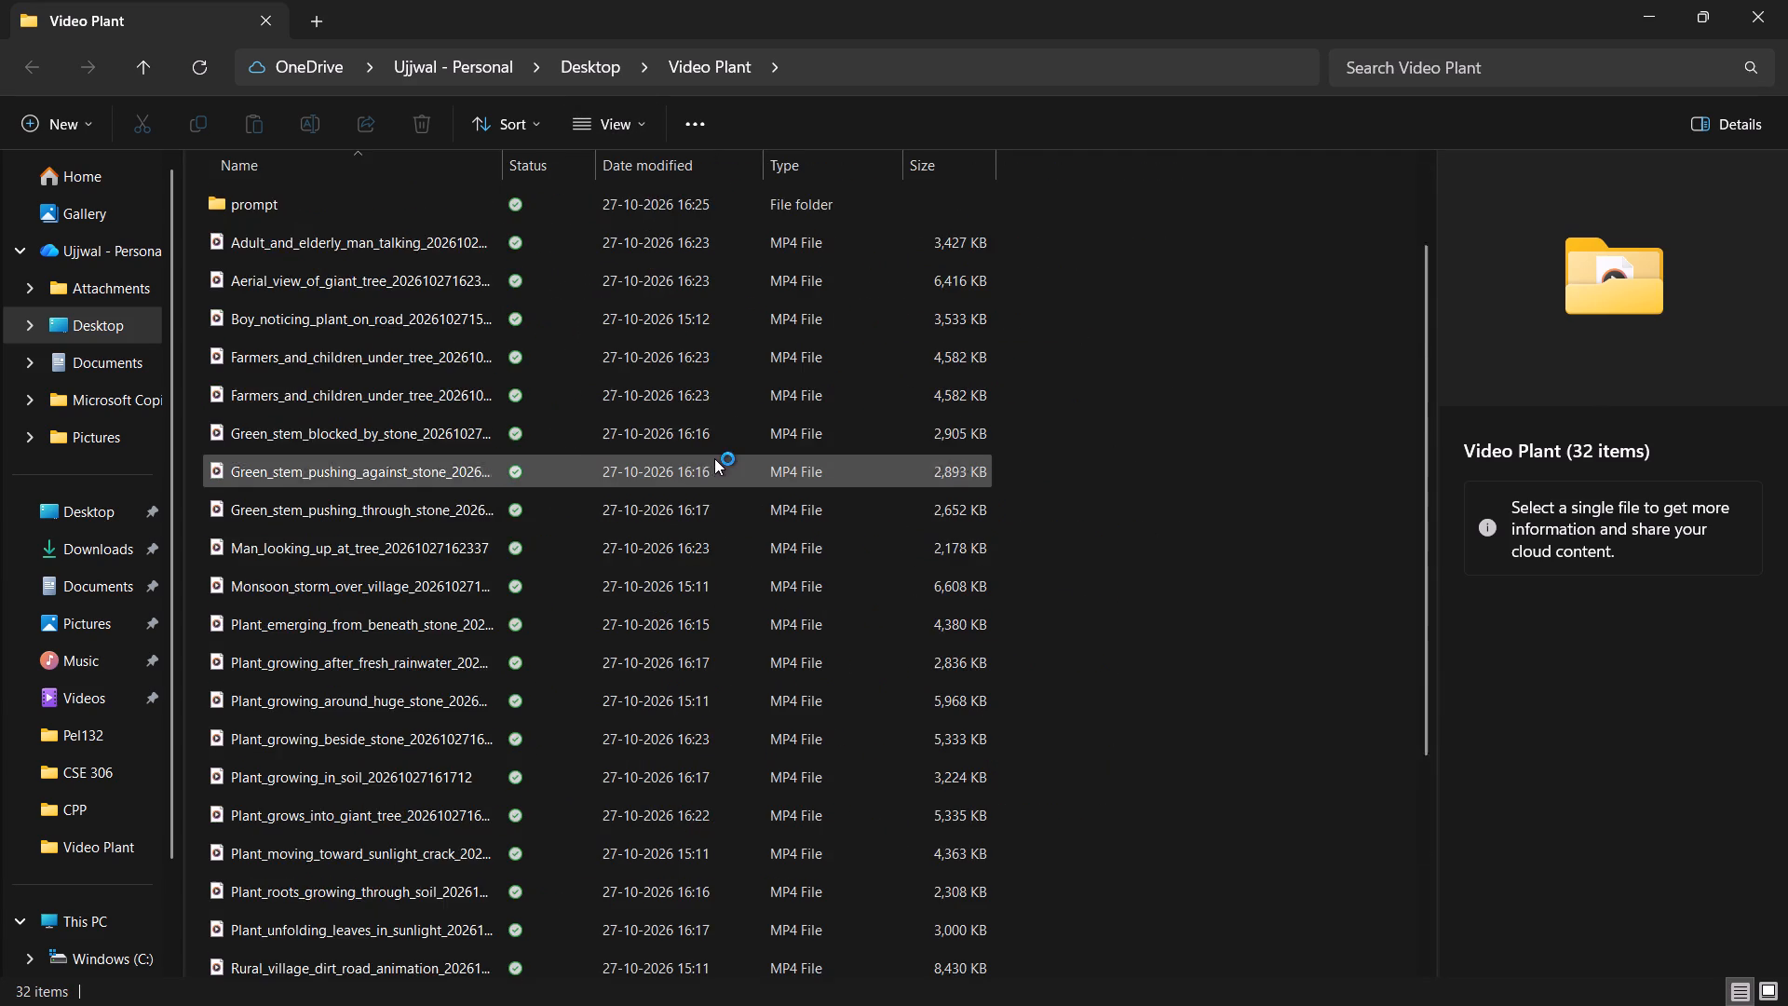
scroll(714, 458, "down", 4)
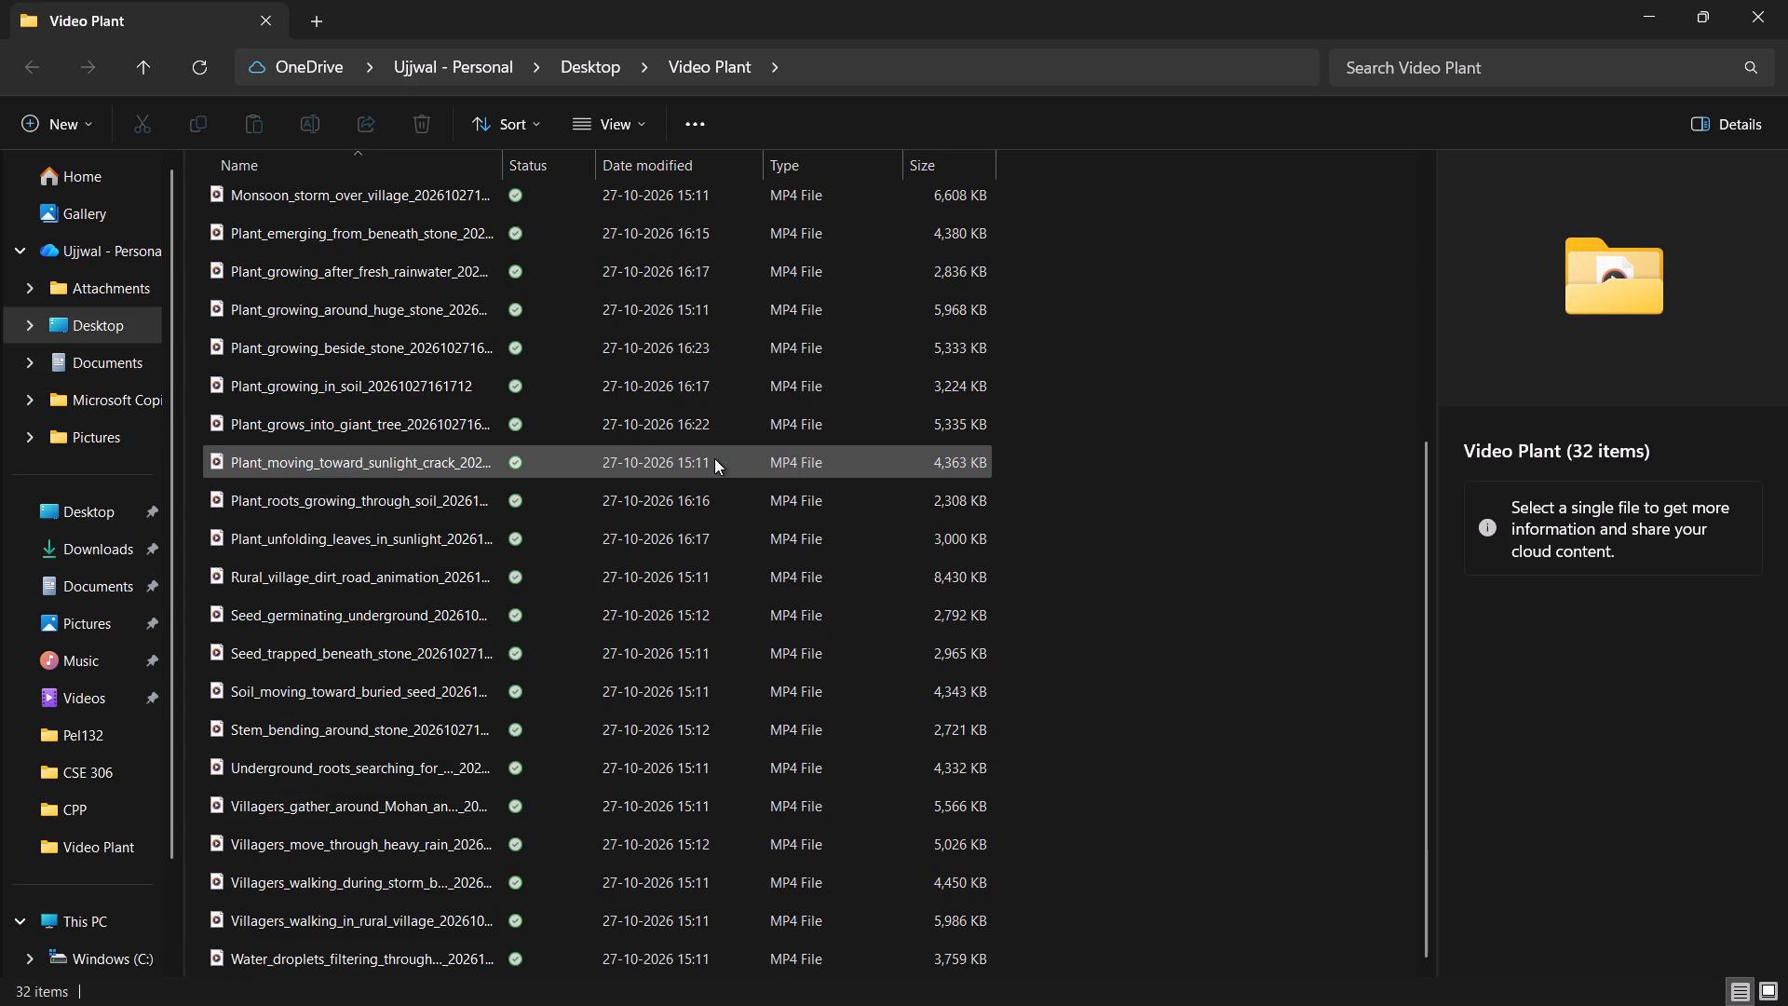
Check the recent files in the Downloads folder, return to Video Plant and close the folder window.
left_click(103, 566)
scroll(396, 605, "down", 3)
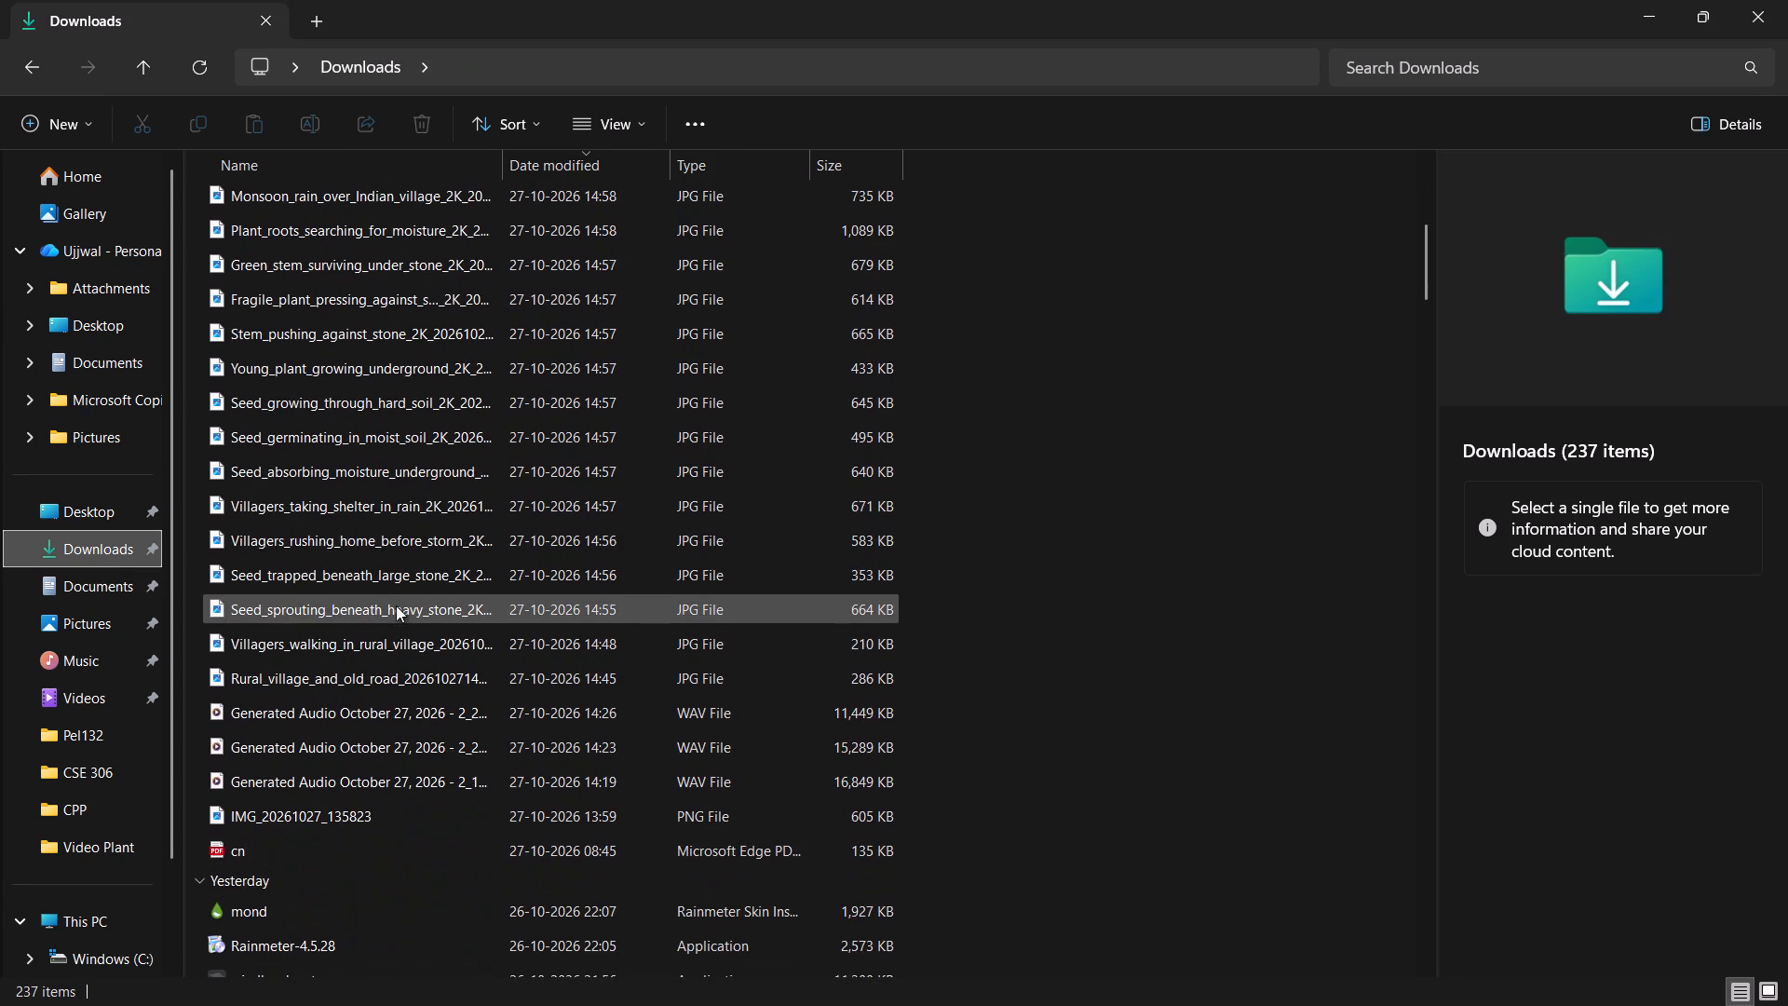
scroll(396, 605, "down", 1)
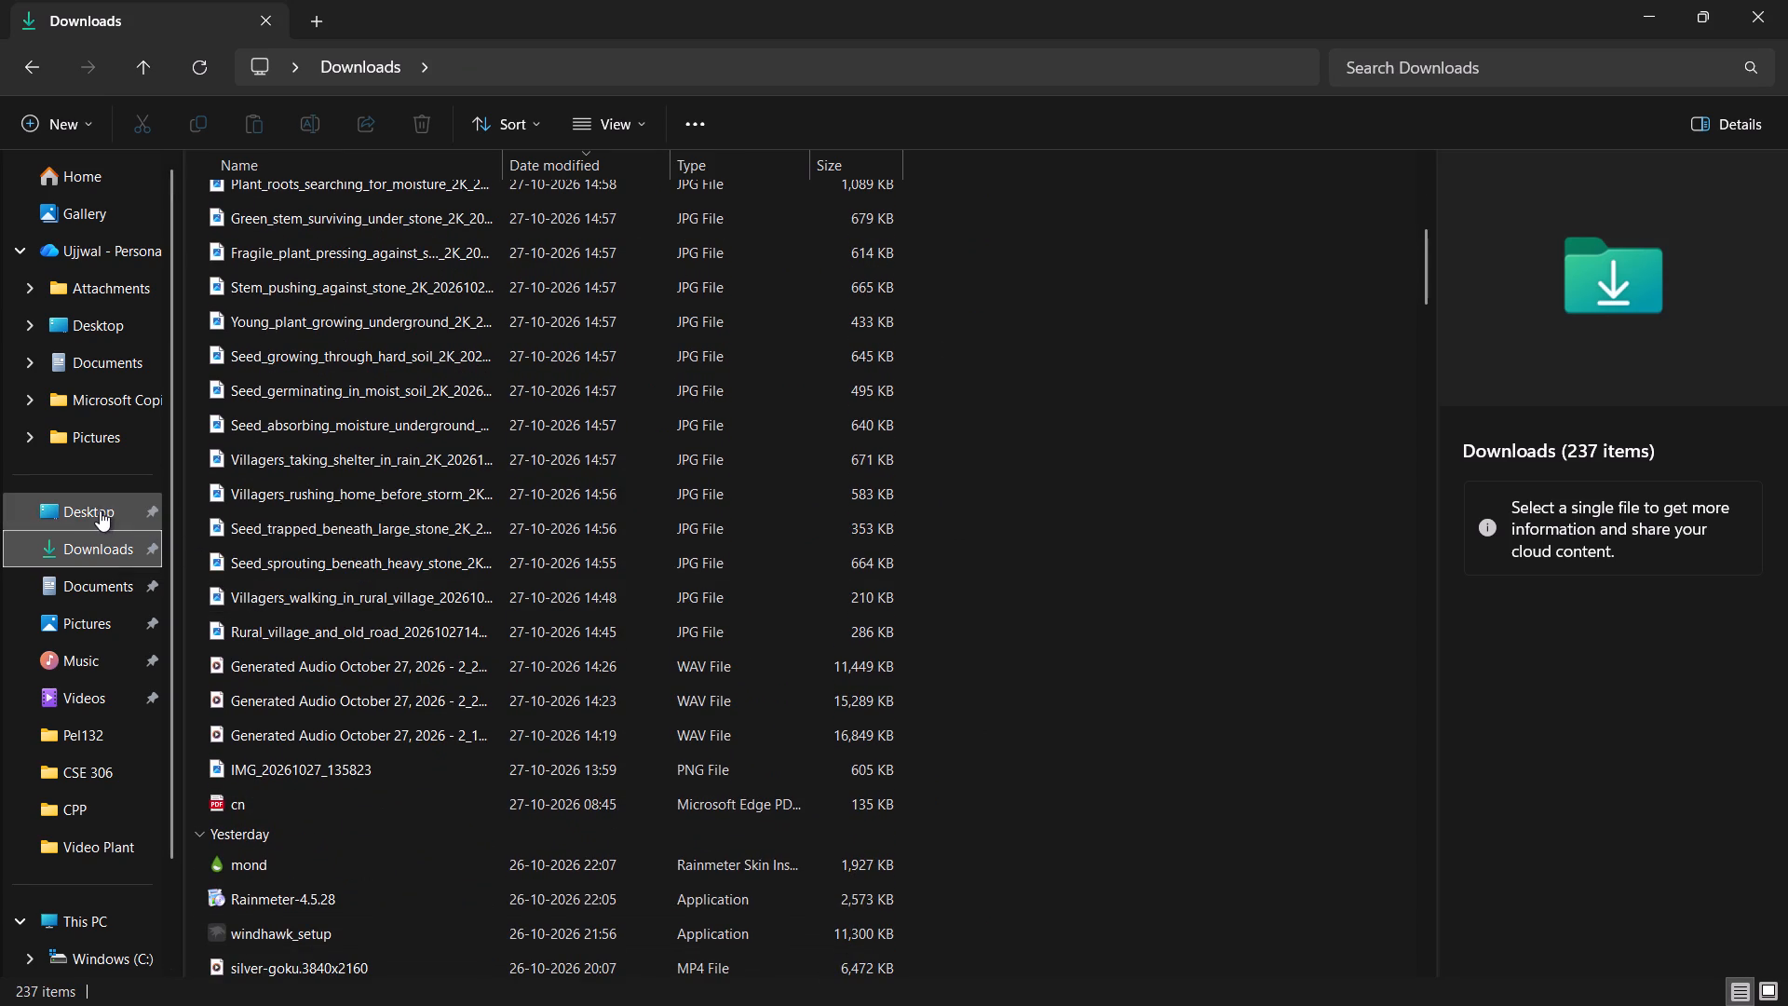
left_click(28, 60)
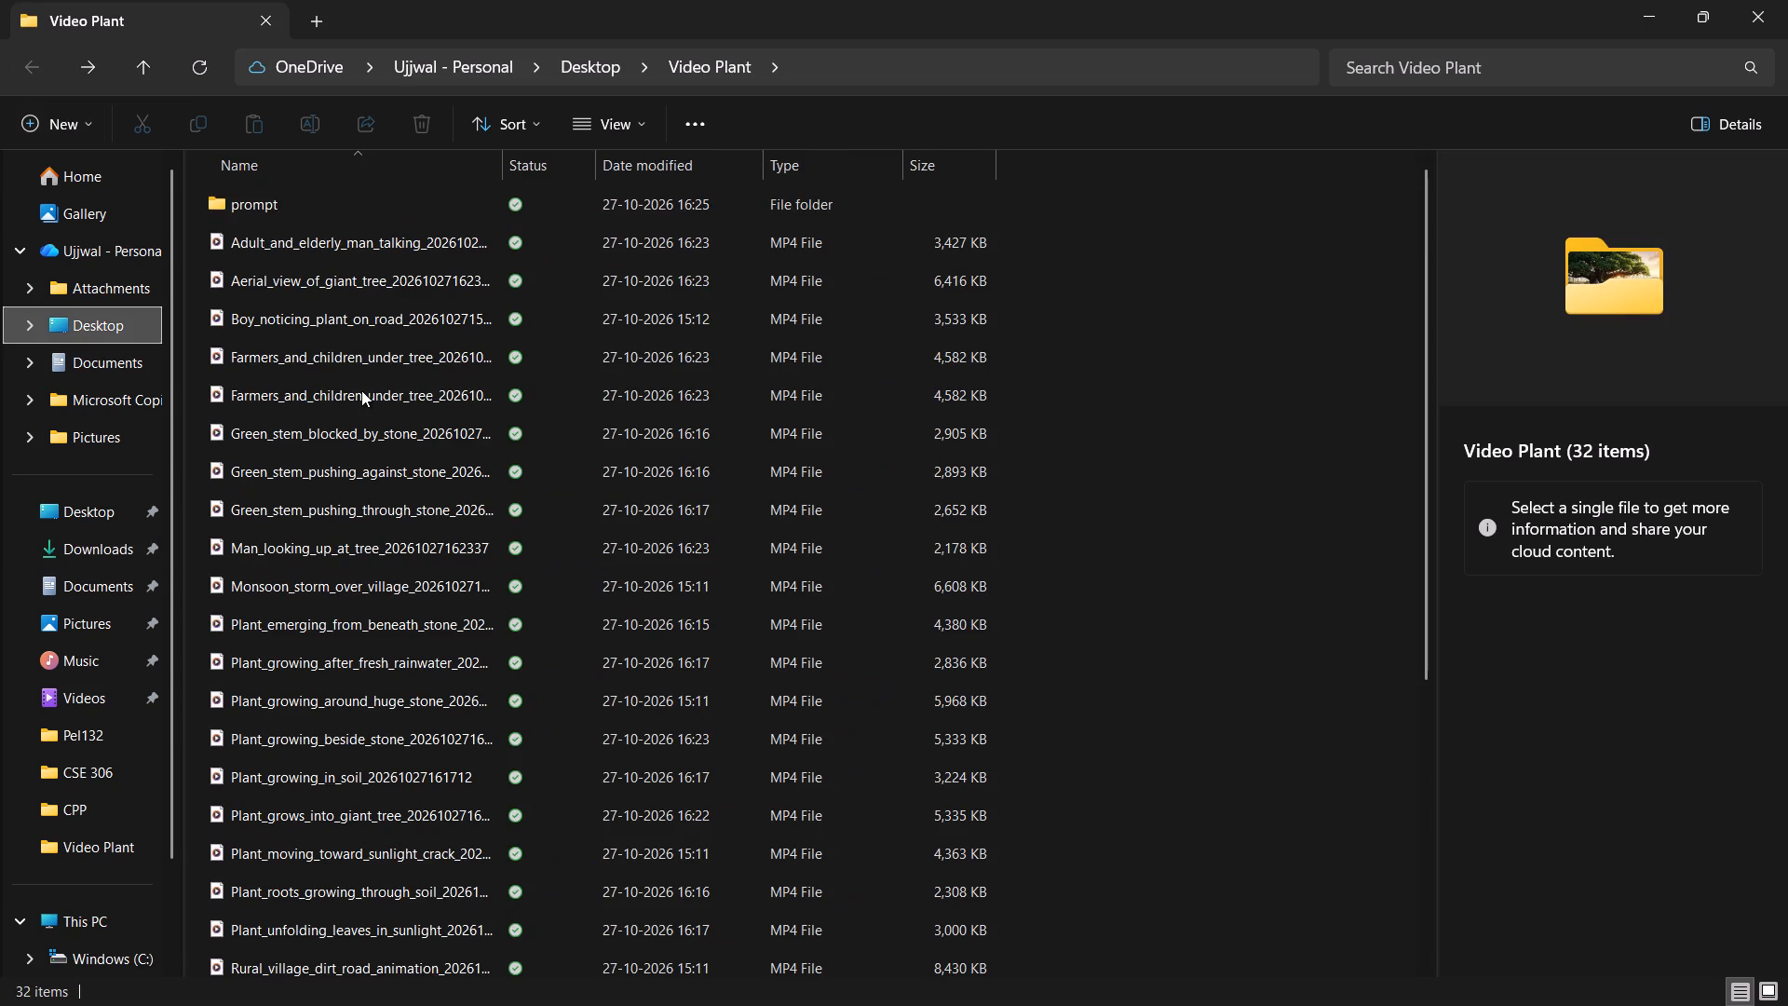
scroll(956, 615, "down", 2)
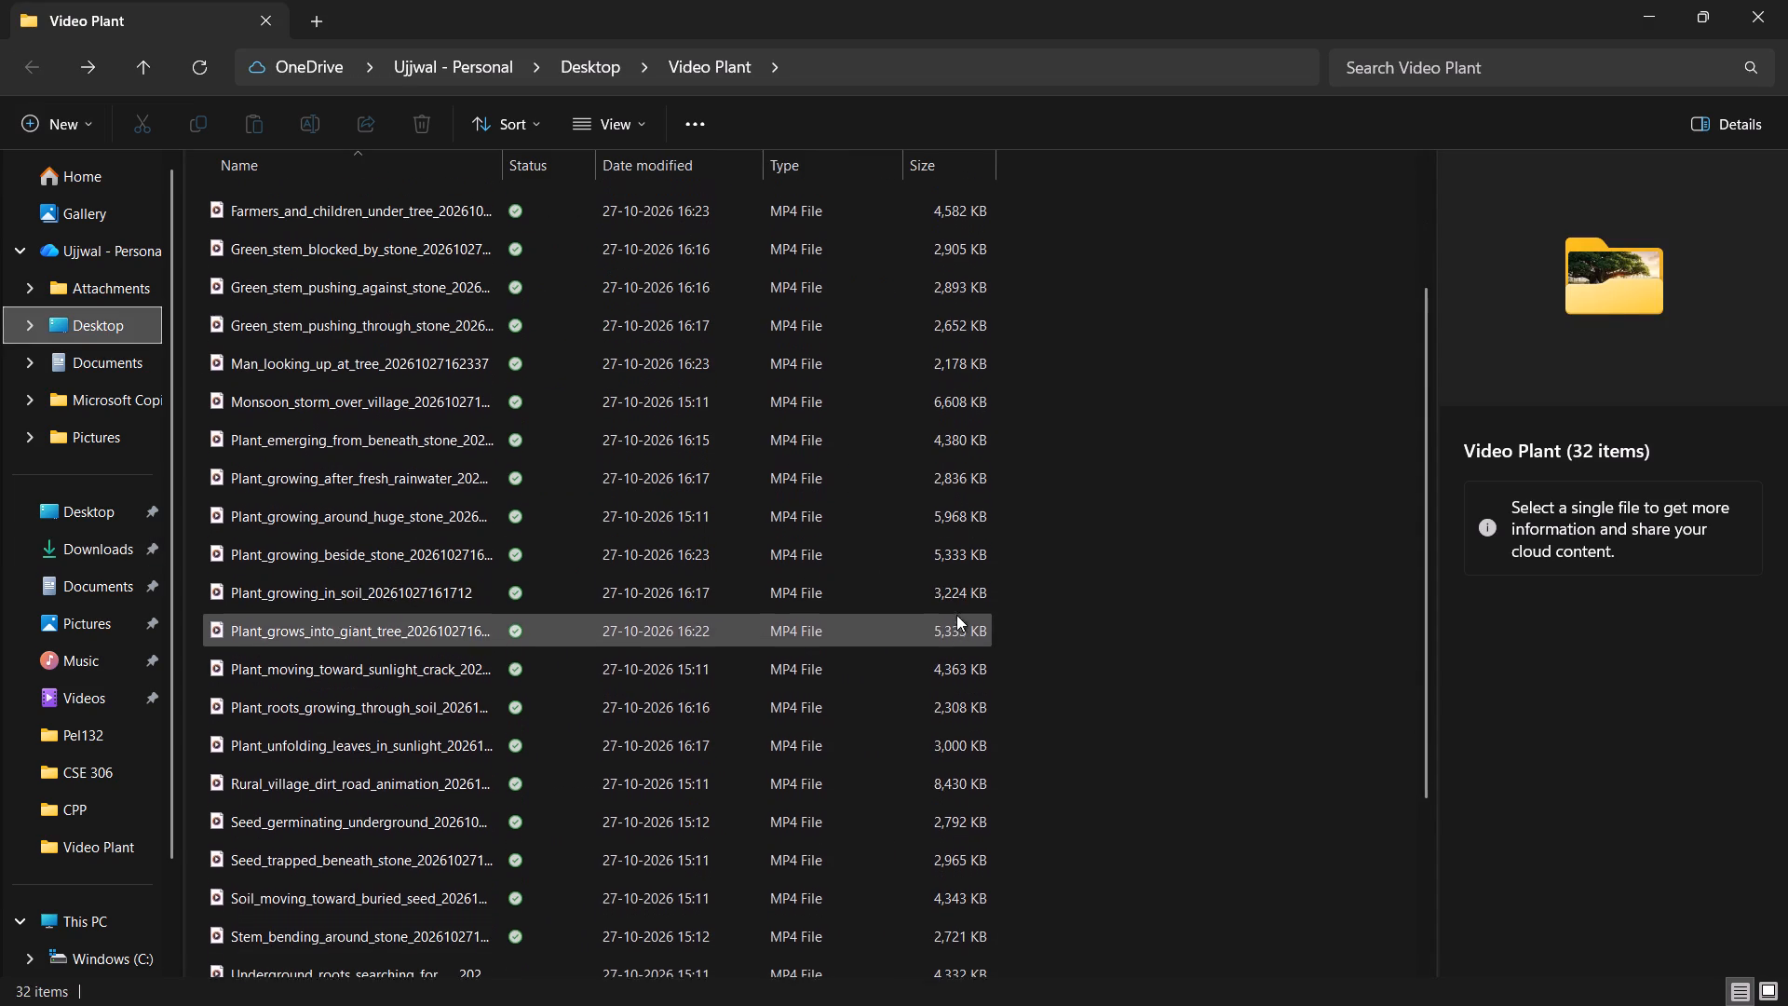
left_click(1784, 8)
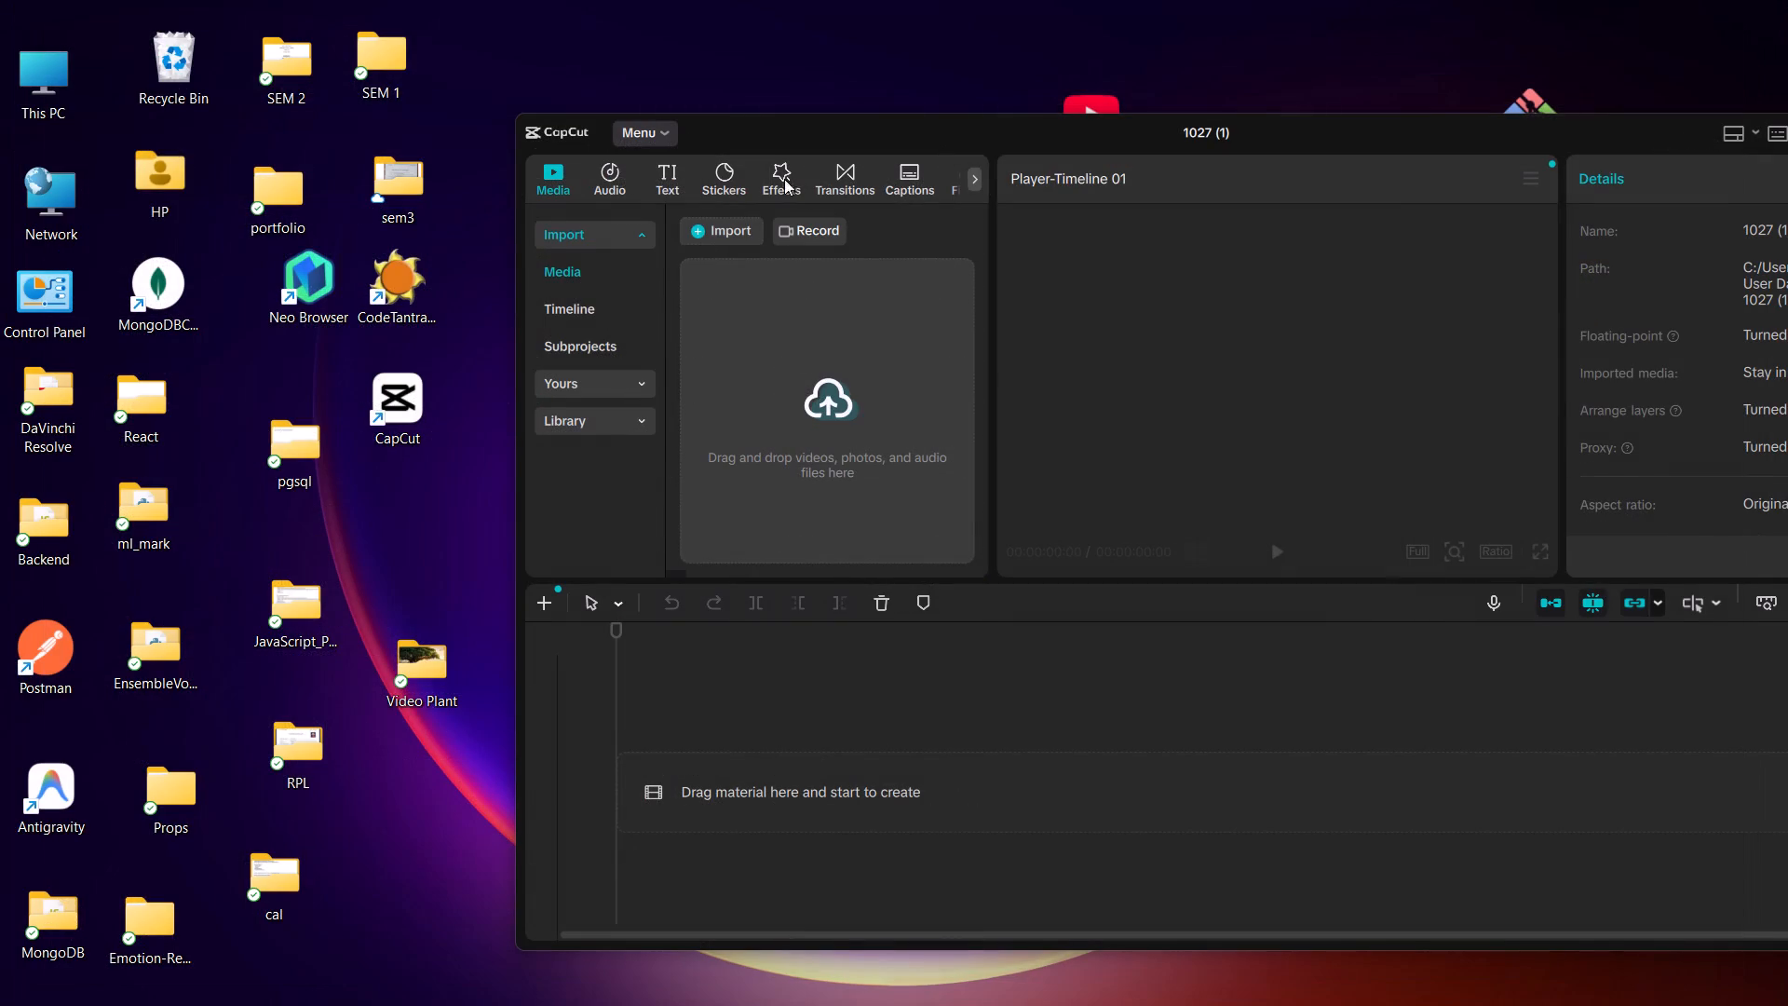
Bring the CapCut editor window fully back onto the screen and maximise it.
left_click(732, 226)
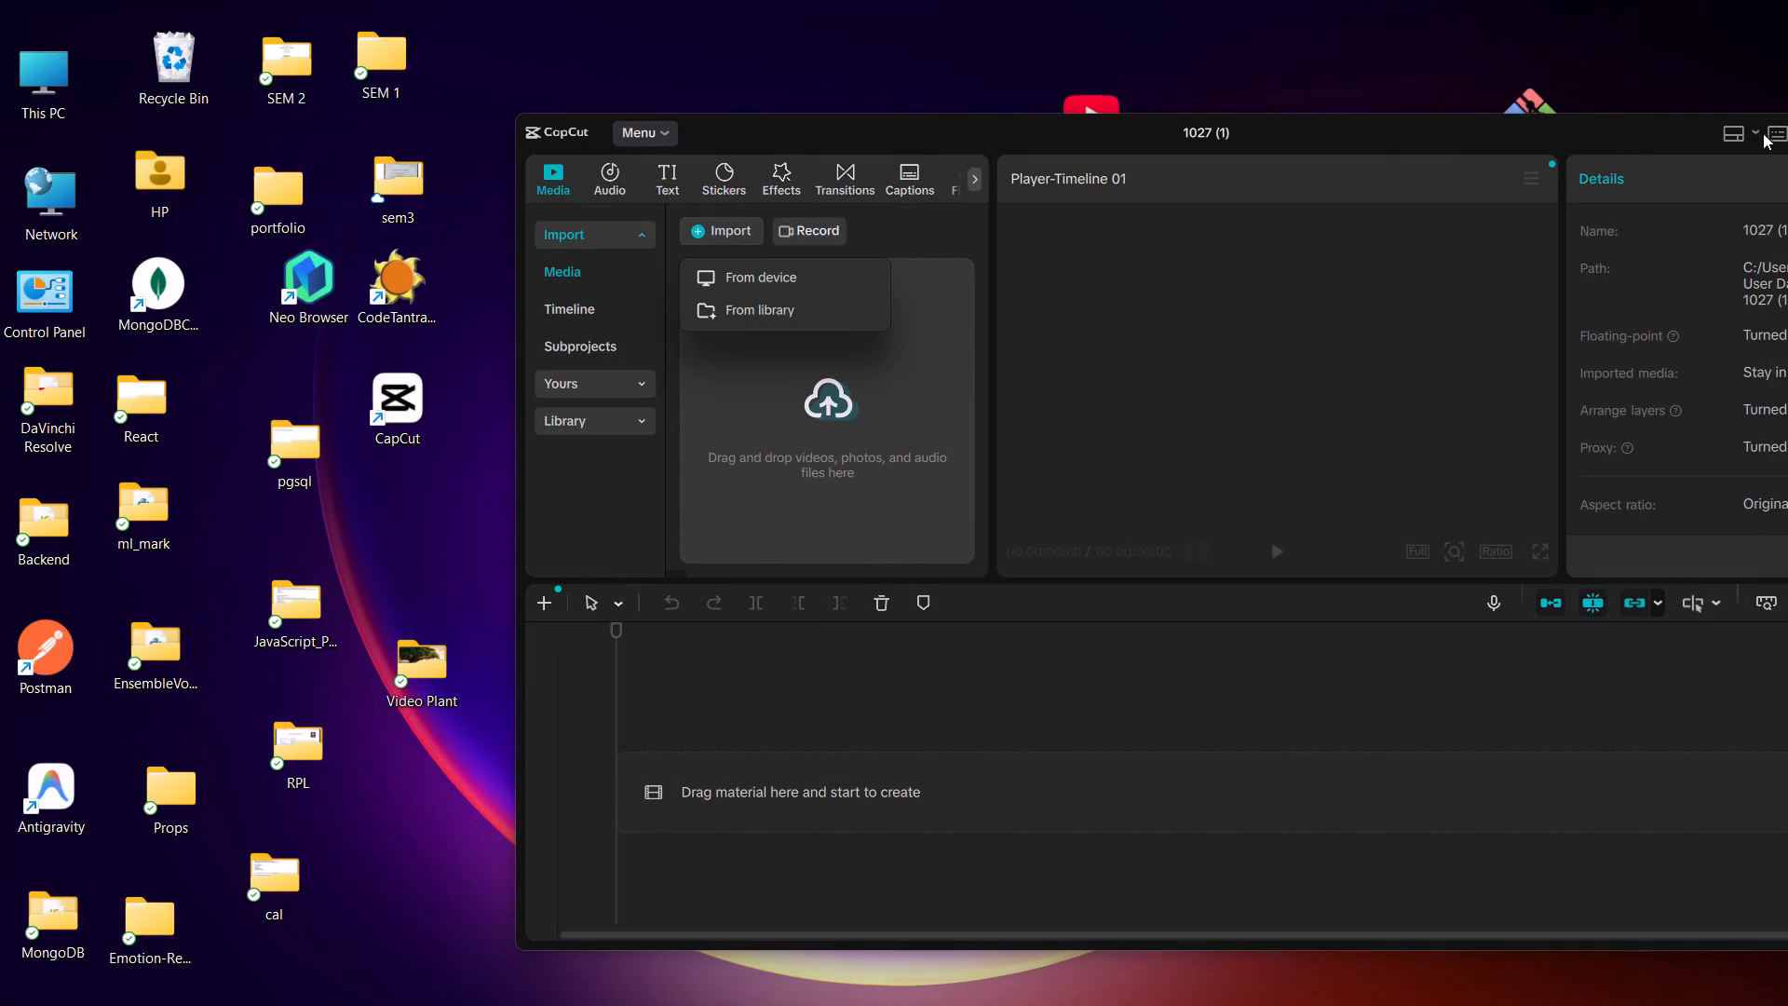
left_click_drag(1571, 150, 1489, 120)
left_click_drag(1489, 120, 1049, 154)
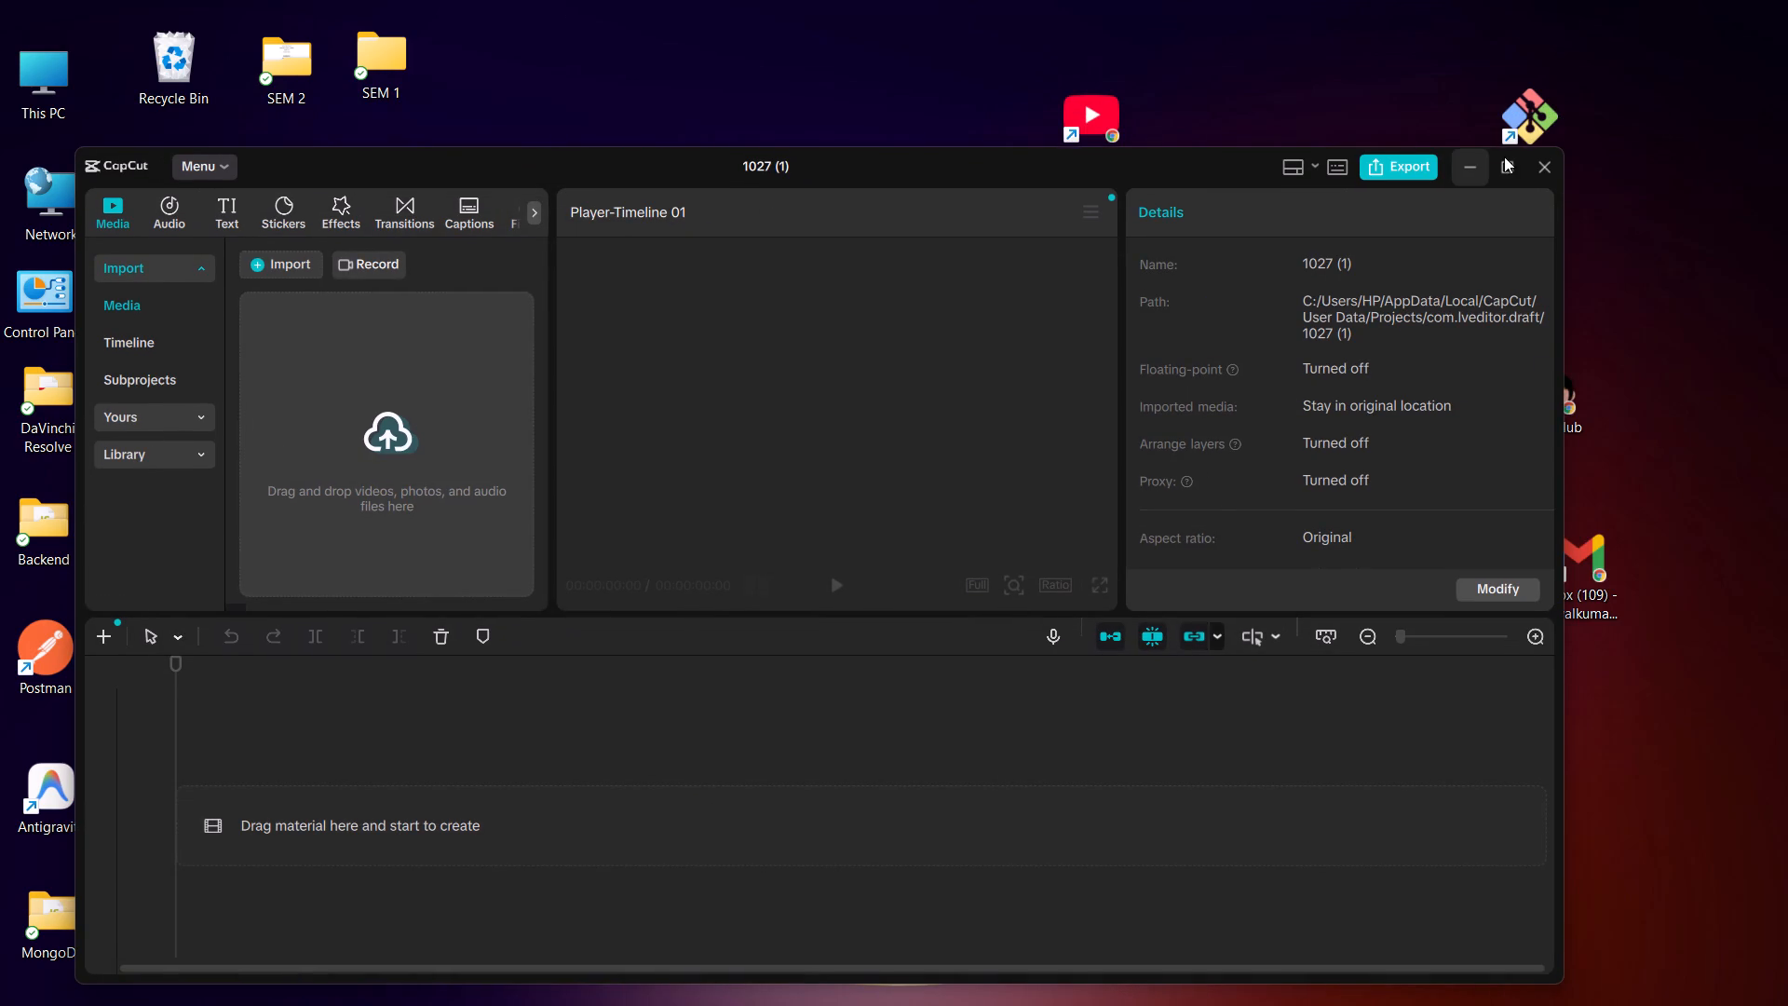
left_click(1502, 161)
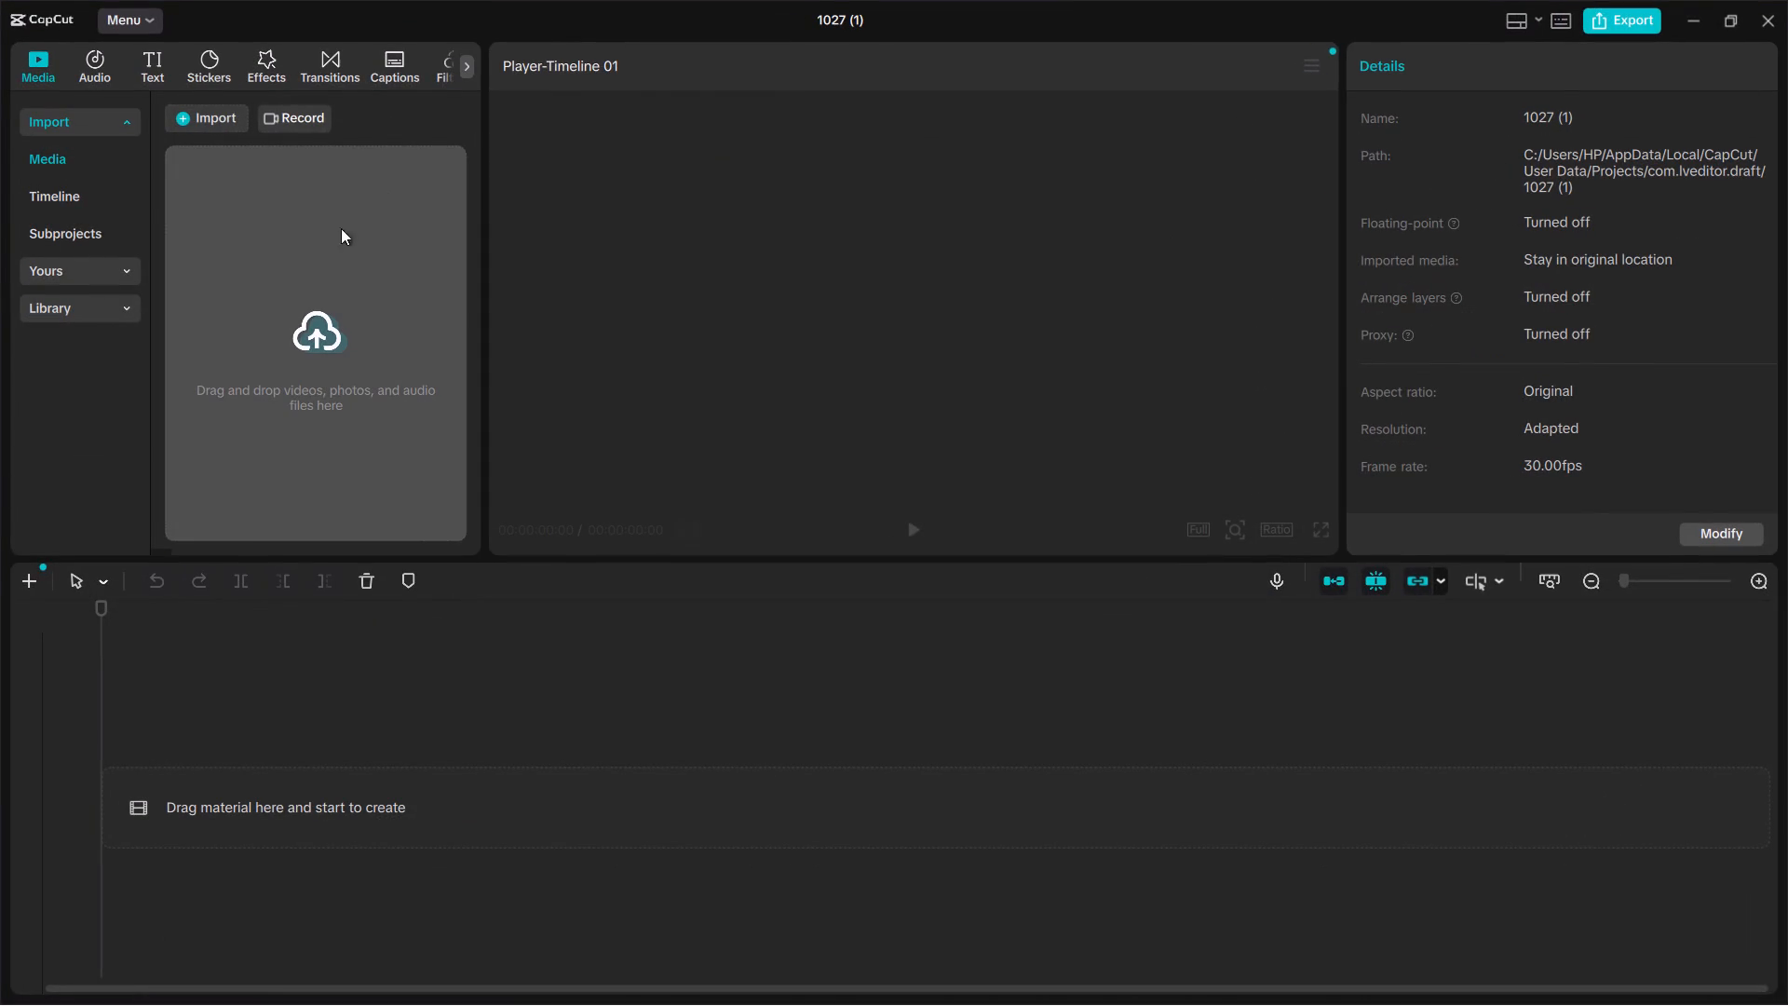
Start a media import from the device and open the Video Plant folder on the Desktop.
left_click(194, 119)
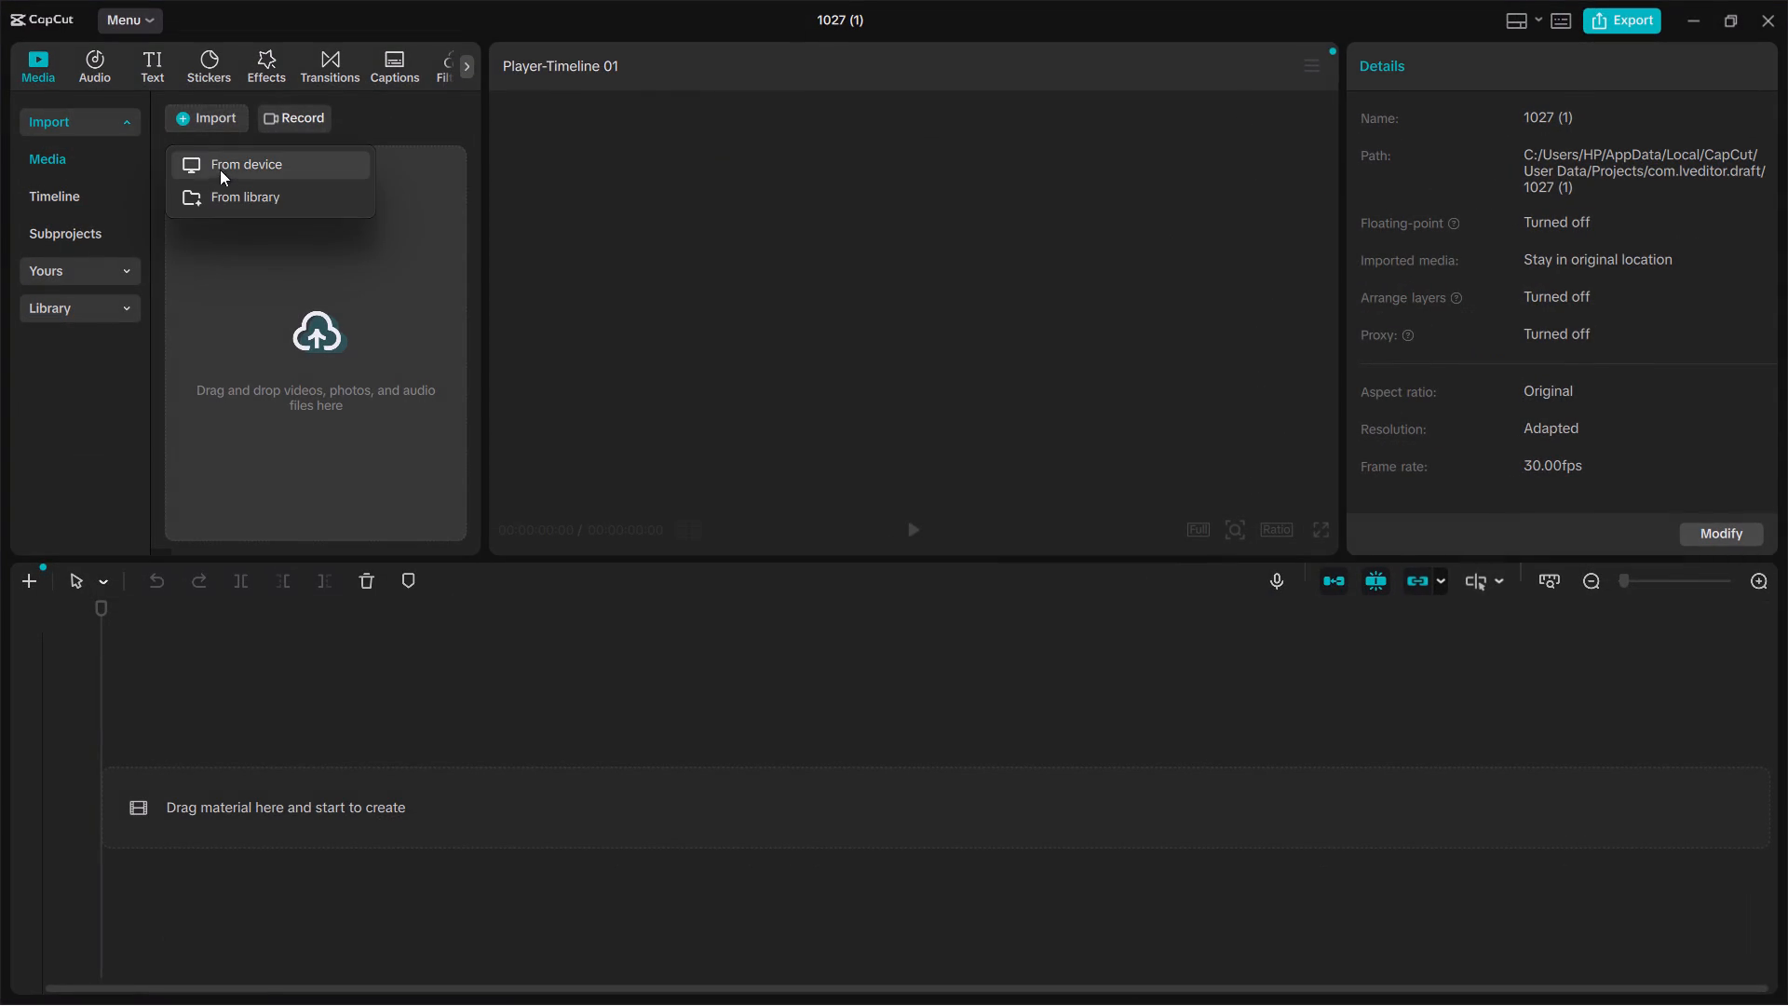
left_click(224, 164)
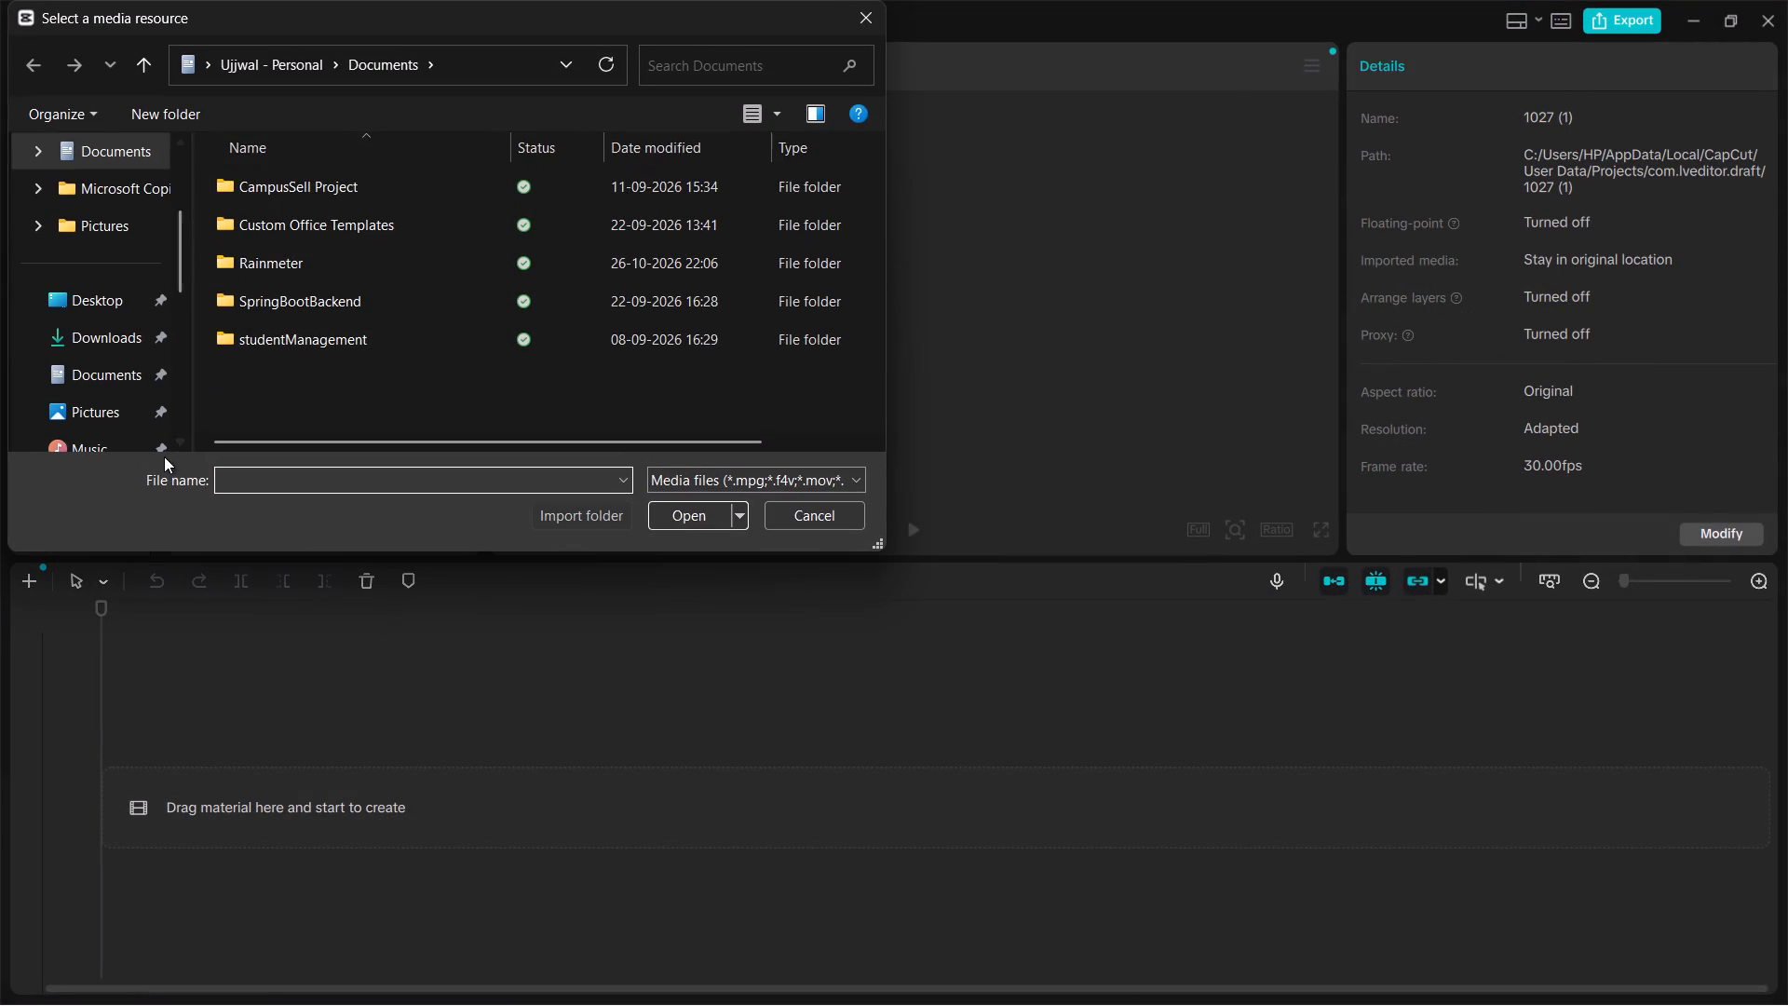
scroll(158, 276, "down", 3)
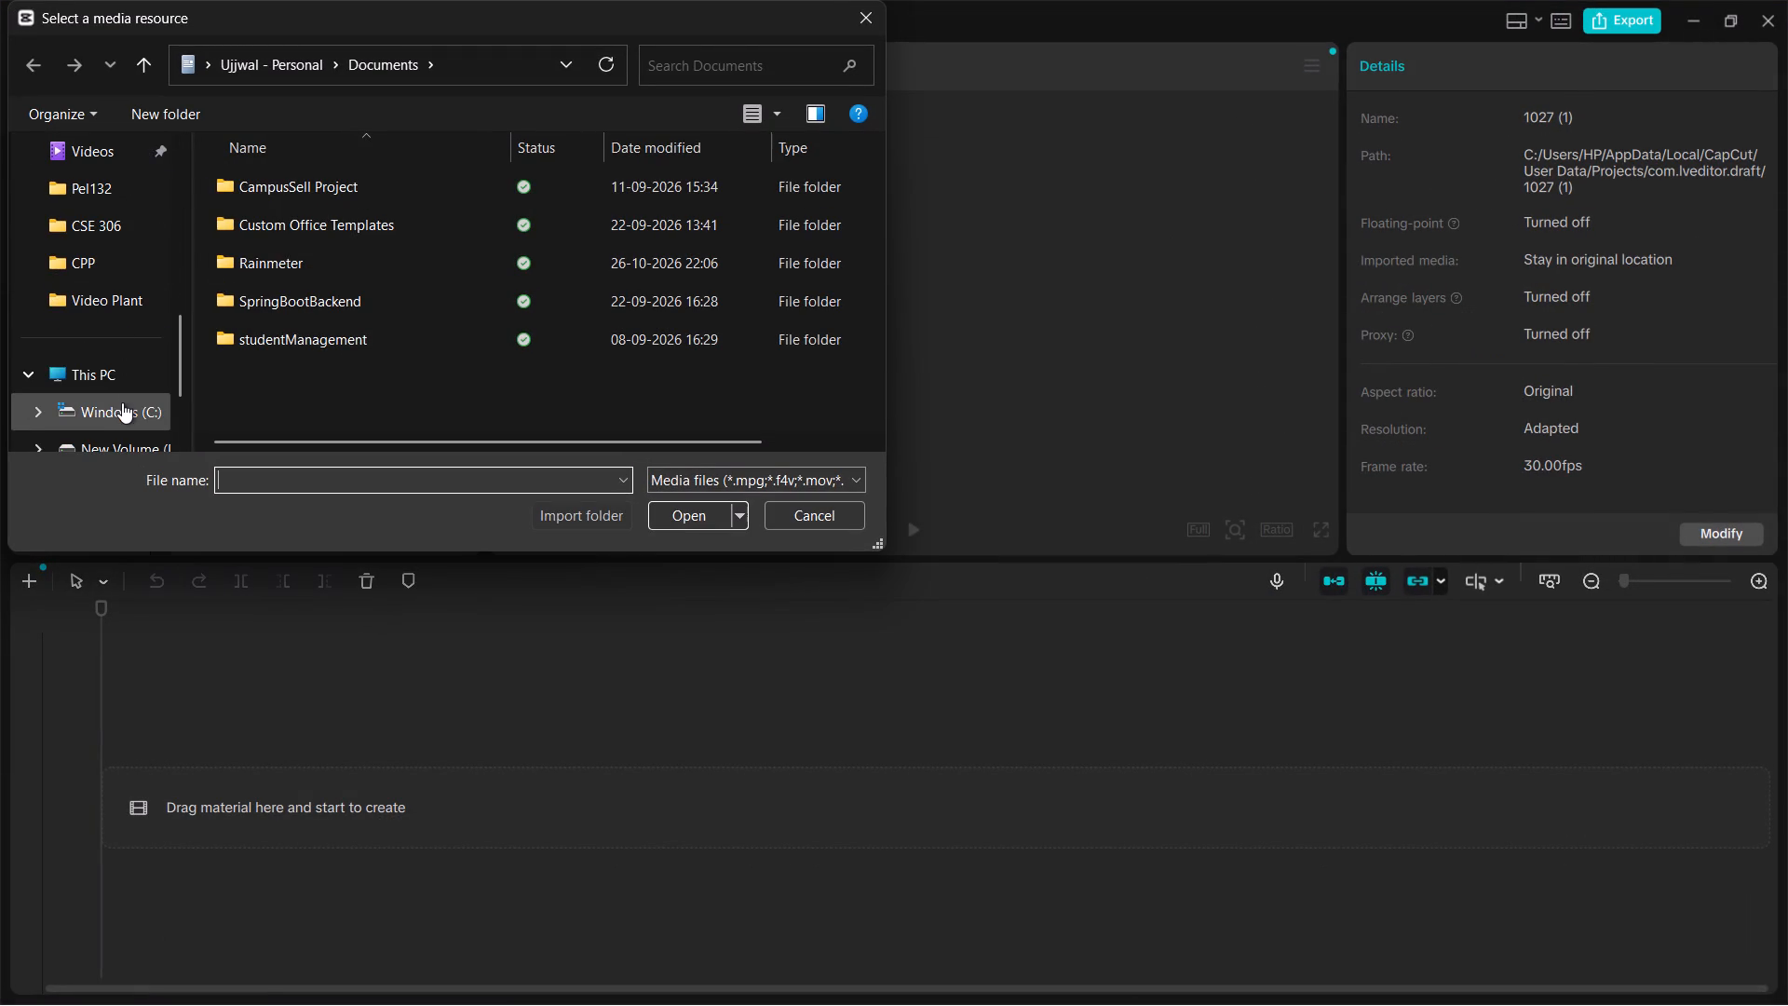
scroll(122, 402, "down", 1)
scroll(113, 268, "up", 1)
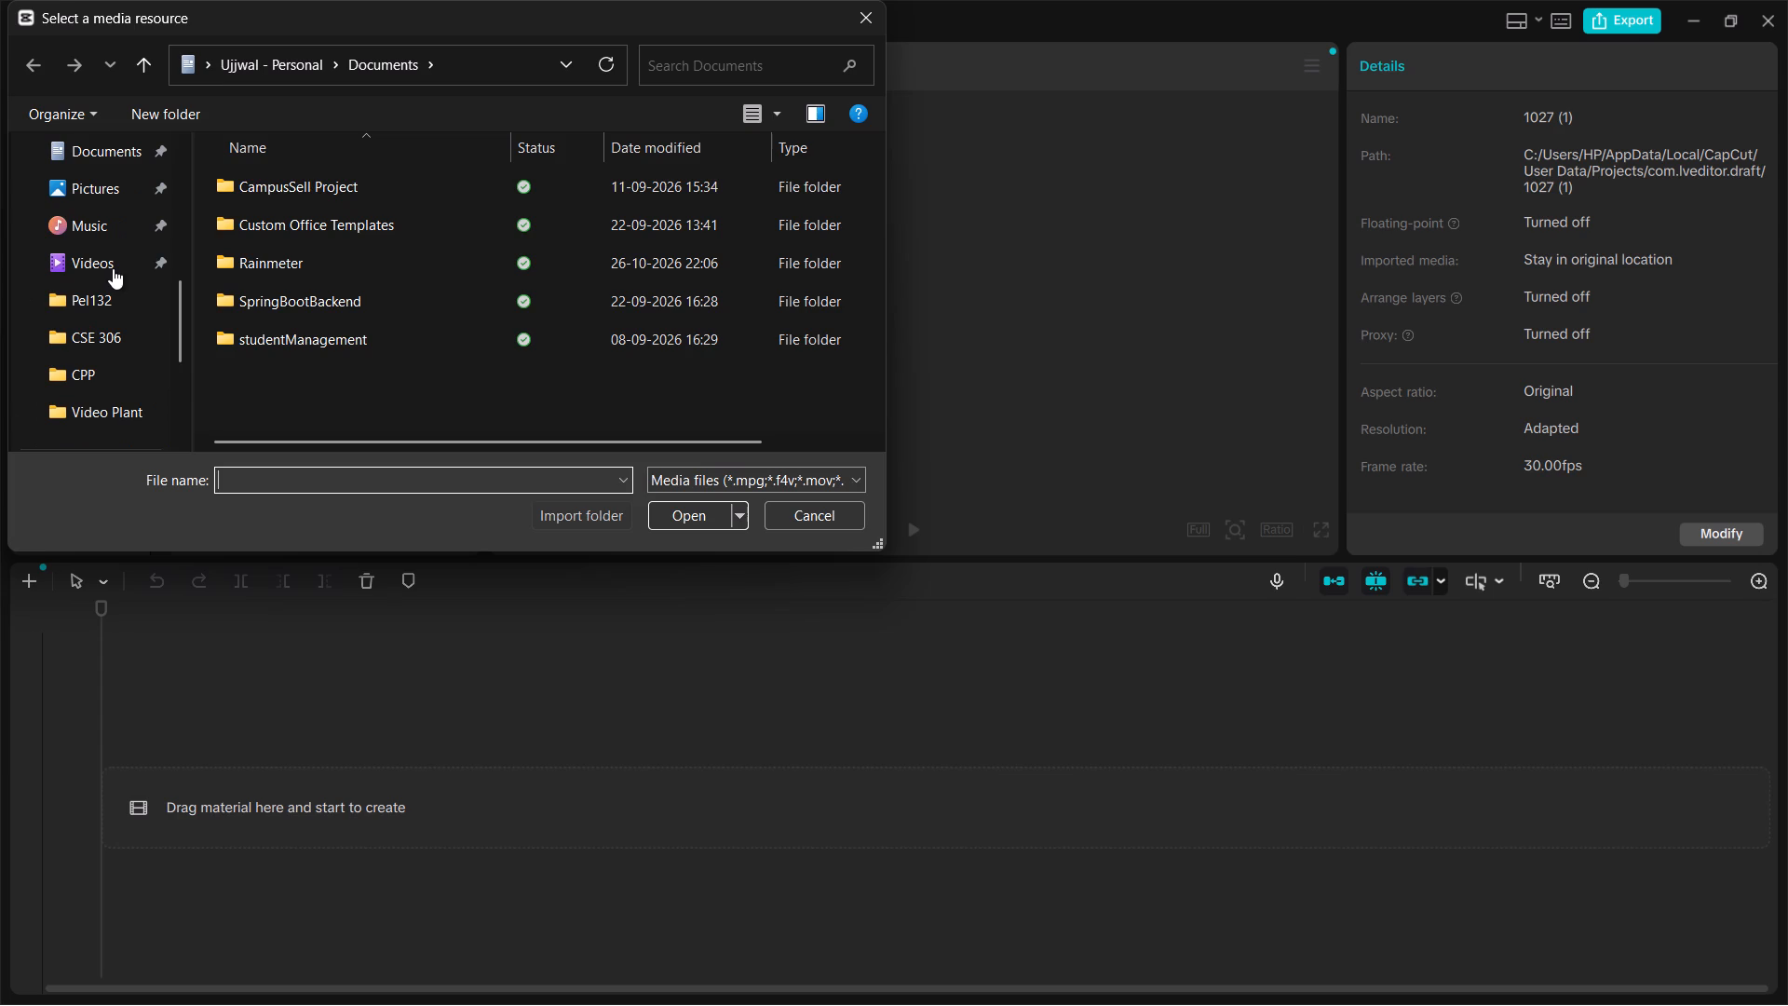
scroll(102, 234, "up", 1)
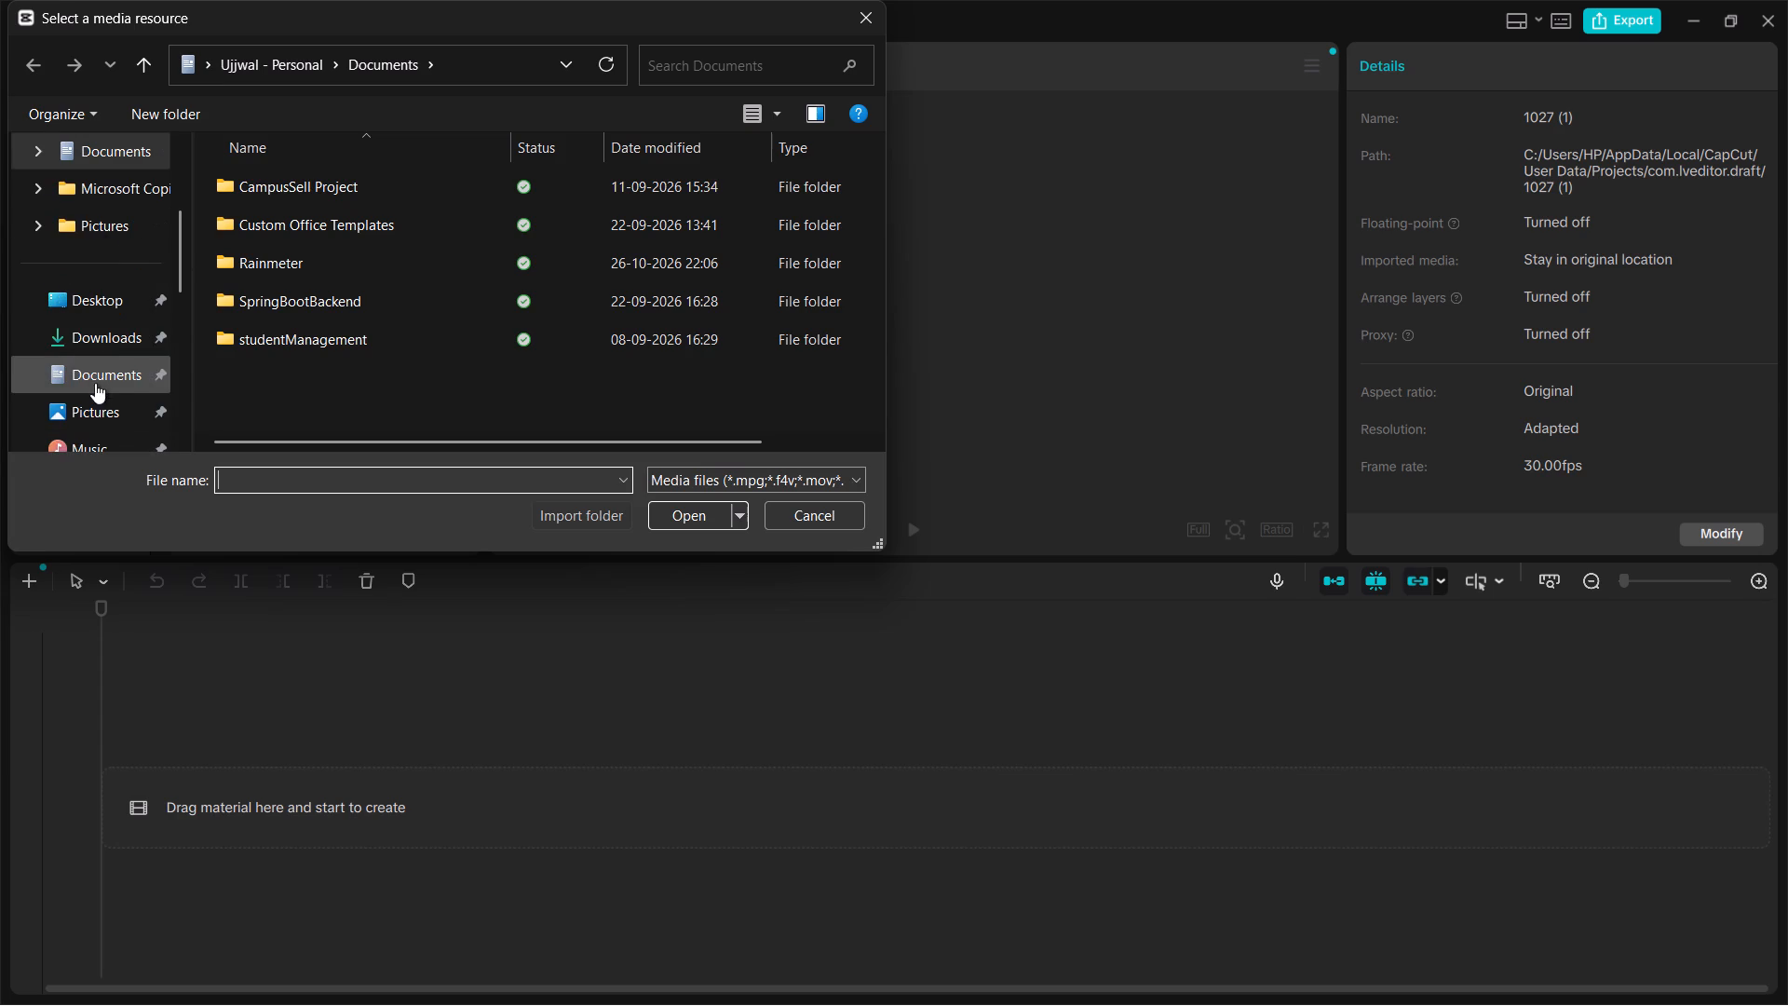
left_click(96, 308)
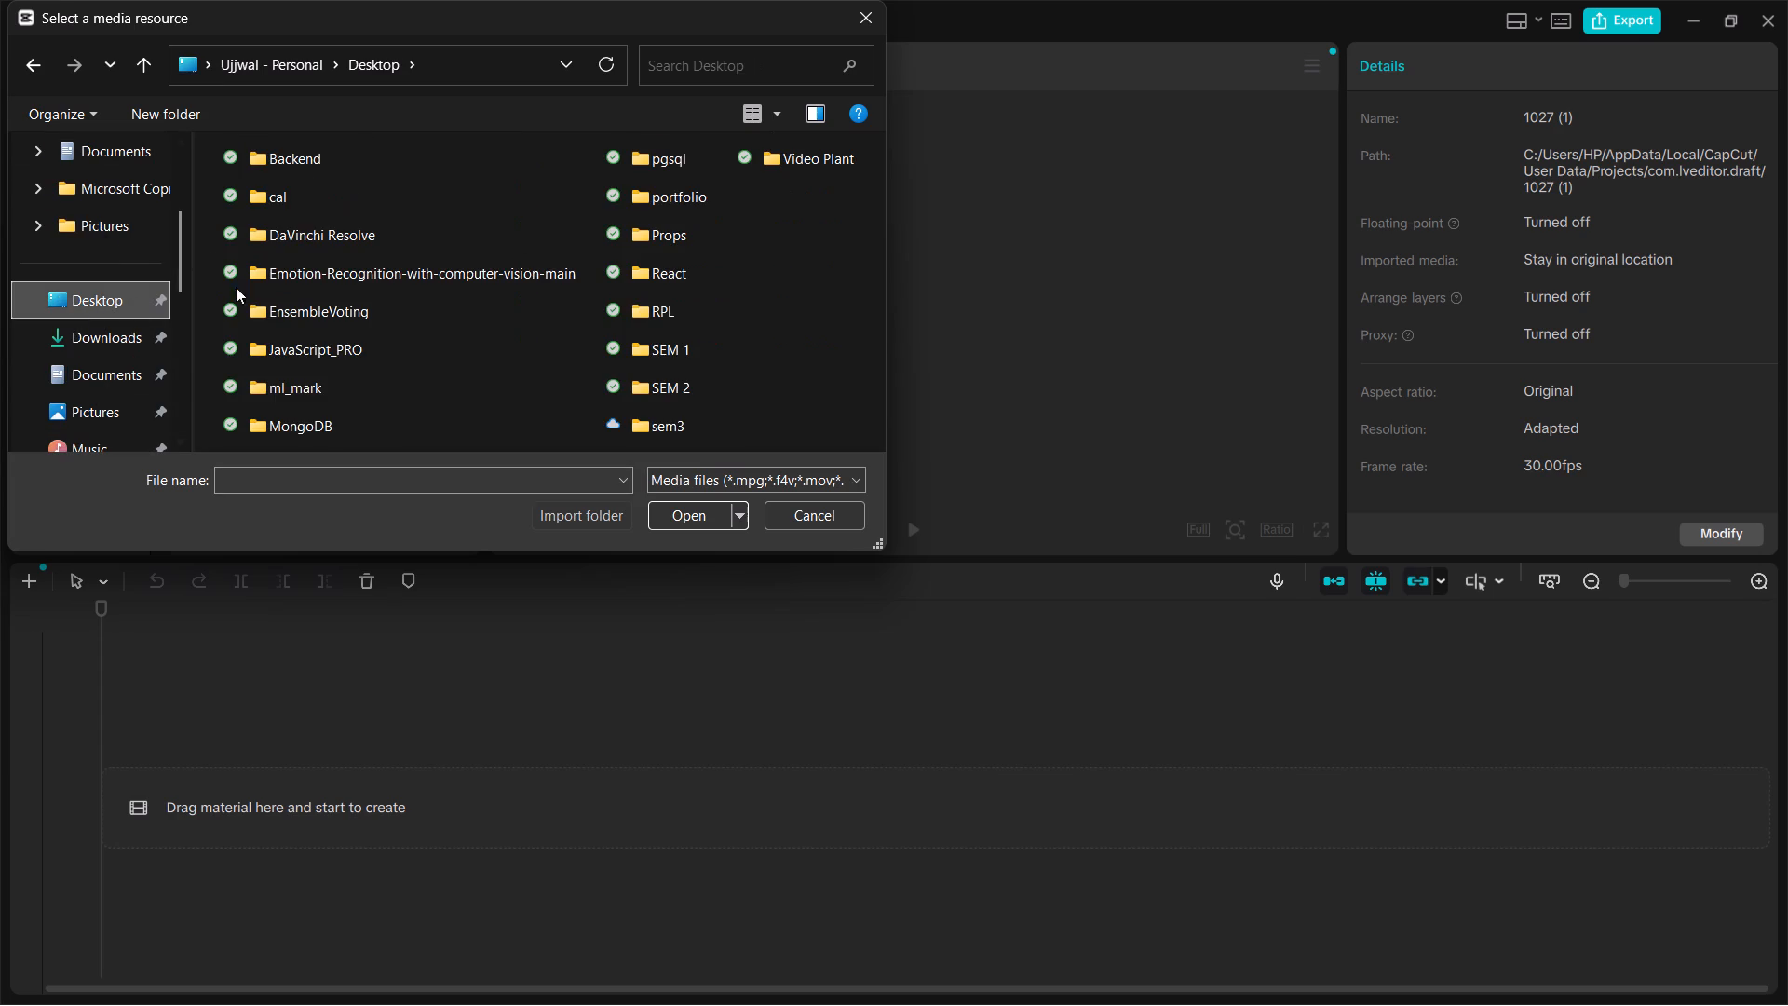
double_click(798, 157)
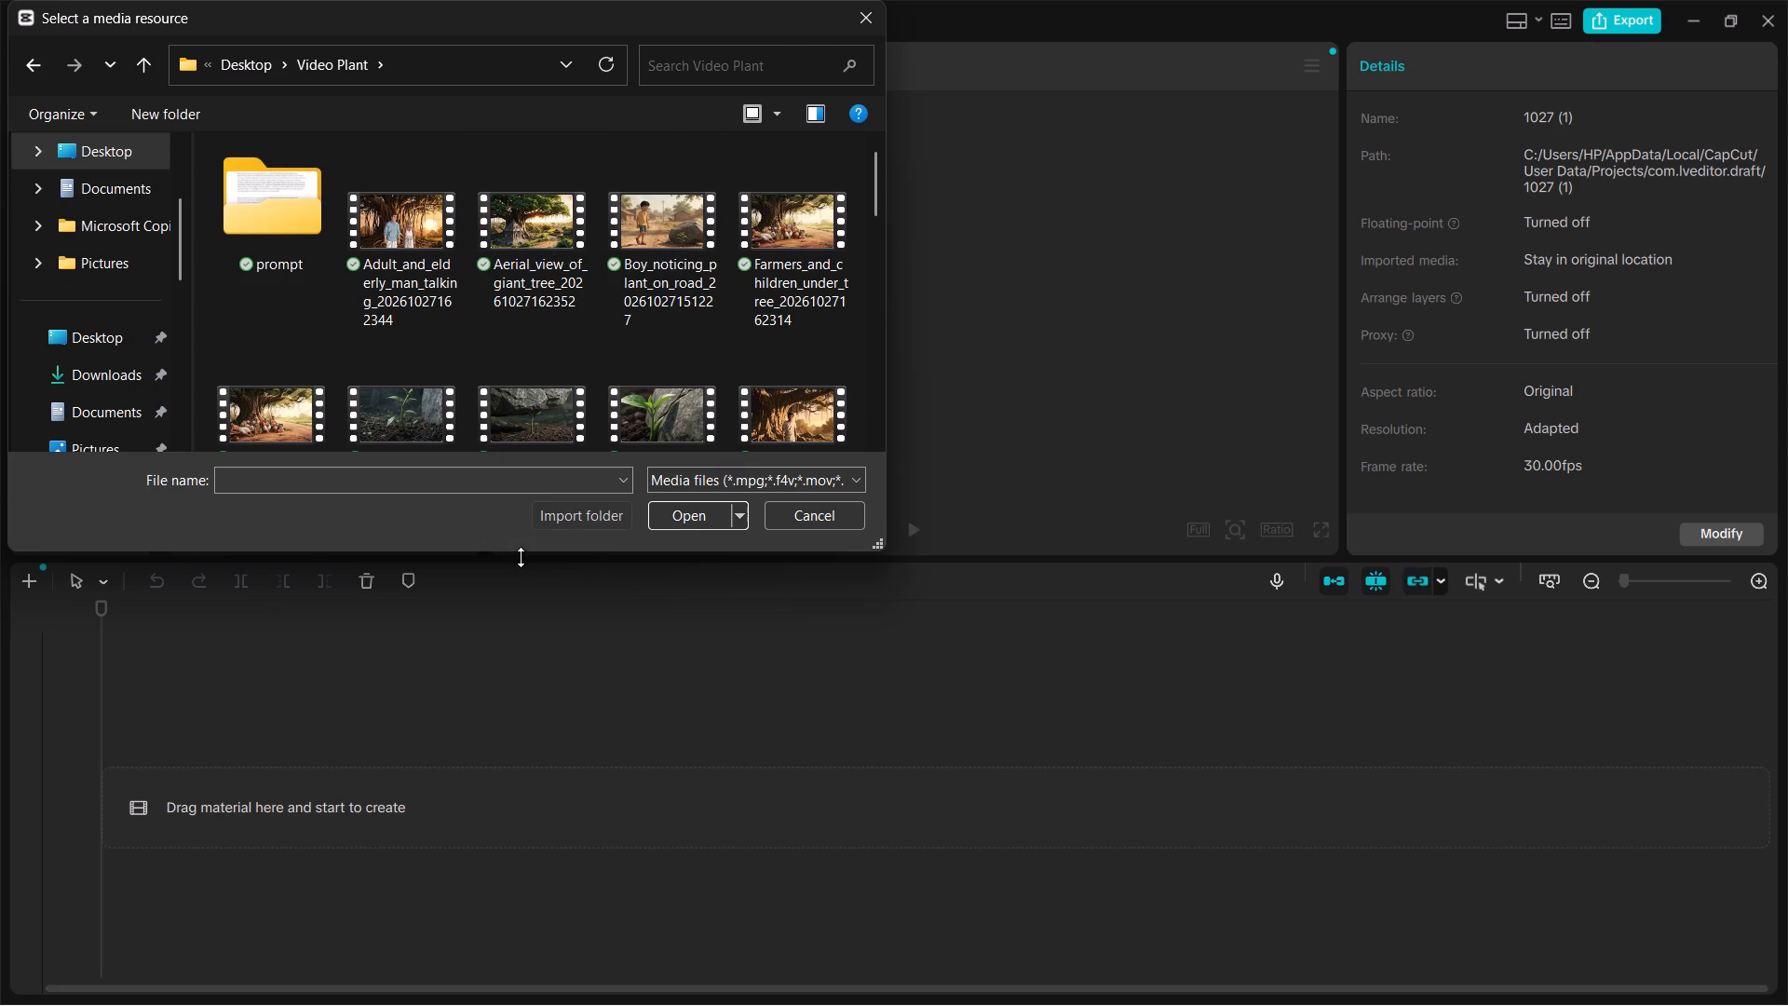
Enlarge the file dialog, select every video from Adult_and_elderly_man_talking to Weak_plant_in_dry_soil and import them into the project.
left_click_drag(521, 557, 569, 1005)
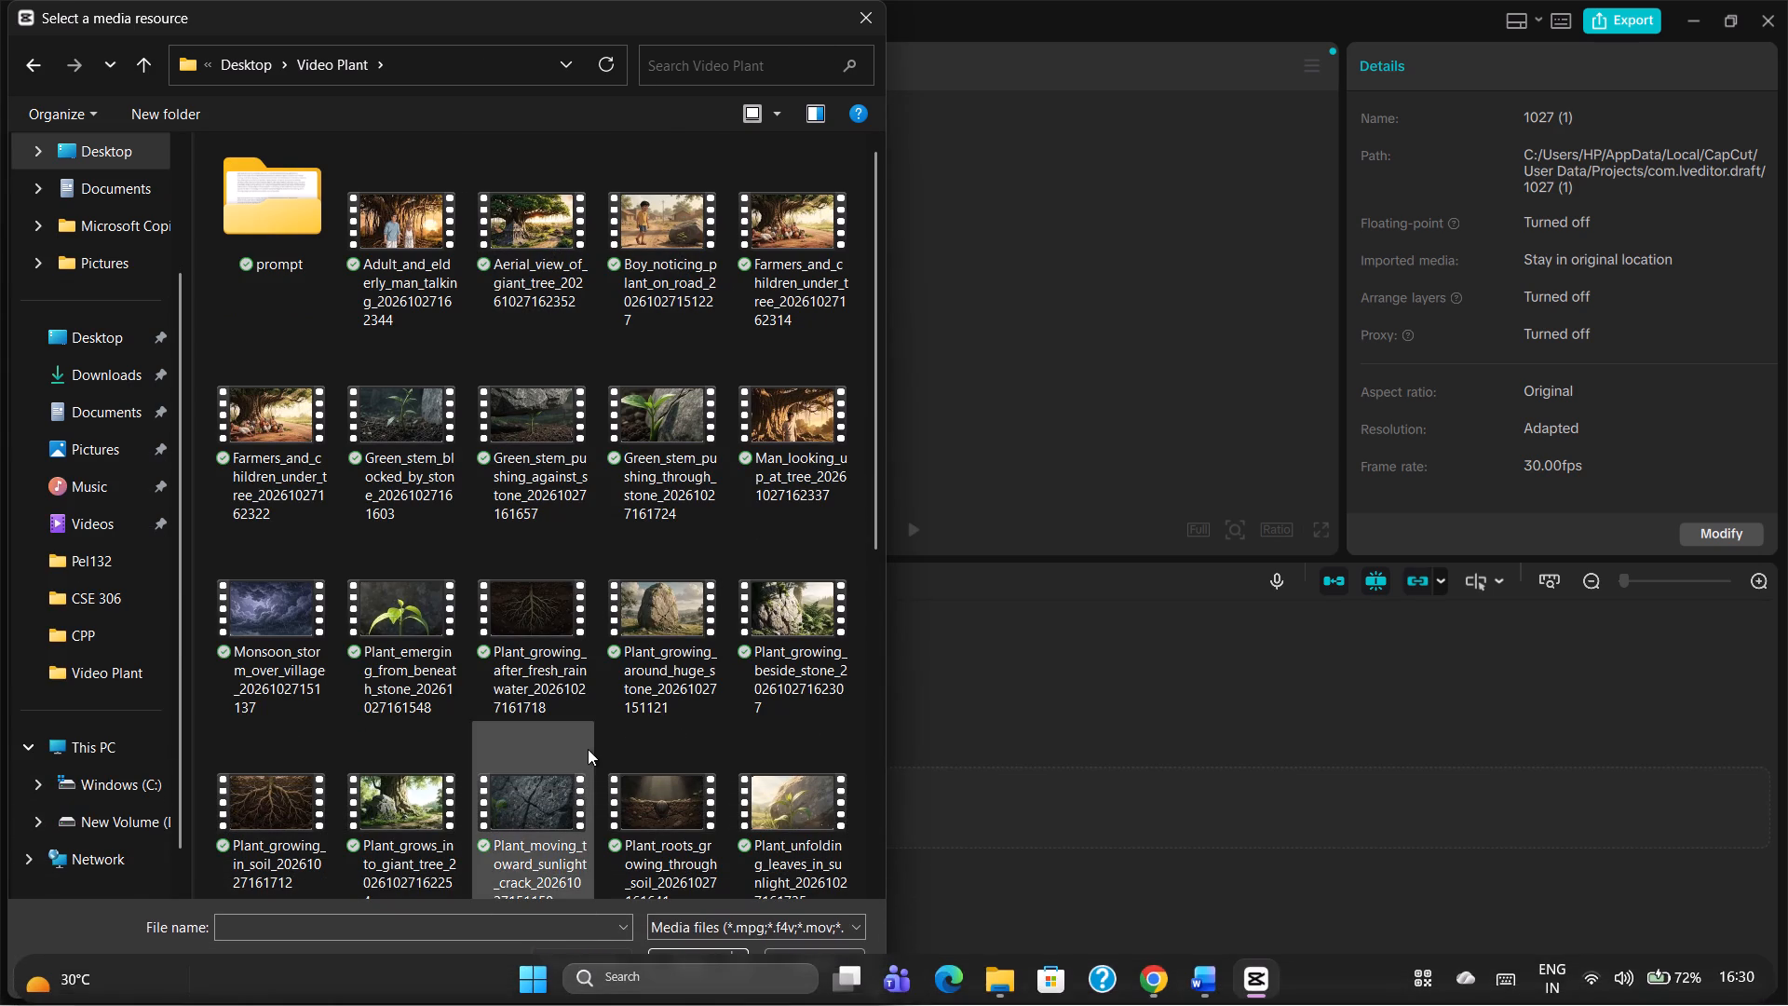
left_click(411, 256)
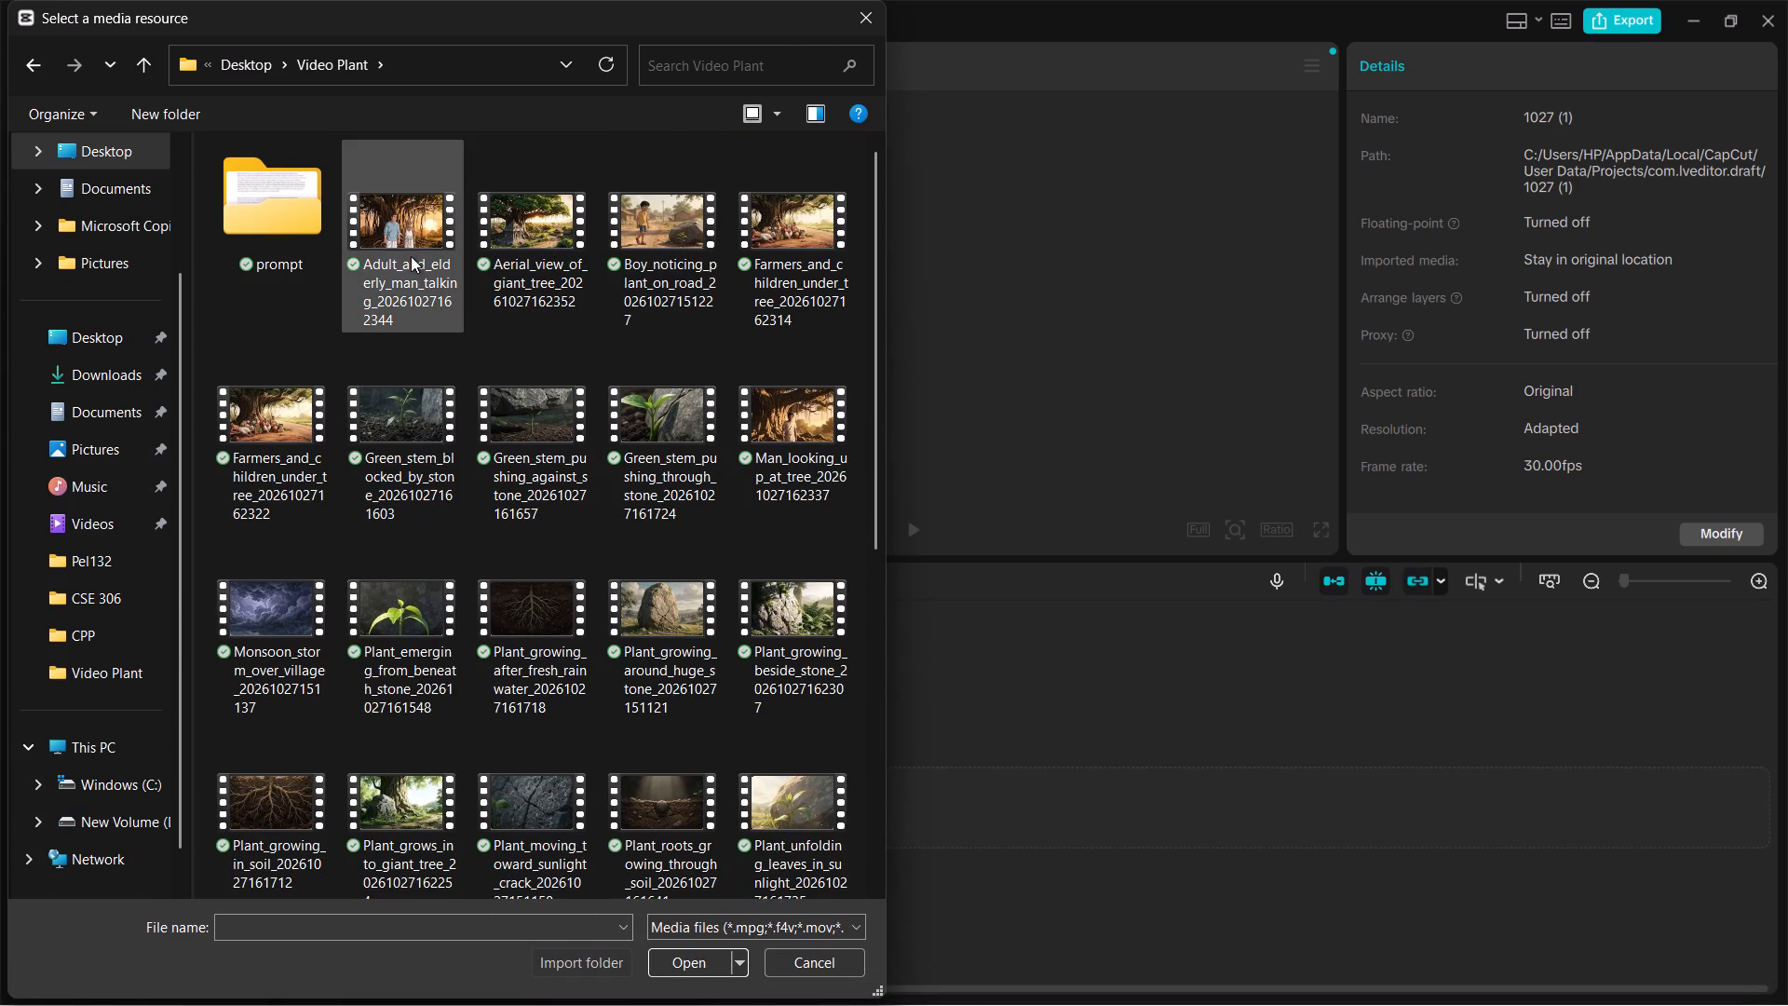
key("shift+Down")
key("shift+Down")
key("shift+Down")
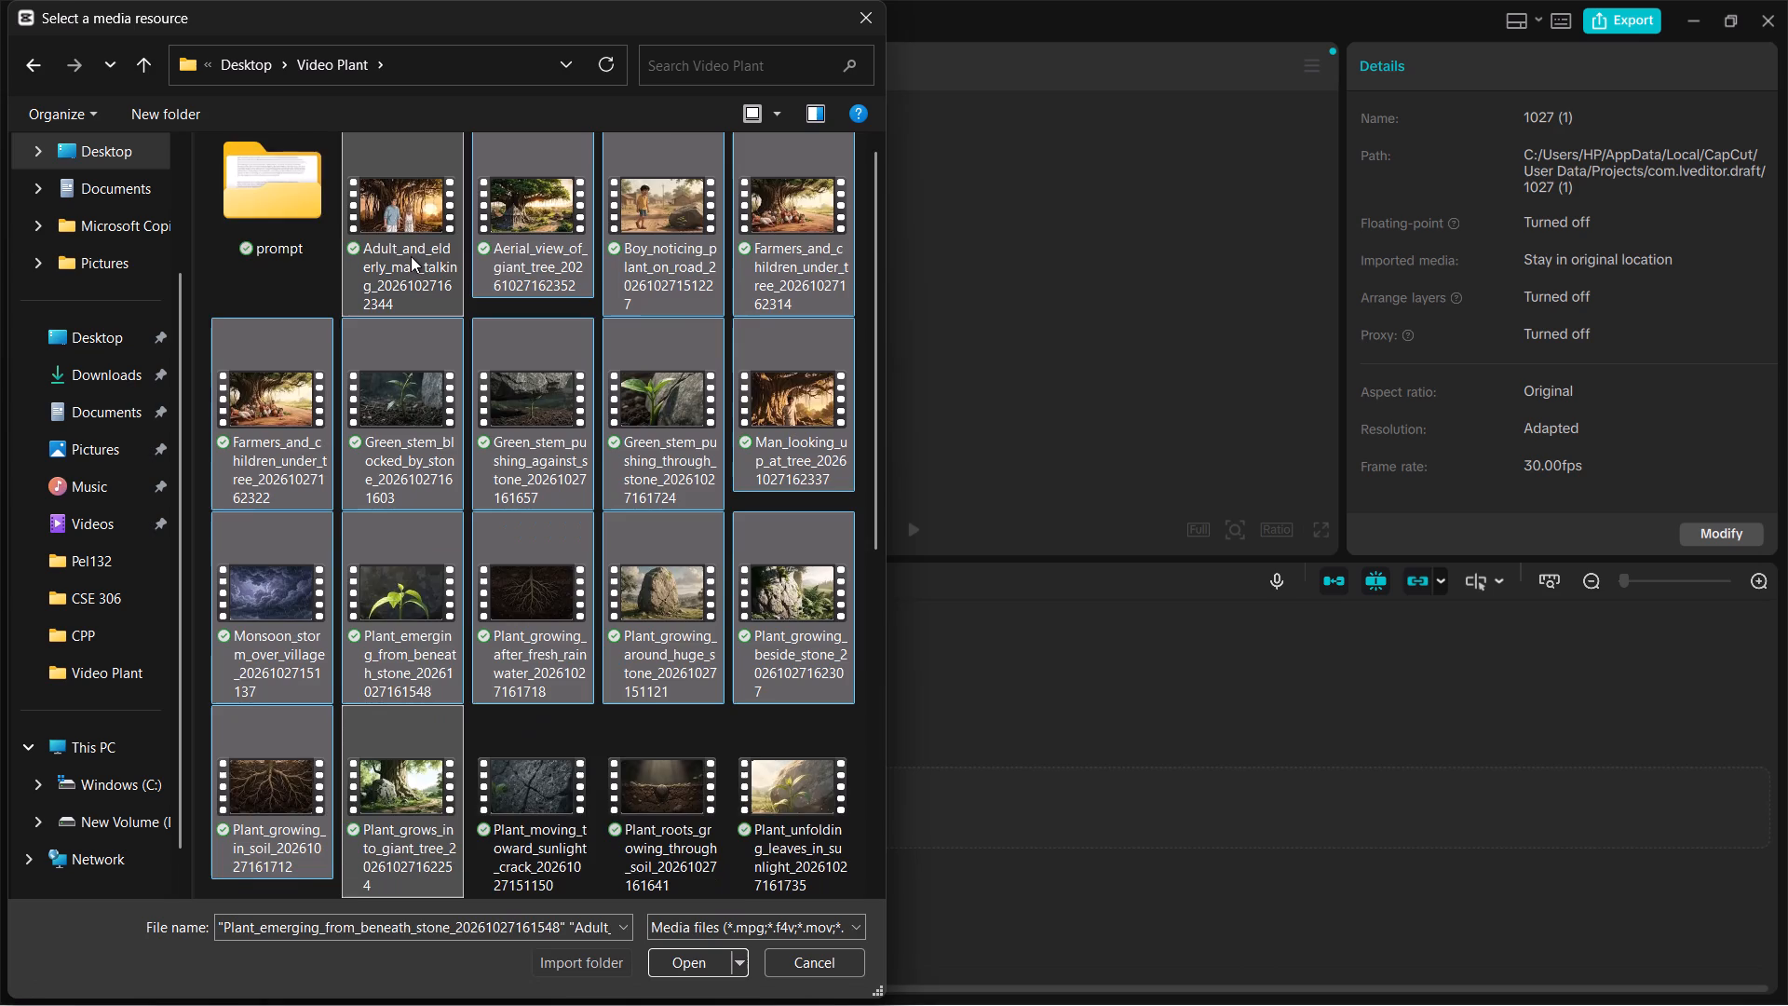
key("shift+Down")
key("shift+Down")
key("shift+Down")
key("shift+Down")
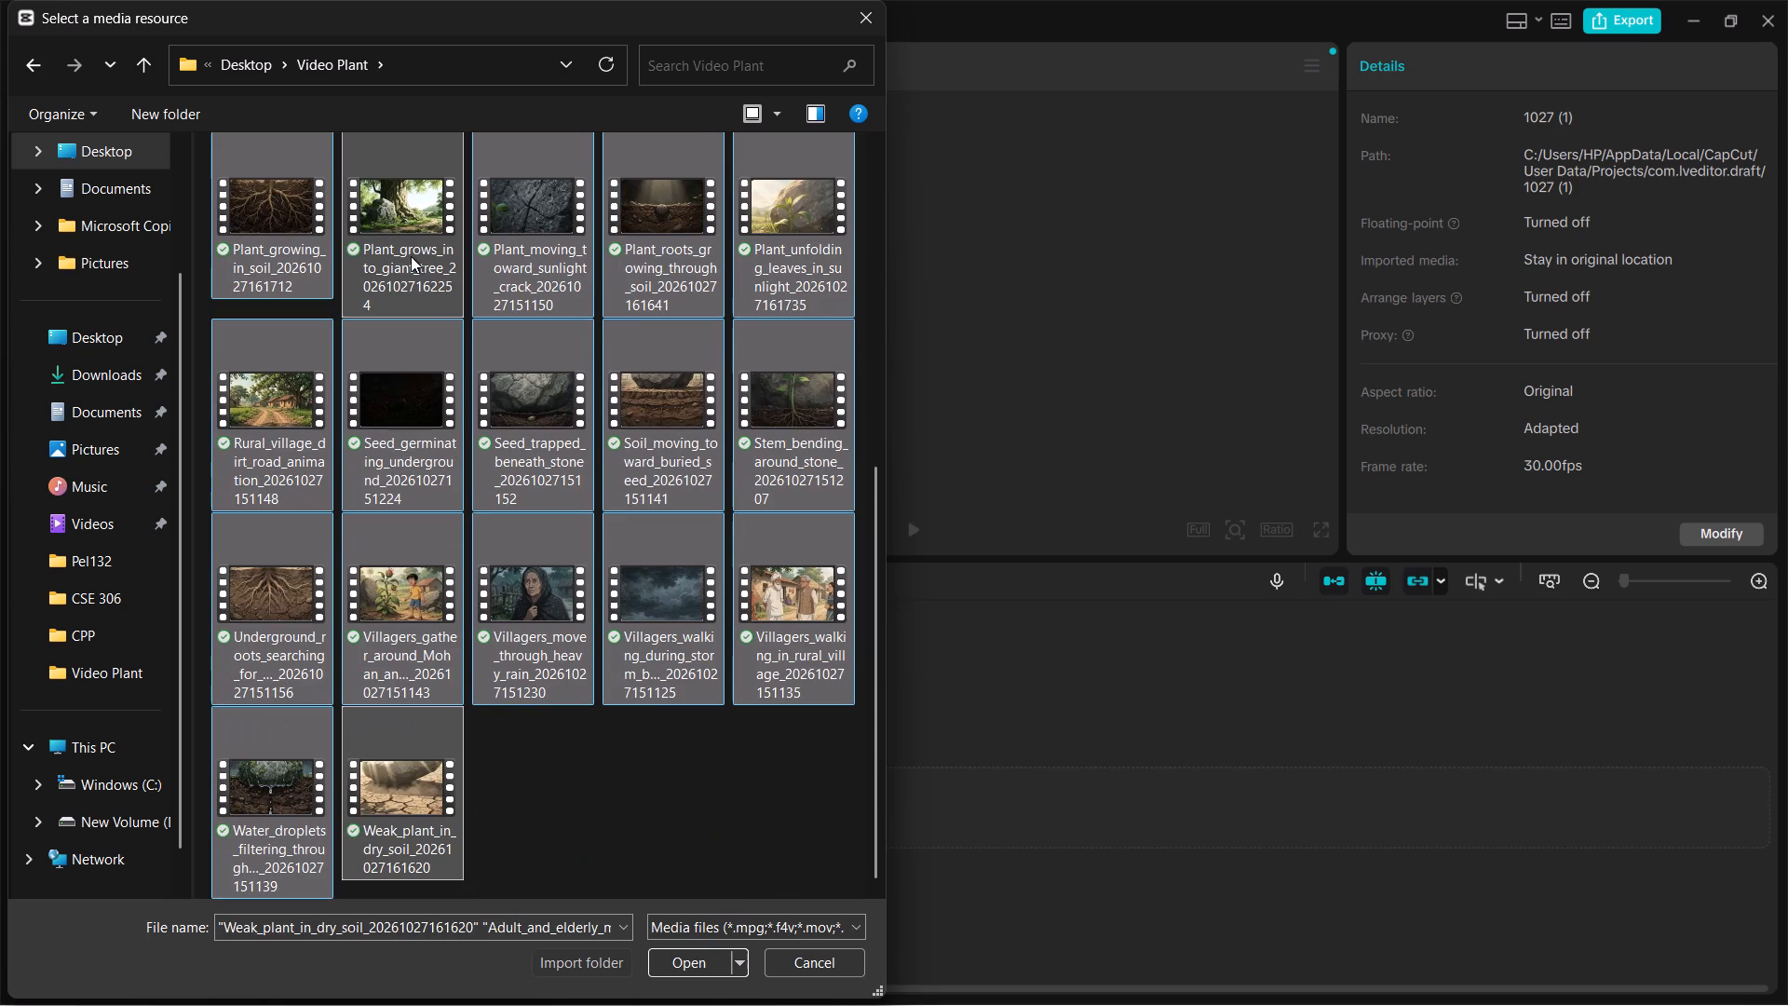
left_click(679, 961)
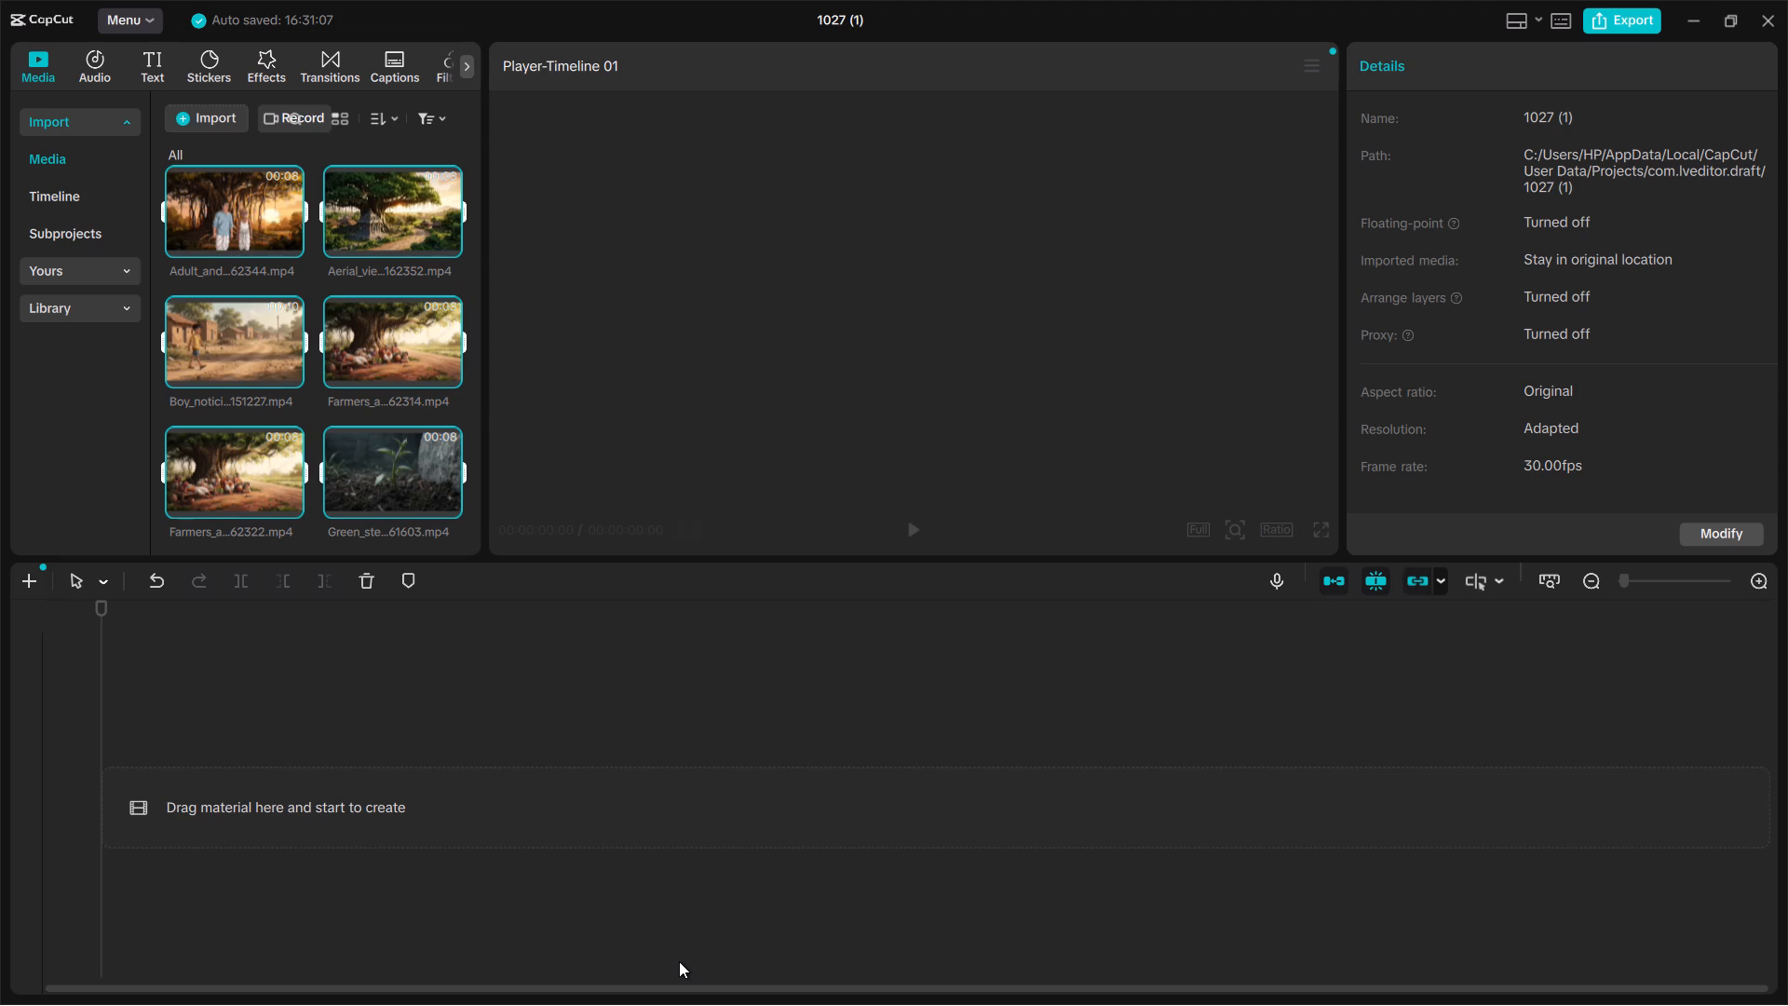
Look through the imported clips in the project's media library.
scroll(284, 371, "down", 12)
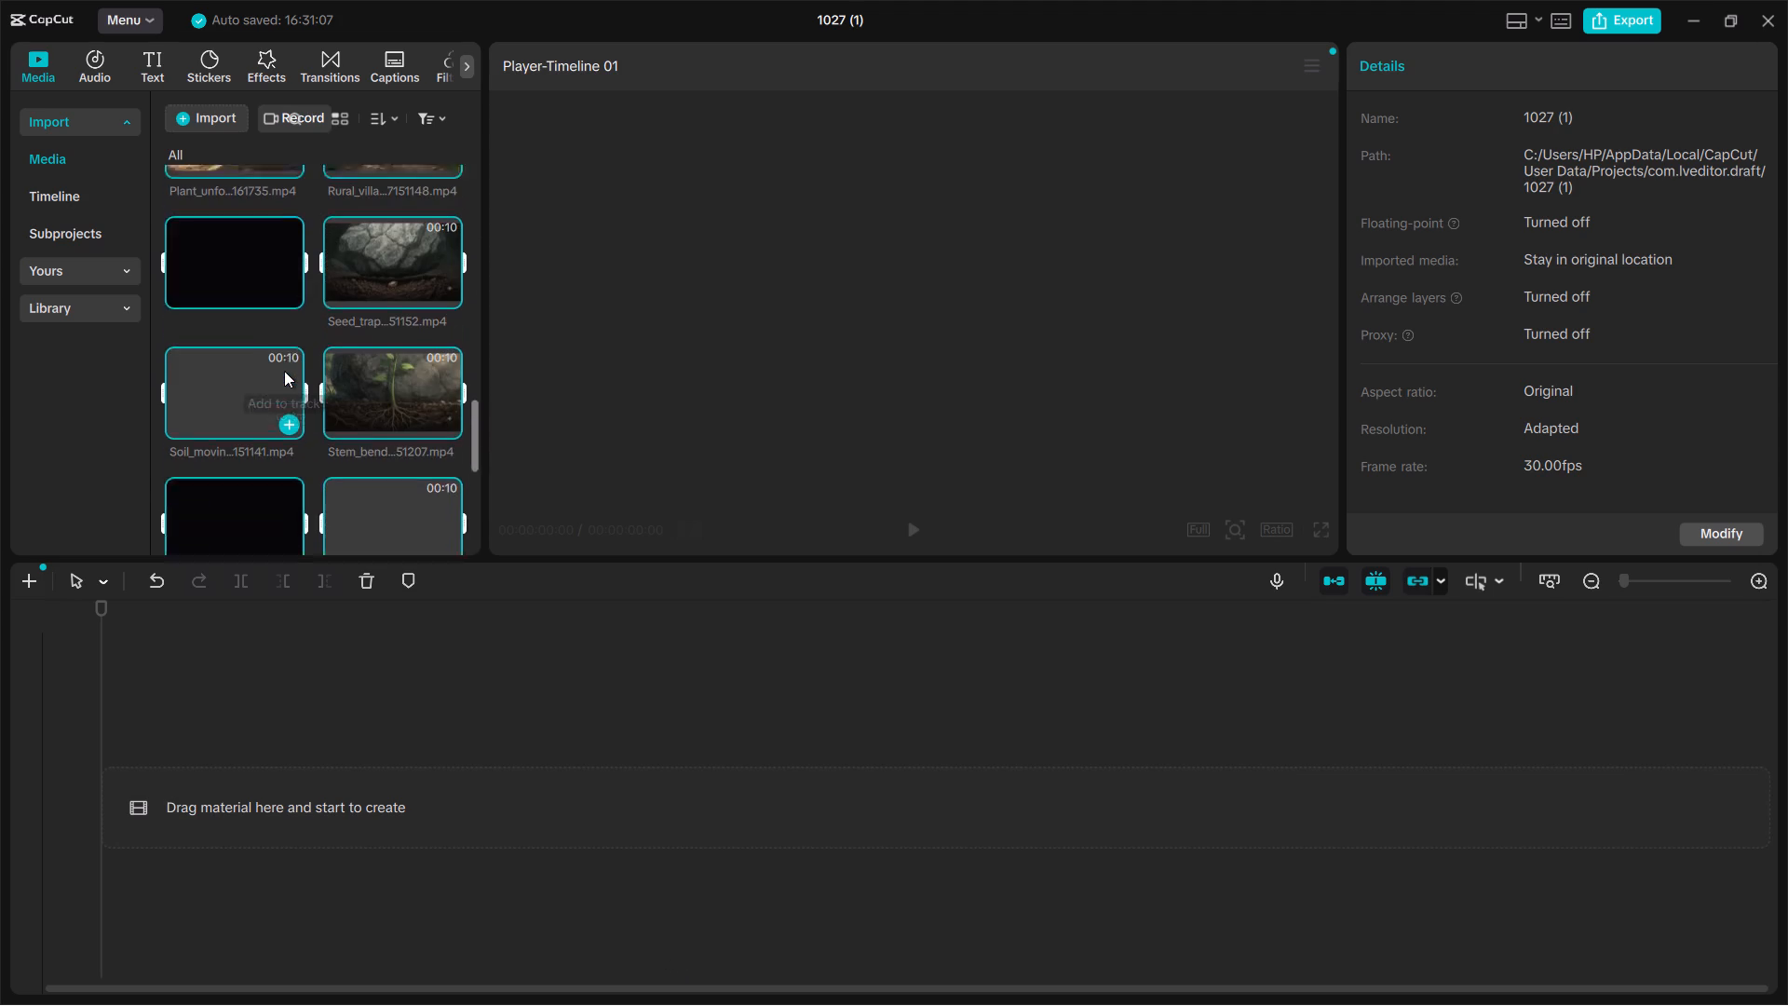
scroll(284, 371, "down", 1)
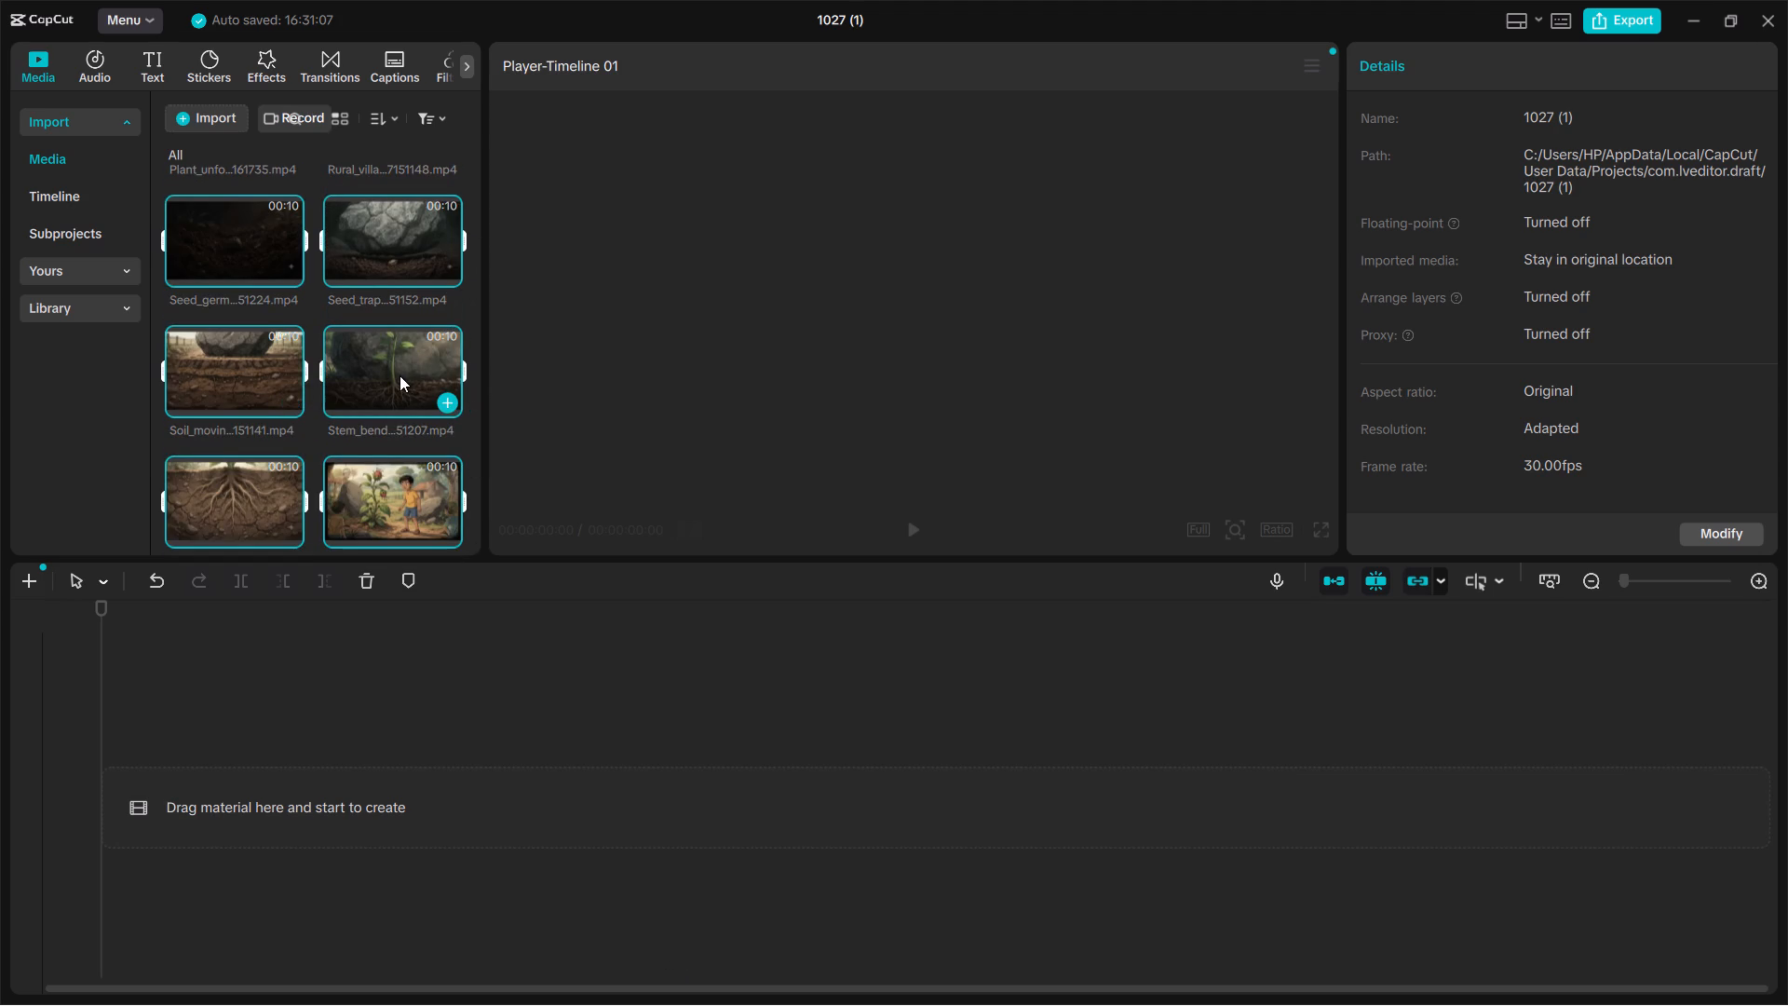
scroll(400, 375, "down", 1)
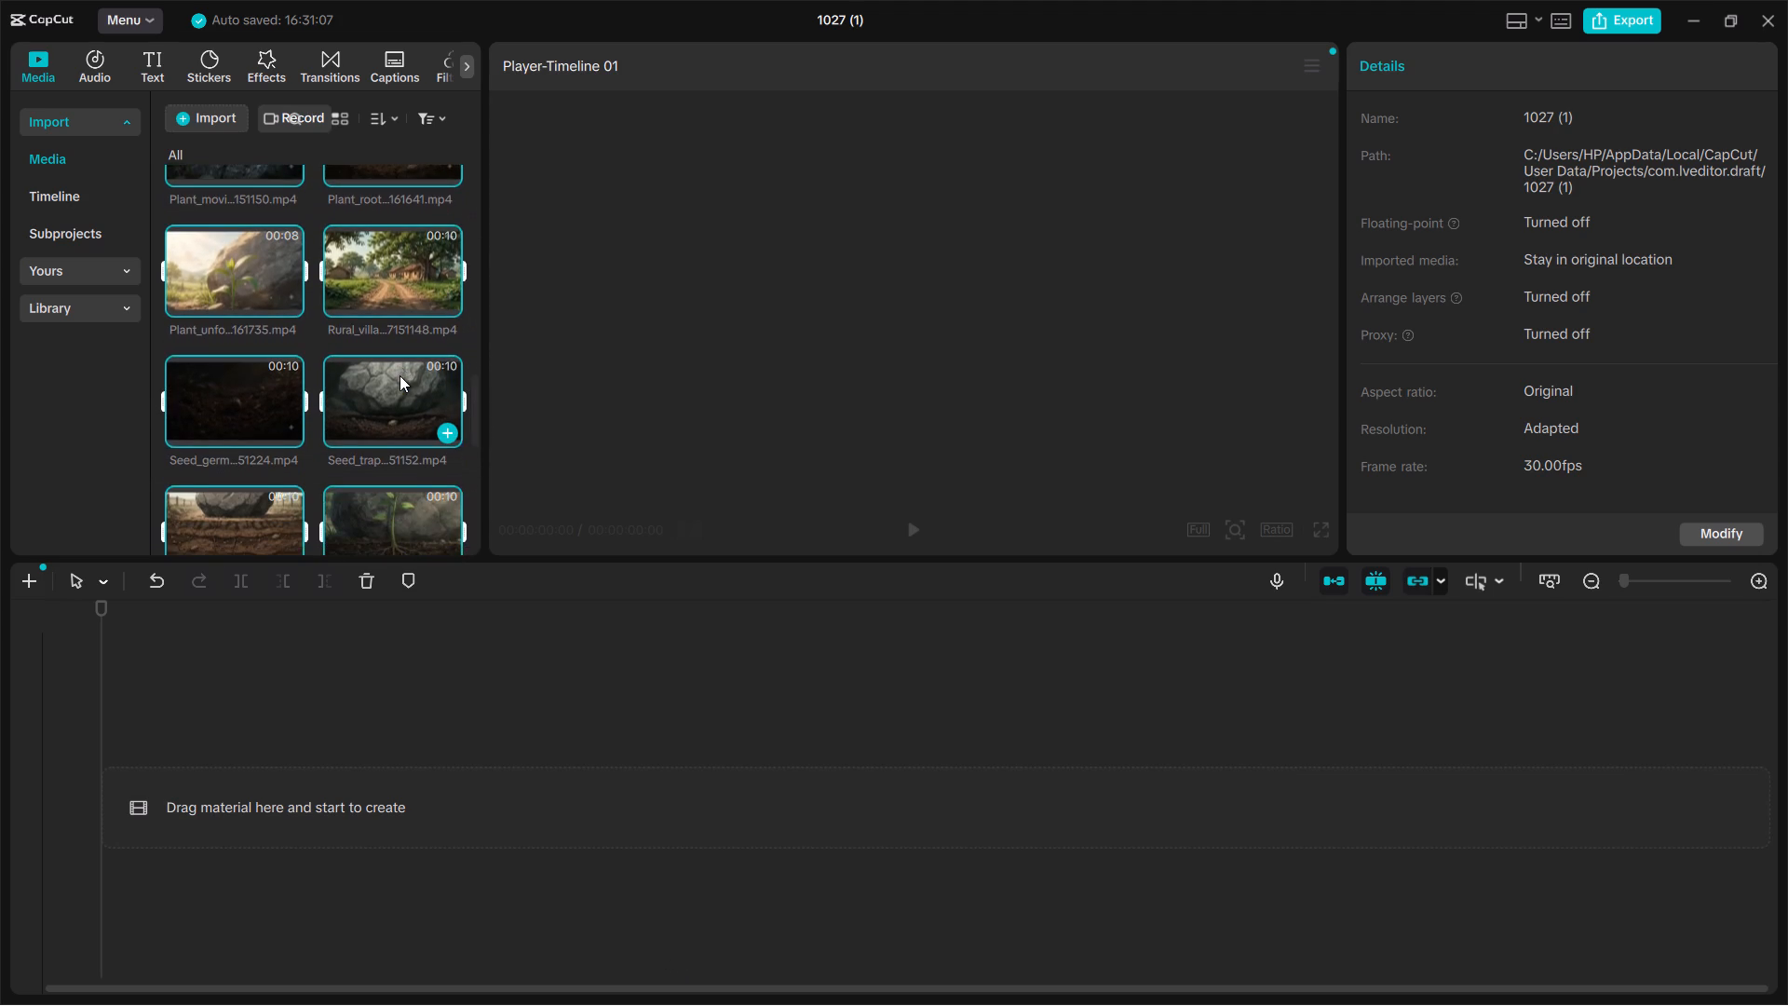
scroll(400, 375, "down", 1)
scroll(362, 446, "down", 1)
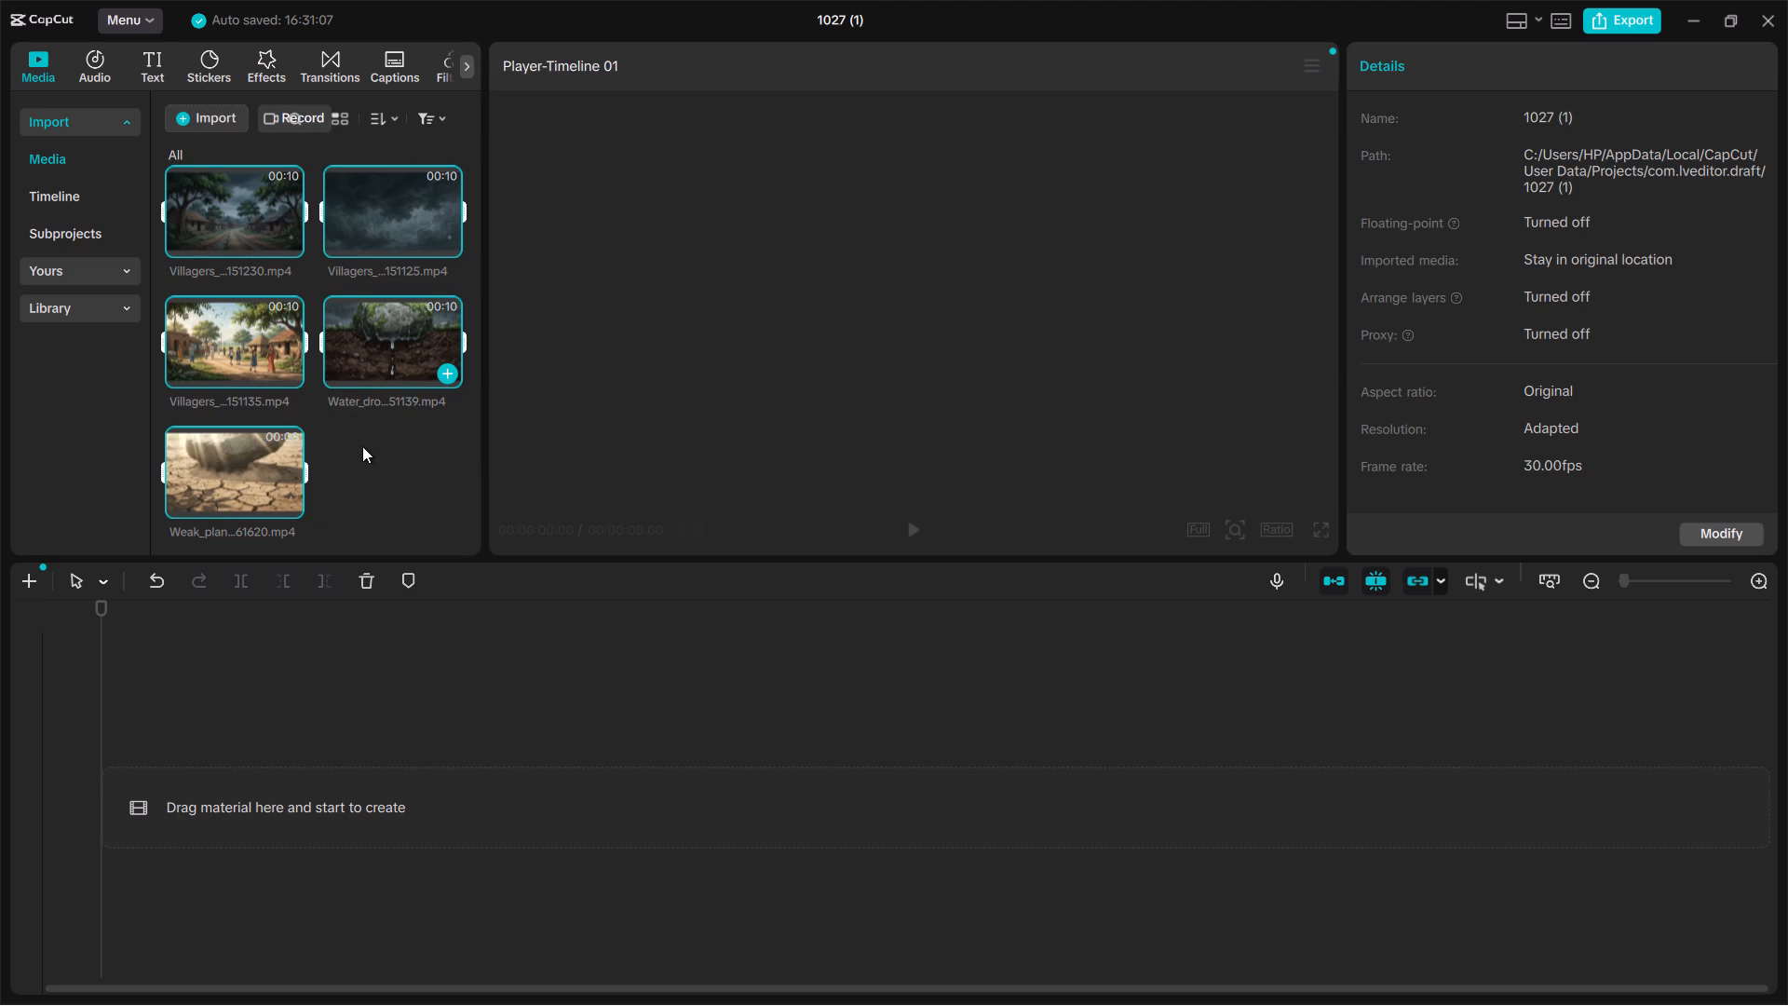
scroll(362, 446, "down", 1)
scroll(362, 446, "up", 4)
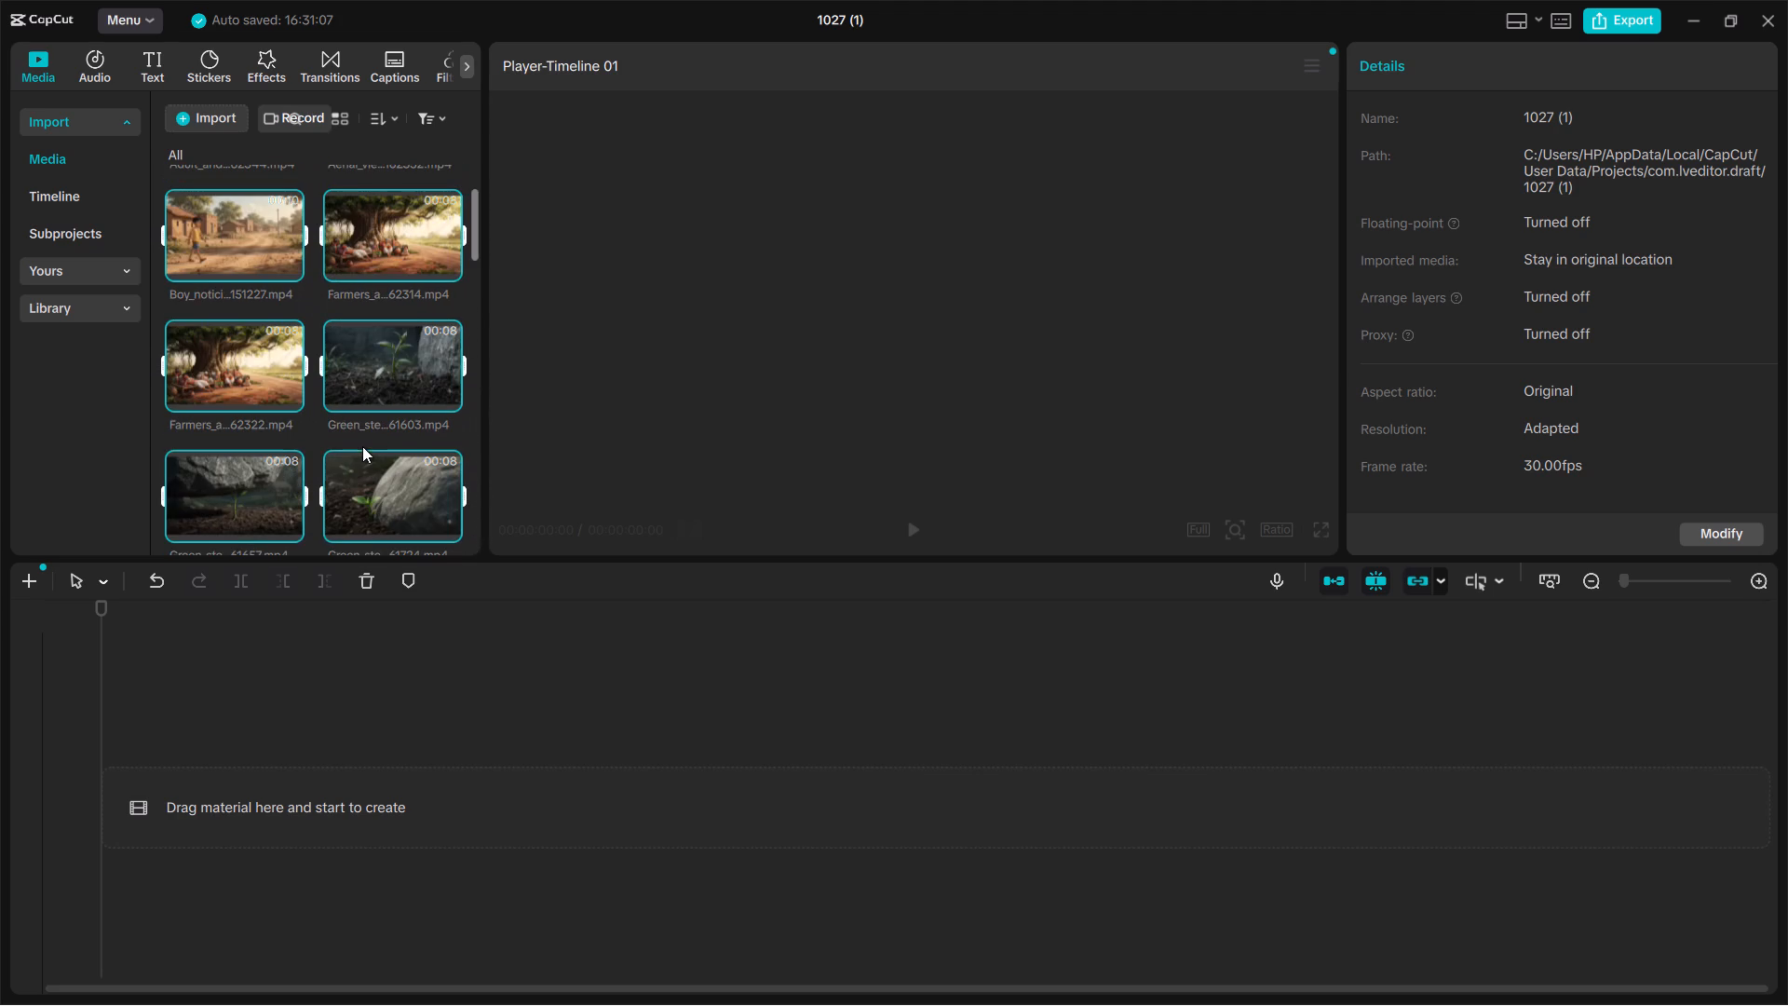
scroll(362, 446, "down", 5)
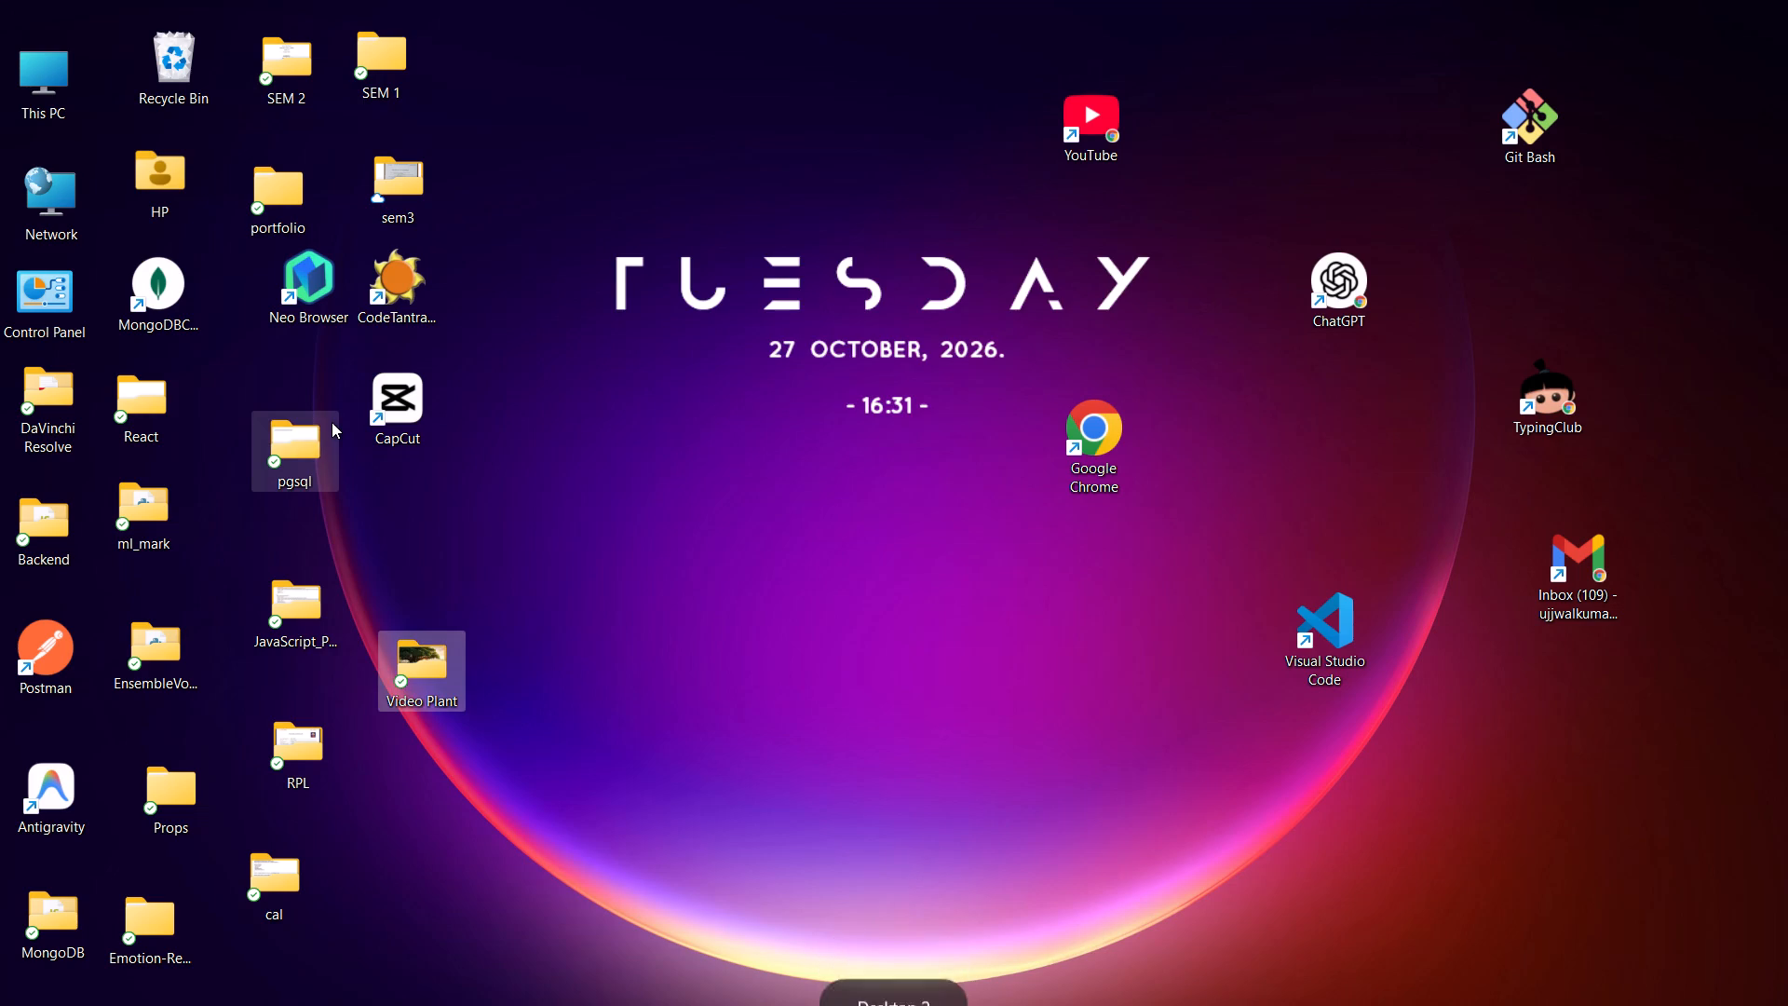
Switch to the desktop and open the Video Plant folder again.
double_click(411, 651)
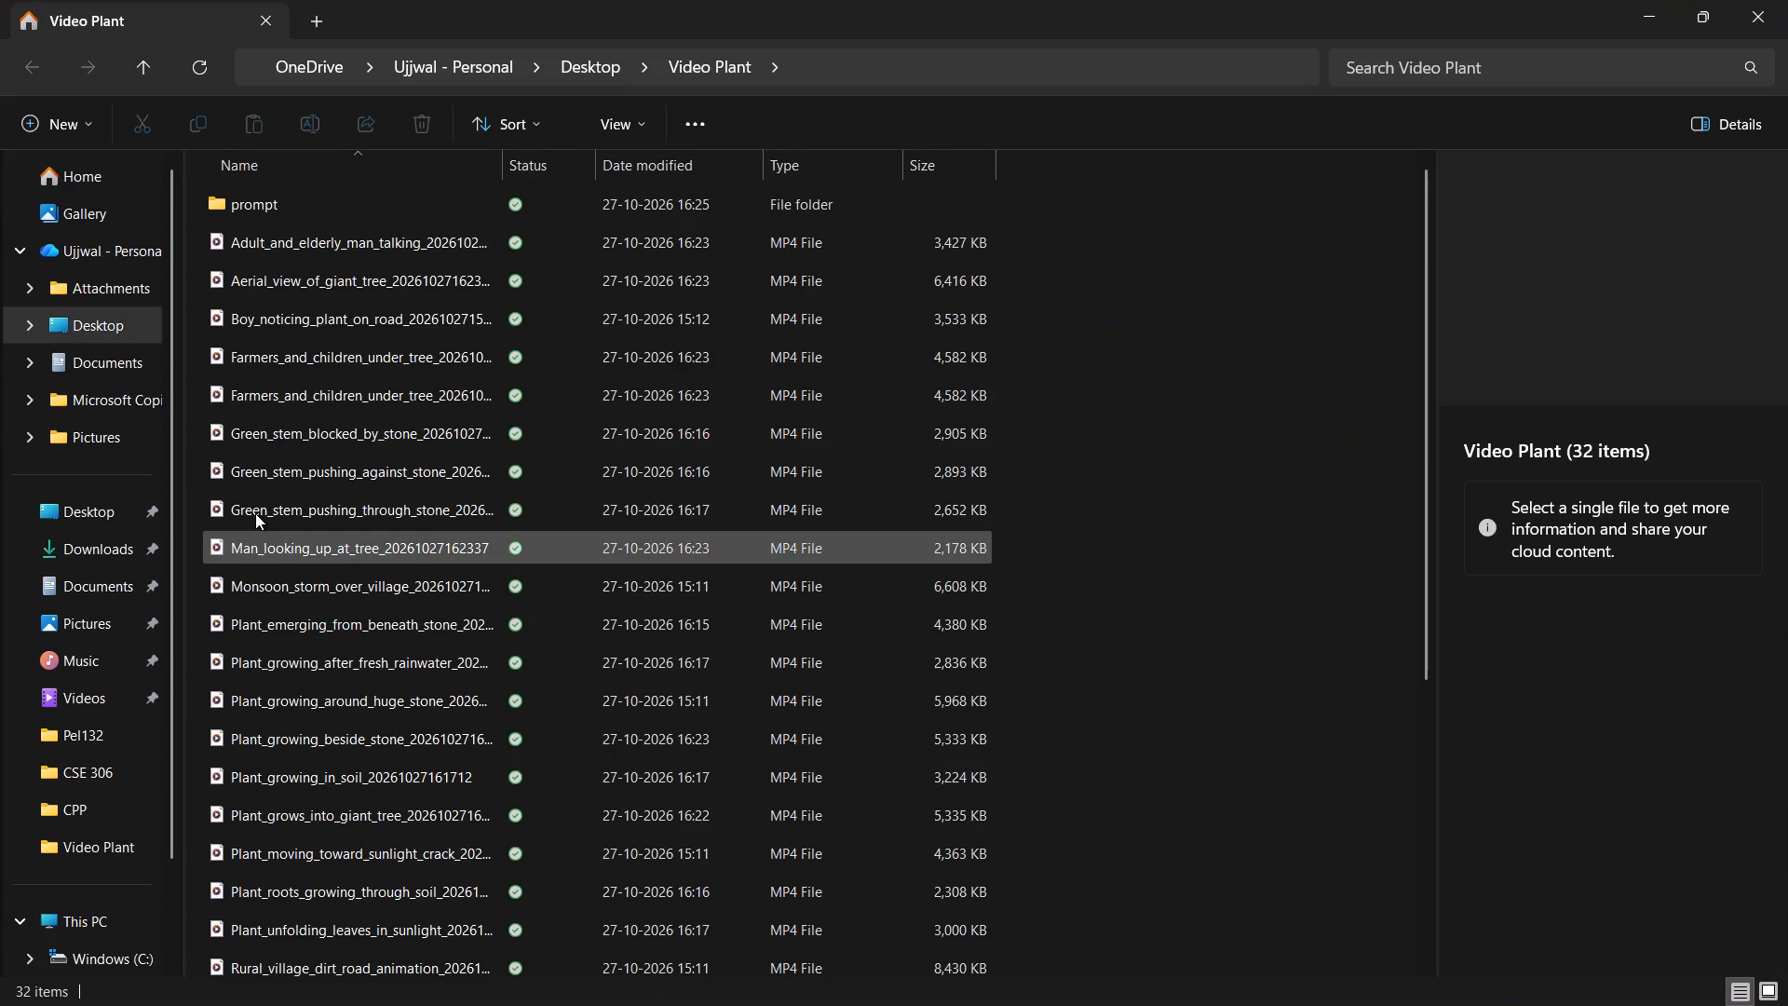
Look through the list of video files in the Video Plant folder.
scroll(255, 513, "down", 2)
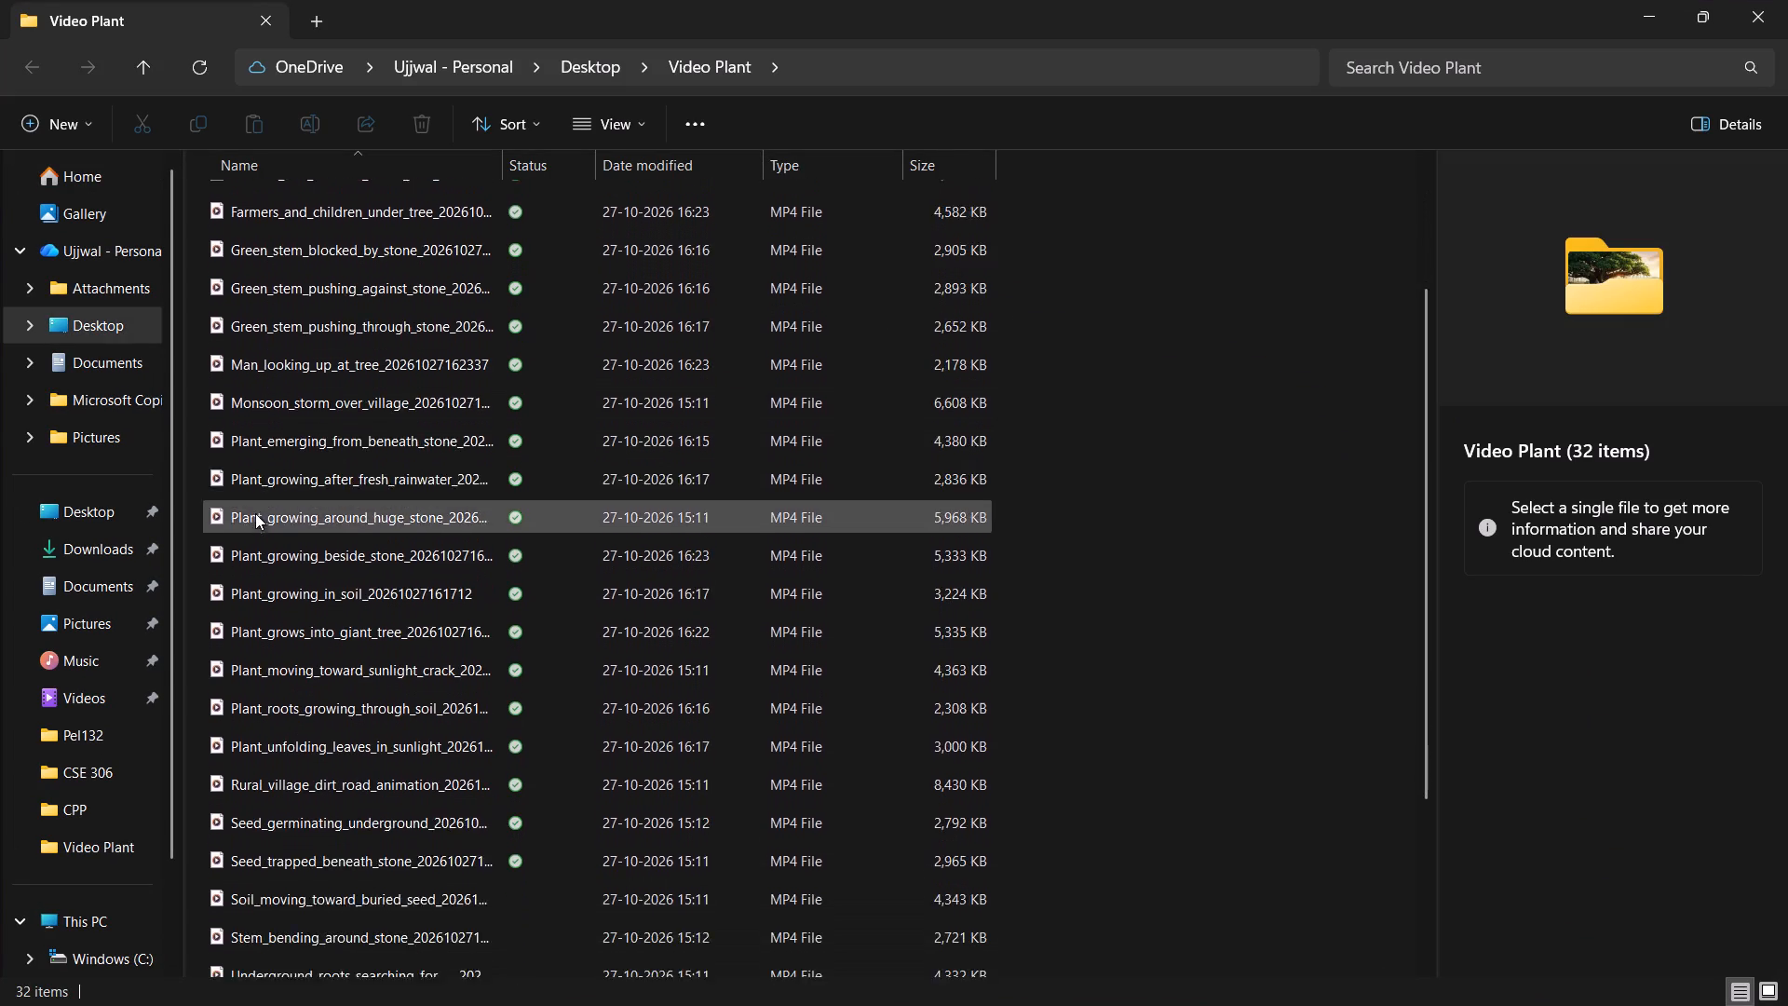
scroll(255, 513, "down", 5)
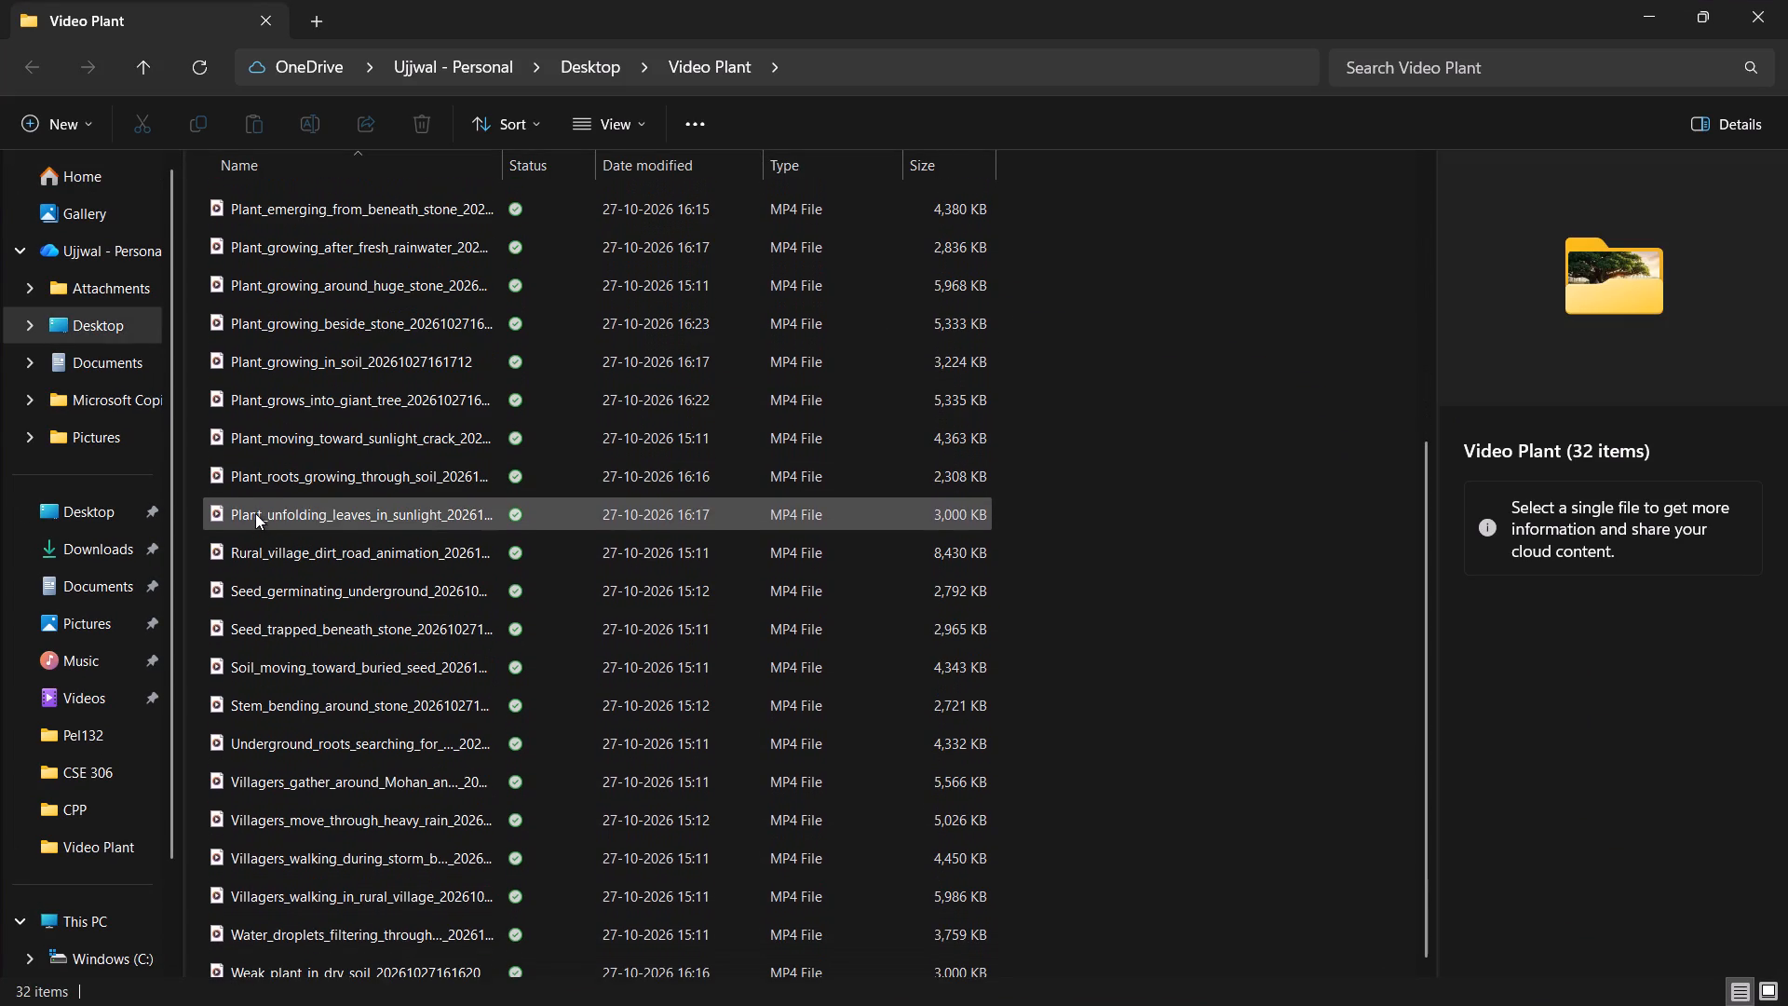
scroll(255, 513, "down", 3)
scroll(255, 513, "up", 7)
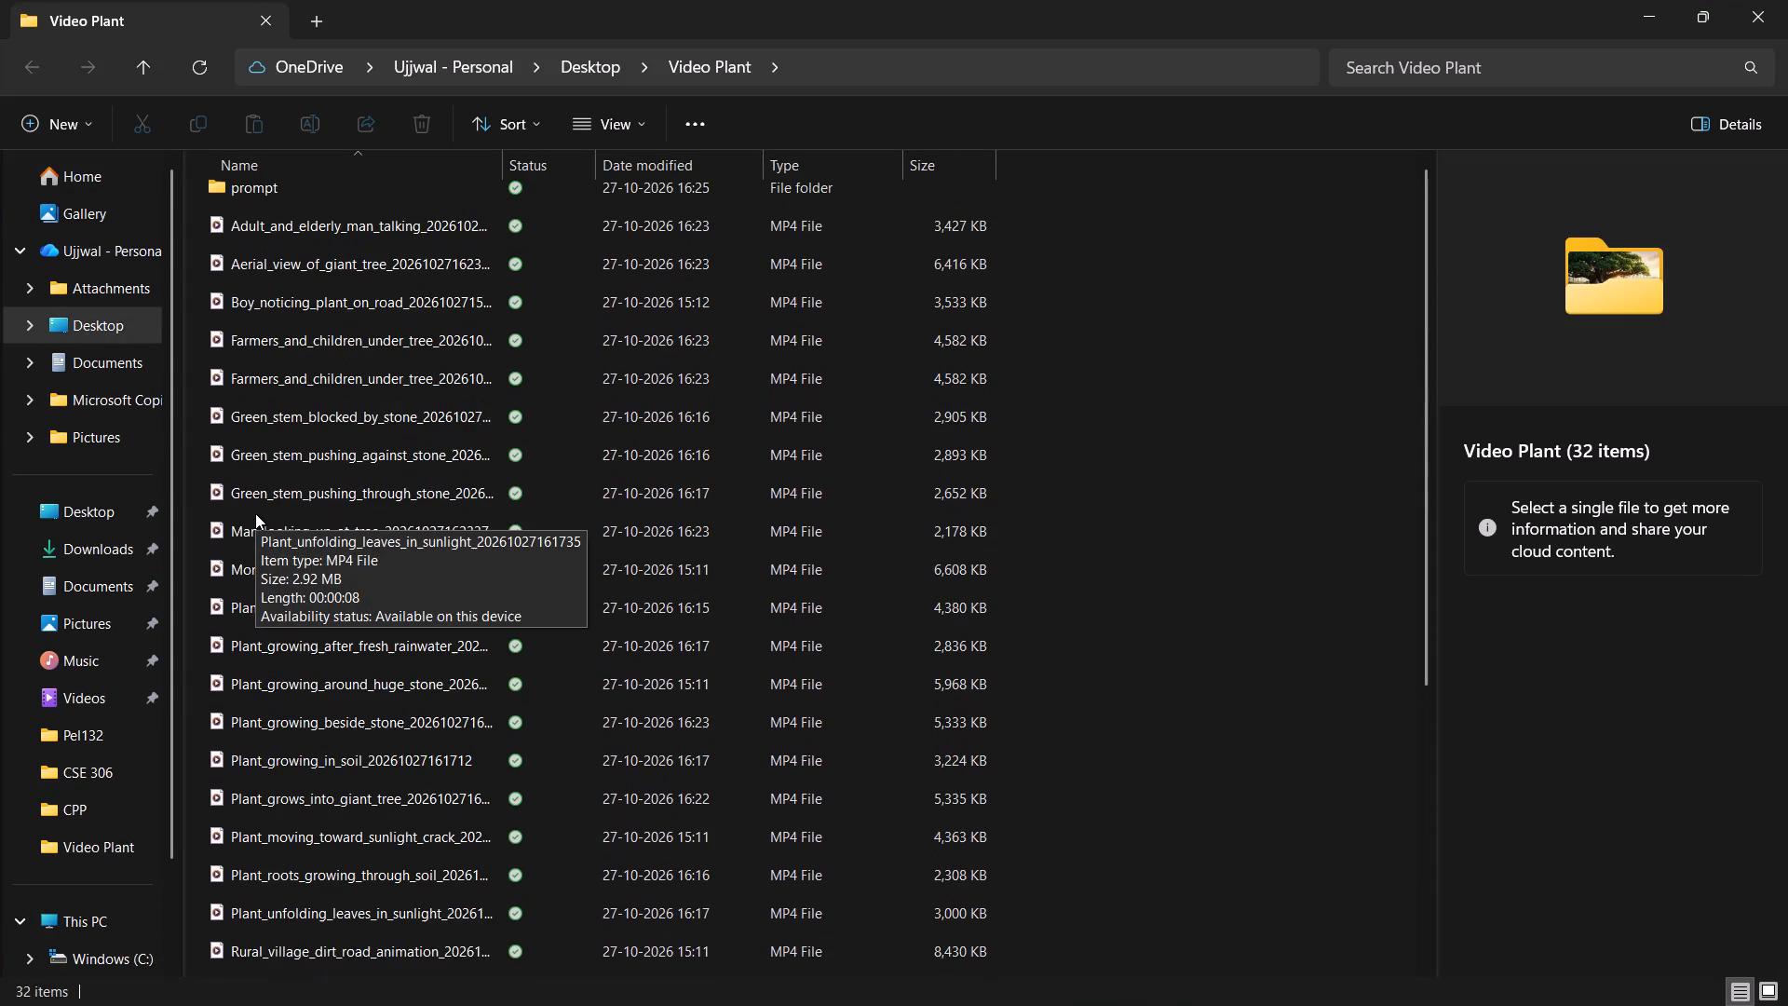
Change the Video Plant folder's file layout to the List view.
scroll(255, 513, "down", 3, "ctrl")
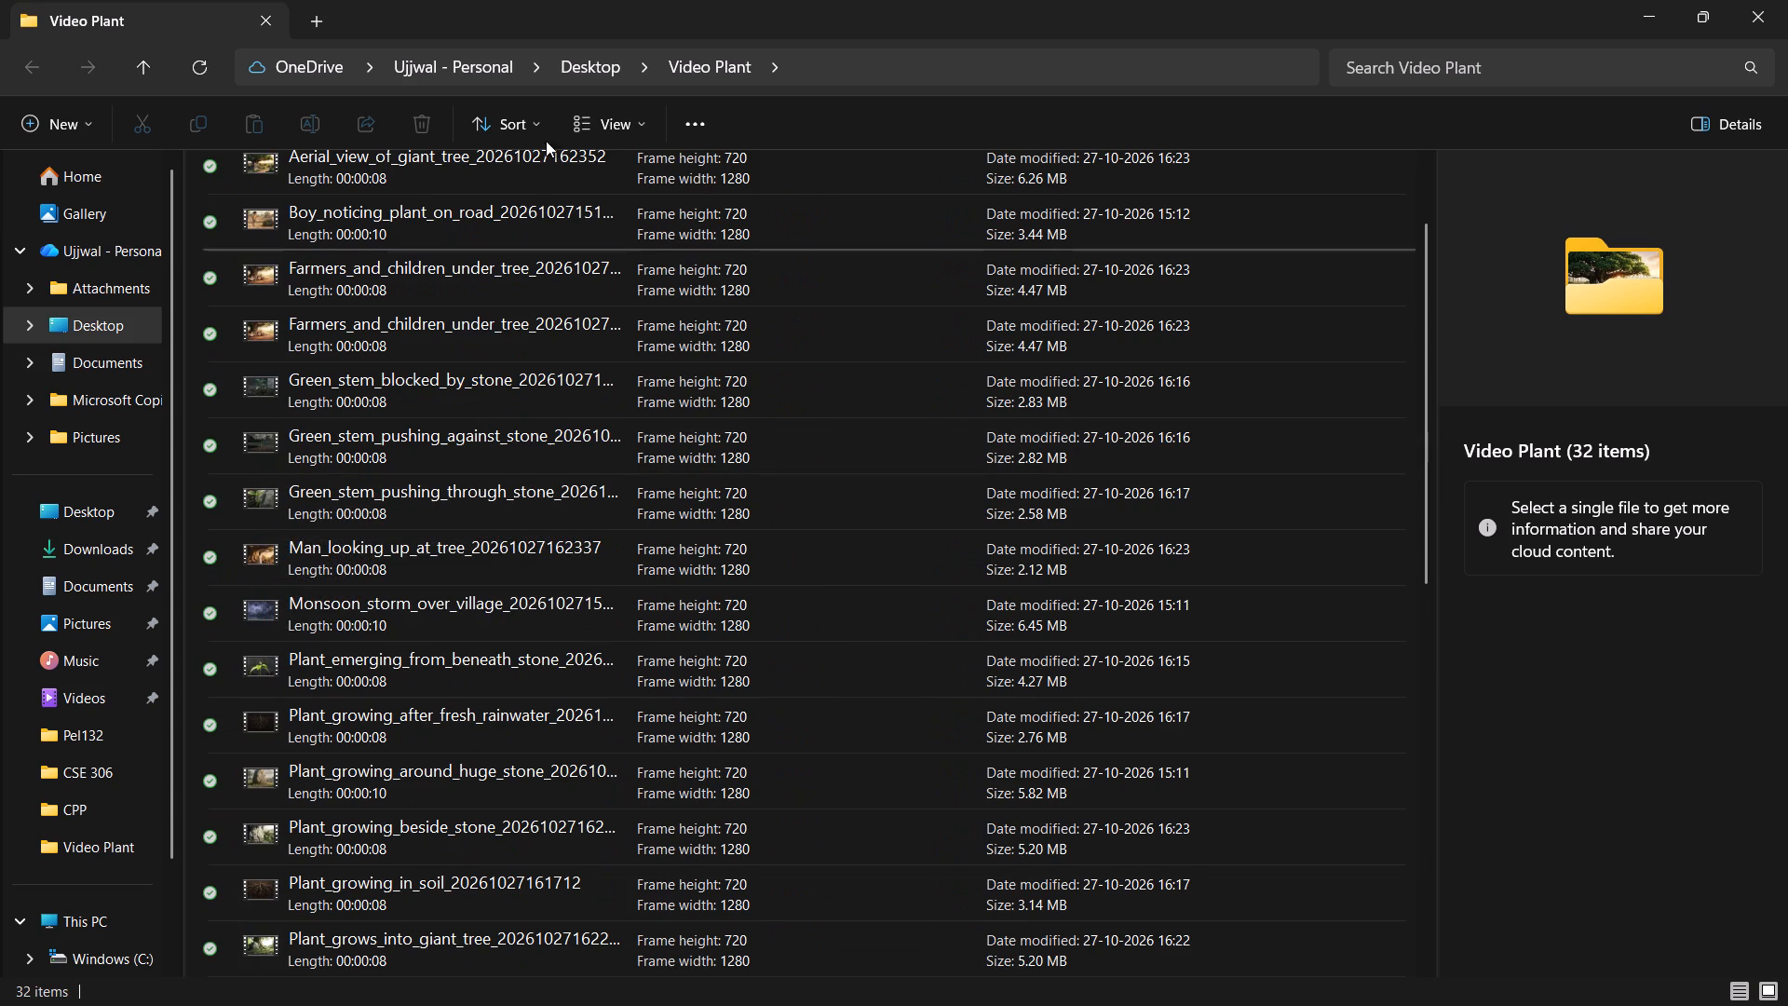
left_click(645, 117)
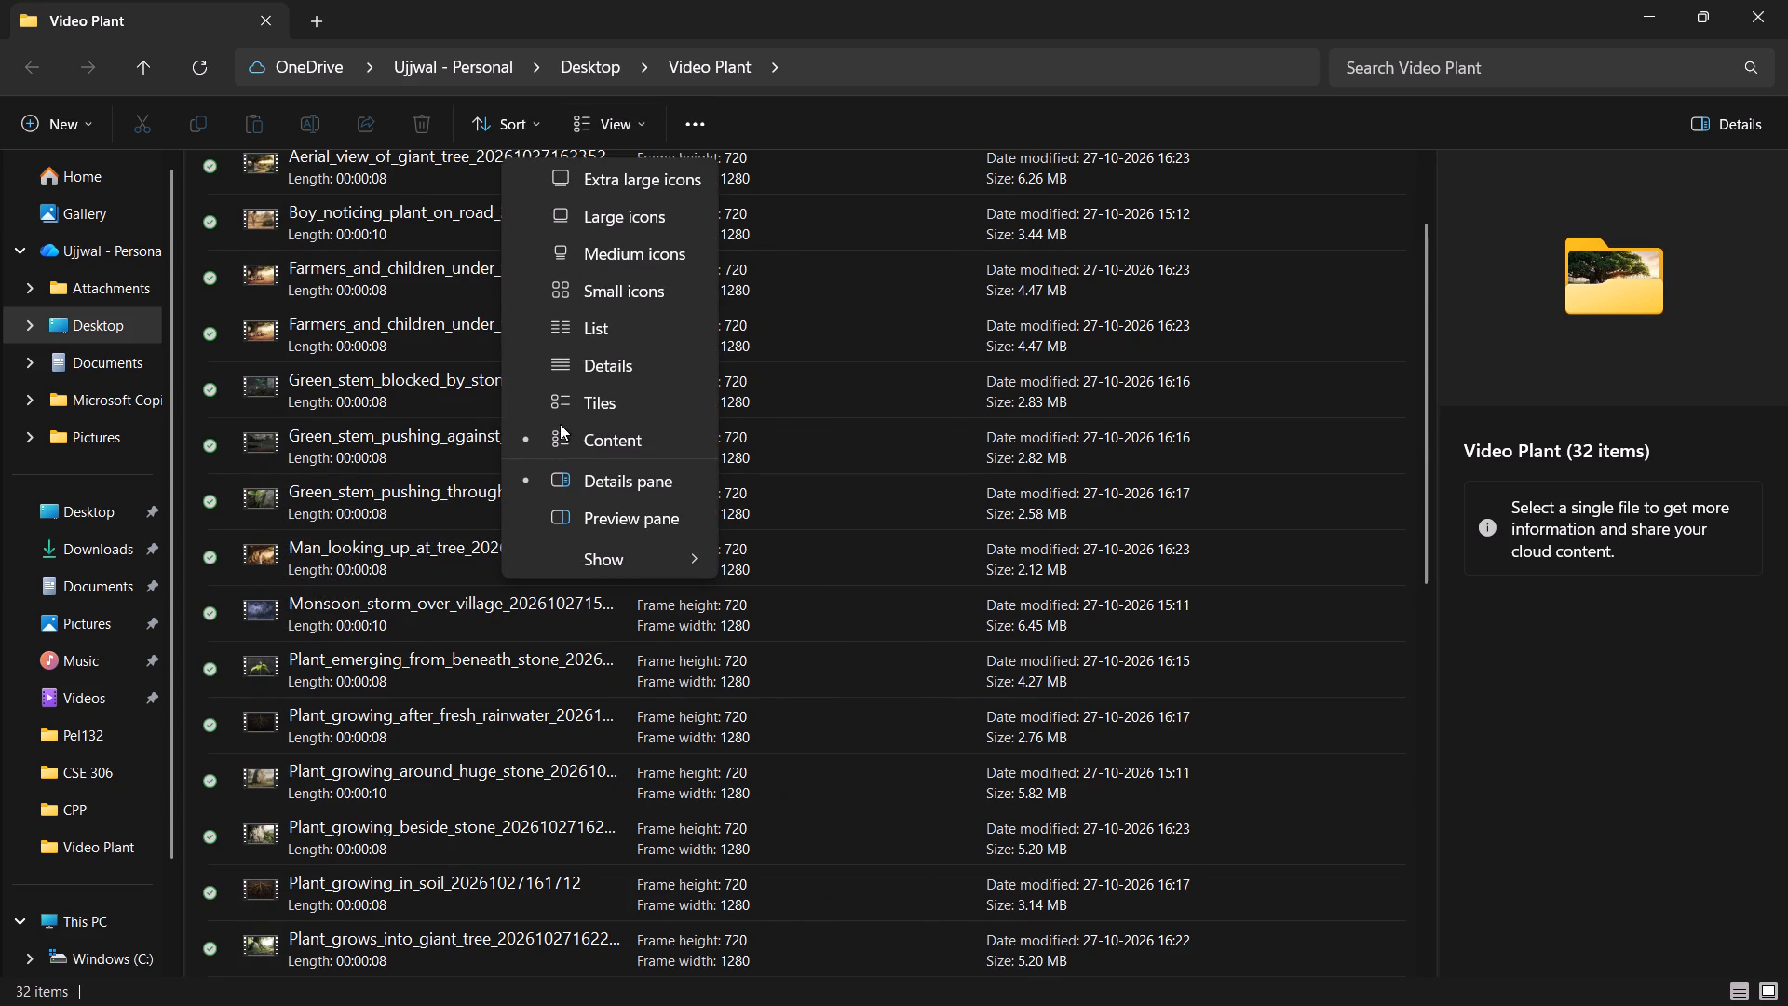
left_click(570, 330)
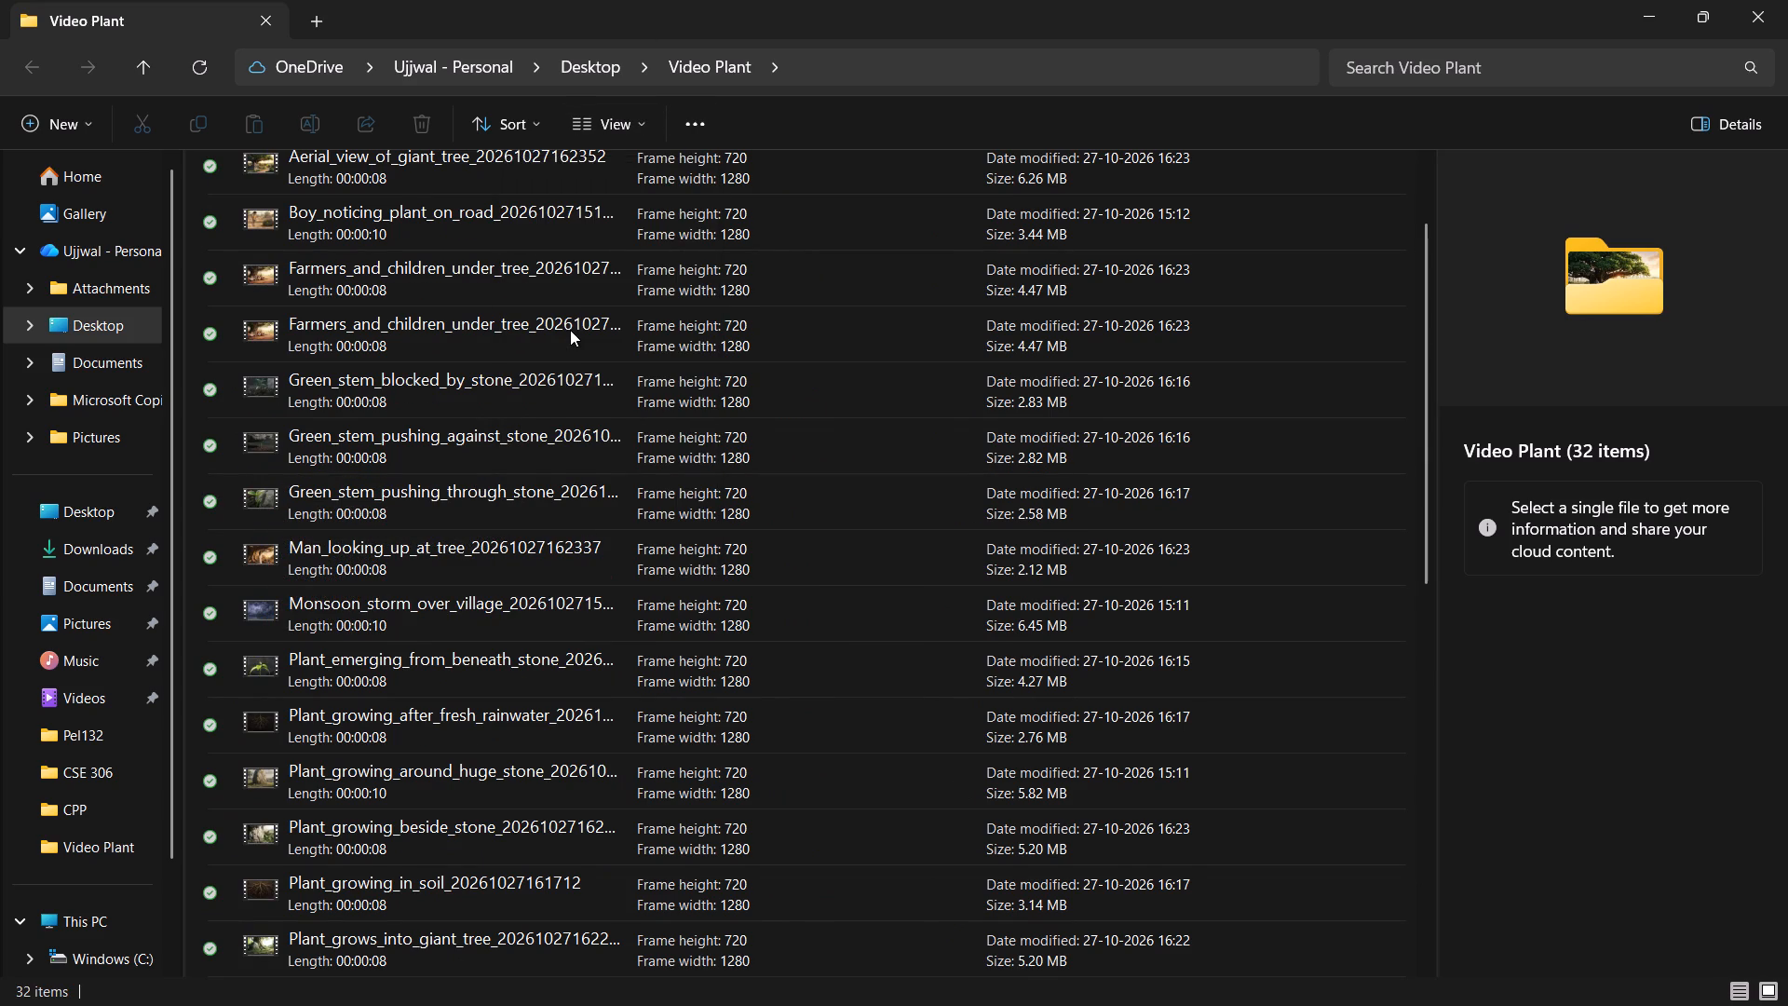
scroll(570, 330, "down", 1)
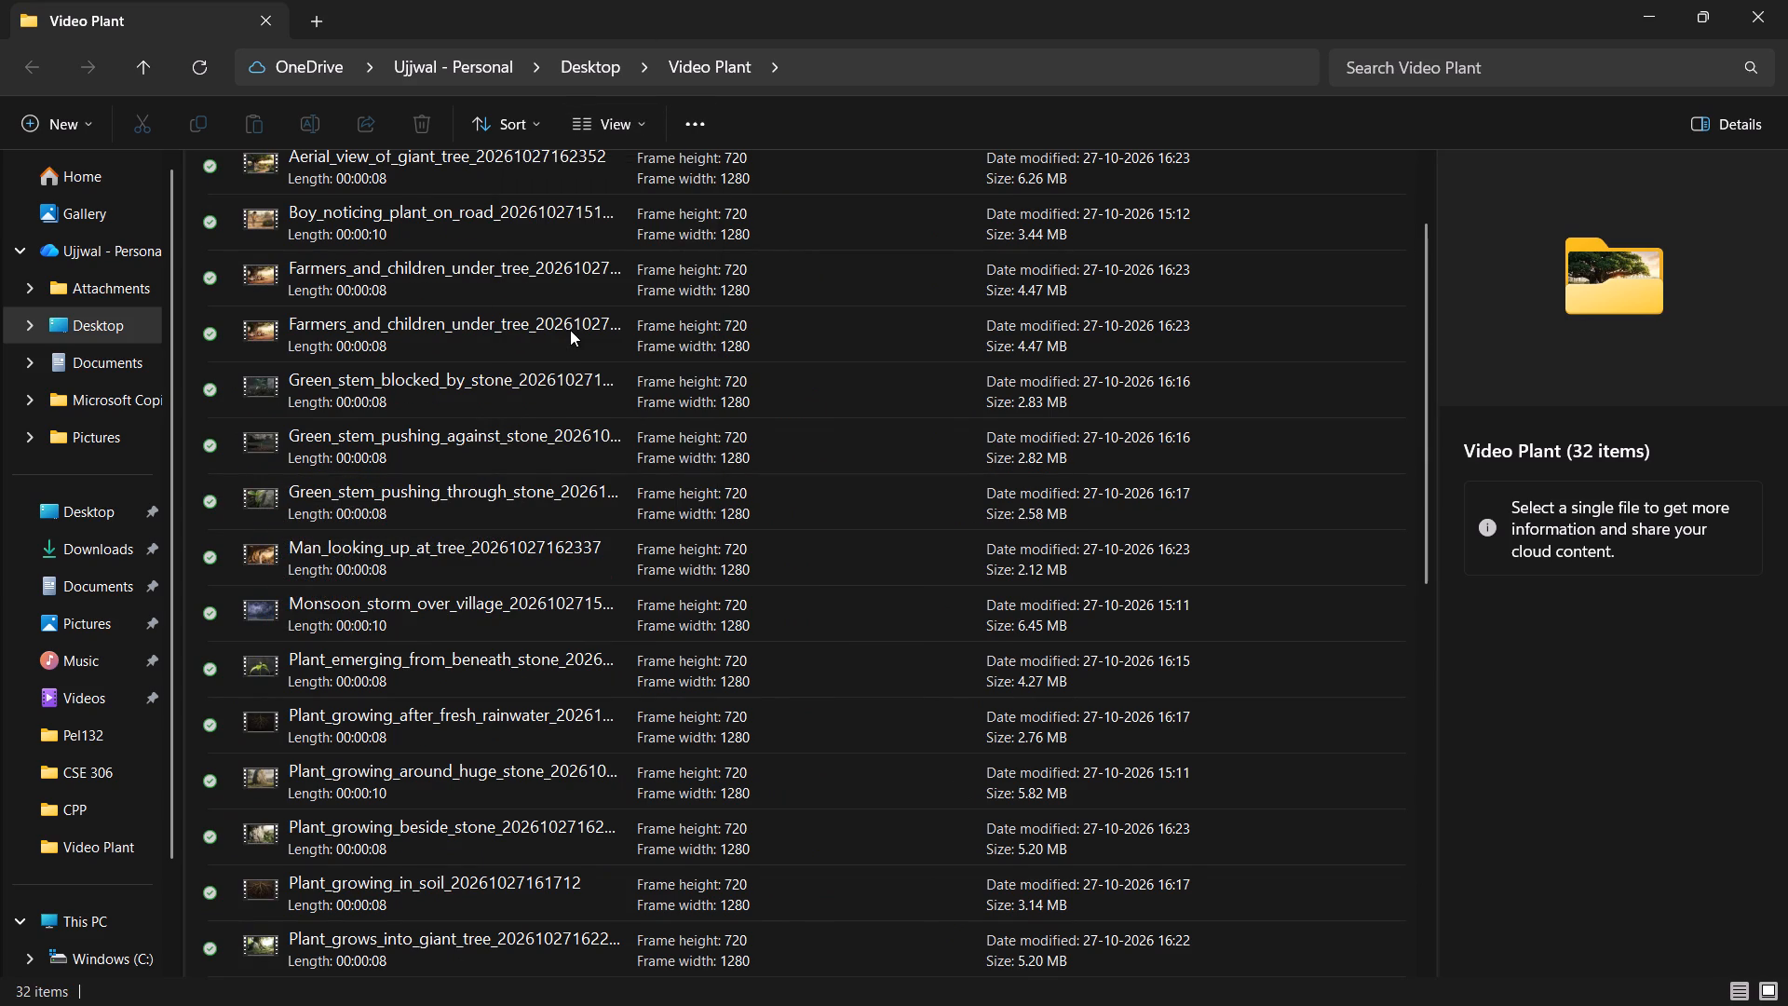
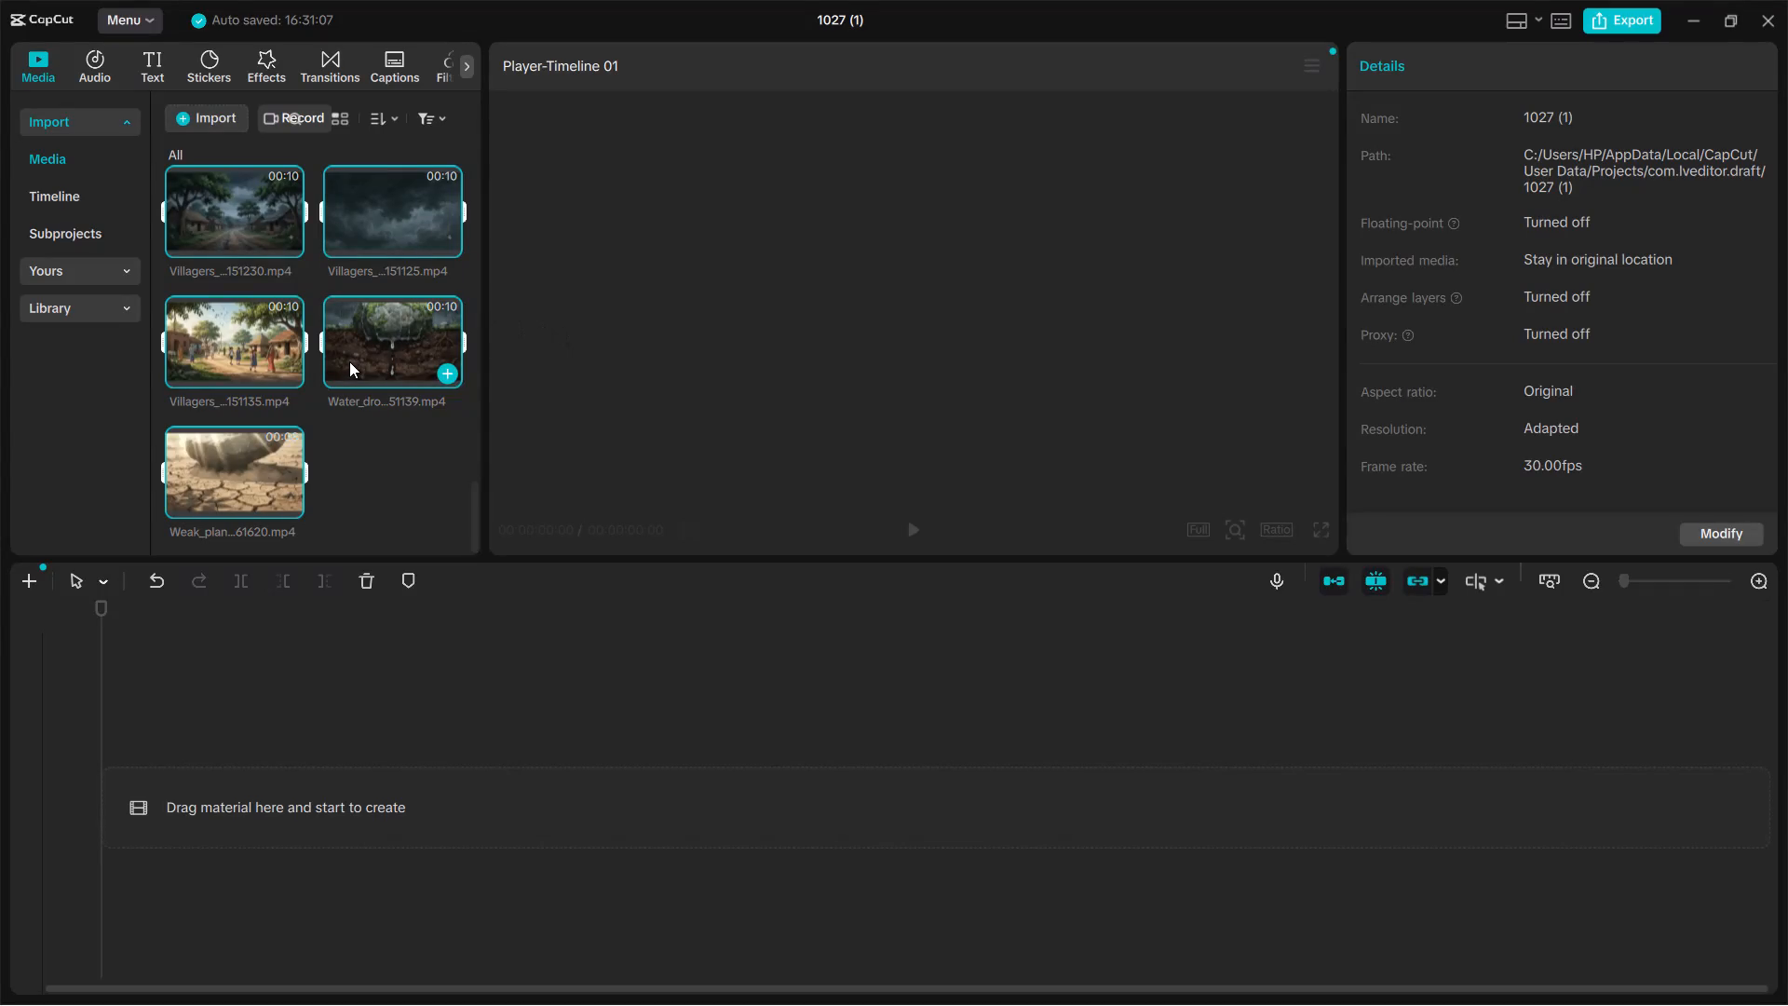
Look through the imported clips in the media library and check them against the file list in the Video Plant folder.
scroll(349, 361, "down", 7)
scroll(349, 361, "up", 2)
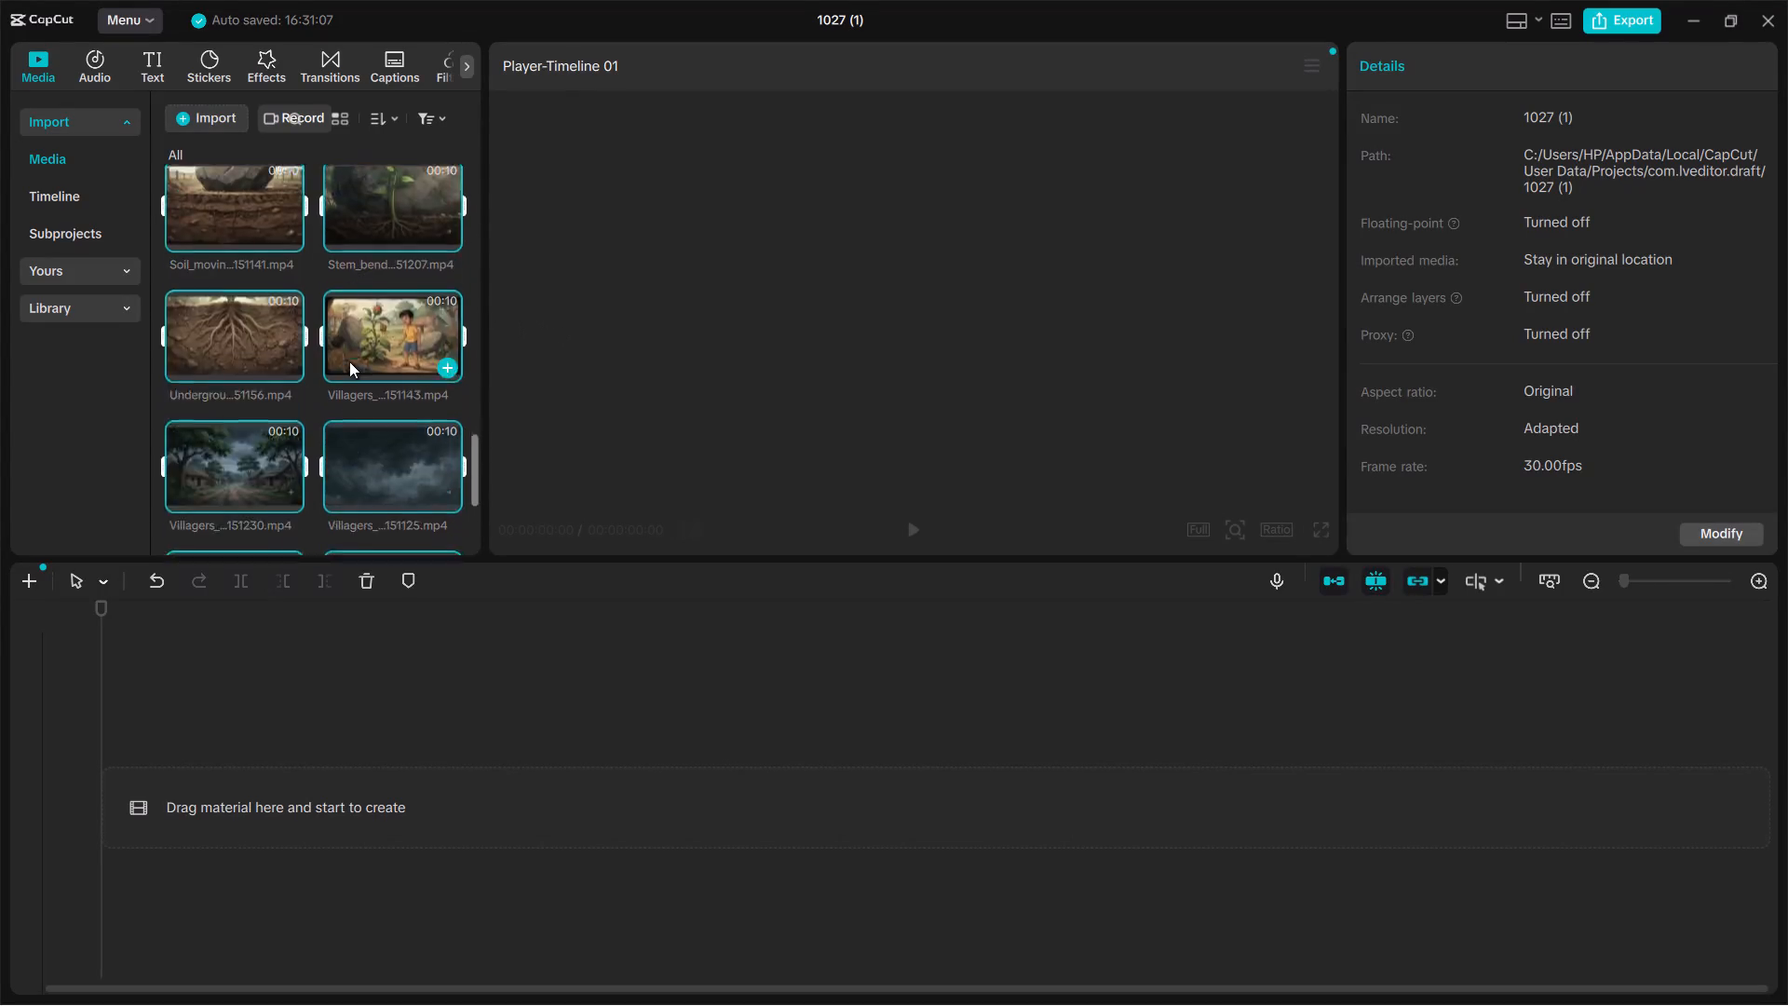
scroll(349, 361, "up", 4)
scroll(349, 361, "down", 5)
scroll(359, 470, "up", 1)
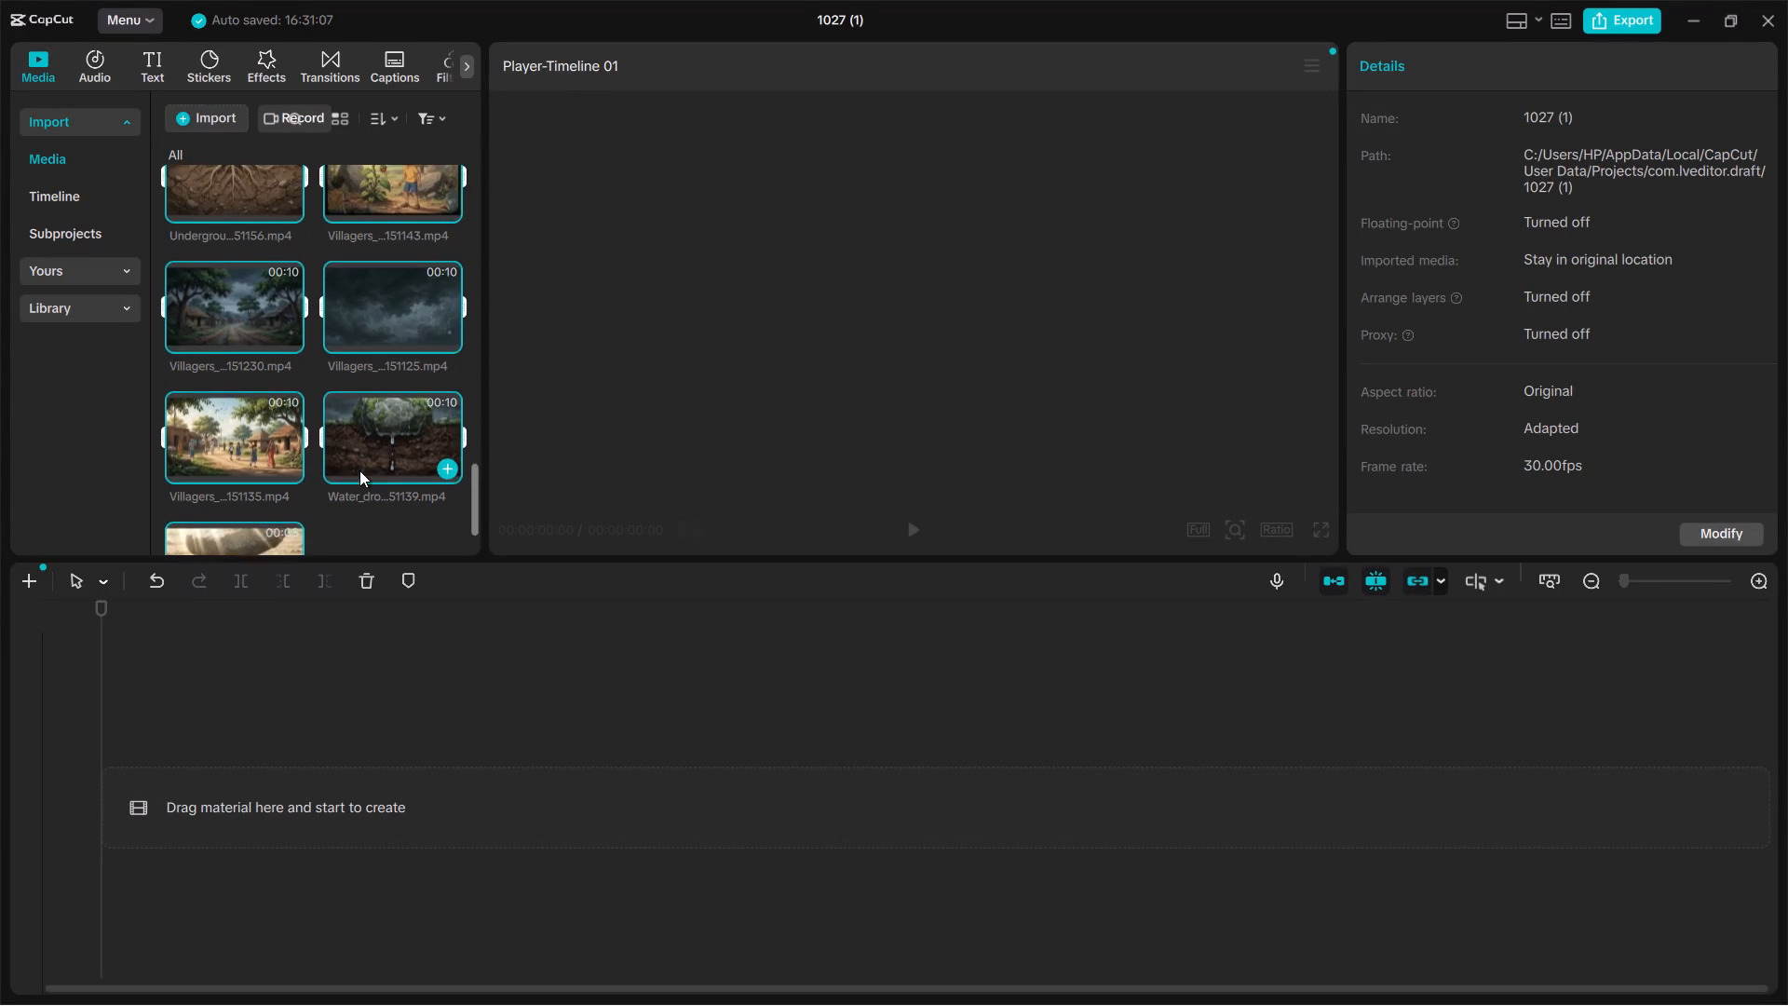
scroll(359, 470, "up", 1)
scroll(359, 470, "down", 2)
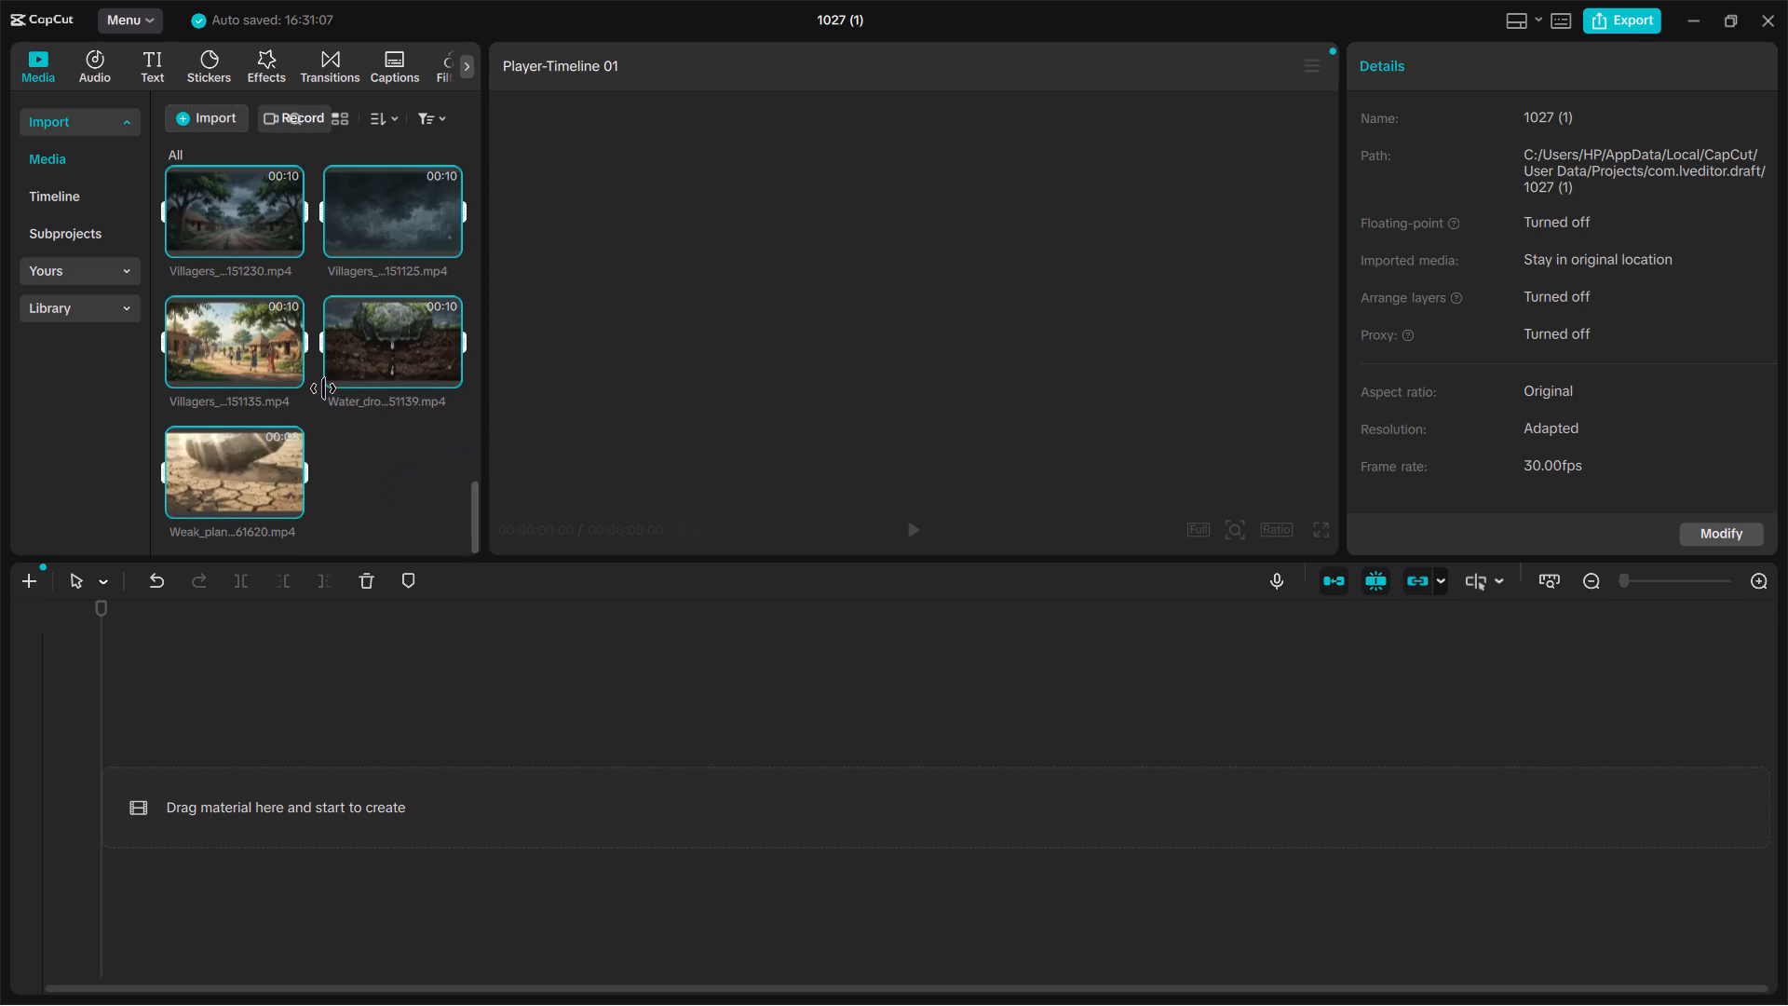
scroll(323, 388, "up", 1)
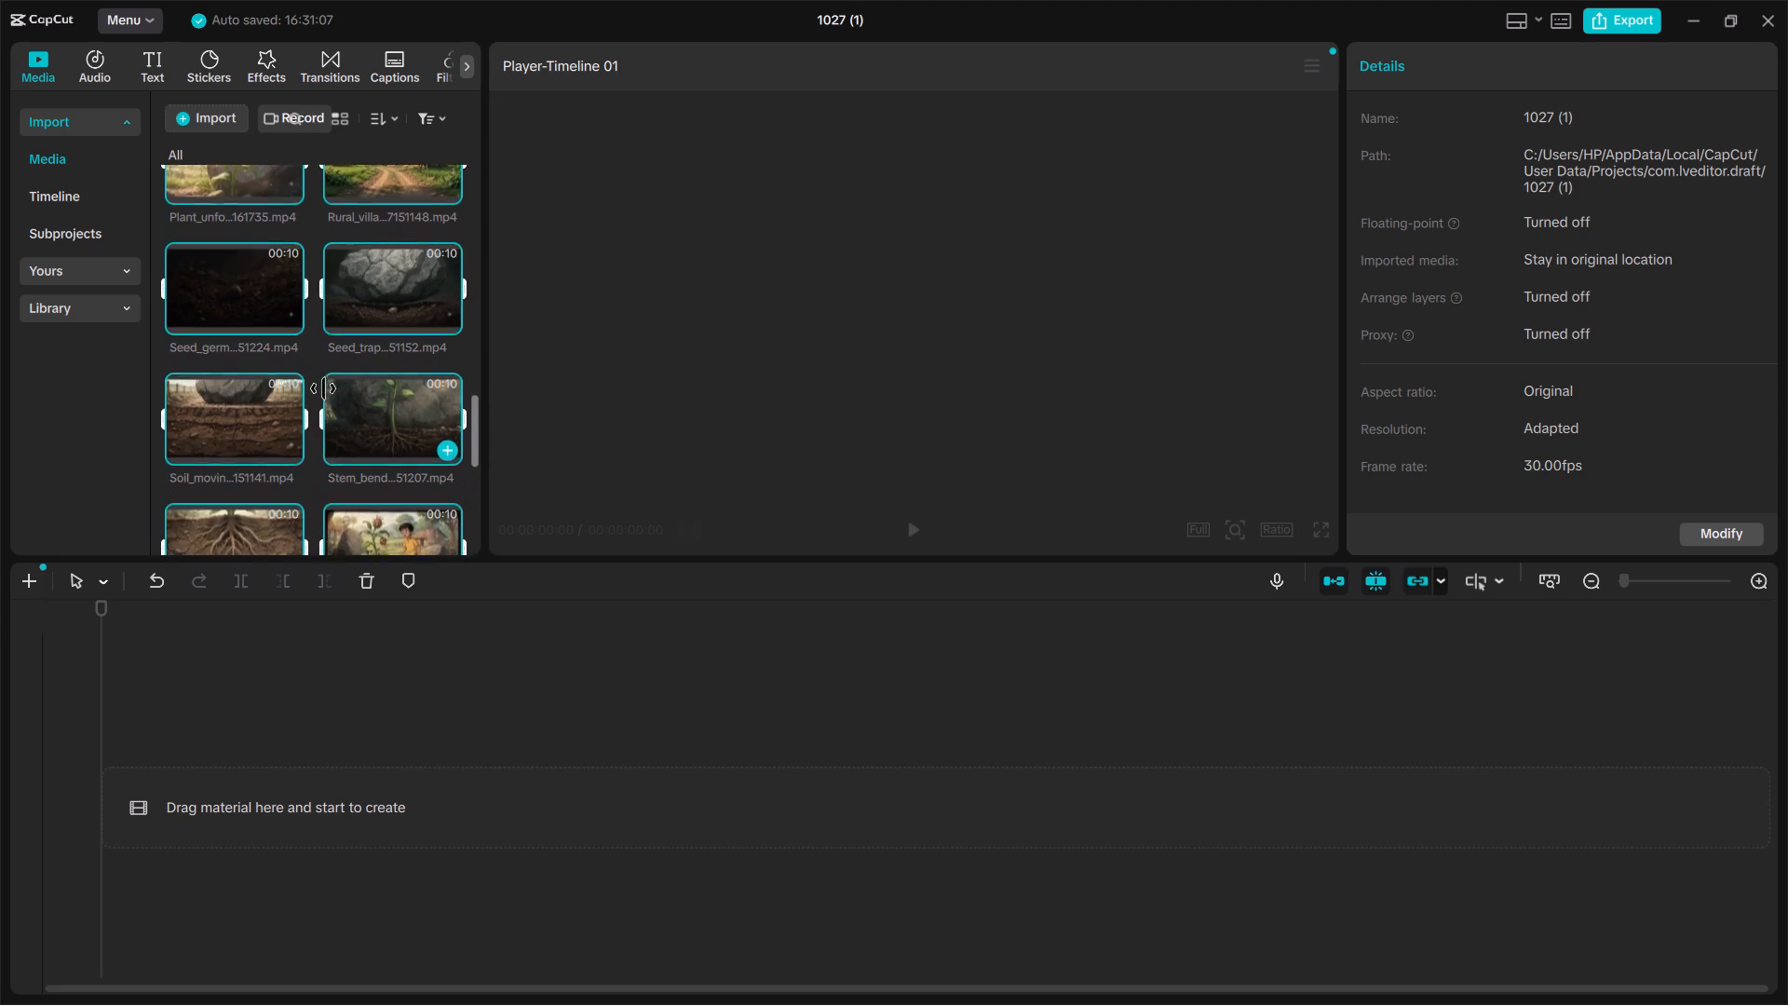
scroll(323, 388, "up", 3)
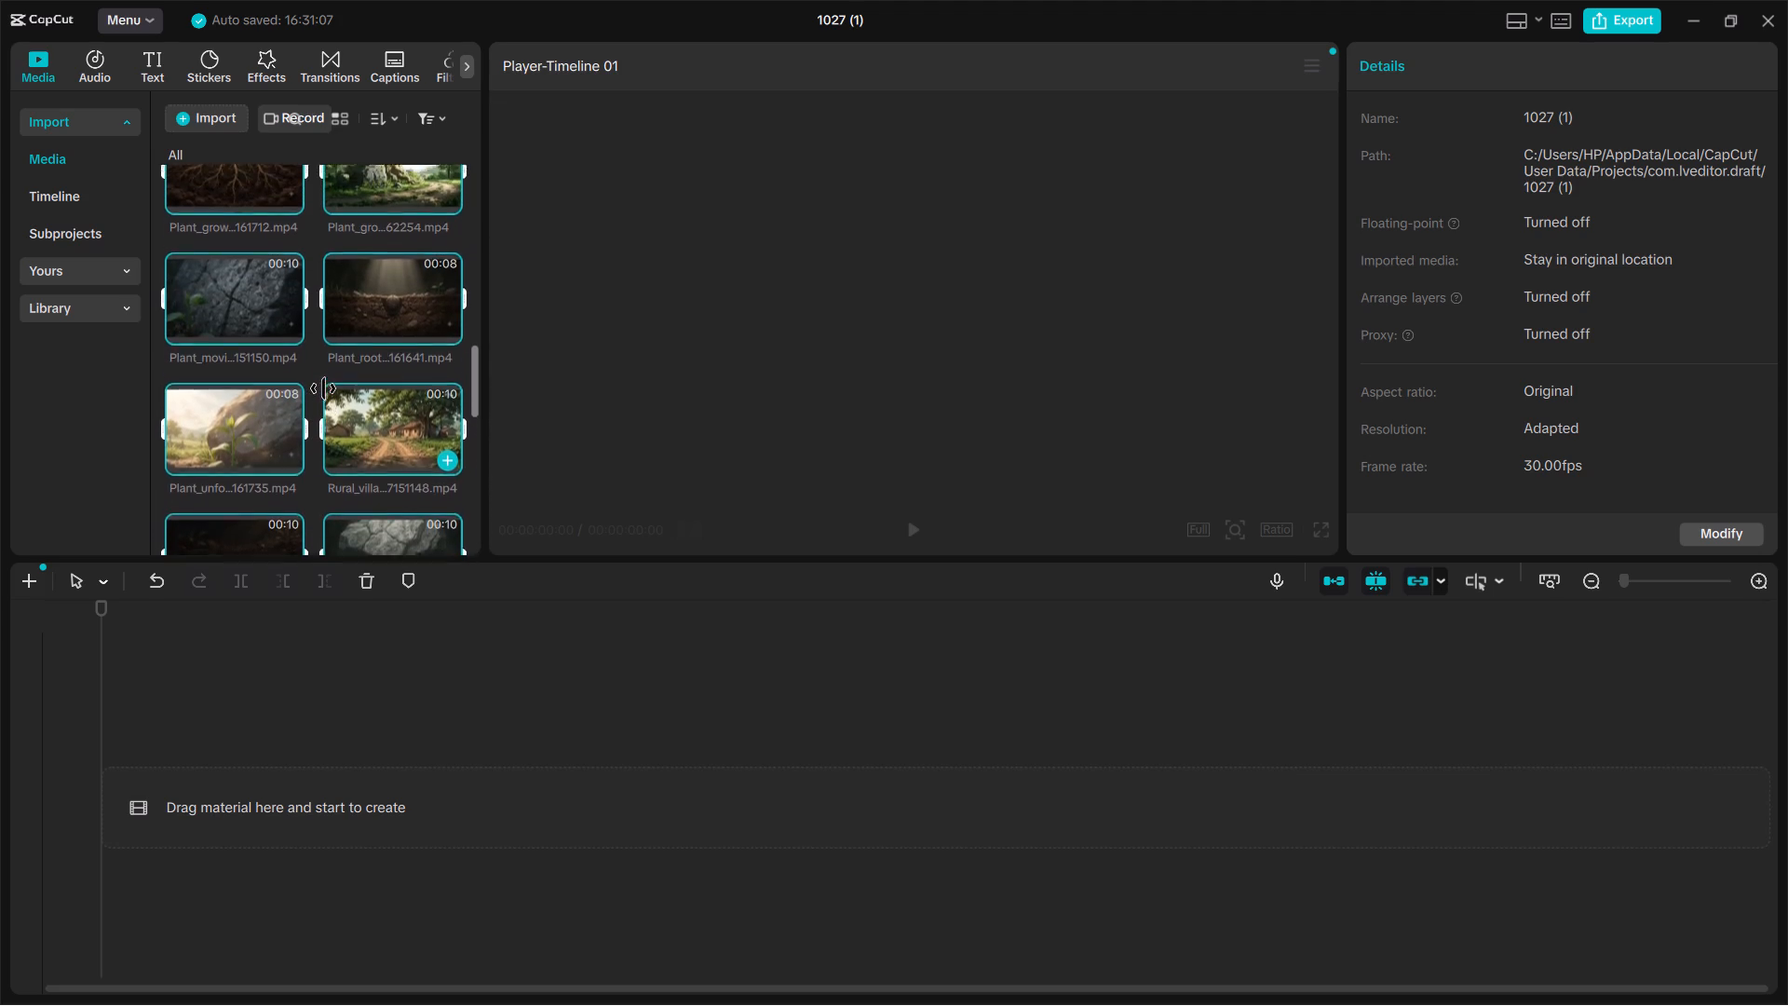
scroll(323, 388, "up", 2)
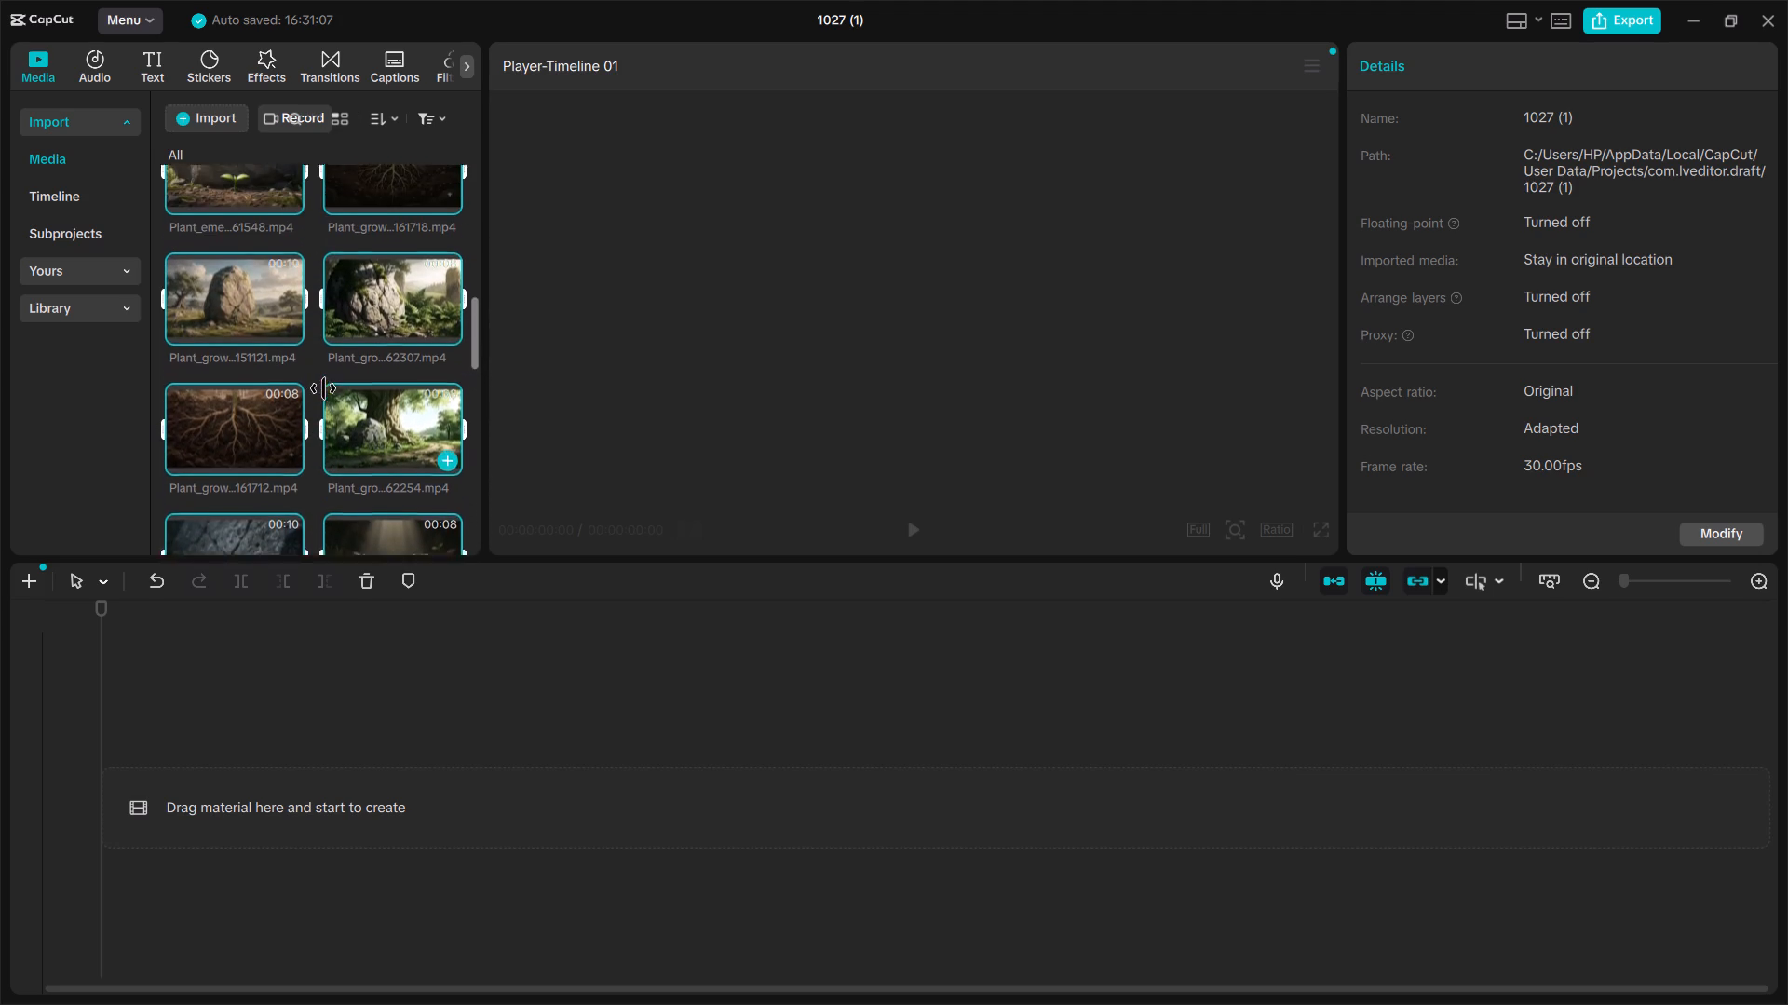
scroll(323, 388, "up", 3)
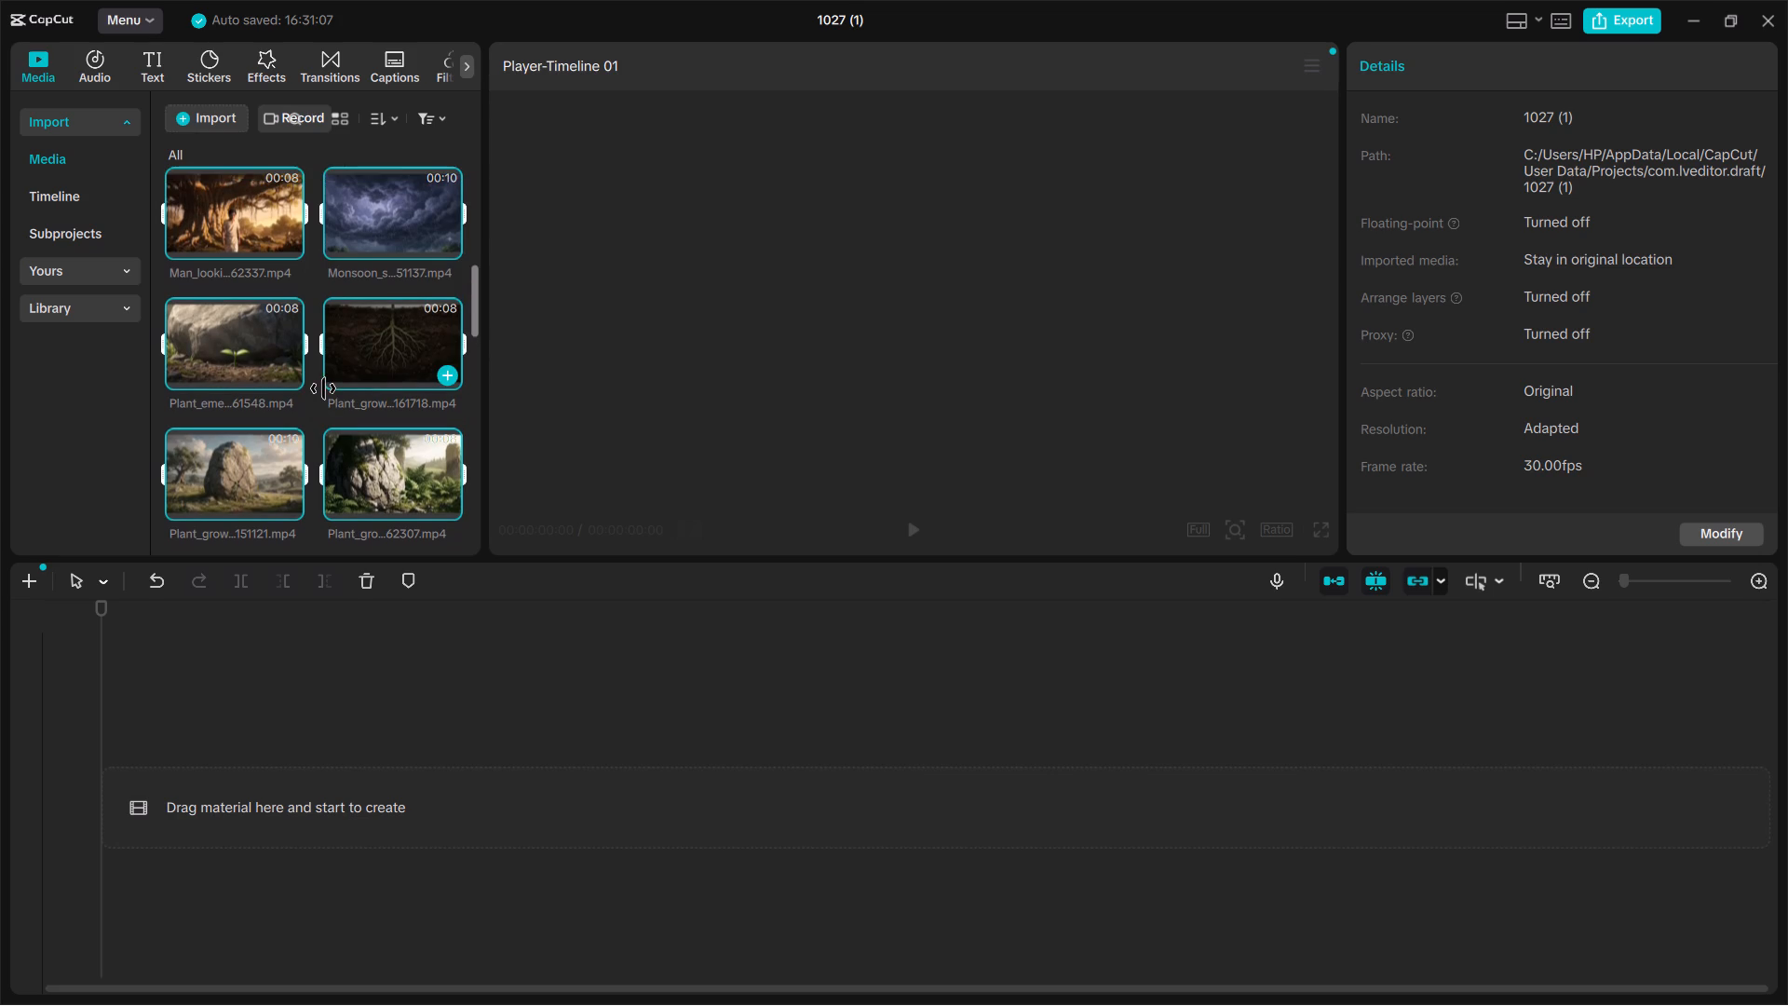
scroll(323, 388, "up", 2)
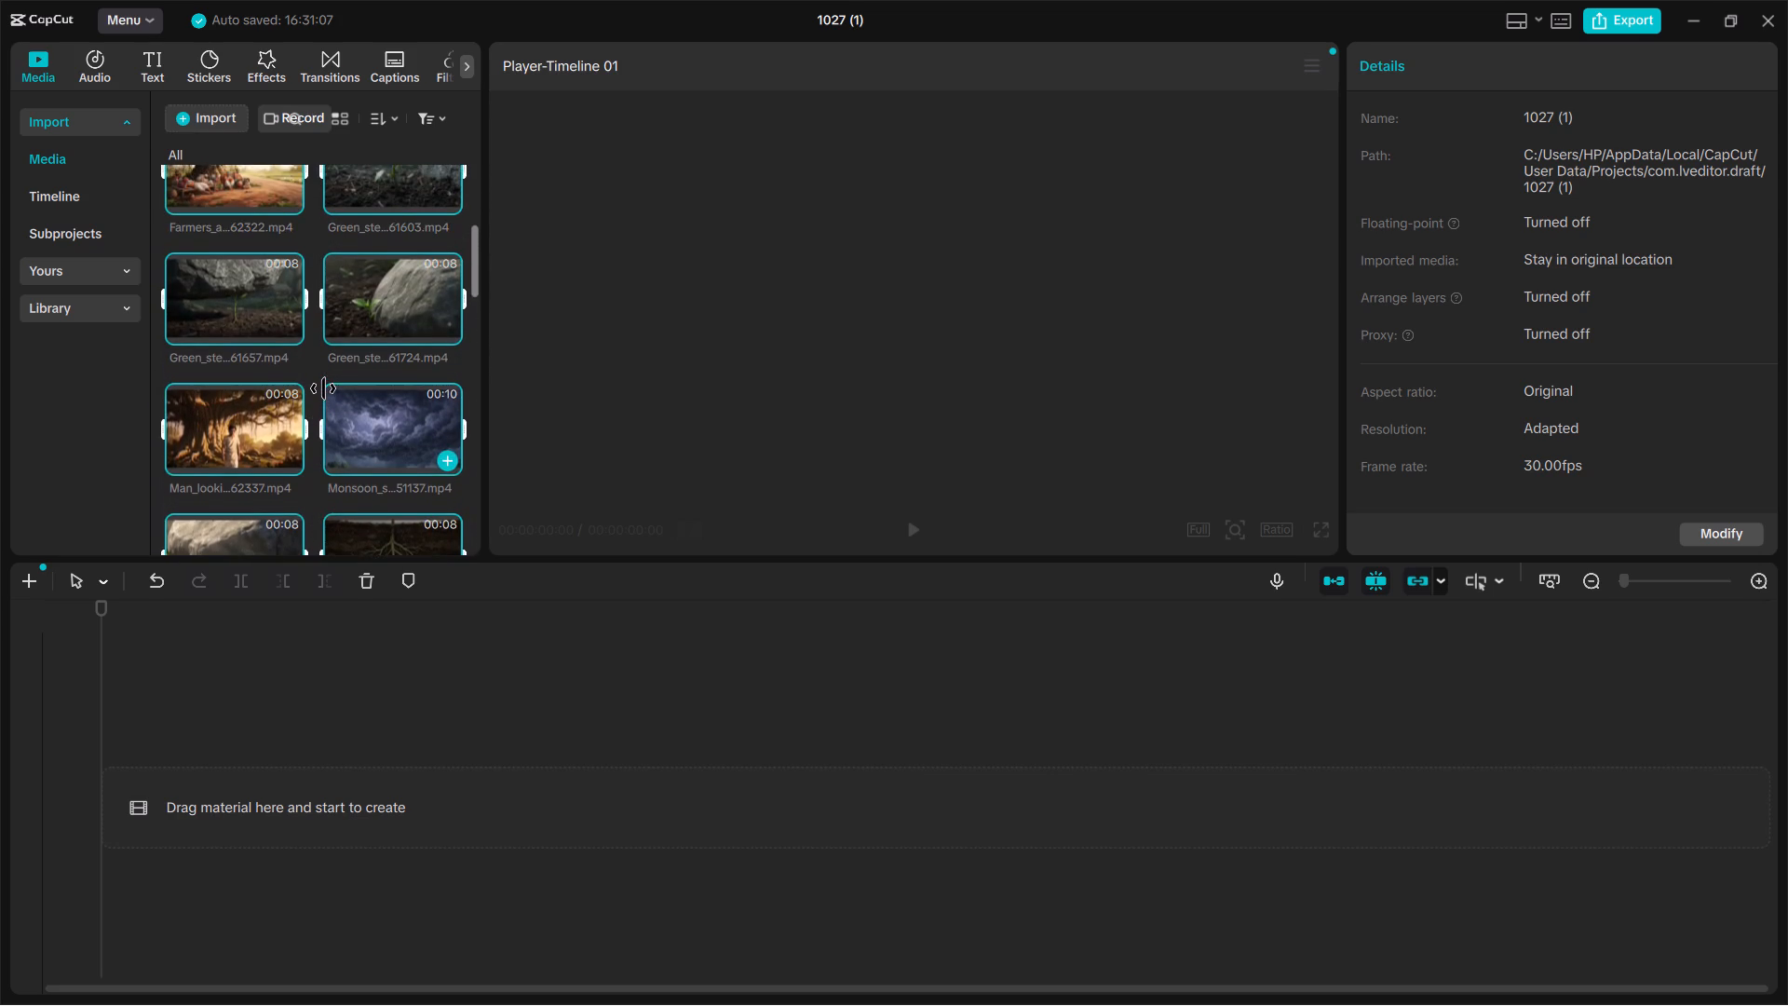
scroll(323, 388, "up", 2)
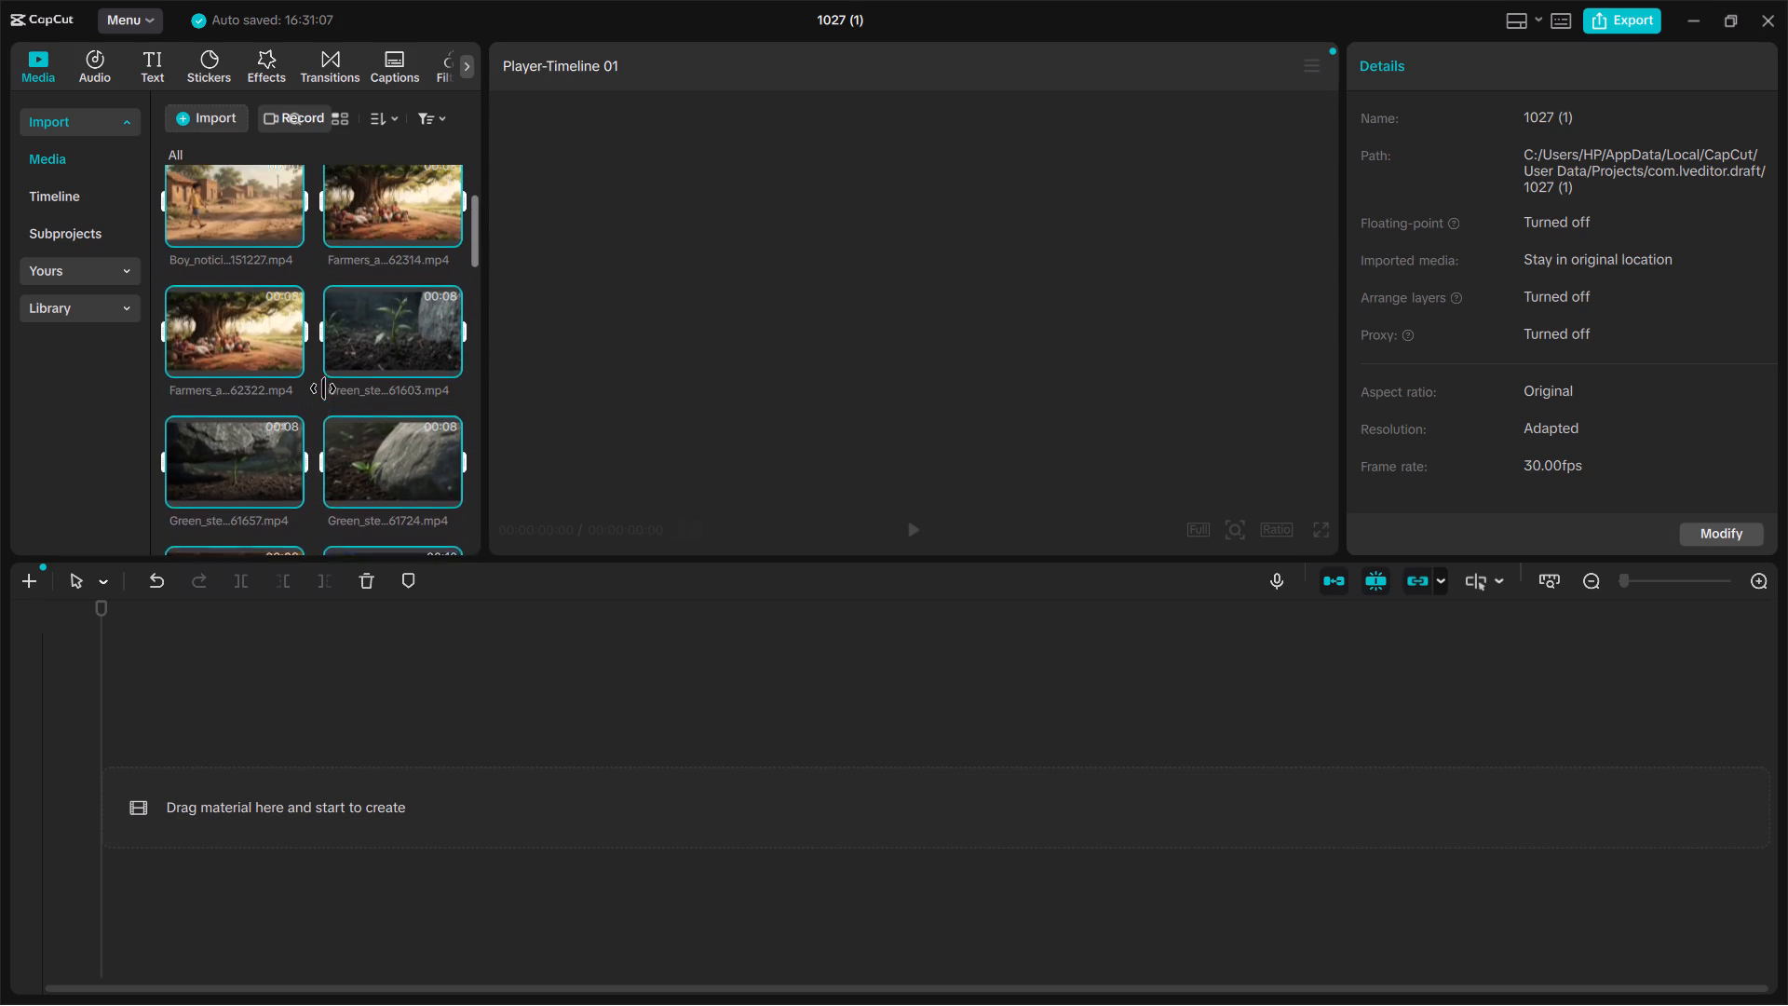
scroll(323, 388, "up", 1)
scroll(323, 388, "down", 3)
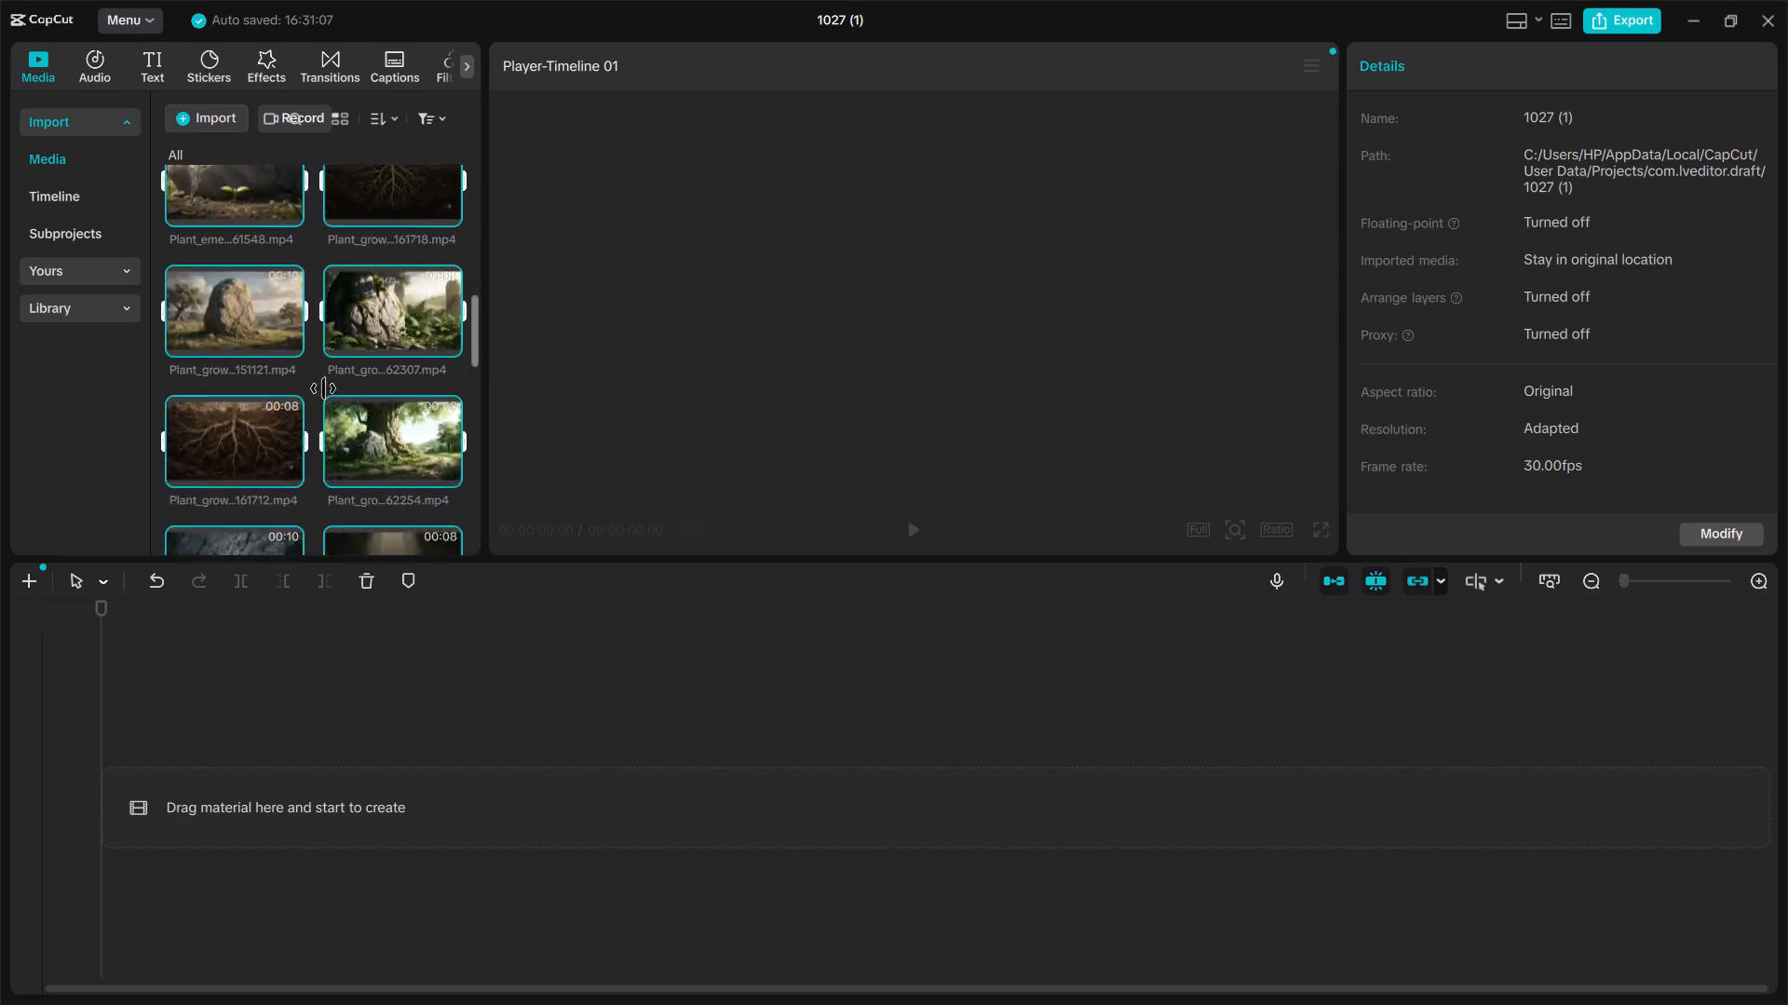
scroll(323, 388, "down", 3)
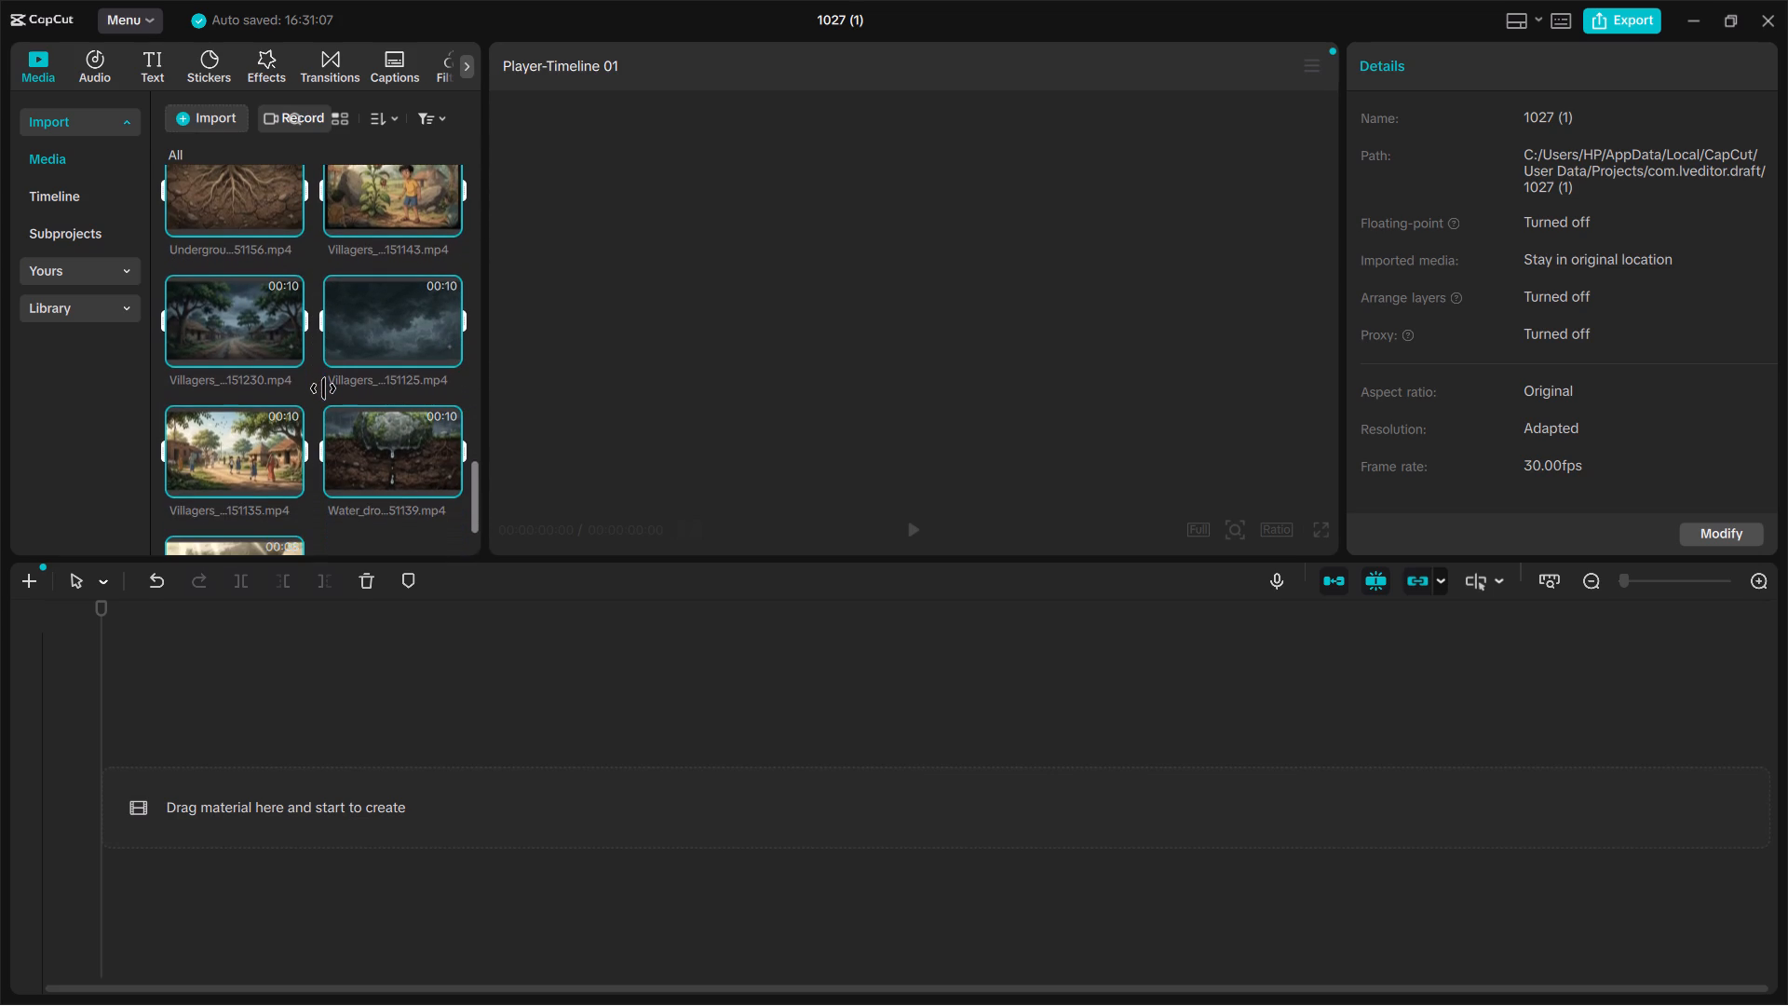
scroll(323, 388, "down", 1)
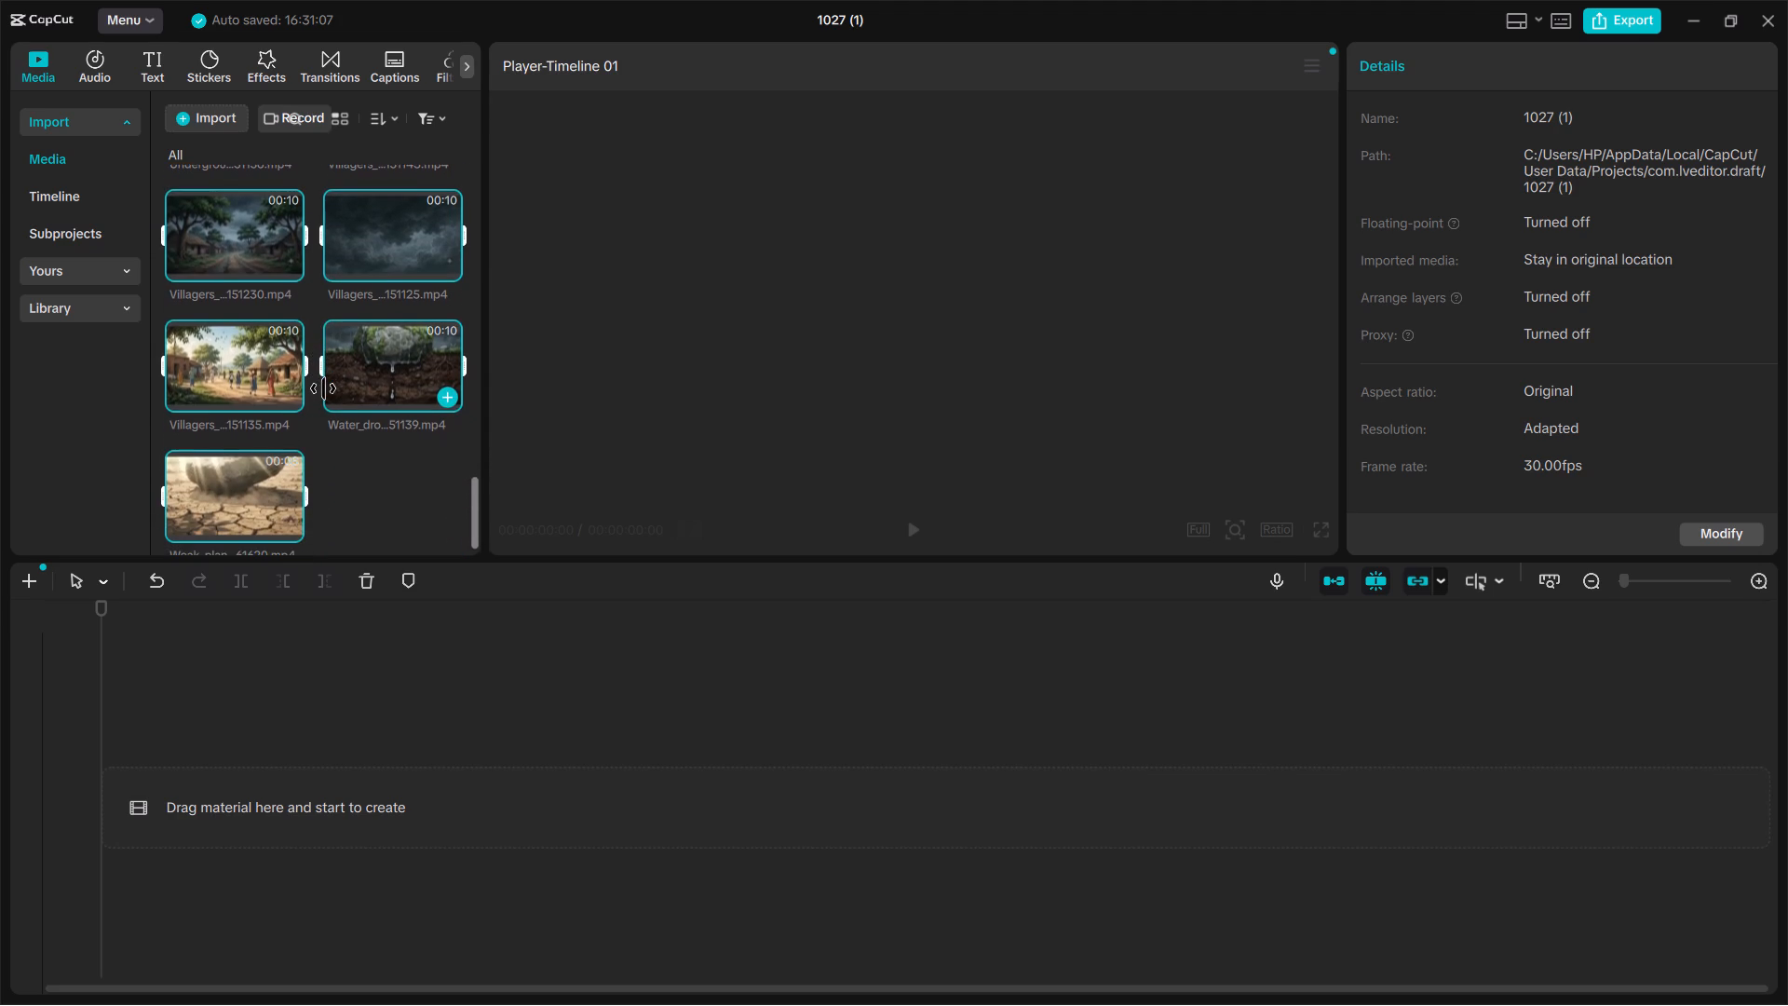
scroll(323, 388, "down", 1)
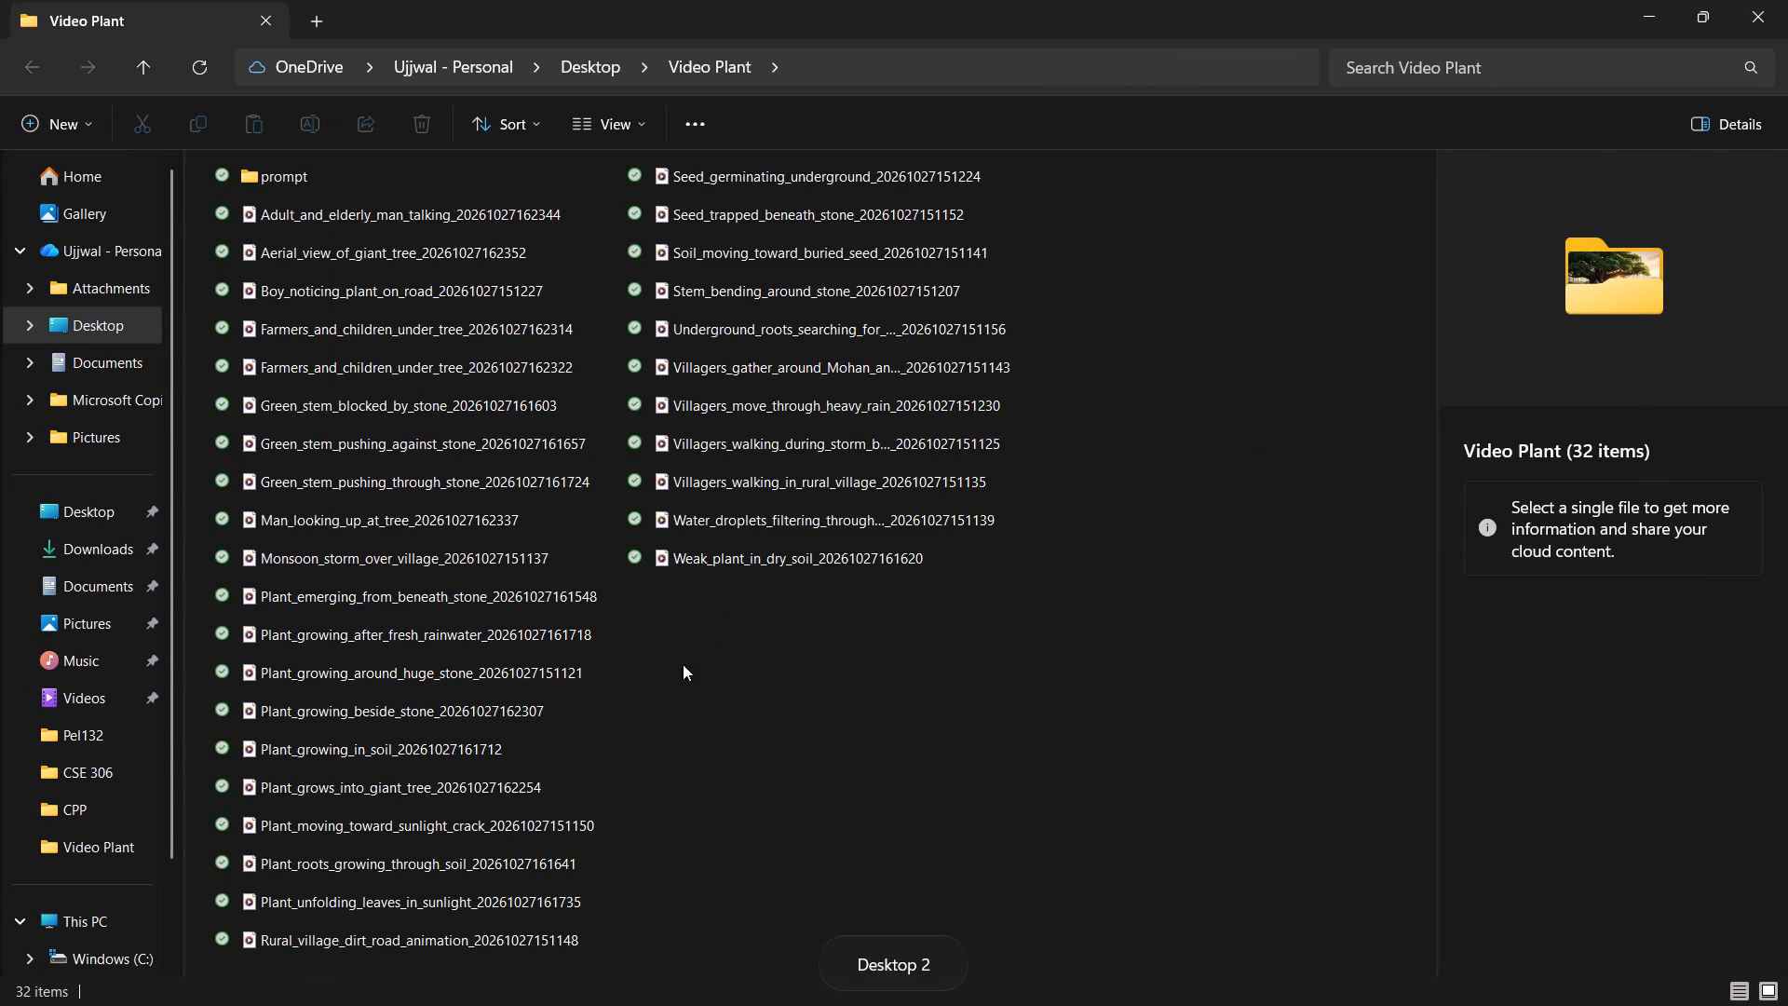
scroll(670, 667, "down", 1)
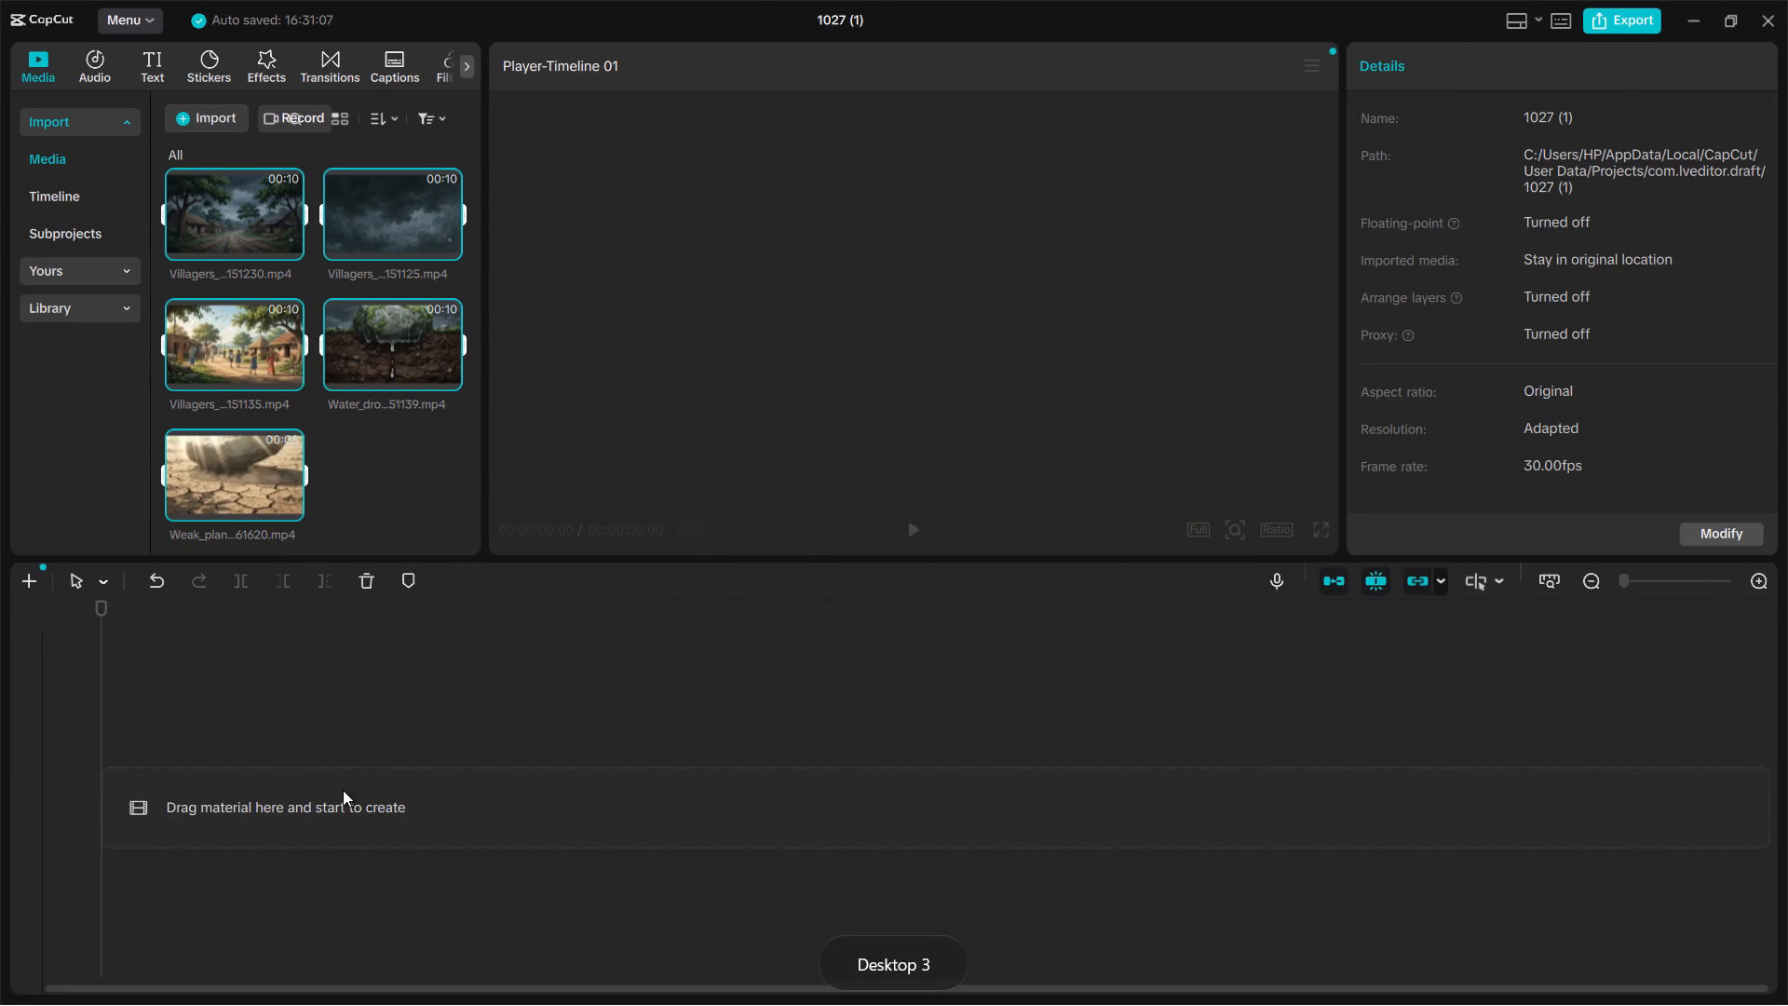
Place all the selected media library clips on the empty timeline, starting at 00:00.
scroll(363, 483, "up", 1)
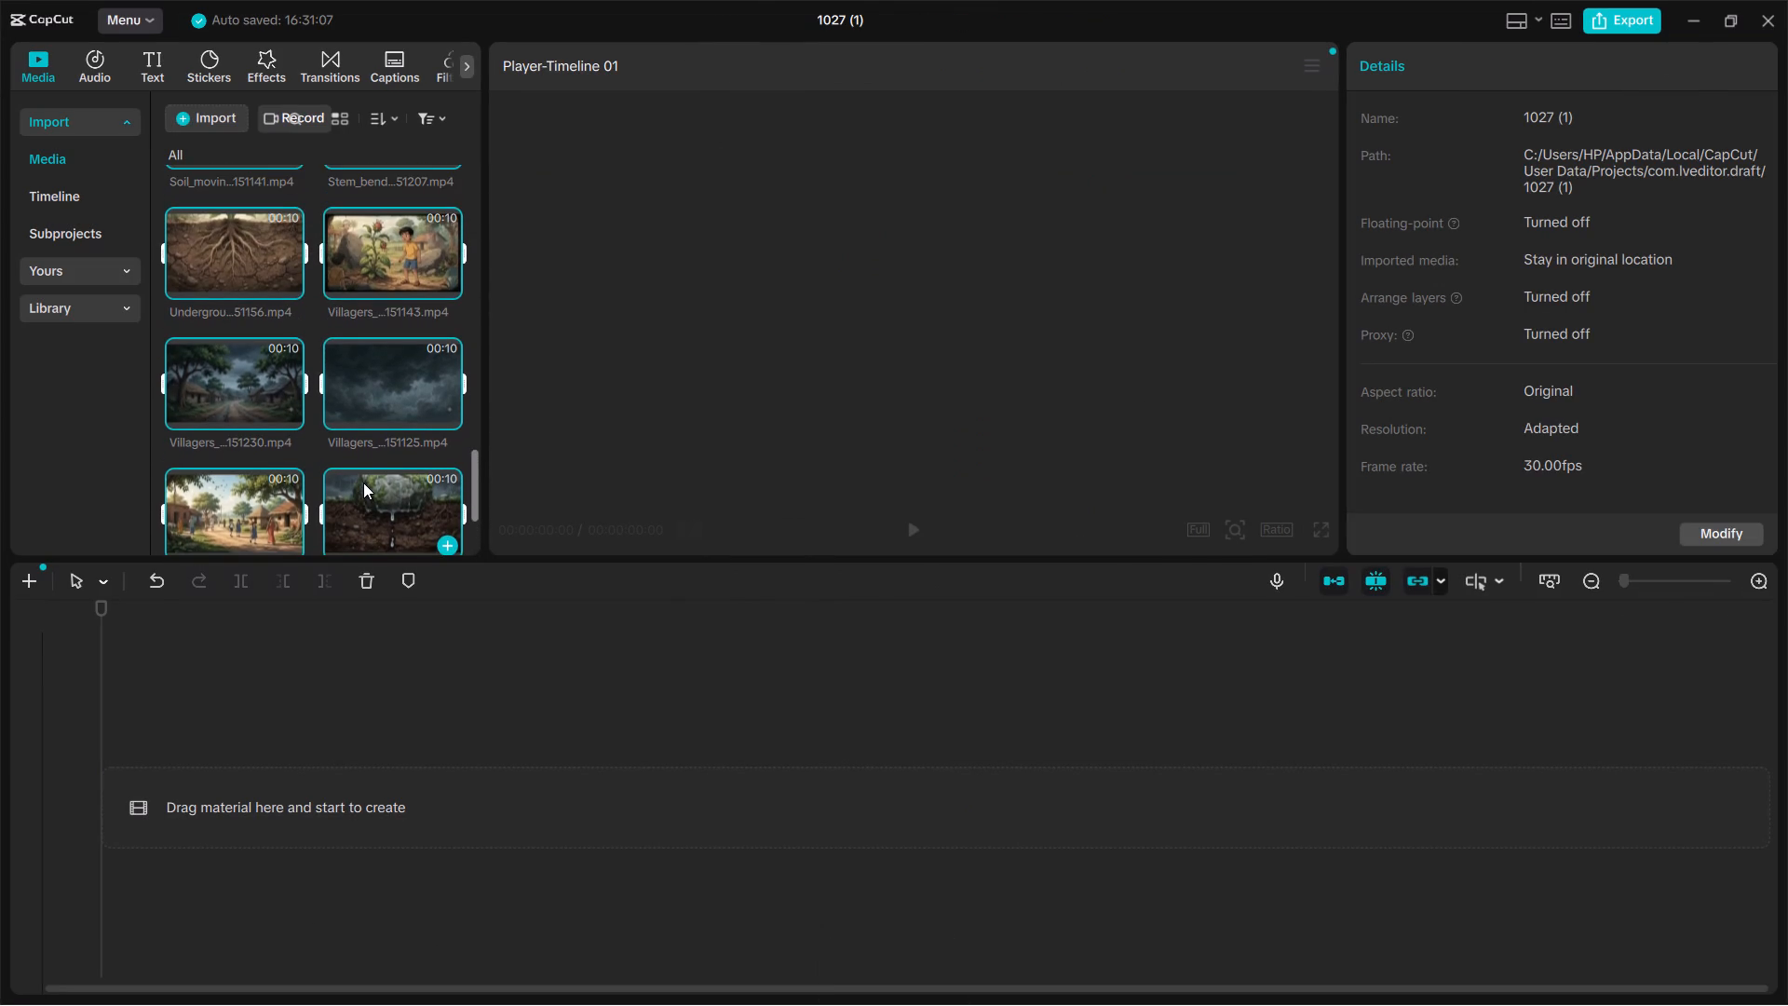
scroll(363, 483, "up", 3)
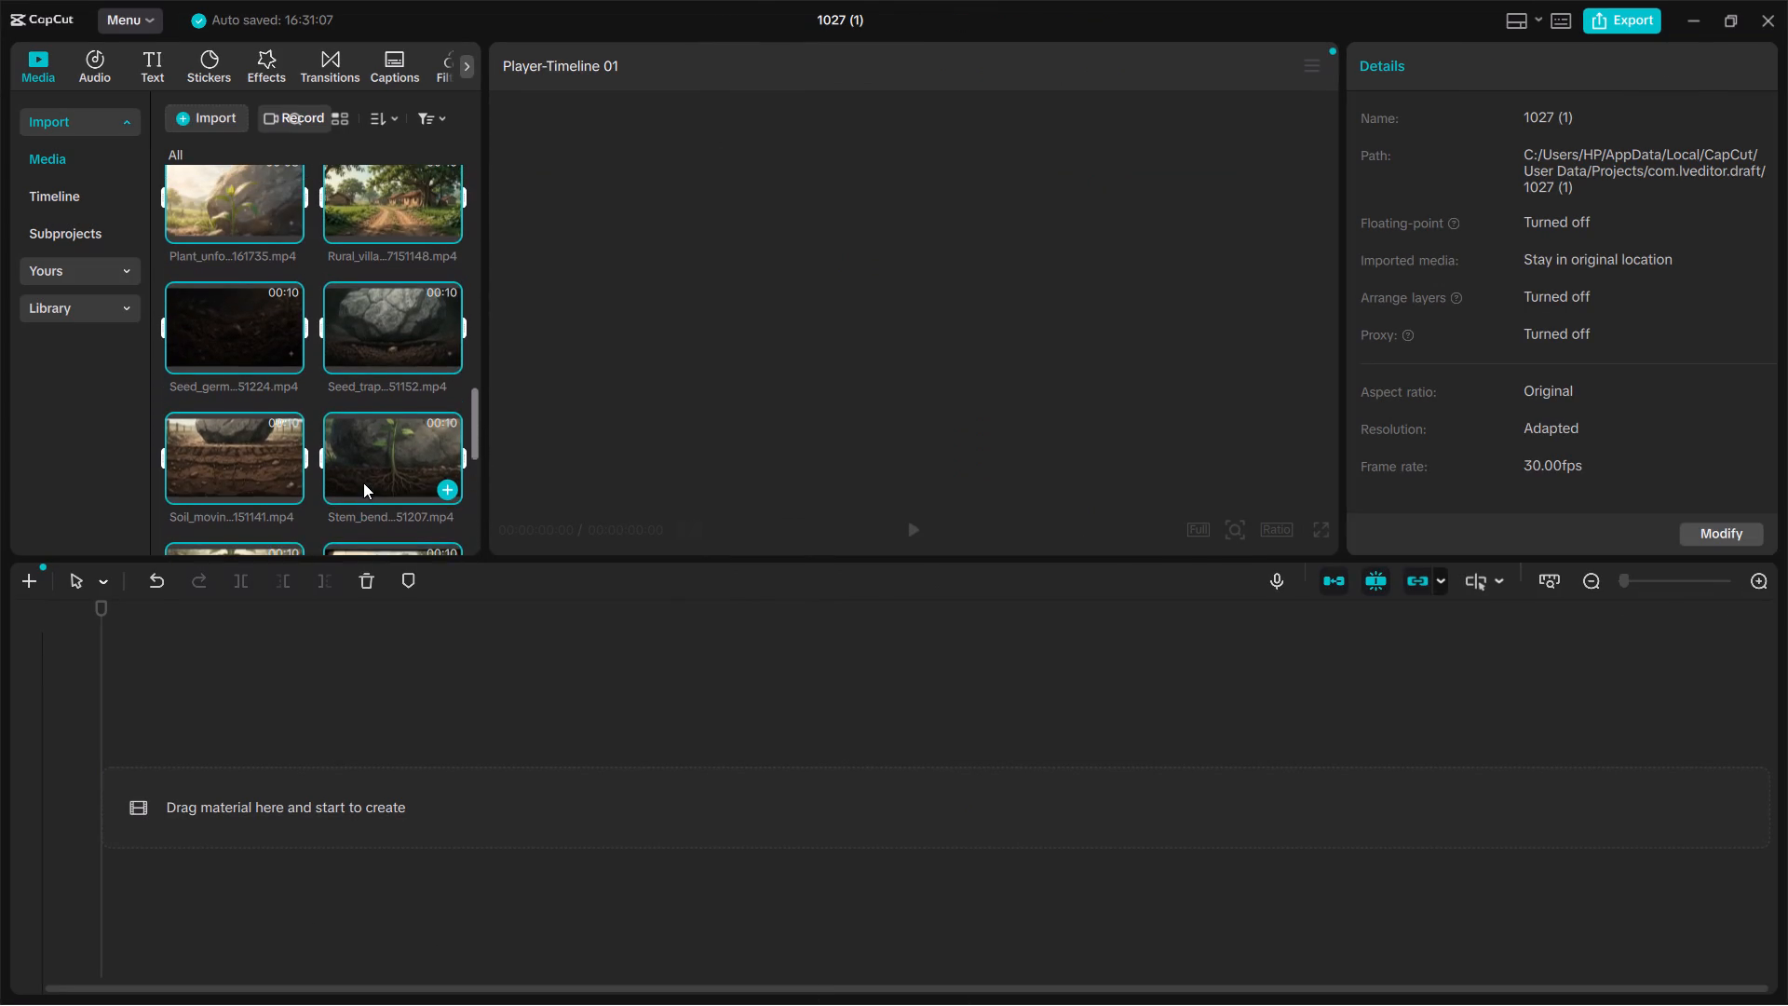
scroll(363, 483, "up", 1)
left_click_drag(361, 302, 444, 625)
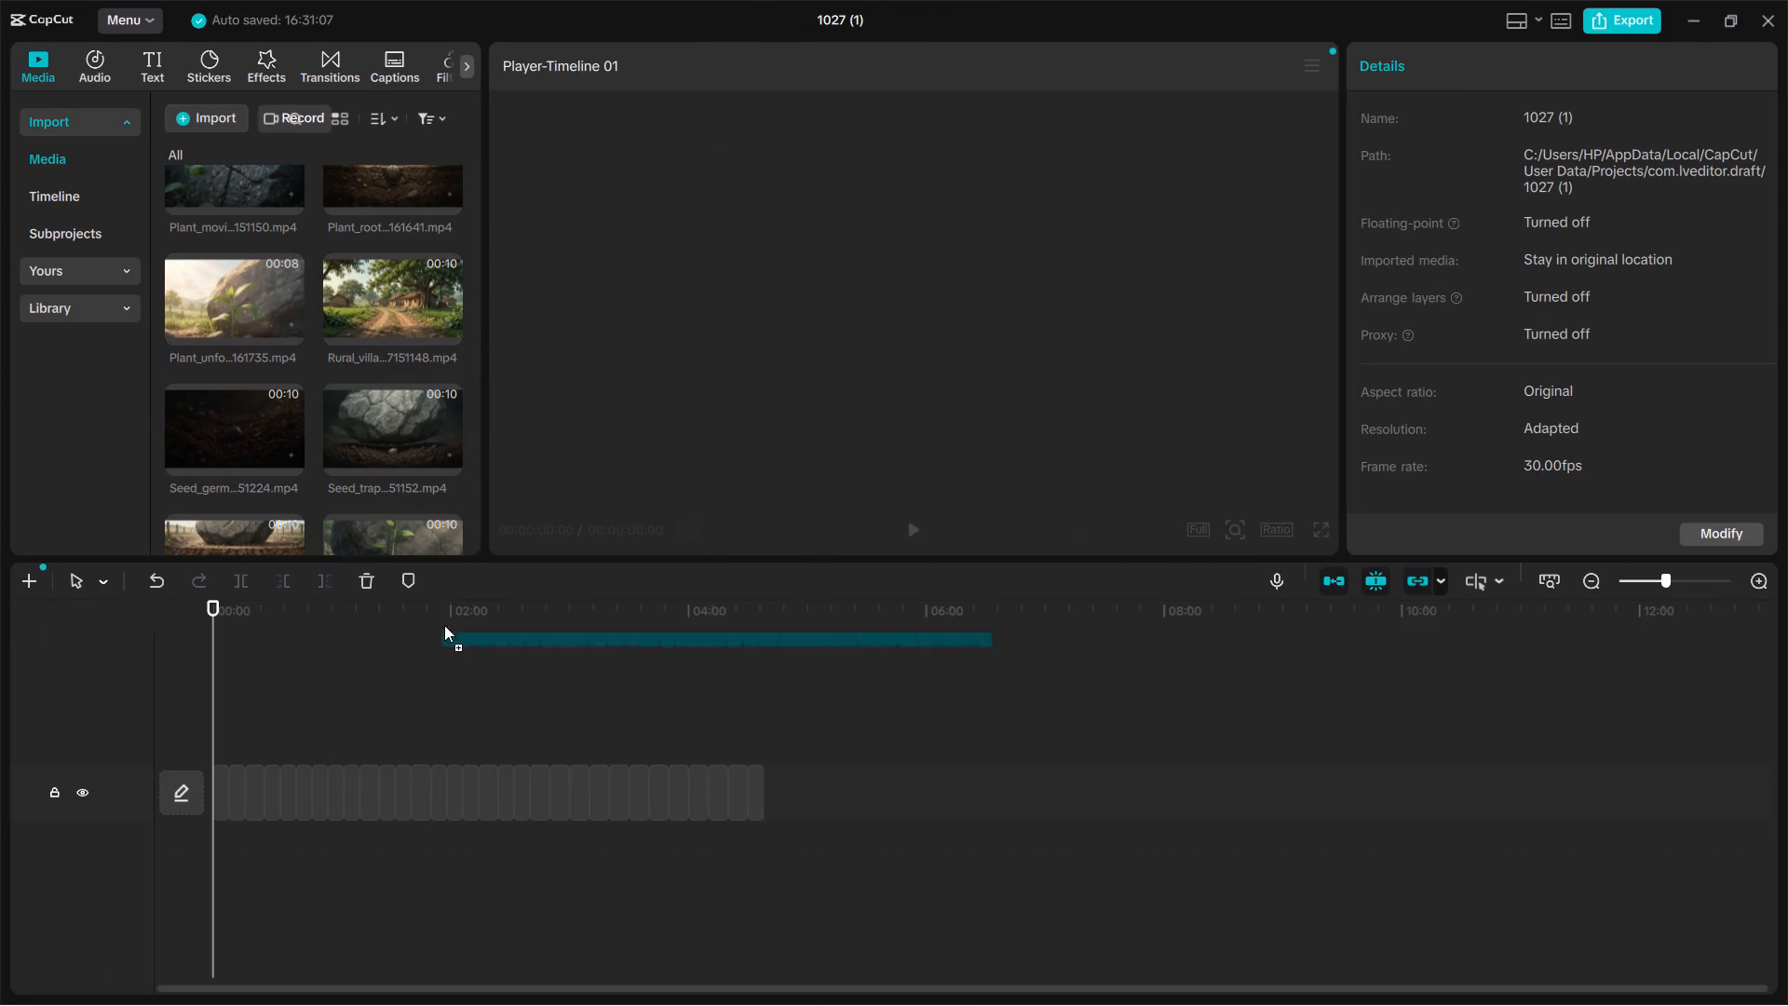
left_click_drag(444, 625, 424, 698)
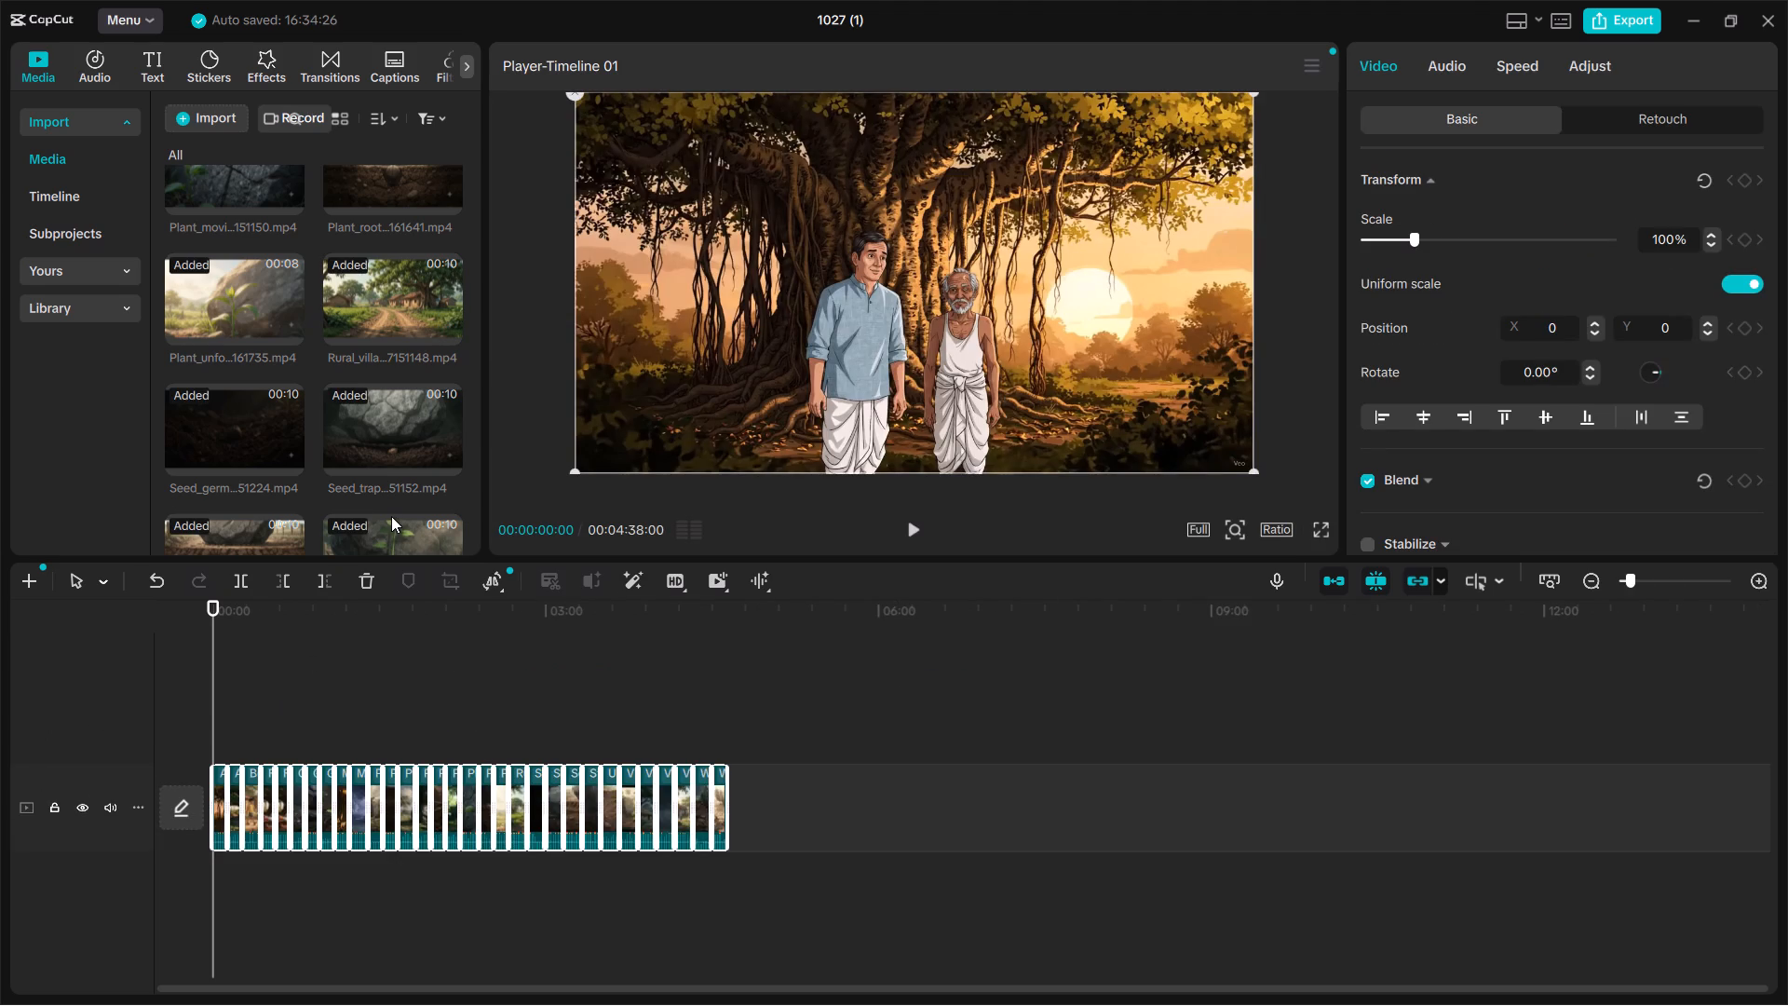
Look through the media library to check which clips have been added to the timeline.
scroll(360, 415, "down", 3)
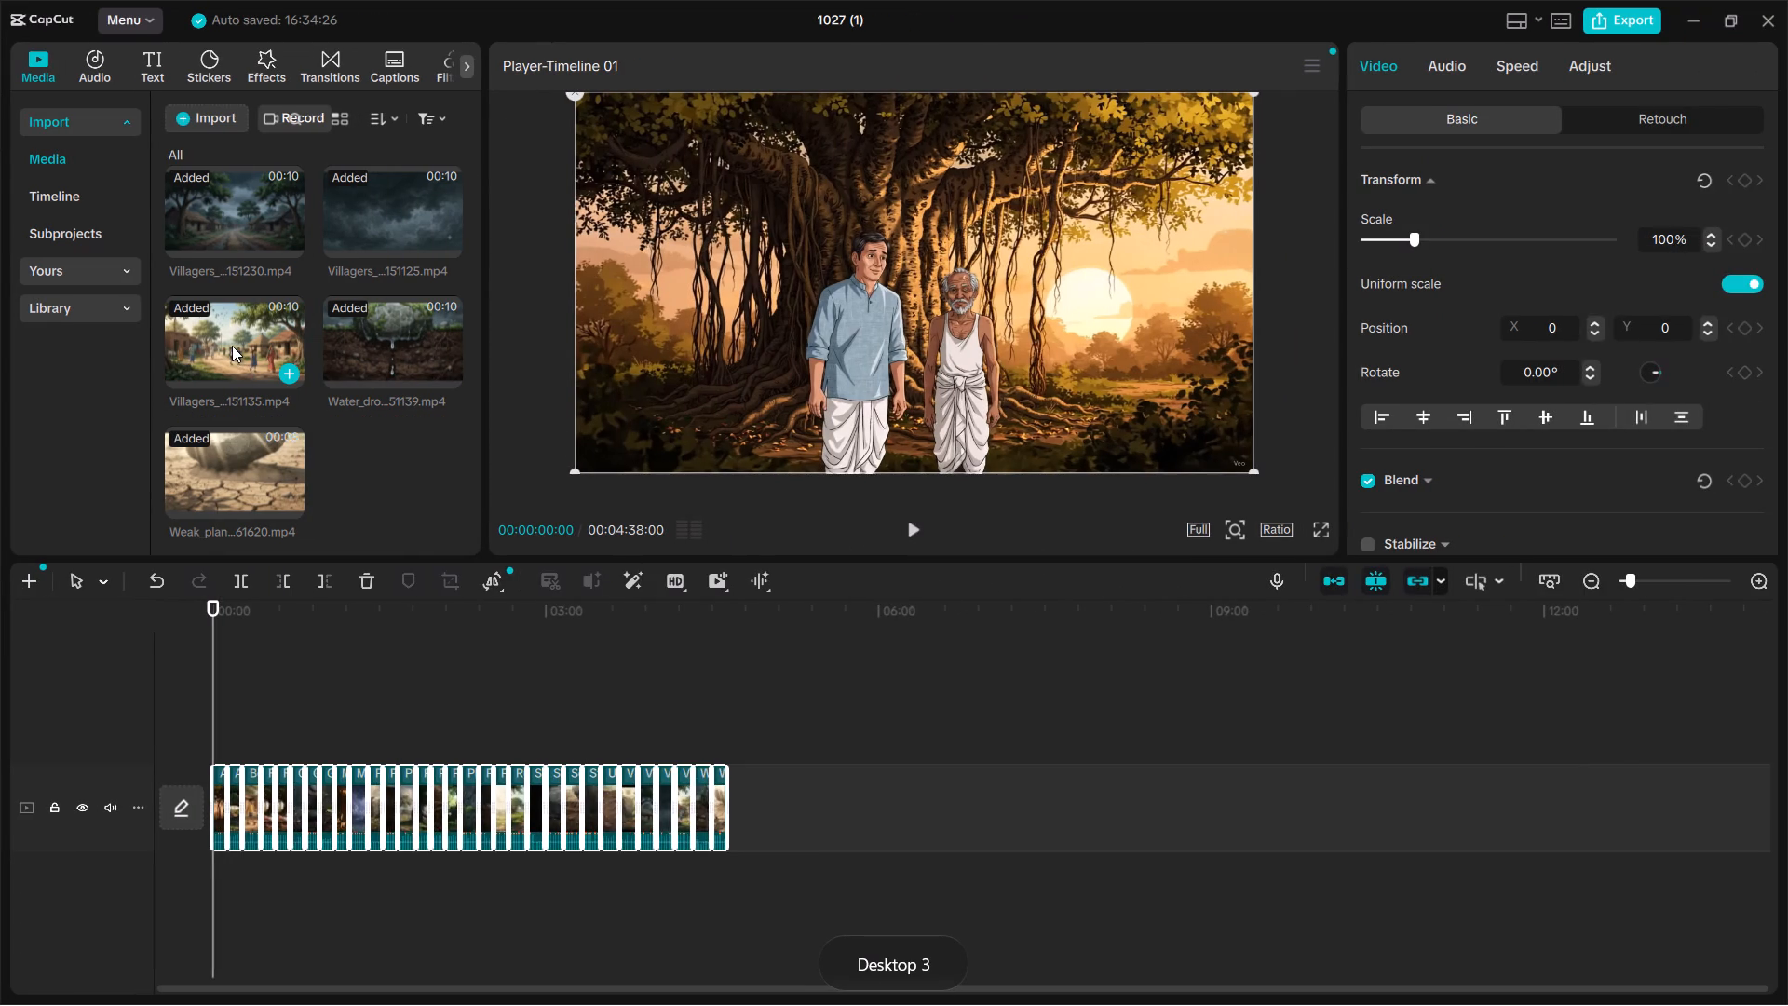
scroll(232, 346, "up", 3)
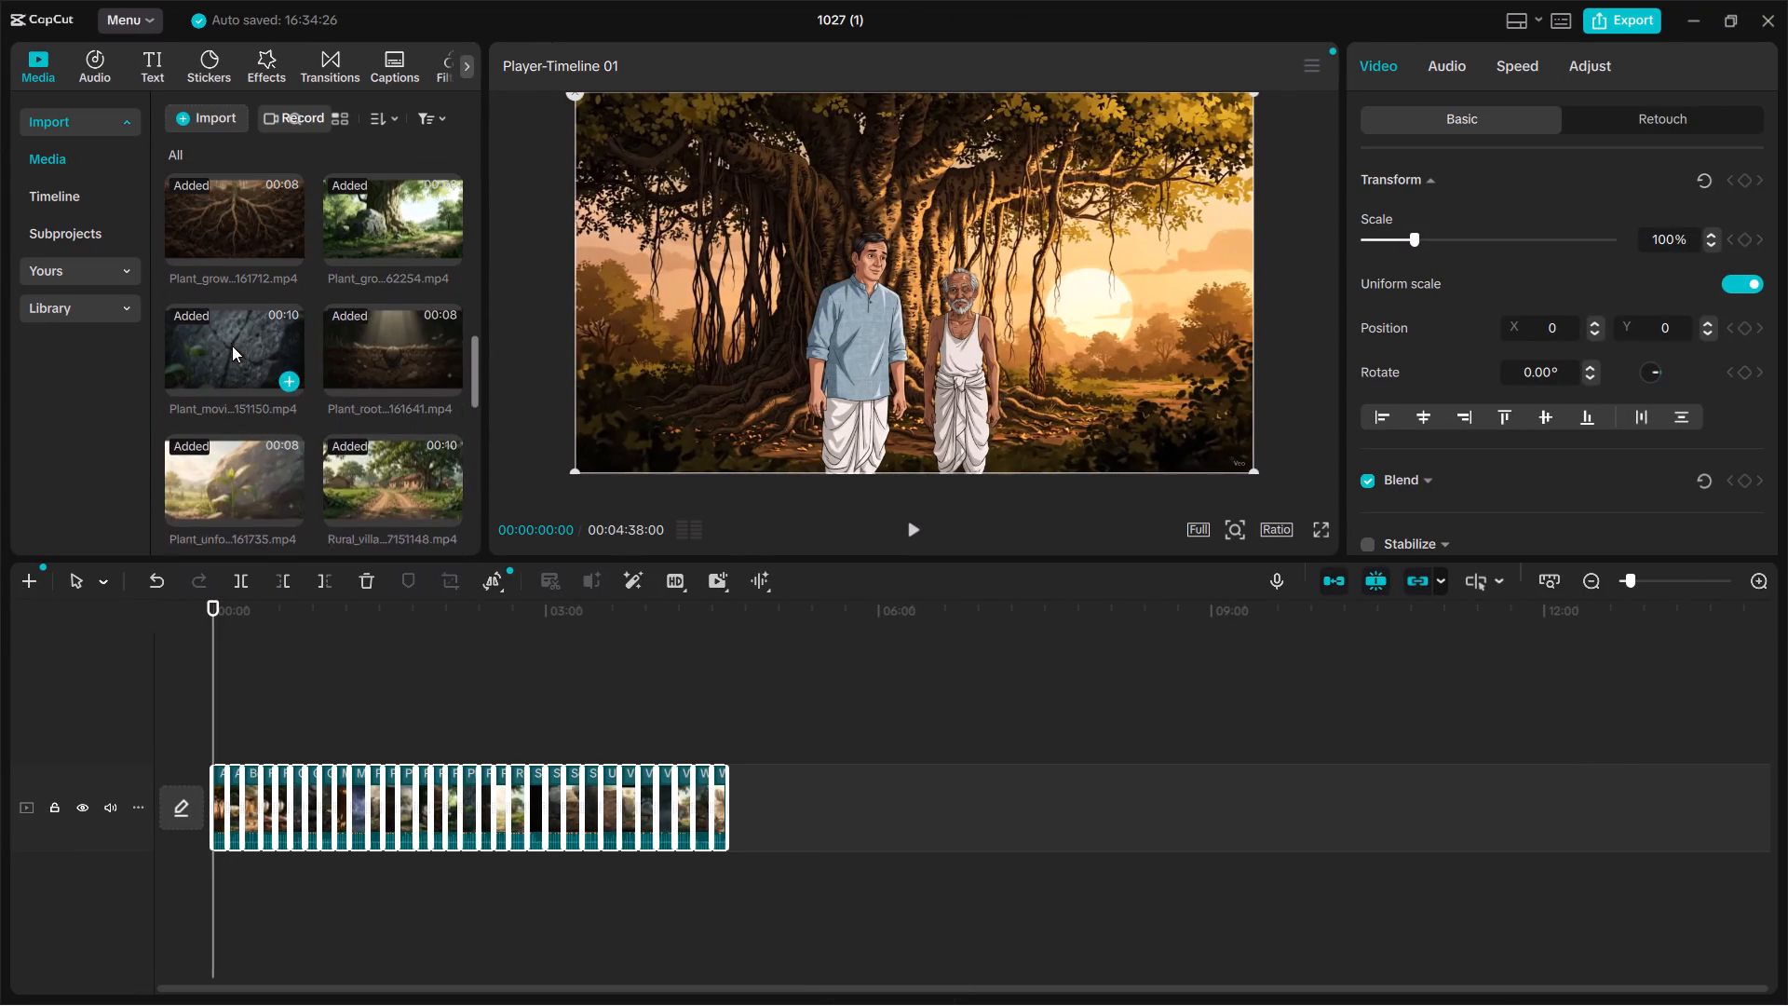
scroll(232, 346, "up", 1)
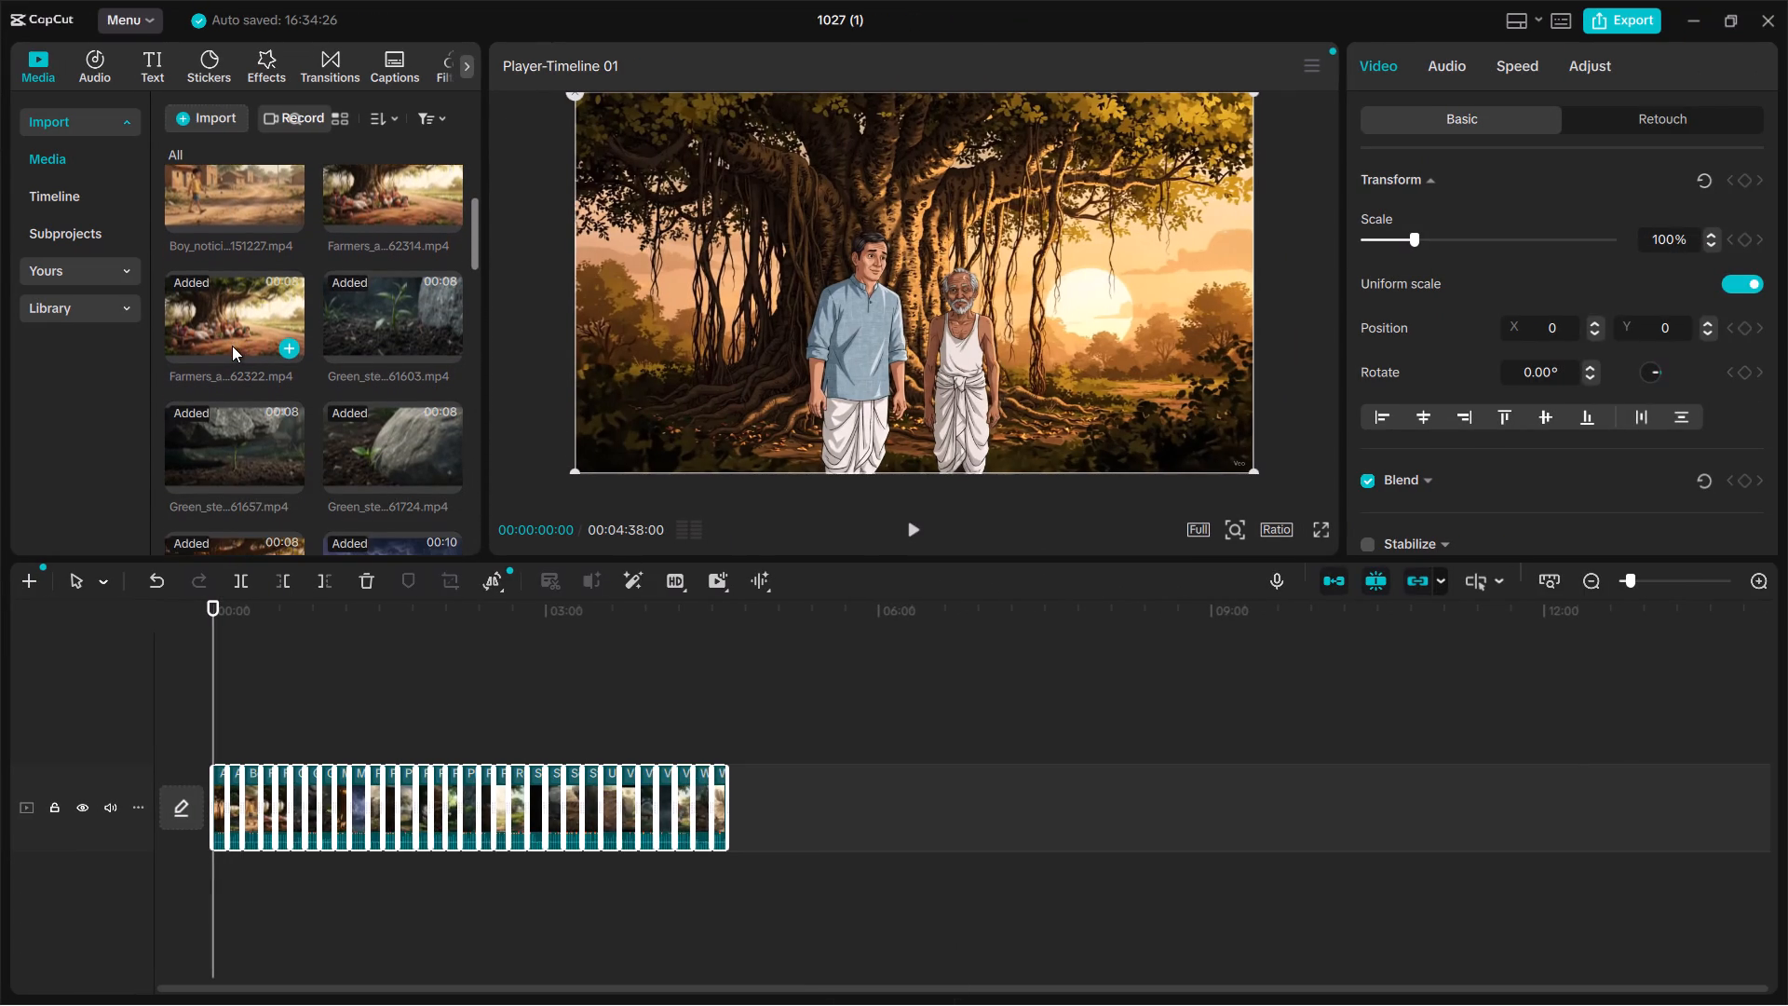
scroll(232, 346, "down", 1)
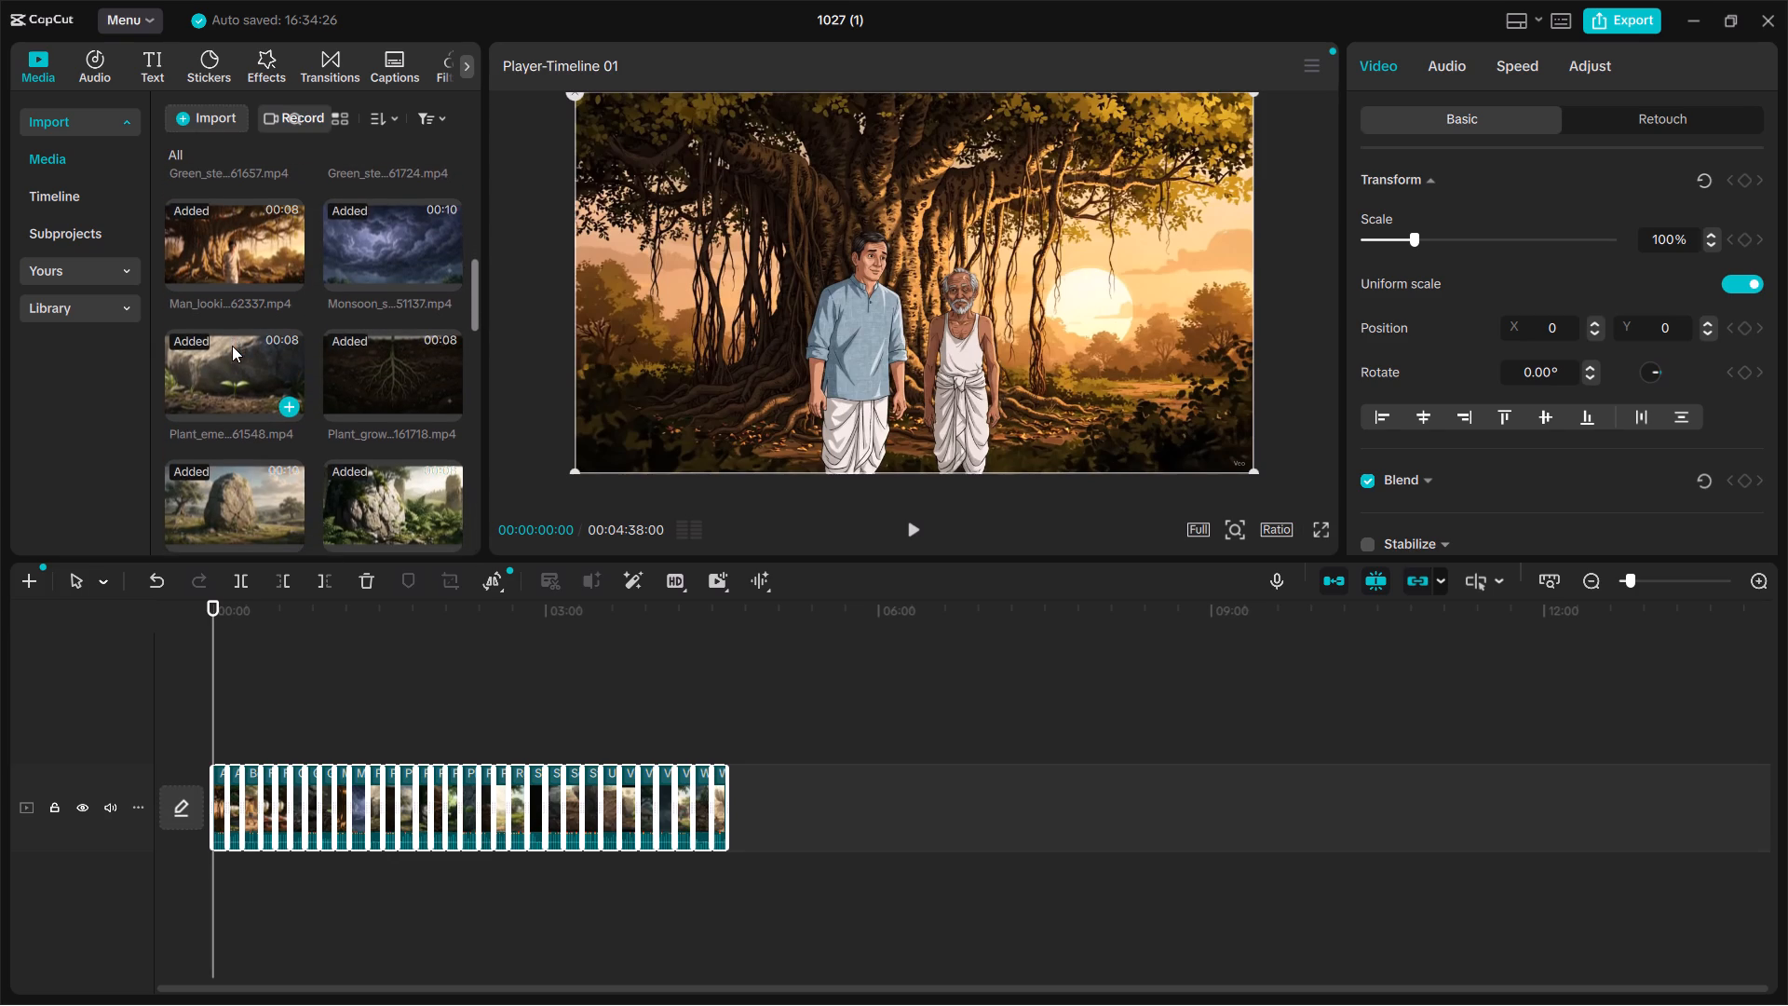
scroll(232, 346, "down", 2)
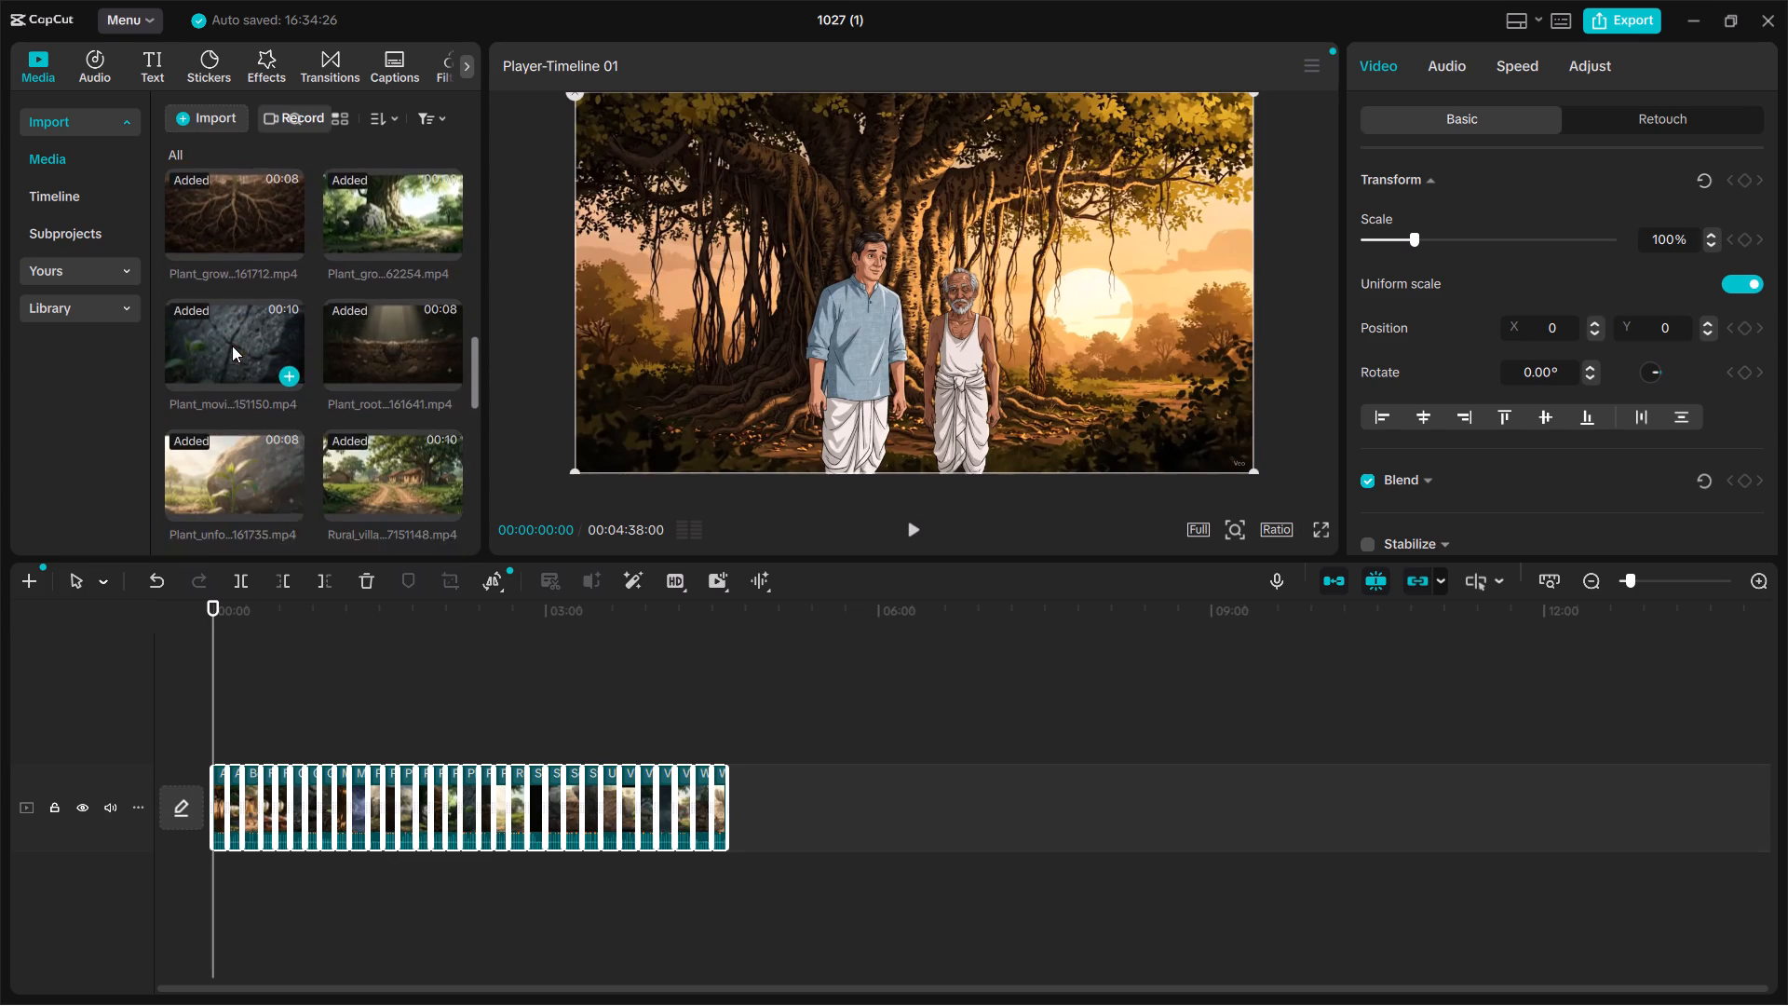
scroll(232, 346, "down", 3)
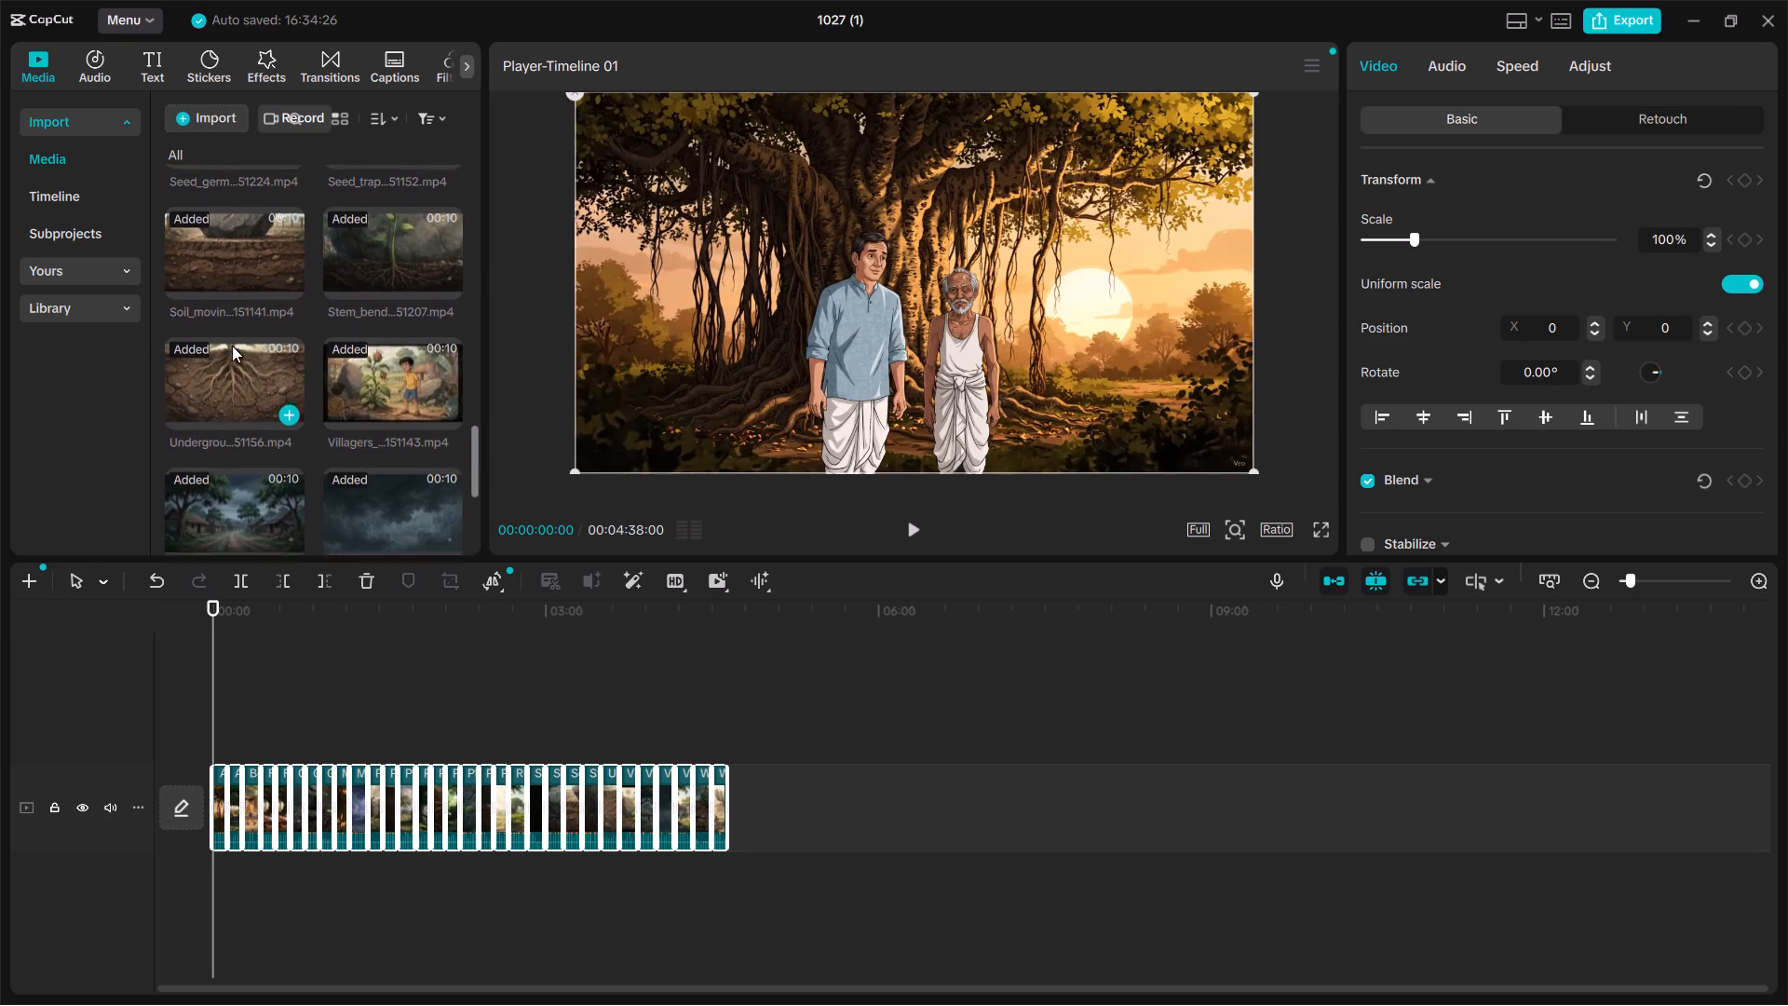
Add the Villagers clip ending in 151135.mp4 once more at the end of the main track.
scroll(232, 346, "down", 2)
left_click_drag(222, 338, 901, 843)
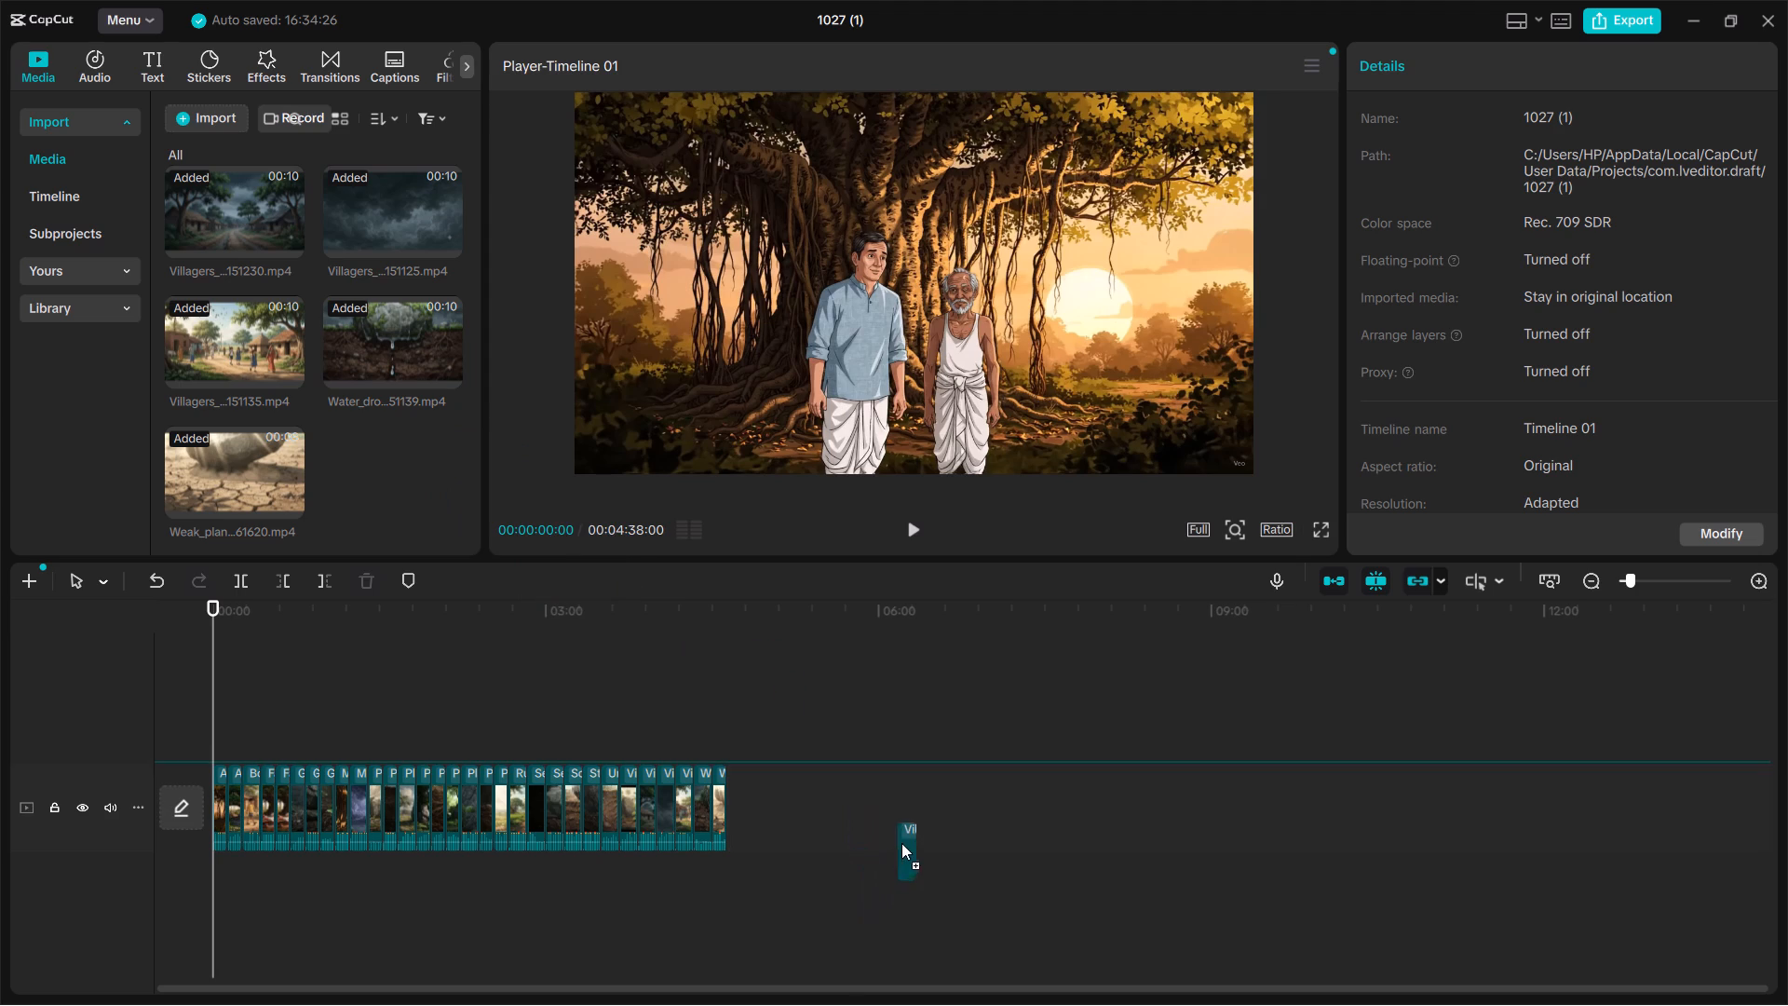
left_click_drag(901, 843, 921, 797)
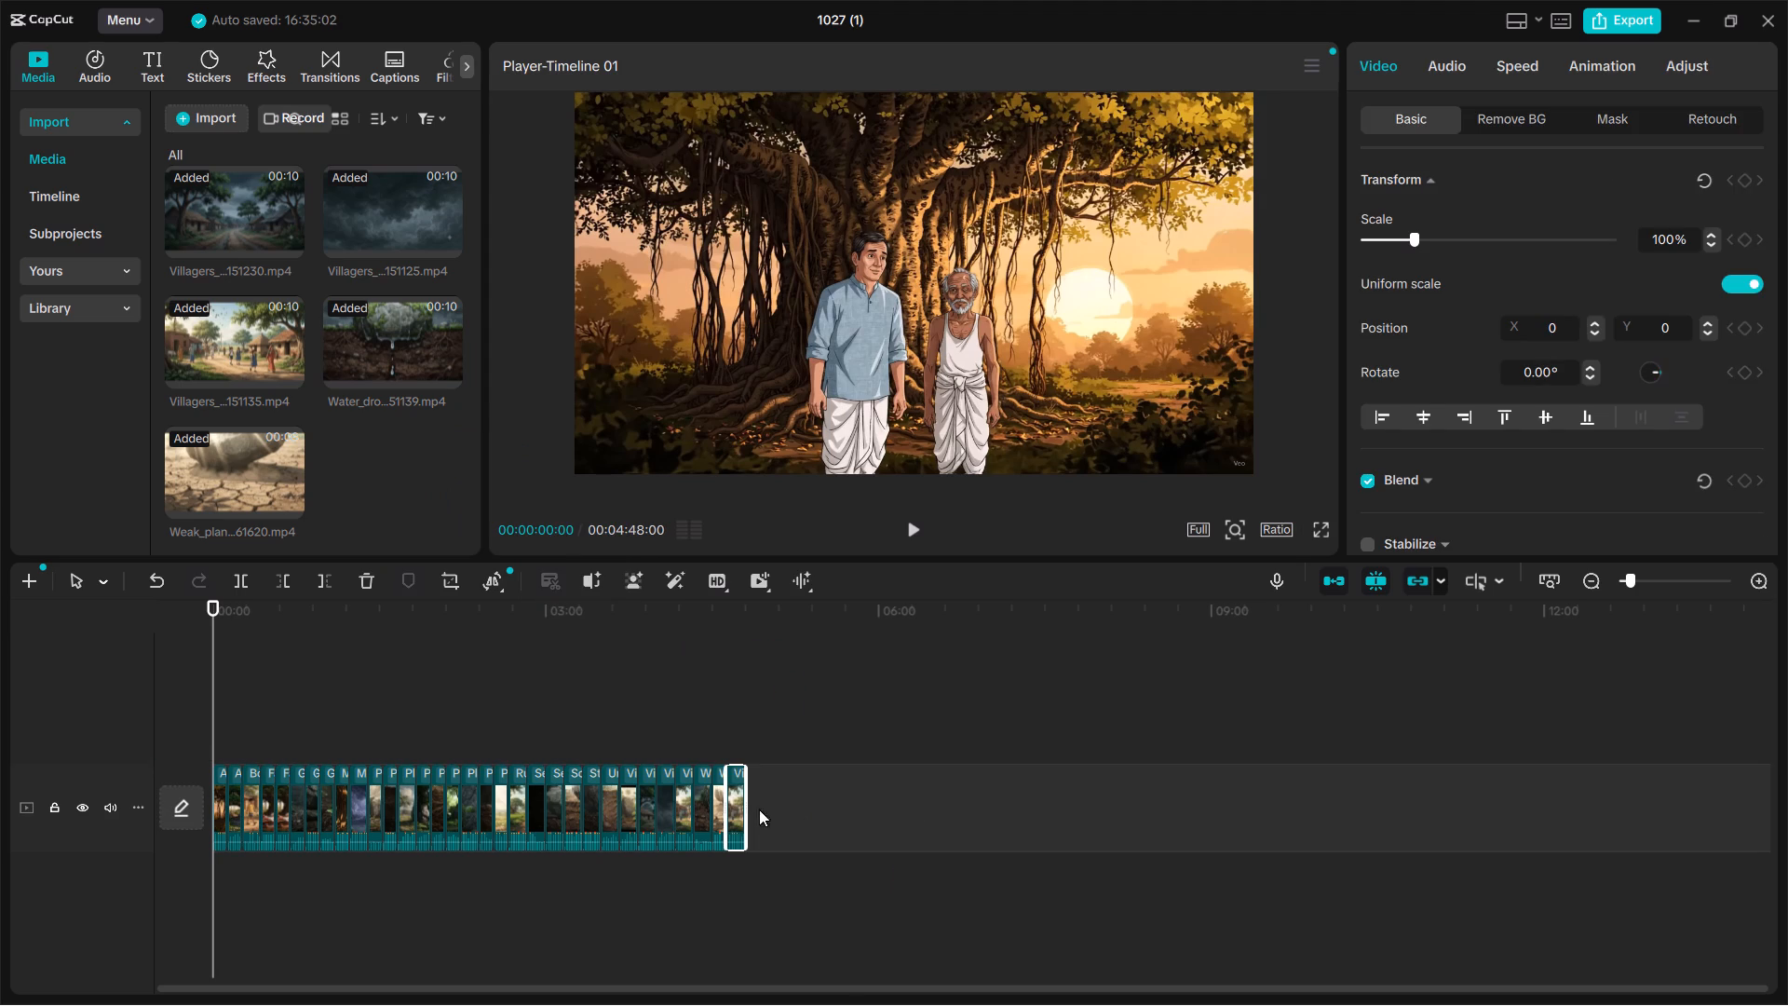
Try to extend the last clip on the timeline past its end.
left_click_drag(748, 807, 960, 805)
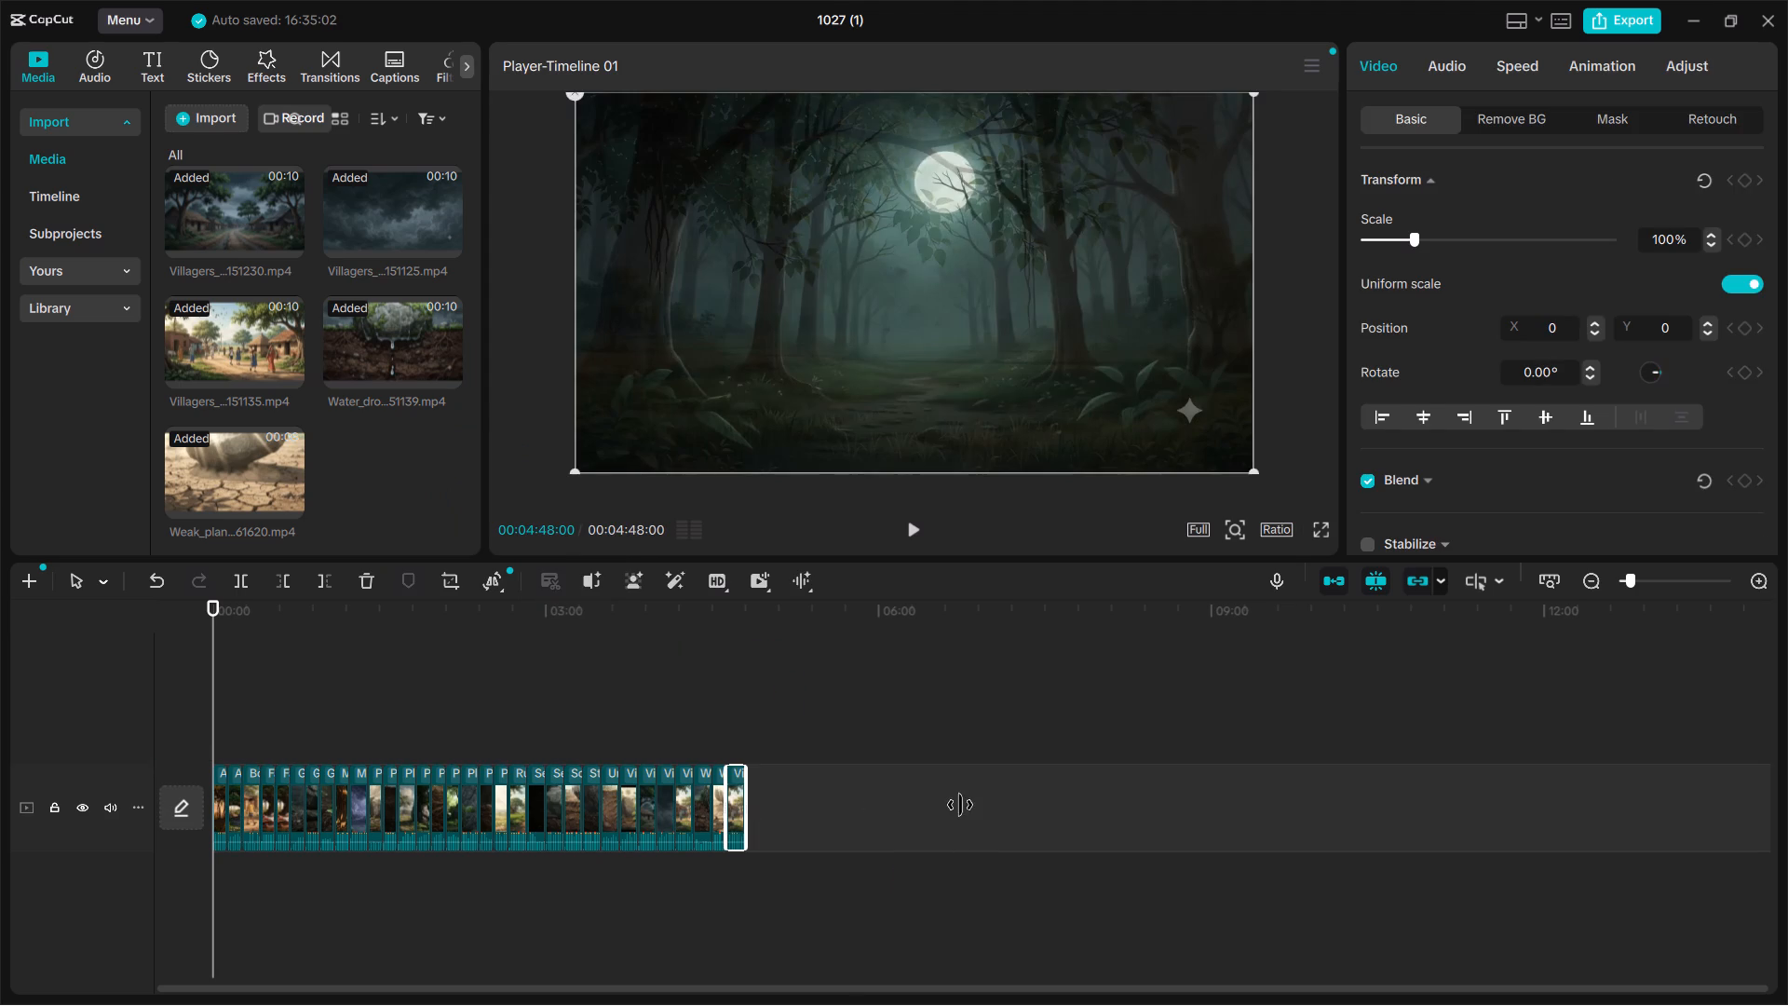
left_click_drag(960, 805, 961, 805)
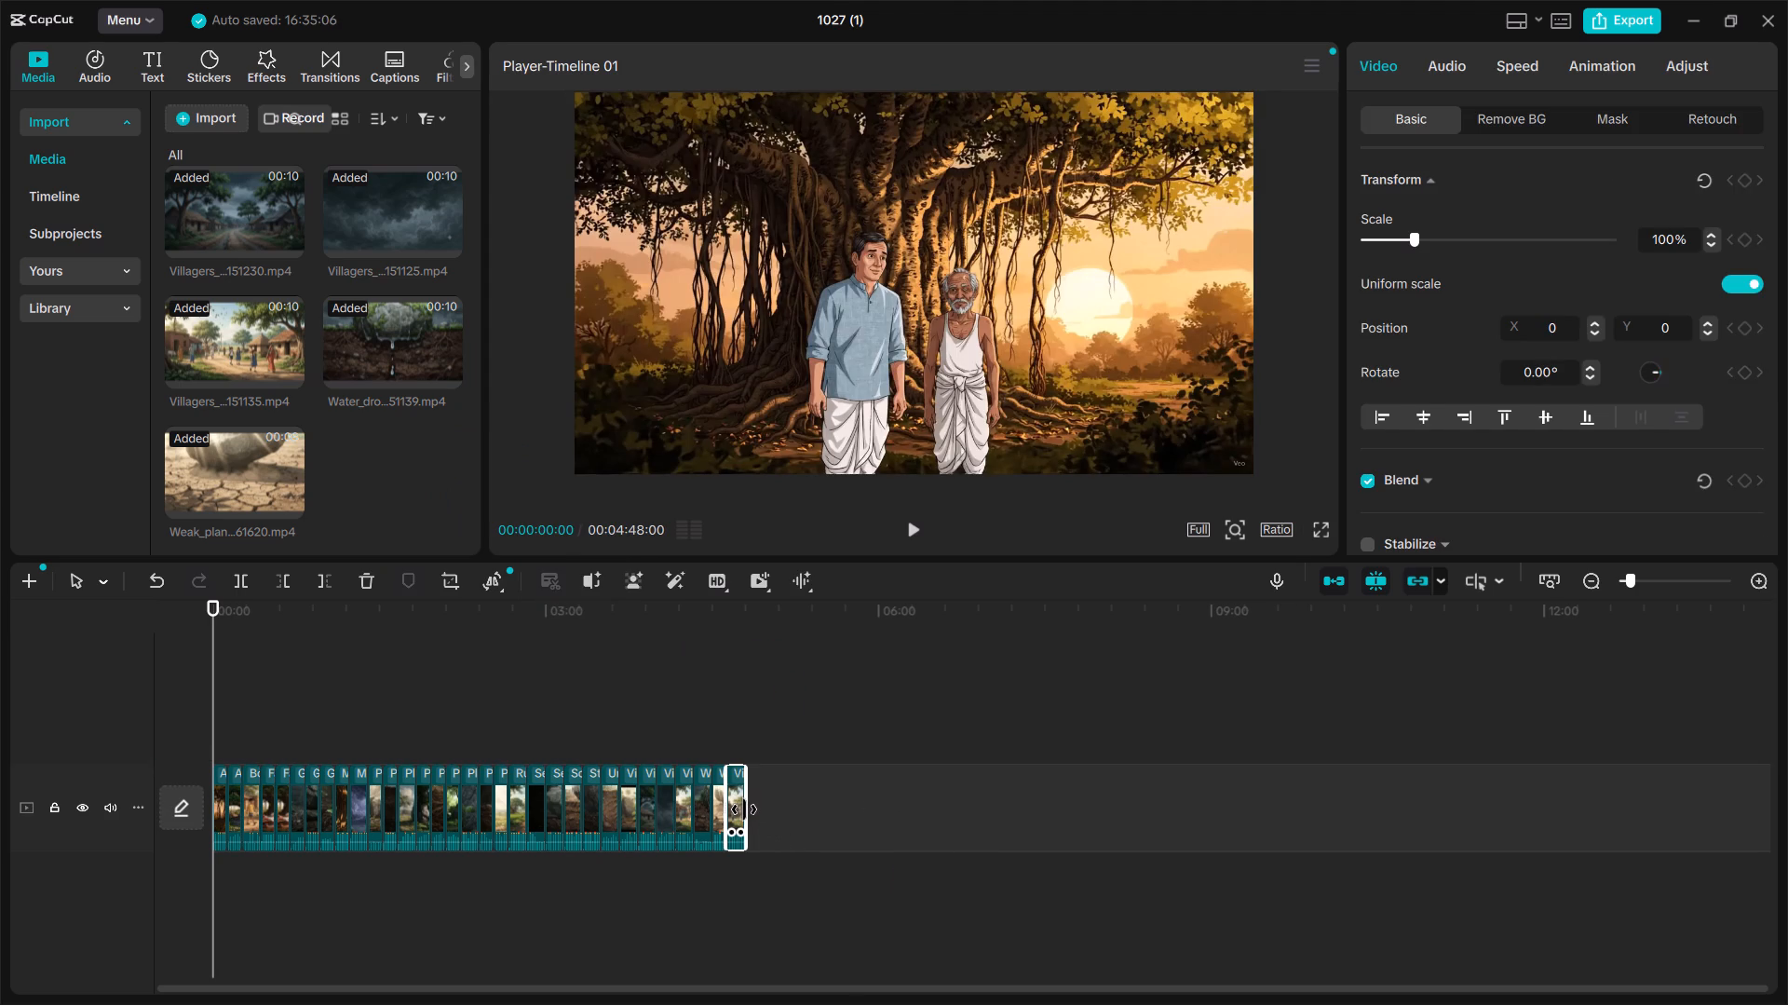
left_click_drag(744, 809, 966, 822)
Play the timeline from the start to preview the opening clips.
left_click(919, 519)
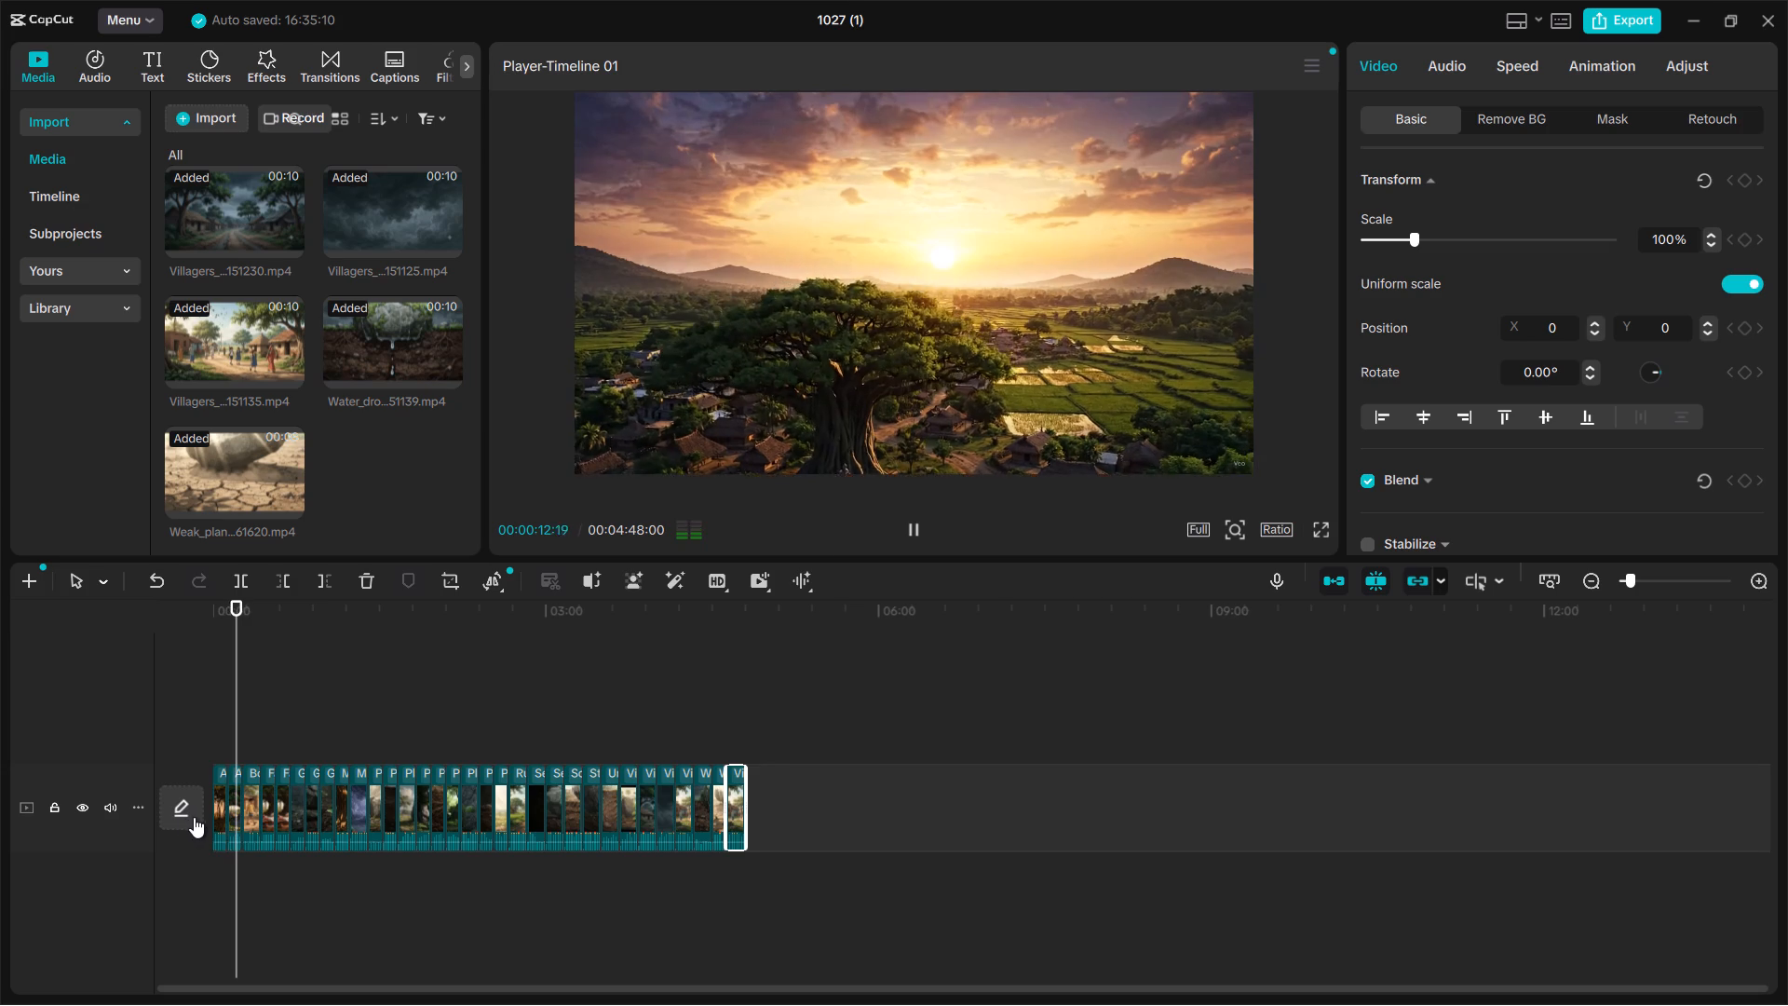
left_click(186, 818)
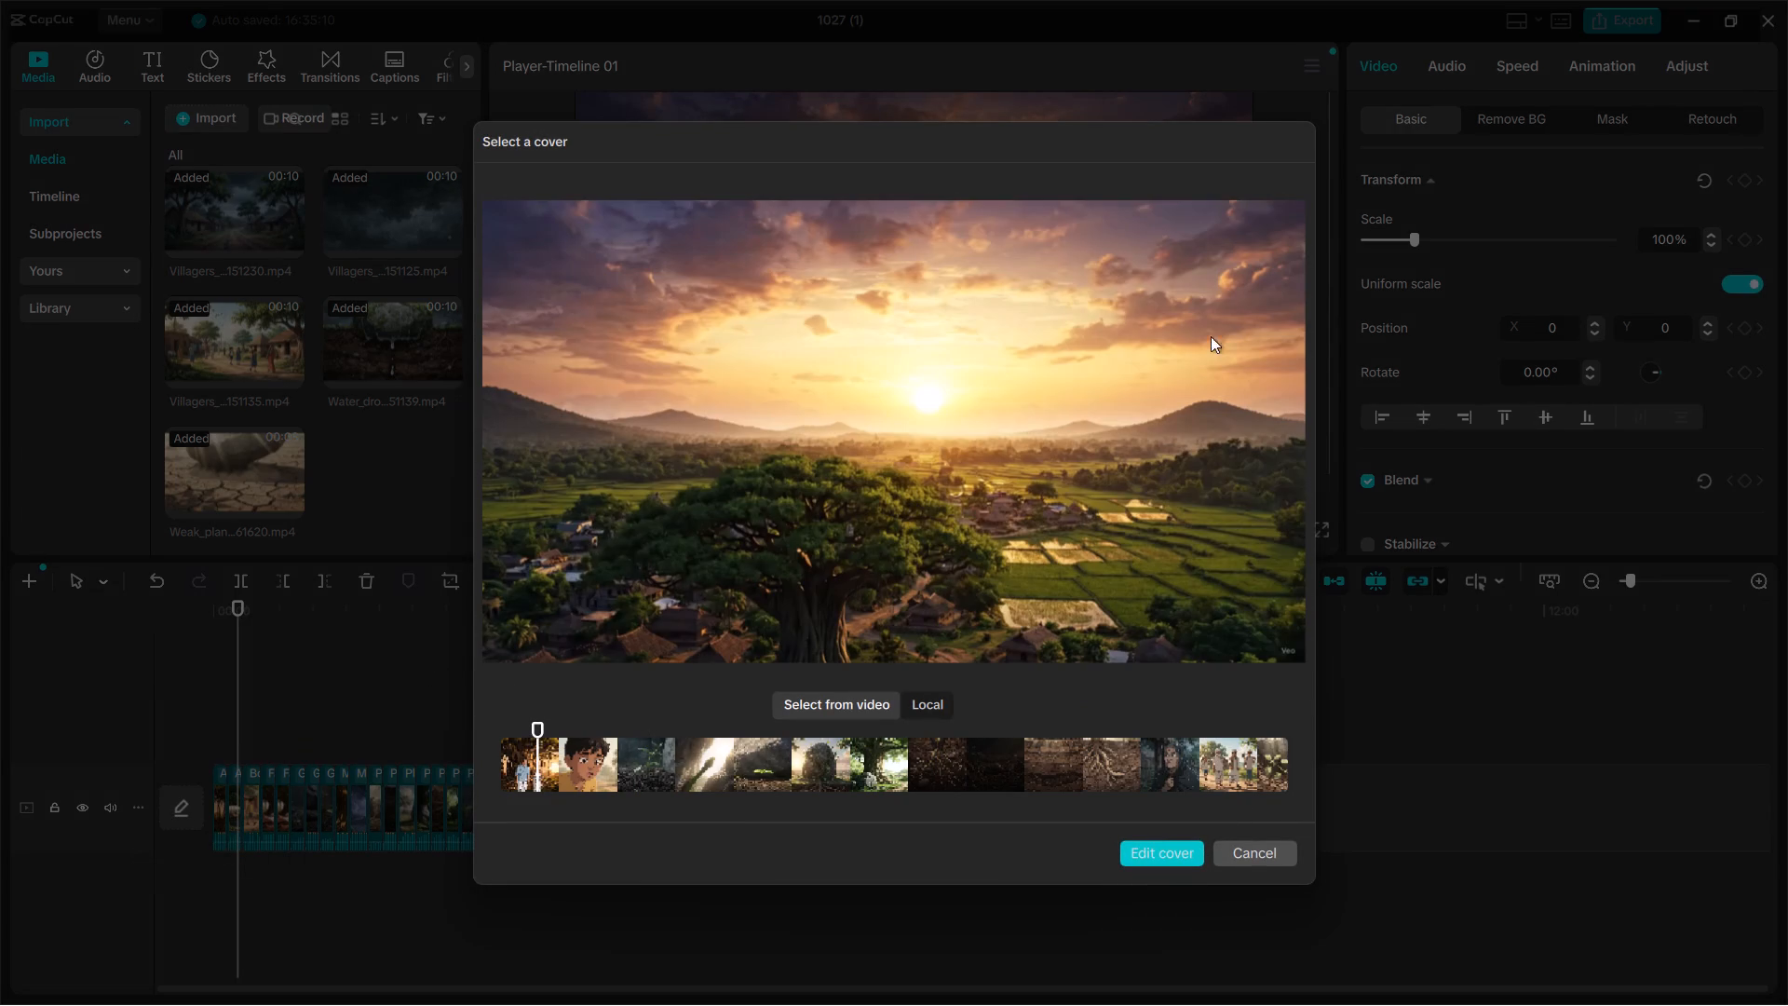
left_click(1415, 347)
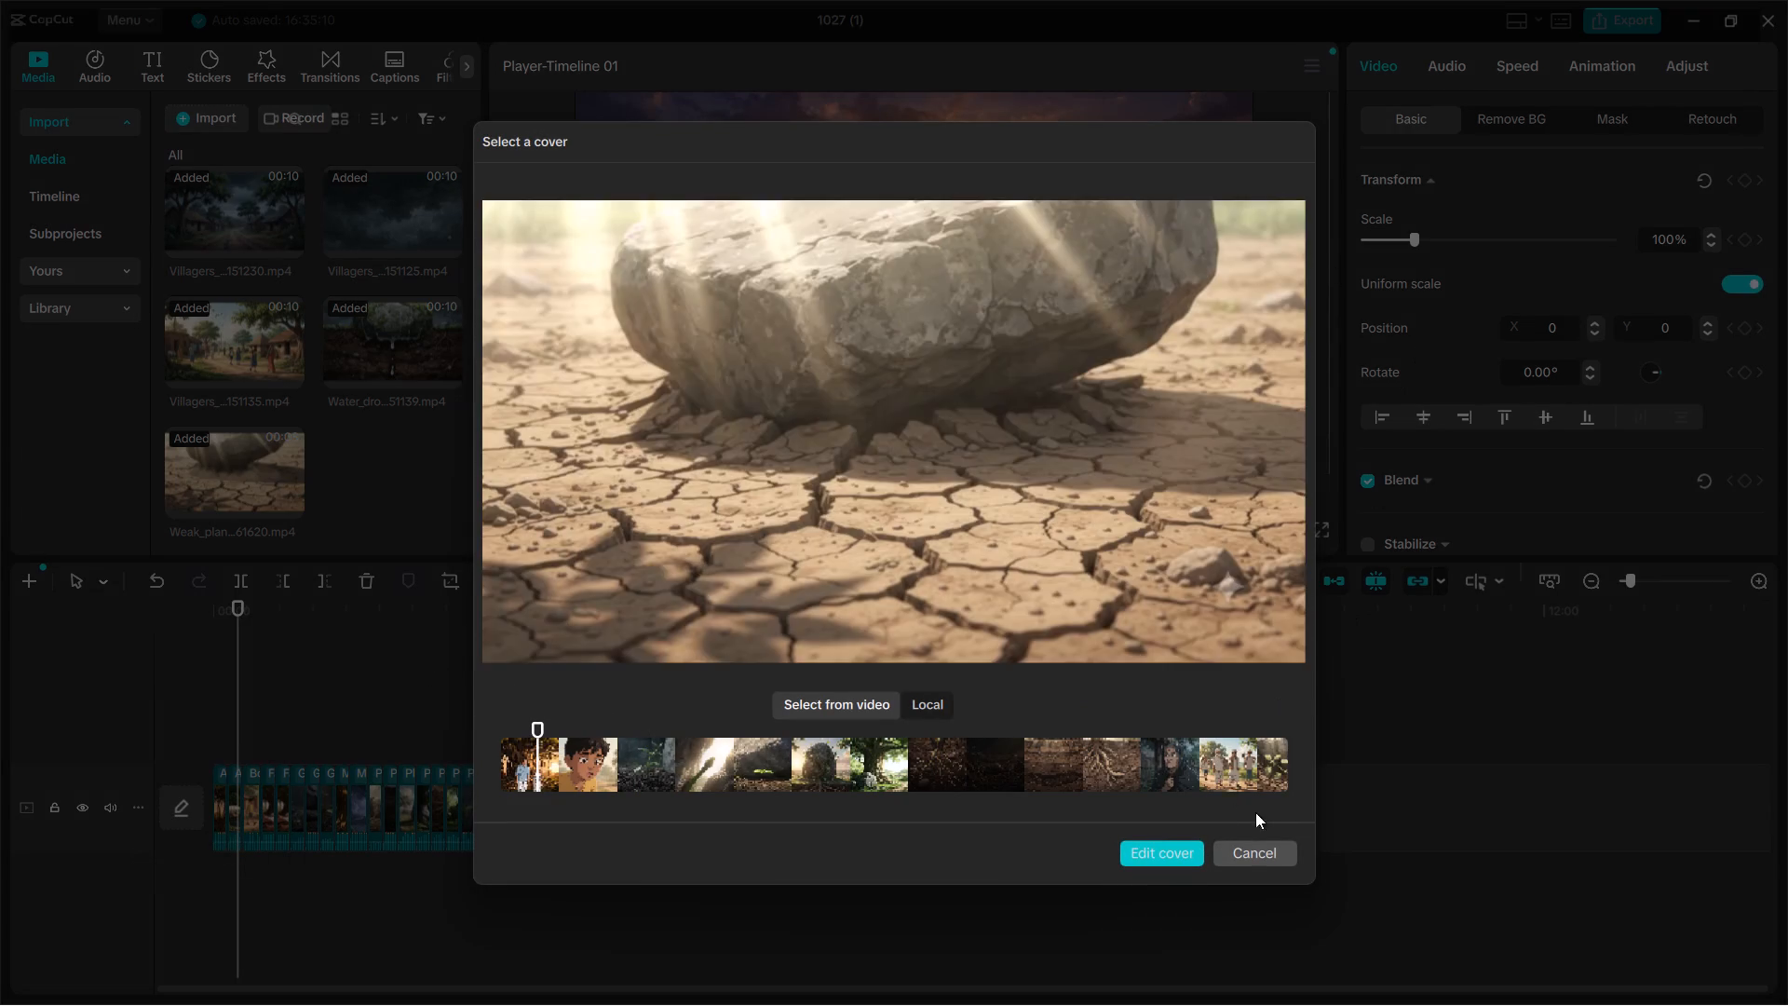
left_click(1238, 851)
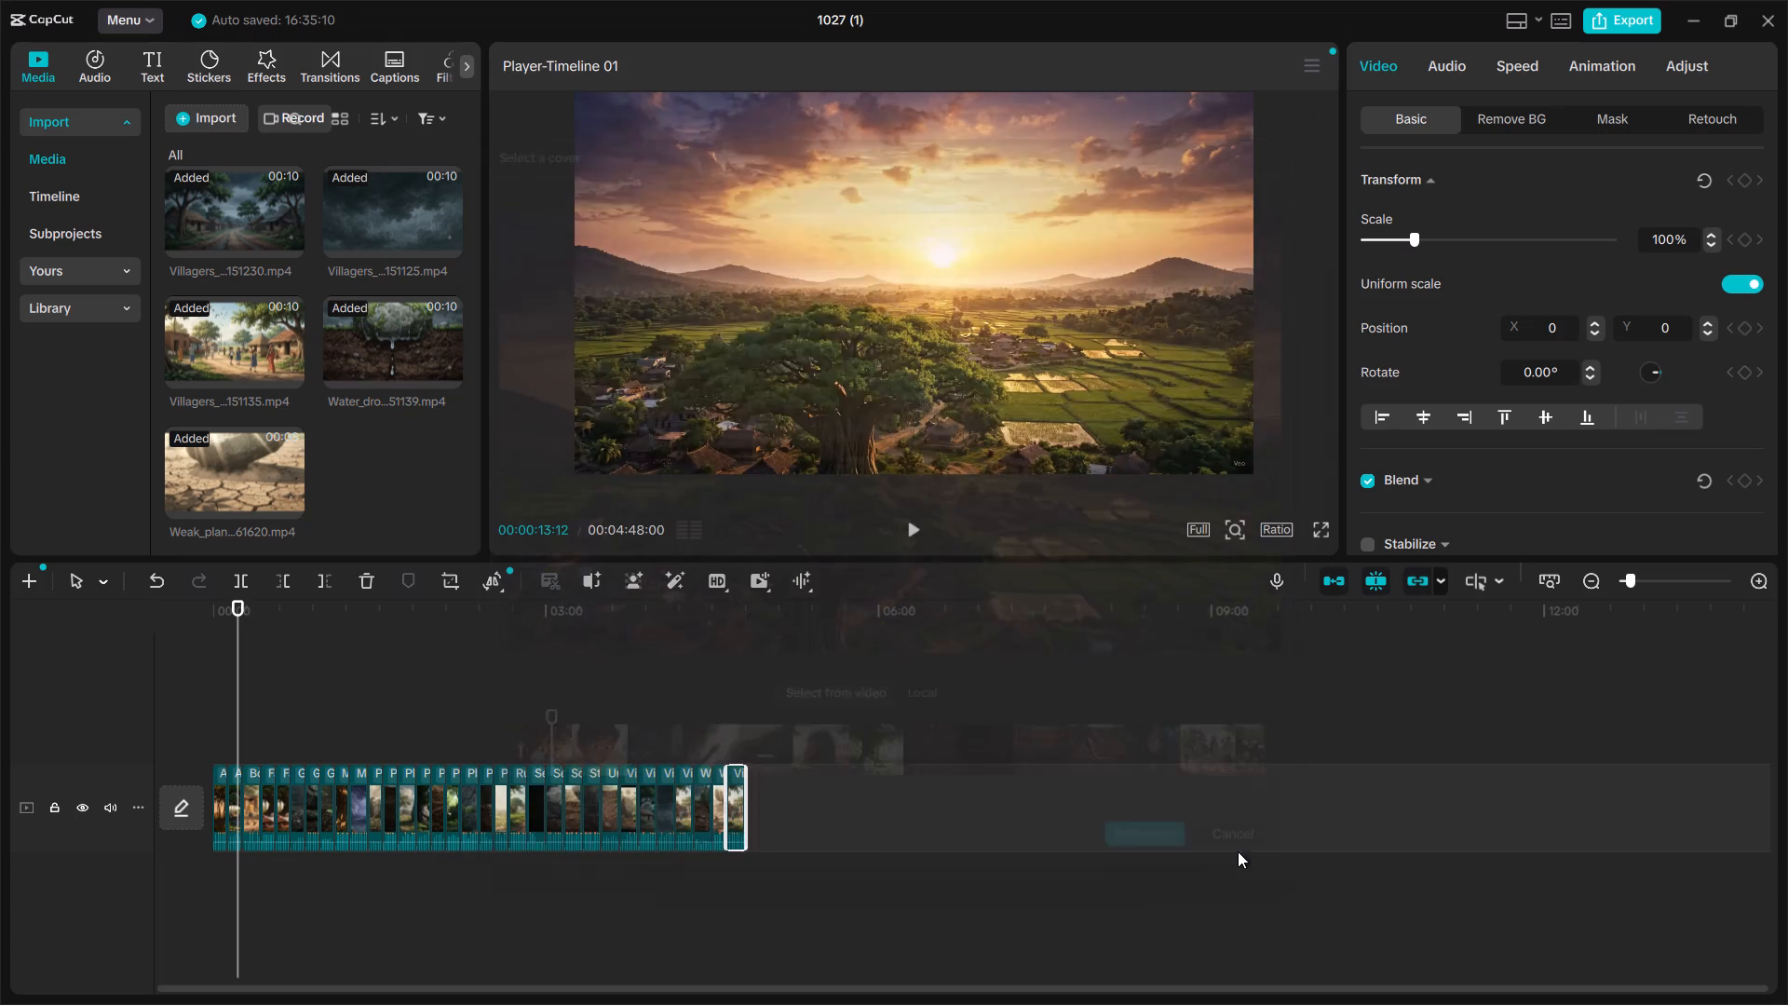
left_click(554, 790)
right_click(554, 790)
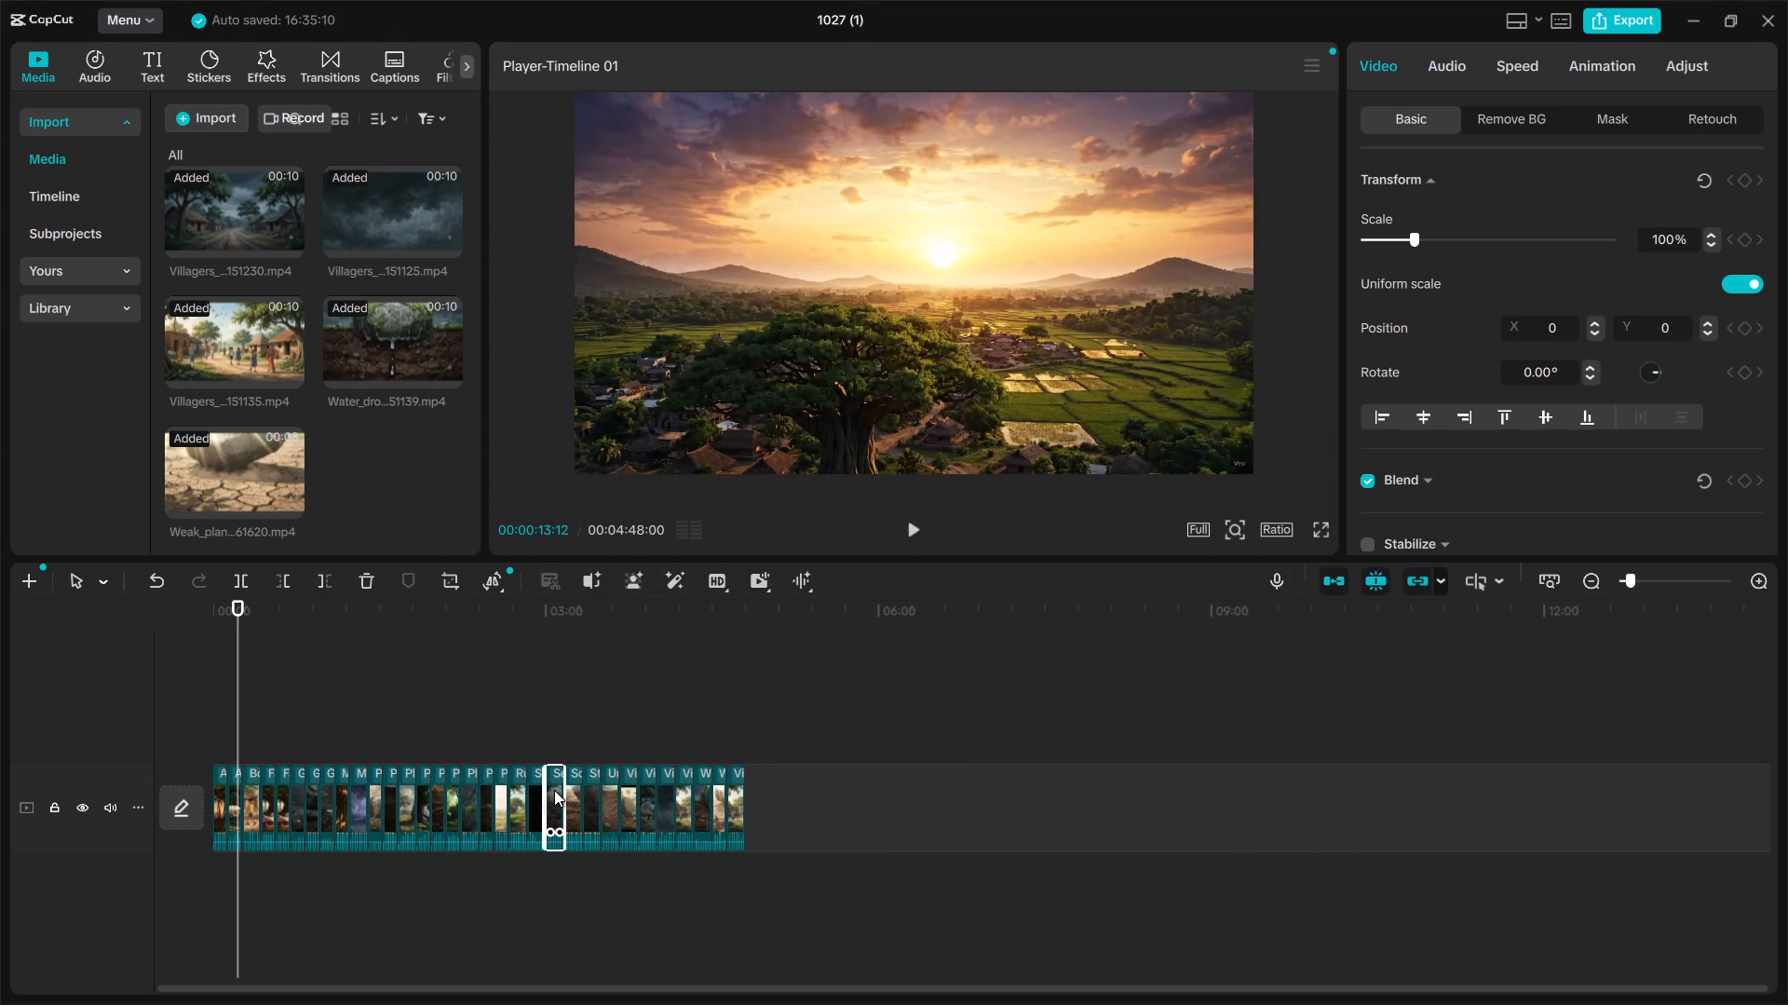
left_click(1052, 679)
Delete the currently selected clip from the middle of the main track.
key("Delete")
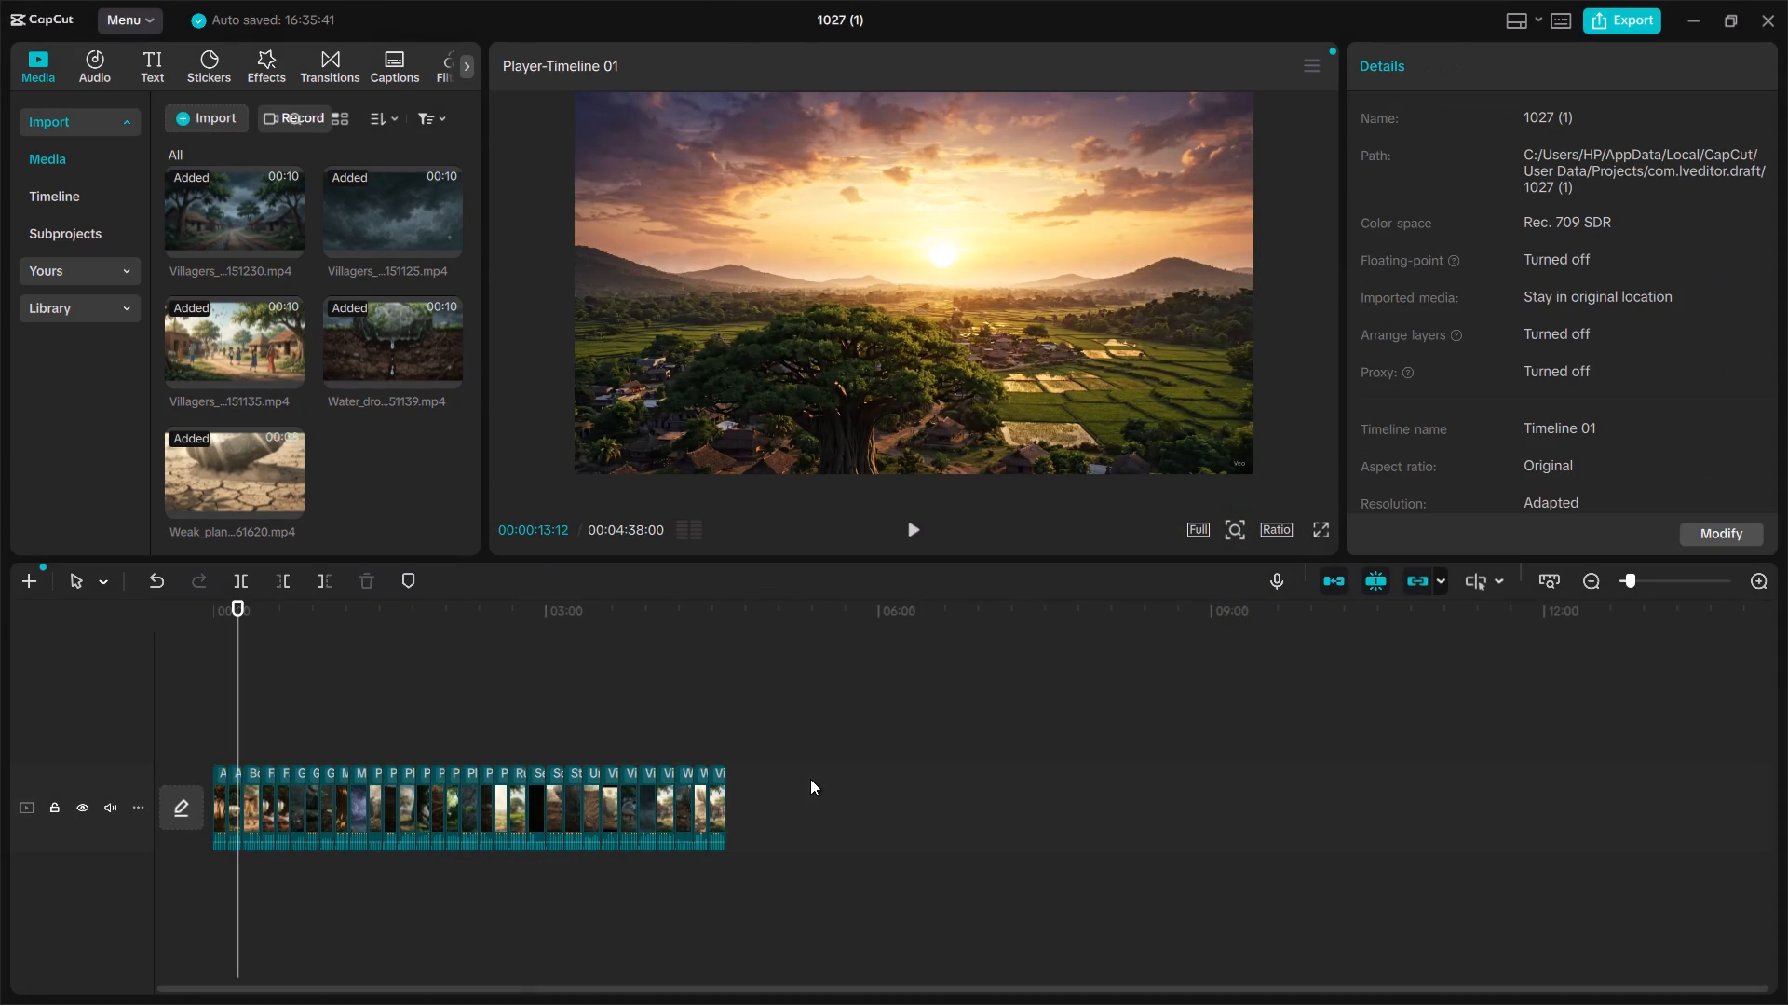
Keeping the two opening clips, delete the clips behind them one by one through the last clip starting with G.
left_click(248, 794)
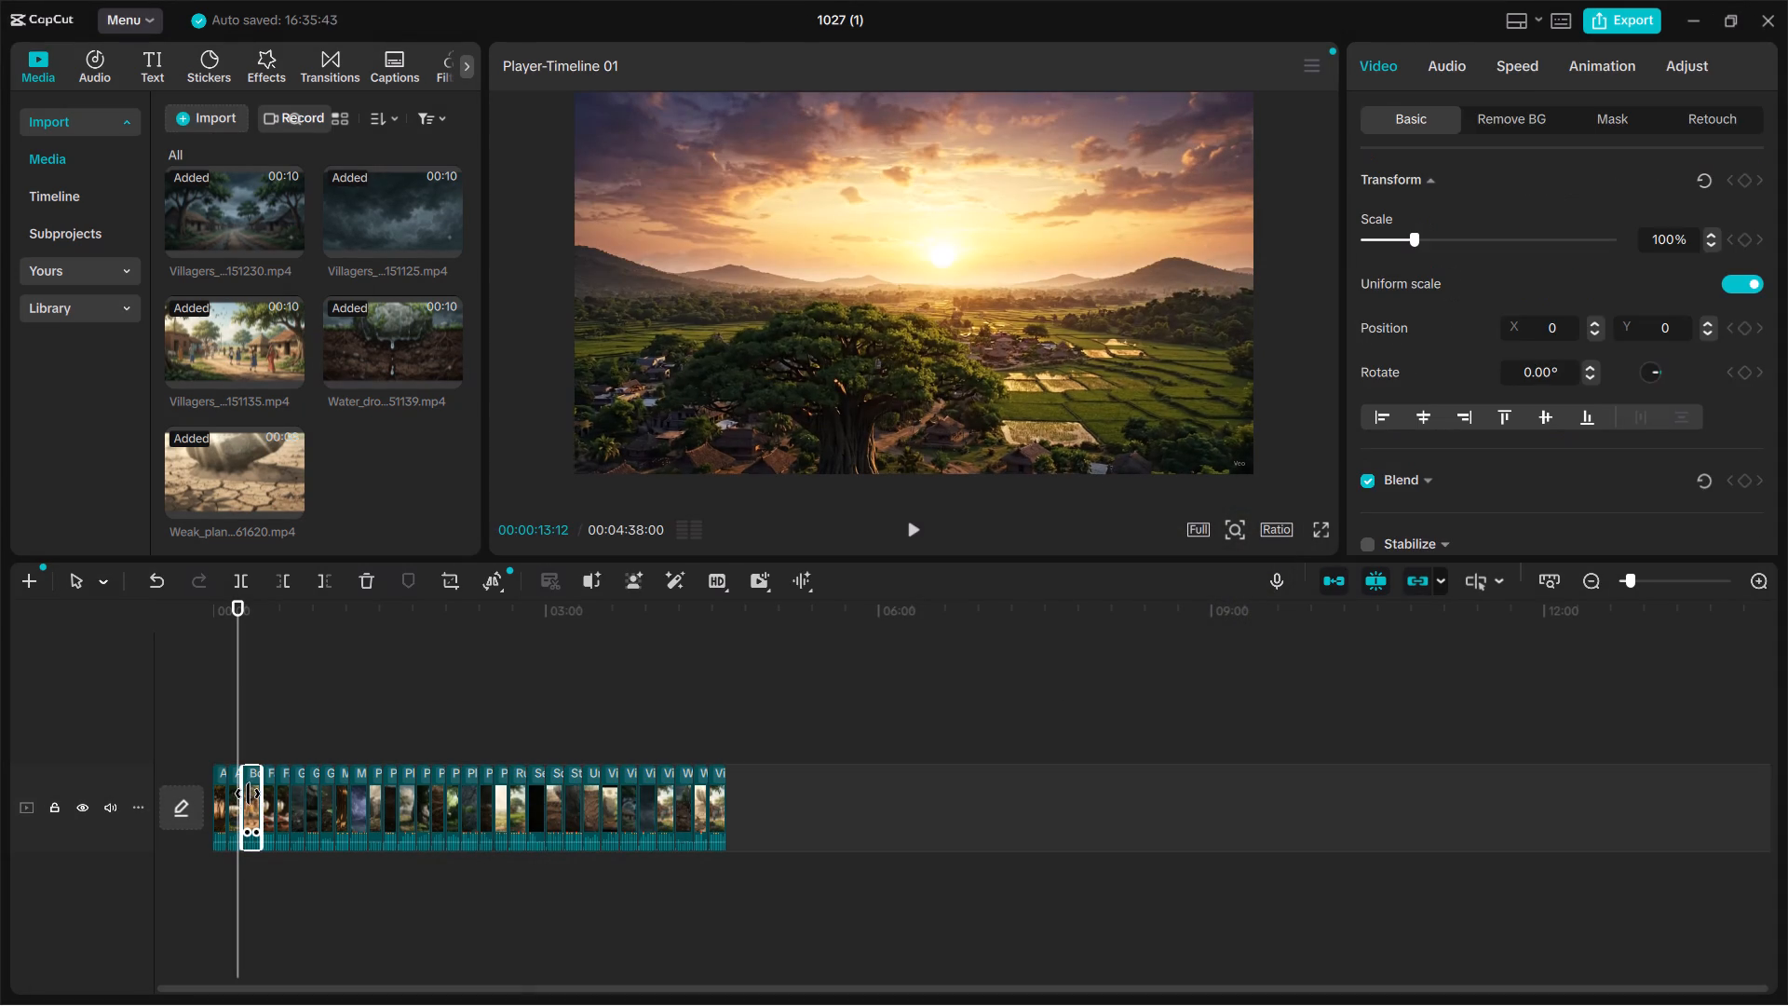
key("Delete")
left_click(248, 794)
key("Delete")
left_click(248, 794)
key("Delete")
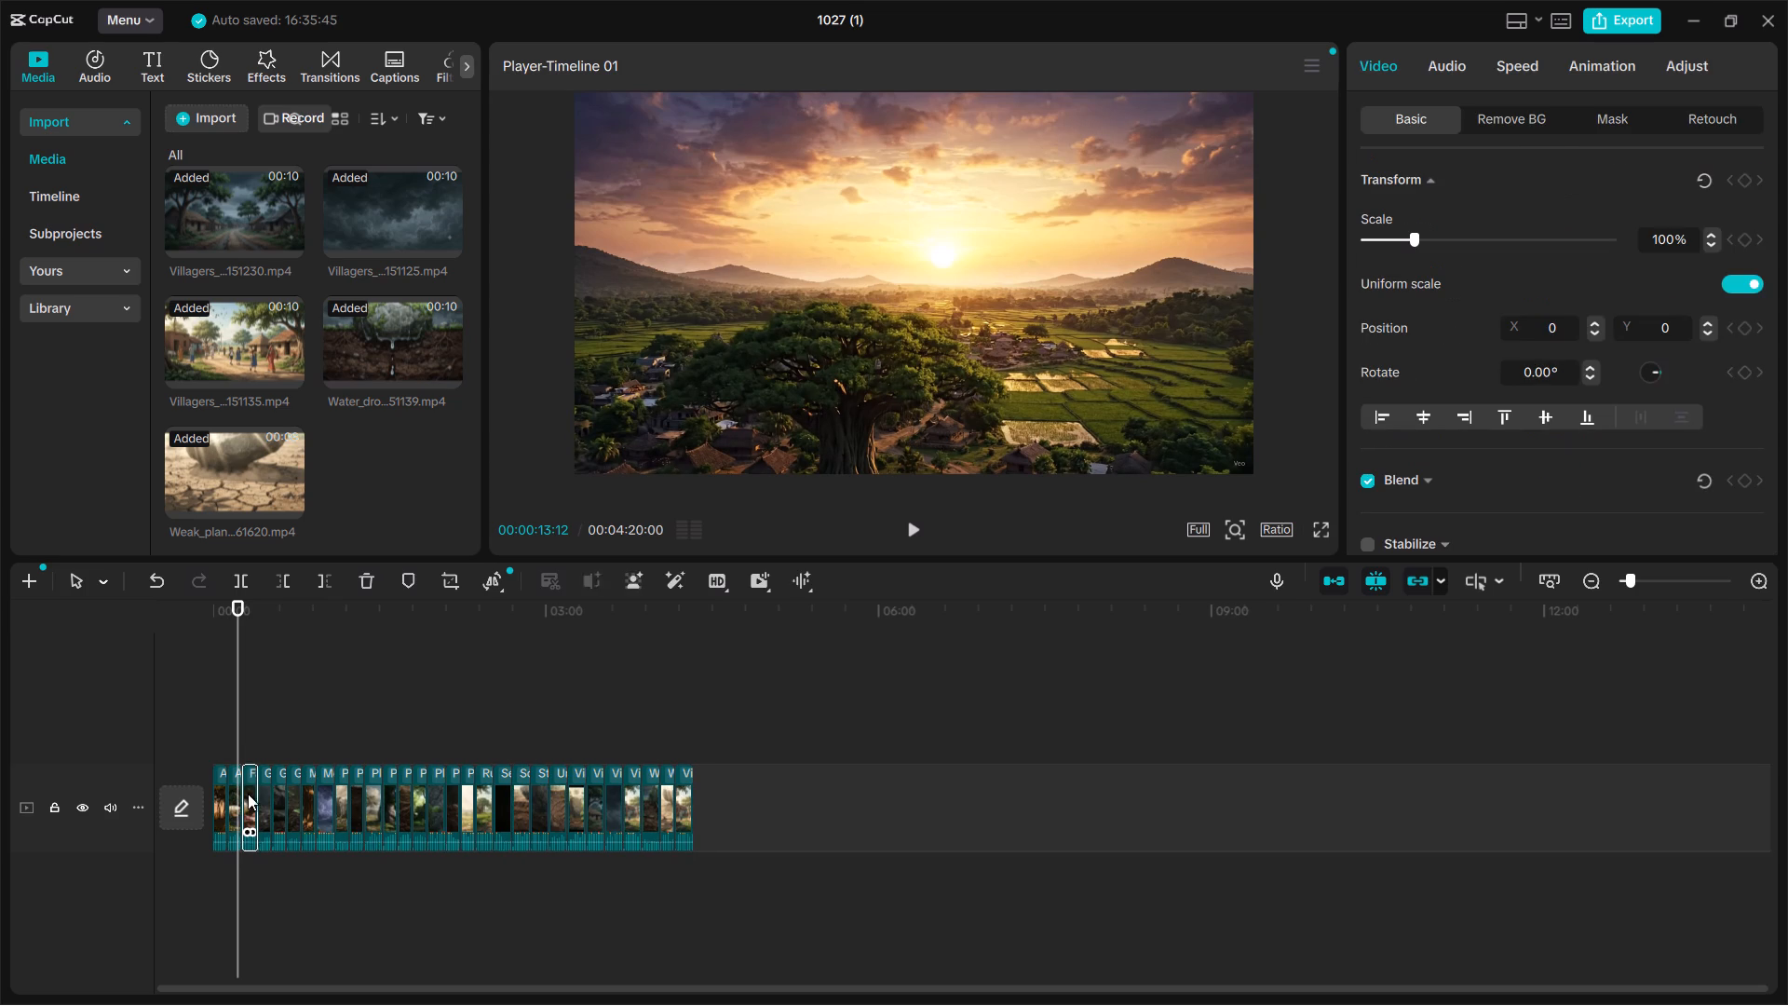
left_click(248, 794)
key("Delete")
left_click(248, 794)
key("Delete")
left_click(248, 794)
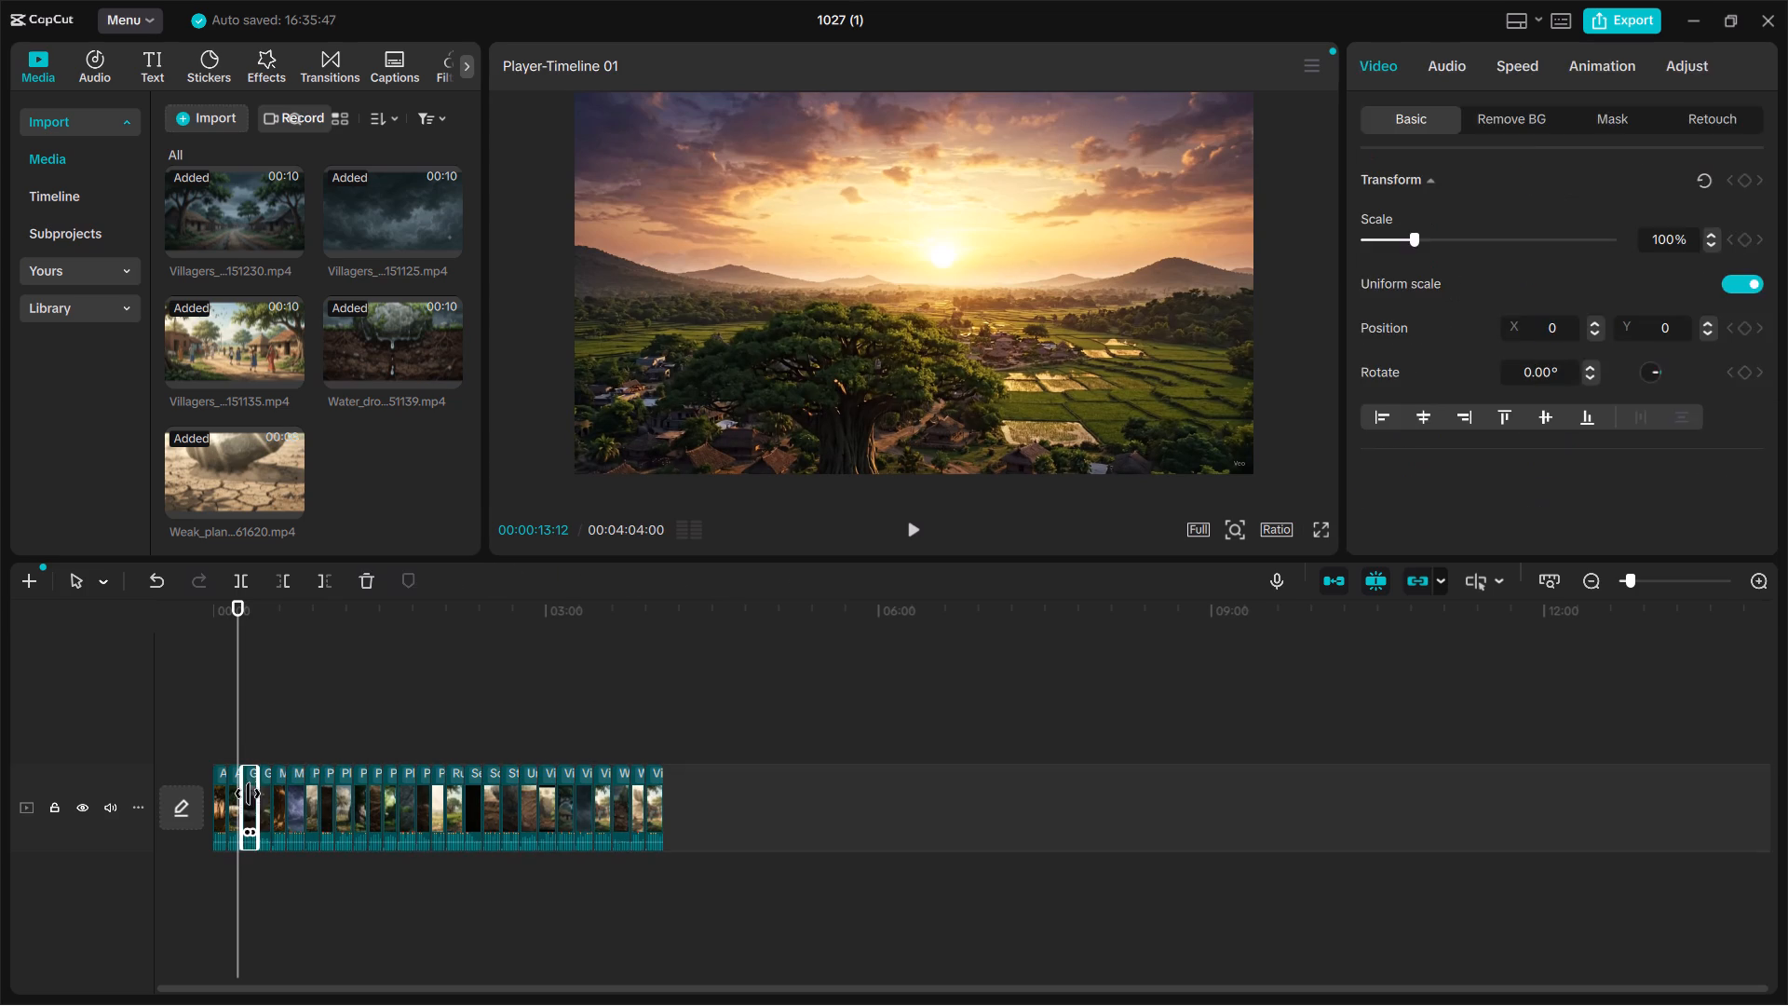
key("Delete")
left_click(248, 794)
key("Delete")
left_click(248, 794)
key("Delete")
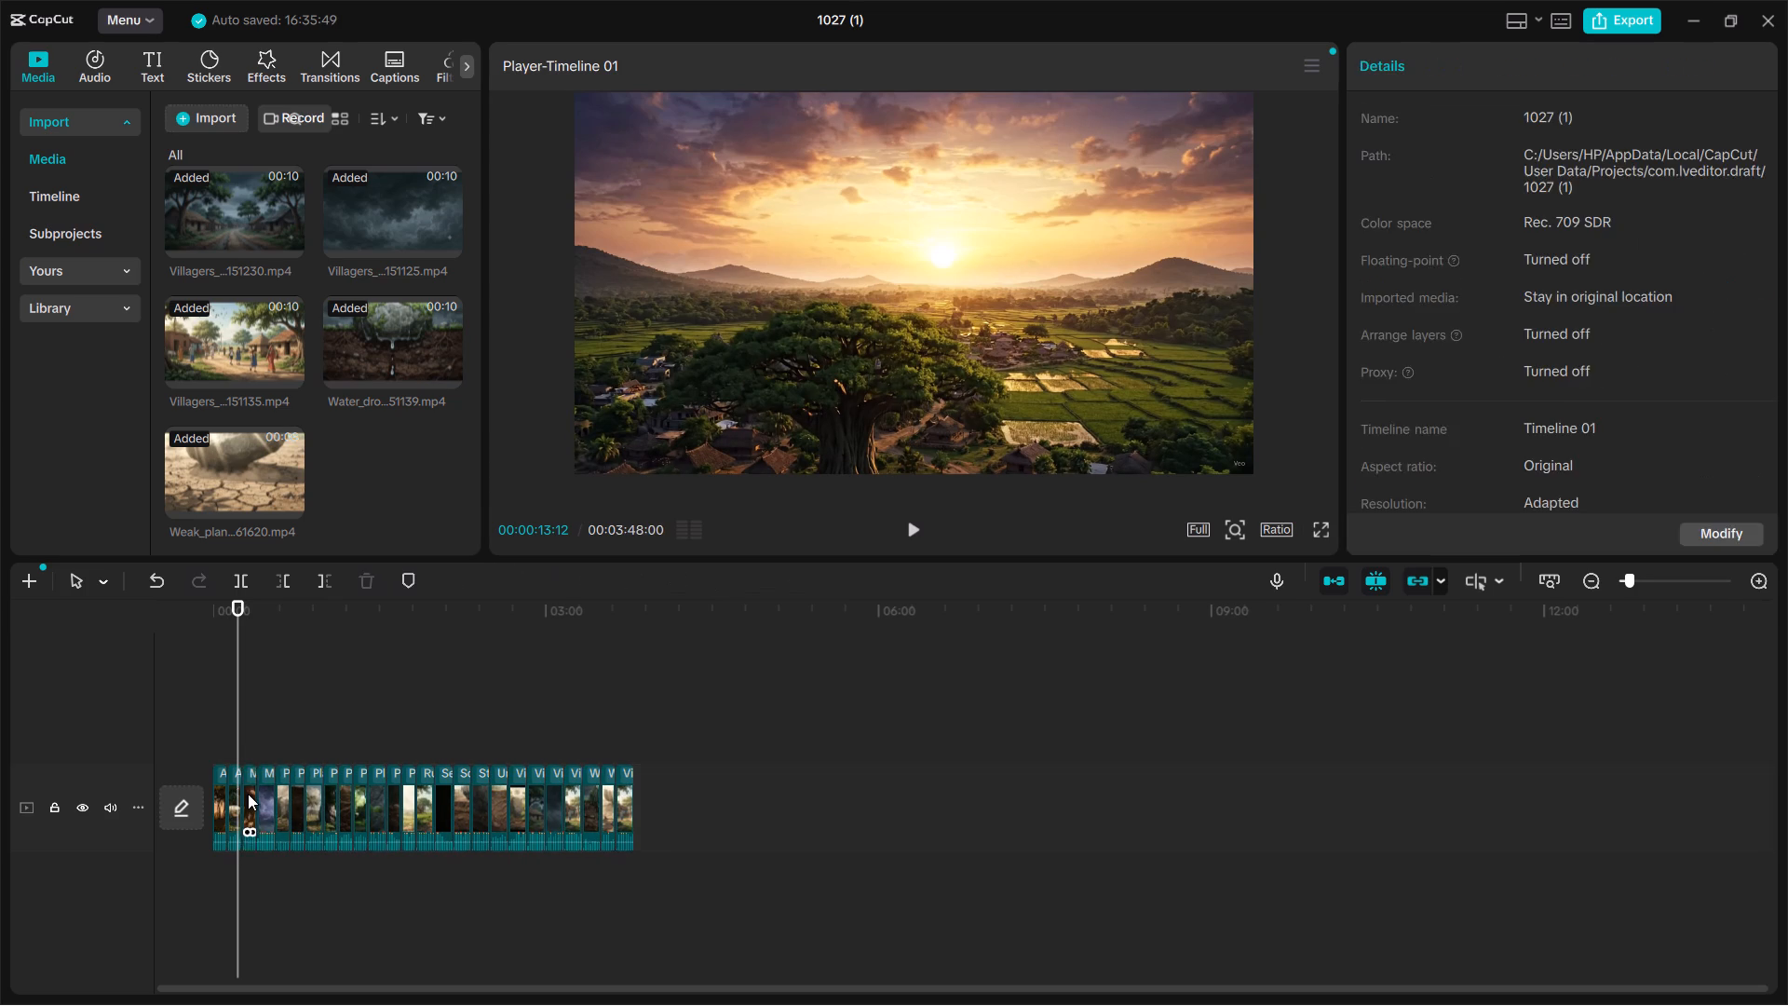
Delete the clips starting with M and the first several P clips right behind the two opening clips.
left_click(248, 794)
key("Delete")
left_click(248, 794)
key("Delete")
left_click(248, 794)
key("Delete")
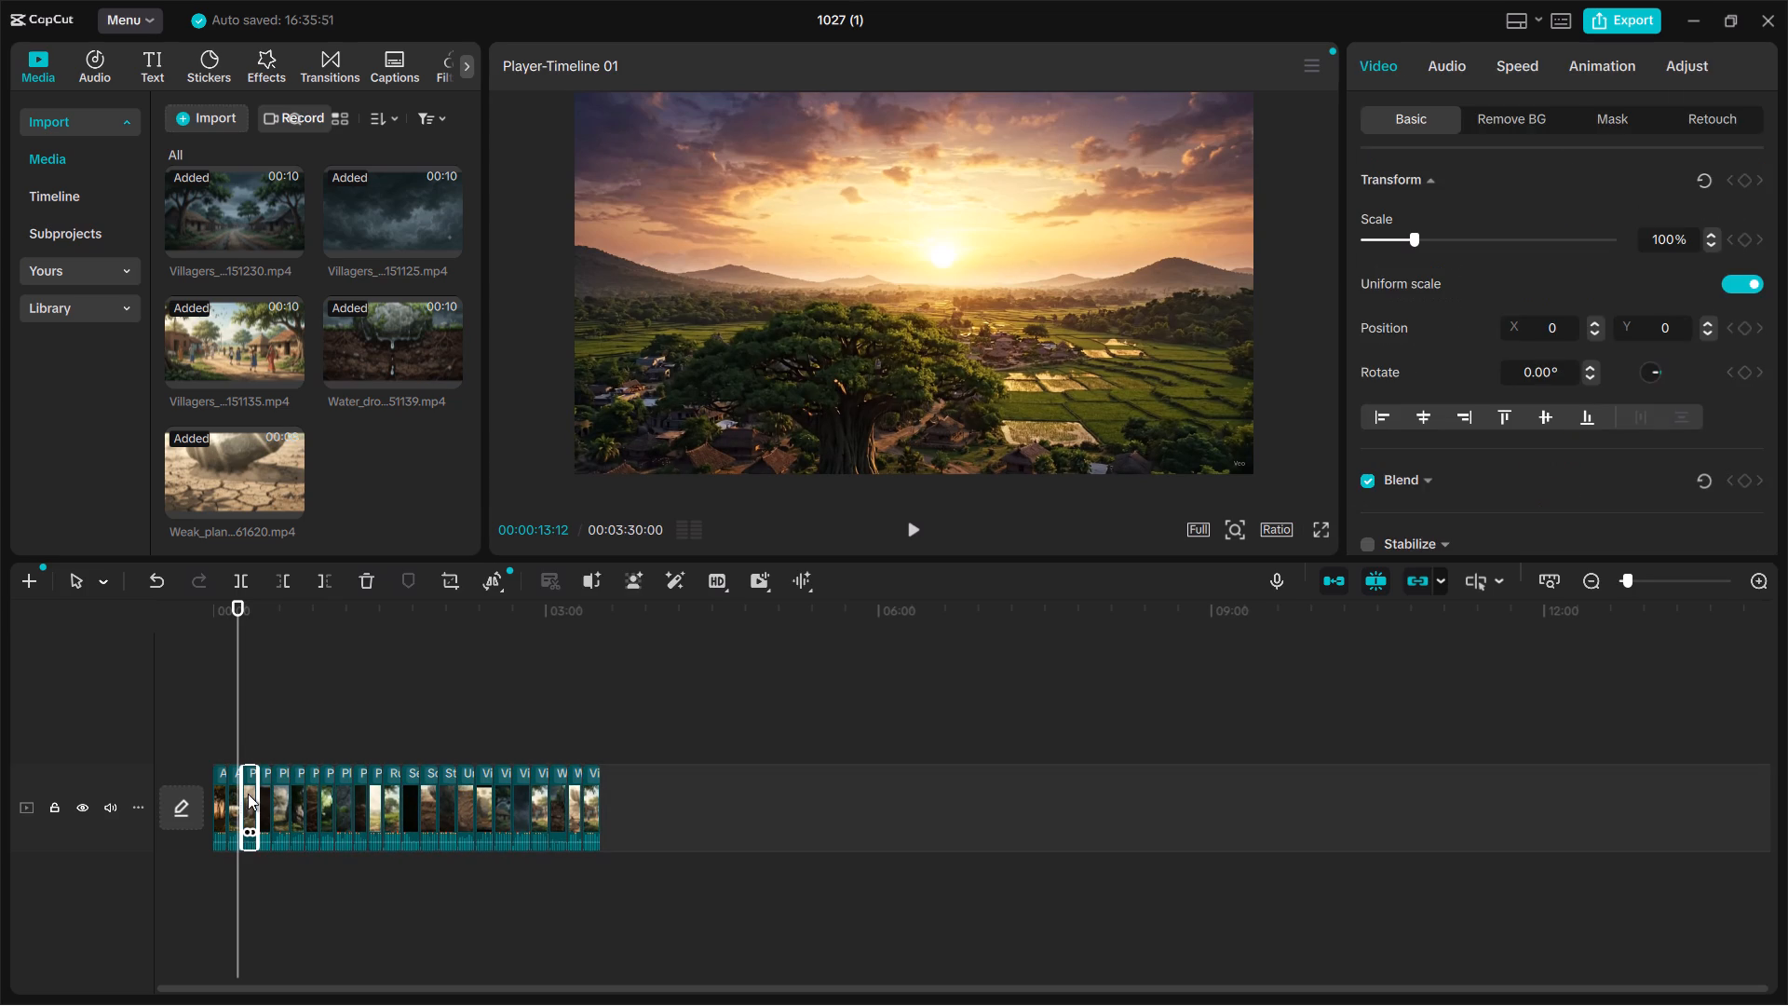
key("Delete")
left_click(248, 794)
key("Delete")
left_click(248, 794)
key("Delete")
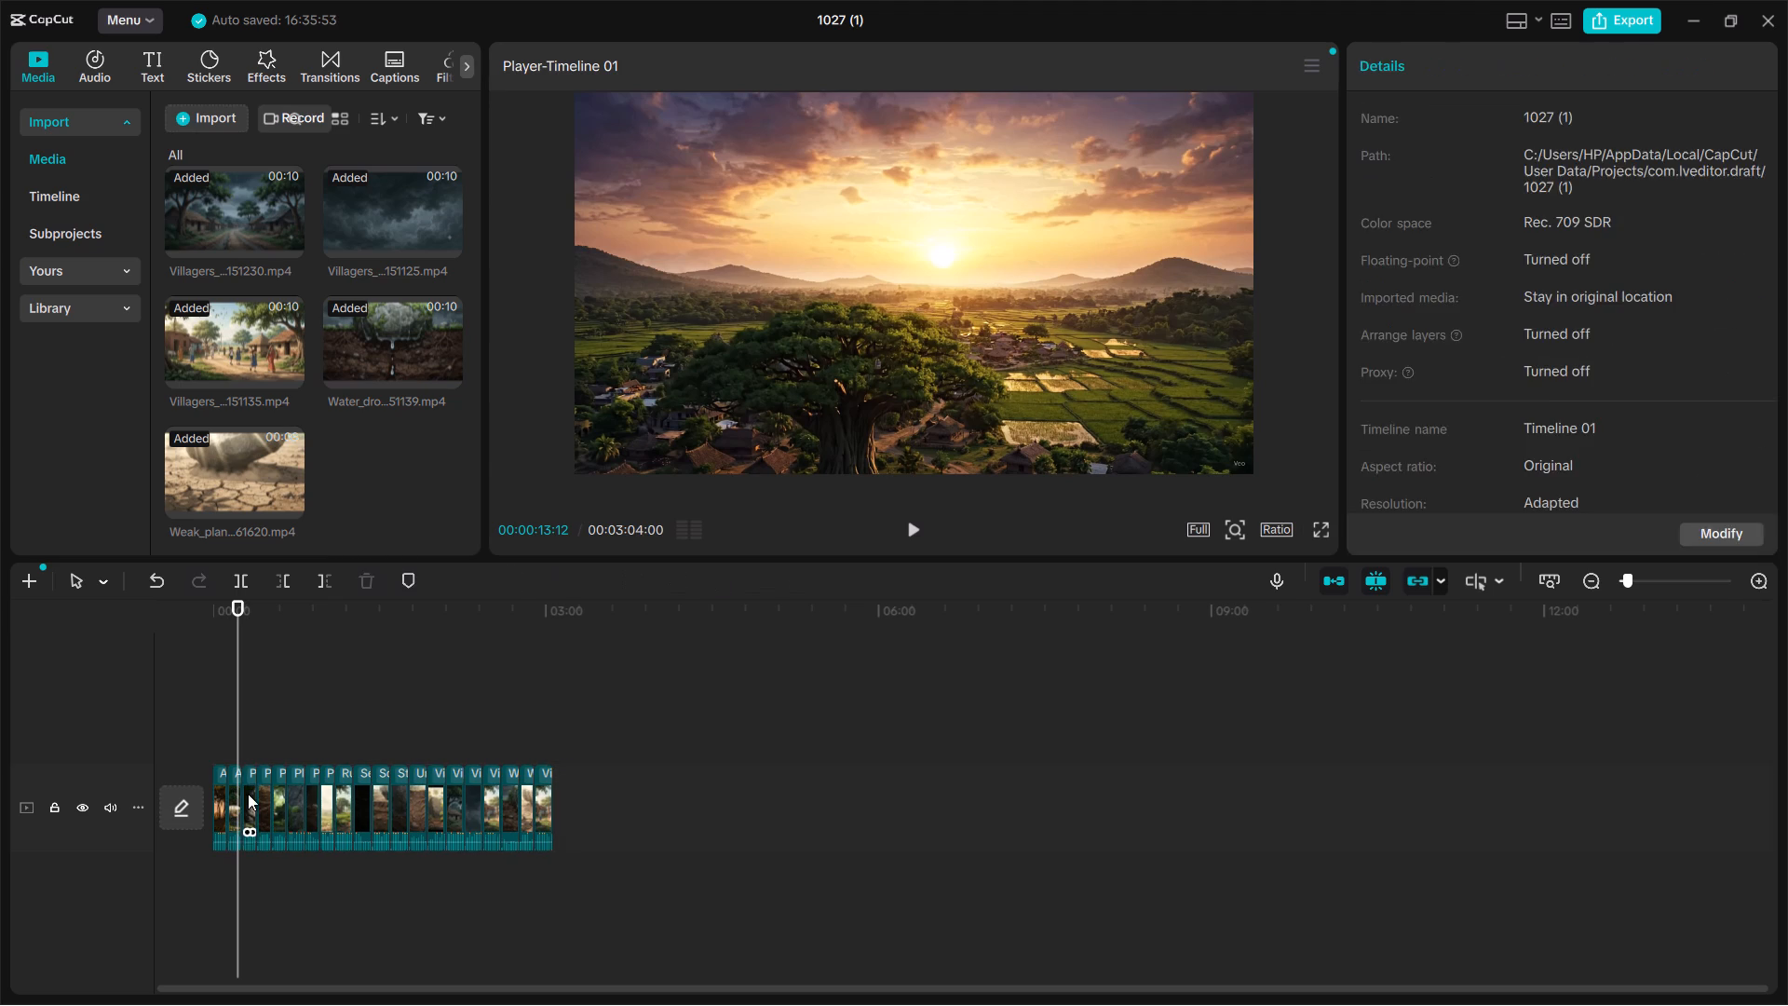
Delete the remaining P clips one by one, up to the Rural village clip.
left_click(248, 794)
key("Delete")
left_click(248, 794)
key("Delete")
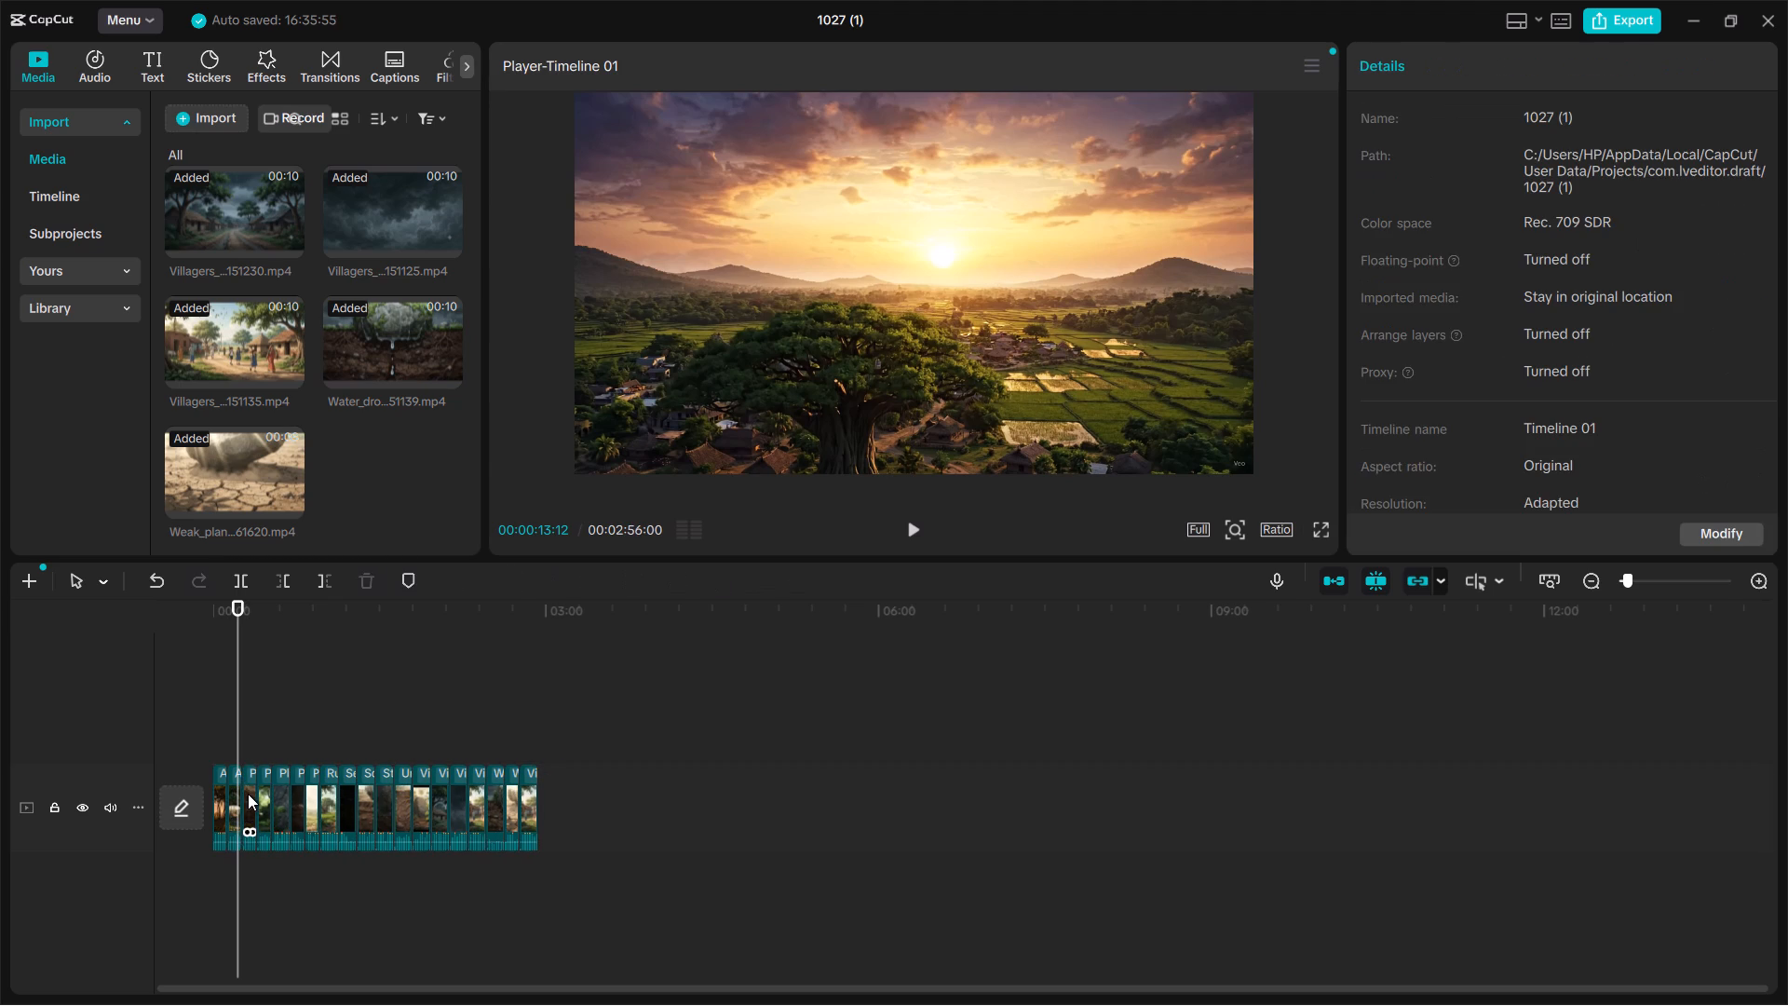
left_click(248, 796)
key("Delete")
left_click(248, 796)
key("Delete")
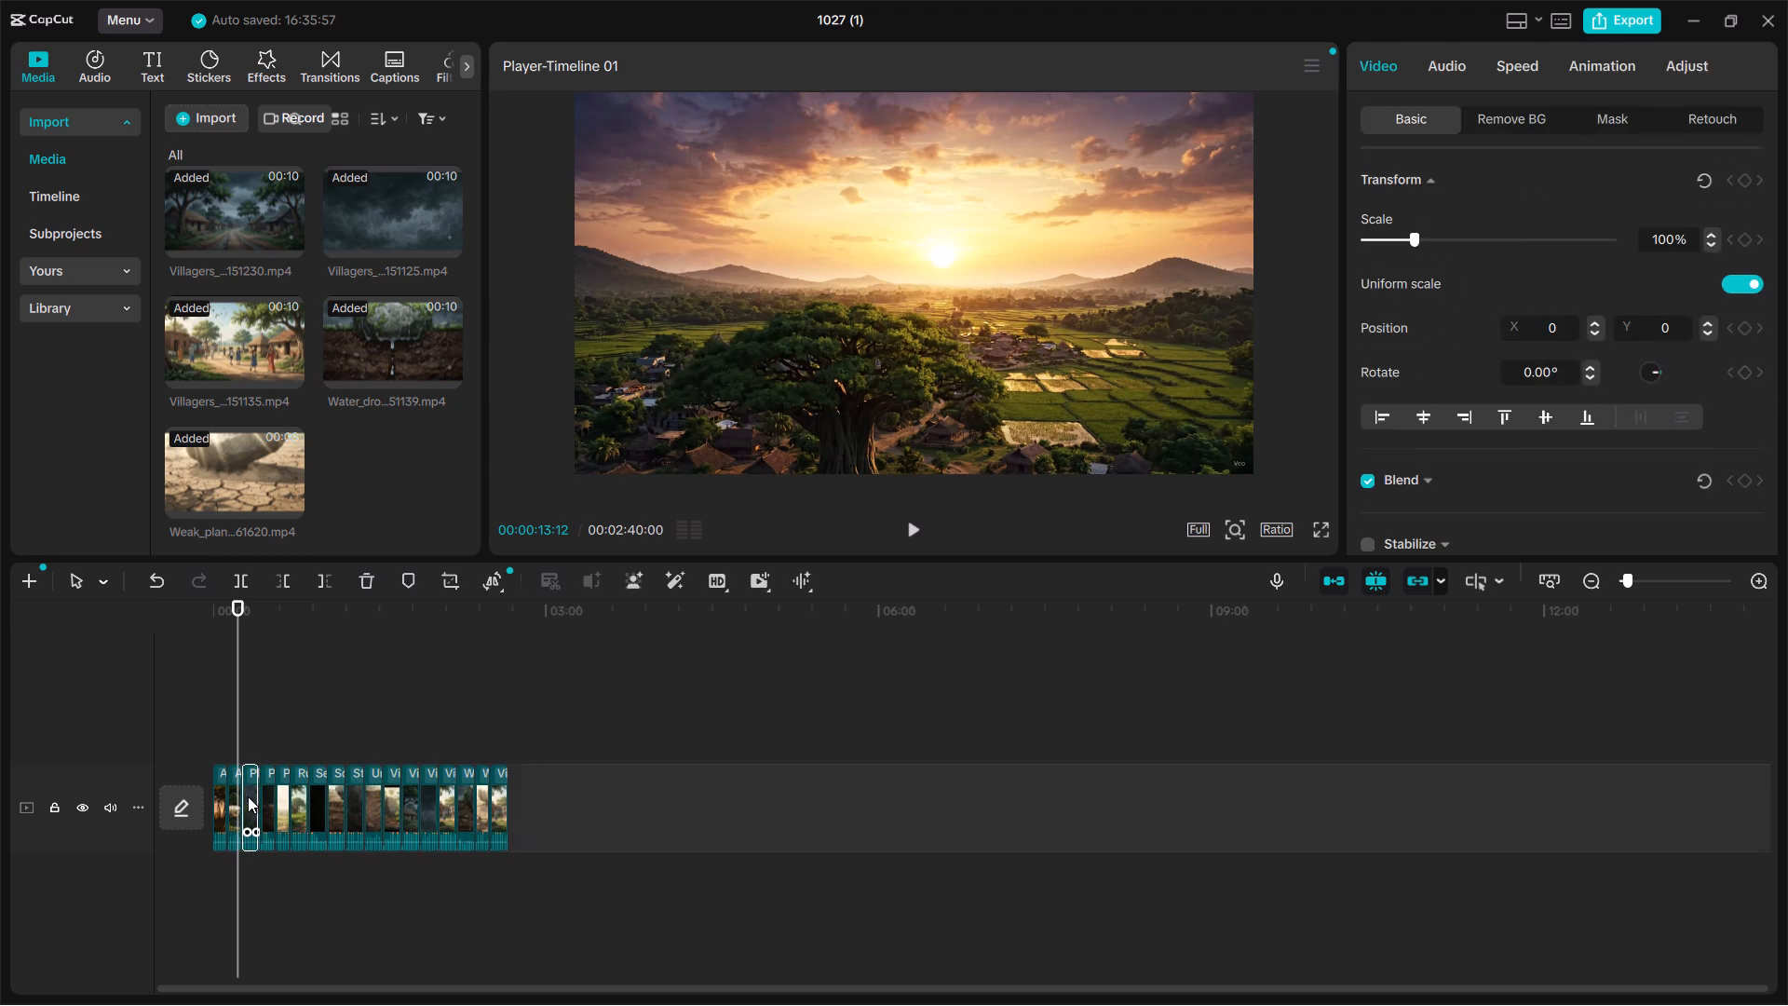
left_click(248, 796)
key("Delete")
left_click(248, 796)
key("Delete")
left_click(248, 796)
key("Delete")
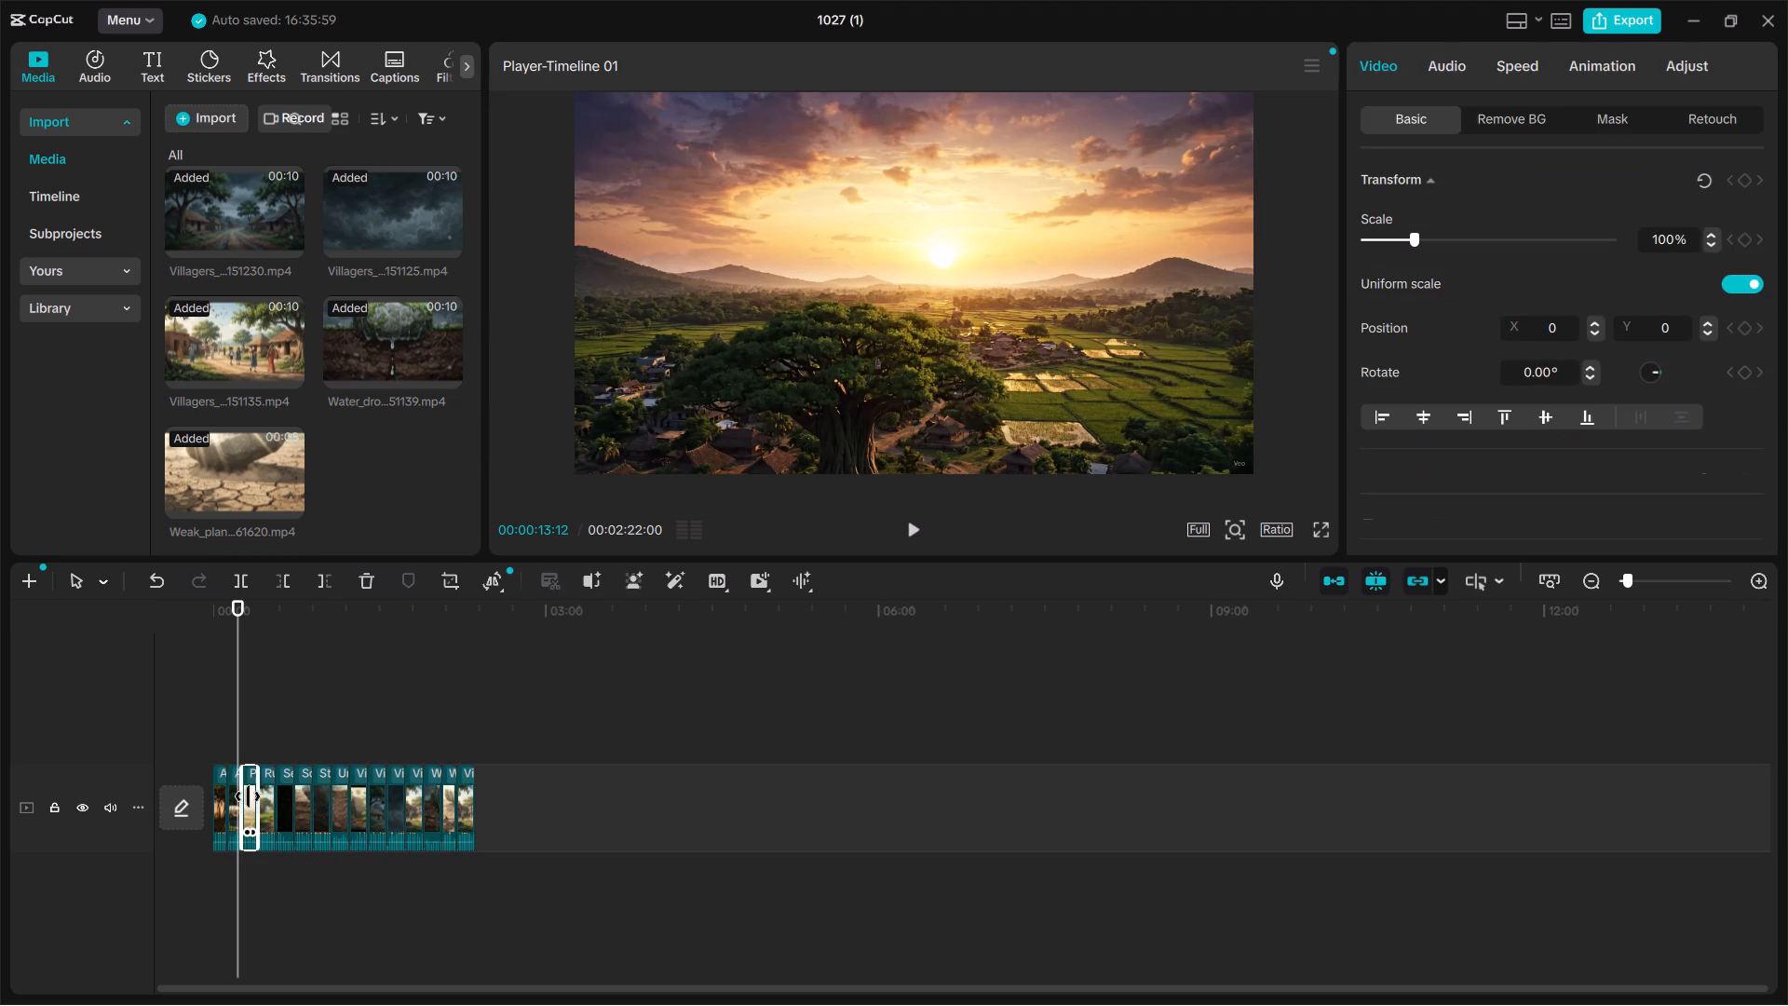
left_click(248, 796)
key("Delete")
left_click(248, 796)
key("Delete")
key("Delete")
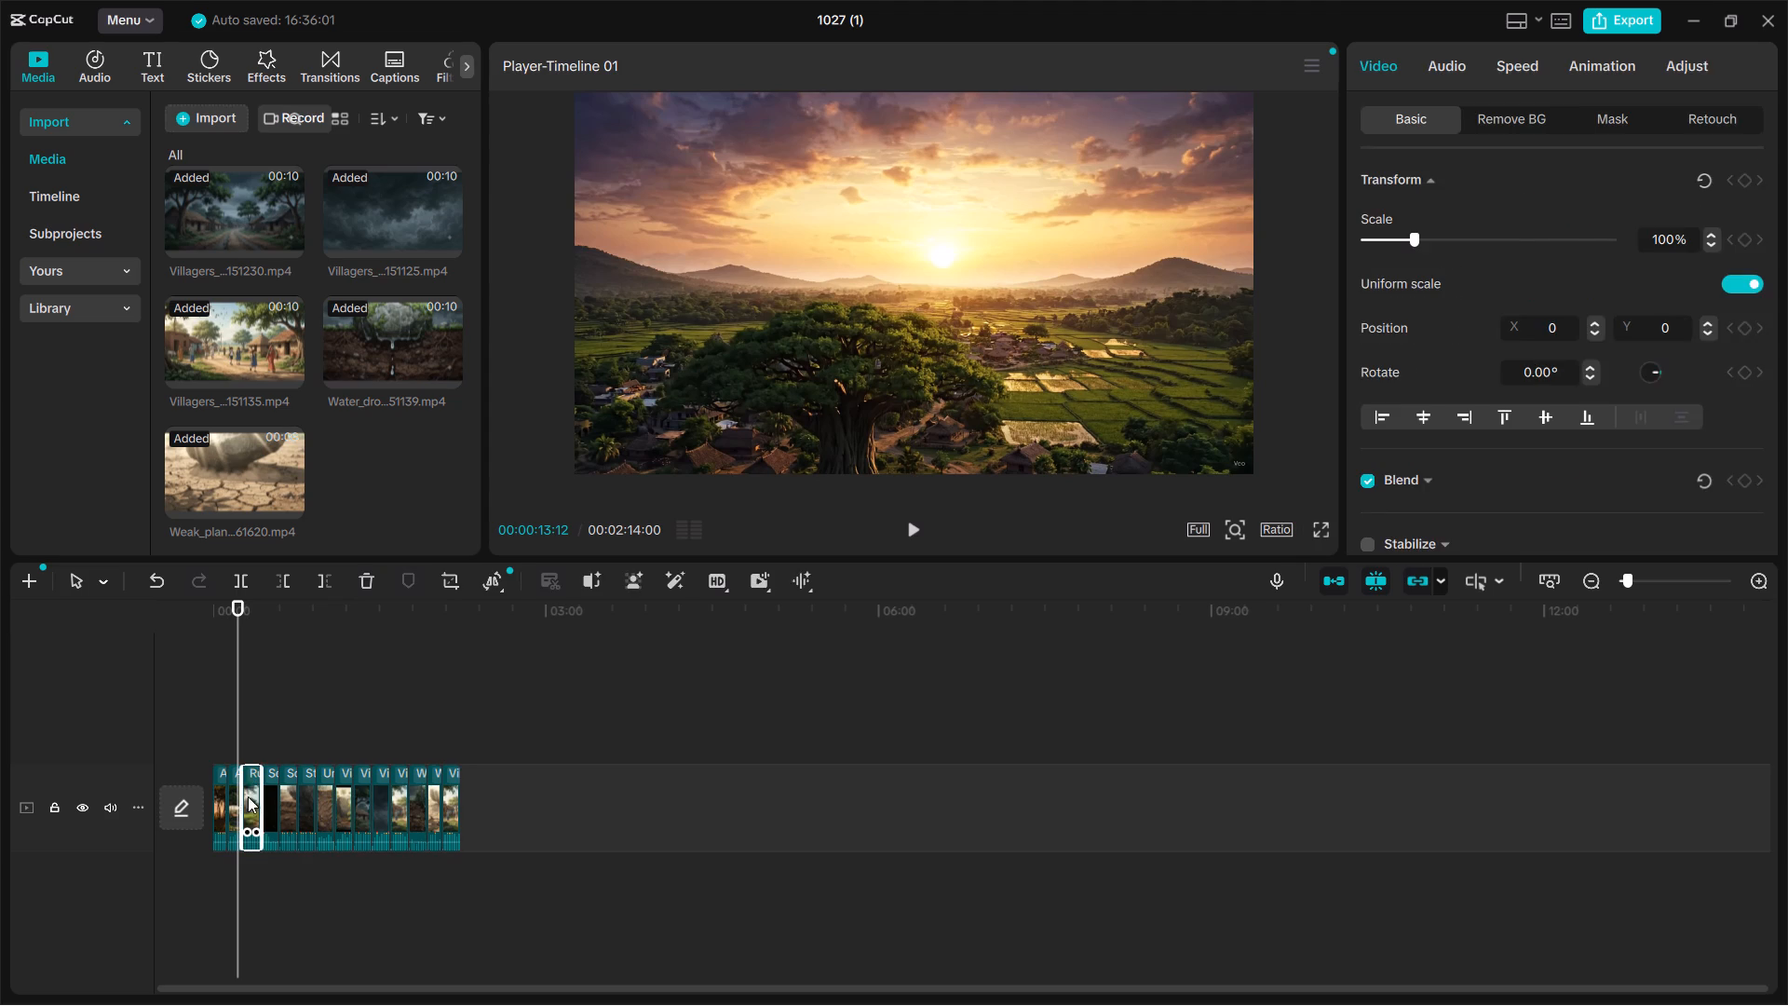
Delete the Rural village clip and the S clips behind it, up to the clip starting with U.
left_click(248, 796)
key("Delete")
left_click(248, 796)
key("Delete")
left_click(248, 796)
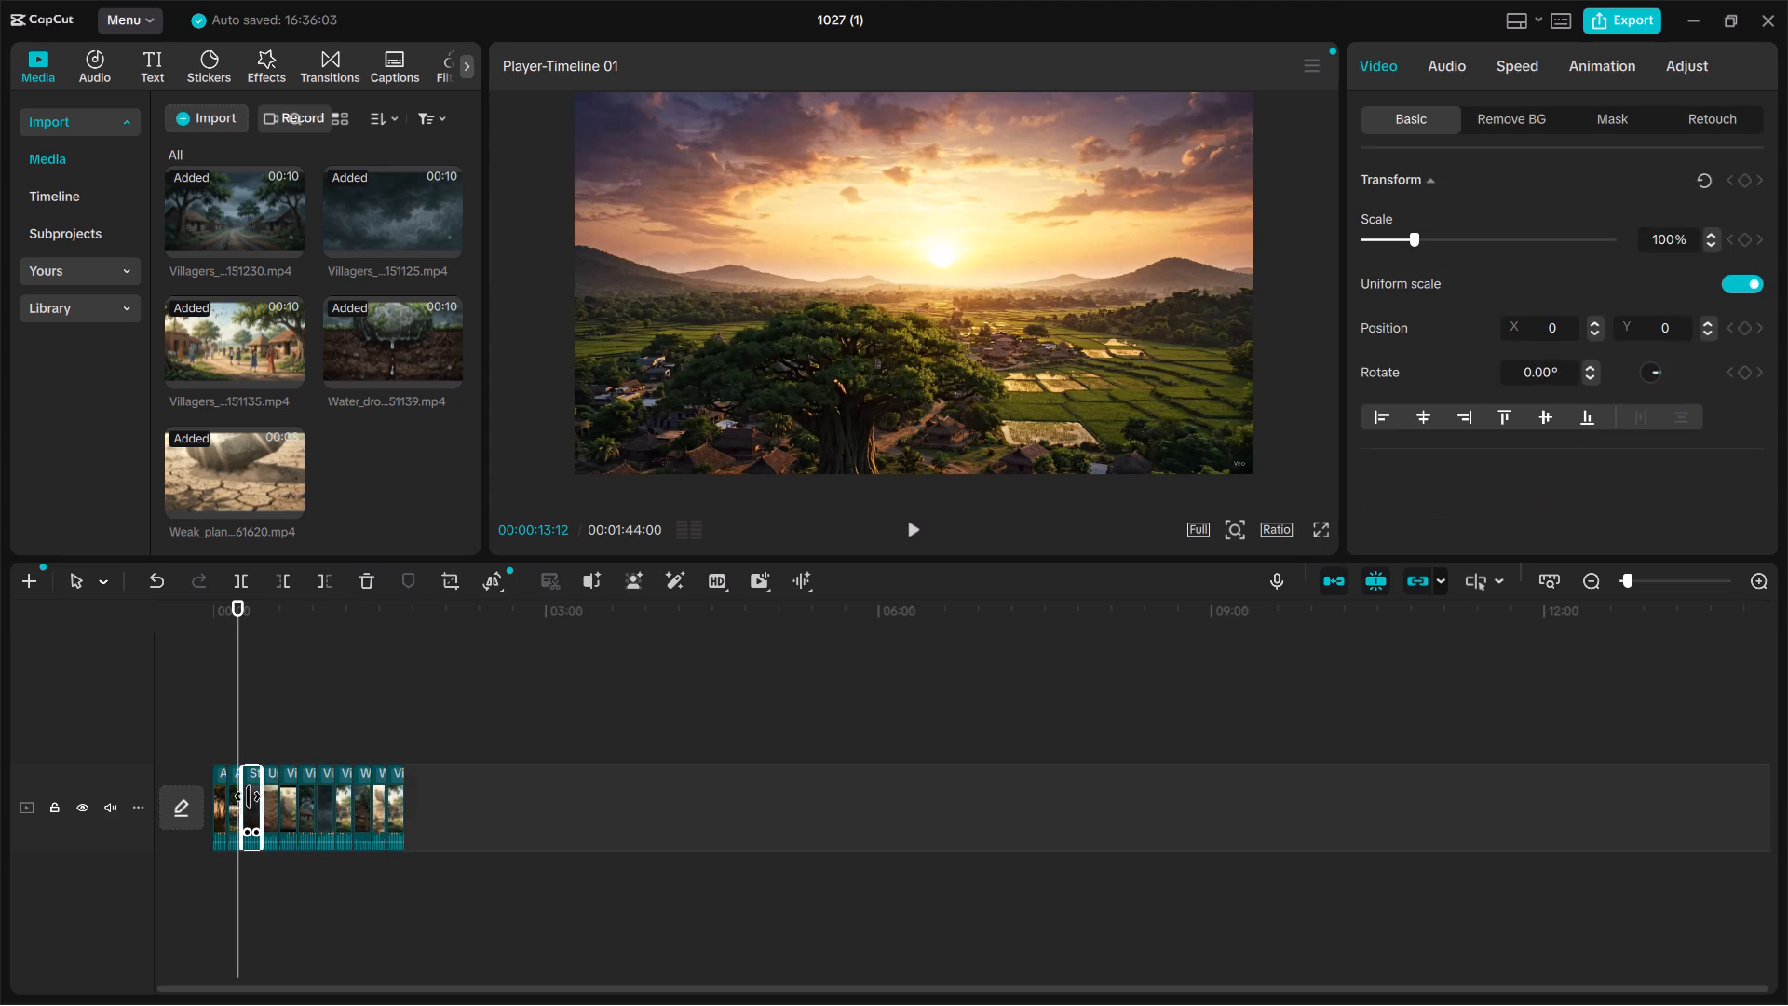
key("Delete")
key("Delete")
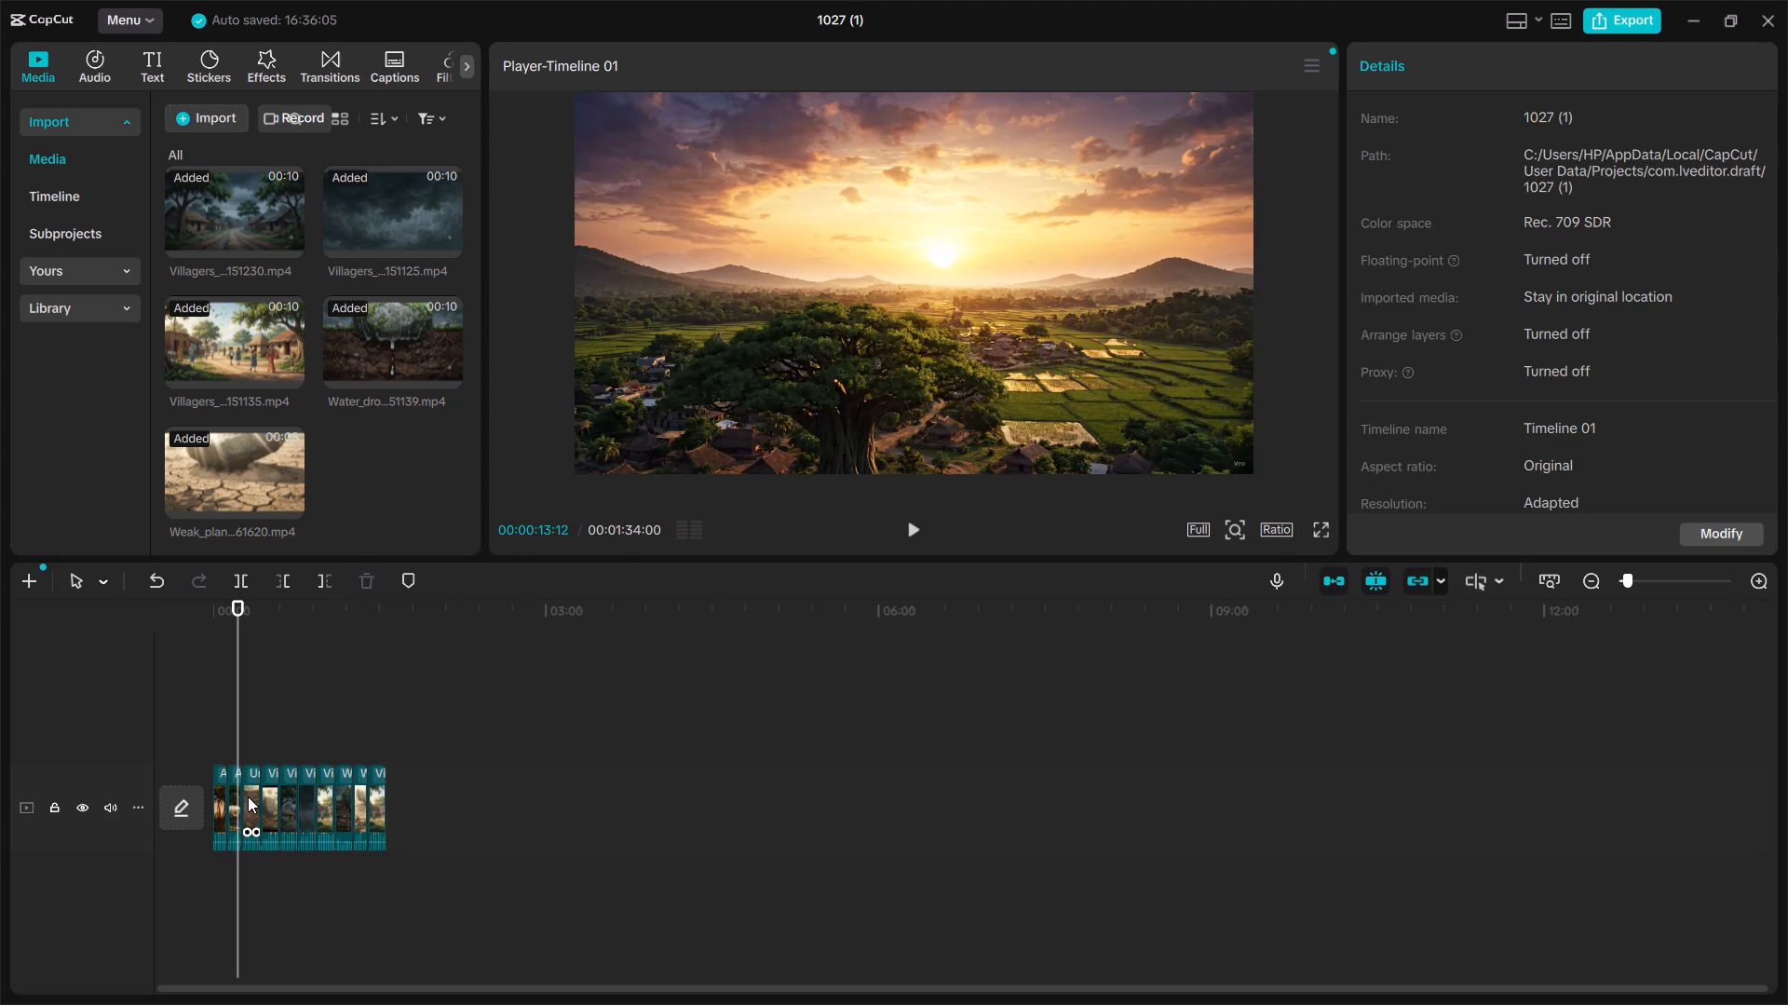
Delete the two opening A clips and the U clip behind them from the start of the main track.
left_click(220, 797)
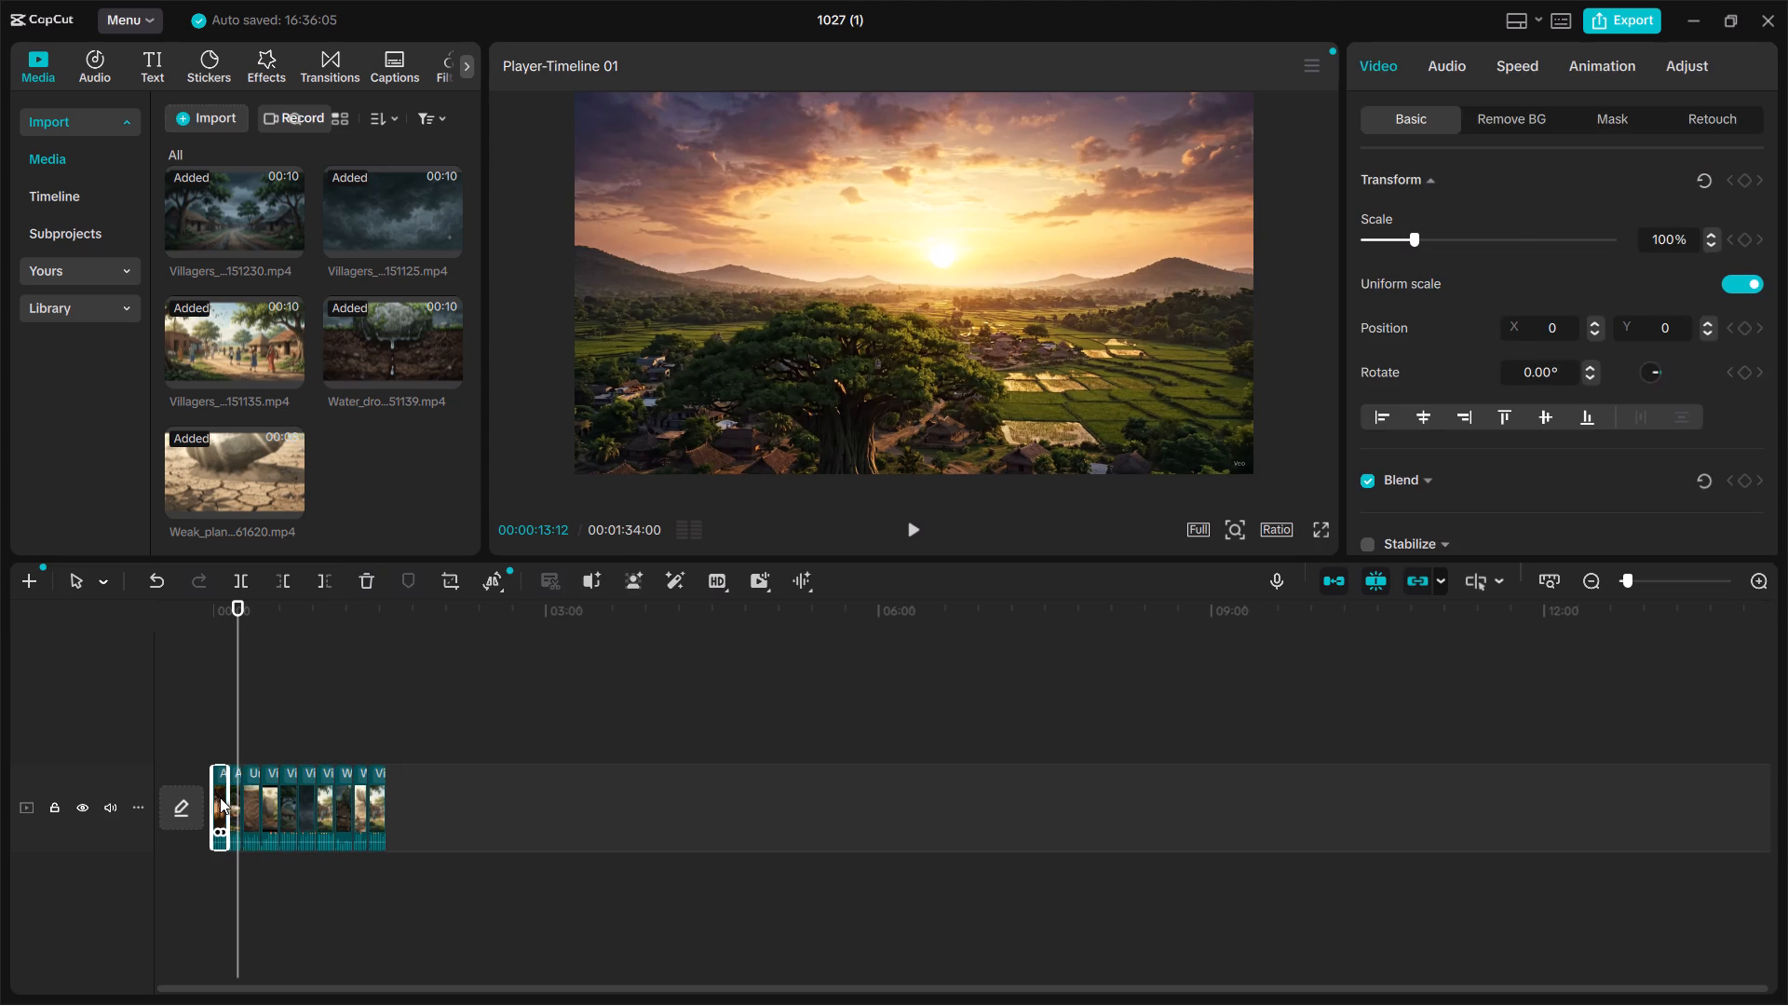
key("Delete")
key("Delete")
left_click(220, 797)
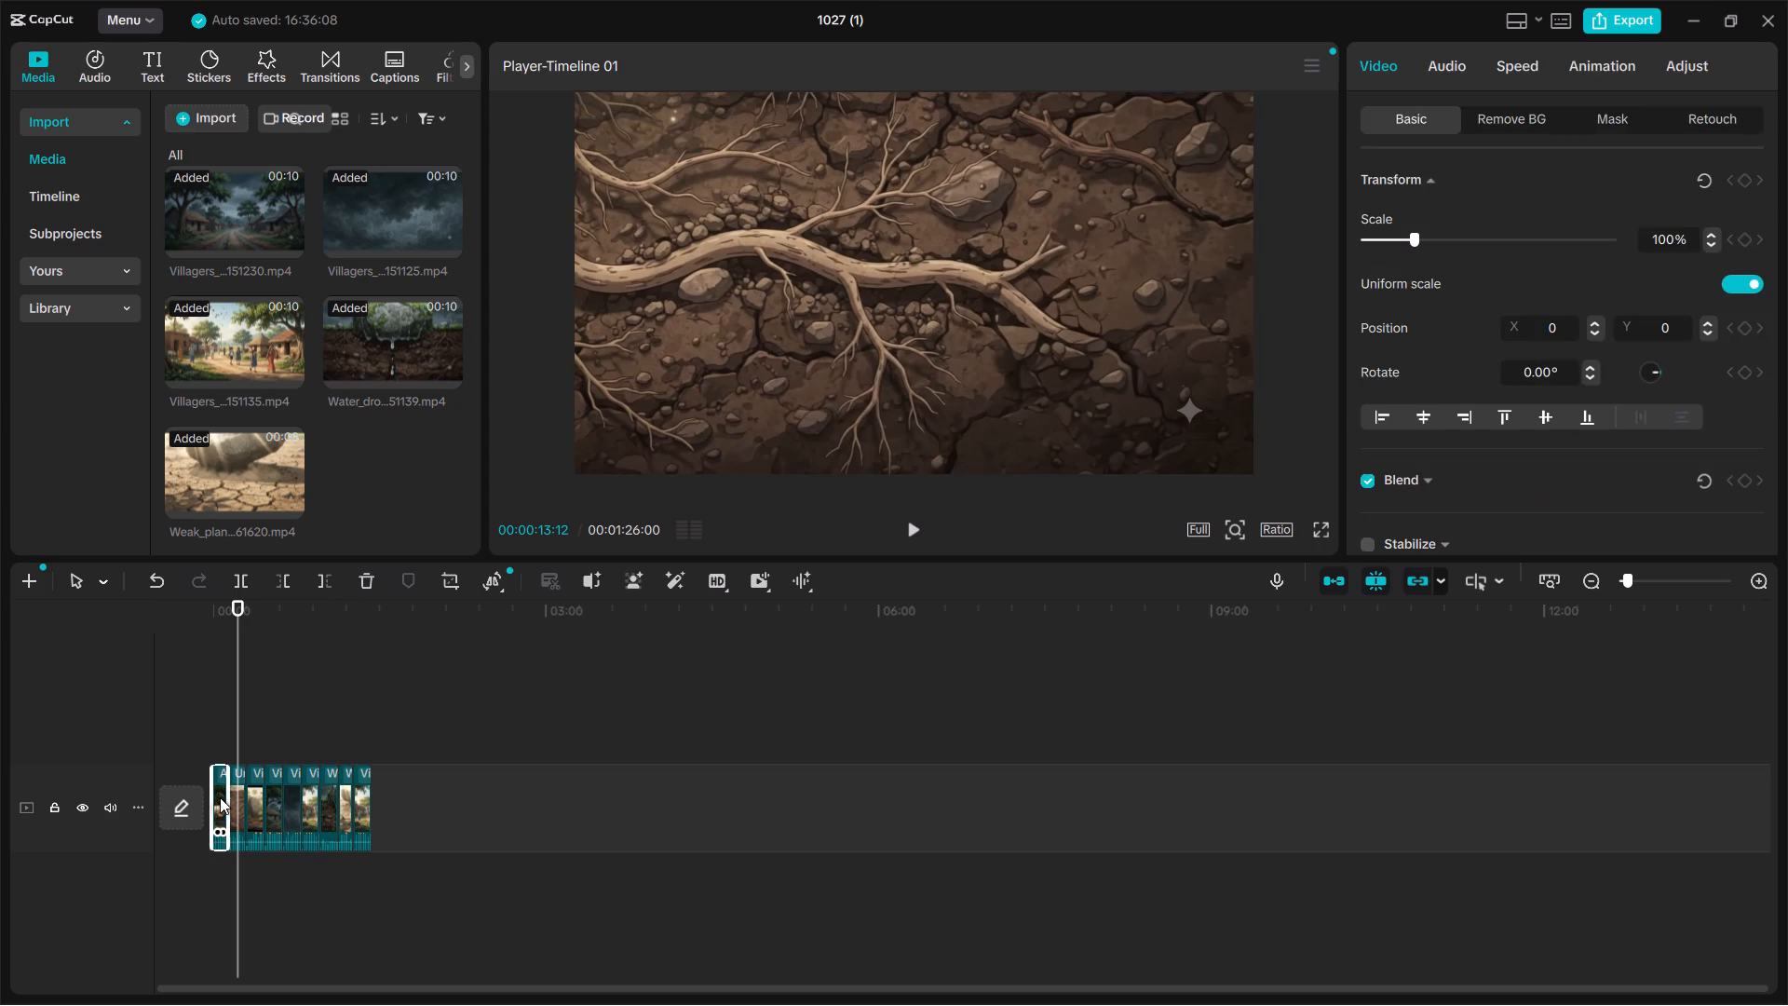
left_click(220, 797)
key("Delete")
left_click(220, 797)
key("Delete")
Delete the remaining Villagers, Water and Weak plant clips one by one until the timeline is empty.
left_click(220, 797)
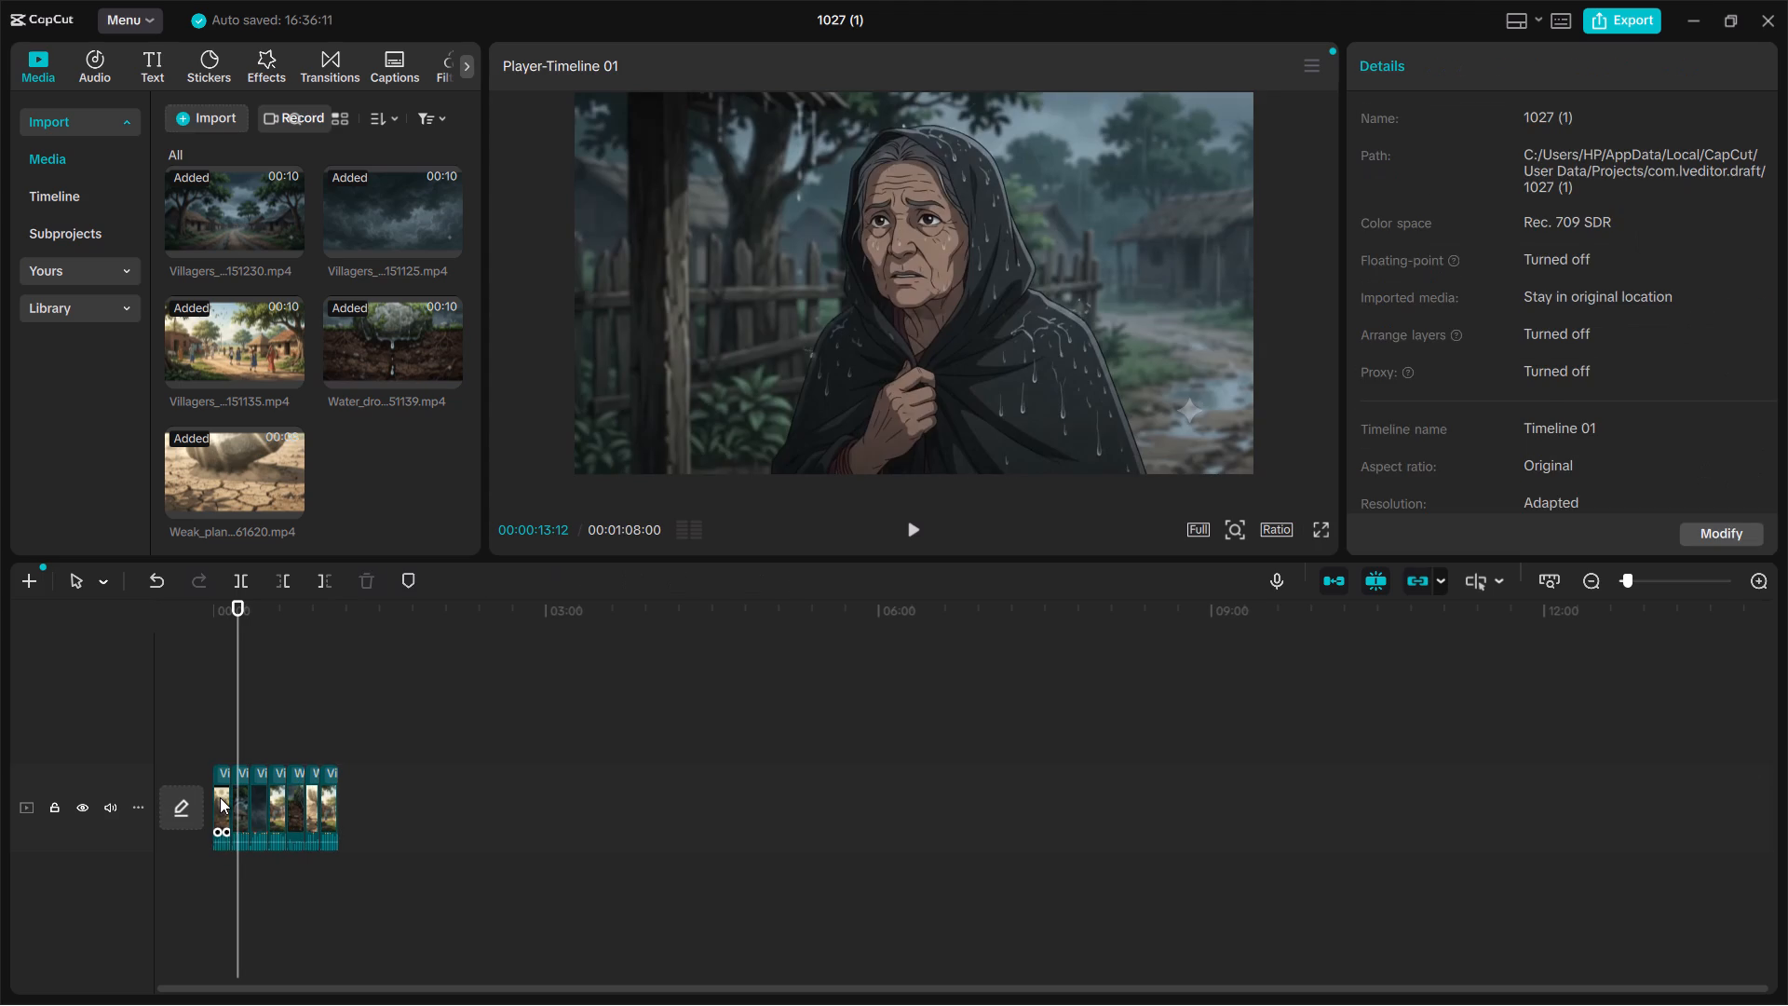
key("Delete")
key("Delete")
key("Delete")
left_click(220, 797)
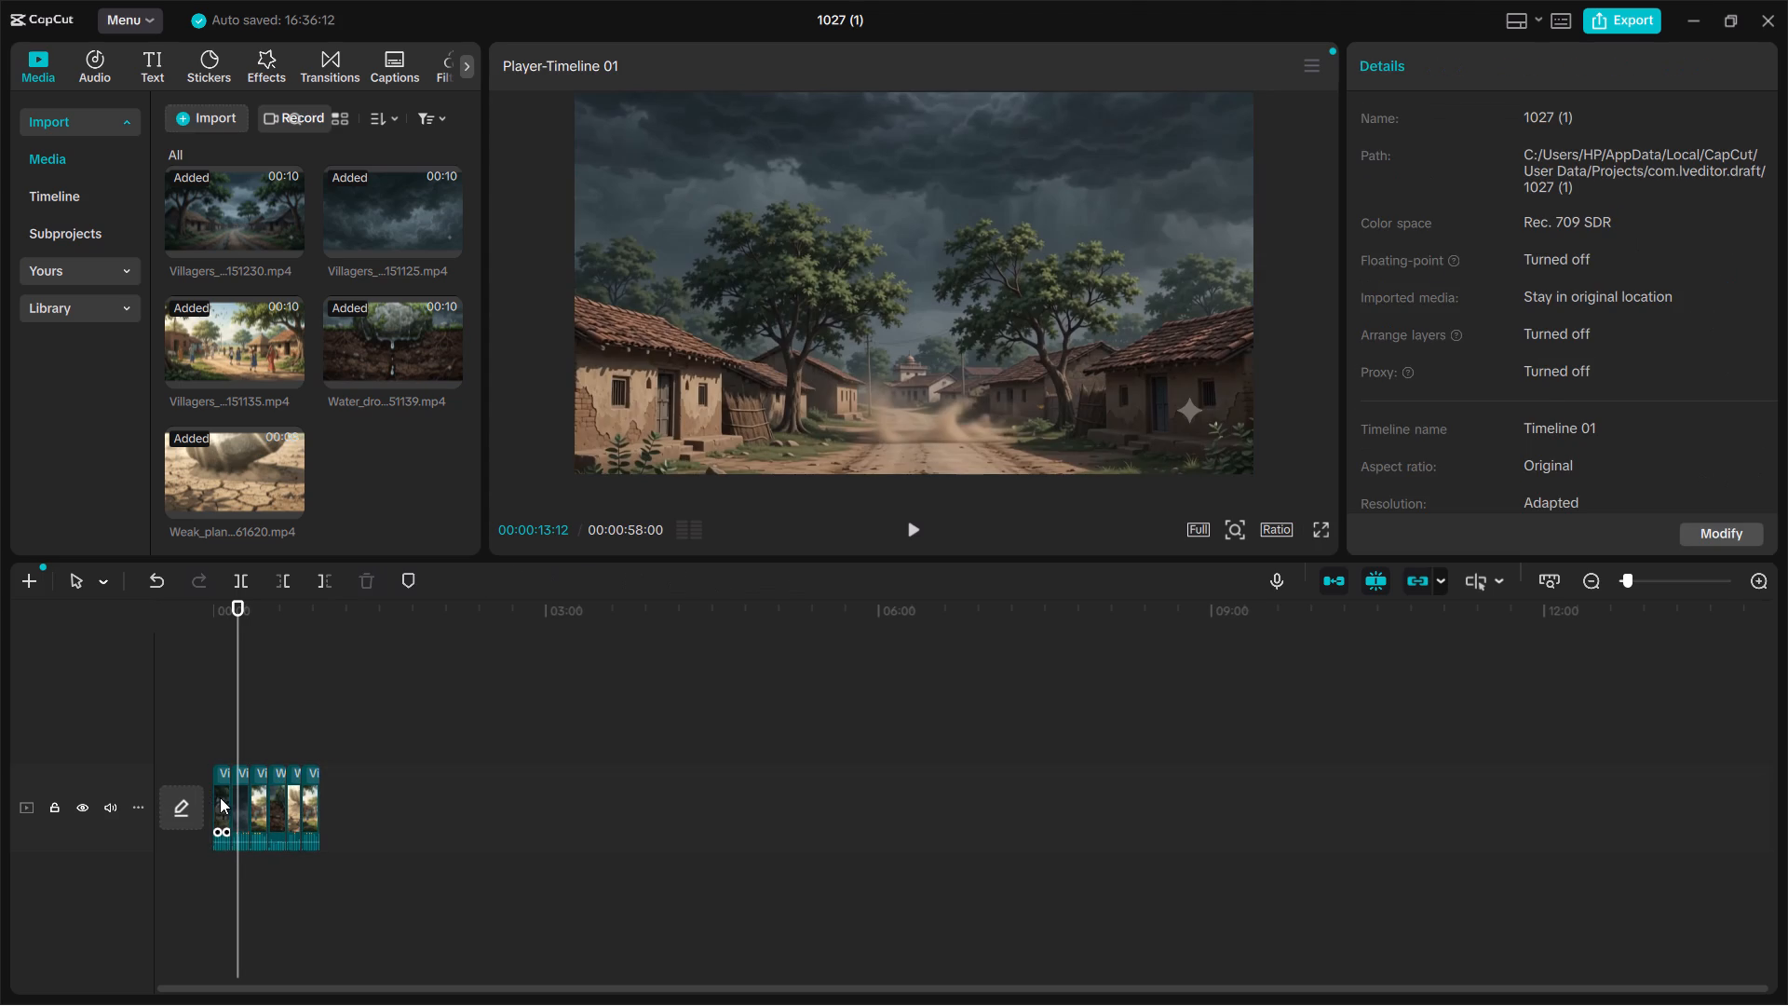
key("Delete")
left_click(220, 797)
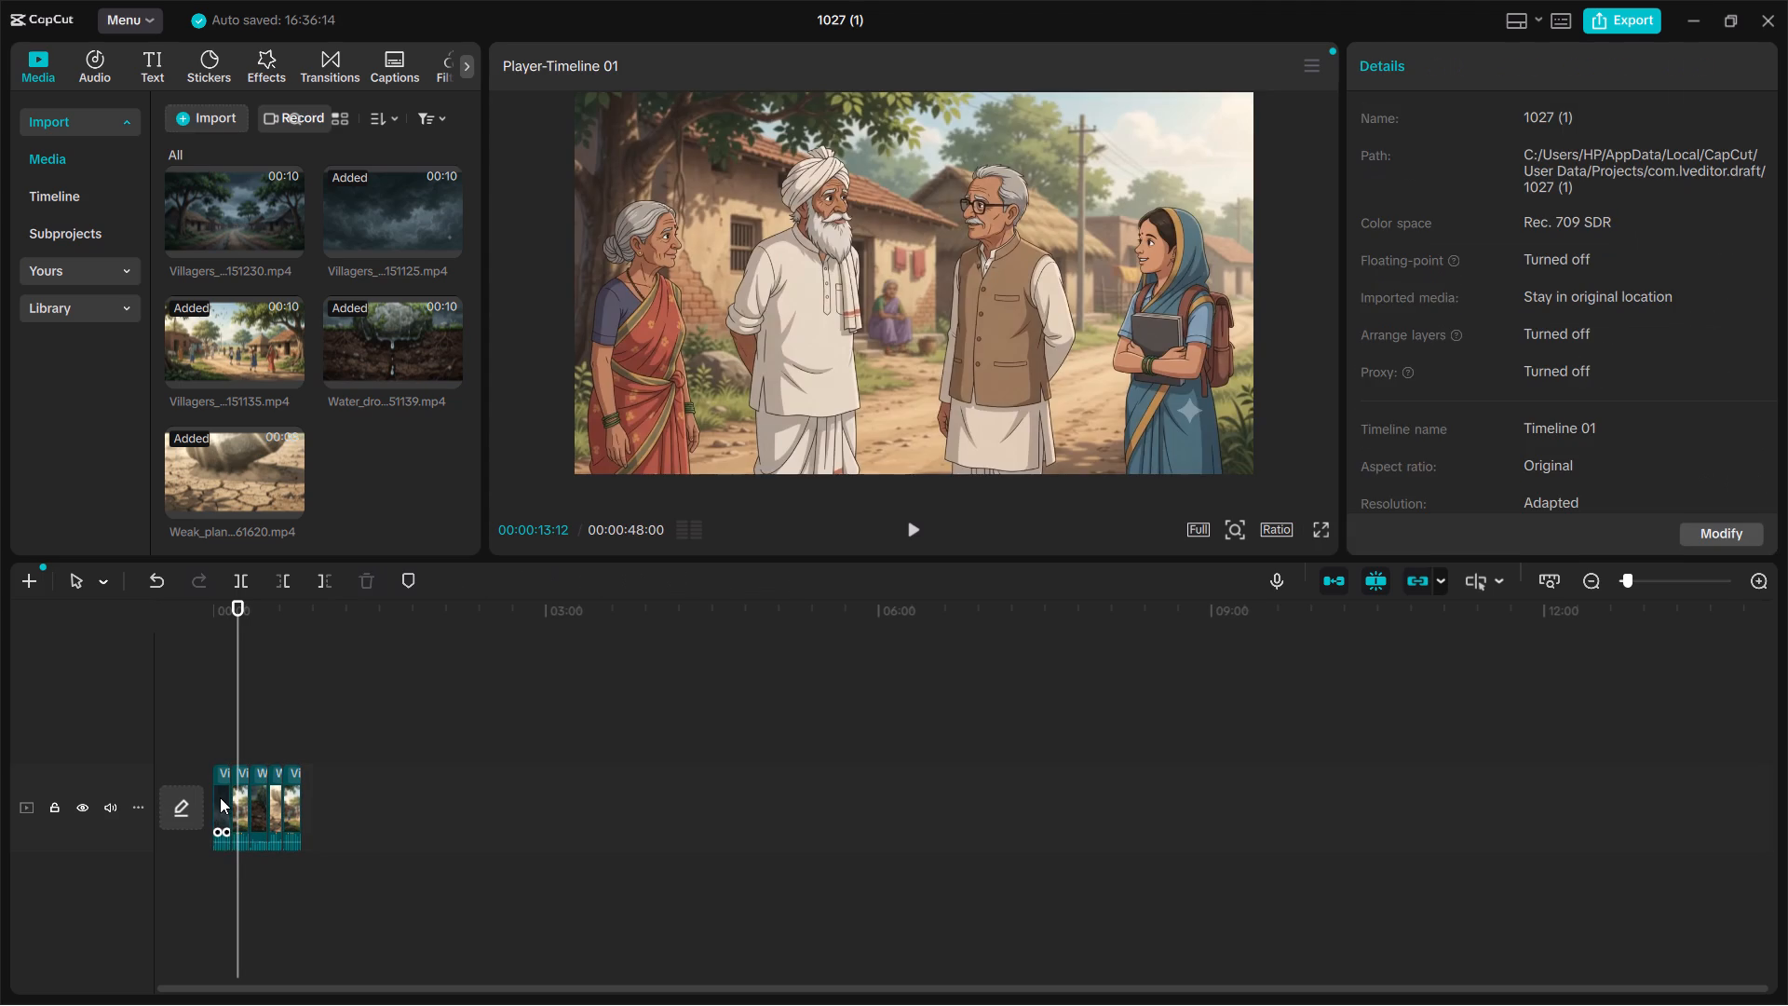
key("Delete")
left_click(220, 797)
key("Delete")
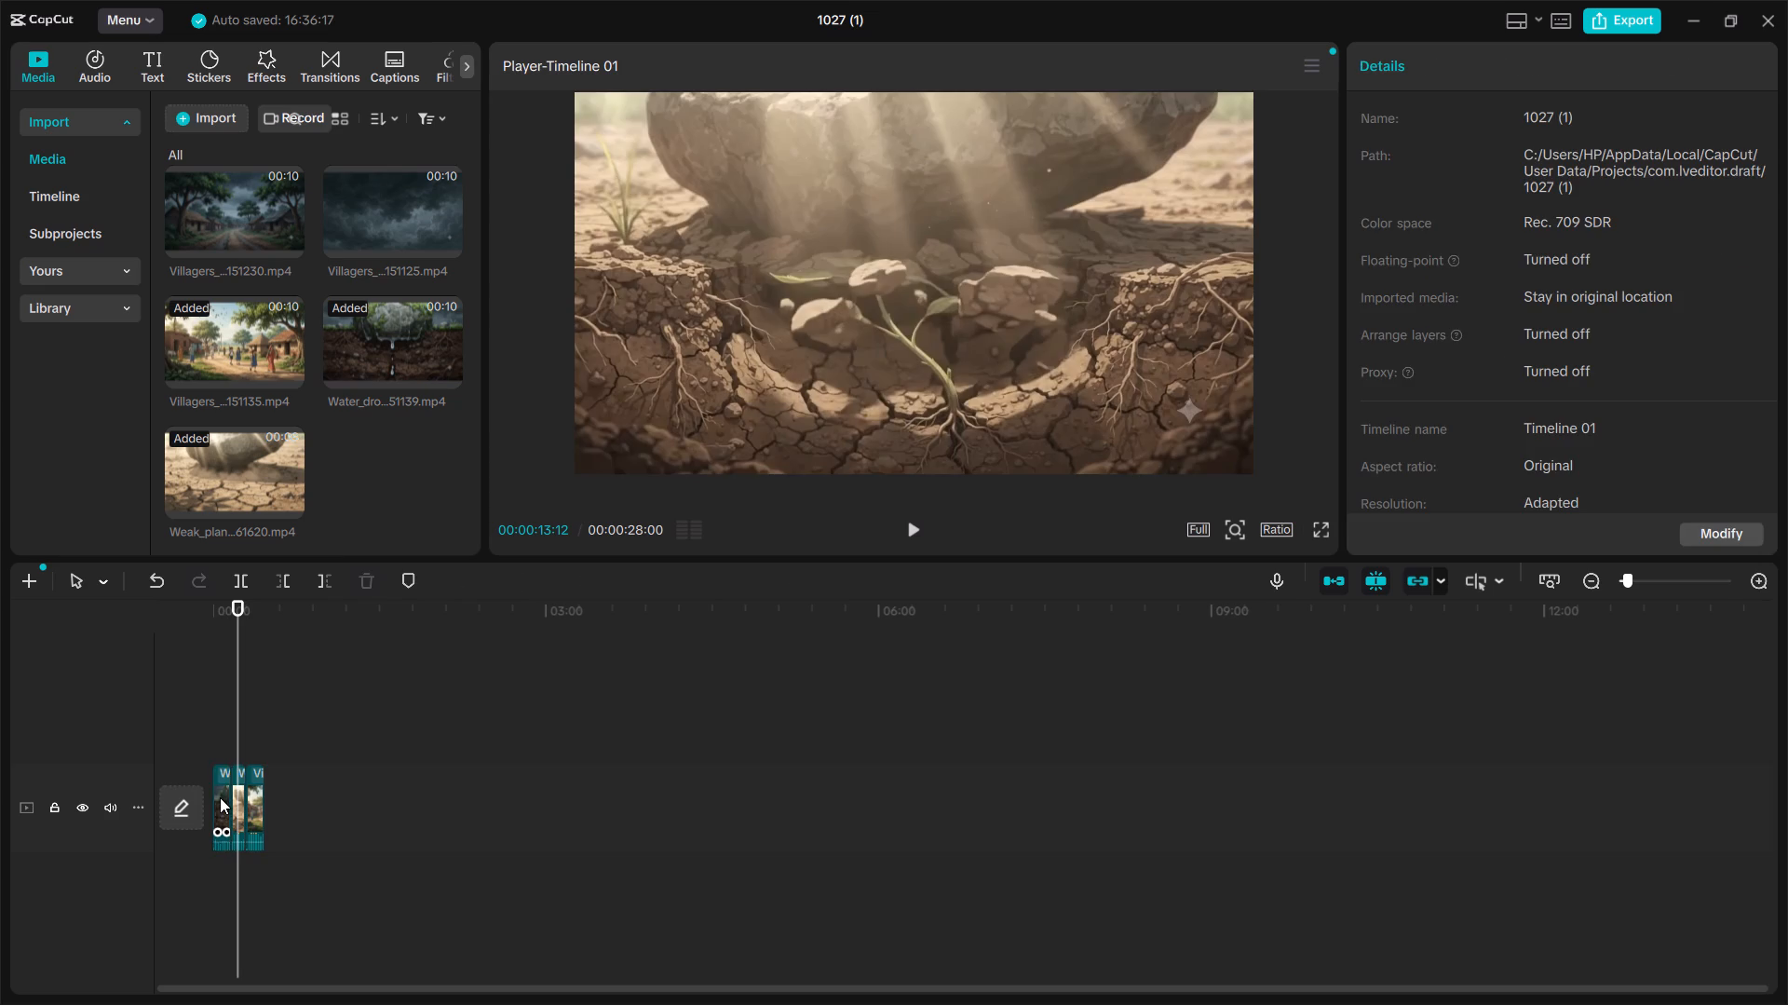
left_click(220, 797)
key("Delete")
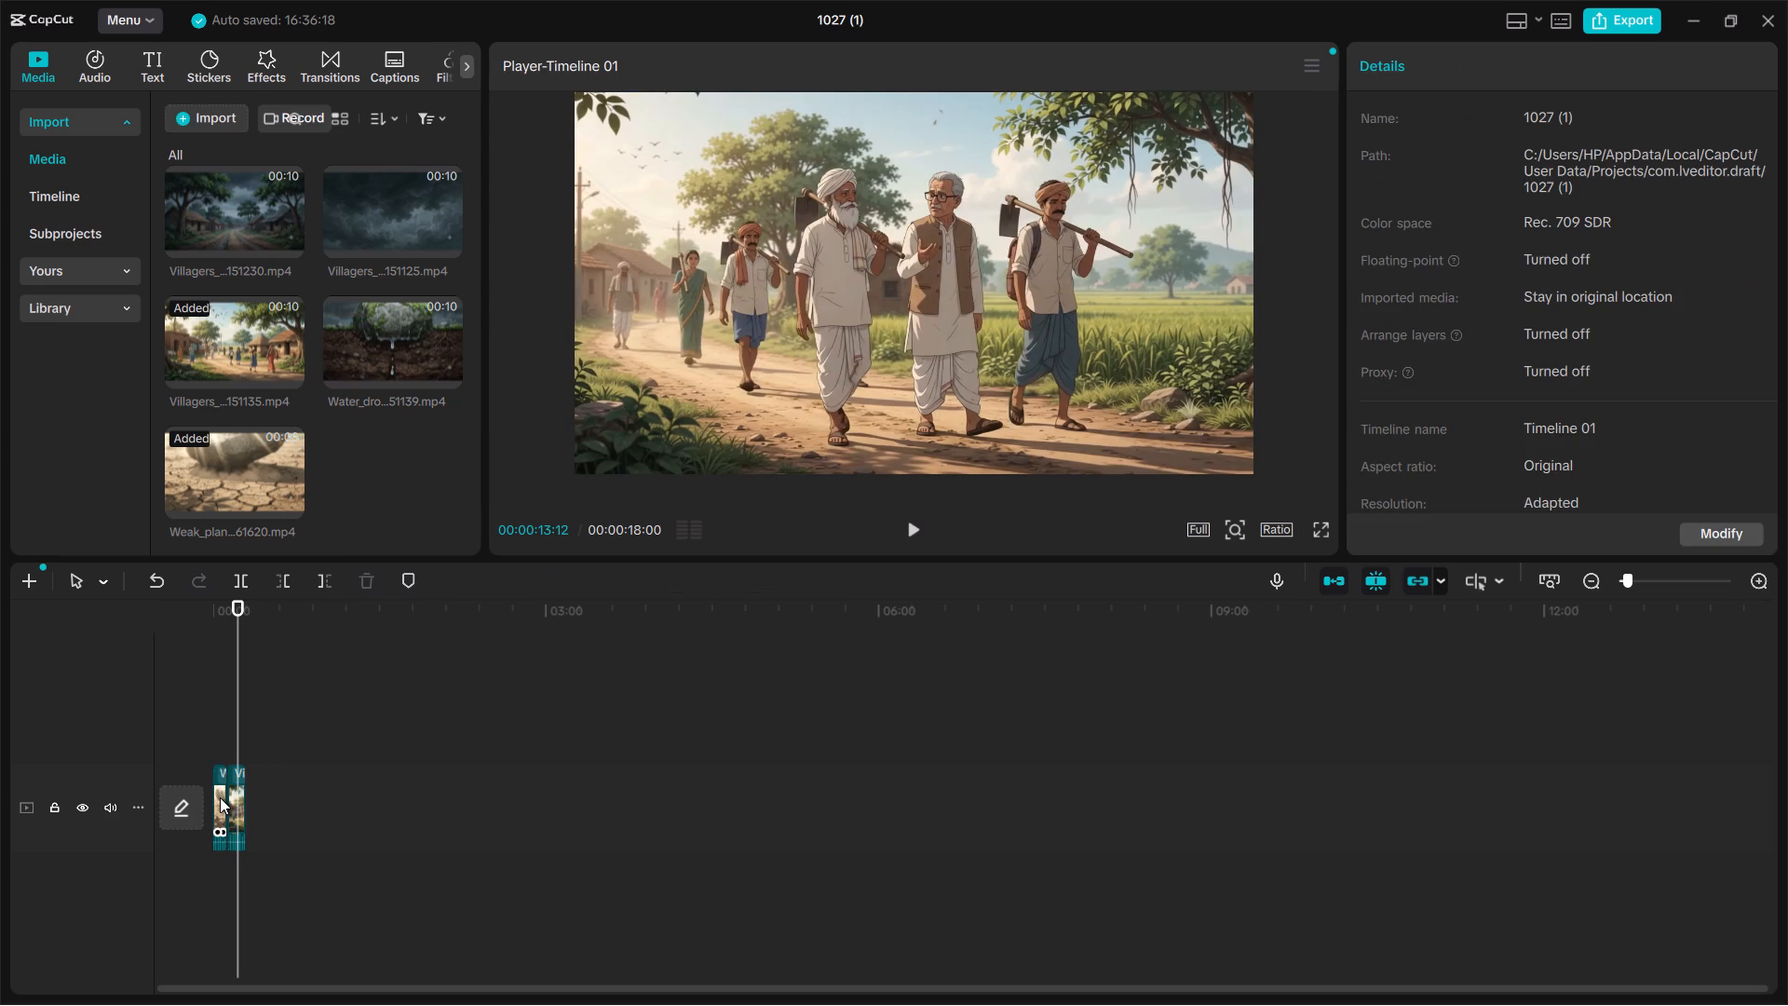
left_click(220, 797)
key("Delete")
key("Delete")
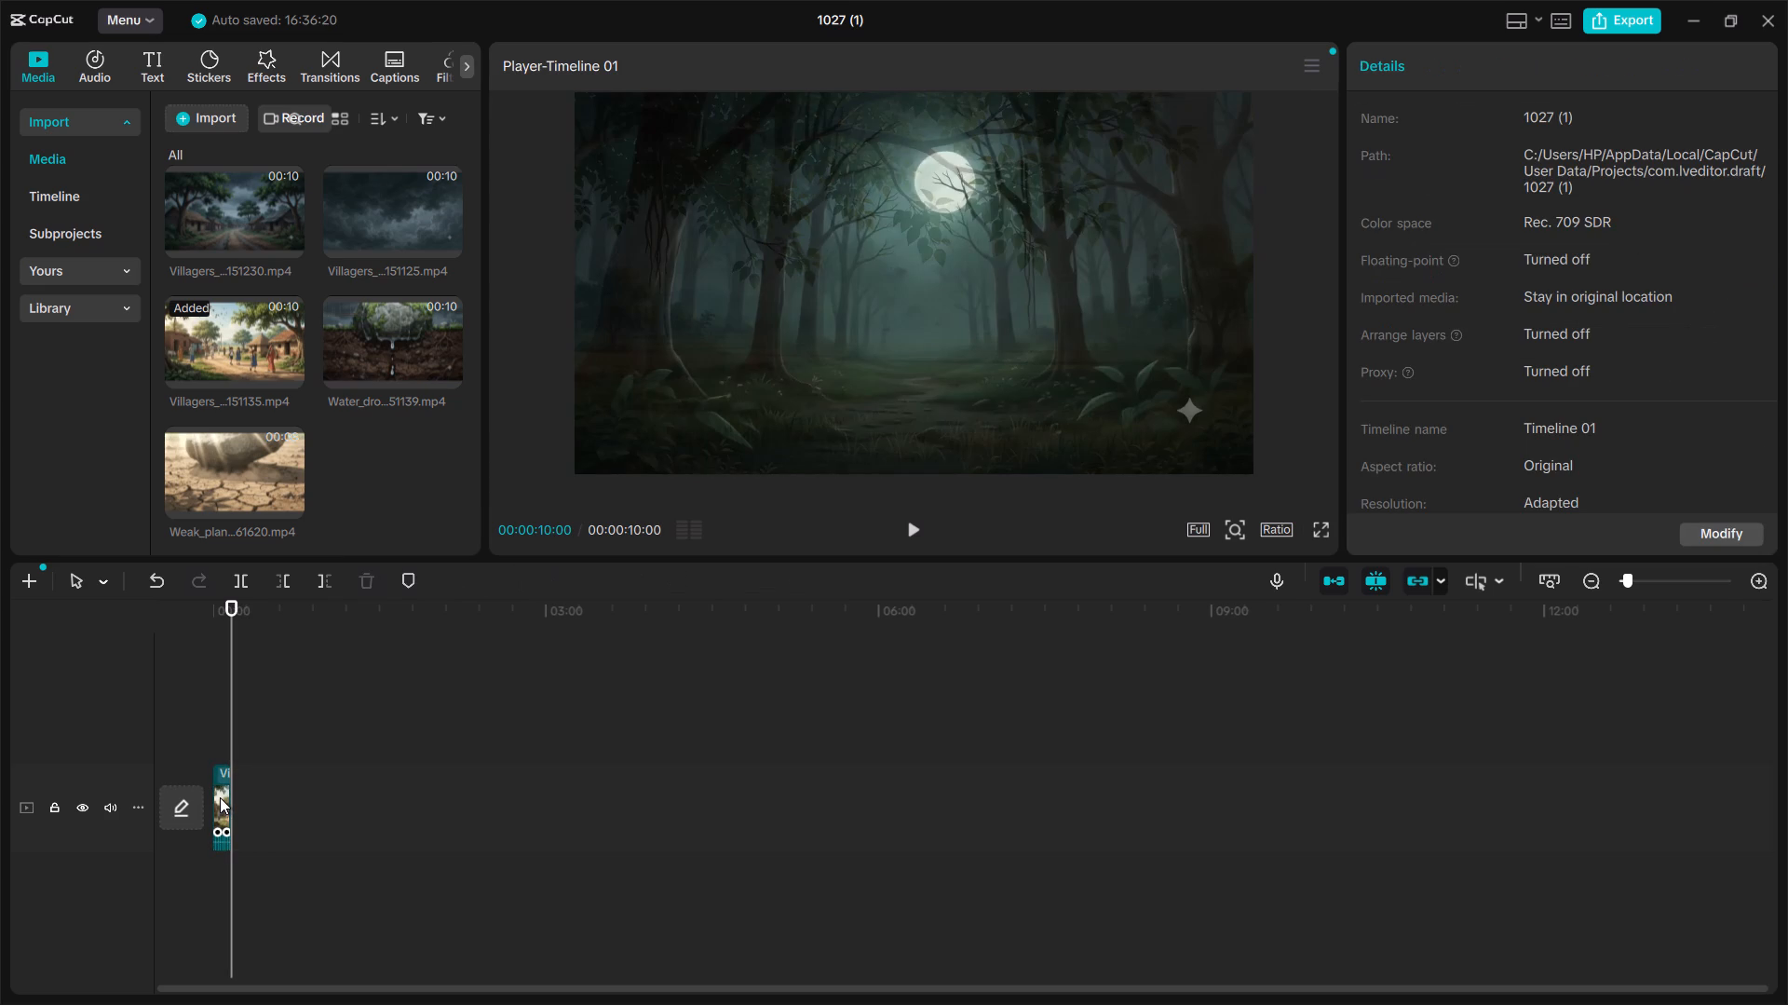
left_click(220, 797)
key("Delete")
key("Delete")
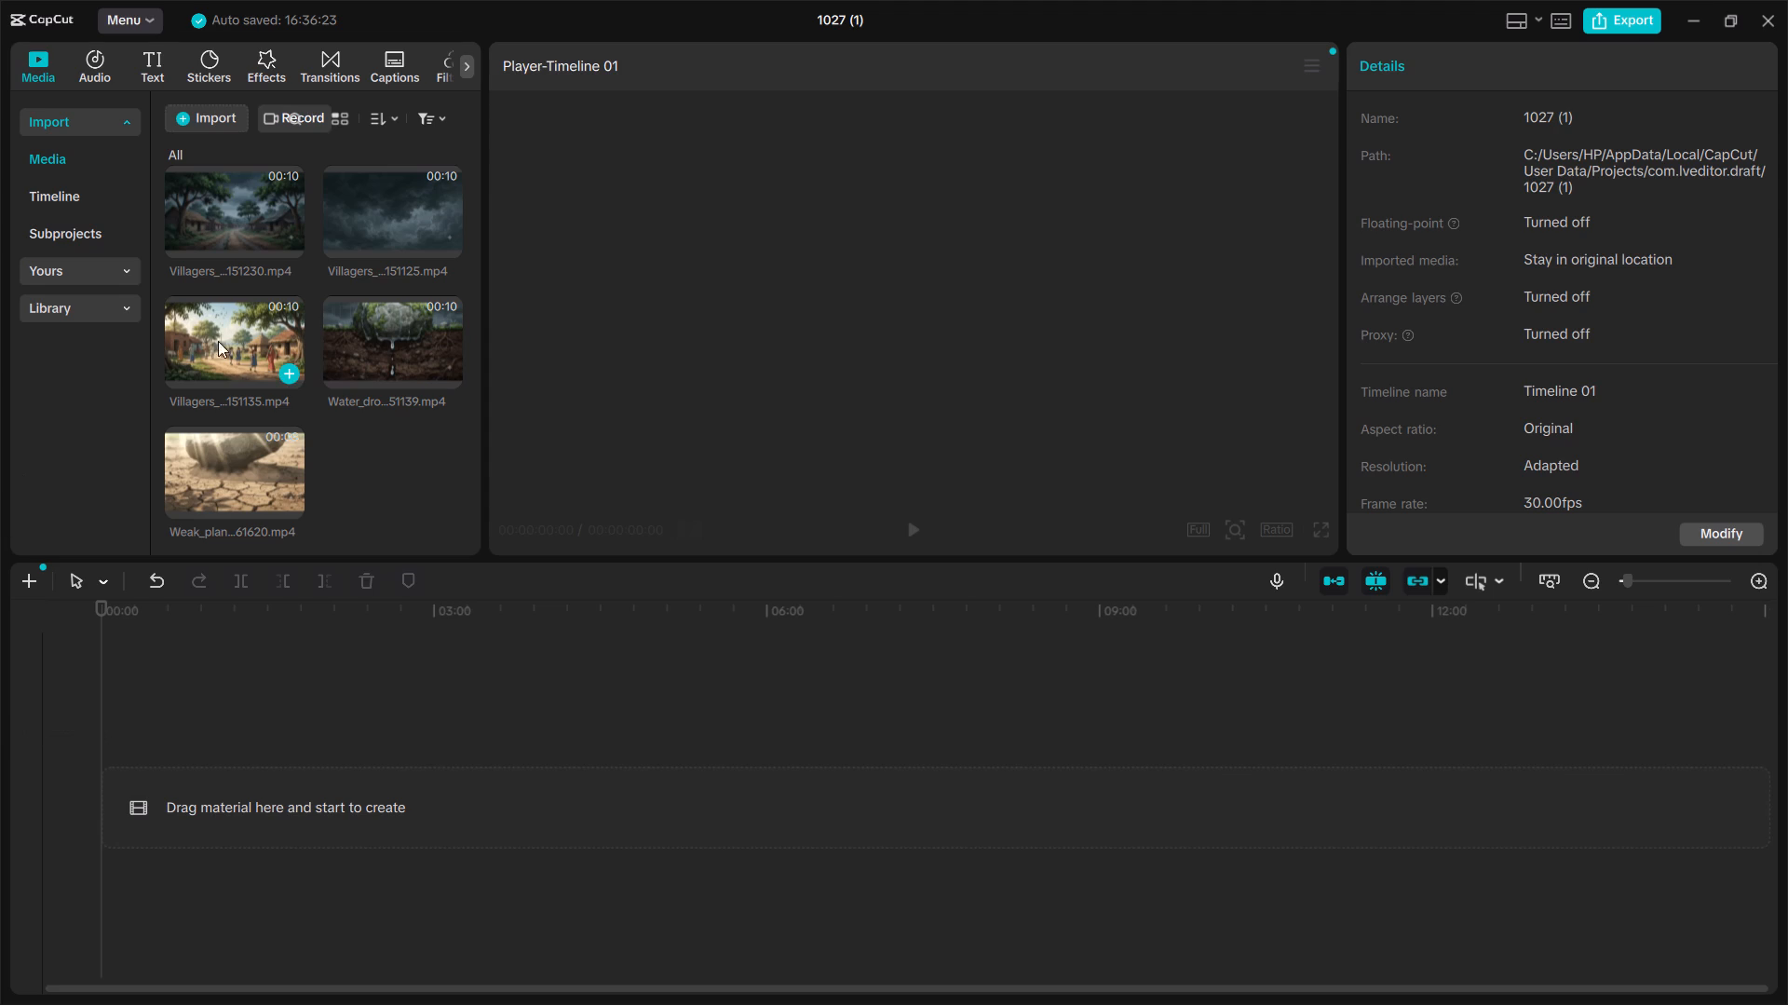
Add Rural_village_dirt_road_animation_20261027151148.mp4 from the media library to the empty timeline.
left_click(243, 354)
scroll(352, 335, "up", 2)
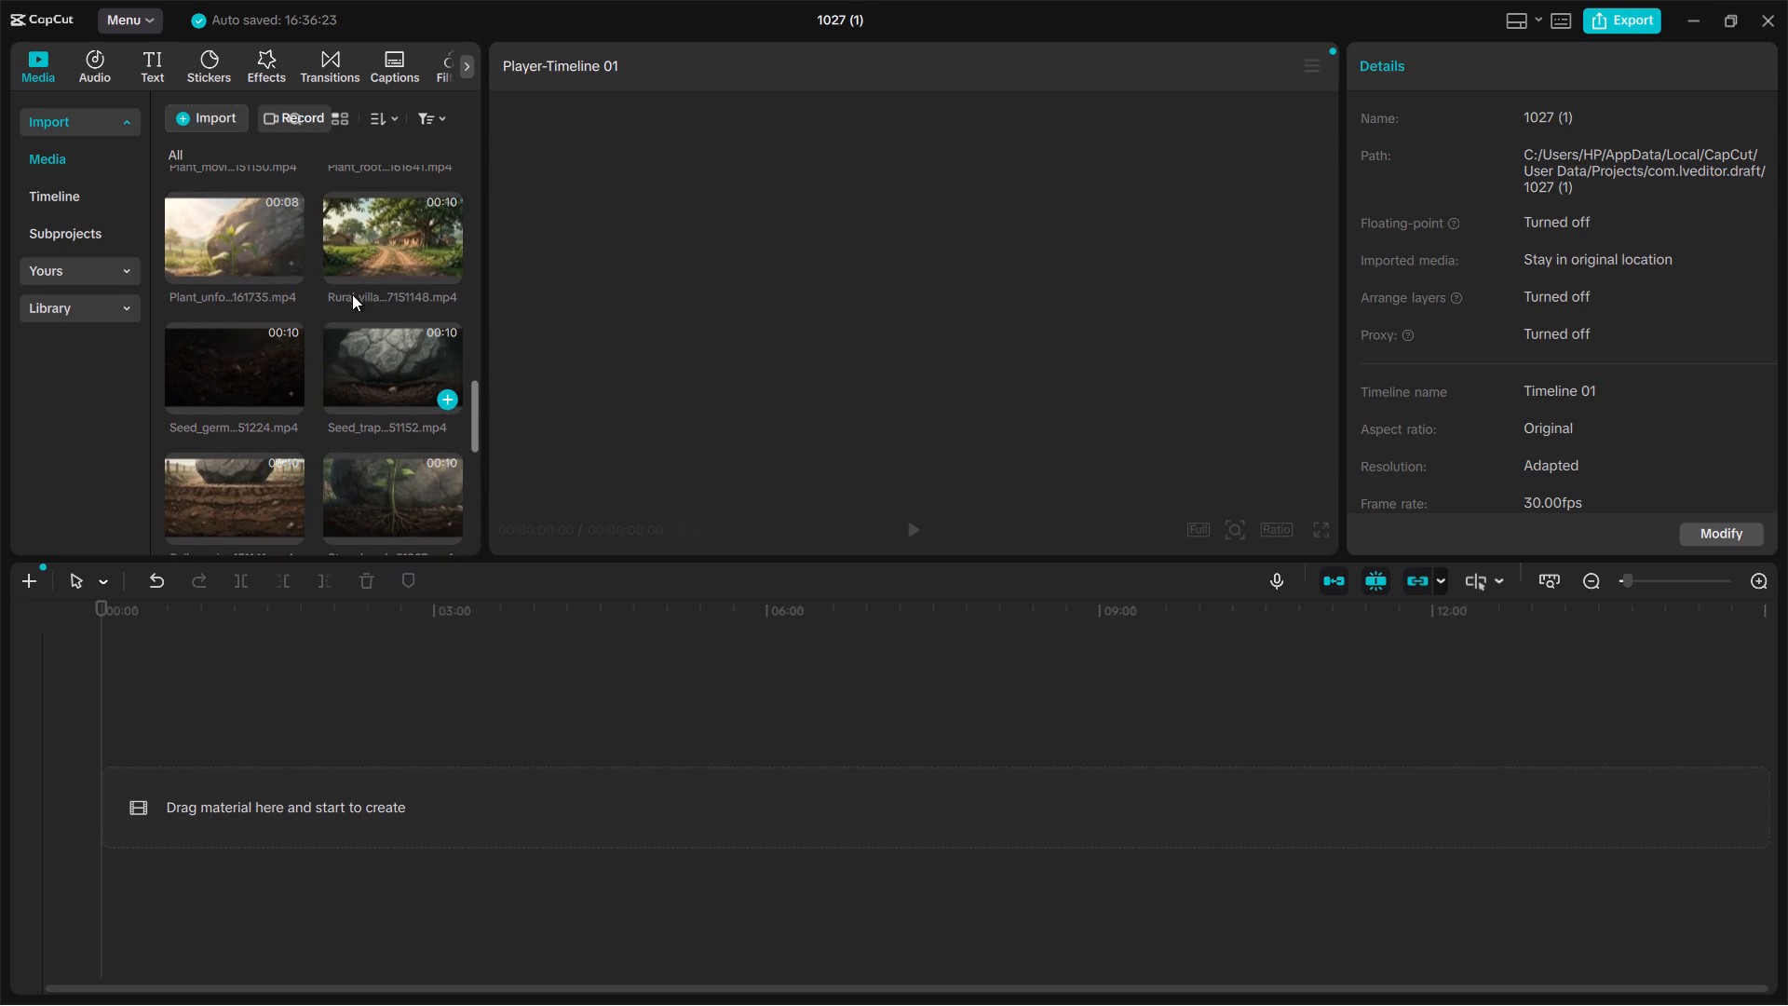
left_click(444, 264)
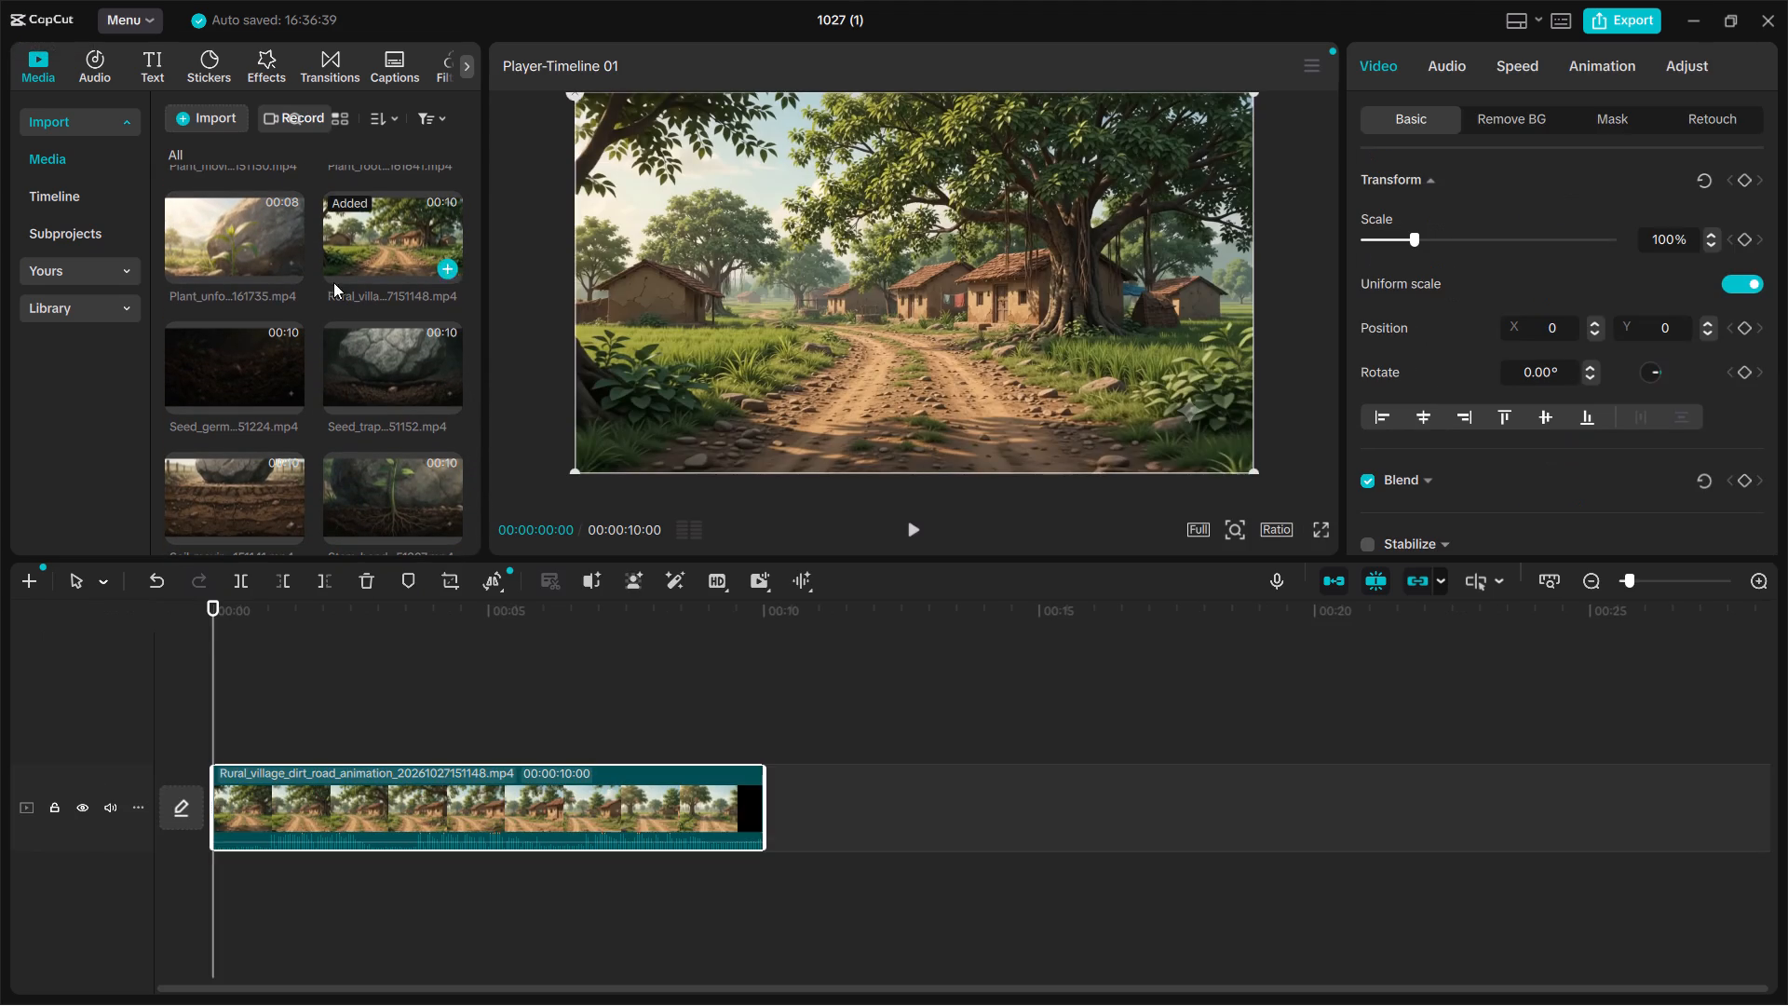
Add Villagers_walking_in_rural_village_20261027151135.mp4 from the media library to the timeline at the playhead.
scroll(237, 407, "down", 2)
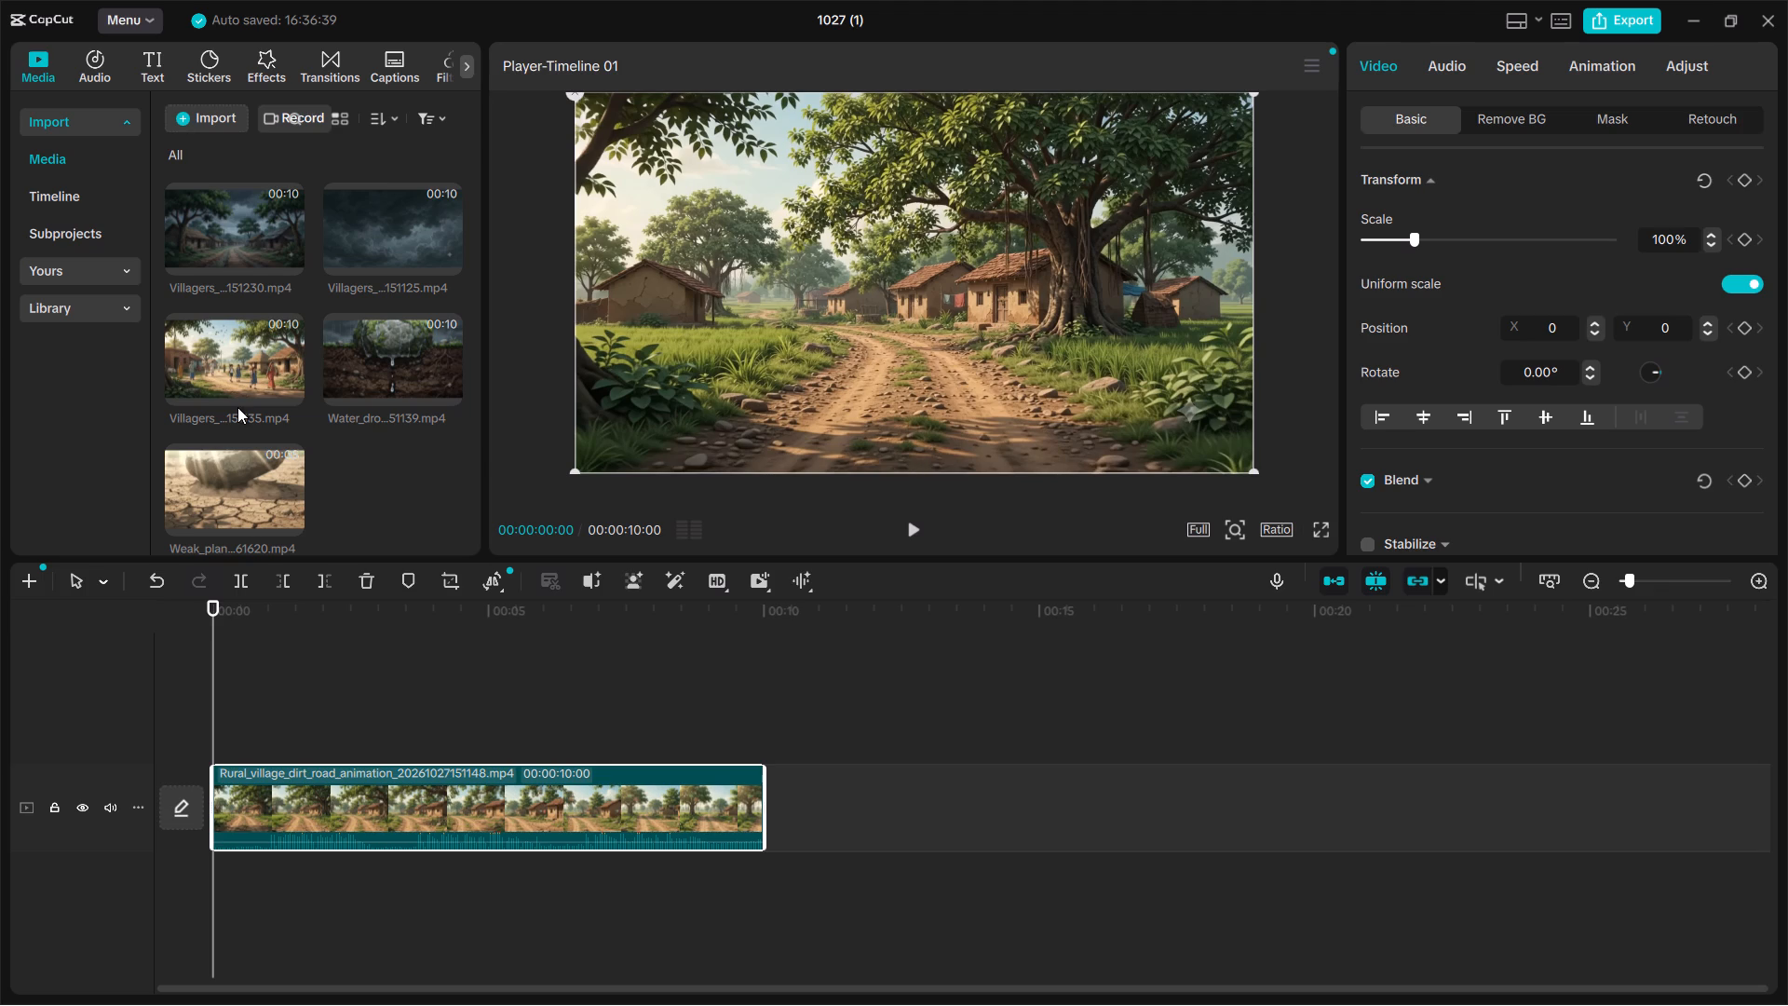
scroll(237, 407, "down", 1)
left_click(286, 374)
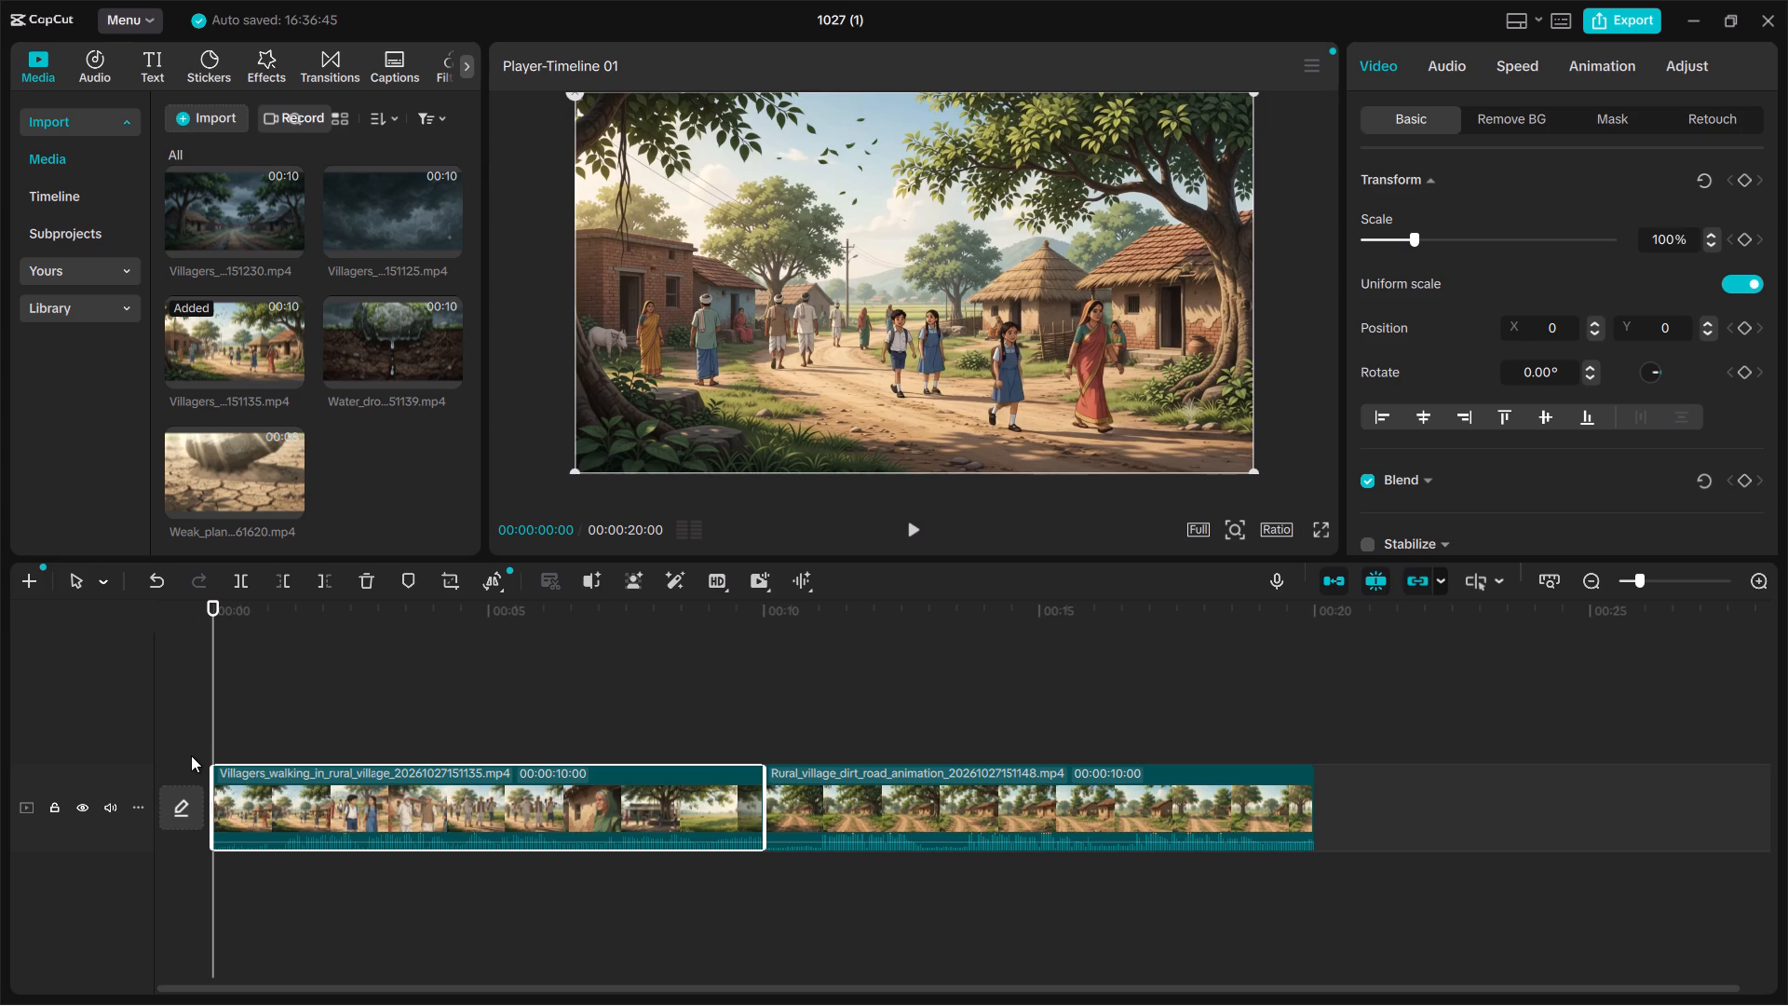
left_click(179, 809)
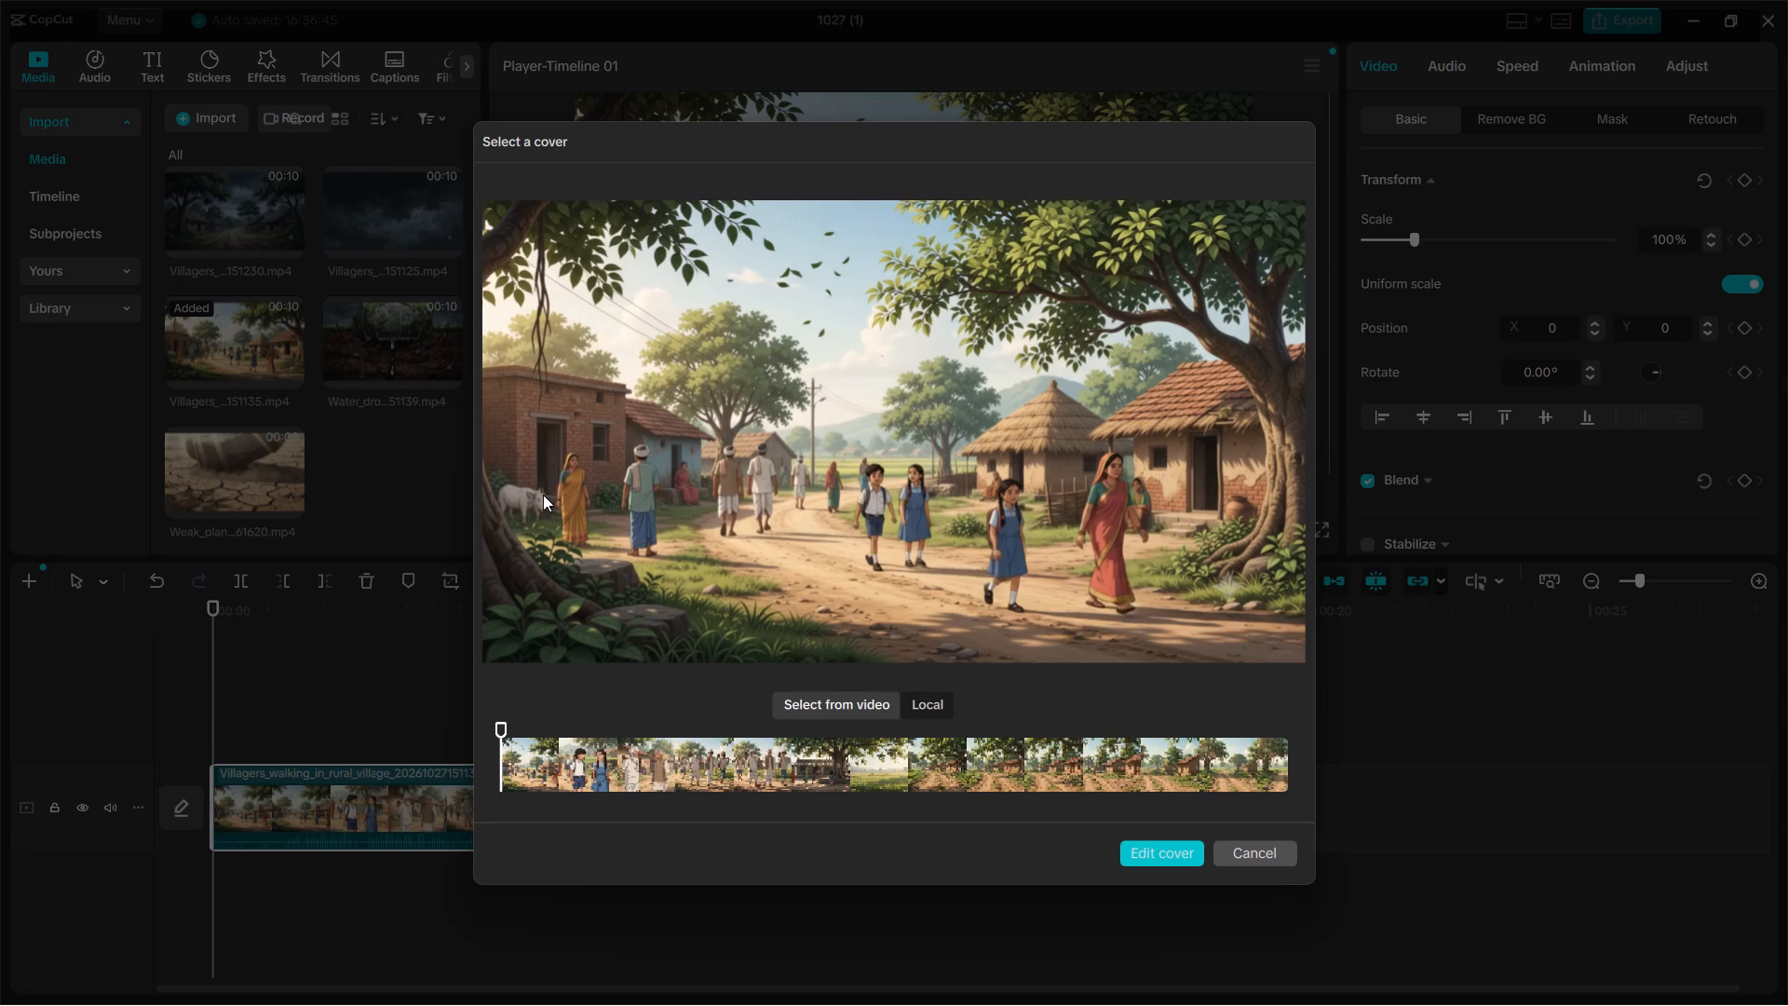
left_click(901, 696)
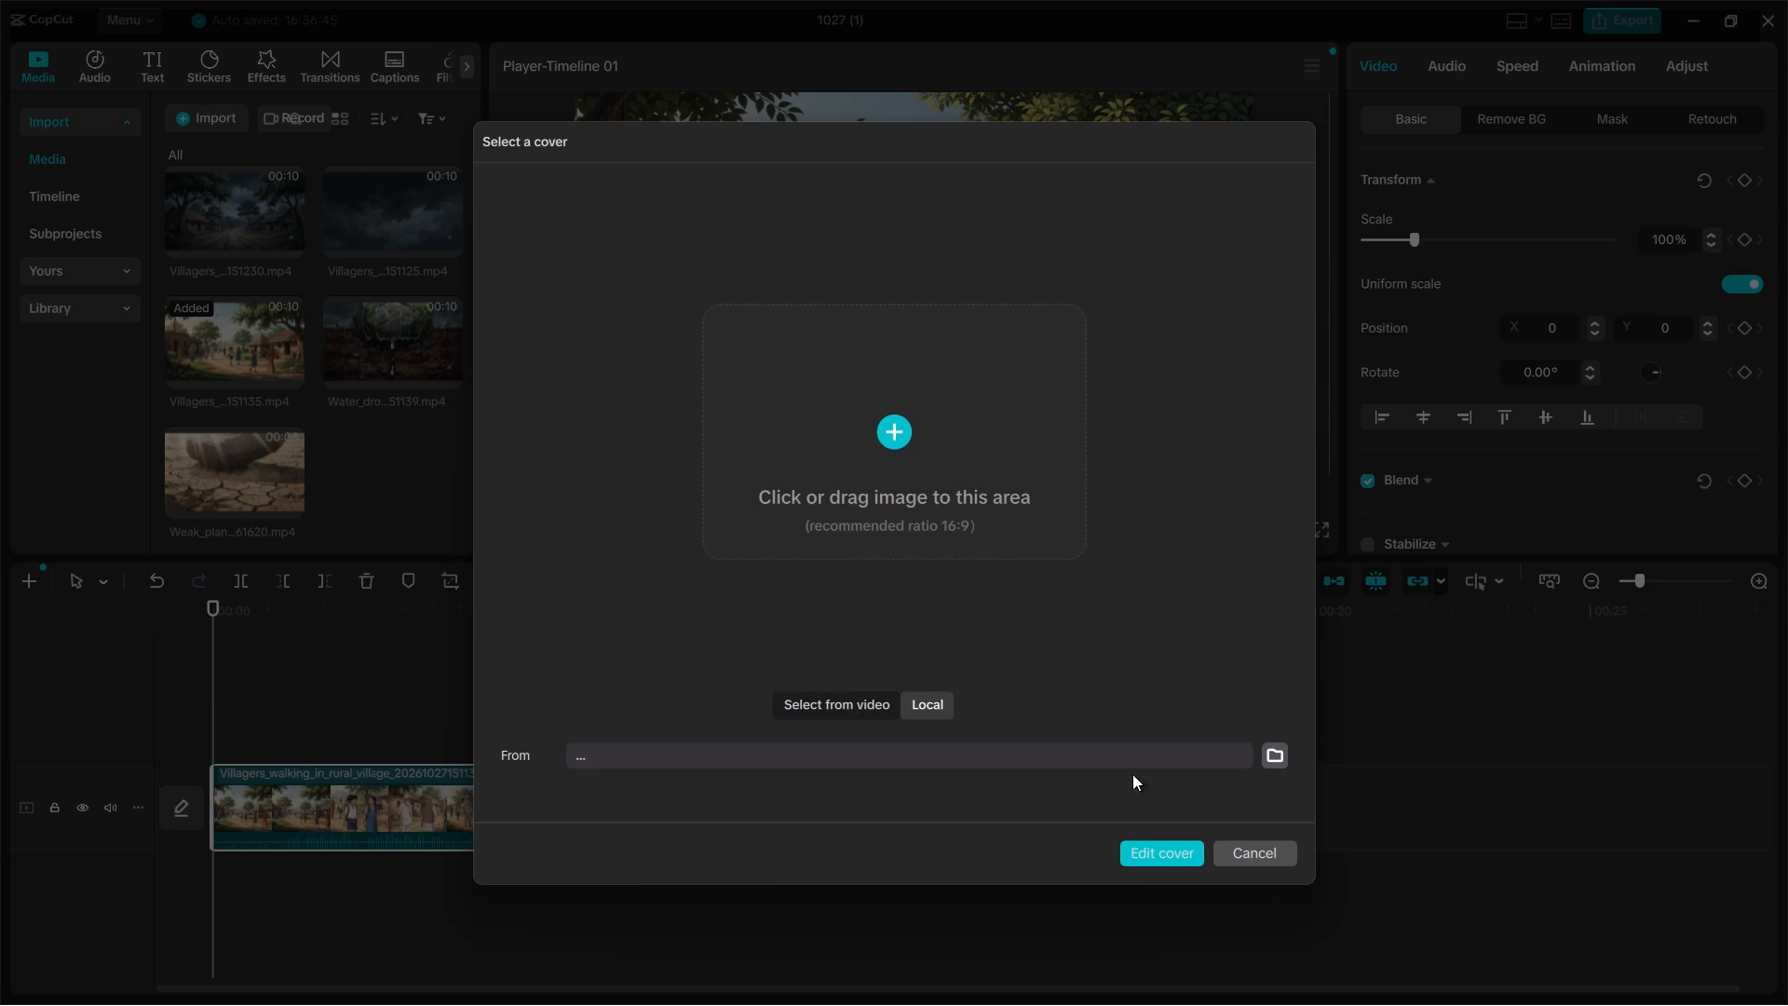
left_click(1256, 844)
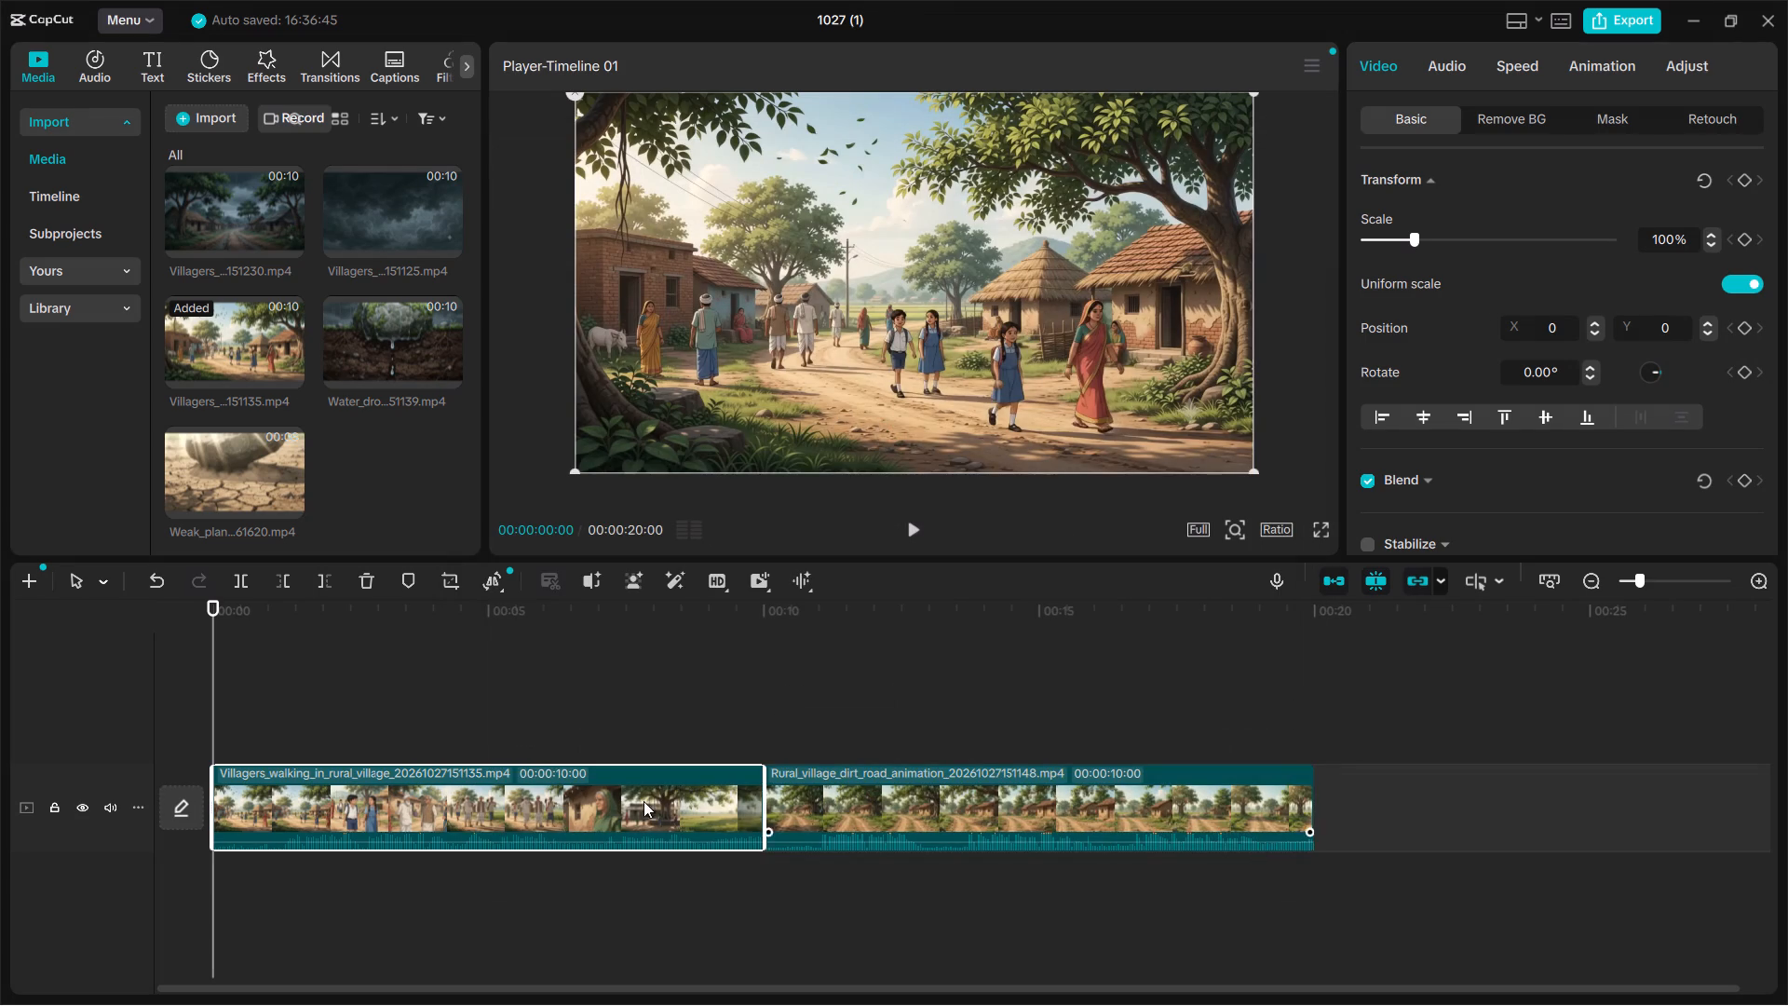
Play the timeline from the start to preview the Villagers walking and Rural village clips in sequence.
left_click(918, 533)
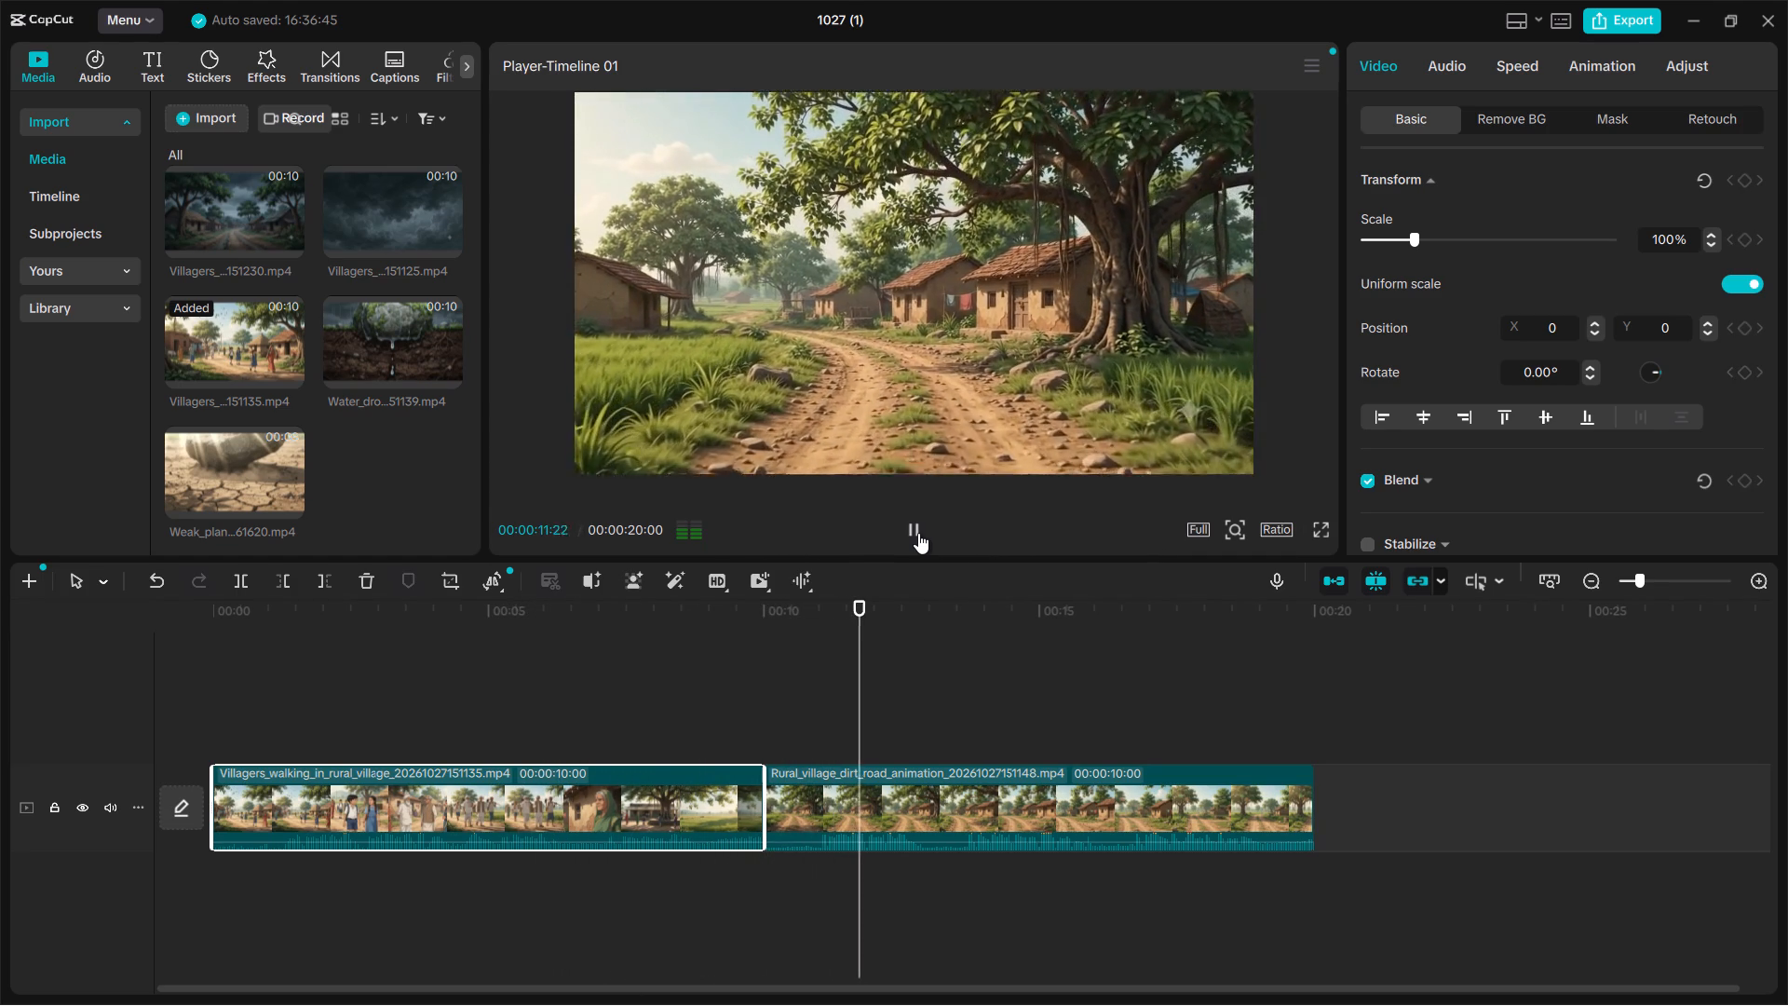
left_click(886, 728)
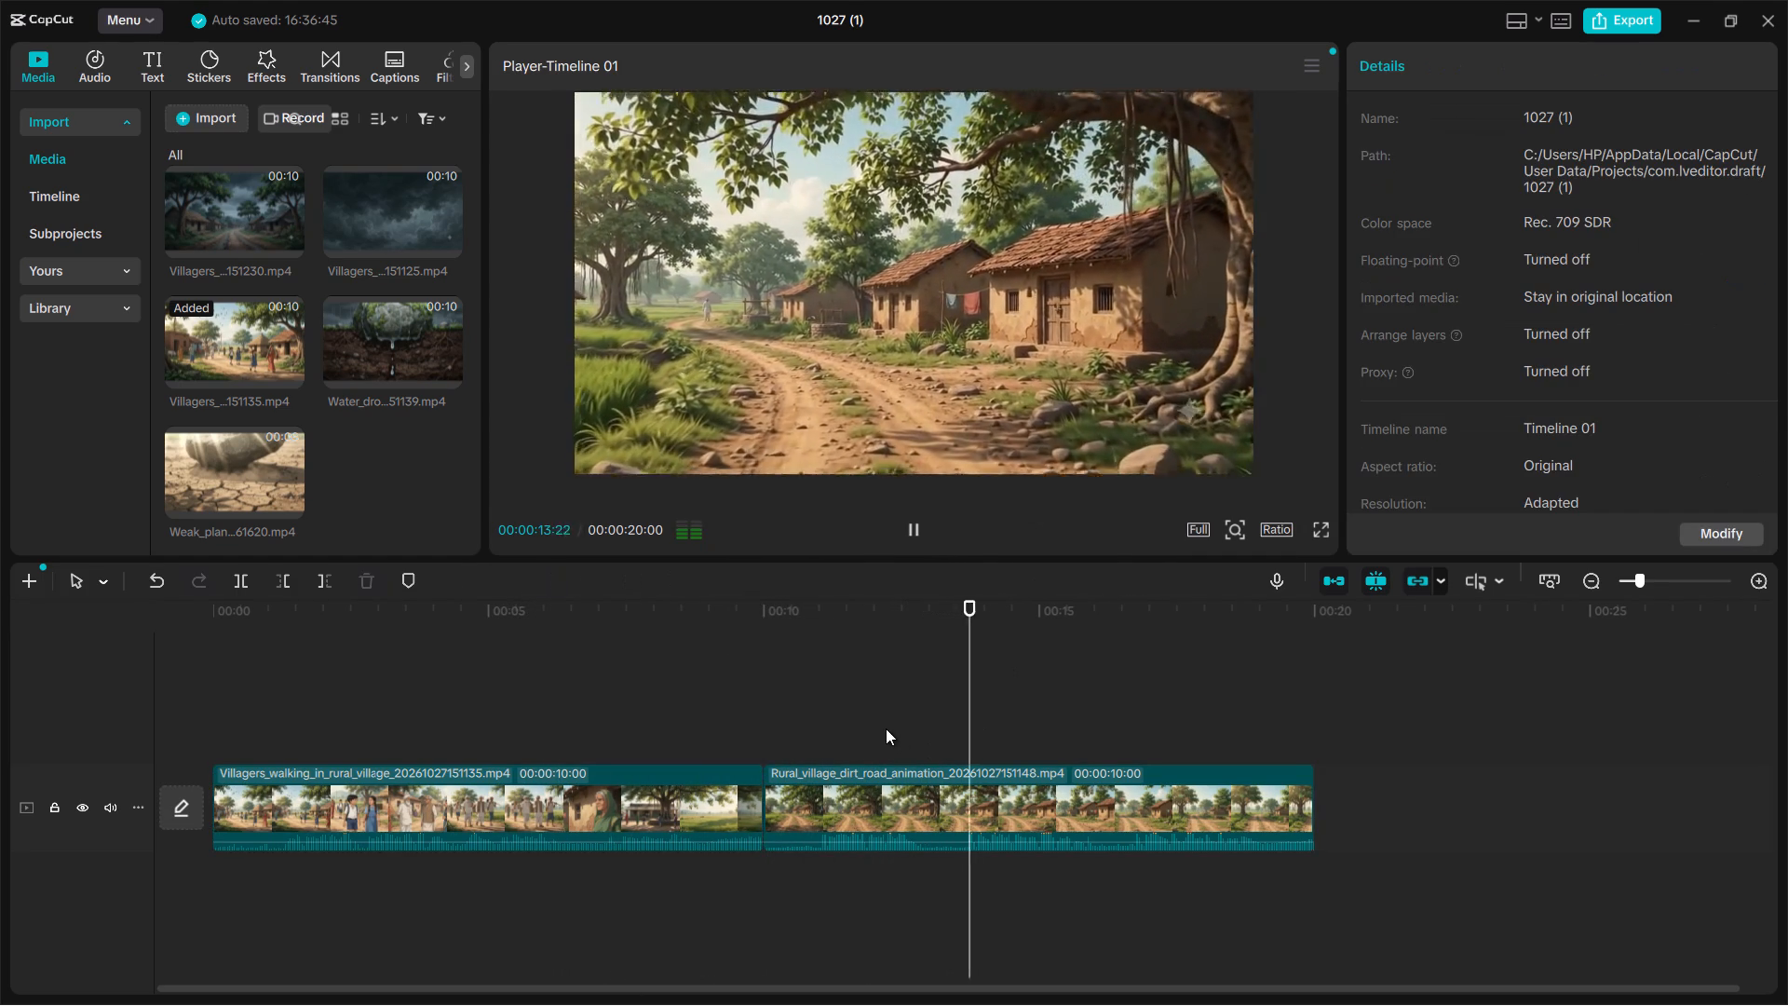
Move the Rural village dirt road clip ahead of the Villagers walking clip, to the start of the main track.
left_click(948, 818)
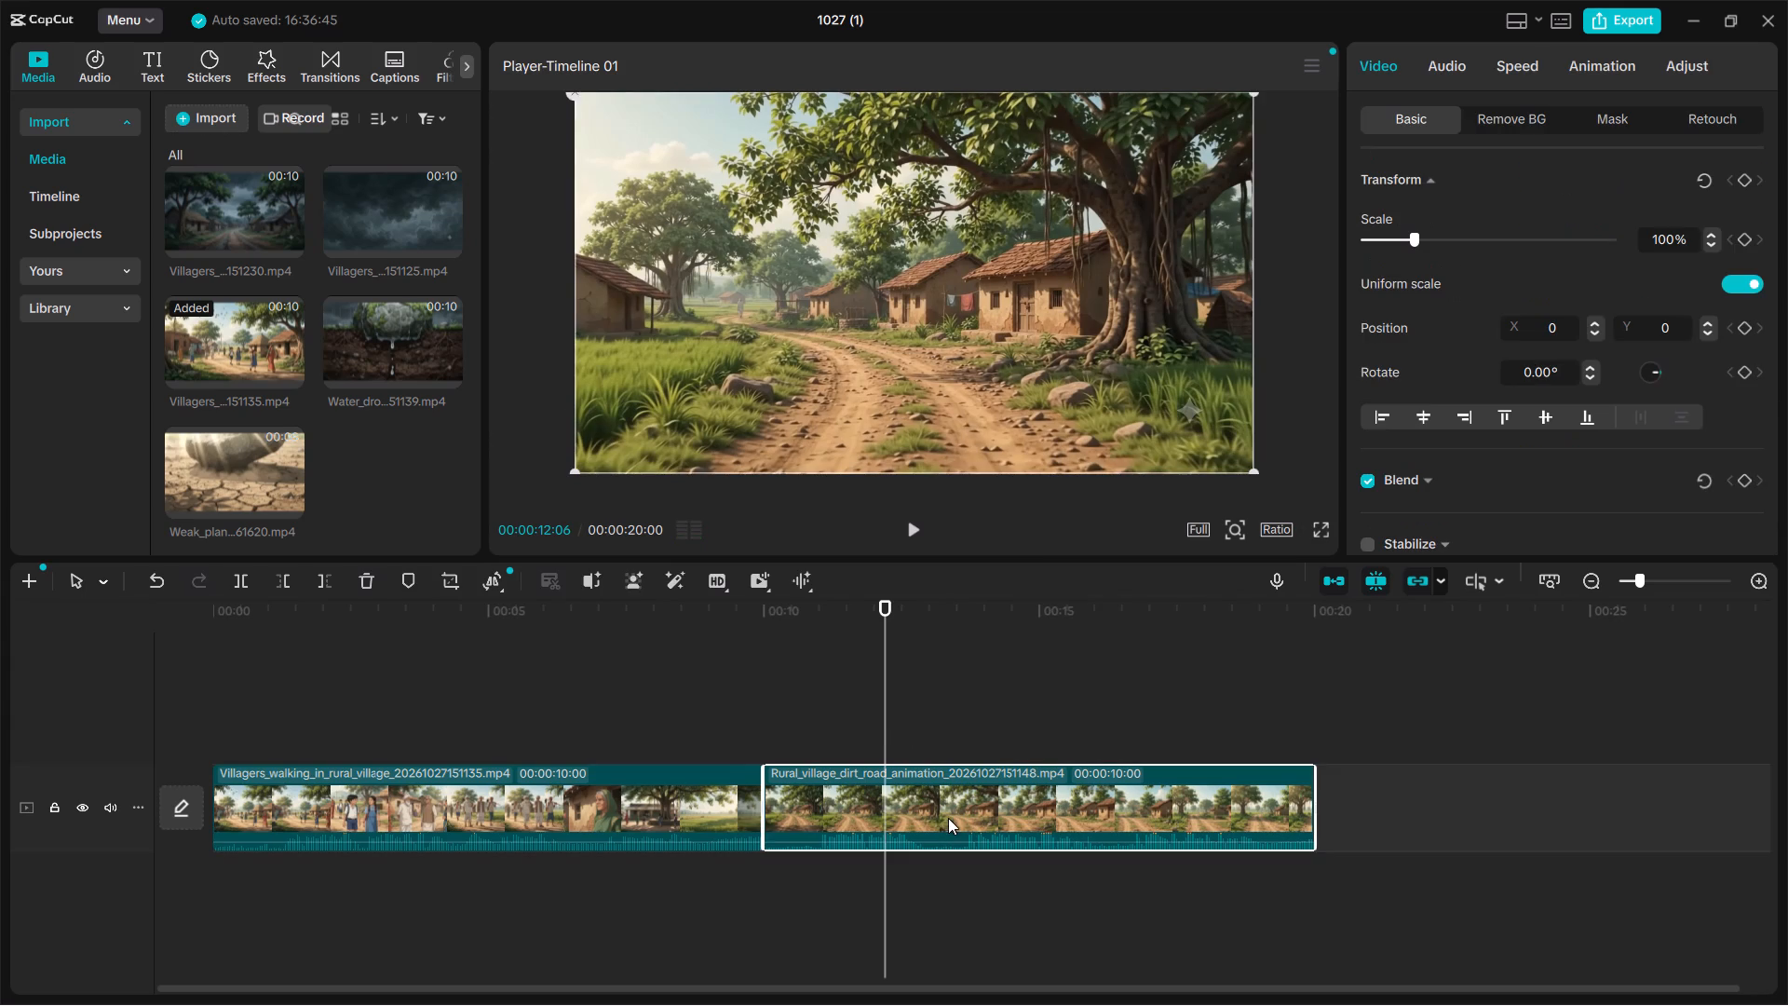
left_click_drag(948, 818, 369, 820)
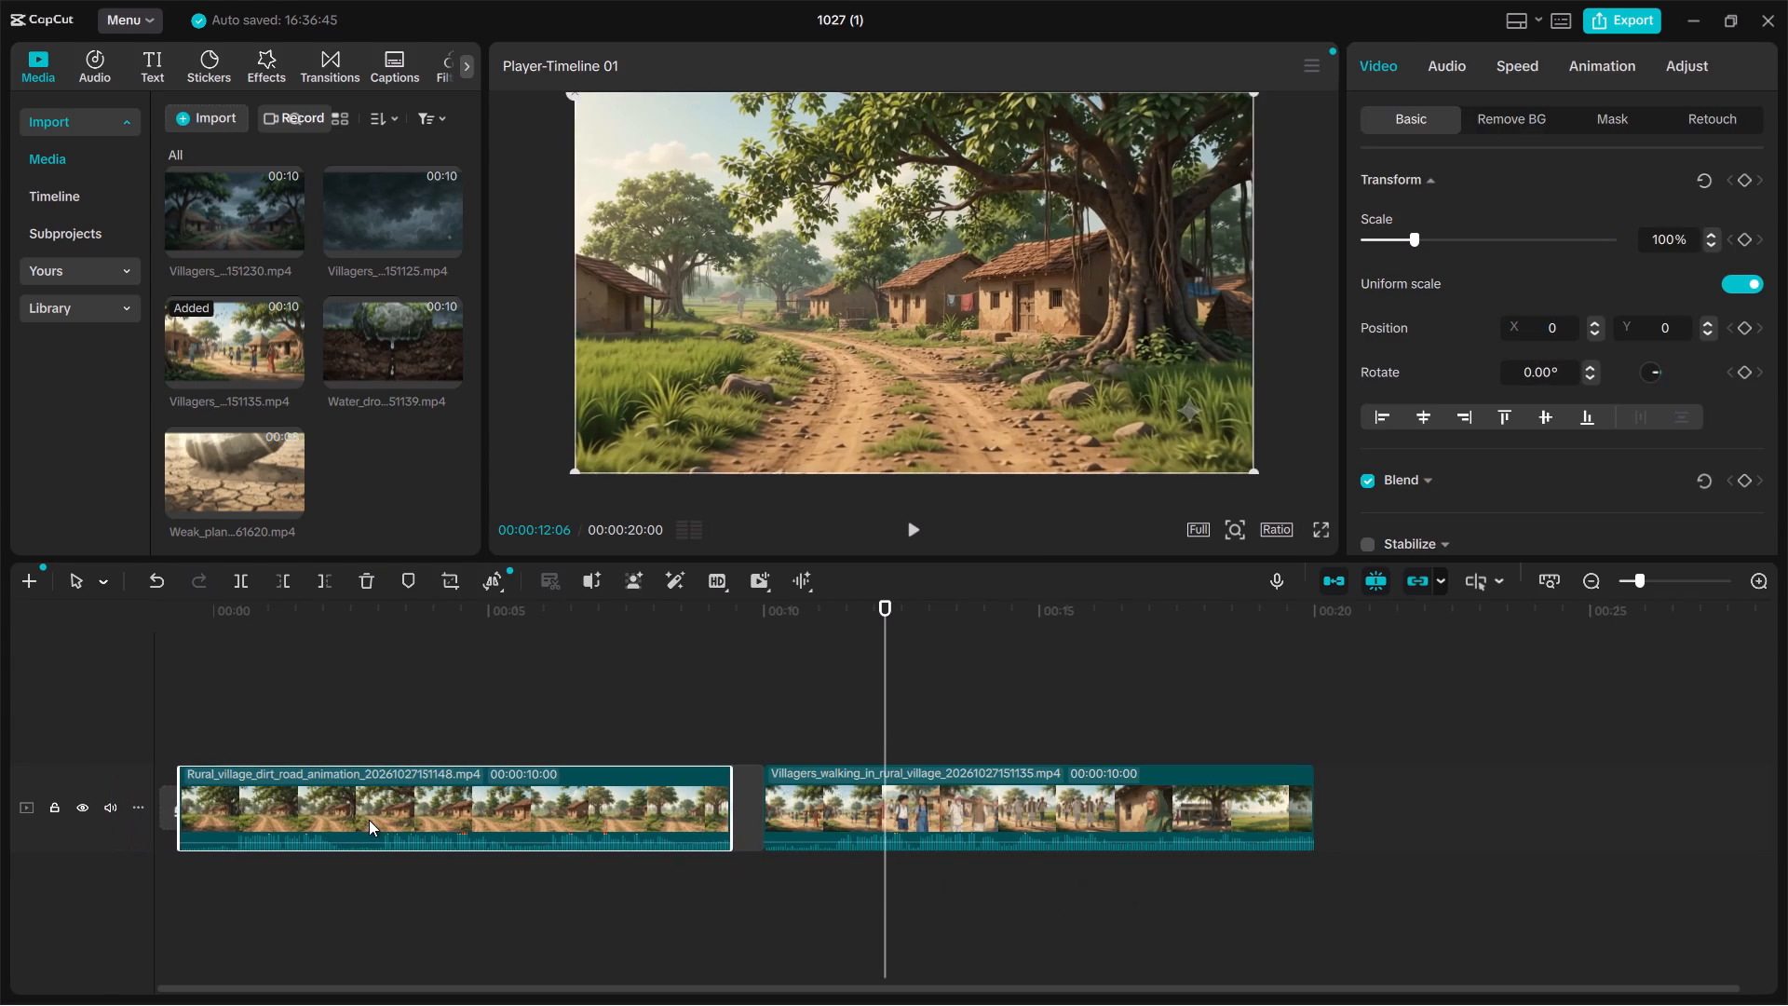
left_click_drag(369, 820, 381, 822)
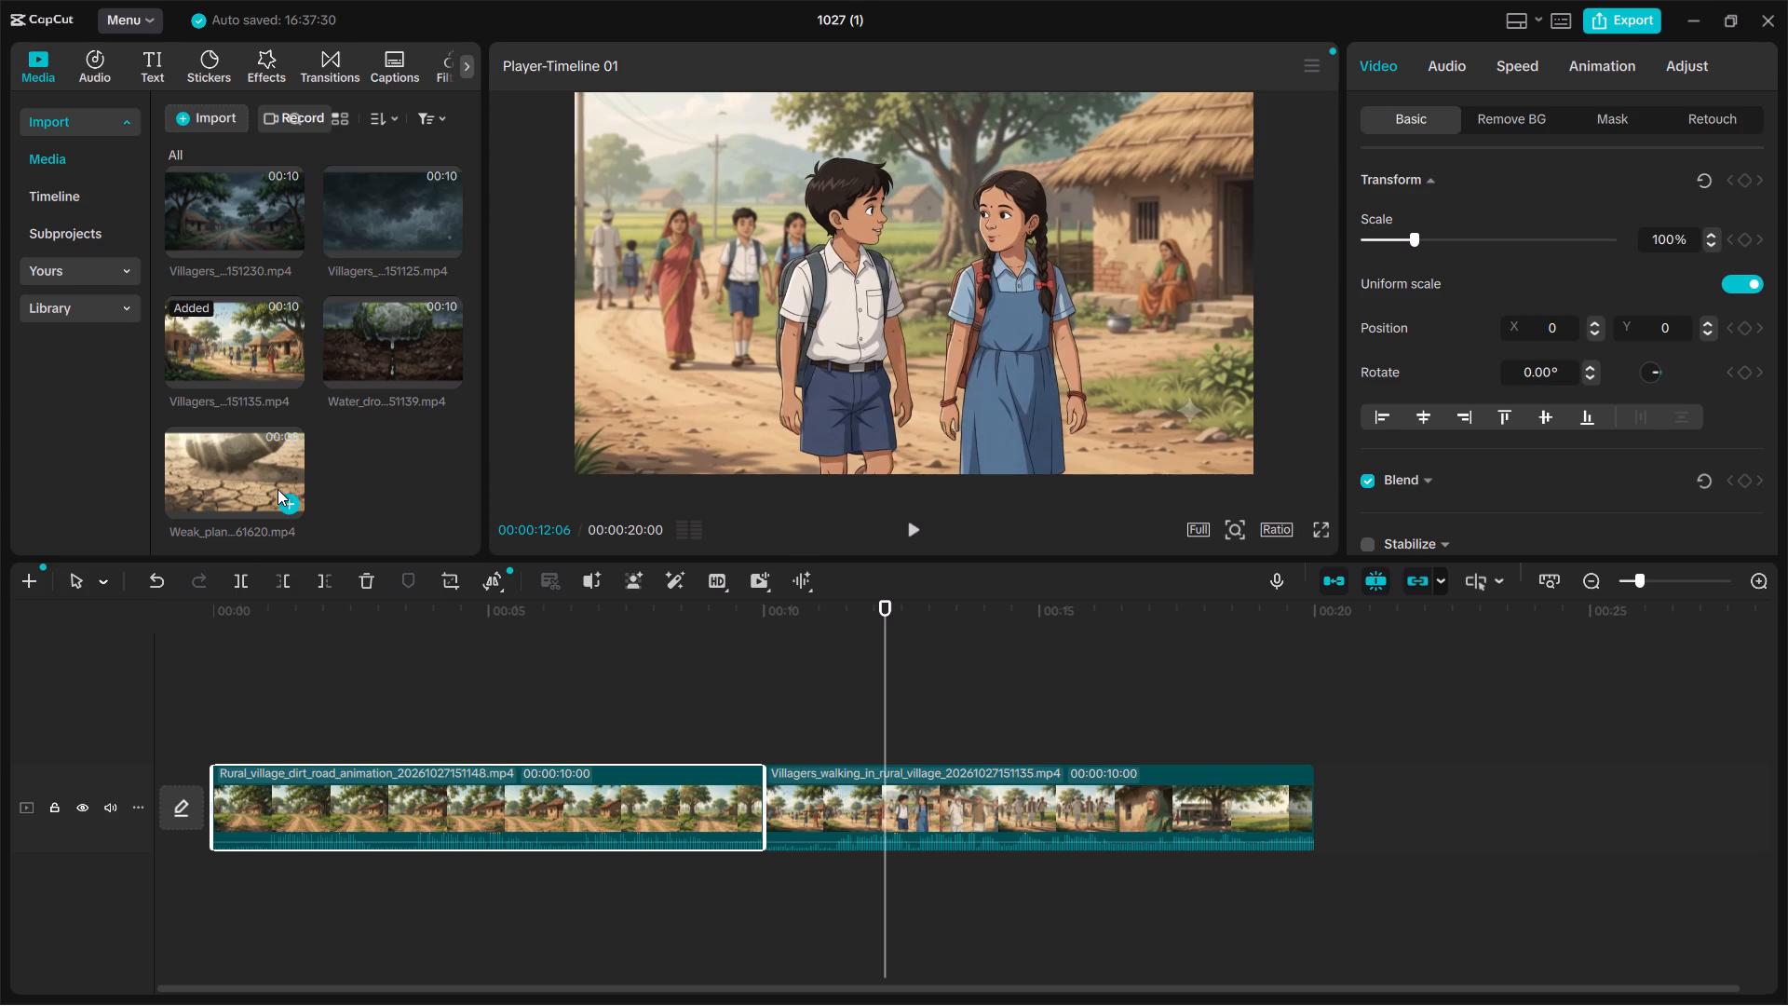
Add Seed_trapped_beneath_stone_20261027151152.mp4 from the media library to the timeline at the playhead.
scroll(278, 429, "up", 2)
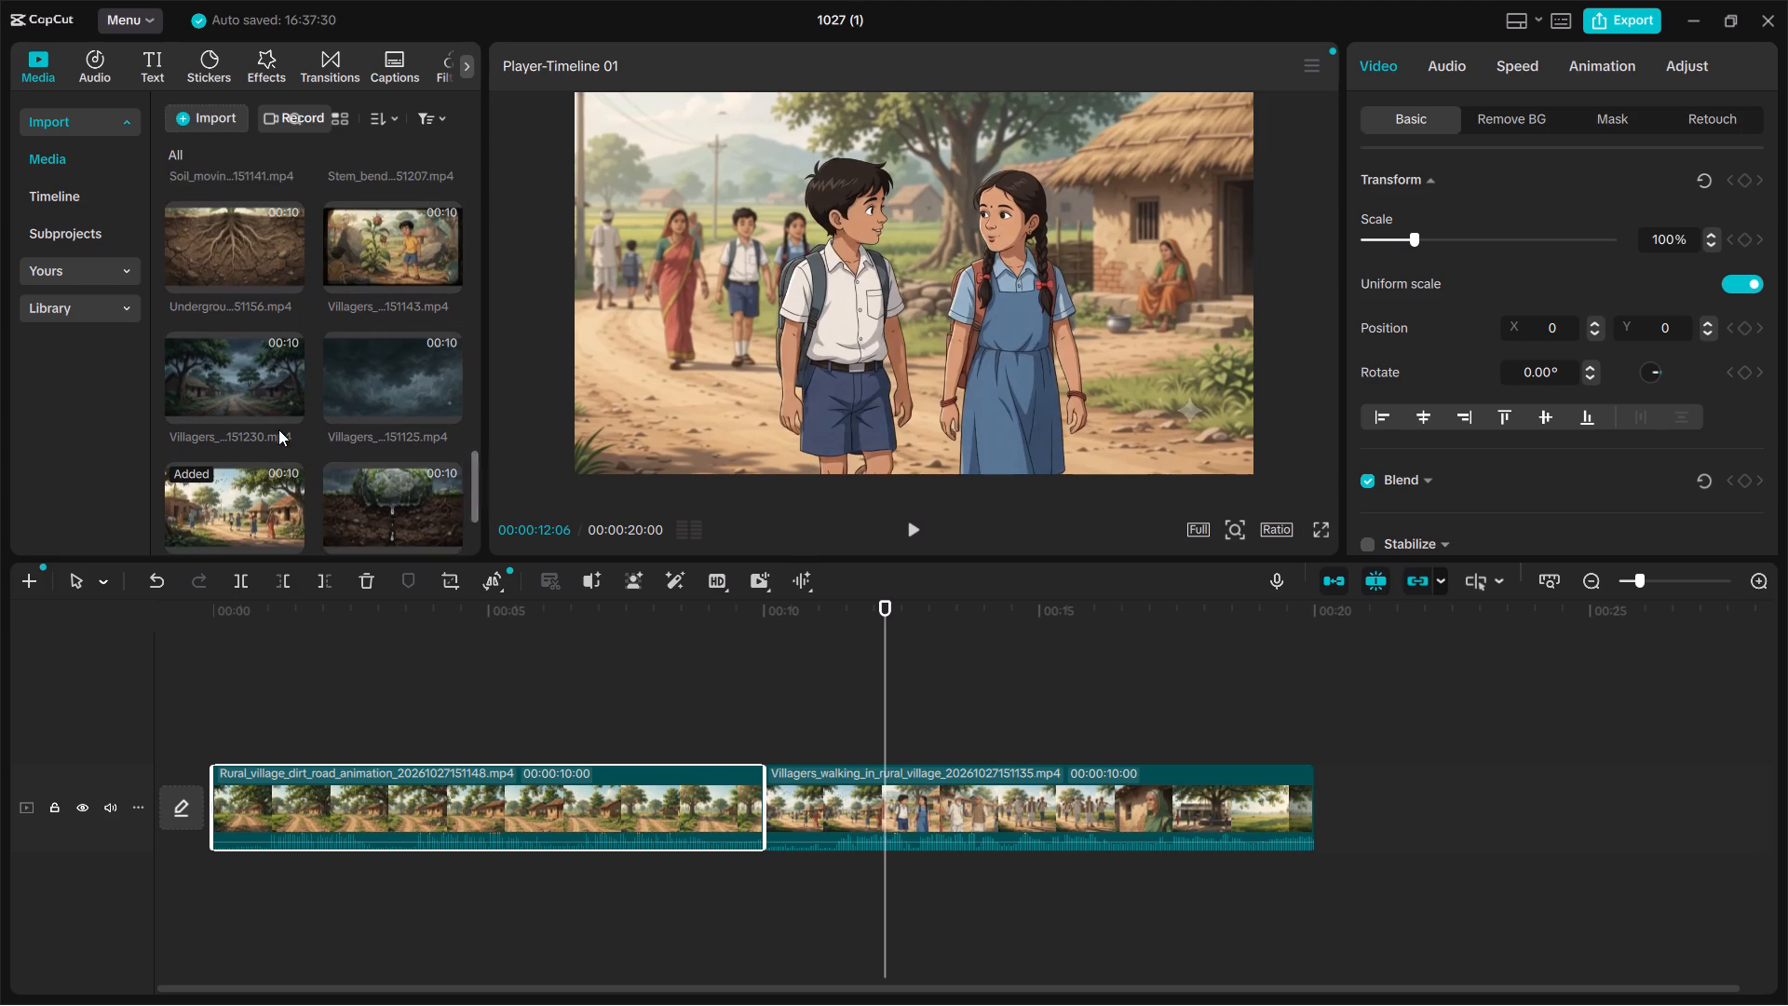
scroll(278, 429, "up", 1)
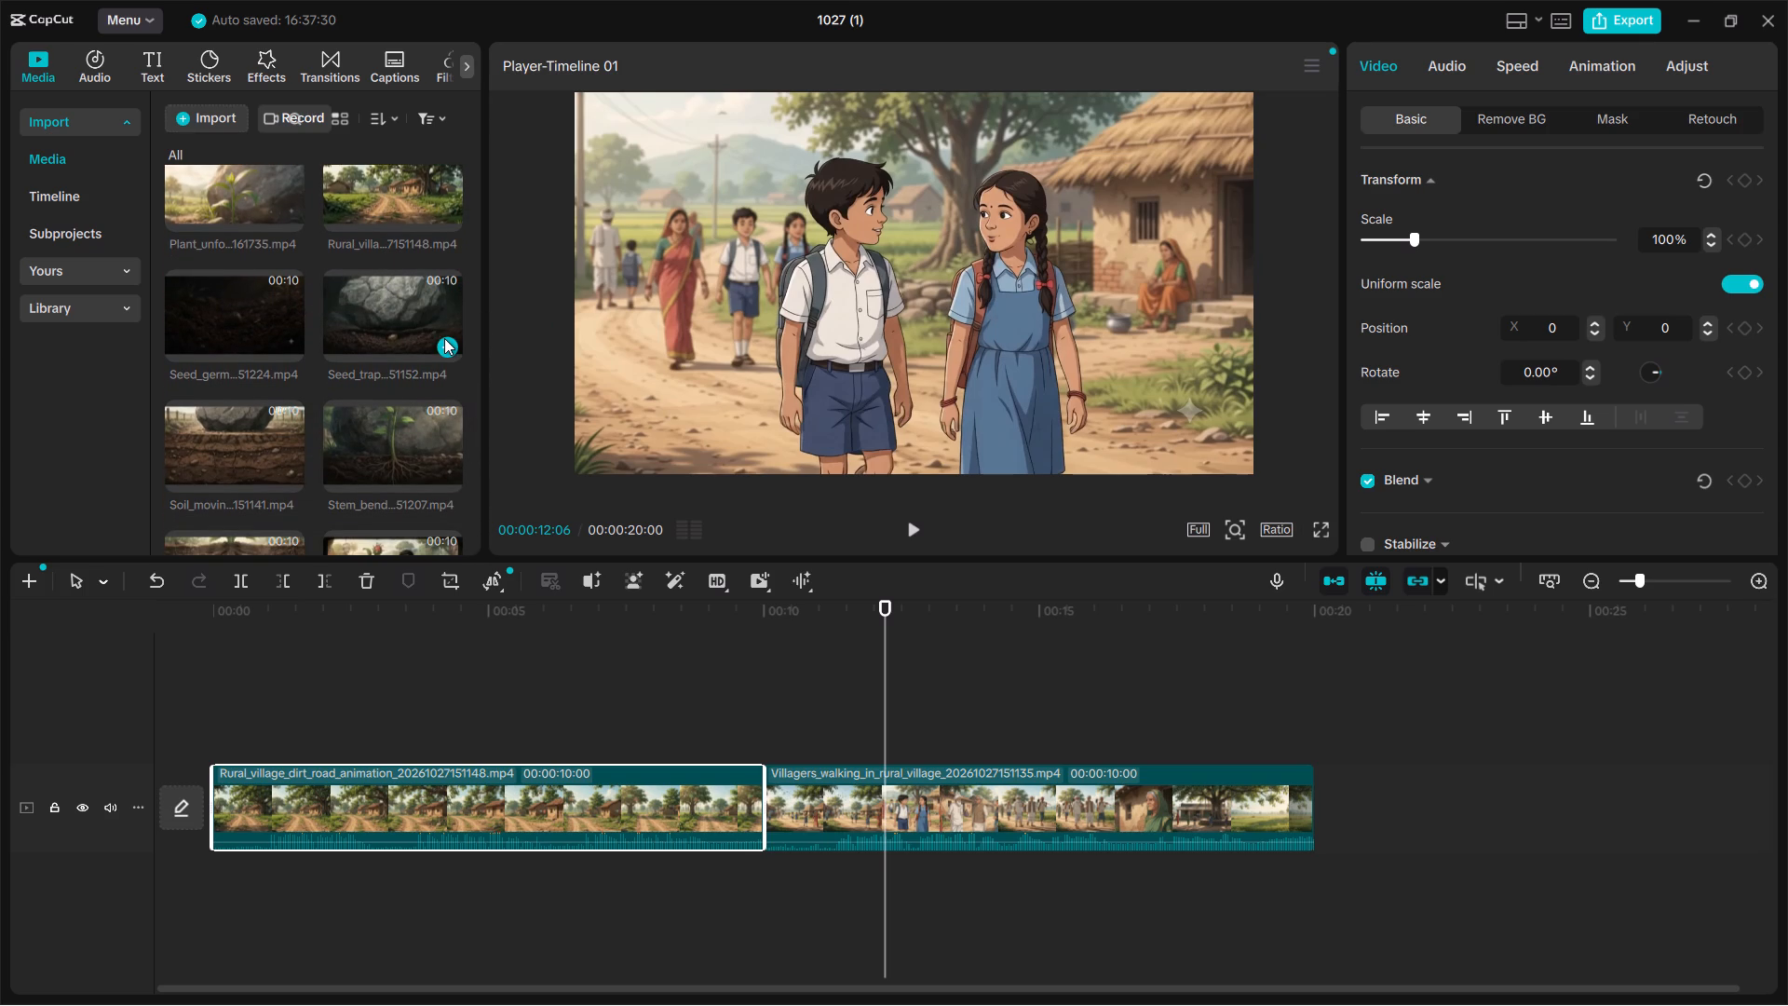
left_click(444, 338)
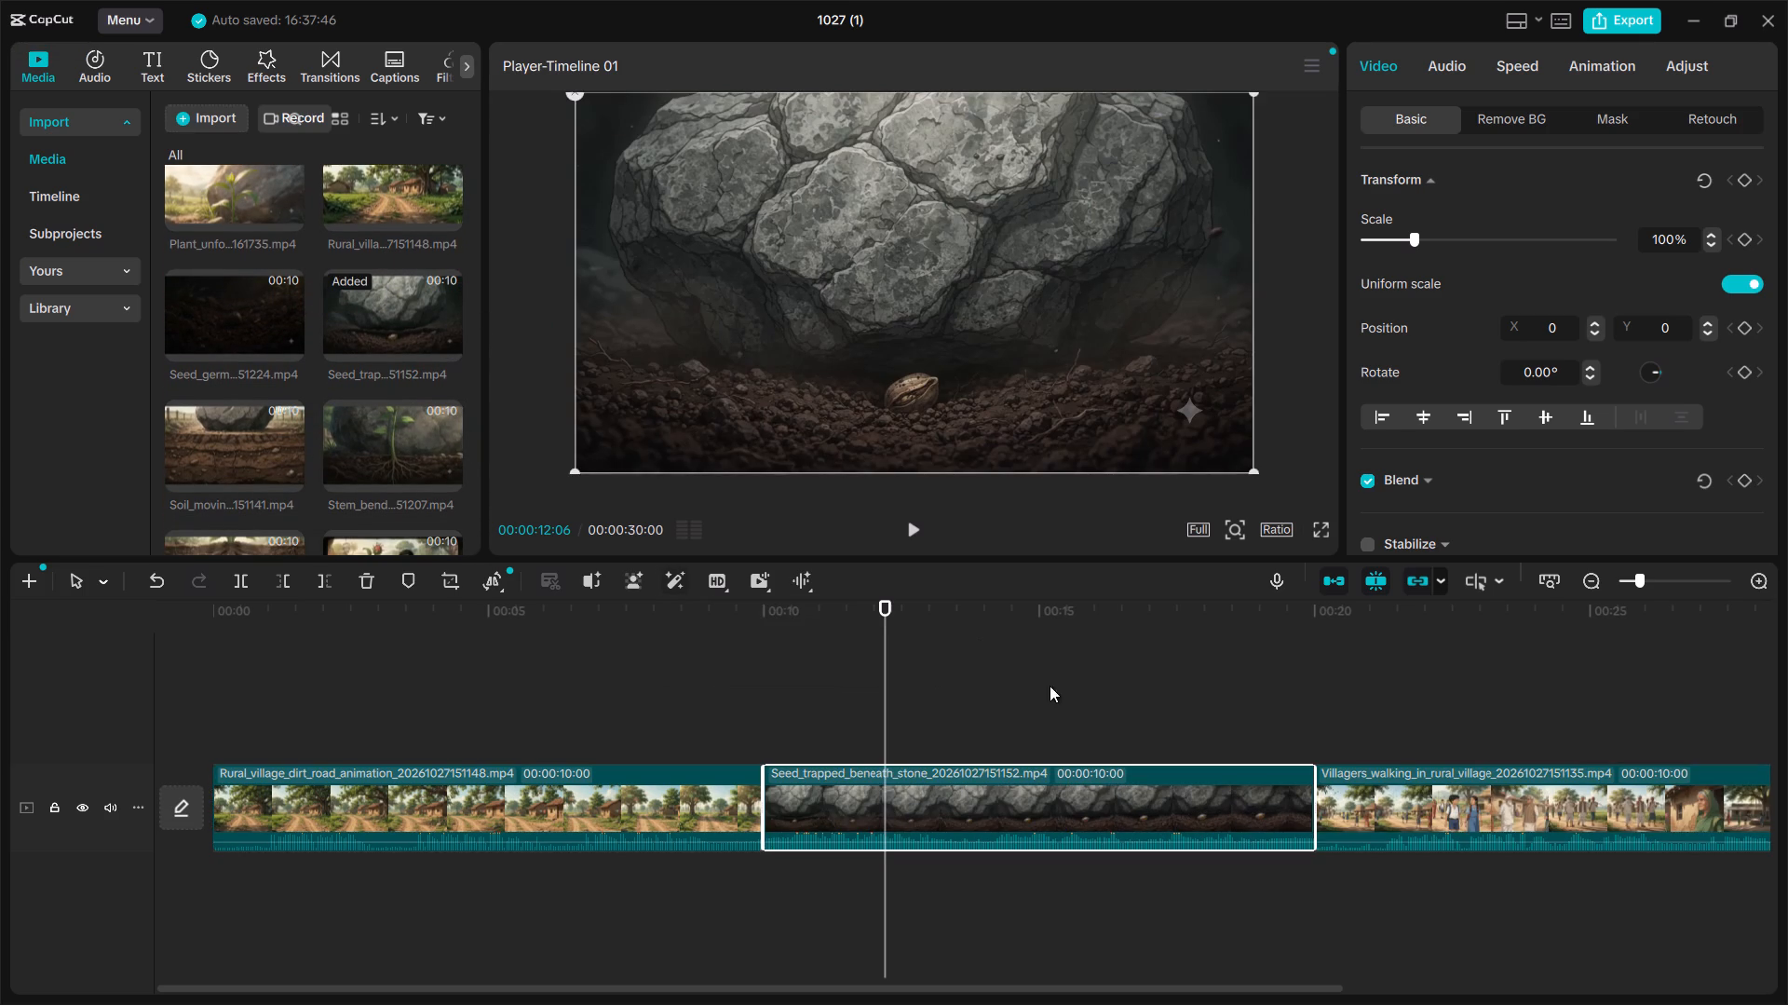
Move the Villagers walking clip ahead of the Seed trapped beneath stone clip, directly after the Rural village clip.
left_click_drag(1386, 819, 886, 834)
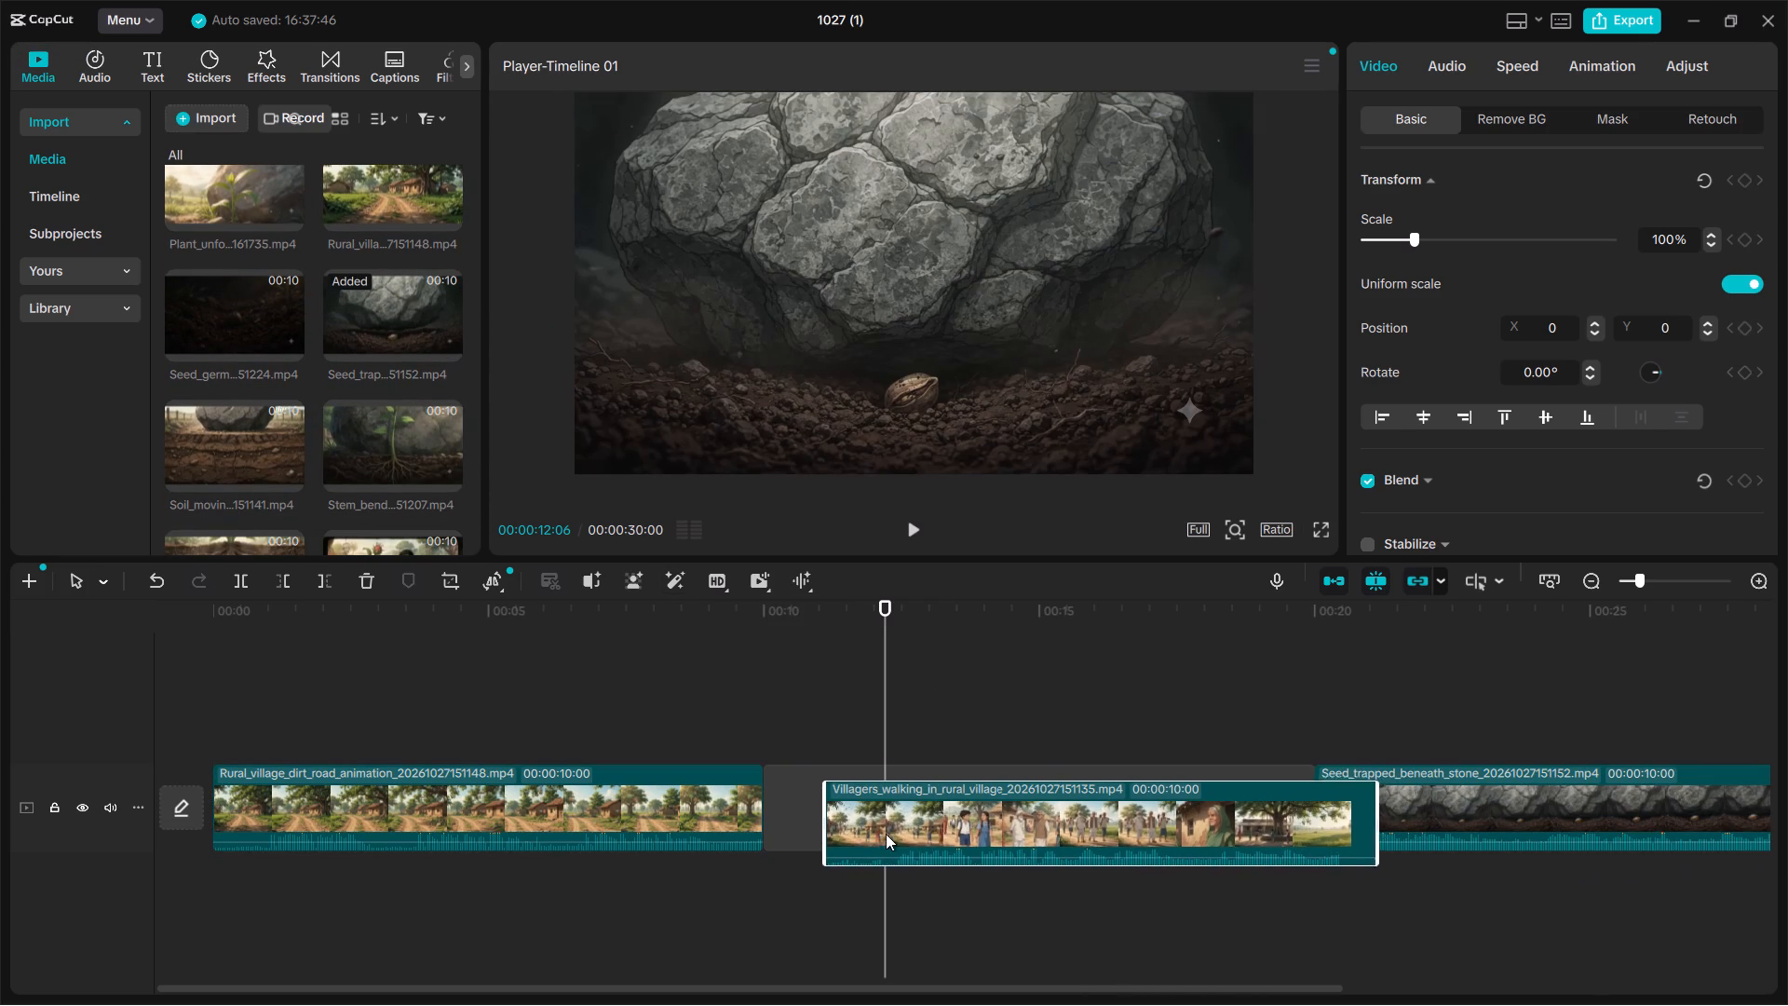
left_click_drag(886, 834, 849, 821)
scroll(849, 821, "left", 1)
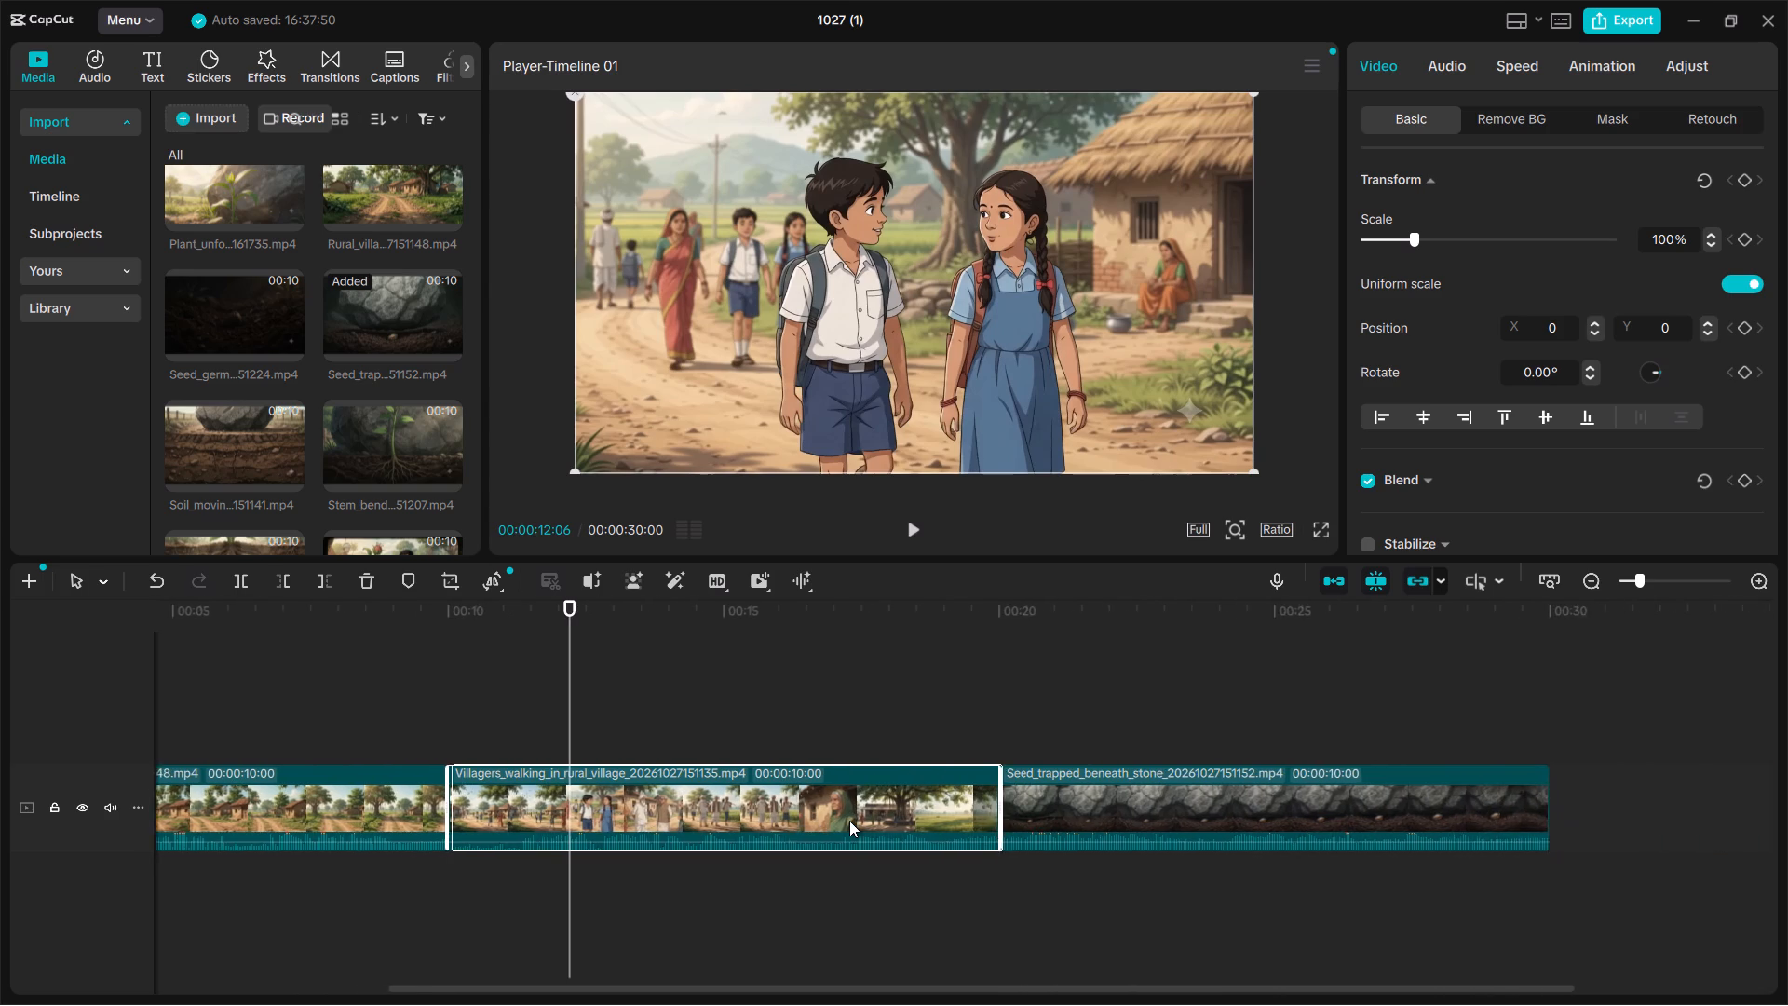
scroll(849, 821, "left", 1)
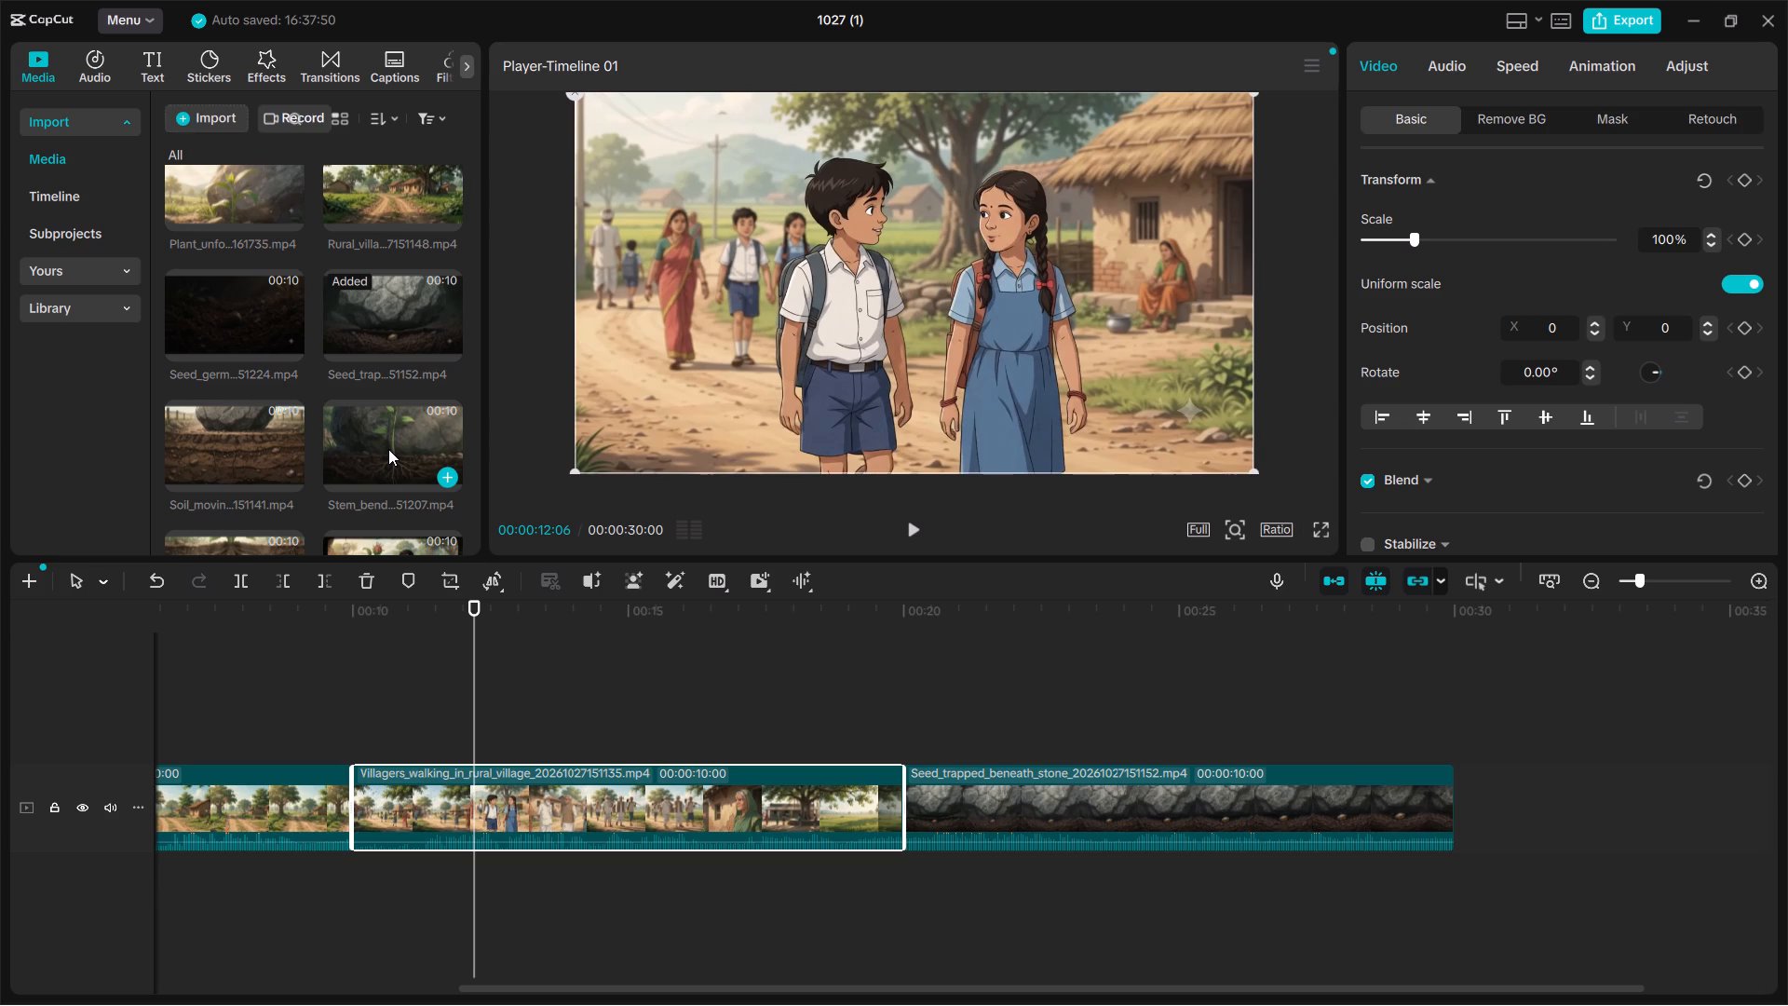
Widen the media library area by shifting its border with the player.
scroll(388, 449, "down", 1)
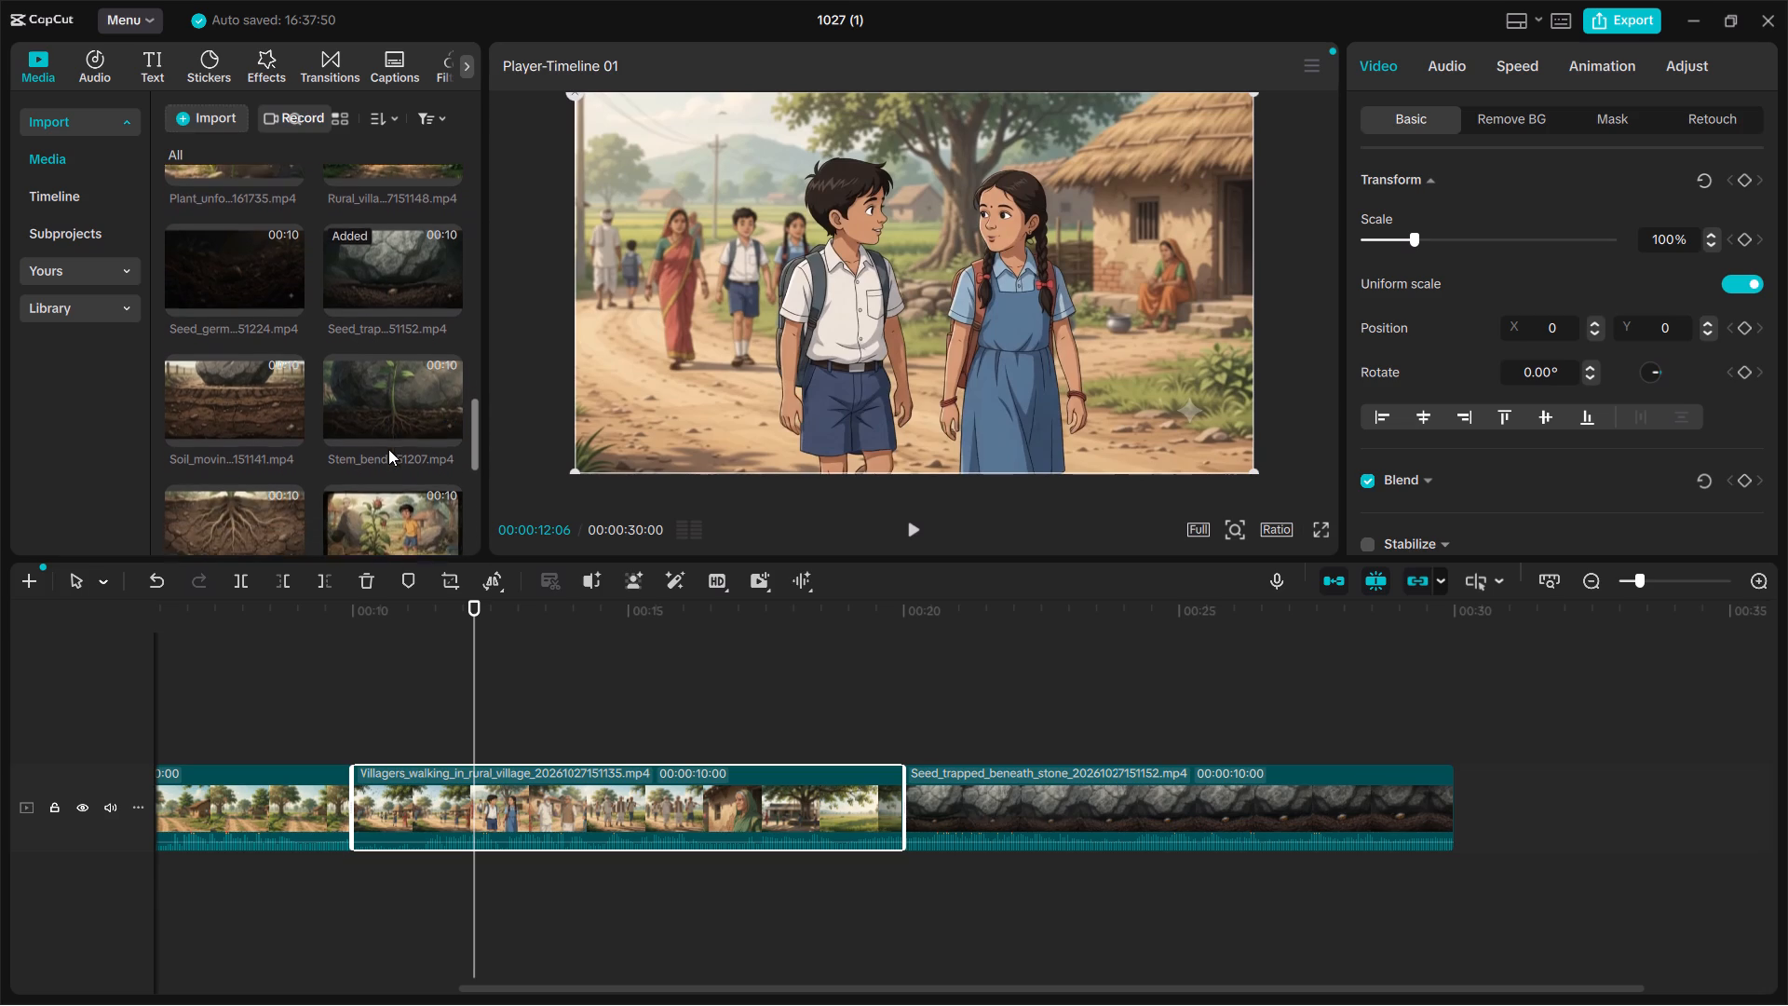
scroll(388, 449, "down", 1)
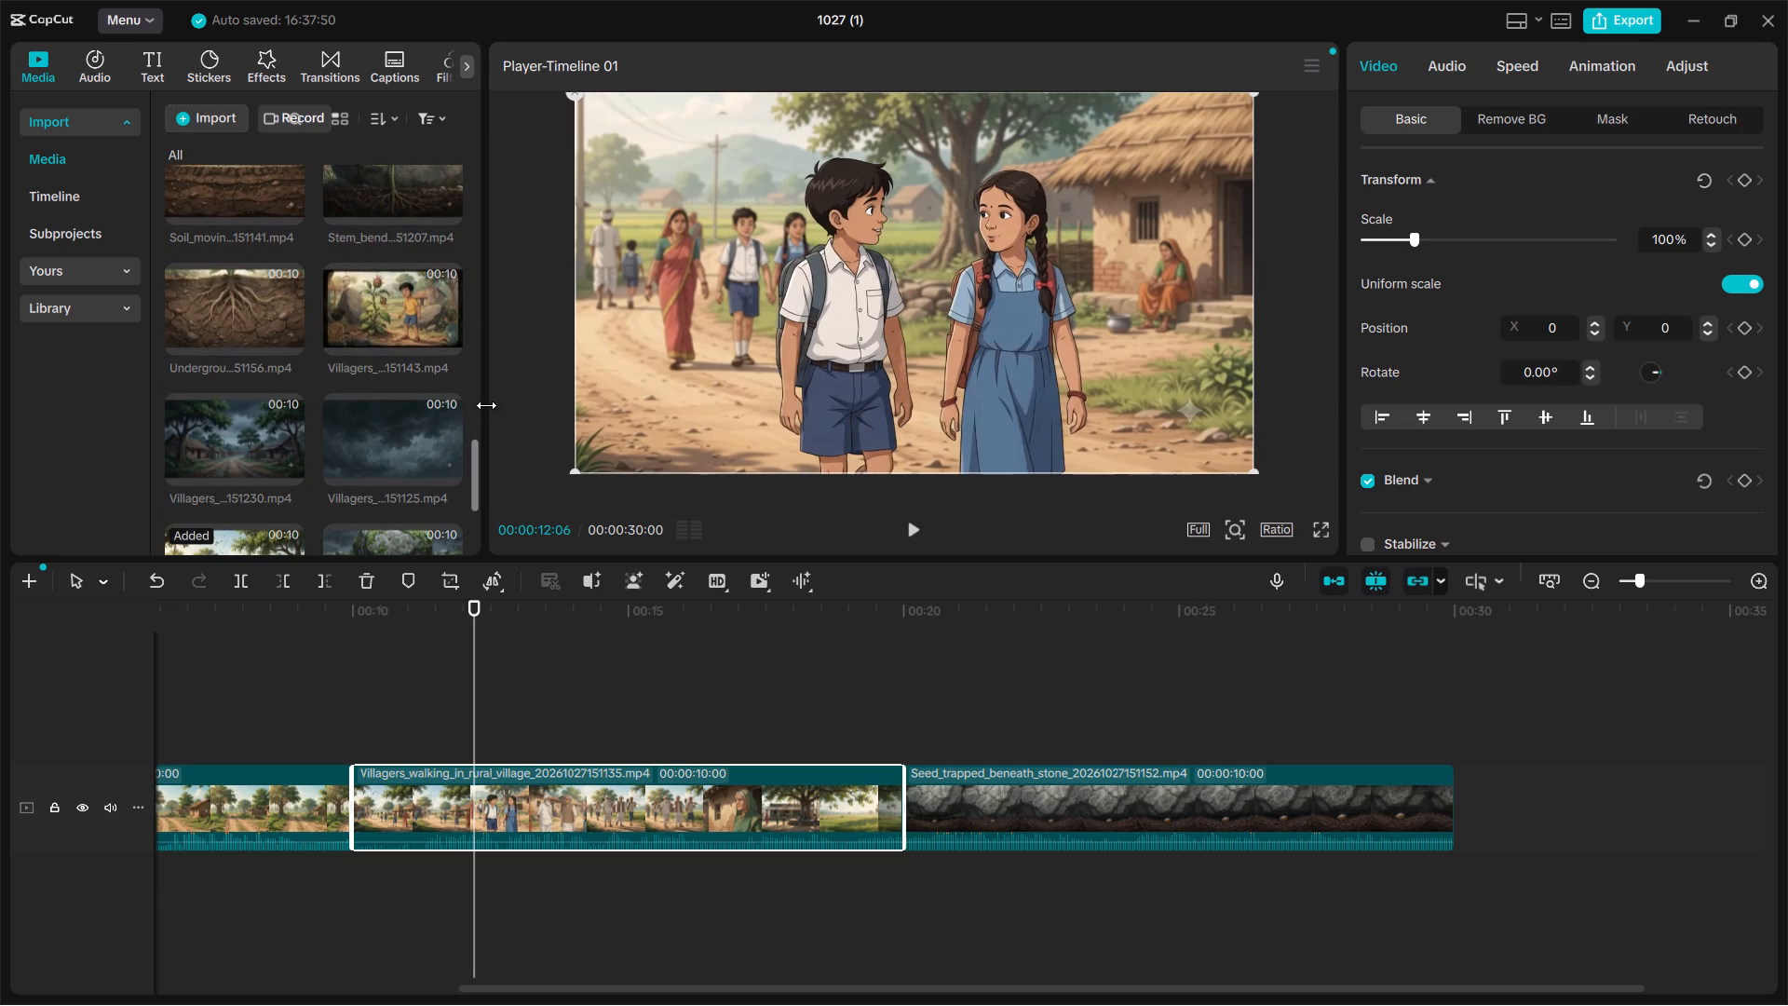
left_click_drag(486, 405, 610, 408)
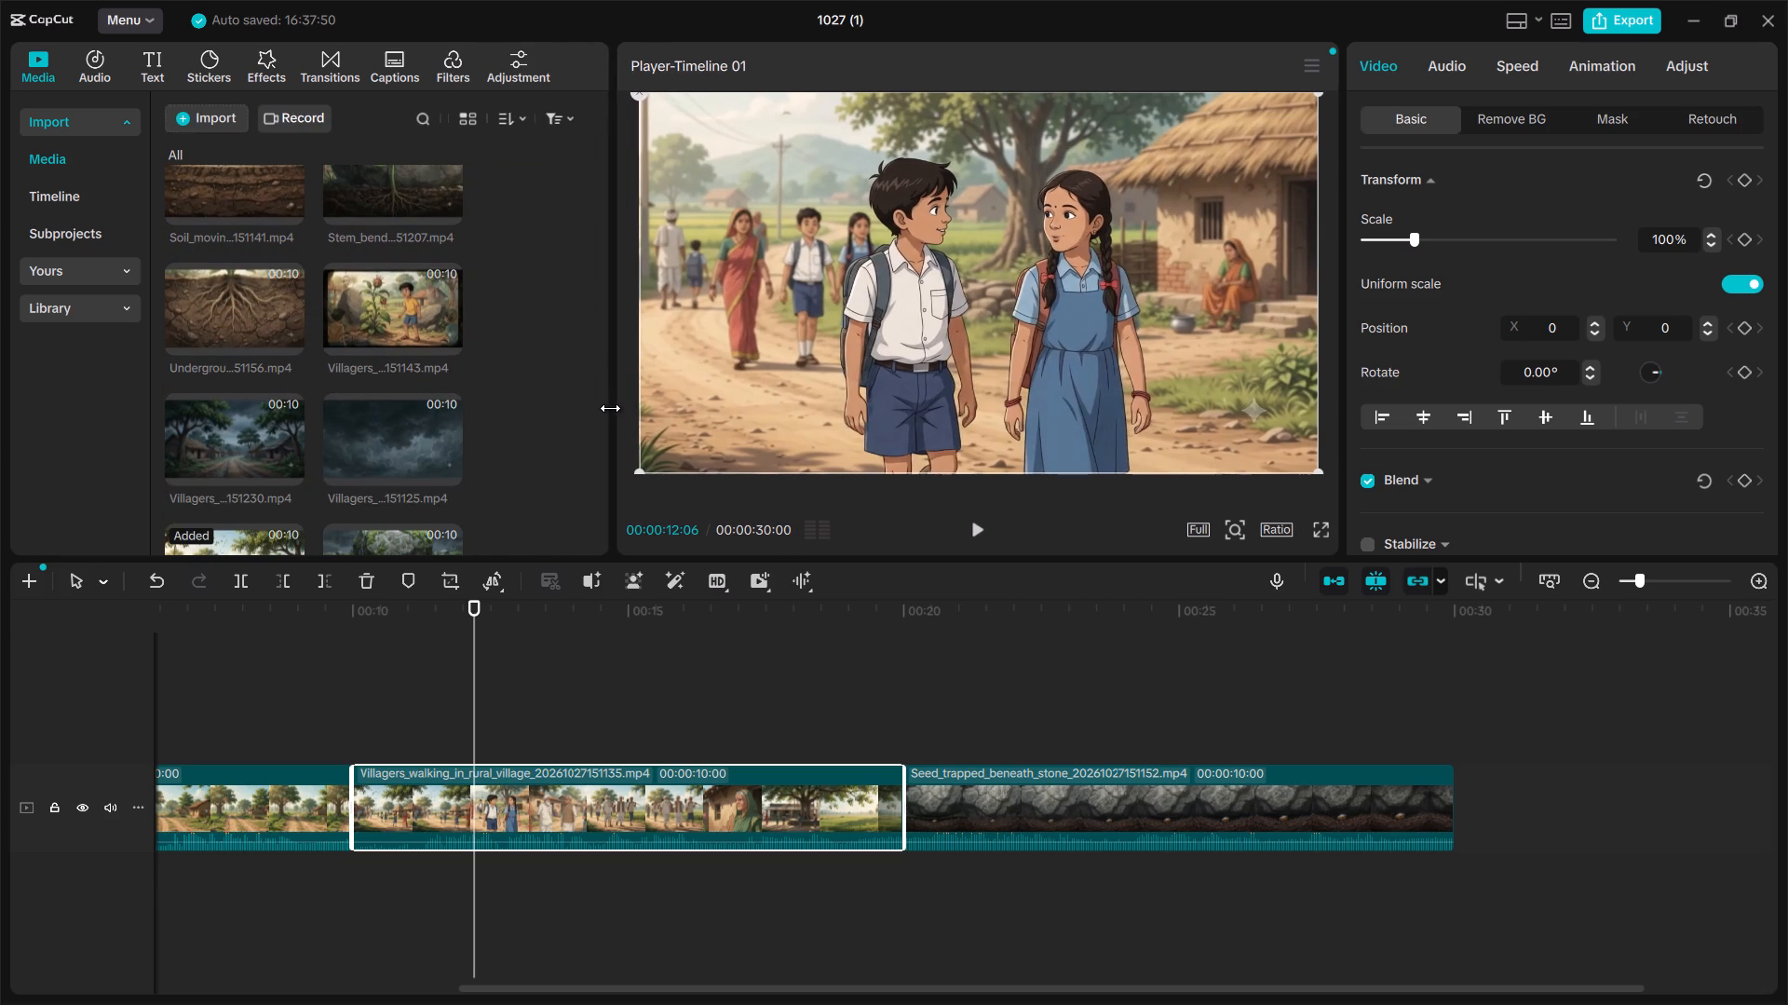
Look through the media library and the Video Plant folder in File Explorer for the next scene's clip.
scroll(417, 415, "down", 1)
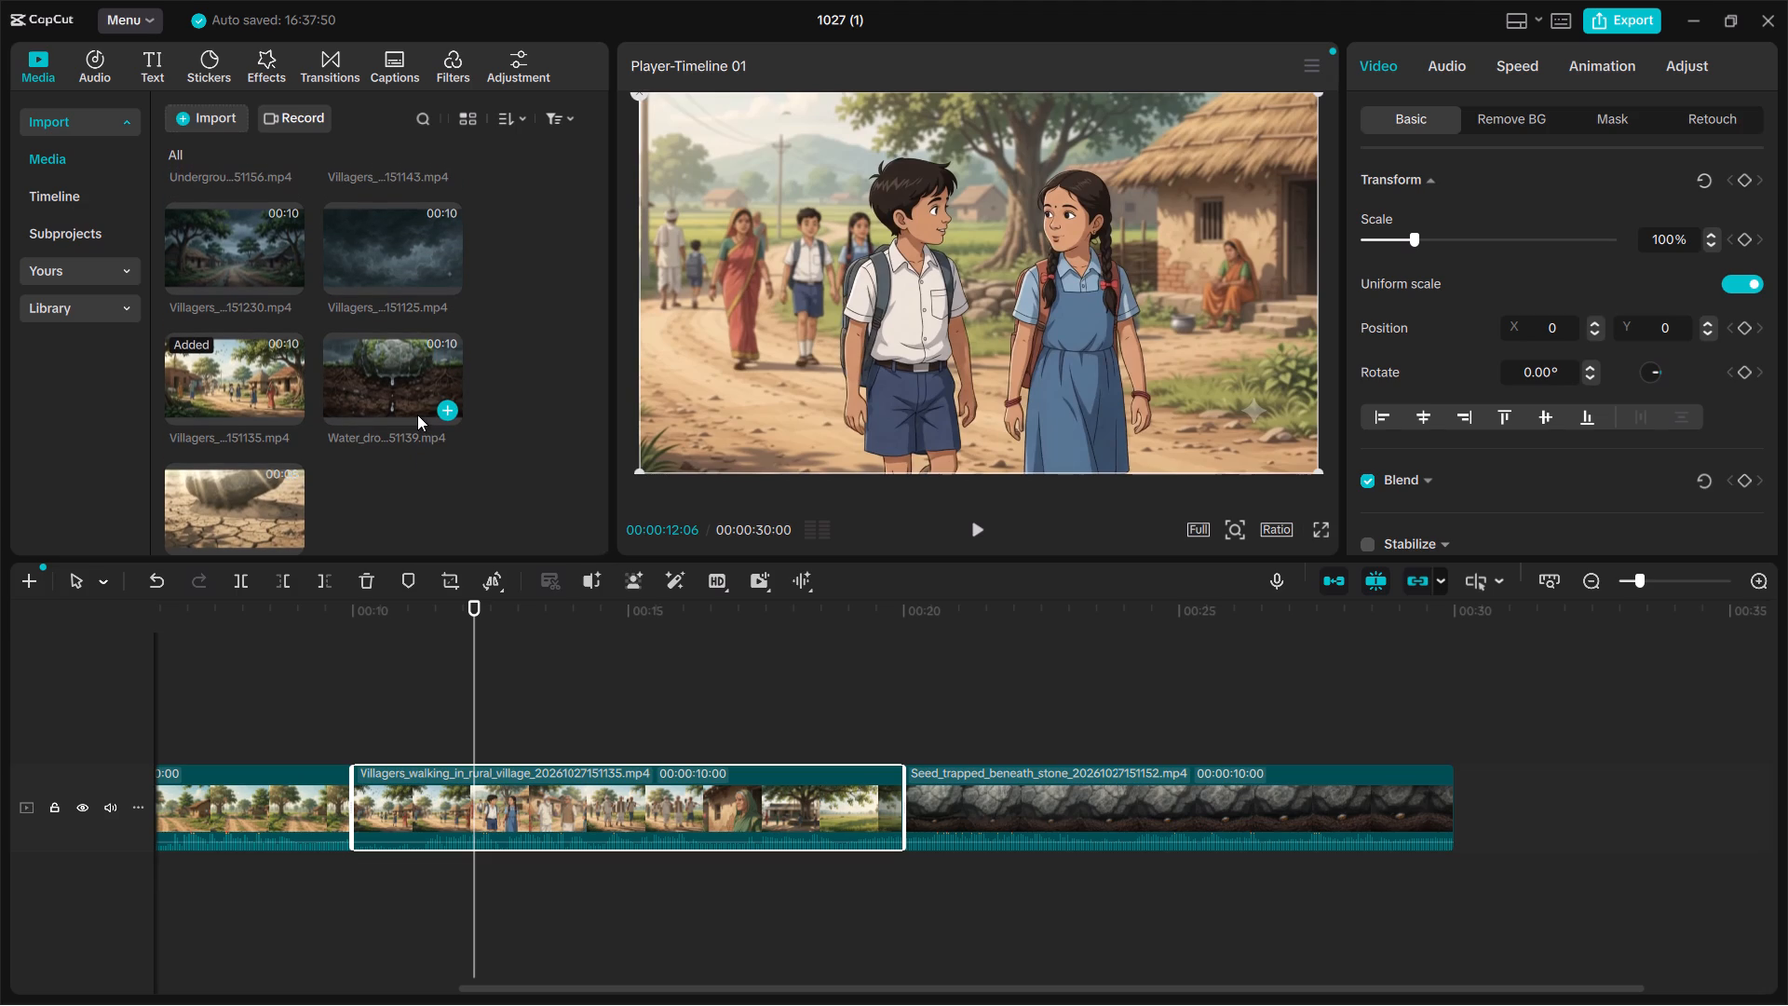
scroll(417, 415, "up", 1)
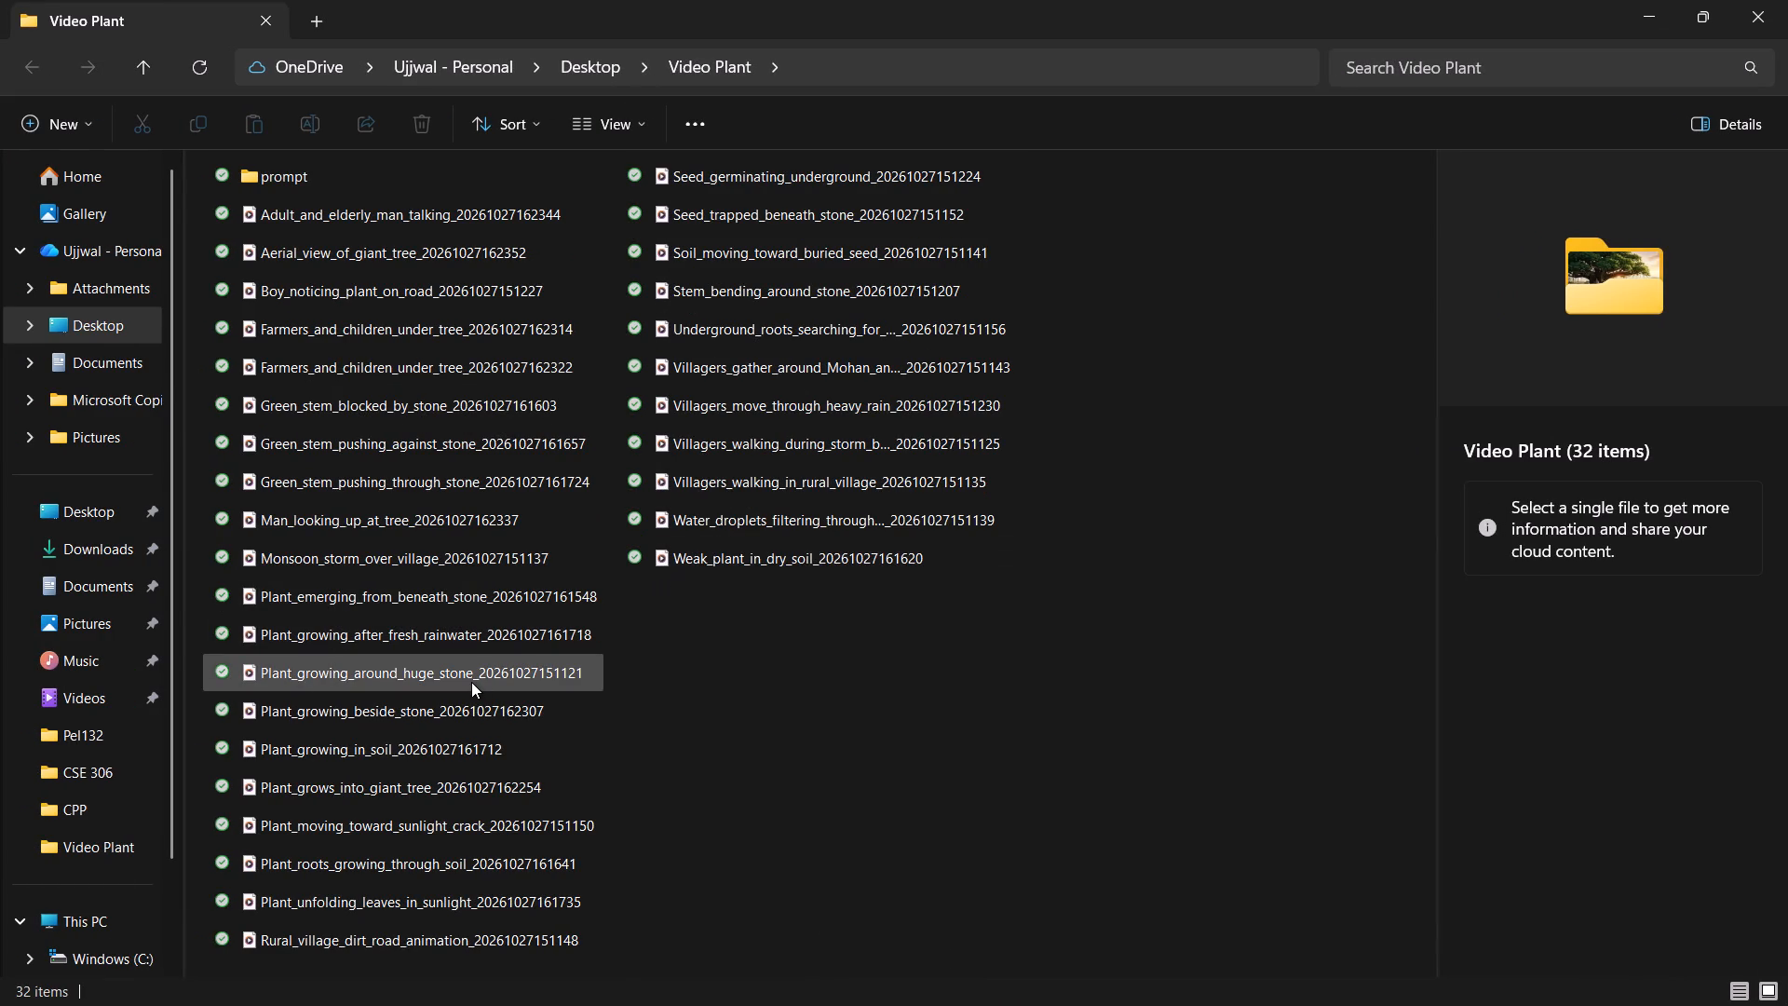
scroll(300, 444, "up", 1)
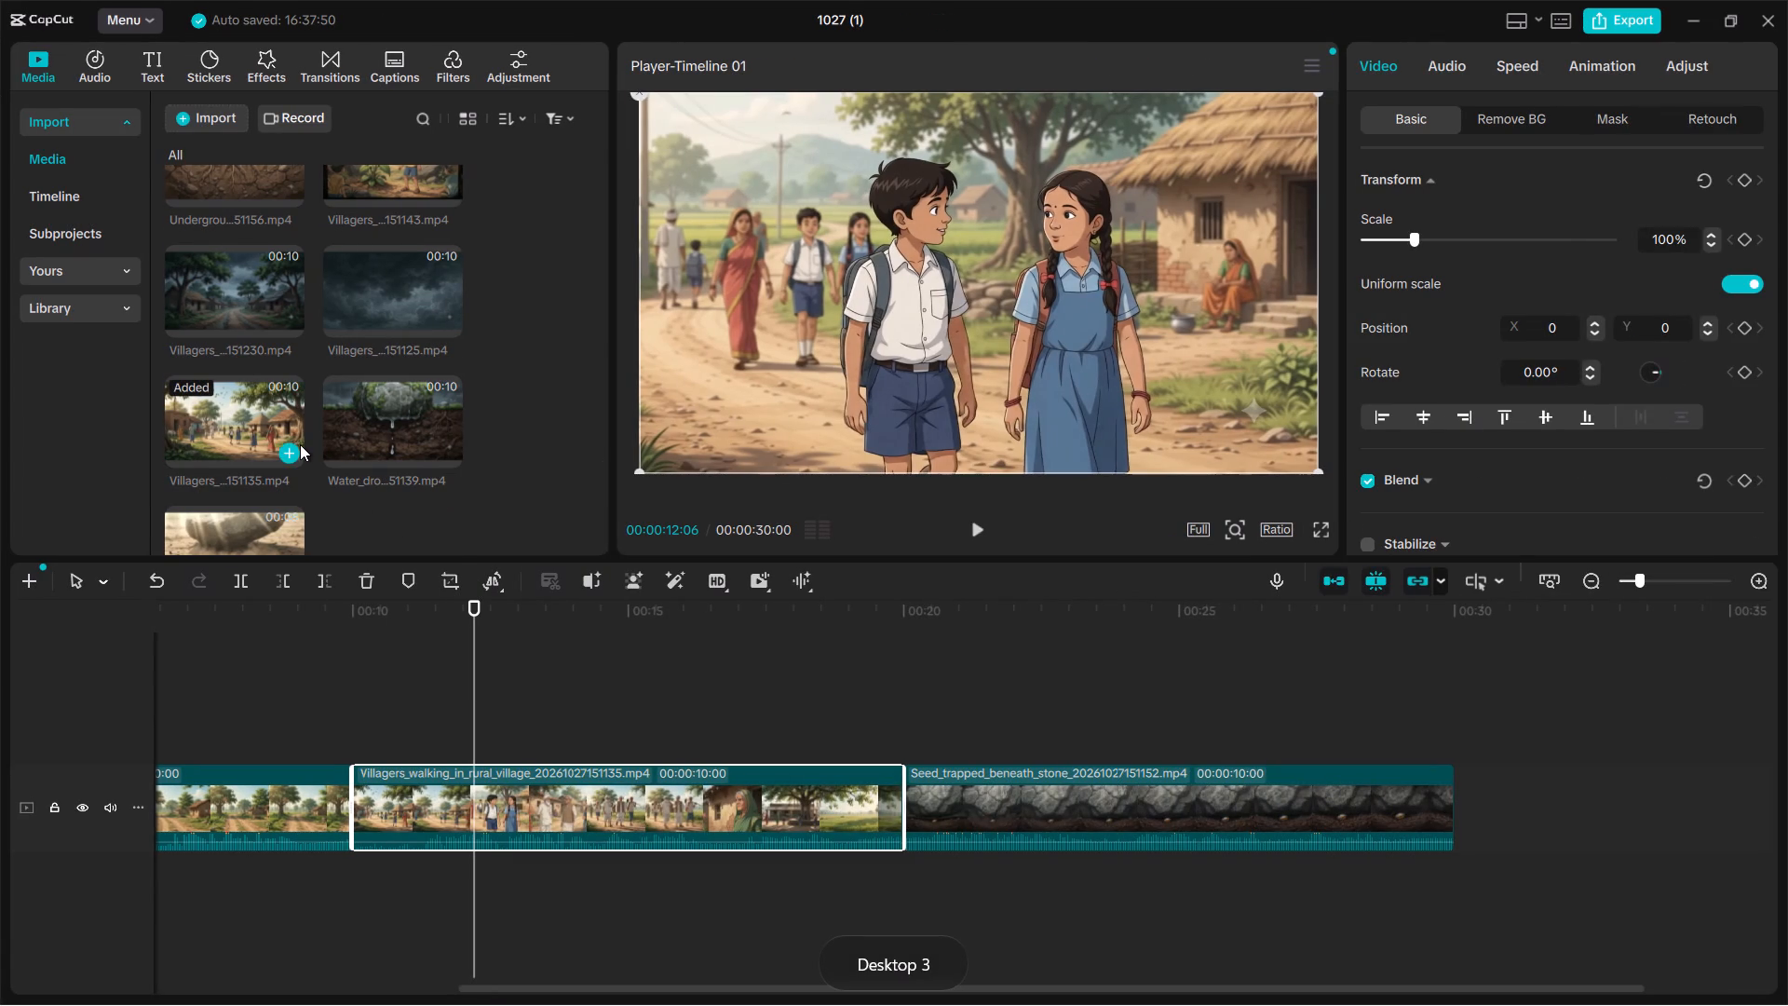
scroll(300, 444, "up", 2)
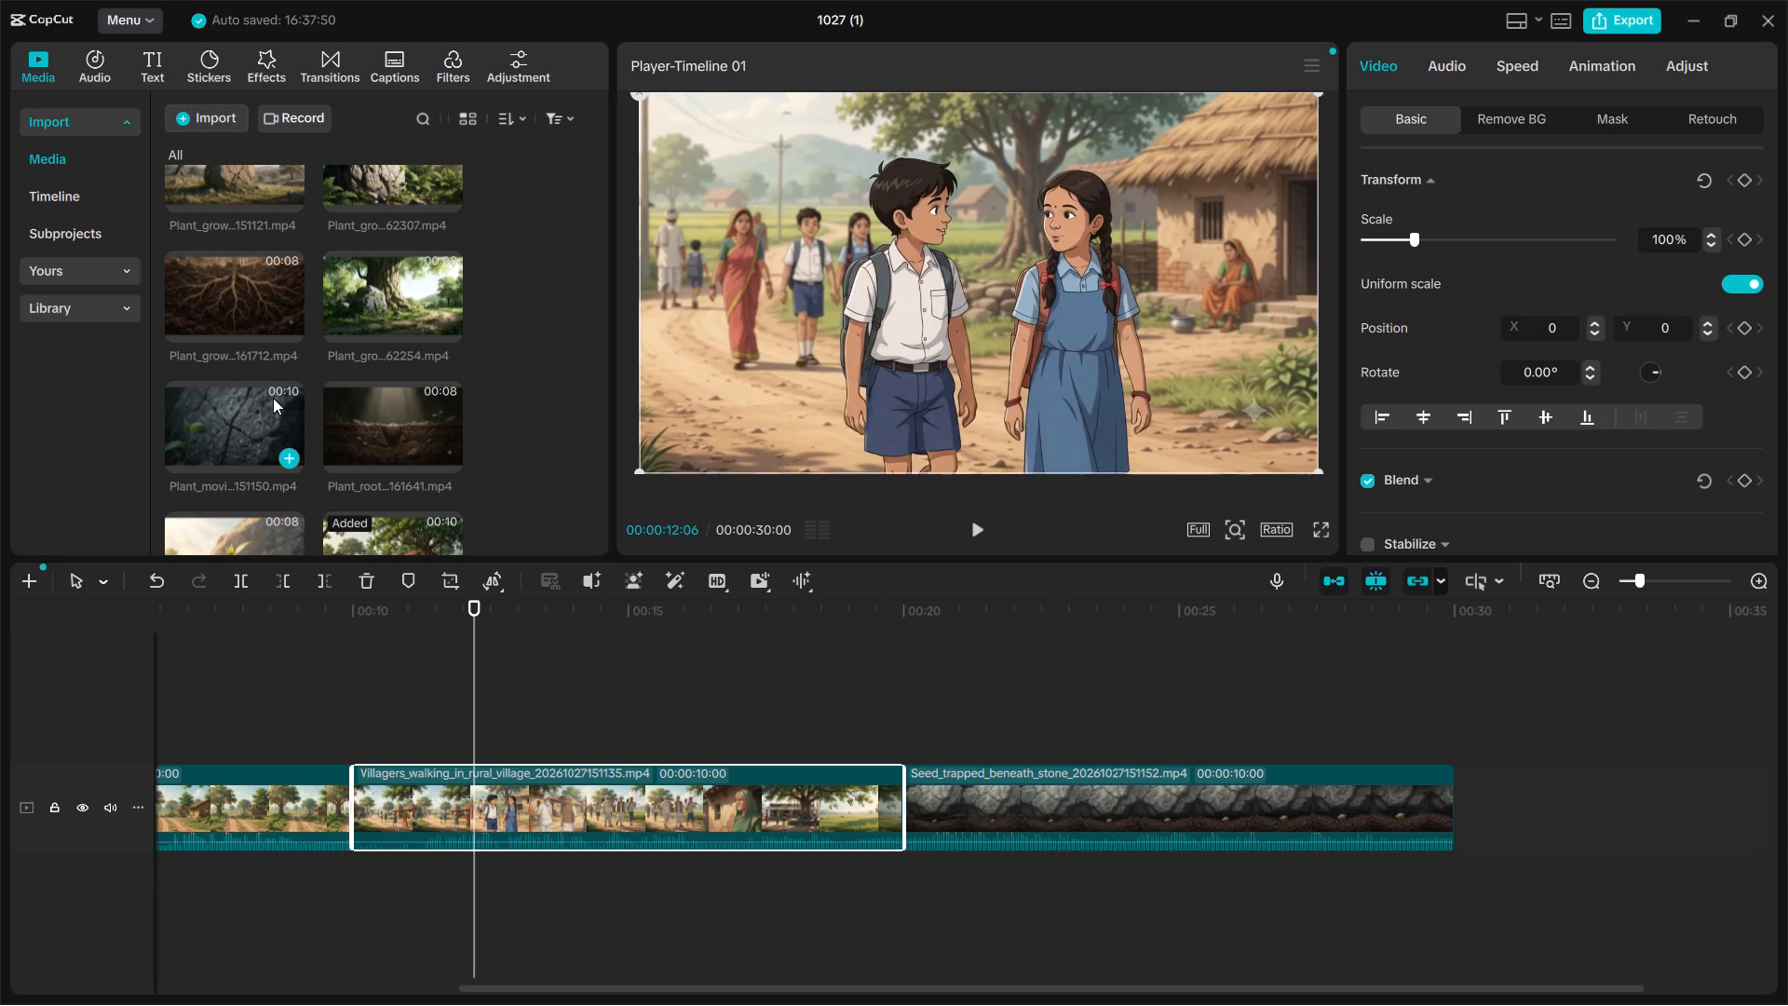
scroll(273, 398, "up", 1)
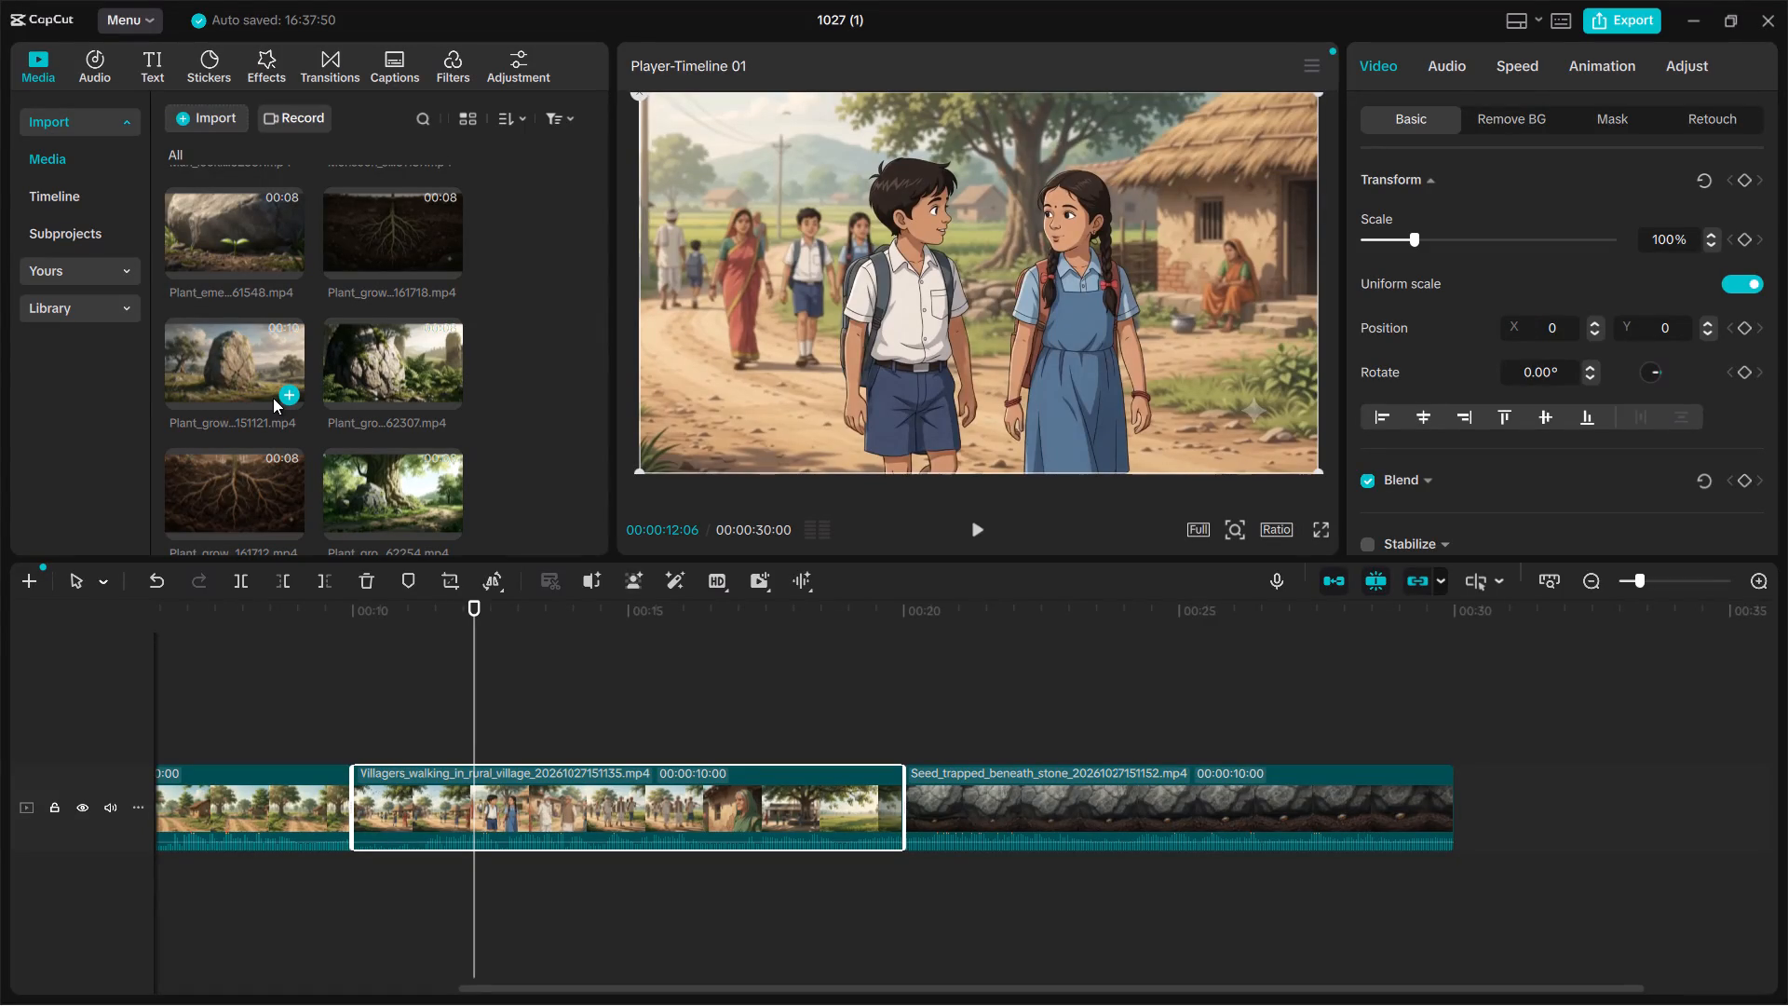
scroll(273, 398, "down", 1)
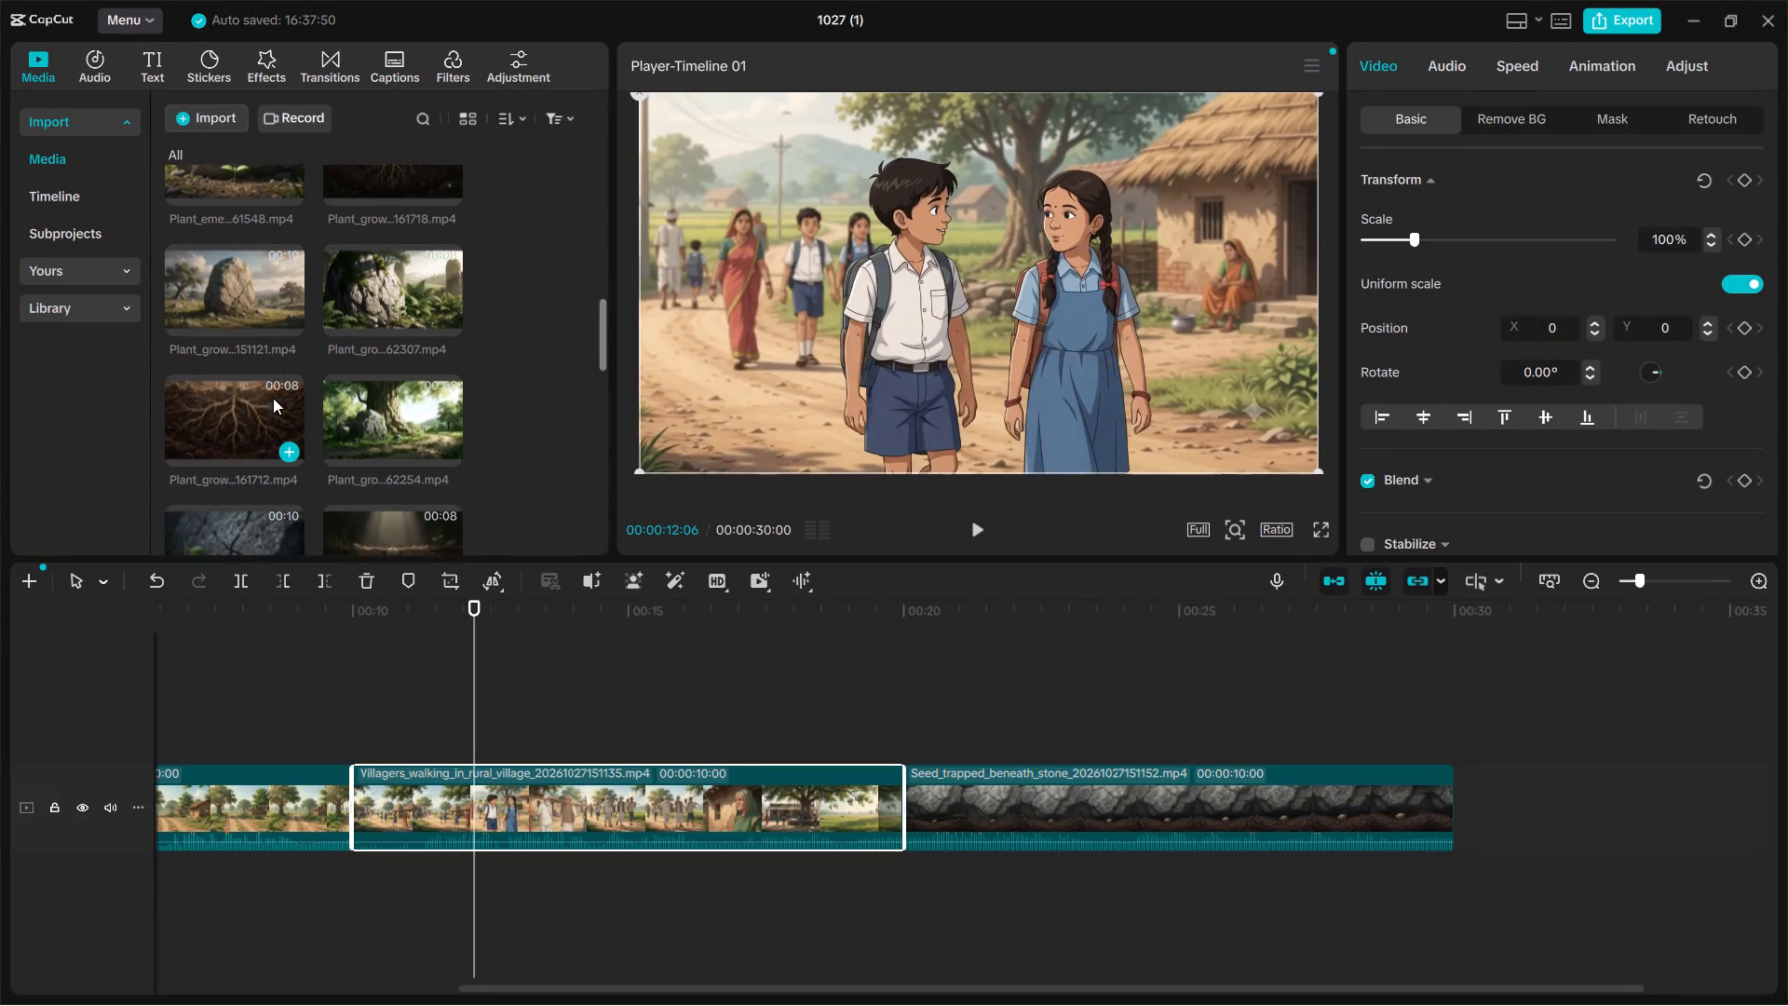
scroll(273, 398, "down", 1)
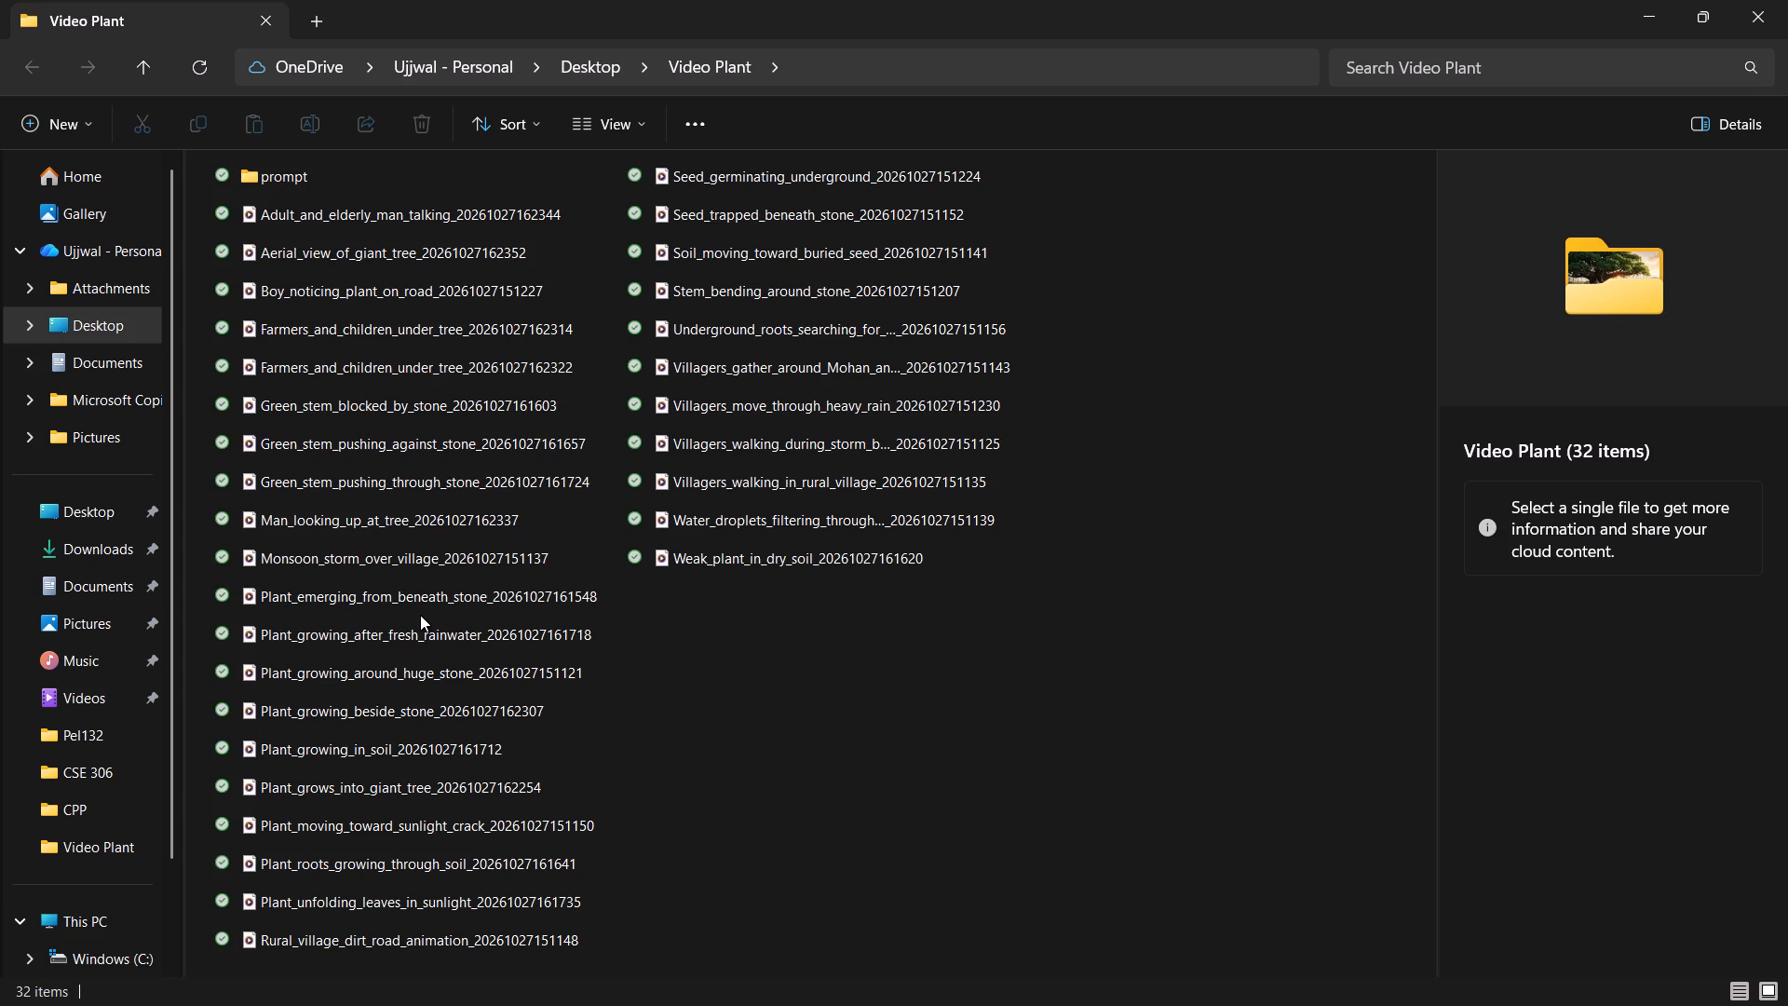
scroll(413, 746, "down", 2)
left_click(777, 696)
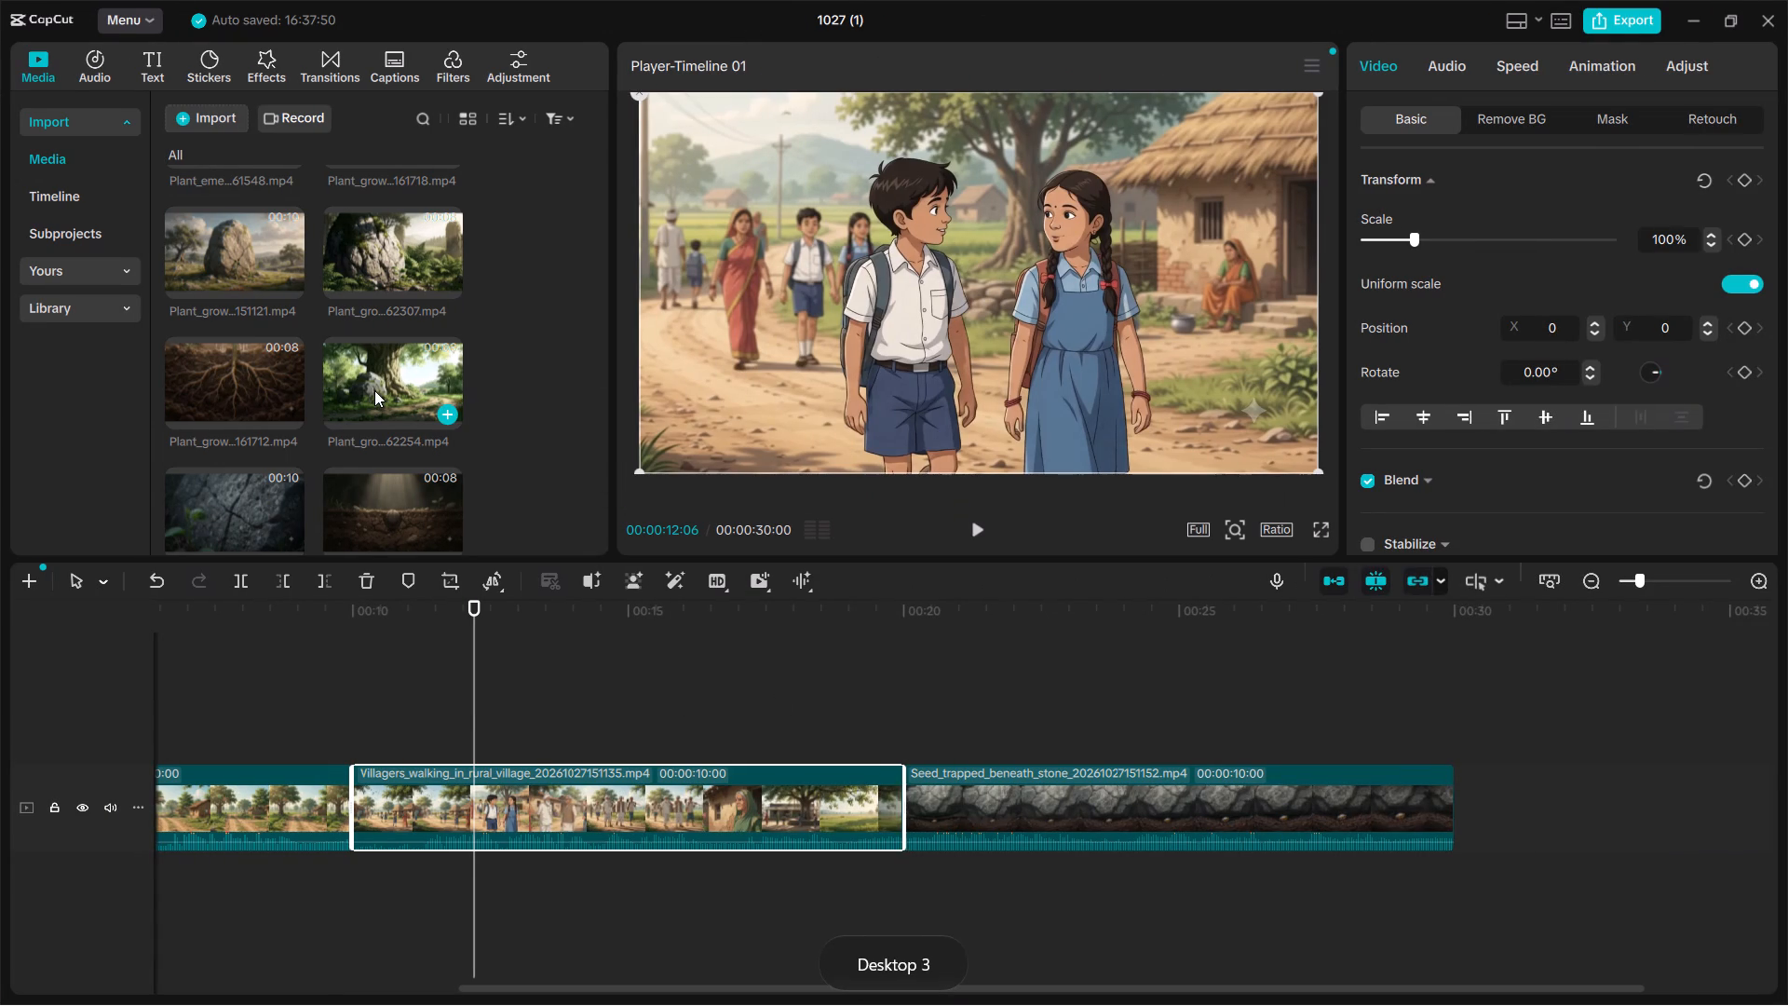
Add Seed_germinating_underground_20261027151224.mp4 from the media library to the timeline at the playhead.
scroll(374, 390, "down", 1)
scroll(255, 419, "down", 1)
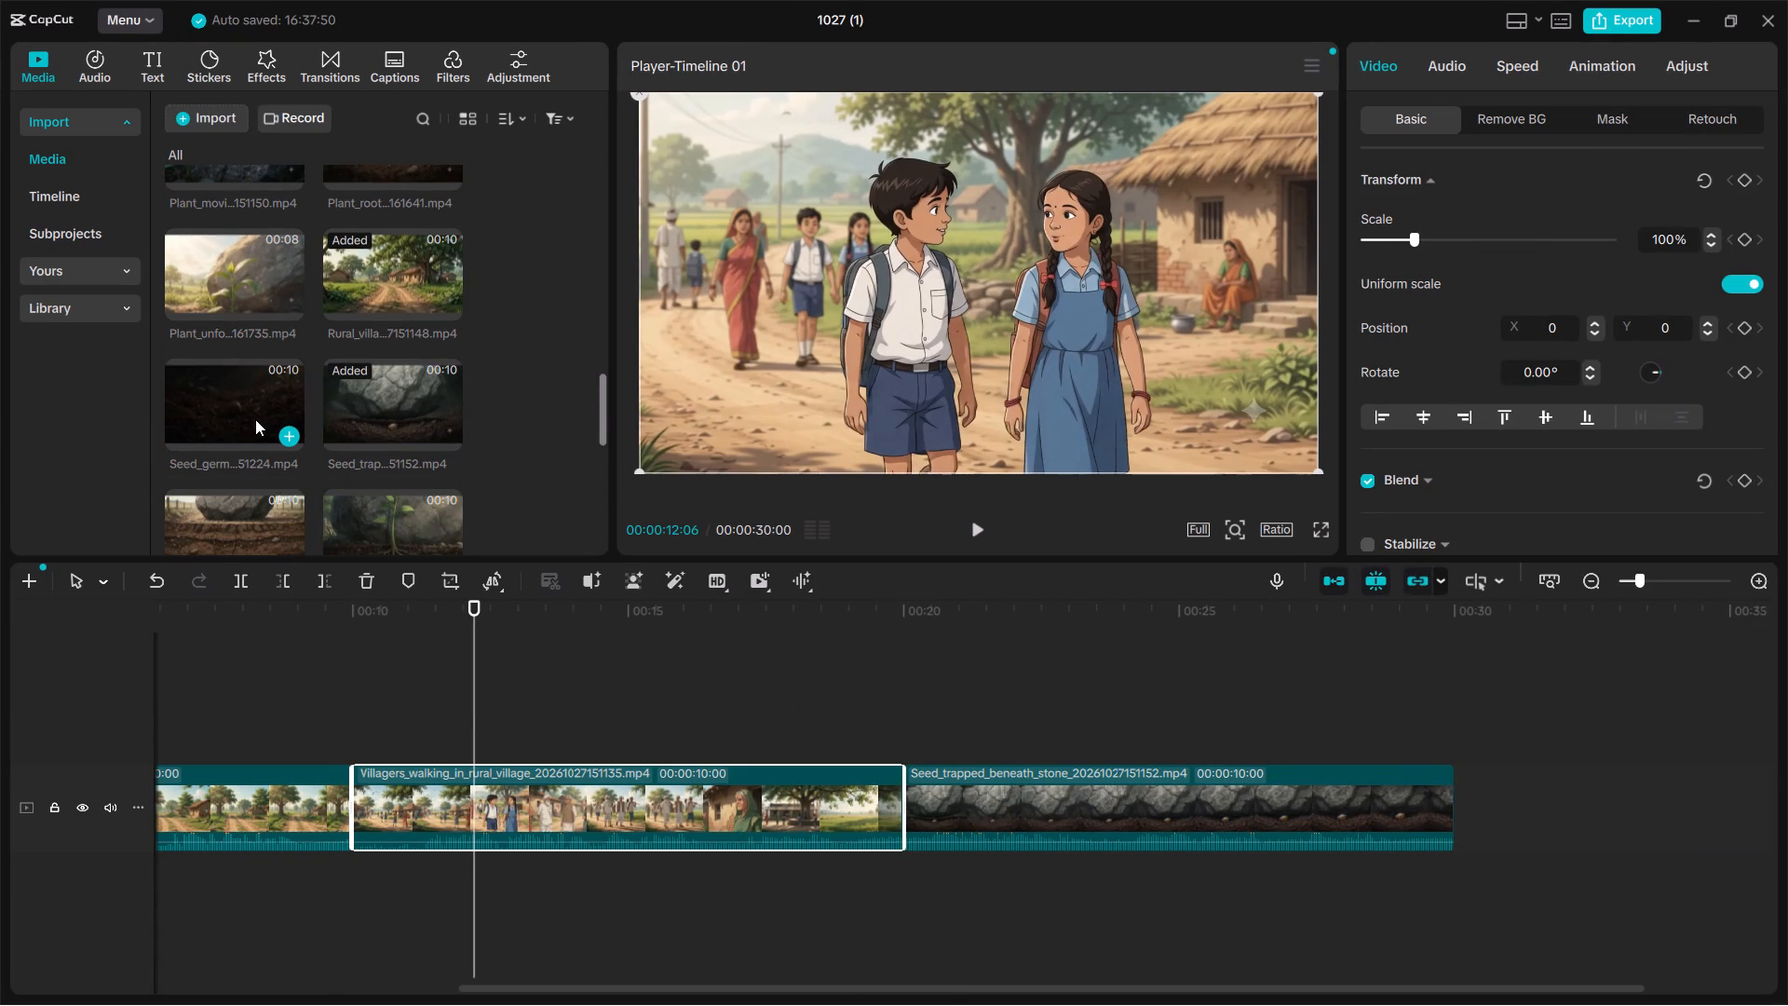
scroll(255, 419, "down", 1)
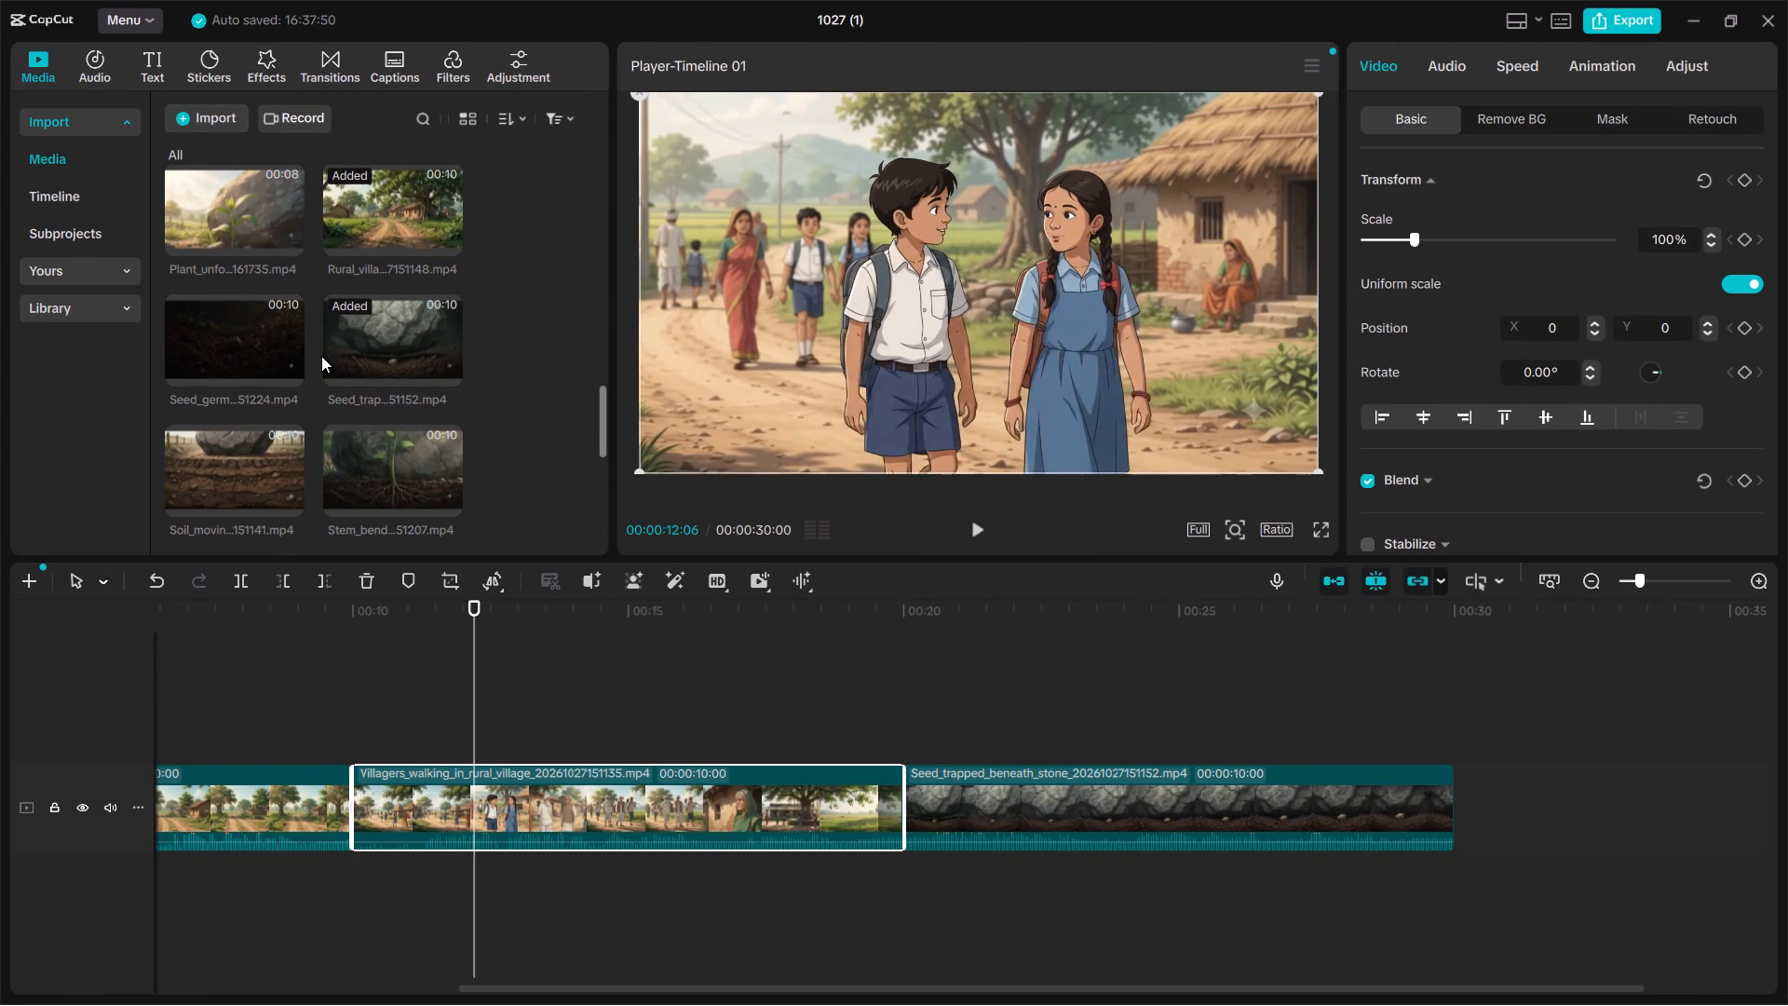
left_click(267, 348)
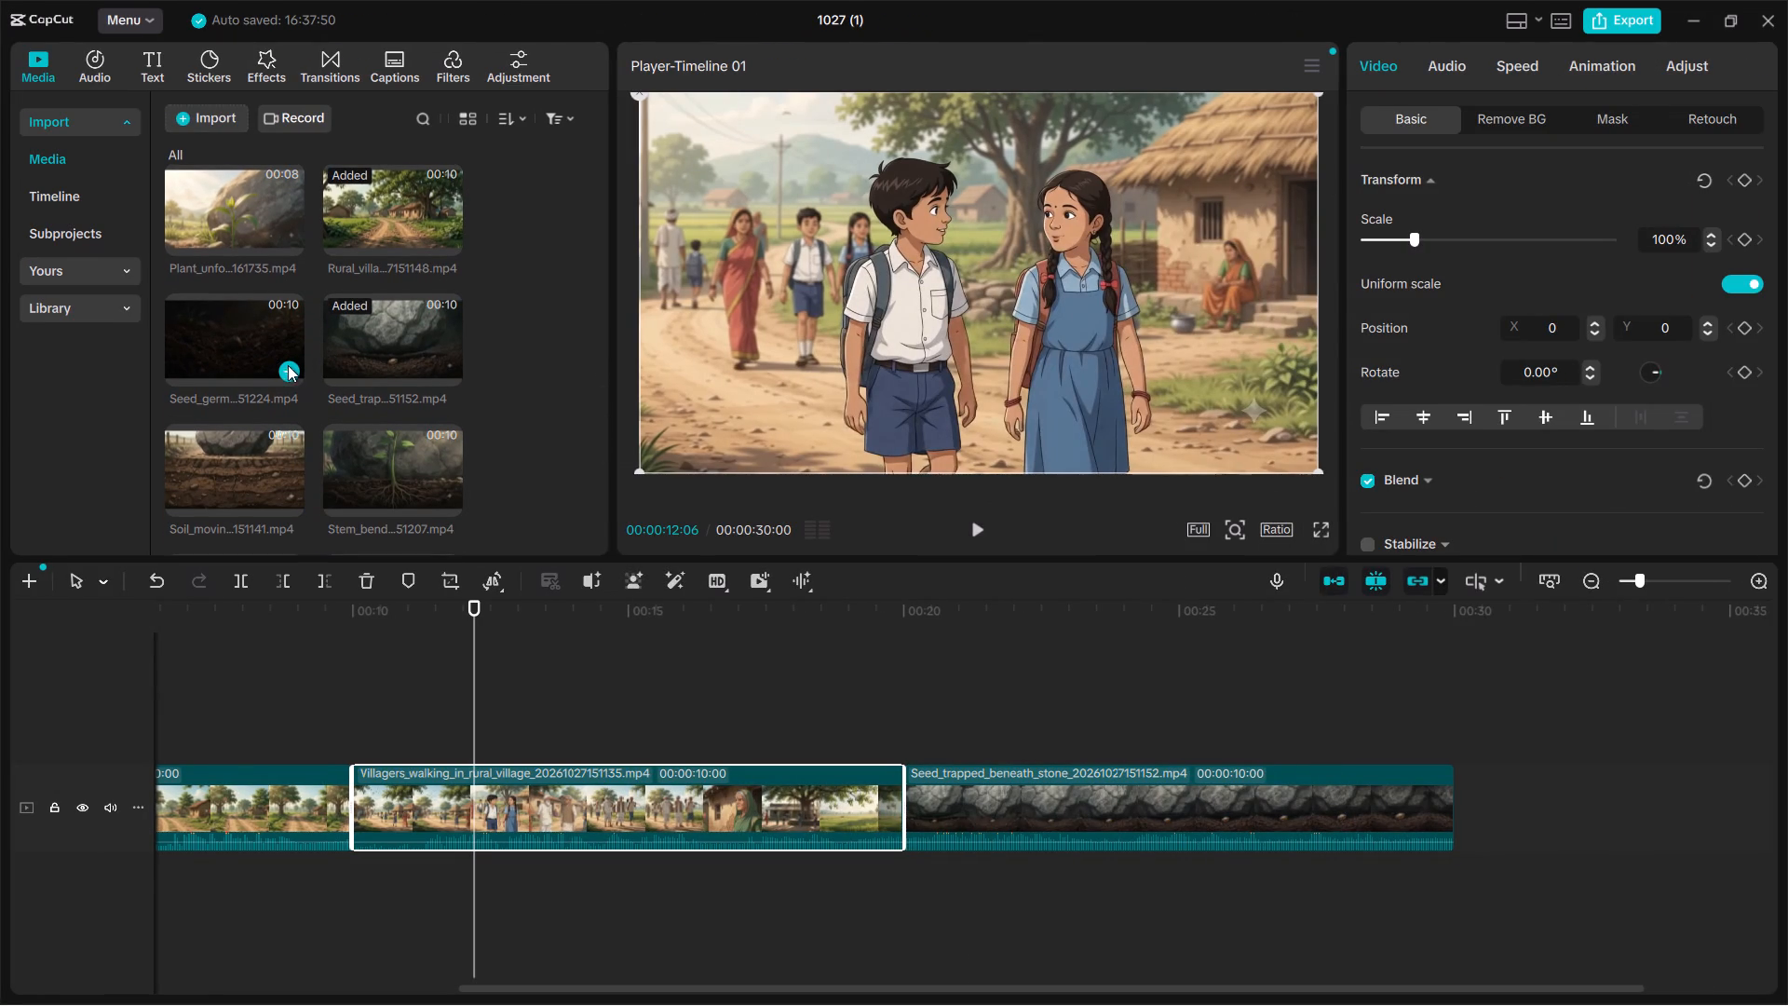
left_click(289, 367)
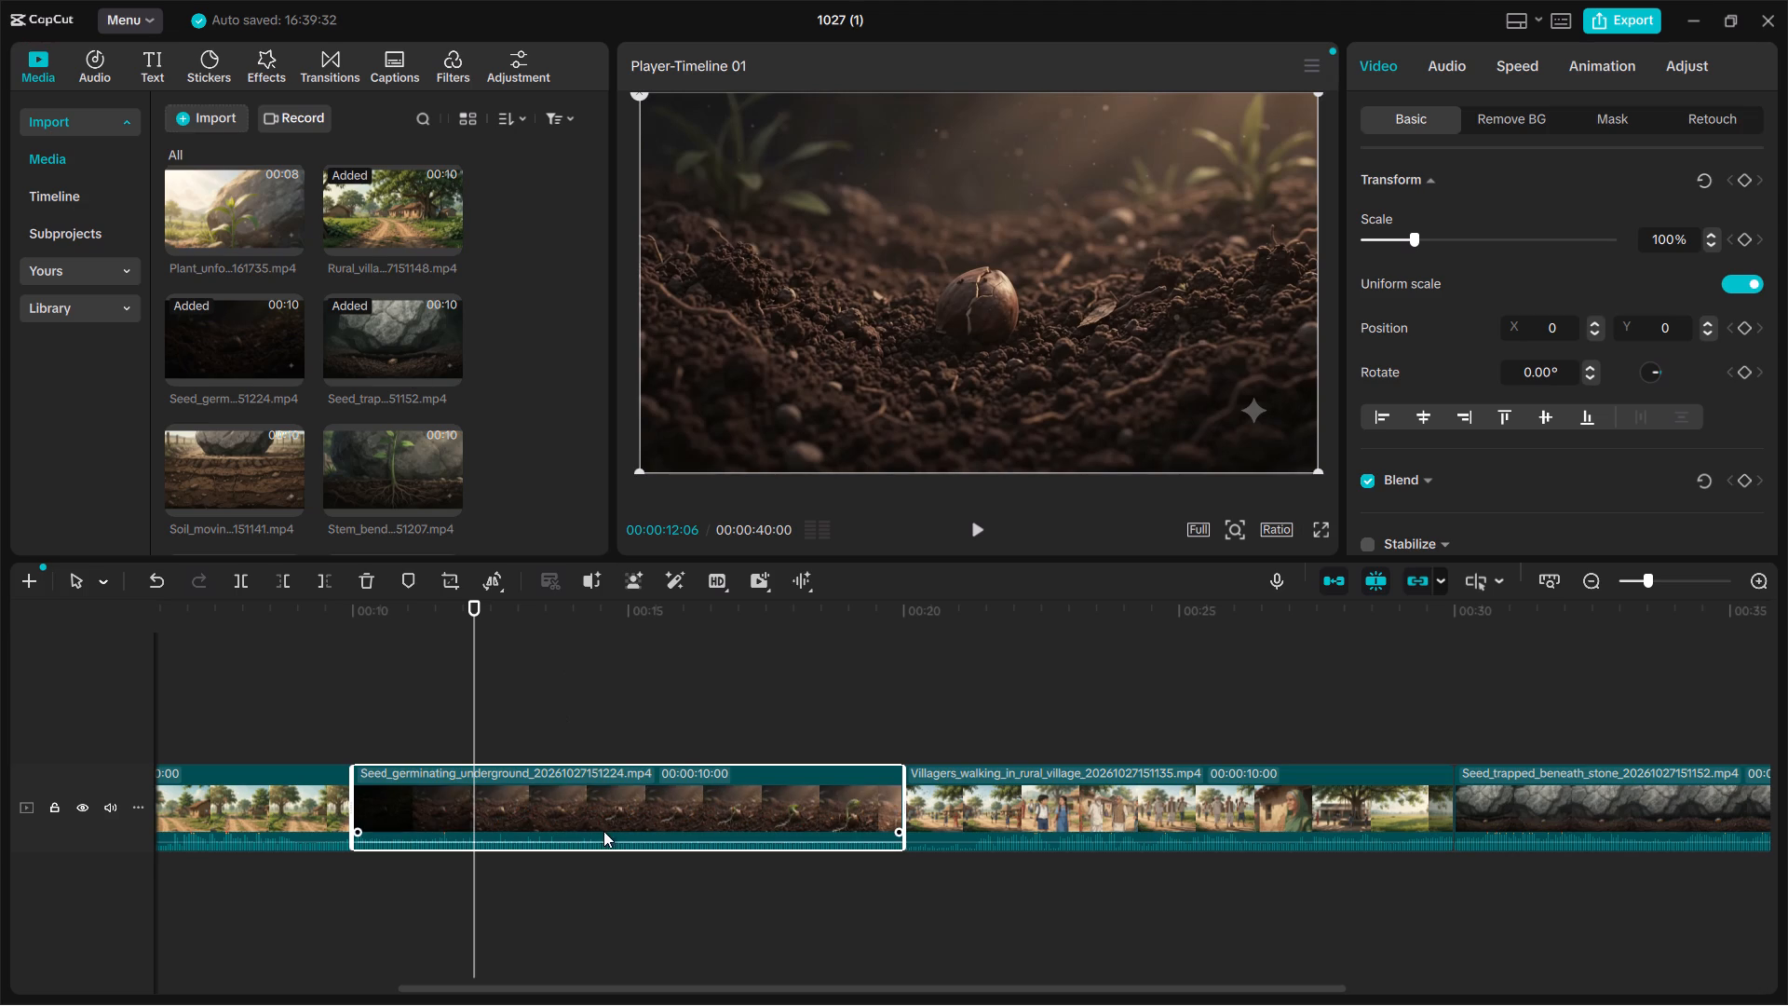
Move the Seed germinating underground clip to the end of the main track, after the Seed trapped beneath stone clip.
left_click_drag(602, 819, 1575, 819)
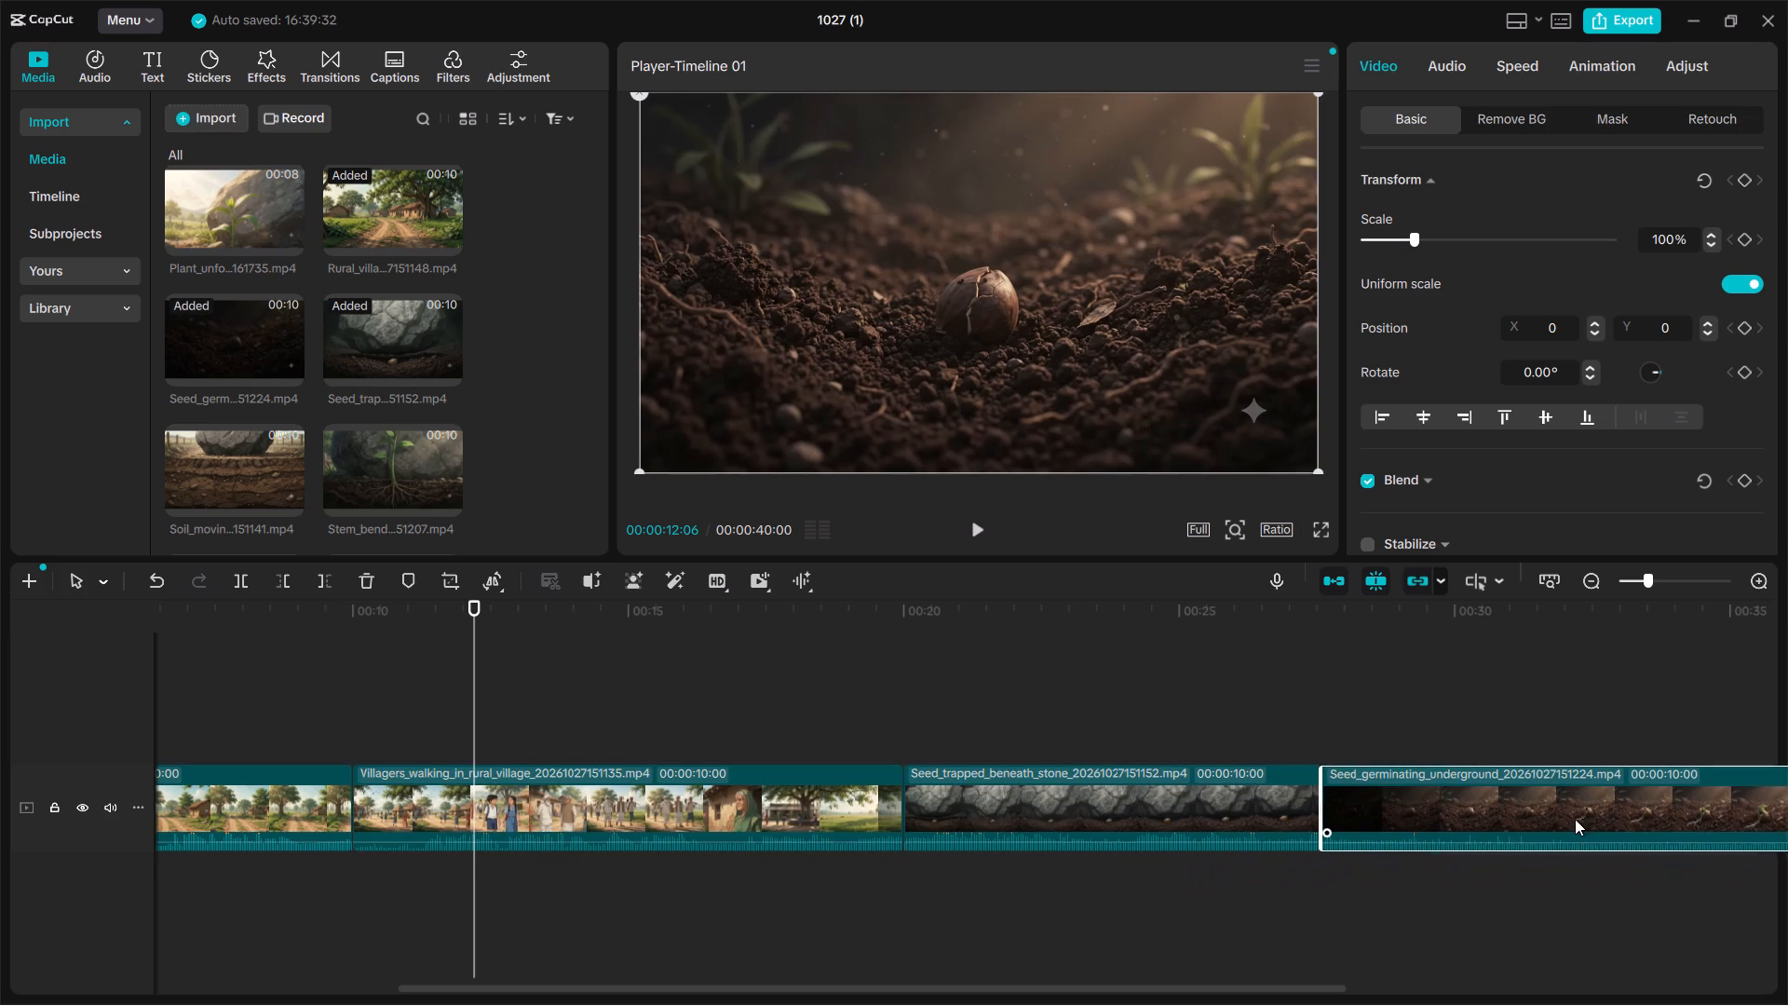
left_click_drag(1575, 819, 1596, 815)
scroll(1596, 815, "left", 5)
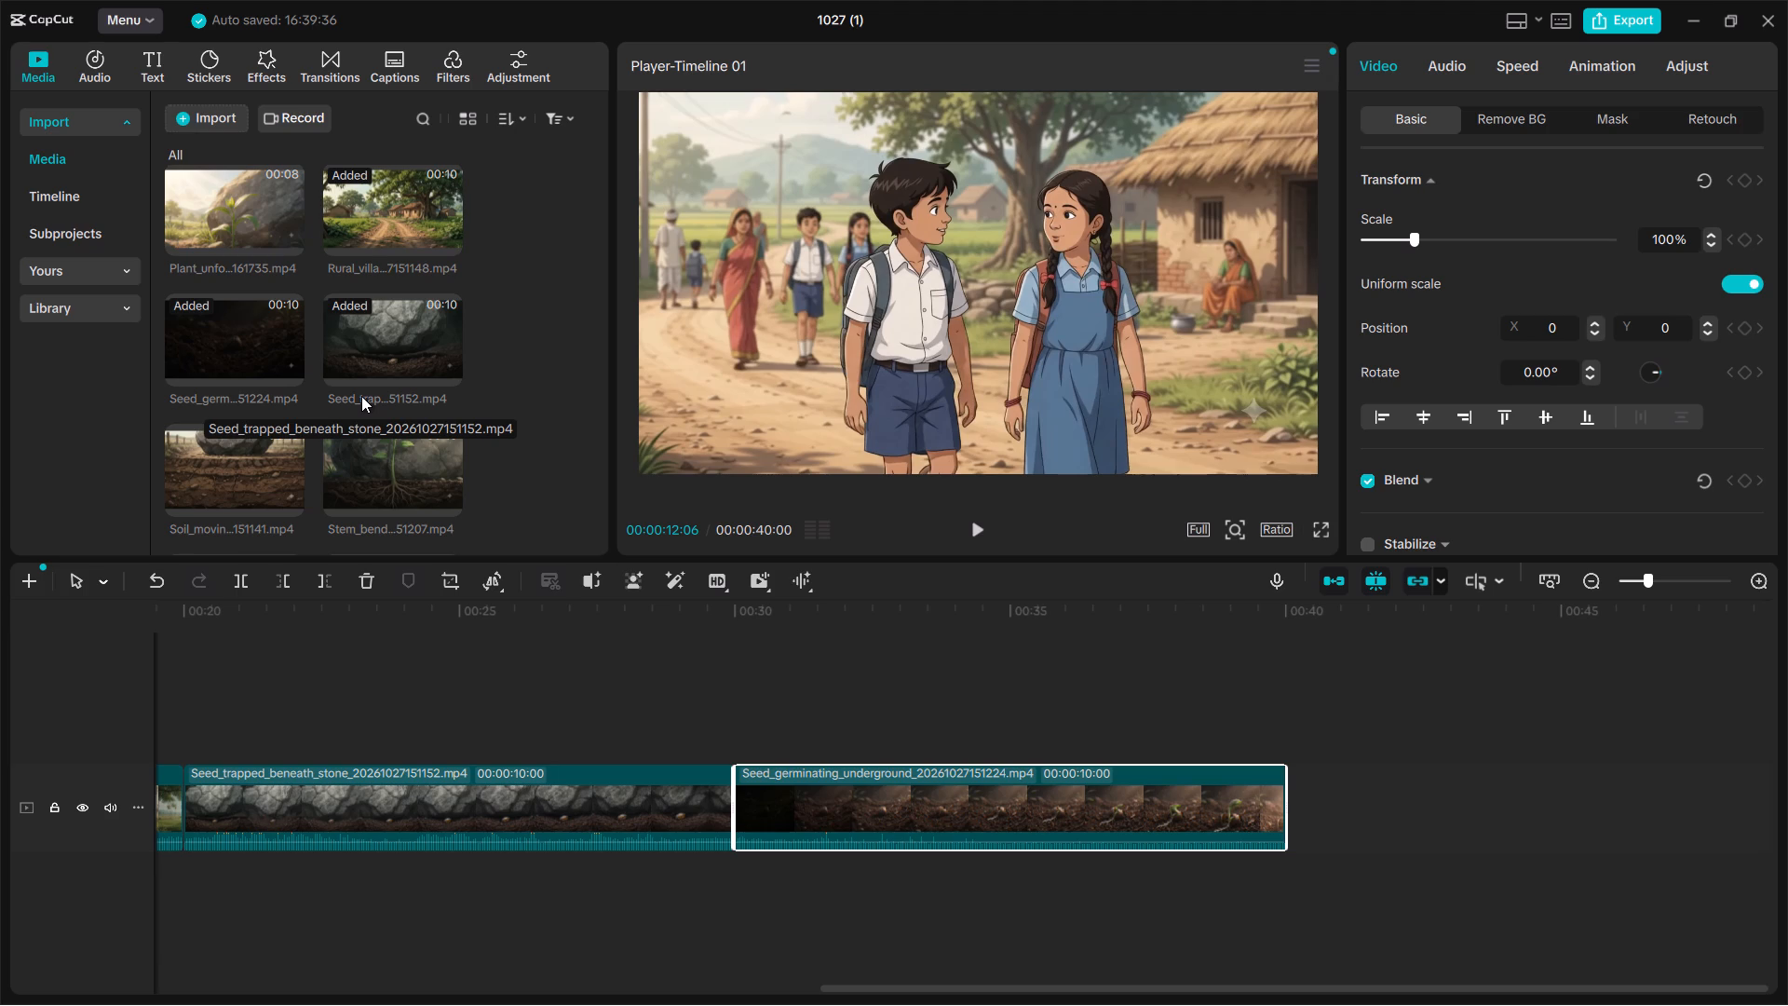
Look through the whole media library for the clip that follows the Seed germinating underground scene.
scroll(361, 396, "up", 1)
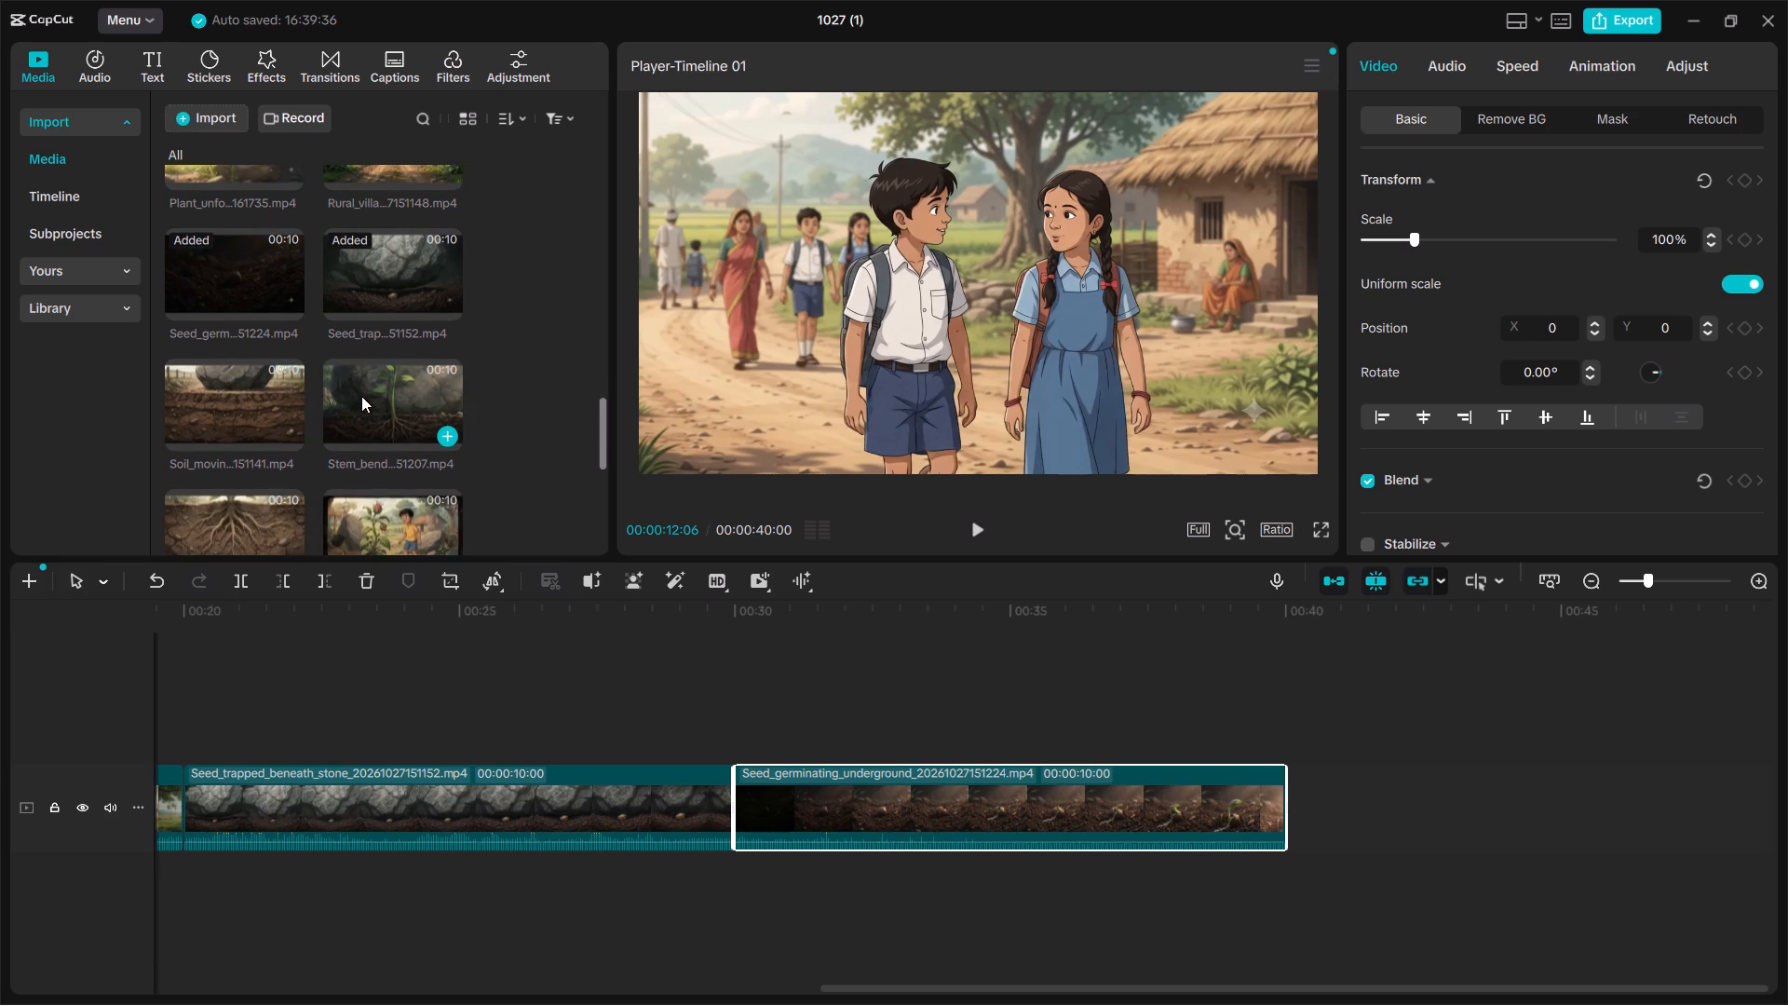
scroll(361, 396, "up", 1)
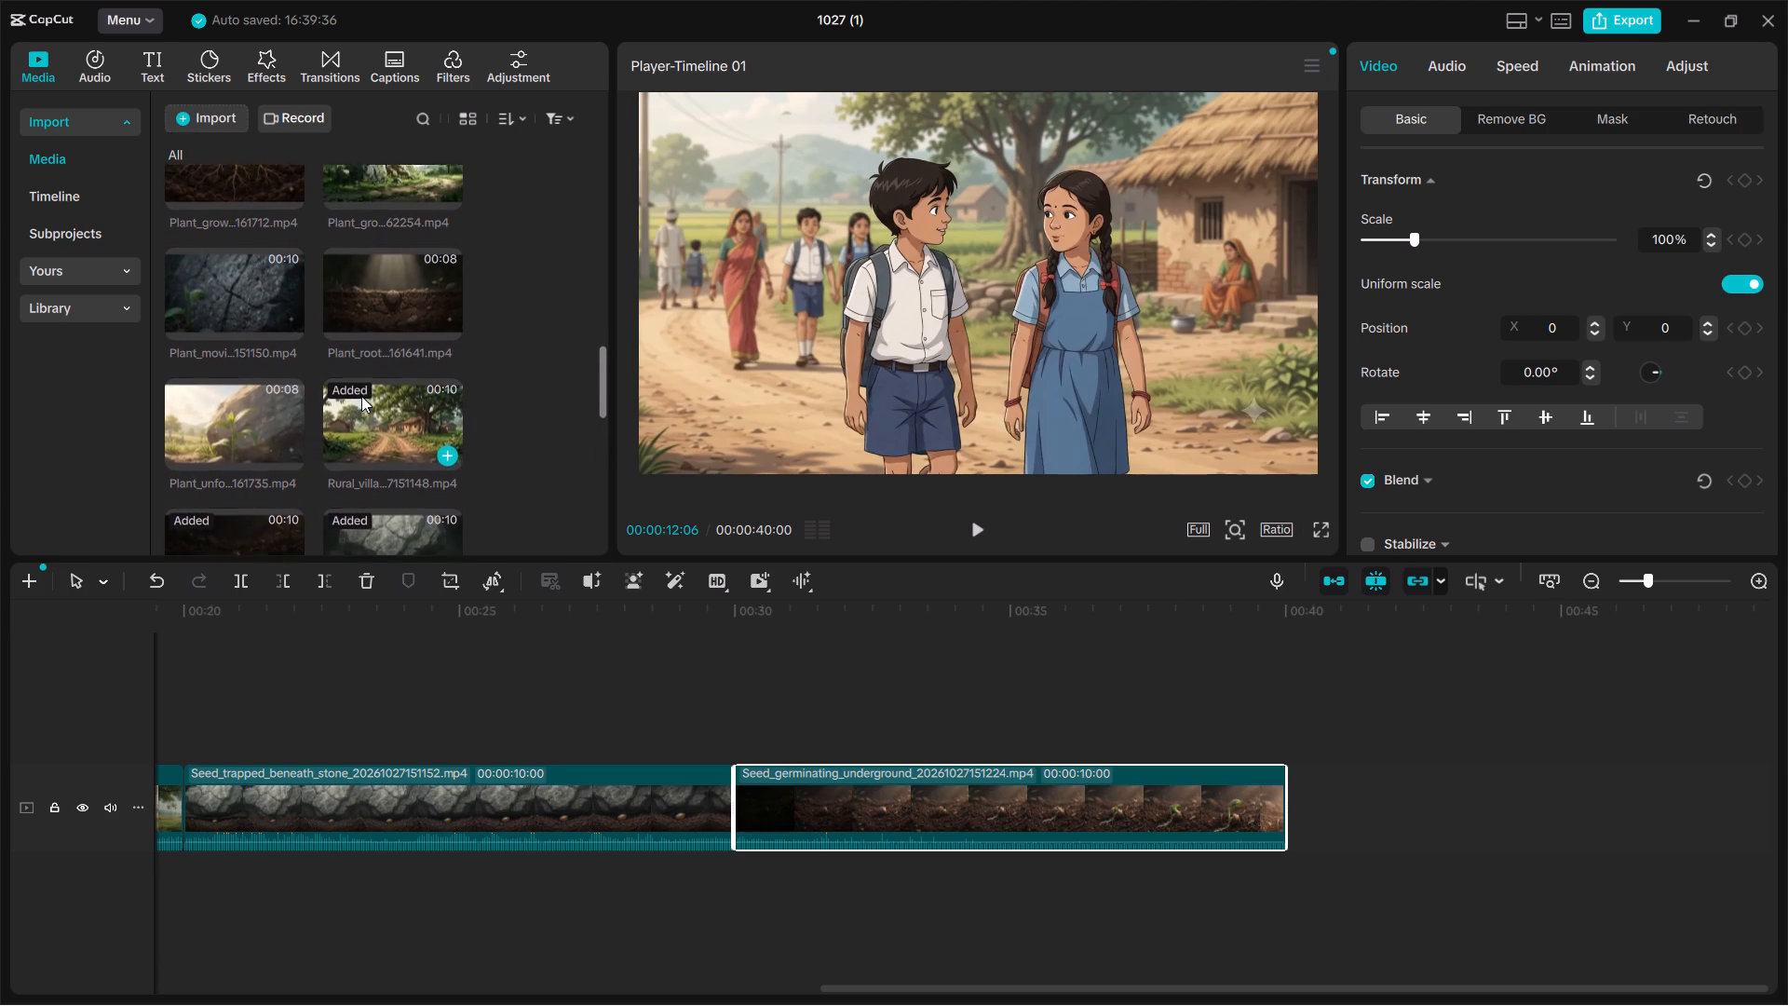
scroll(361, 396, "up", 3)
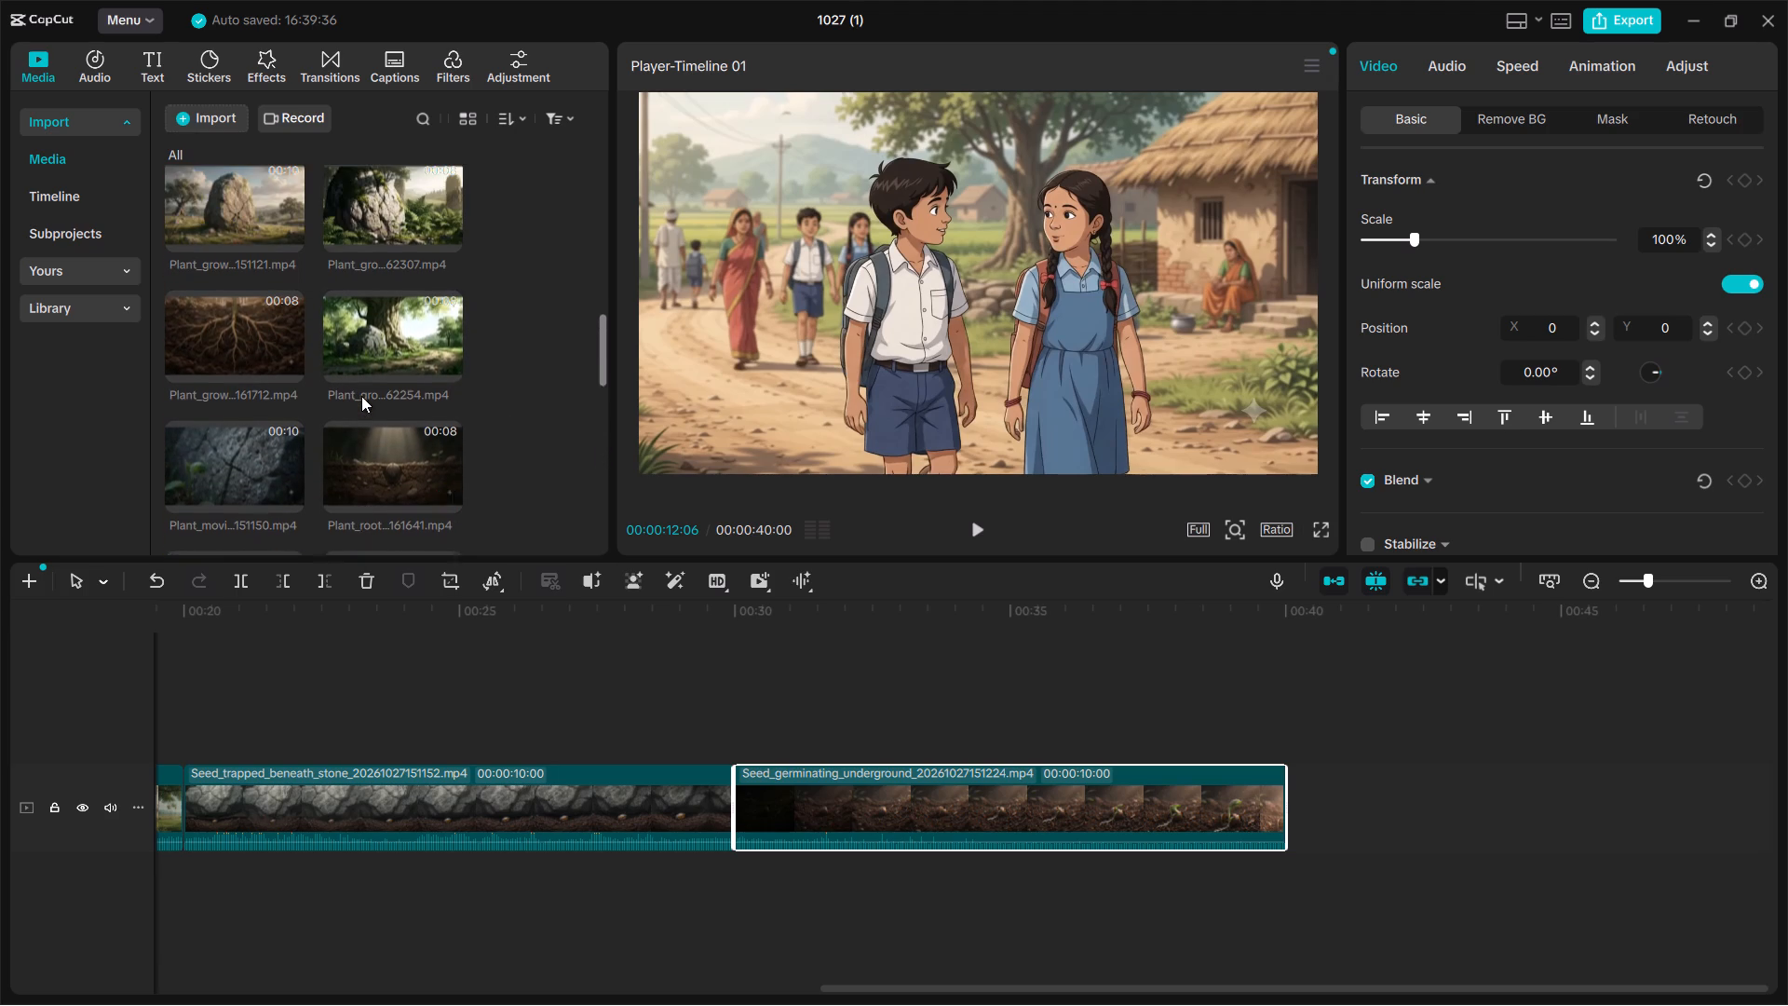
scroll(361, 396, "up", 2)
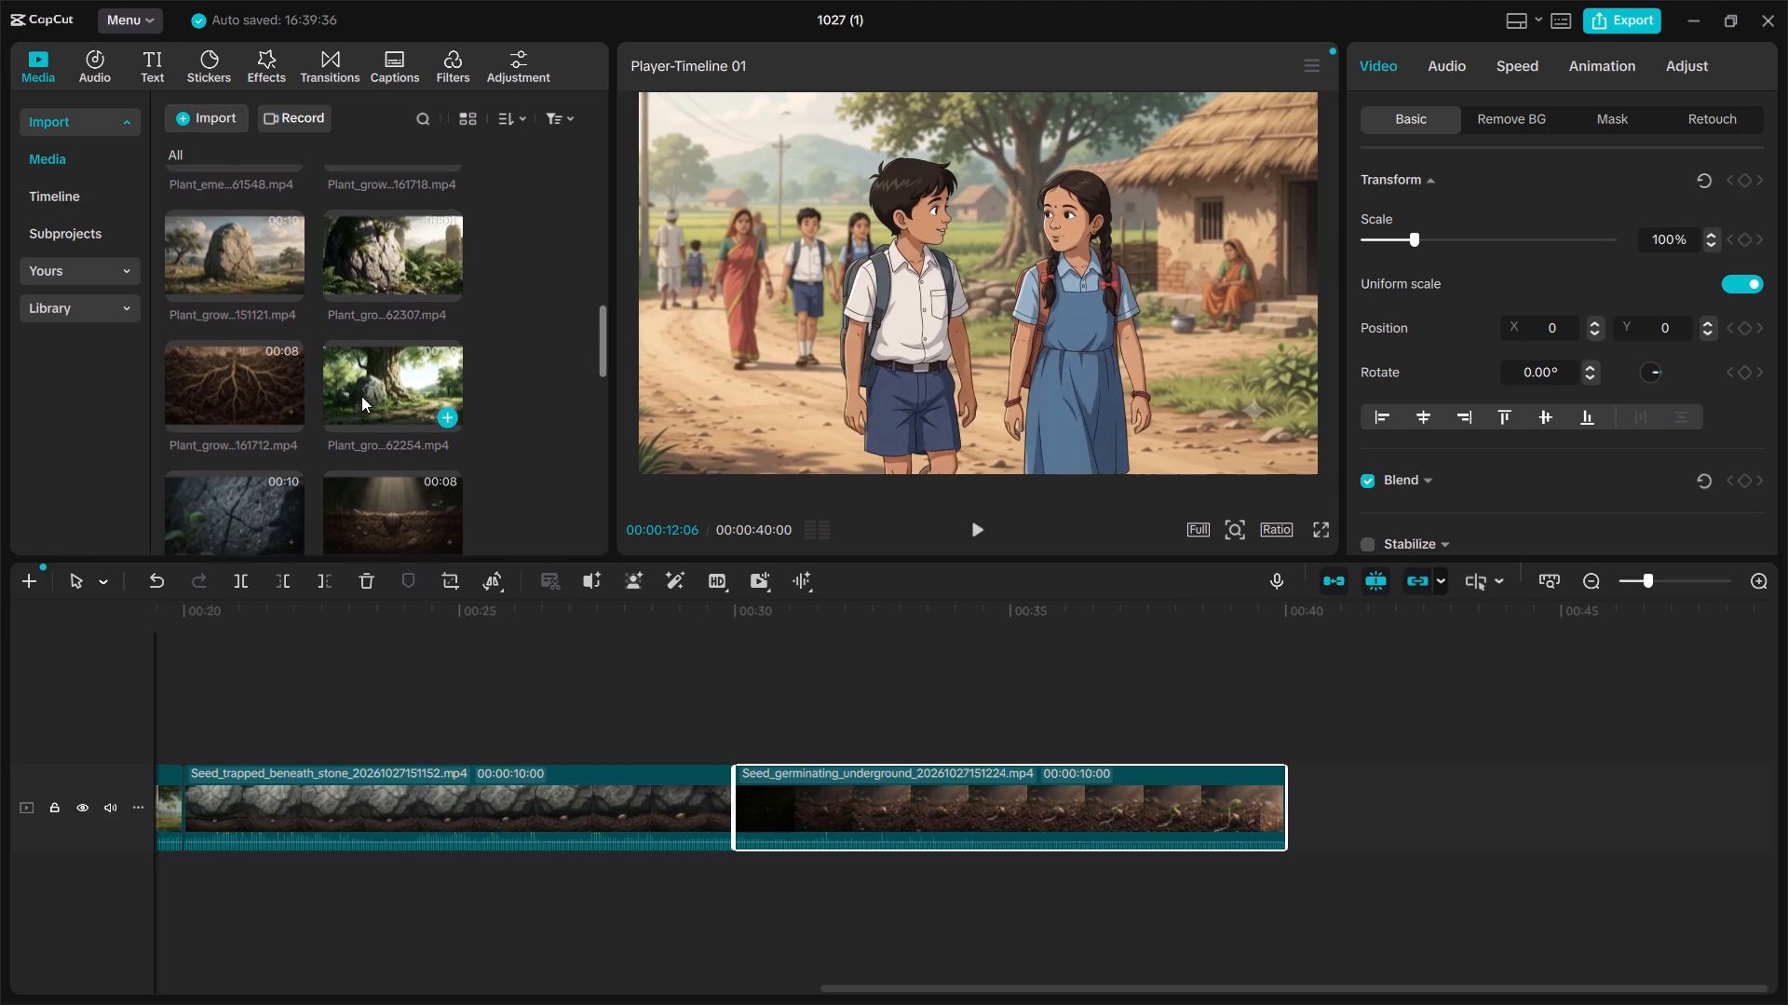
scroll(361, 396, "up", 2)
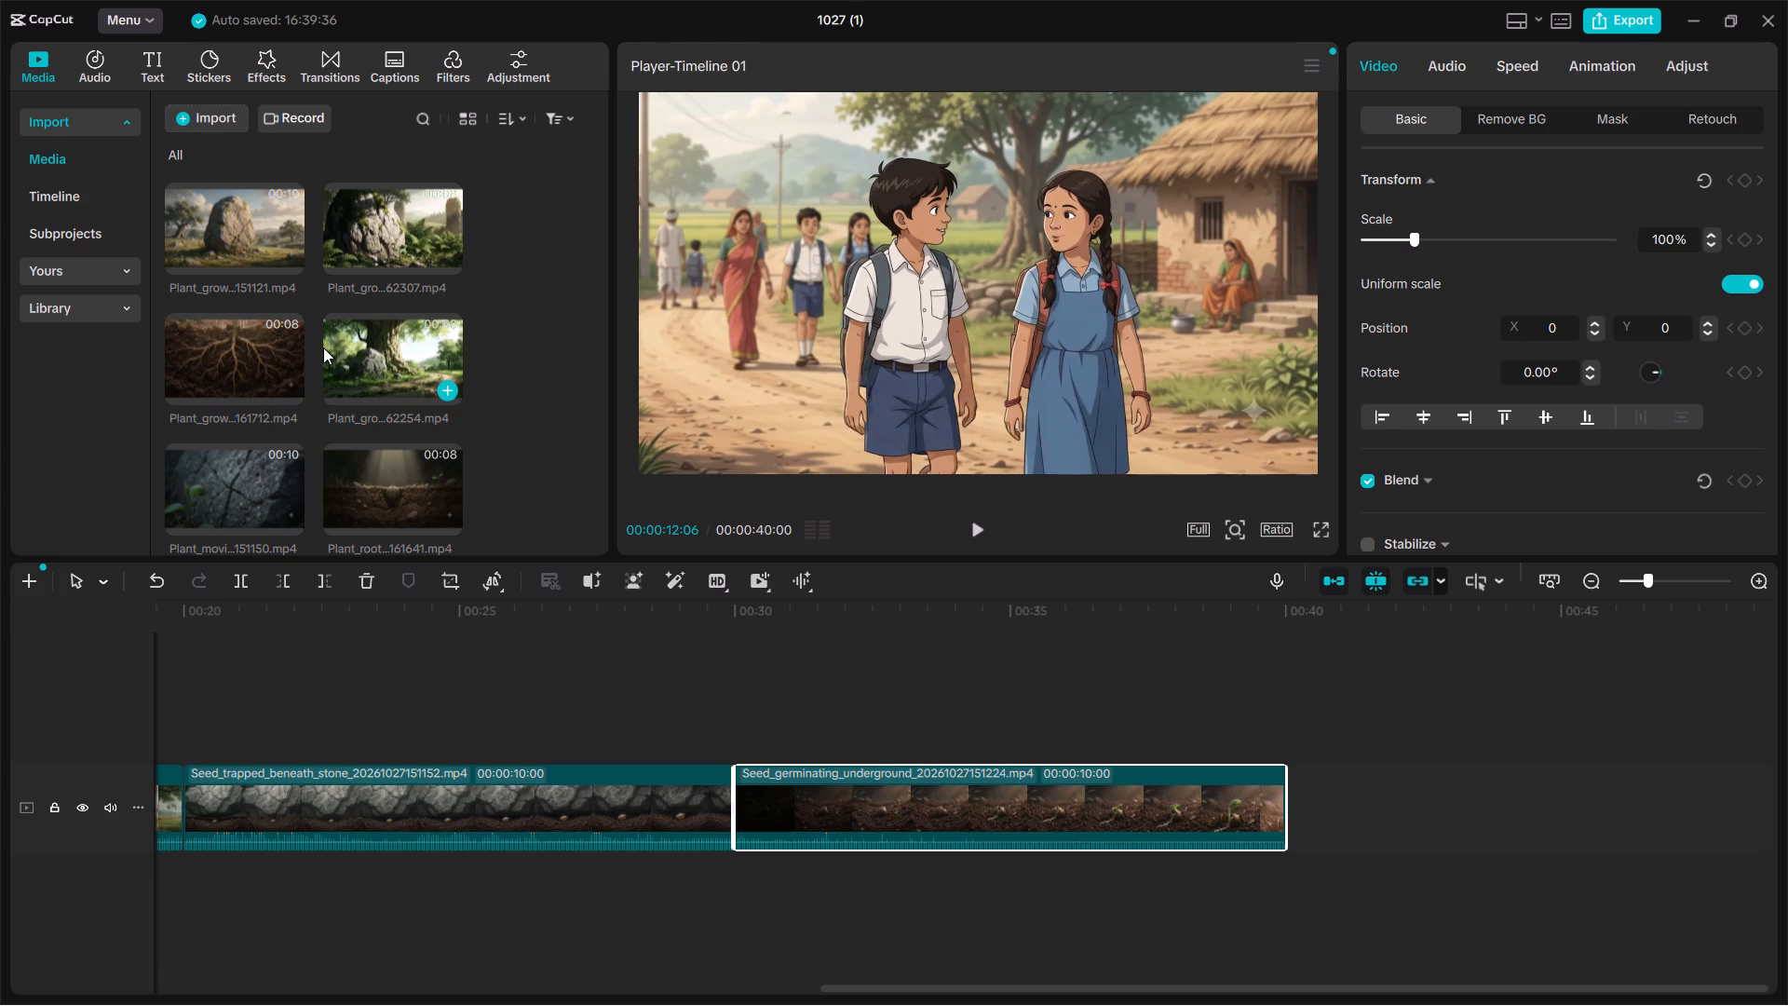
scroll(323, 347, "down", 1)
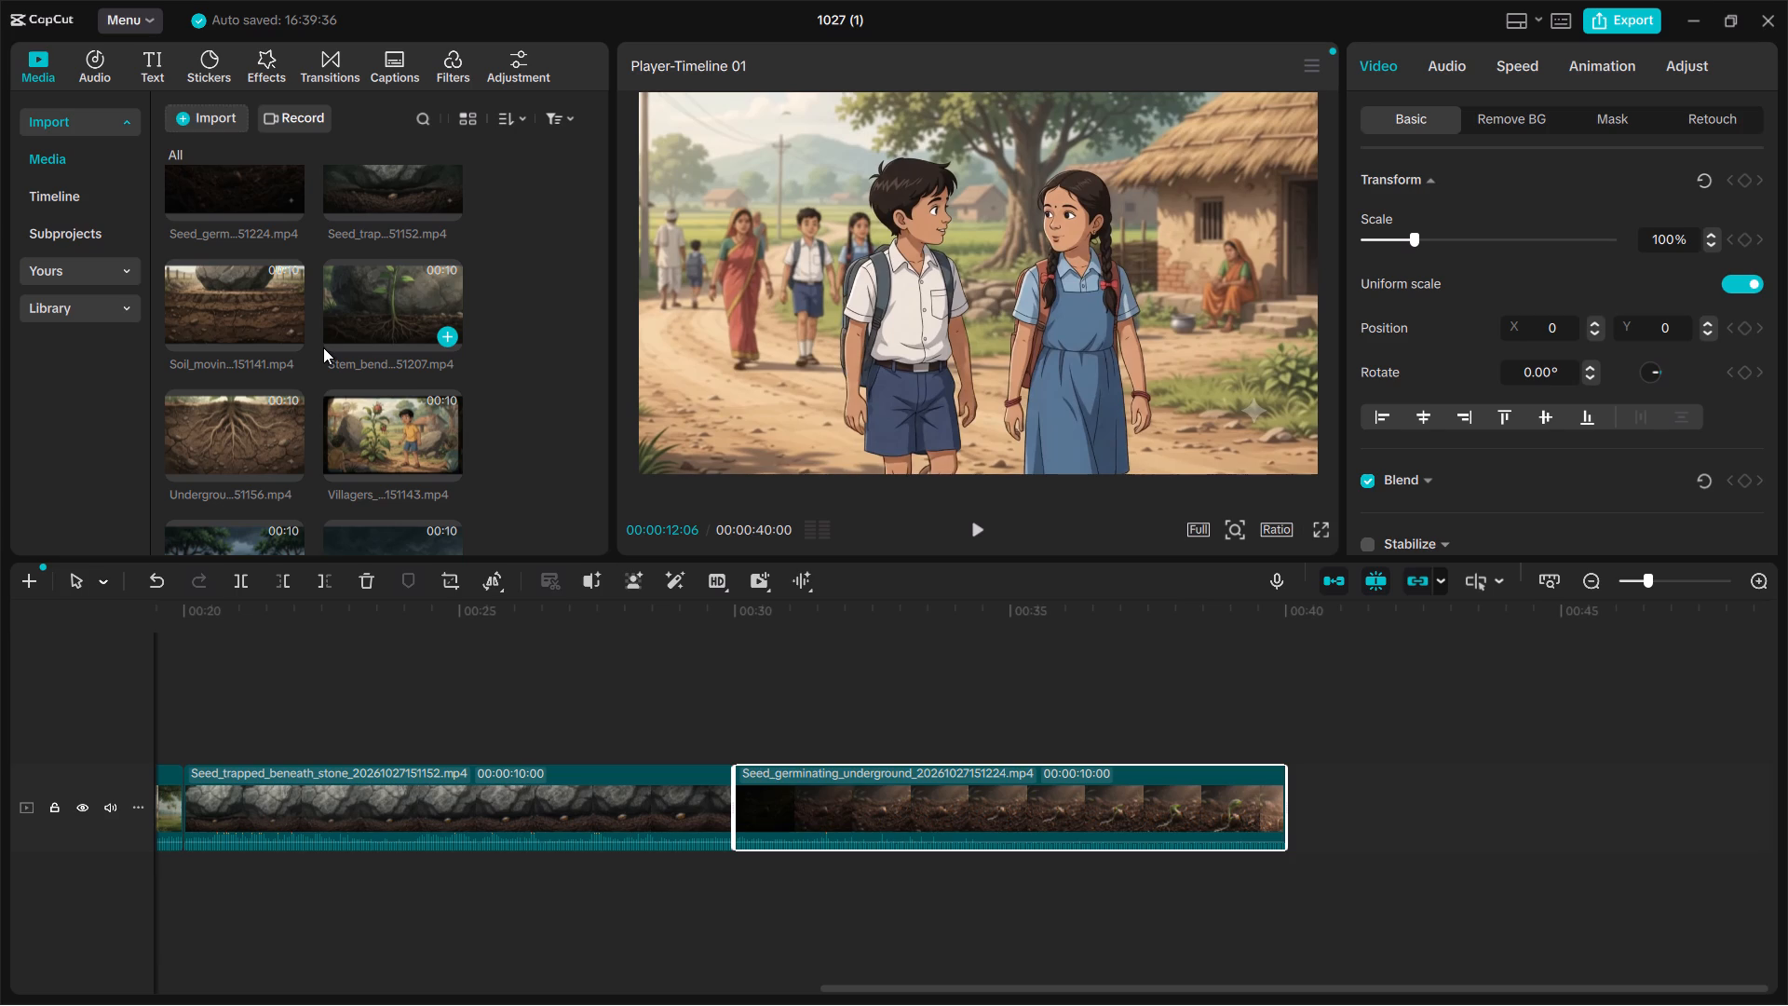
scroll(394, 313, "down", 1)
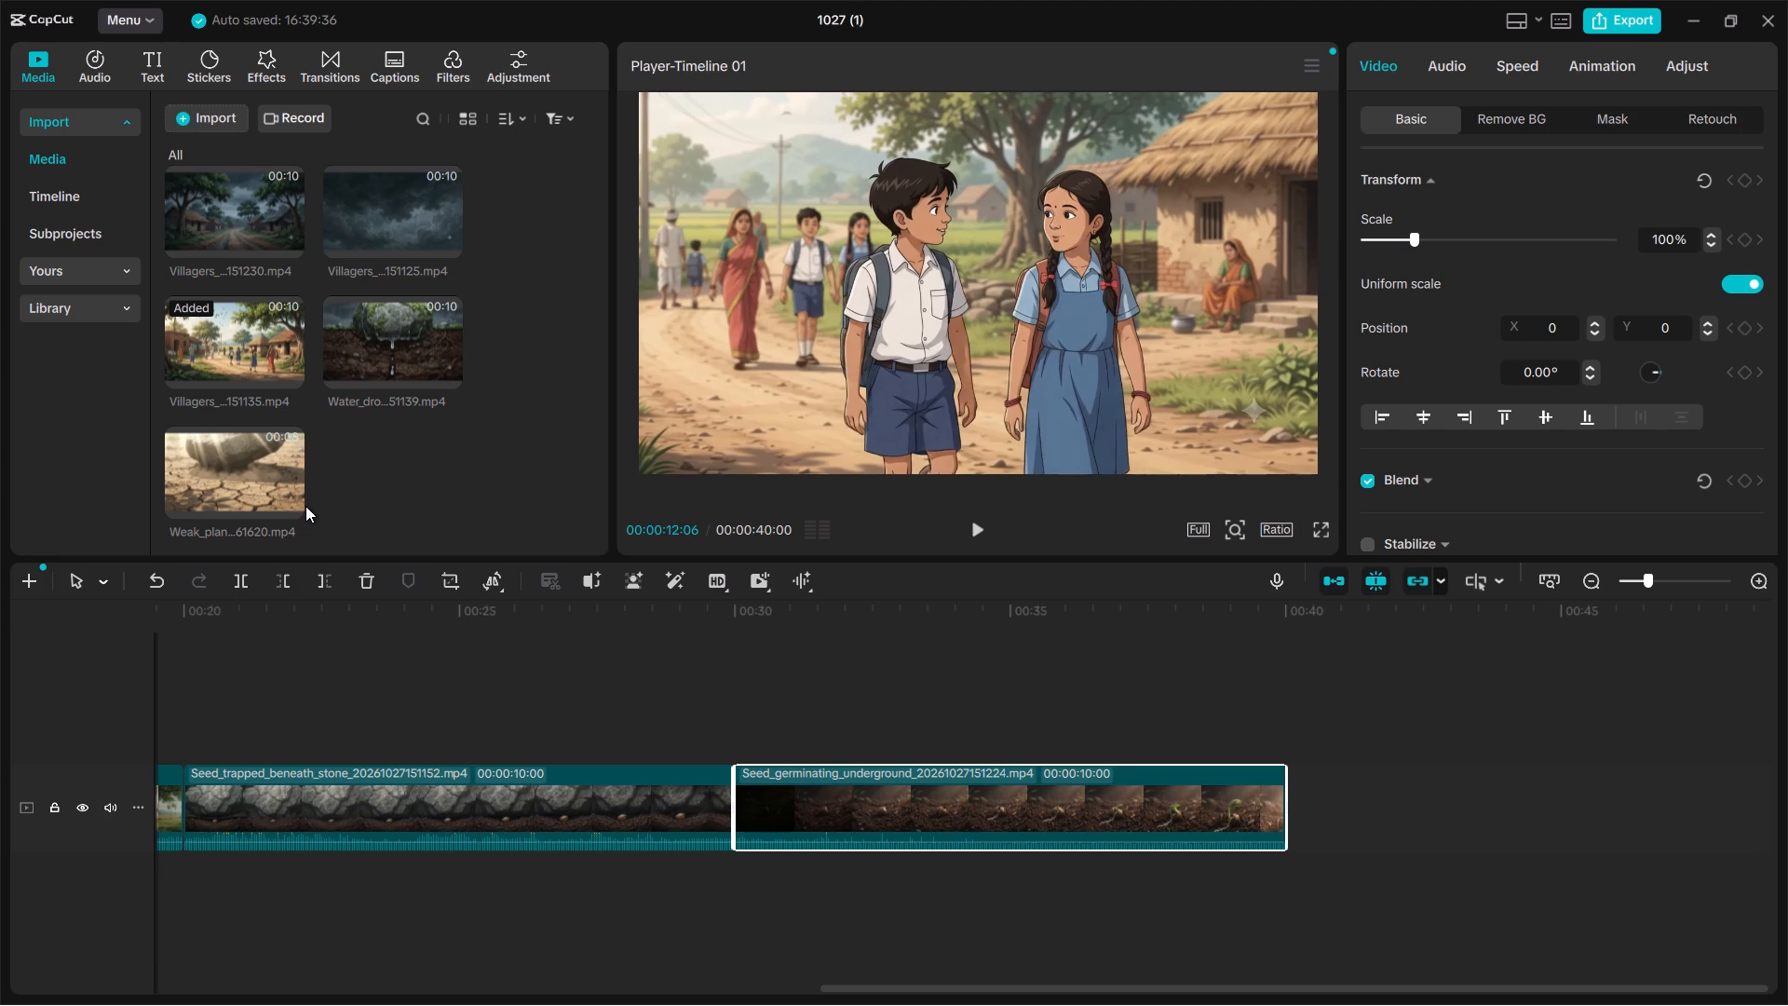
scroll(305, 506, "up", 1)
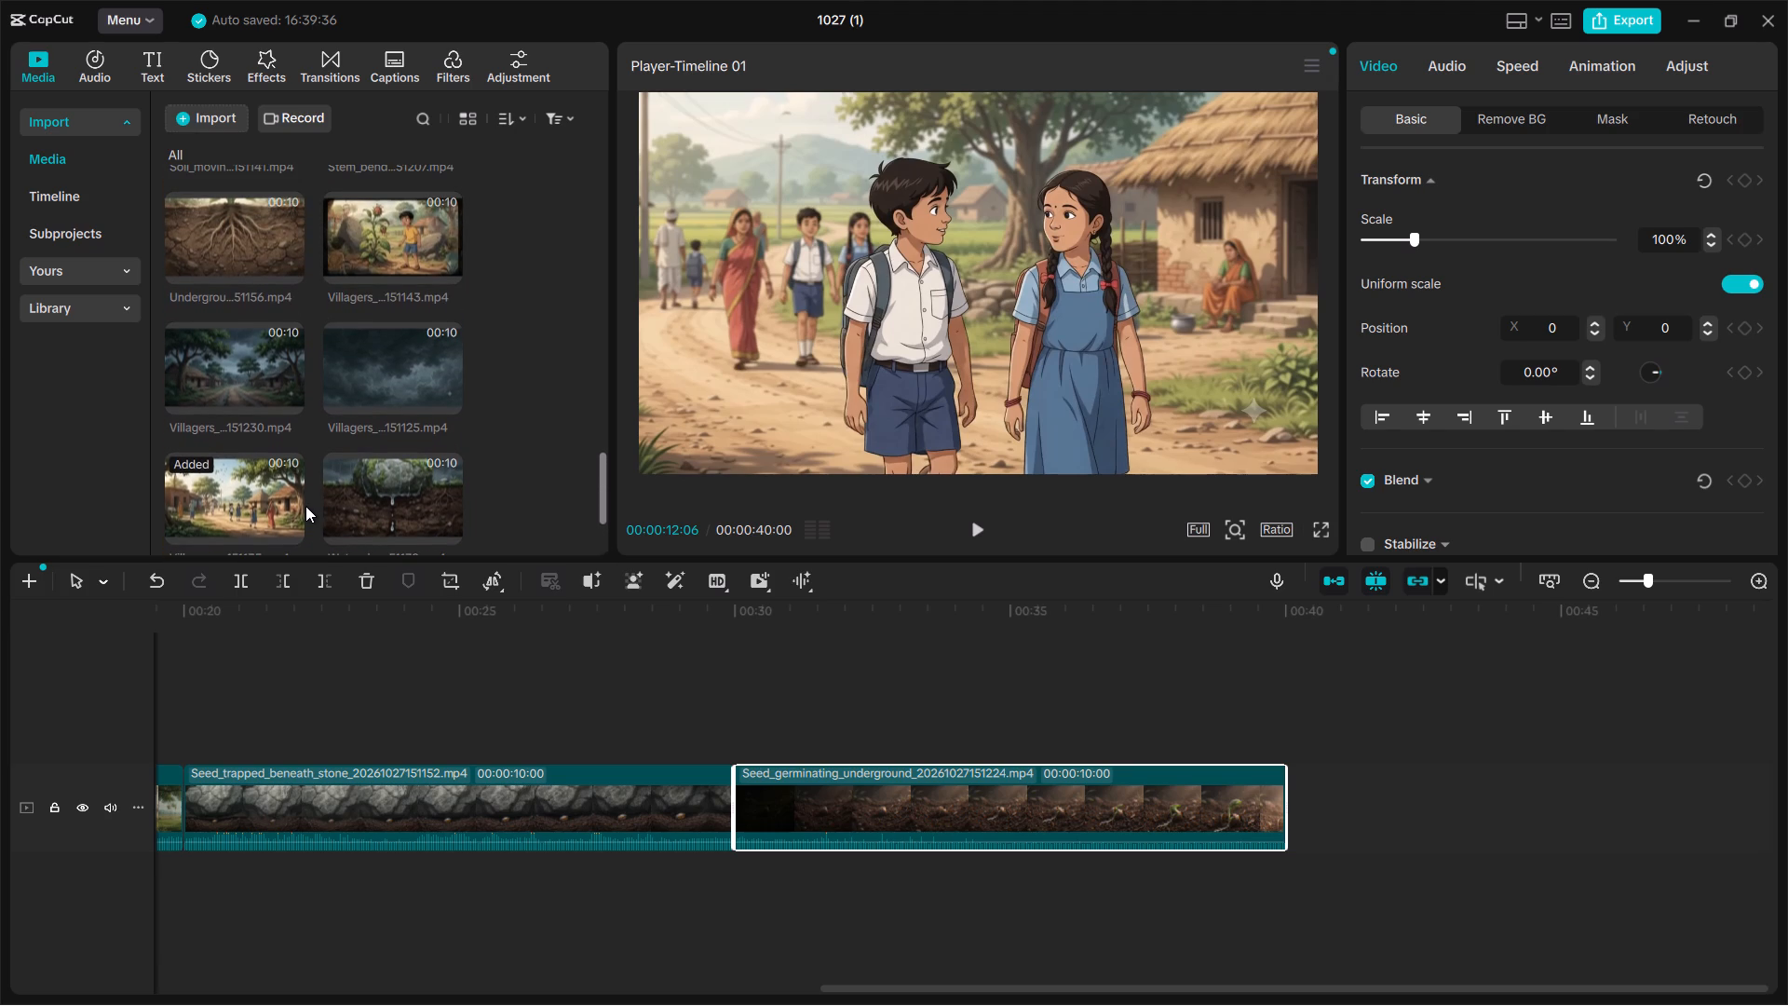
scroll(305, 506, "up", 2)
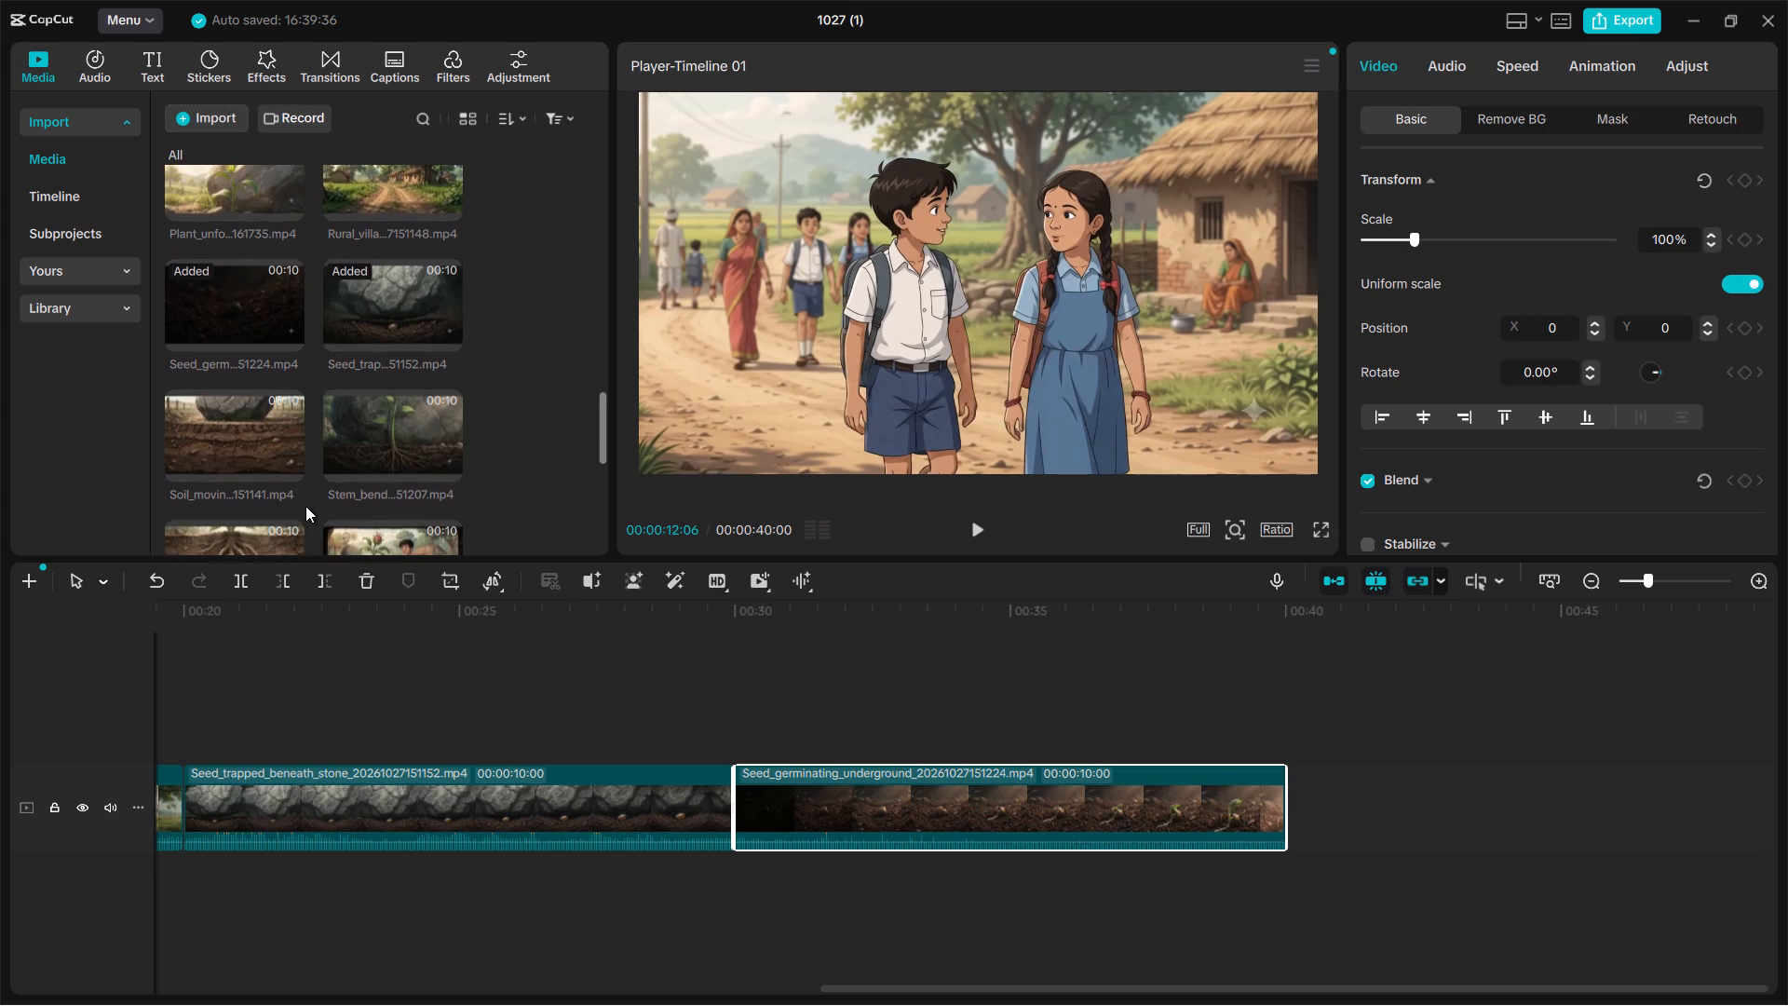
scroll(305, 506, "up", 2)
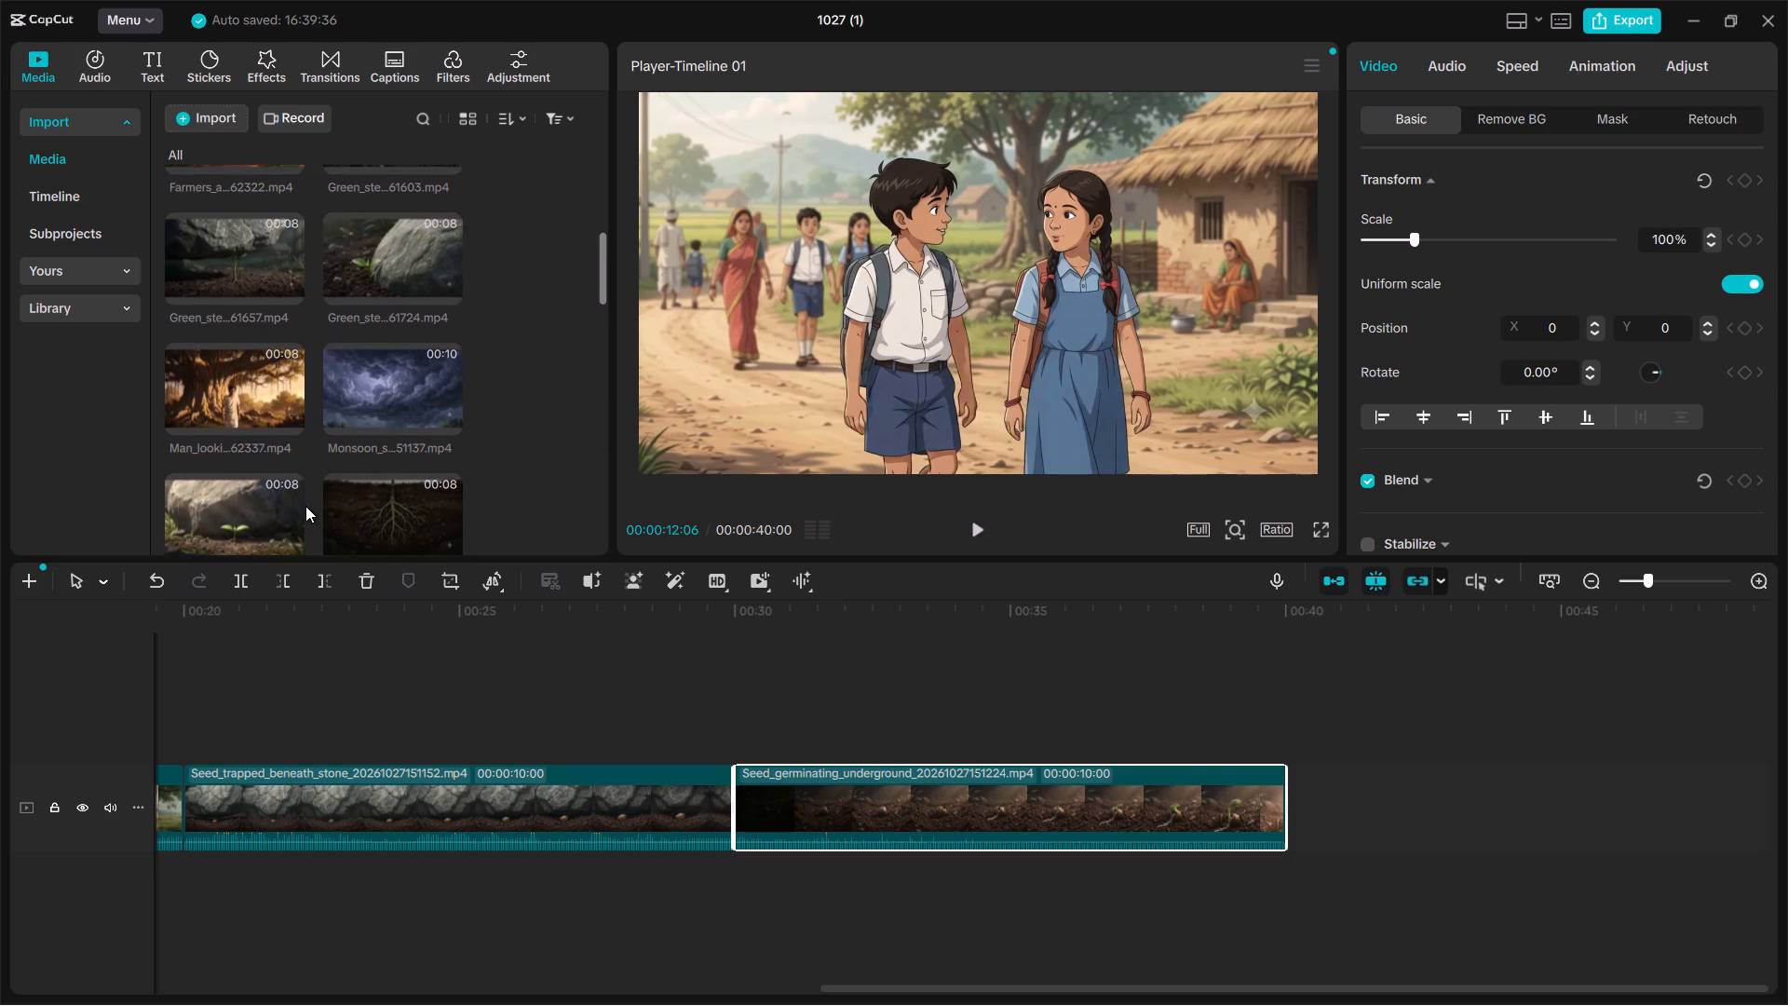
scroll(305, 506, "up", 1)
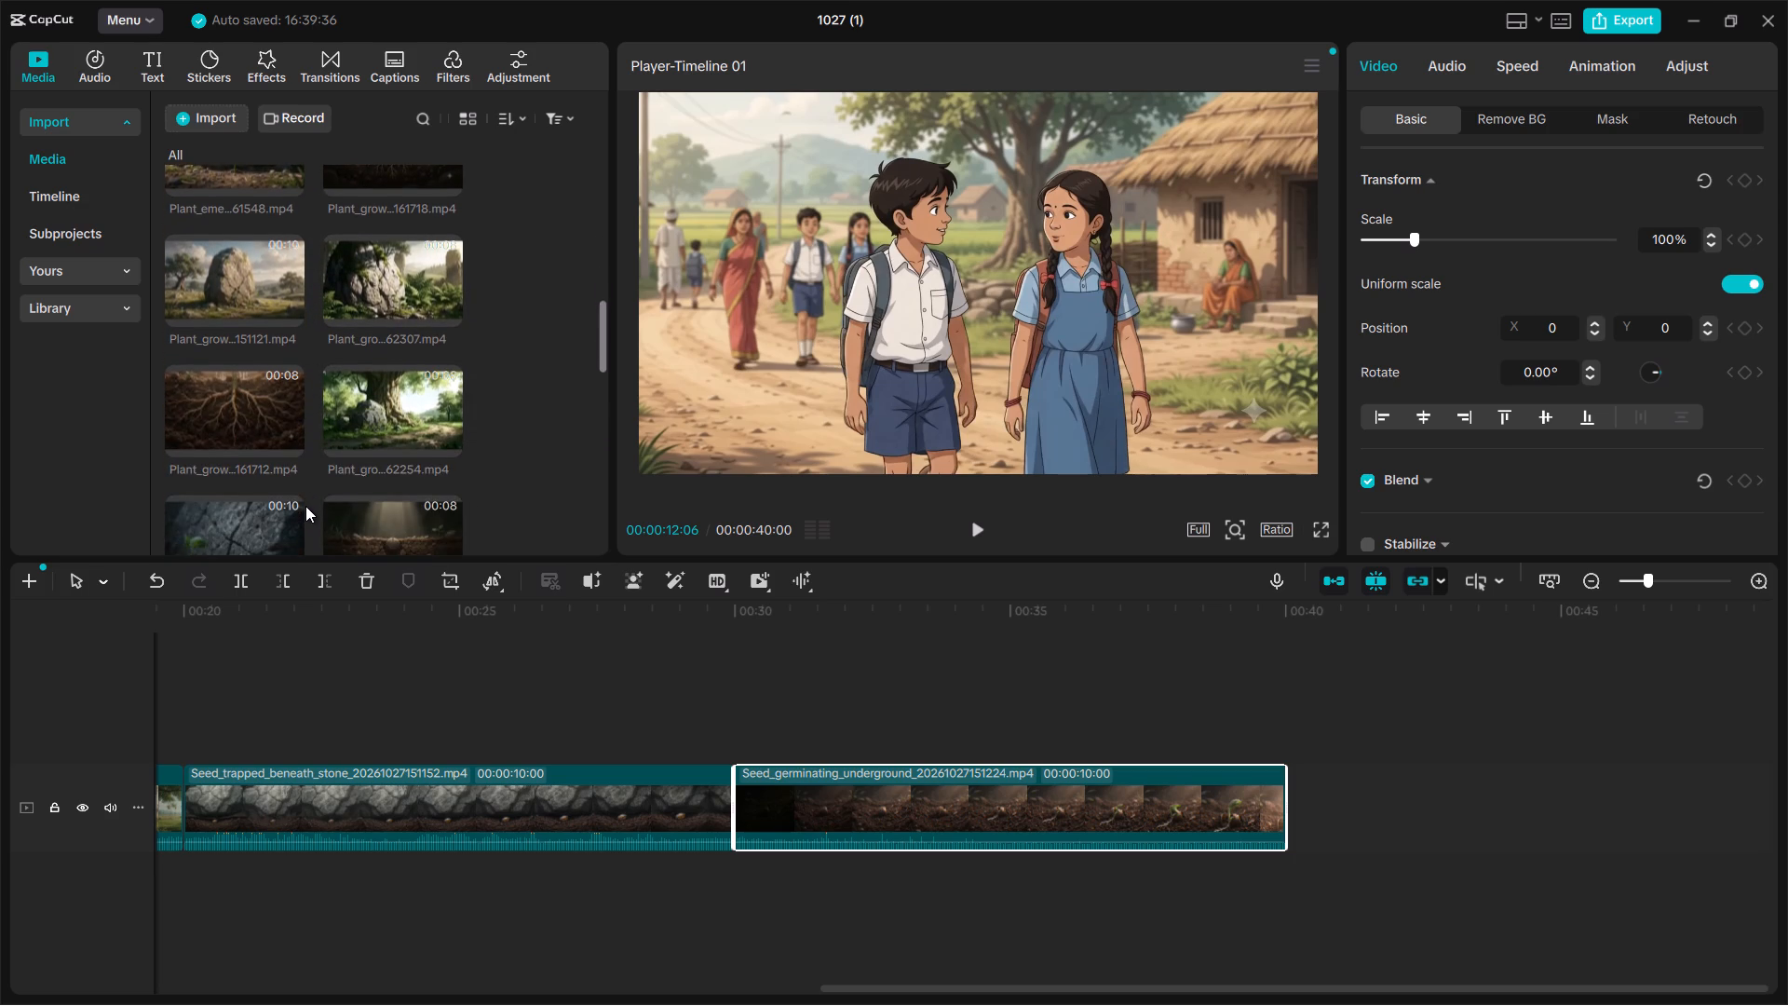
scroll(305, 506, "up", 1)
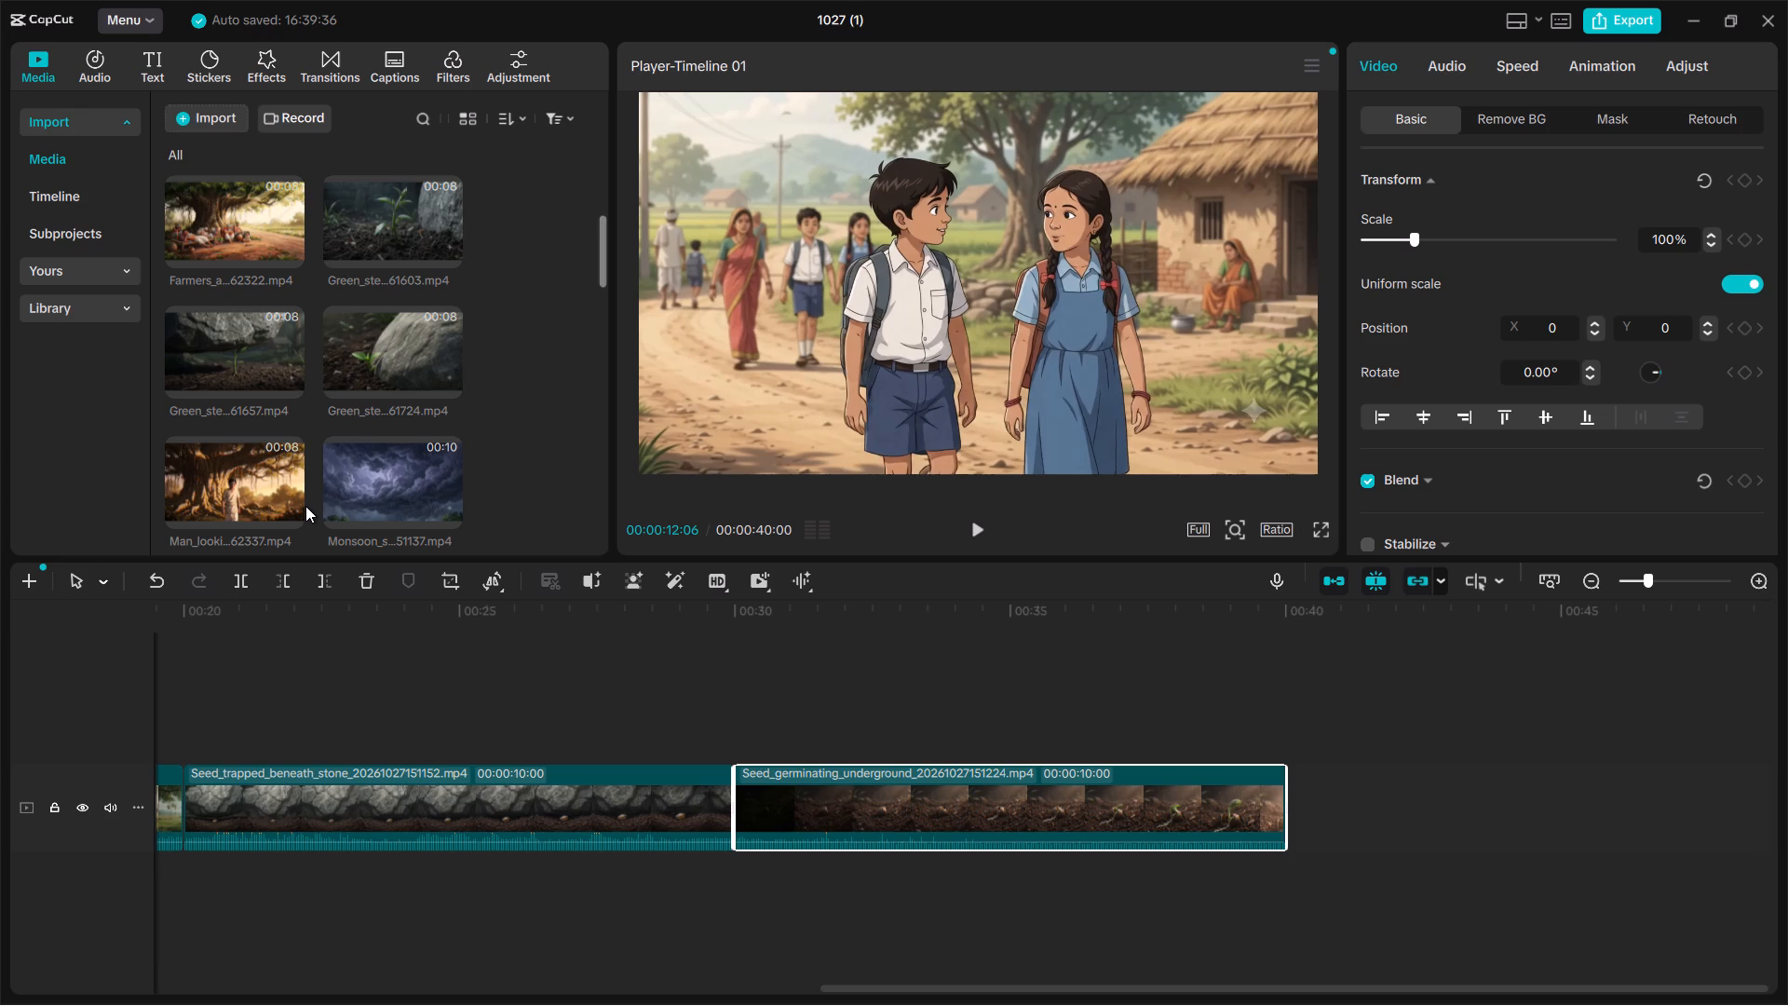
scroll(305, 506, "up", 1)
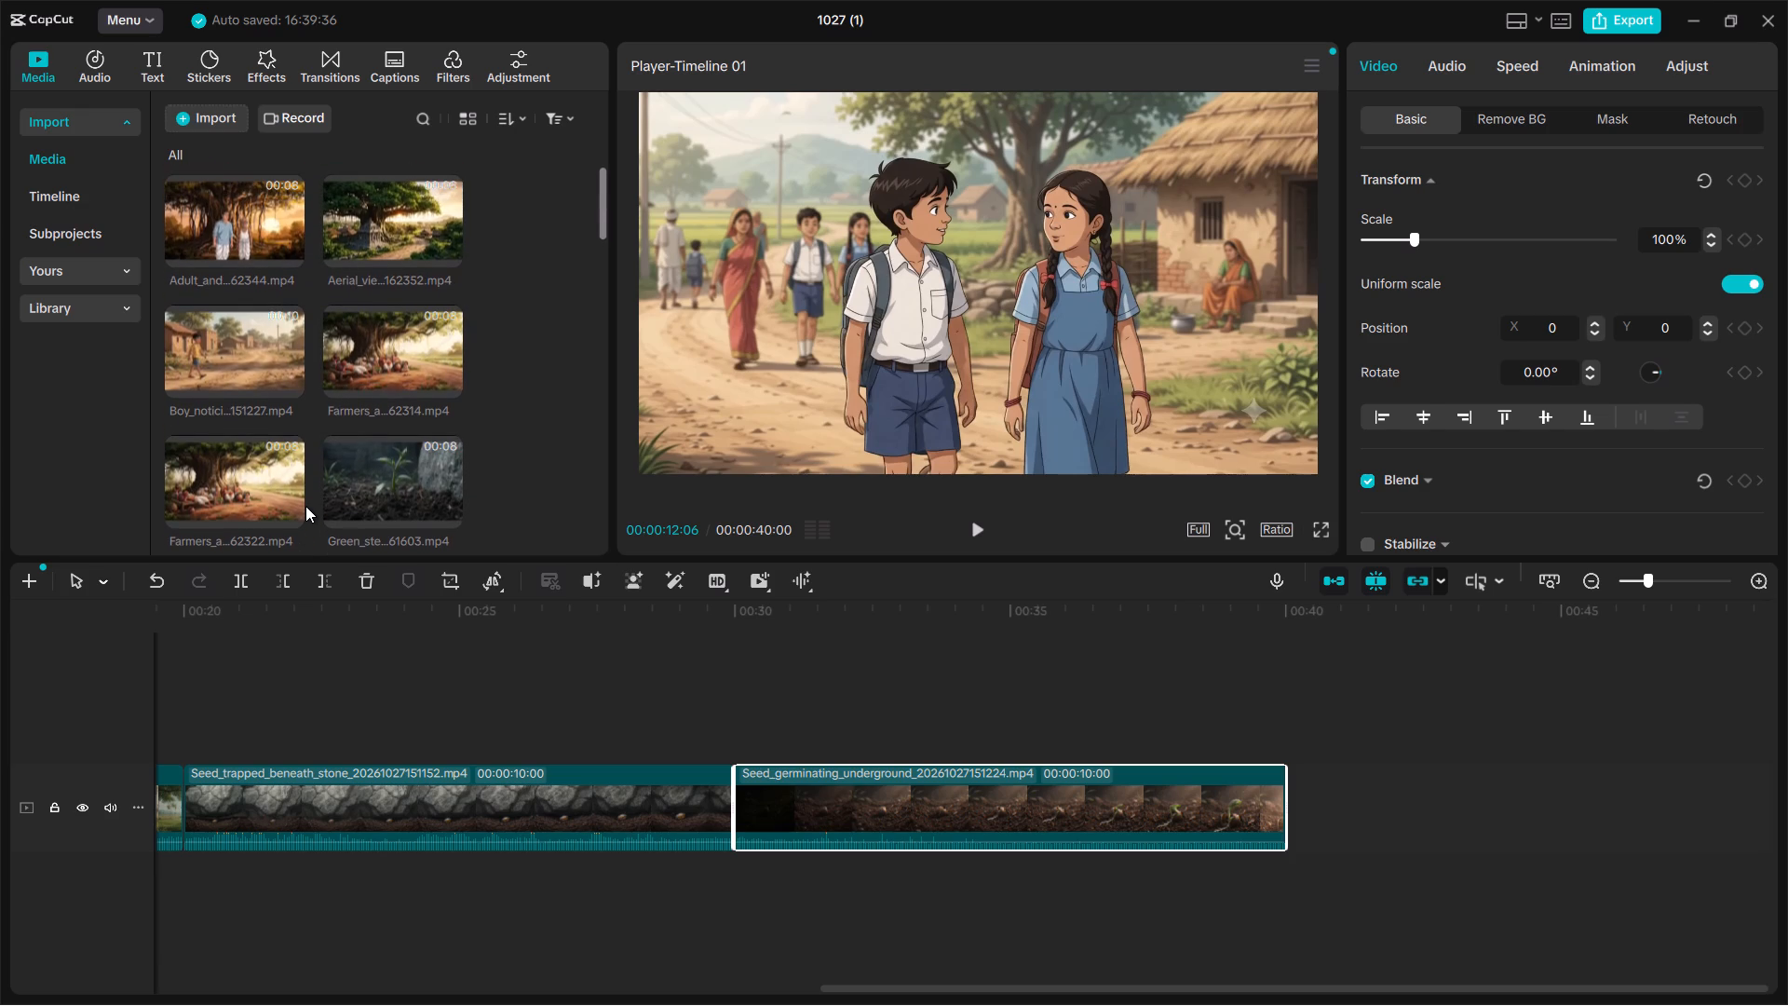
scroll(305, 506, "up", 1)
scroll(305, 506, "down", 2)
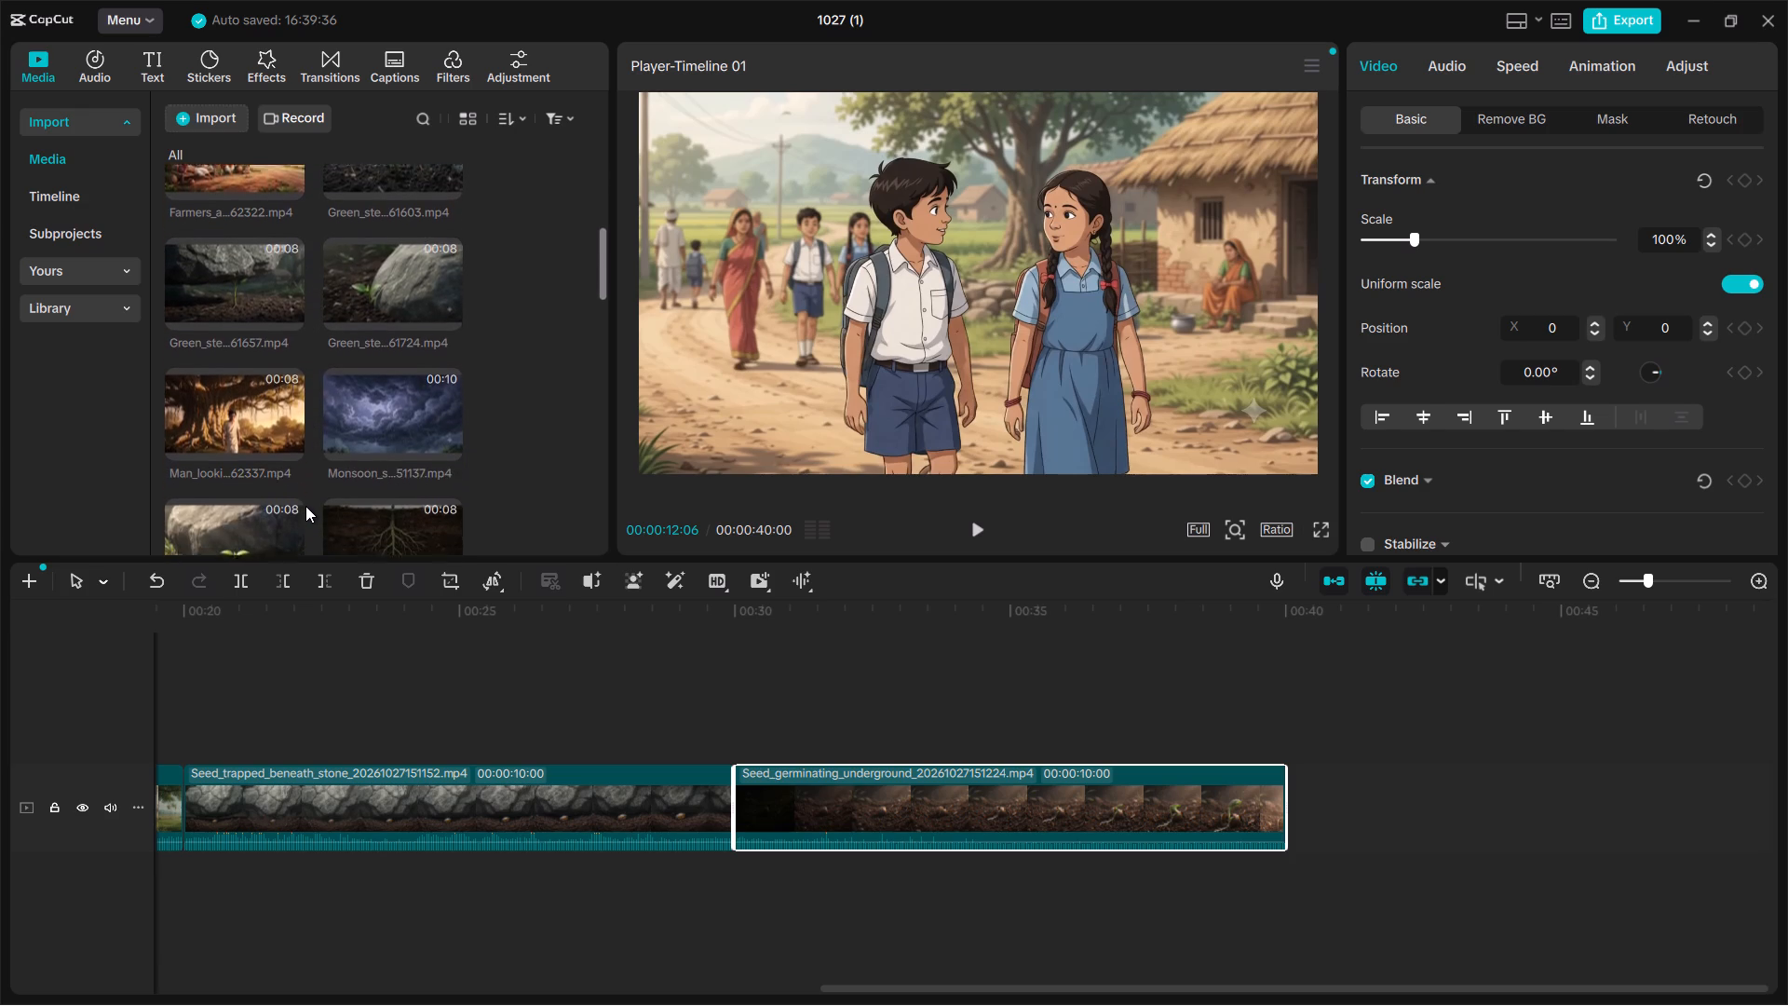
scroll(305, 506, "down", 3)
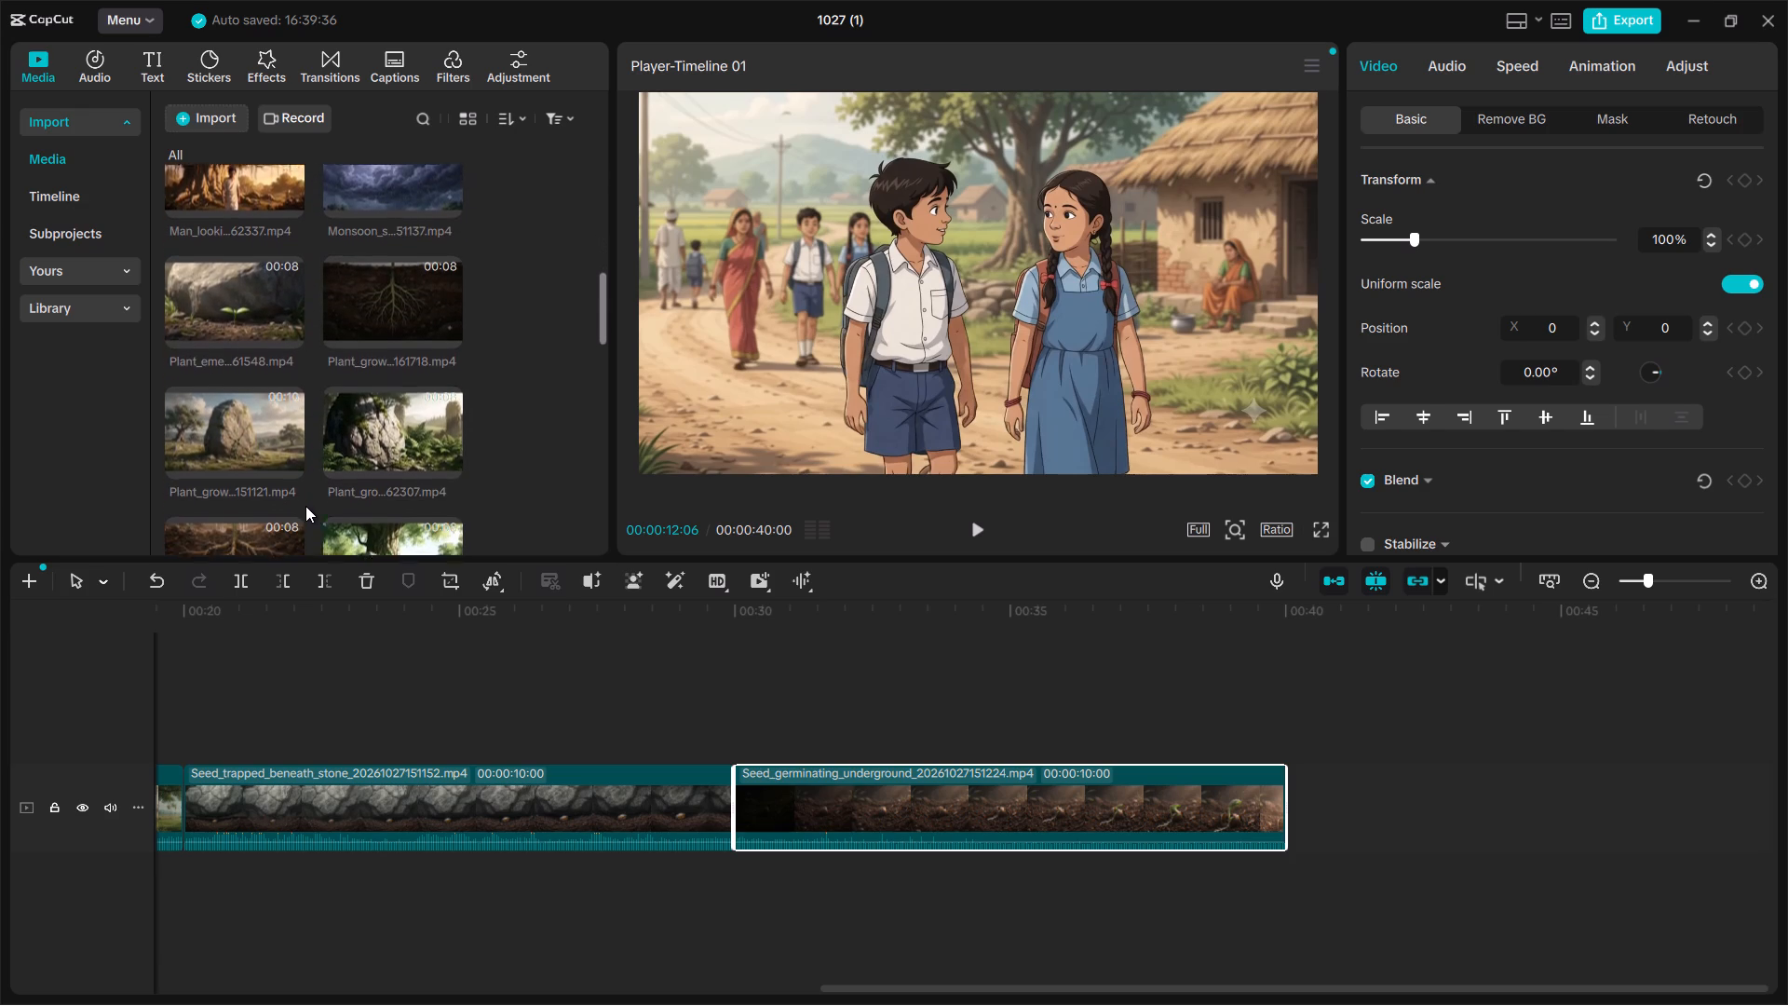
scroll(305, 506, "down", 2)
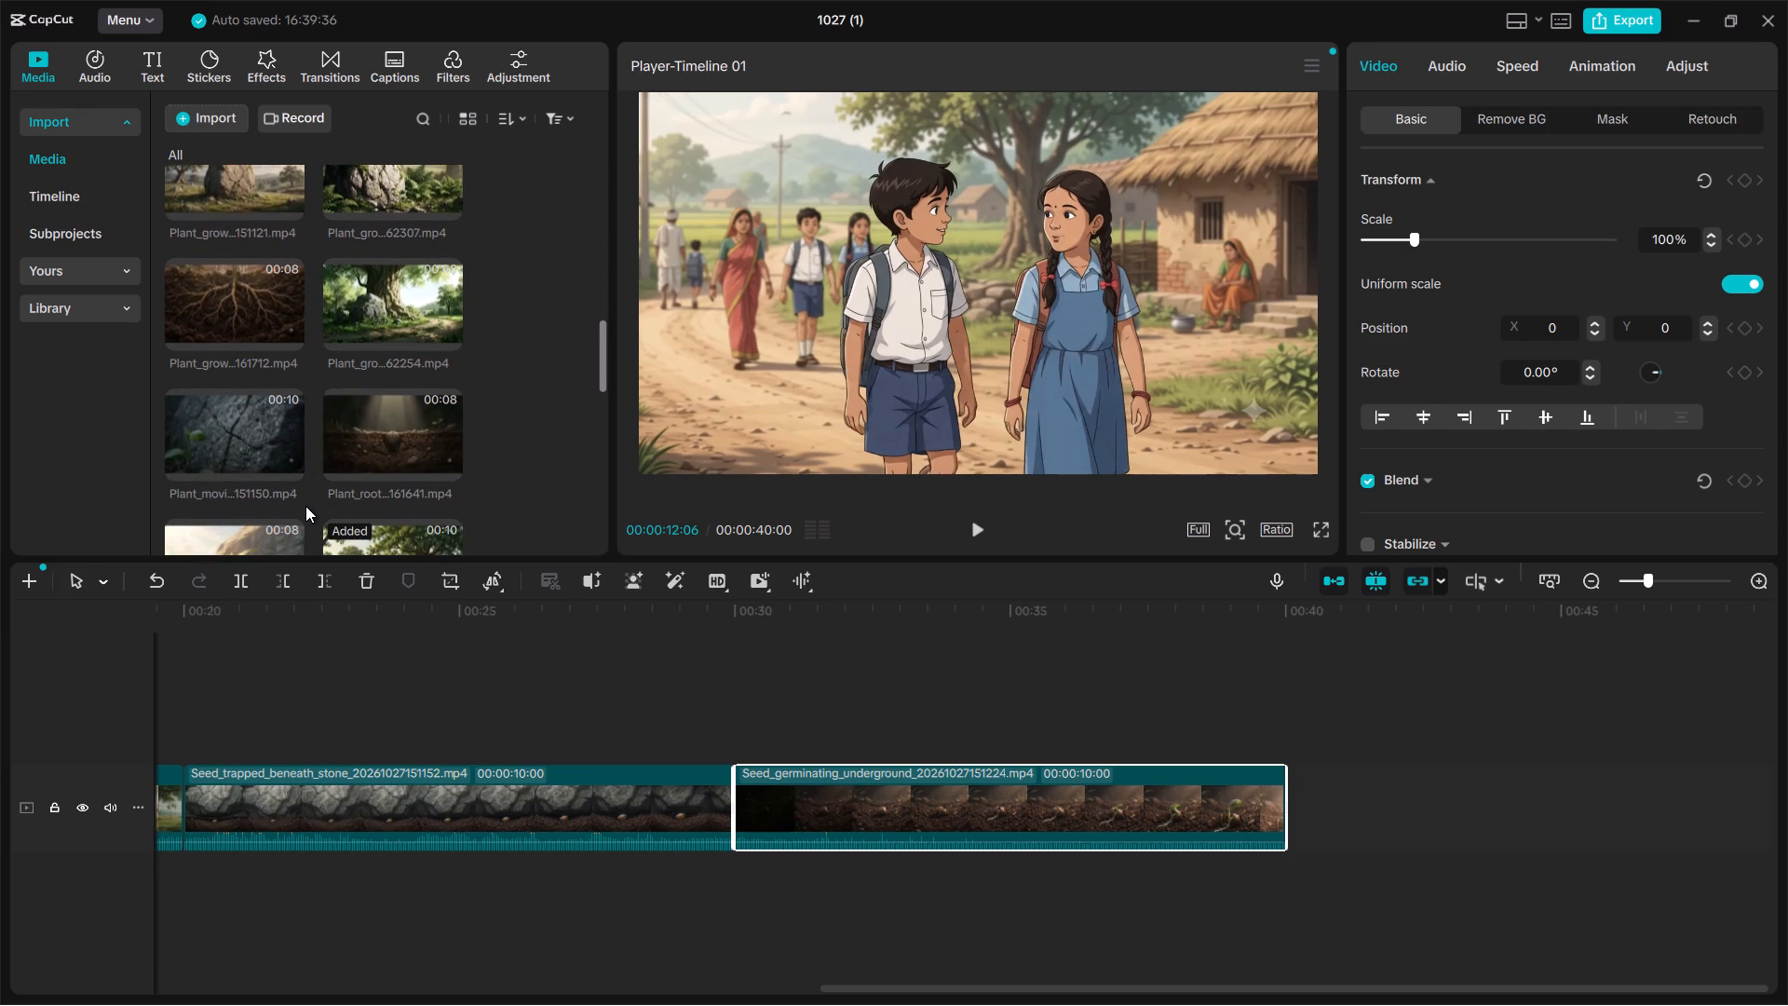
scroll(305, 506, "down", 2)
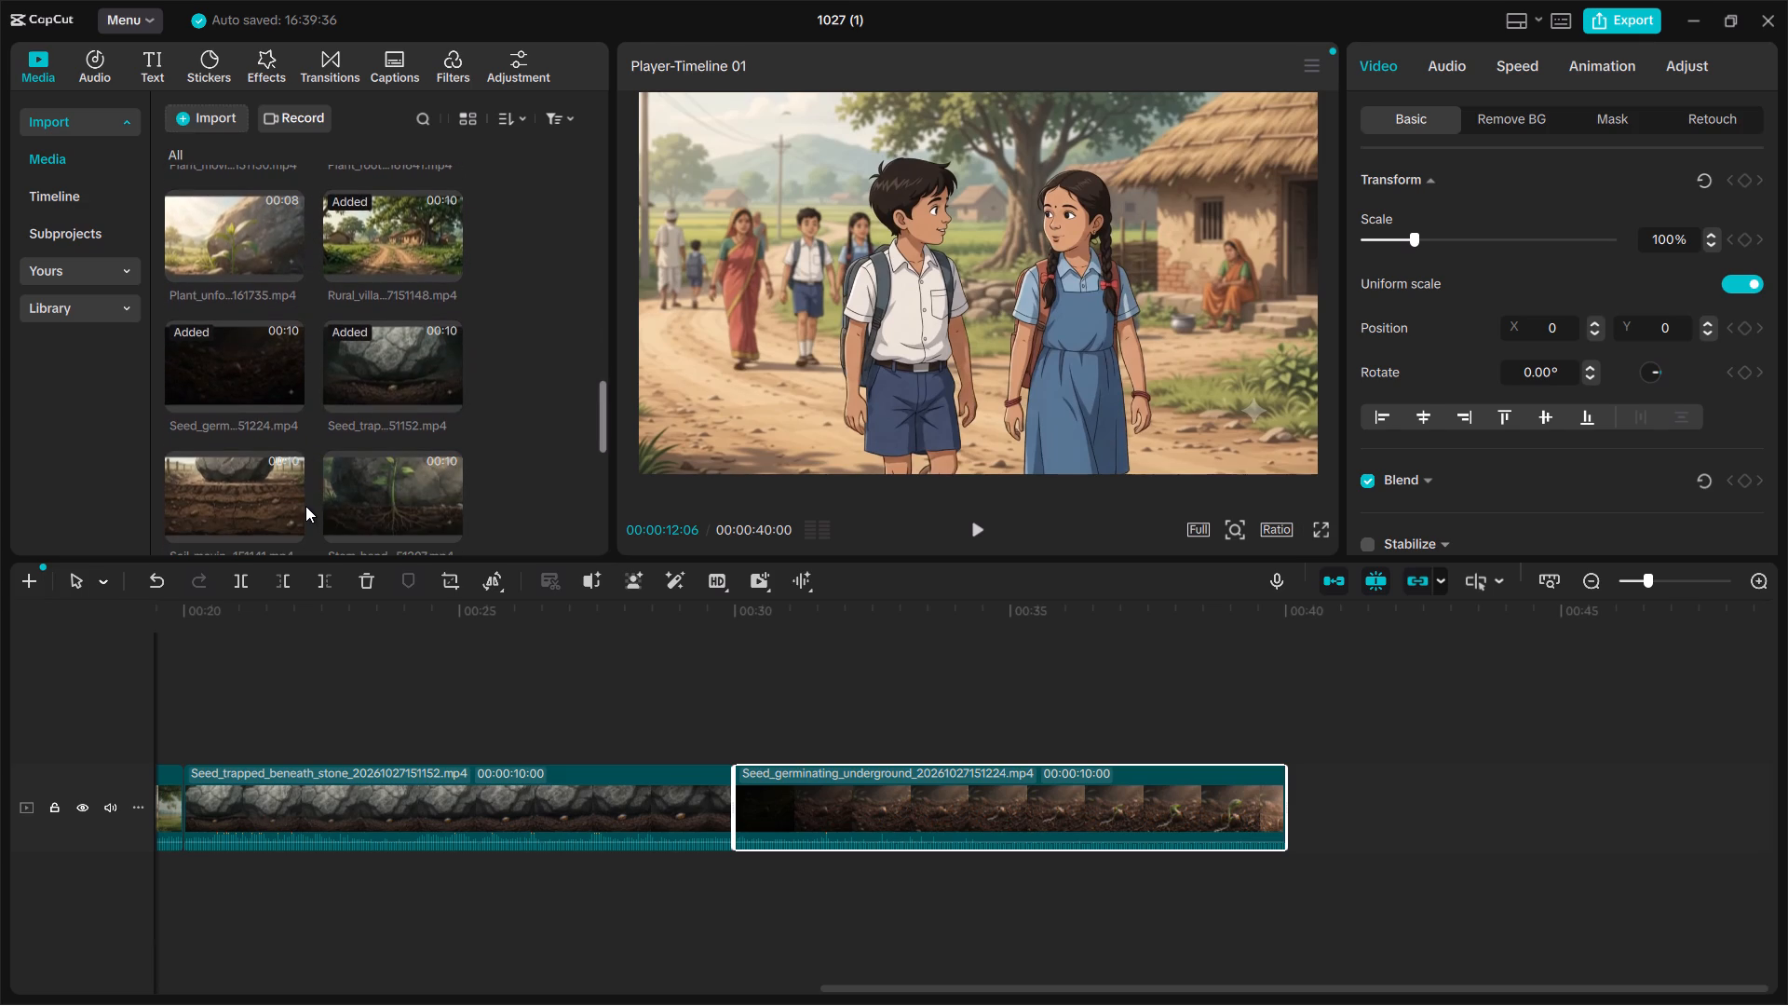
scroll(305, 506, "down", 2)
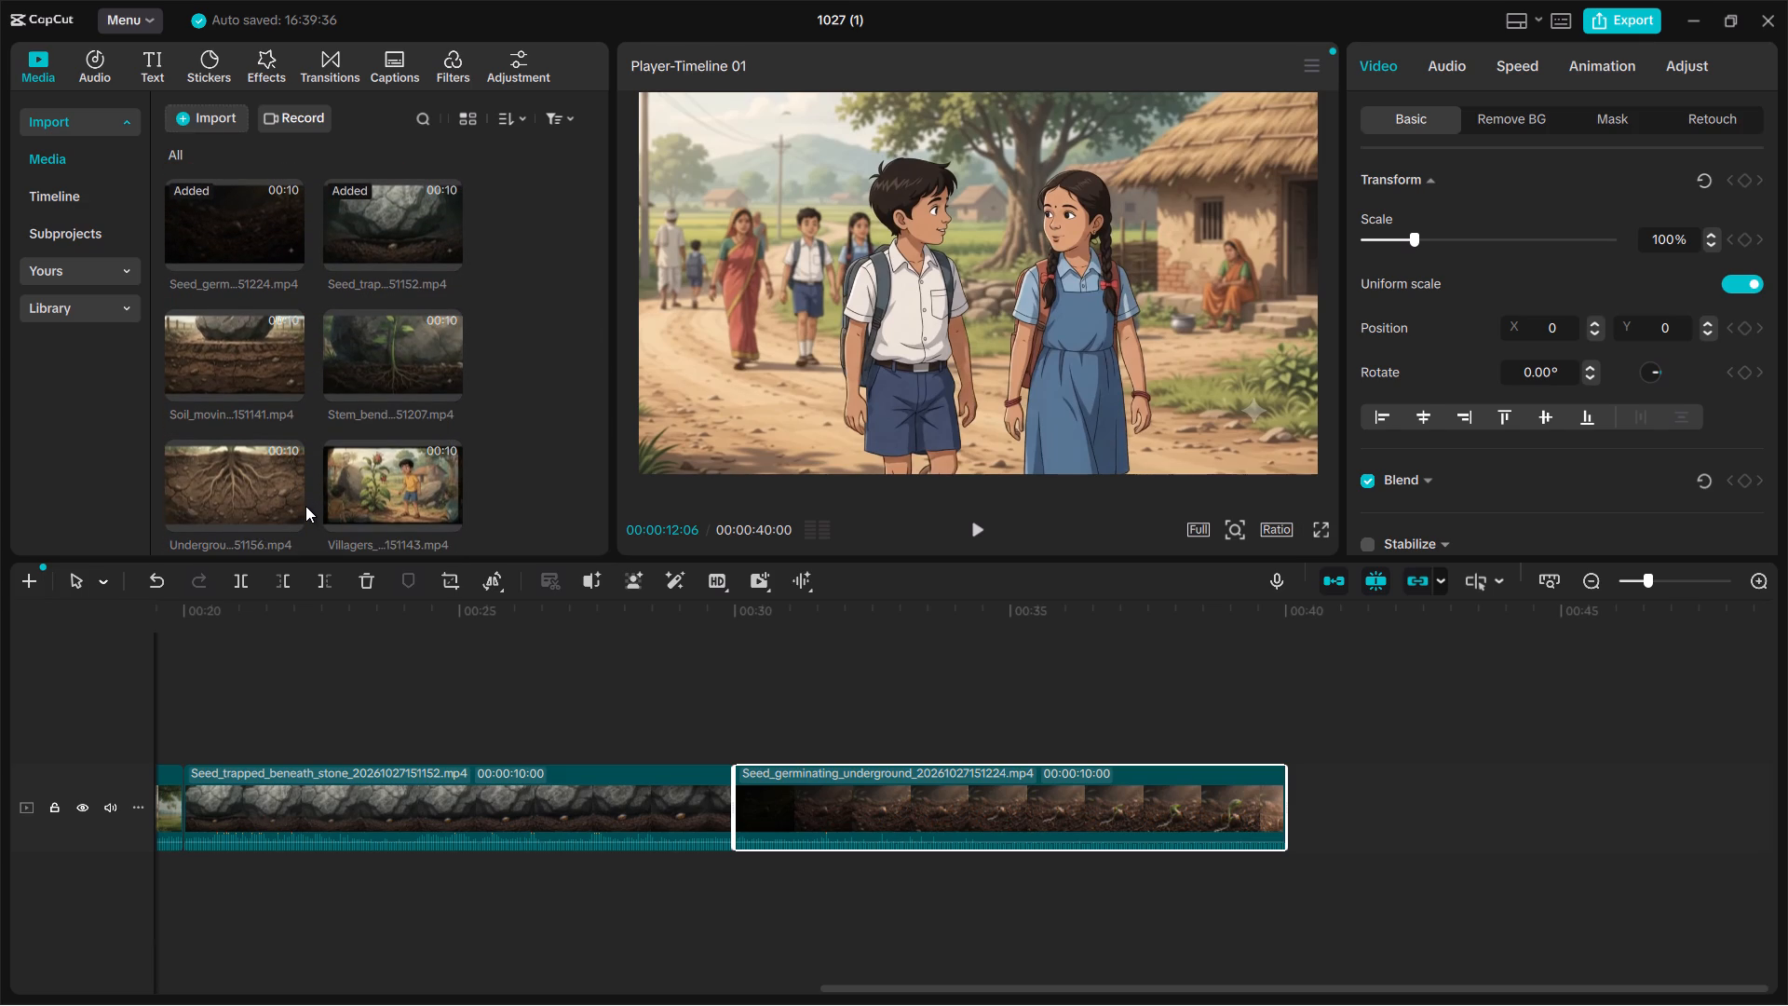
scroll(305, 506, "down", 1)
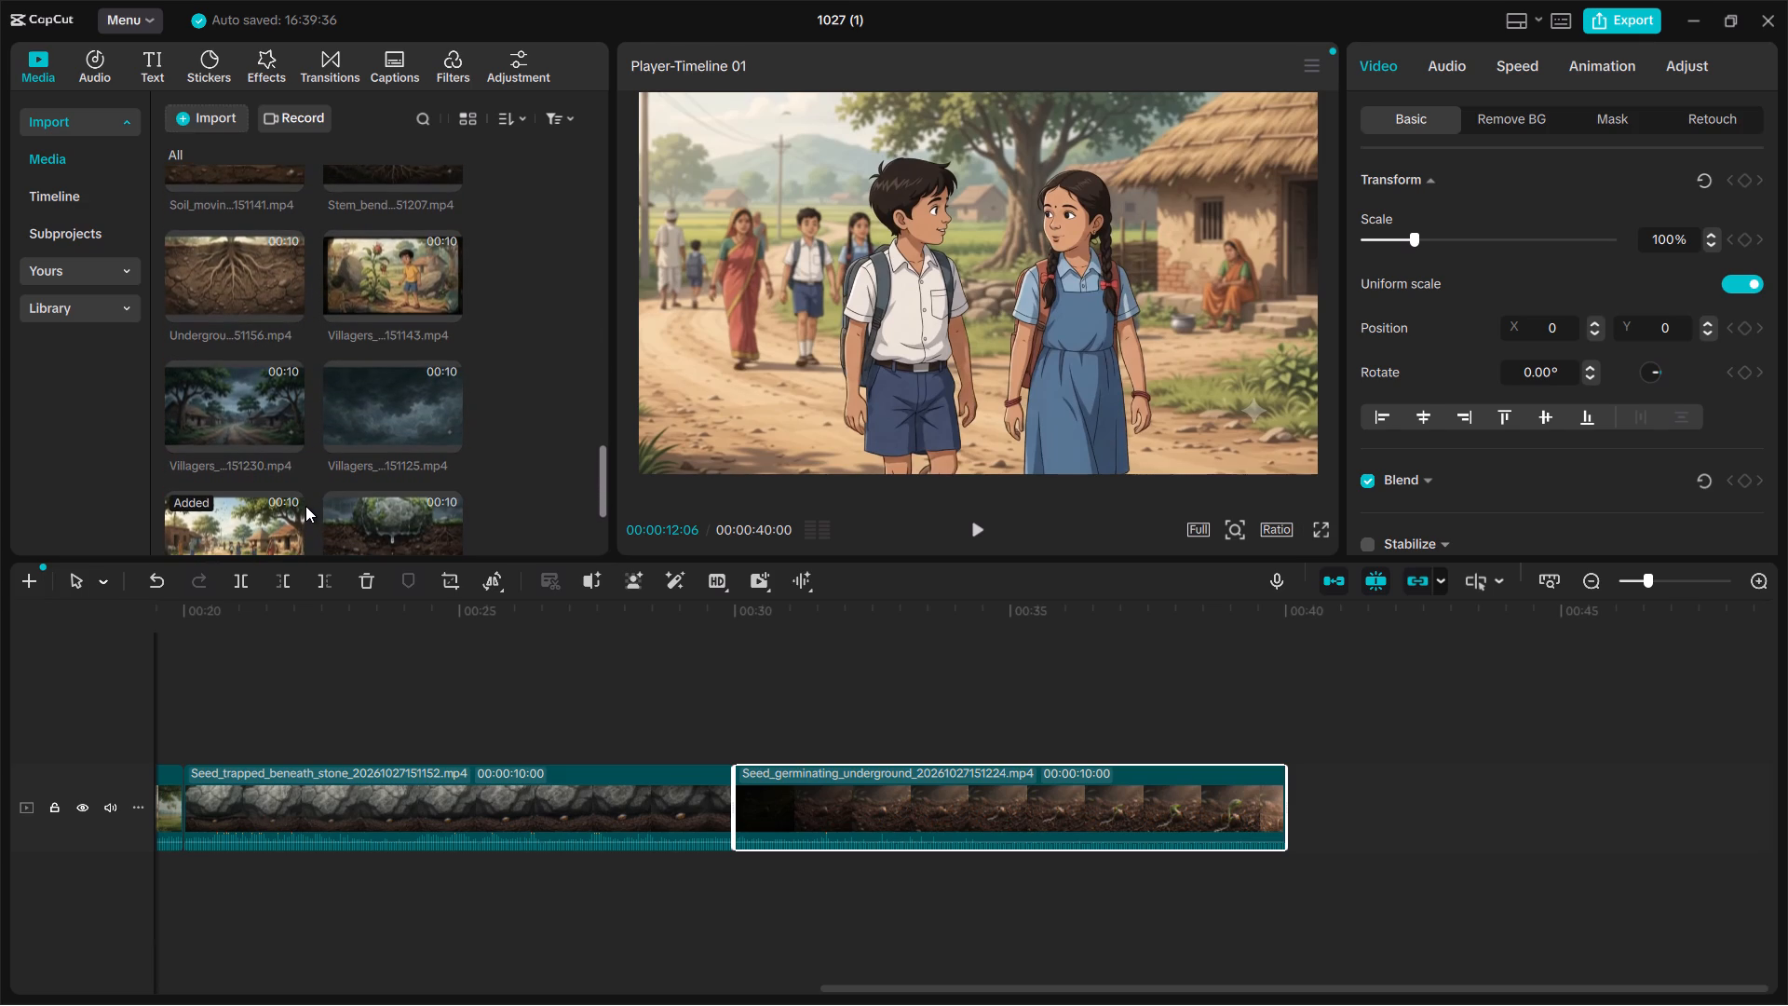
scroll(305, 506, "down", 2)
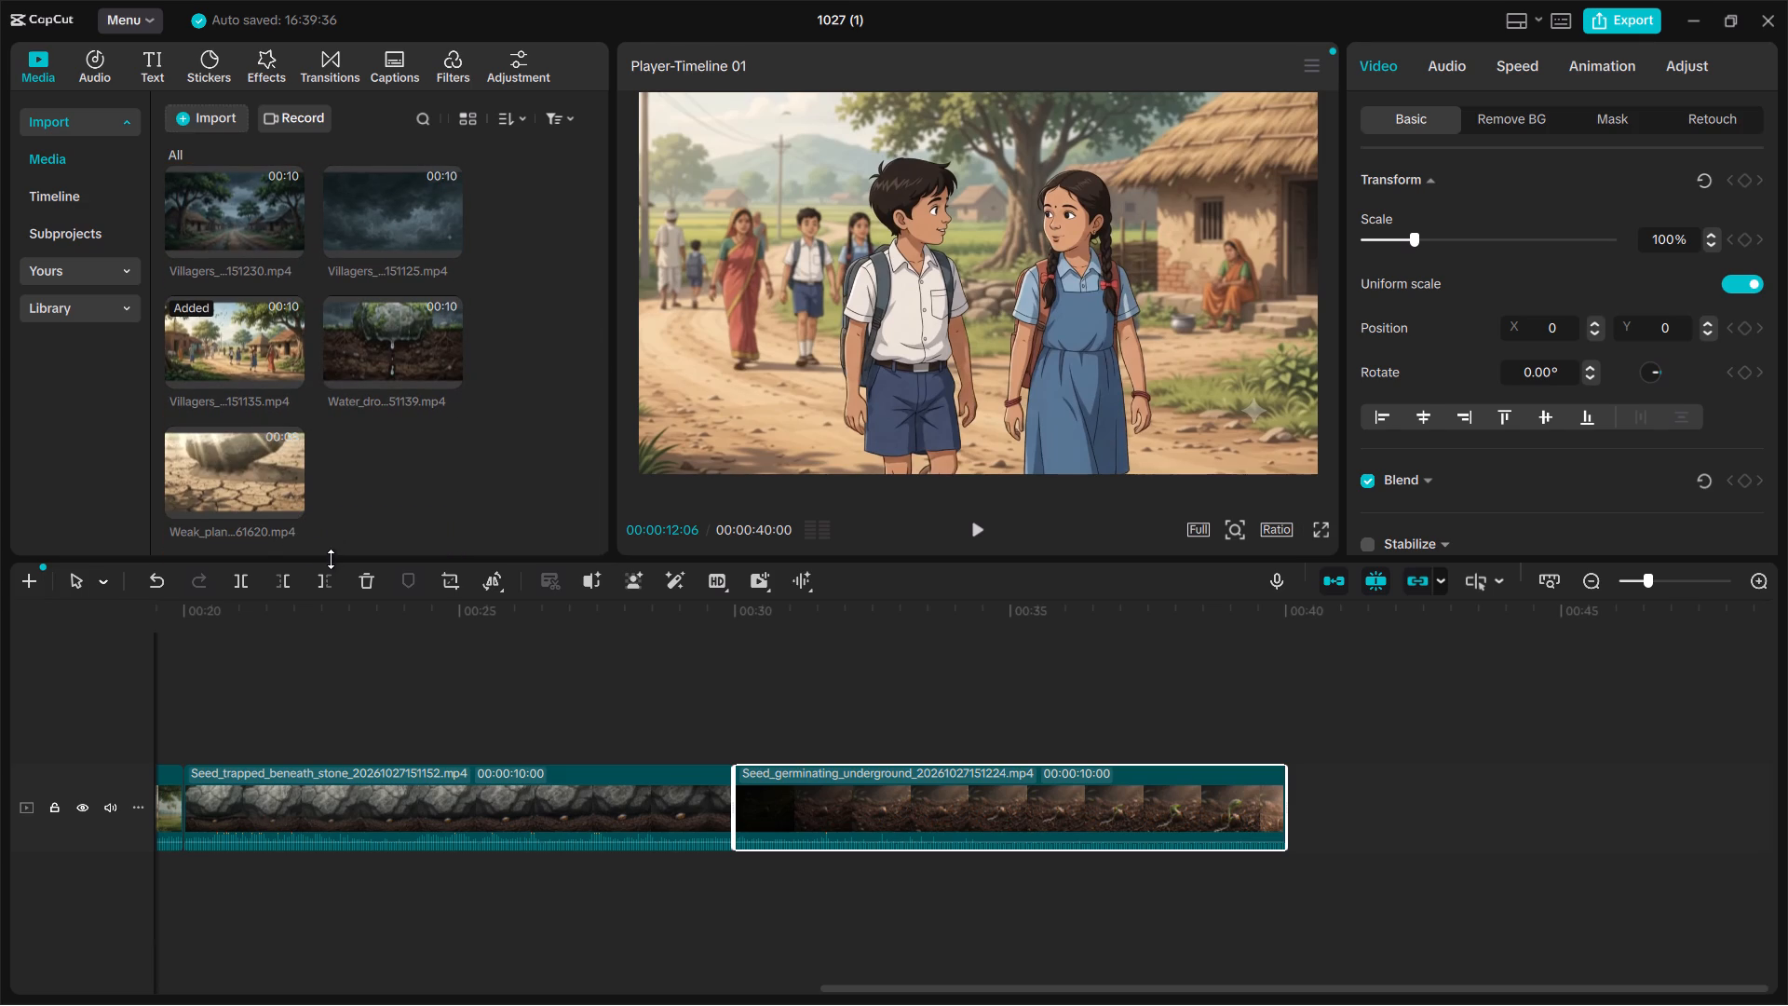
Enlarge the media library area to the full window height, beside a narrower timeline.
left_click_drag(331, 559, 323, 810)
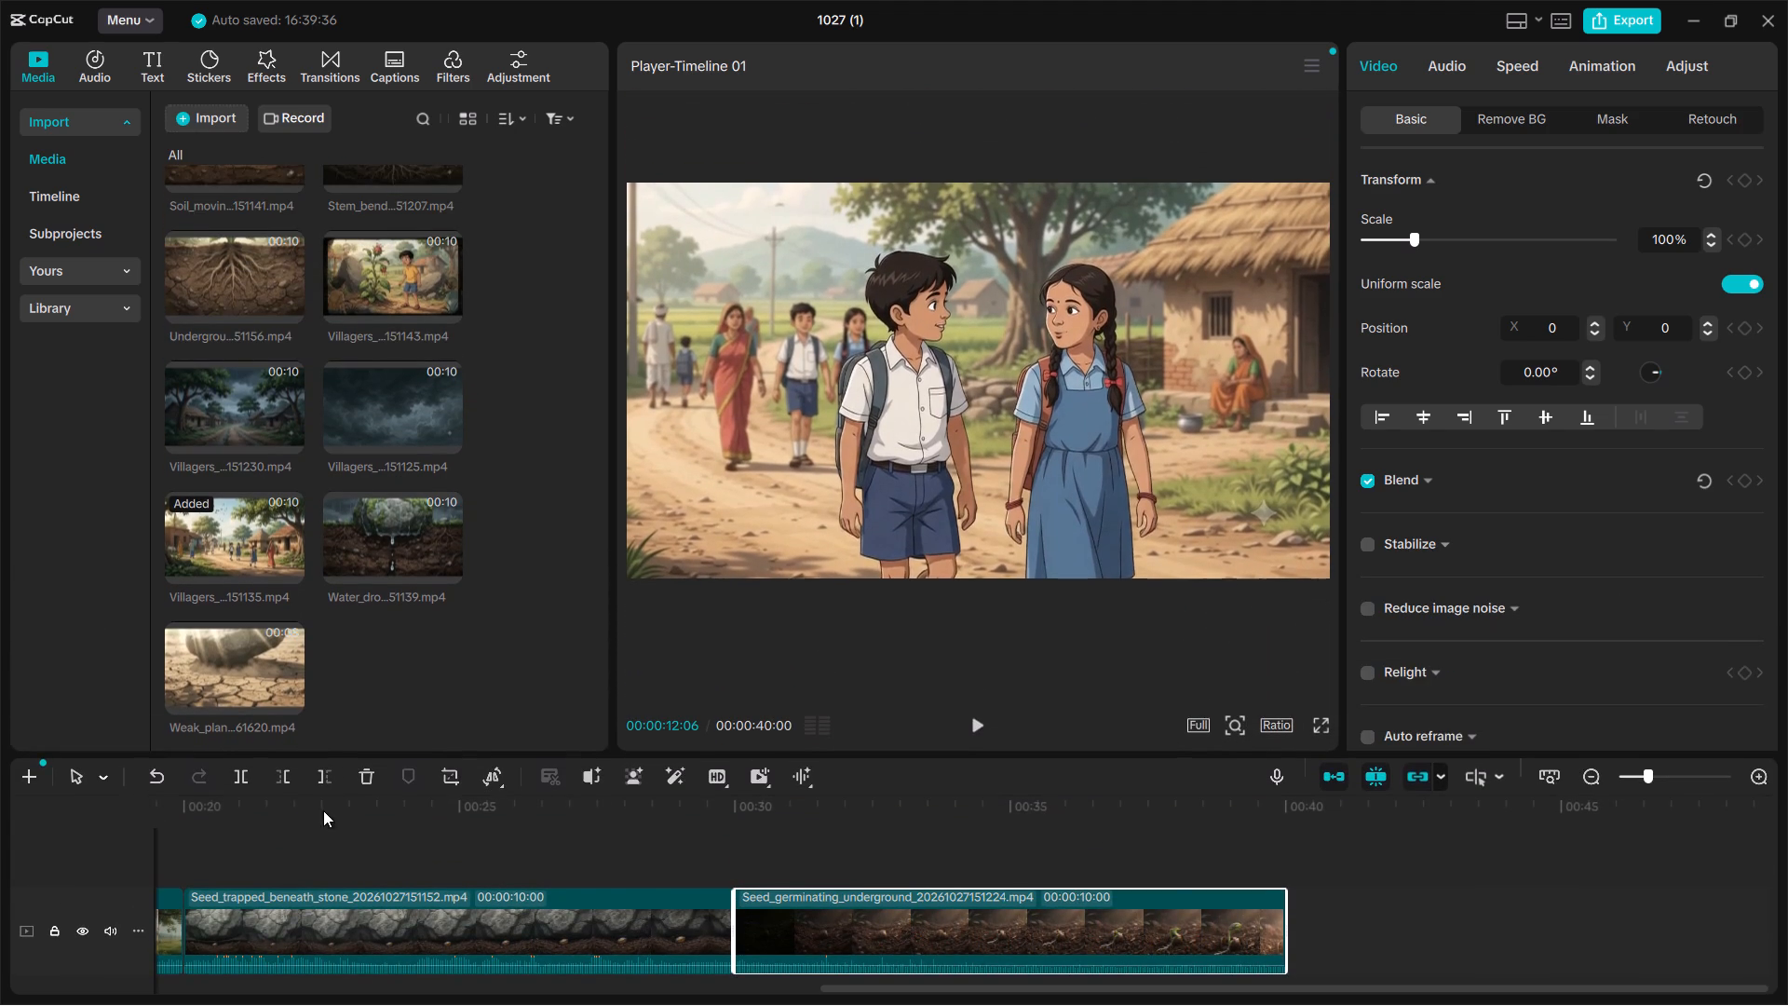
left_click_drag(323, 810, 322, 972)
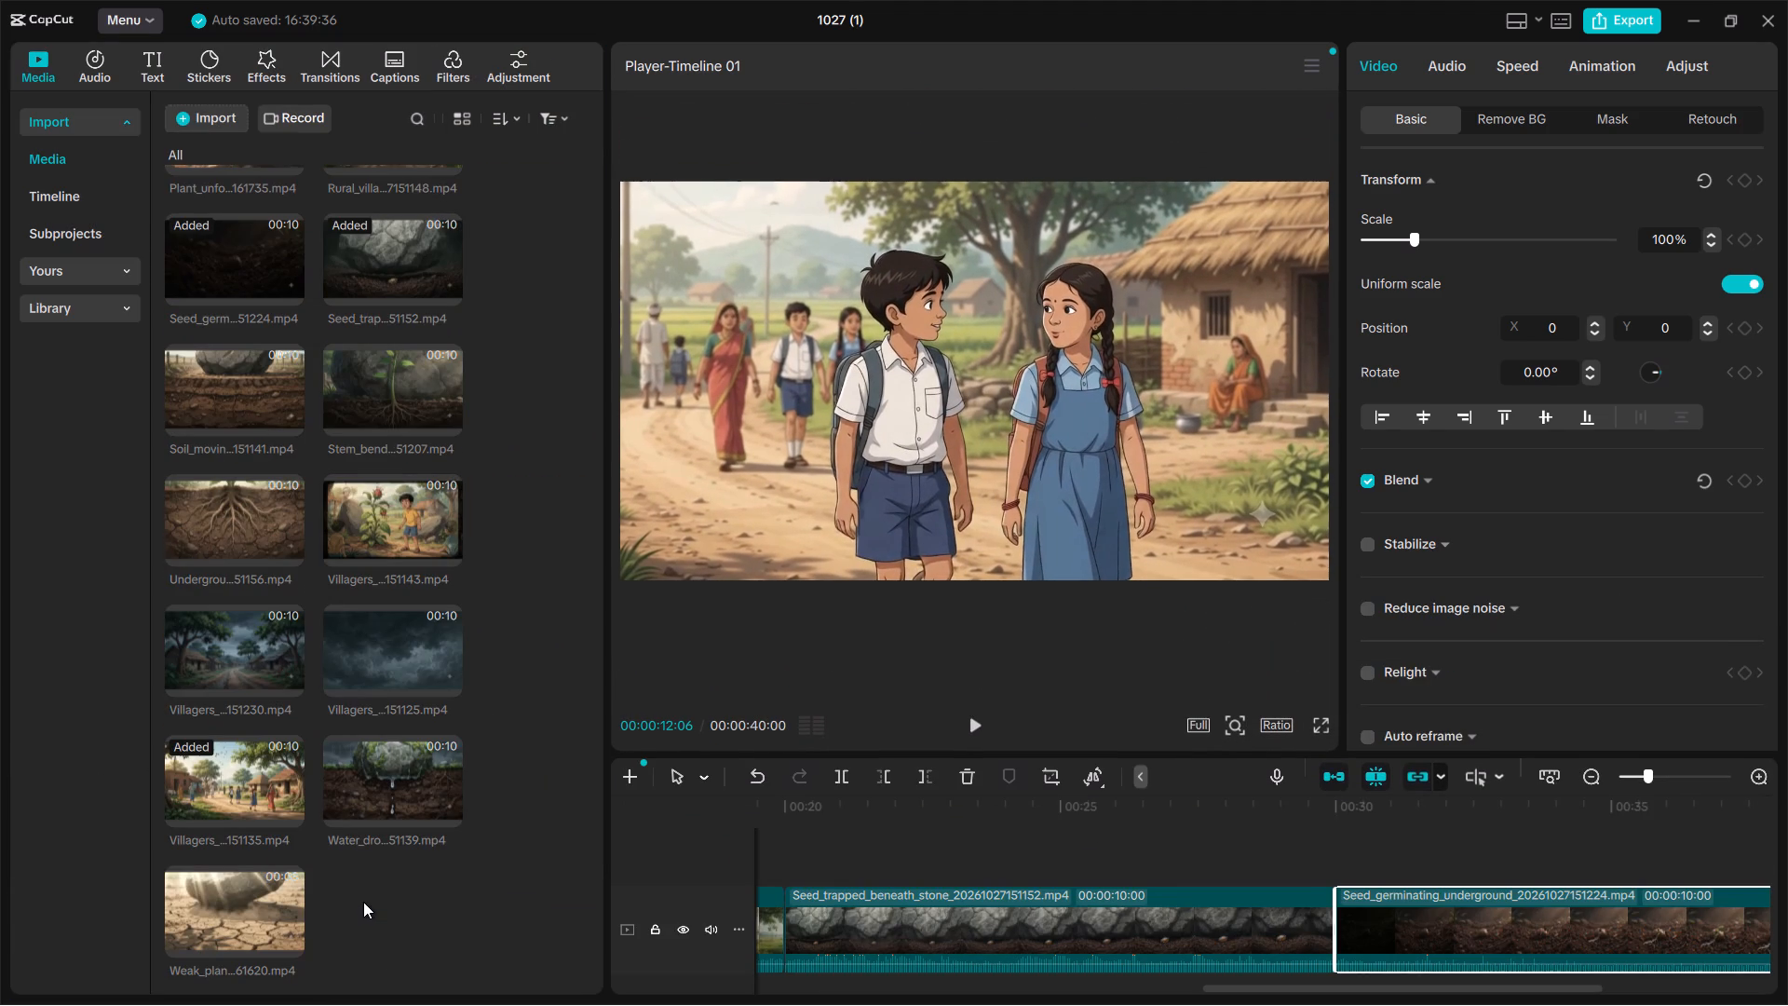
Look through the media library in the taller view for the next plant growth clip.
scroll(363, 902, "down", 1)
scroll(363, 902, "up", 4)
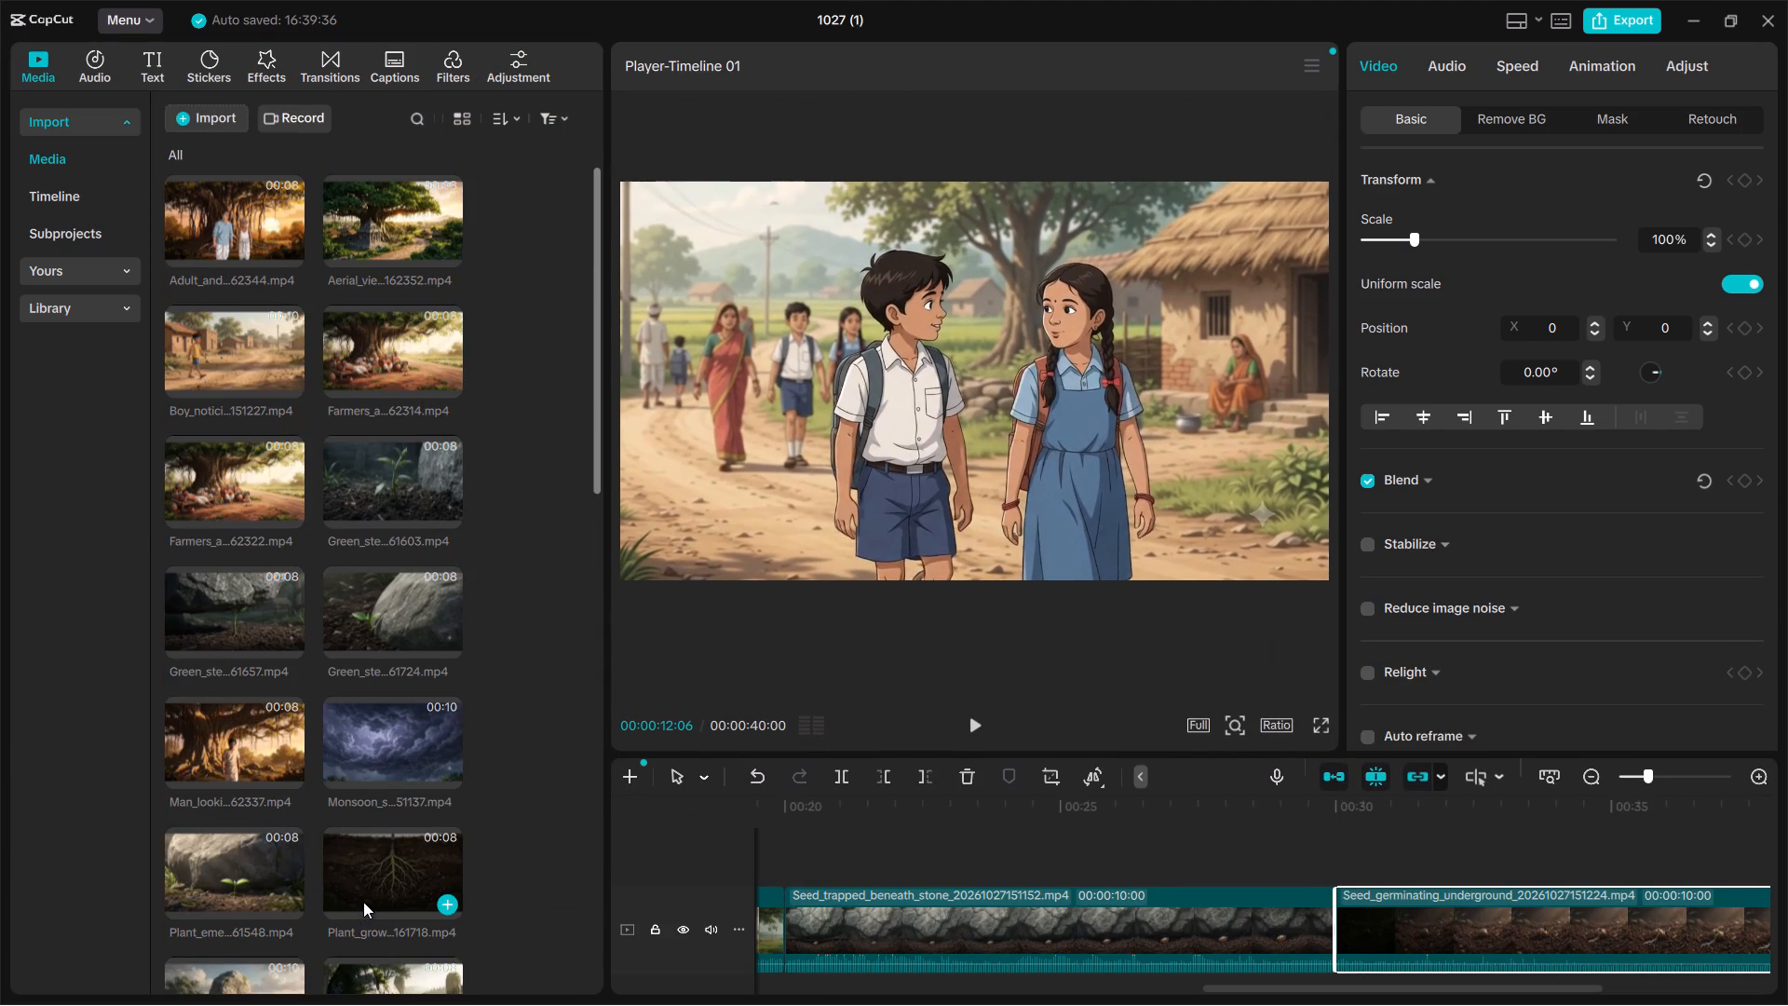
scroll(363, 902, "down", 1)
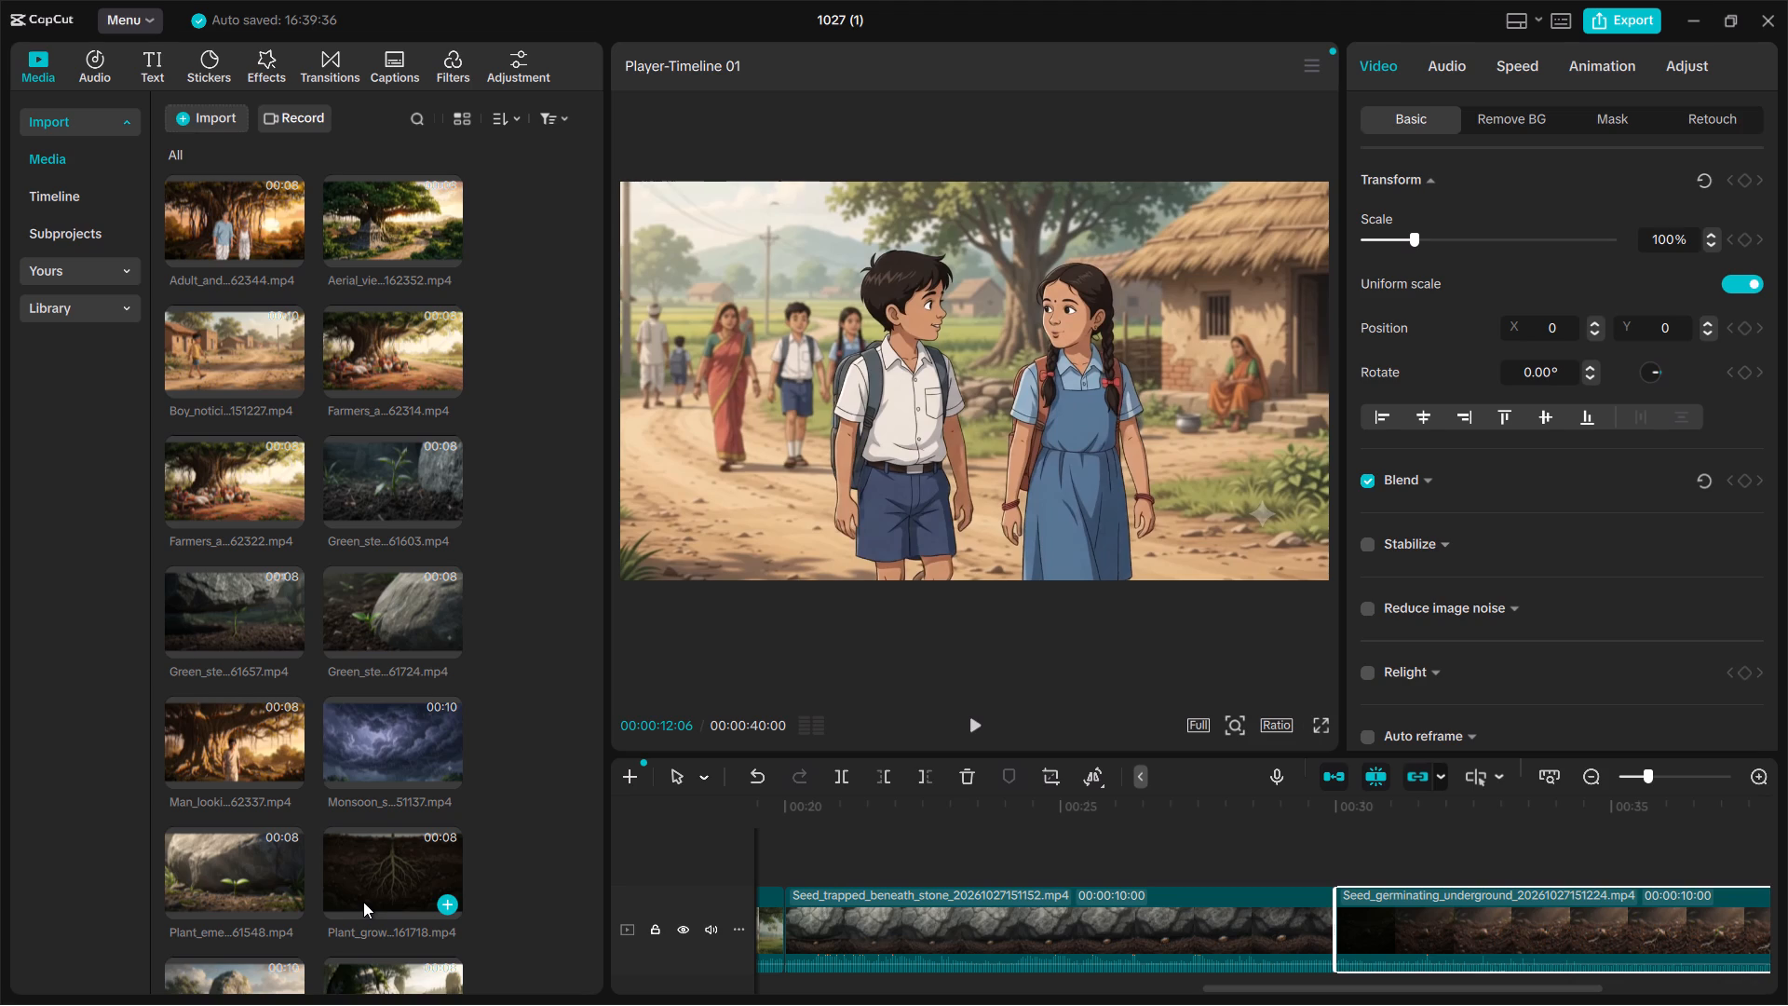
scroll(351, 857, "down", 2)
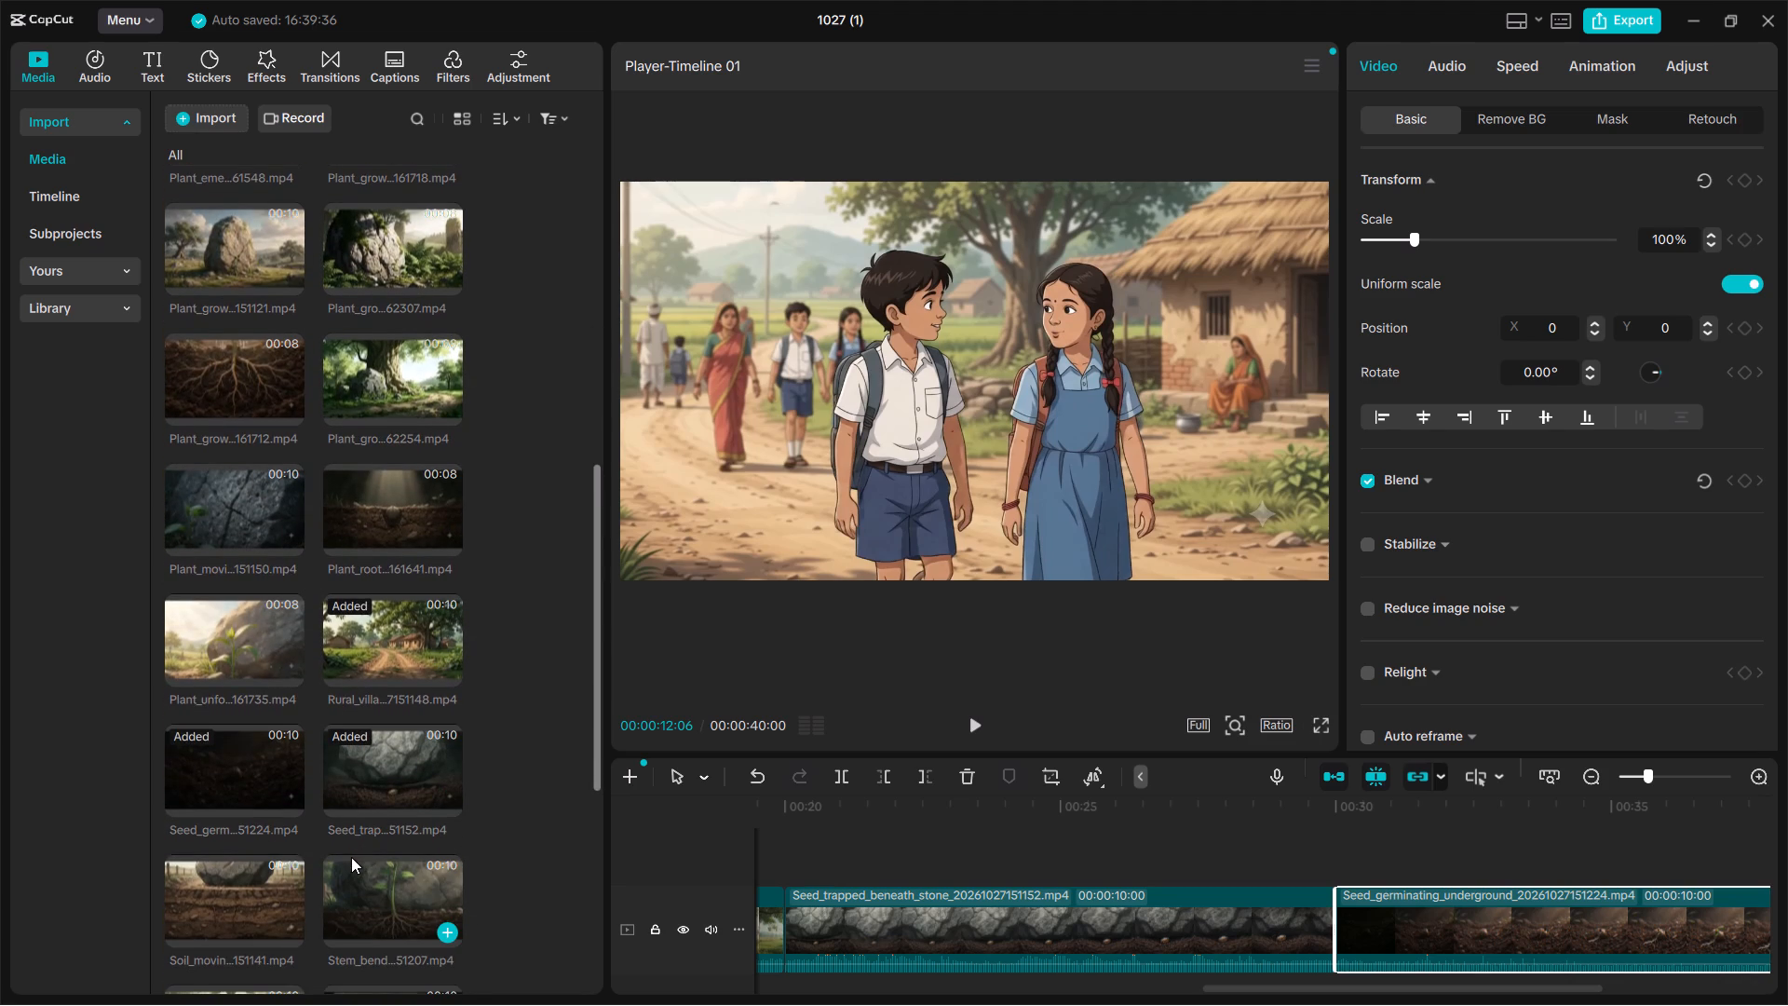
scroll(351, 857, "right", 1)
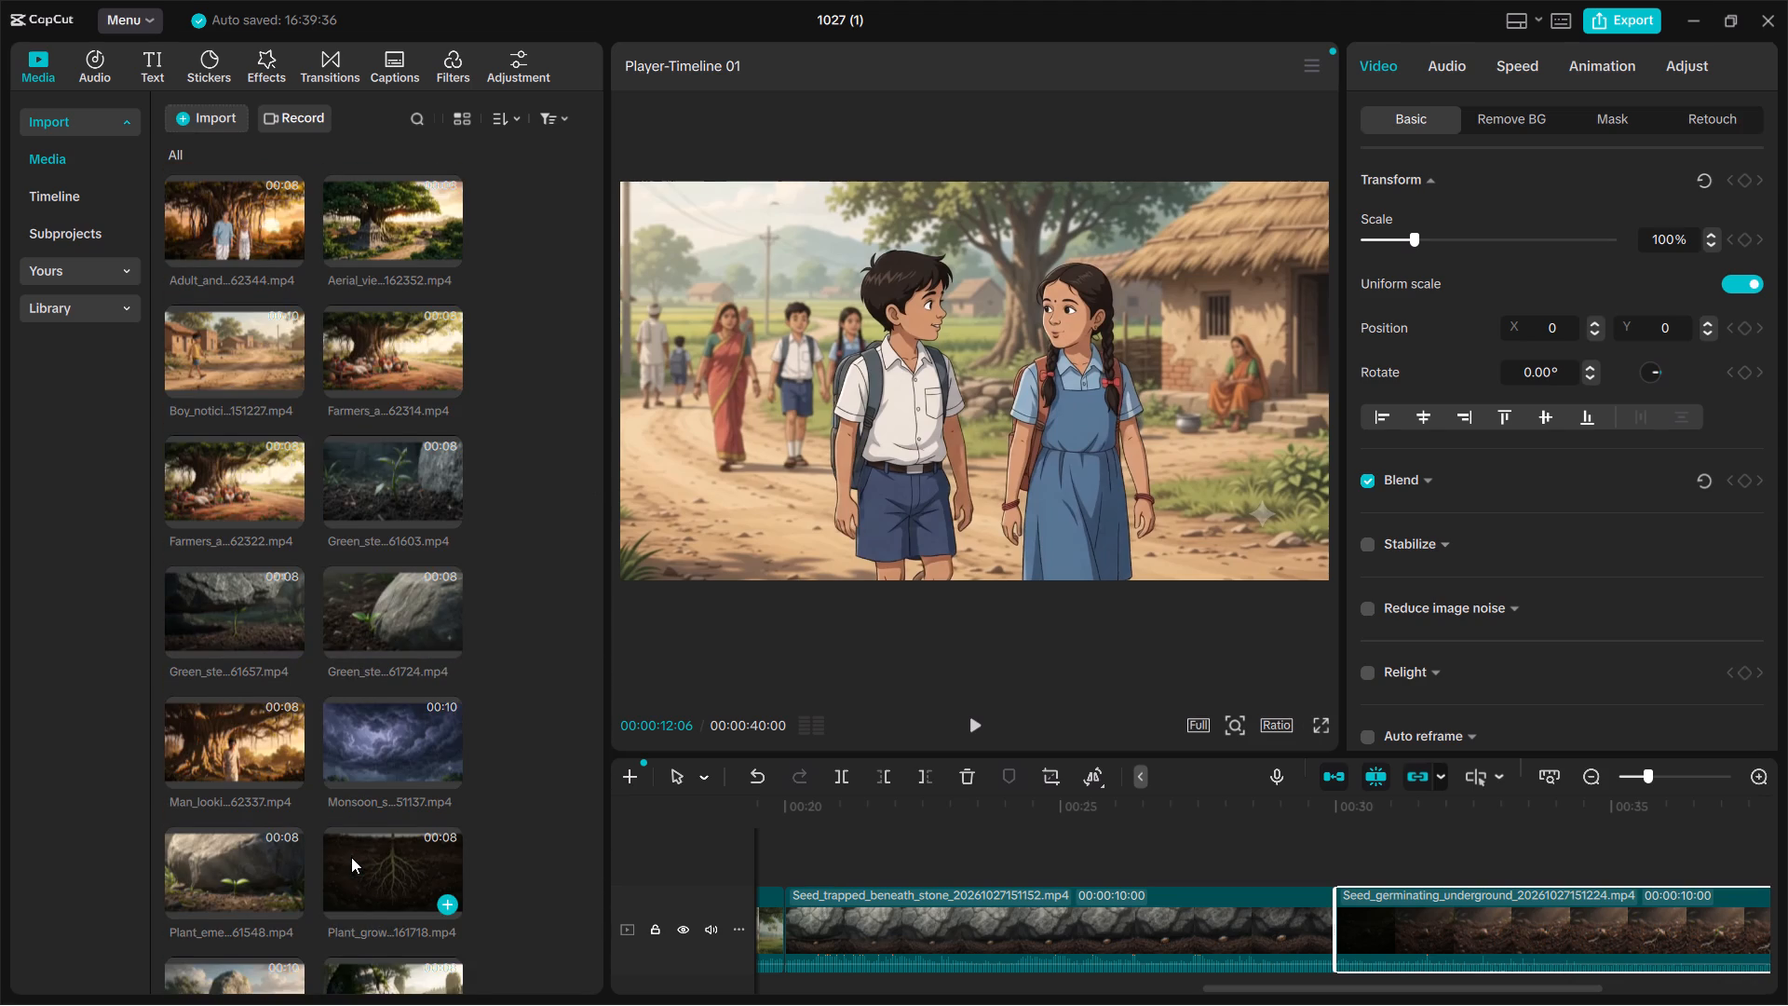
scroll(351, 857, "down", 1)
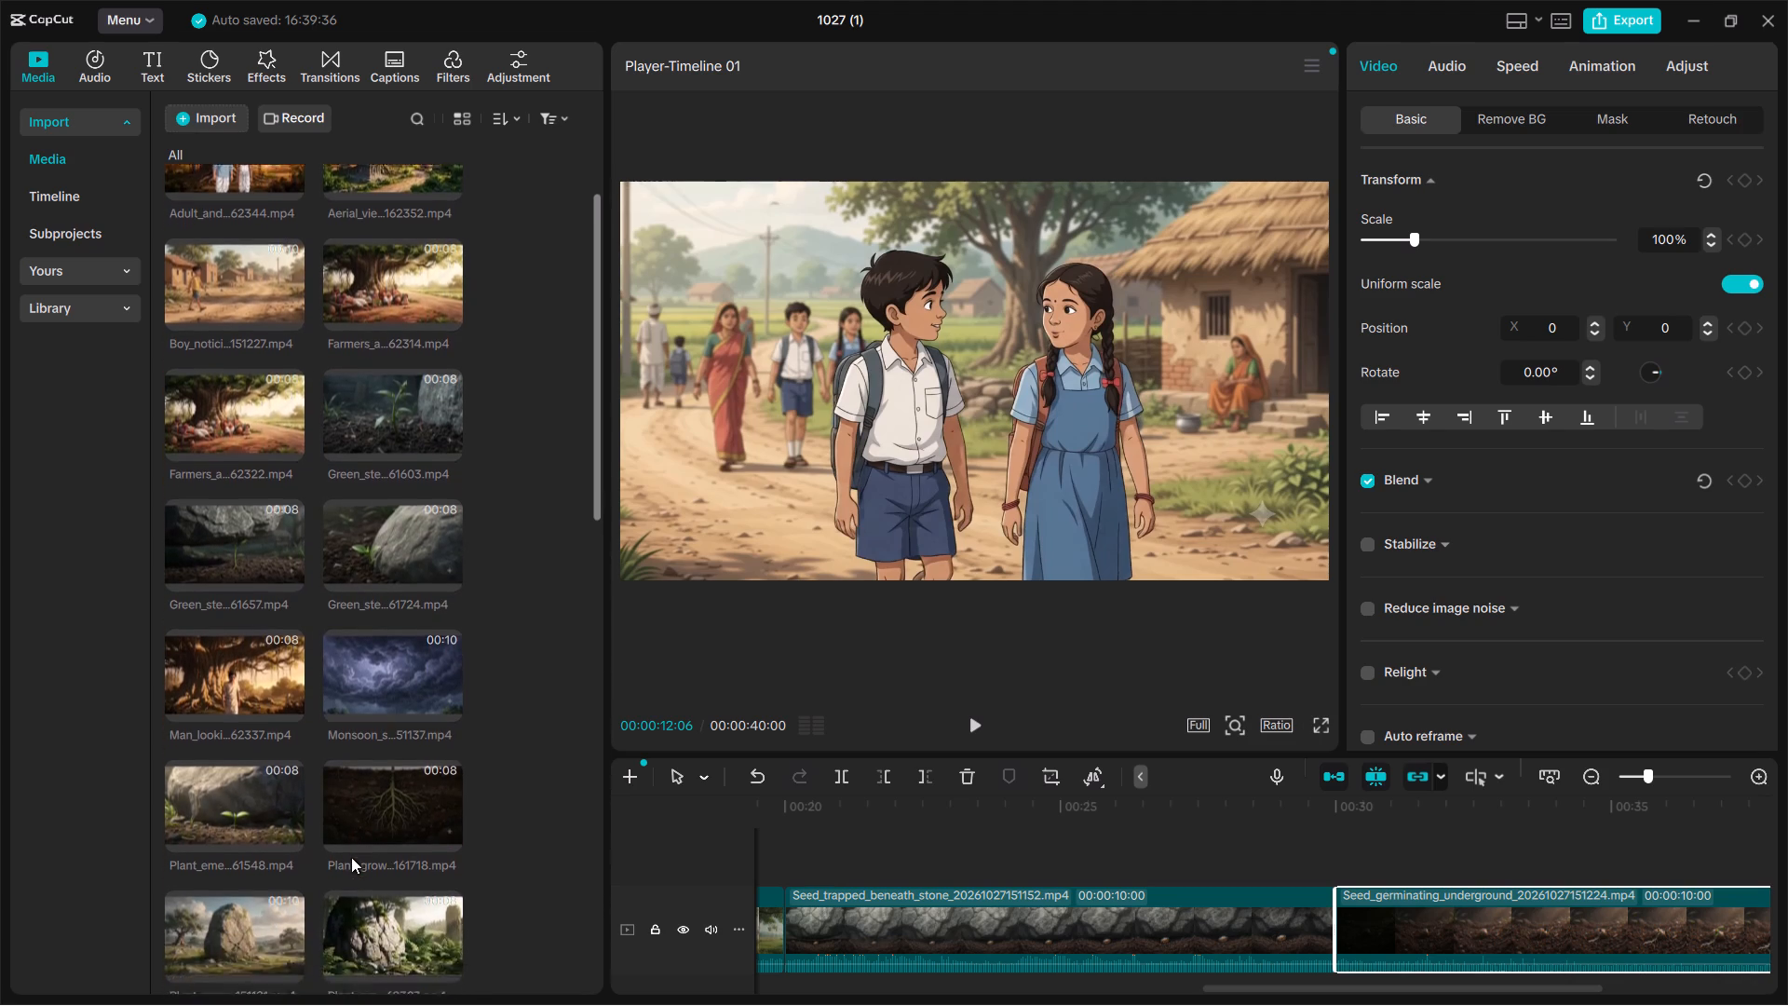
scroll(351, 857, "down", 2)
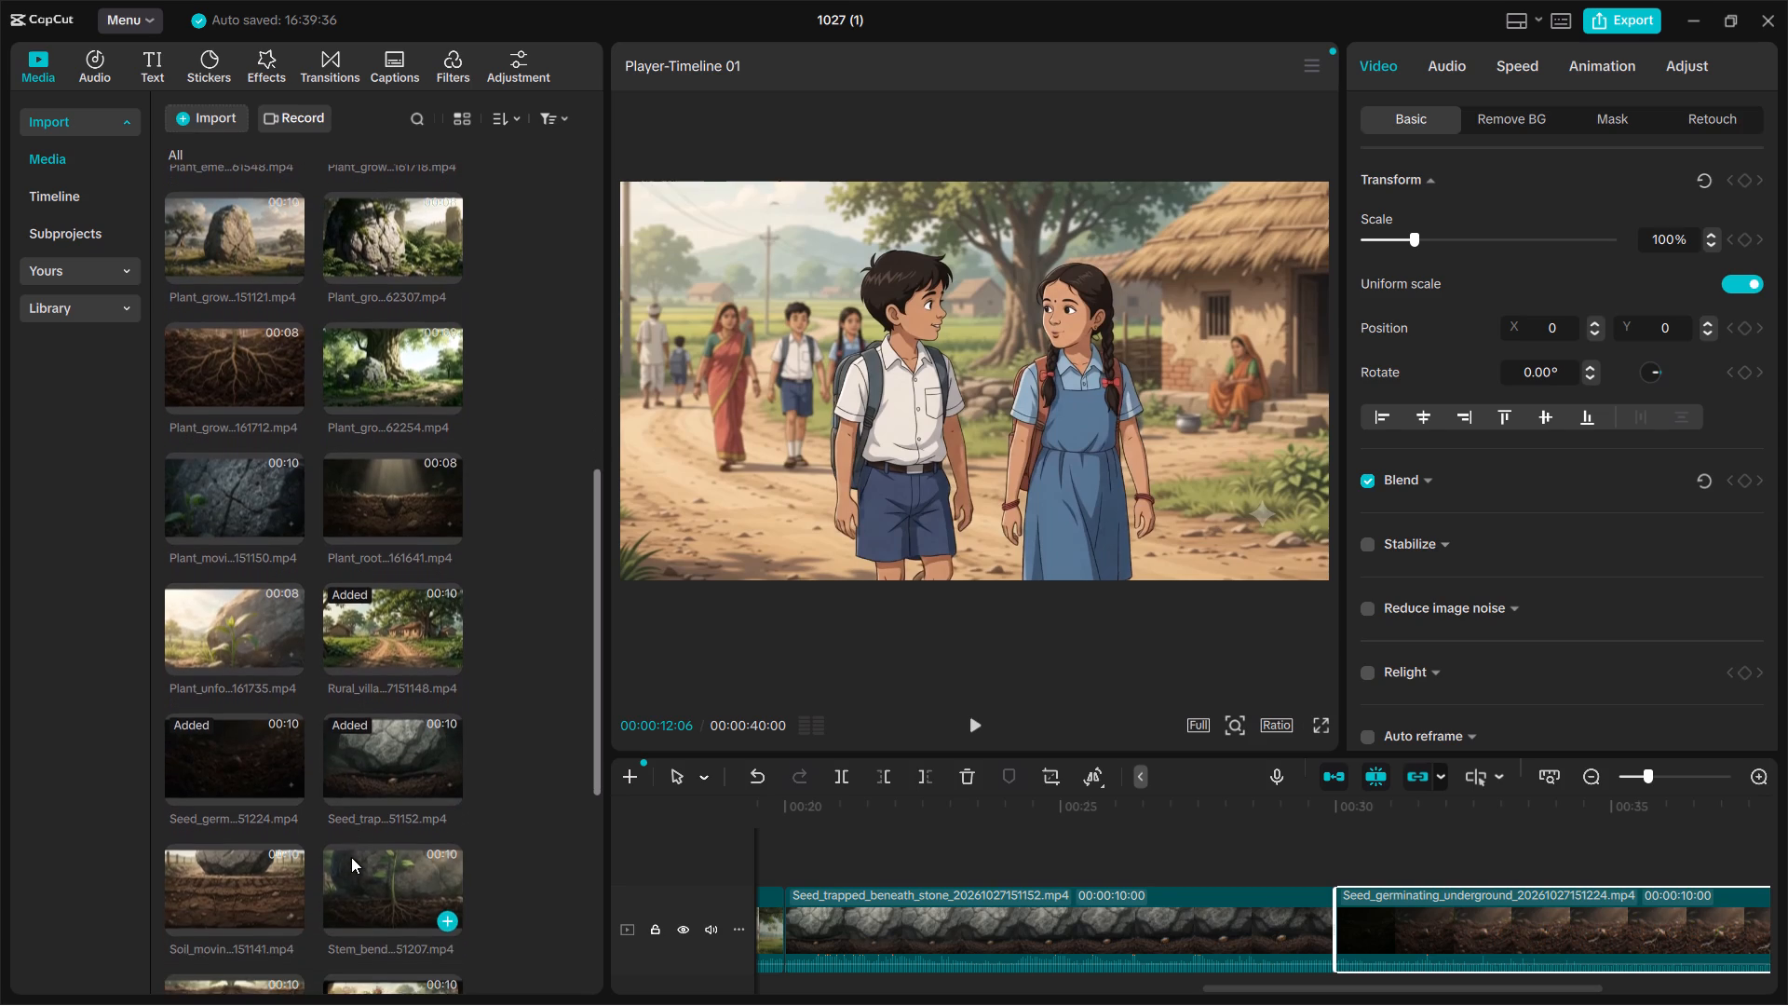
scroll(351, 857, "down", 1)
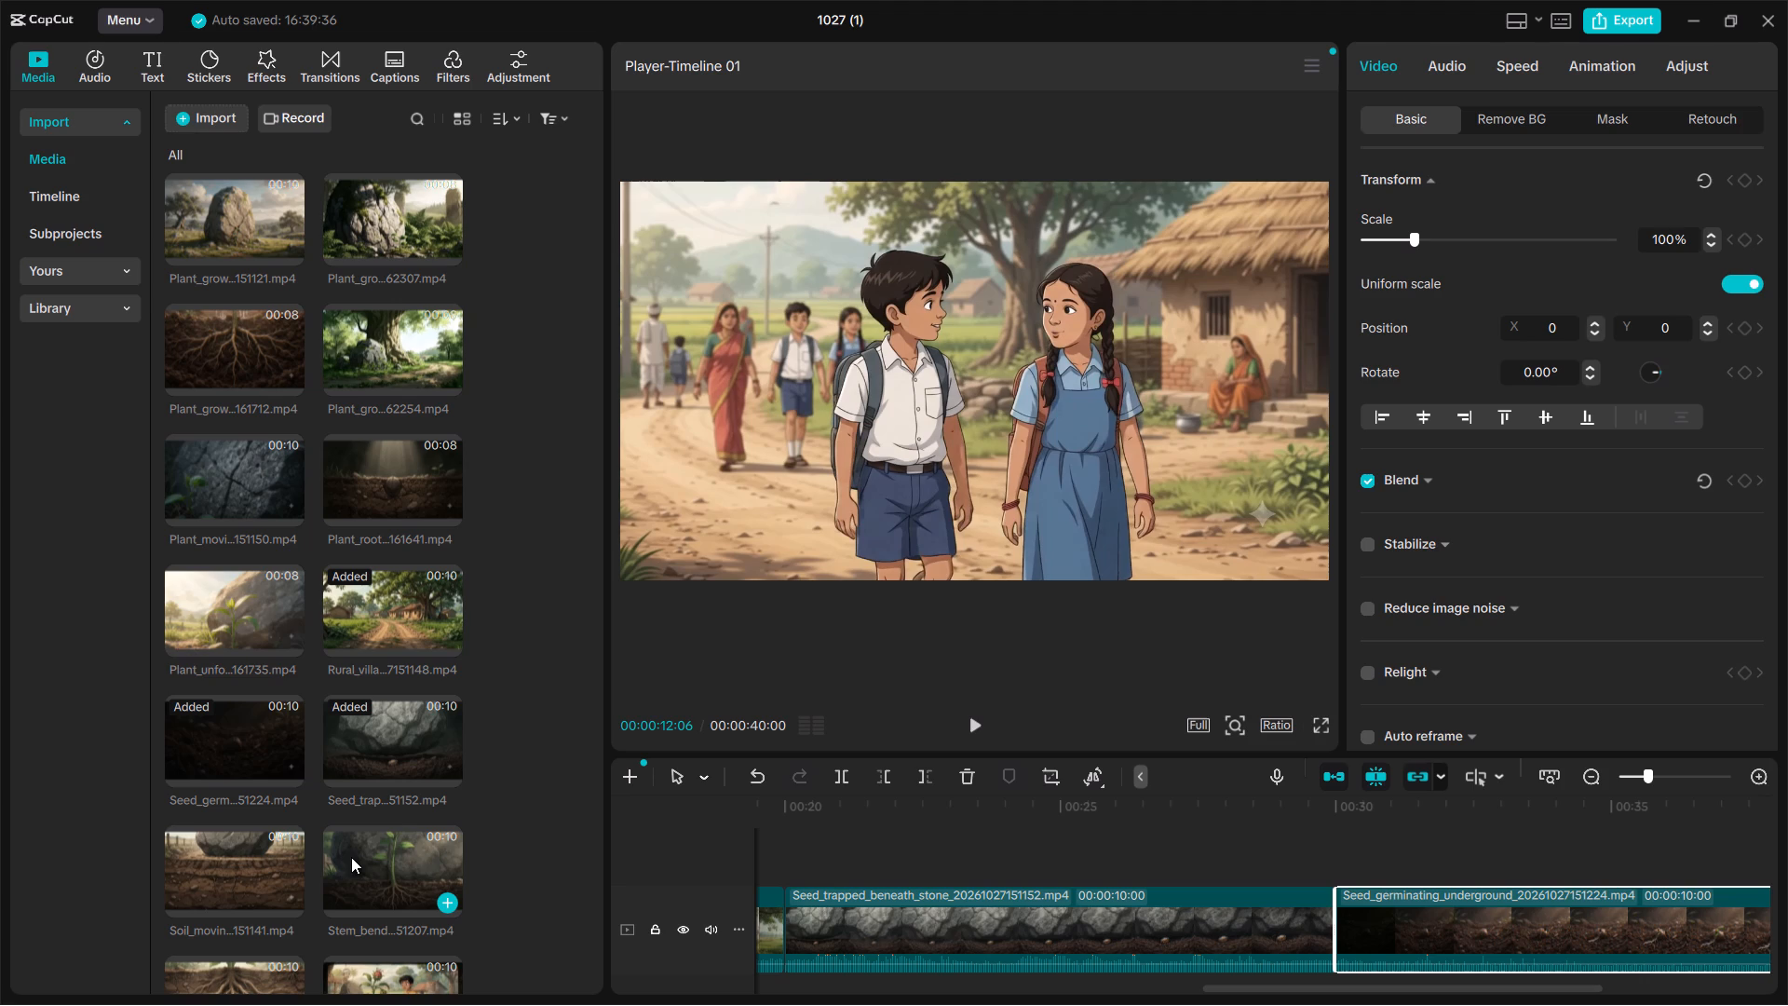
scroll(351, 857, "down", 1)
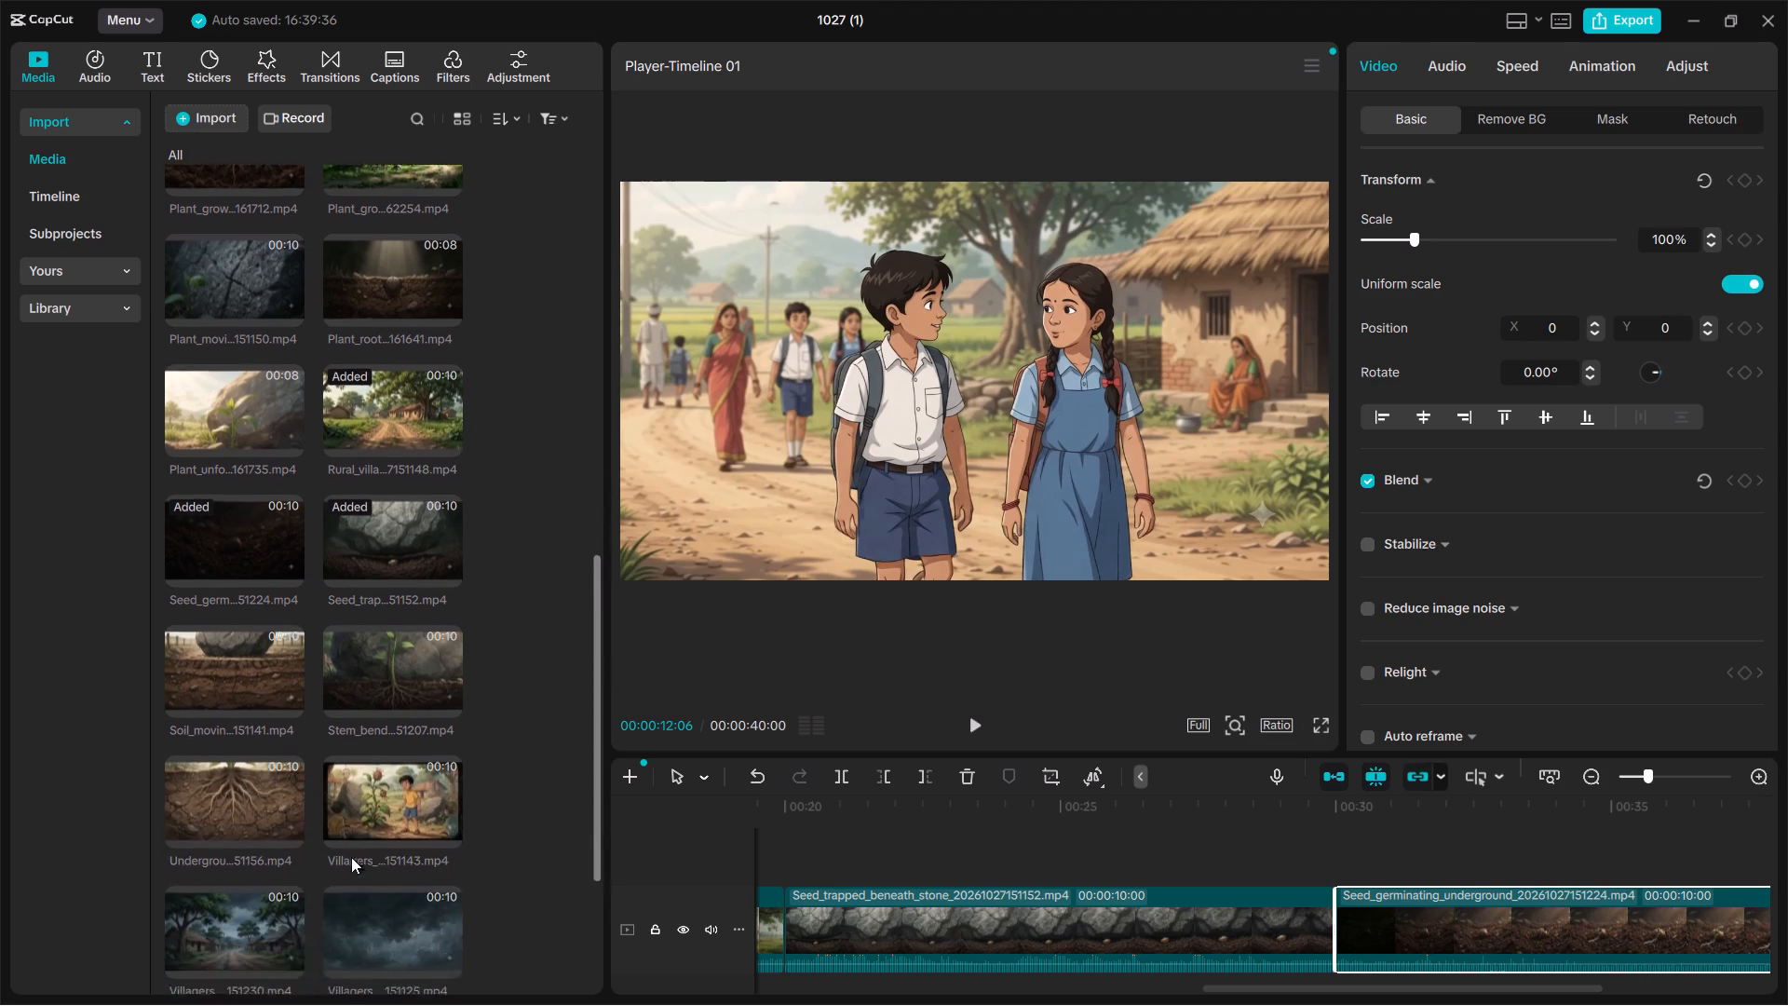
scroll(351, 857, "down", 2)
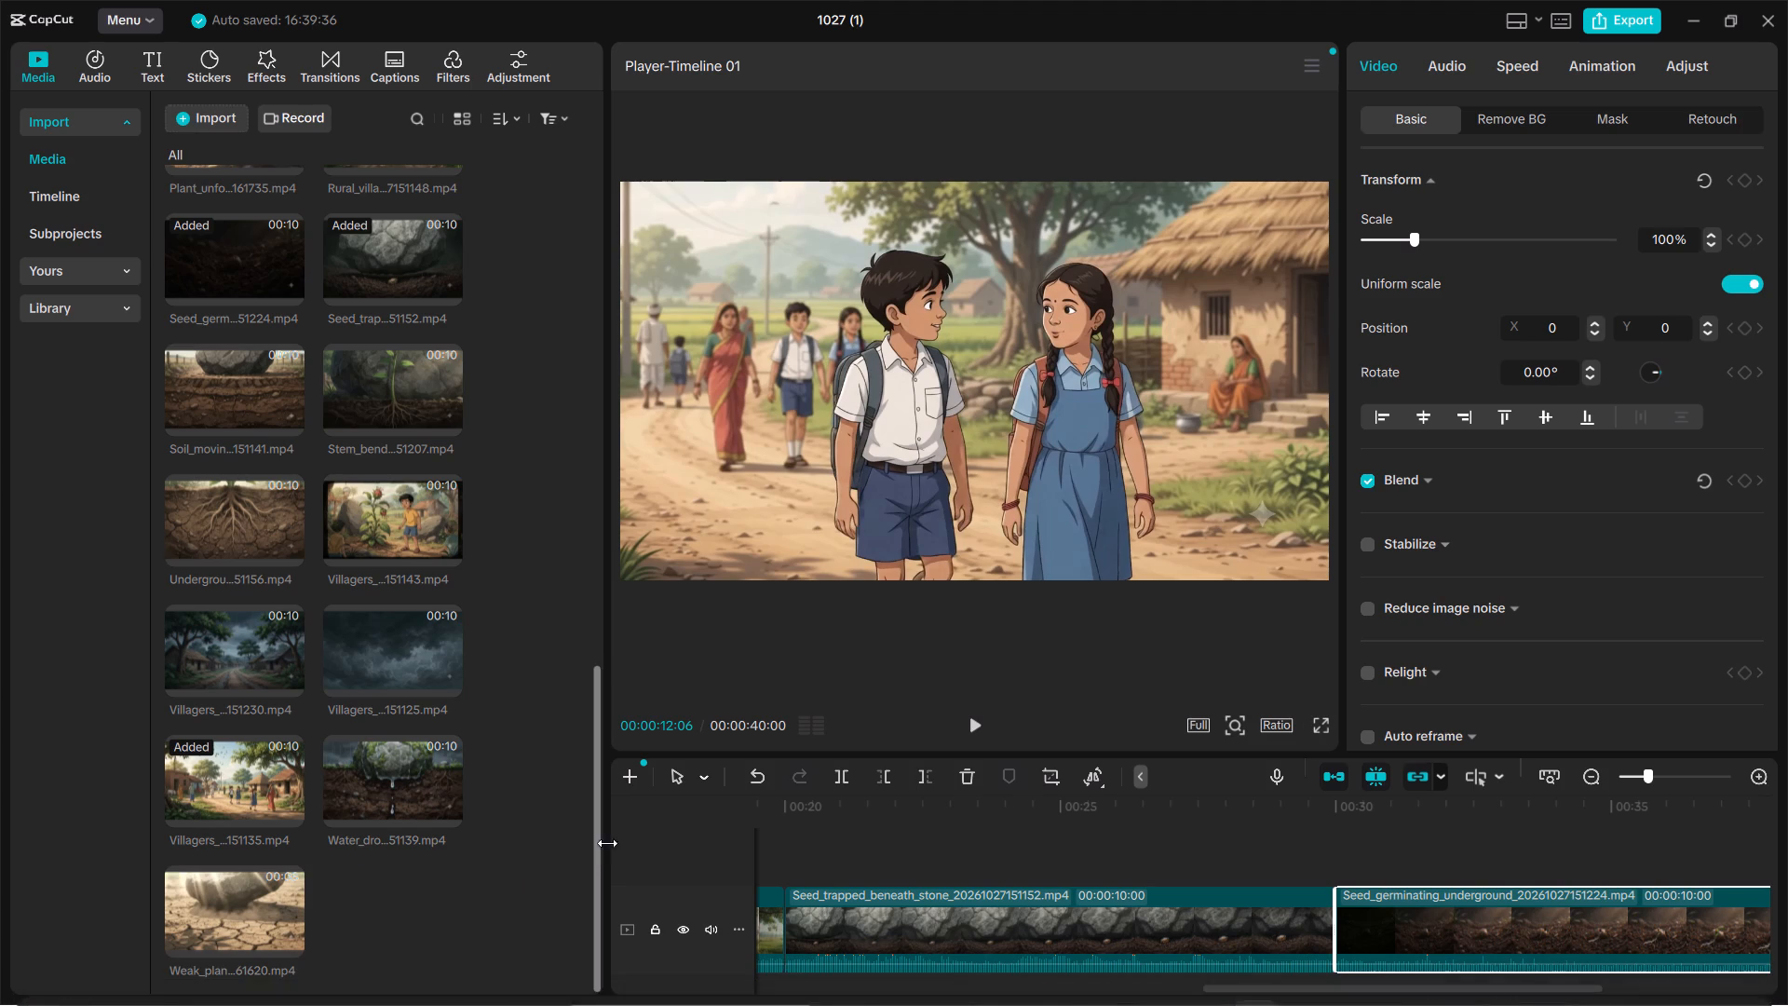
Narrow the media library area to fit its two thumbnail columns, widening the player and timeline.
left_click_drag(604, 848, 349, 857)
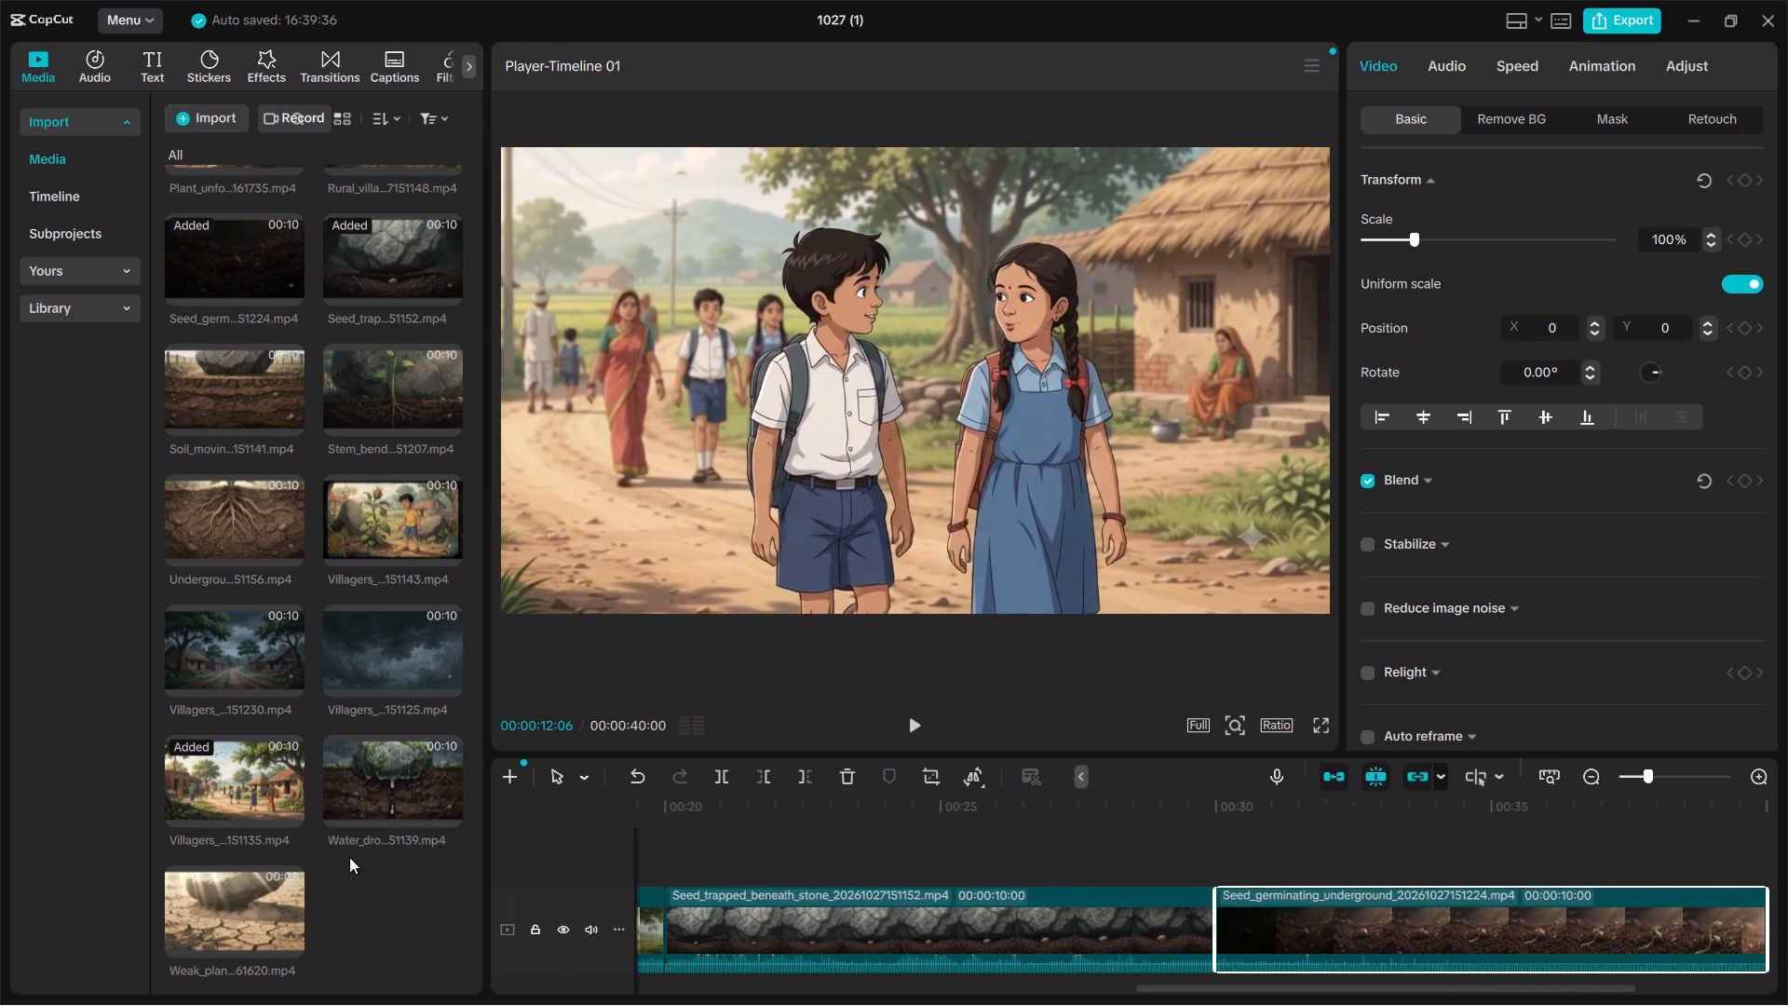
left_click_drag(349, 857, 347, 857)
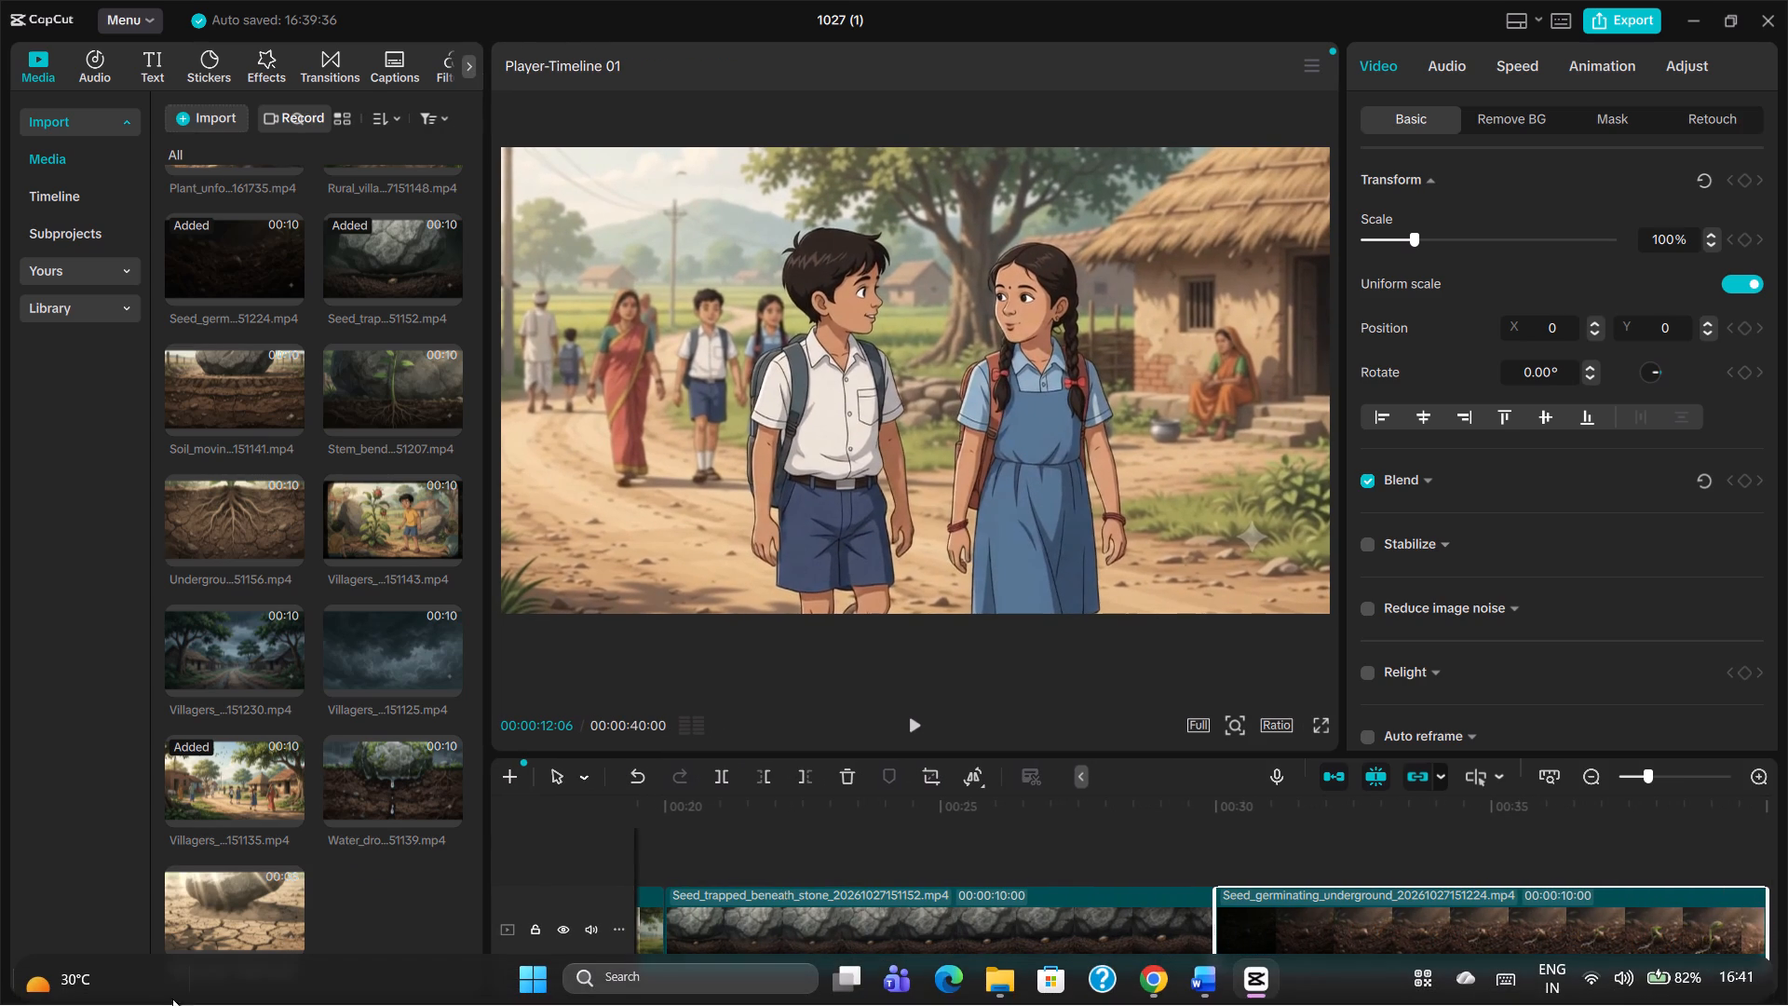
Look through the end of the media library for the clip that follows the seed germination scene.
scroll(426, 753, "down", 1)
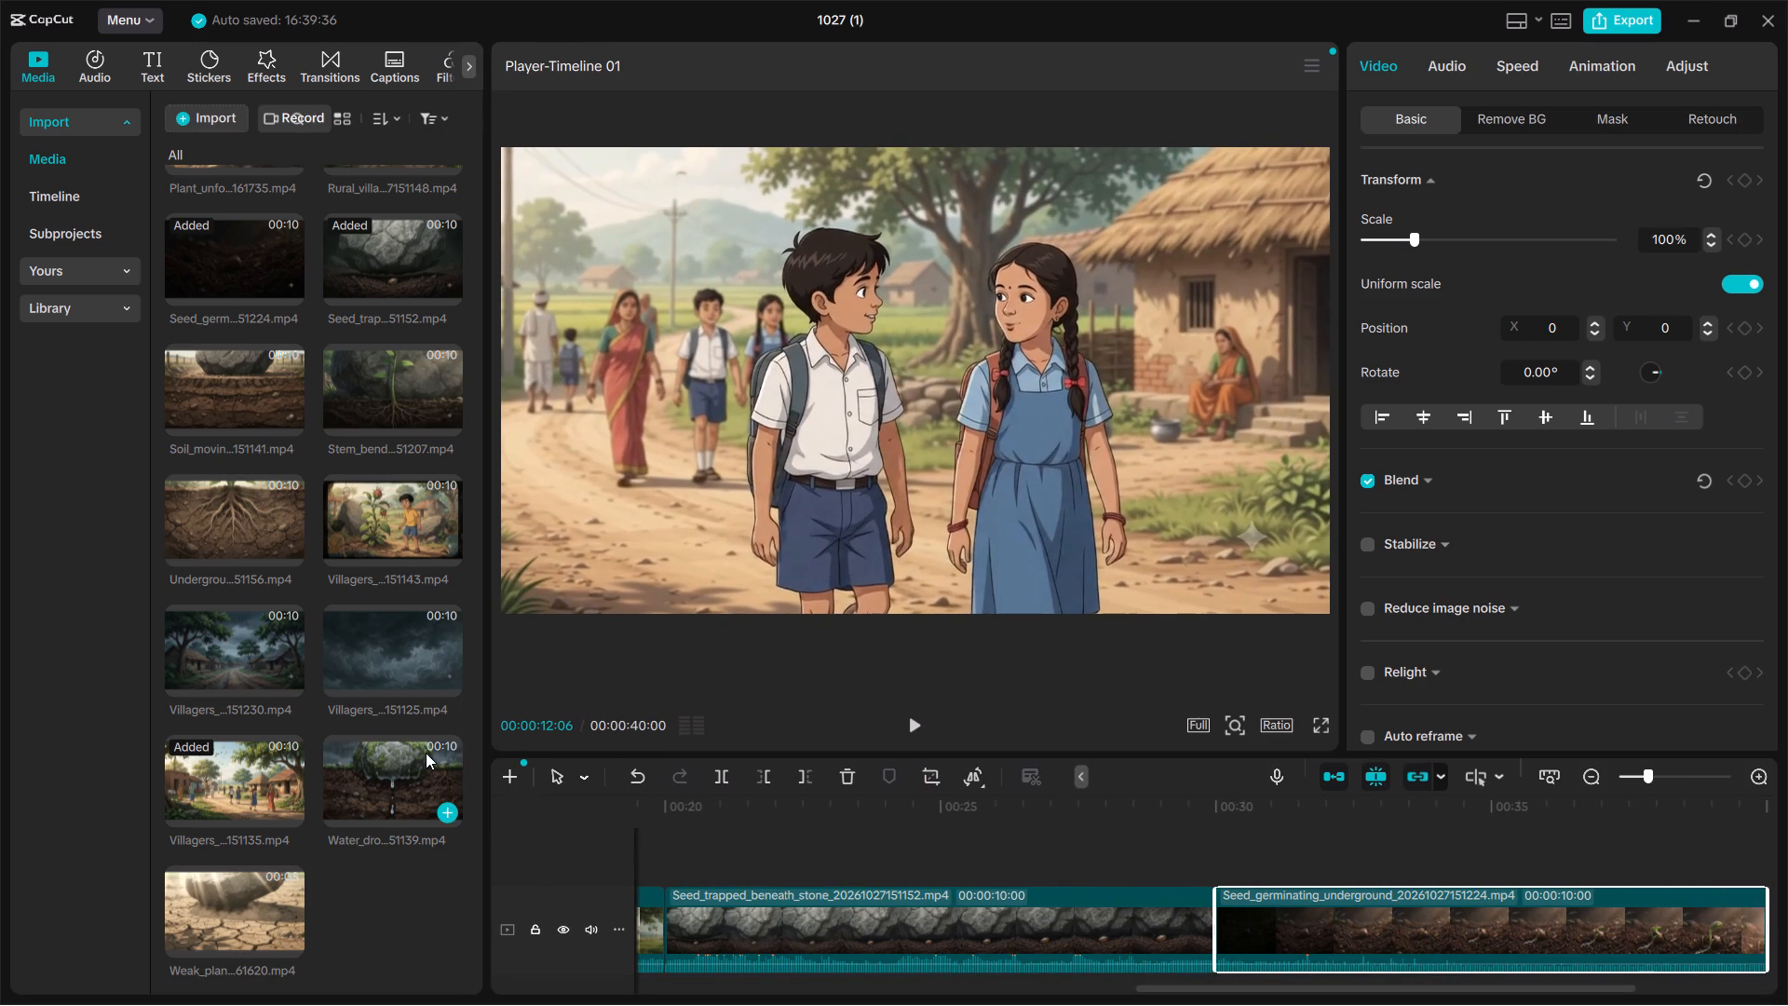
scroll(426, 753, "down", 1)
scroll(289, 595, "down", 3)
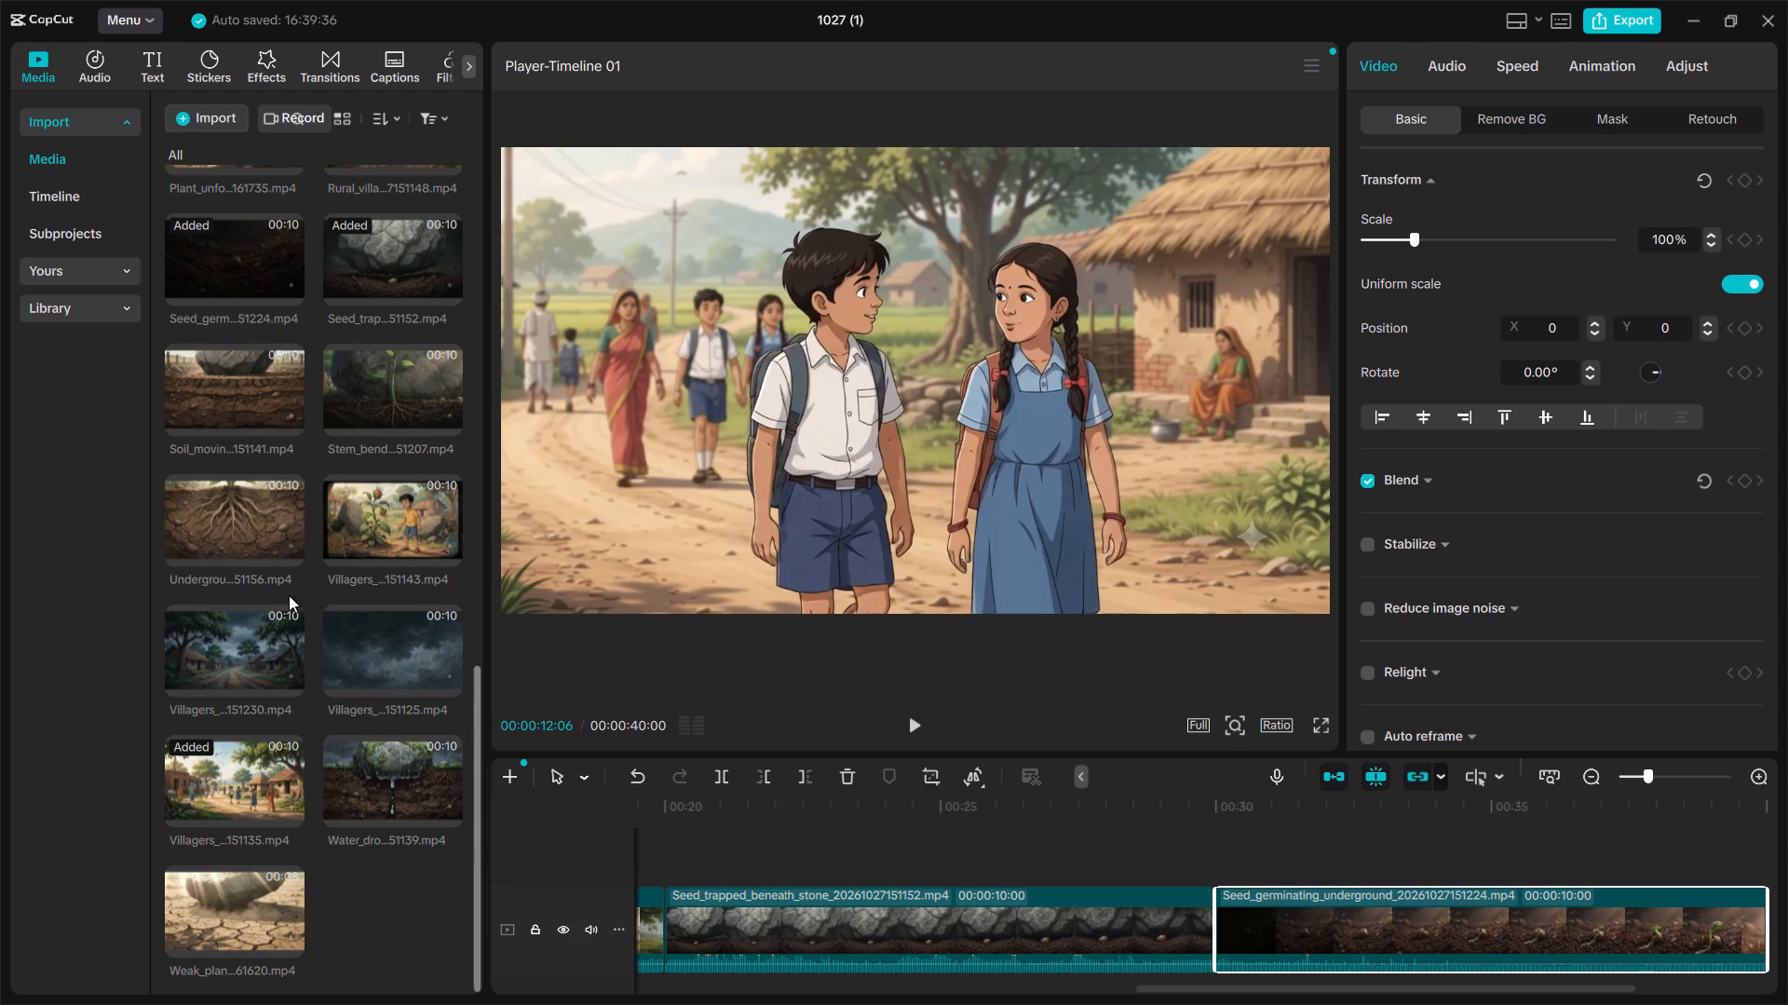
scroll(289, 595, "up", 4)
scroll(289, 595, "down", 3)
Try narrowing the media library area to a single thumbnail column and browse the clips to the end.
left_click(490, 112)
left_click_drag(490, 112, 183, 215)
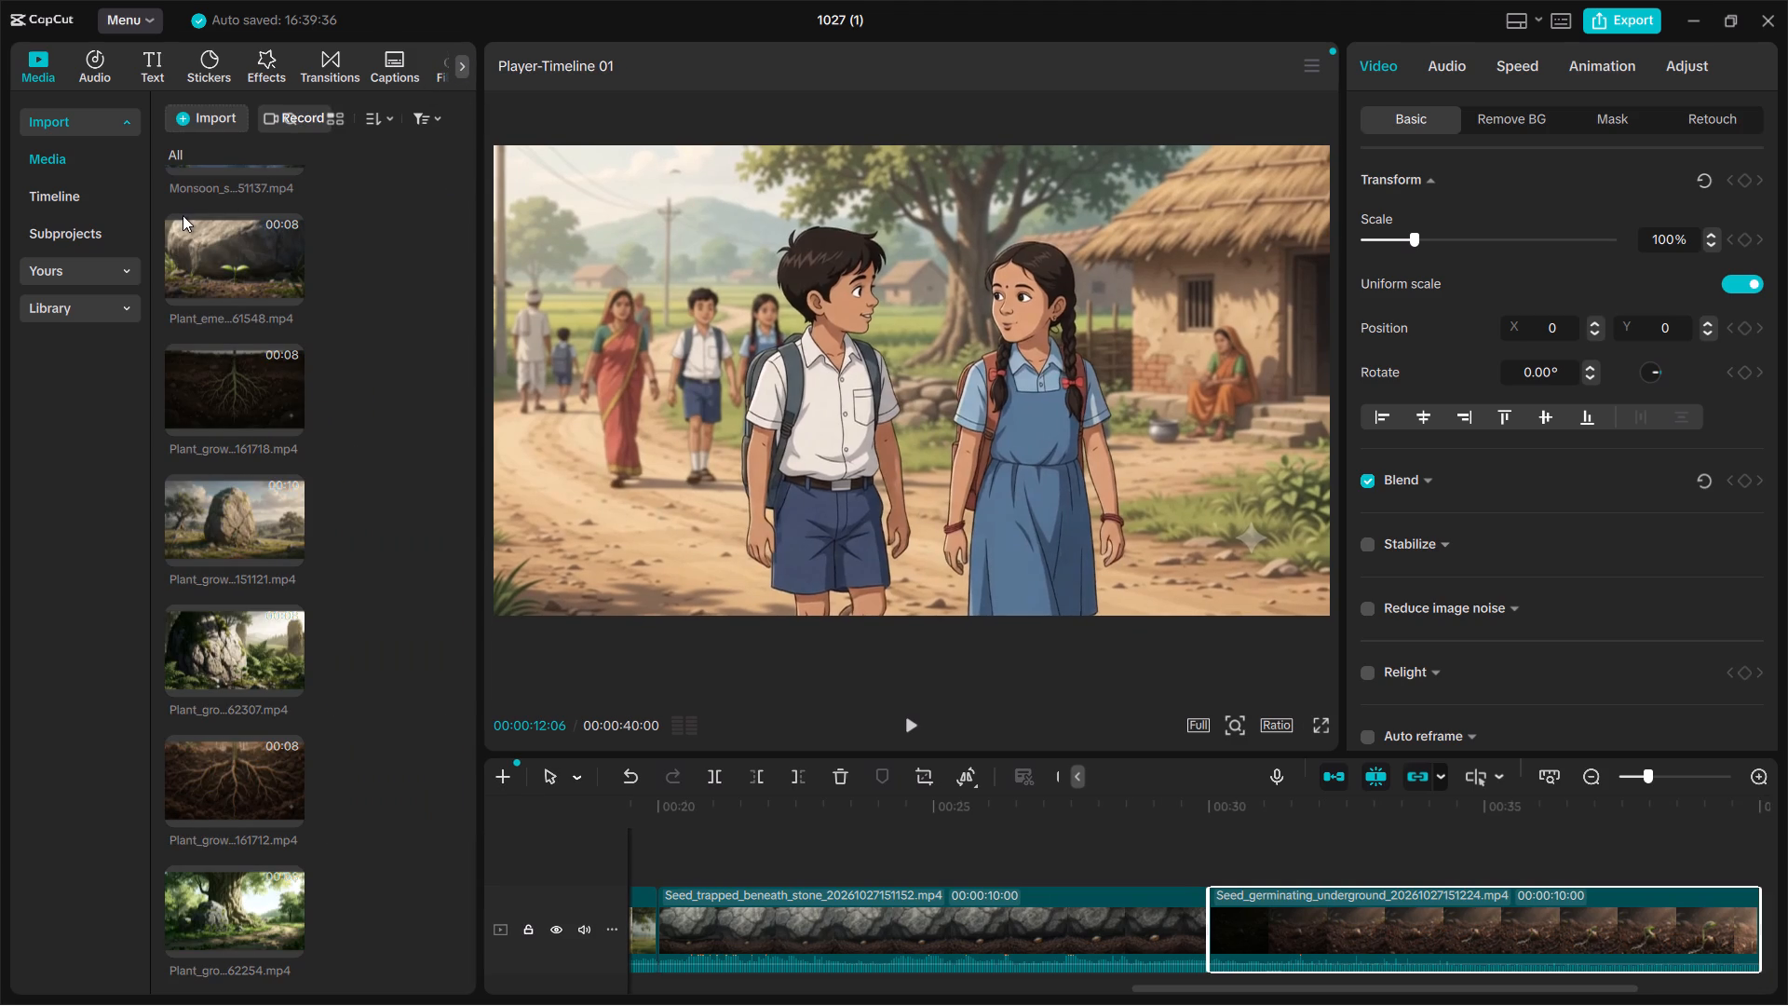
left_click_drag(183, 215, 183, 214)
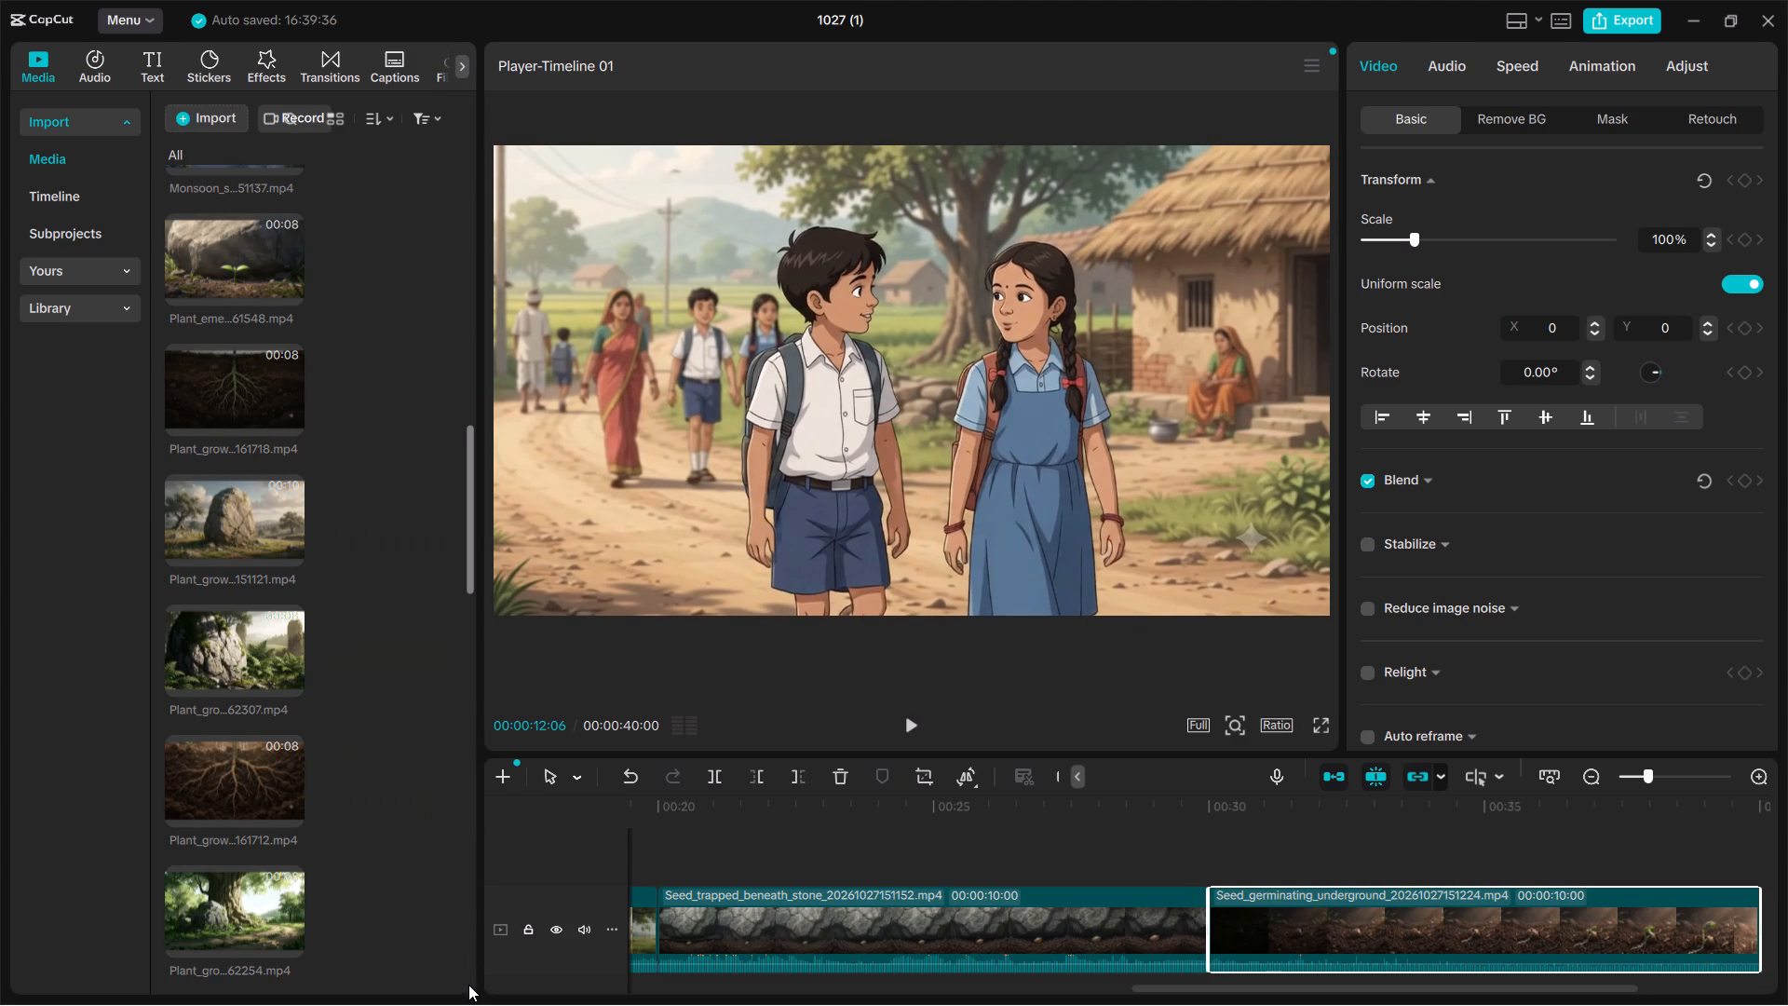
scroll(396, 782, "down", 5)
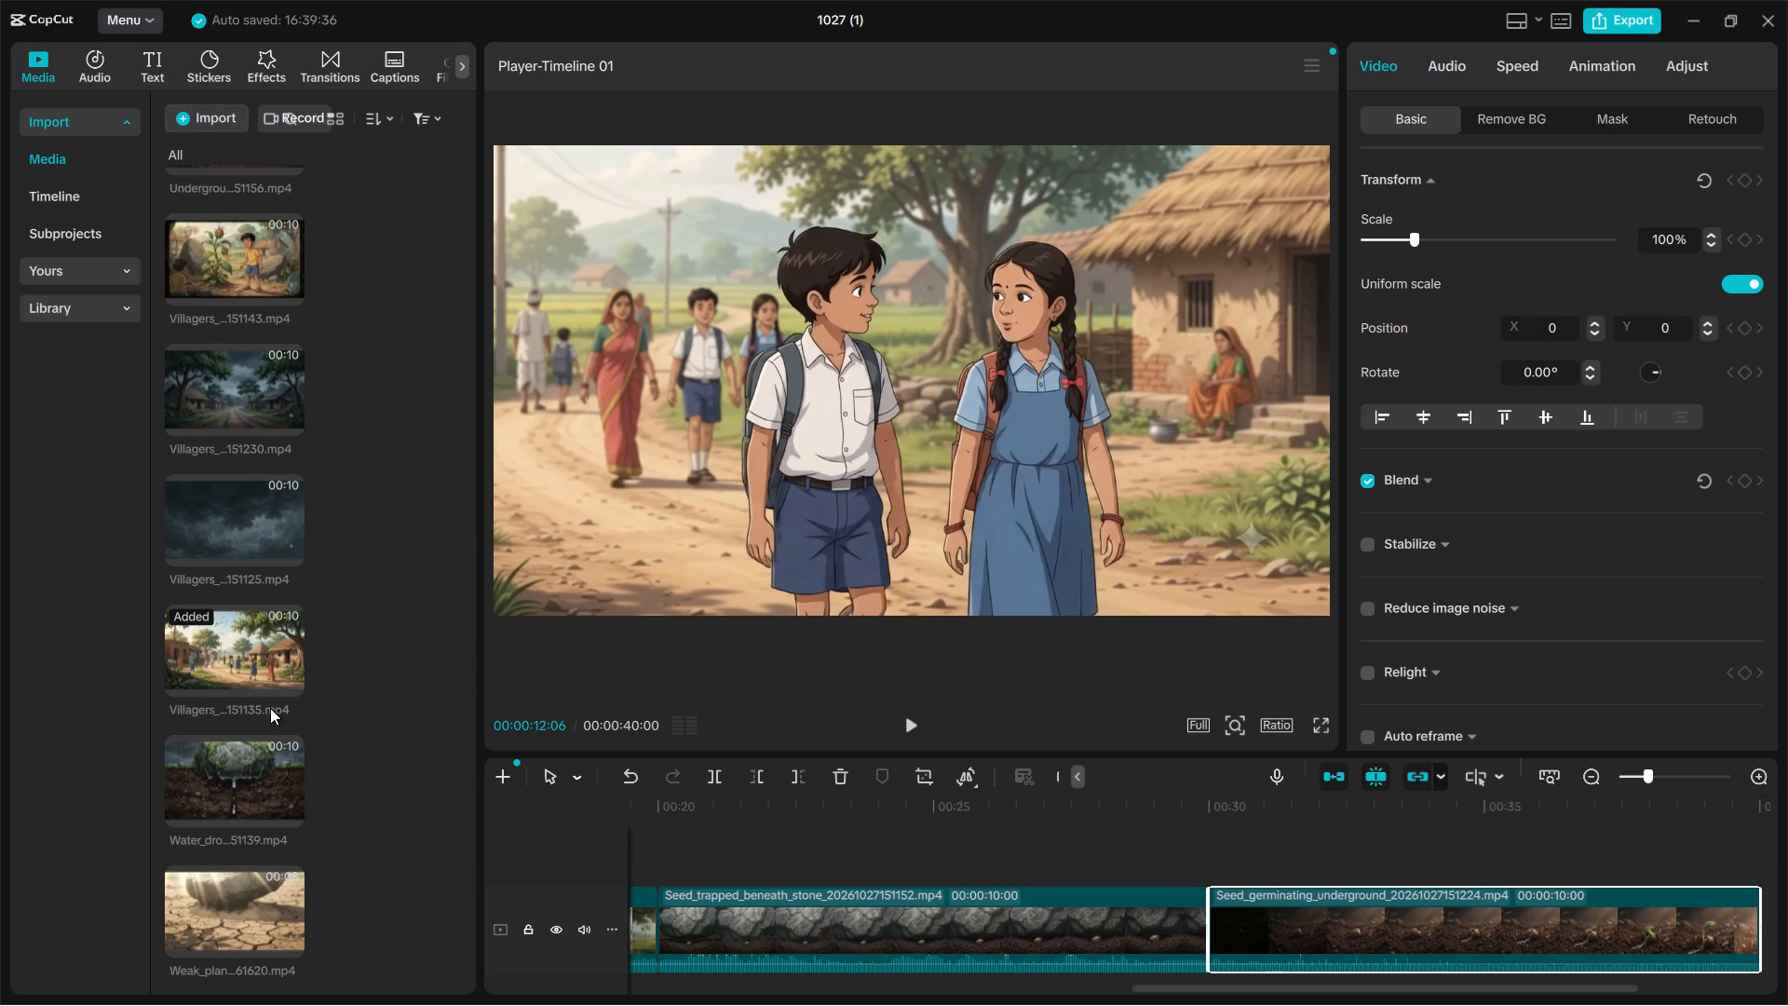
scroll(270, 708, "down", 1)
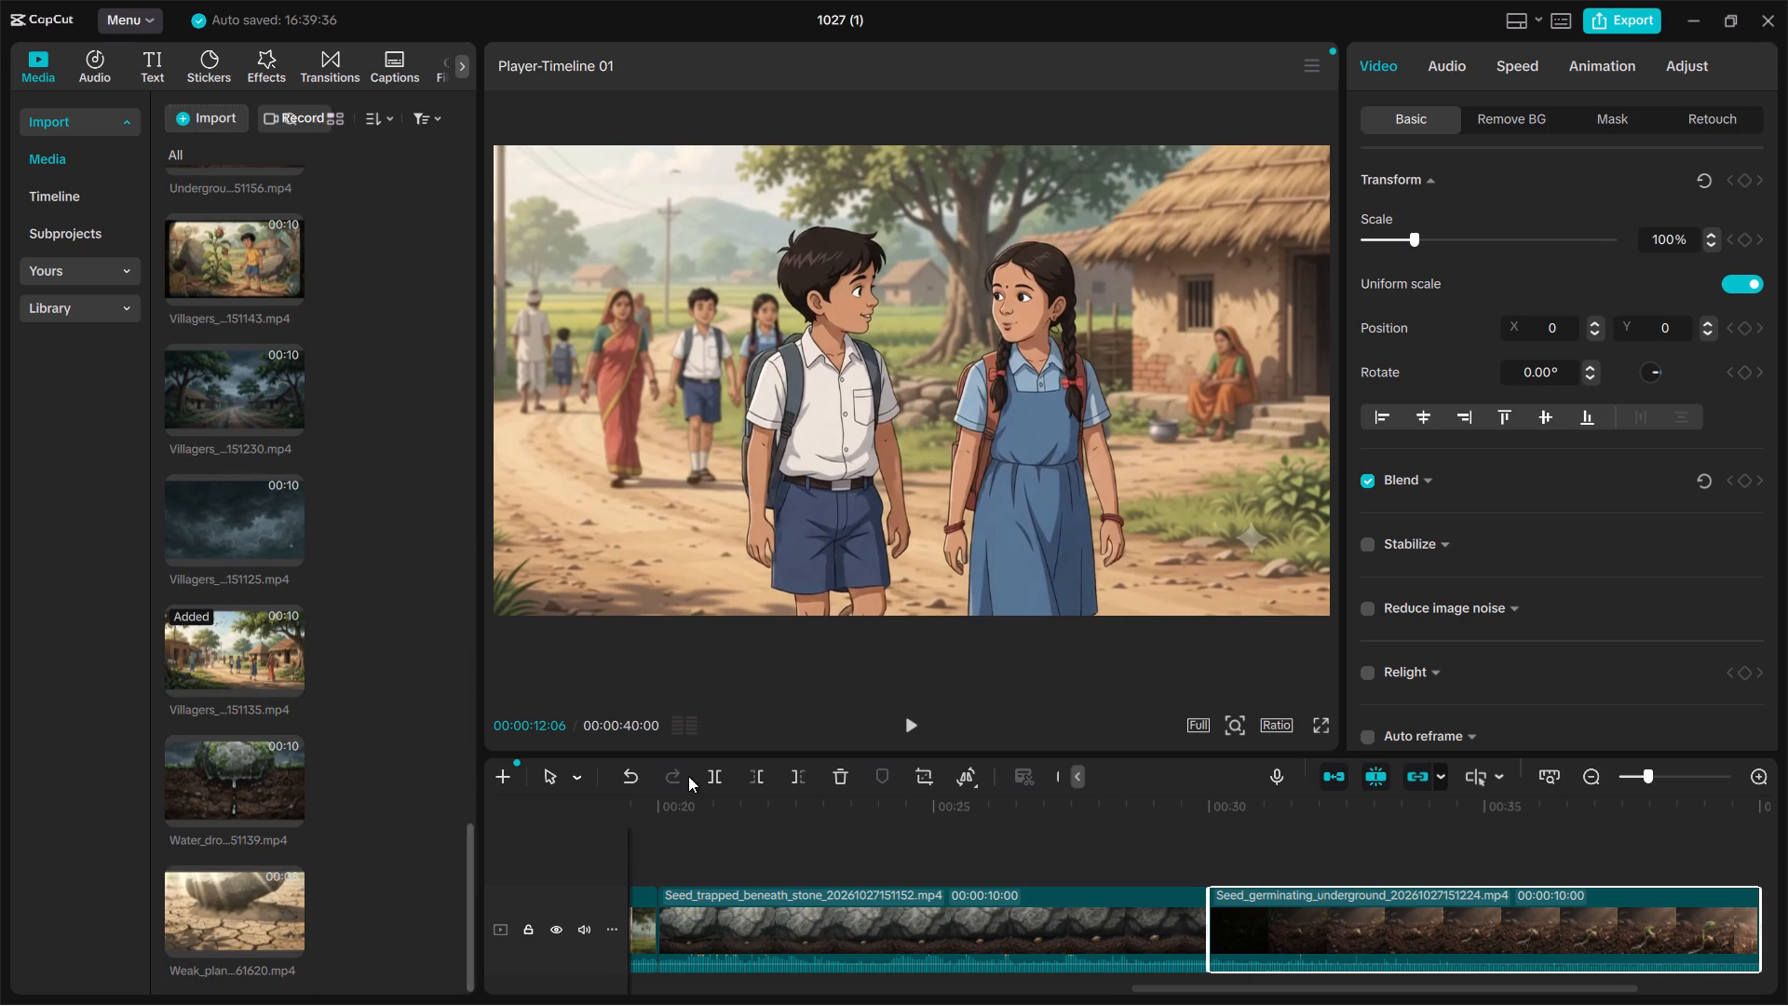
Widen the media library area until it shows two thumbnail columns with spare space beside them.
left_click_drag(478, 795, 597, 805)
scroll(315, 789, "down", 3)
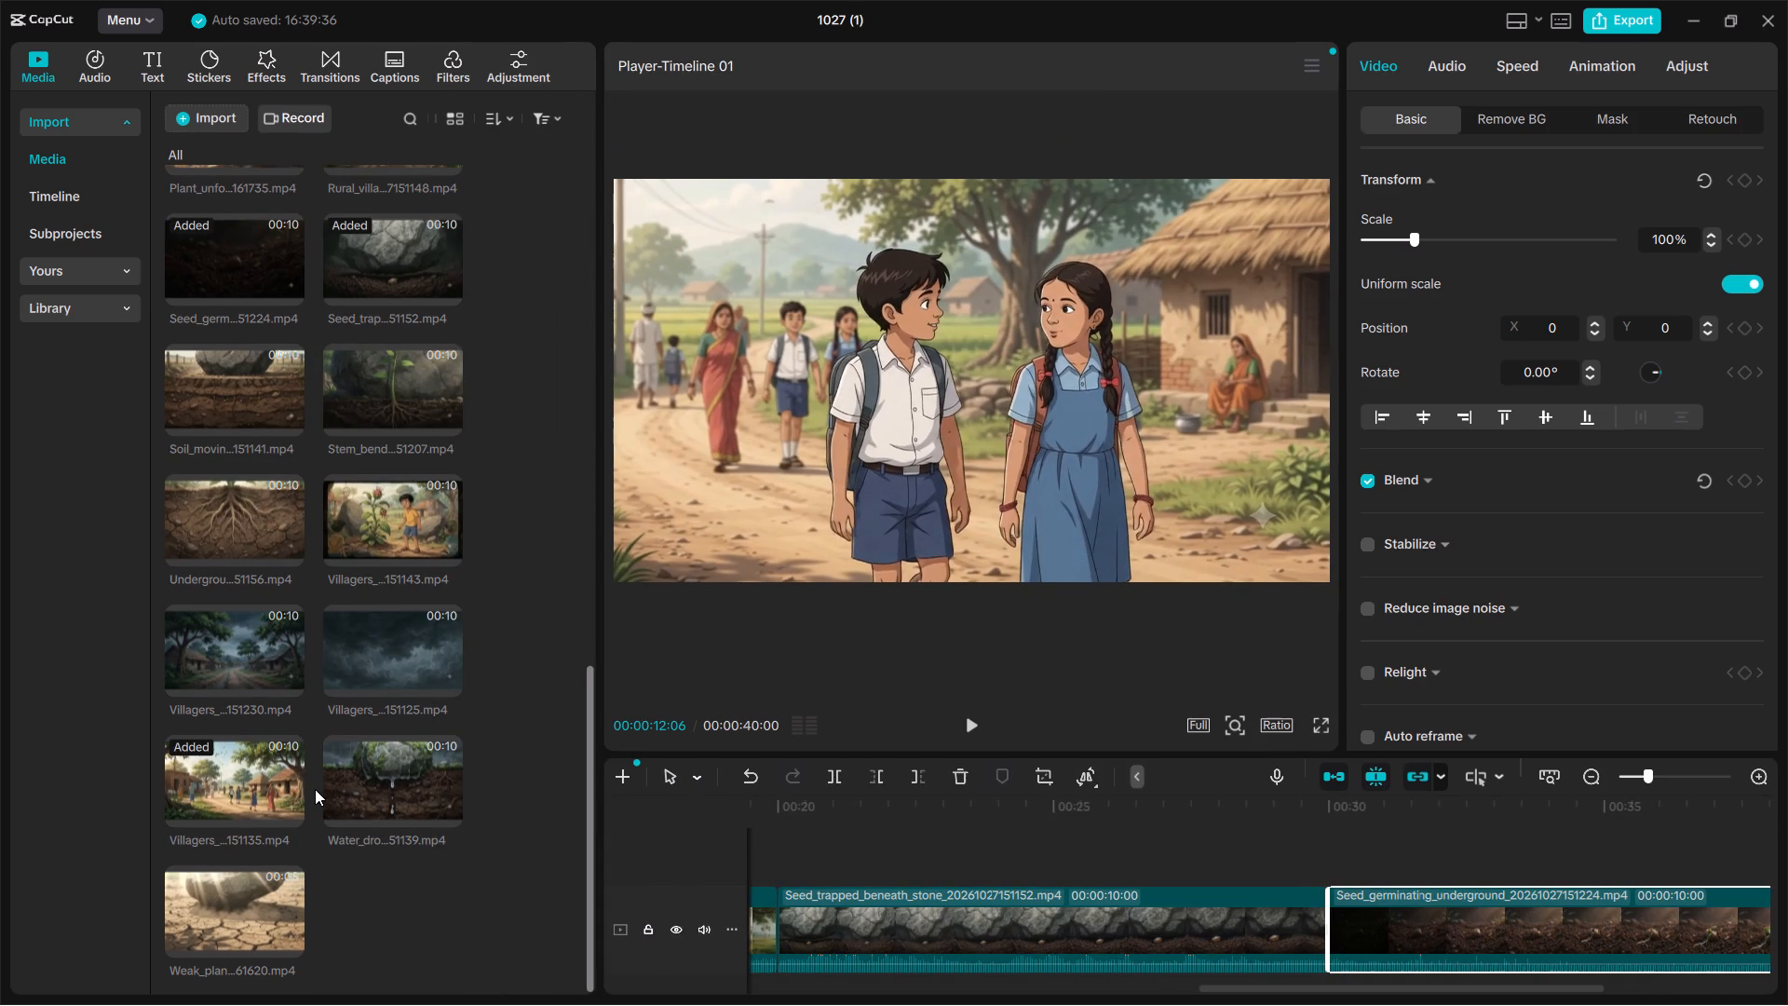
Find the Soil_moving_toward_buried_seed clip in the media library and add it to the timeline's main track.
scroll(315, 789, "up", 2)
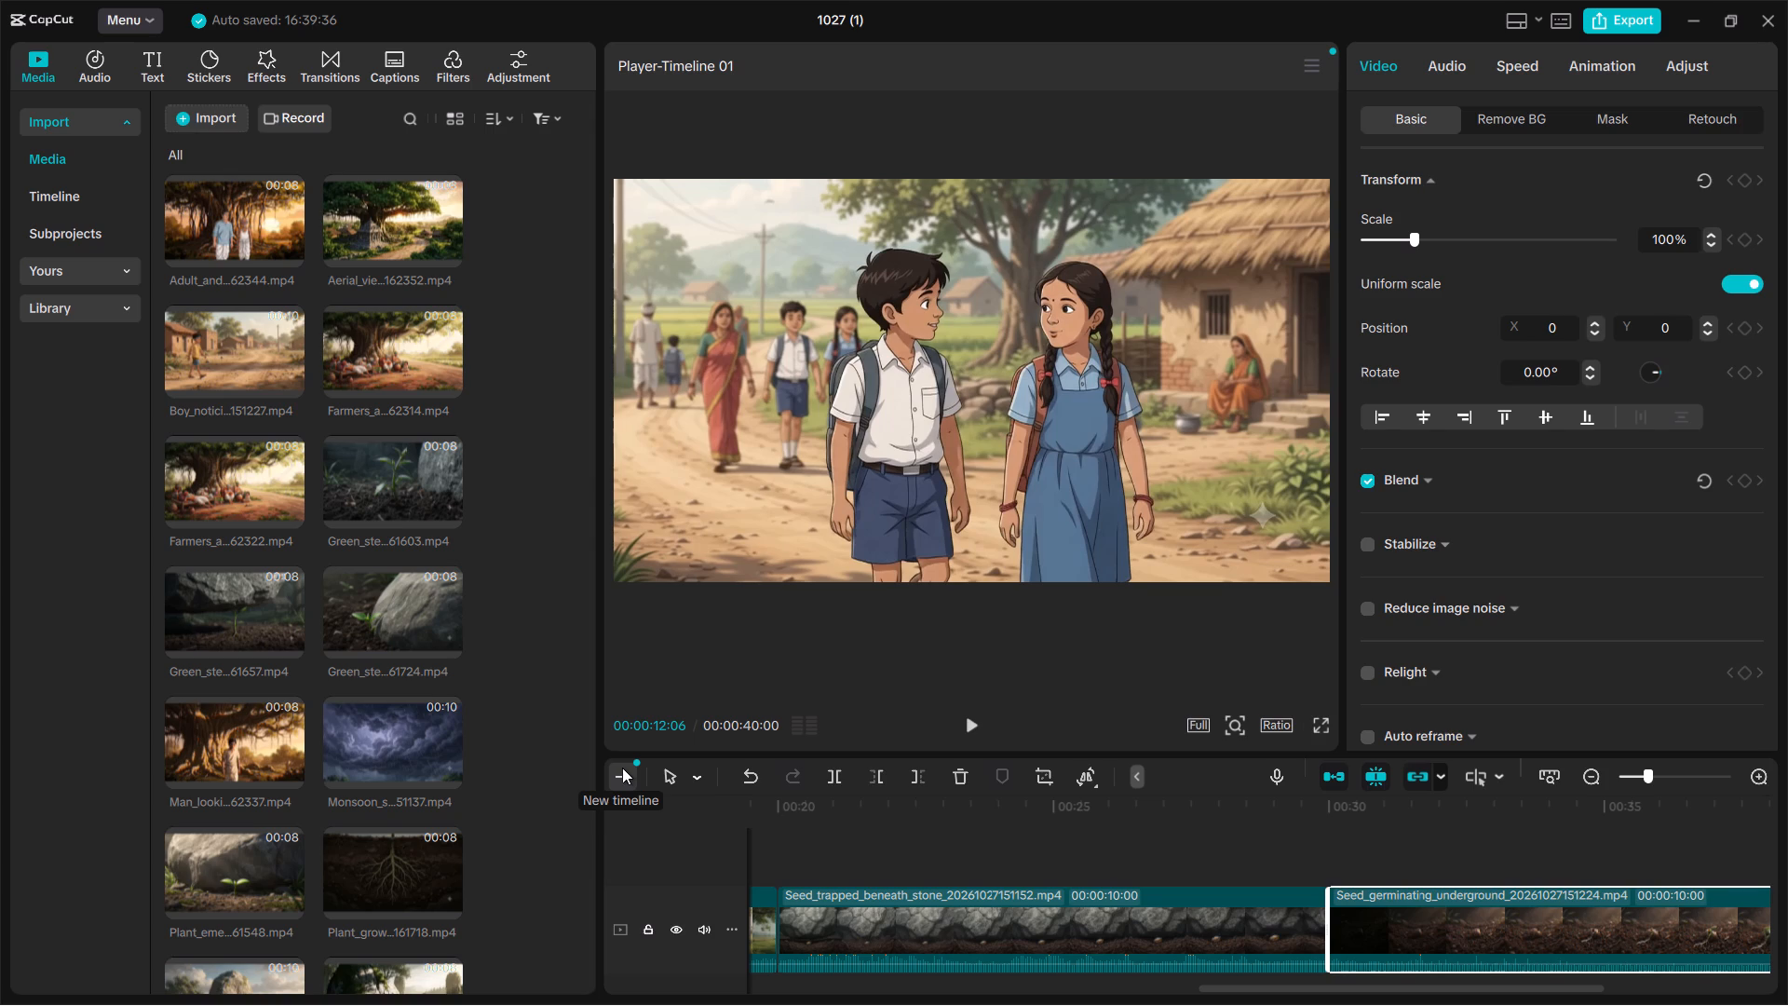
scroll(434, 756, "up", 1)
scroll(434, 756, "down", 2)
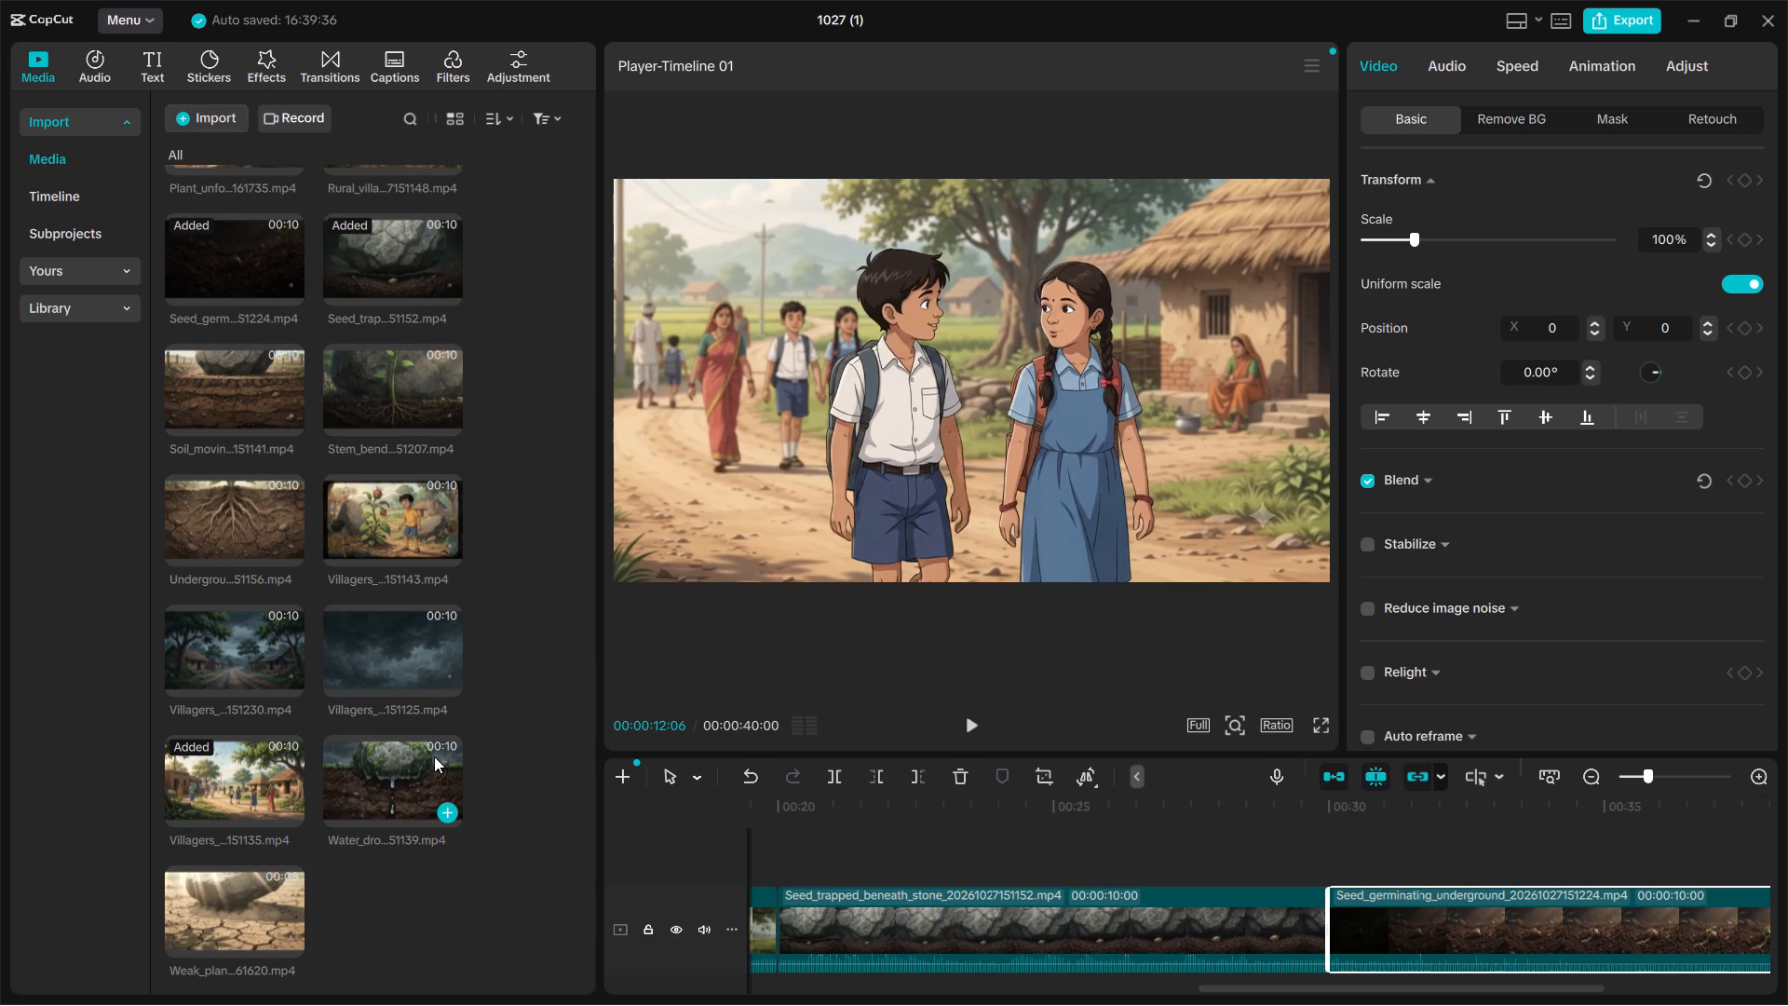
scroll(810, 954, "right", 2)
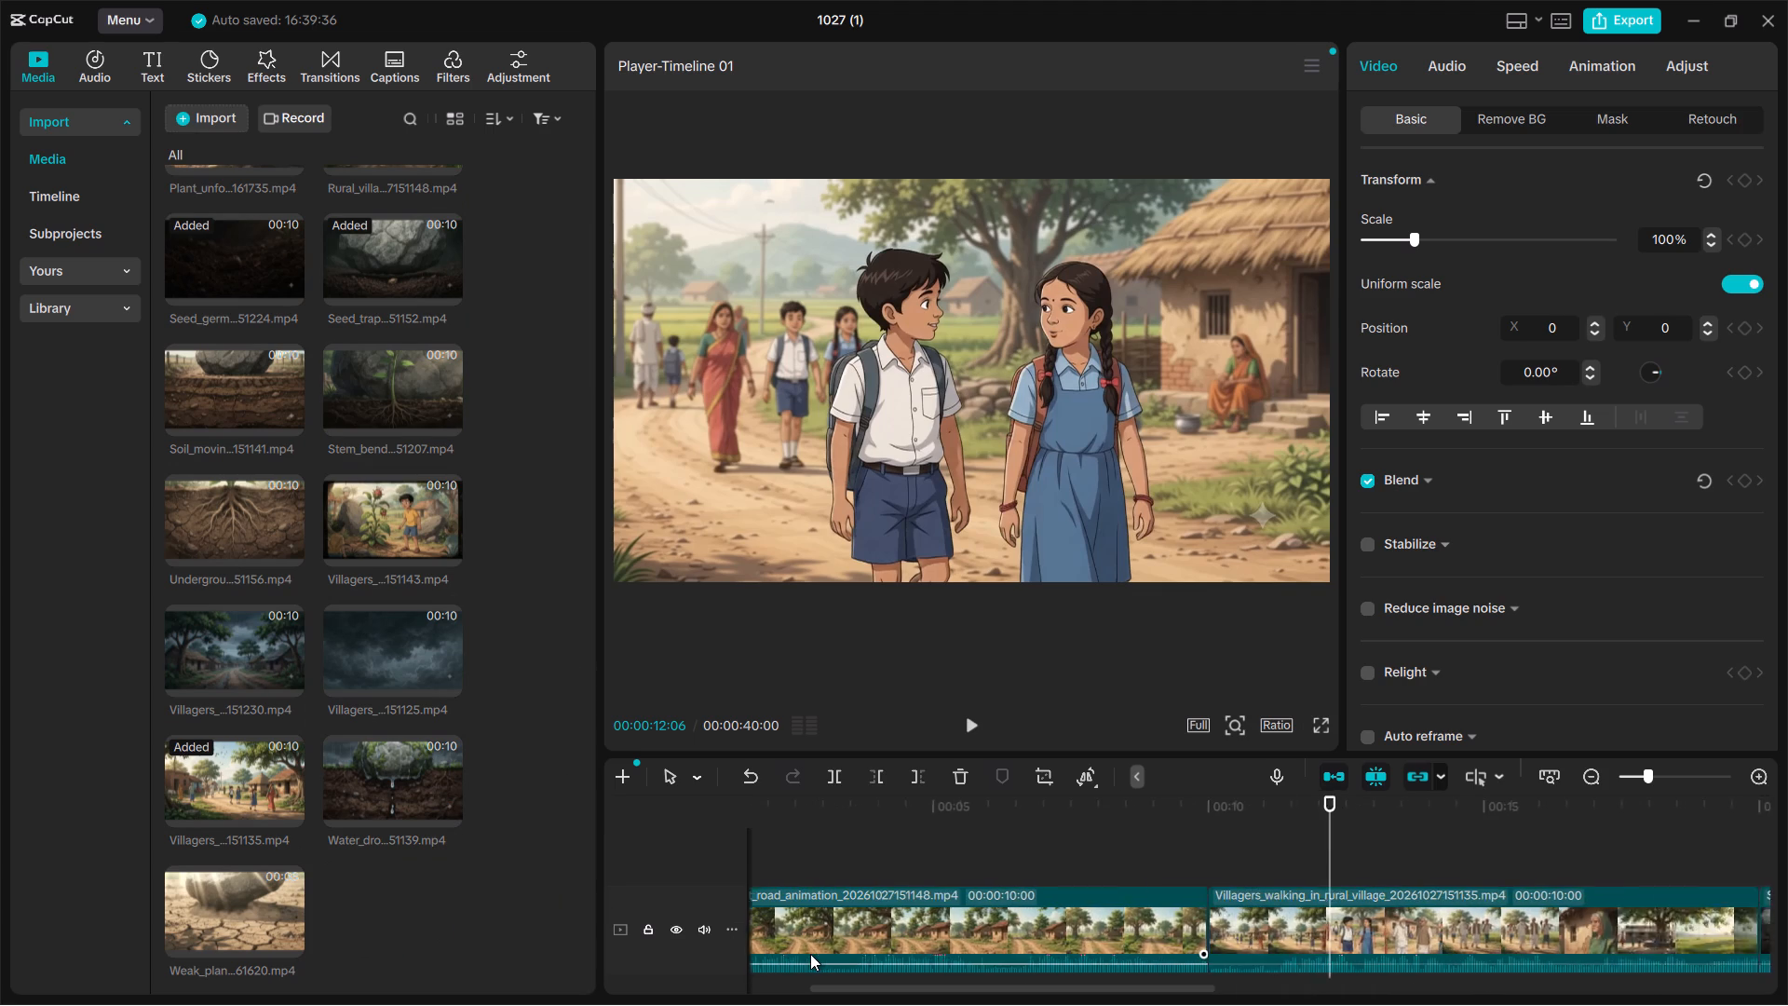
scroll(810, 954, "right", 1)
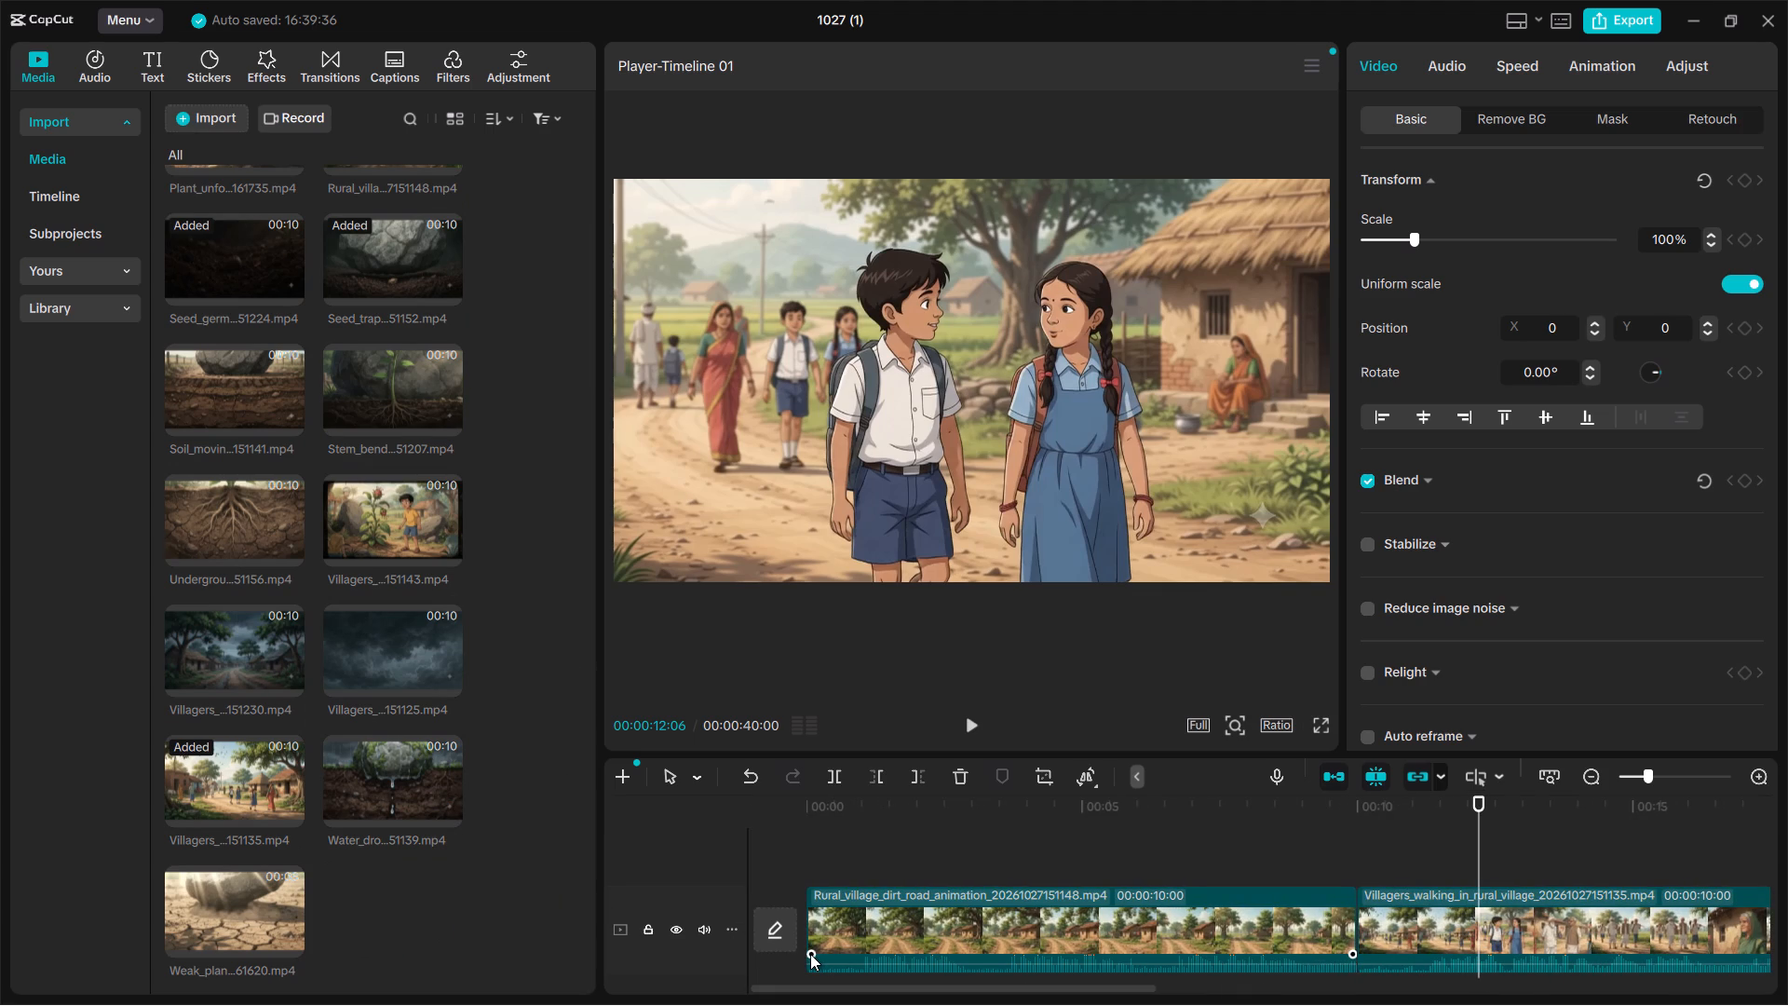
scroll(810, 954, "left", 2)
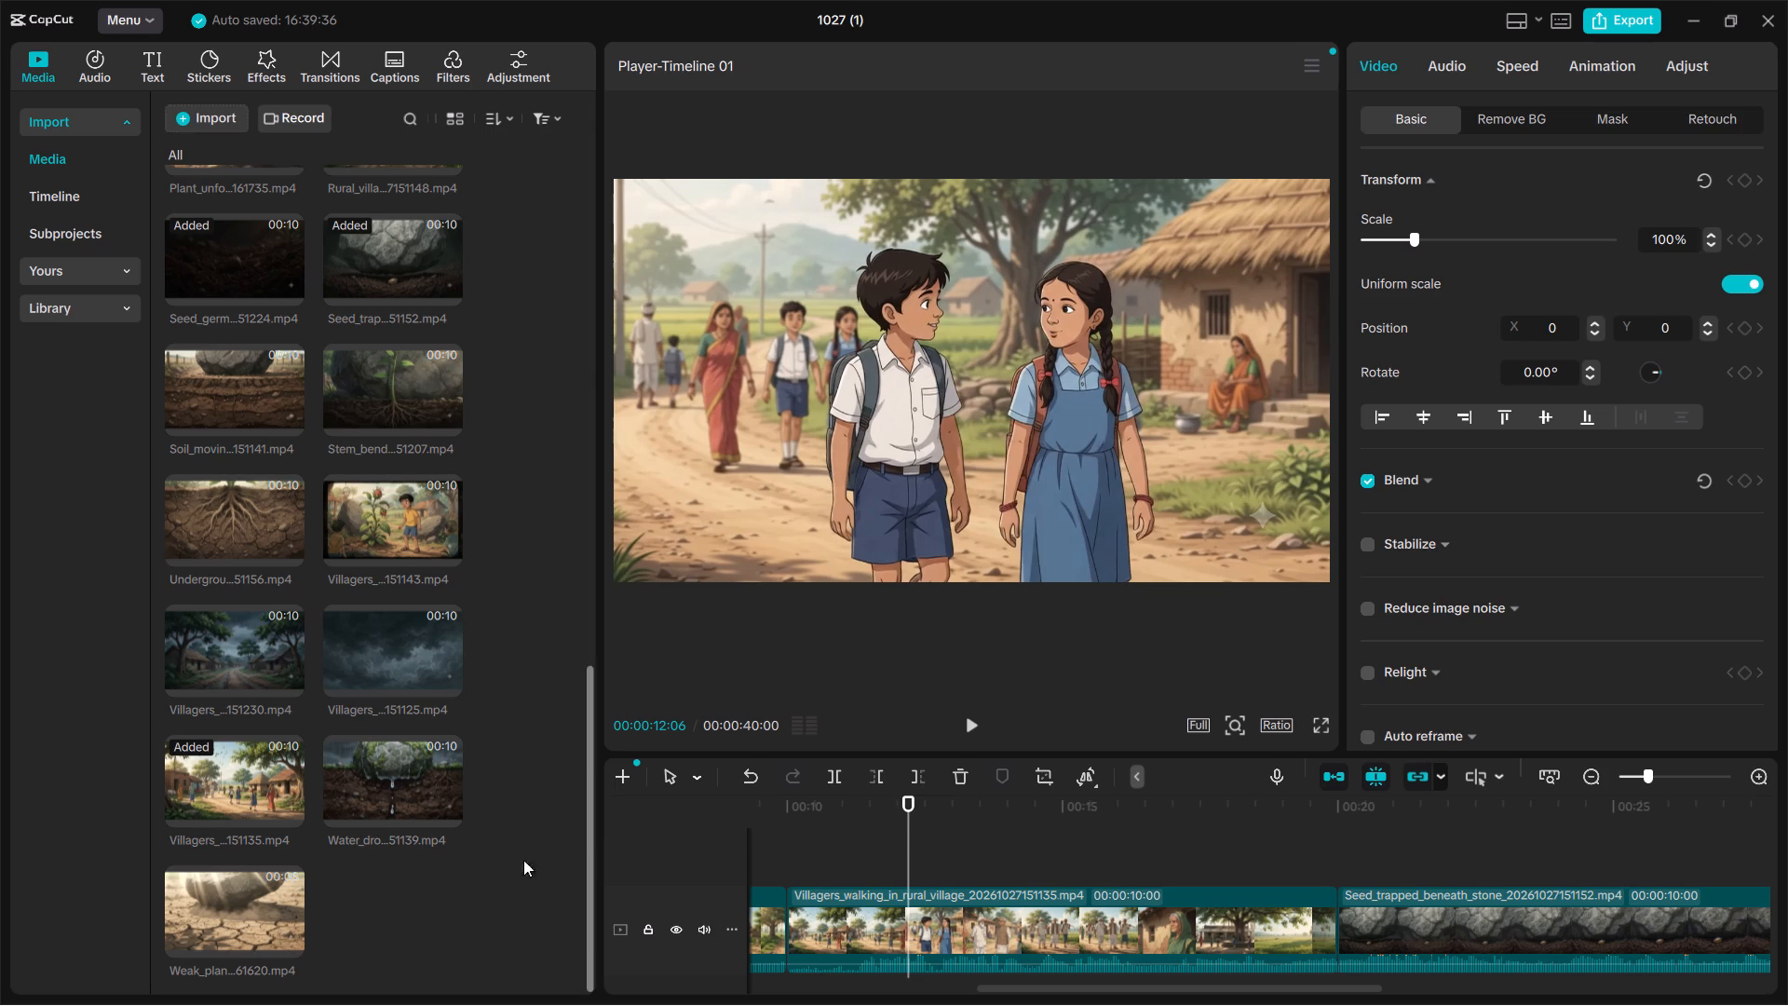
scroll(335, 874, "up", 2)
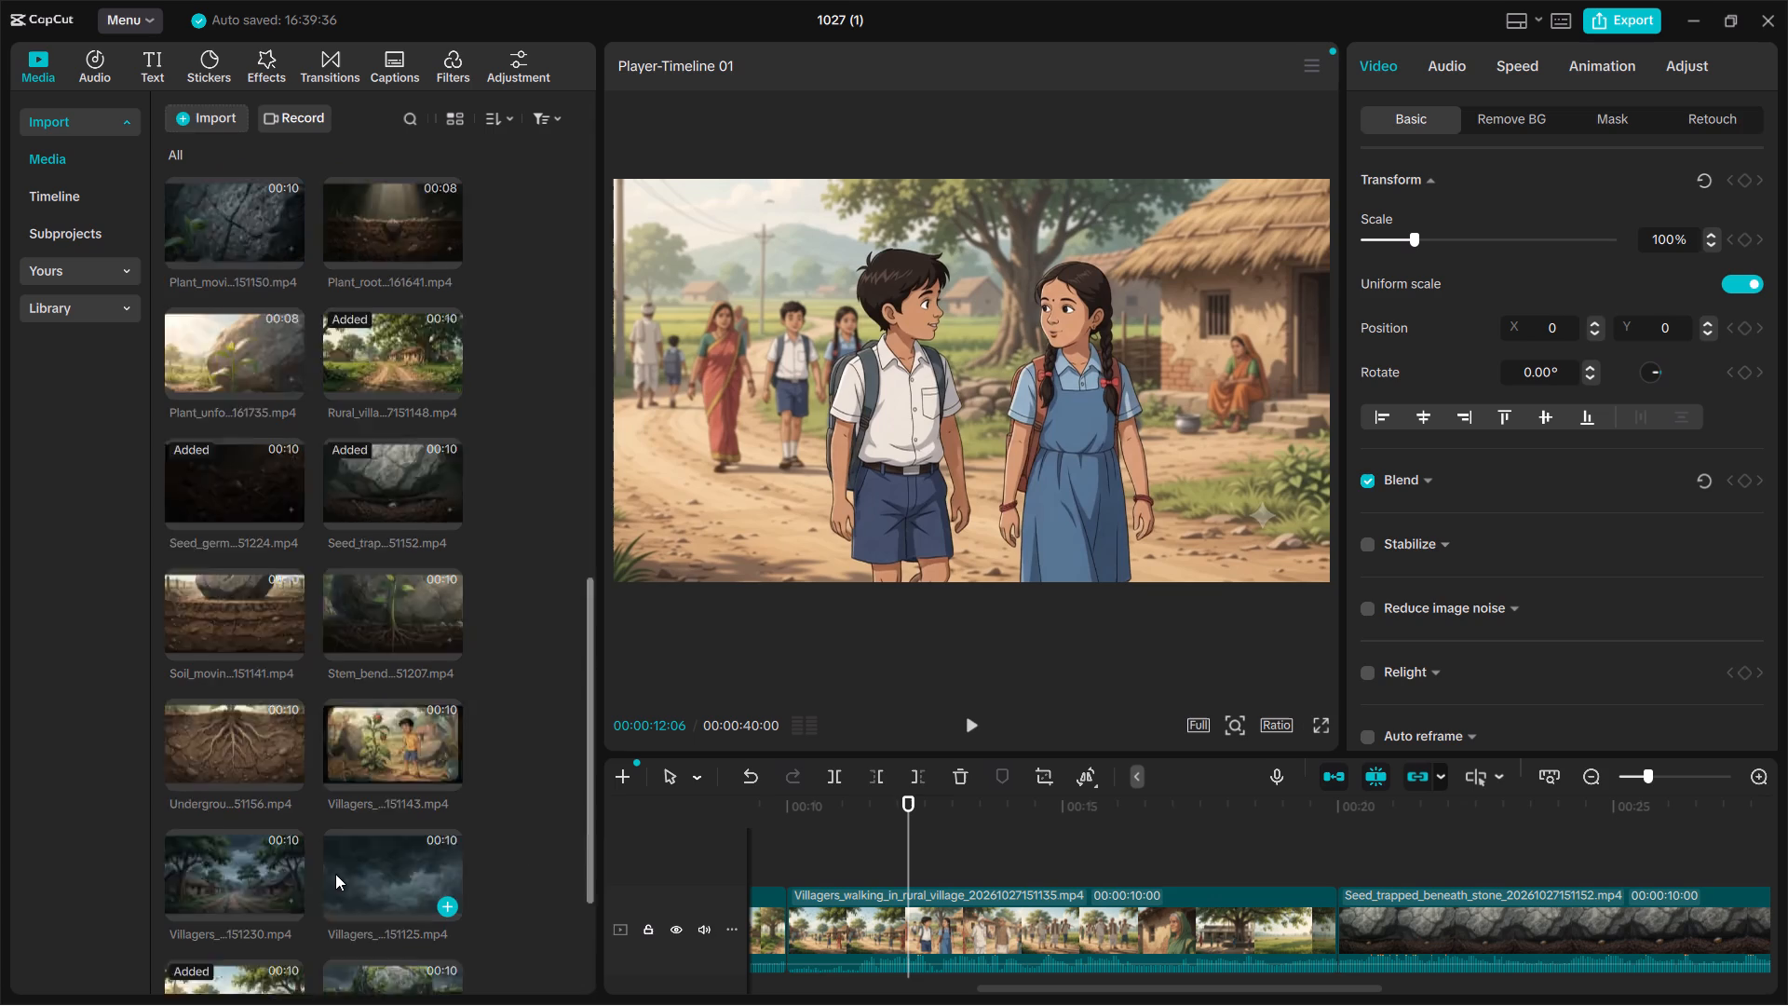
scroll(335, 874, "up", 1)
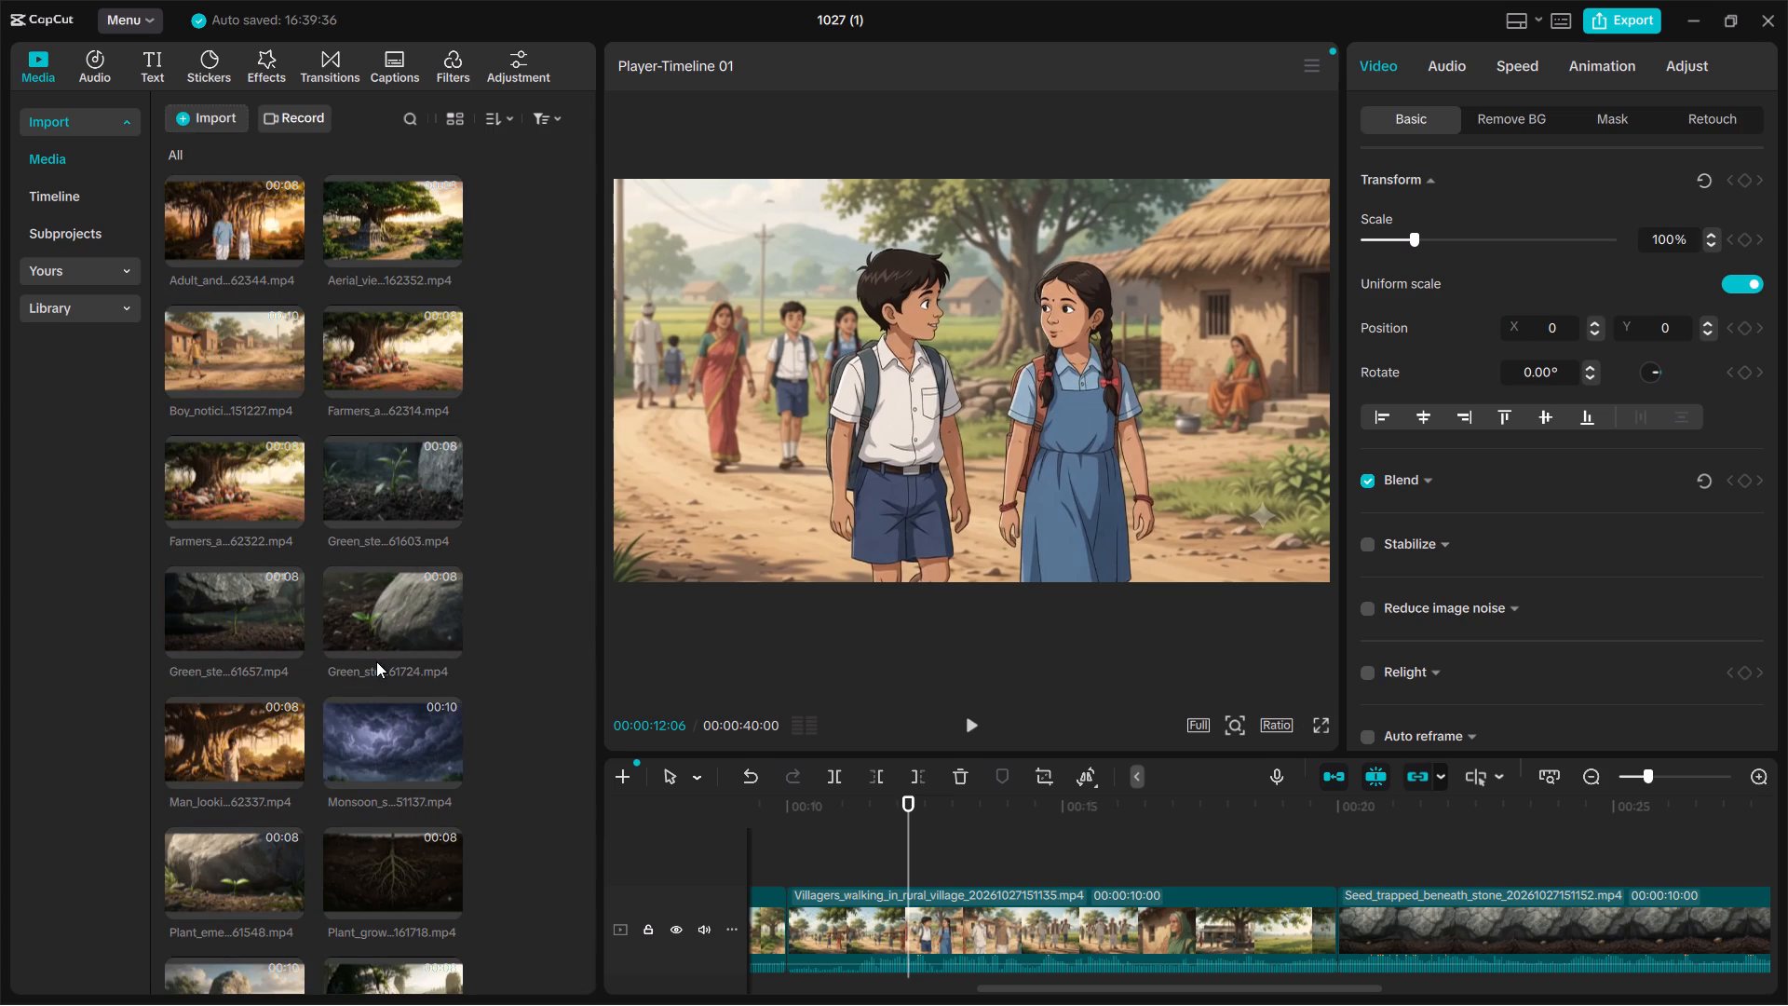
scroll(376, 776, "down", 1)
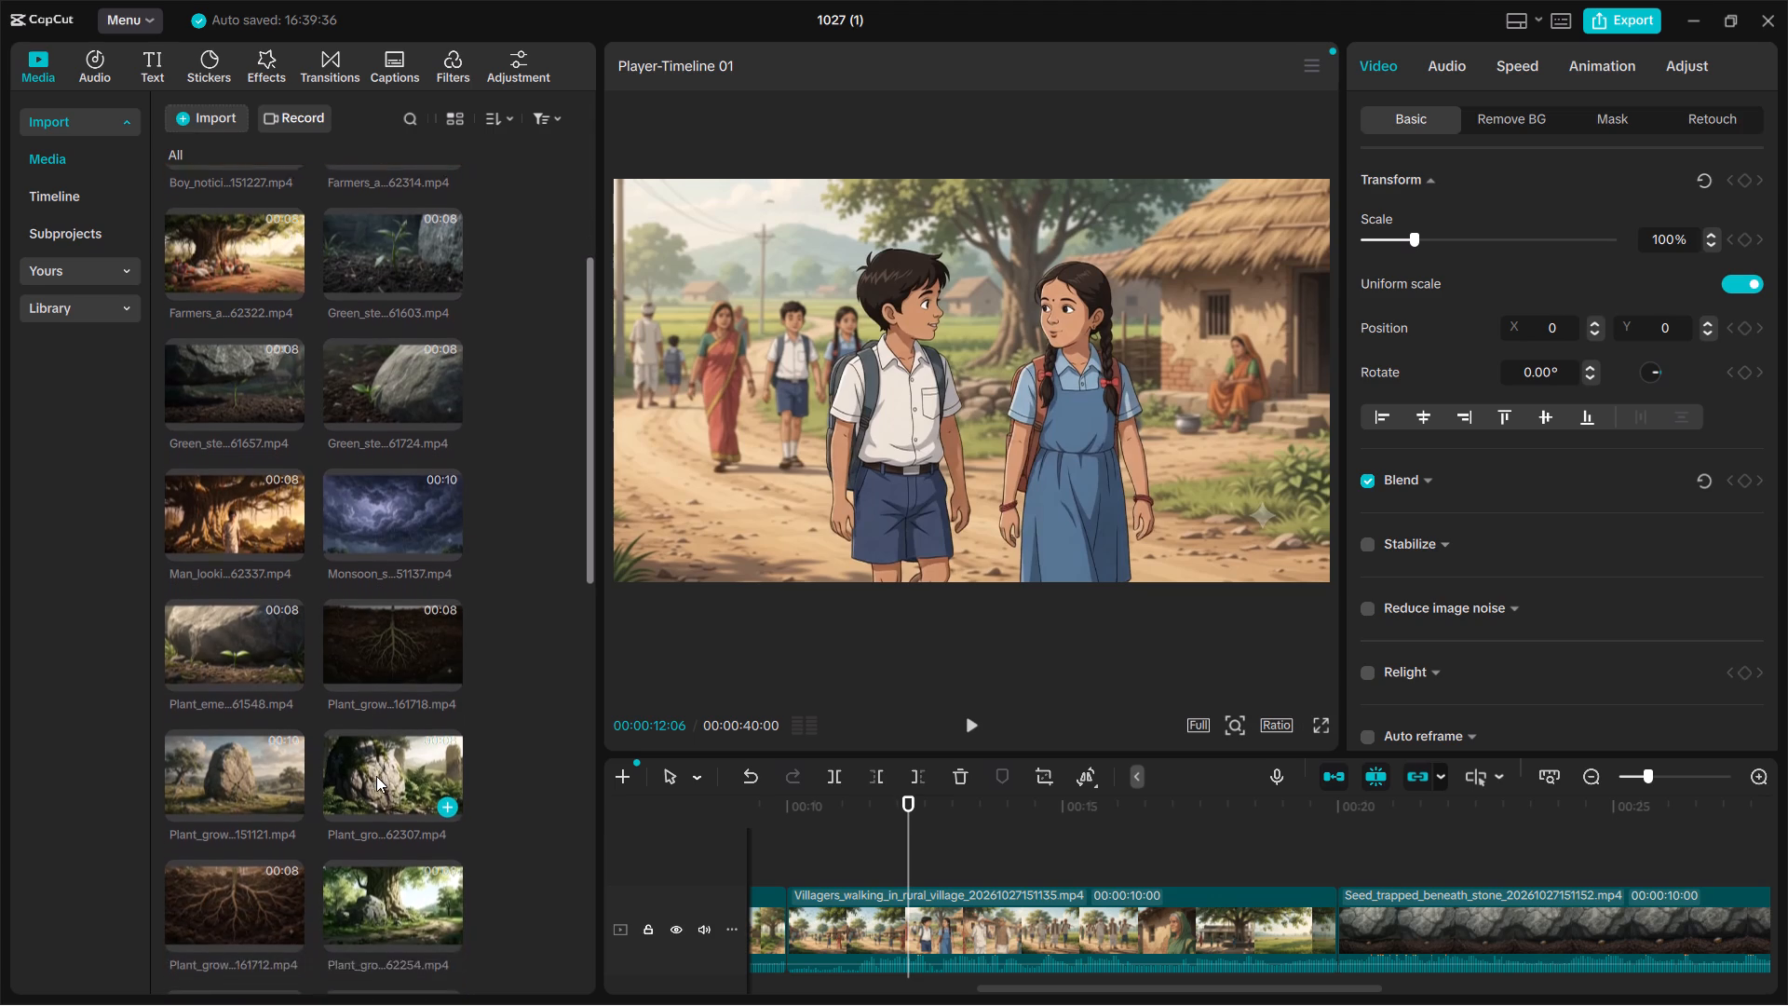
scroll(376, 776, "down", 2)
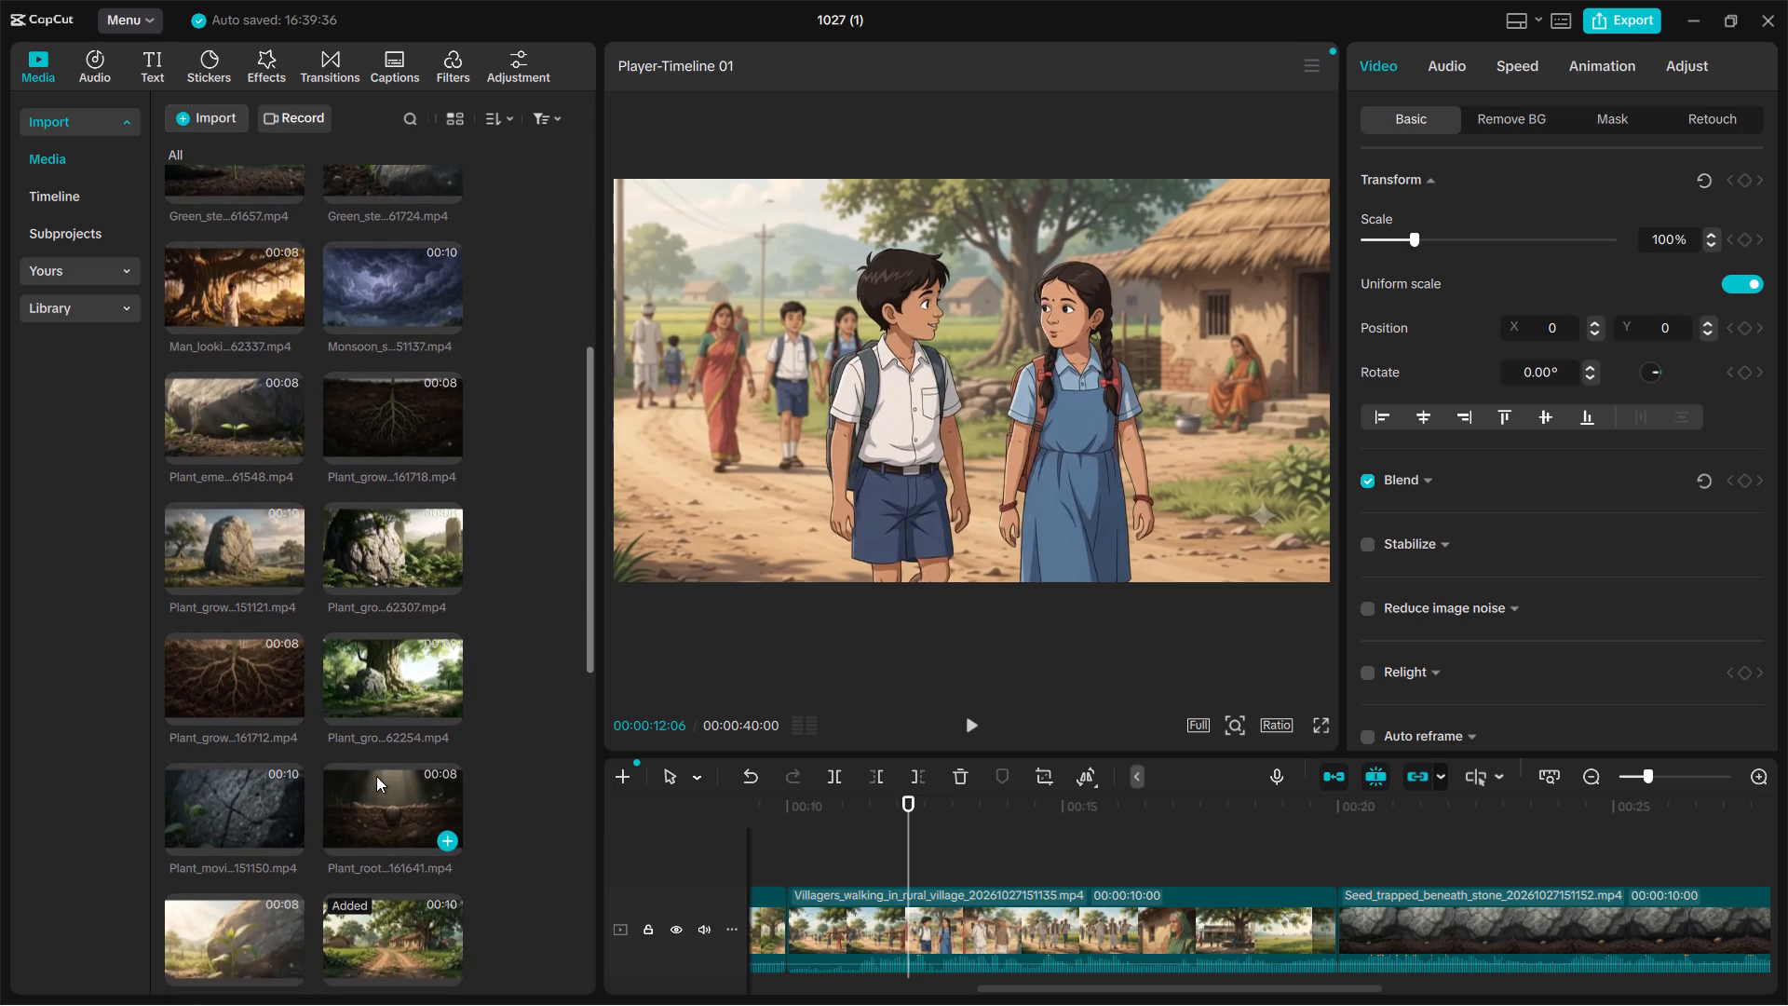
scroll(376, 776, "down", 2)
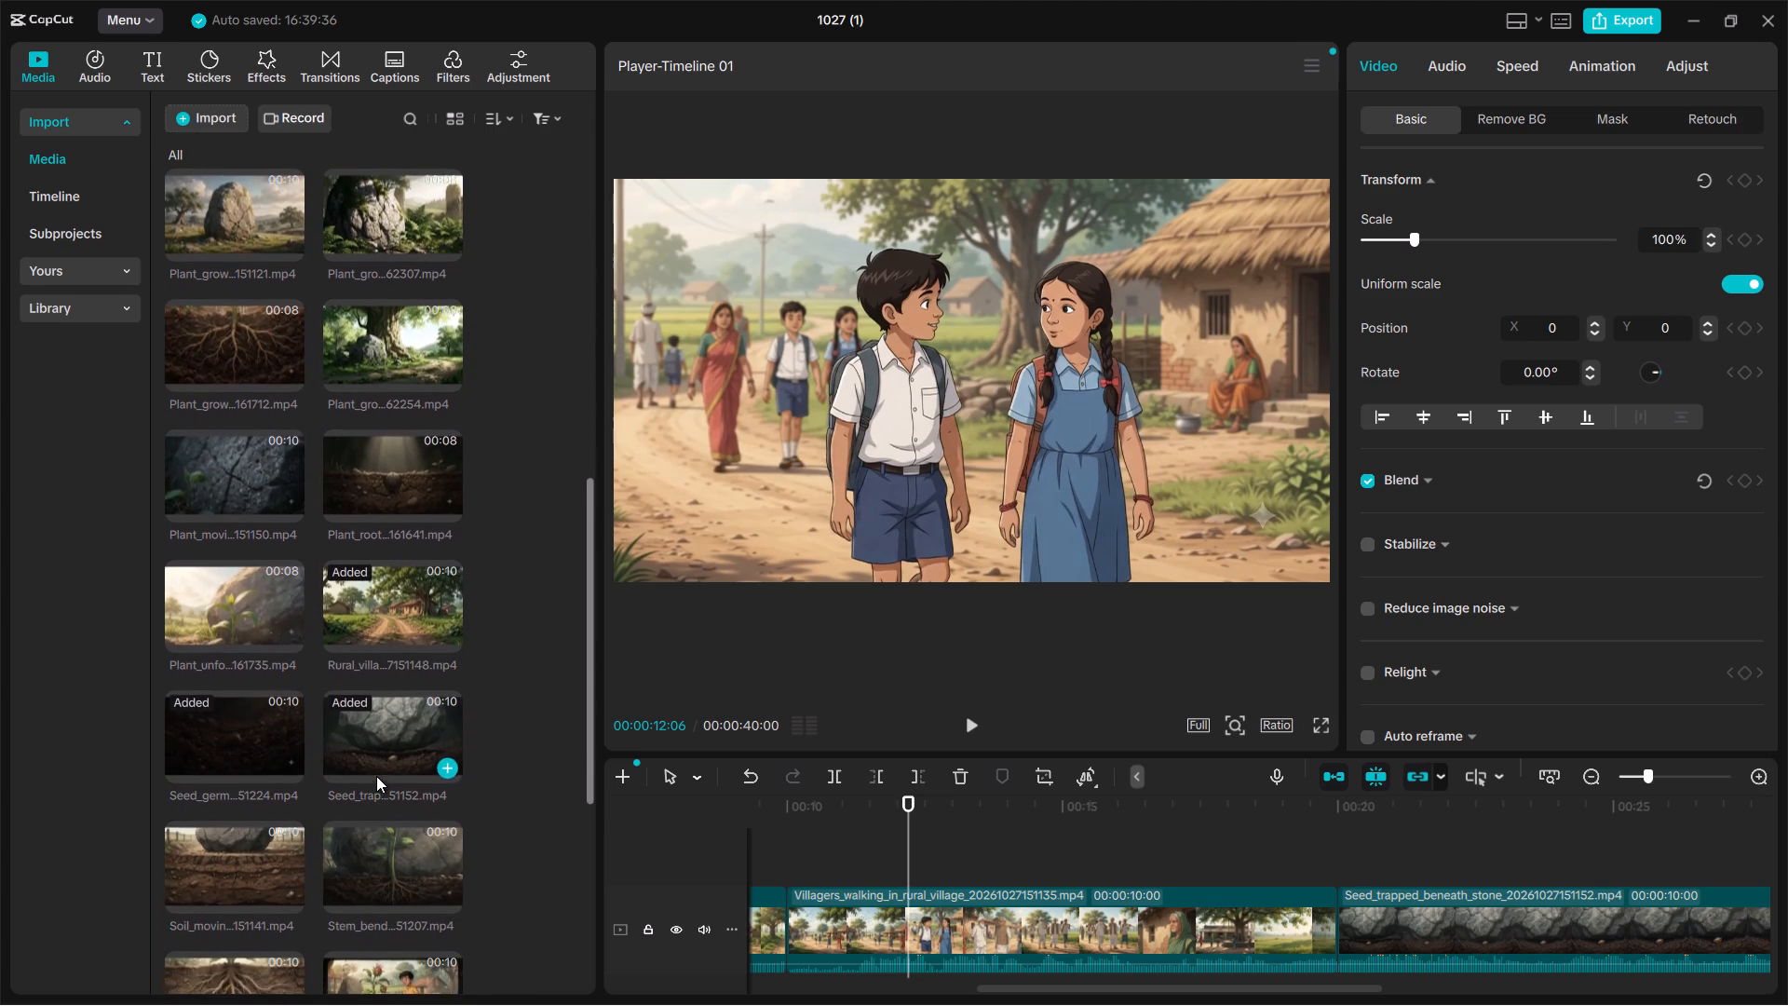
scroll(376, 776, "down", 1)
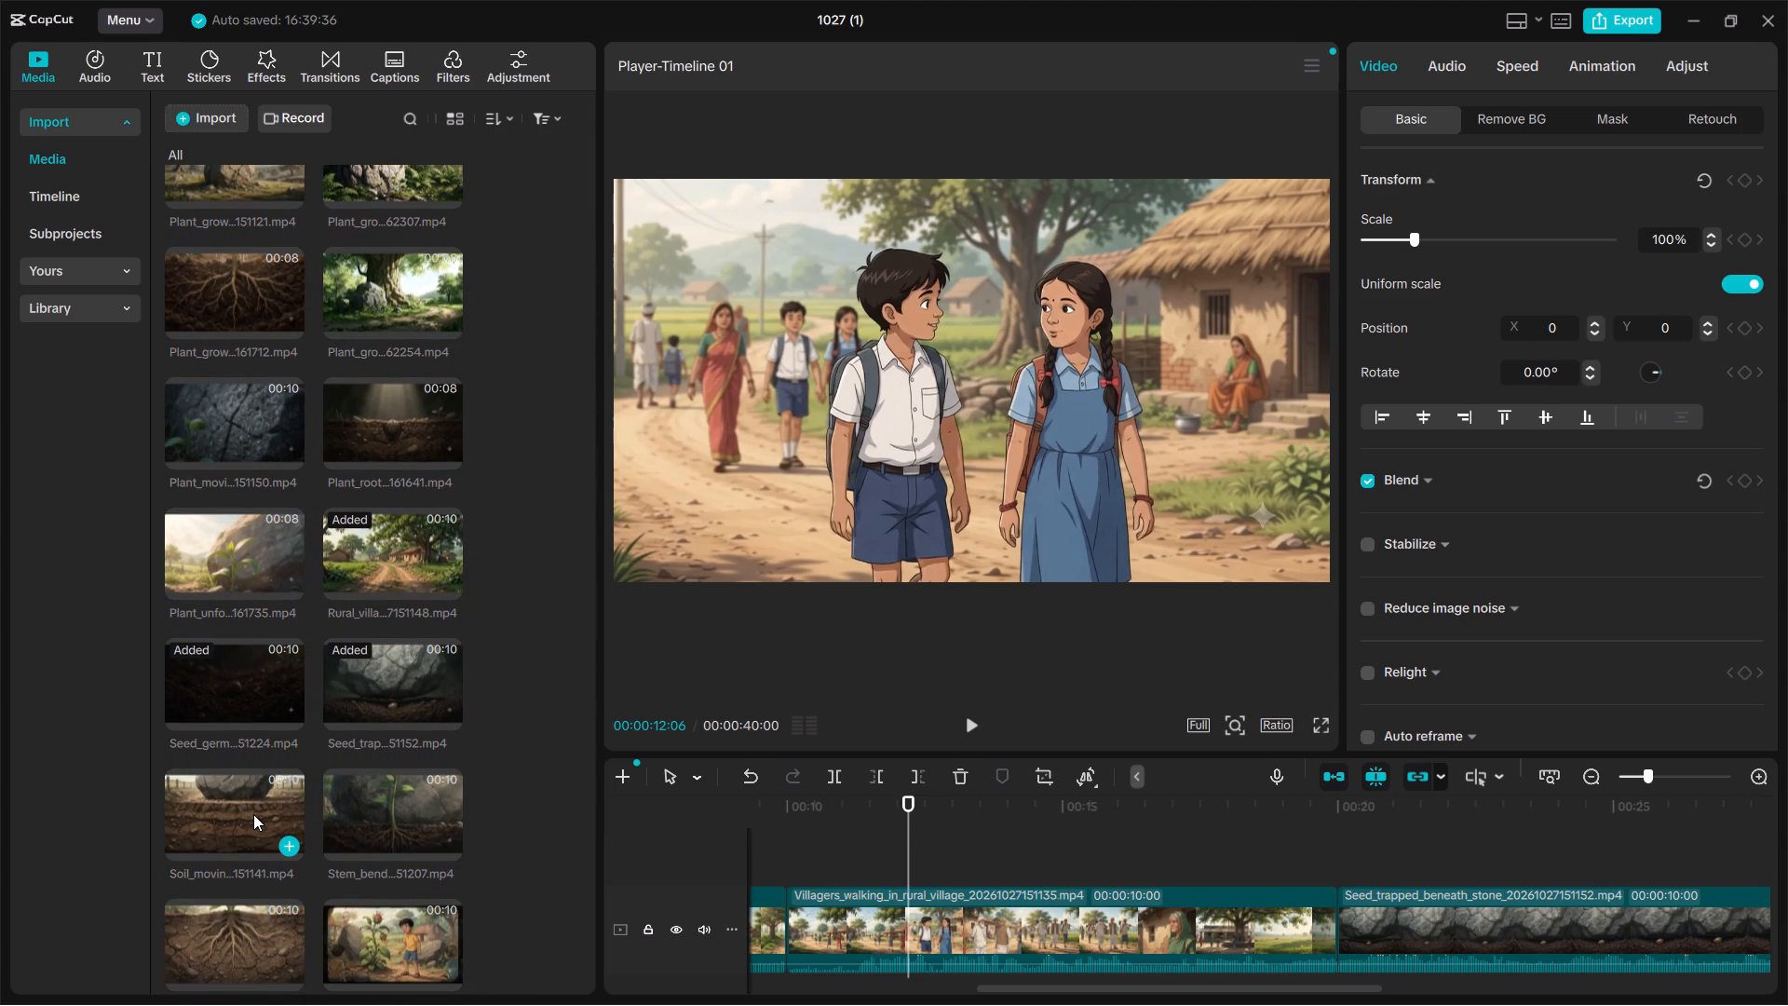
left_click(284, 846)
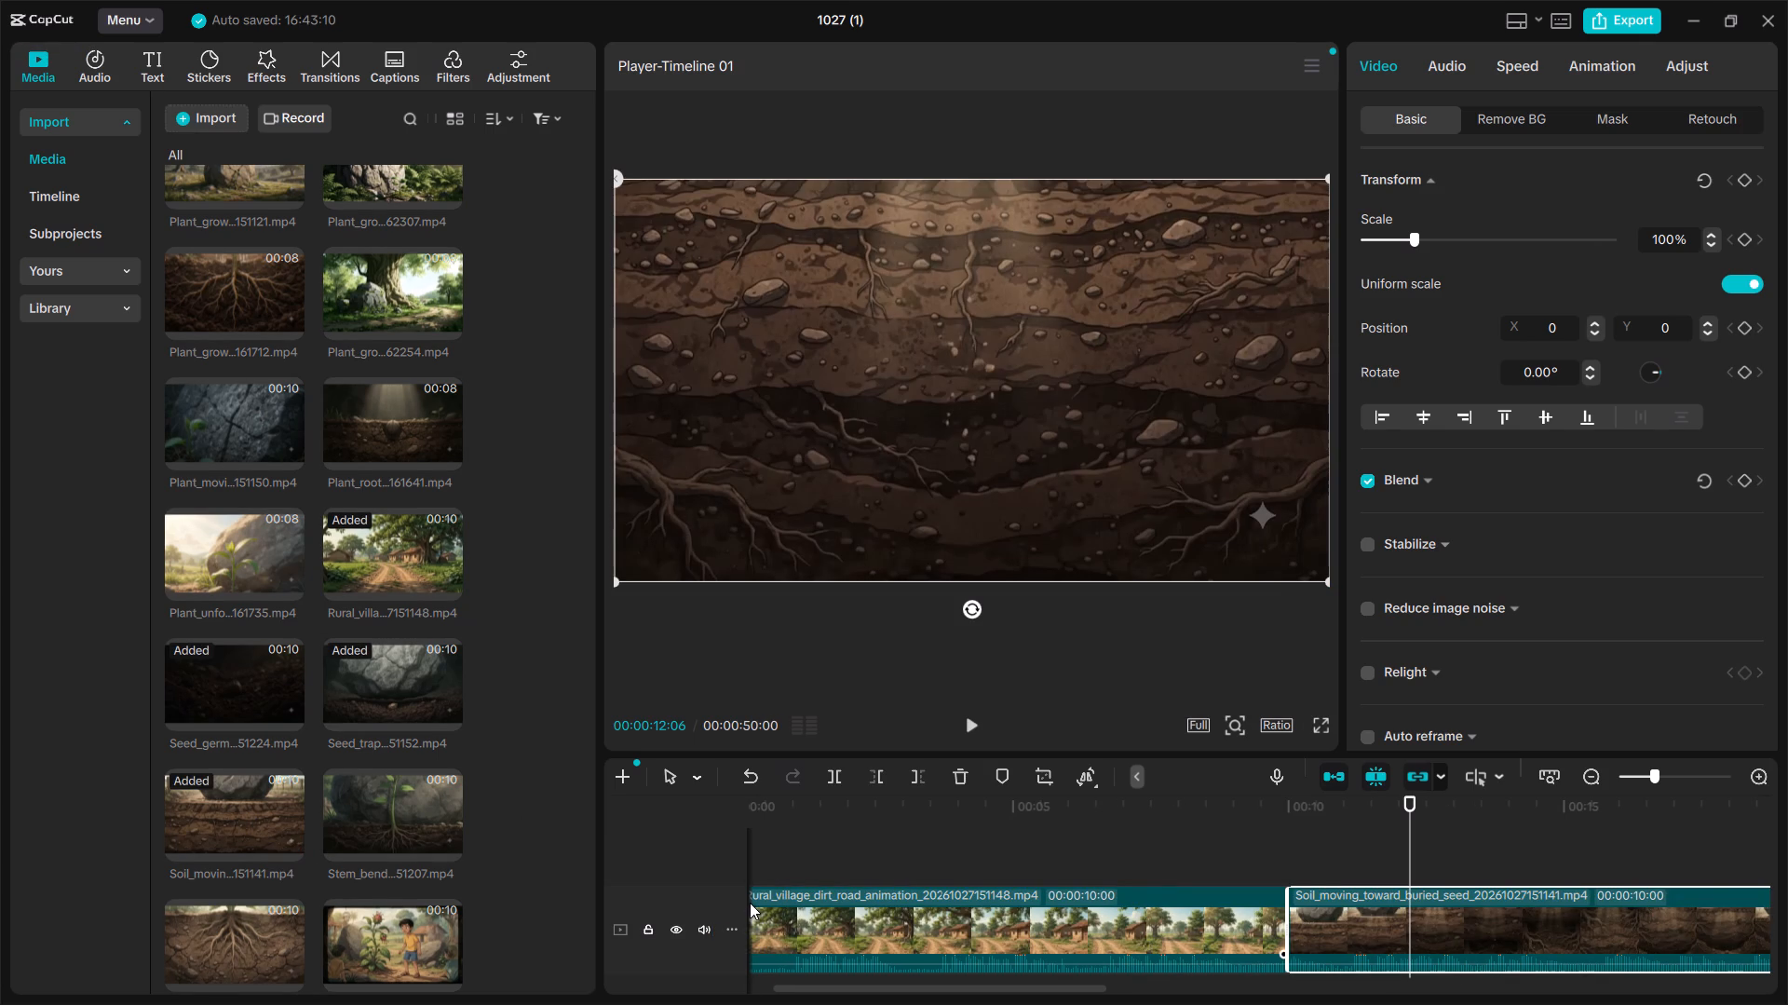
Turn off linkage for the main track and accept the linkage settings as they are.
scroll(1077, 902, "left", 3)
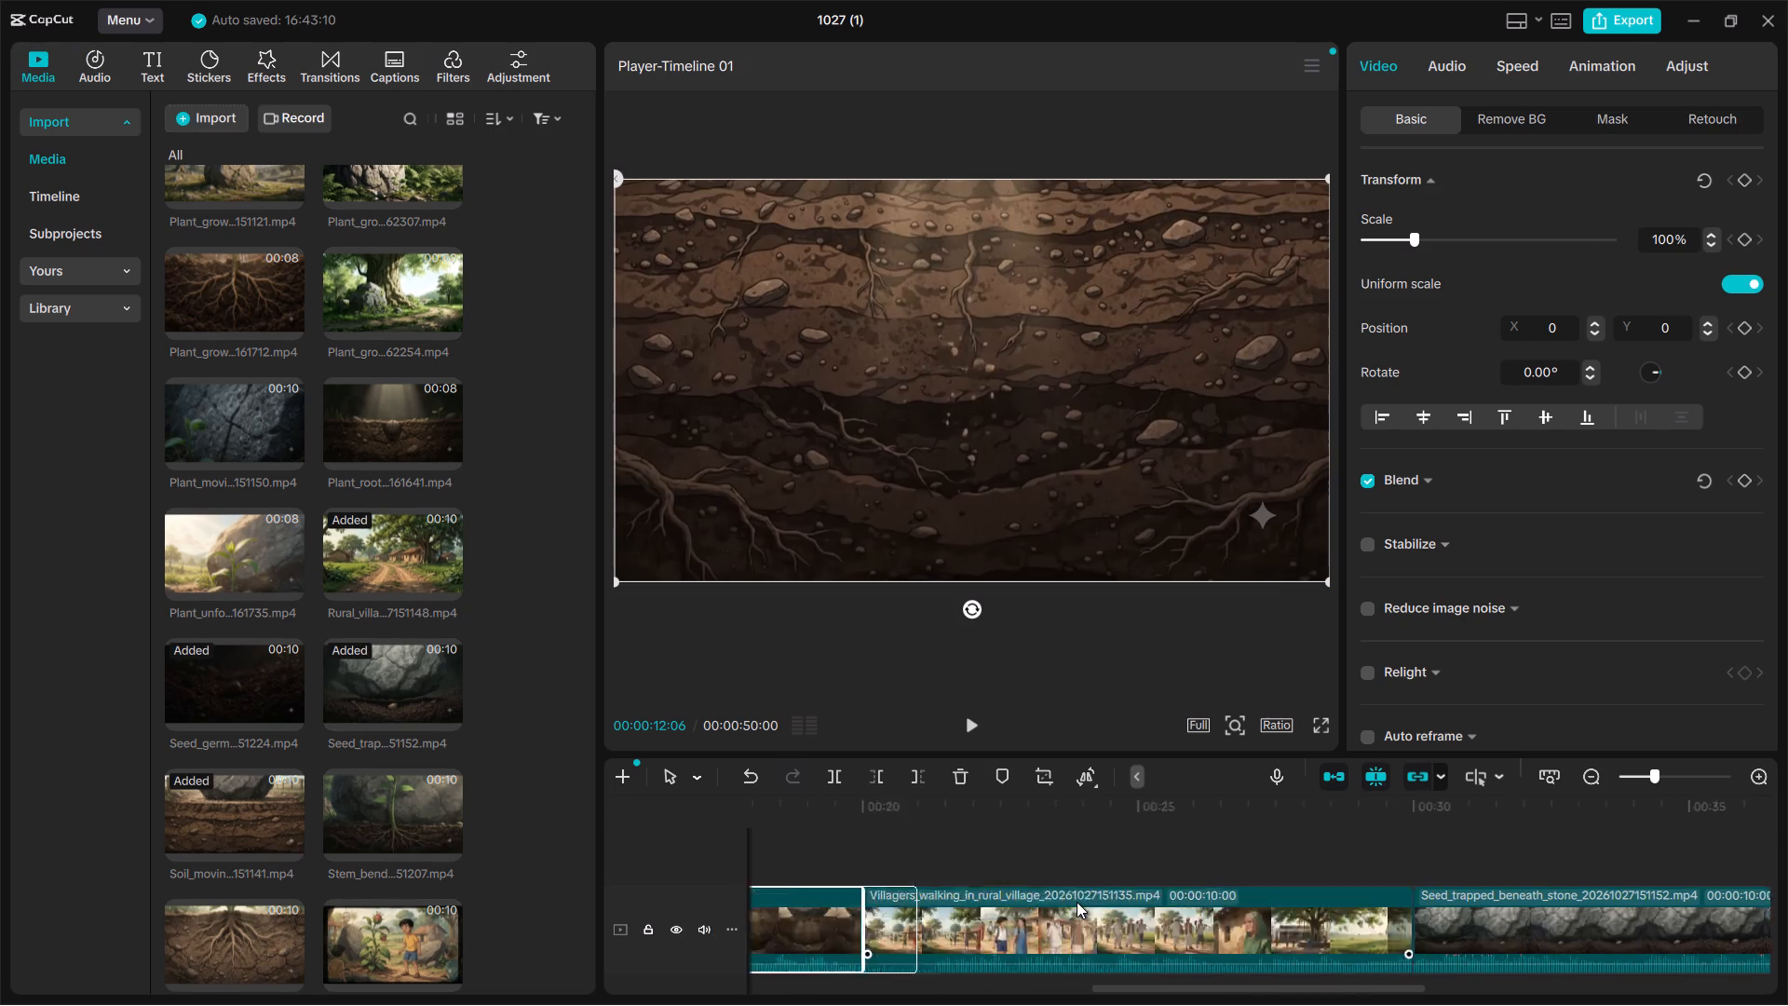
scroll(1077, 902, "left", 2)
scroll(1077, 902, "right", 1)
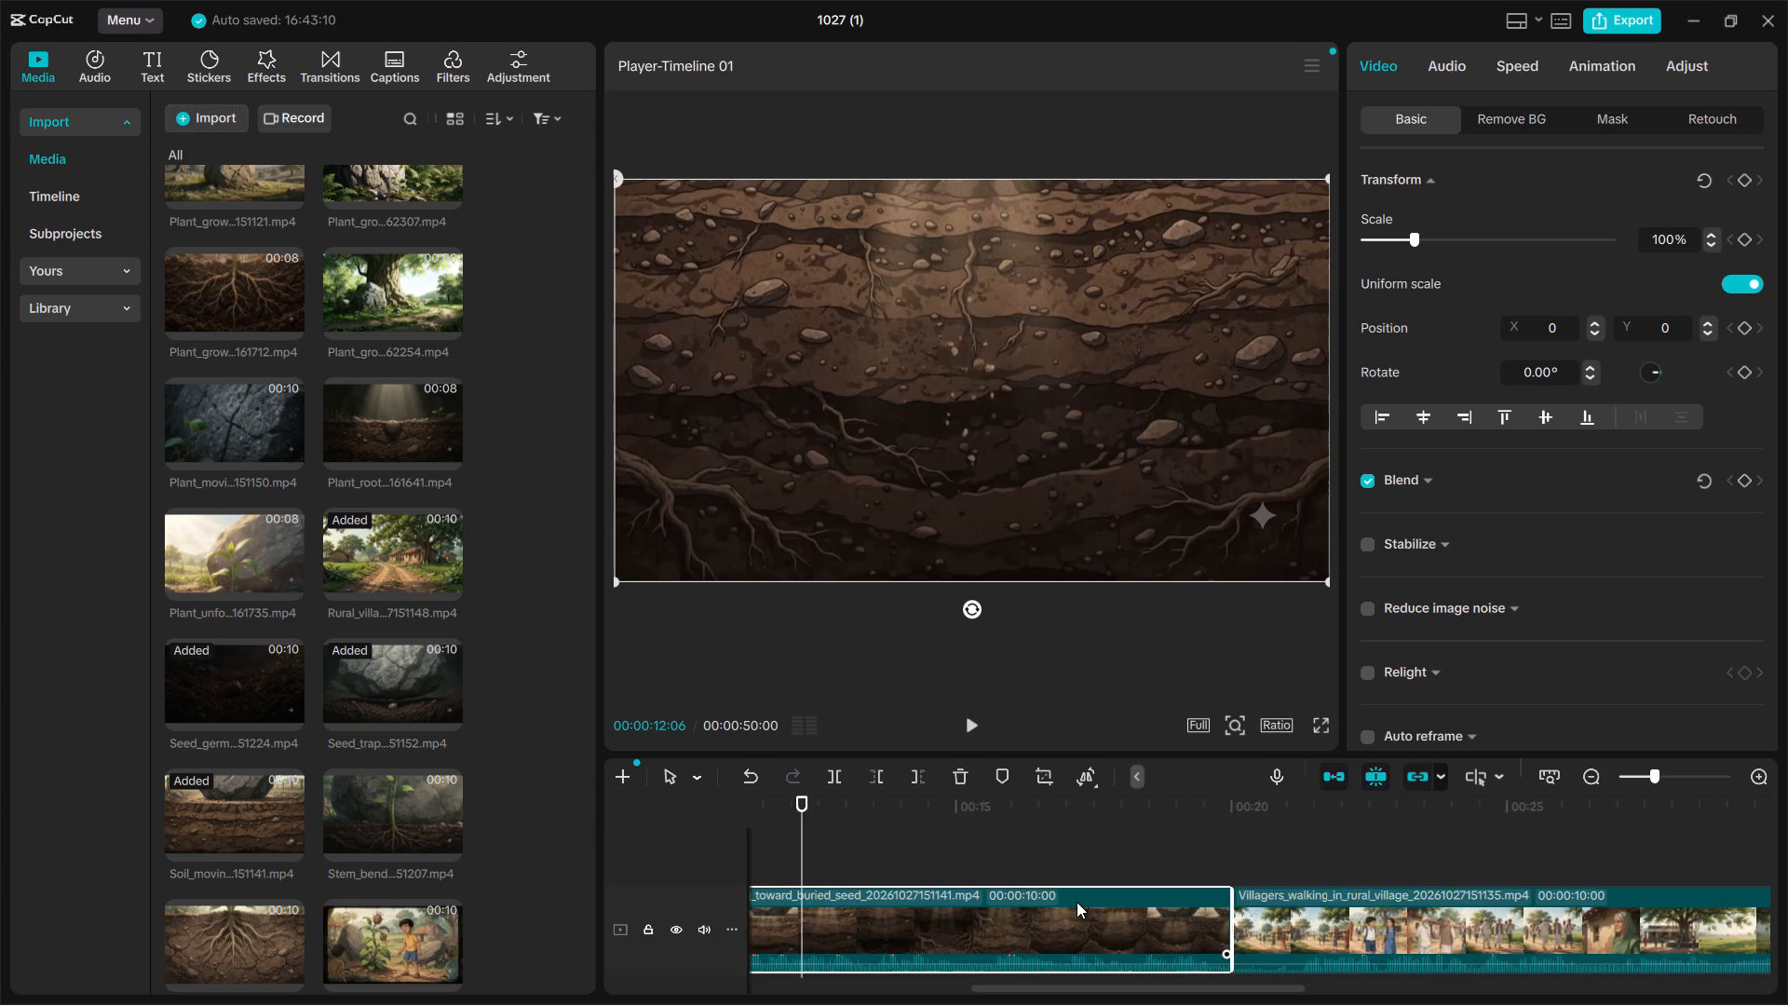
scroll(1077, 902, "right", 4)
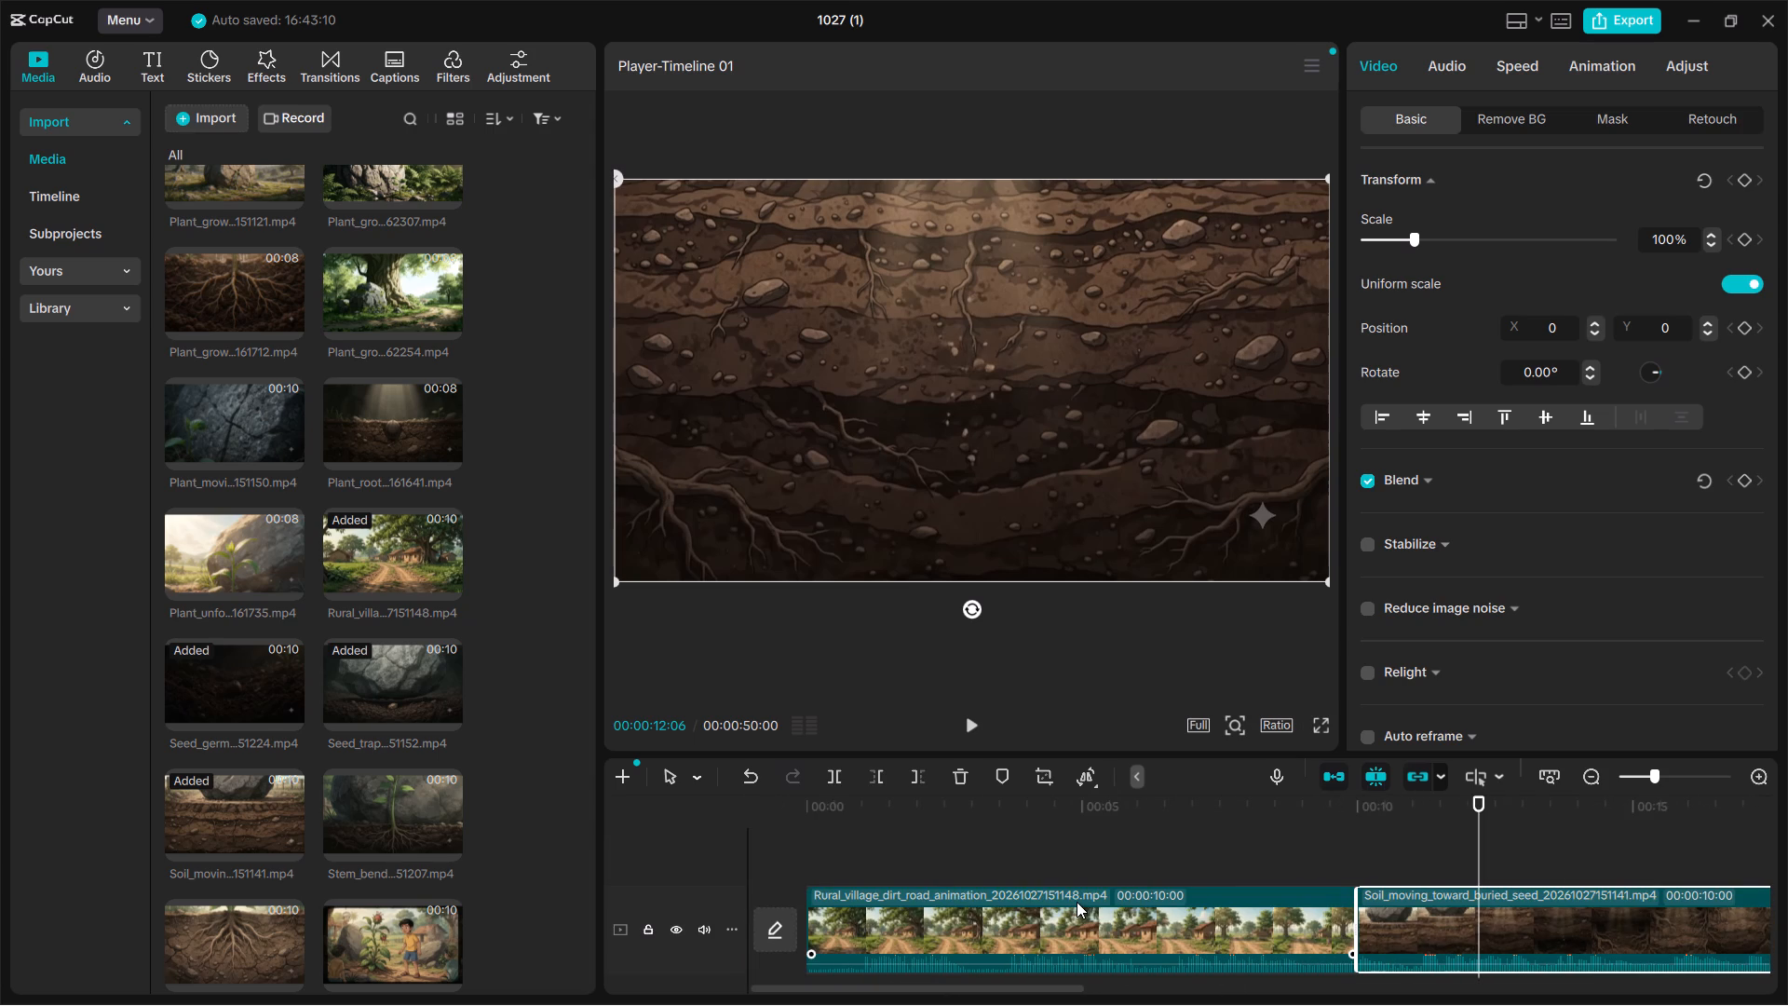
left_click(1441, 778)
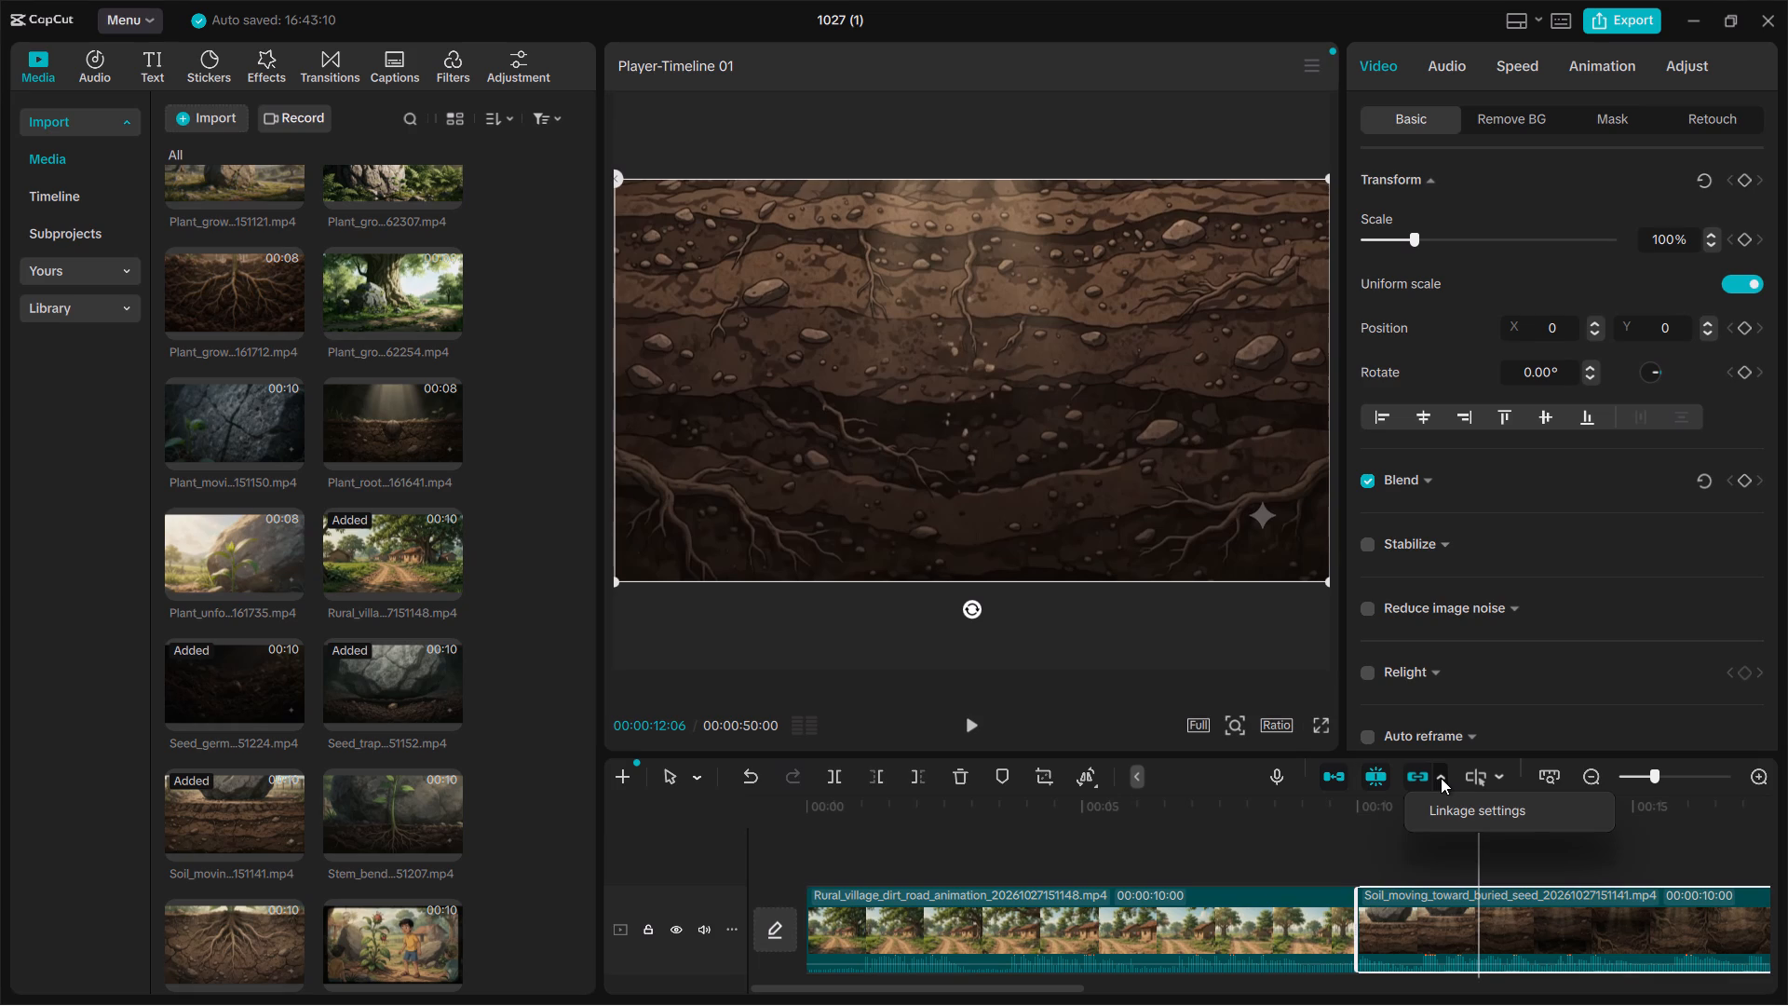
left_click(1410, 778)
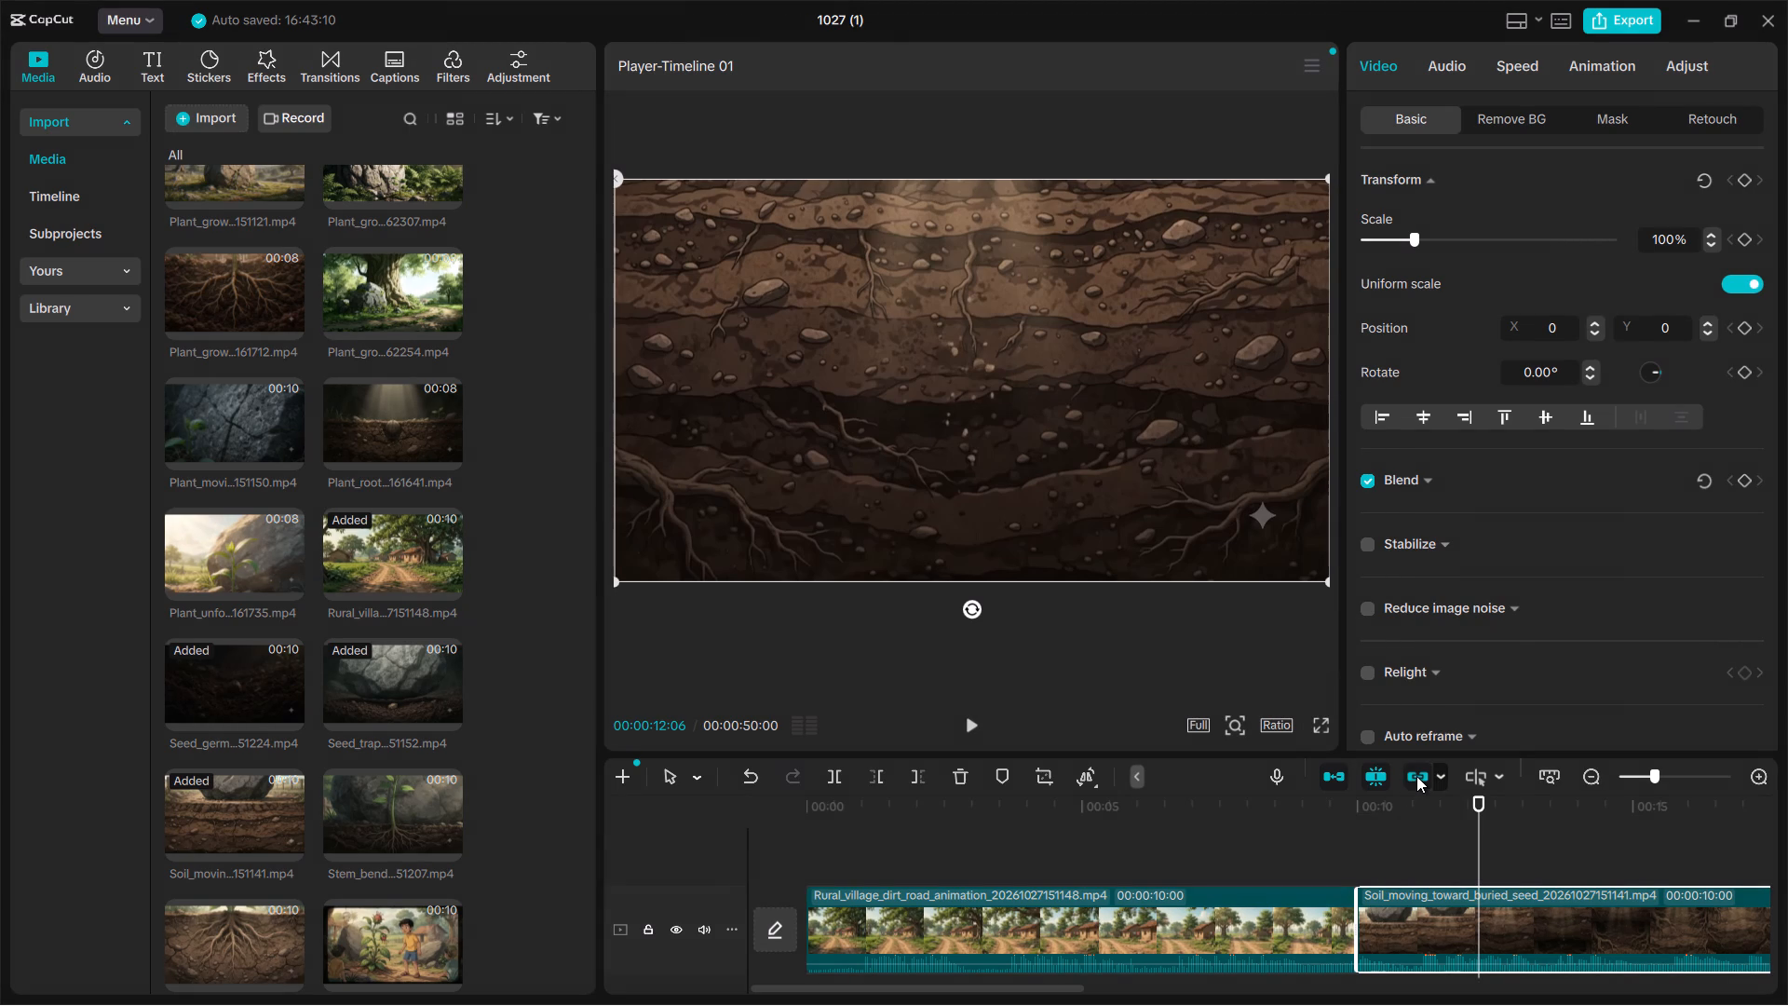
left_click(1416, 776)
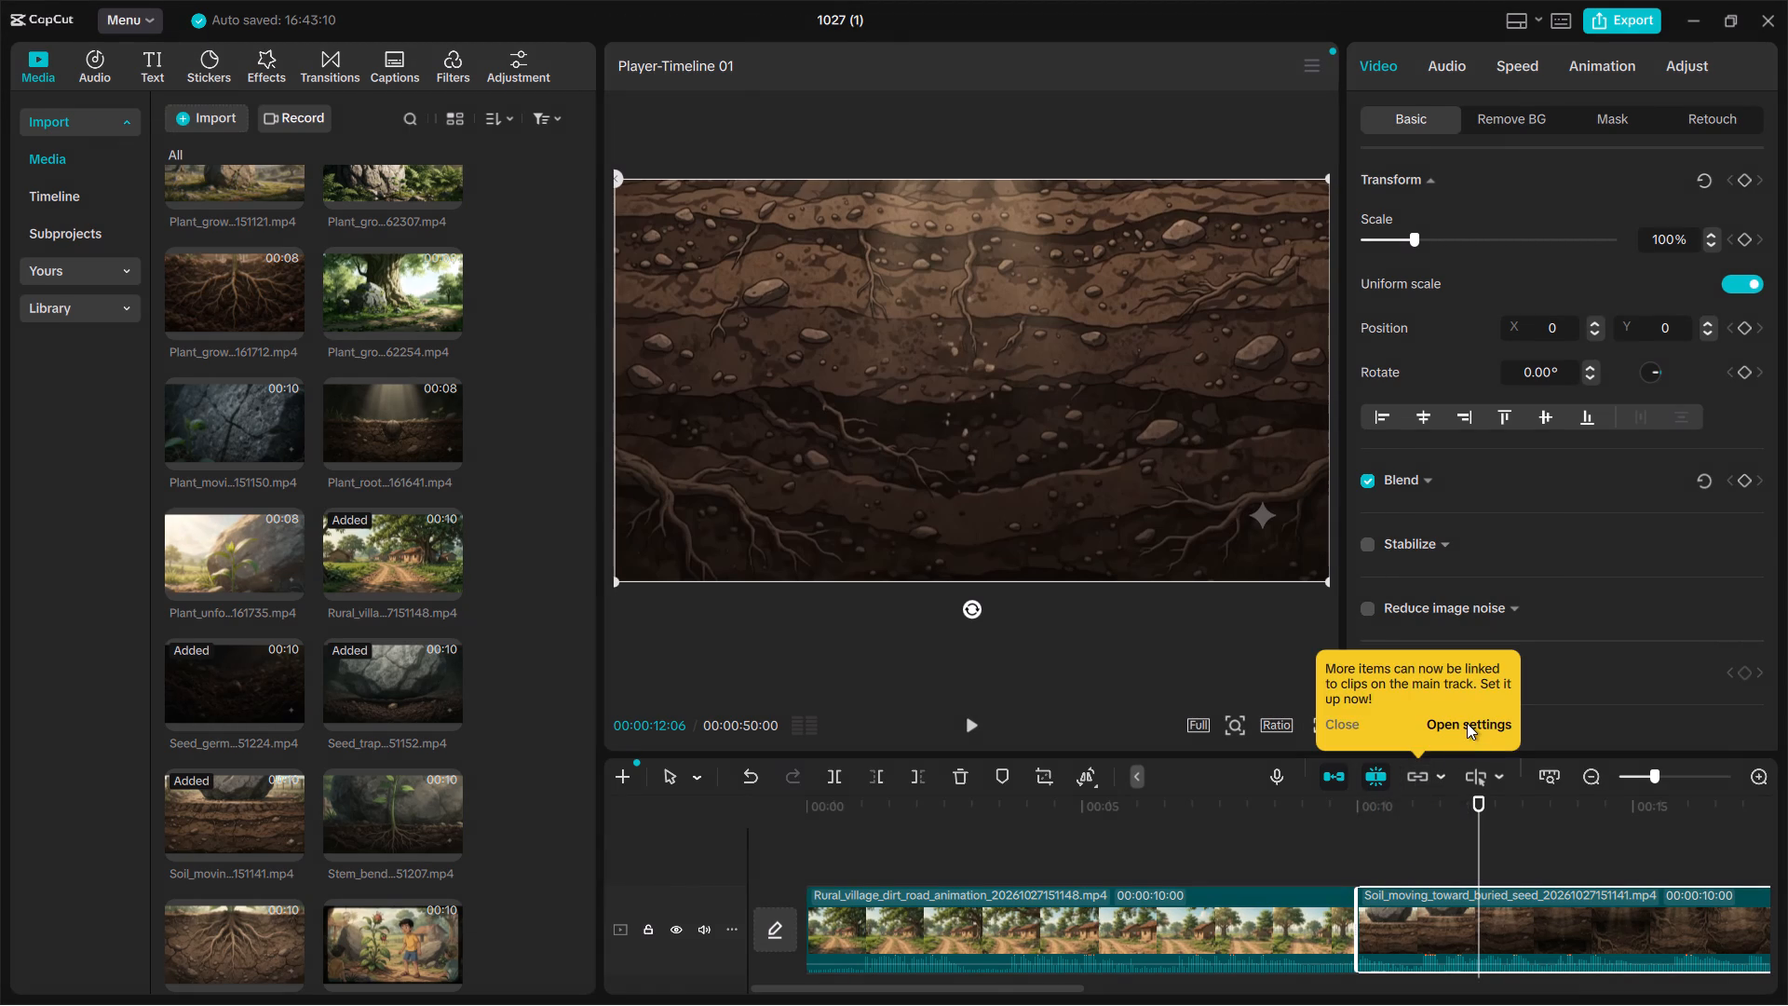
left_click(1467, 723)
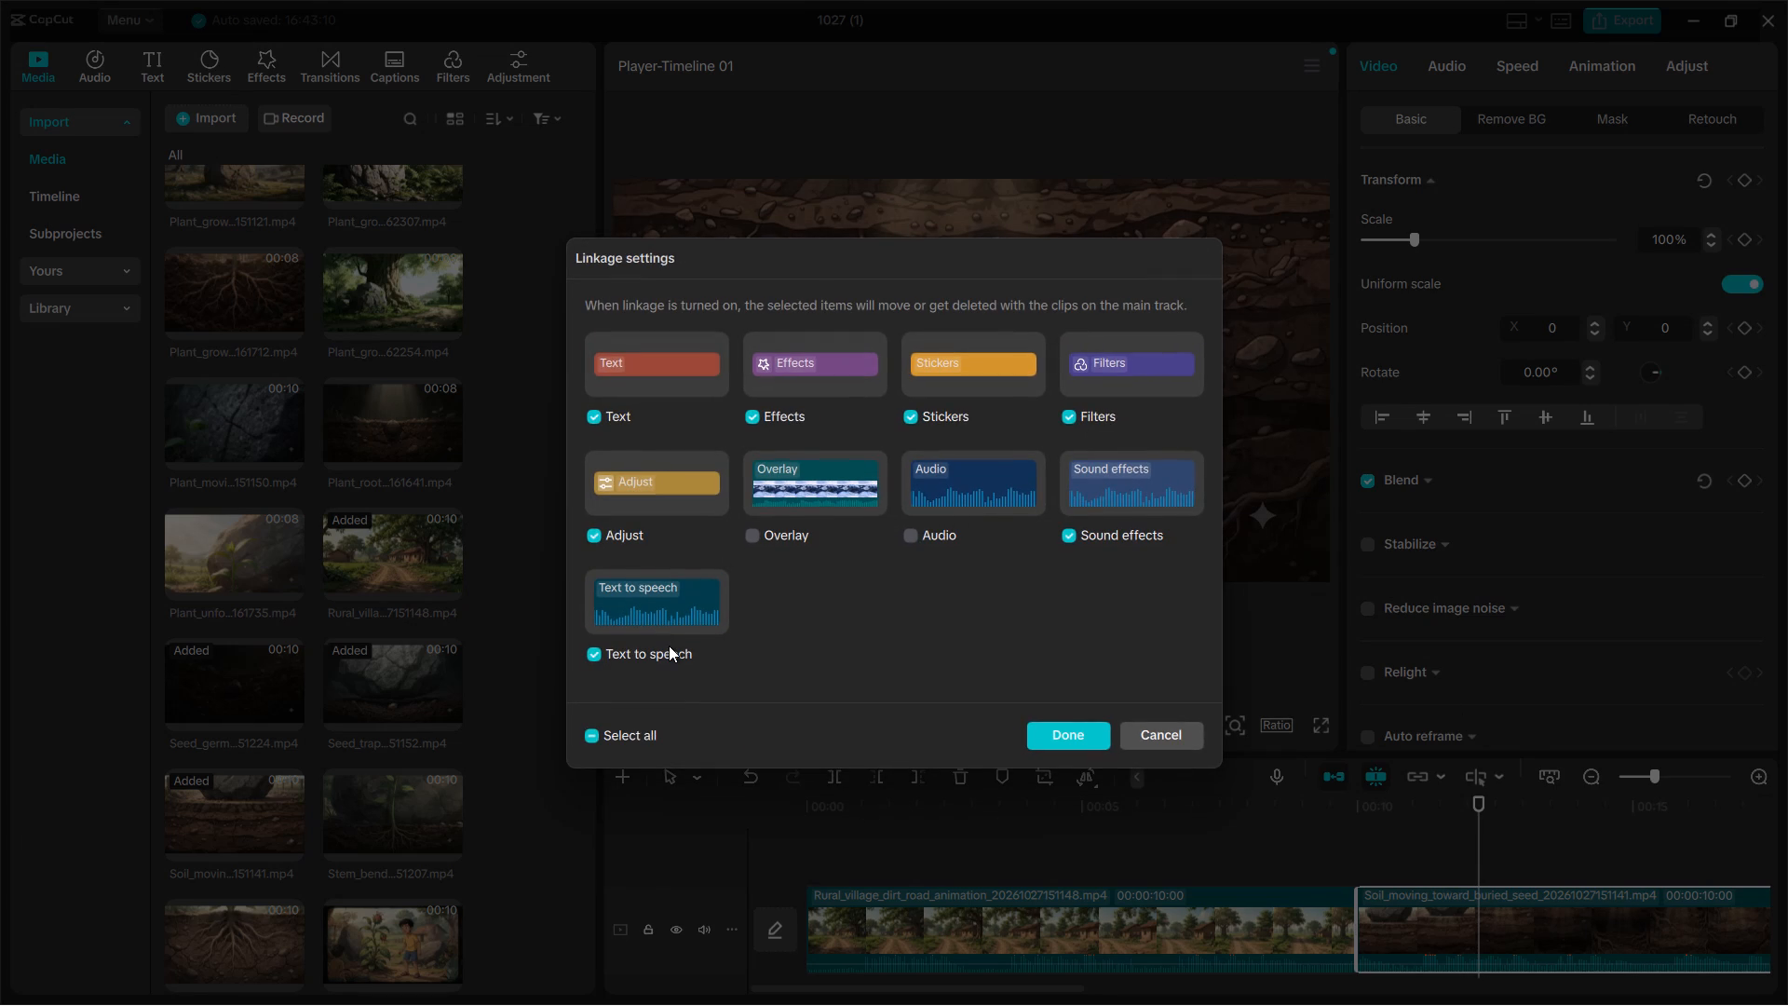
left_click(1067, 725)
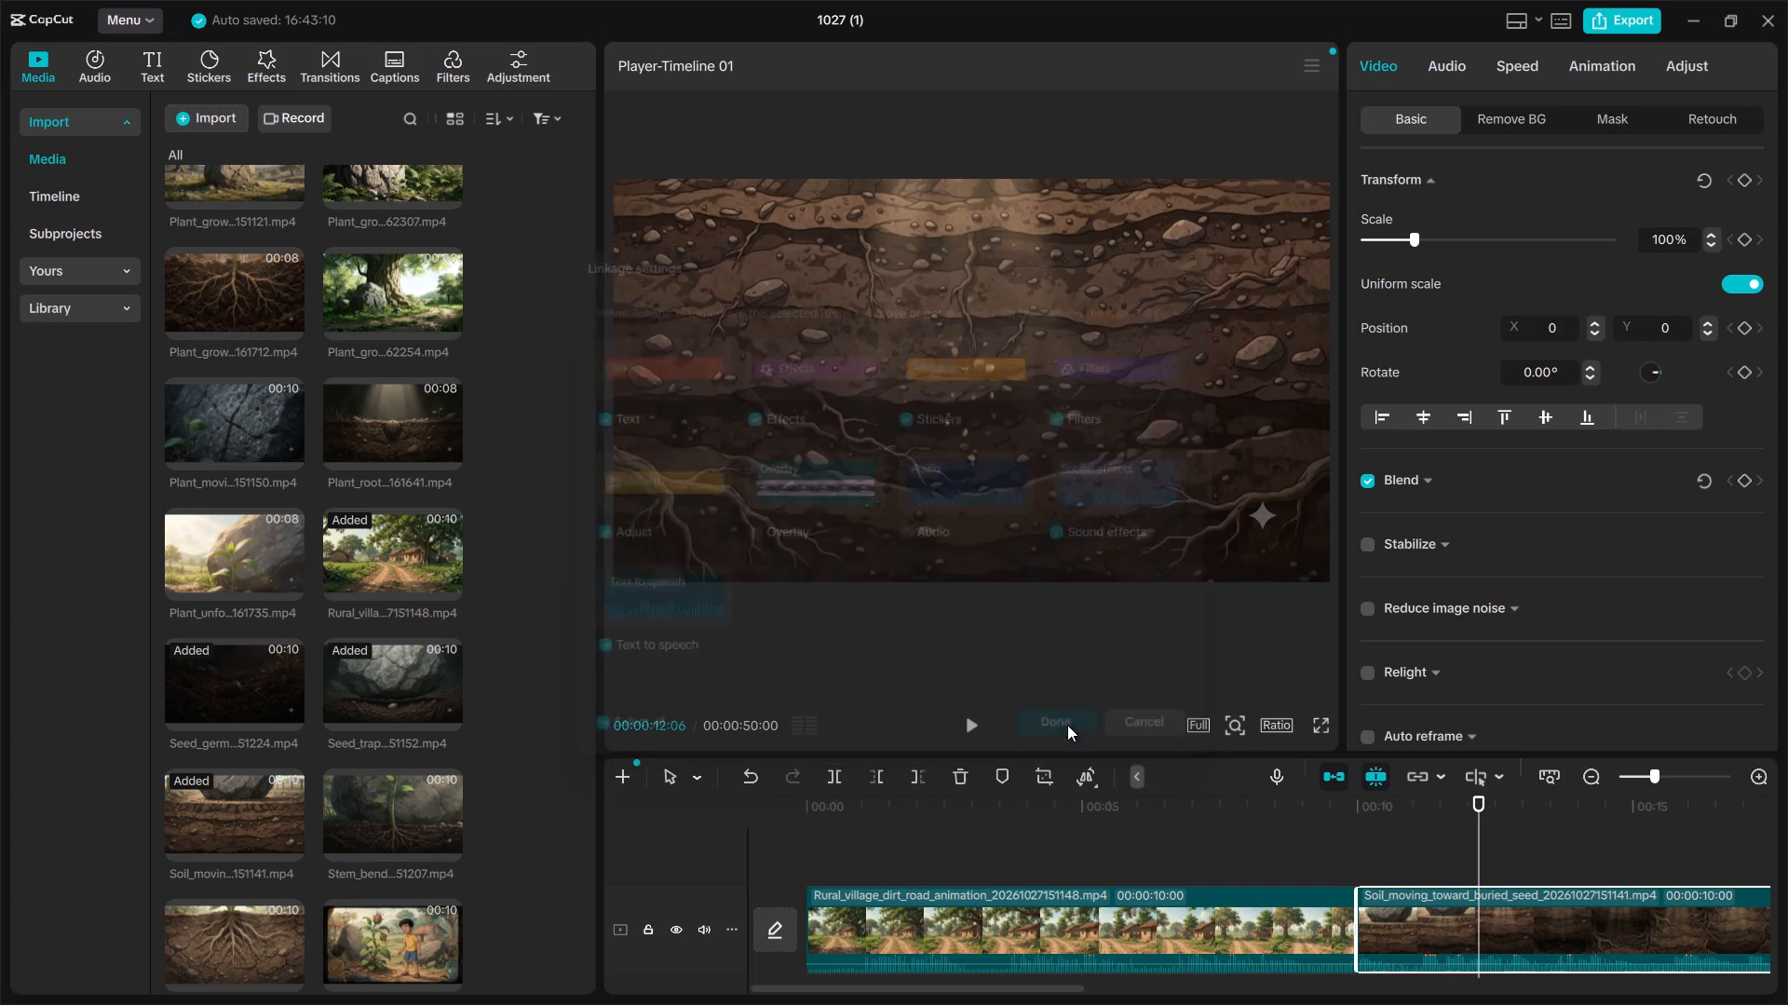
Turn off the main track magnet and auto snapping for the timeline.
left_click(1333, 777)
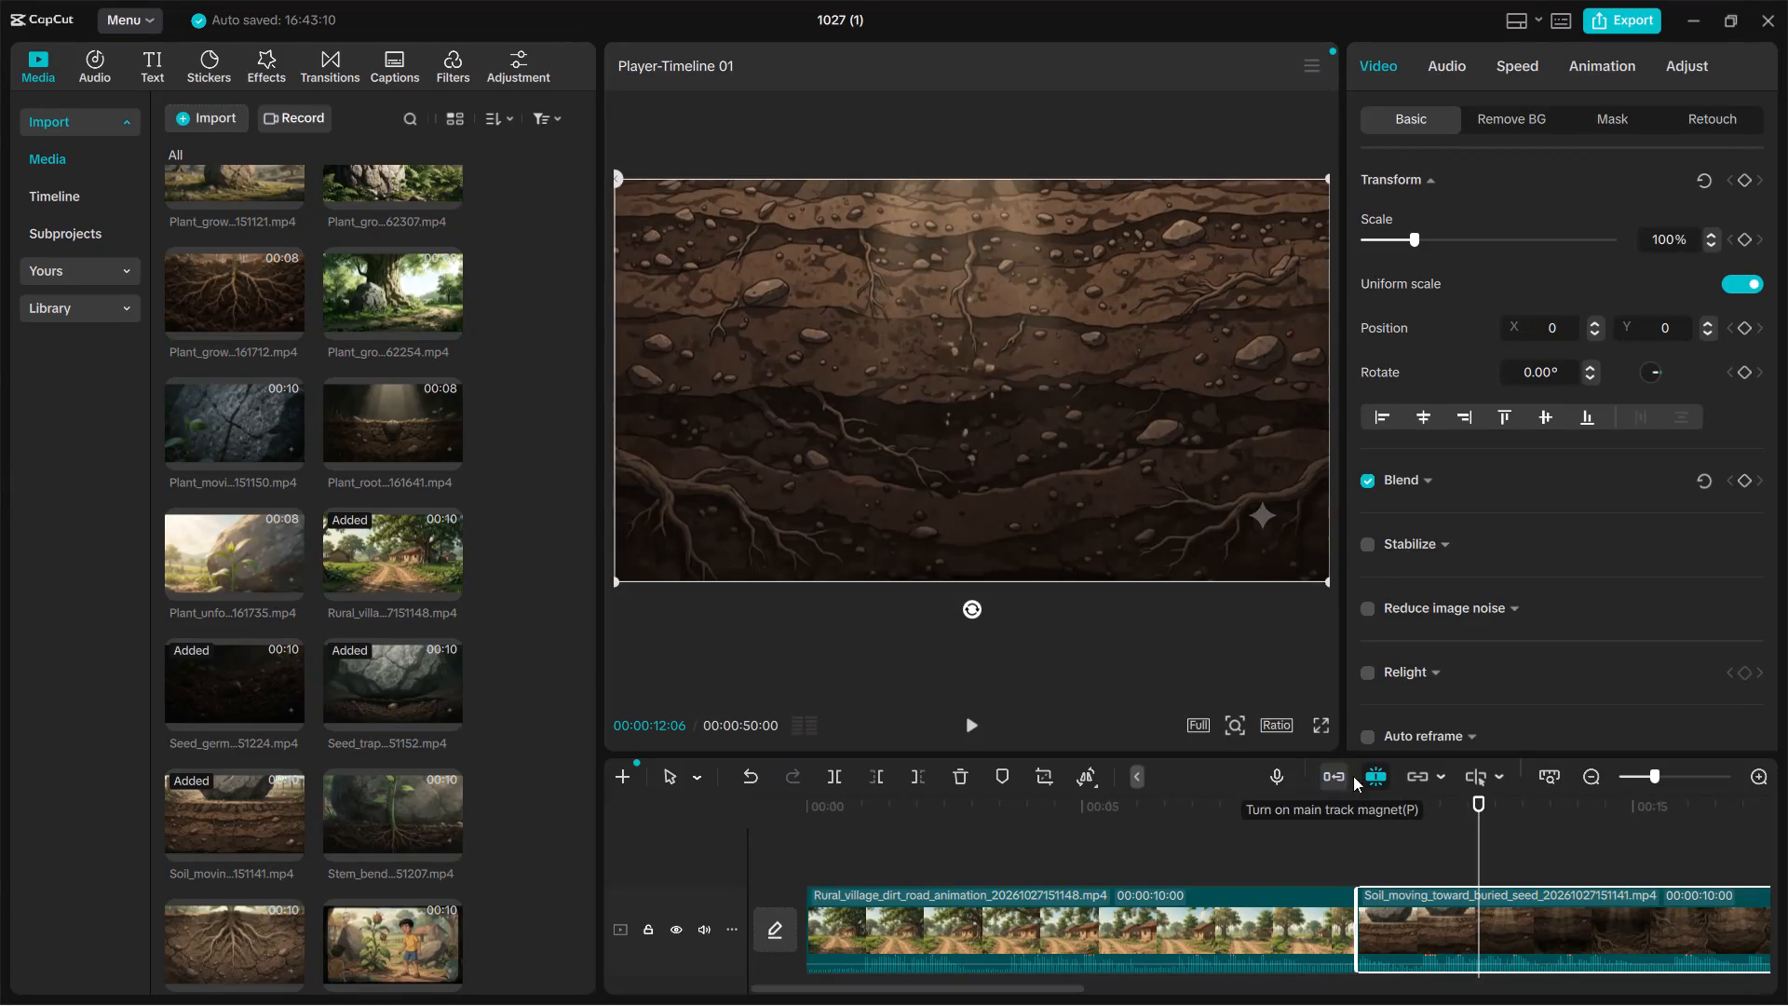
left_click(1368, 775)
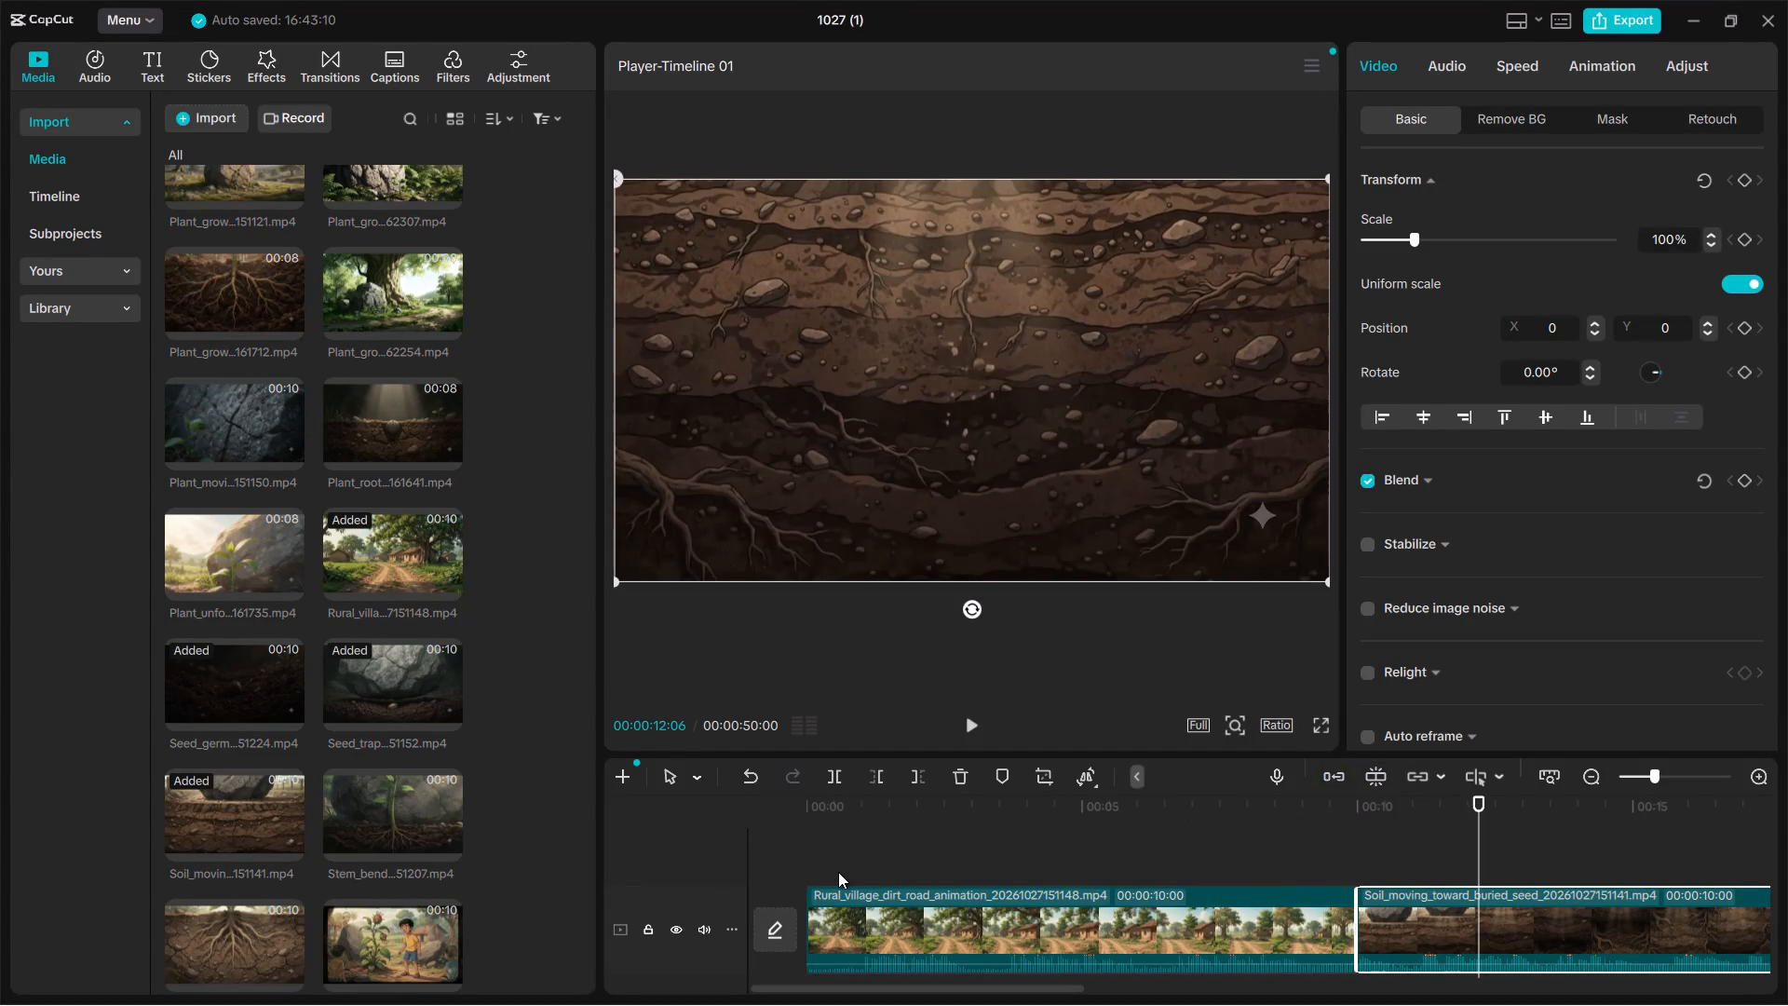
Move the Soil_moving_toward_buried_seed clip out from between the two village clips to a track above, starting at about 27 s.
scroll(995, 917, "left", 1)
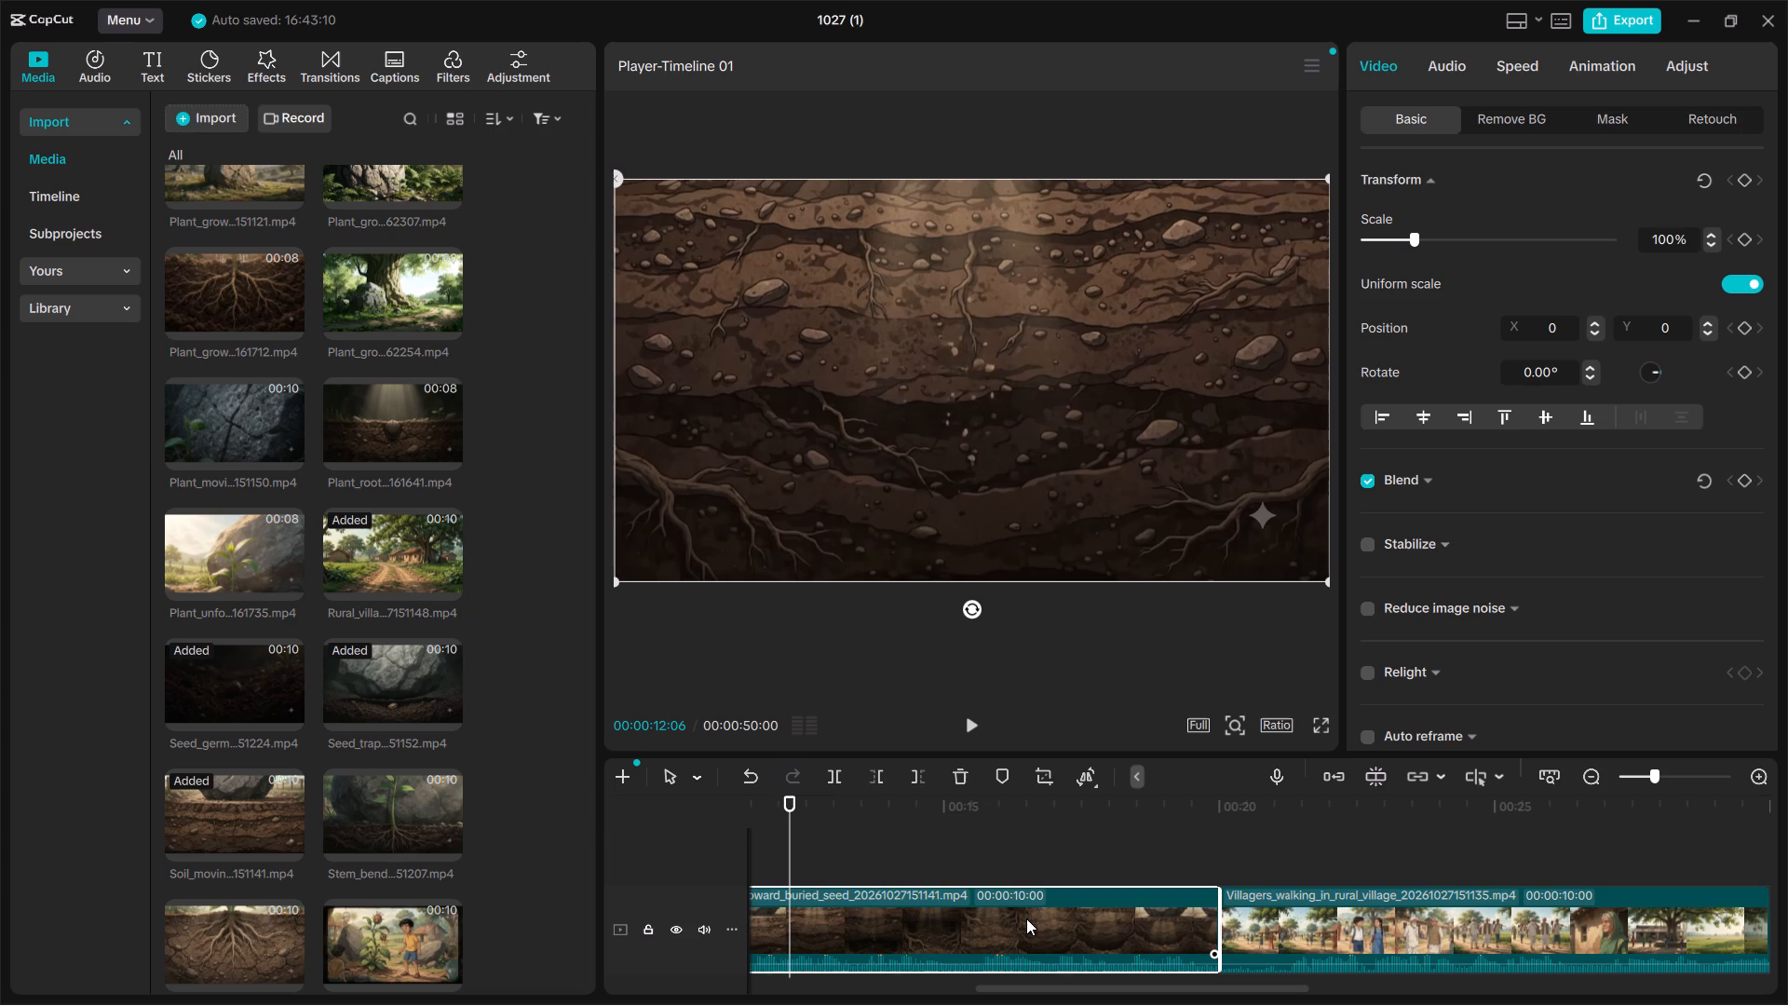
left_click_drag(1026, 918, 1621, 911)
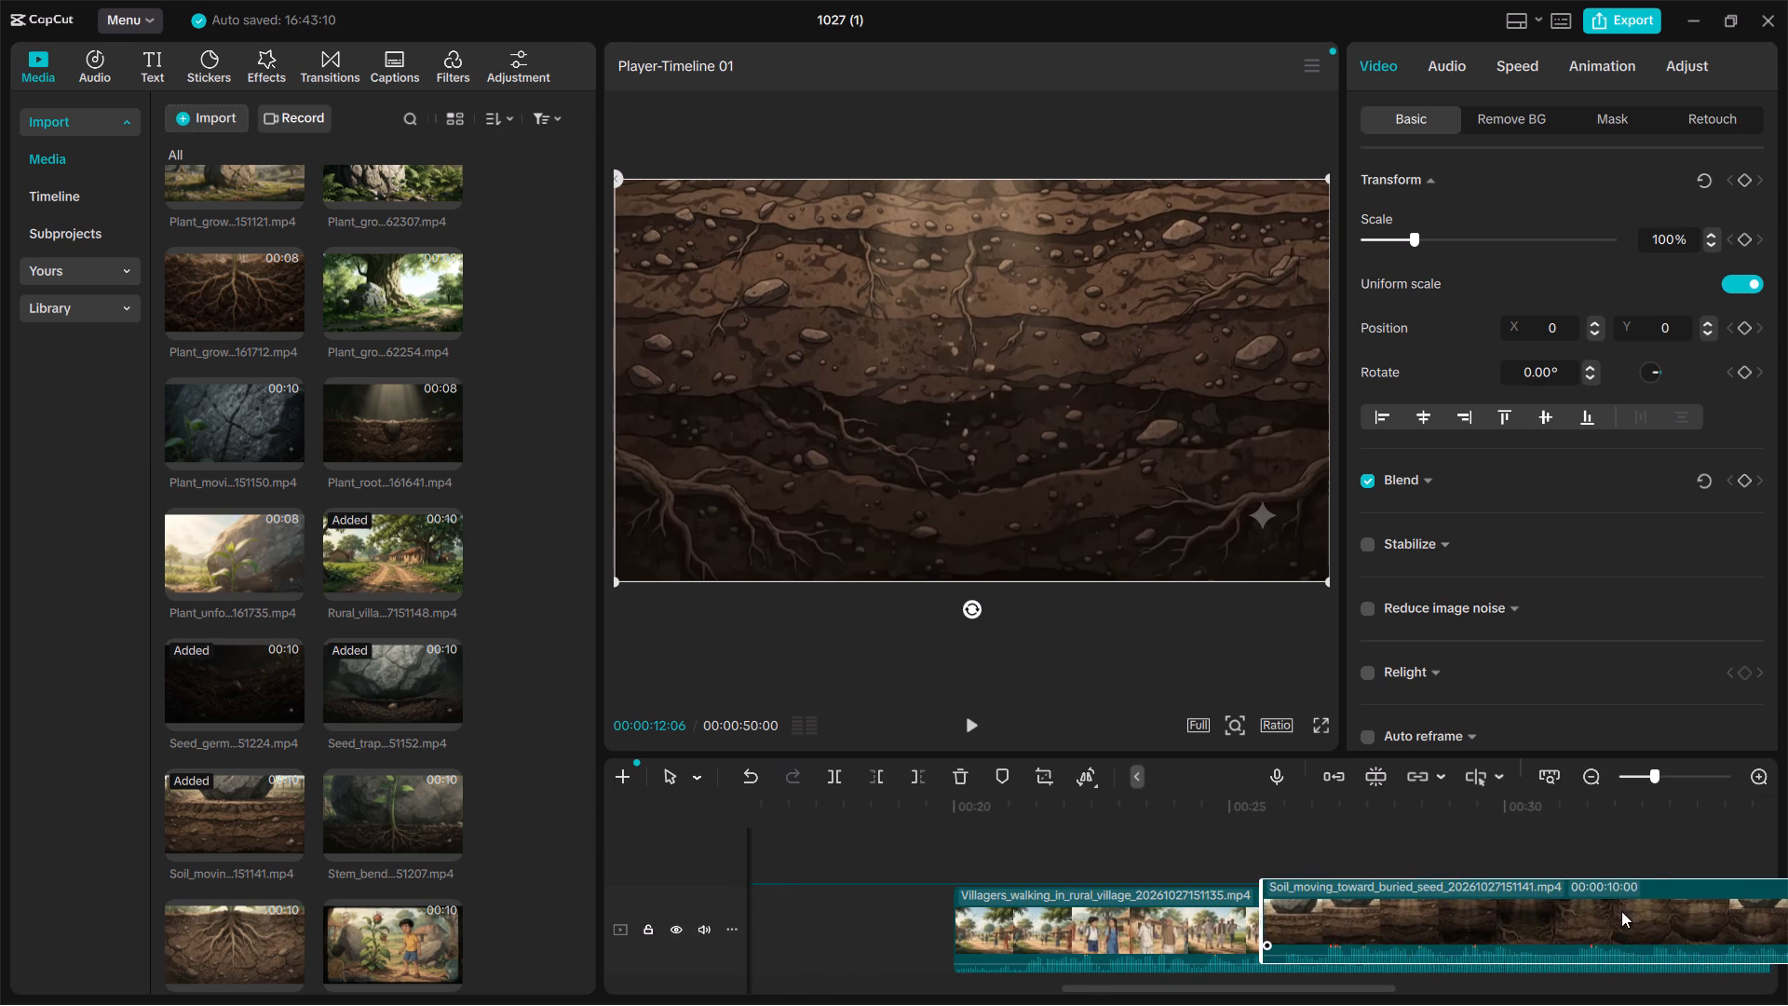
left_click_drag(1621, 911, 1715, 912)
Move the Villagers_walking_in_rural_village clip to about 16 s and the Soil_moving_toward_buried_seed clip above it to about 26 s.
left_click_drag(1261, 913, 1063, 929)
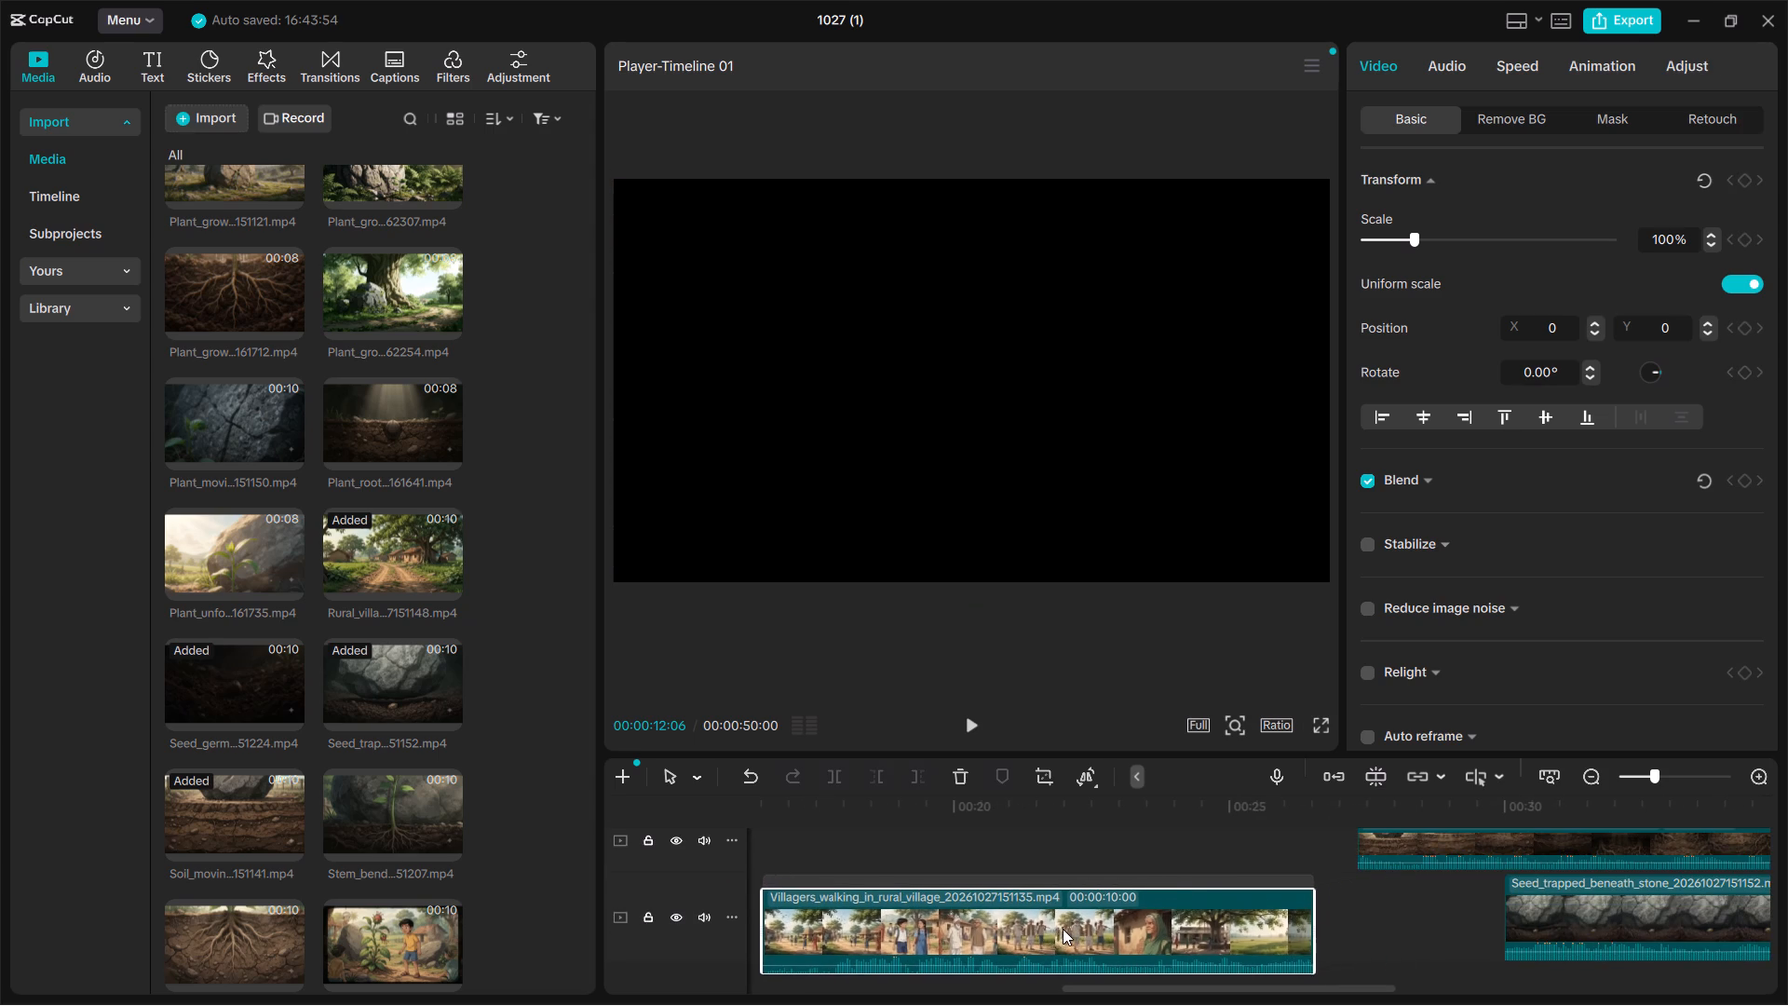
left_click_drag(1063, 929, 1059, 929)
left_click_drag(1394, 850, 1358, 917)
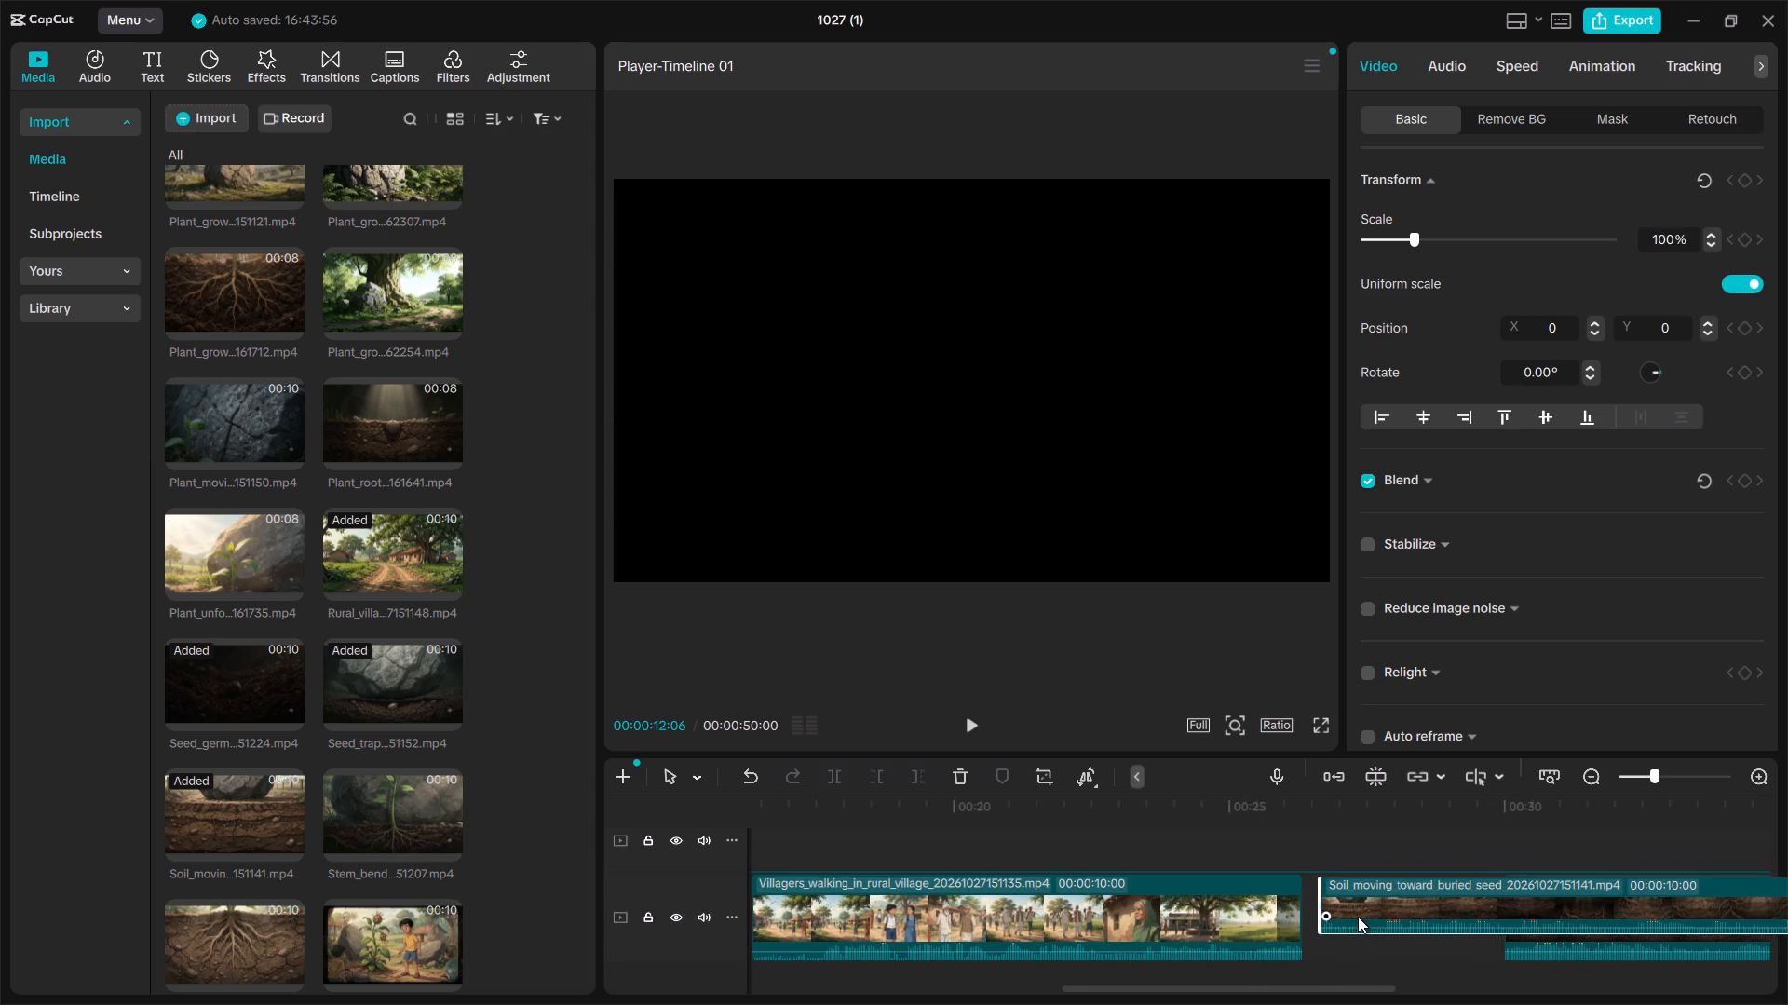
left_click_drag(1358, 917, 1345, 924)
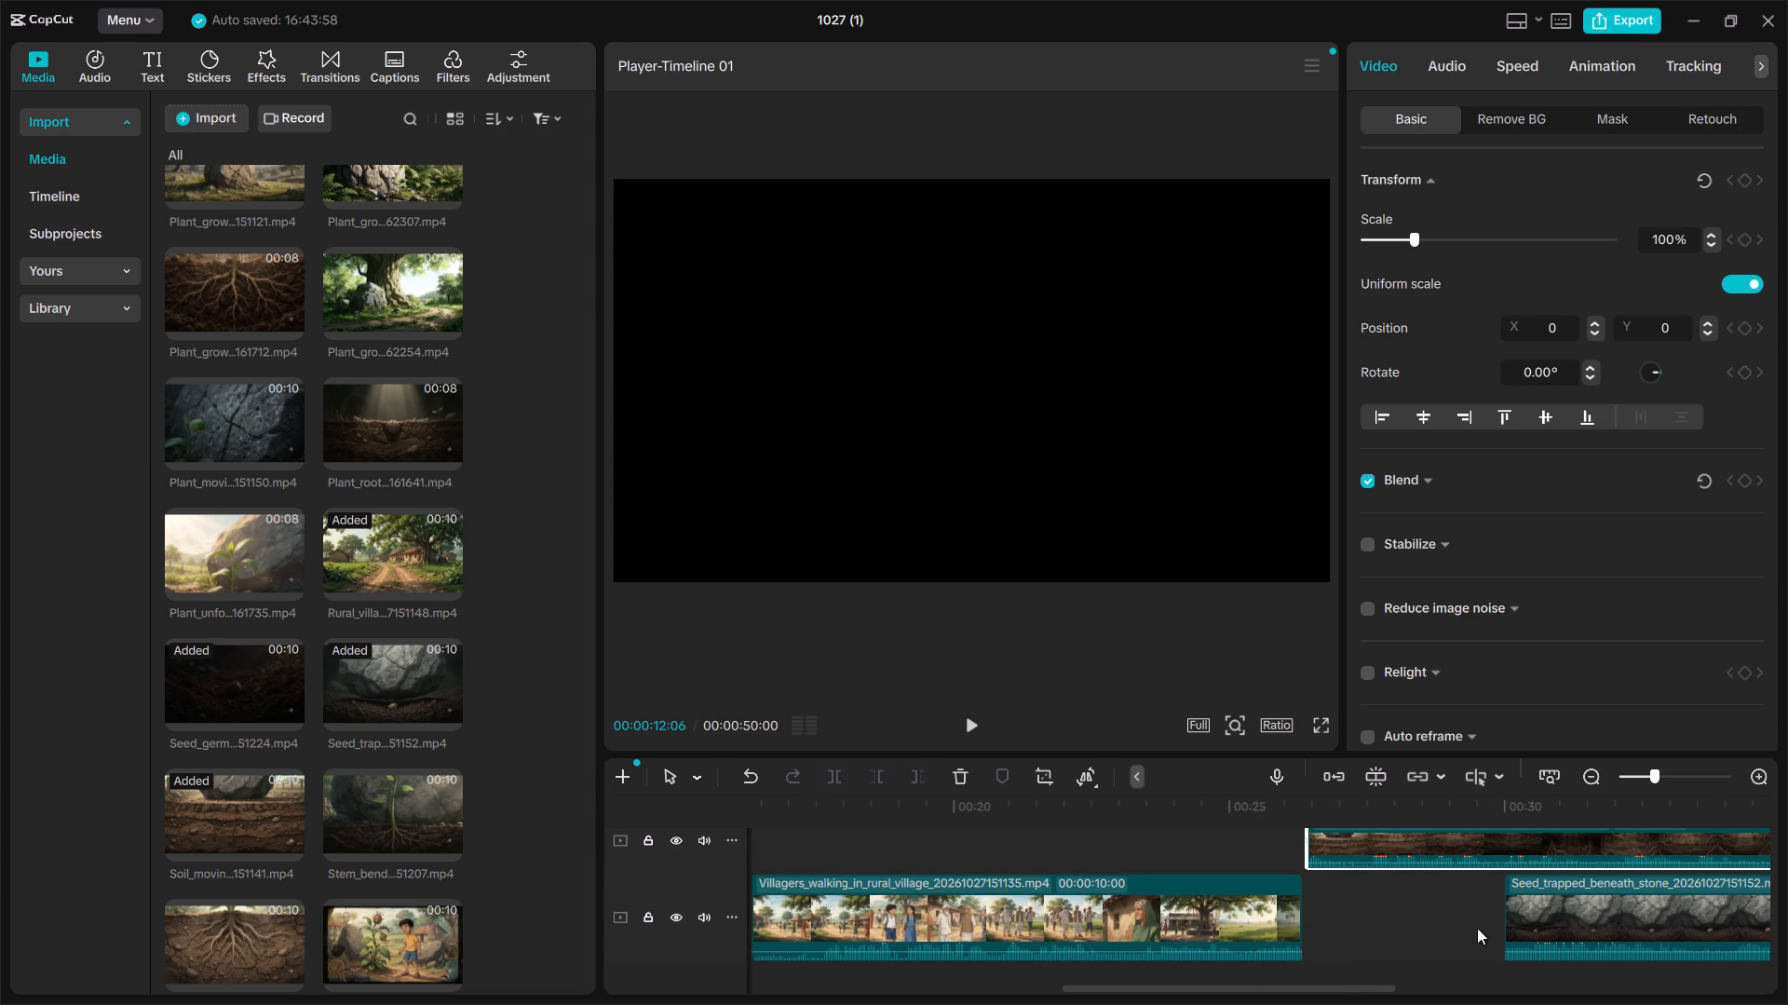
Enlarge the timeline area by shrinking the player above it.
scroll(1535, 927, "left", 1)
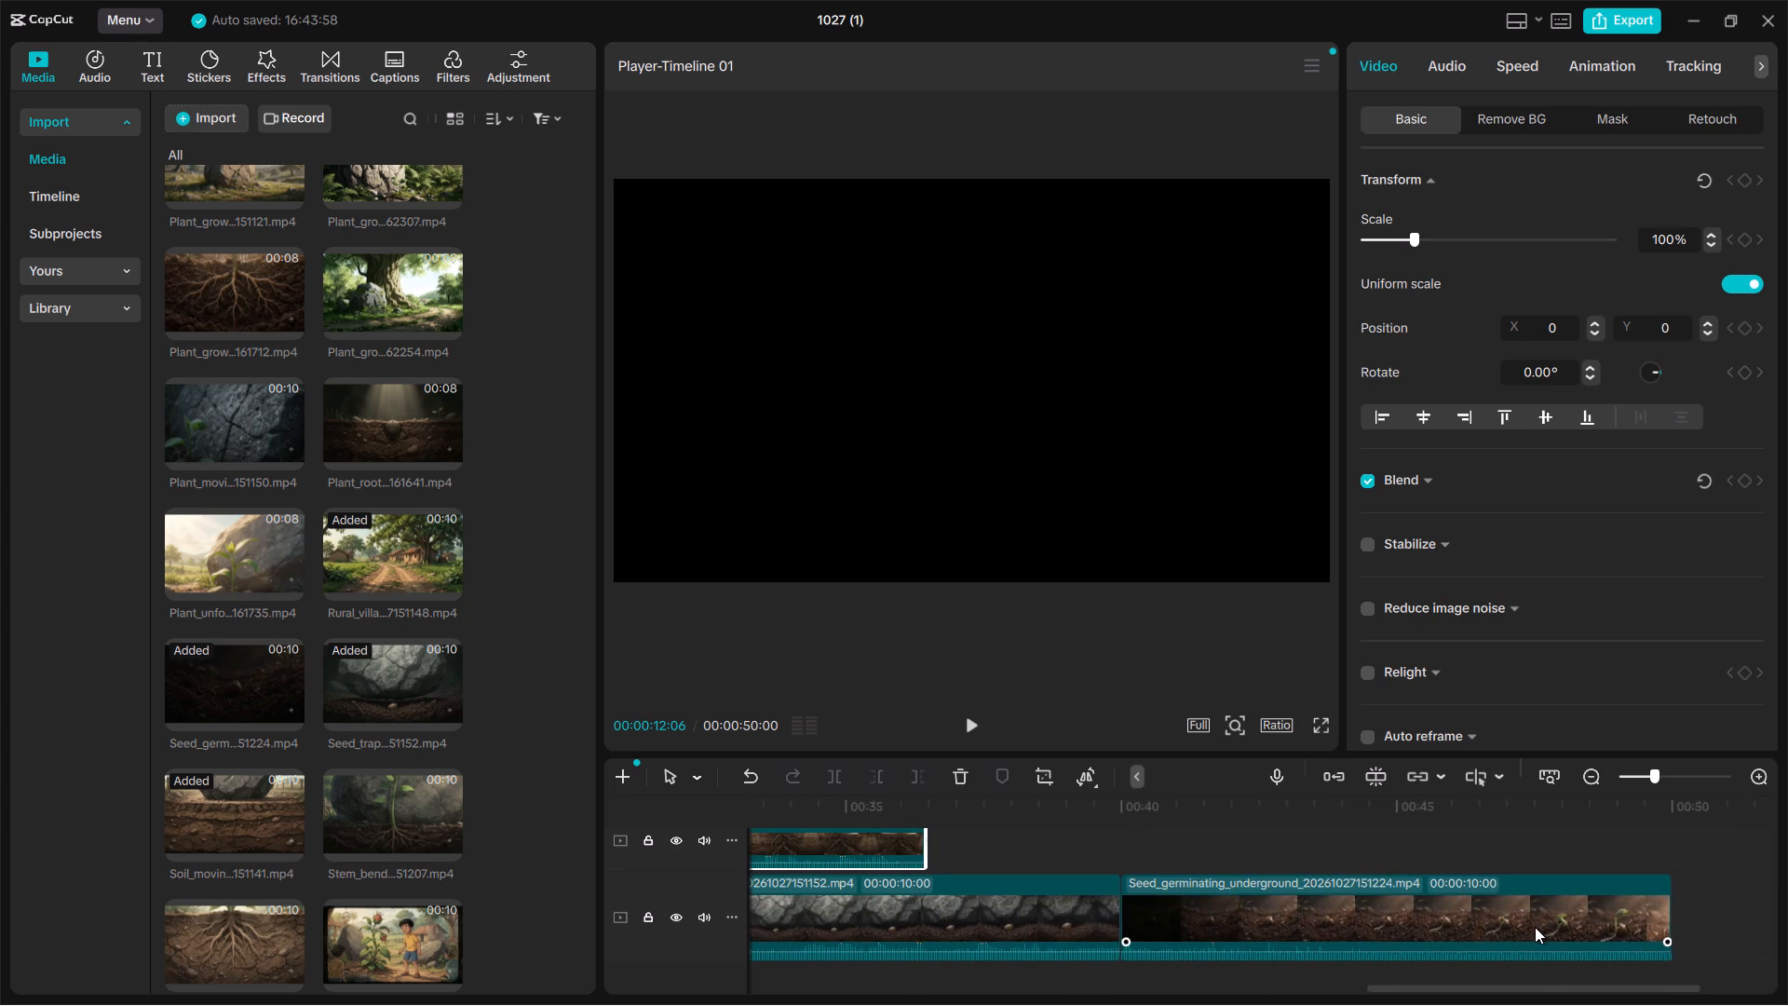
scroll(1535, 927, "left", 1)
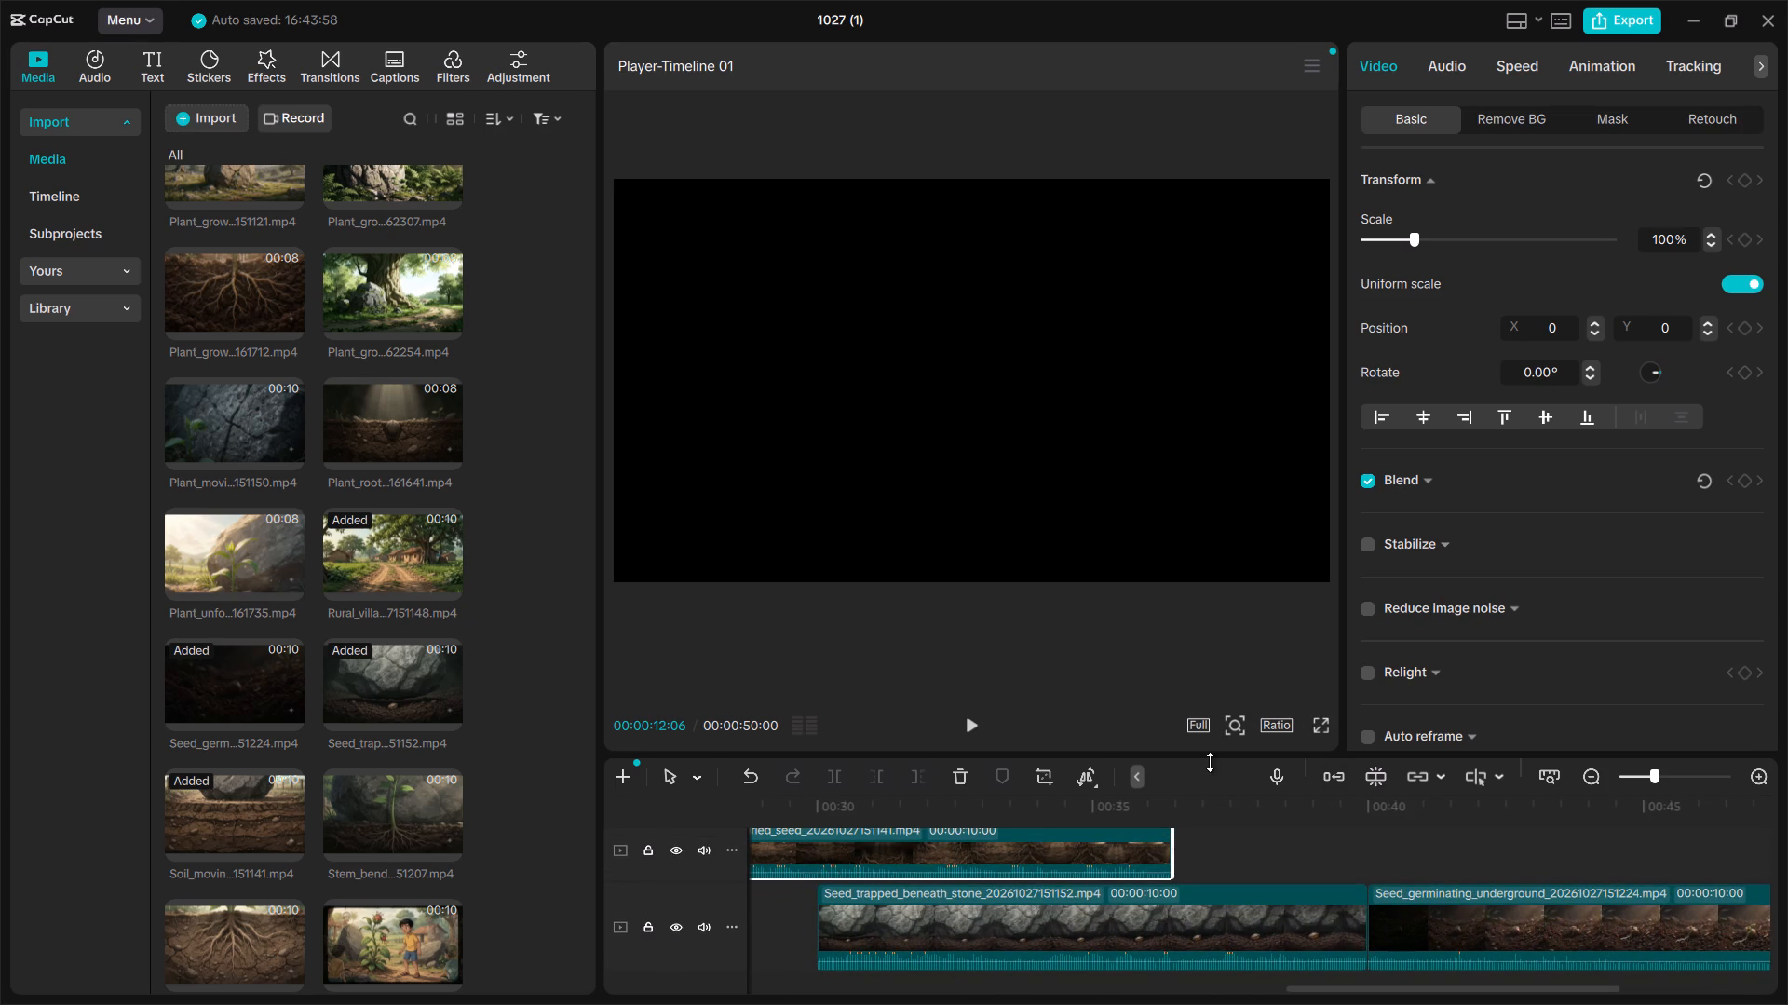
left_click_drag(1209, 757, 1150, 359)
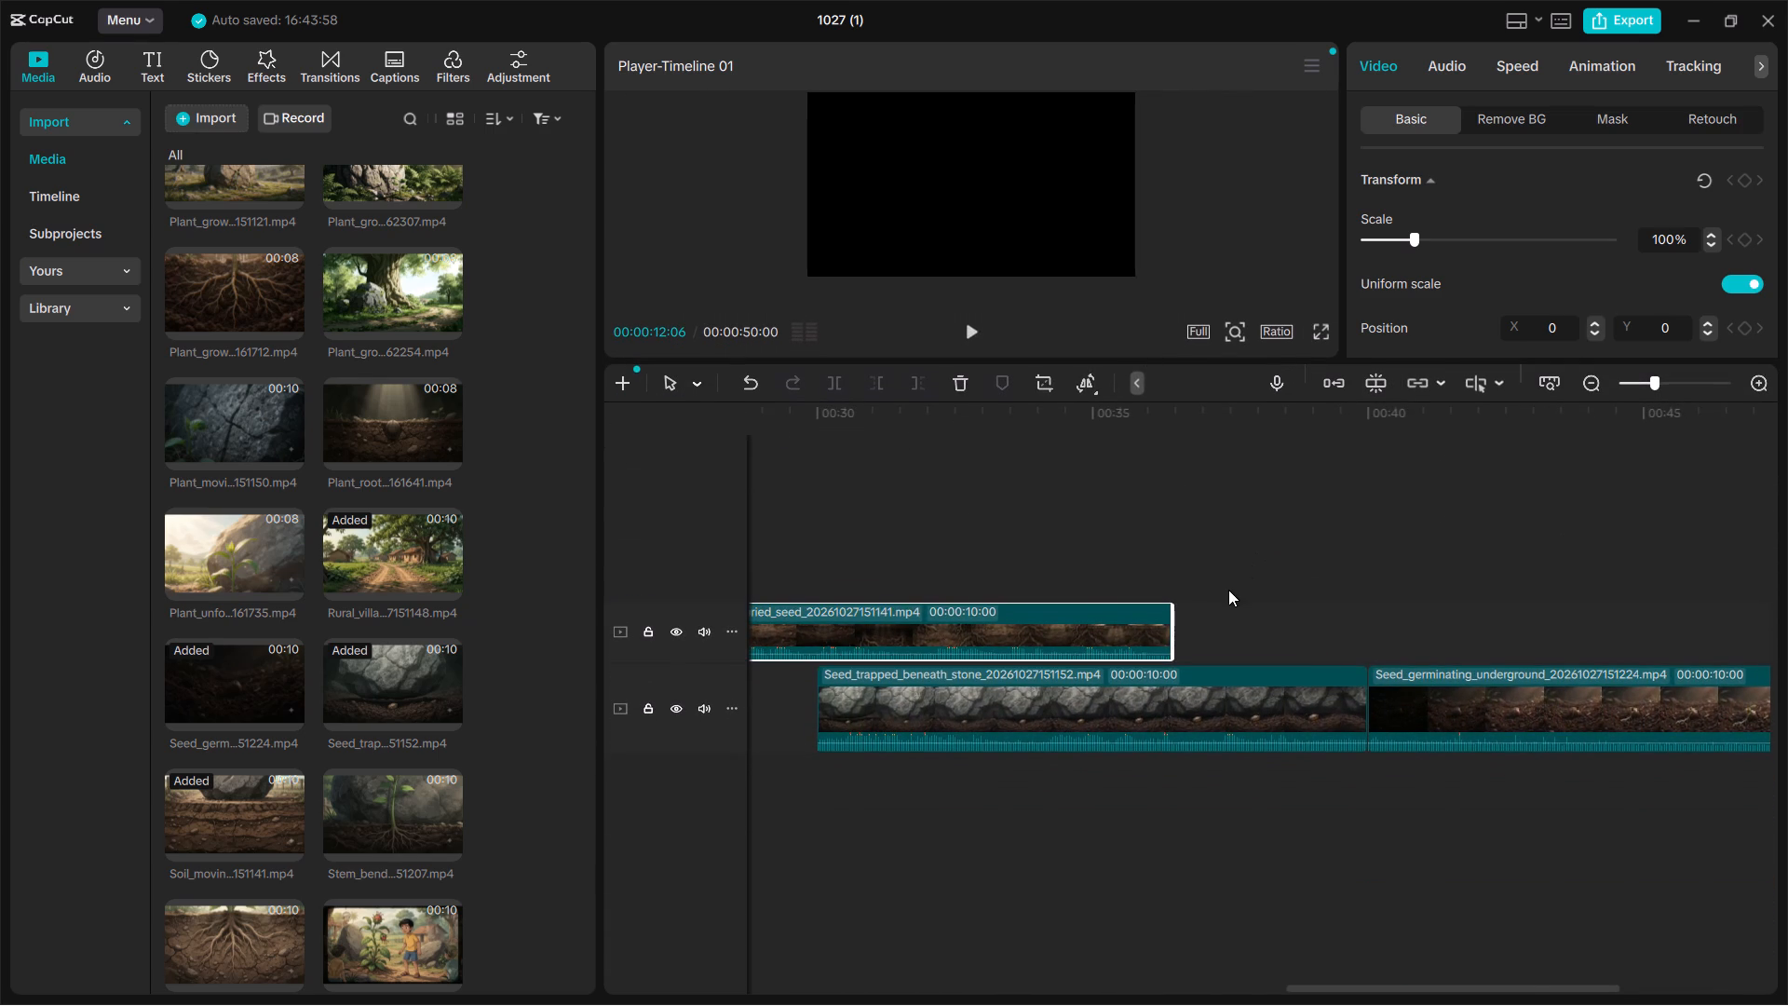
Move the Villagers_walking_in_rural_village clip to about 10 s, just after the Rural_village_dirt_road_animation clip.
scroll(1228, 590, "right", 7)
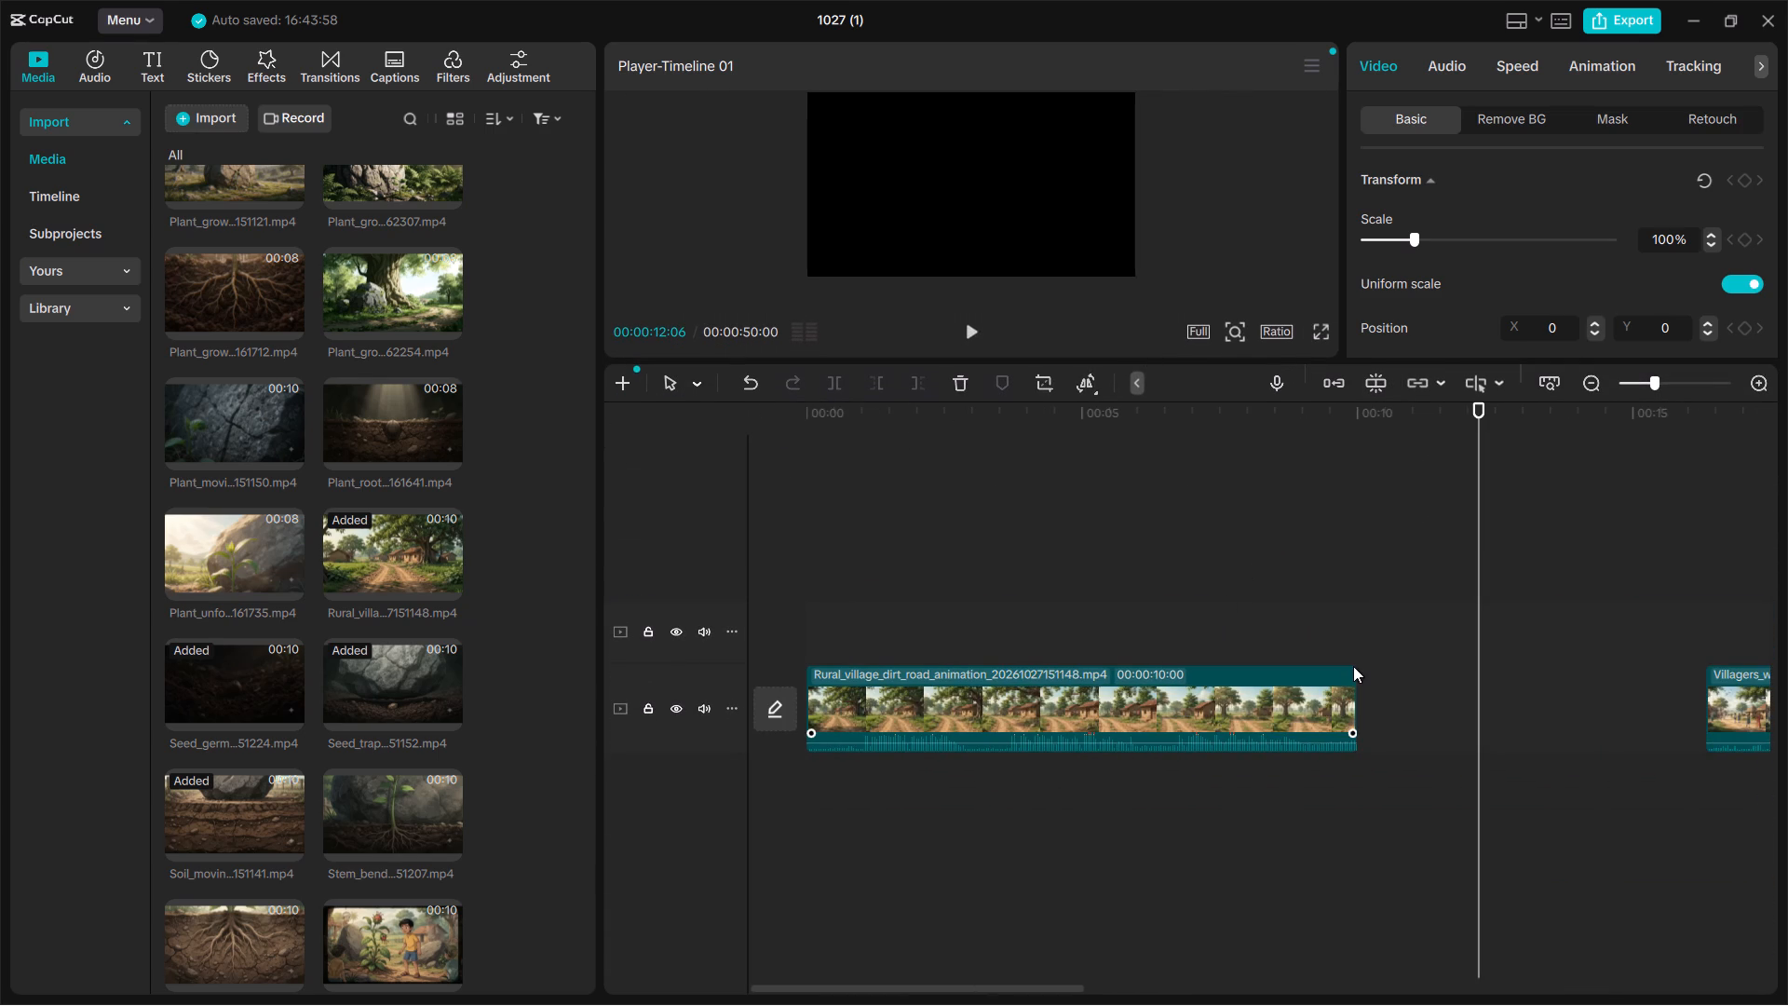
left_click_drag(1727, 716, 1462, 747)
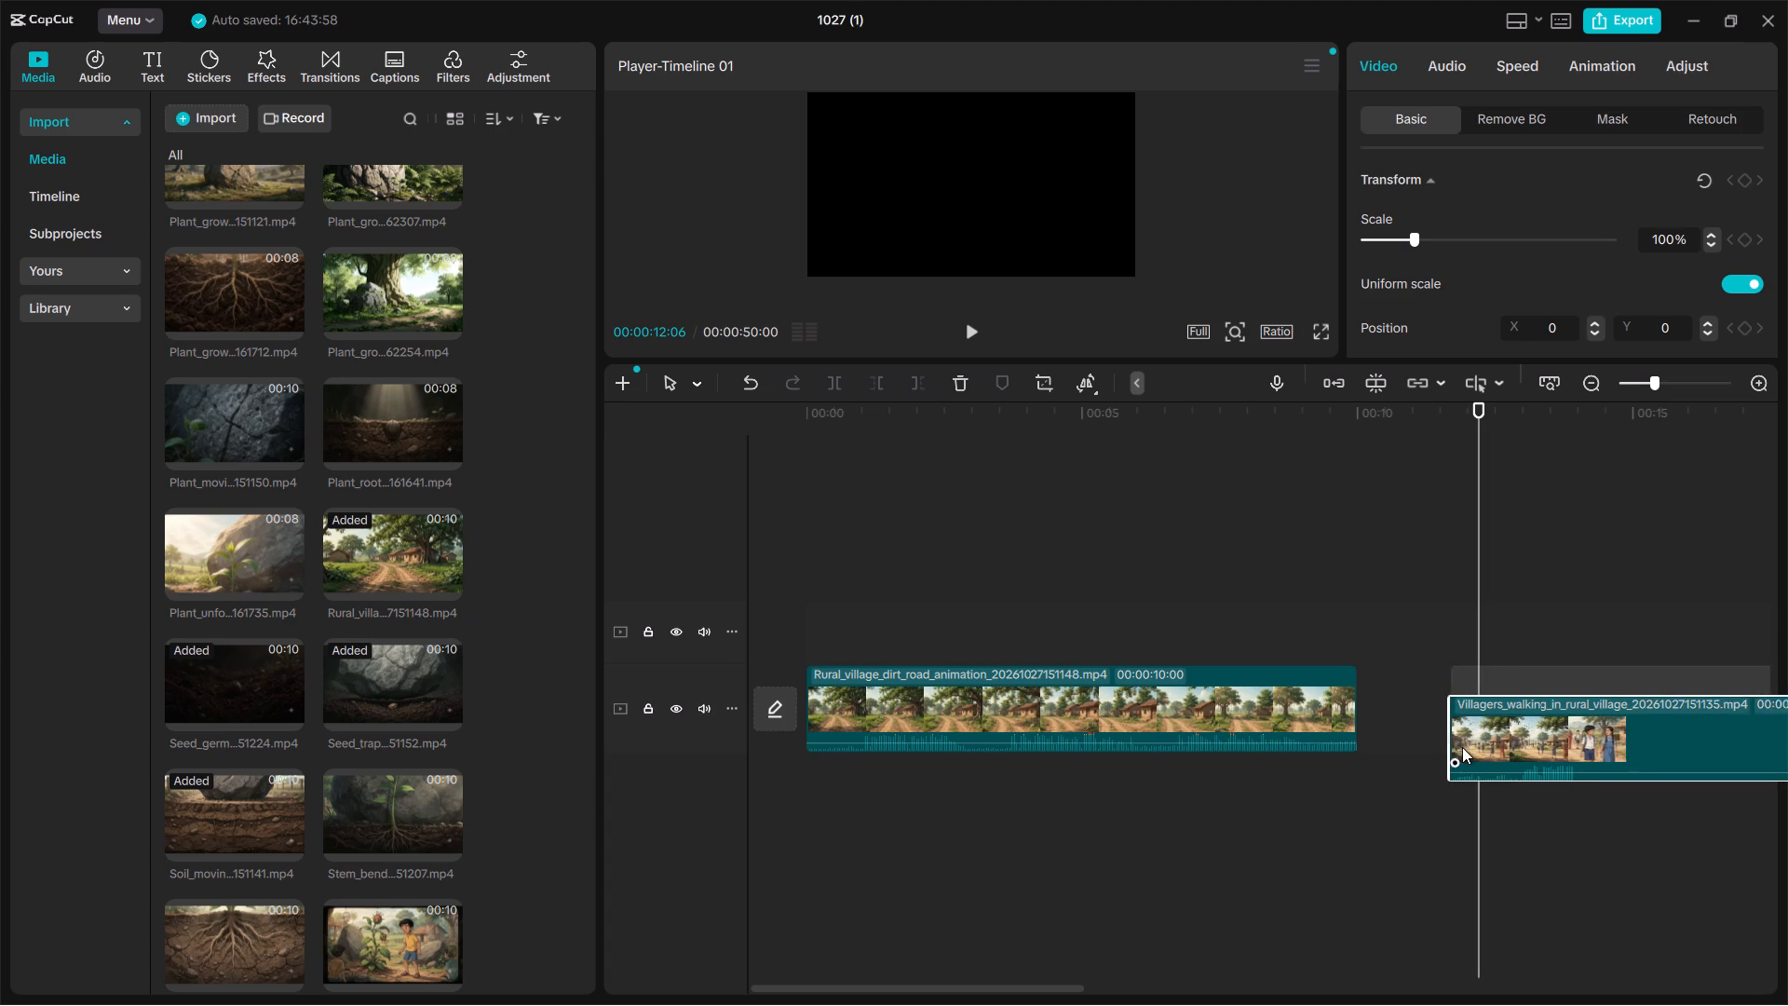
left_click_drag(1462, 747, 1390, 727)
Trim the end of the Rural_village_dirt_road_animation clip so it lasts about 2 s.
left_click(1315, 710)
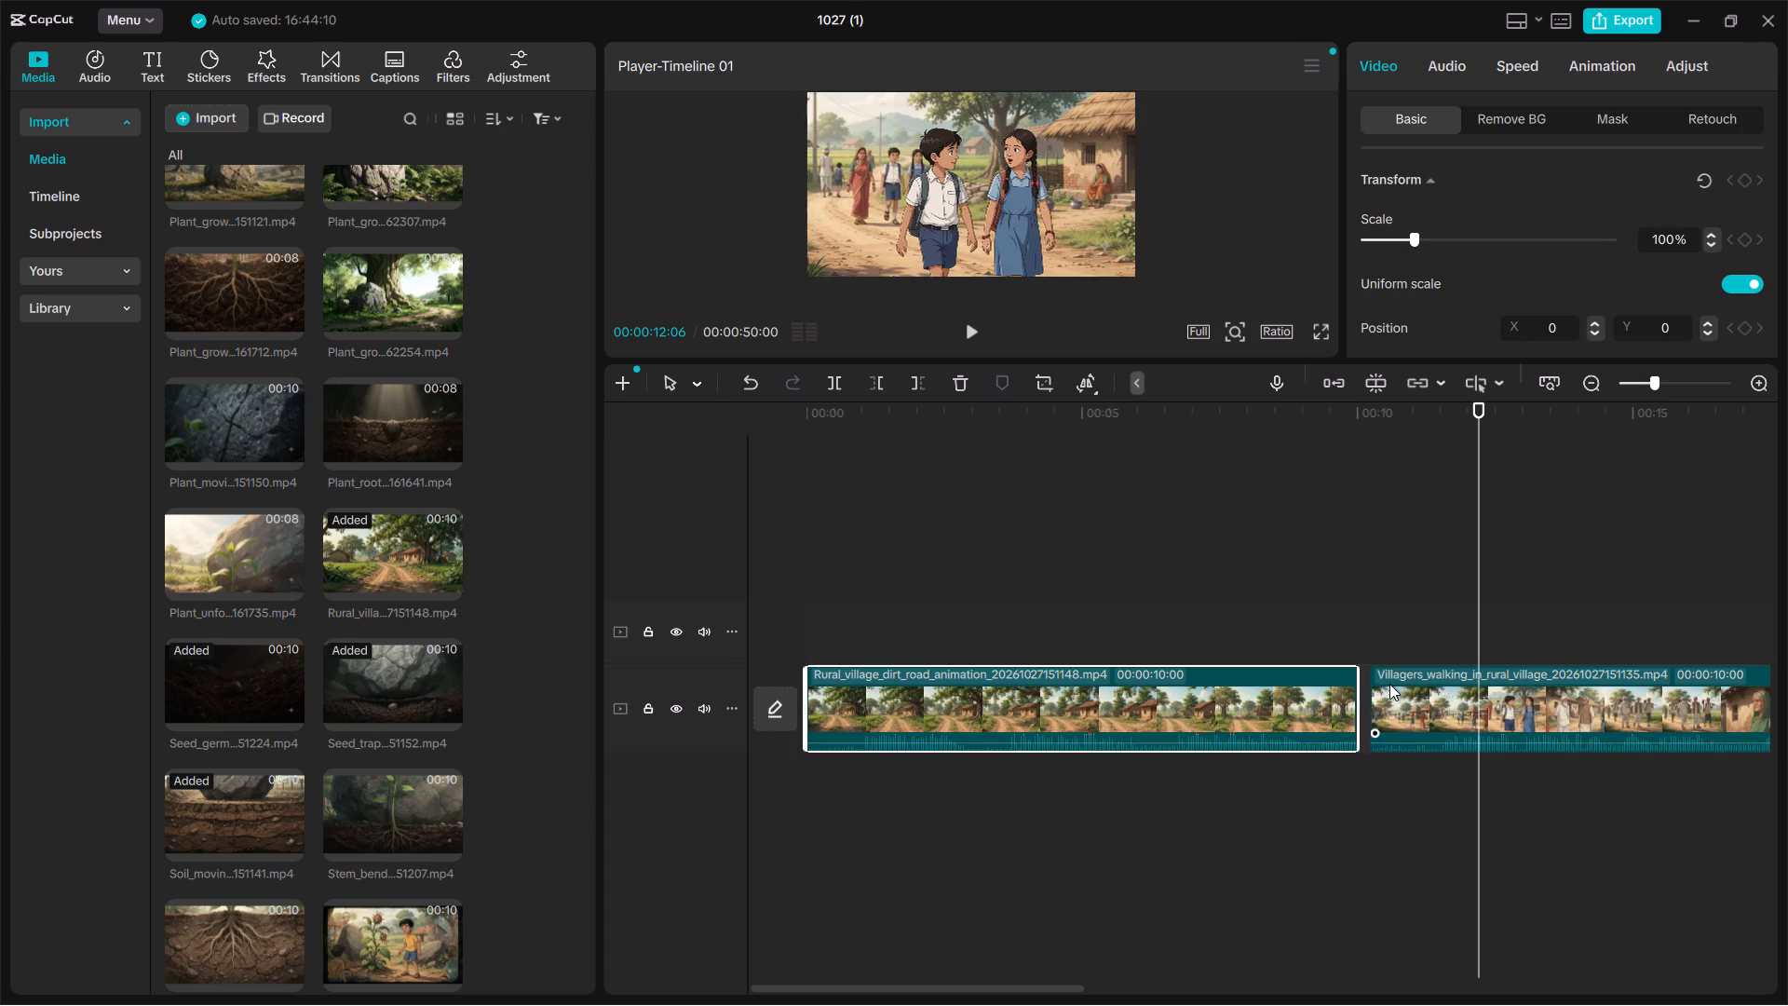
left_click_drag(1359, 699, 961, 767)
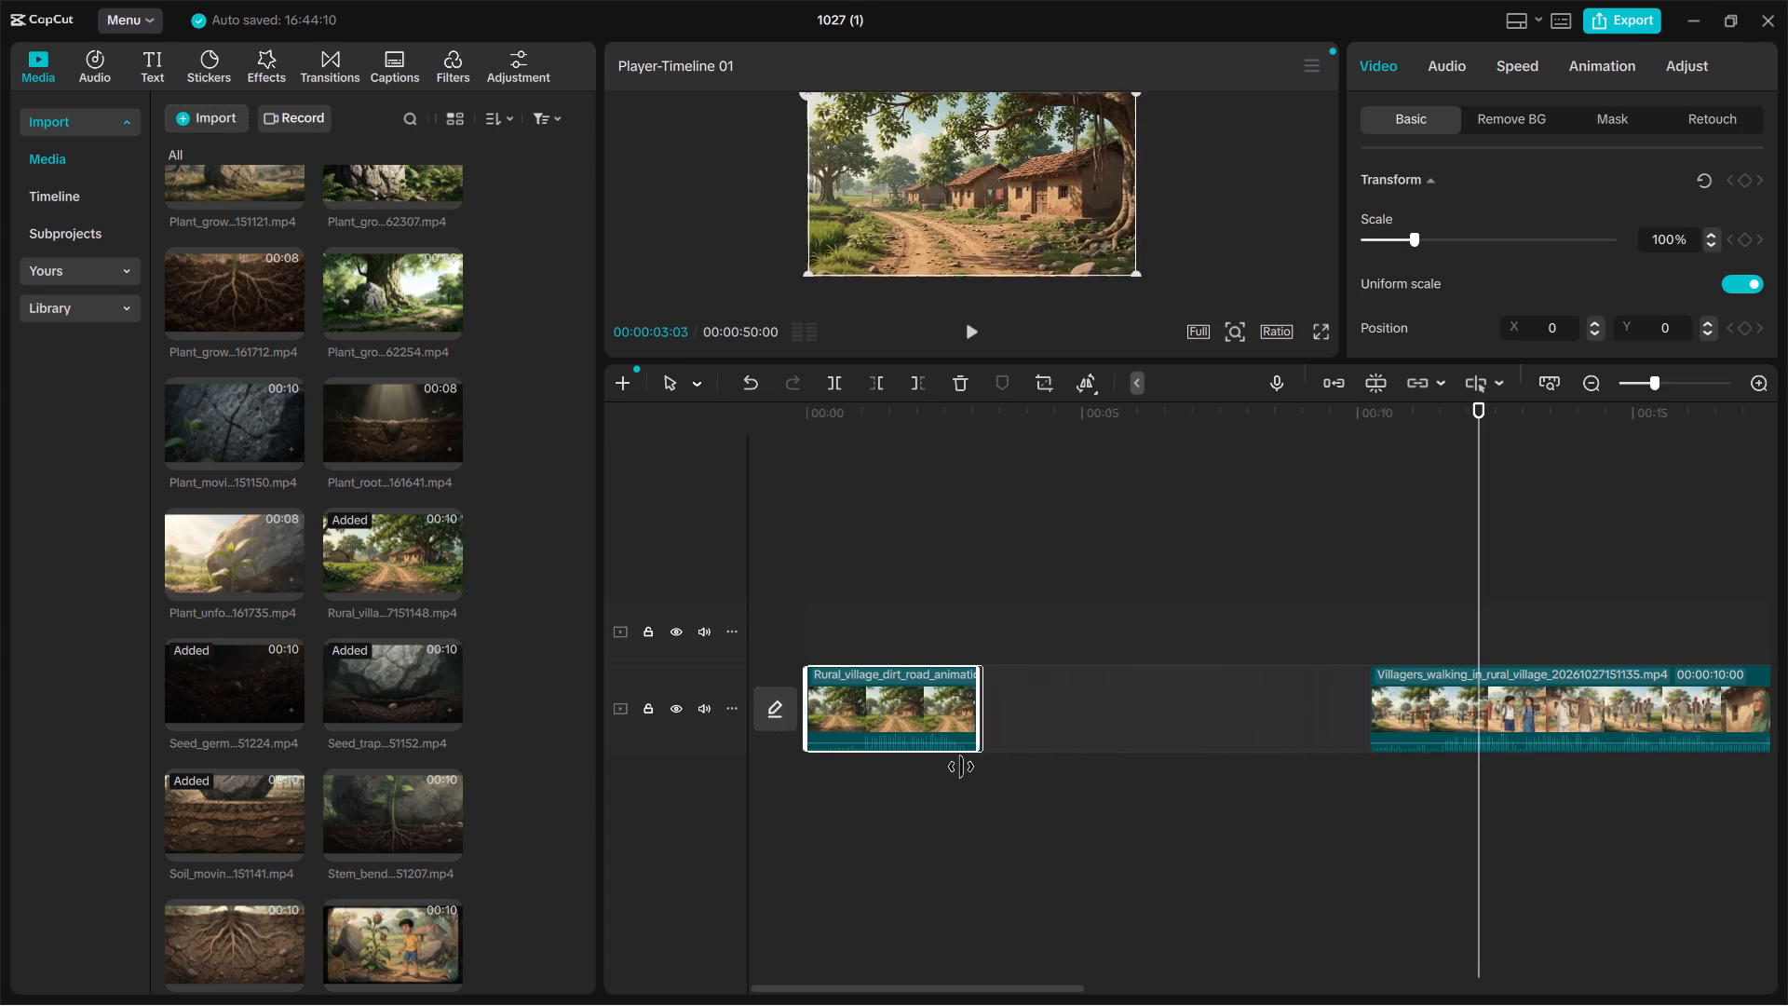
left_click_drag(961, 767, 920, 767)
Move the Villagers_walking_in_rural_village clip to about 2.5 s and trim its end to a length of about 1.4 s.
left_click_drag(1421, 695, 1023, 714)
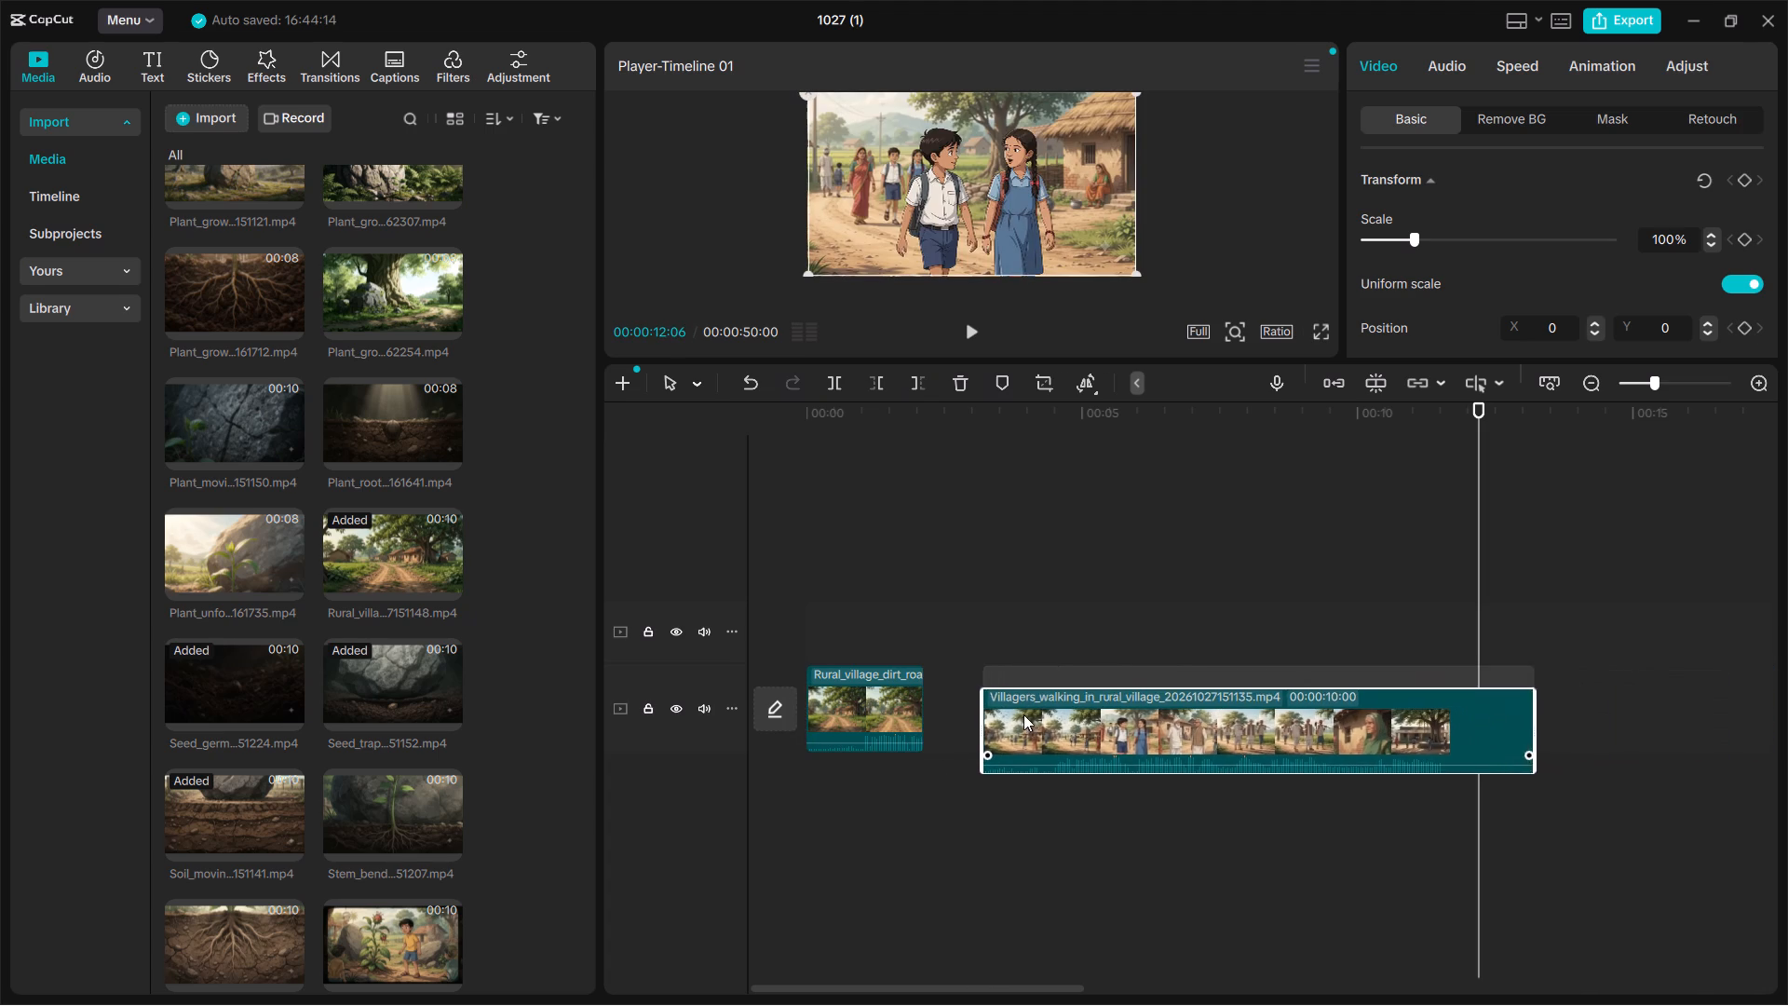
left_click_drag(1023, 714, 993, 699)
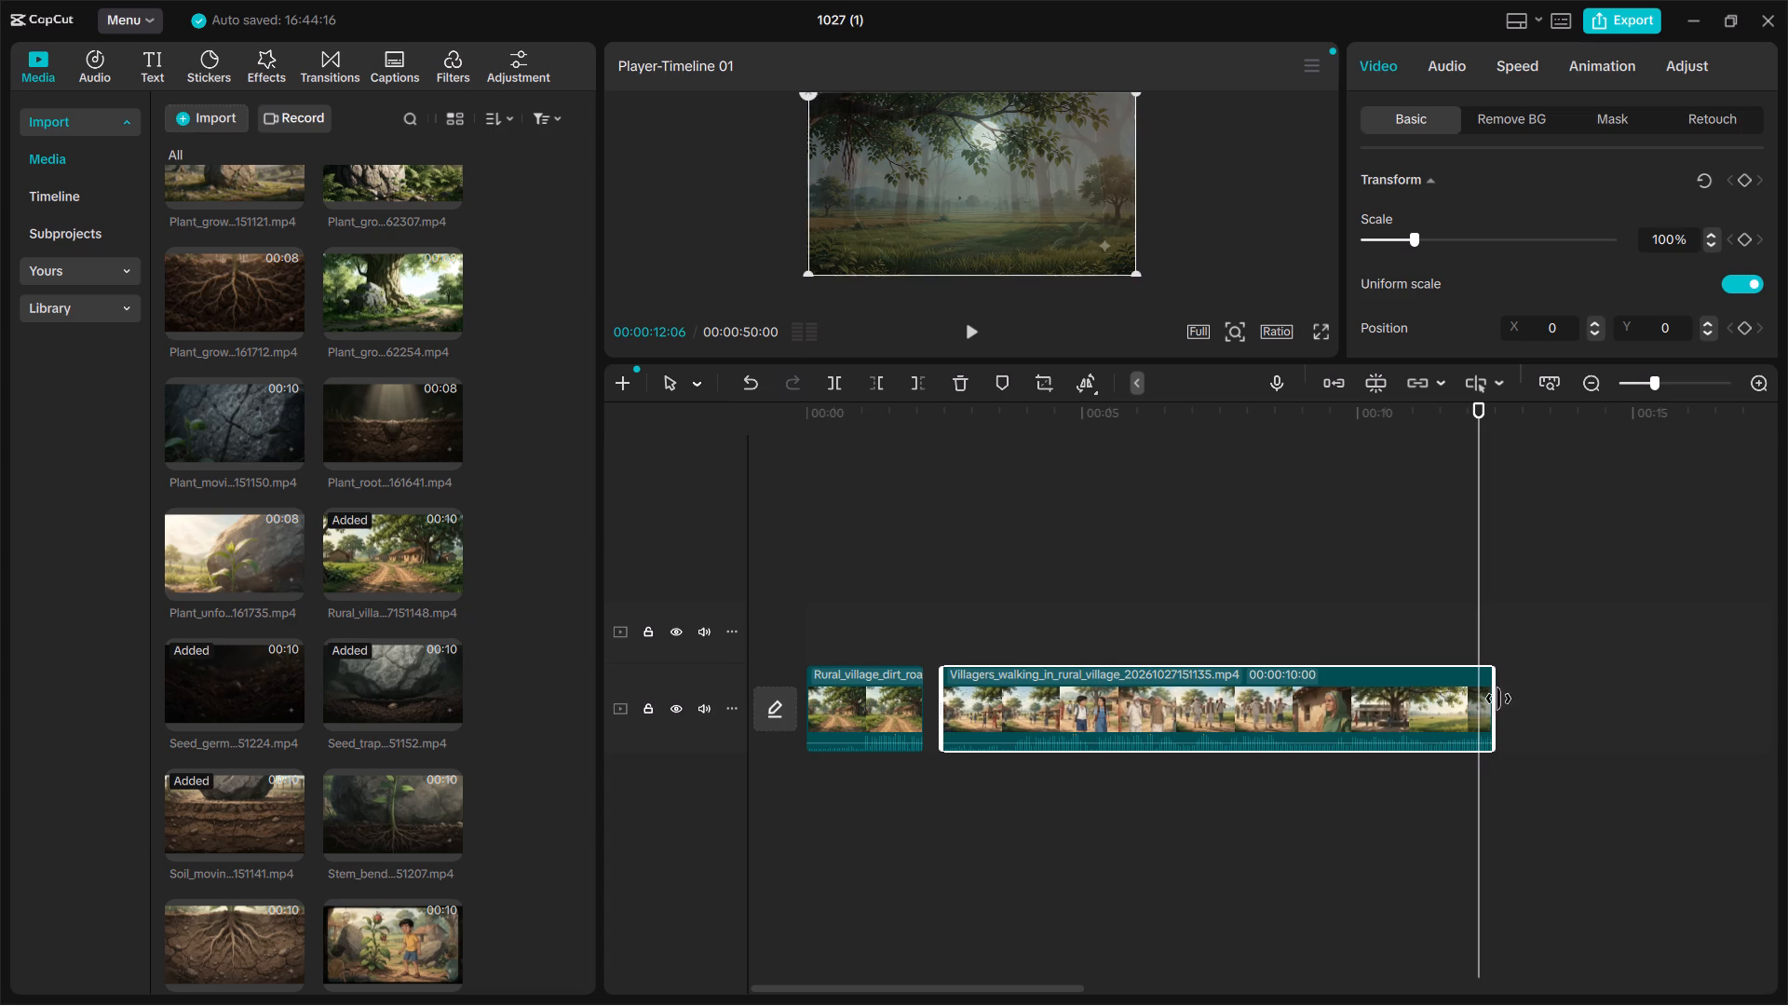
left_click_drag(1497, 702, 1100, 728)
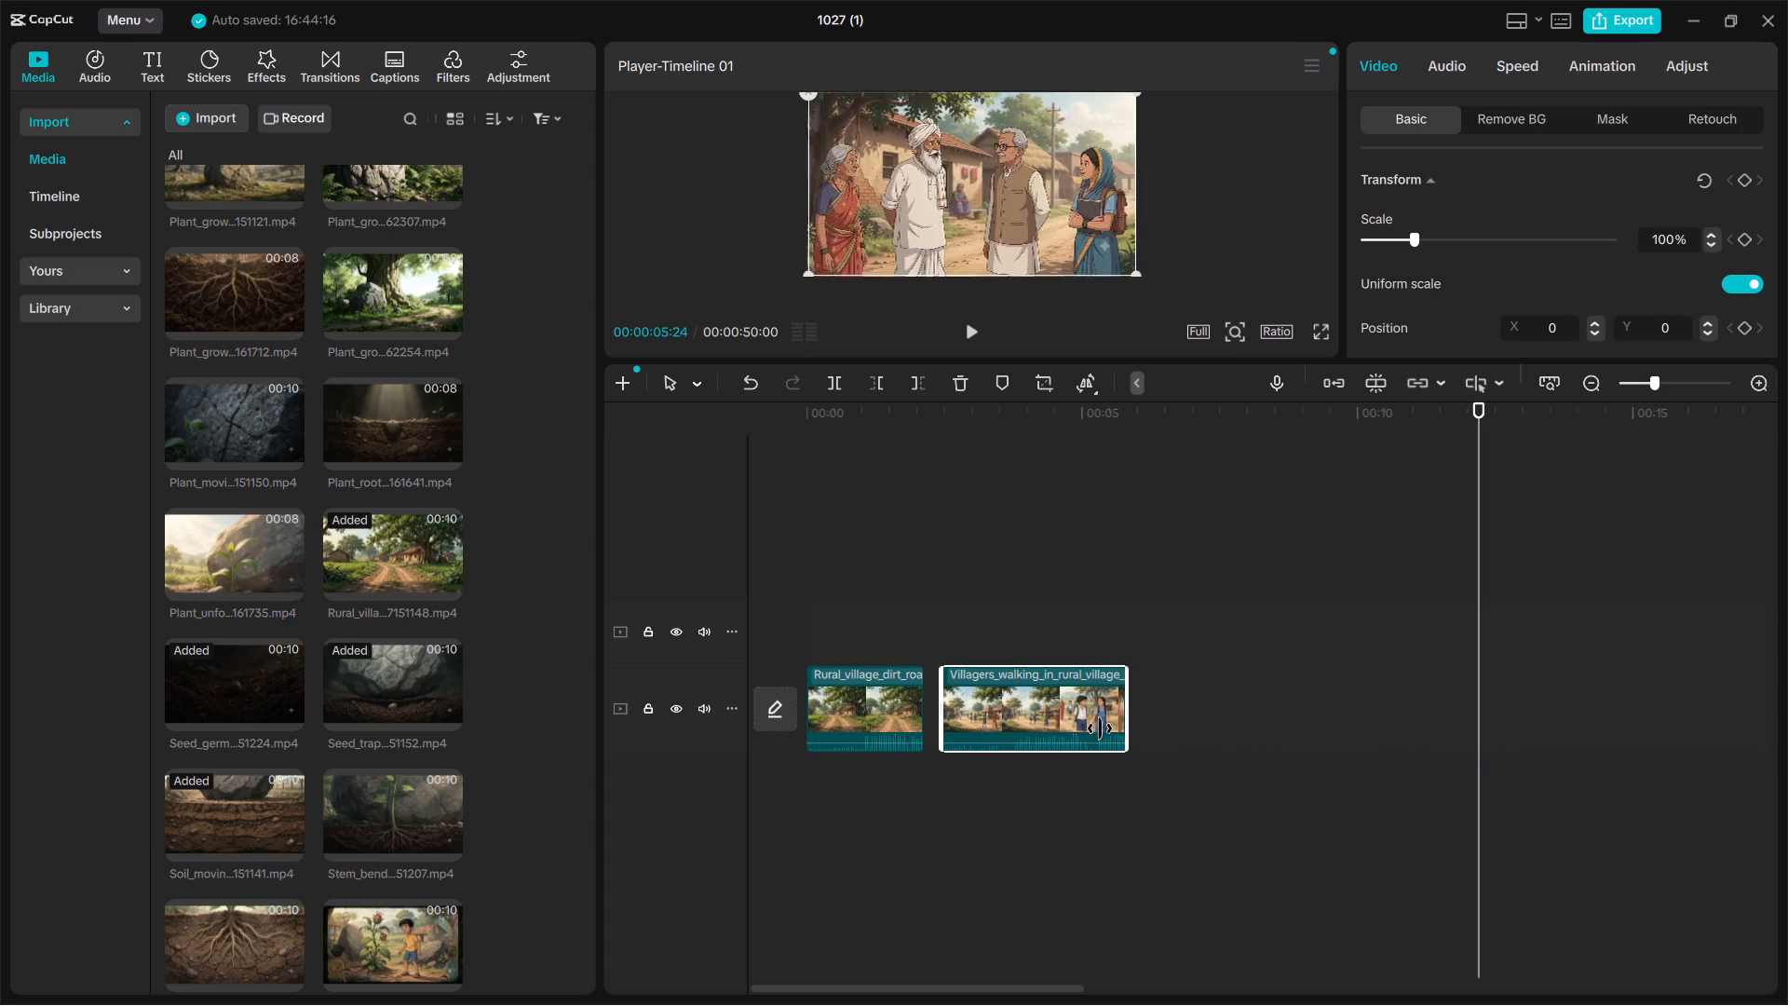
left_click_drag(1100, 728, 1016, 728)
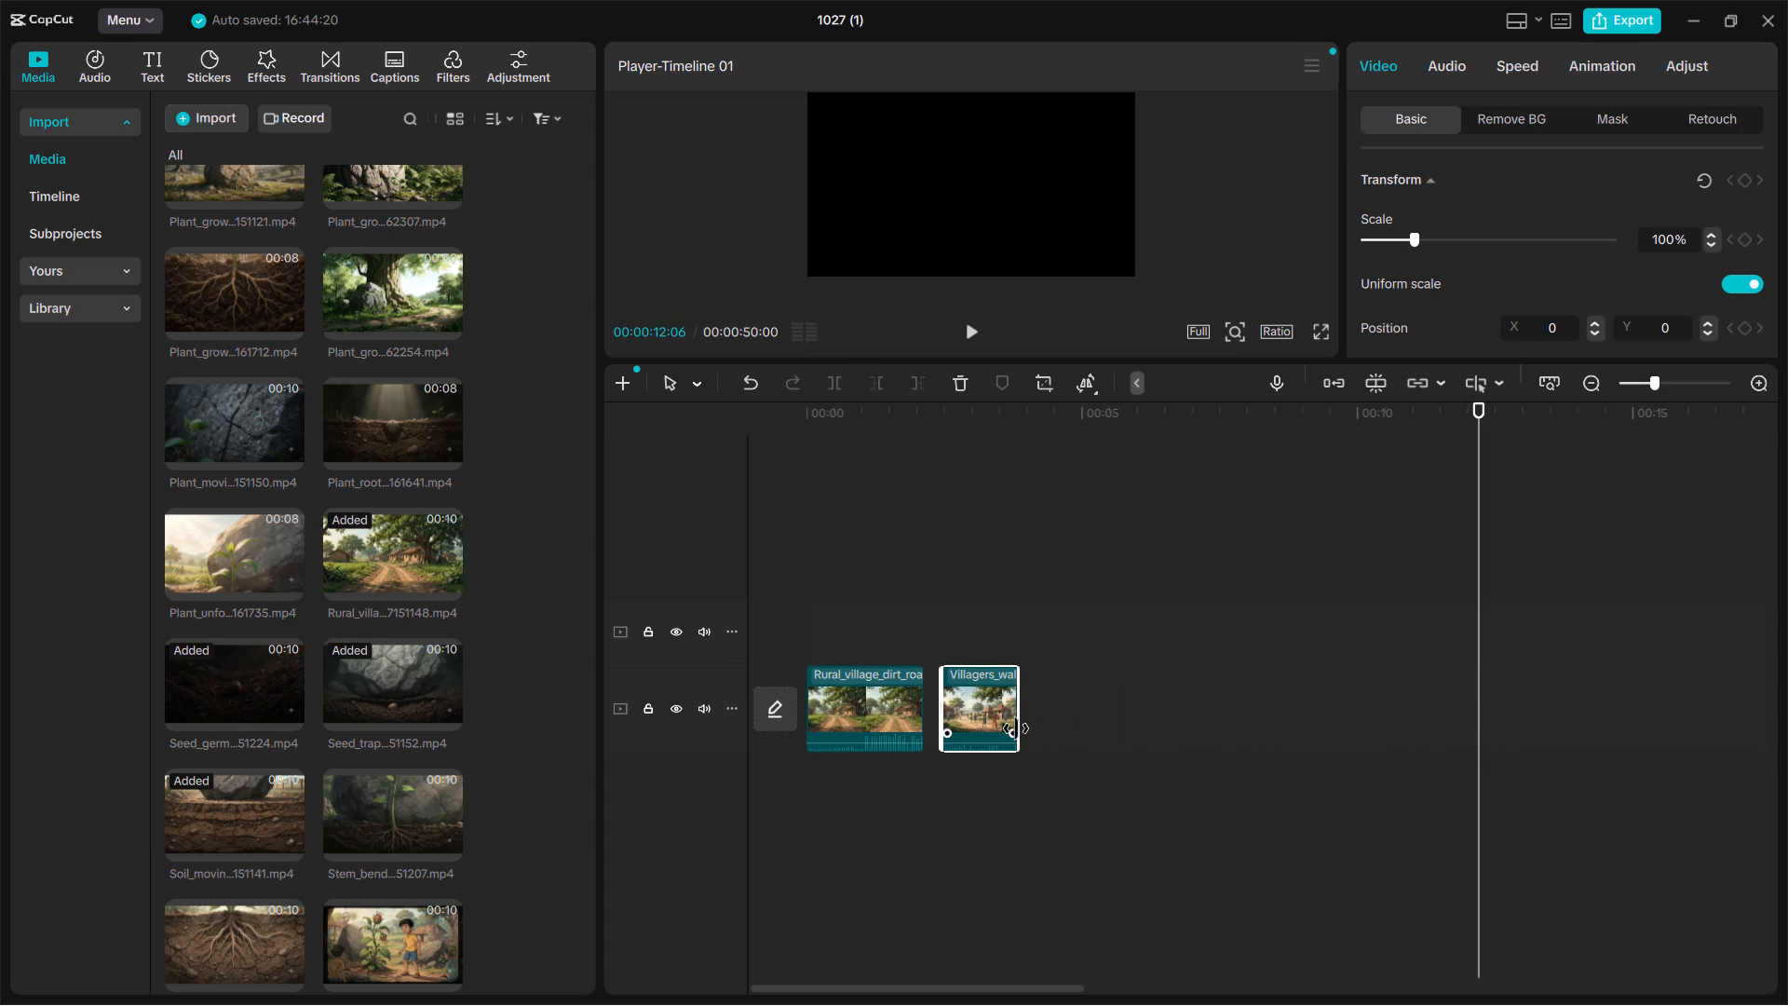
Place the Soil_moving_toward_buried_seed clip on the main track at about 4.2 s and trim its end to a length of about 1.7 s.
scroll(1233, 750, "left", 4)
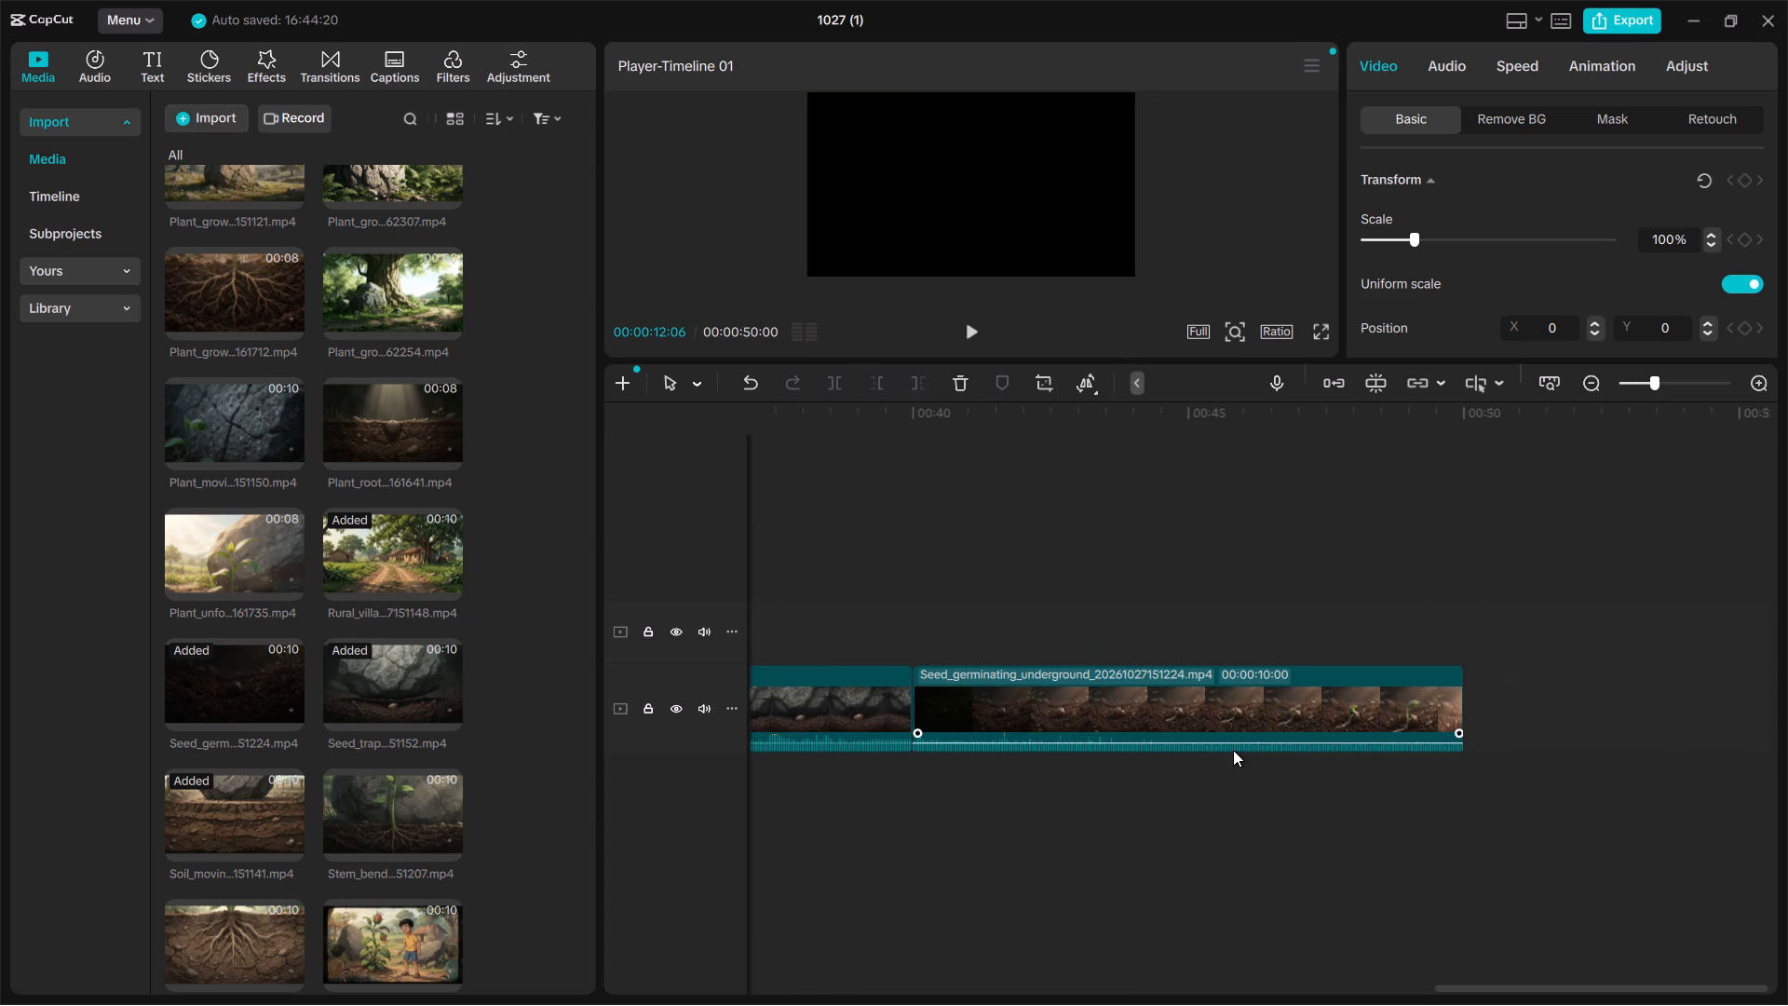
scroll(1233, 750, "right", 3)
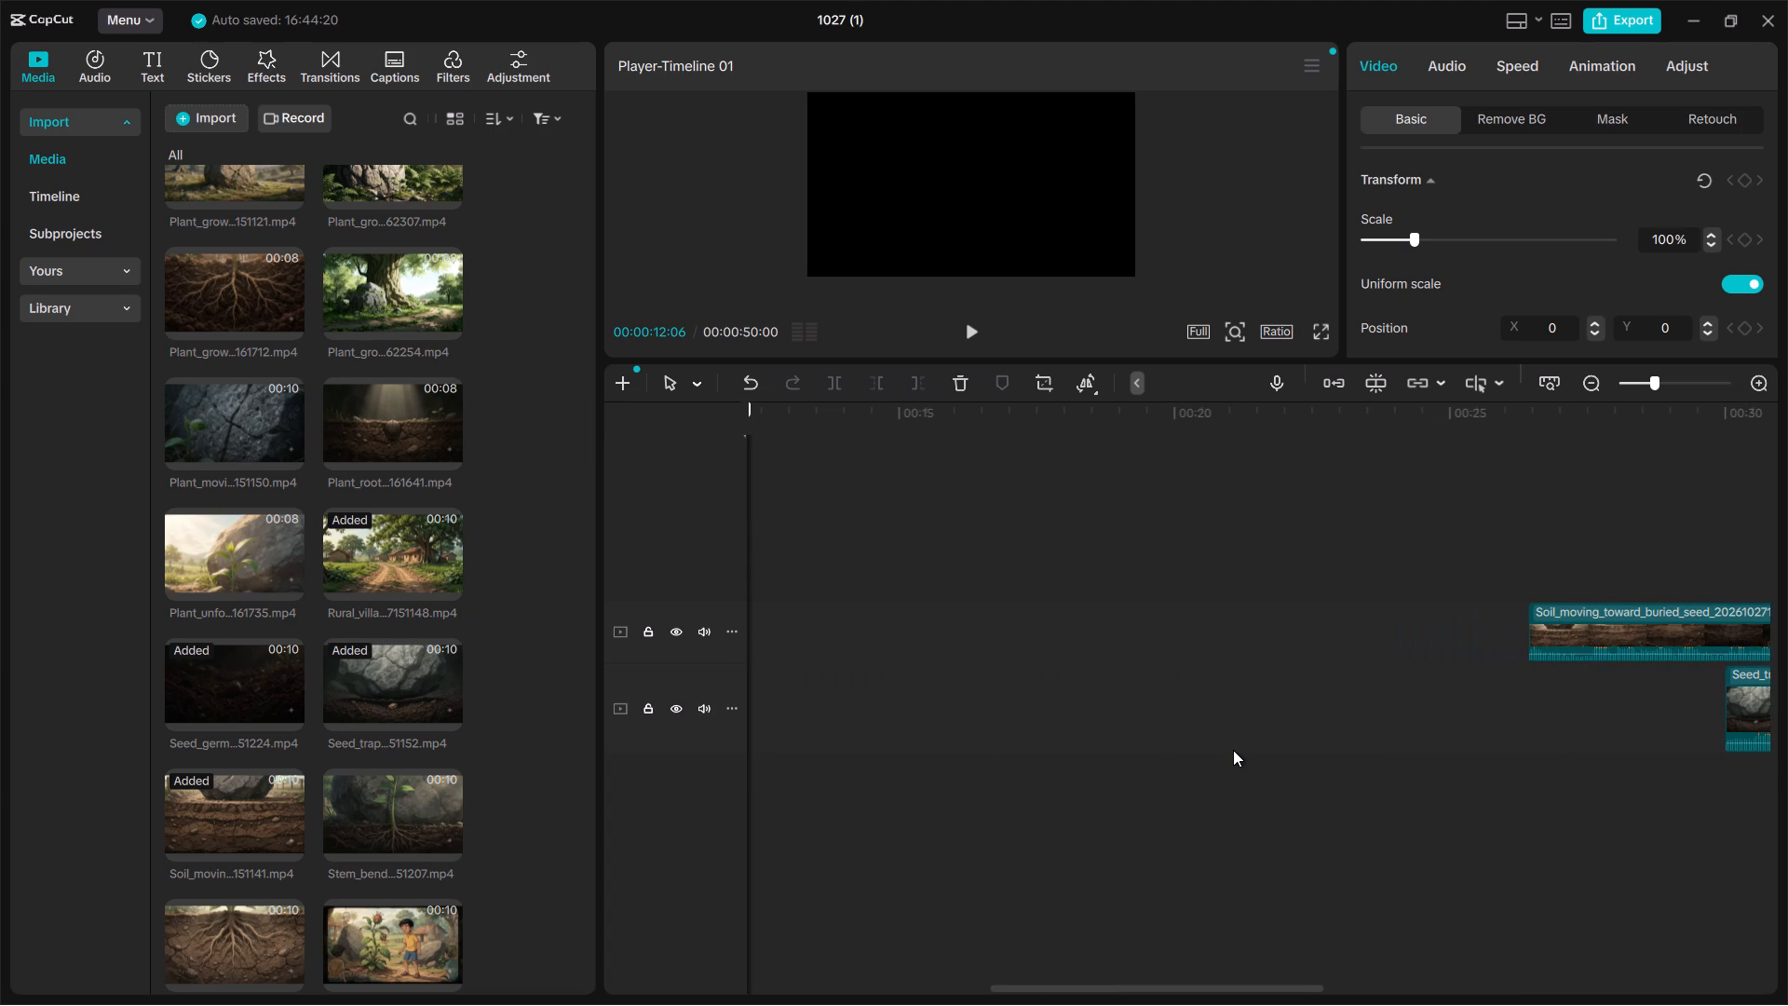
left_click_drag(1650, 640, 1005, 725)
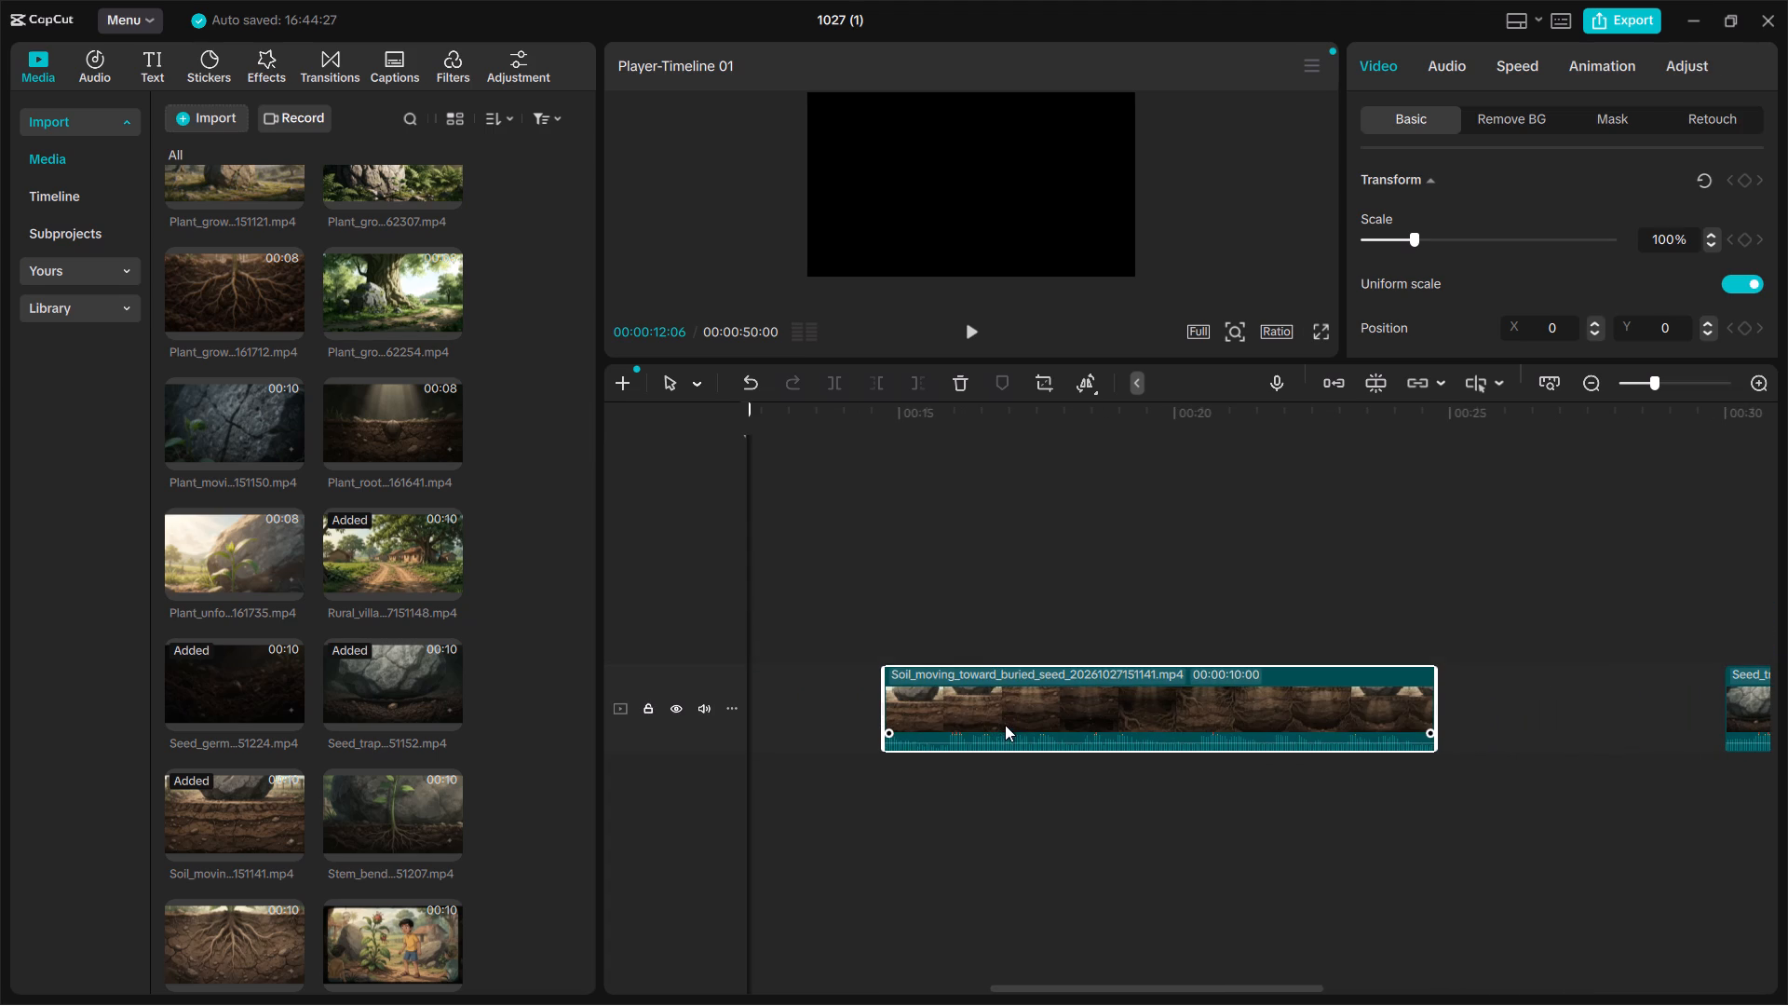
left_click_drag(1433, 707, 1297, 713)
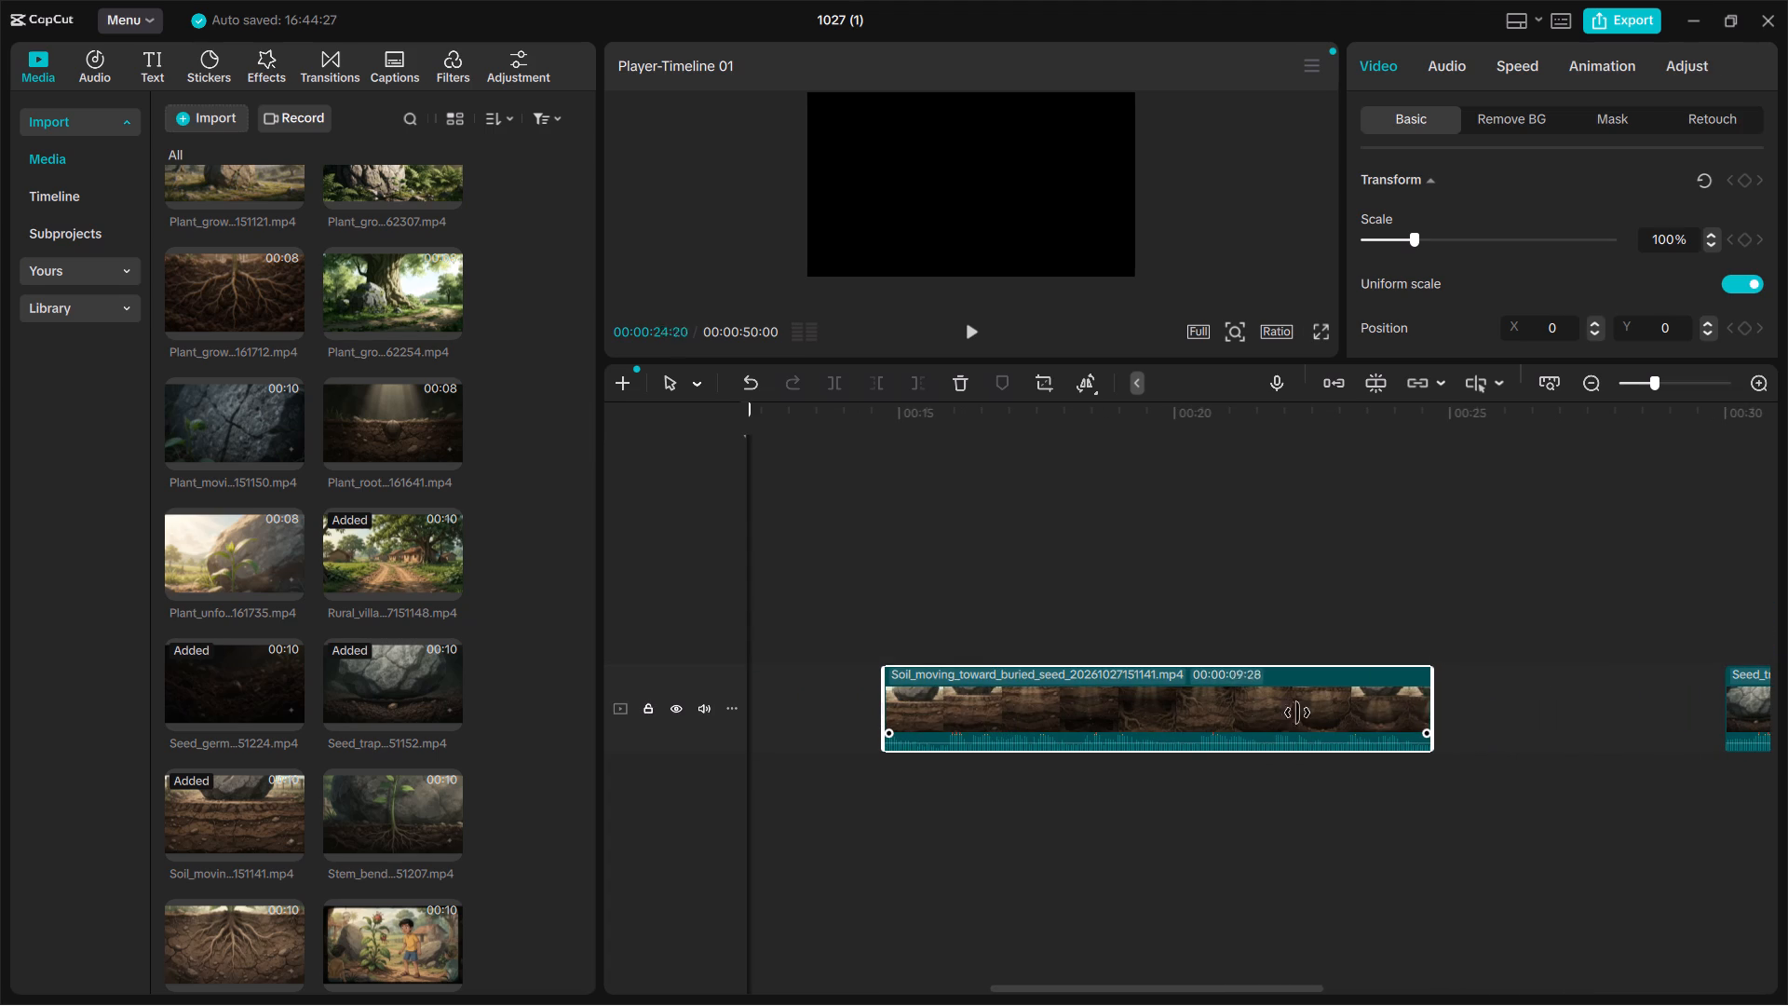
left_click_drag(1297, 713, 1013, 724)
scroll(1013, 724, "right", 2)
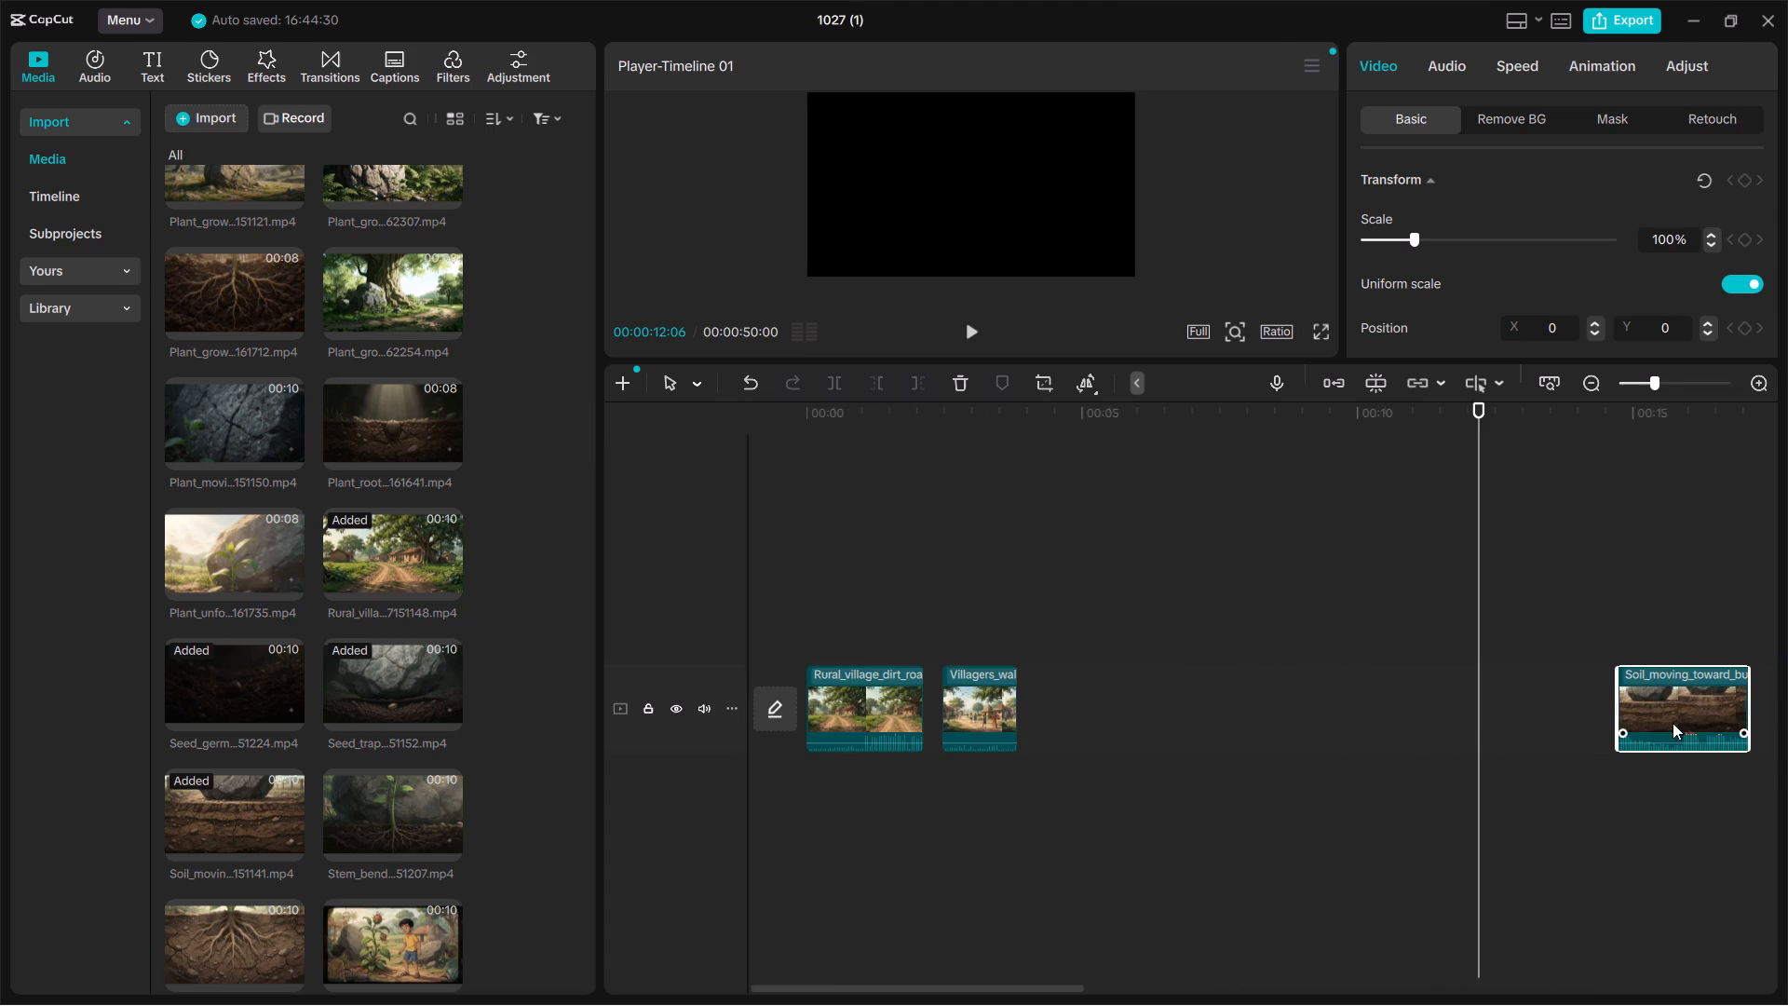
left_click_drag(1682, 717, 1103, 720)
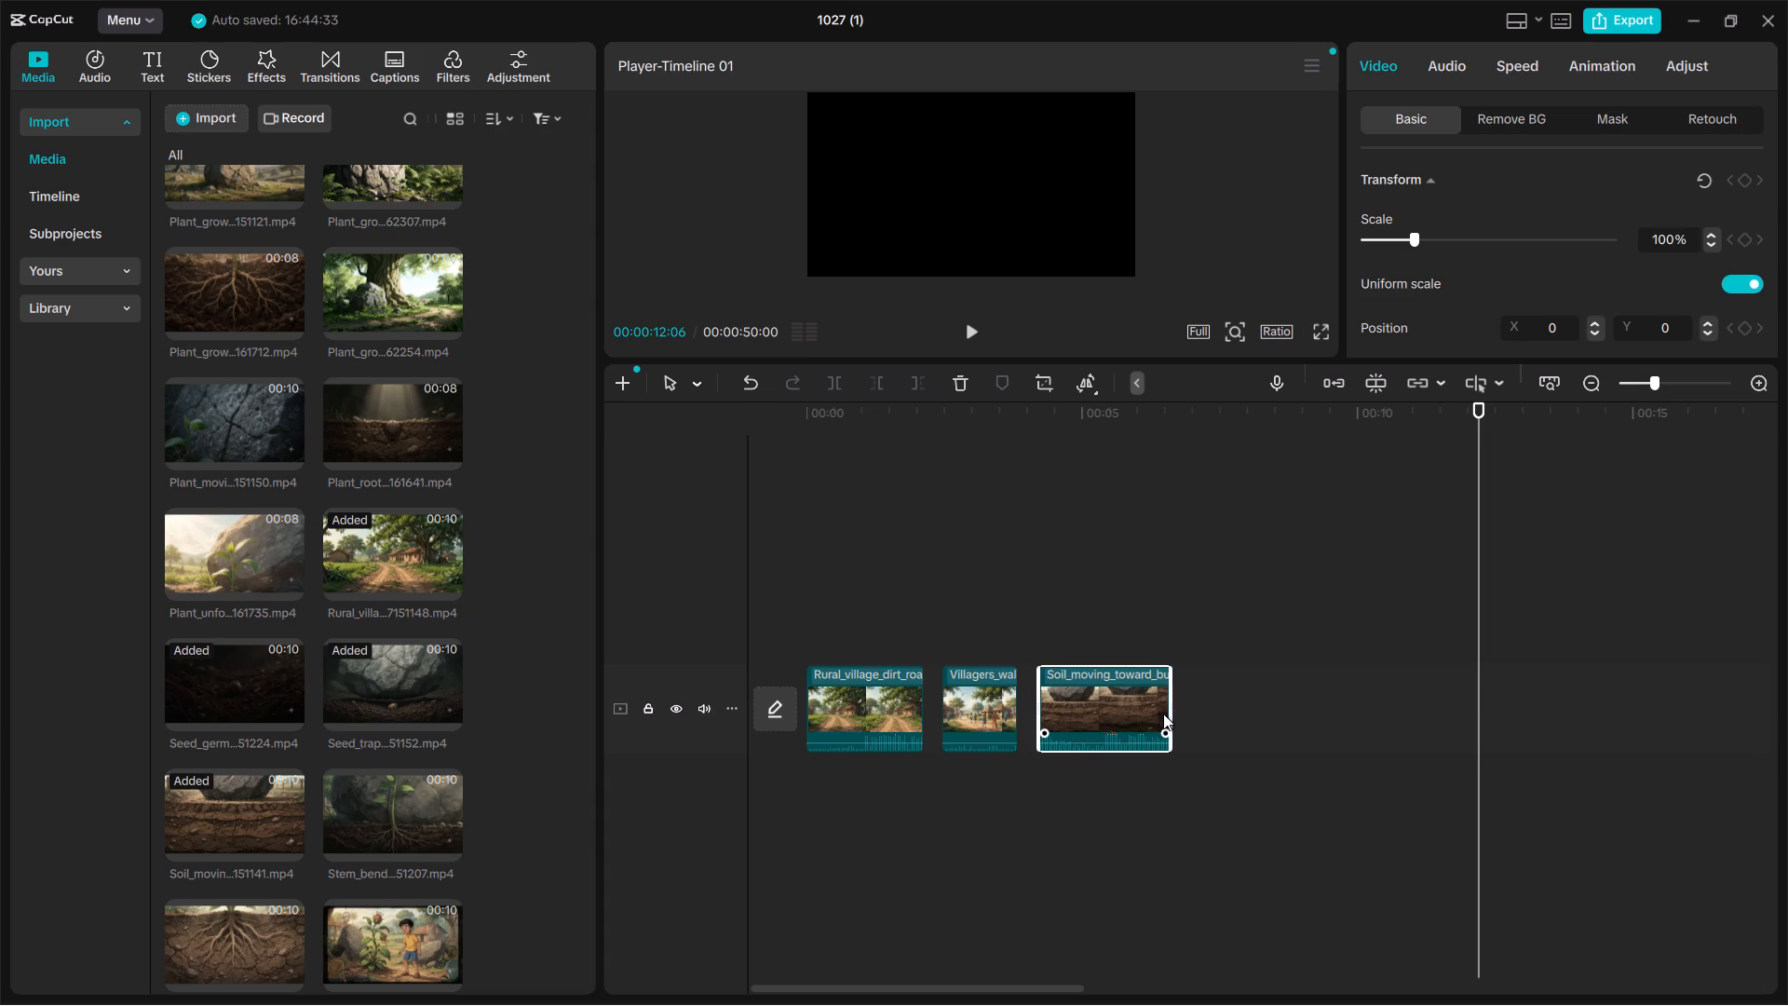
left_click_drag(1170, 715, 1128, 712)
Move the Seed_trapped_beneath_stone clip to about 6.2 s, after the soil clip, and trim its end to a length of about 1.3 s.
scroll(1195, 709, "left", 1)
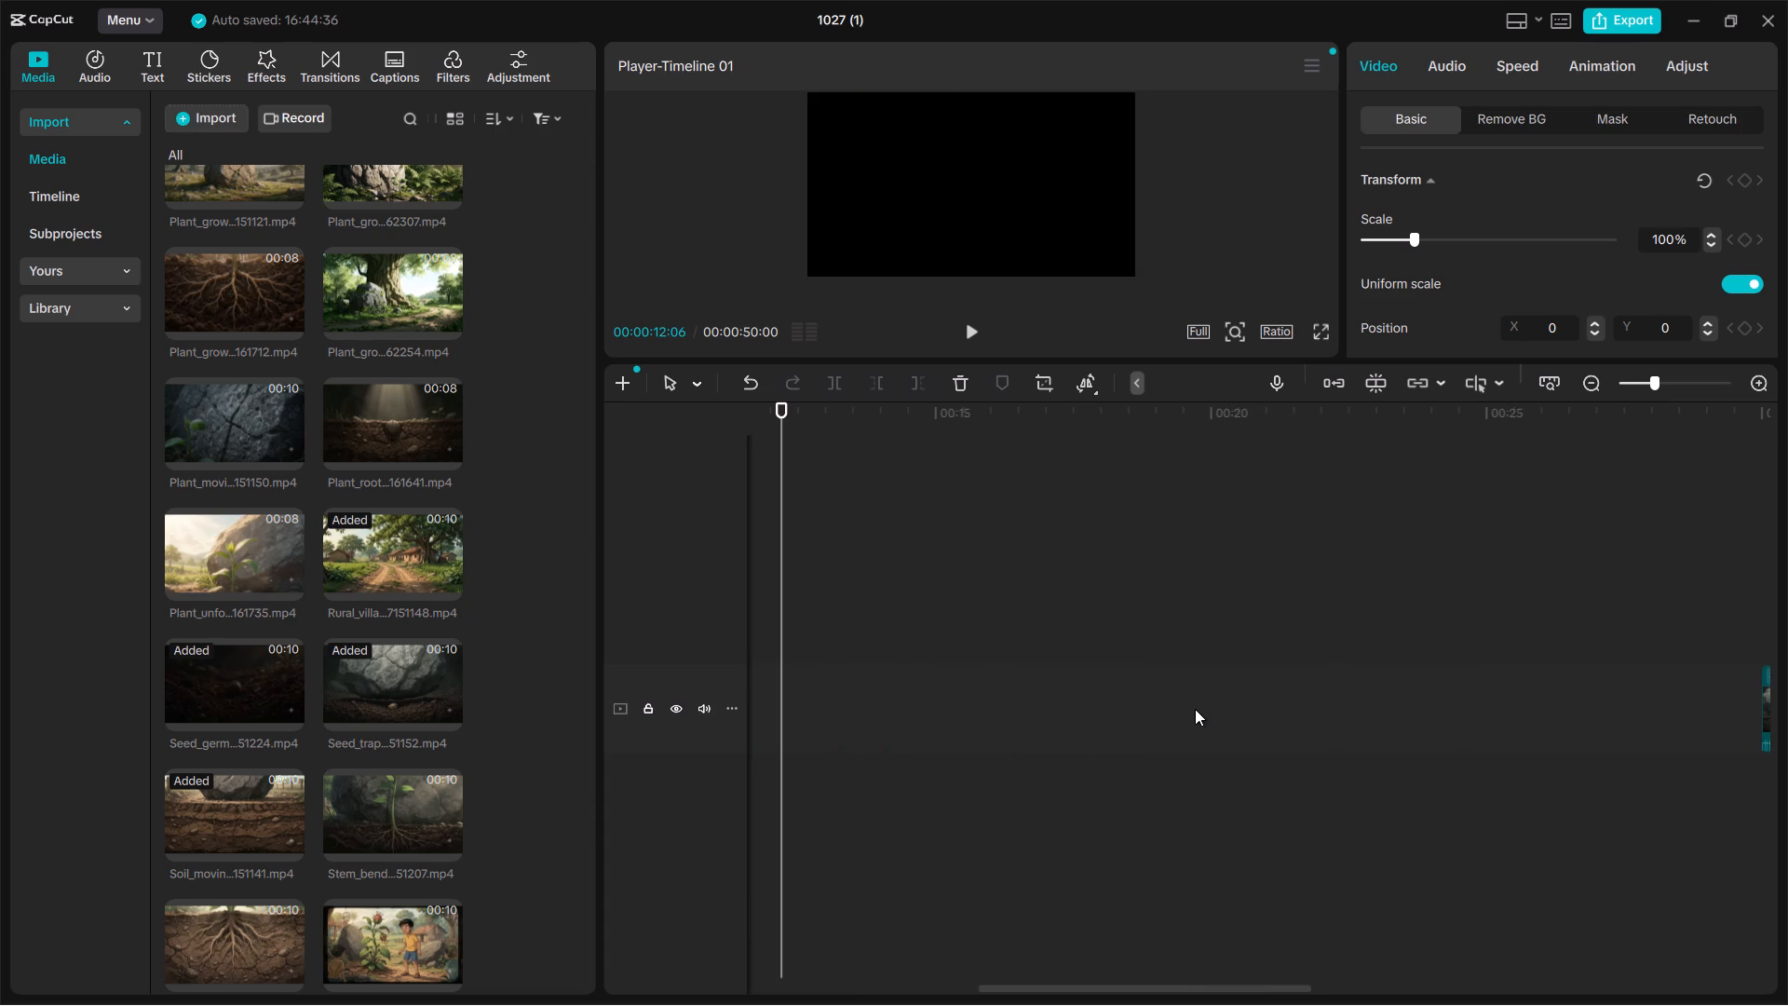
scroll(1195, 709, "left", 1)
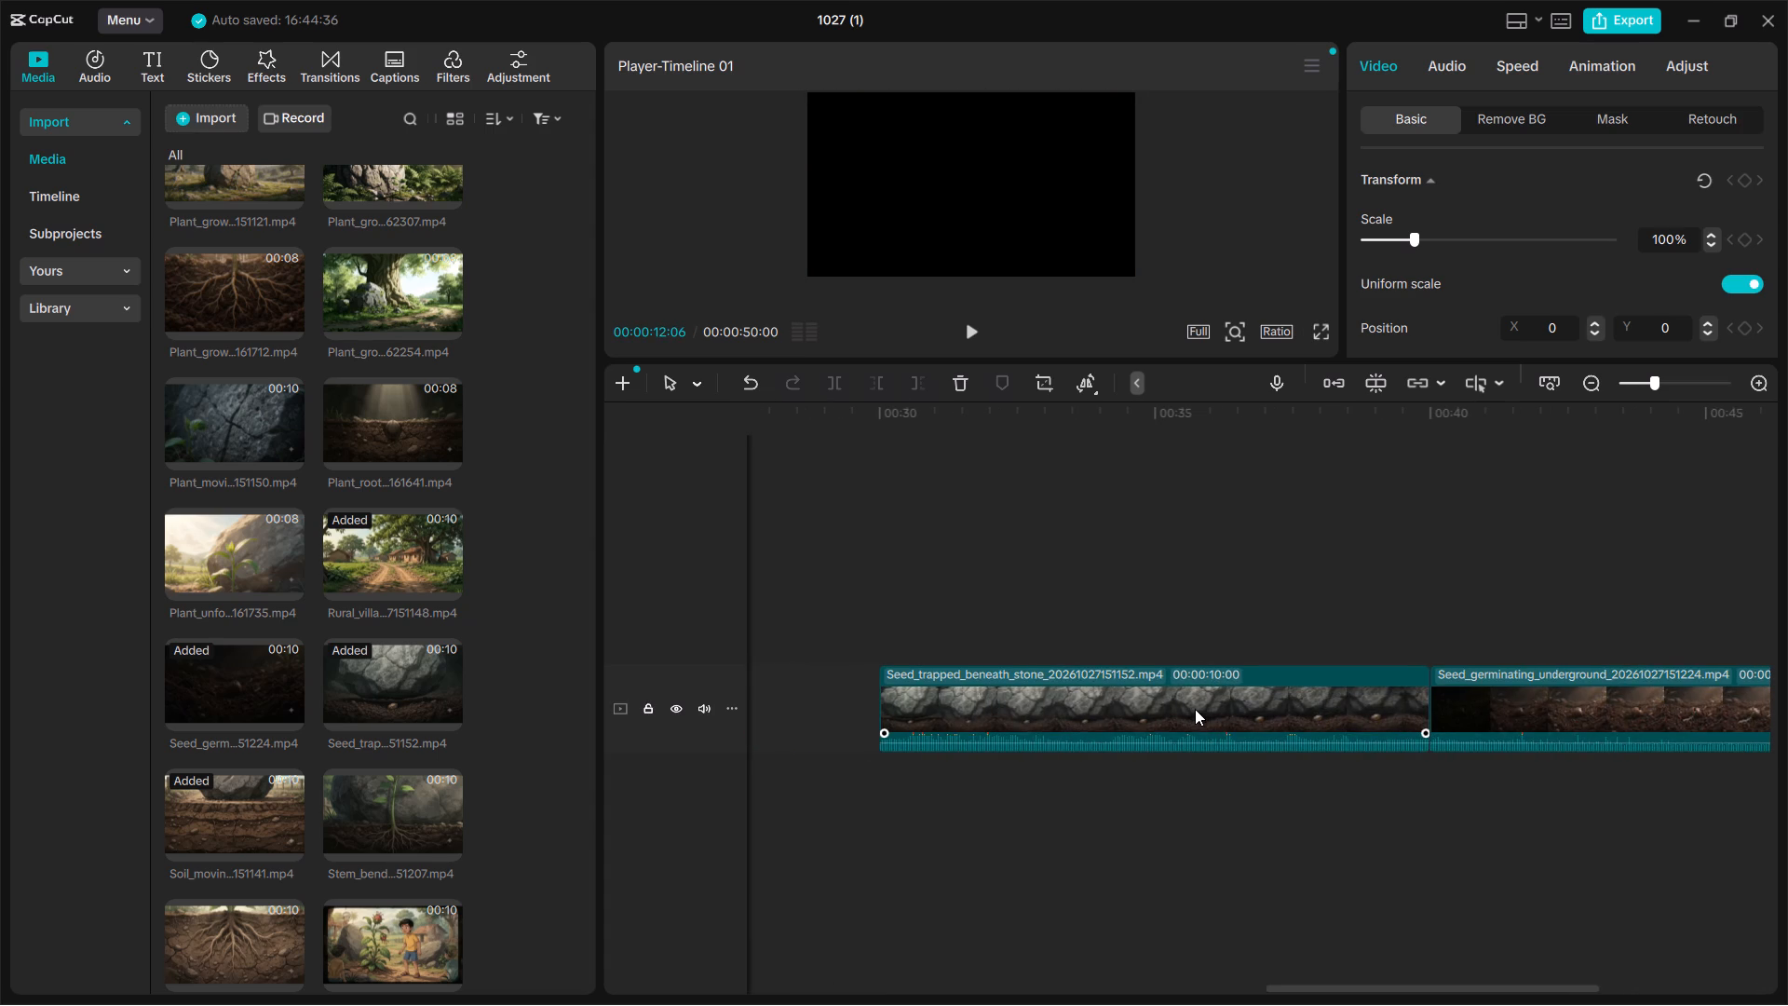
scroll(1195, 709, "right", 1)
left_click_drag(1488, 682, 1090, 686)
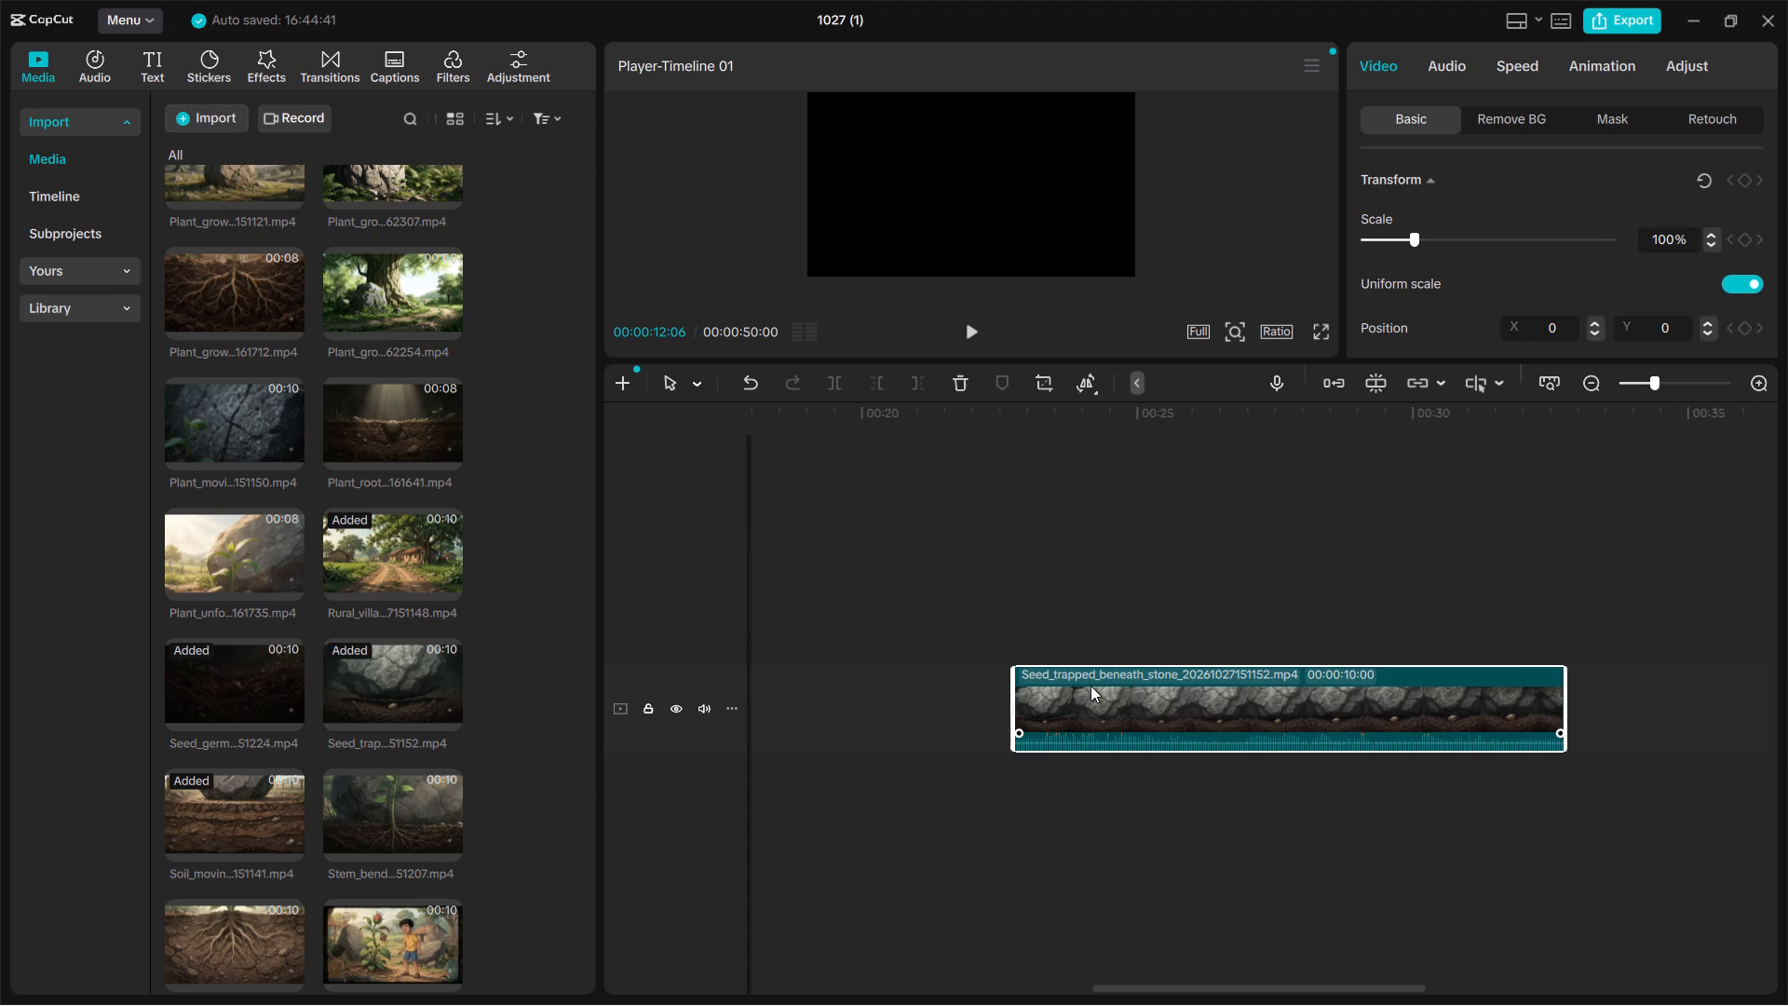
scroll(1090, 686, "right", 2)
scroll(1347, 691, "left", 1)
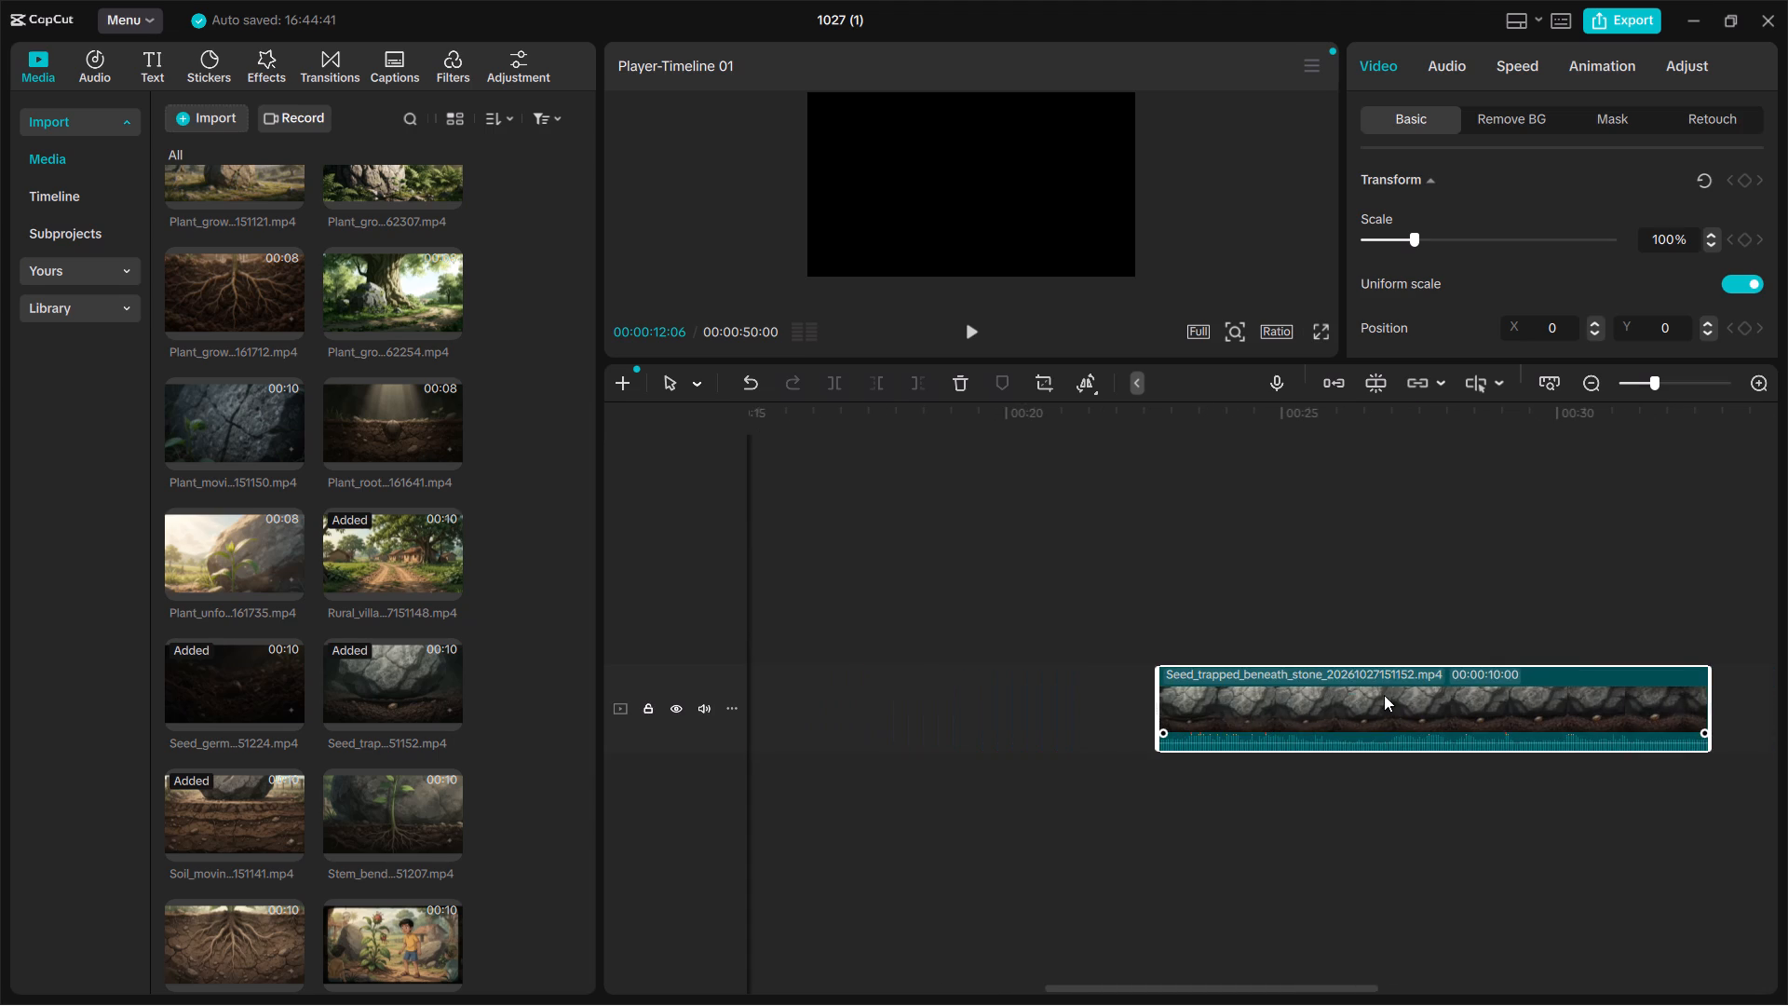
left_click_drag(1384, 695, 1001, 709)
scroll(1036, 712, "right", 2)
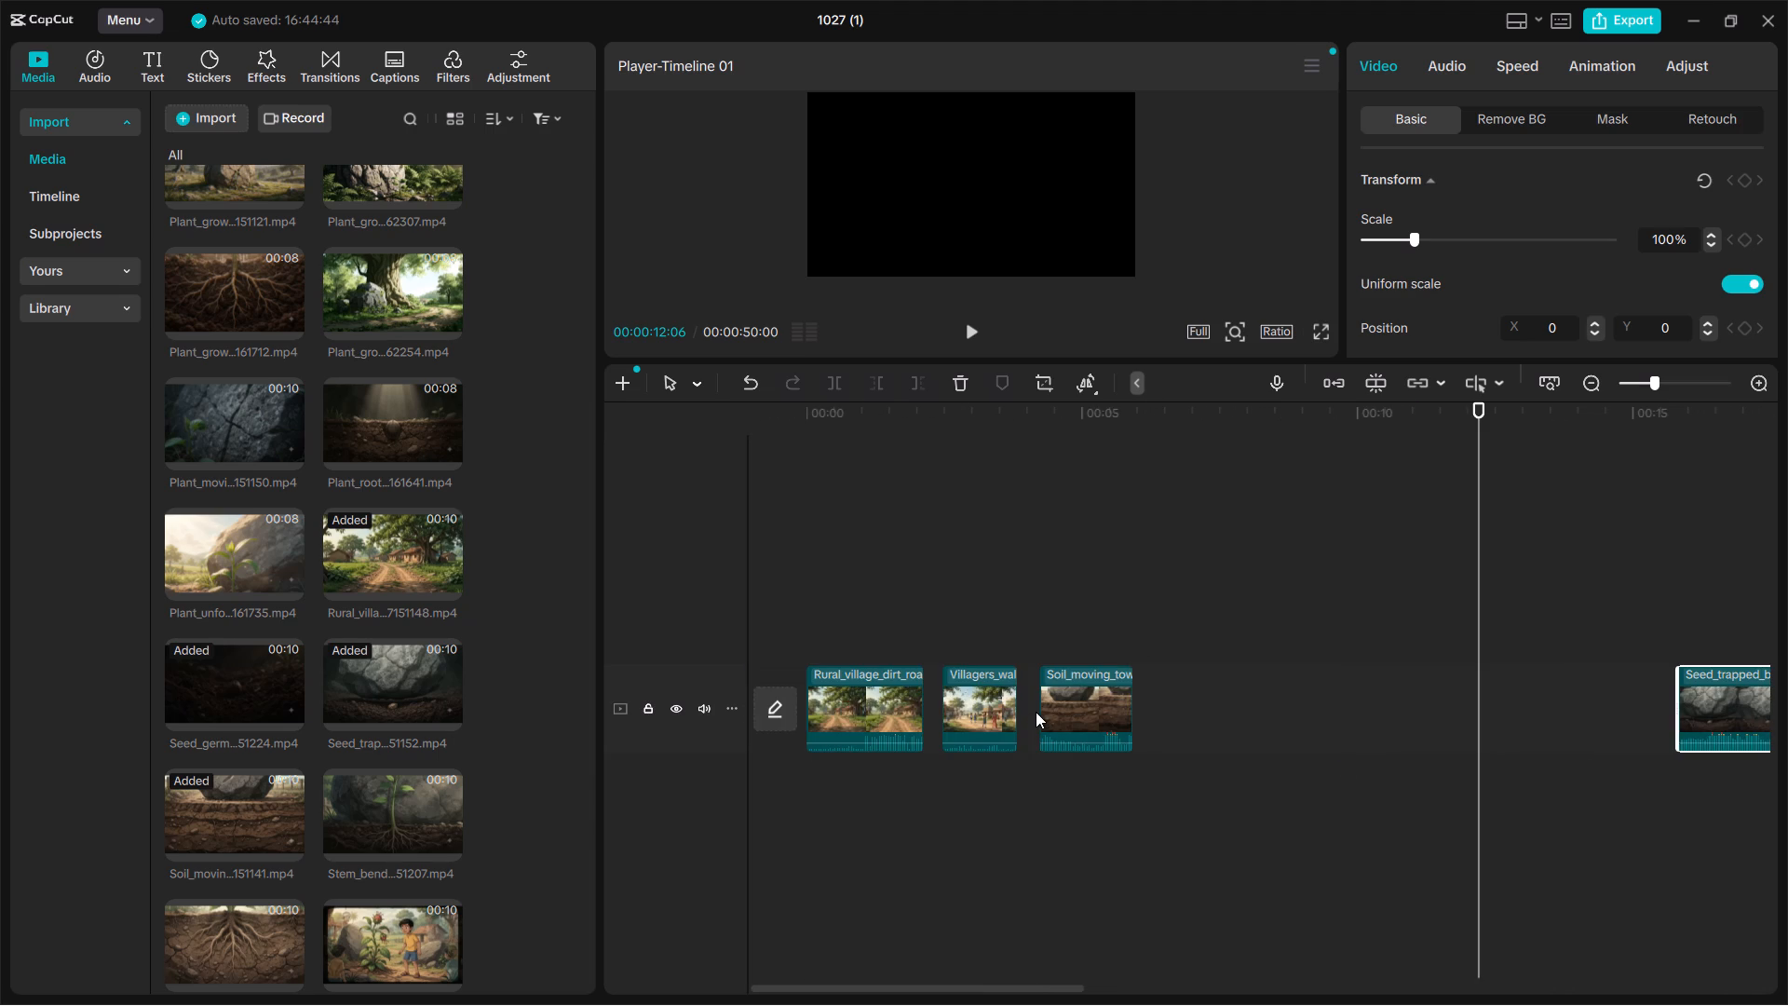
left_click_drag(1718, 710, 1192, 704)
left_click_drag(1702, 704, 1270, 702)
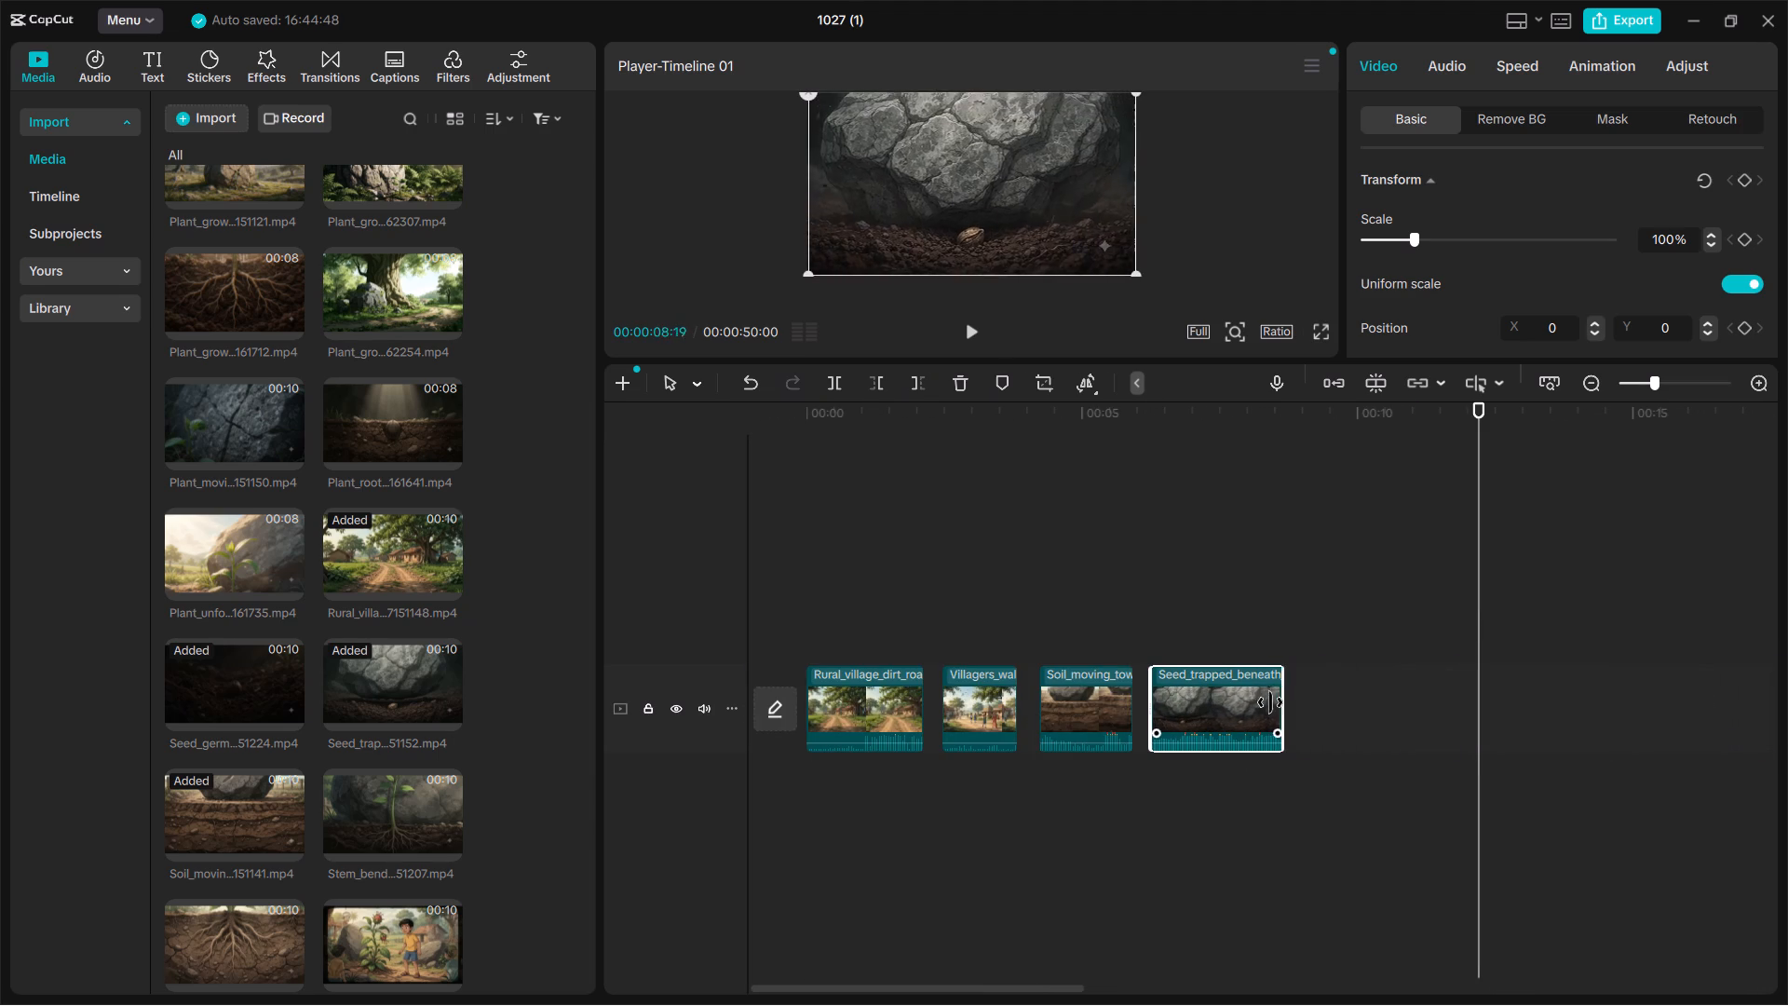
left_click_drag(1270, 702, 1219, 710)
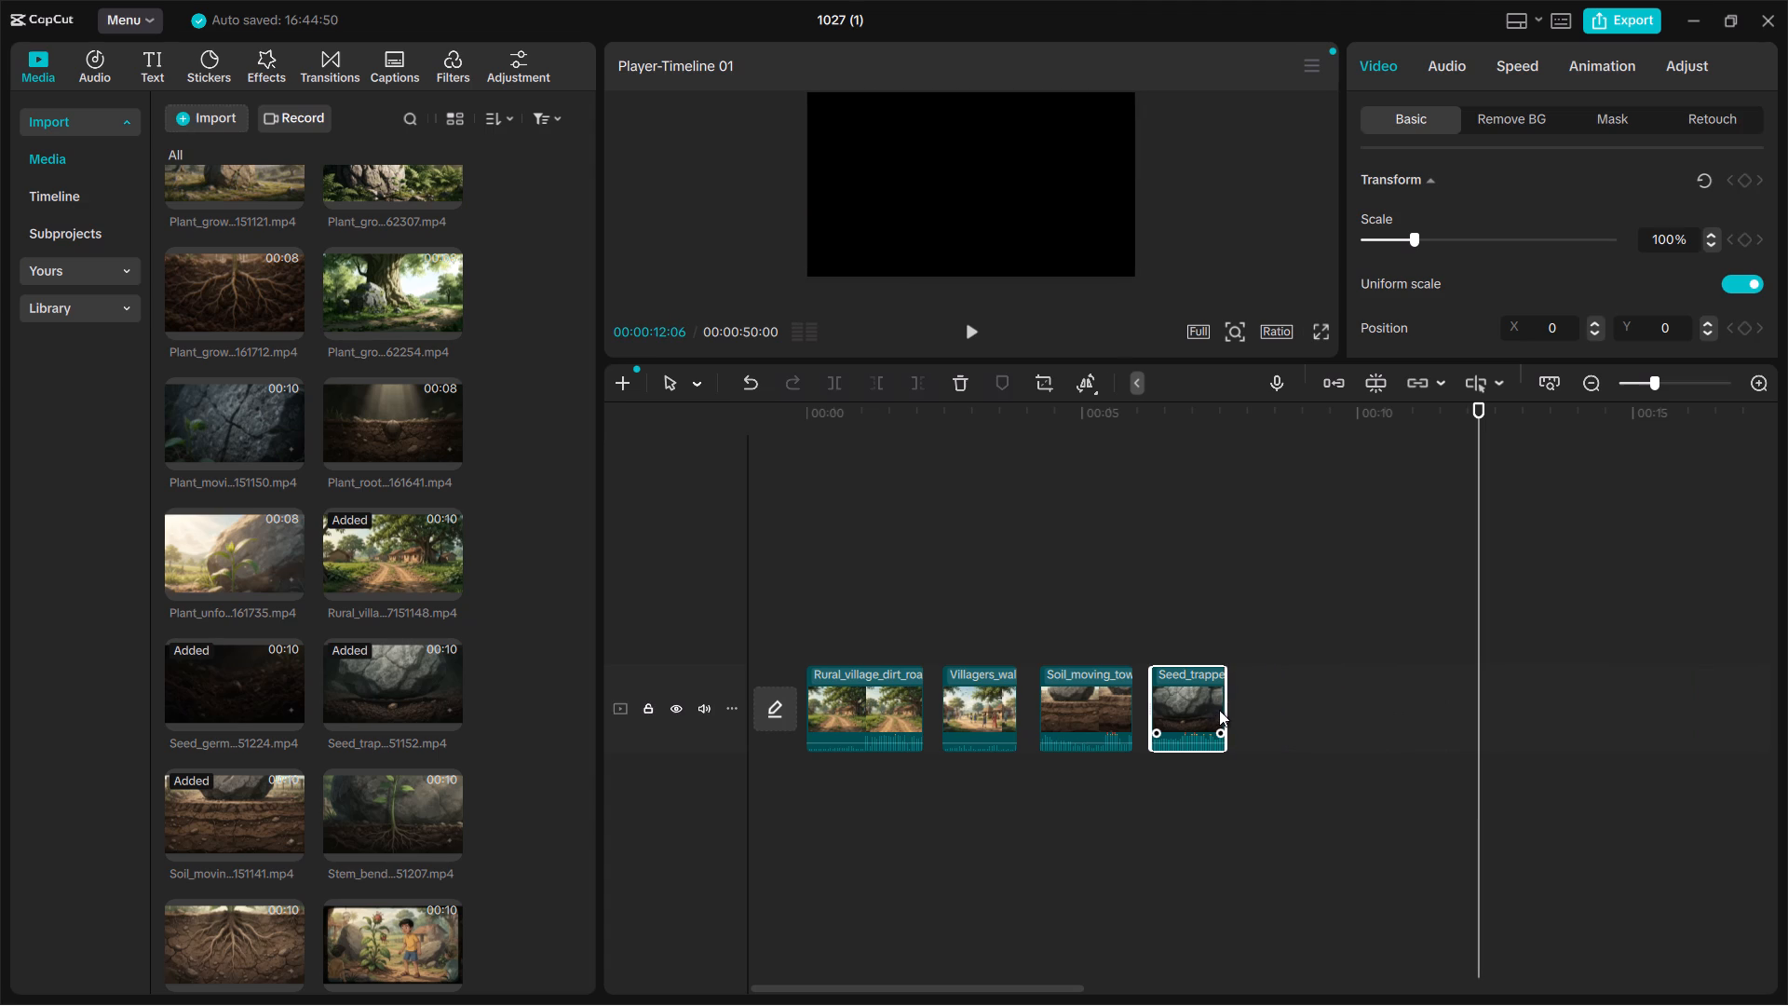
Move the Seed_germinating_underground clip earlier on the main track, to about 29 s.
scroll(1219, 710, "left", 3)
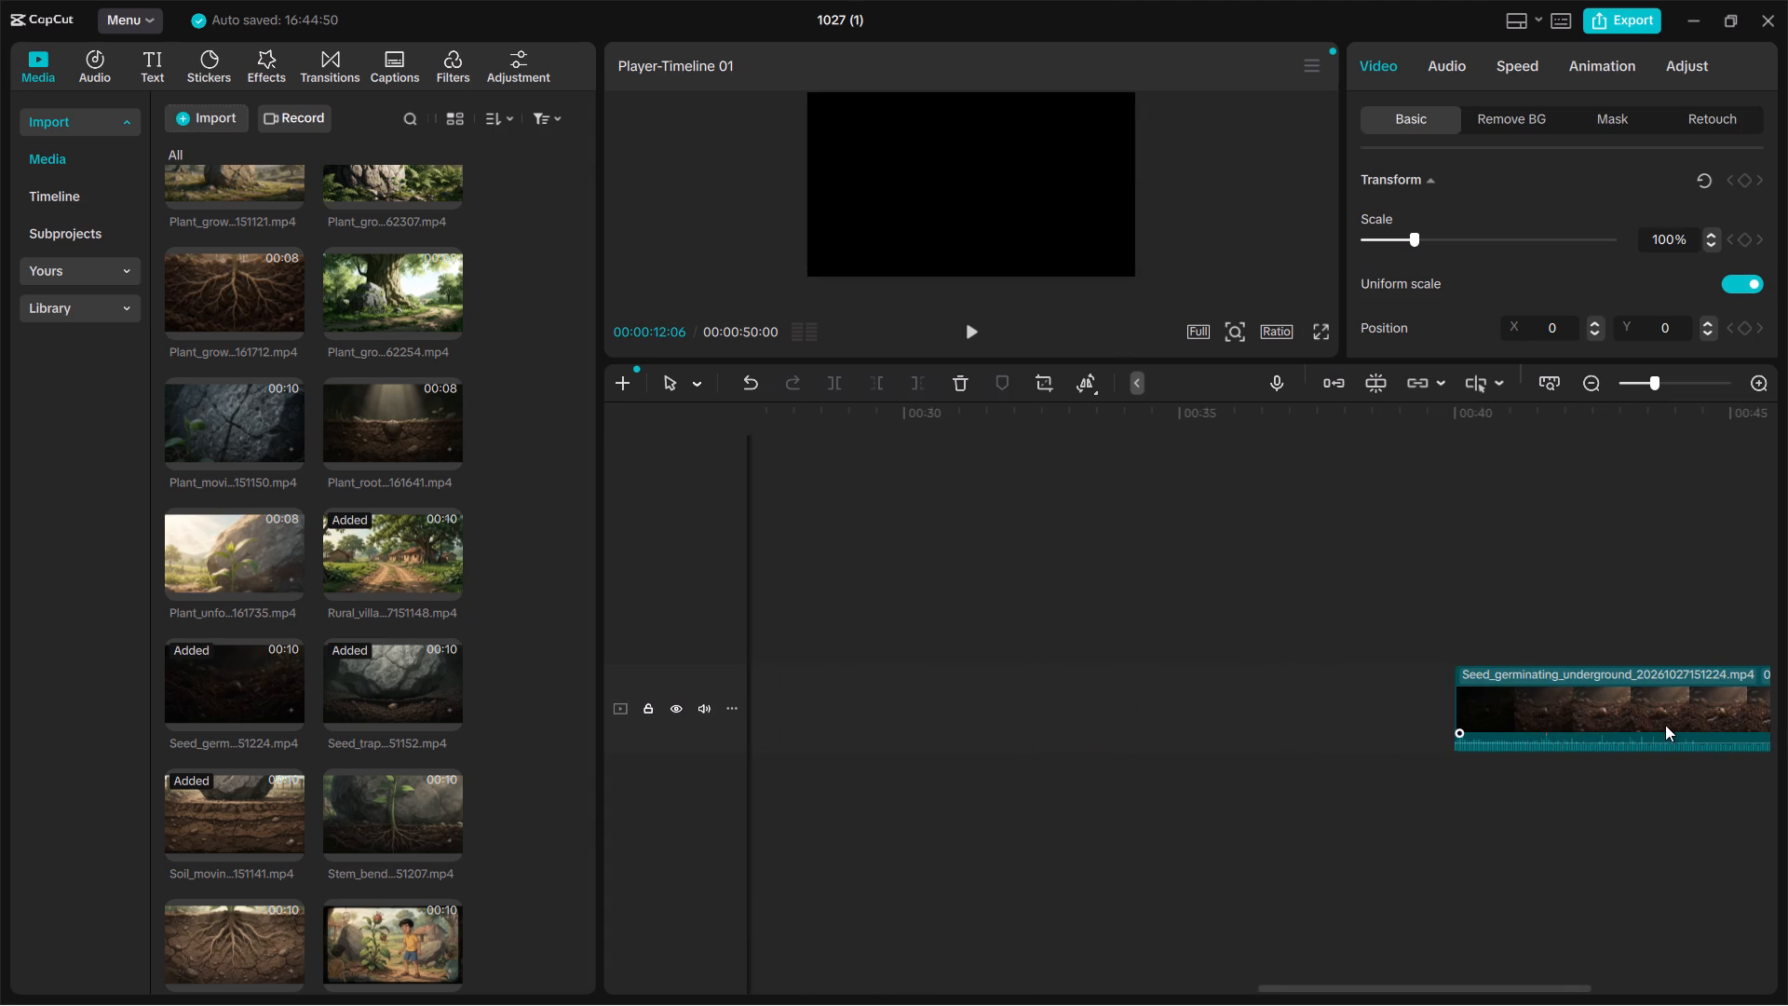
left_click_drag(1665, 725, 1075, 715)
scroll(1106, 778, "right", 2)
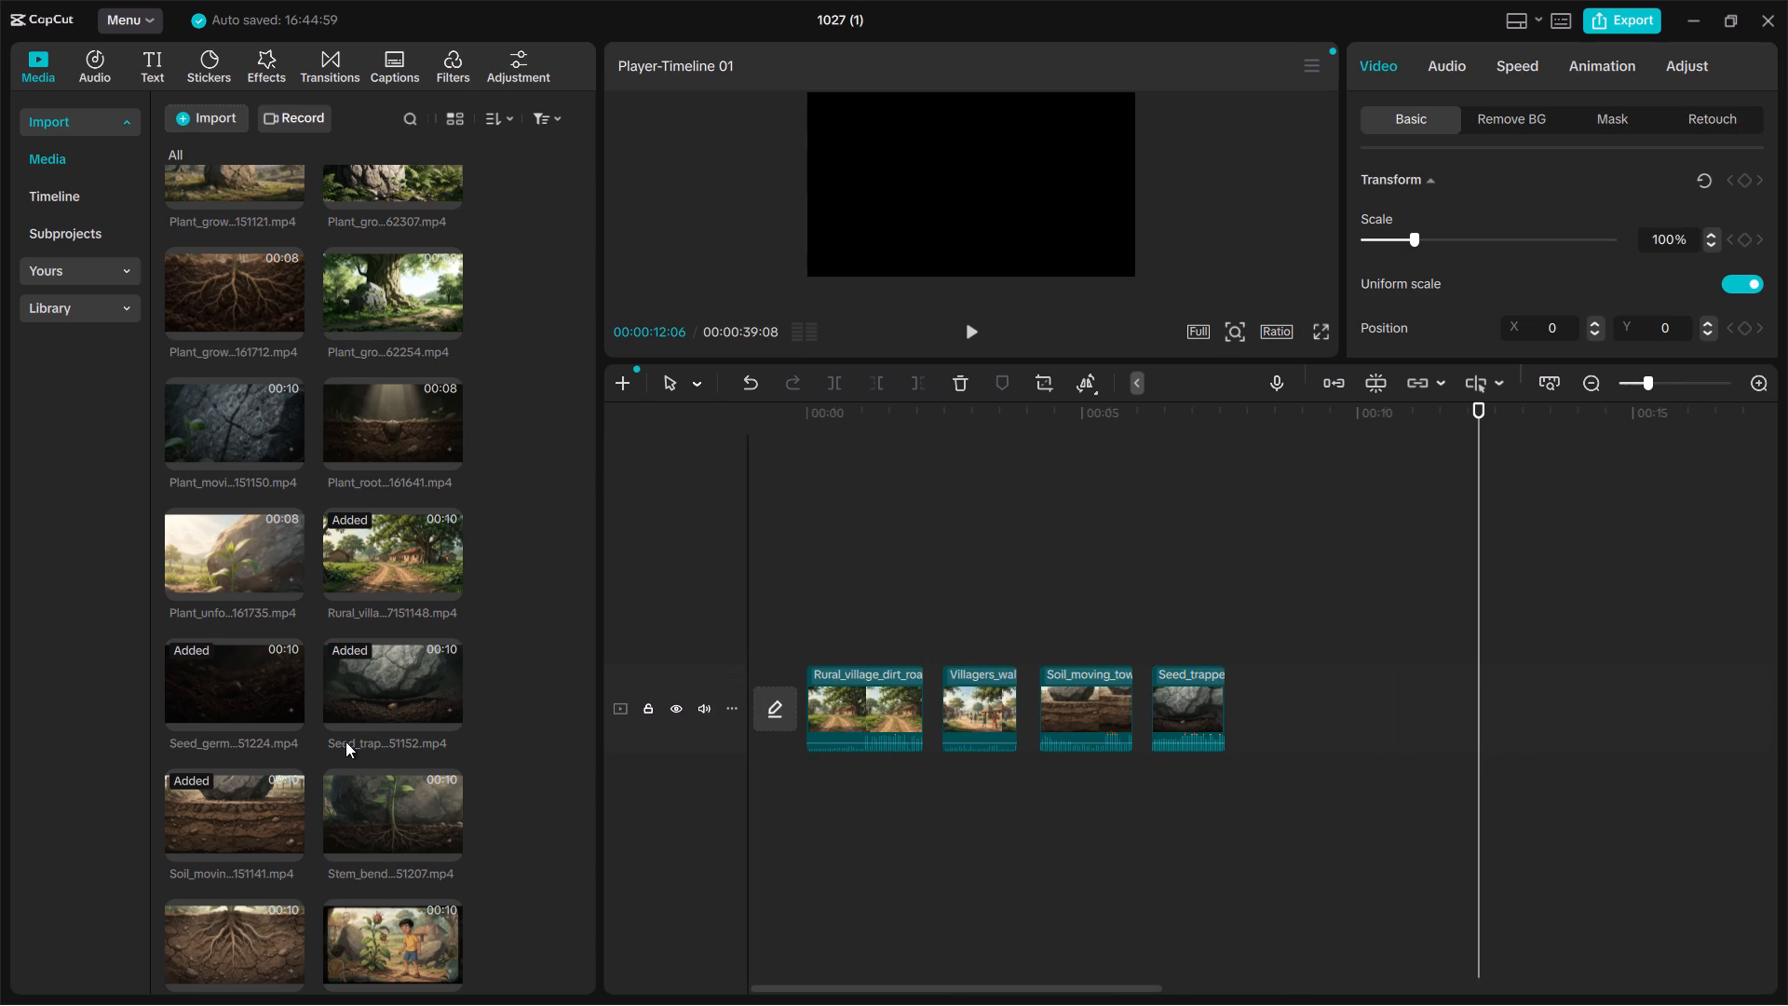
Add the Monsoon_storm_over_village clip, trim its start to a length of about 1.3 s, and place it on the main track at about 7.8 s.
scroll(345, 741, "down", 1)
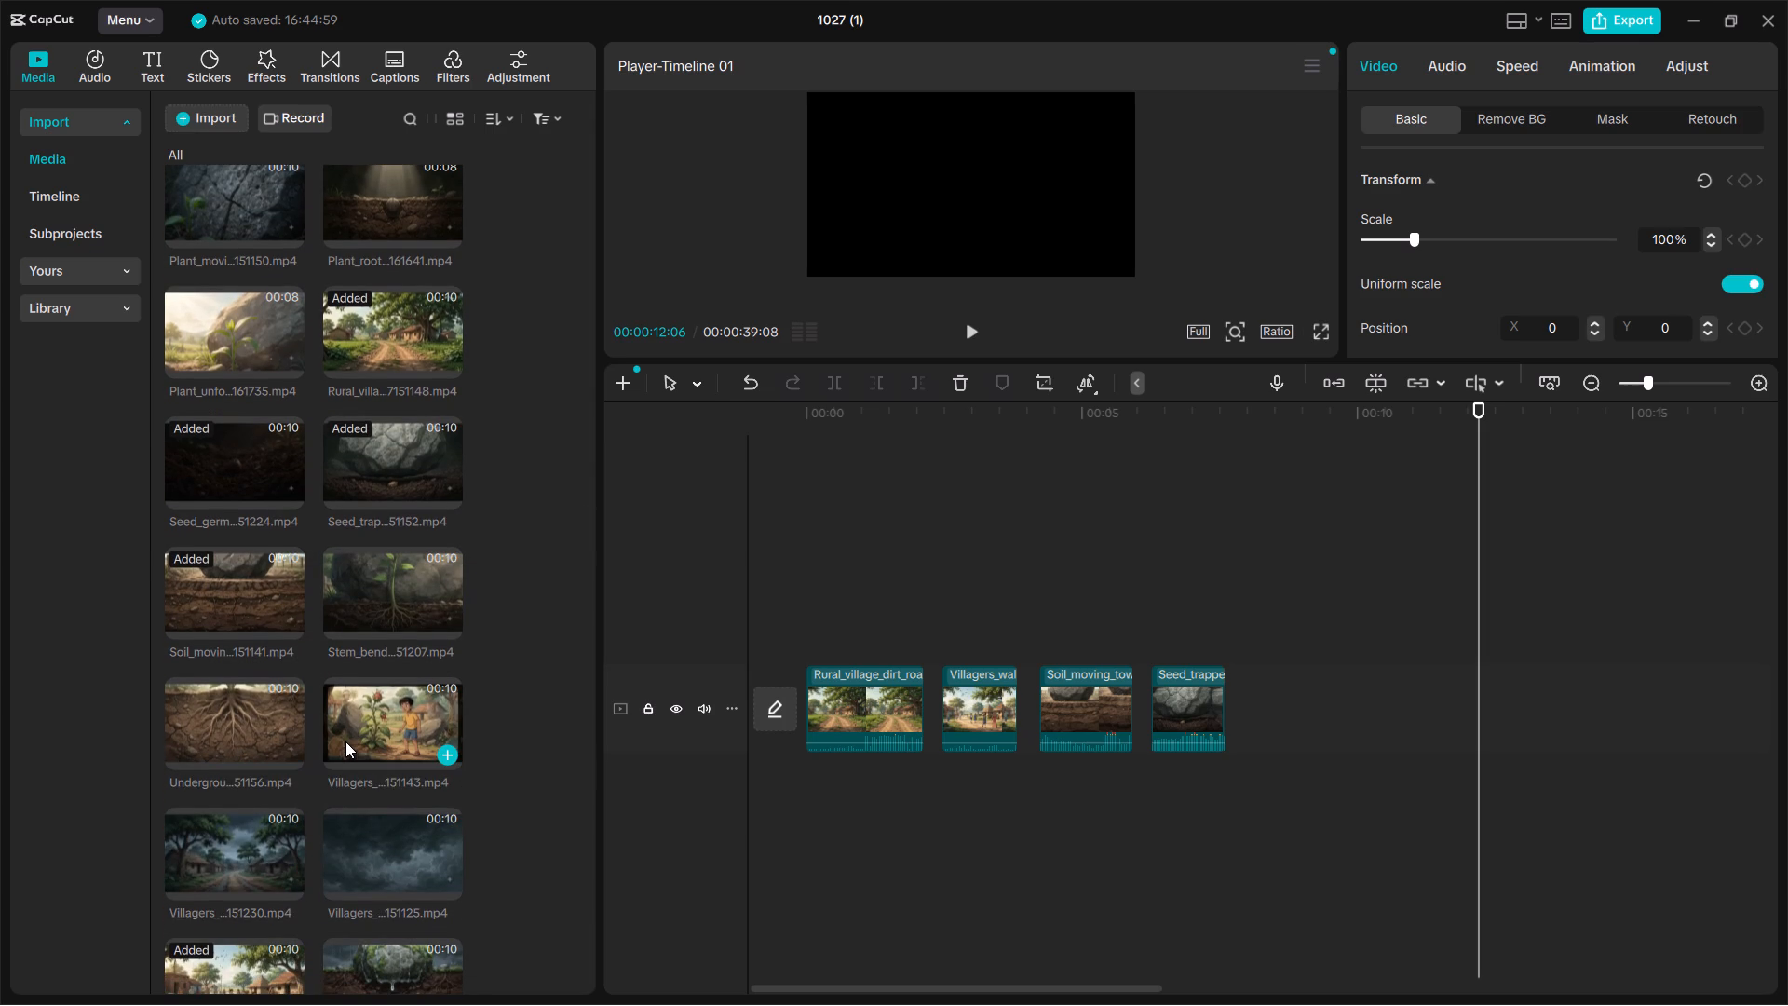
scroll(345, 712, "down", 2)
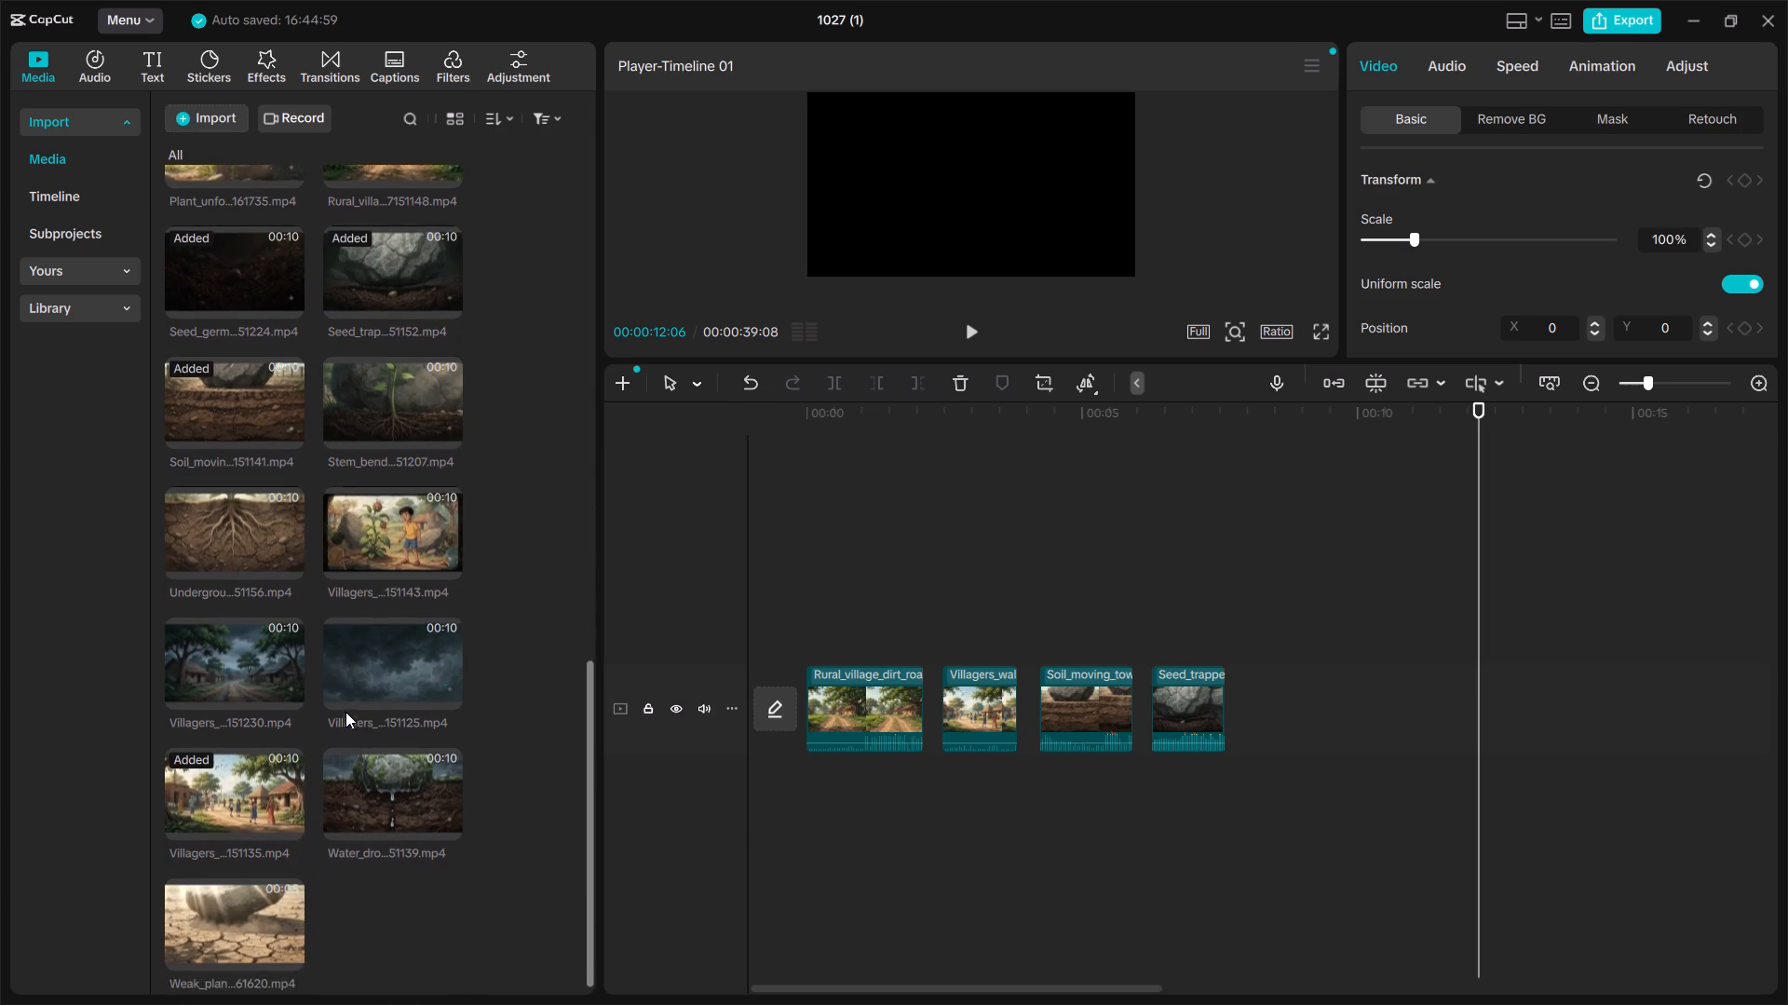
scroll(345, 712, "down", 1)
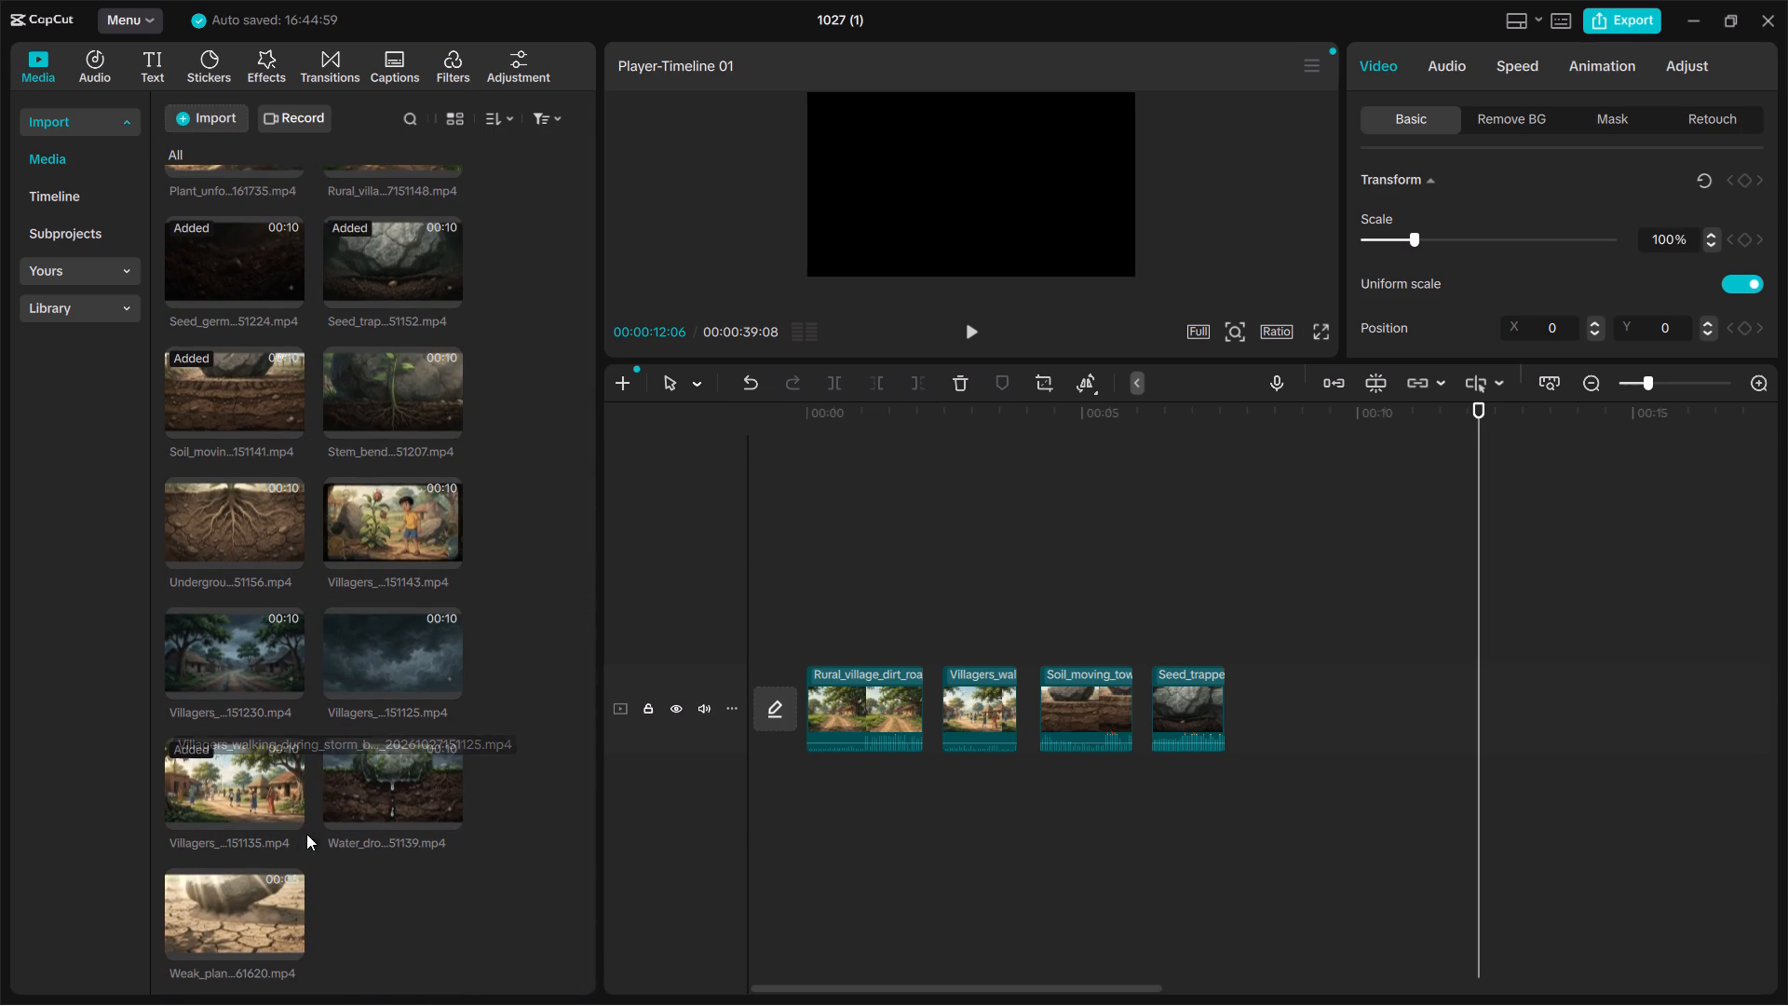
scroll(296, 707, "up", 2)
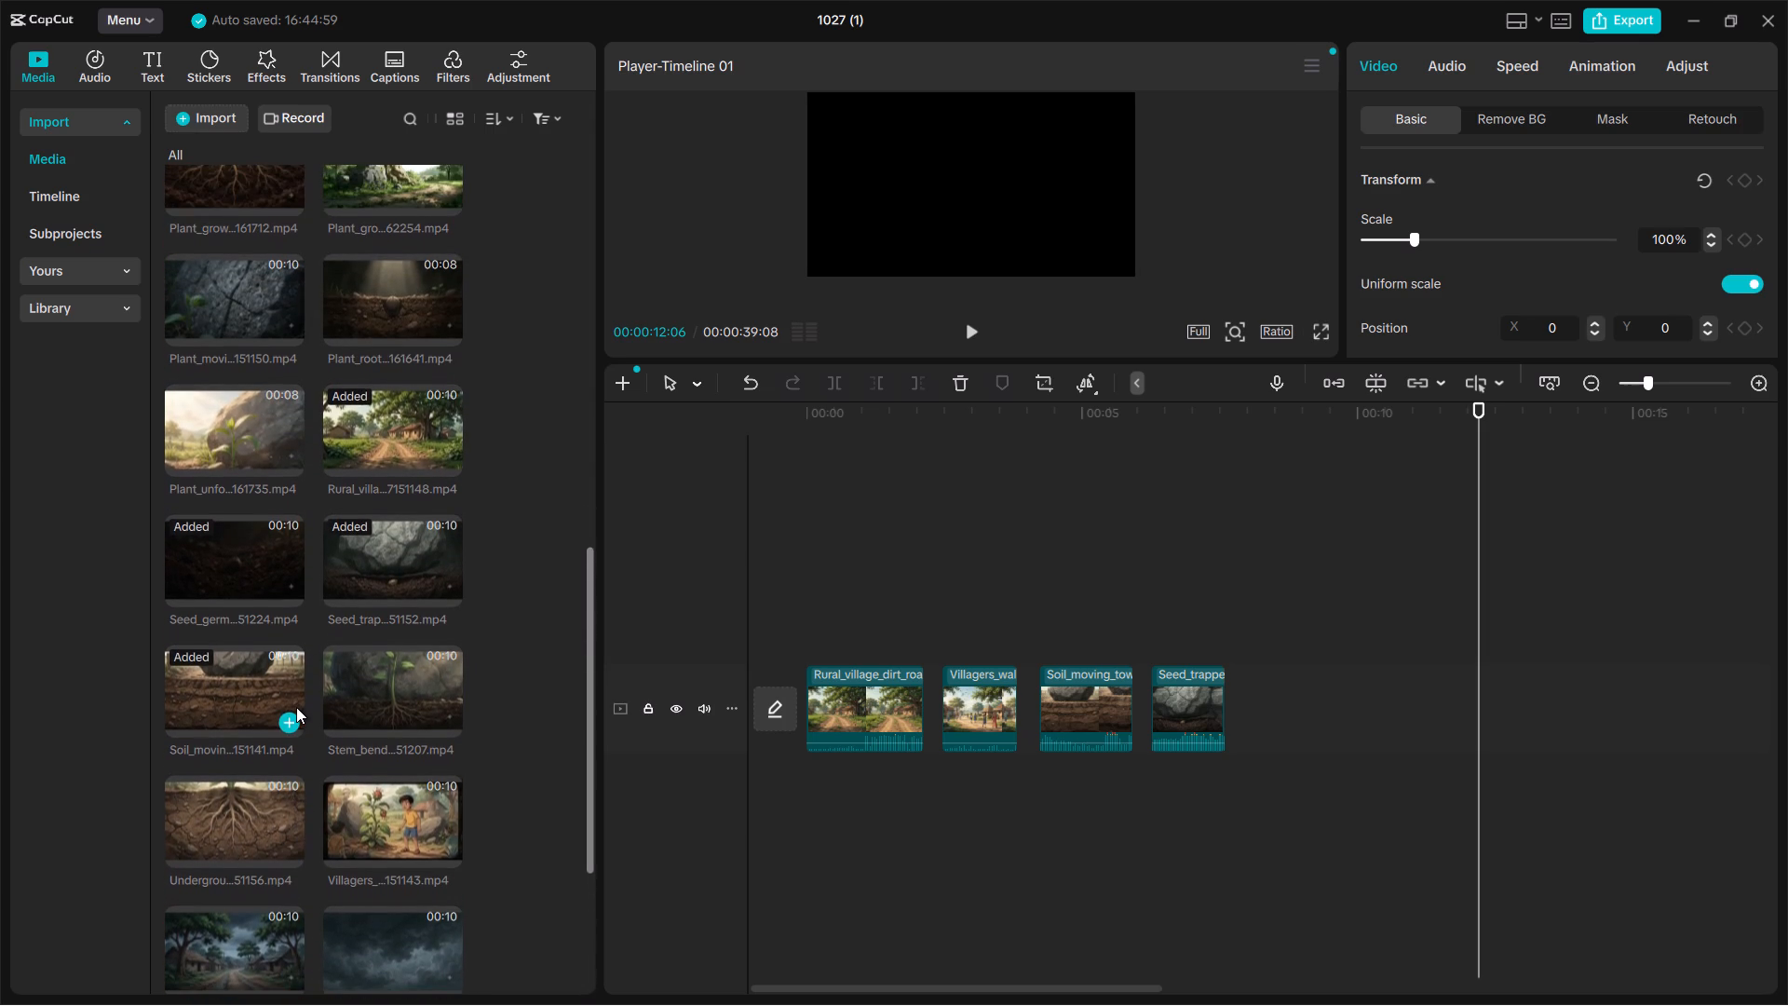
scroll(296, 707, "up", 2)
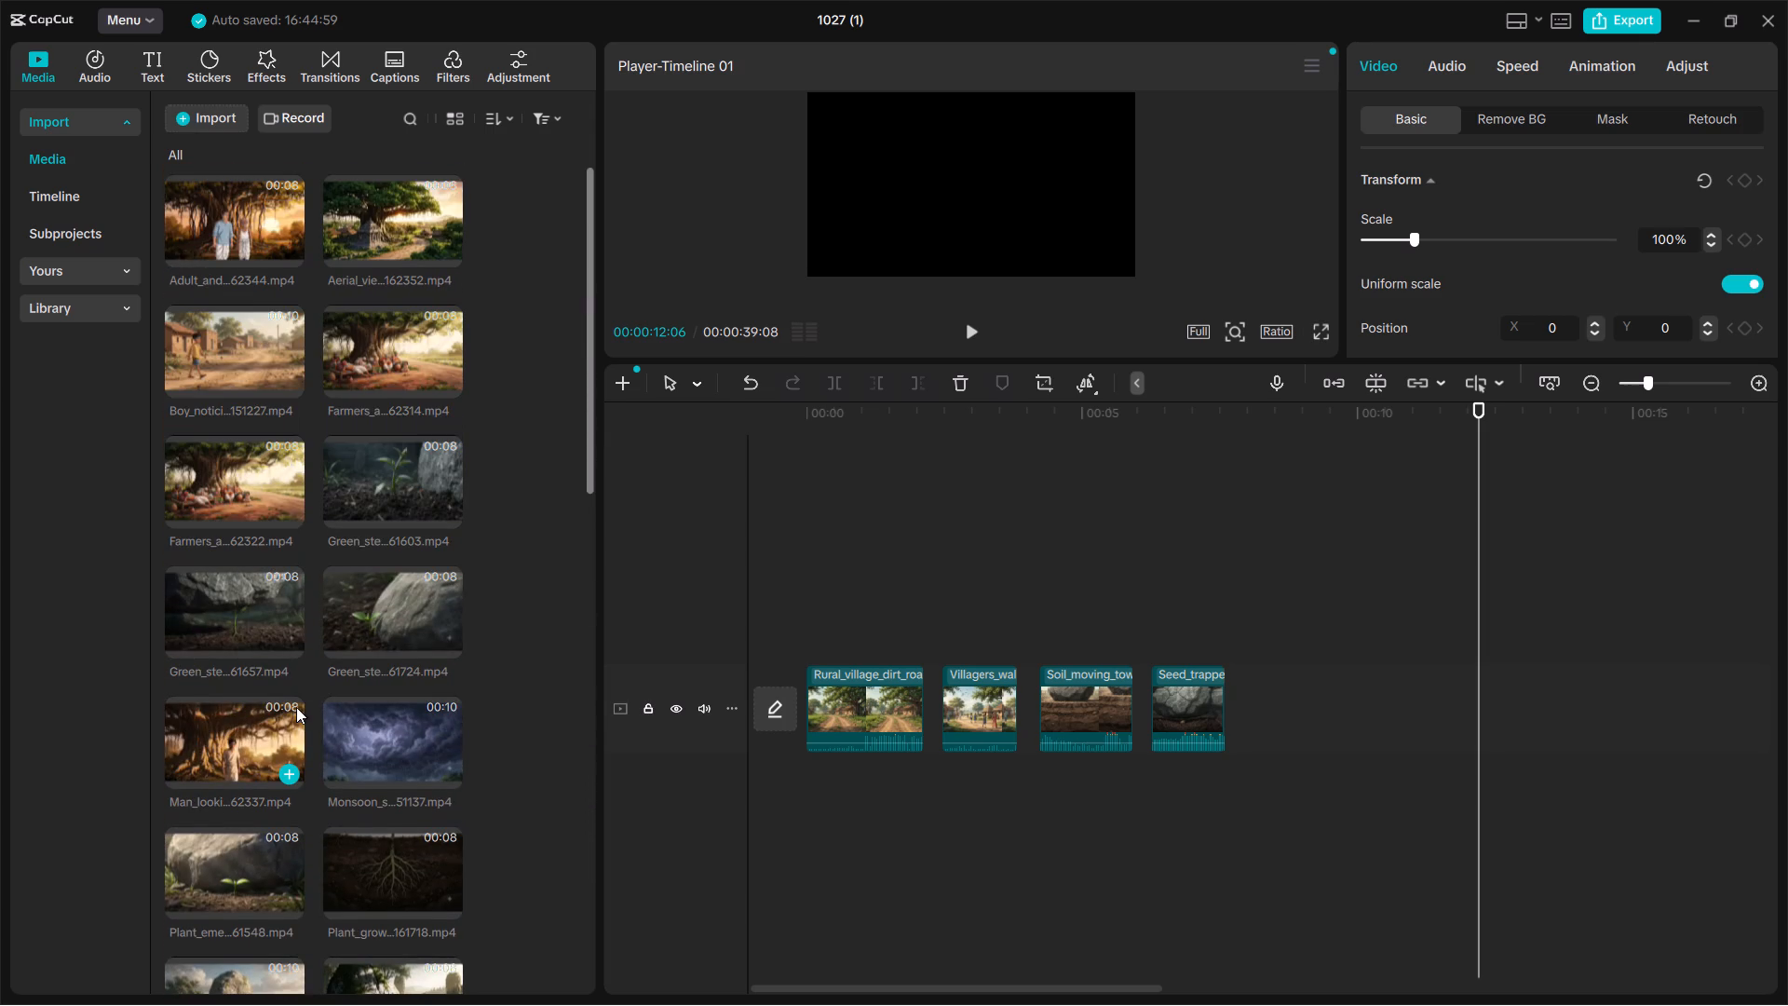
scroll(296, 707, "up", 1)
left_click_drag(379, 729, 725, 723)
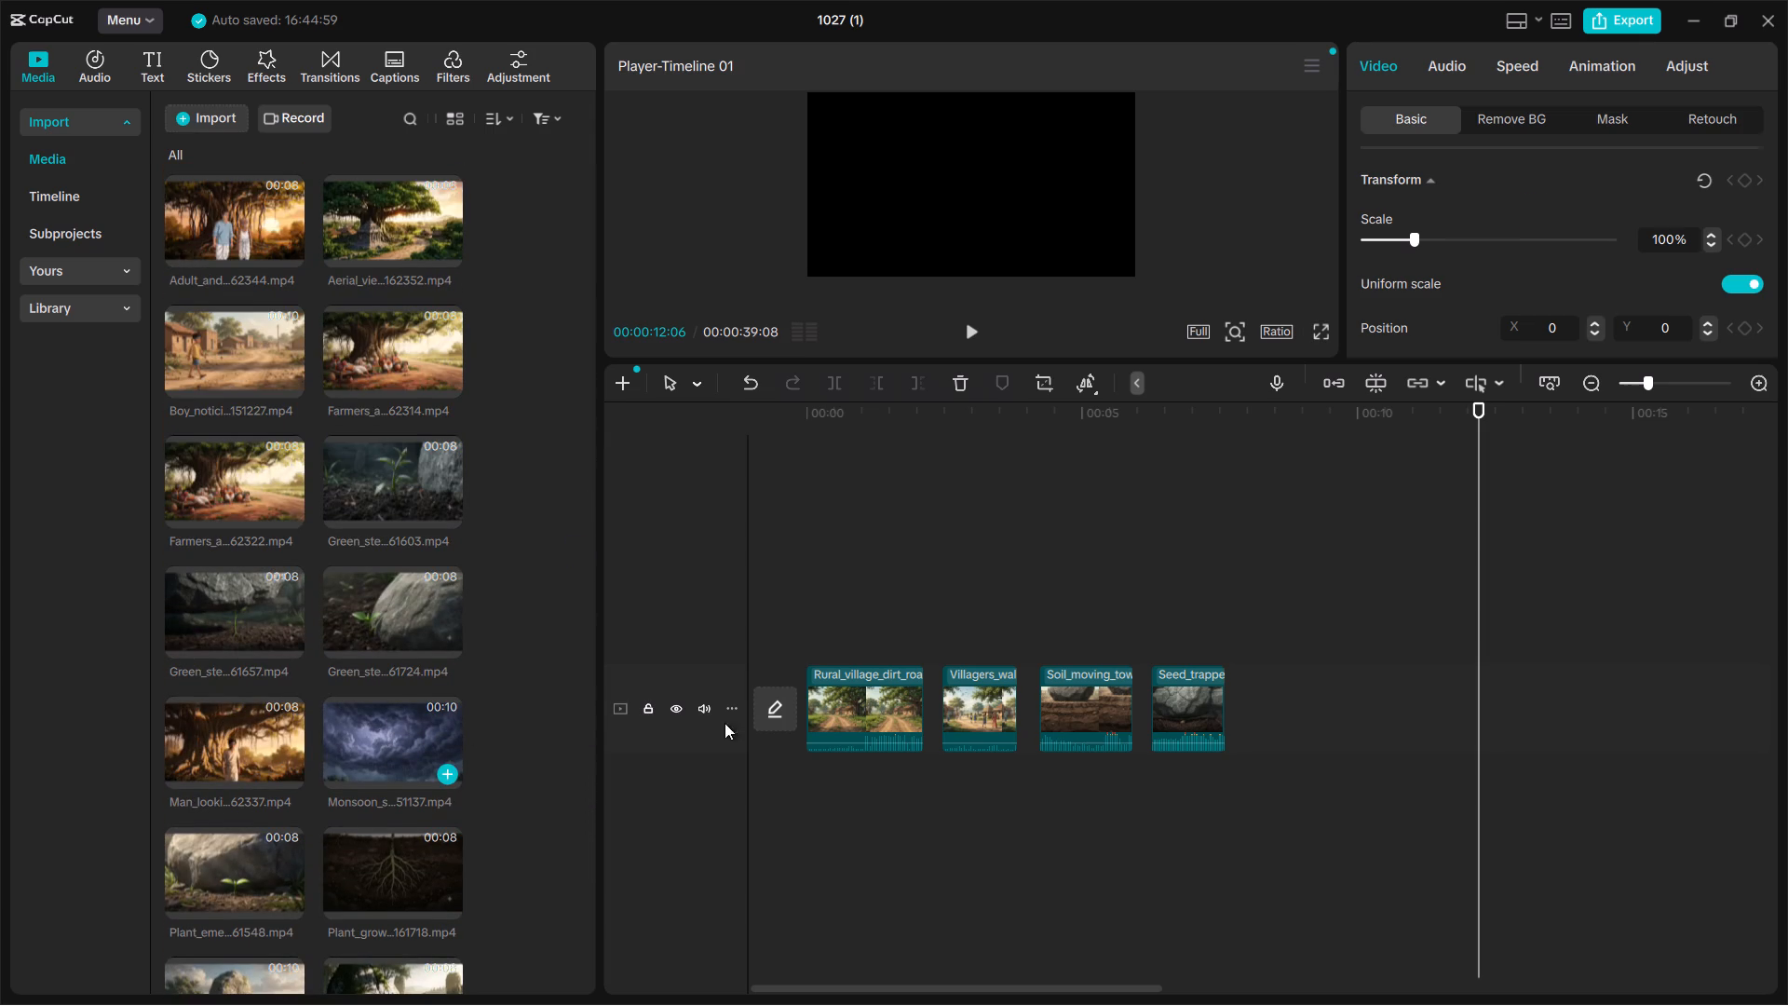
left_click_drag(725, 723, 1231, 702)
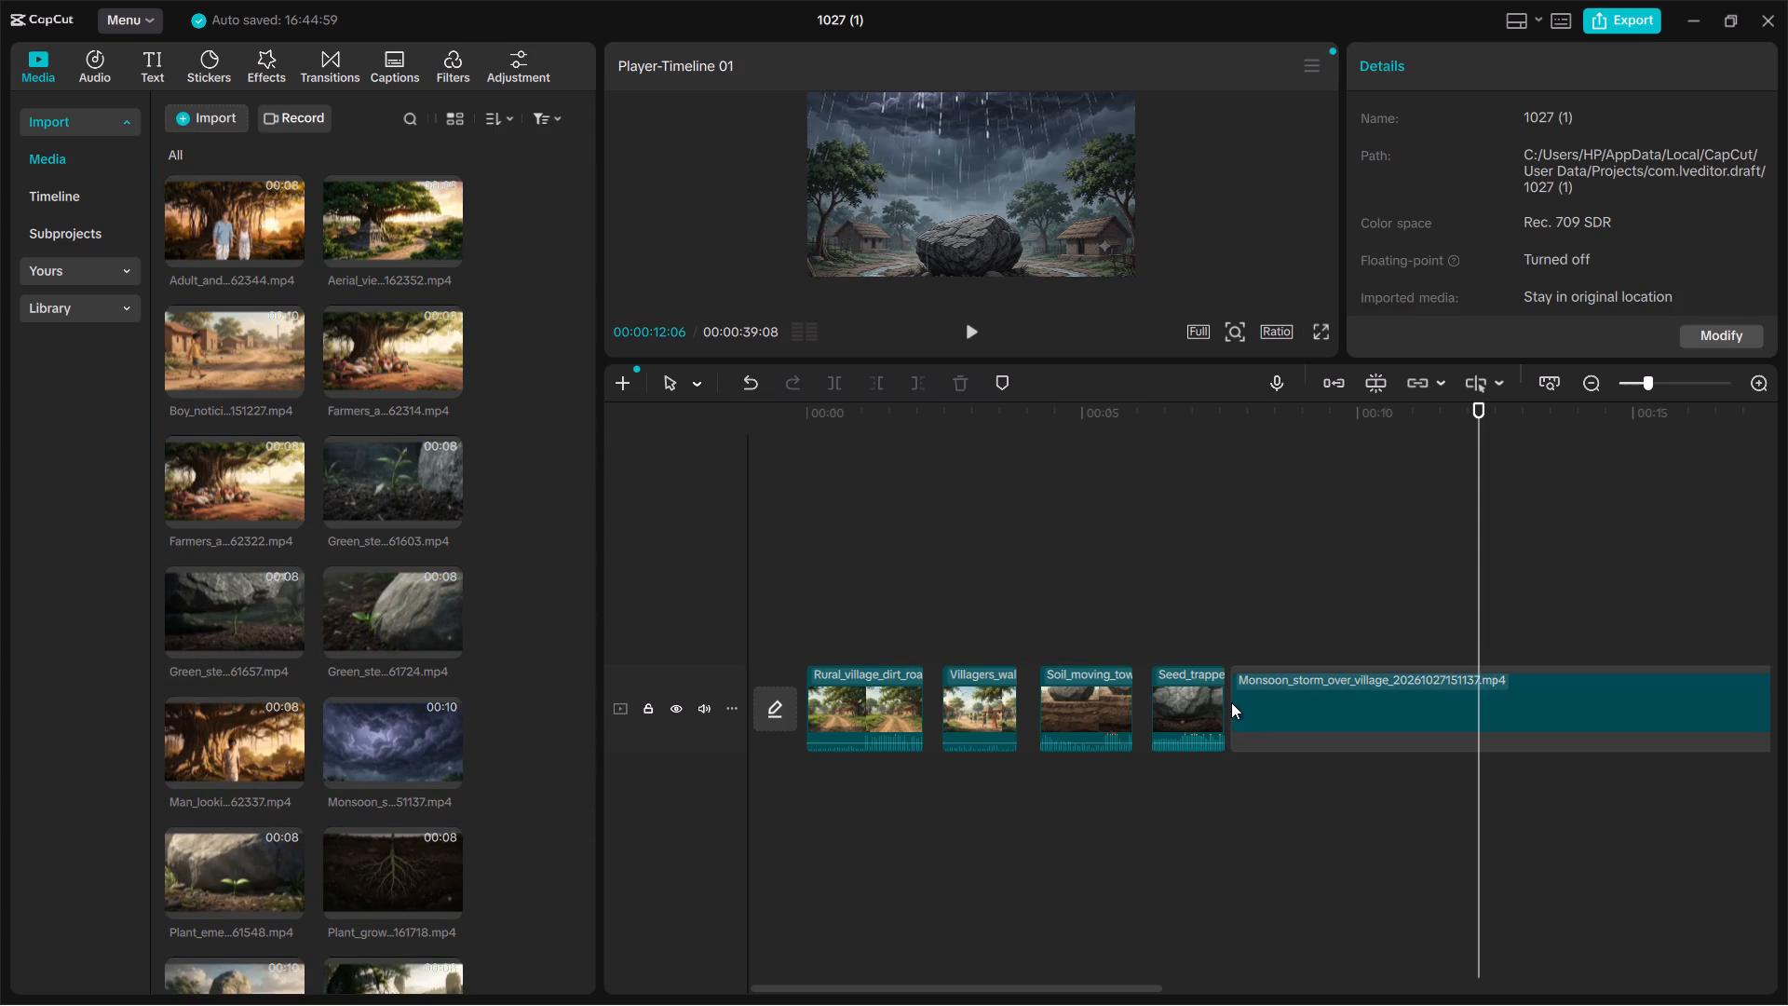
left_click(1263, 709)
left_click(1325, 706)
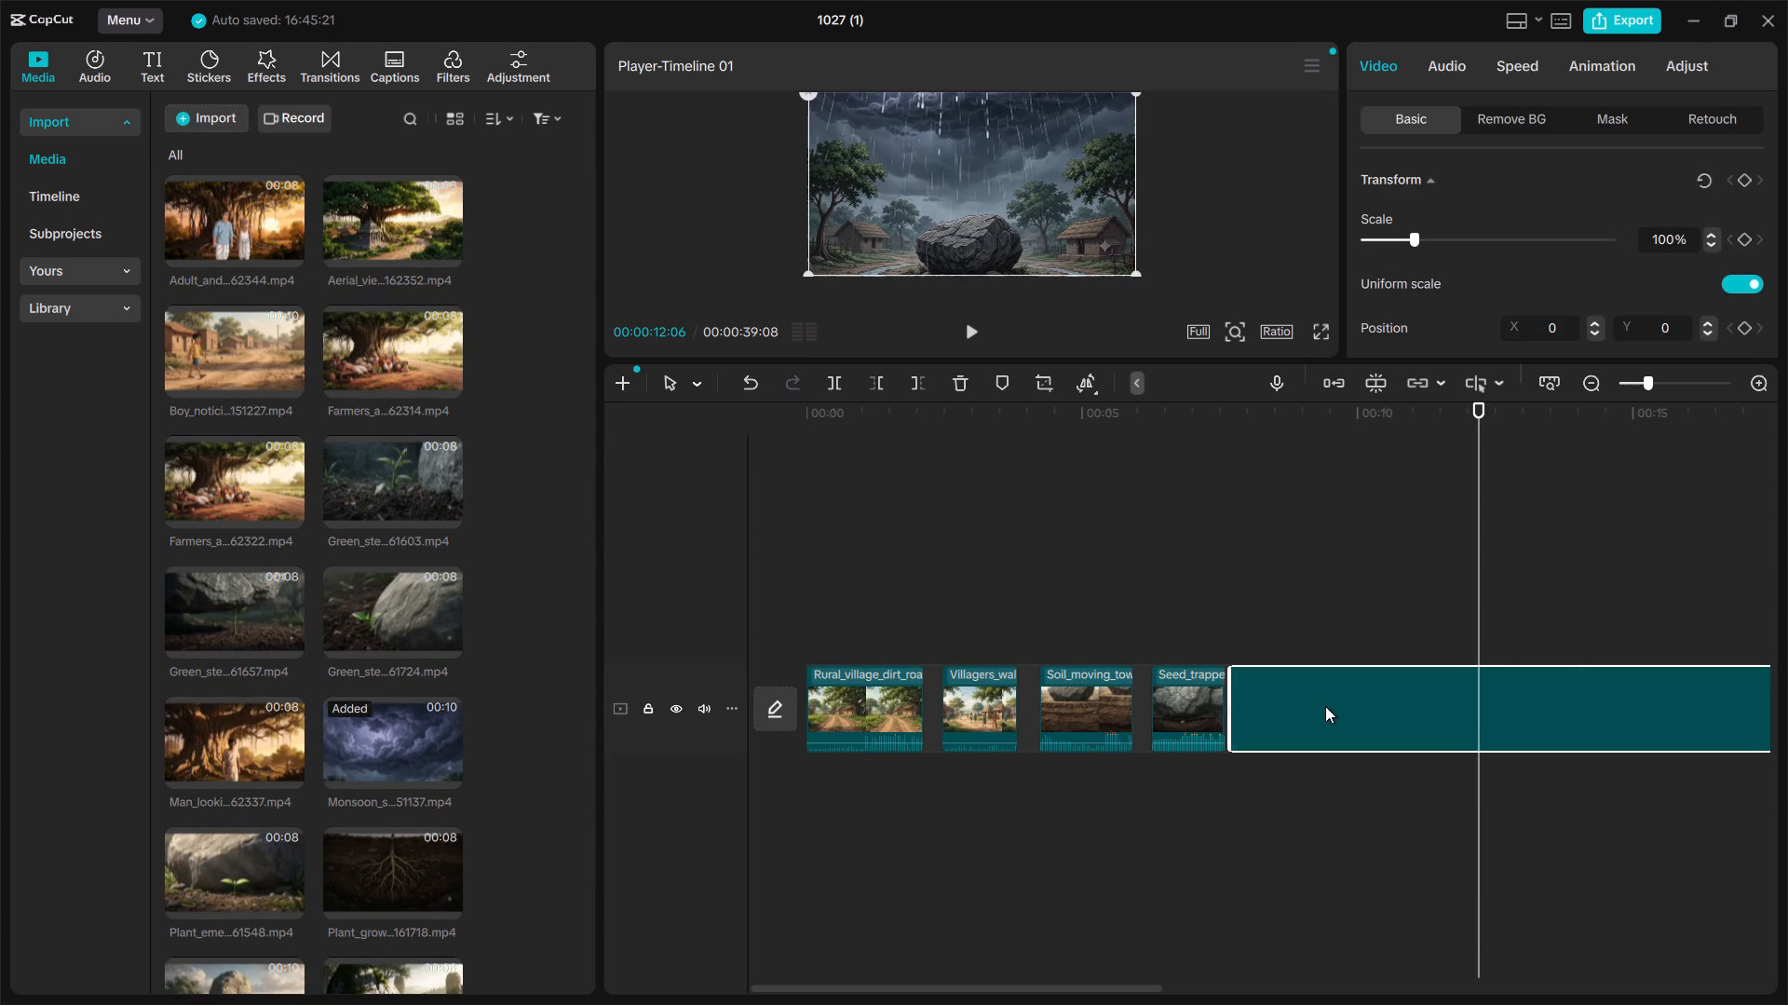
left_click_drag(1231, 703, 1341, 706)
left_click_drag(1396, 713, 1268, 691)
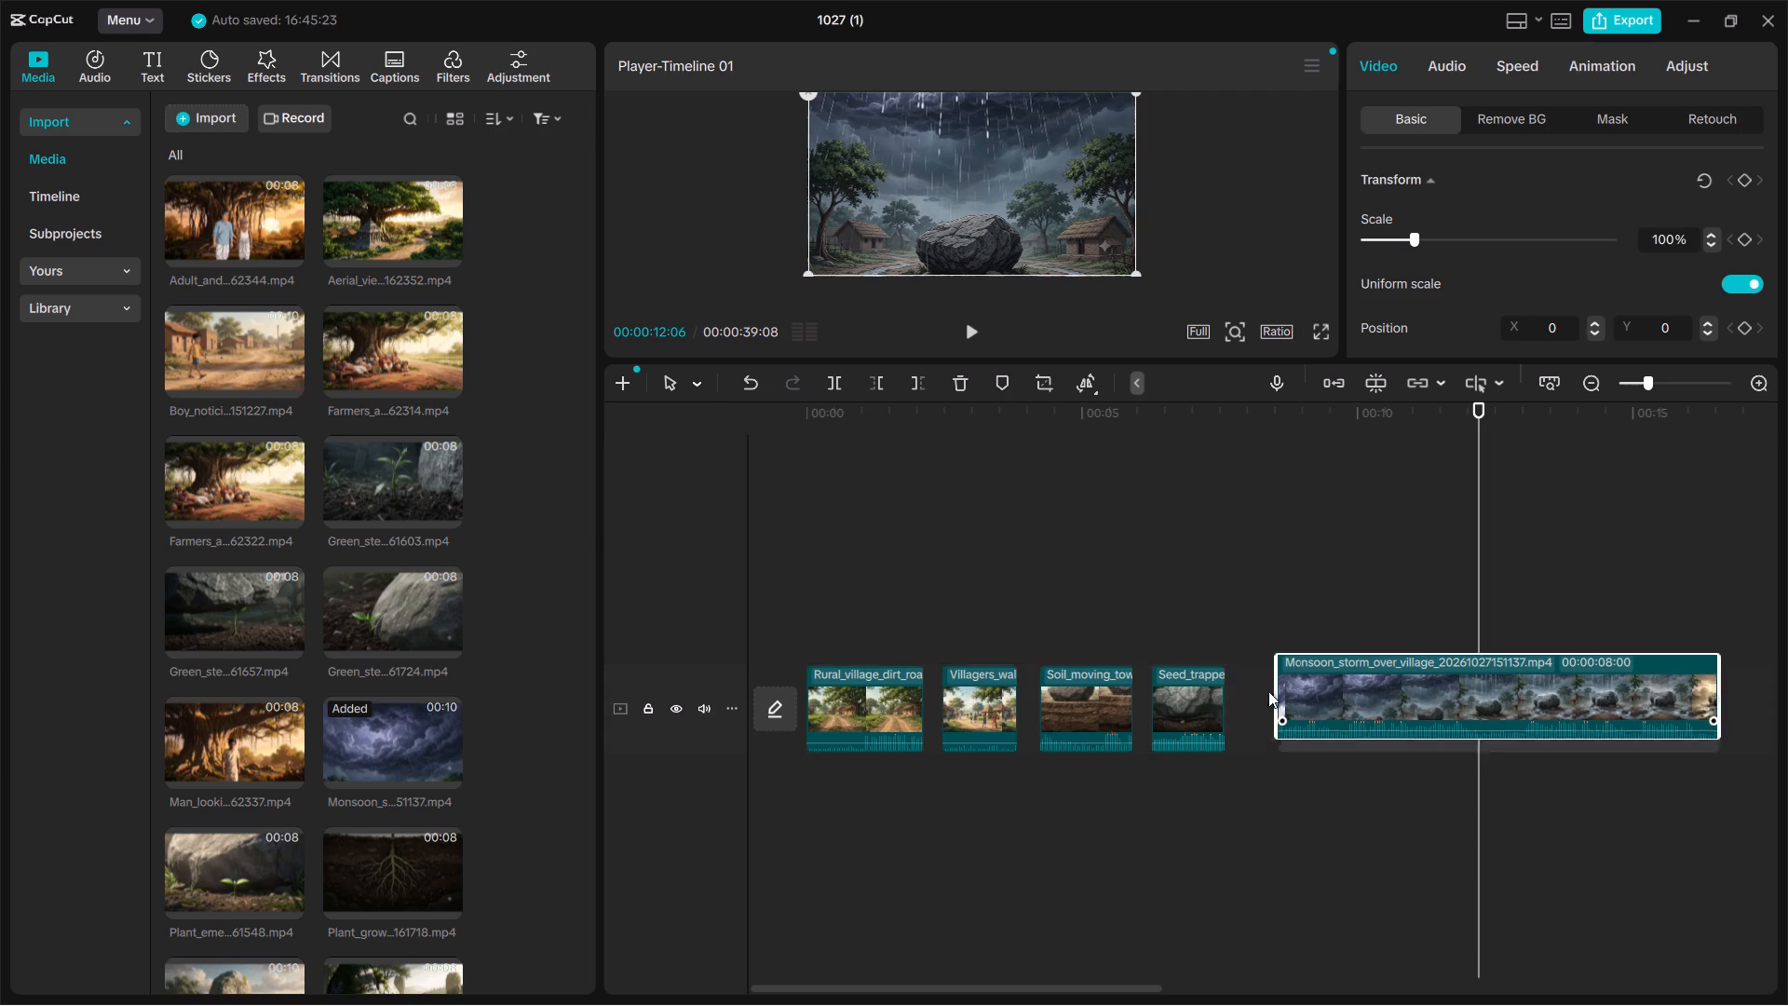
left_click_drag(1268, 691, 1199, 566)
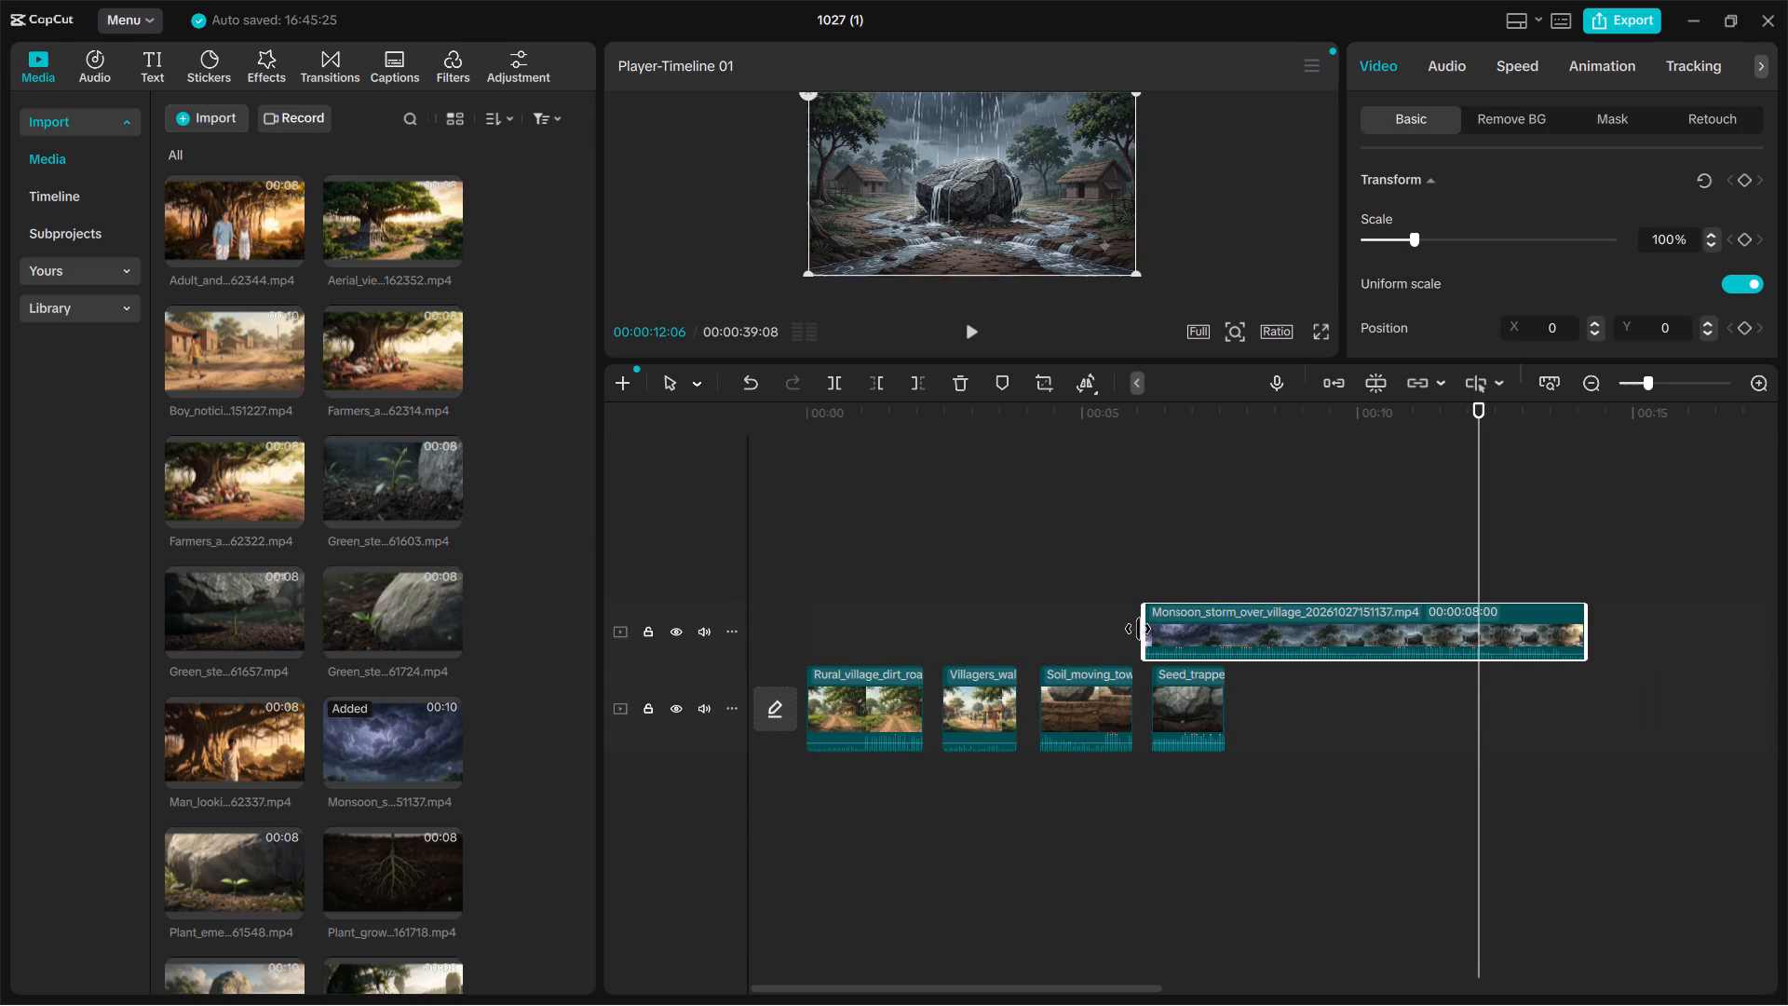
left_click_drag(1138, 629, 1510, 634)
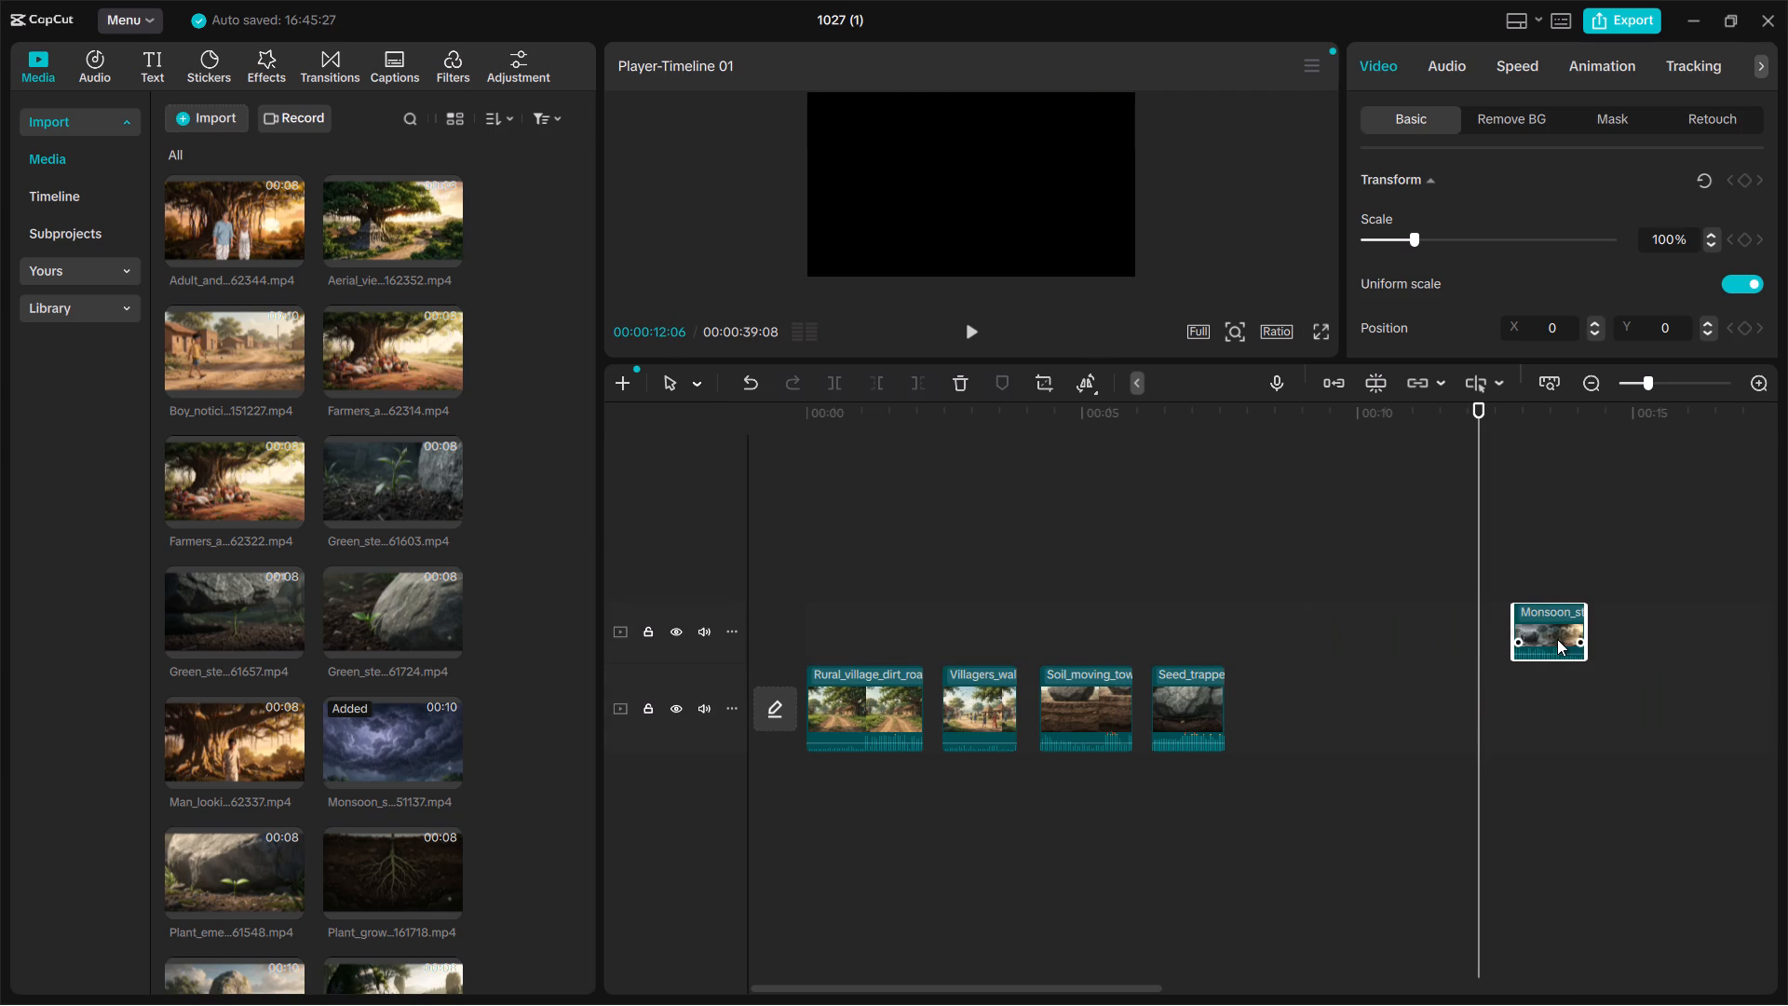
left_click_drag(1557, 639, 1282, 714)
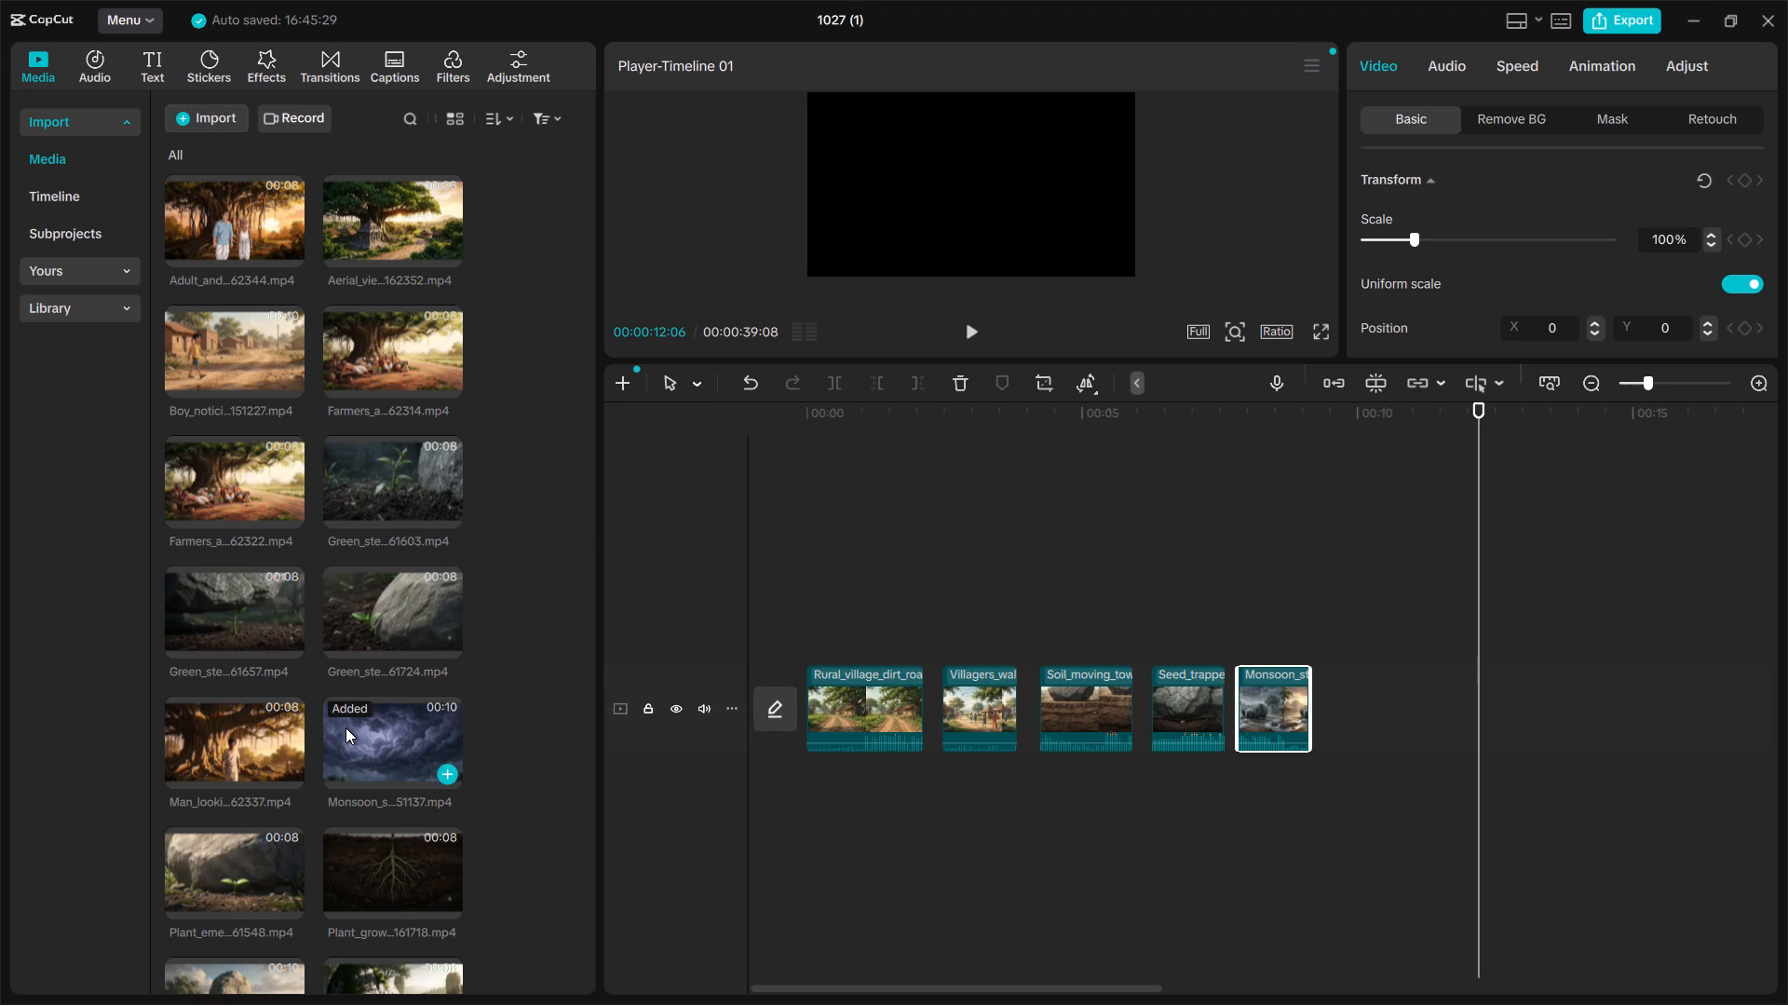
Add the Villagers_move_through_heavy_rain clip right after the monsoon clip at about 9.2 s and trim its end to a length of about 1.3 s.
scroll(345, 727, "down", 3)
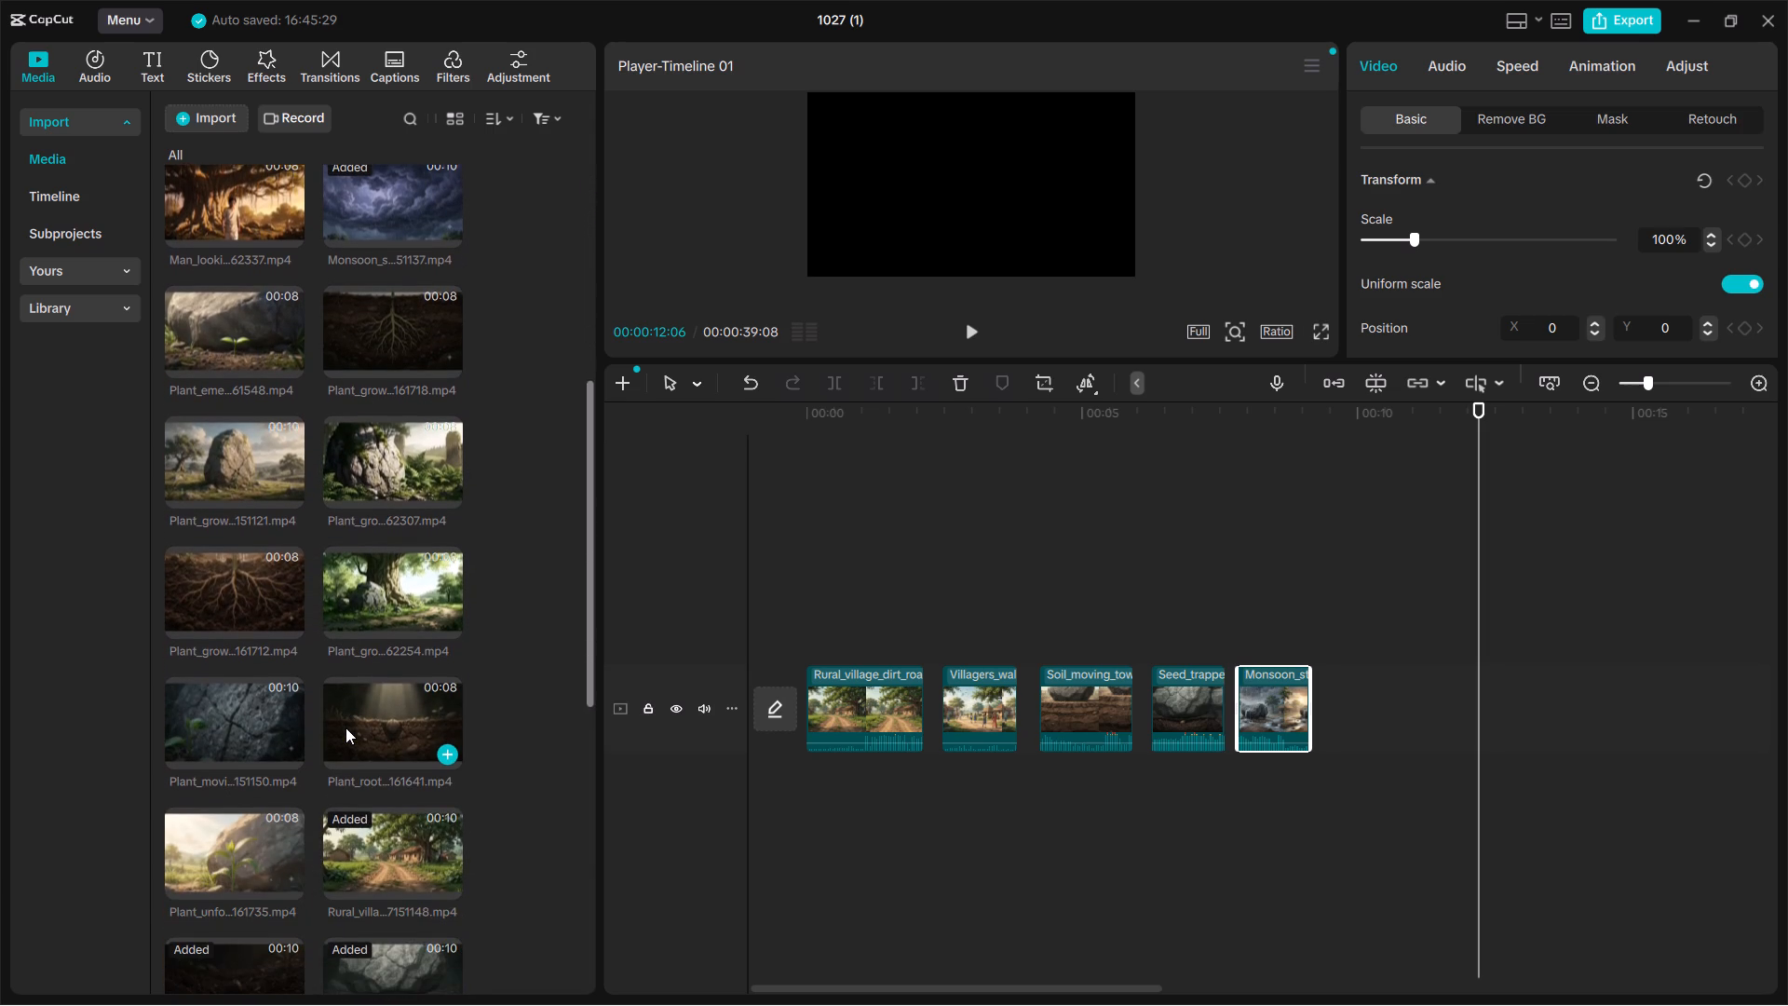
scroll(345, 727, "down", 2)
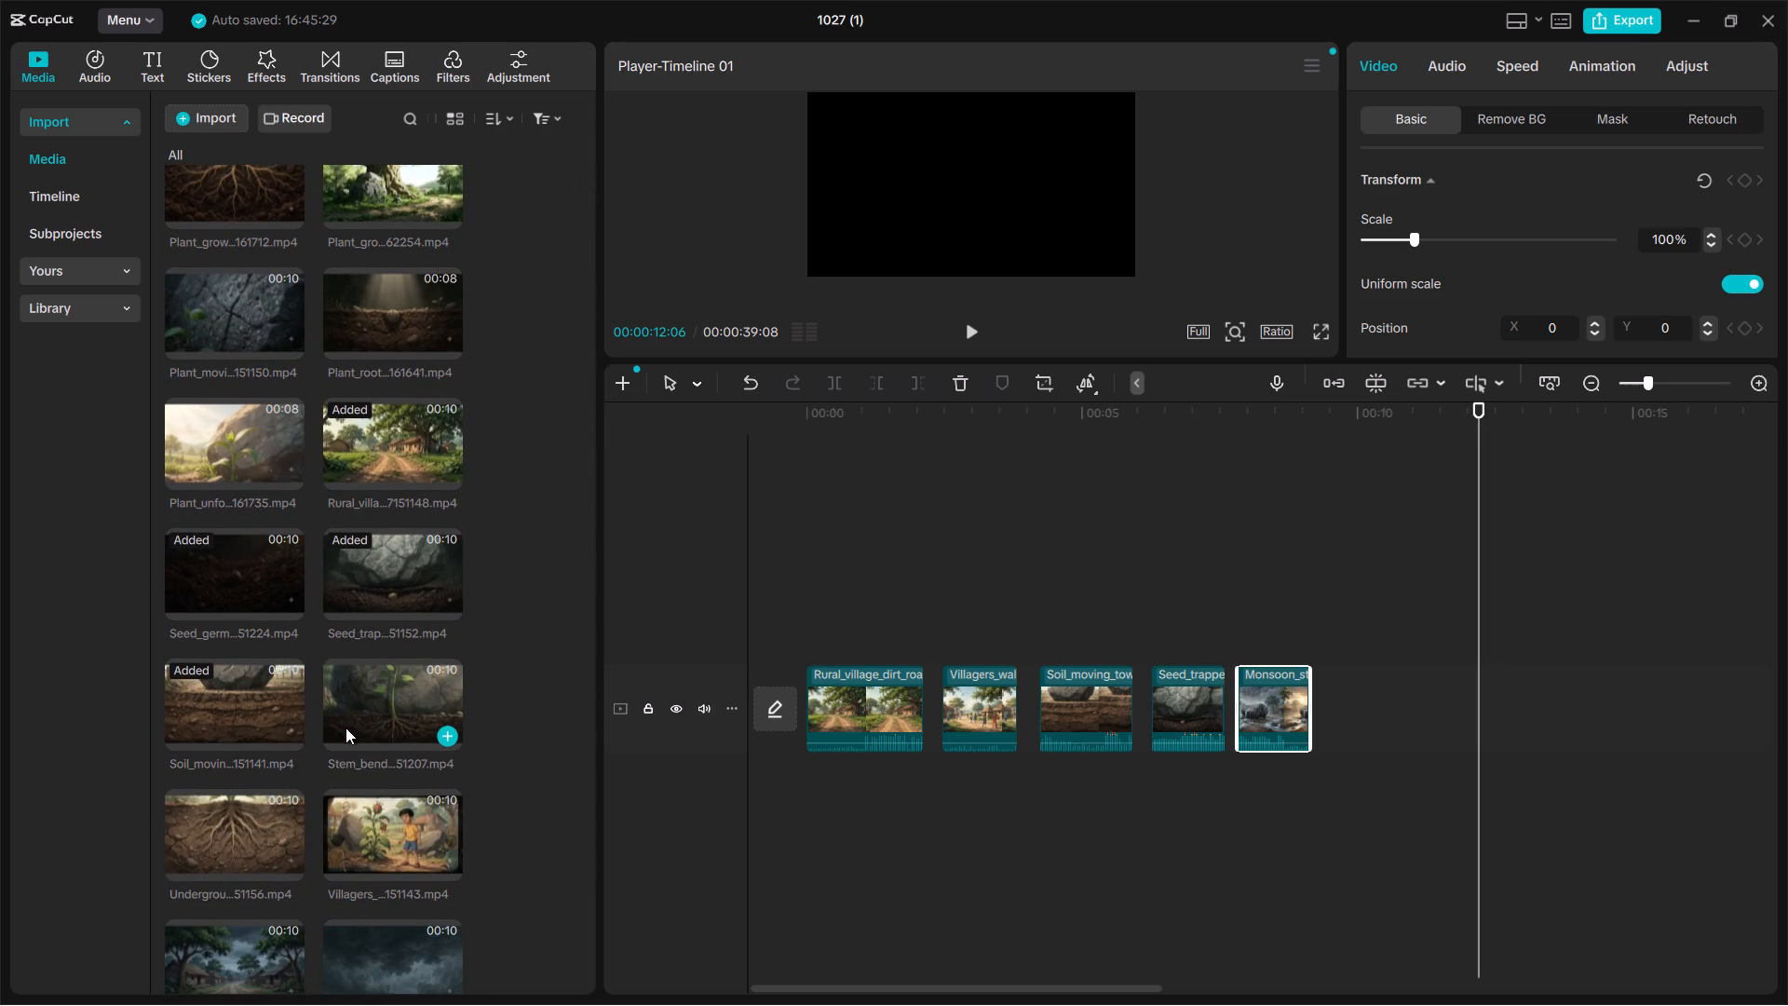
scroll(345, 727, "down", 2)
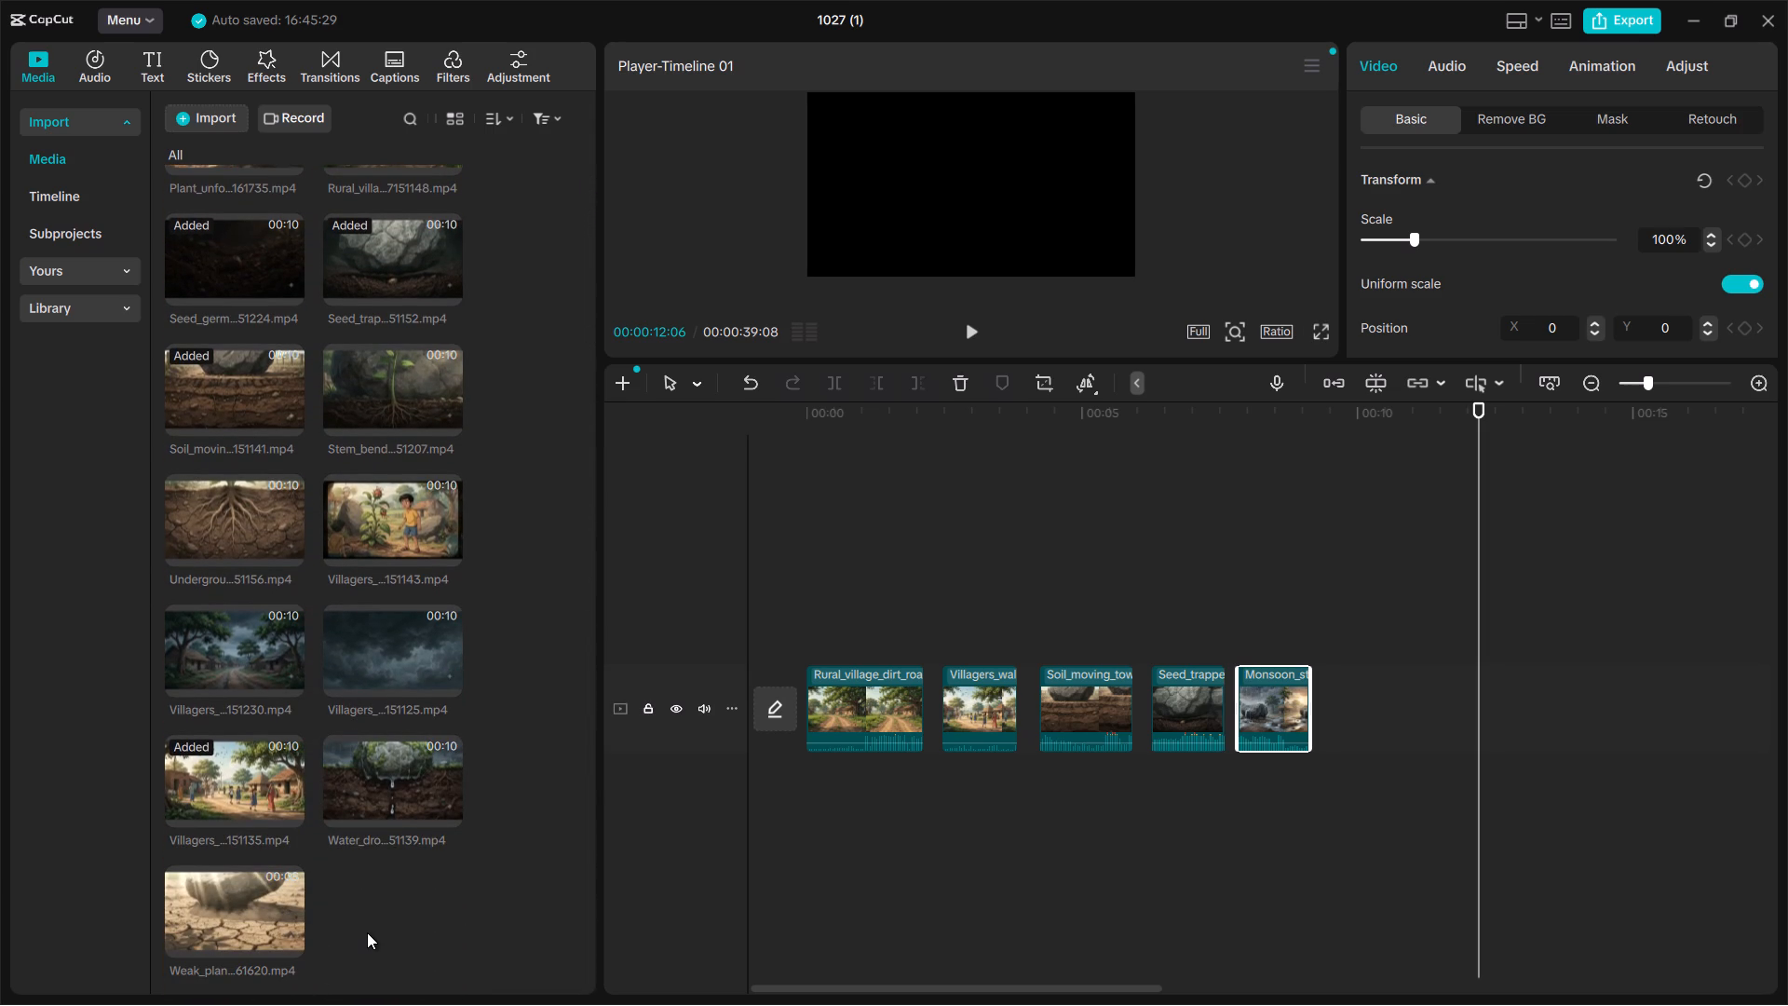
left_click(250, 643)
left_click(282, 681)
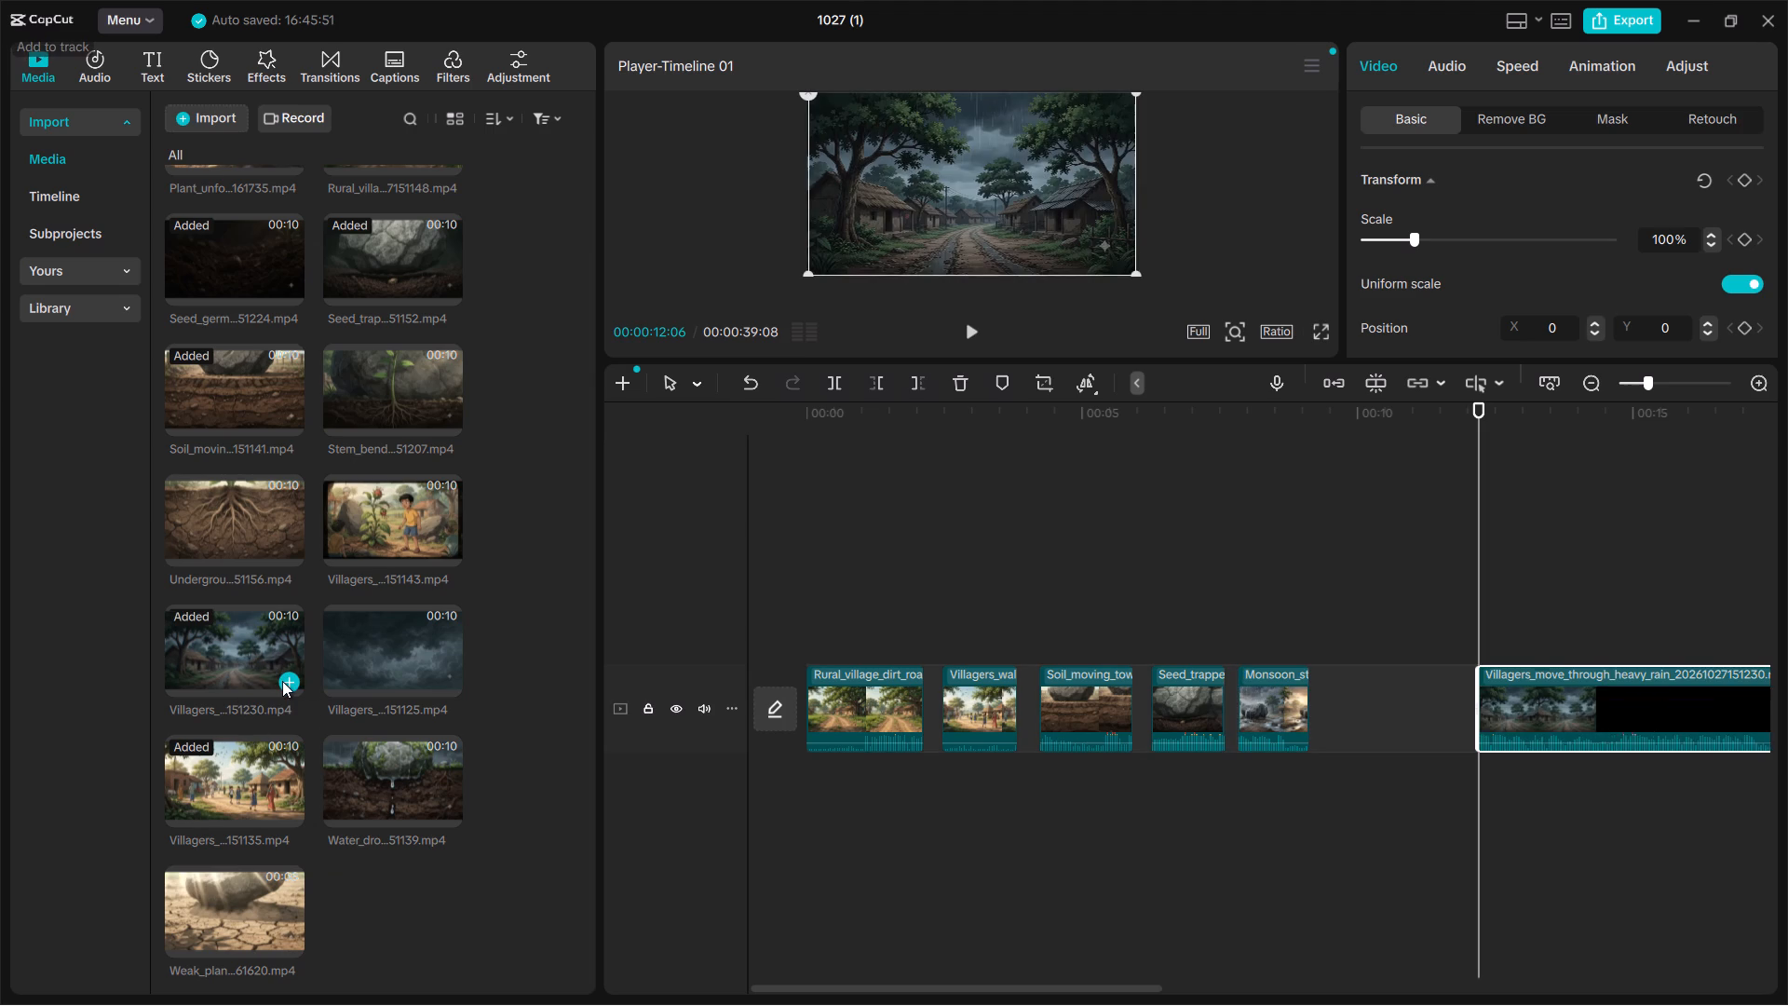
left_click(1597, 711)
left_click_drag(1597, 711, 1532, 697)
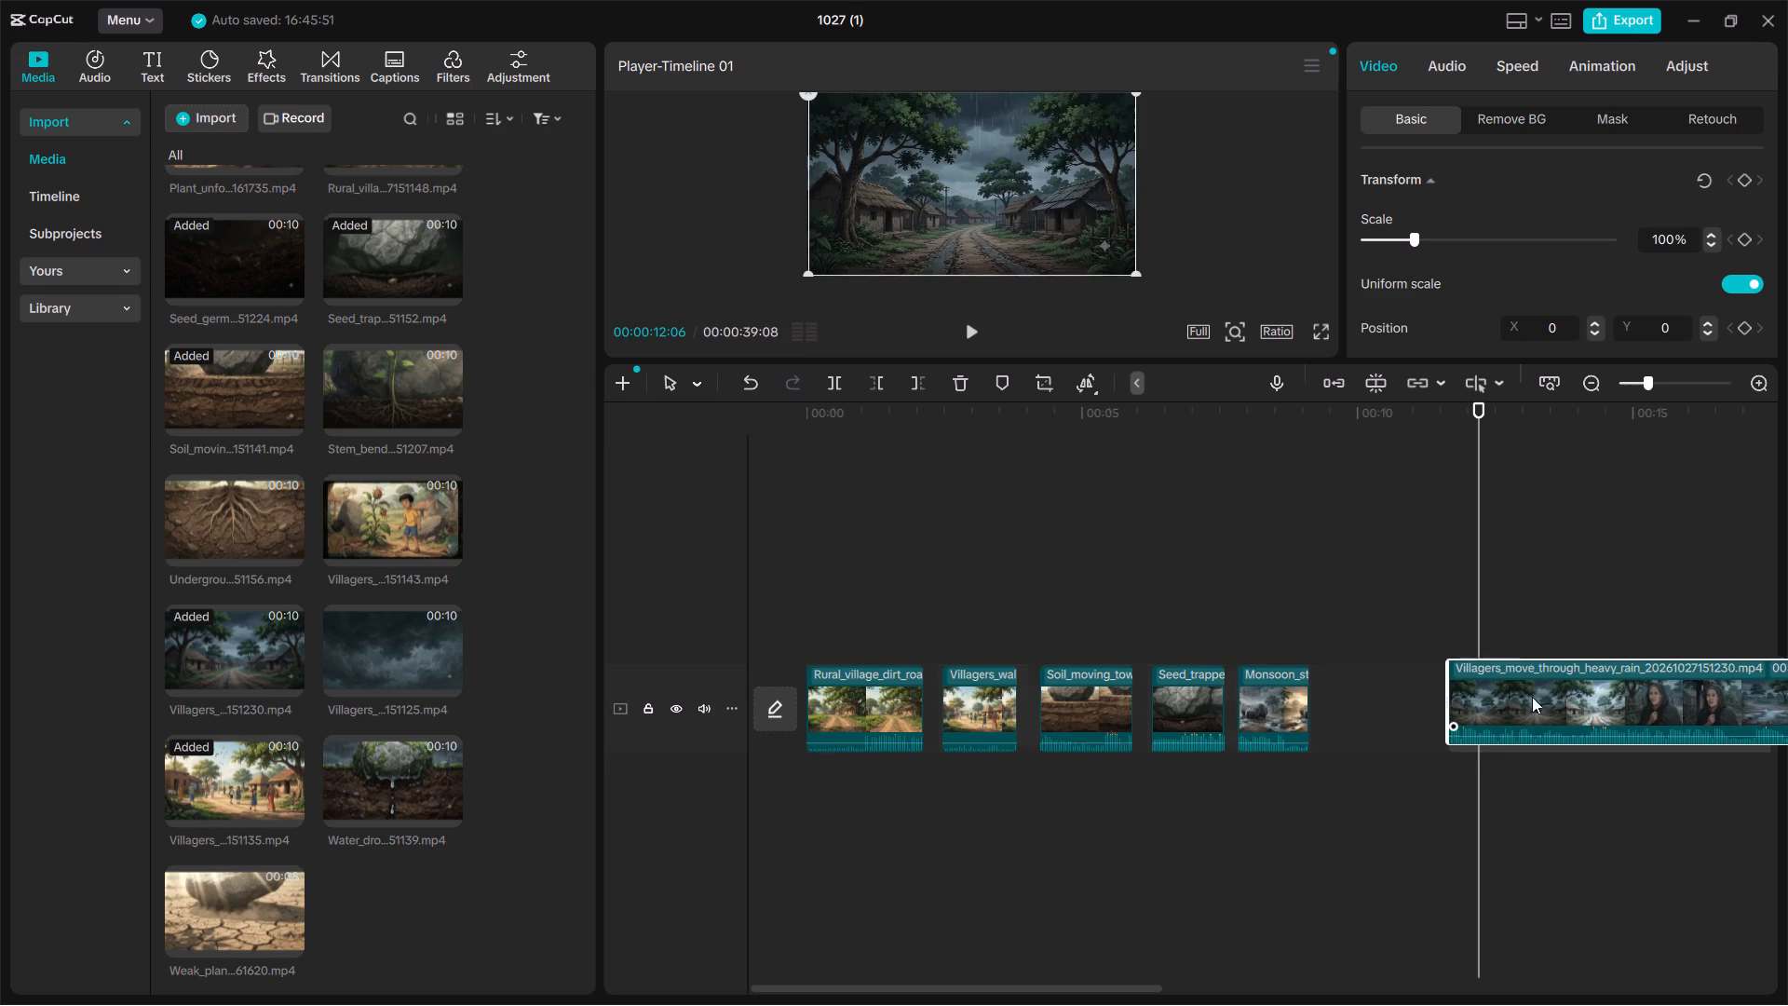
left_click_drag(1532, 697, 1010, 593)
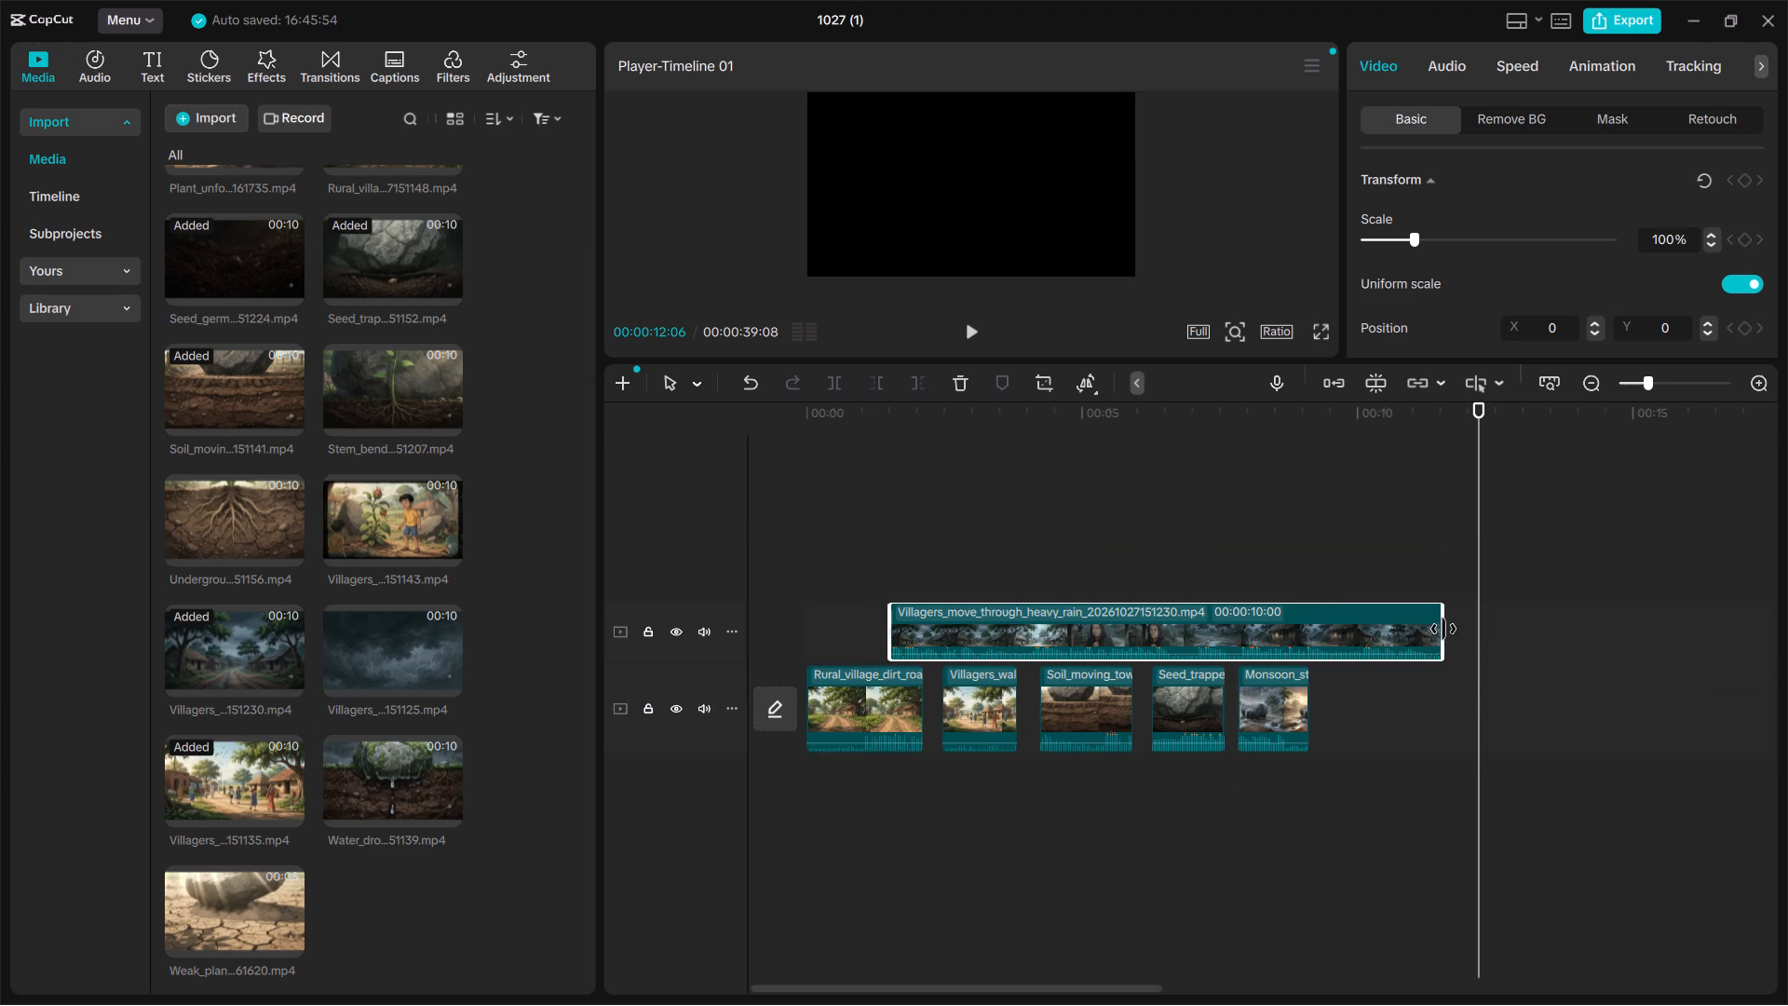
left_click_drag(1443, 629, 1124, 631)
left_click_drag(1044, 631, 1455, 706)
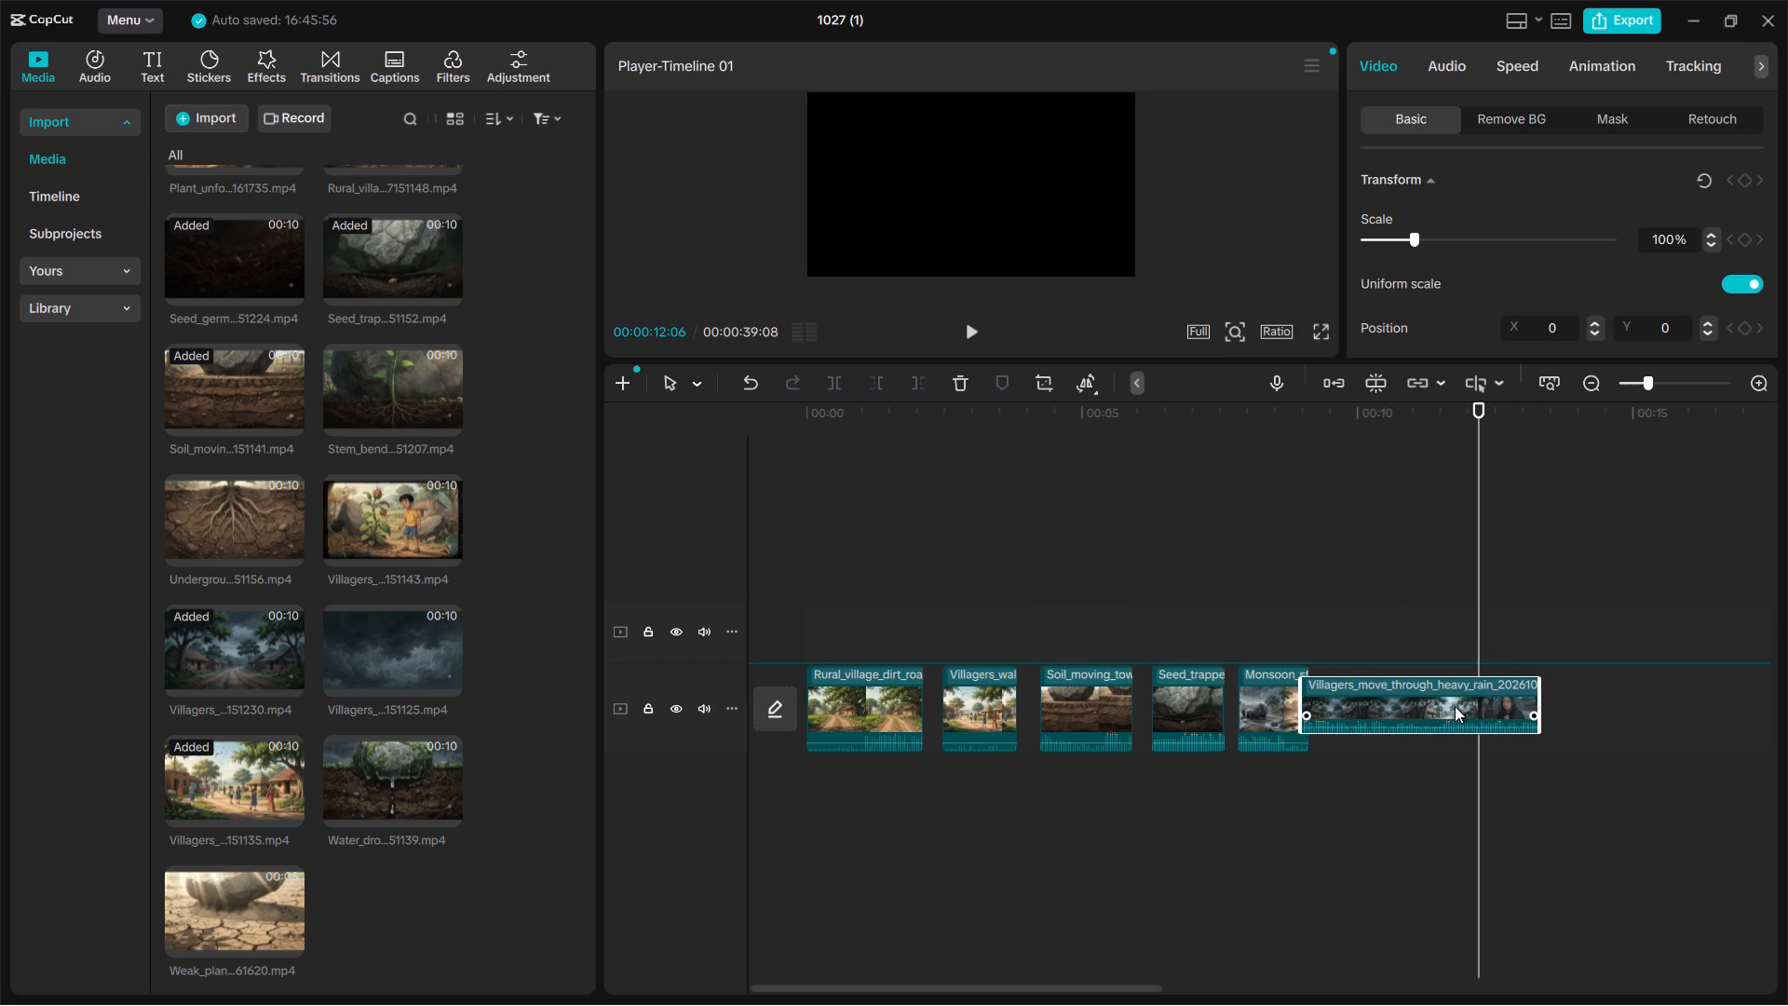
left_click_drag(1455, 706, 1464, 713)
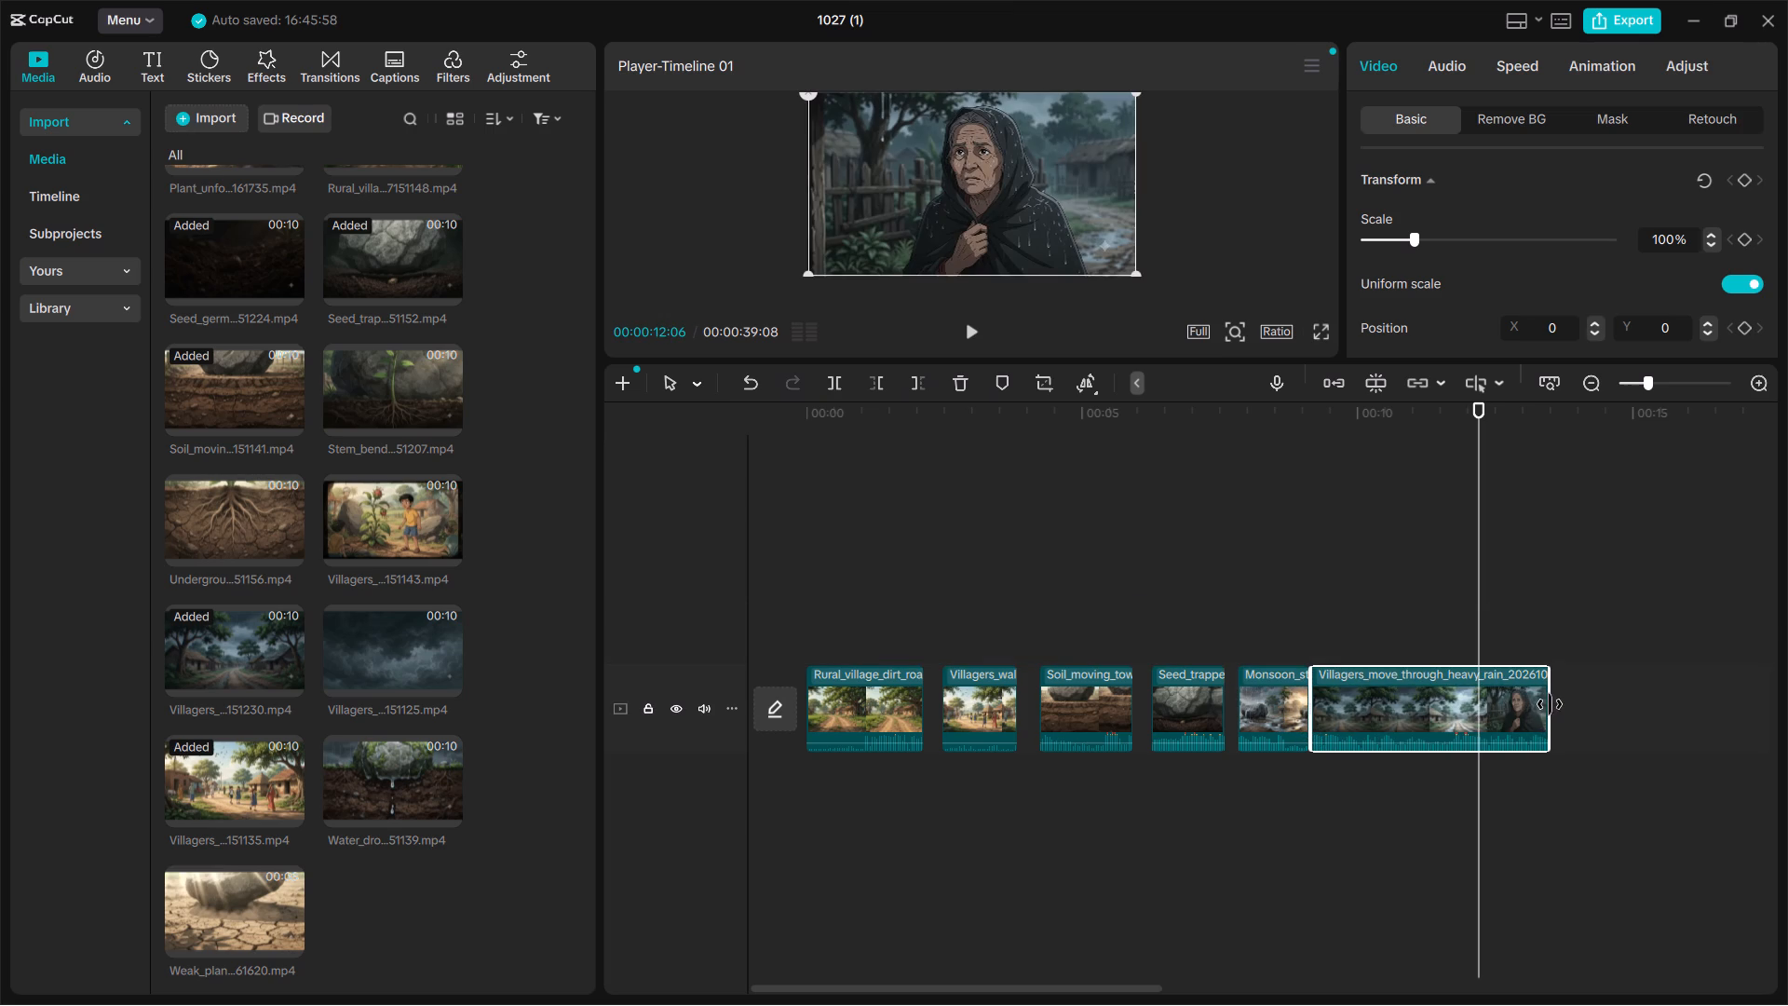
left_click_drag(1550, 704, 1380, 710)
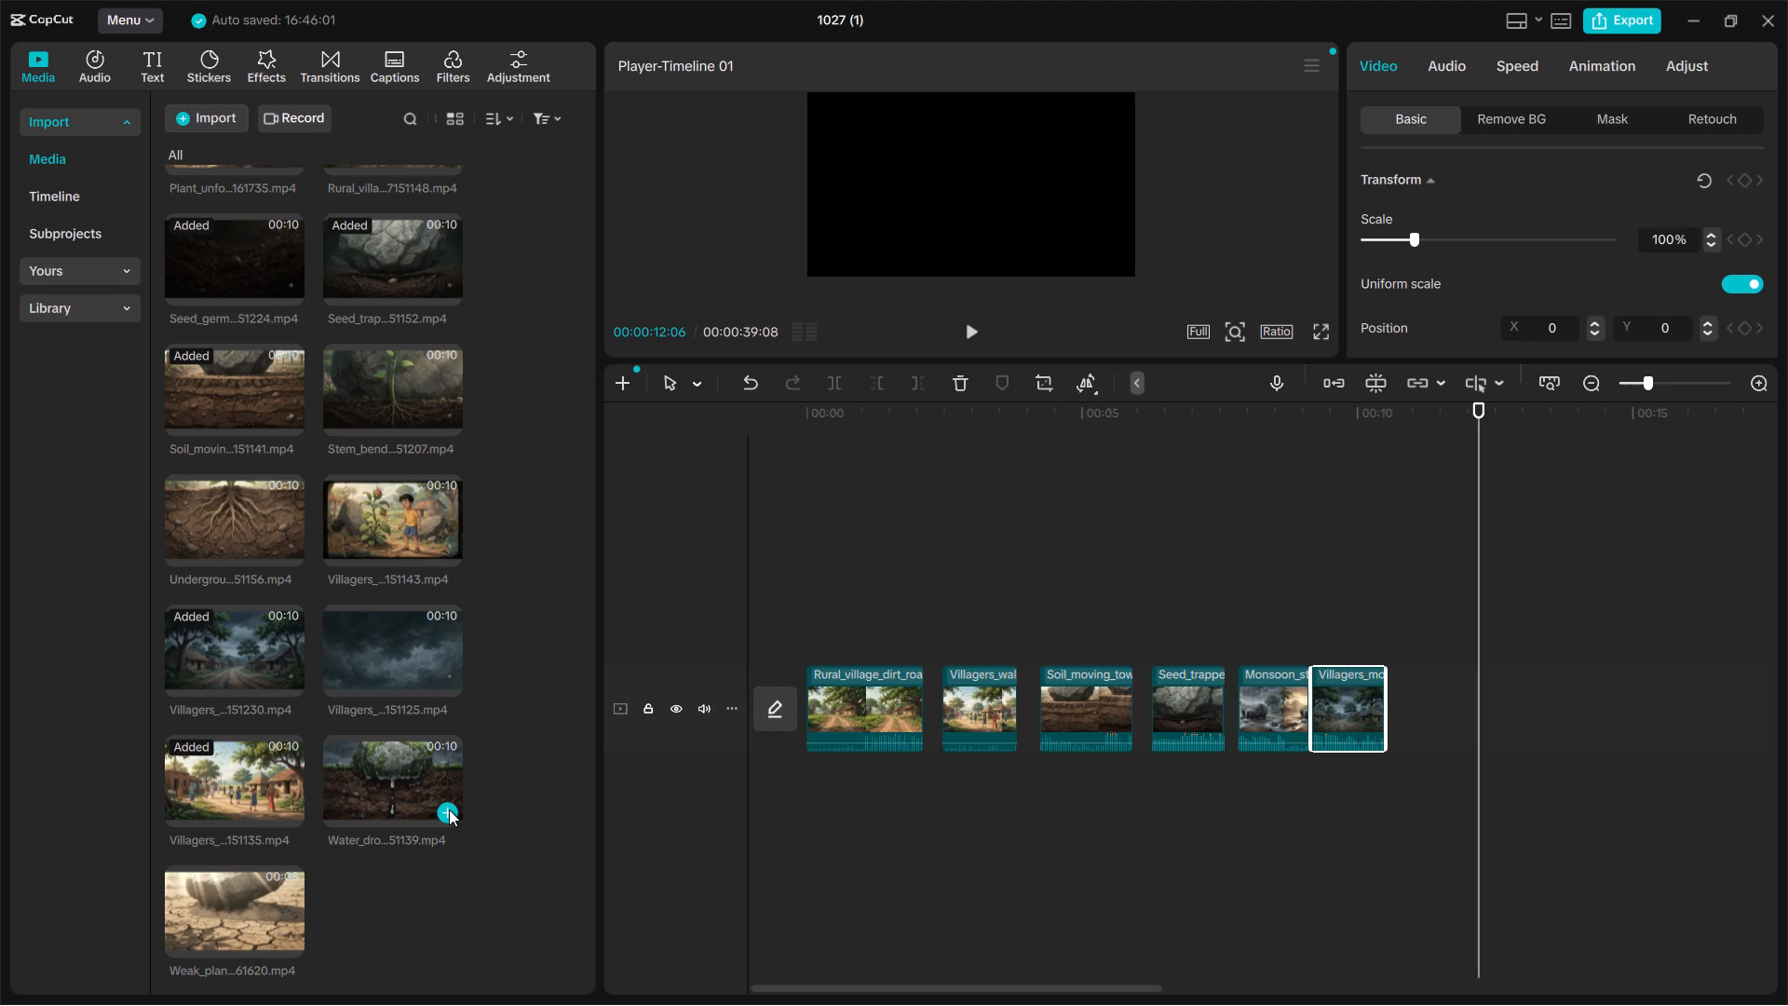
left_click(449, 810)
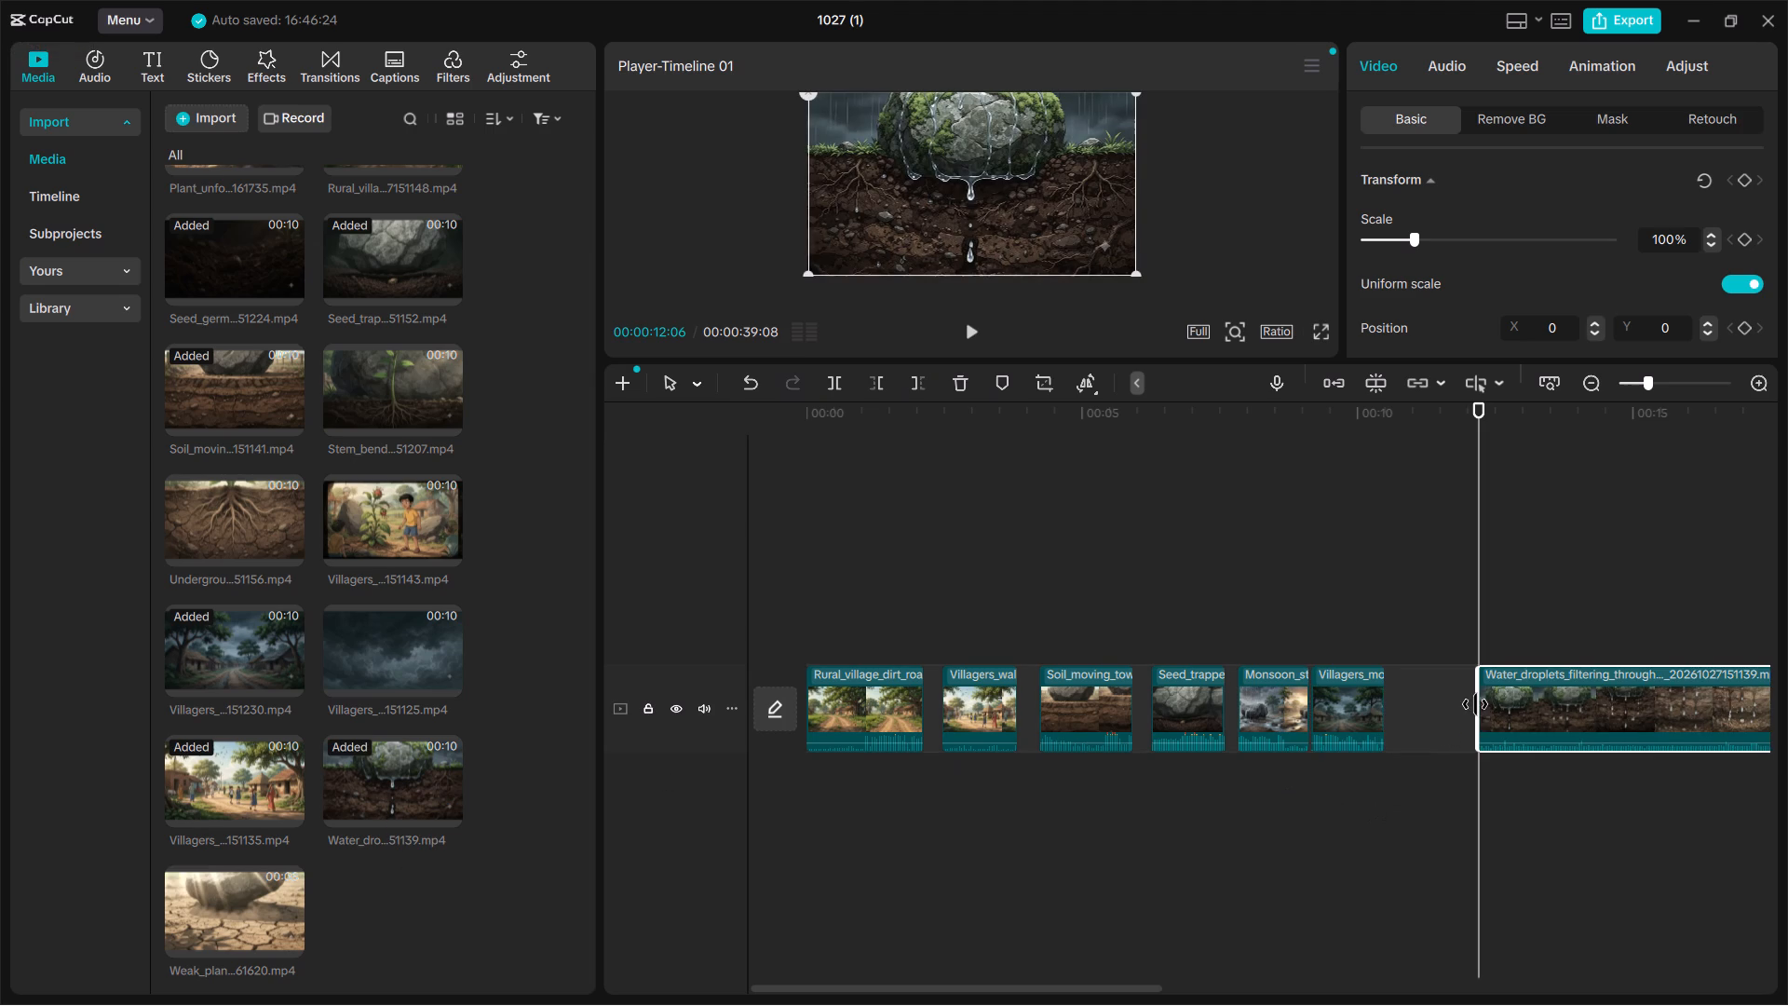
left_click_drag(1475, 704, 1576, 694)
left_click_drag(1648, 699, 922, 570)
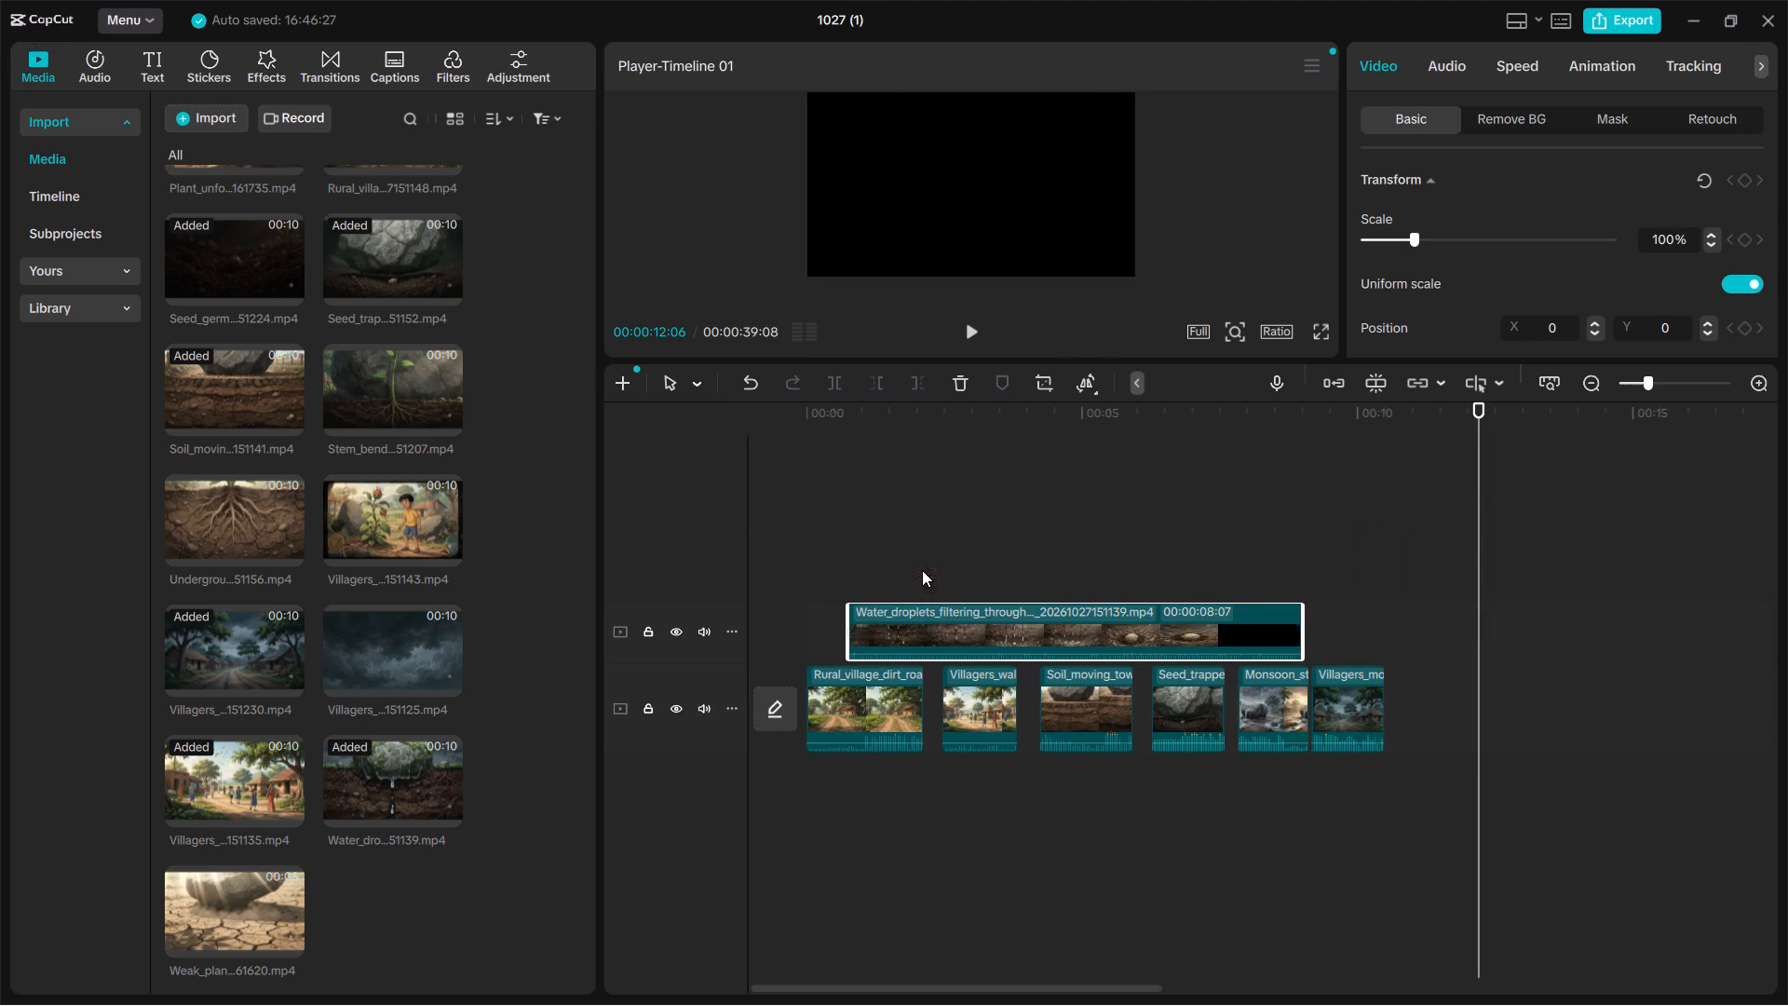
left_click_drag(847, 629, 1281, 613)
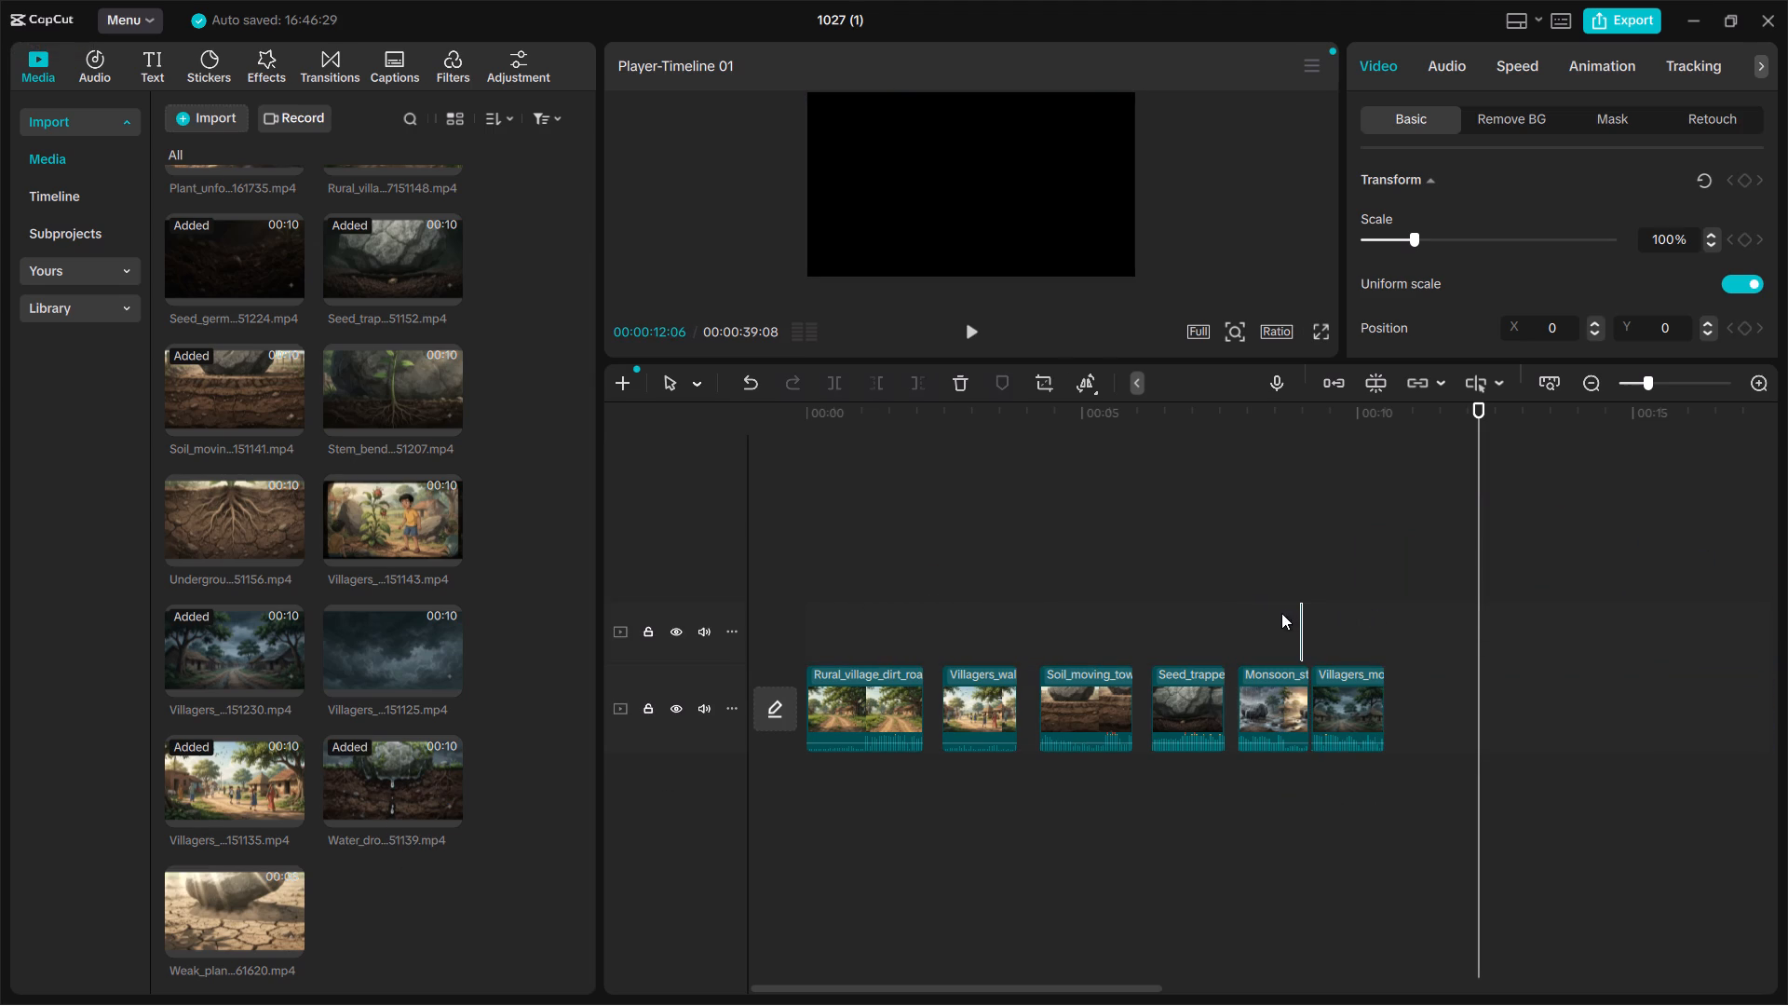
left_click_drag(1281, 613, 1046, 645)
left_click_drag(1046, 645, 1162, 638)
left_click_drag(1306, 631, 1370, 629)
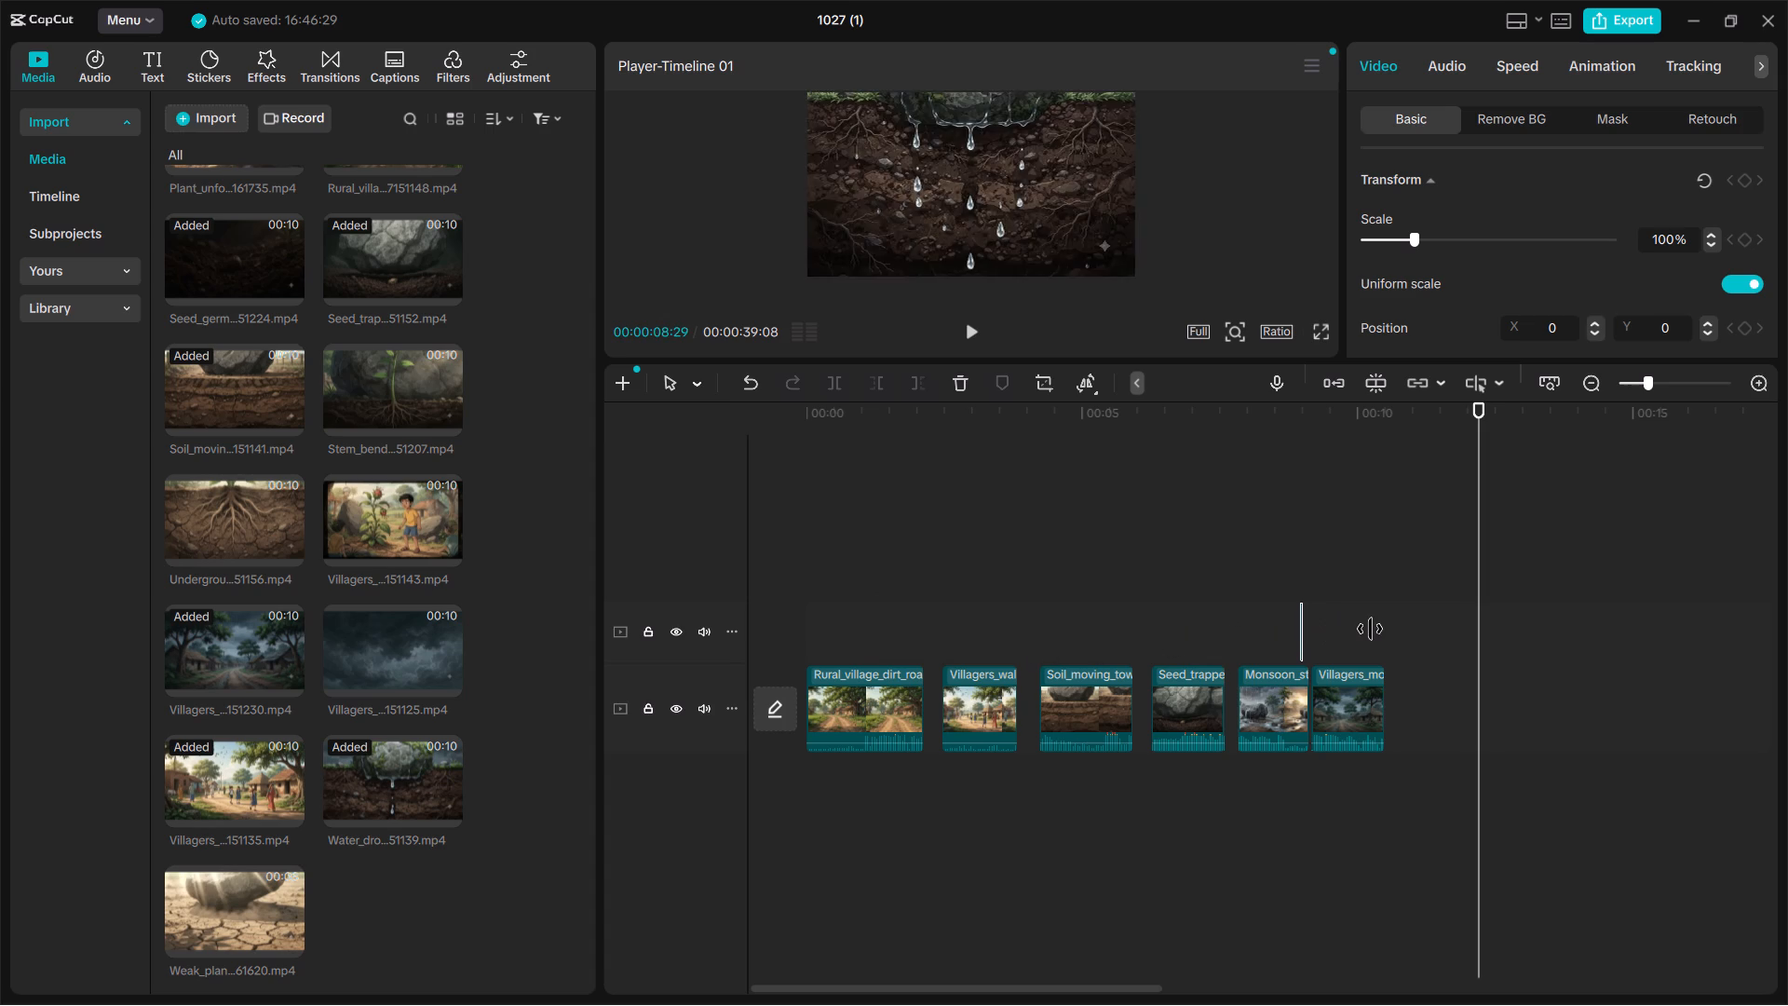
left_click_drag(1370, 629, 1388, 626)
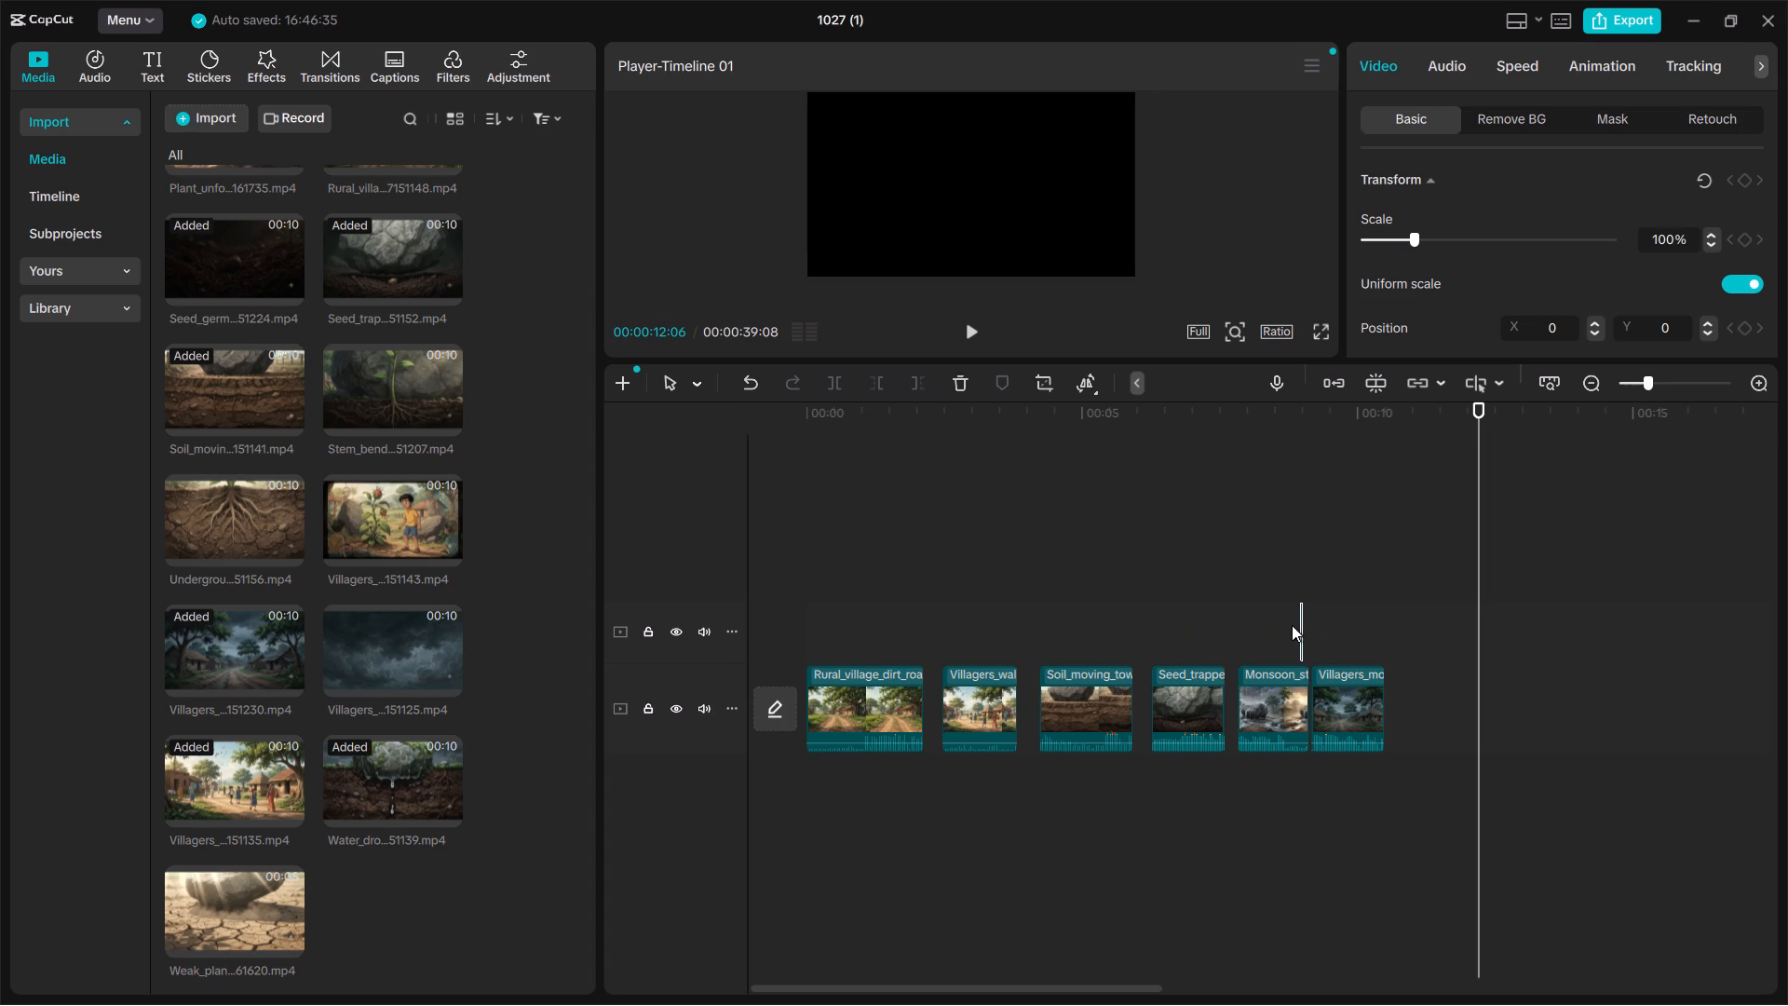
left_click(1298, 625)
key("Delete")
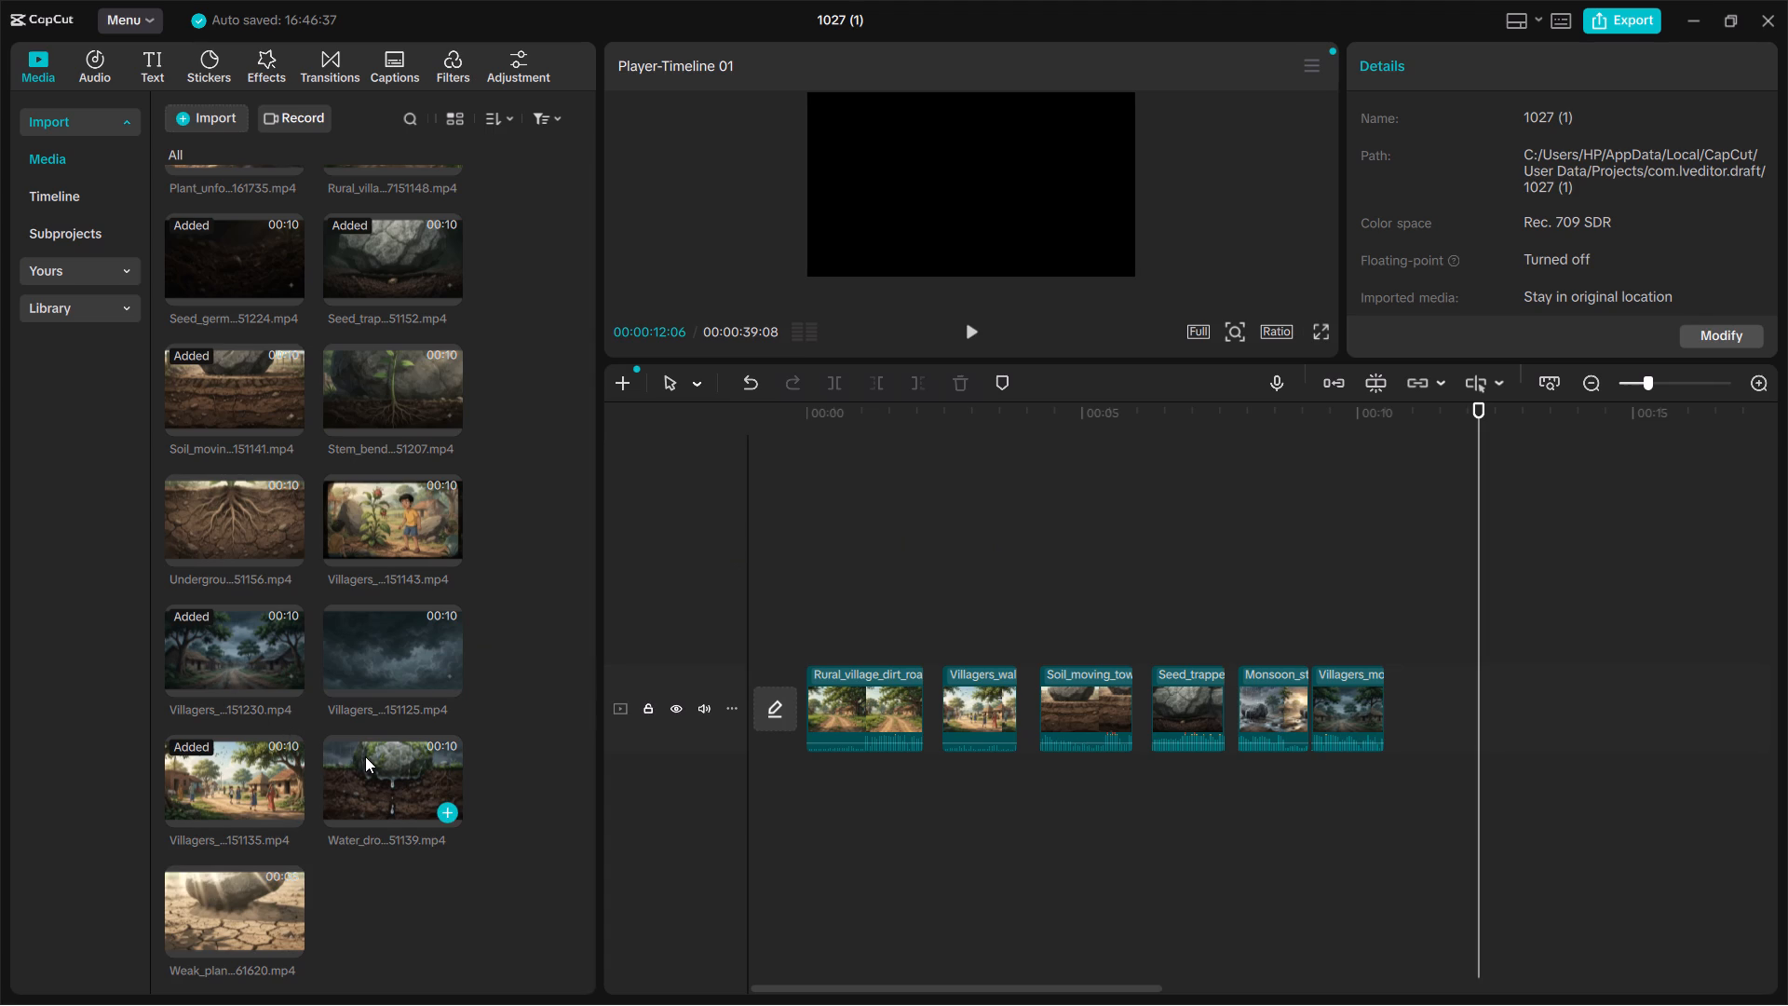
Add the Water_droplets_filtering clip, trim its start to a length of about 1.5 s, and place it on the main track at about 10.8 s.
left_click(449, 804)
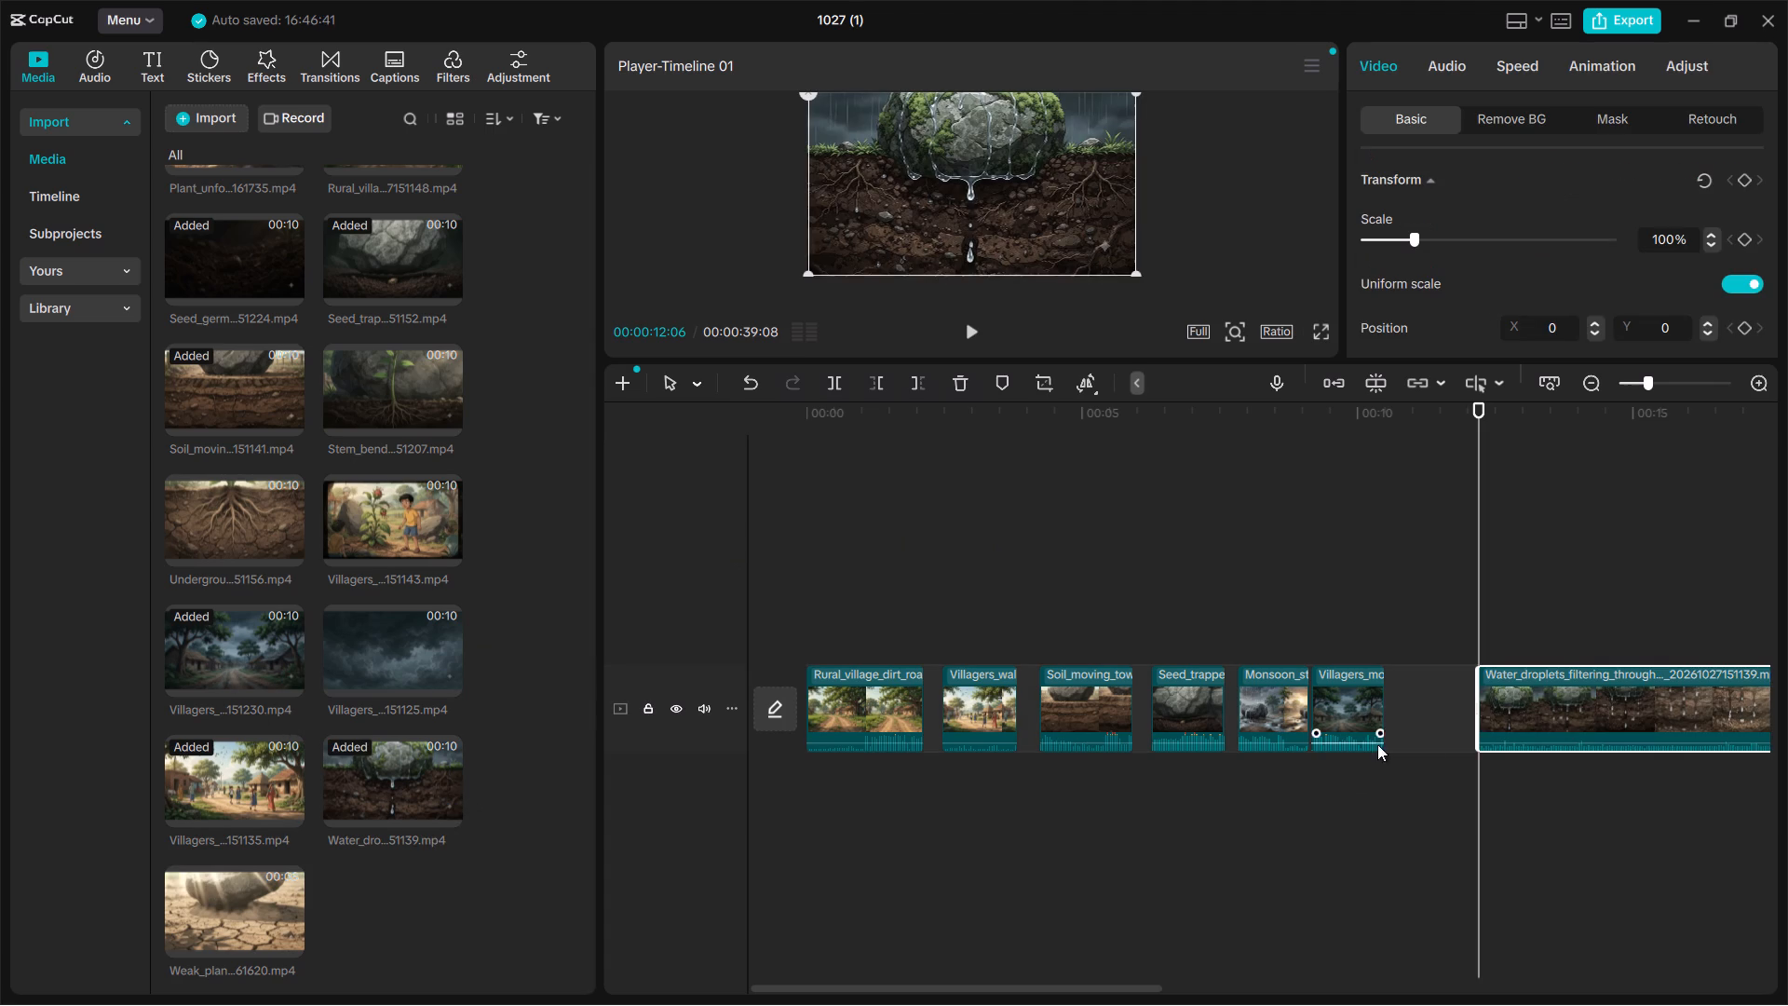
left_click_drag(1539, 717, 1295, 604)
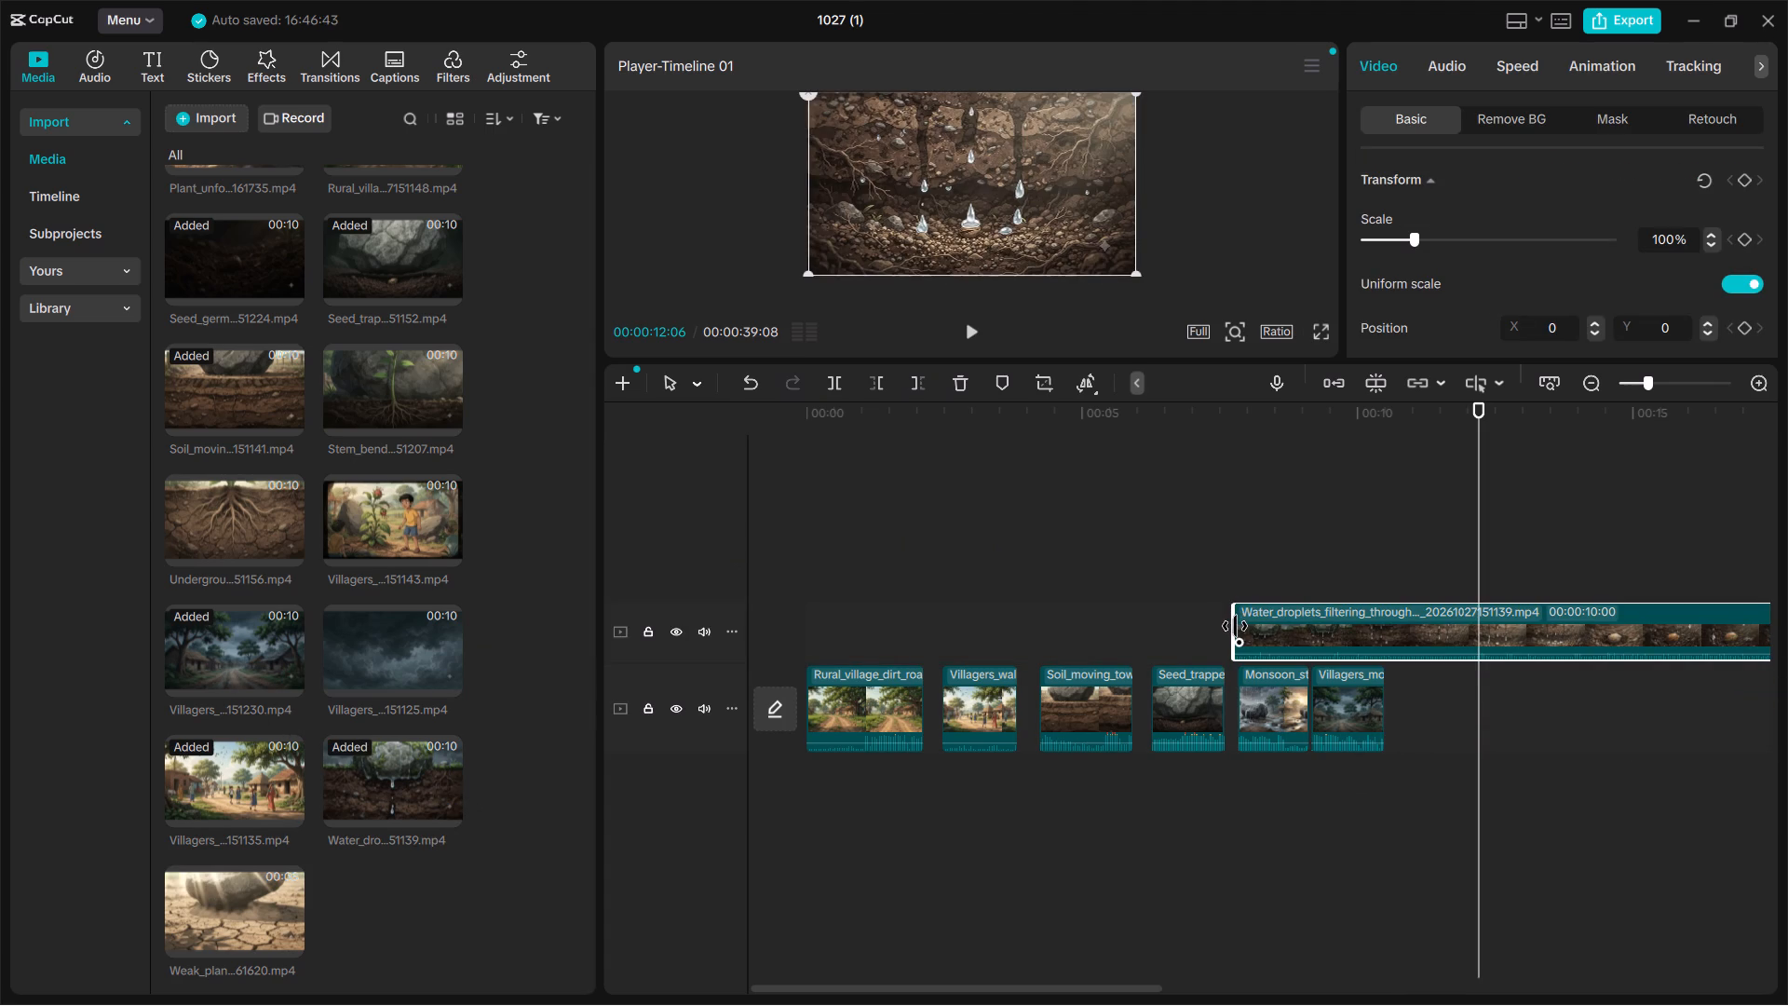
left_click_drag(1235, 626, 1570, 596)
left_click_drag(1635, 614, 1254, 578)
left_click_drag(1191, 623, 1321, 623)
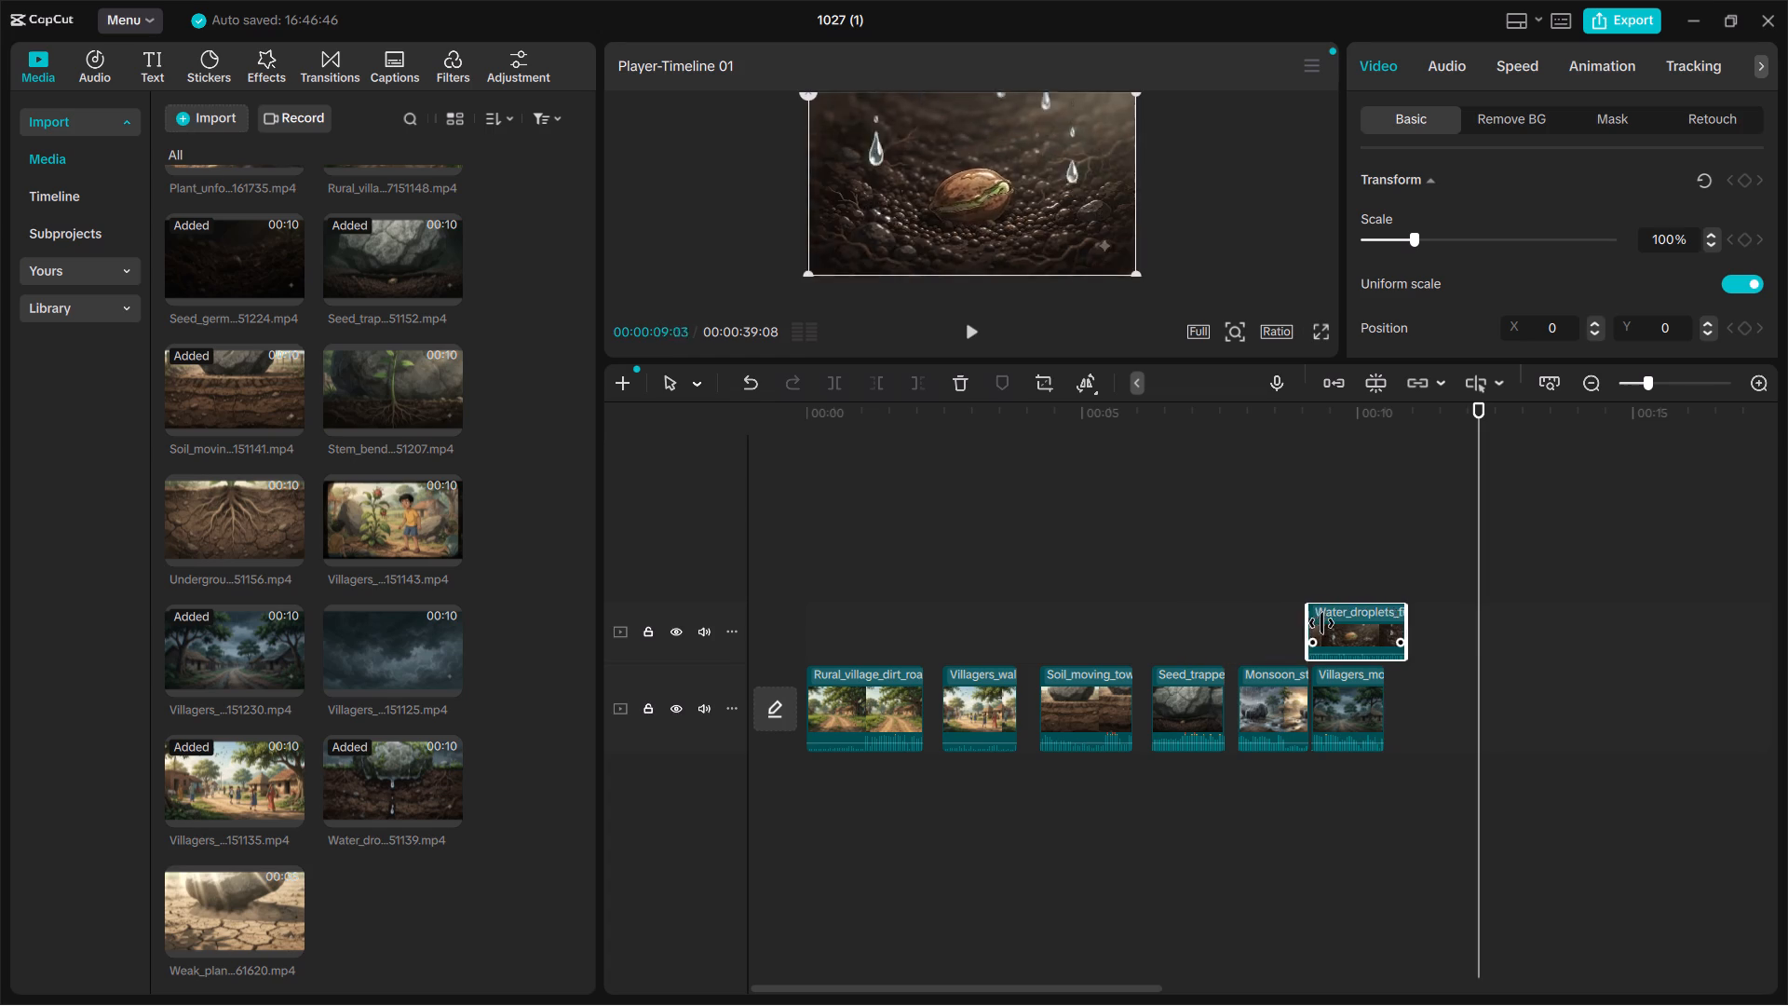
left_click_drag(1321, 623, 1324, 623)
left_click_drag(1370, 626, 1447, 709)
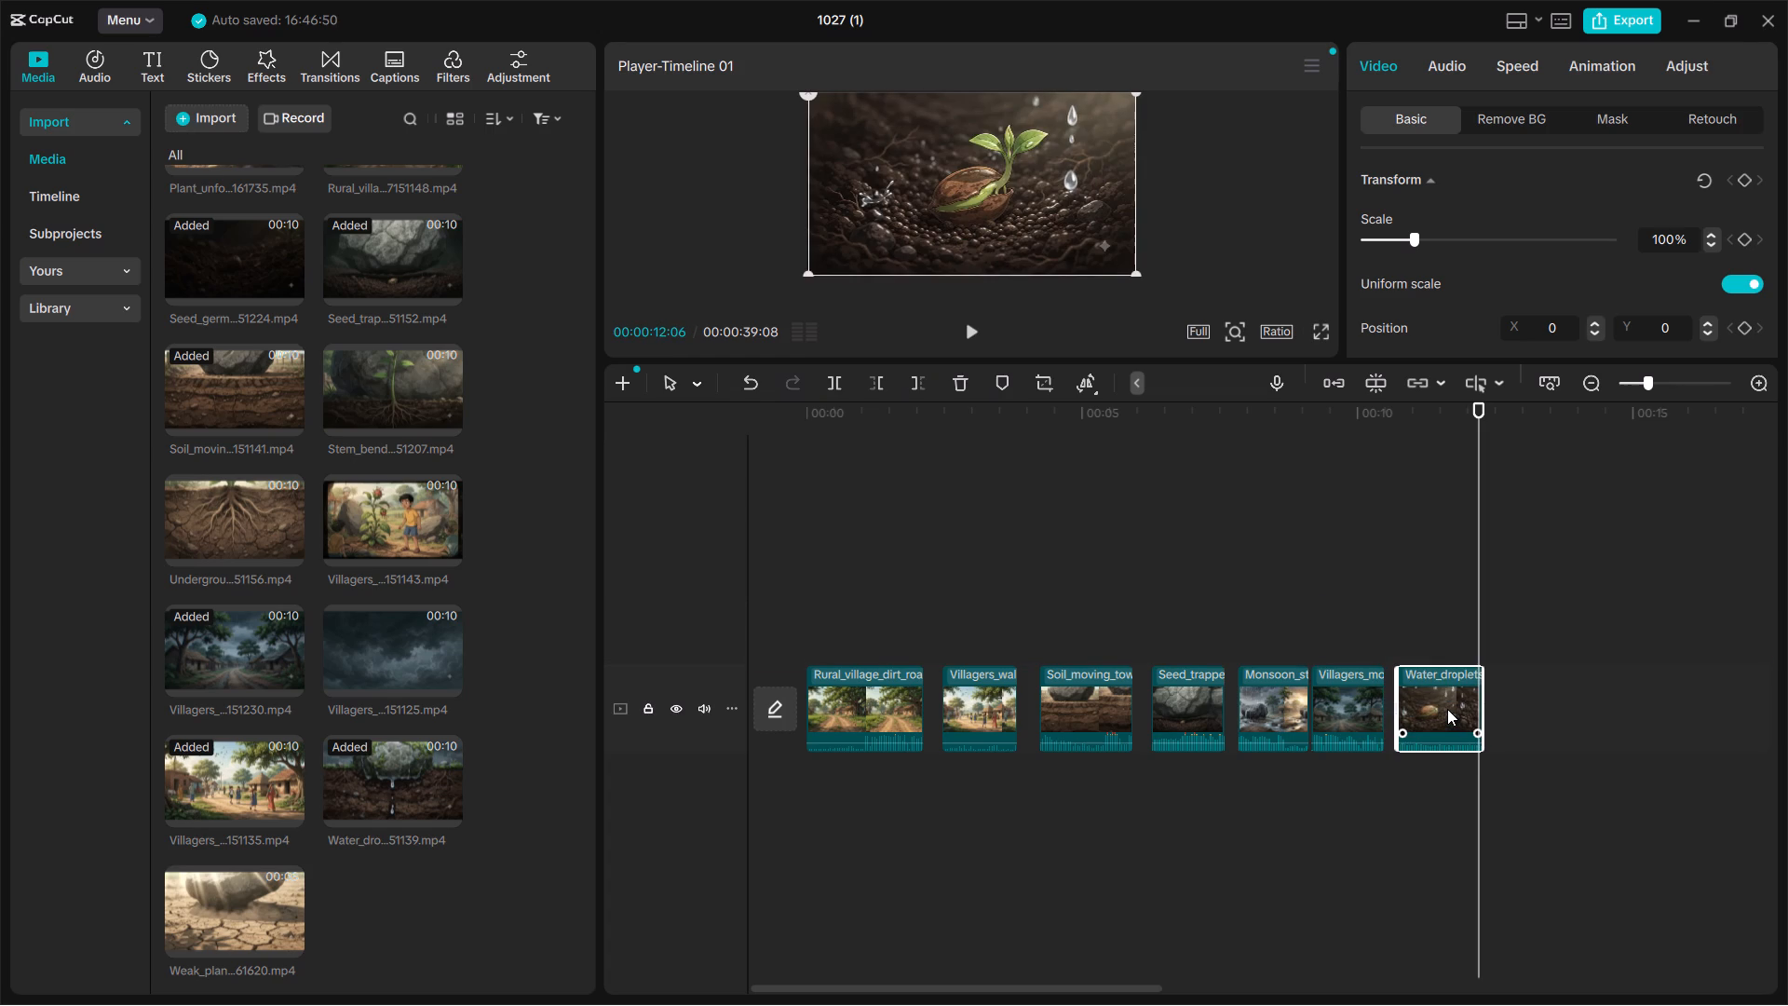
Add a second, empty timeline to the project and return to Timeline 01.
left_click(629, 378)
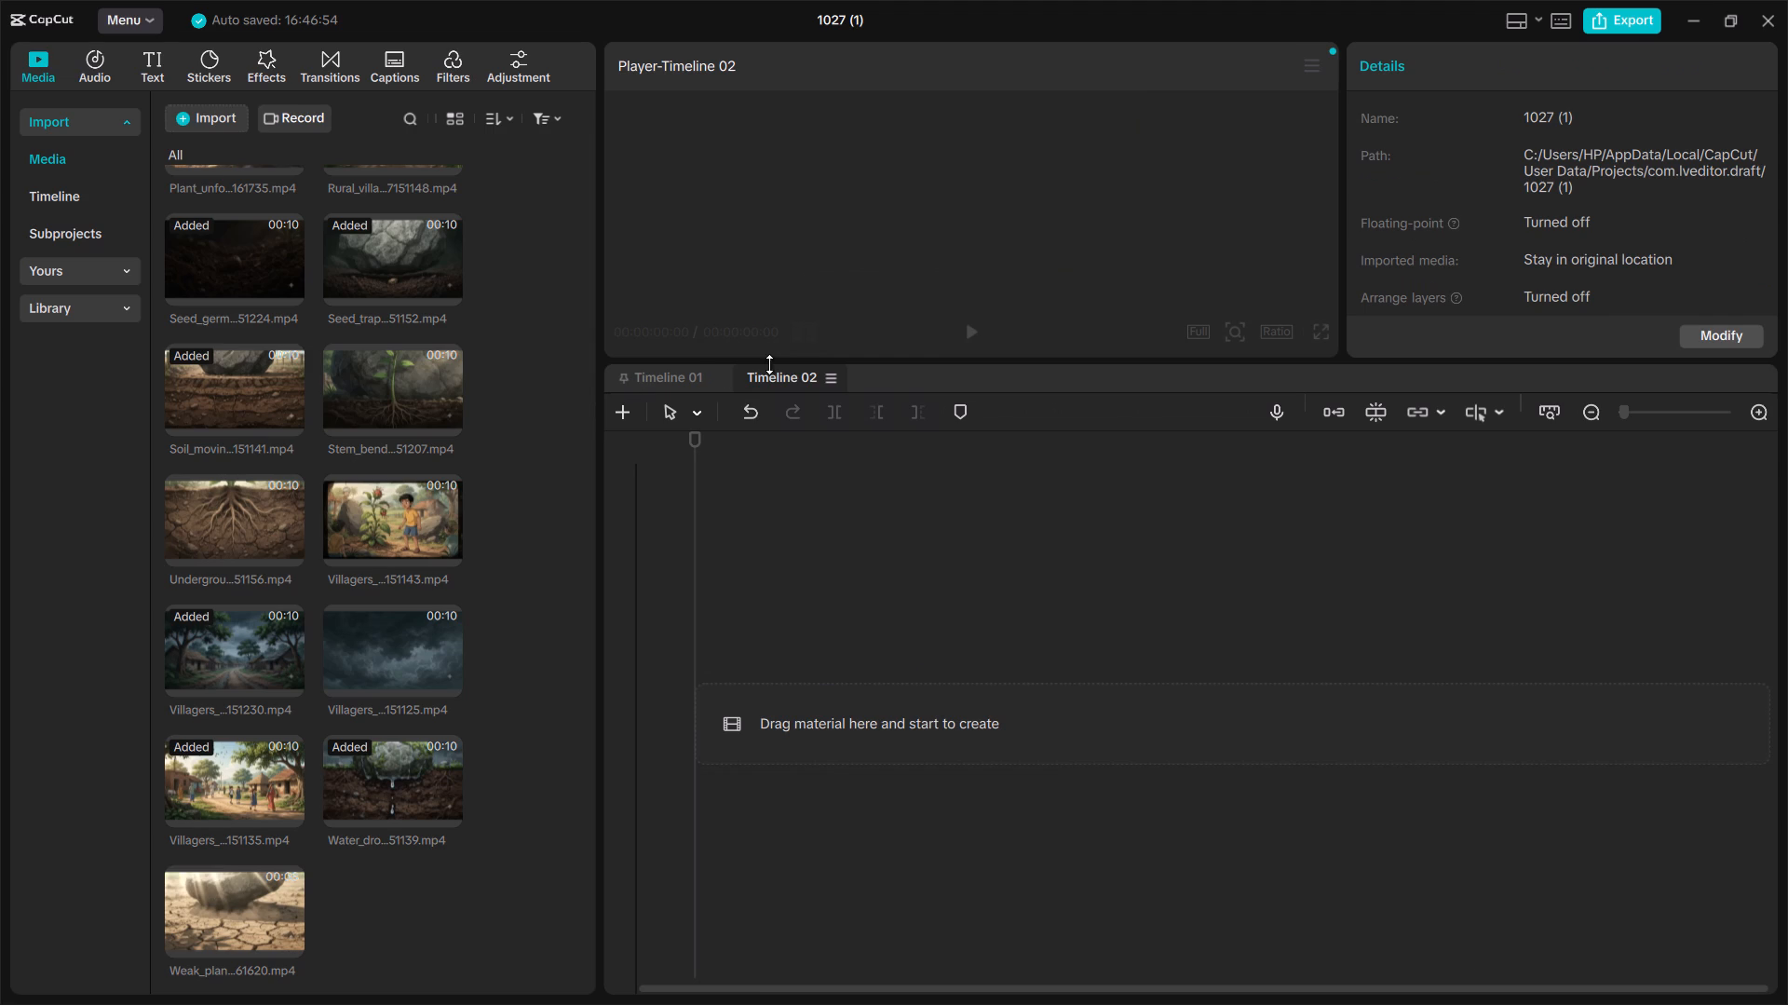
left_click(775, 372)
left_click(640, 373)
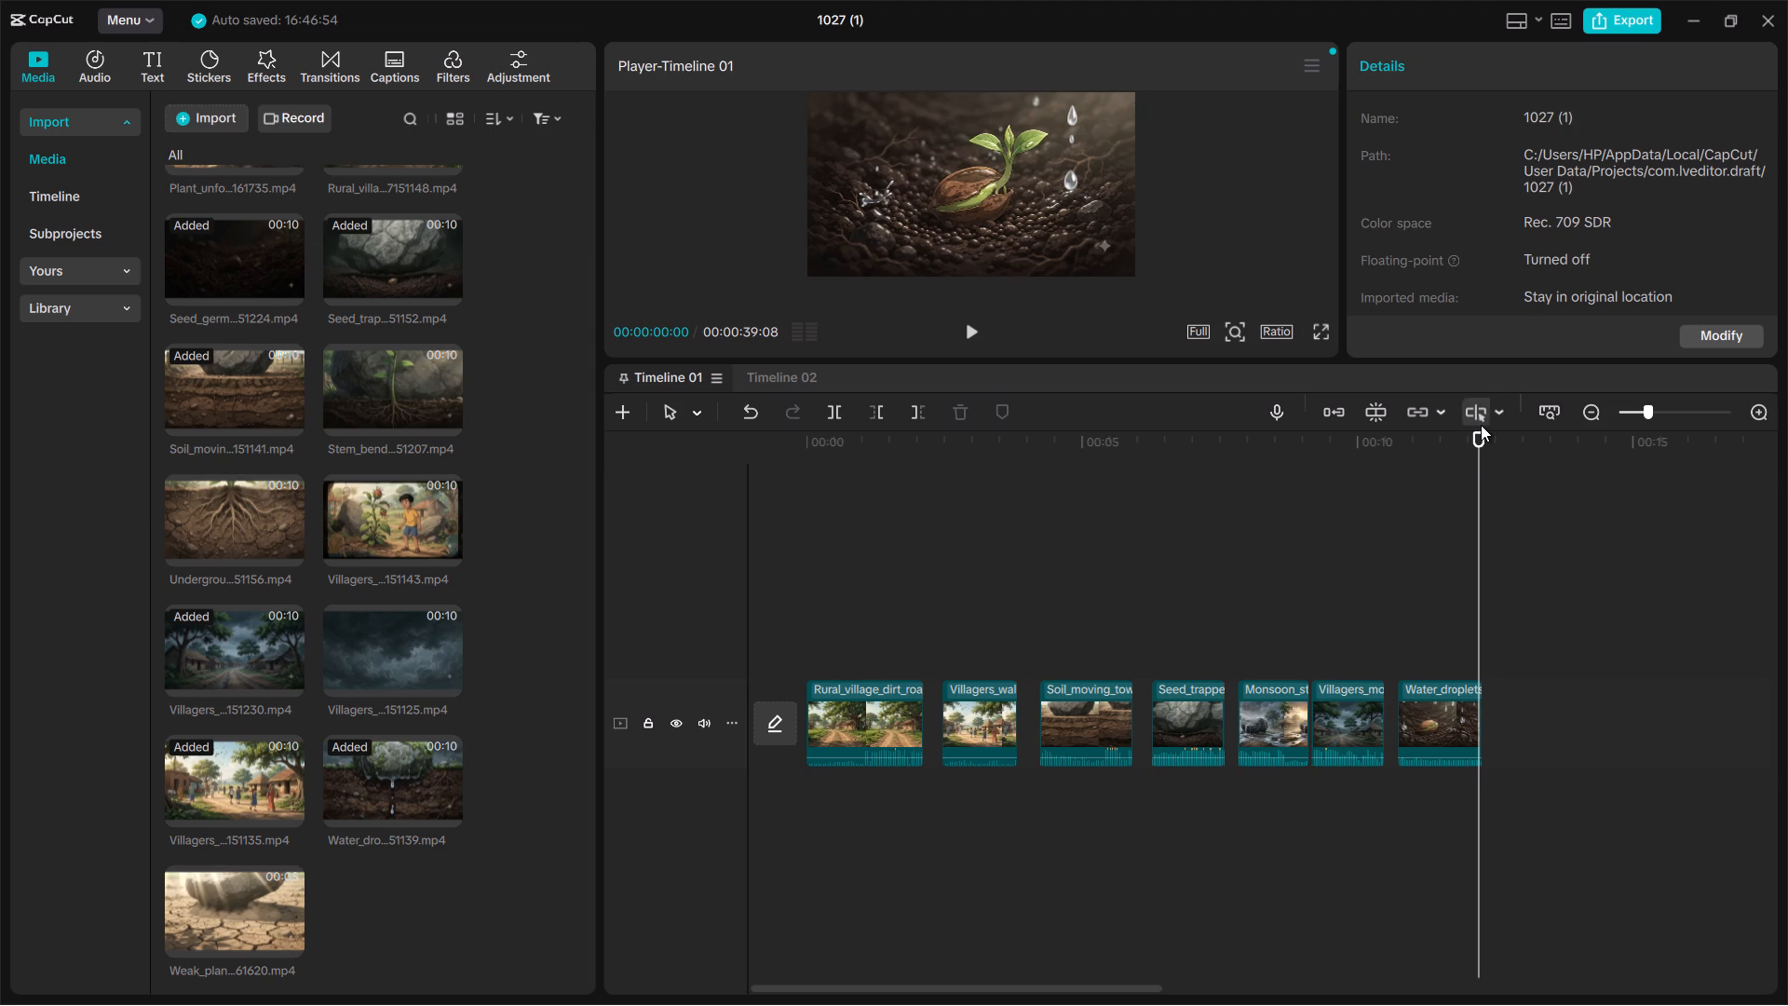
Add the Seed_germinating_underground clip to the main track after the water droplets clip, starting at 00:00:13:04.
left_click_drag(1481, 440, 1713, 454)
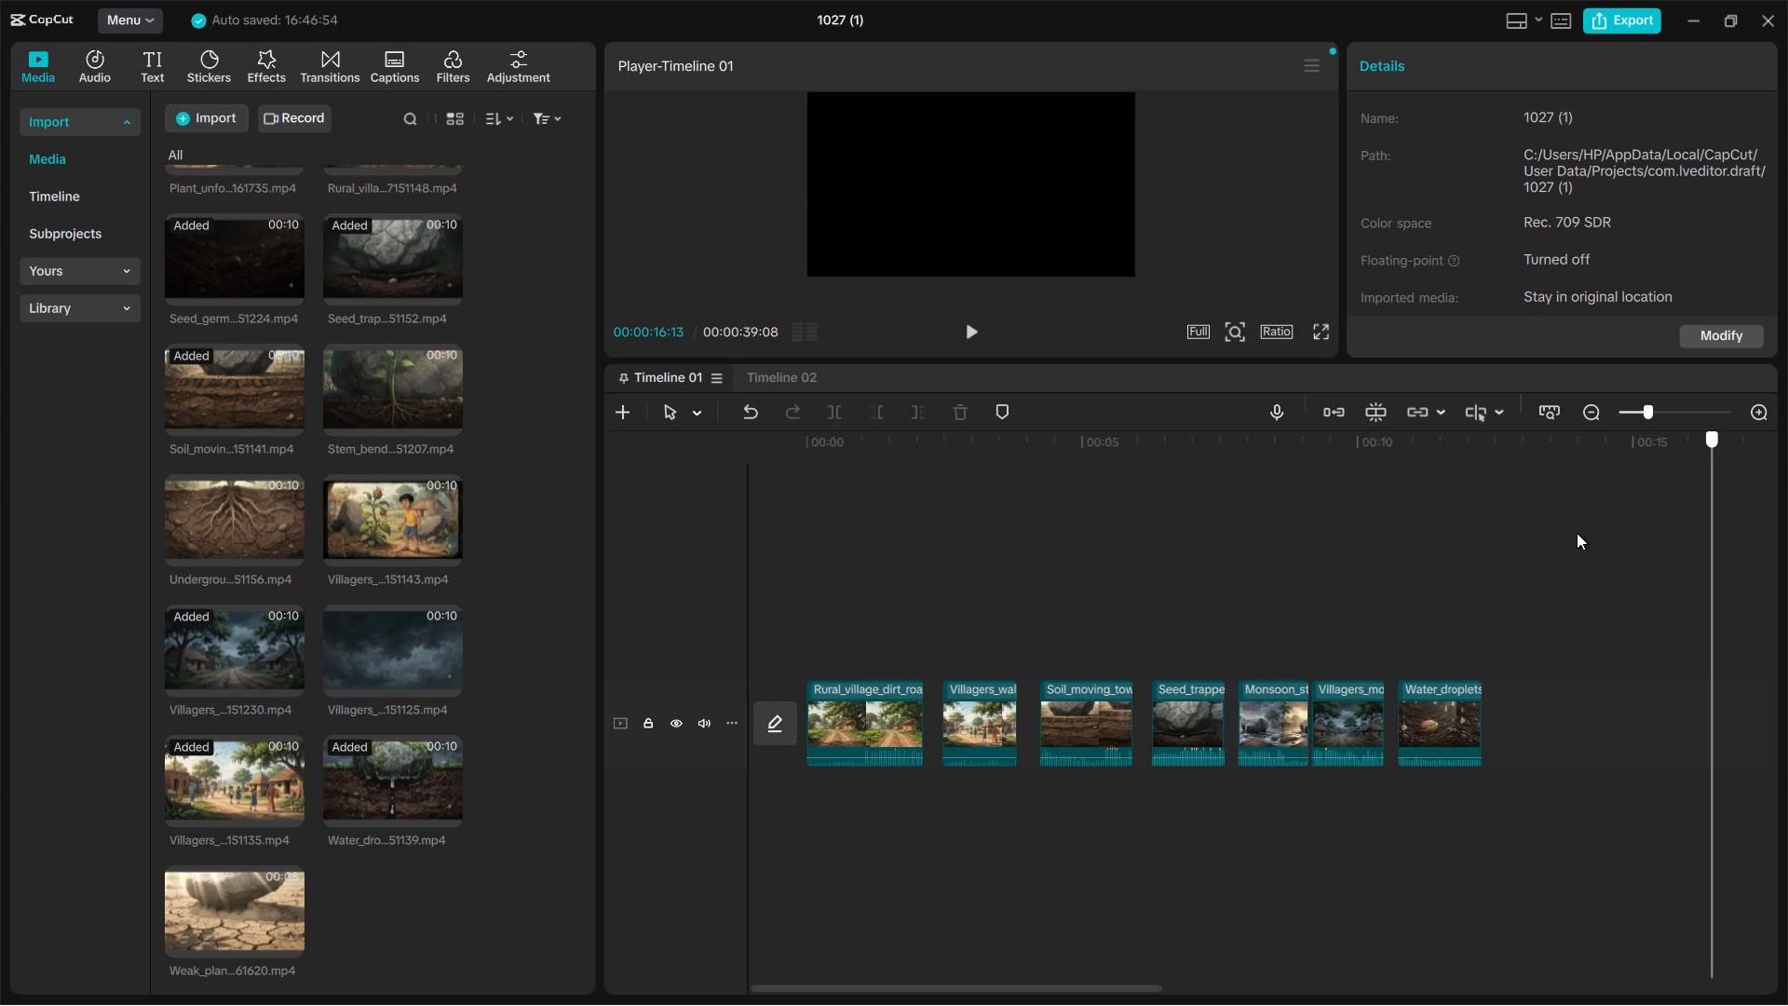
left_click(1530, 727)
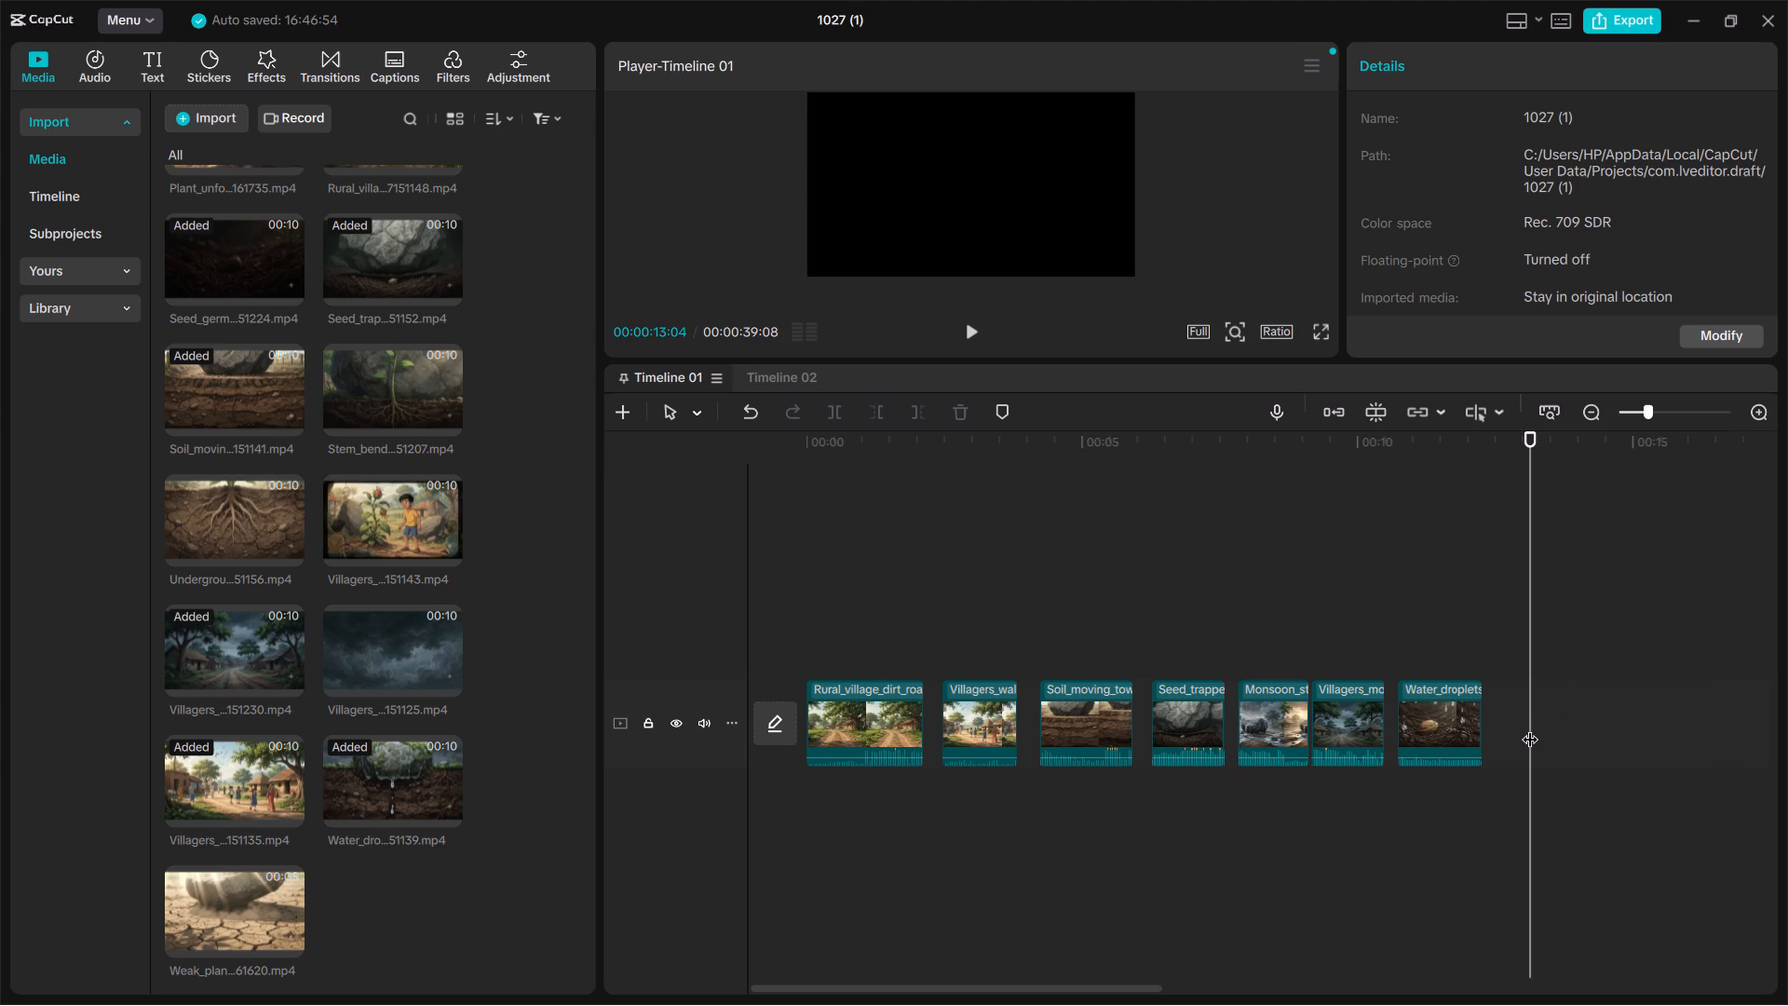
scroll(361, 879, "up", 1)
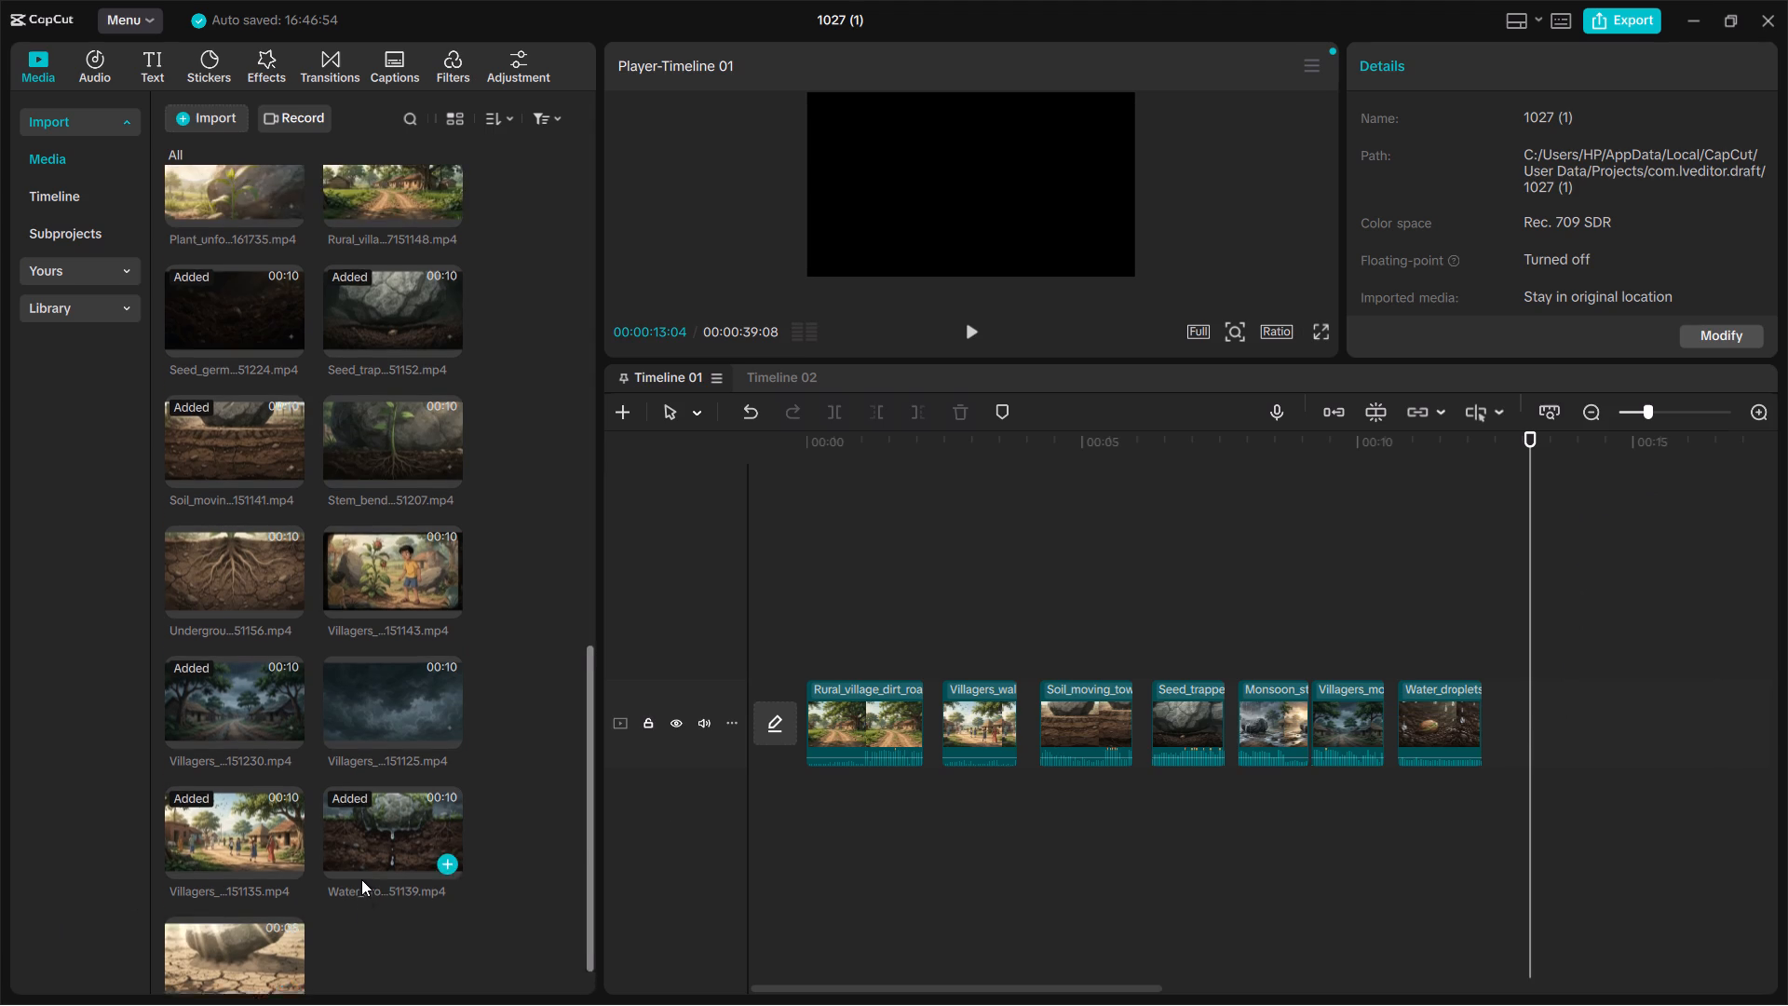
scroll(361, 879, "up", 1)
scroll(361, 879, "down", 1)
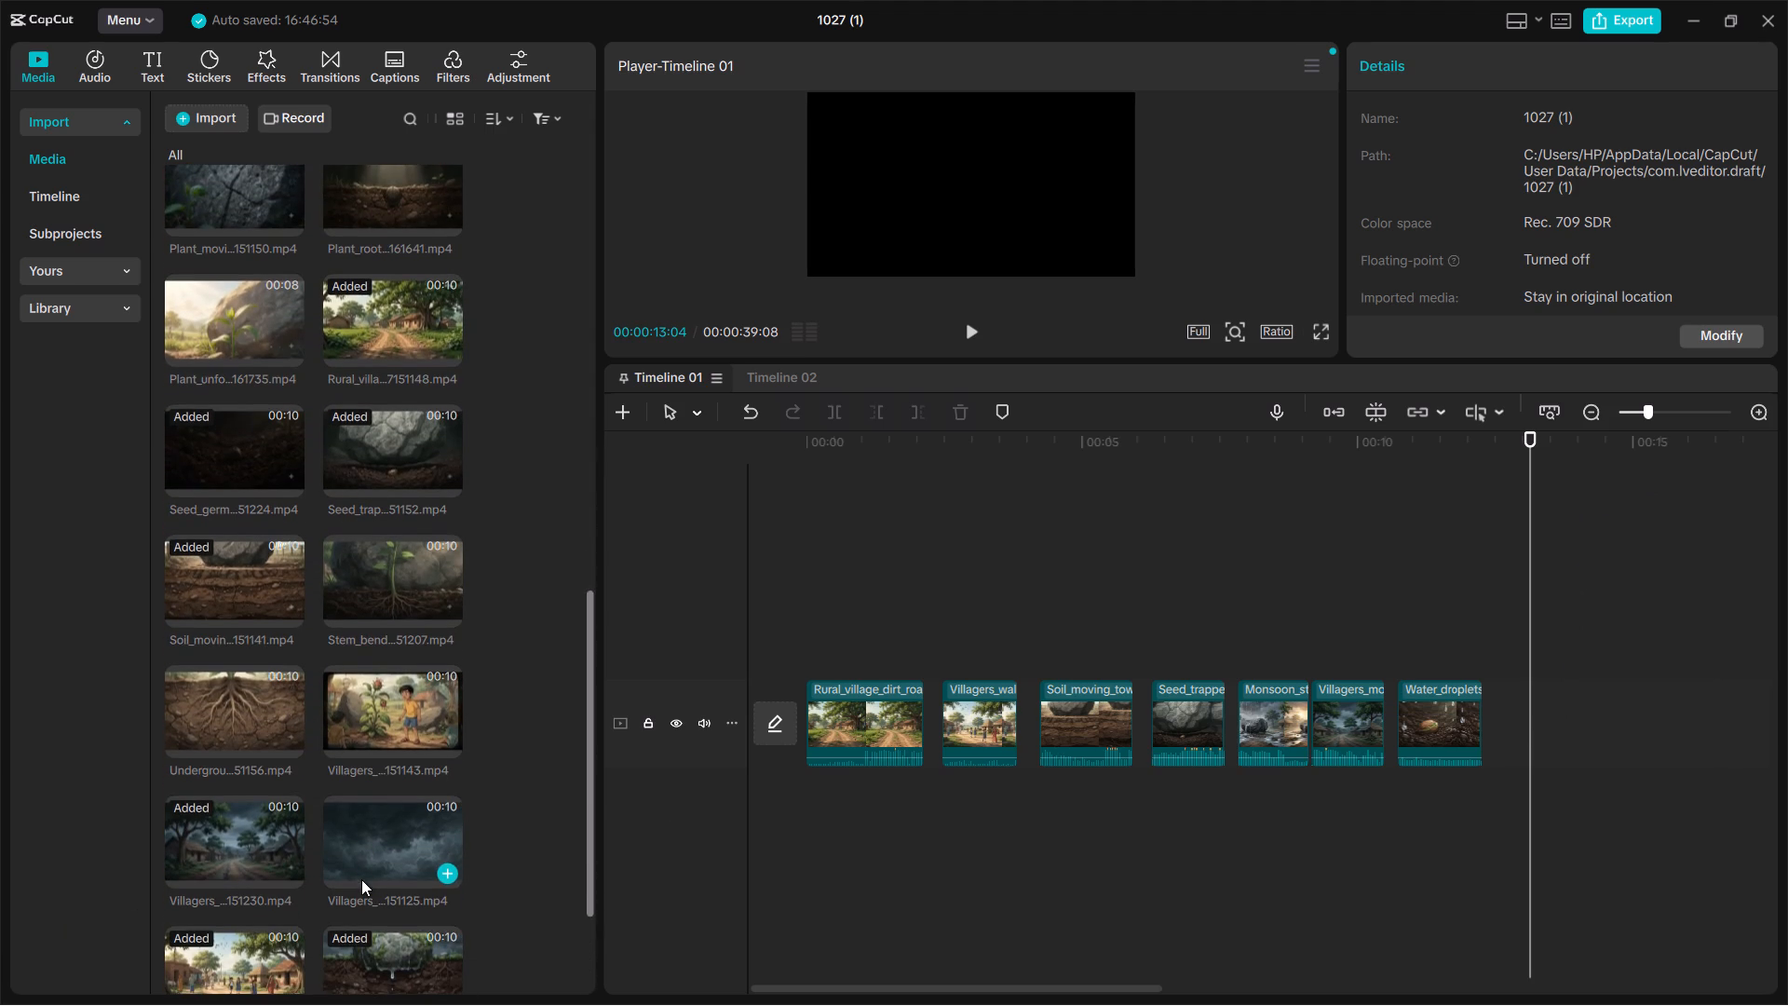
scroll(361, 879, "up", 2)
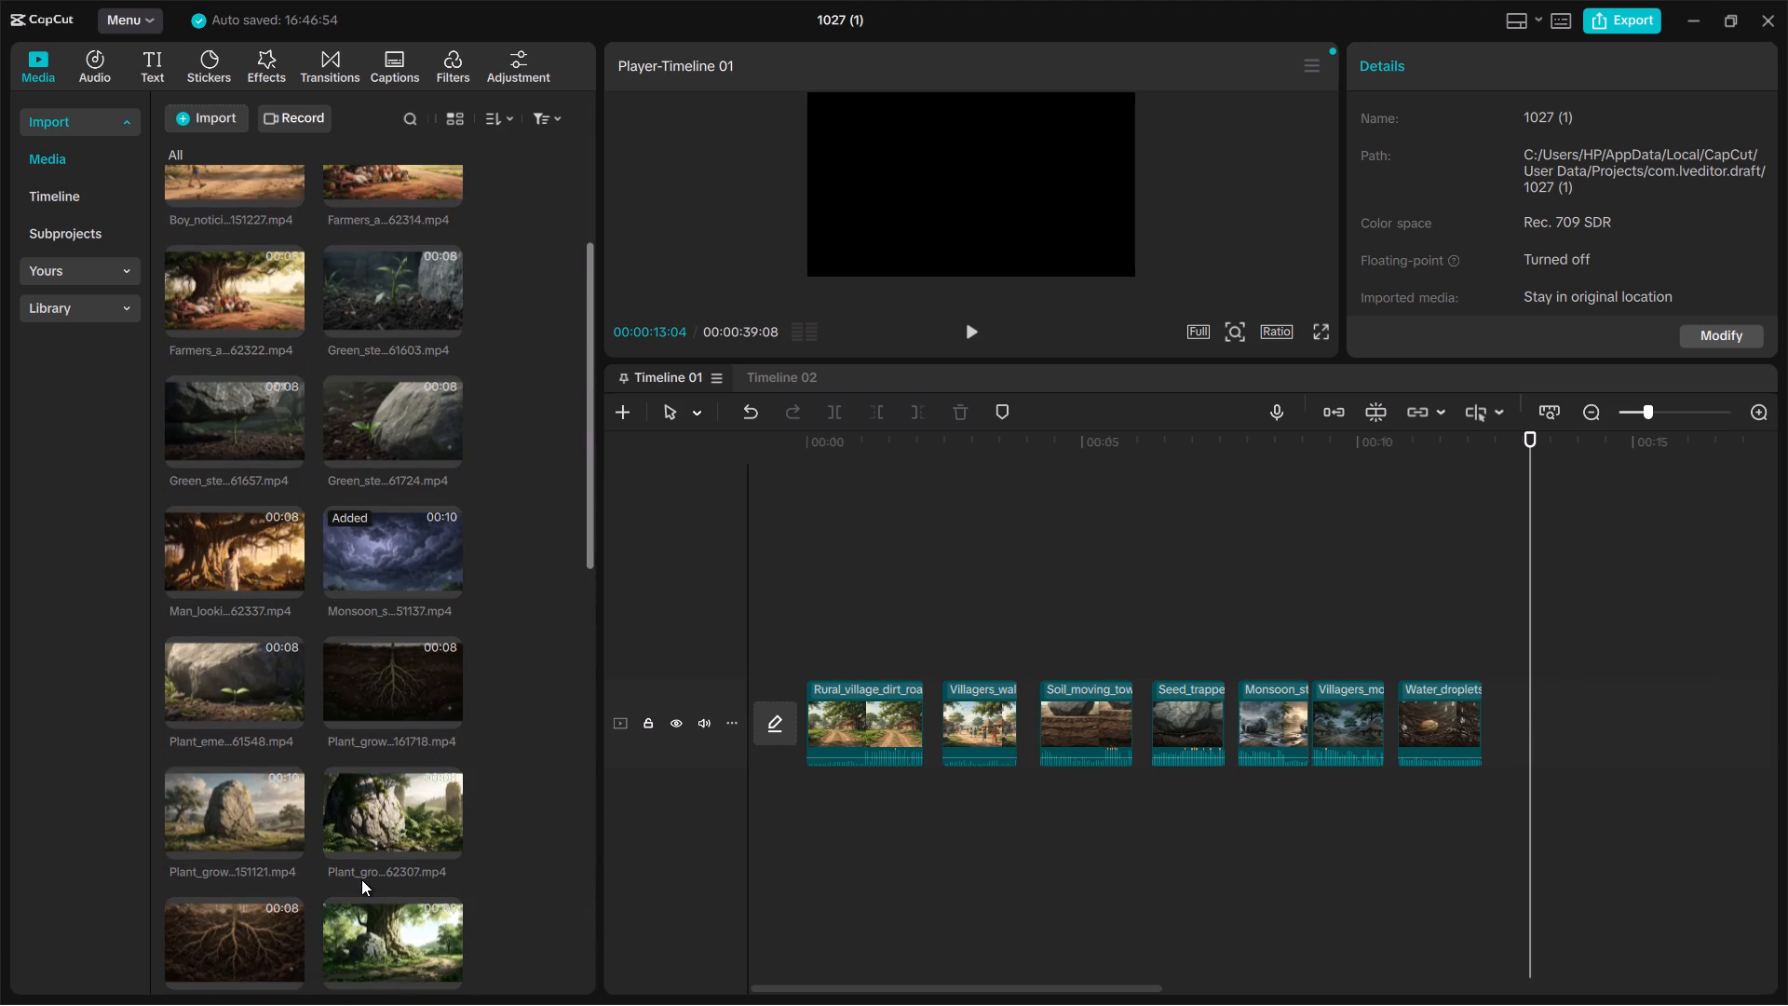
scroll(262, 430, "up", 1)
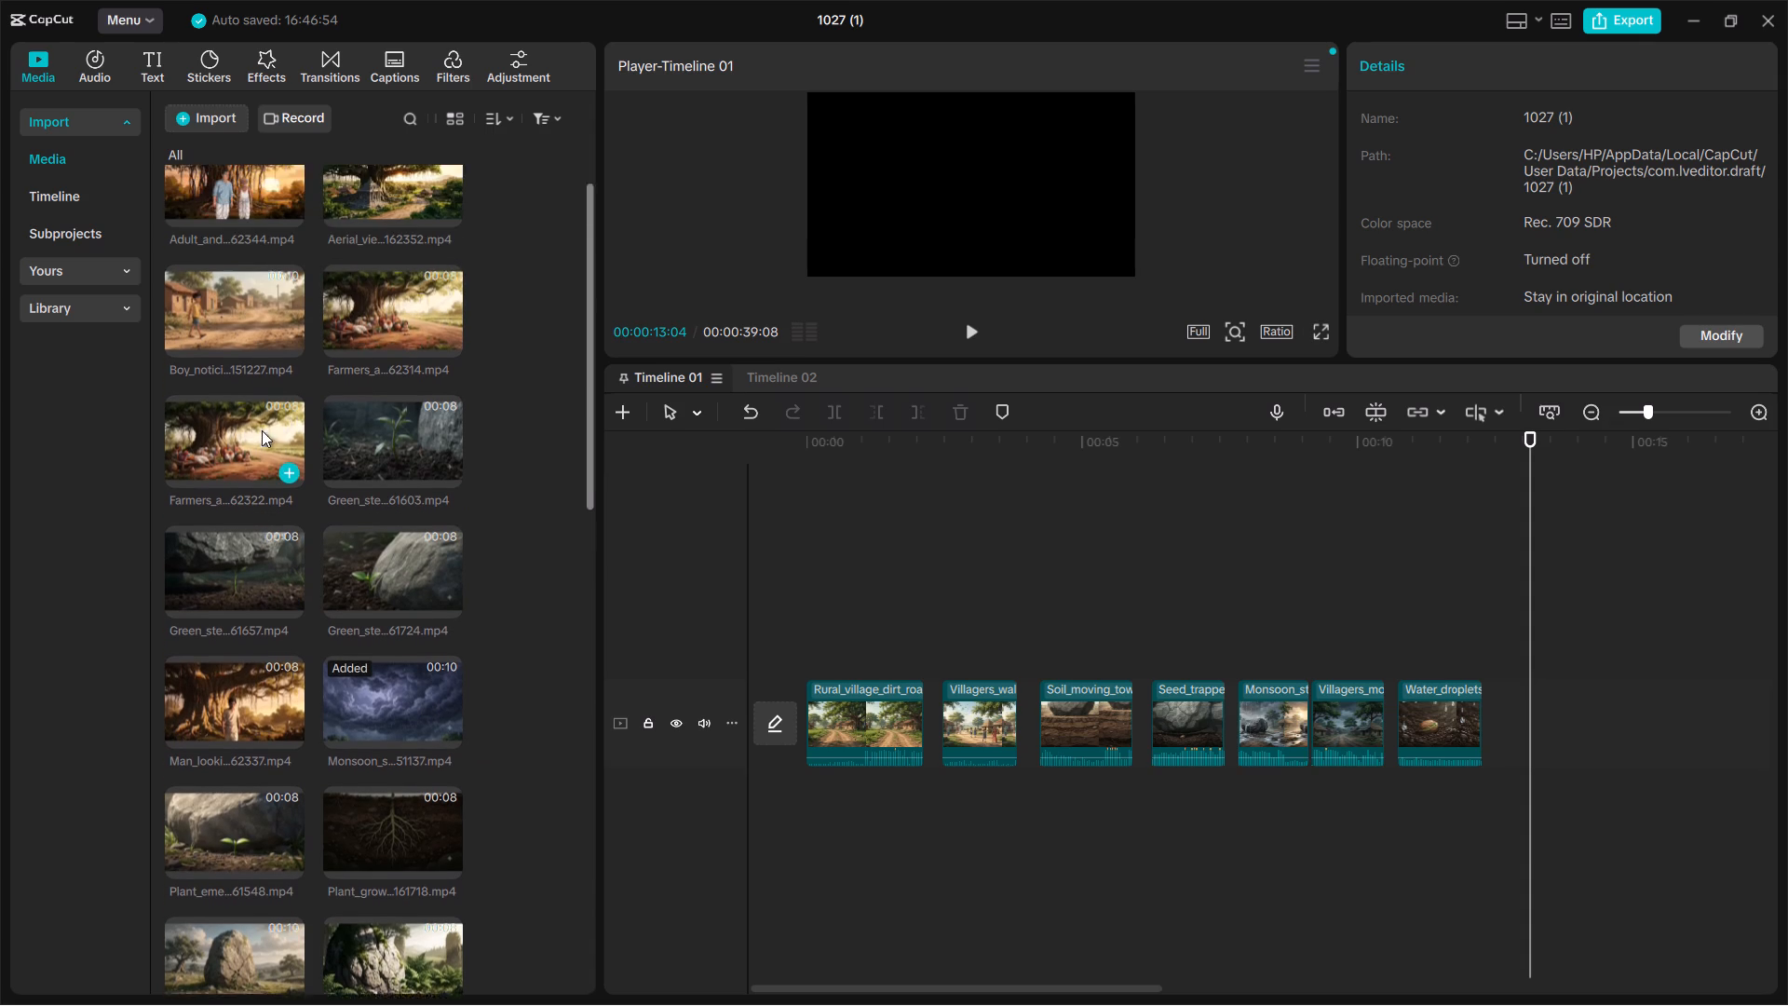
scroll(262, 430, "up", 1)
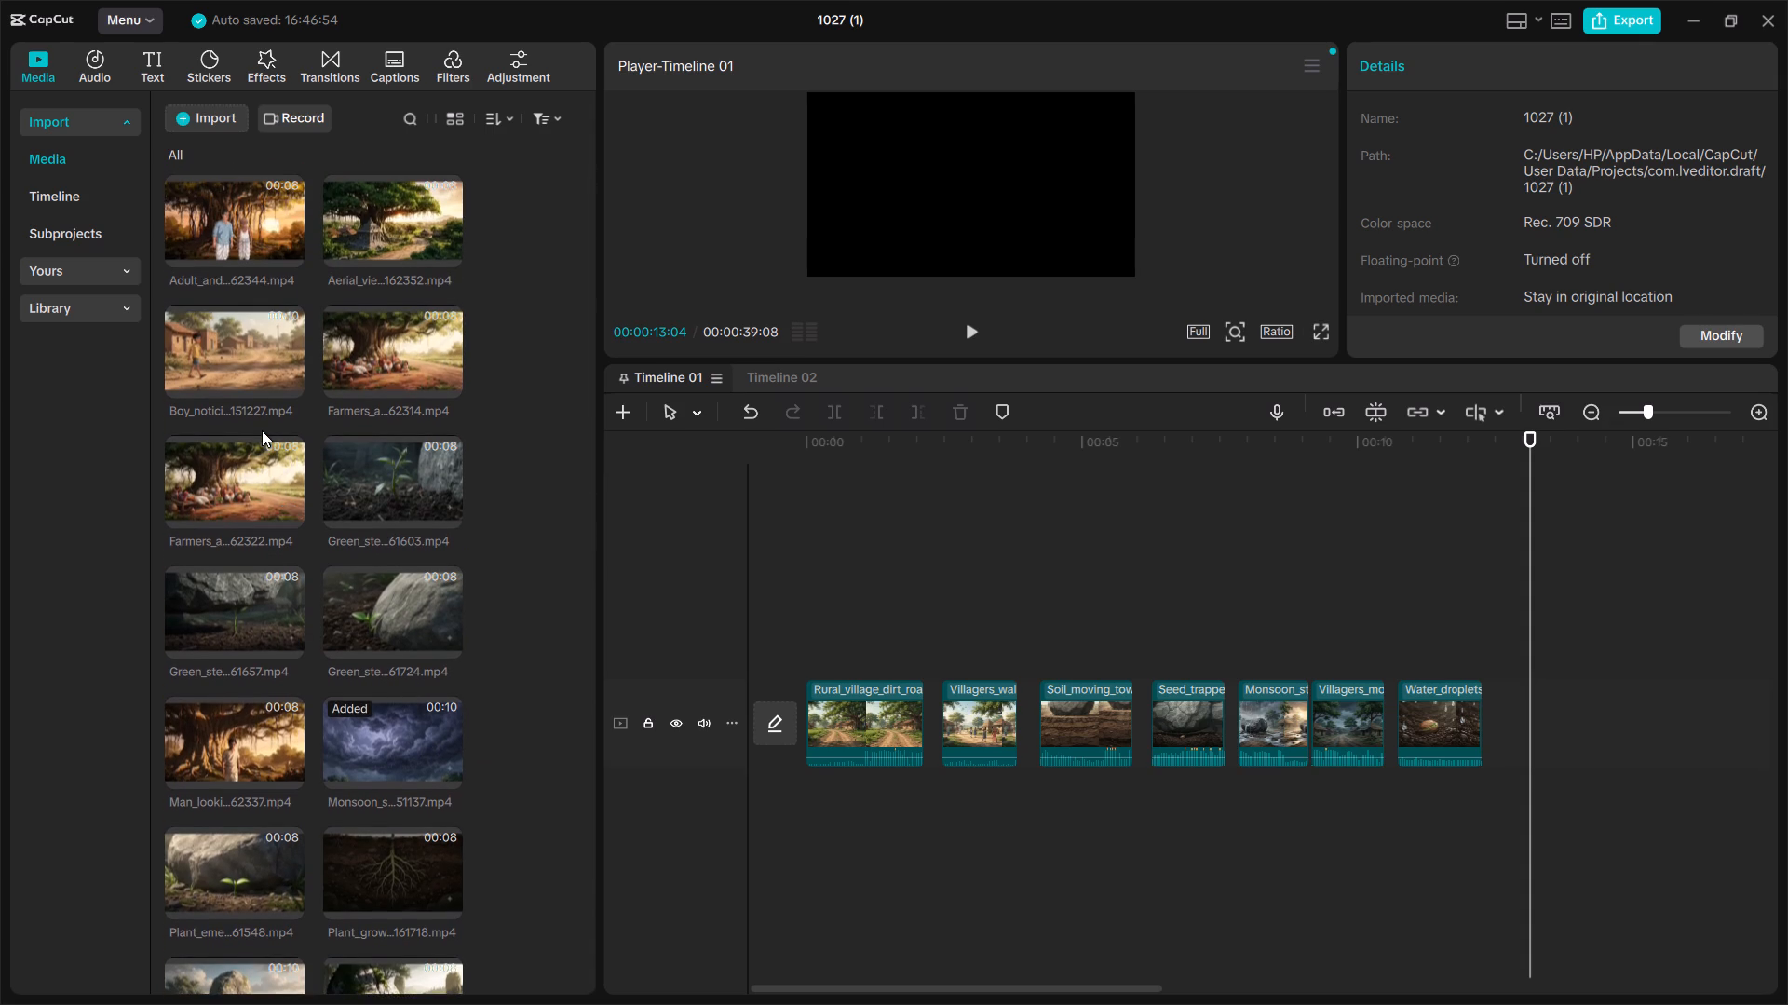
scroll(262, 430, "down", 1)
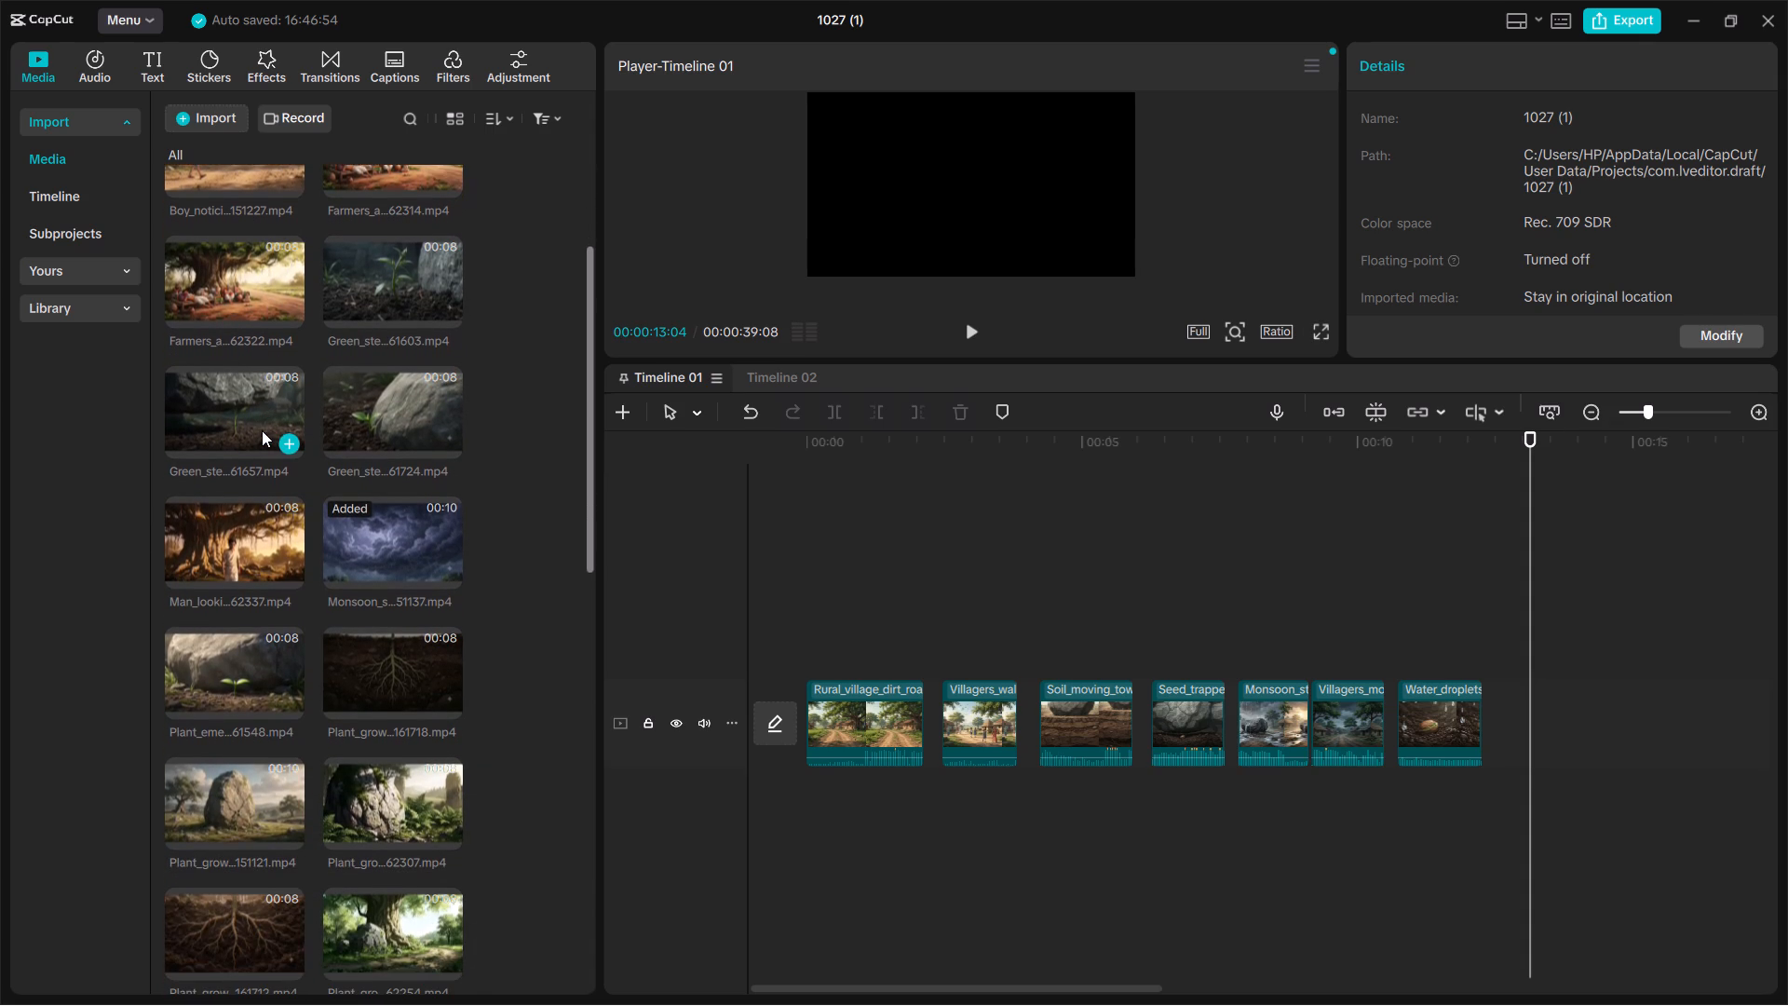
scroll(262, 430, "down", 1)
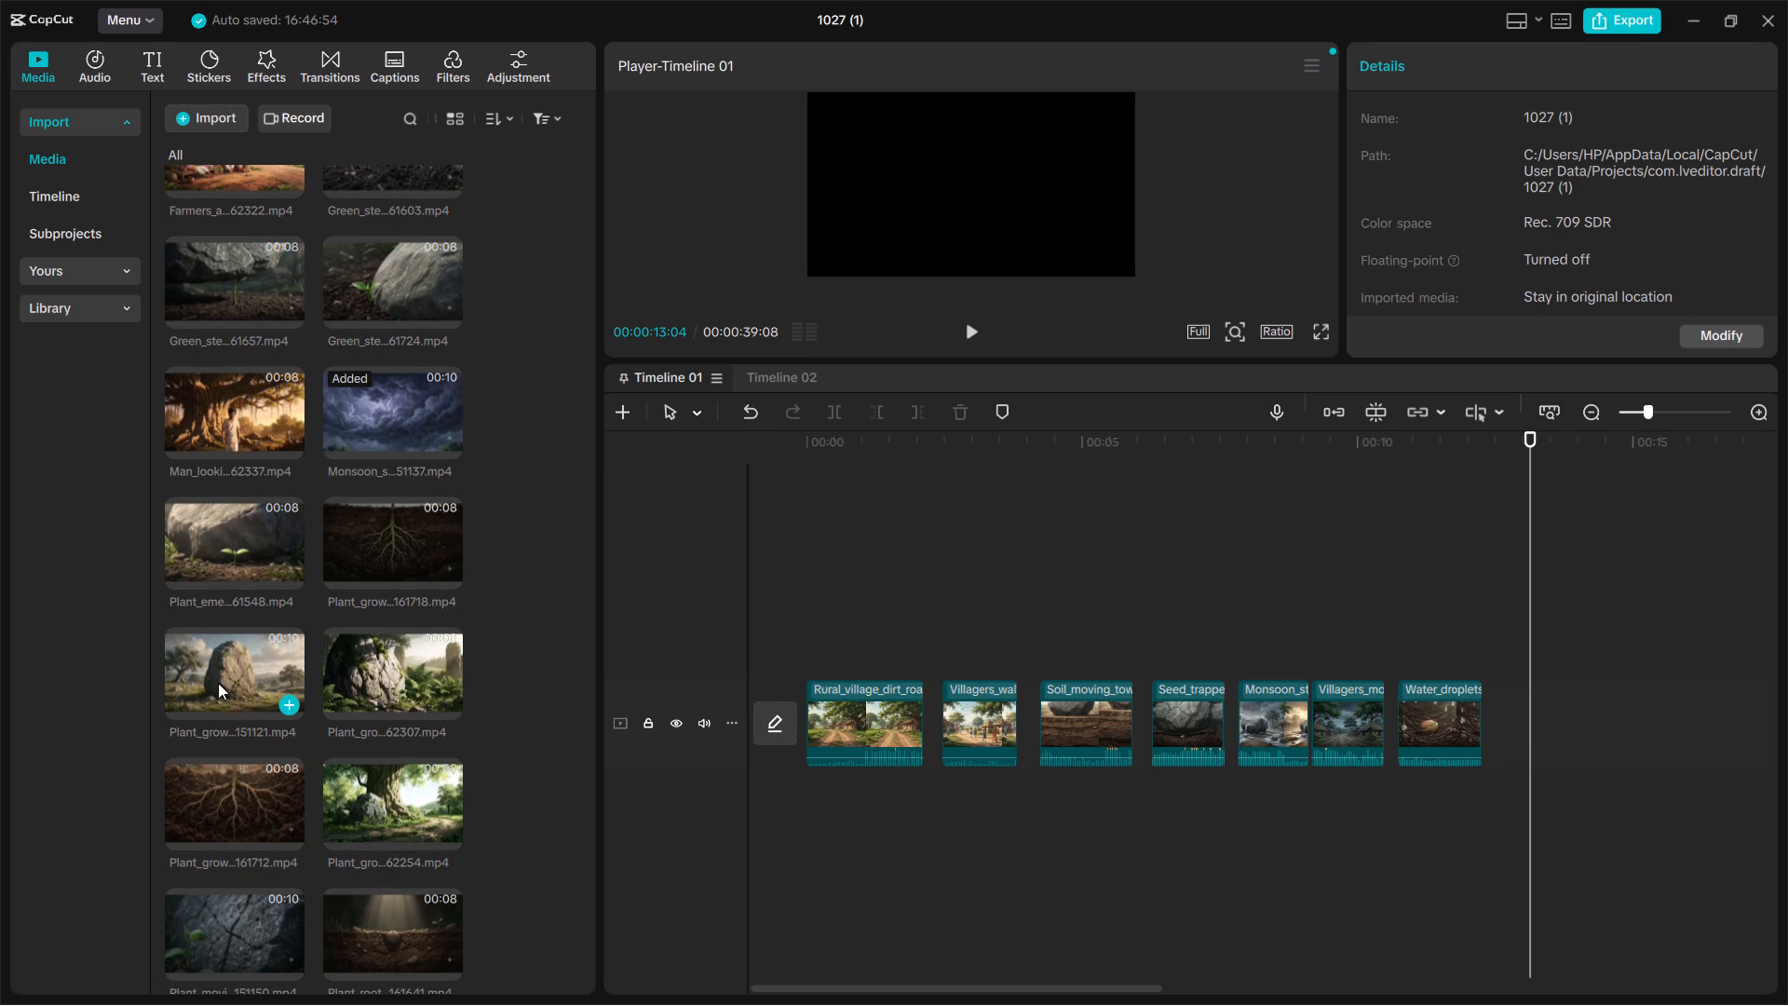
scroll(218, 683, "down", 2)
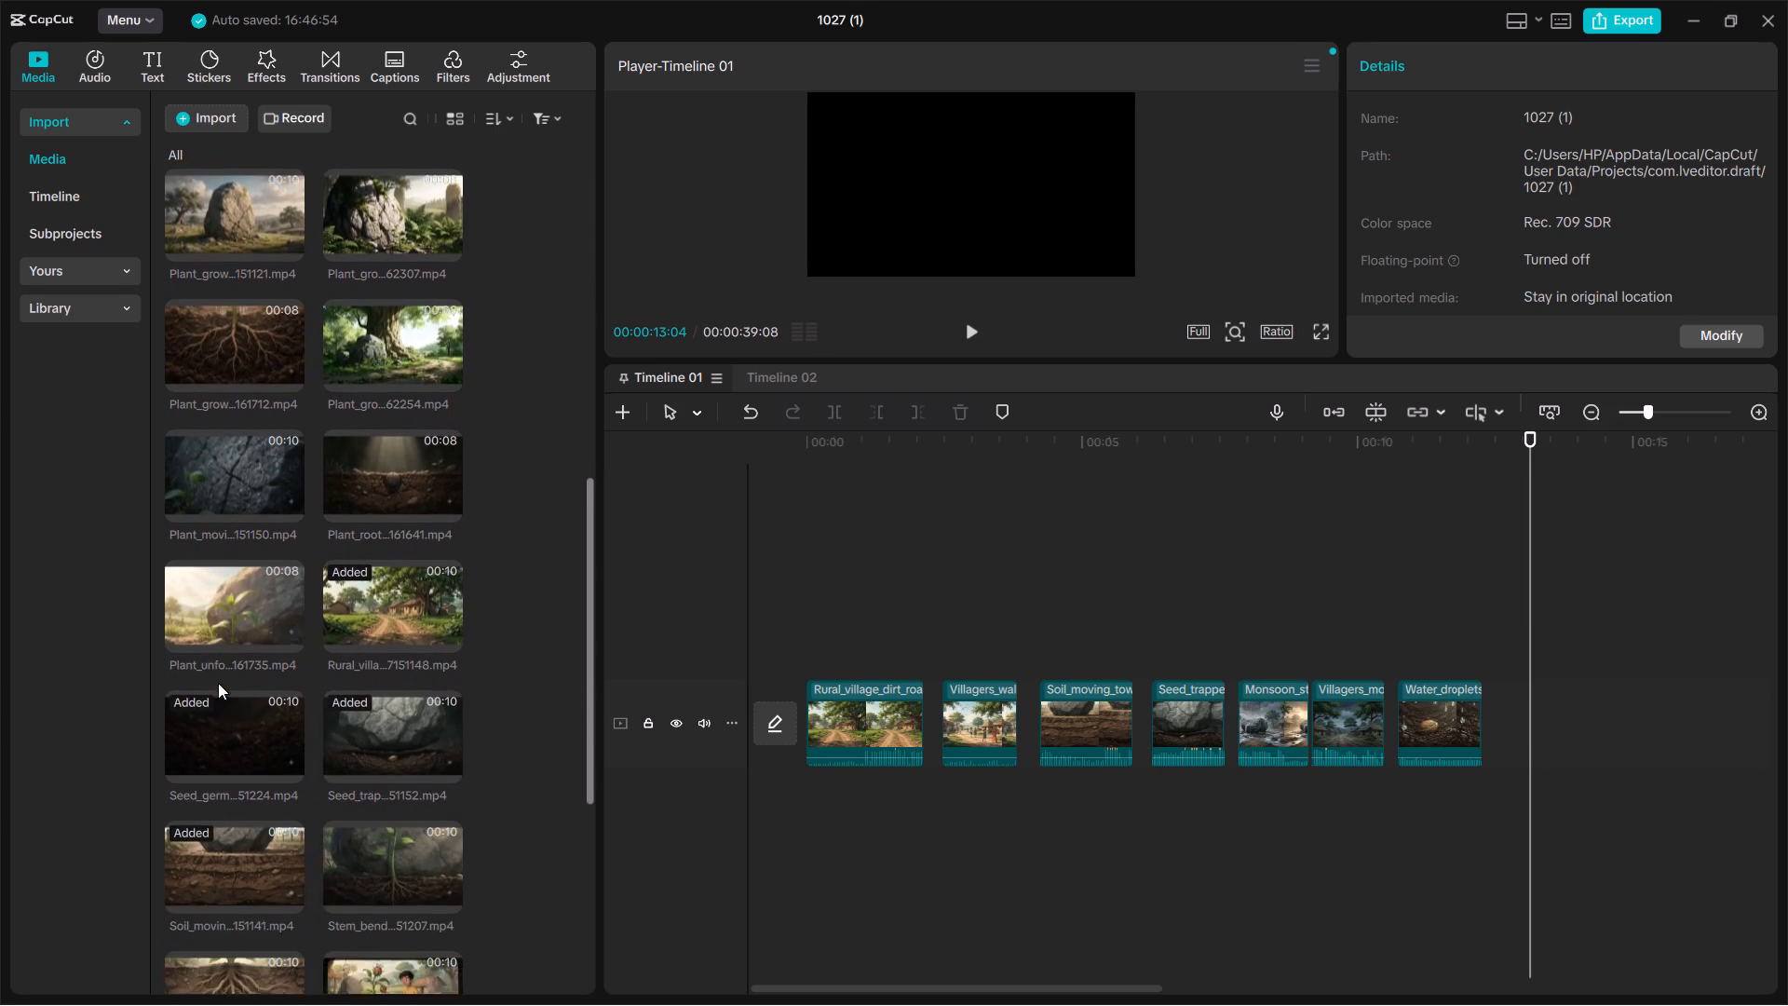
scroll(218, 683, "down", 1)
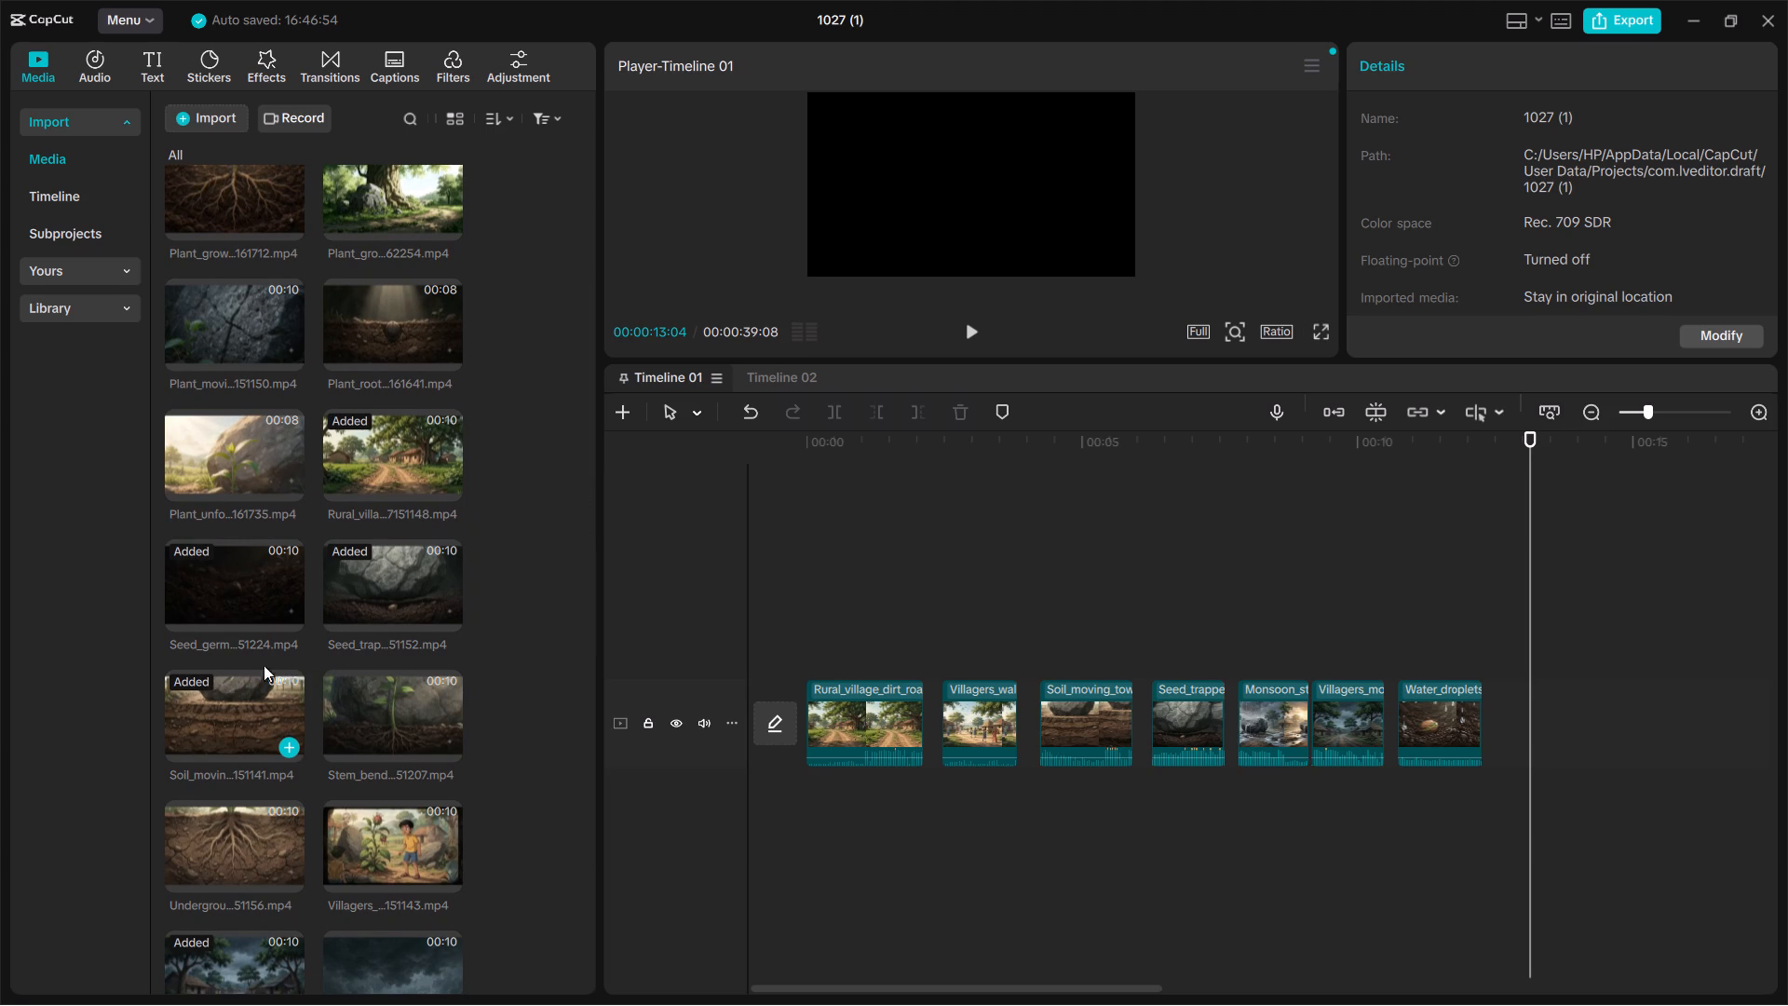
left_click(227, 604)
left_click(285, 619)
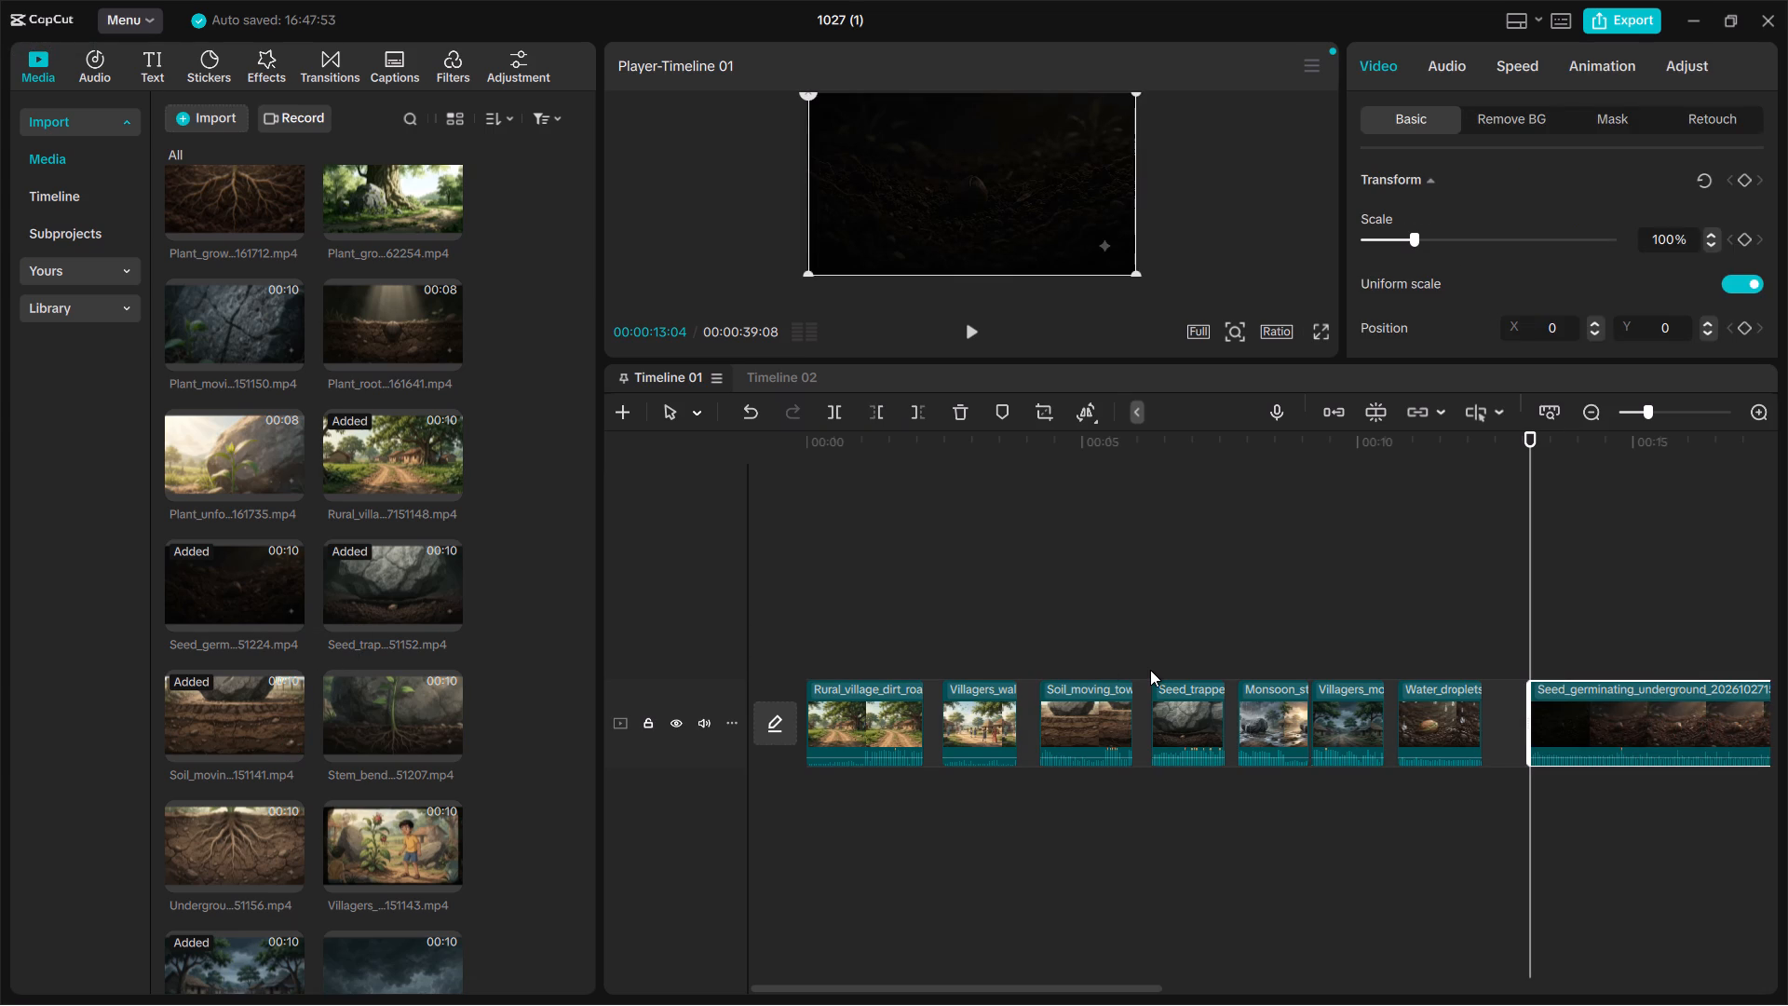
Delete the leftover duplicate Seed_germinating_underground clip that starts at about 29 s on the main track.
scroll(1150, 670, "left", 2)
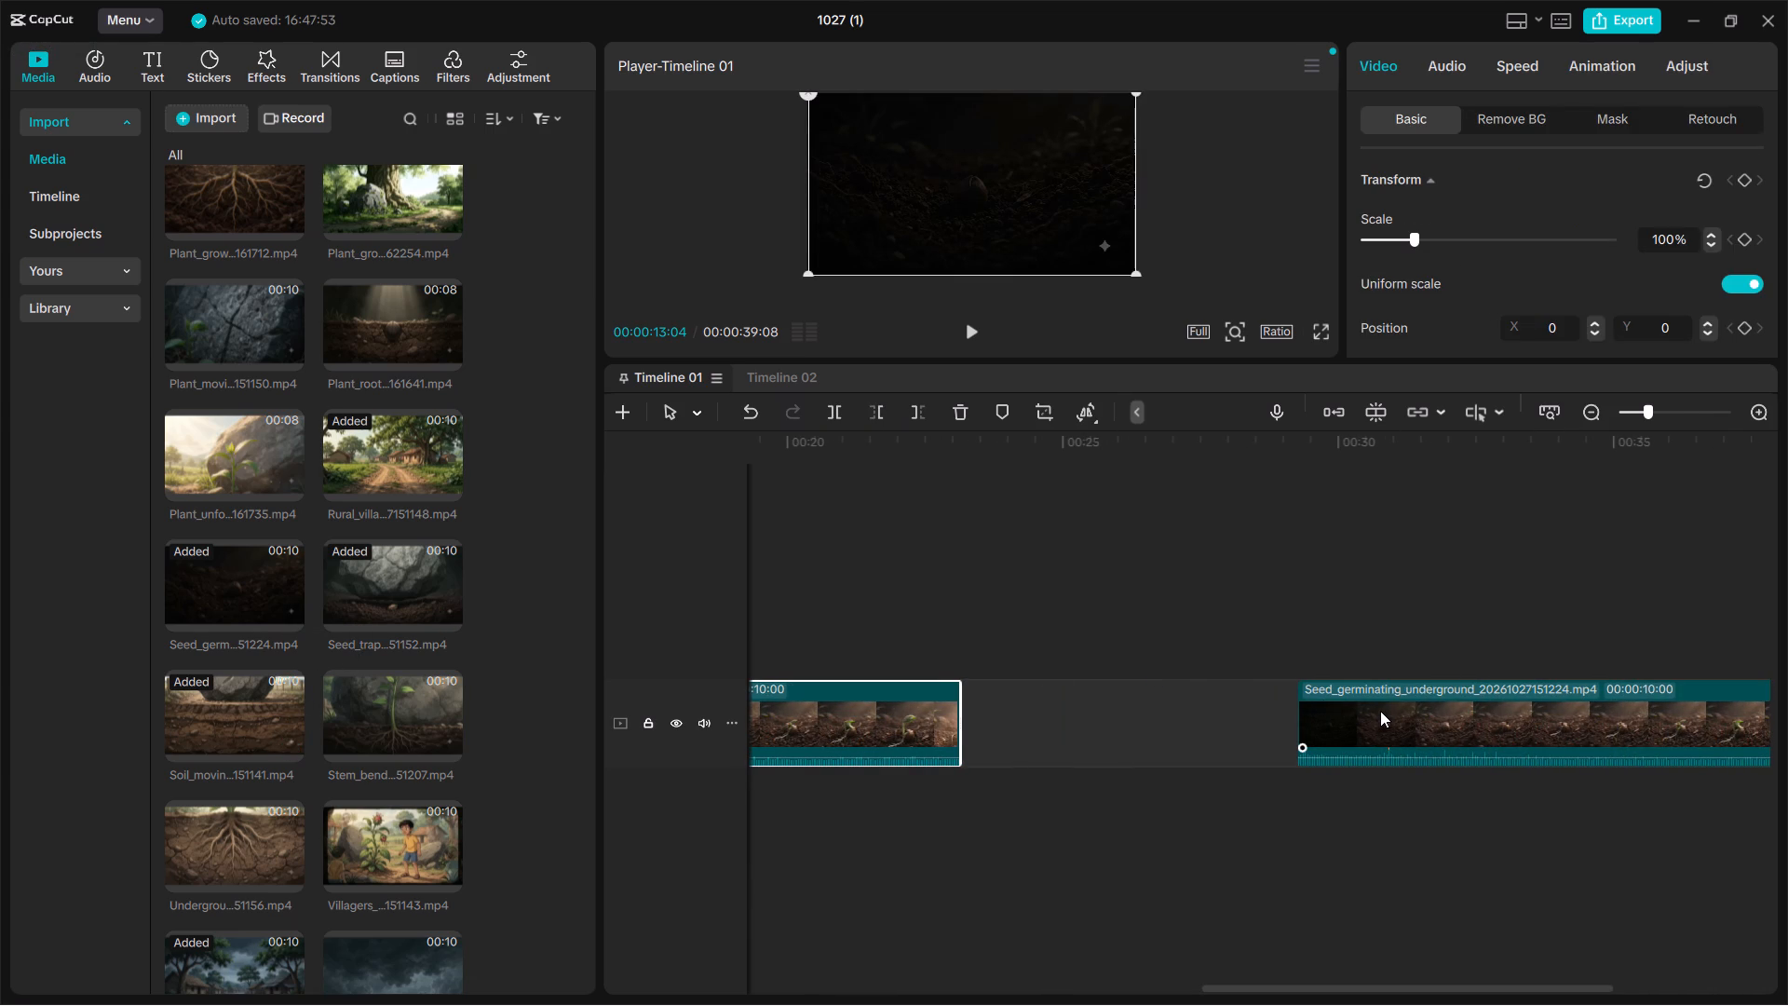
left_click(1381, 713)
key("Delete")
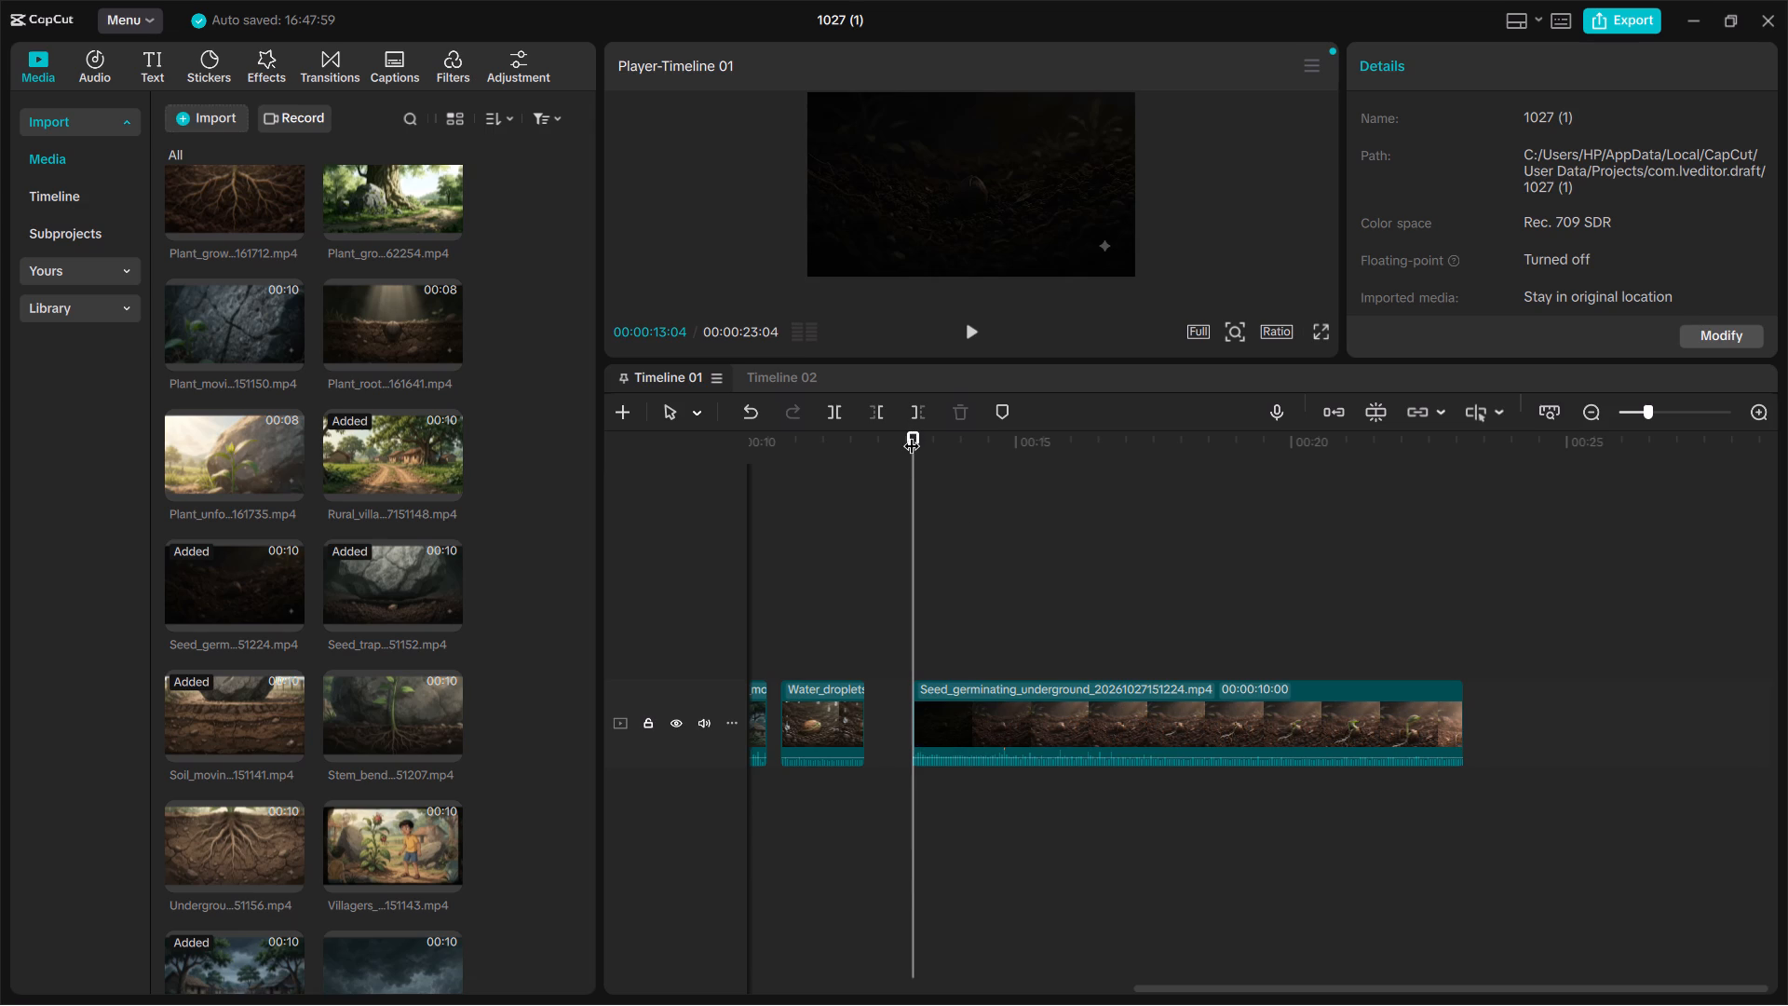
Add the Plant_roots_growing_through_soil clip directly after the seed germinating clip, starting at 00:00:23:04.
left_click_drag(912, 436, 1787, 496)
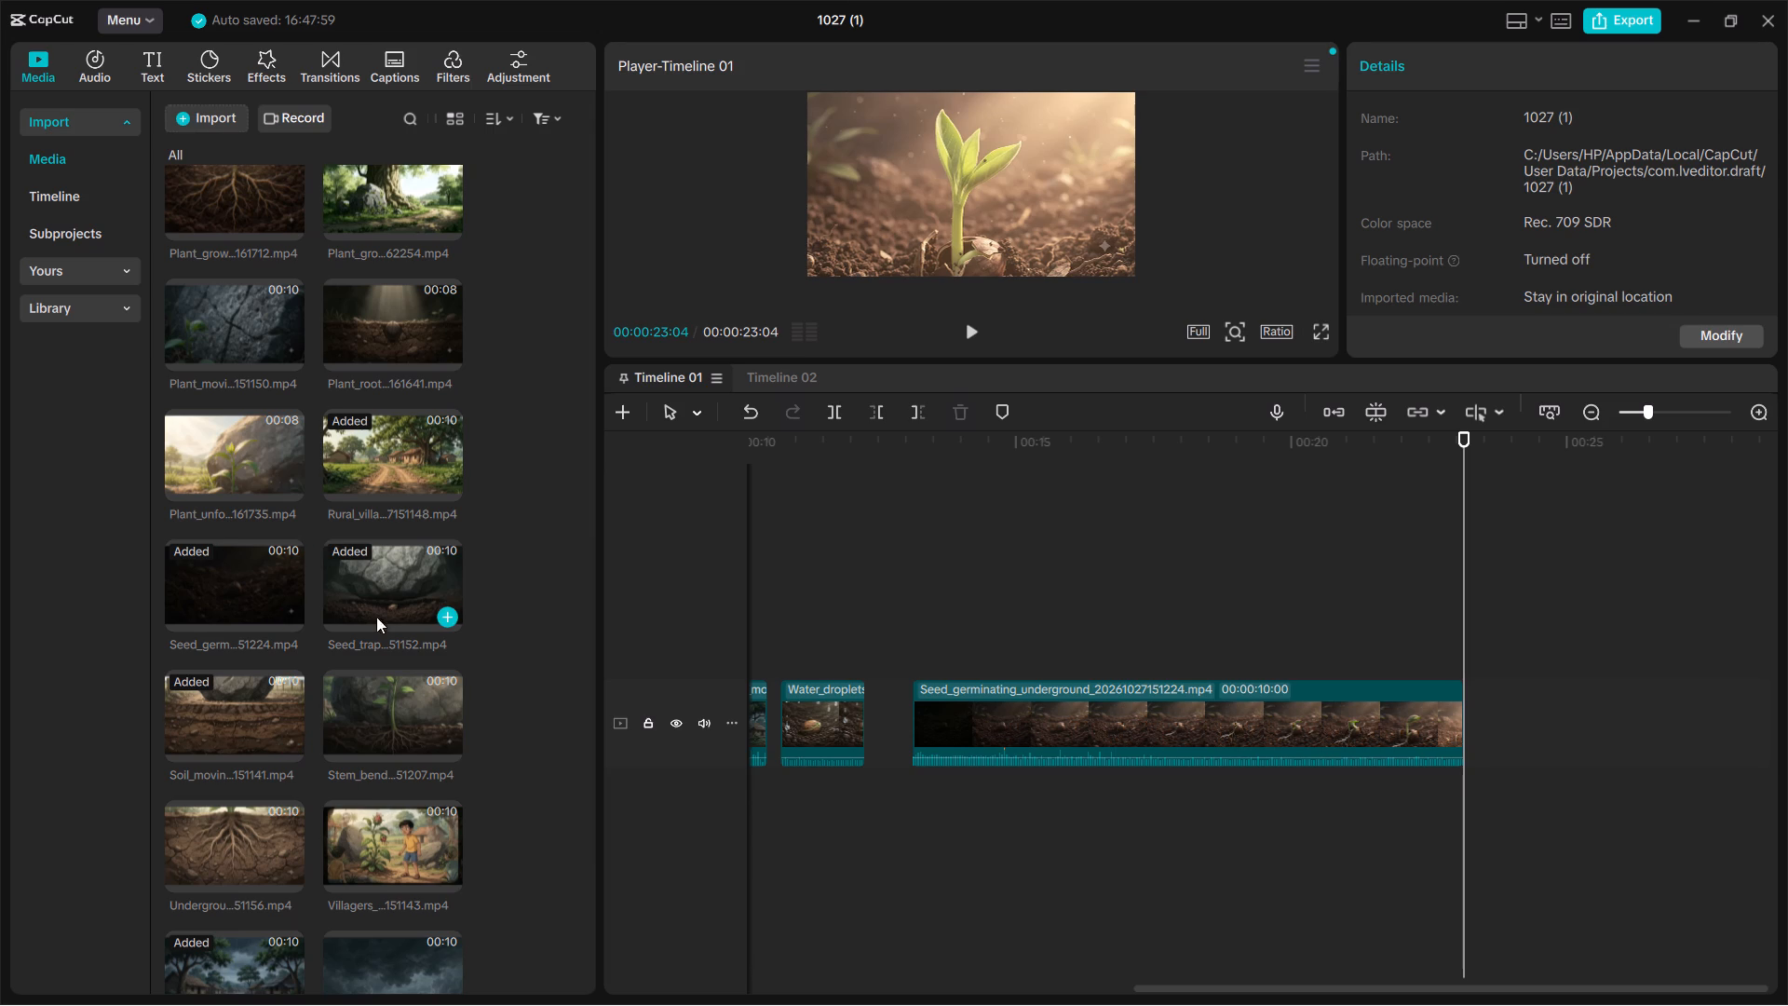
scroll(348, 692, "up", 1)
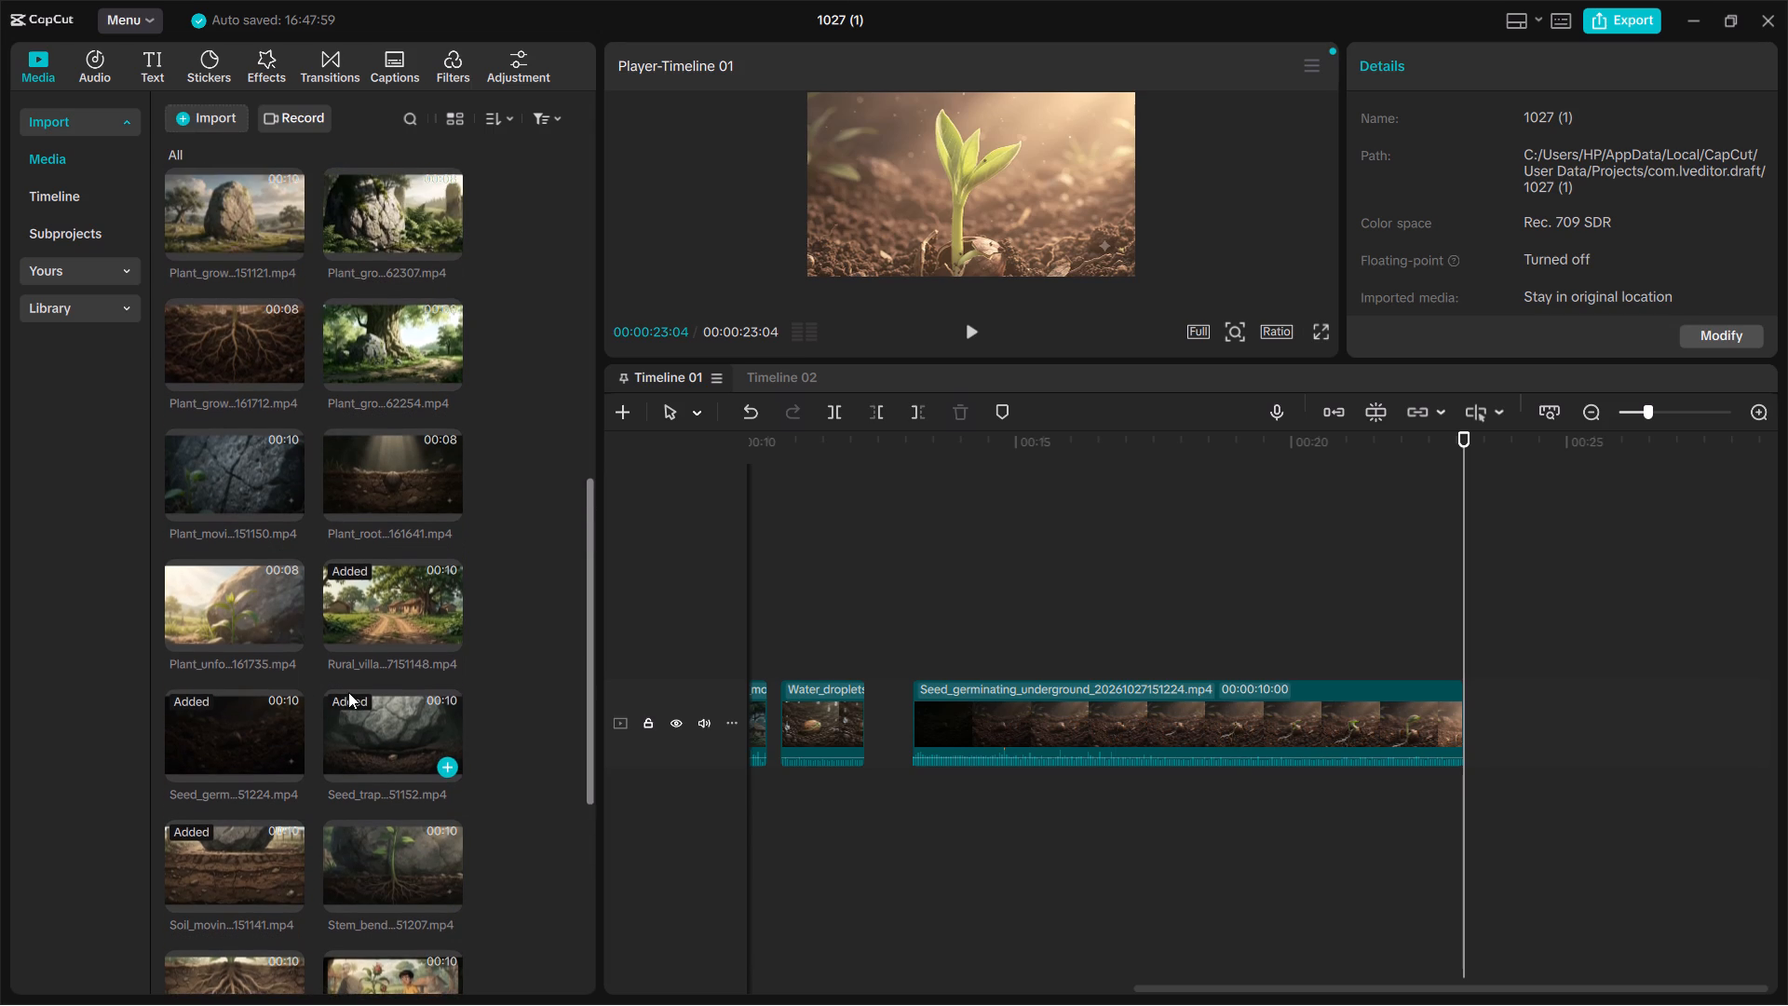
scroll(348, 692, "up", 3)
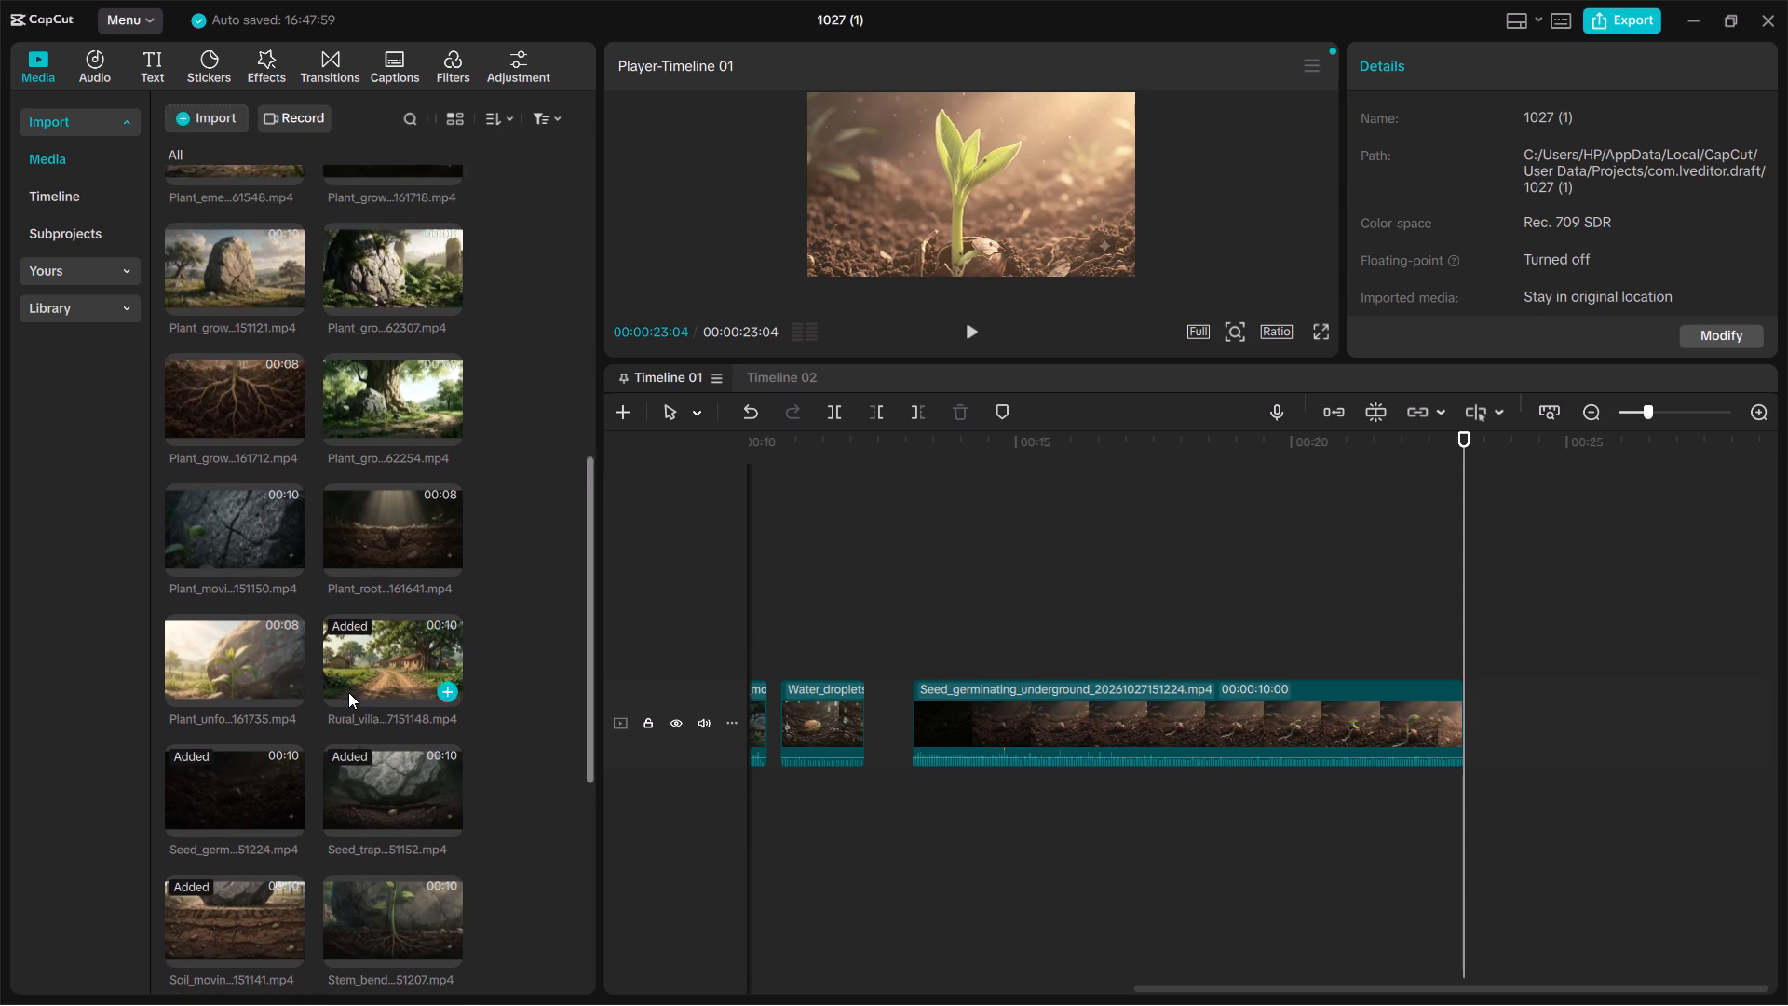
scroll(348, 692, "up", 2)
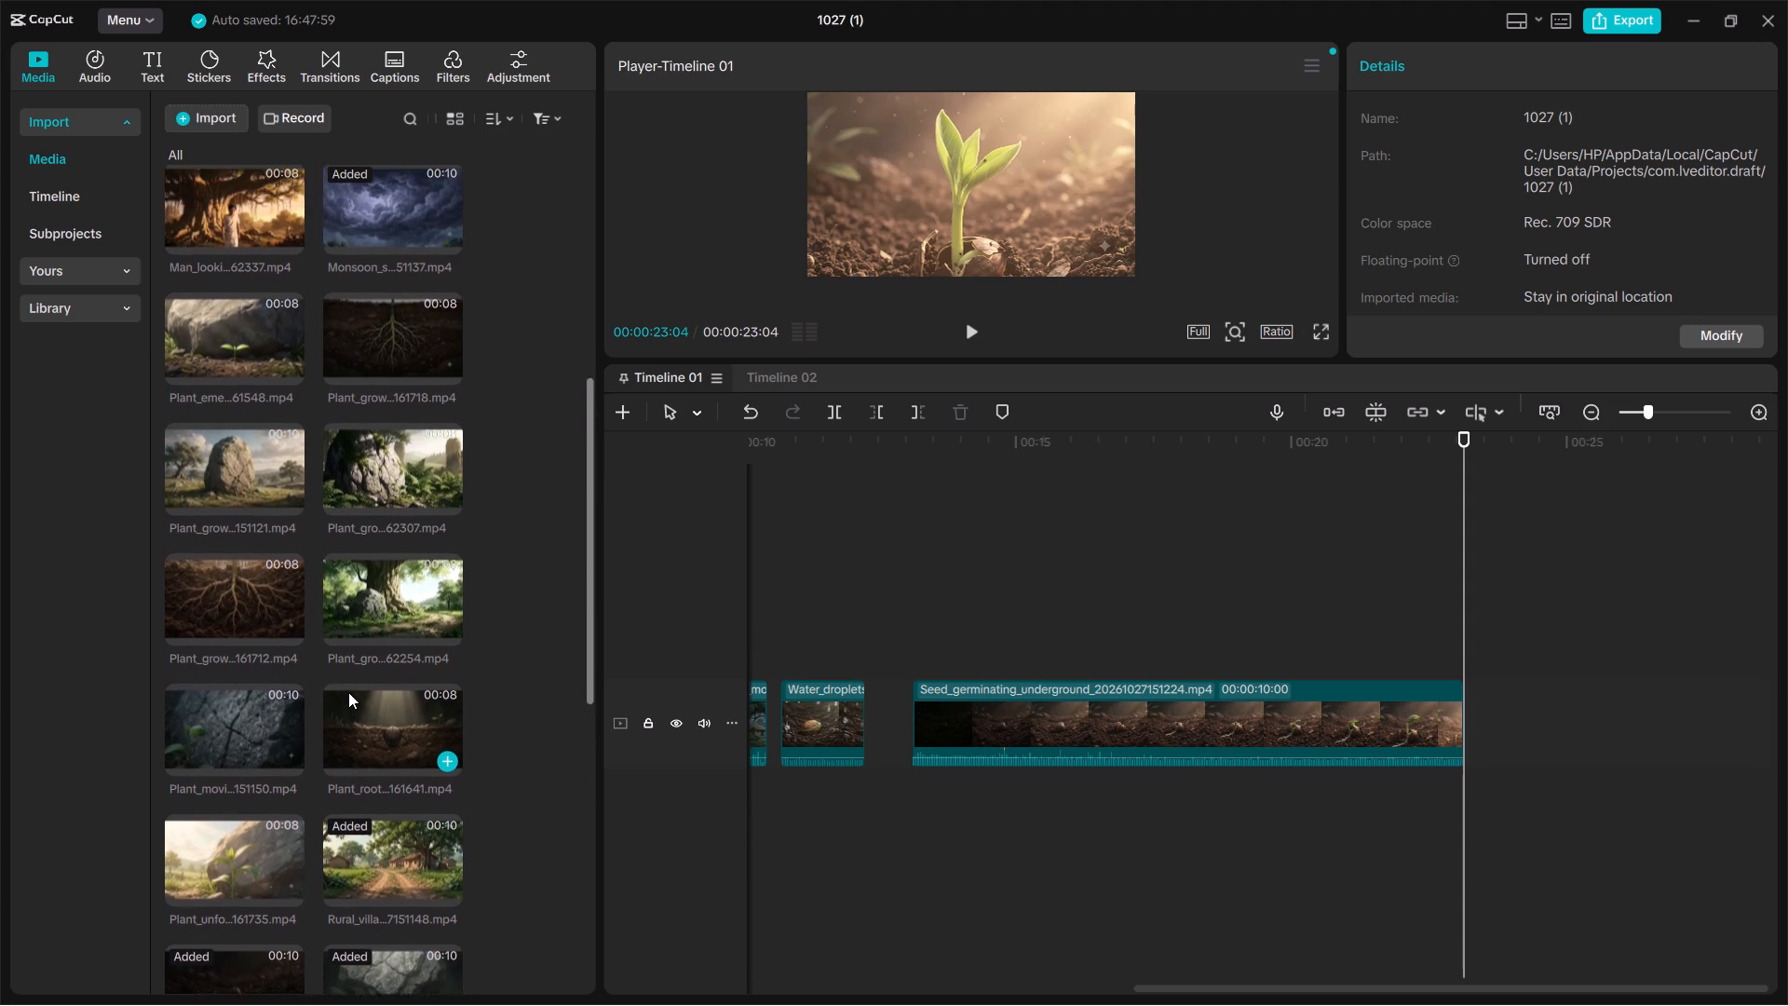
scroll(348, 692, "up", 2)
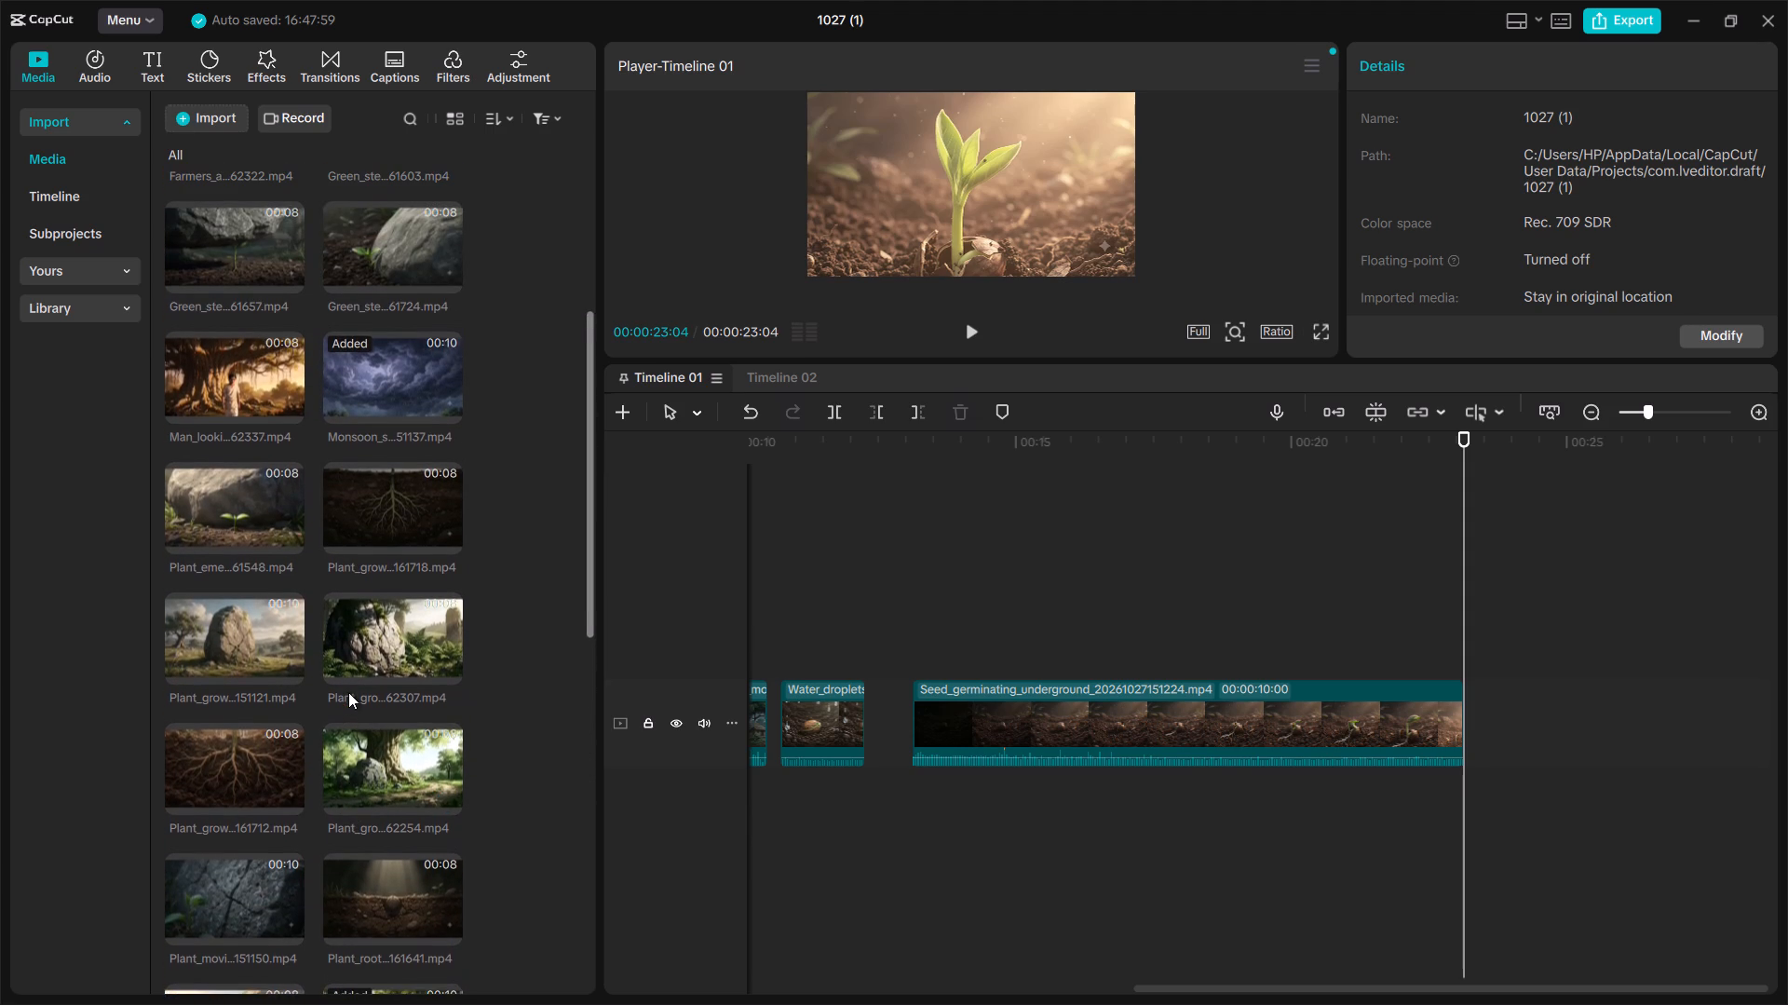
scroll(348, 692, "up", 2)
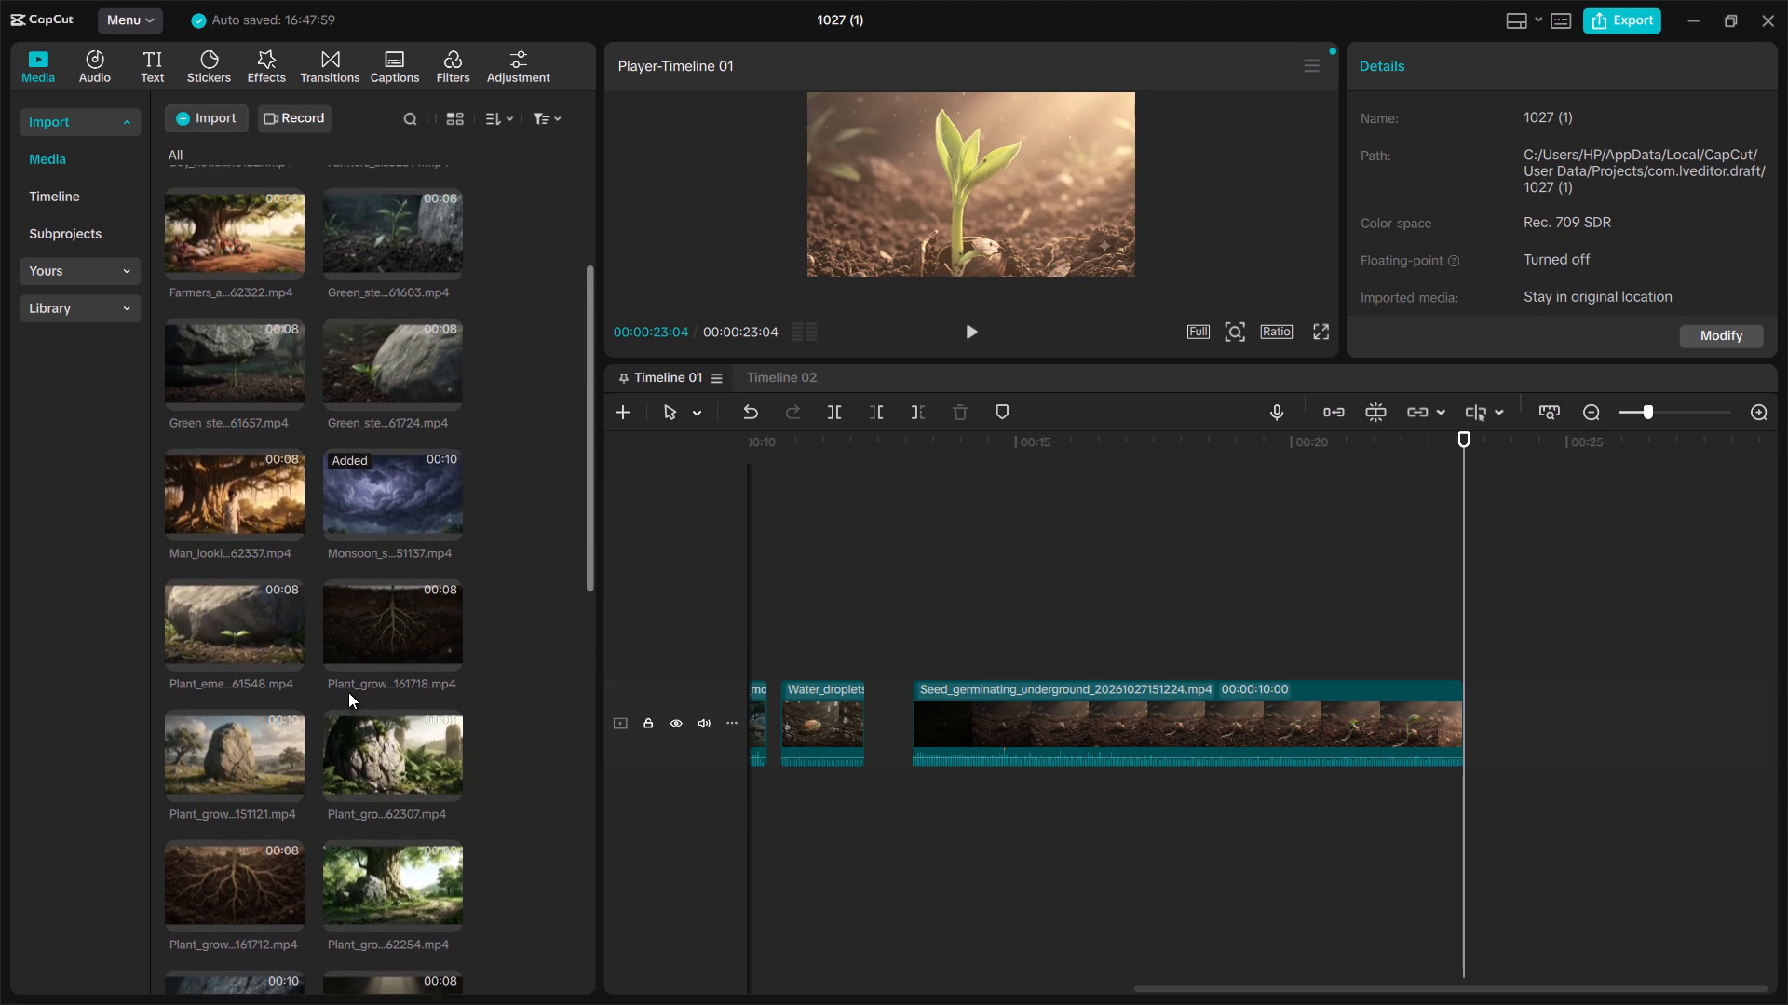
scroll(348, 692, "up", 1)
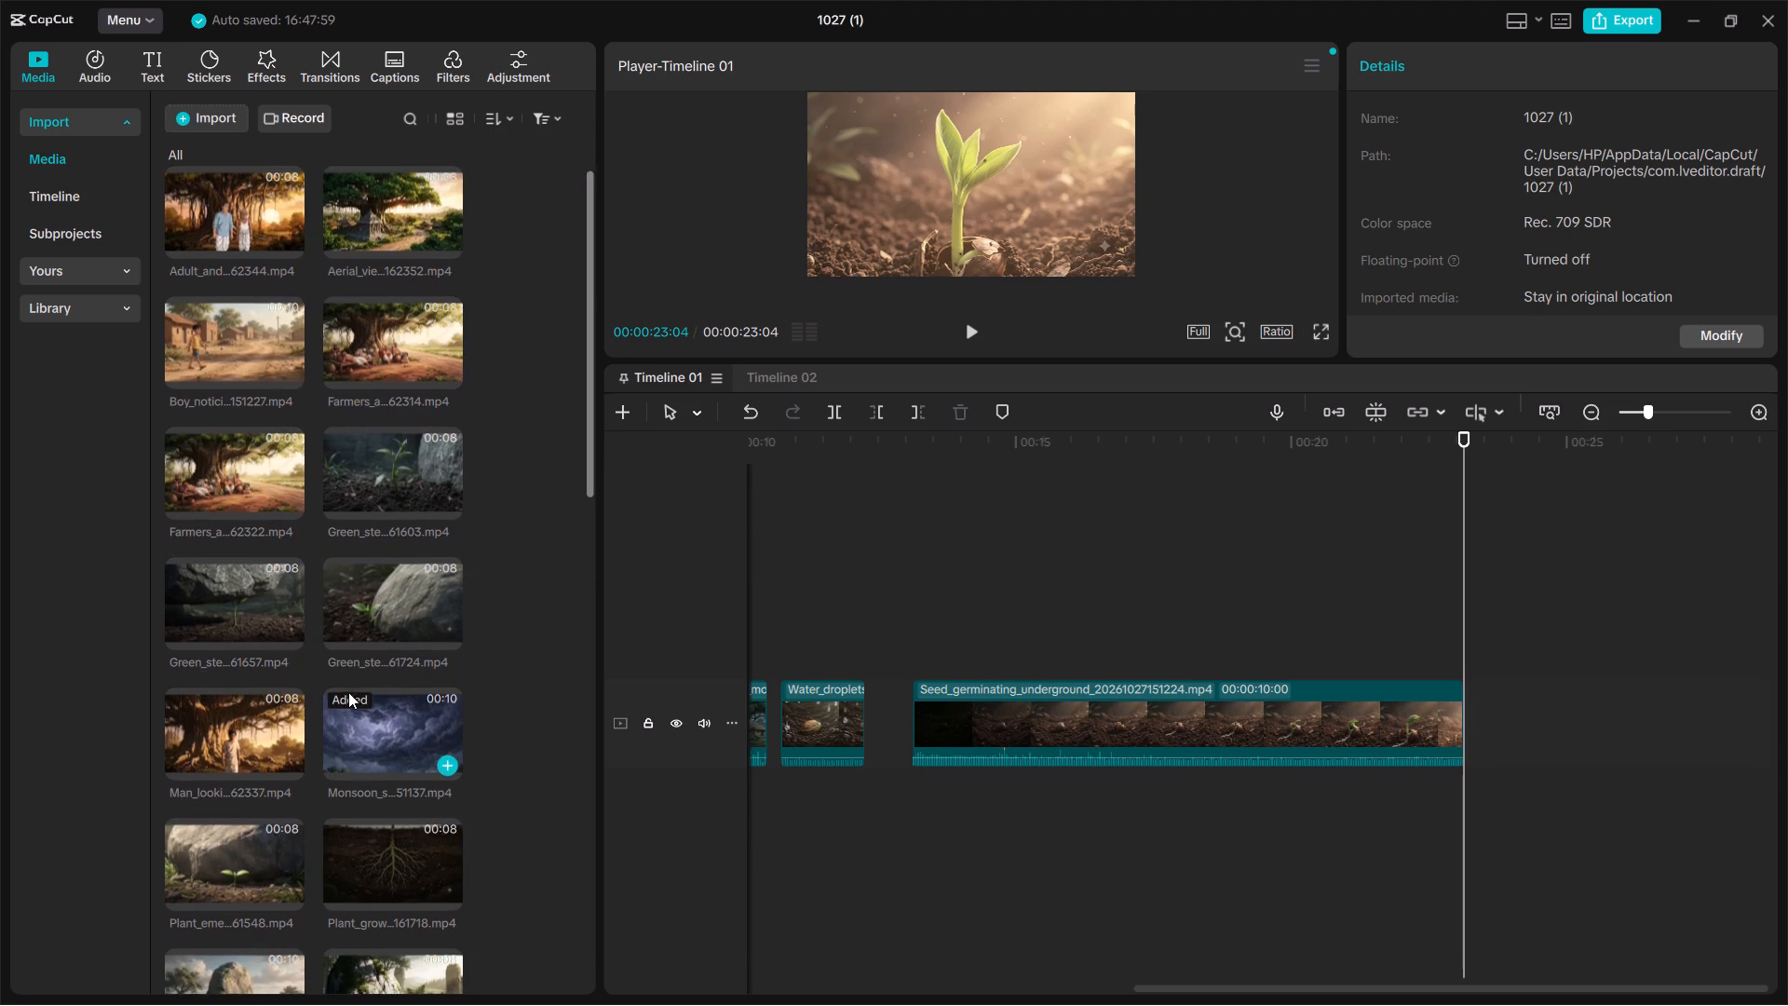
scroll(348, 692, "down", 2)
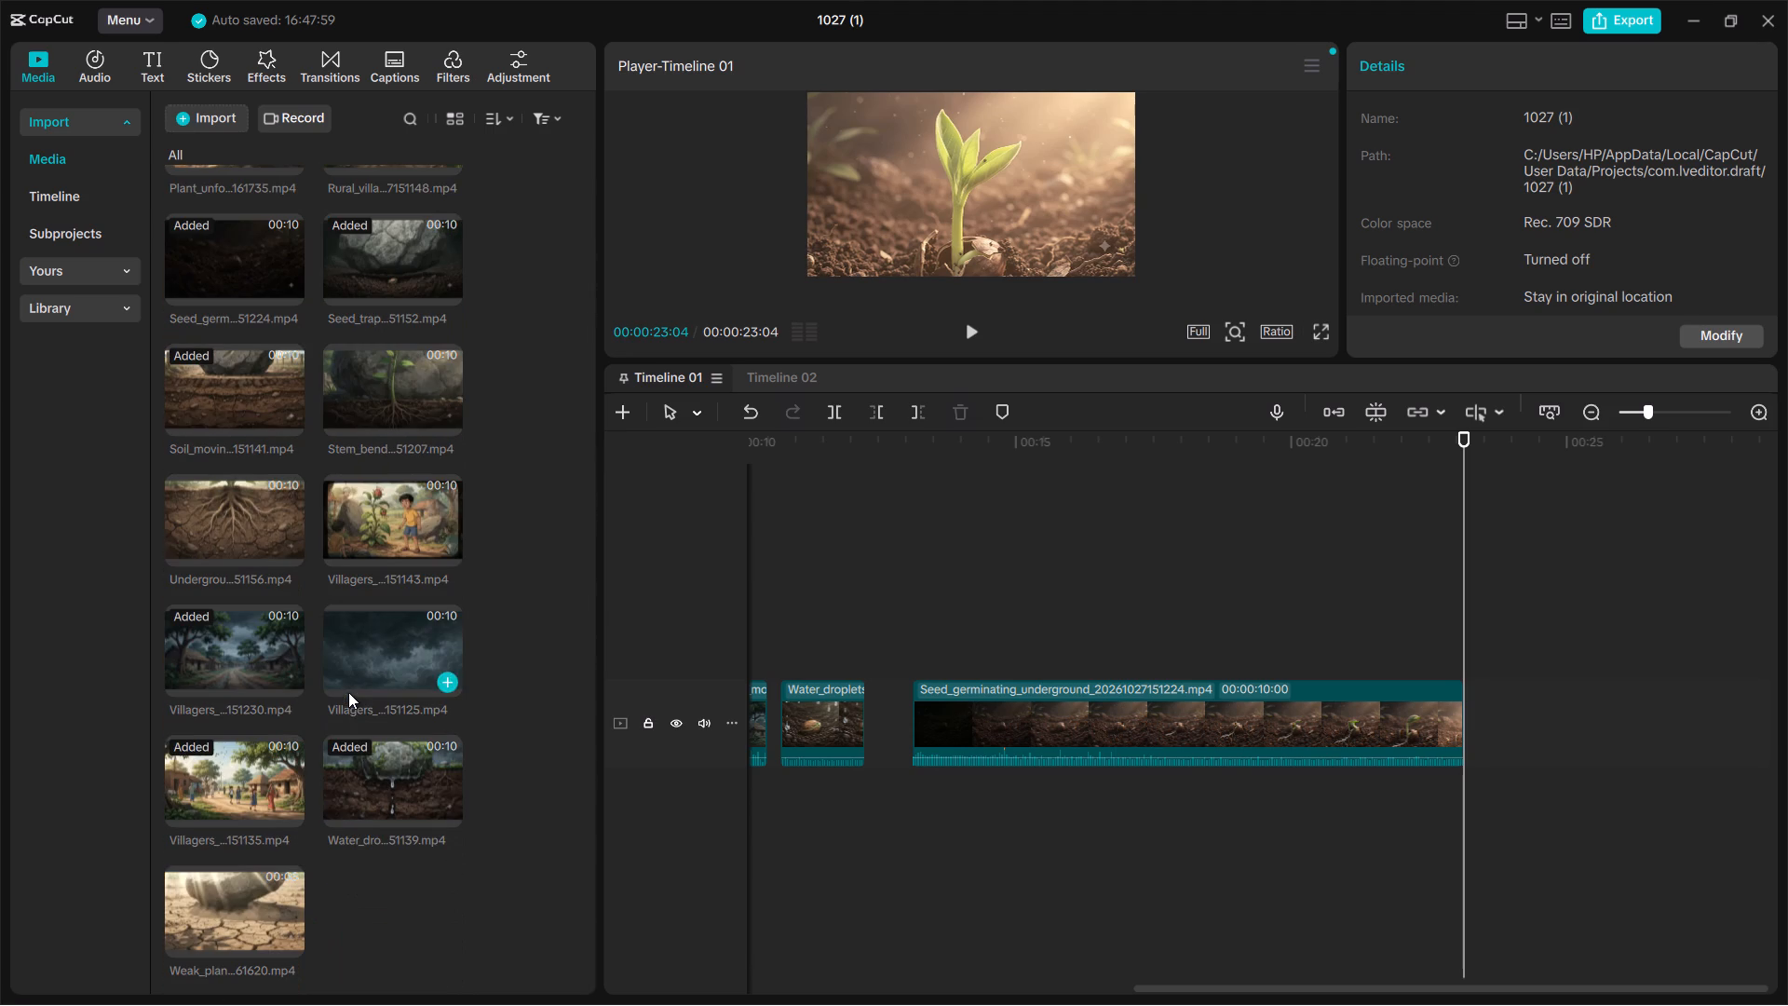
scroll(352, 861, "up", 1)
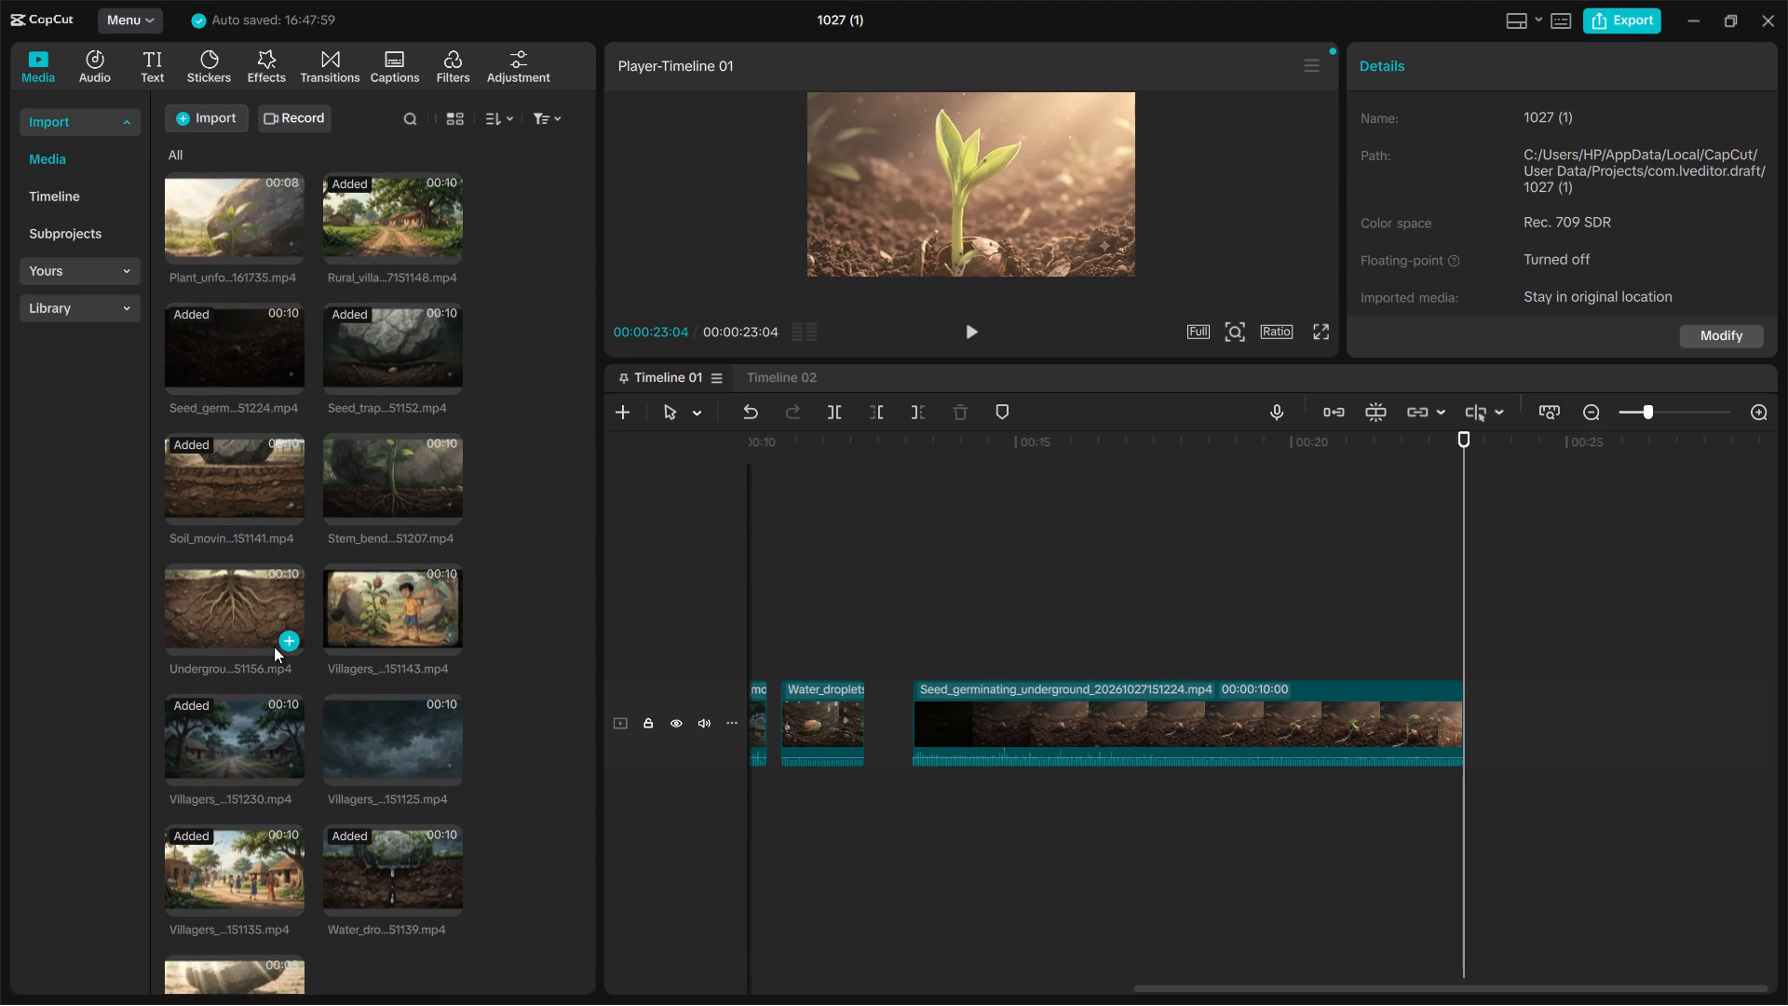
scroll(274, 646, "down", 1)
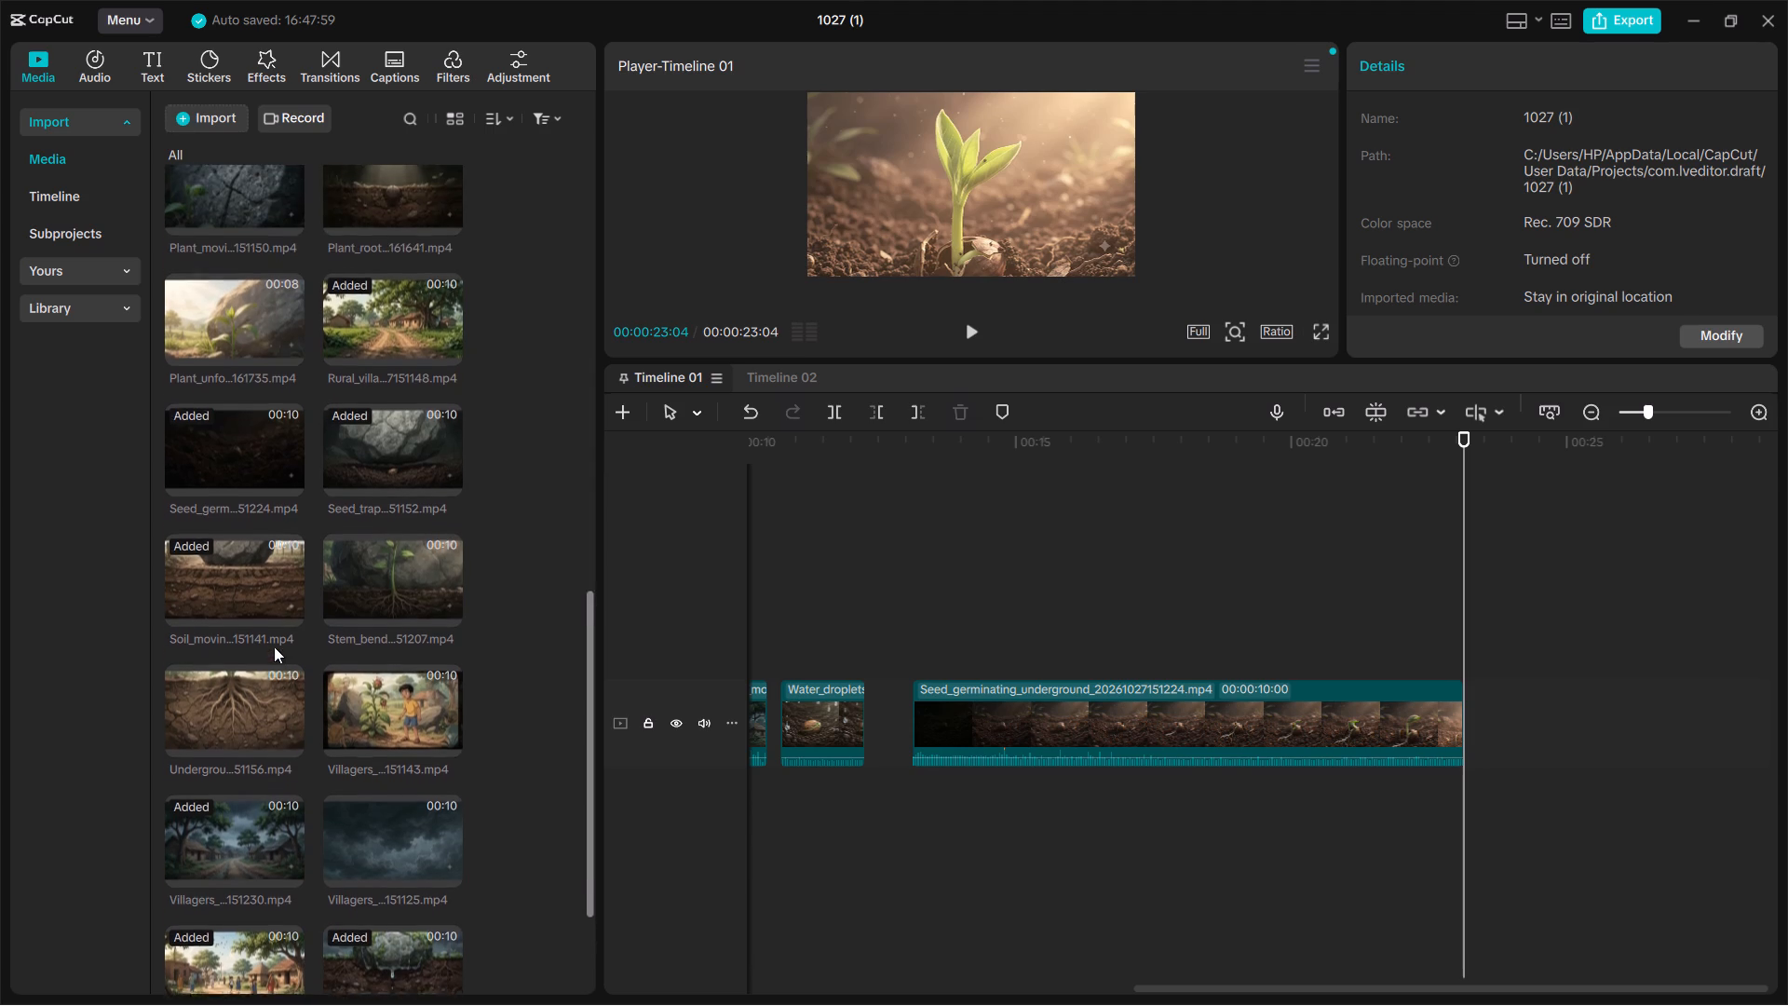
scroll(274, 646, "down", 1)
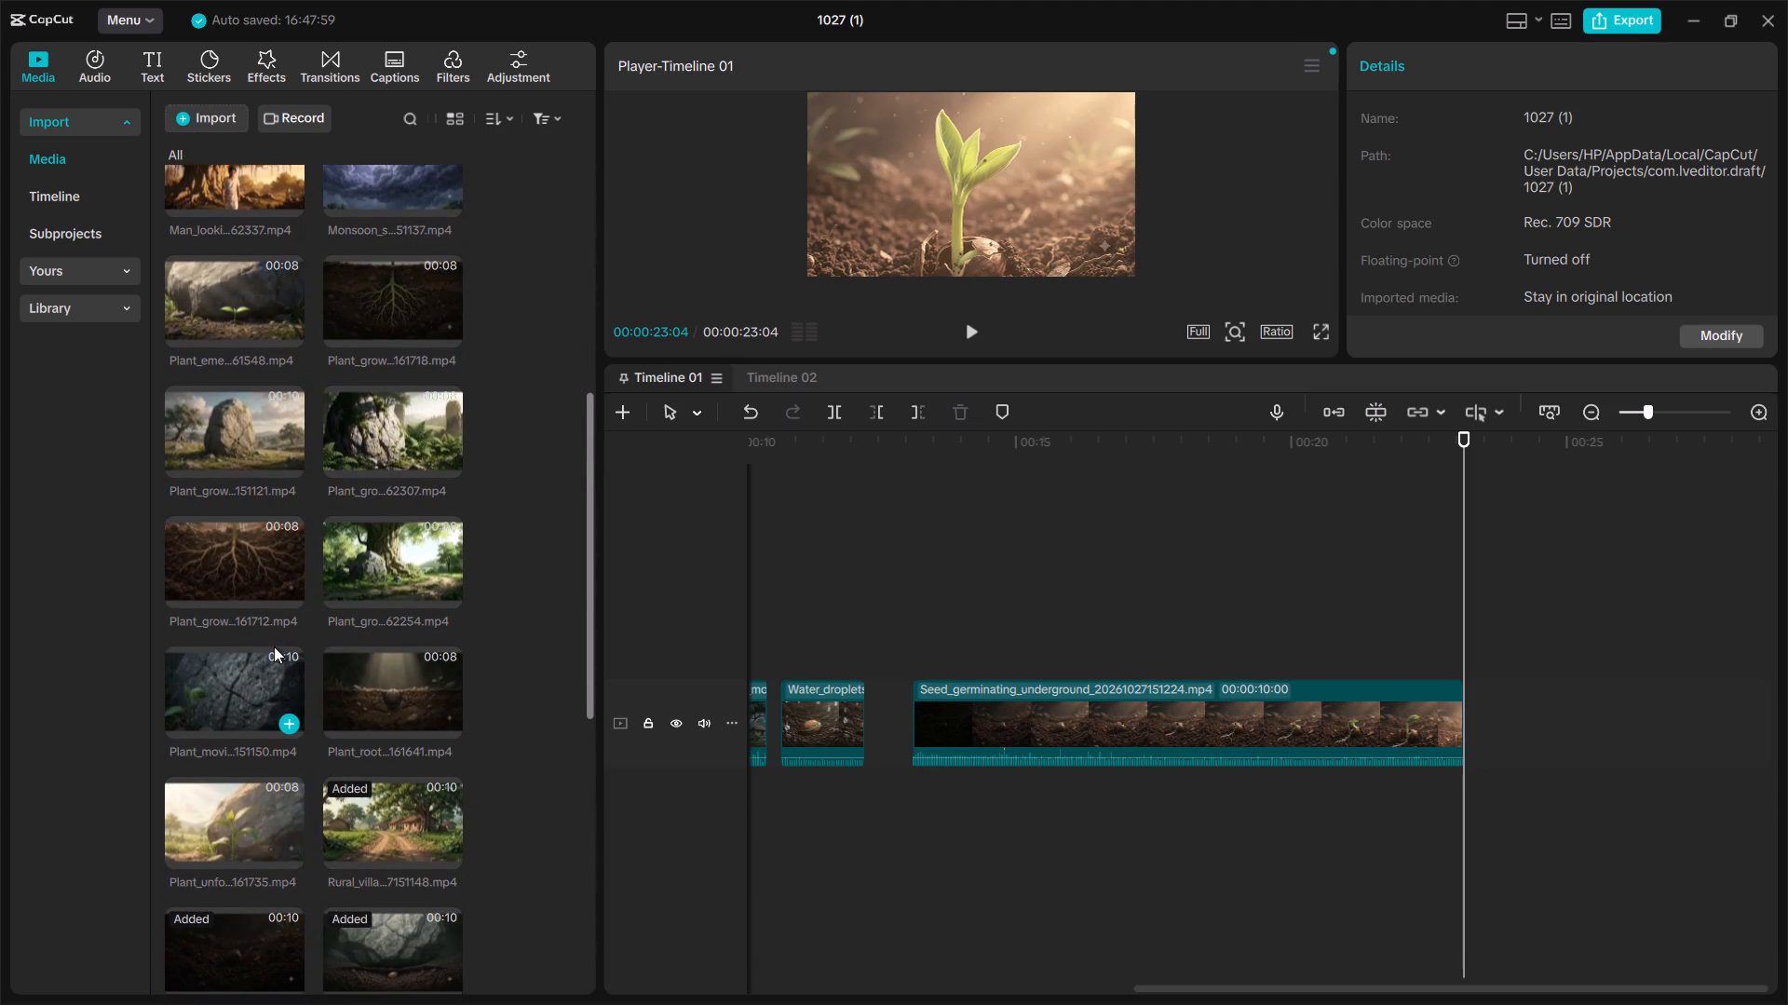
scroll(274, 646, "down", 1)
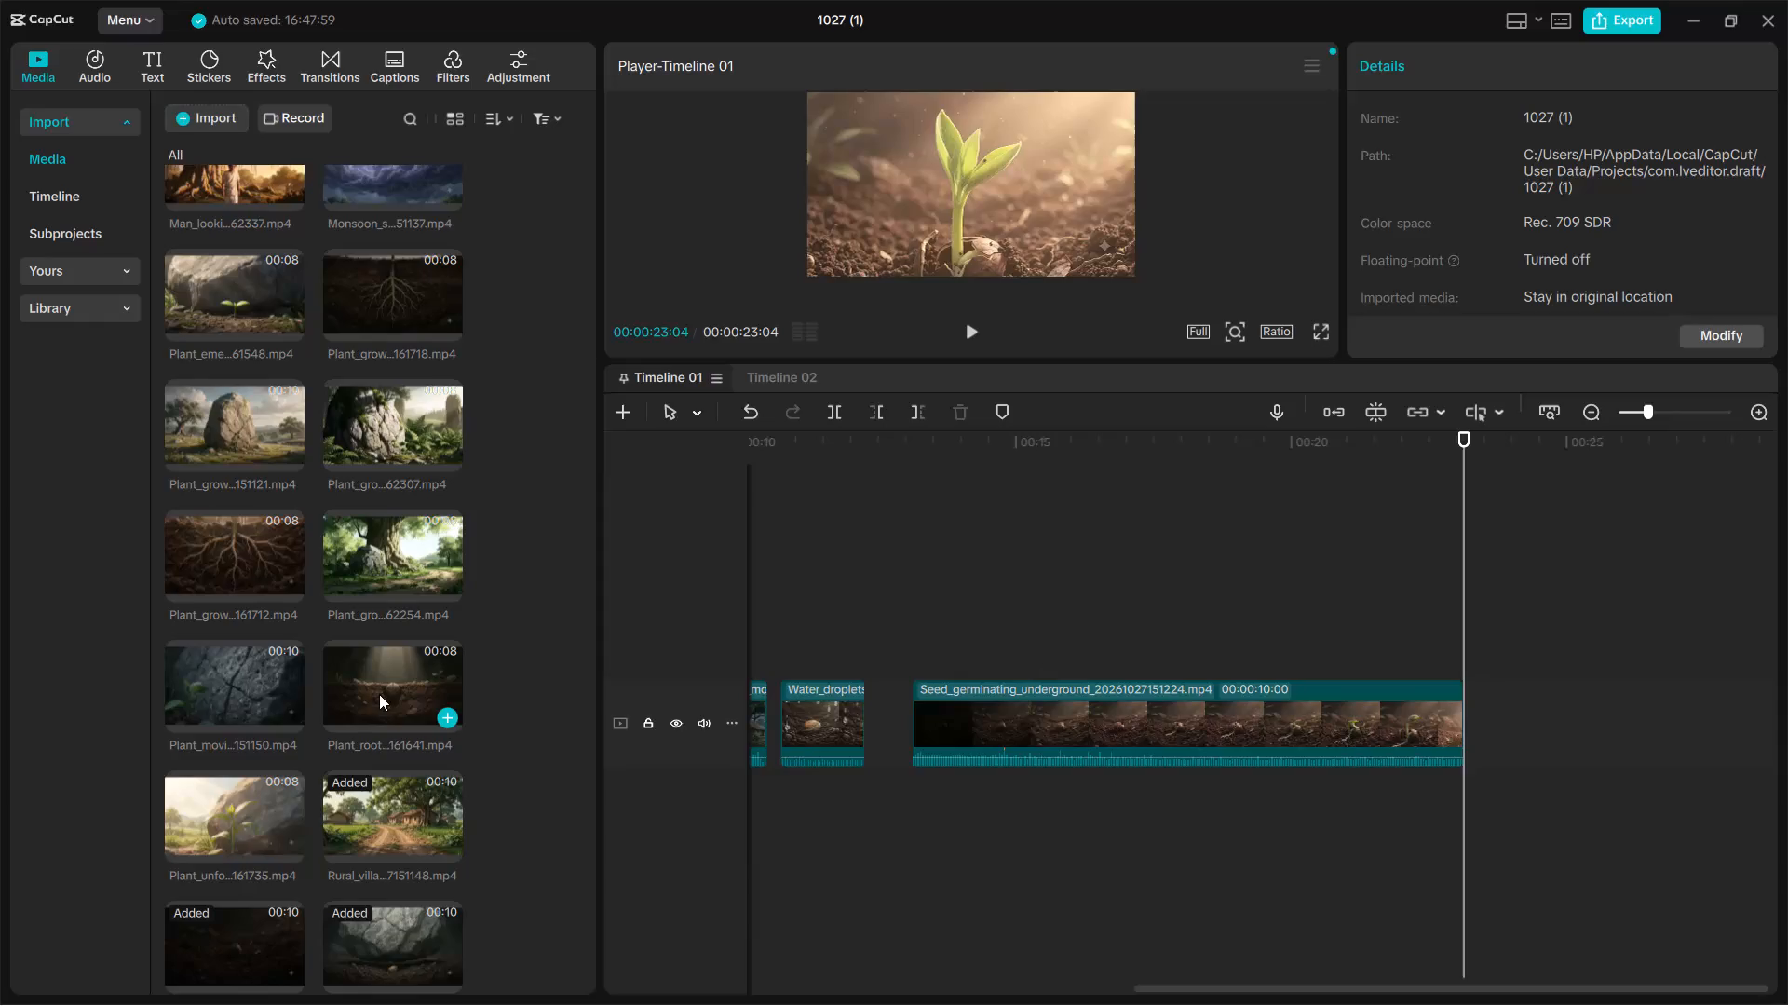
left_click(438, 719)
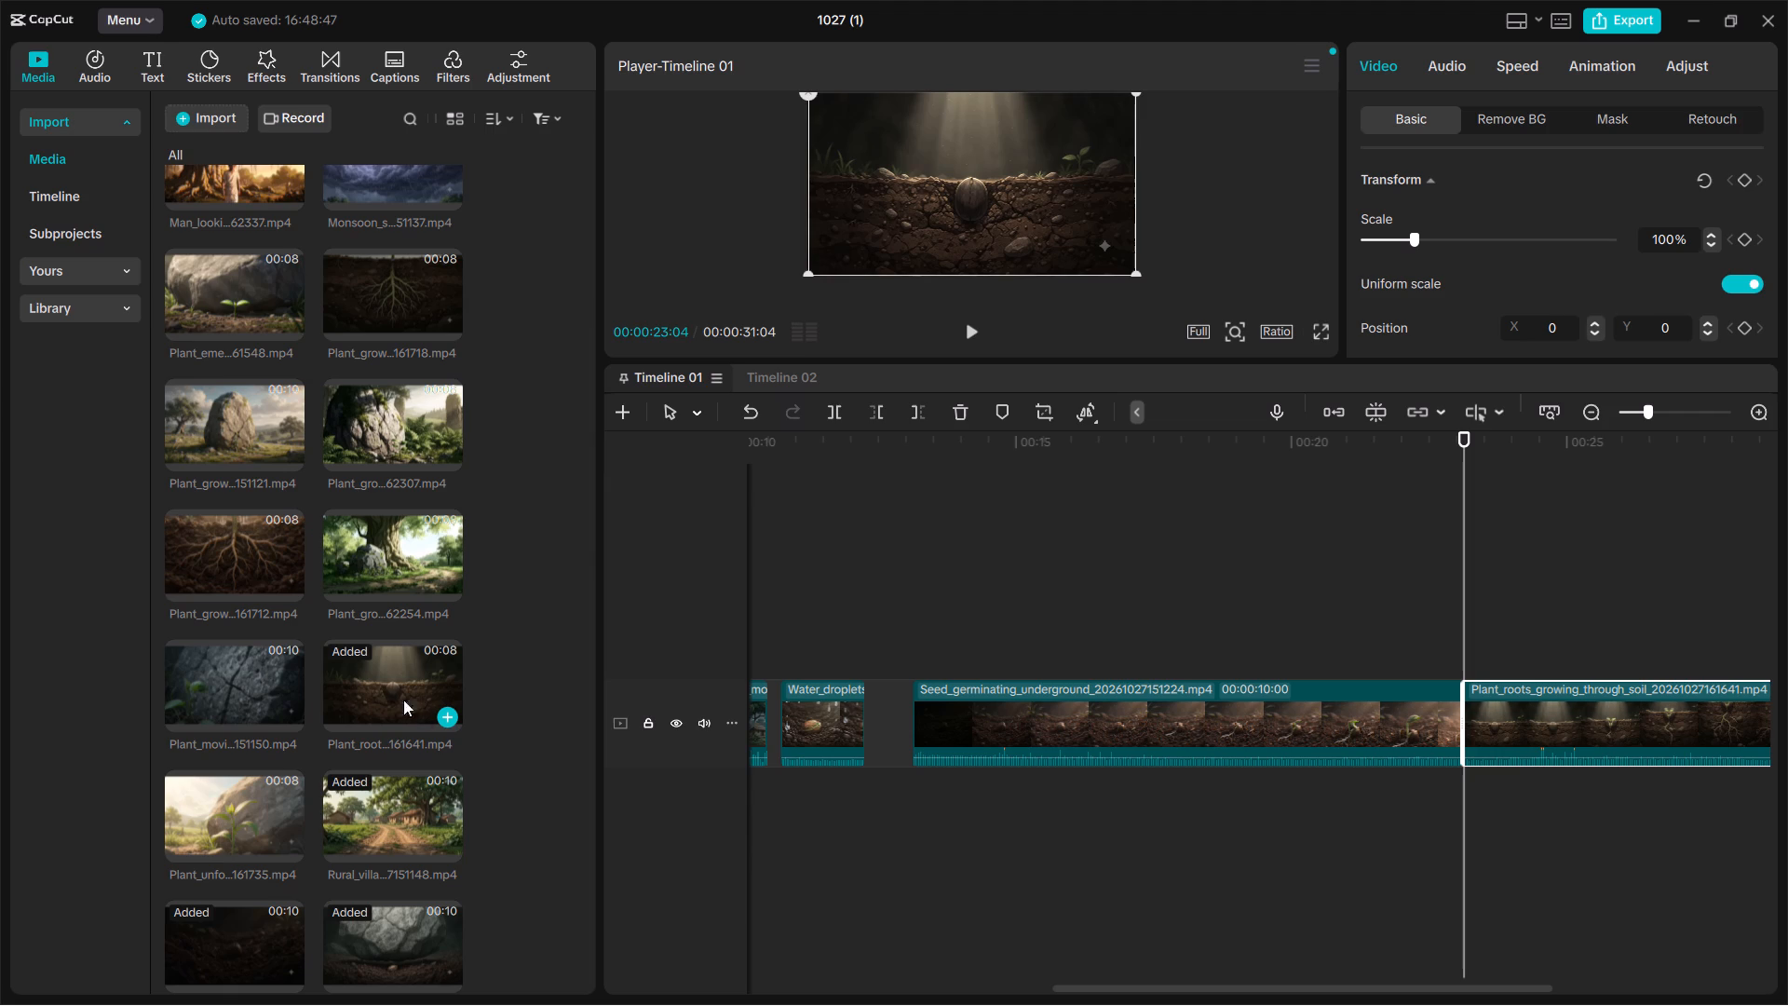
Add the Green_stem_blocked_by_stone clip to the main track just after the Plant_roots_growing_through_soil clip, starting at about 00:00:31:08.
scroll(382, 684, "up", 1)
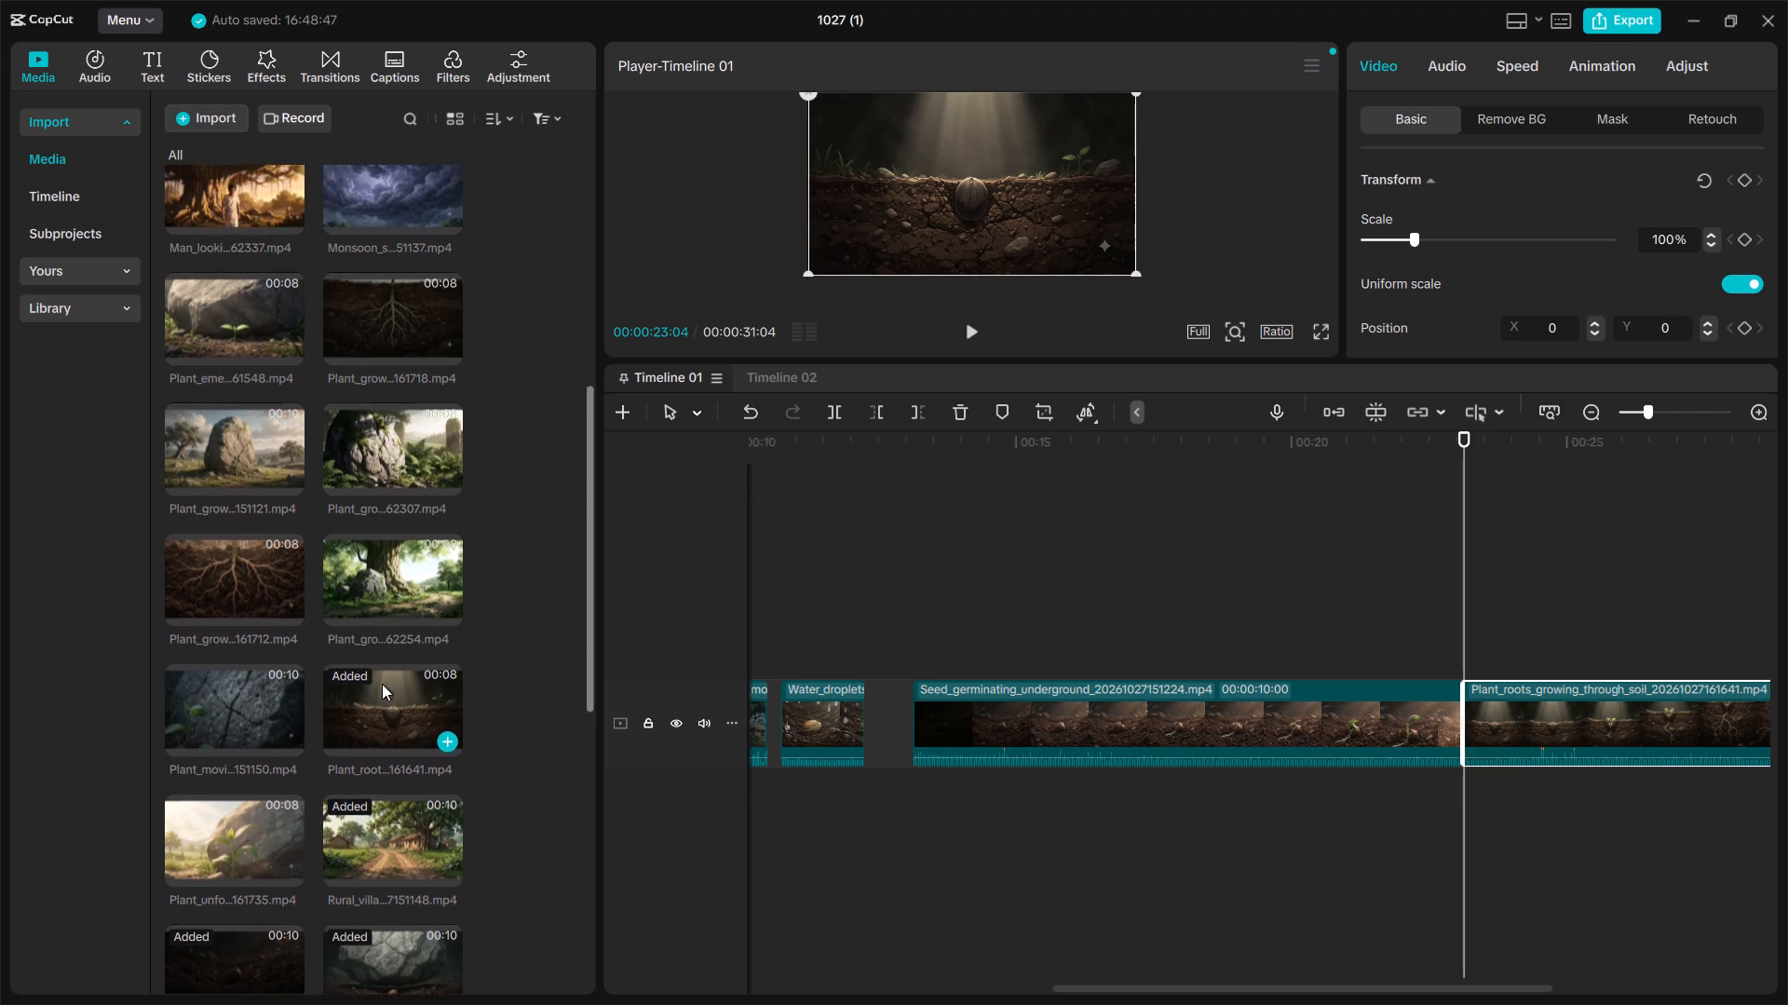
scroll(382, 684, "up", 1)
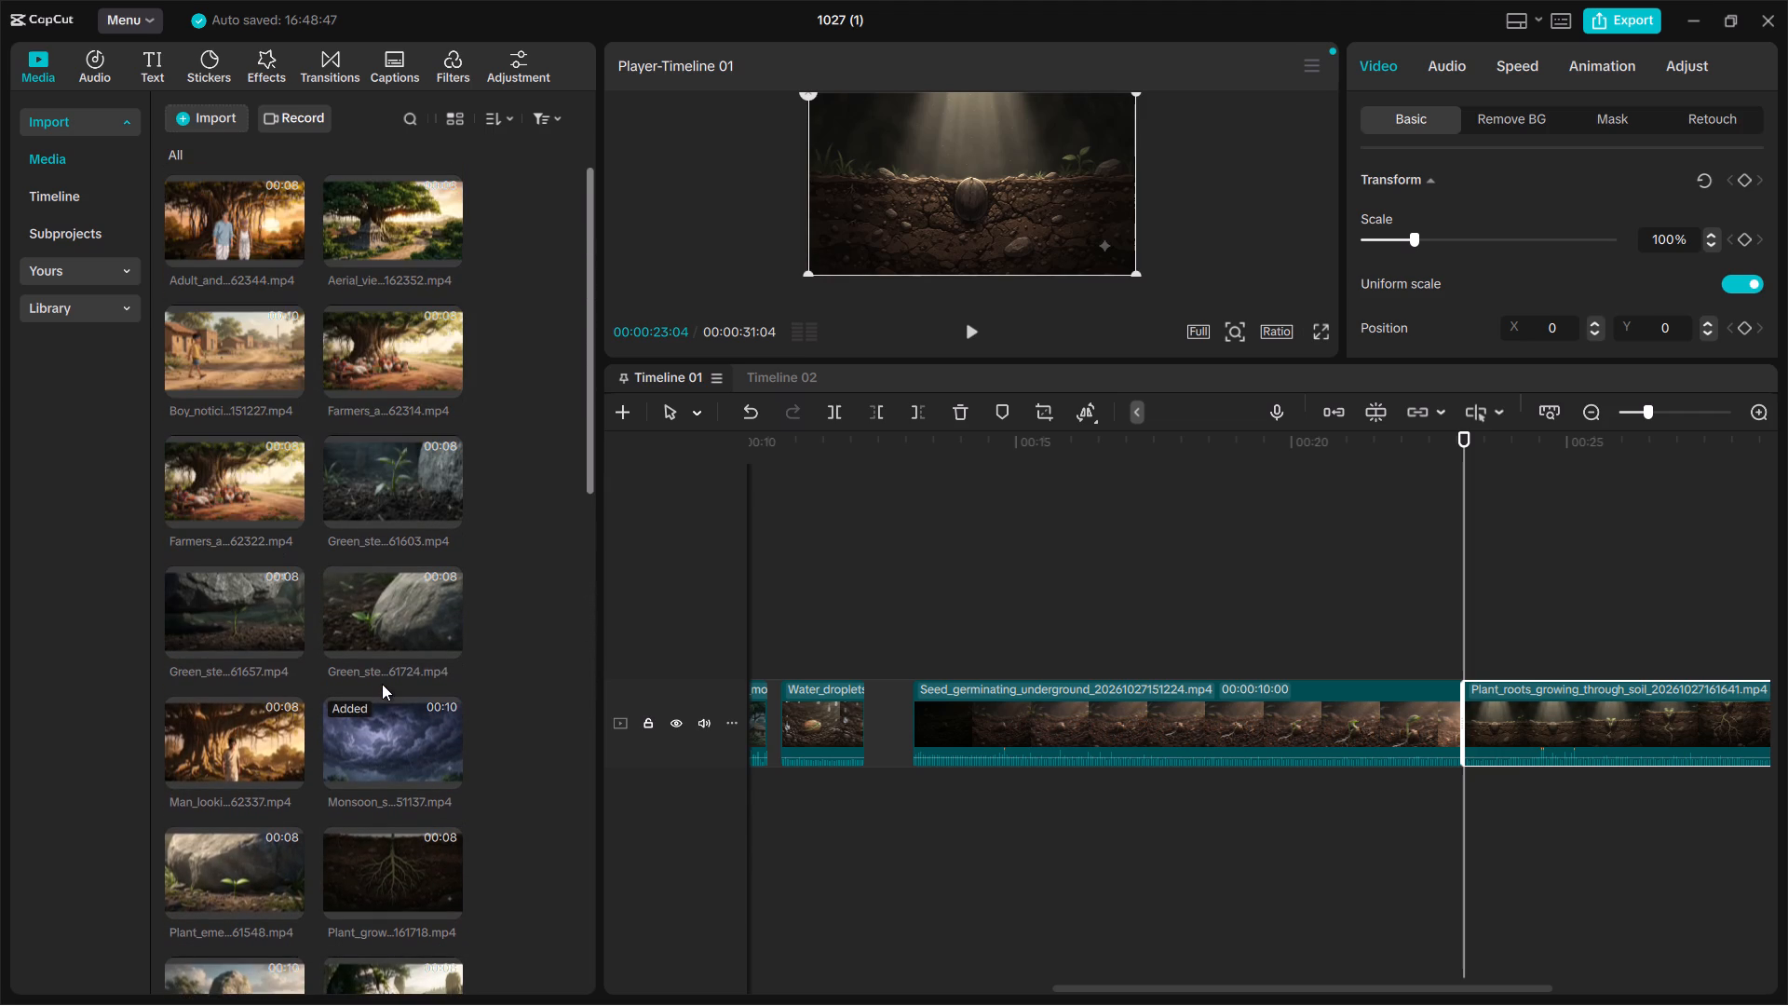
scroll(382, 684, "up", 1)
scroll(363, 519, "down", 4)
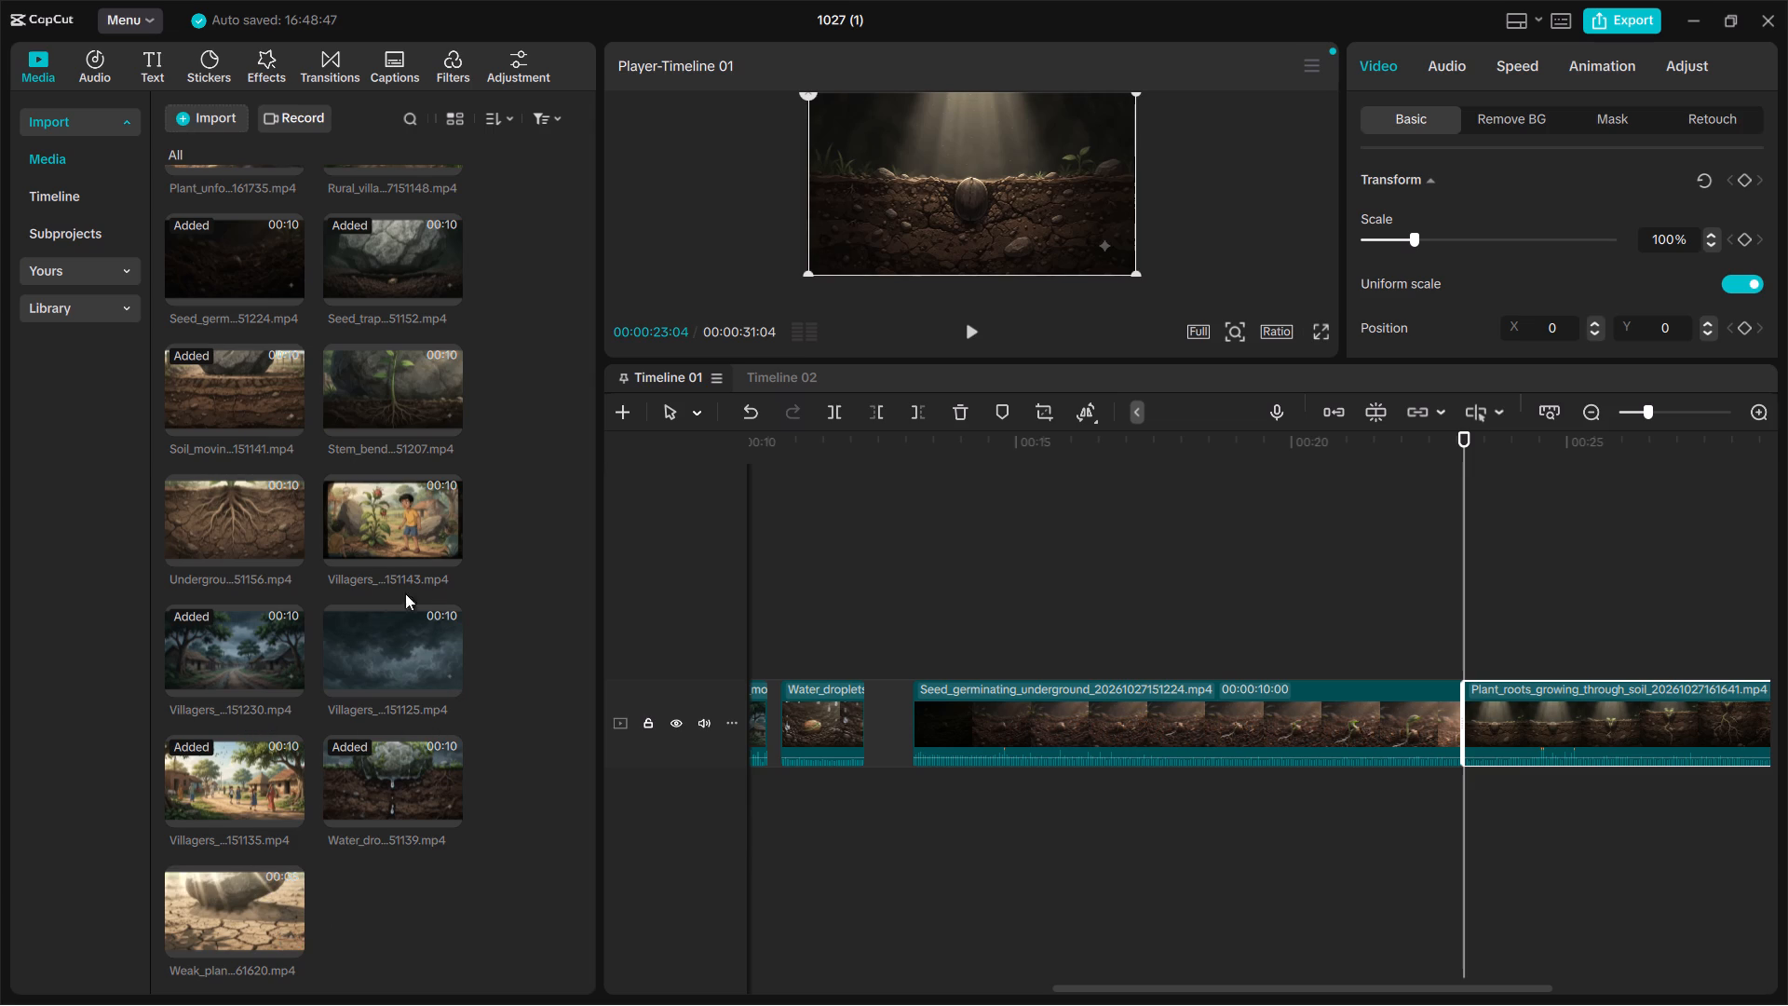
scroll(377, 498, "up", 1)
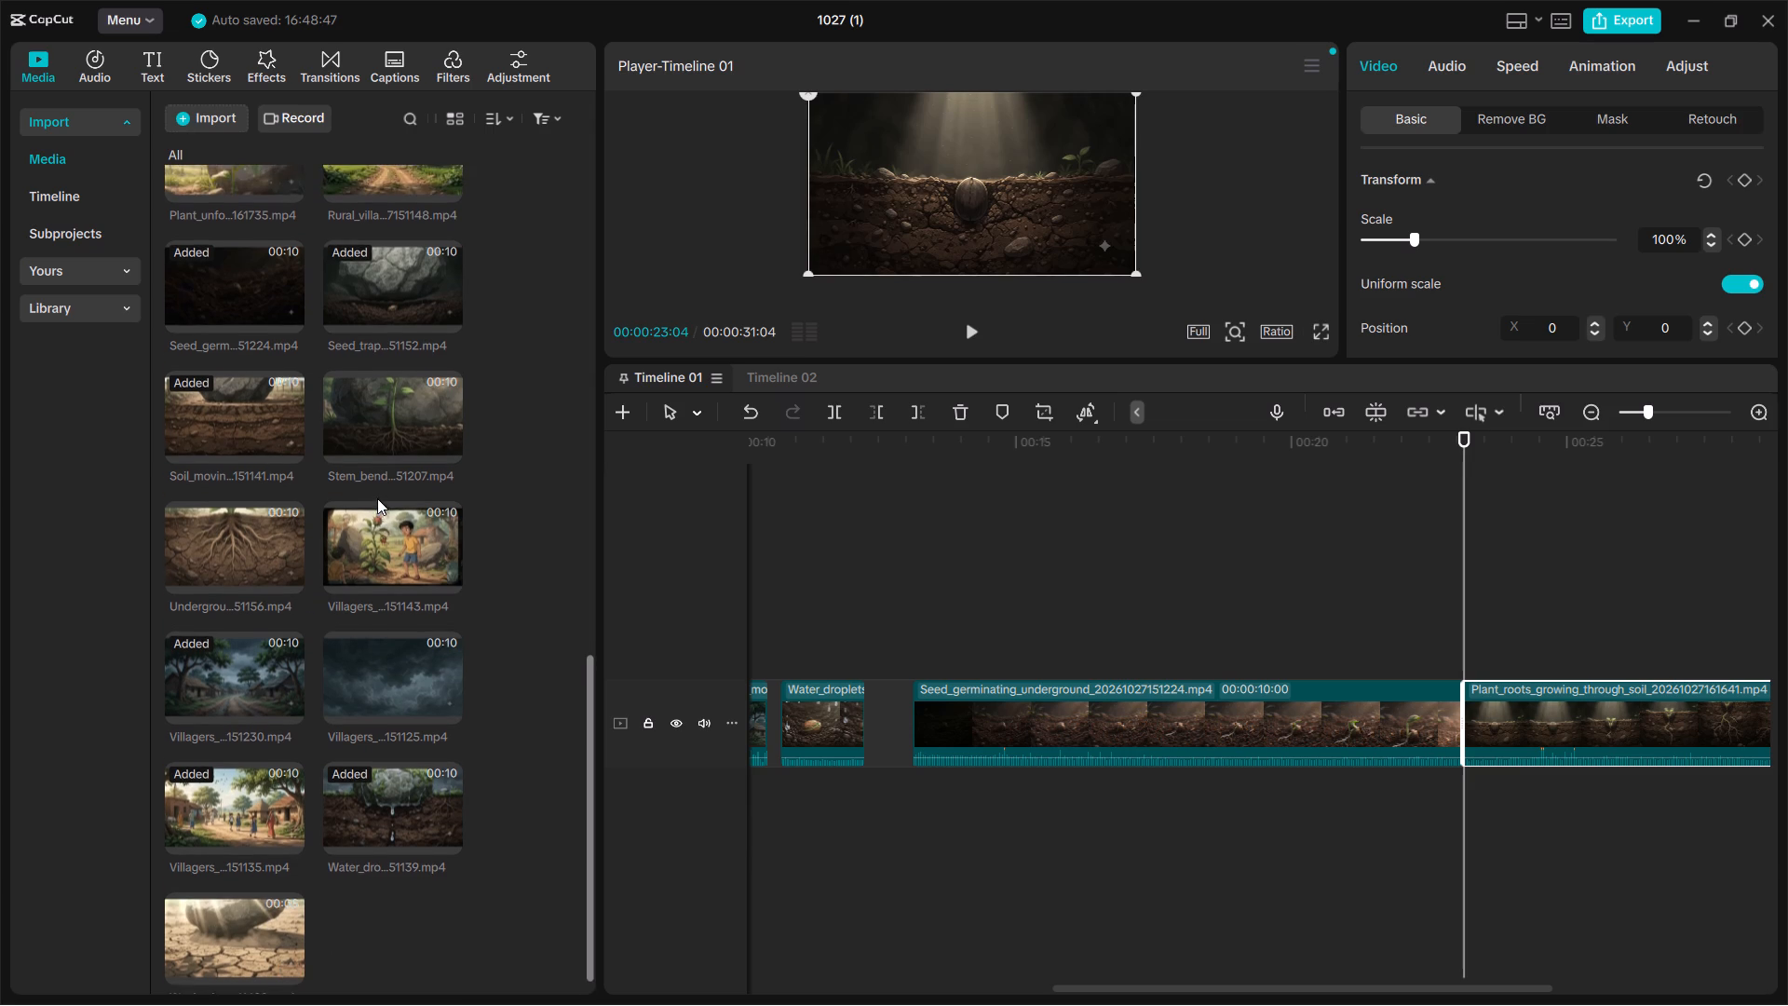
scroll(377, 498, "up", 1)
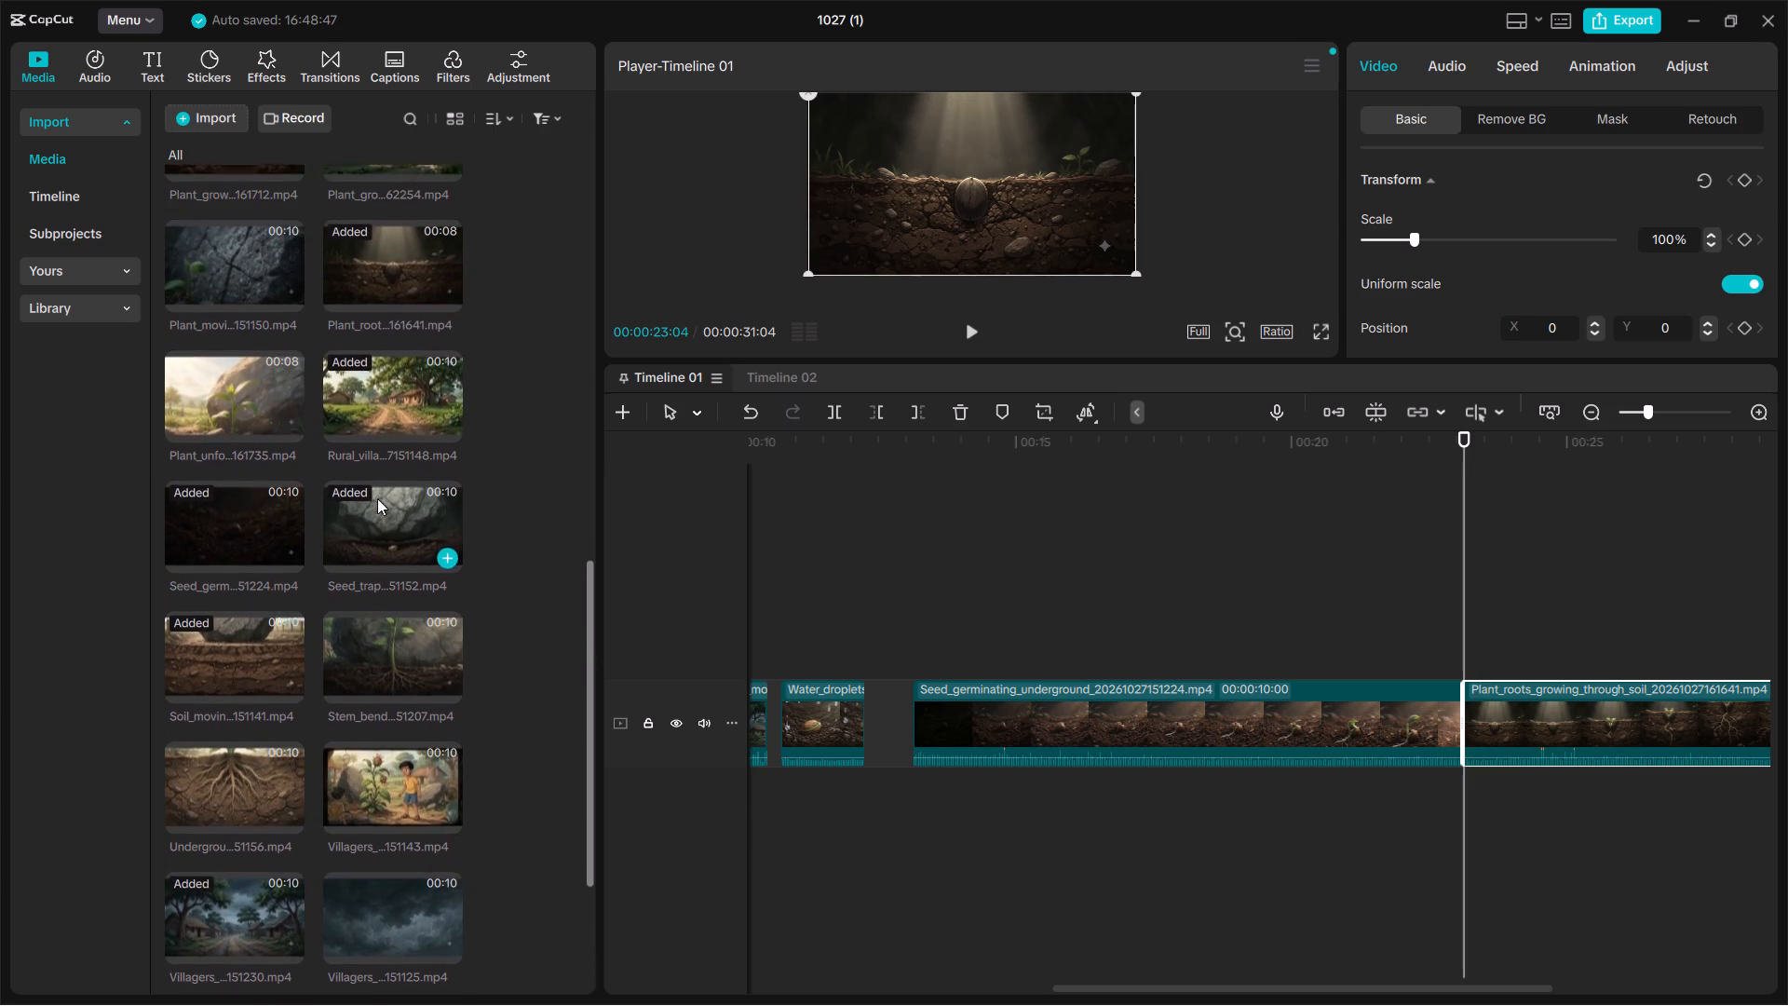
scroll(377, 498, "up", 1)
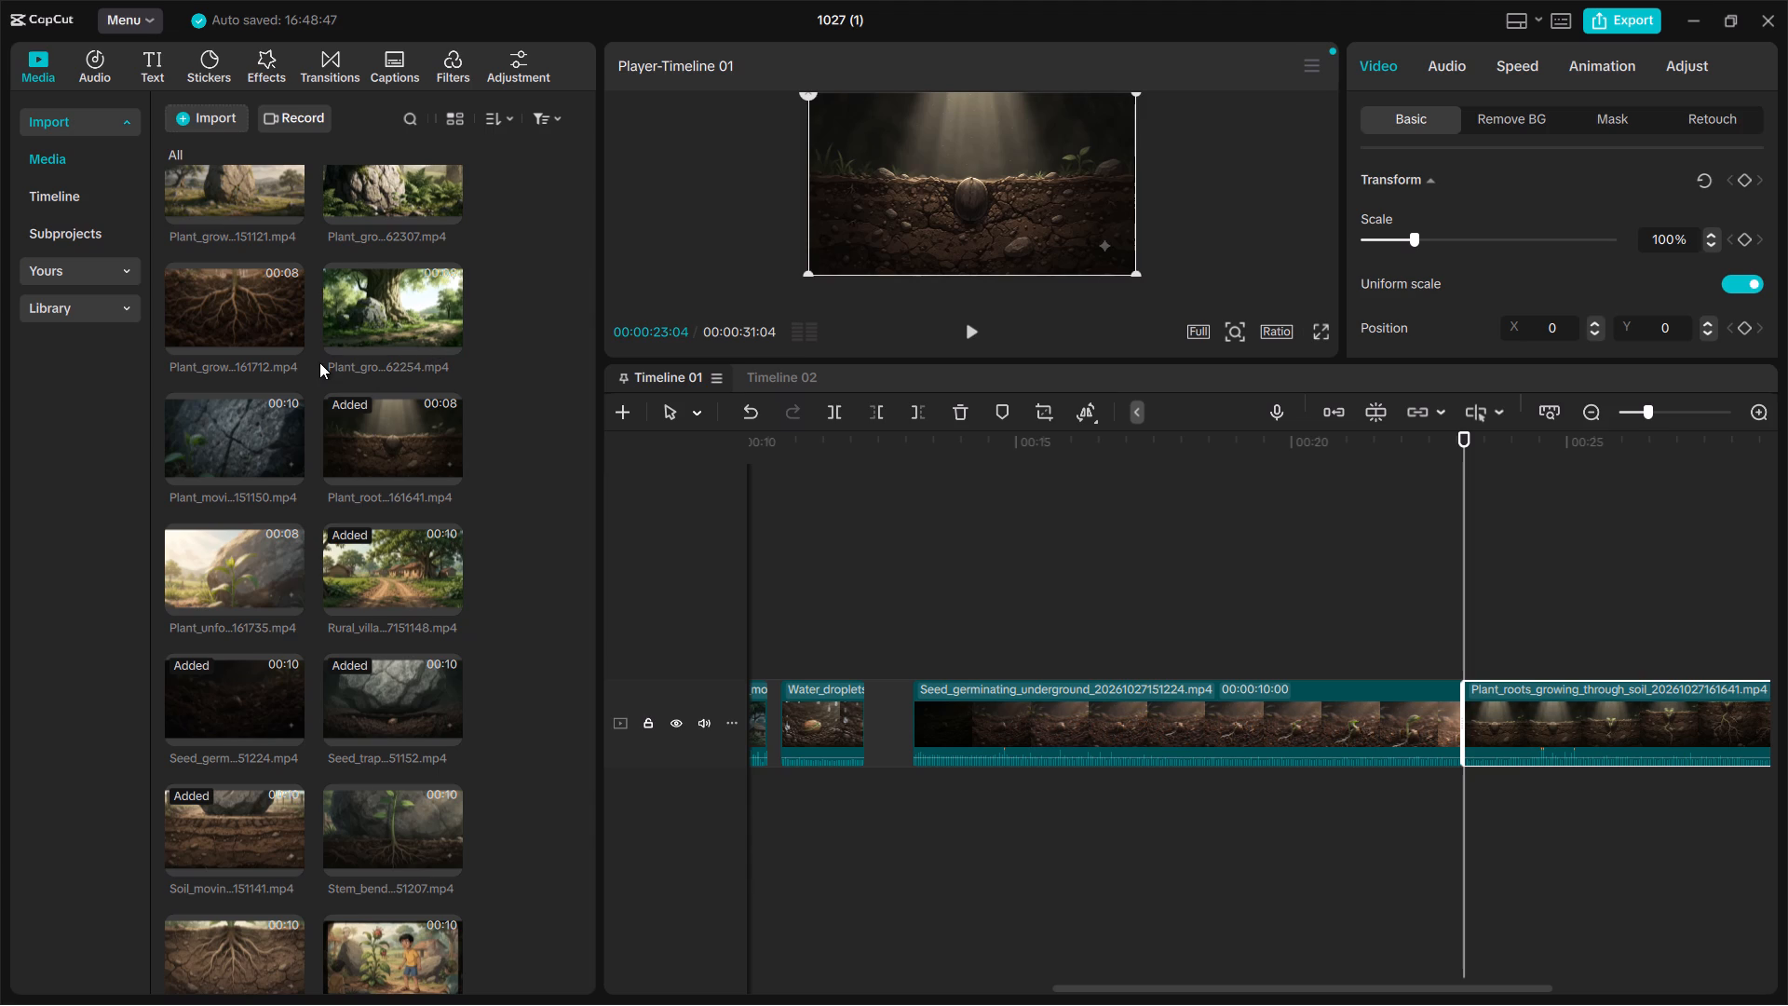
scroll(319, 362, "up", 1)
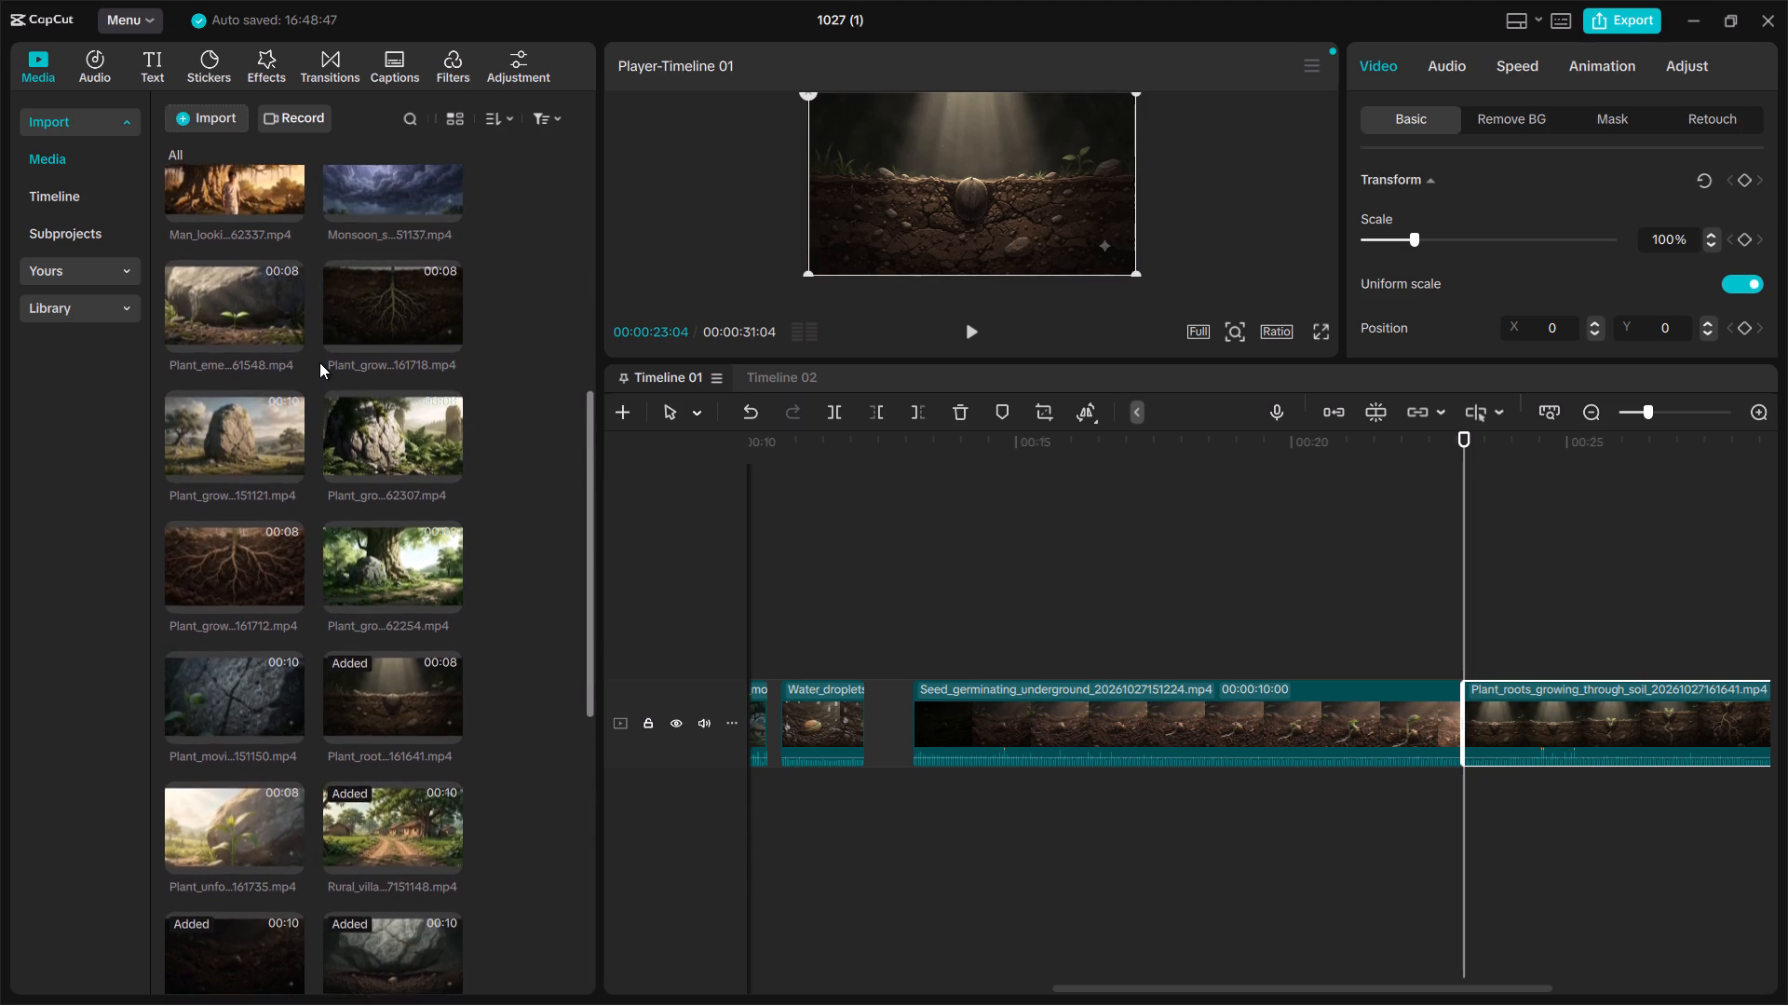
scroll(319, 362, "up", 2)
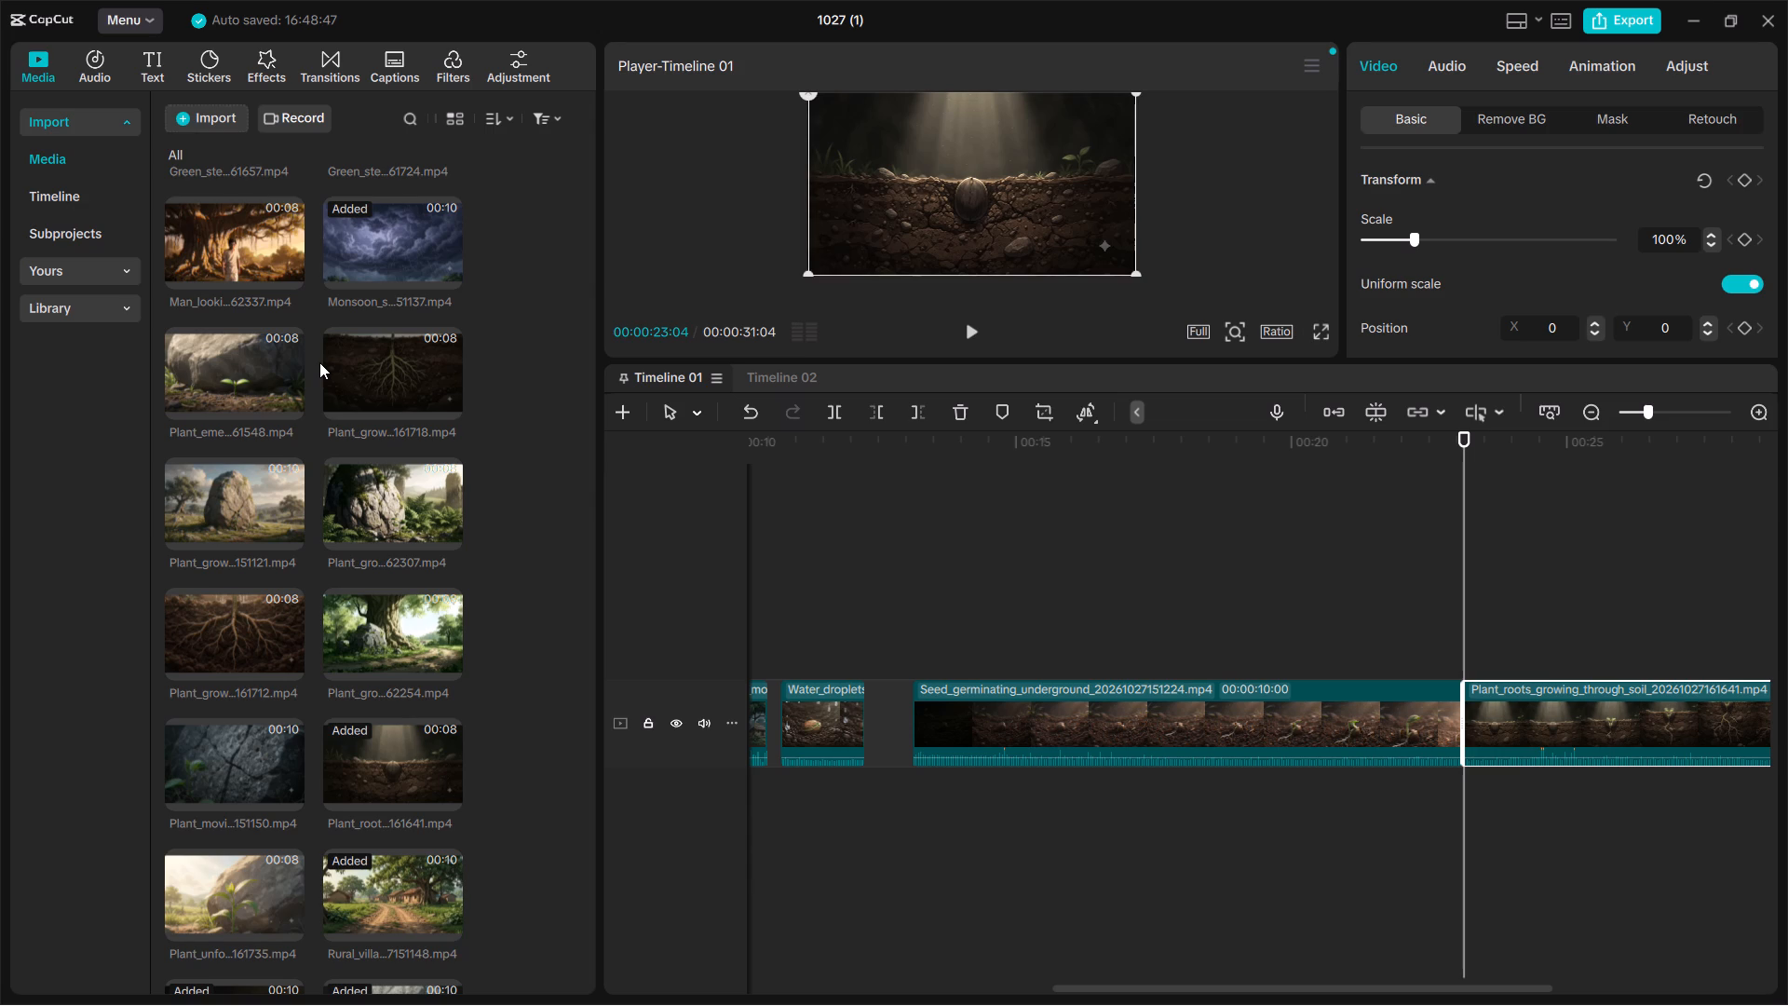
scroll(319, 362, "up", 2)
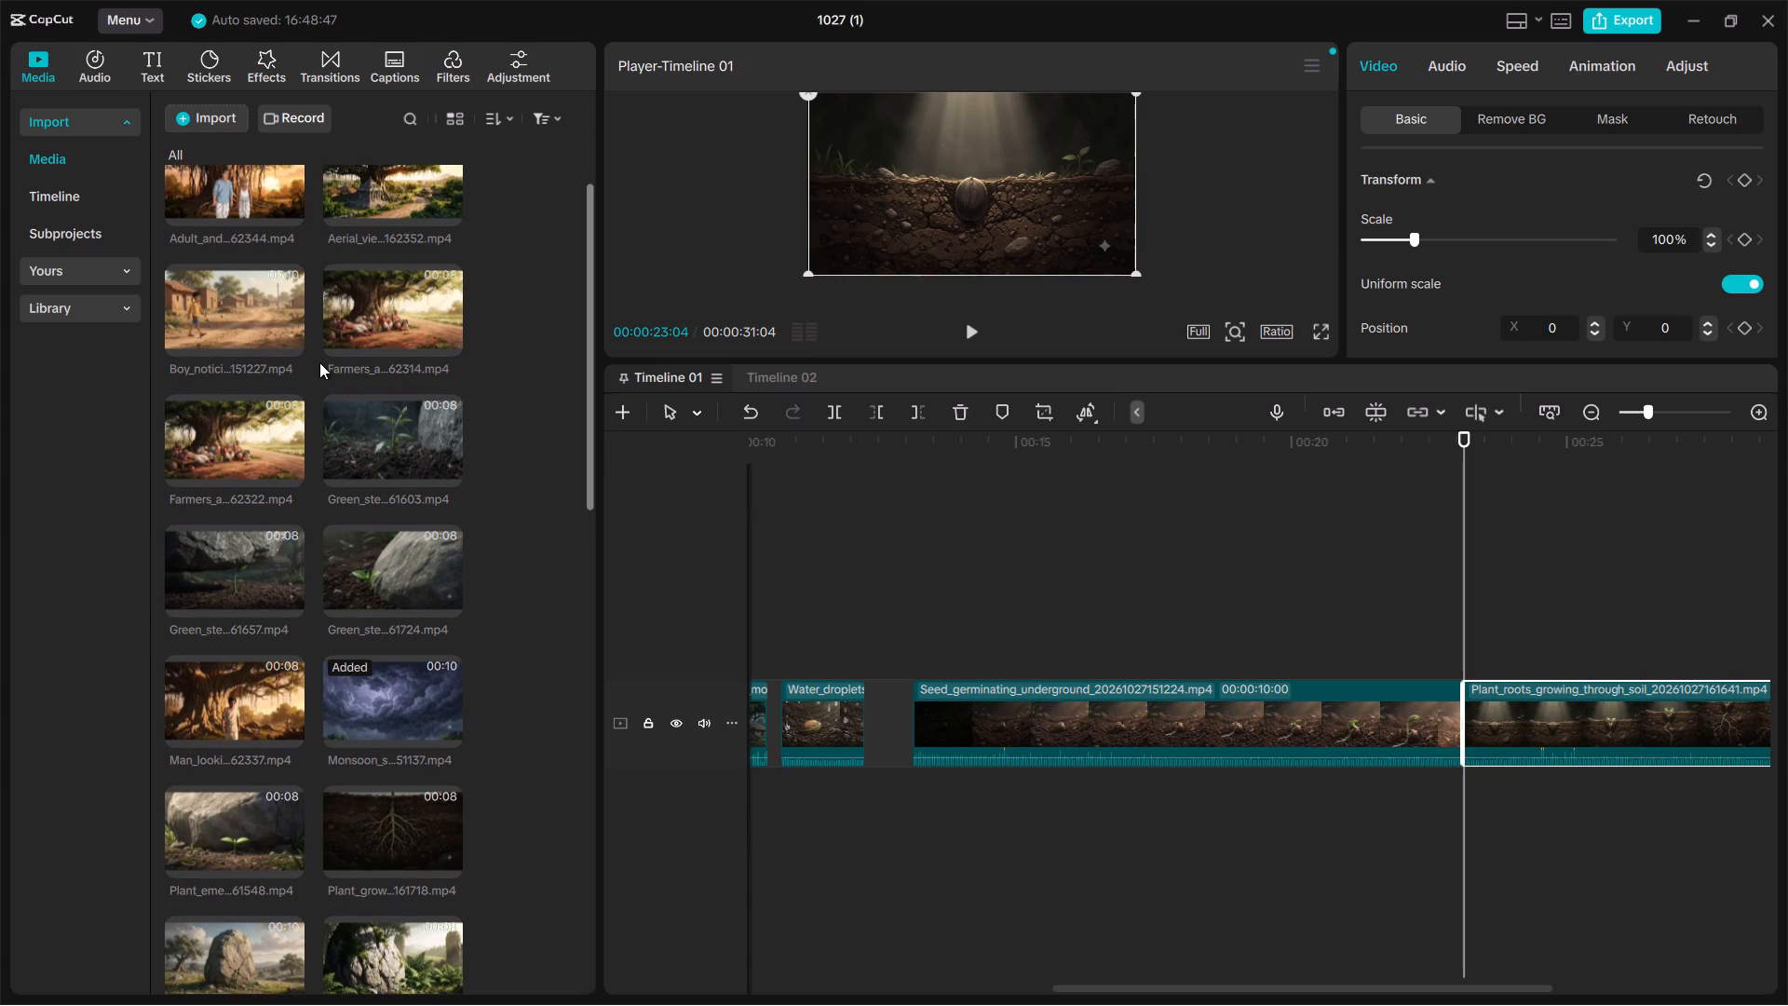
scroll(319, 362, "up", 3)
left_click(389, 442)
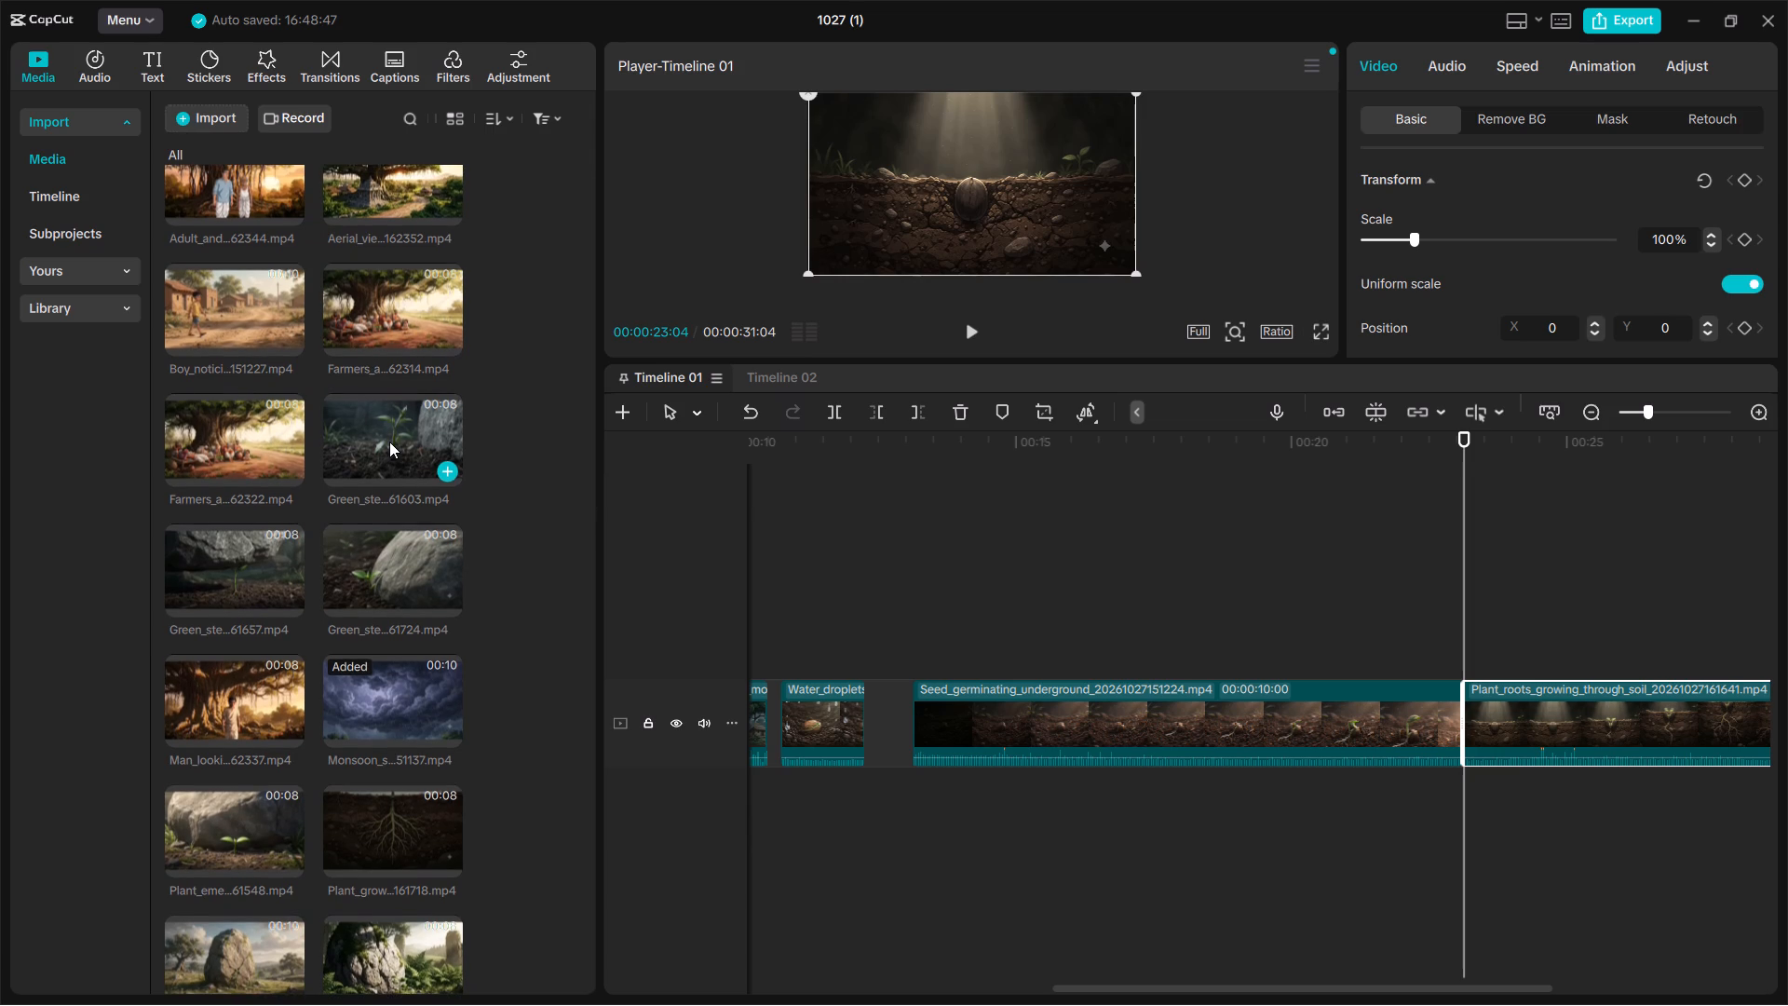
left_click(450, 474)
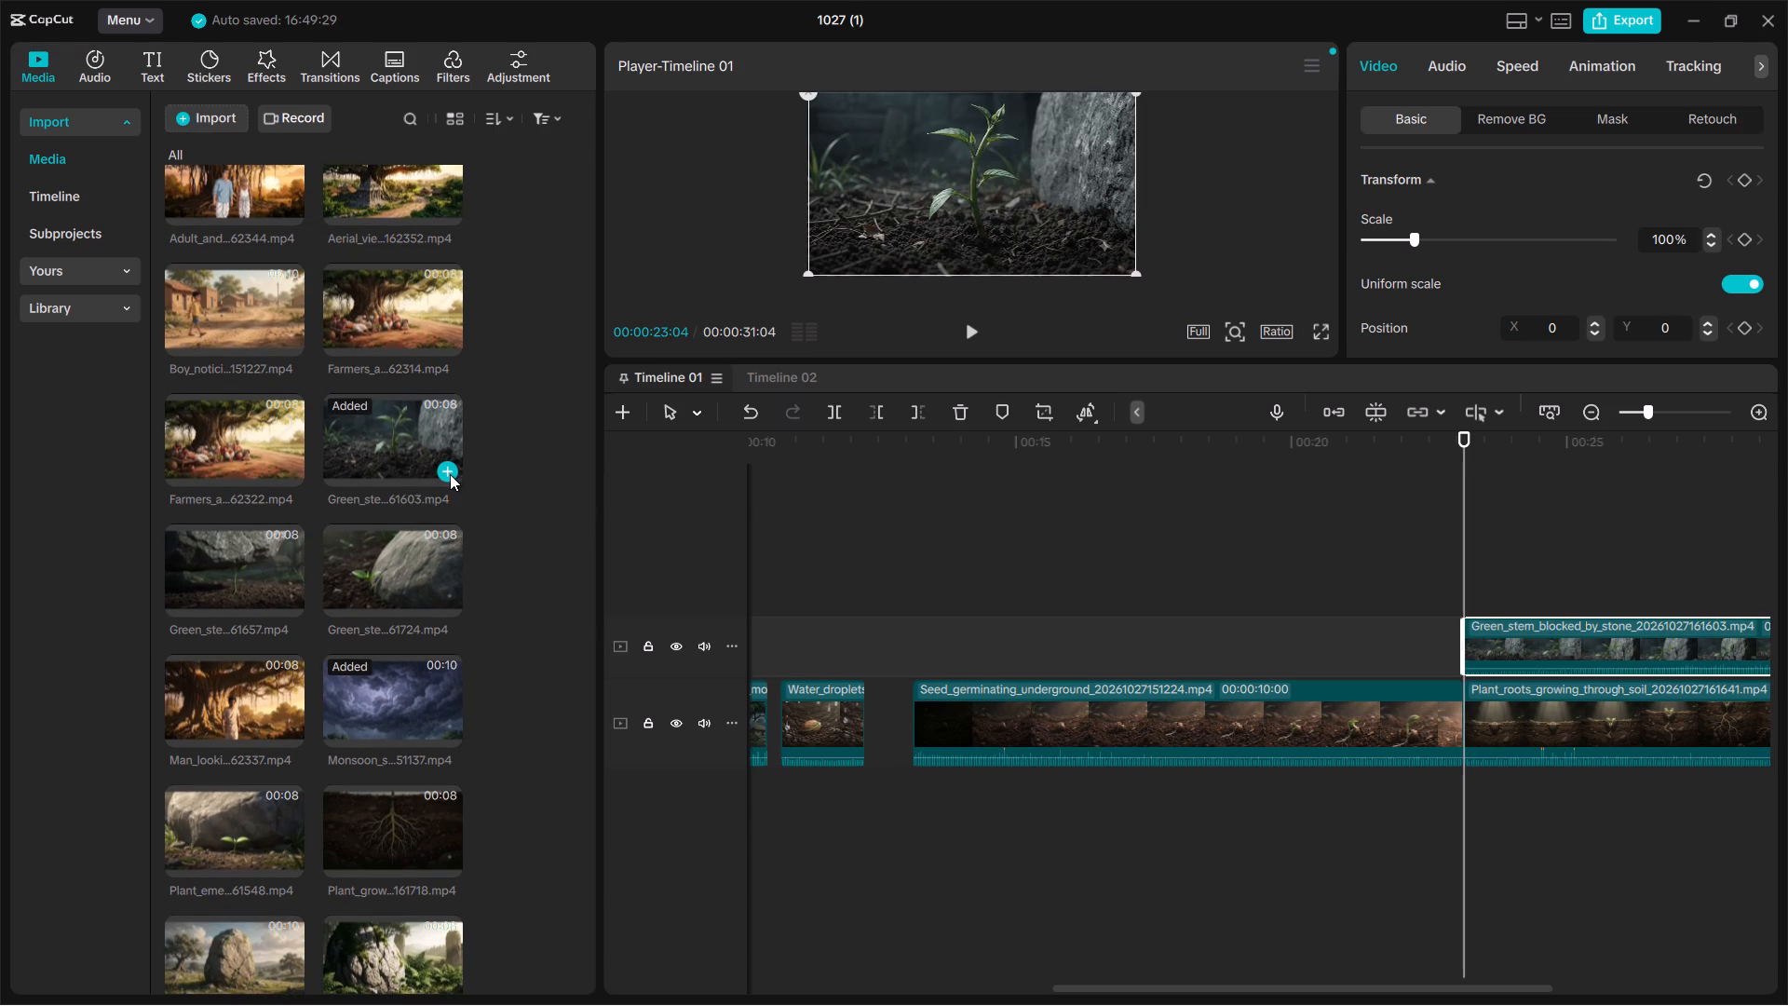
scroll(1017, 624, "left", 1)
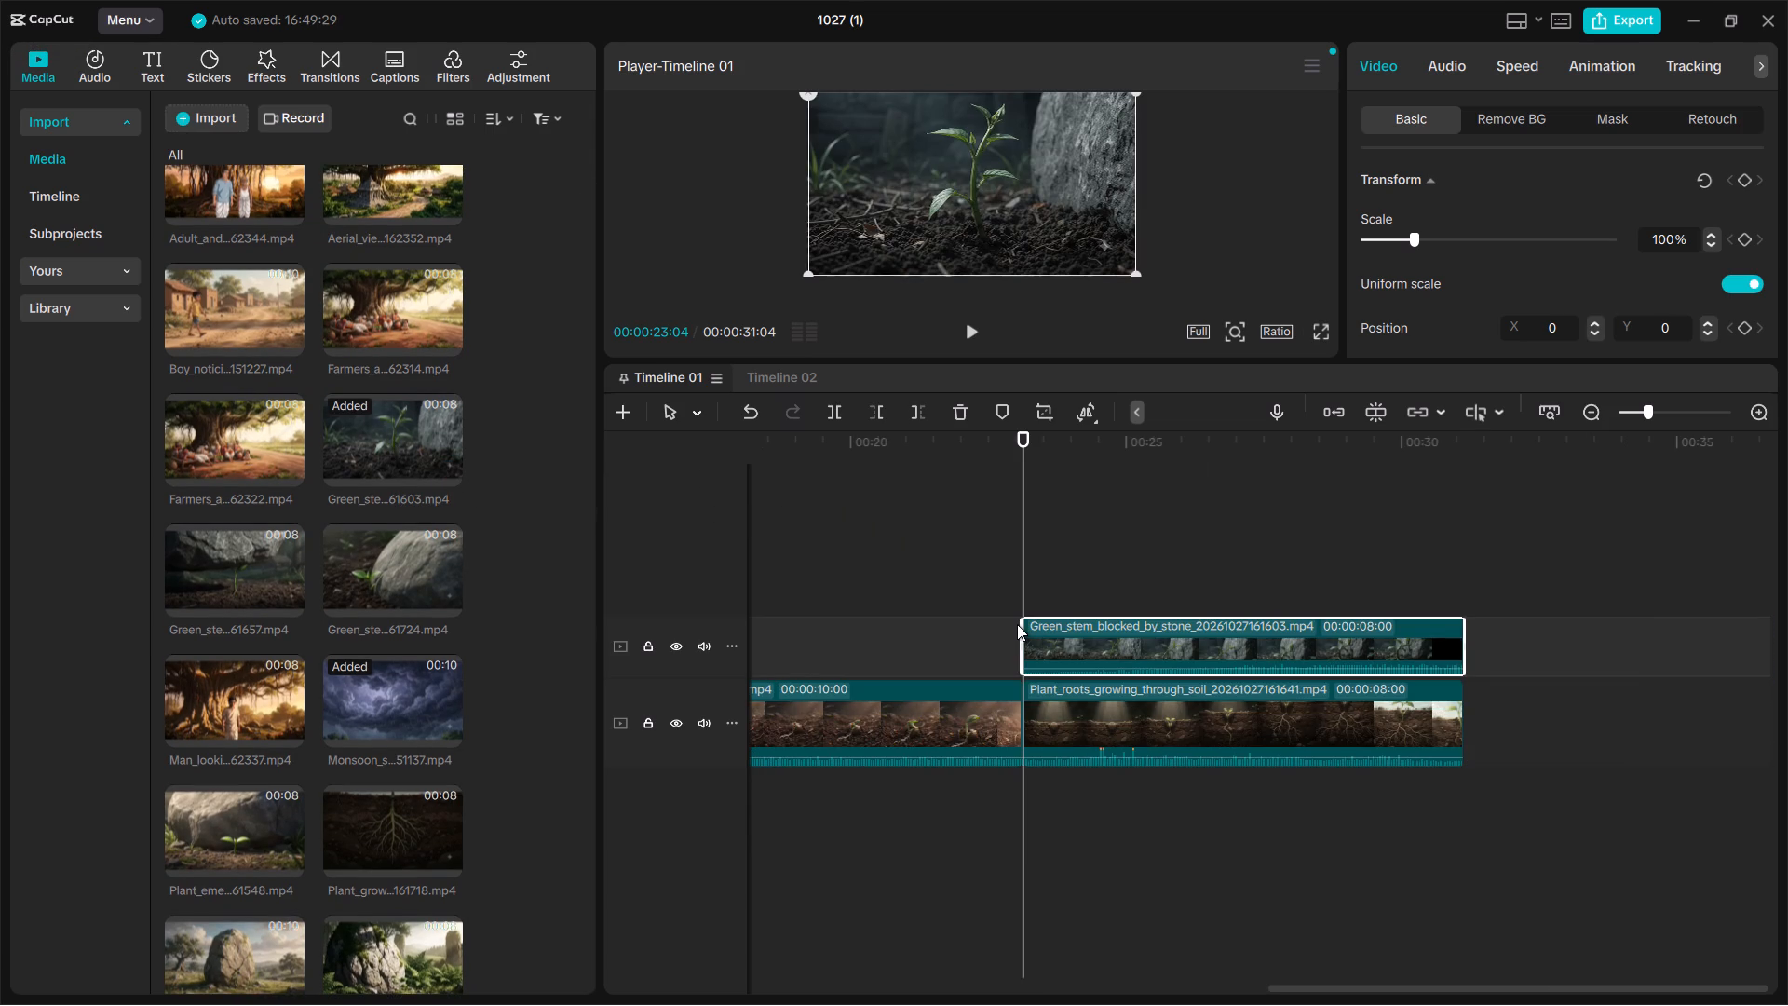
left_click_drag(1209, 640, 1658, 720)
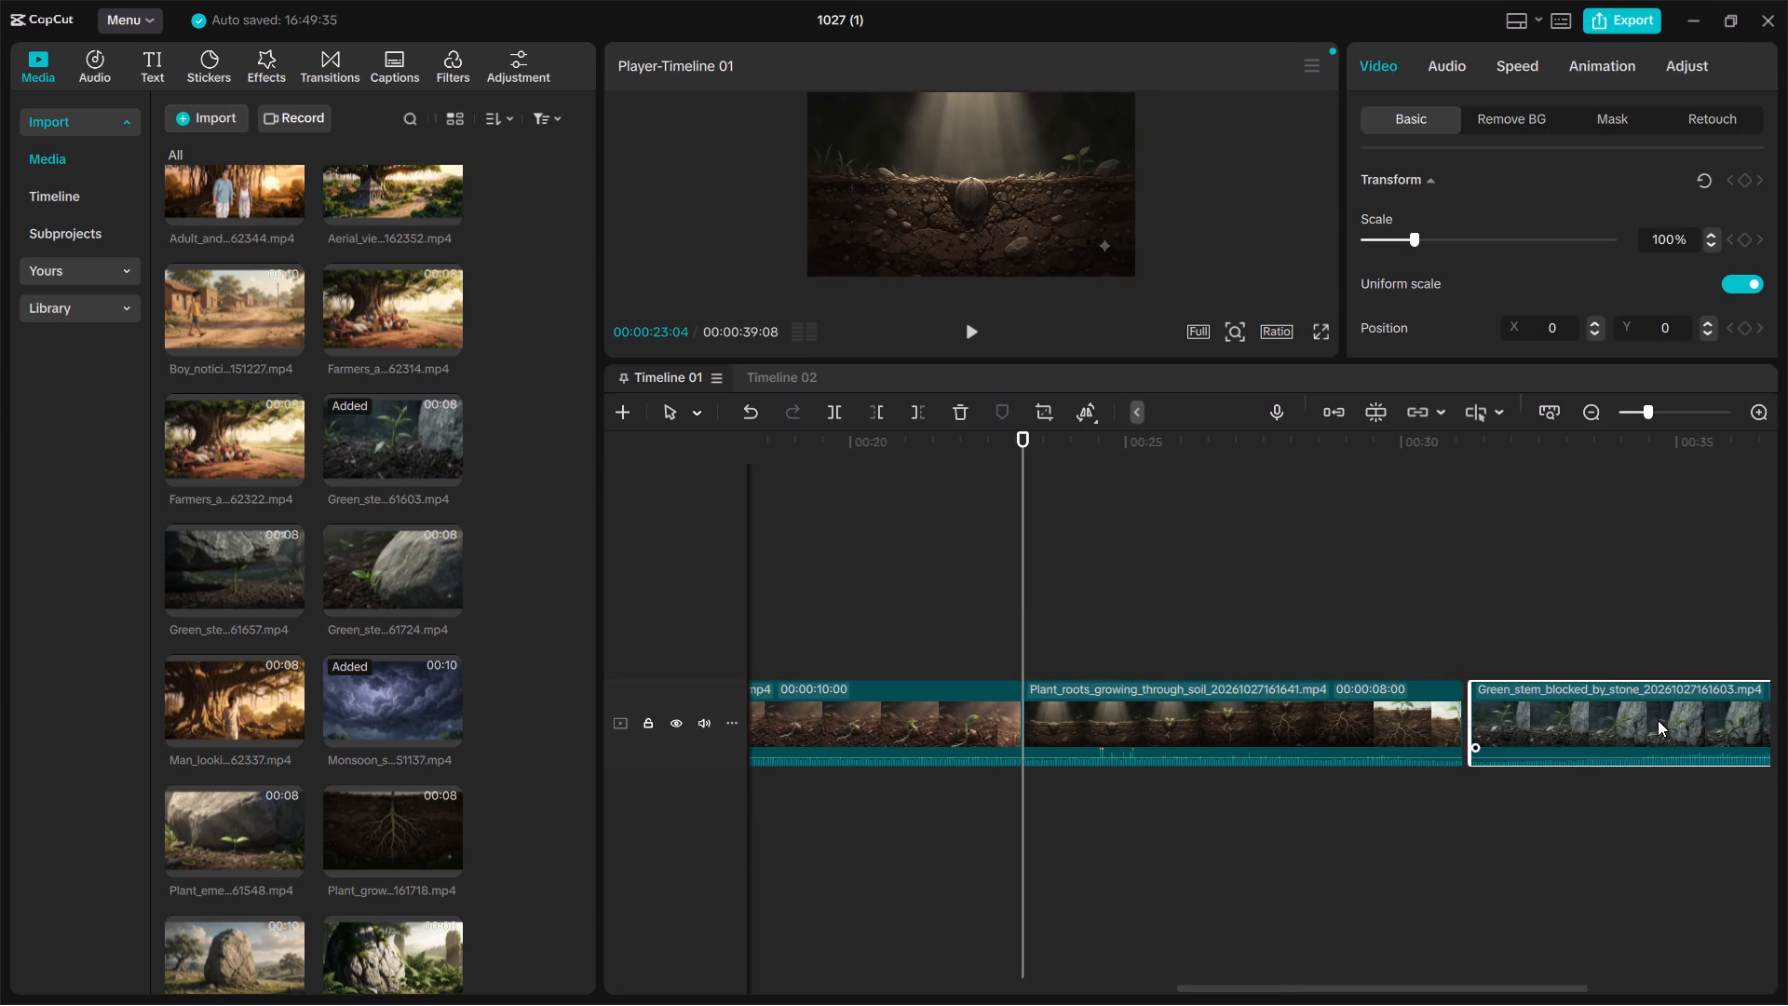
Trim the end of the Plant_roots_growing_through_soil clip to about 1.5 s and move the Green_stem_blocked_by_stone clip up close behind it.
left_click(1396, 742)
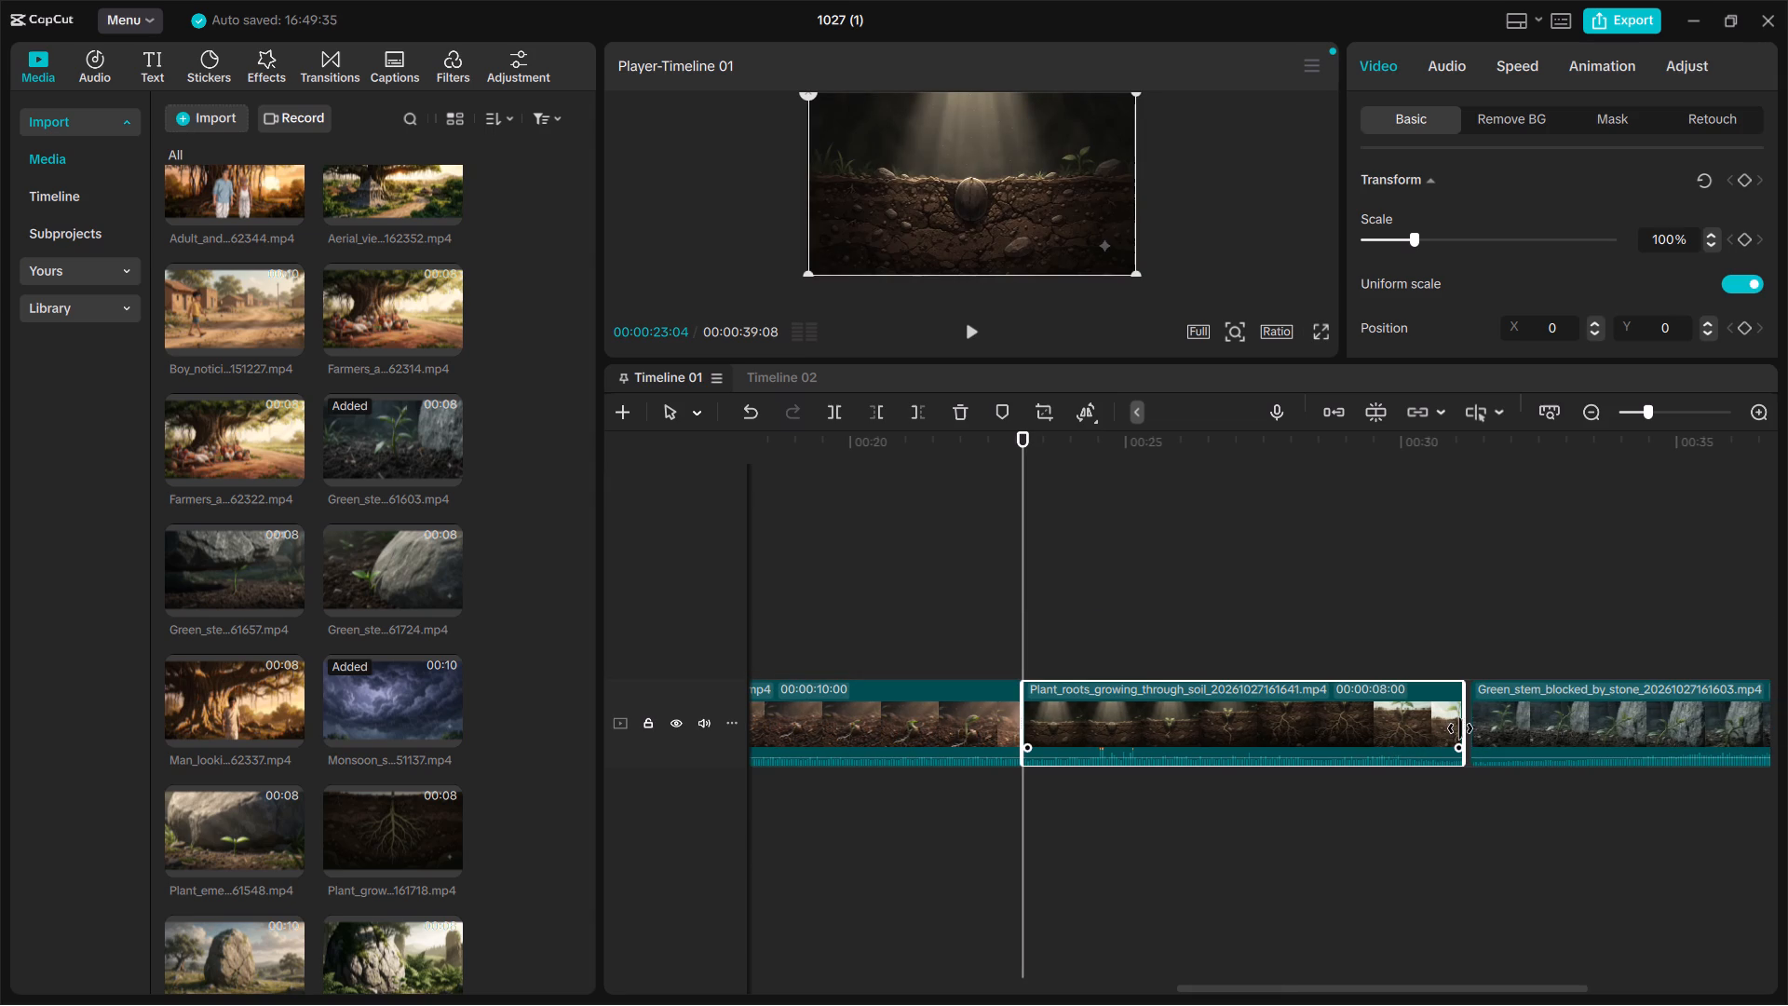
left_click_drag(1461, 728, 1101, 740)
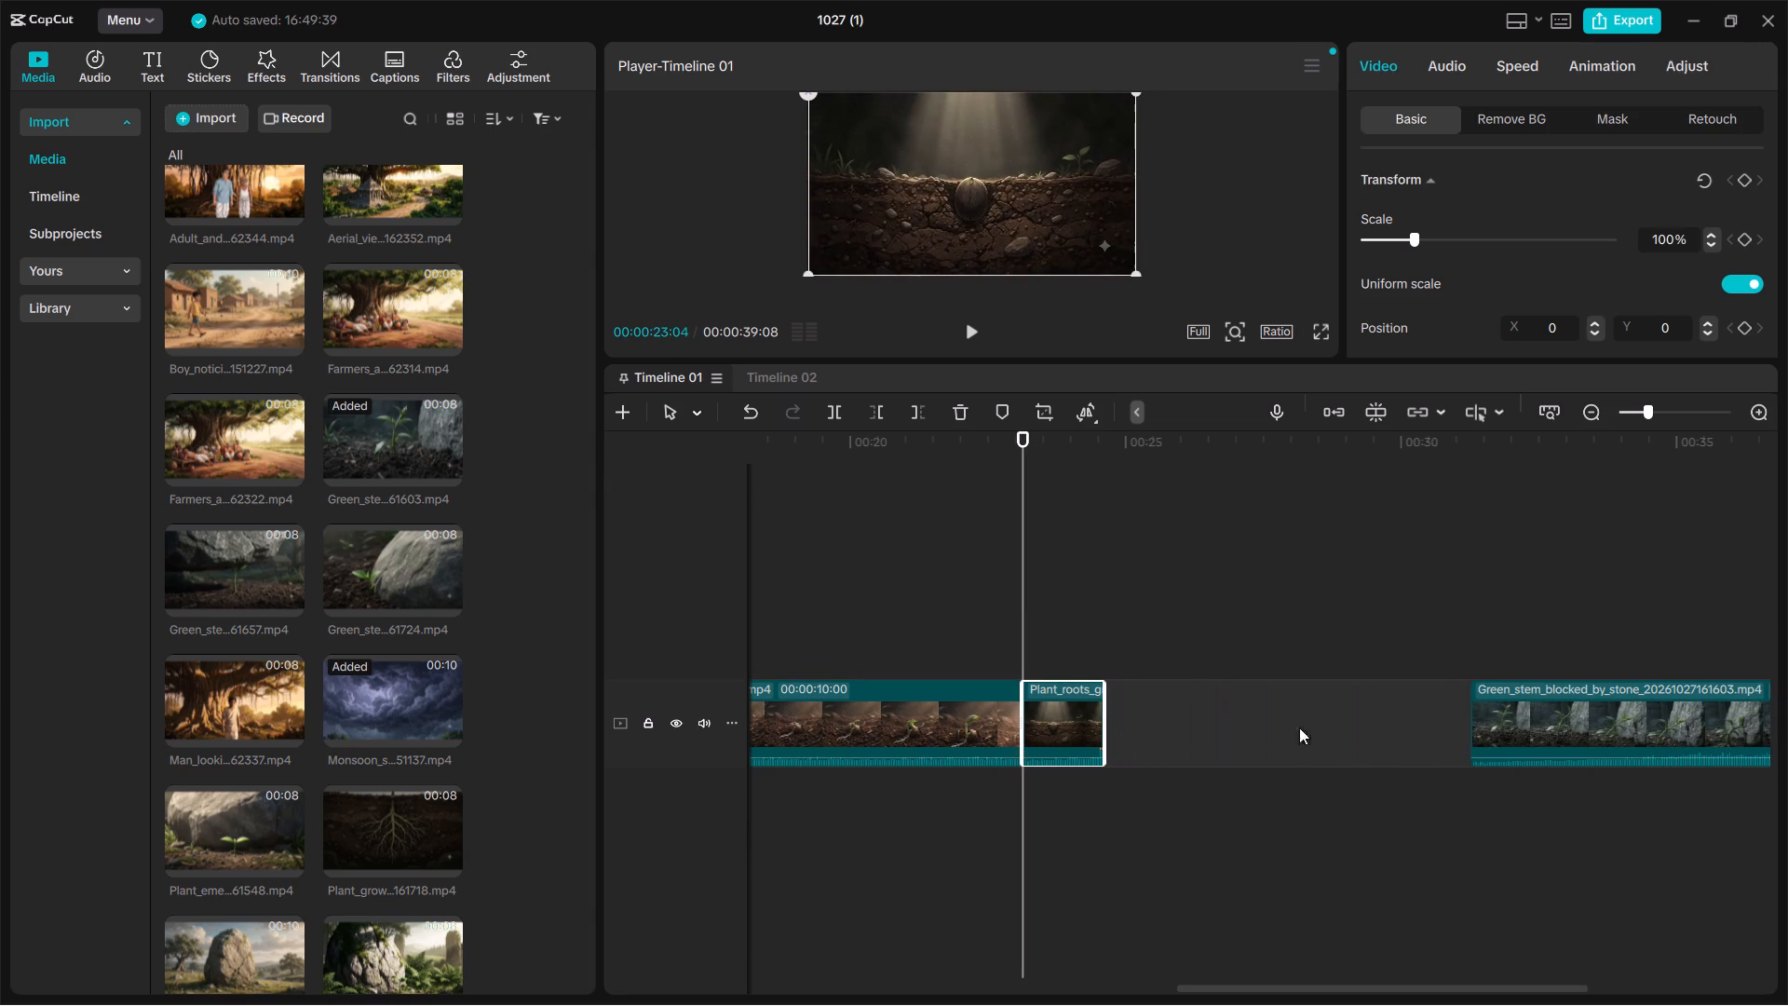
left_click_drag(1552, 700, 1192, 705)
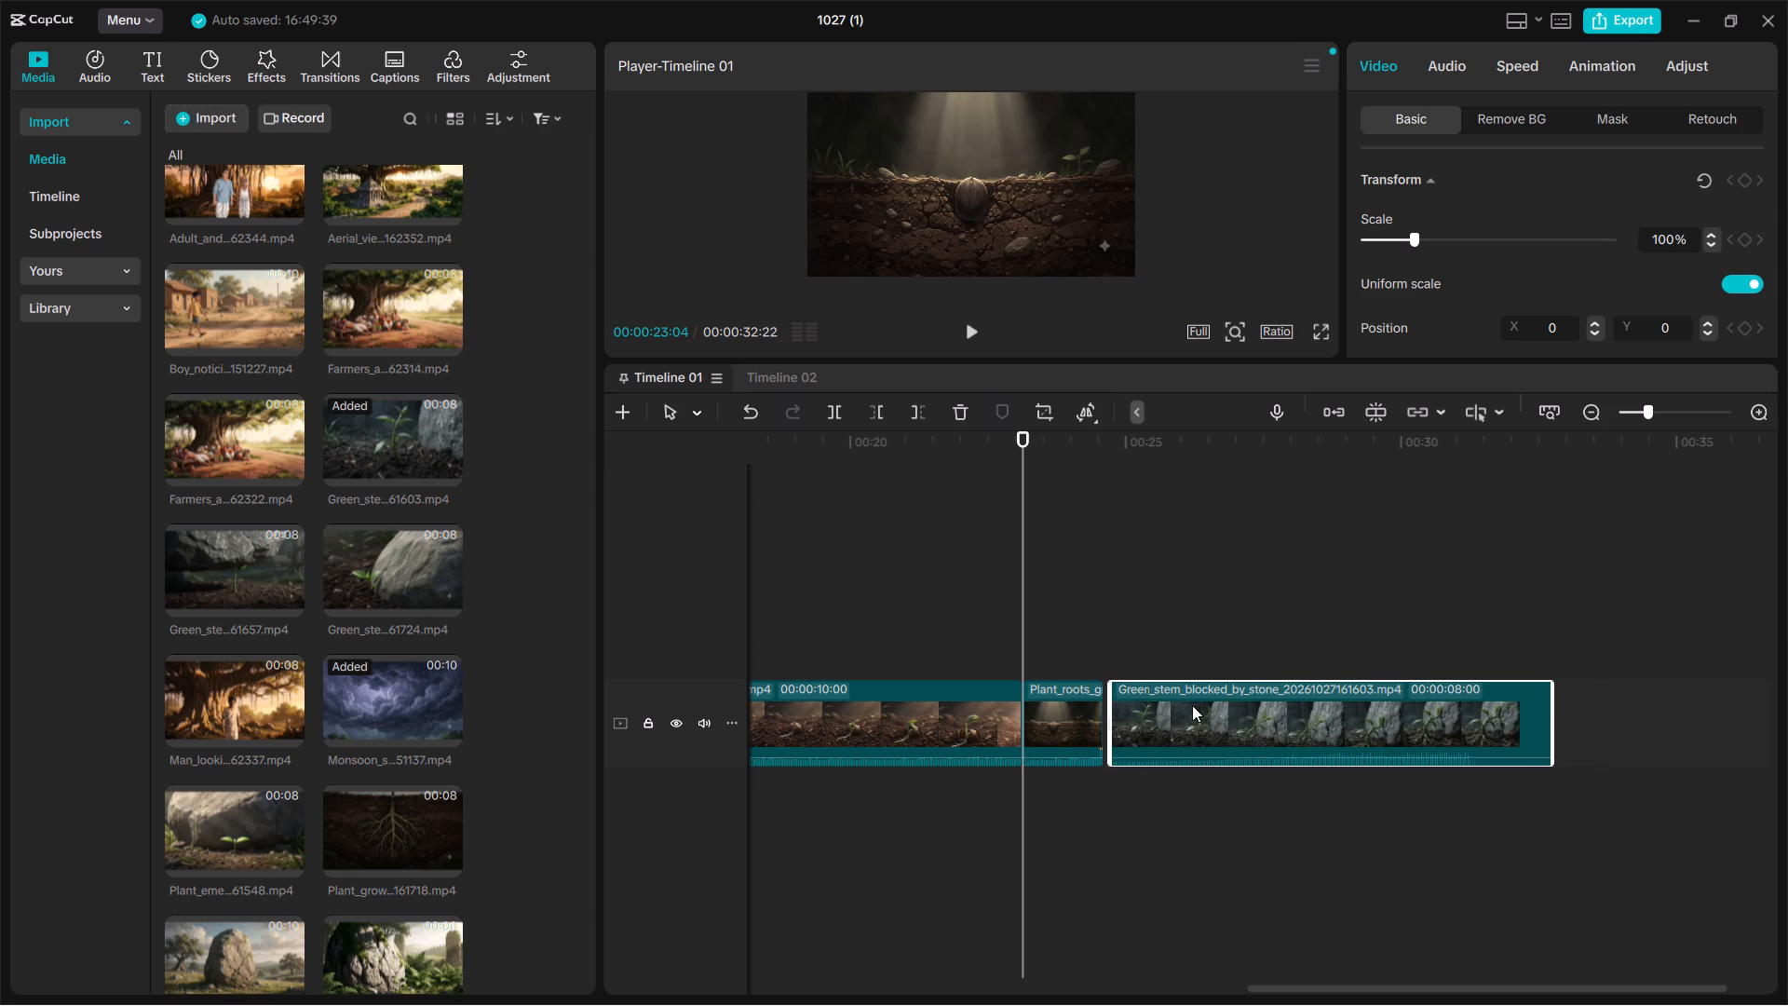
Trim the end of the Green_stem_blocked_by_stone clip to about 2 s, ending at 00:00:27:00.
left_click_drag(1553, 726, 1357, 730)
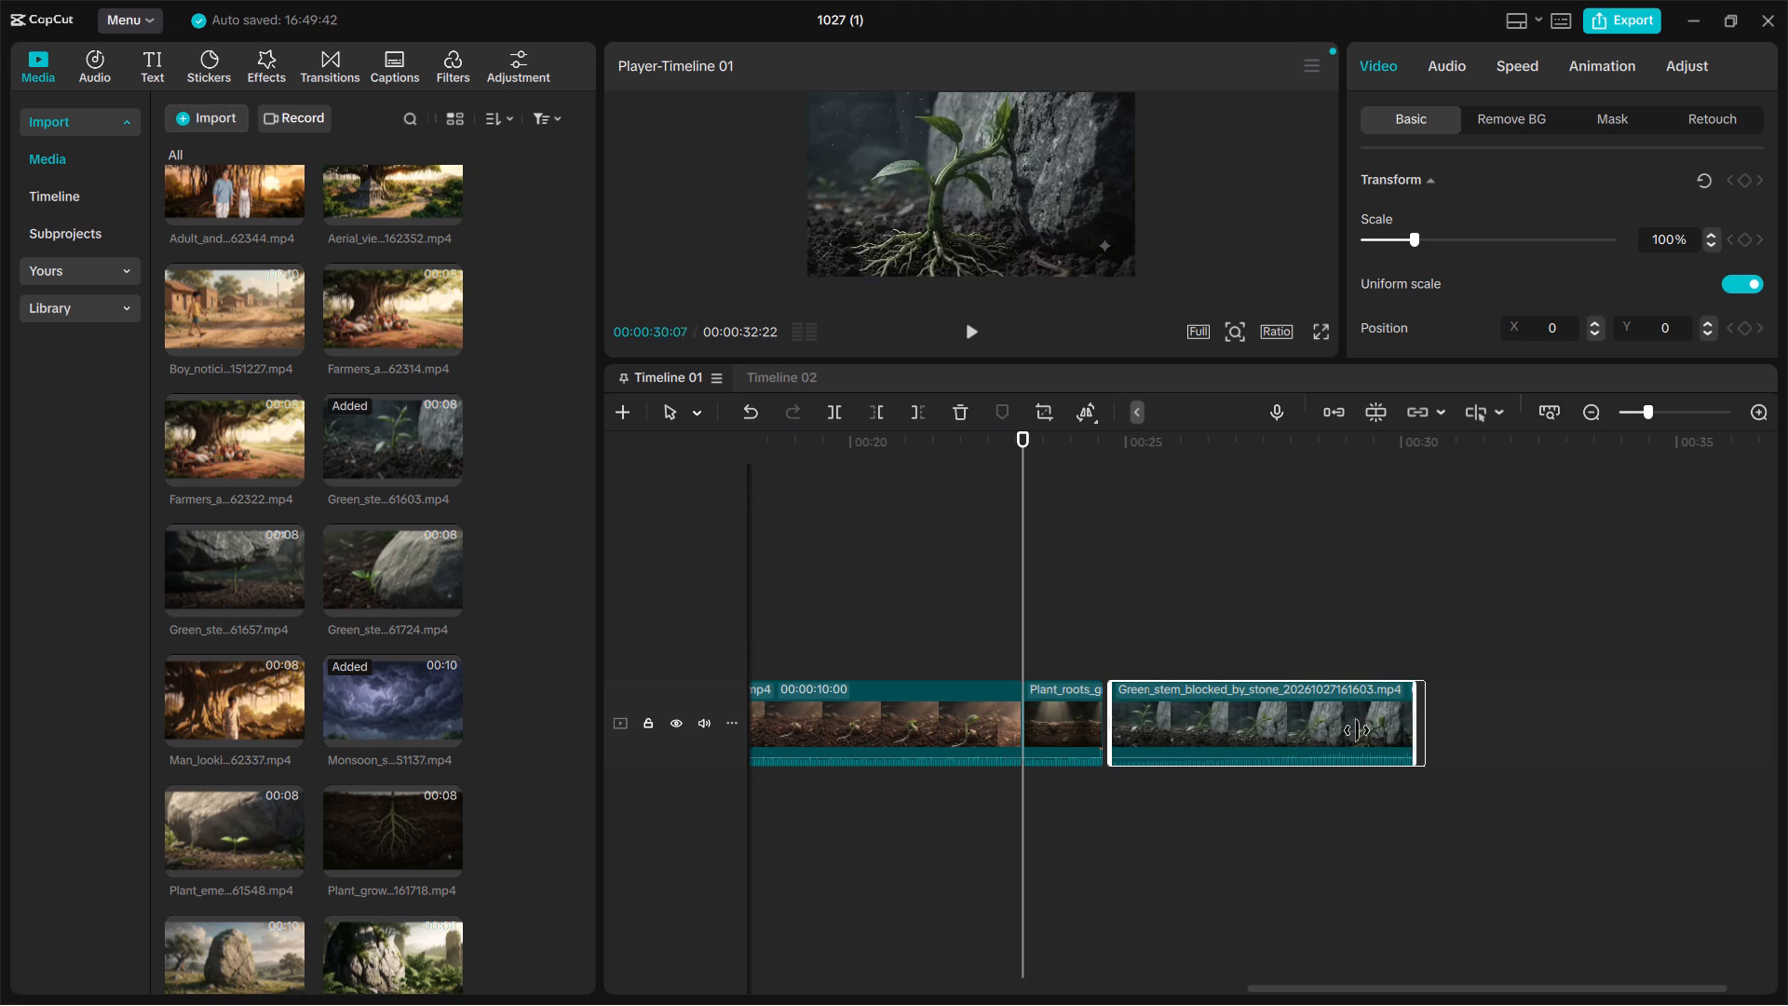
left_click_drag(1357, 730, 1231, 730)
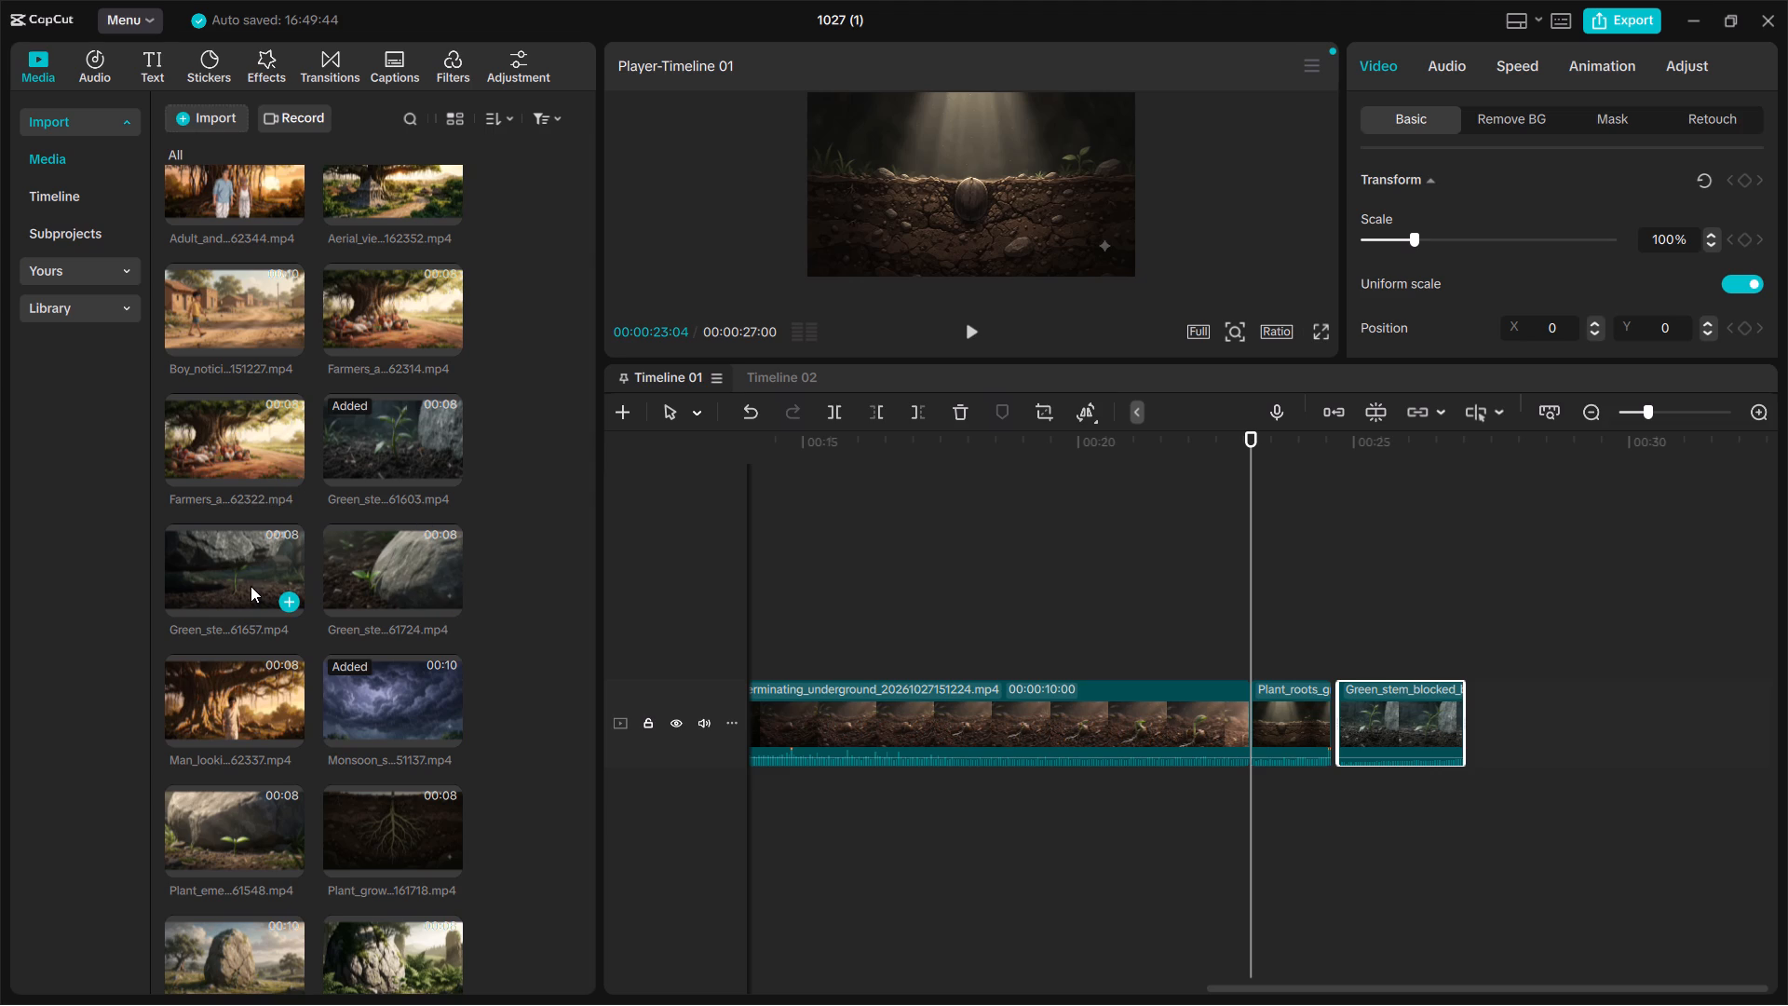
Add the Green_stem_pushing_against_stone clip to the main track just after the Green_stem_blocked_by_stone clip, starting at about 00:00:27:05.
left_click(284, 601)
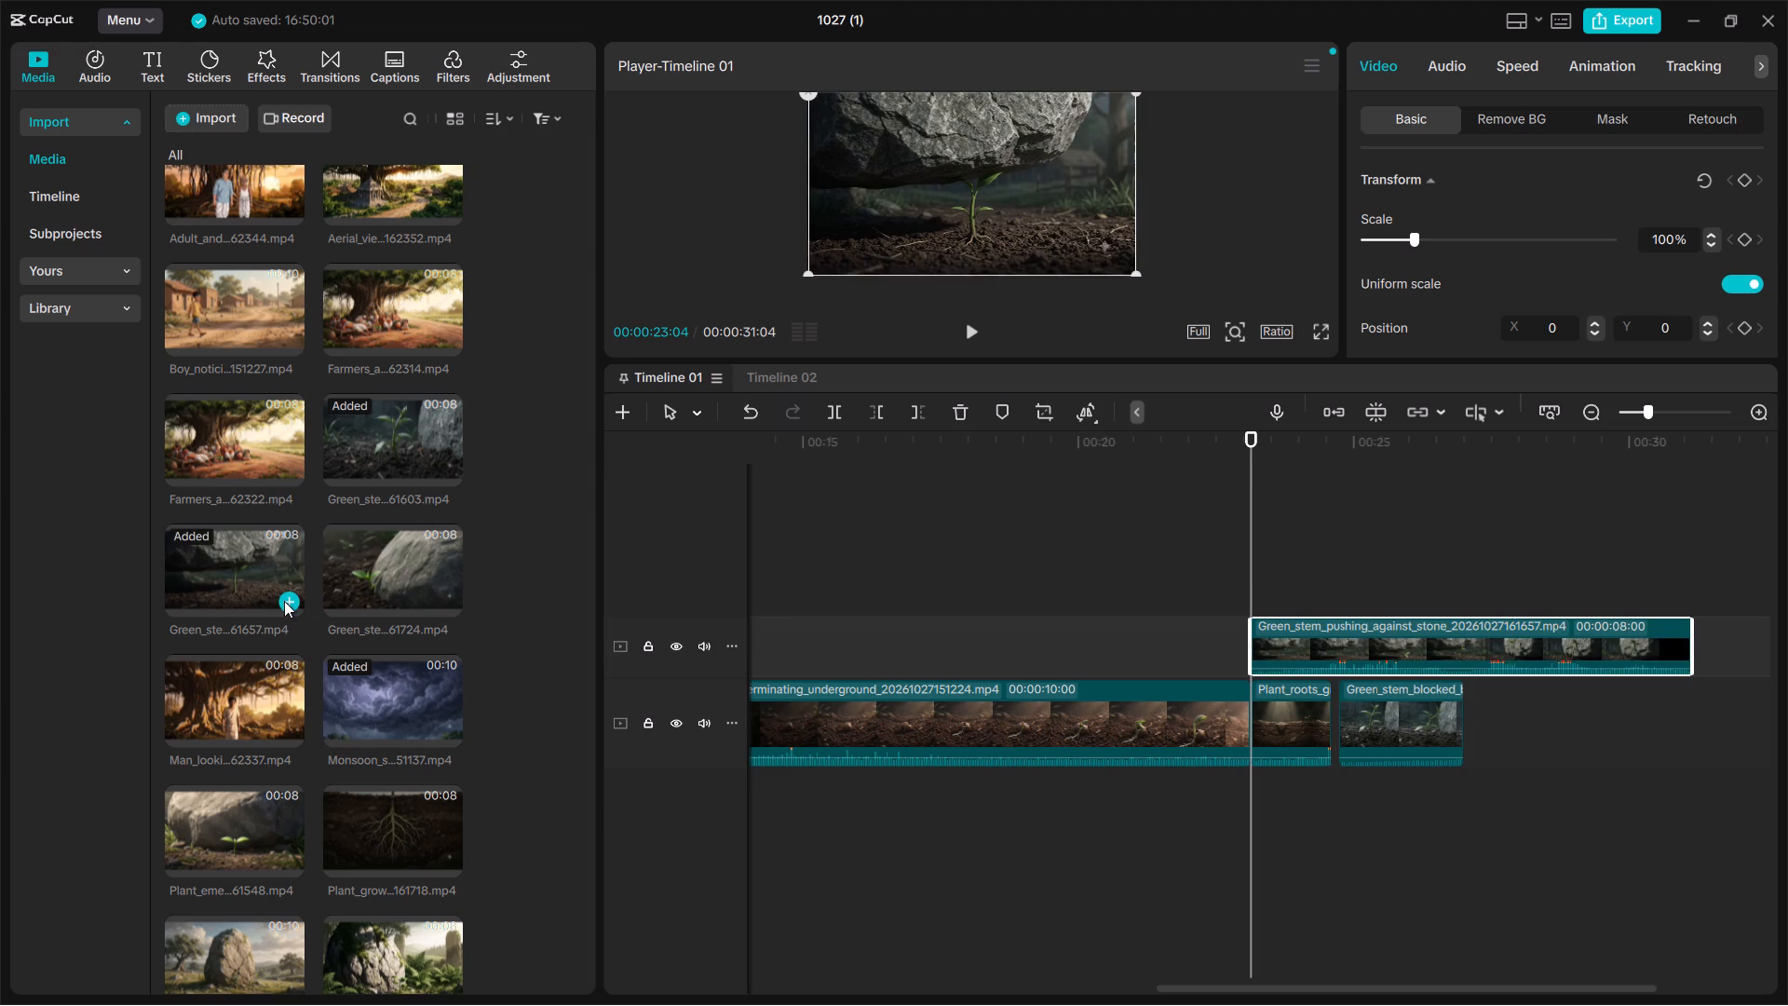
left_click_drag(1432, 625, 1634, 809)
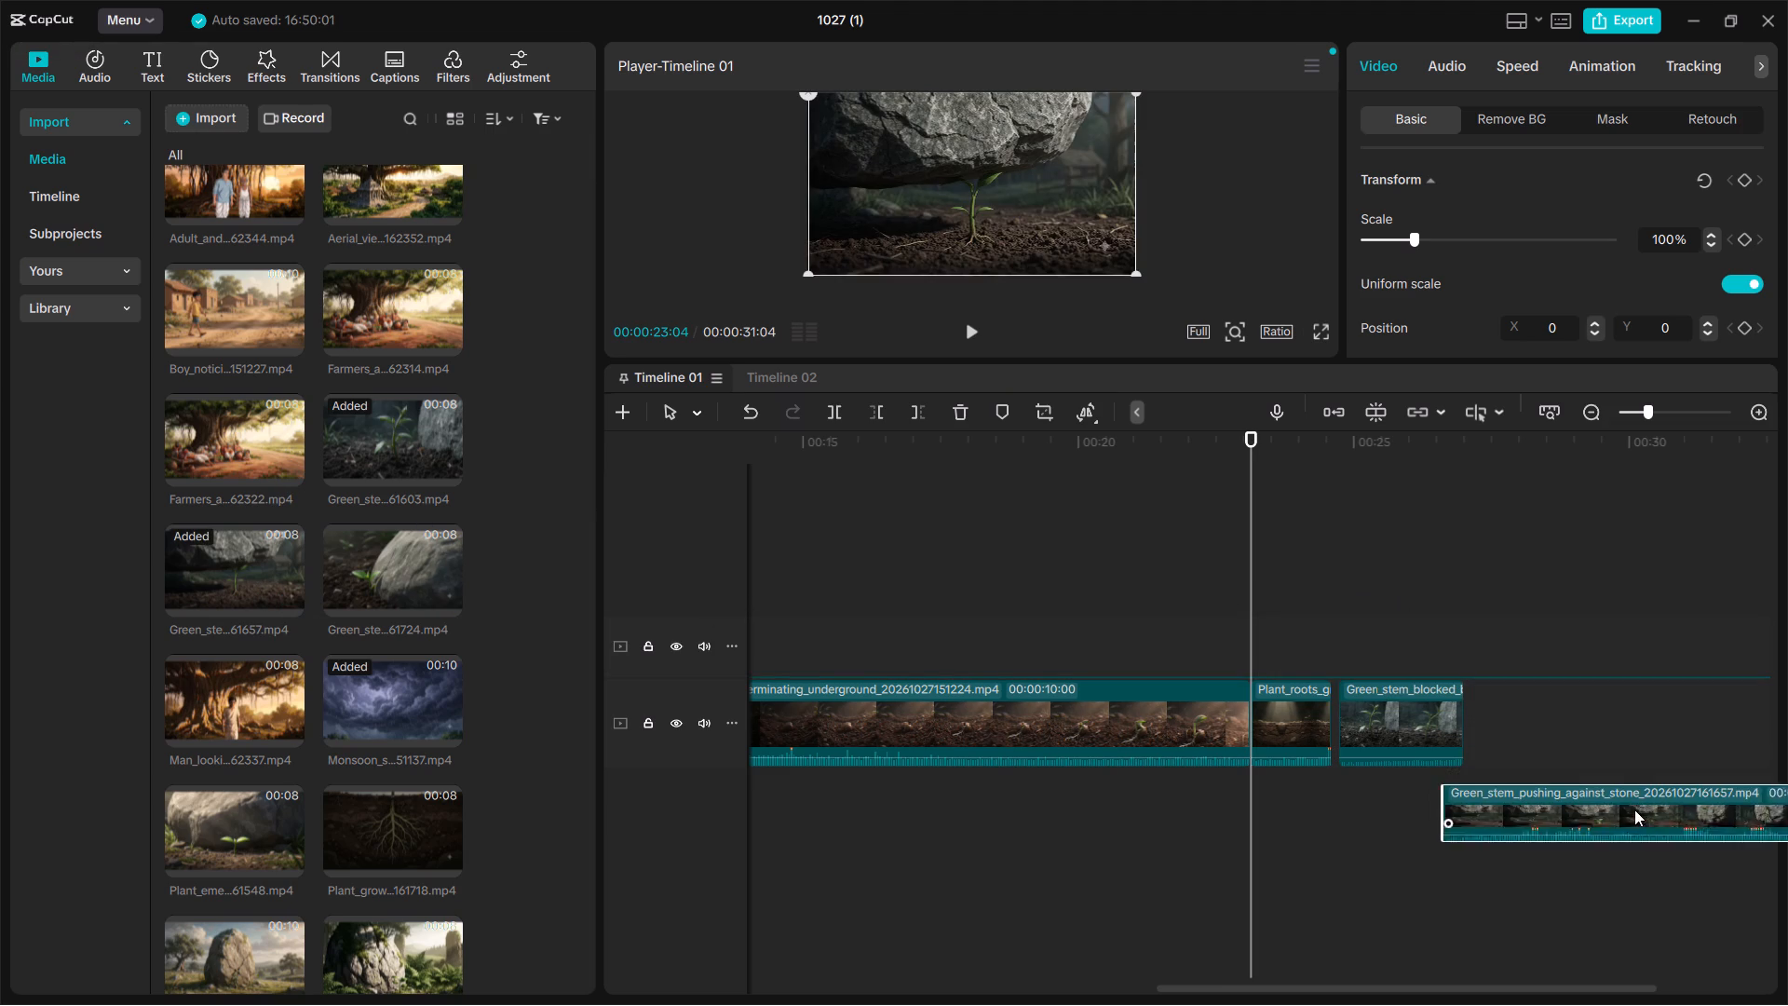
left_click_drag(1634, 809, 1654, 709)
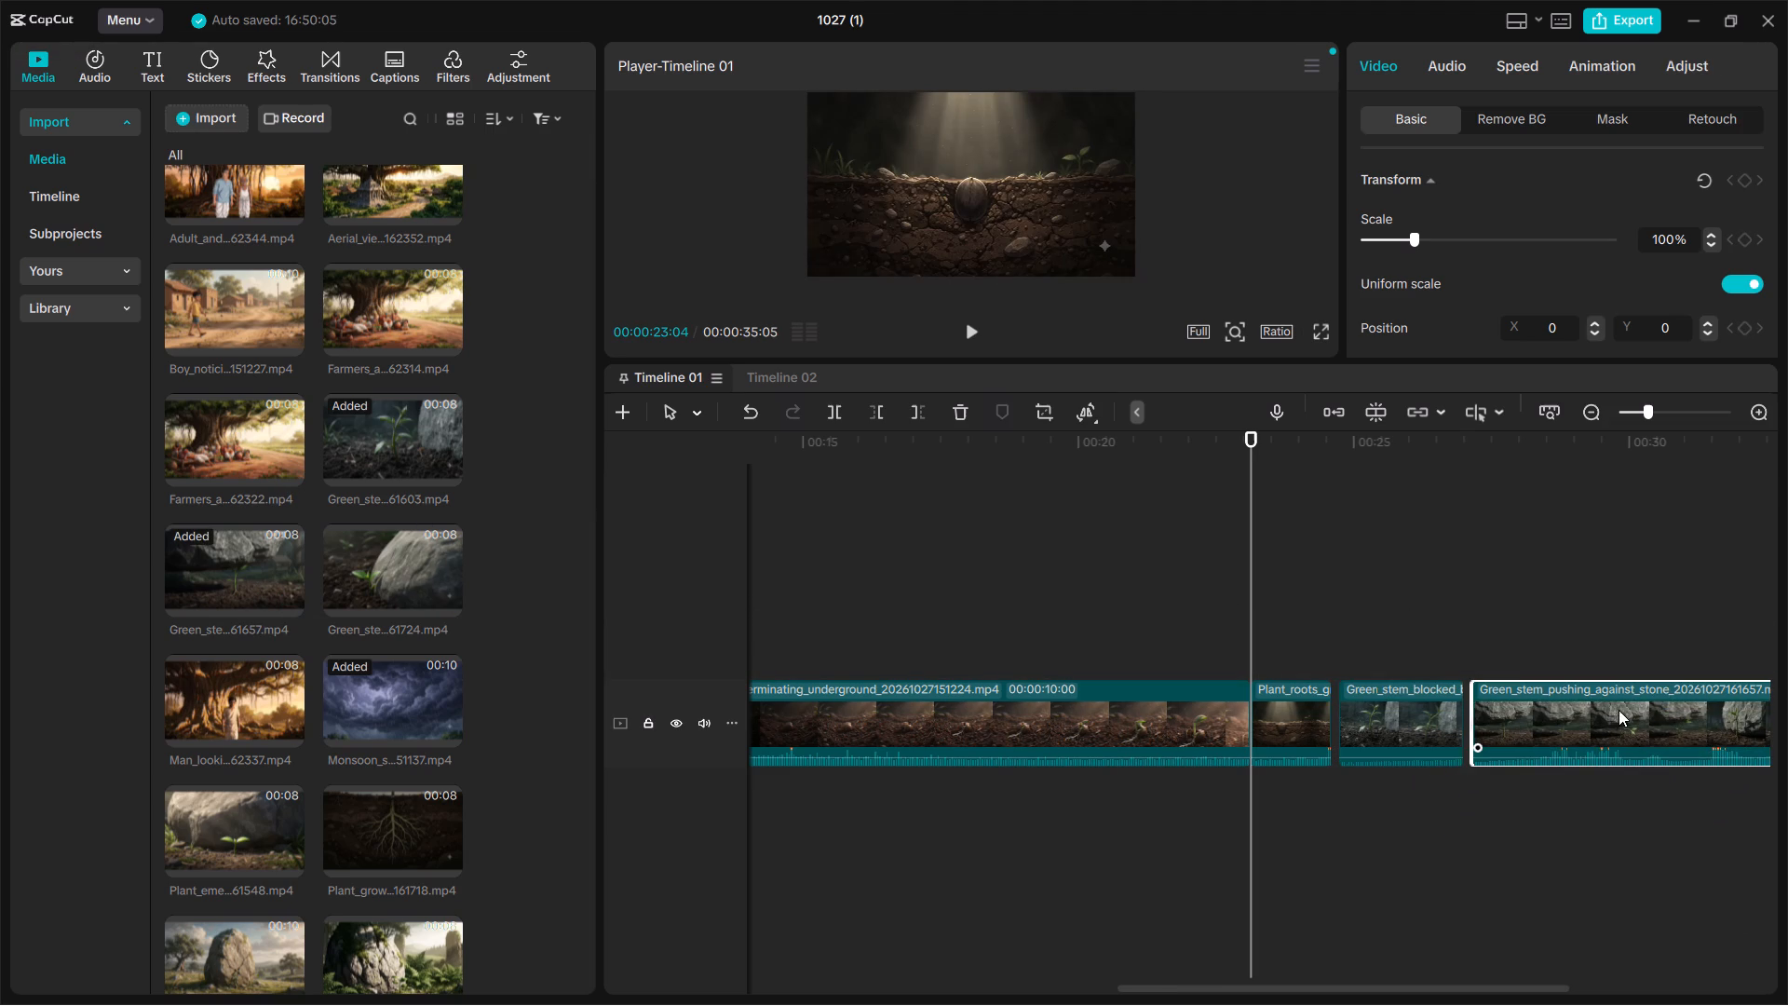
Find the Weak_plant_in_dry_soil clip in the imported media and add it above the main track at 00:00:23:04.
scroll(1619, 710, "left", 10)
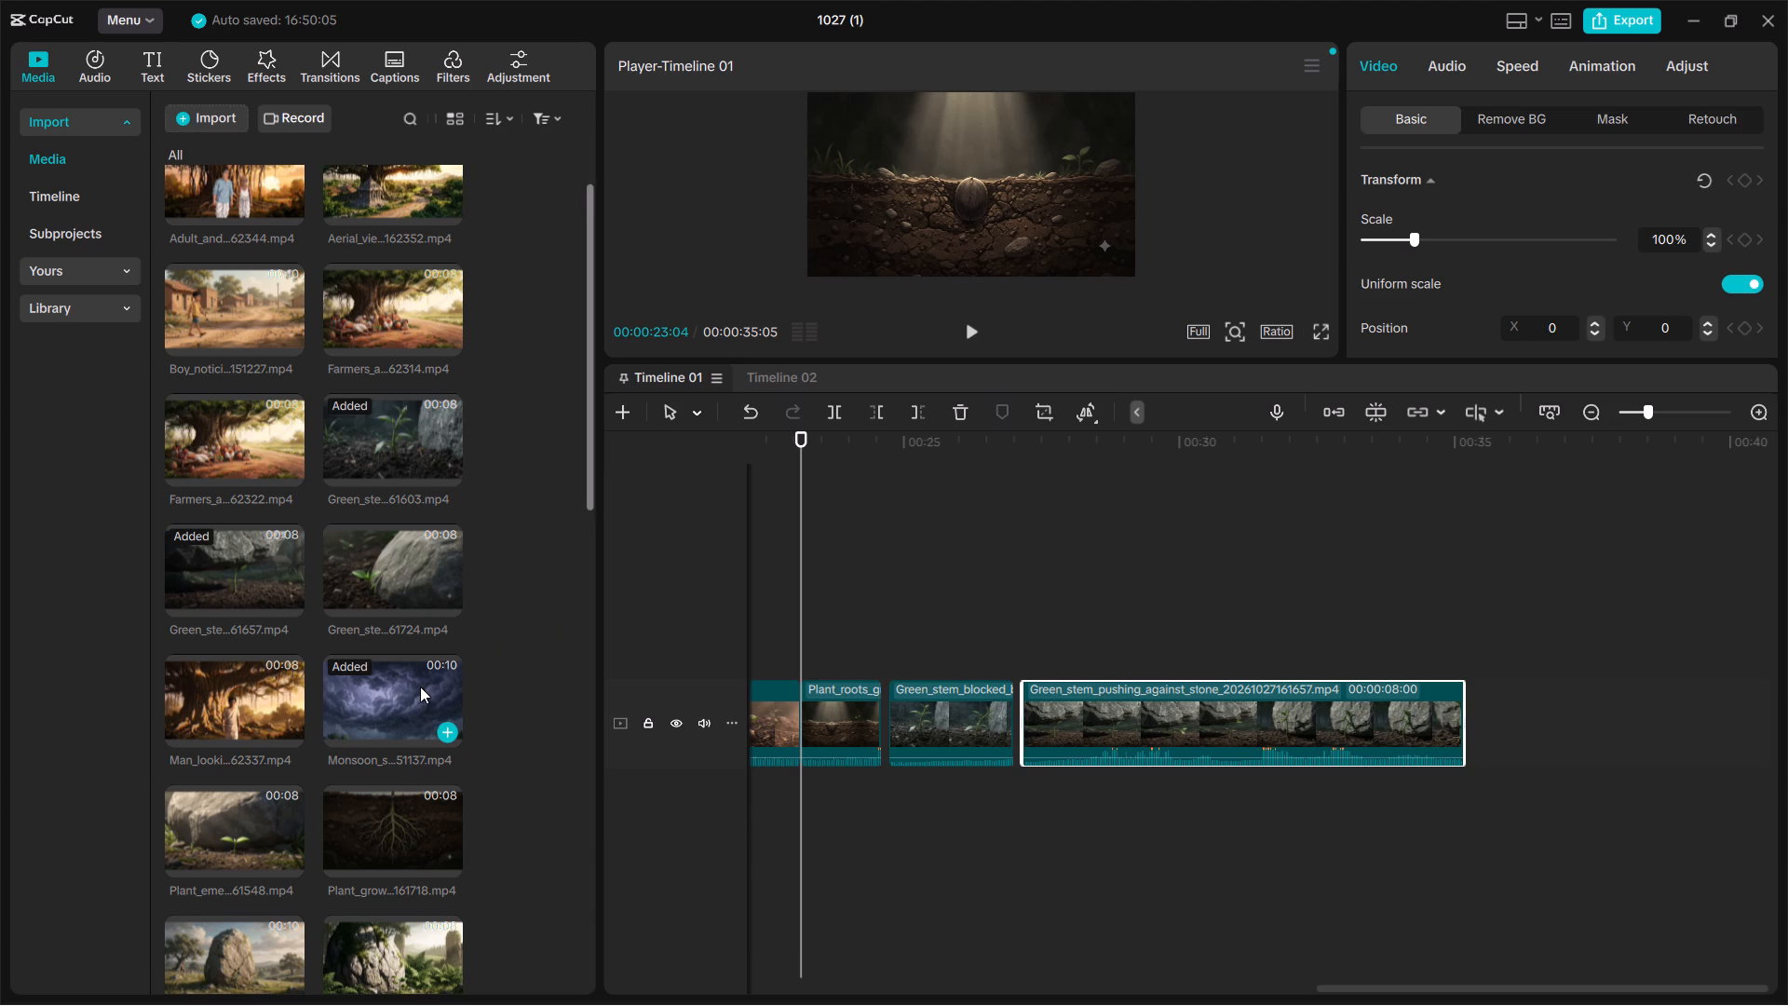
scroll(420, 687, "up", 1)
scroll(420, 687, "down", 1, "ctrl")
scroll(420, 687, "up", 1, "ctrl")
scroll(420, 687, "down", 1, "ctrl")
scroll(420, 687, "up", 1, "ctrl")
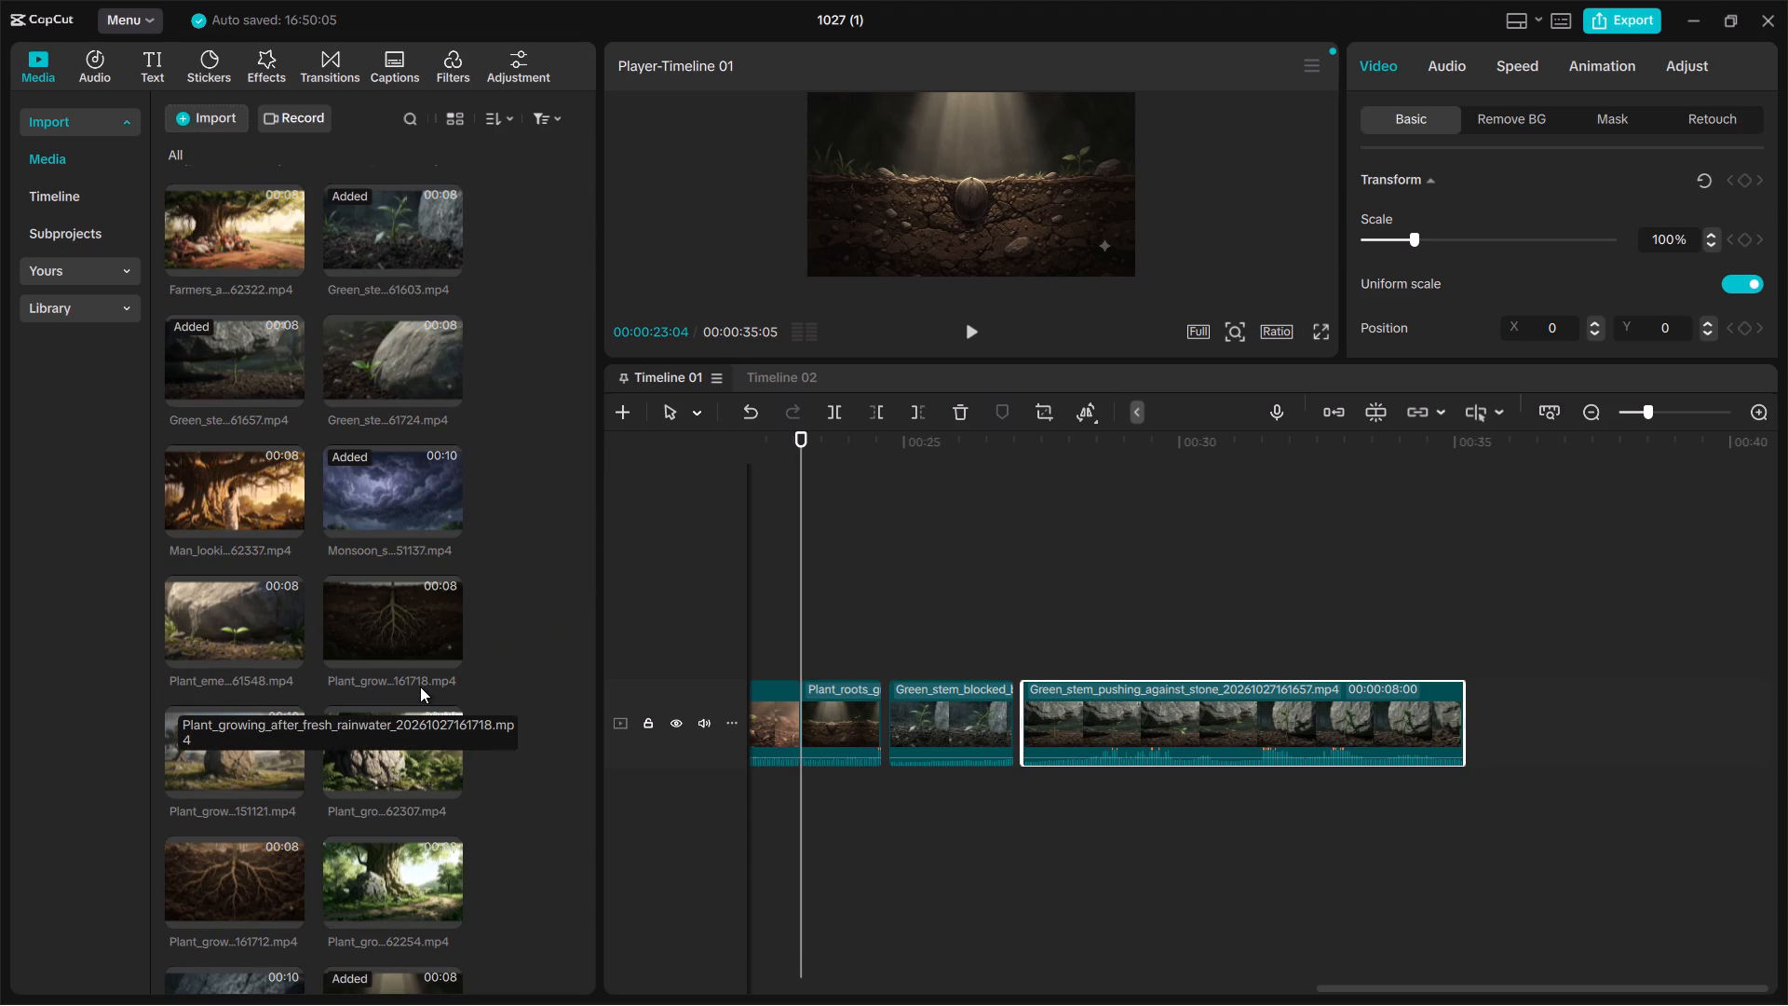
scroll(348, 581, "down", 1)
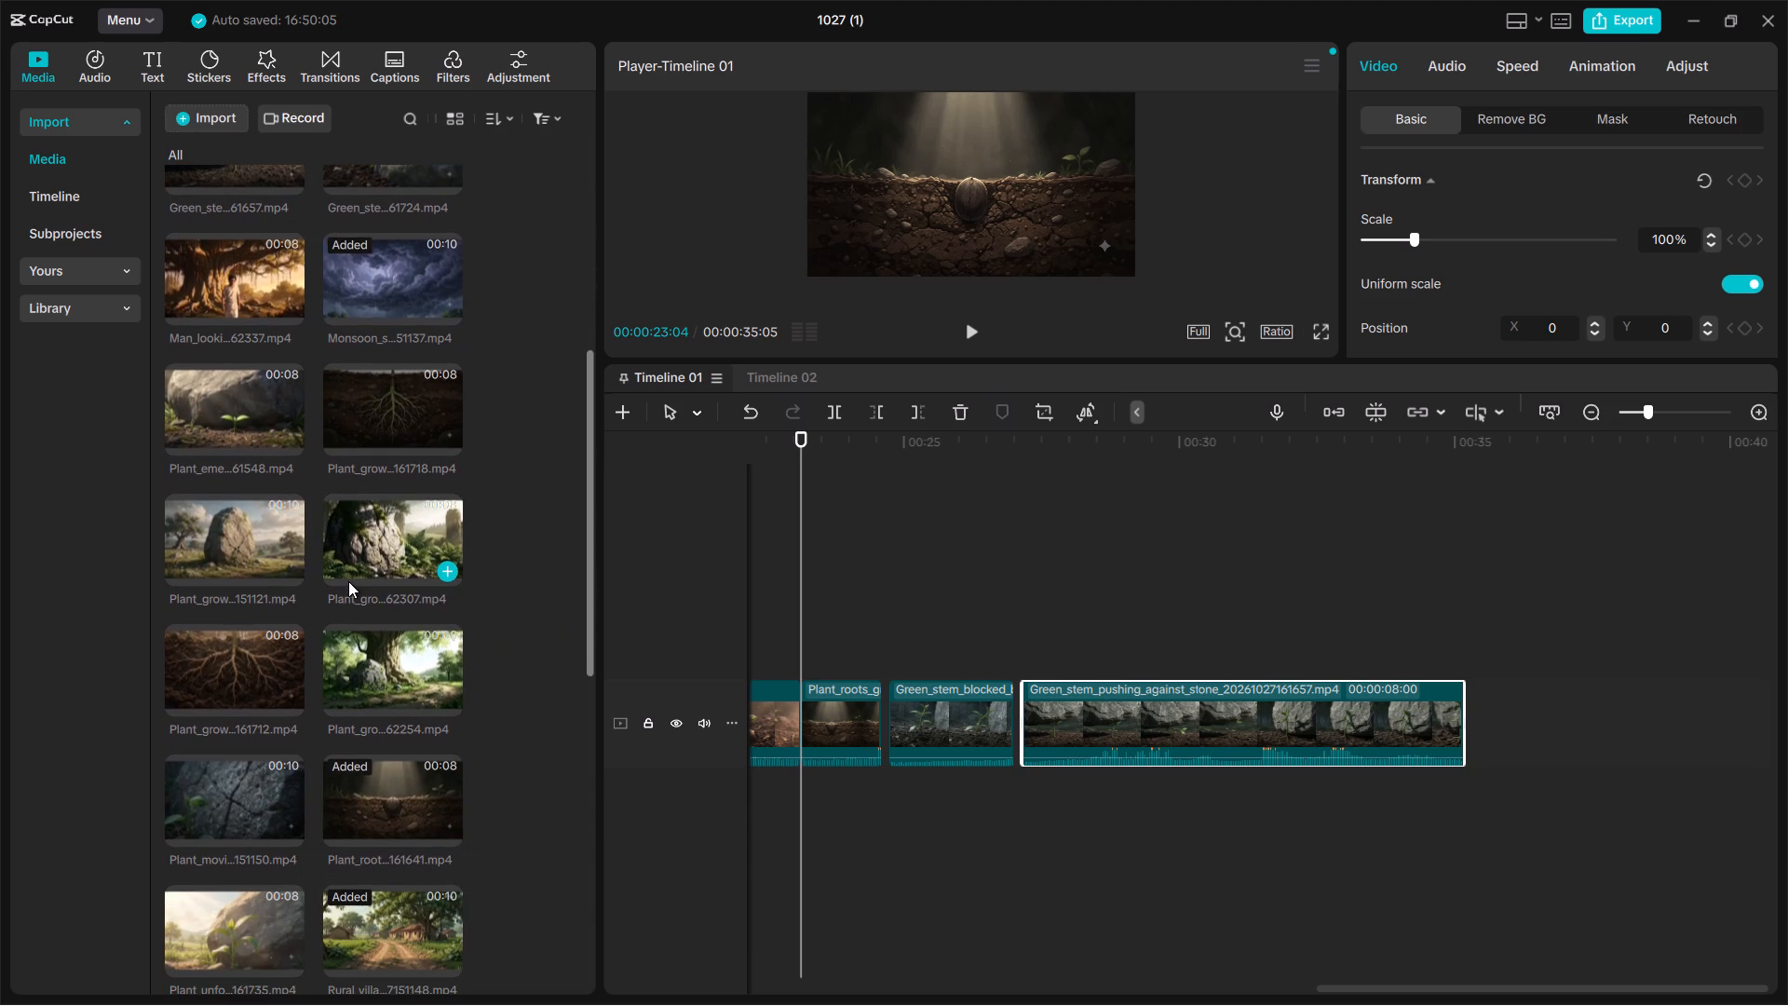
scroll(348, 581, "down", 1)
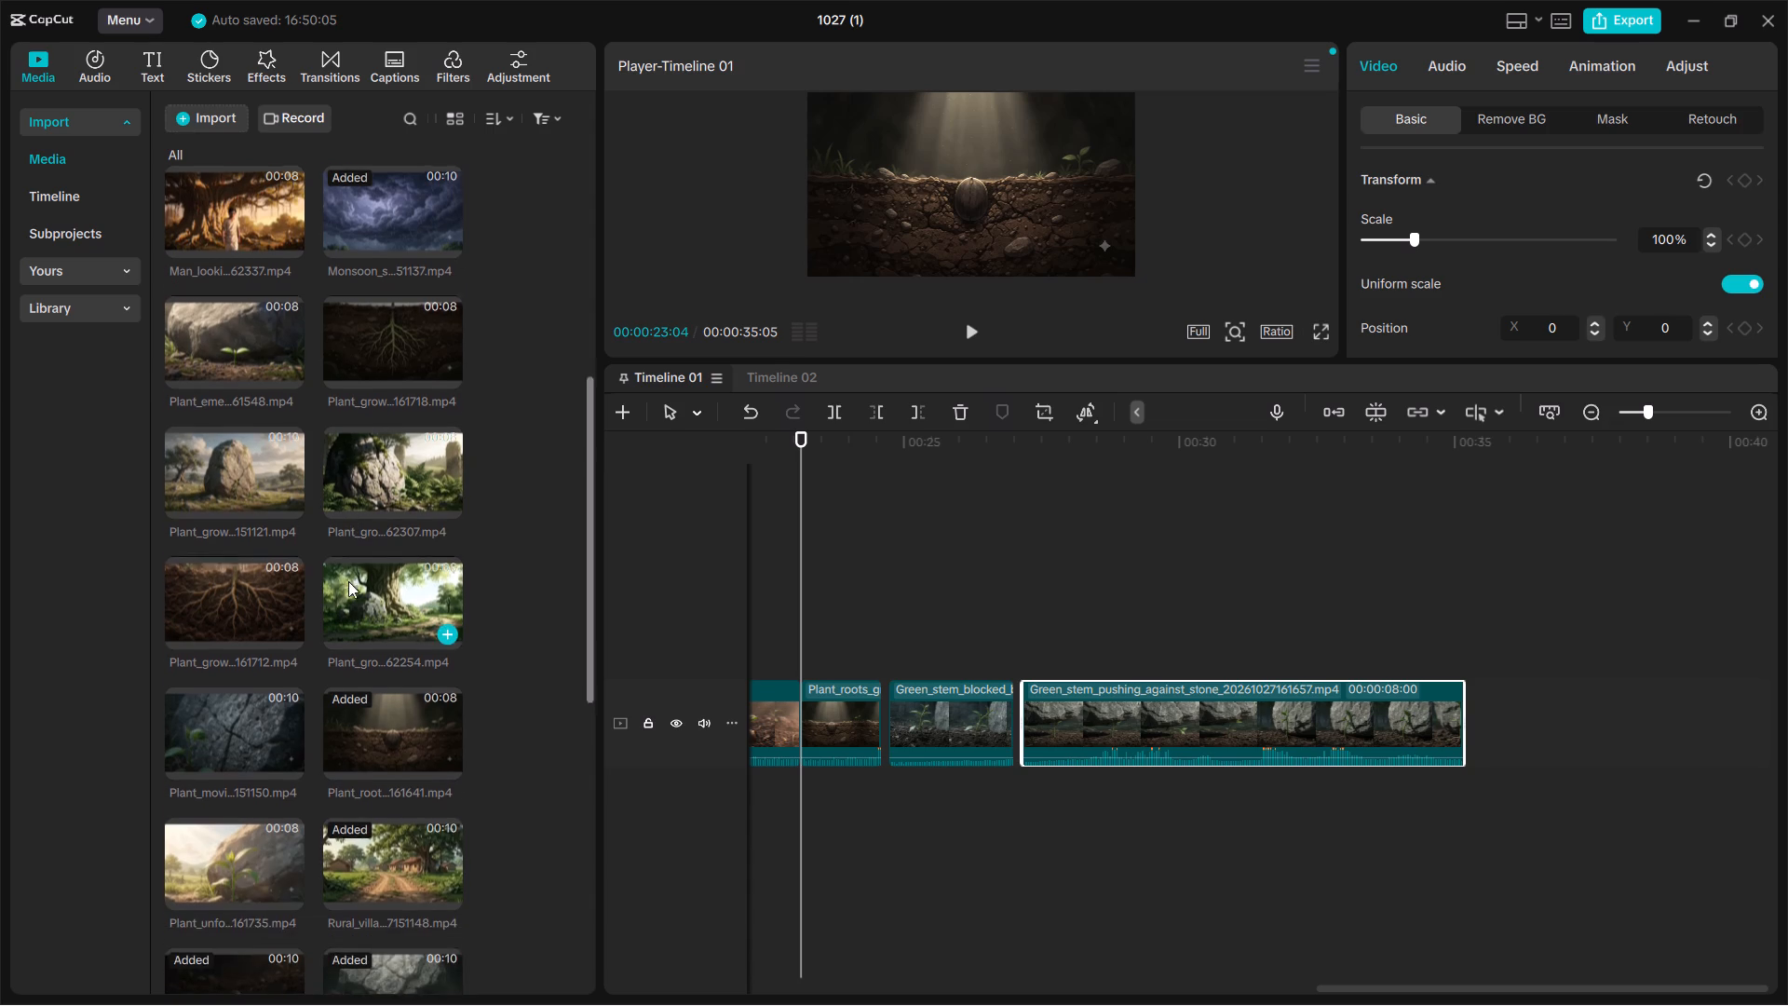
scroll(348, 581, "down", 2)
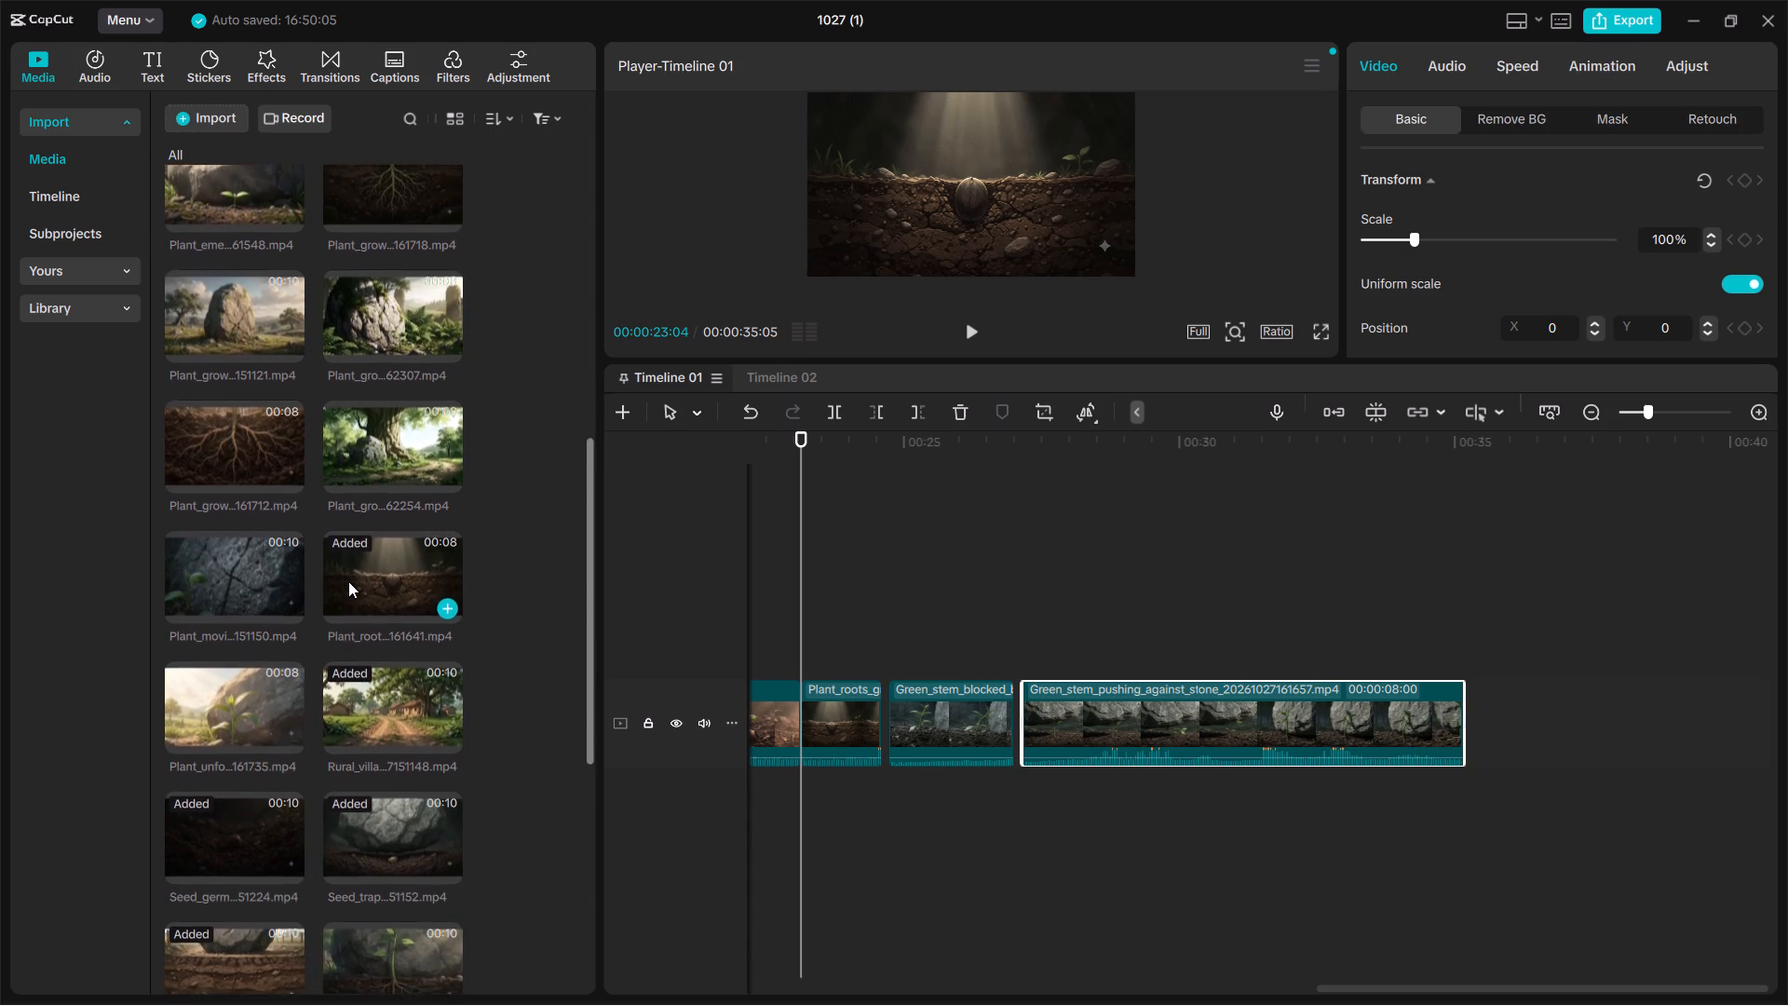
scroll(348, 581, "down", 1)
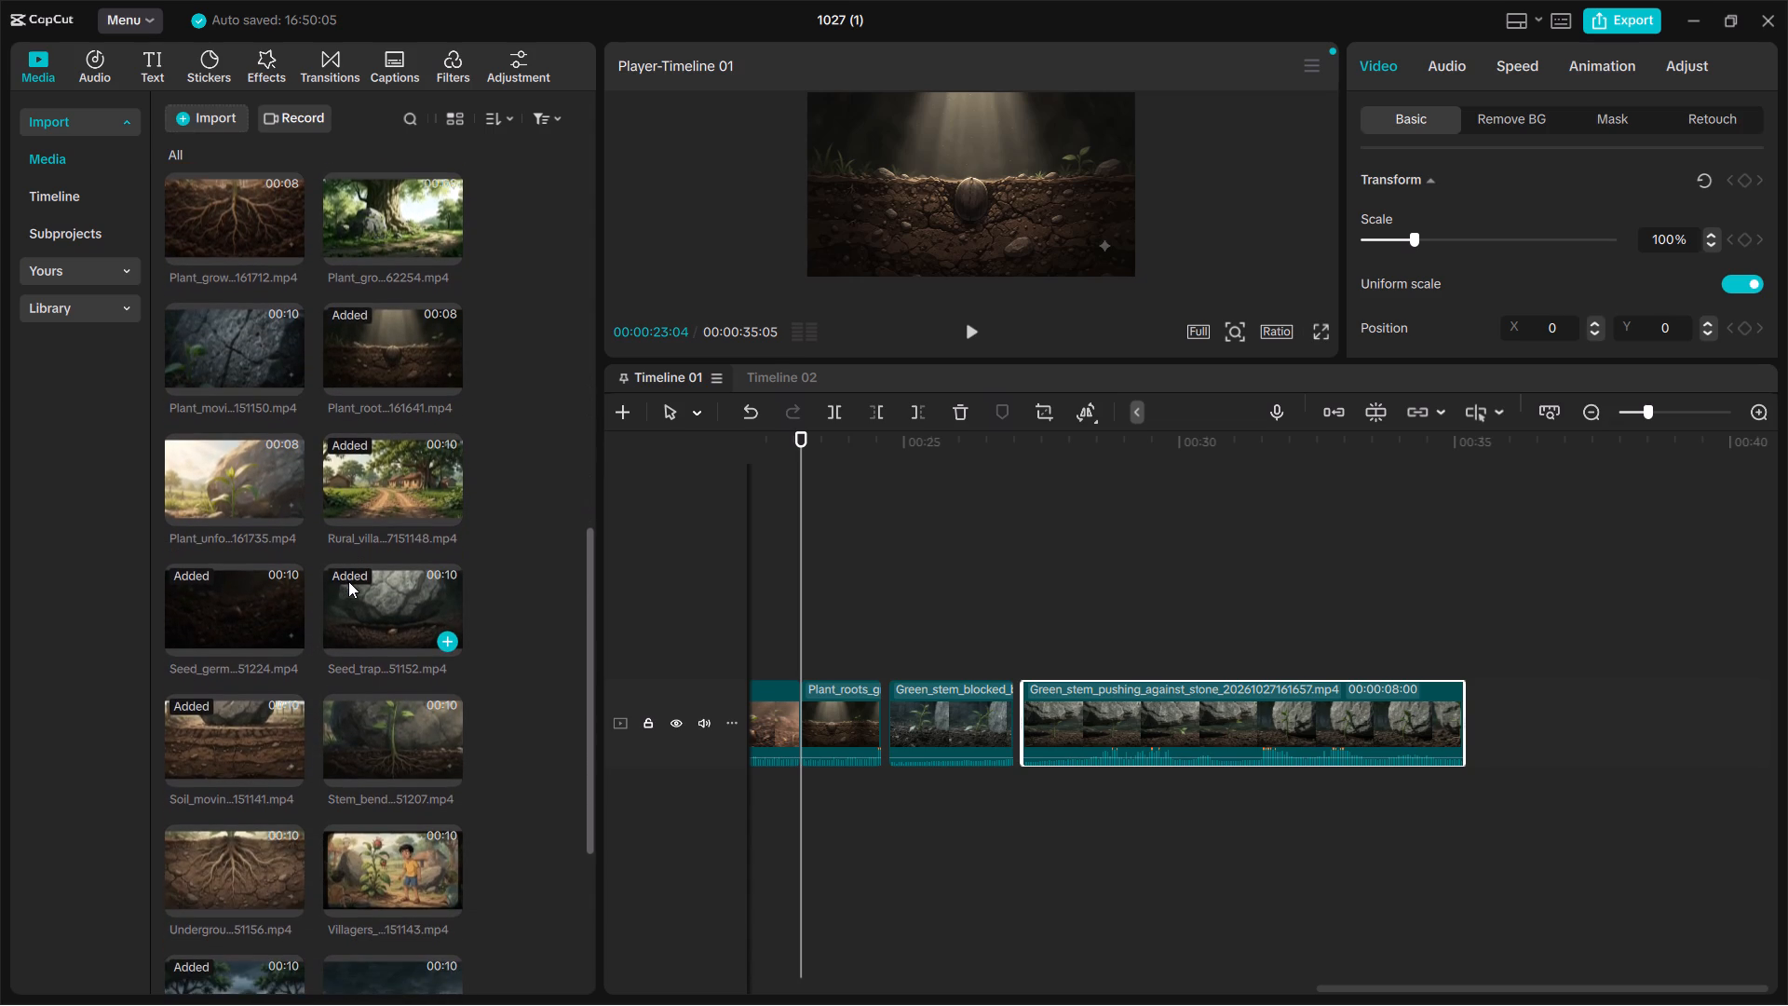
scroll(348, 581, "down", 2)
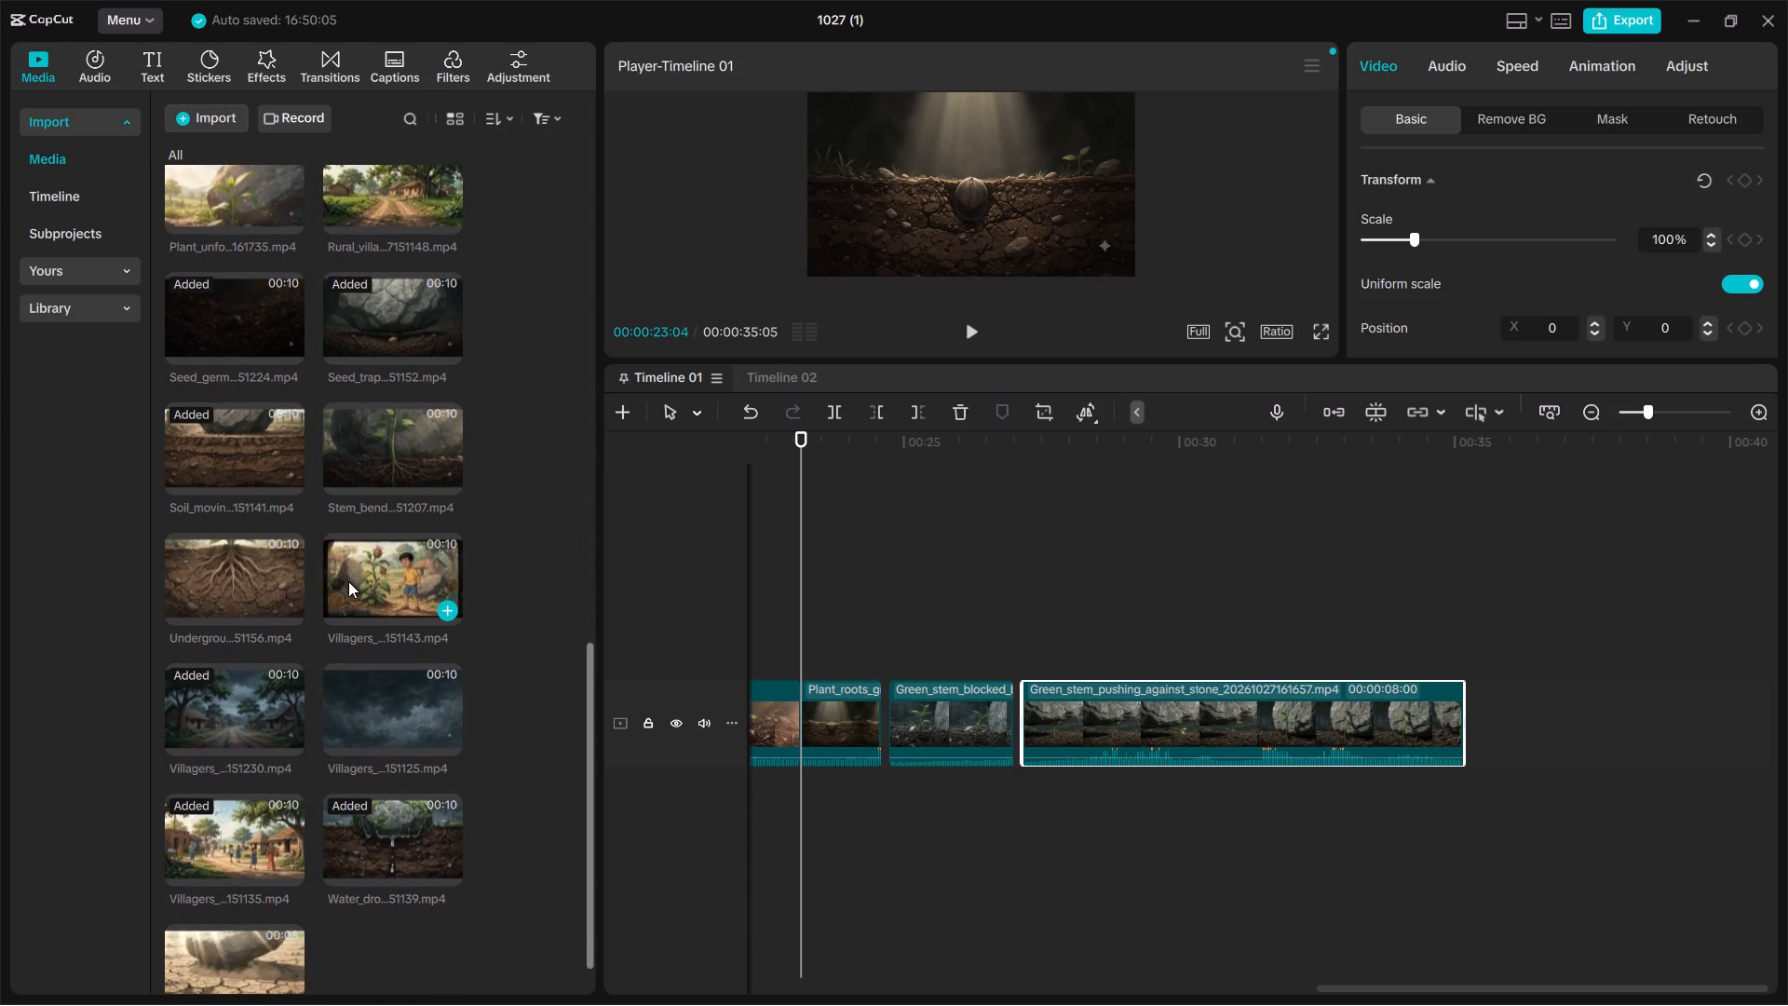
scroll(348, 581, "down", 2)
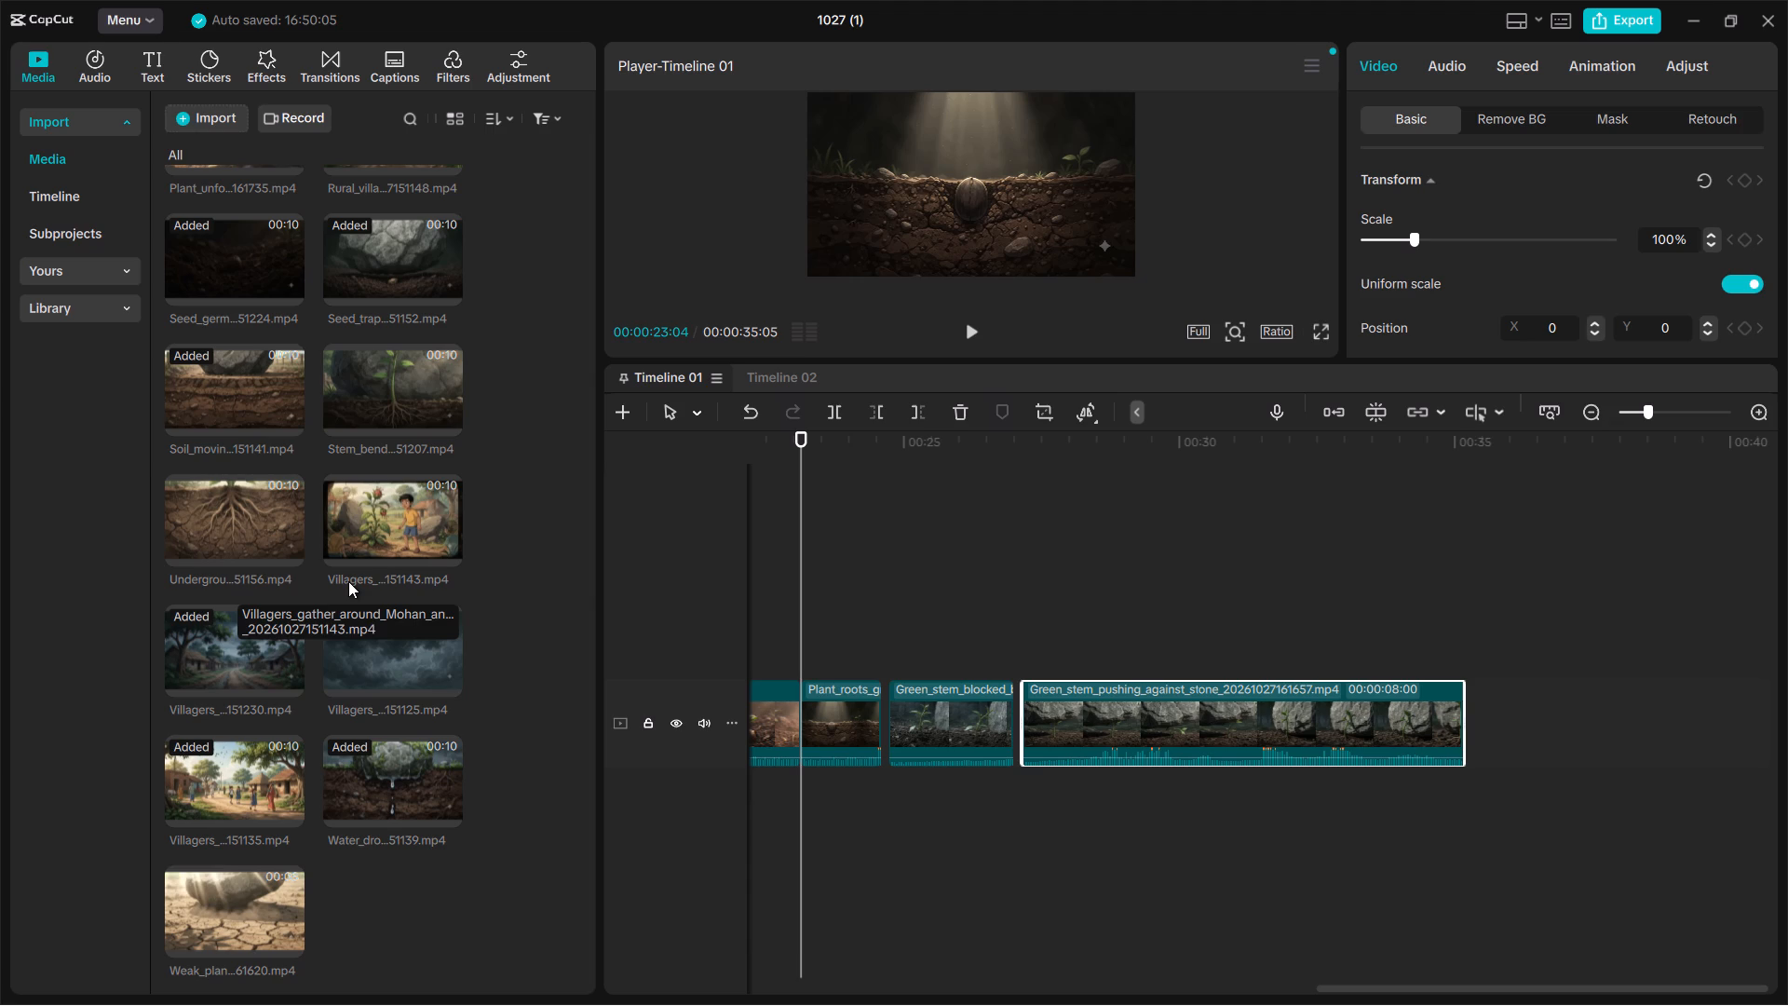
left_click(288, 938)
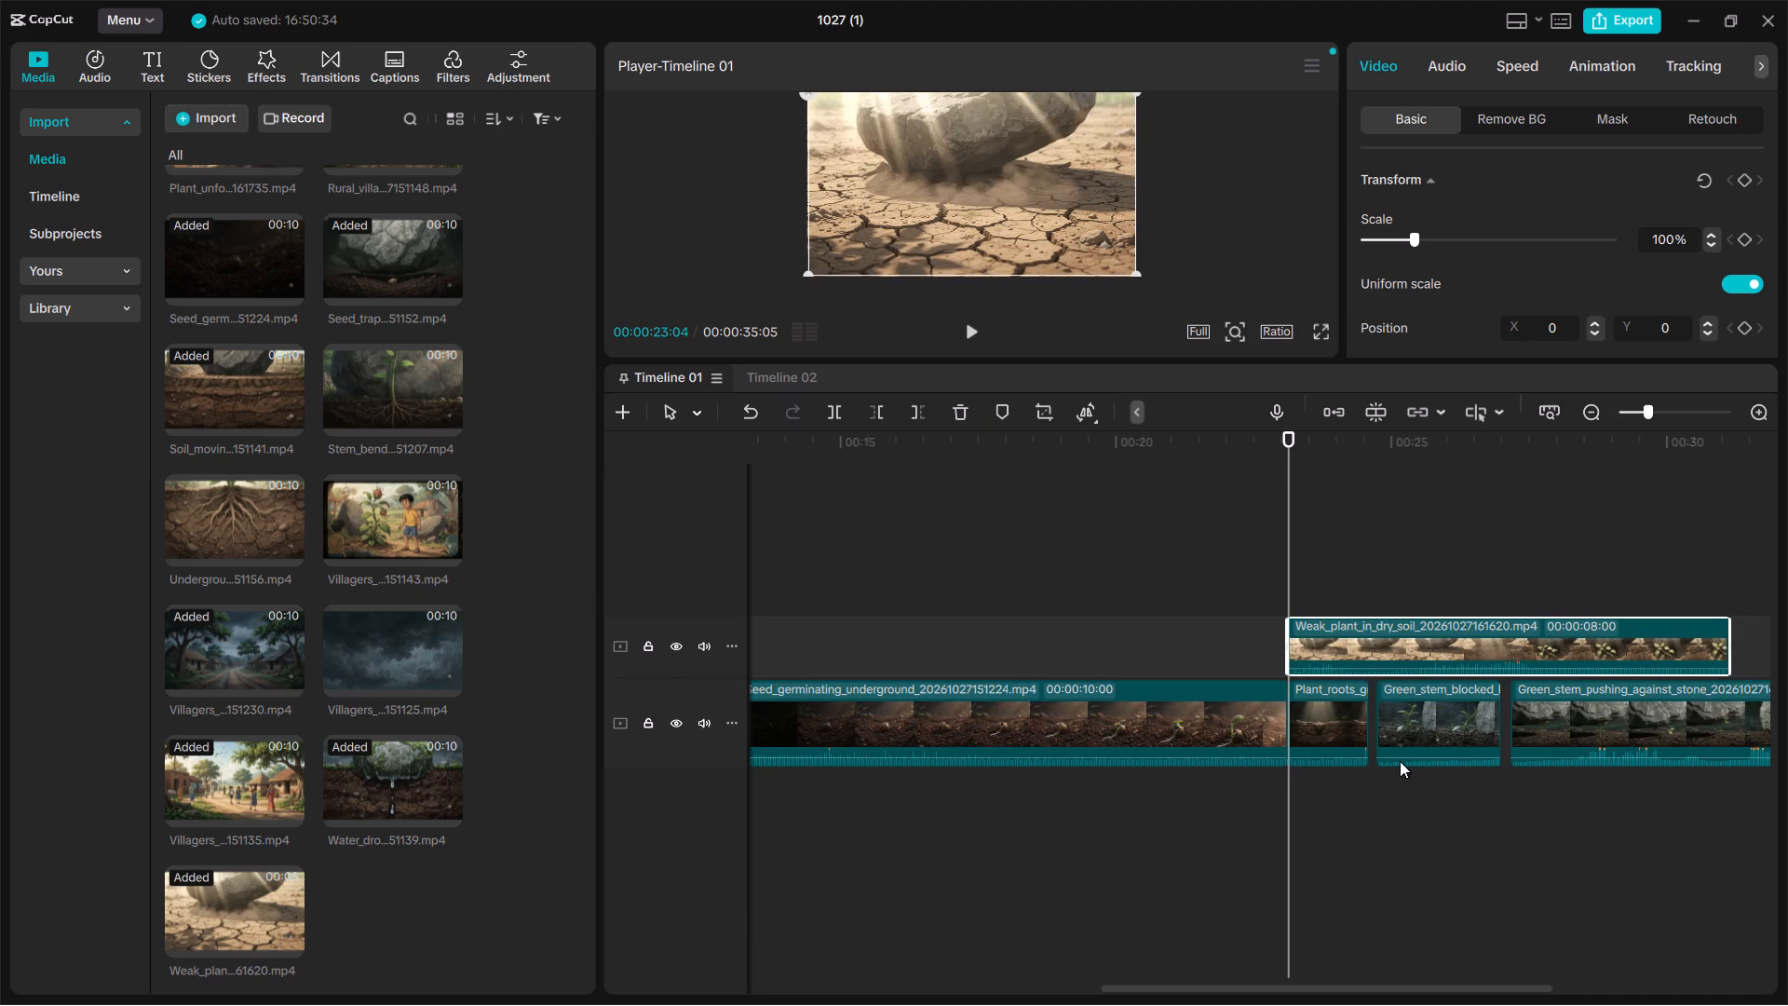
Trim the end of the Green_stem_pushing_against_stone clip to about 2 s.
scroll(1403, 760, "left", 7)
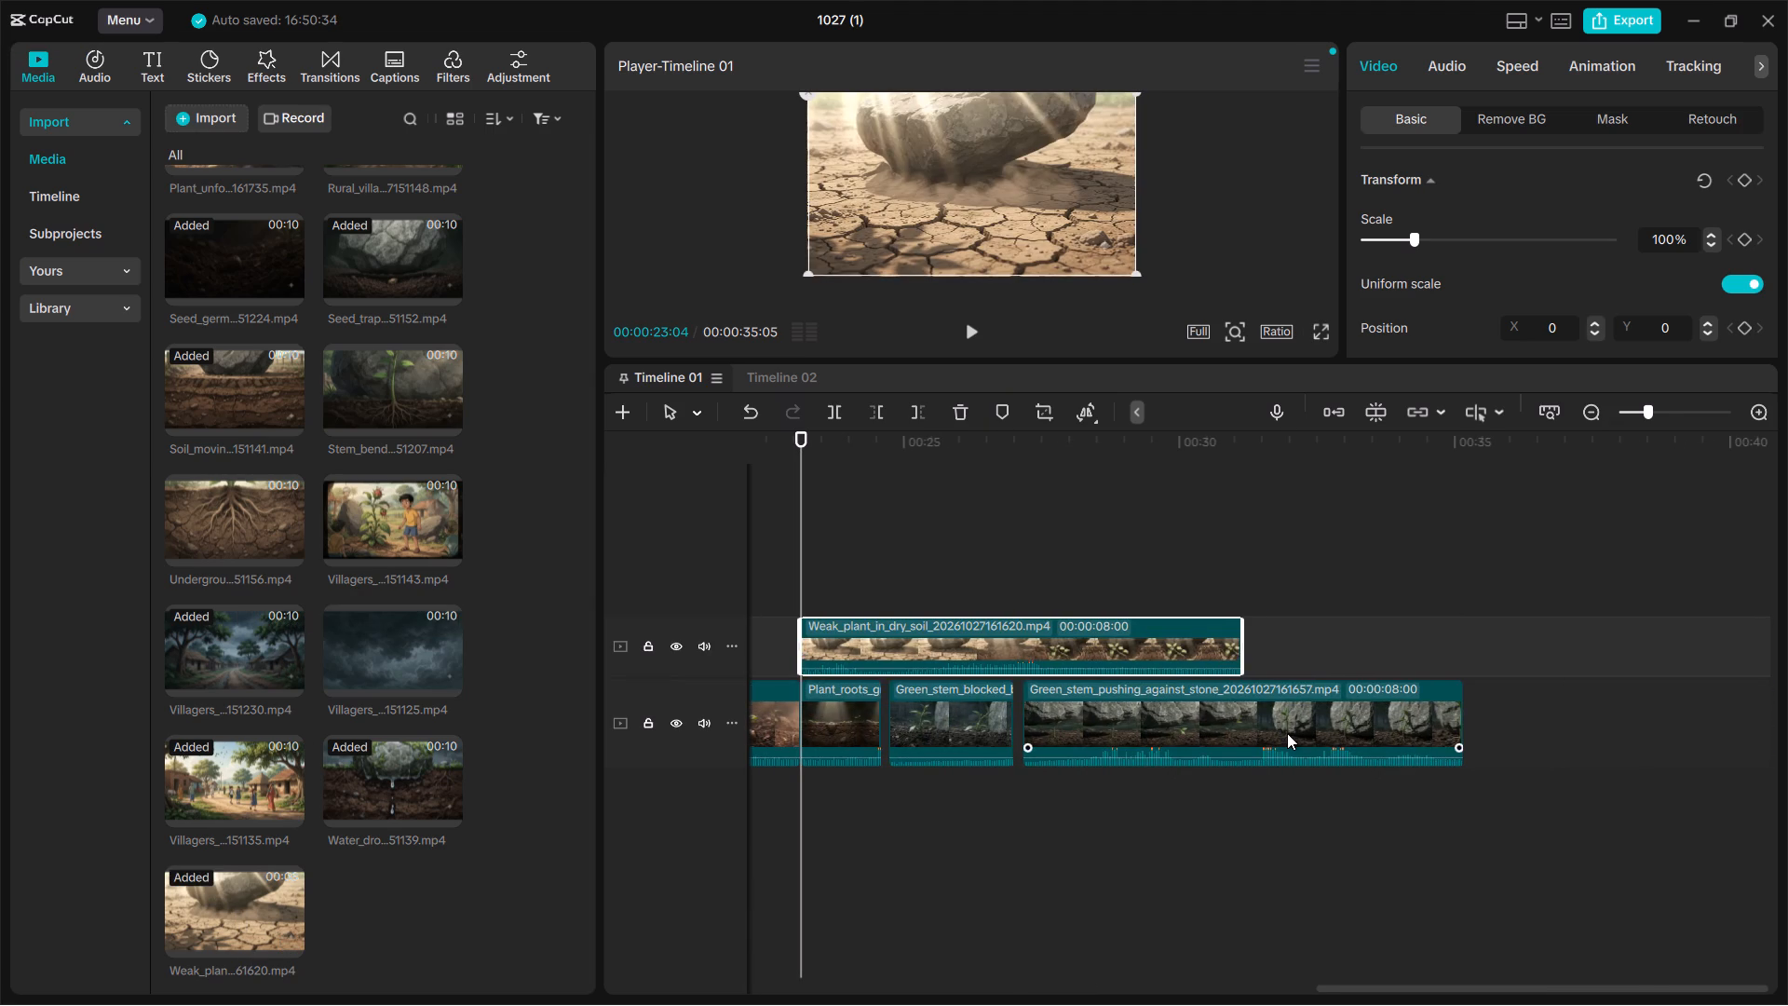
left_click(1287, 733)
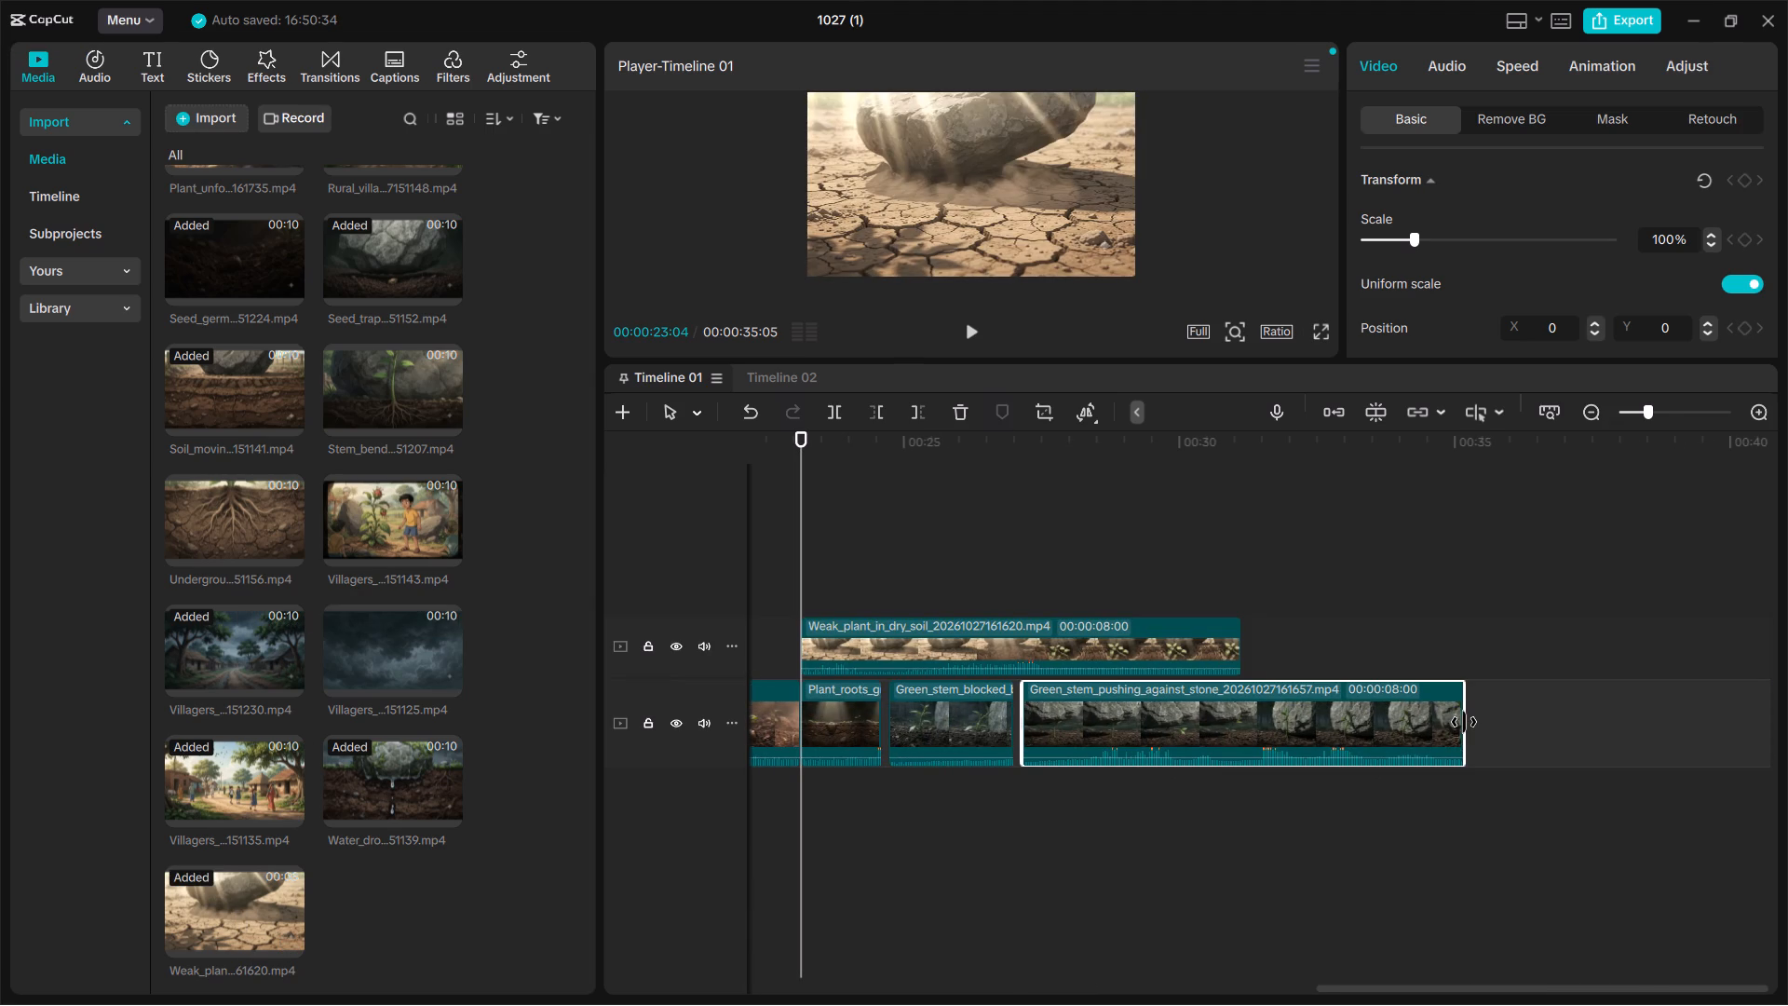
left_click_drag(1464, 722, 1142, 729)
Move the Weak_plant_in_dry_soil clip onto the main track after the Green_stem_pushing_against_stone clip and trim its end to 00:00:30:15, about 1 s long.
left_click_drag(1057, 645, 1412, 720)
scroll(1412, 720, "left", 3)
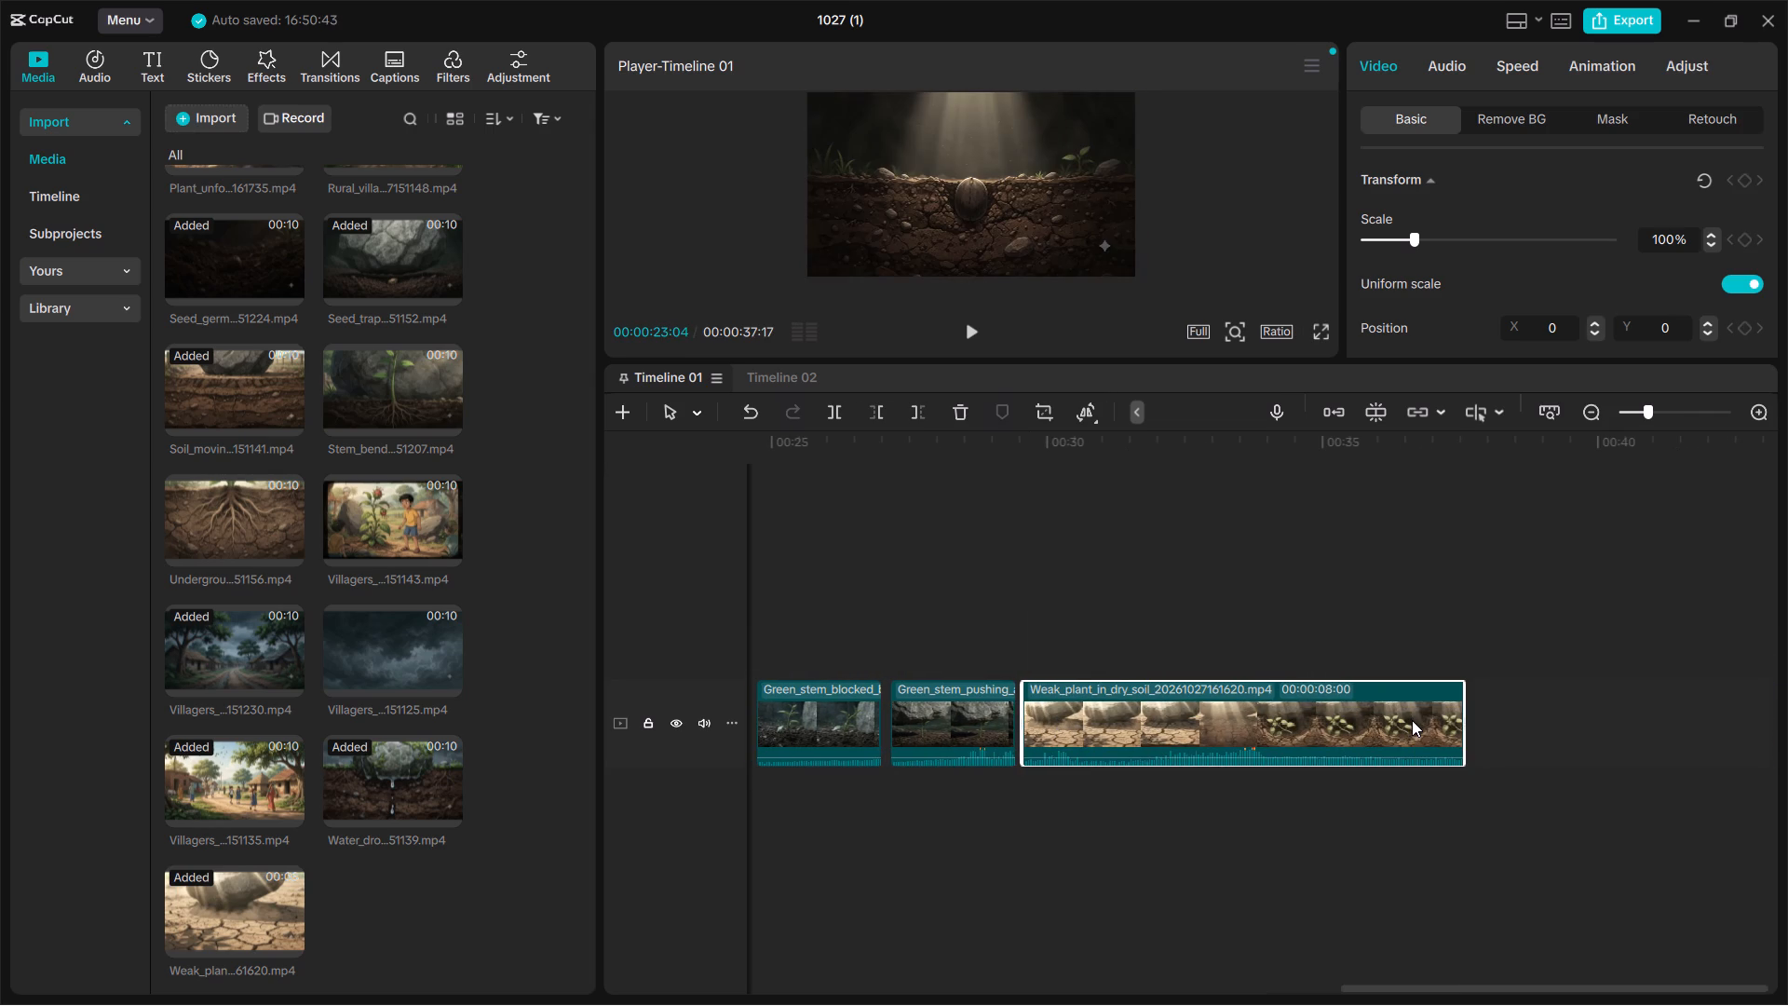
left_click_drag(1463, 720, 1063, 734)
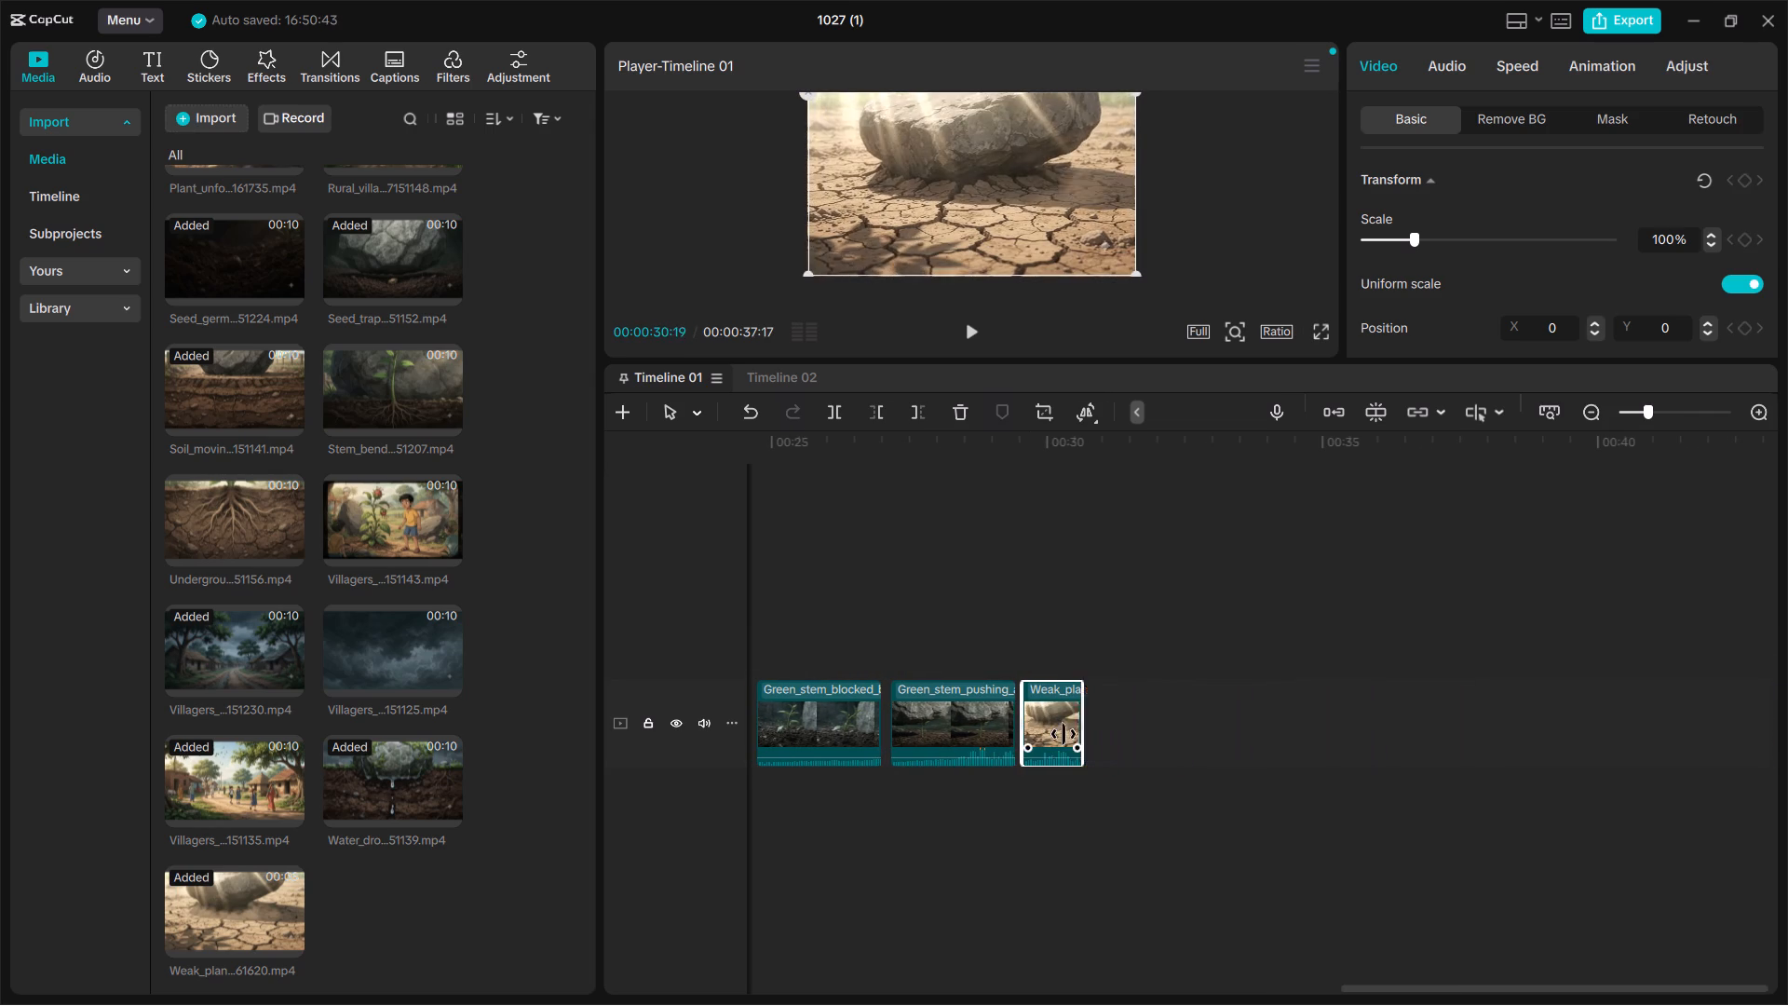
left_click_drag(1063, 734, 1068, 733)
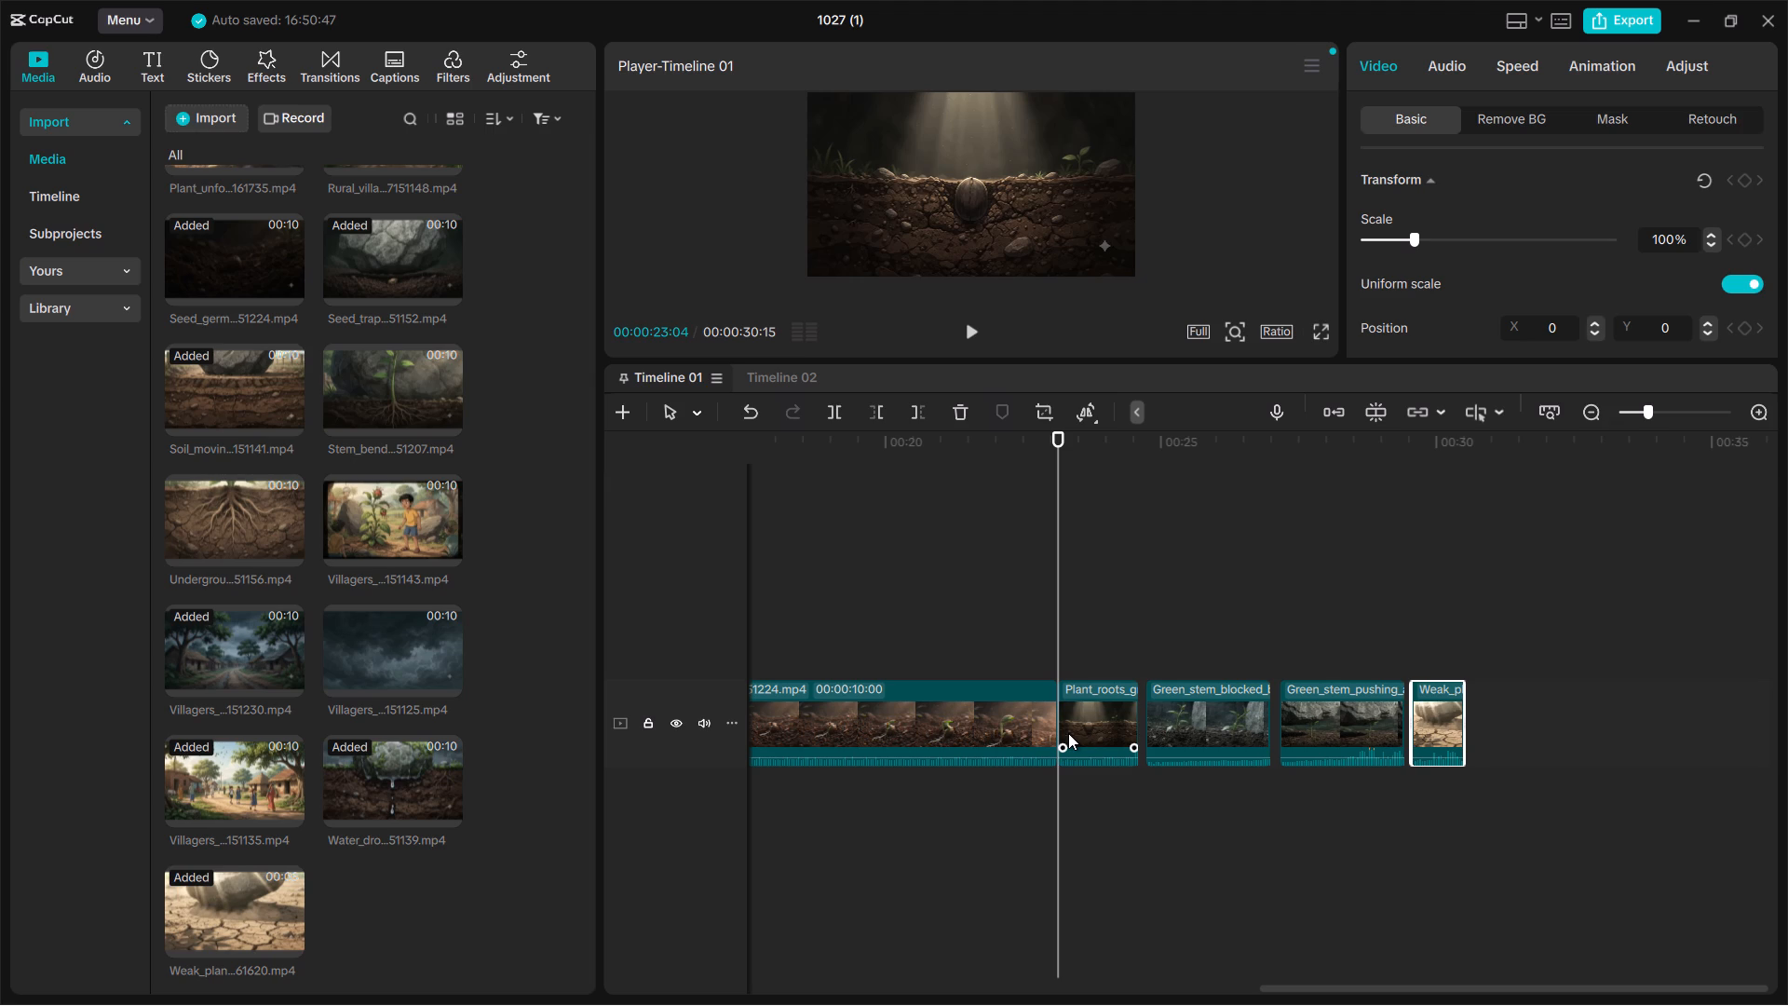
Delete the short Weak_plant_in_dry_soil clip from the end of the main track.
left_click(1289, 728)
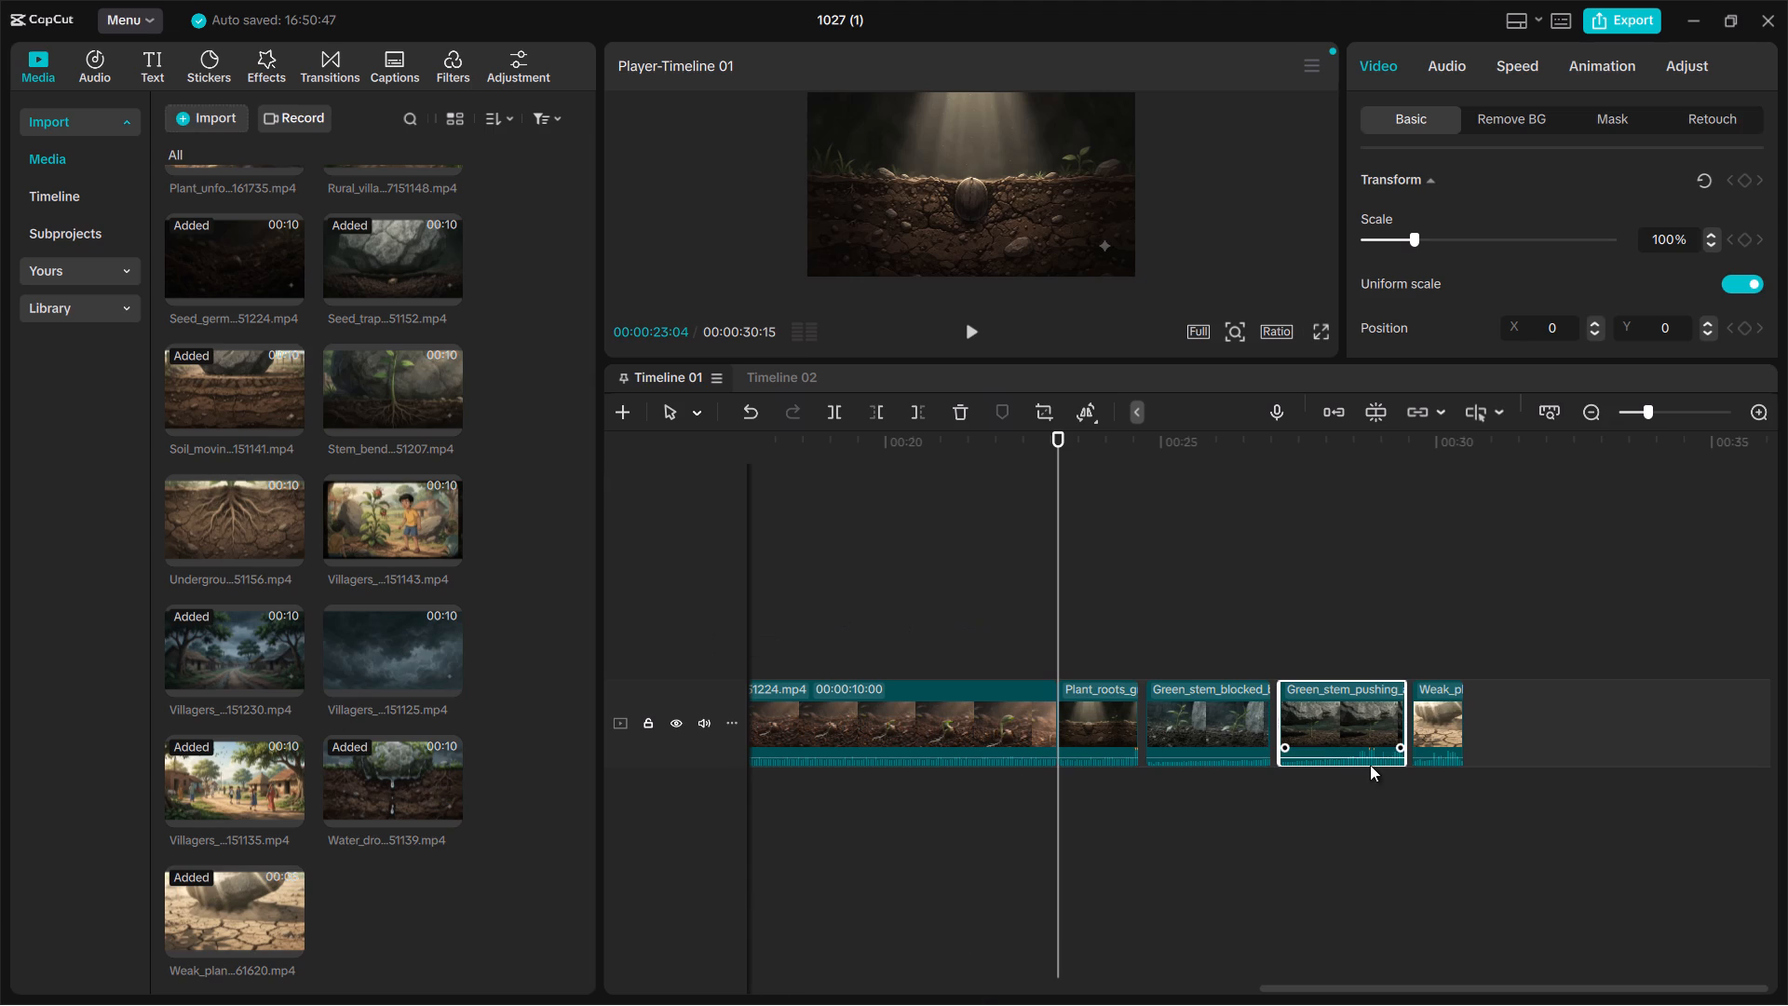
left_click(1431, 732)
key("Delete")
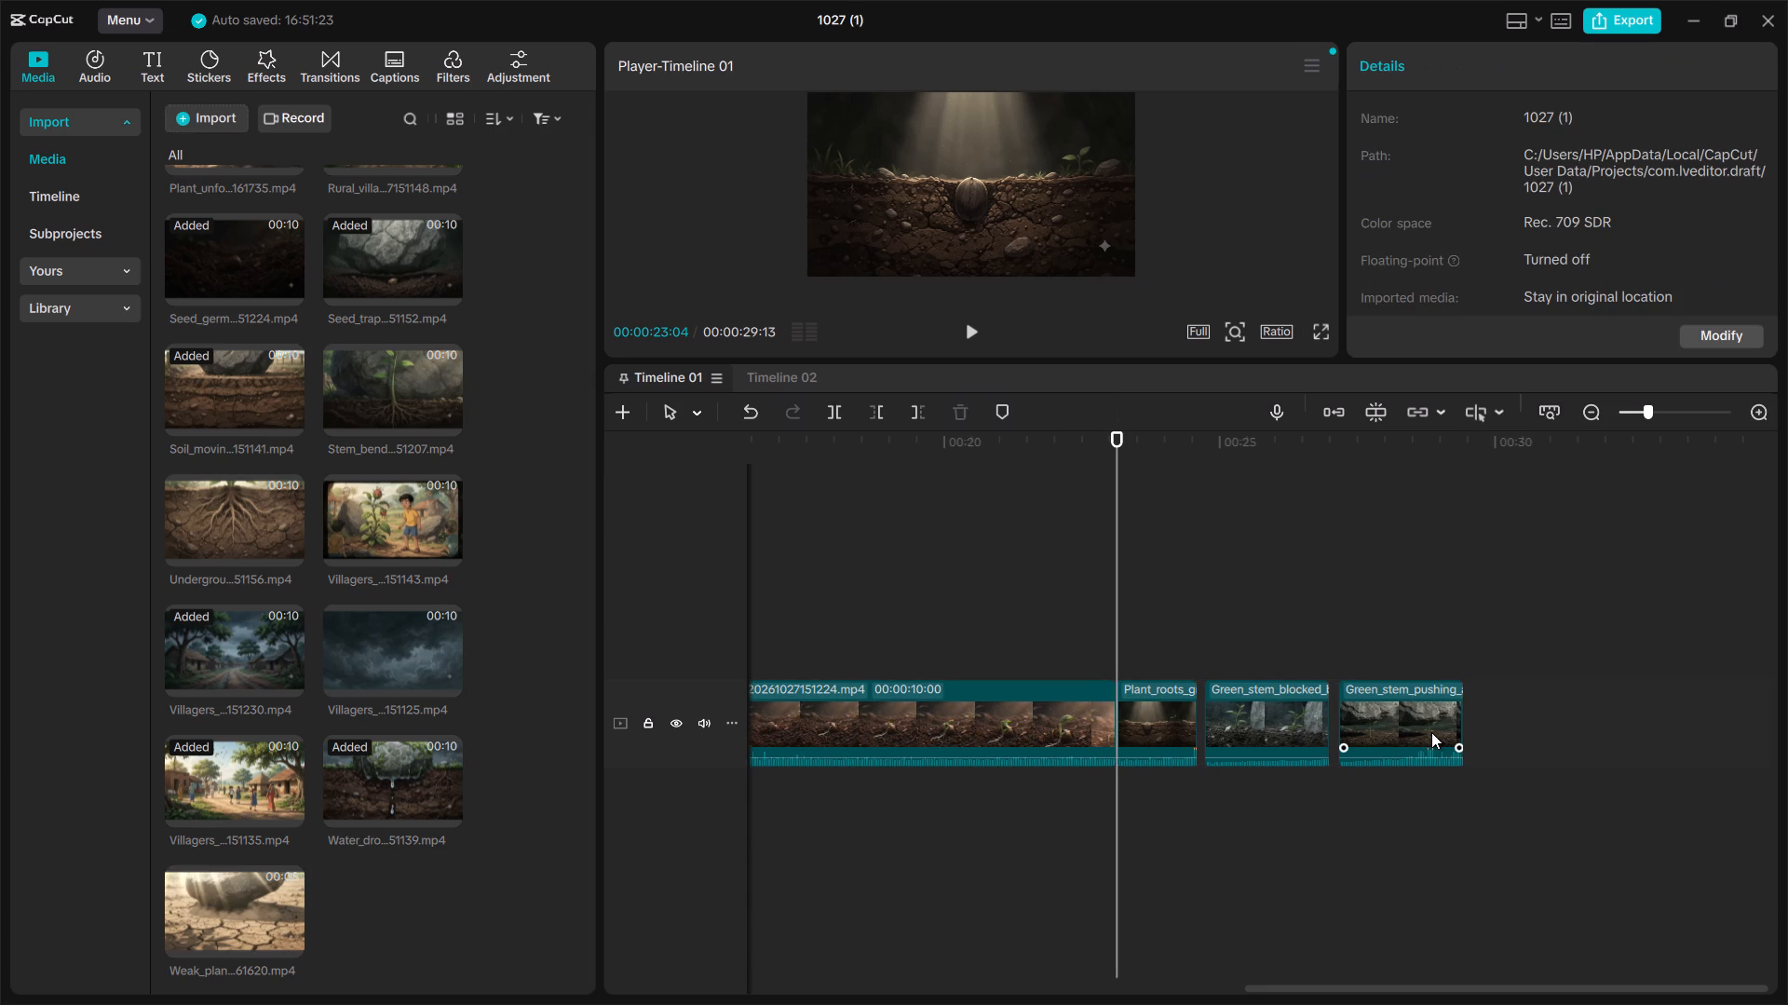
Add the Weak_plant_in_dry_soil clip to the main track at 00:00:29:13 and trim its end to 00:00:31:00, about 1.5 s long.
left_click(1481, 736)
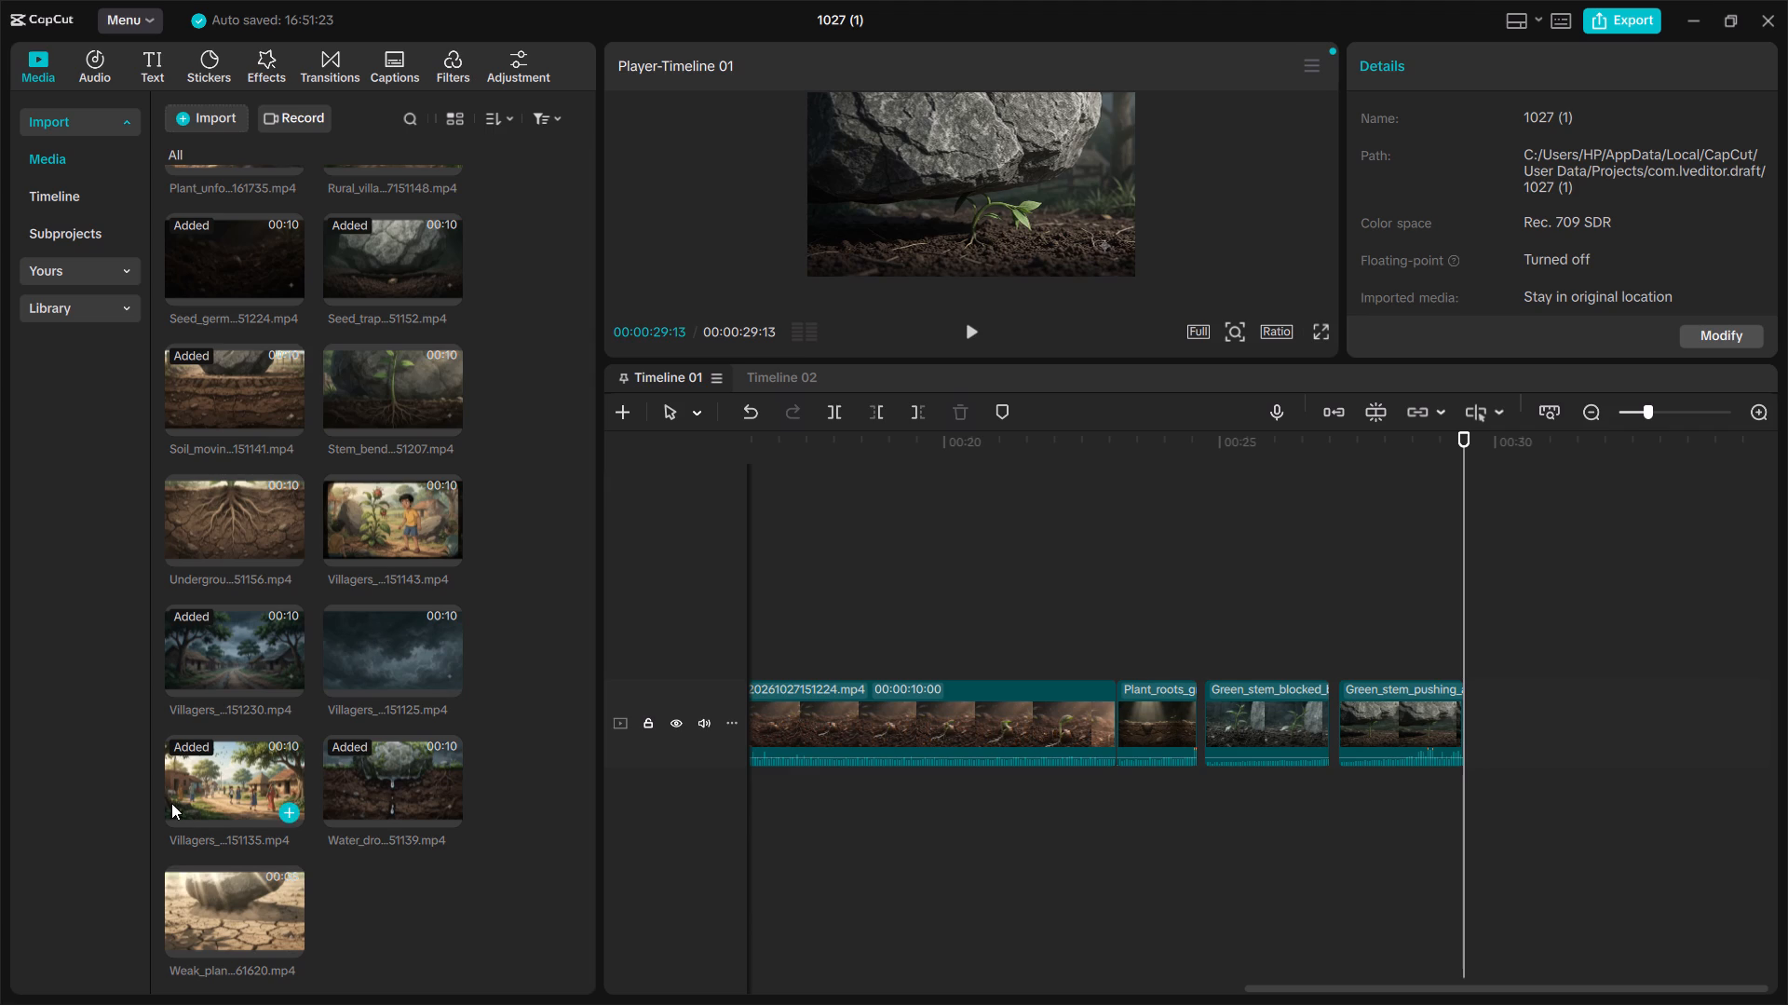
left_click(223, 892)
left_click(291, 940)
scroll(1076, 800, "left", 2)
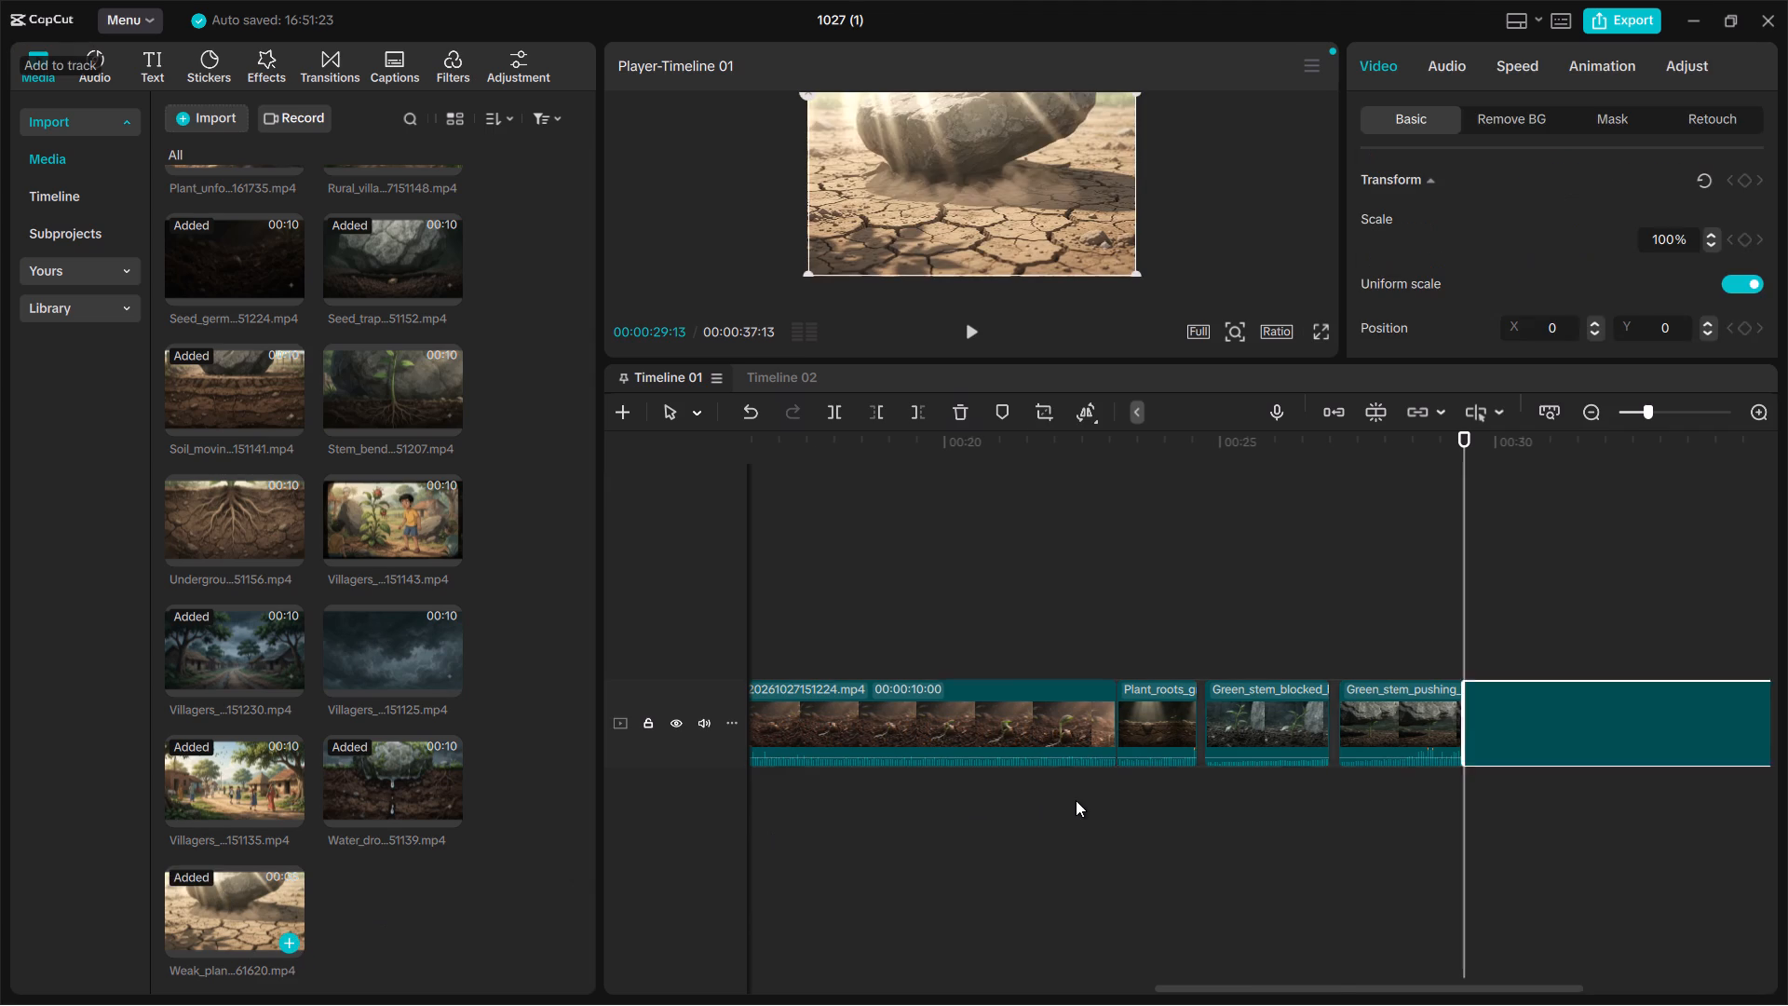
scroll(1330, 726, "left", 1)
left_click(1330, 726)
left_click(1383, 719)
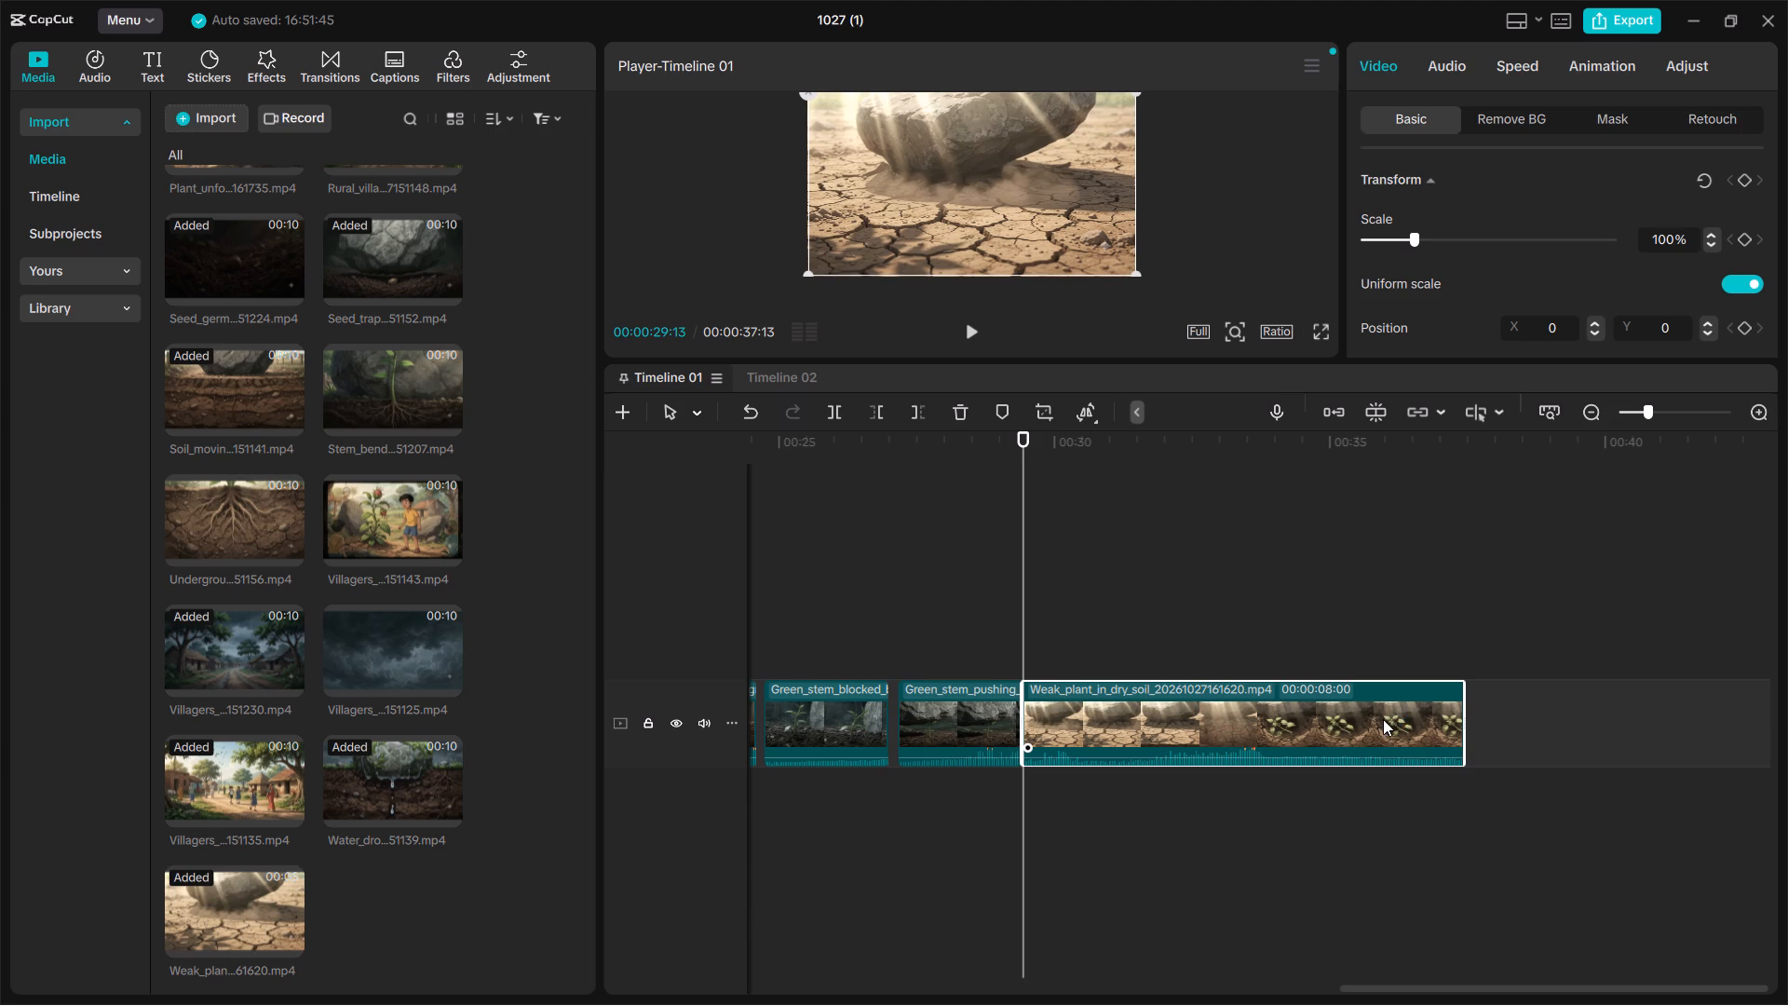
left_click_drag(1465, 723, 1139, 743)
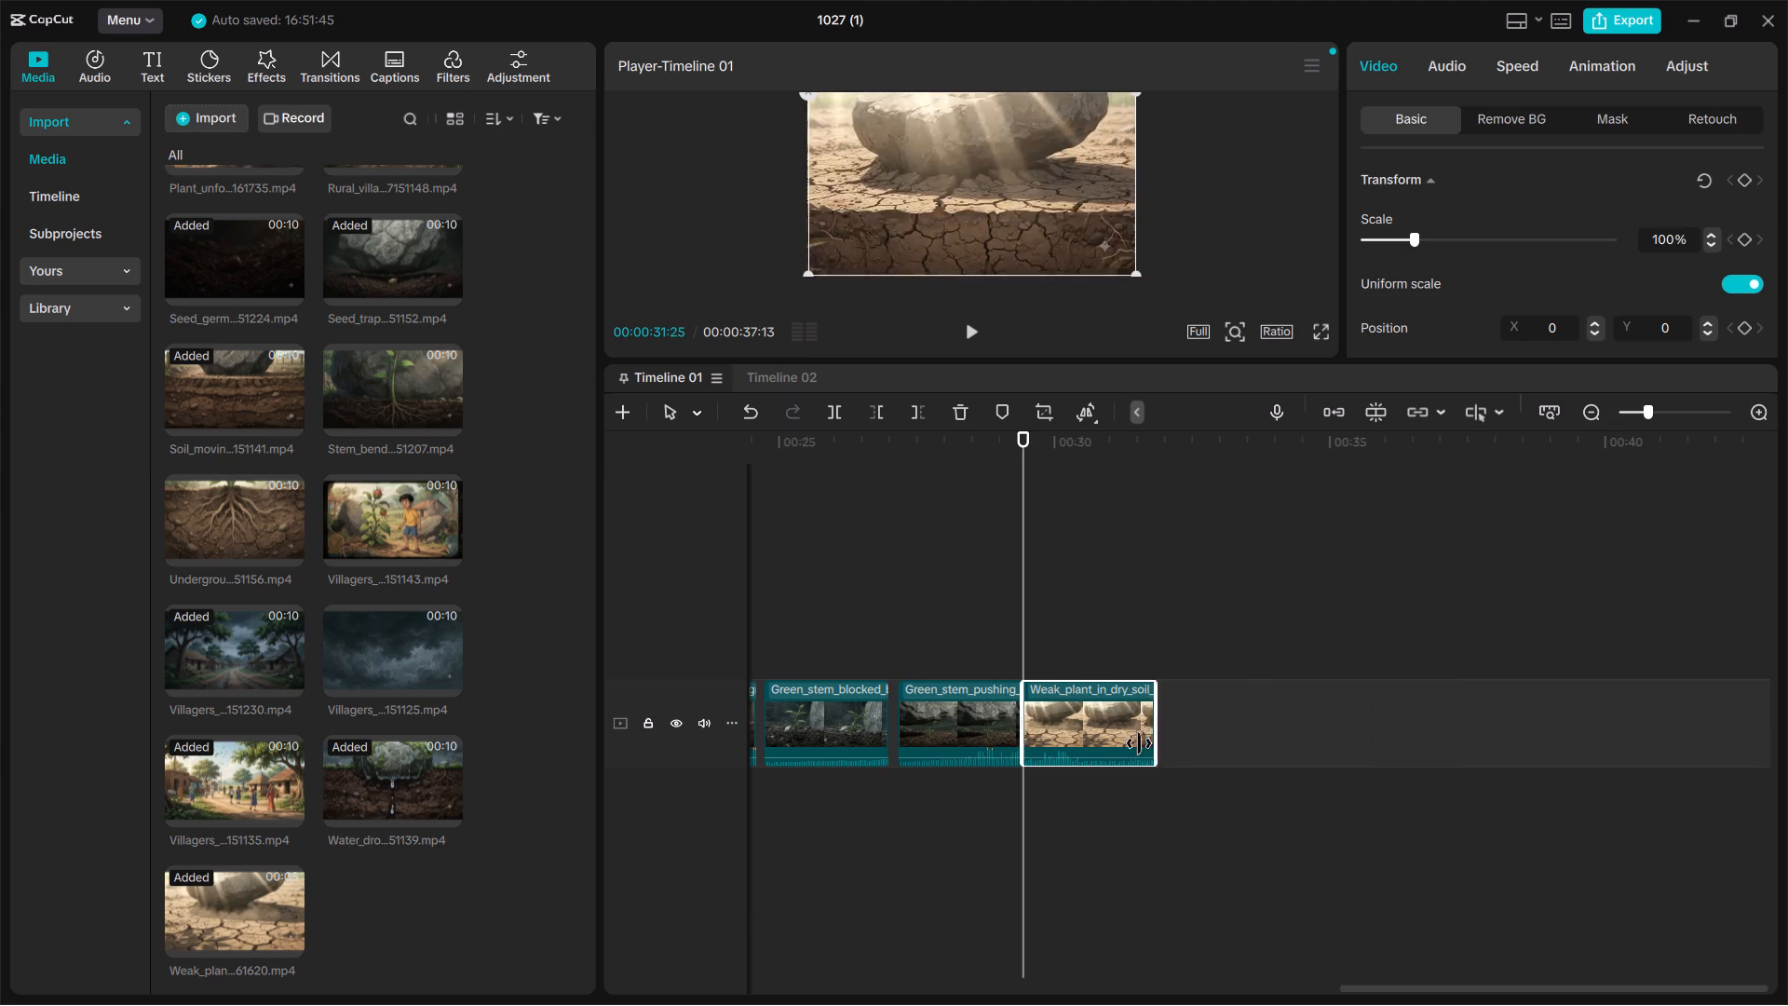
left_click_drag(1139, 743, 1105, 741)
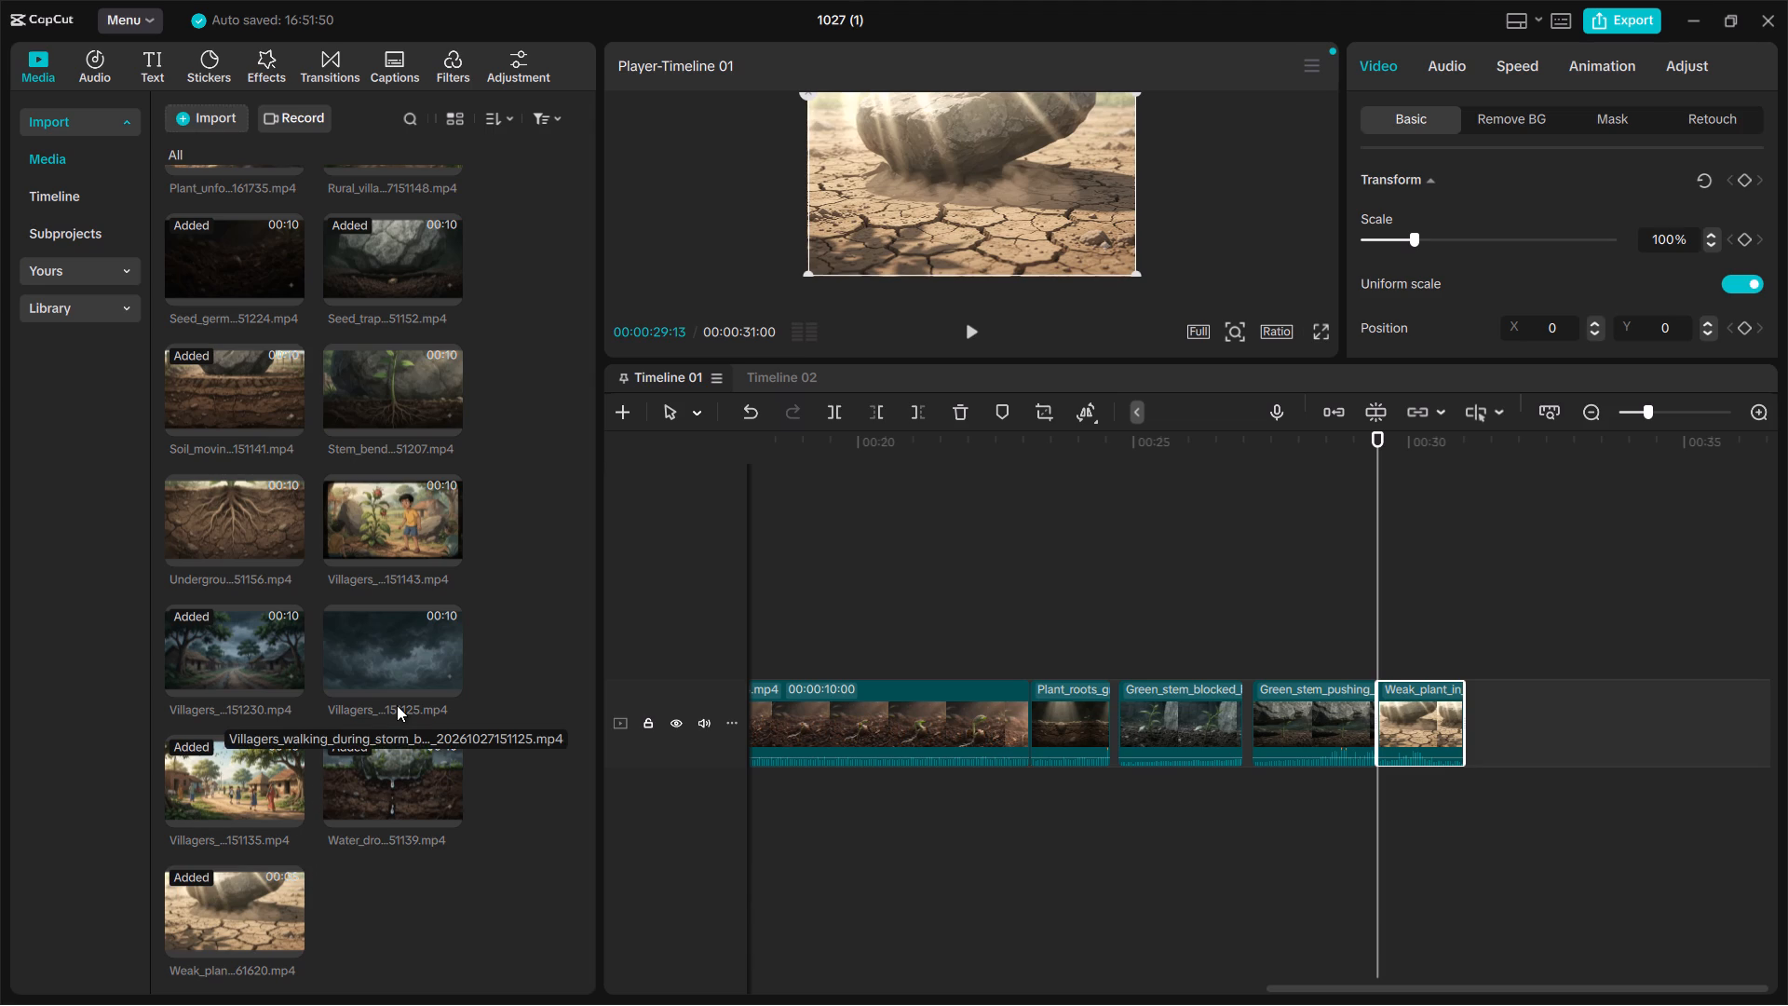
Find the Underground_roots_searching clip in the imported media and add it above the main track at 00:00:29:13.
scroll(397, 705, "up", 1)
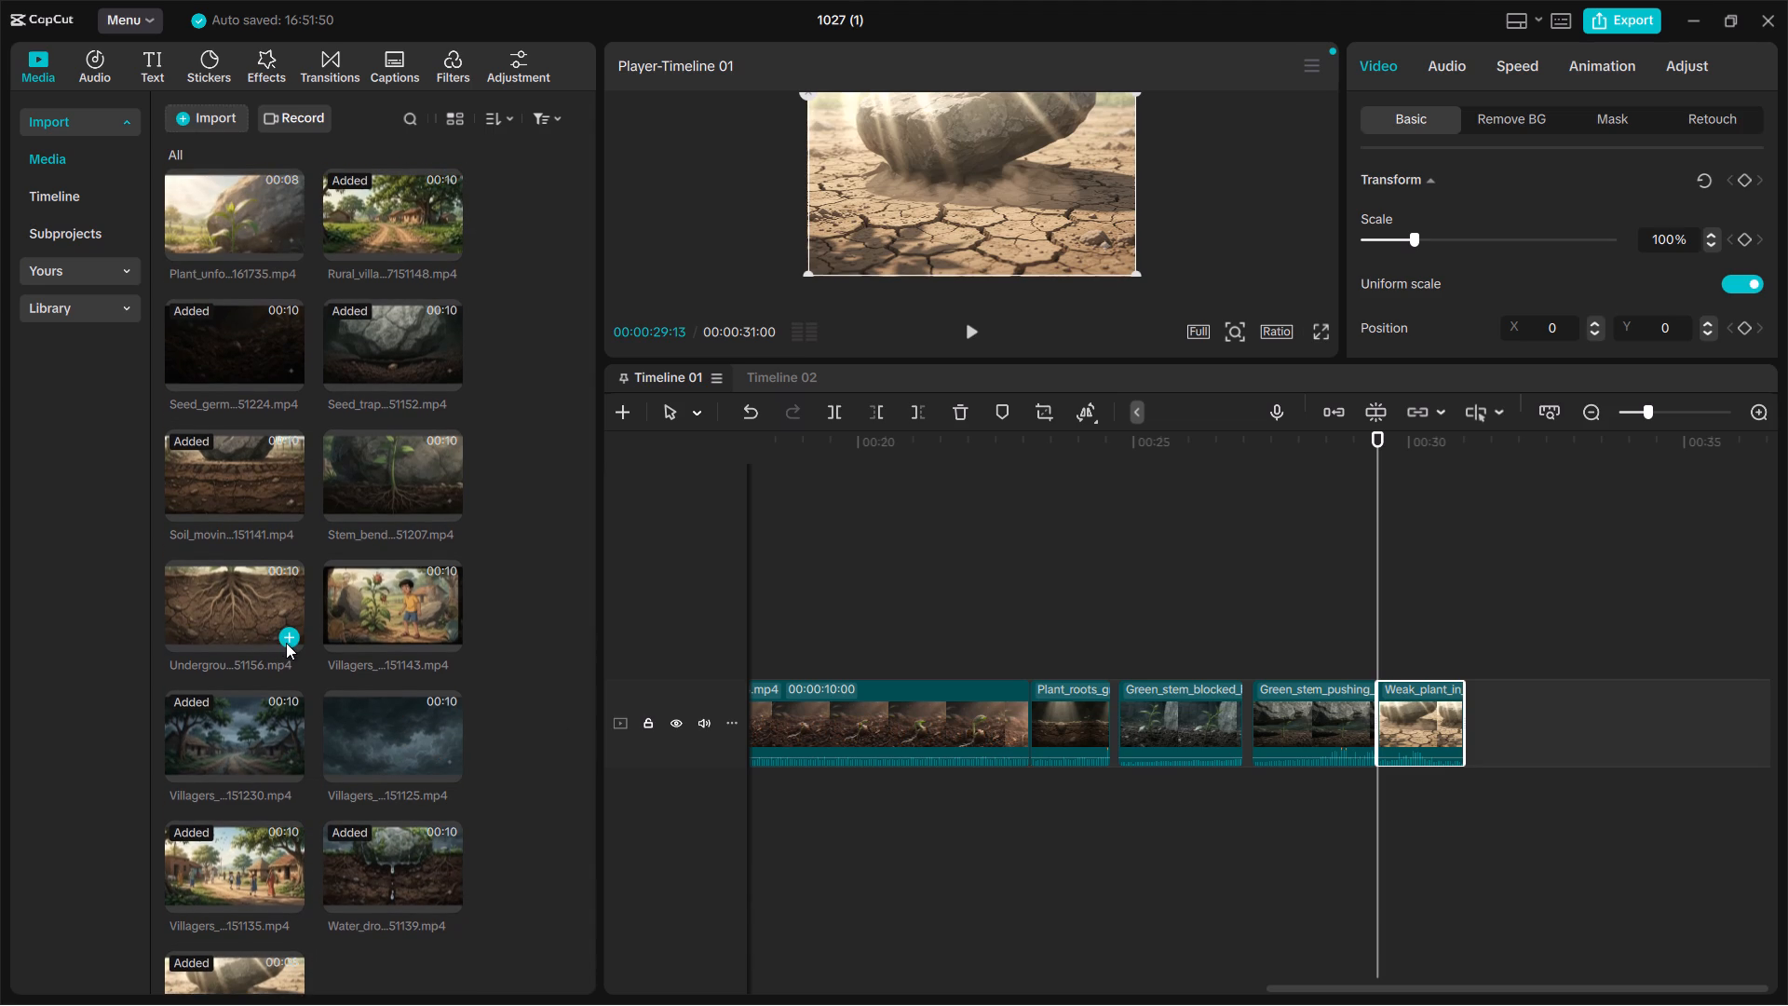
left_click(286, 643)
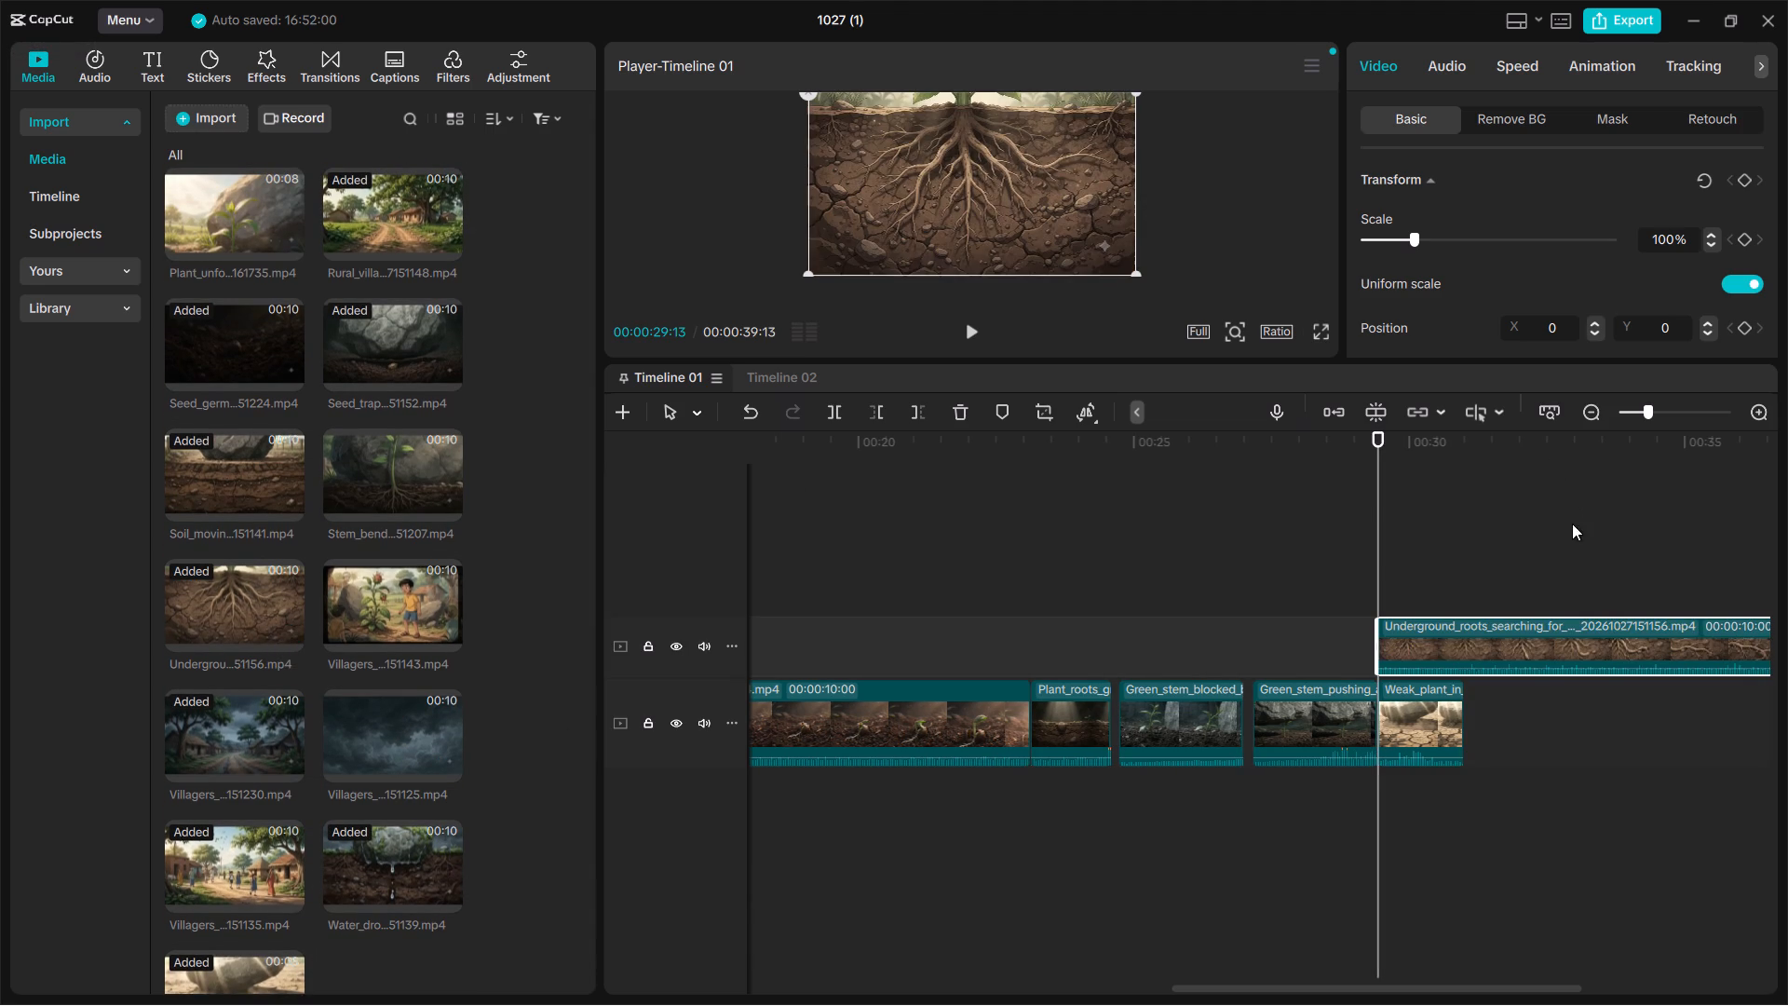
Trim the end of the Underground_roots_searching clip to about 2 s and move it onto the main track after the Weak_plant_in_dry_soil clip.
scroll(1517, 665, "left", 2)
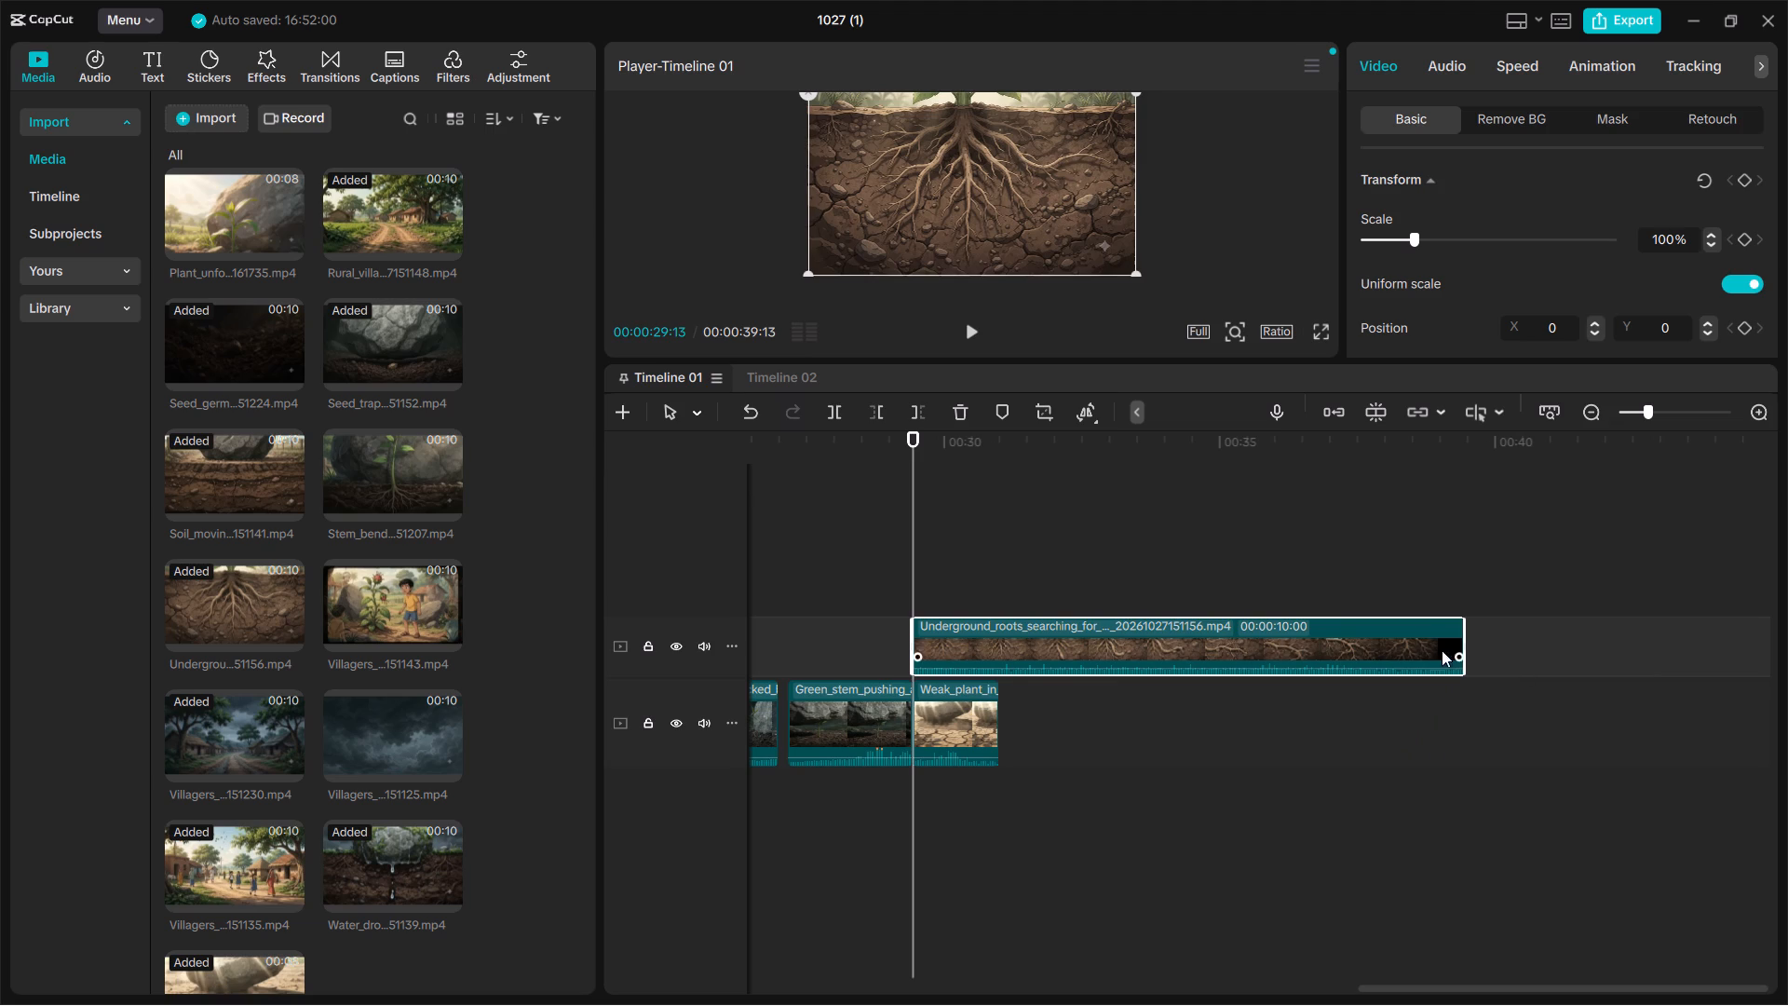
left_click_drag(1466, 648, 1013, 646)
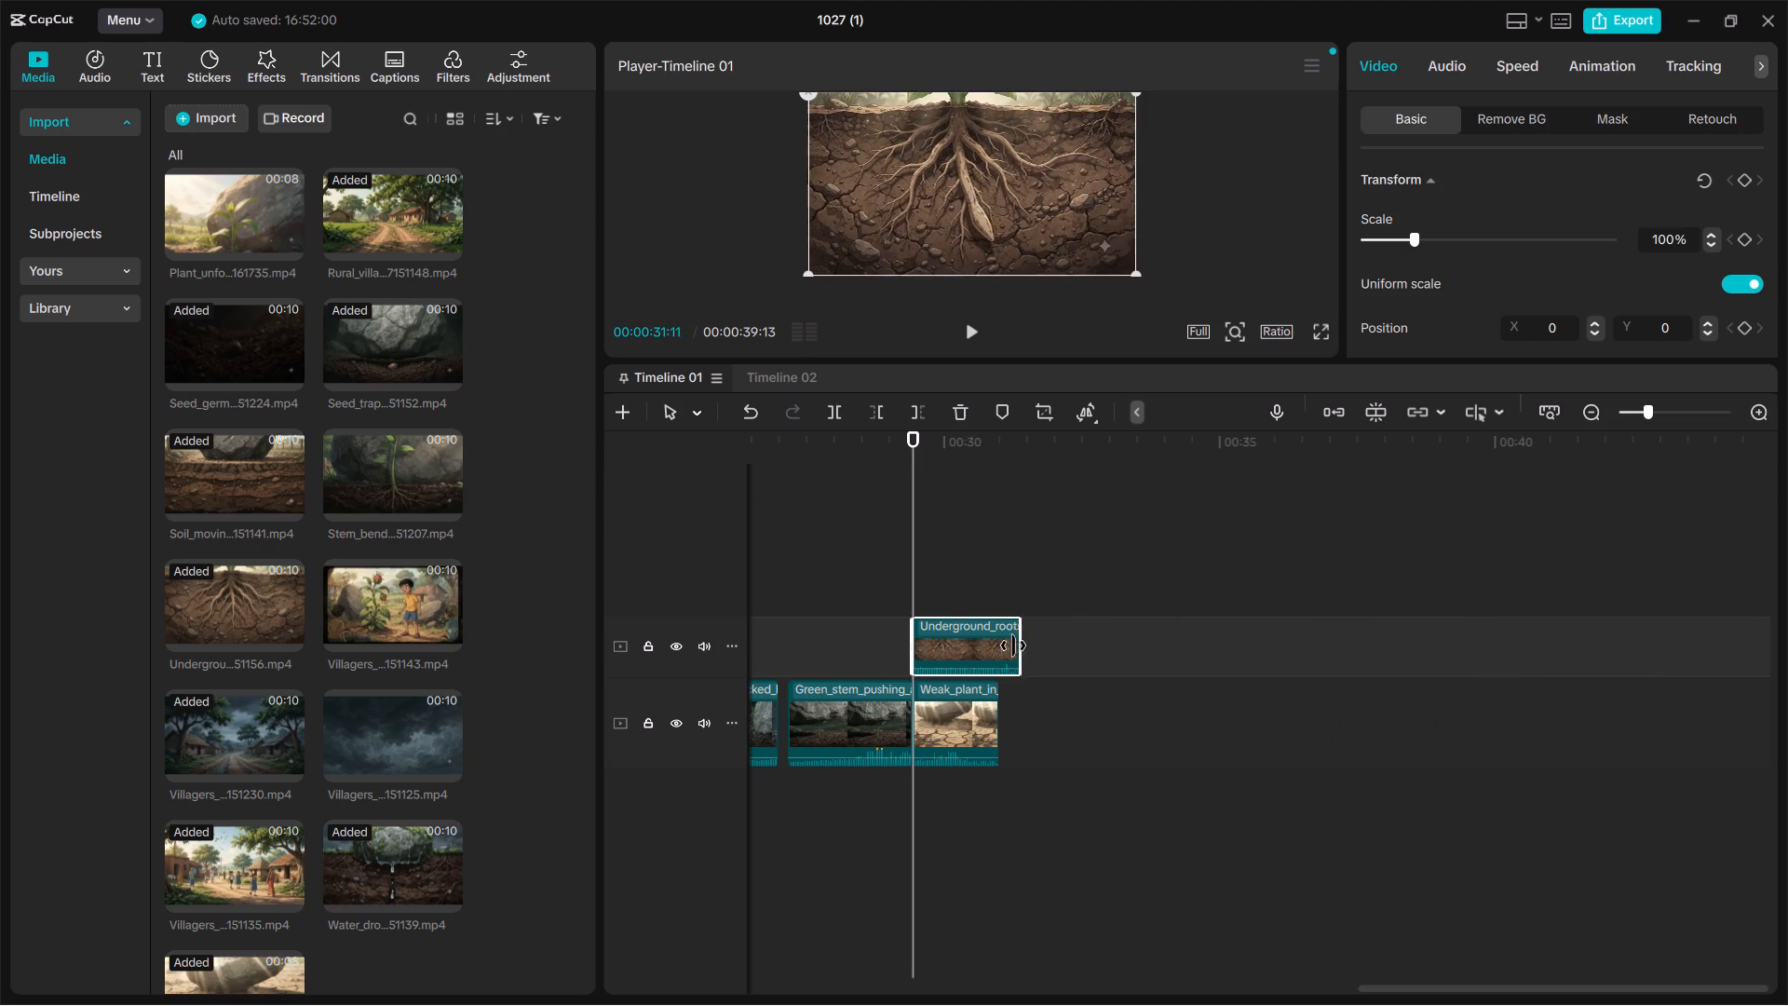
left_click_drag(1013, 646, 1013, 645)
left_click_drag(1415, 631, 1508, 711)
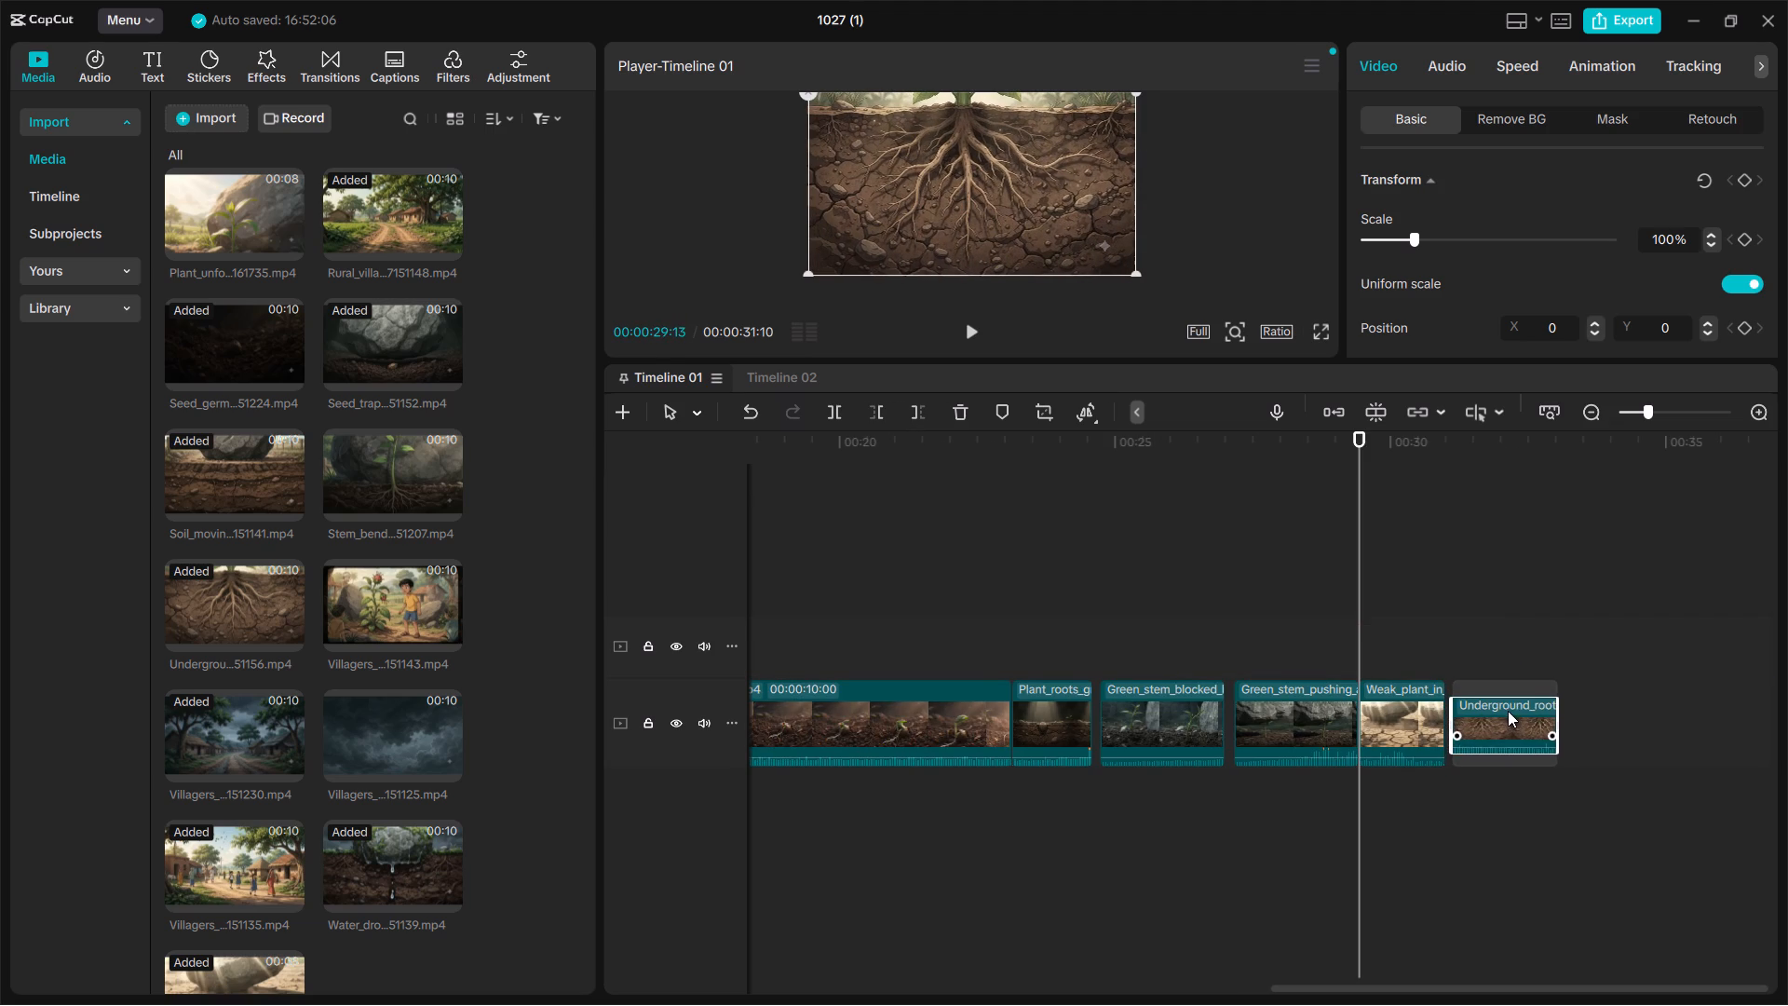
left_click_drag(1508, 711, 1509, 709)
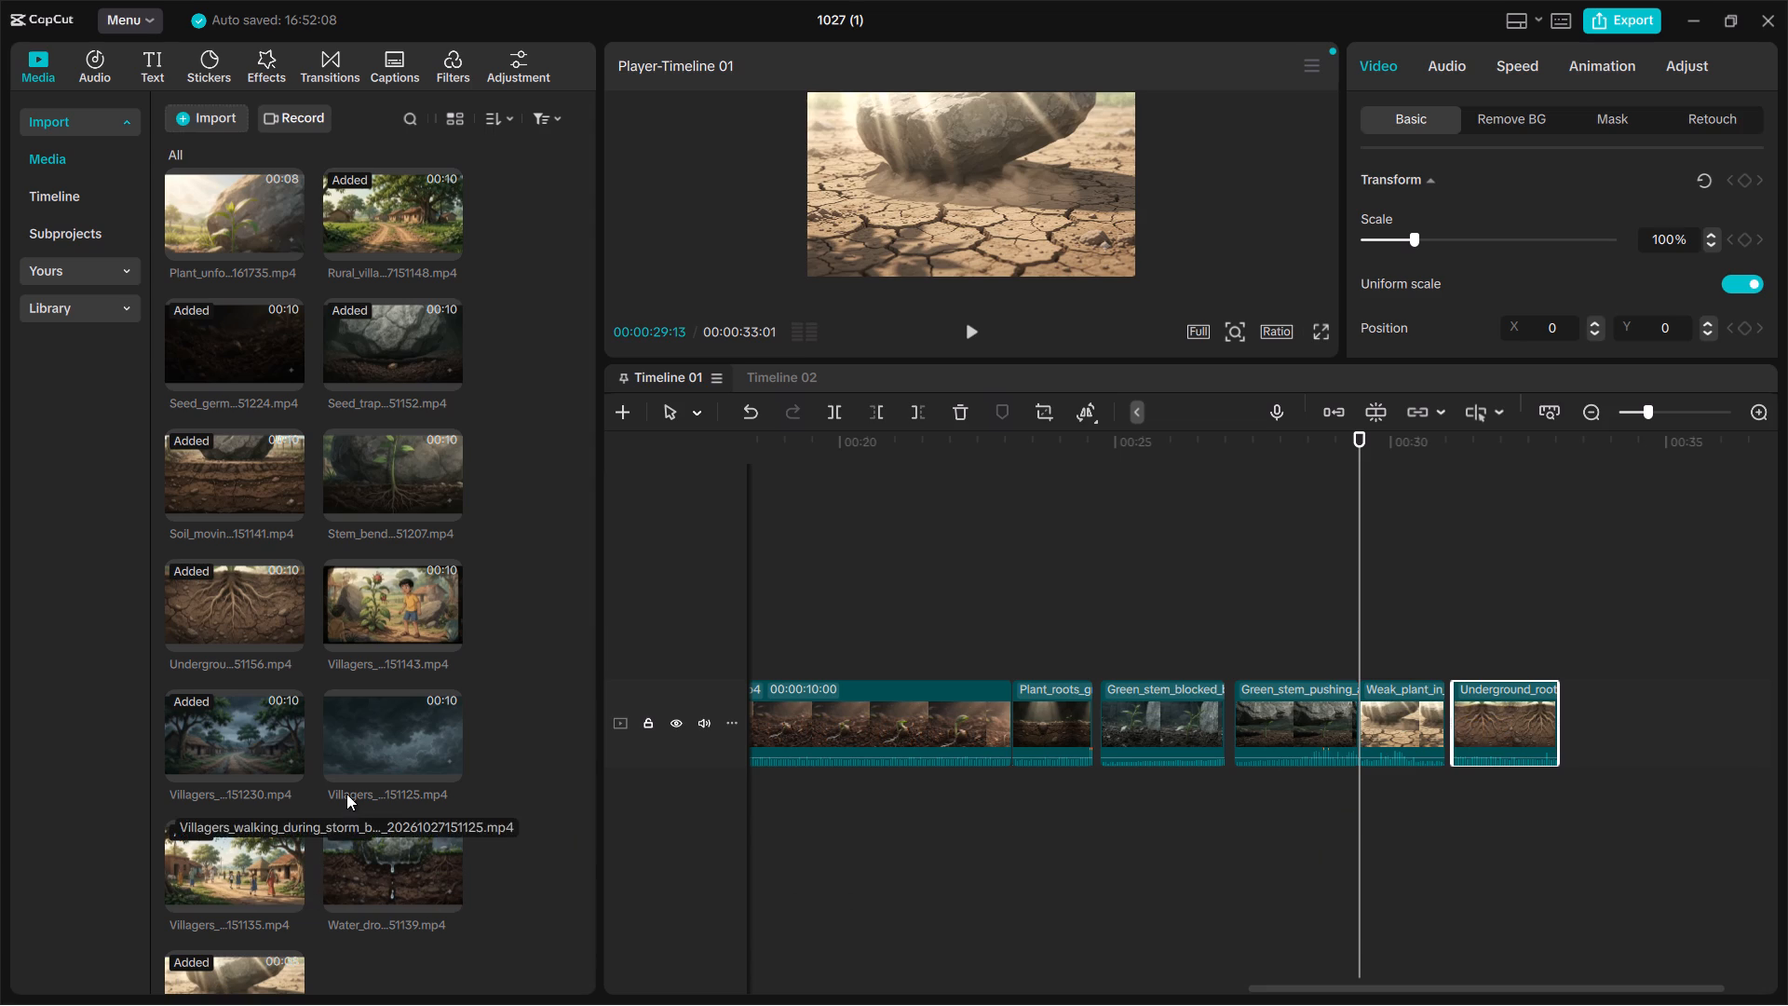
Find the Plant_growing_after_fresh_rainwater clip in the imported media and add it above the main track at 00:00:29:13.
scroll(303, 620, "up", 1)
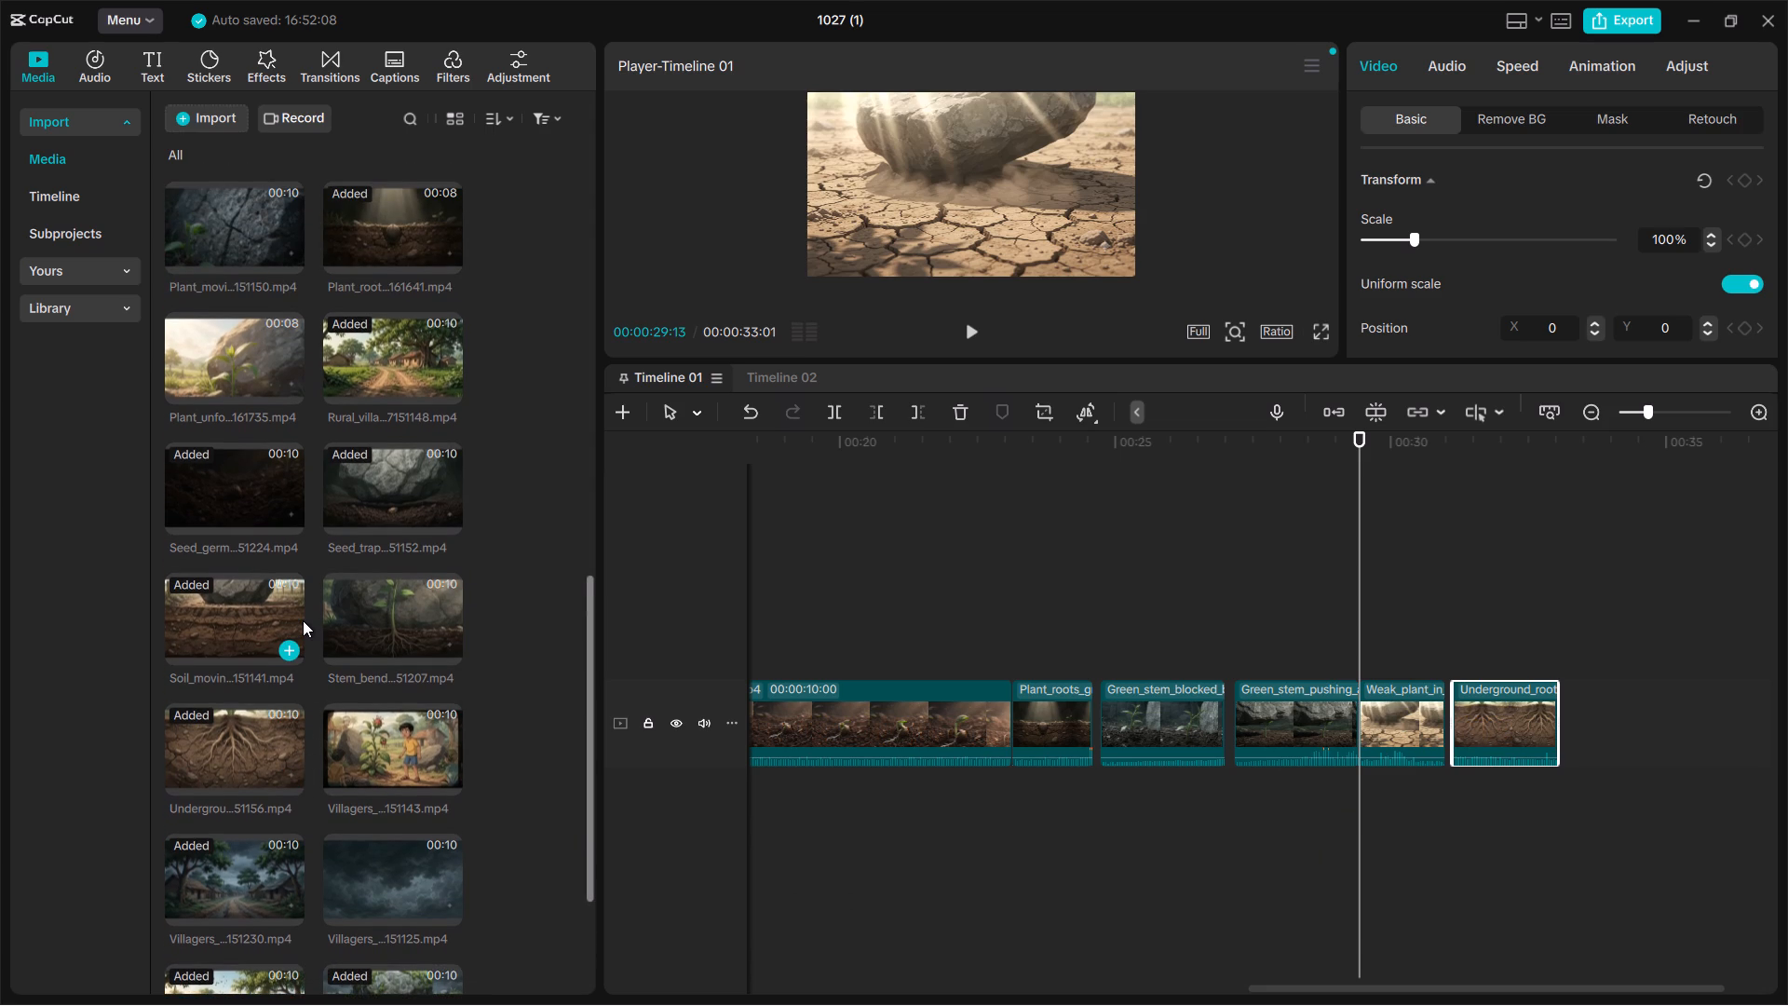
scroll(303, 620, "up", 1)
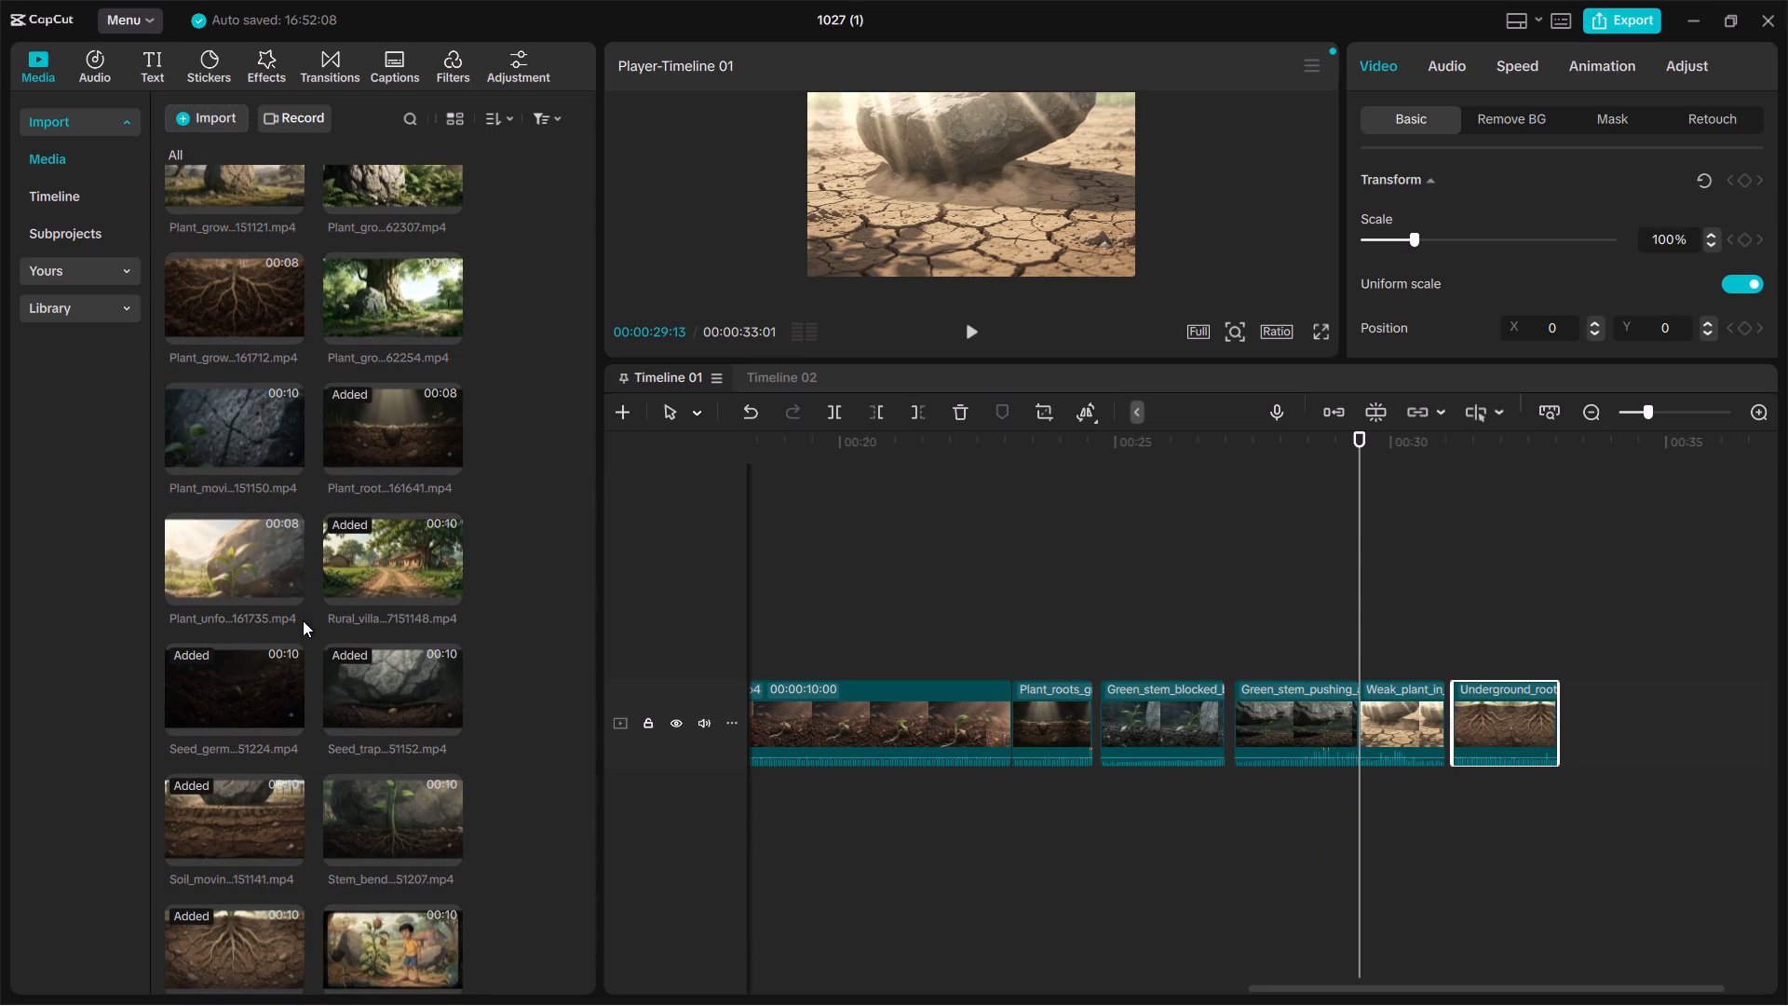
scroll(303, 620, "up", 1)
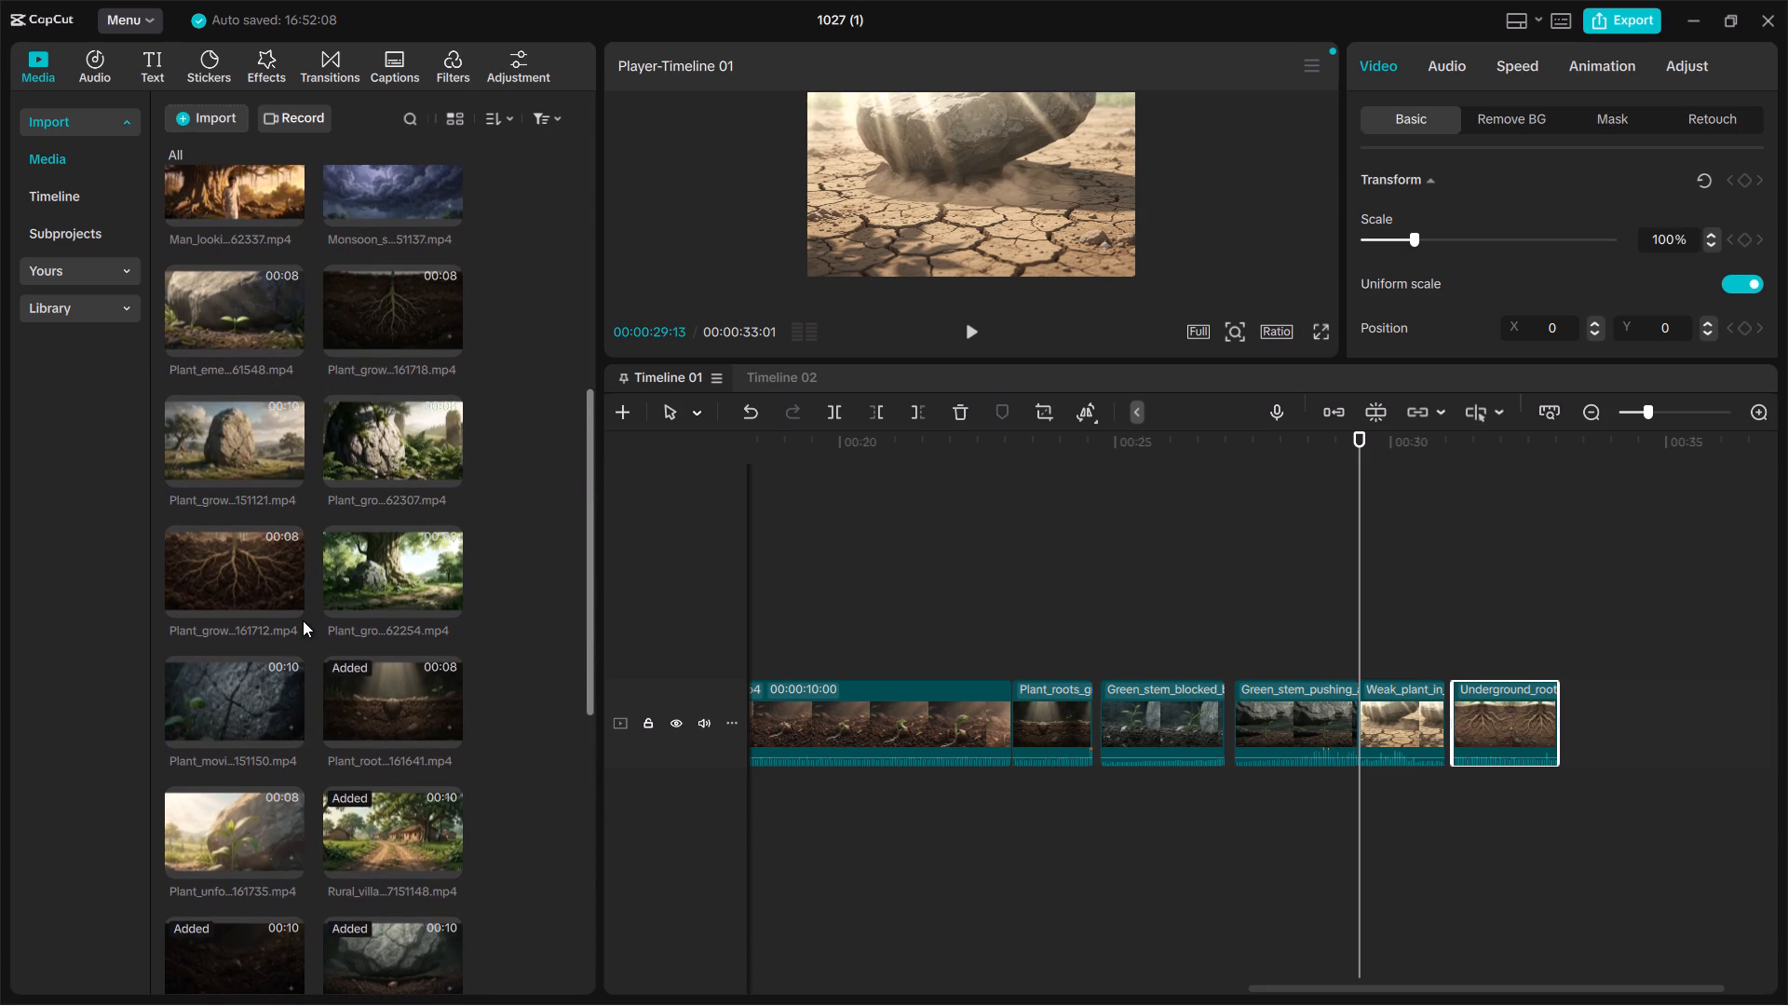
scroll(303, 620, "up", 1)
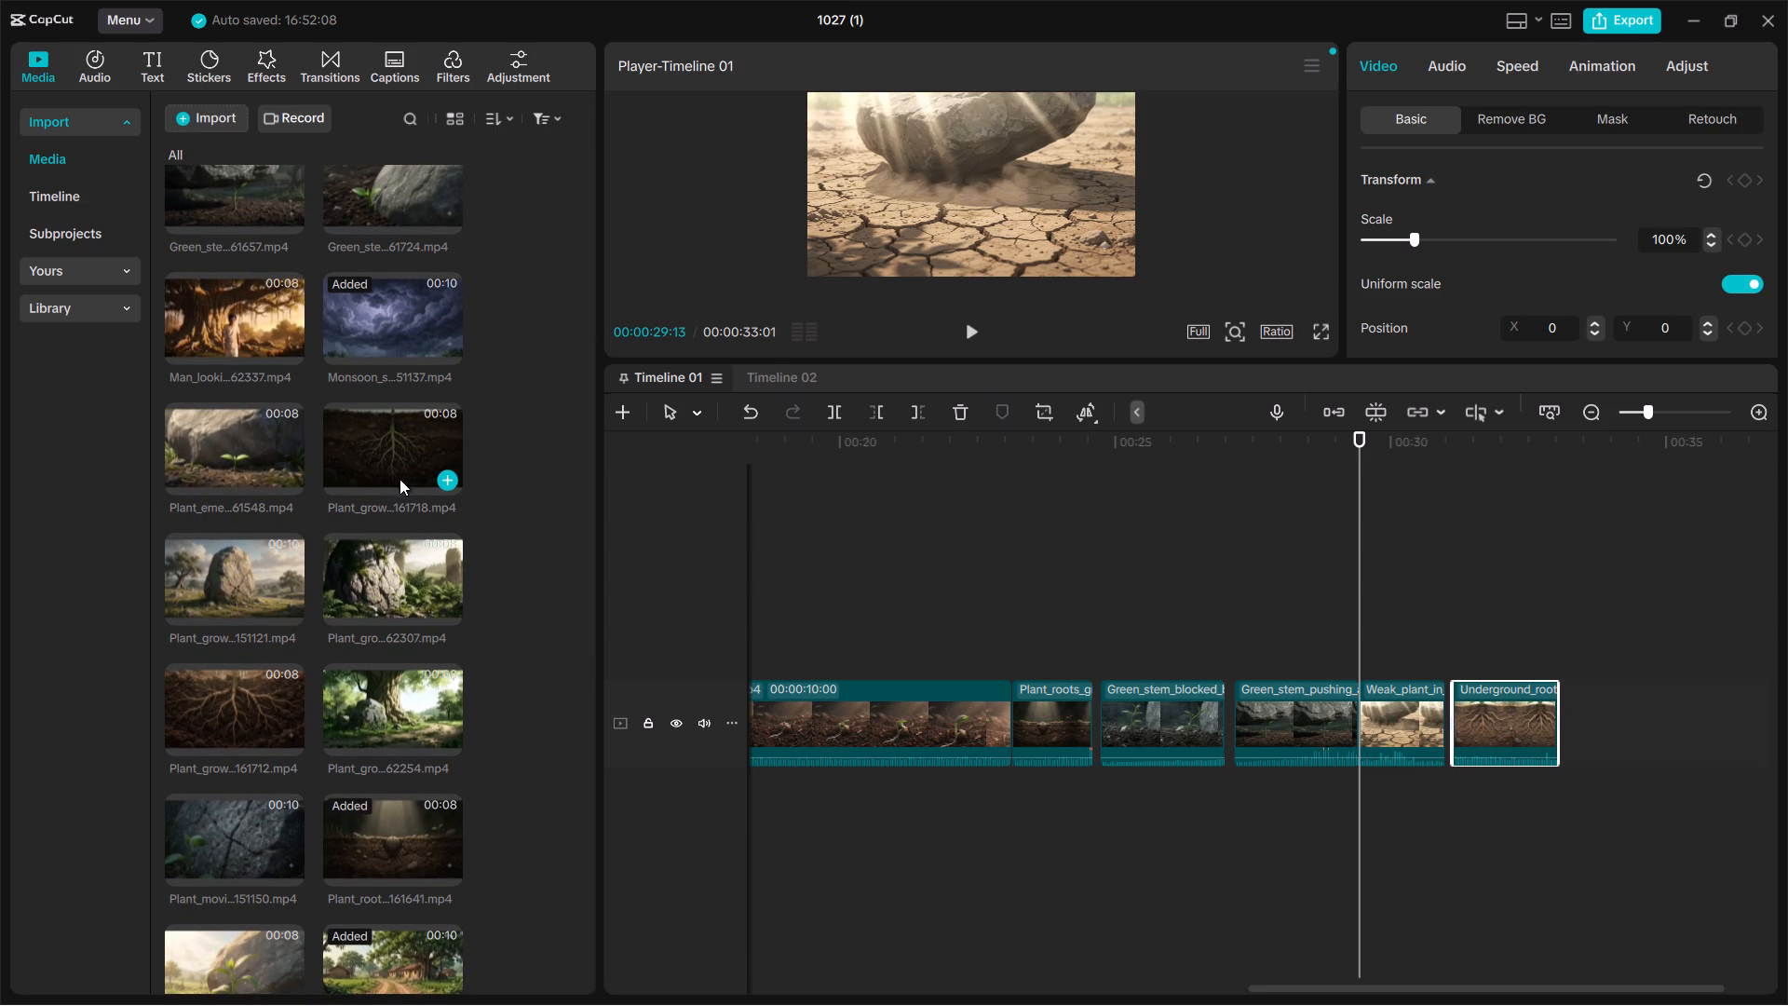
left_click(448, 475)
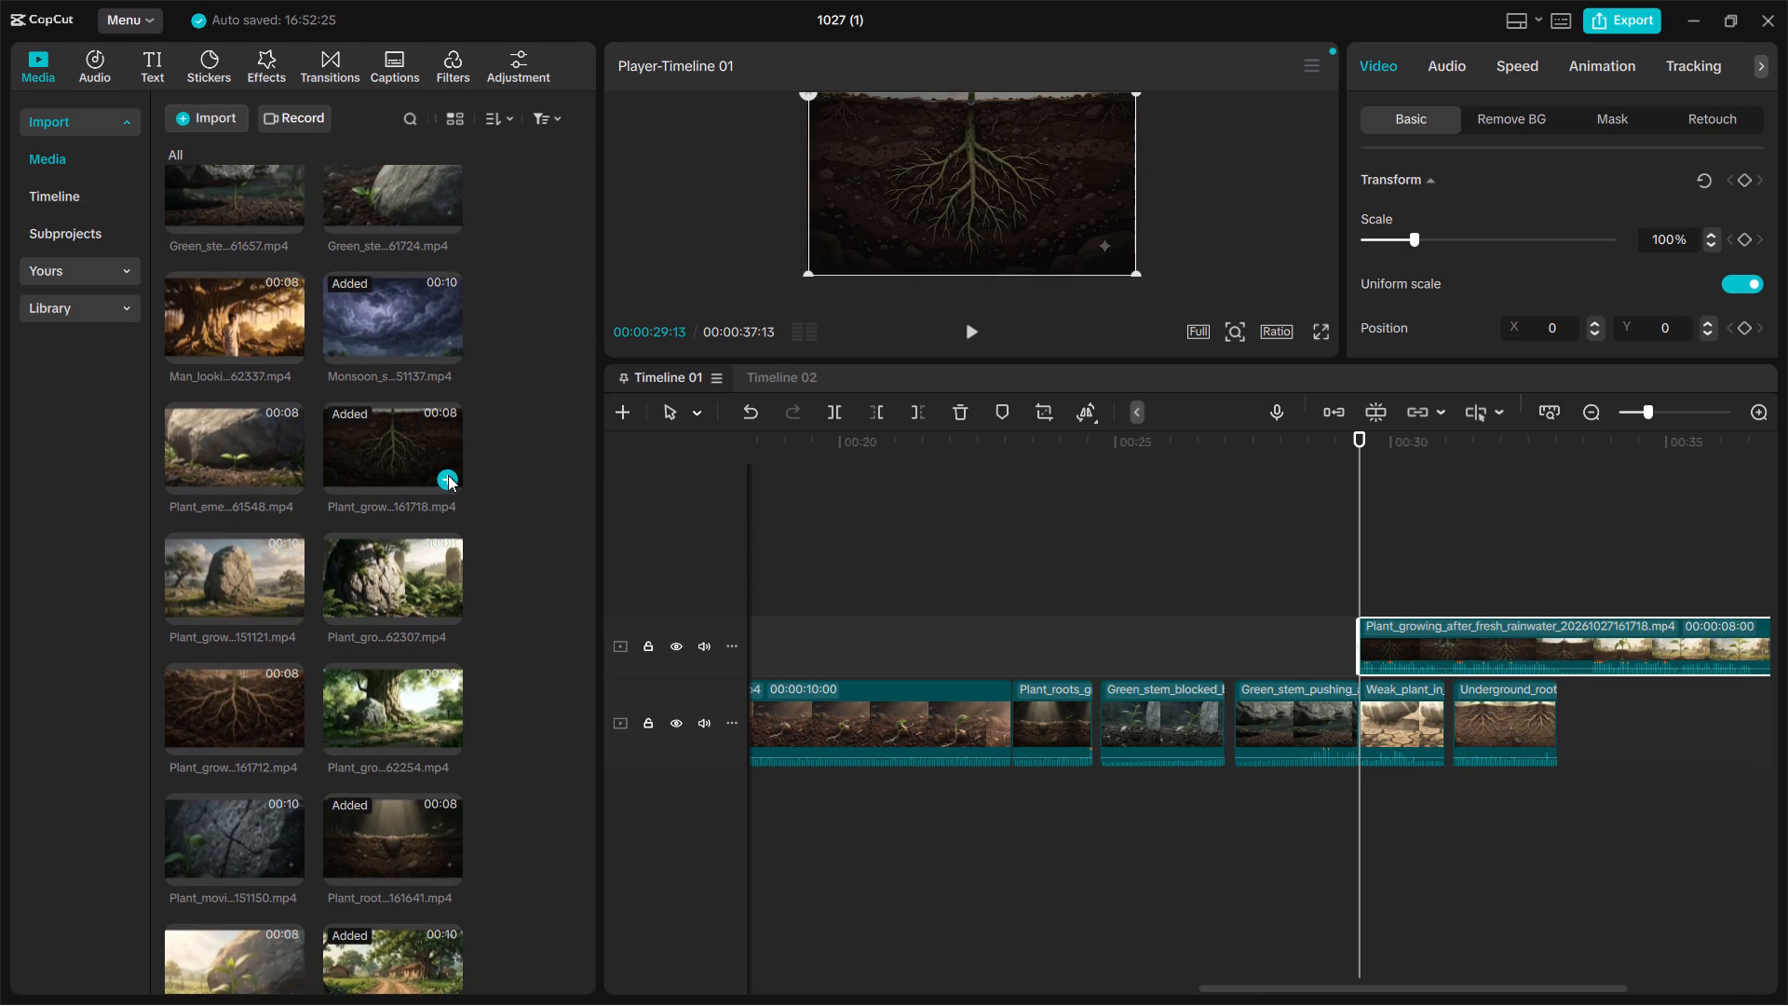
Trim the start of the Plant_growing_after_fresh_rainwater clip to leave about 2 s and move it onto the main track after the Underground_roots clip.
scroll(1141, 700, "left", 2)
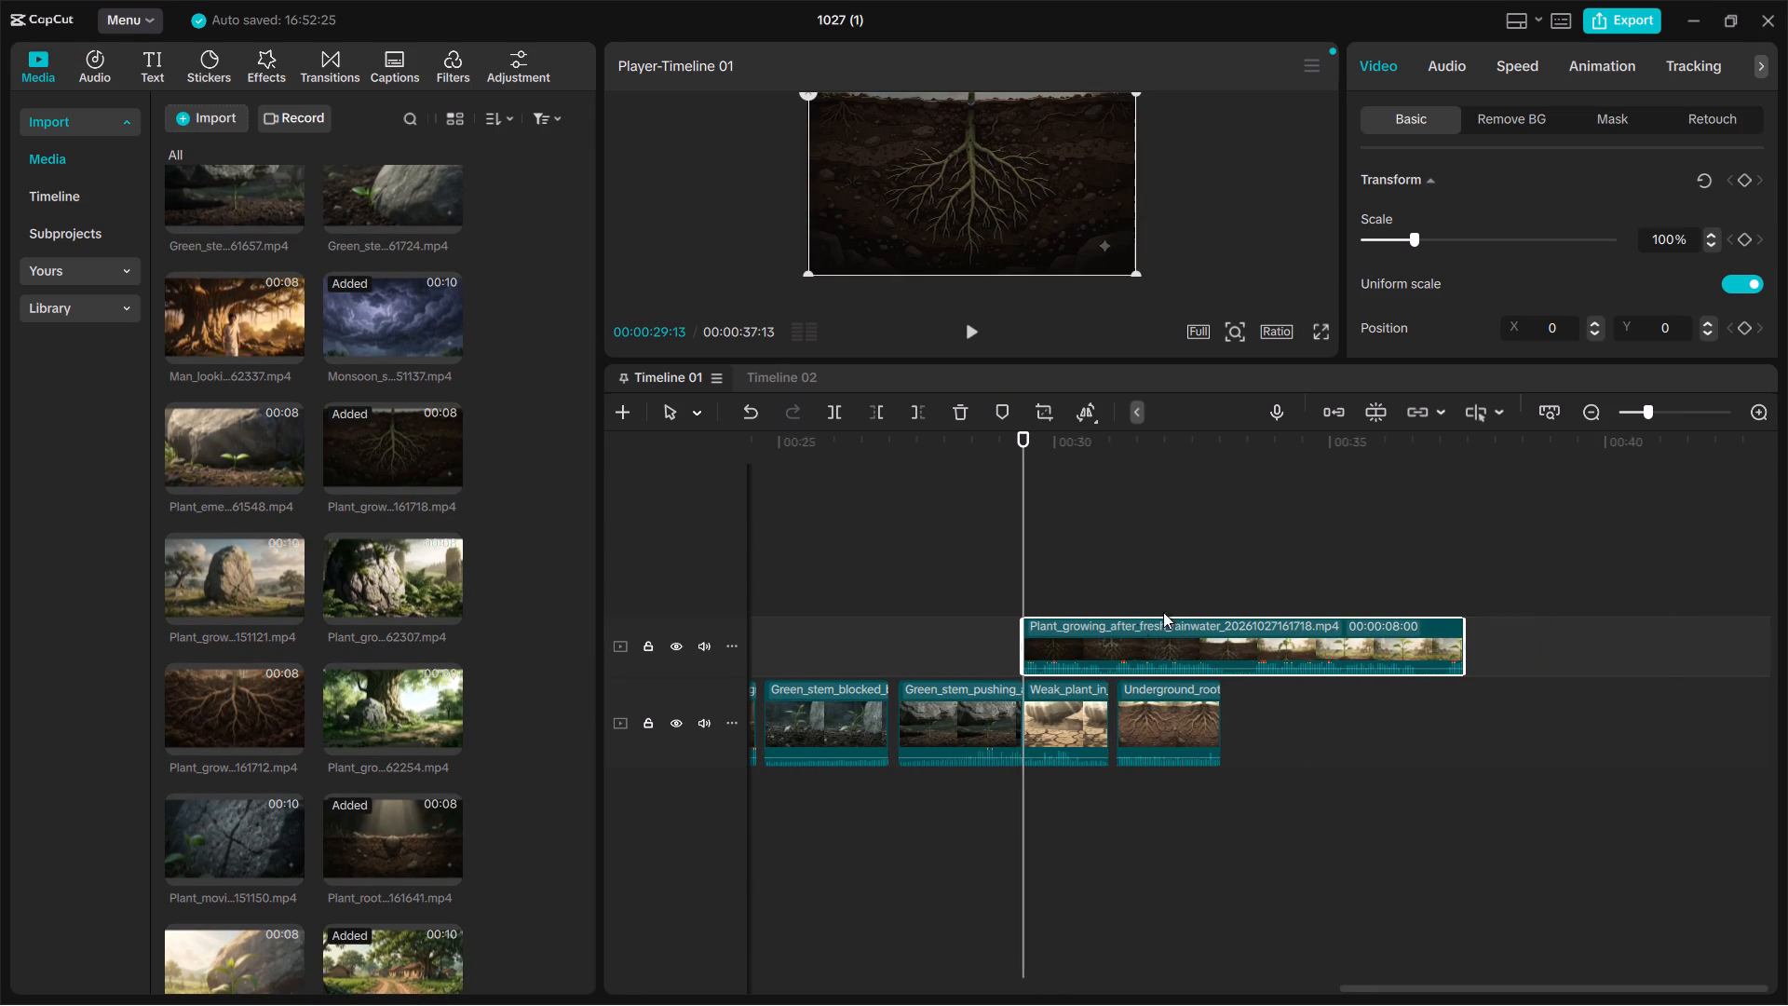
left_click_drag(1021, 643, 1355, 662)
left_click_drag(1381, 647, 1262, 723)
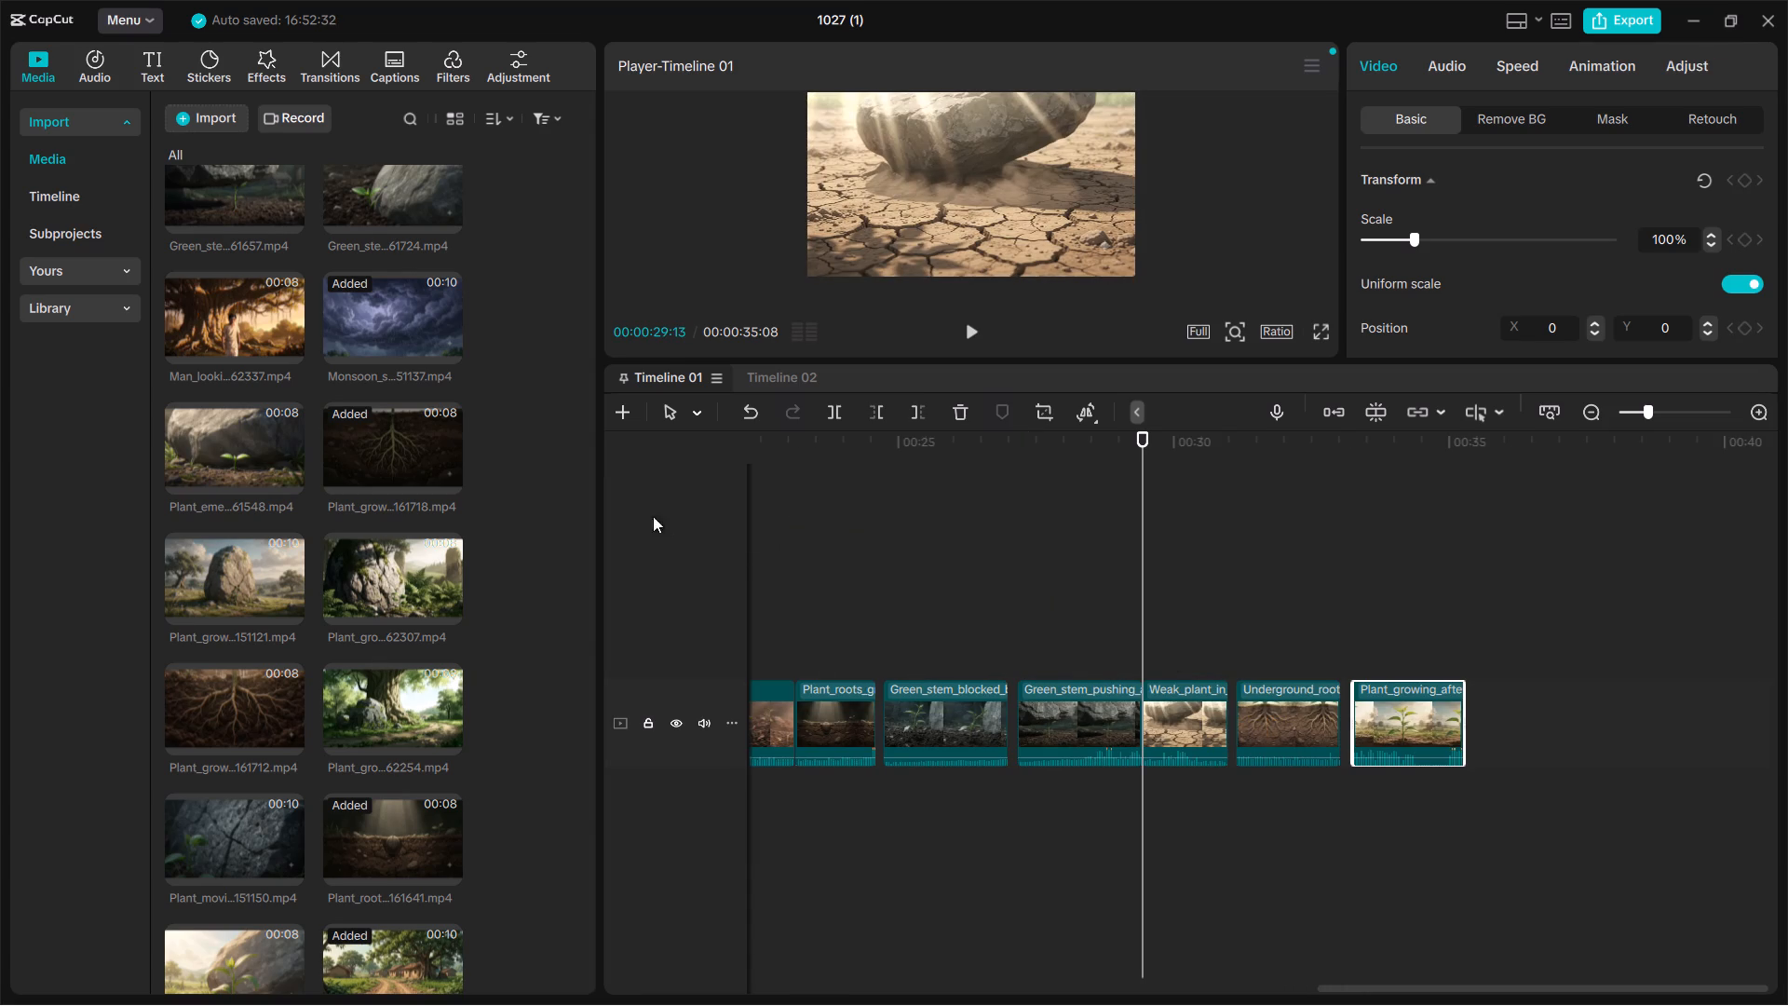
Find the Stem_bending_around_stone clip in the imported media and add it above the main track at 00:00:29:13.
scroll(345, 437, "up", 1)
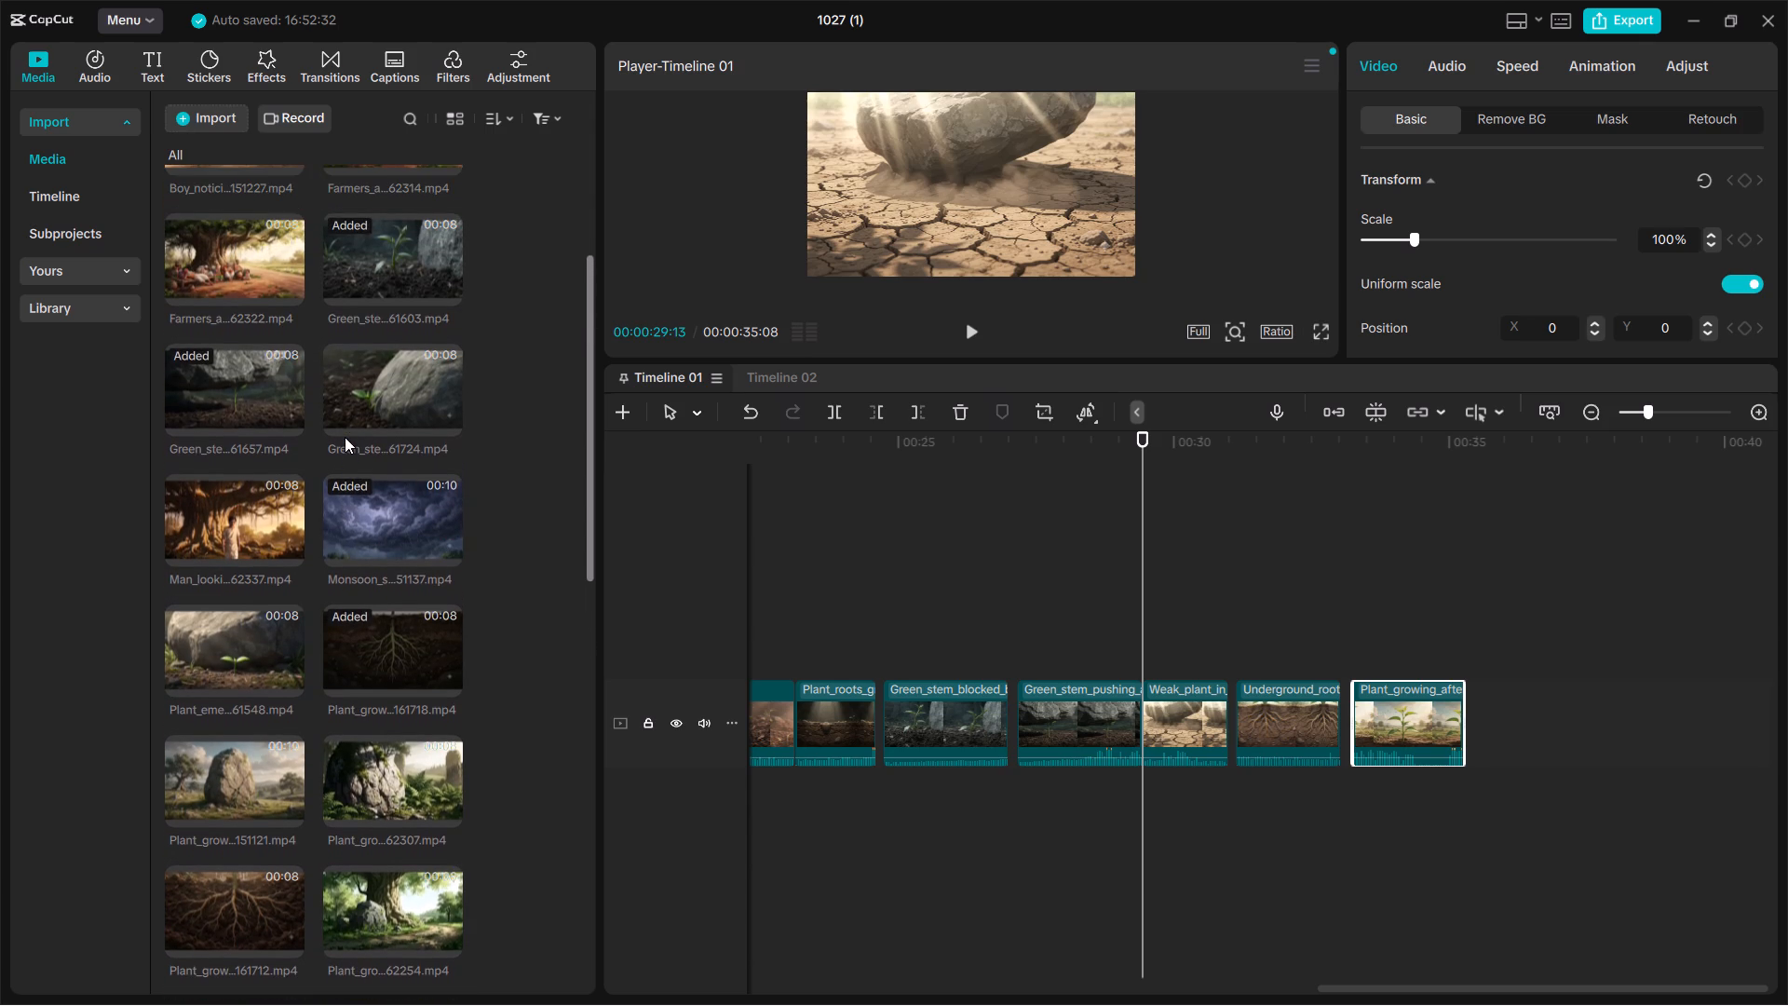
scroll(345, 437, "up", 1)
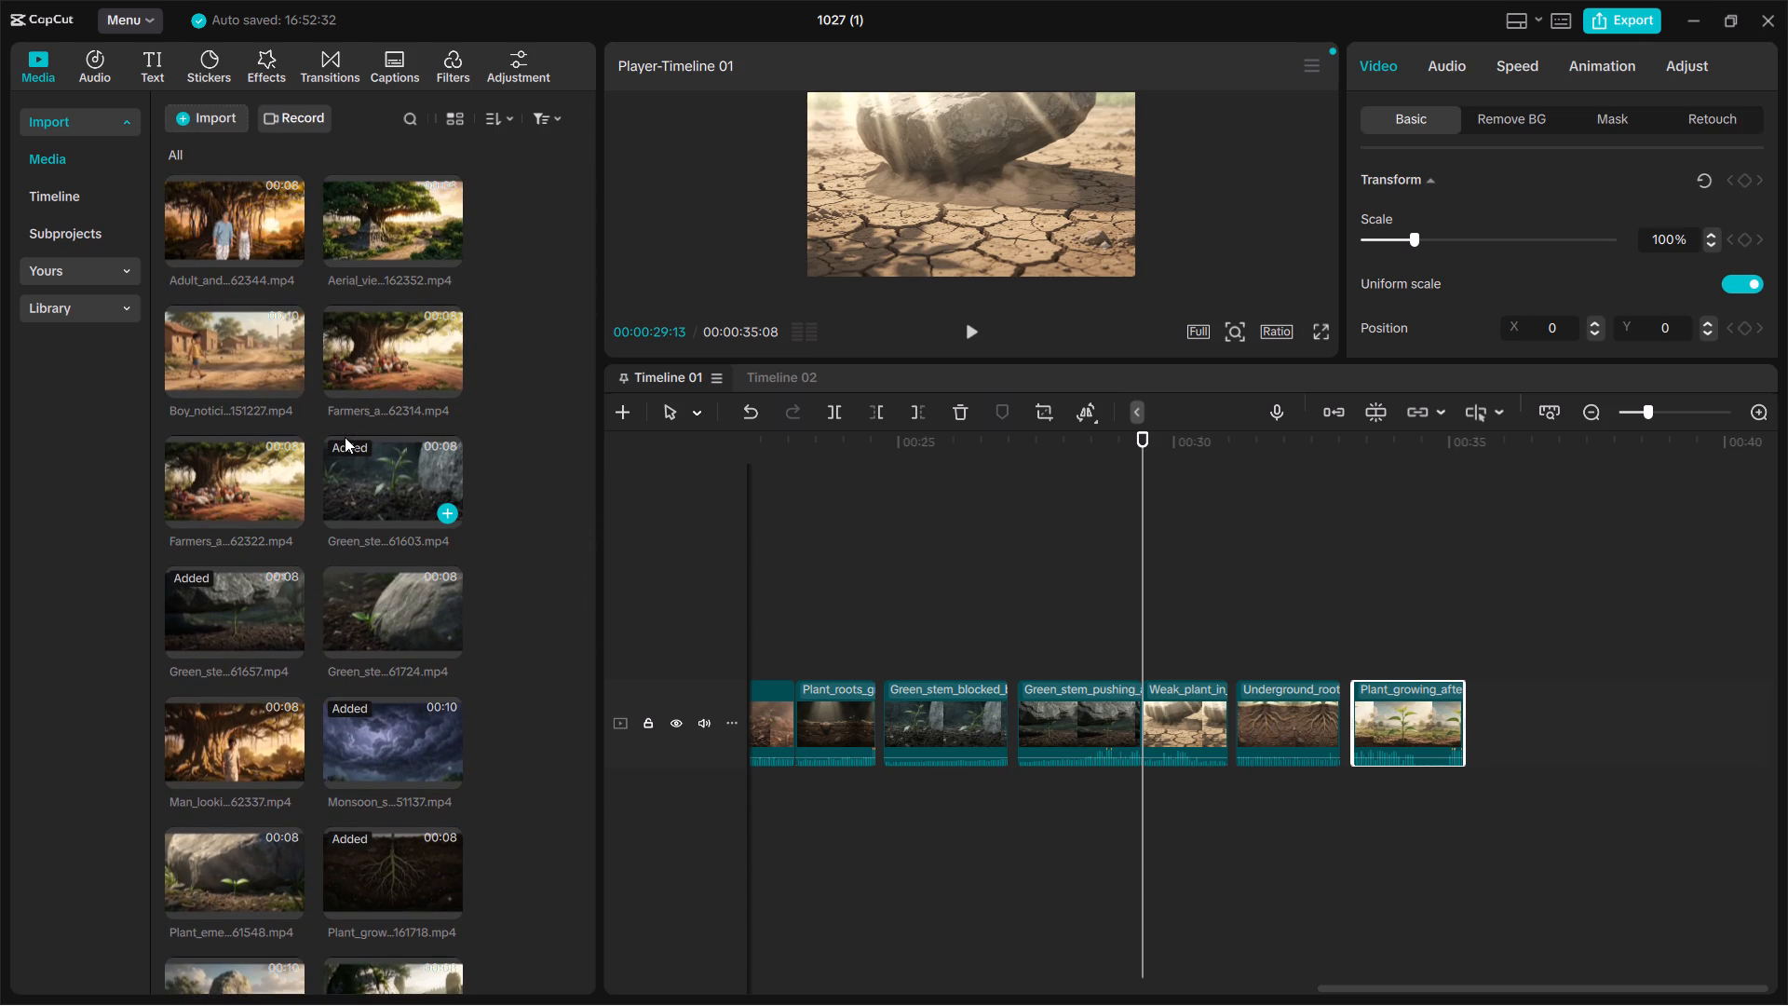
scroll(345, 437, "up", 2)
scroll(292, 393, "down", 2)
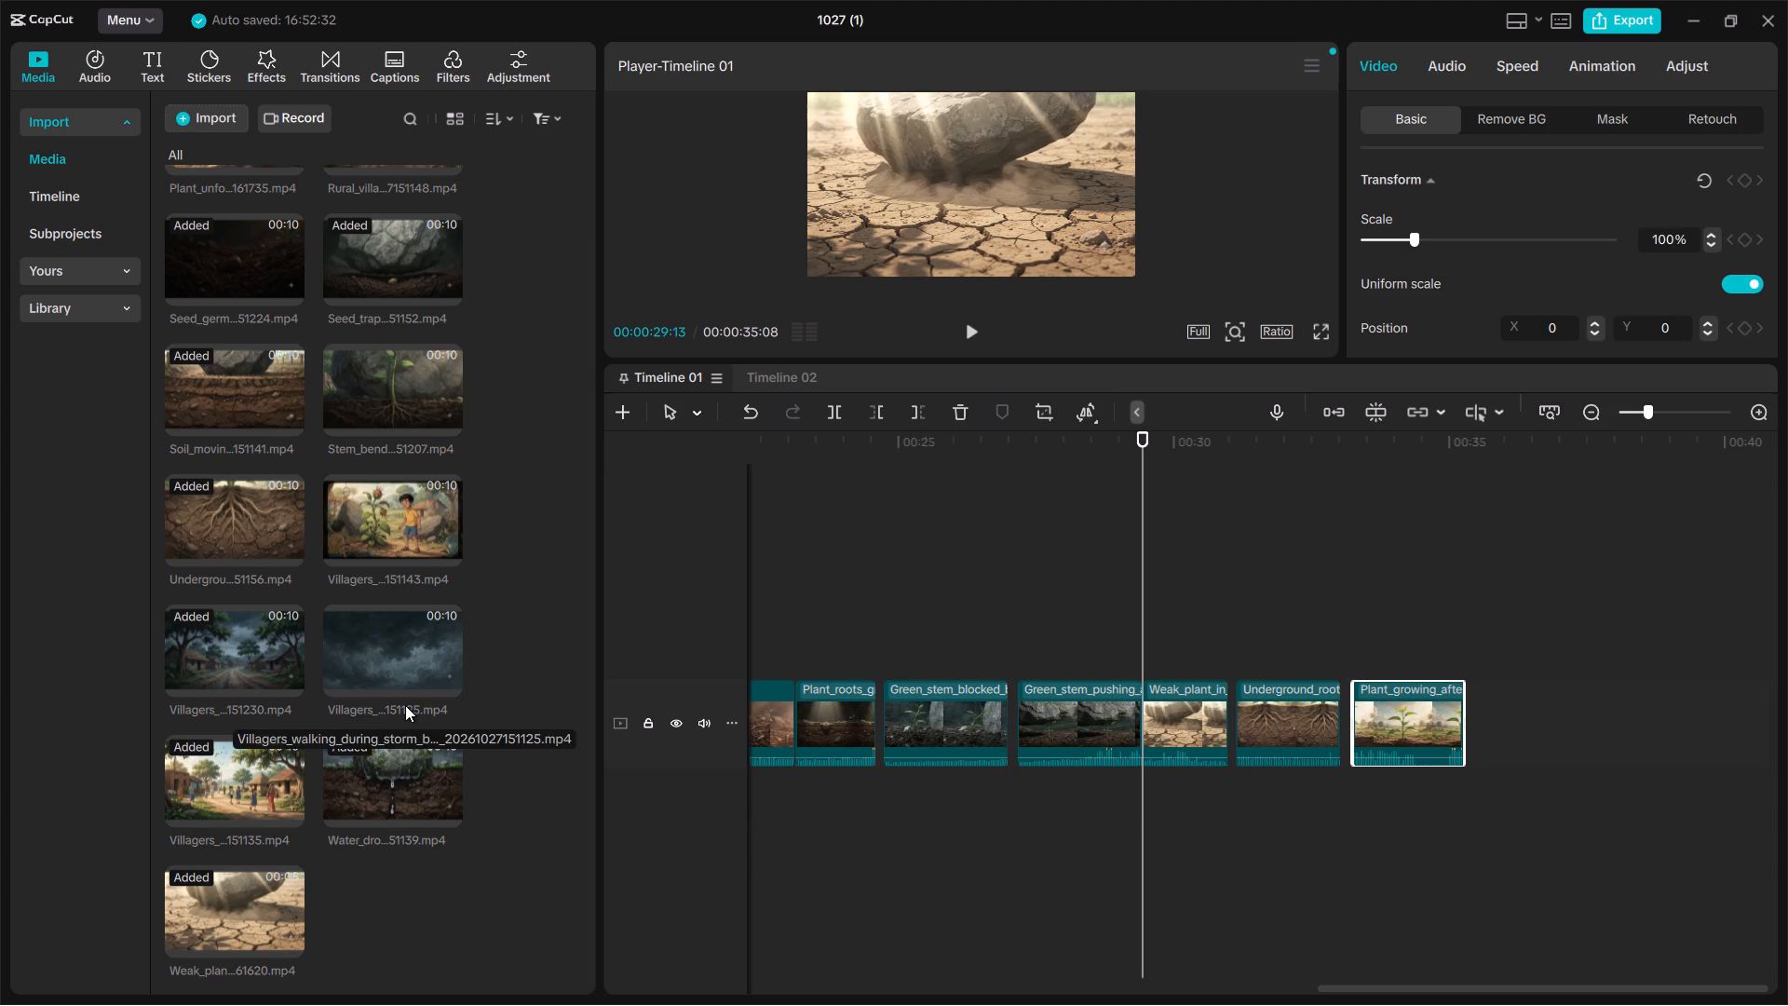
scroll(308, 608, "up", 1)
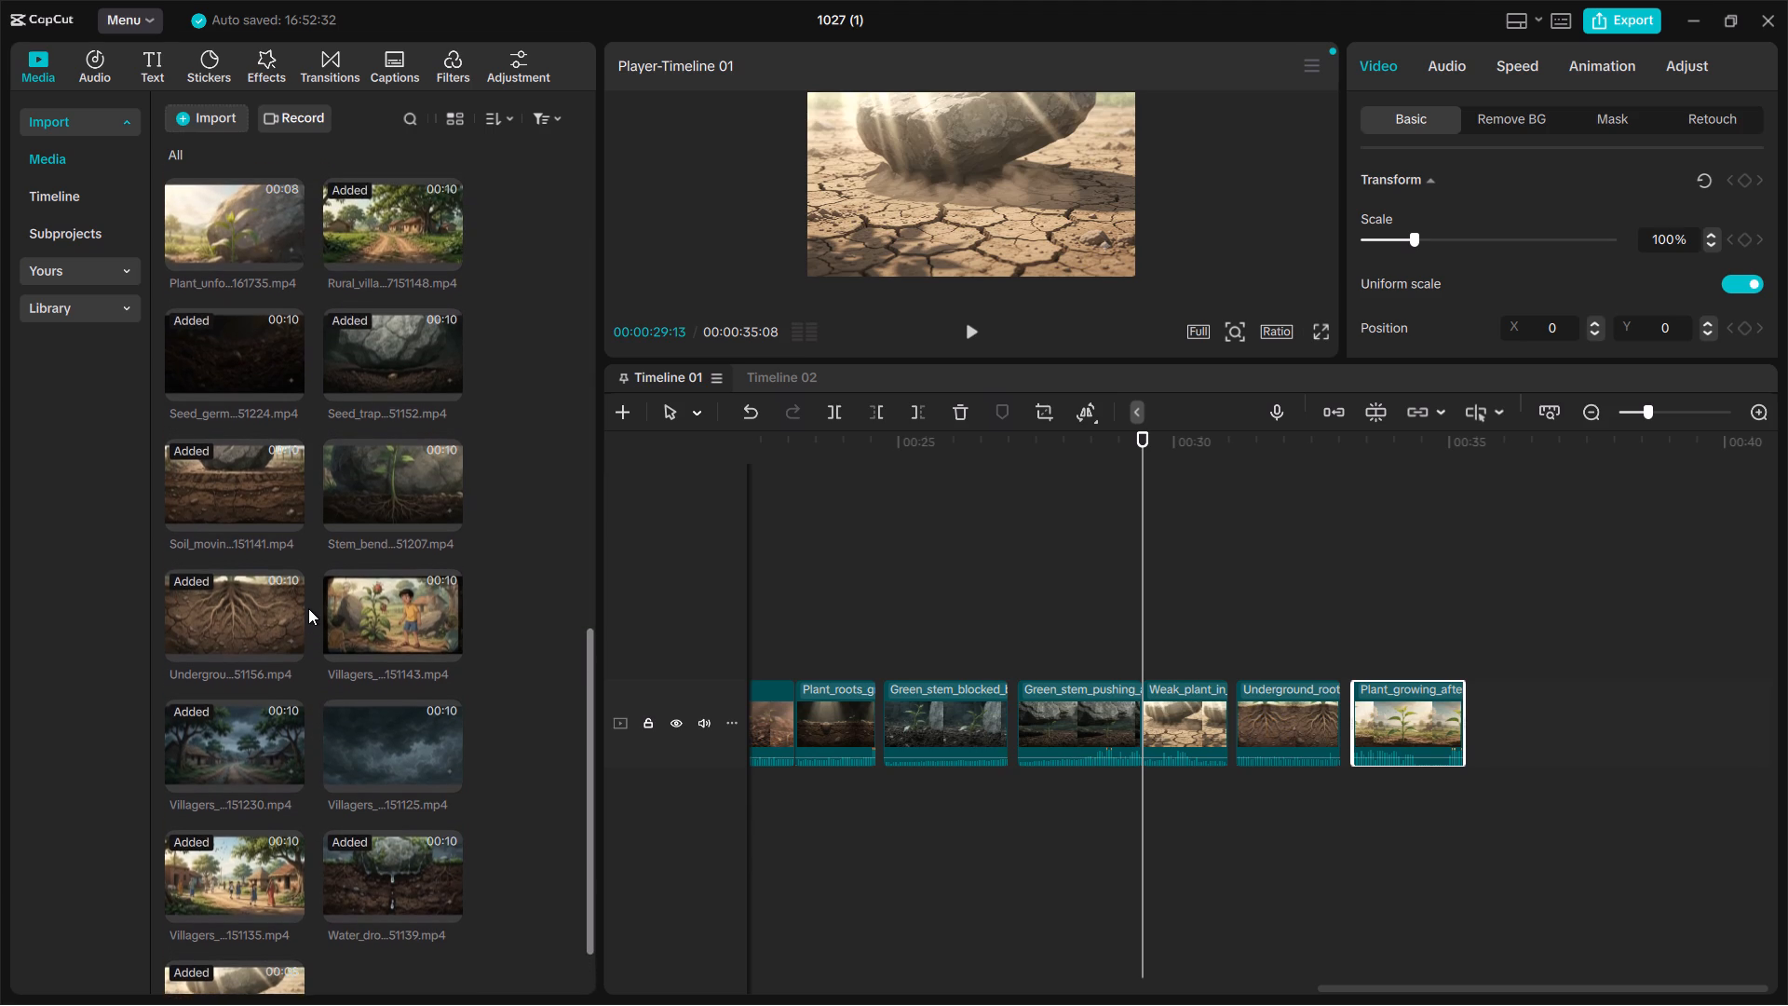
scroll(308, 608, "up", 1)
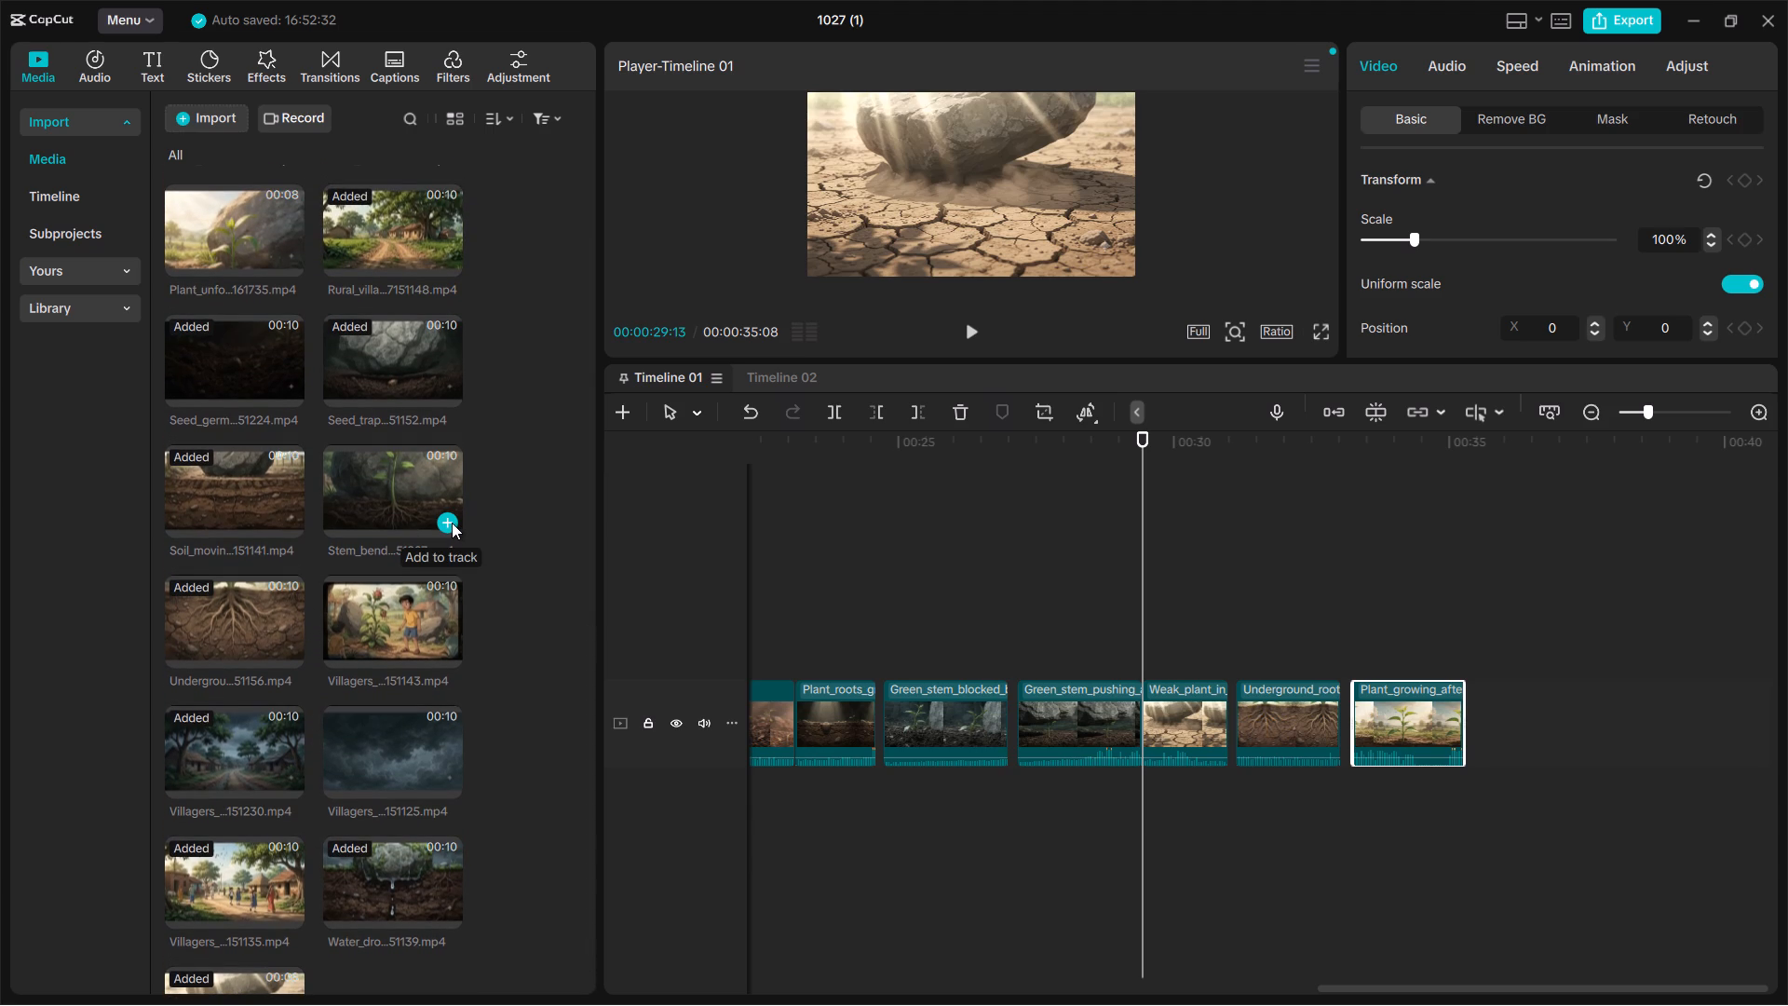
left_click(452, 523)
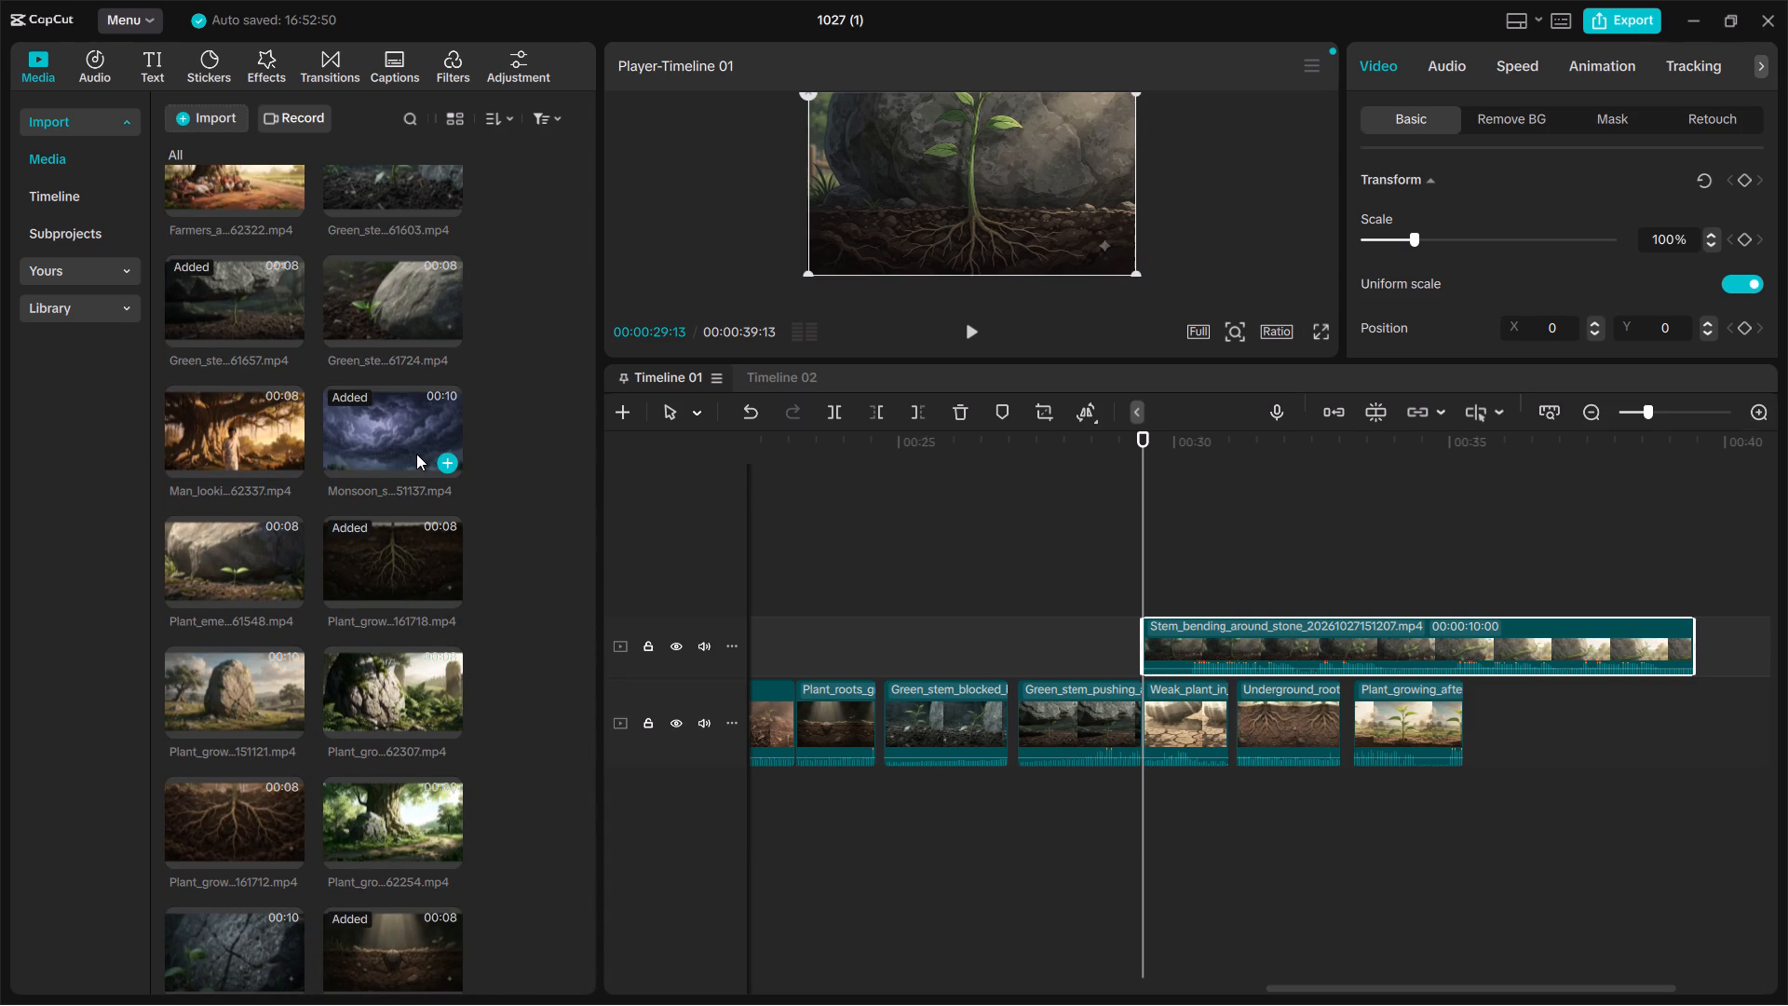
Find the Plant_moving_toward_sunlight_crack clip in the imported media and add it on a new track above the Stem_bending_around_stone clip at 00:00:29:13.
scroll(416, 454, "up", 2)
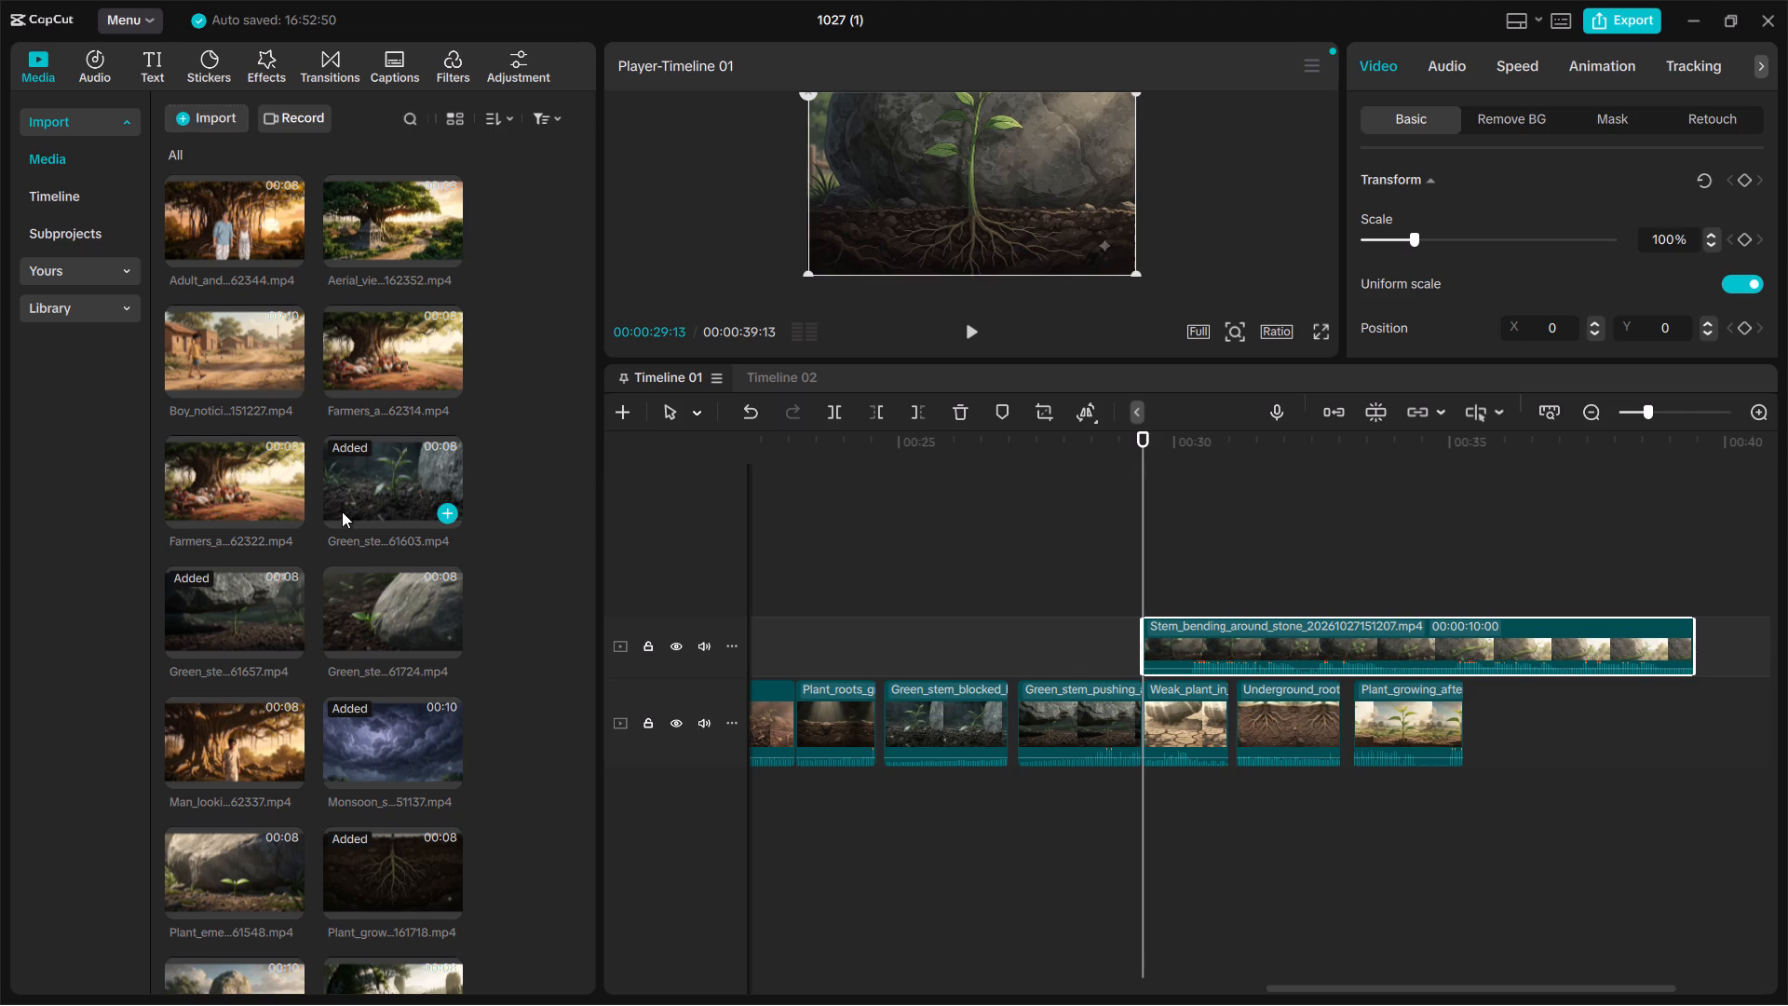
scroll(342, 511, "down", 2)
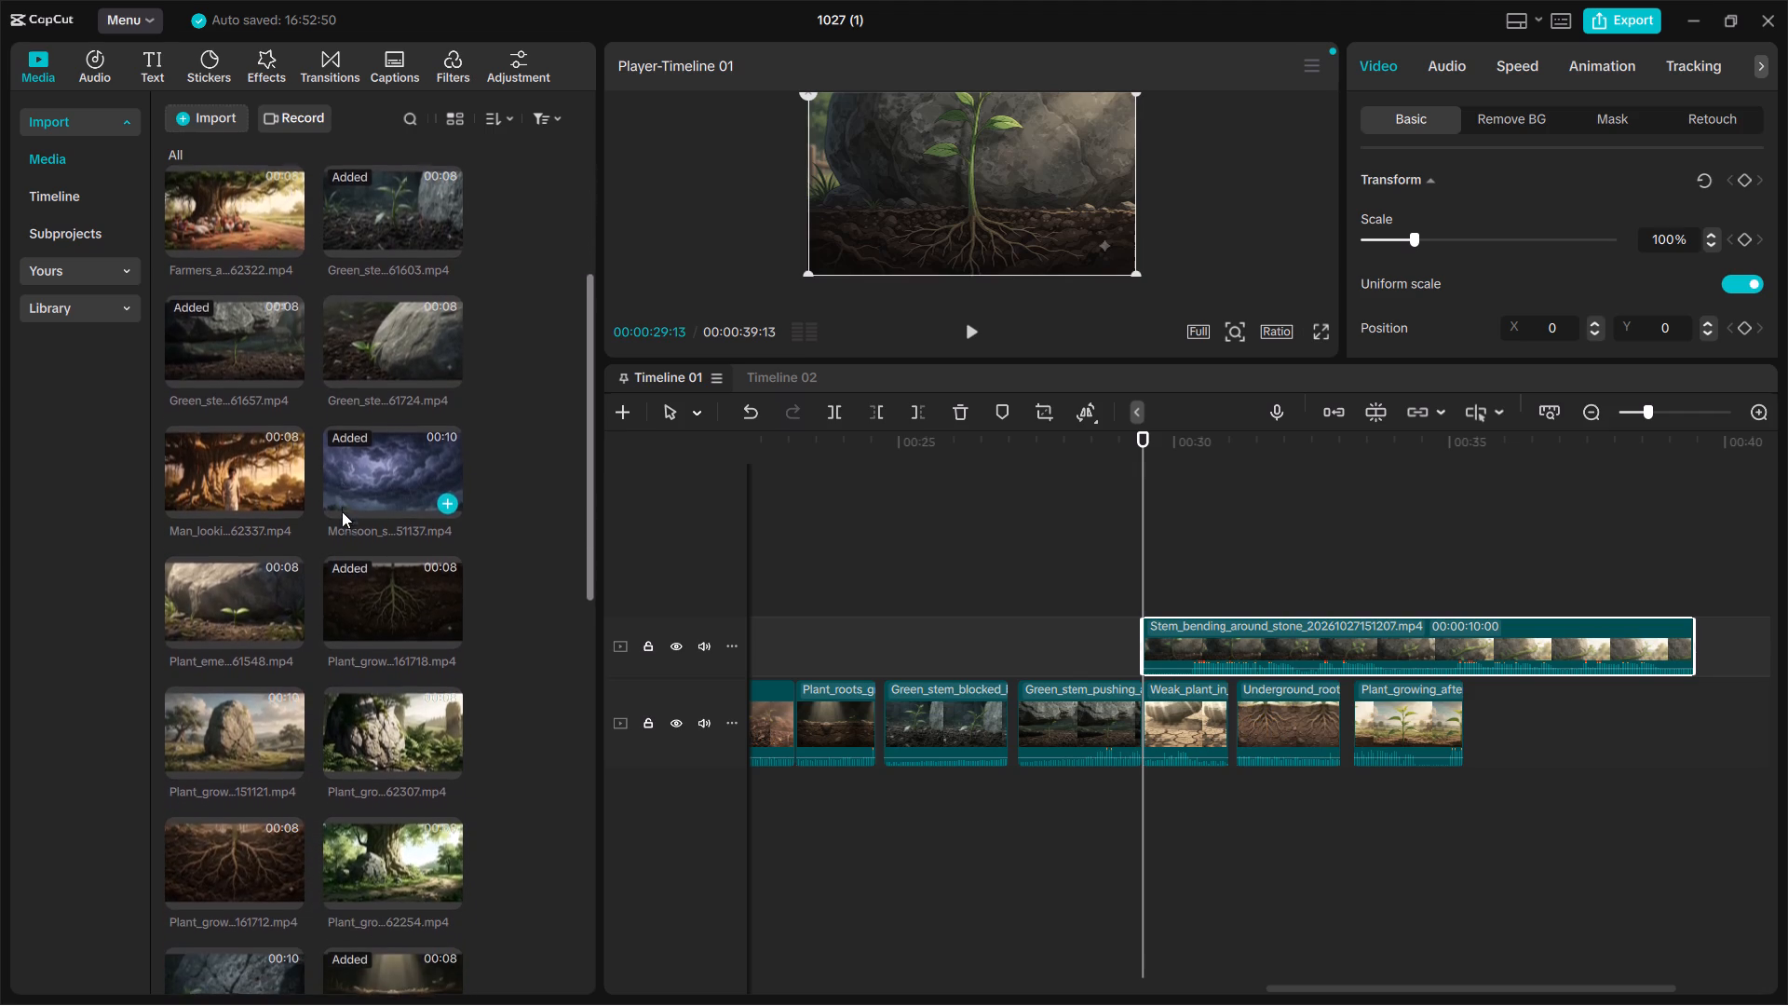
scroll(342, 511, "down", 1)
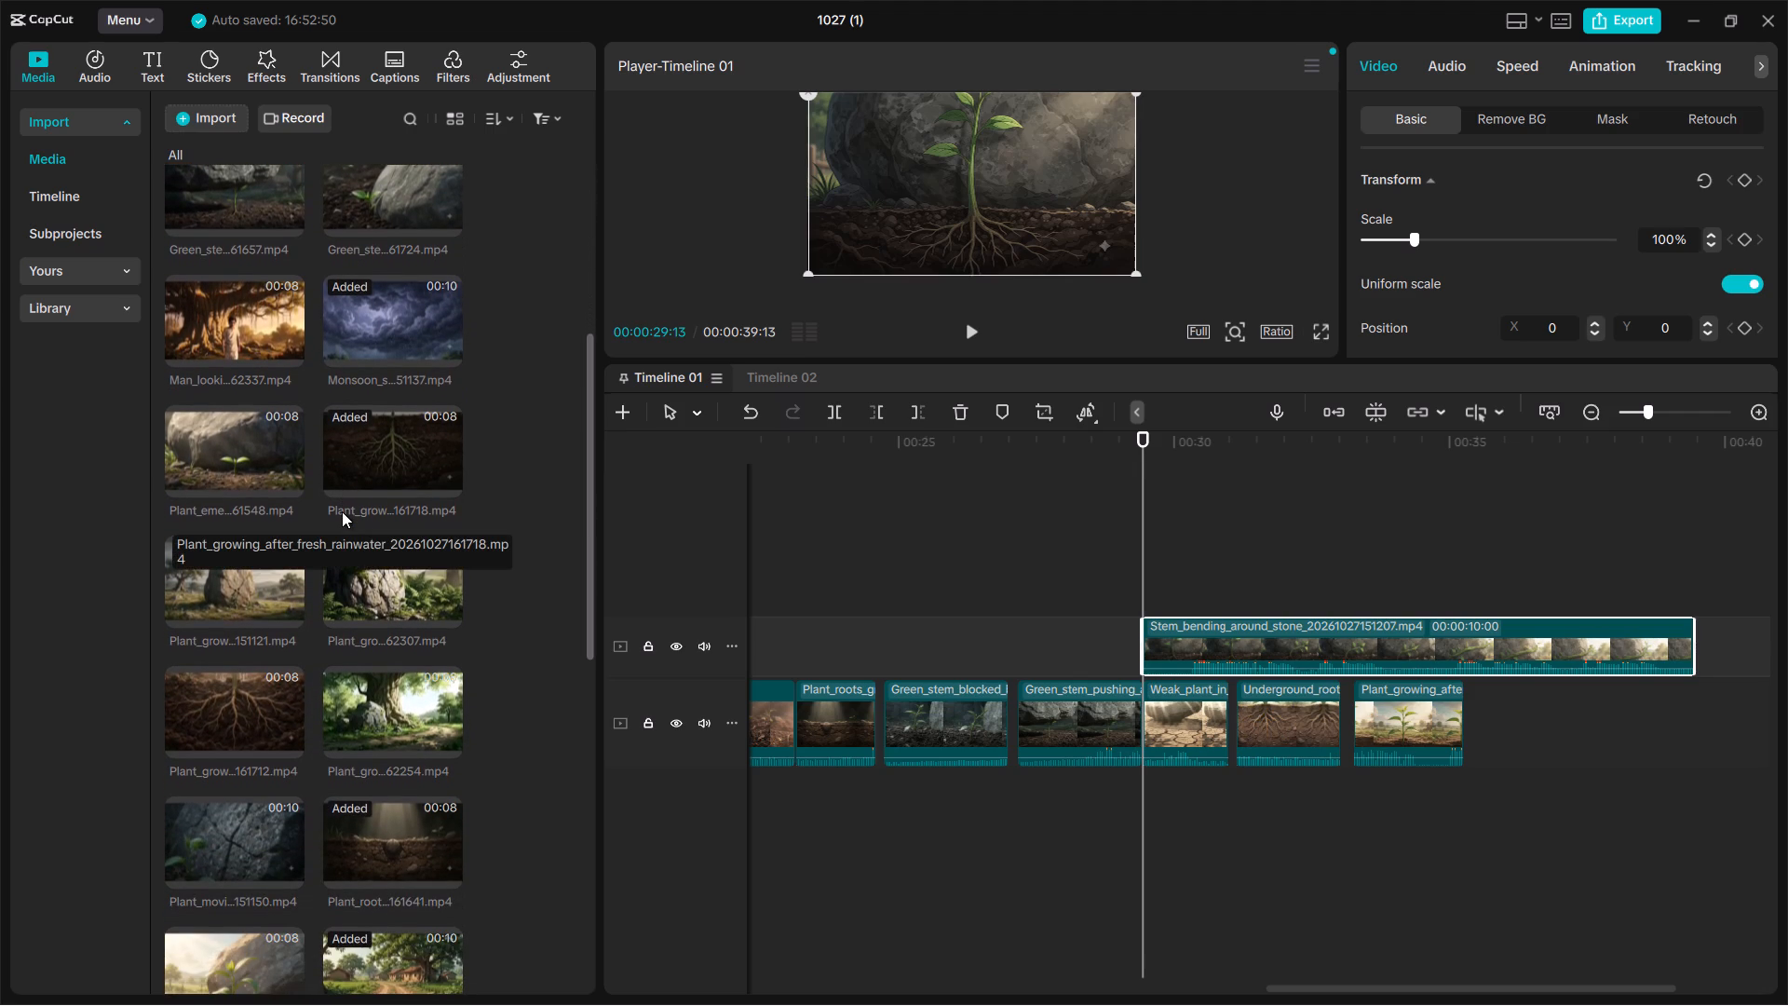
scroll(342, 511, "down", 1)
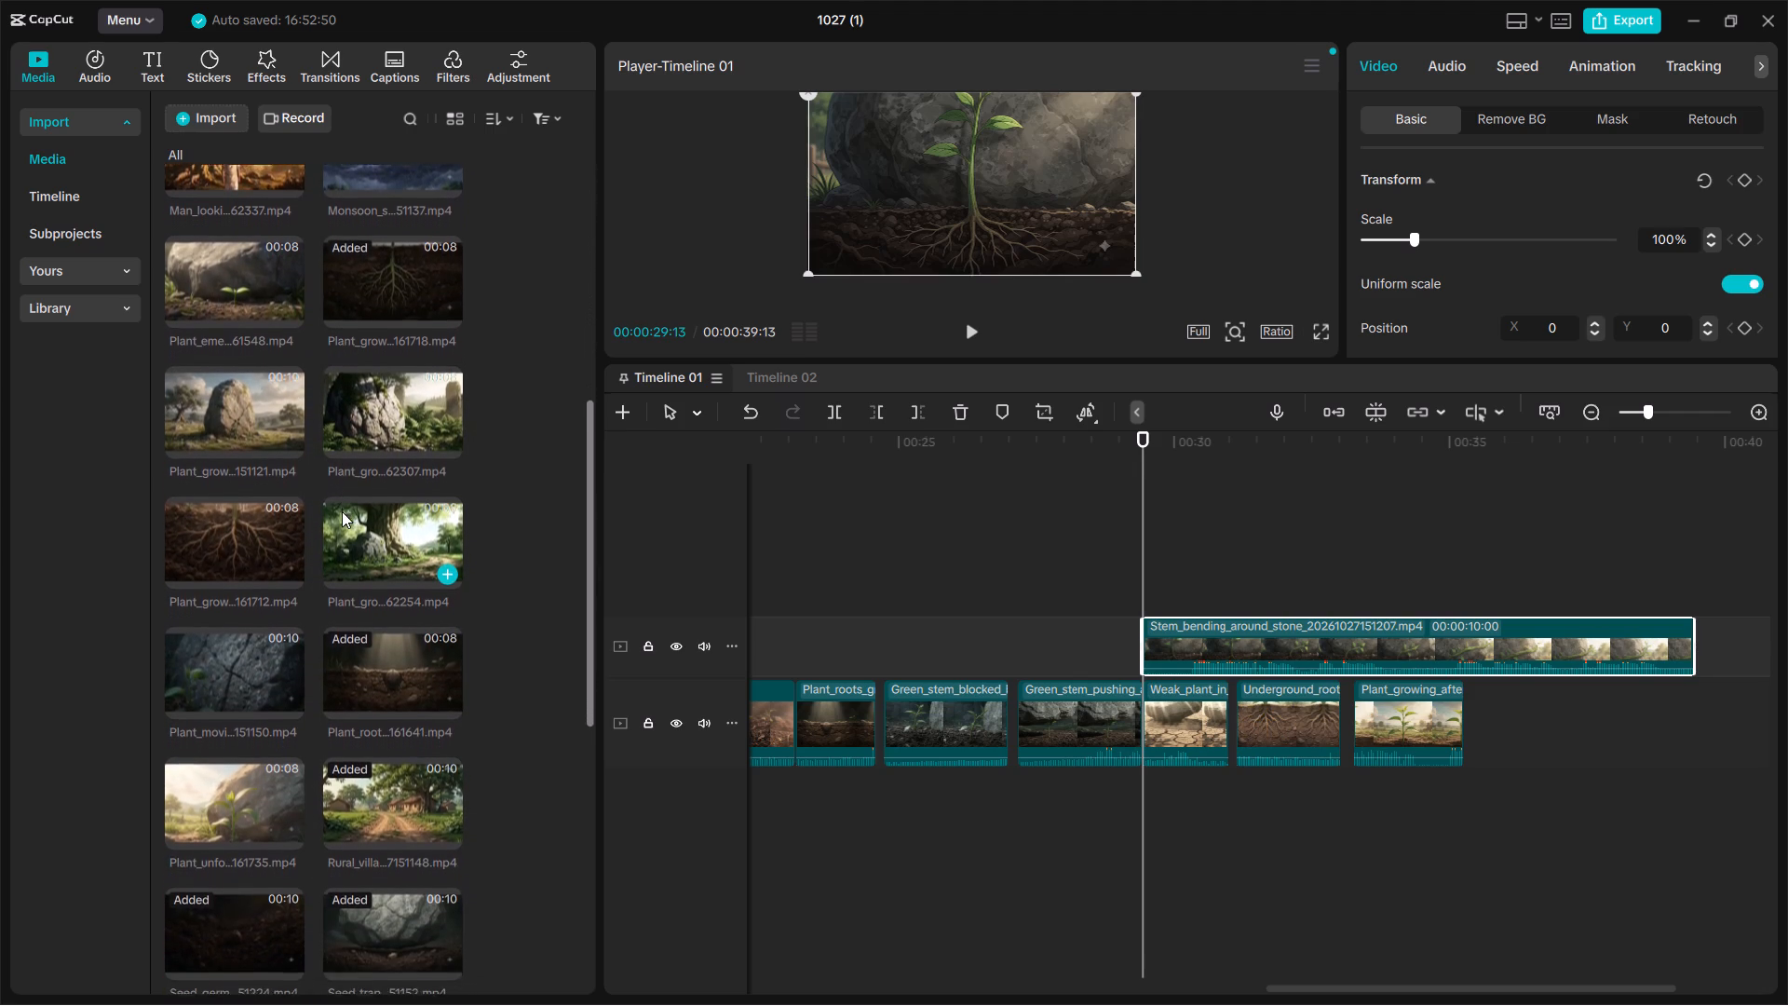
scroll(342, 511, "down", 2)
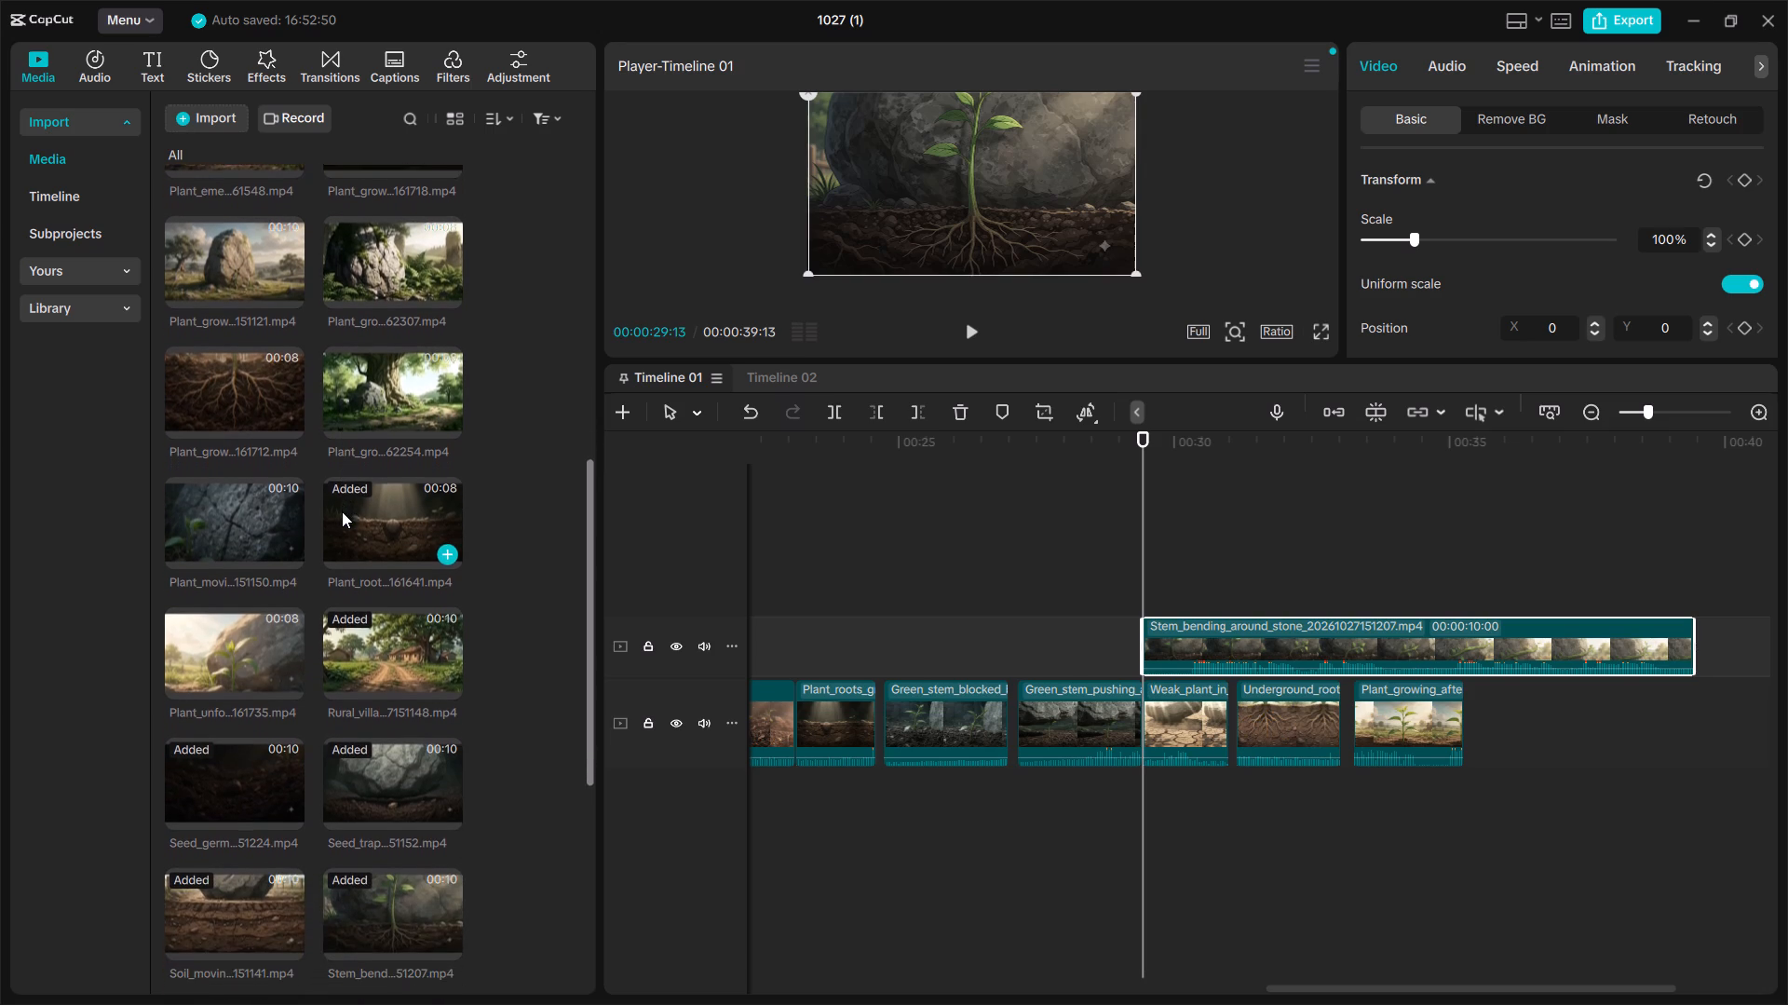
scroll(342, 511, "down", 1)
left_click(288, 533)
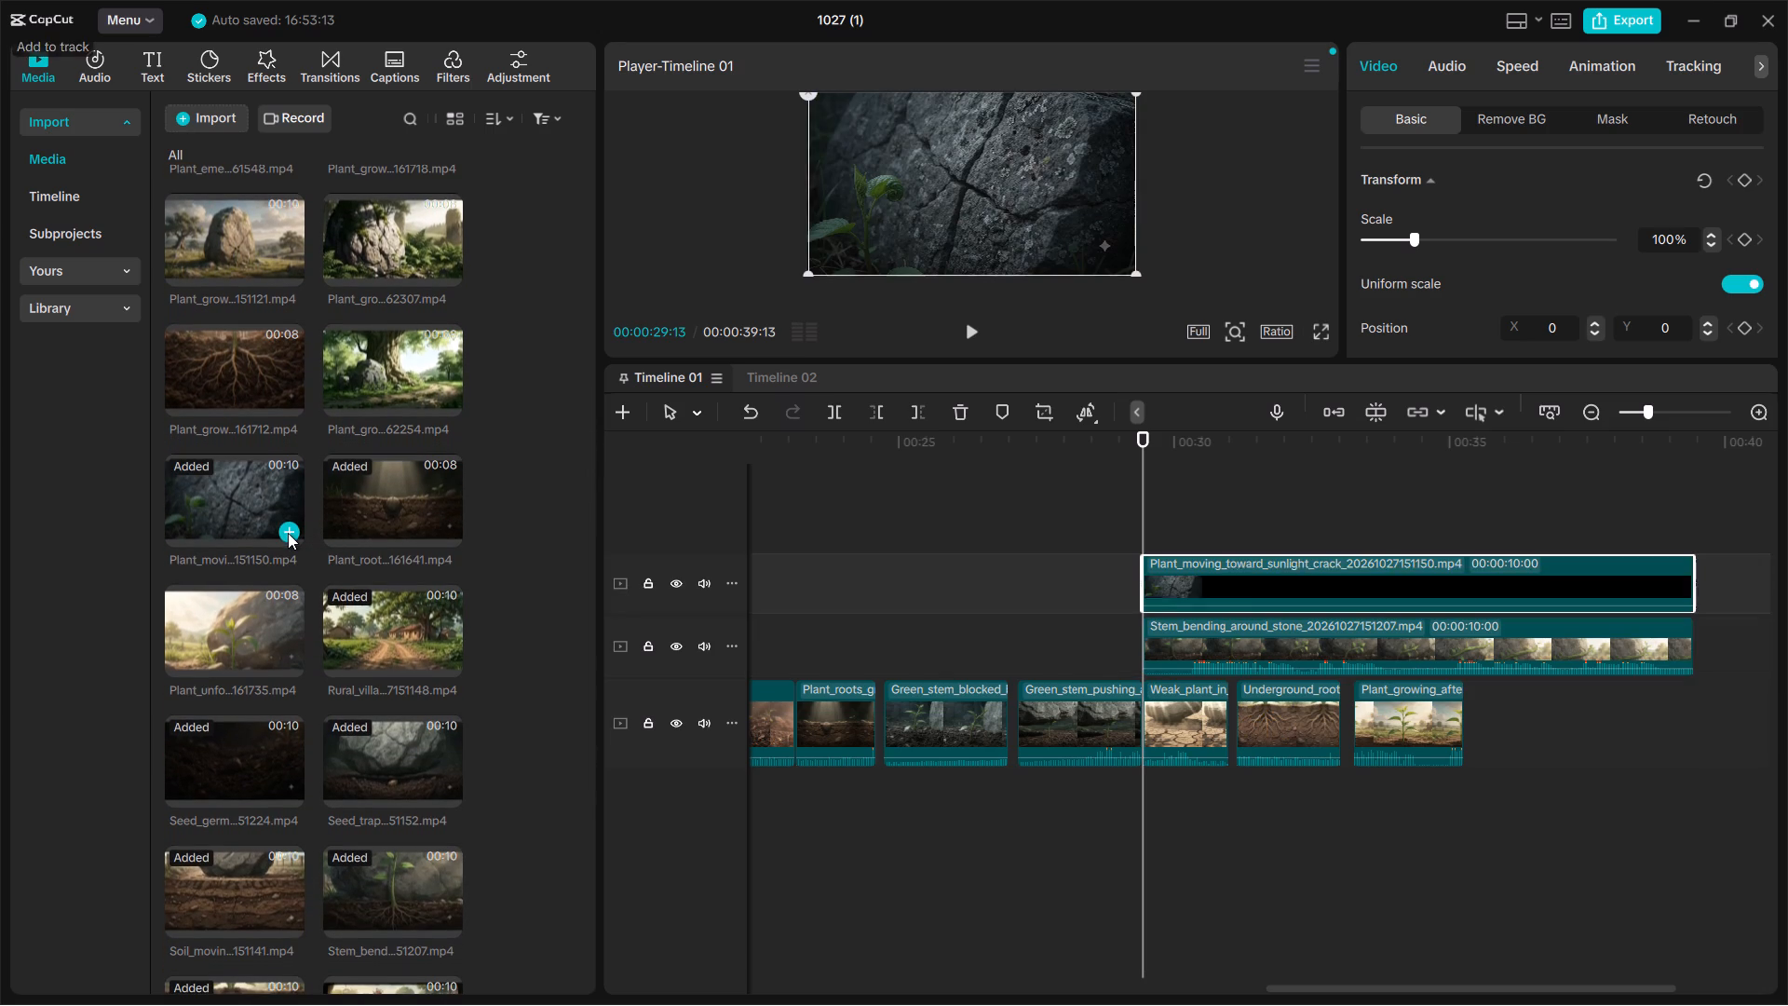
scroll(945, 673, "left", 1)
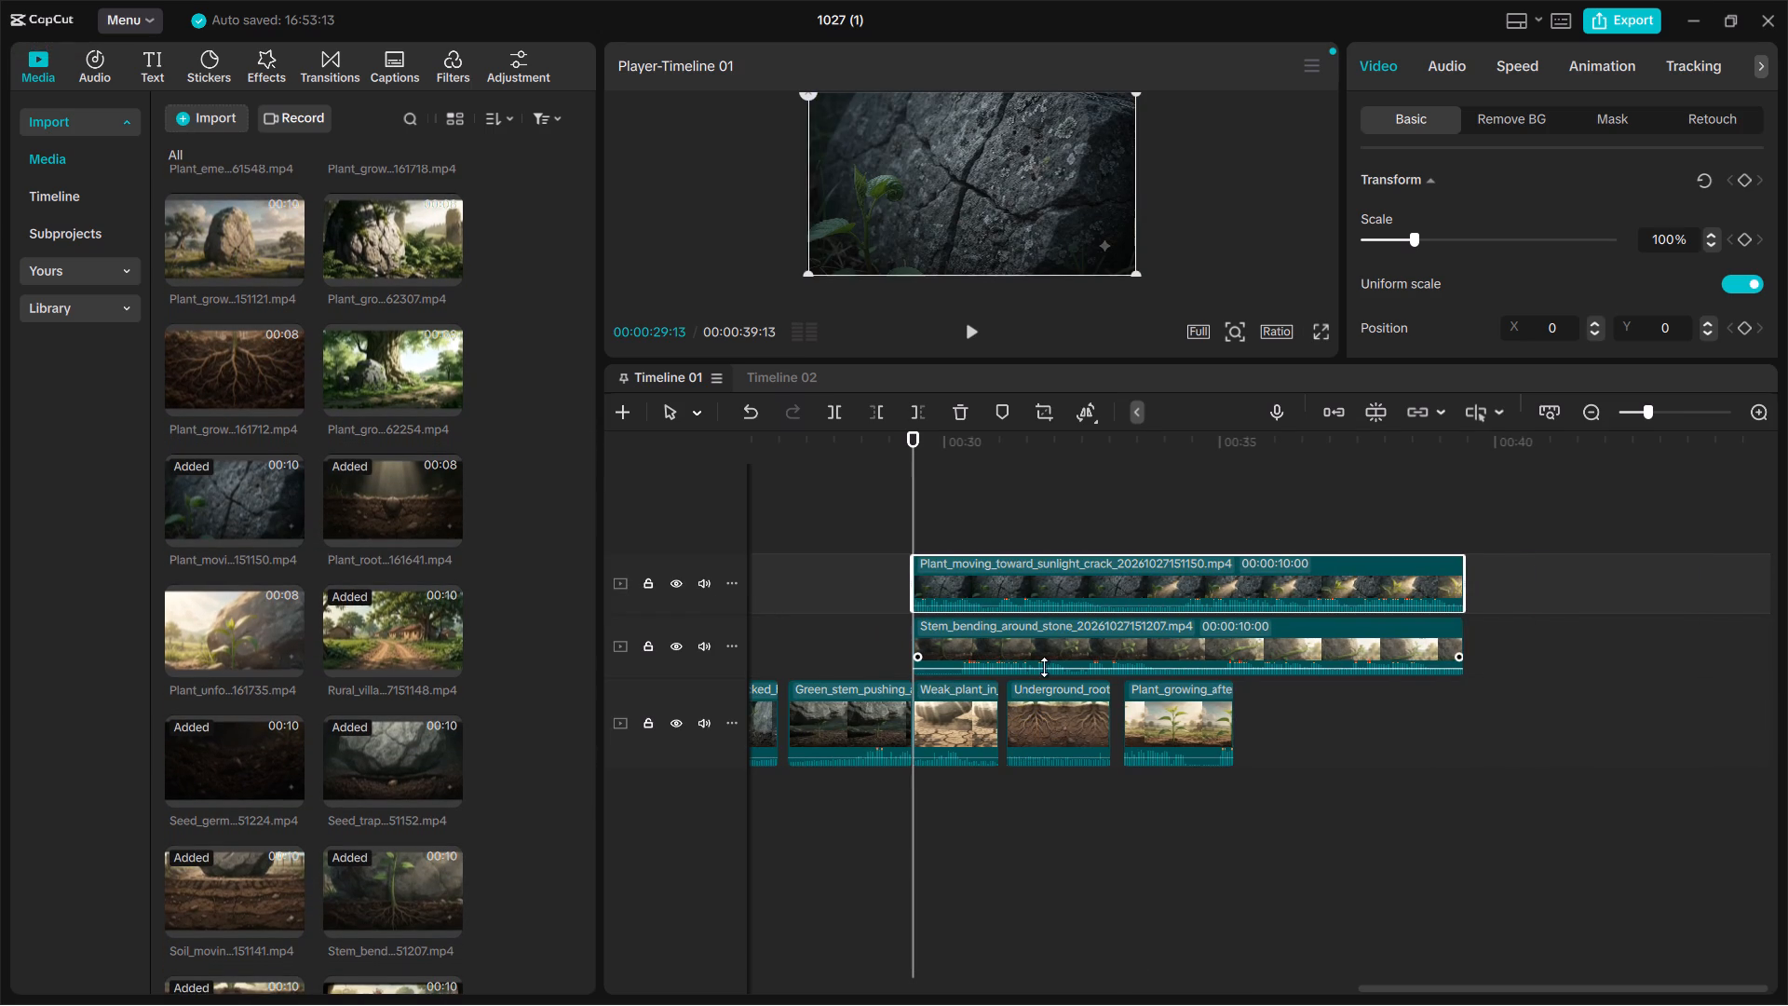
Trim the end of the Stem_bending_around_stone clip to leave about 1.5 s and move it onto the main track after the Plant_growing_after_fresh_rainwater clip.
left_click(1045, 662)
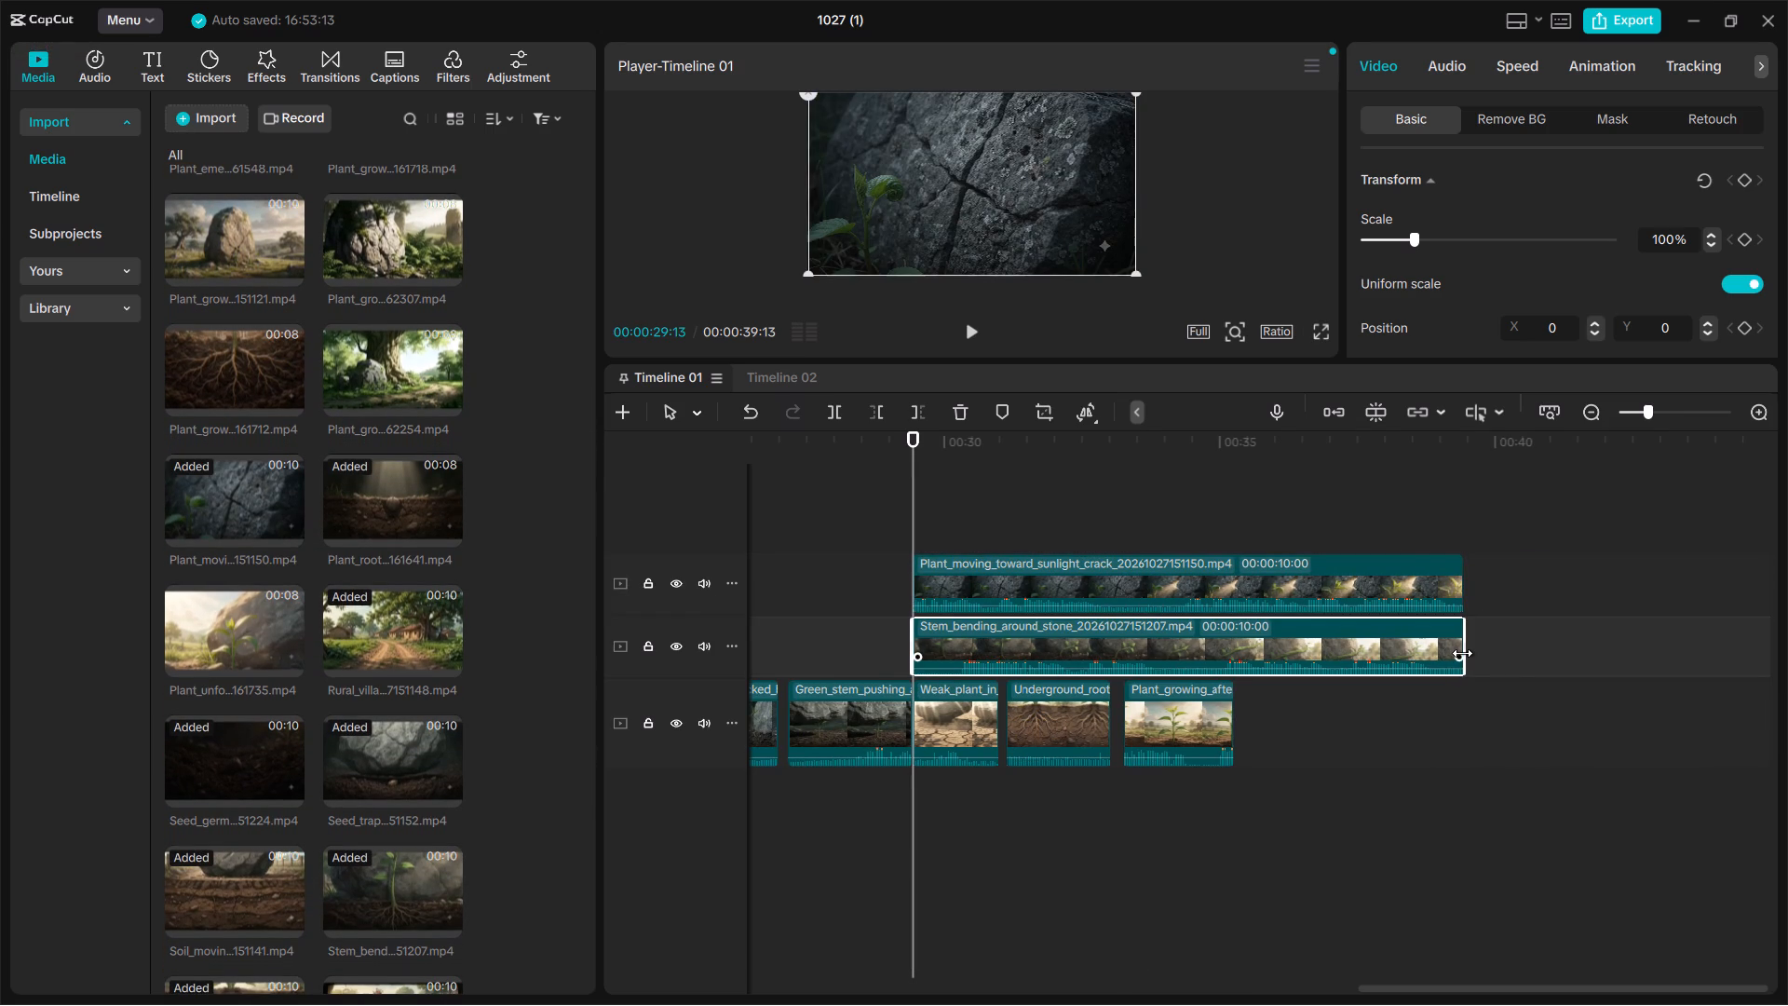
left_click_drag(1462, 653, 1057, 645)
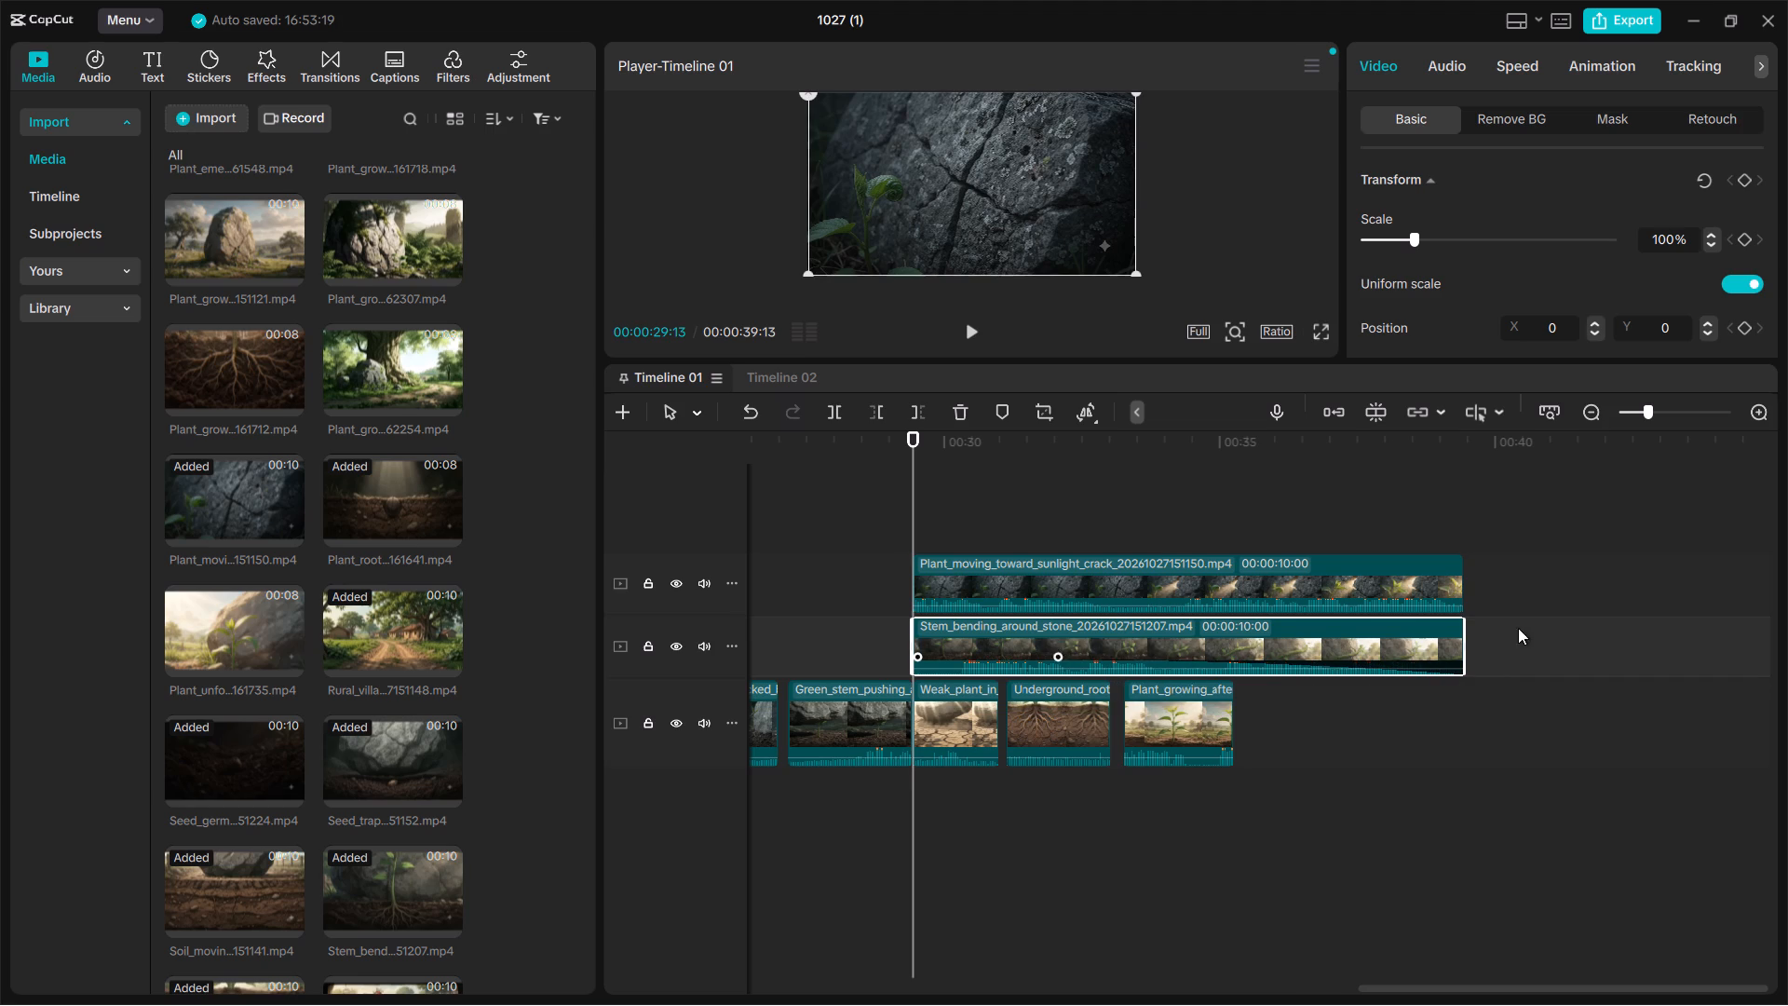
left_click_drag(1463, 646, 1161, 645)
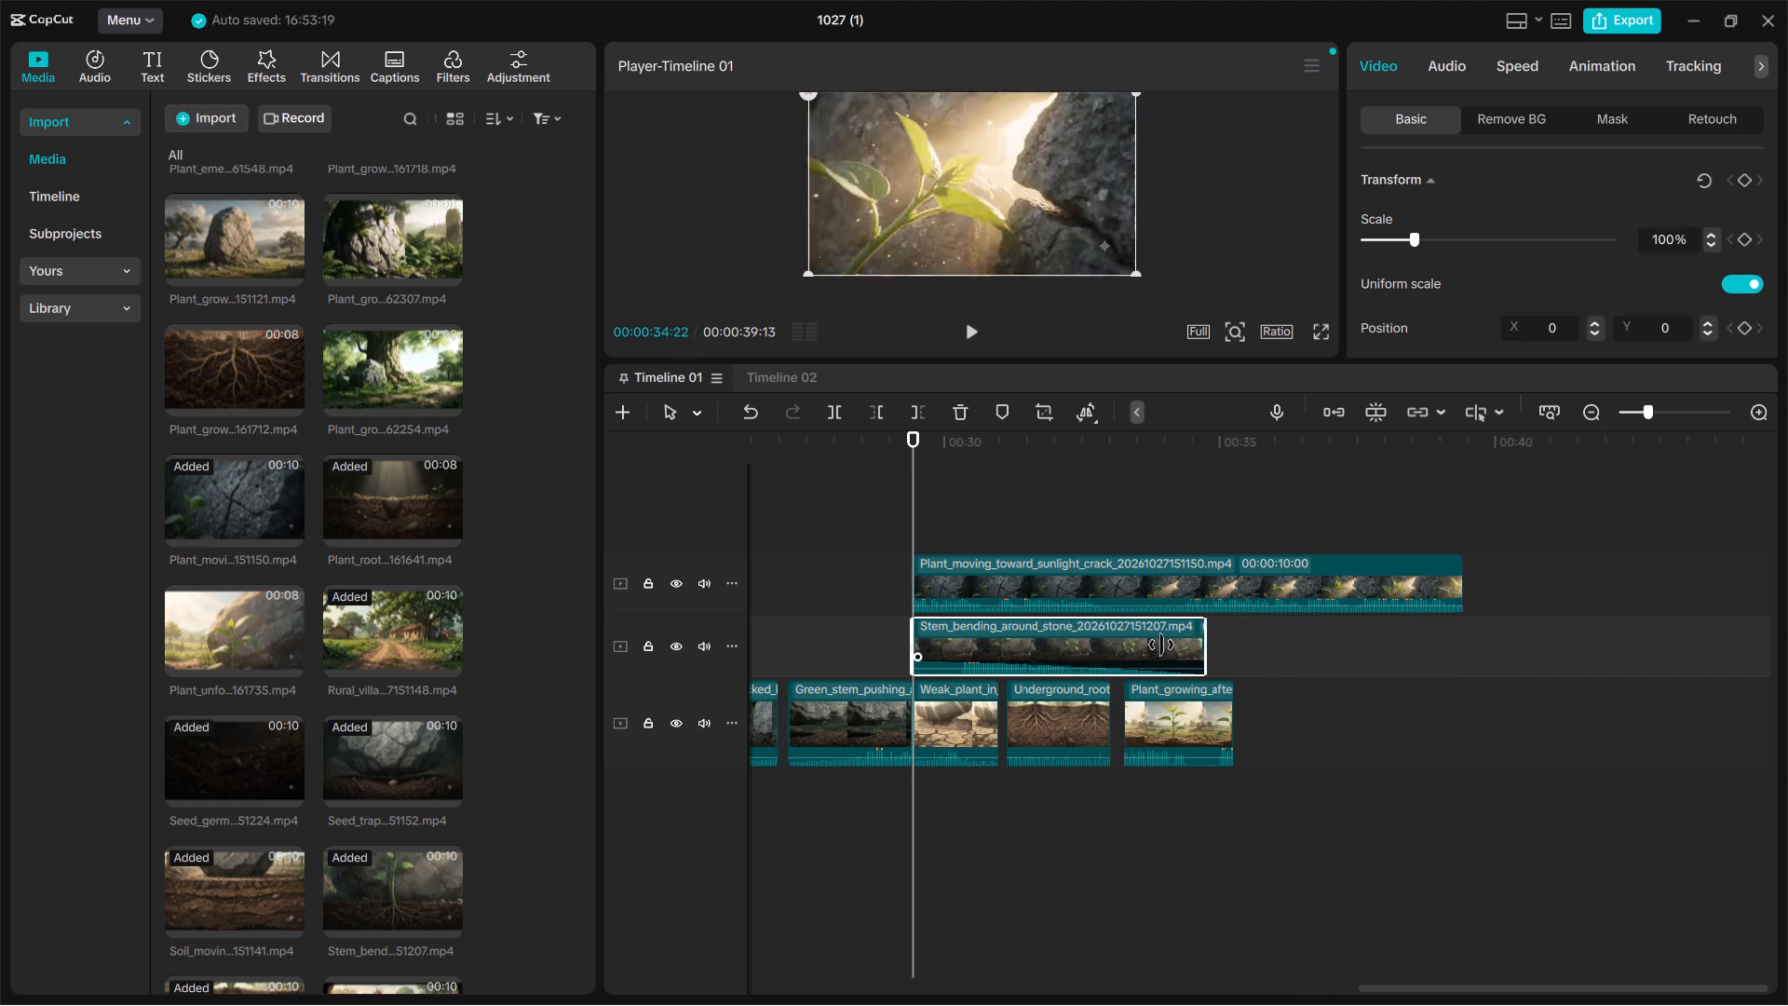
left_click_drag(1161, 645, 998, 775)
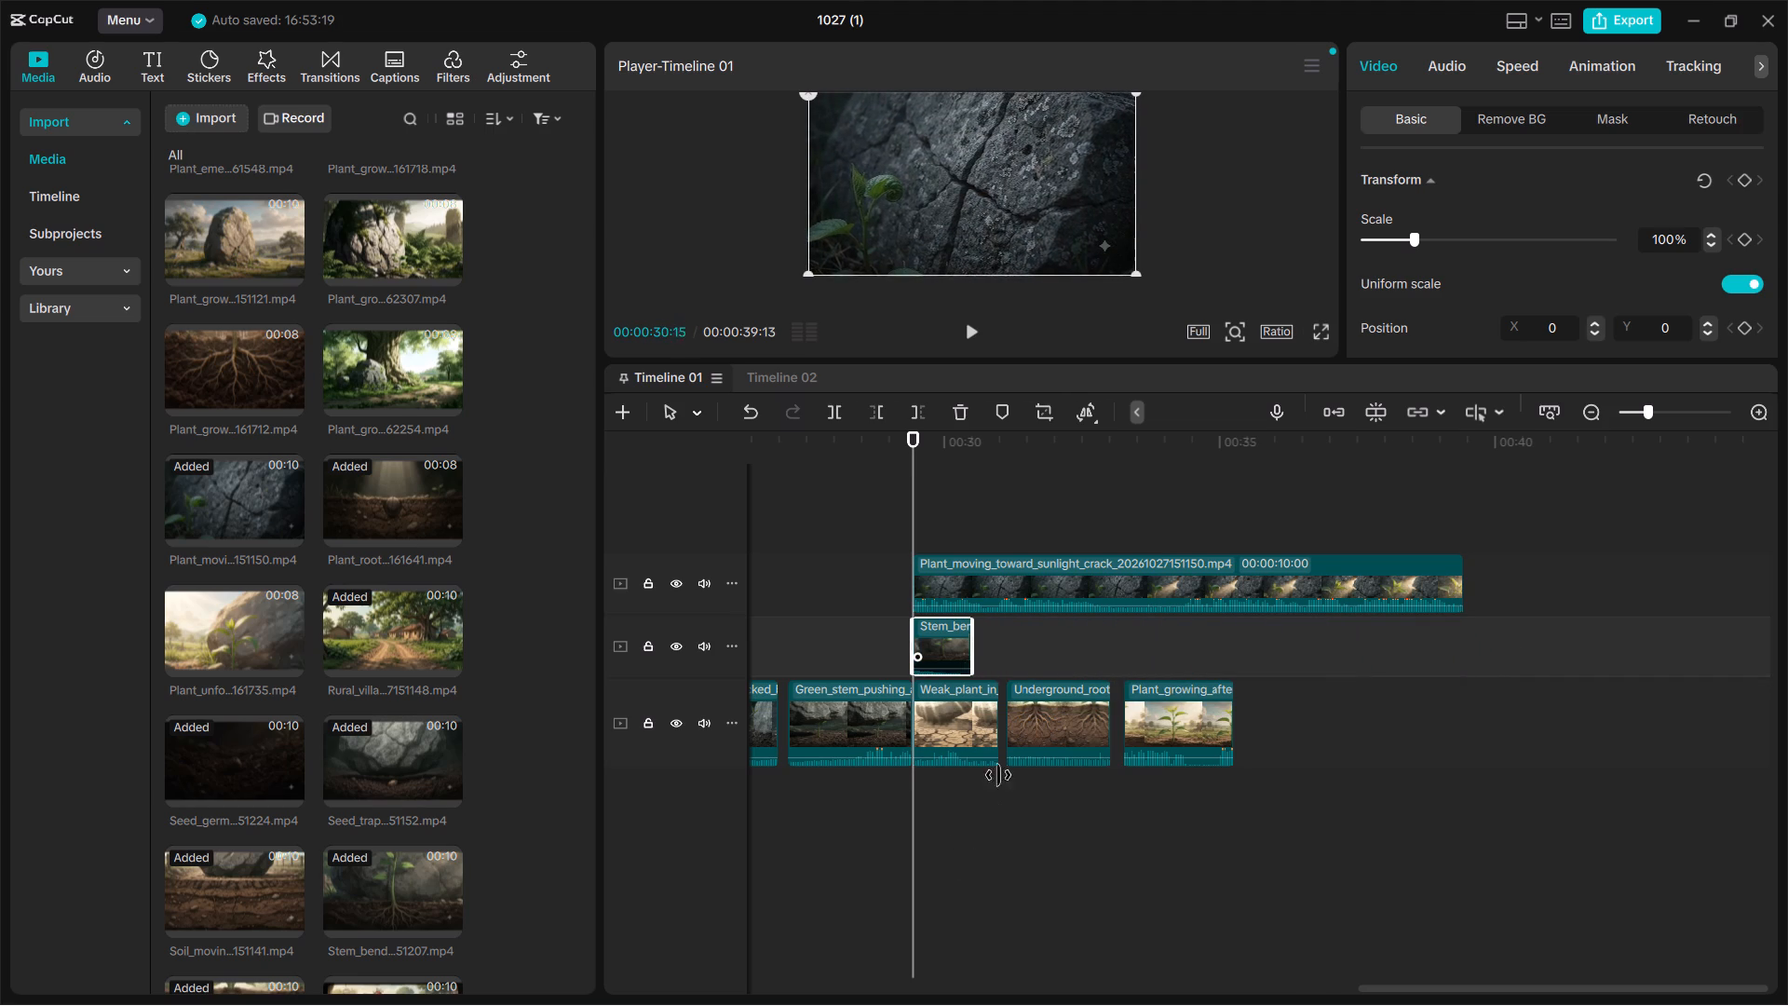
left_click_drag(998, 775, 987, 679)
left_click_drag(968, 649, 1224, 731)
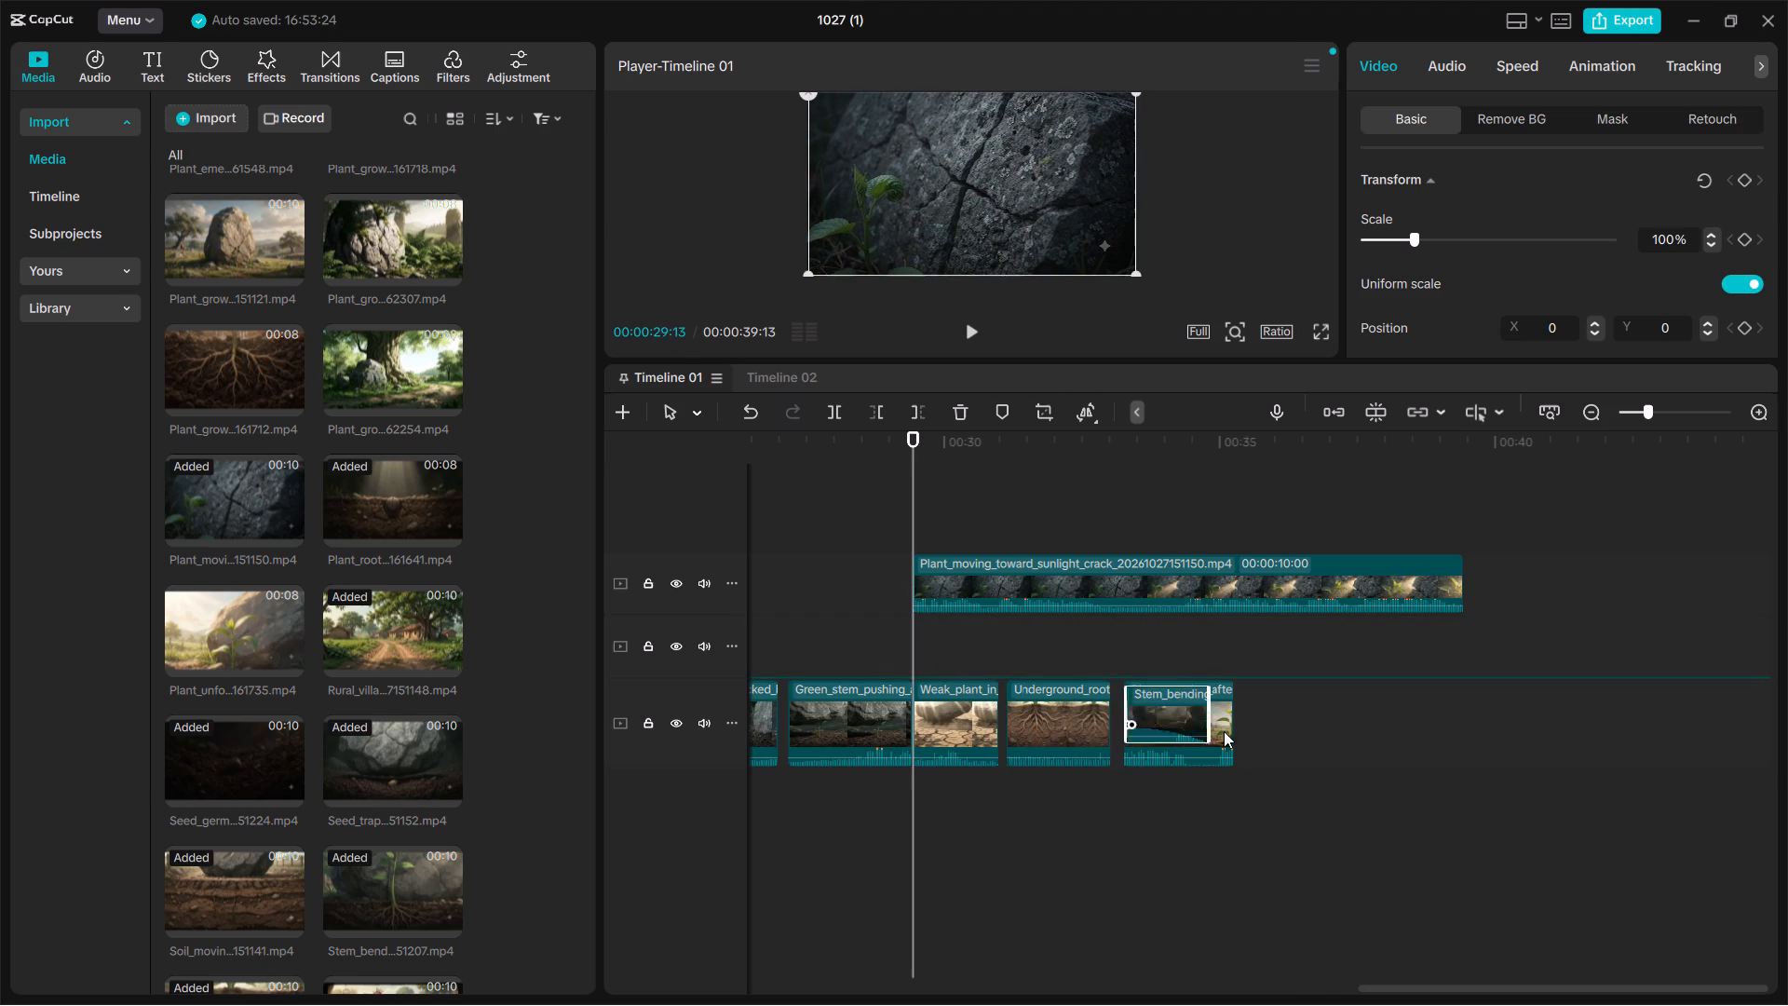
left_click_drag(1224, 731, 1300, 737)
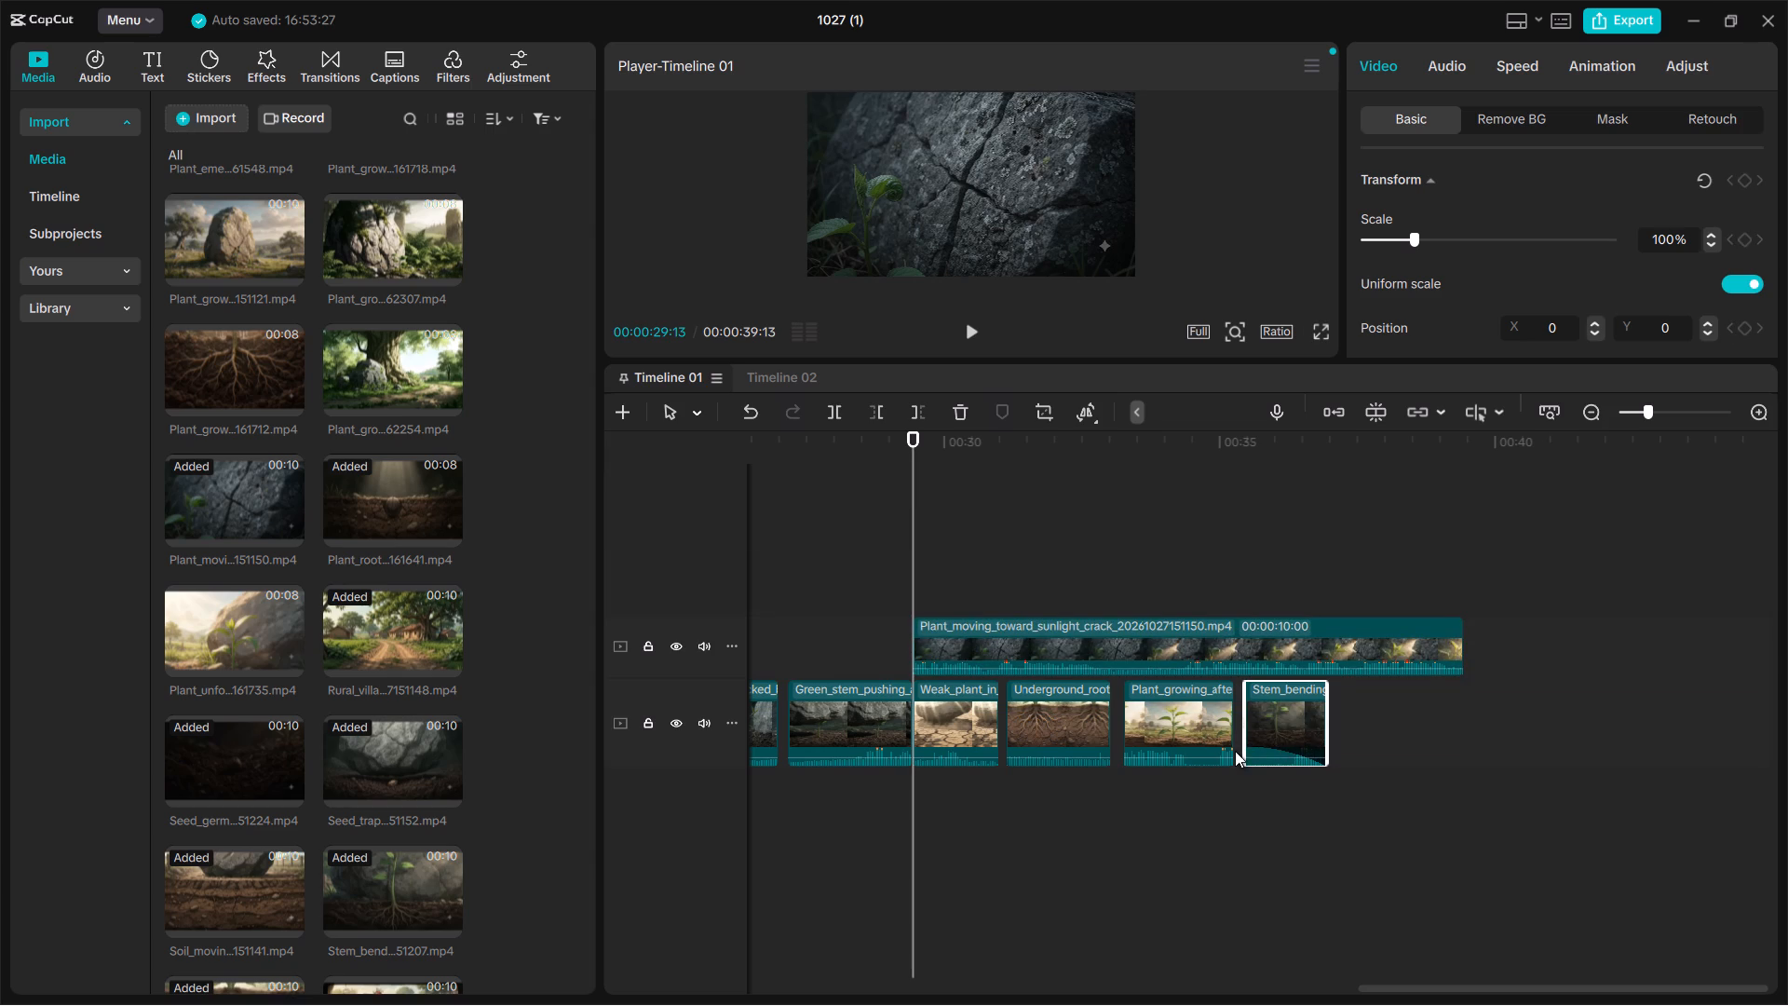
Set an audio fade-in of about 1.4 s on the Stem_bending_around_stone clip.
left_click_drag(1251, 747, 1280, 742)
left_click_drag(1280, 742, 1326, 757)
left_click_drag(1326, 757, 1315, 754)
left_click_drag(1315, 754, 1343, 756)
left_click_drag(1343, 756, 1379, 752)
Trim the end of the Plant_moving_toward_sunlight_crack clip to leave about 2 s and move it onto the main track after the Stem_bending_around_stone clip.
left_click(1097, 636)
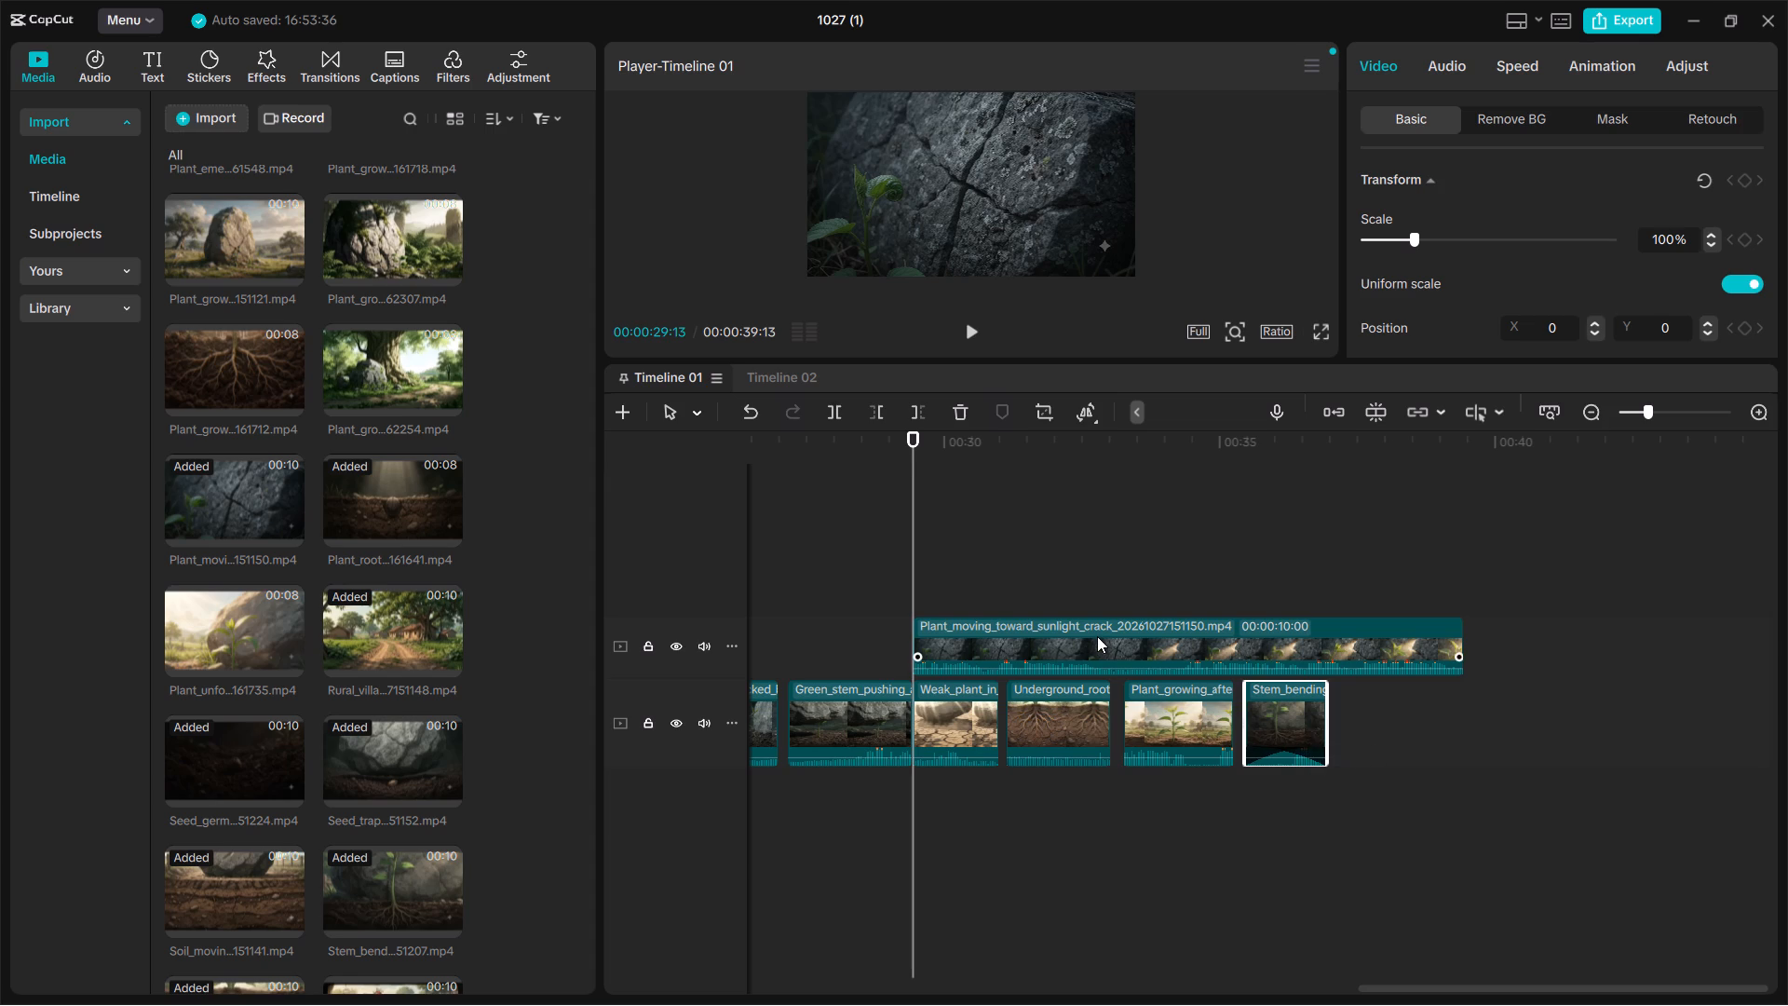
left_click_drag(1469, 647, 1018, 653)
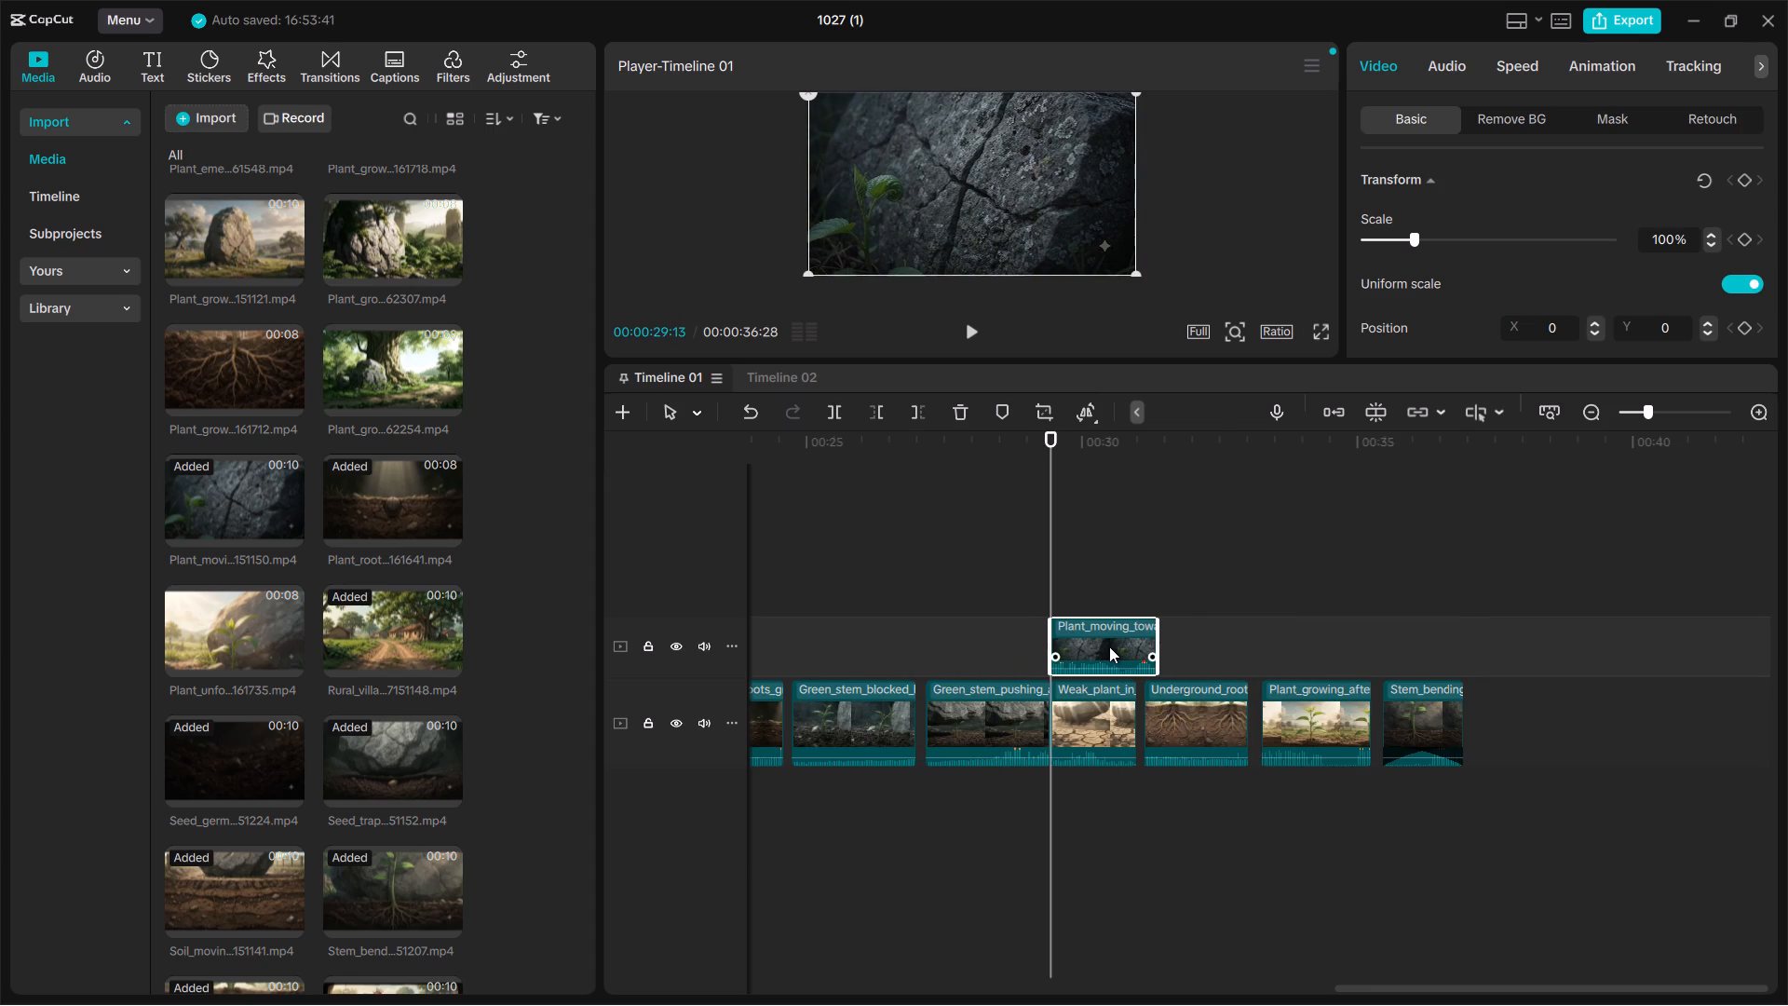
left_click_drag(1109, 646, 1537, 728)
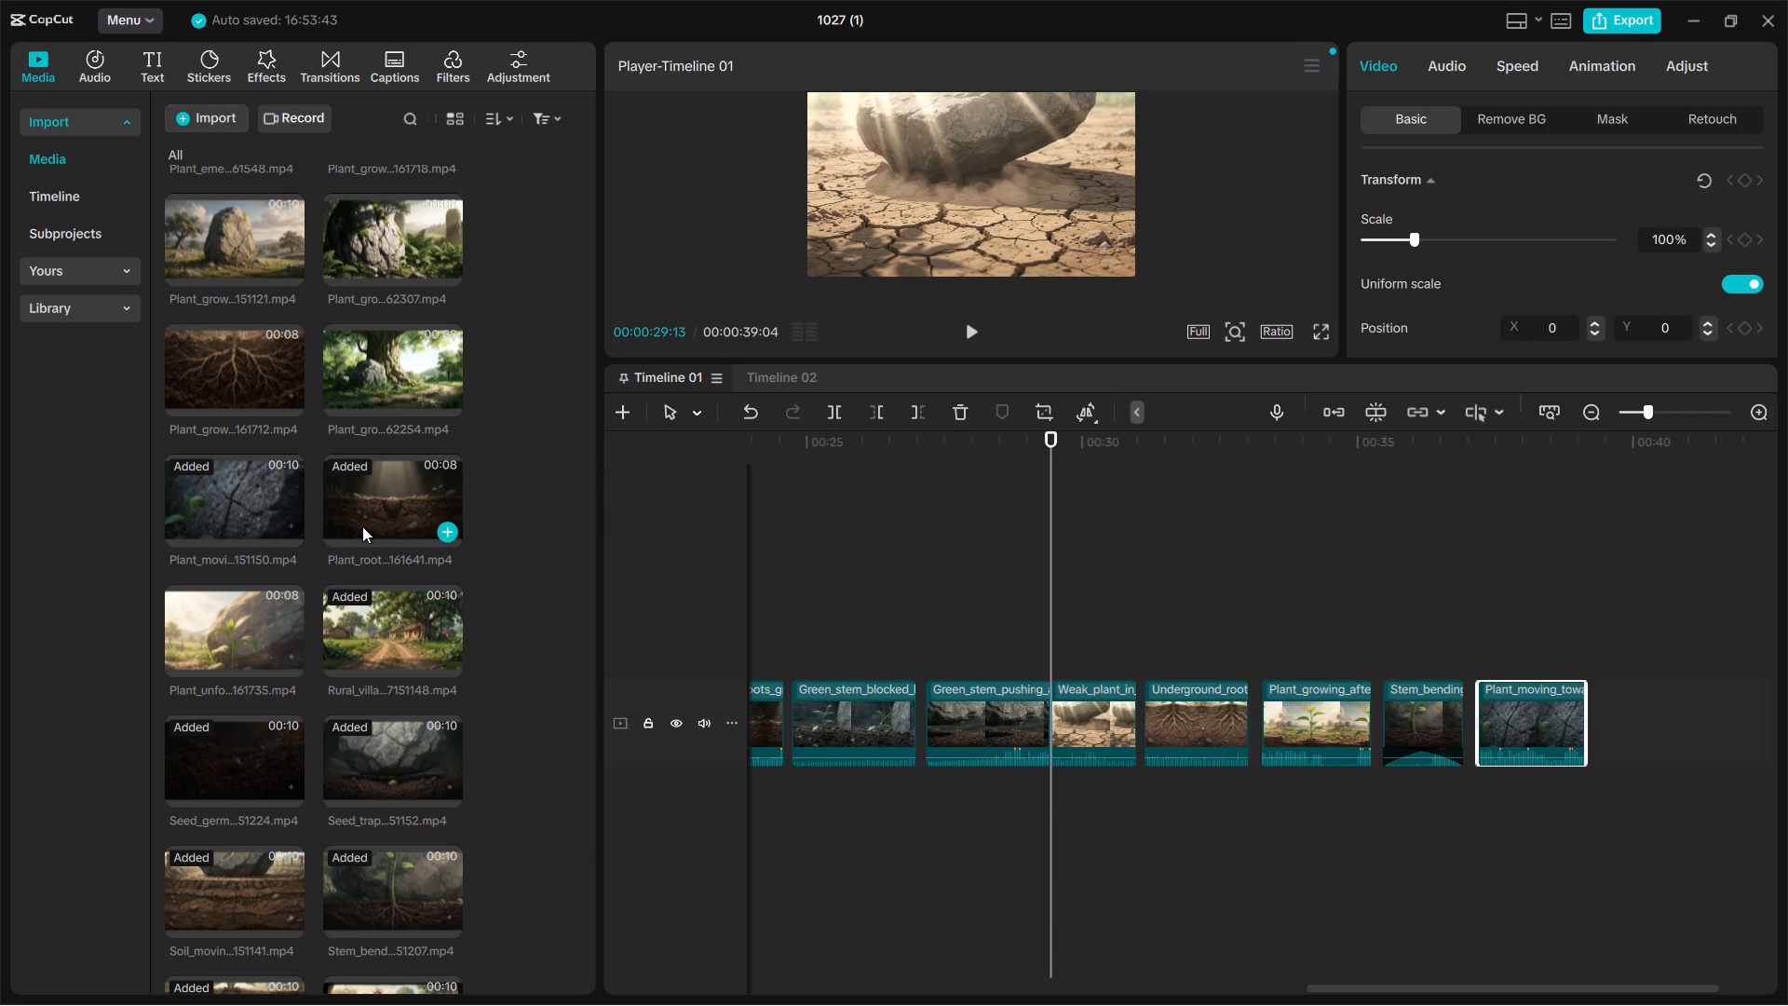
Find the Seed_germinating_underground clip in the imported media and add it above the main track at 00:00:29:13.
scroll(362, 526, "down", 2)
scroll(362, 526, "up", 1, "ctrl")
scroll(362, 526, "down", 1, "ctrl")
scroll(362, 526, "up", 1, "ctrl")
scroll(362, 526, "down", 4)
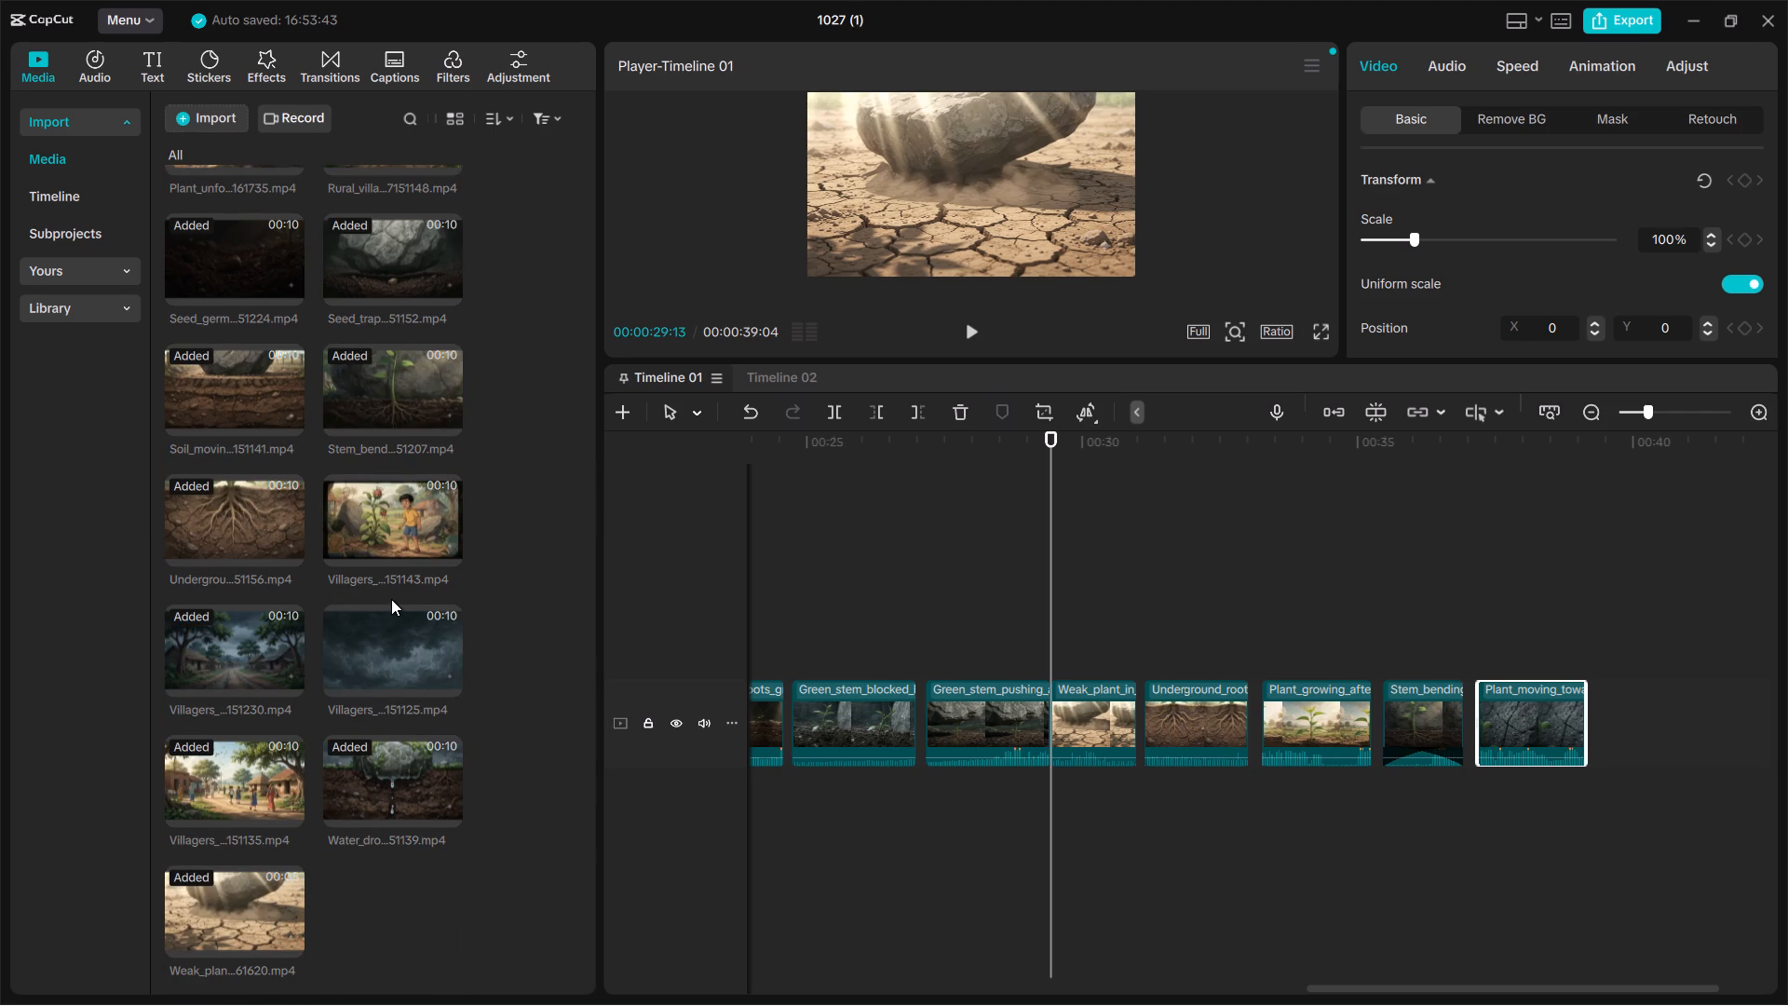
scroll(391, 599, "up", 1)
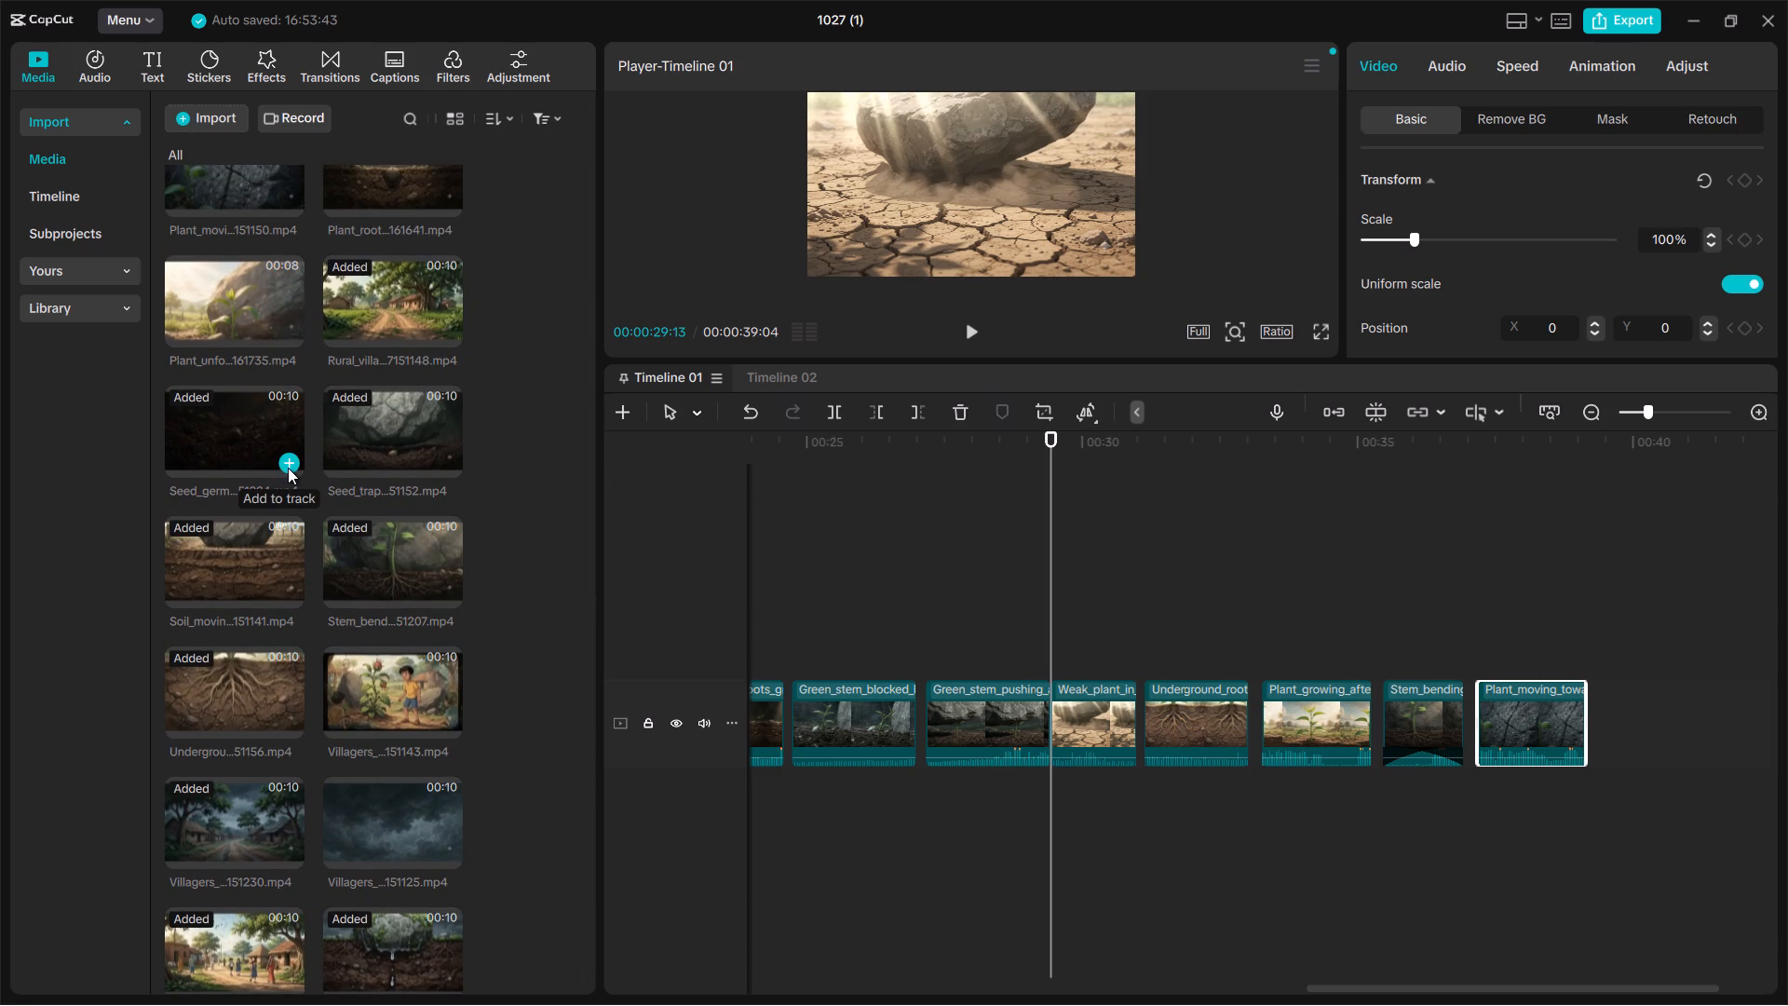
left_click(288, 468)
Find the Plant_growing_around_huge_stone clip in the imported media and add it on a new track above the Seed_germinating_underground clip at 00:00:29:13.
scroll(288, 468, "up", 1)
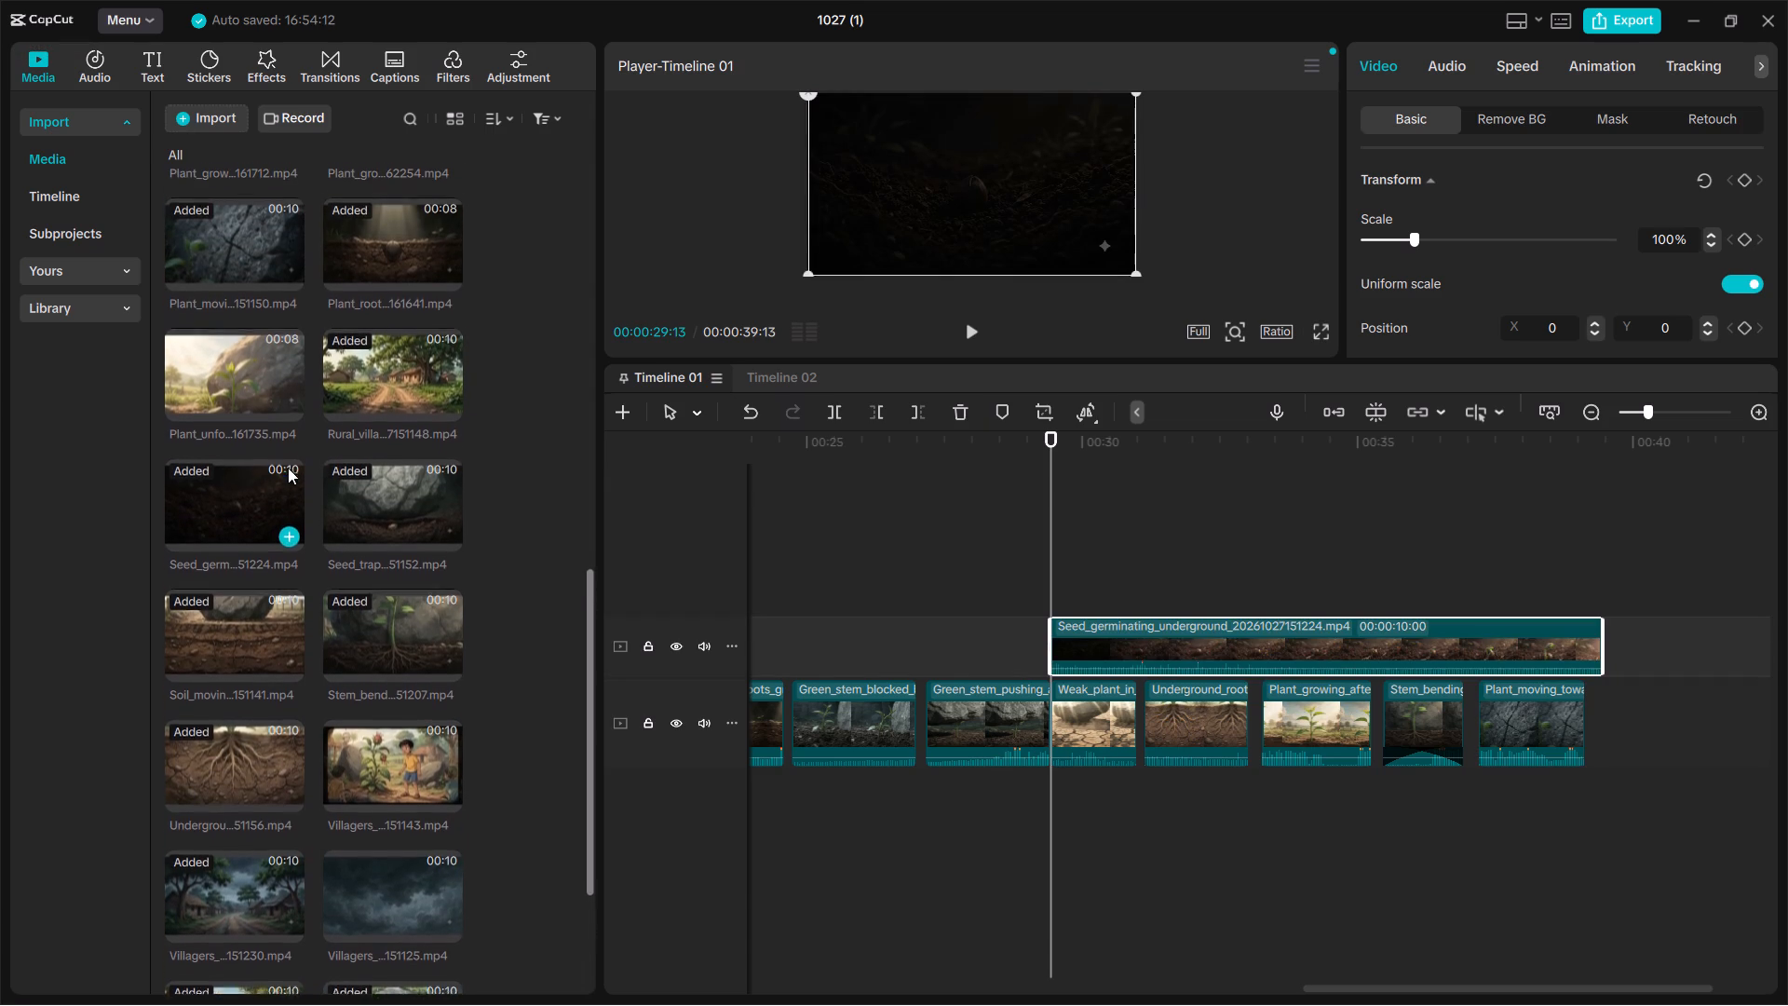
scroll(288, 468, "up", 2)
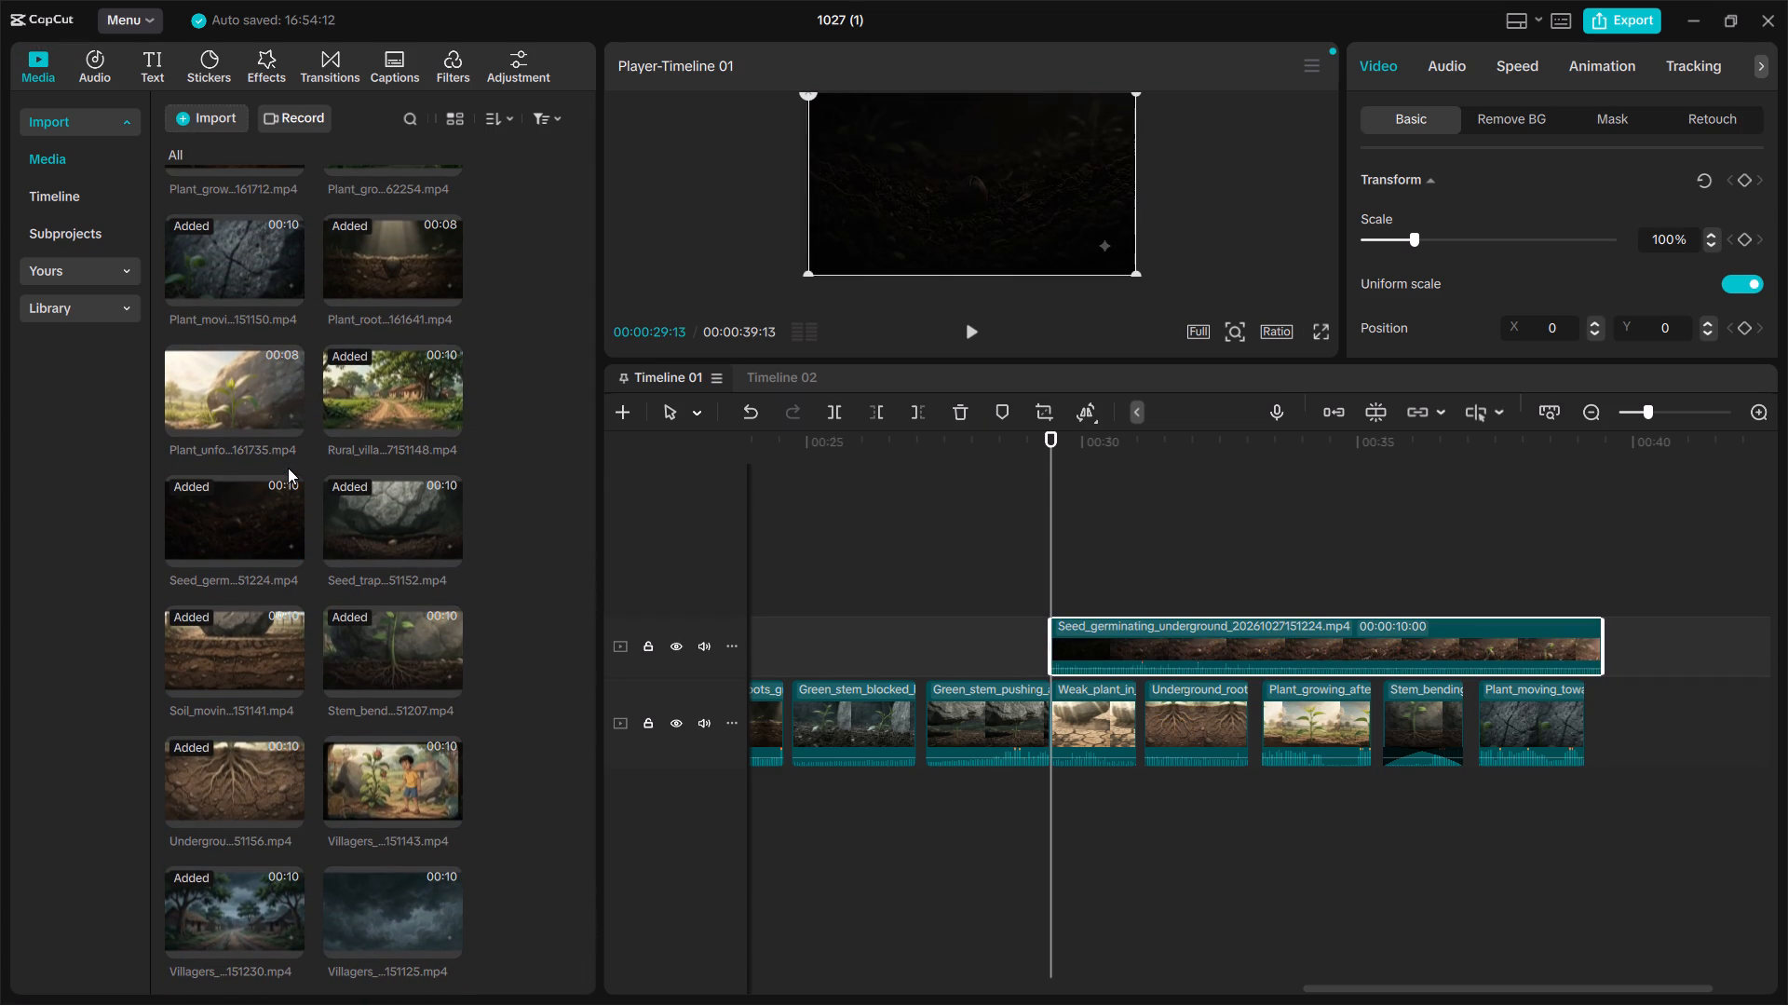
scroll(288, 468, "up", 2)
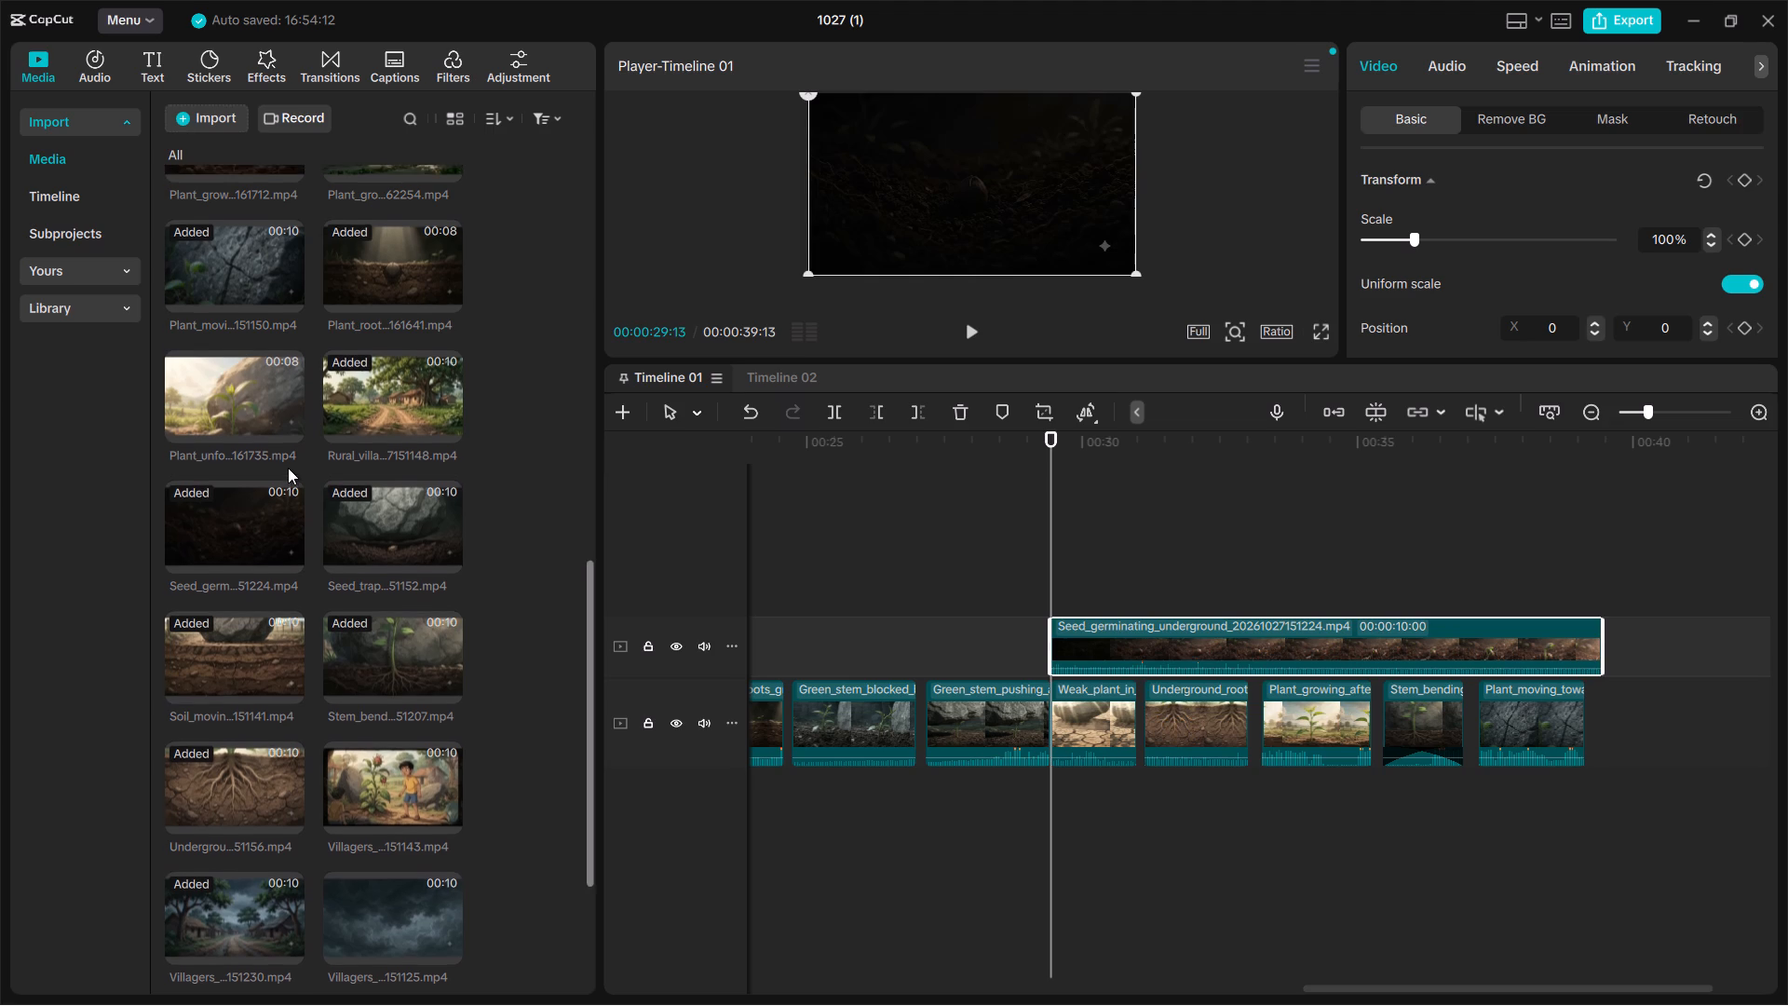
scroll(288, 468, "up", 1)
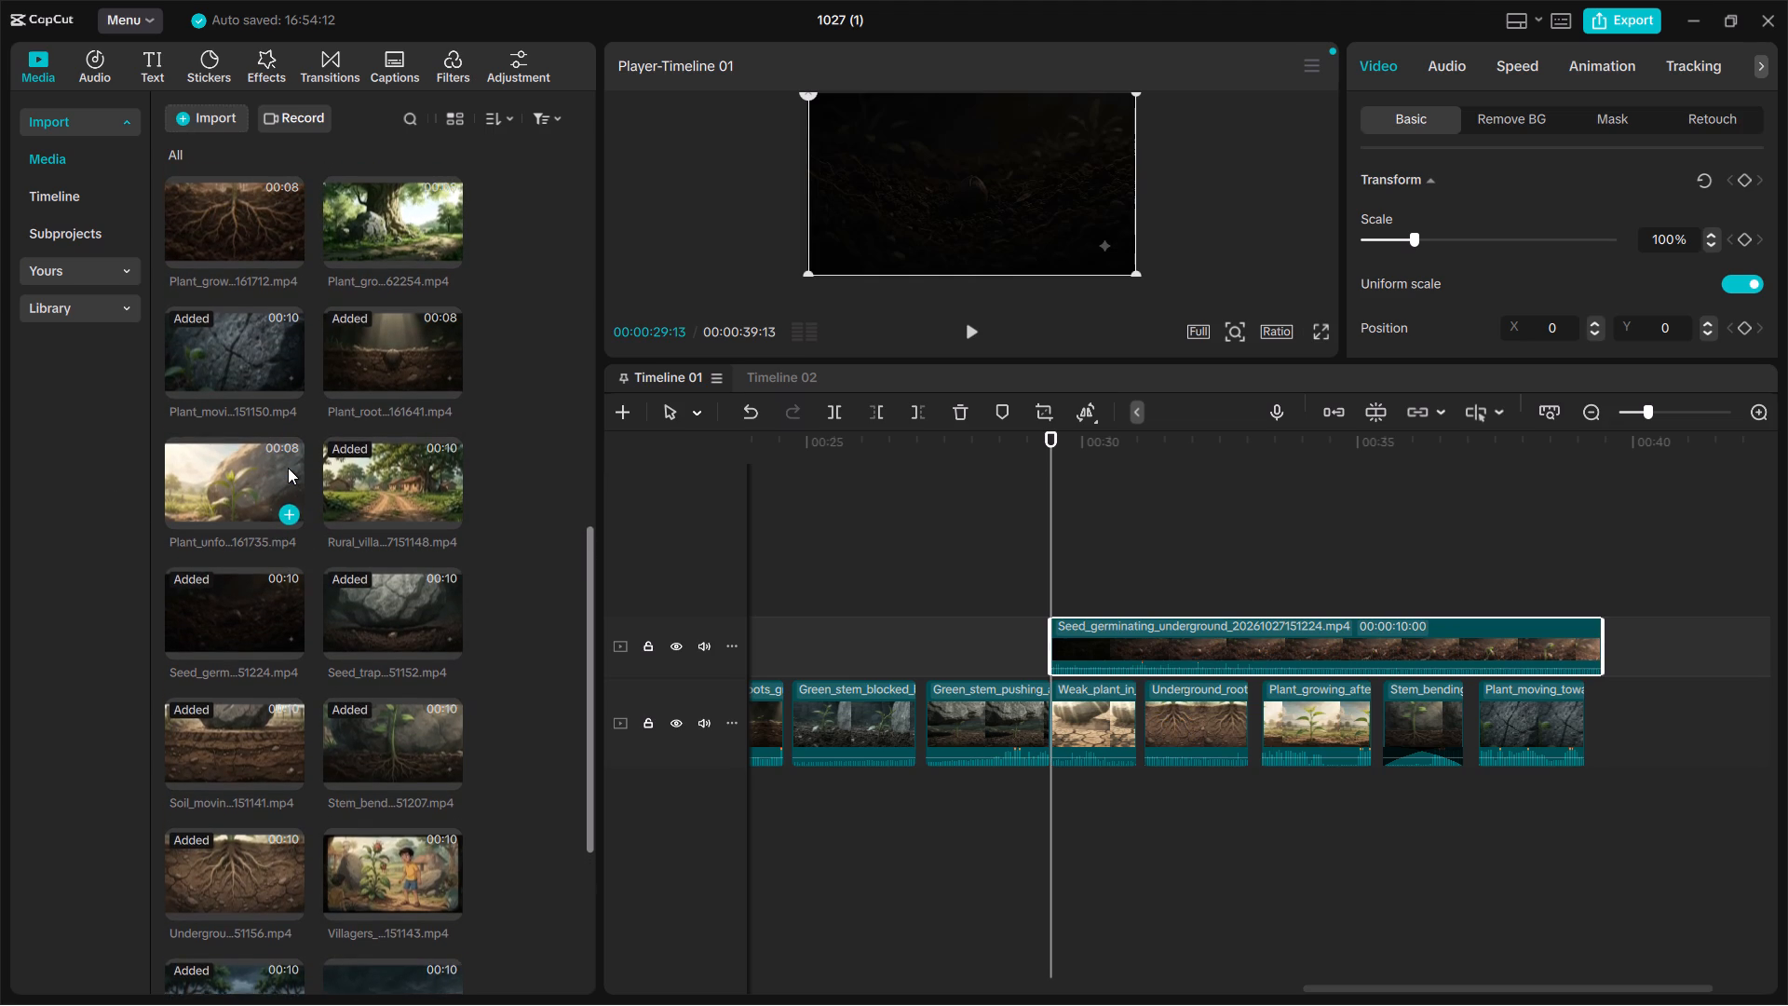
scroll(288, 468, "up", 1)
scroll(288, 468, "down", 1, "ctrl")
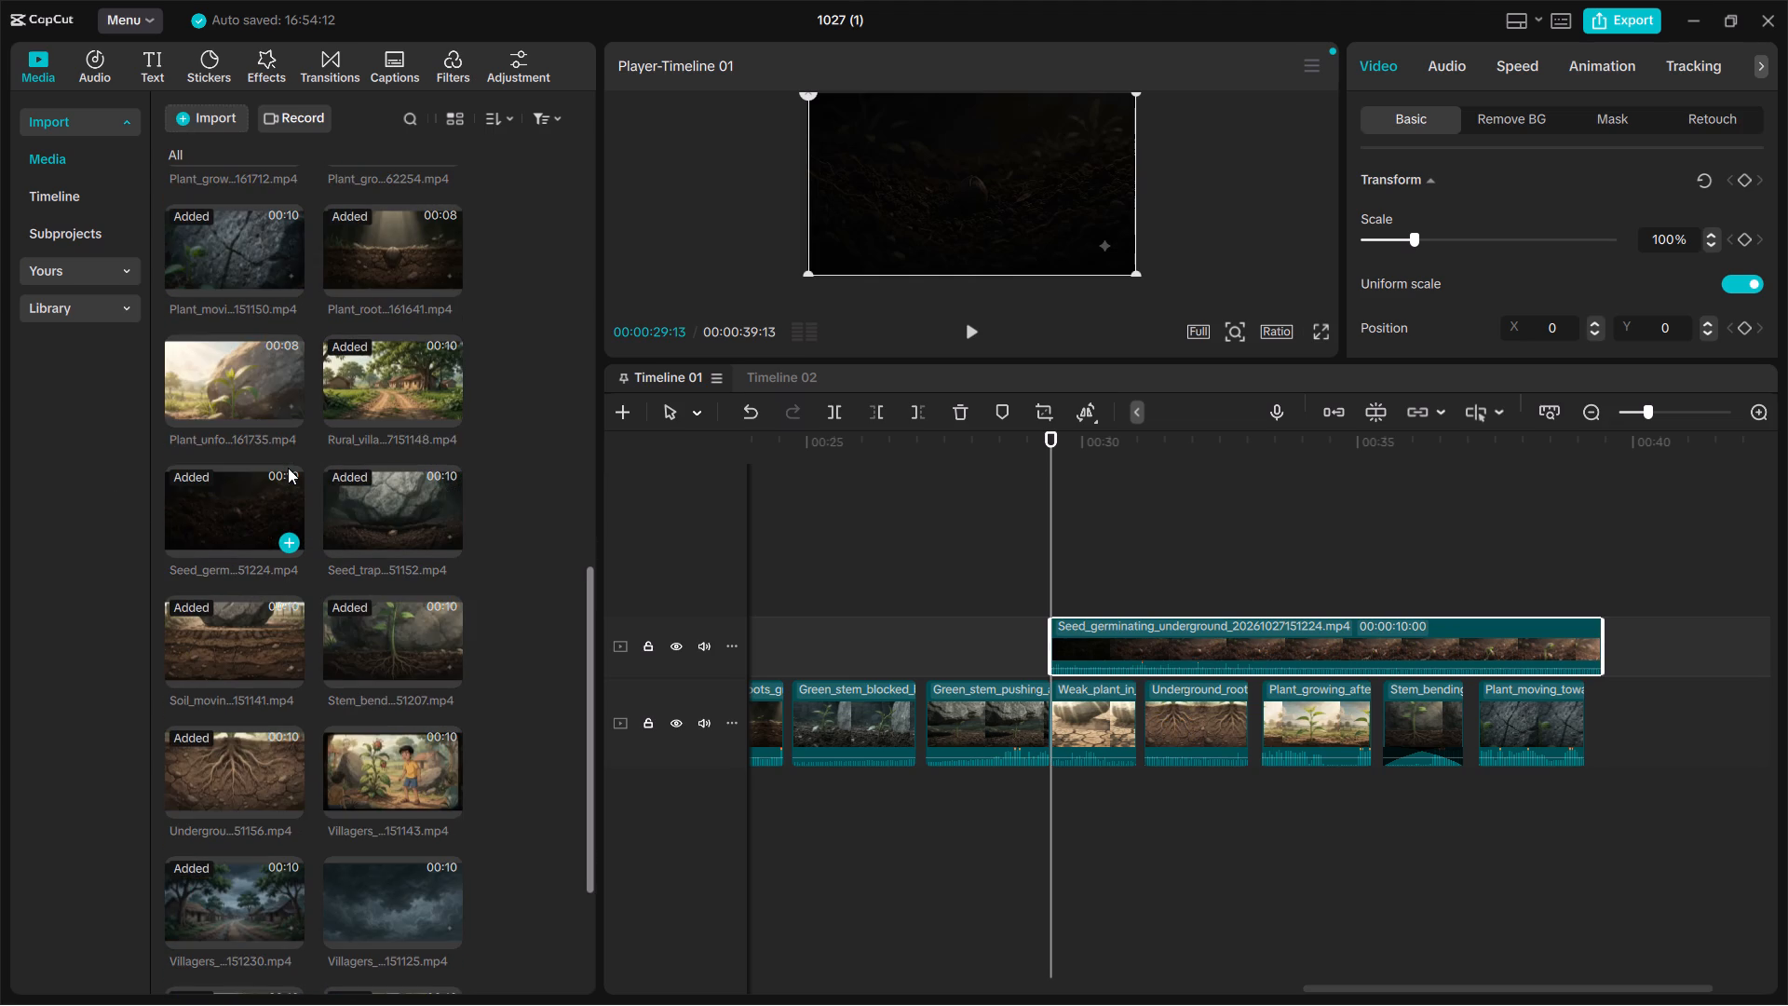
scroll(288, 468, "up", 1)
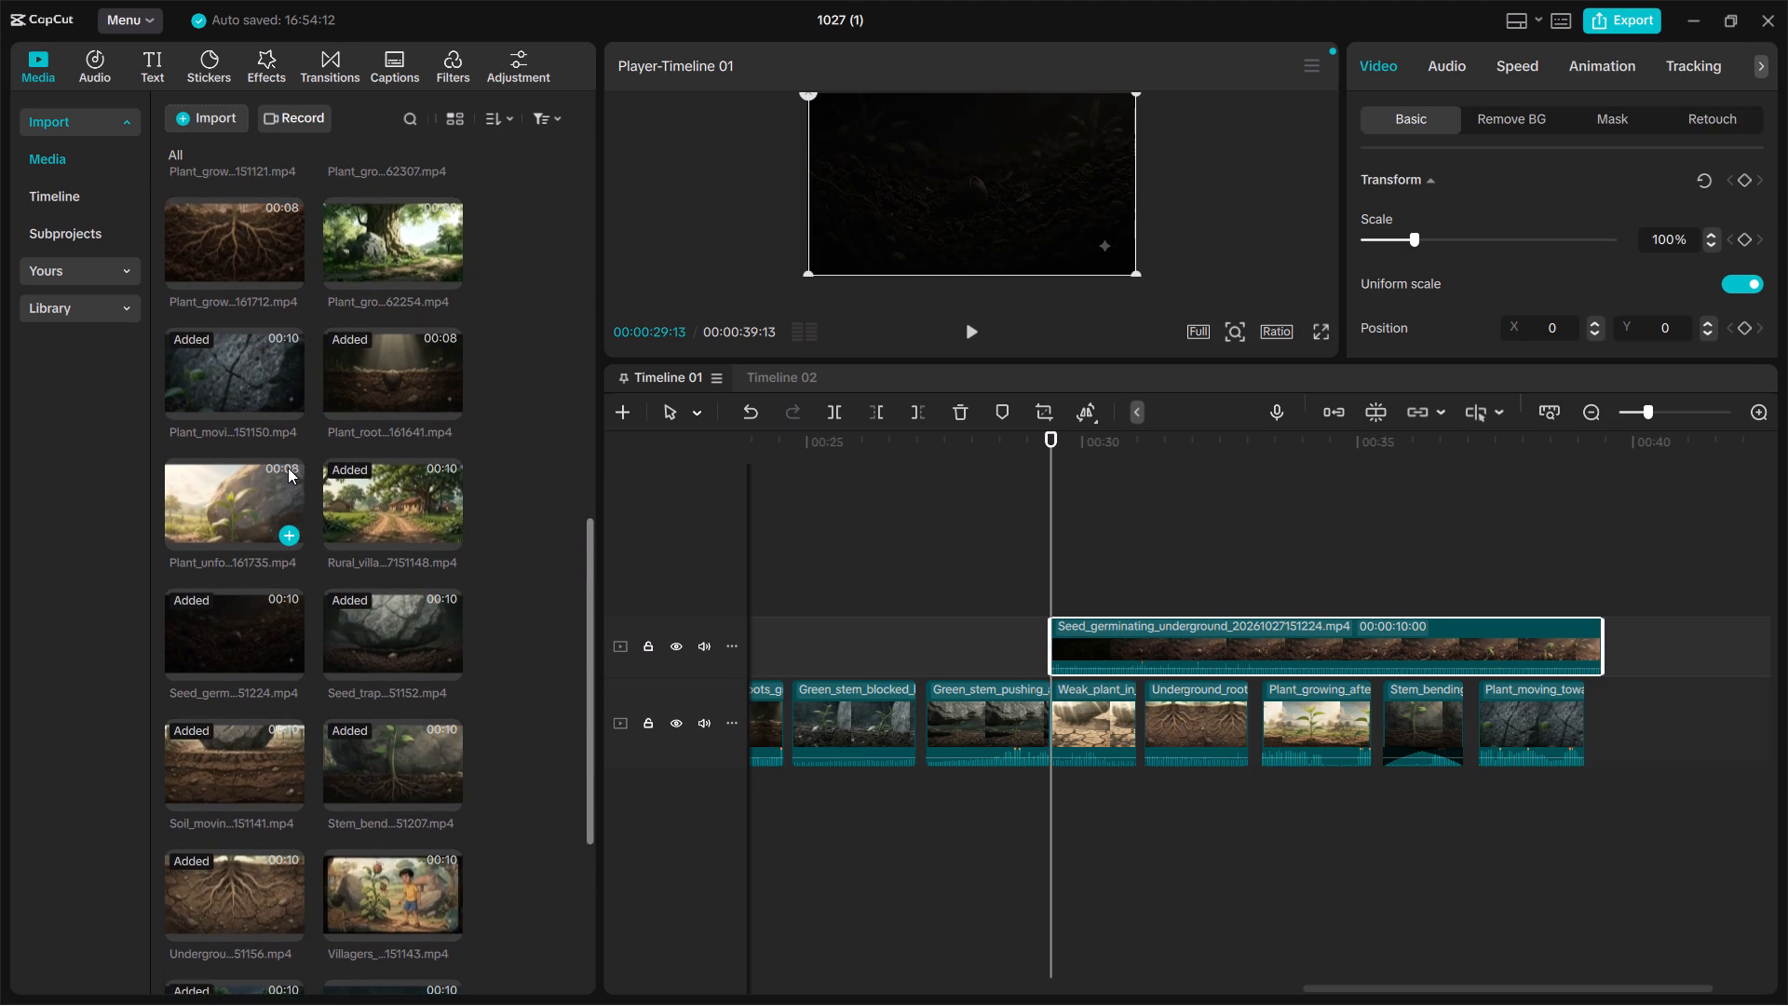
scroll(288, 468, "up", 1)
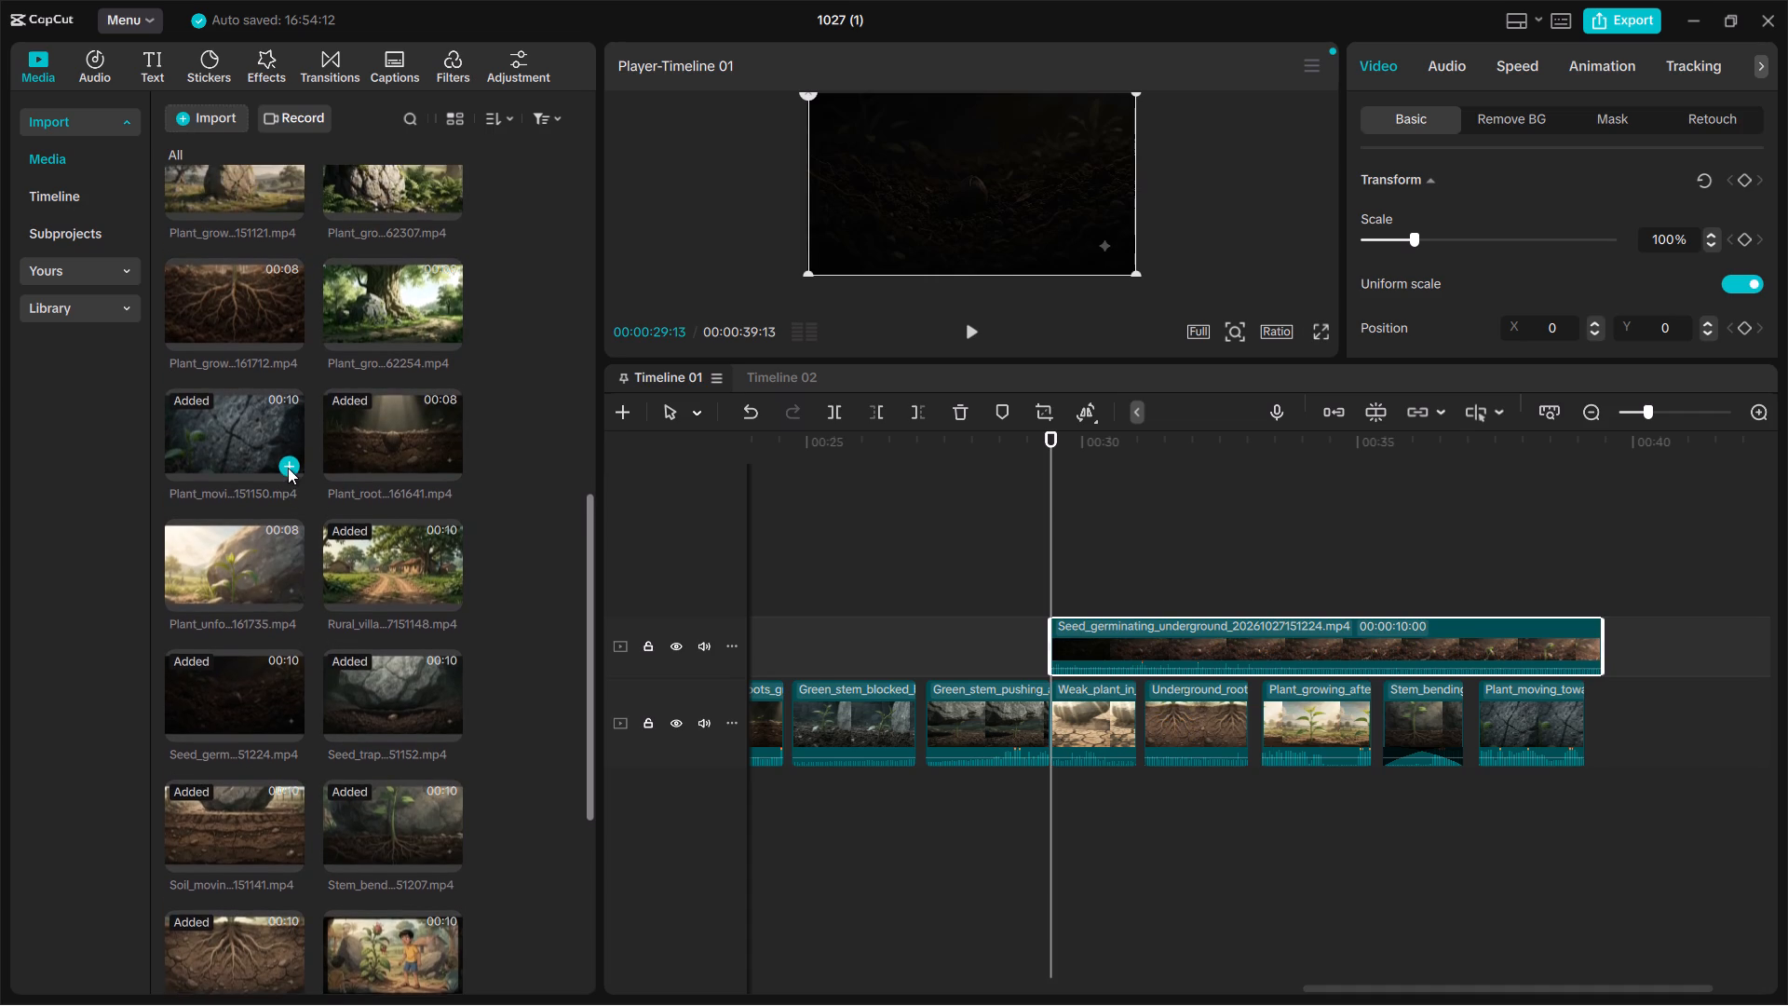
scroll(288, 468, "up", 1)
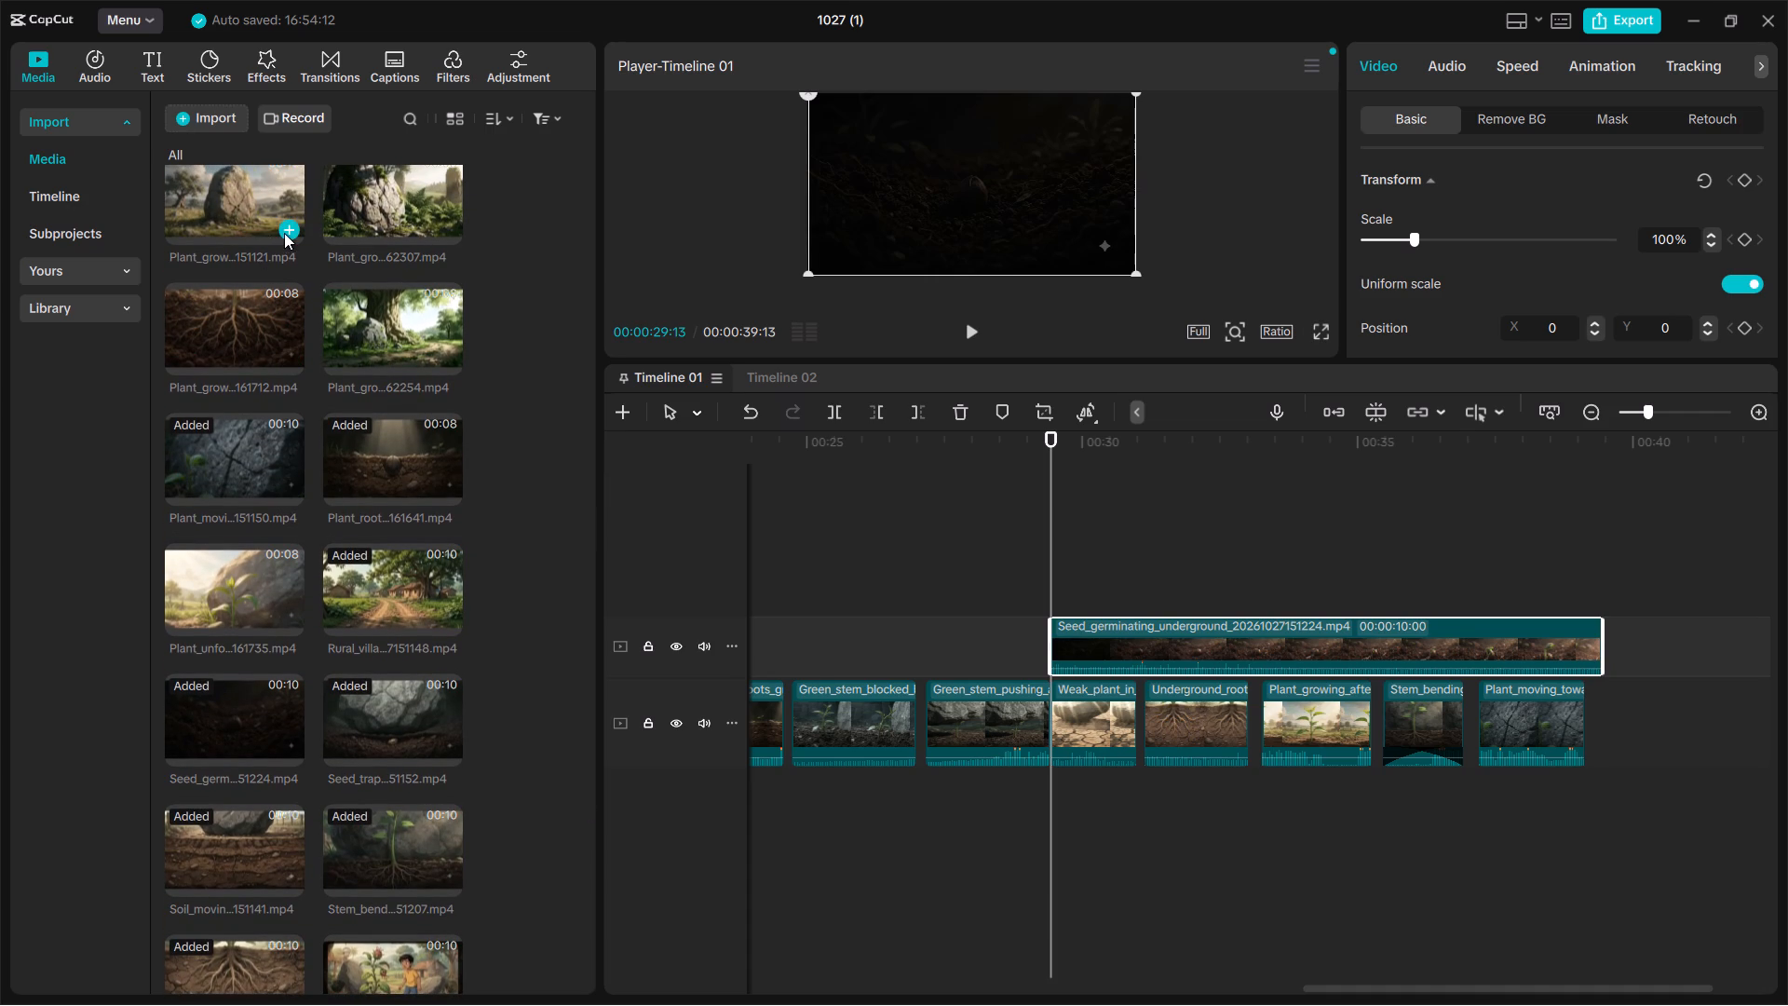
left_click(284, 227)
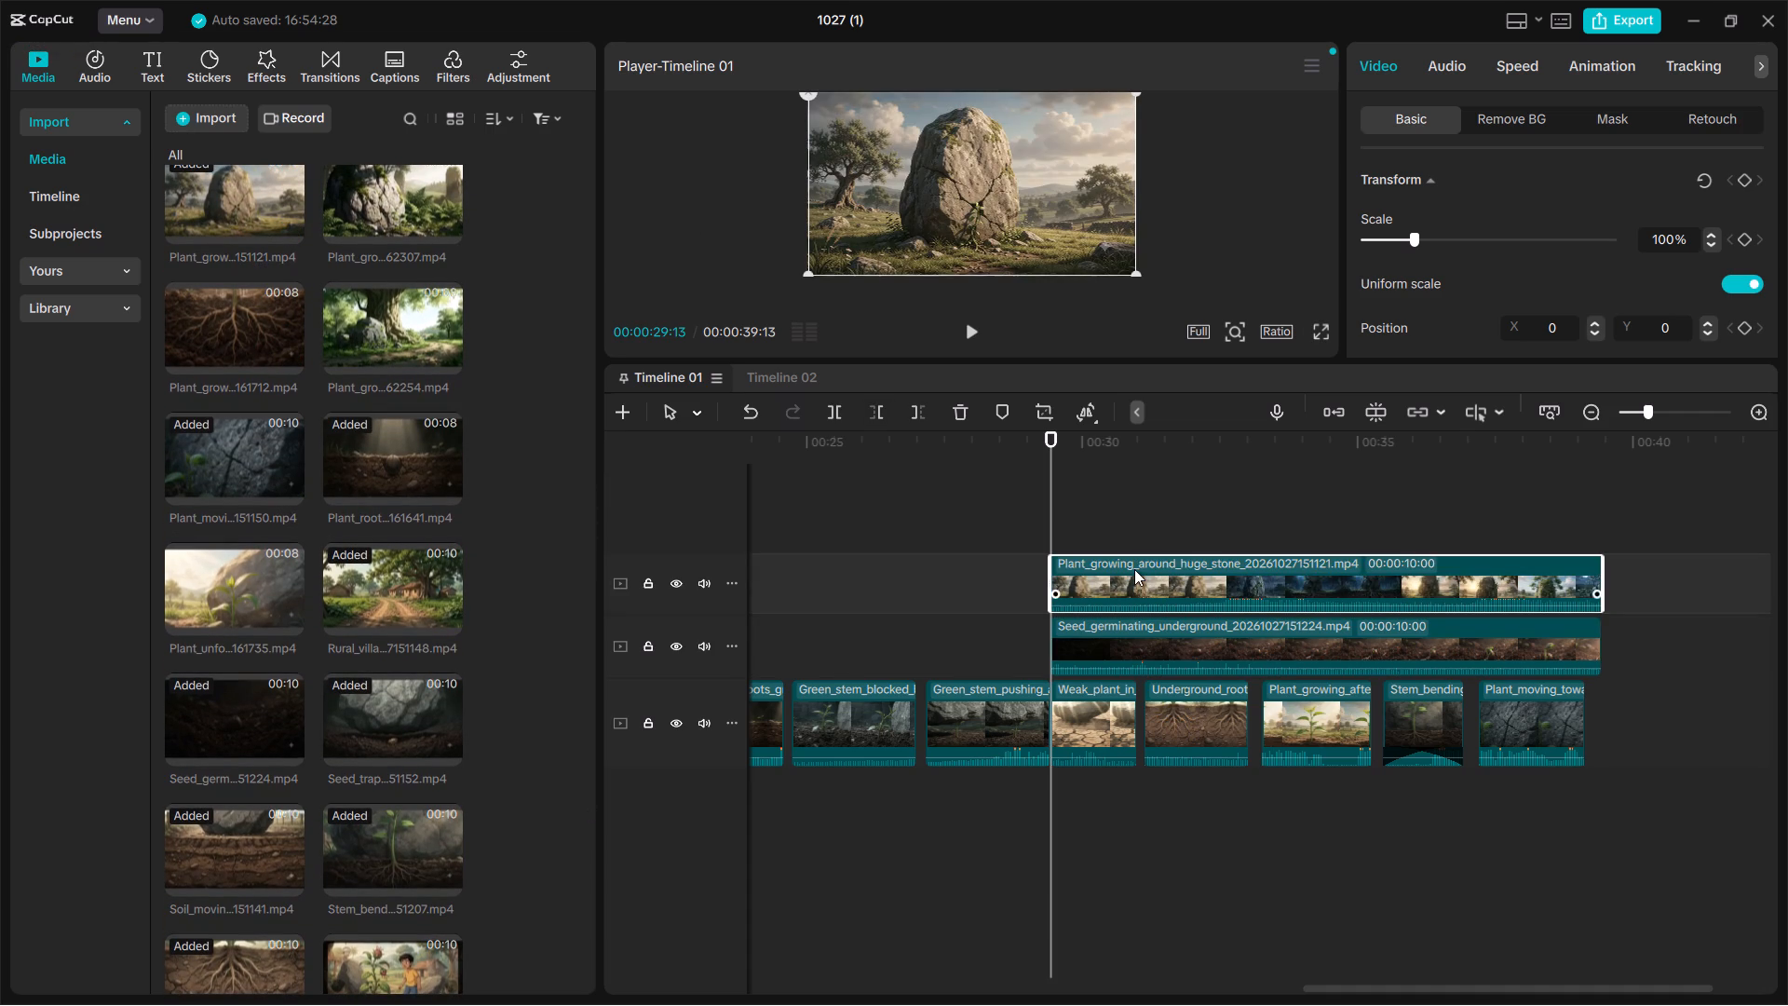
Trim the start of the Plant_growing_around_huge_stone clip to leave about 1.5 s and move it onto the main track after the Plant_moving_toward_sunlight_crack clip.
scroll(1134, 569, "left", 3)
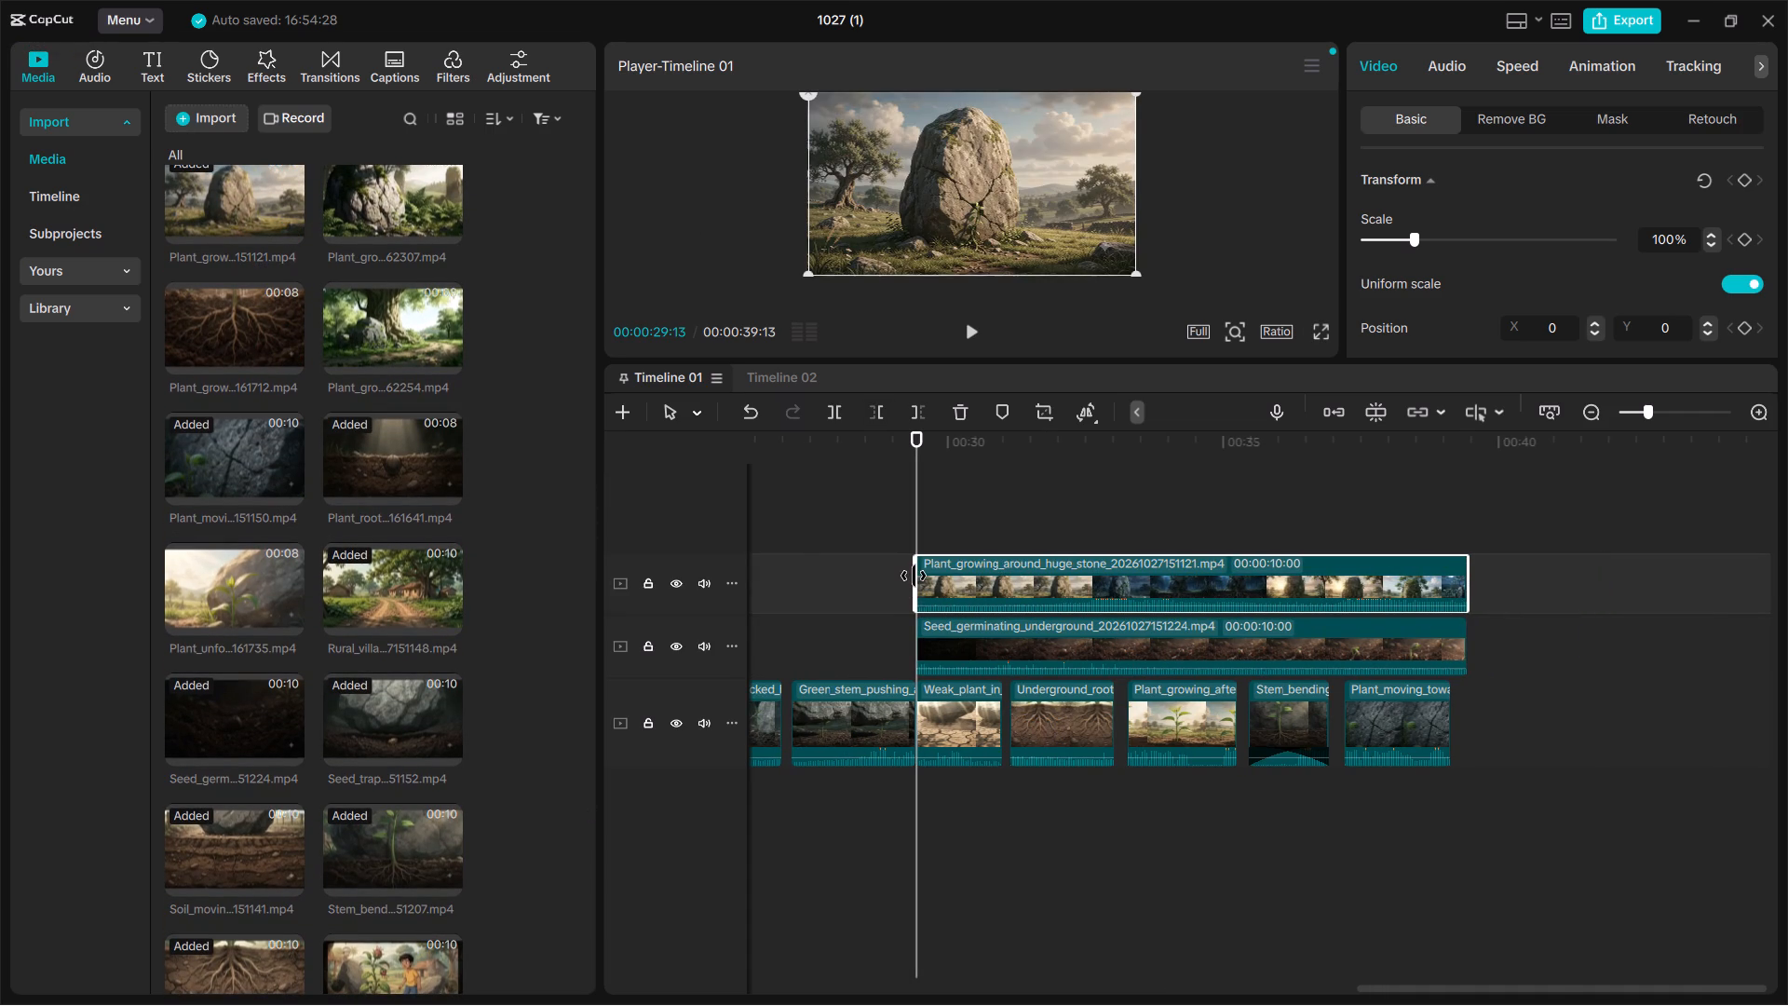
left_click_drag(914, 576, 1389, 601)
left_click_drag(1440, 577, 1500, 729)
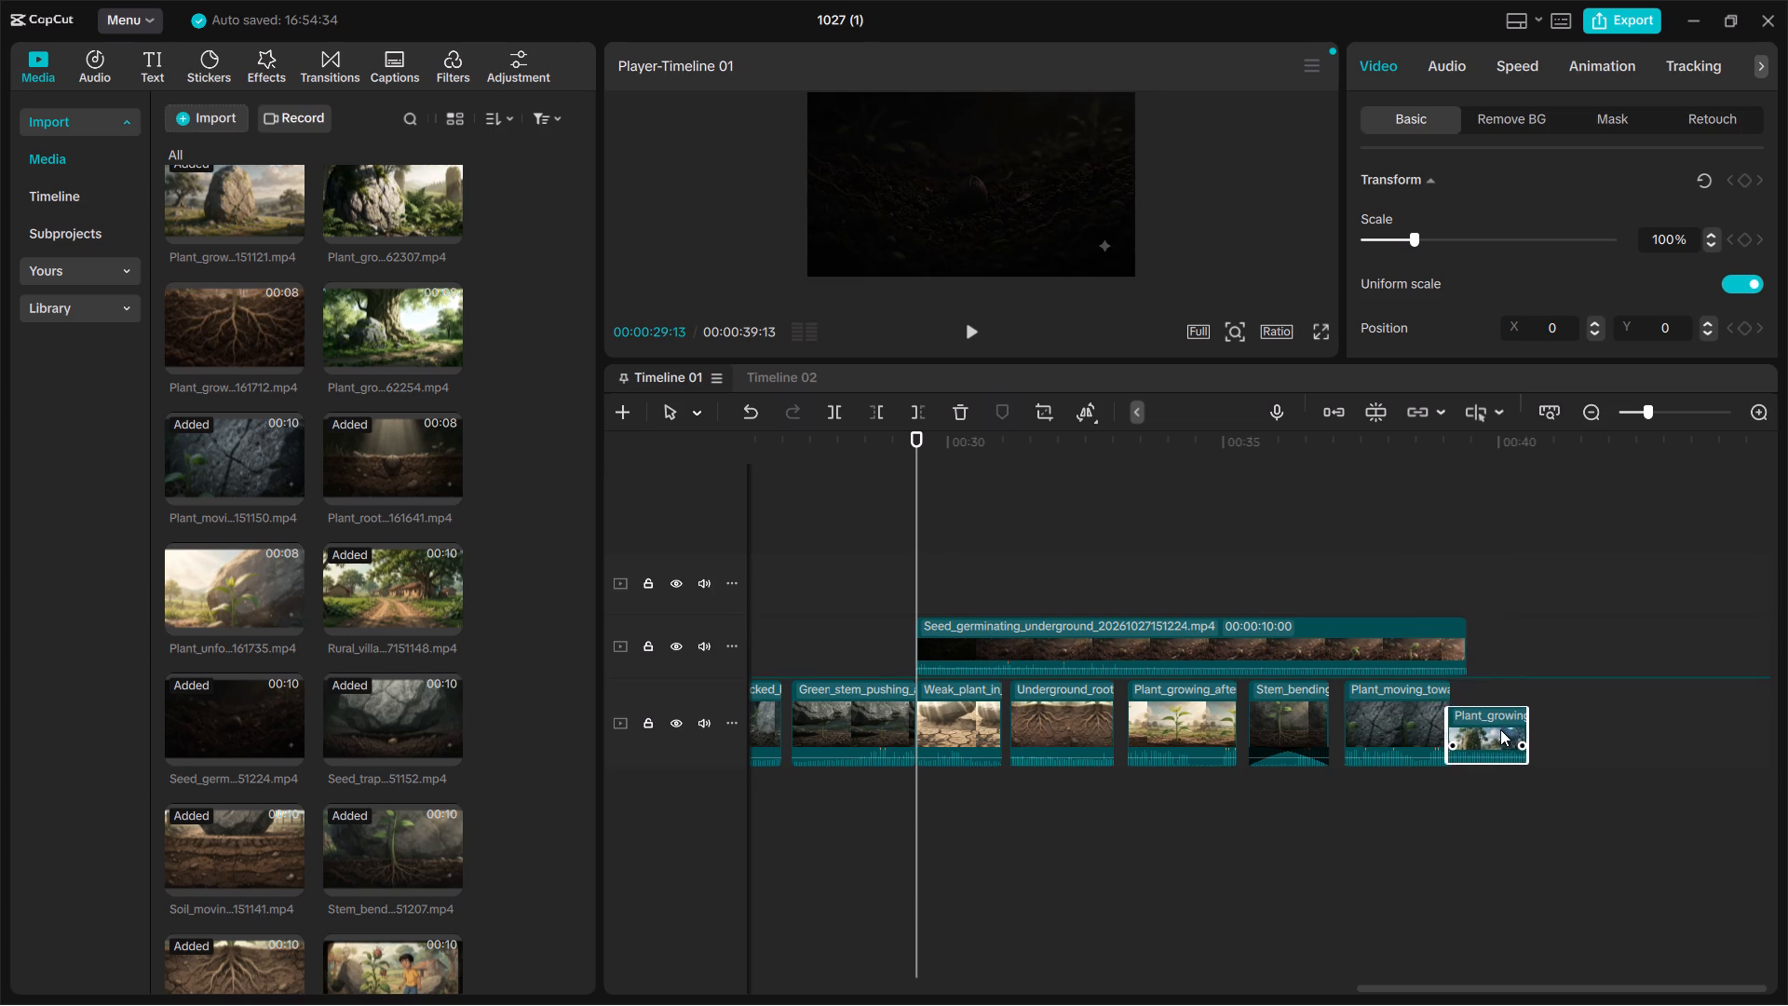
left_click_drag(1500, 729, 1504, 723)
Trim the end of the Seed_germinating_underground clip to leave about 1.3 s and move it onto the main track after the Plant_growing_around_huge_stone clip.
left_click(1415, 647)
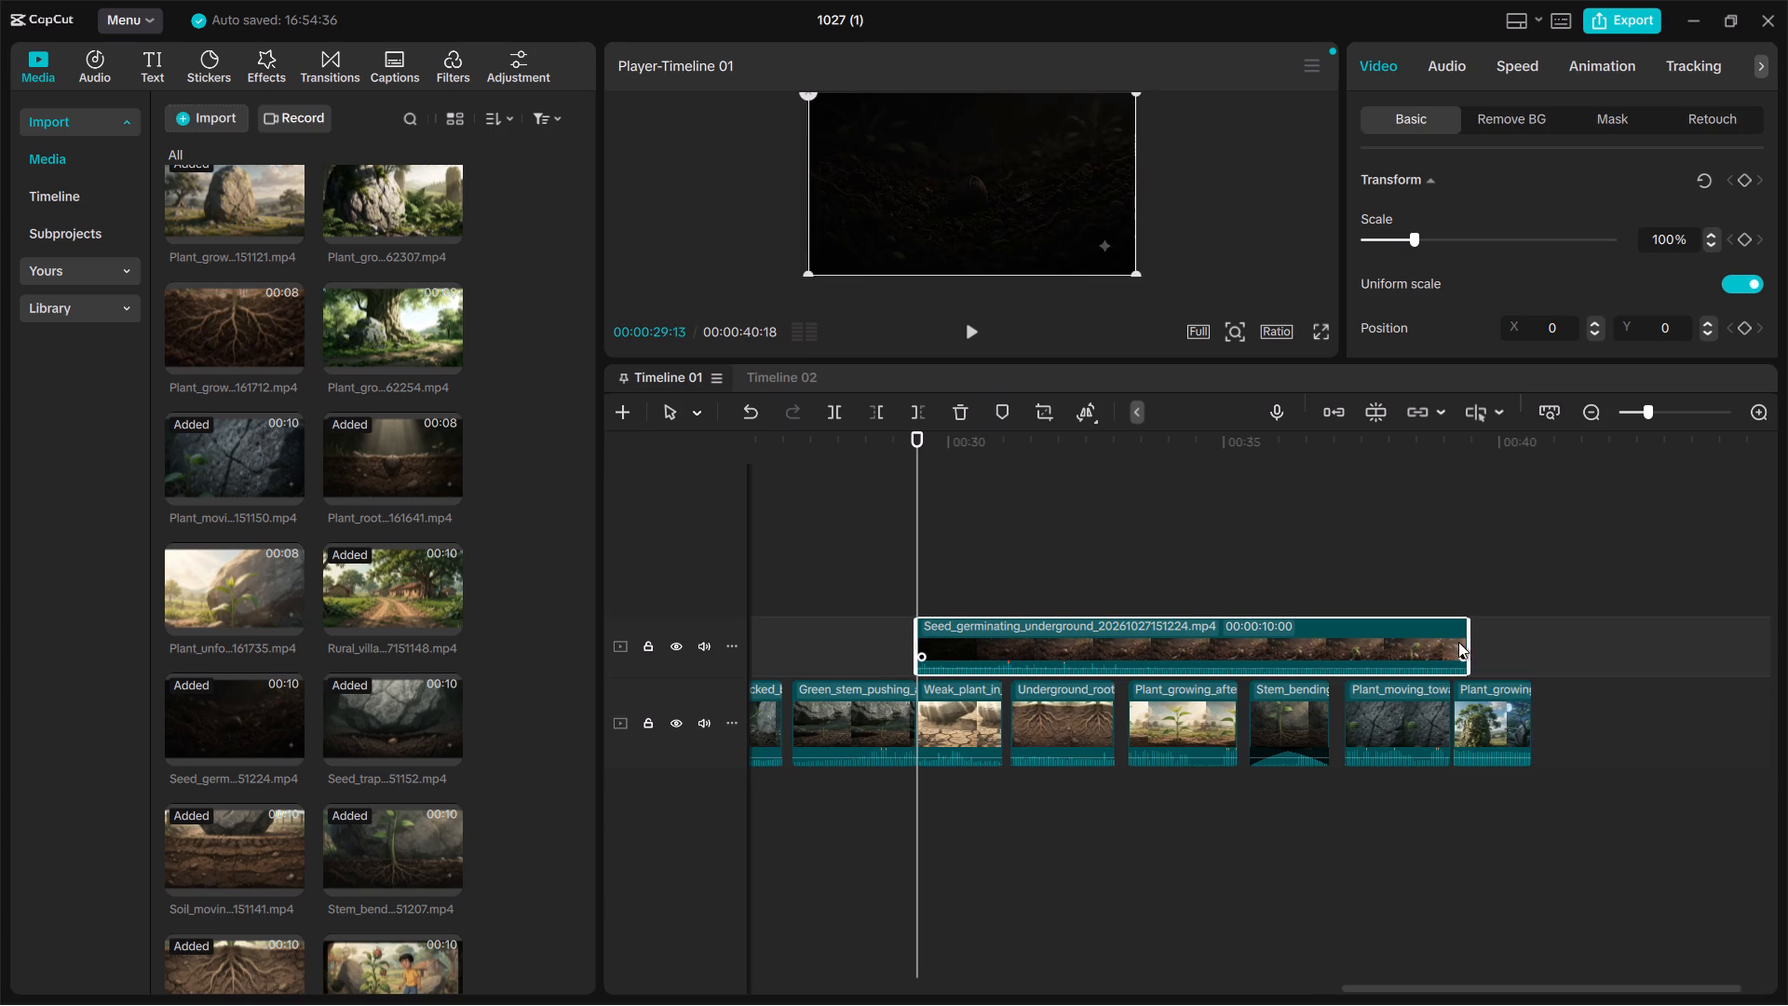
left_click_drag(1469, 644, 985, 648)
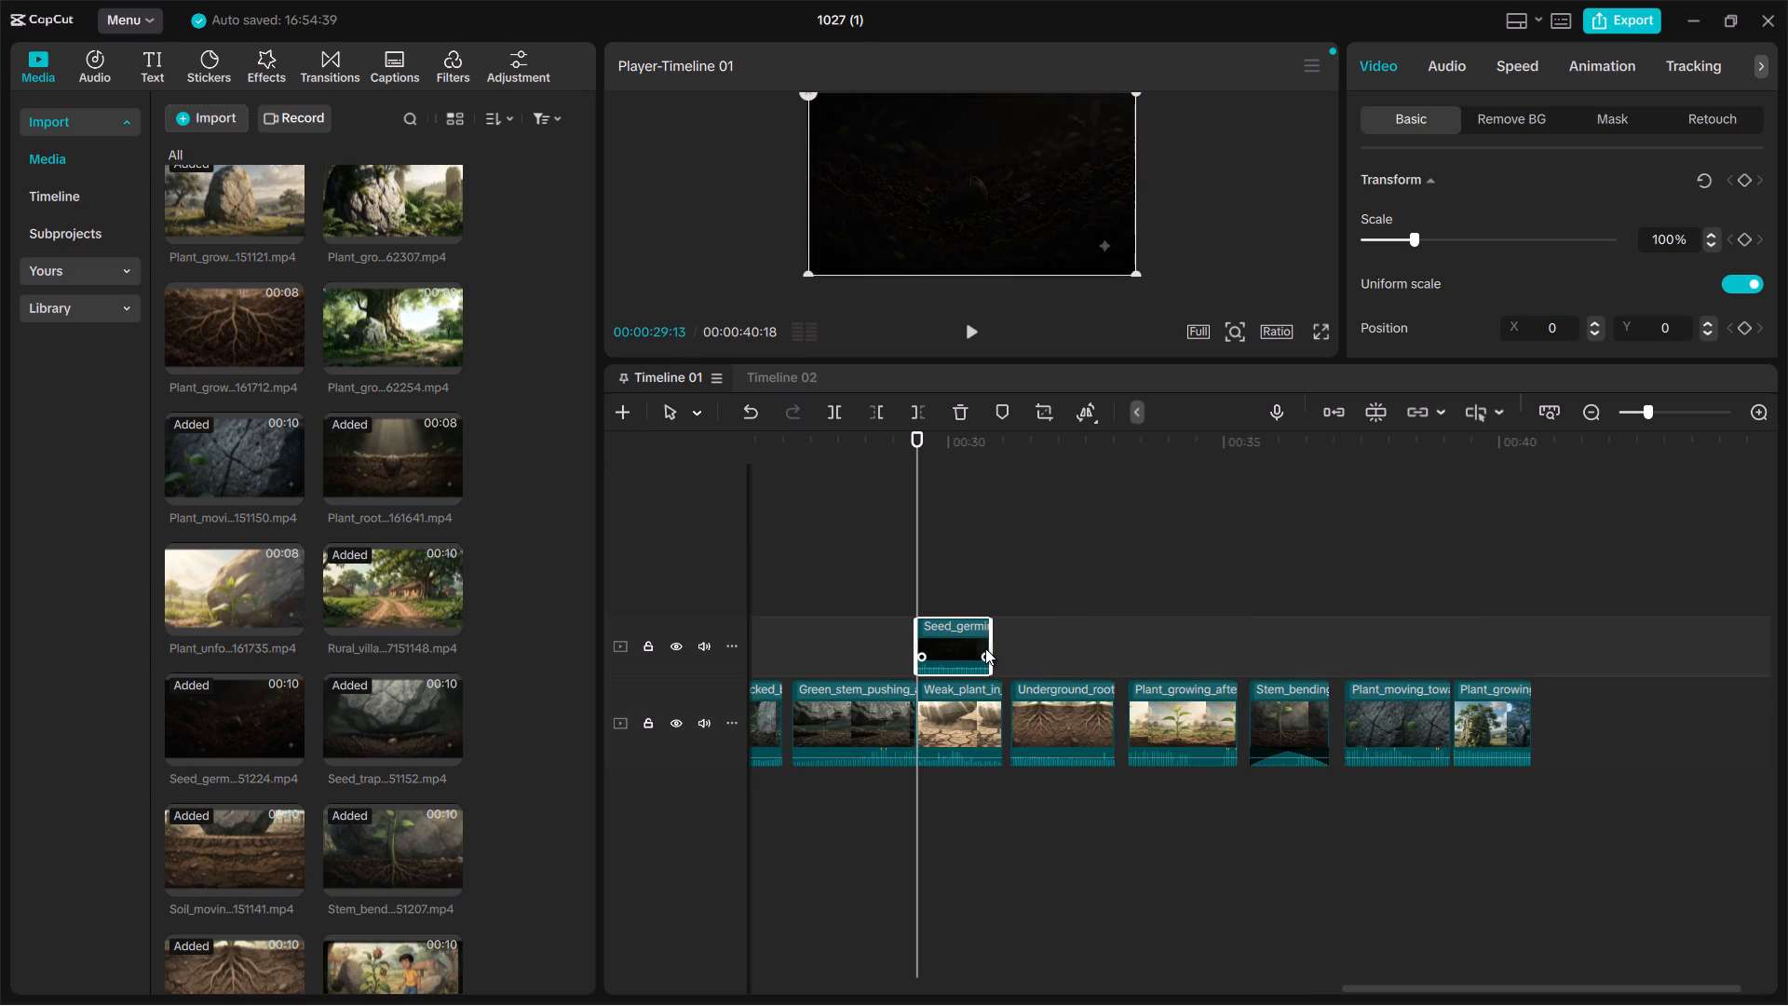
left_click_drag(968, 646, 1592, 737)
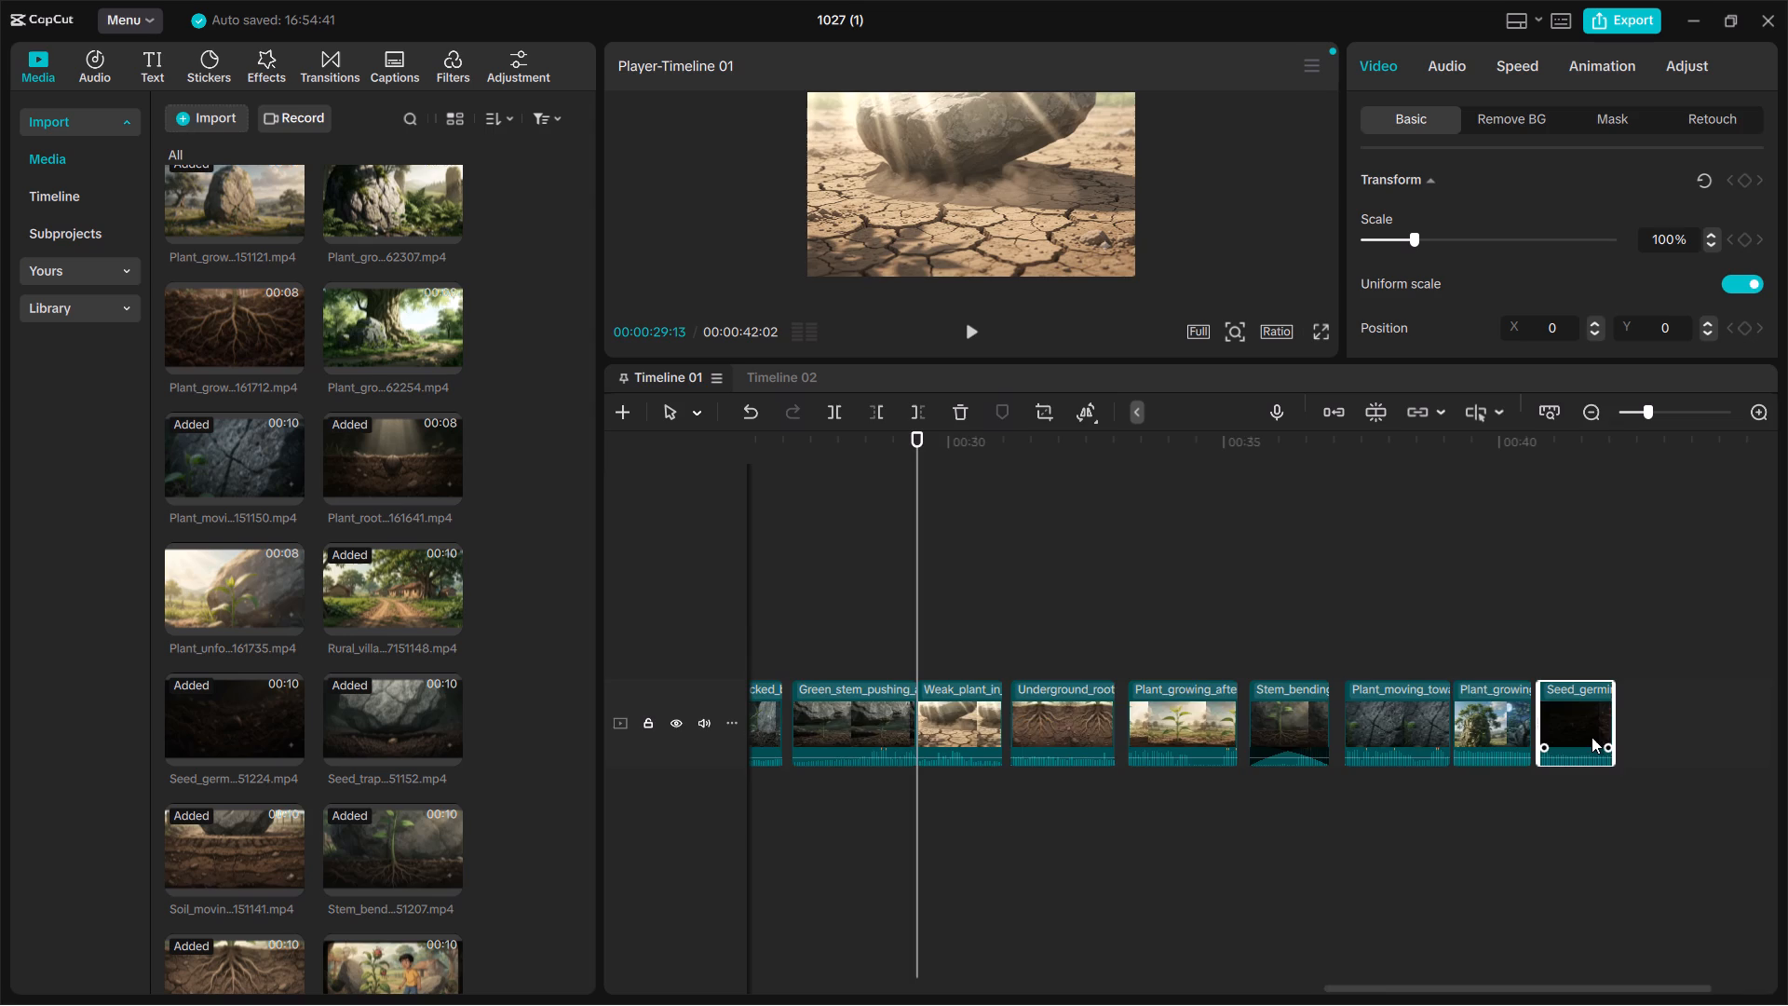
Add the Rural_village_dirt_road_animation clip above the main track at 00:00:29:13 and the Plant_unfolding_leaves_in_sunlight clip on a new track above it.
scroll(1592, 737, "left", 5)
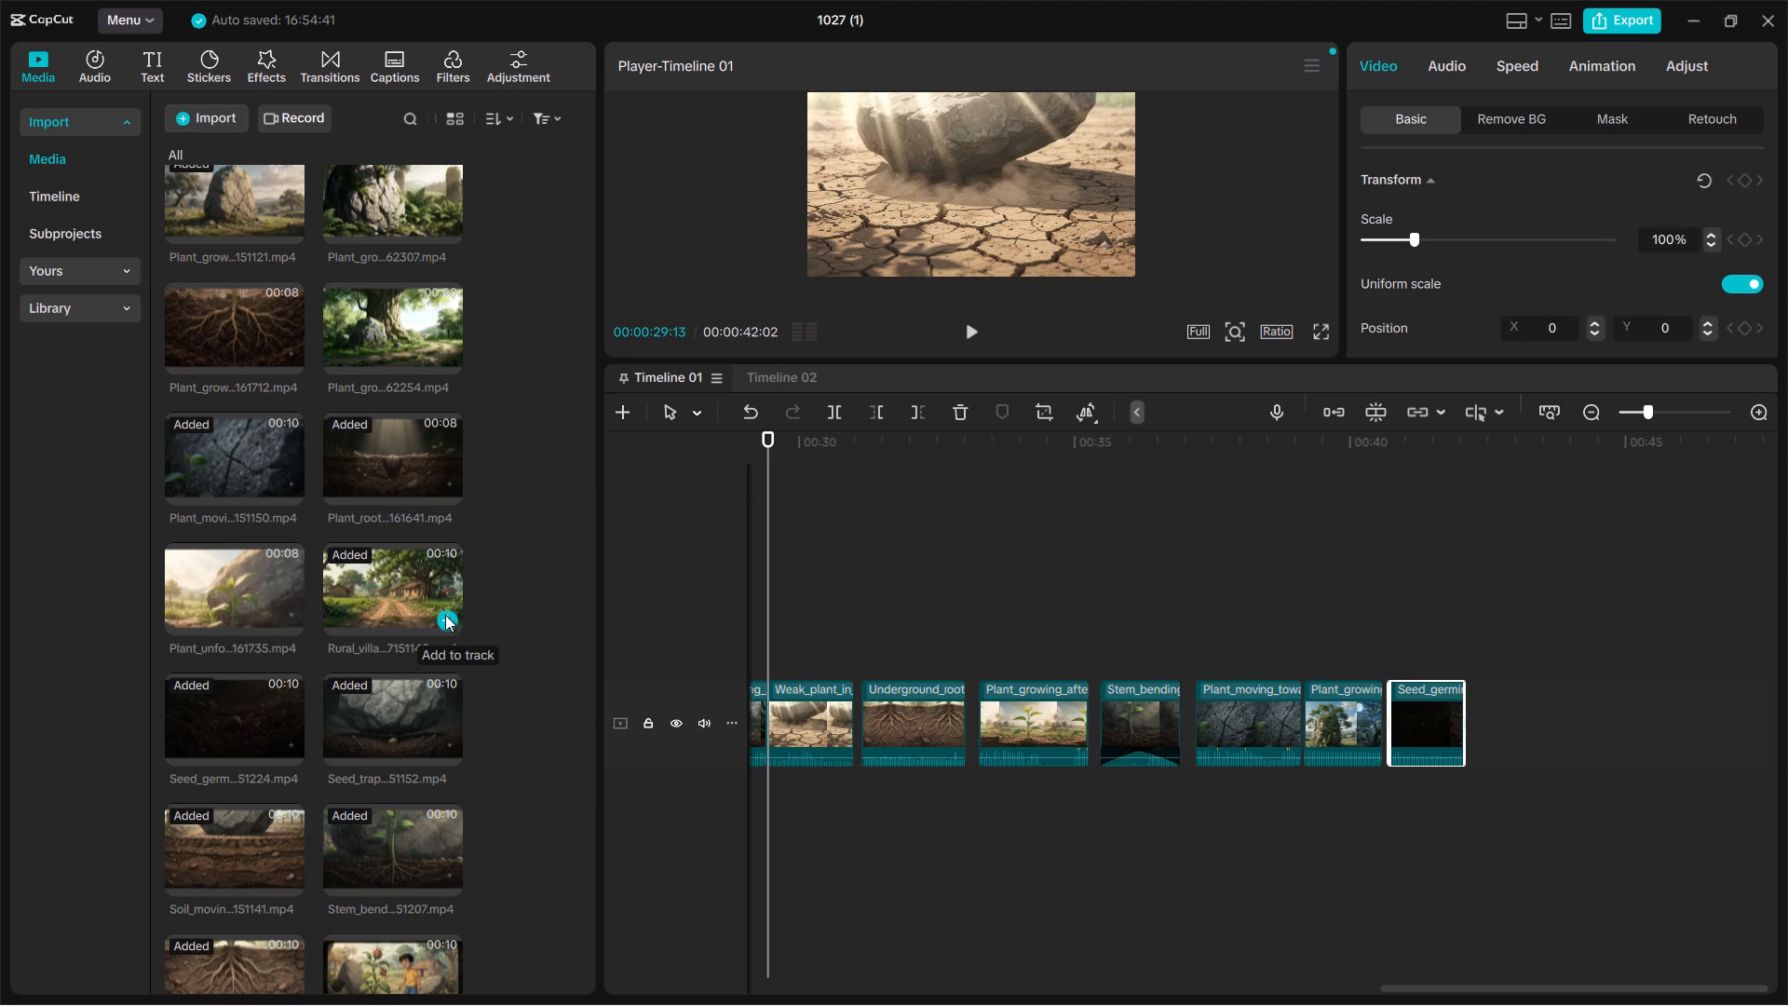
left_click(445, 614)
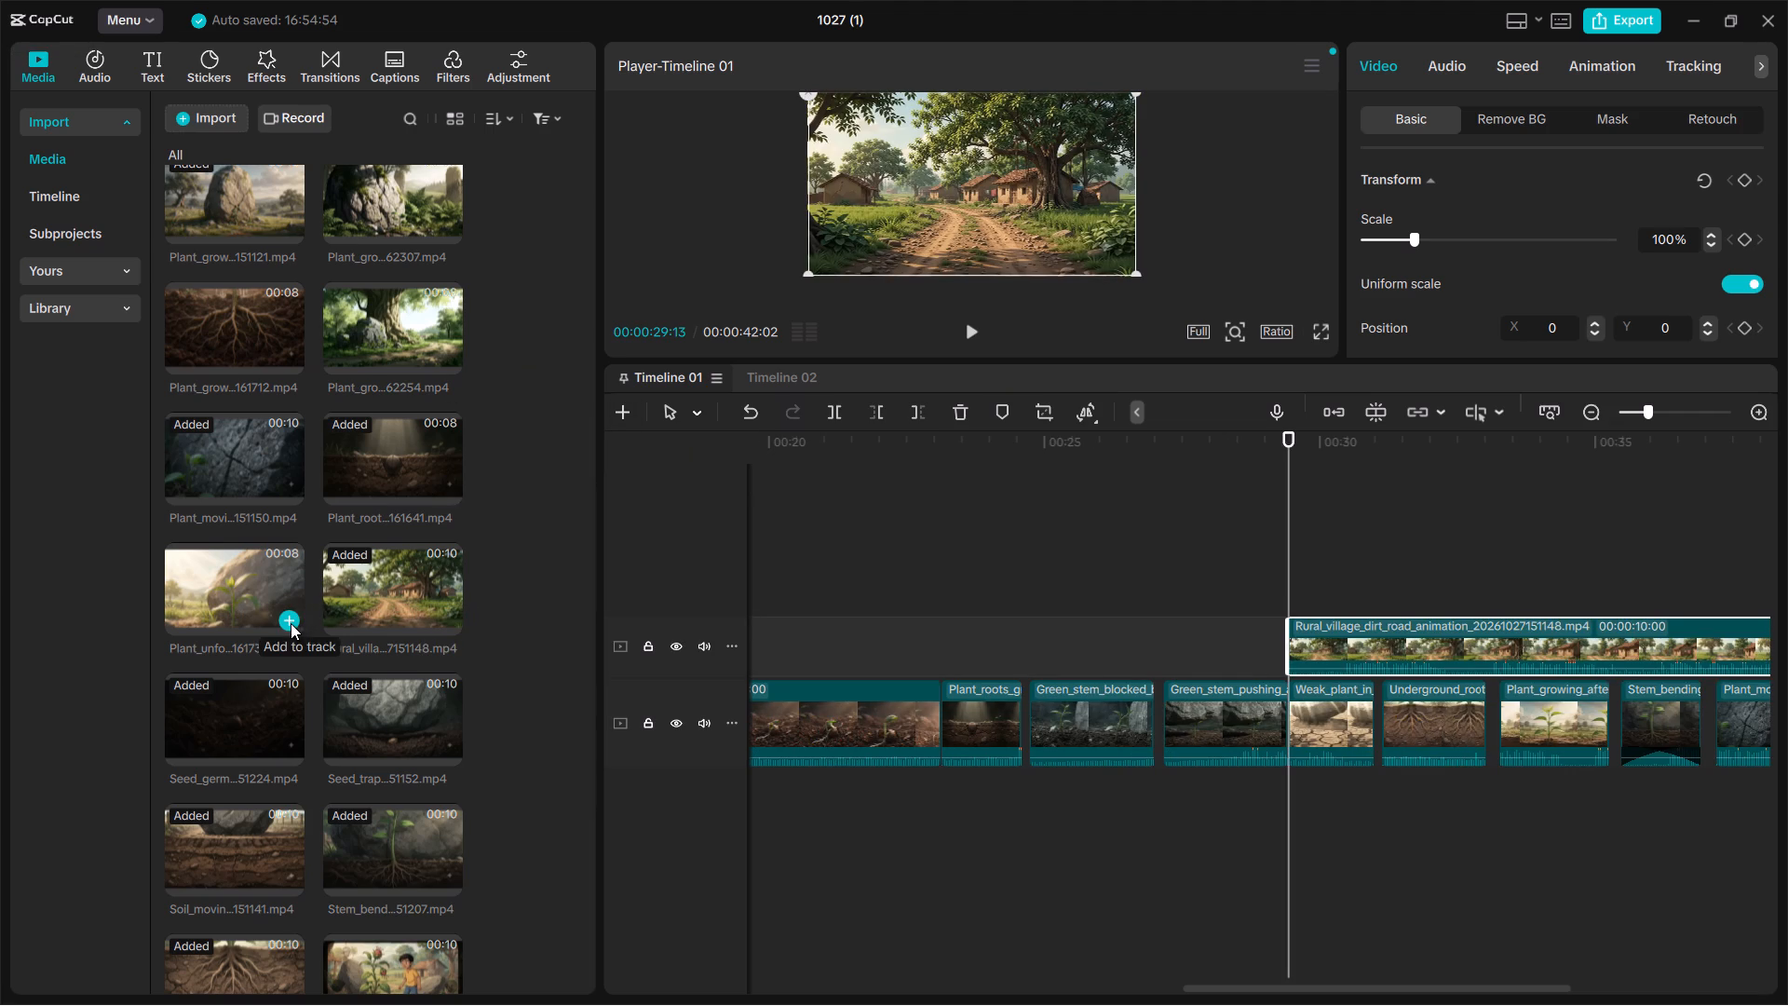
left_click(291, 623)
Trim the end of the Rural_village_dirt_road_animation clip to leave about 1.6 s and move it onto the main track after the Seed_germinating_underground clip.
scroll(1039, 780, "left", 4)
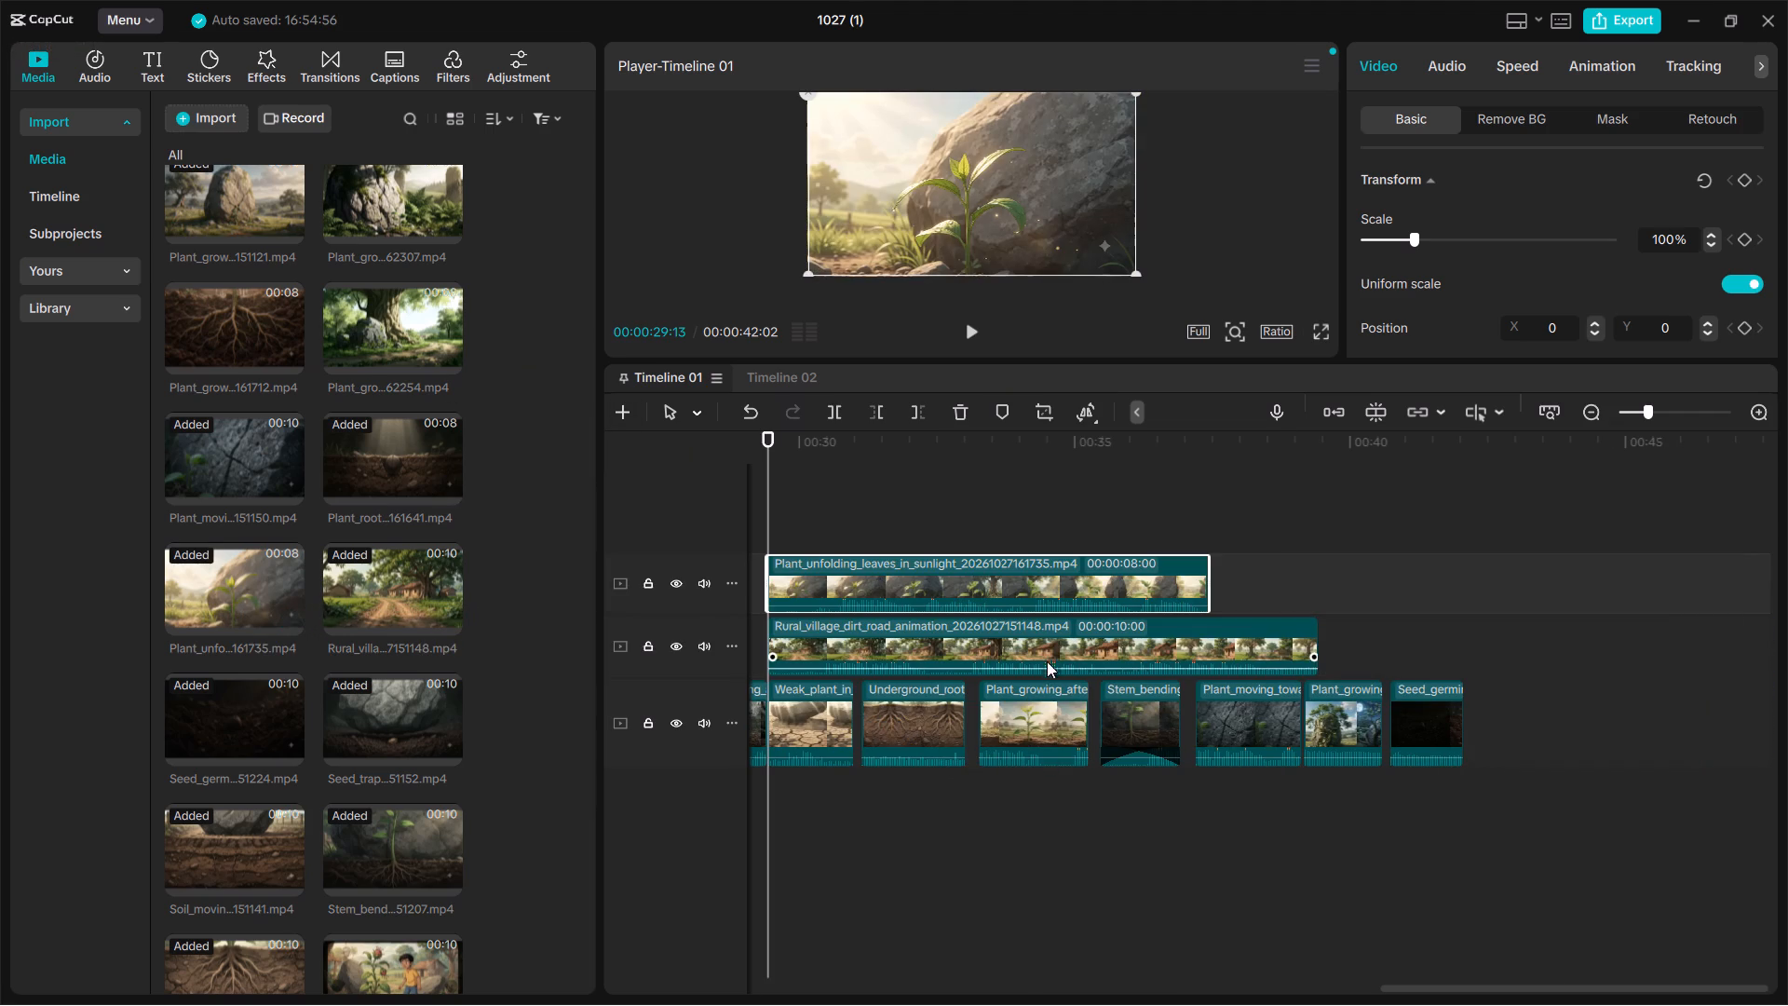
left_click(1048, 649)
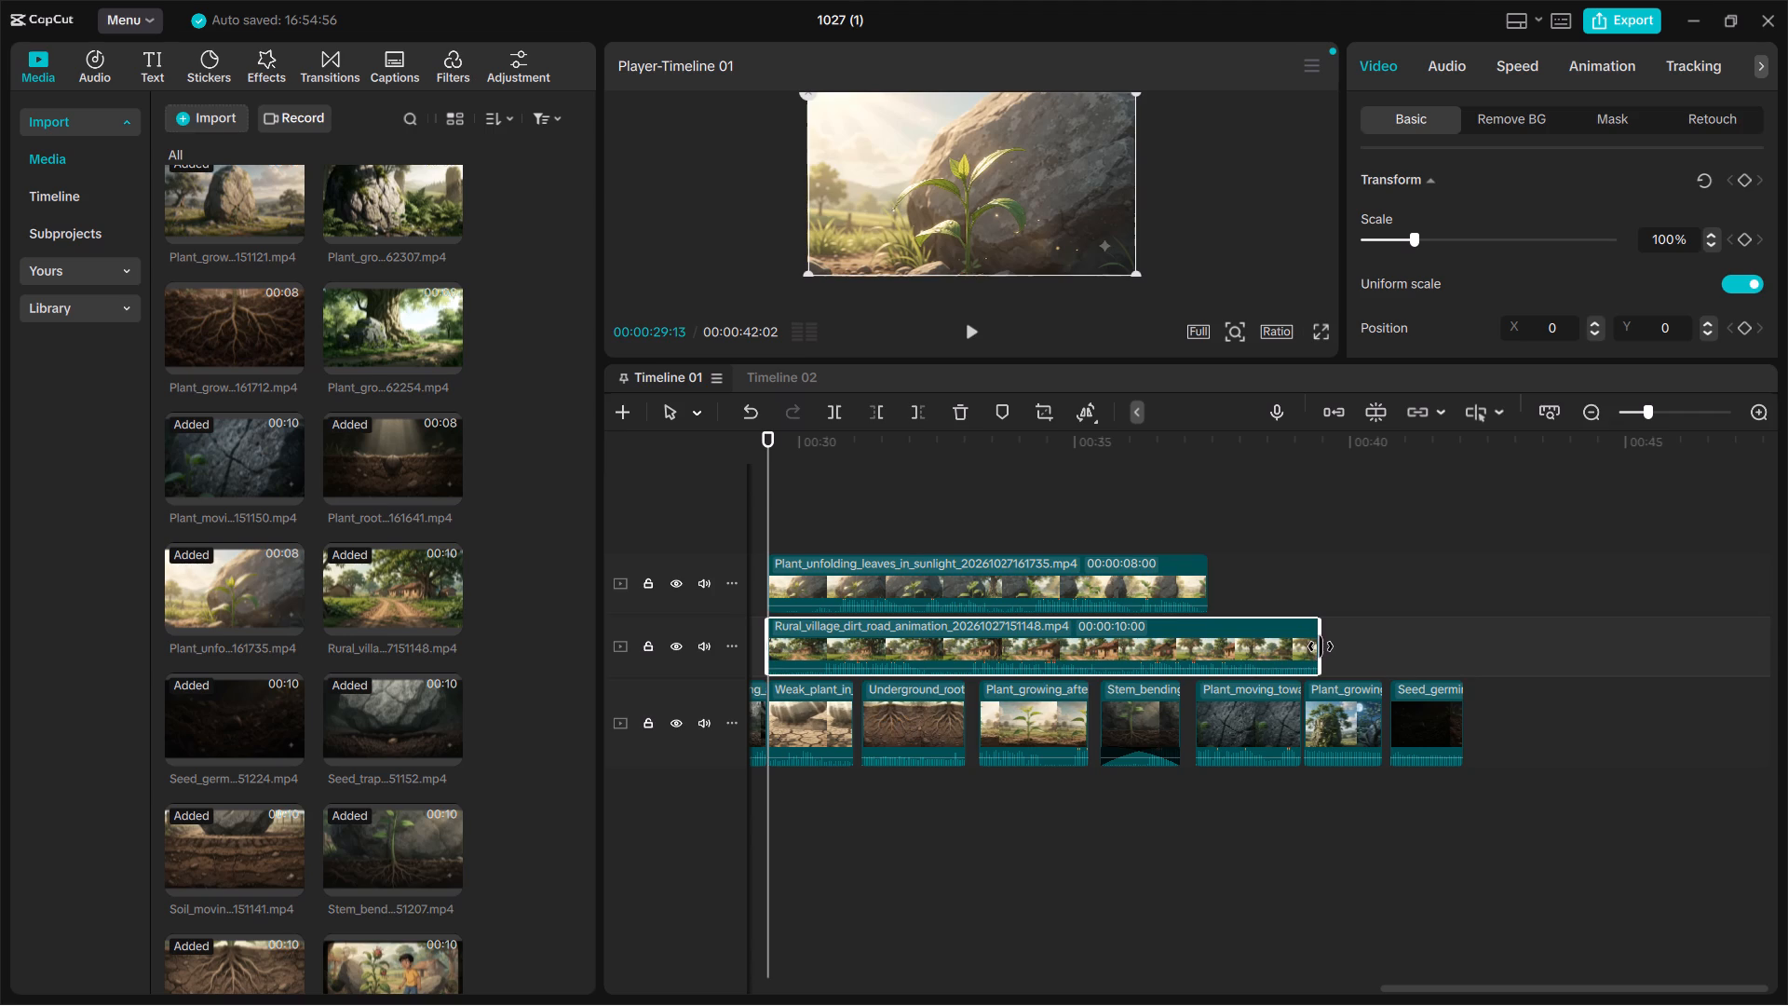
left_click_drag(1321, 646, 854, 644)
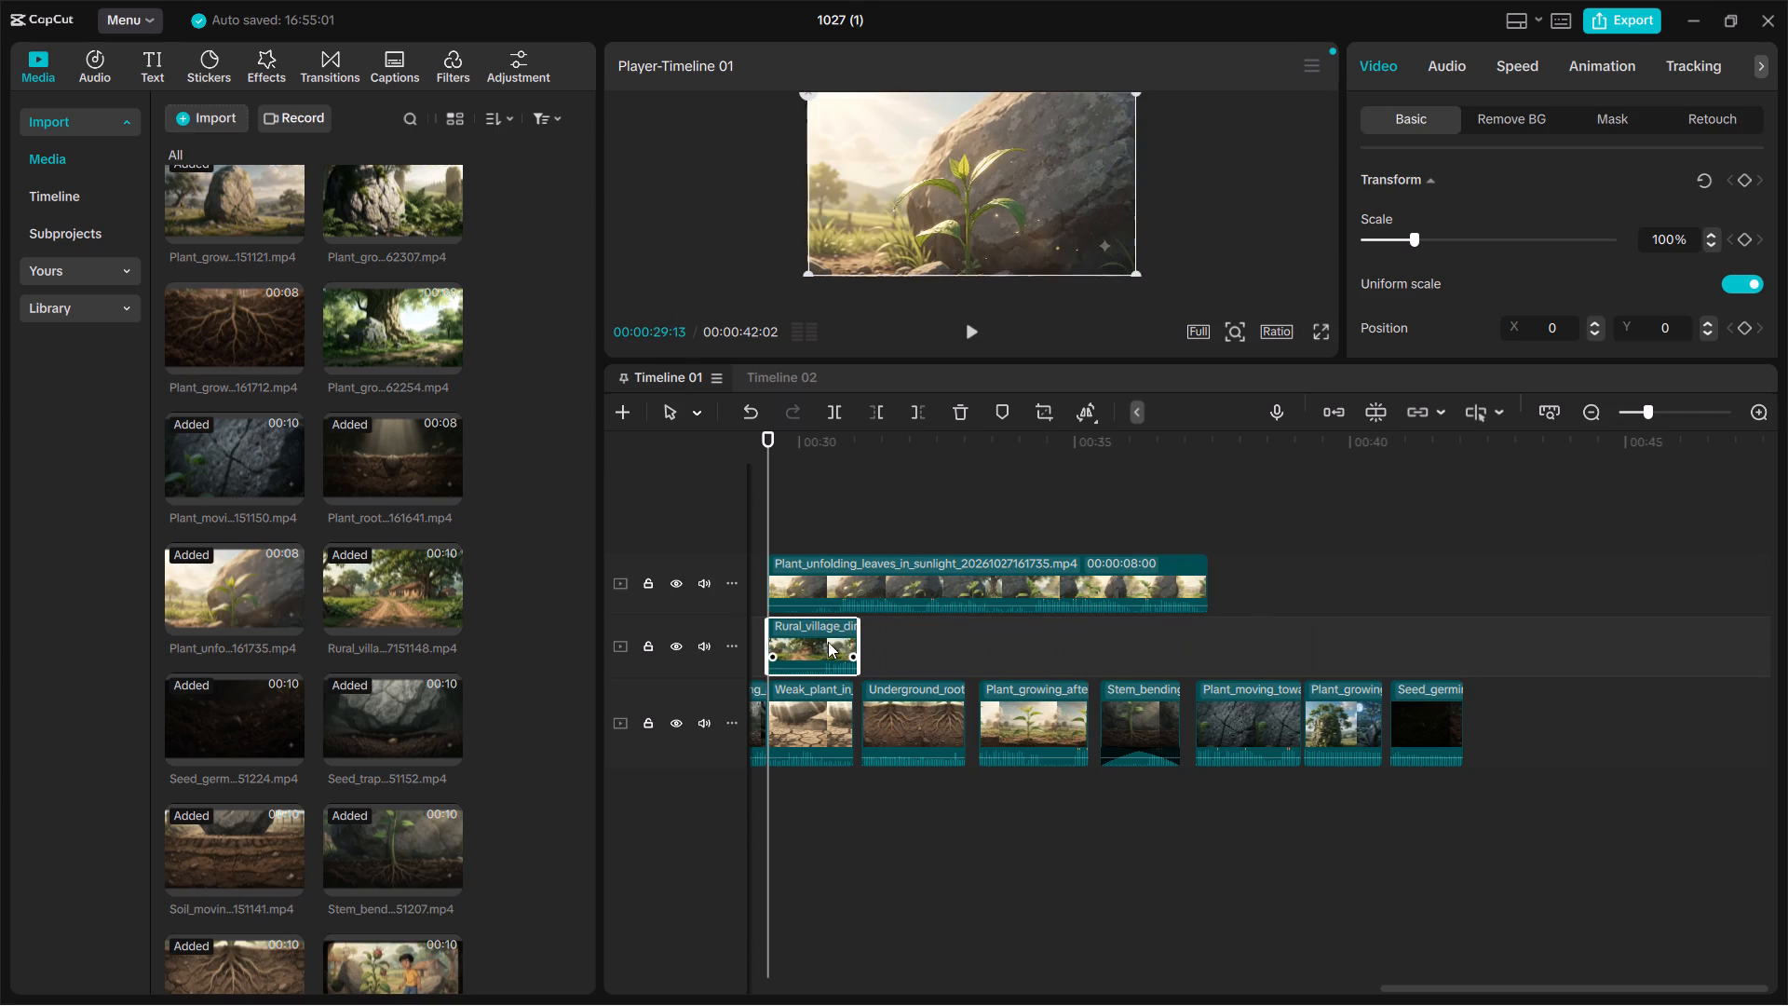
left_click_drag(816, 641, 1536, 727)
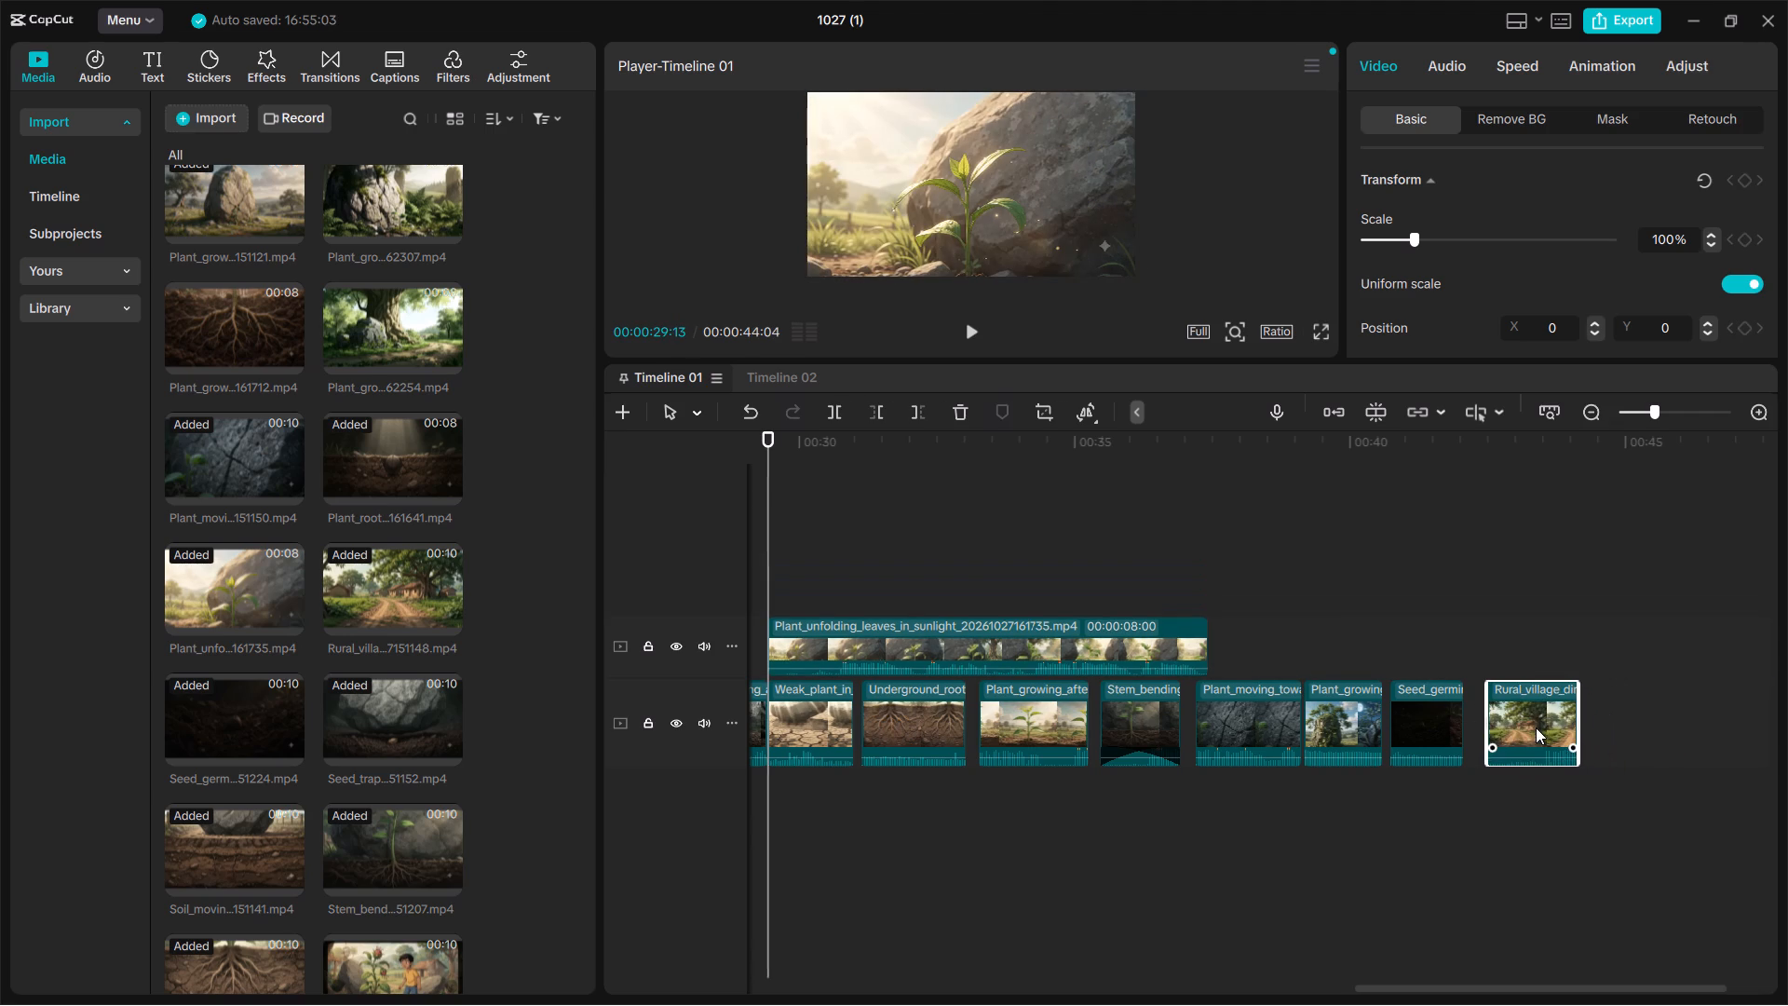
Trim the end of the Plant_unfolding_leaves_in_sunlight clip to leave about 1.8 s and move it onto the main track after the Rural_village_dirt_road_animation clip.
left_click(1171, 646)
left_click_drag(1207, 647, 865, 638)
left_click_drag(819, 632, 1444, 649)
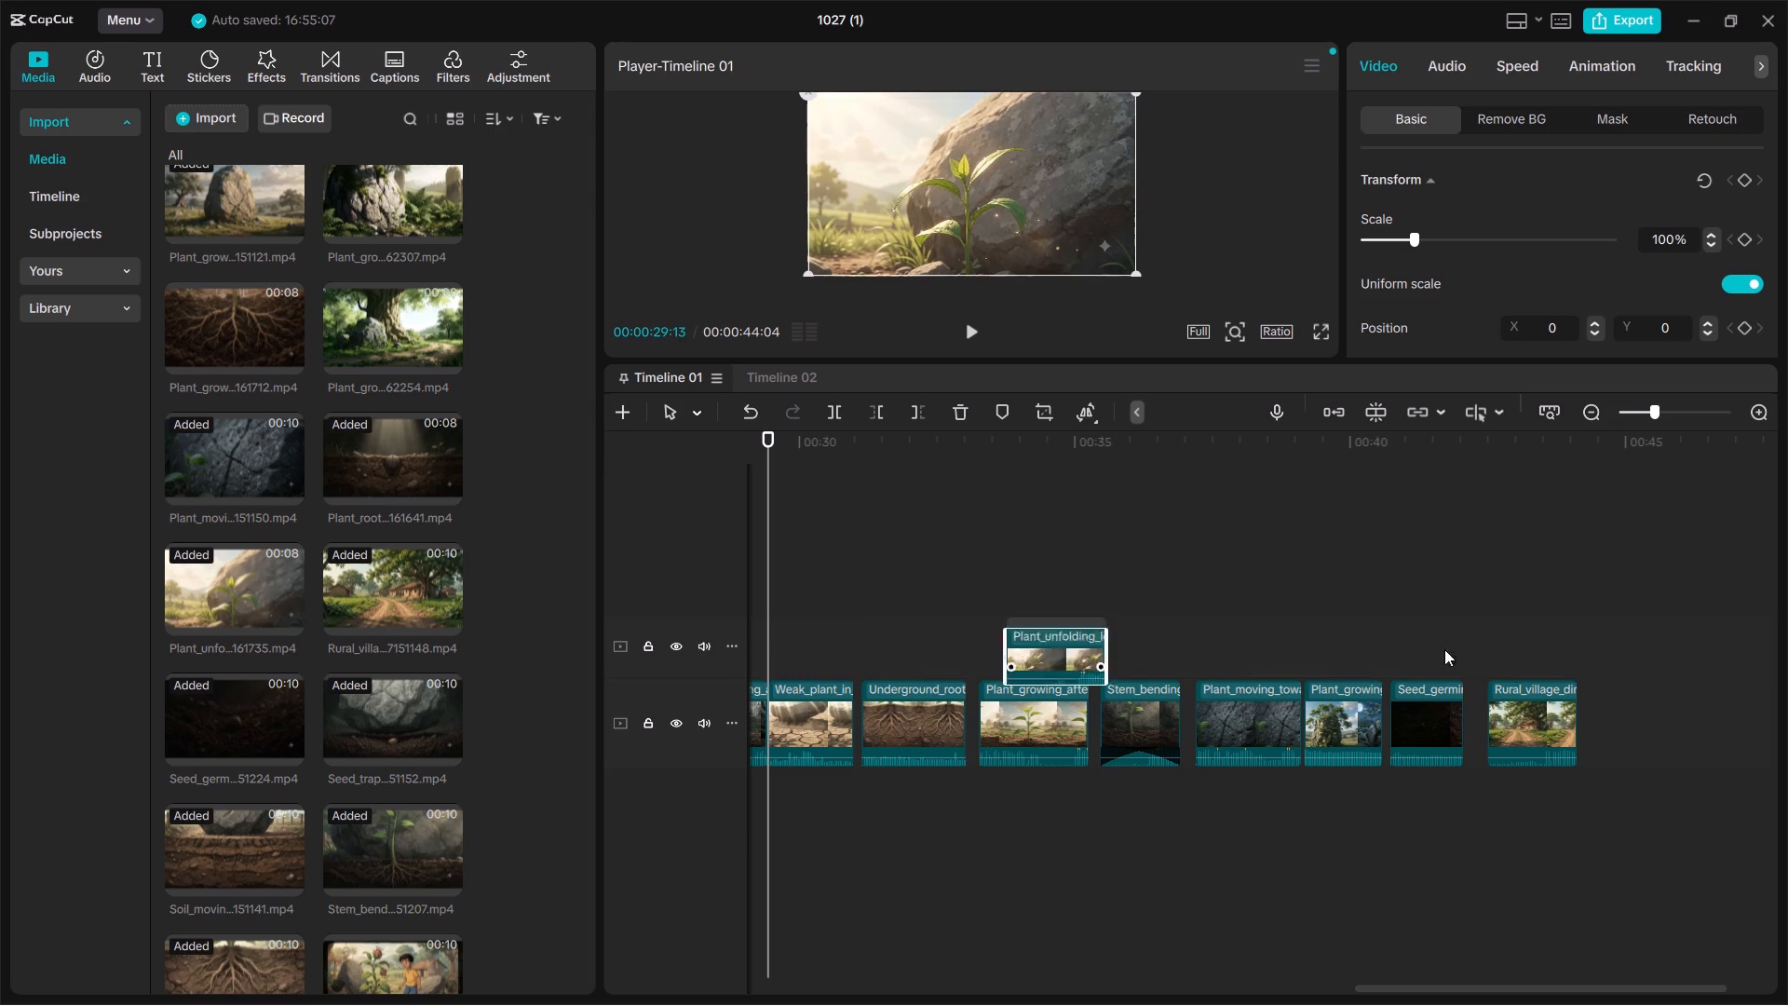
left_click_drag(1444, 649, 1787, 690)
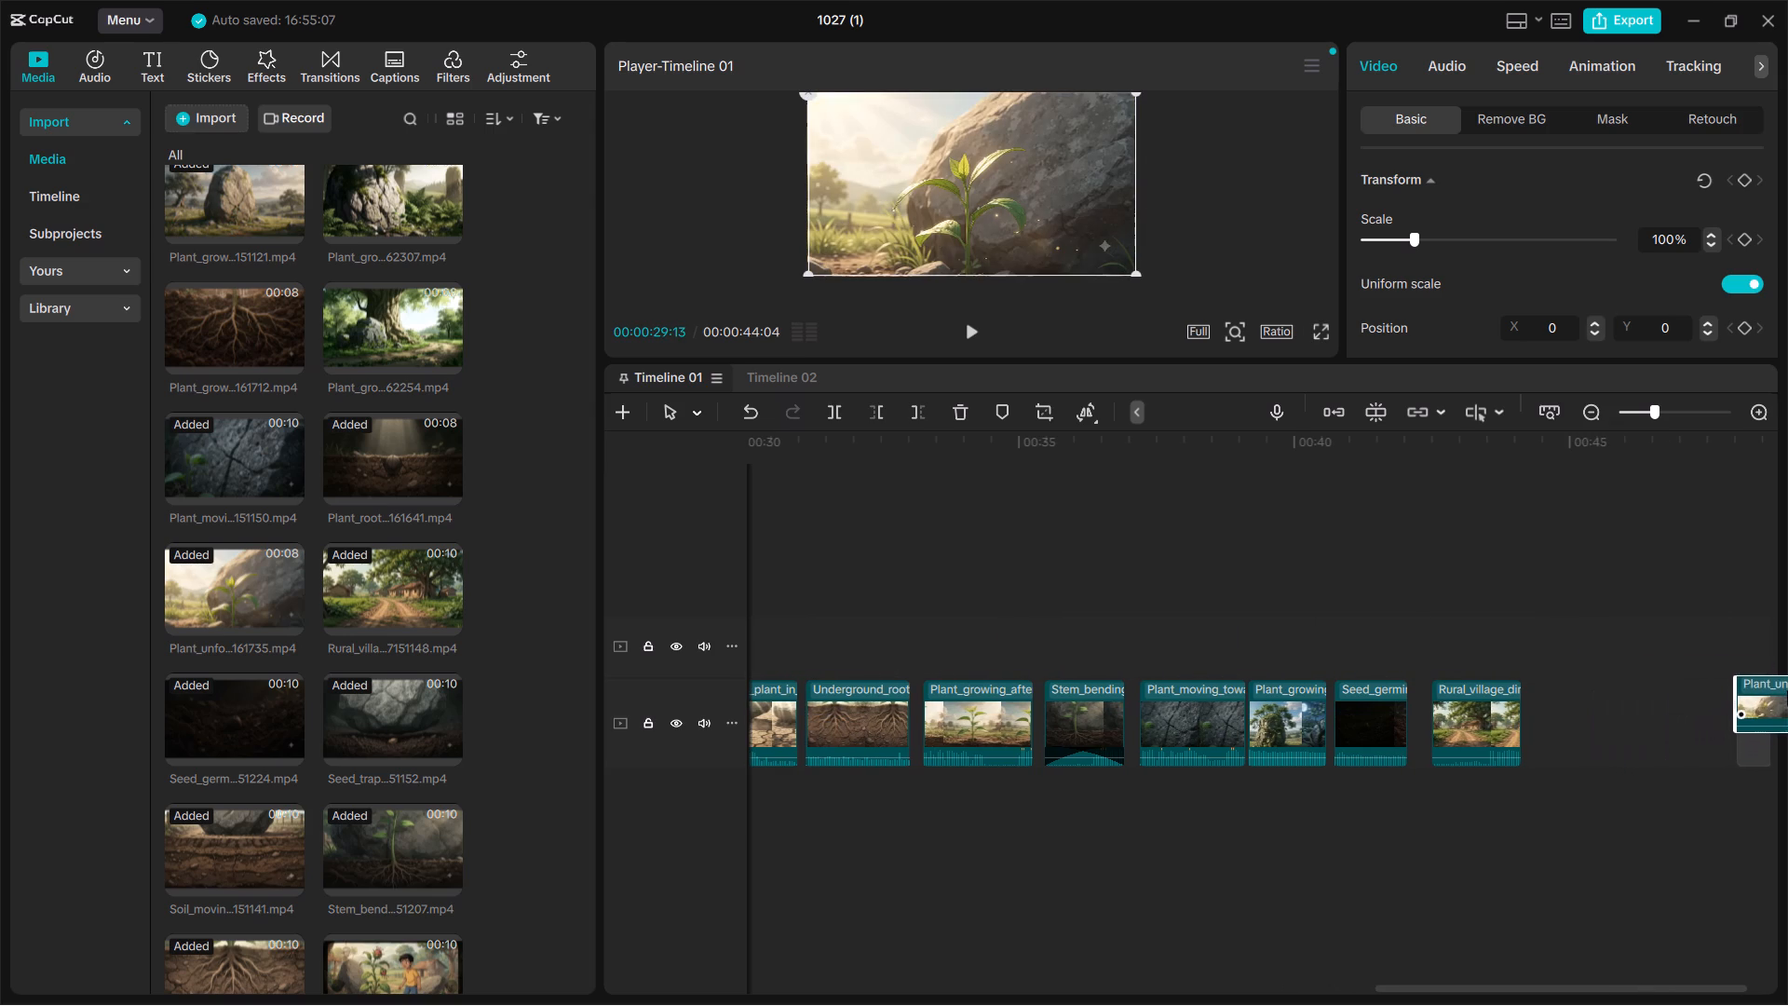
left_click_drag(1787, 690, 1594, 704)
Add the Villagers_gather_around_Mohan clip on a track above the main track at 00:00:29:13.
scroll(1594, 704, "left", 4)
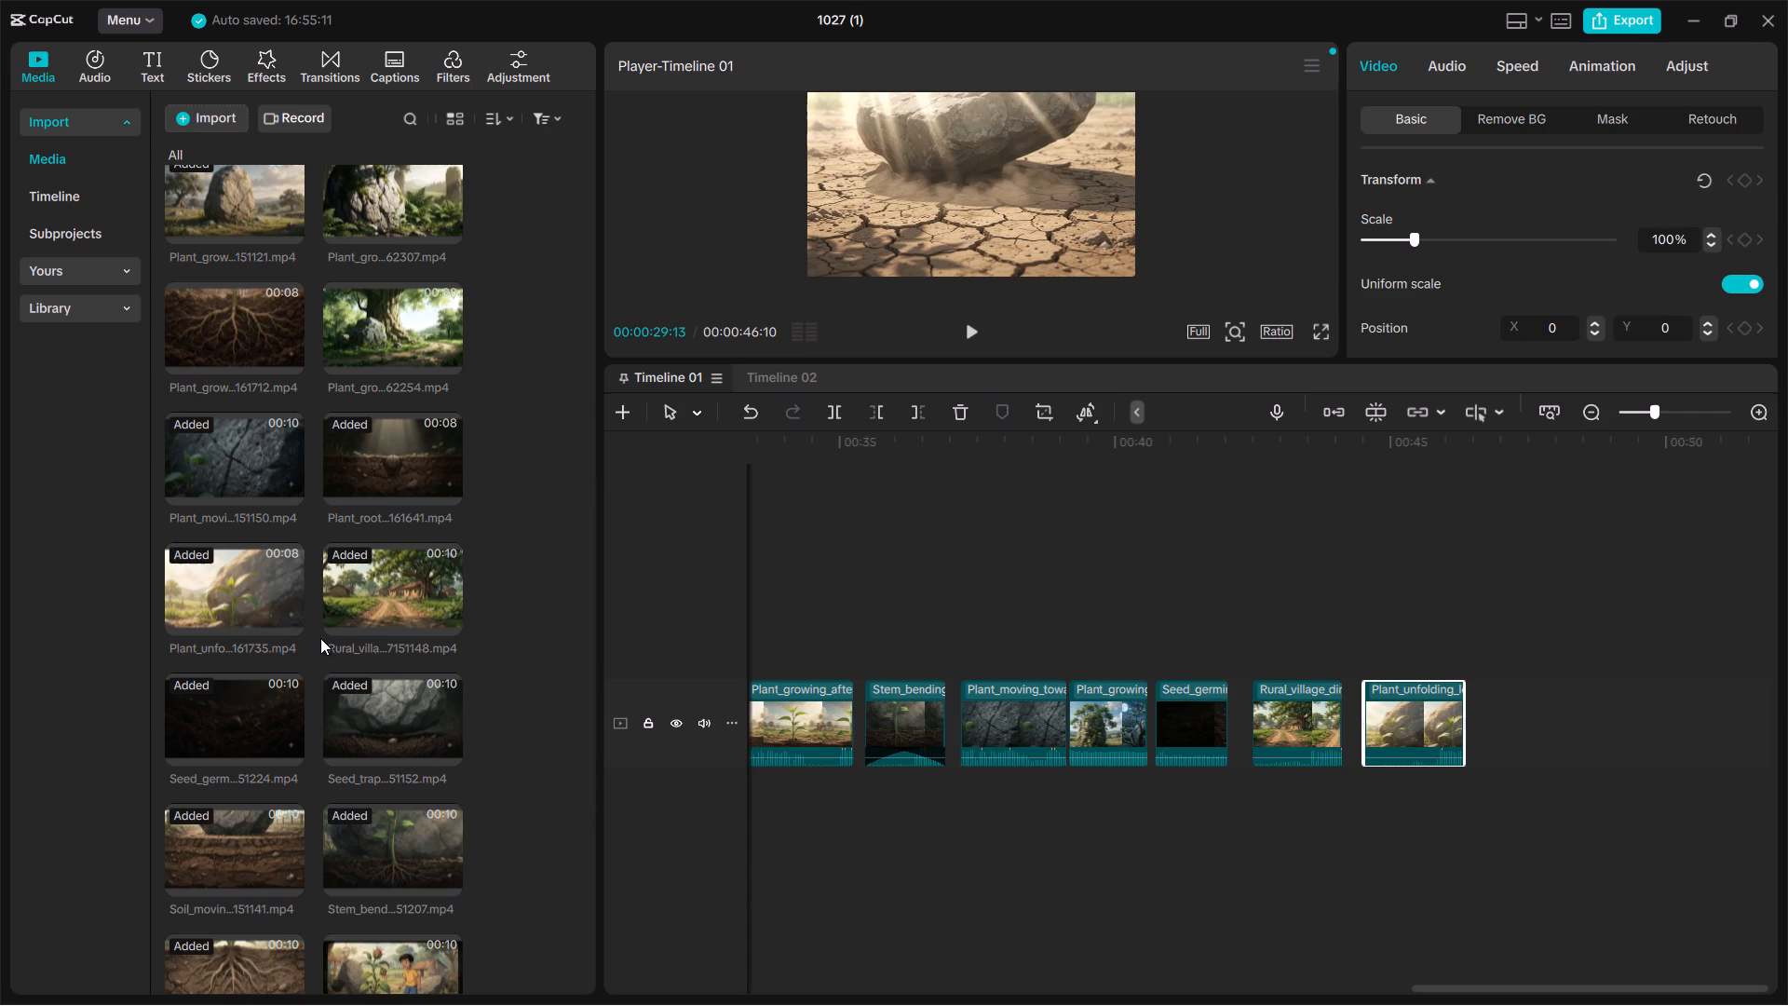
scroll(320, 638, "down", 3)
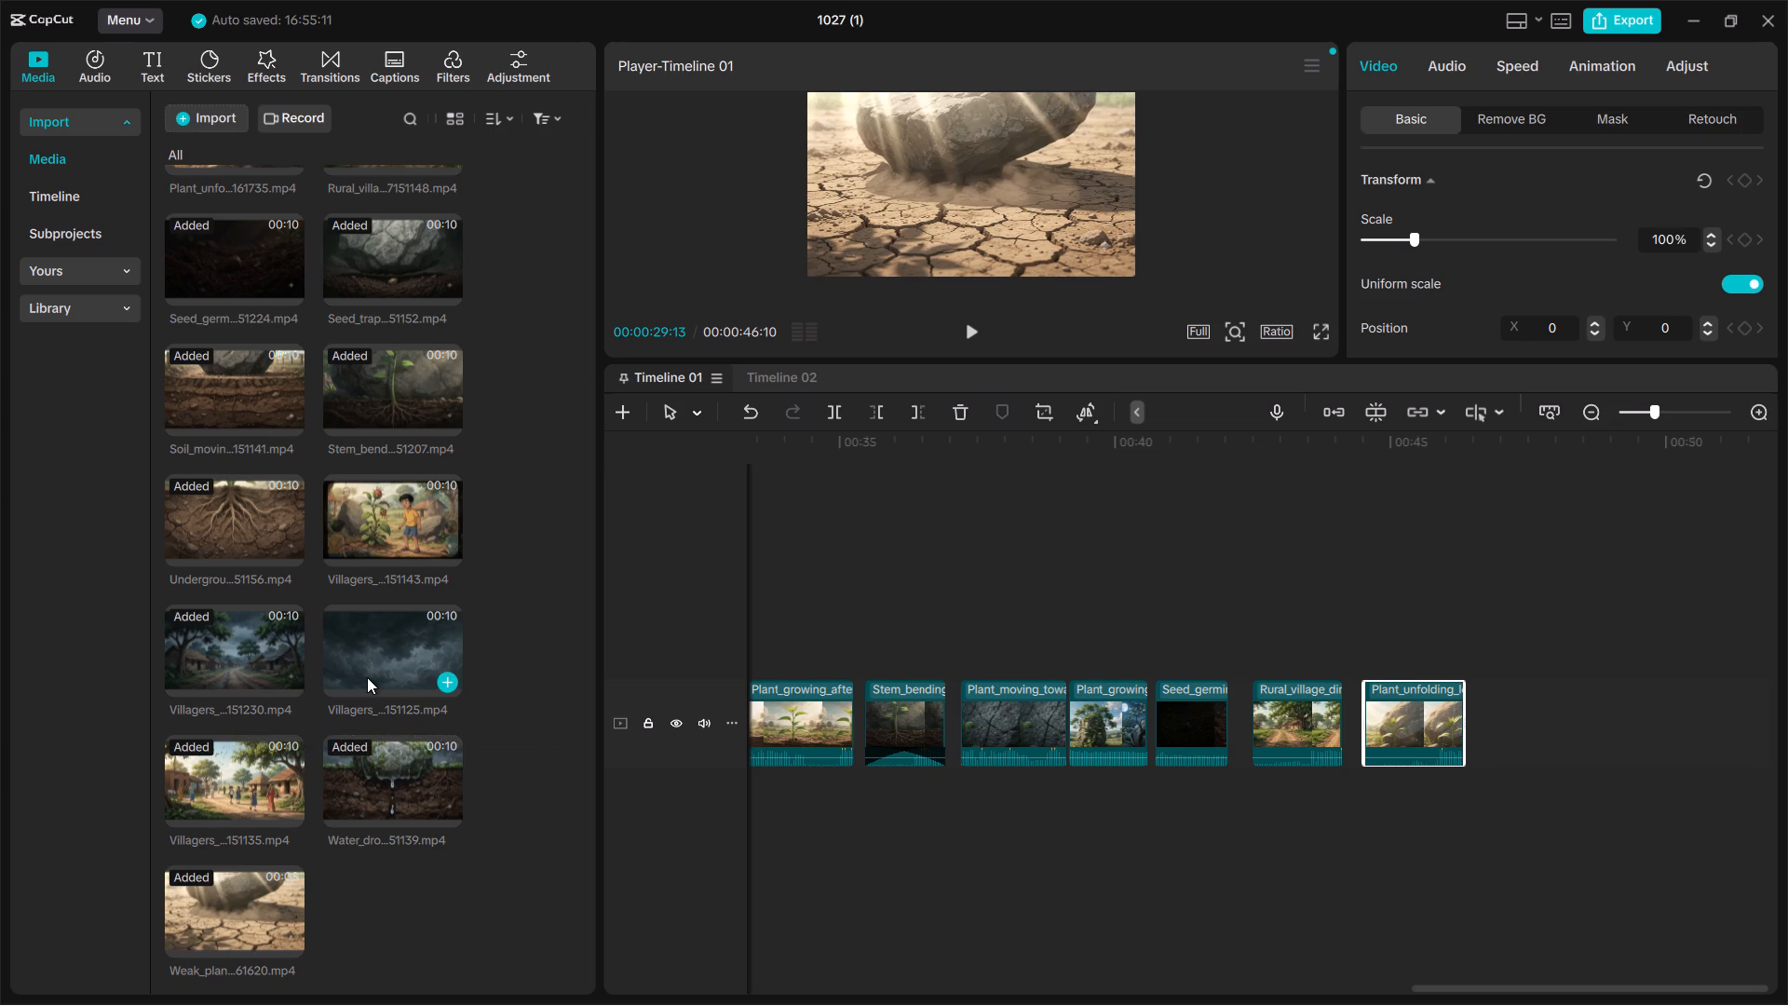
scroll(367, 677, "up", 2)
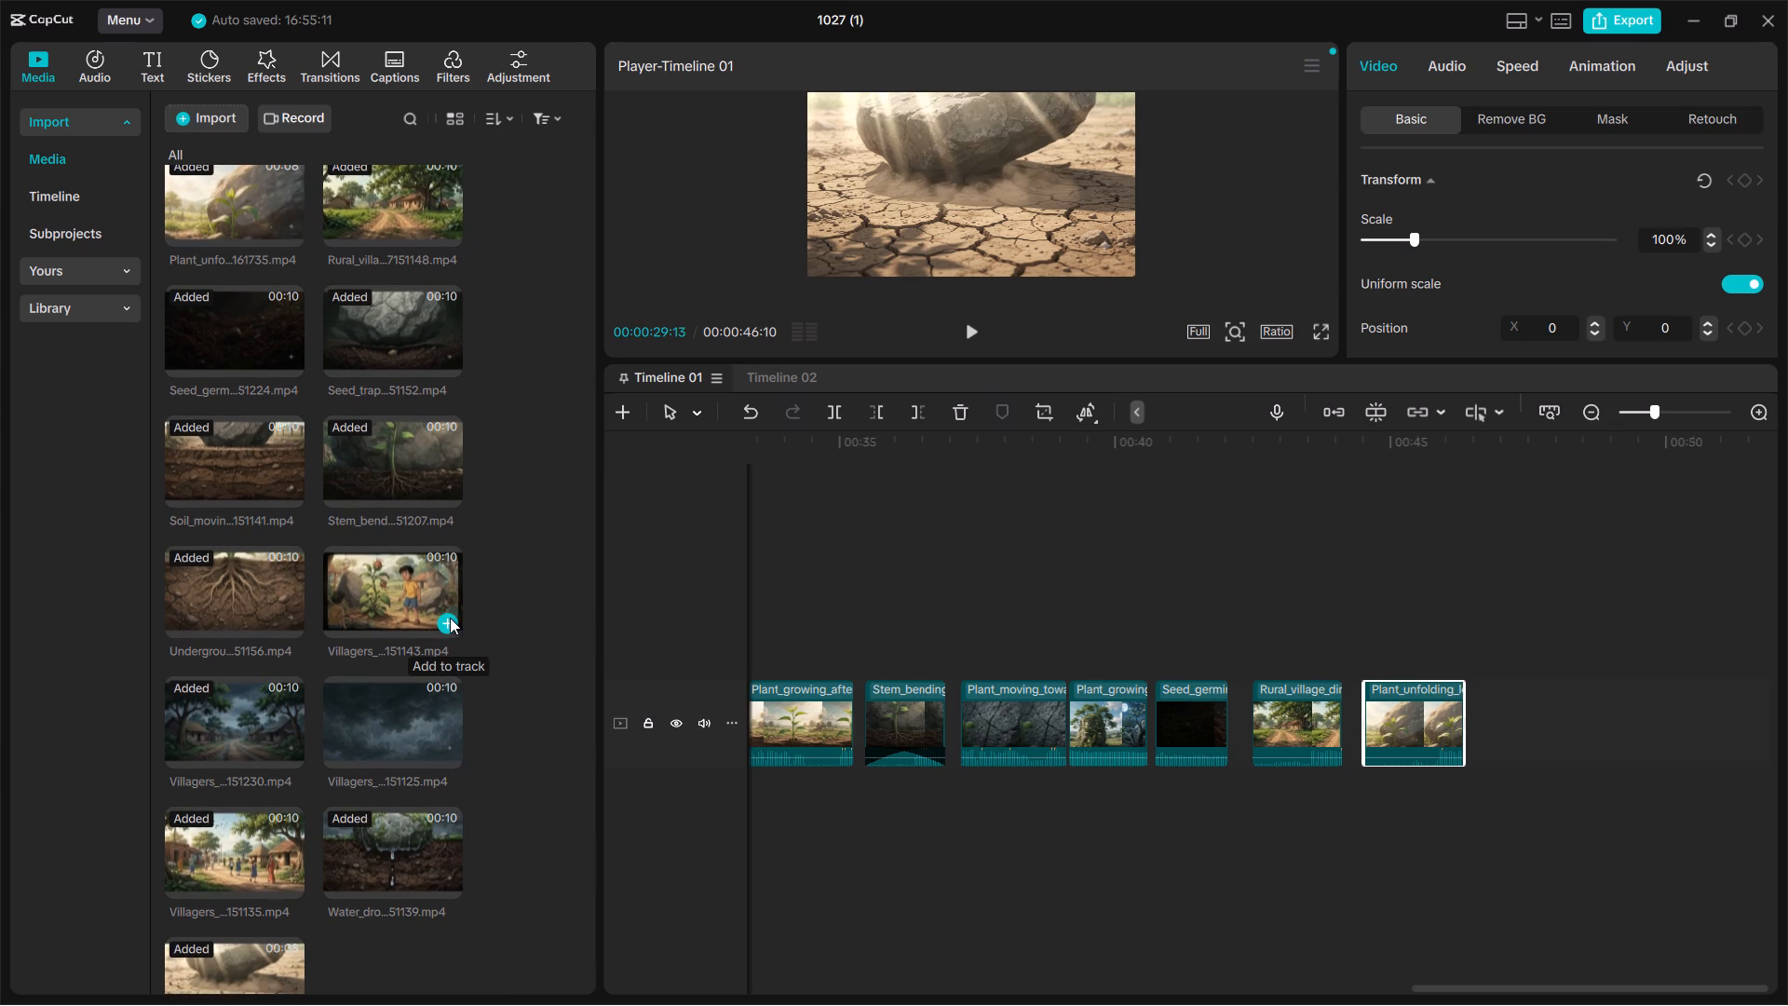
left_click(450, 618)
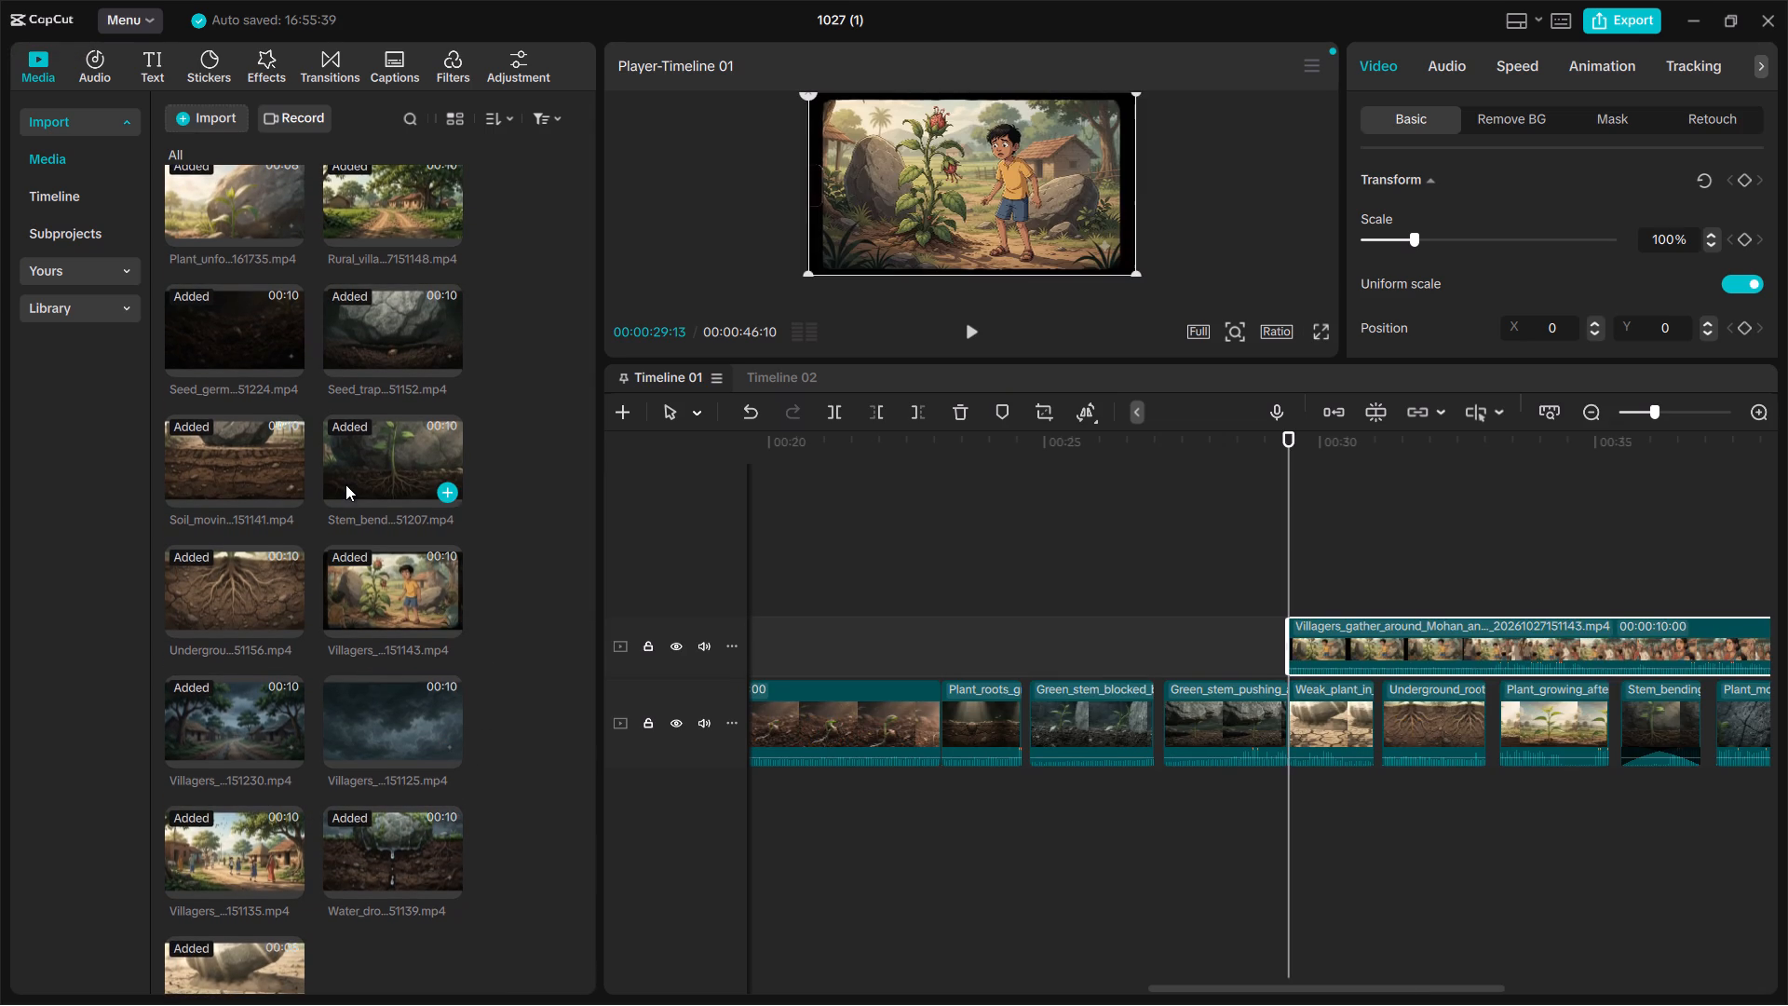
Add the Boy_noticing_plant_on_road clip at 00:00:29:13 on a new track above the Villagers_gather_around_Mohan clip.
scroll(345, 484, "up", 2)
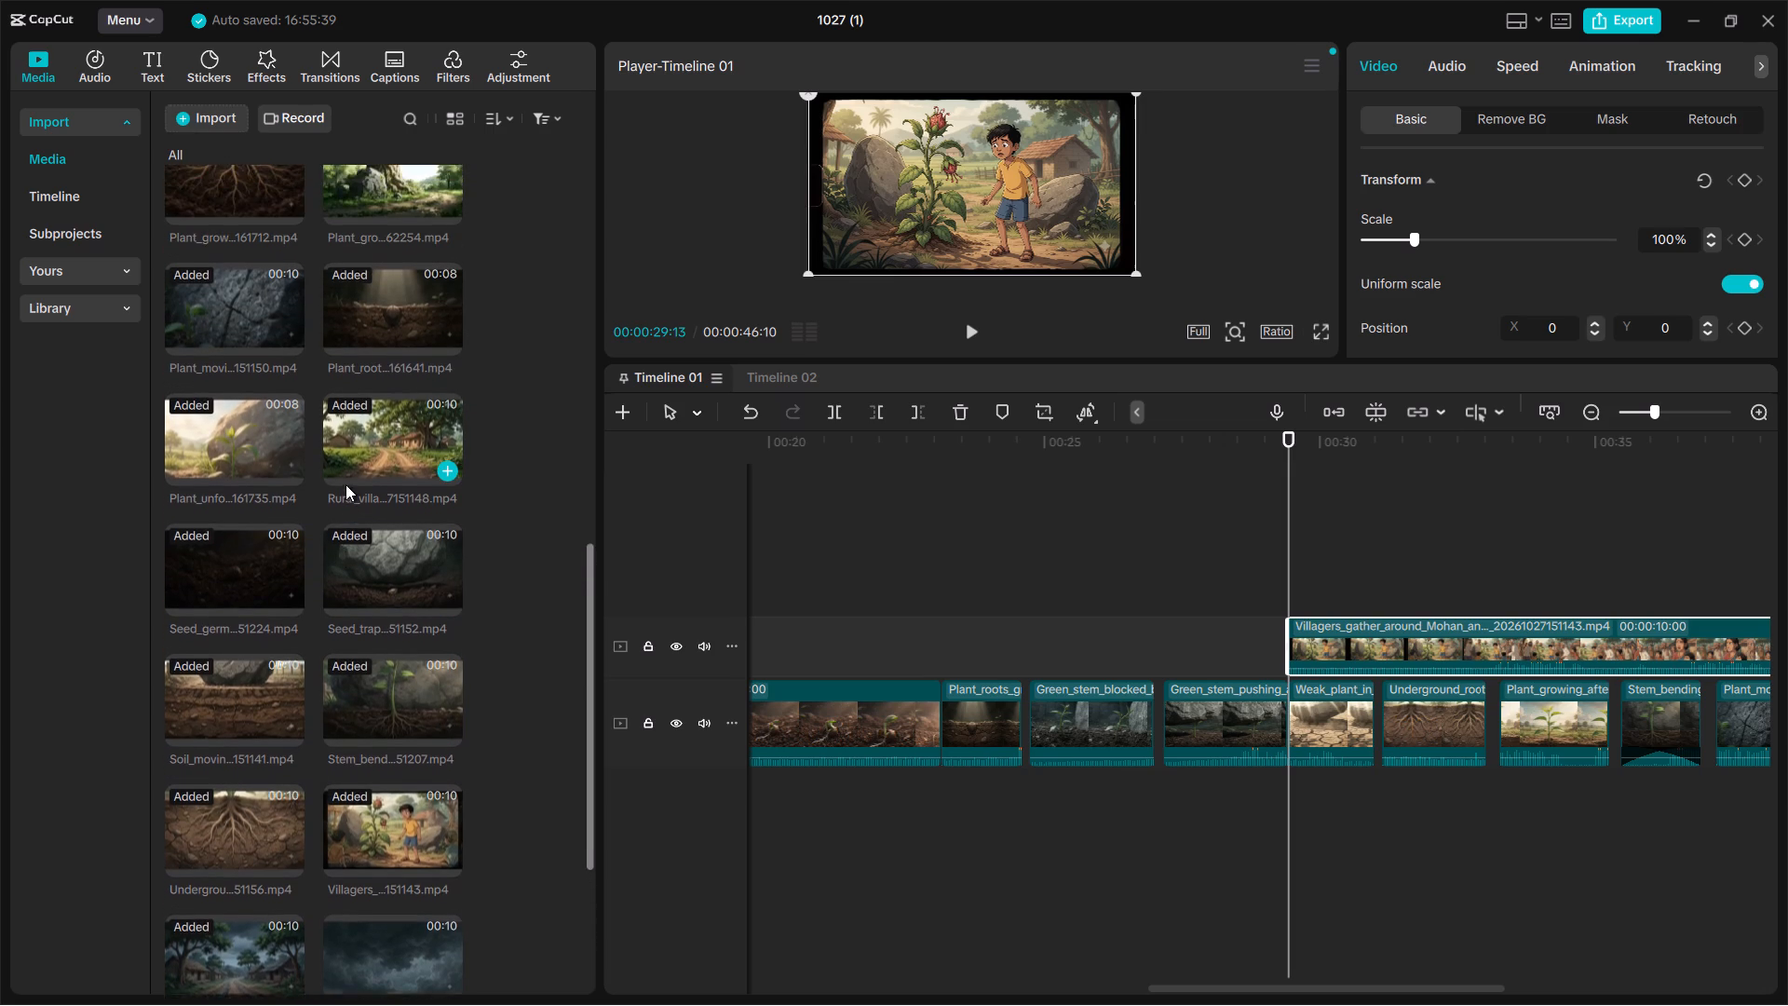
scroll(345, 484, "up", 2)
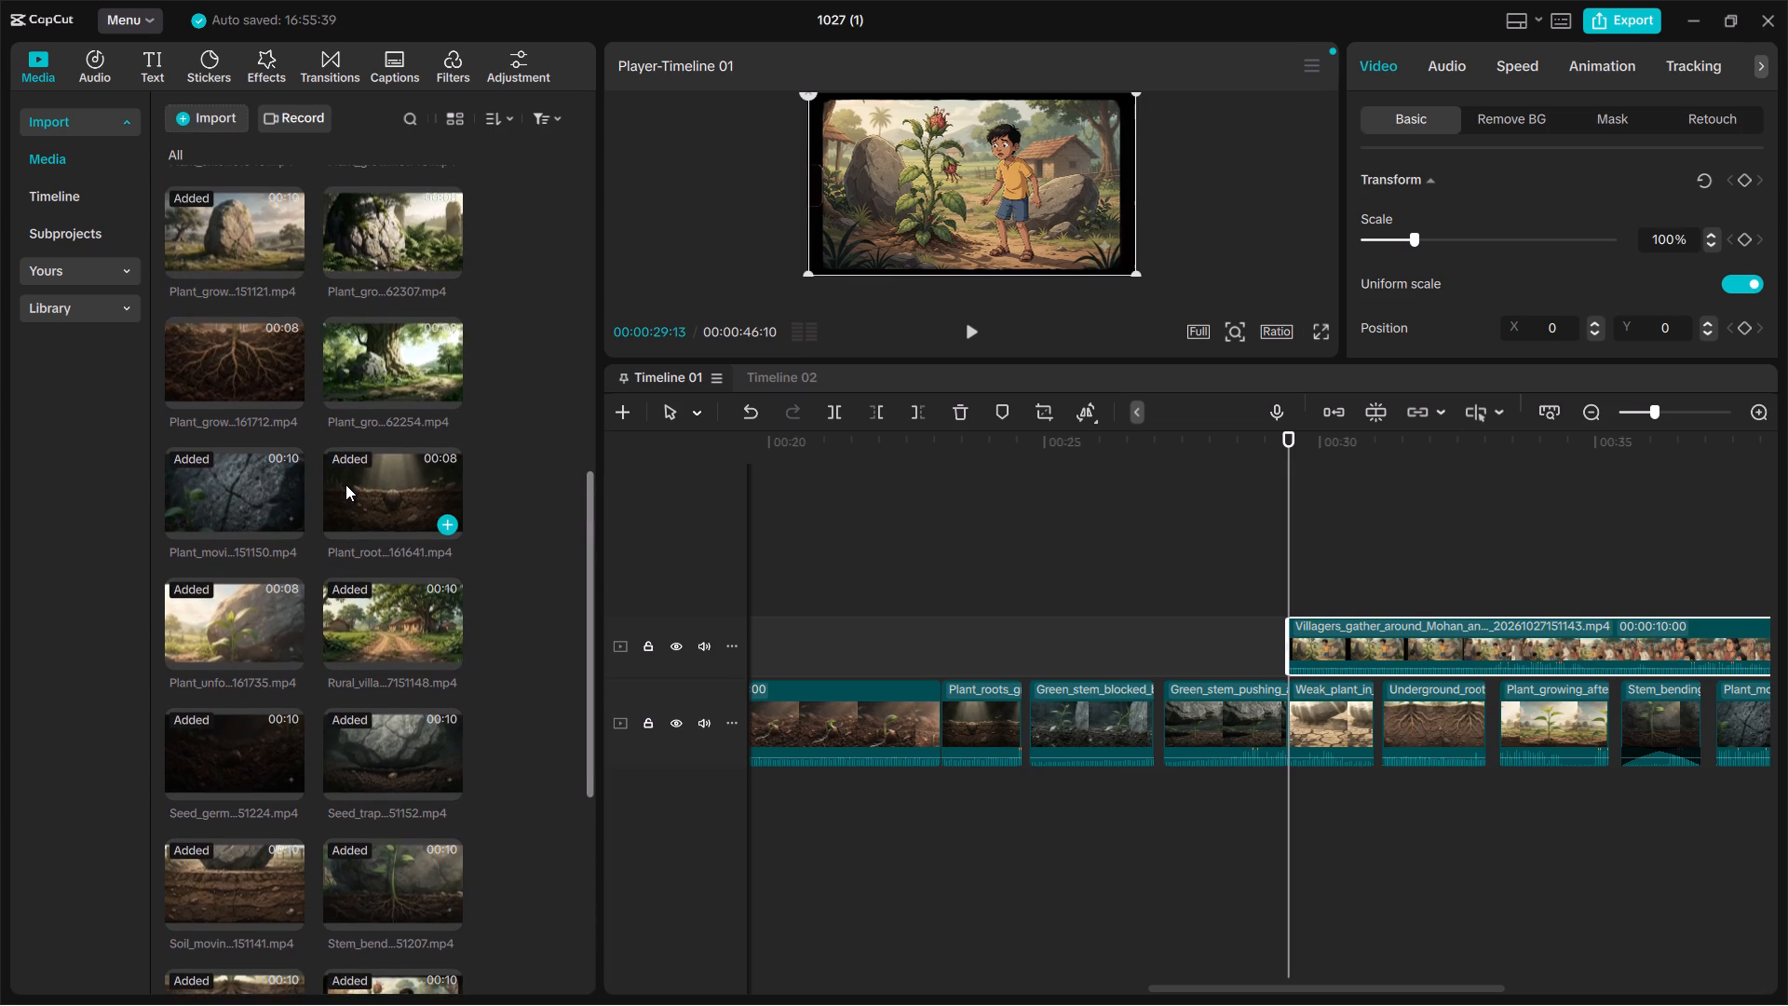
scroll(345, 484, "up", 2)
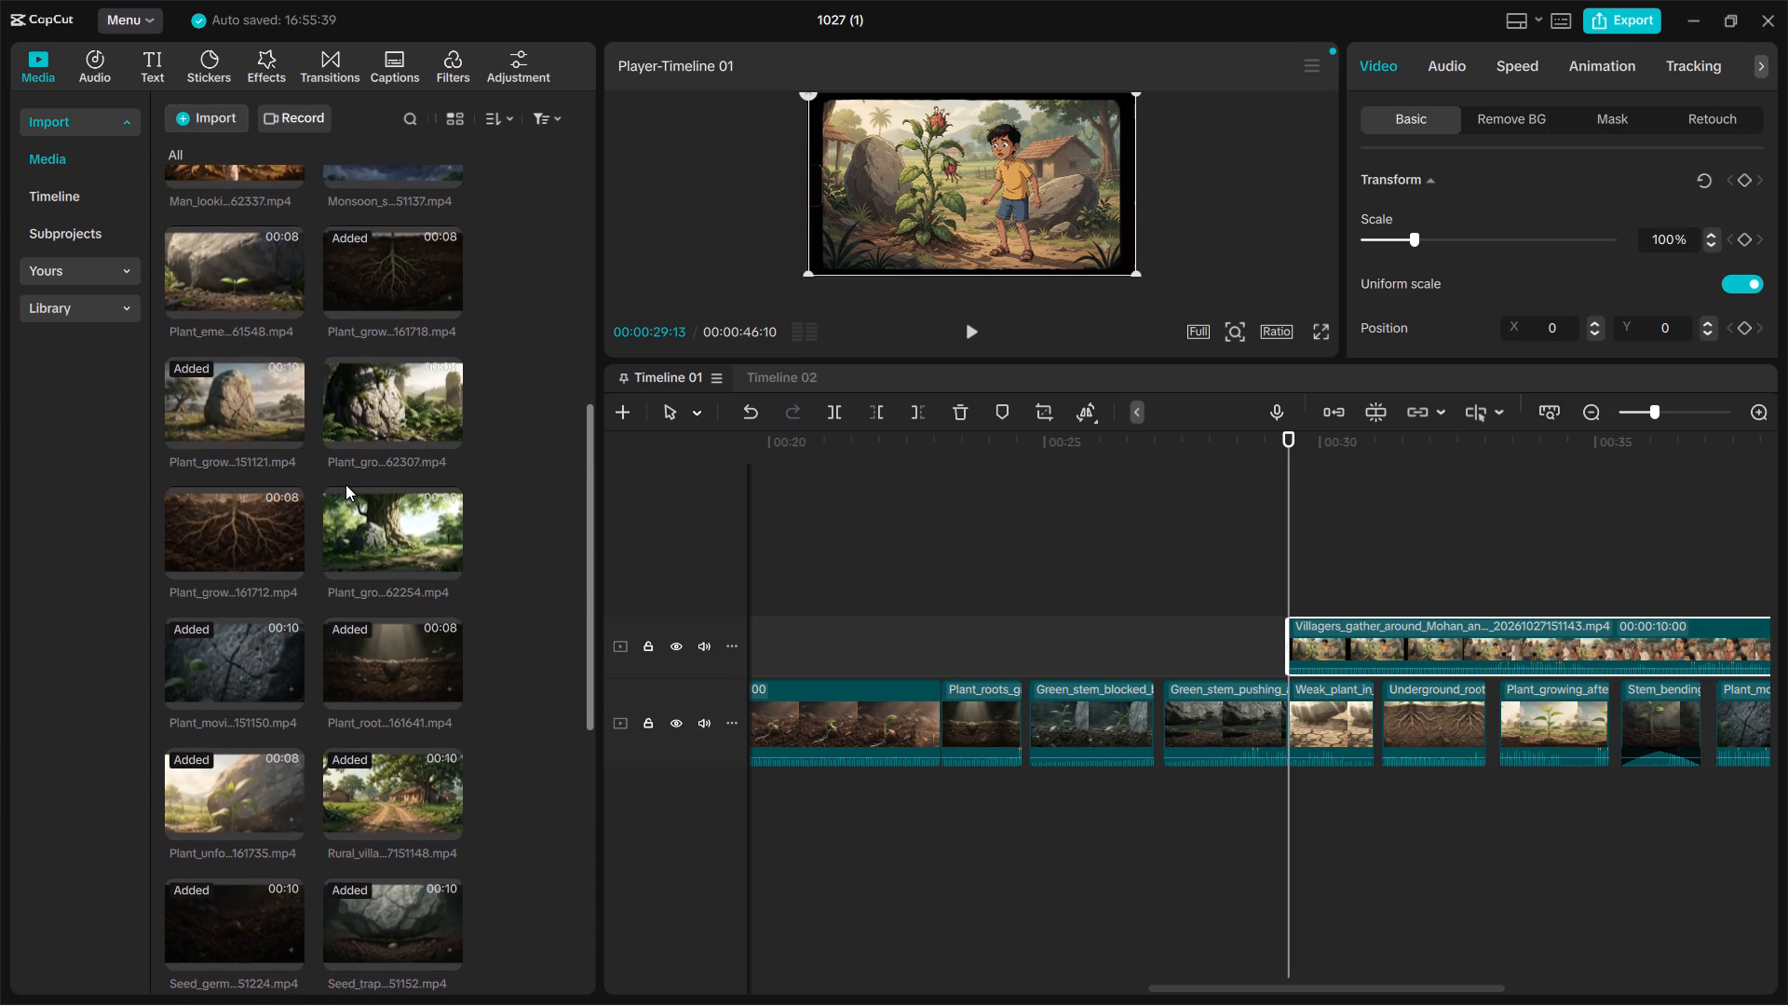
scroll(345, 484, "up", 1)
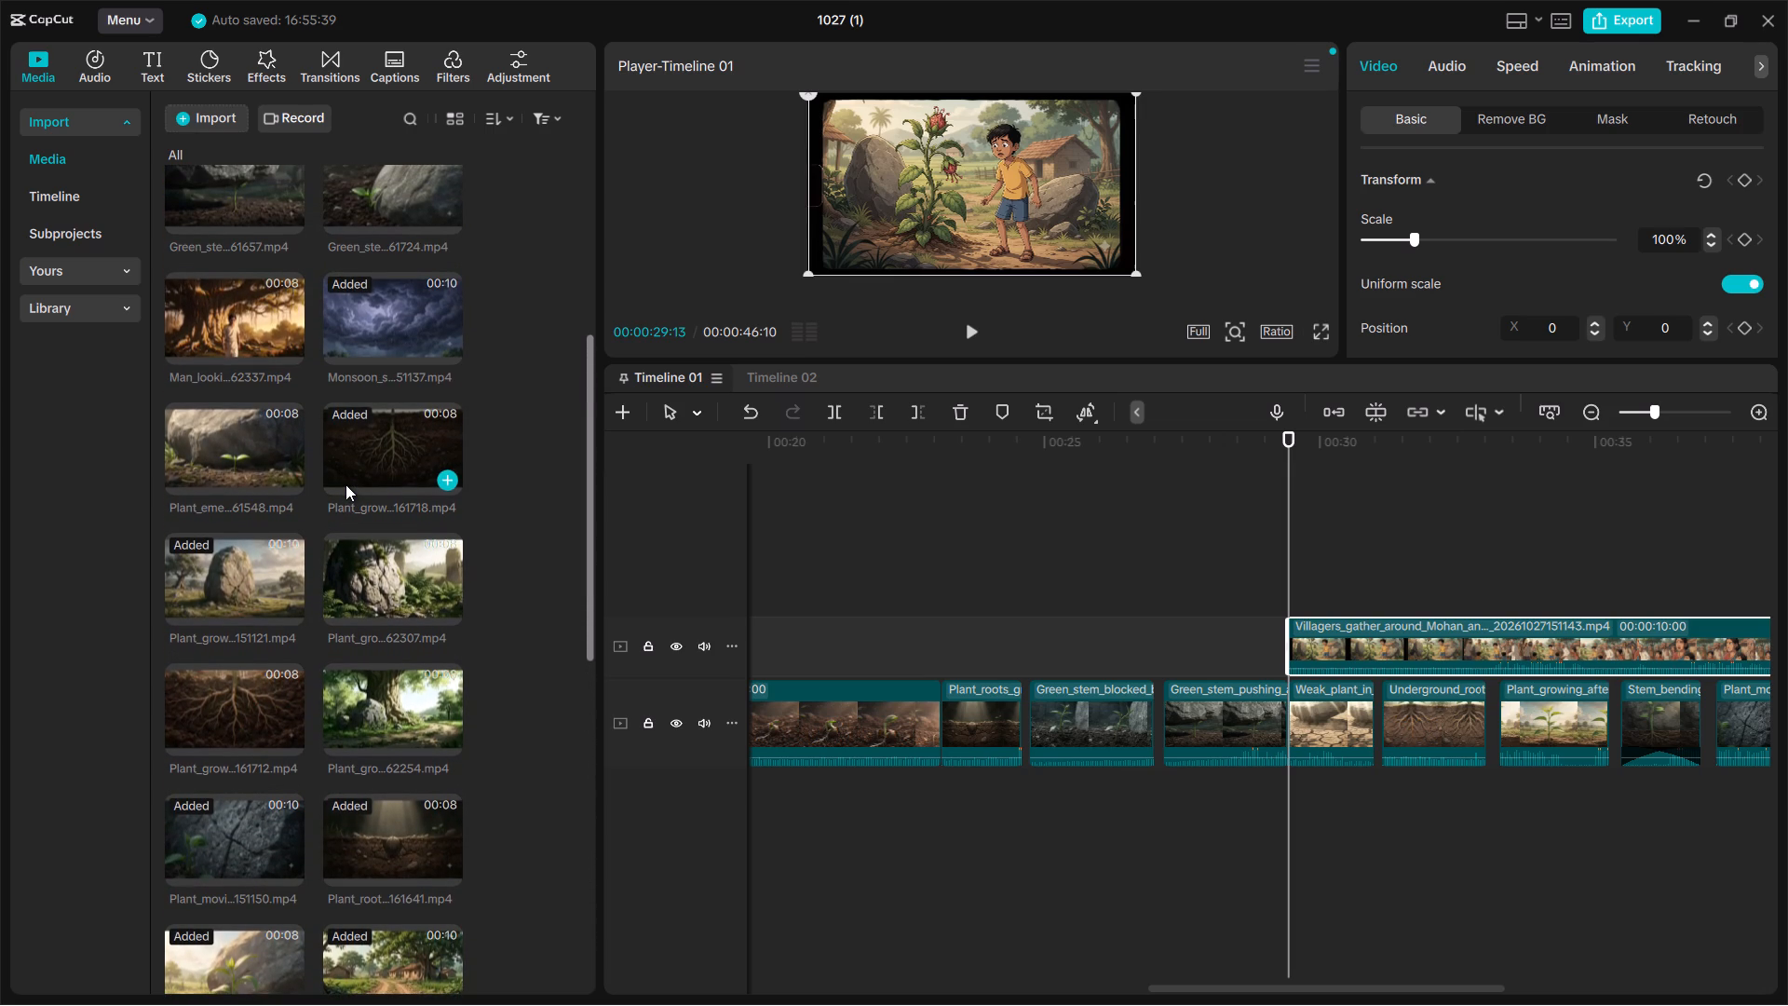
scroll(345, 484, "up", 1)
scroll(345, 484, "down", 1)
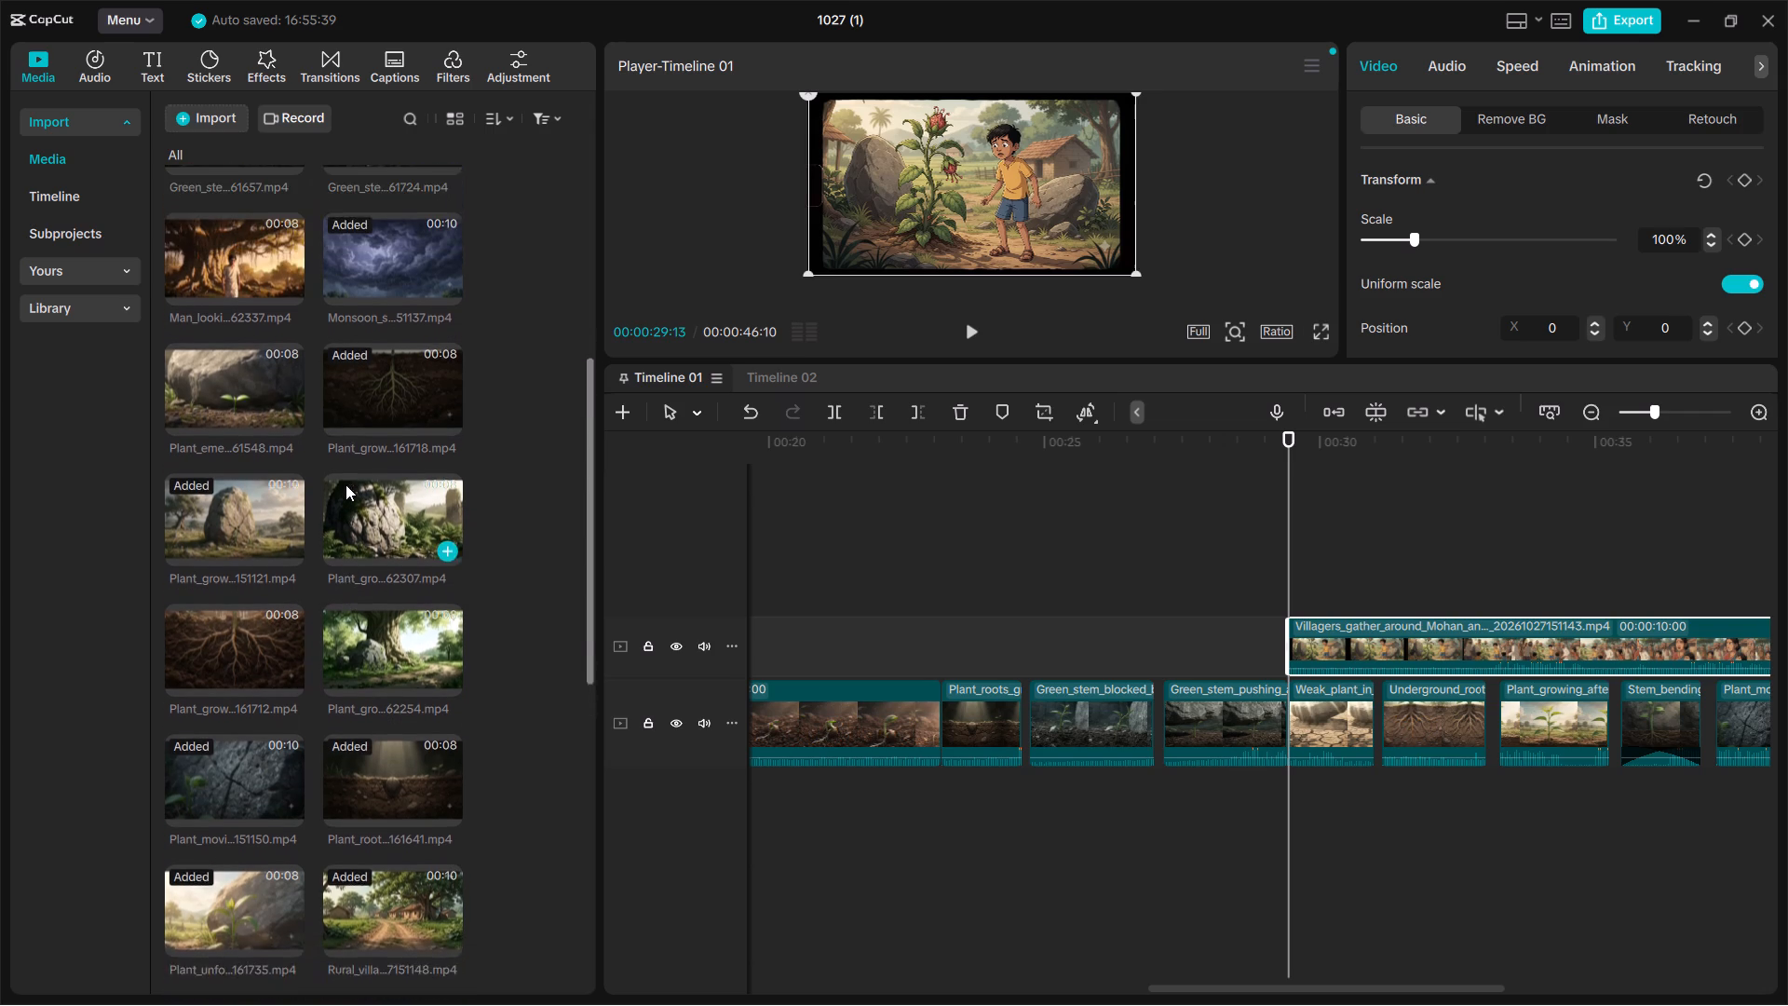
scroll(345, 484, "up", 1)
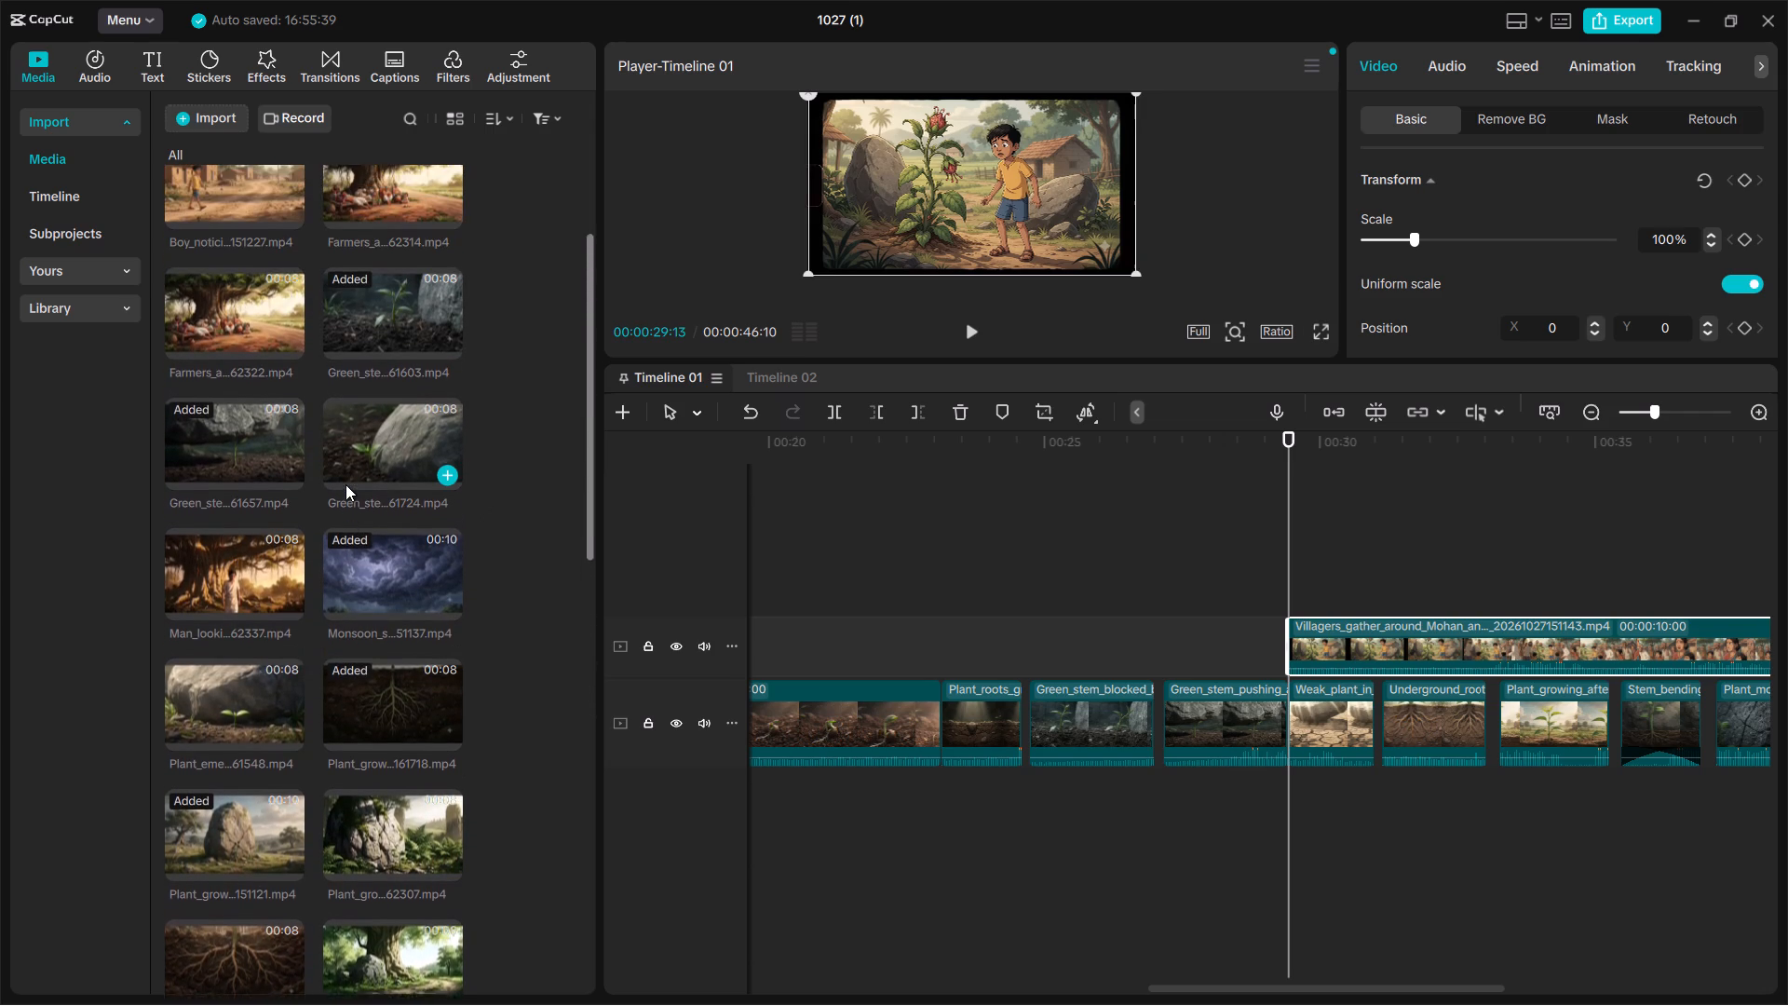
scroll(345, 484, "up", 1)
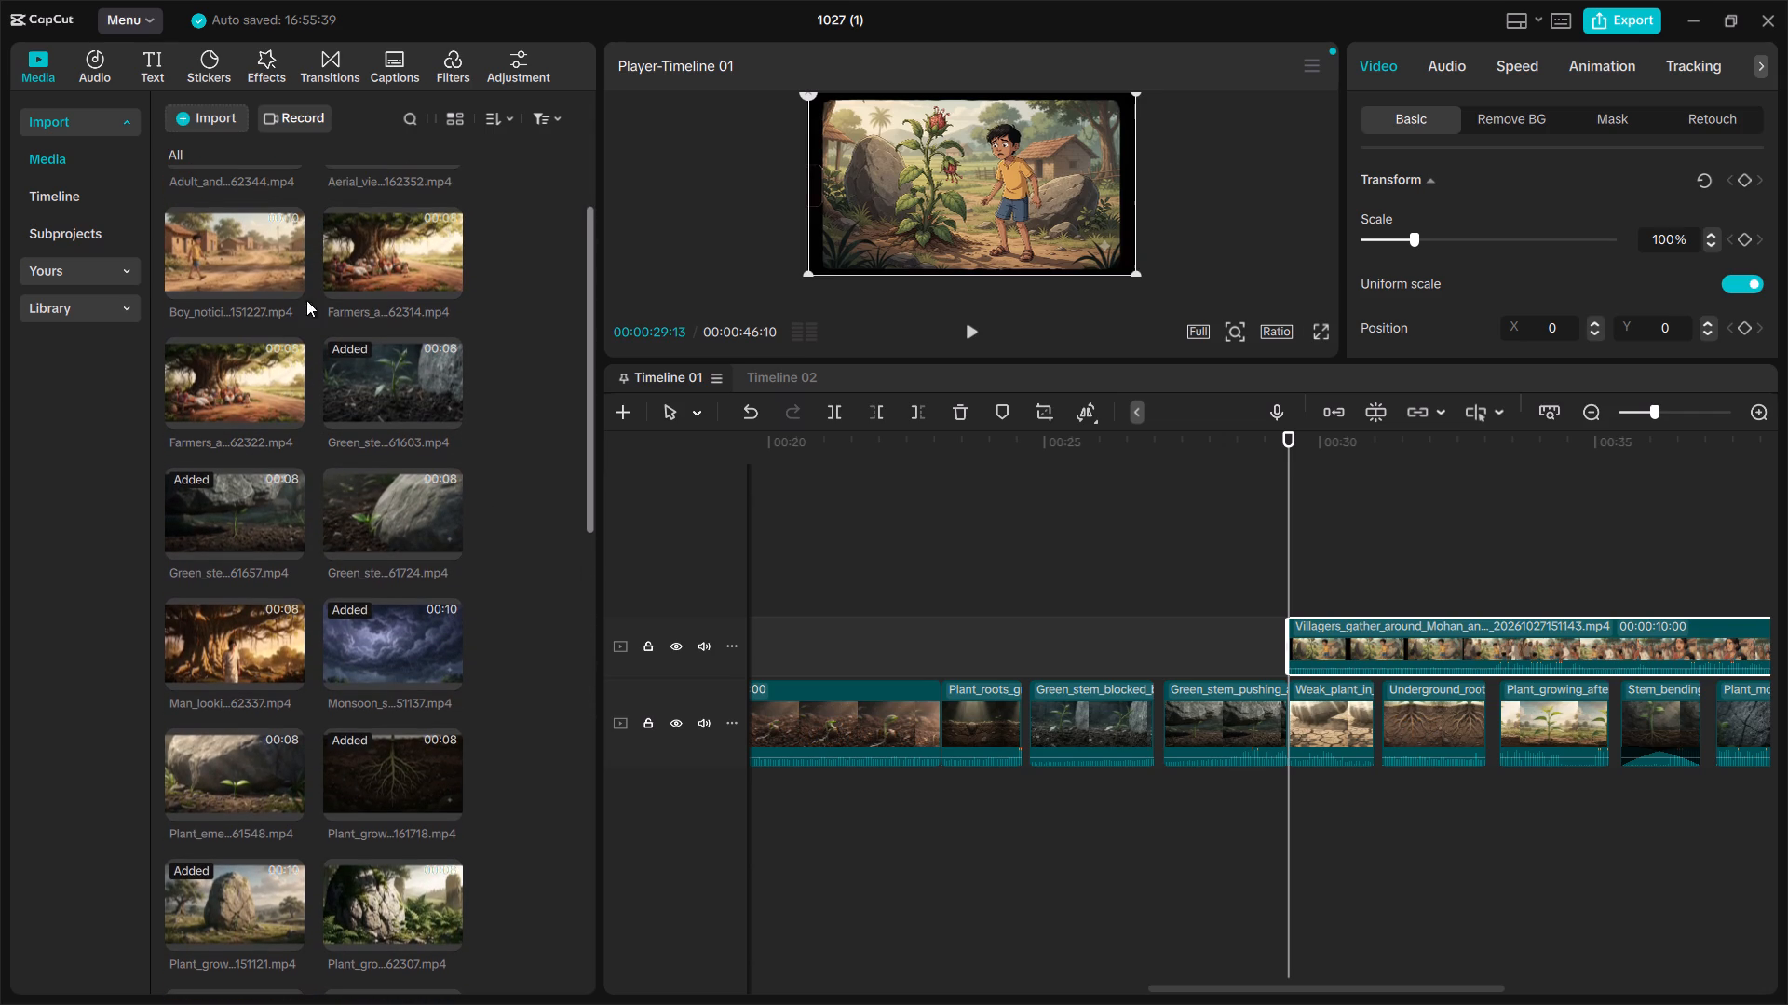
left_click(292, 285)
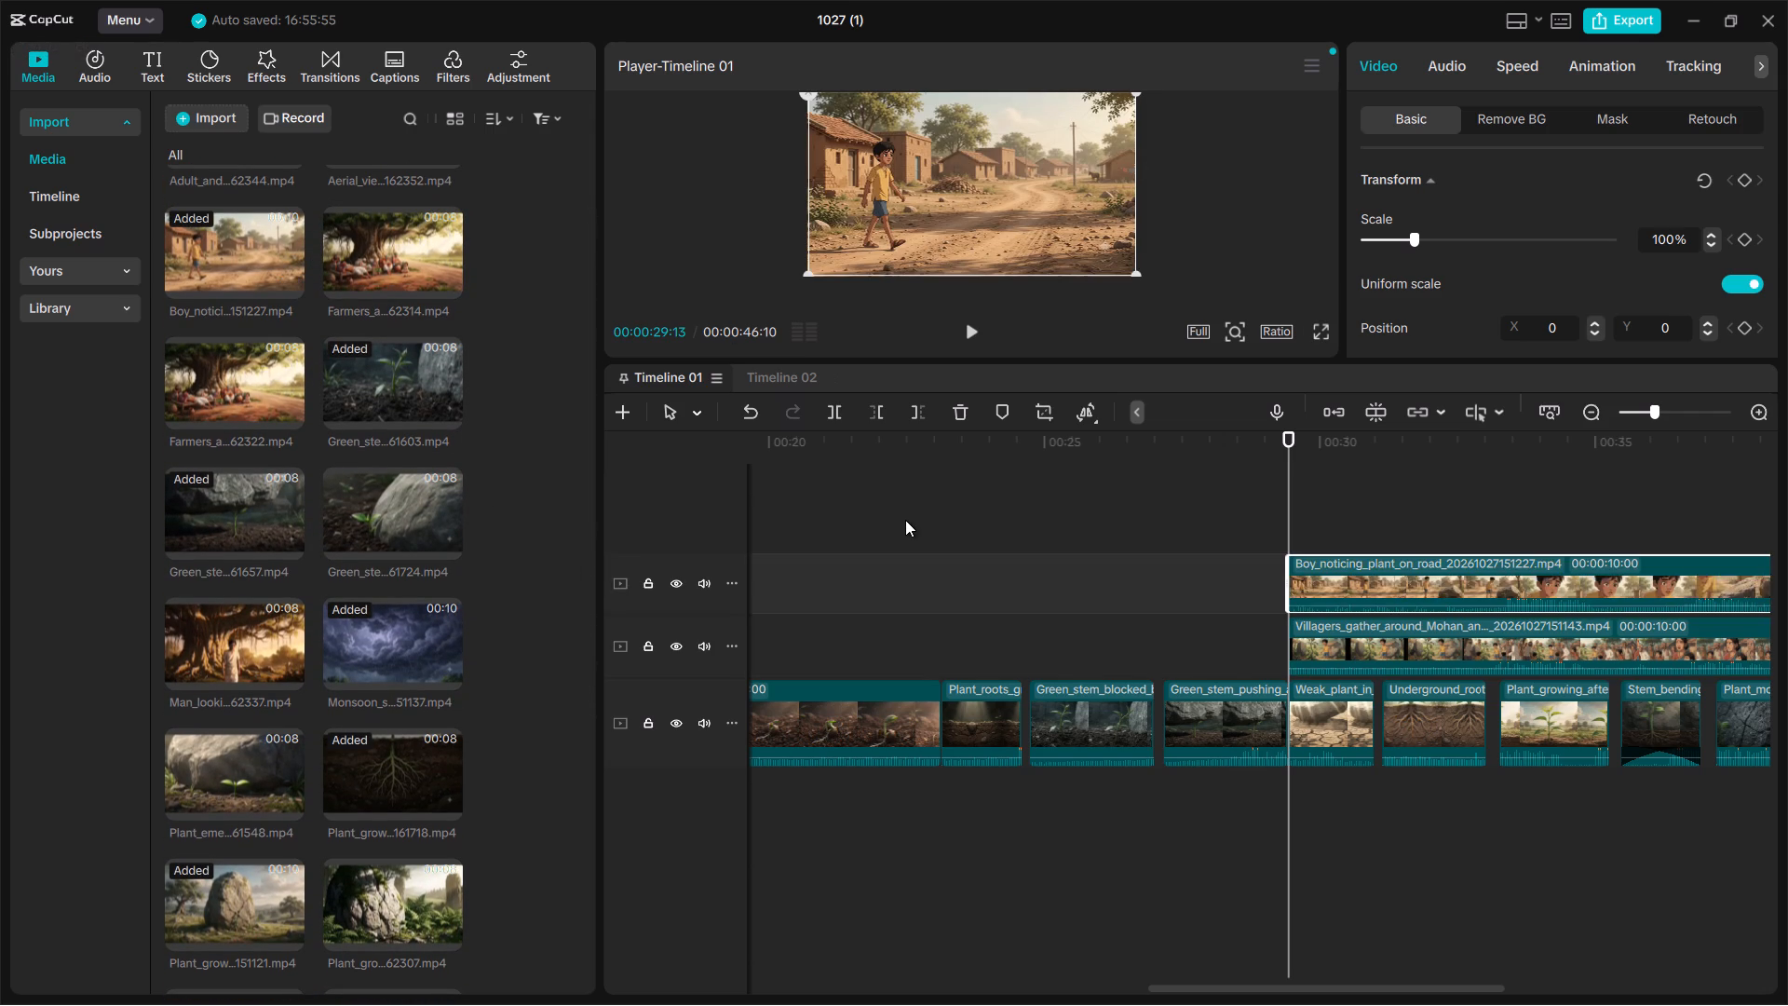
Trim the start of the Boy_noticing_plant_on_road clip to leave about its final 2.1 s.
scroll(905, 520, "left", 3)
scroll(951, 580, "right", 1)
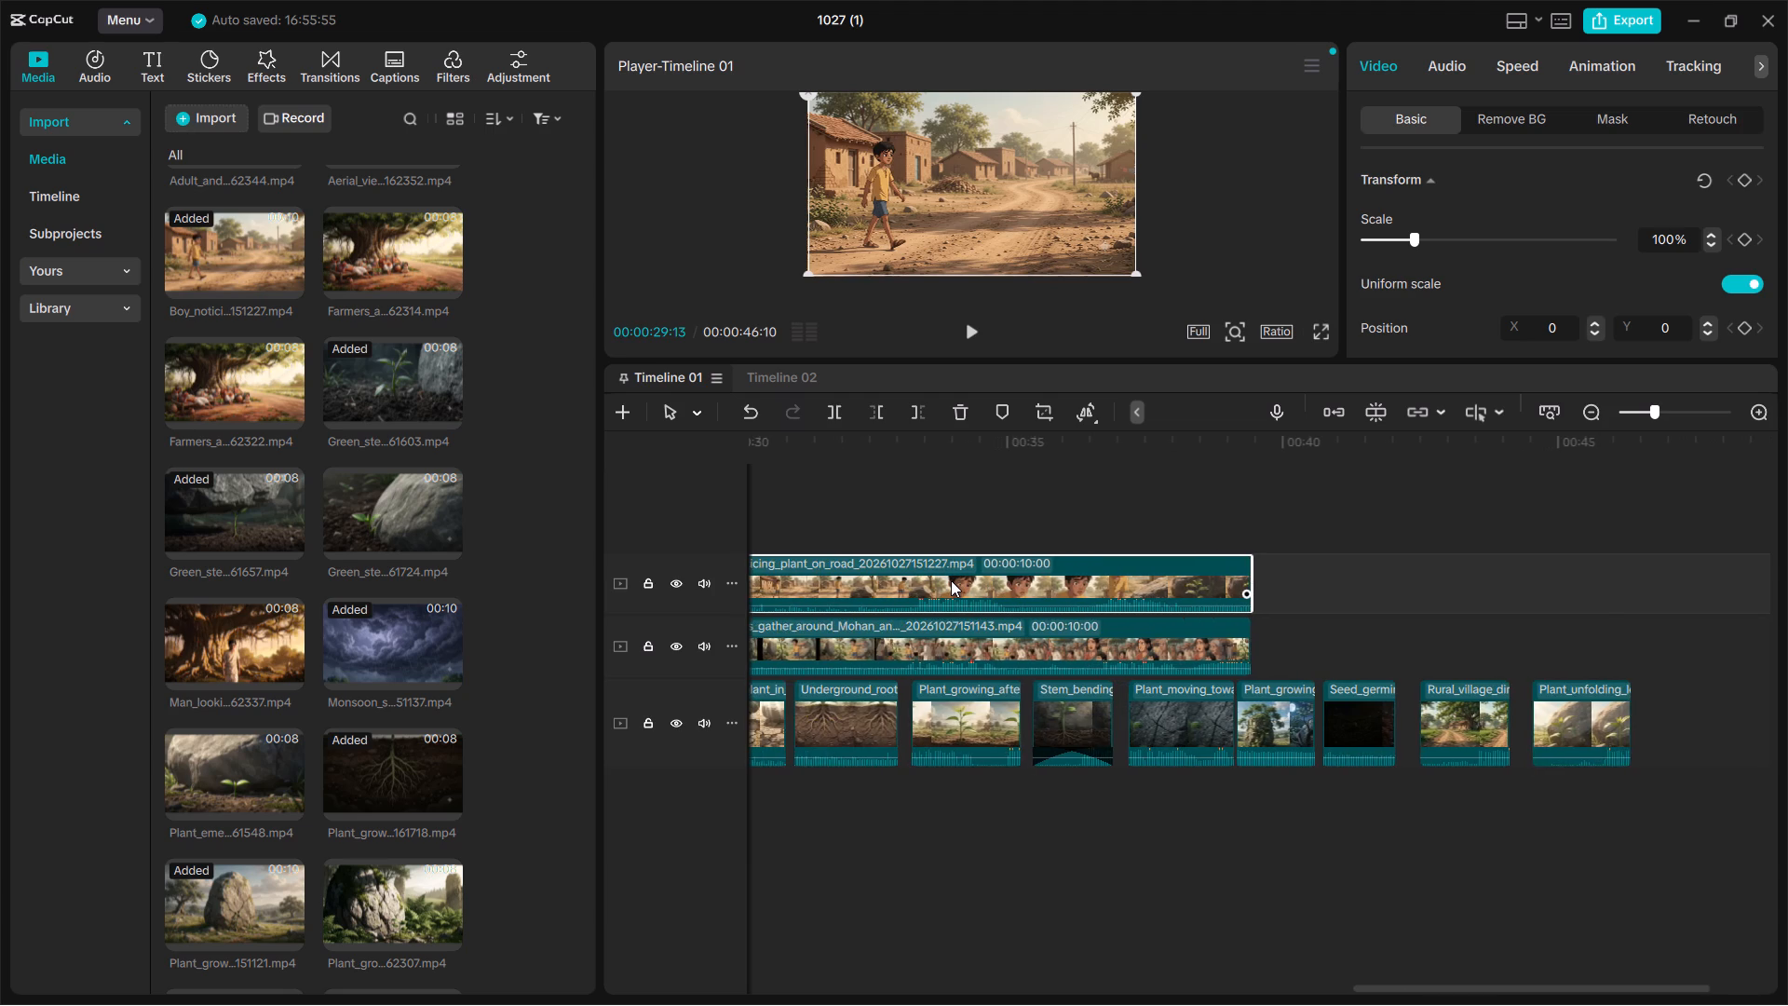
scroll(951, 580, "right", 1)
left_click_drag(1105, 581, 1234, 581)
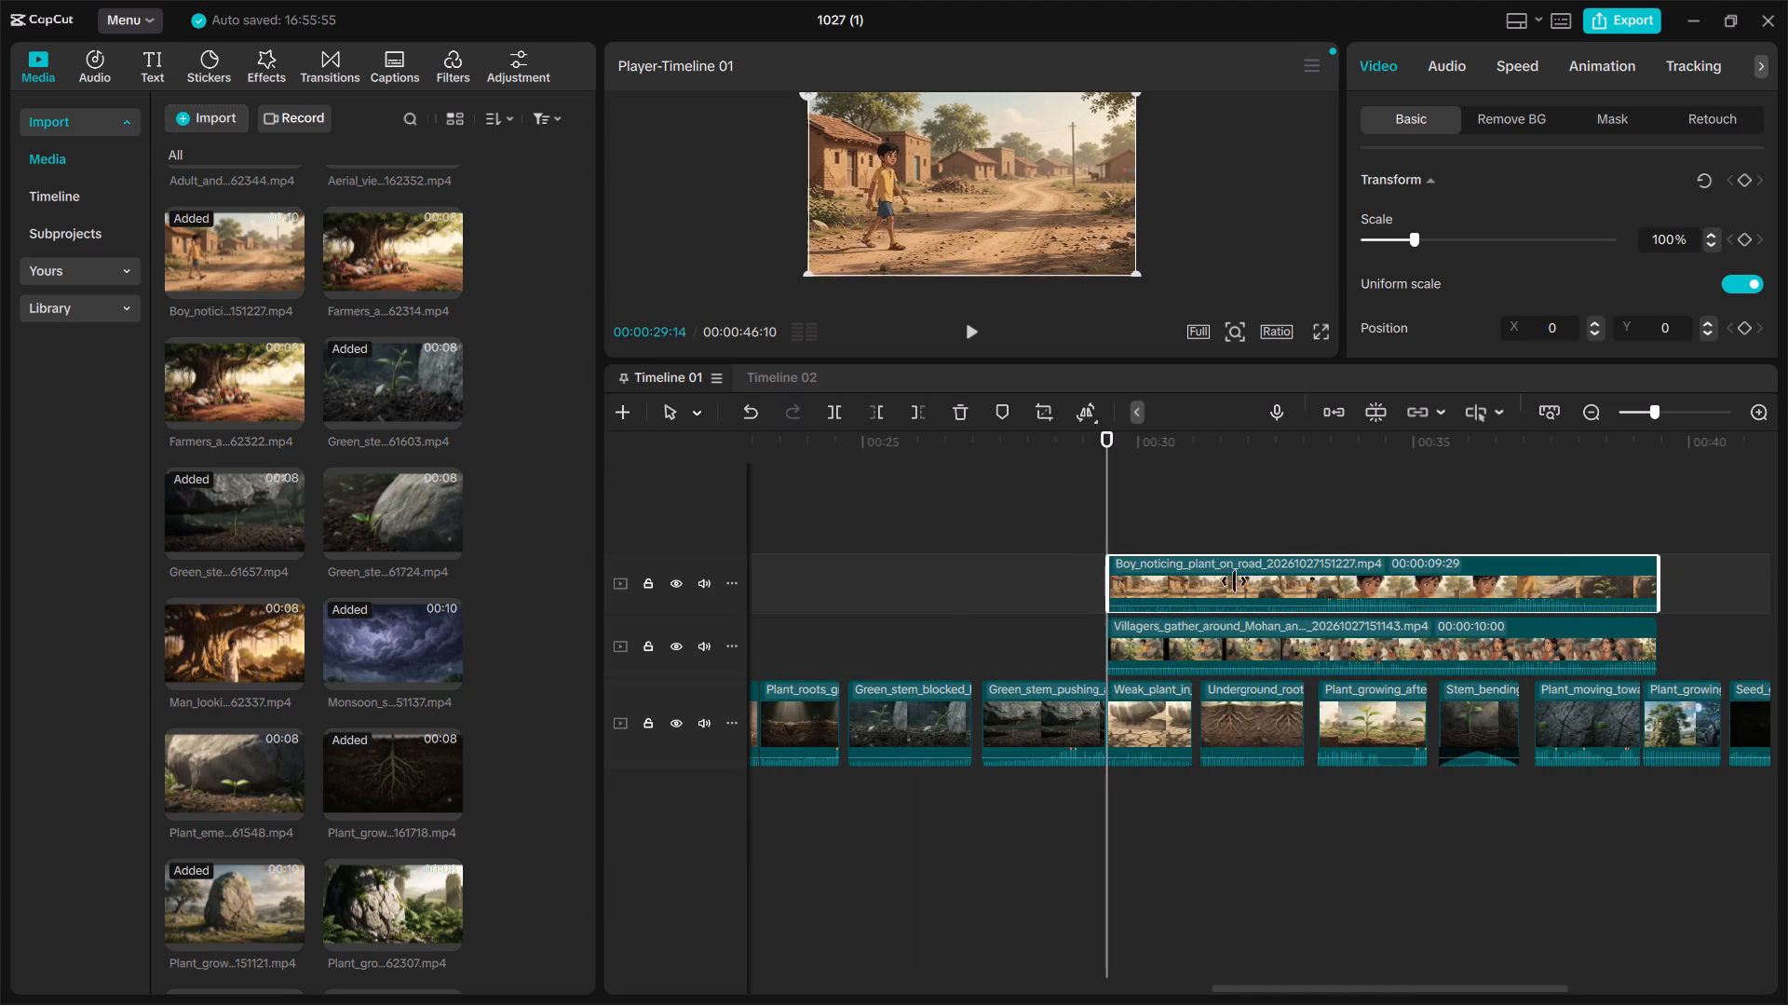
left_click_drag(1234, 581, 1546, 562)
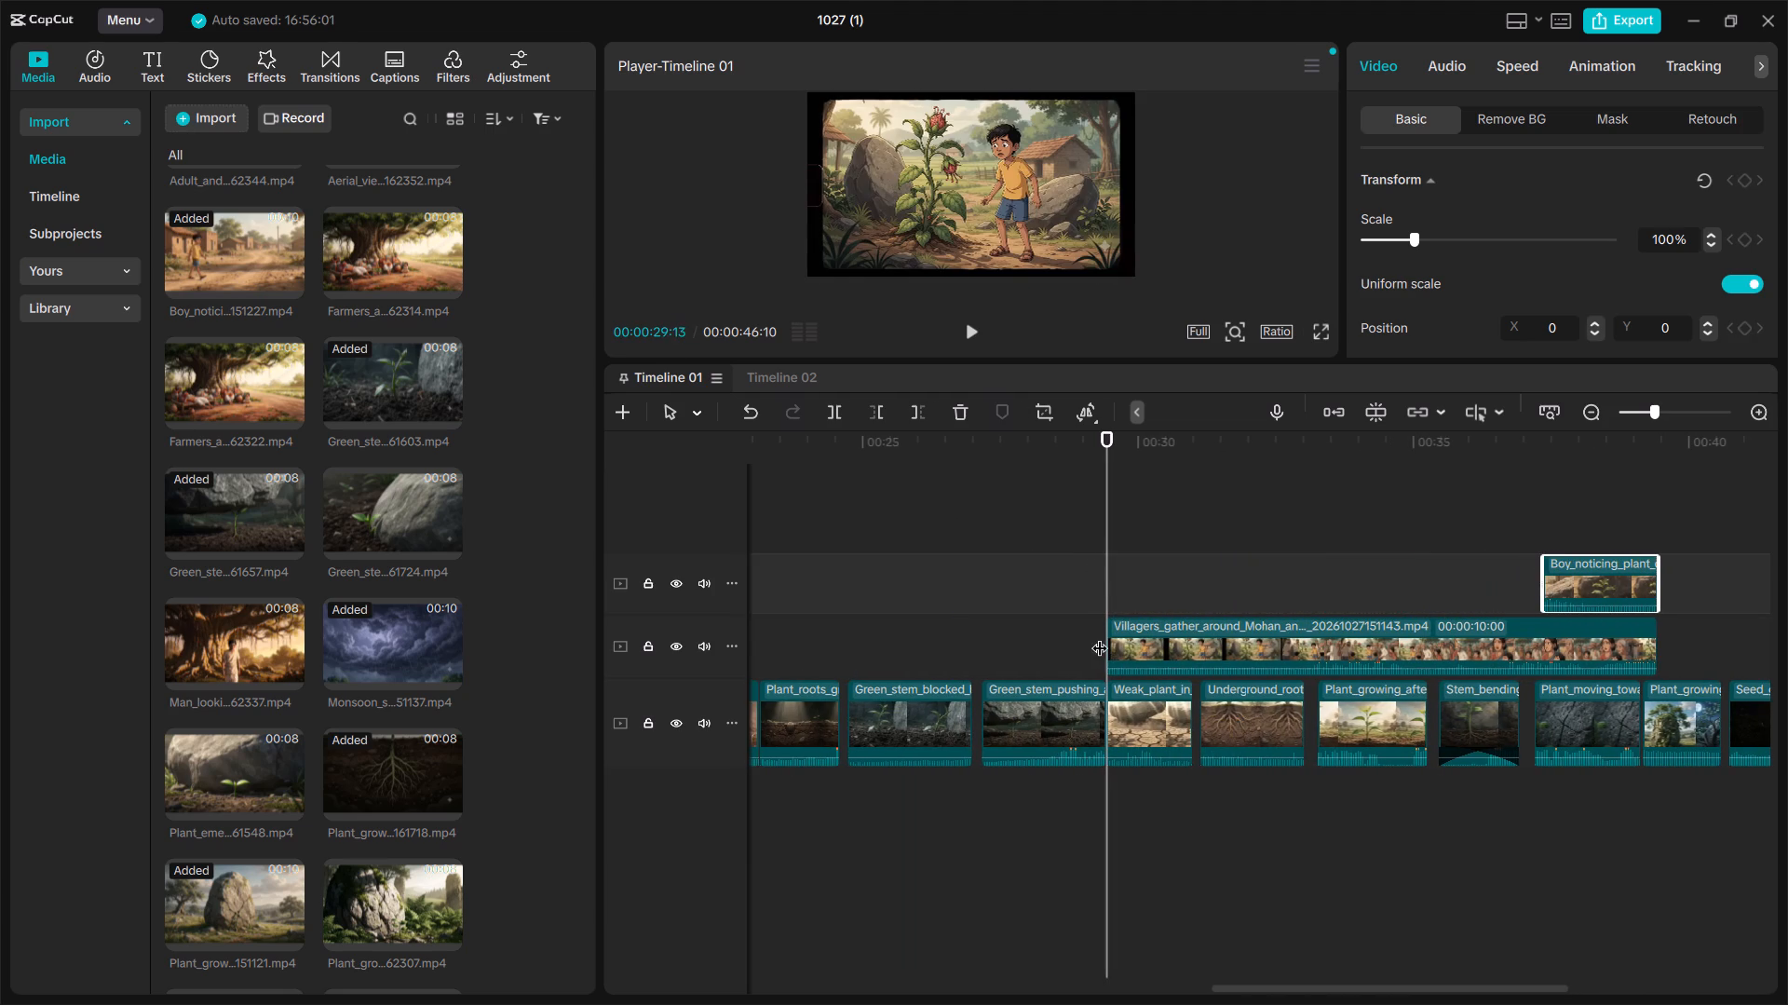
Trim the start of the Villagers_gather_around_Mohan clip to leave about its final 1.8 s.
left_click(1179, 648)
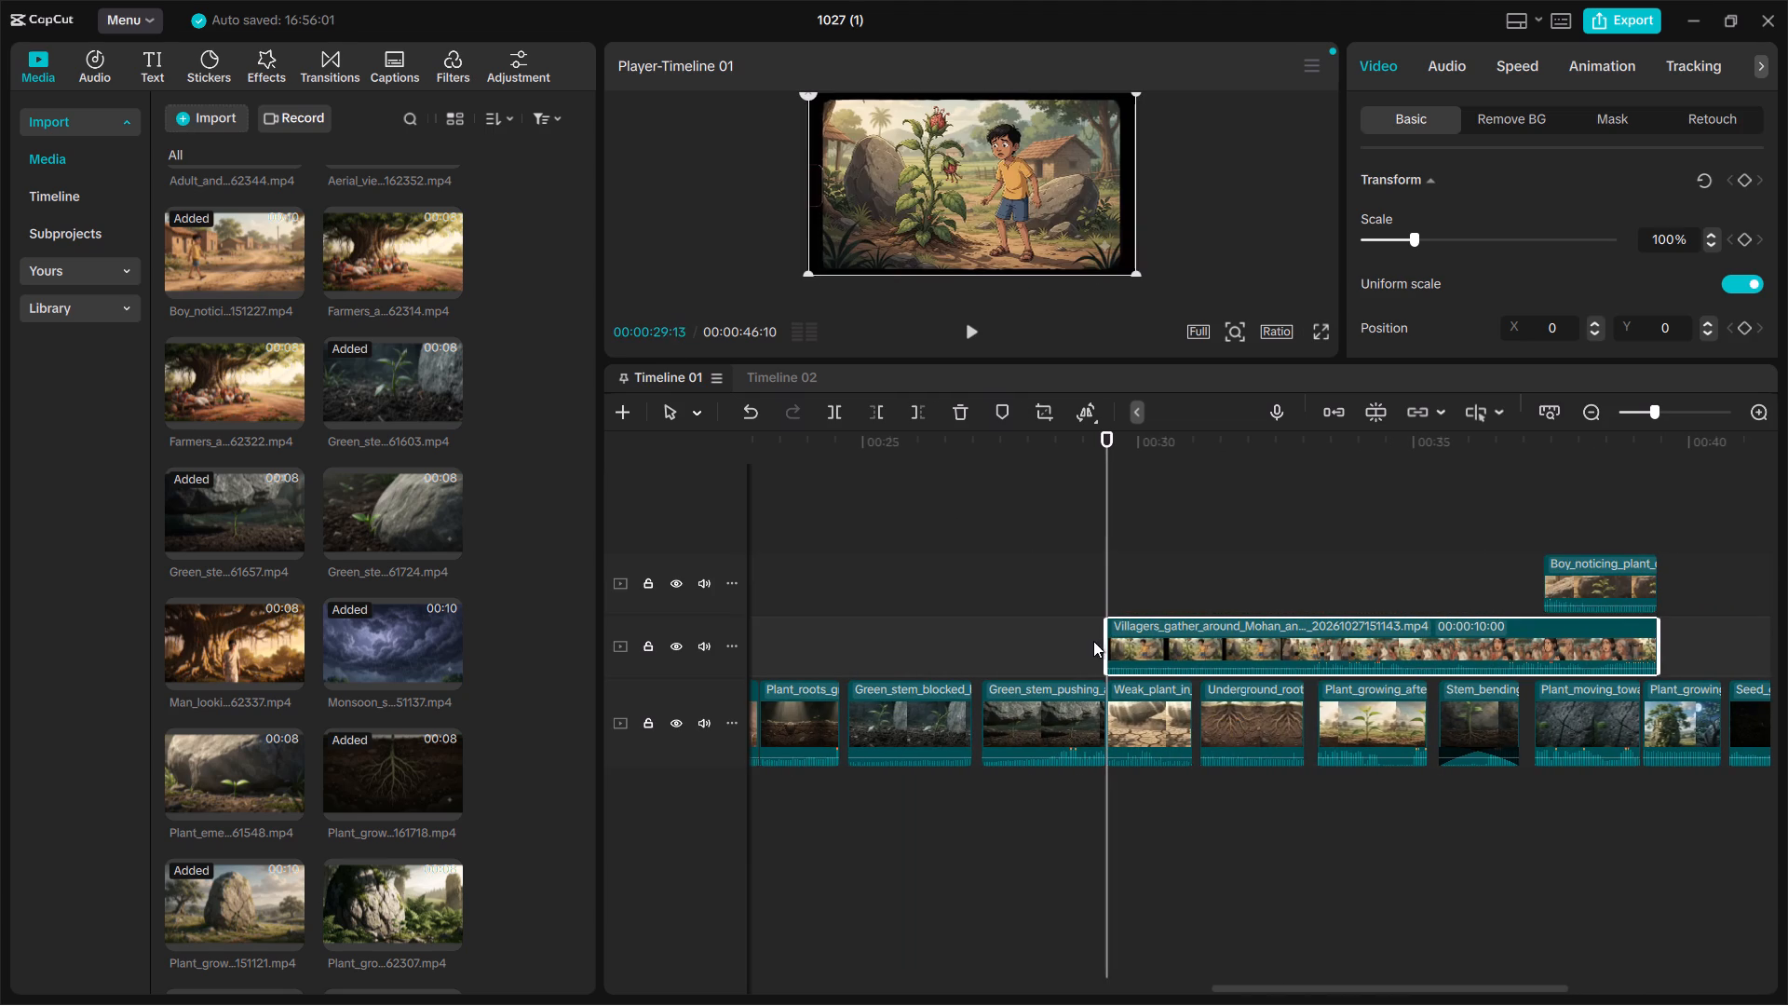
left_click_drag(1107, 642, 1560, 630)
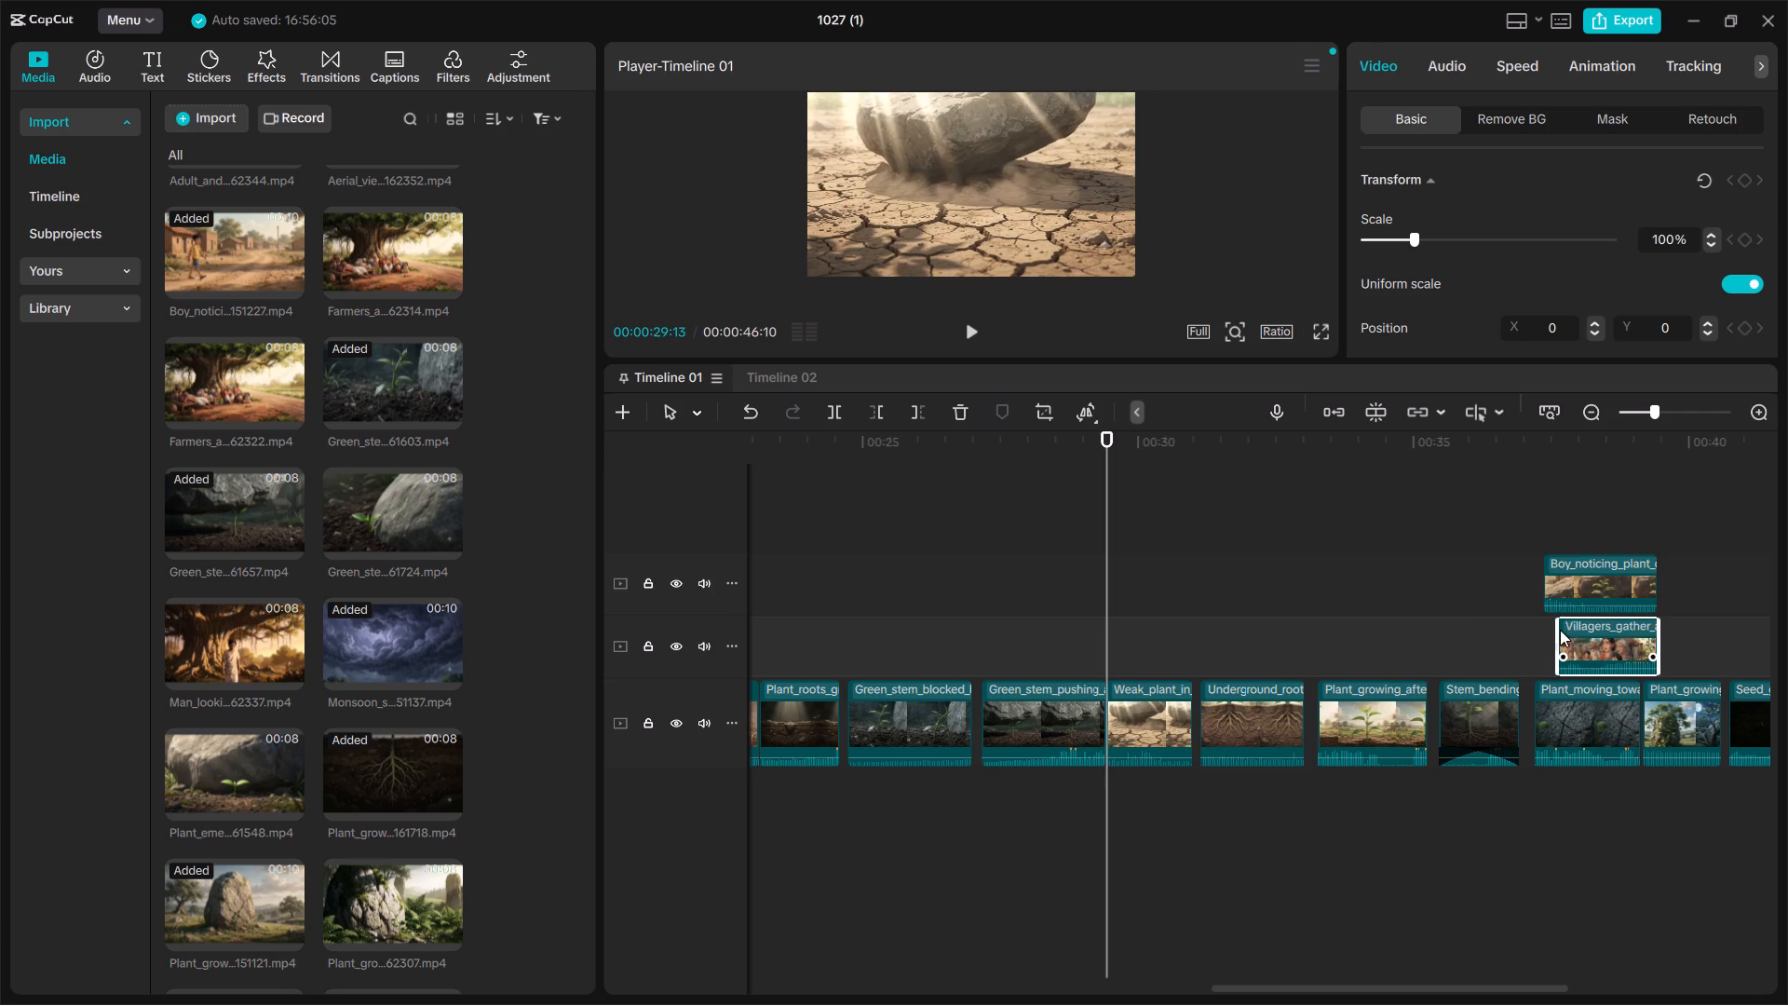
Move the Boy_noticing_plant_on_road clip, followed by the Villagers_gather_around_Mohan clip, onto the main track after the Plant_unfolding_leaves_in_sunlight clip.
scroll(1560, 630, "left", 2)
left_click_drag(1052, 589, 1534, 724)
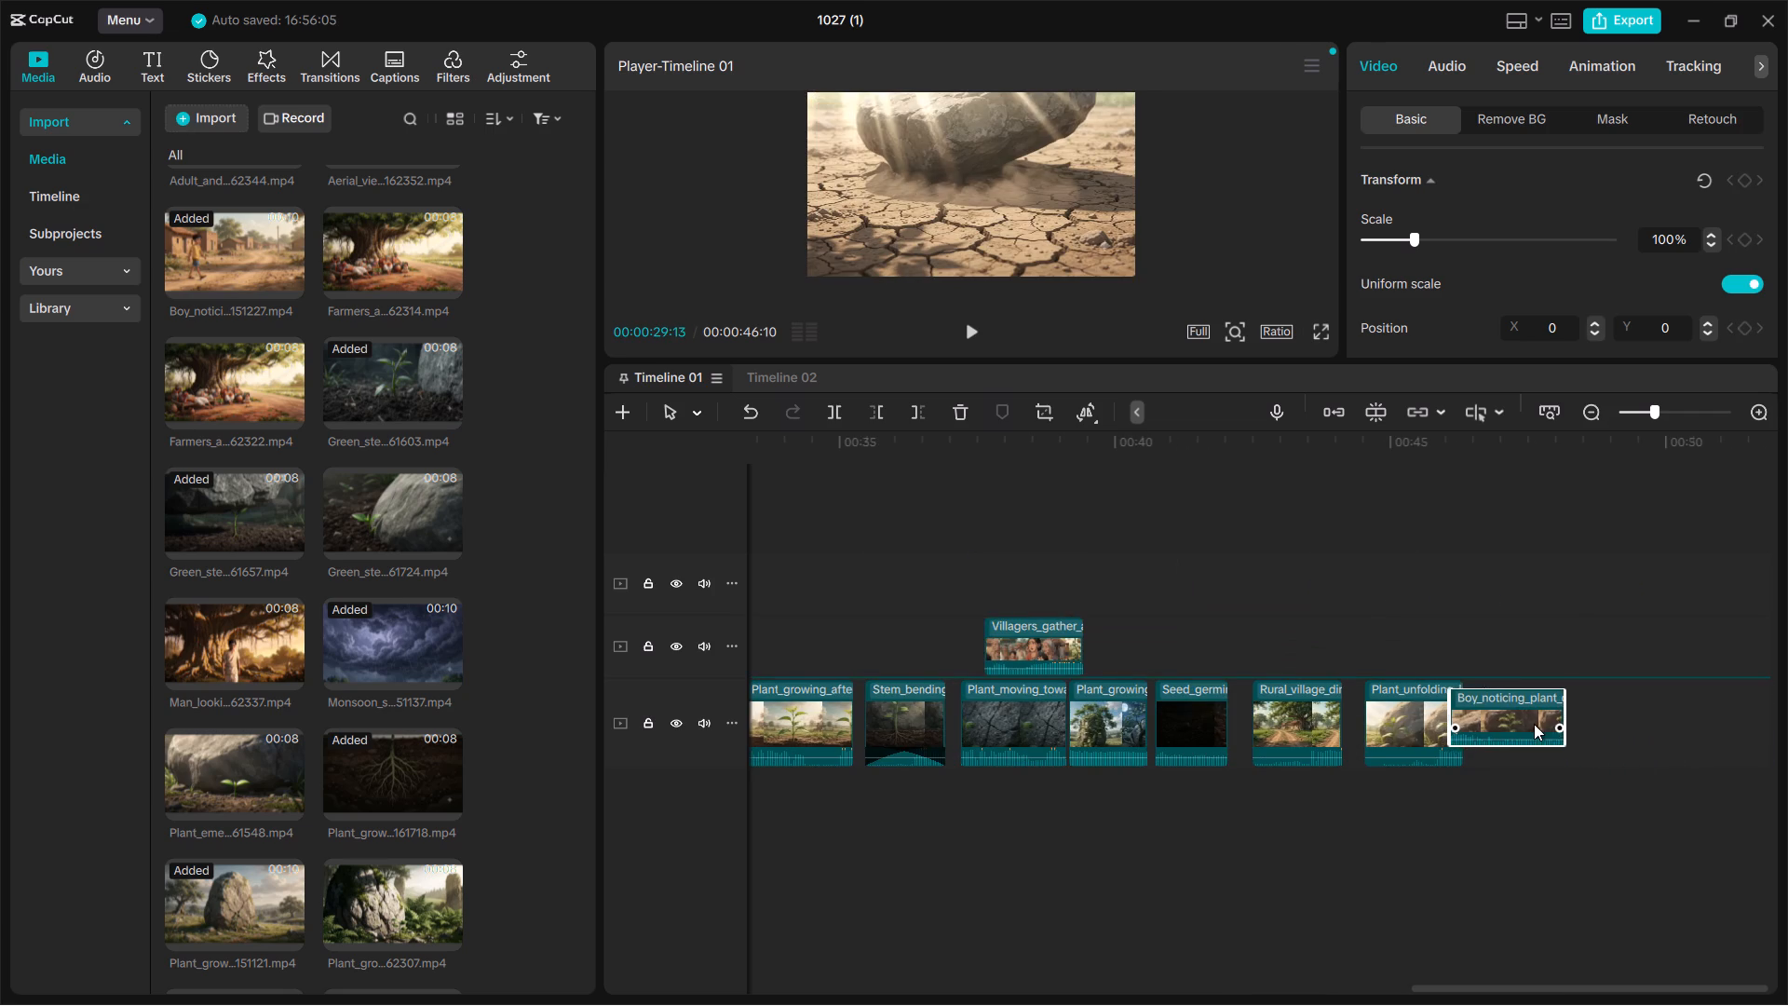
left_click_drag(1534, 724, 1550, 728)
left_click_drag(1024, 656, 1214, 661)
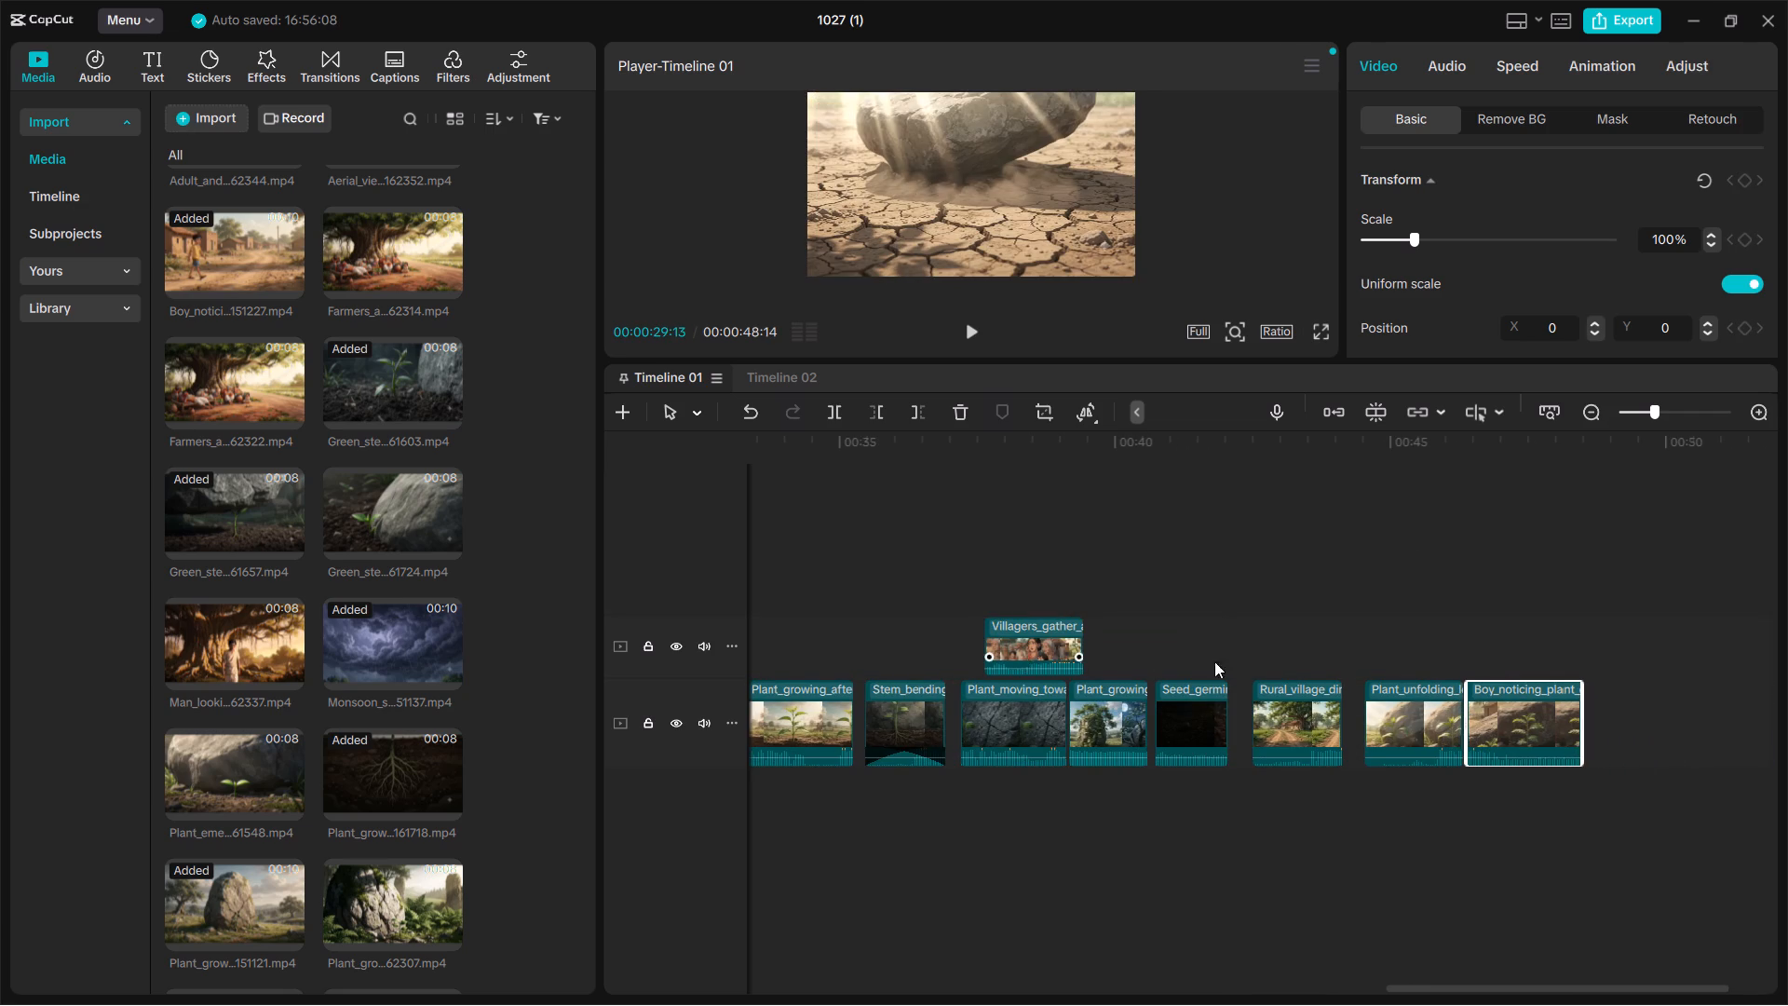
left_click_drag(1214, 661, 1630, 719)
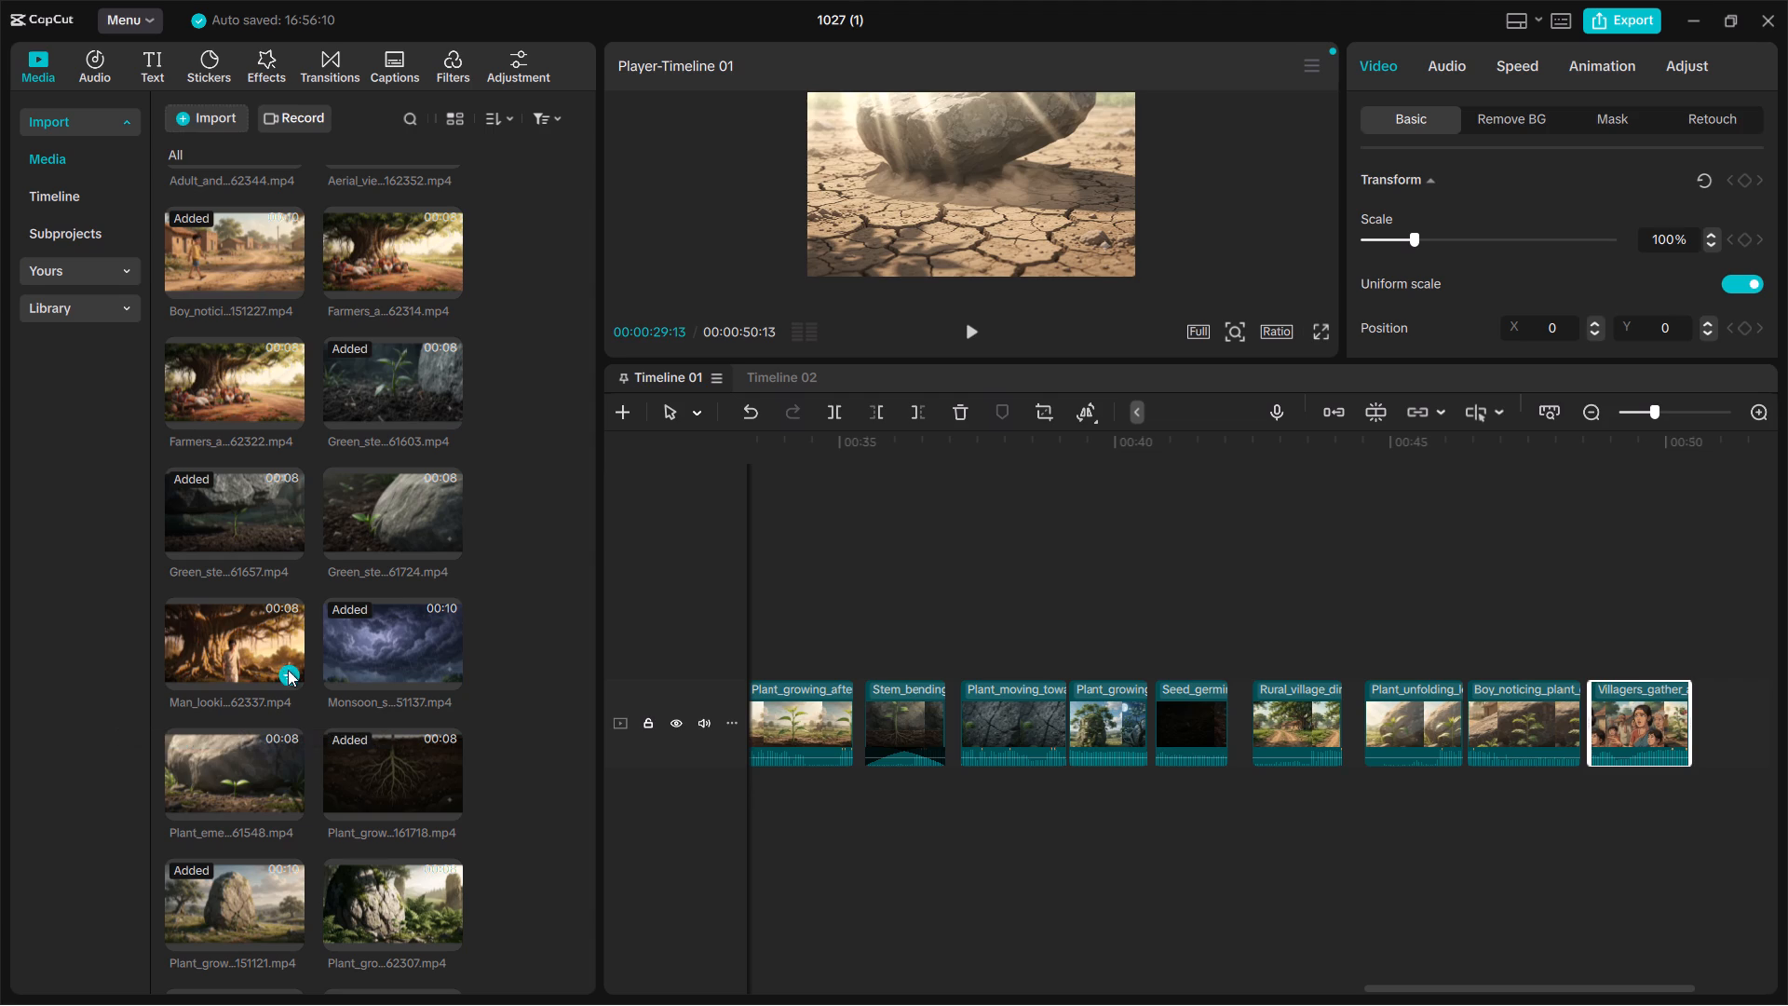
Add the Man_looking_up_at_tree clip above the main track at 00:00:29:13 and the Plant_grows_into_giant_tree clip on a new track above it.
left_click(288, 673)
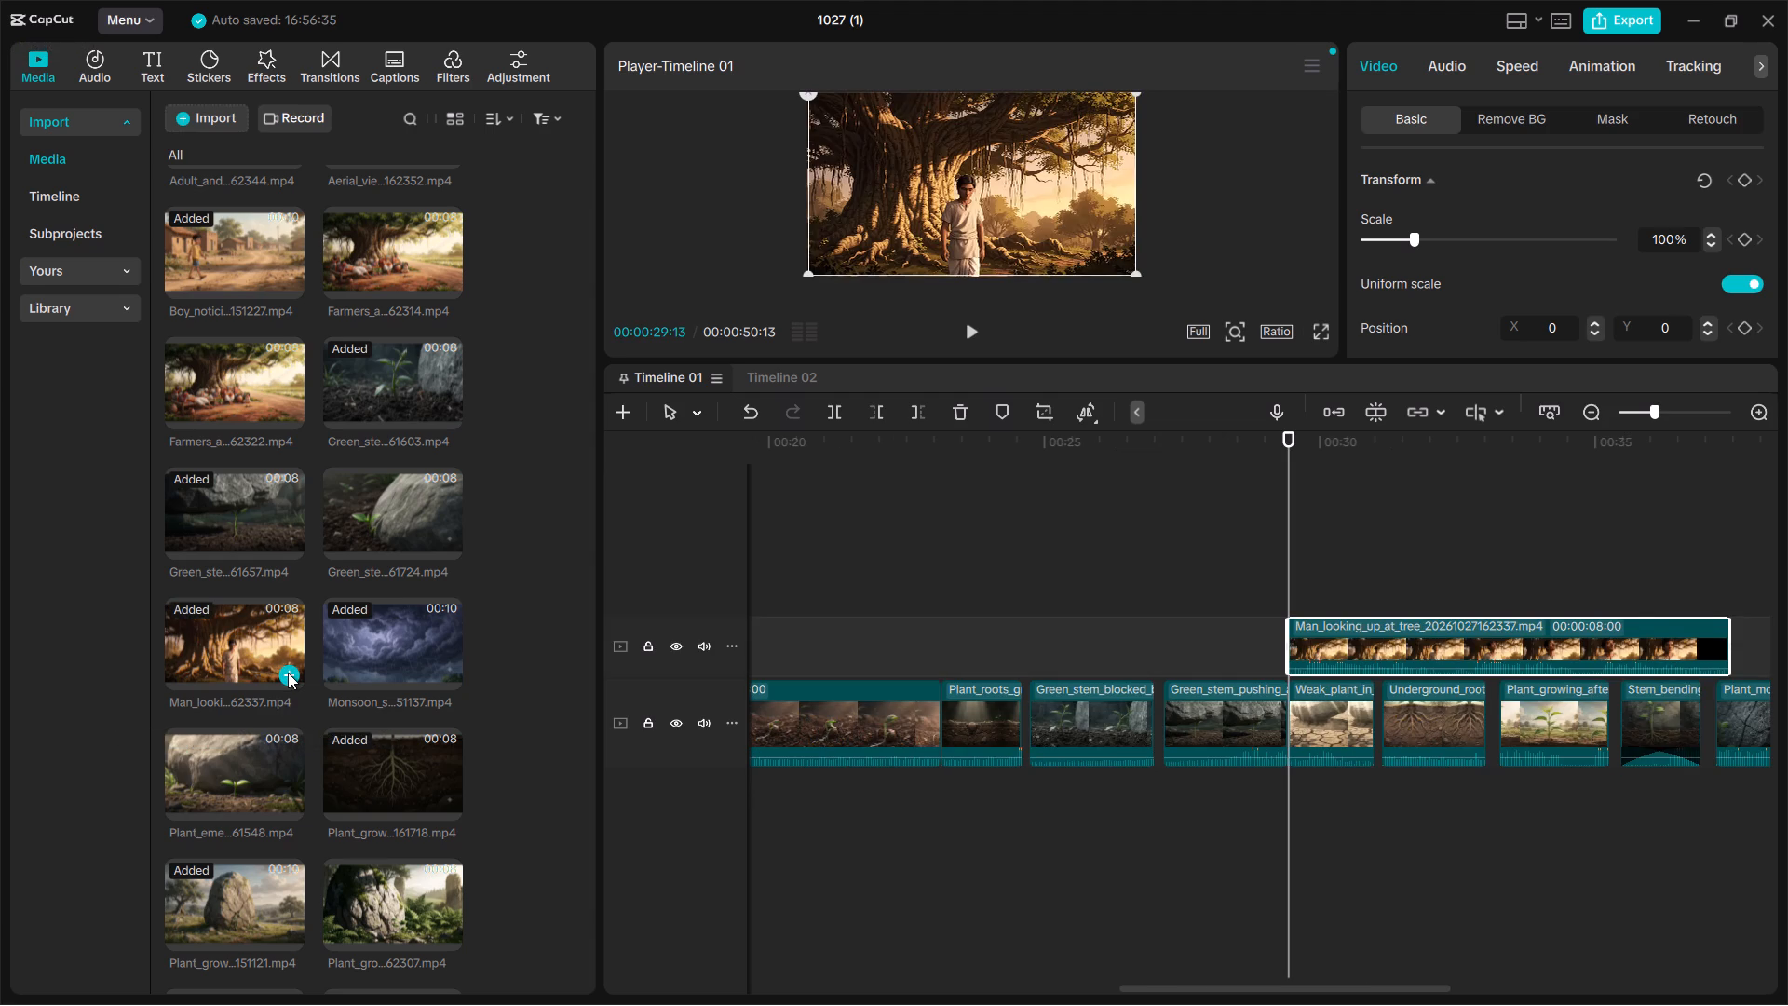
scroll(393, 628, "down", 1)
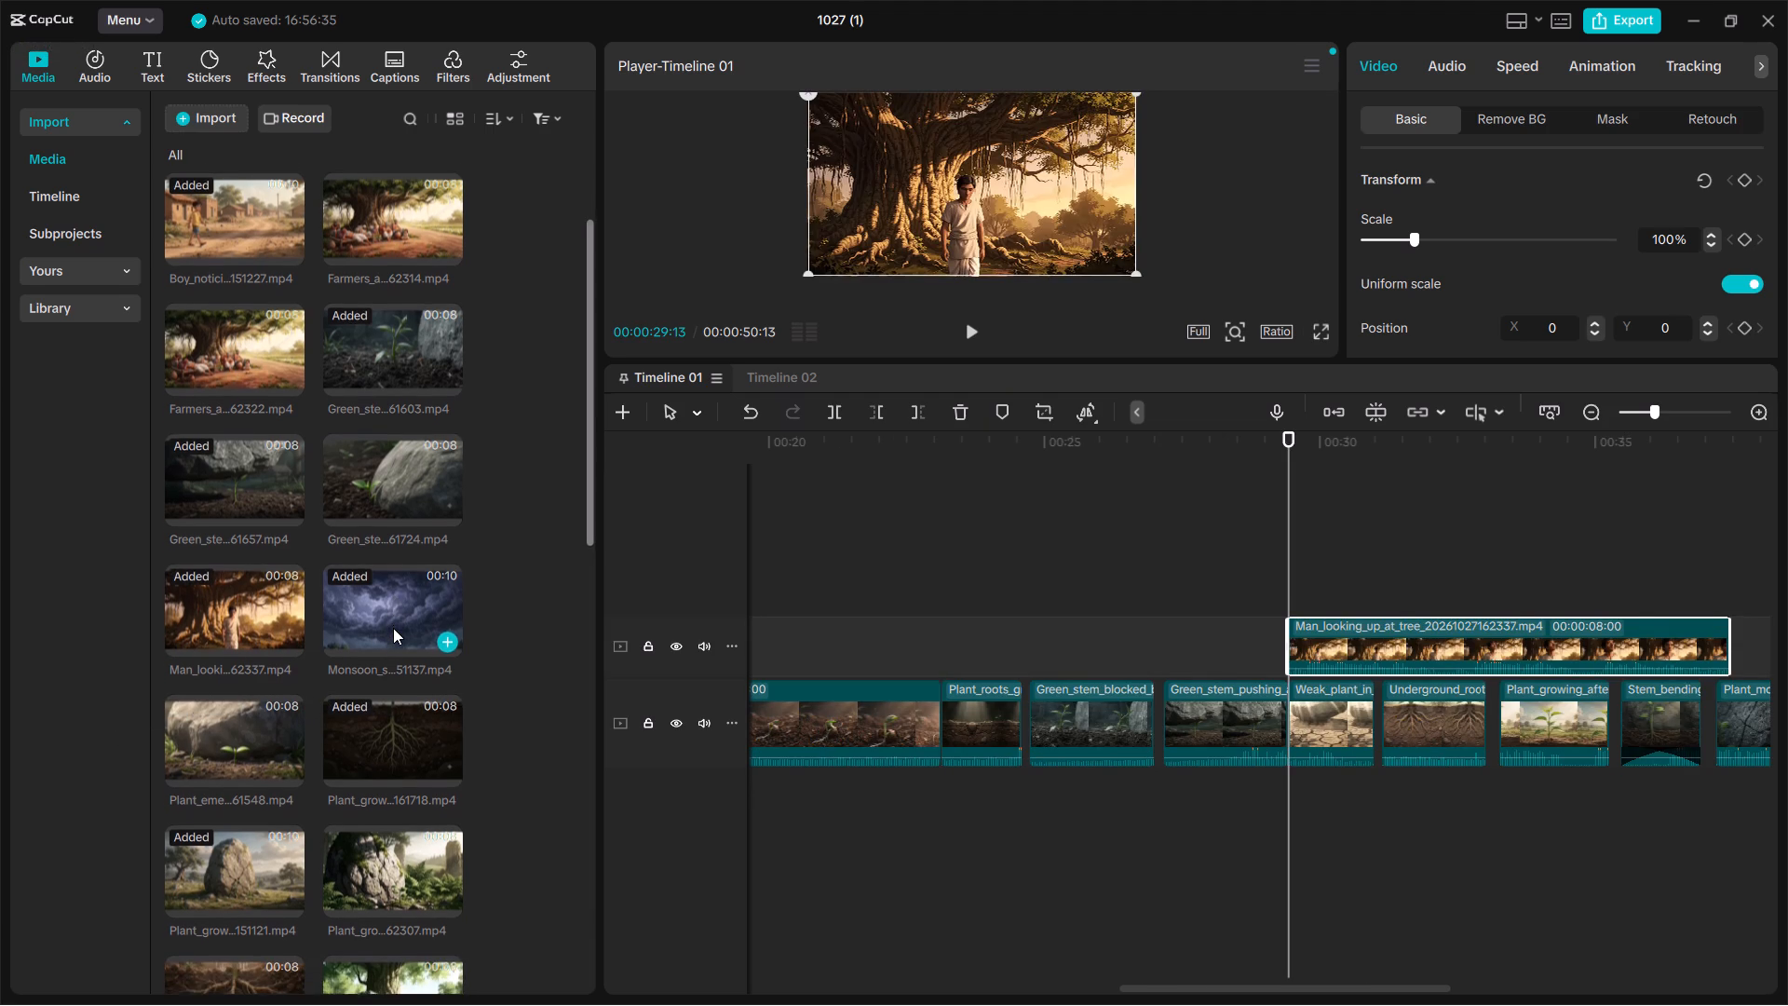
scroll(393, 628, "down", 2)
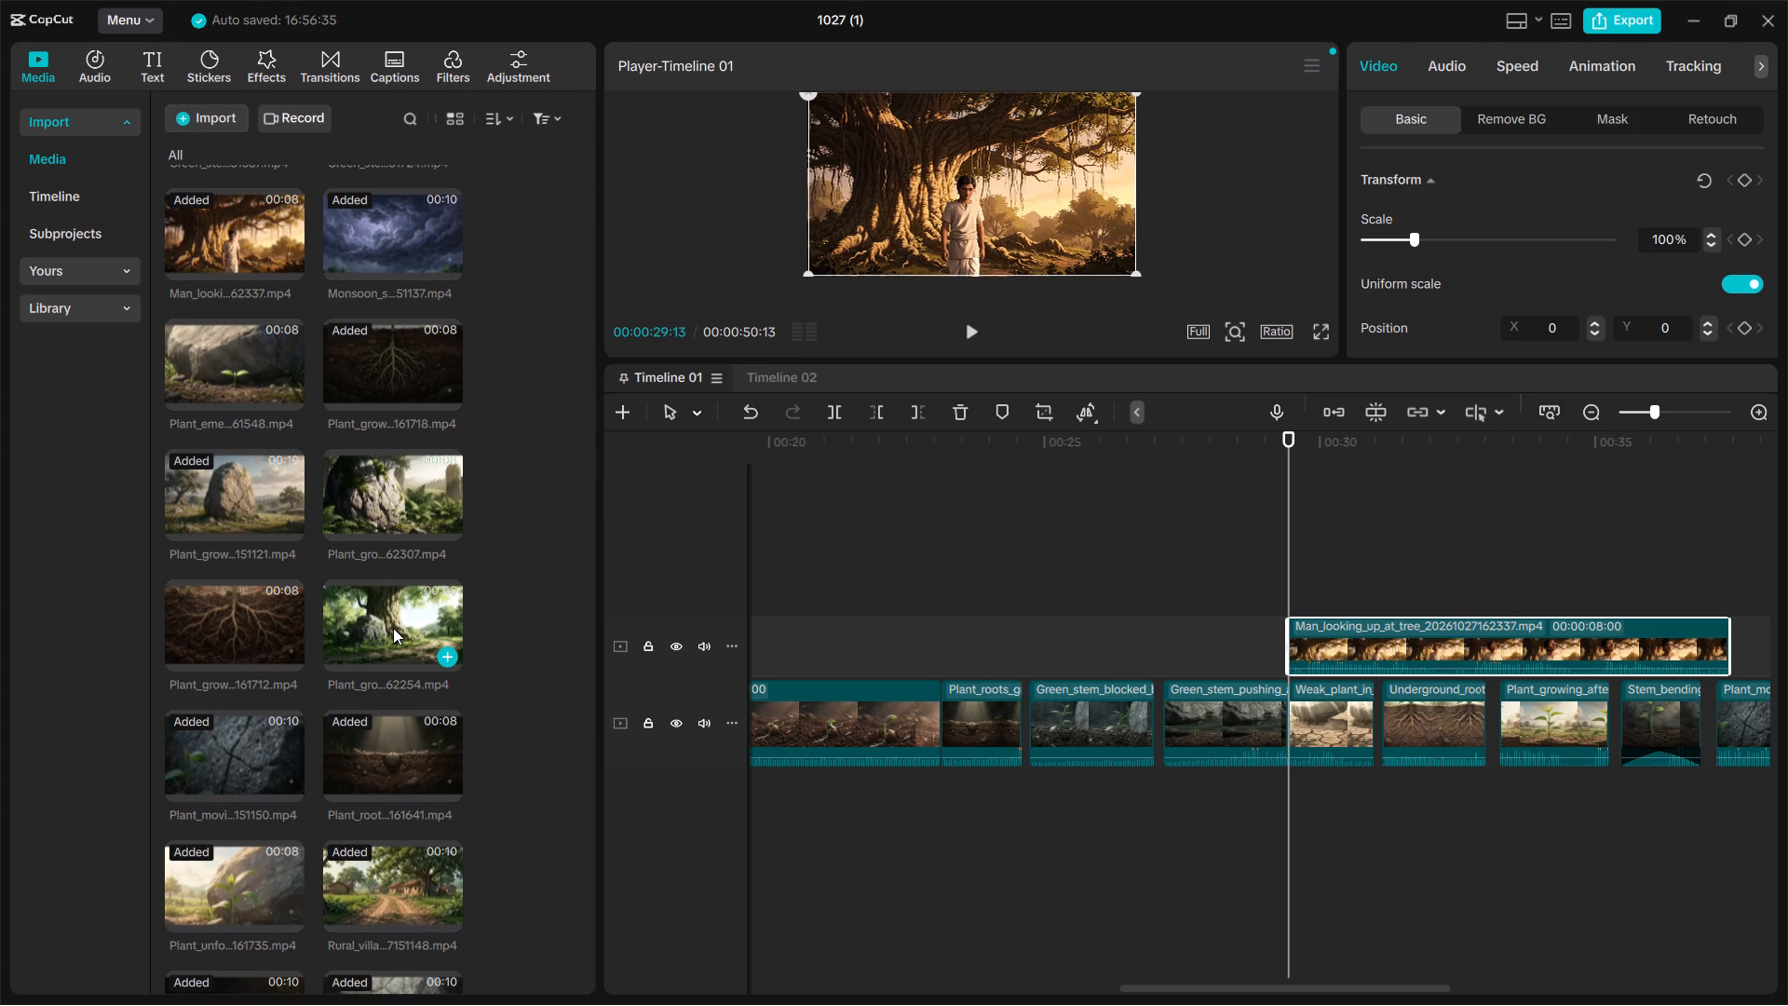
scroll(393, 628, "down", 1)
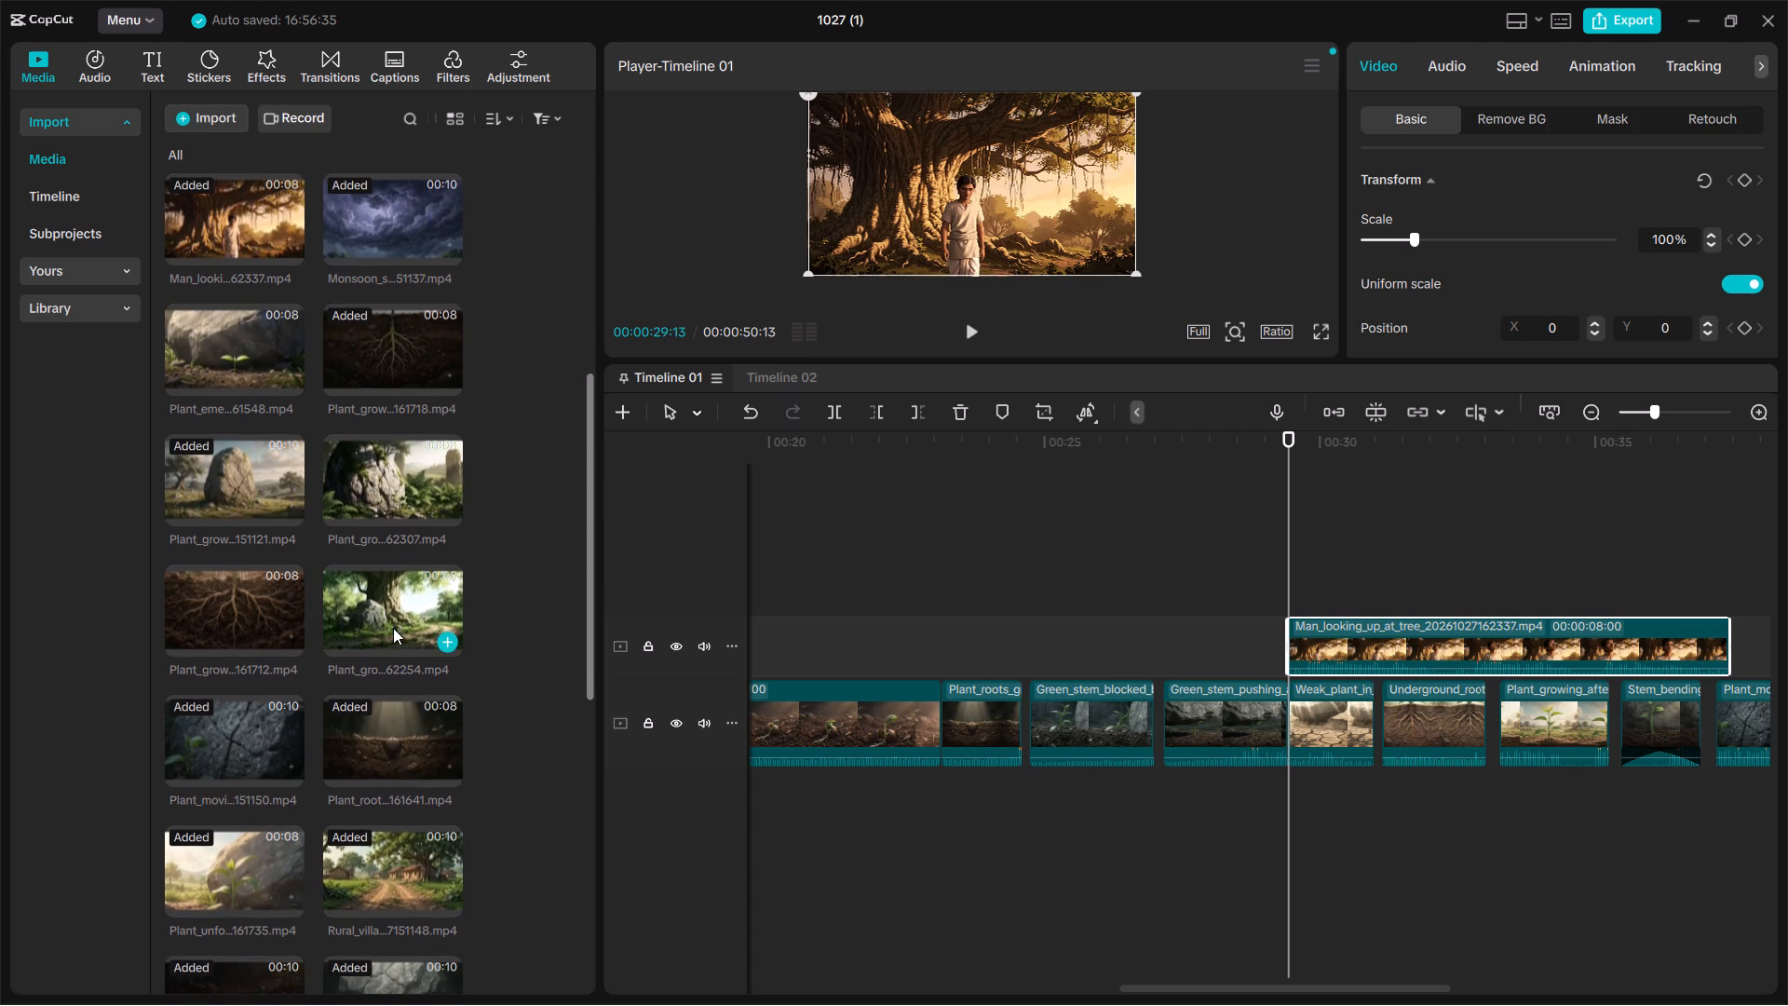
left_click(447, 635)
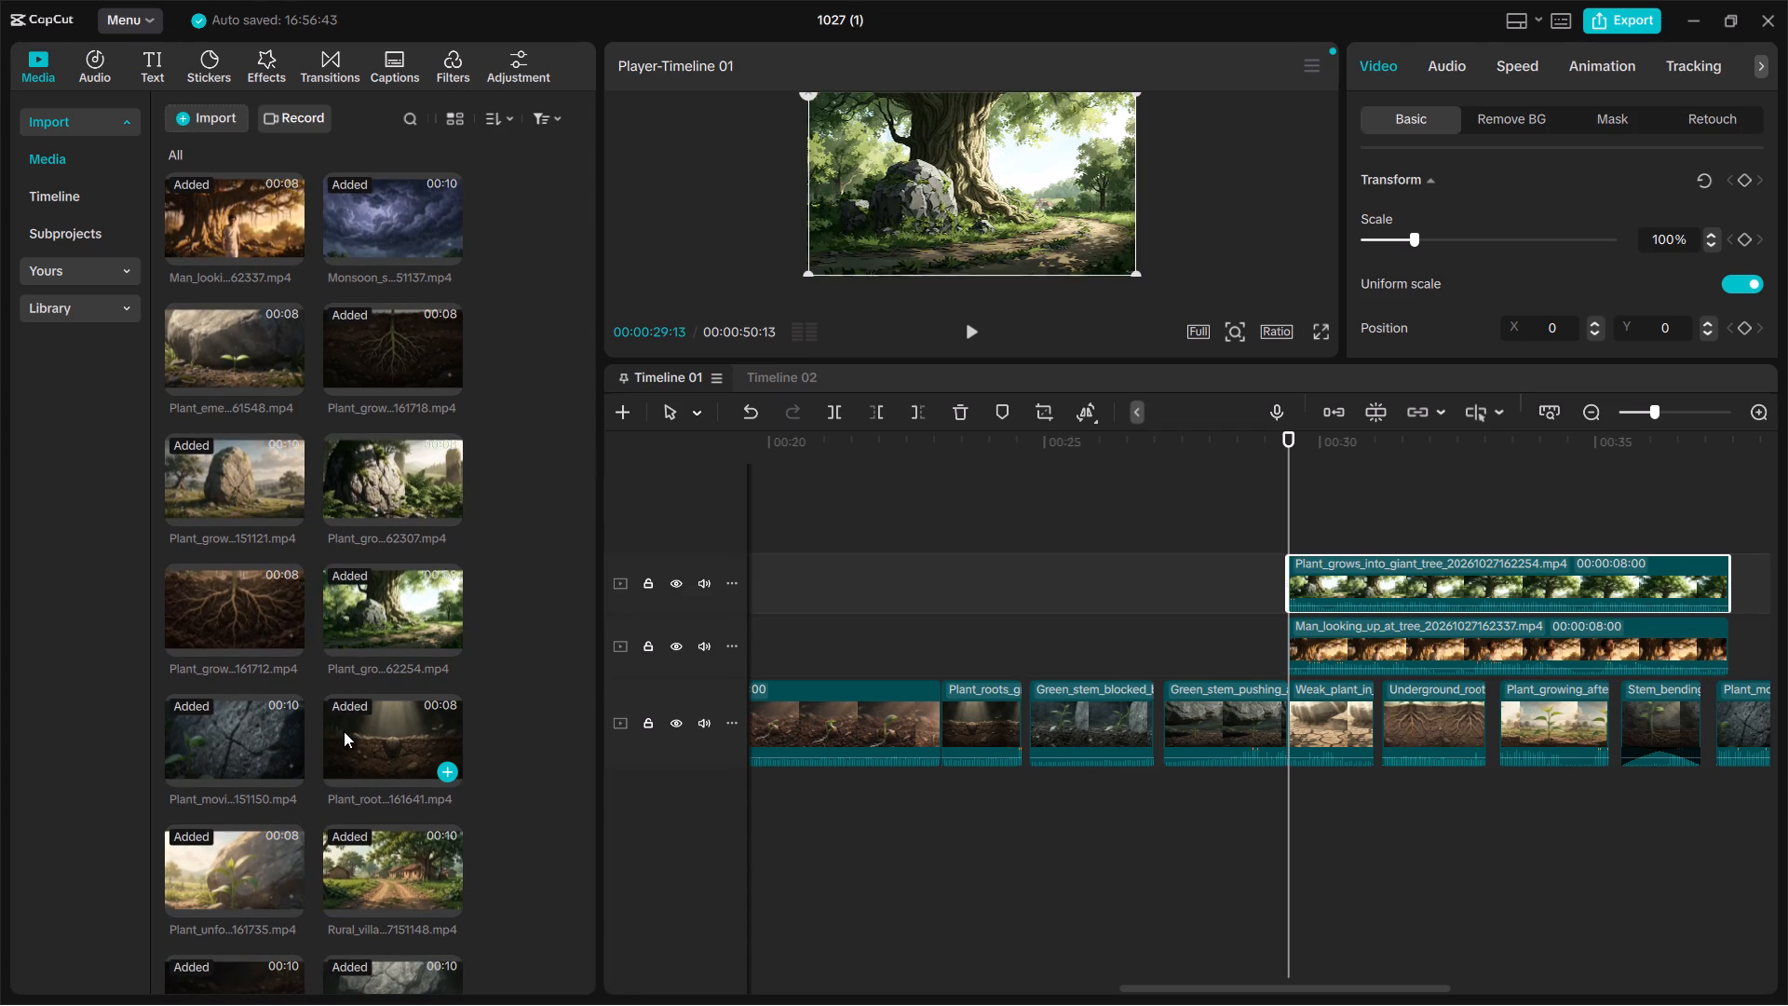
Add a second copy of the Man_looking_up_at_tree clip at 00:00:29:13 on a new track above the Plant_grows_into_giant_tree clip.
scroll(336, 738, "down", 1)
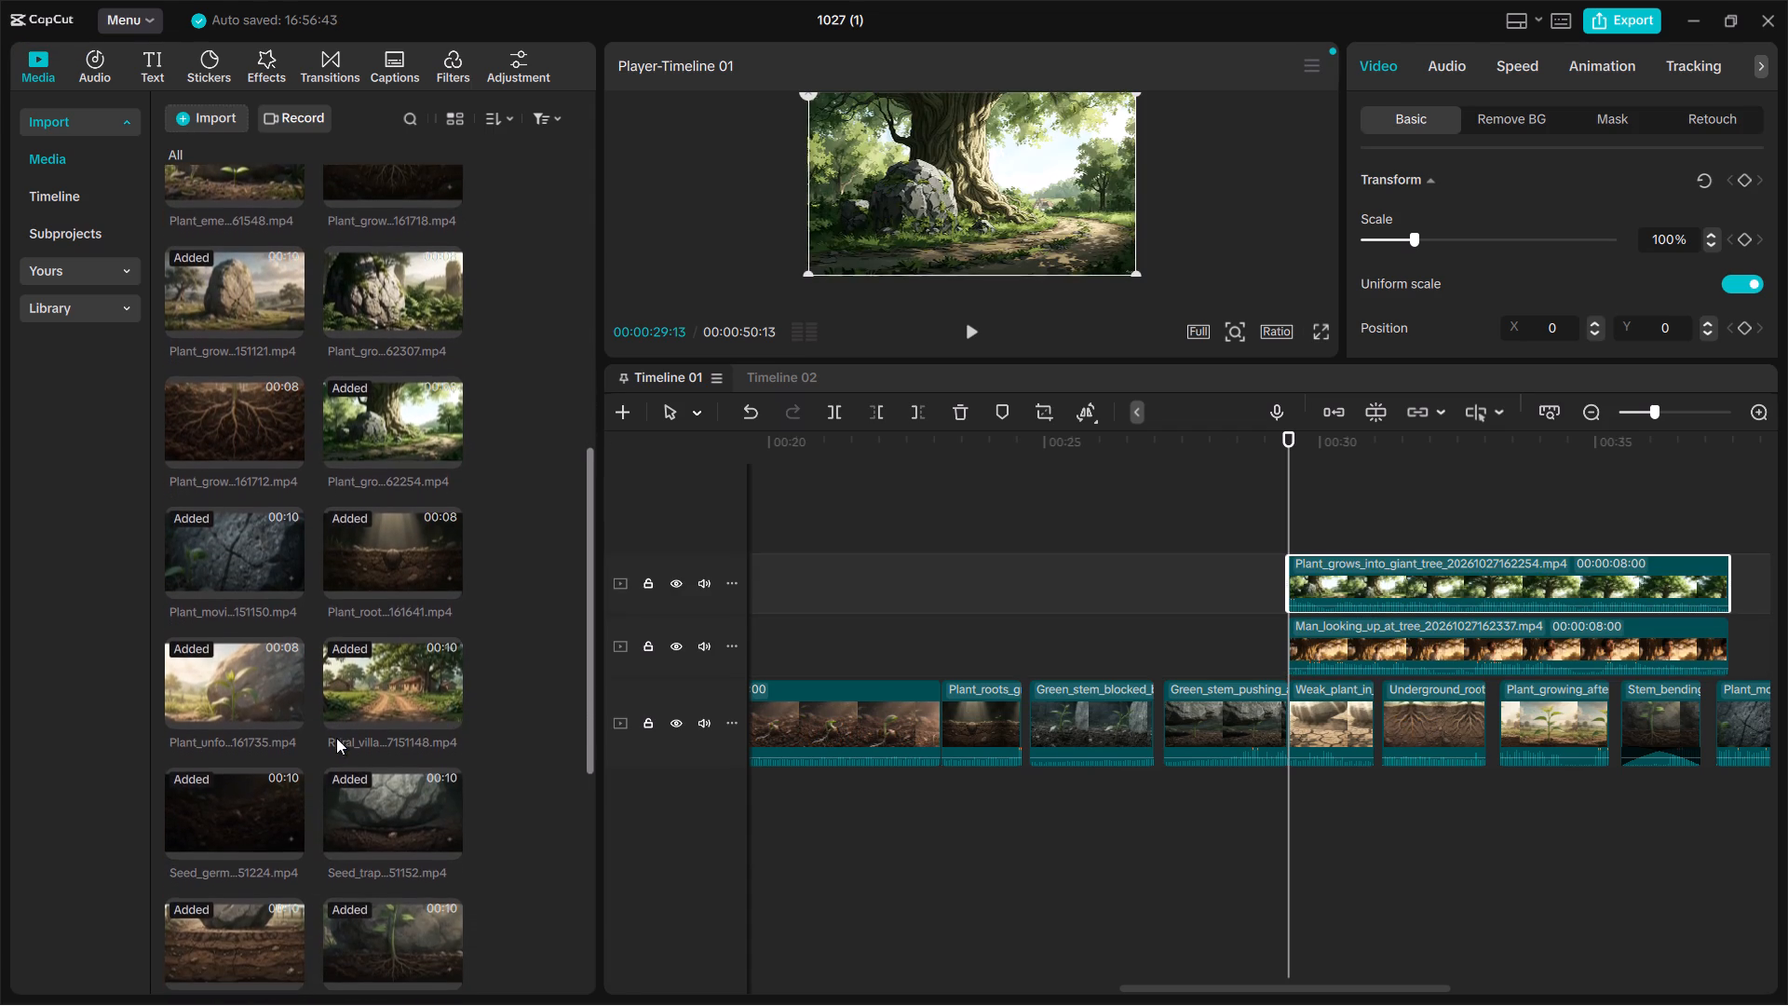
scroll(336, 738, "down", 2)
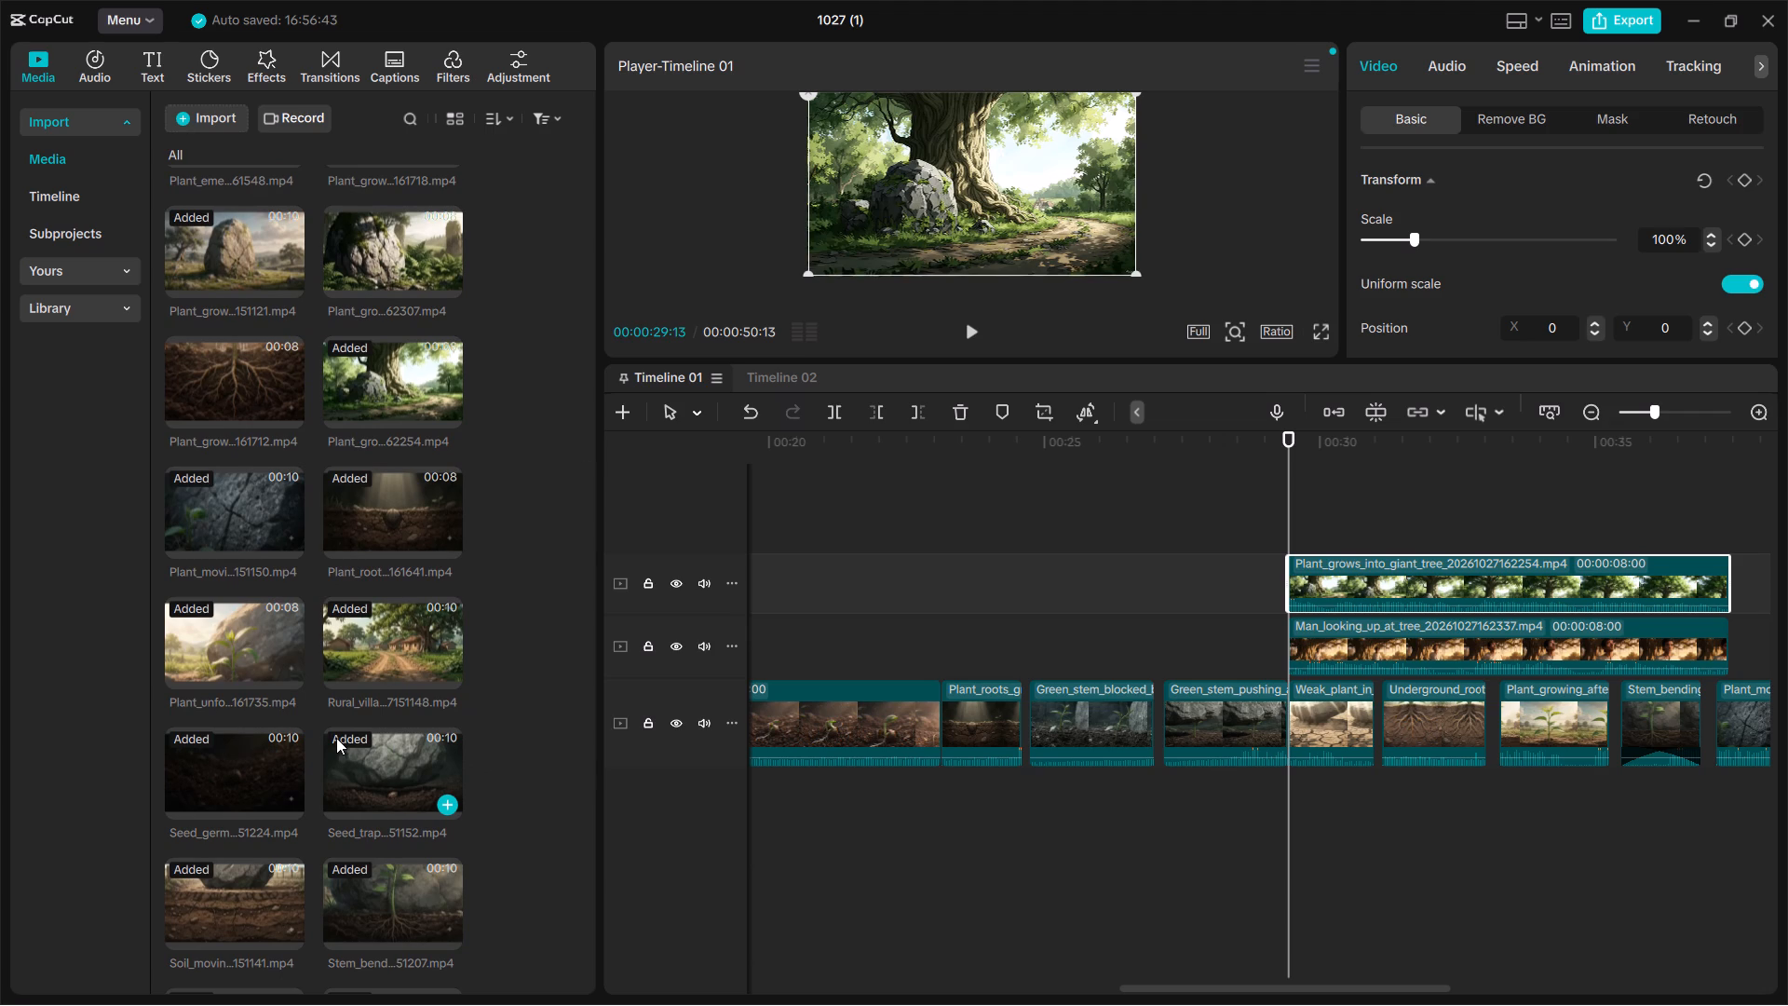
scroll(336, 738, "down", 1)
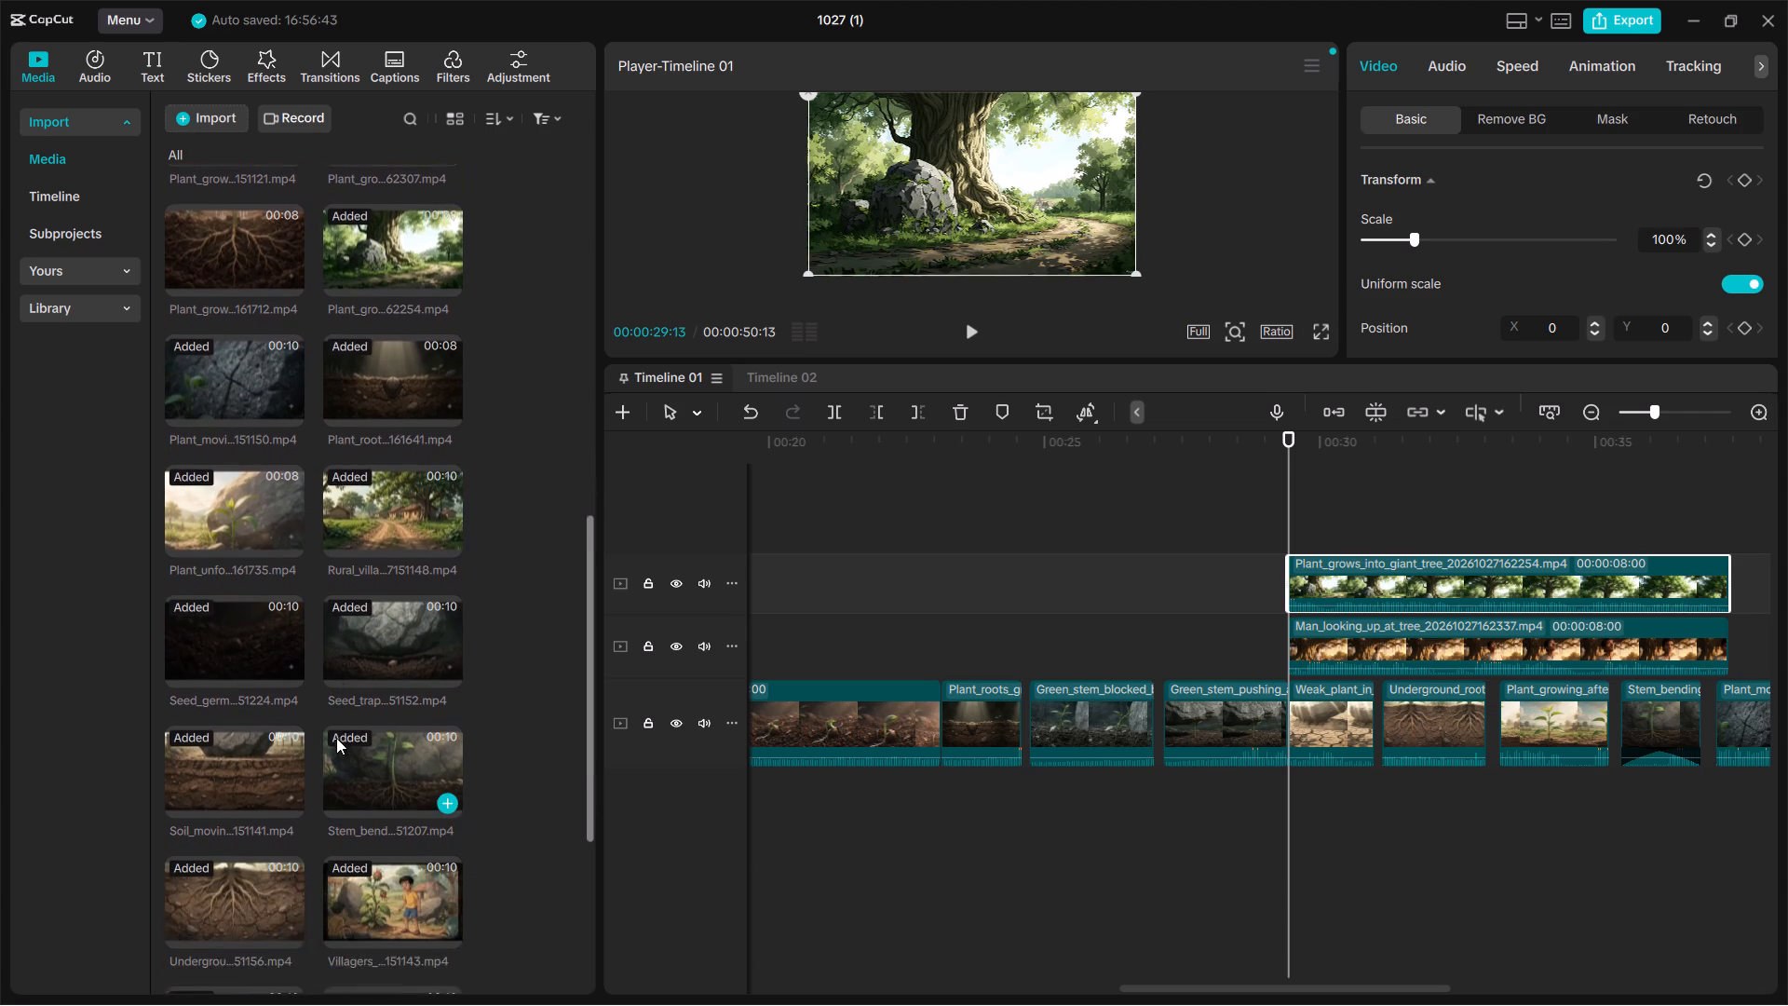
scroll(336, 738, "down", 1)
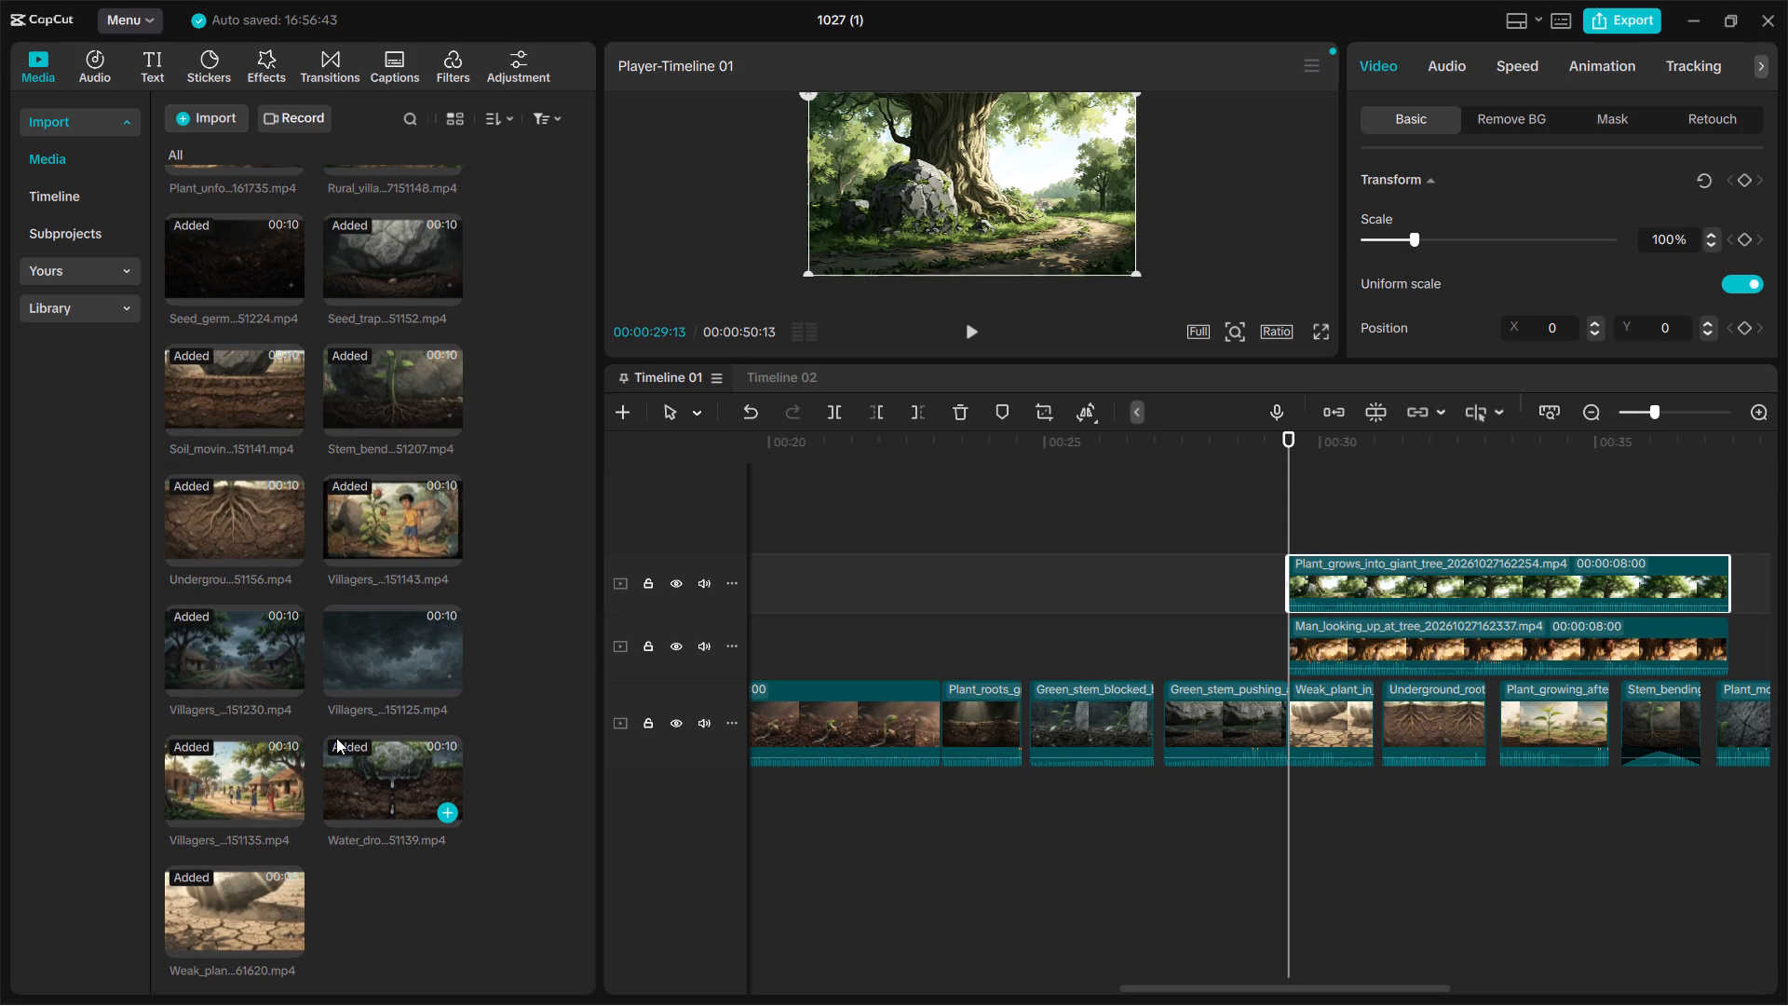
scroll(336, 738, "up", 11)
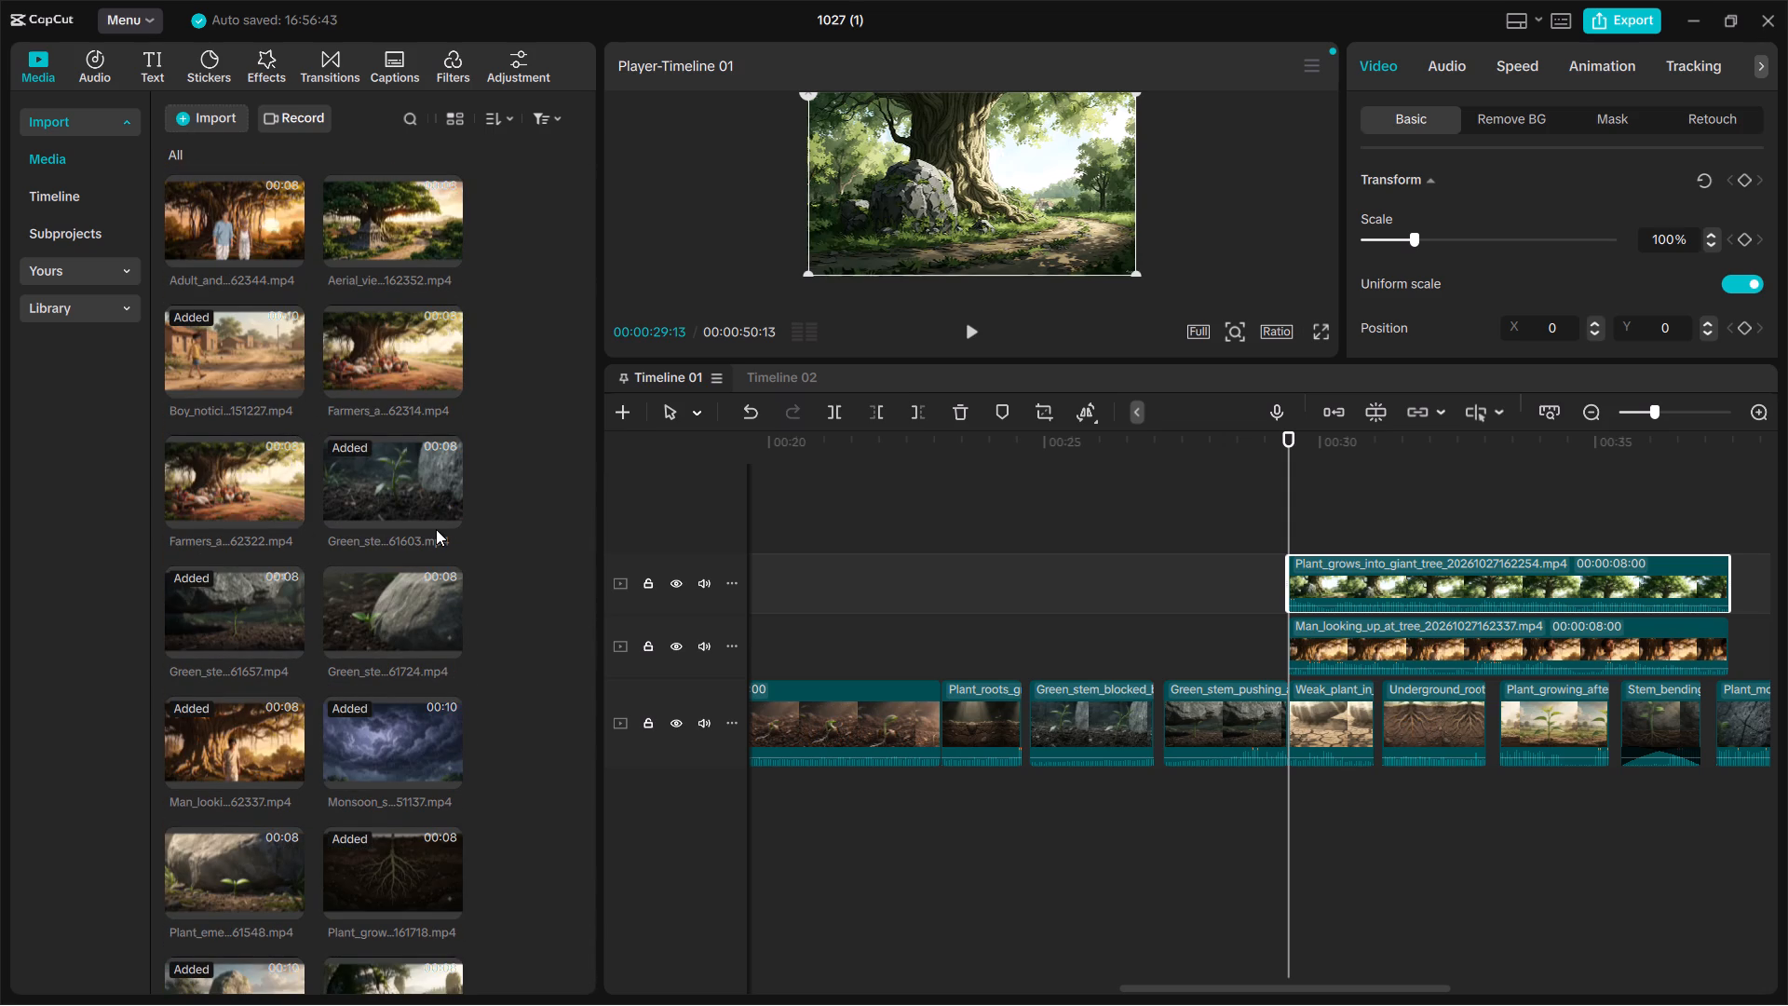
scroll(436, 529, "down", 1)
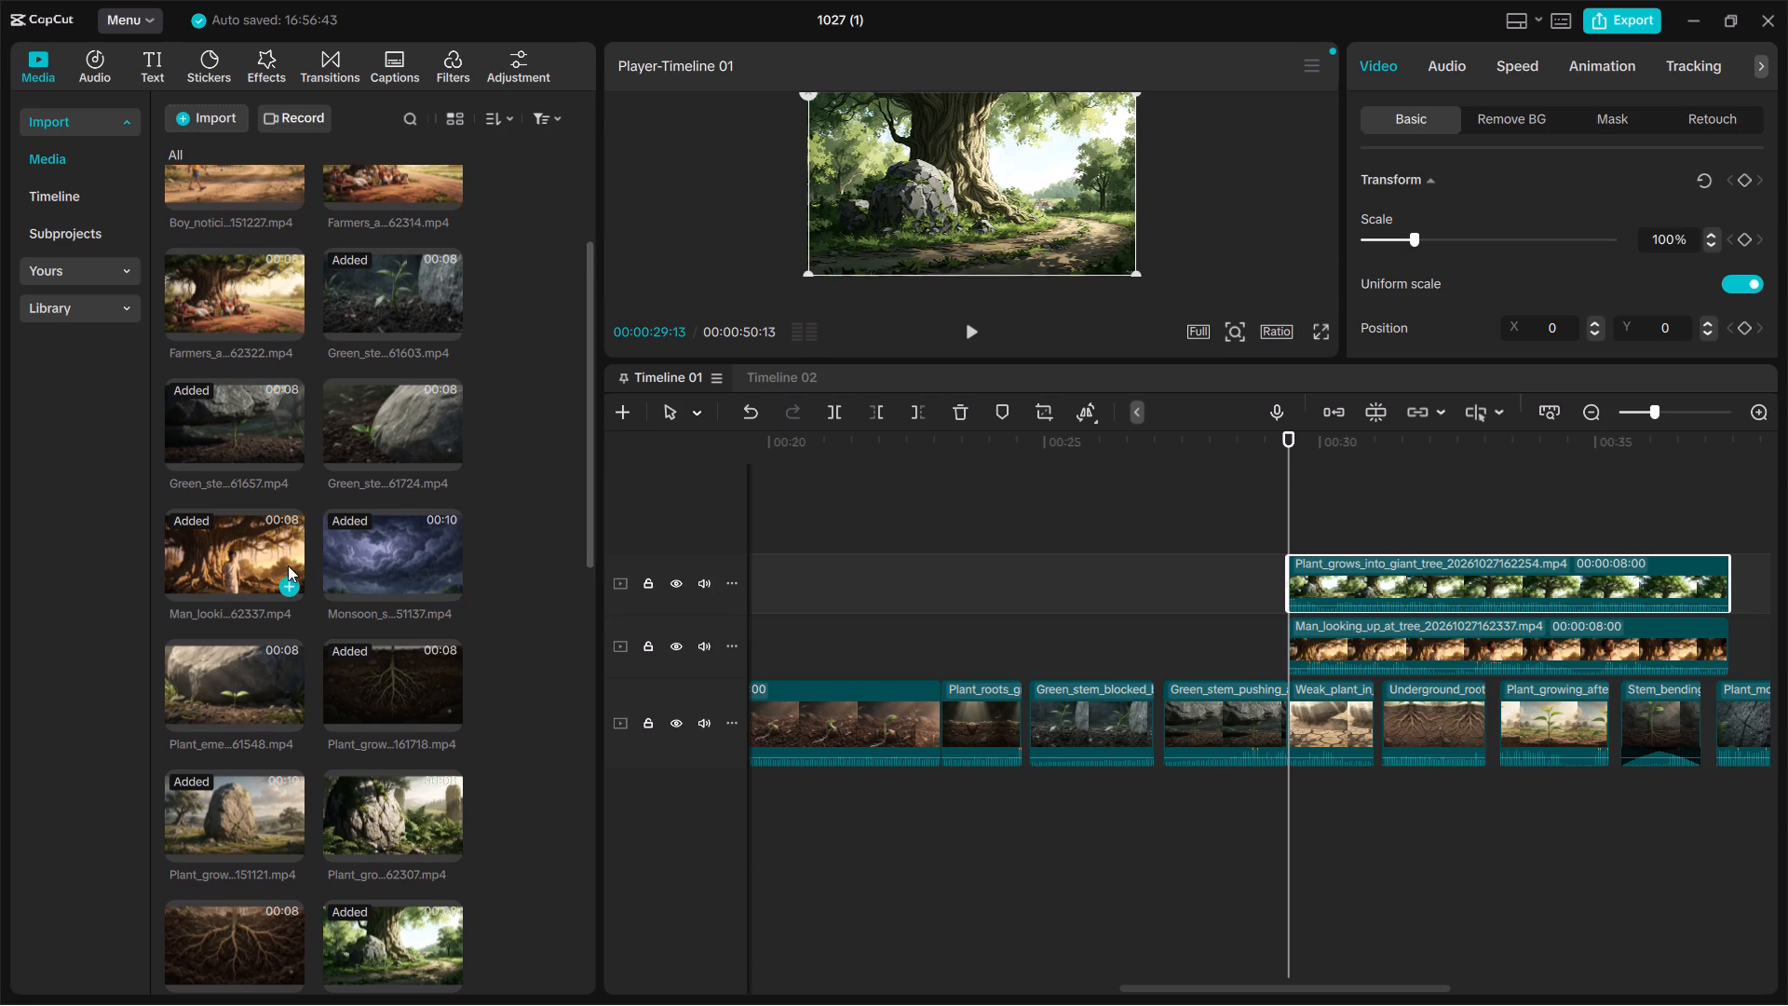
left_click(289, 585)
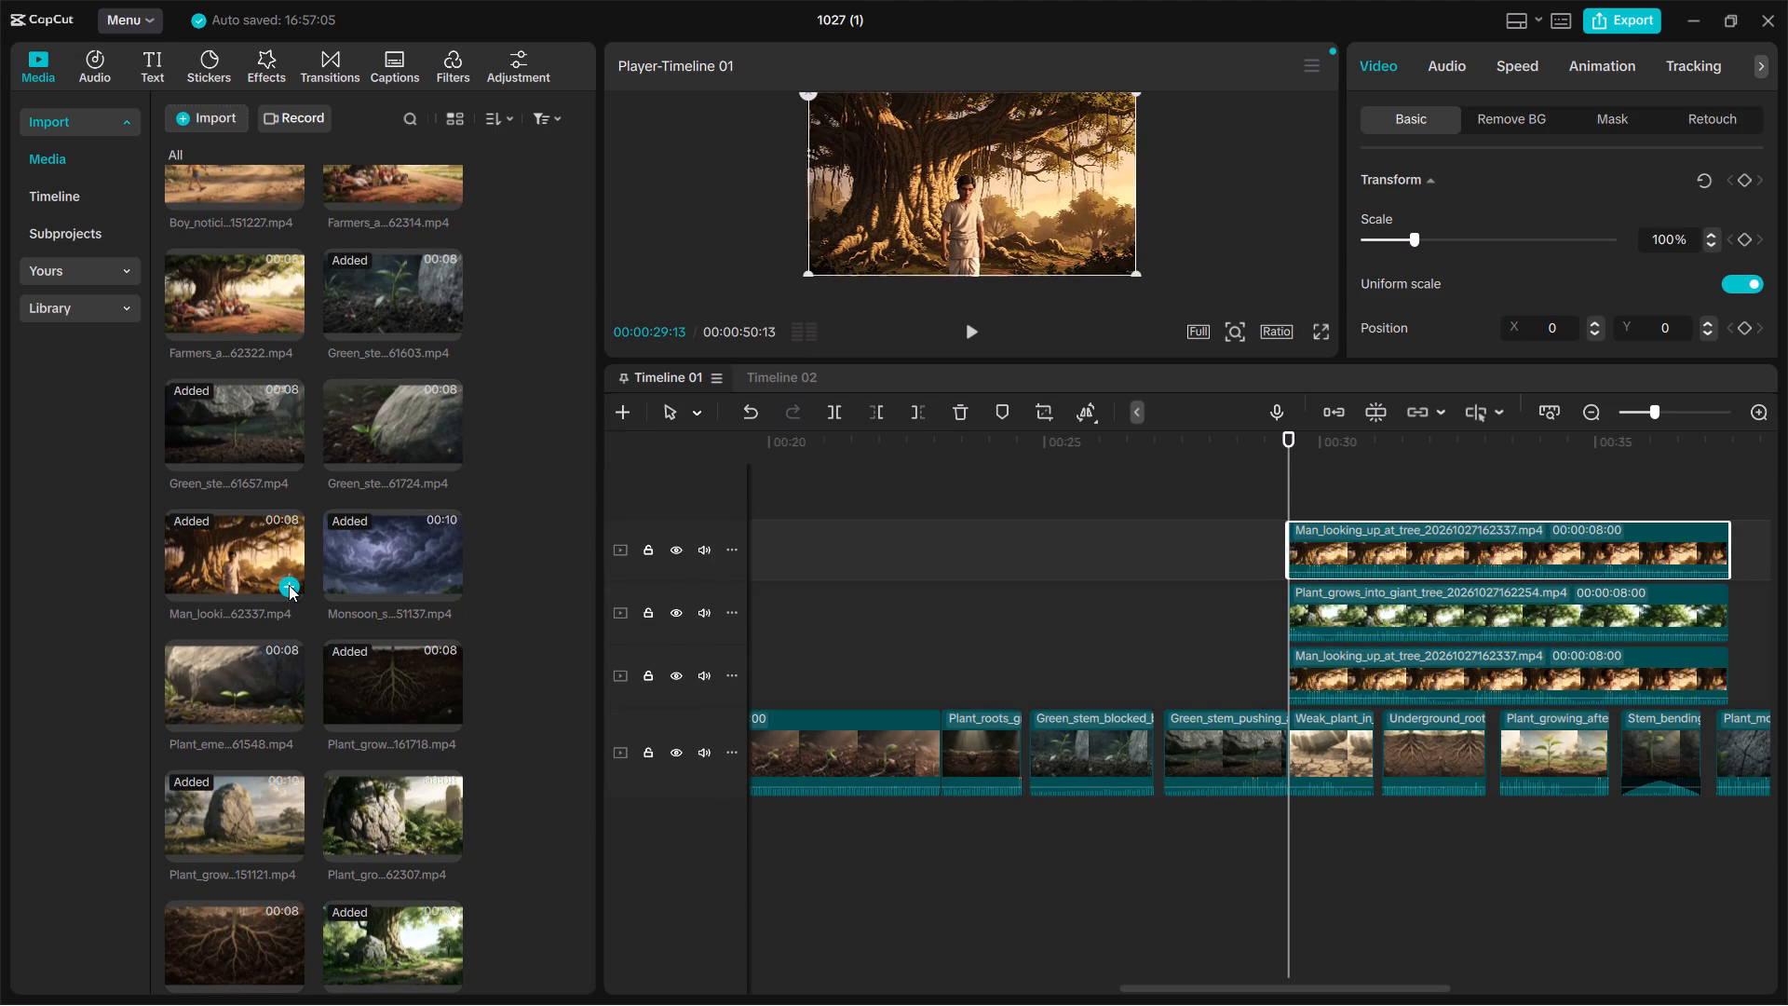
scroll(807, 627, "left", 1)
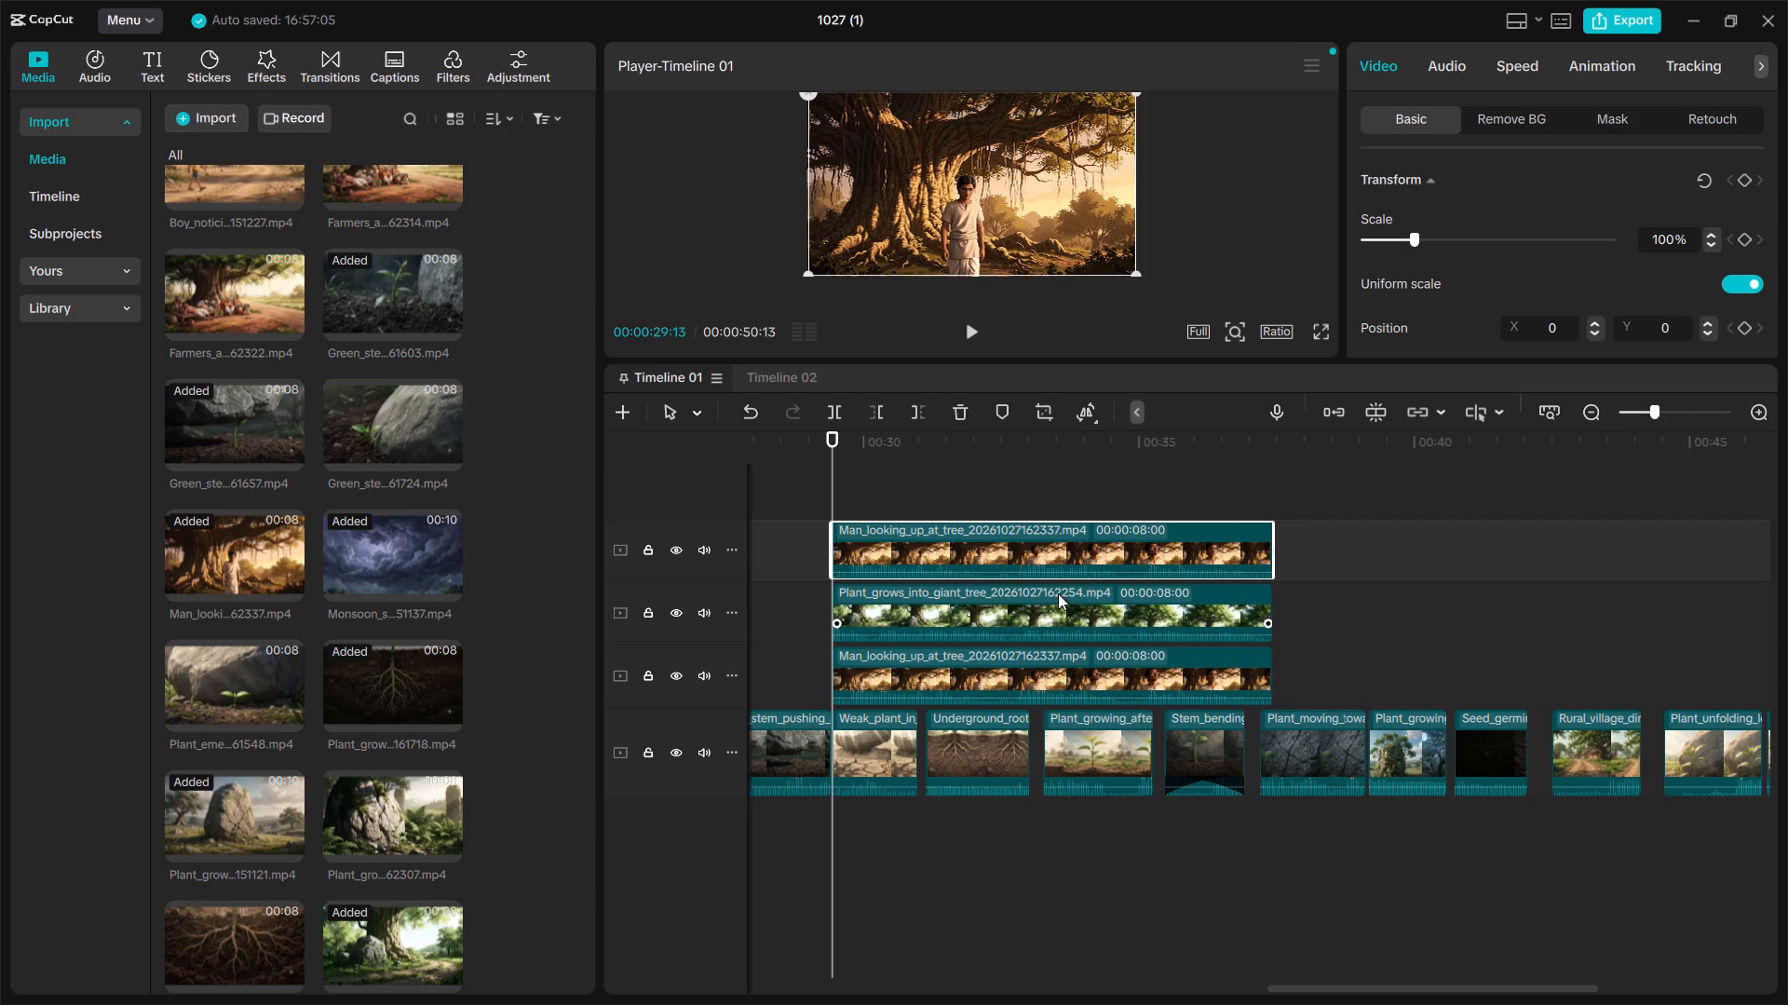
Trim the start of the lower Man_looking_up_at_tree clip to leave about its final 1.6 s.
scroll(1104, 615, "left", 2)
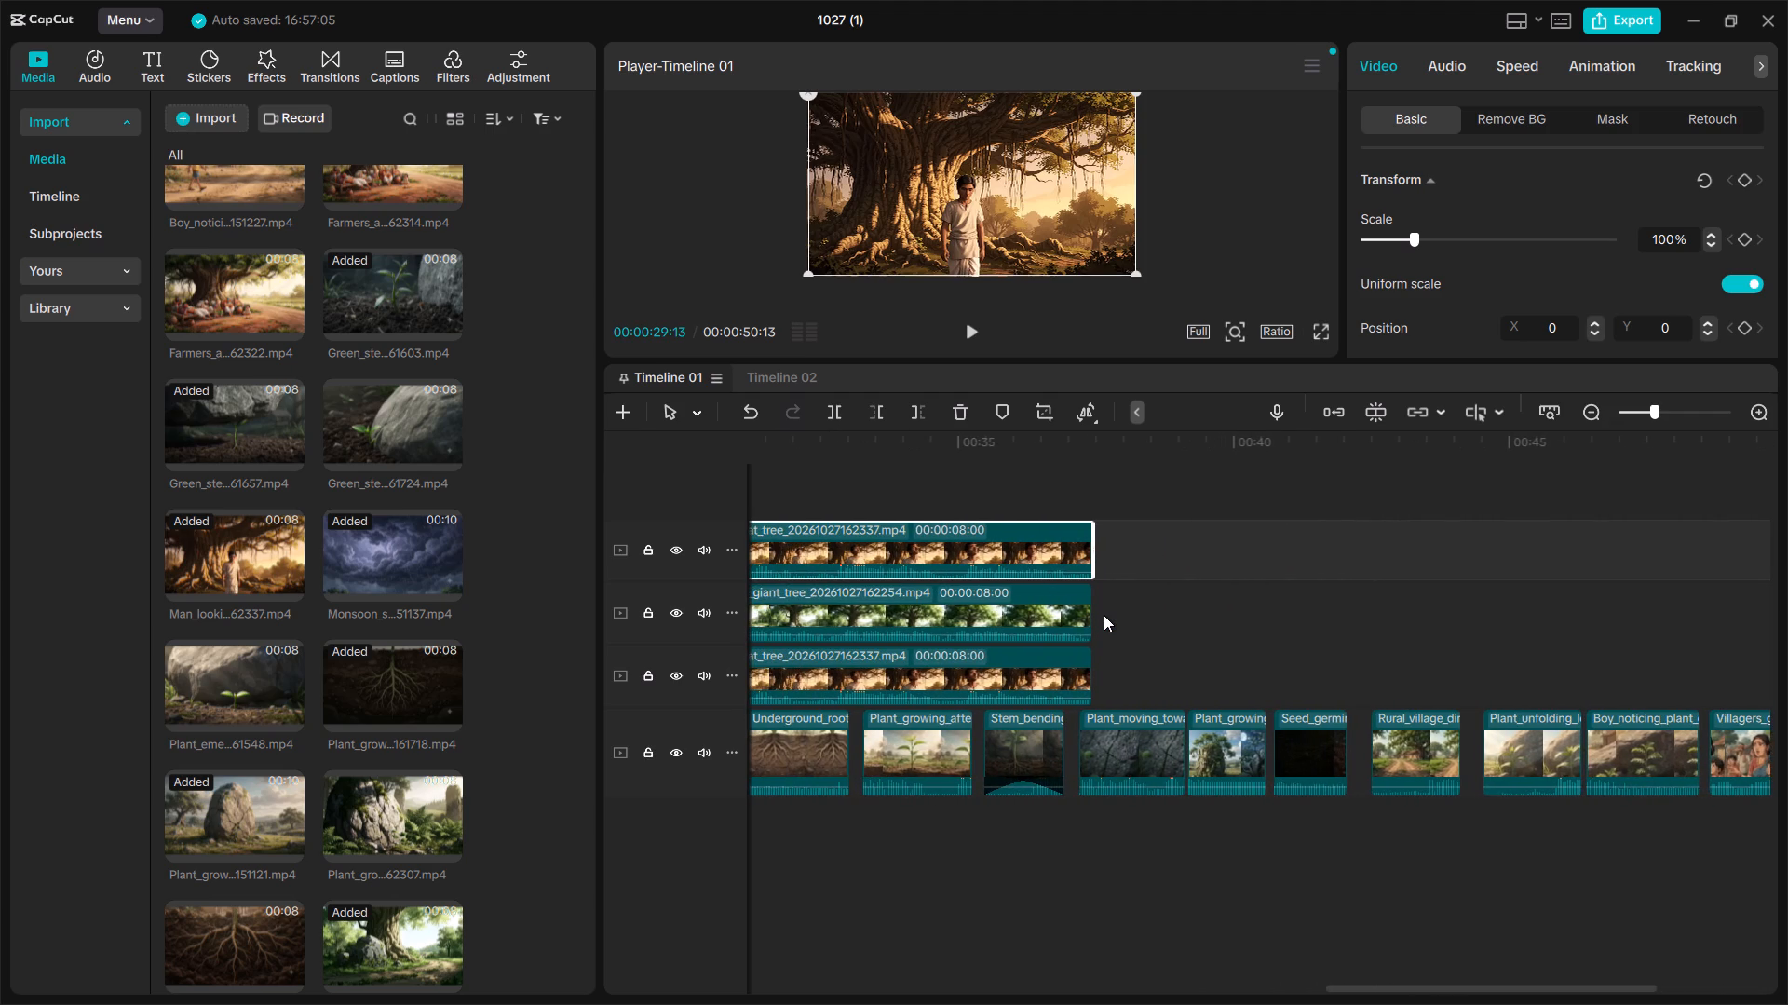
scroll(1104, 615, "right", 1)
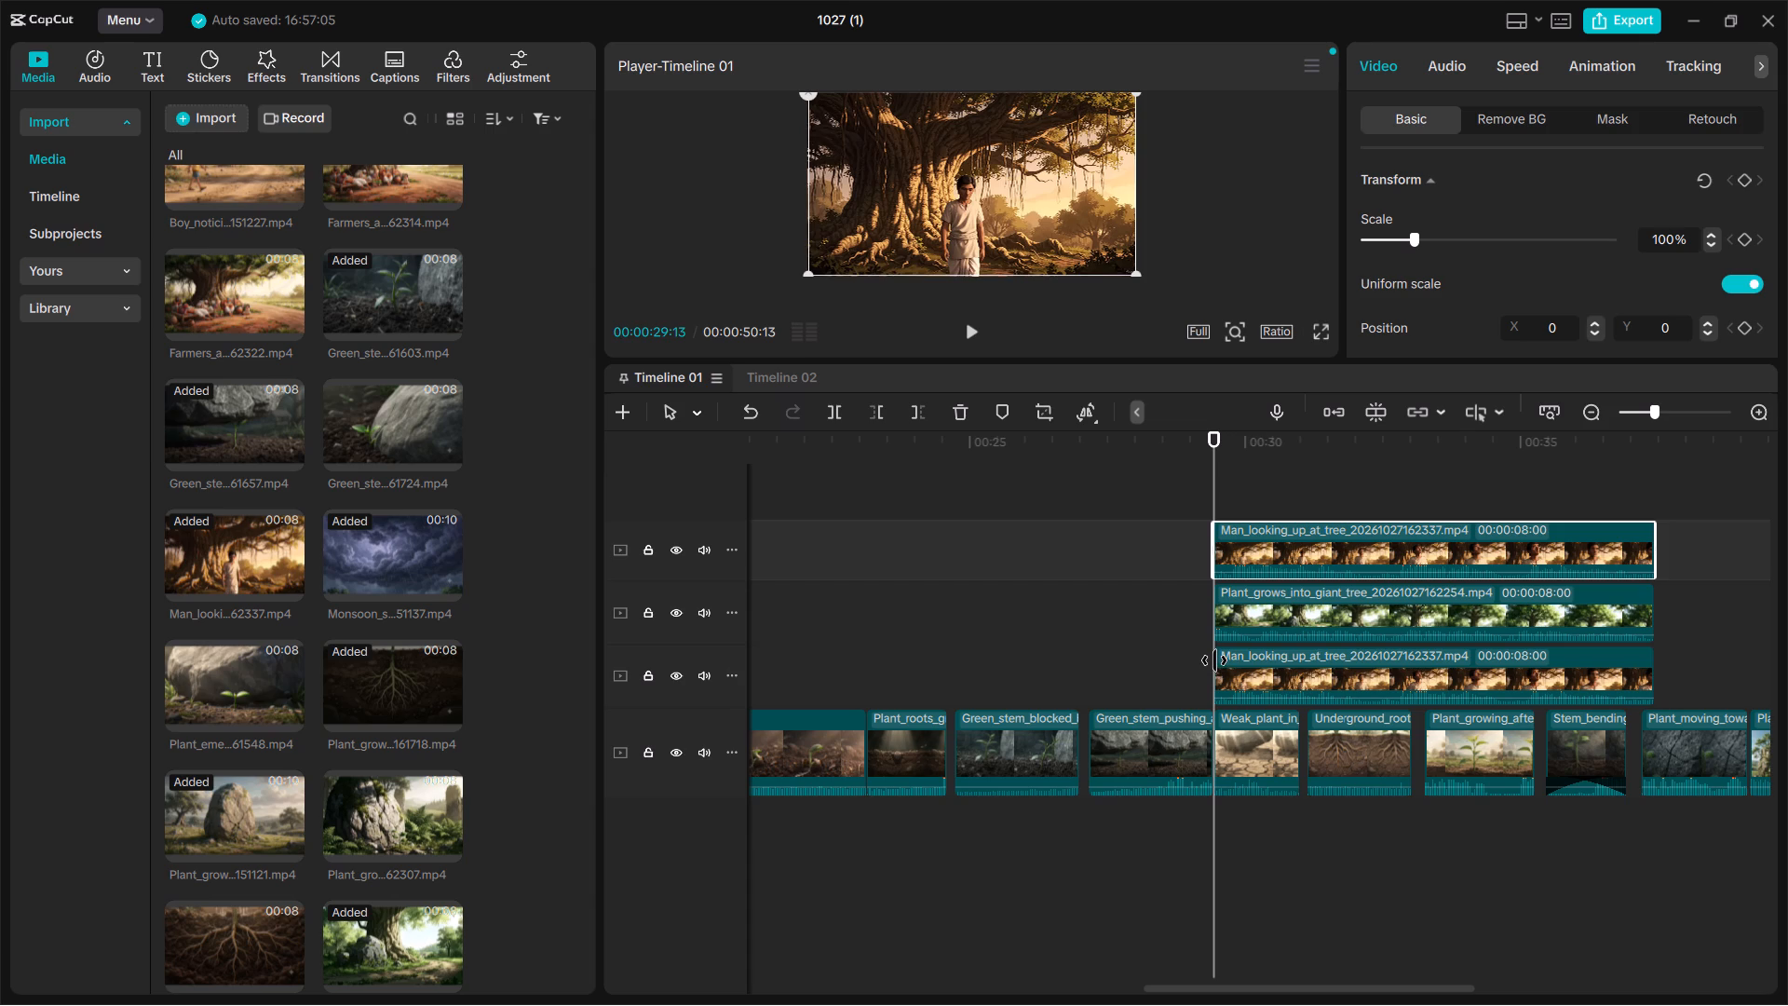
left_click_drag(1214, 660, 1534, 646)
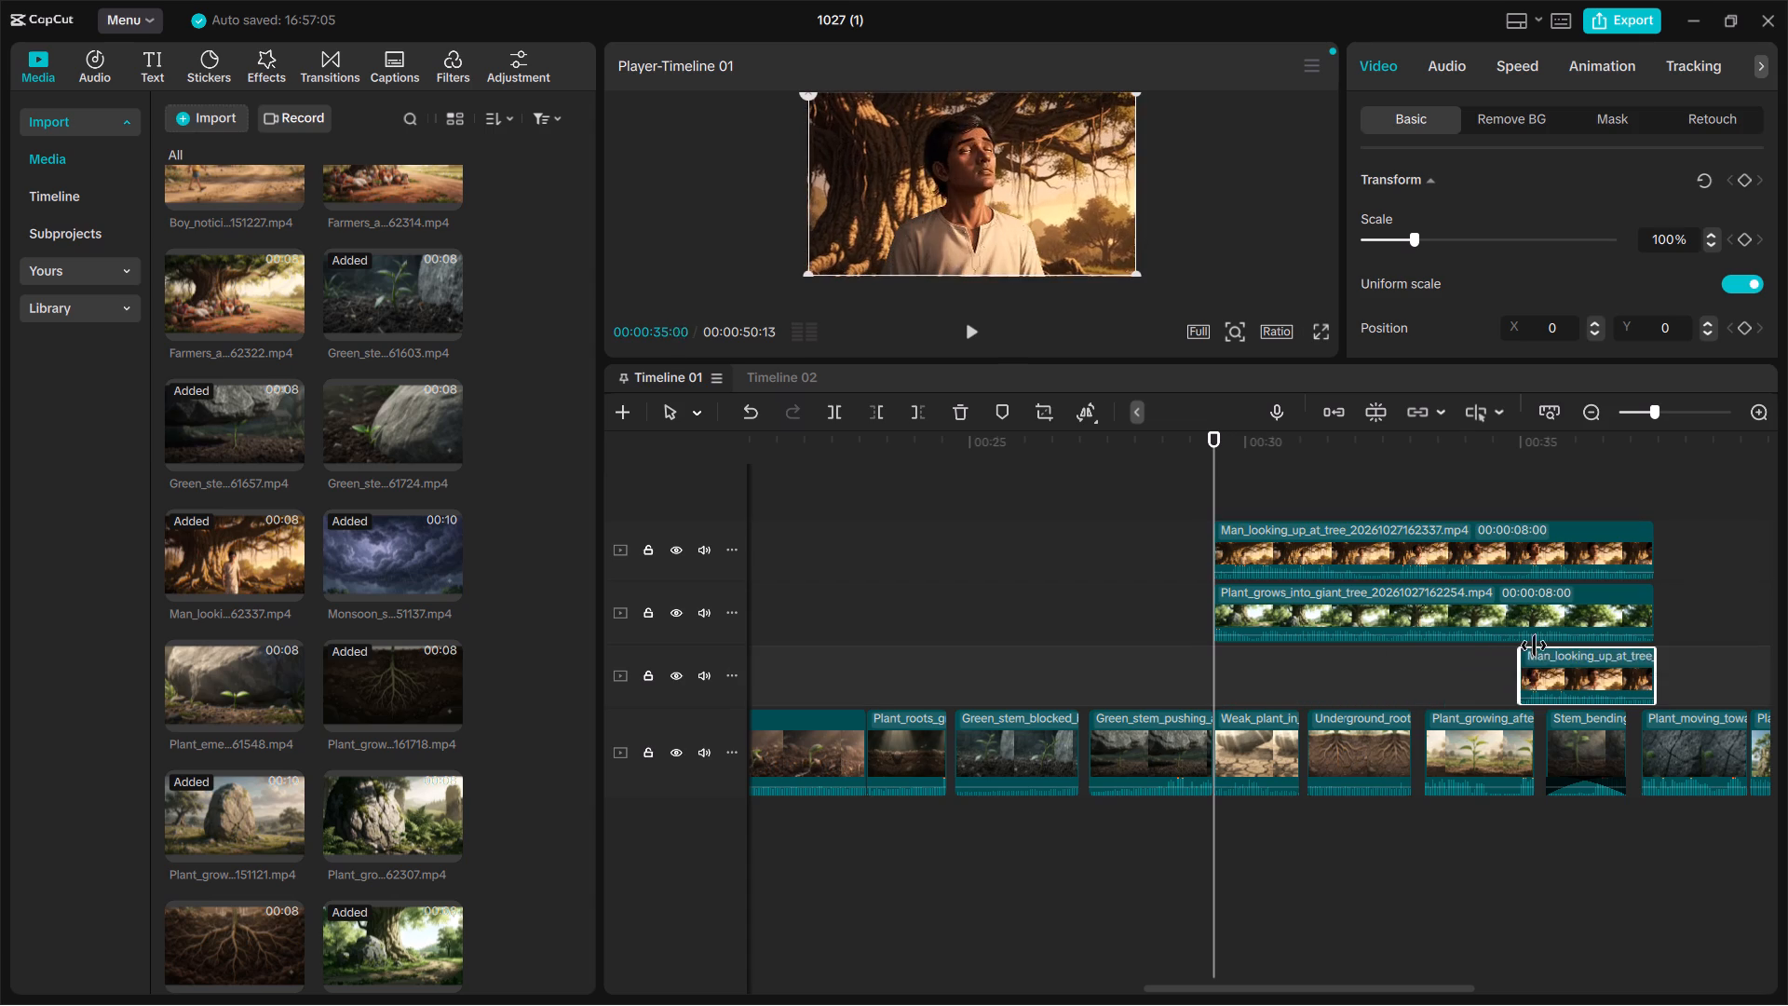
left_click_drag(1534, 646, 1564, 647)
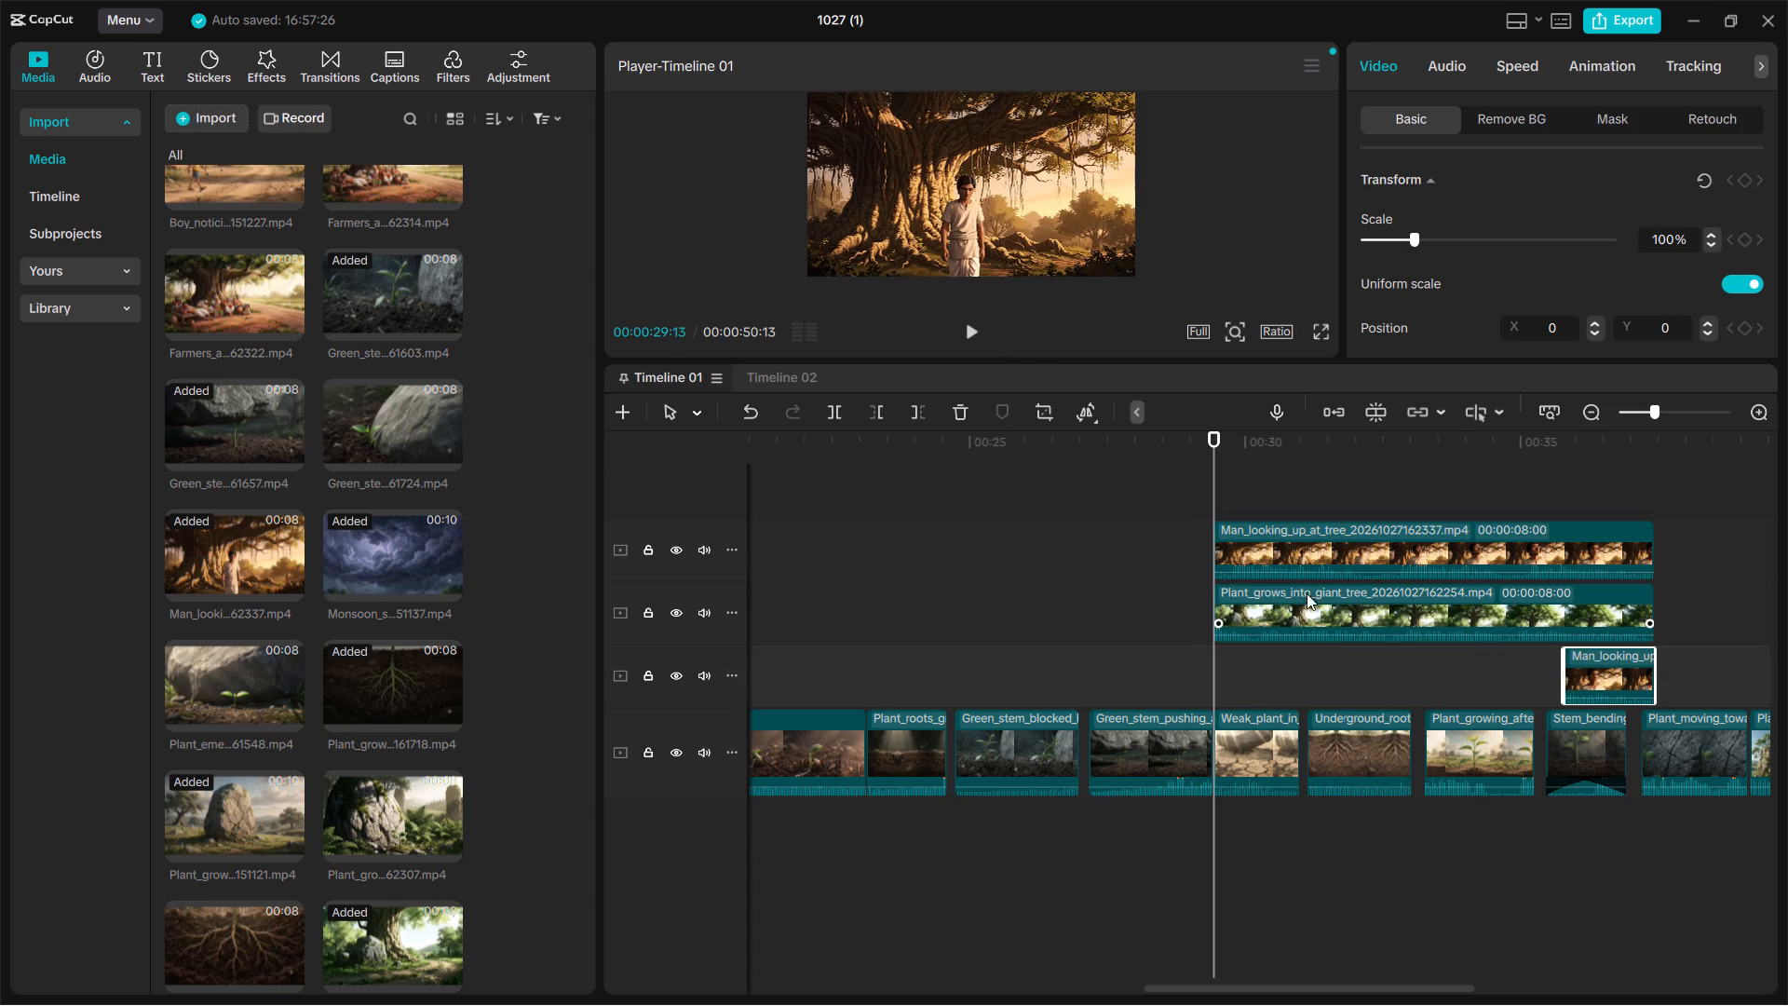
Delete the untrimmed Man_looking_up_at_tree copy from the track above the Plant_grows_into_giant_tree clip.
left_click(1442, 543)
key("Delete")
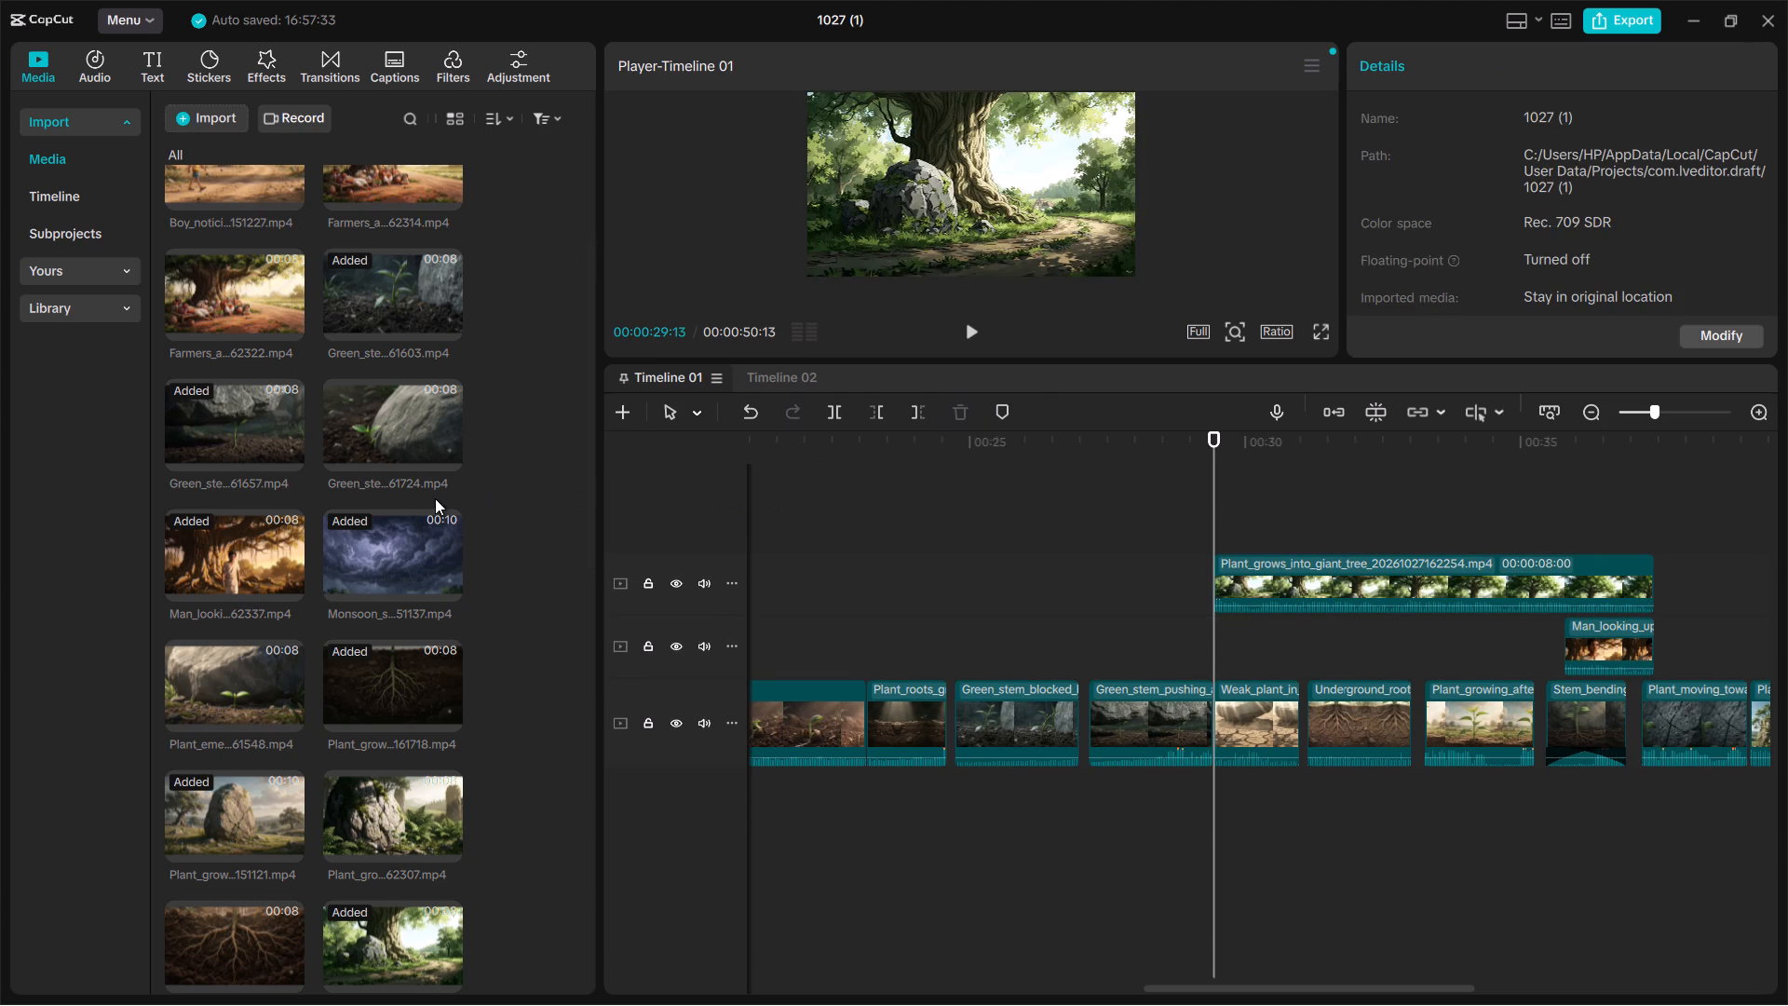
Move the trimmed Man_looking_up_at_tree clip to the end of the main track, directly after the Villagers_gather_around_Mohan clip.
scroll(873, 560, "left", 1)
scroll(865, 588, "right", 1)
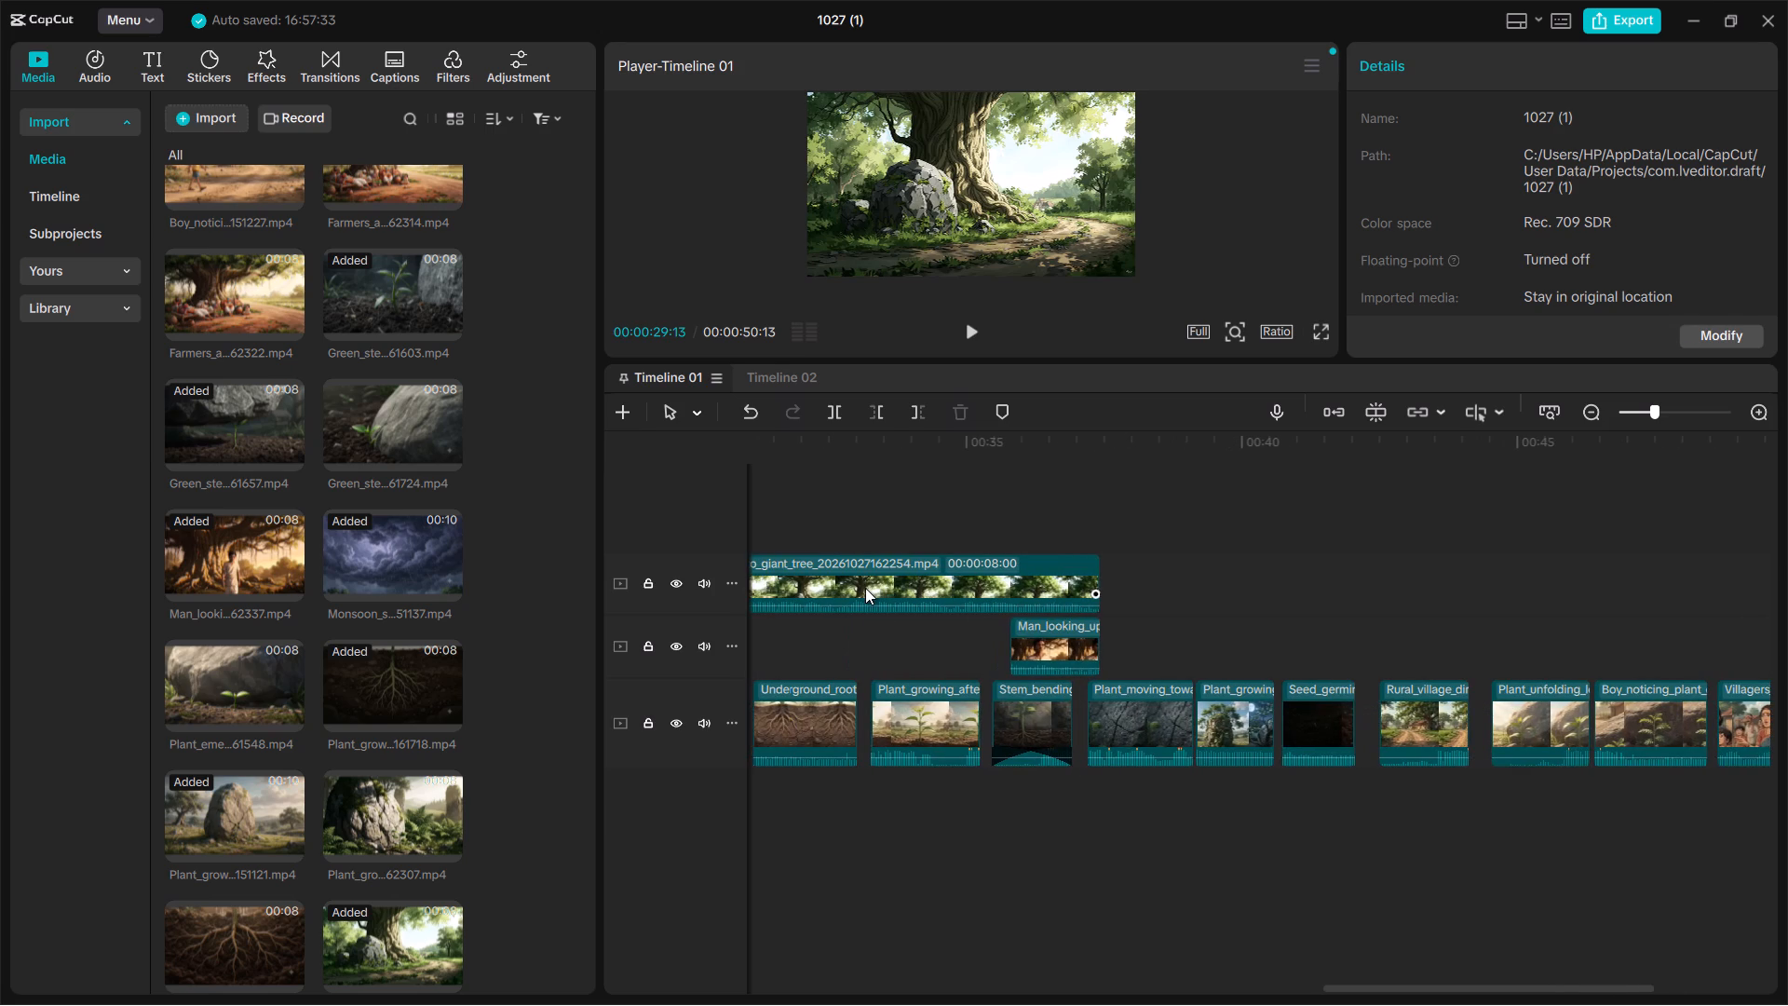
left_click_drag(1049, 648, 1067, 643)
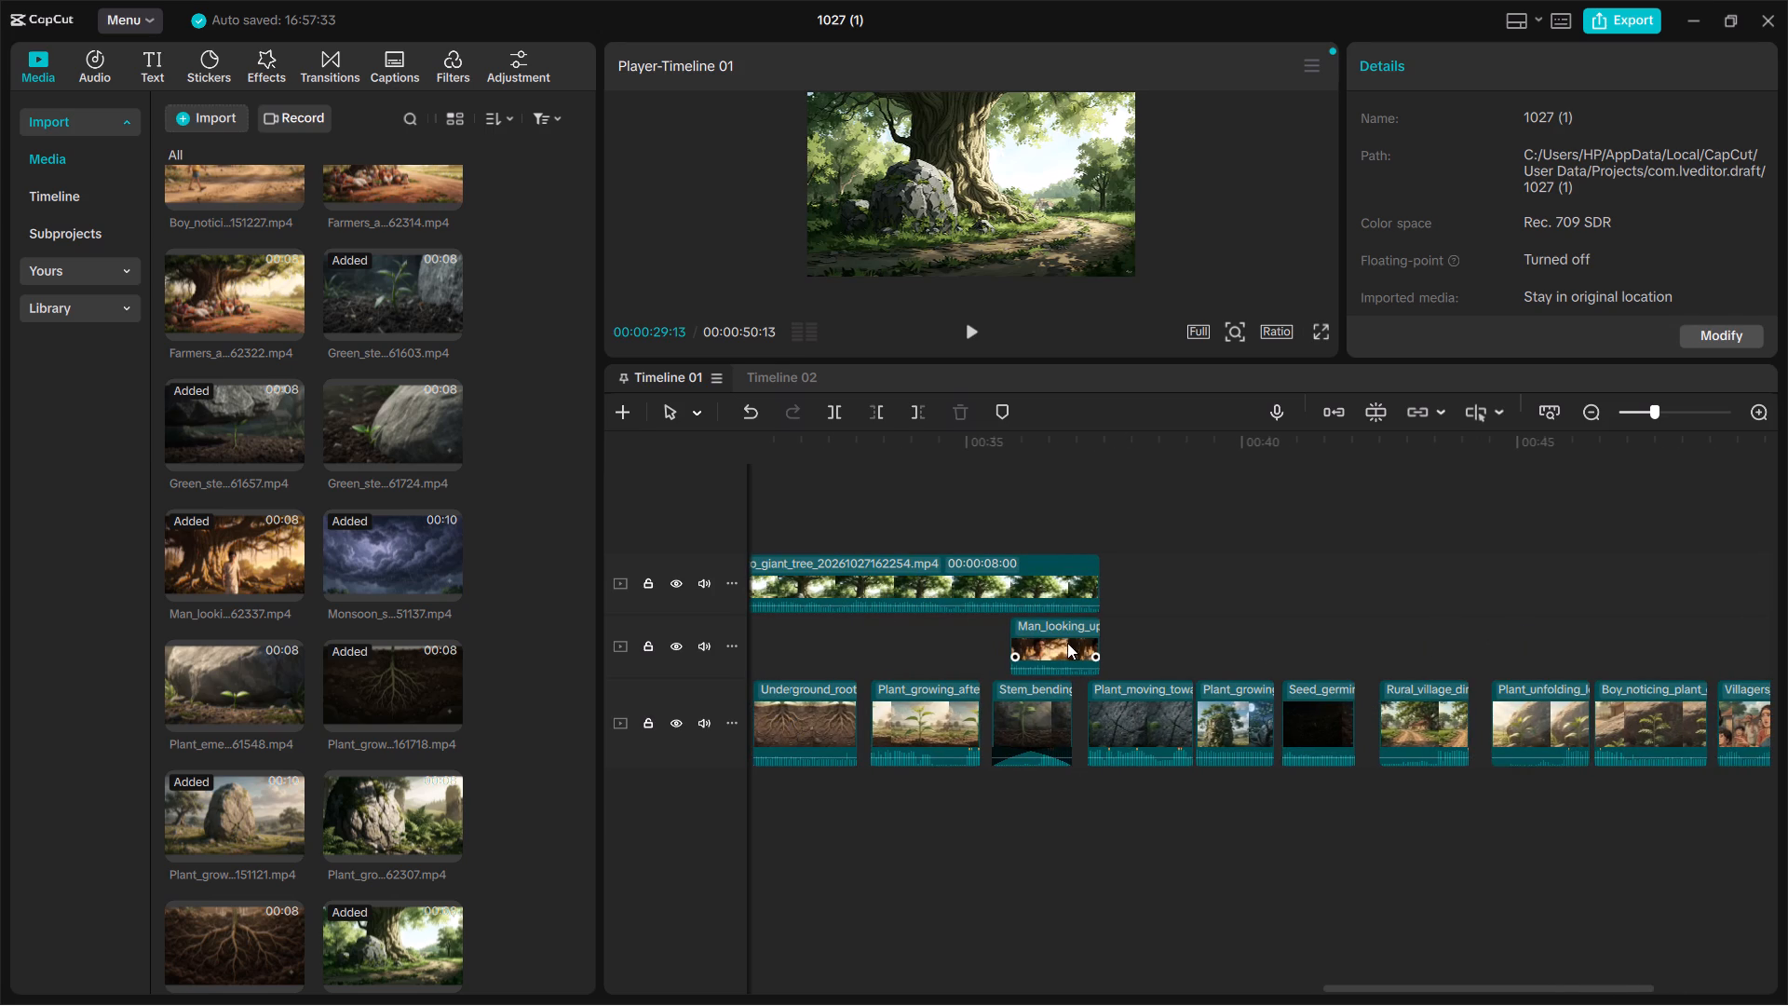
left_click_drag(1067, 643, 1061, 643)
left_click(1061, 643)
left_click_drag(1061, 643, 1442, 641)
scroll(1442, 641, "left", 1)
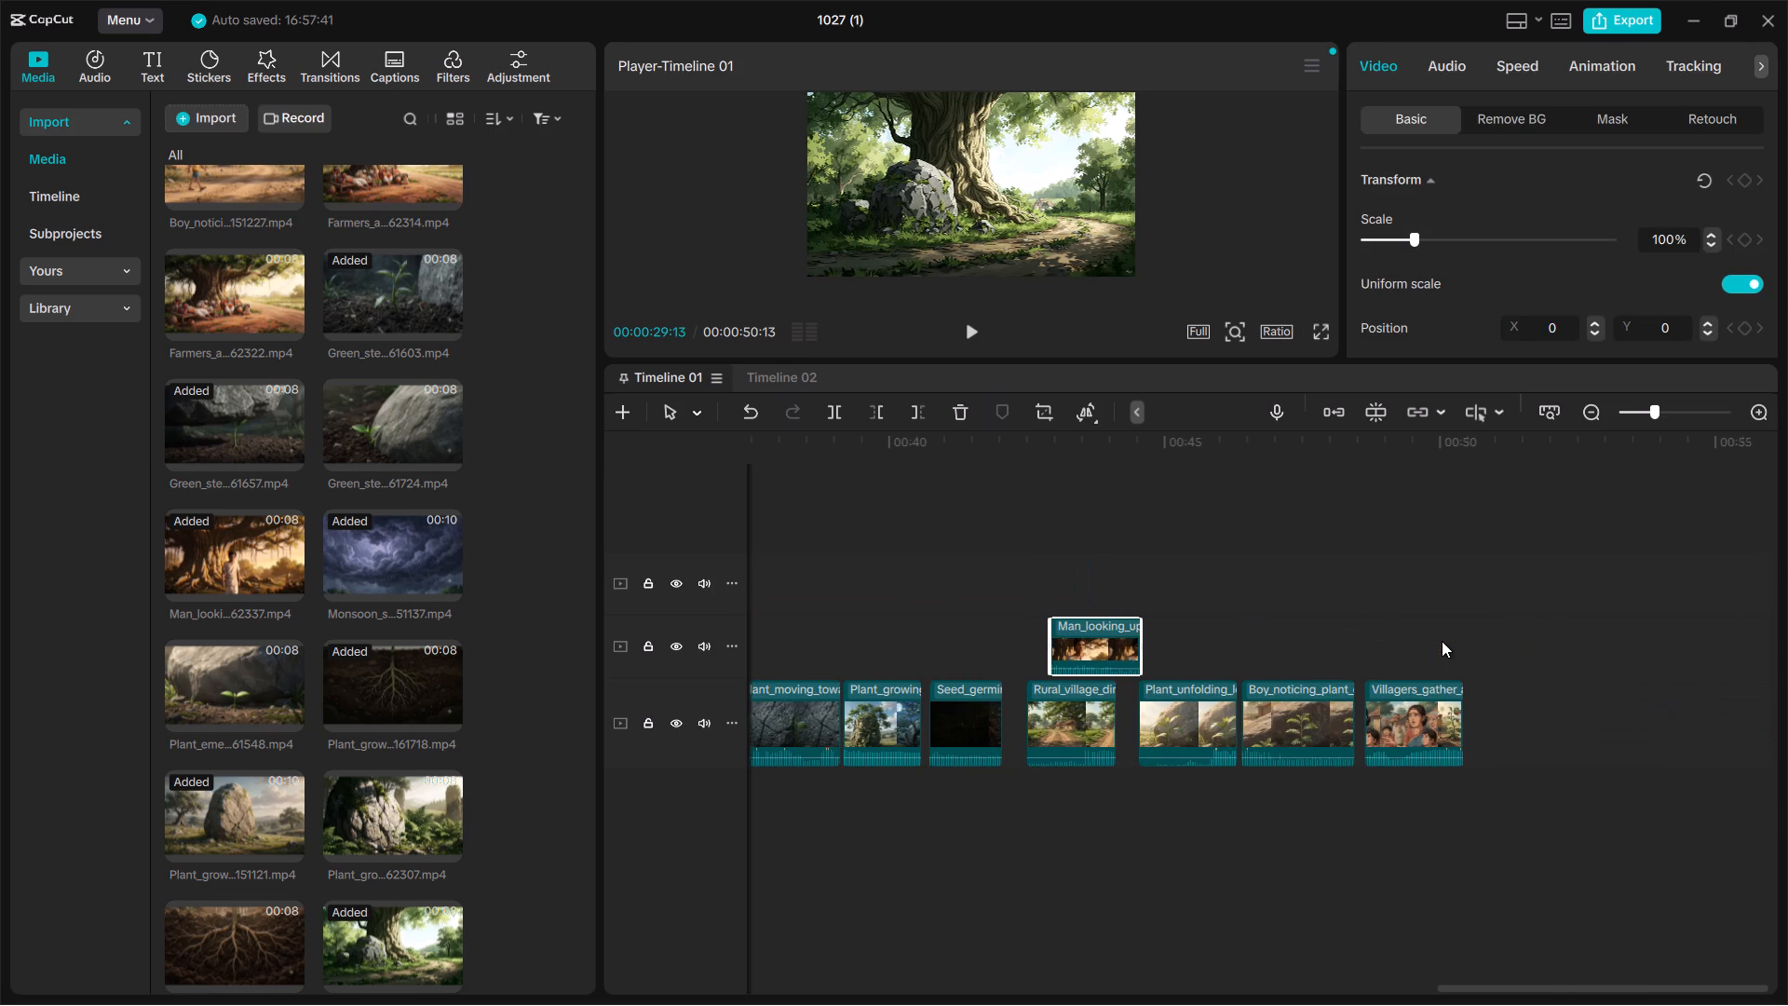
scroll(1442, 641, "left", 1)
left_click_drag(1098, 646, 1513, 725)
scroll(1007, 654, "right", 1)
scroll(1007, 654, "left", 1)
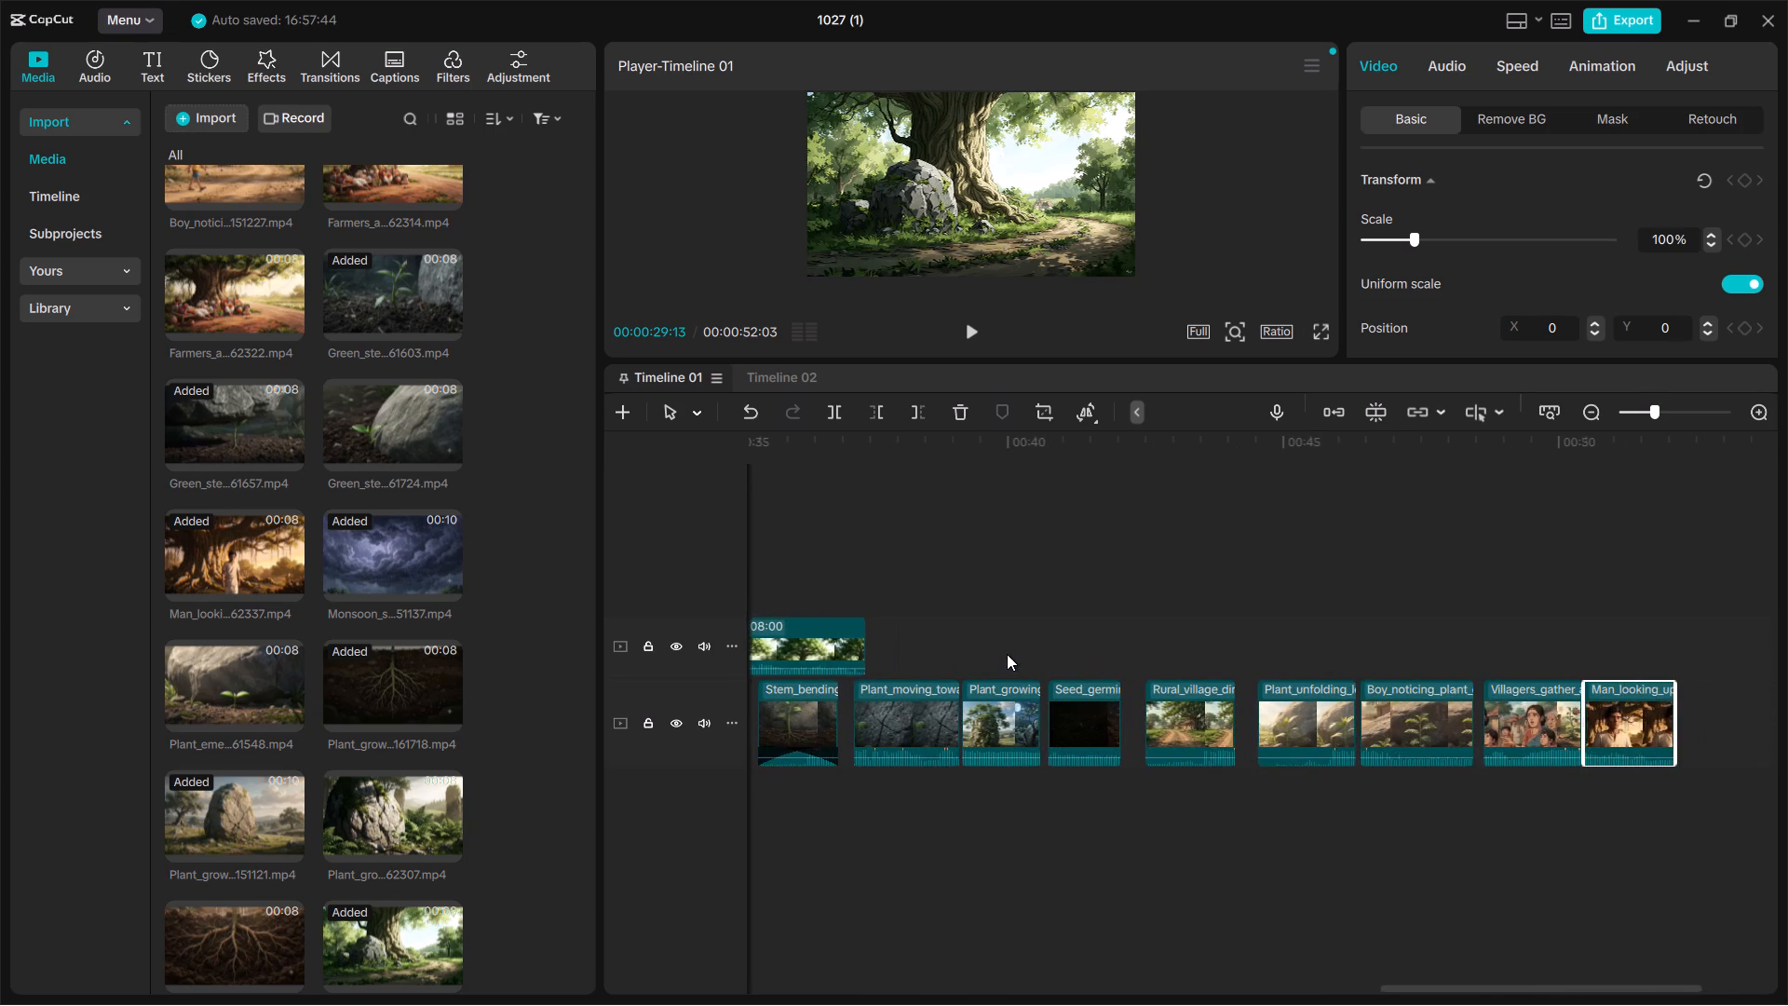
Trim the end of the Plant_grows_into_giant_tree clip to leave about its first 1.4 s.
scroll(1007, 654, "right", 1)
left_click(1370, 654)
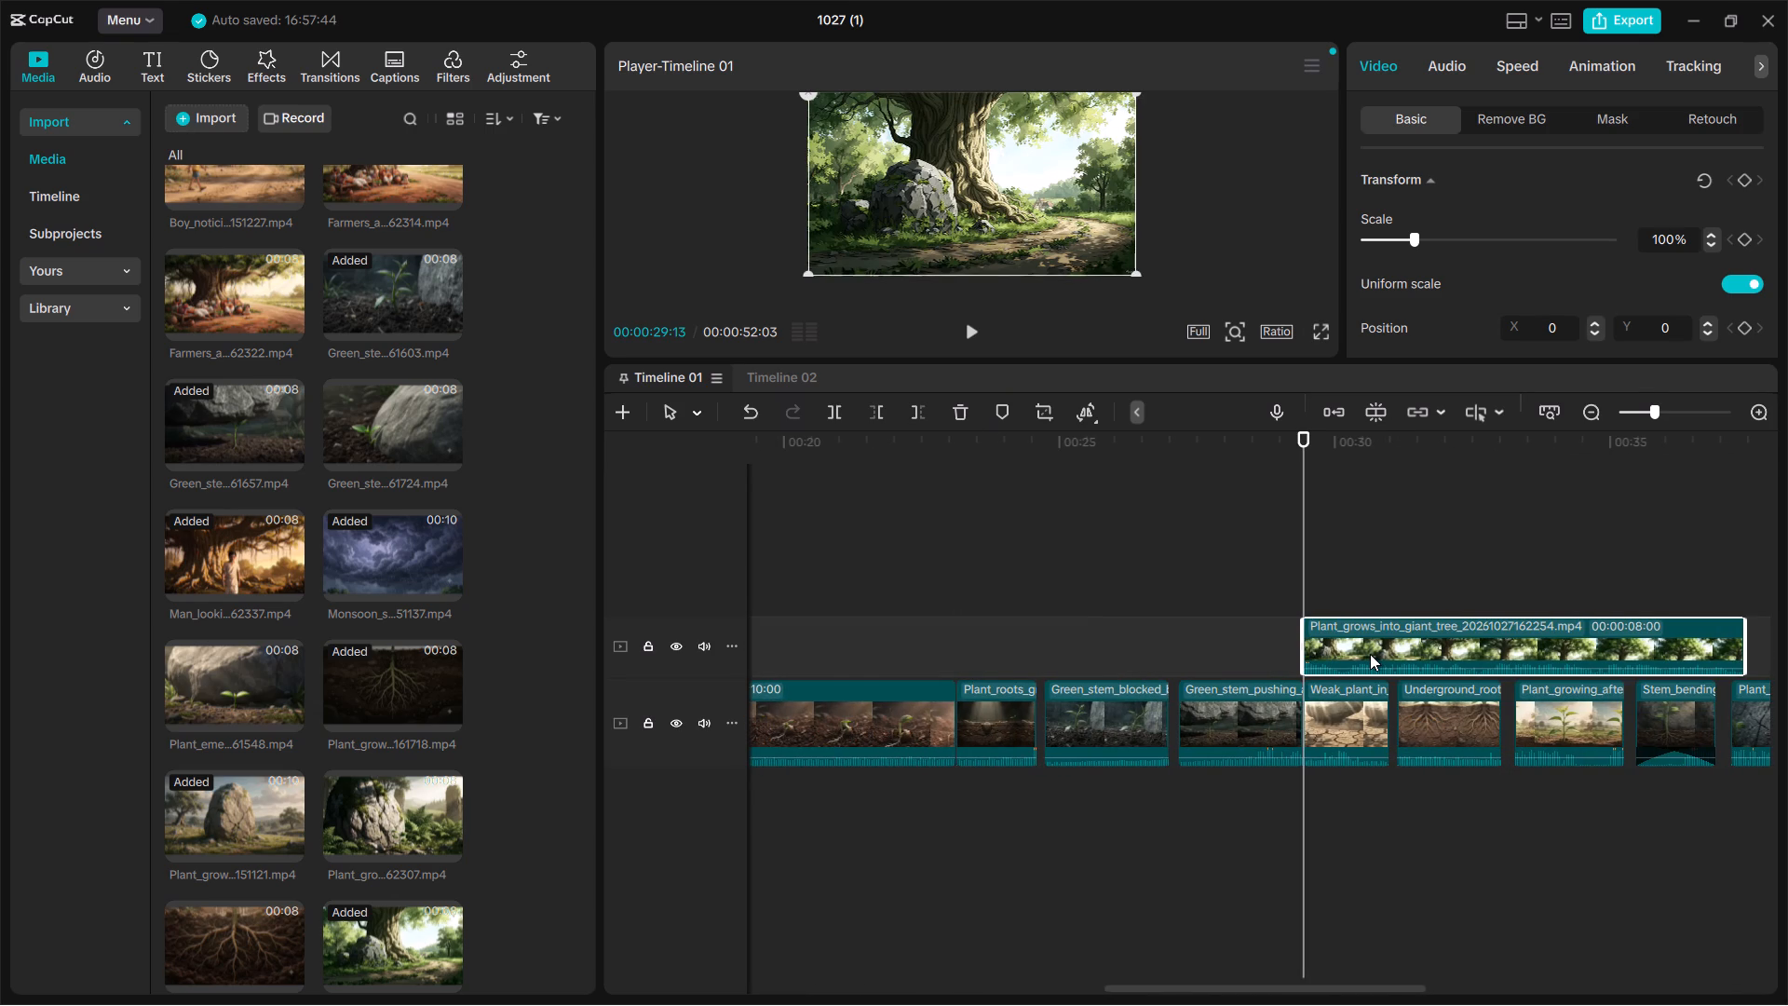
scroll(1370, 654, "left", 1)
left_click_drag(1489, 644, 1182, 663)
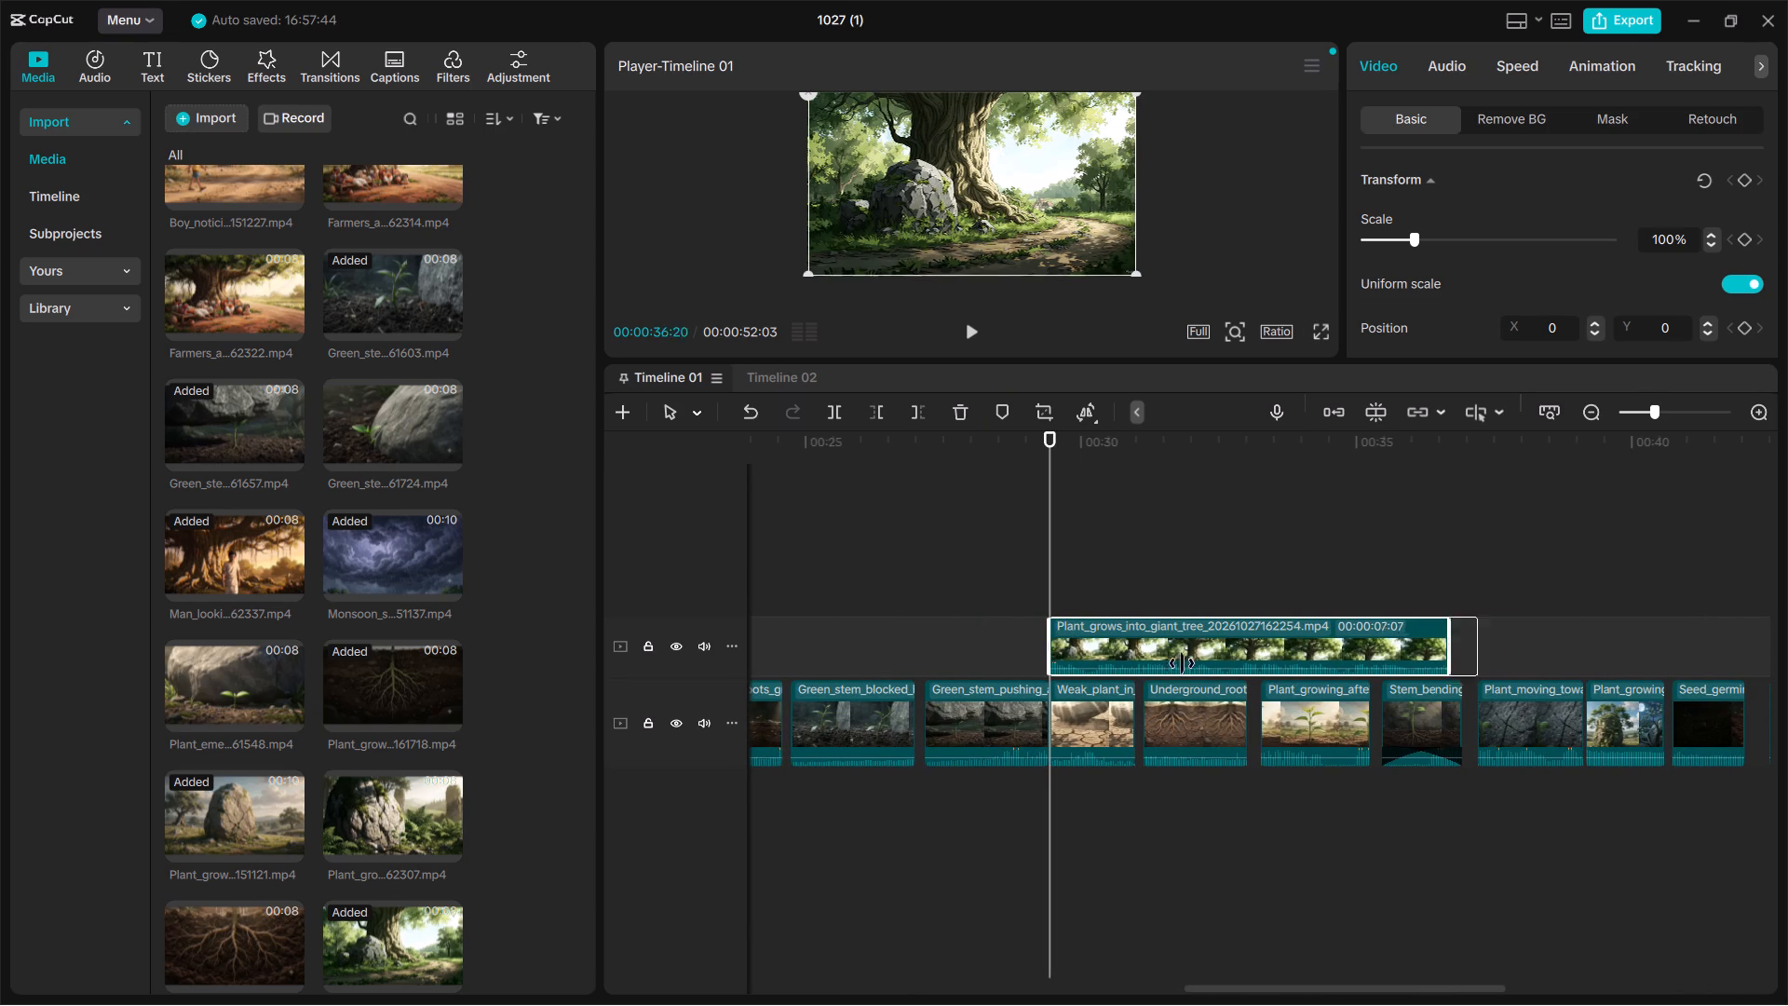
left_click_drag(1182, 663, 1123, 661)
Move the Plant_grows_into_giant_tree clip onto the main track after Man_looking_up_at_tree, leaving a gap so it starts at about 00:54.8.
scroll(1123, 661, "left", 1)
scroll(1123, 661, "right", 1)
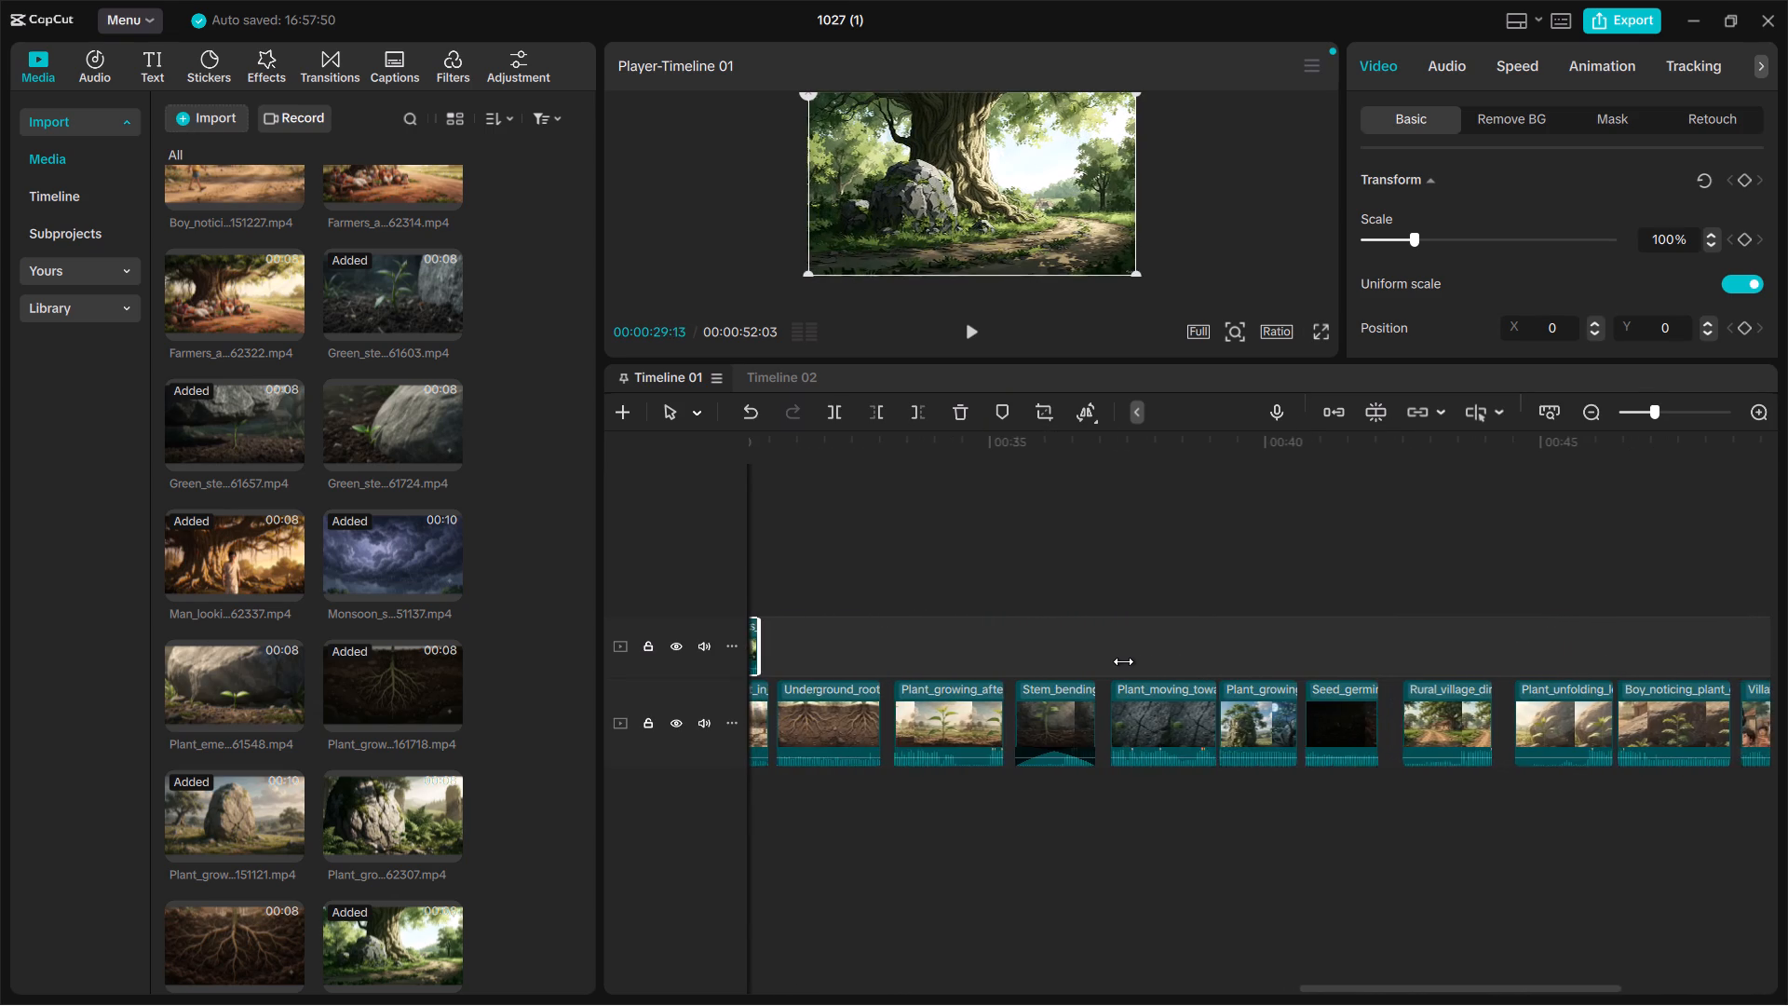
scroll(1123, 661, "right", 1)
double_click(753, 649)
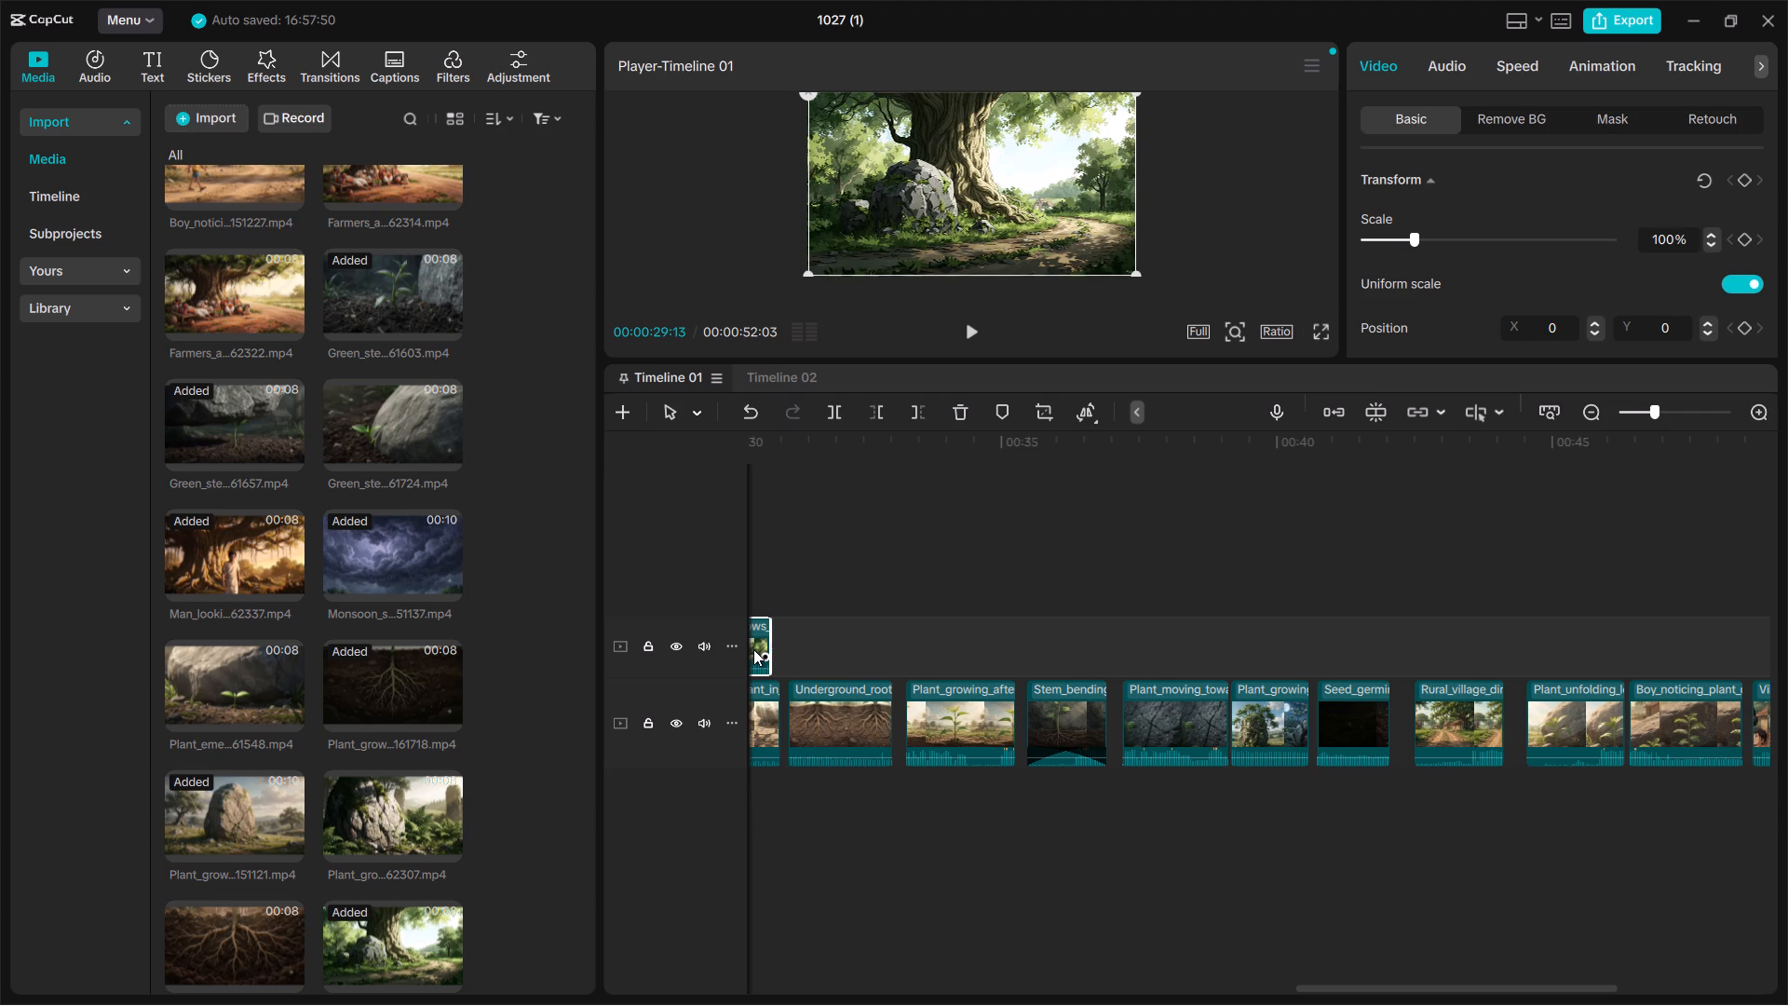
left_click_drag(783, 632, 1668, 624)
scroll(1350, 664, "left", 1)
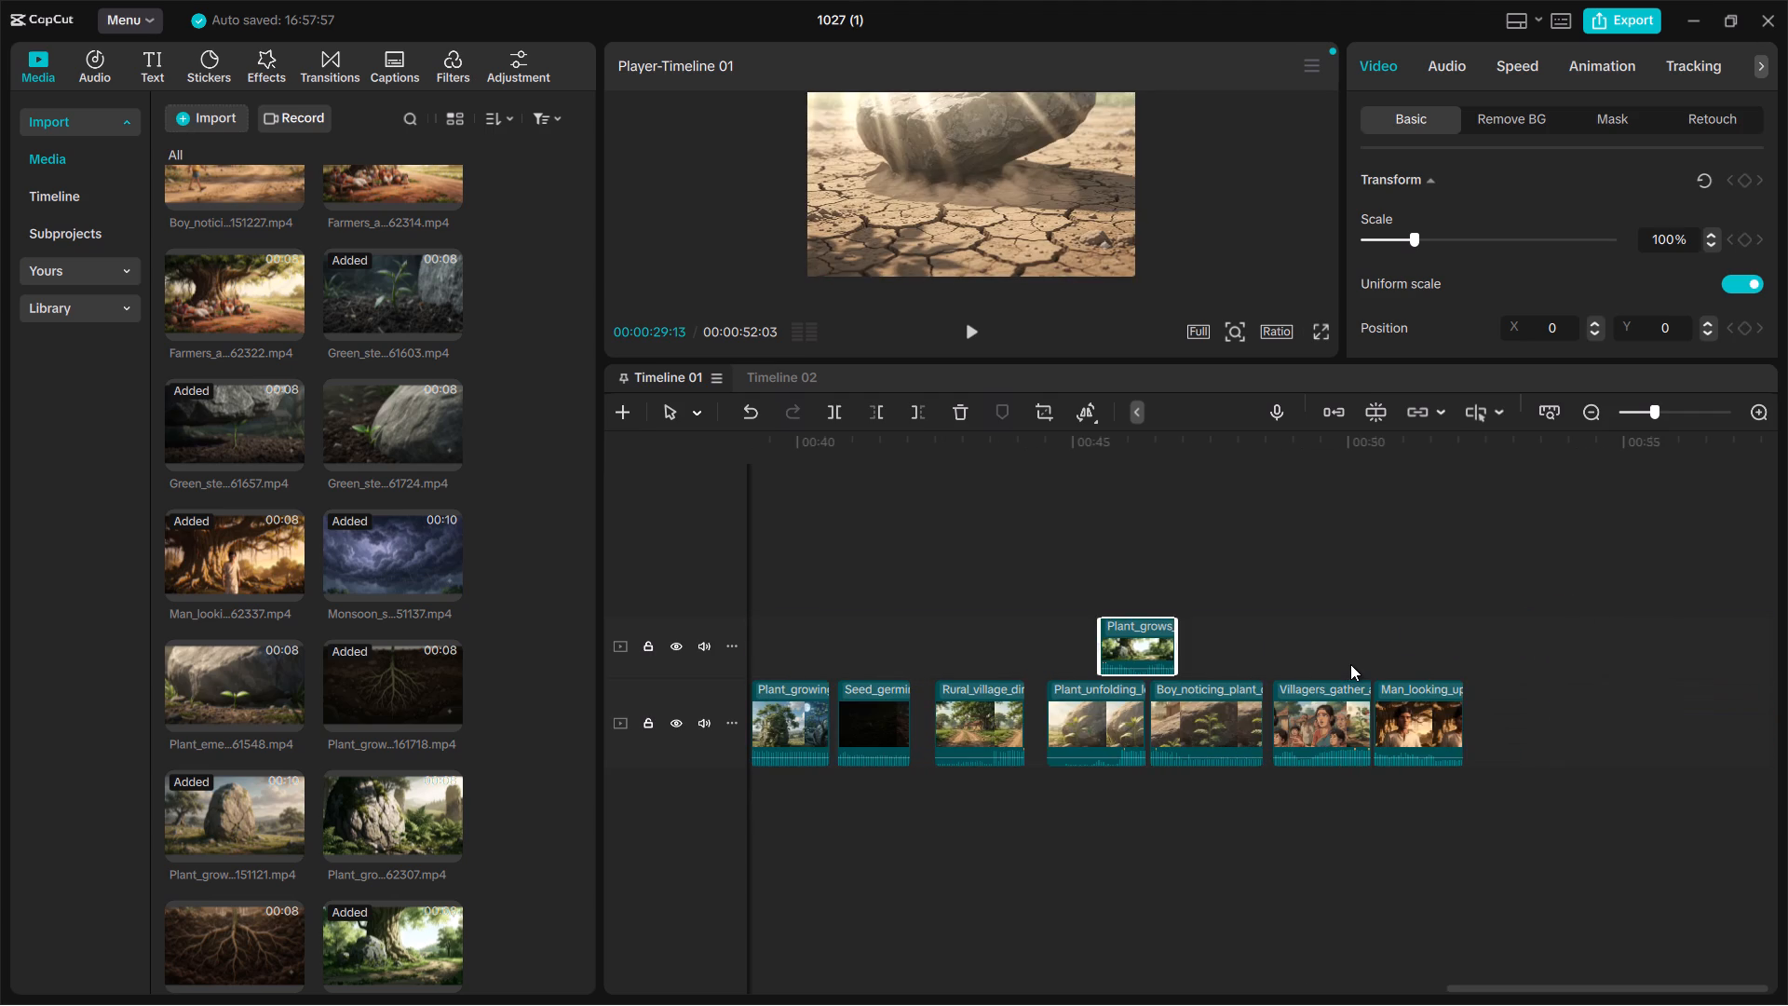
left_click_drag(1114, 649, 1473, 804)
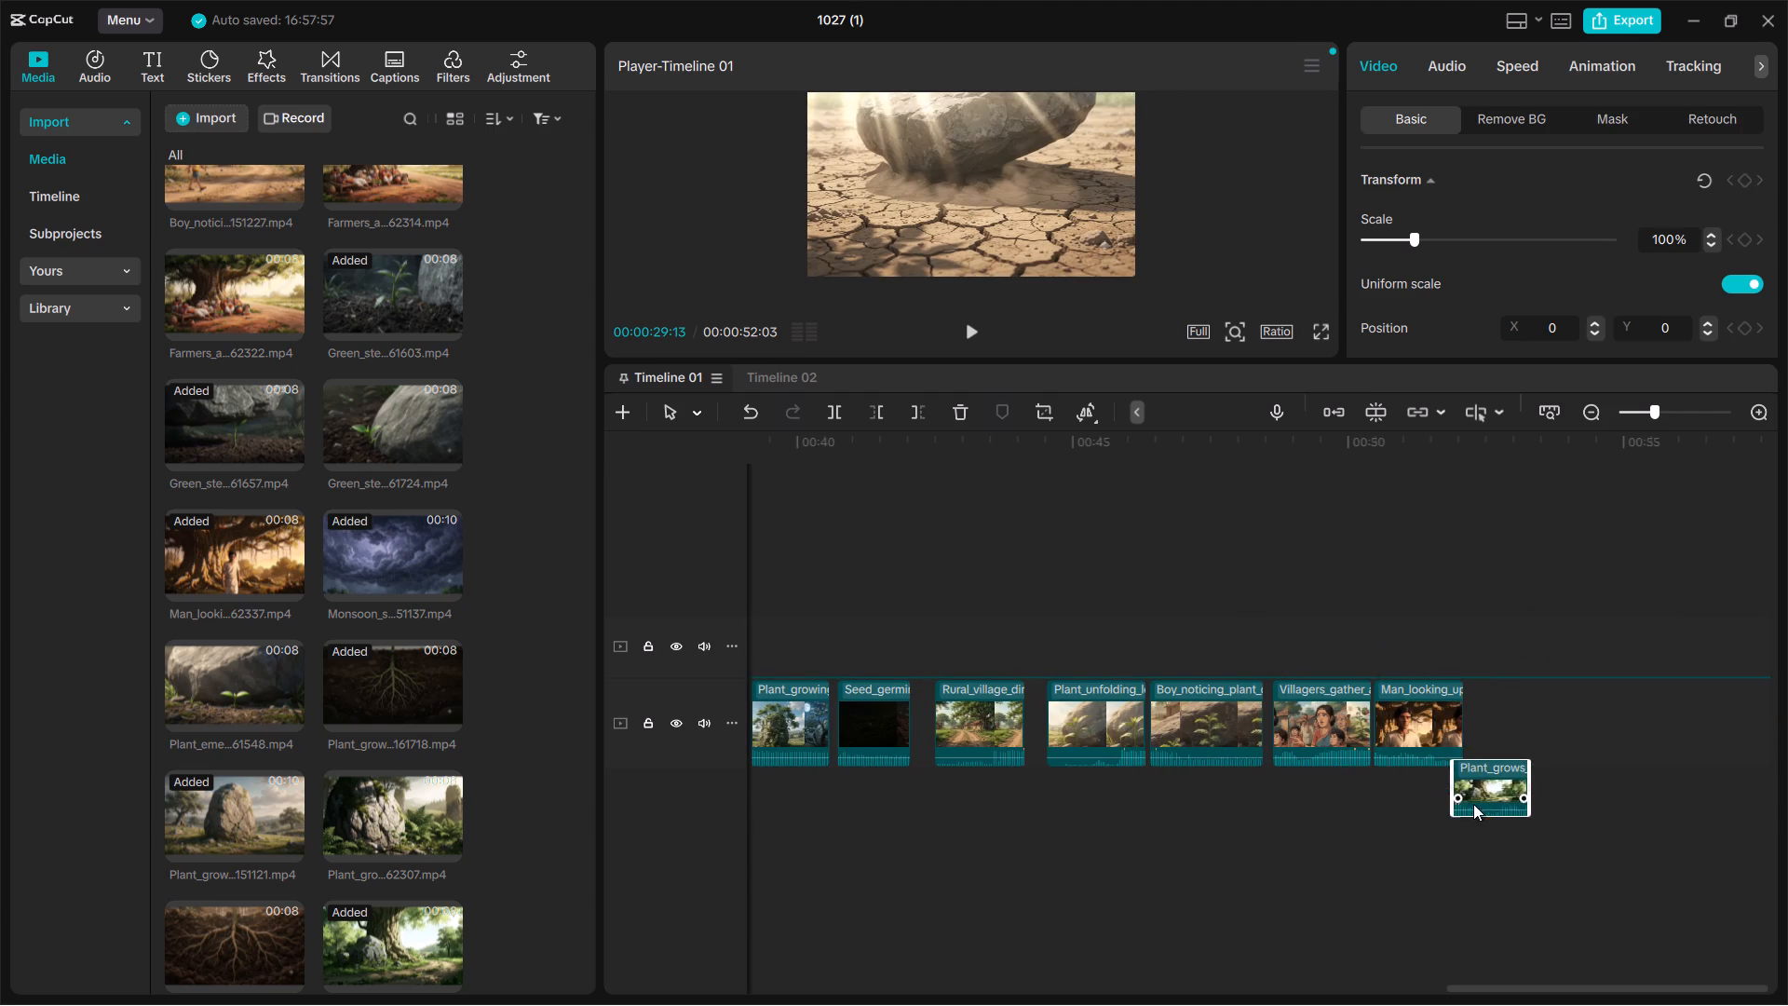
left_click_drag(1473, 804, 1486, 739)
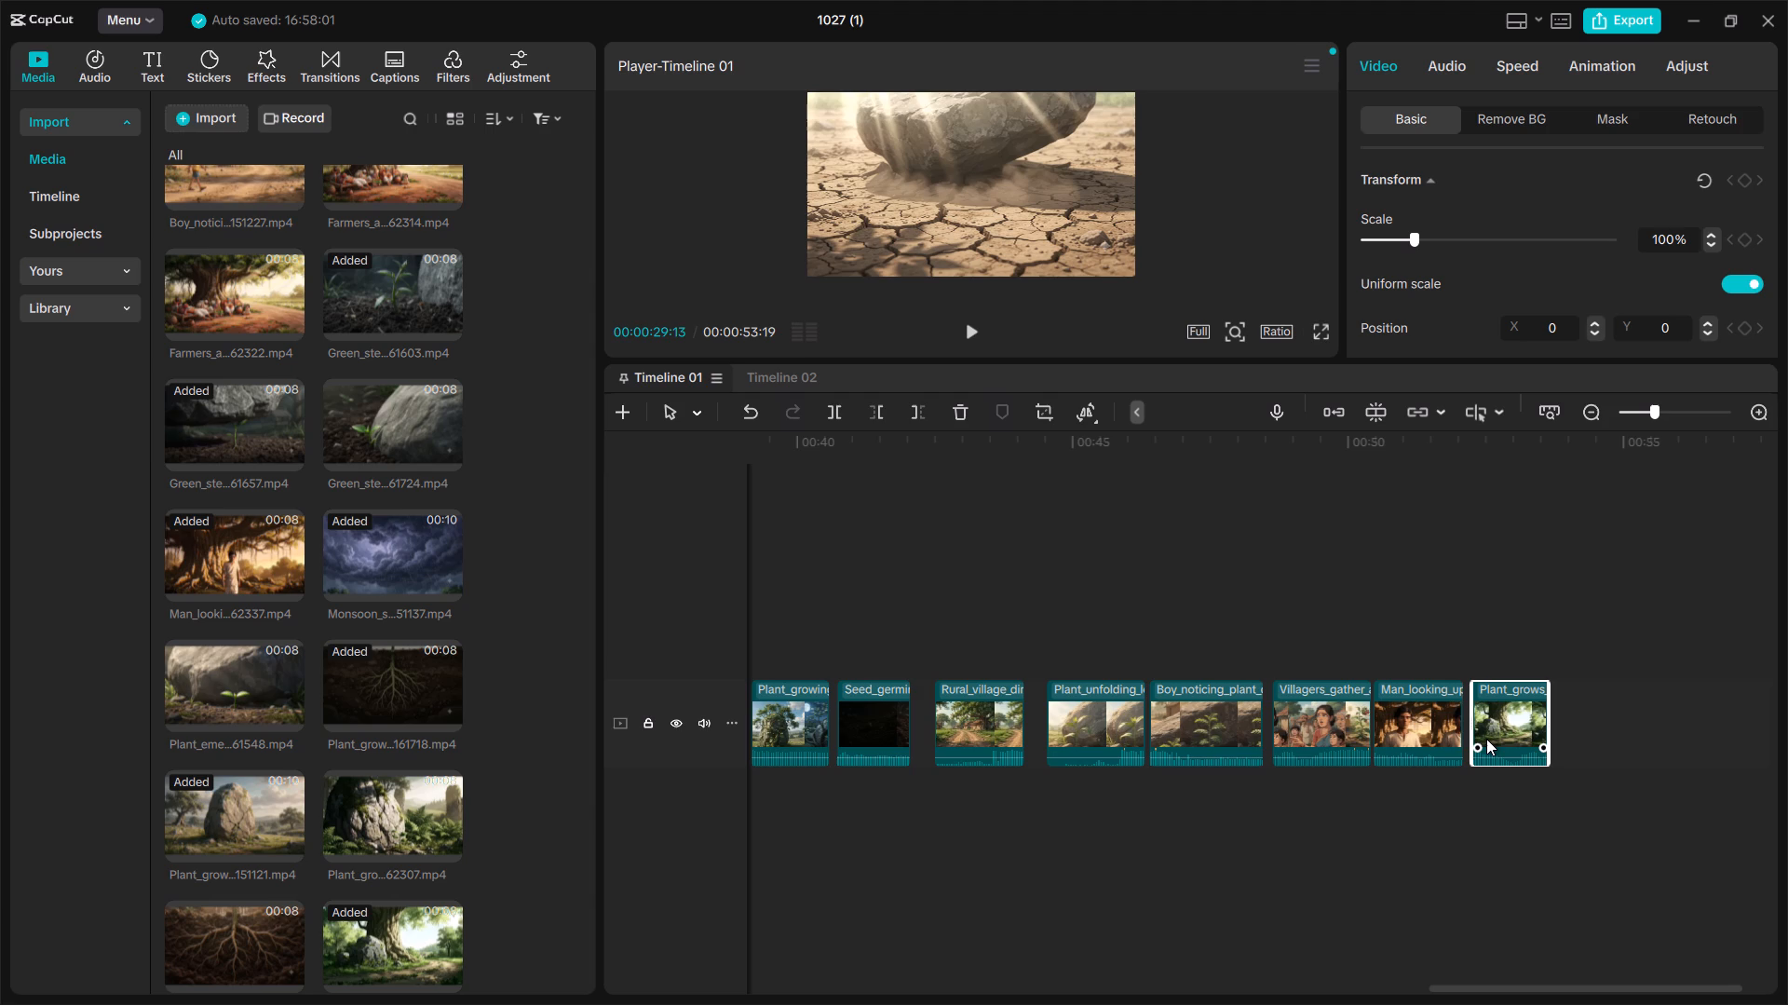
left_click_drag(1537, 727, 1677, 727)
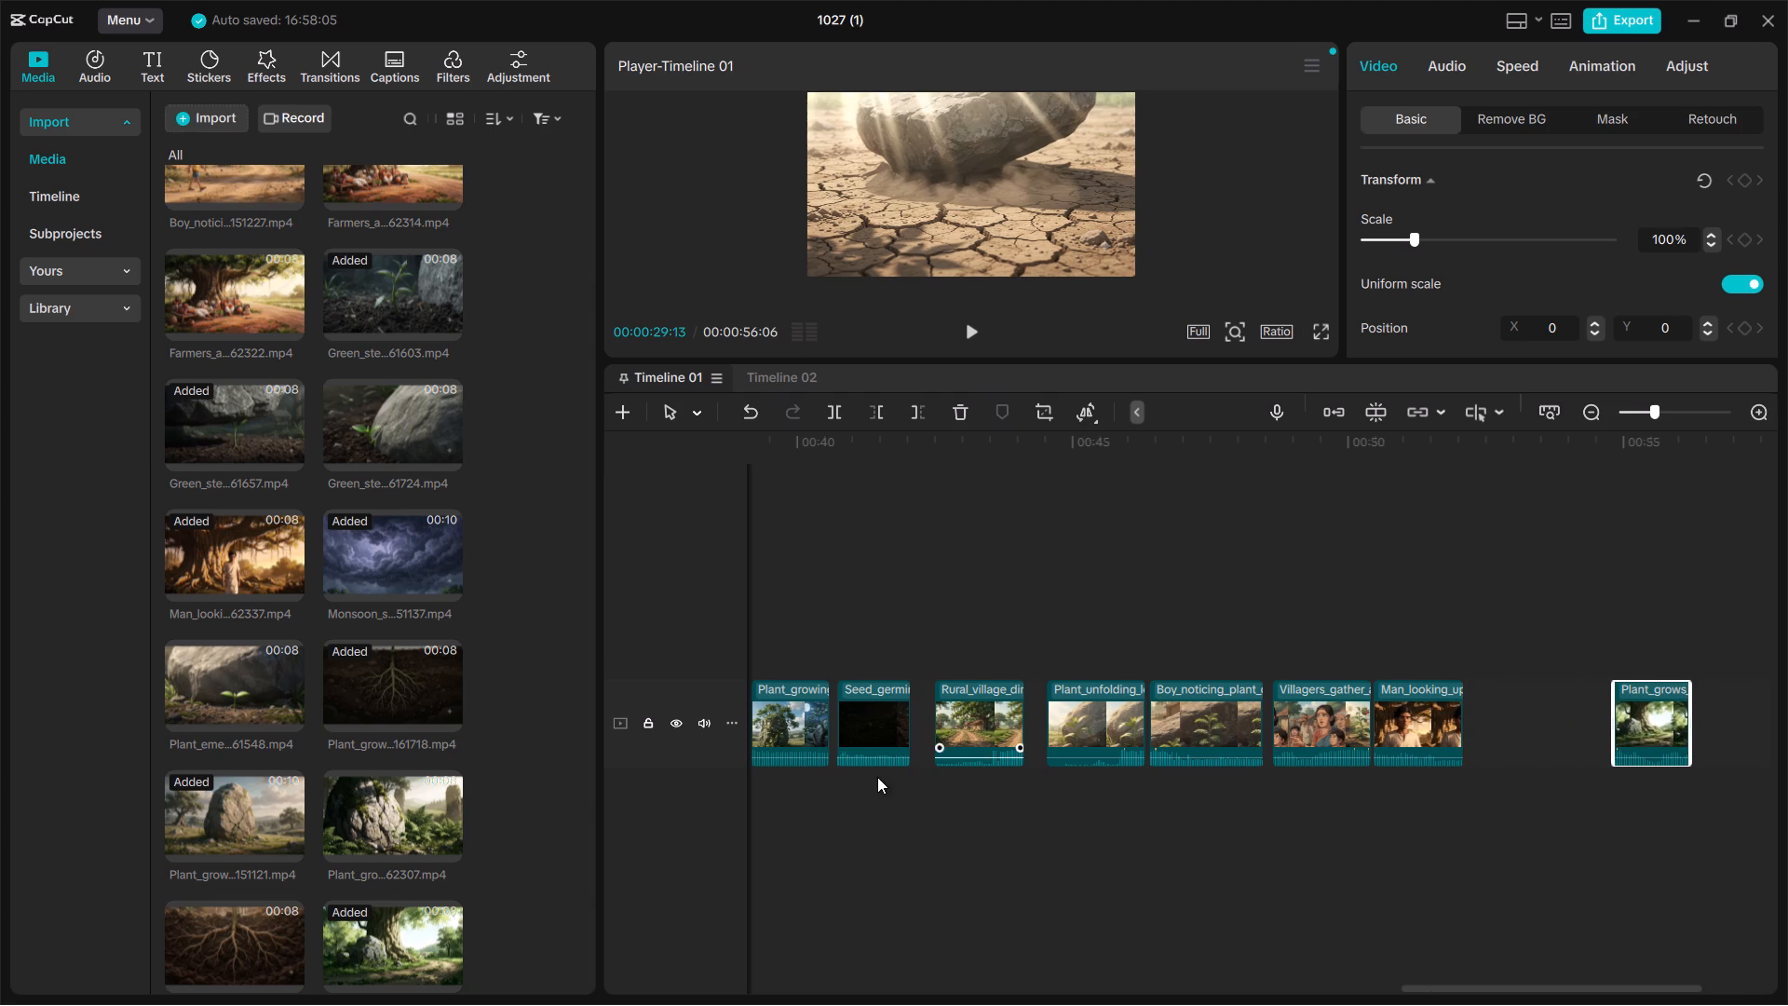
Add the Farmers_and_children_under_tree clip above the main track at 00:00:29:13 and trim its start to leave about the final 1.5 s.
scroll(266, 672, "up", 3)
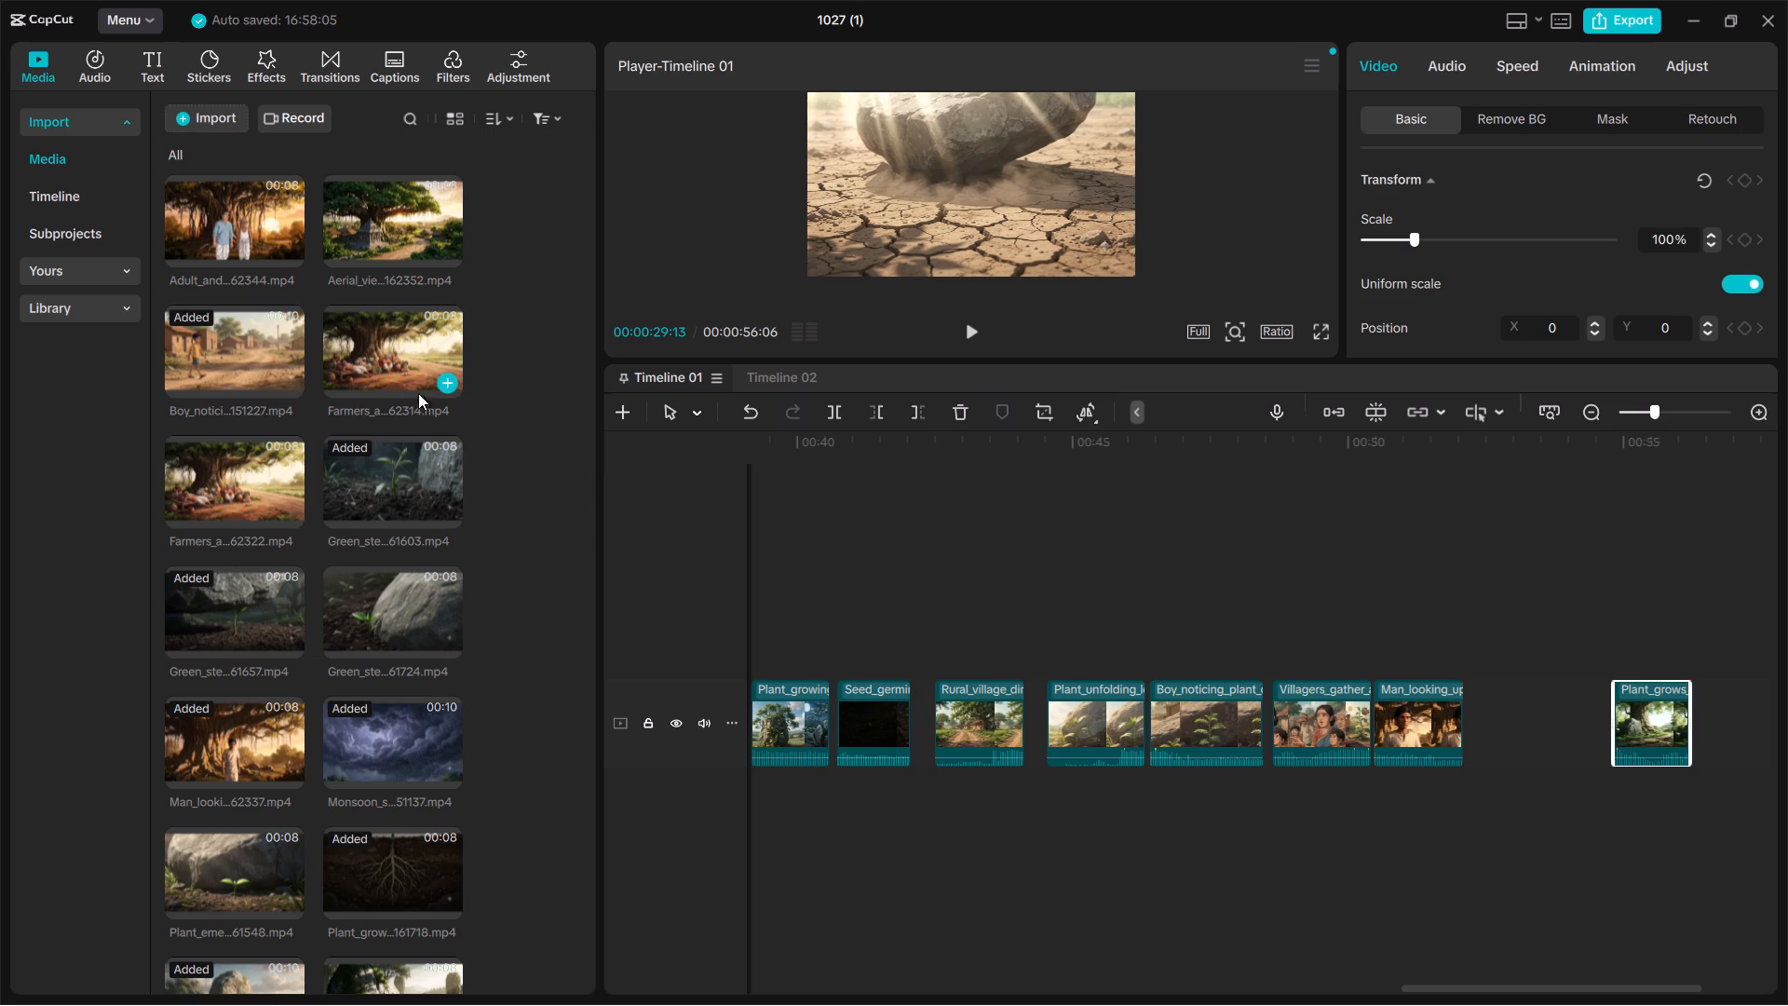
left_click(450, 381)
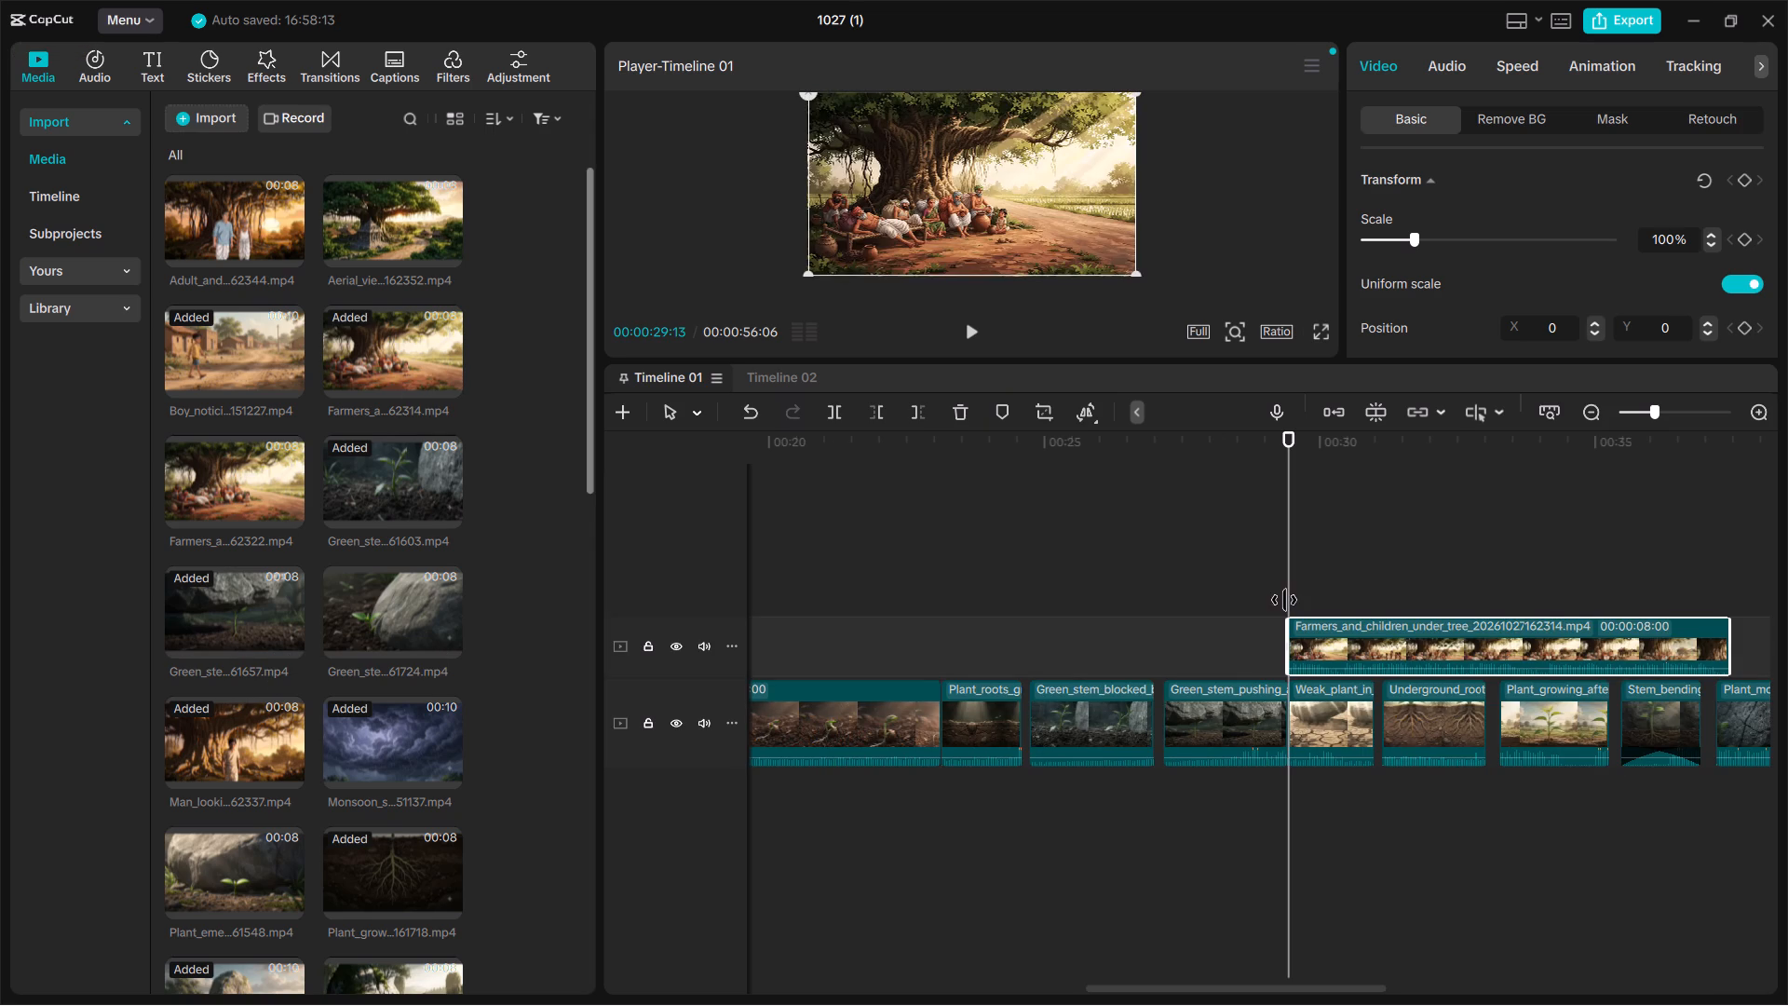
left_click_drag(1285, 633, 1380, 640)
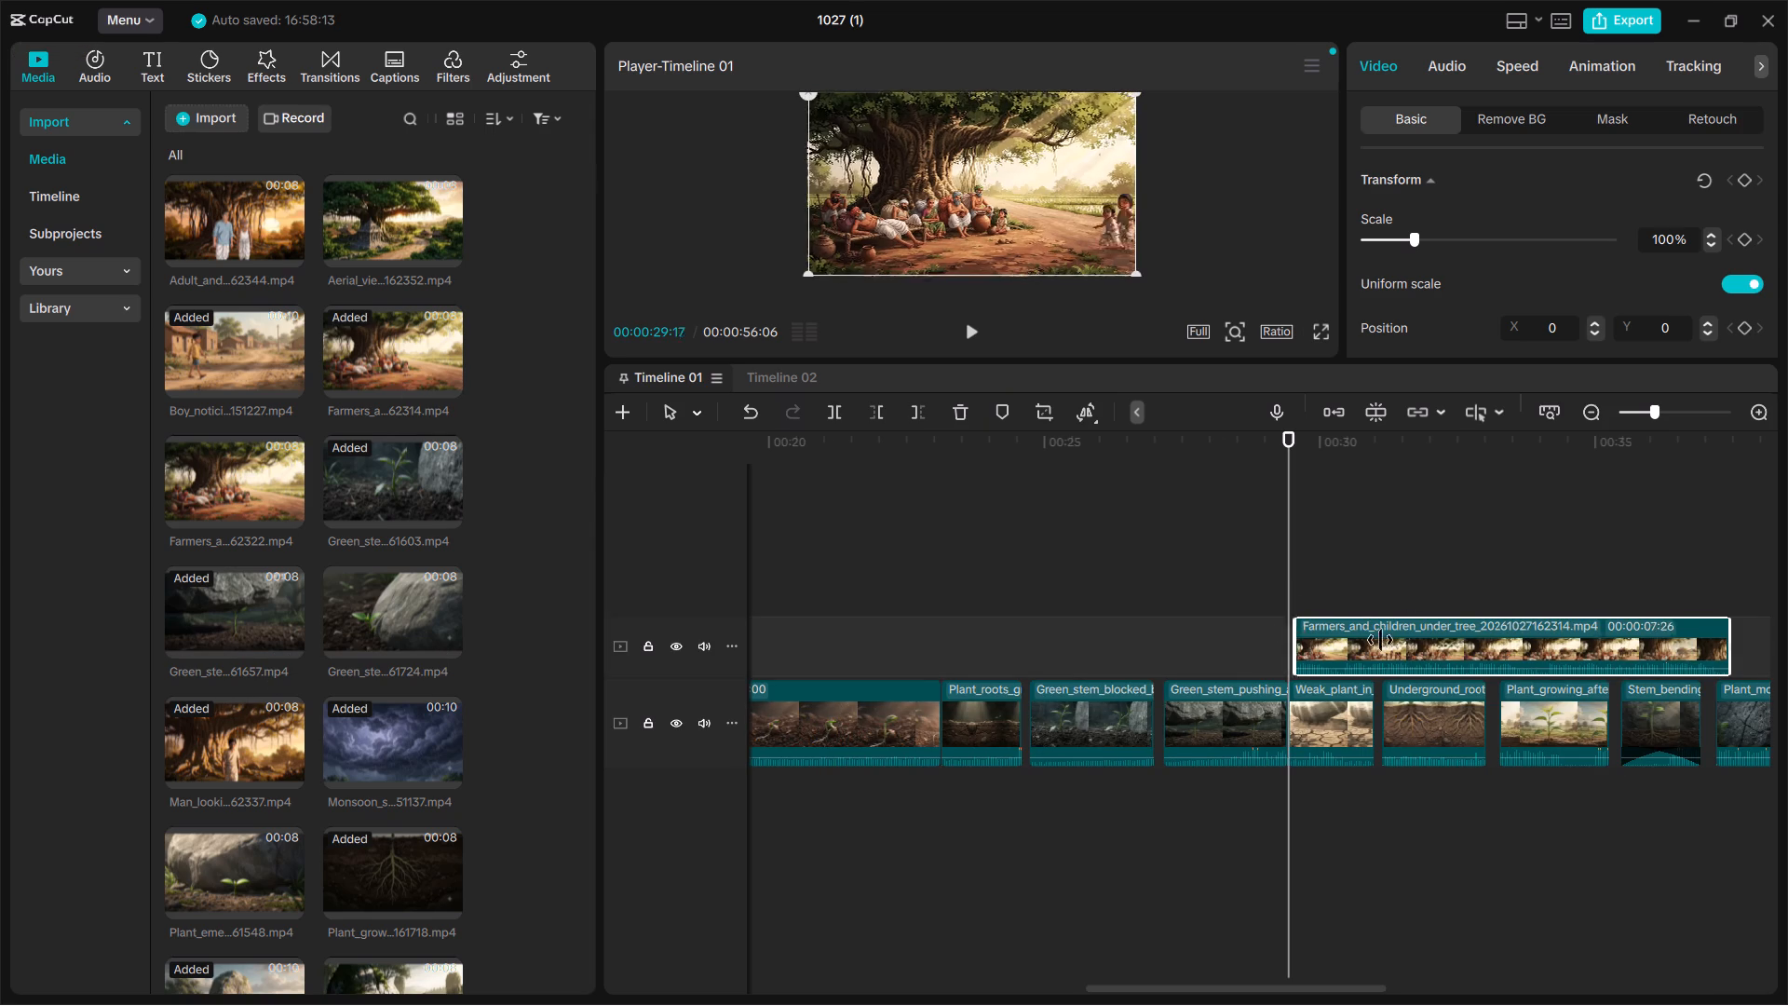
left_click_drag(1380, 640, 1646, 646)
Shift the Man_looking_up_at_tree clip later and place the Farmers_and_children_under_tree clip directly after Villagers_gather_around_Mohan on the main track.
scroll(1646, 646, "left", 2)
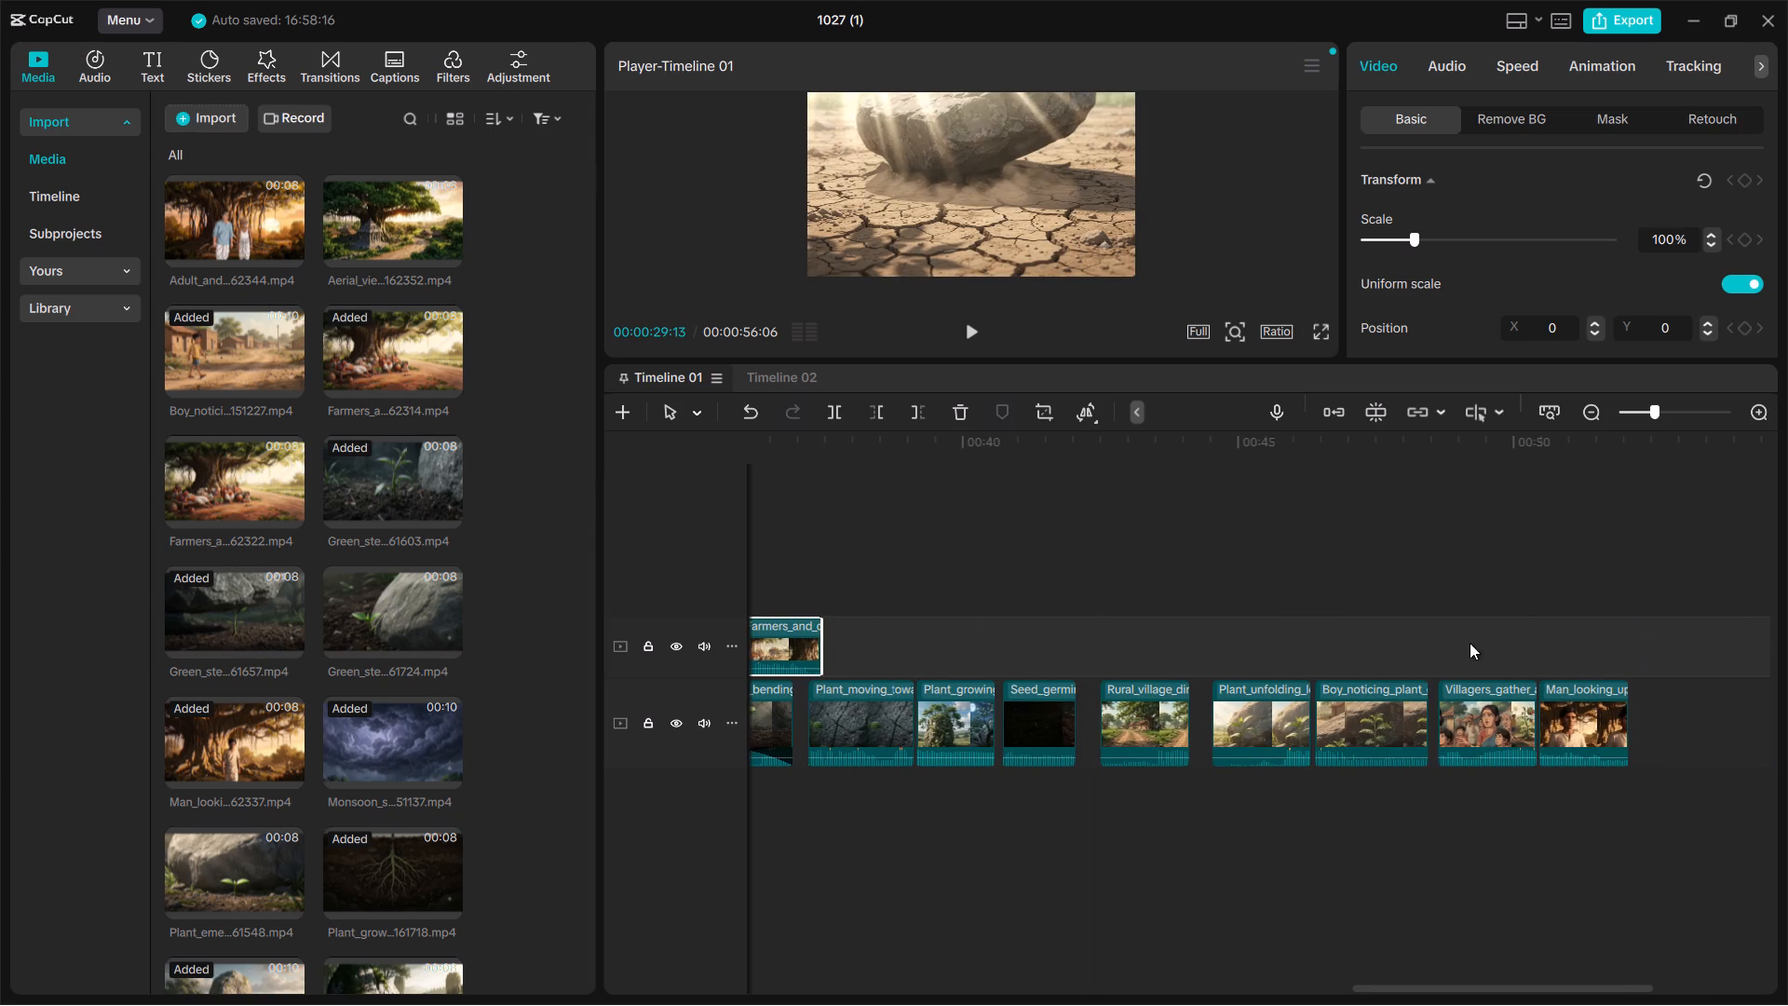
left_click_drag(1557, 710, 1666, 715)
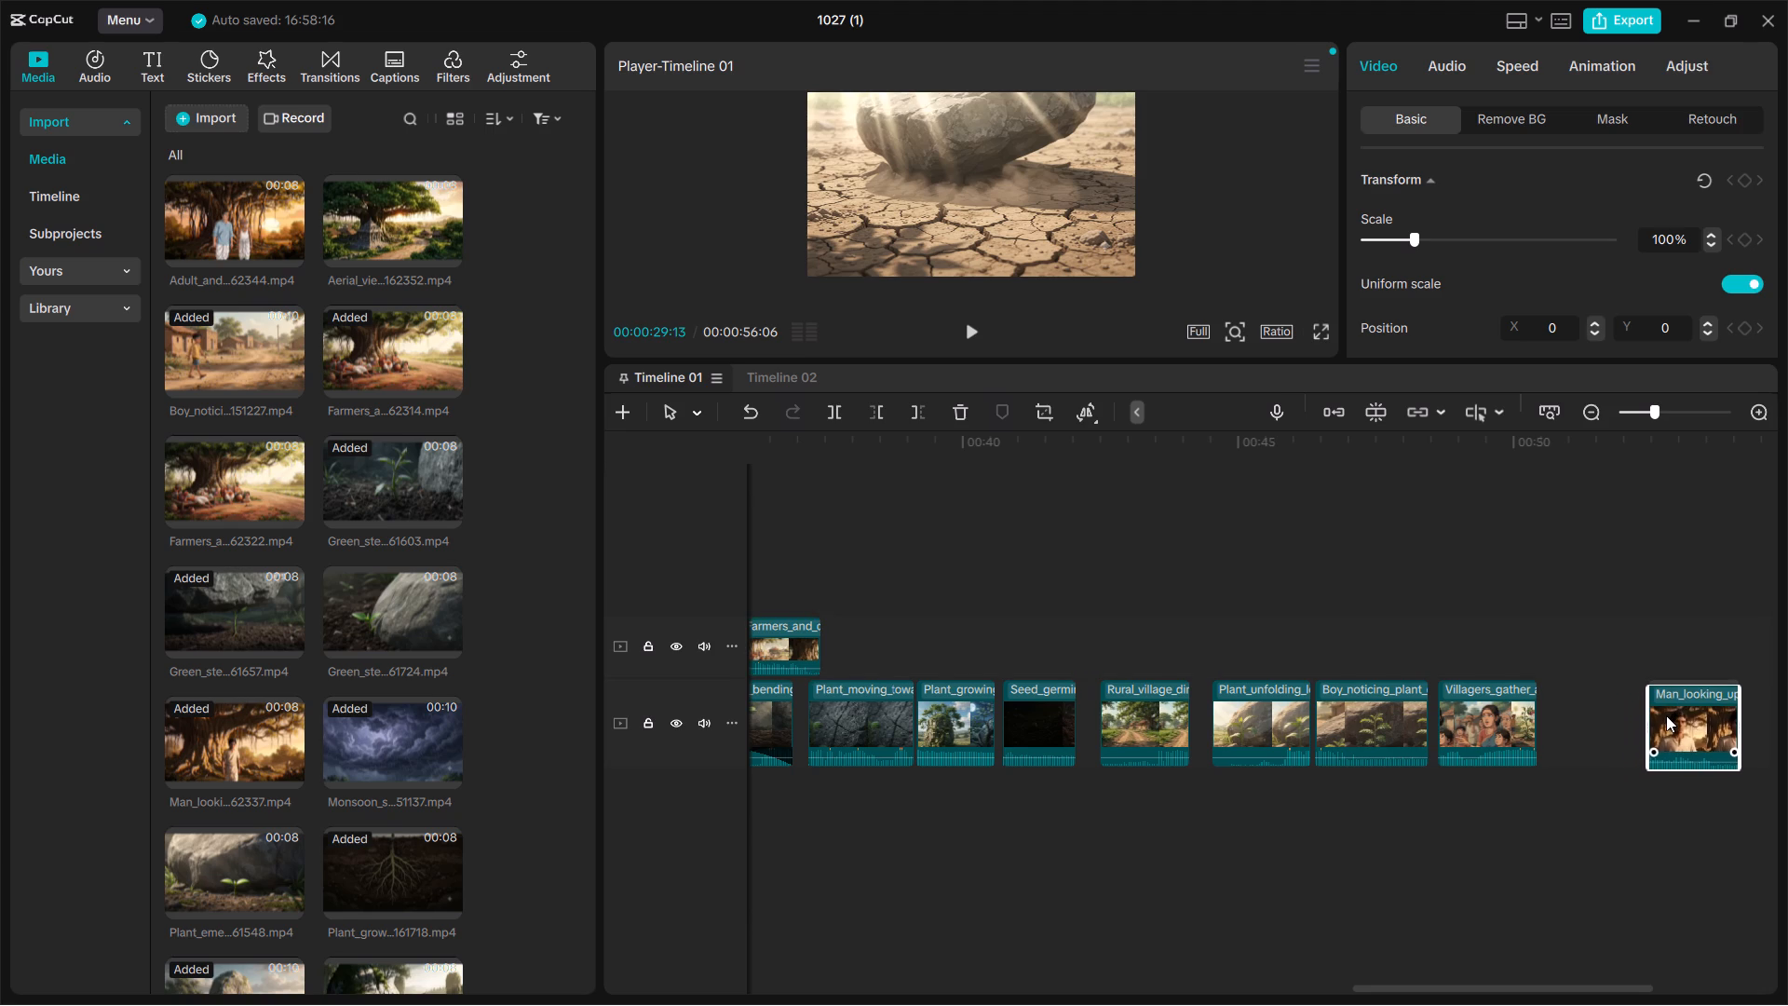
left_click_drag(785, 639, 1096, 687)
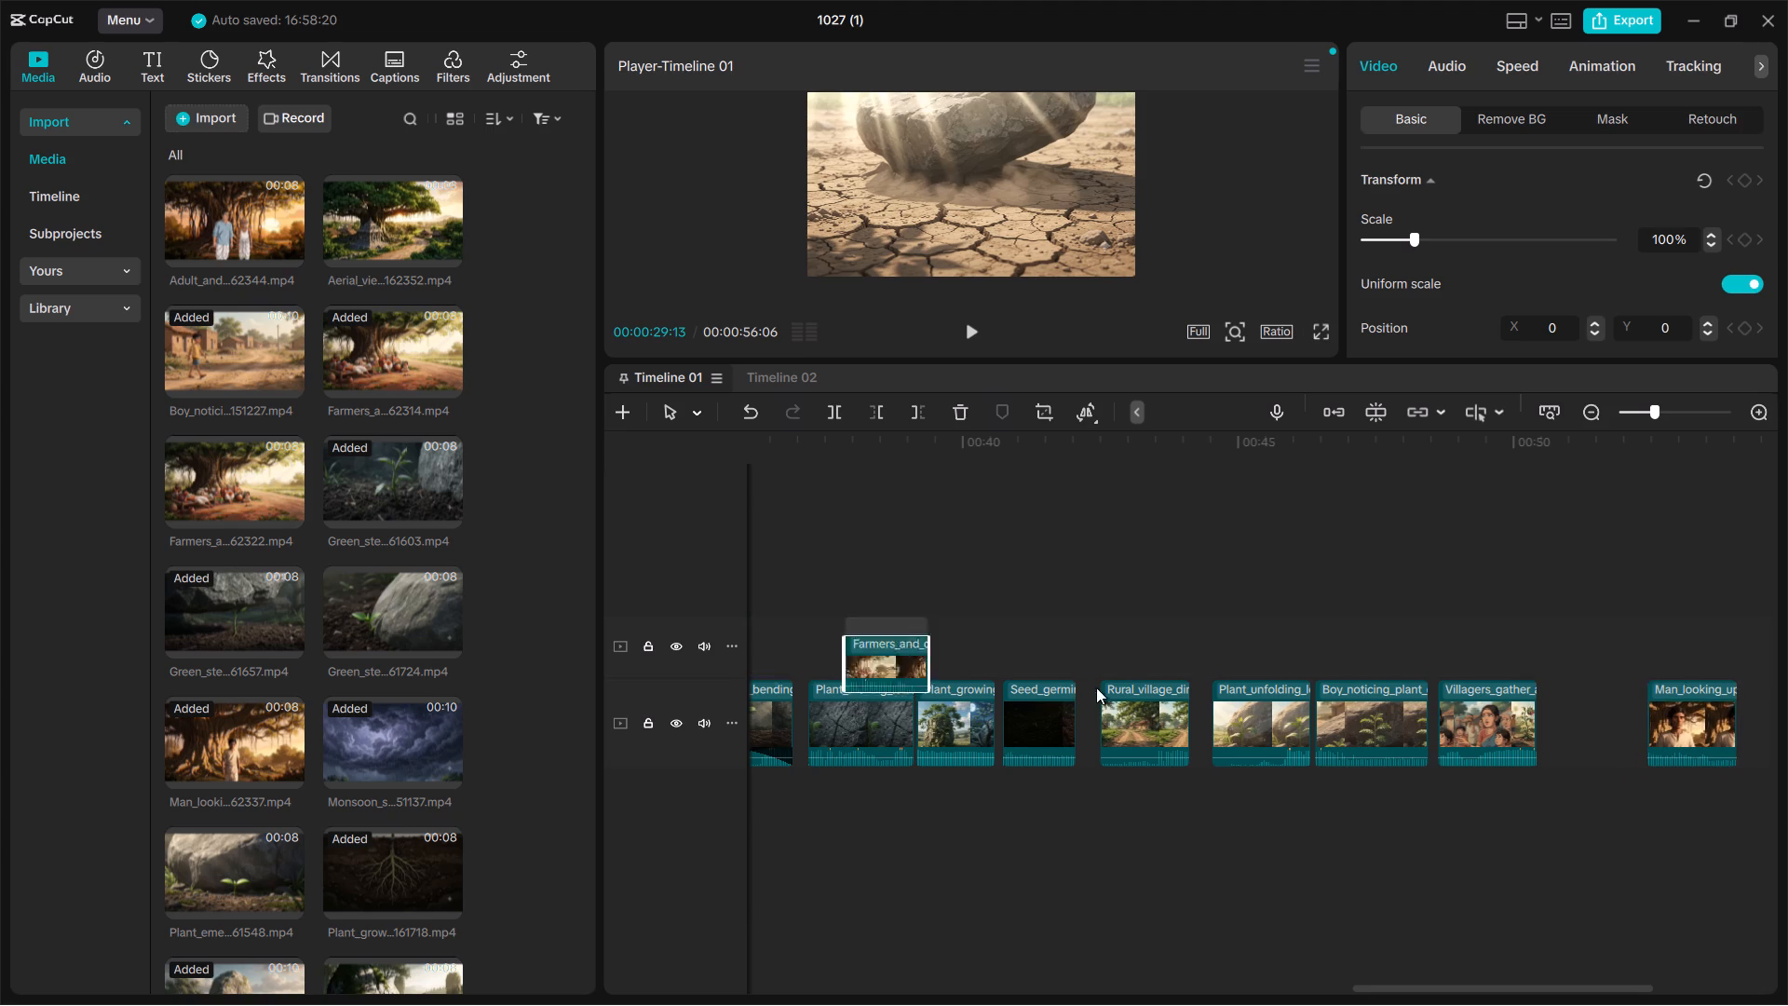
left_click_drag(1096, 687, 1585, 716)
scroll(1585, 716, "left", 2)
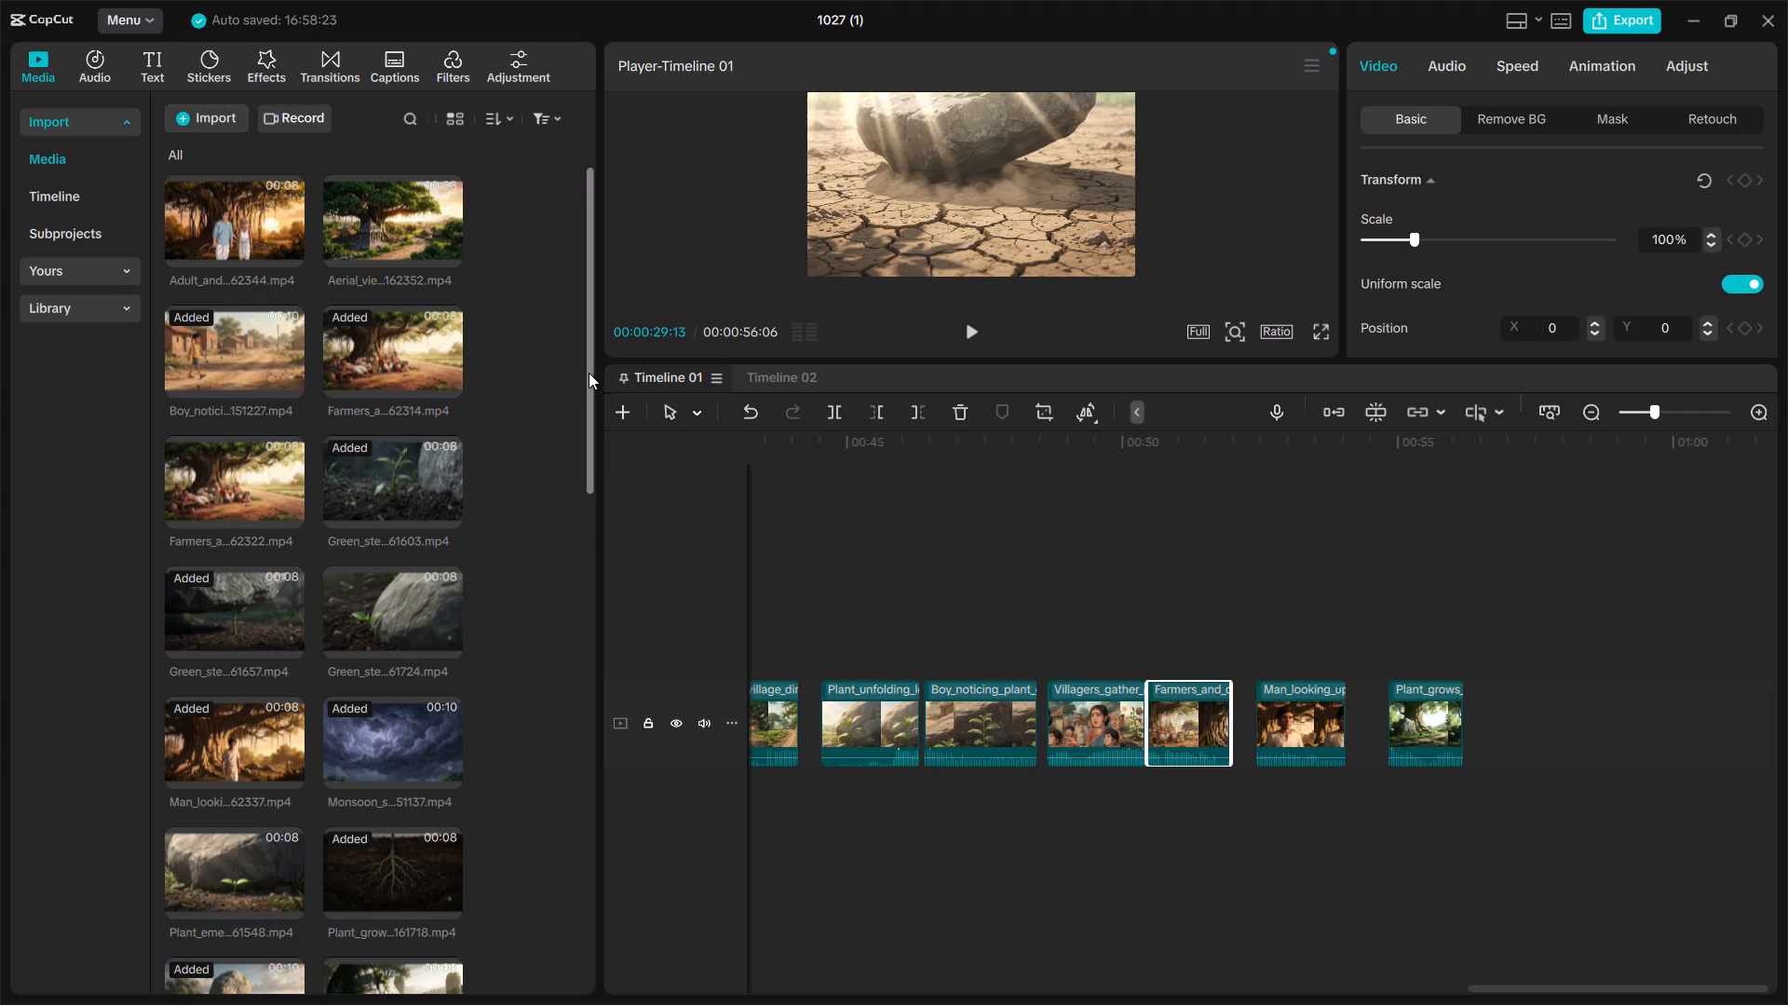
Add the Adult_and_elderly_man_talking clip above the main track at 00:00:29:13 and the Aerial_view_of_giant_tree clip on a new track above it.
left_click(284, 249)
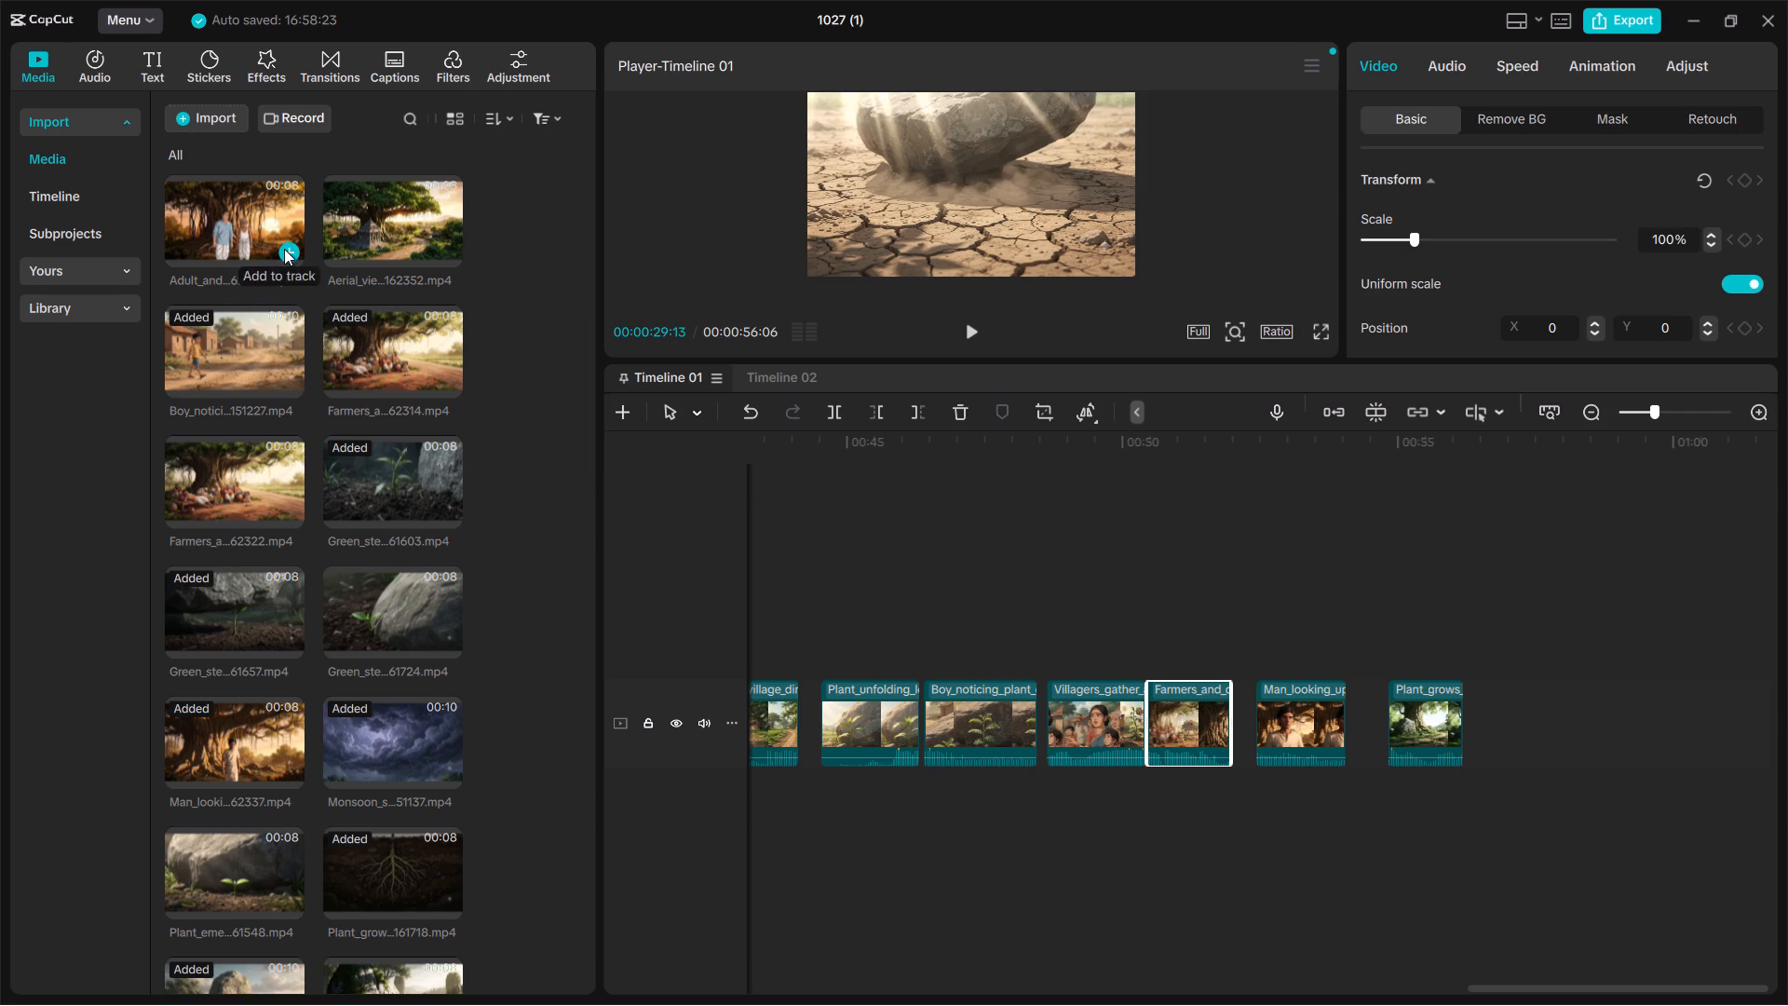
left_click(451, 252)
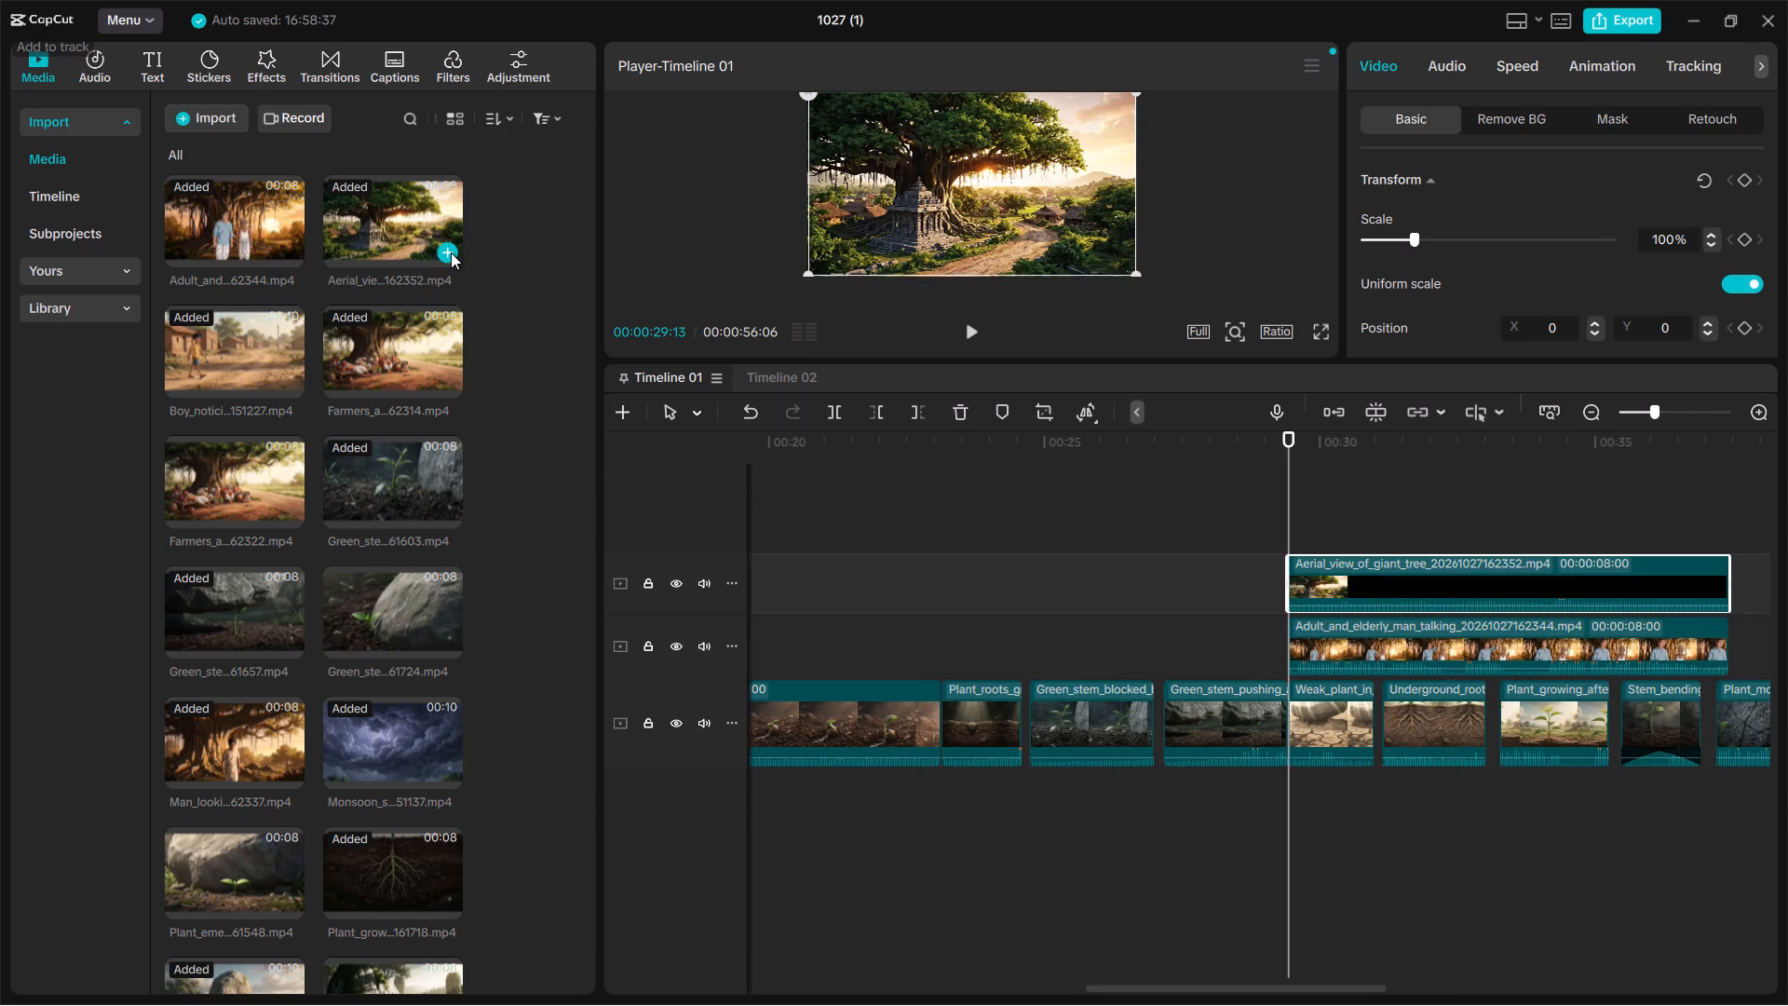
Trim the start of the Adult_and_elderly_man_talking clip to leave about its final 1.8 s.
left_click(1344, 633)
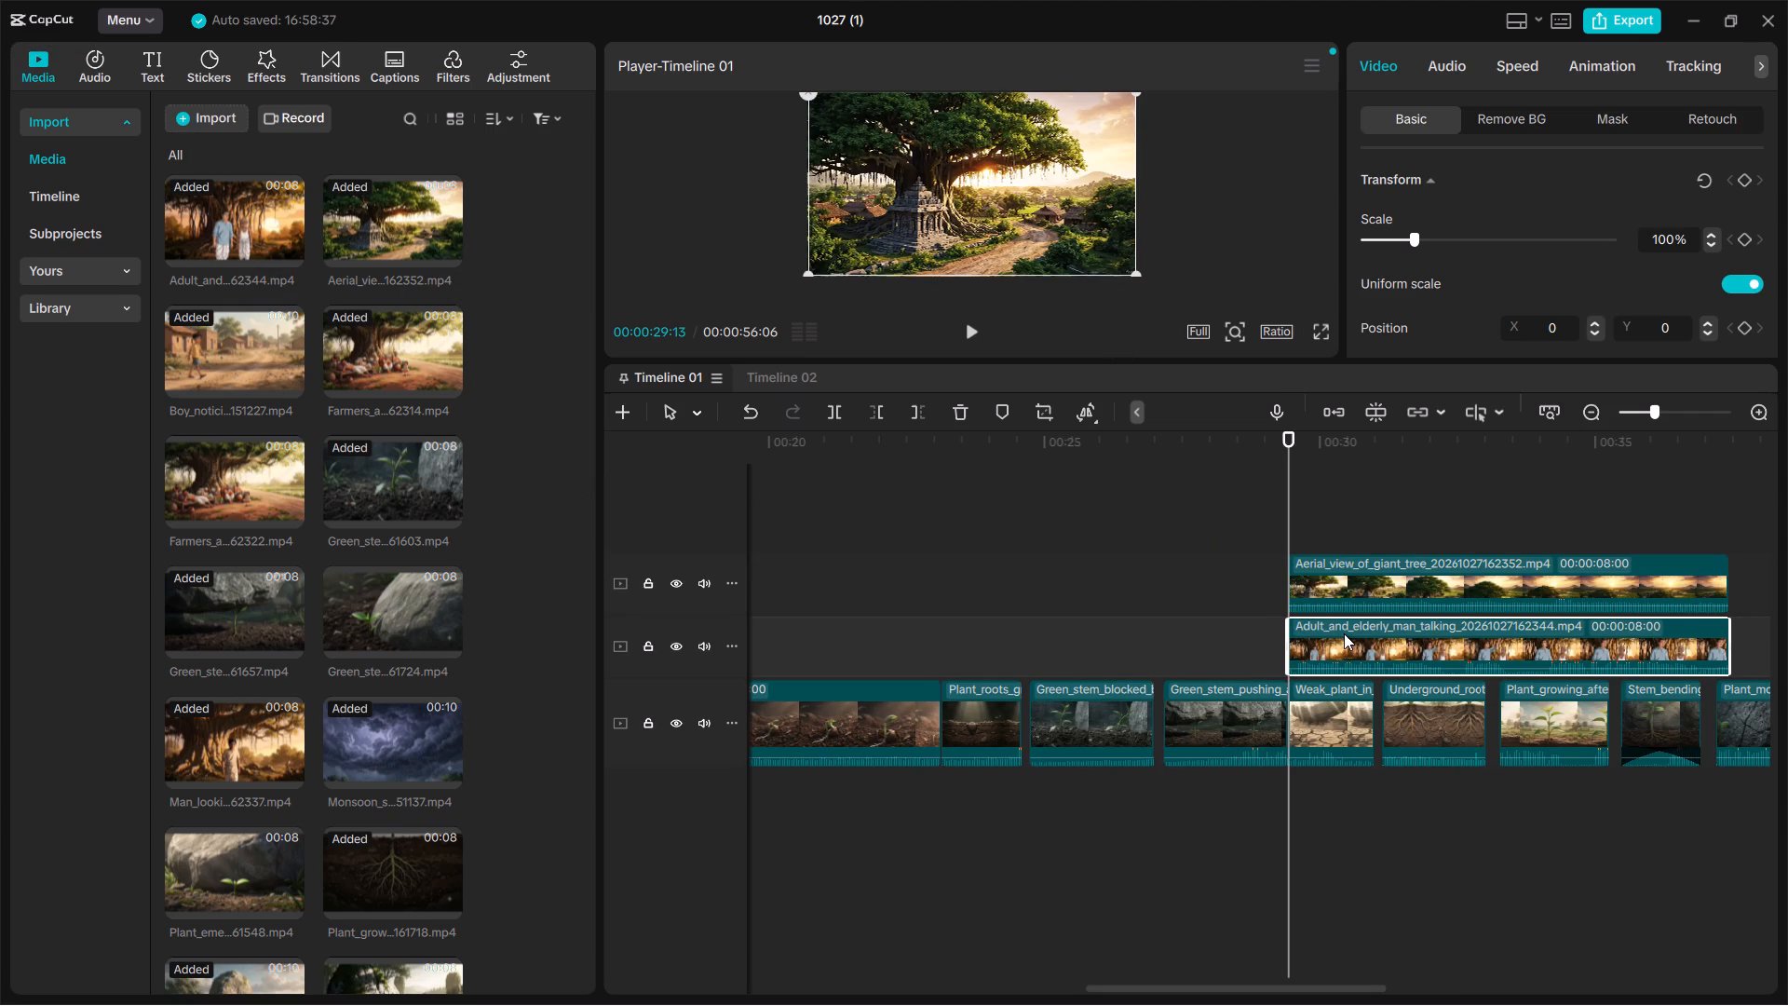
left_click_drag(1289, 641, 1632, 658)
Move the Adult_and_elderly_man_talking clip to the end of the main track, shortly after the Plant_grows_into_giant_tree clip.
scroll(1632, 658, "left", 2)
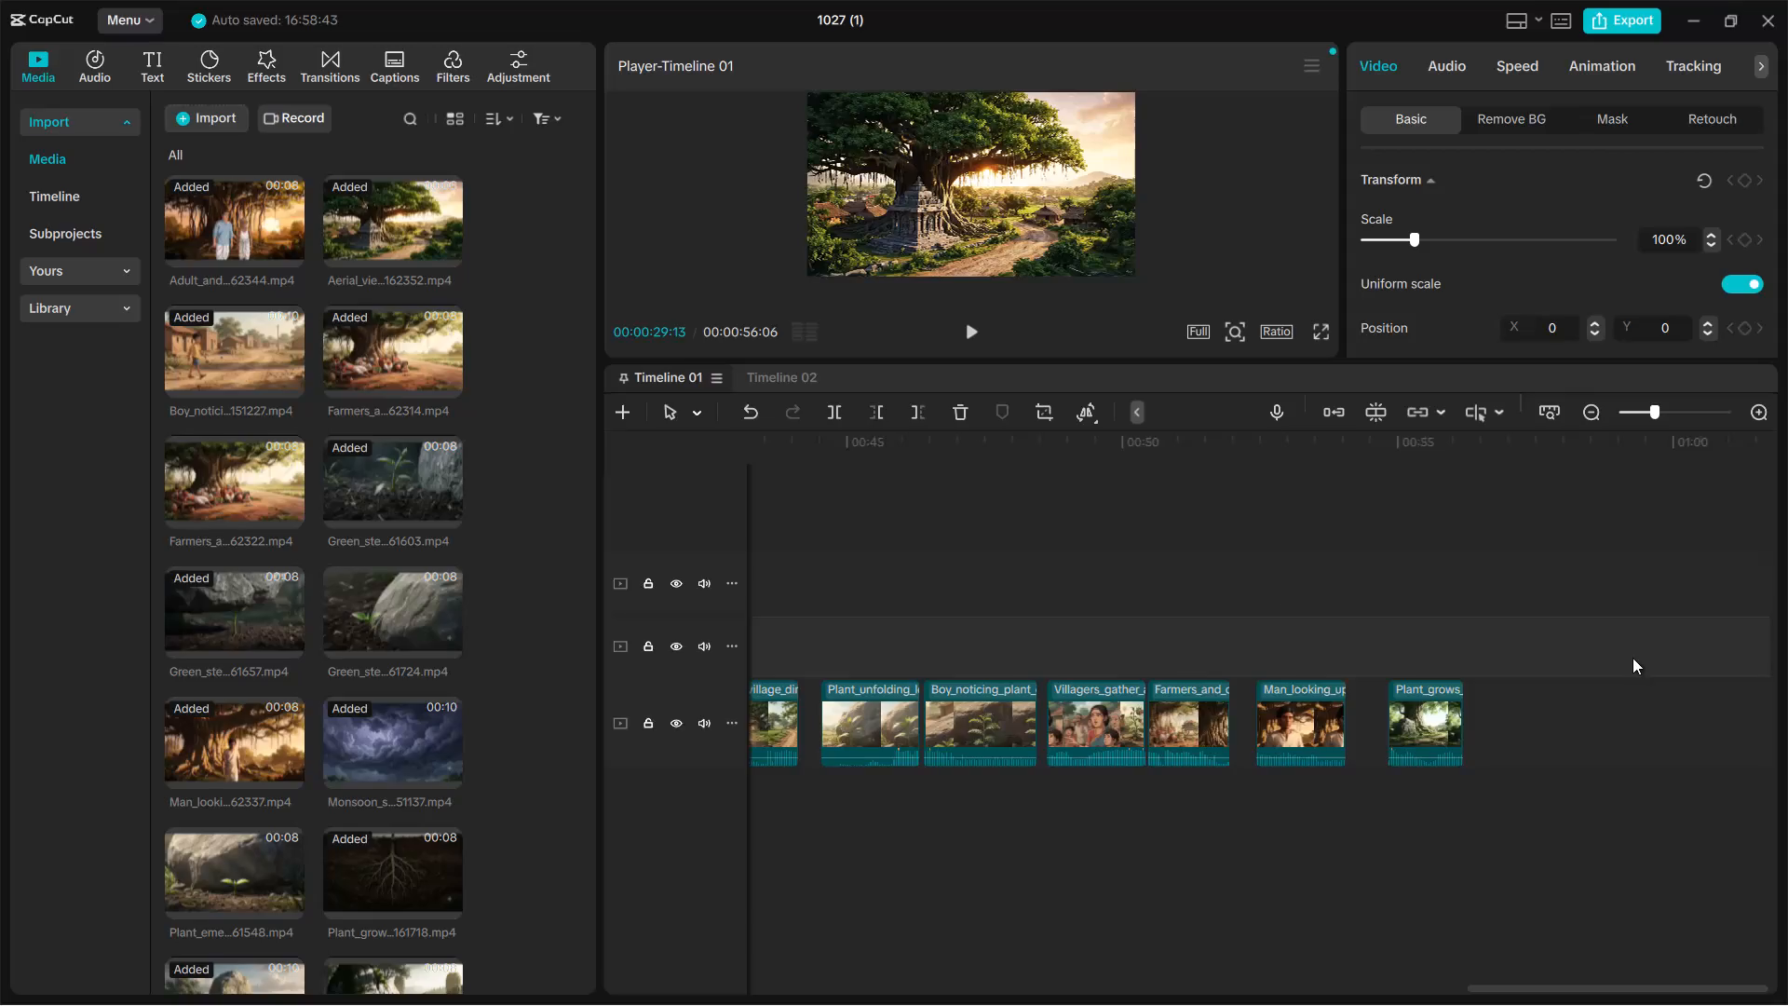
scroll(1239, 590, "right", 1)
scroll(1239, 590, "left", 1)
scroll(1239, 590, "right", 1)
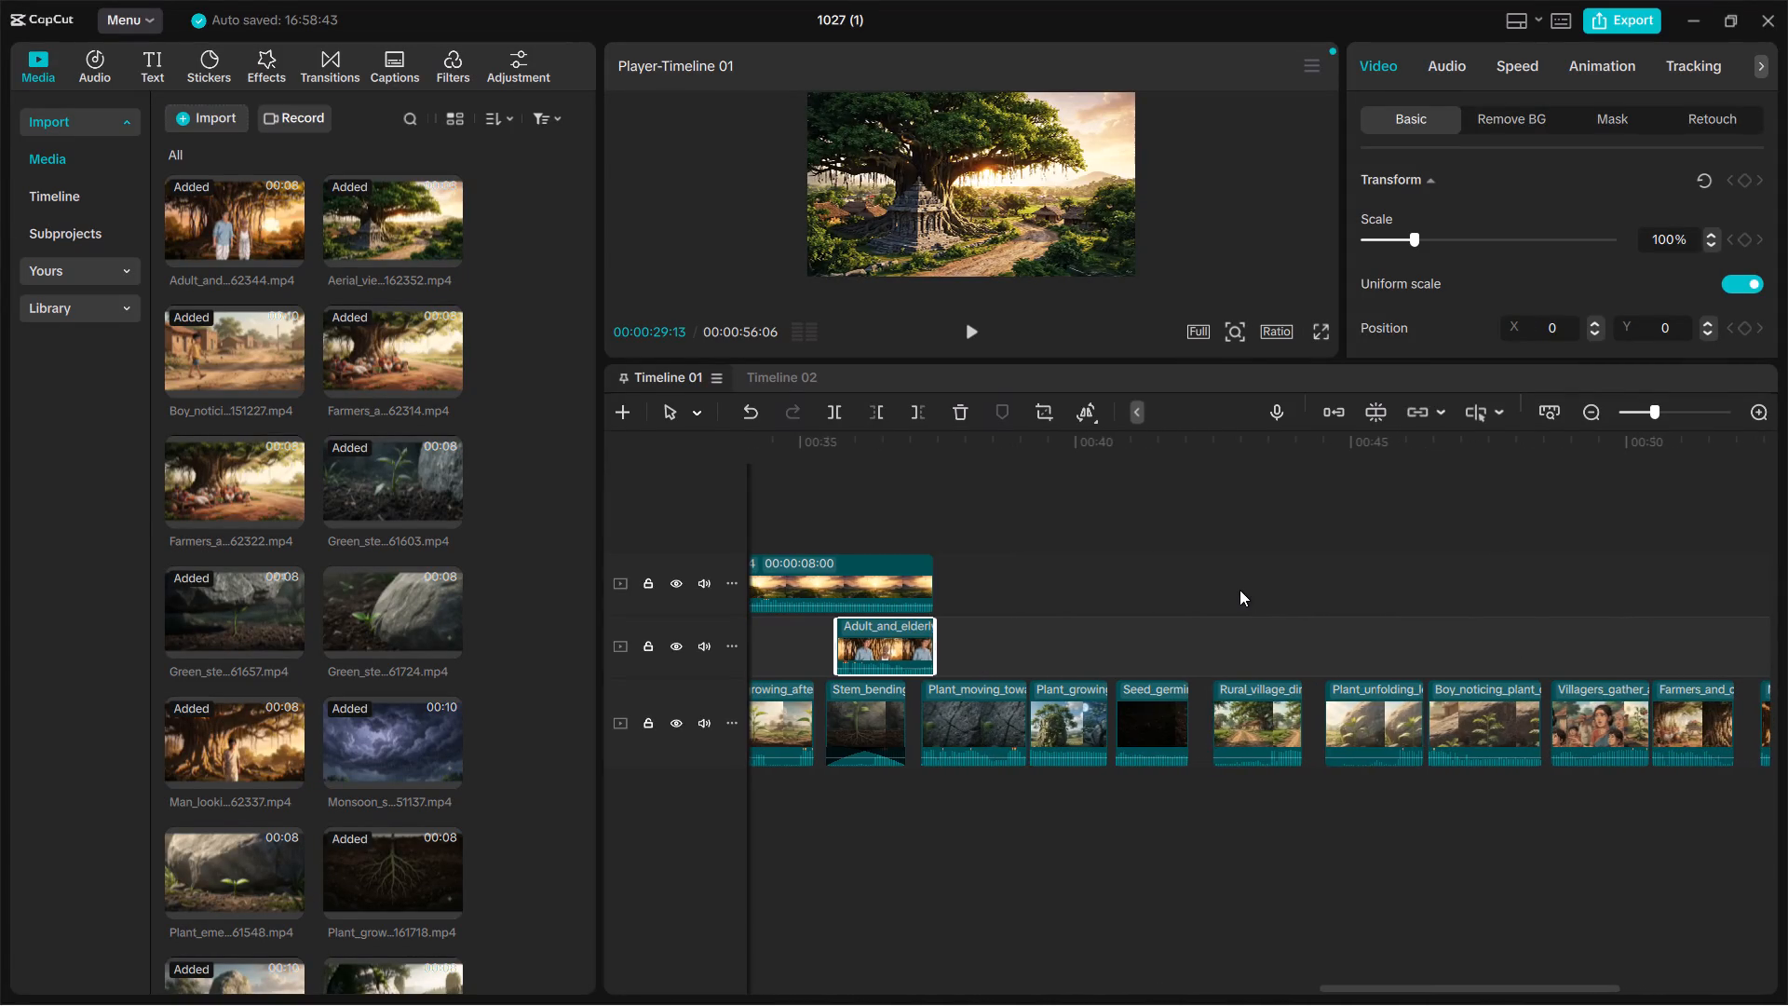
scroll(1239, 590, "right", 1)
left_click_drag(886, 640, 1524, 633)
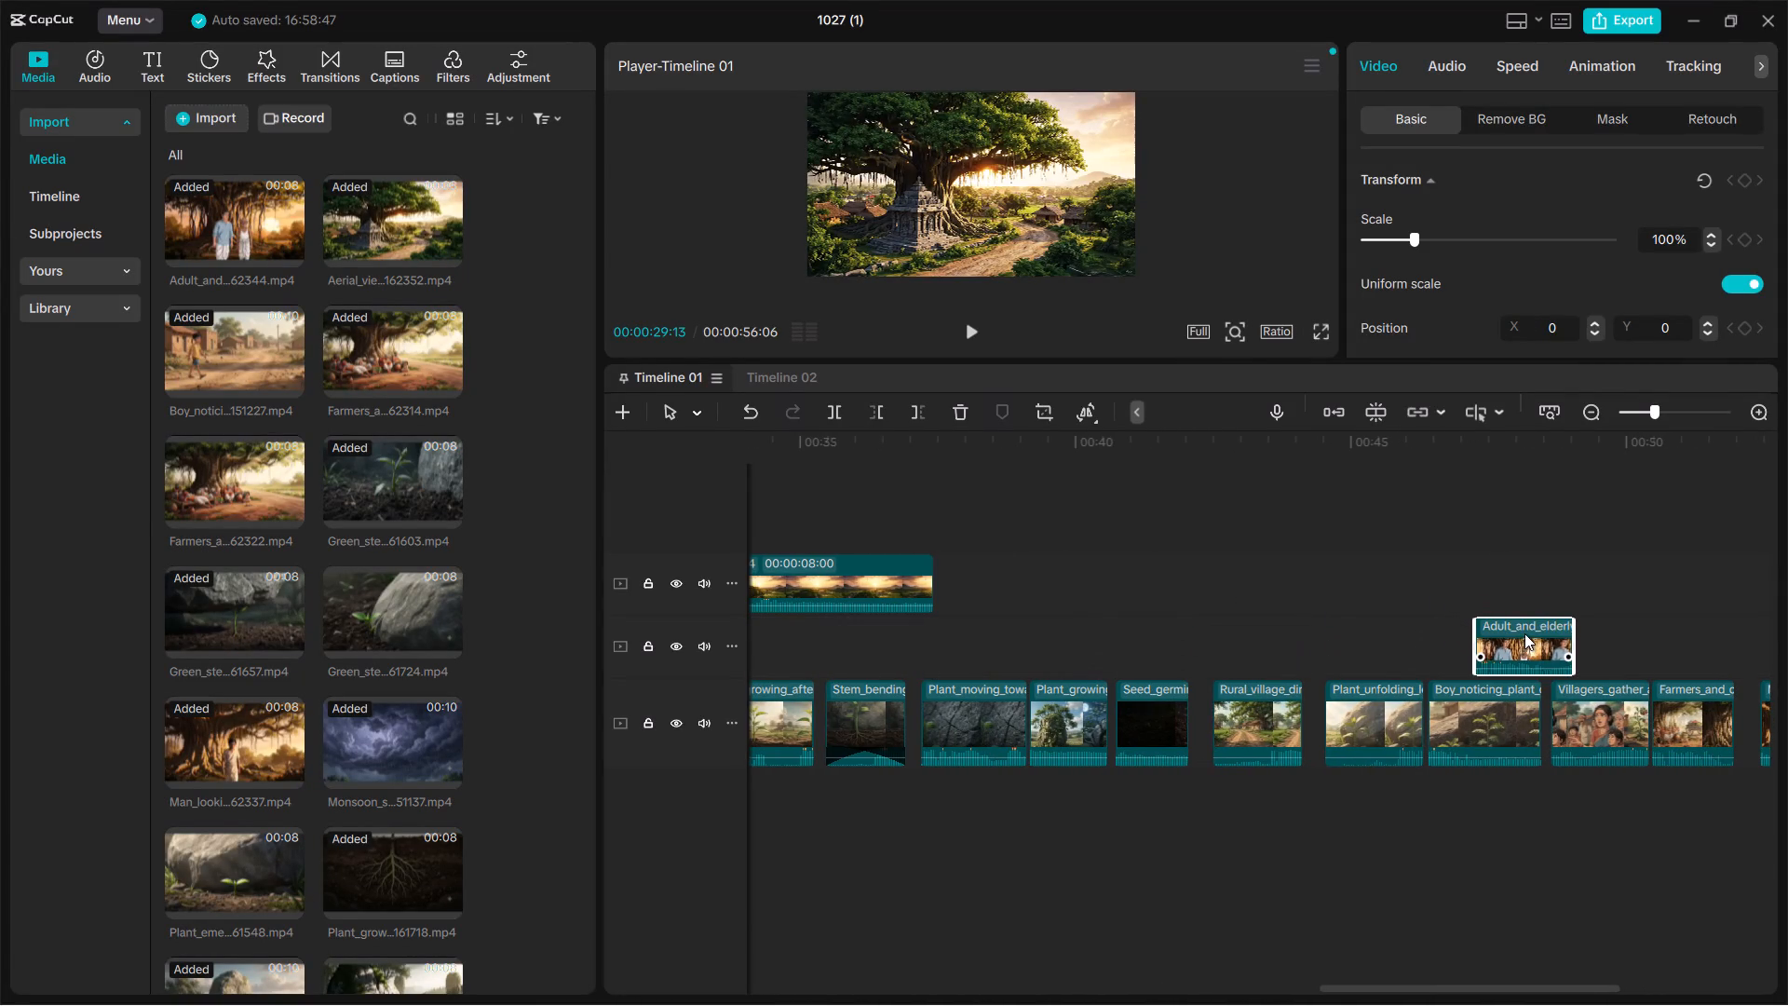
scroll(1338, 632, "left", 1)
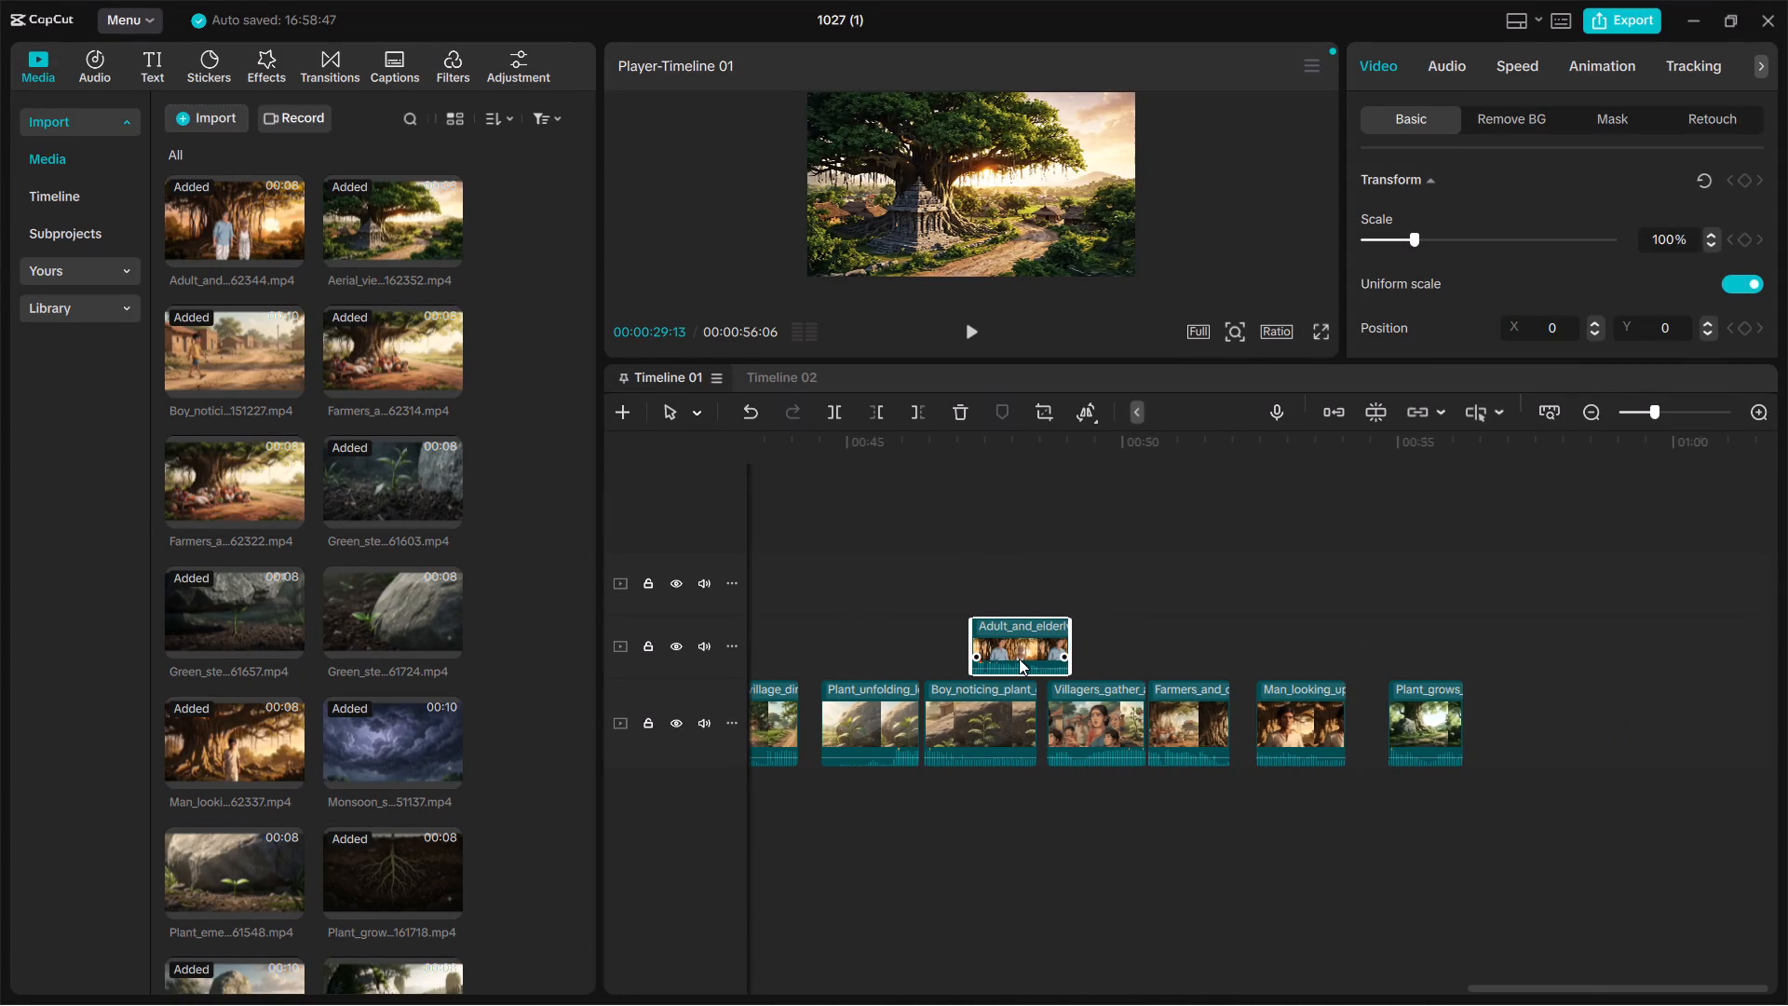
left_click_drag(1015, 641, 1525, 721)
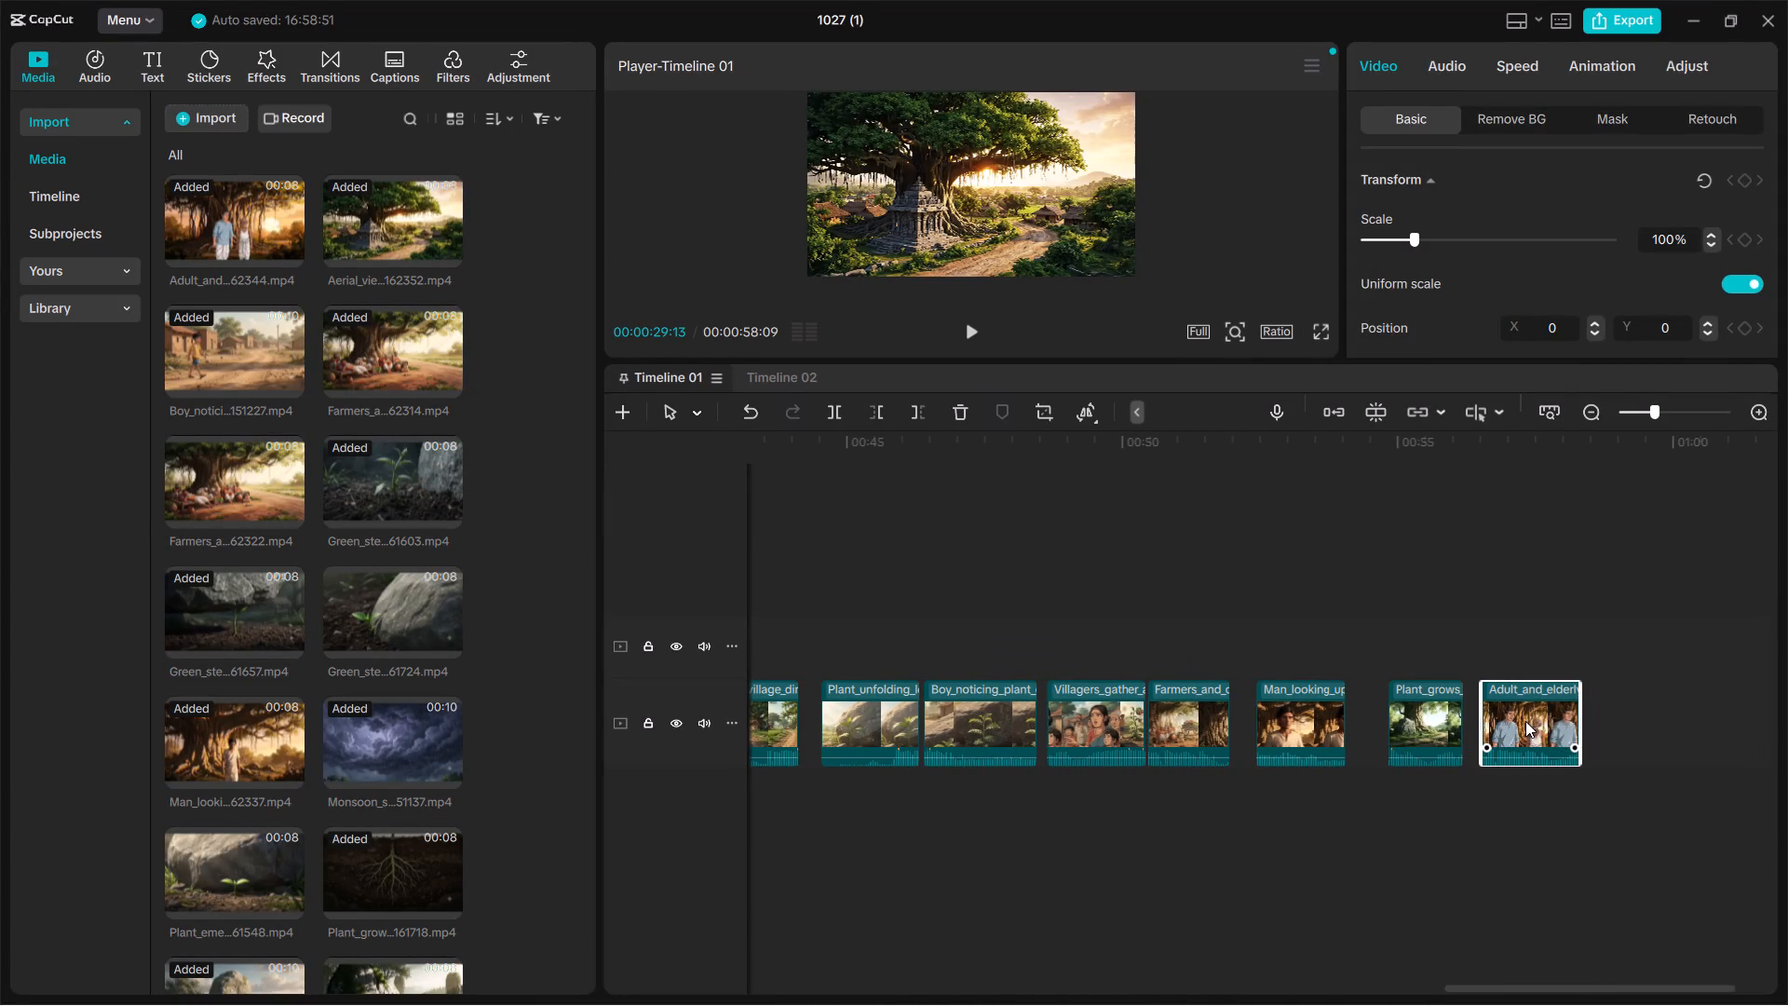
Move the Aerial_view_of_giant_tree clip along the track above the main one to start at about 00:55.4.
scroll(1148, 618, "right", 1)
left_click_drag(929, 640, 1487, 634)
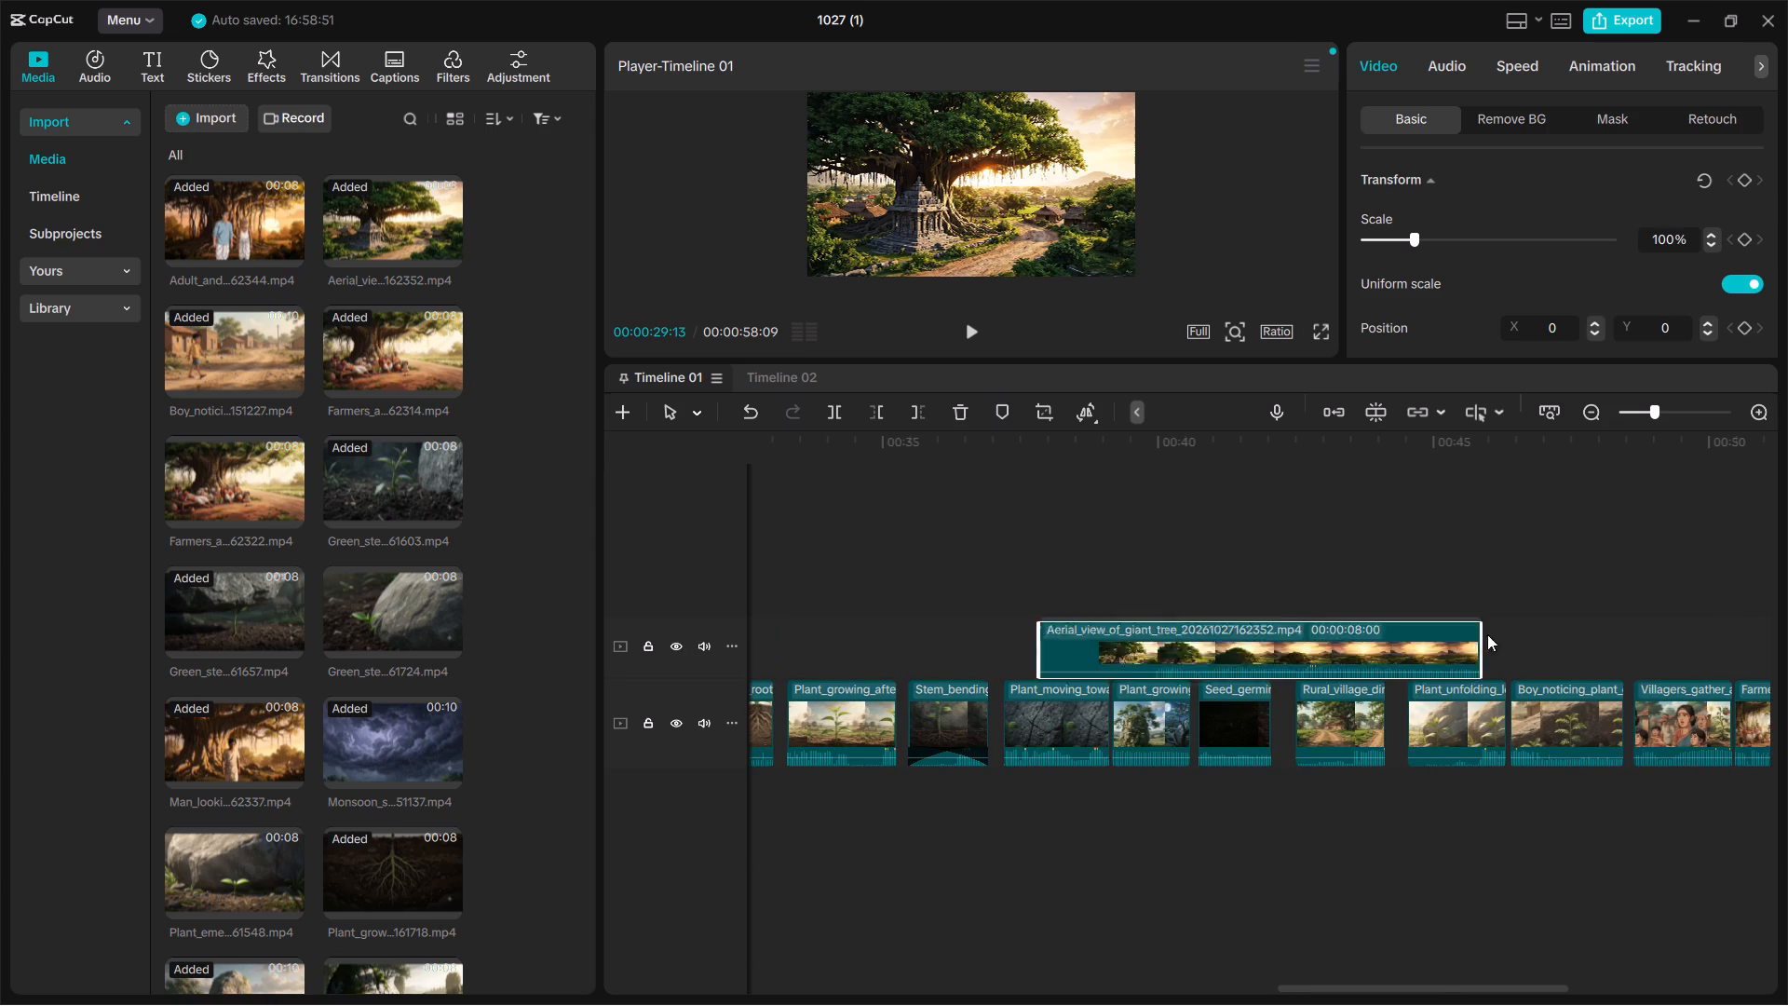
left_click_drag(1487, 634, 1649, 636)
scroll(1226, 638, "left", 1)
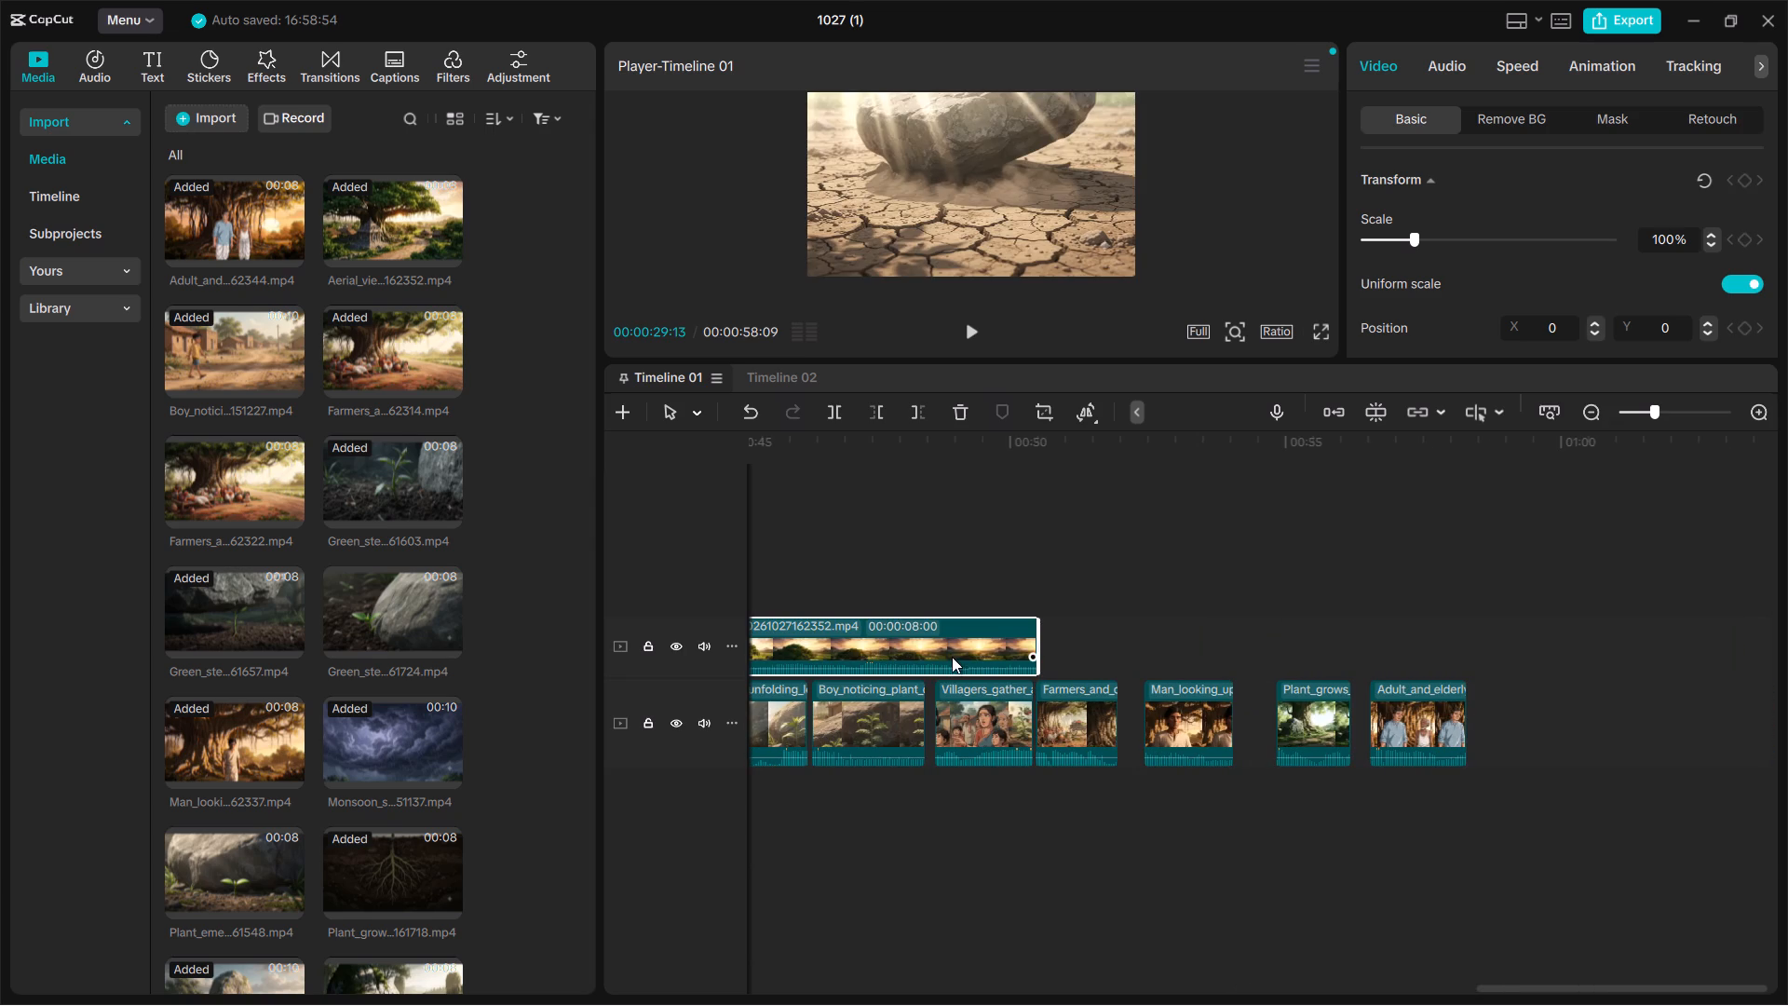
left_click_drag(952, 656, 1662, 646)
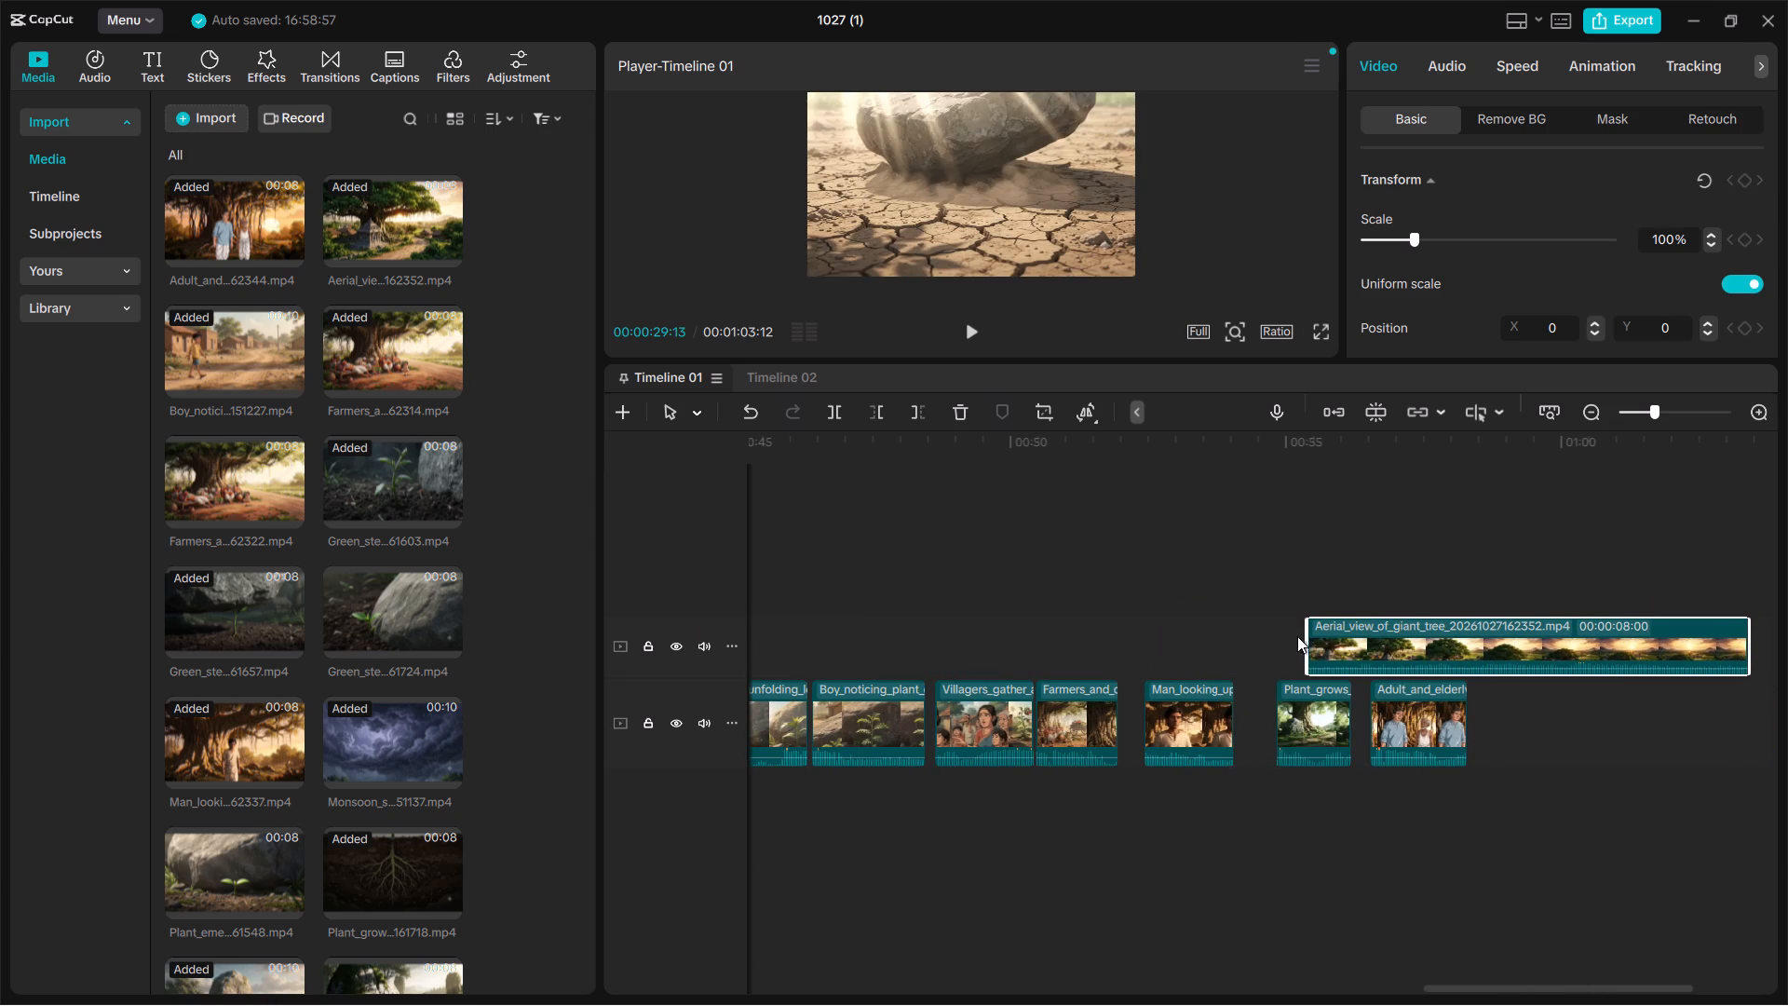
Append the Aerial_view_of_giant_tree clip directly after the Adult_and_elderly clip on the main track, trimmed at both ends to about 2.8 s.
left_click_drag(1305, 640, 1521, 654)
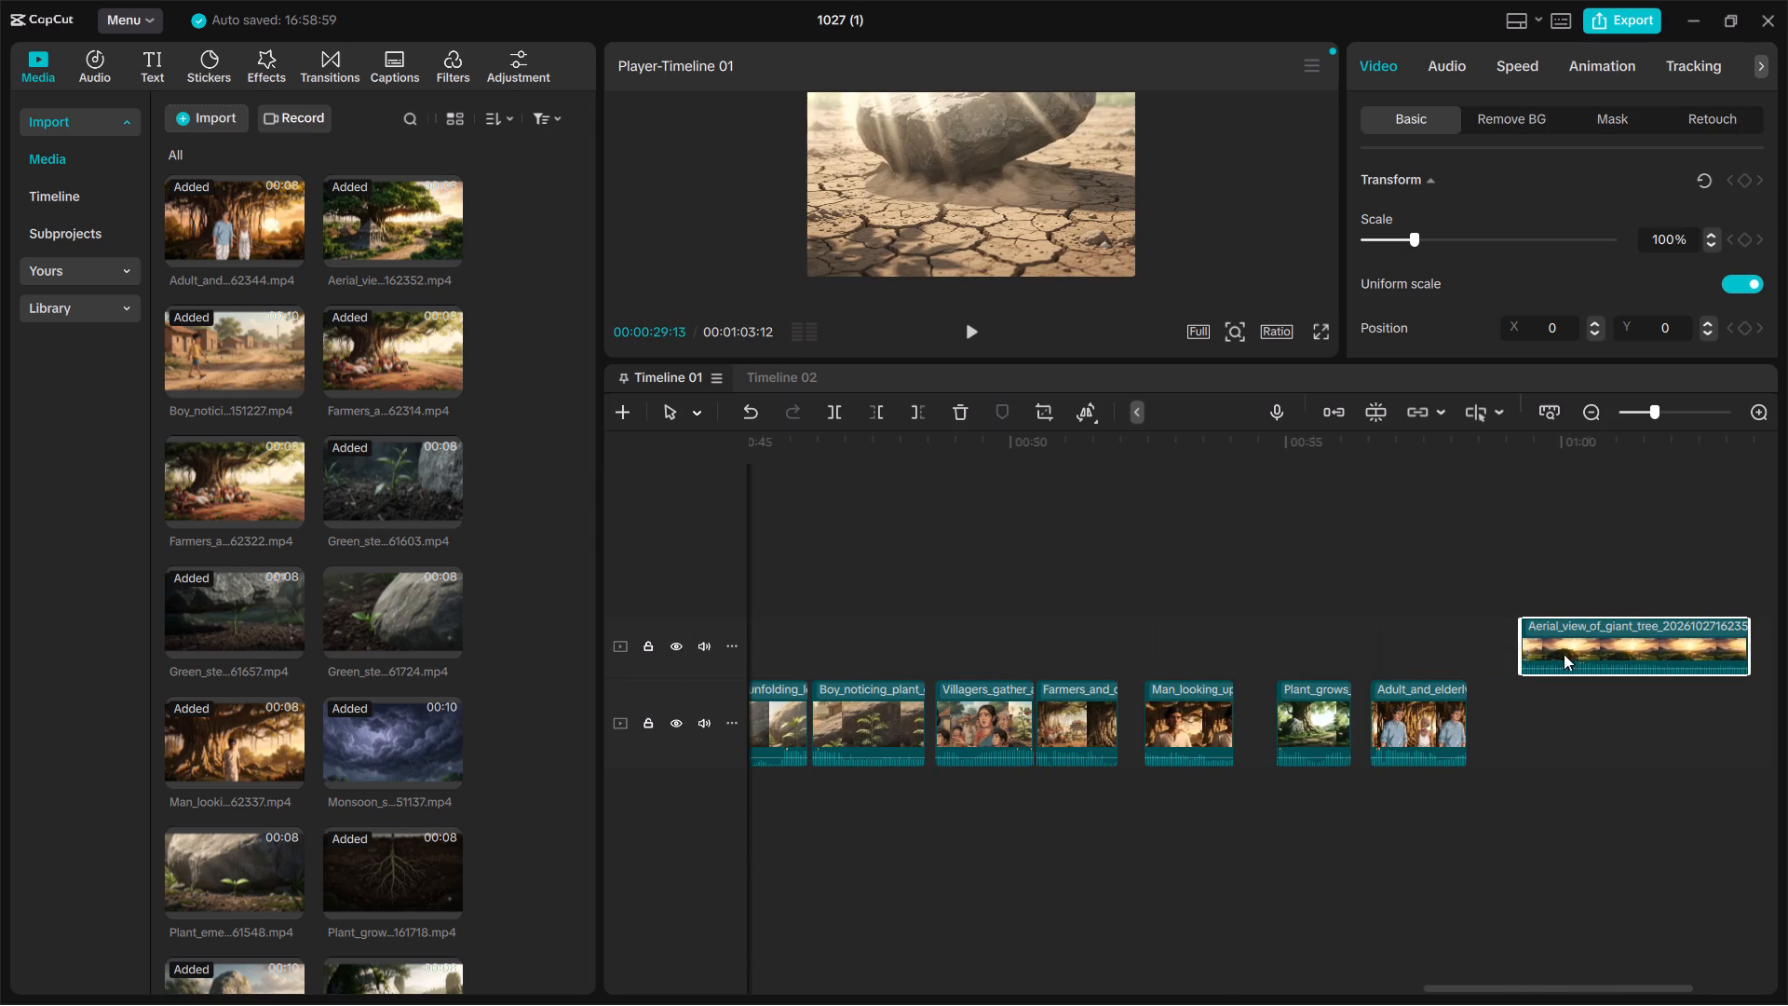
left_click_drag(1613, 651, 1566, 727)
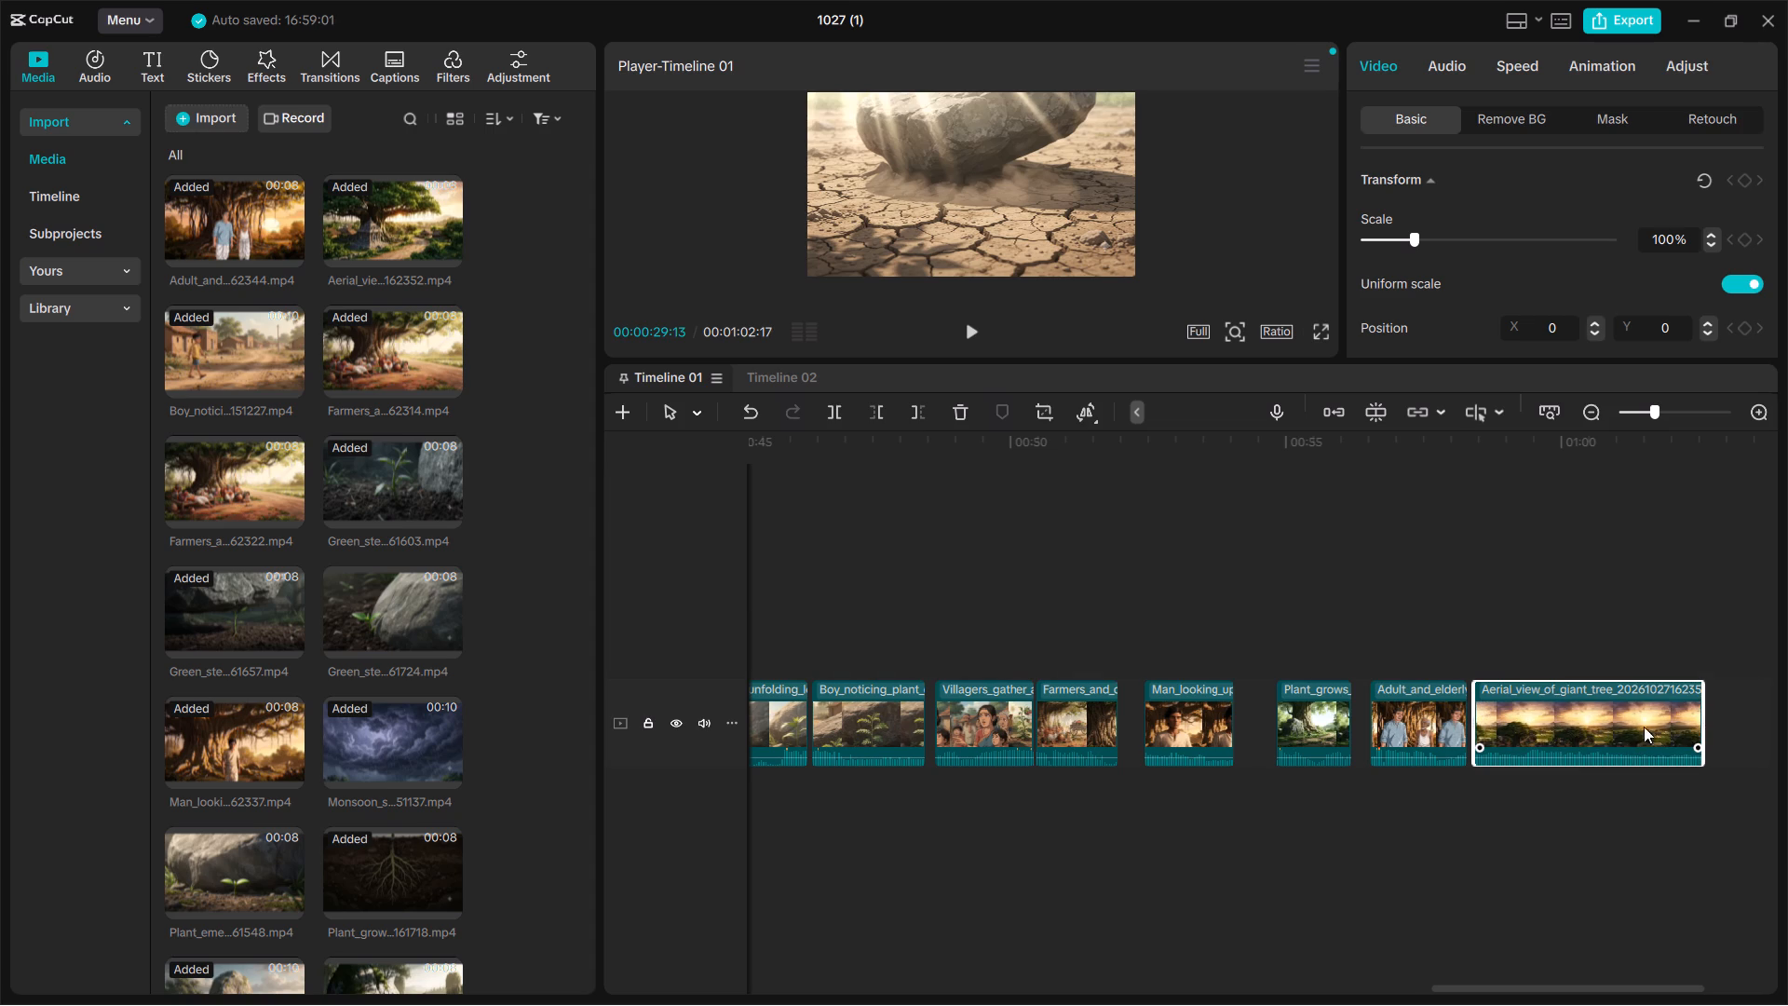
left_click_drag(1702, 727, 1619, 726)
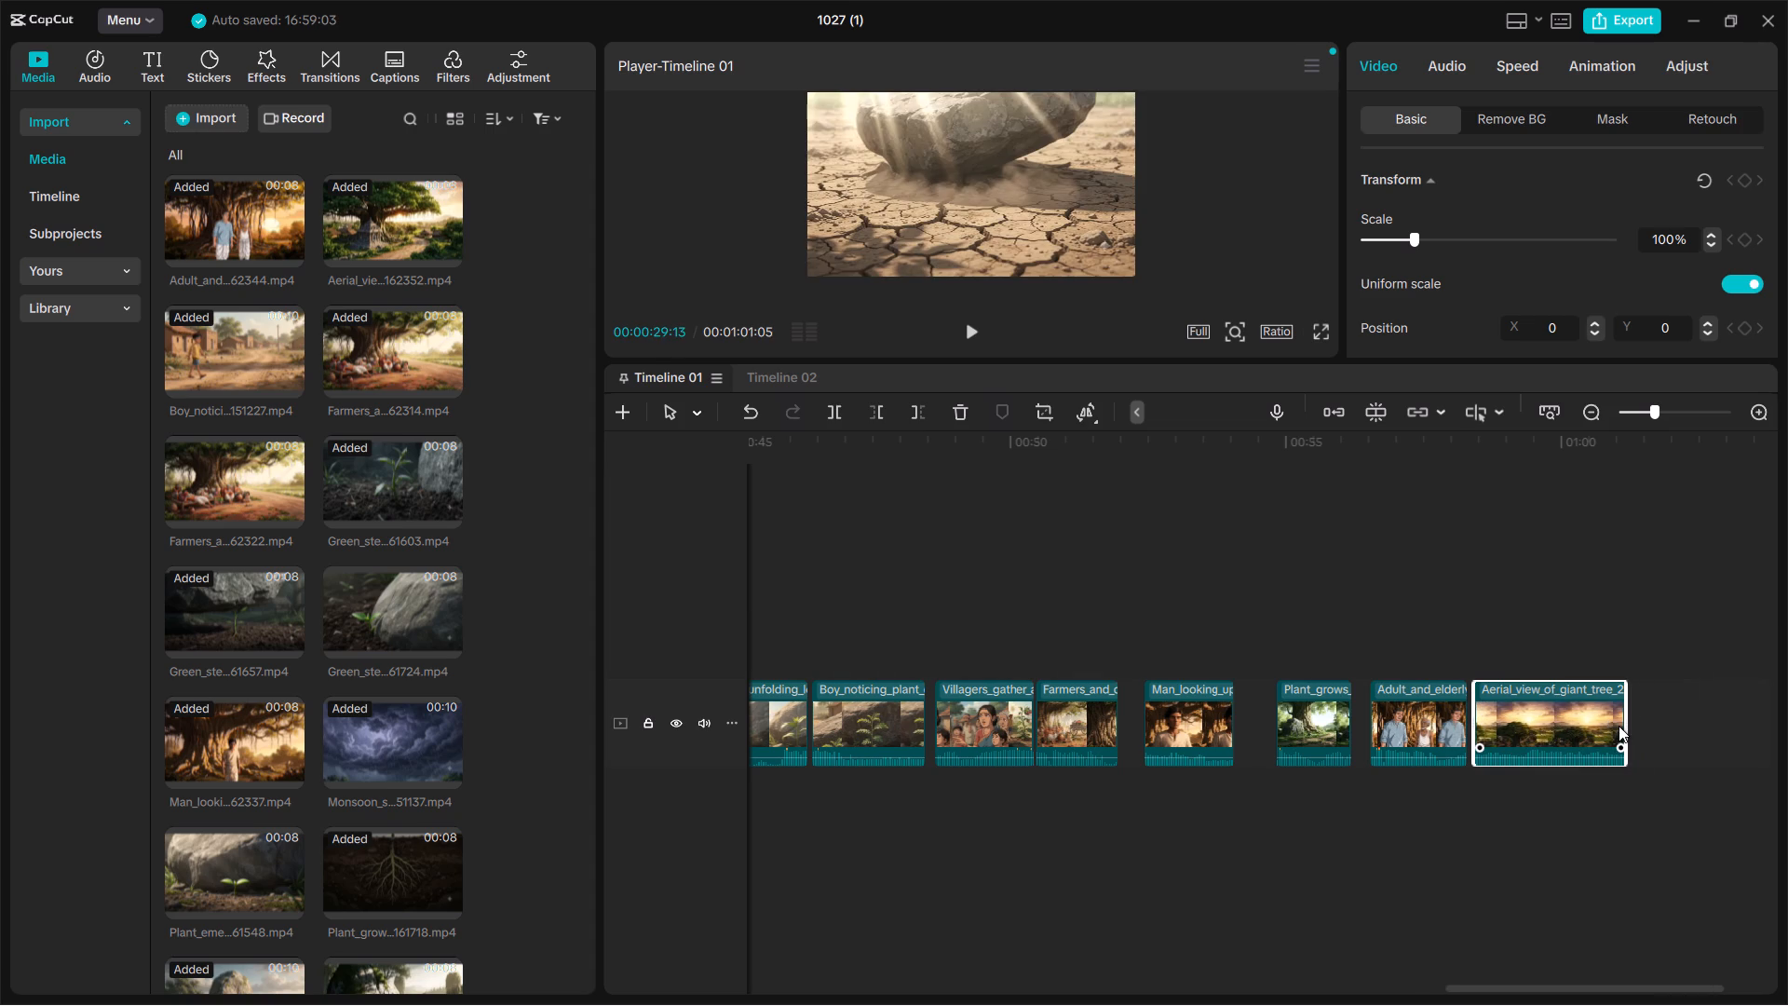
Play the timeline from 00:00:00:00 in an enlarged preview to examine the opening clips, stopping in the gap after the Rural_village_dirt_road clip.
scroll(1036, 720, "right", 10)
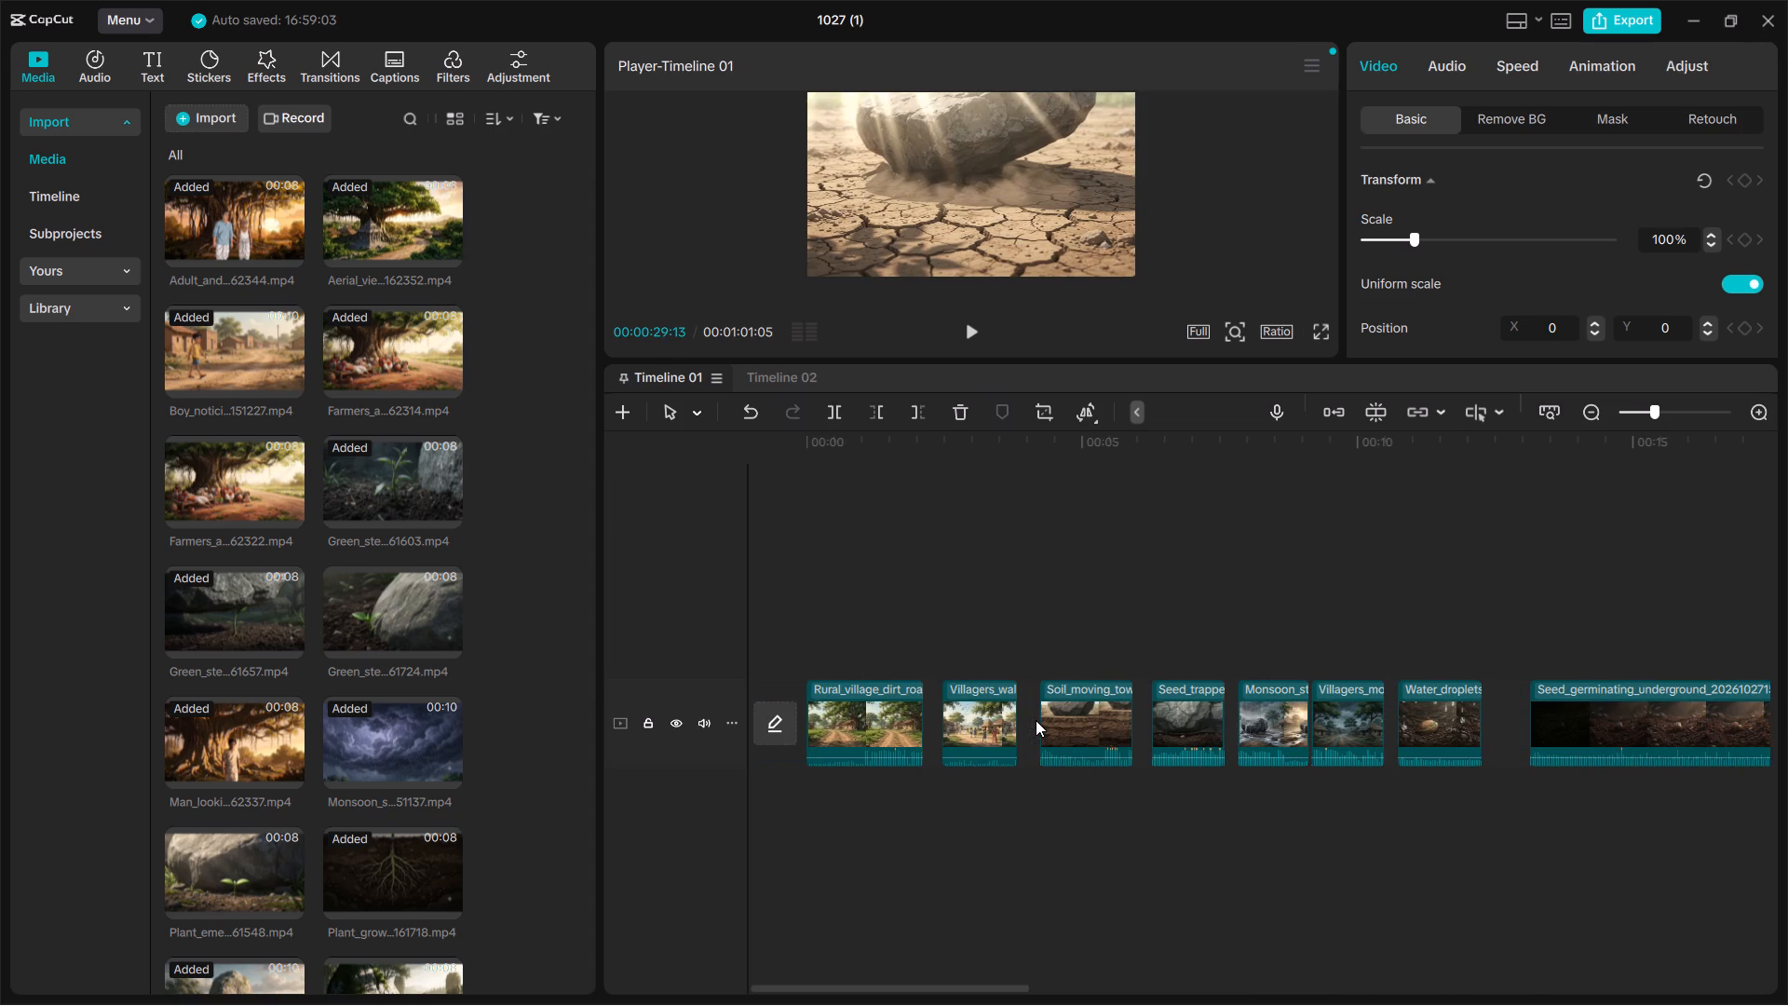
left_click(887, 722)
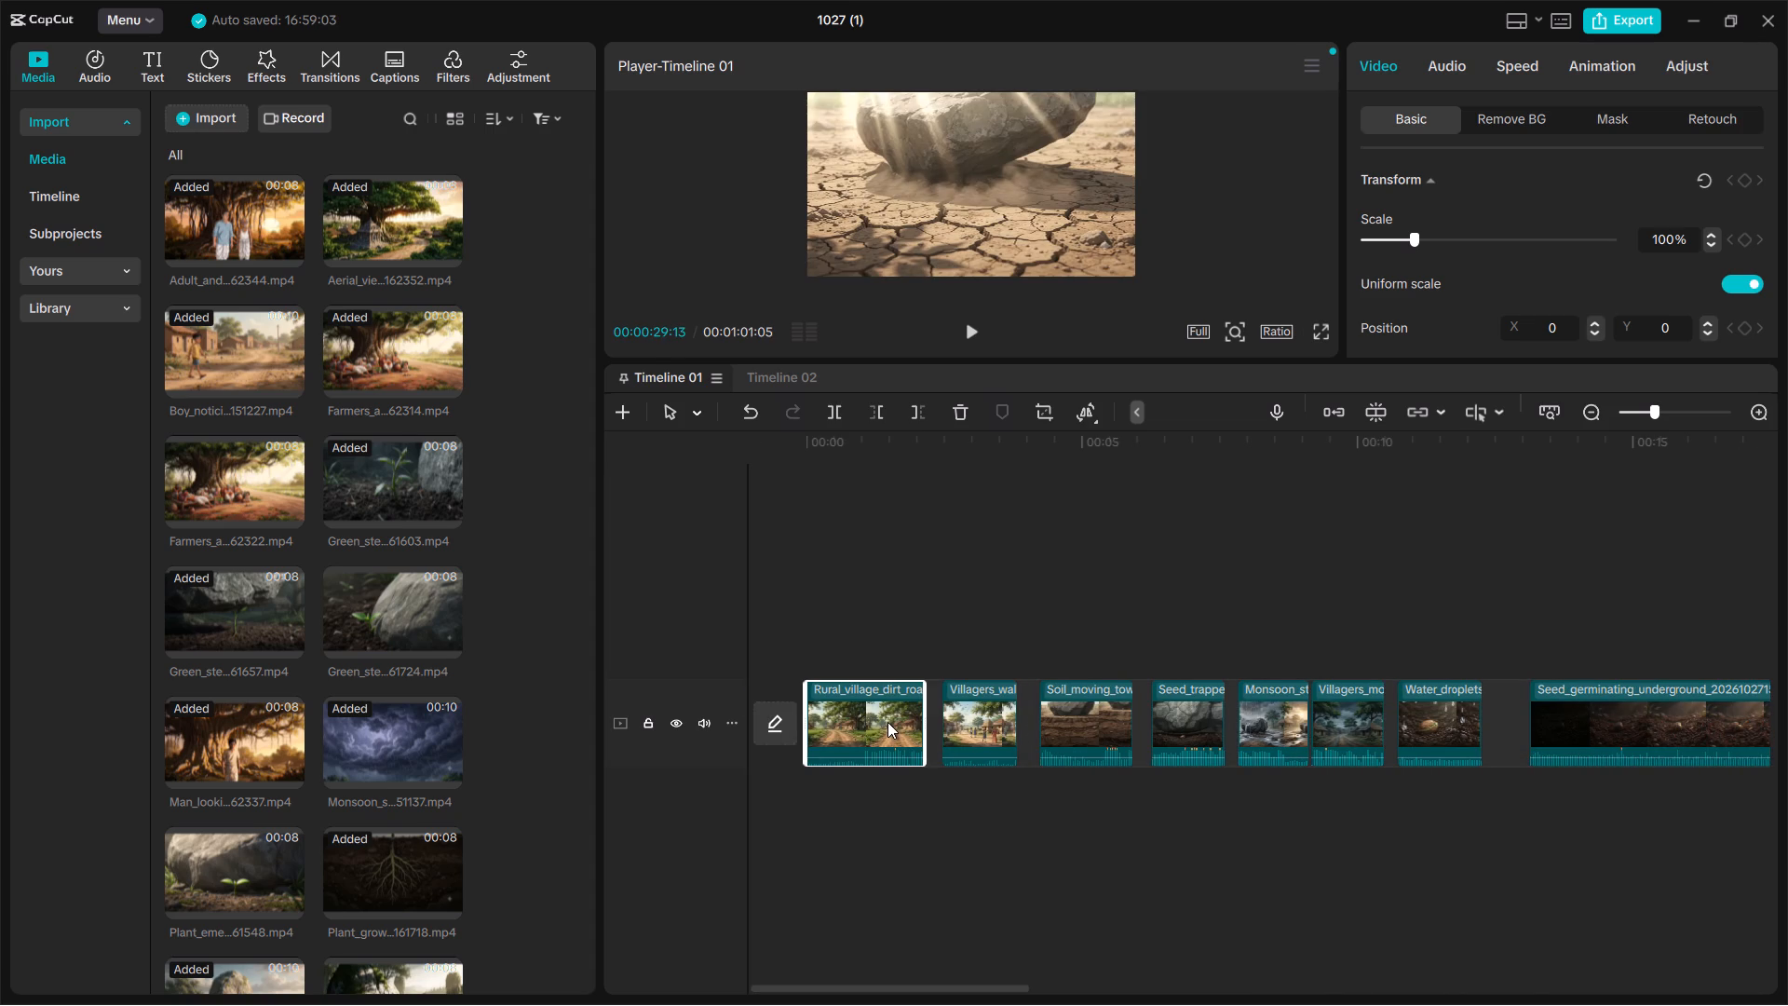
scroll(1345, 553, "left", 7)
scroll(1212, 551, "right", 2)
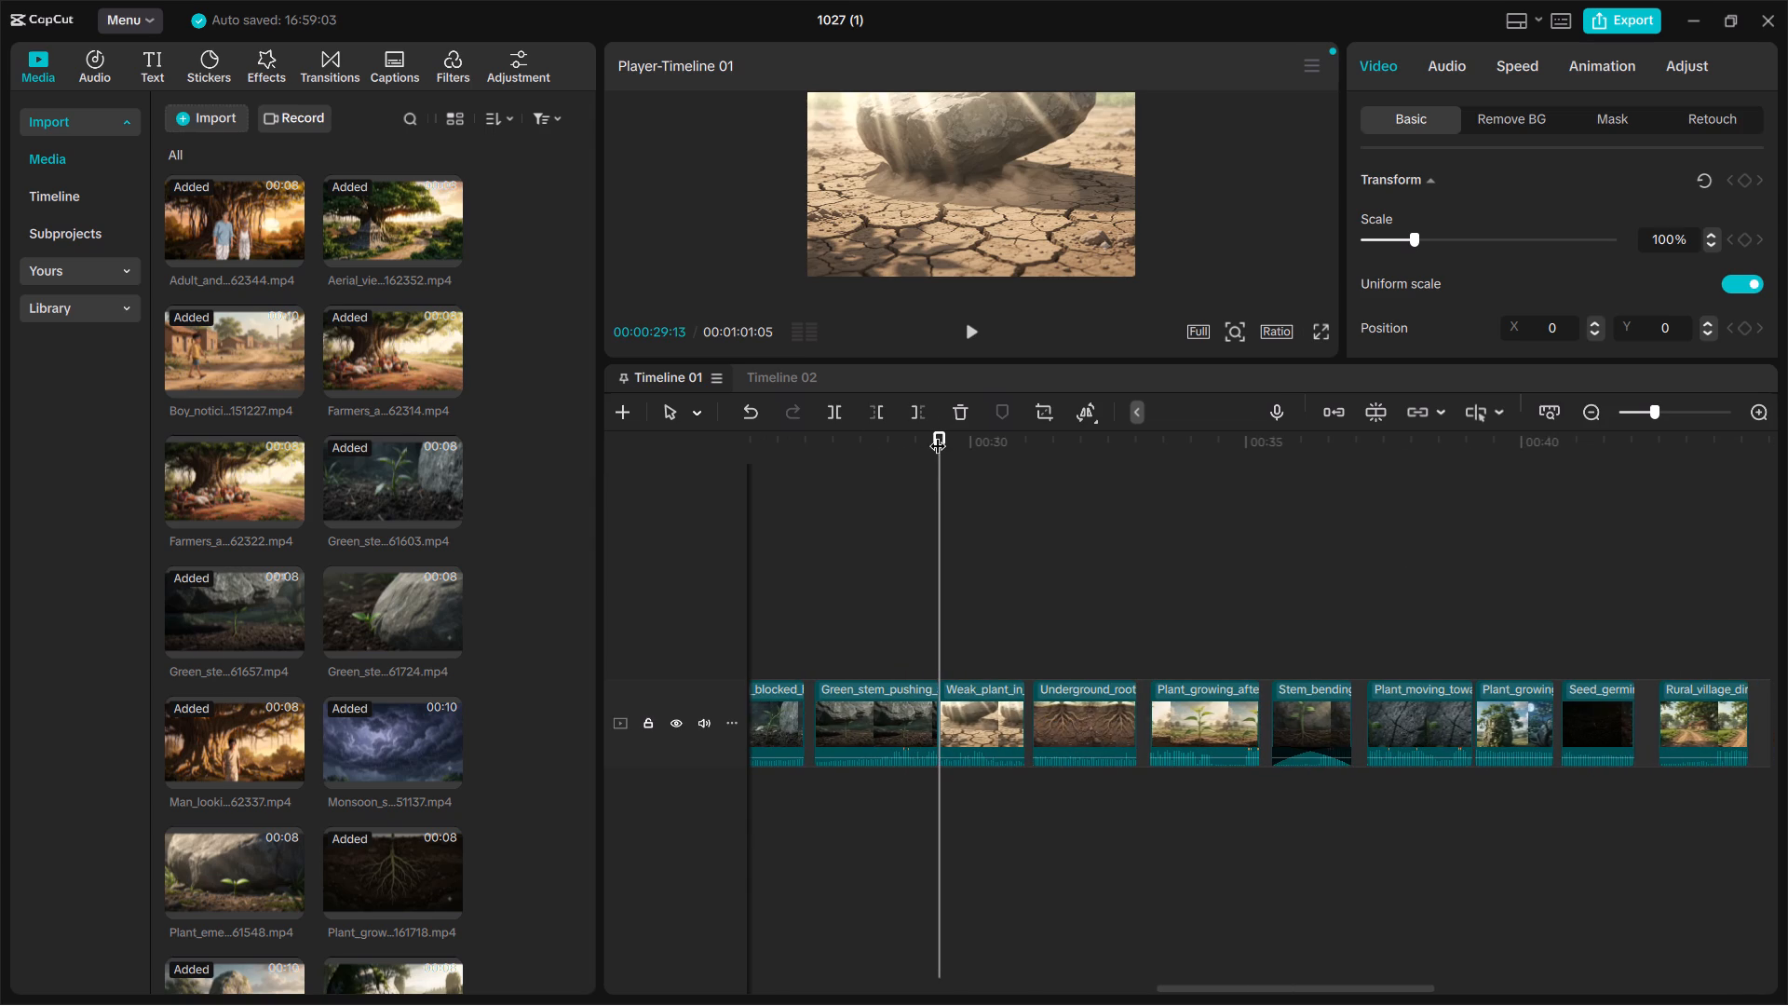
left_click_drag(938, 434, 656, 494)
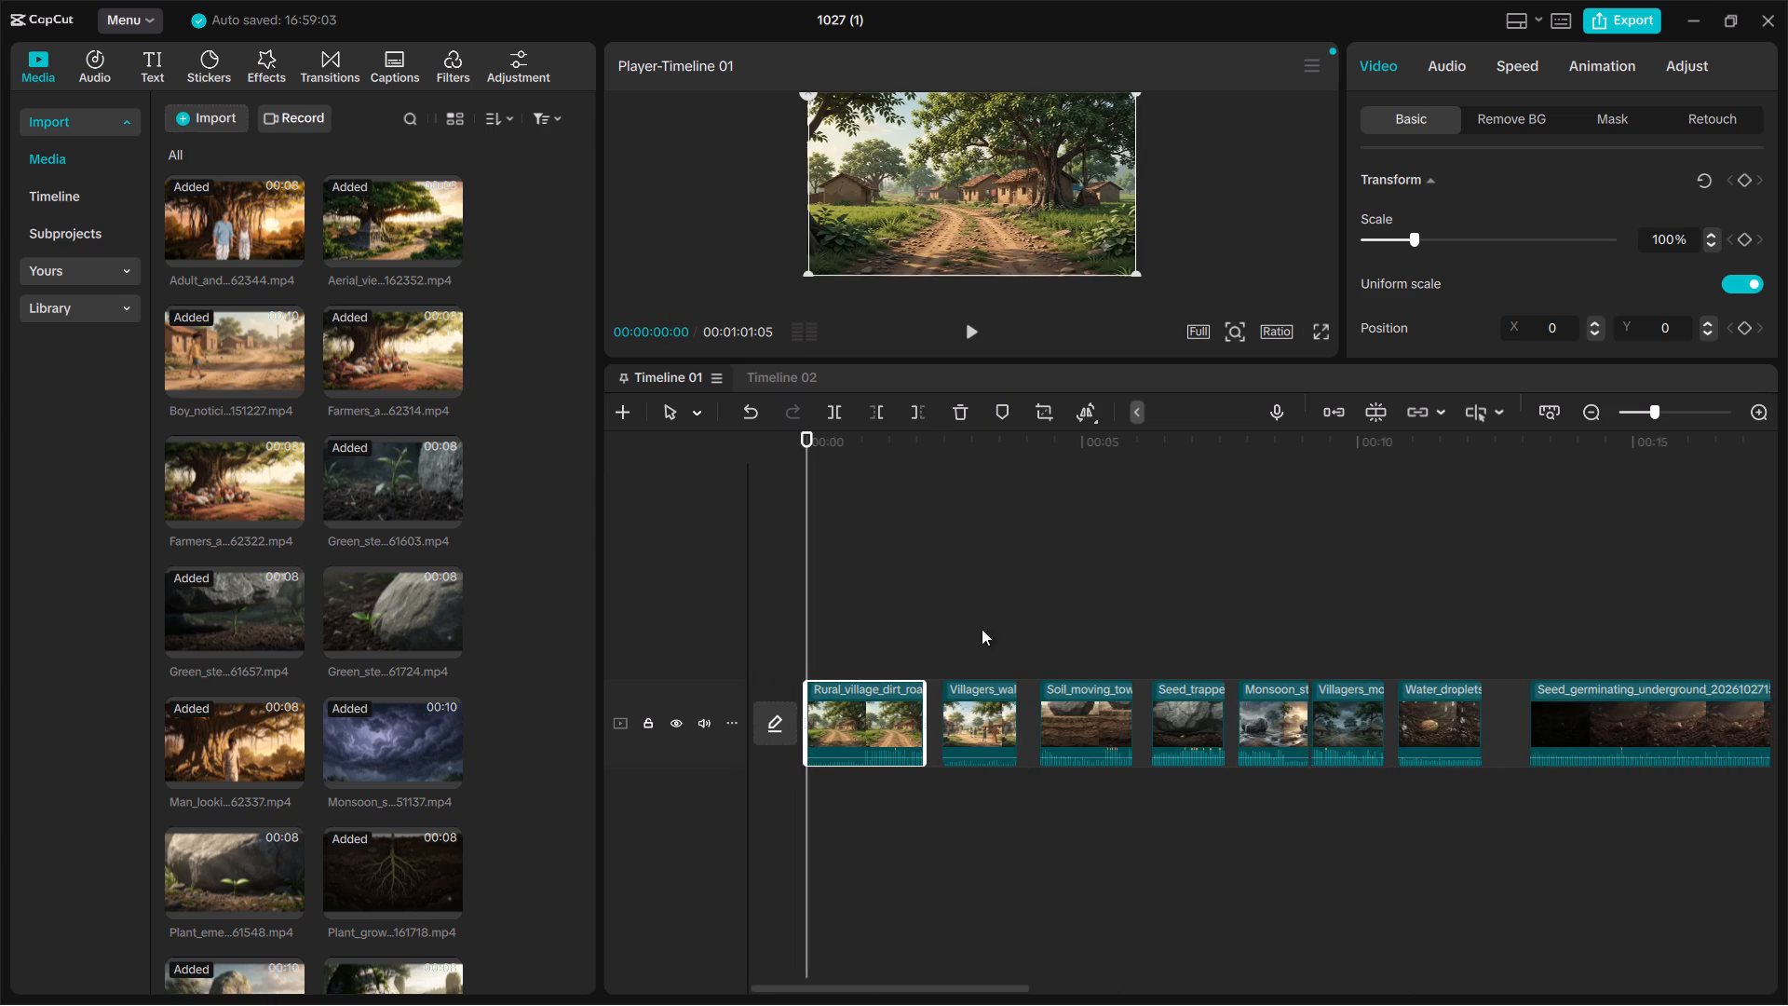
left_click(972, 327)
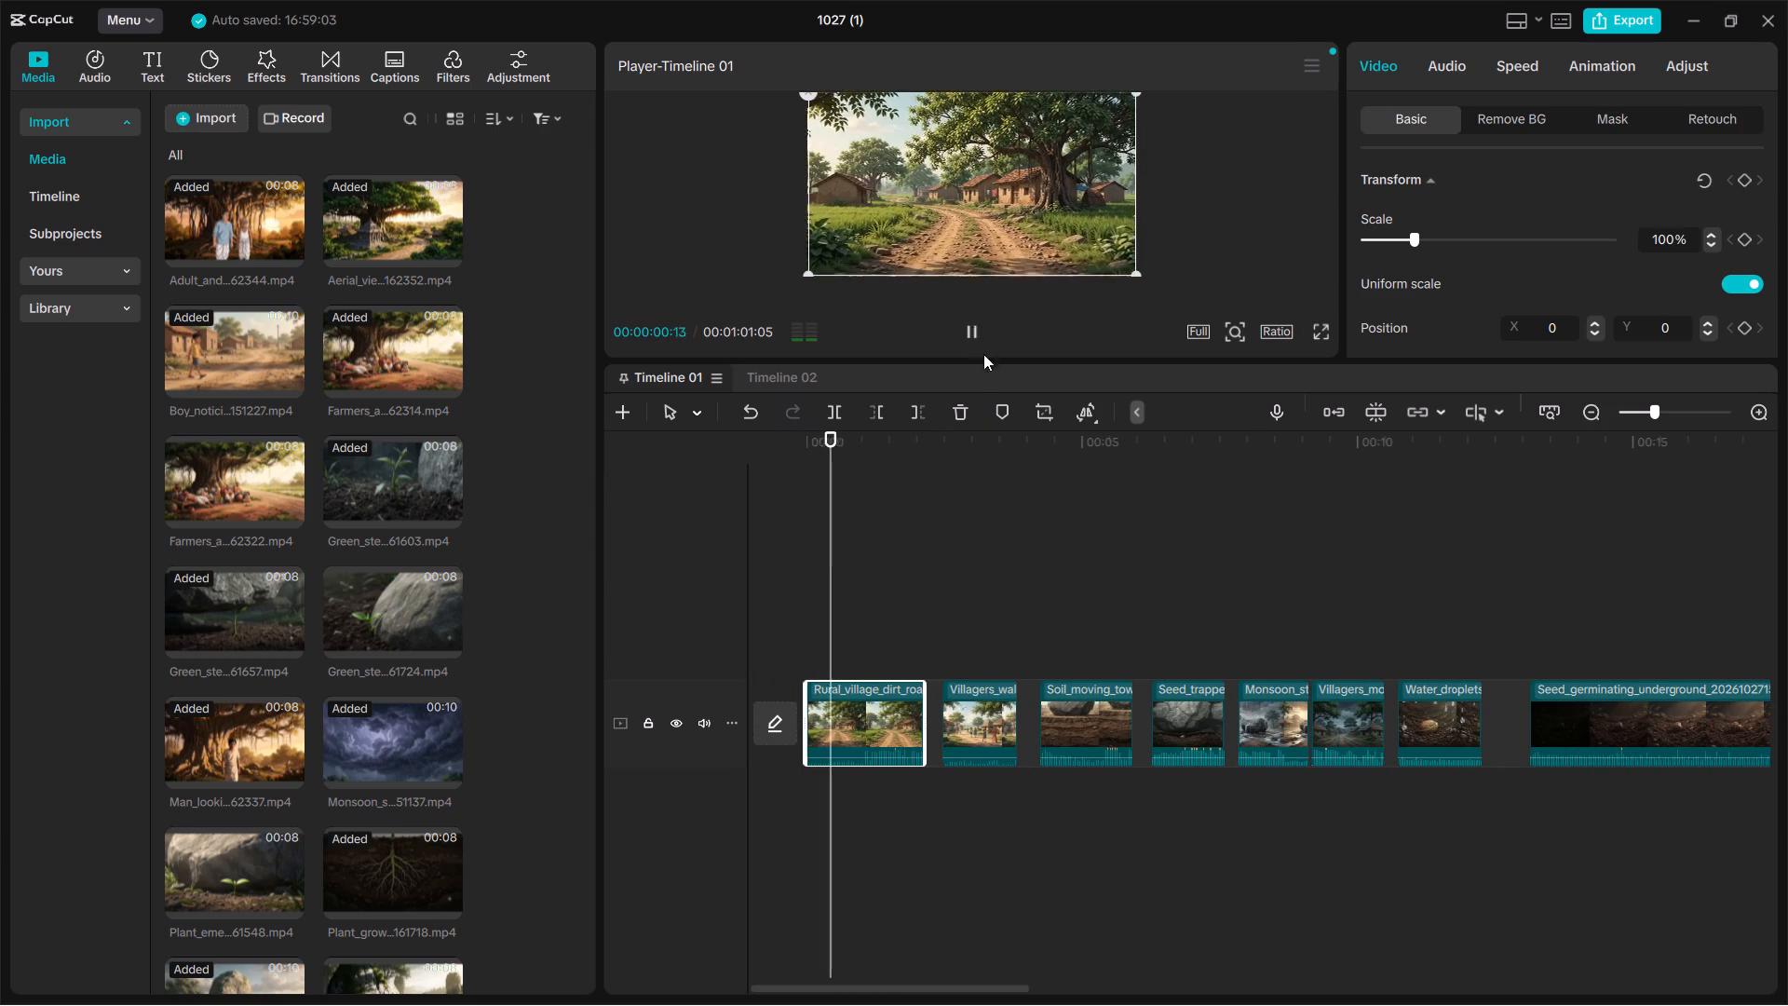
left_click_drag(1016, 360, 1012, 428)
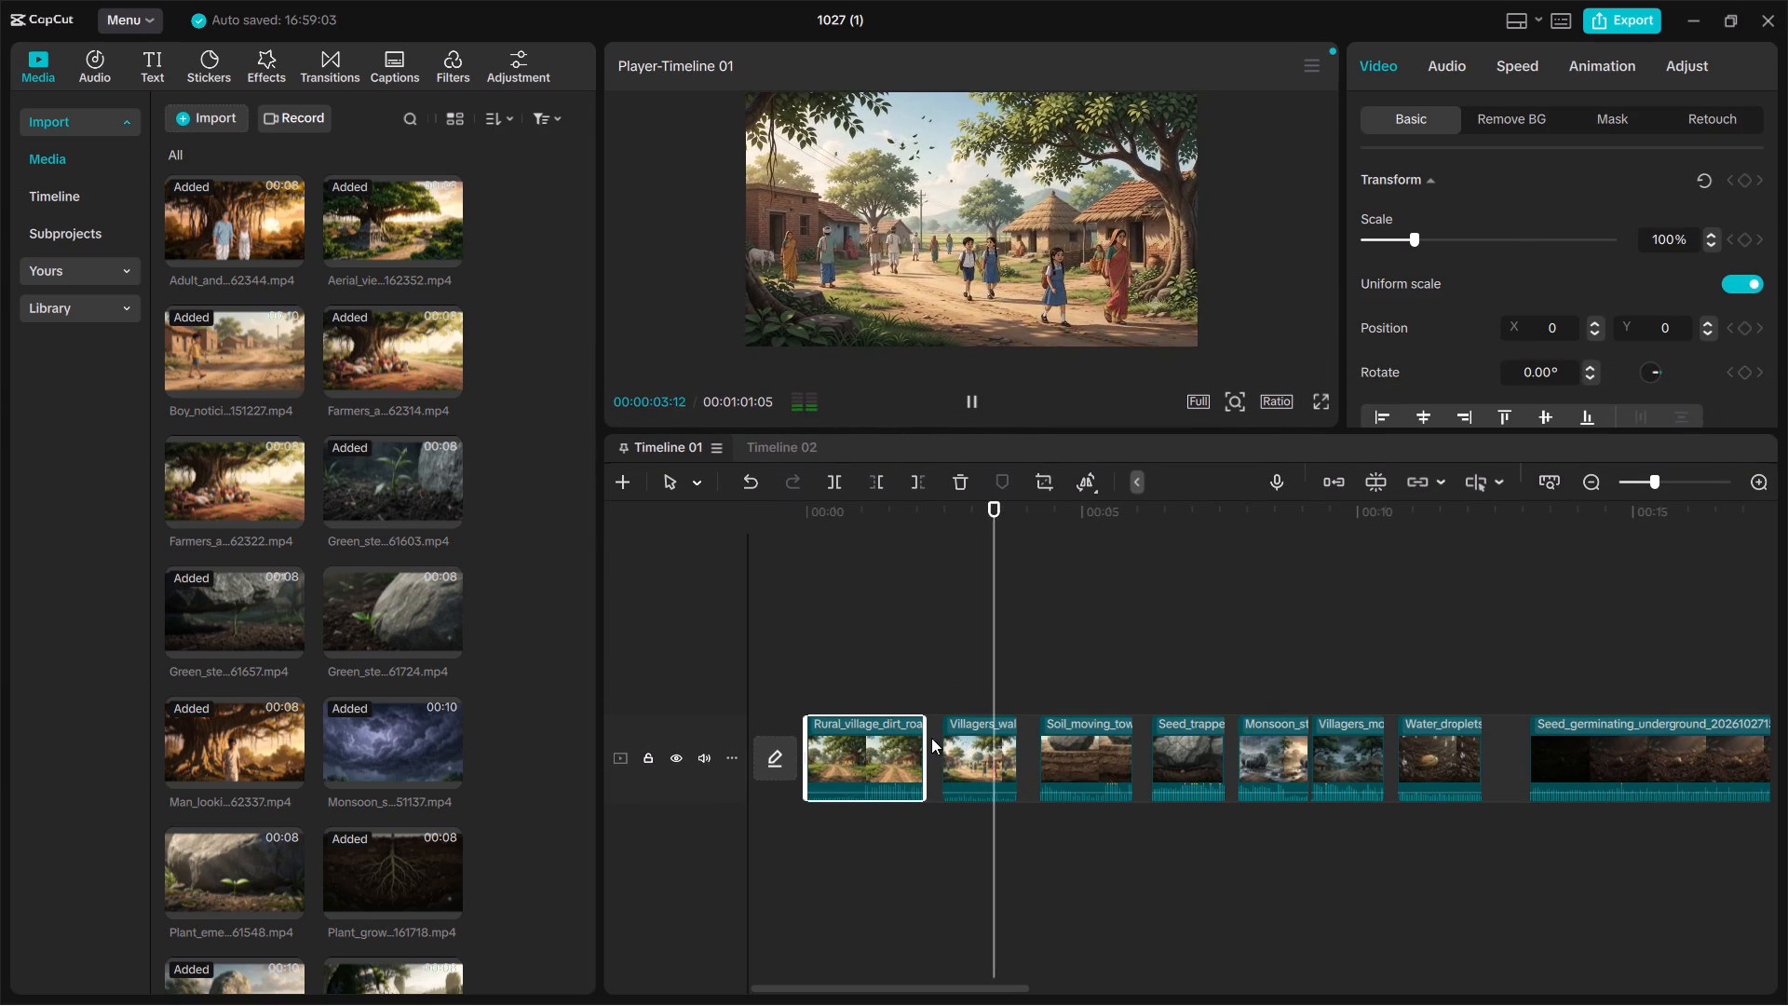
left_click(931, 738)
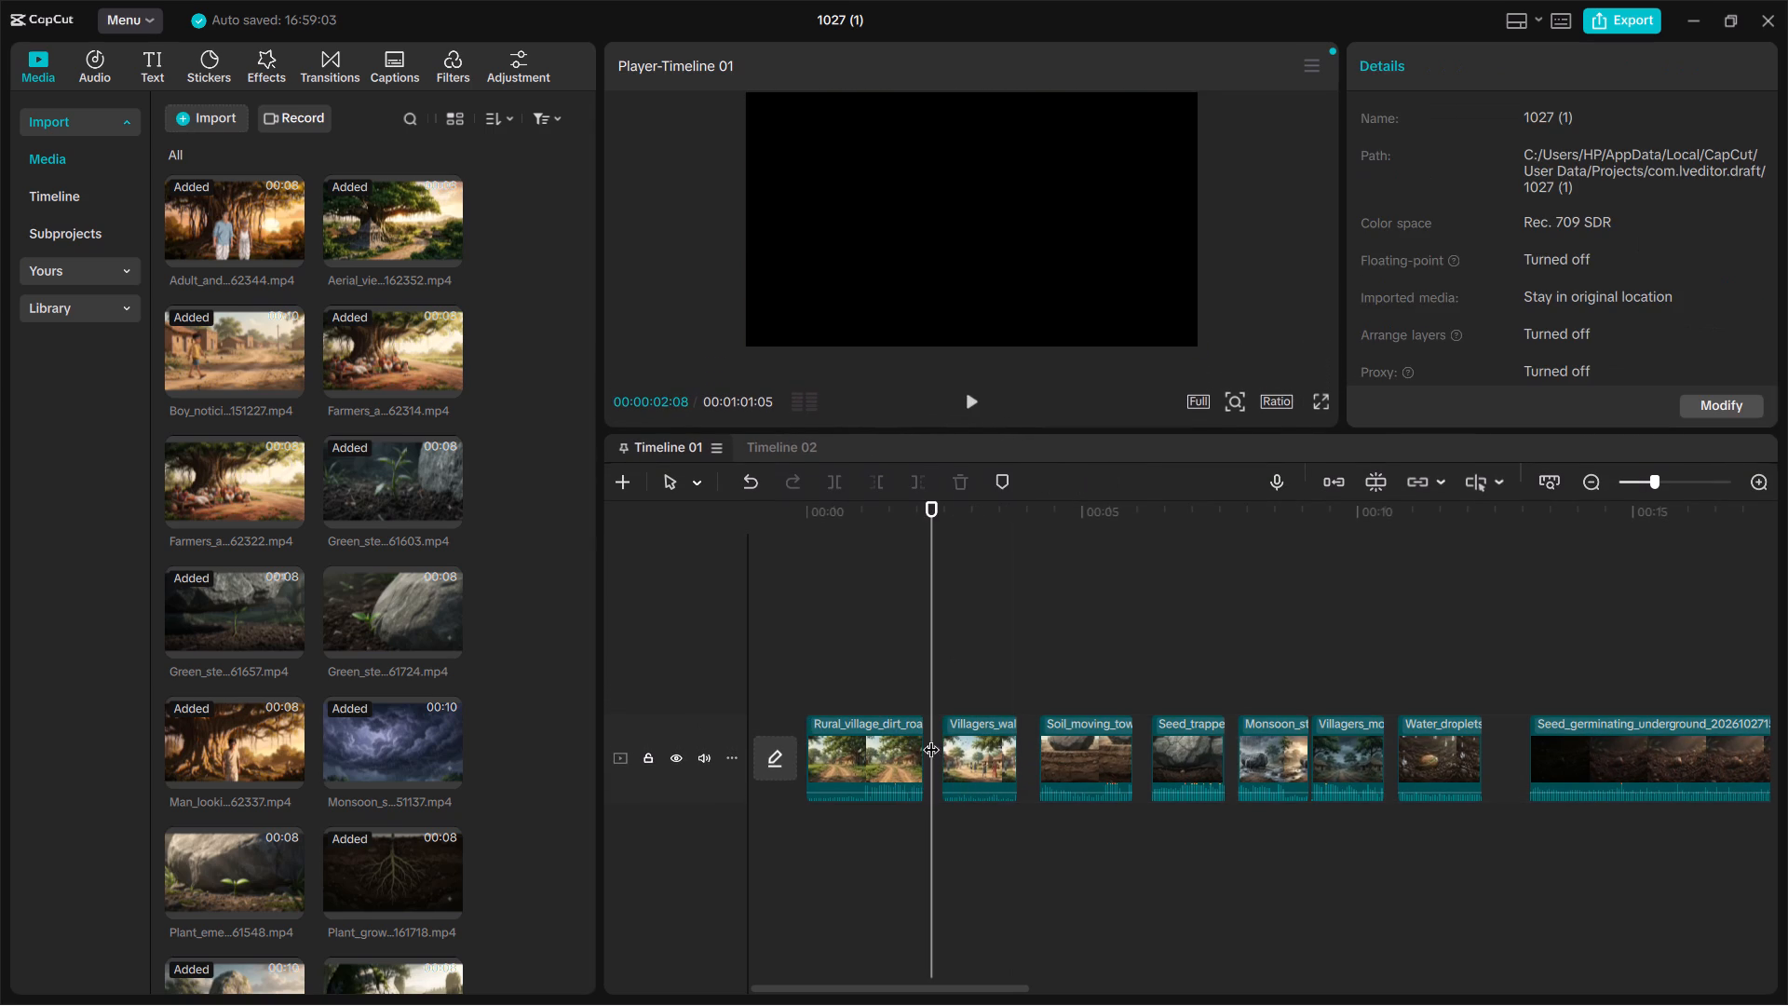
Move the Villagers_walking clip earlier on the main track to start at about 00:02.2, close behind the Rural_village_dirt_road clip.
left_click_drag(946, 739, 927, 738)
left_click_drag(965, 741, 942, 741)
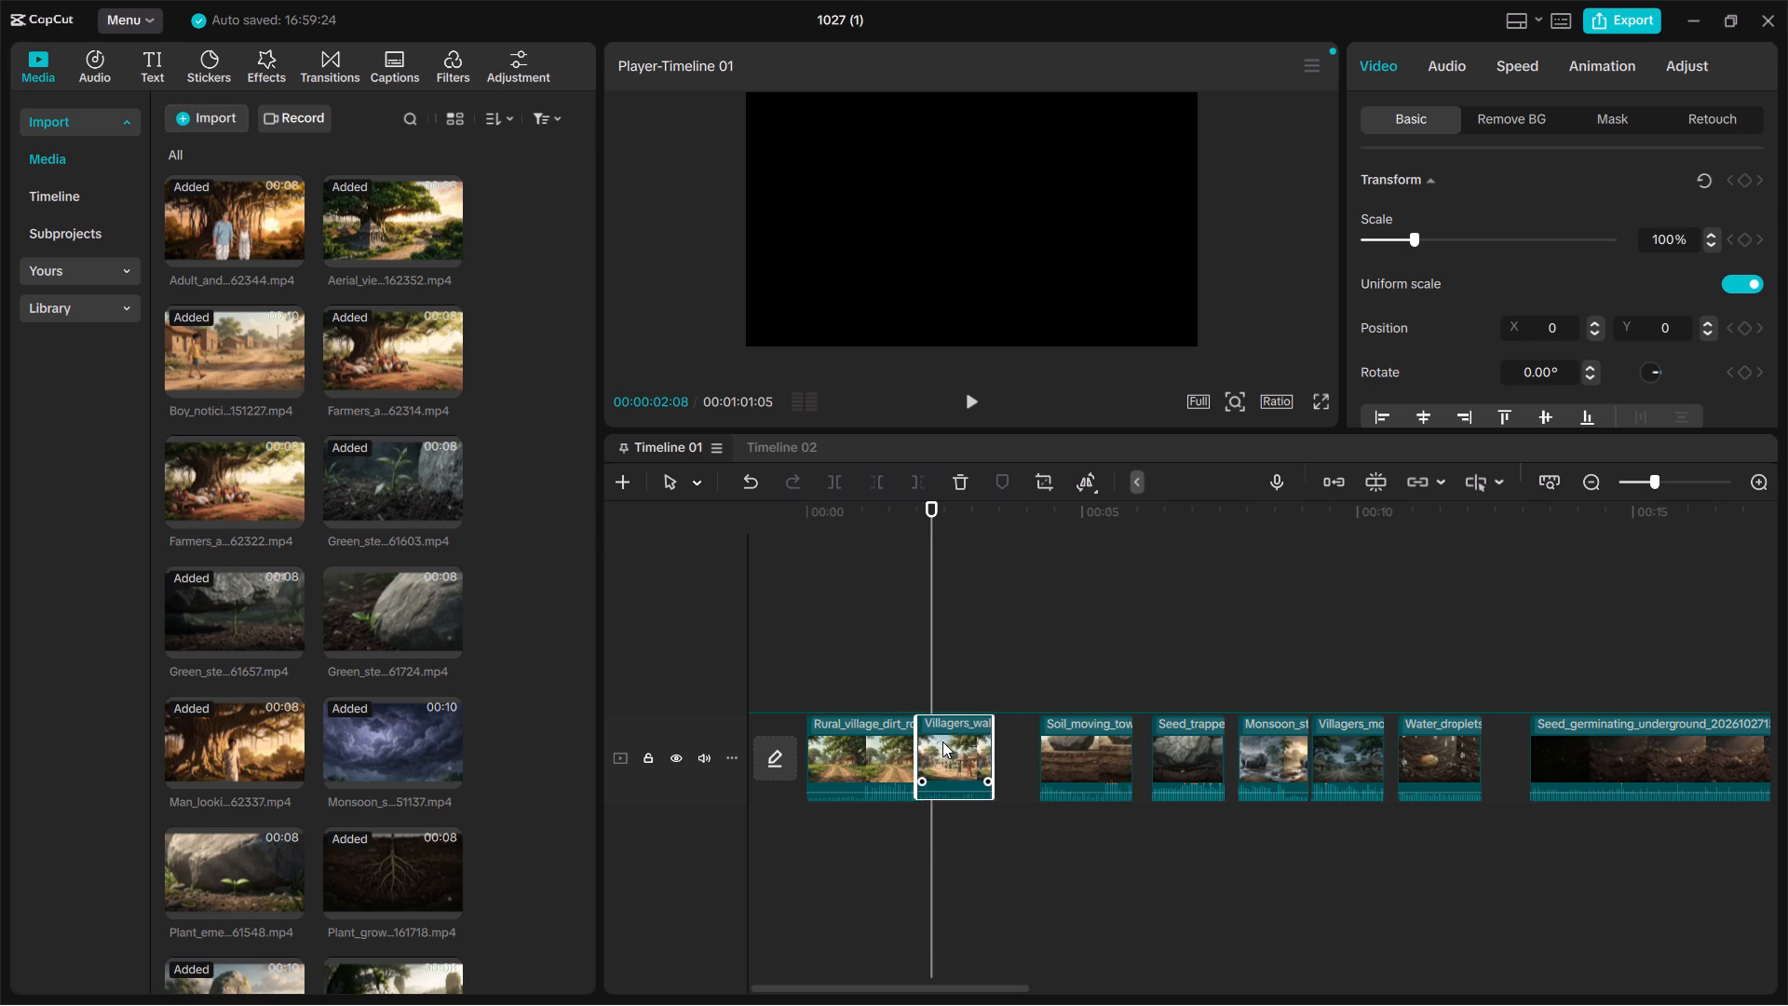
left_click_drag(942, 741, 952, 745)
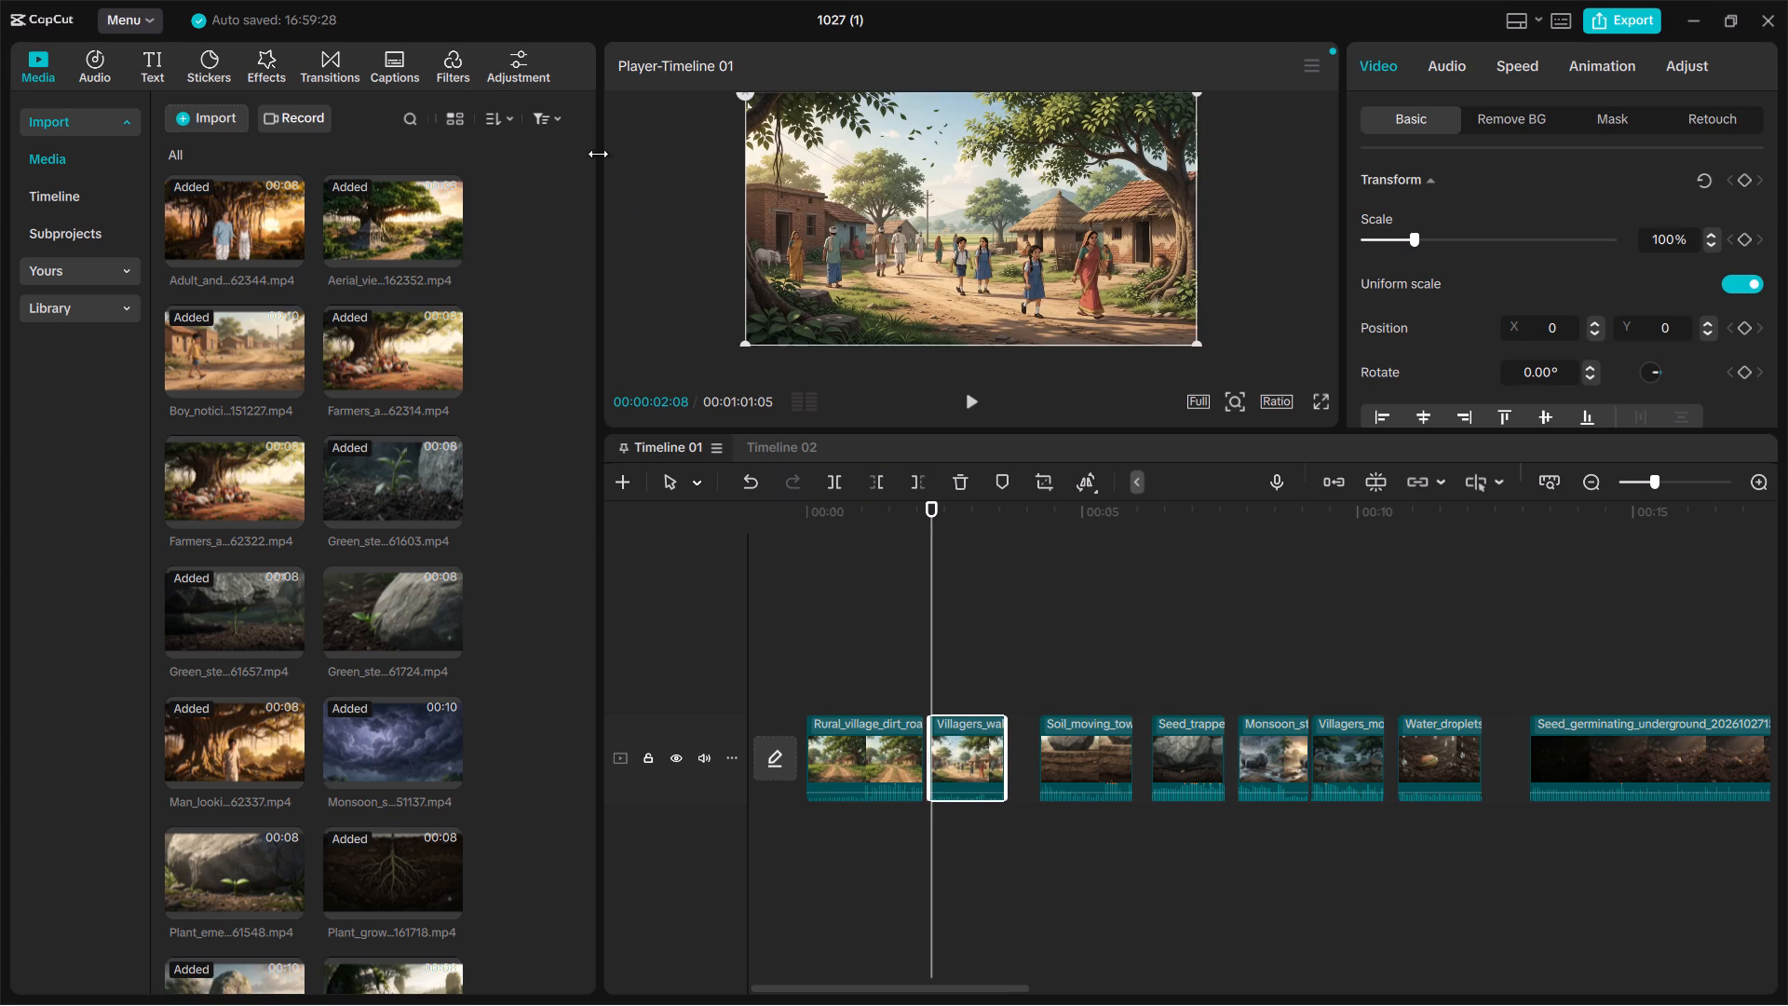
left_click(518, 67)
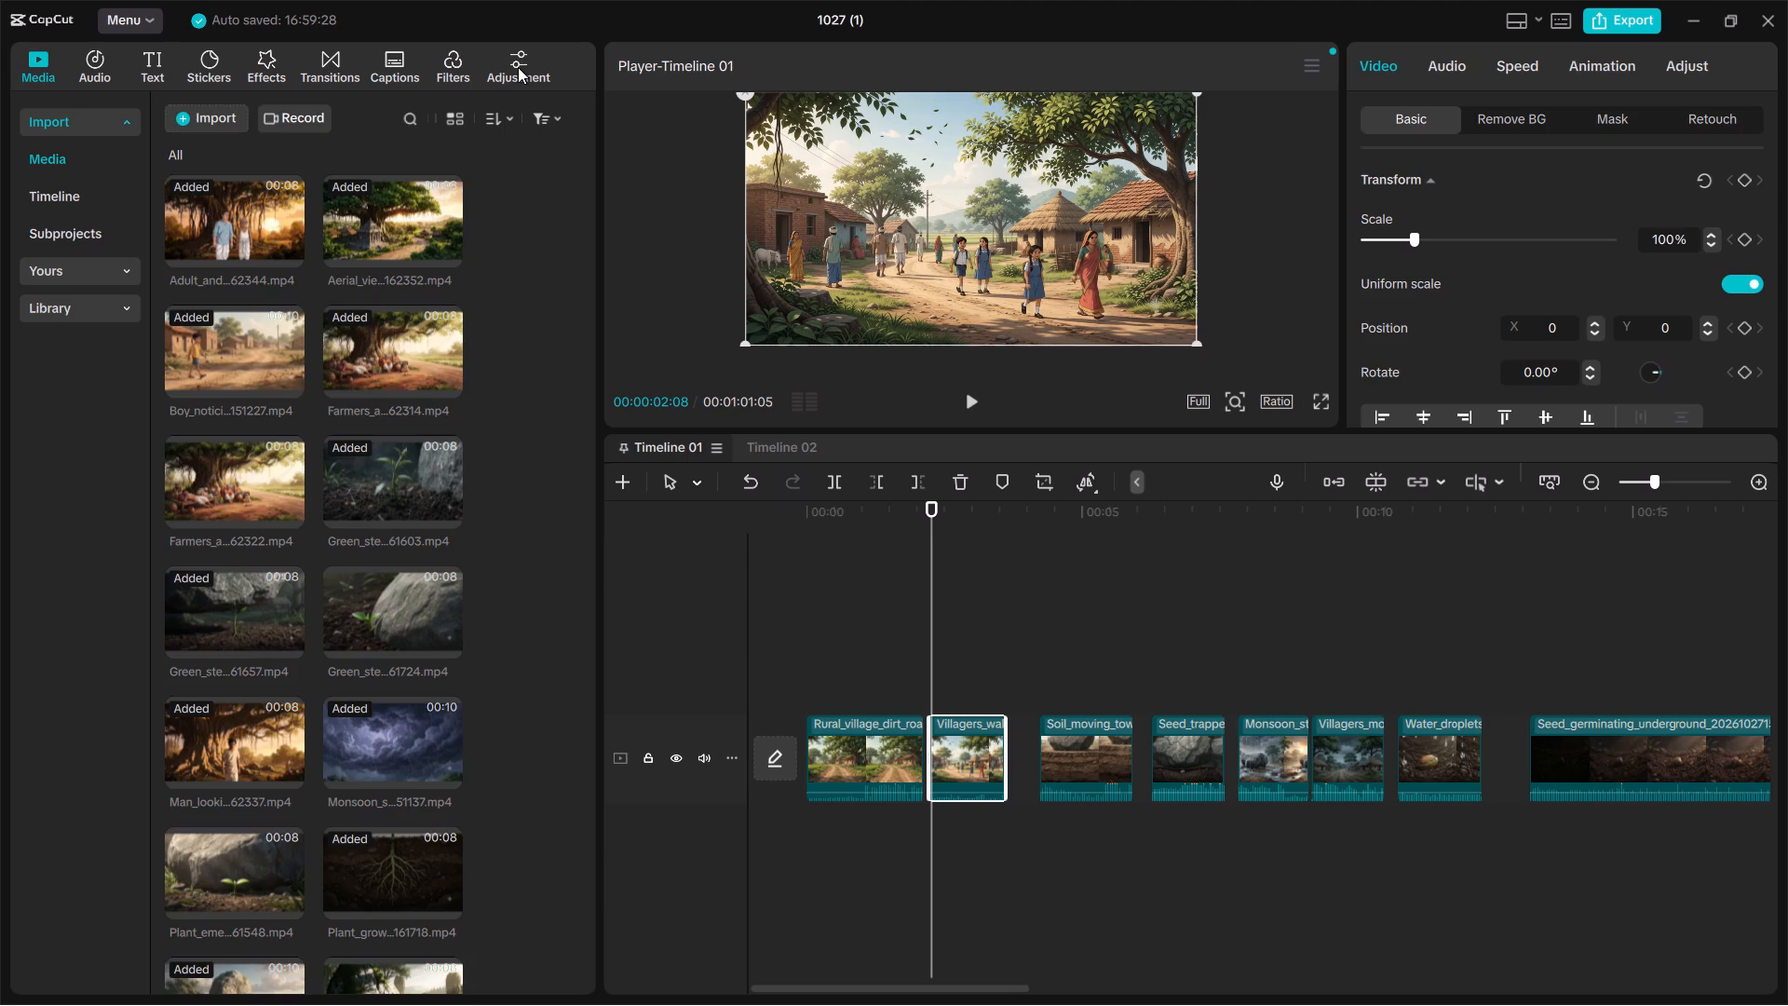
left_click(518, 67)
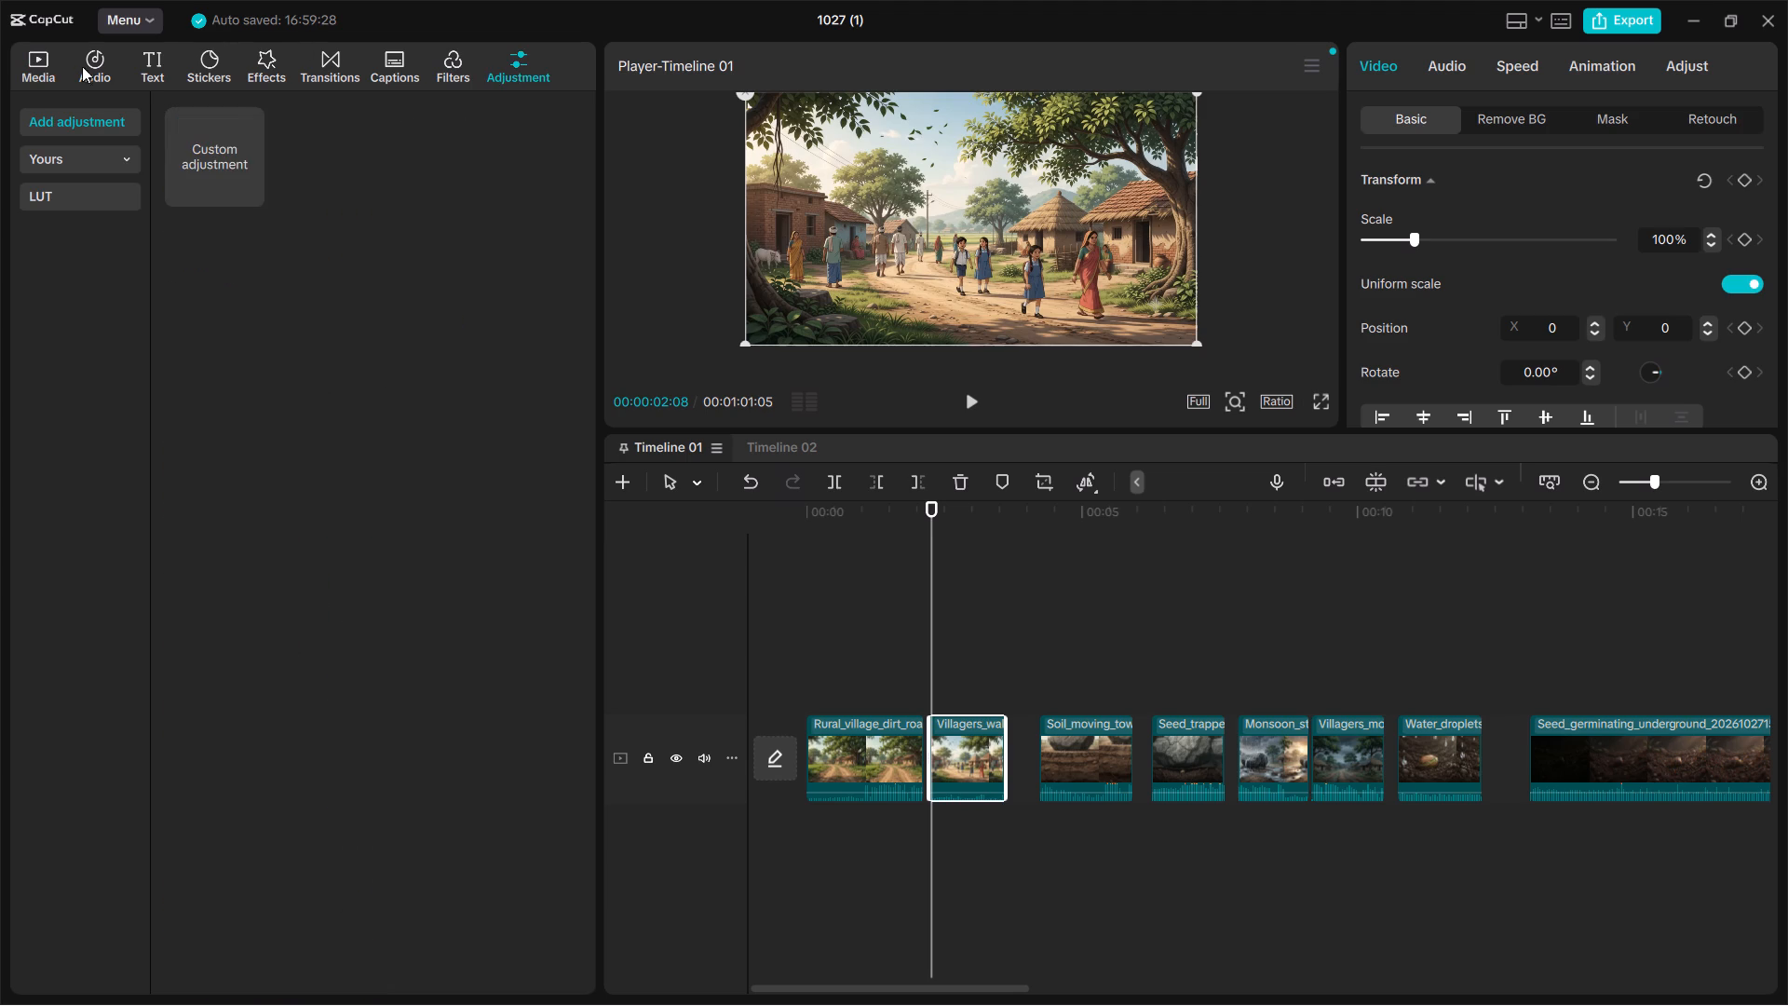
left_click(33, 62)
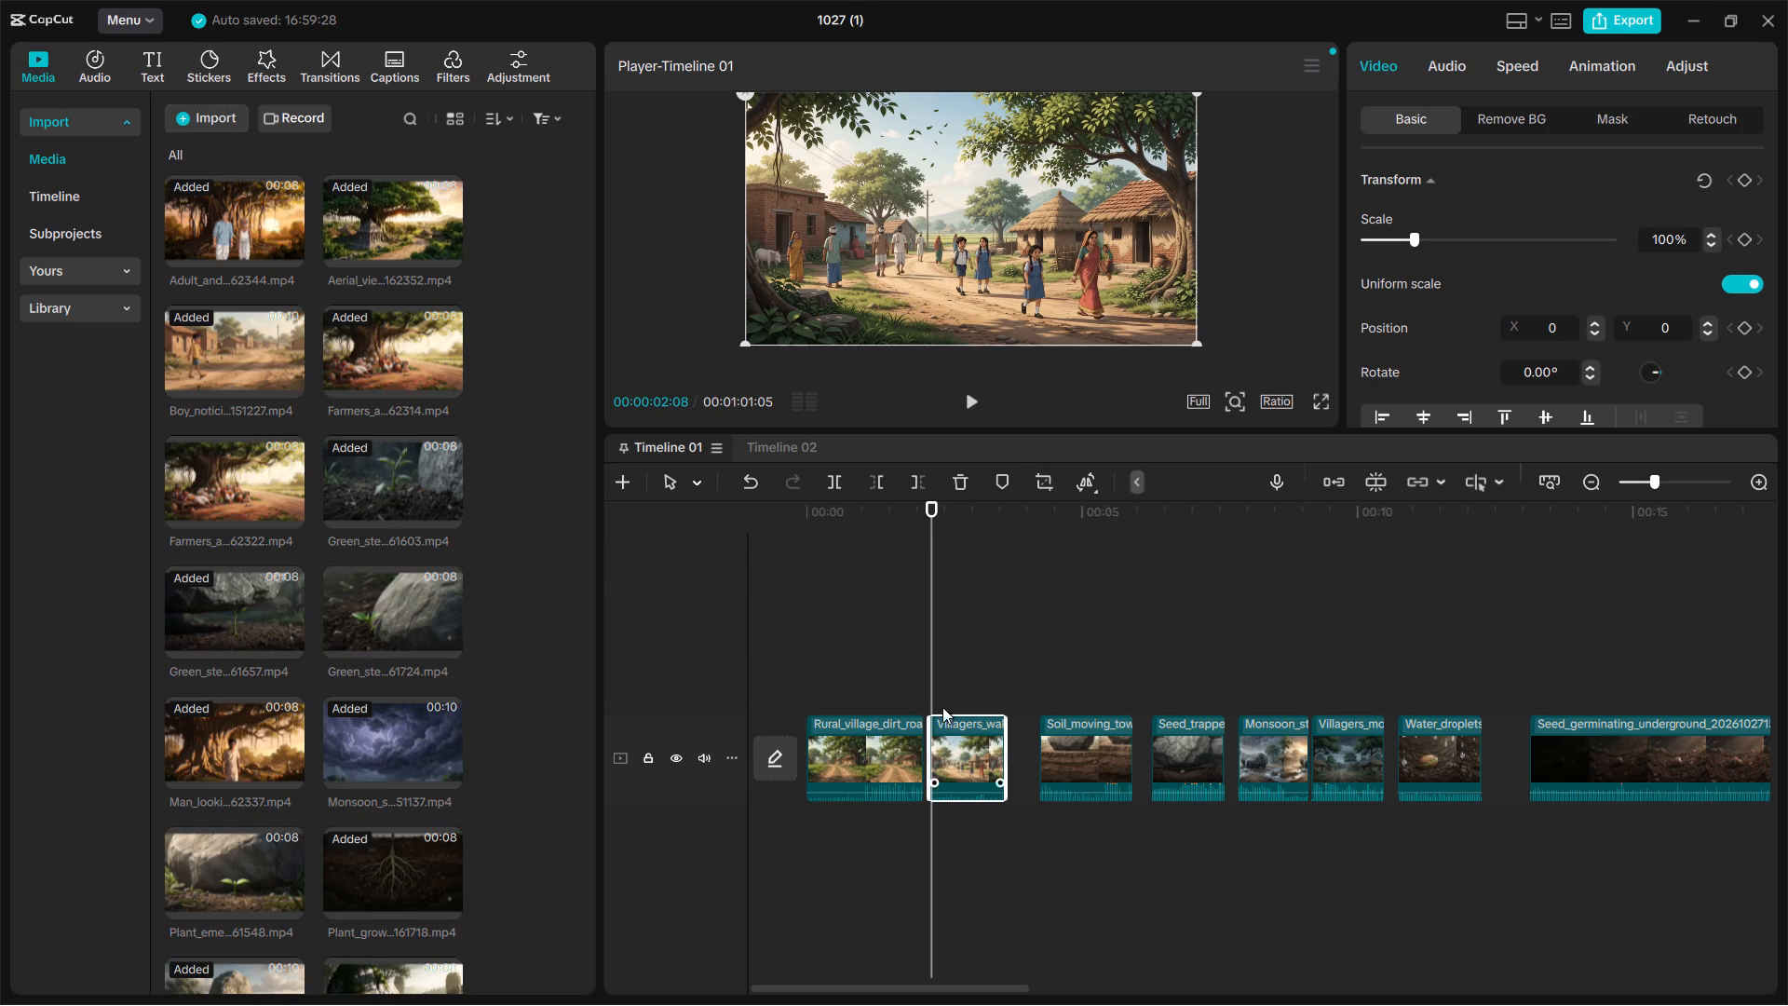
Extend the end of the Villagers_walking clip to meet the Soil_moving clip, and play back the transition.
left_click(935, 604)
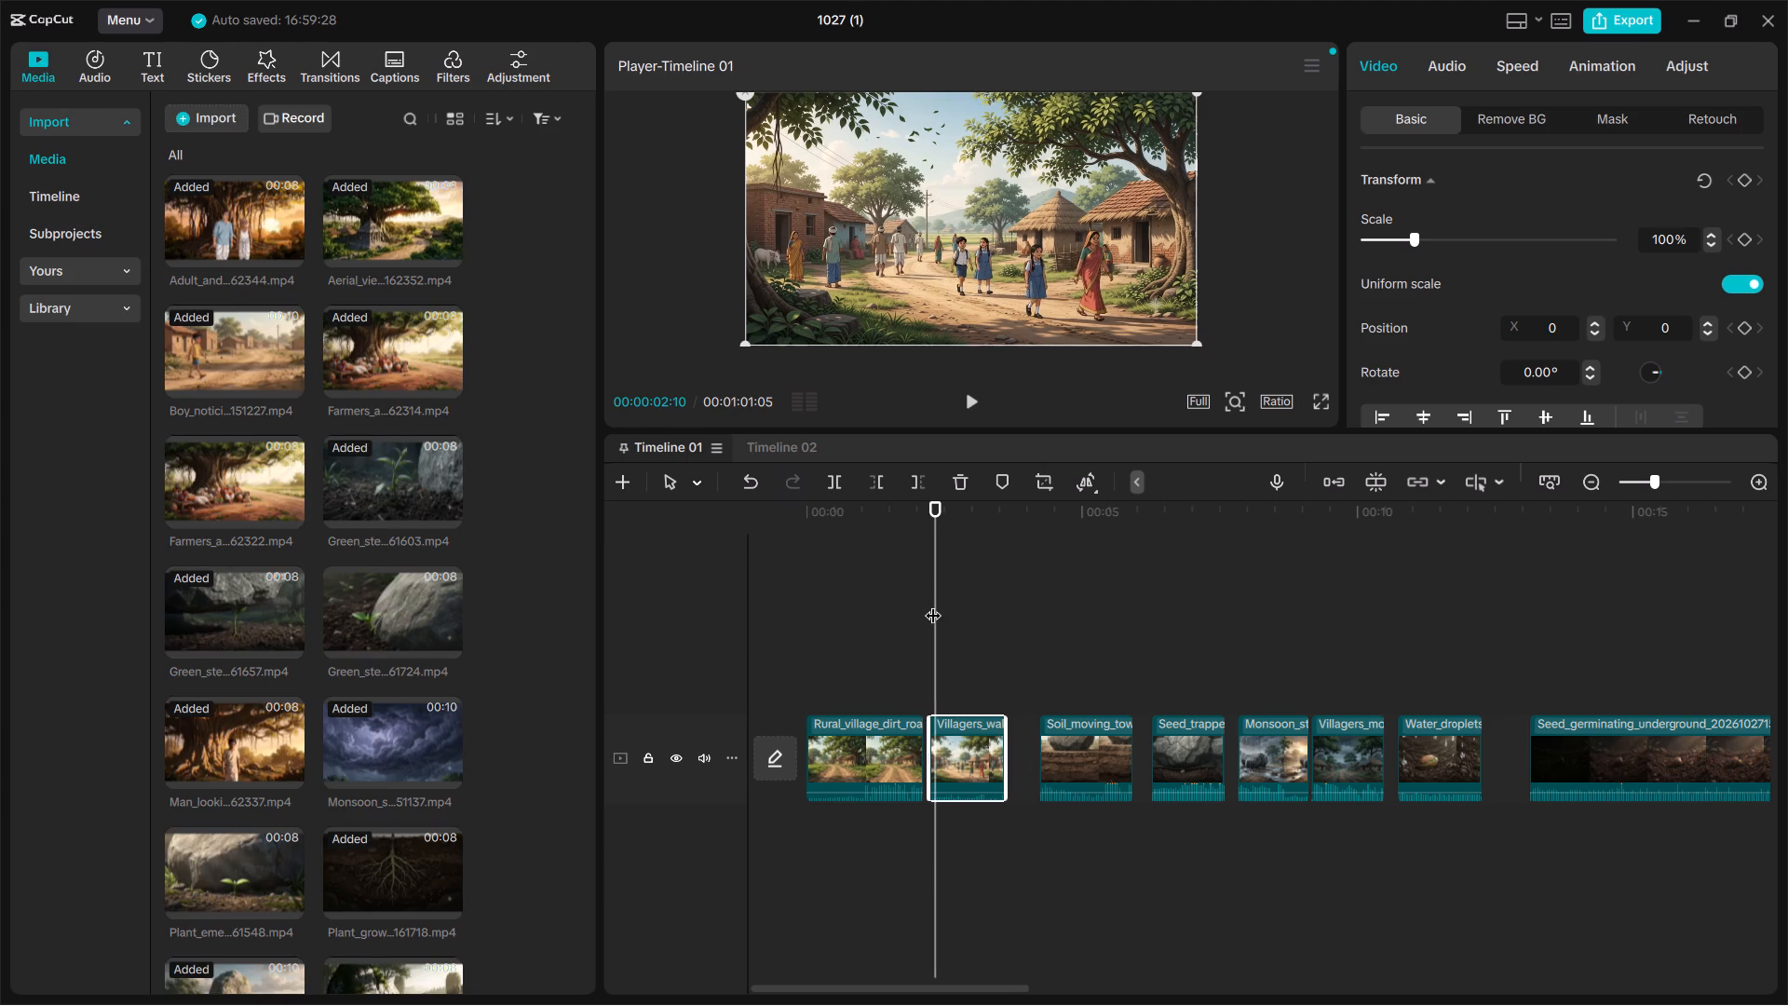
left_click_drag(935, 508, 927, 507)
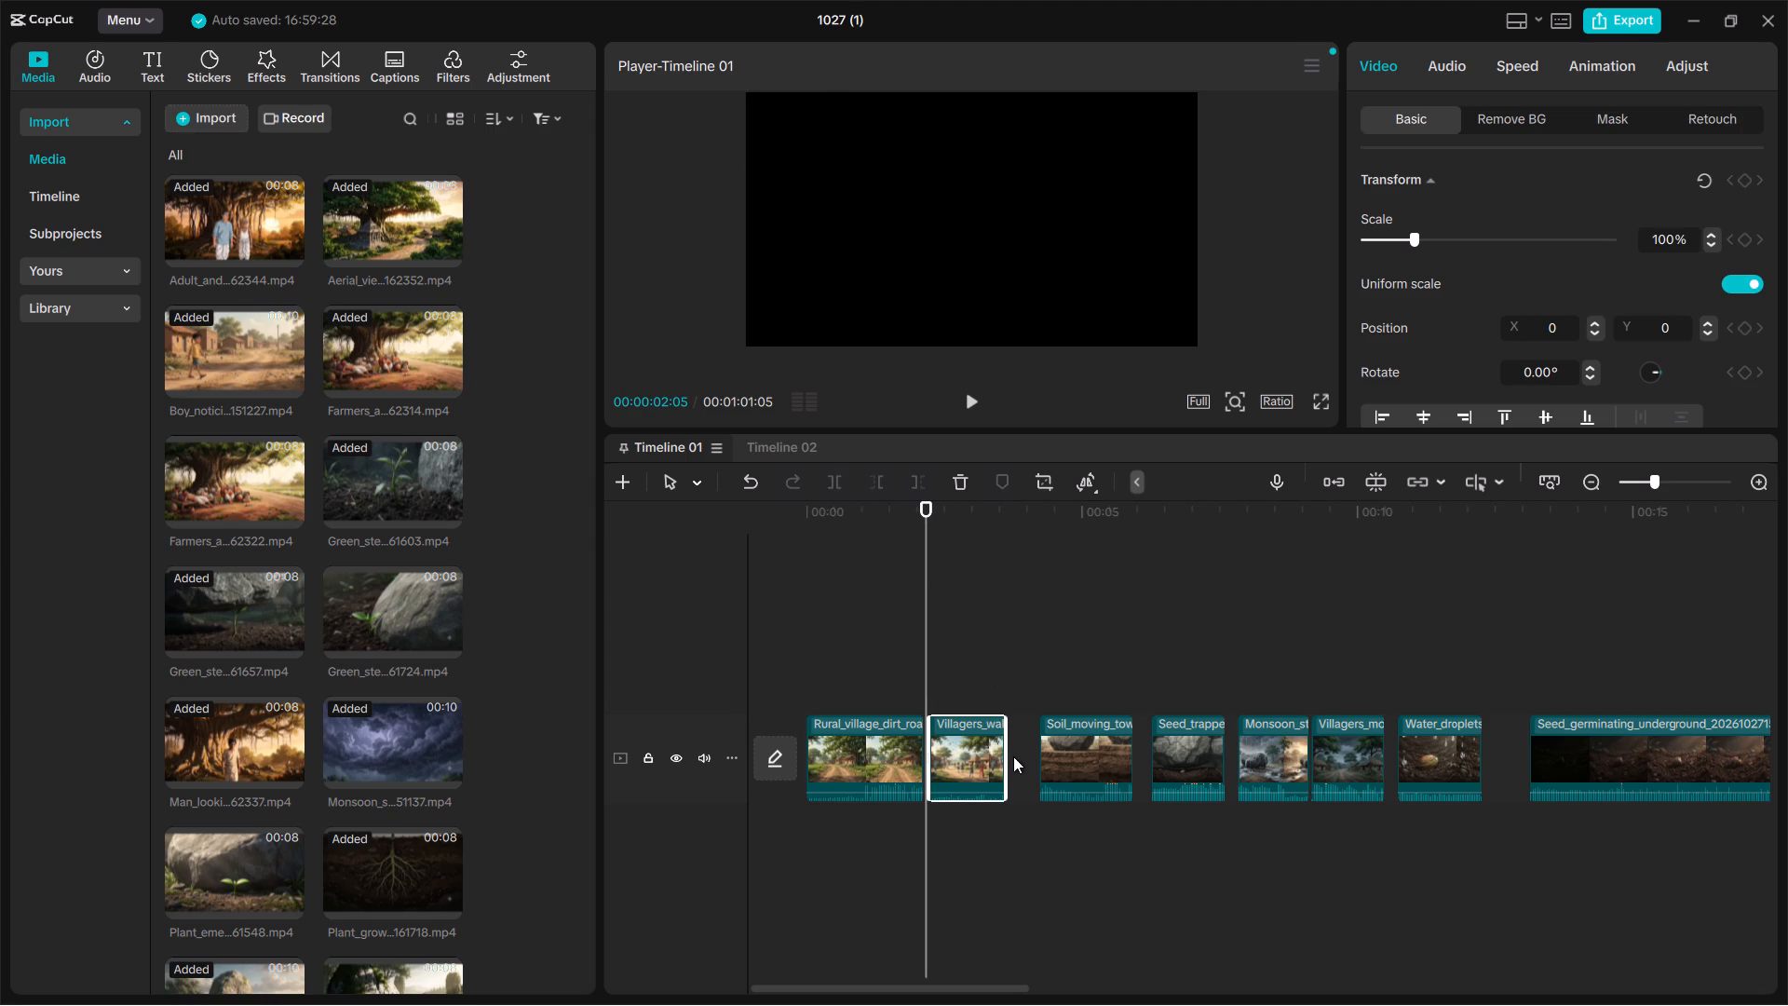
left_click_drag(1007, 760, 1035, 760)
left_click(1081, 755)
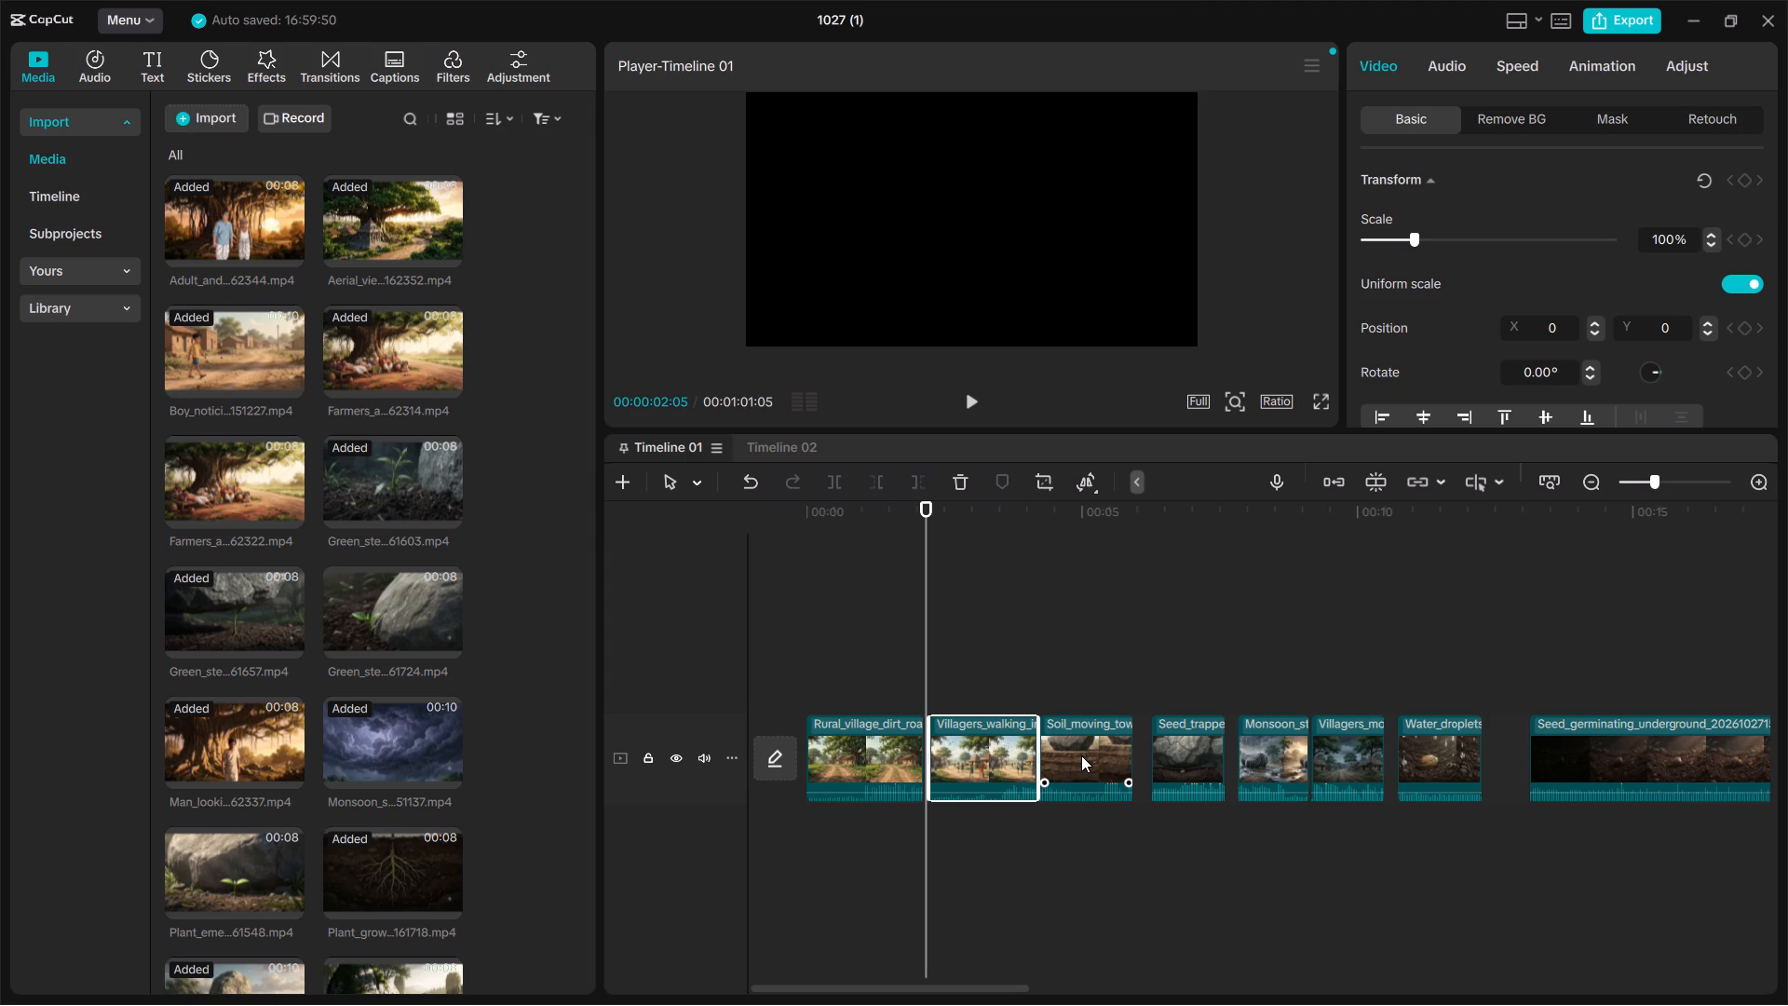
left_click(966, 399)
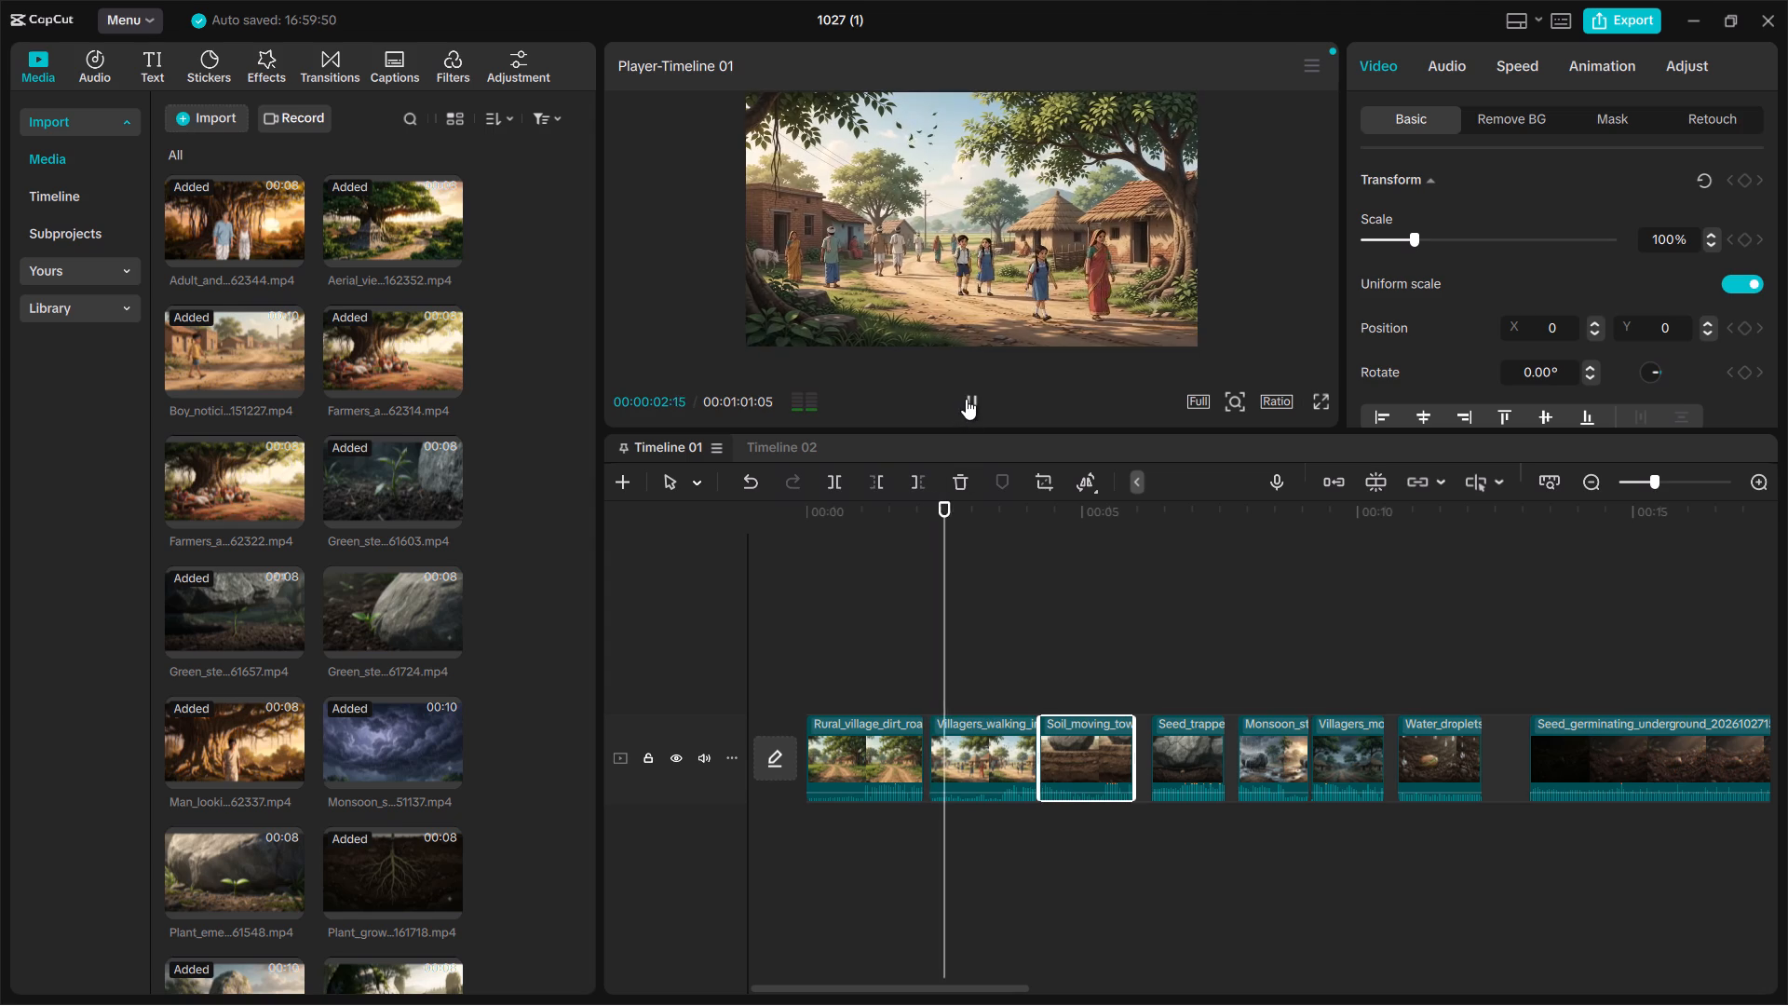
Turn on auto snapping and close the gaps so the Rural_village_dirt_road, Villagers_walking and Soil_moving clips sit end to end.
left_click(983, 745)
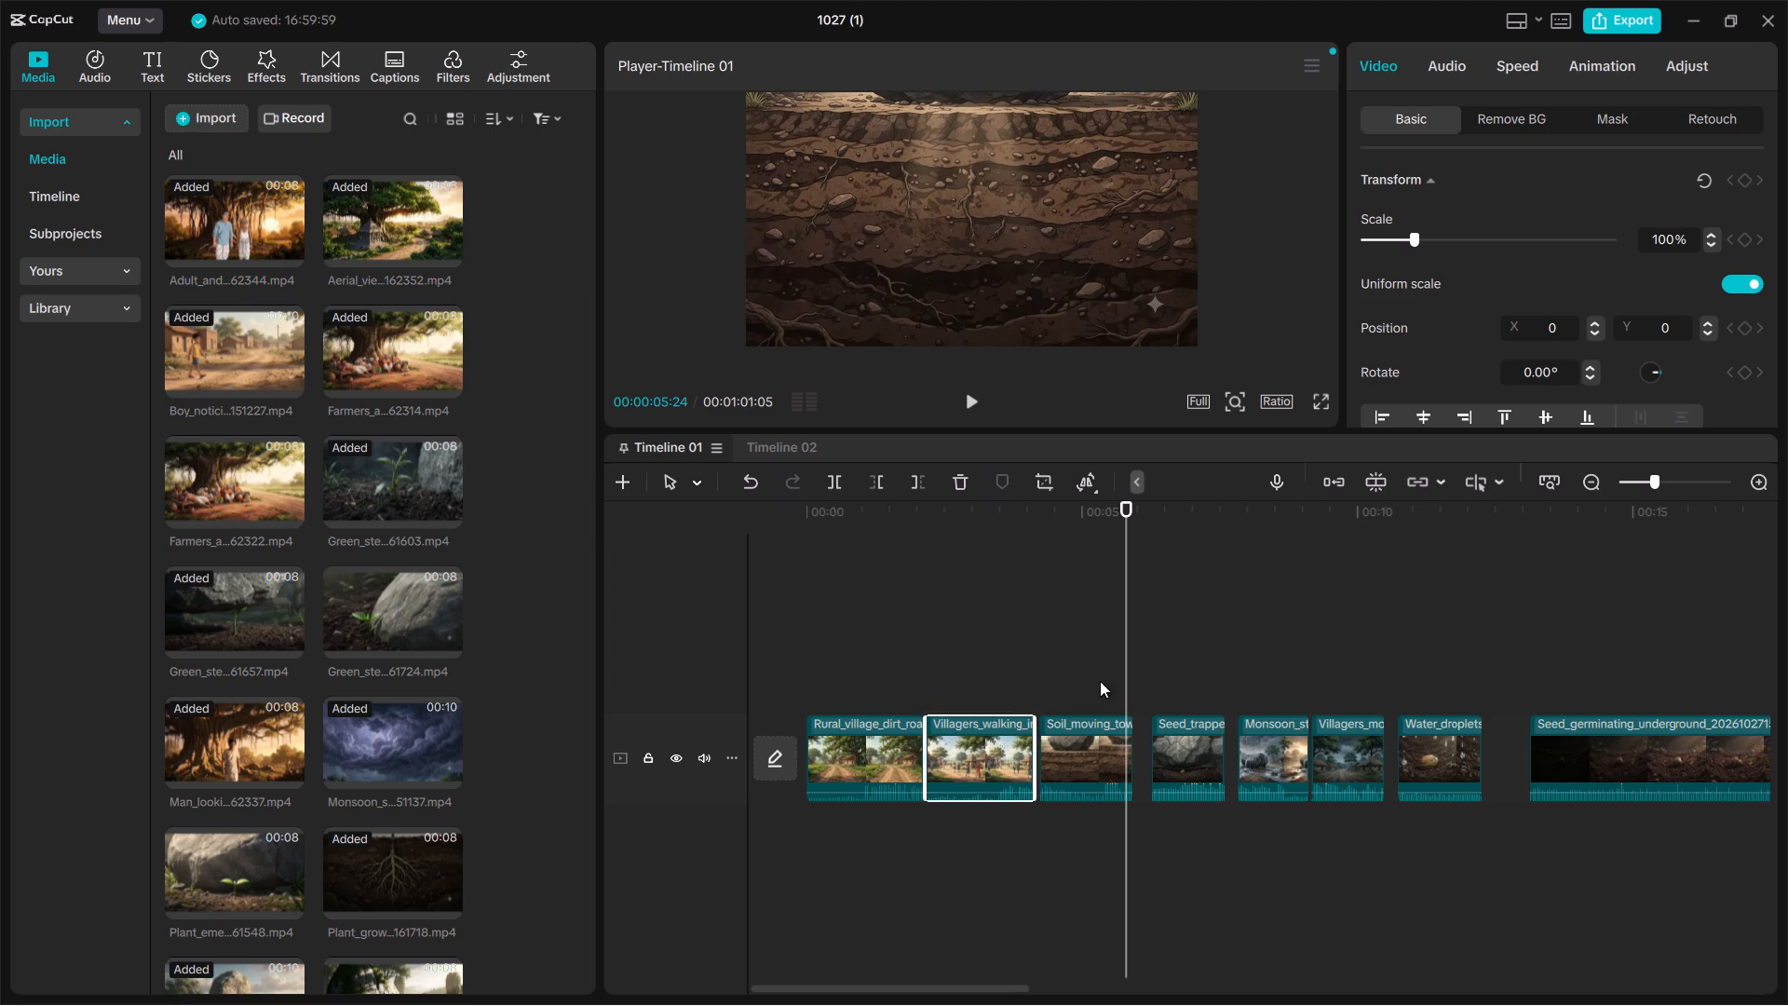
left_click(1380, 489)
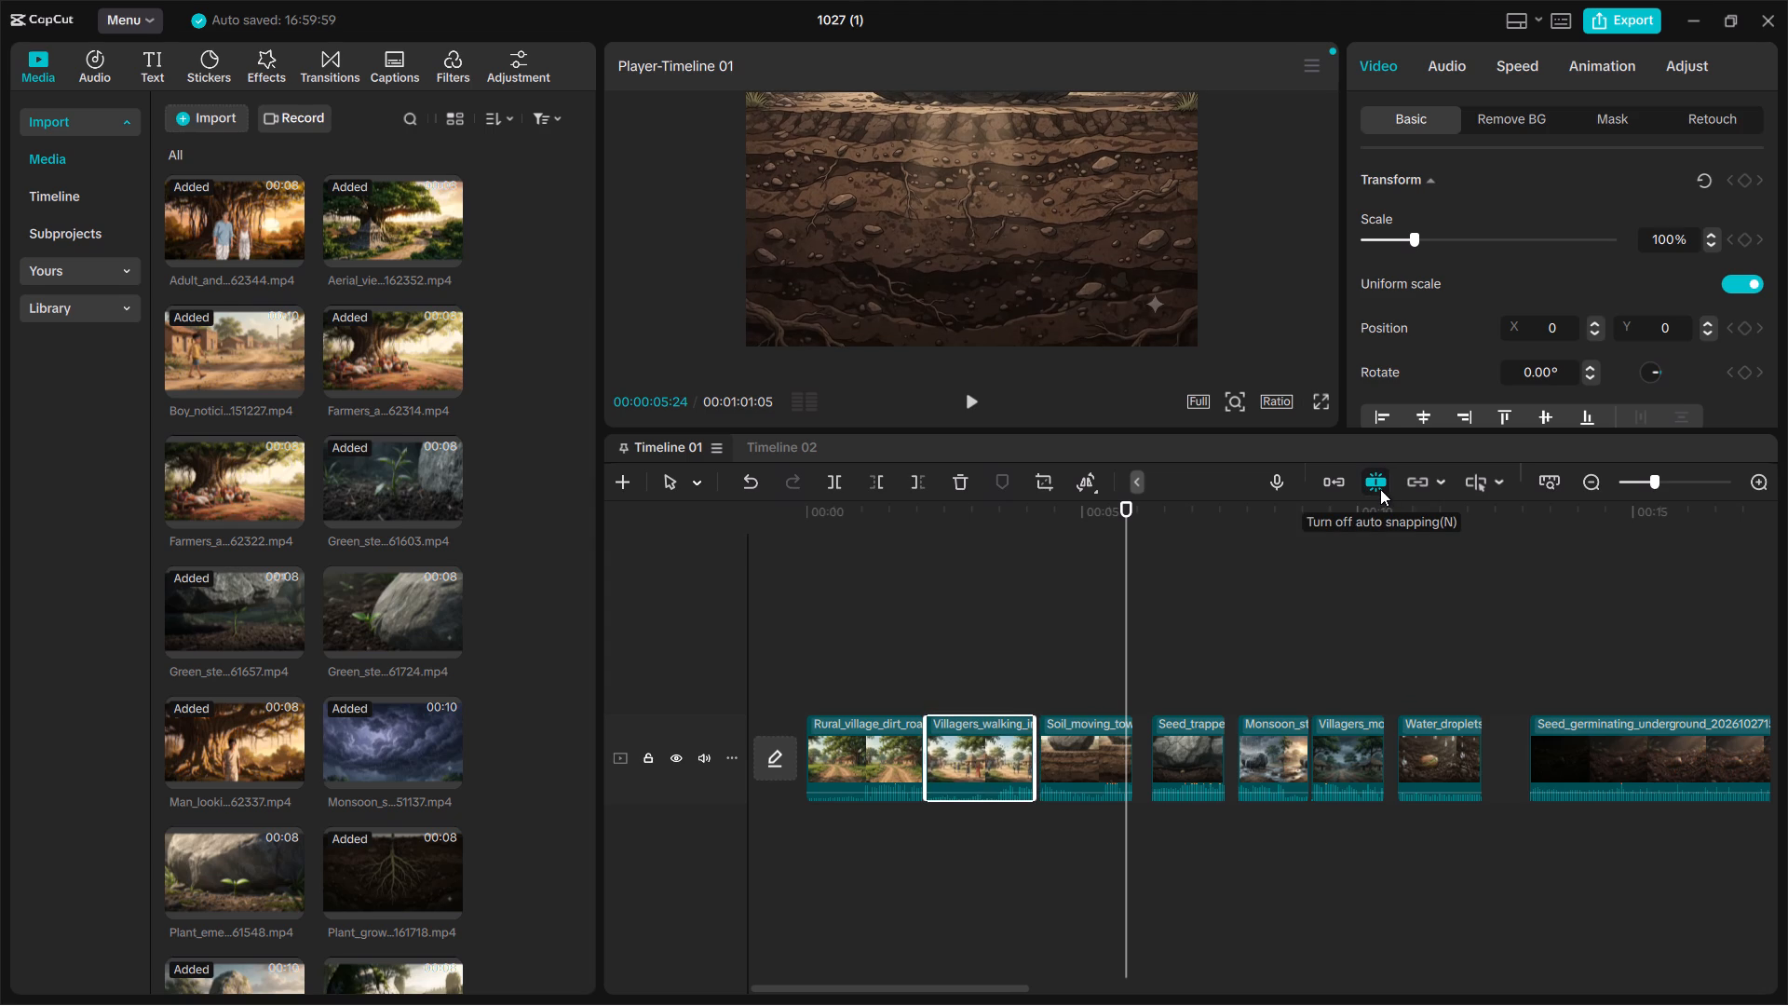
left_click(958, 760)
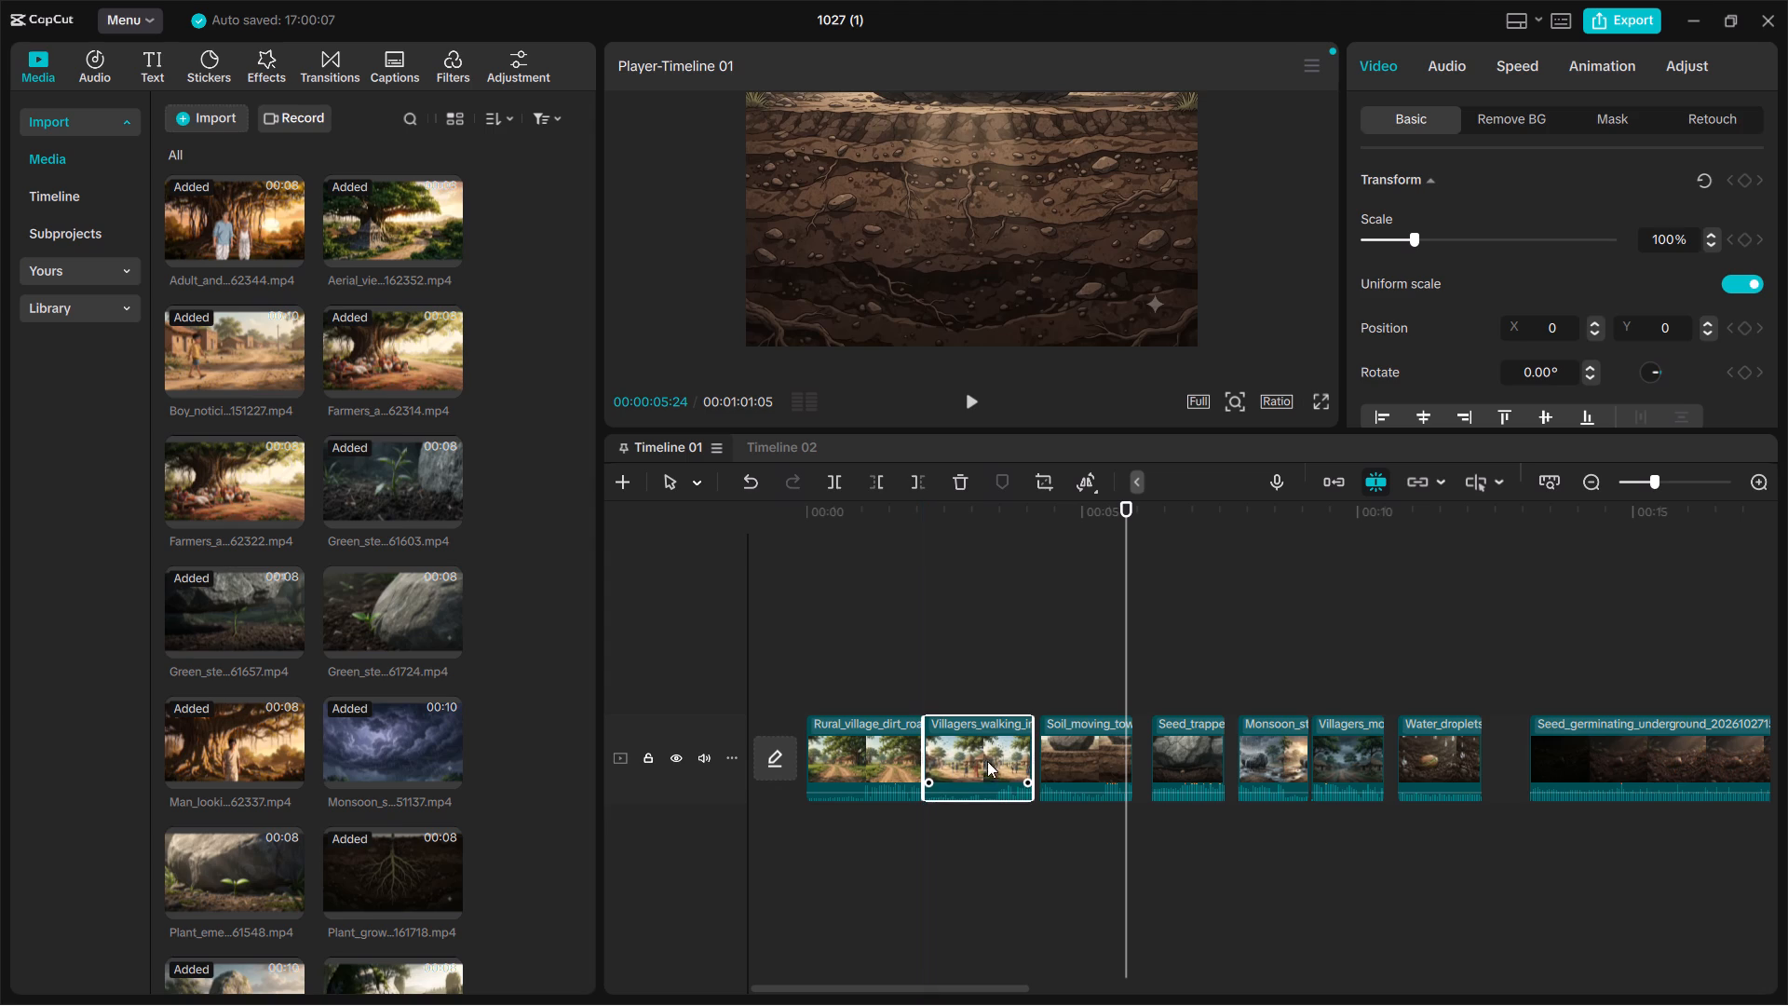
left_click(1060, 761)
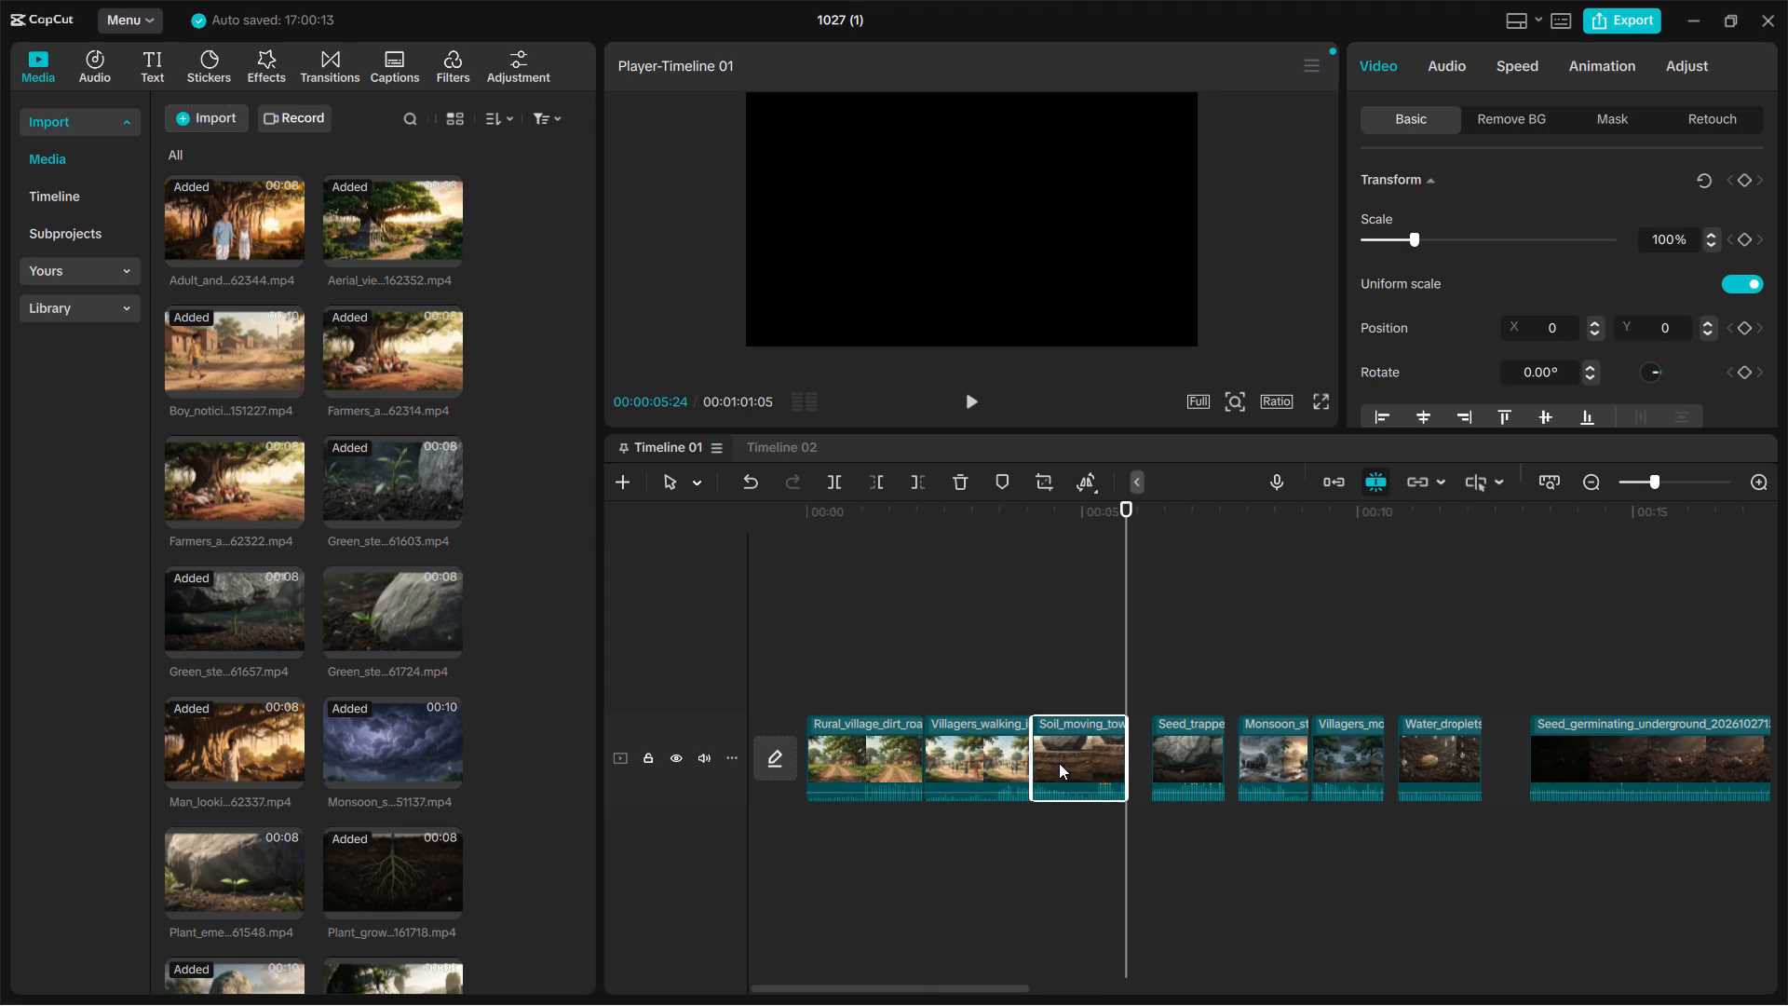
Snap the Seed_trapped clip to the end of the Soil_moving clip and extend its end to make it about 1.7 s long.
left_click_drag(1194, 758, 1165, 756)
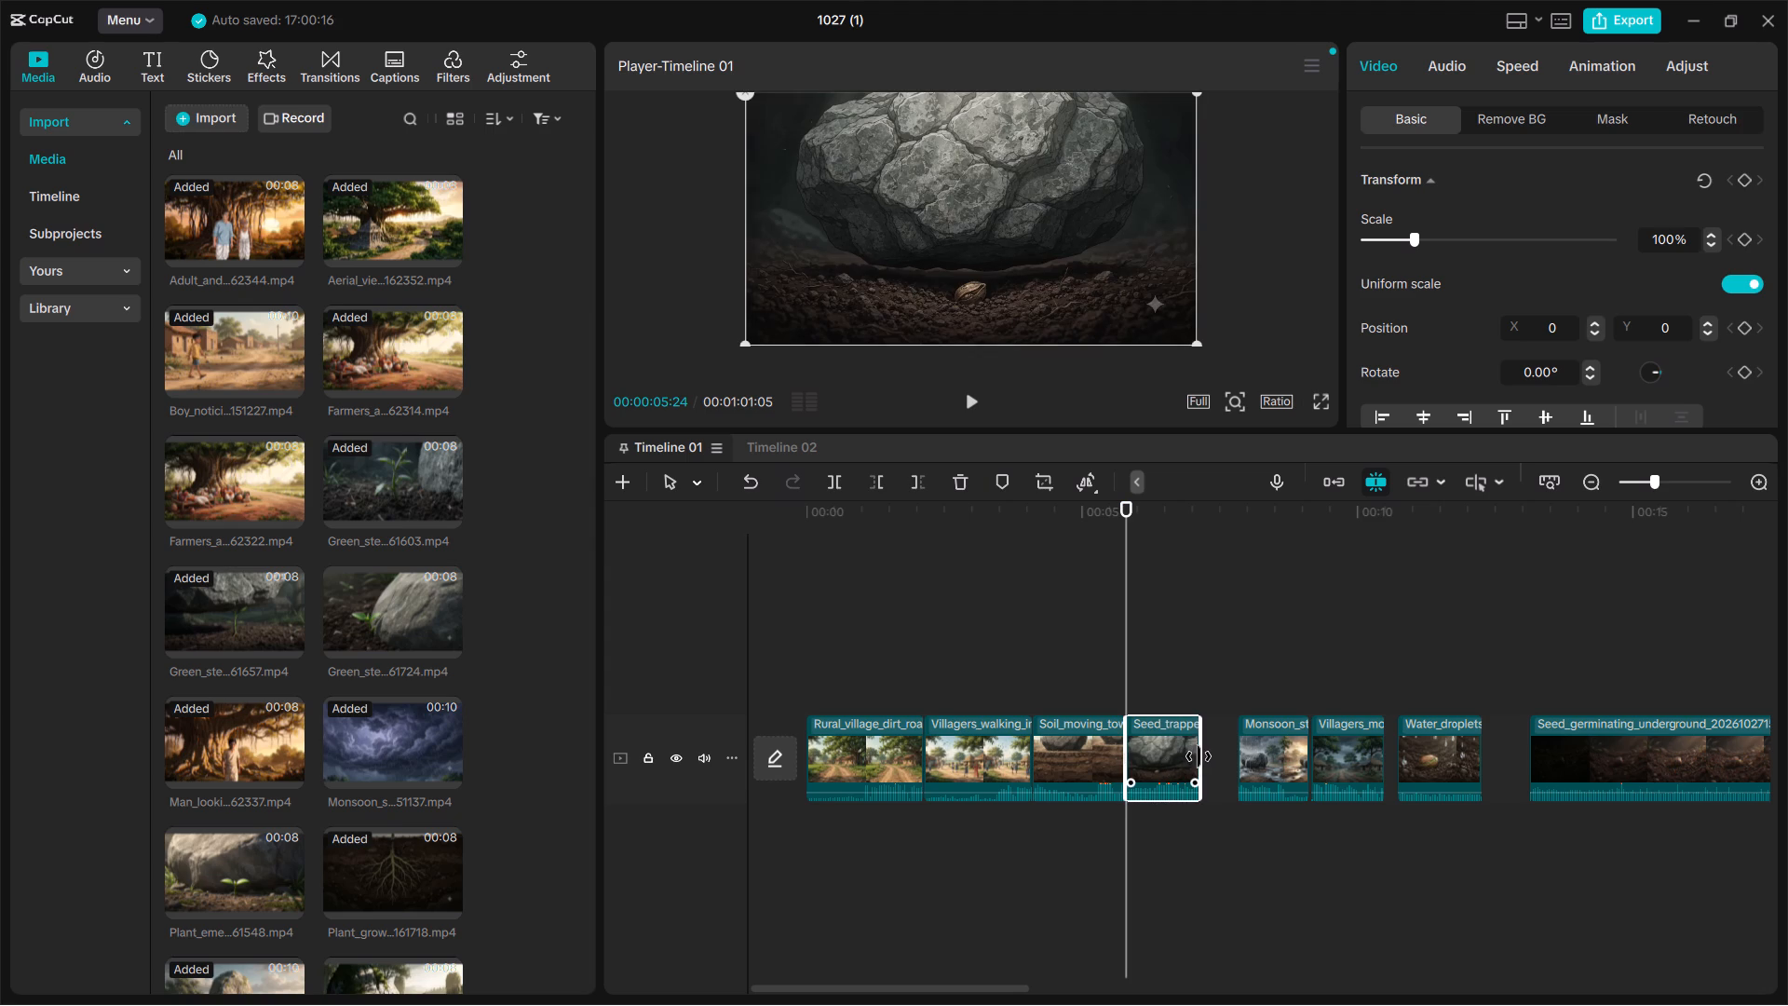
left_click_drag(1202, 755, 1209, 755)
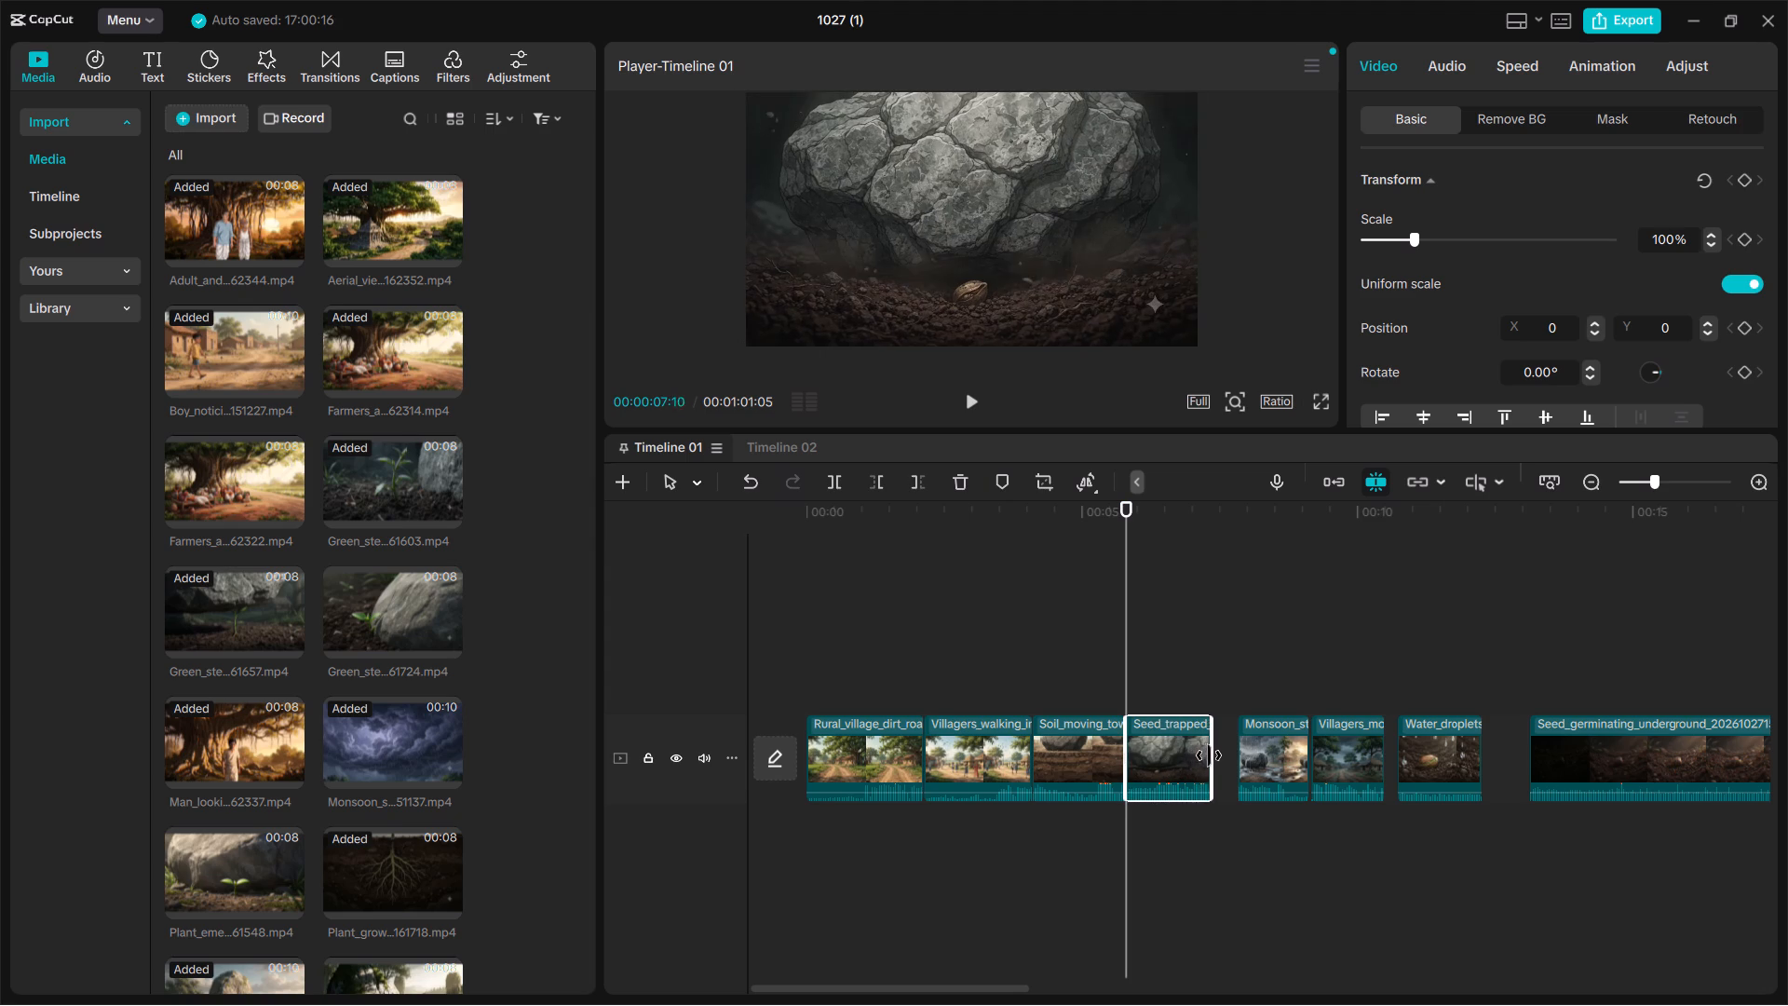
left_click_drag(1209, 755, 1218, 755)
Snap the Monsoon clip to the end of the Seed_trapped clip and try to extend its end toward the Villagers_move clip.
left_click_drag(1246, 754, 1234, 753)
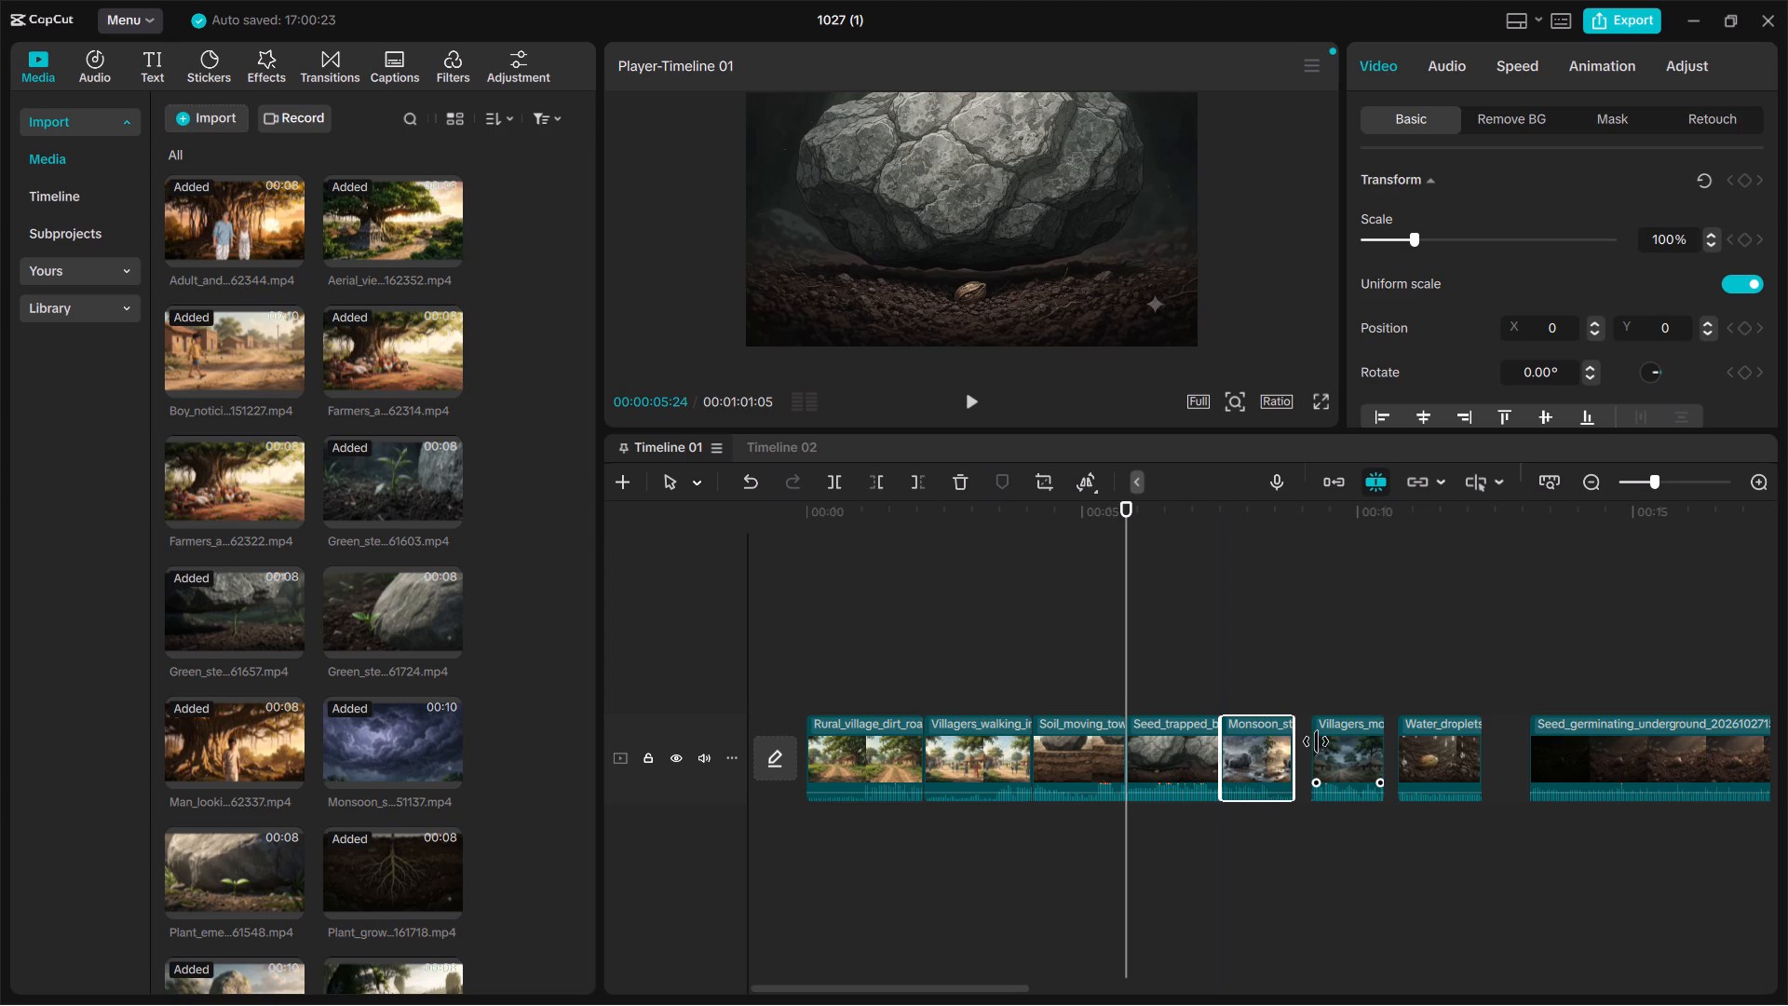
left_click_drag(1295, 752, 1304, 752)
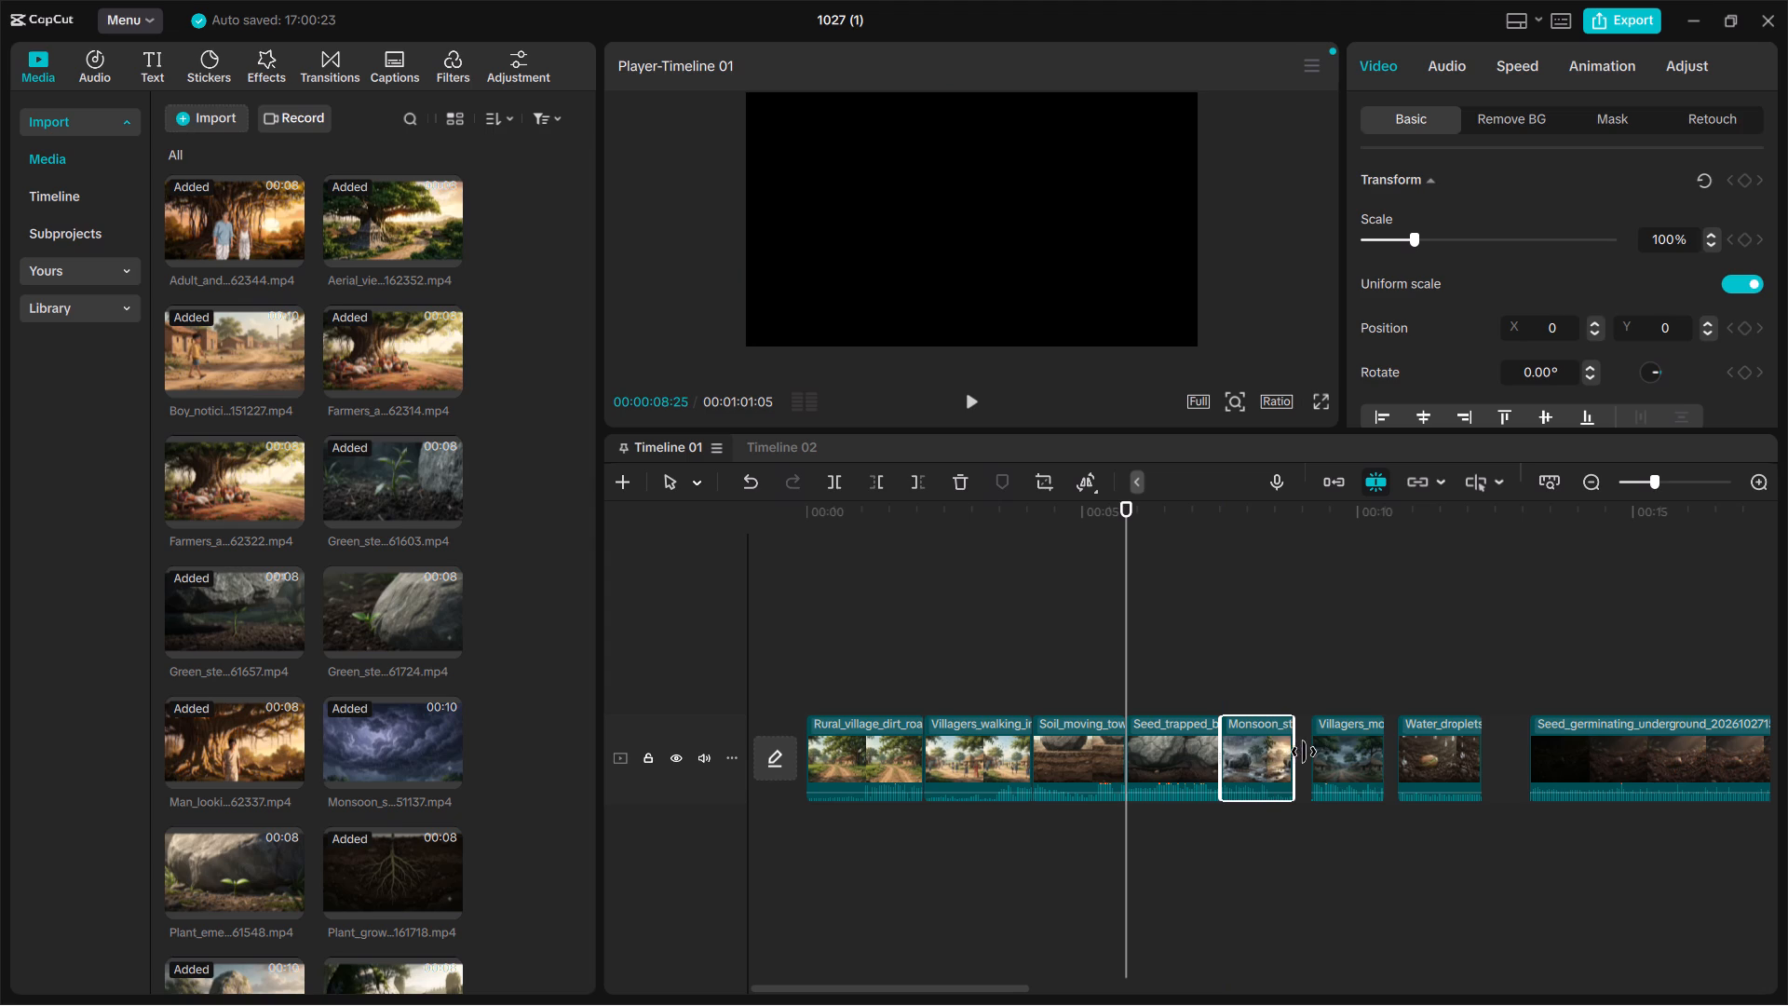
left_click_drag(1304, 752, 1356, 744)
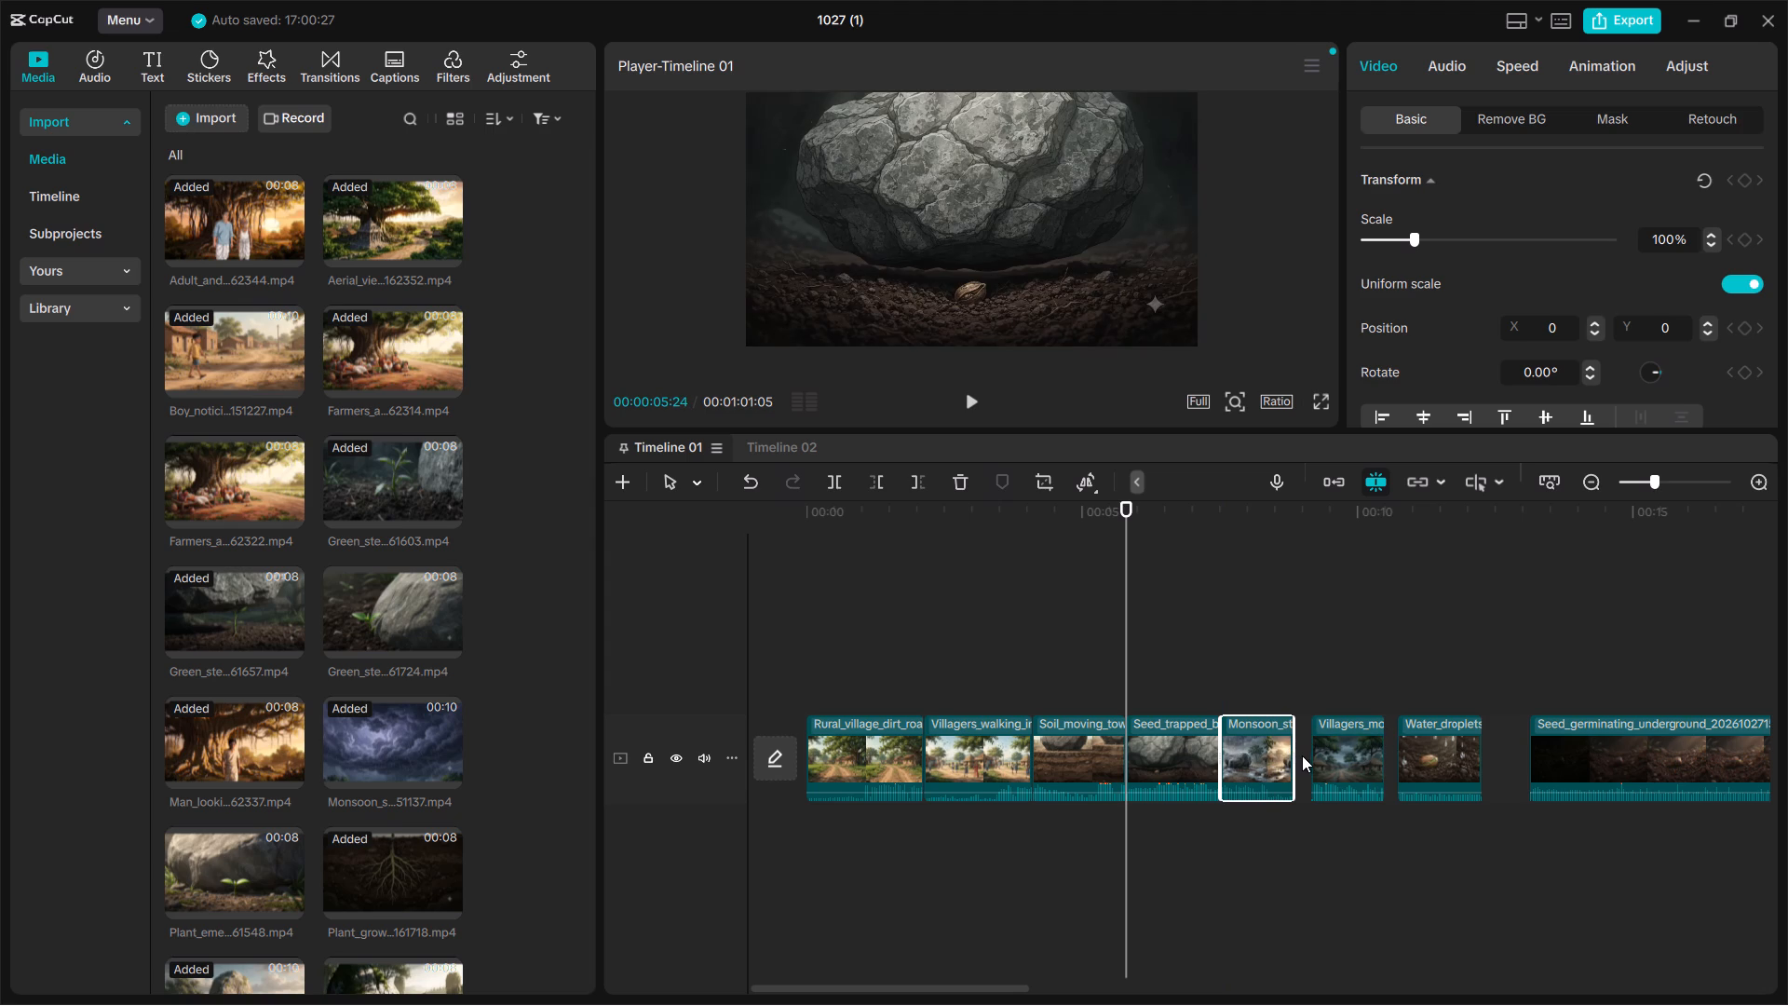
left_click(1294, 750)
Make room by moving Water_droplets to a track above at about 00:12 and Villagers_move to about 00:10, and retry extending the Monsoon clip.
left_click_drag(1414, 747, 1479, 746)
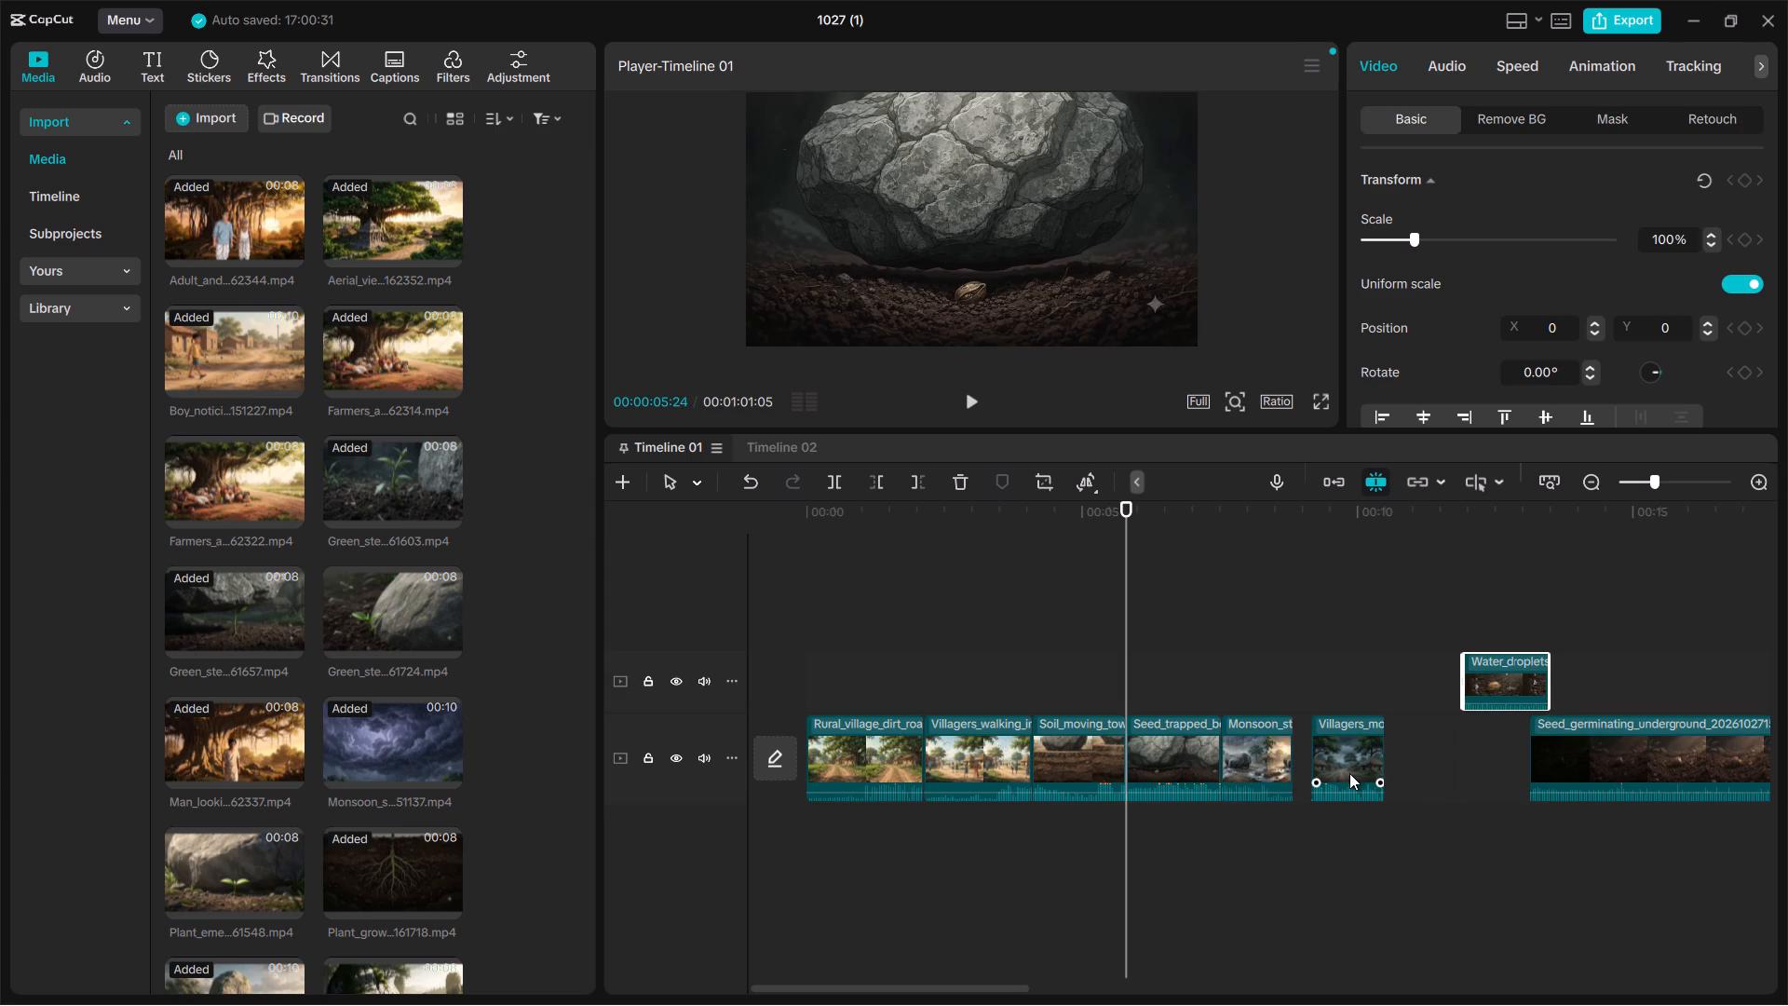
left_click_drag(1349, 773, 1401, 771)
left_click_drag(1290, 759, 1329, 756)
left_click(1266, 746)
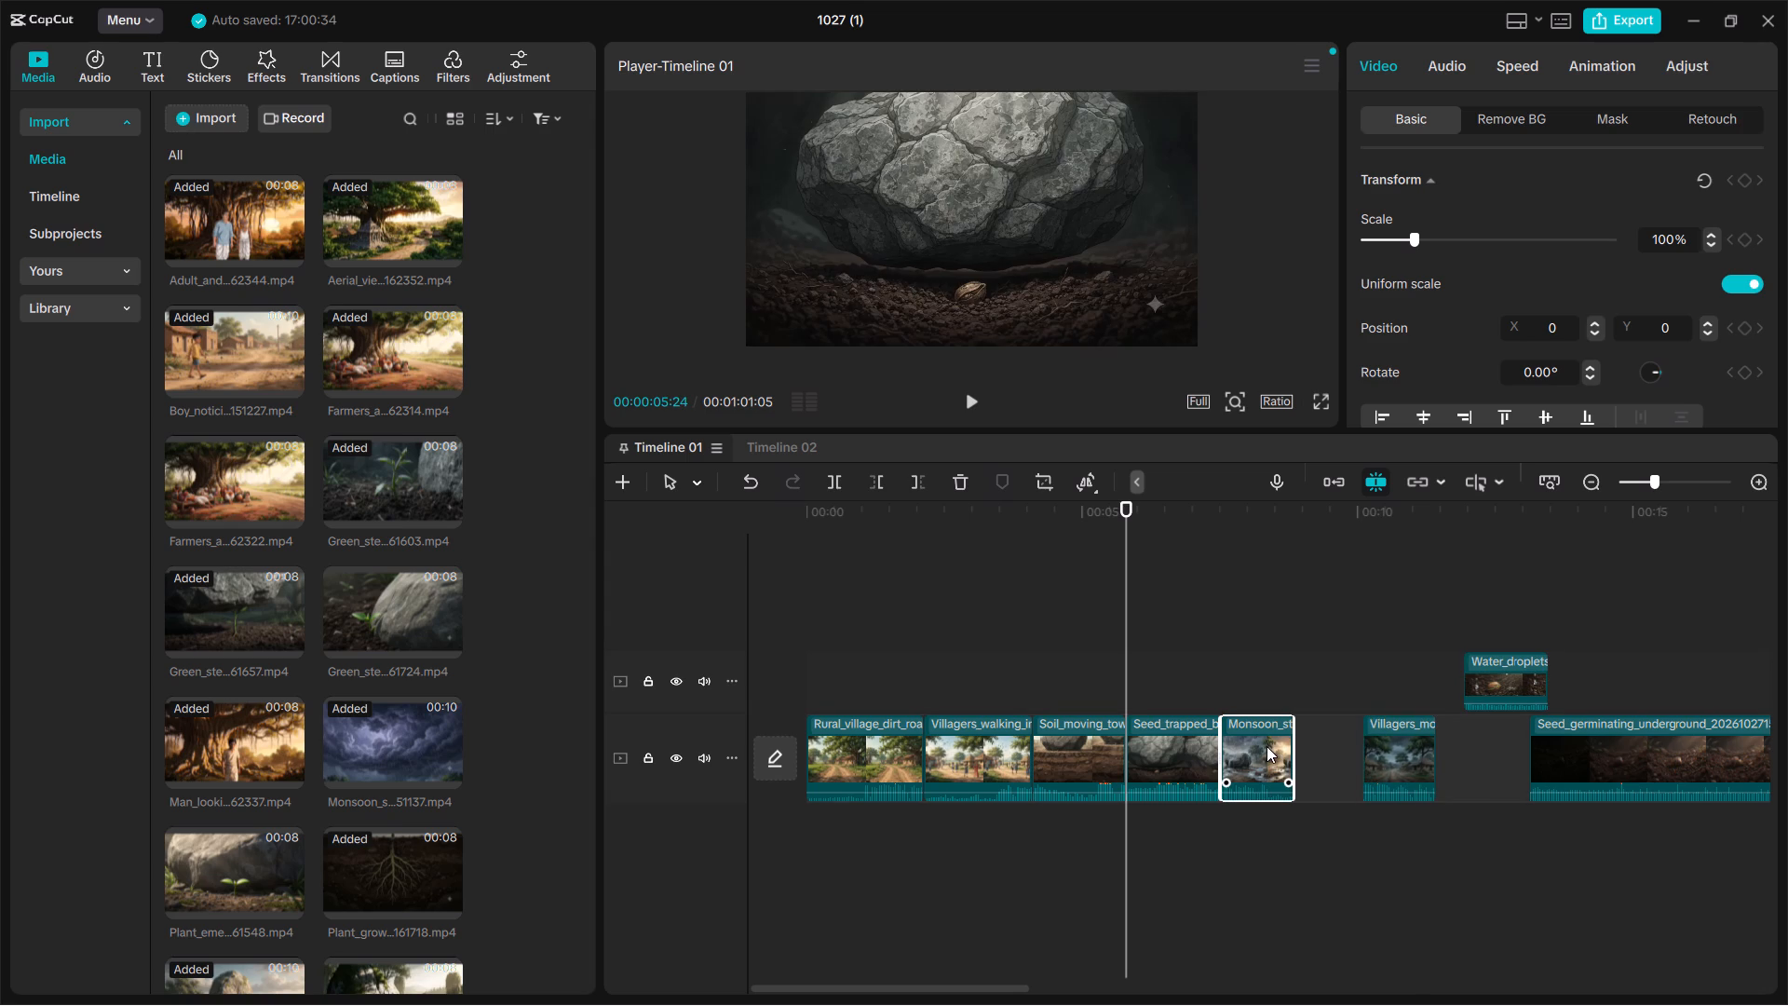
left_click_drag(1294, 746, 1313, 746)
Snap the Villagers_move clip to the end of the Monsoon clip and extend its end to make it about 2.1 s long.
left_click_drag(1382, 768, 1337, 772)
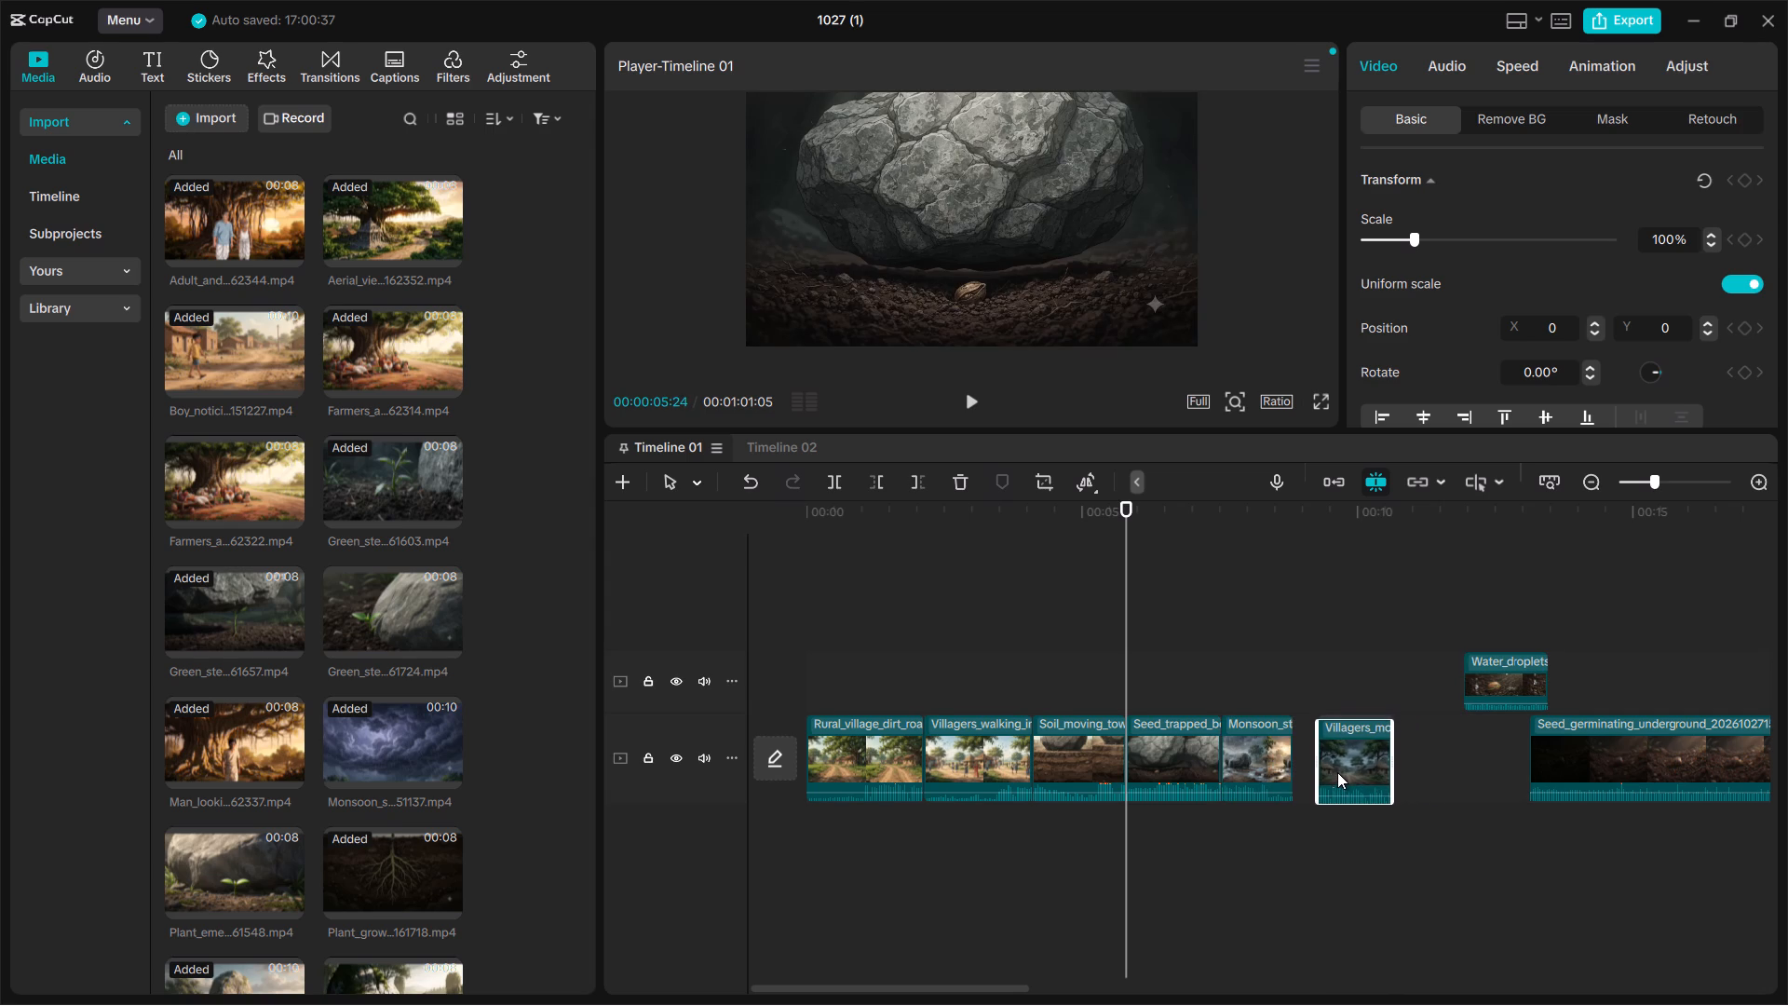
left_click_drag(1337, 772, 1315, 768)
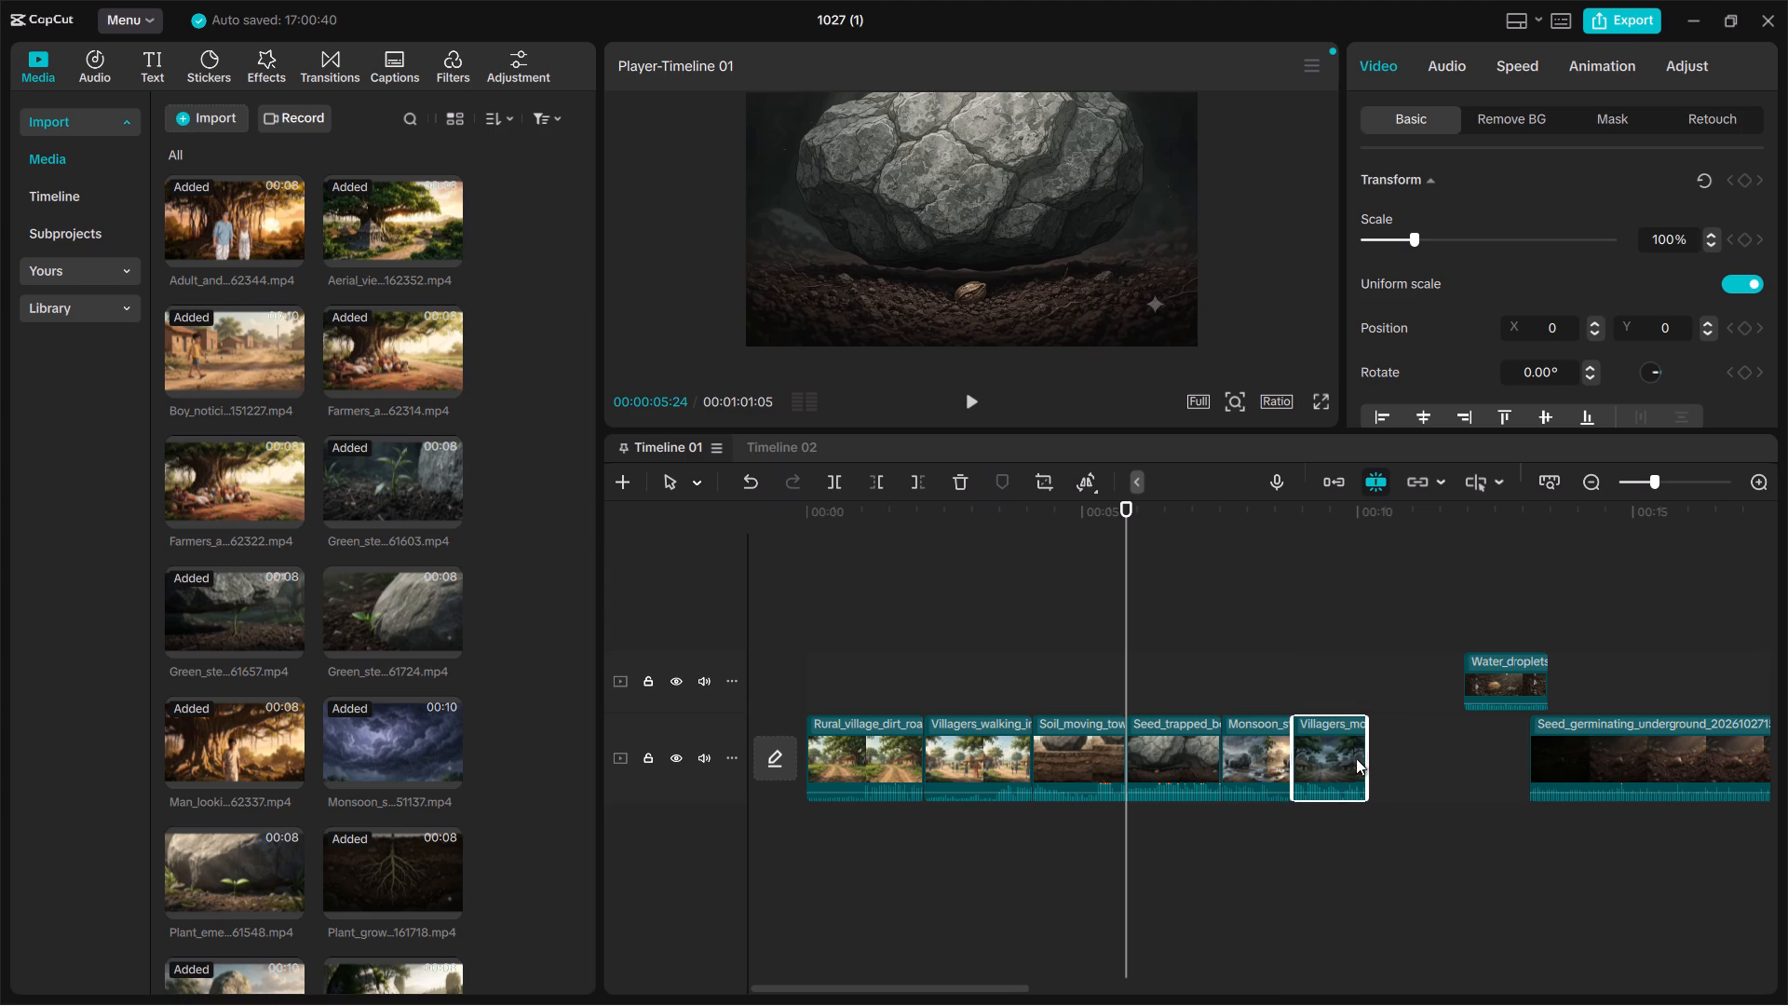
left_click_drag(1363, 754, 1404, 748)
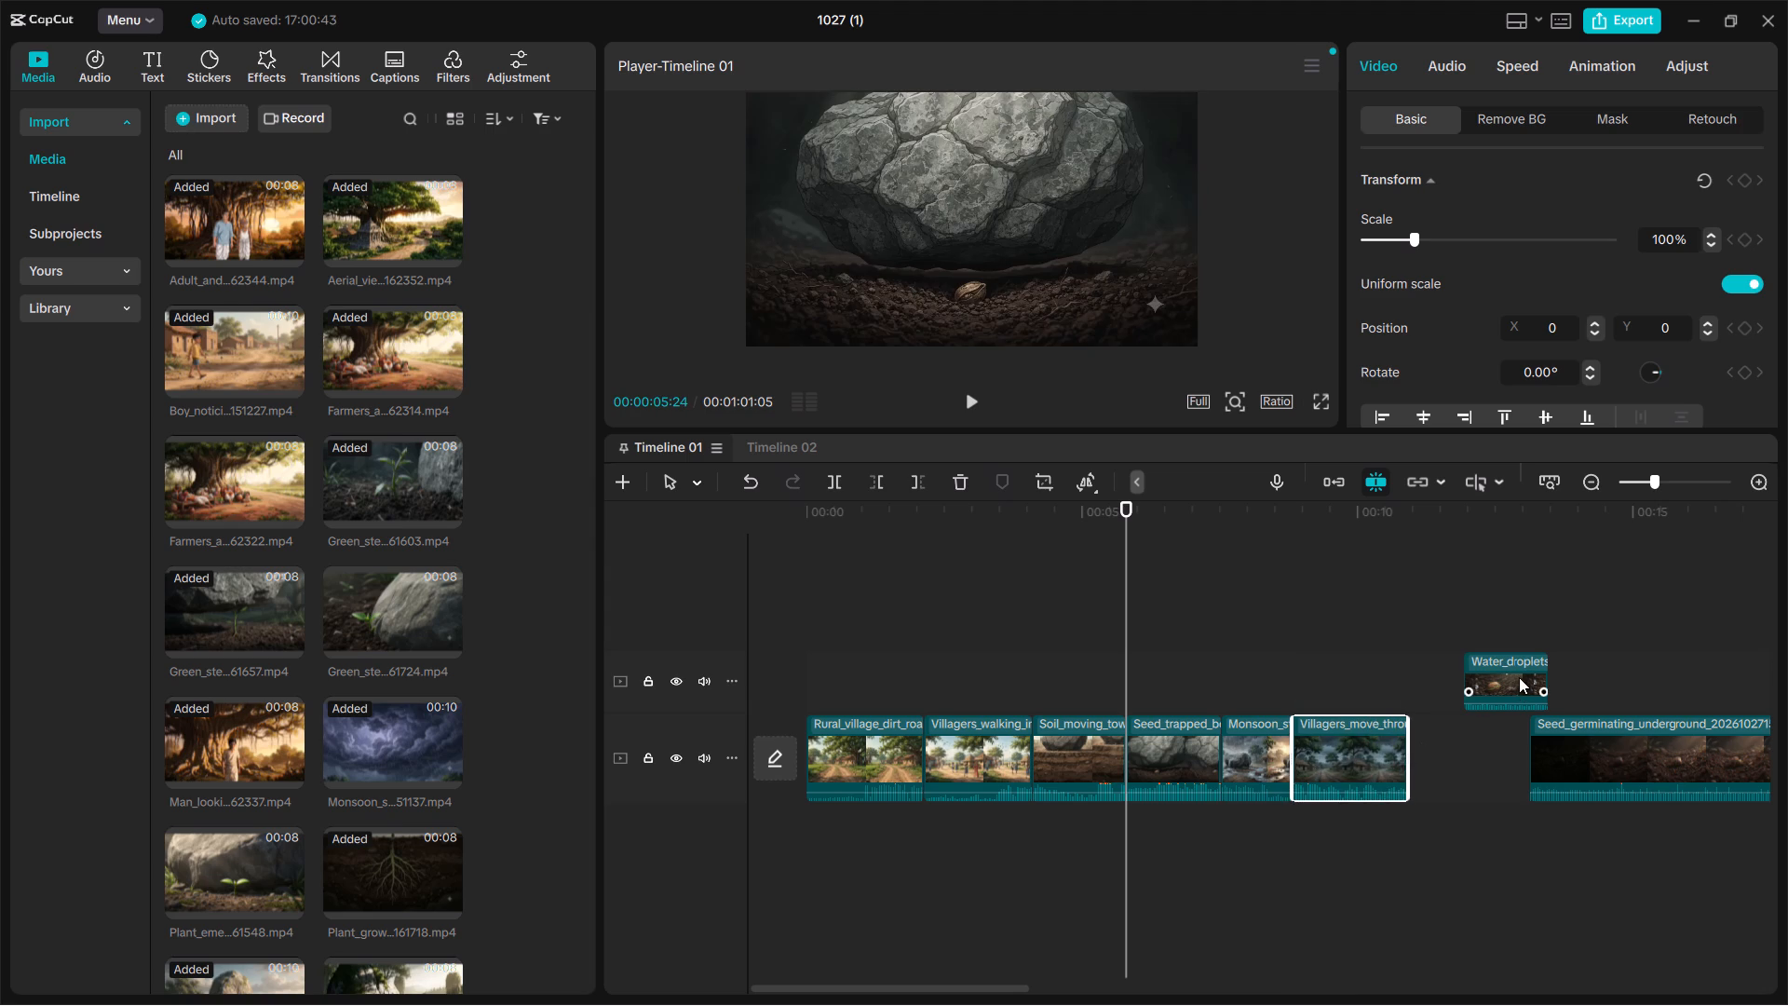
Return the Water_droplets clip to the main track against the end of Villagers_move and try to extend its end.
left_click_drag(1519, 676, 1462, 744)
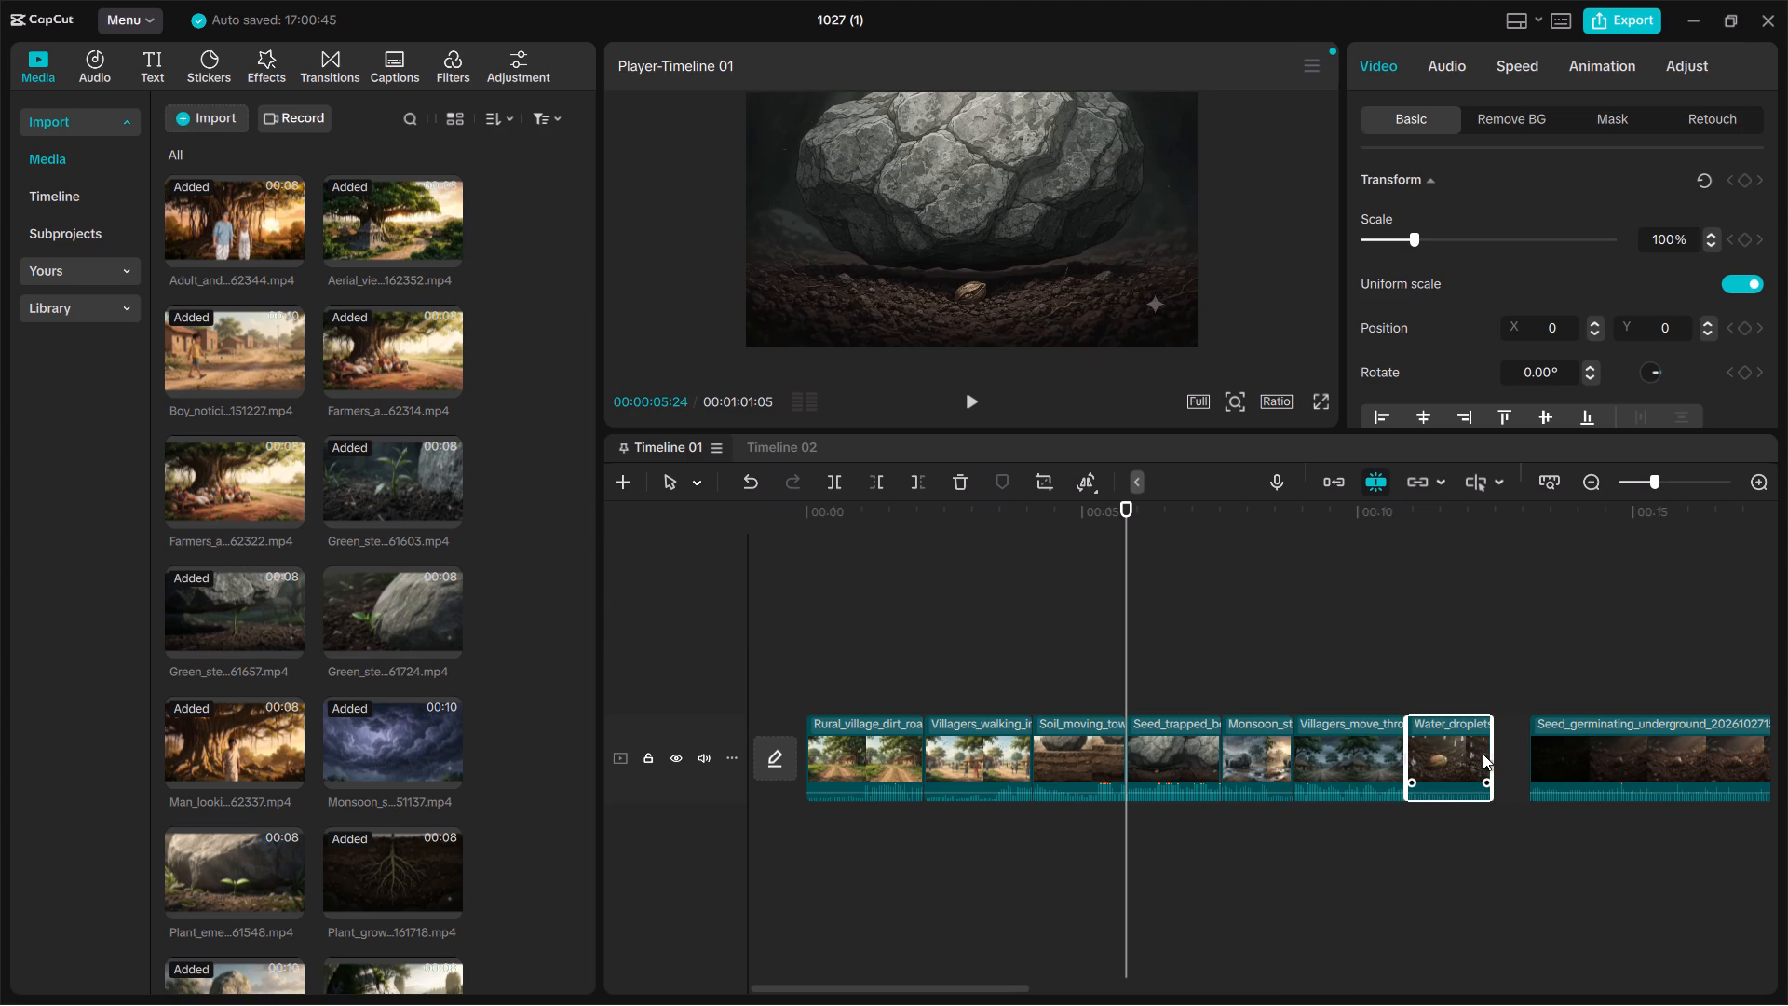
left_click_drag(1491, 760, 1509, 760)
Trim the start of the Seed_germinating clip to leave about 4.8 s, and retry extending the end of Water_droplets.
scroll(1509, 760, "left", 2)
left_click(1165, 760)
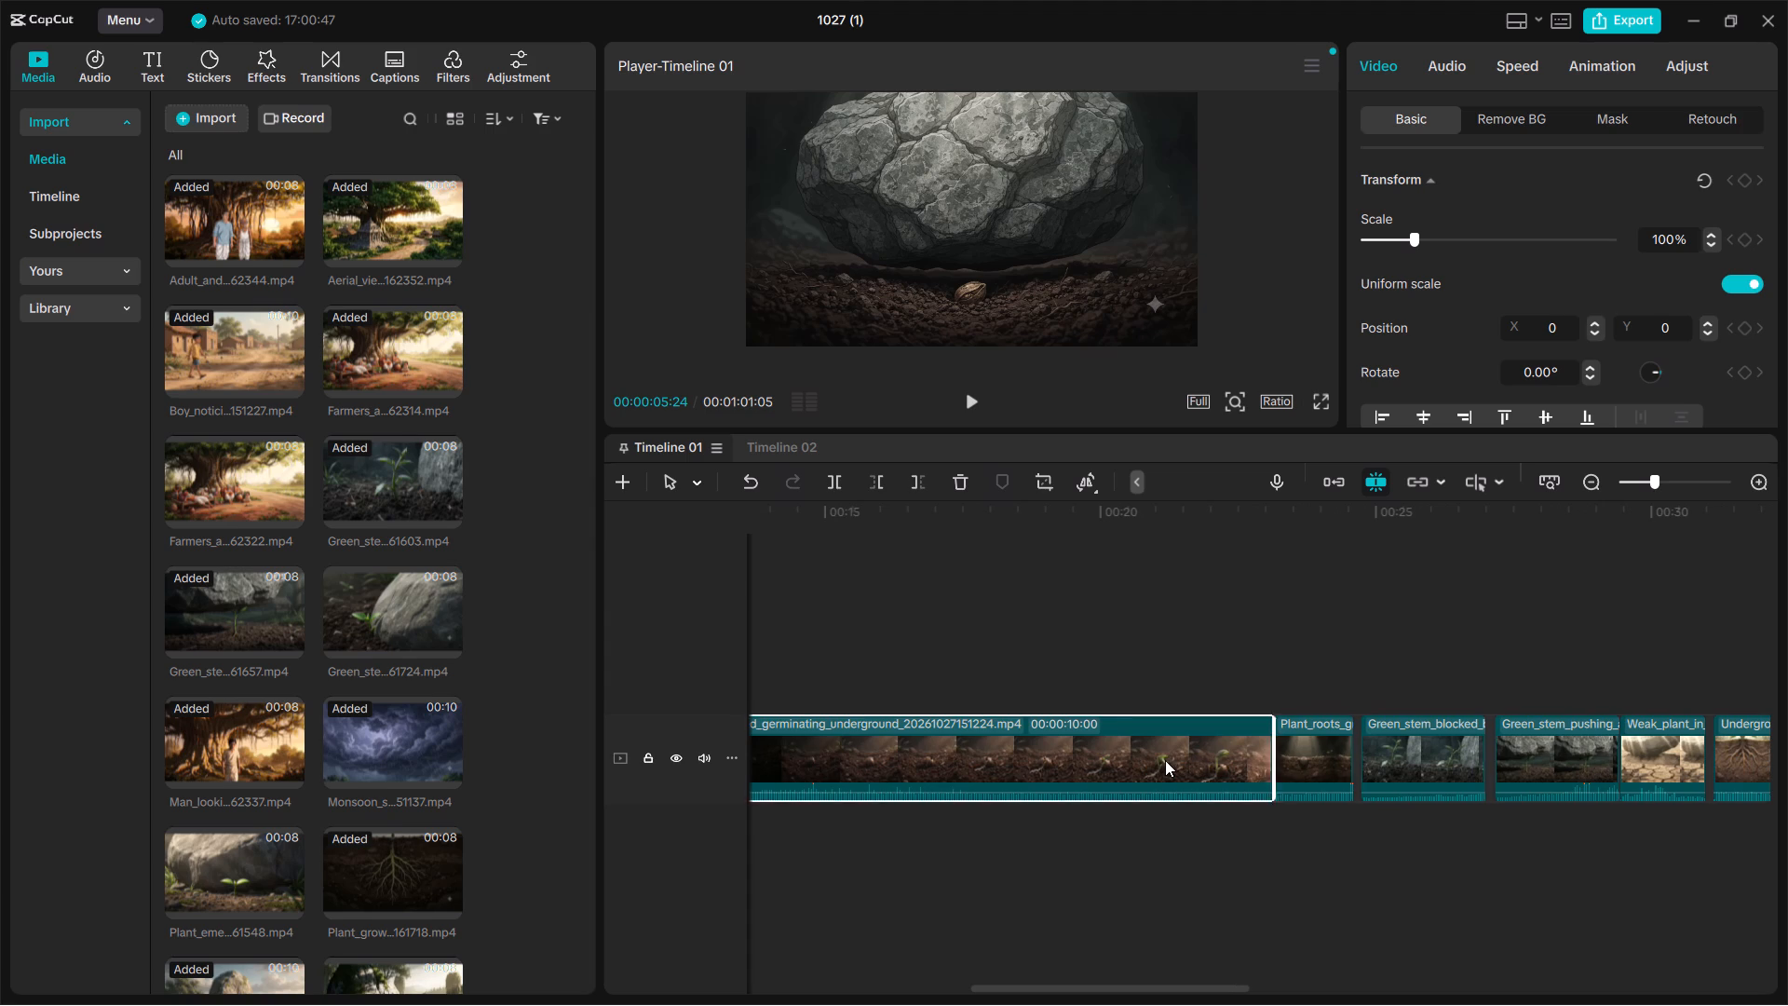
scroll(1165, 760, "right", 1)
scroll(1344, 750, "left", 1)
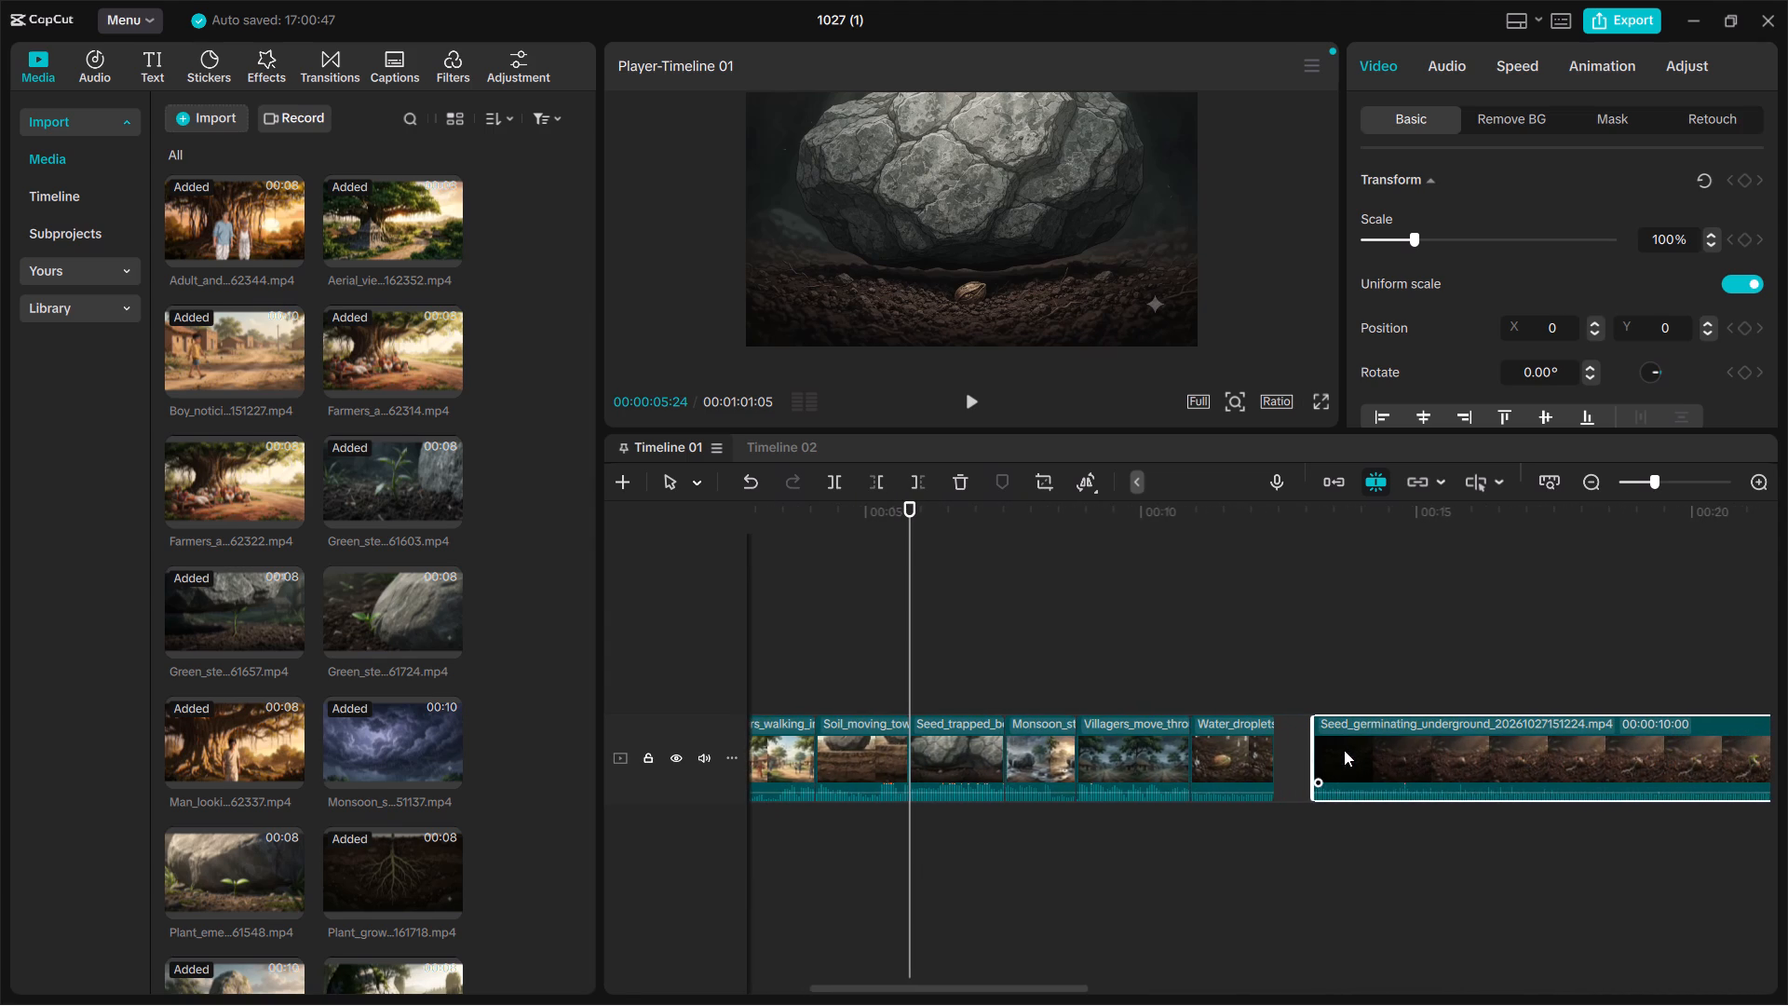
left_click_drag(1308, 757, 1599, 757)
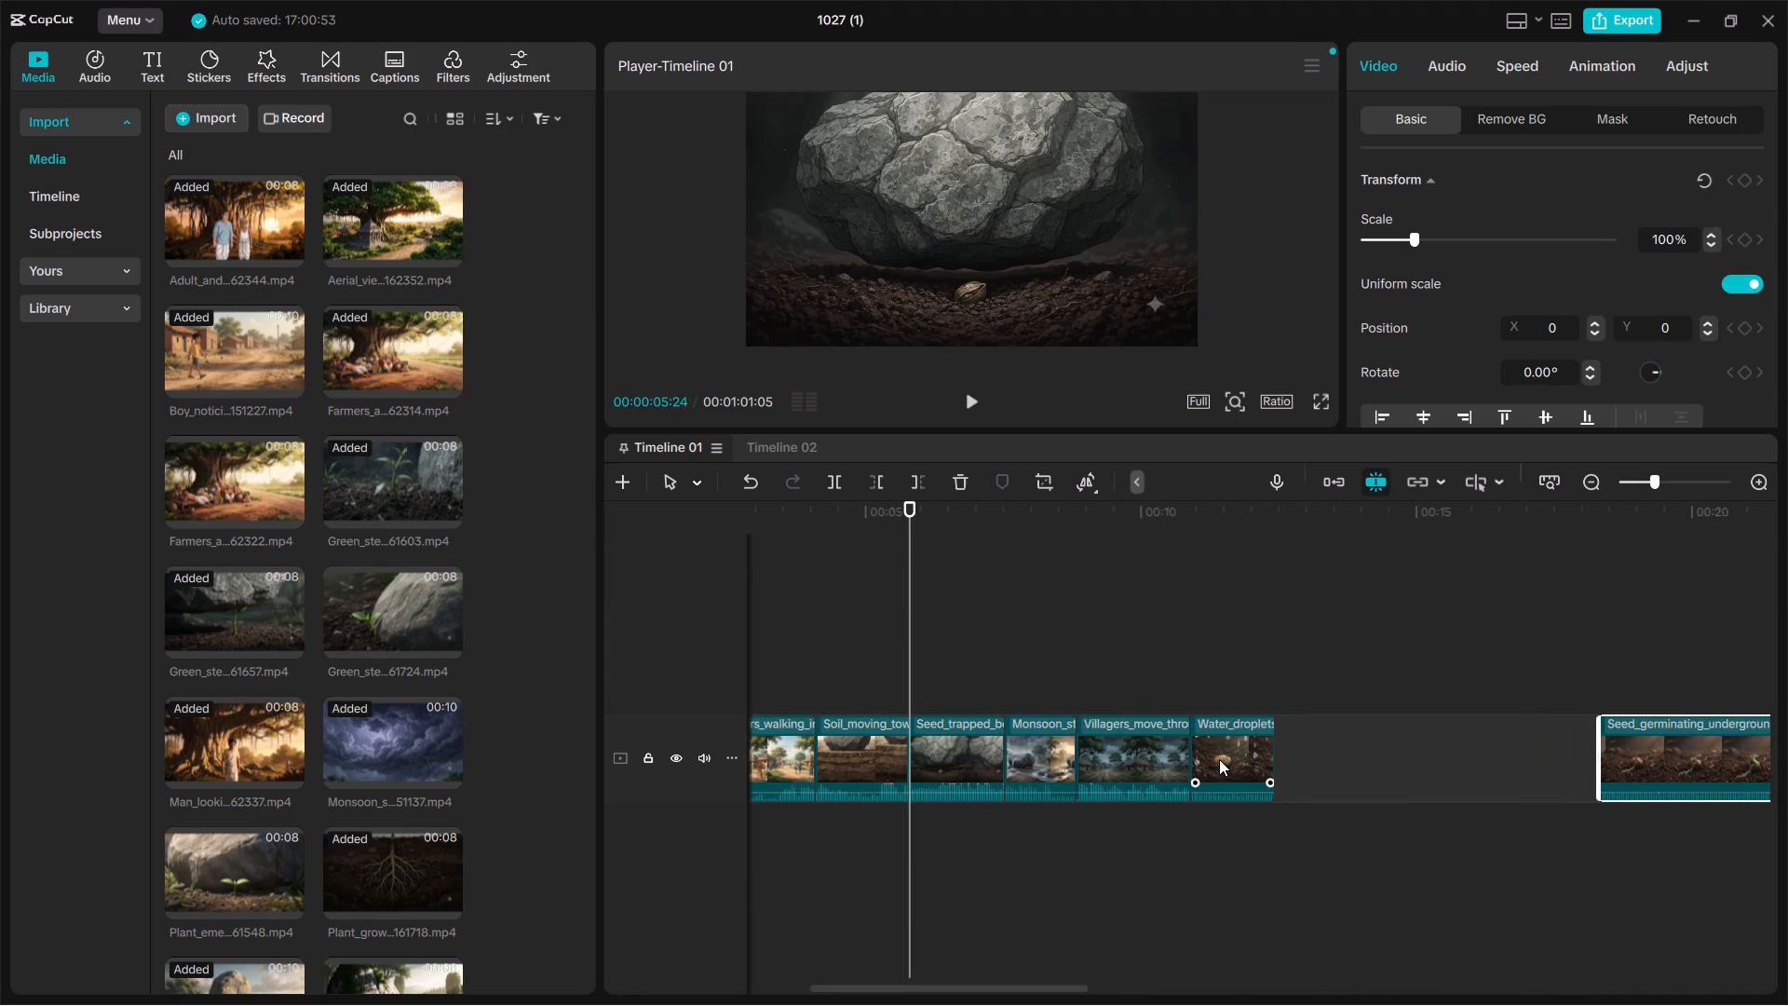
left_click(1219, 759)
left_click_drag(1274, 759, 1305, 759)
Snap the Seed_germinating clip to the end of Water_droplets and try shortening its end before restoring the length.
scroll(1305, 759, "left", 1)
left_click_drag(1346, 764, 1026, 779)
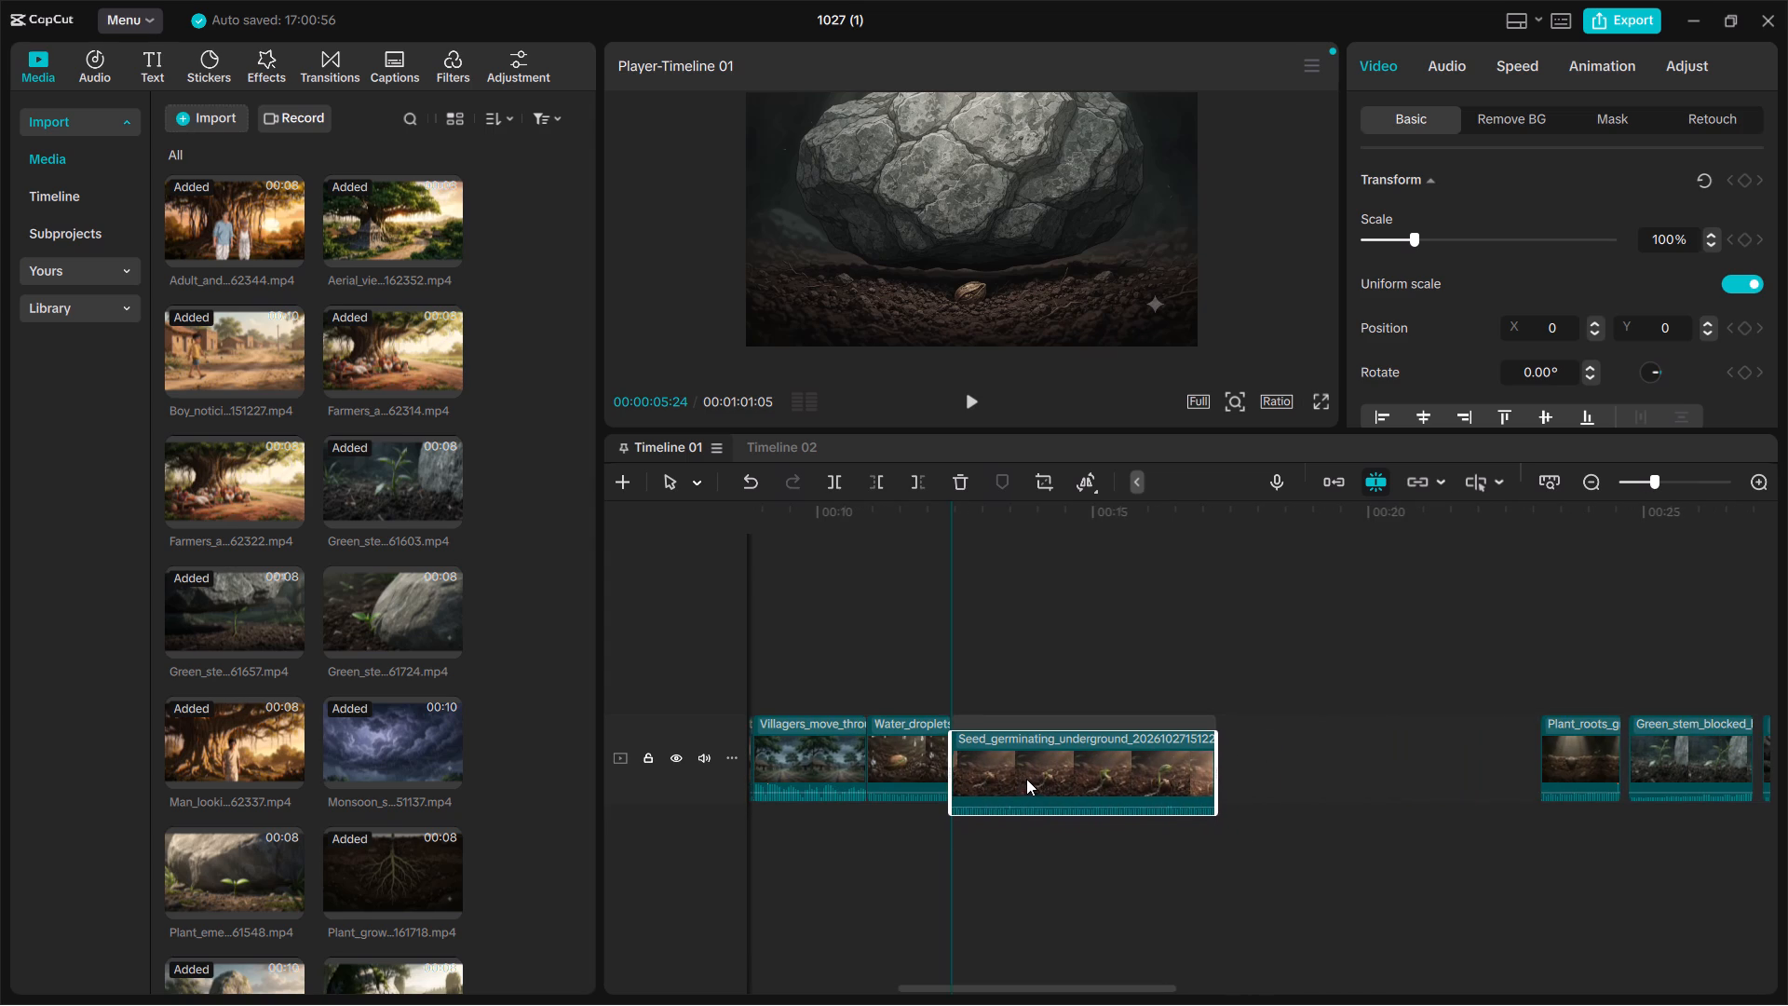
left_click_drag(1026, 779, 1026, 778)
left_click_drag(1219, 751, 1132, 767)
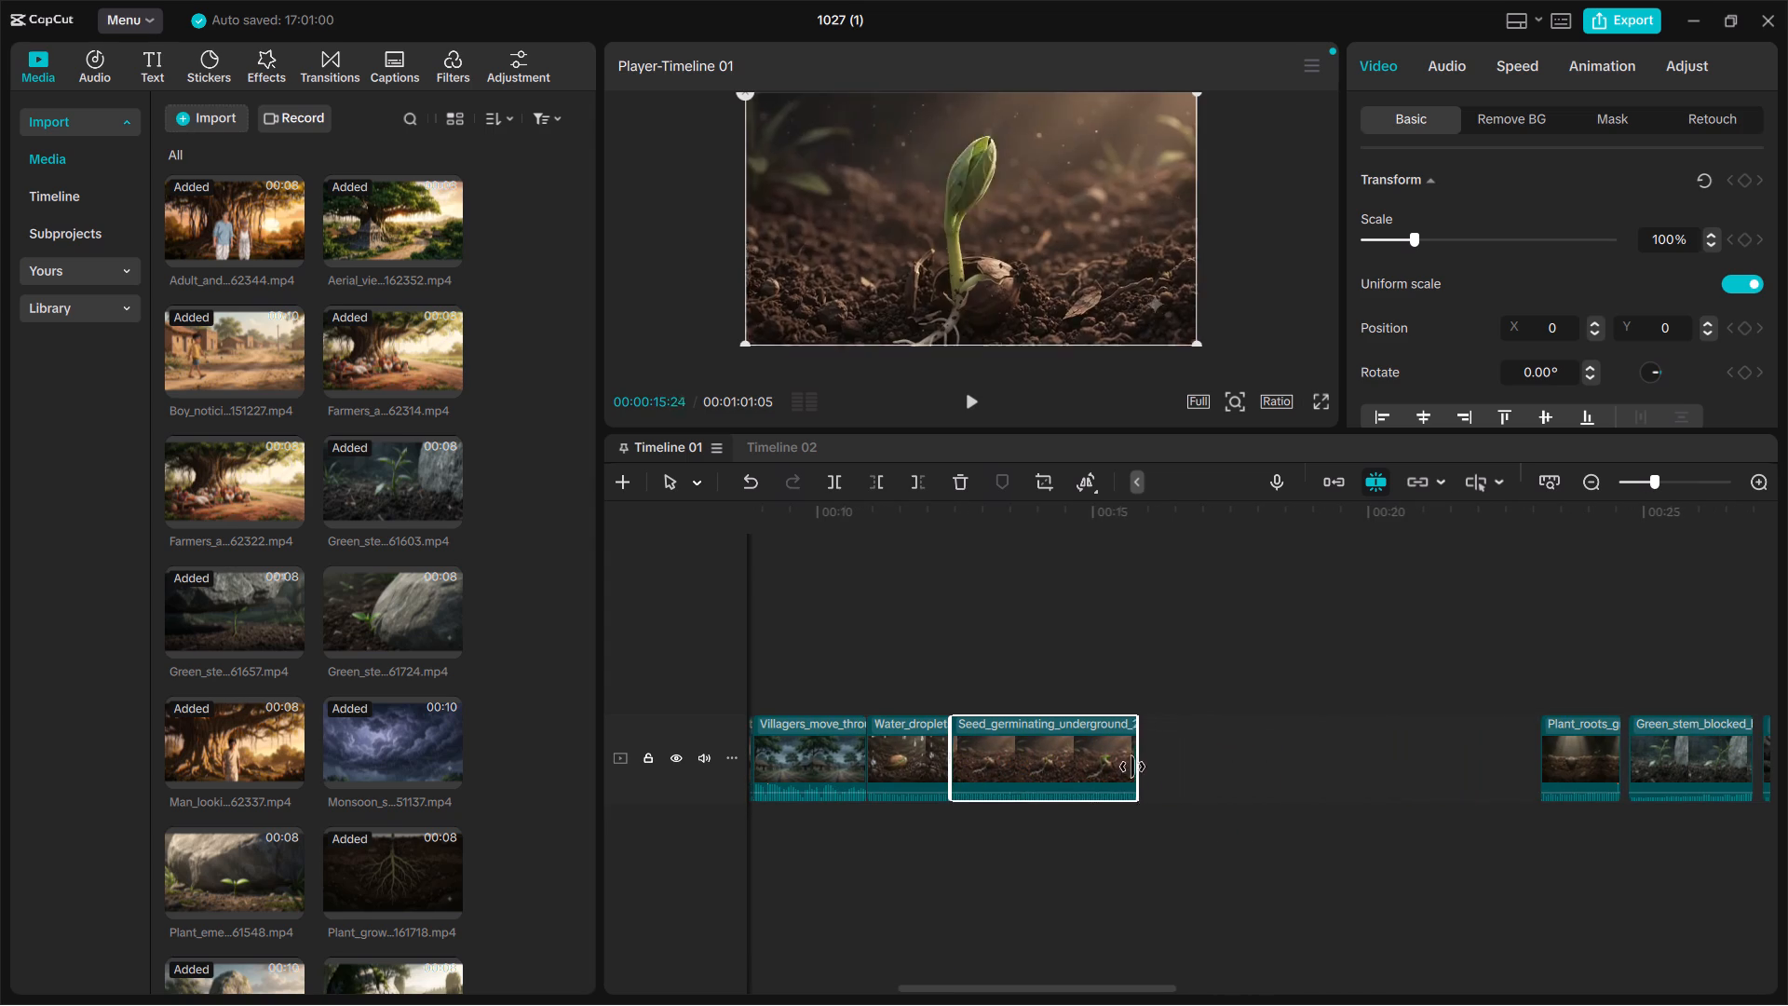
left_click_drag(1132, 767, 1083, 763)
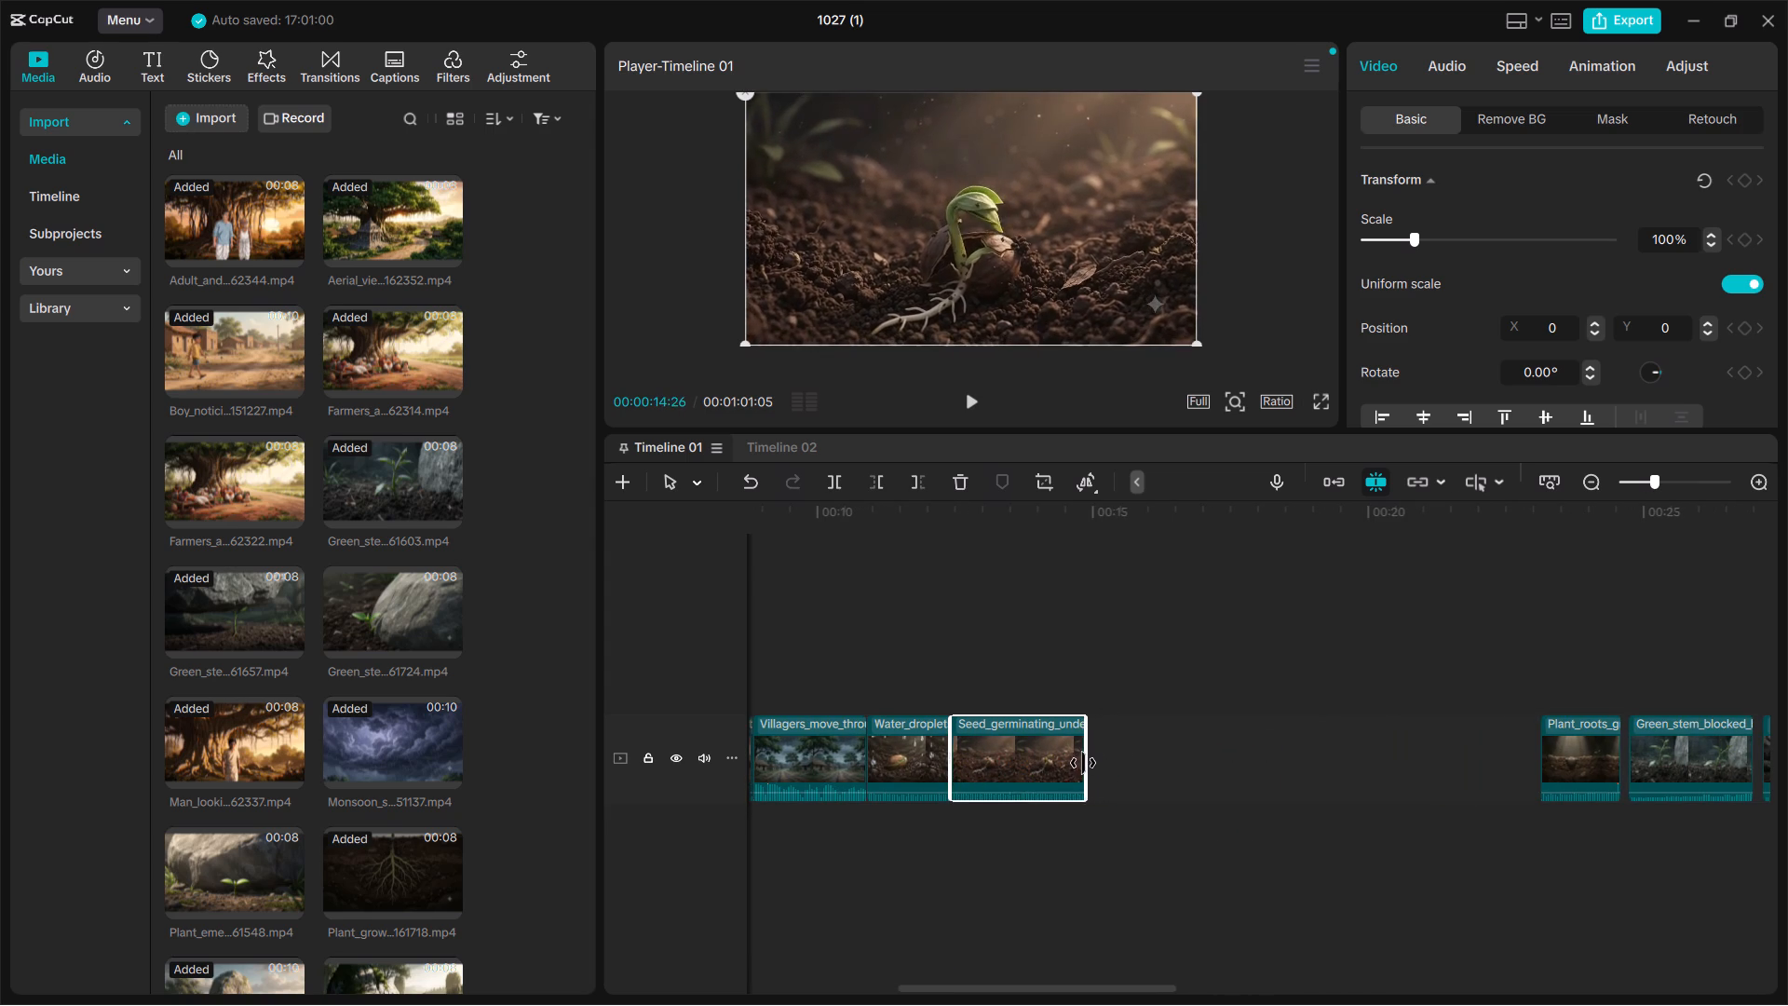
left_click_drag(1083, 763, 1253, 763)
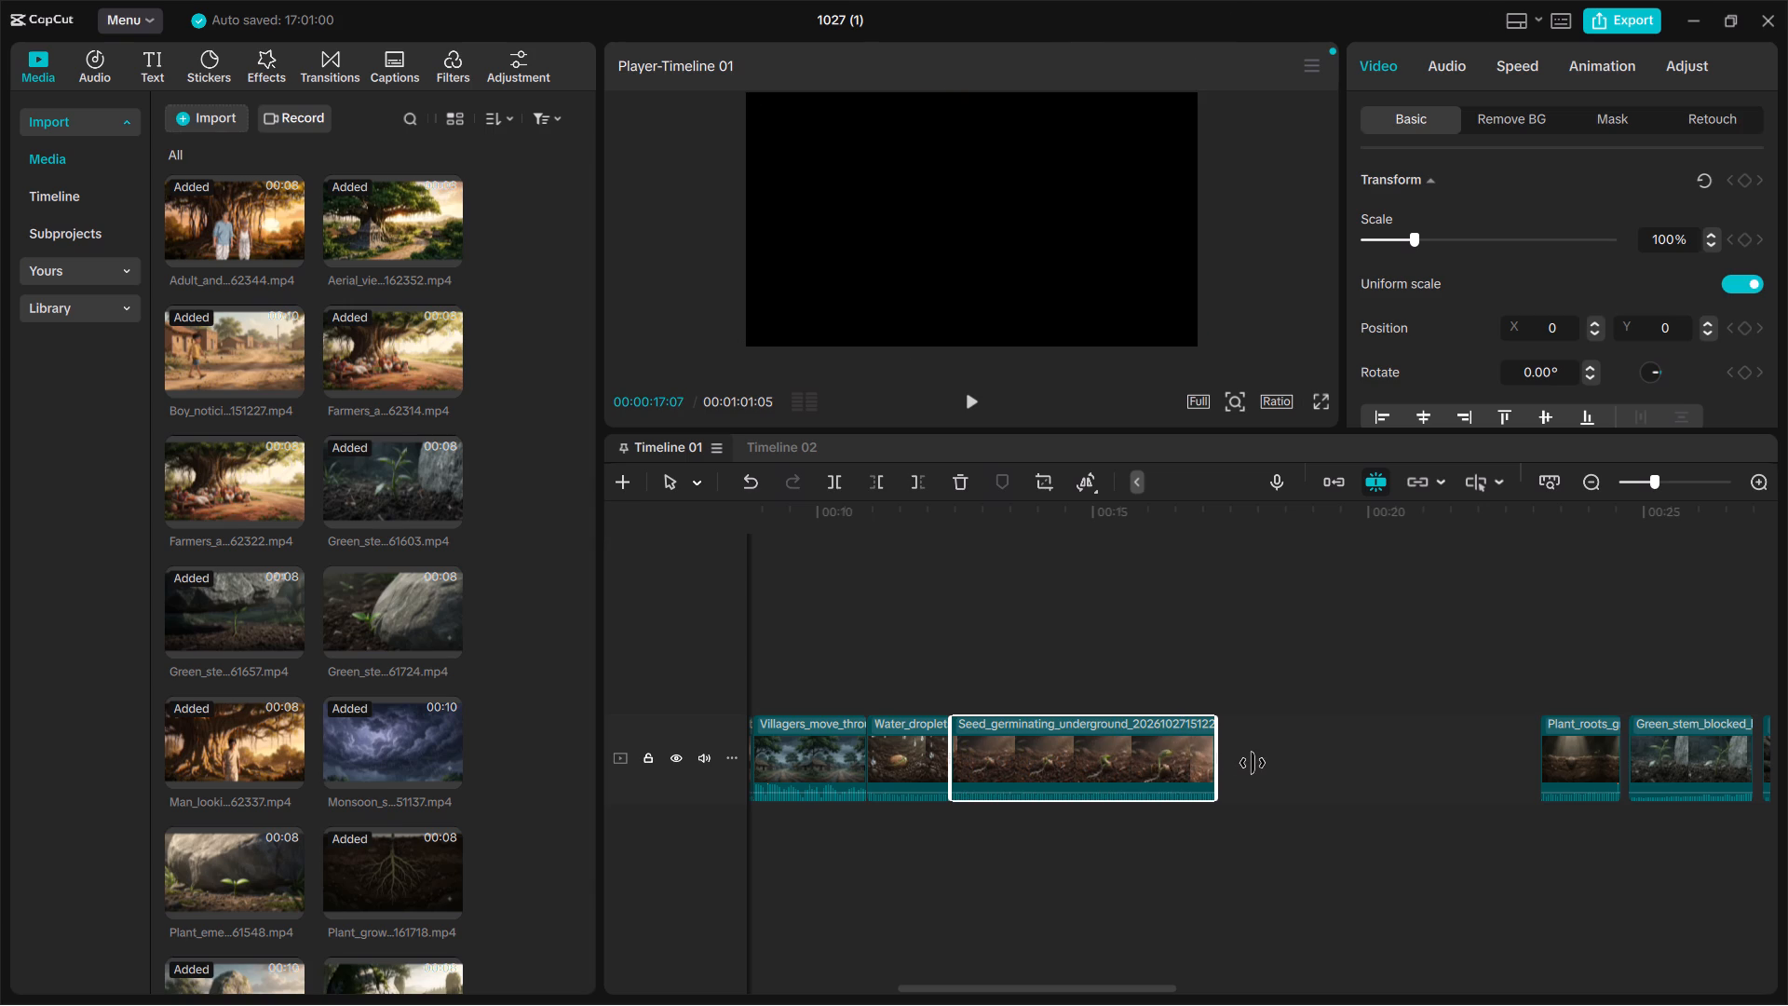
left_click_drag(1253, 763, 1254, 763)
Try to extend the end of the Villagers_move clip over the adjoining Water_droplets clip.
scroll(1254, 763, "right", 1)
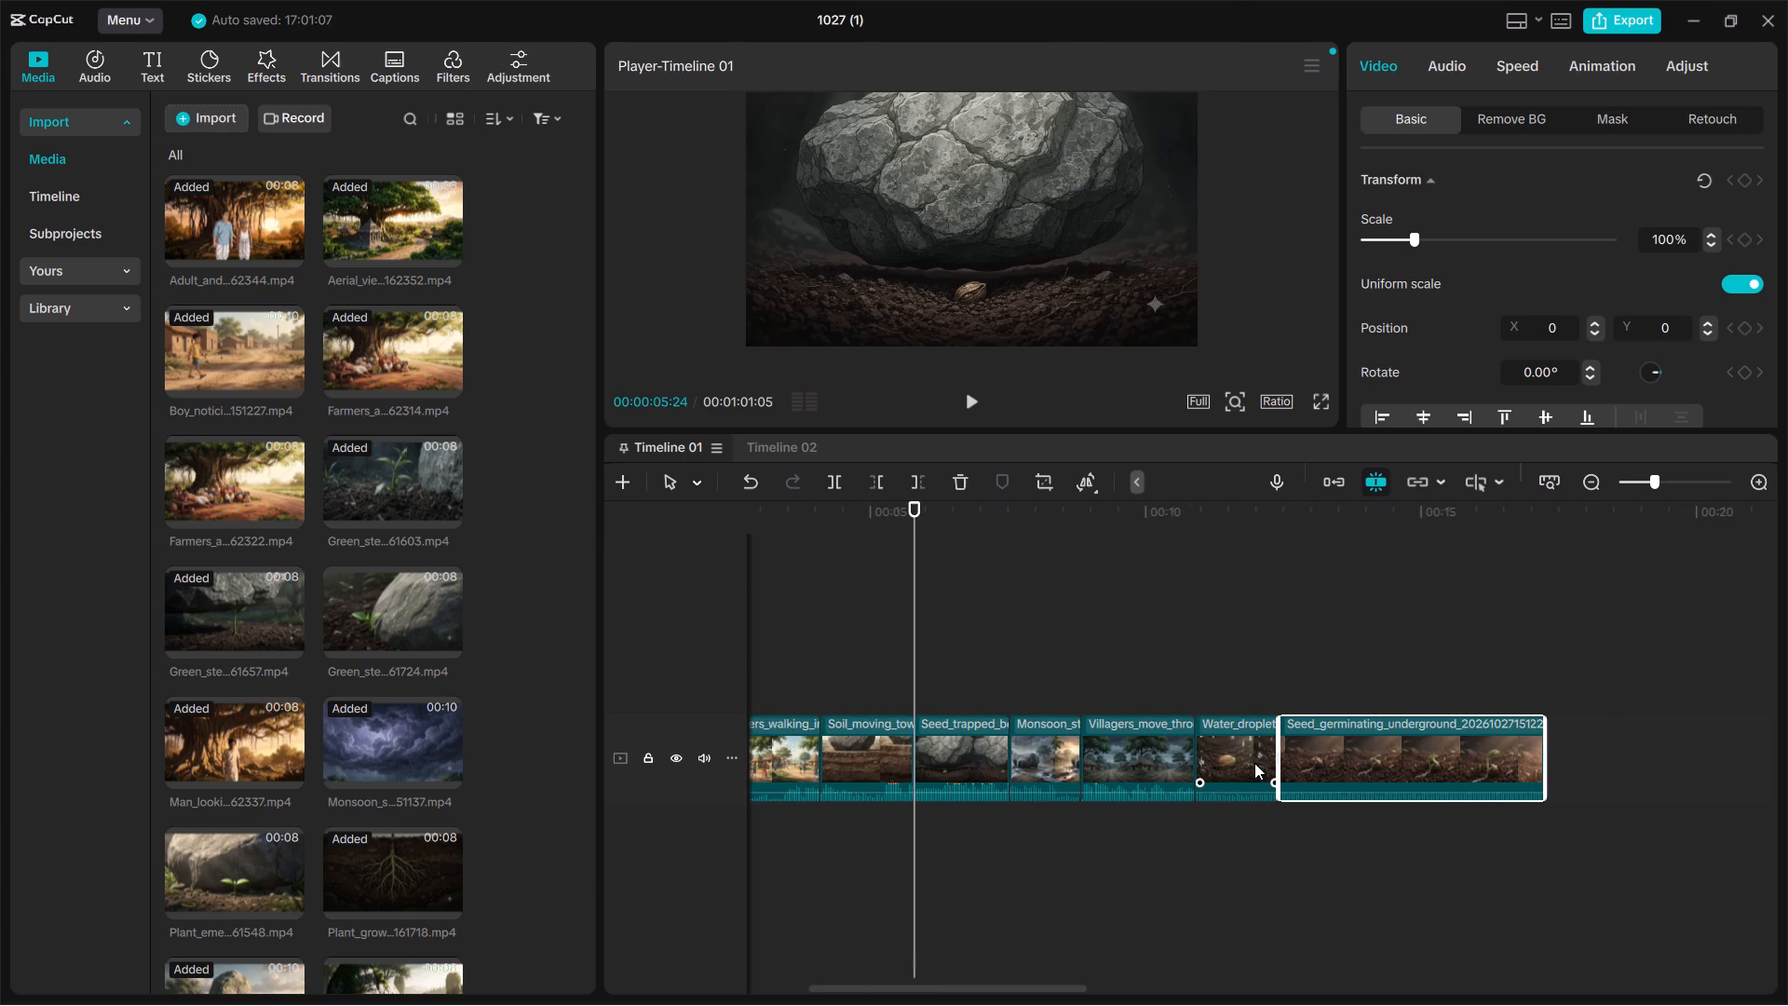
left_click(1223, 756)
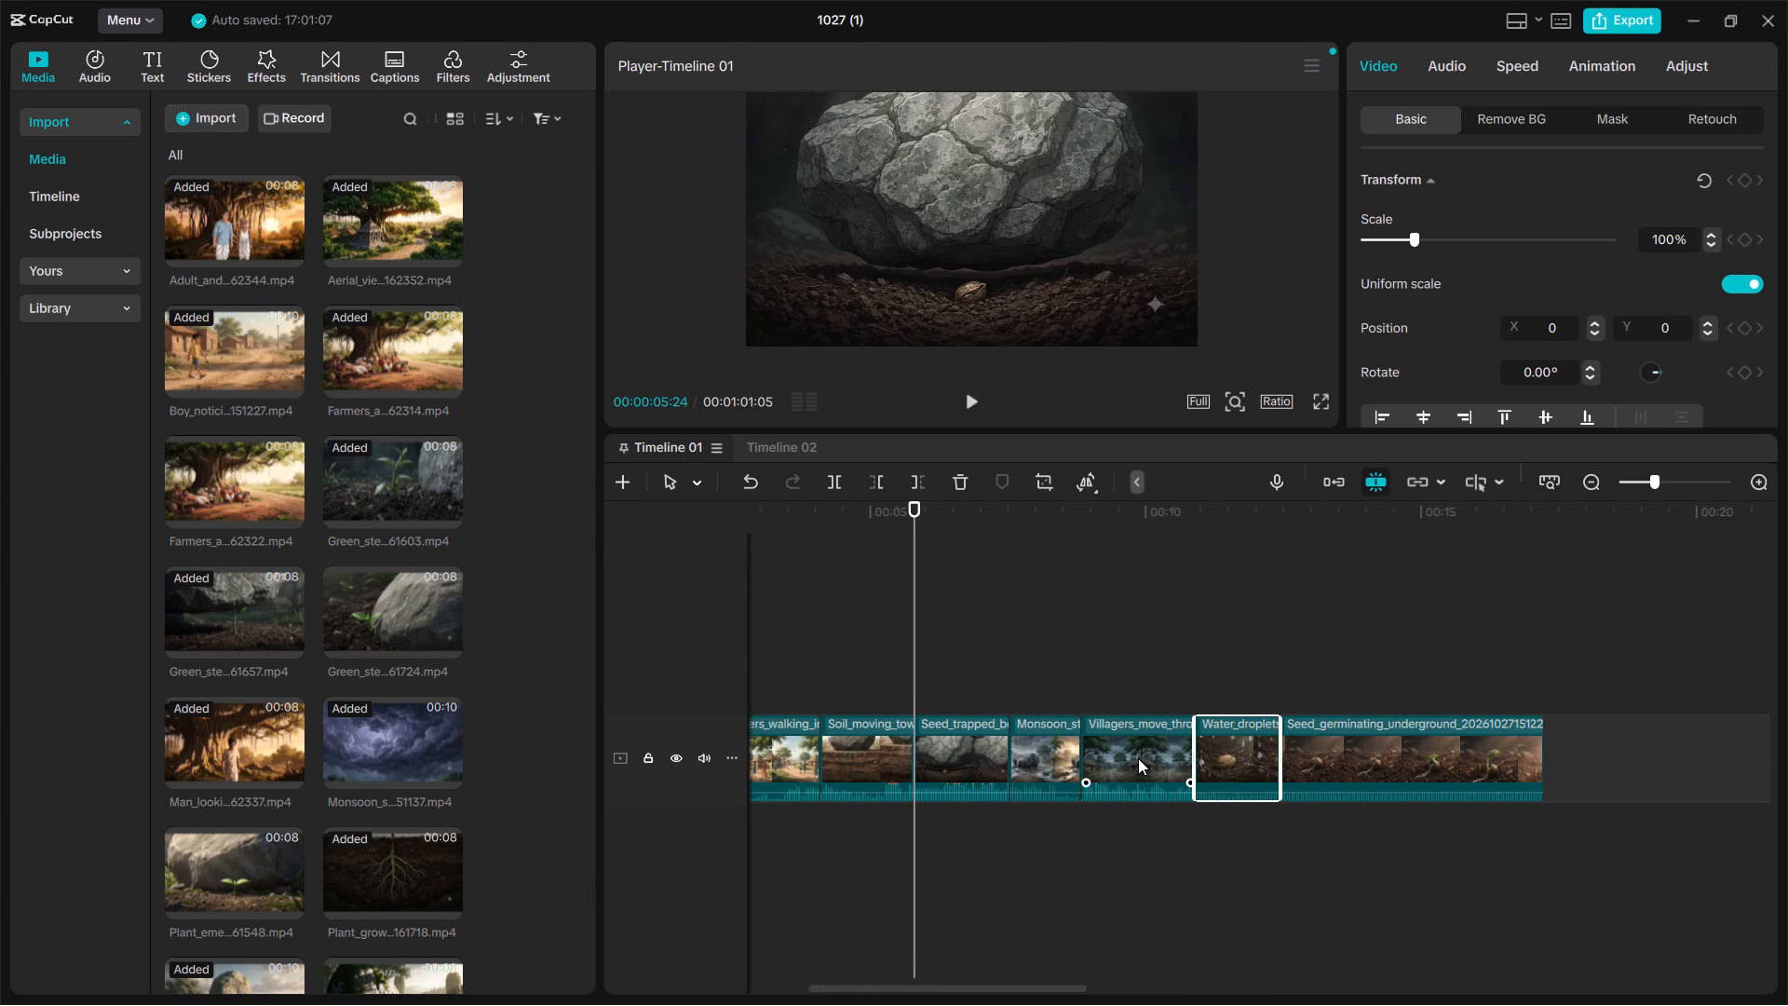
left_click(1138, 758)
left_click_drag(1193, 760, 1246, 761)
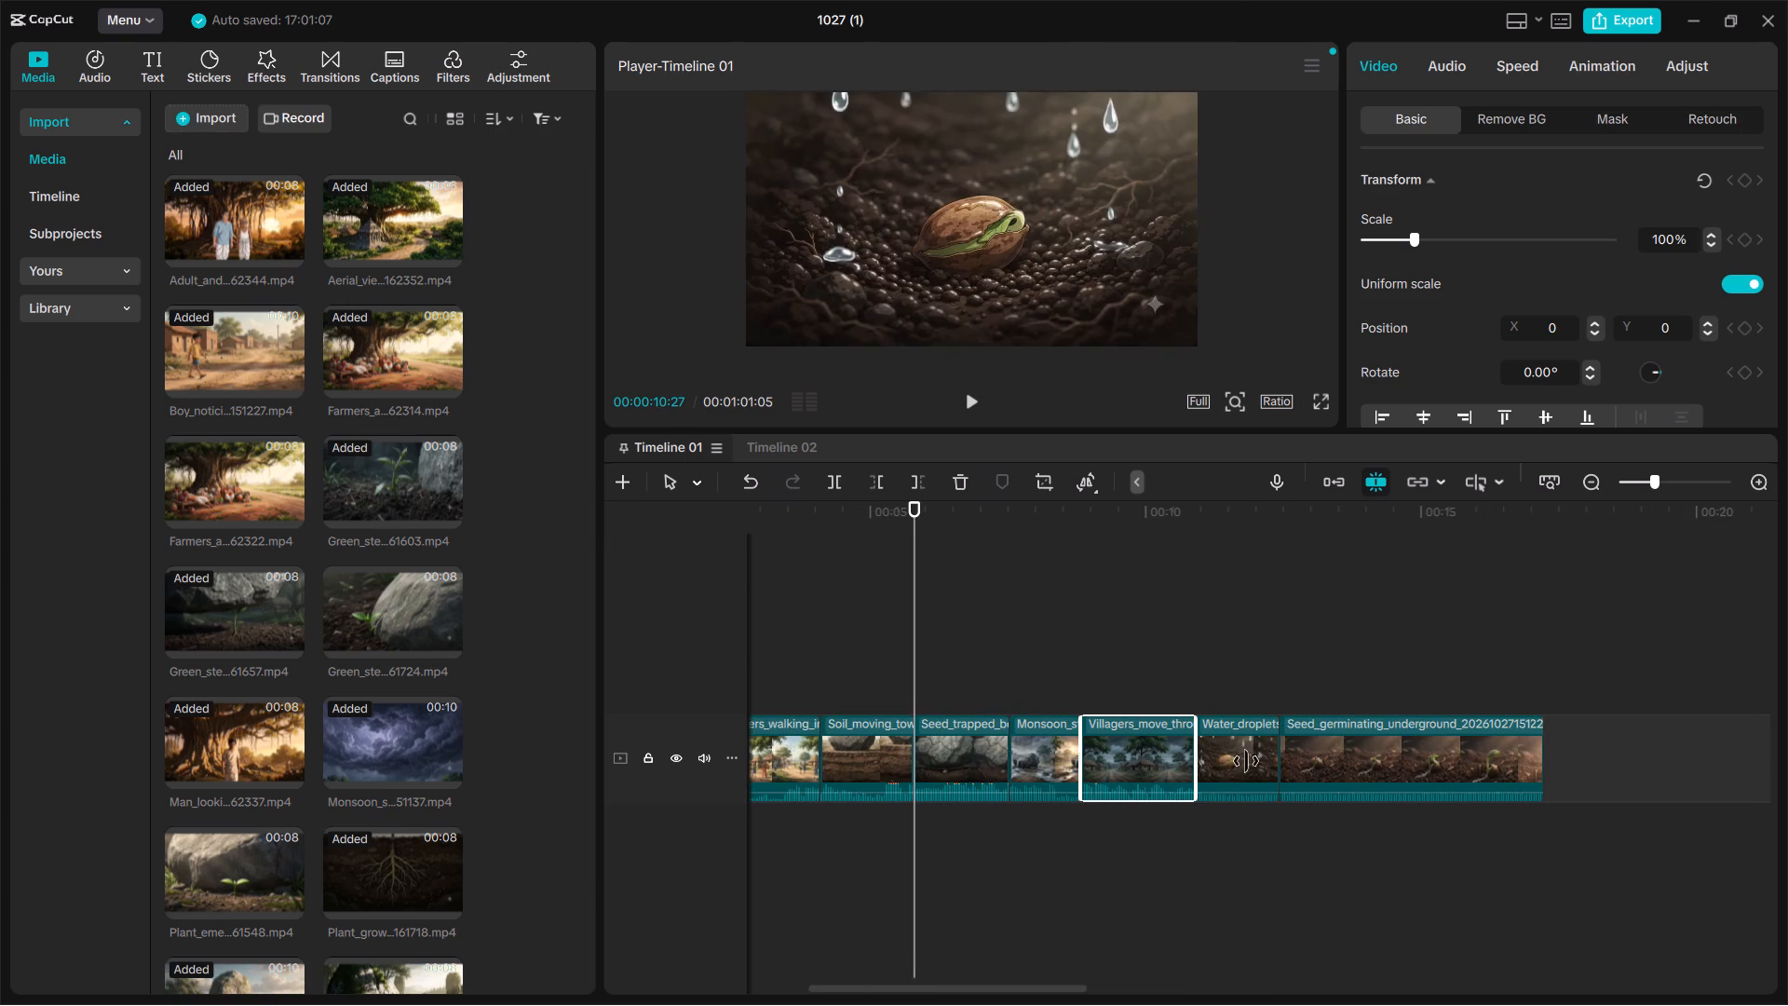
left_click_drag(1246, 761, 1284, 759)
Make room by moving the Seed_germinating clip to about 00:16 and retry extending the end of Water_droplets.
left_click_drag(1336, 759, 1434, 754)
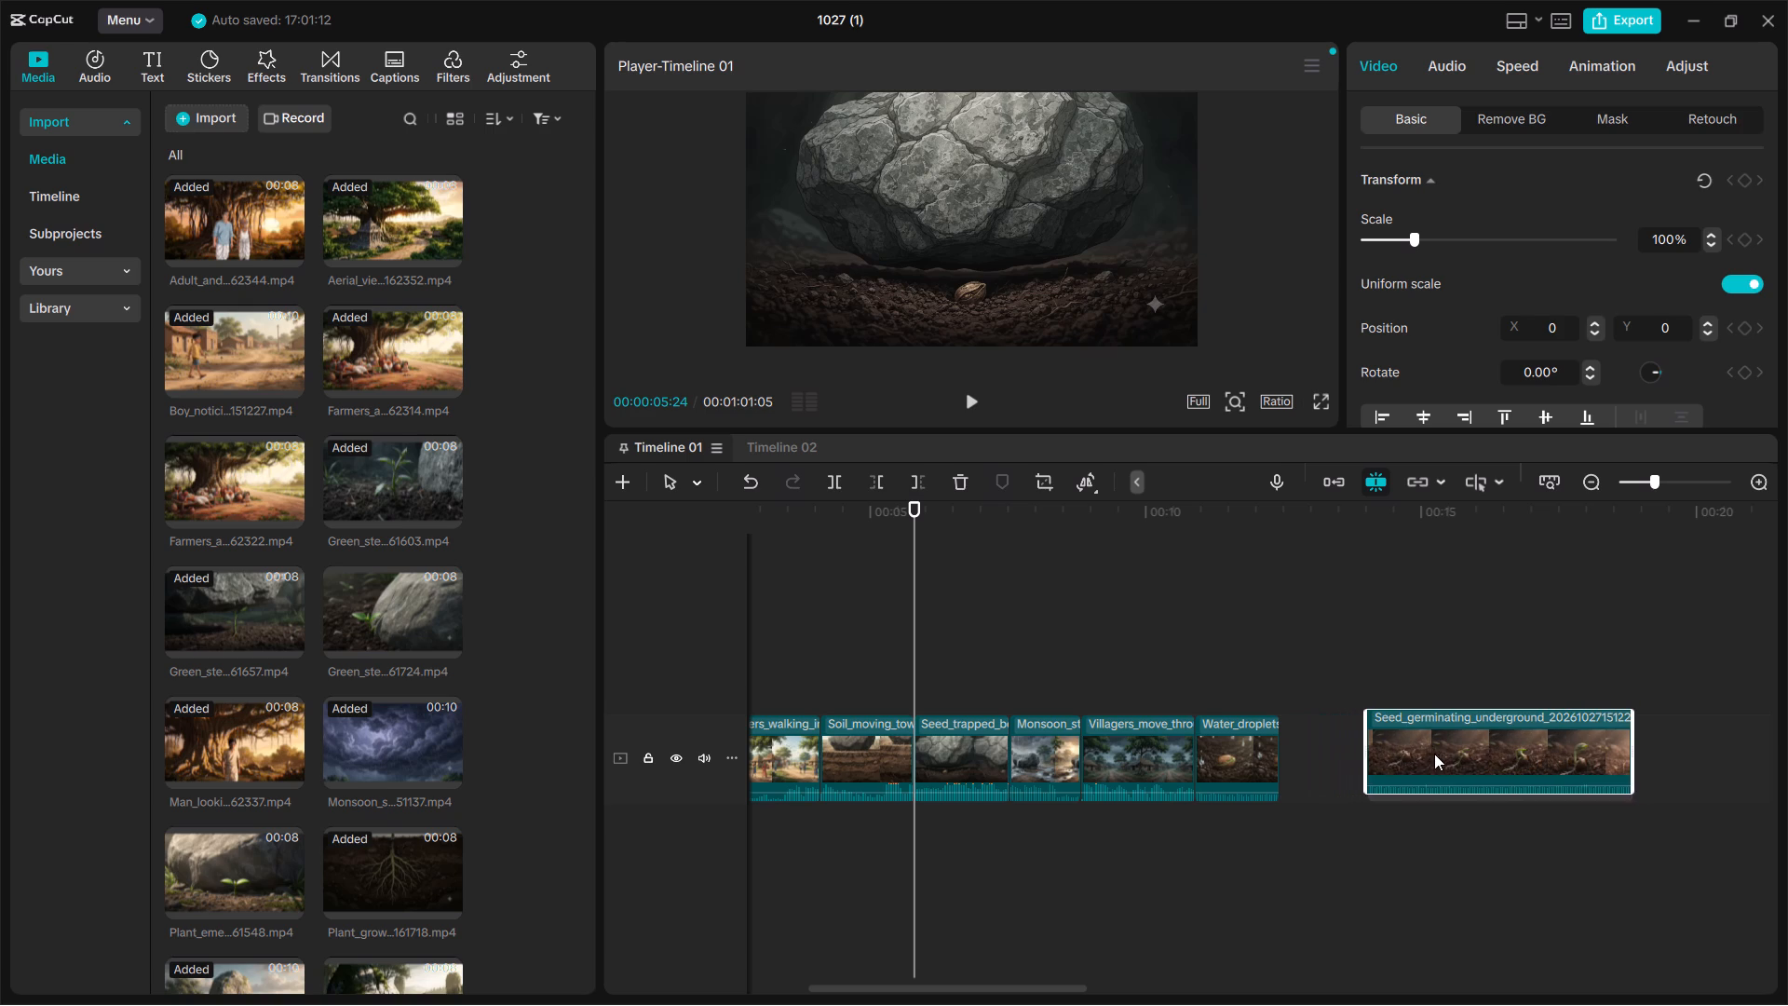
left_click_drag(1434, 754, 1551, 767)
left_click(1212, 761)
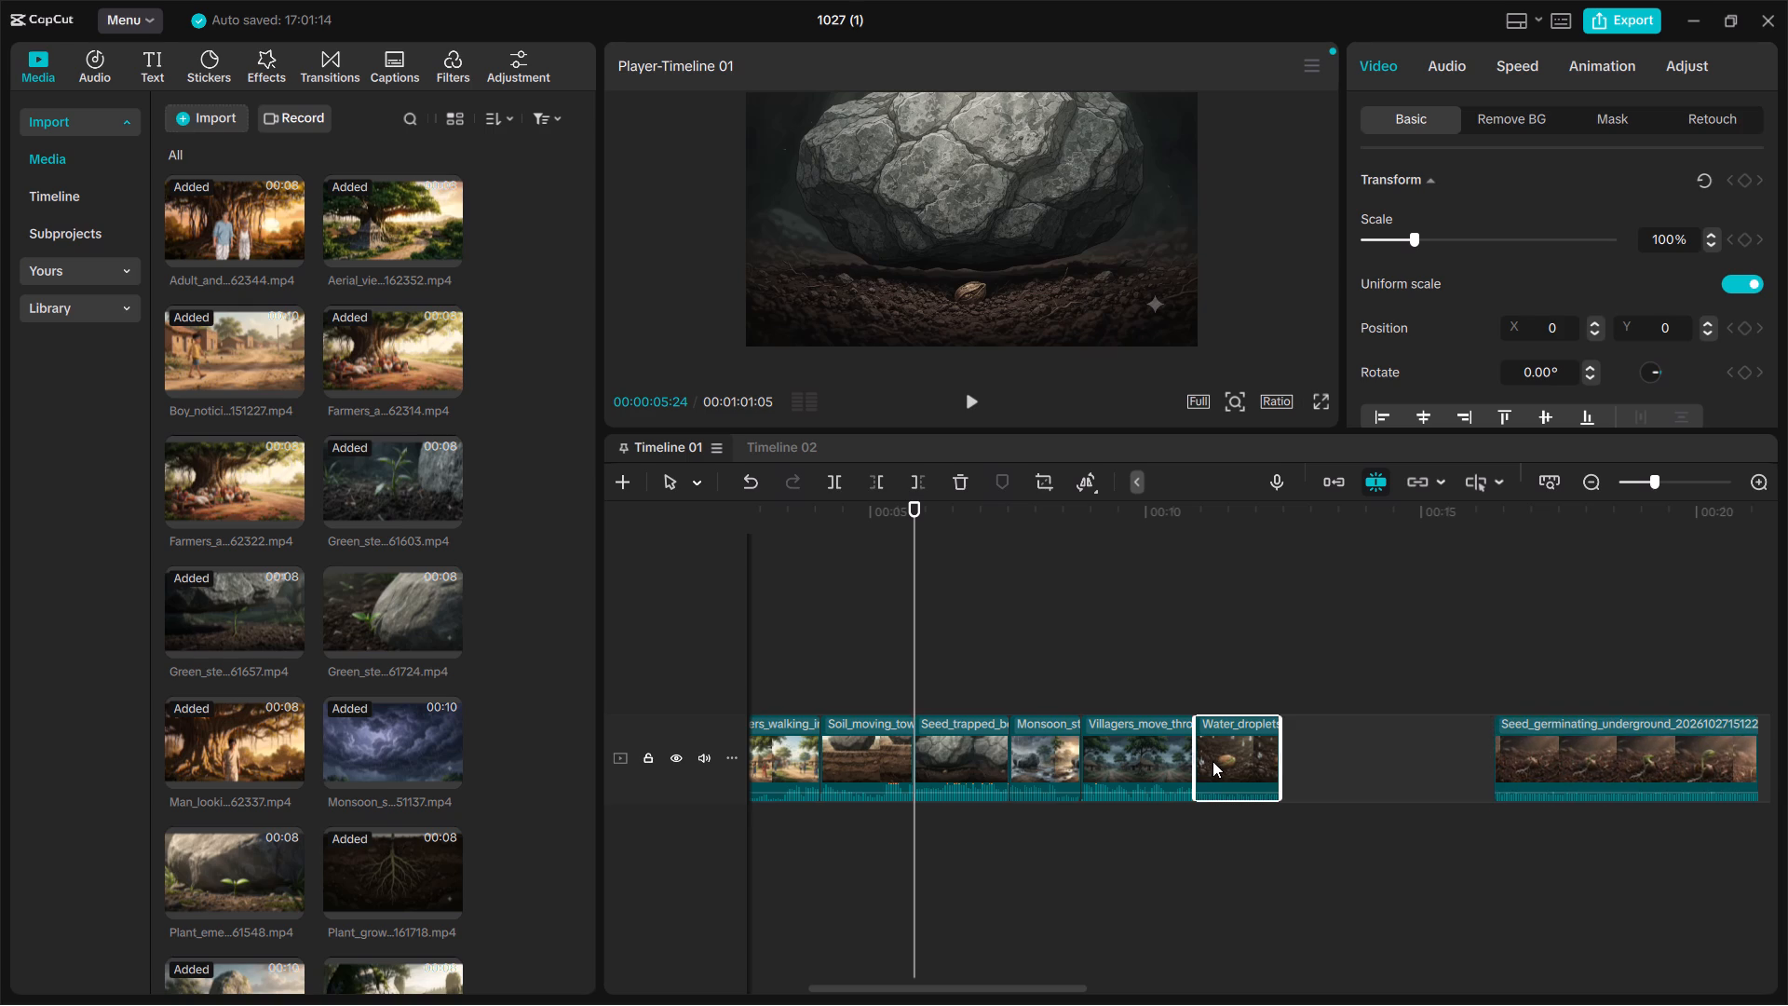
left_click_drag(1281, 760, 1419, 757)
left_click(1552, 745)
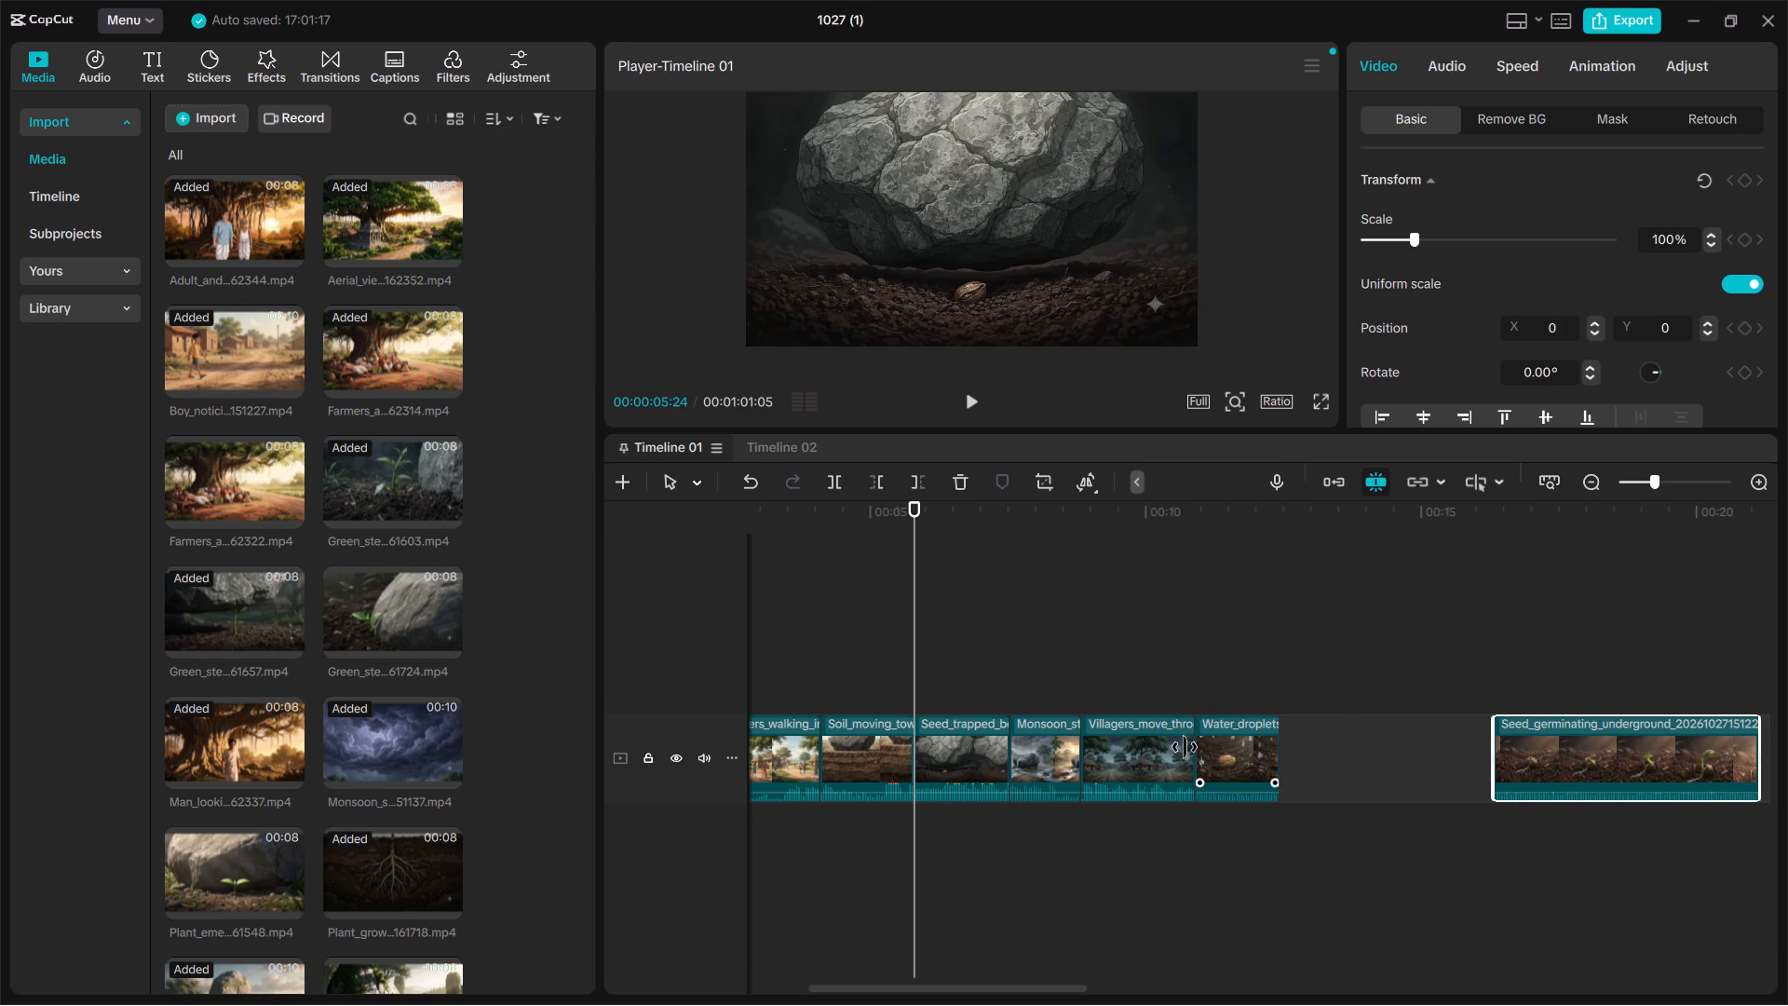
Move Water_droplets to a track above at about 00:15 and extend the end of Villagers_move to its start, about 6.4 s long.
left_click(1149, 745)
left_click_drag(1225, 754, 1397, 770)
left_click(1125, 750)
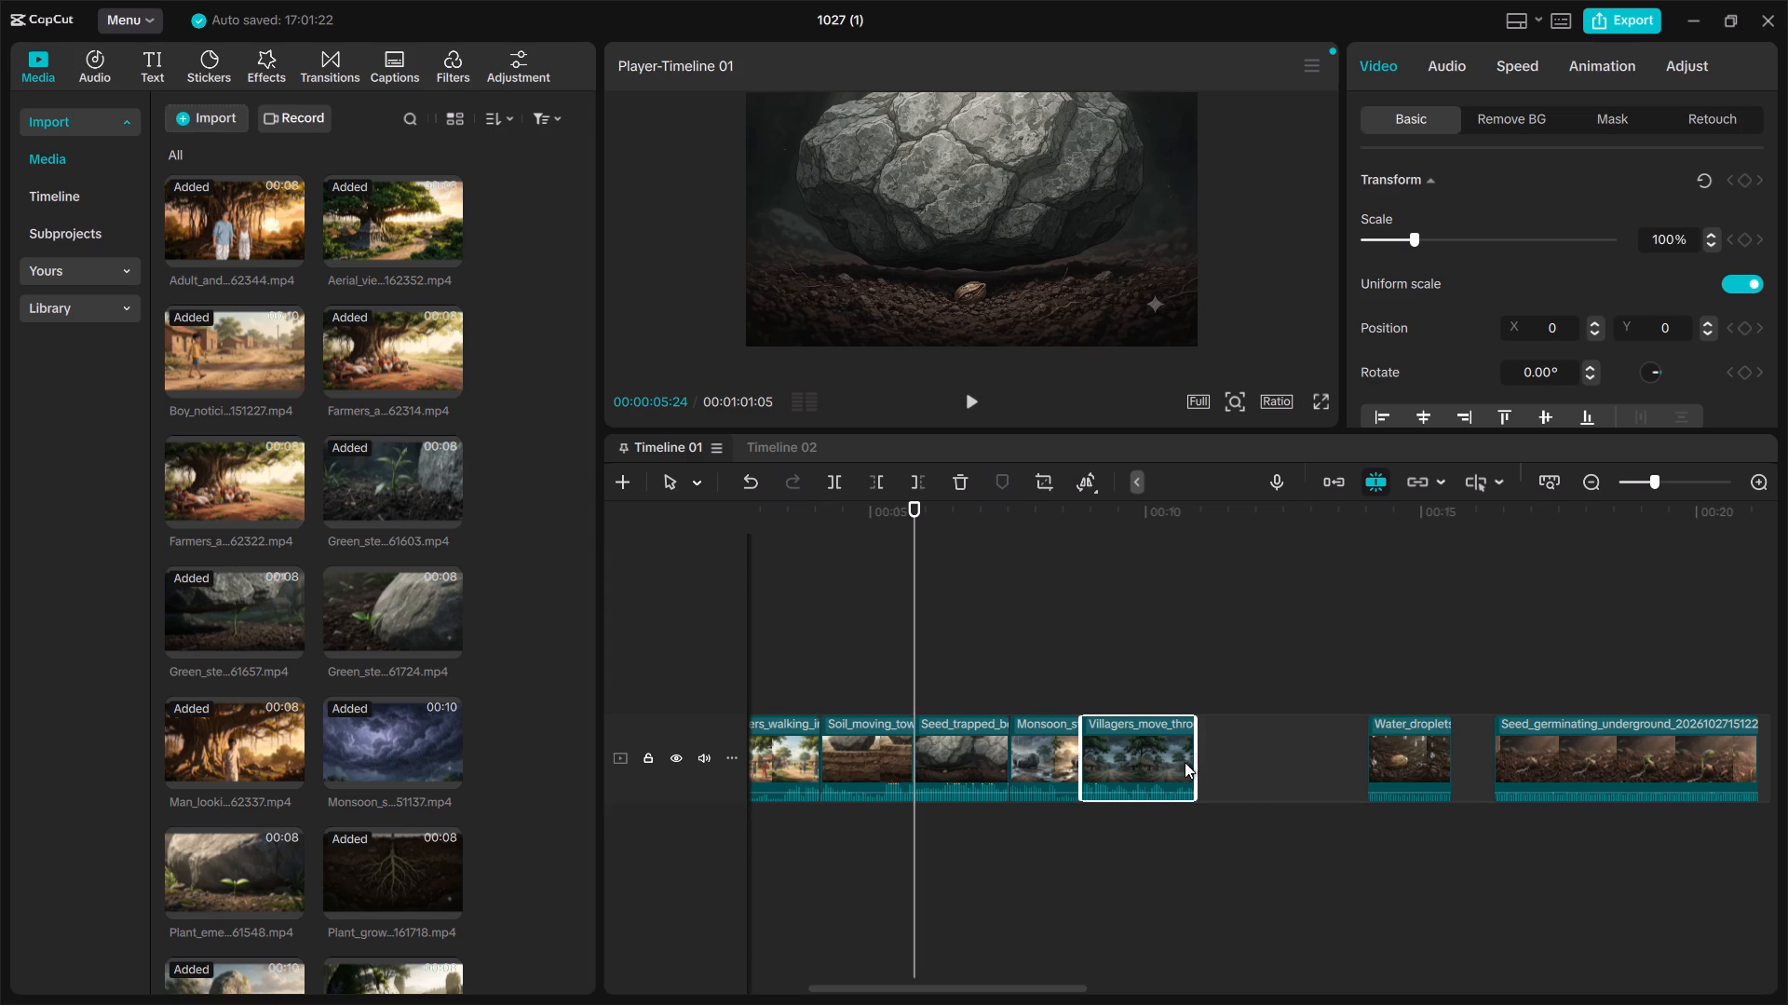
left_click_drag(1193, 764, 1366, 774)
left_click_drag(1425, 767, 1493, 767)
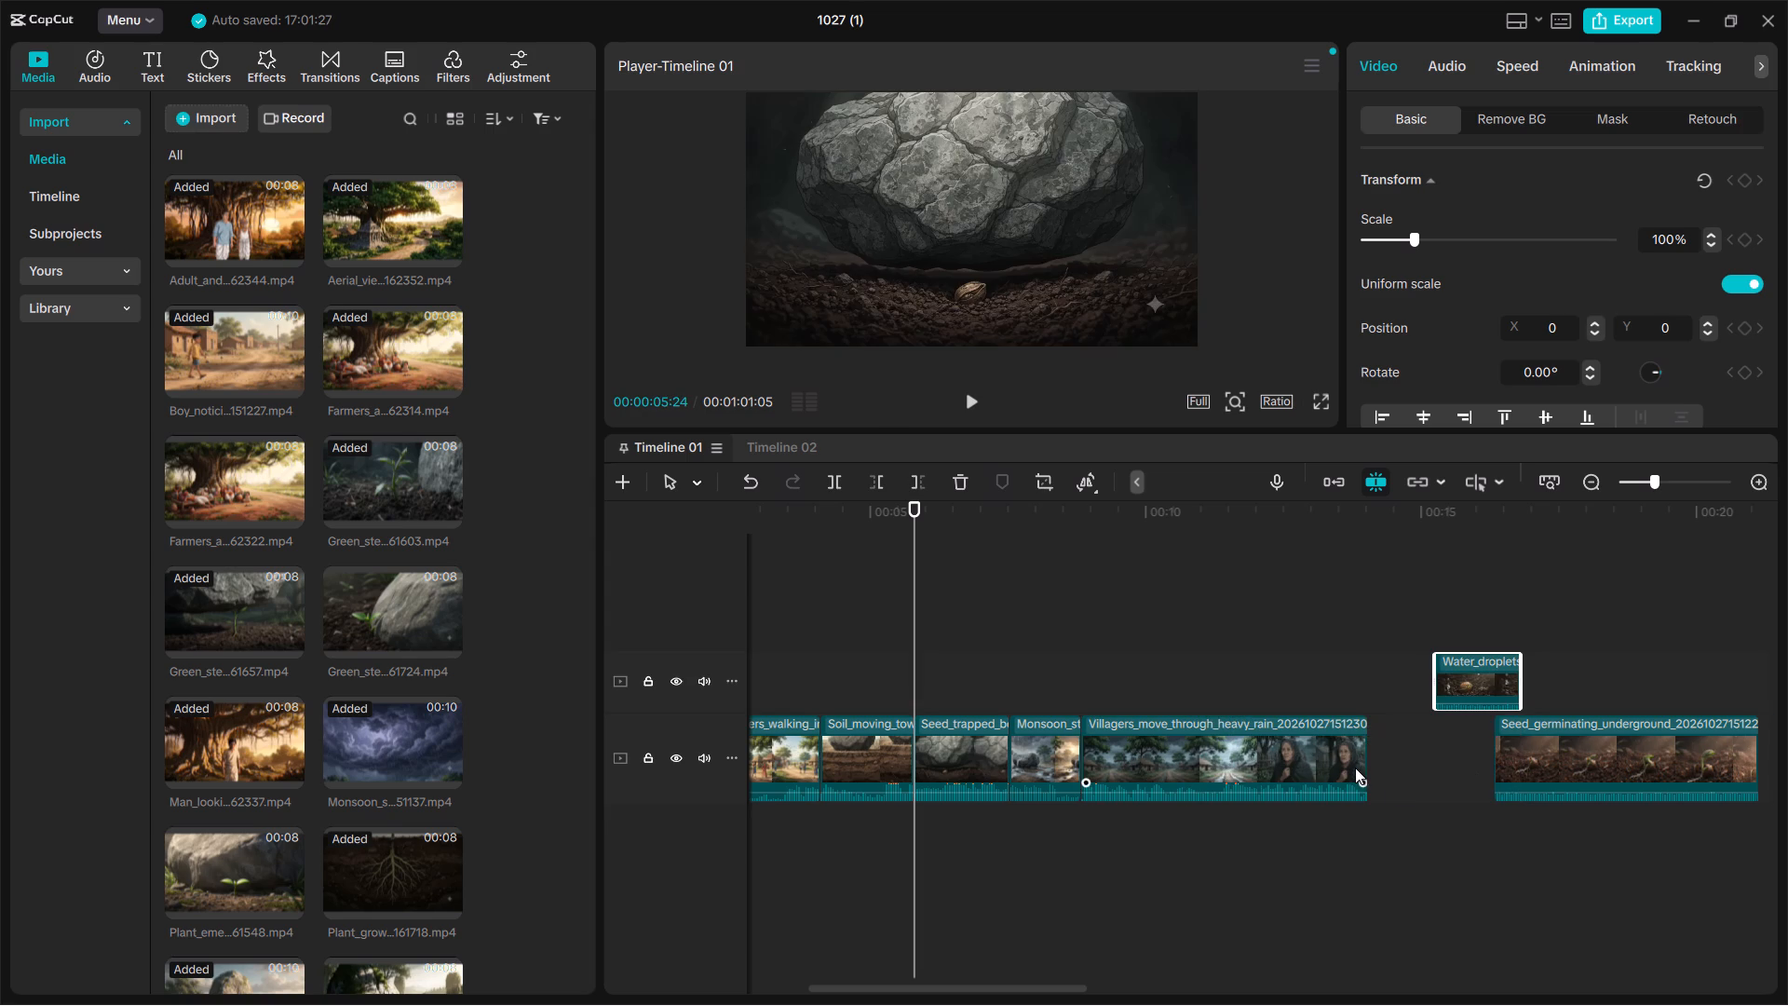
left_click(1355, 768)
left_click_drag(1368, 765, 1469, 765)
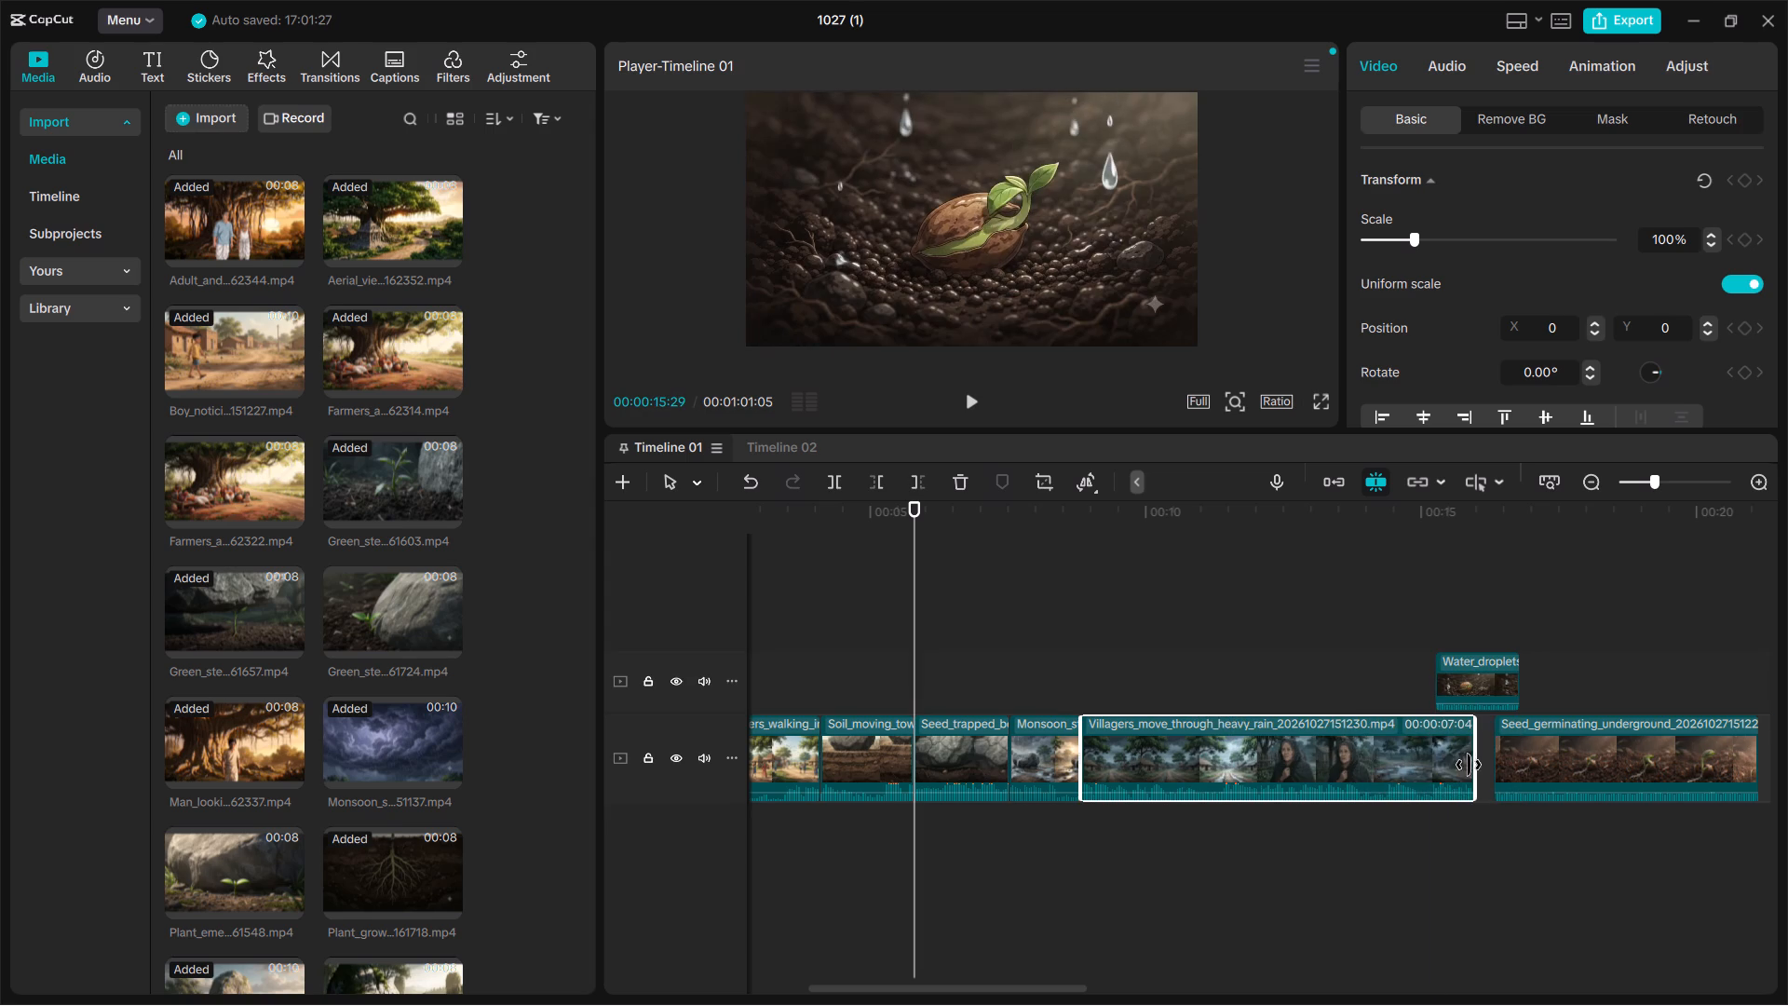
left_click_drag(1469, 765, 1528, 759)
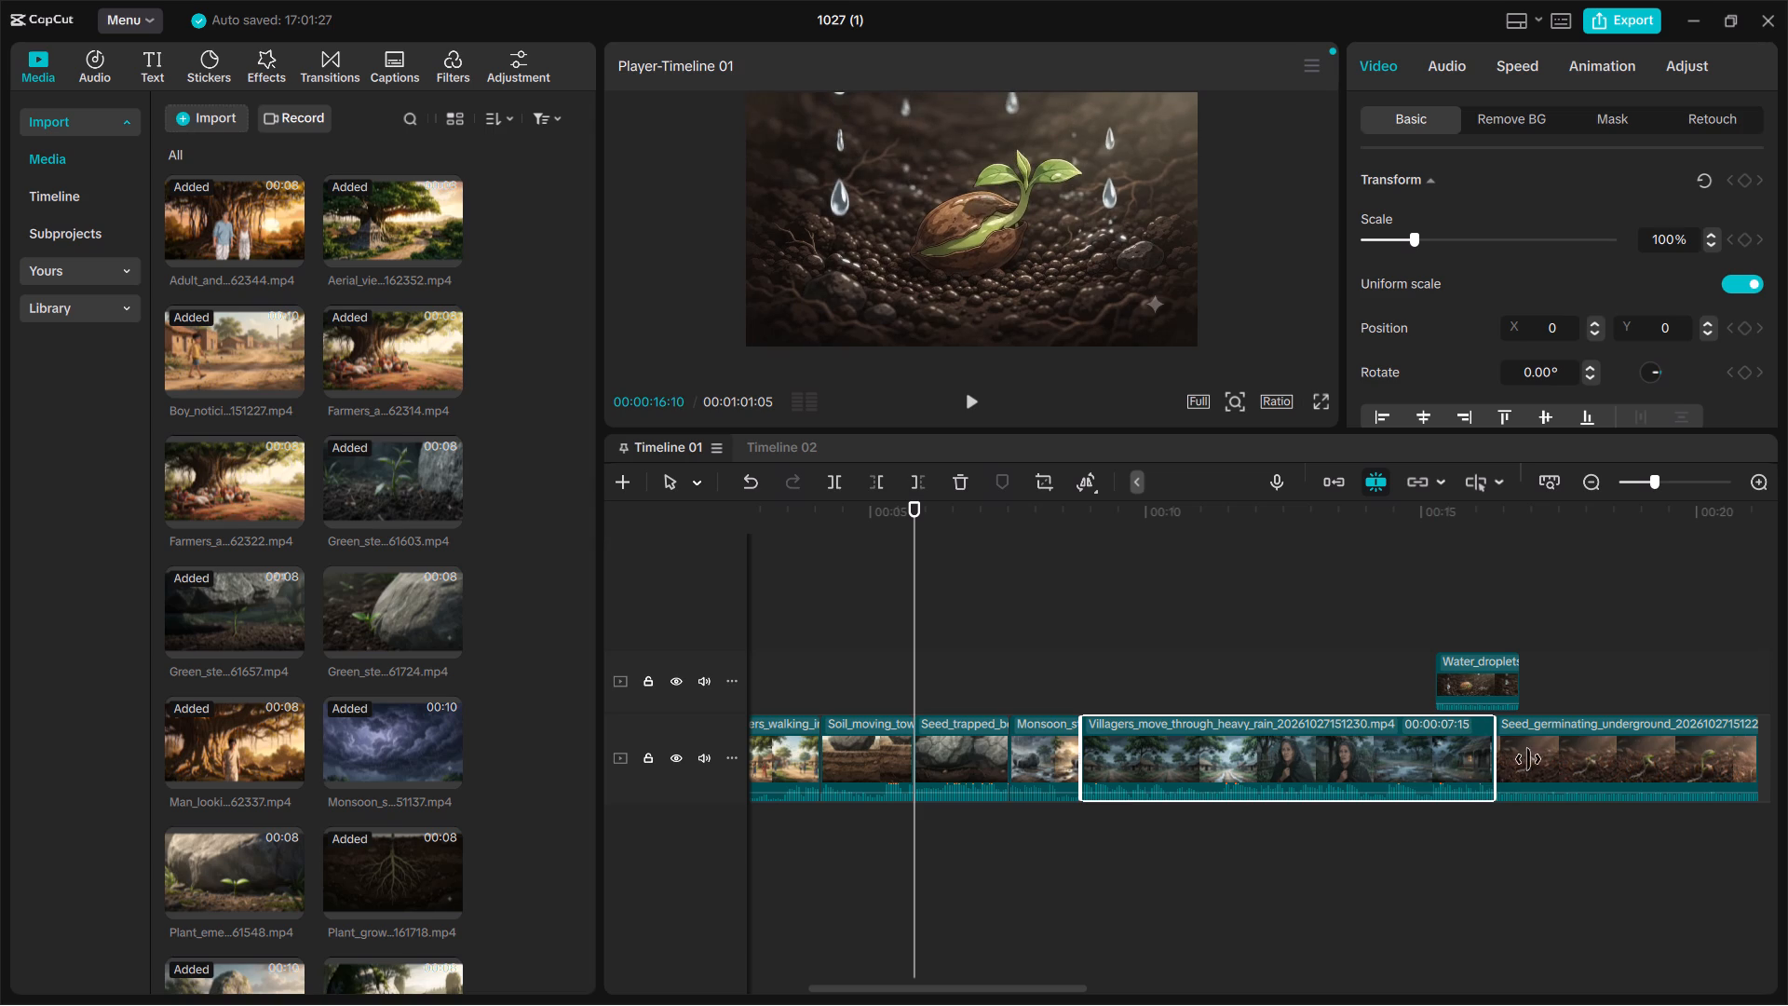
left_click_drag(1528, 759, 1431, 779)
Shift the last six clips later, with Aerial_view at about 01:03 and the others, back to Villagers_gather, snapped in order before it.
scroll(1431, 779, "left", 2)
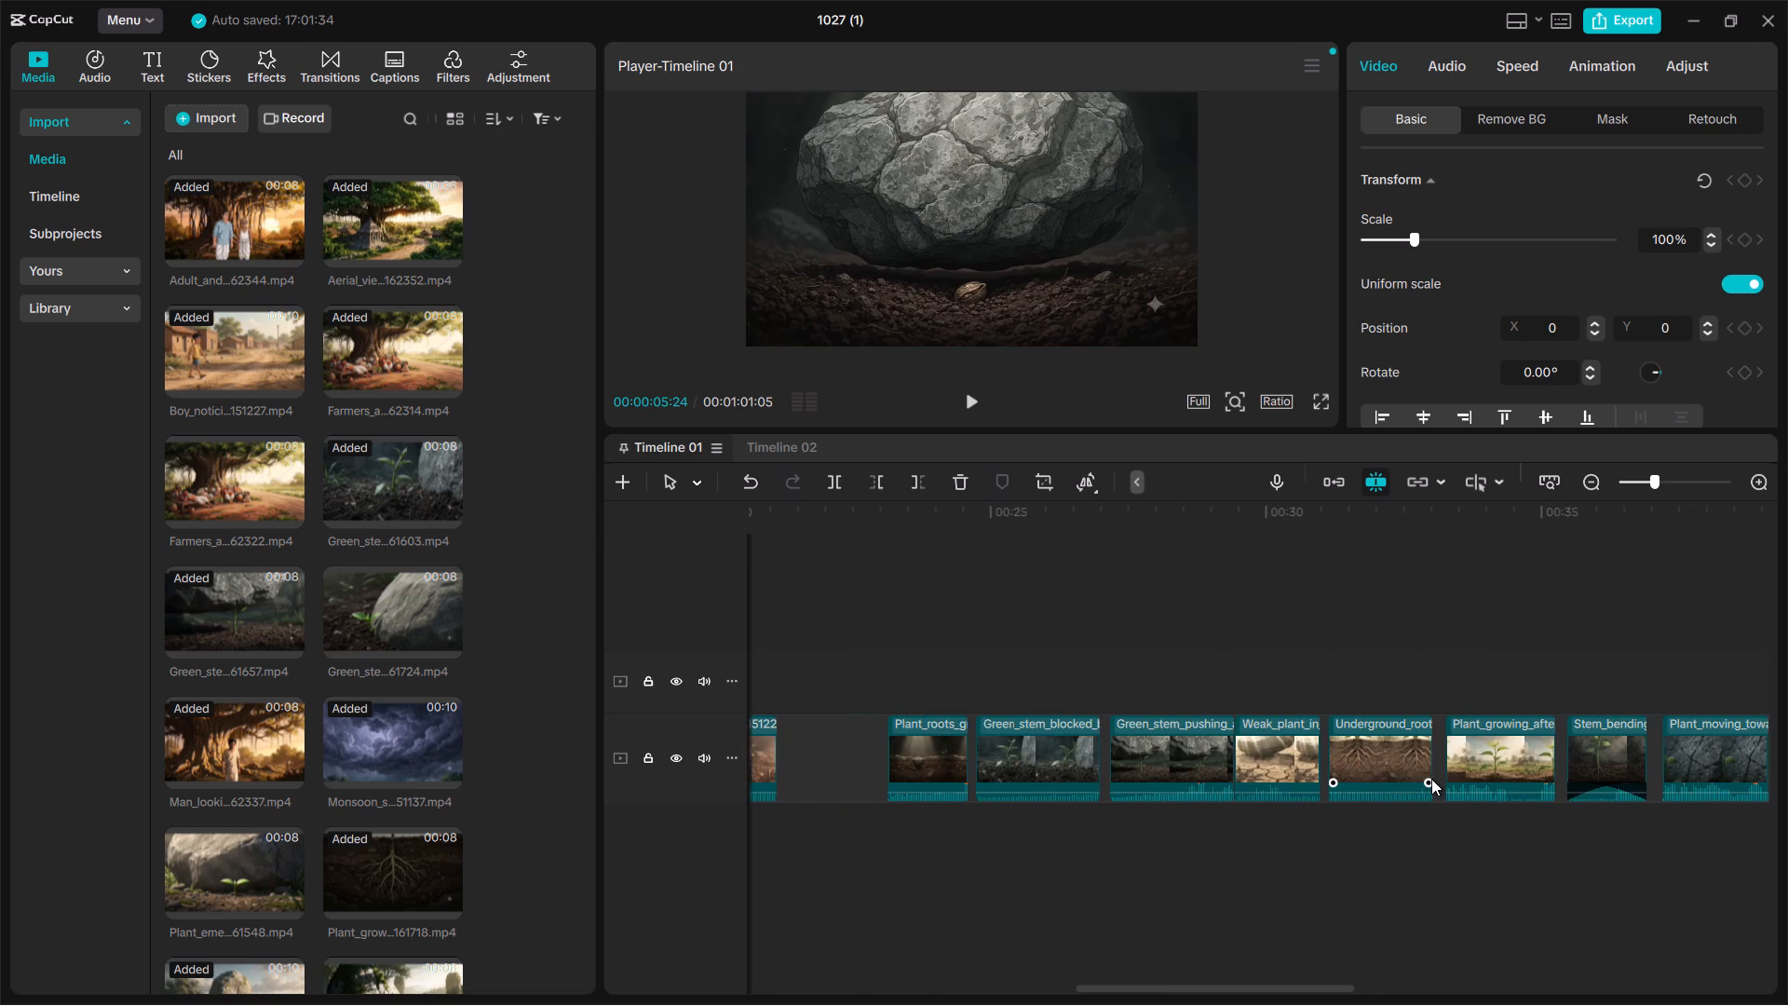
scroll(1431, 779, "left", 2)
left_click_drag(1398, 756, 1410, 756)
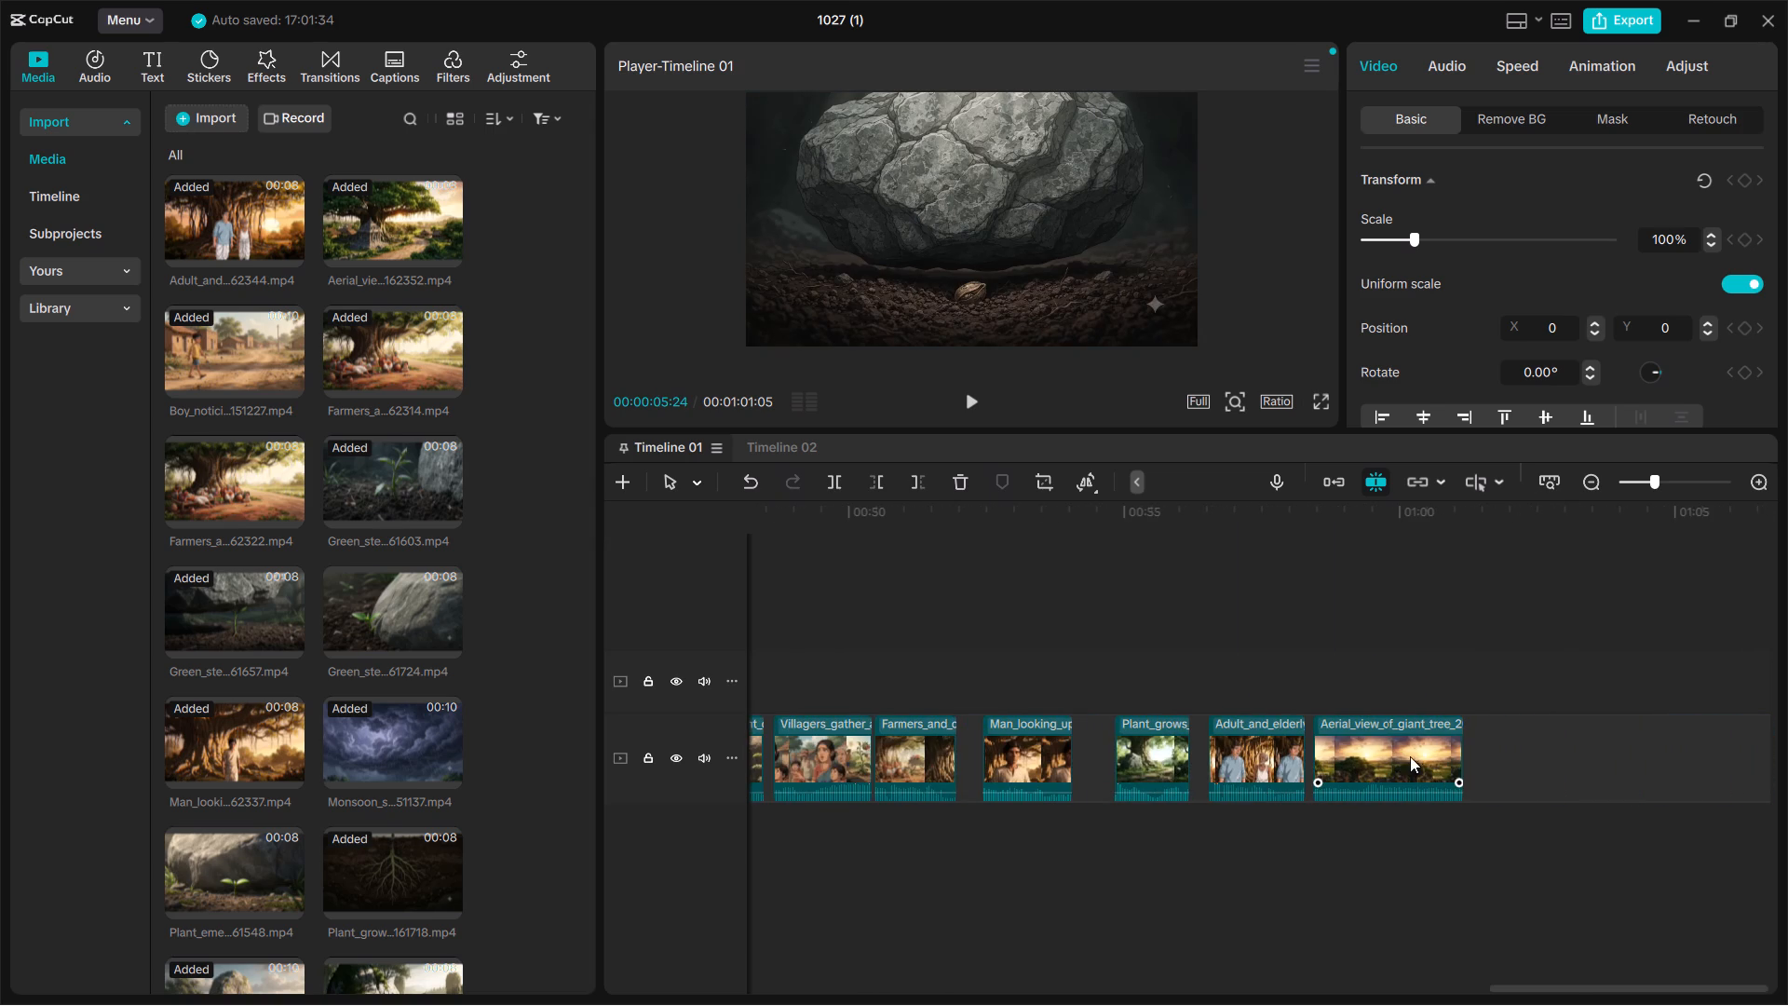
left_click_drag(1410, 756, 1668, 762)
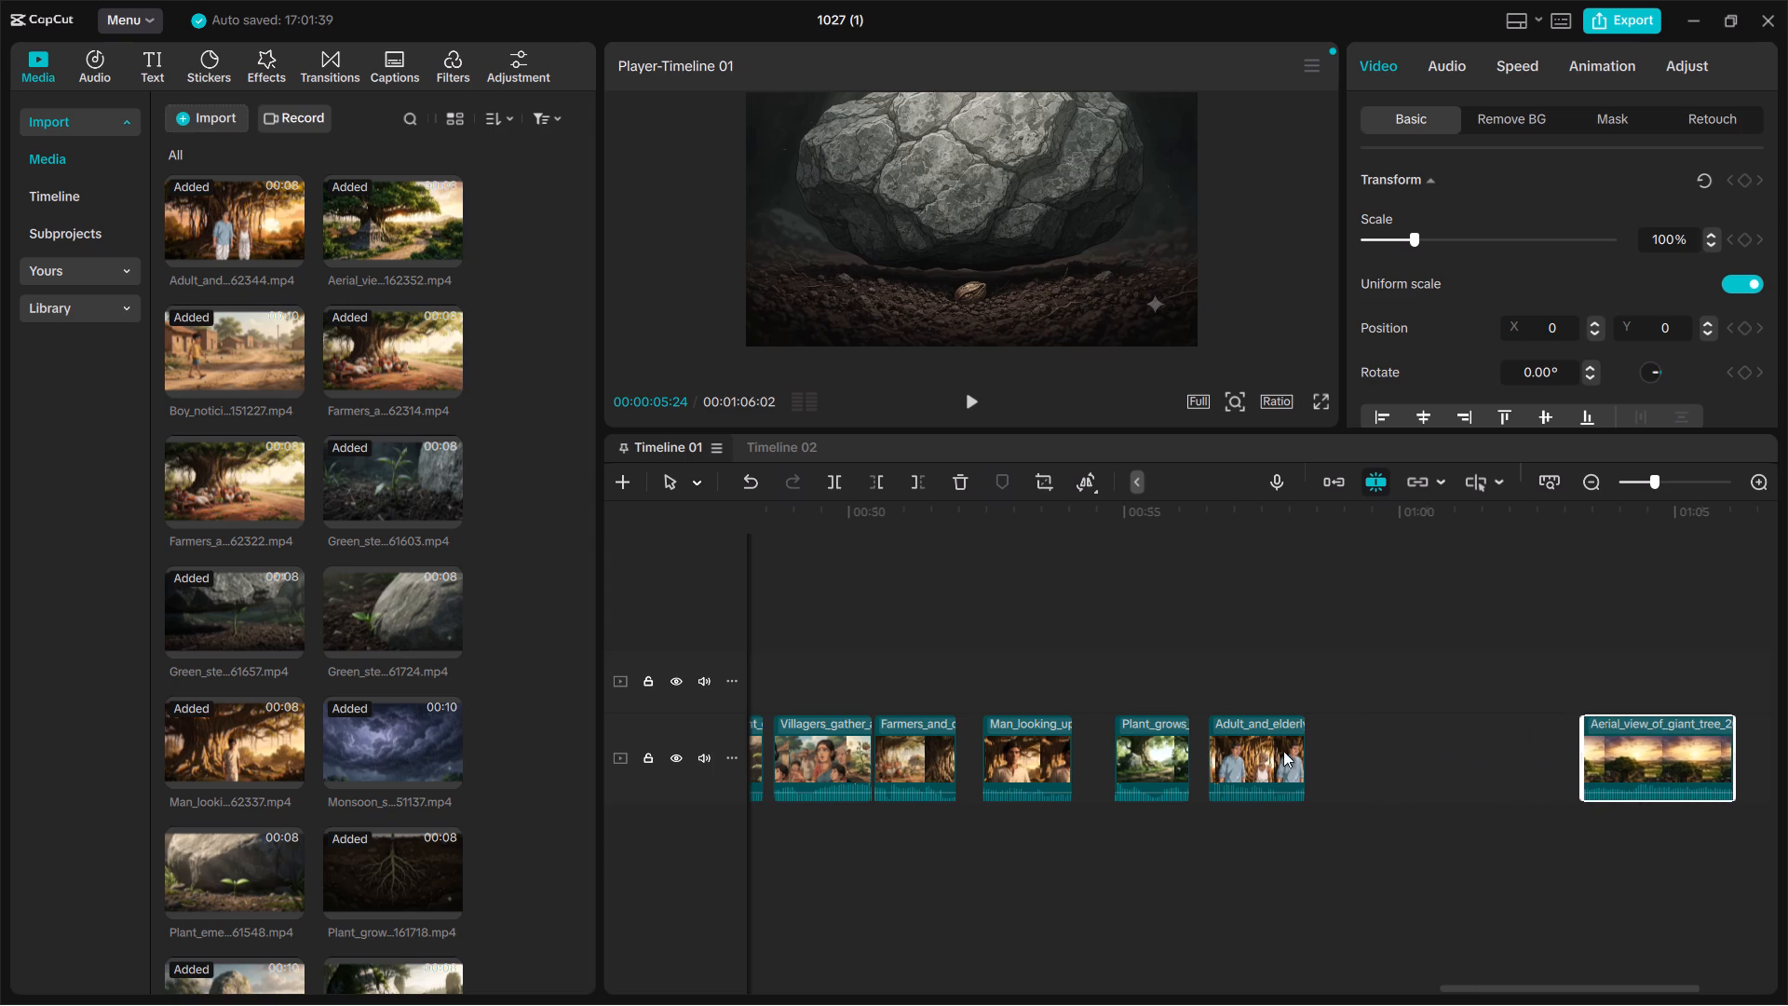
left_click_drag(1234, 750, 1509, 765)
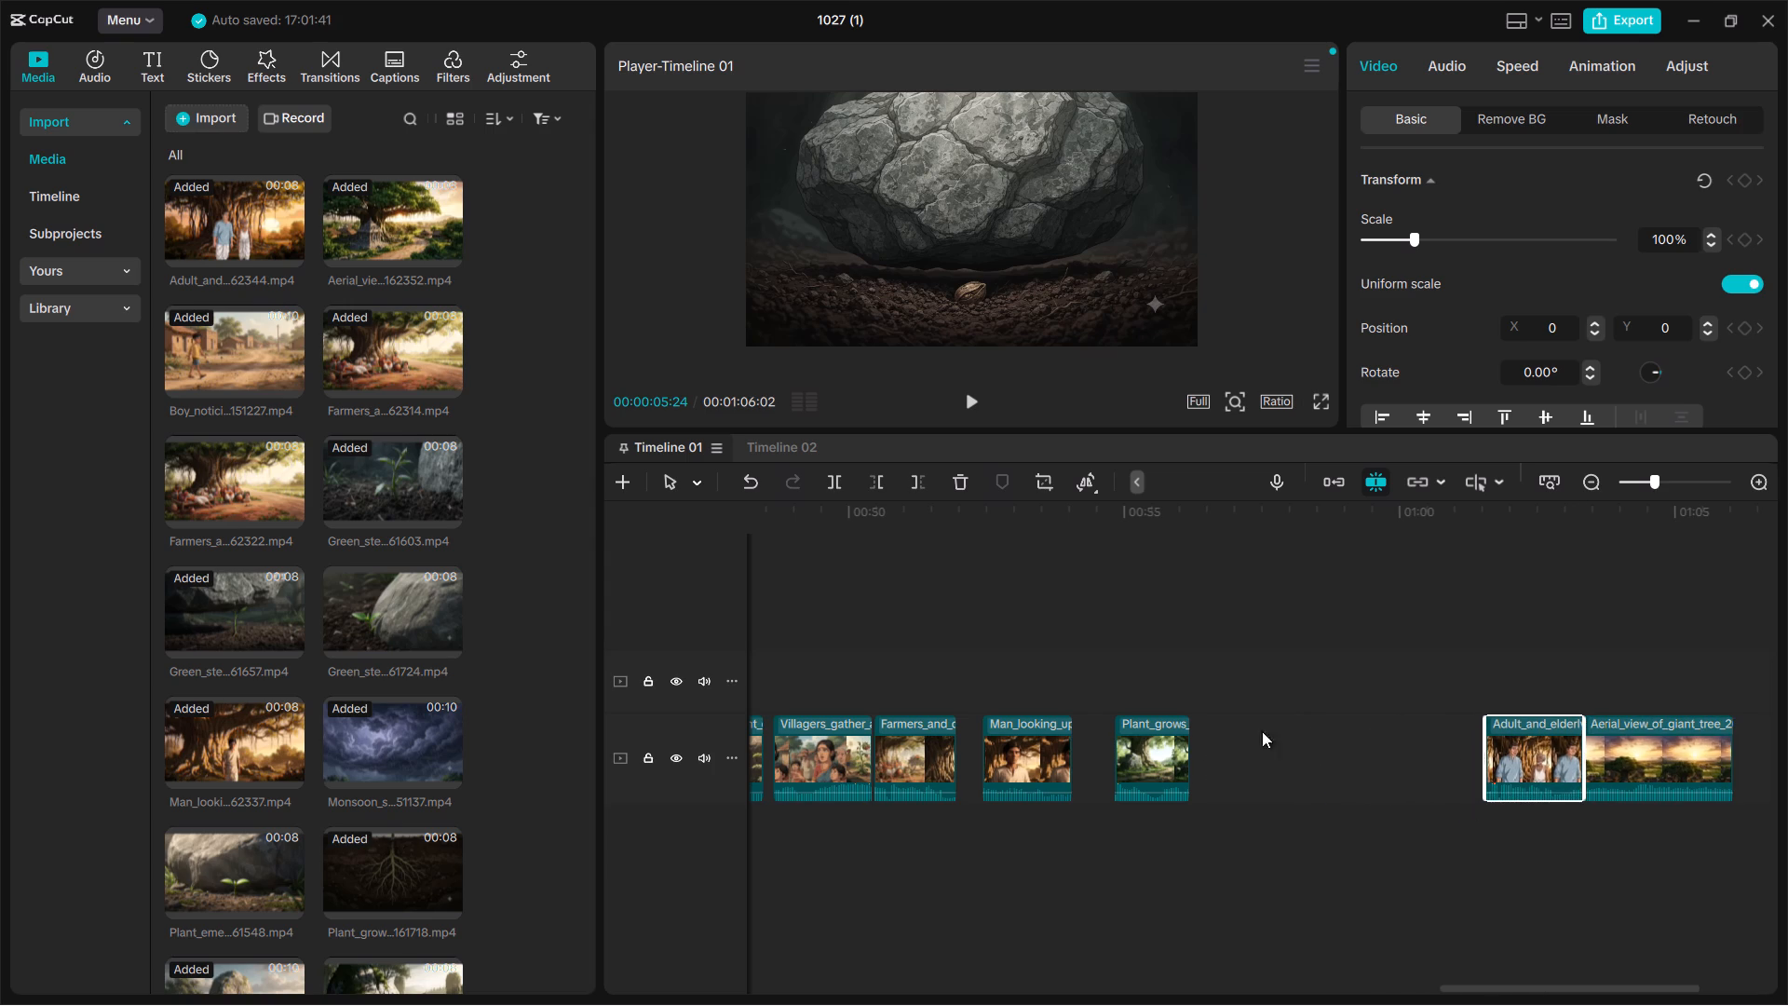
left_click_drag(1155, 754, 1451, 777)
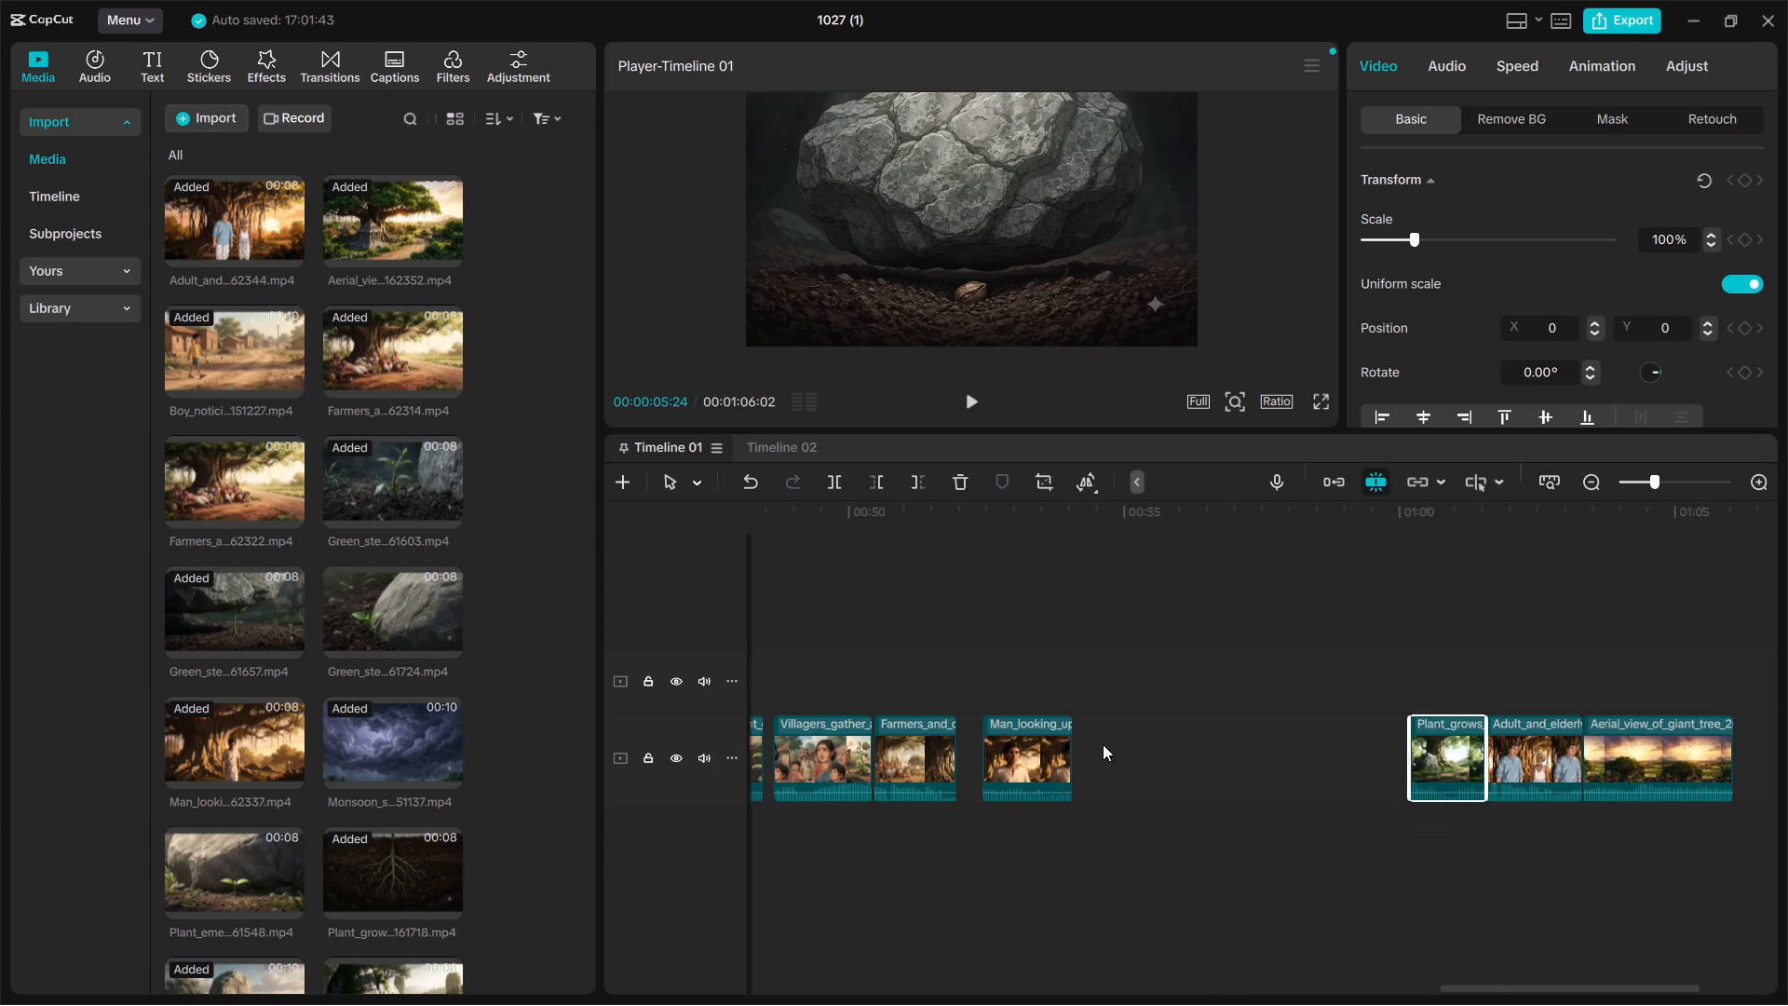
left_click_drag(1030, 754, 1369, 750)
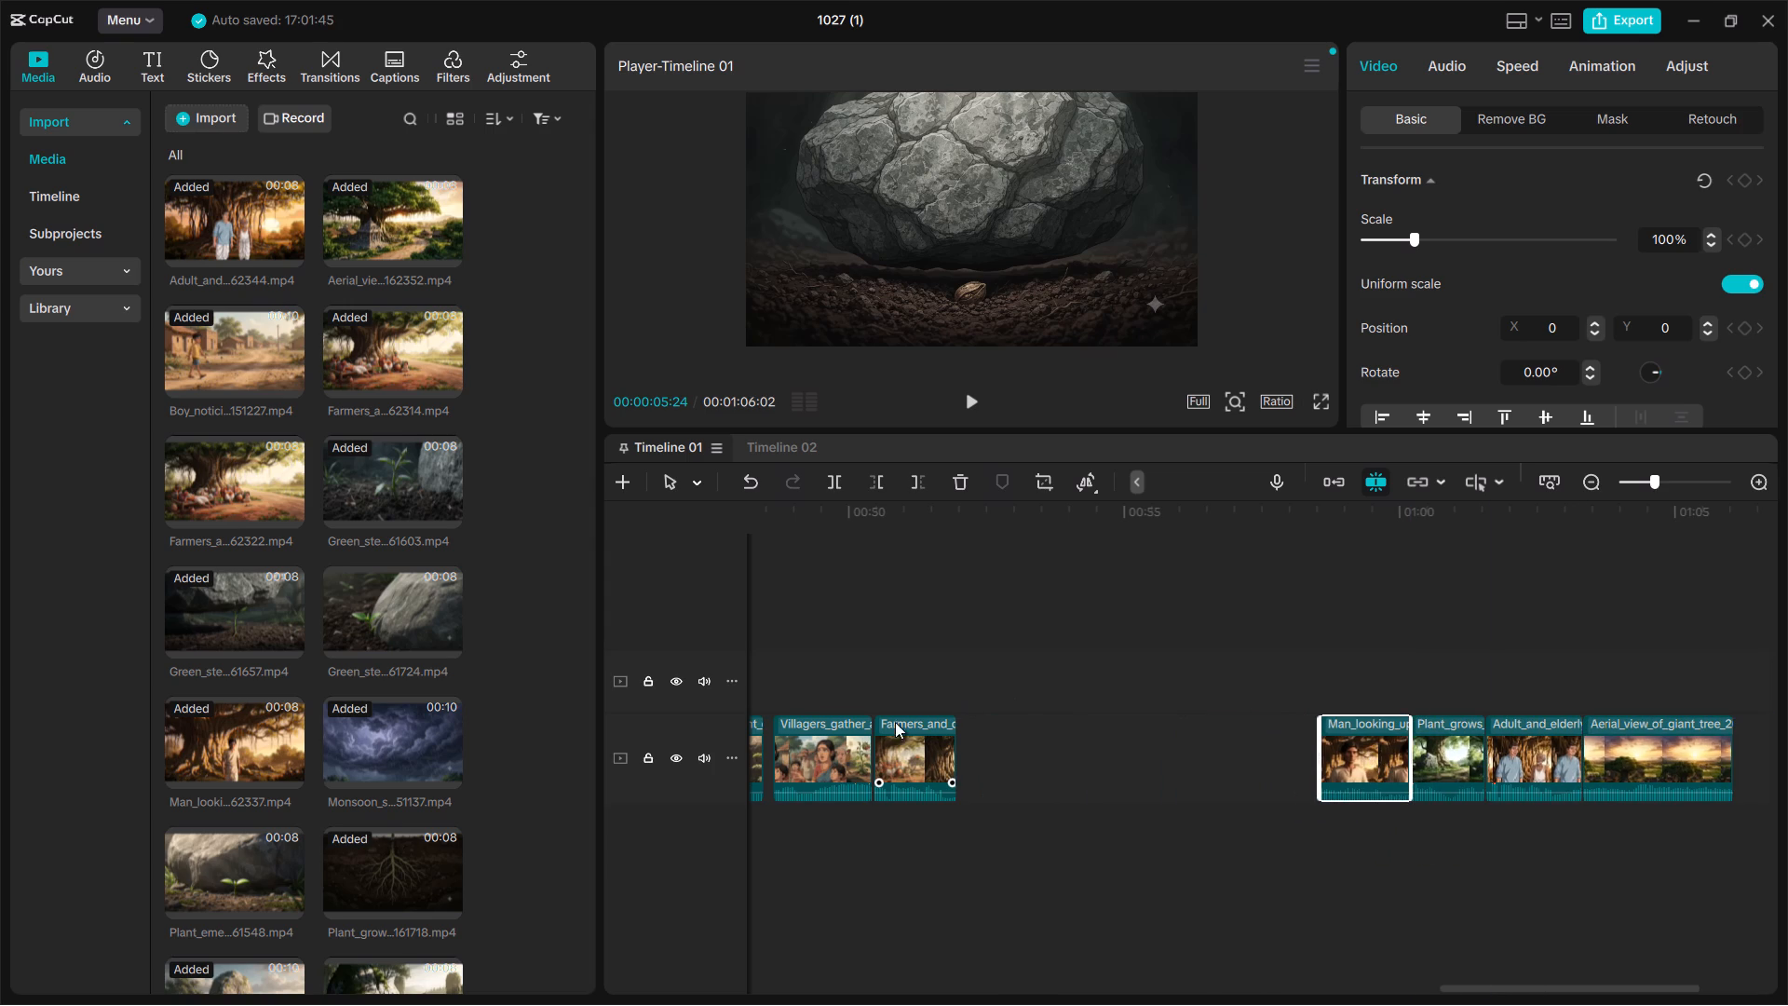
left_click_drag(899, 755, 1263, 751)
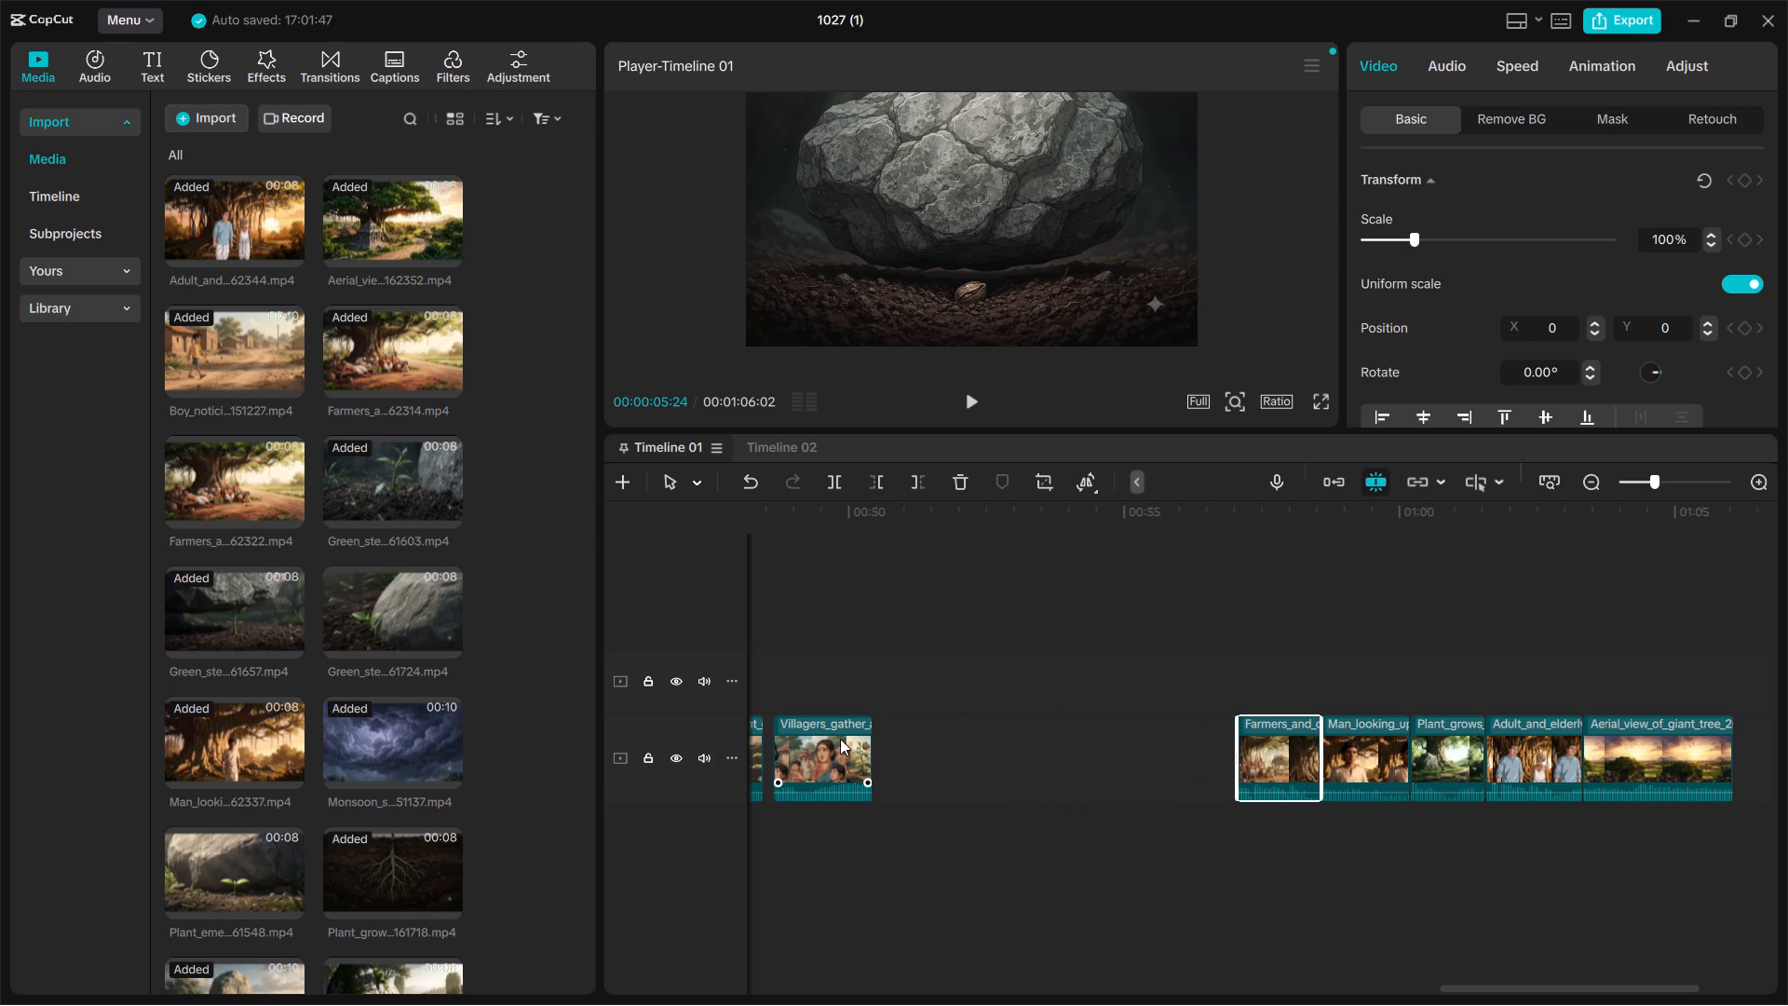
left_click_drag(836, 746, 1205, 750)
Move the Villagers_walking and Soil_moving clips to a new track above, at about 00:02 and 00:07.
scroll(1205, 750, "right", 1)
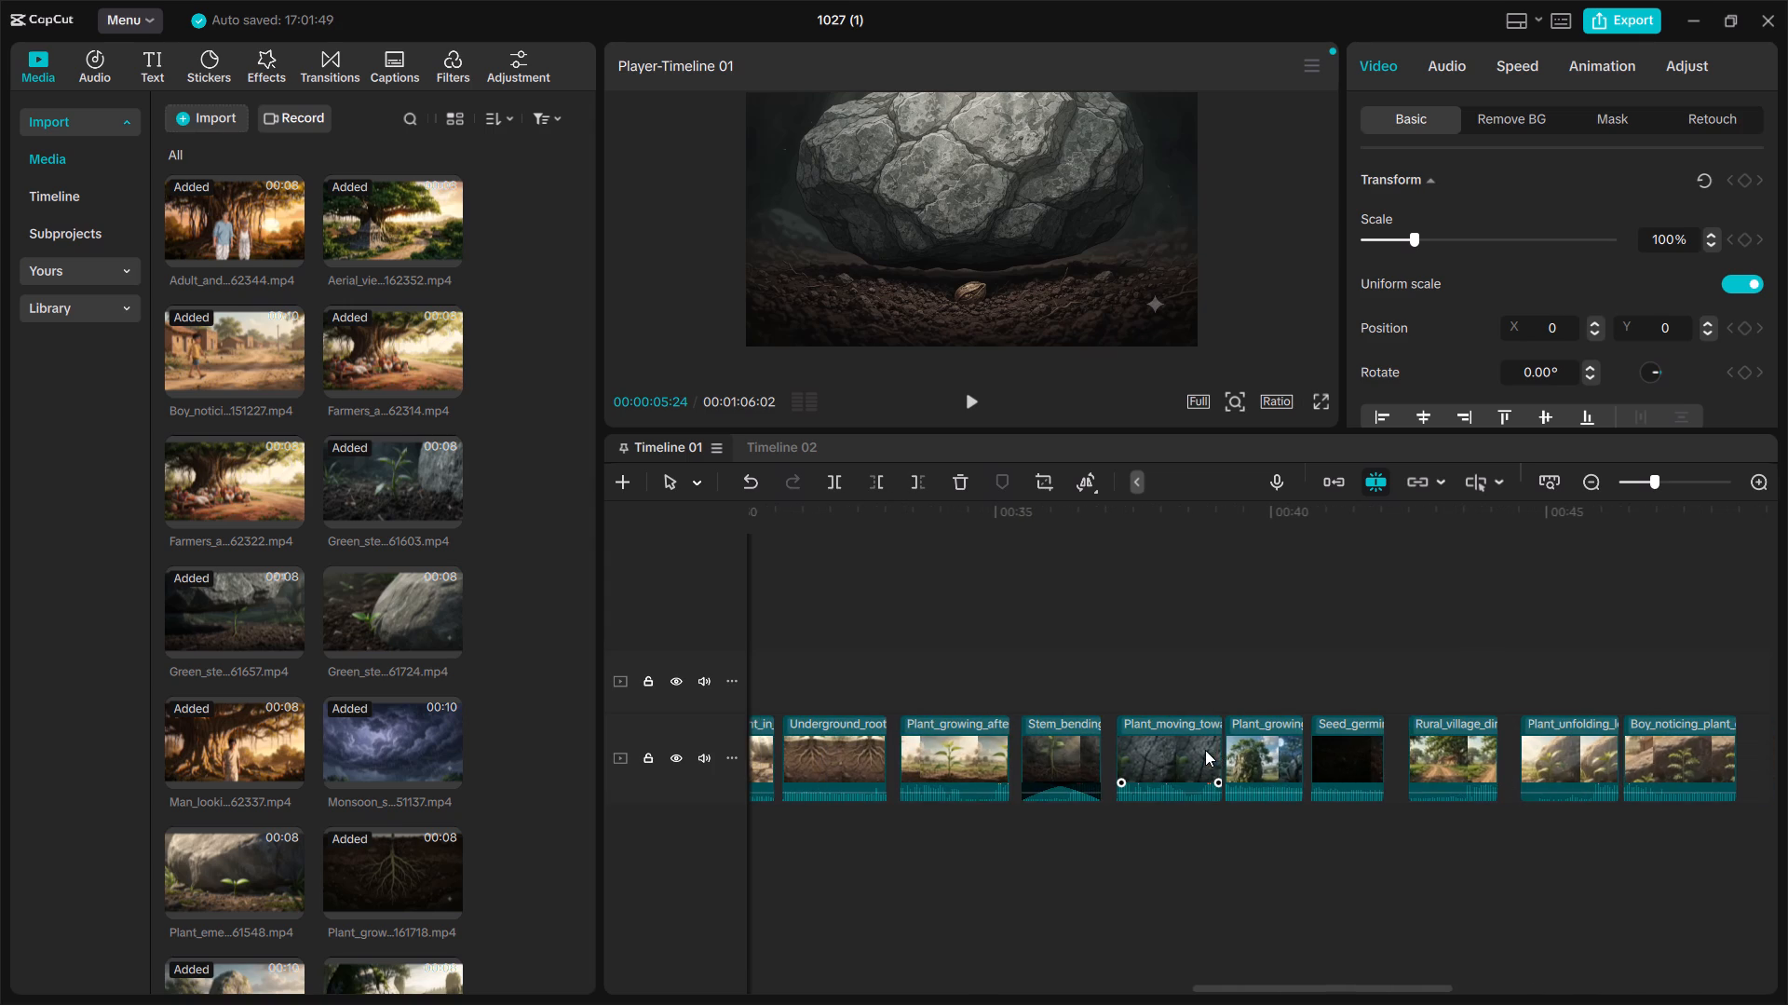
scroll(1140, 741, "right", 3)
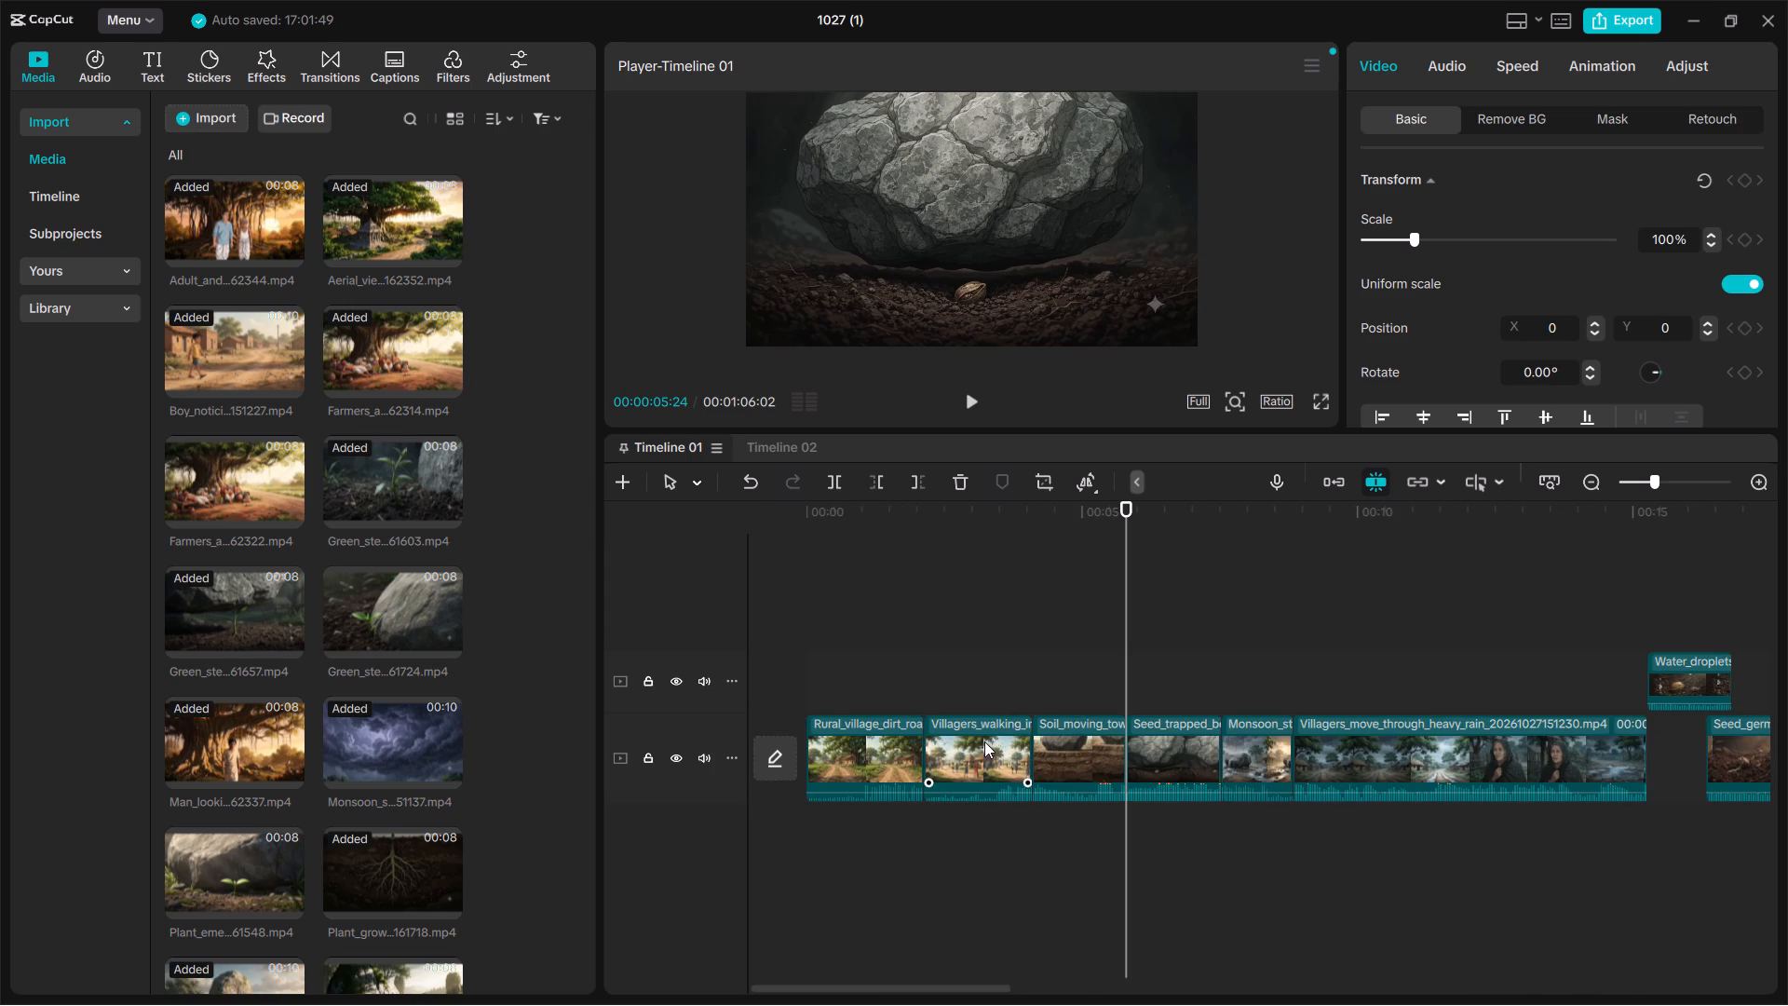
left_click_drag(979, 741, 965, 652)
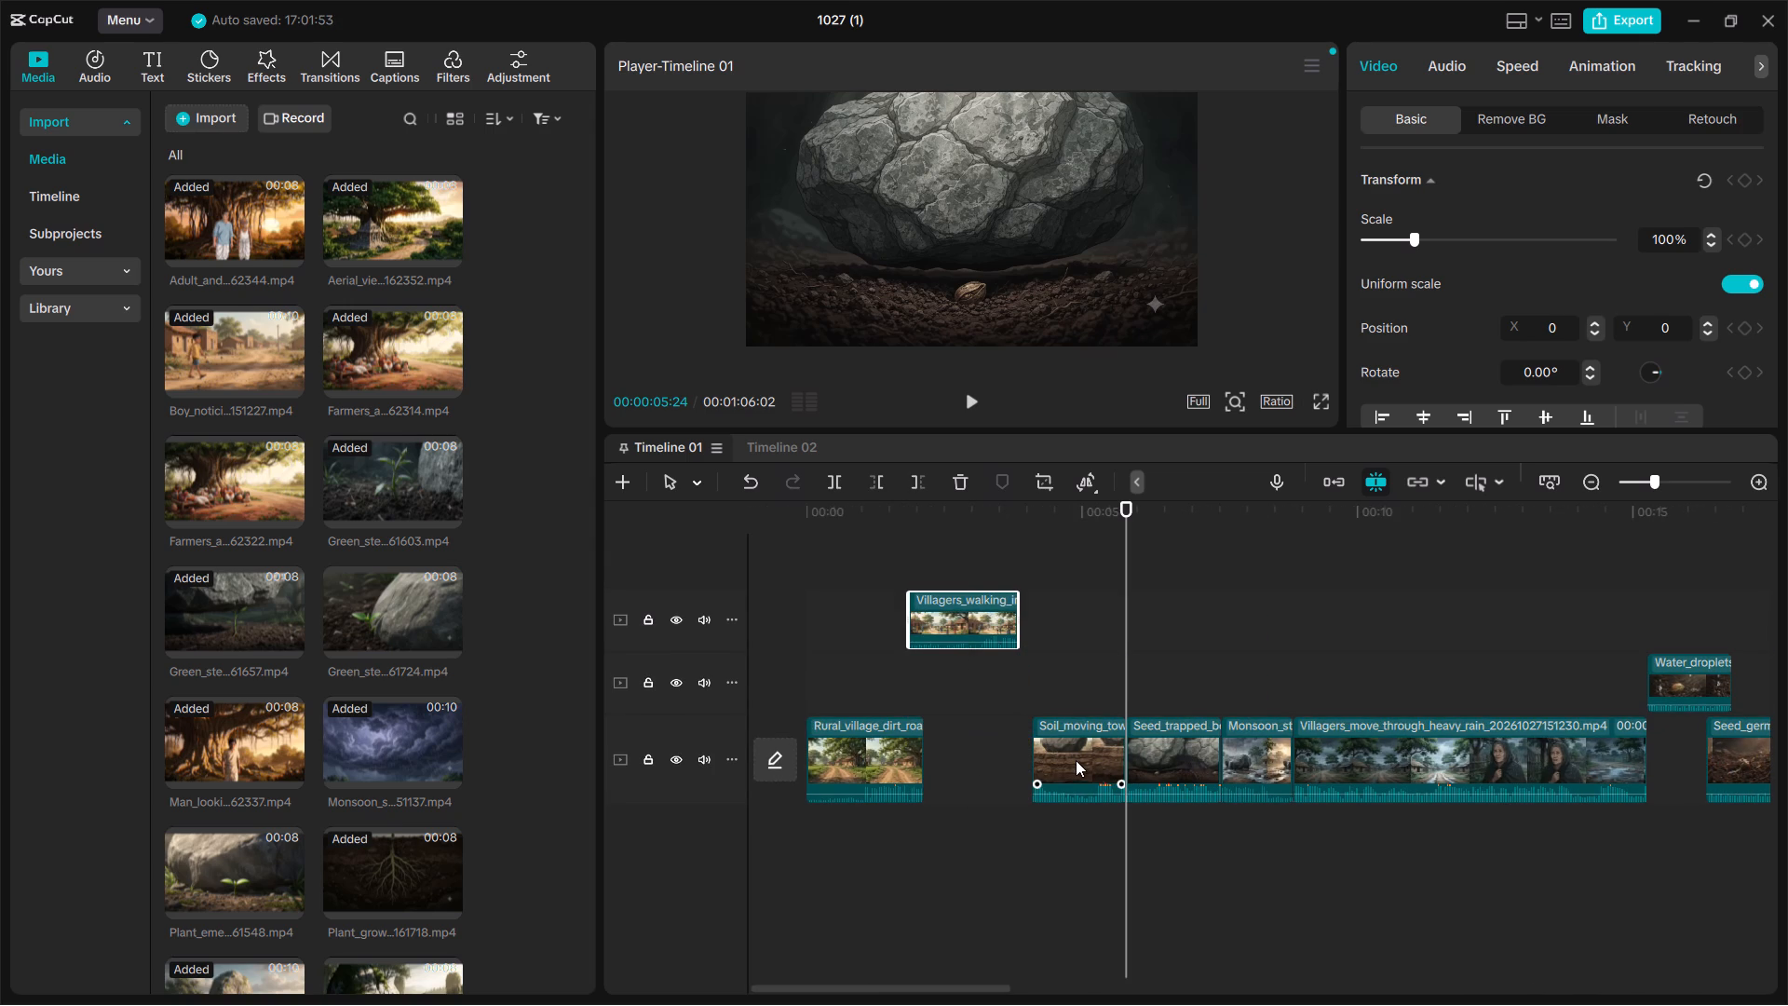
left_click_drag(1076, 760, 1225, 618)
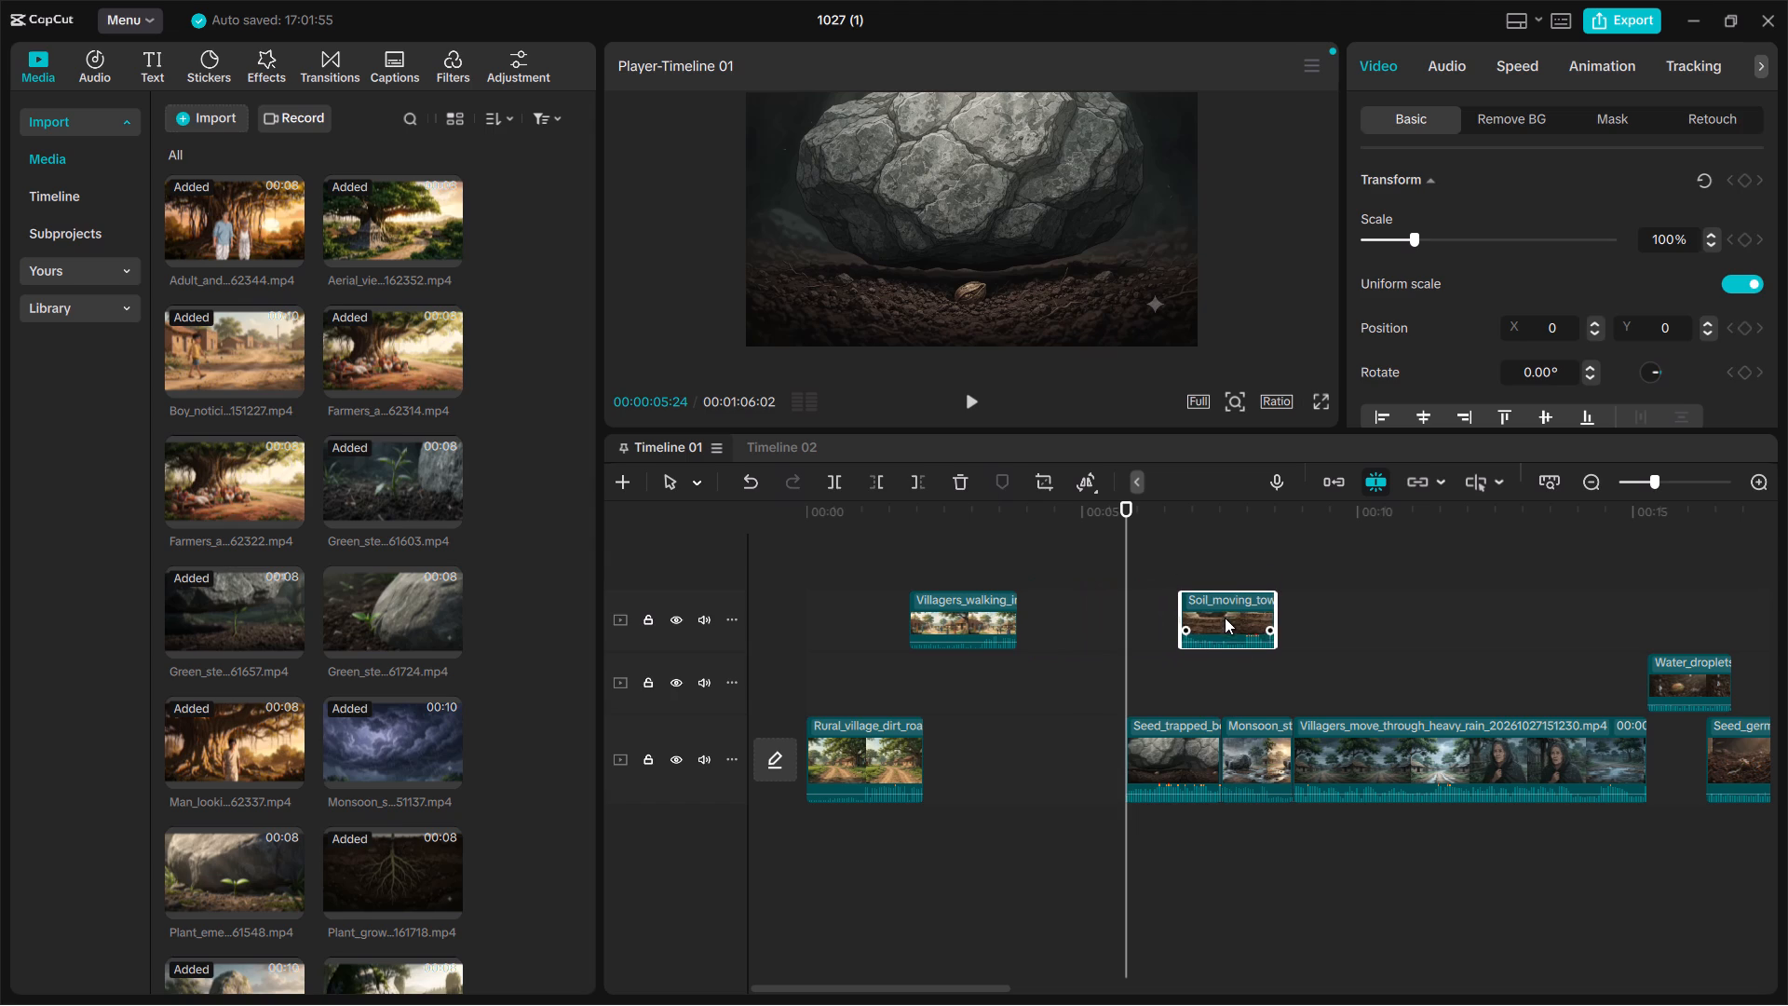
Extend the end of the Rural_village clip to the start of Seed_trapped, making it about 5.8 s long.
left_click(963, 614)
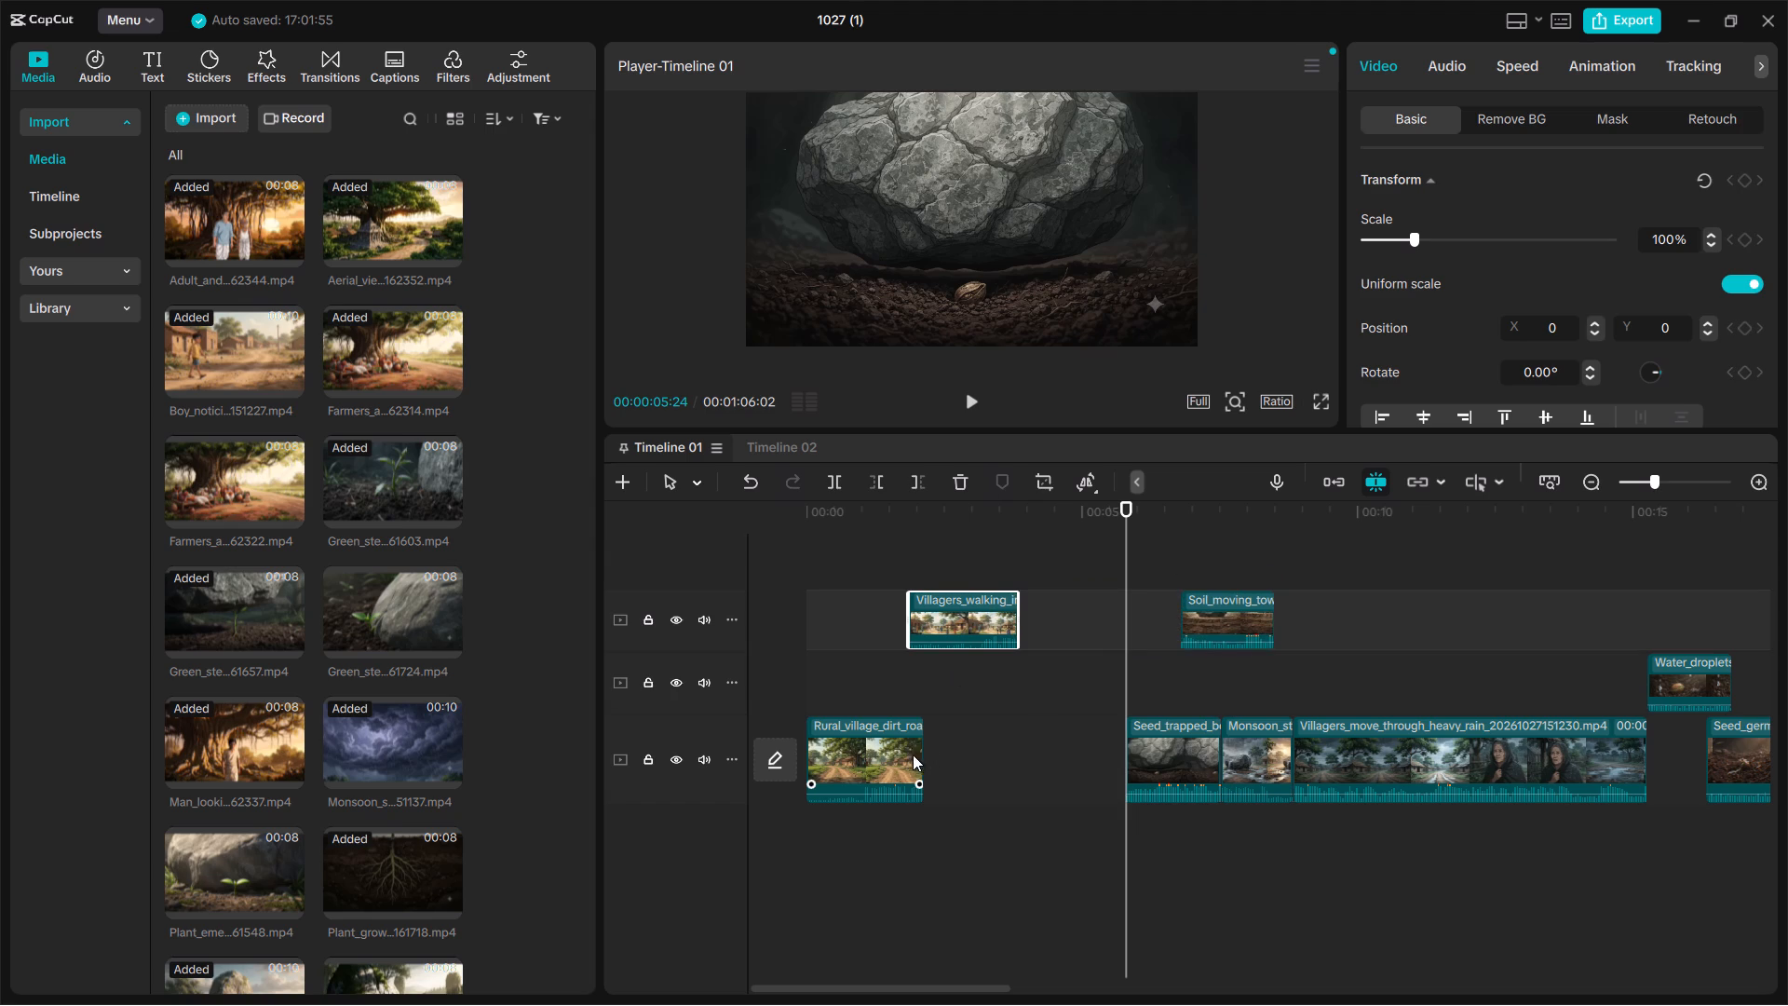
left_click_drag(924, 756, 1121, 756)
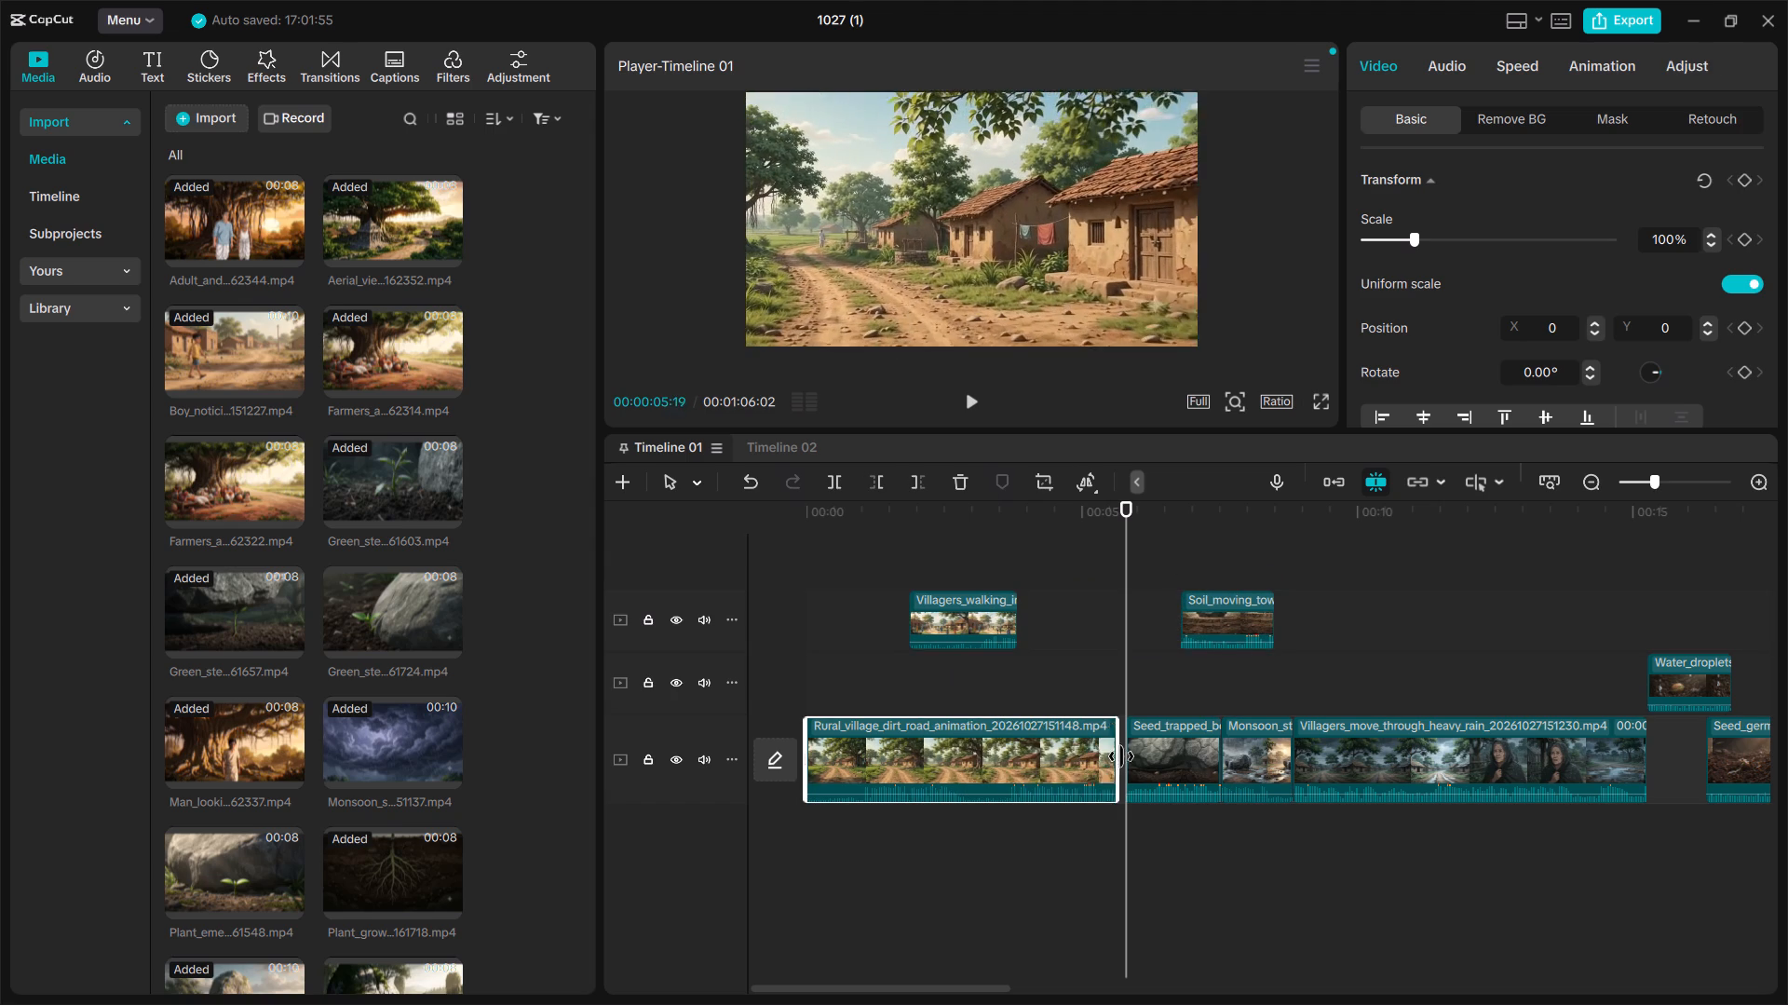
left_click_drag(1121, 756, 1124, 756)
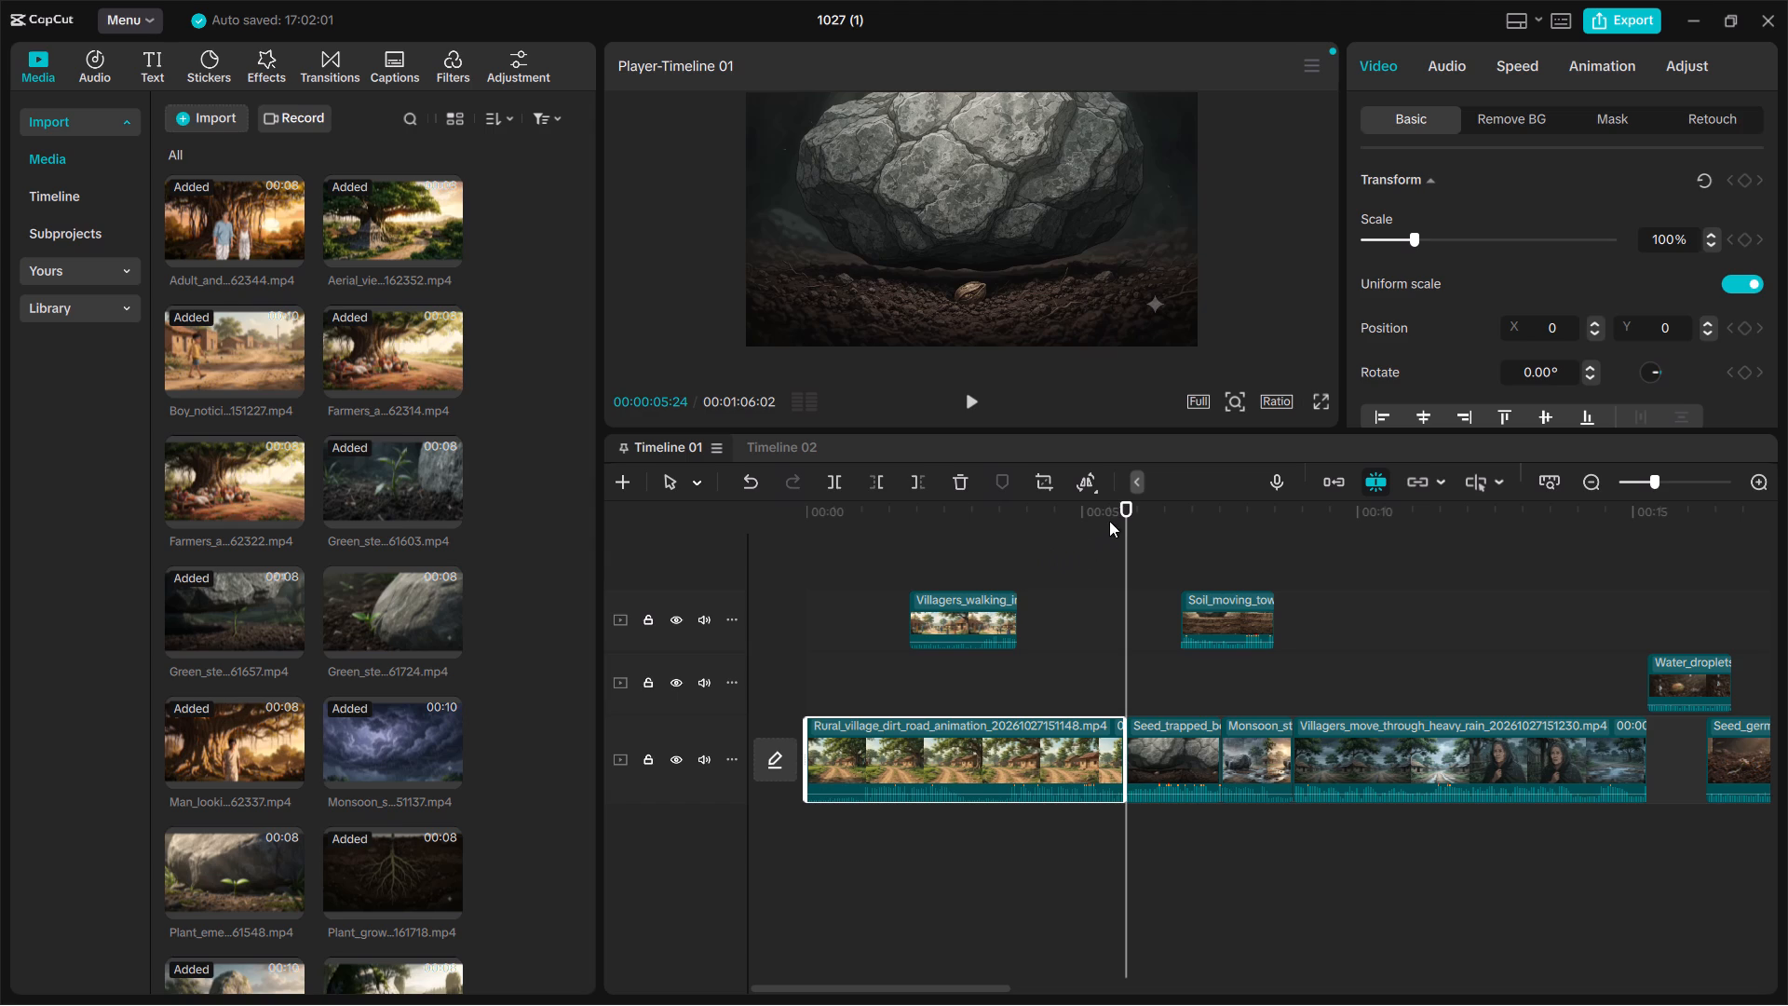
Play the timeline from the start to review the opening clips through the Soil_moving clip.
left_click_drag(1130, 506, 770, 552)
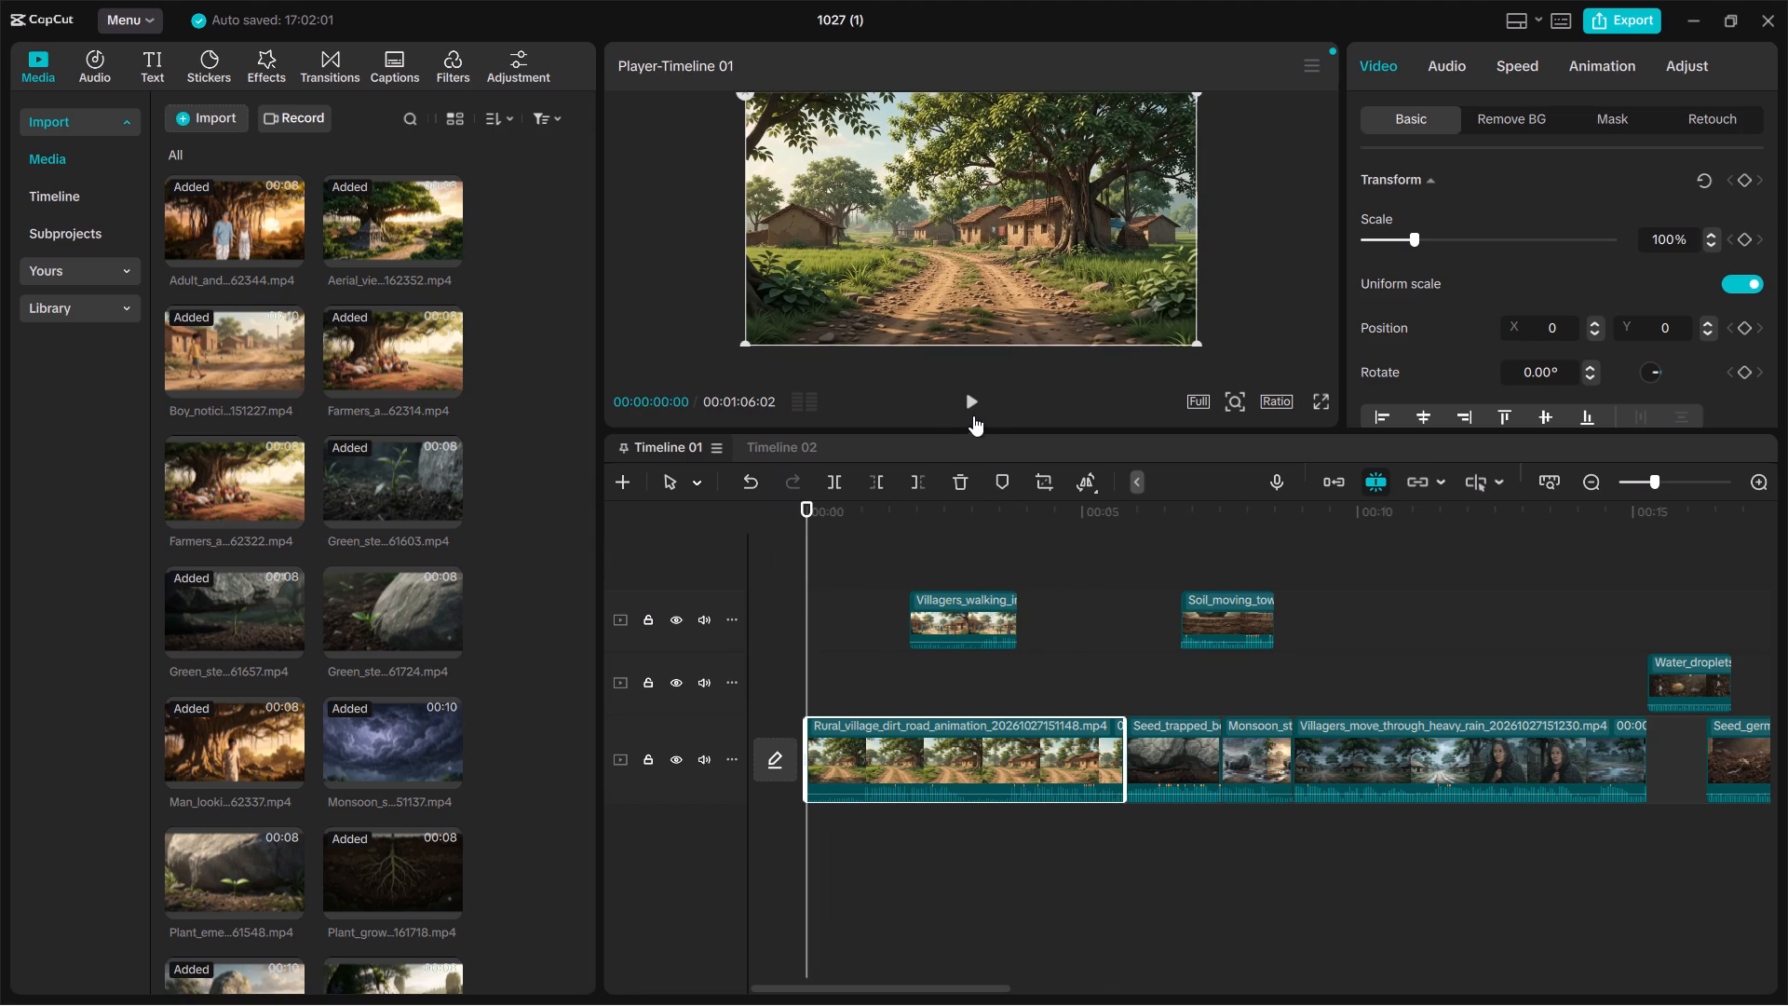
left_click(965, 398)
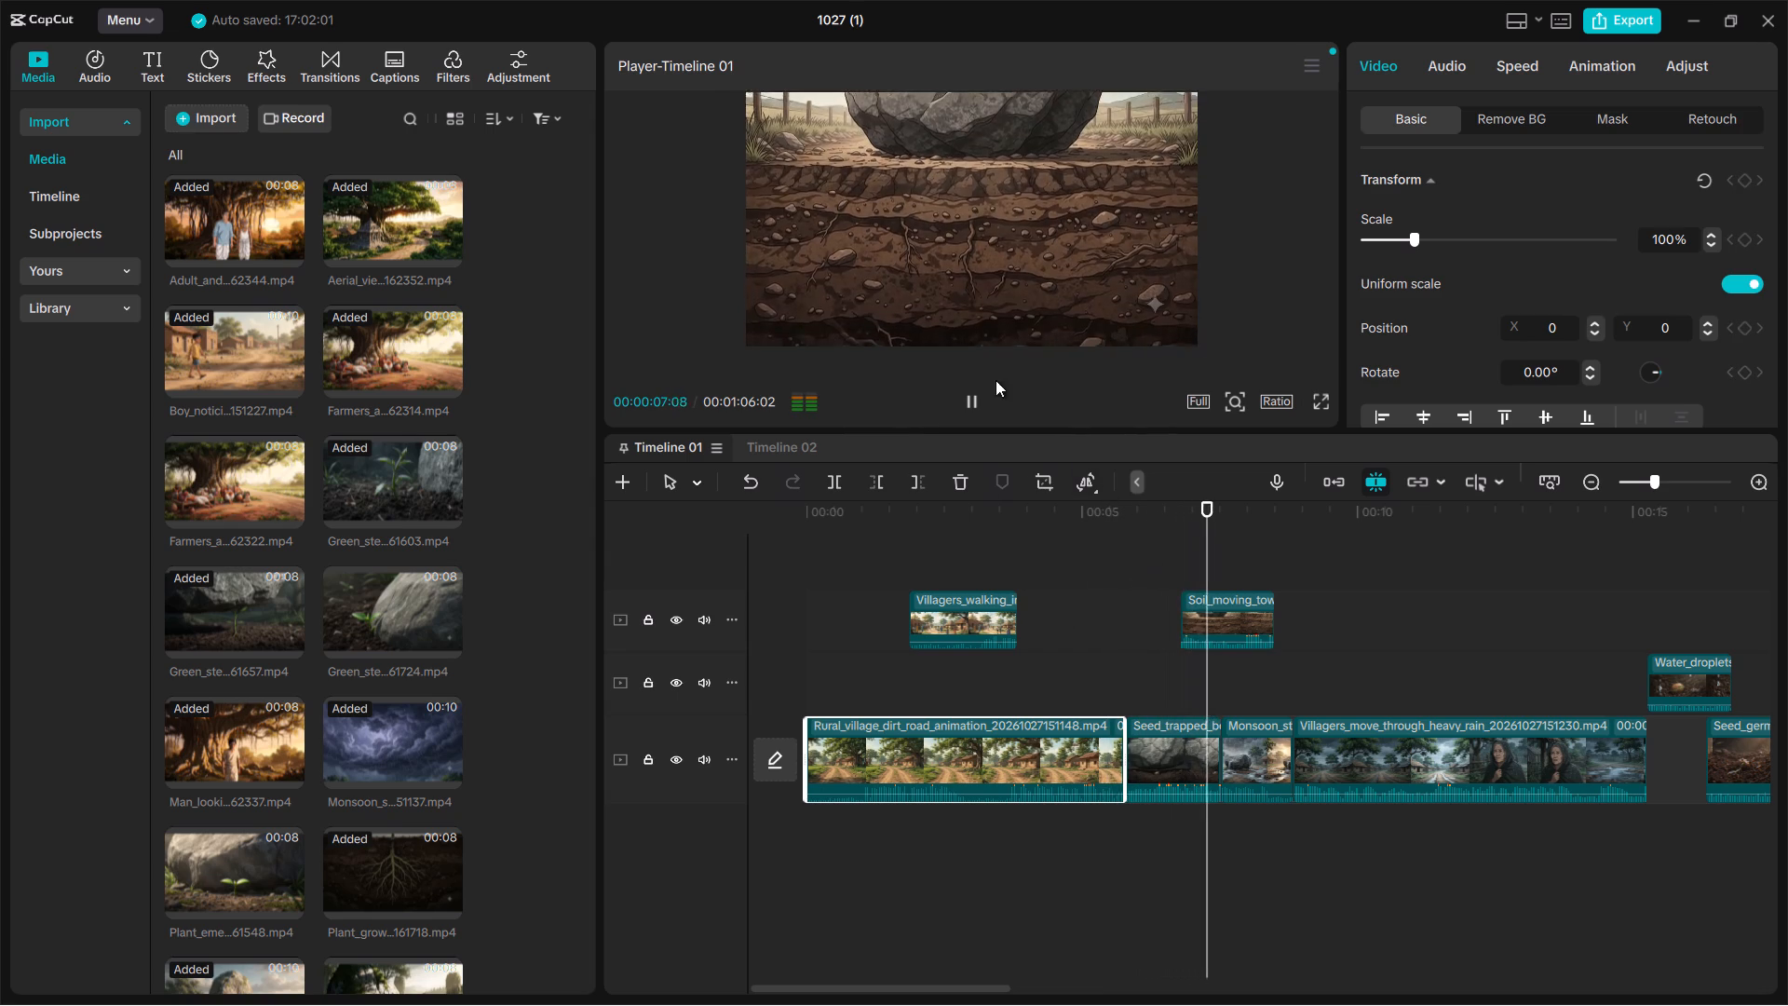
left_click(975, 398)
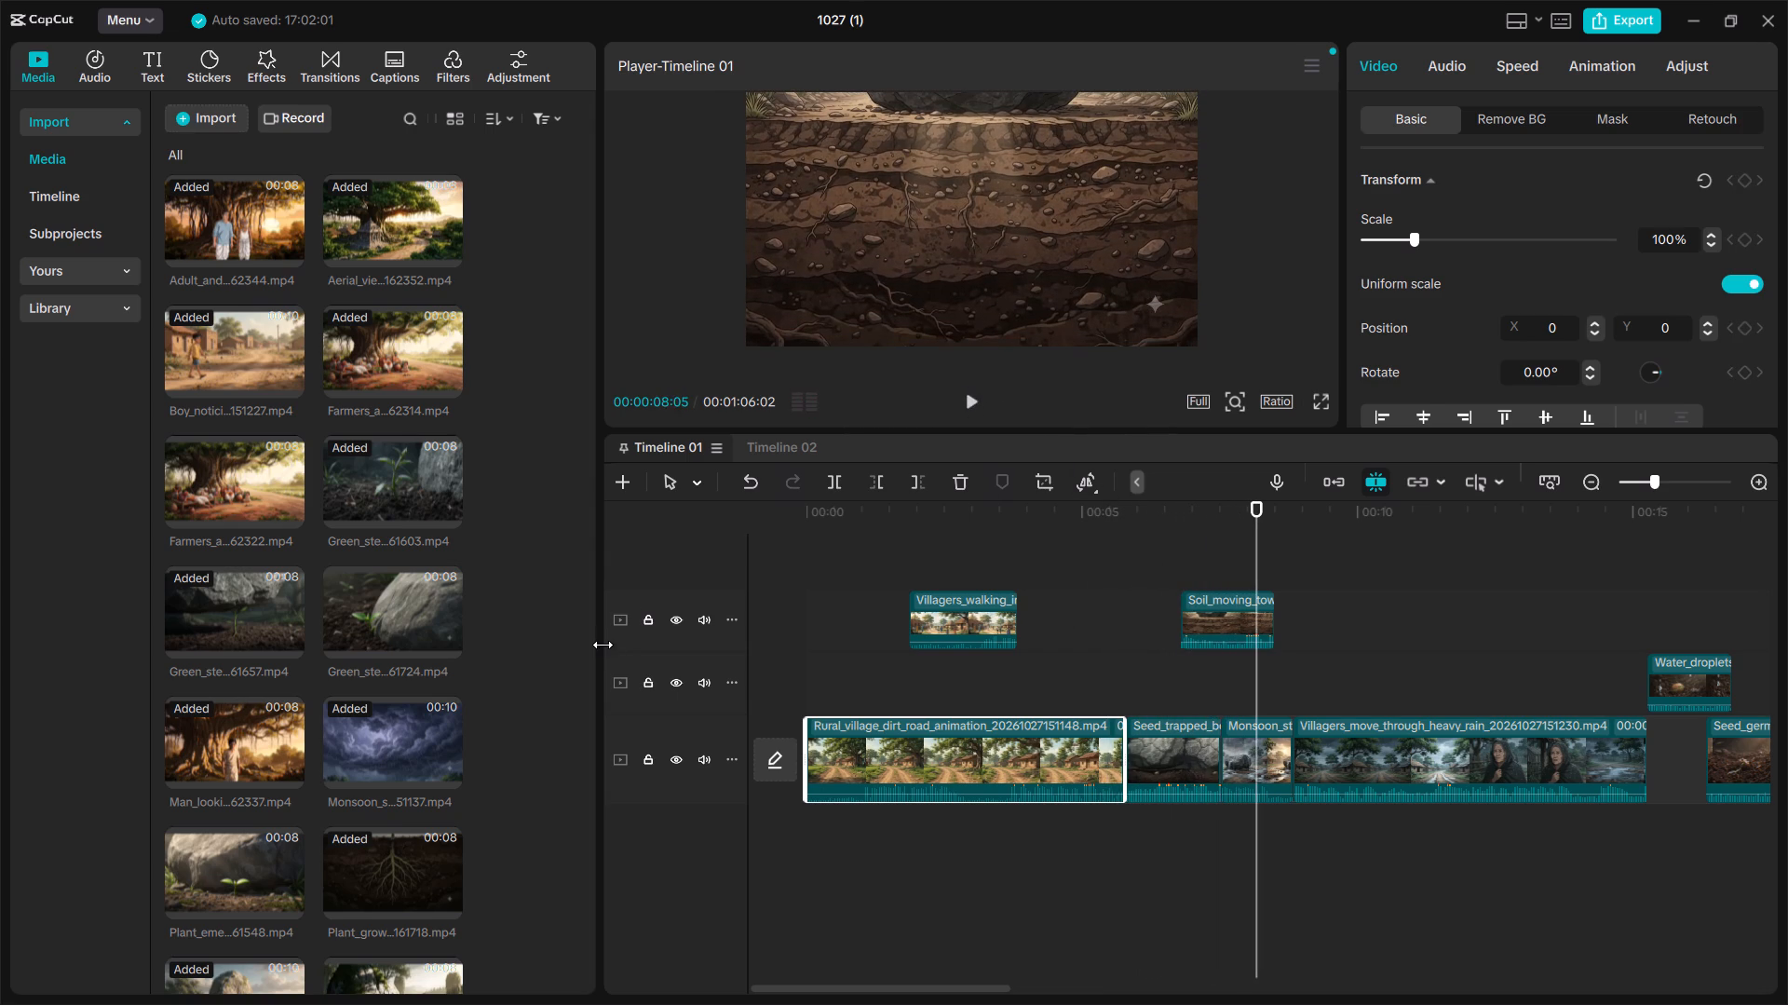
On the upper track, place Soil_moving at about 00:04, Seed_trapped at about 00:06 and the Monsoon clip at about 00:08.
left_click_drag(603, 645, 480, 640)
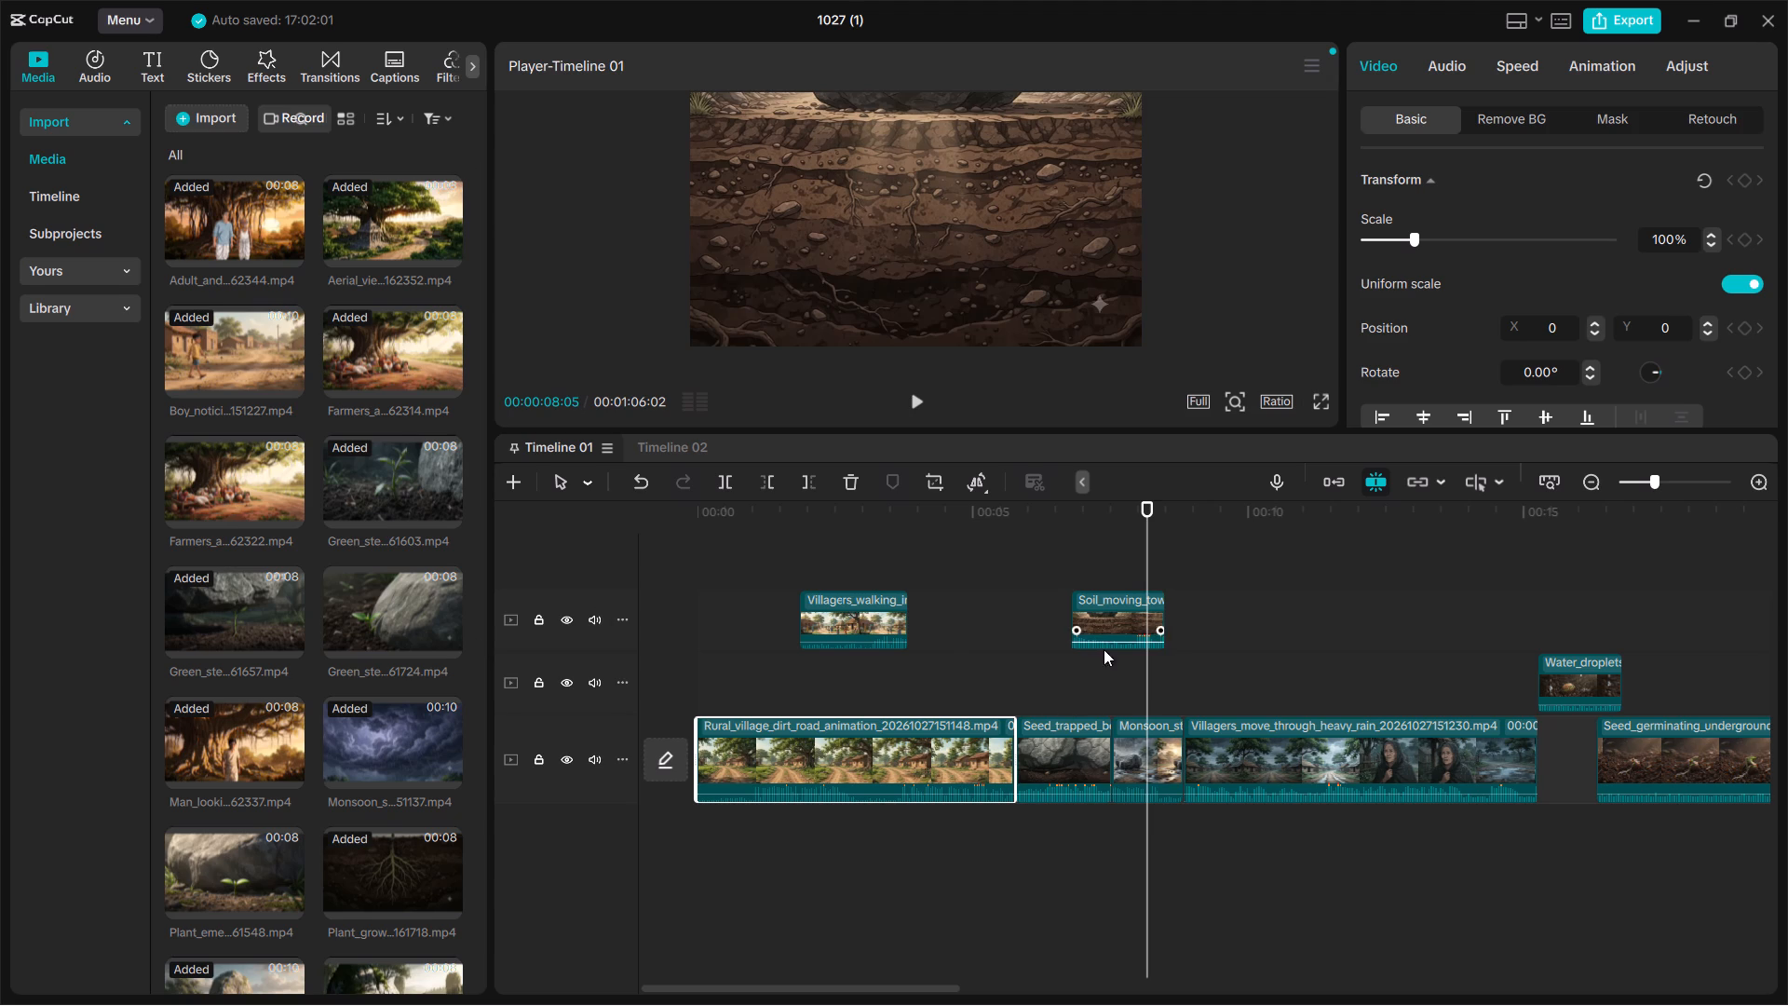
left_click_drag(1080, 746, 1270, 612)
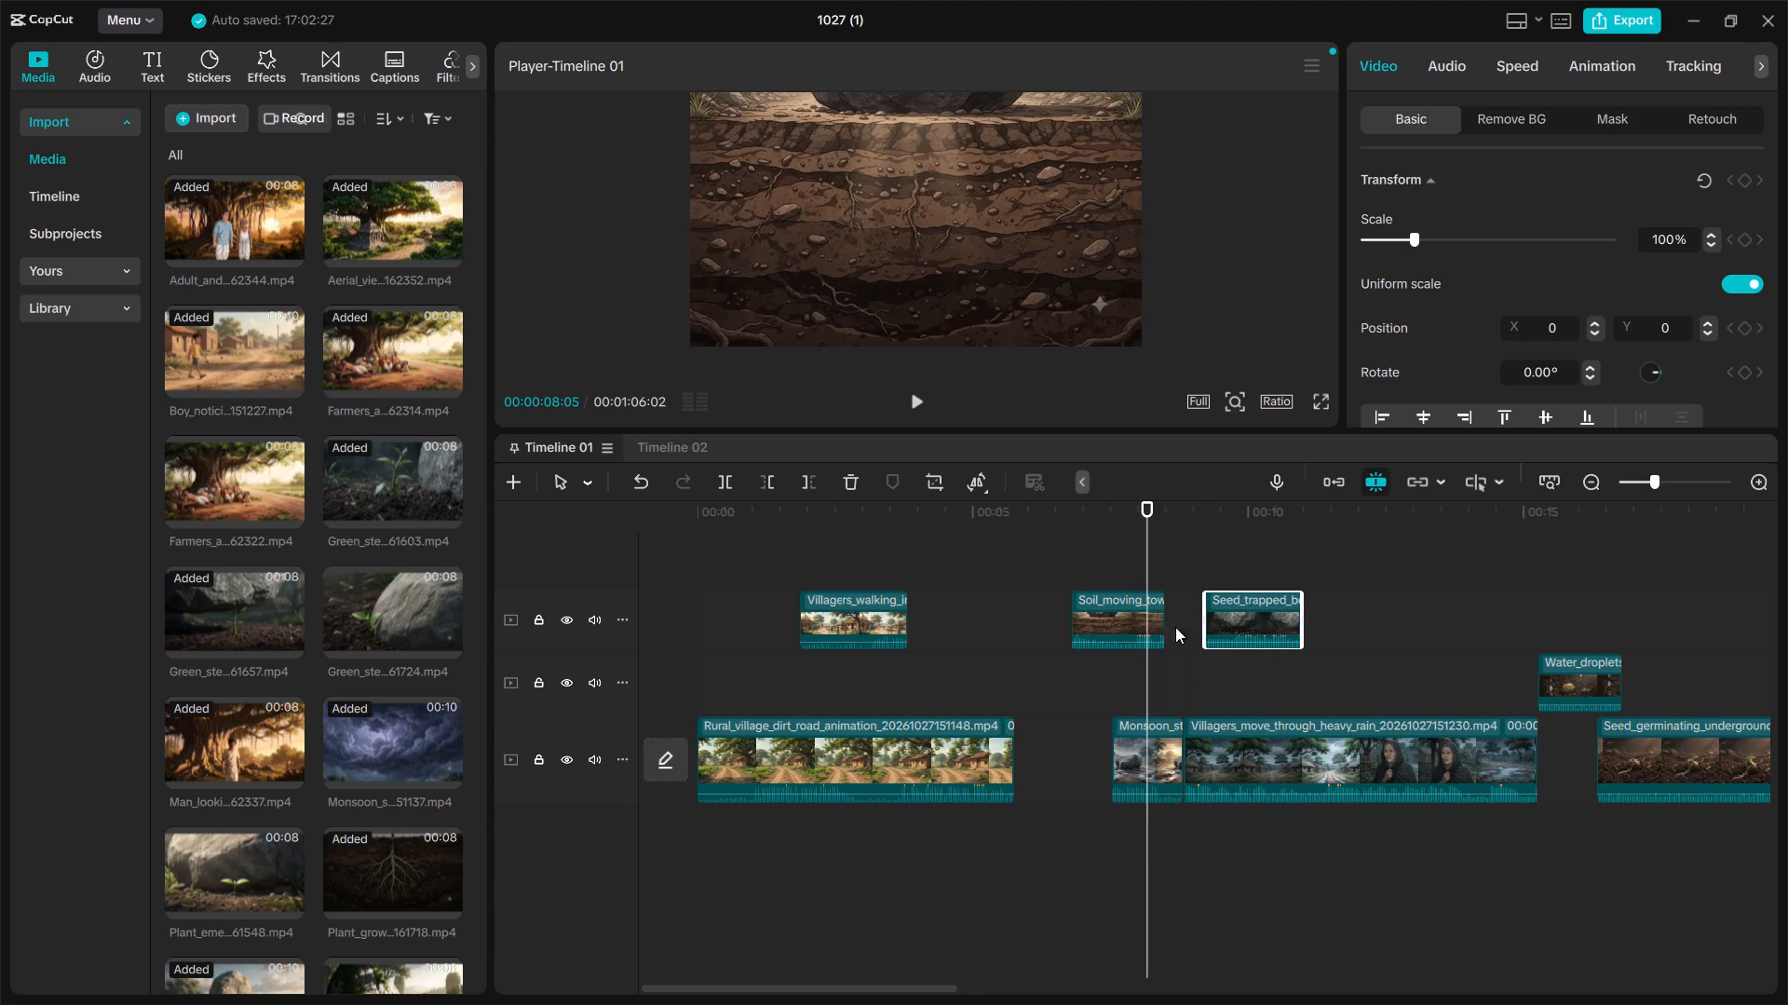
left_click_drag(1124, 629, 970, 628)
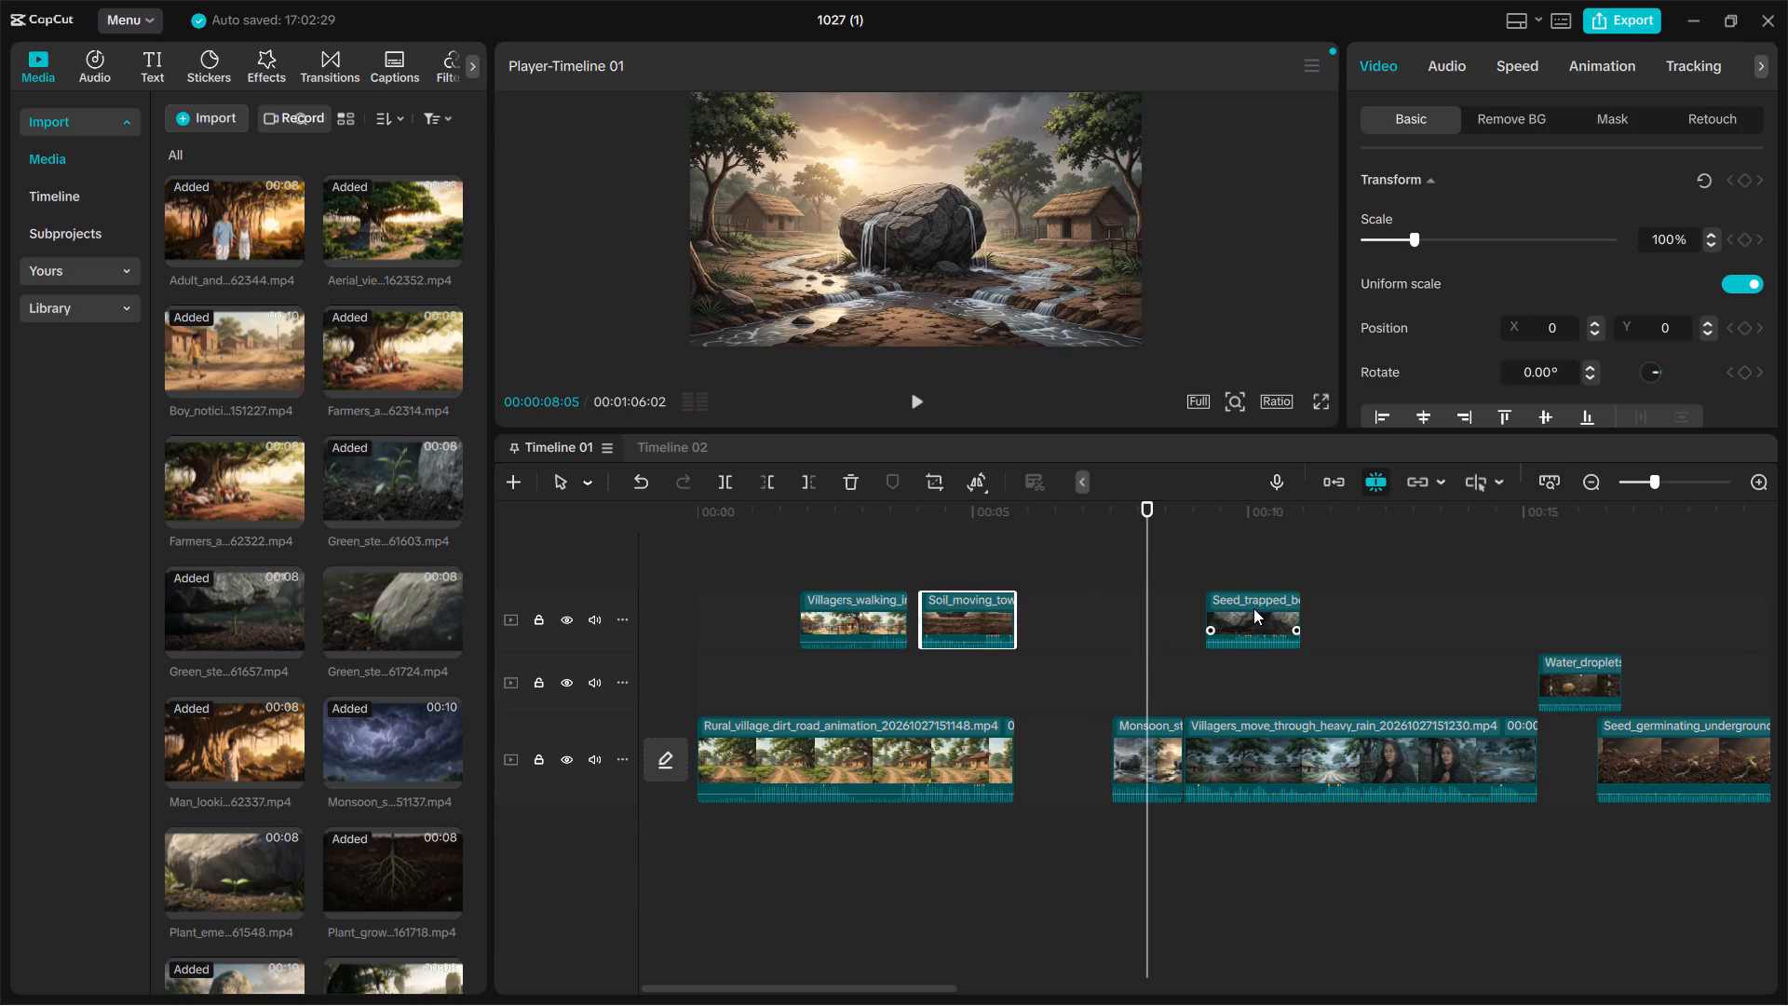
left_click_drag(1253, 608, 1088, 621)
left_click_drag(1147, 730, 1177, 617)
Move Water_droplets to about 00:16 on the same track as Monsoon, and Villagers_move to a new track above at about 00:09.5.
left_click_drag(1260, 747, 1286, 631)
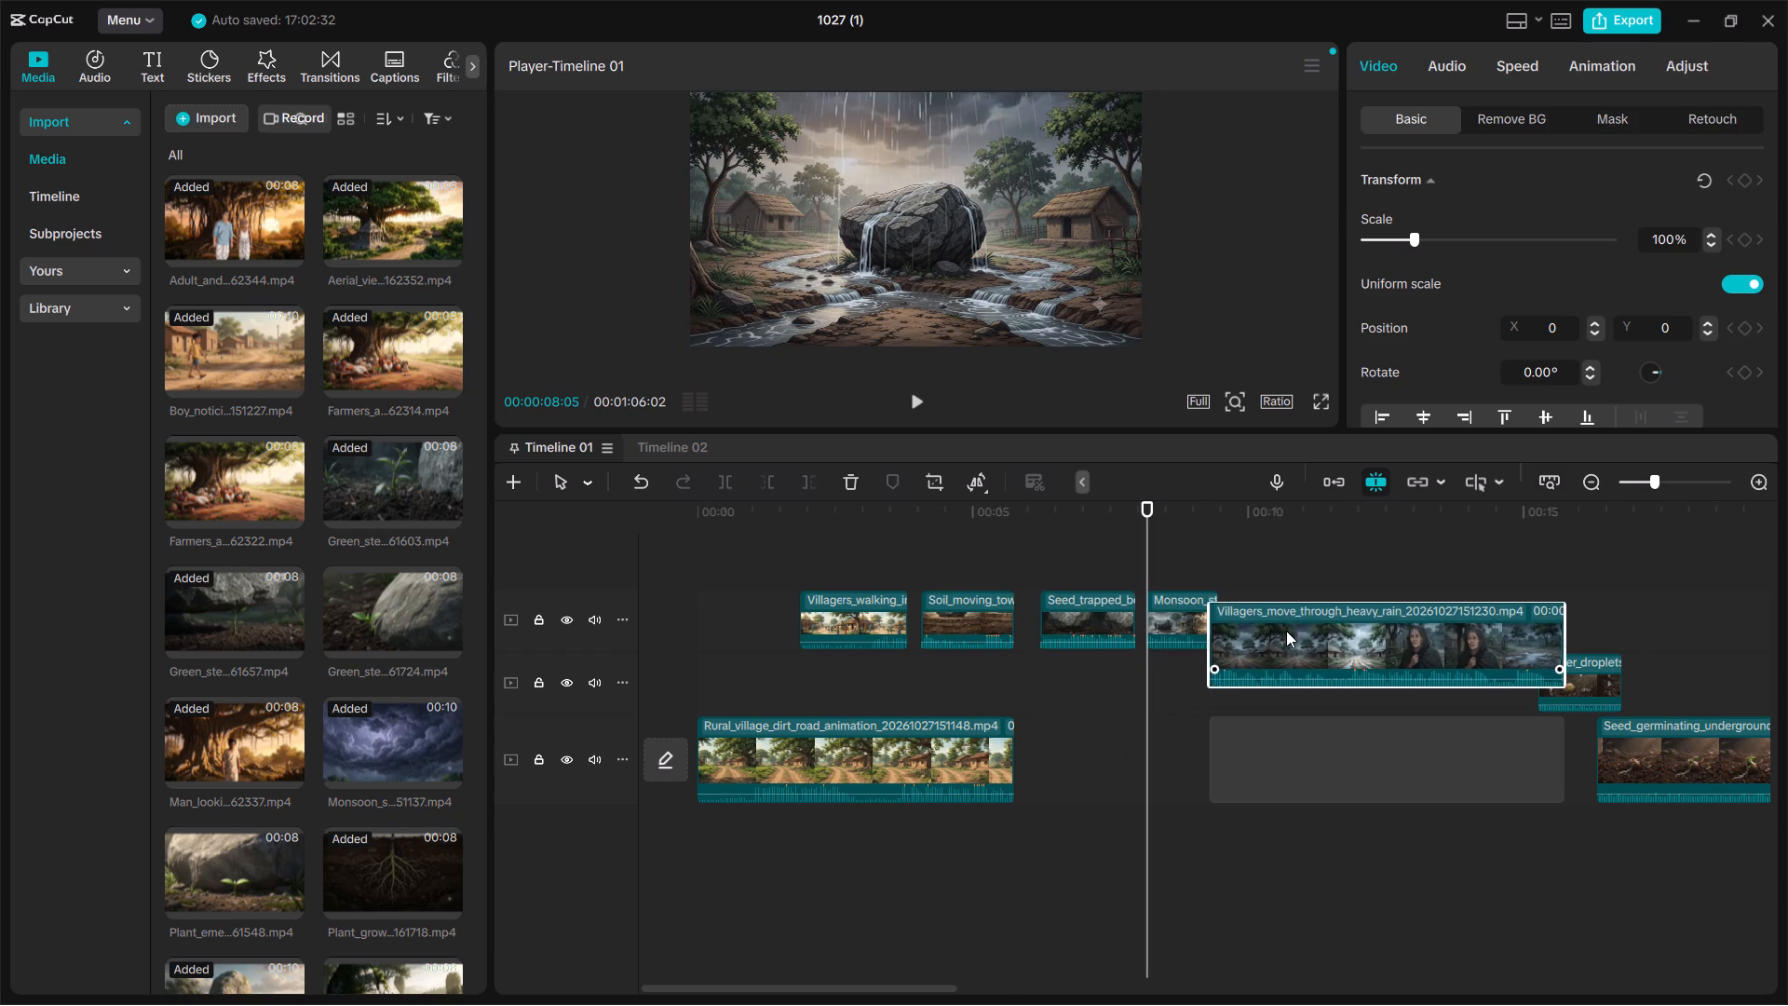
left_click_drag(1286, 631, 1286, 630)
left_click(1501, 636)
left_click_drag(1603, 666, 1663, 613)
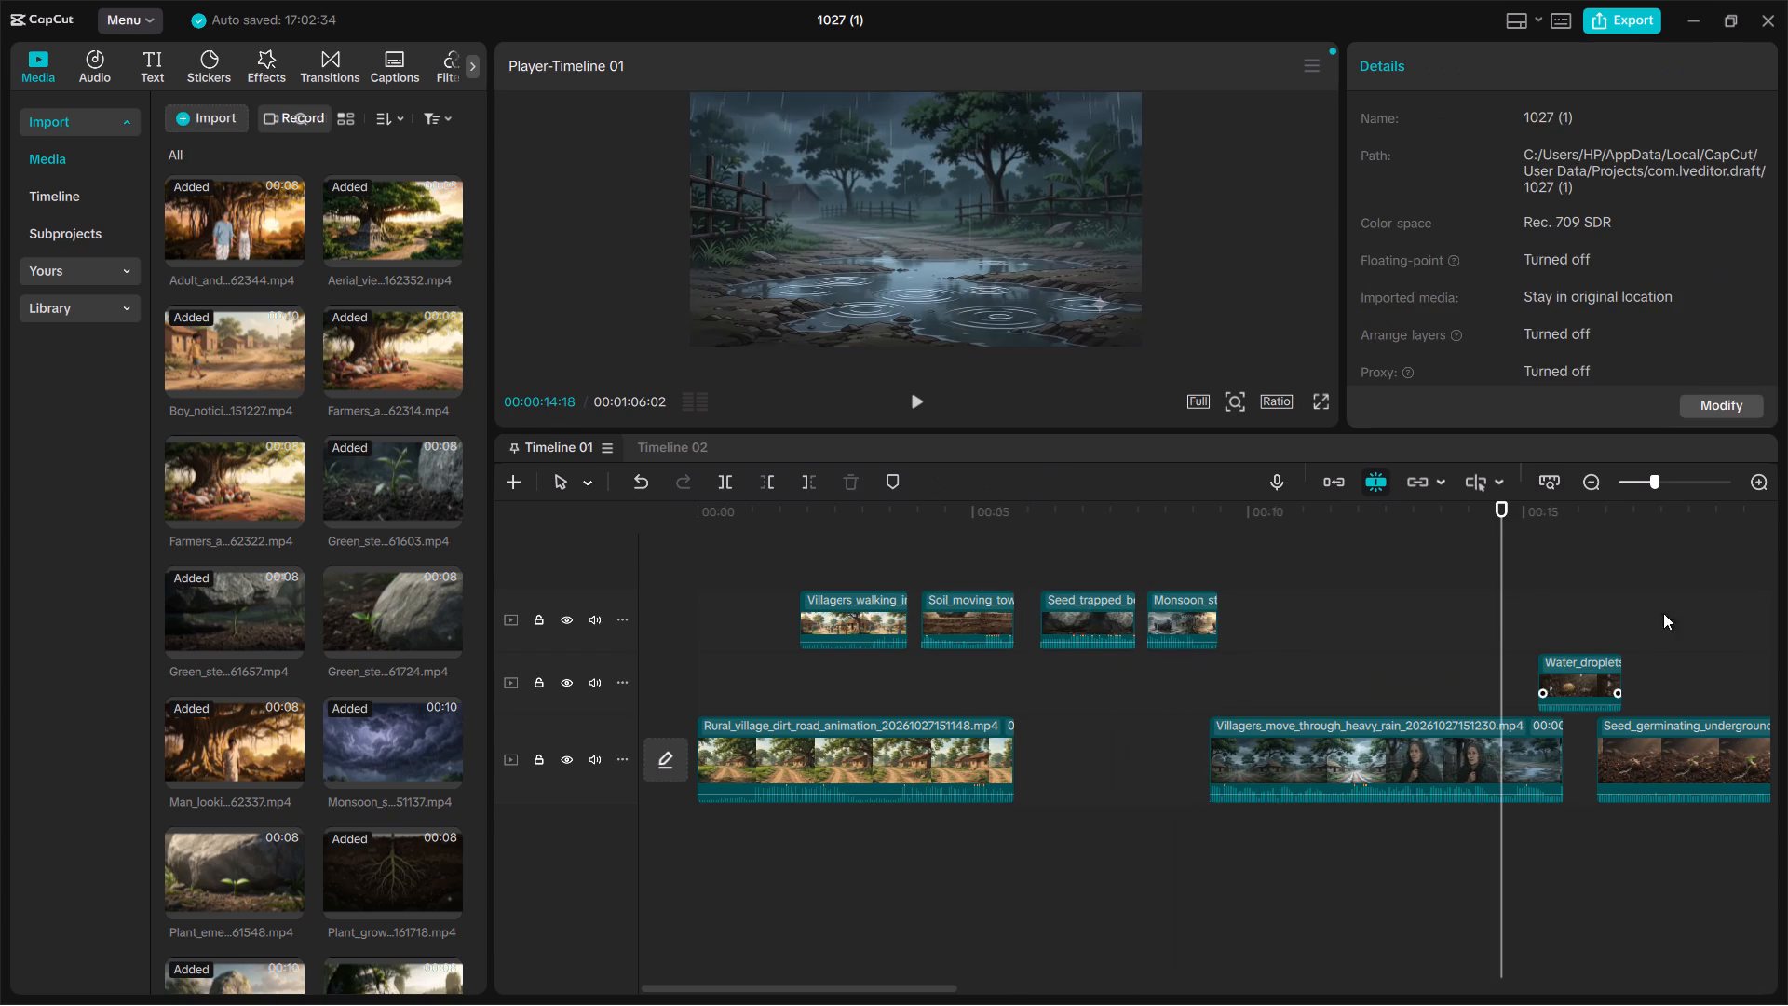
left_click_drag(1663, 613, 1574, 680)
double_click(1574, 680)
left_click_drag(1574, 680, 1578, 663)
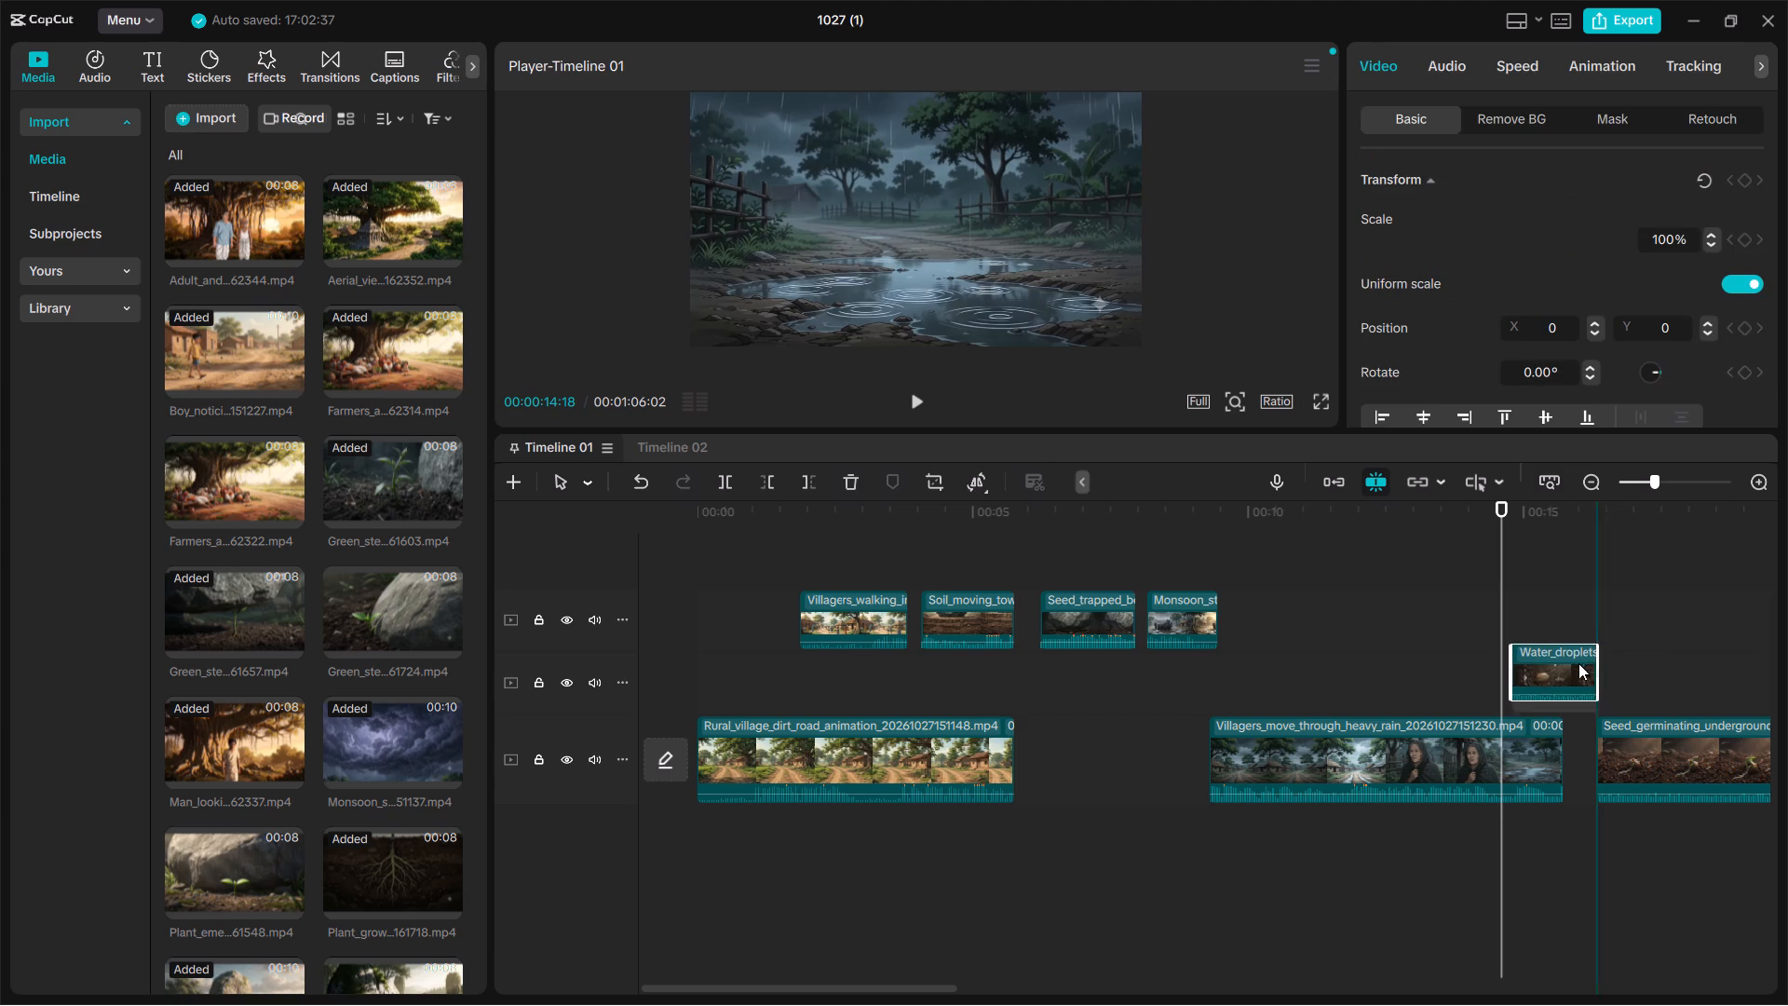
left_click_drag(1578, 663, 1636, 623)
left_click_drag(1450, 752, 1432, 699)
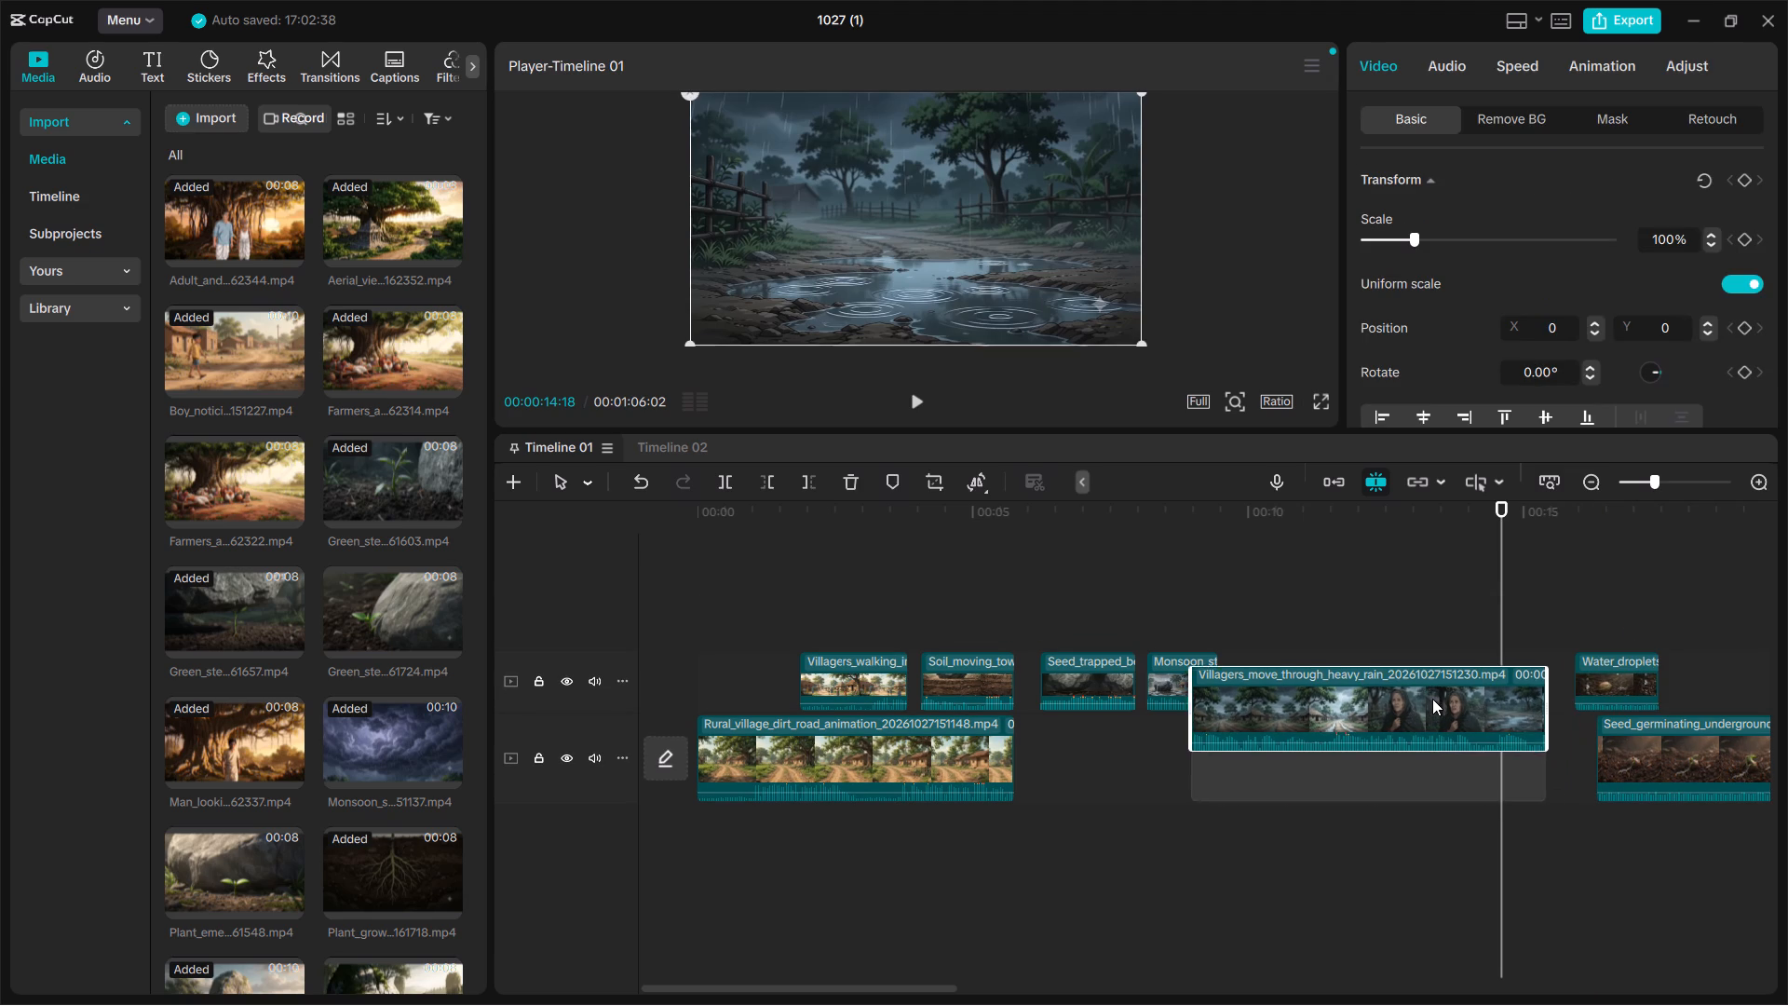
left_click_drag(1432, 699, 1436, 679)
left_click_drag(1416, 746, 1396, 659)
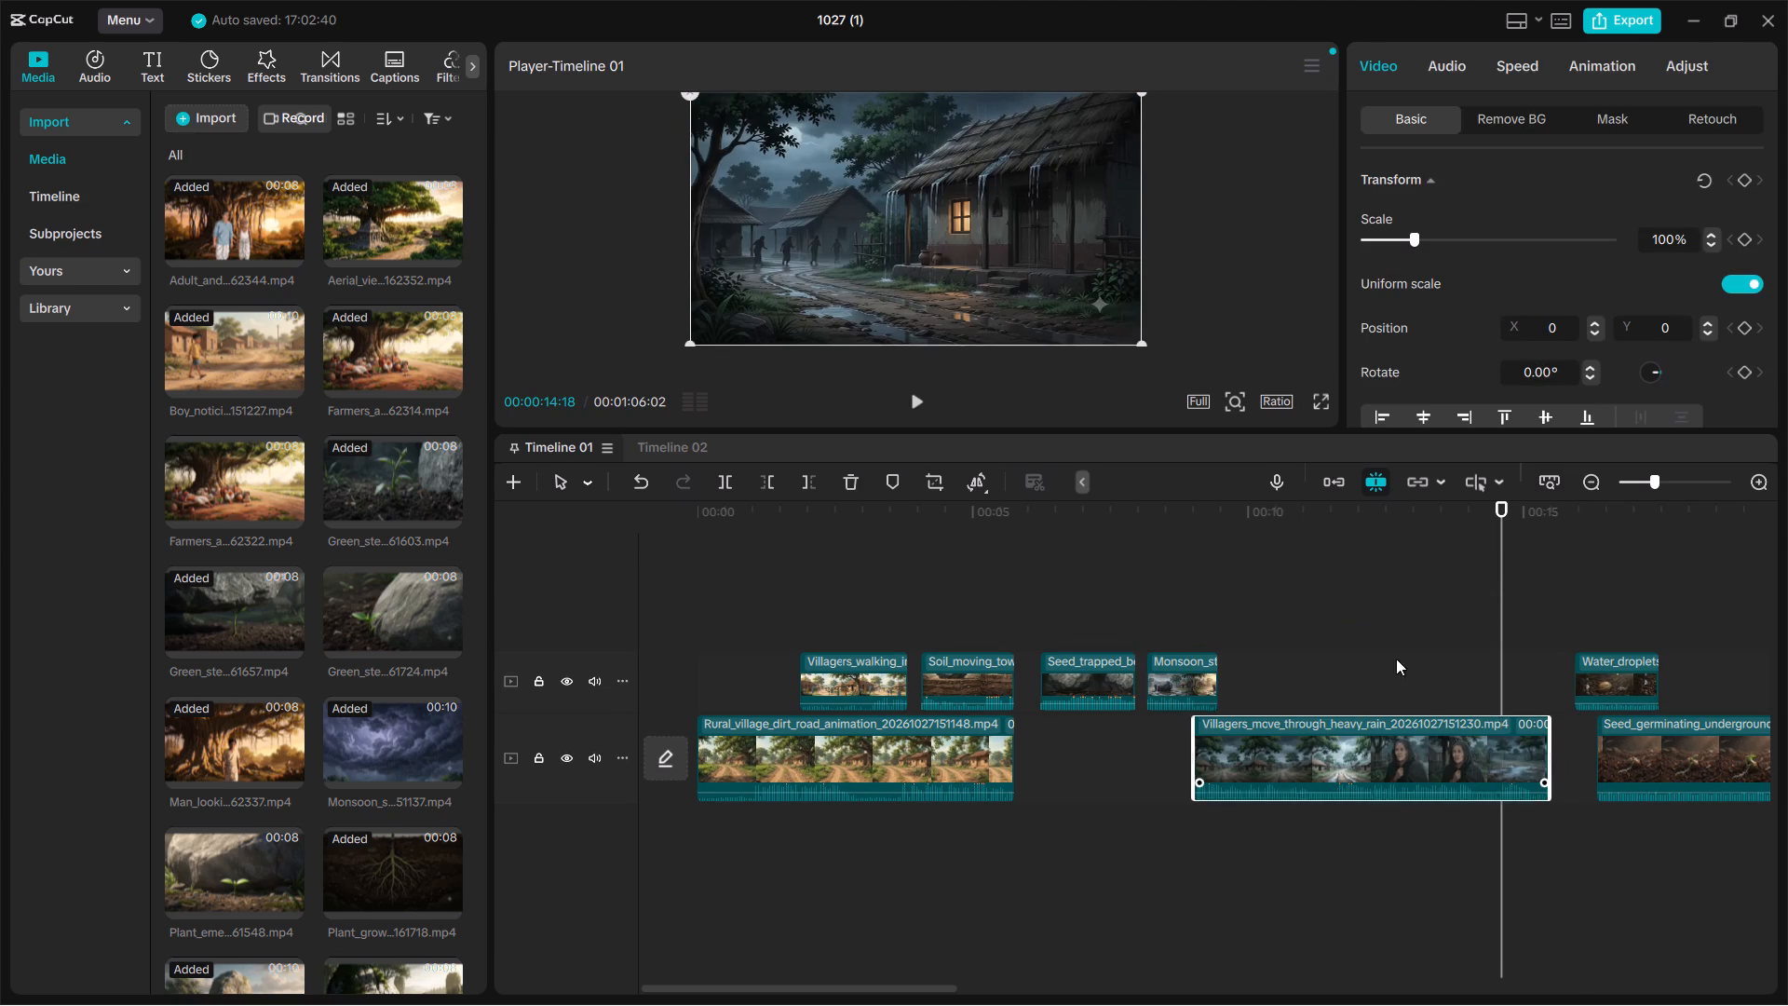
left_click_drag(1396, 659, 1434, 588)
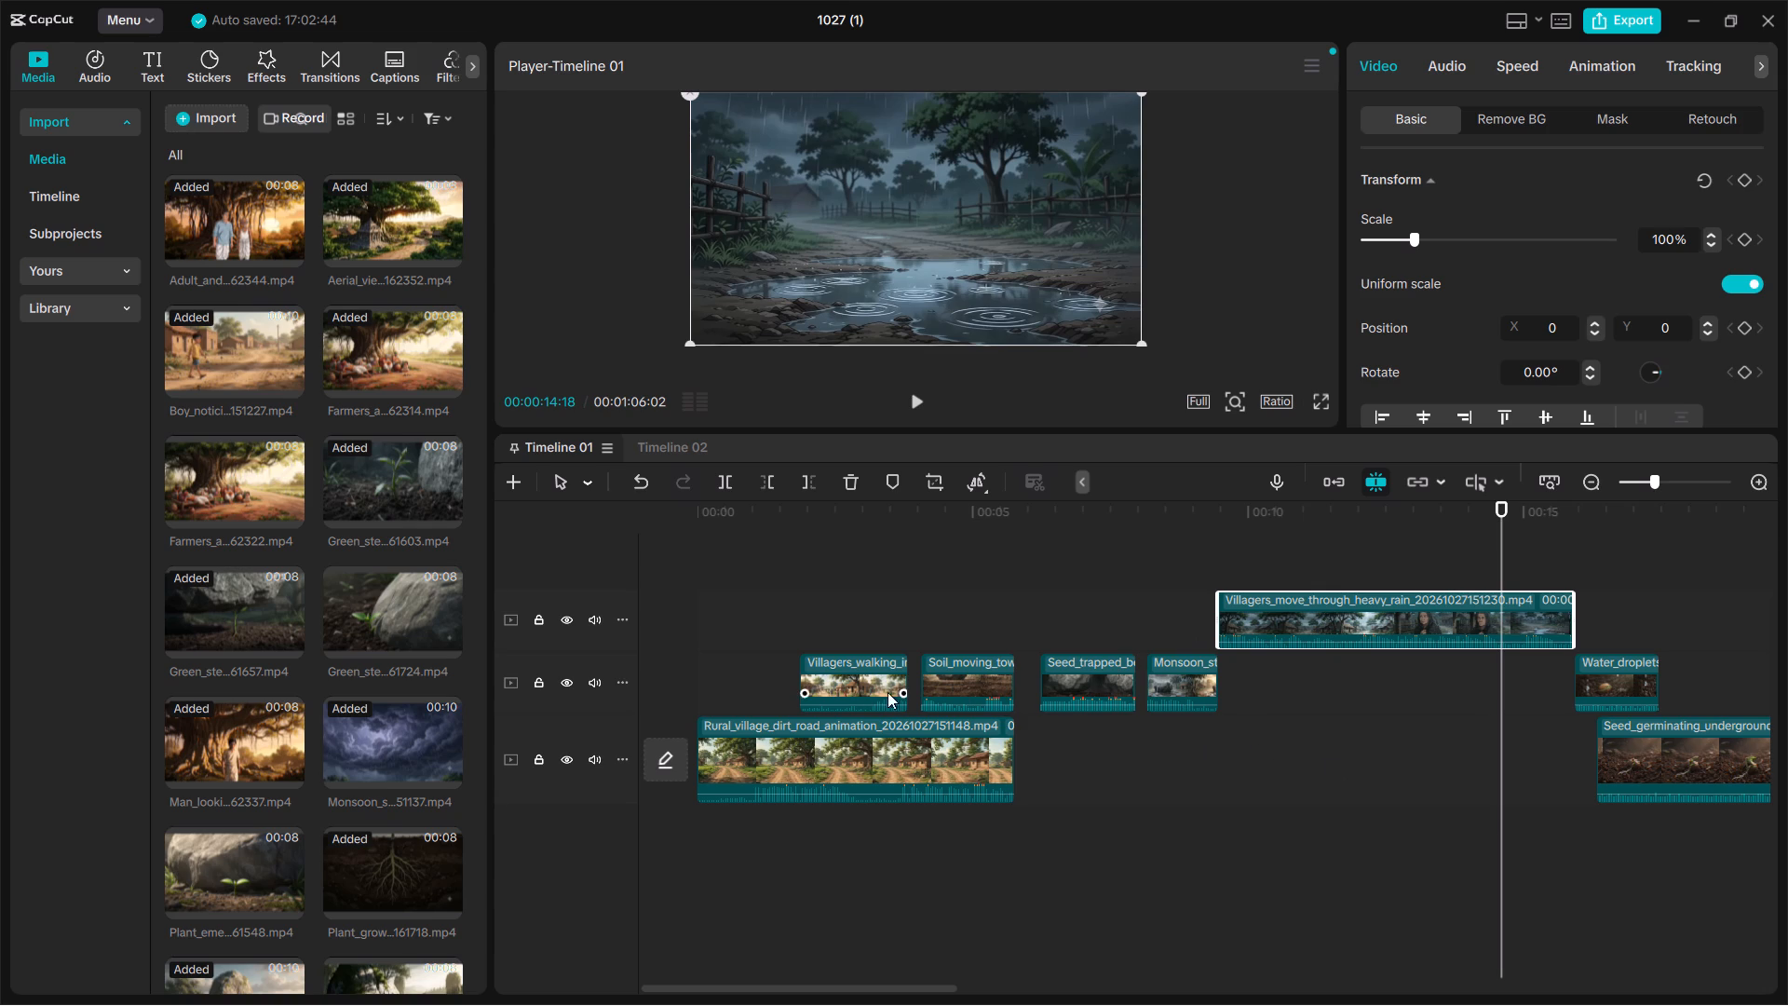
Move Villagers_walking to the main track after Rural_village at about 00:06 and extend its end, making it about 5.8 s long.
left_click_drag(856, 692, 1088, 780)
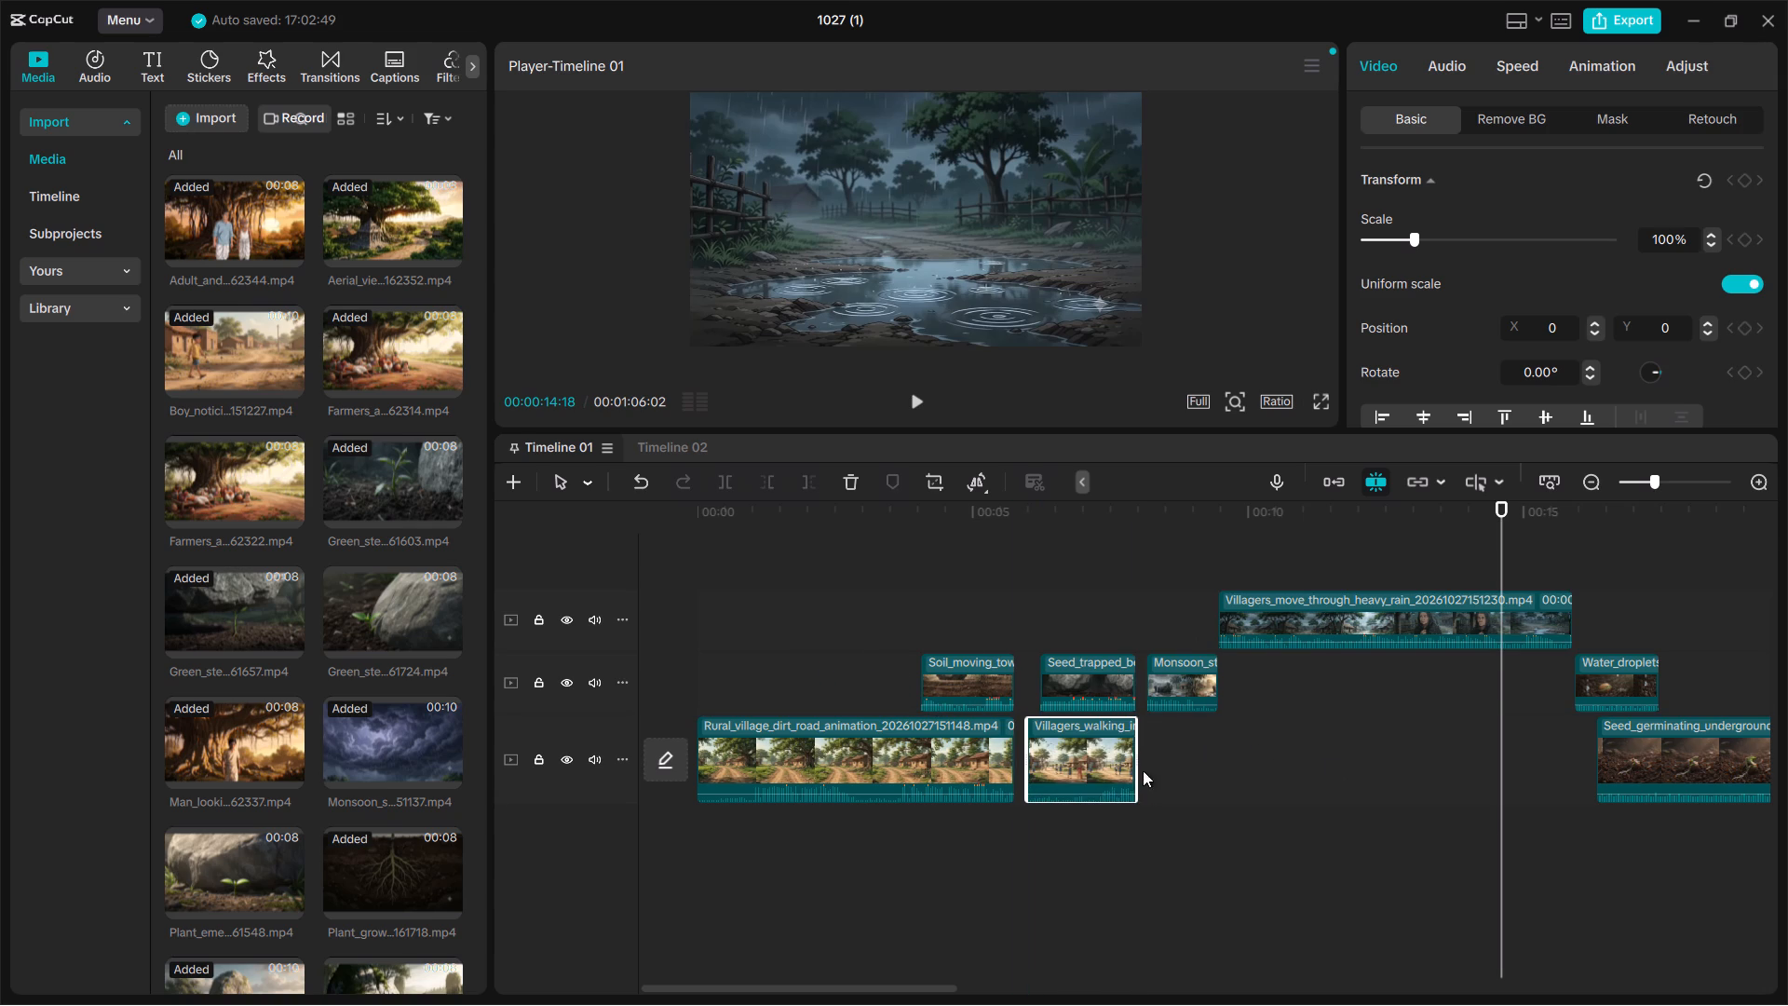
left_click_drag(1139, 766, 1374, 768)
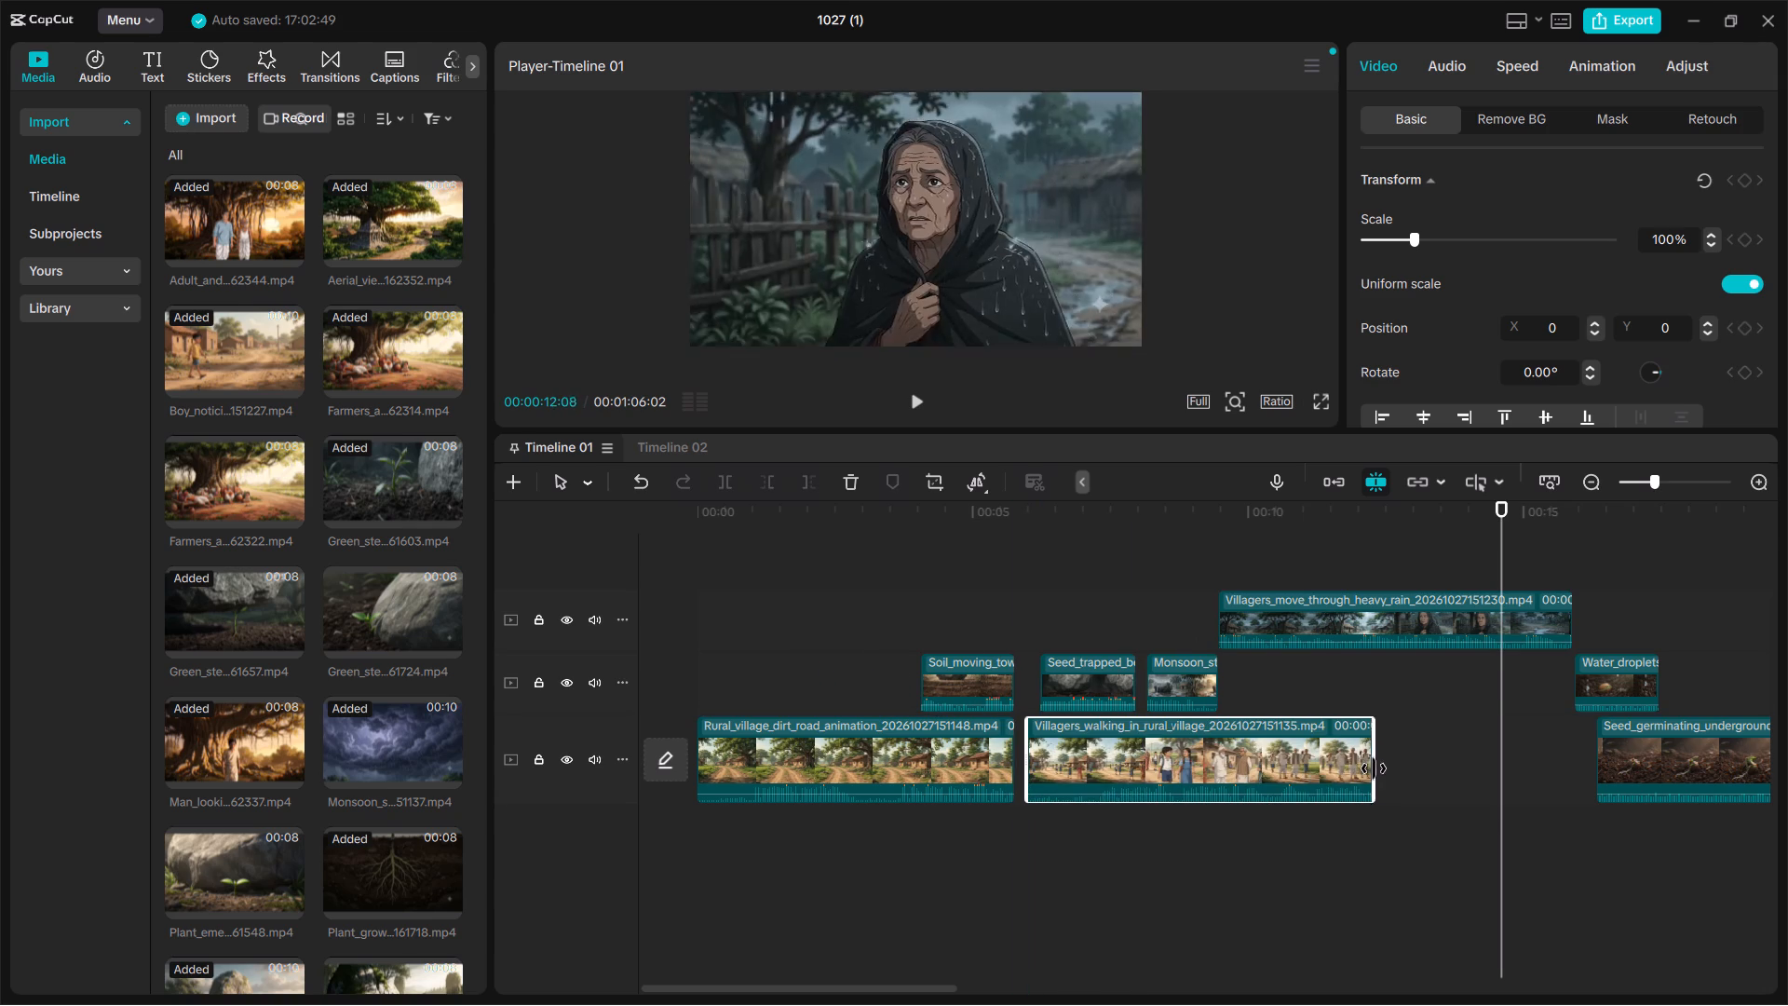
left_click_drag(1374, 768, 1294, 778)
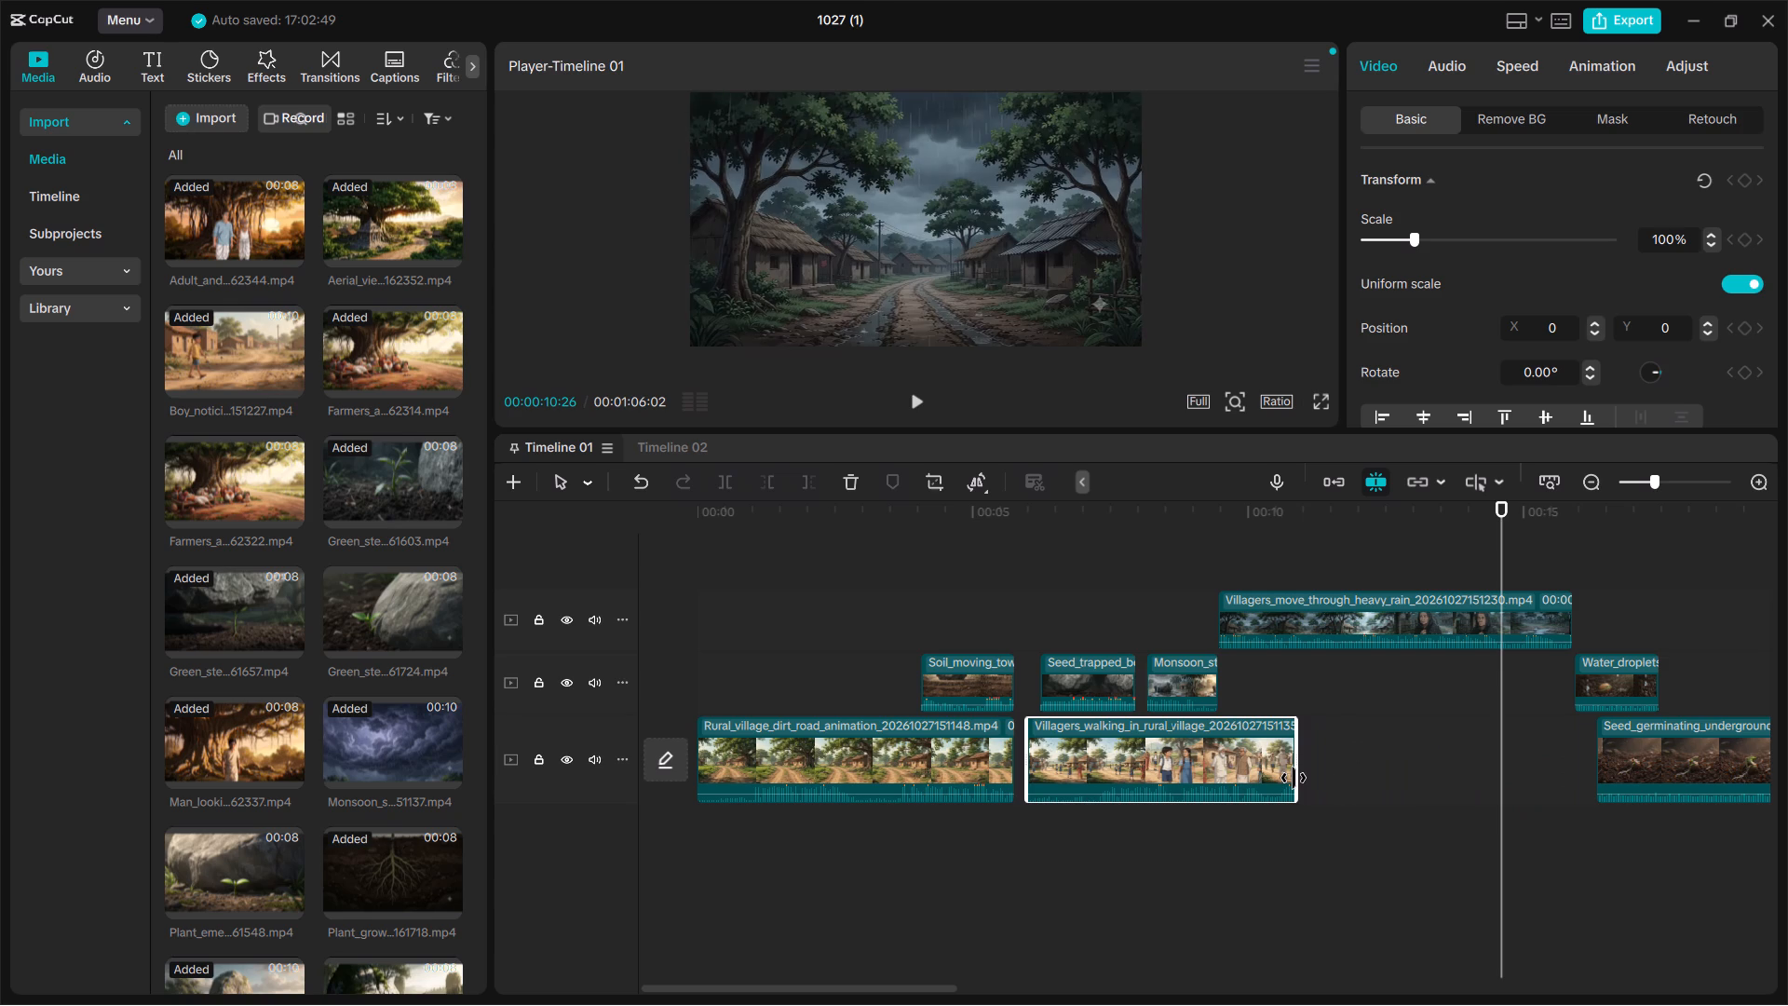
left_click_drag(1294, 778, 1340, 795)
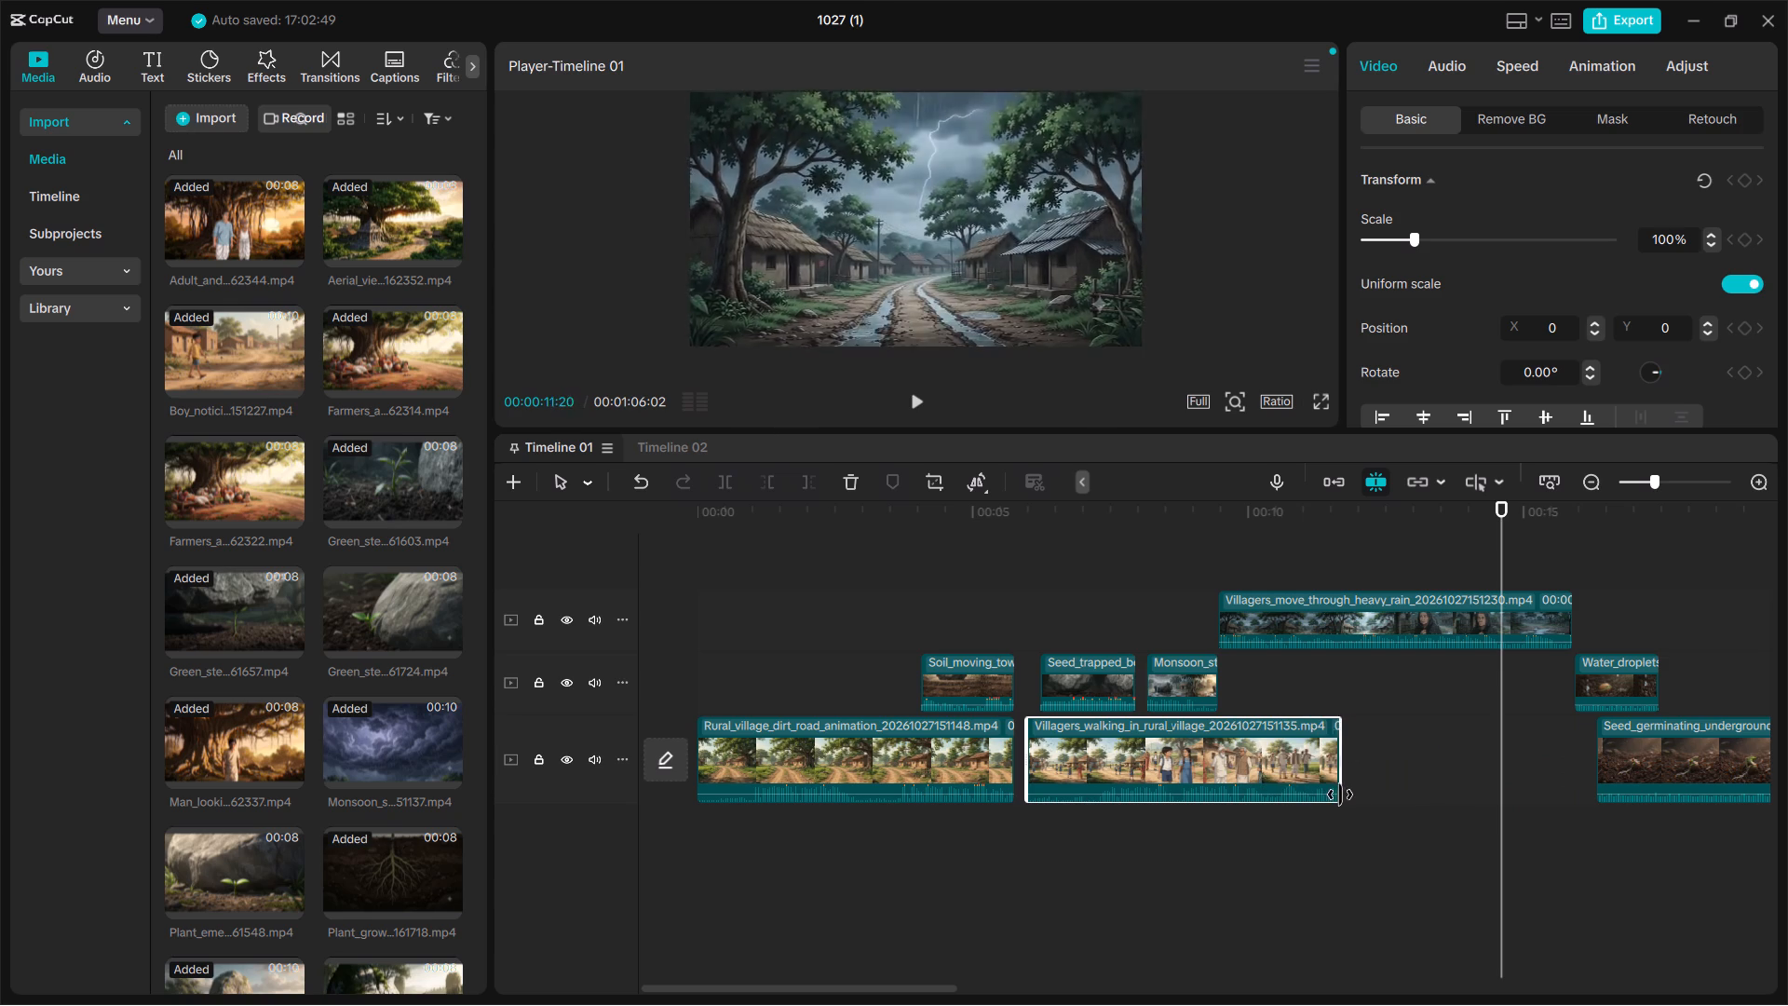
left_click_drag(1340, 795, 1376, 787)
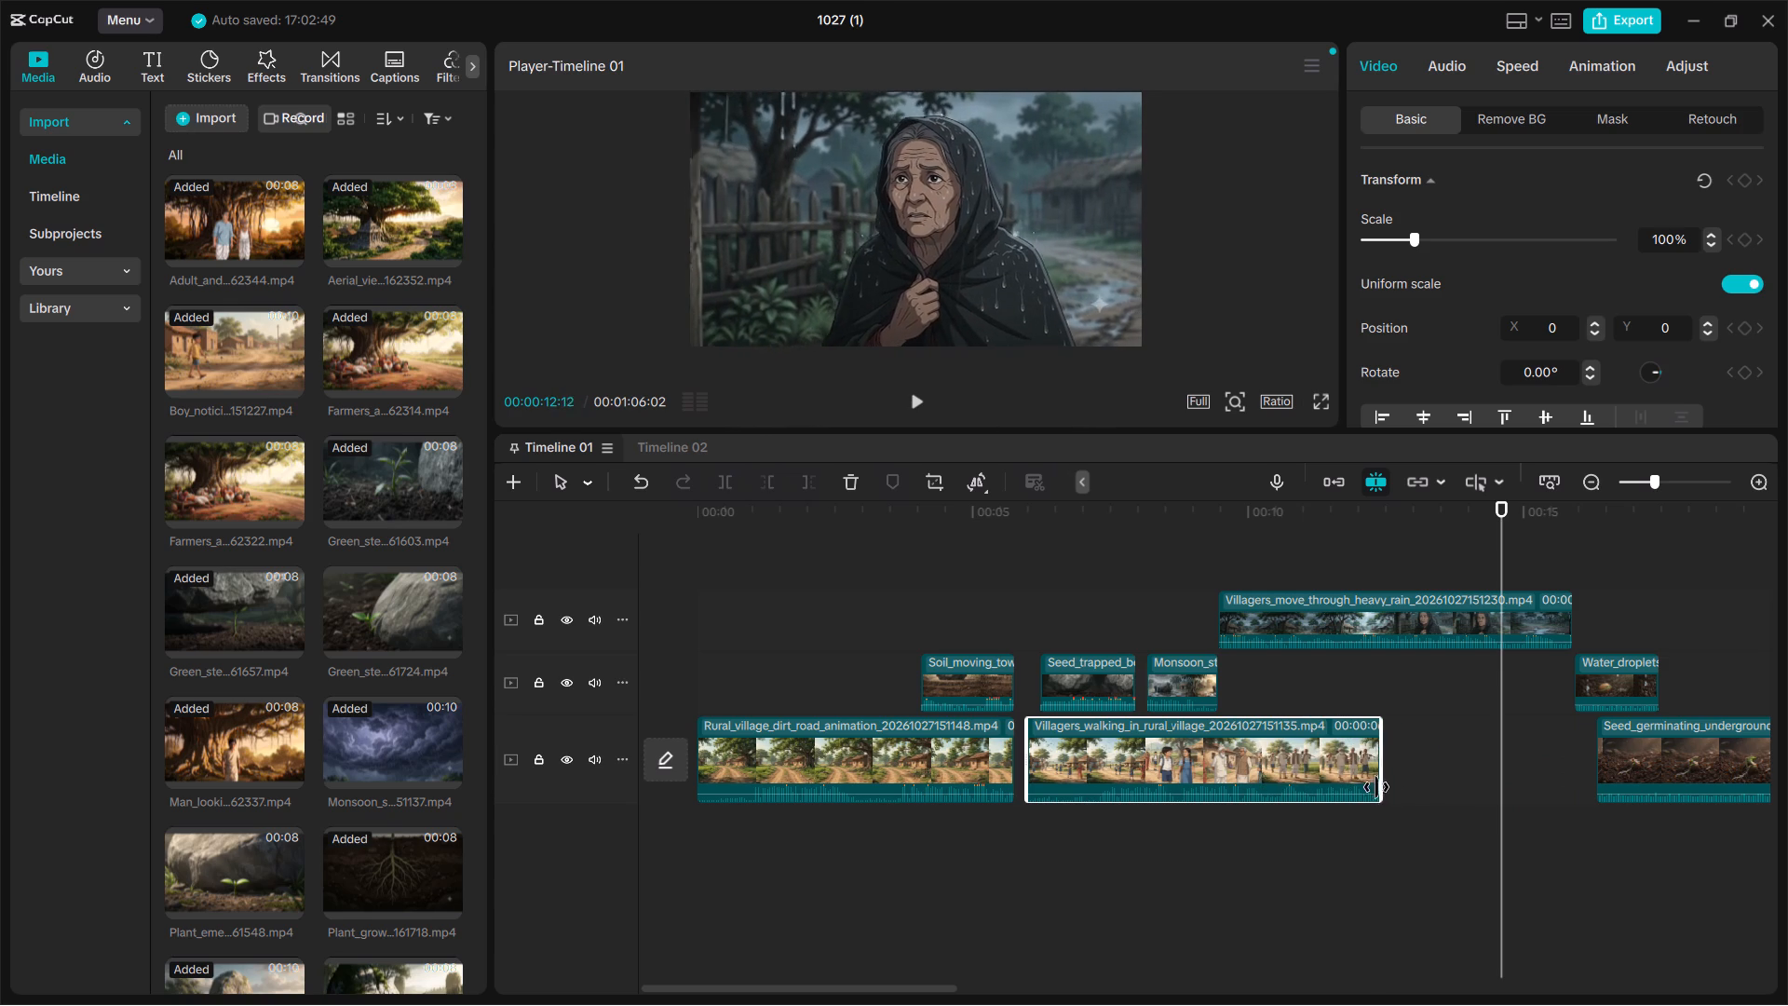
left_click_drag(1376, 787, 1348, 768)
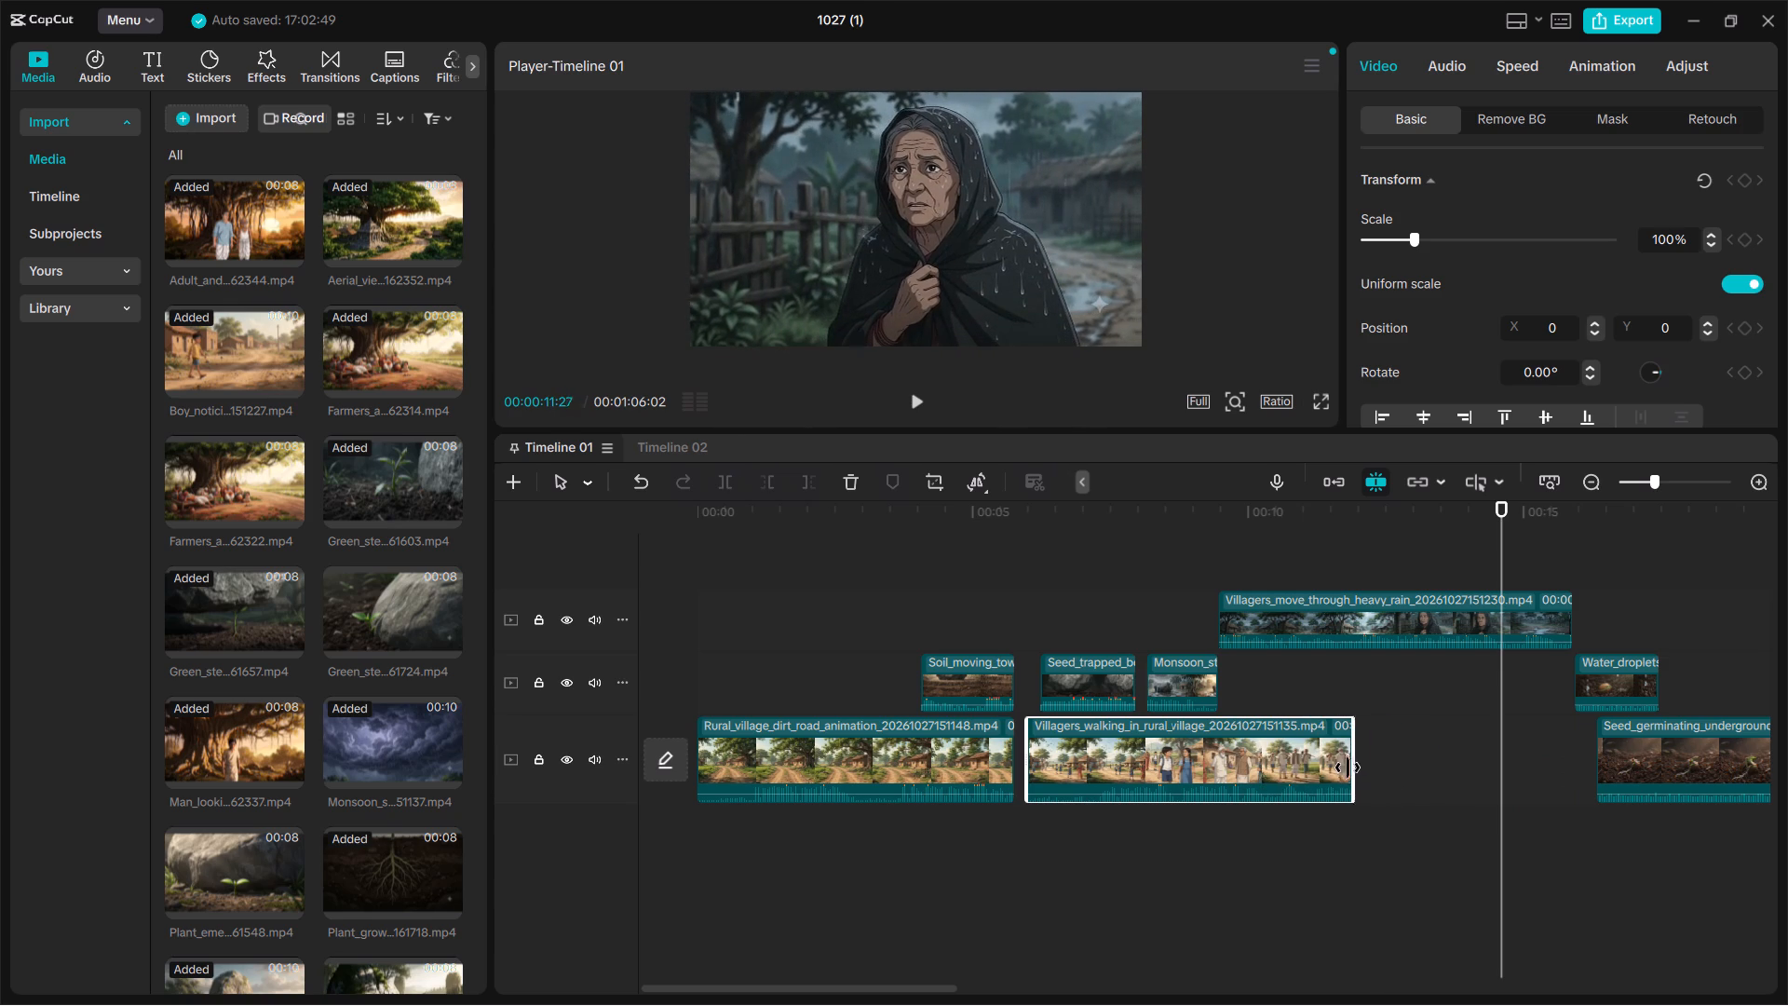
left_click_drag(1348, 768, 1347, 766)
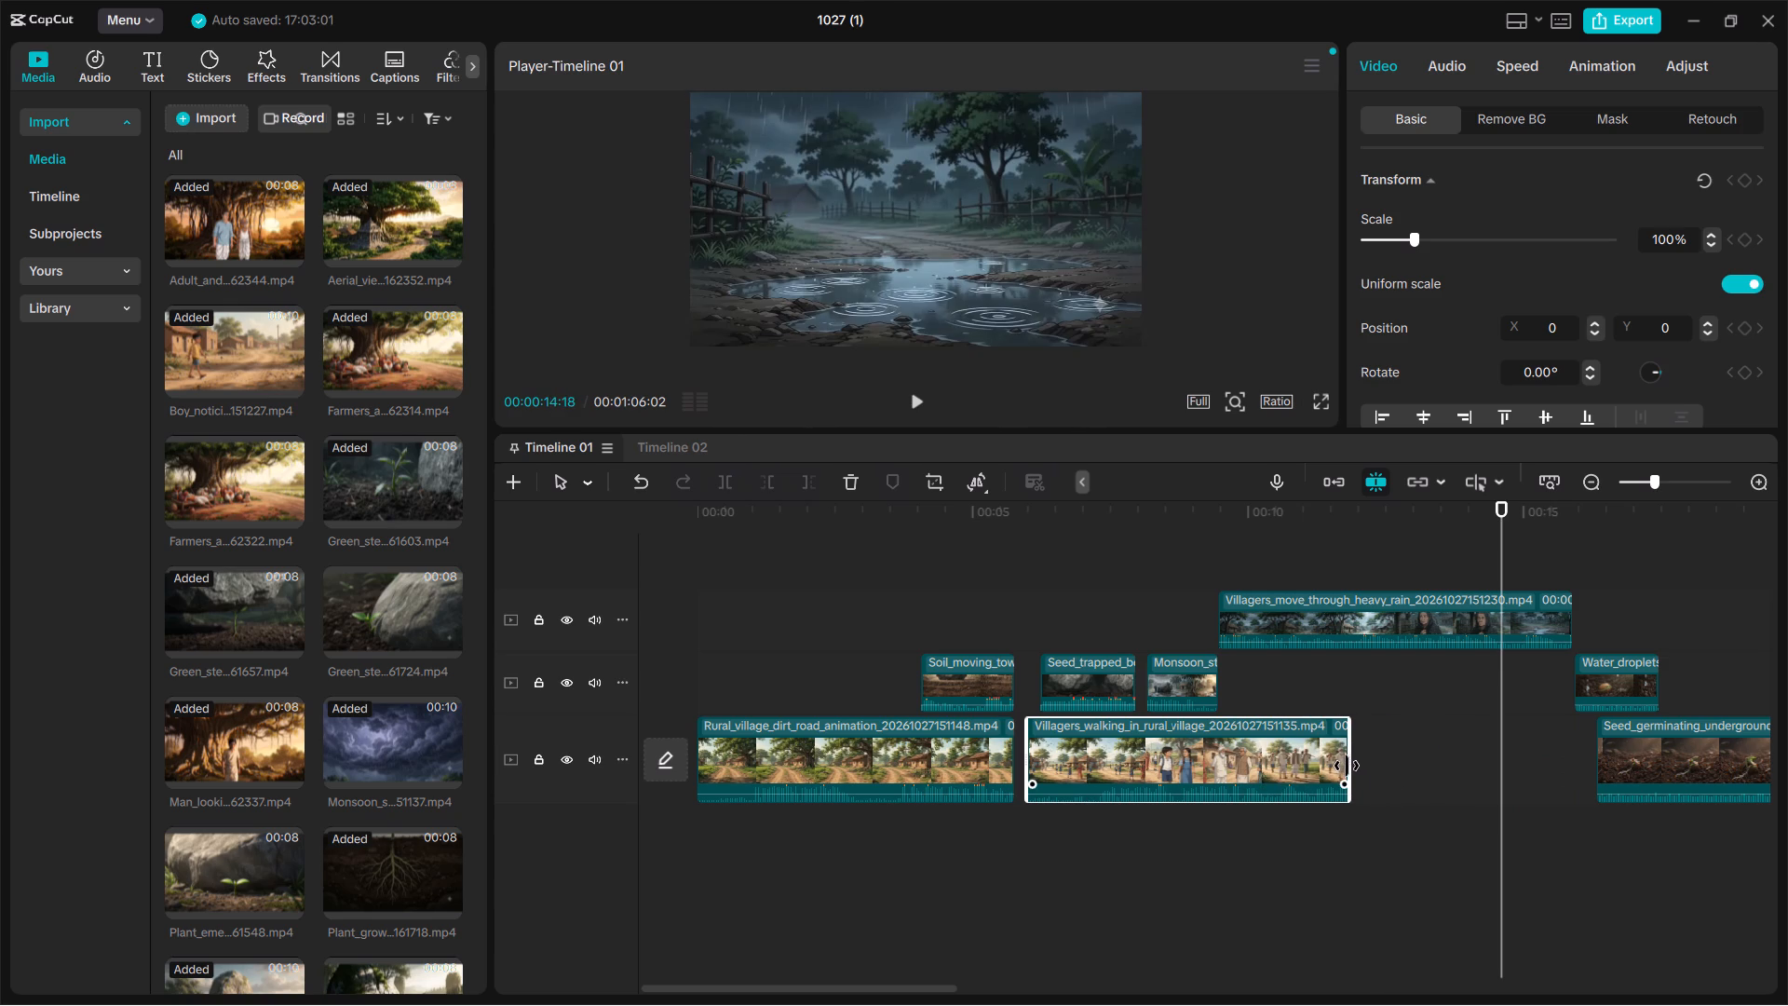
Move Soil_moving to the main track after Villagers_walking at about 00:12 and extend its end, making it about 4.1 s long.
left_click_drag(960, 687, 1398, 764)
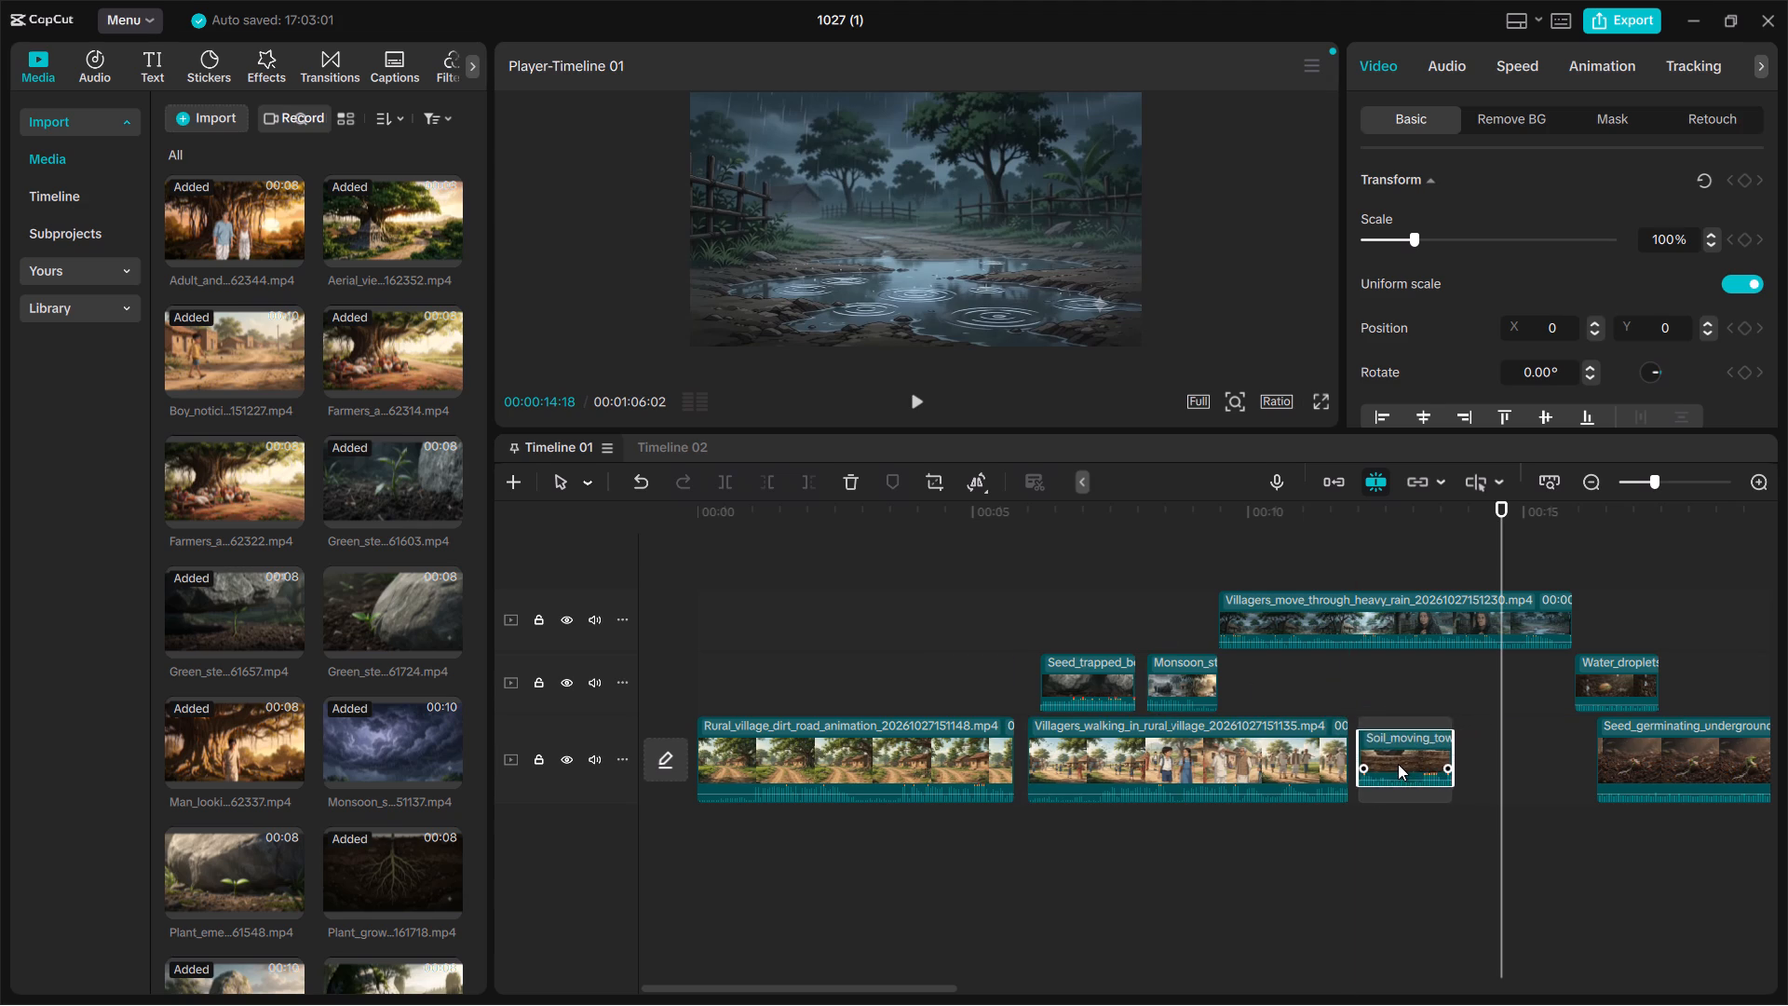
left_click_drag(1398, 764, 1398, 763)
scroll(1398, 763, "left", 1)
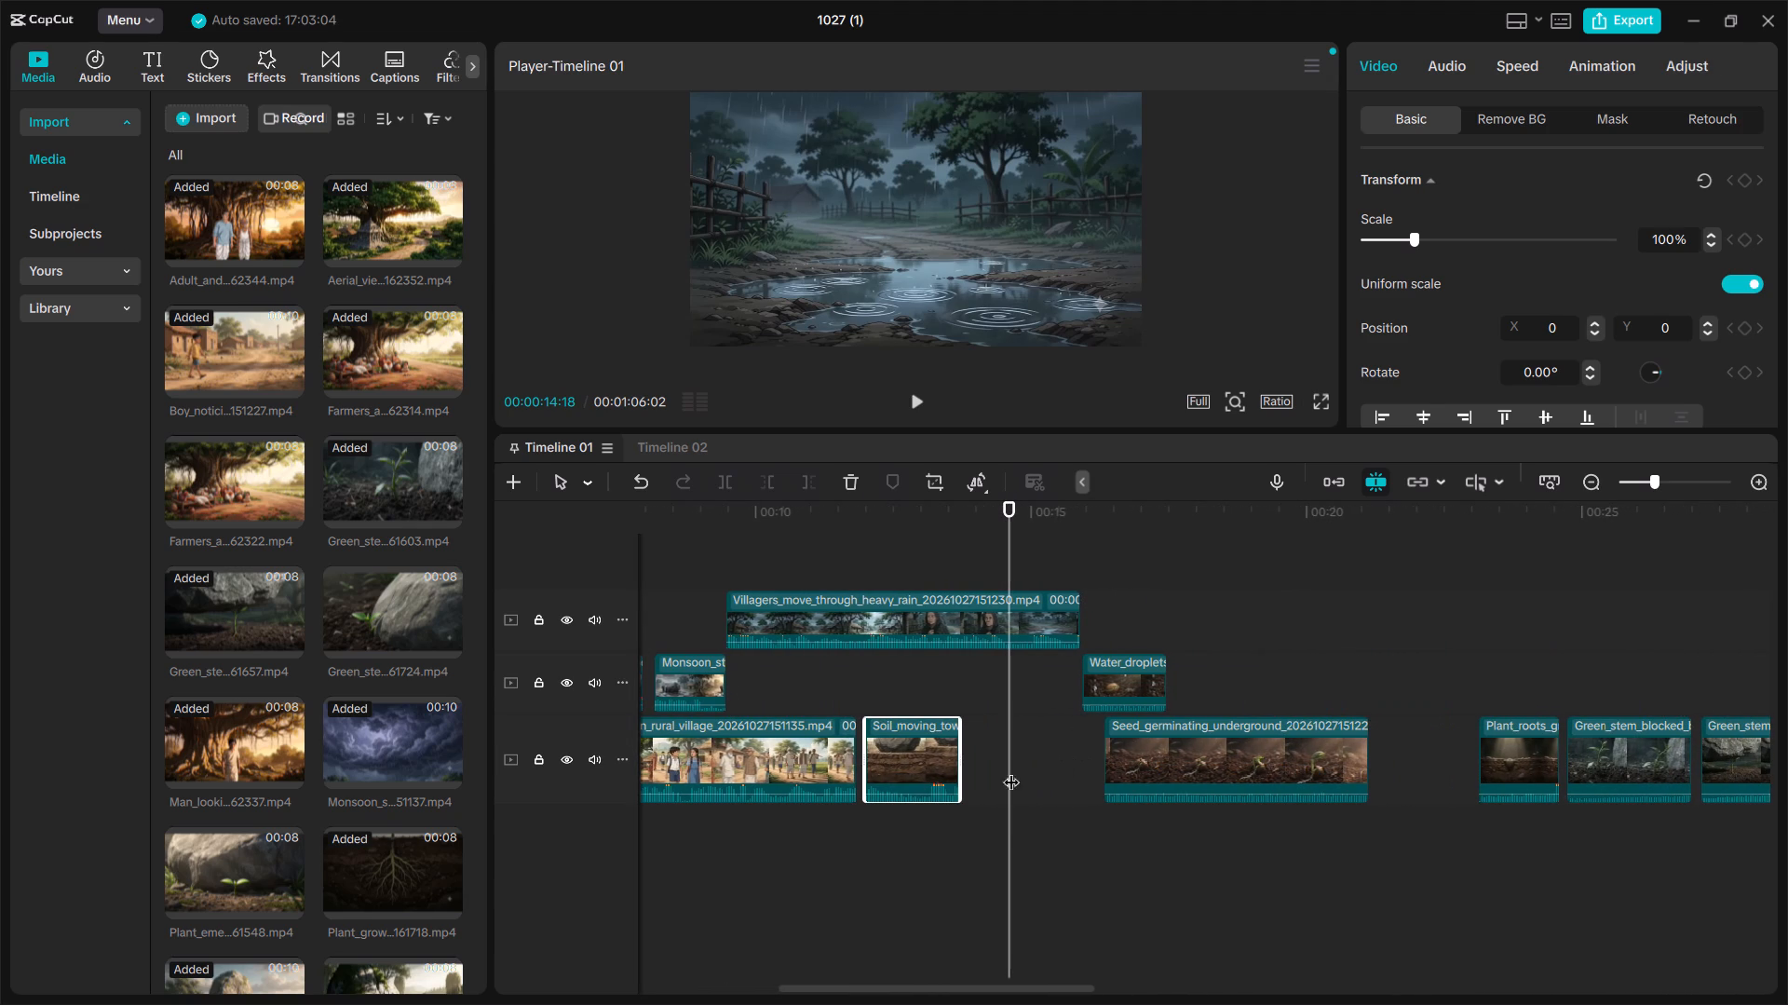
left_click_drag(958, 771, 1090, 771)
Move Water_droplets and Seed_germinating to the top track, at about 00:24 and 00:18.
left_click_drag(1129, 673, 1323, 670)
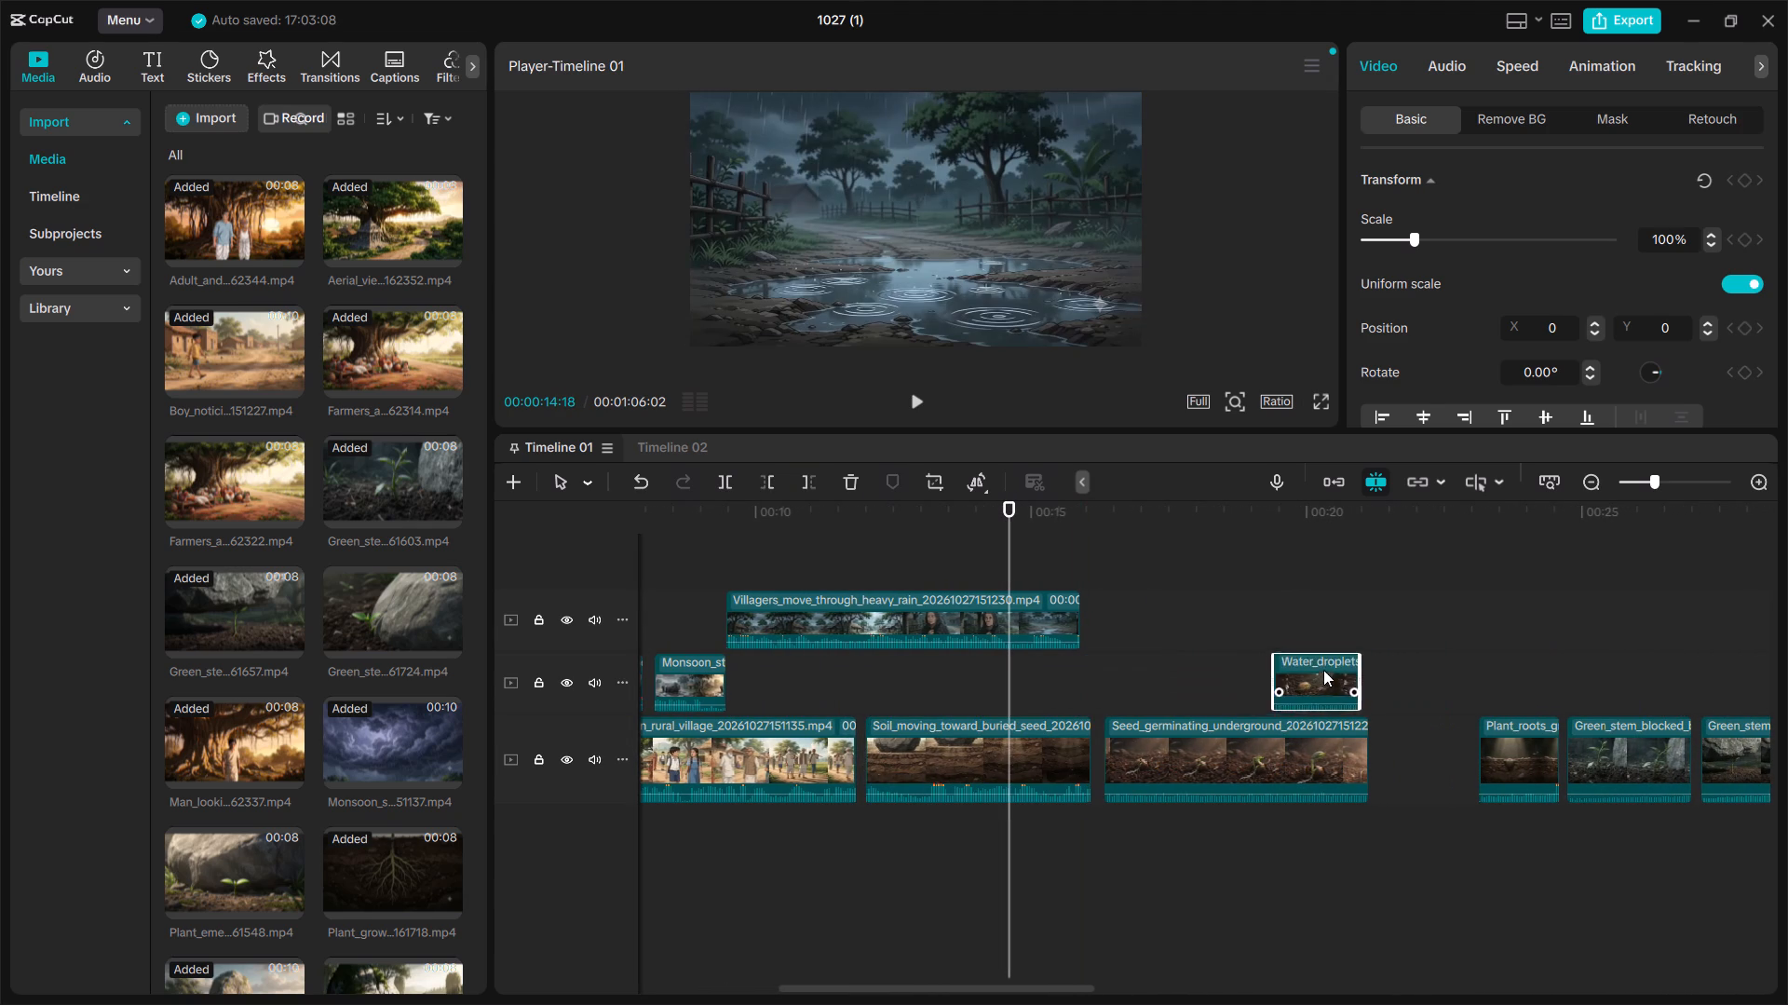
left_click_drag(1323, 670, 1571, 640)
left_click_drag(1278, 750, 1376, 623)
Extend the end of Soil_moving further, making it about 4.7 s long.
left_click(981, 750)
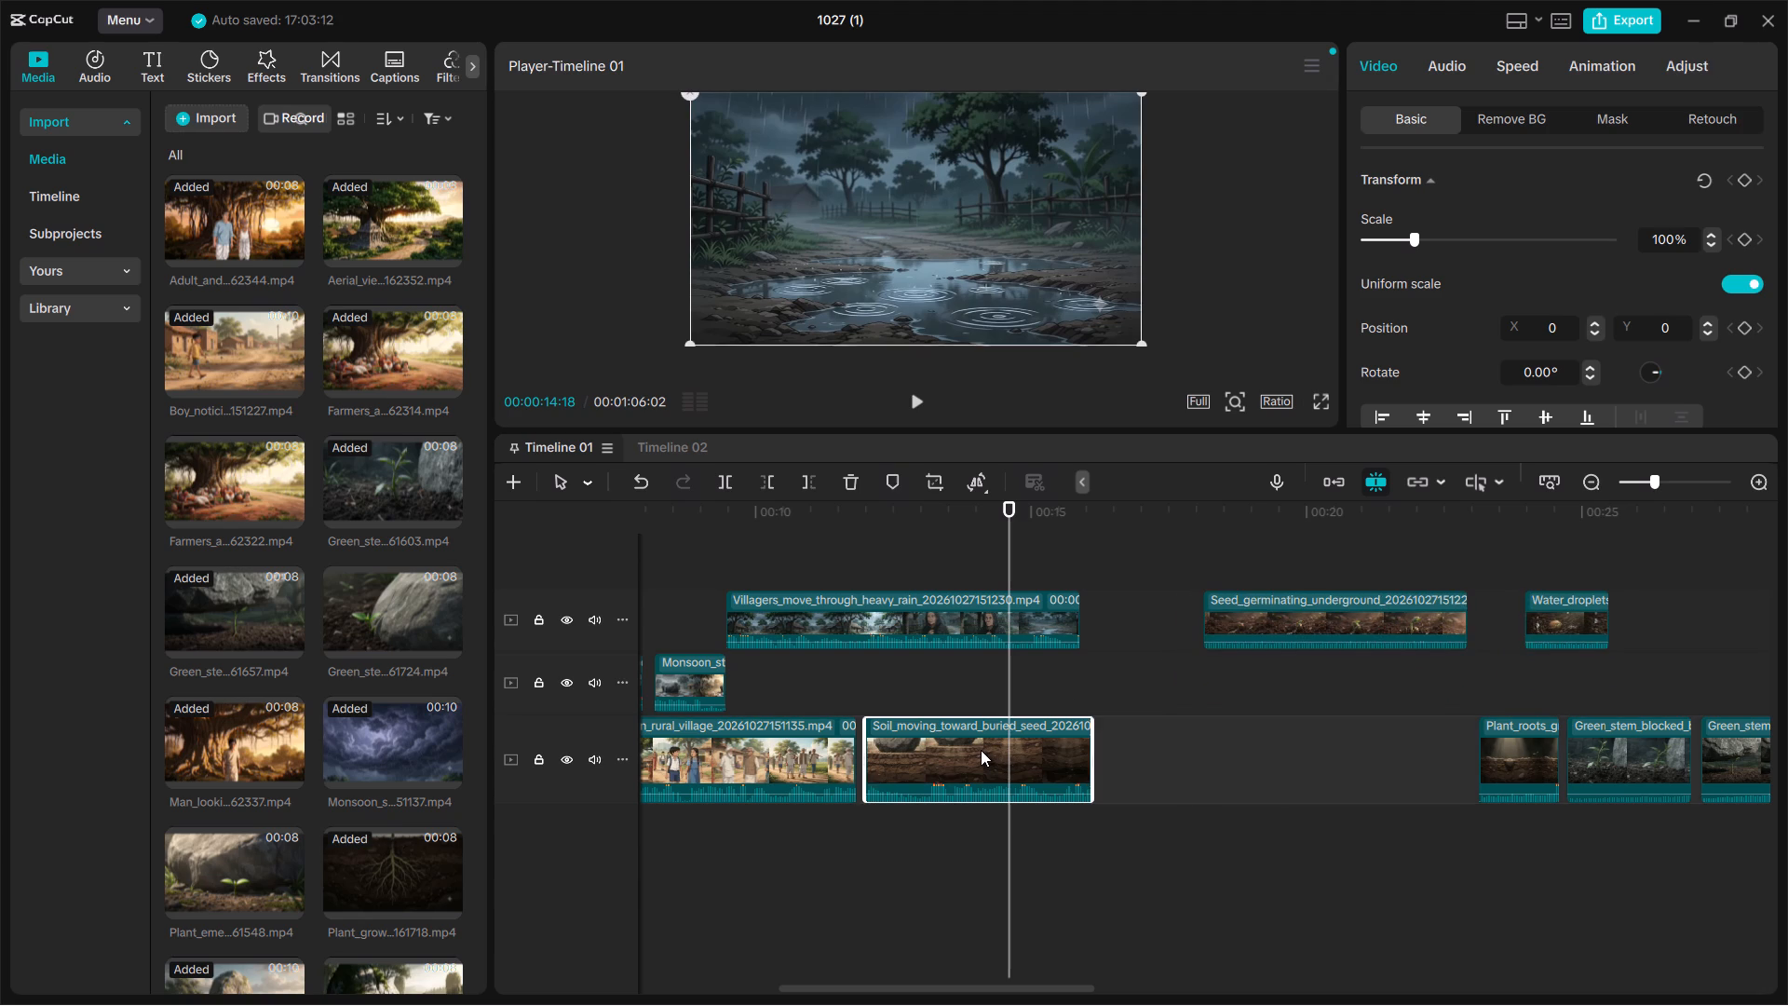
left_click_drag(1090, 762, 1122, 760)
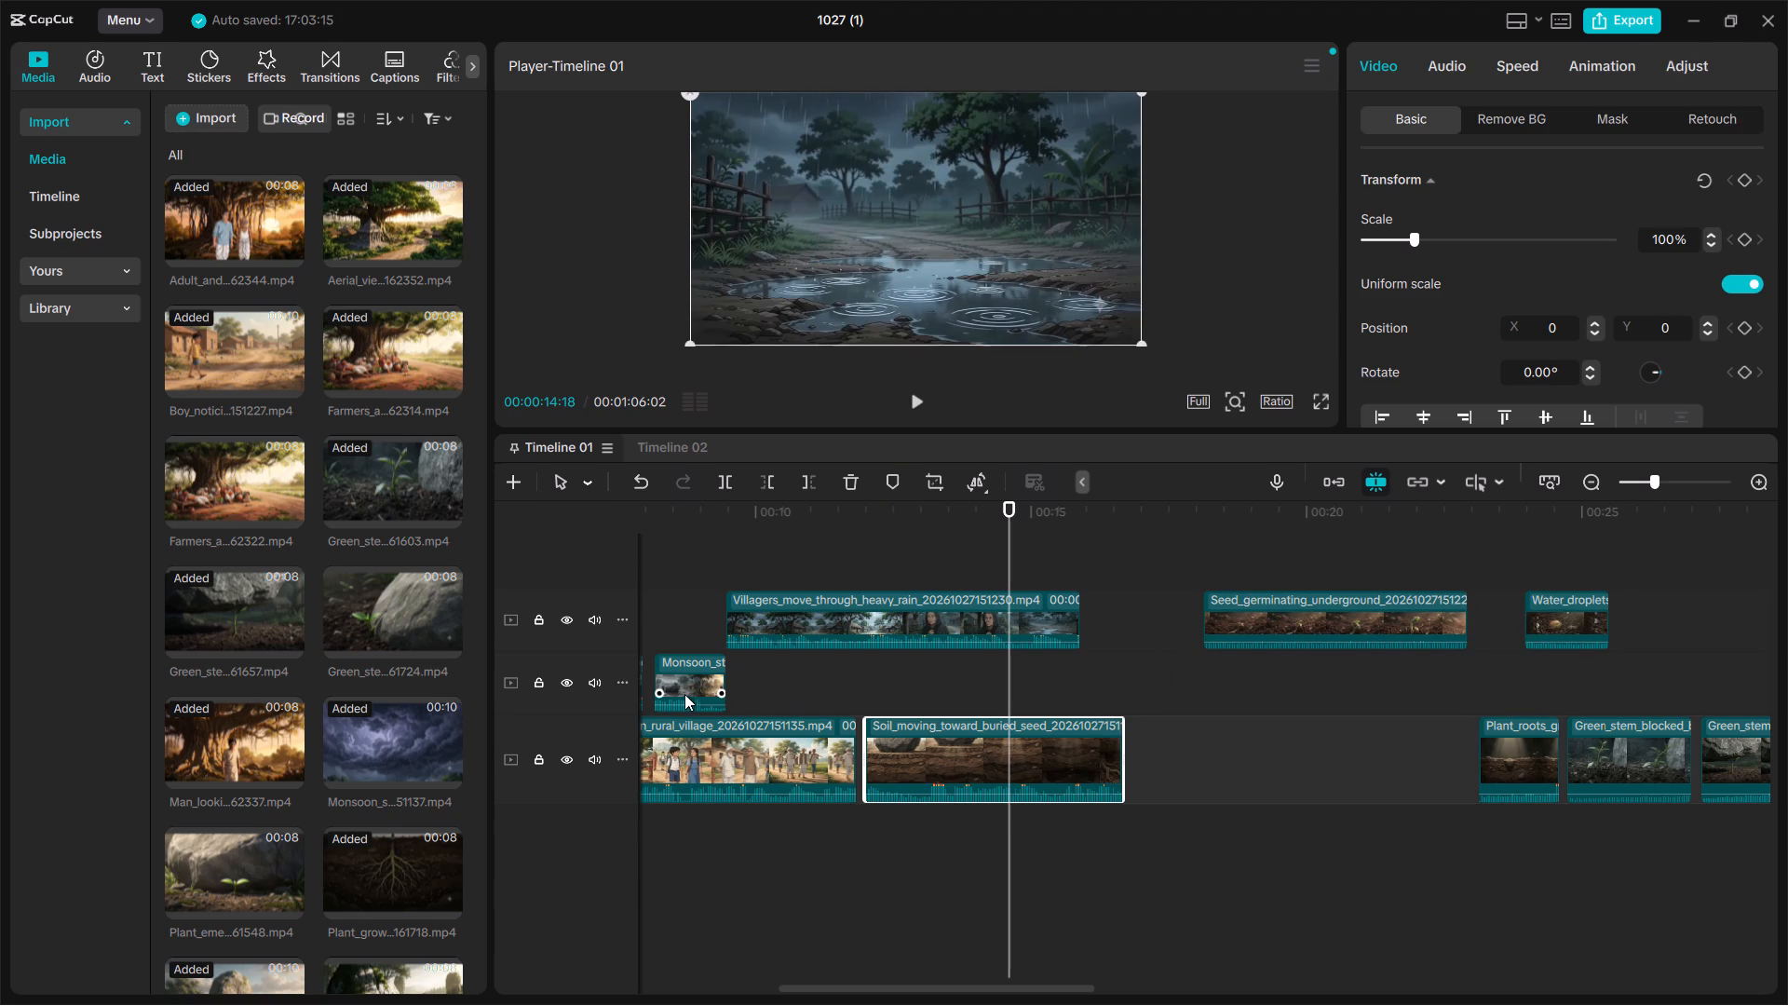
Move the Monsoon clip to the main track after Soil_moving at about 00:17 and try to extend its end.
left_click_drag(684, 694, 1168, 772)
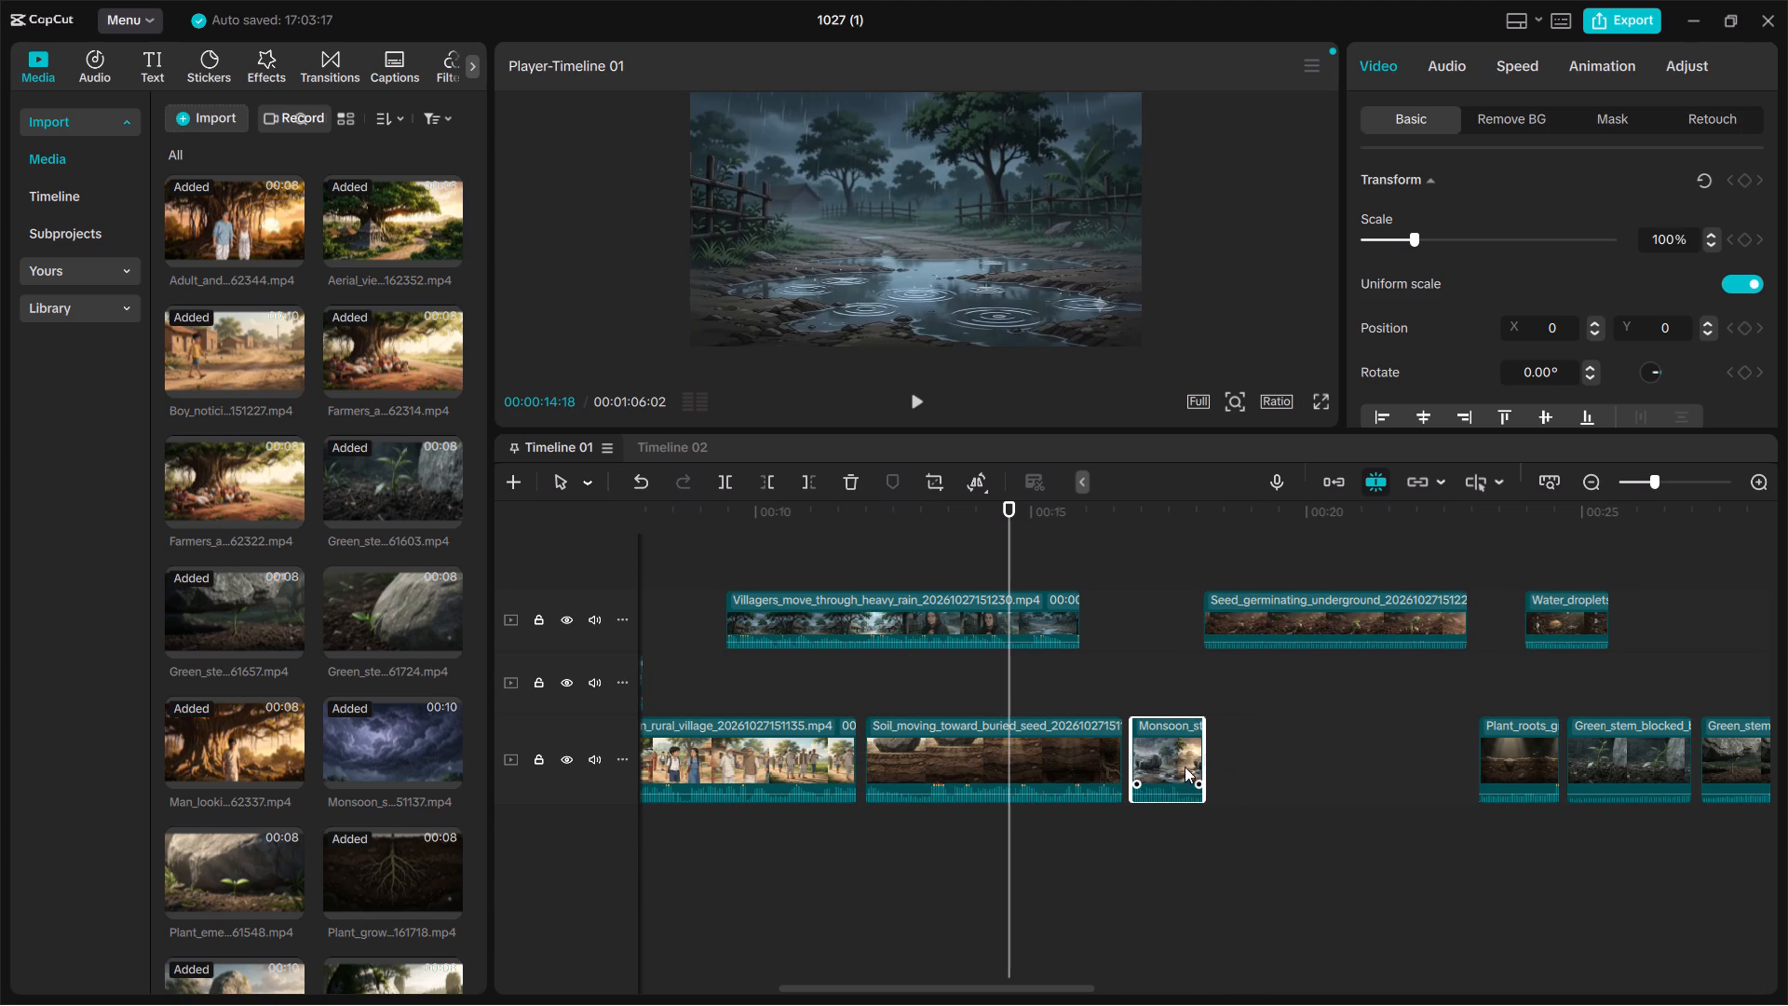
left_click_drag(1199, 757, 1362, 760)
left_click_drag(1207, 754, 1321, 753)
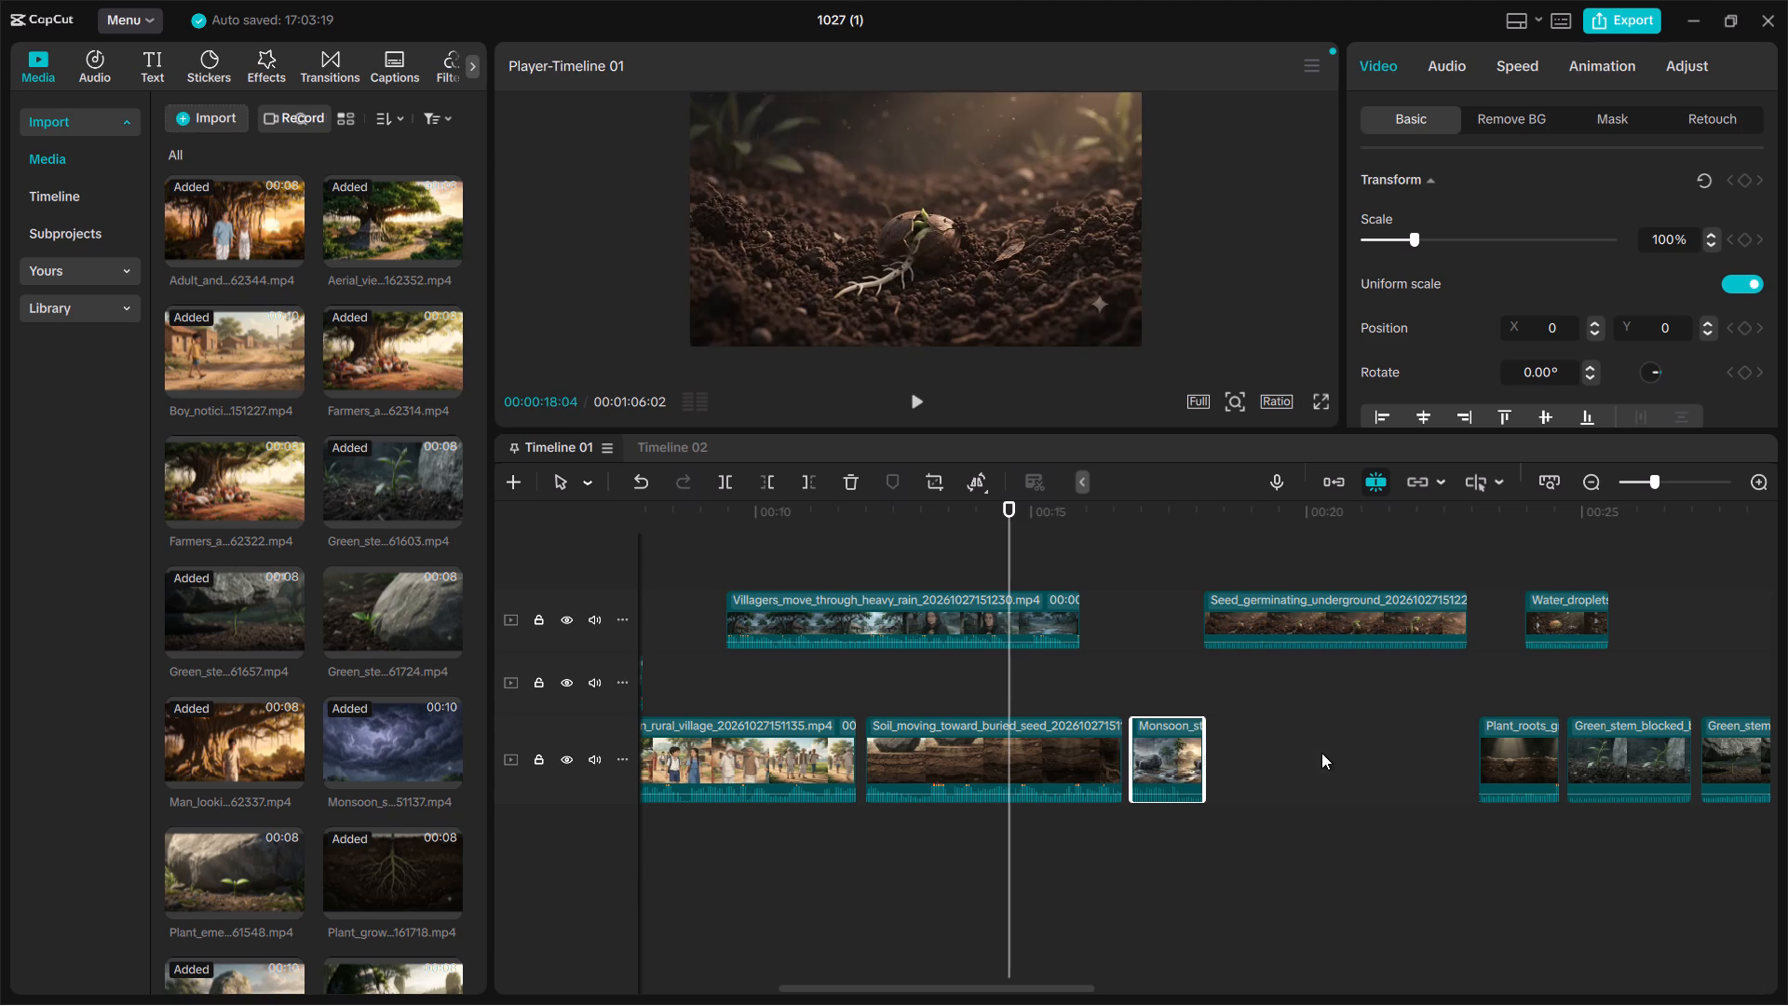
Shift Water_droplets later on the top track to about 00:34, with Seed_germinating just before it.
scroll(1330, 645, "left", 1)
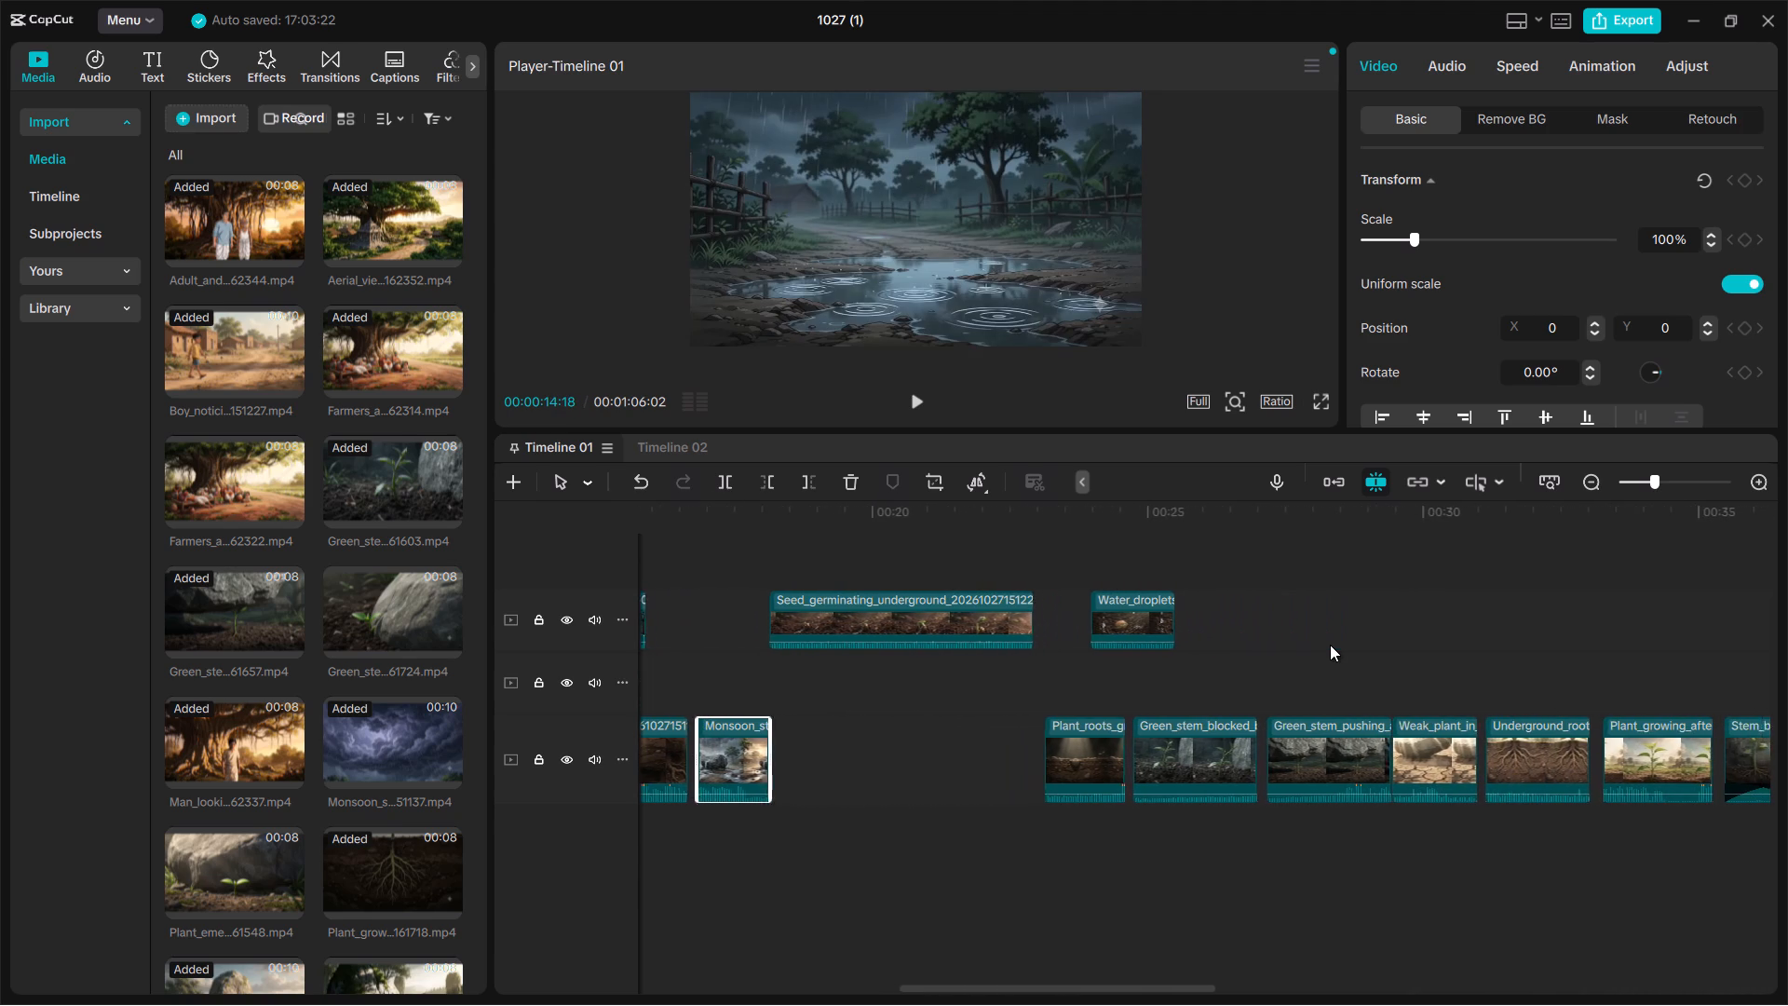
scroll(1330, 645, "left", 1)
left_click_drag(1127, 622, 1670, 616)
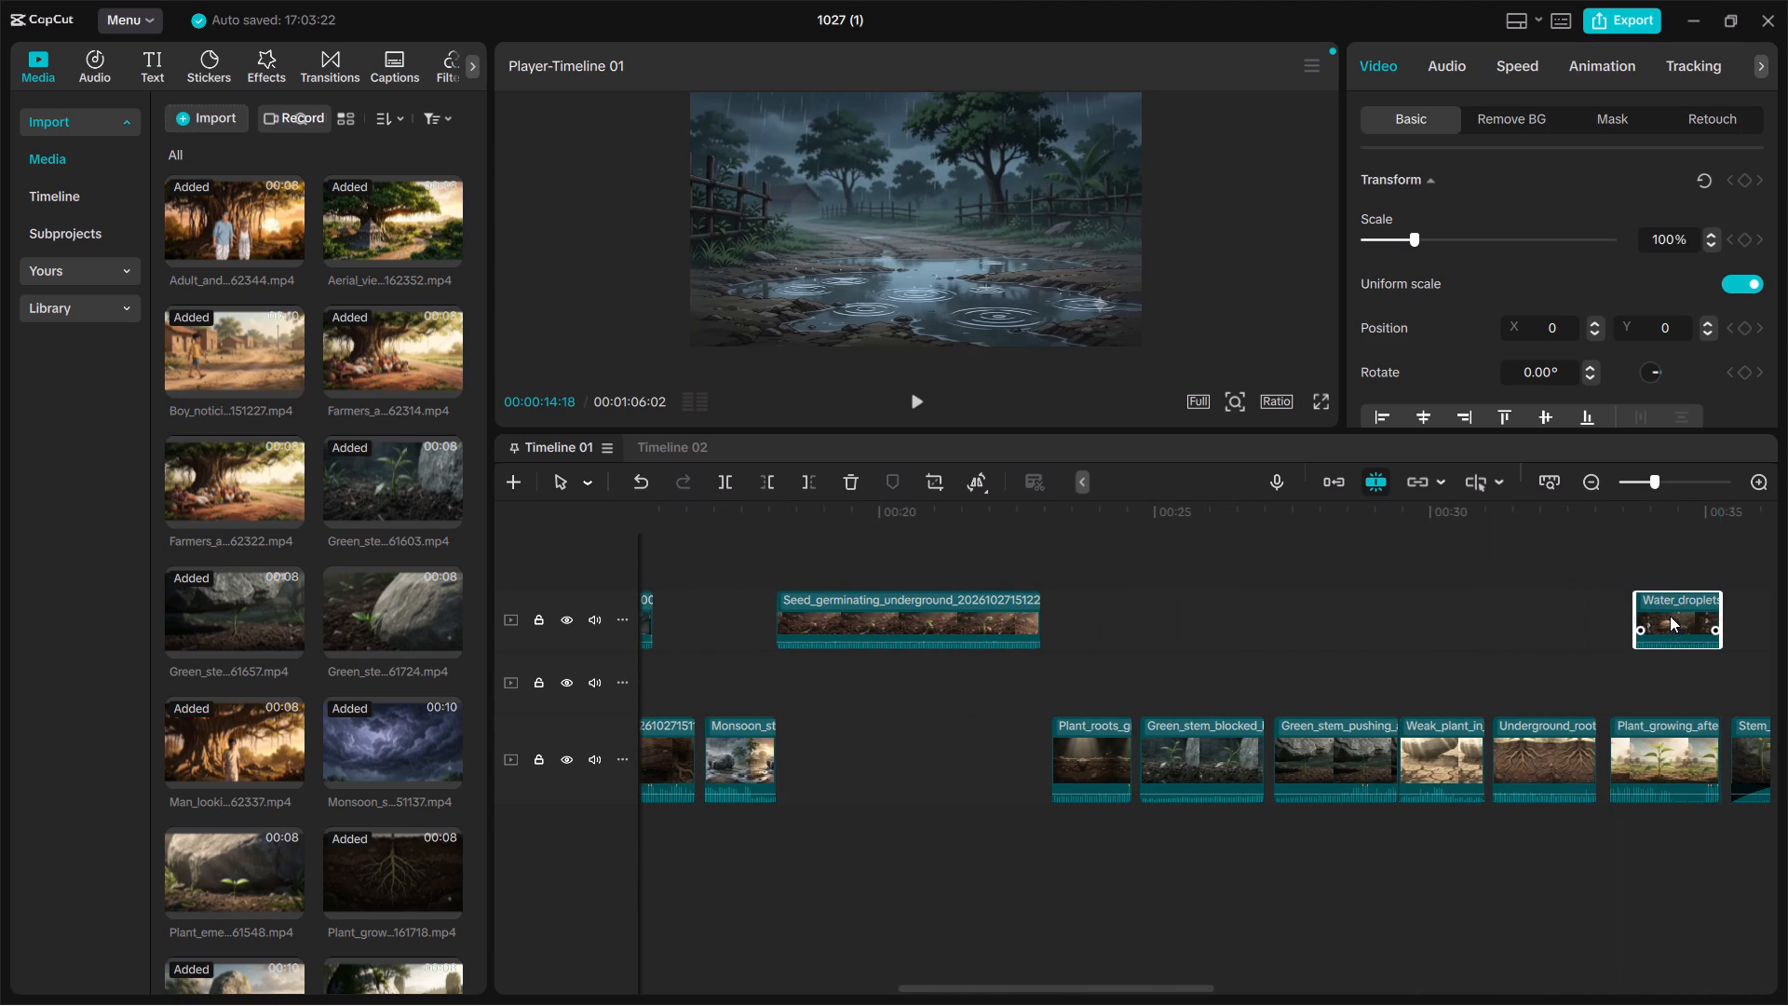
left_click_drag(966, 623, 1544, 622)
Move Seed_trapped to about 00:16 on the middle track and the Monsoon clip off the main track to the top one at about 00:25.
scroll(1127, 586, "right", 1)
scroll(1127, 586, "left", 1)
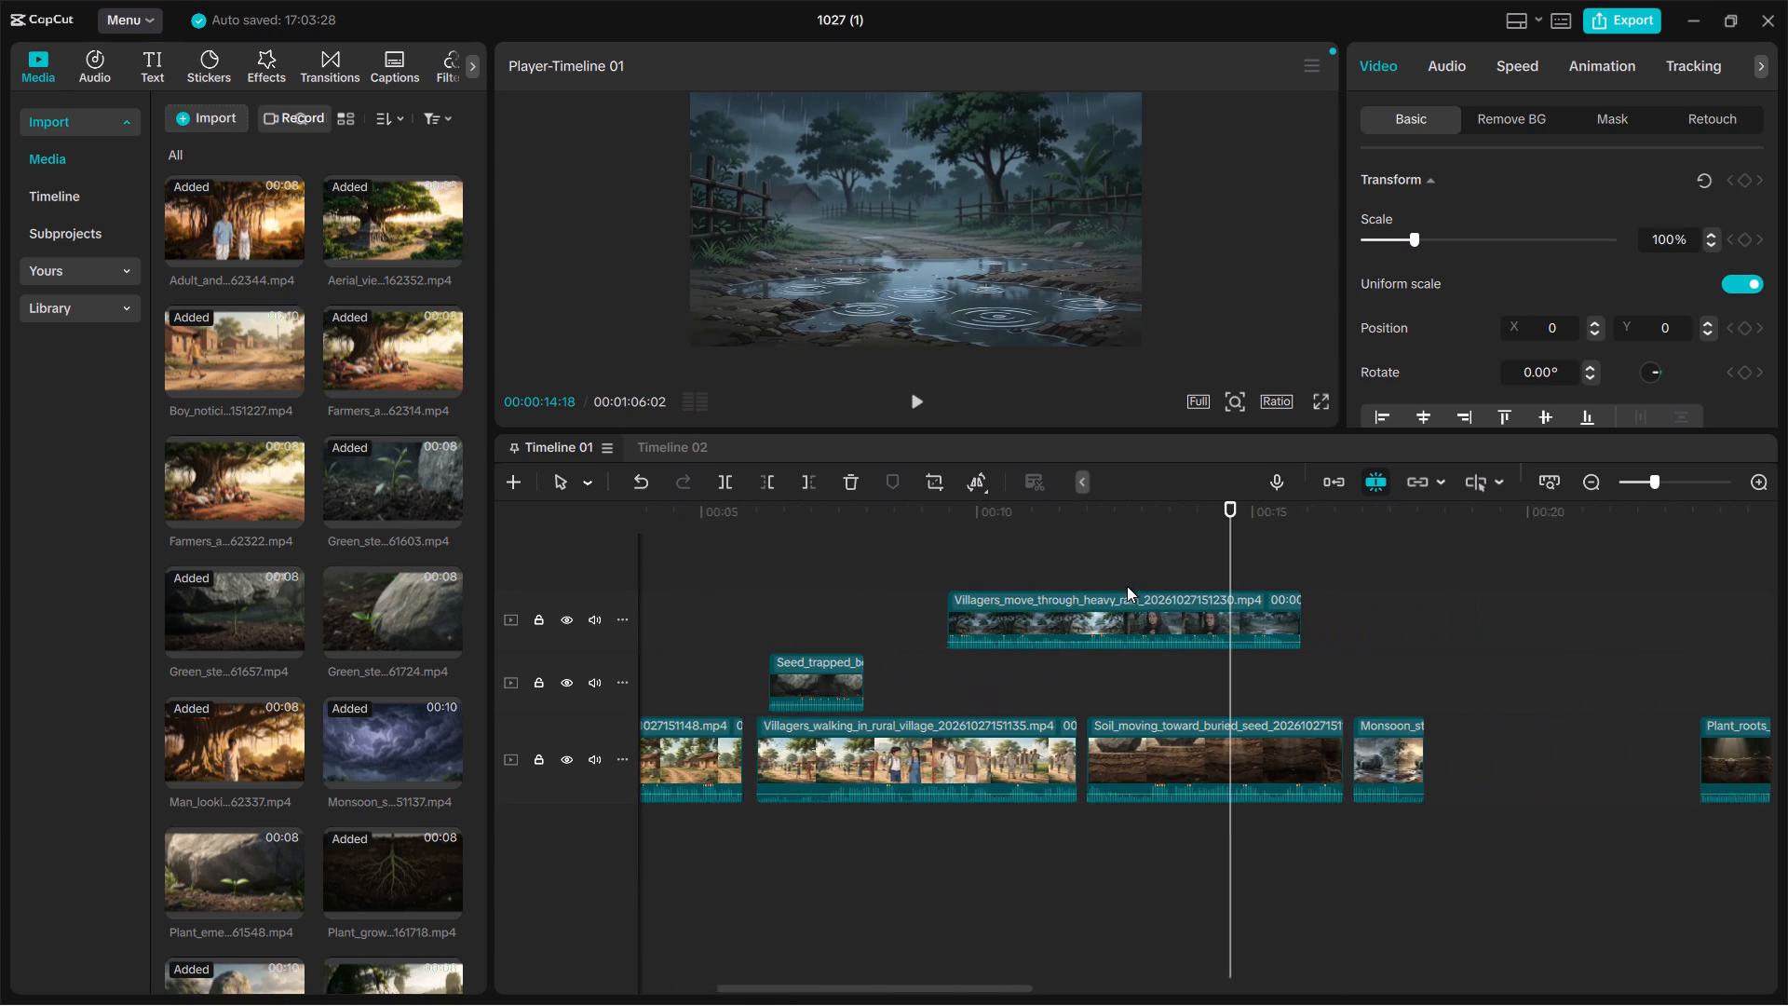
scroll(1127, 586, "left", 1)
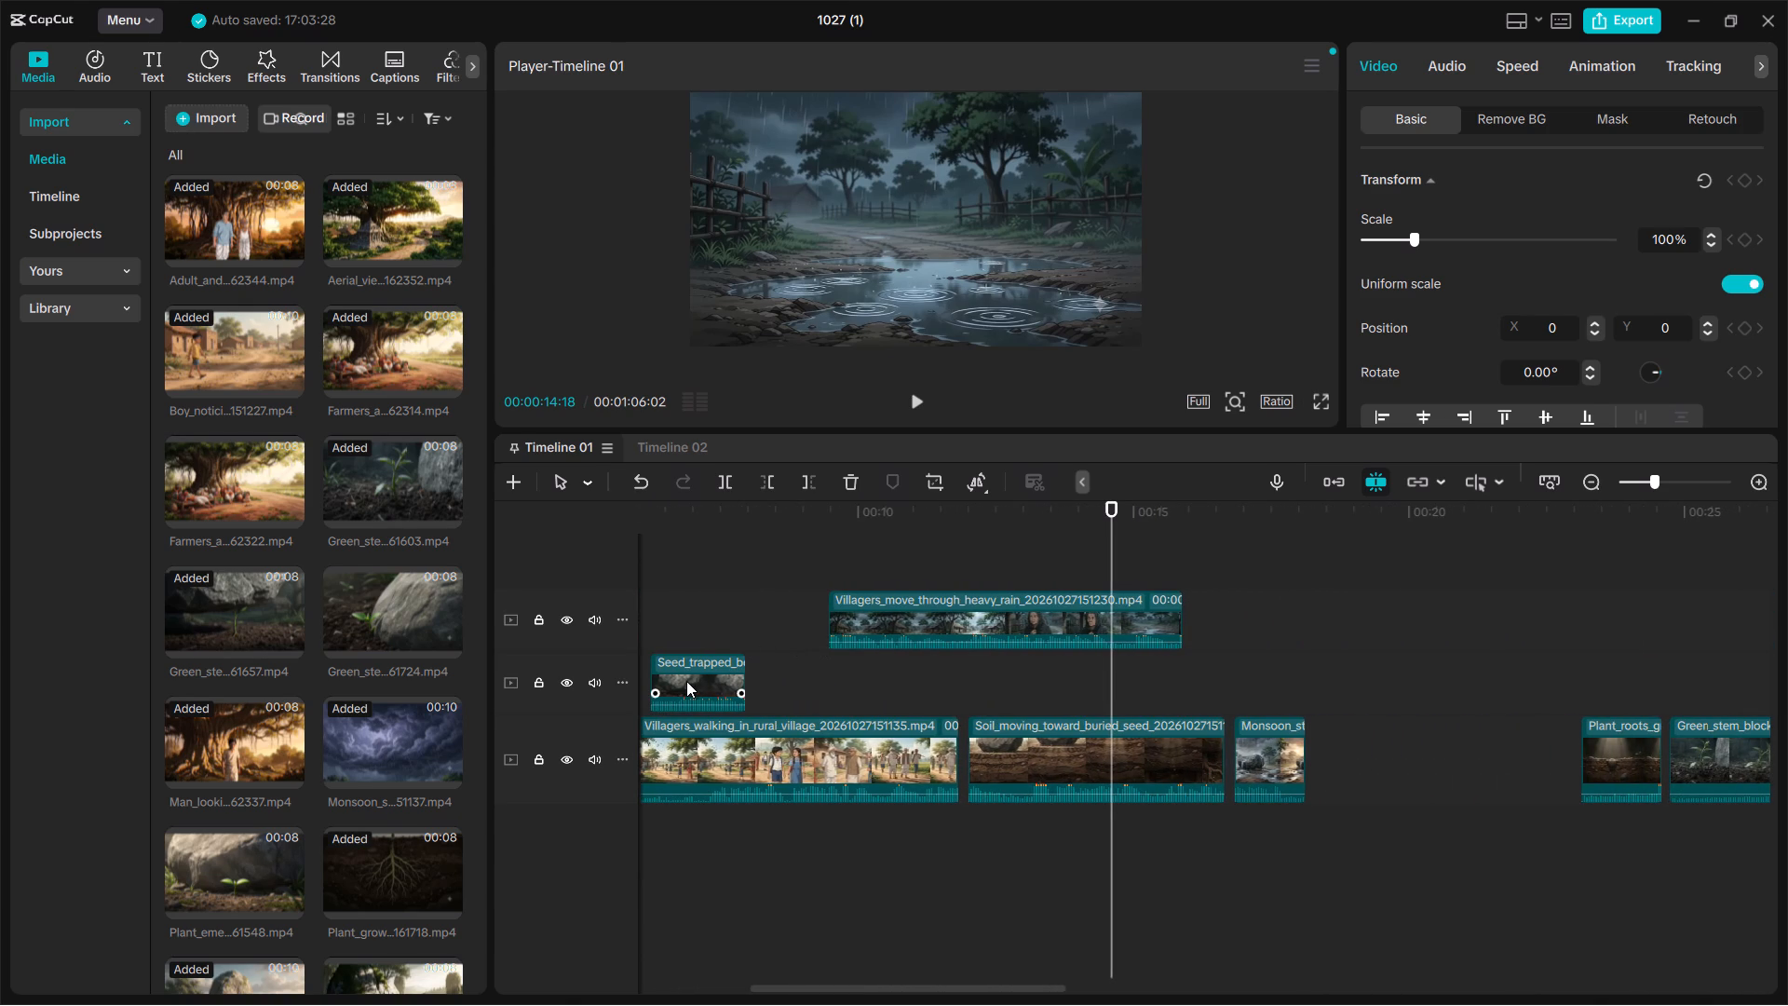
left_click_drag(684, 681, 1236, 737)
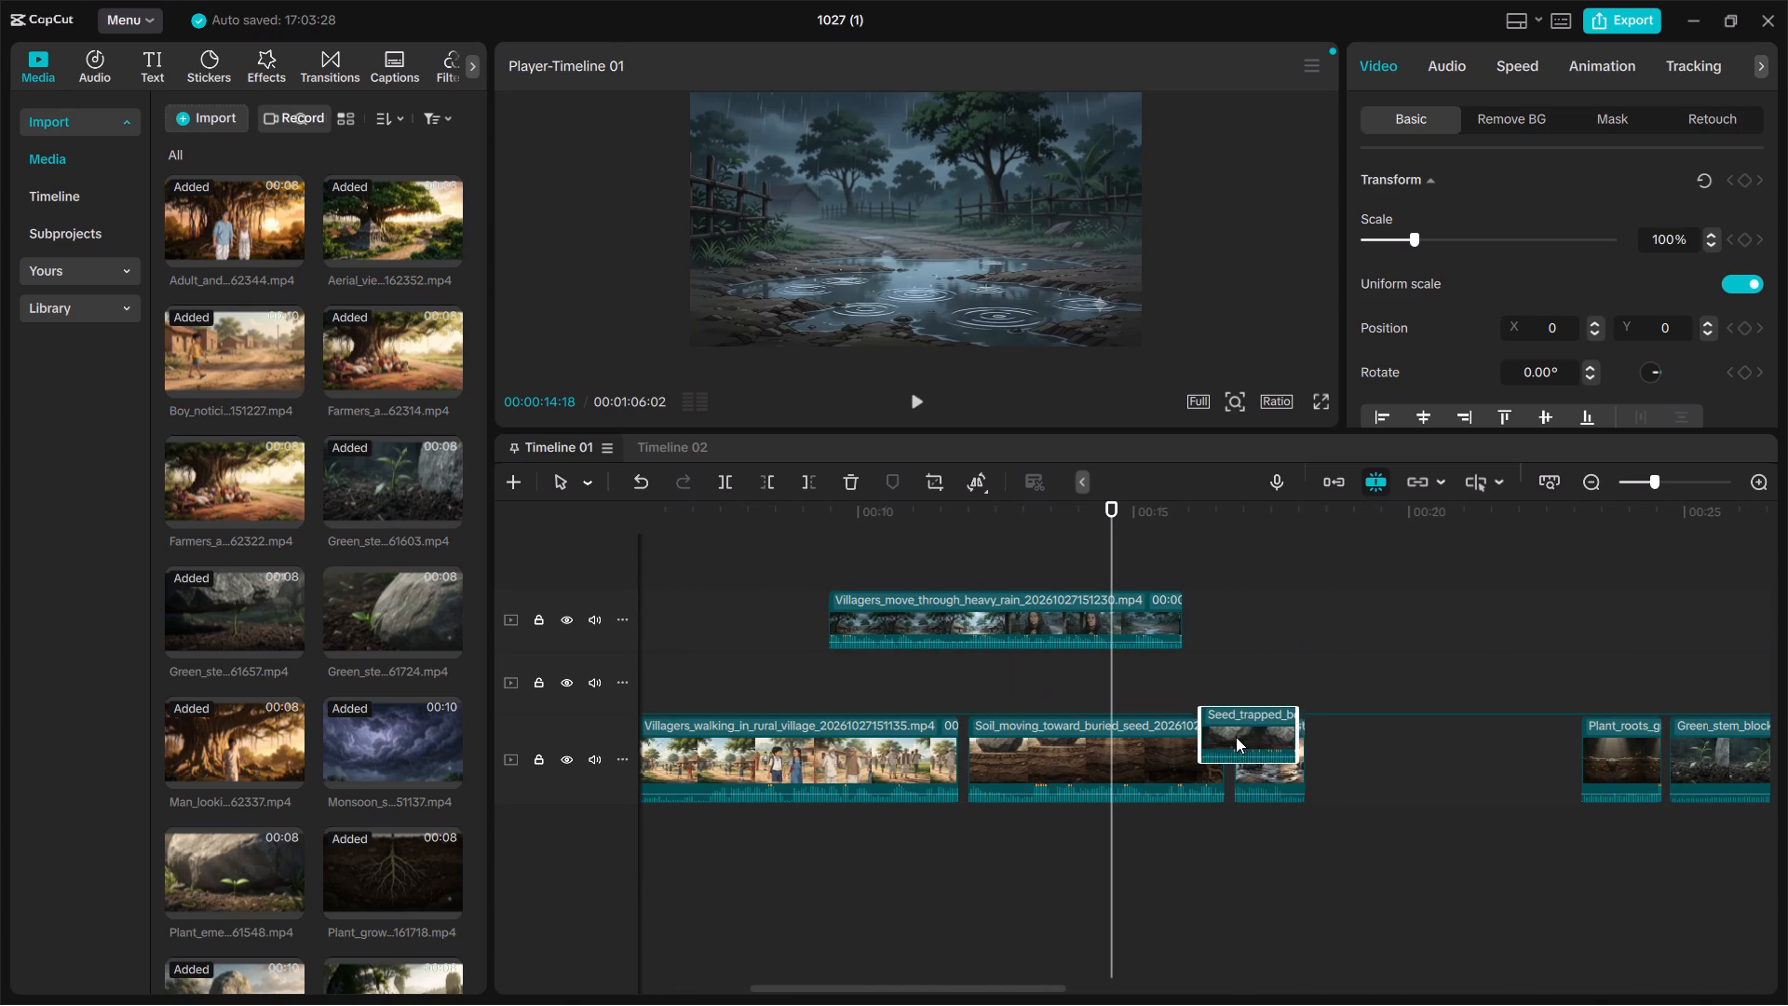
left_click_drag(1236, 737, 1232, 654)
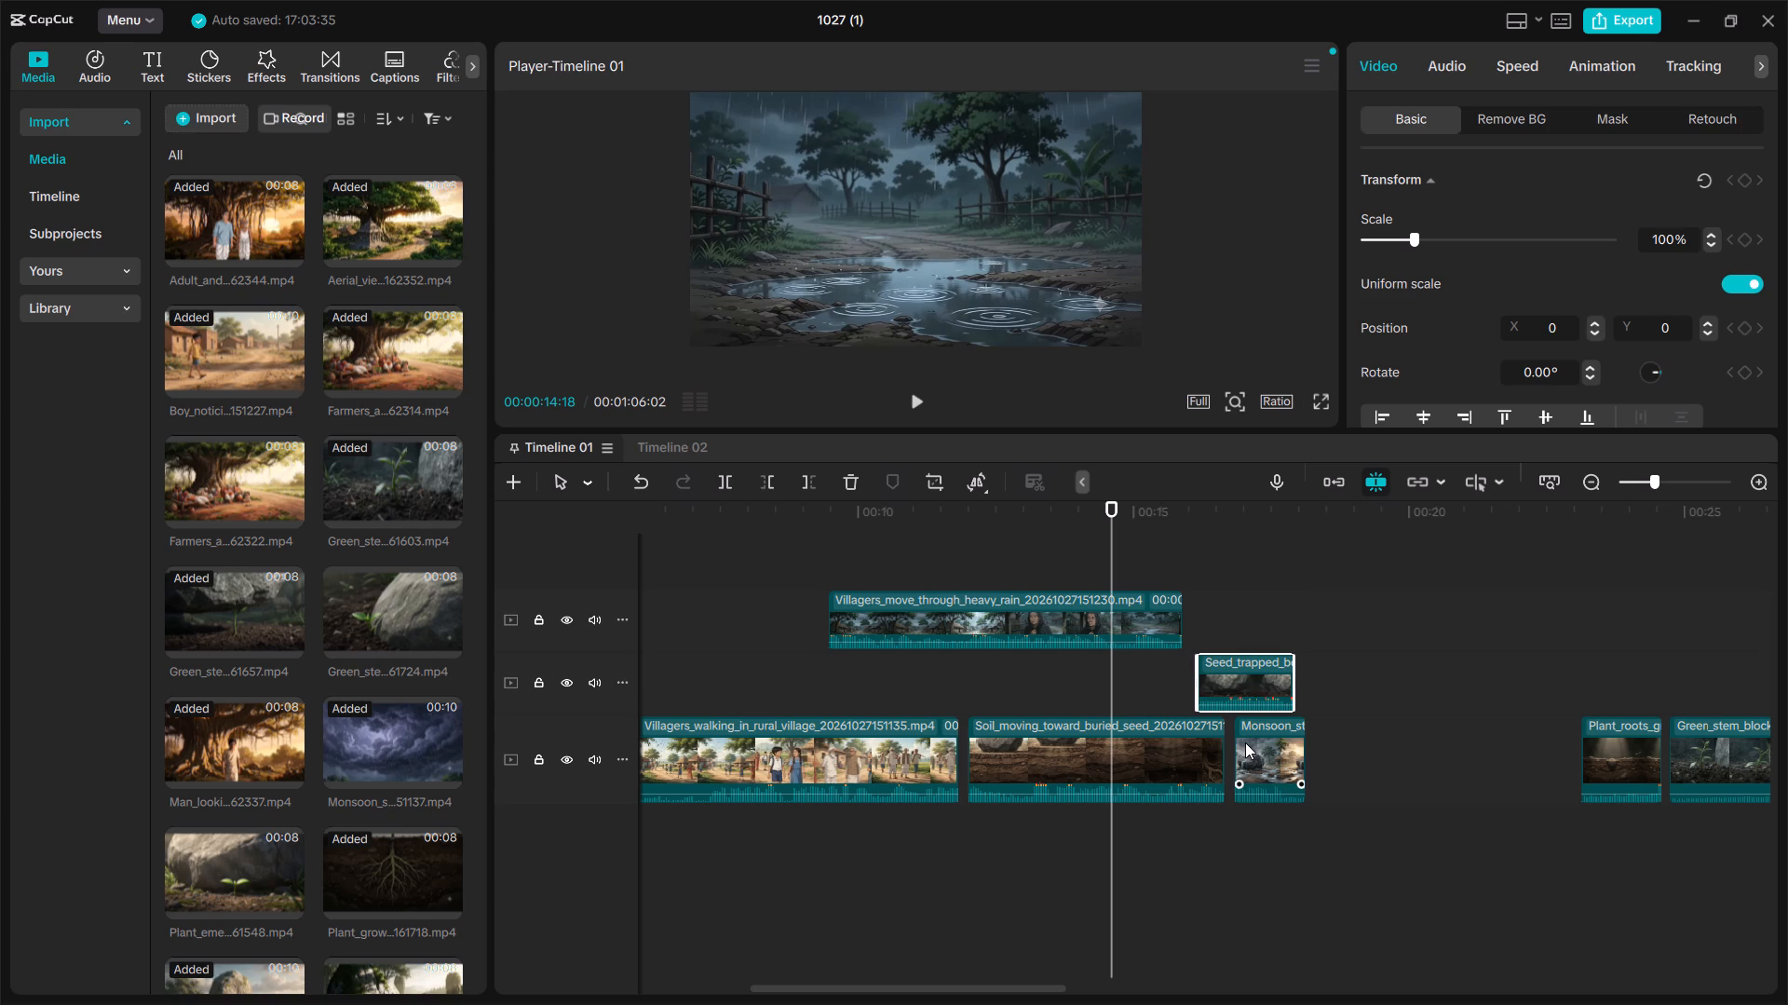
left_click_drag(1245, 742, 1484, 682)
left_click_drag(1530, 681, 1564, 659)
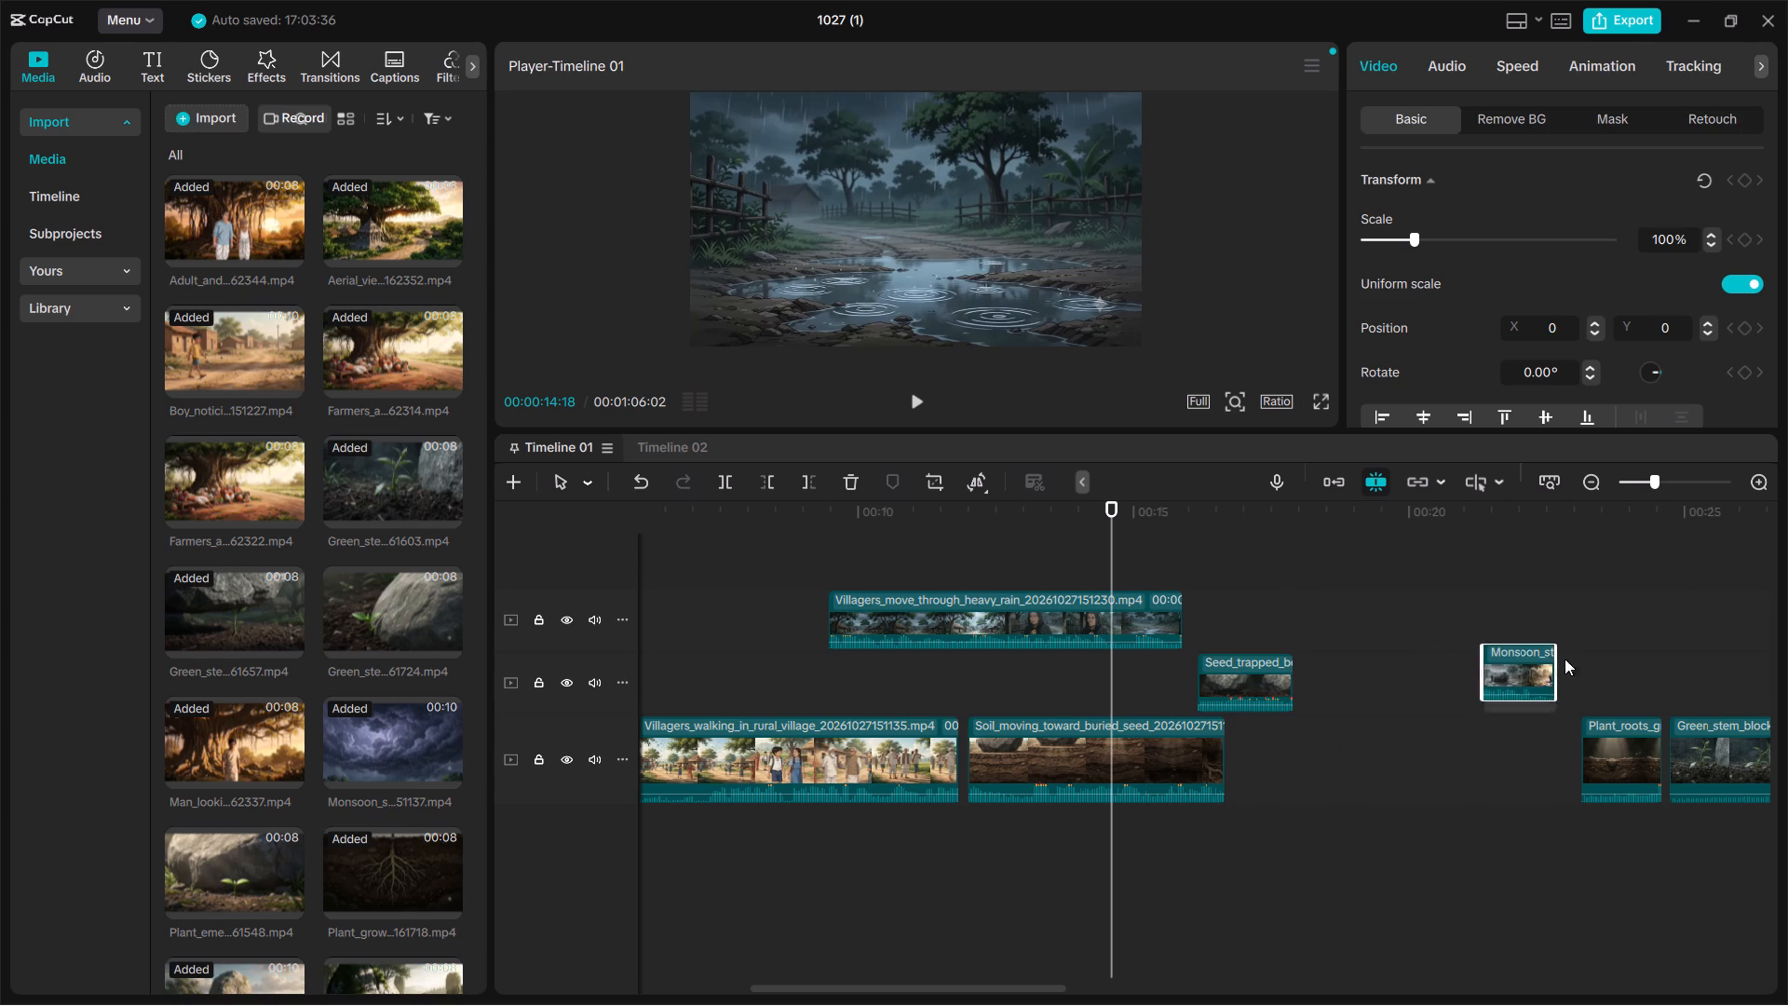
left_click_drag(1564, 659, 1719, 616)
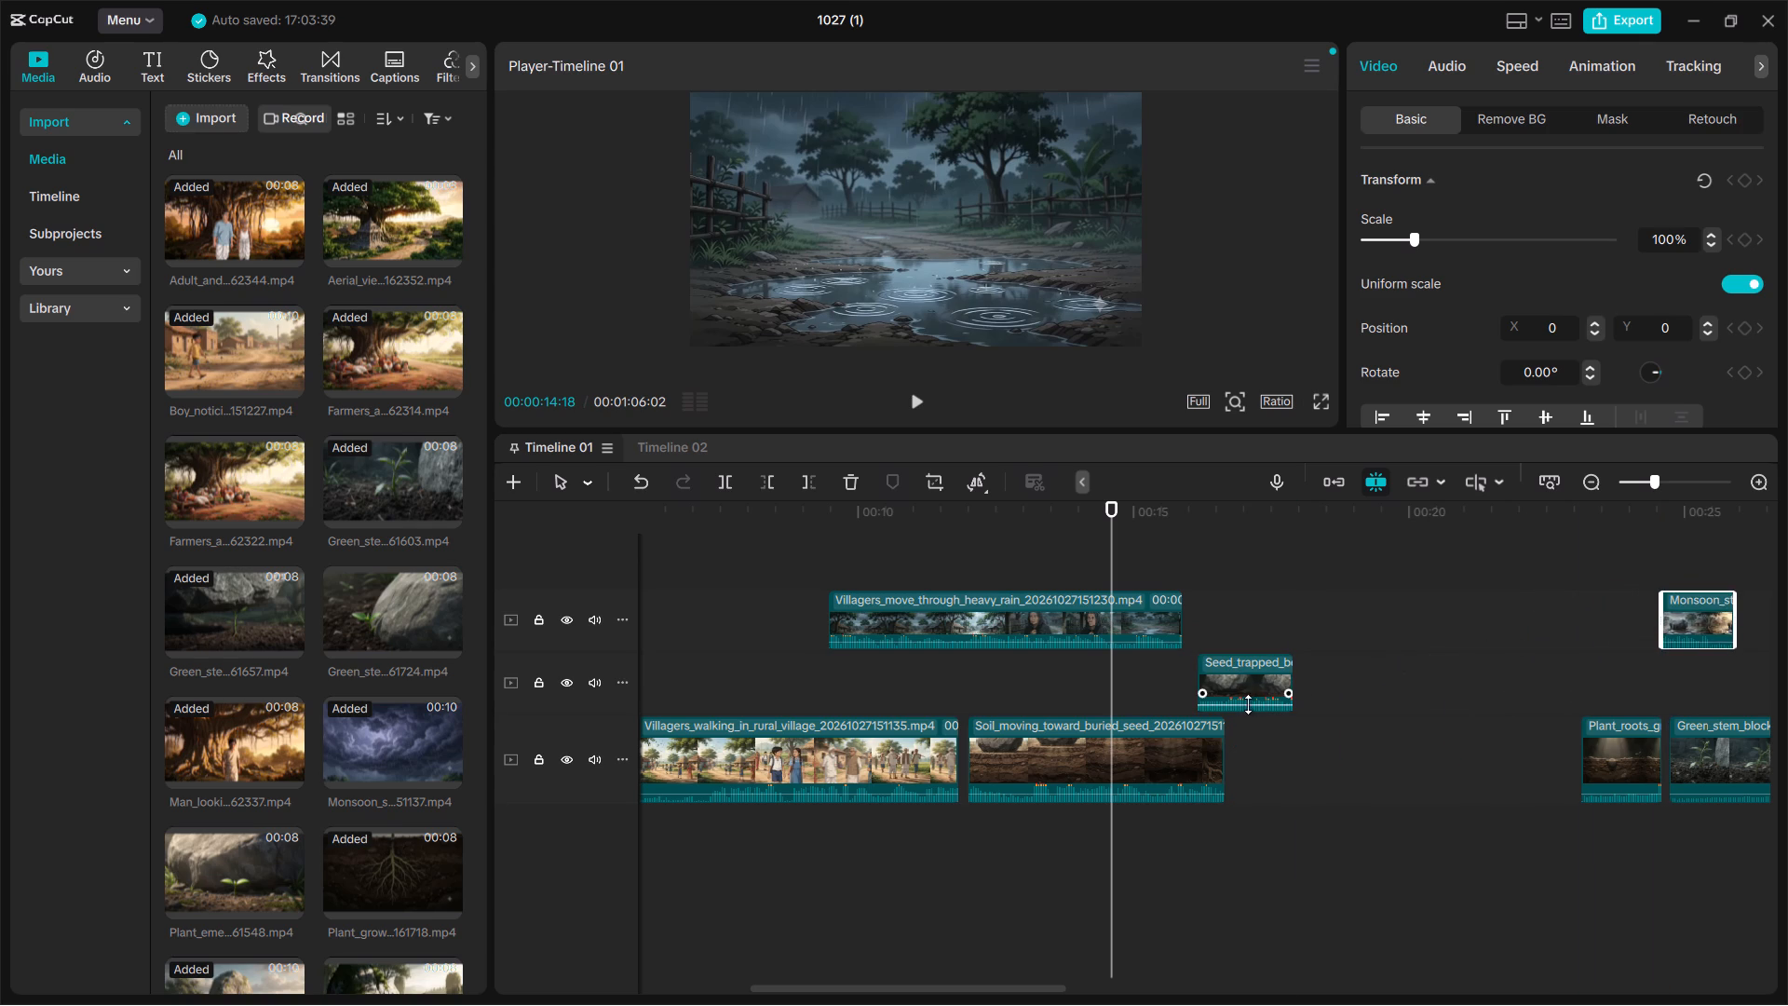
Move Seed_trapped to the main track after Soil_moving at about 00:17 and extend its end, making it about 5.7 s long.
left_click_drag(1239, 680, 1294, 748)
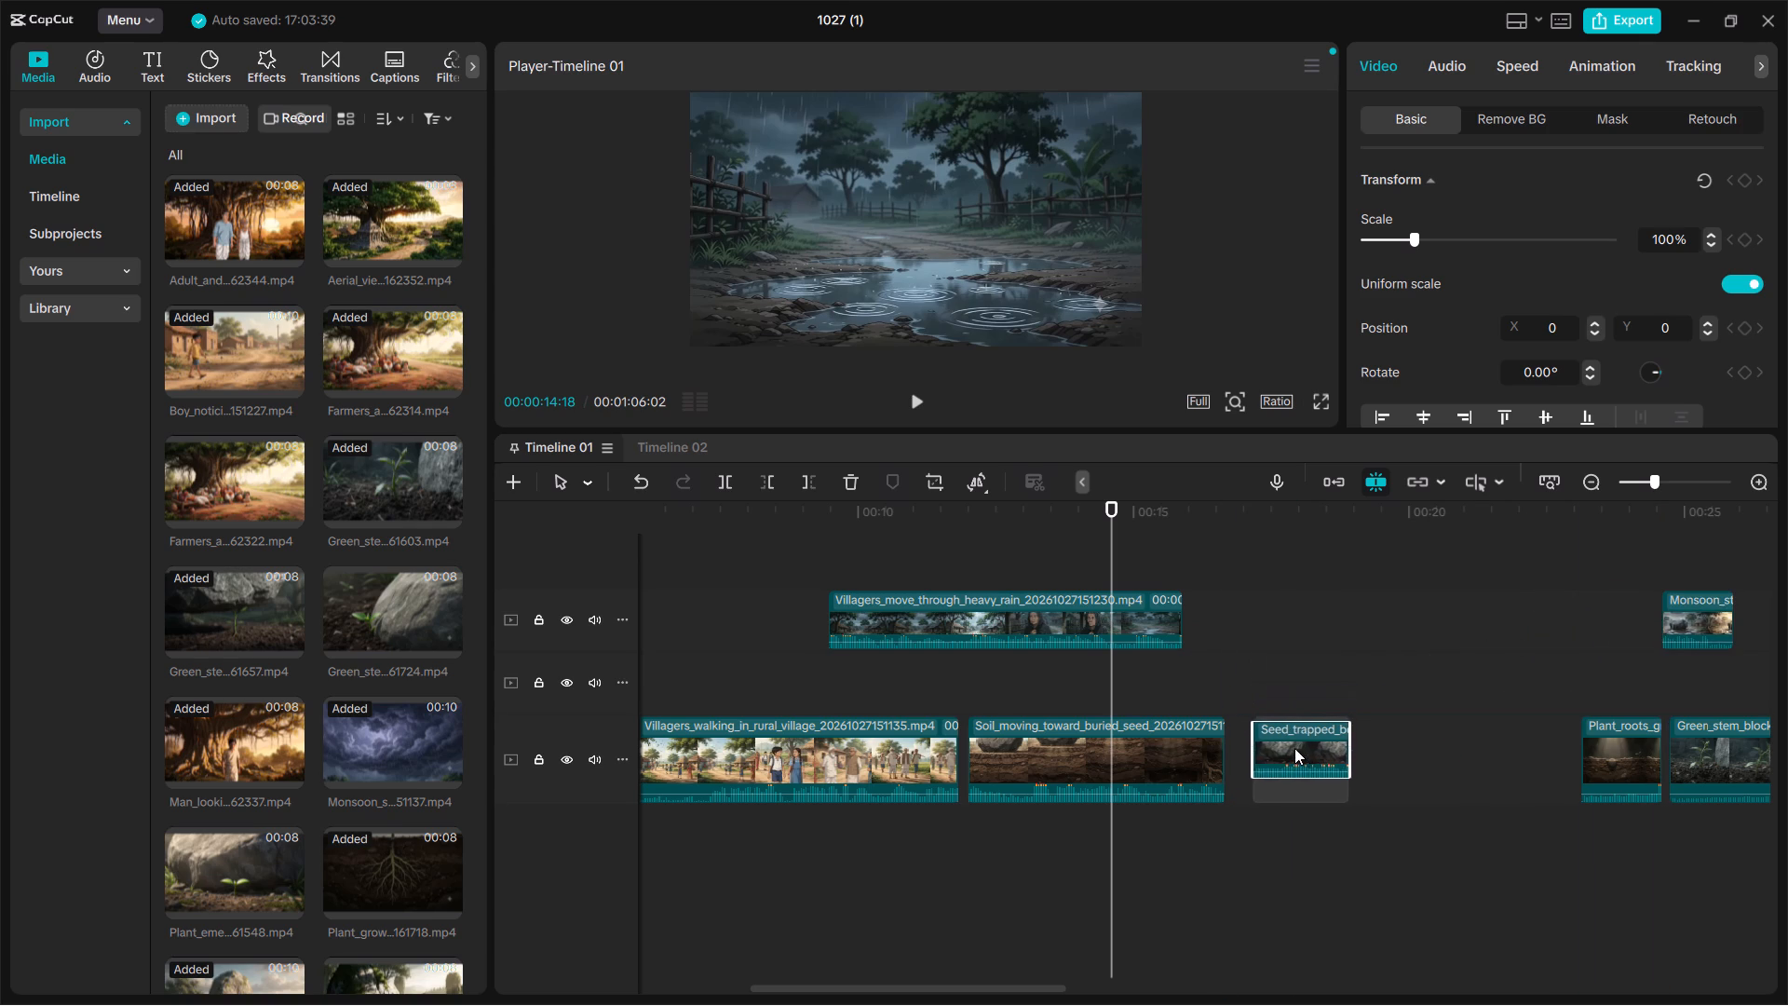
left_click_drag(1294, 748, 1288, 750)
left_click_drag(1340, 754, 1477, 754)
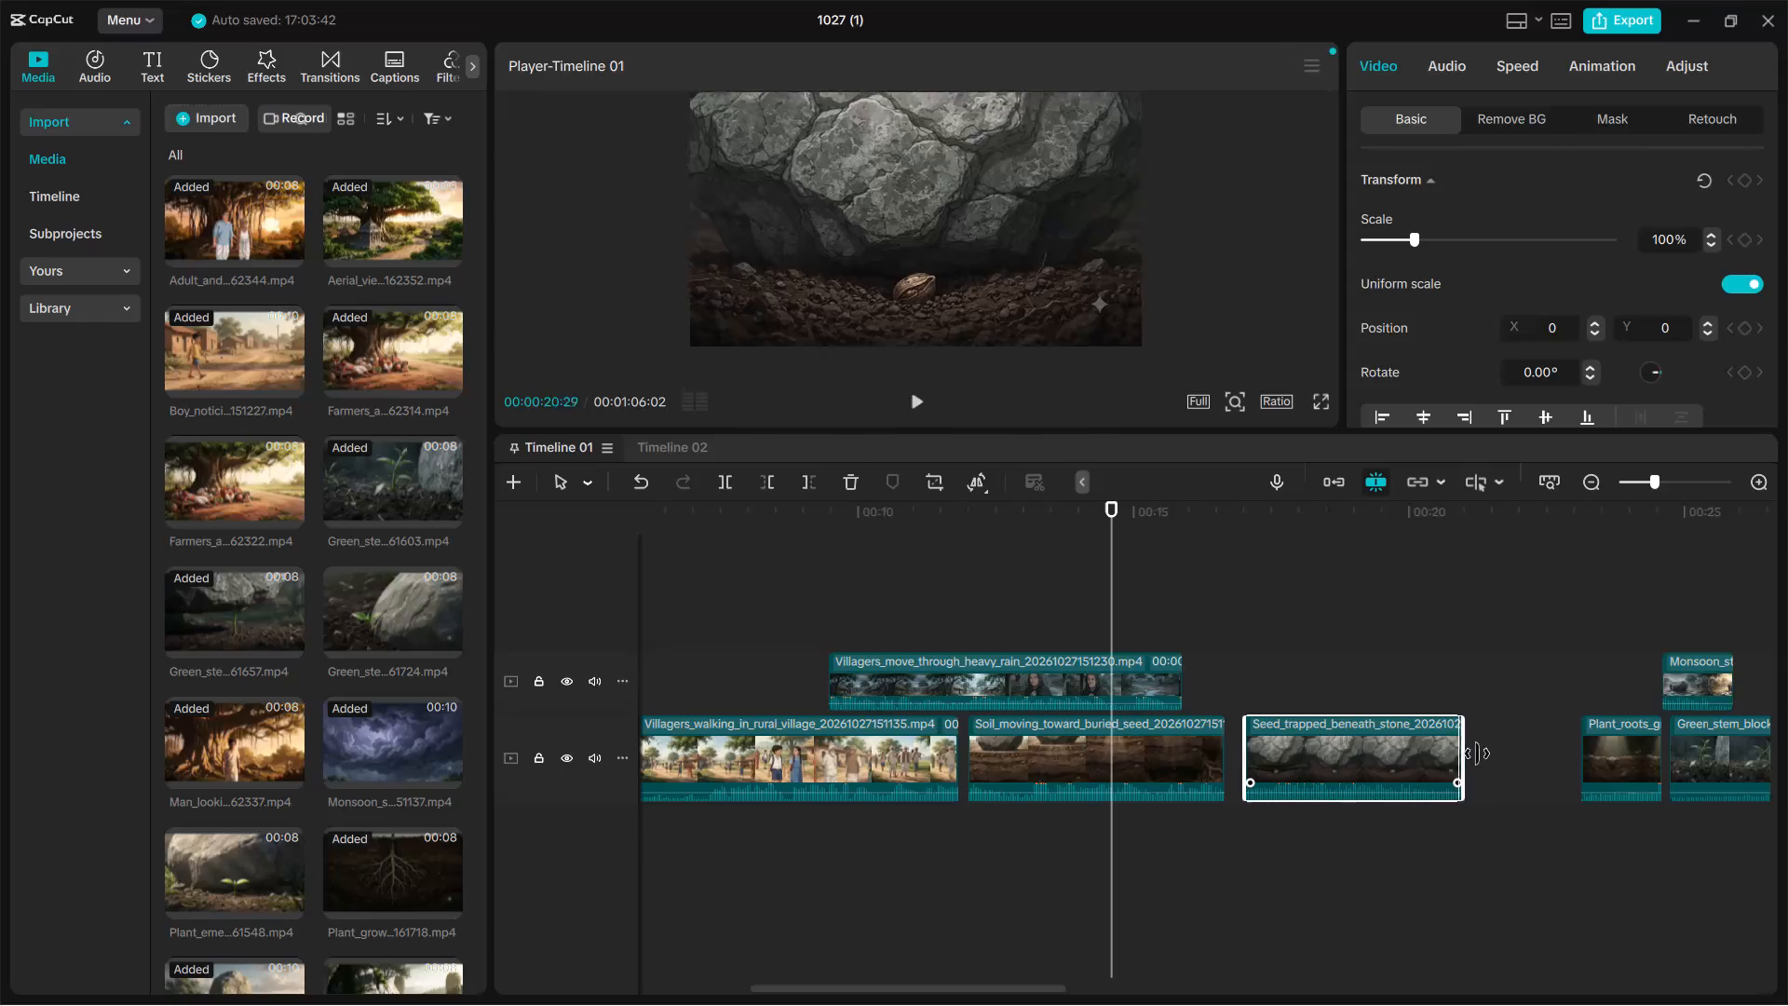
left_click_drag(1477, 754, 1552, 759)
Move Plant_roots off the main track to the middle track at about 00:36, after Water_droplets.
scroll(1552, 759, "left", 2)
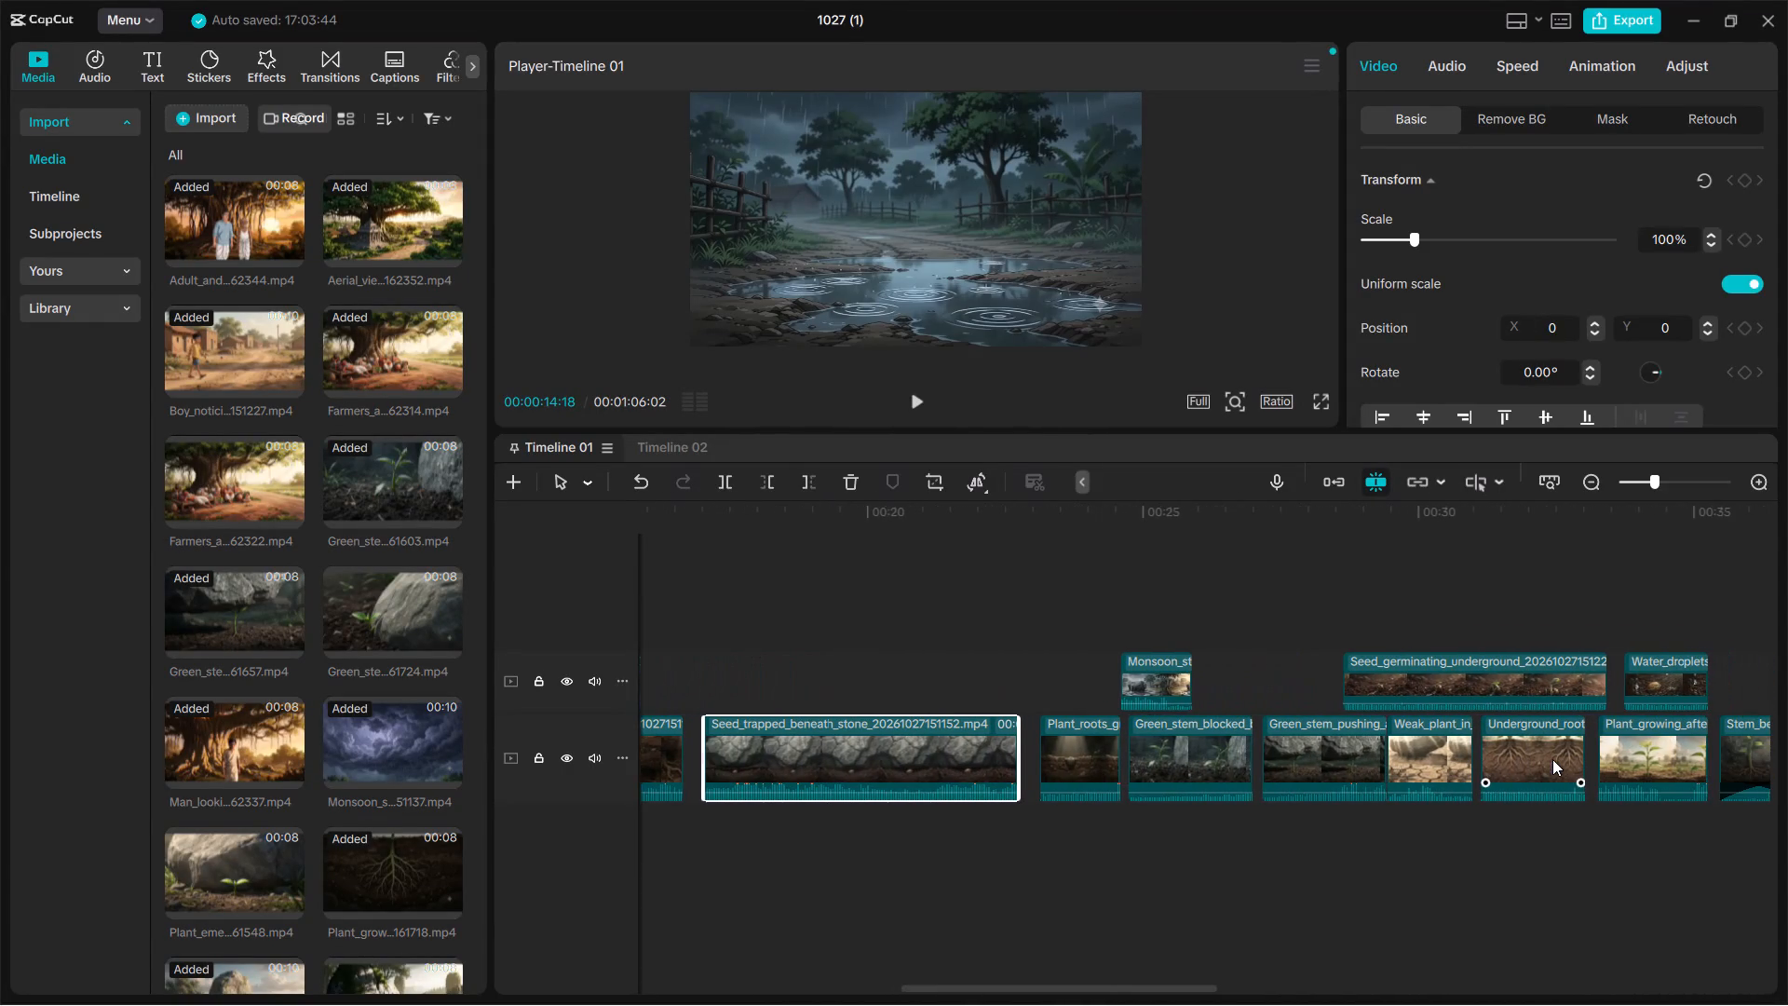
left_click_drag(1062, 780, 1060, 696)
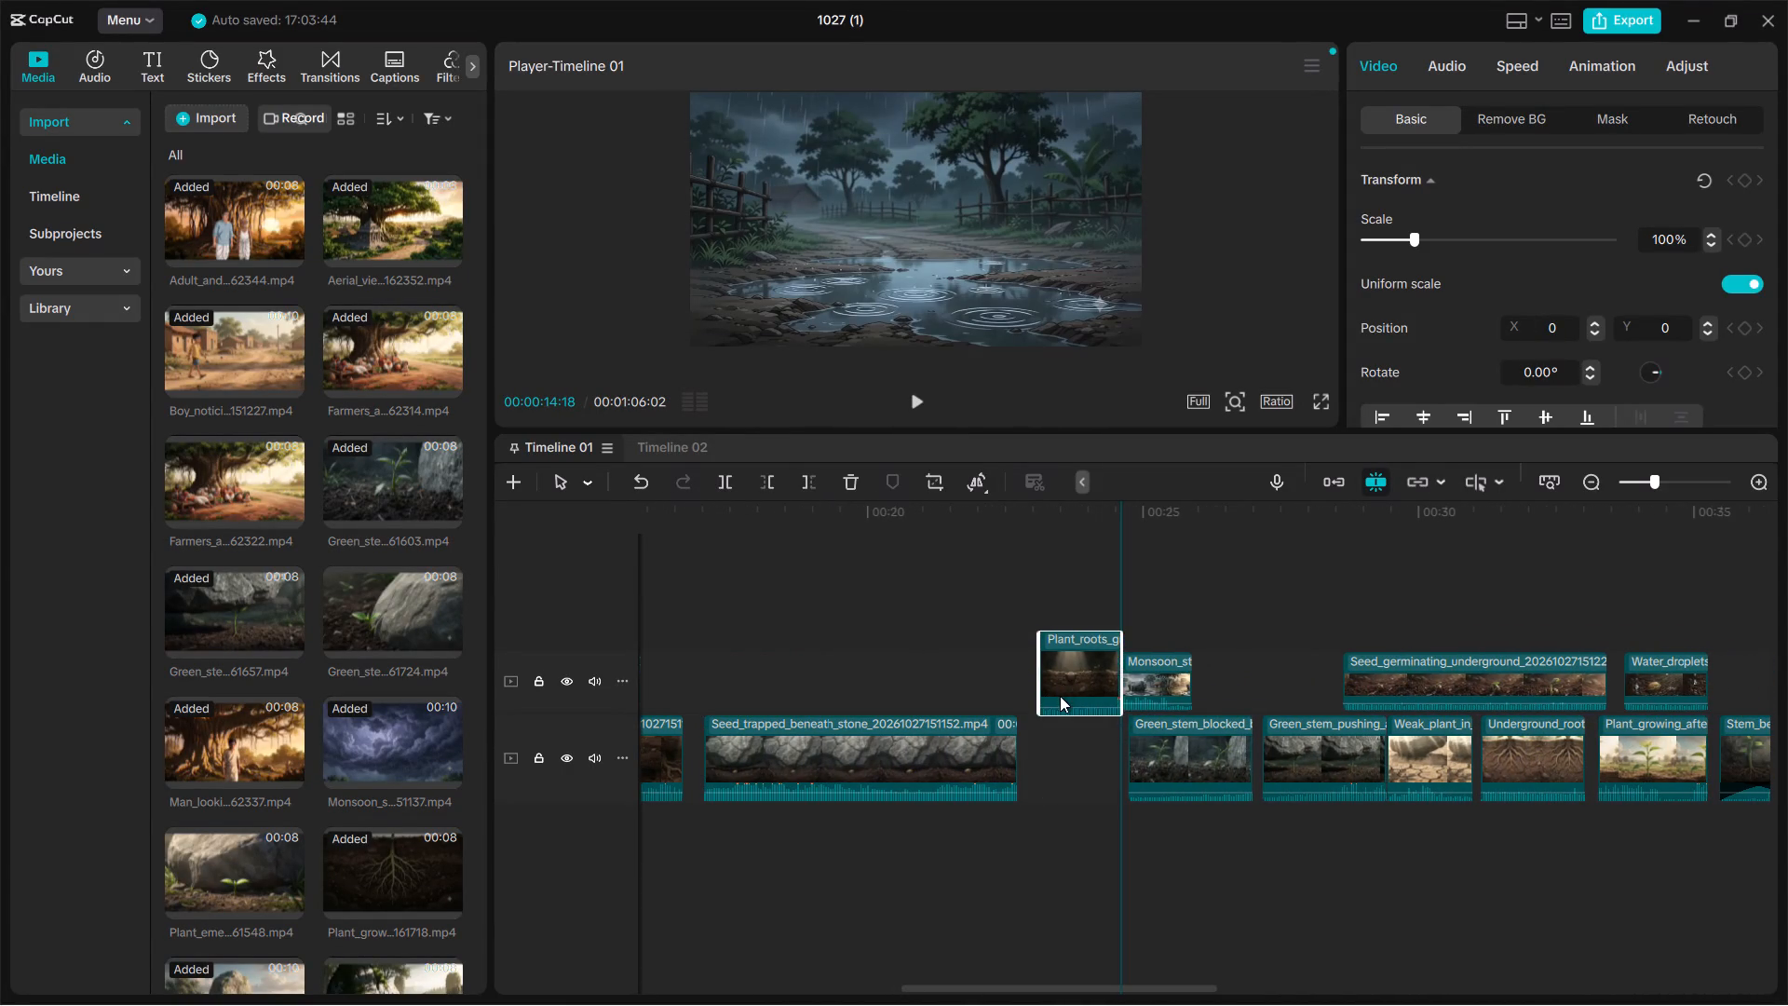
left_click_drag(1060, 696, 1618, 708)
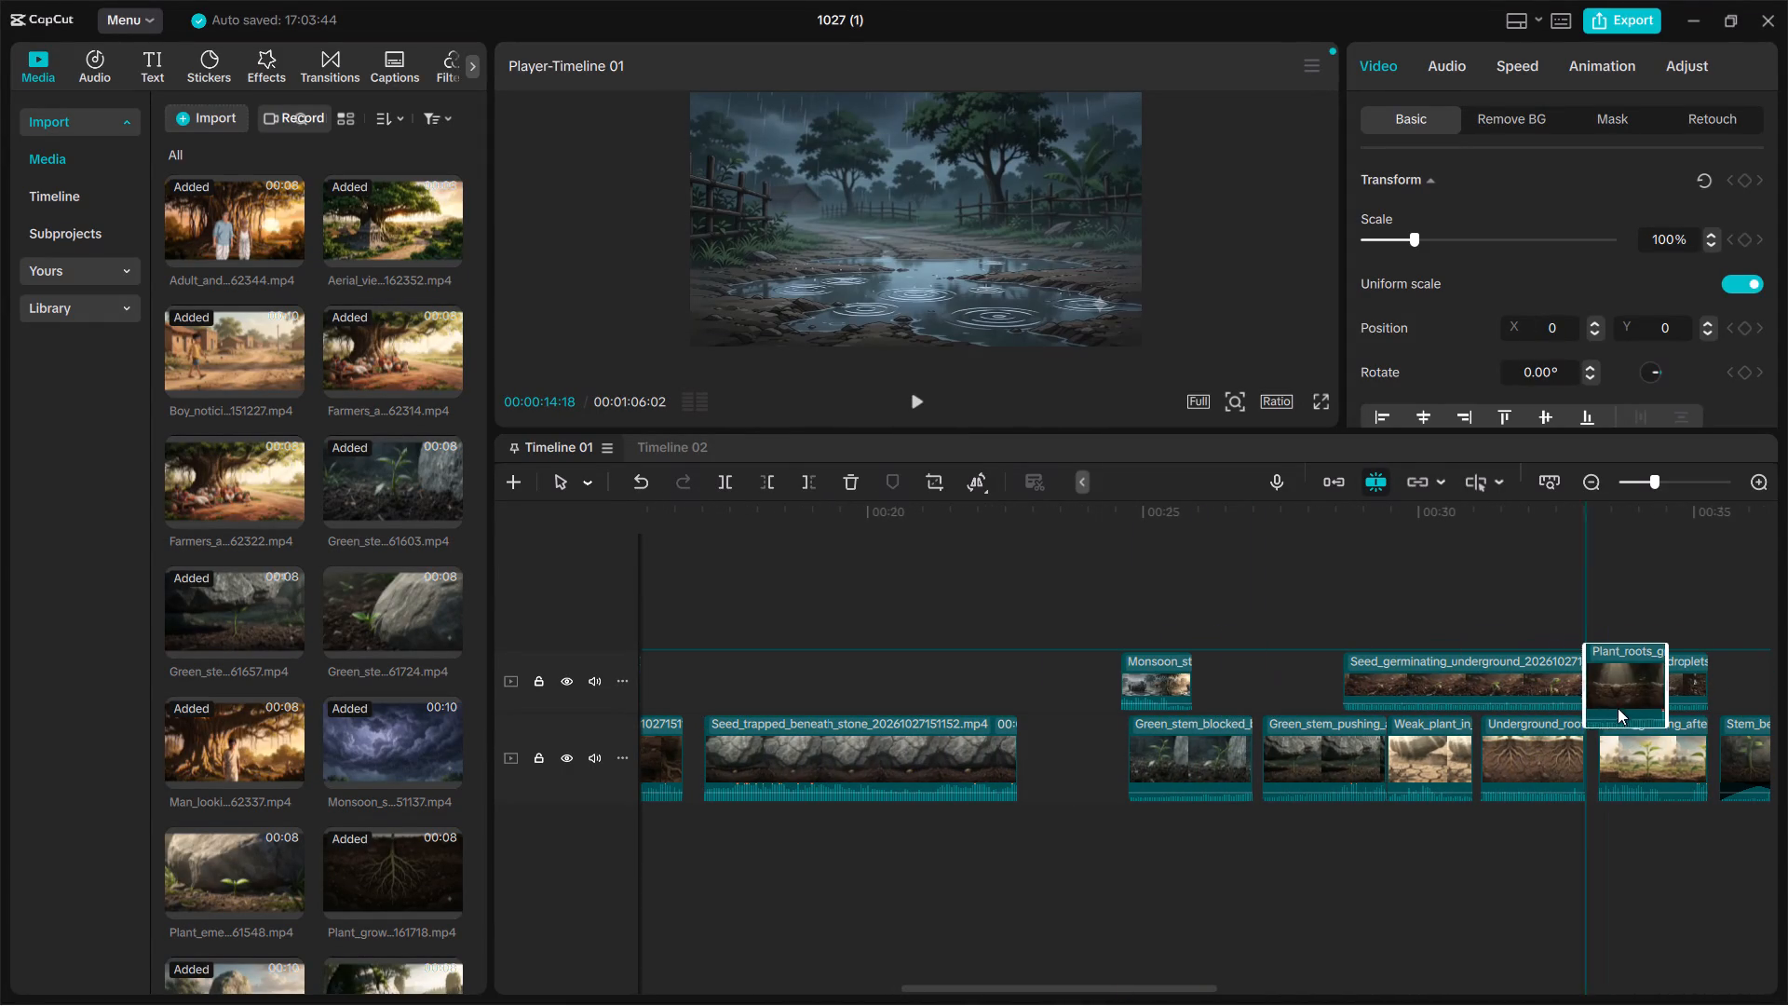
left_click_drag(1618, 708, 1545, 713)
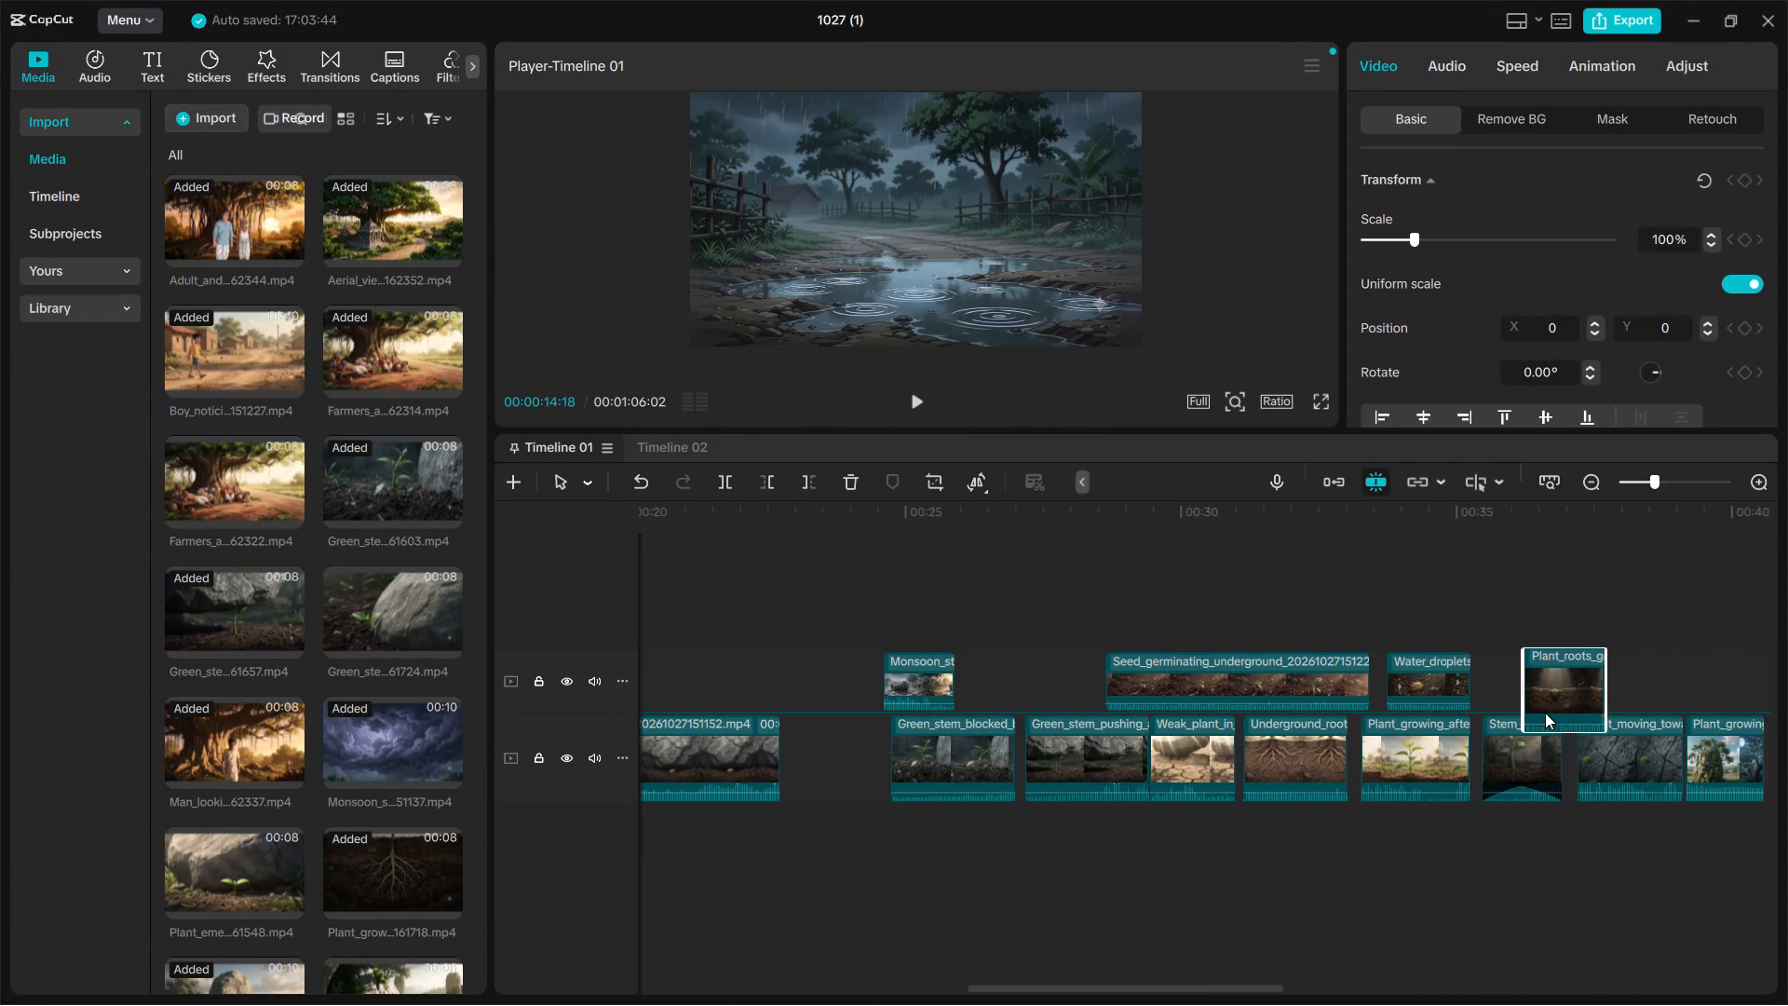
left_click_drag(1545, 713, 1534, 711)
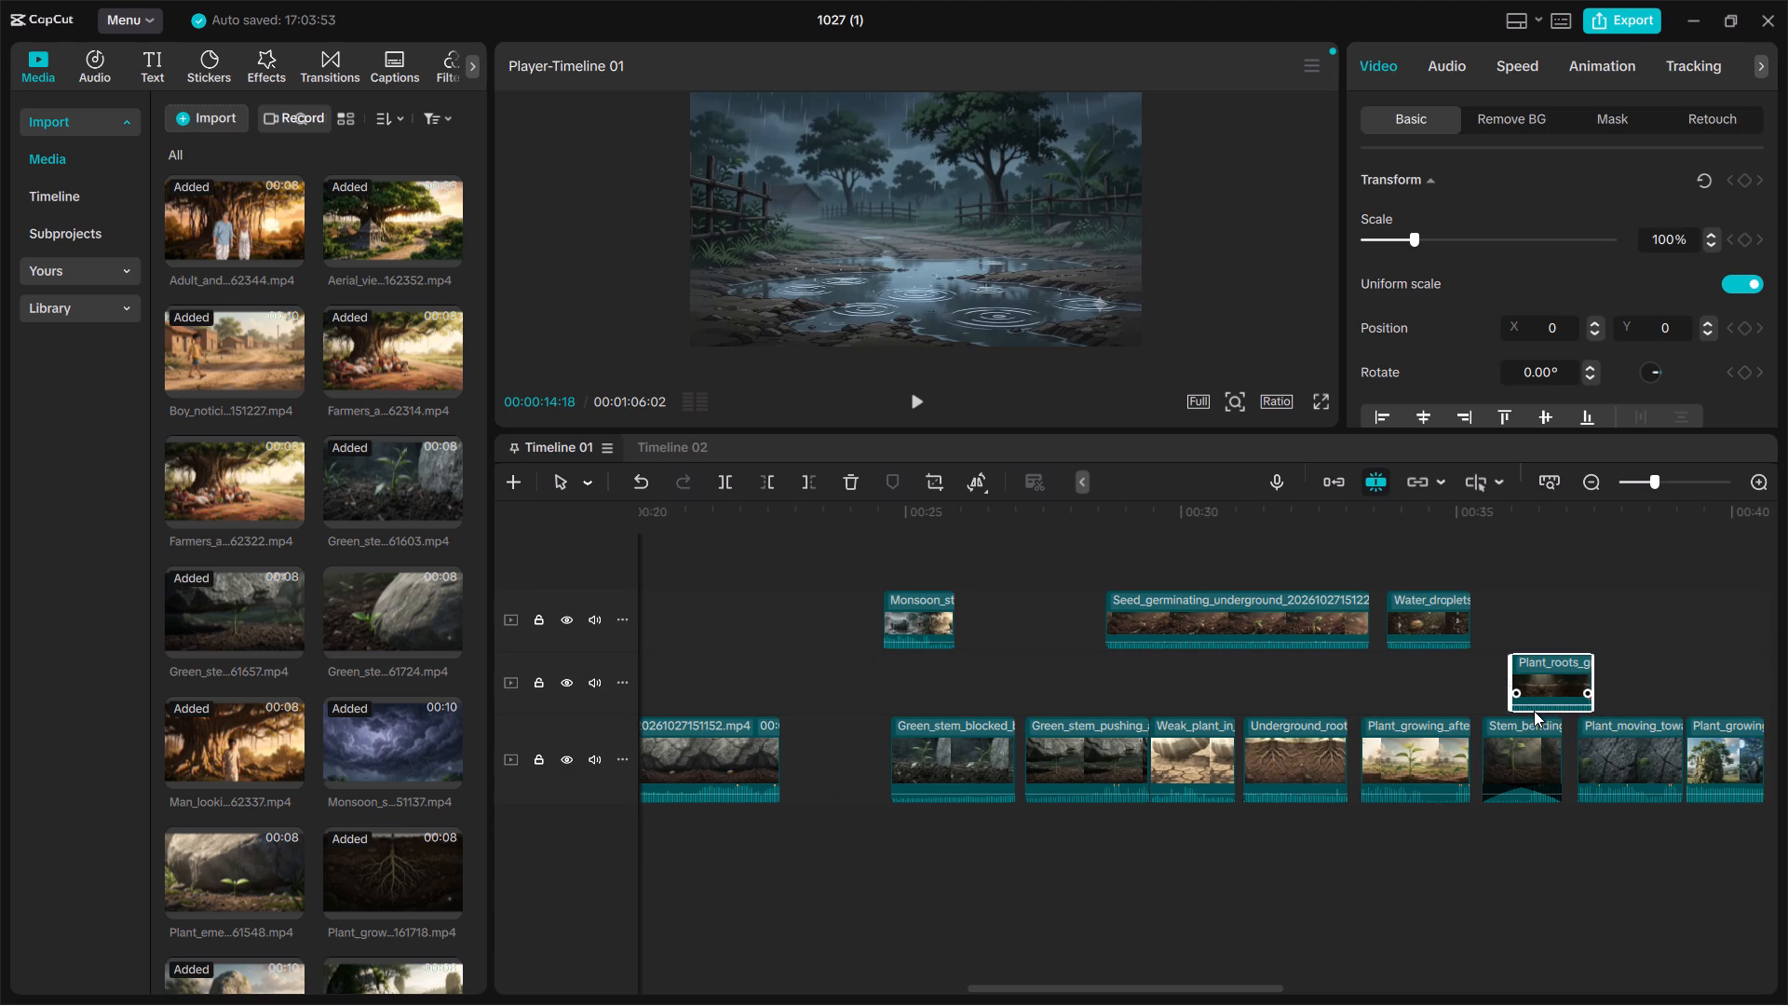
Move Villagers_move_through_heavy_rain from the top track to a new track just above the main one, at about 00:19.
scroll(1534, 711, "right", 1)
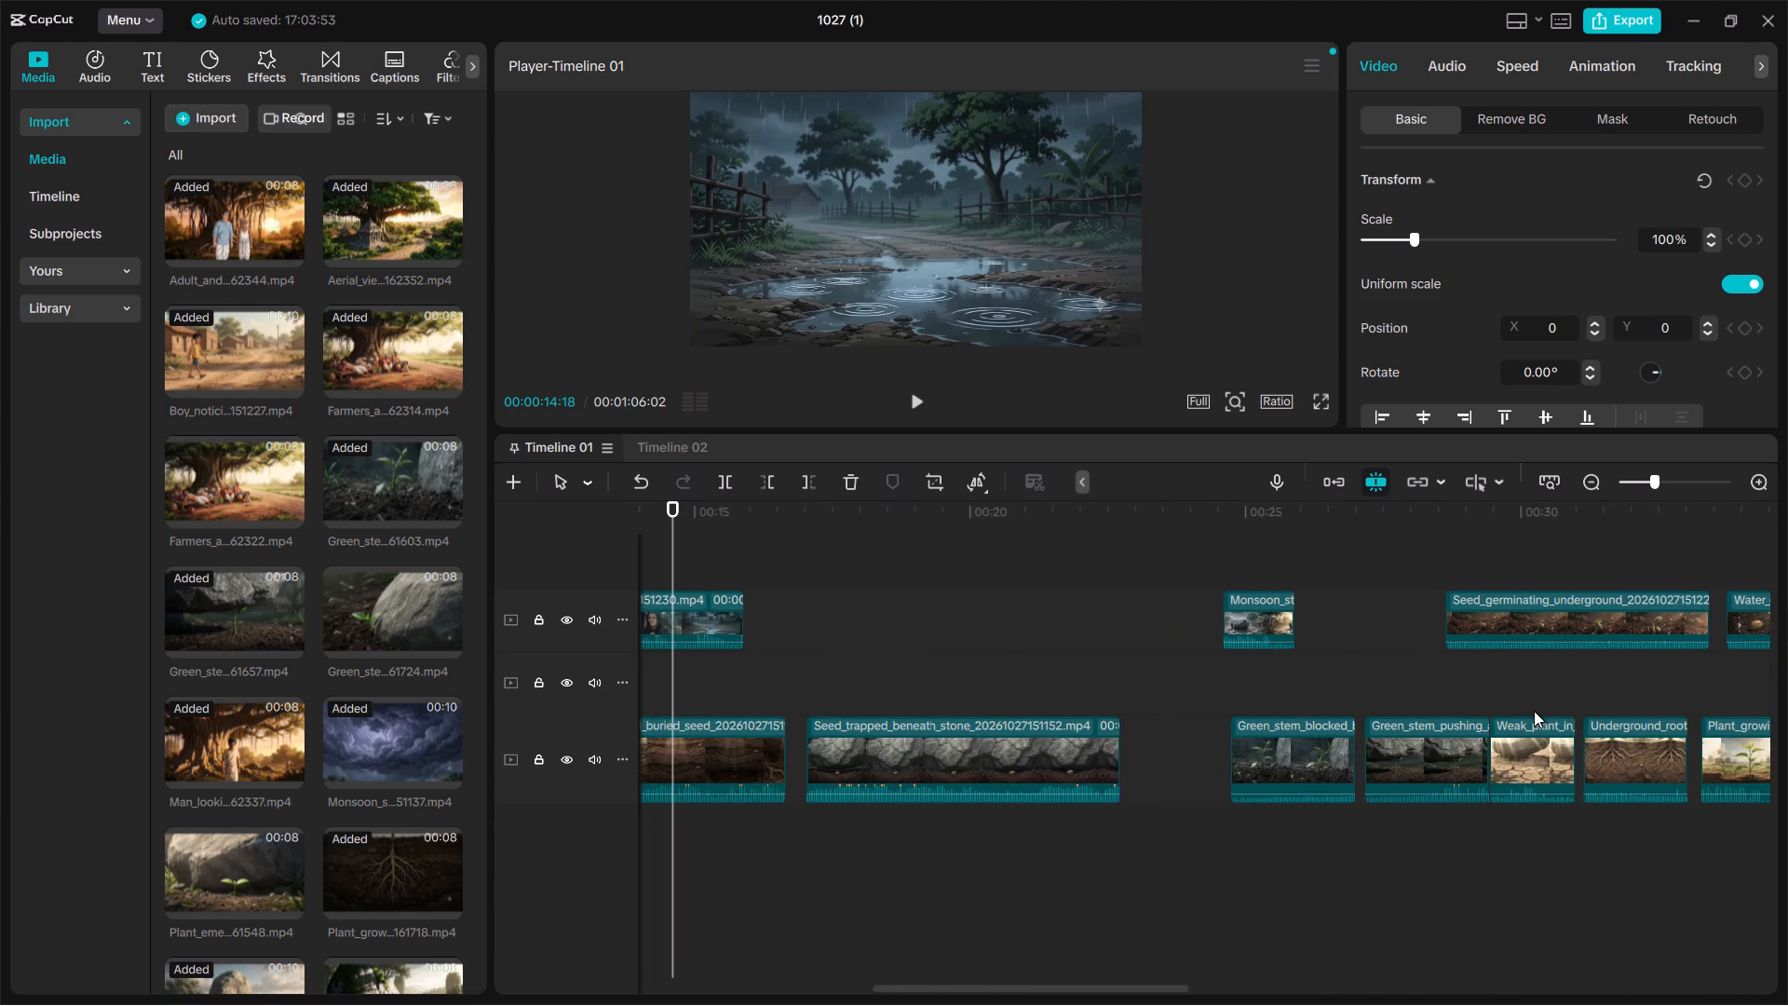
scroll(1534, 711, "right", 1)
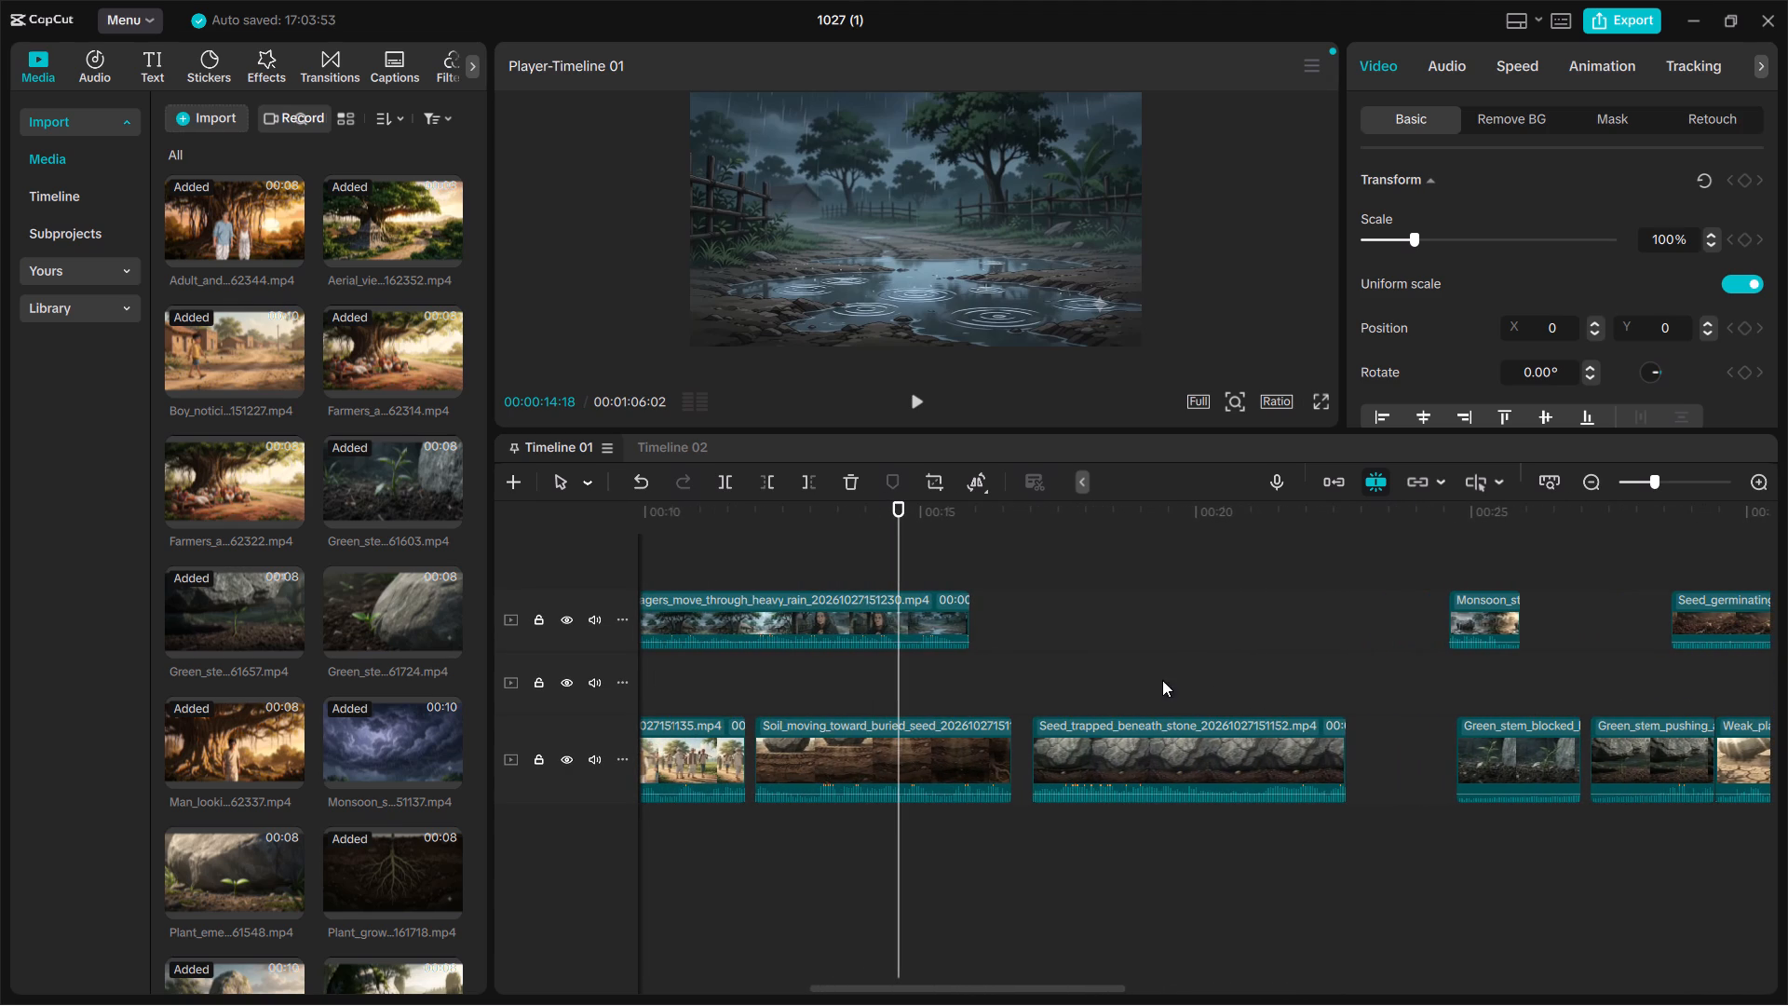
left_click_drag(856, 616, 1388, 754)
Extend the end of the final Aerial_view_of_giant_tree clip to about 4.1 s long and shift it later to about 01:06.
scroll(1141, 791, "left", 1)
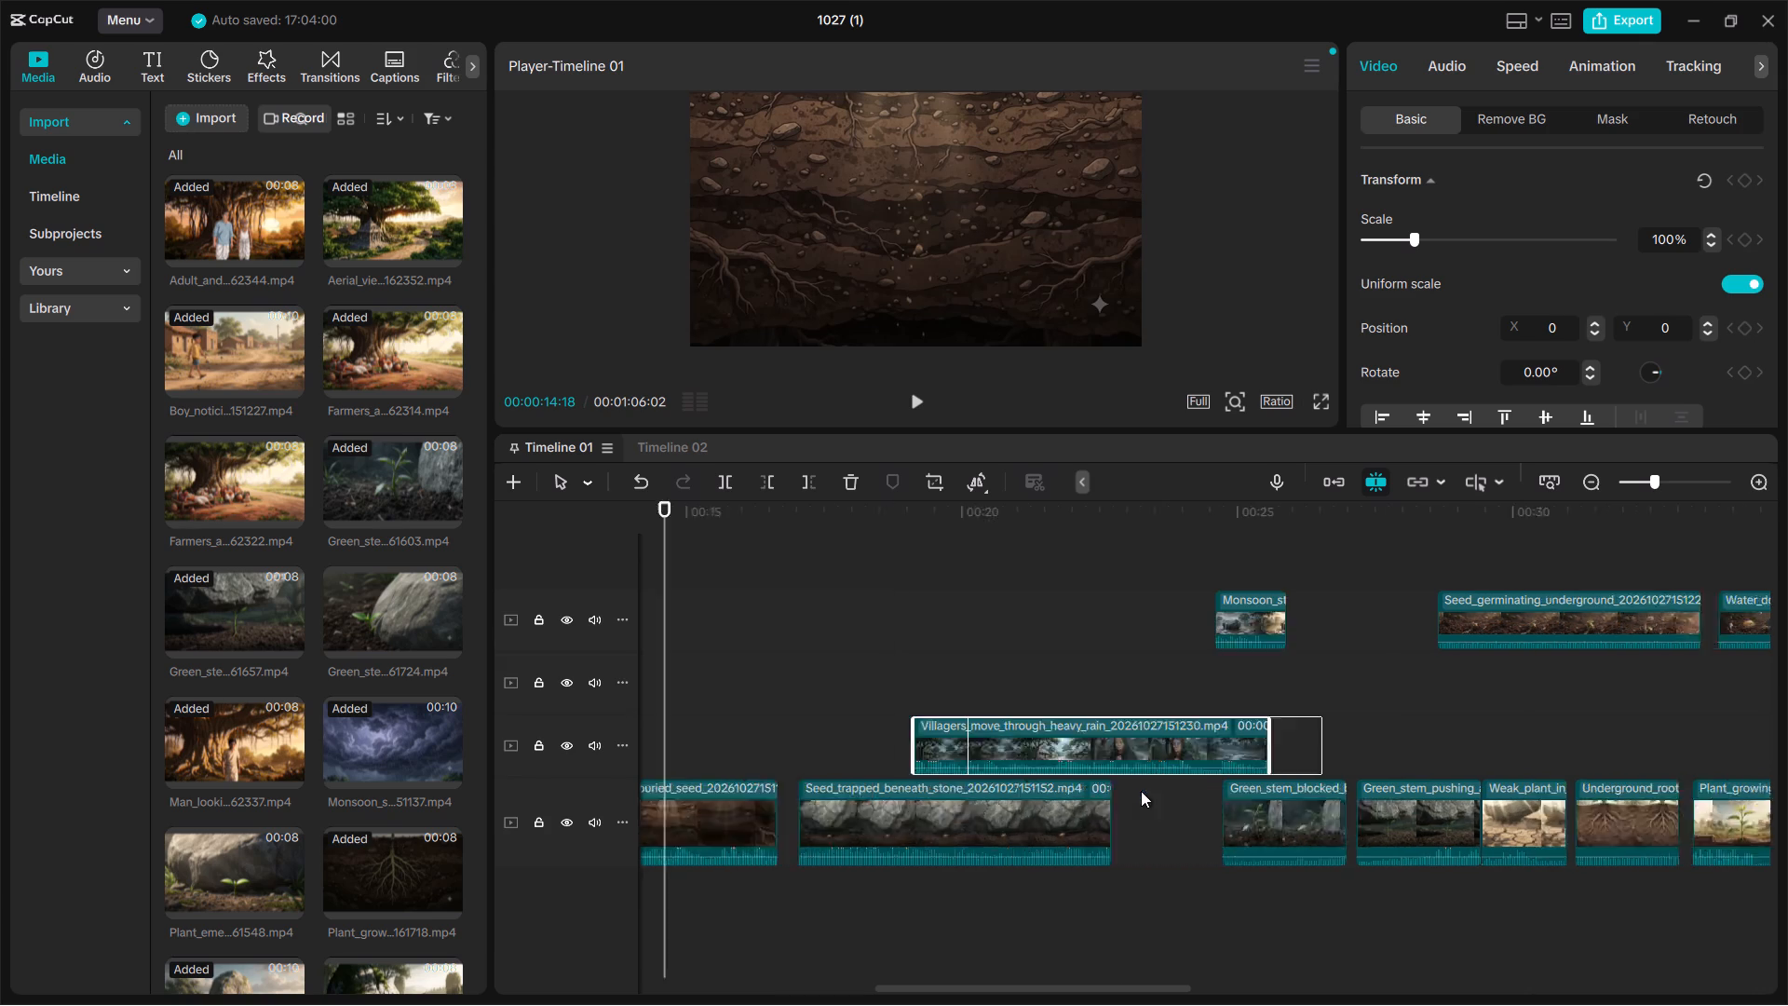
scroll(1141, 791, "left", 3)
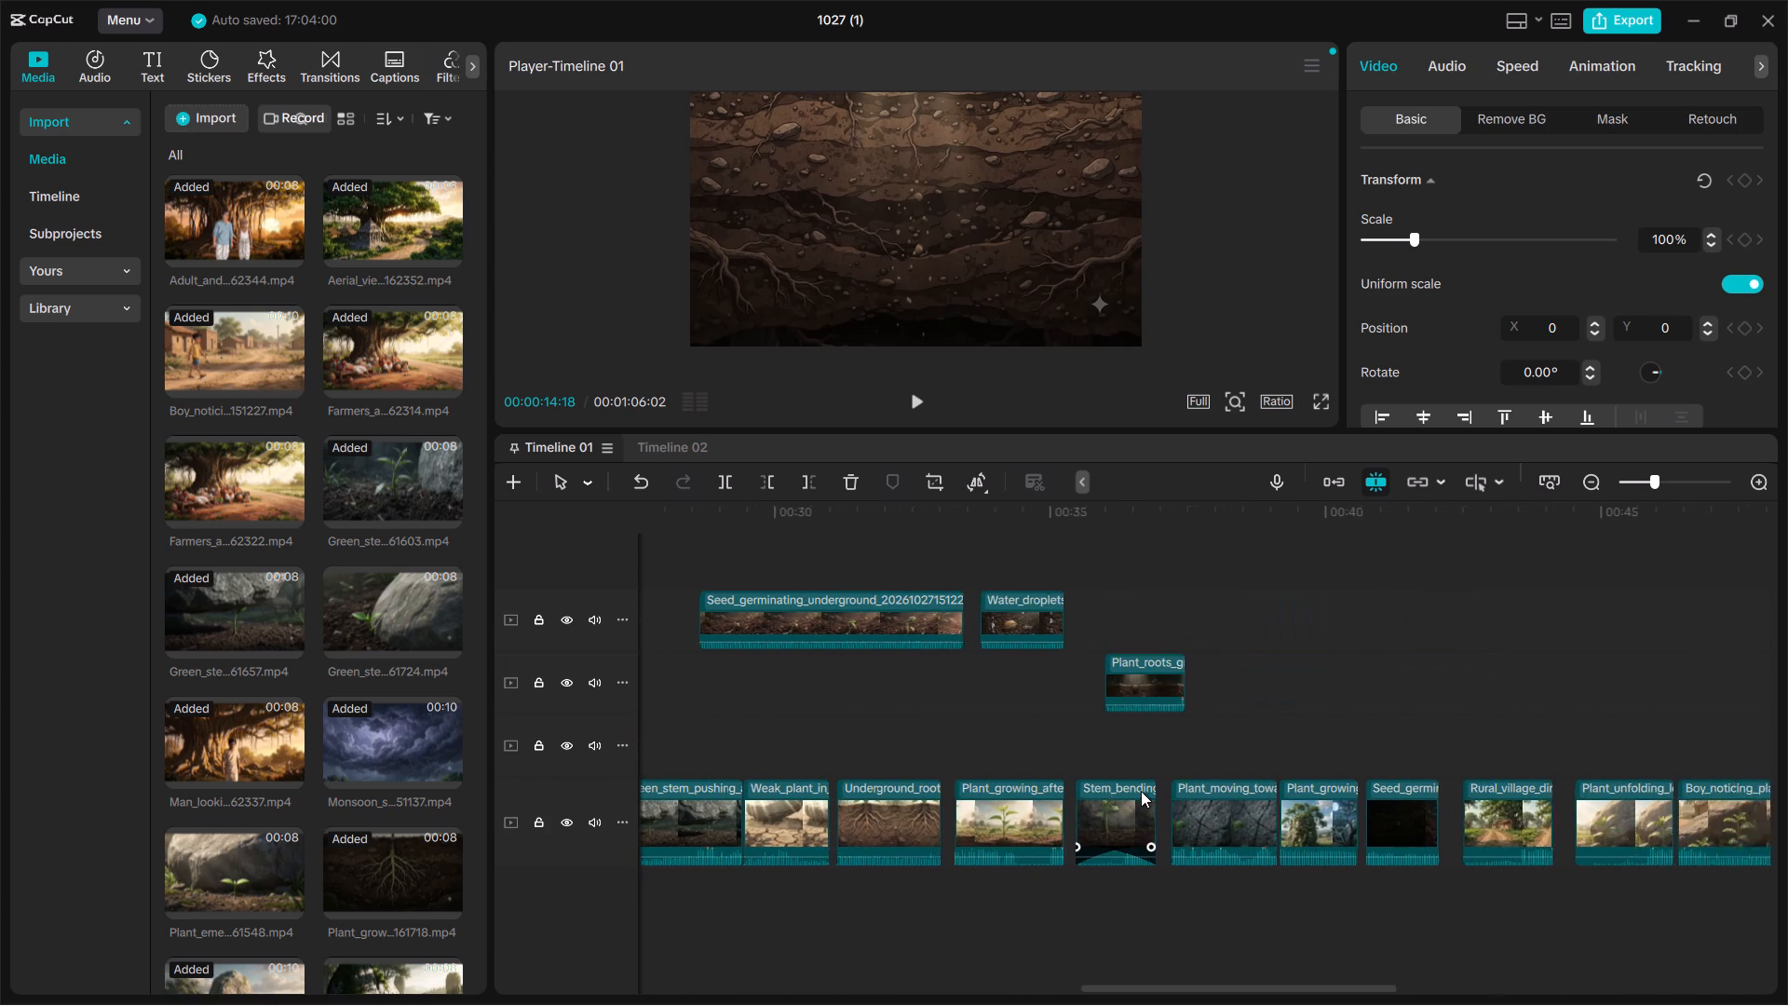
scroll(1141, 791, "left", 2)
left_click(1359, 827)
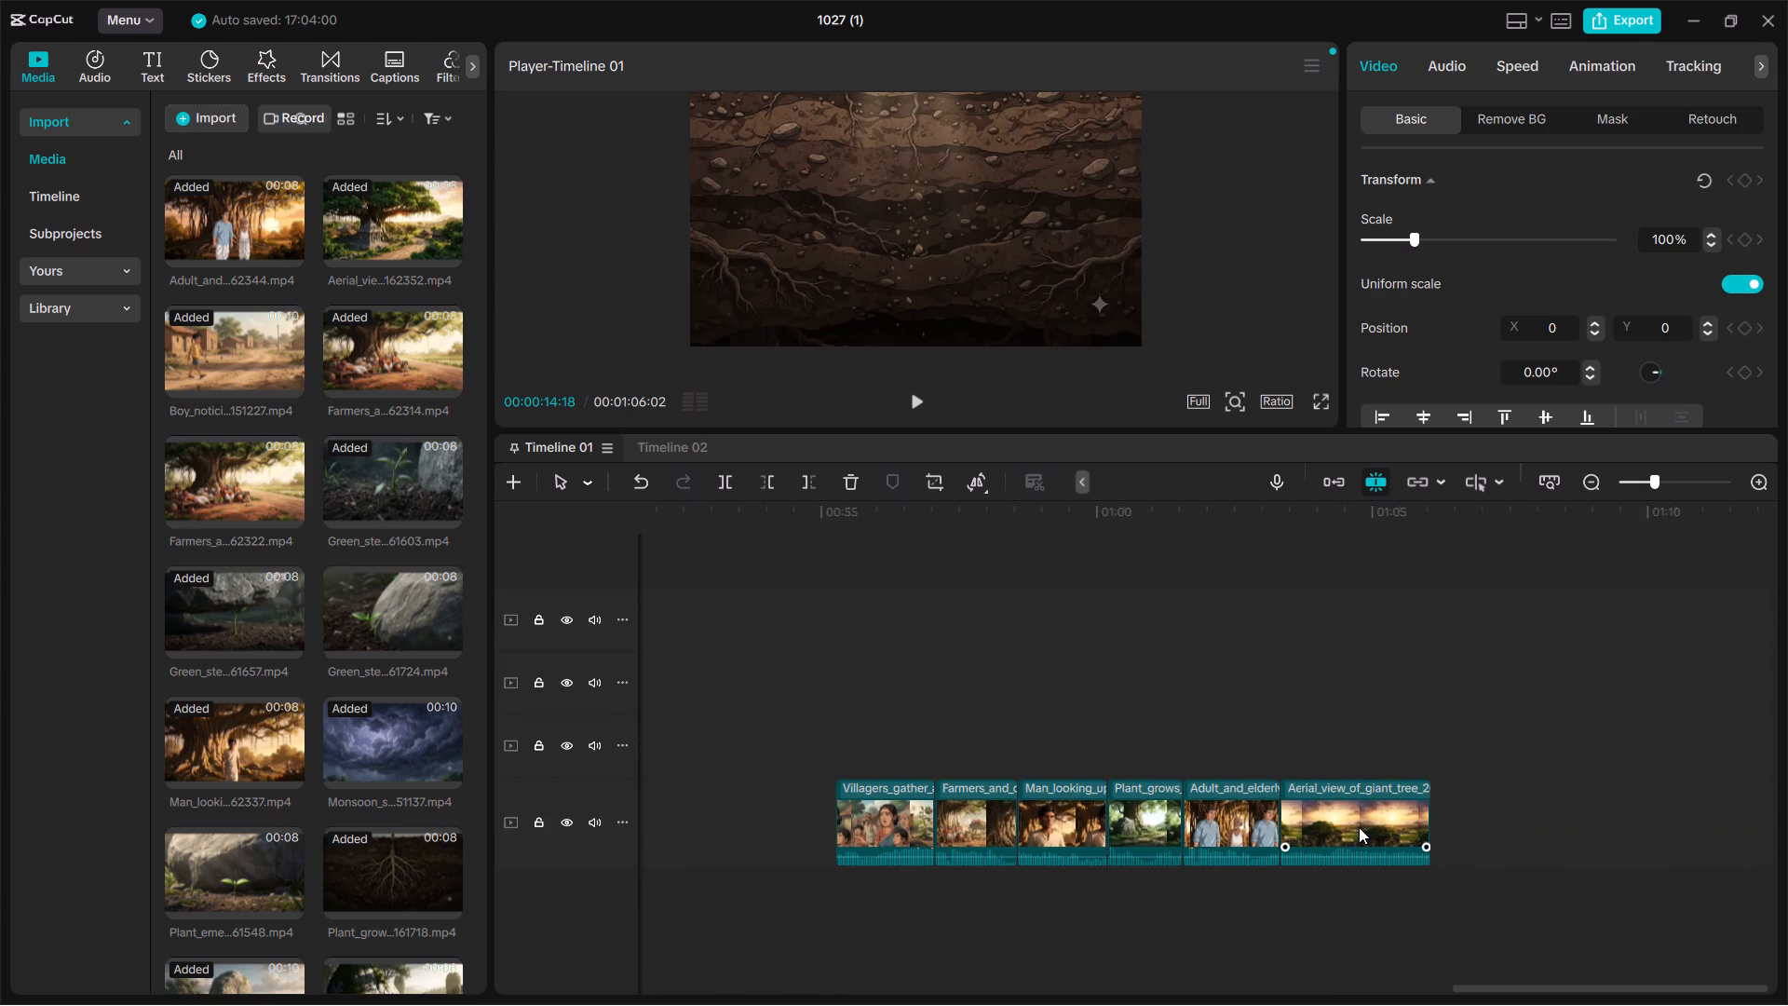
left_click_drag(1432, 820, 1598, 827)
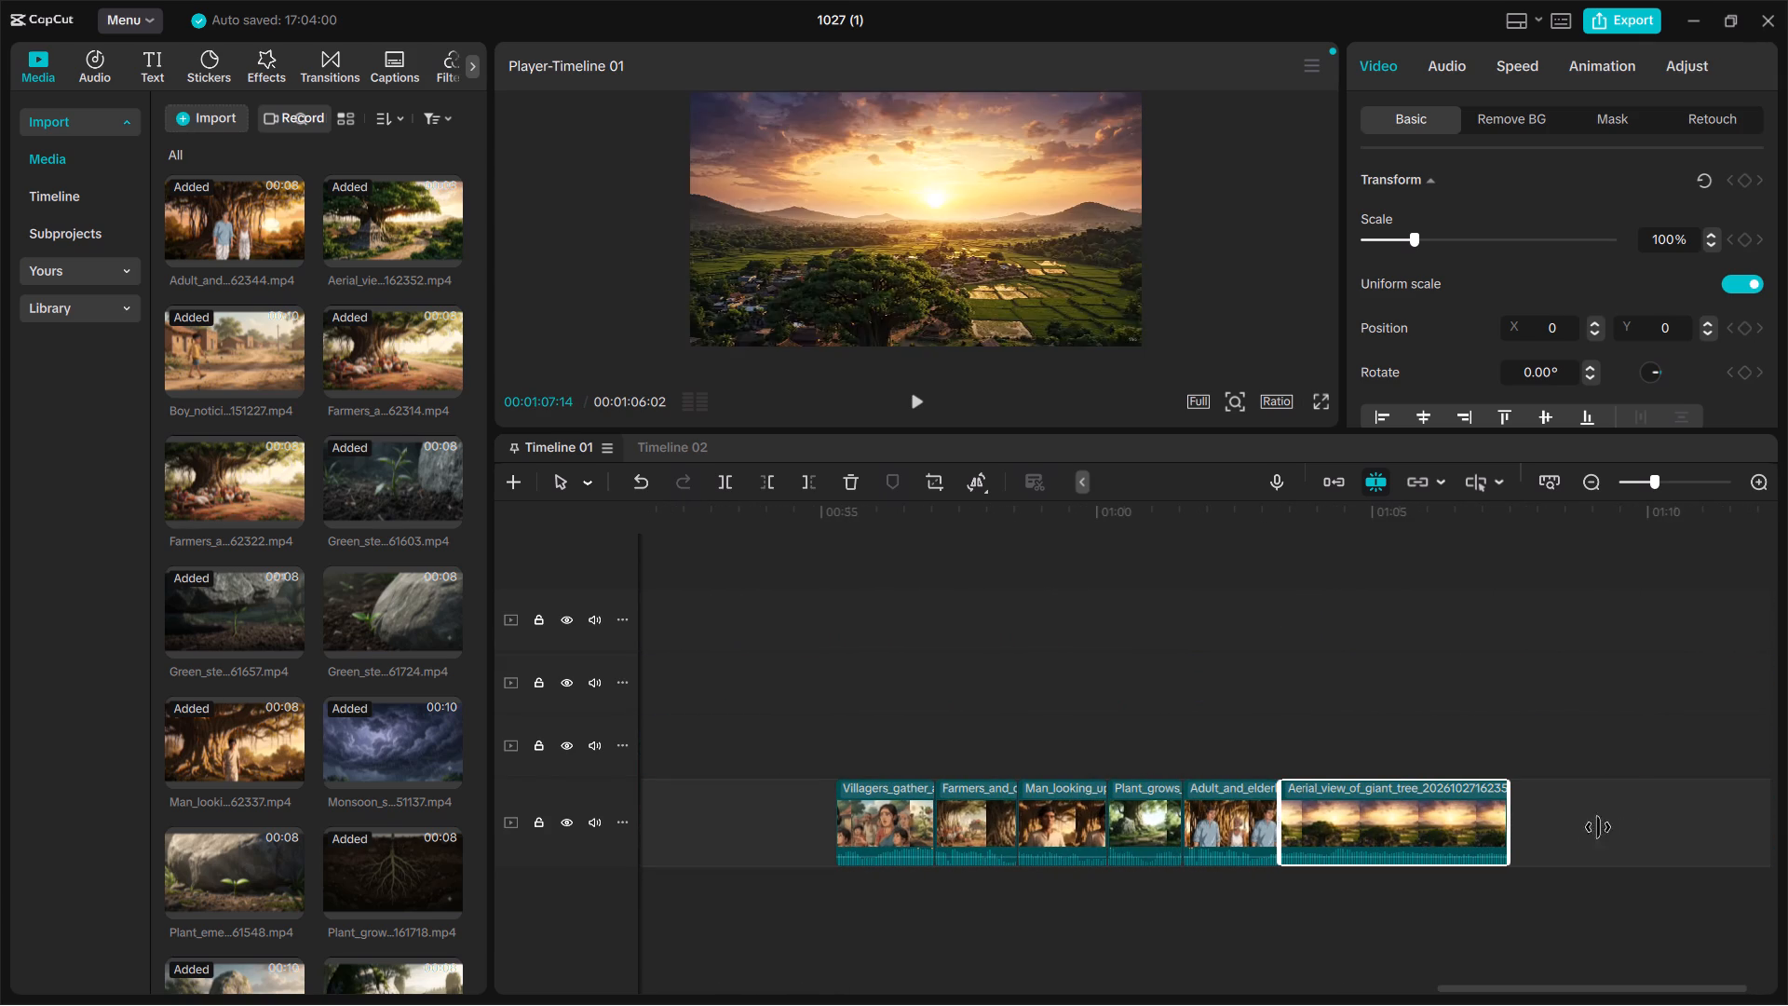
left_click_drag(1598, 827, 1652, 822)
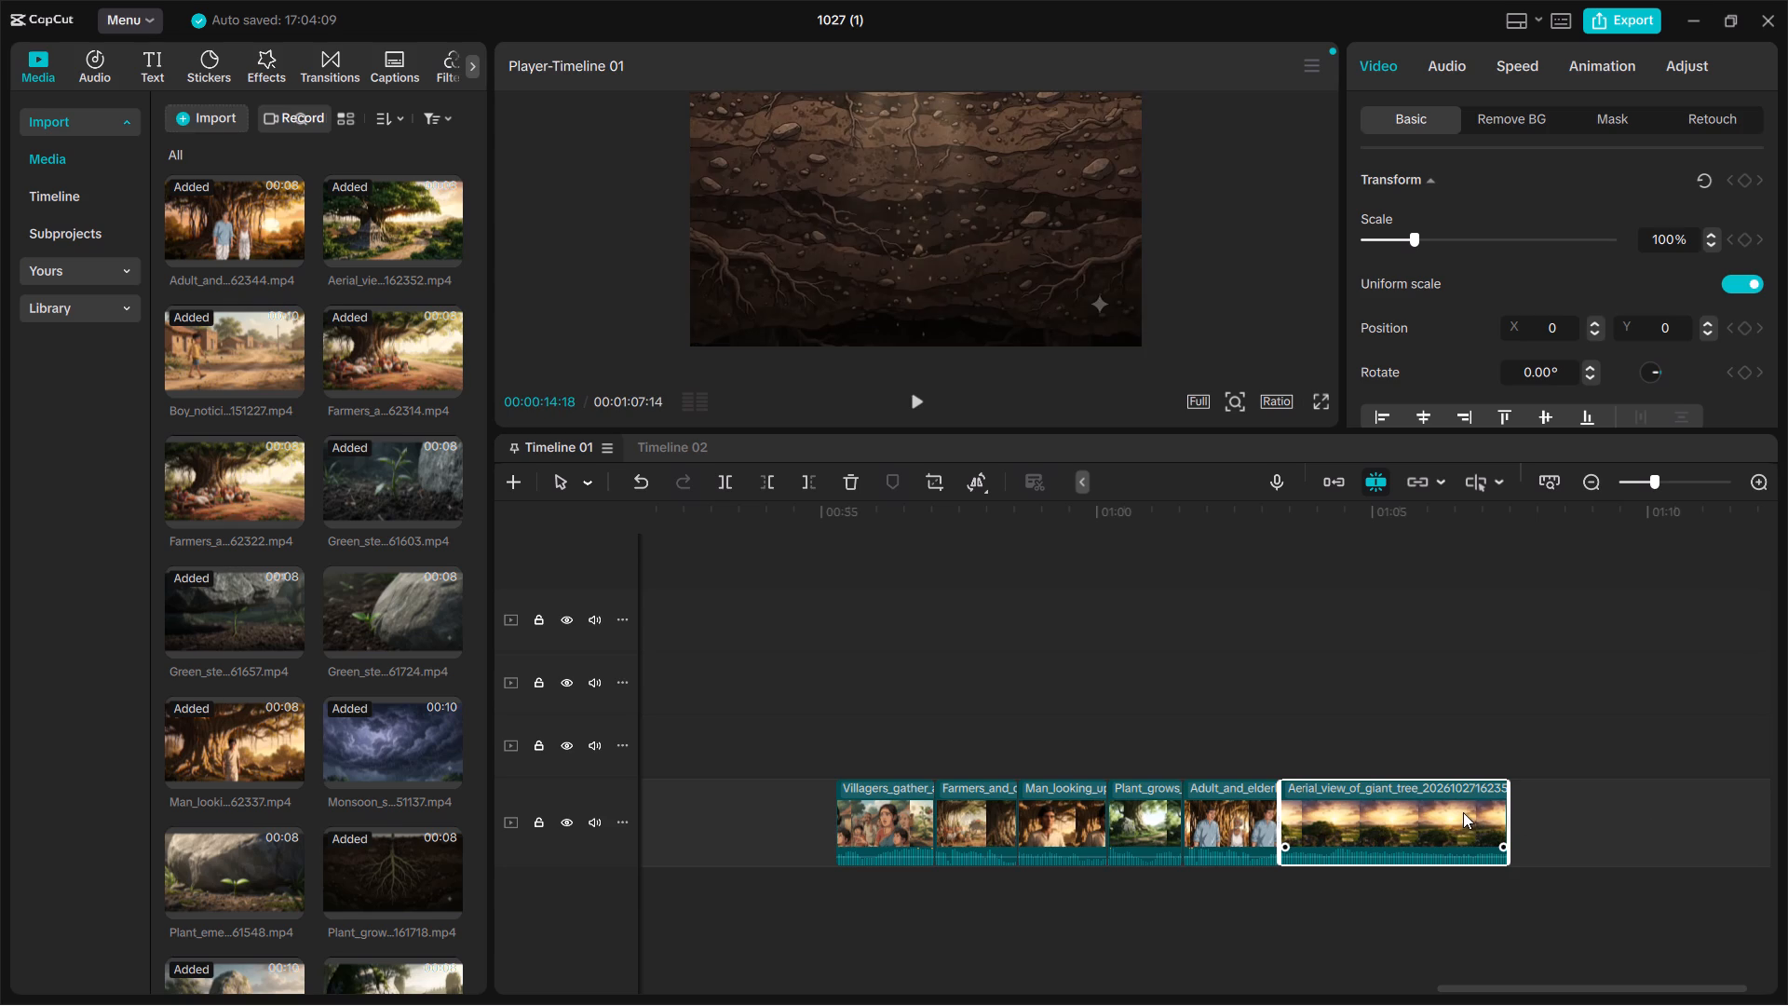
left_click_drag(1461, 813, 1639, 811)
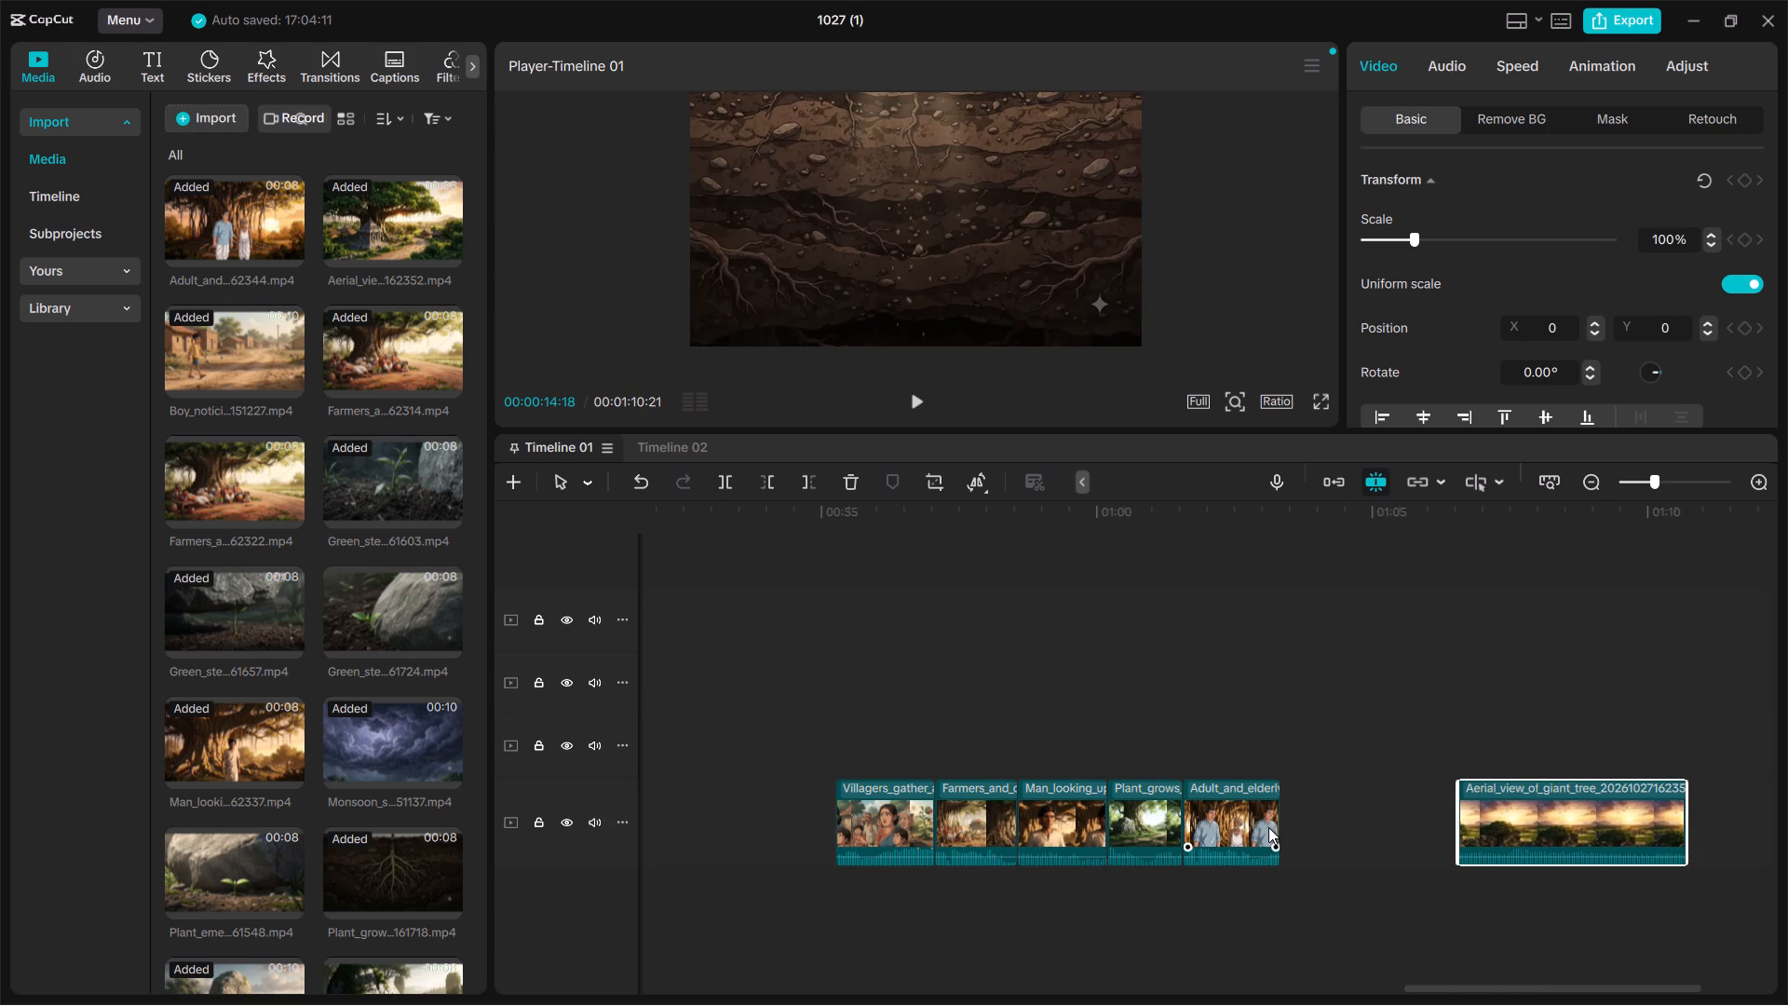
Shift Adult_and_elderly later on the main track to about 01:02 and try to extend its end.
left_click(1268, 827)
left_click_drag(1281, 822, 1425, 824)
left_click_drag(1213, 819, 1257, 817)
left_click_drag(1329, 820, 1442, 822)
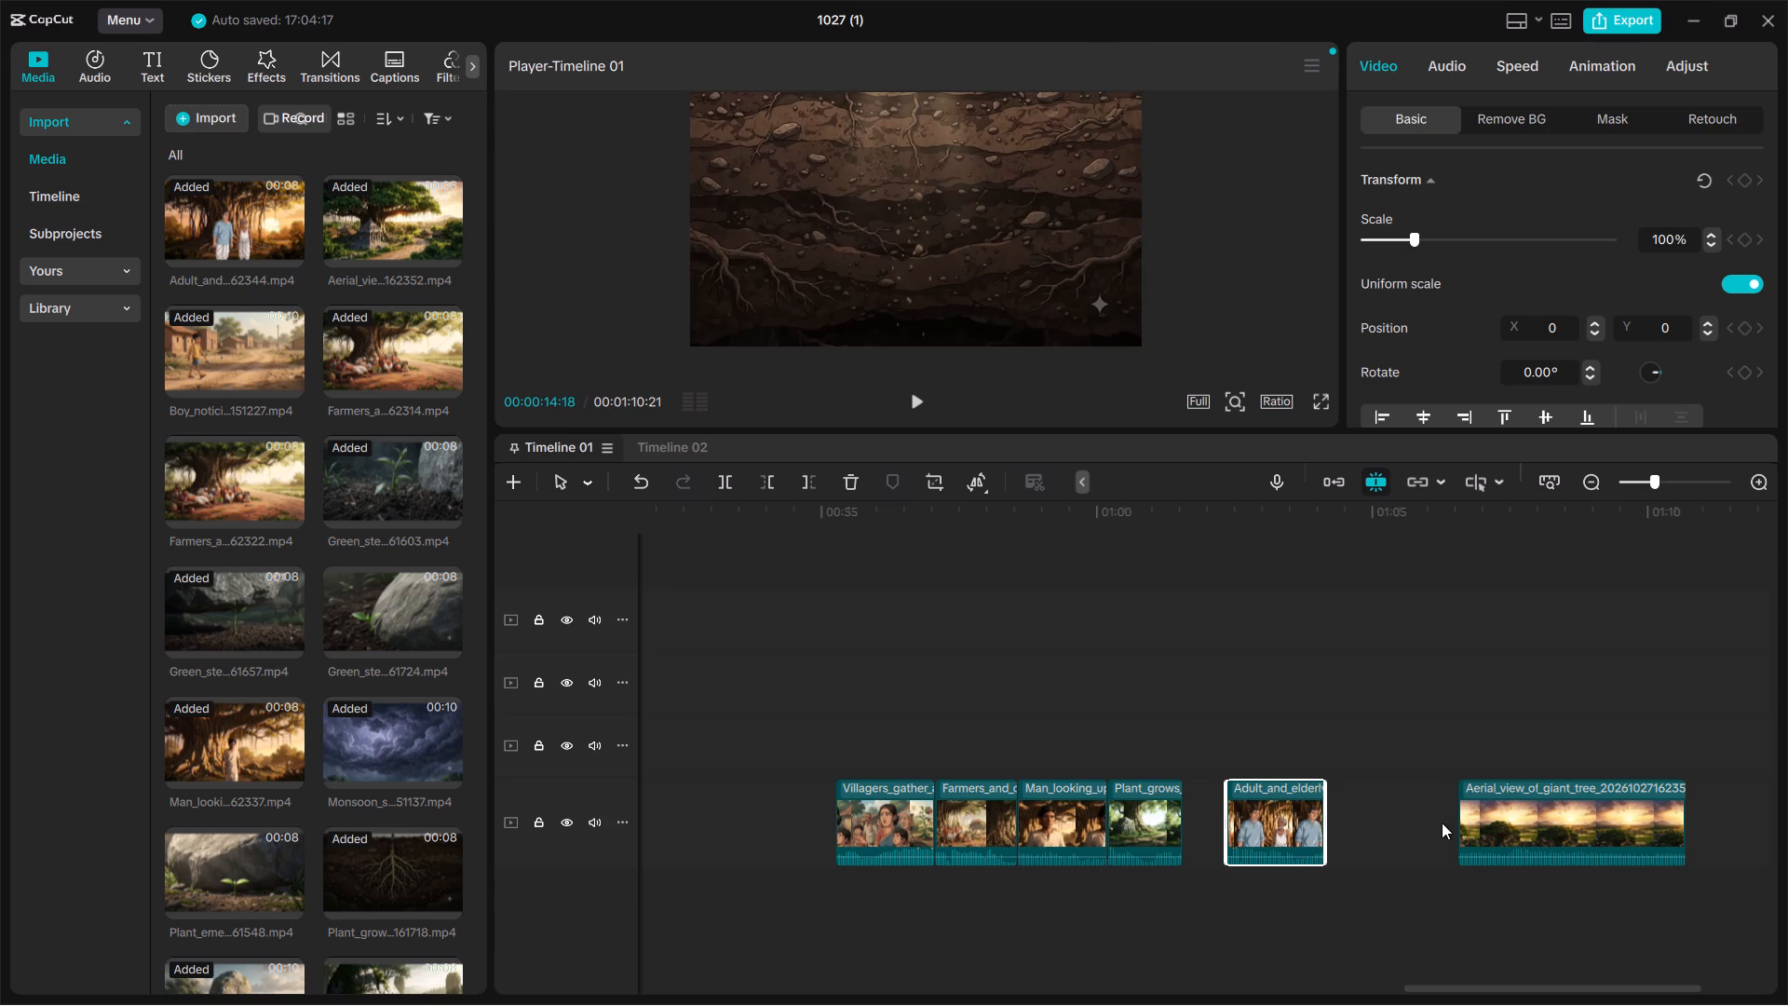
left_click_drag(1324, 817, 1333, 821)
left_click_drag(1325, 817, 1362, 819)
Shift Villagers_gather, Farmers_and, Man_looking_up and Plant_grows_into_giant_tree earlier on the main track to about 00:52, 00:54, 00:56 and 00:58.
left_click_drag(854, 817, 689, 820)
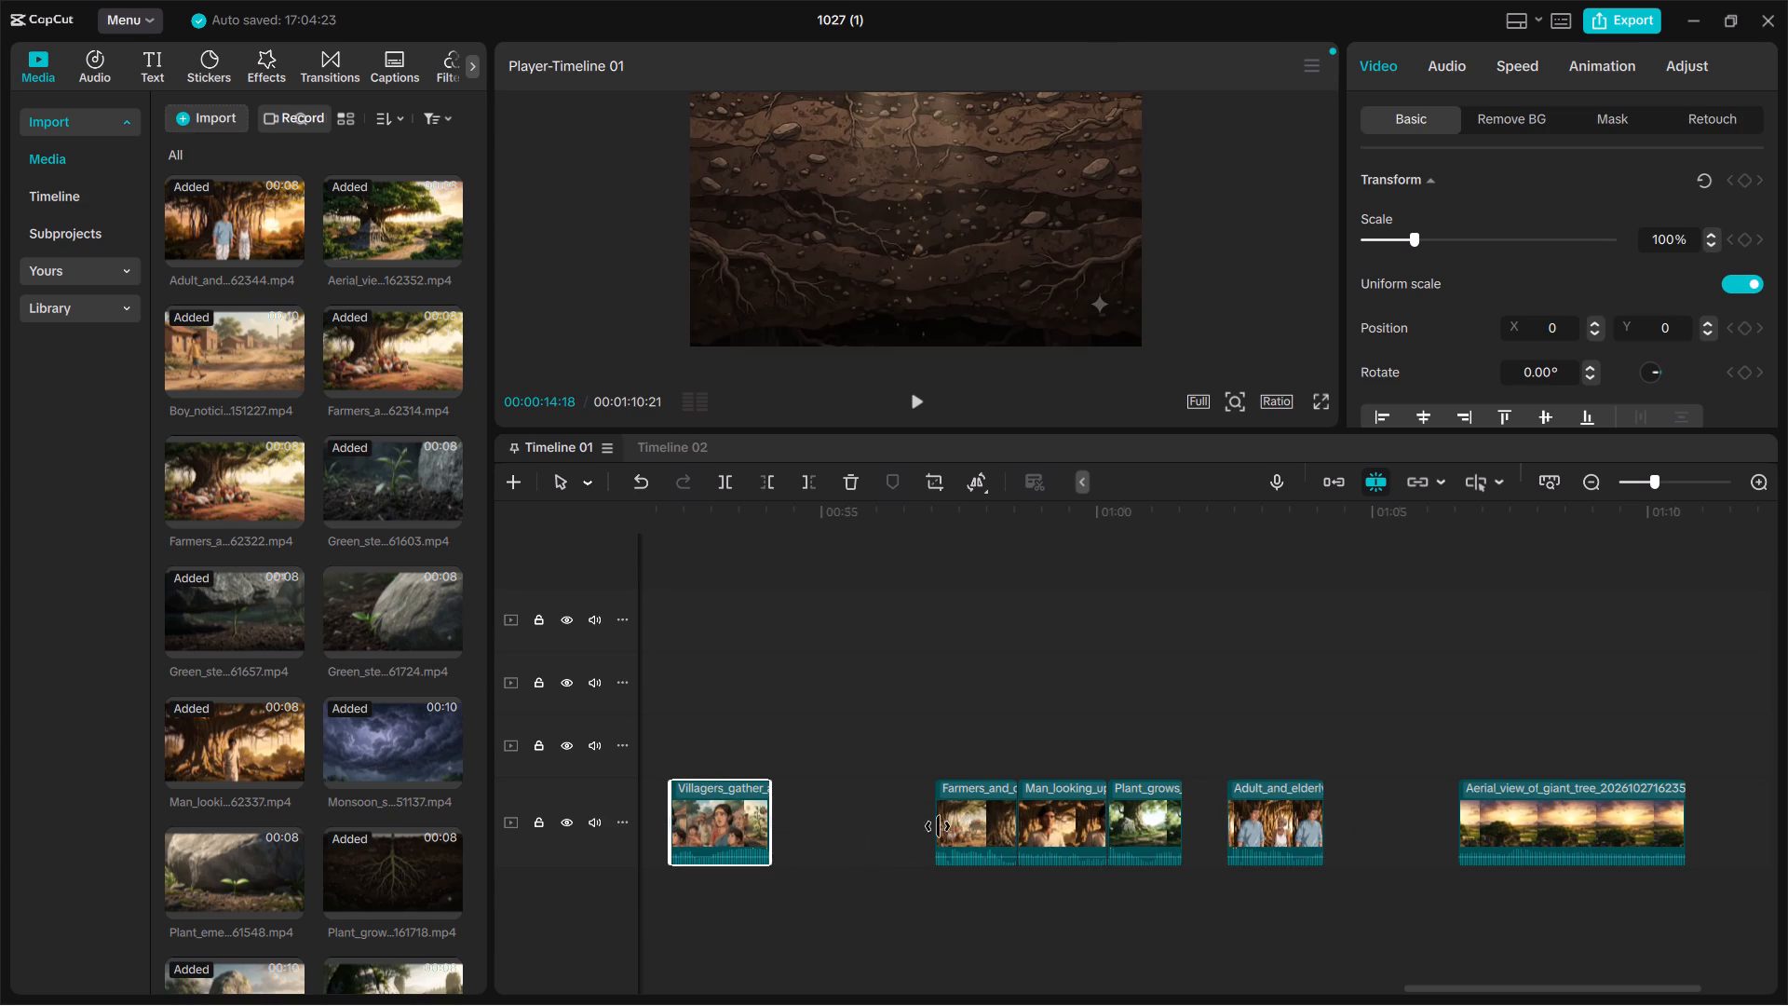
left_click_drag(971, 822, 821, 821)
left_click_drag(1062, 817, 996, 809)
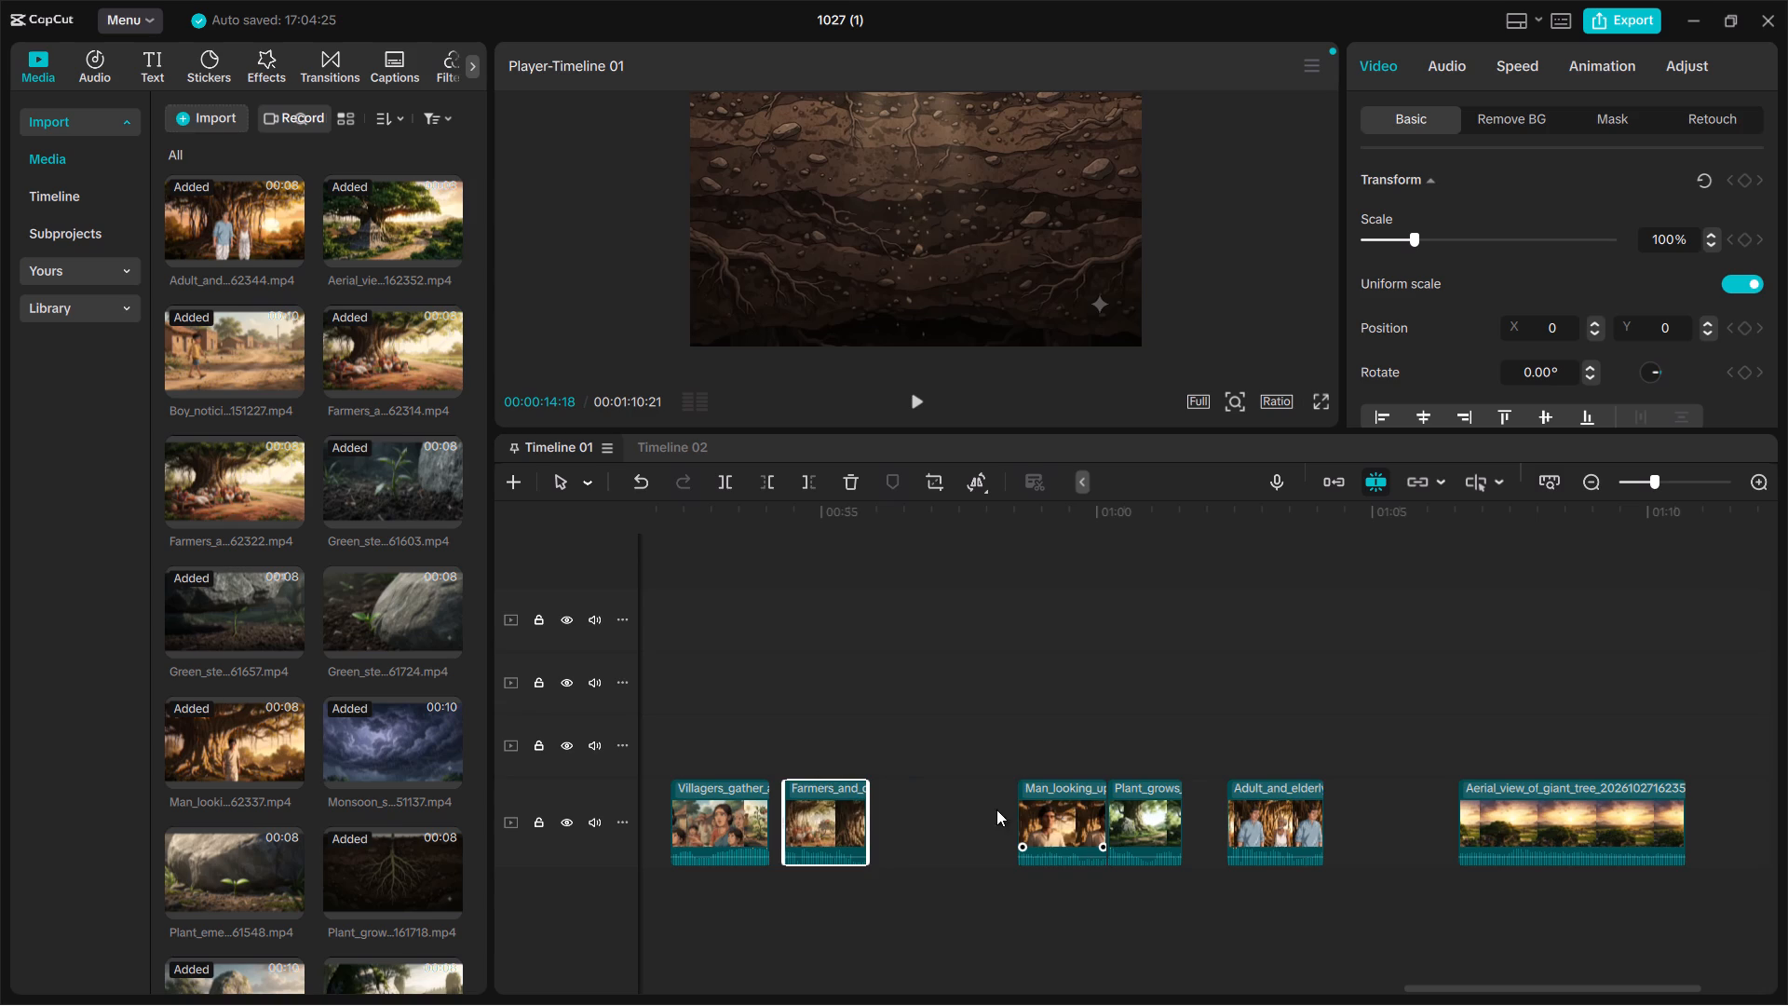
left_click_drag(996, 809, 881, 819)
left_click_drag(886, 797, 918, 865)
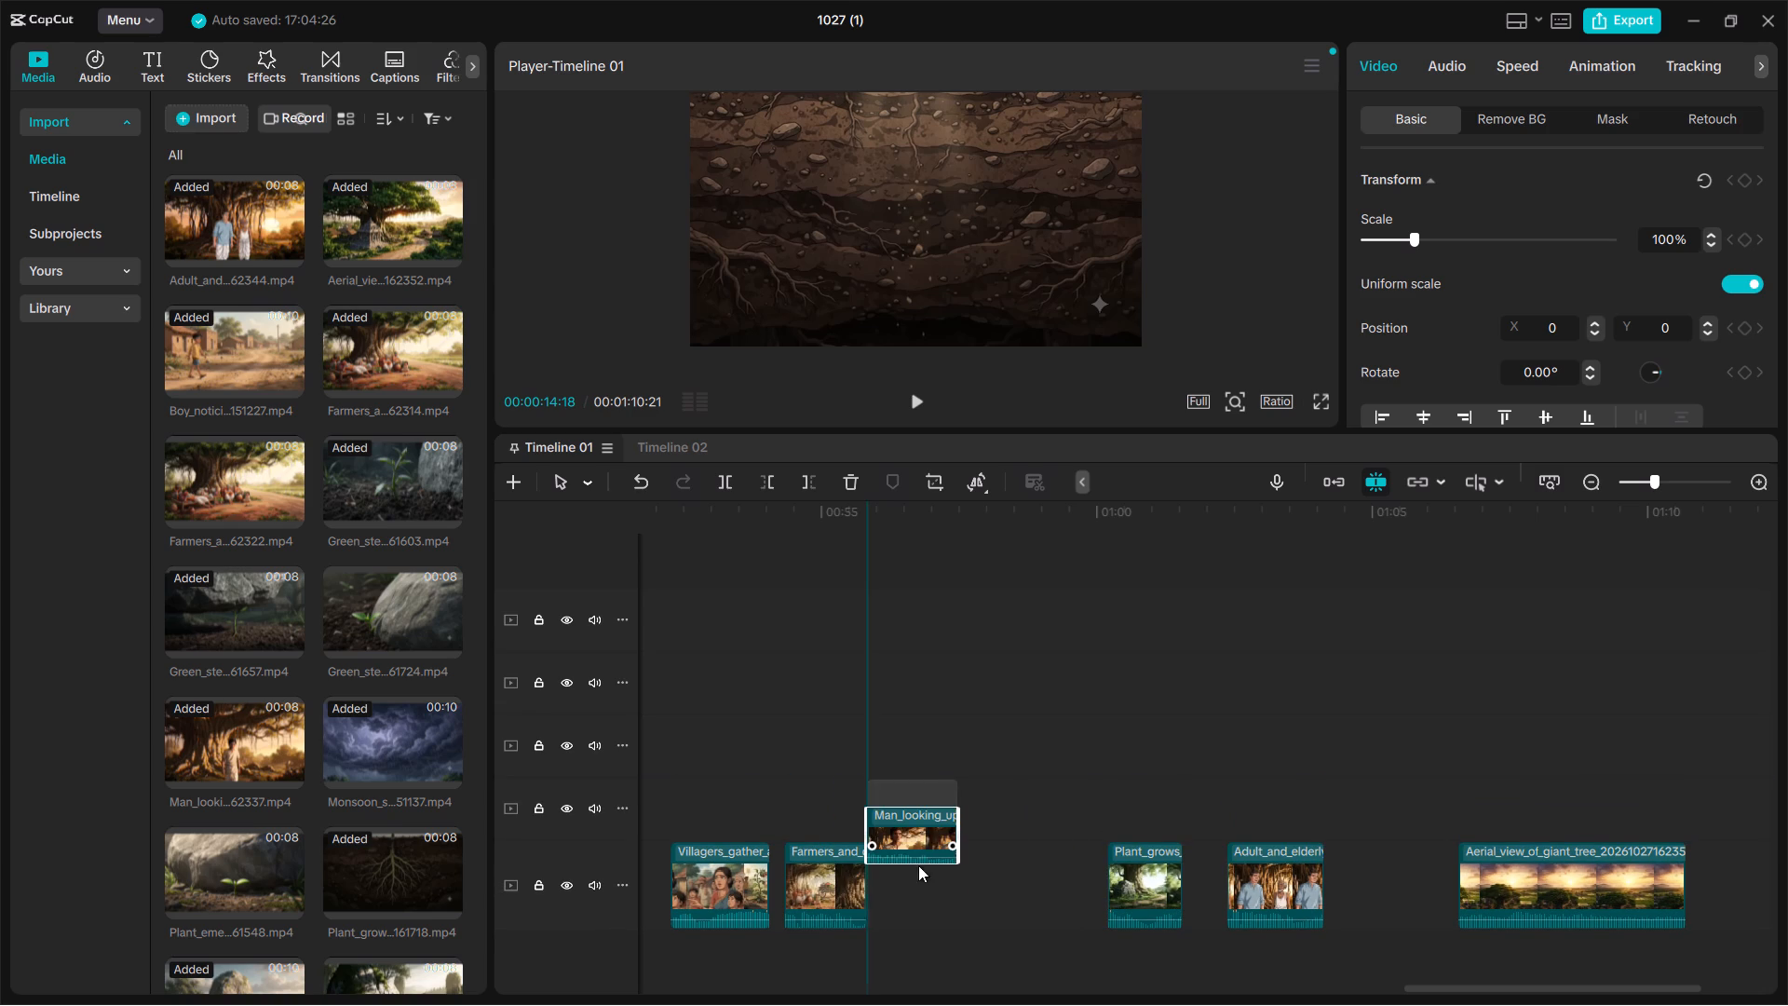
left_click_drag(918, 865, 926, 875)
left_click_drag(1165, 822, 1027, 829)
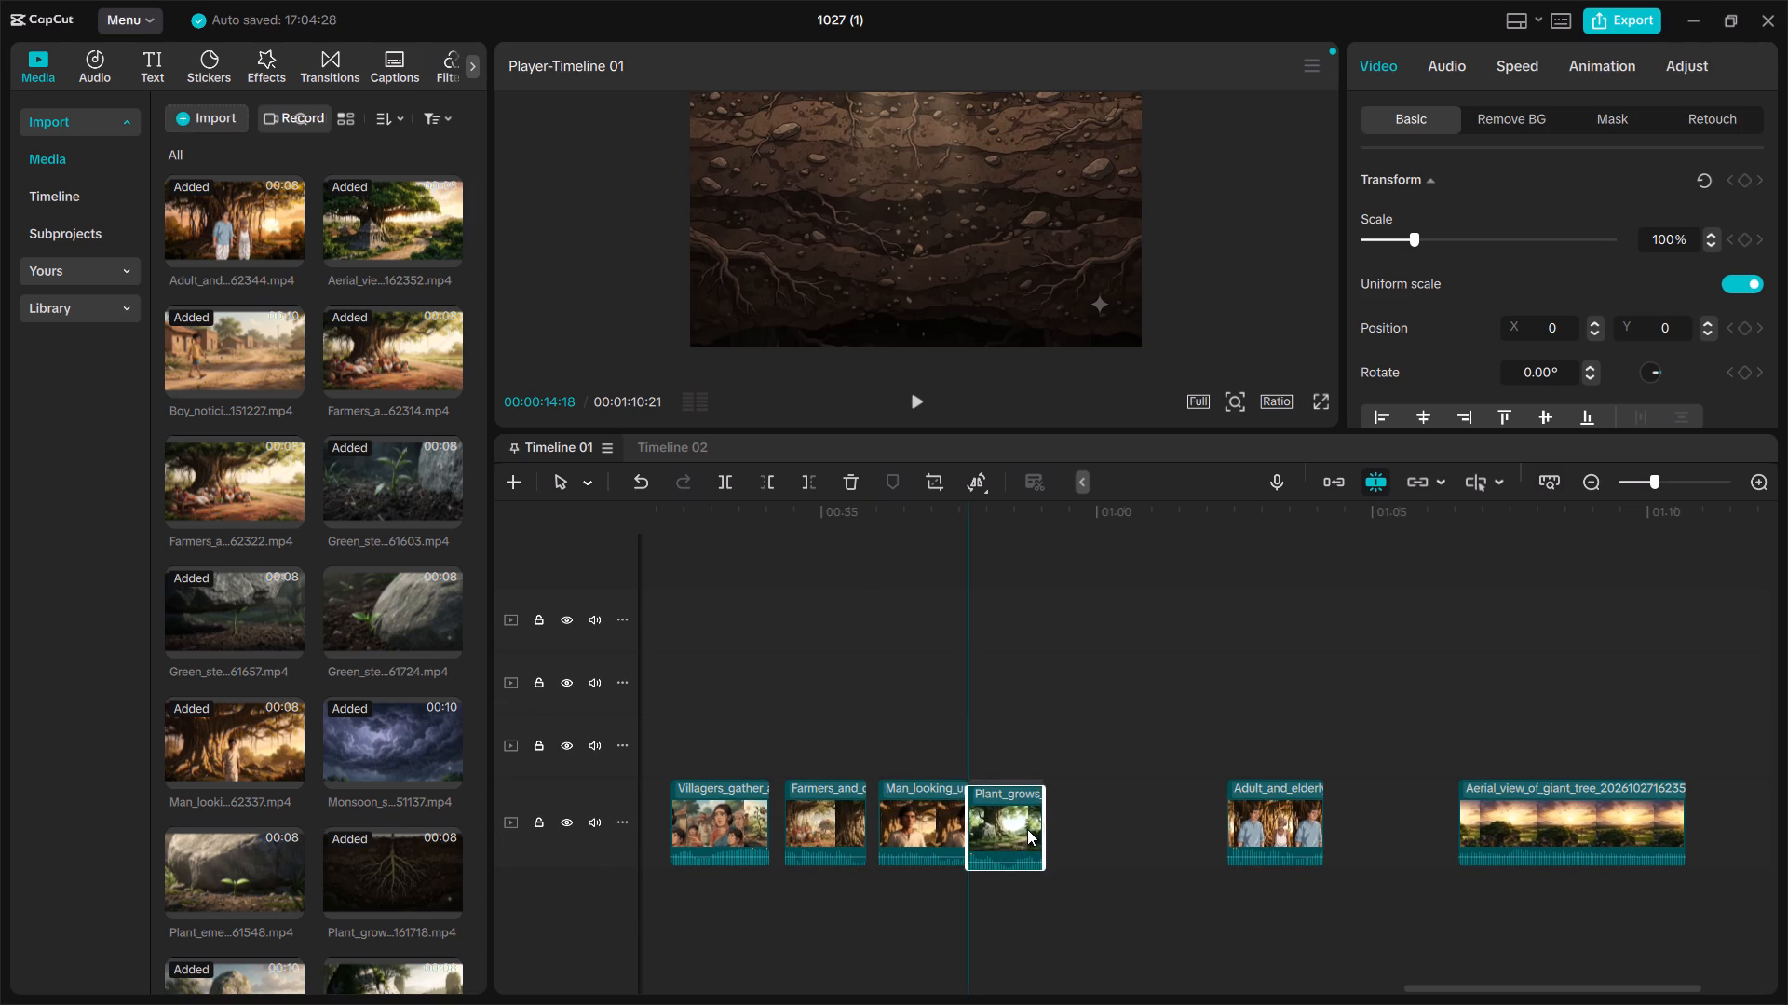
left_click_drag(1027, 829, 1025, 827)
Extend the end of Plant_grows_into_giant_tree to 8 s, clearing space by moving Adult_and_elderly to an upper track at about 01:05.
left_click_drag(1042, 822, 1225, 818)
left_click_drag(1280, 813, 1354, 808)
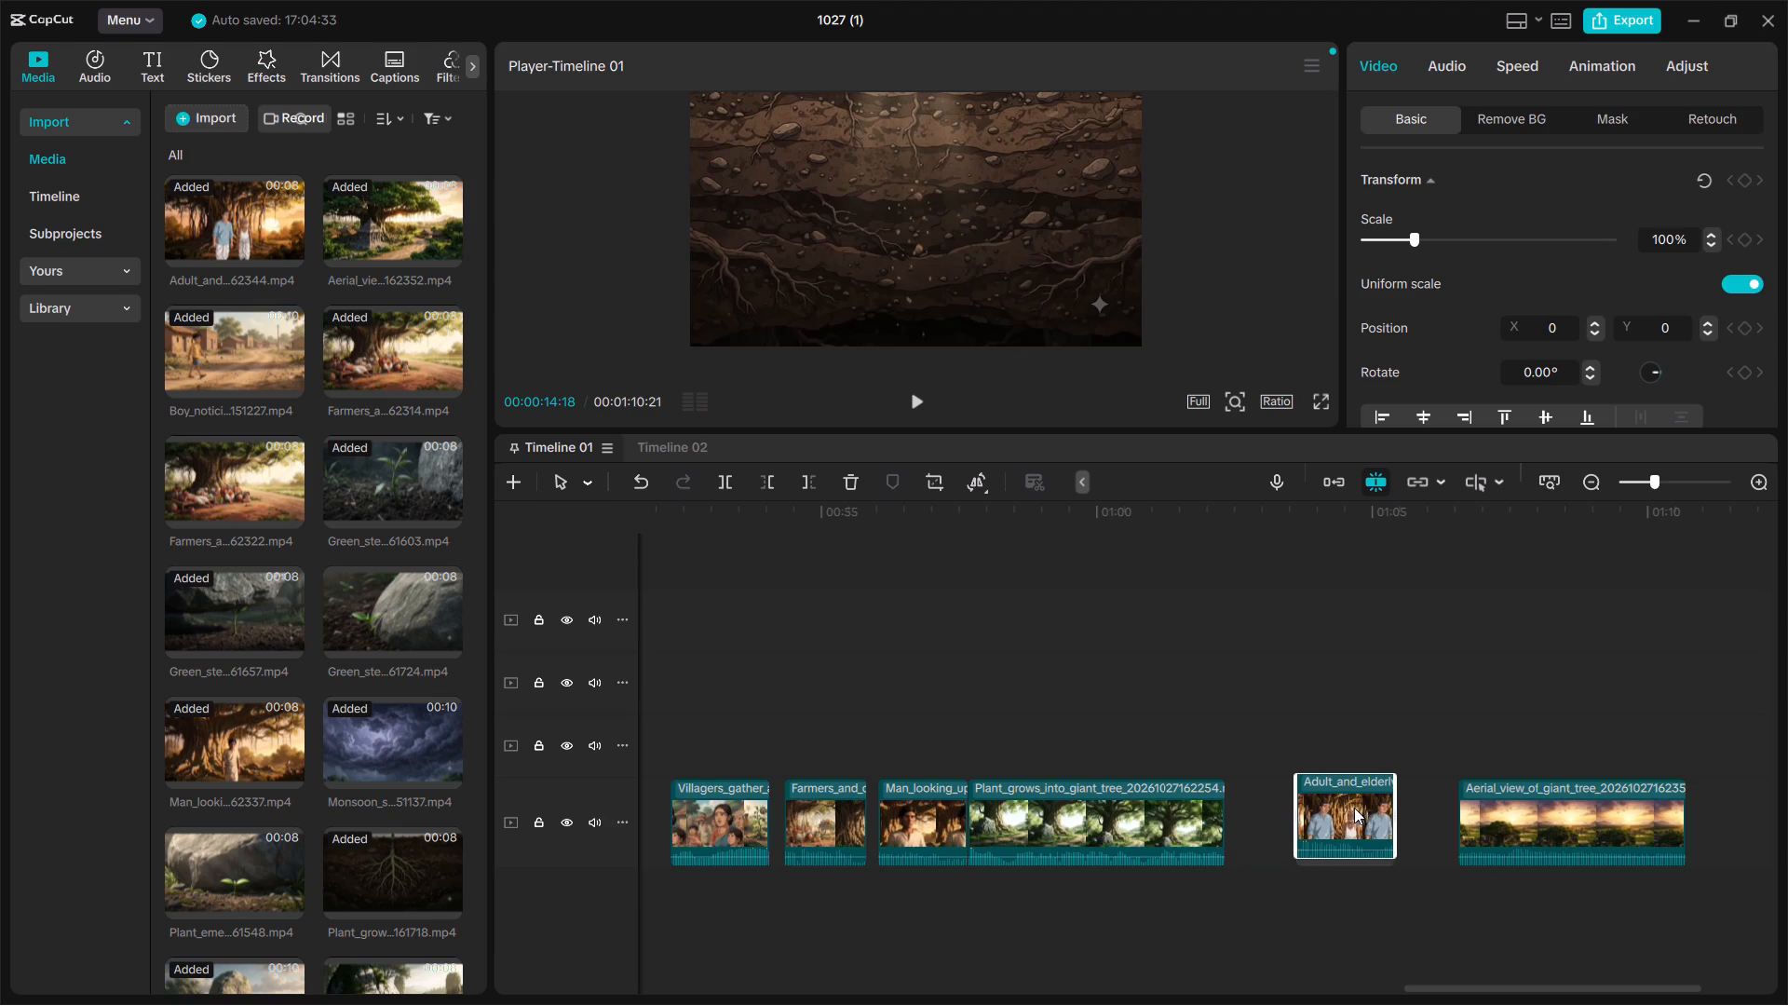
left_click_drag(1354, 808, 1363, 808)
left_click(1191, 809)
left_click_drag(1226, 822, 1296, 822)
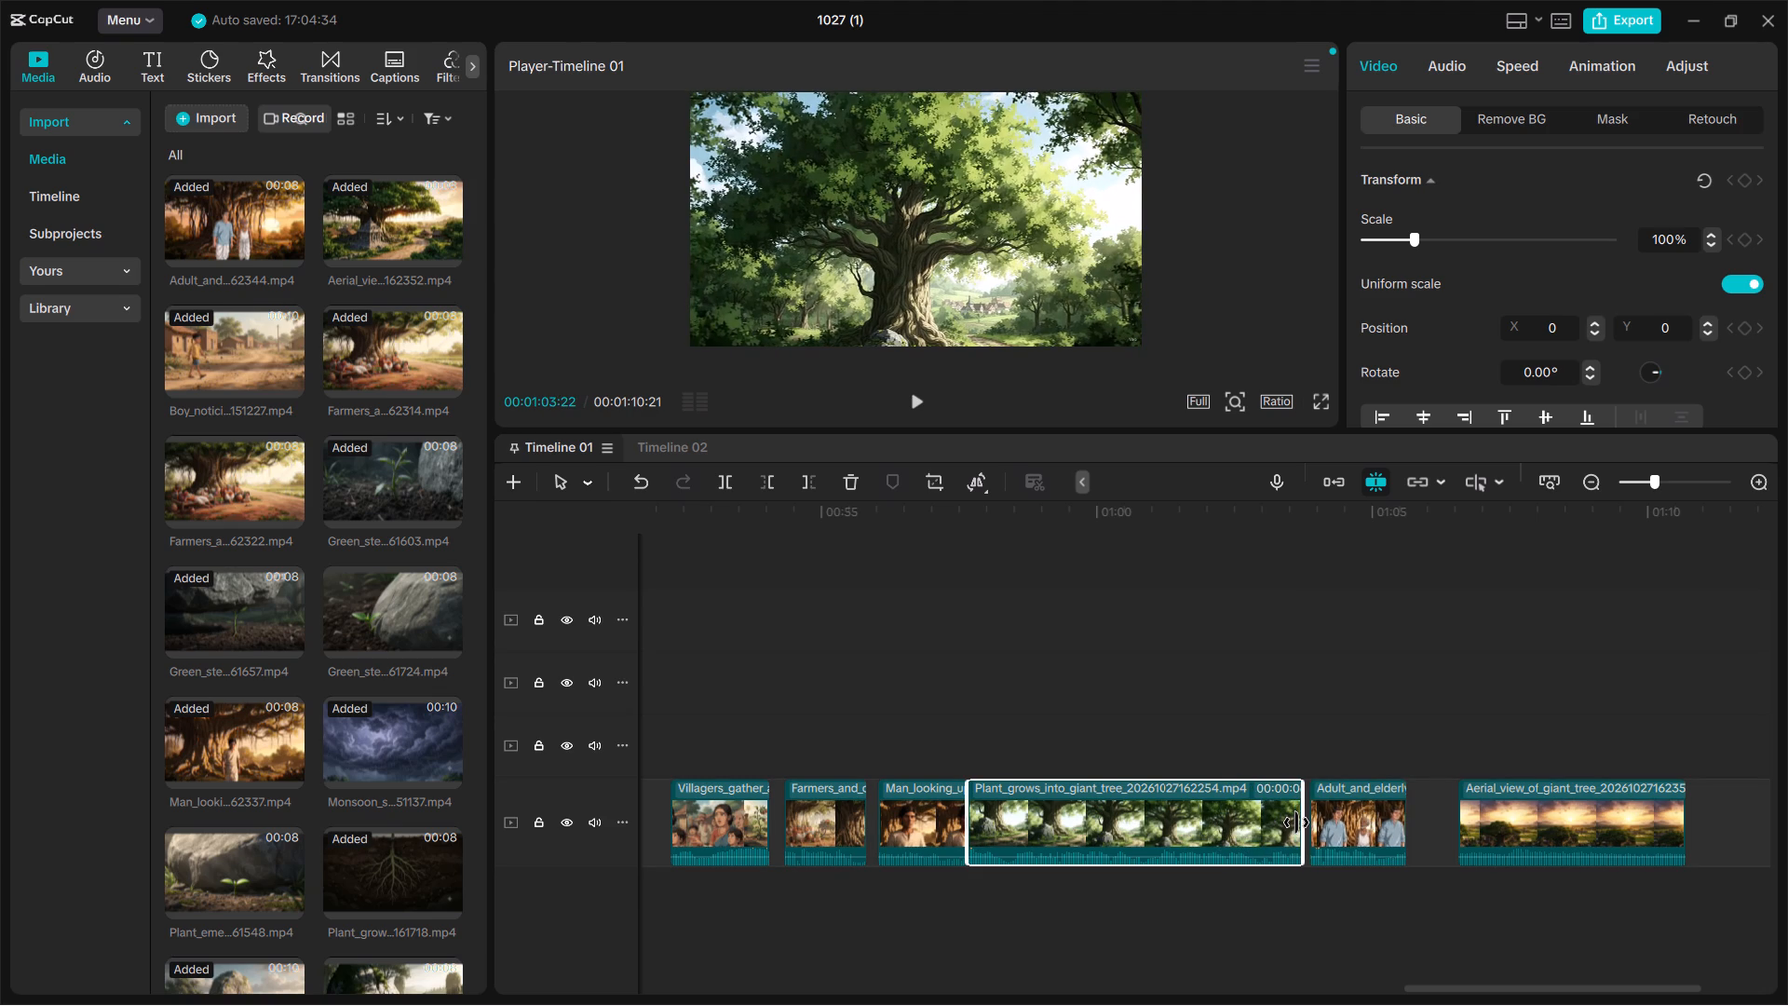
left_click_drag(1296, 822, 1272, 823)
left_click_drag(1367, 817, 1429, 677)
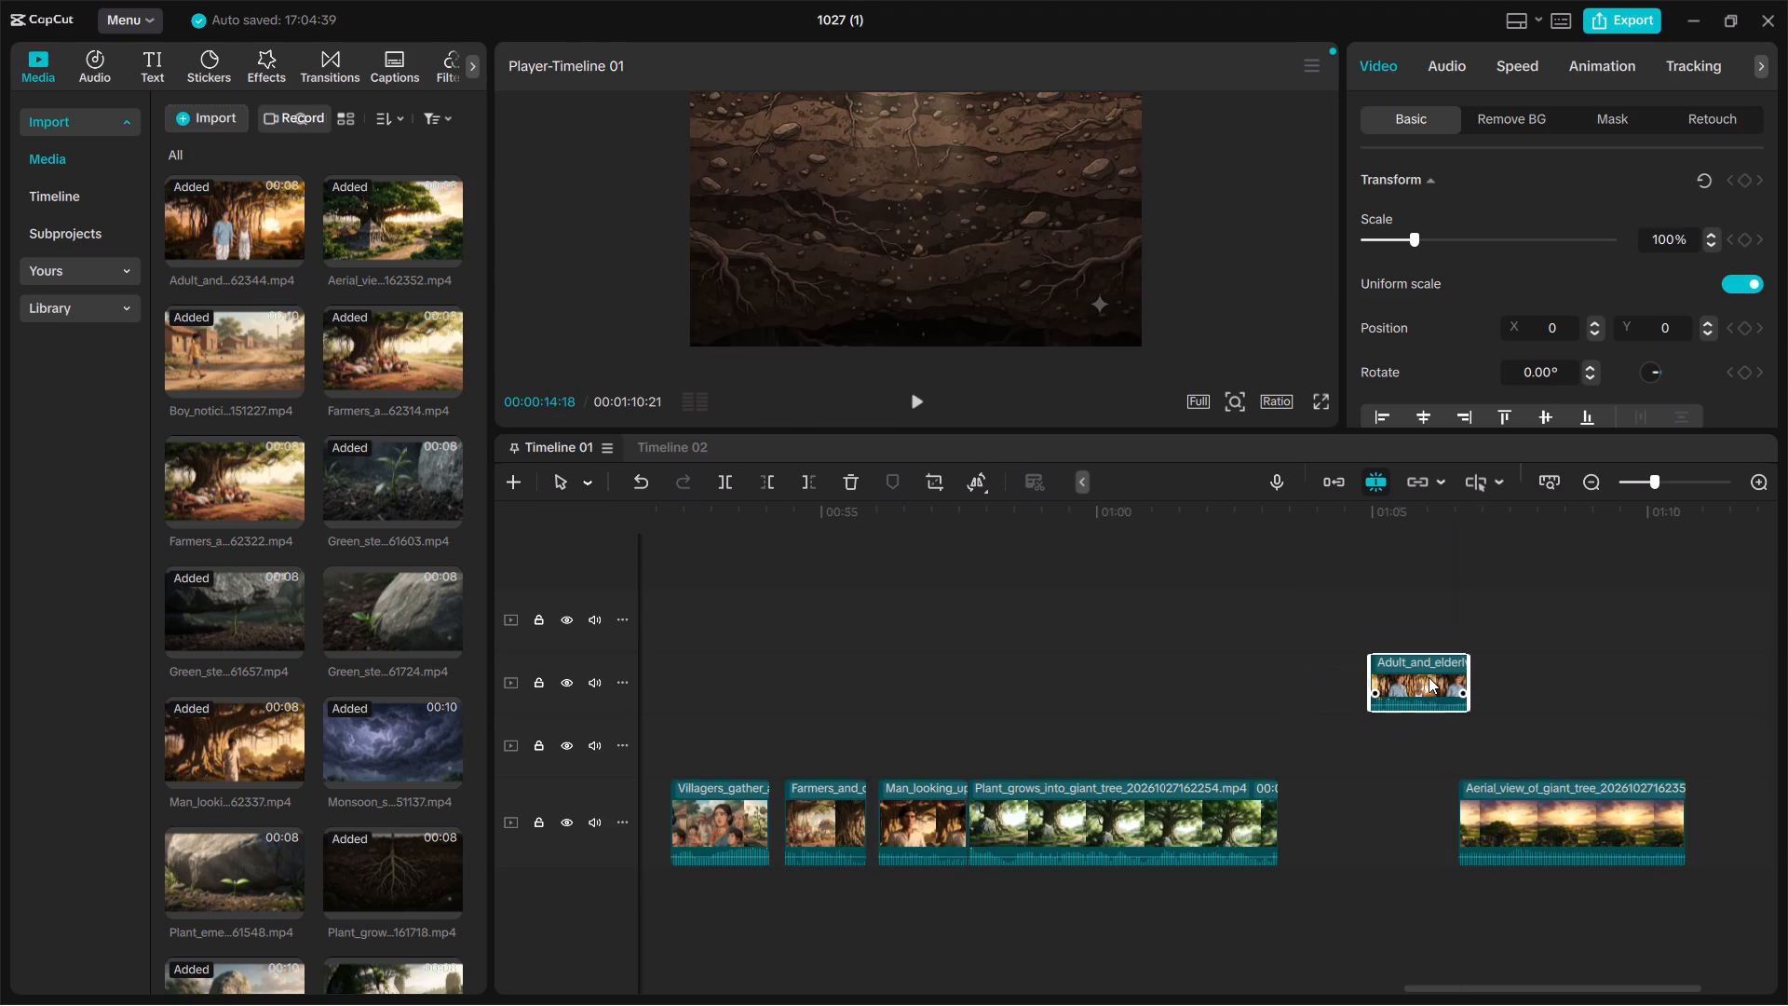
left_click(1241, 810)
left_click_drag(1278, 822, 1402, 828)
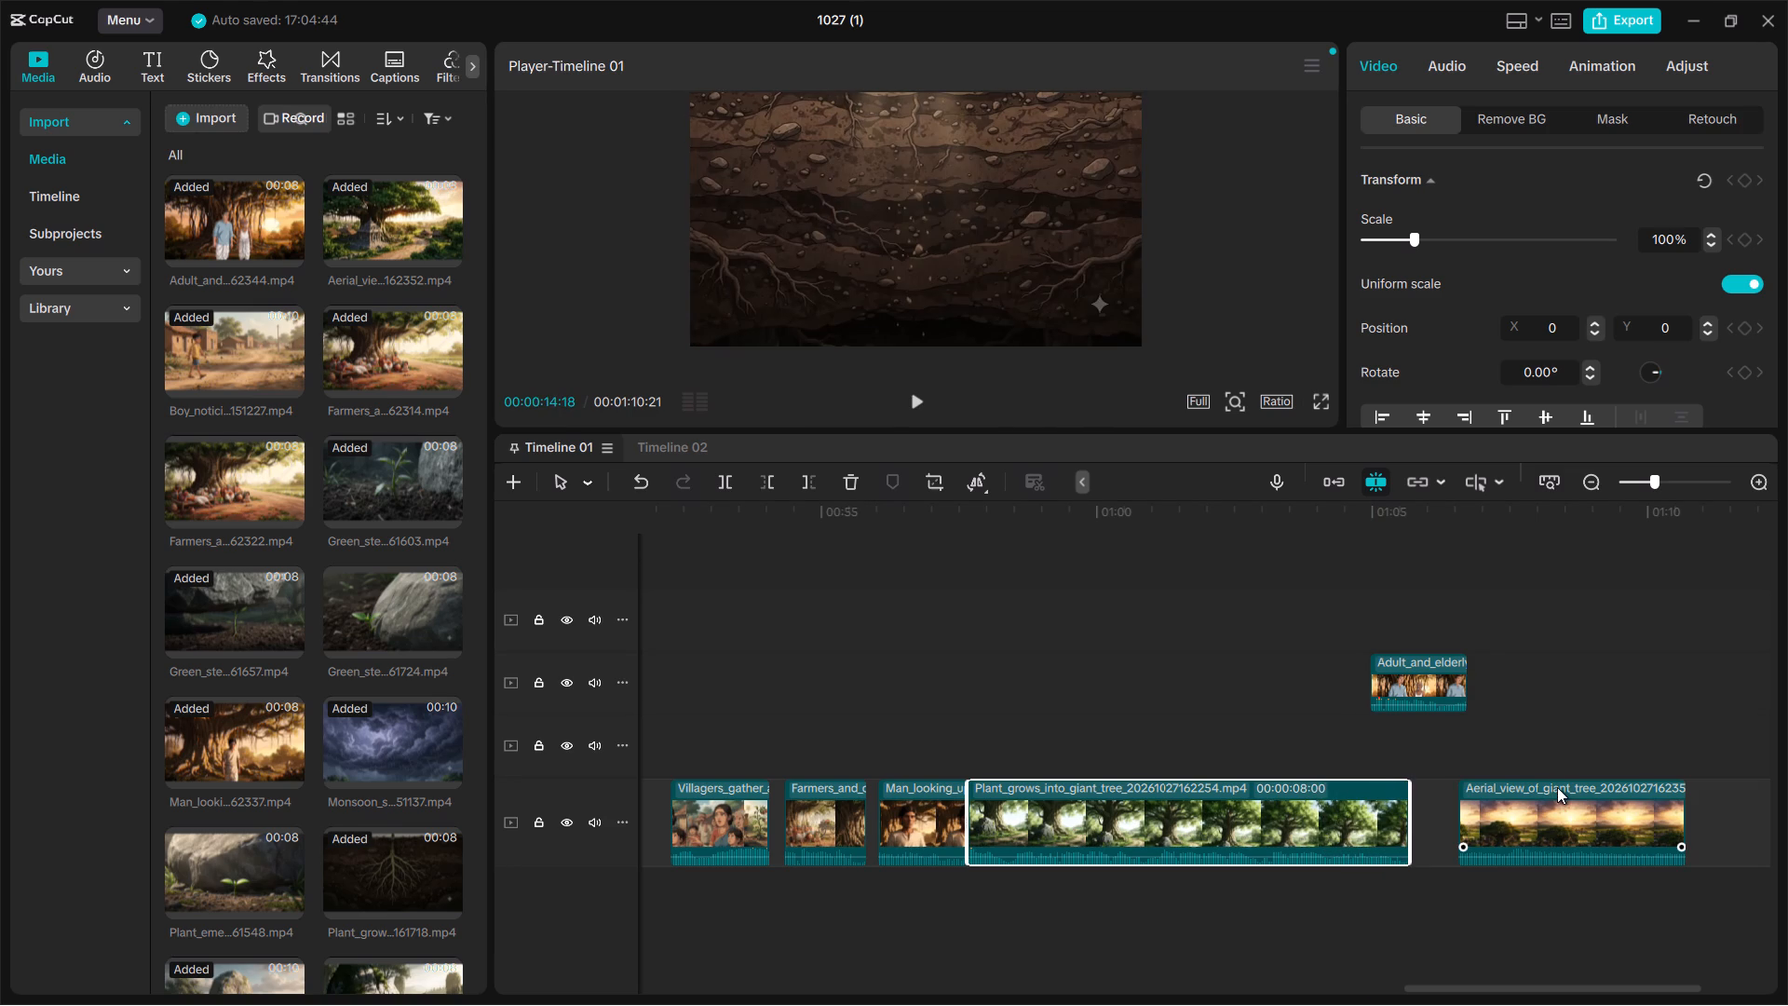
Shift Adult_and_elderly on its upper track to start where Plant_grows_into_giant_tree ends, and try to extend its end.
left_click_drag(1432, 682, 1472, 682)
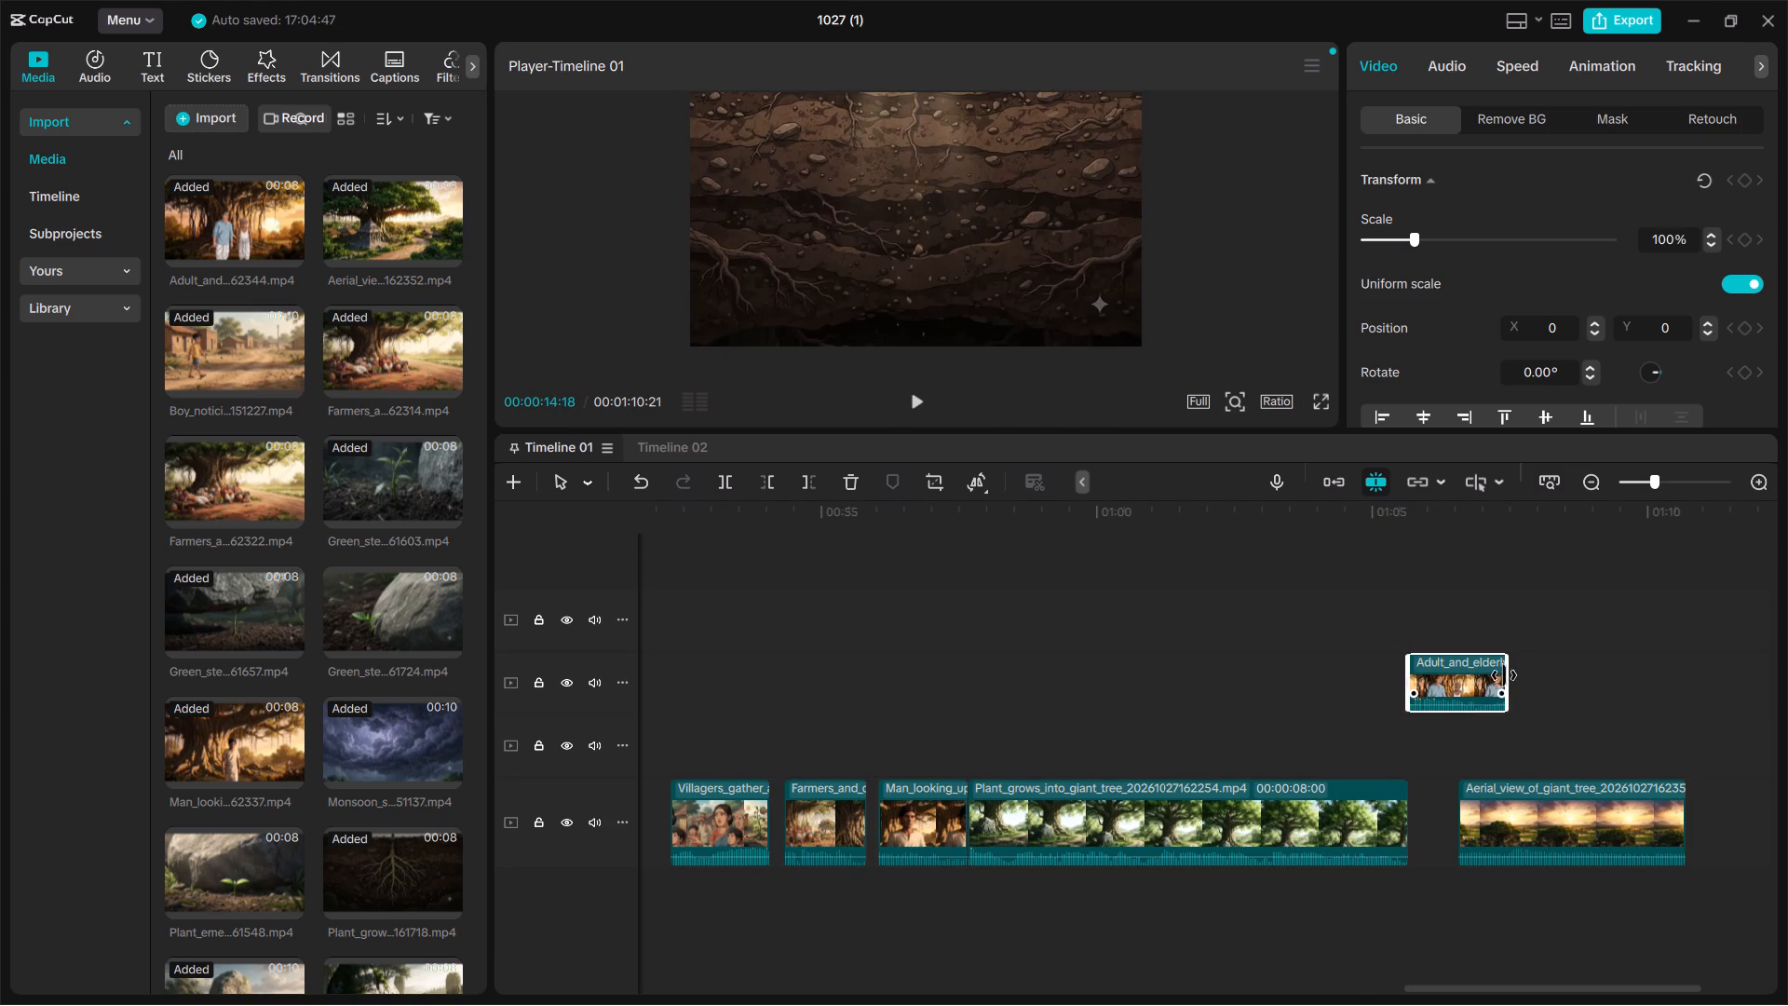
left_click_drag(1508, 677, 1469, 682)
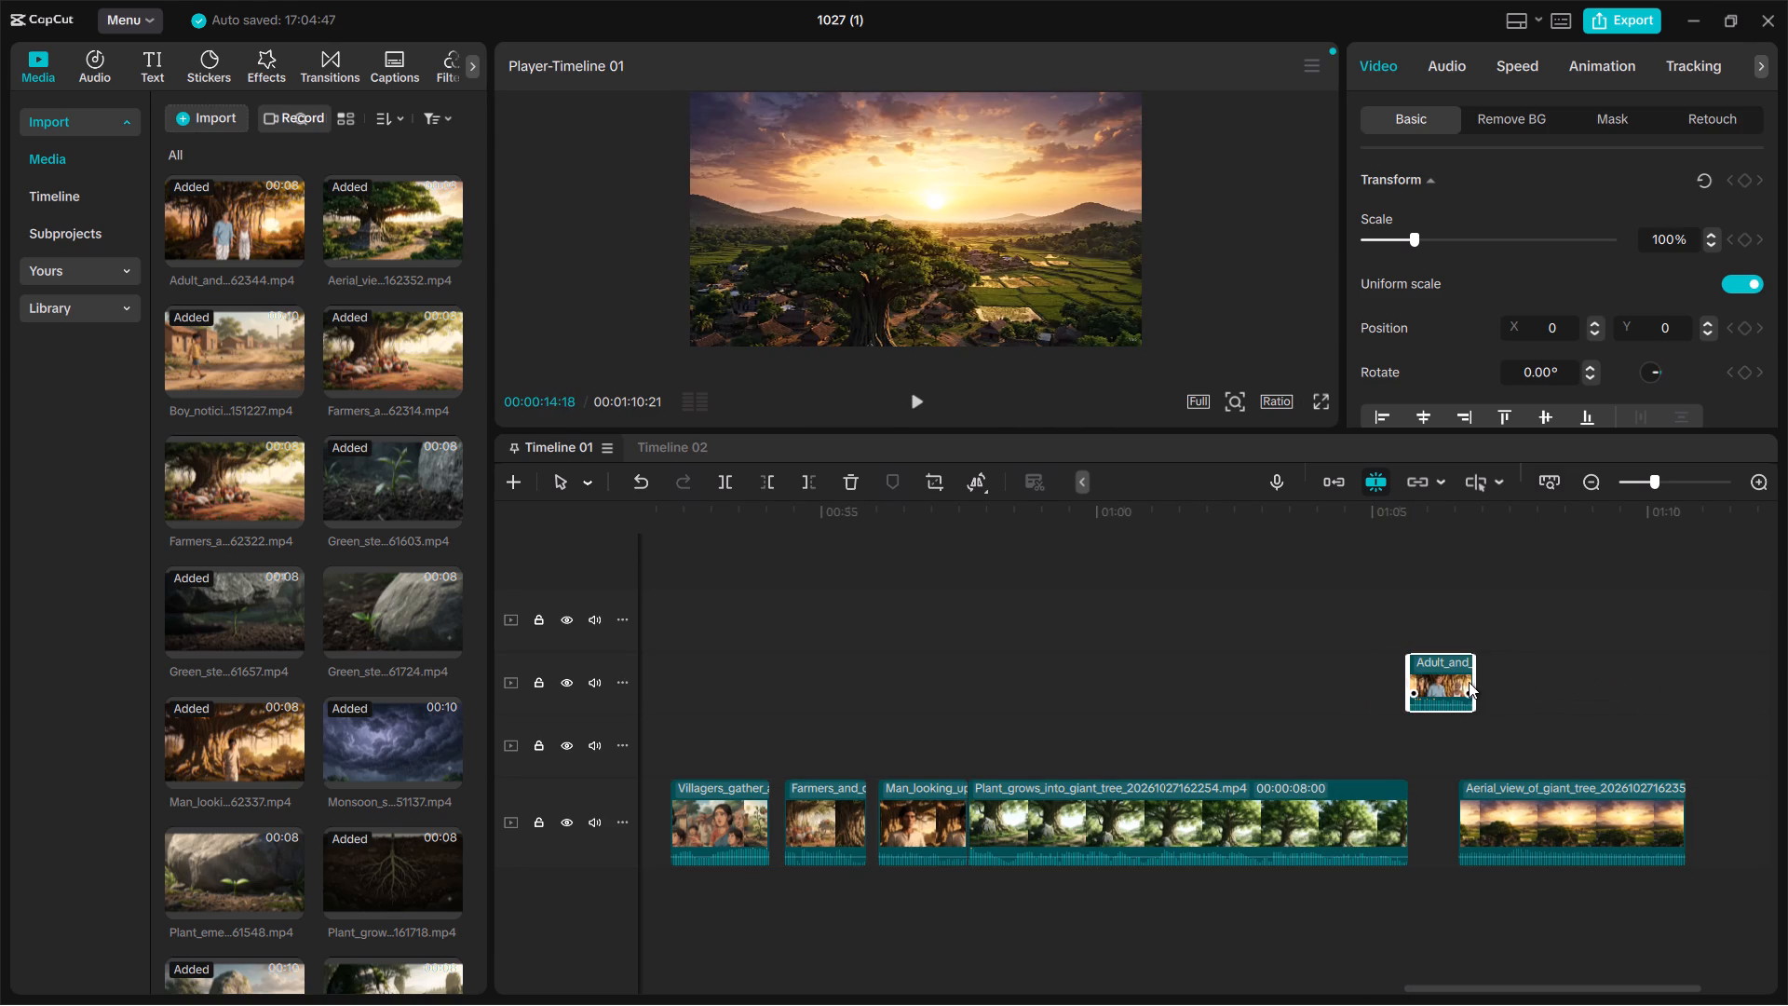
left_click(1469, 682)
left_click_drag(1476, 684, 1633, 691)
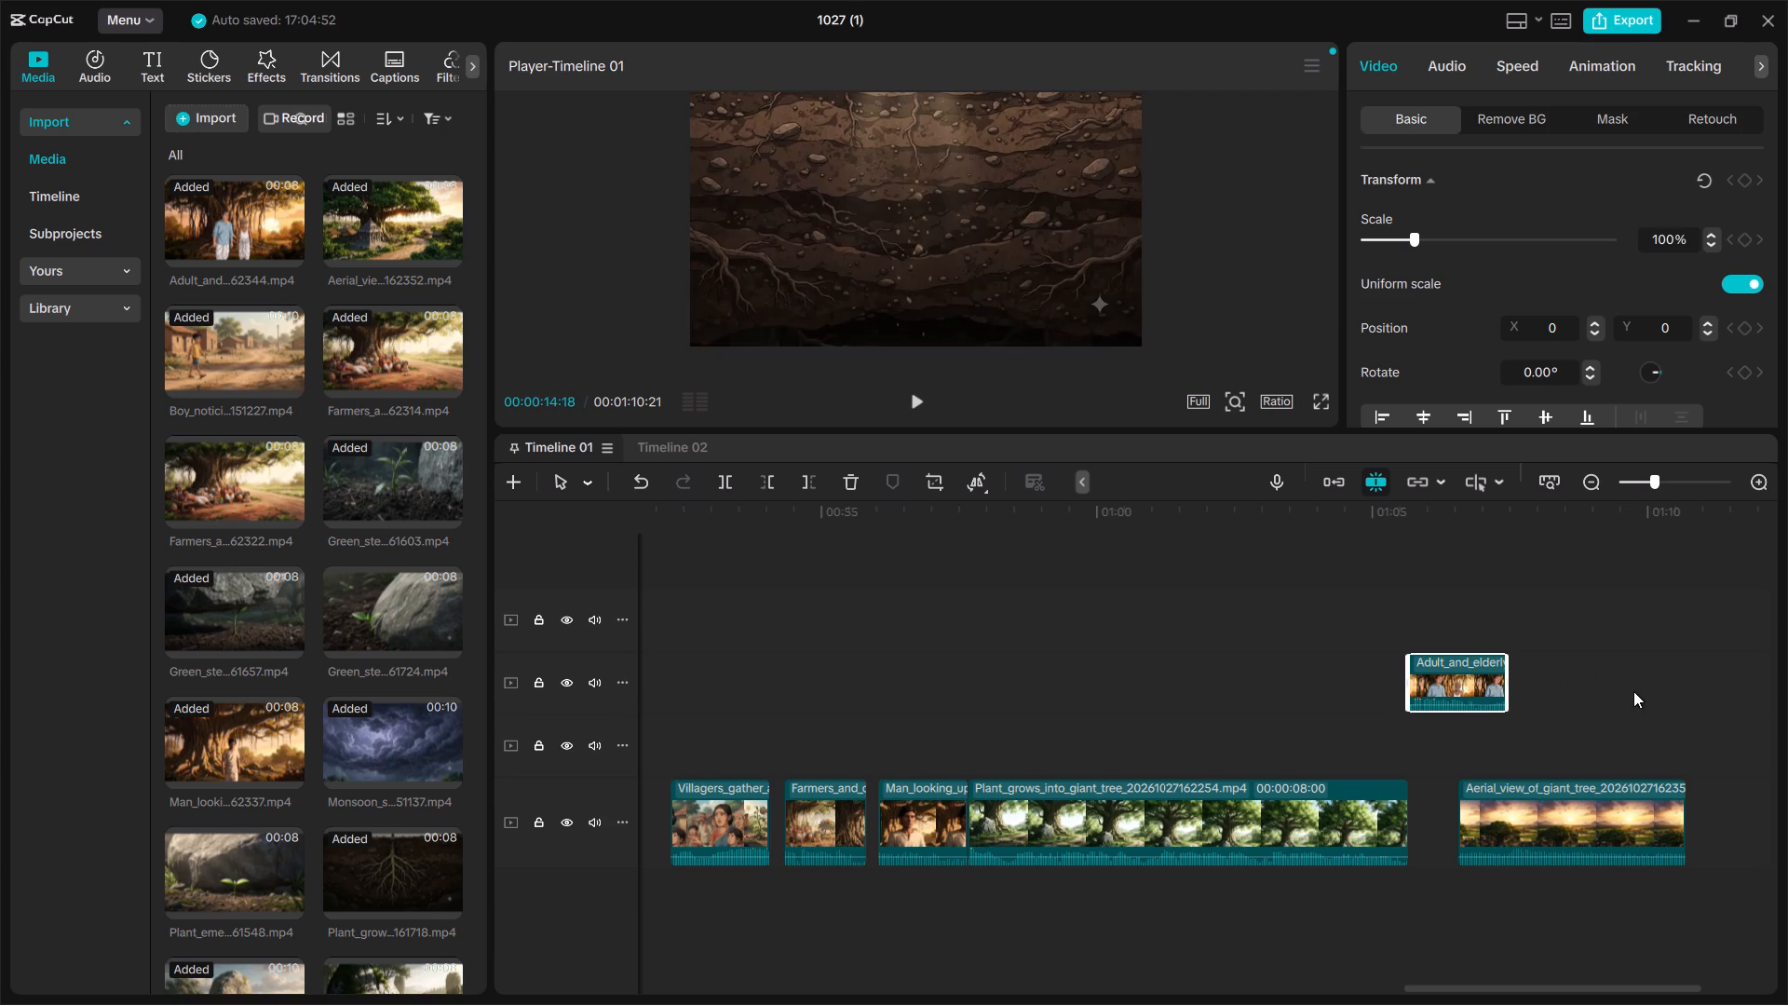
Shift Aerial_view_of_giant_tree later to start at about 01:07, where Adult_and_elderly ends, and try to extend its end.
left_click_drag(1568, 799, 1621, 799)
scroll(1621, 799, "left", 1)
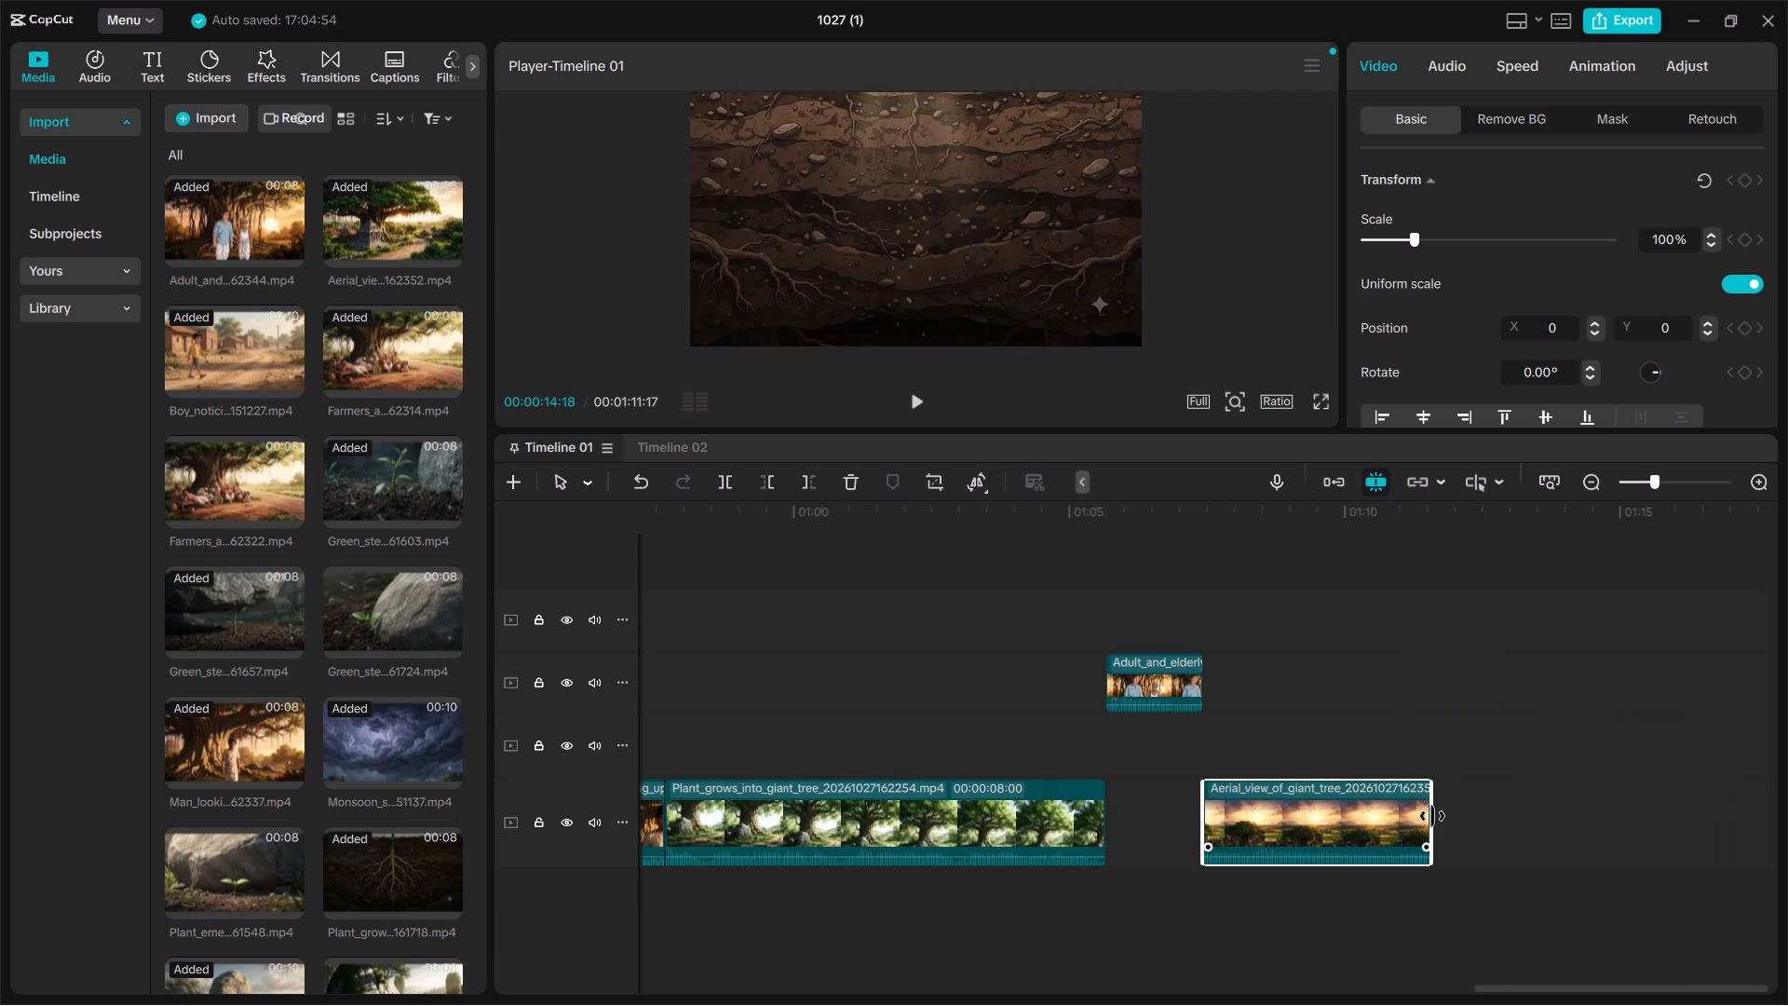
left_click(1432, 816)
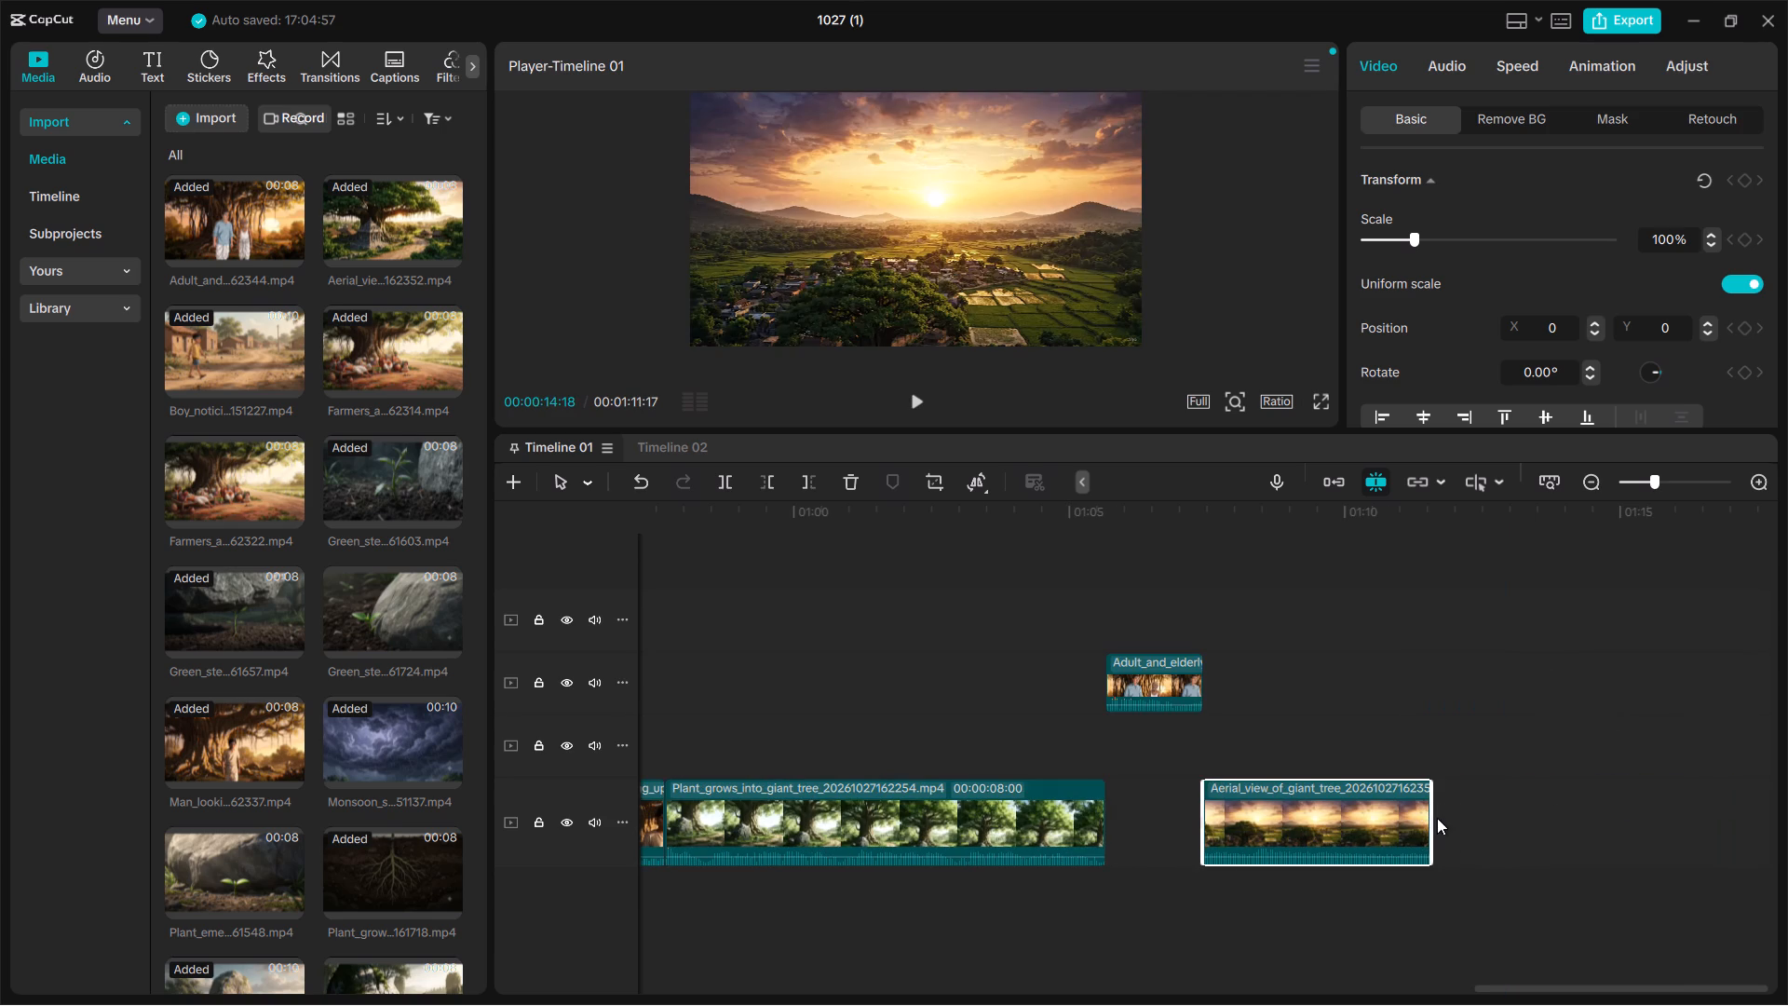
left_click_drag(1431, 817, 1669, 810)
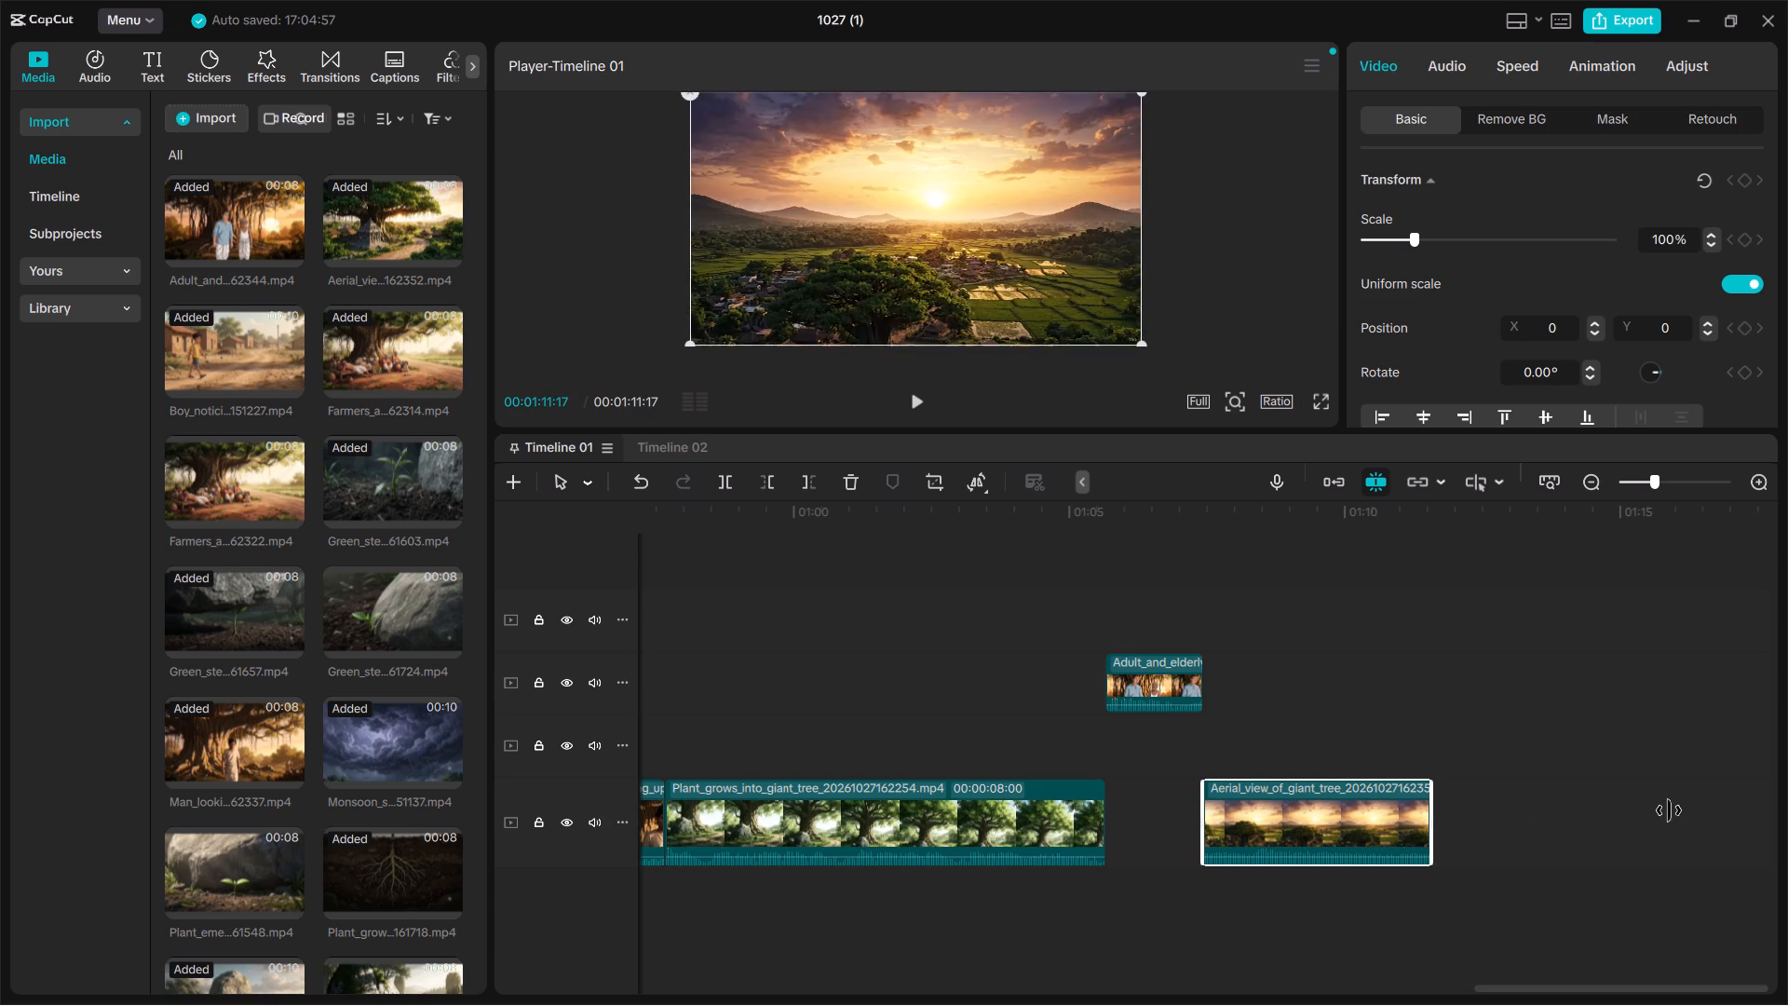
left_click_drag(1669, 810, 1672, 809)
Move Villagers_gather to about 00:49 and Farmers_and to about 00:51 on the main track after Boy_noticing, and try to extend Farmers_and.
scroll(1497, 755, "right", 3)
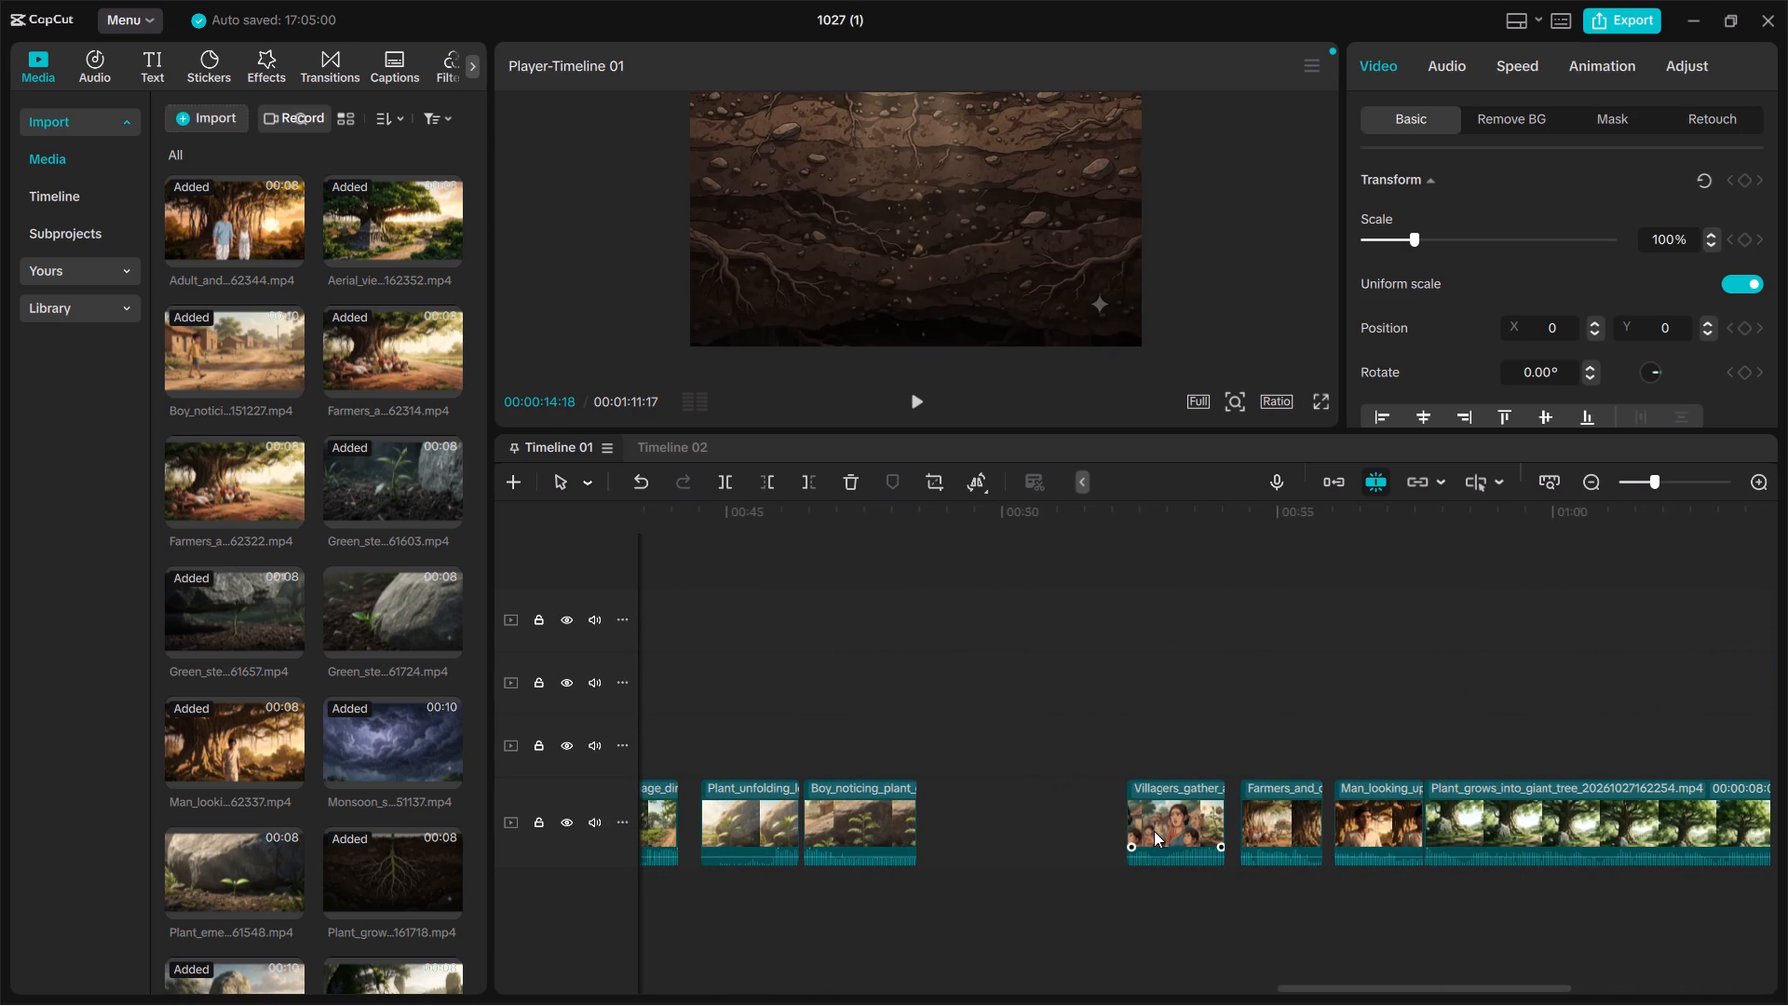
left_click_drag(1154, 831, 960, 837)
left_click_drag(1263, 835, 1163, 826)
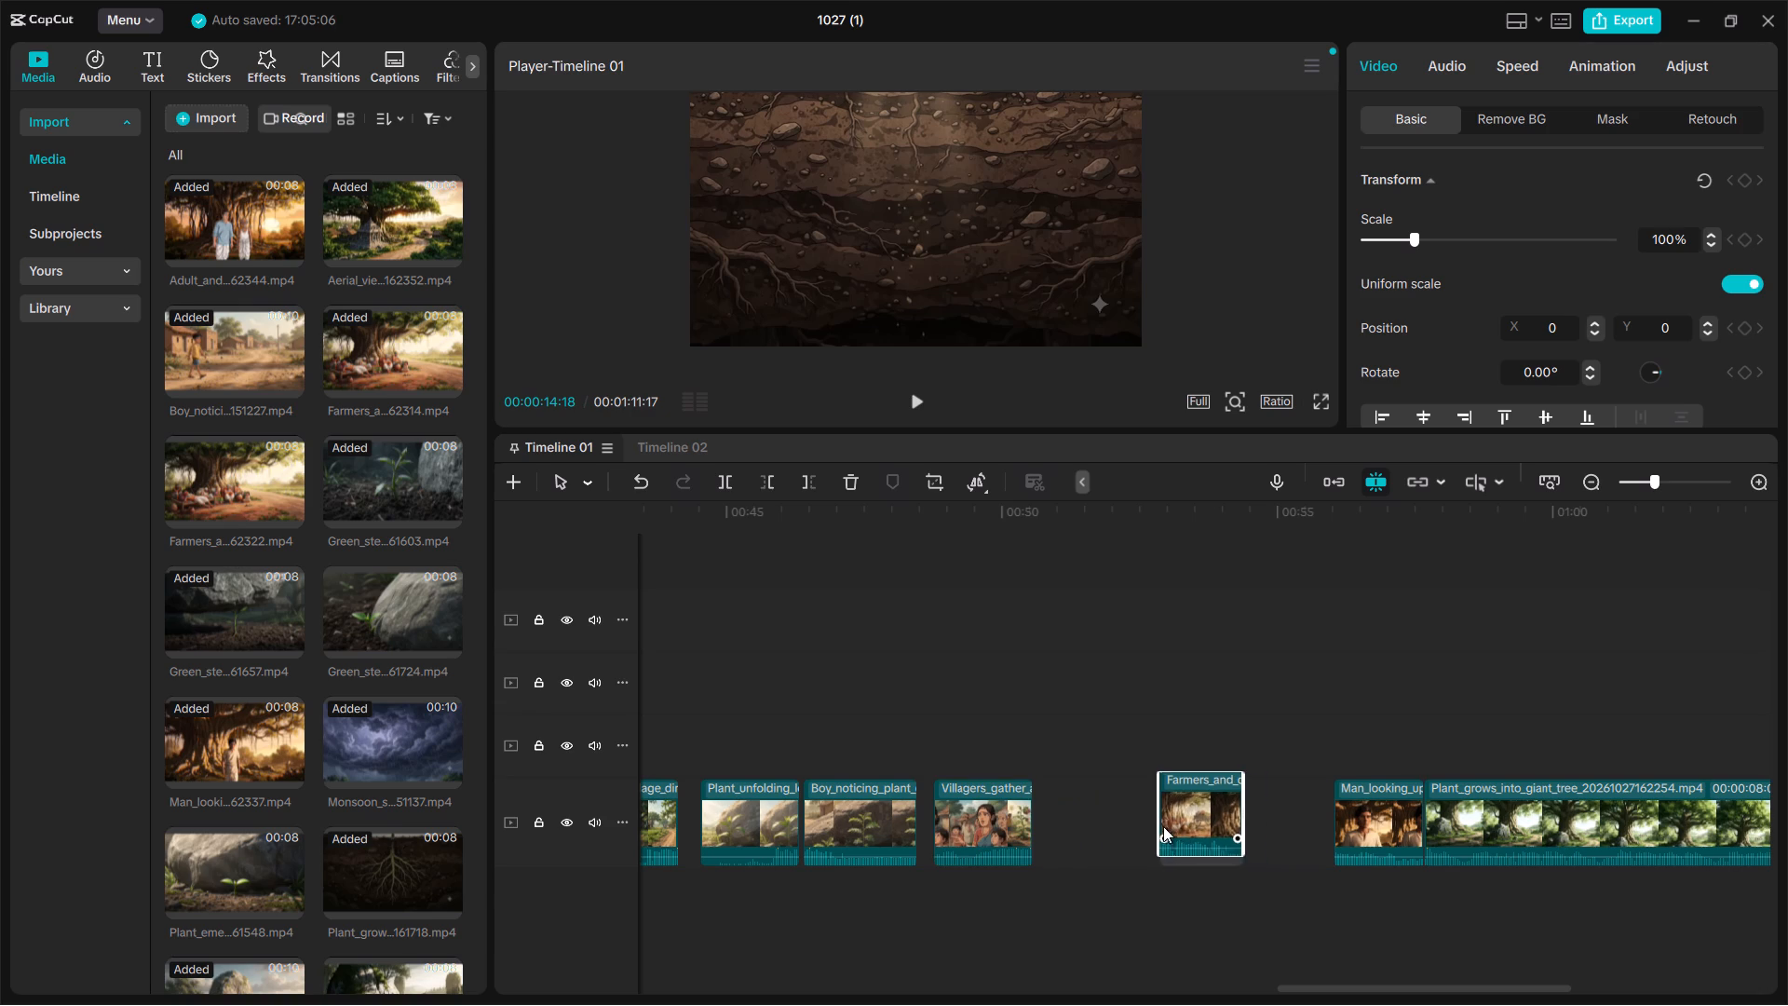
left_click_drag(1163, 826, 1068, 833)
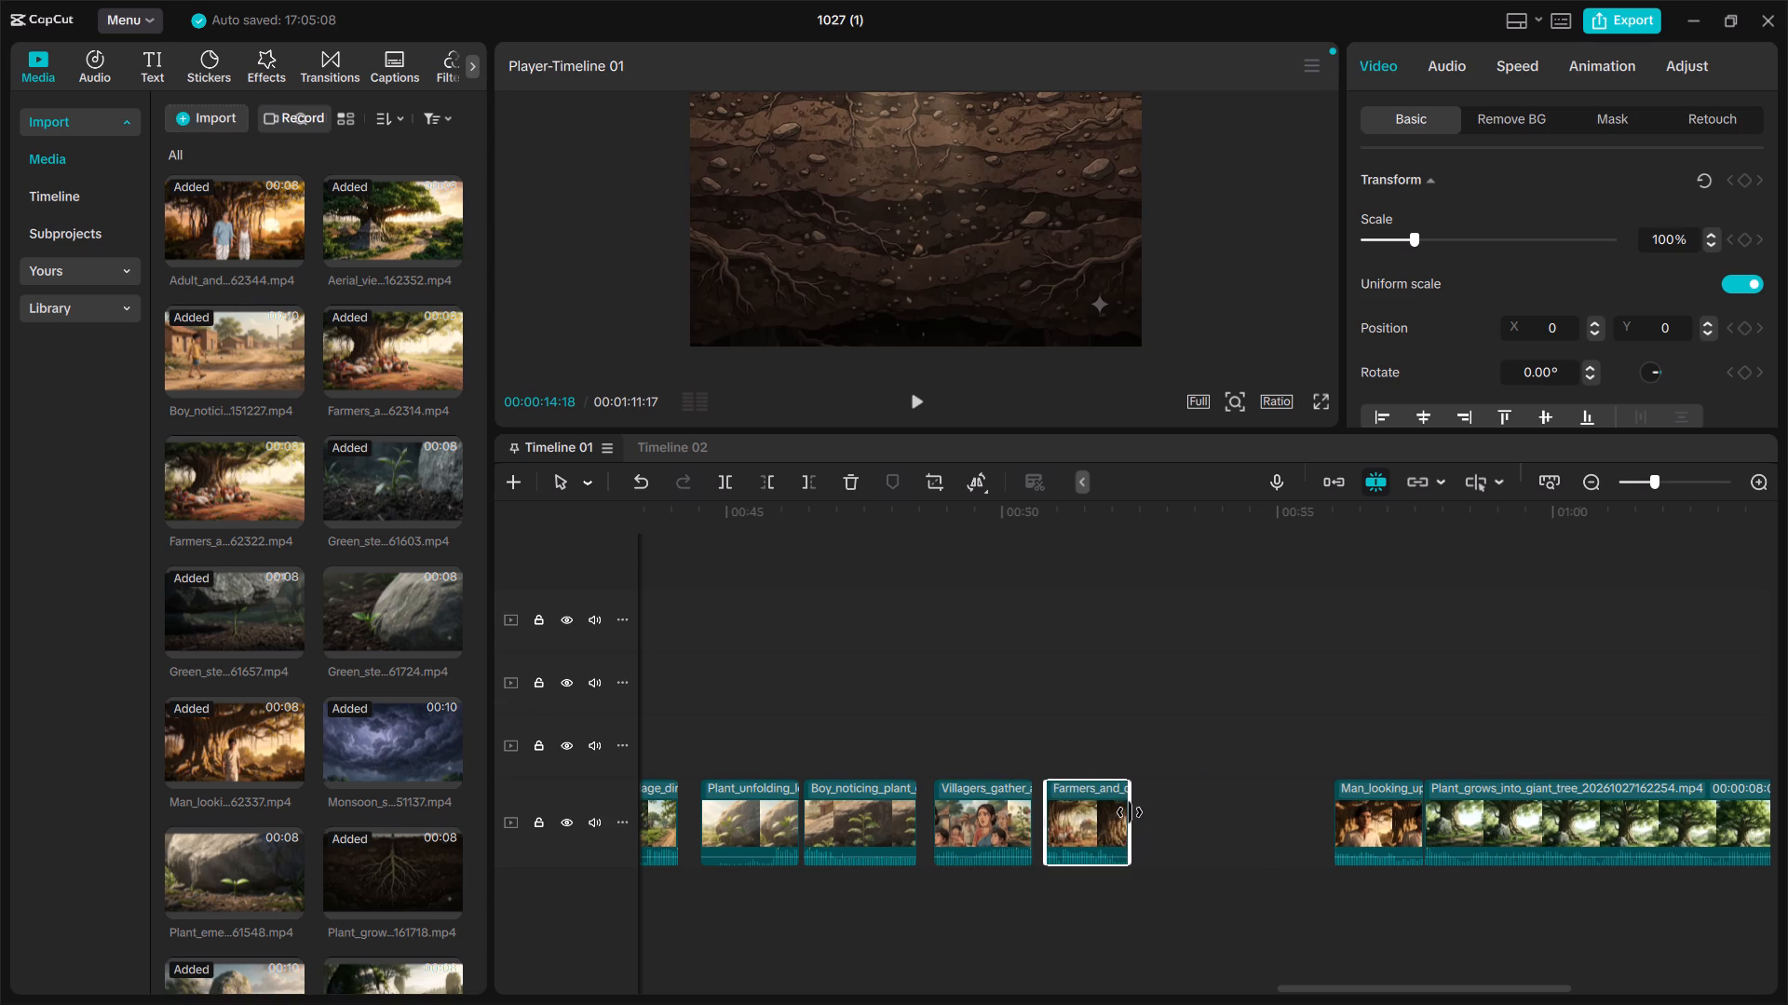
left_click_drag(1130, 812, 1221, 818)
Move Farmers_and_children_under_tree to an upper track and extend its start back to about 00:51, trying to lengthen it at both ends.
left_click_drag(1129, 814, 1191, 811)
left_click(1104, 811)
left_click_drag(1046, 822, 996, 820)
left_click_drag(1091, 821, 1306, 813)
left_click_drag(1246, 808, 1050, 809)
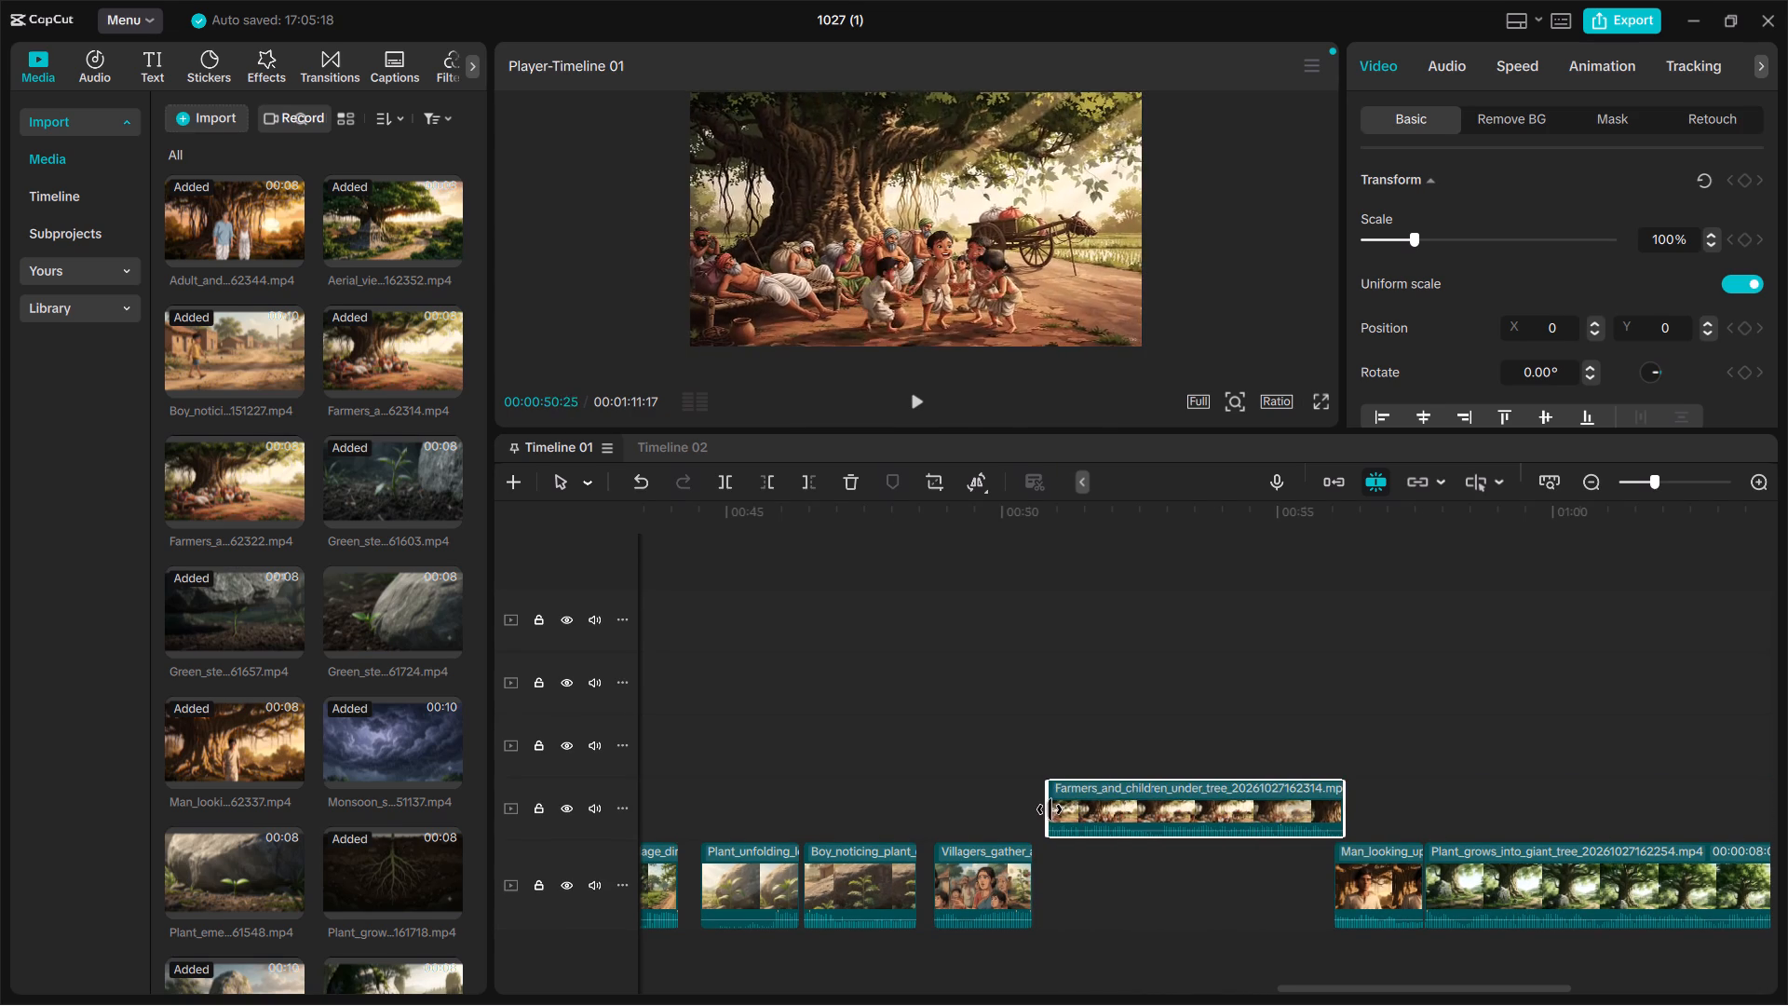
left_click_drag(1050, 809, 1048, 809)
Move Man_looking_up_at_tree to an upper track, extend its start to 8 s, and place it at about 00:56 where Farmers_and_children ends.
left_click_drag(1372, 873, 1384, 836)
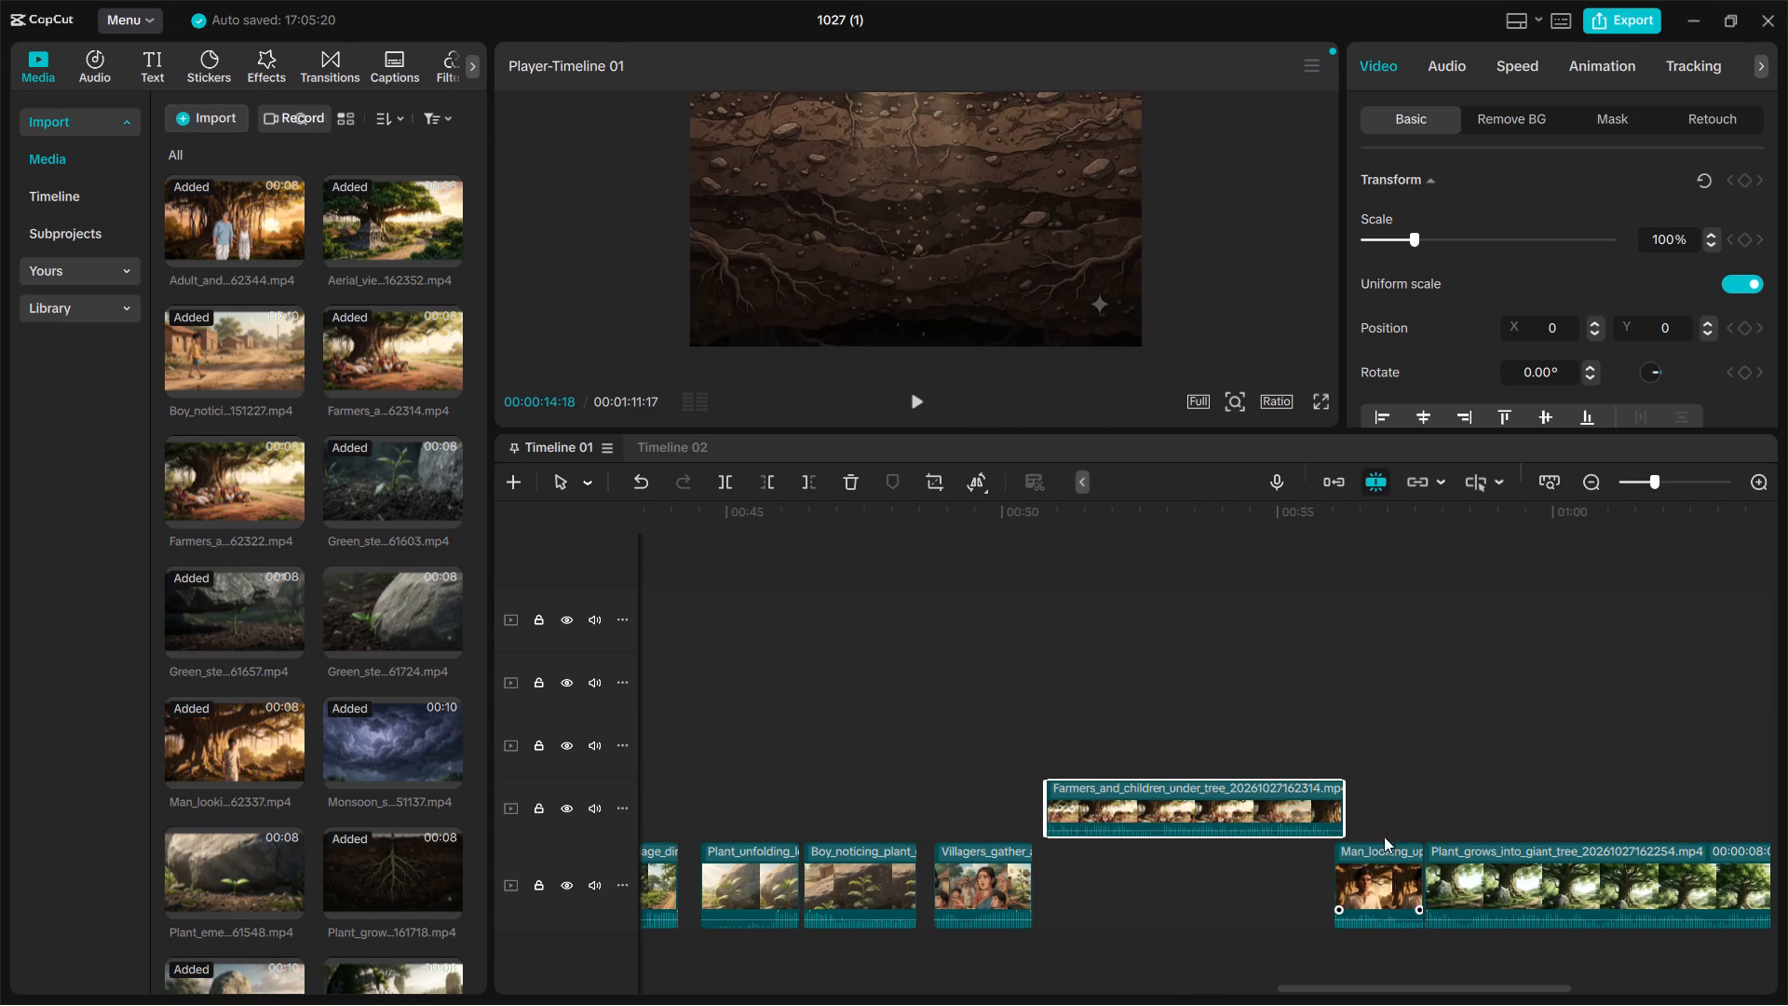
left_click_drag(1384, 836, 1421, 700)
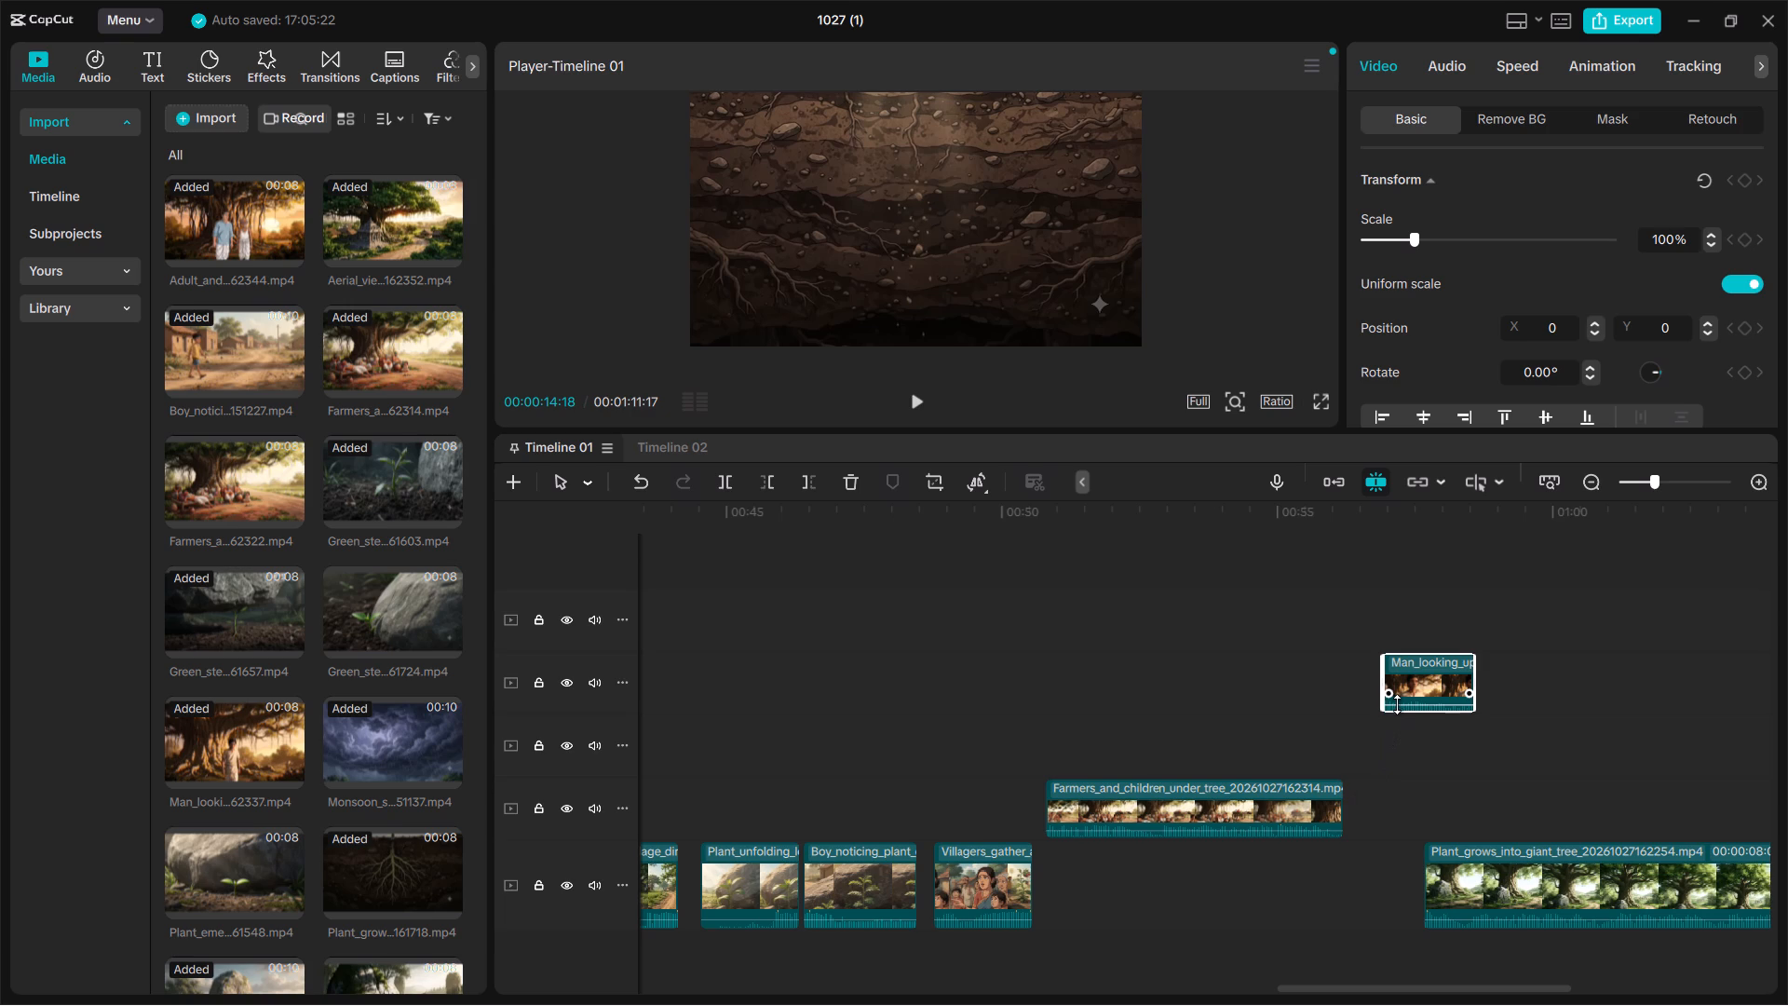
left_click_drag(1403, 690, 1361, 732)
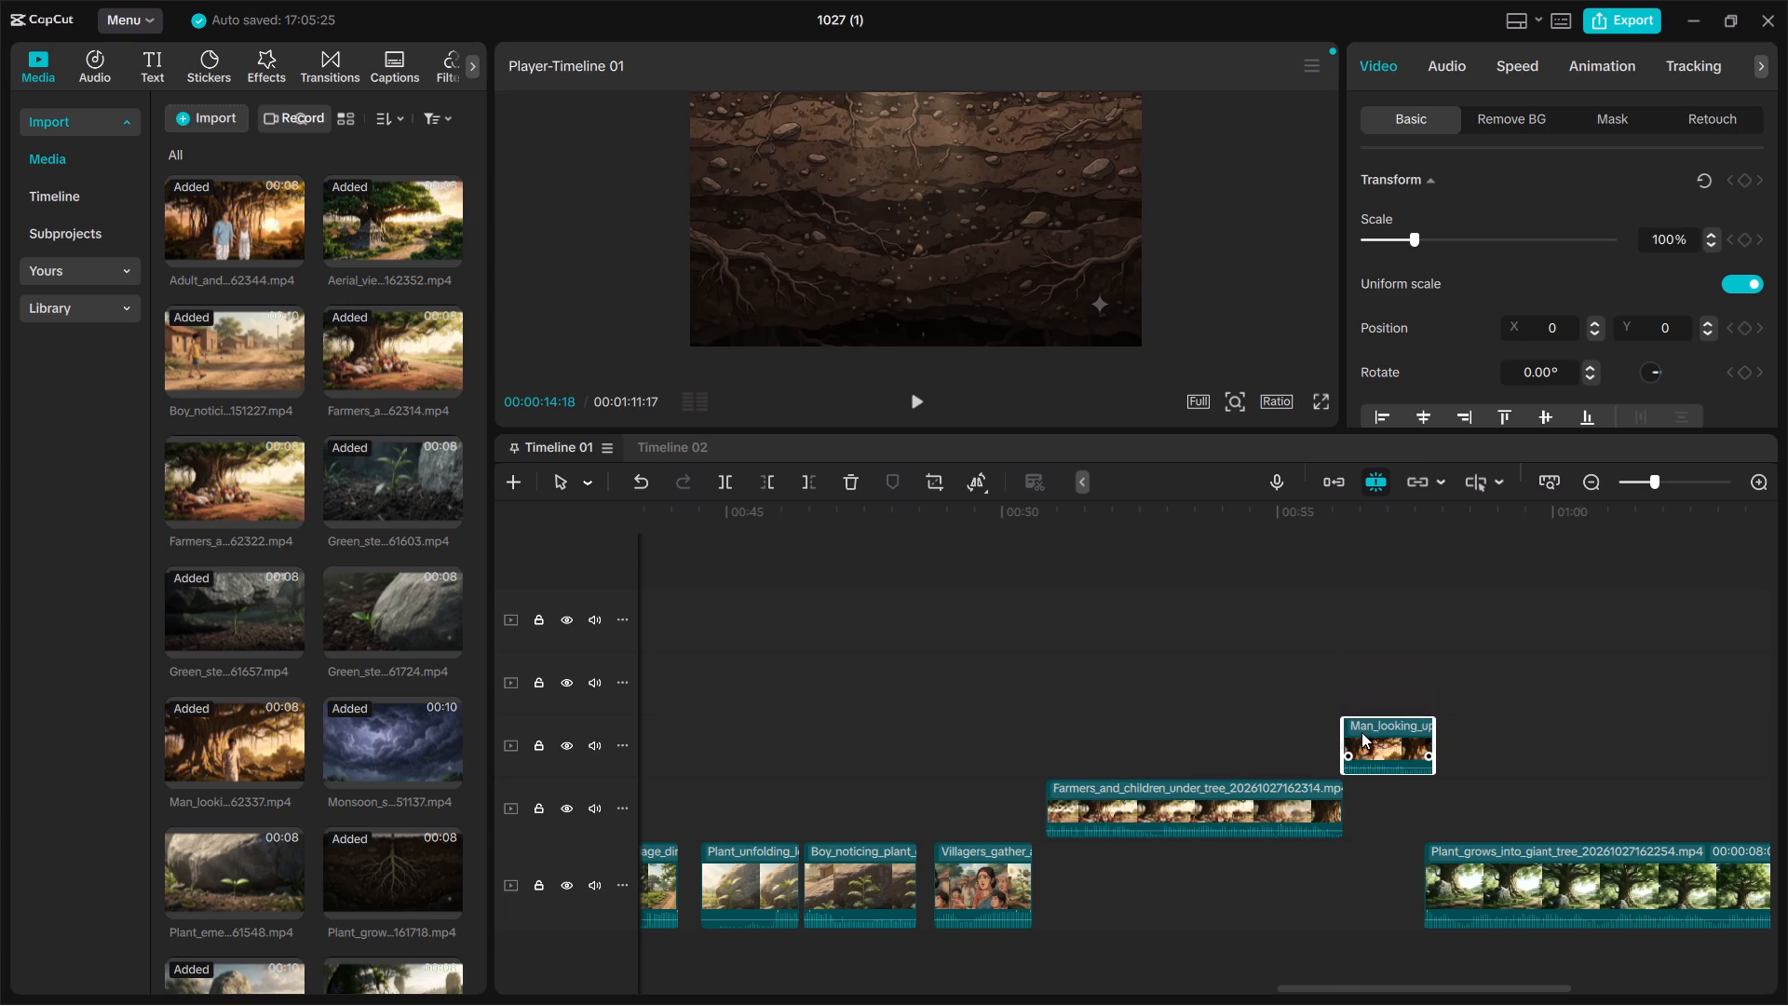
left_click_drag(1434, 741, 1631, 736)
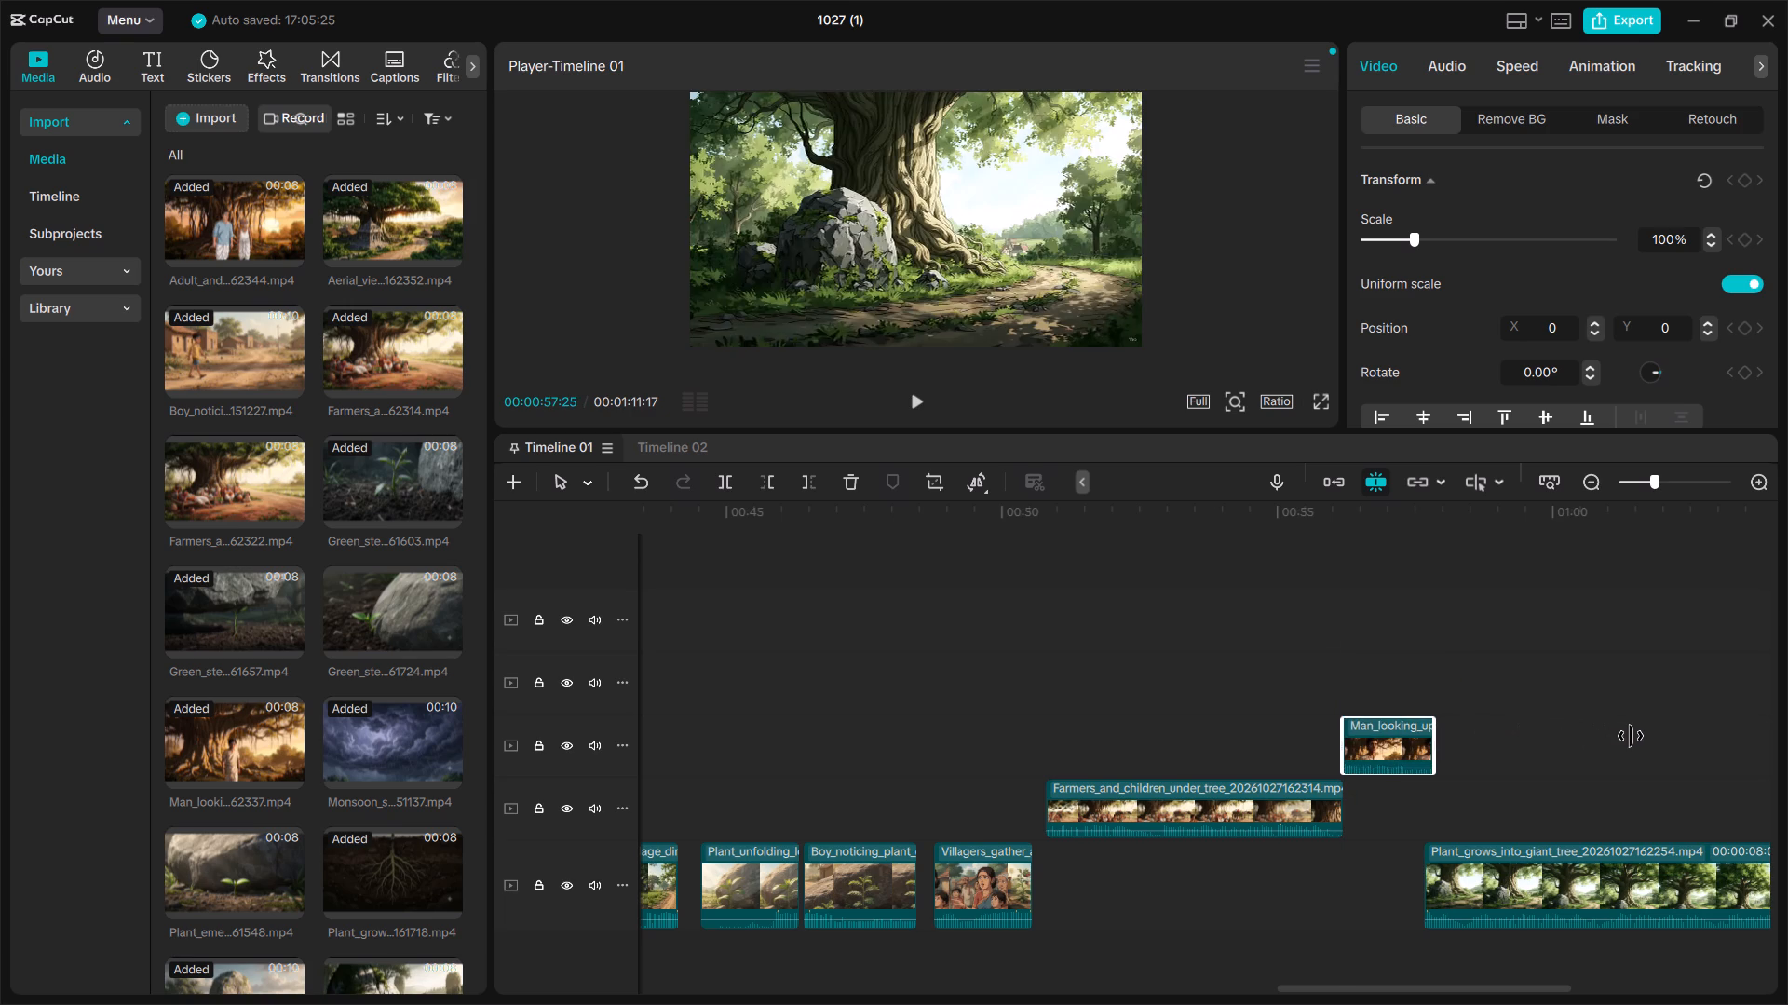
left_click_drag(1631, 736, 1630, 736)
left_click_drag(1343, 744, 924, 778)
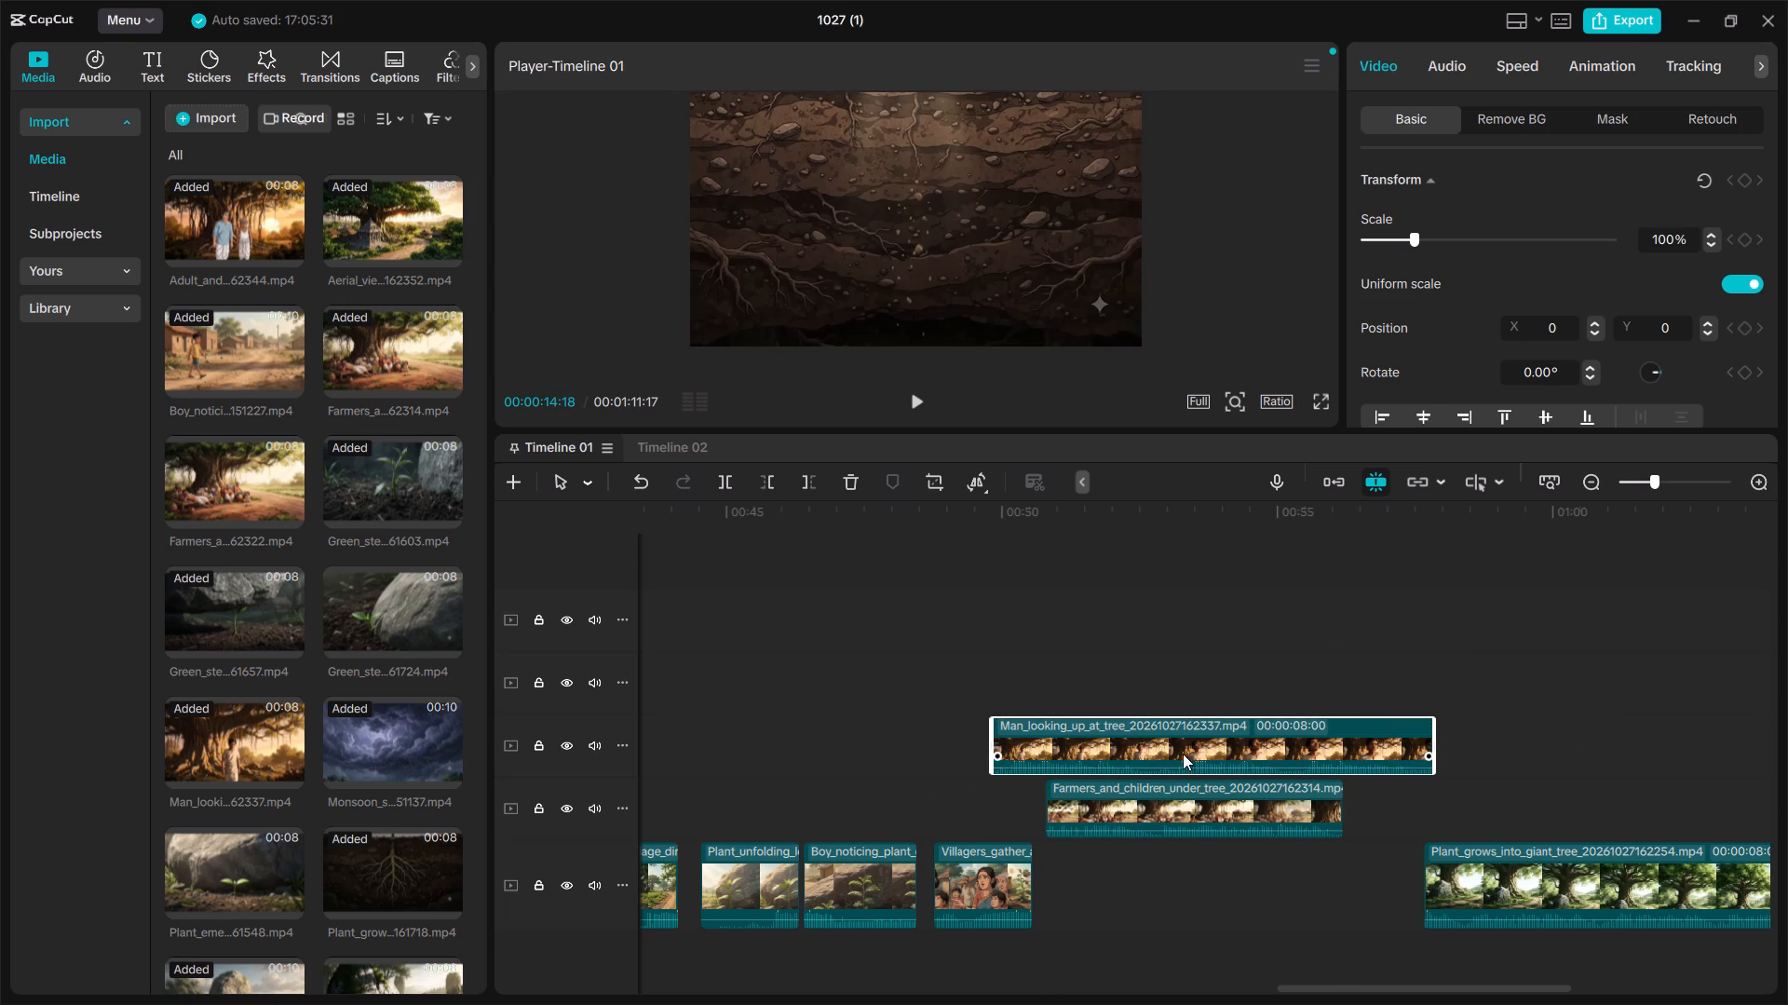
left_click_drag(1229, 736, 1591, 742)
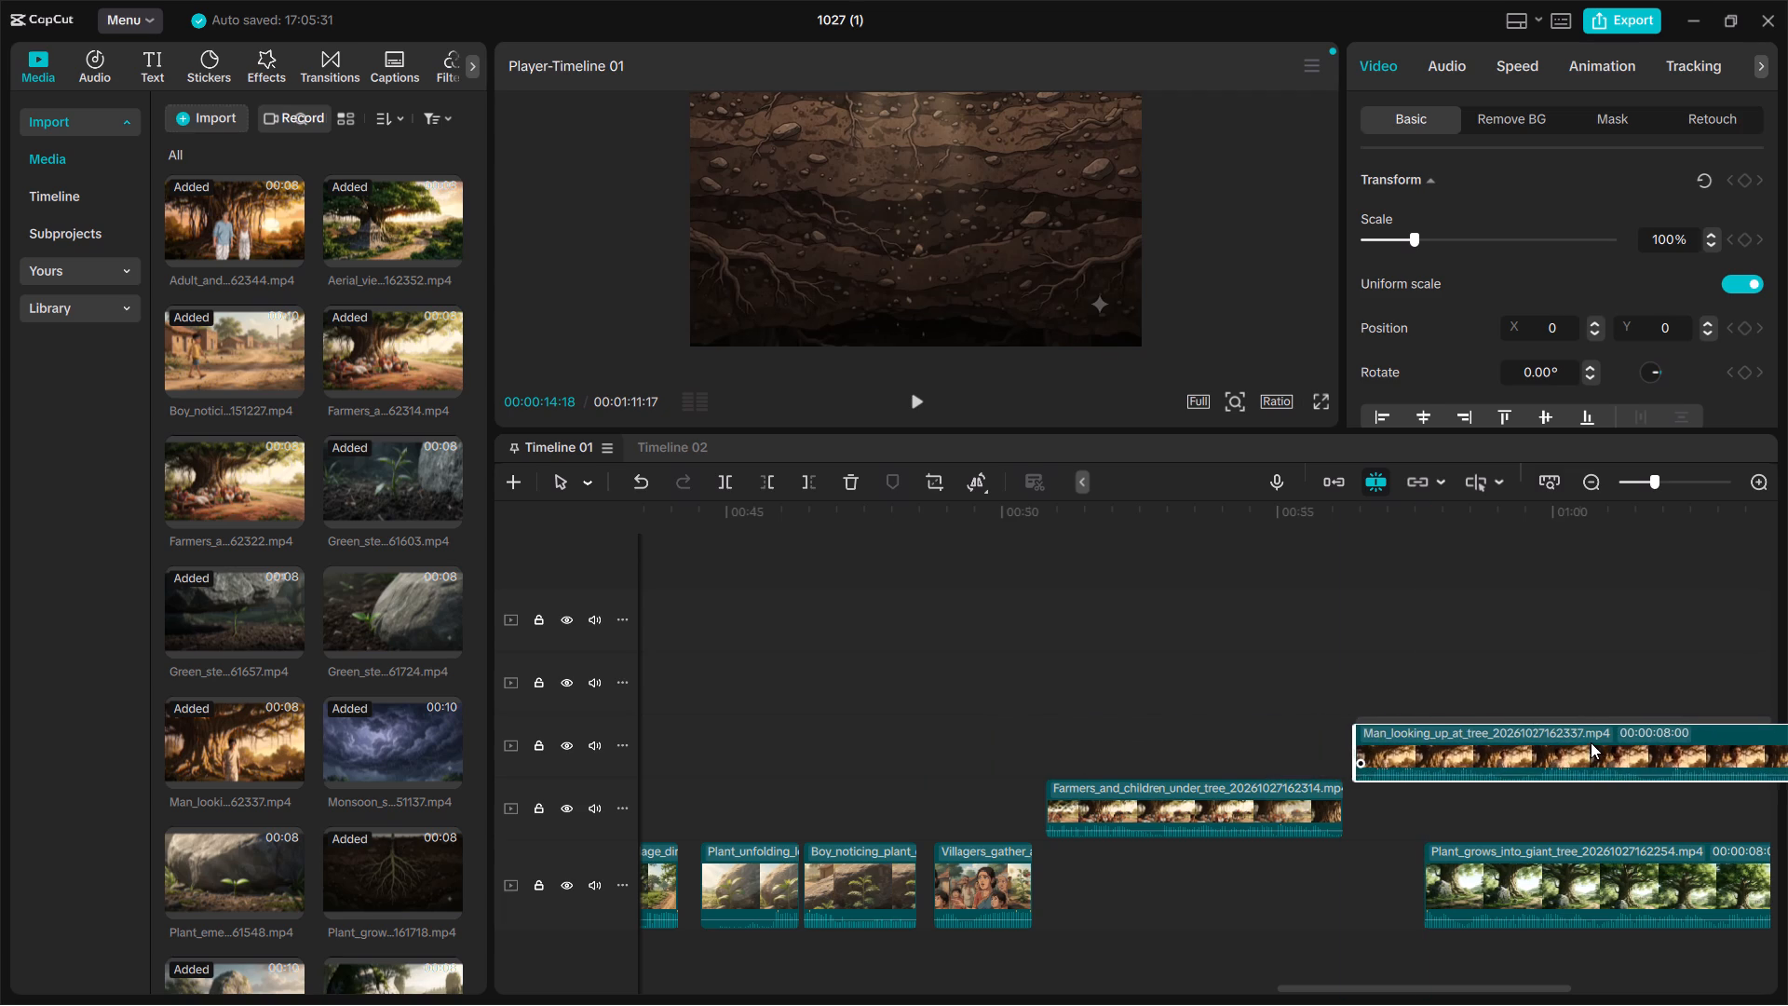
left_click_drag(1591, 742, 1586, 733)
Extend Adult_and_elderly_man_talking to 8 s at its start on the upper track, ending where Aerial_view_of_giant_tree is moved, at about 01:13.
scroll(1586, 733, "left", 1)
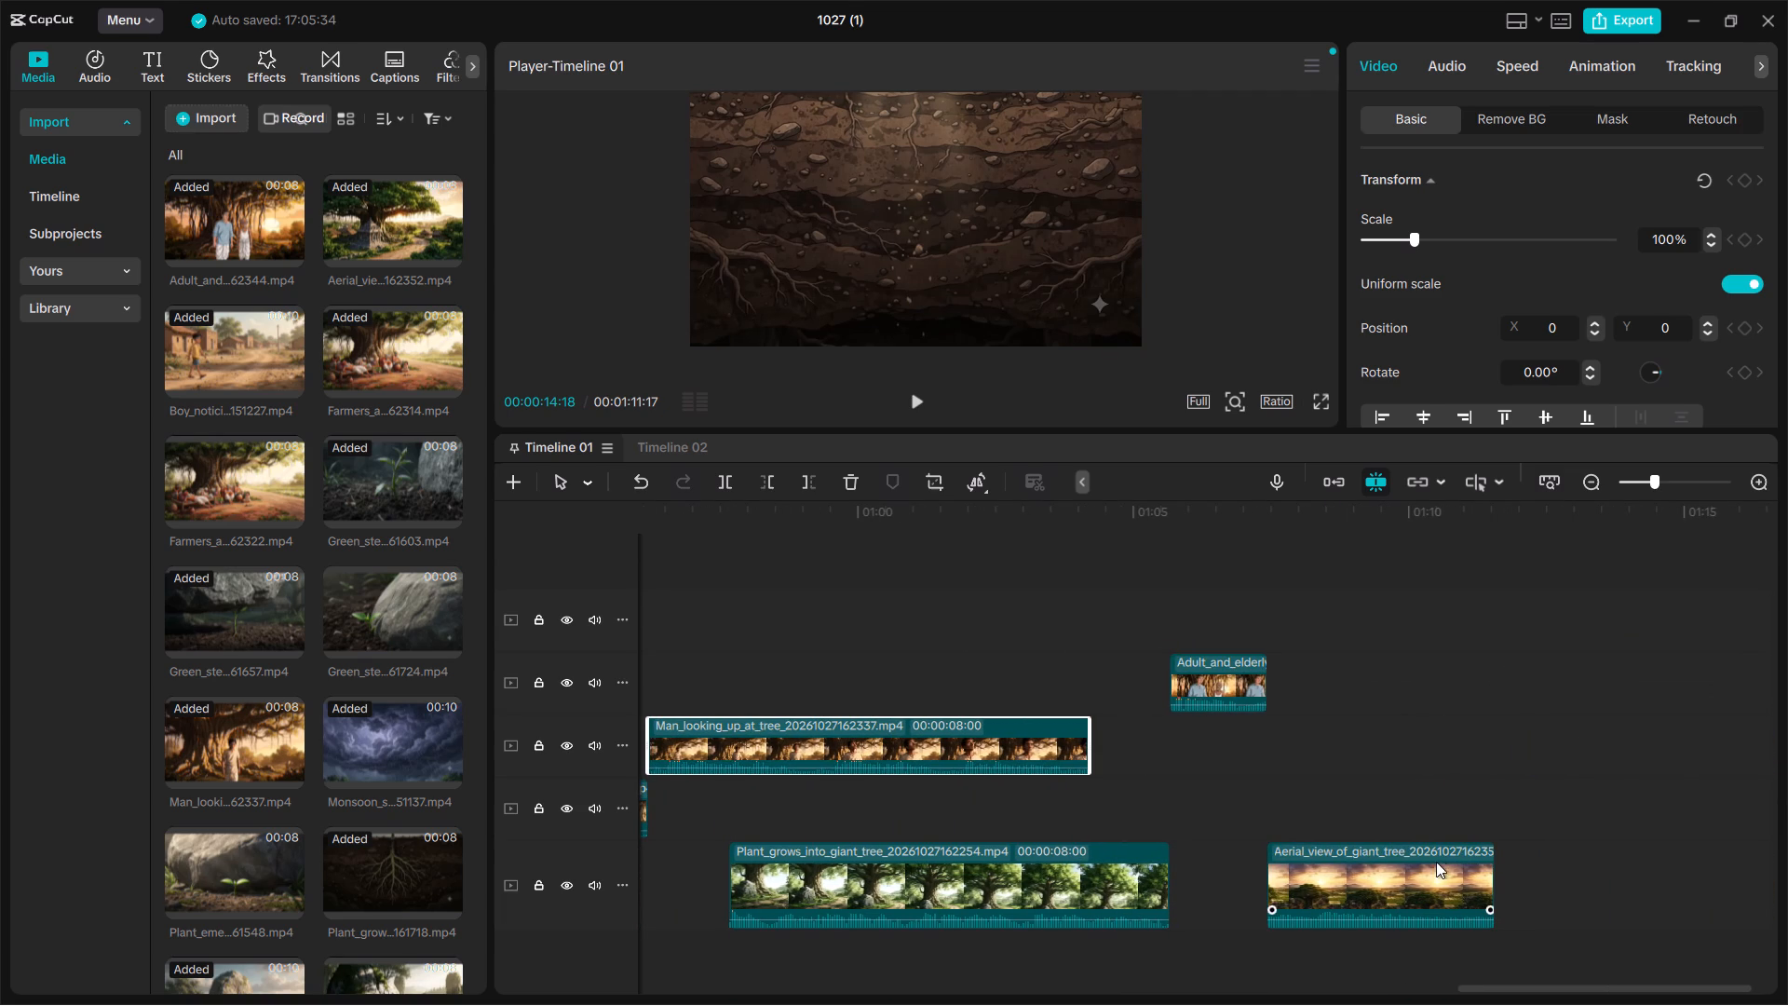
left_click_drag(1436, 869, 1740, 876)
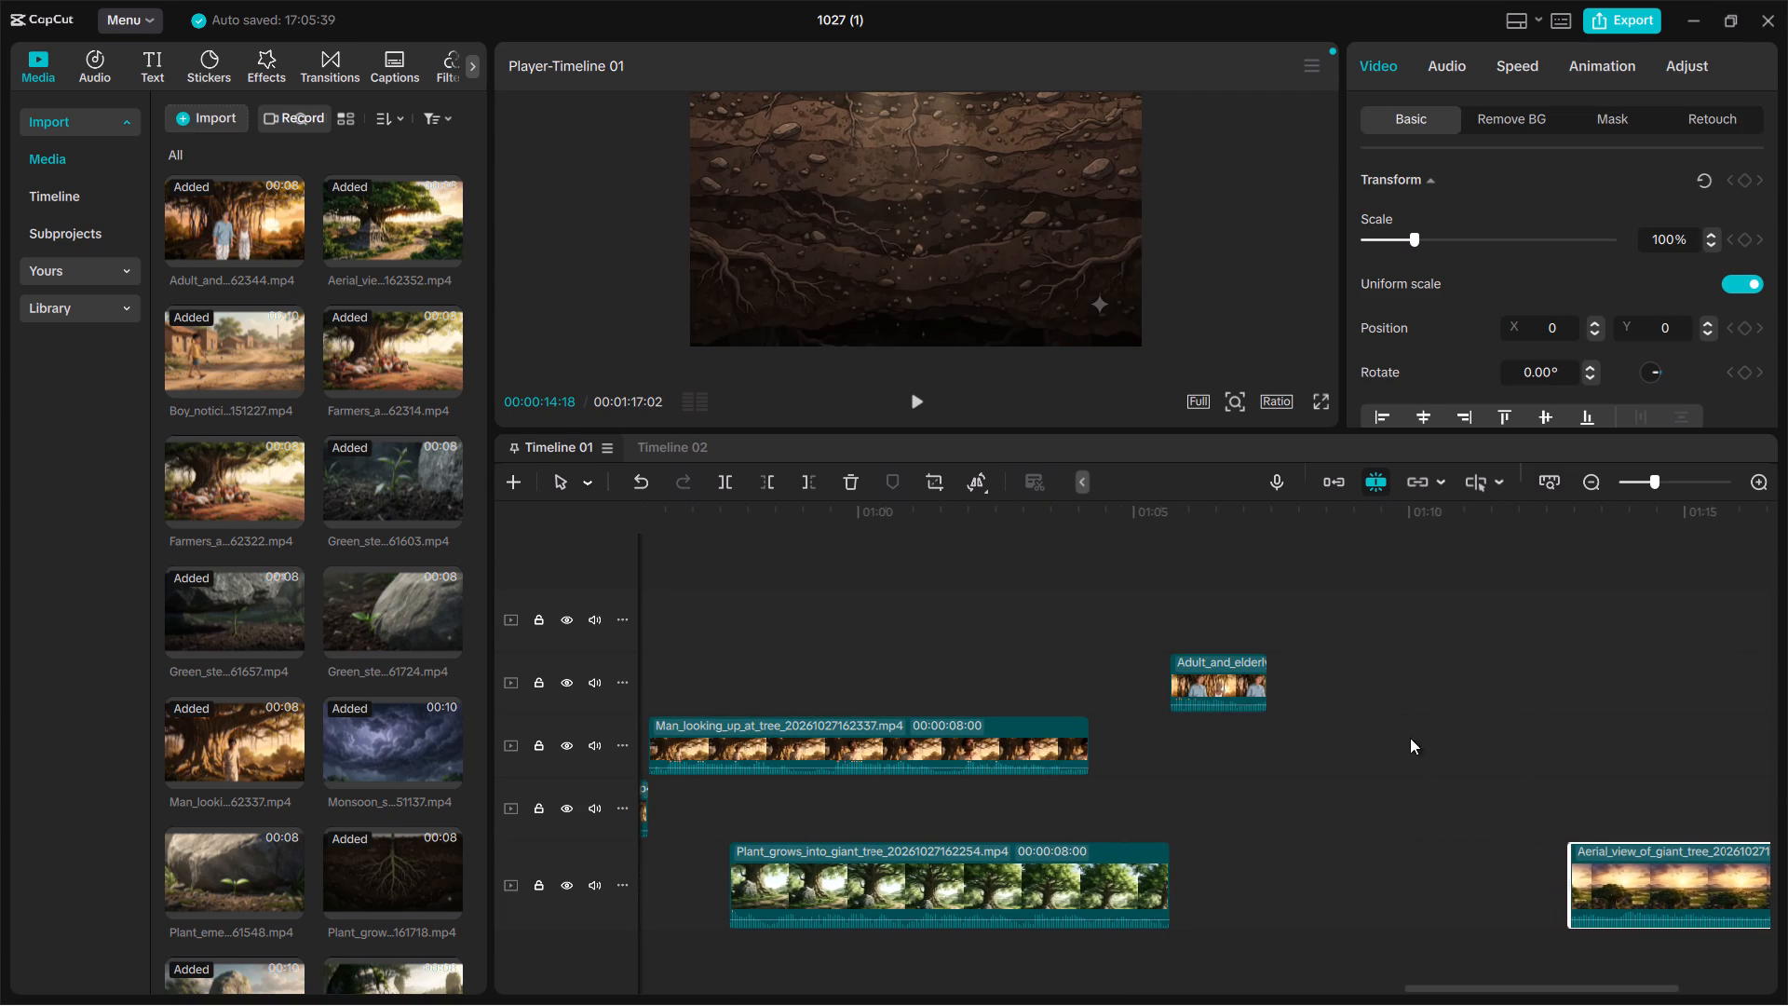
left_click_drag(1230, 693, 1221, 693)
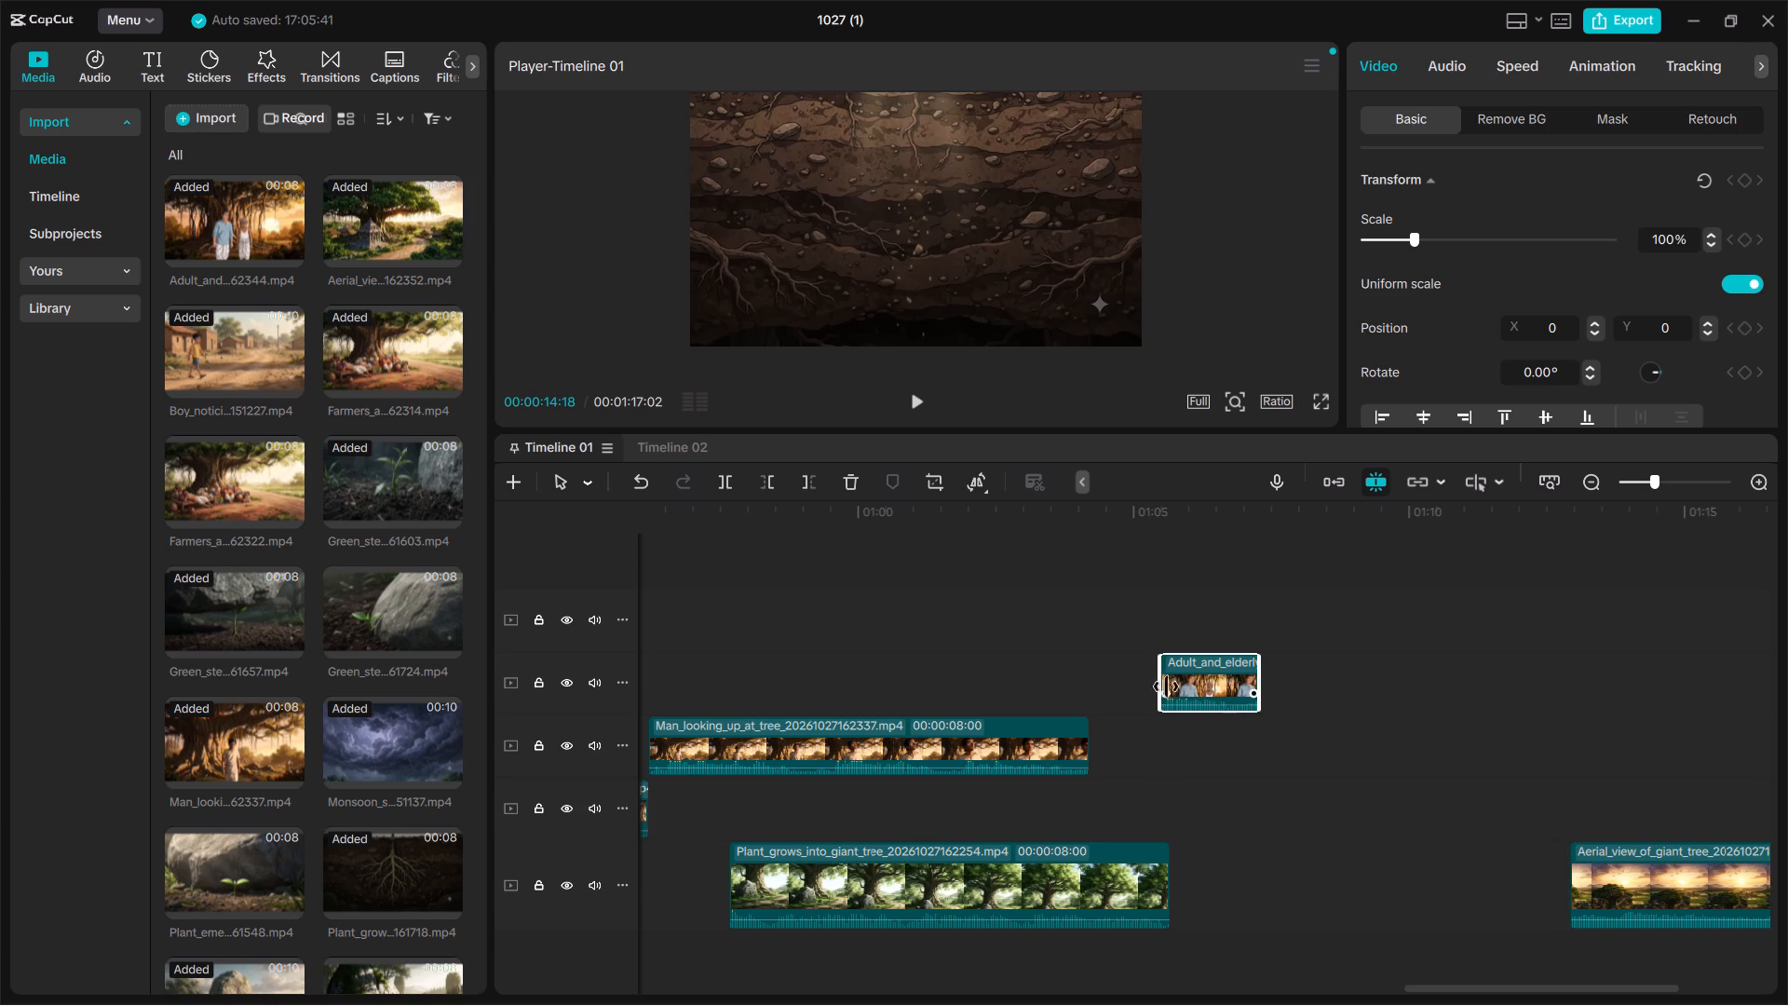
left_click_drag(1156, 680, 825, 654)
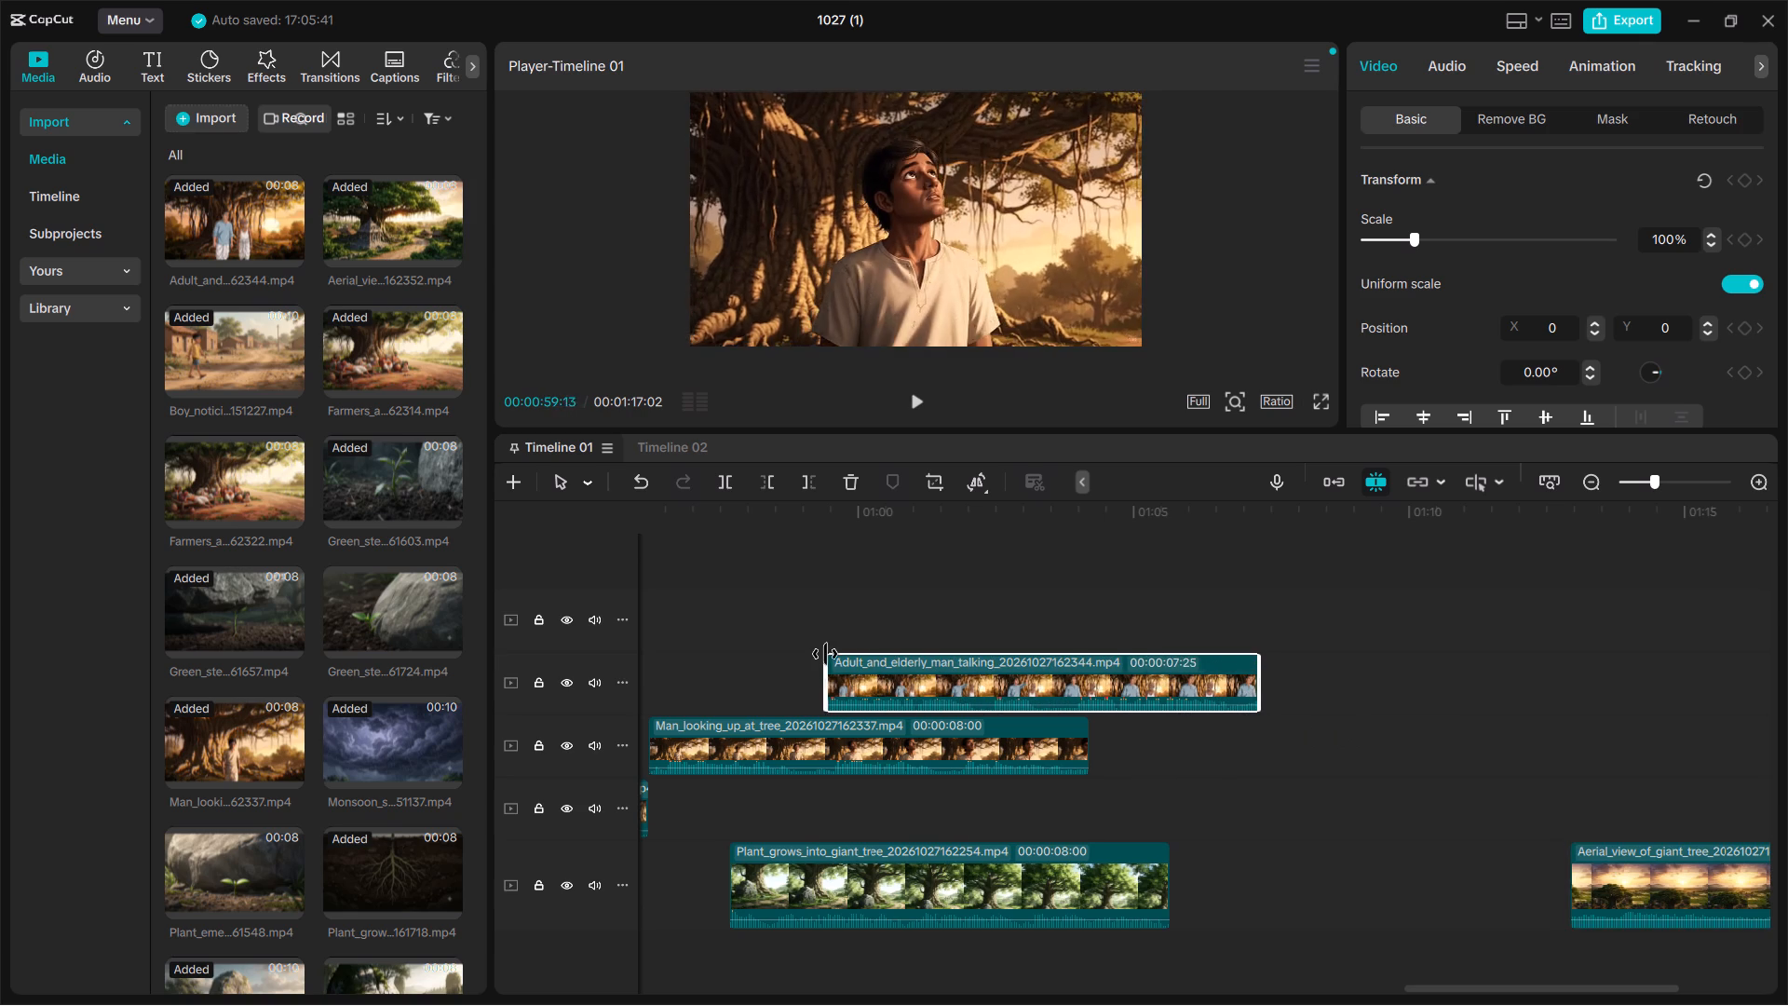
left_click_drag(825, 654, 746, 683)
left_click_drag(1009, 678, 1308, 690)
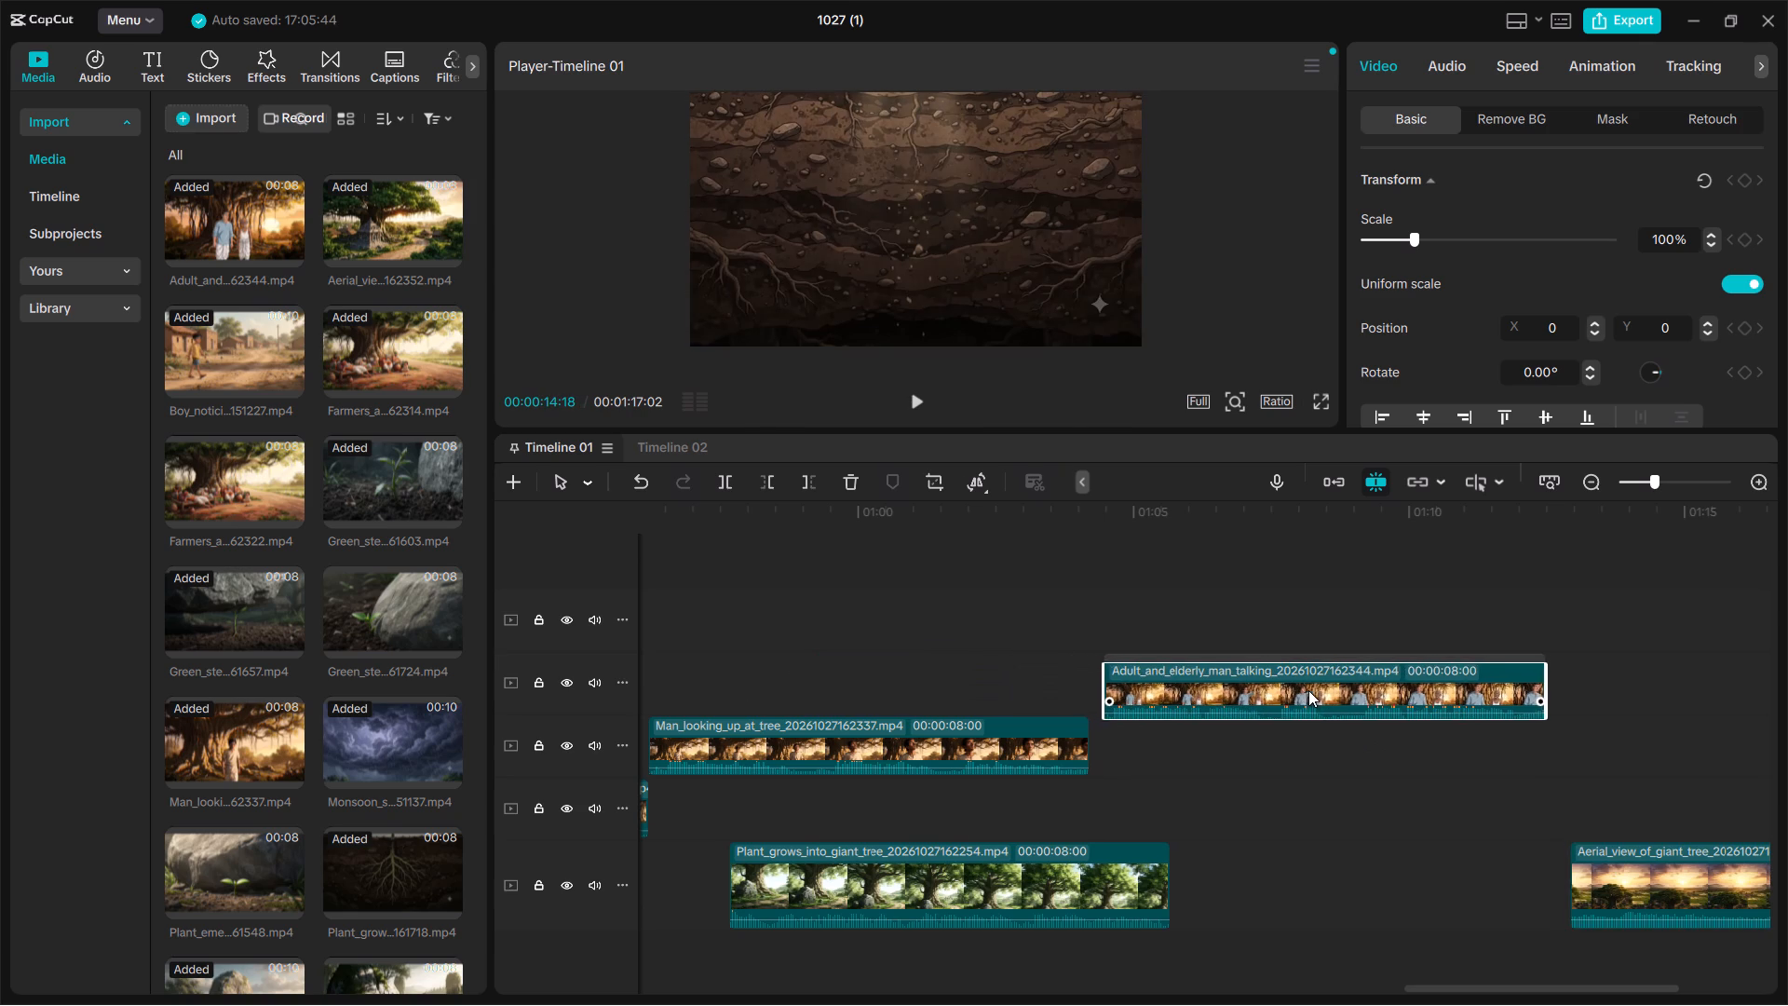
left_click_drag(1308, 690, 1321, 685)
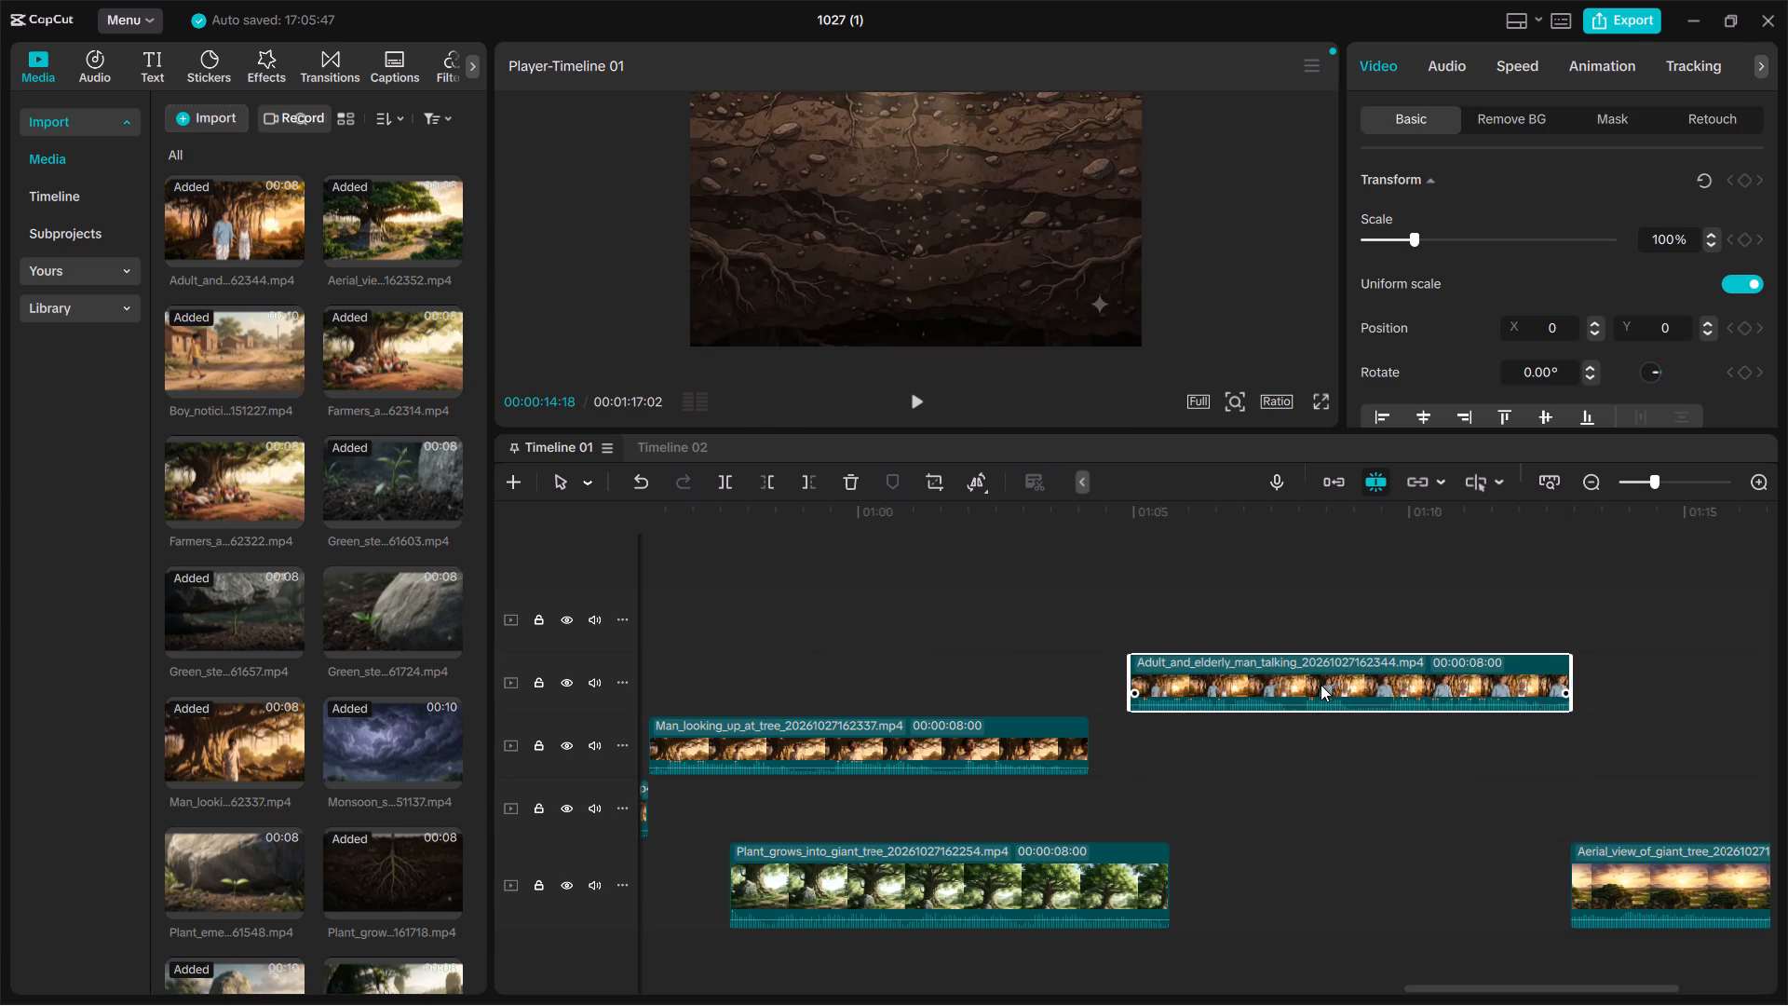
Extend the start of Aerial_view_of_giant_tree to 8 s and move the clip later on the main track to about 01:26.
scroll(1341, 873, "left", 1)
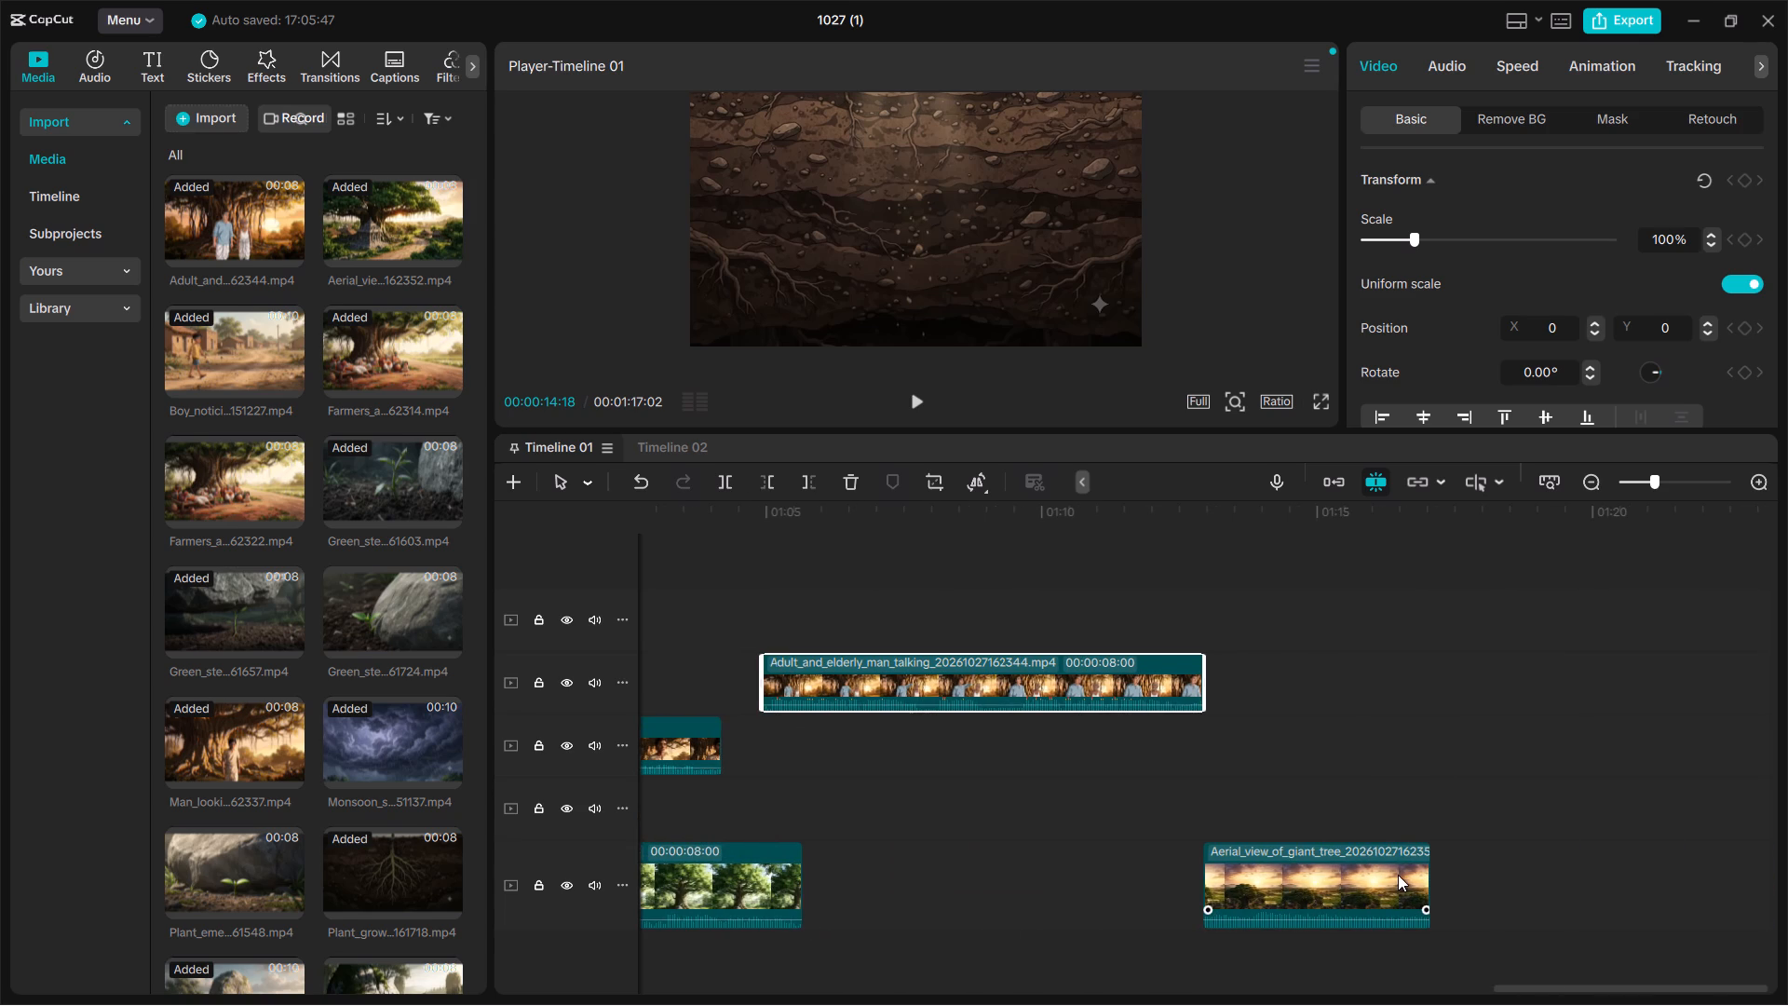
left_click_drag(1398, 875, 1634, 870)
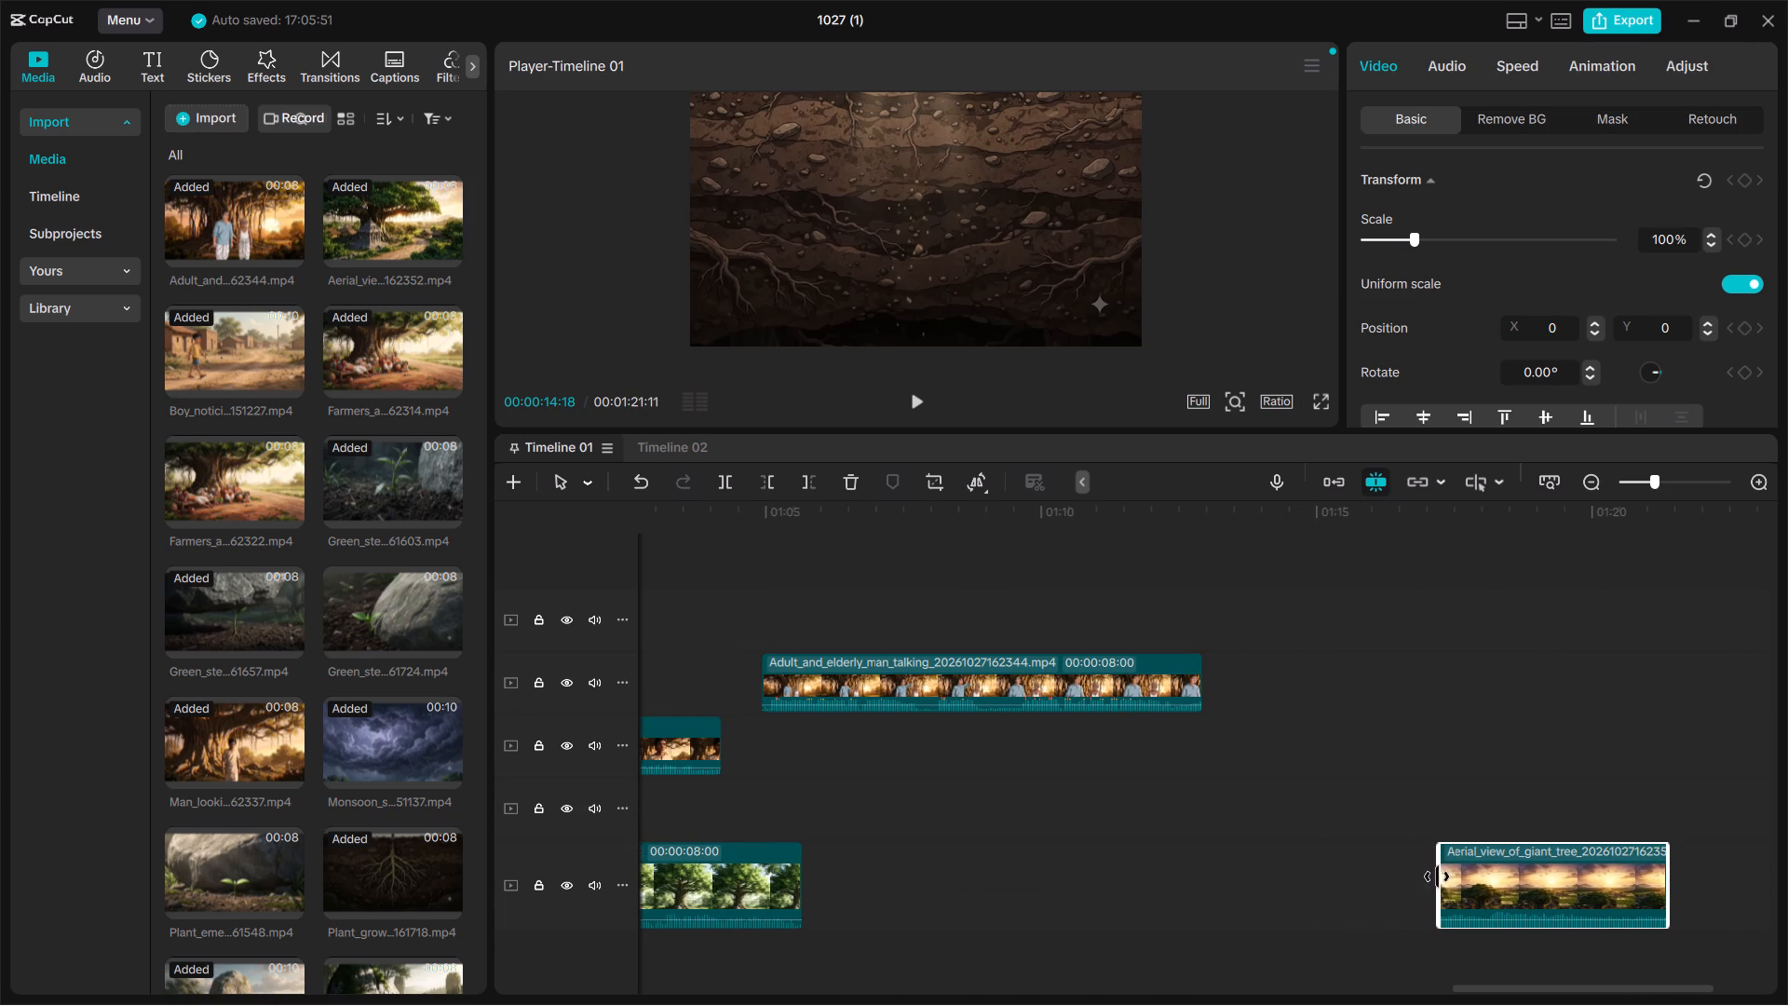
left_click_drag(1437, 877, 1139, 920)
scroll(1139, 920, "left", 1)
left_click_drag(1096, 895, 1787, 885)
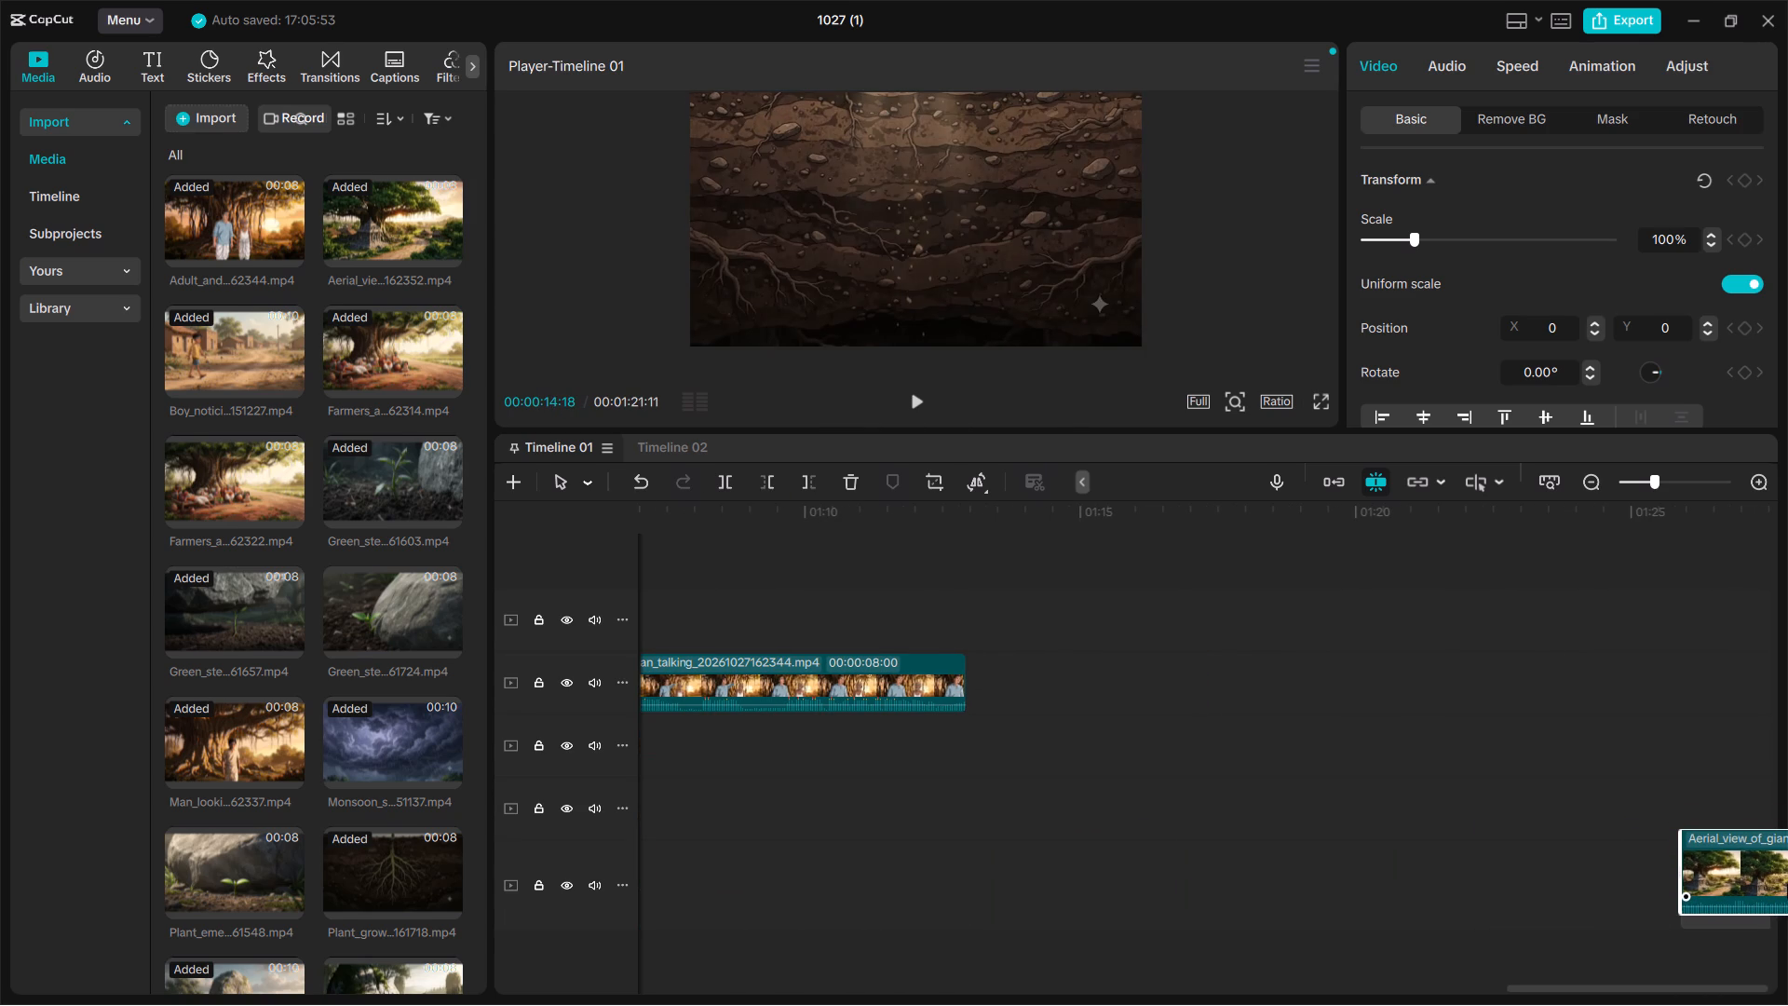
left_click_drag(1787, 885, 1777, 890)
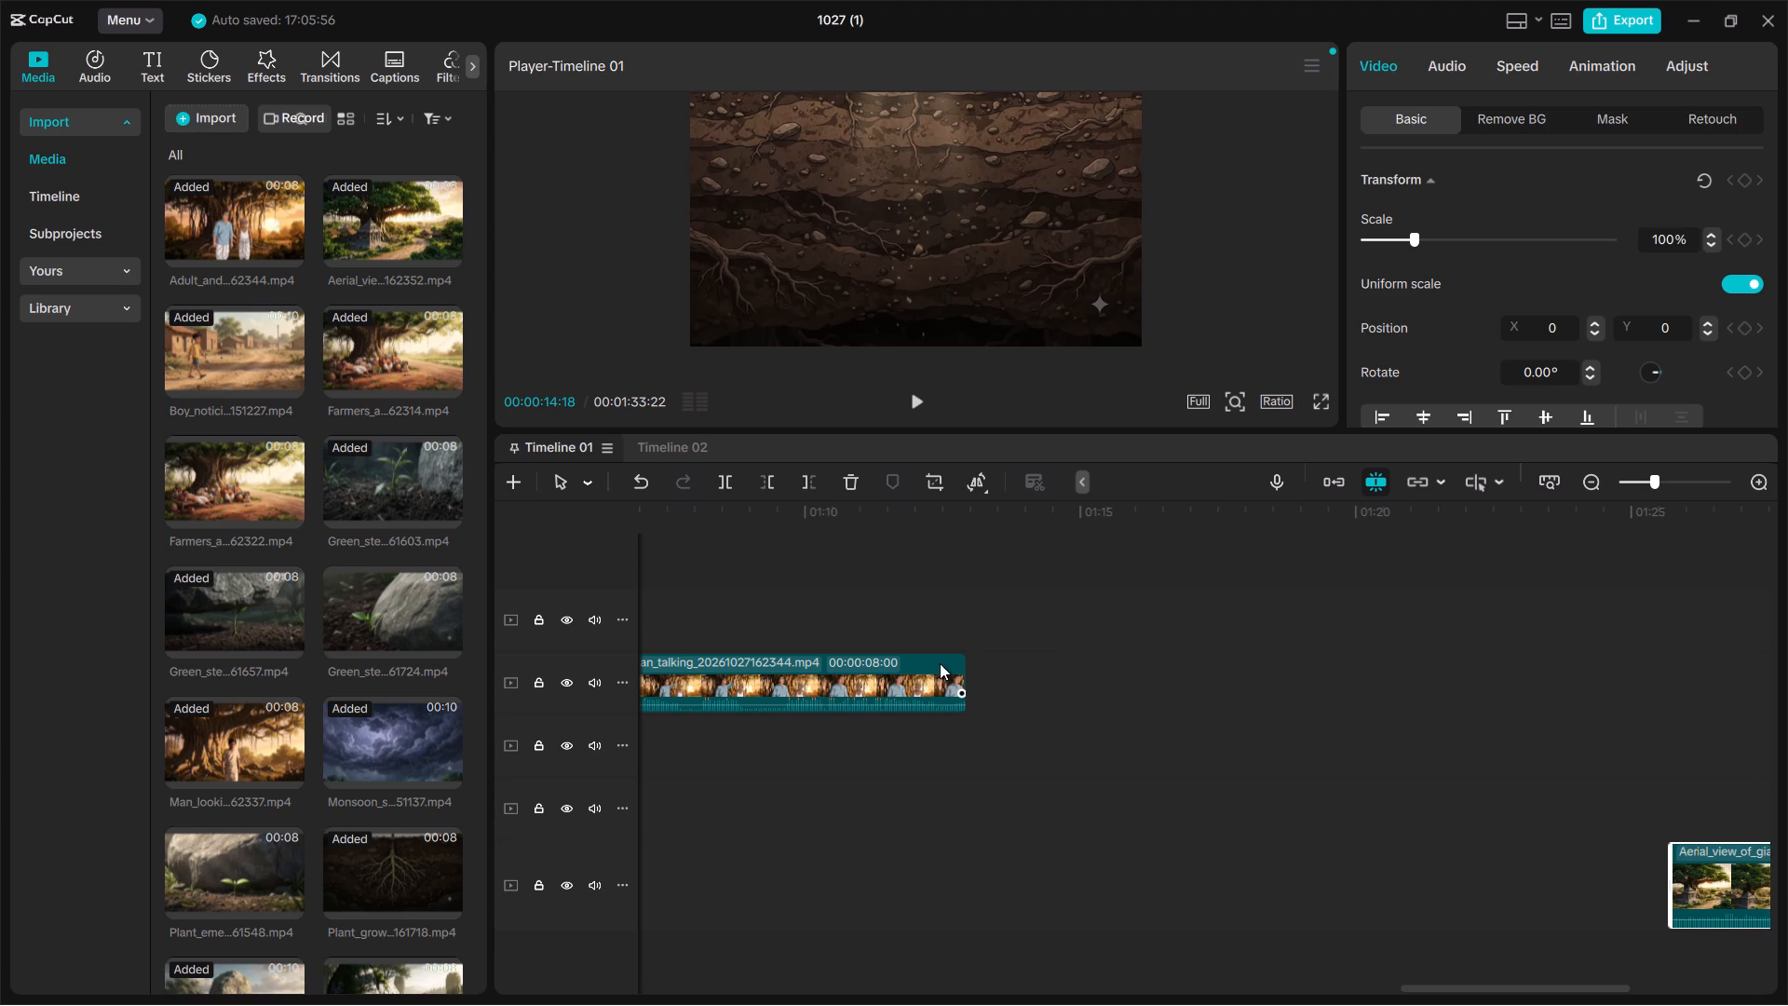
Place Man_looking_up, Plant_grows_into_giant_tree and Adult_and_elderly back to back on the main track, ending where Aerial_view starts at about 01:26.
left_click_drag(907, 676, 1545, 736)
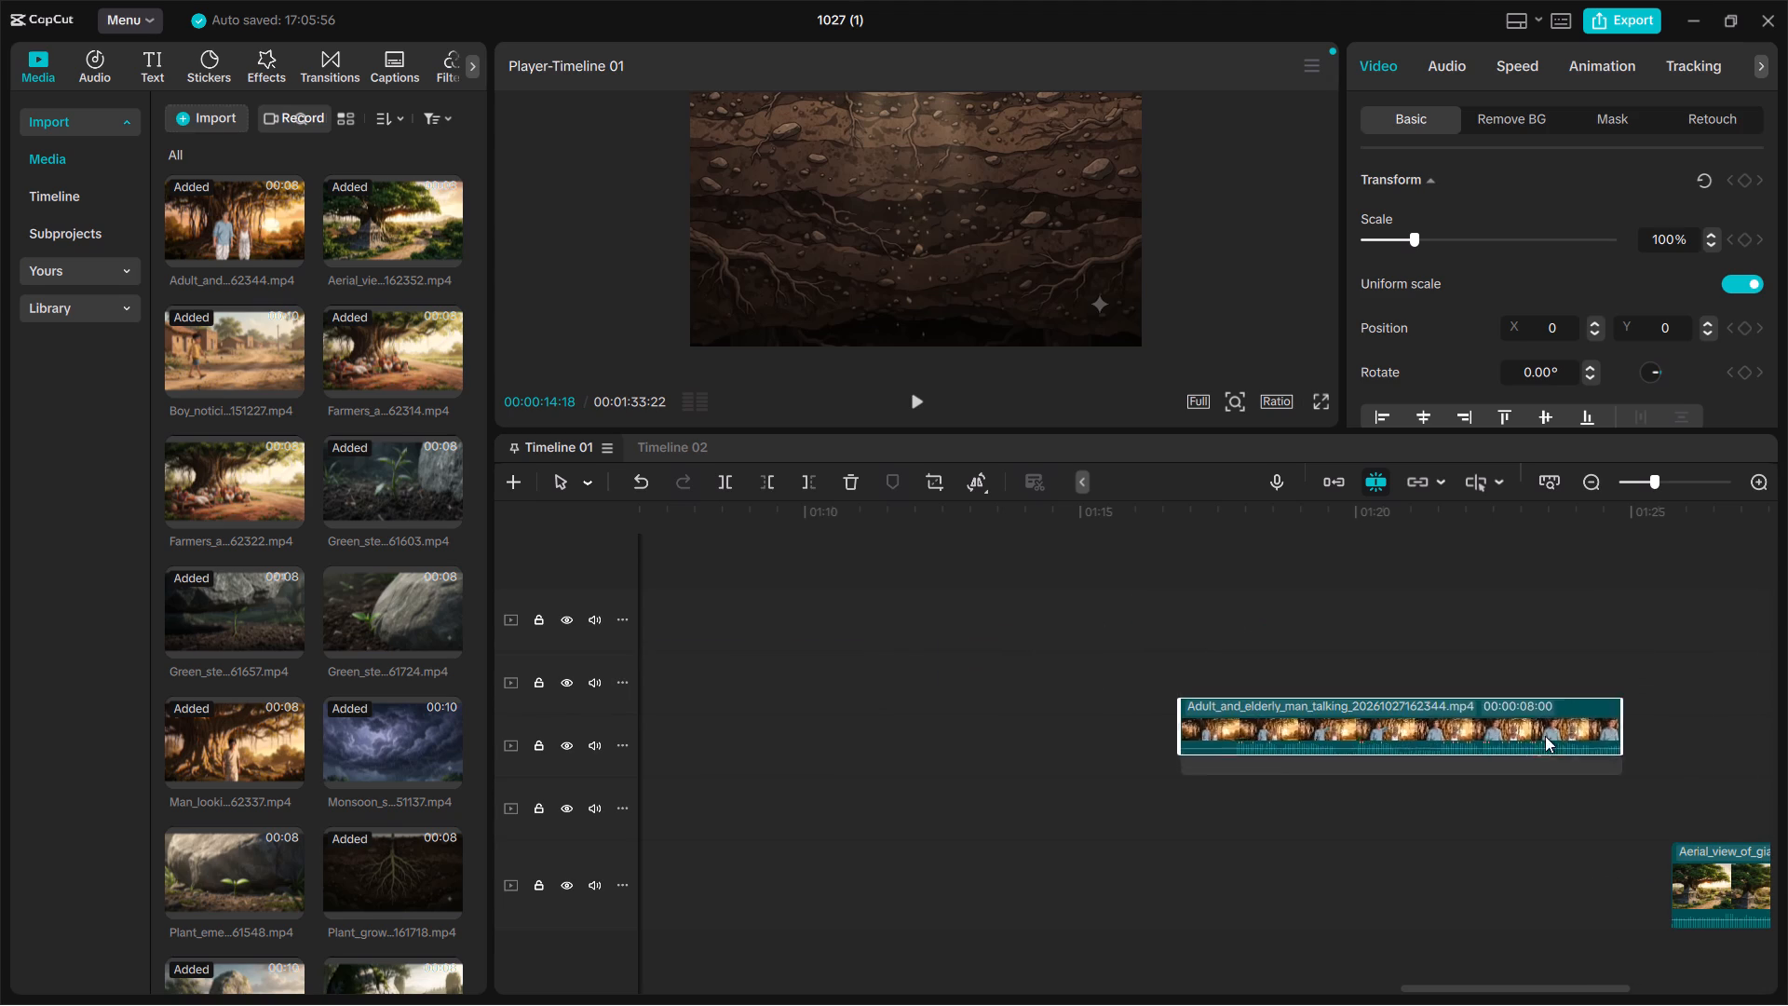
left_click_drag(1545, 736, 1639, 879)
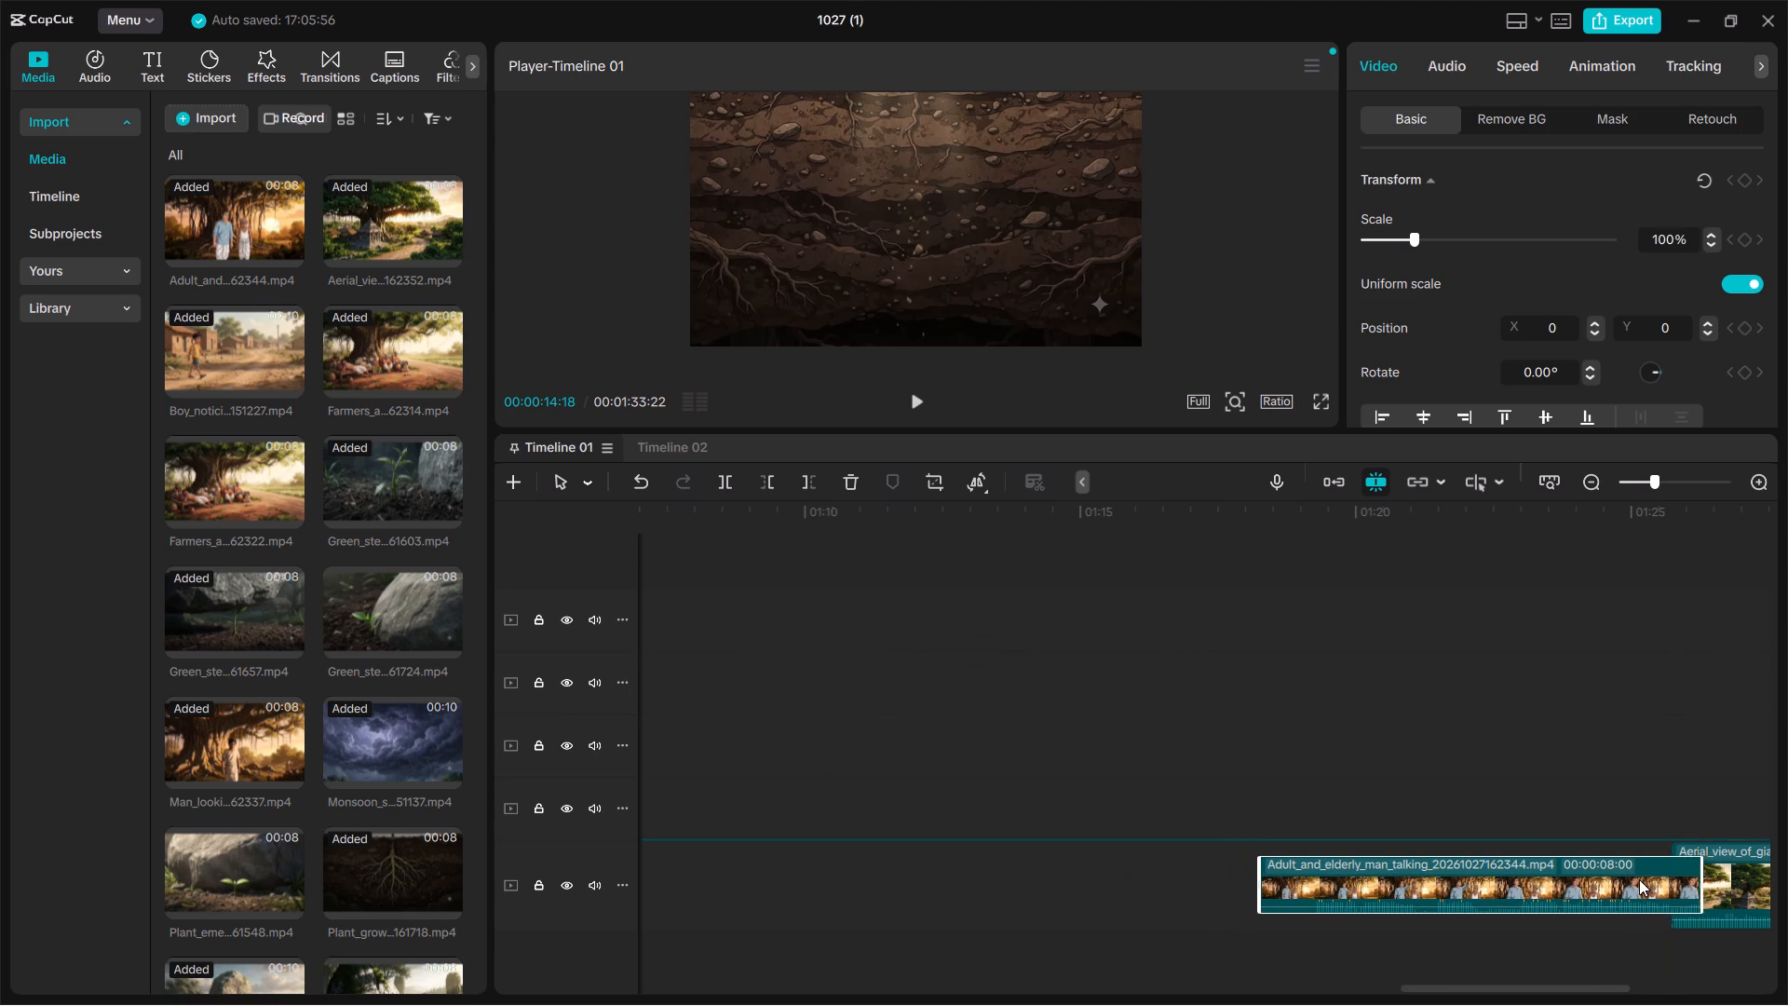
left_click_drag(1639, 879, 1608, 874)
scroll(1608, 874, "right", 1)
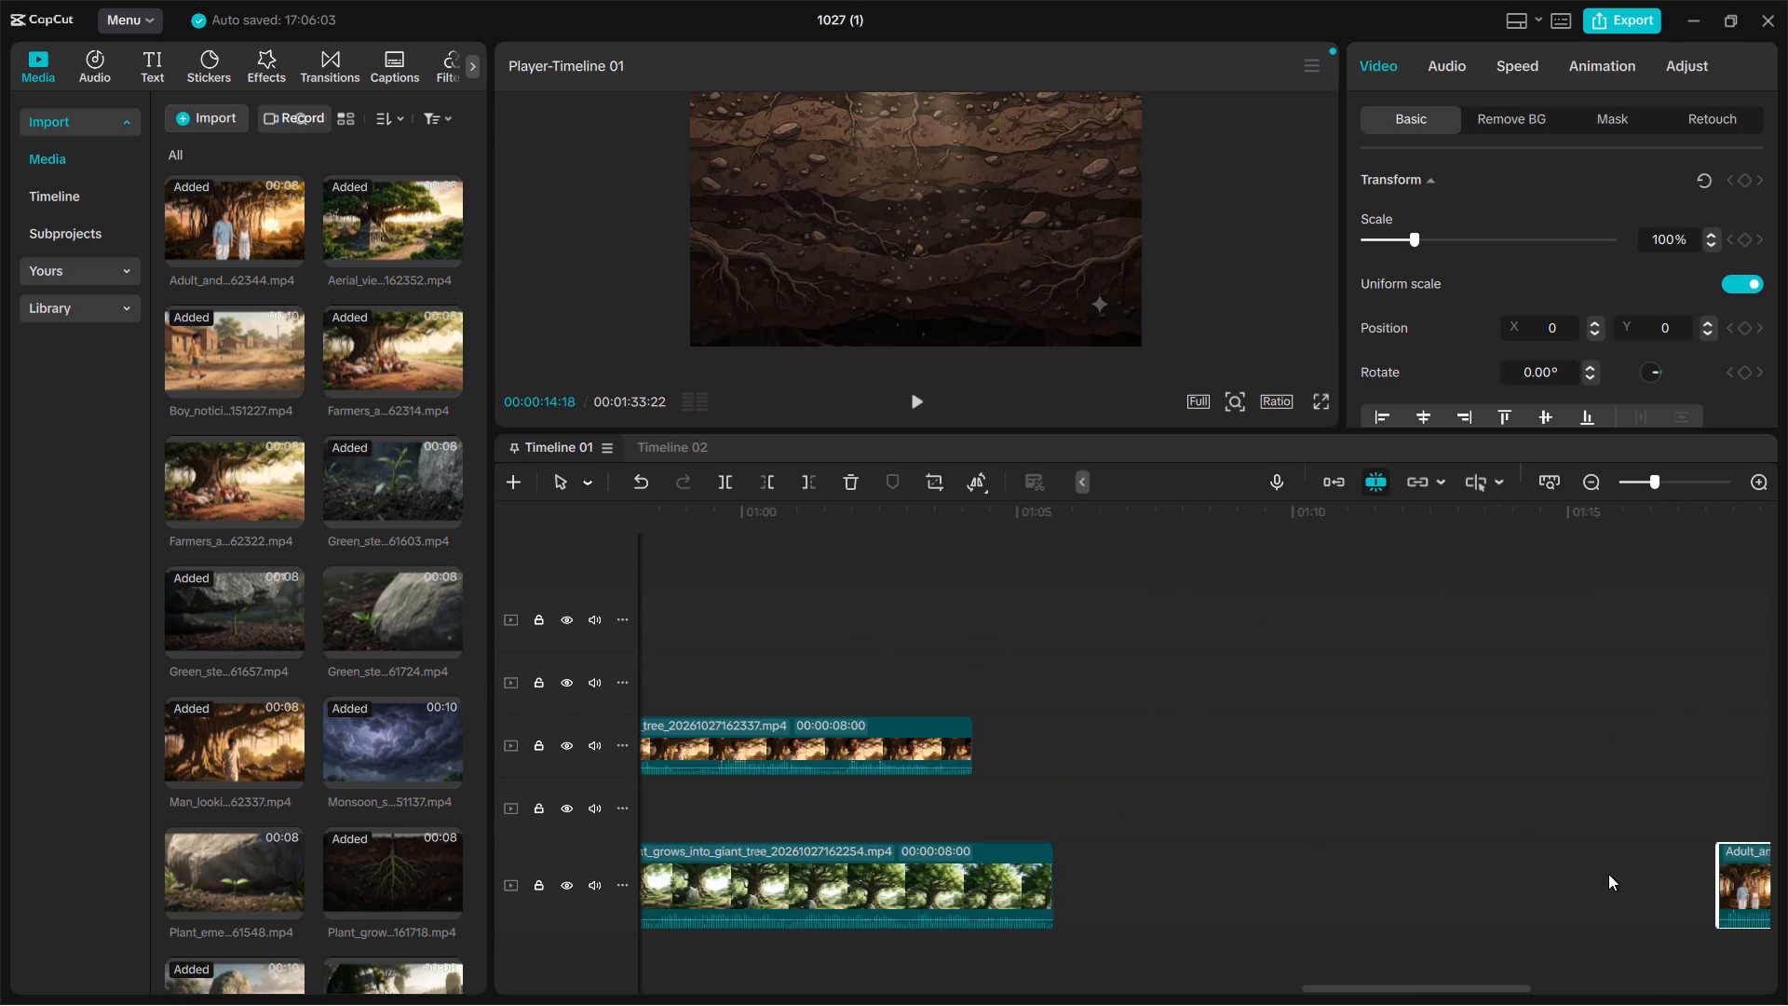
scroll(1608, 874, "right", 1)
scroll(1608, 874, "left", 1)
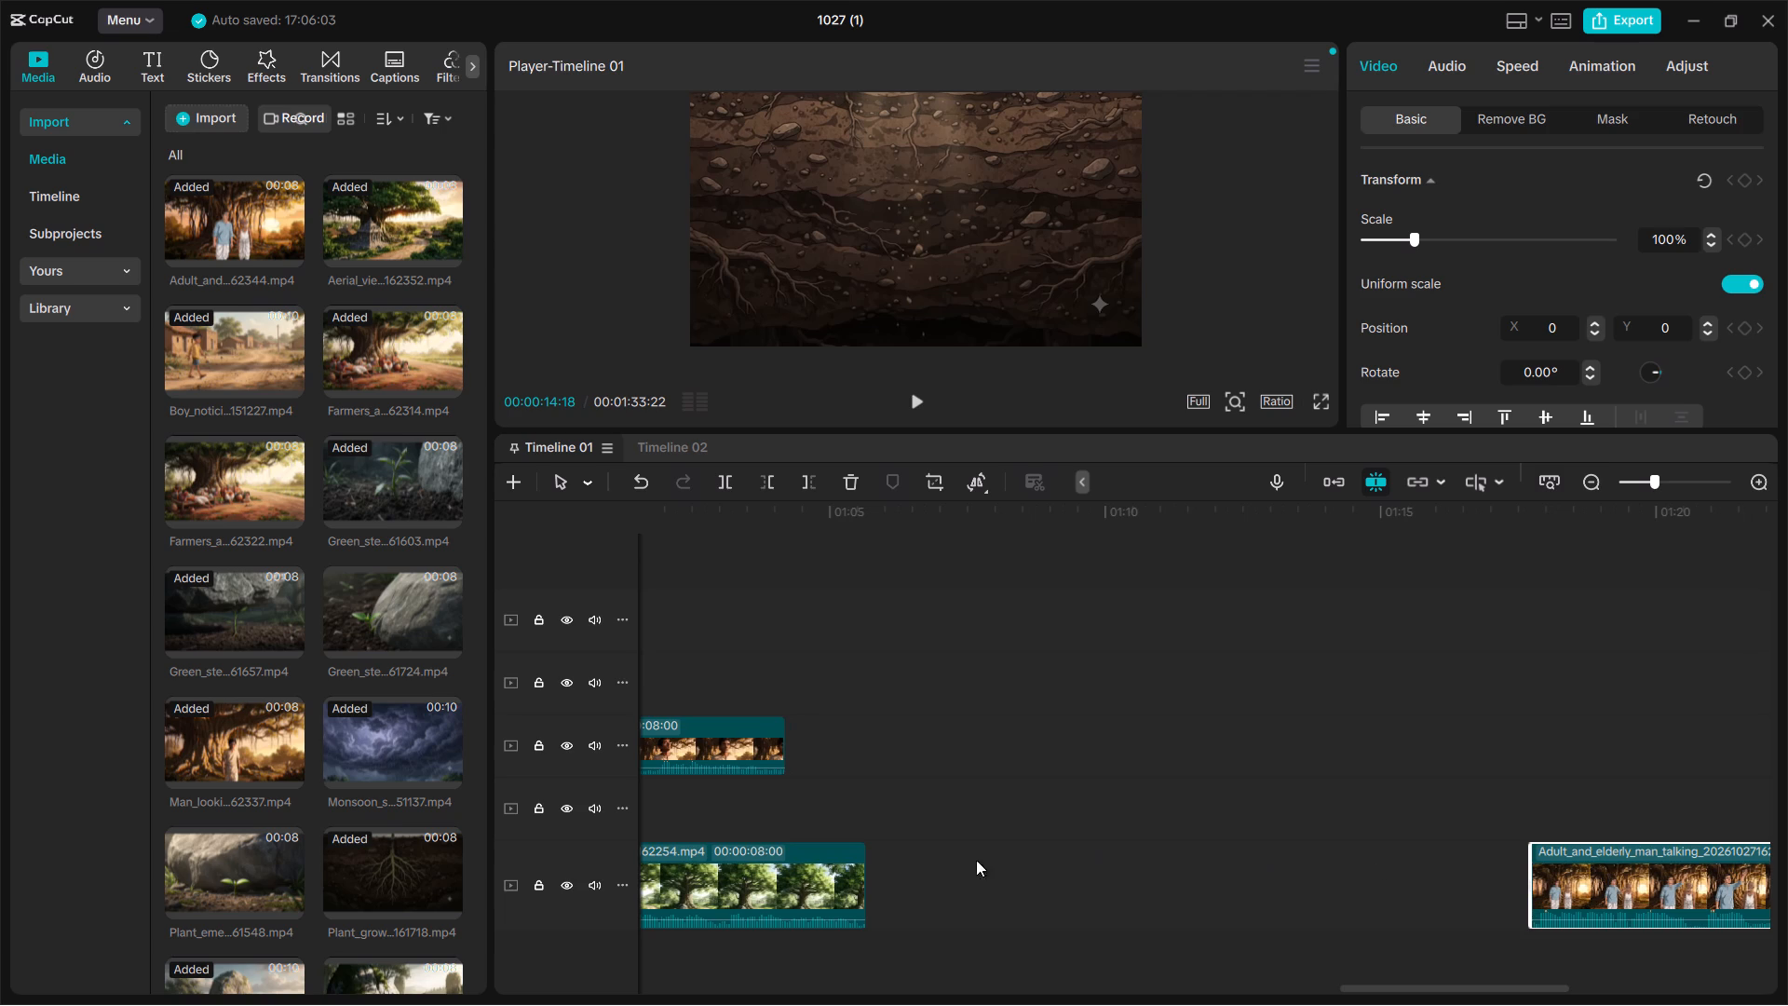
left_click_drag(799, 889, 1456, 882)
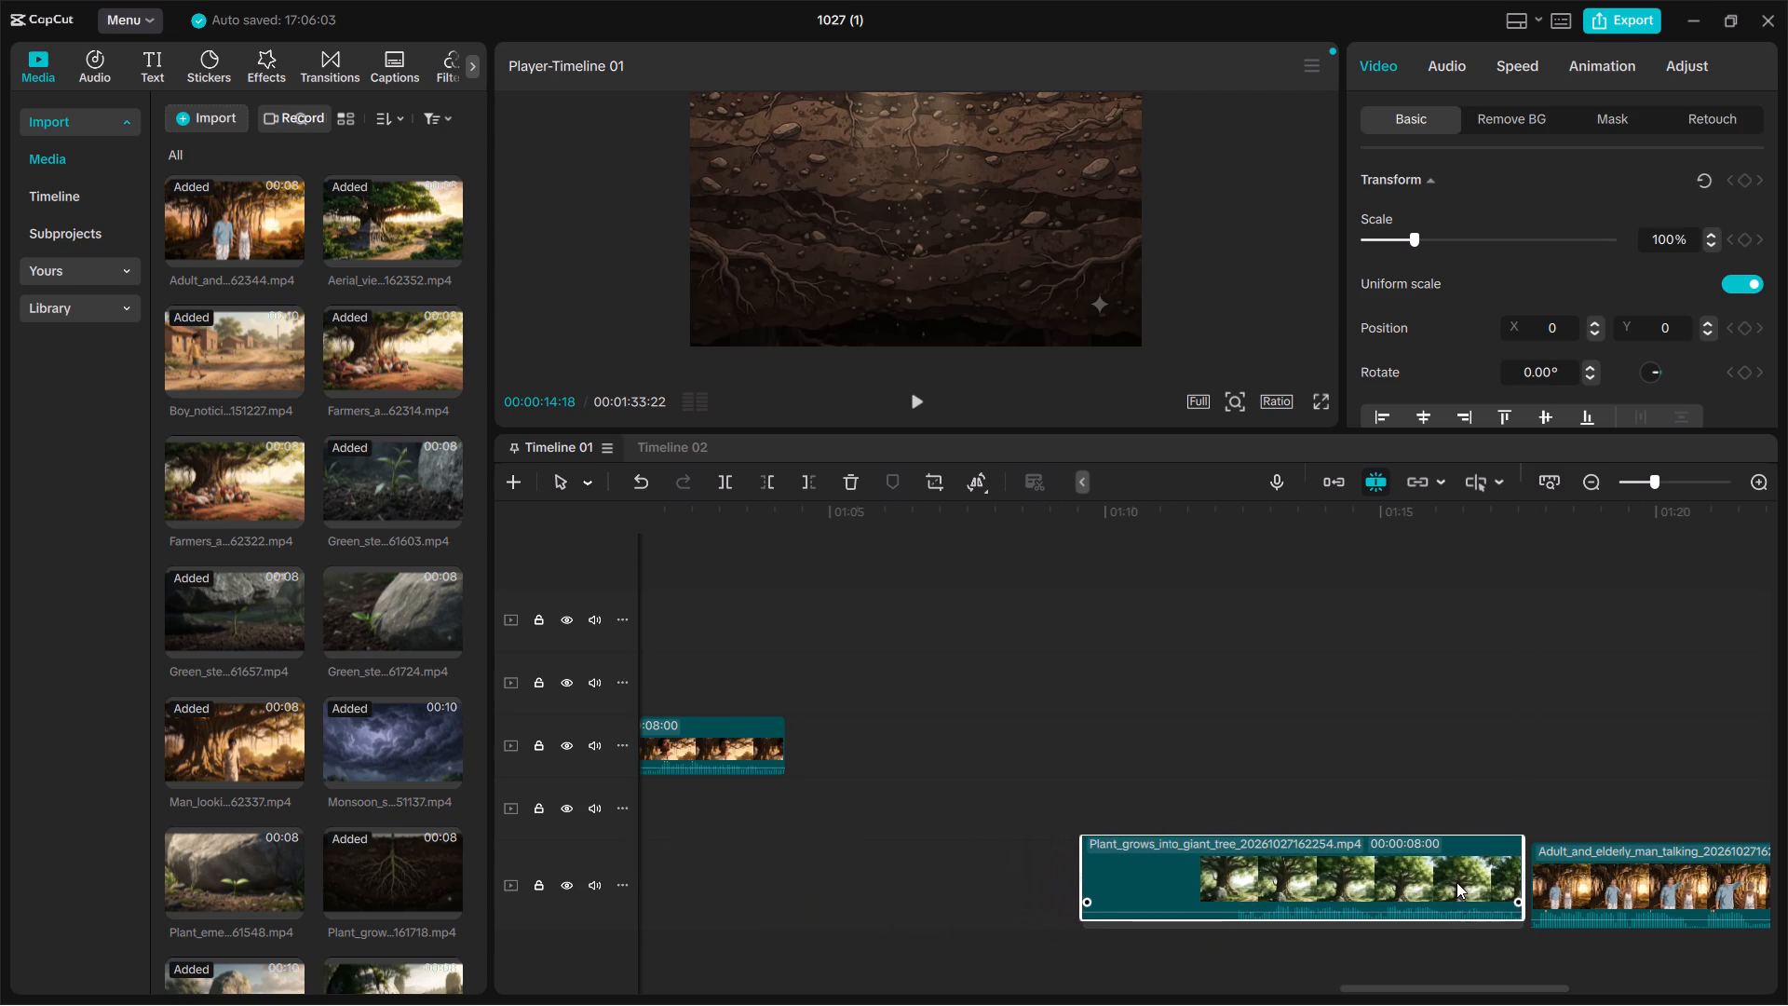
left_click_drag(1456, 882, 1458, 885)
left_click_drag(740, 747, 1031, 887)
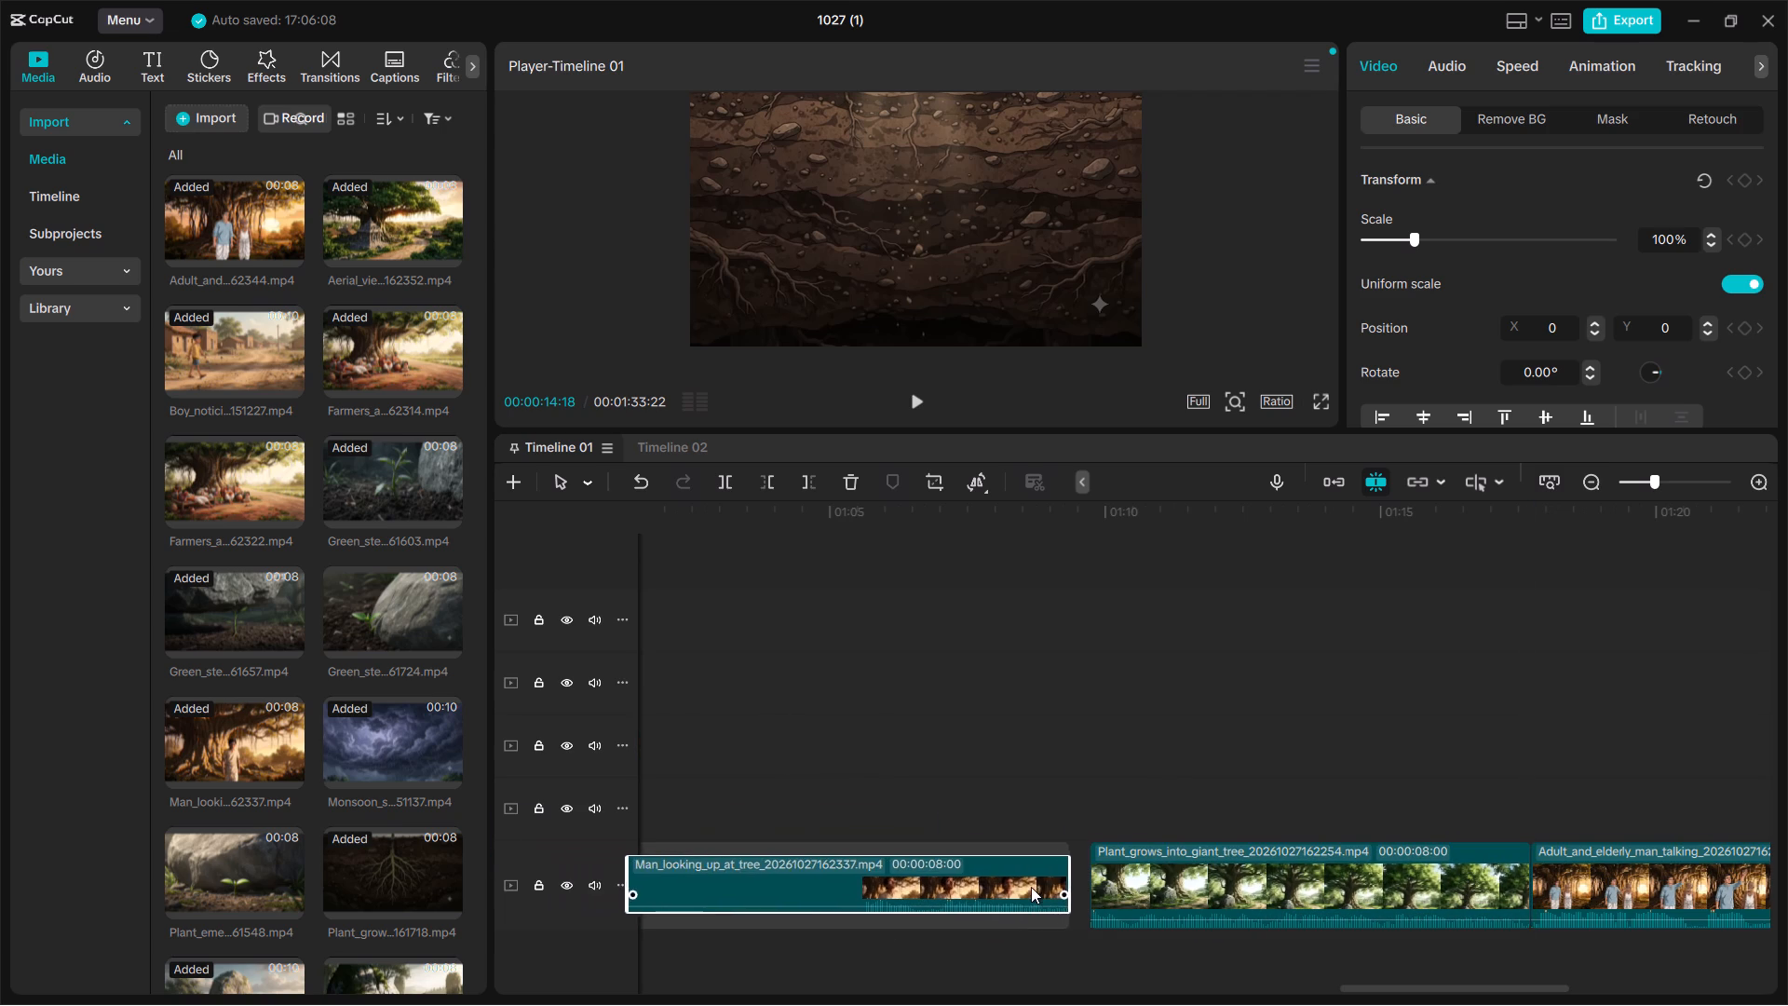
left_click_drag(1031, 887, 1045, 887)
Extend the start of Farmers_and_children_under_tree to 8 s and place it on the main track directly before Man_looking_up_at_tree.
scroll(1045, 887, "right", 1)
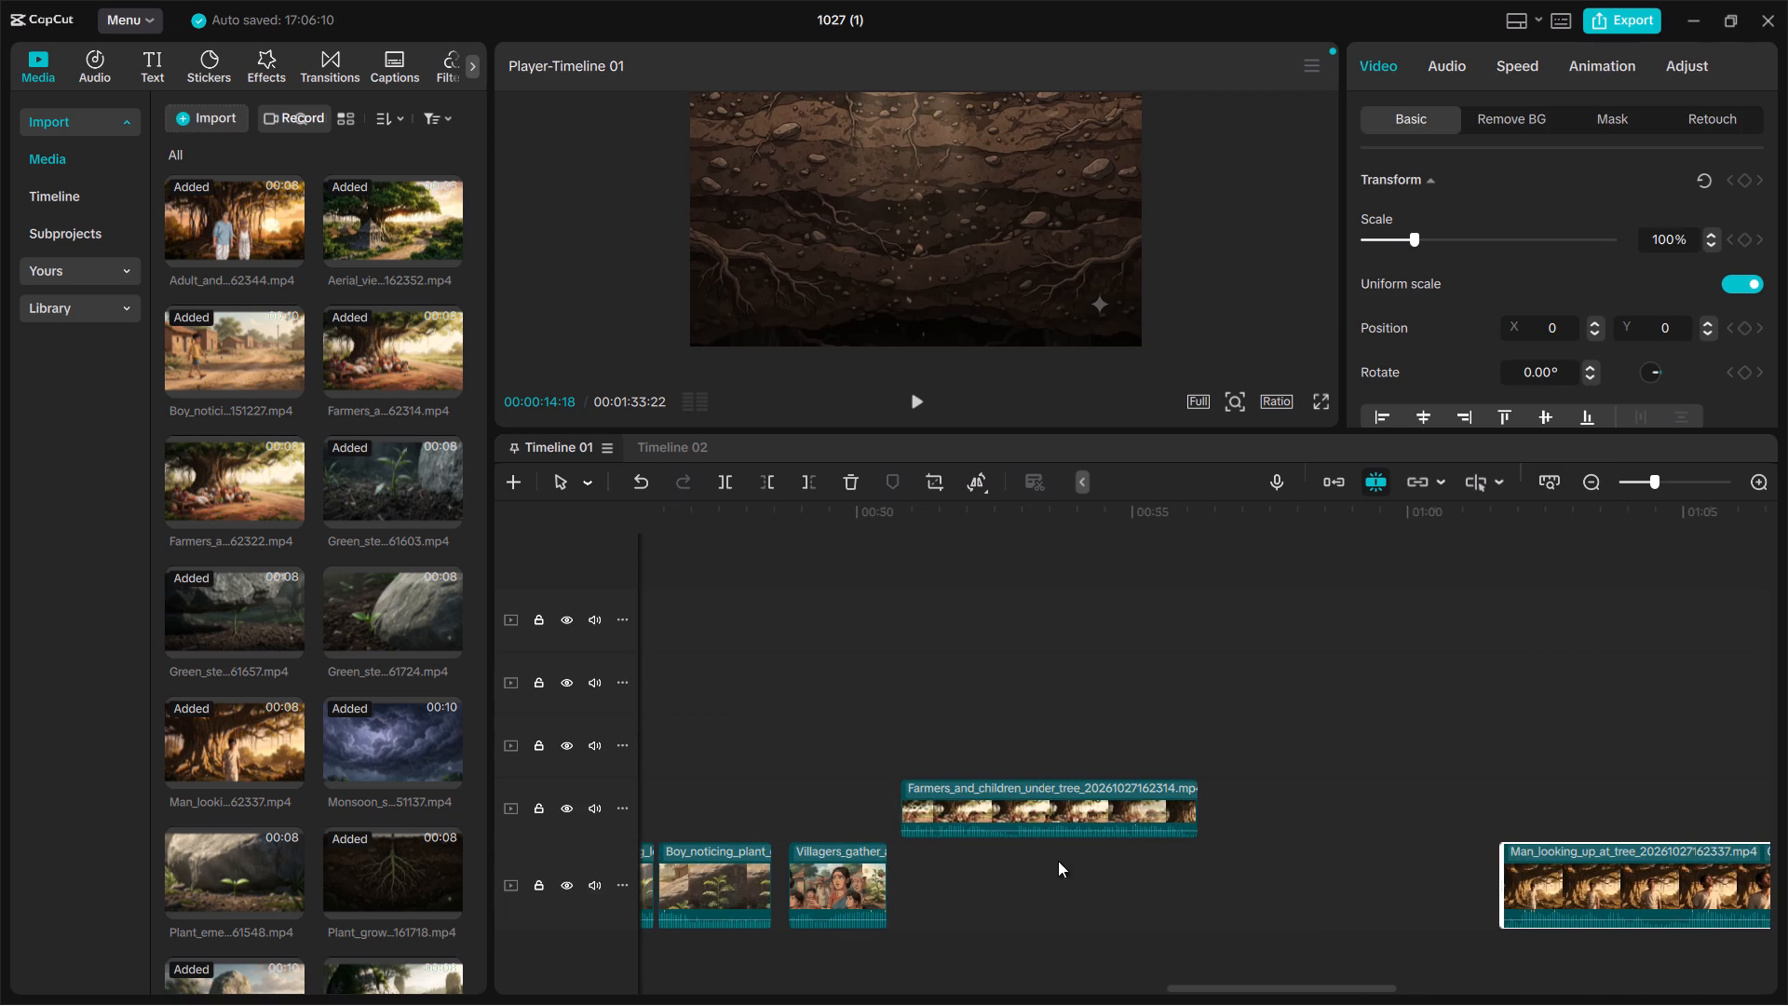
left_click(1069, 808)
left_click_drag(897, 805, 654, 835)
left_click_drag(949, 805, 1160, 844)
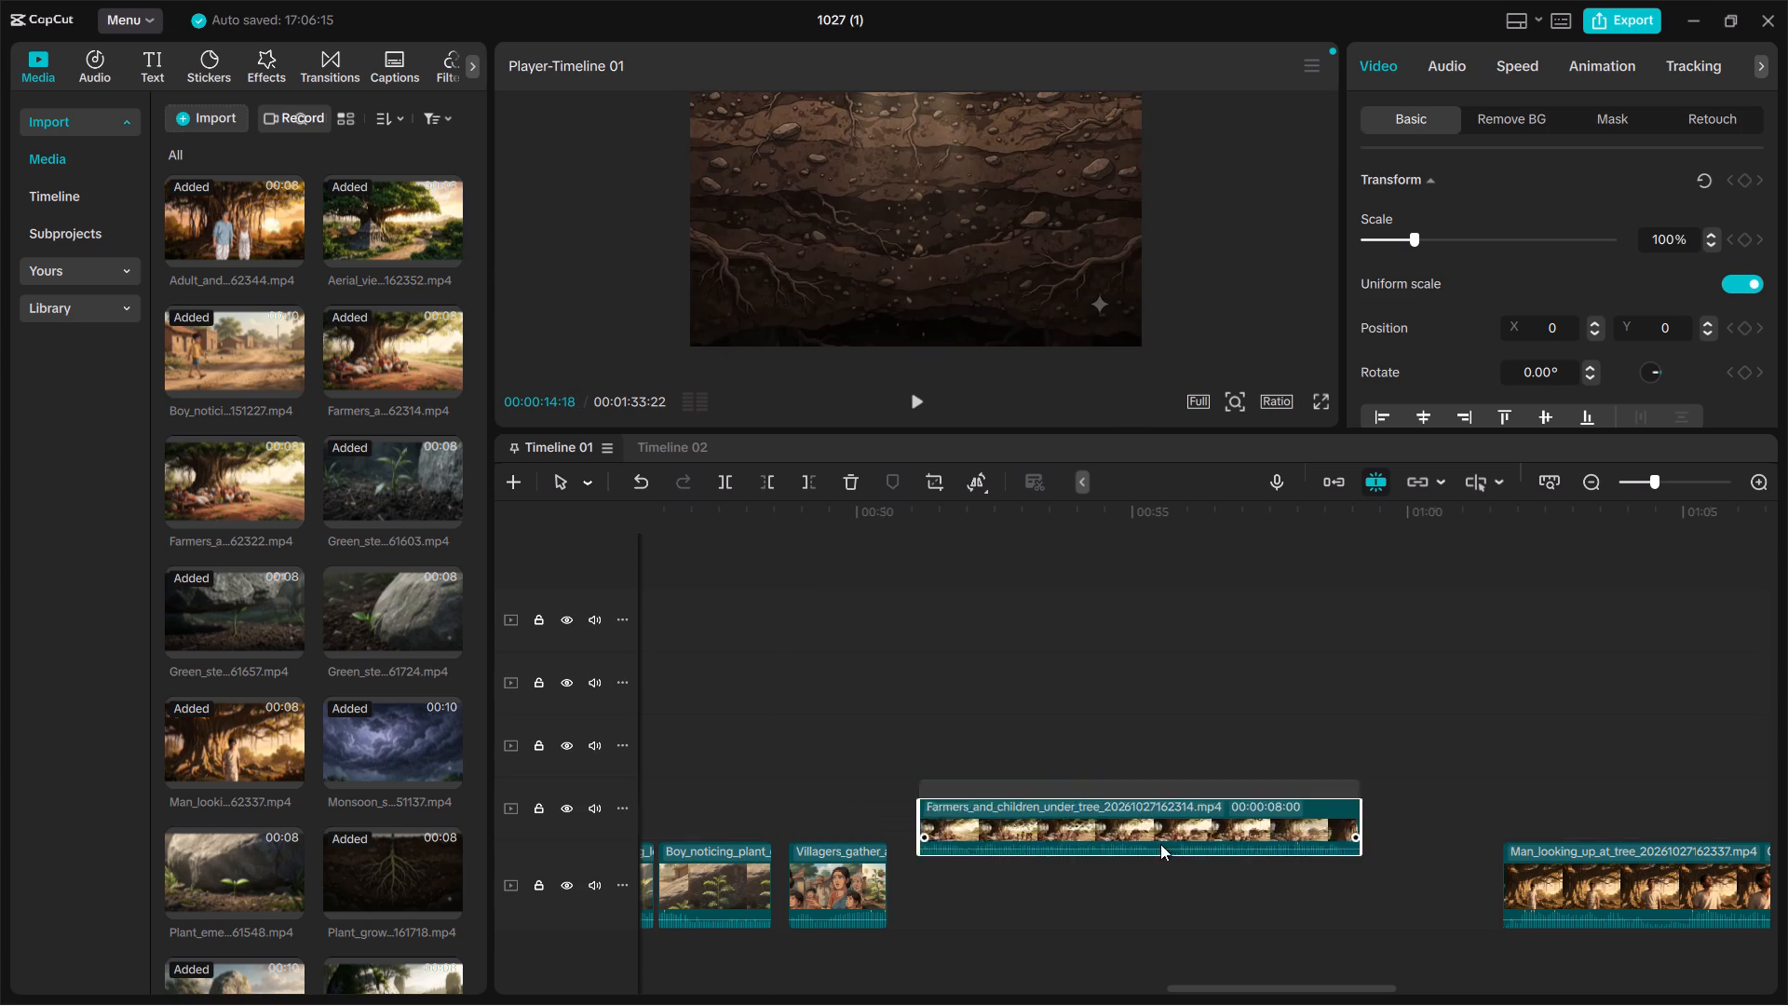
left_click_drag(1160, 844, 1247, 881)
Move Villagers_gather to an upper track and extend its start so the clip lasts 10 s.
scroll(1048, 810, "right", 1)
left_click(1093, 816)
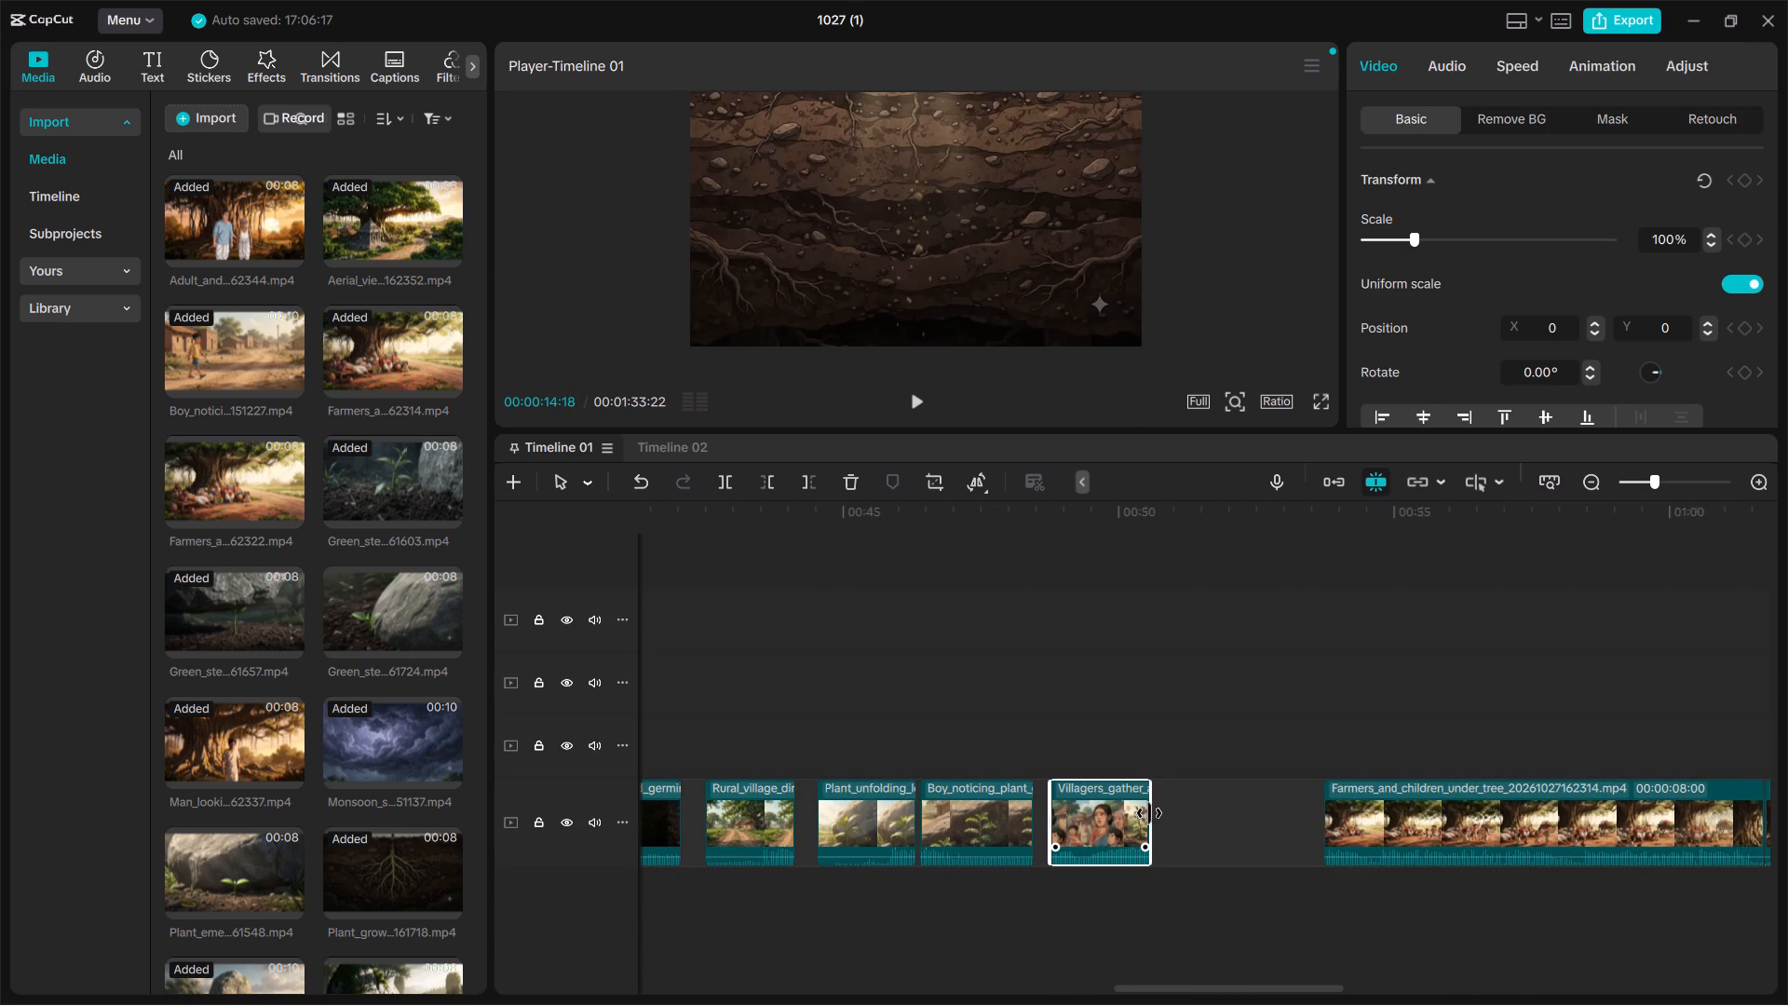
left_click_drag(1149, 813, 1242, 813)
left_click_drag(1112, 820, 1217, 698)
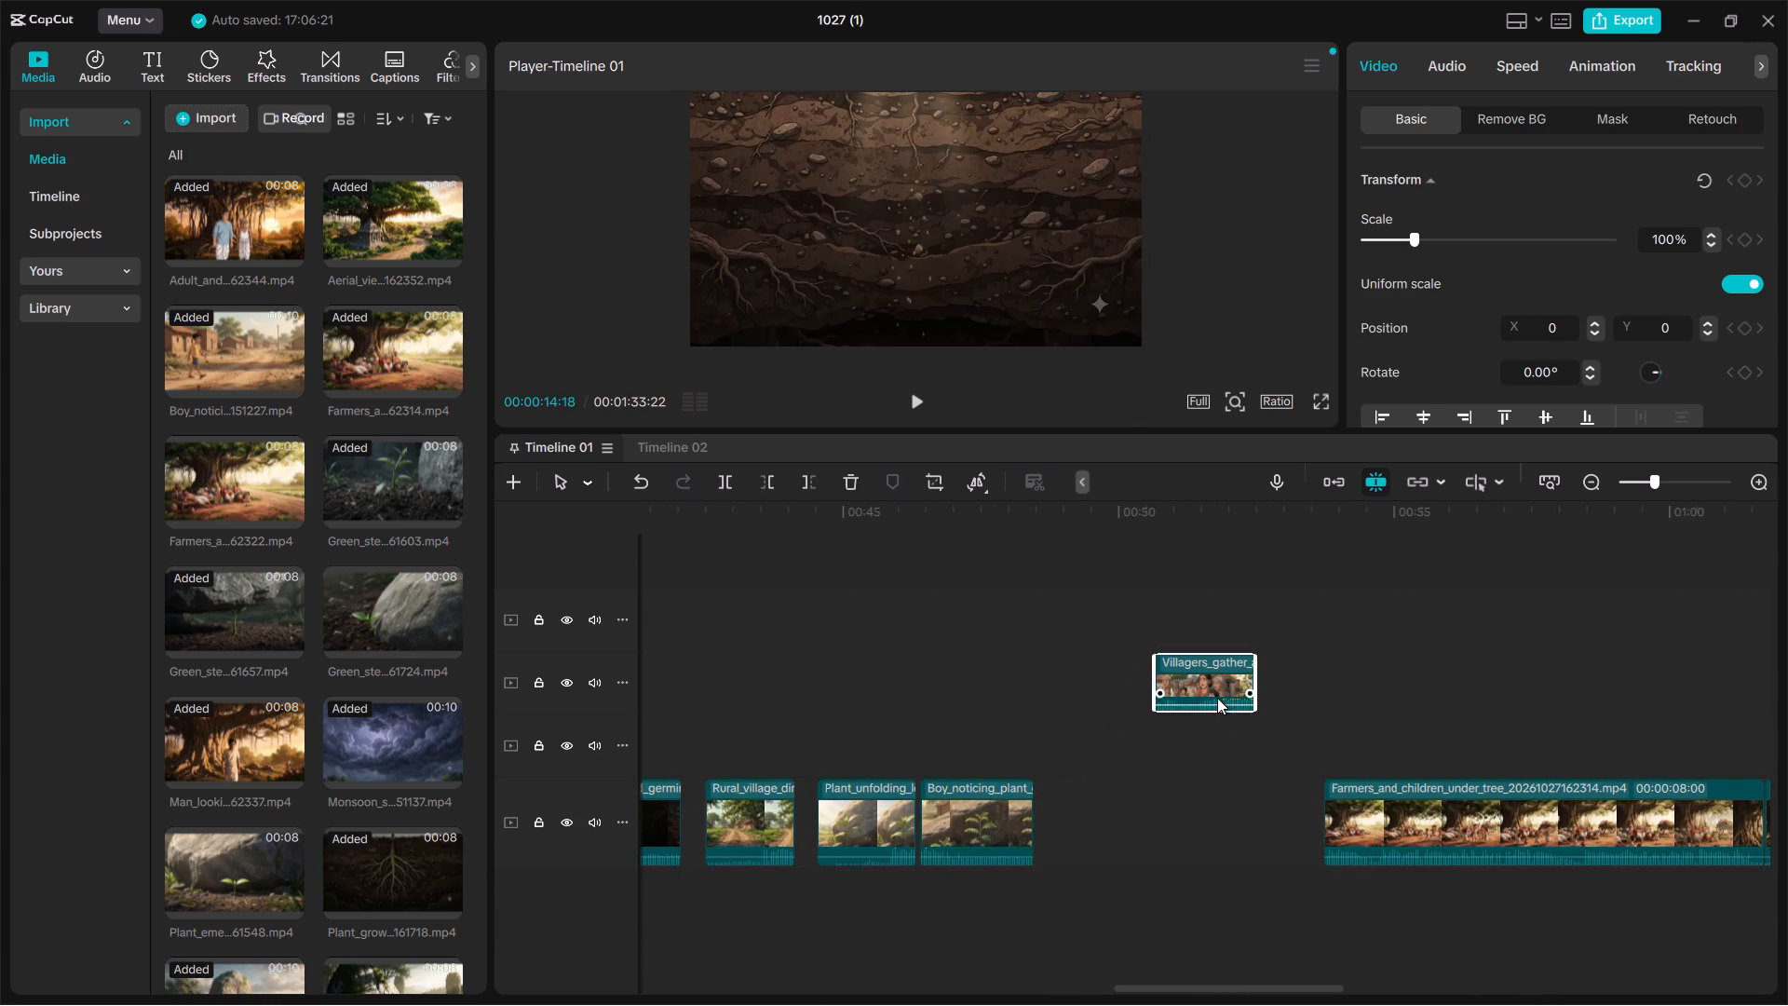
left_click_drag(1152, 678, 655, 734)
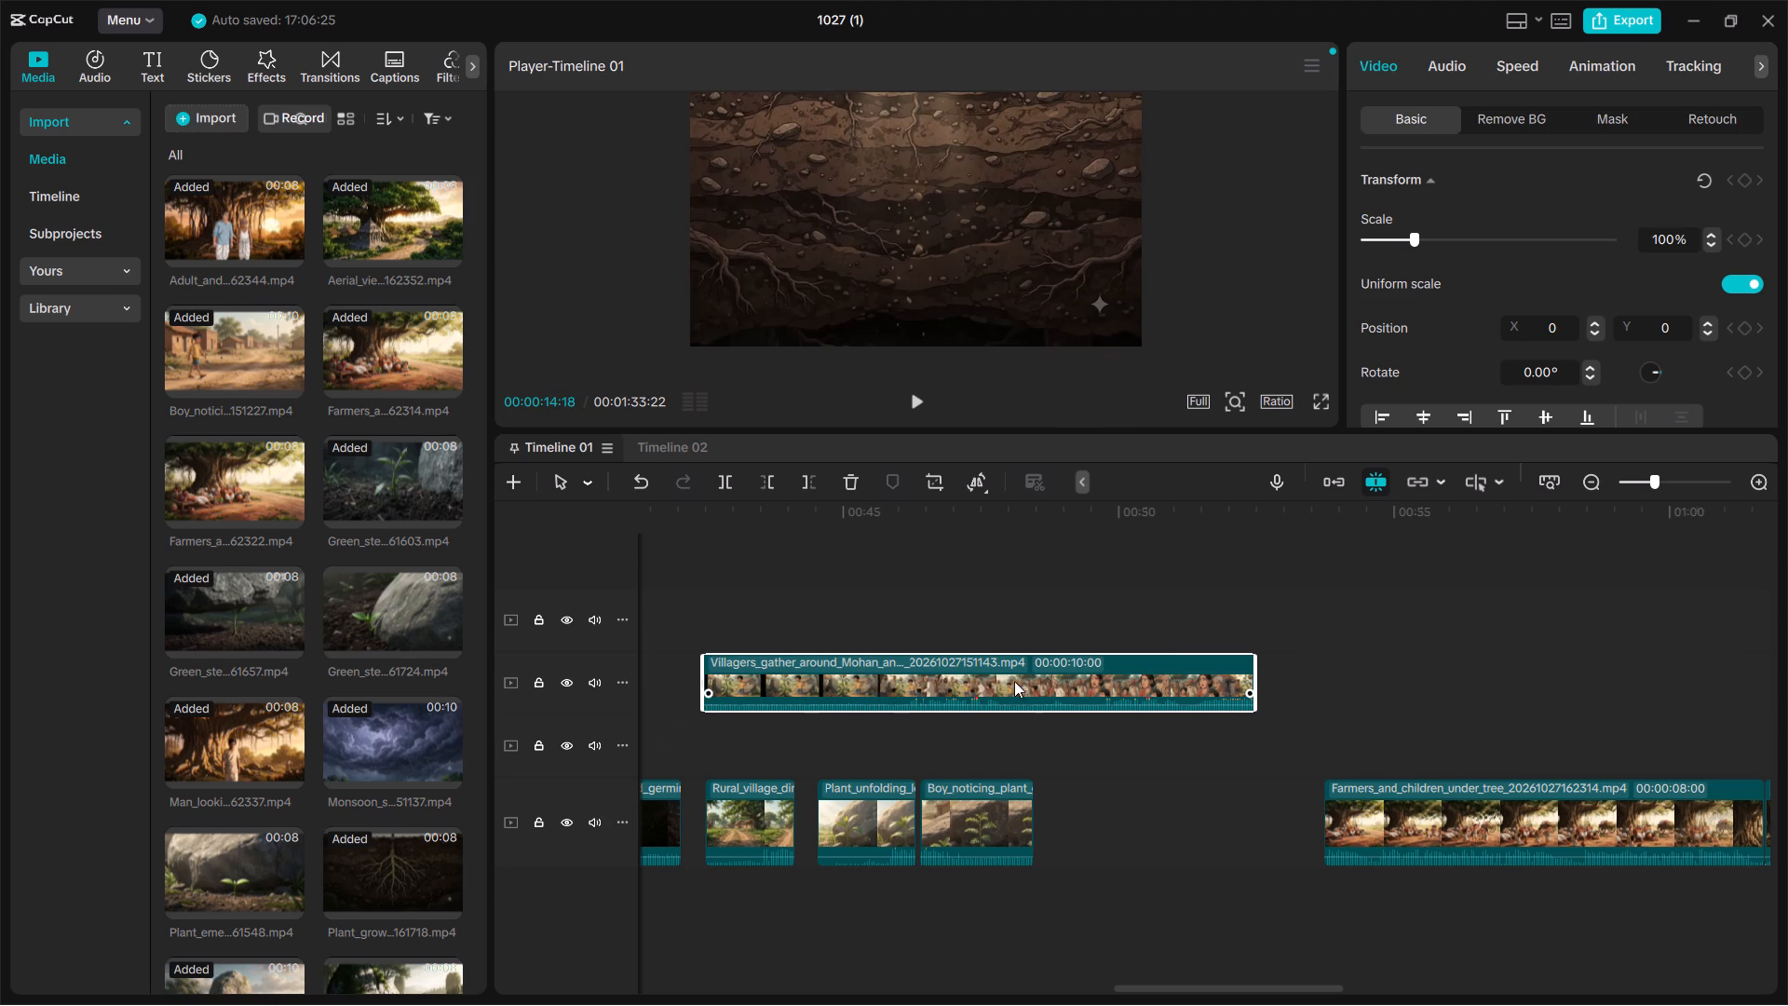
Move Aerial_view_of_giant_tree later on the main track to start at about 01:49, opening a gap after Adult_and_elderly.
scroll(1104, 675, "left", 3)
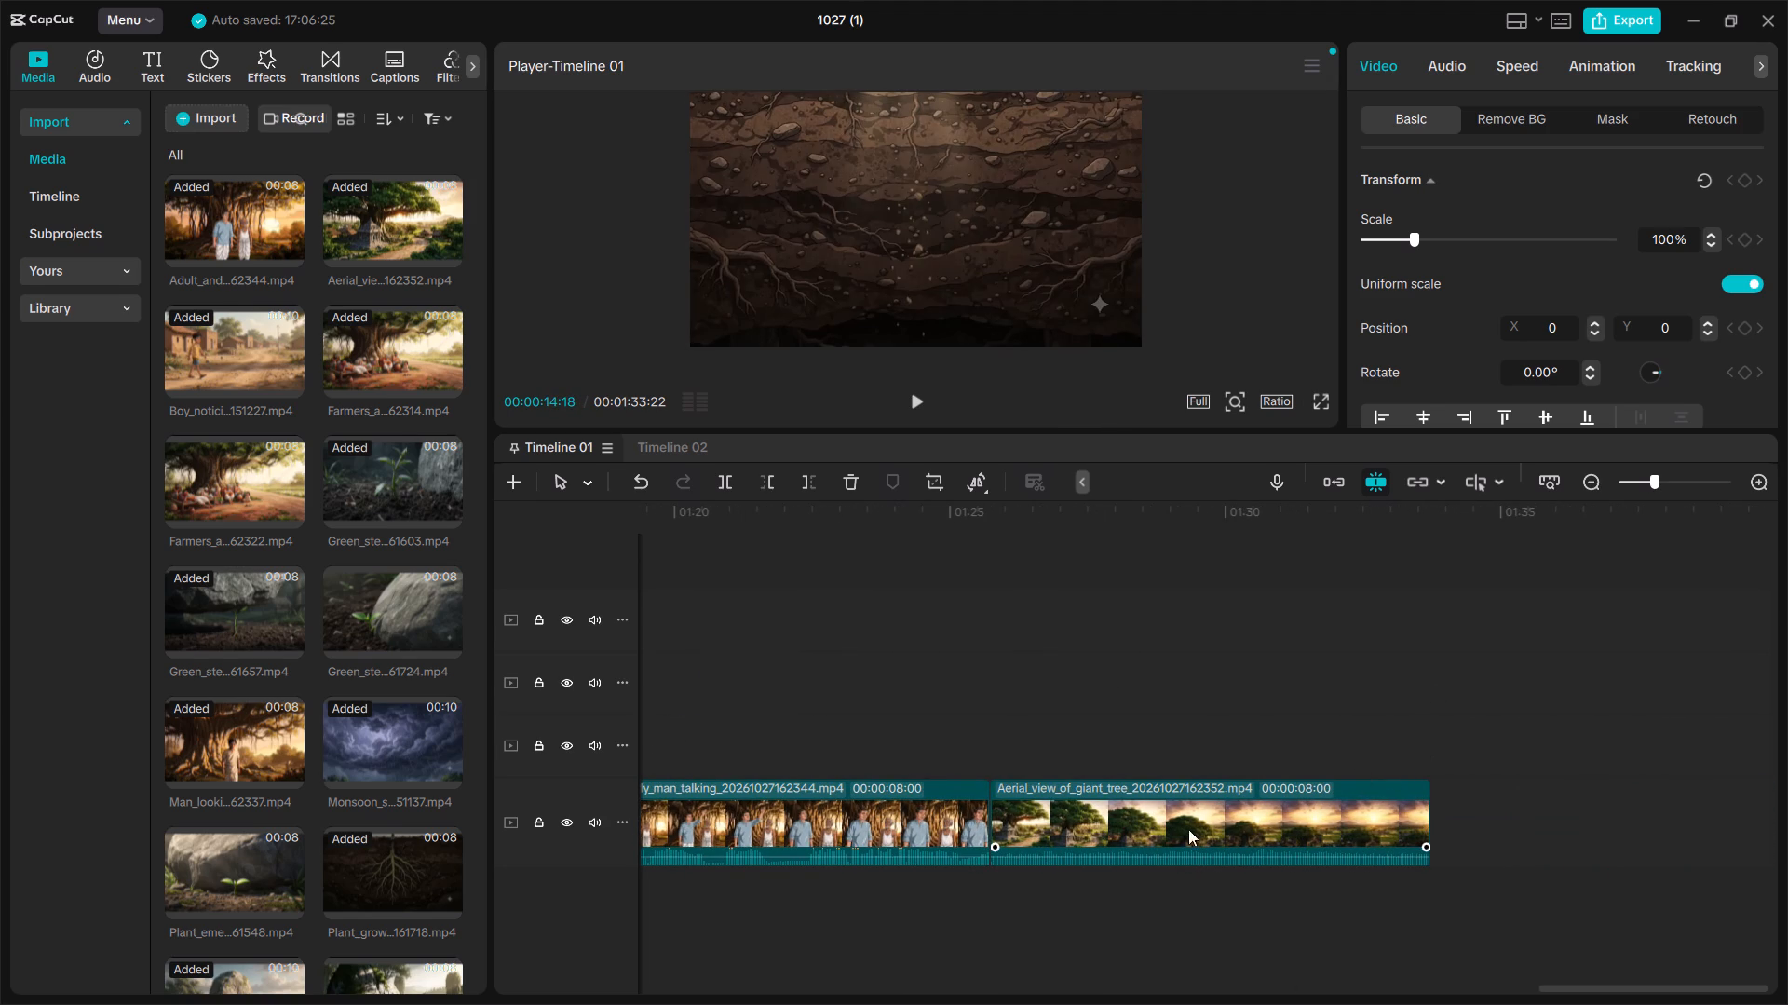
left_click(1057, 827)
left_click(922, 835, "shift")
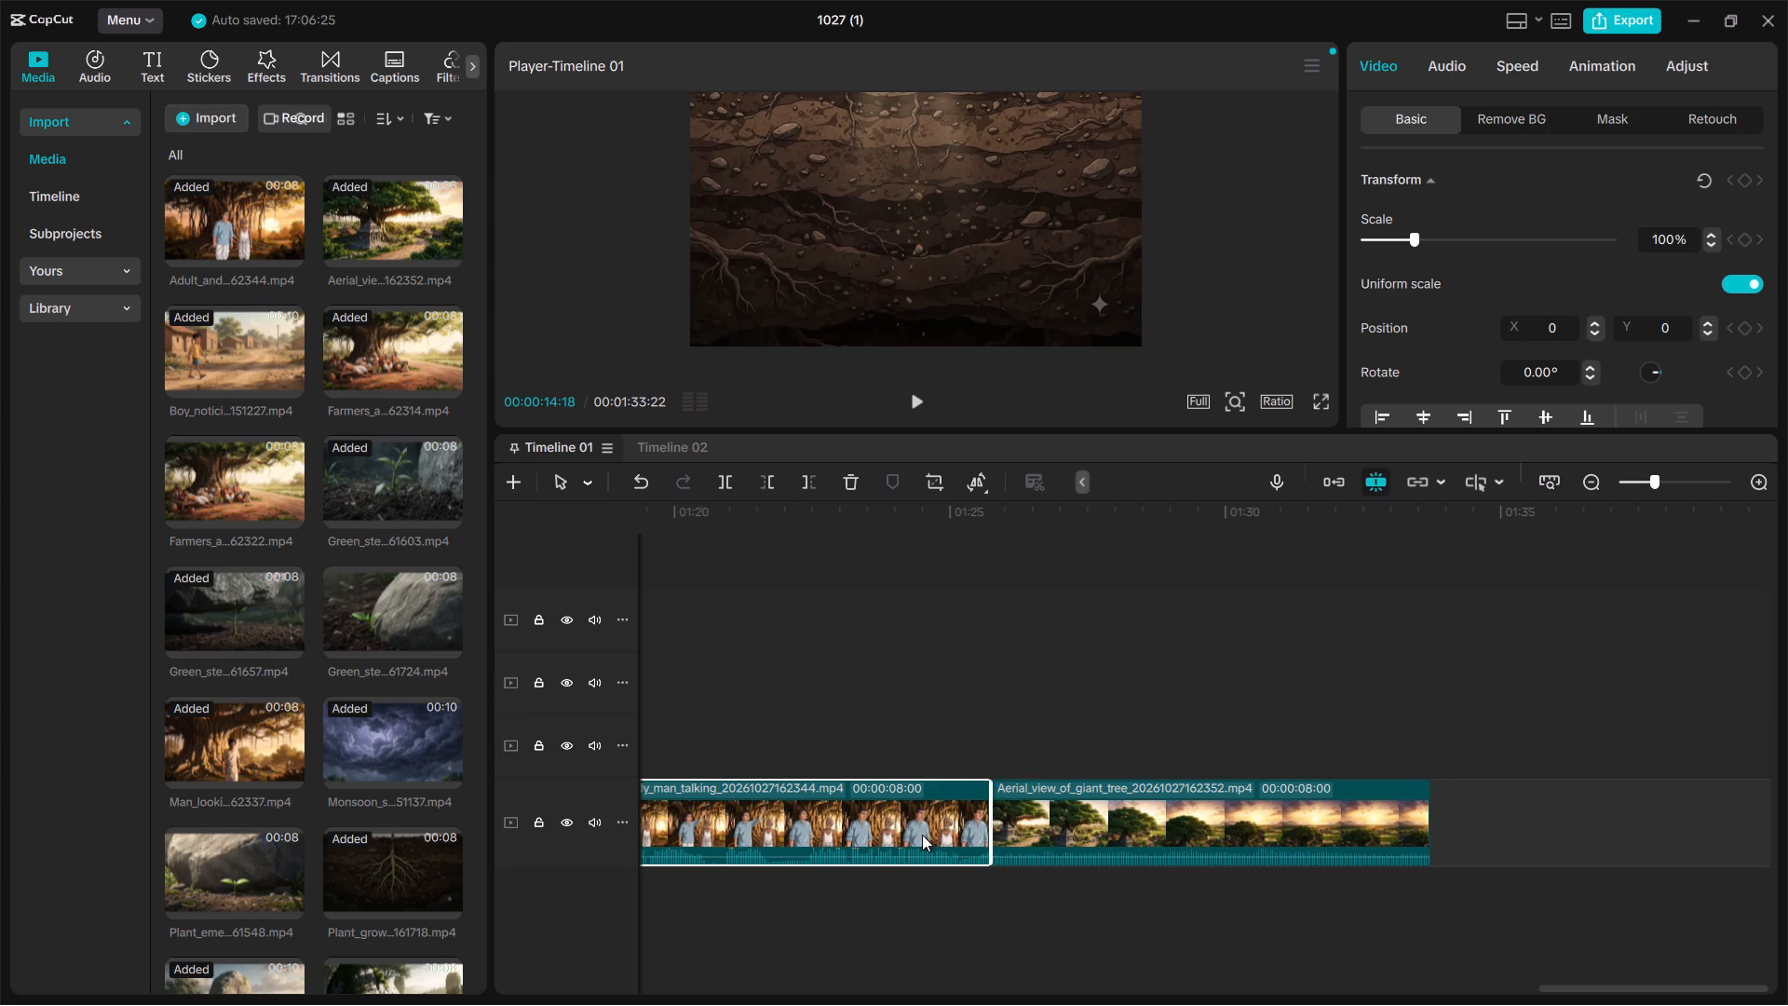
scroll(922, 835, "right", 2, "shift")
left_click(1303, 796)
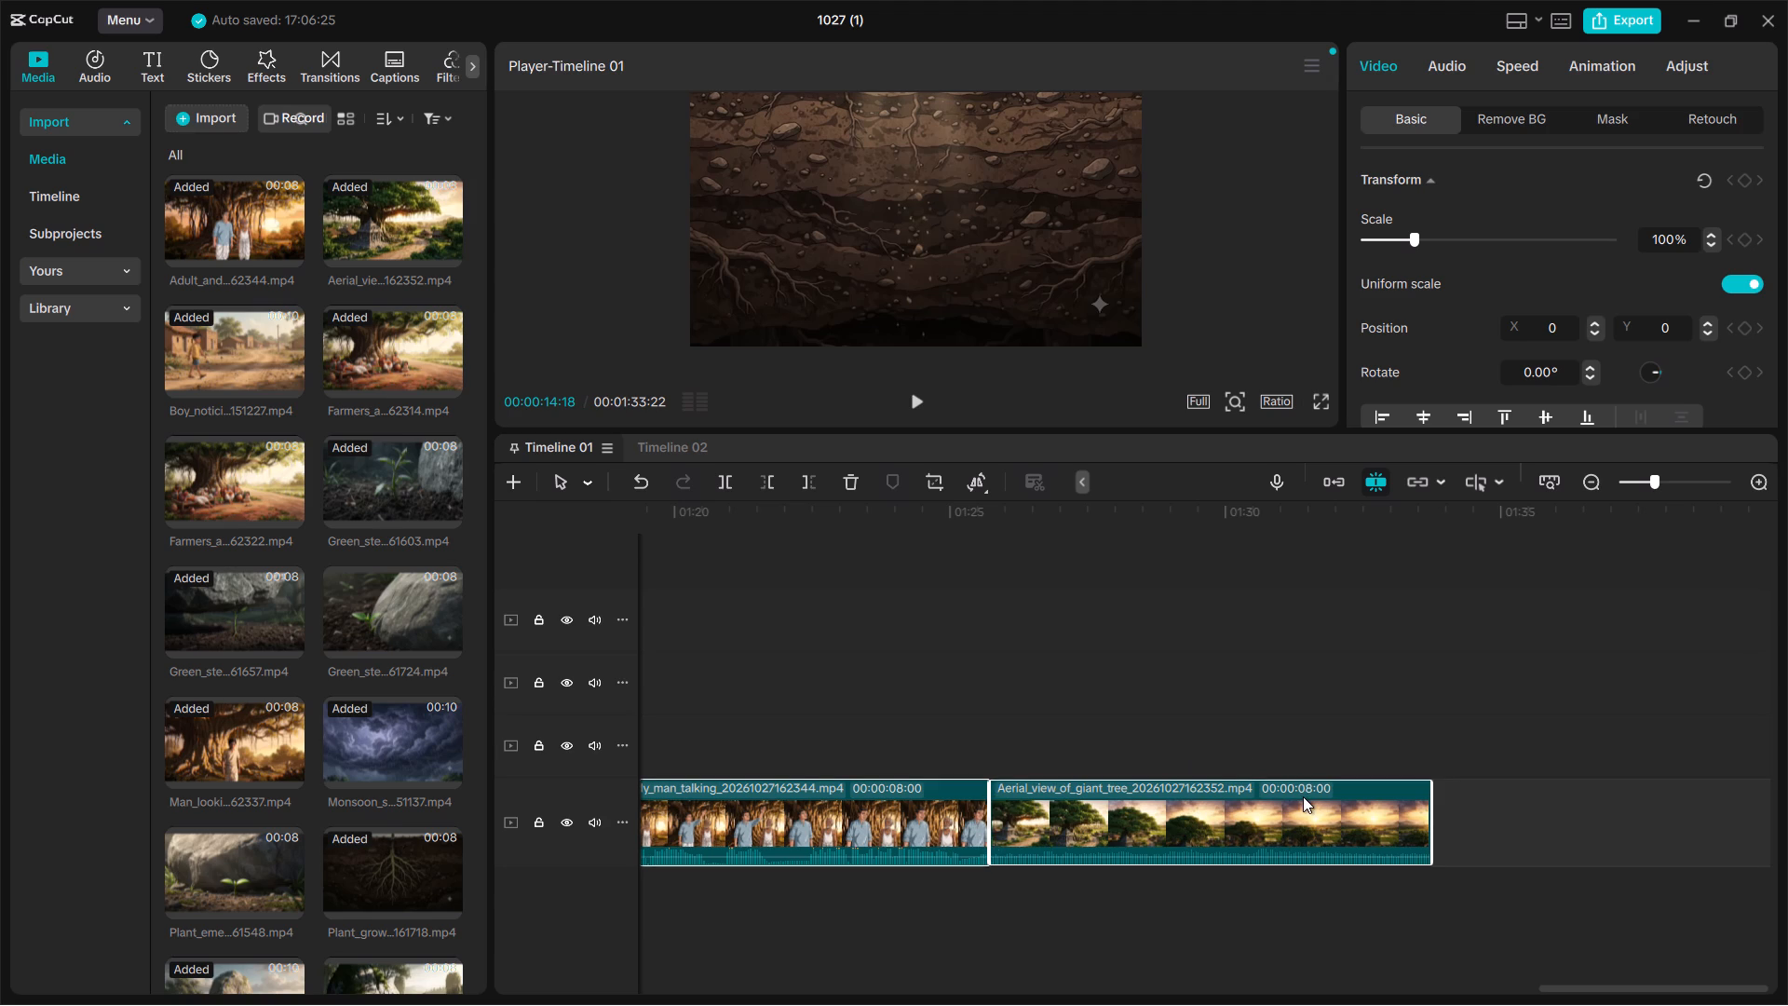
key("Right")
key("Right")
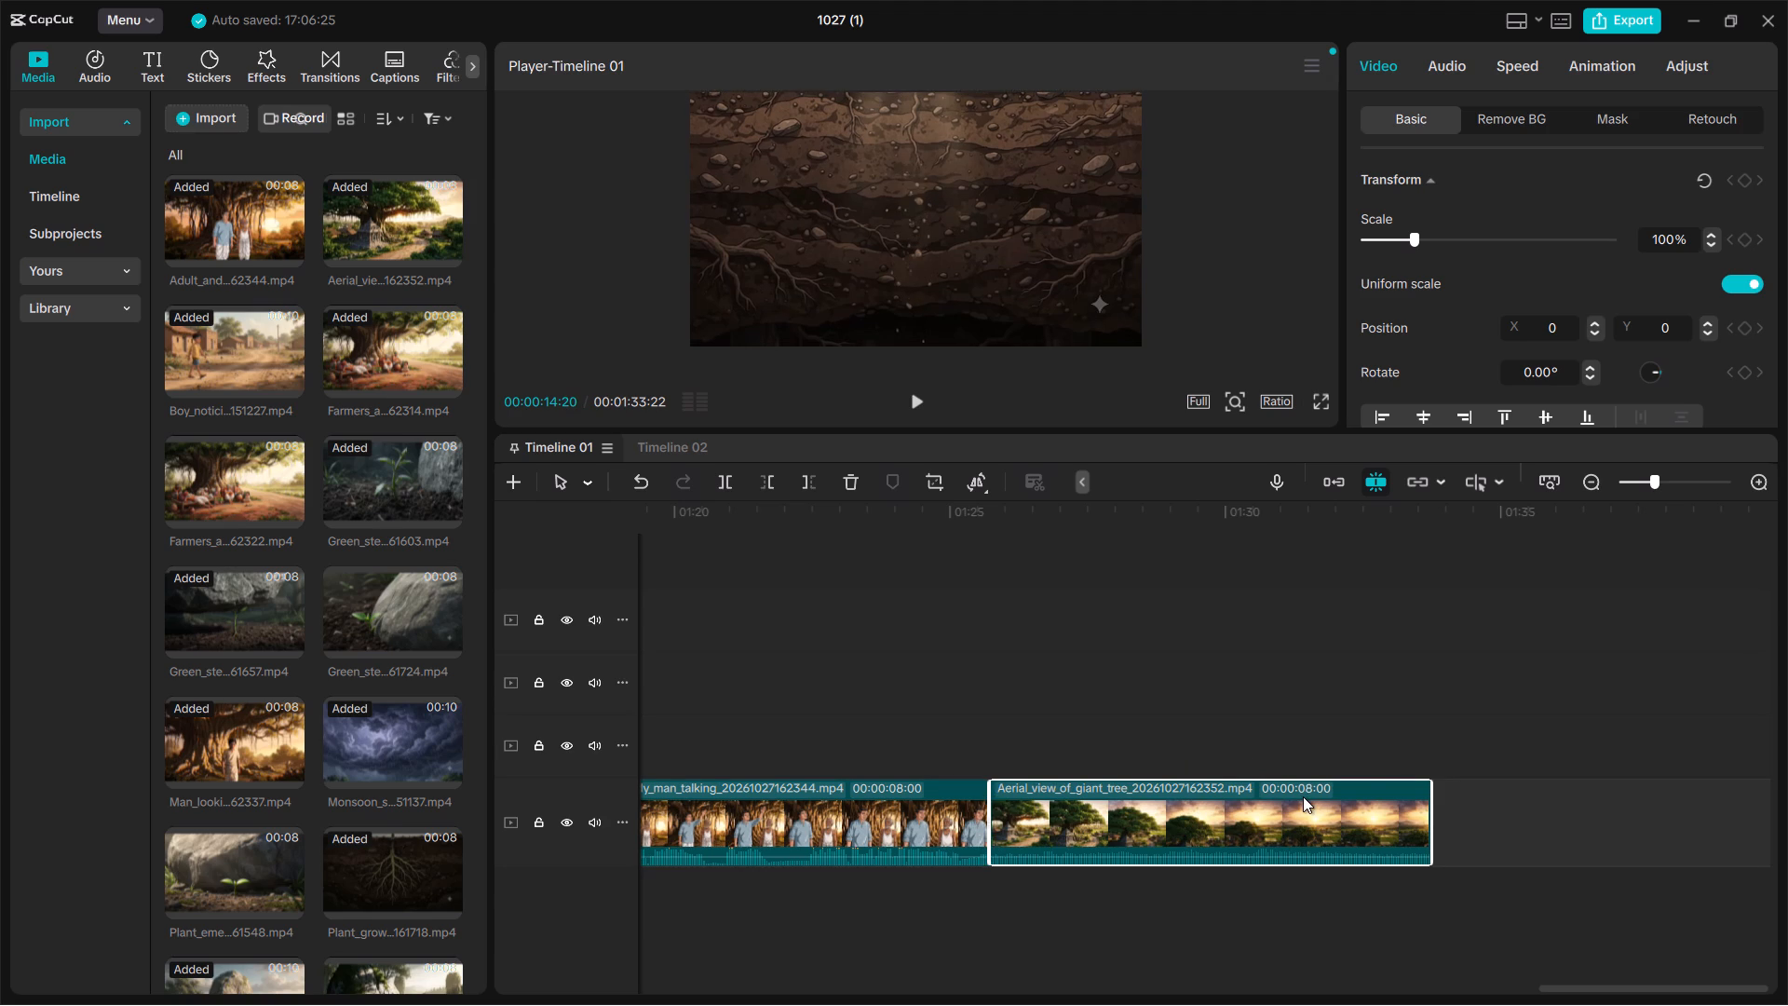
left_click_drag(1310, 817, 1787, 813)
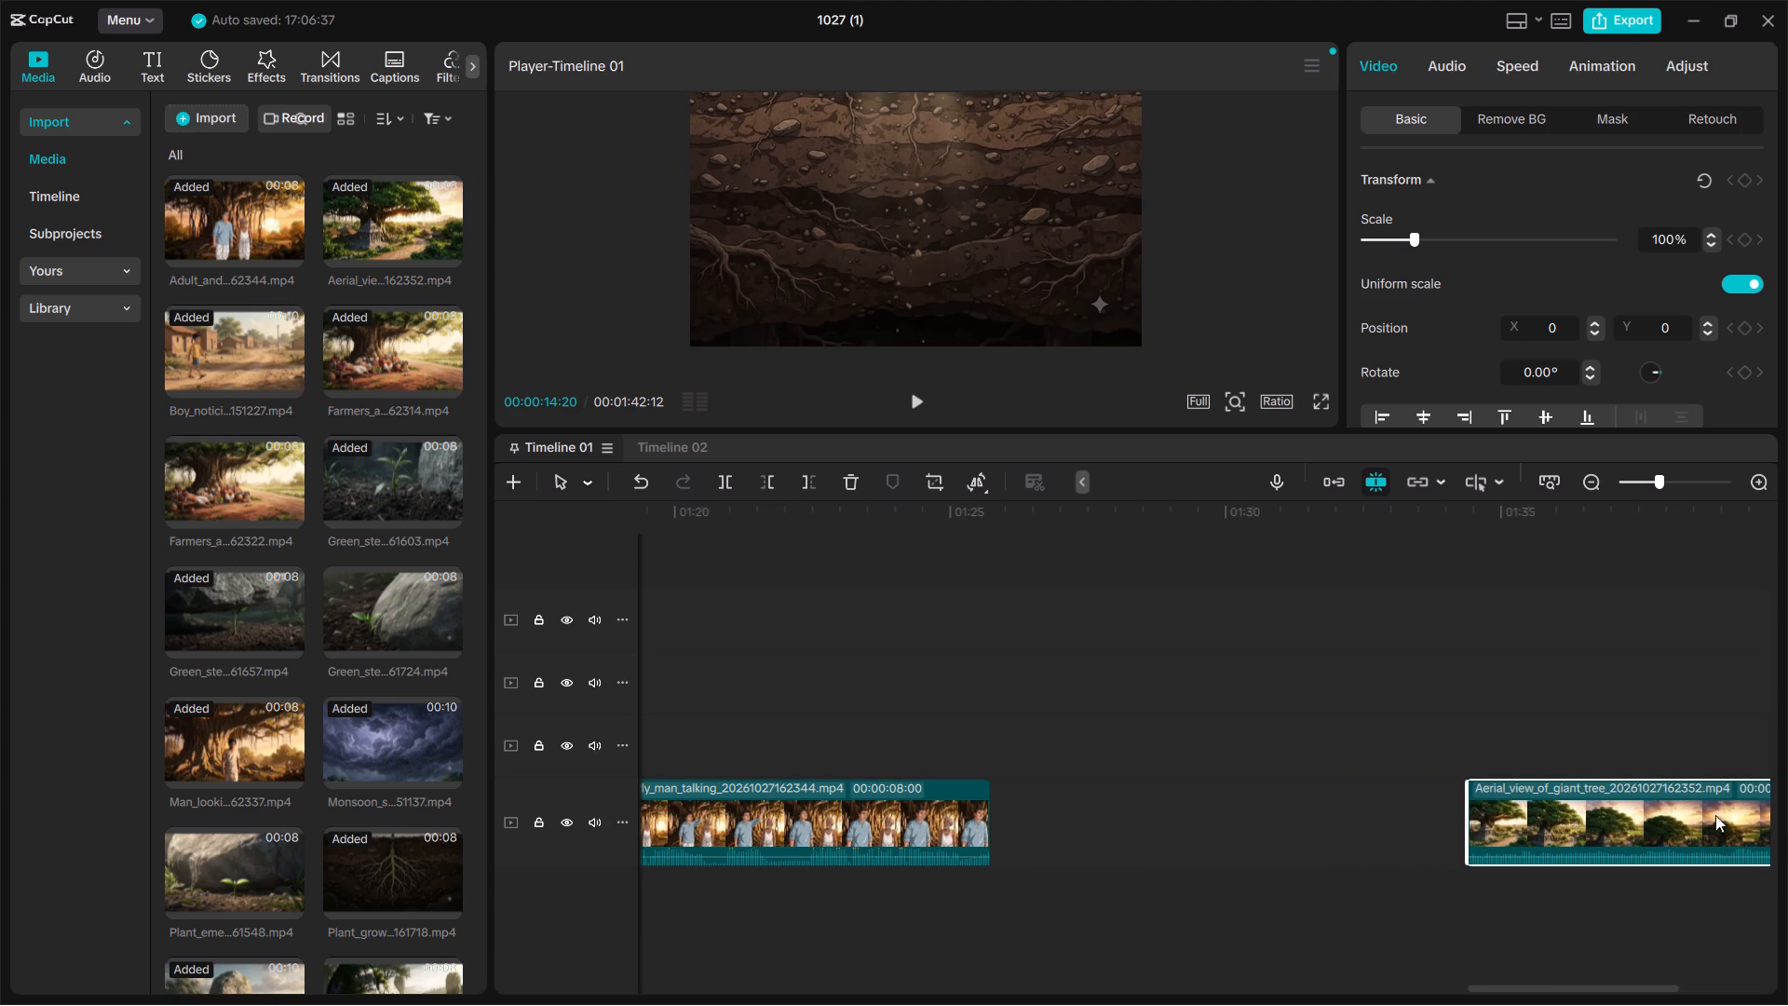
scroll(1654, 823, "left", 1)
left_click_drag(1417, 831, 1787, 808)
scroll(1650, 792, "left", 2)
left_click_drag(1335, 828, 1786, 822)
scroll(1151, 825, "right", 1)
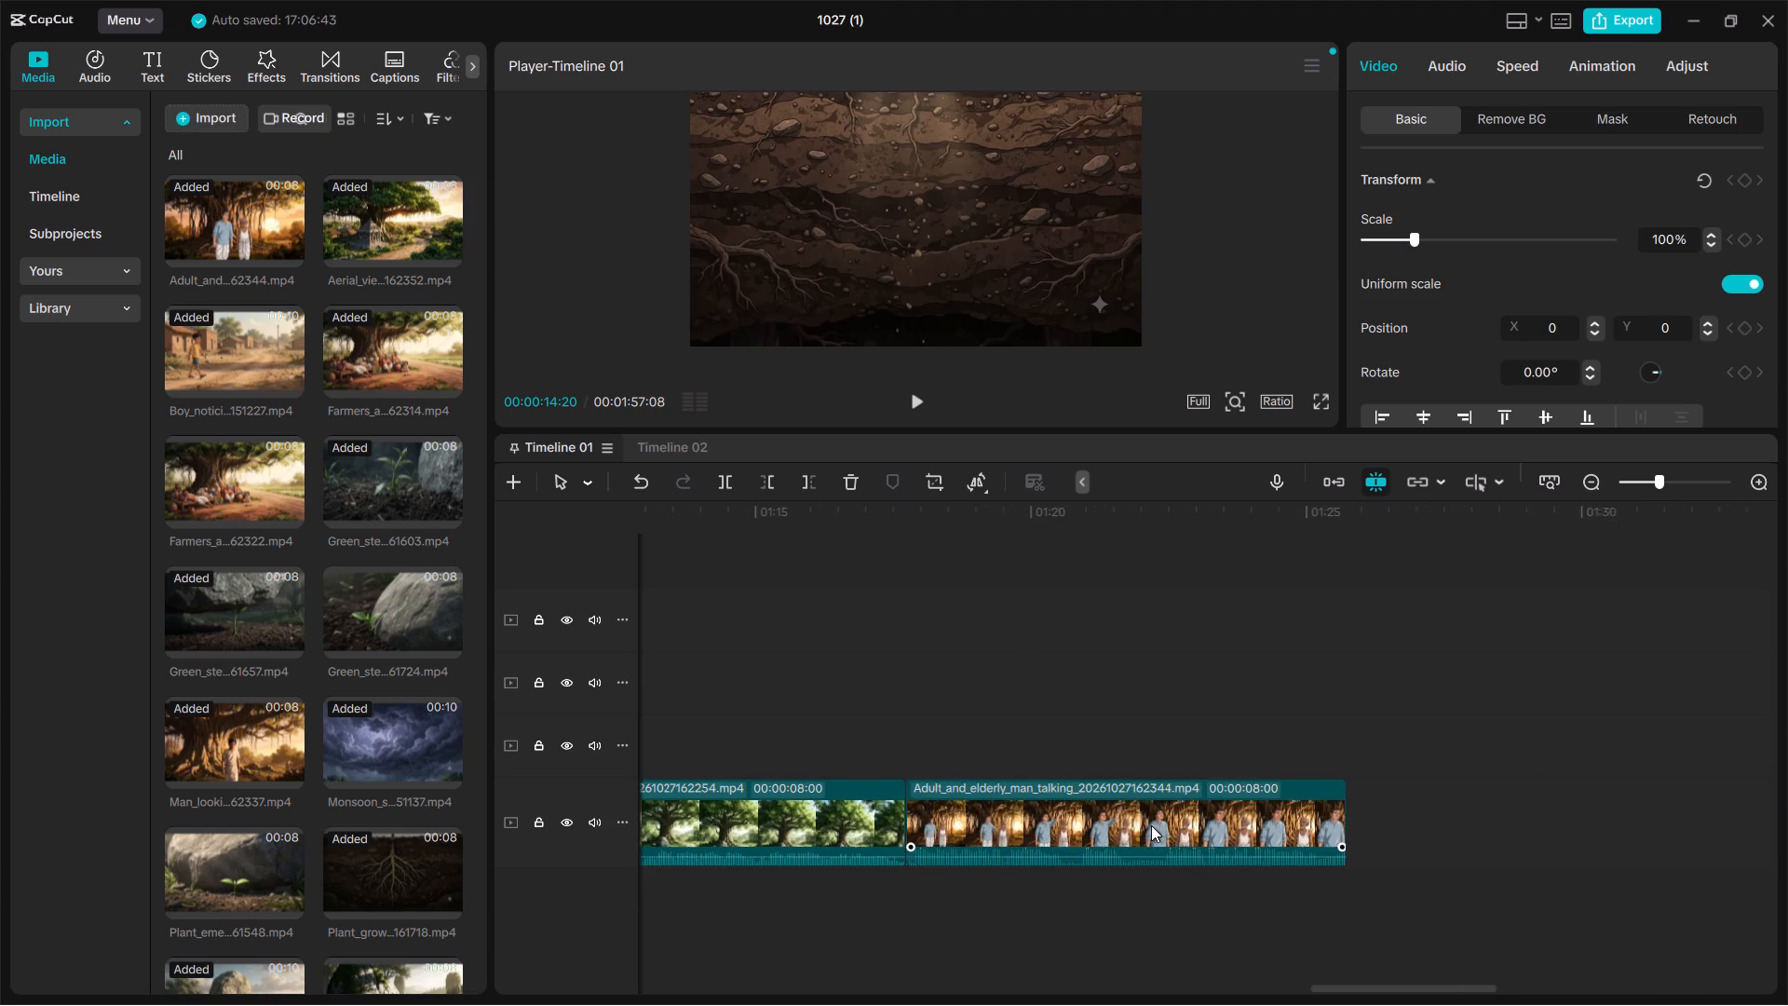
Move Adult_and_elderly_man_talking later on the main track so it ends where Aerial_view_of_giant_tree starts, at about 01:49.
scroll(1151, 825, "right", 1)
left_click_drag(1151, 825, 1719, 822)
scroll(1377, 838, "left", 1)
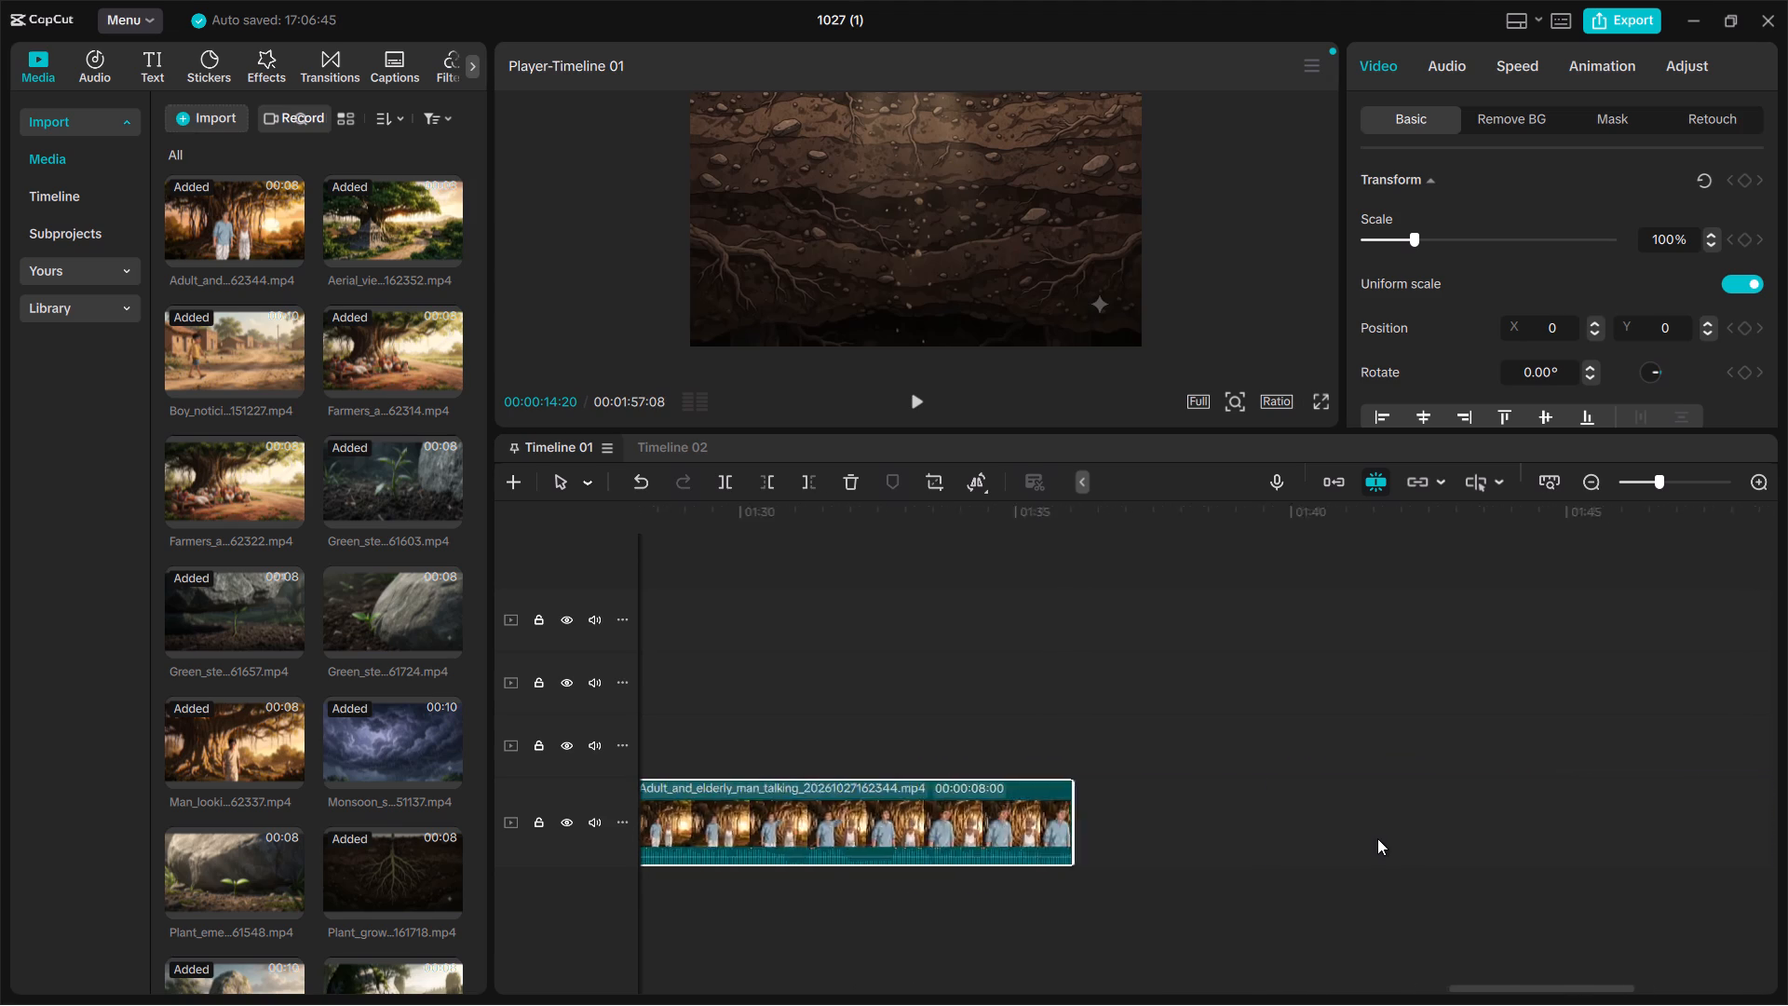
scroll(1377, 838, "left", 1)
left_click_drag(784, 822, 1527, 823)
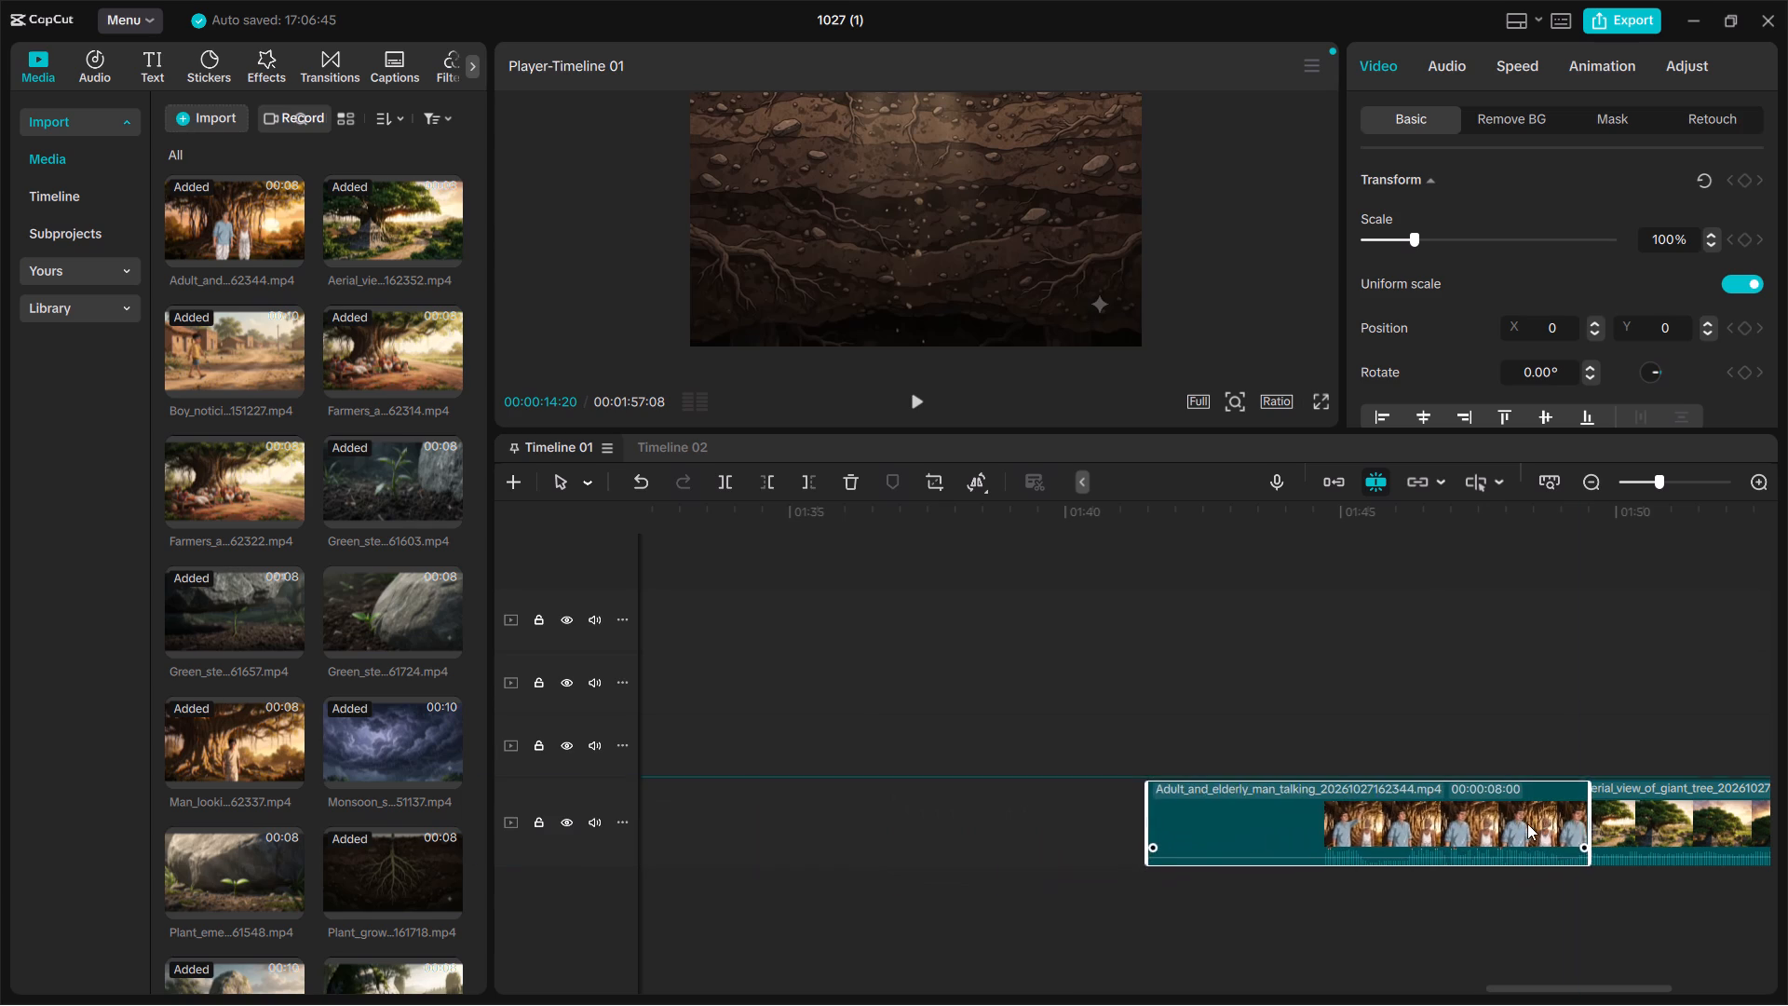
left_click_drag(1527, 823, 1507, 822)
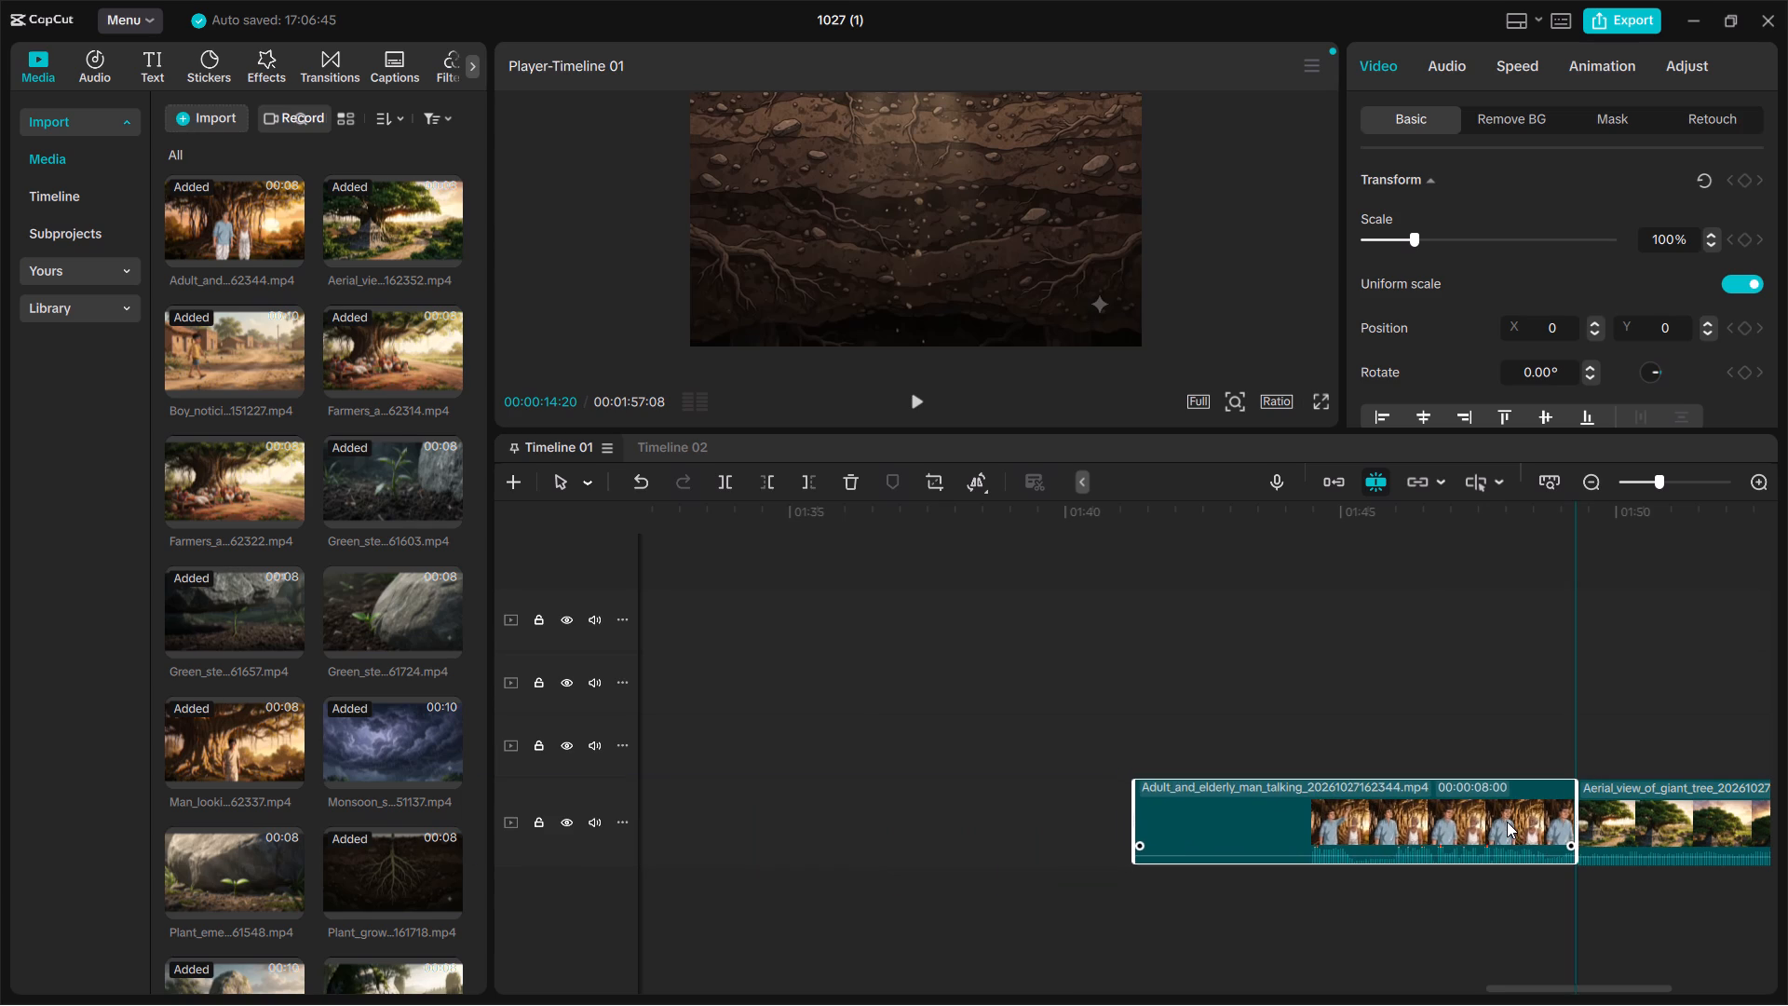
Move Plant_grows_into_giant_tree later on the main track to sit directly before Adult_and_elderly_man_talking, ending at about 01:41.
scroll(950, 790, "right", 2)
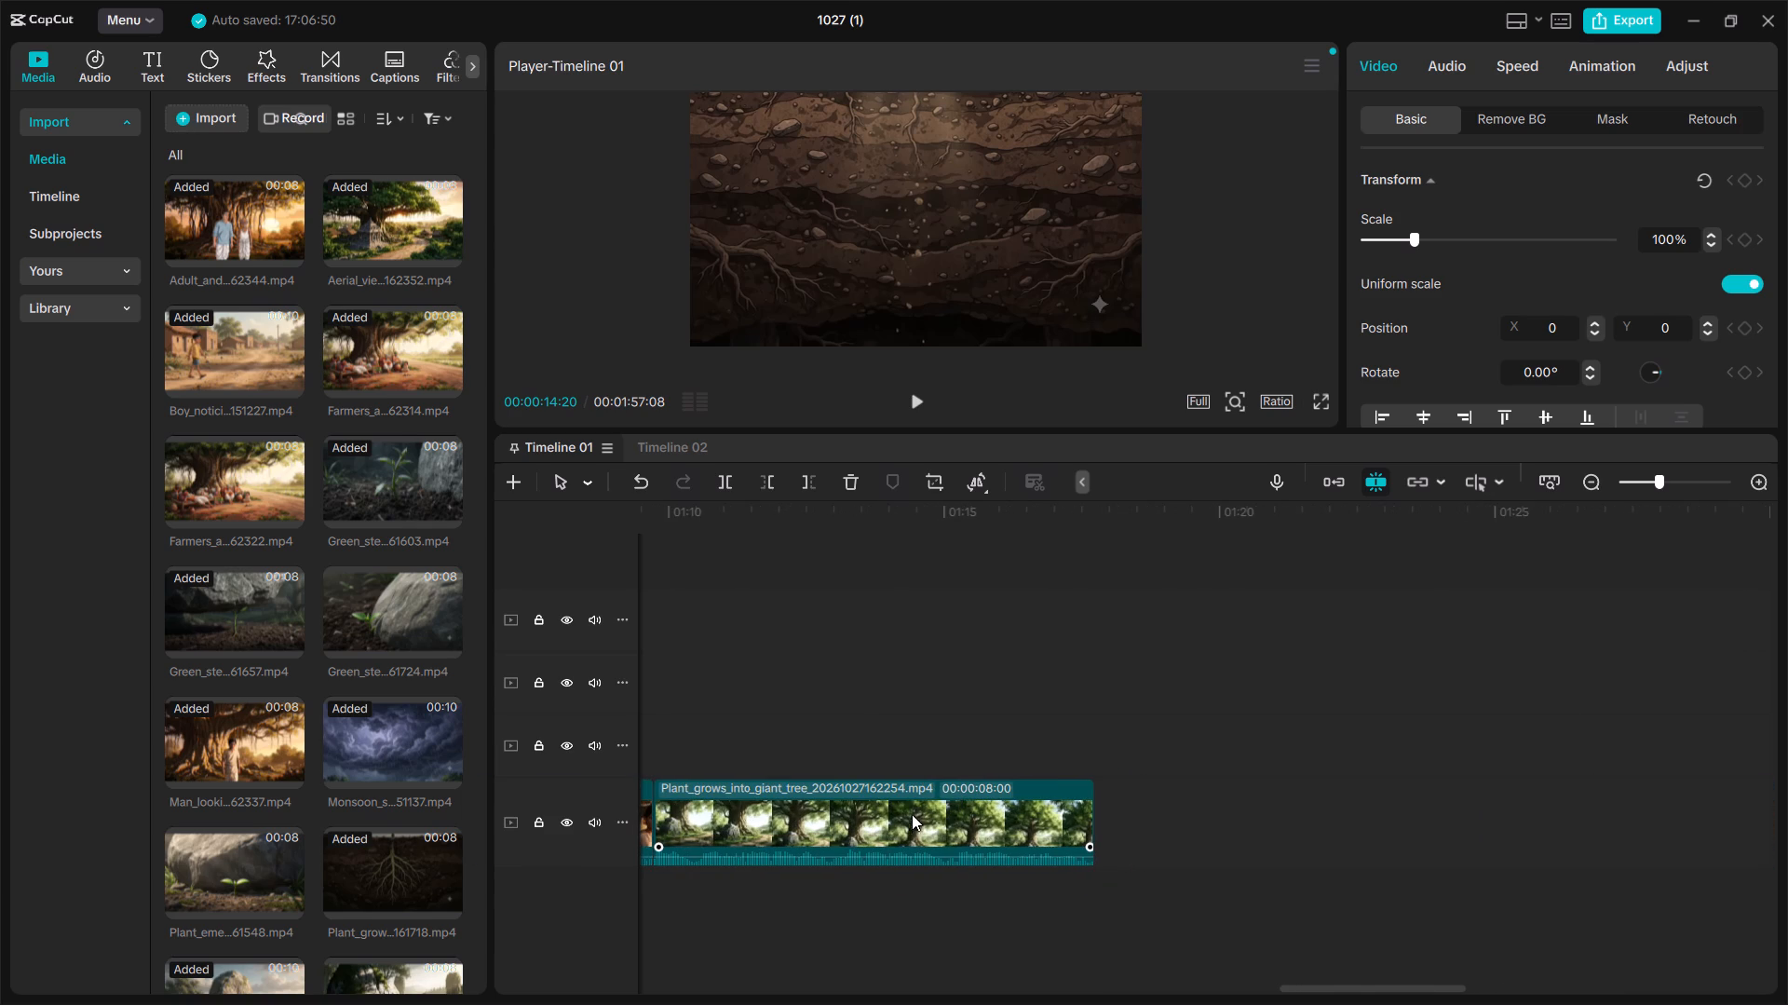
left_click_drag(907, 816, 1582, 850)
scroll(1311, 877, "left", 1)
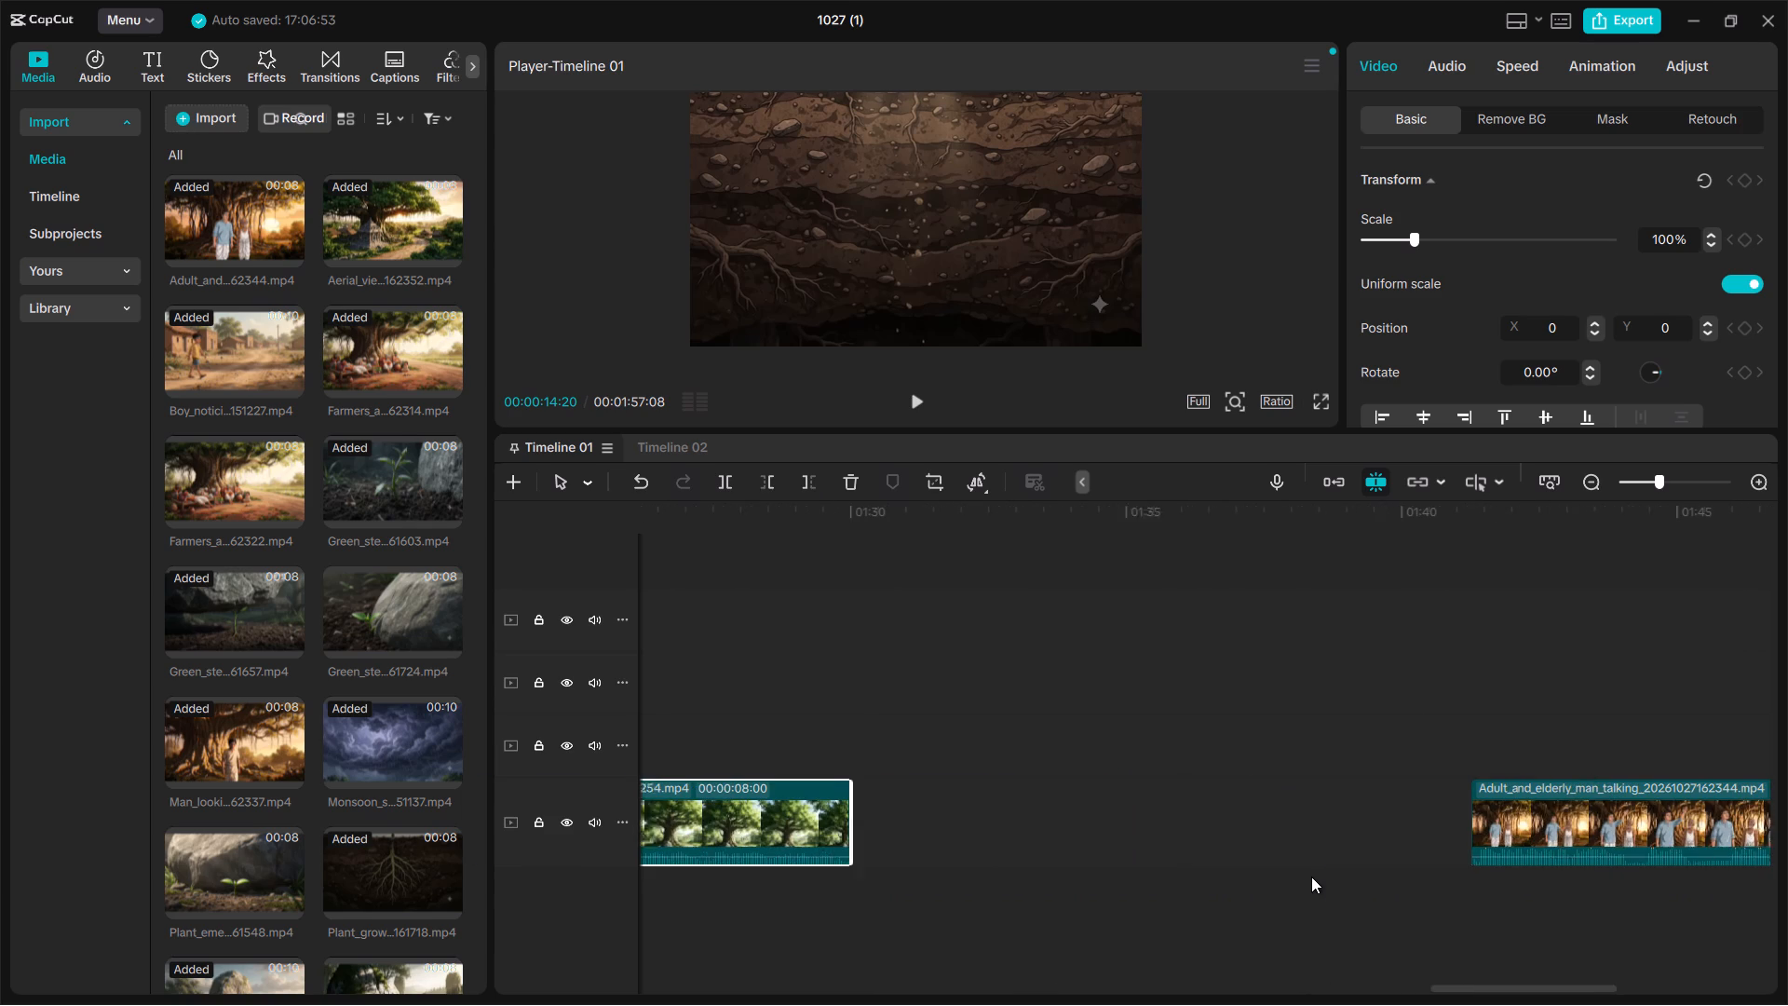
scroll(1311, 877, "left", 1)
left_click_drag(729, 823, 1348, 825)
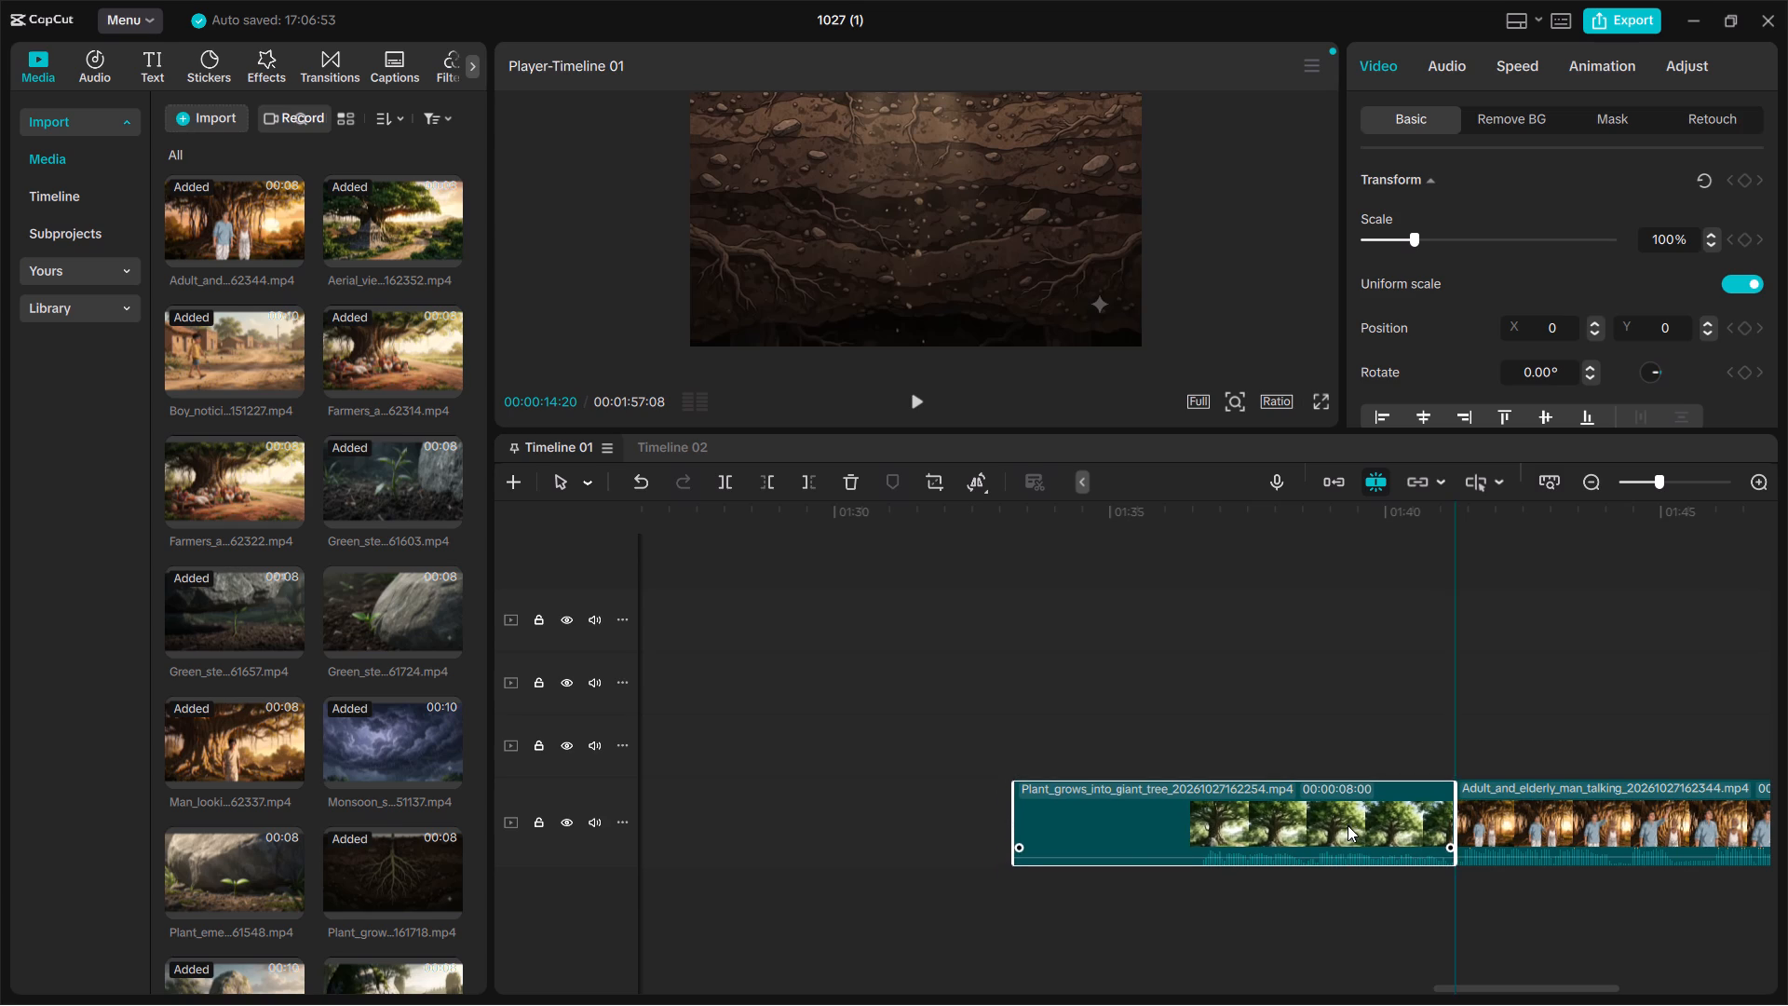
left_click_drag(1348, 825, 1348, 825)
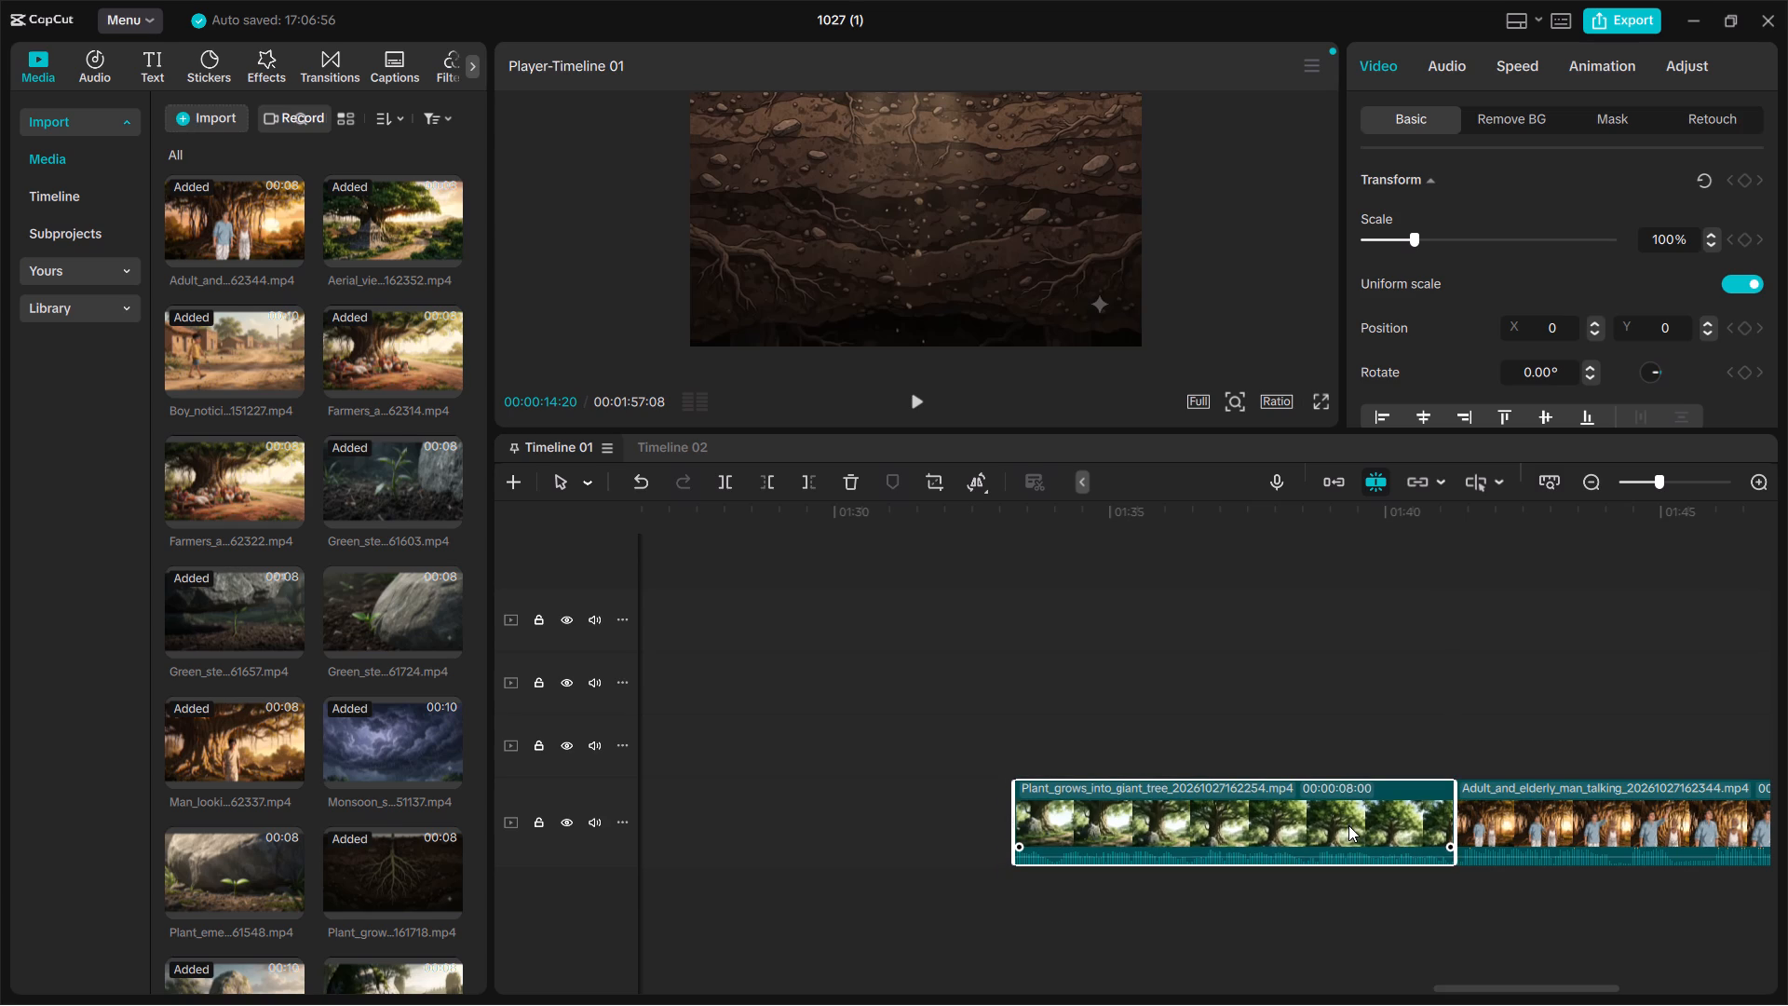
Turn on linkage for the timeline.
left_click(1436, 480)
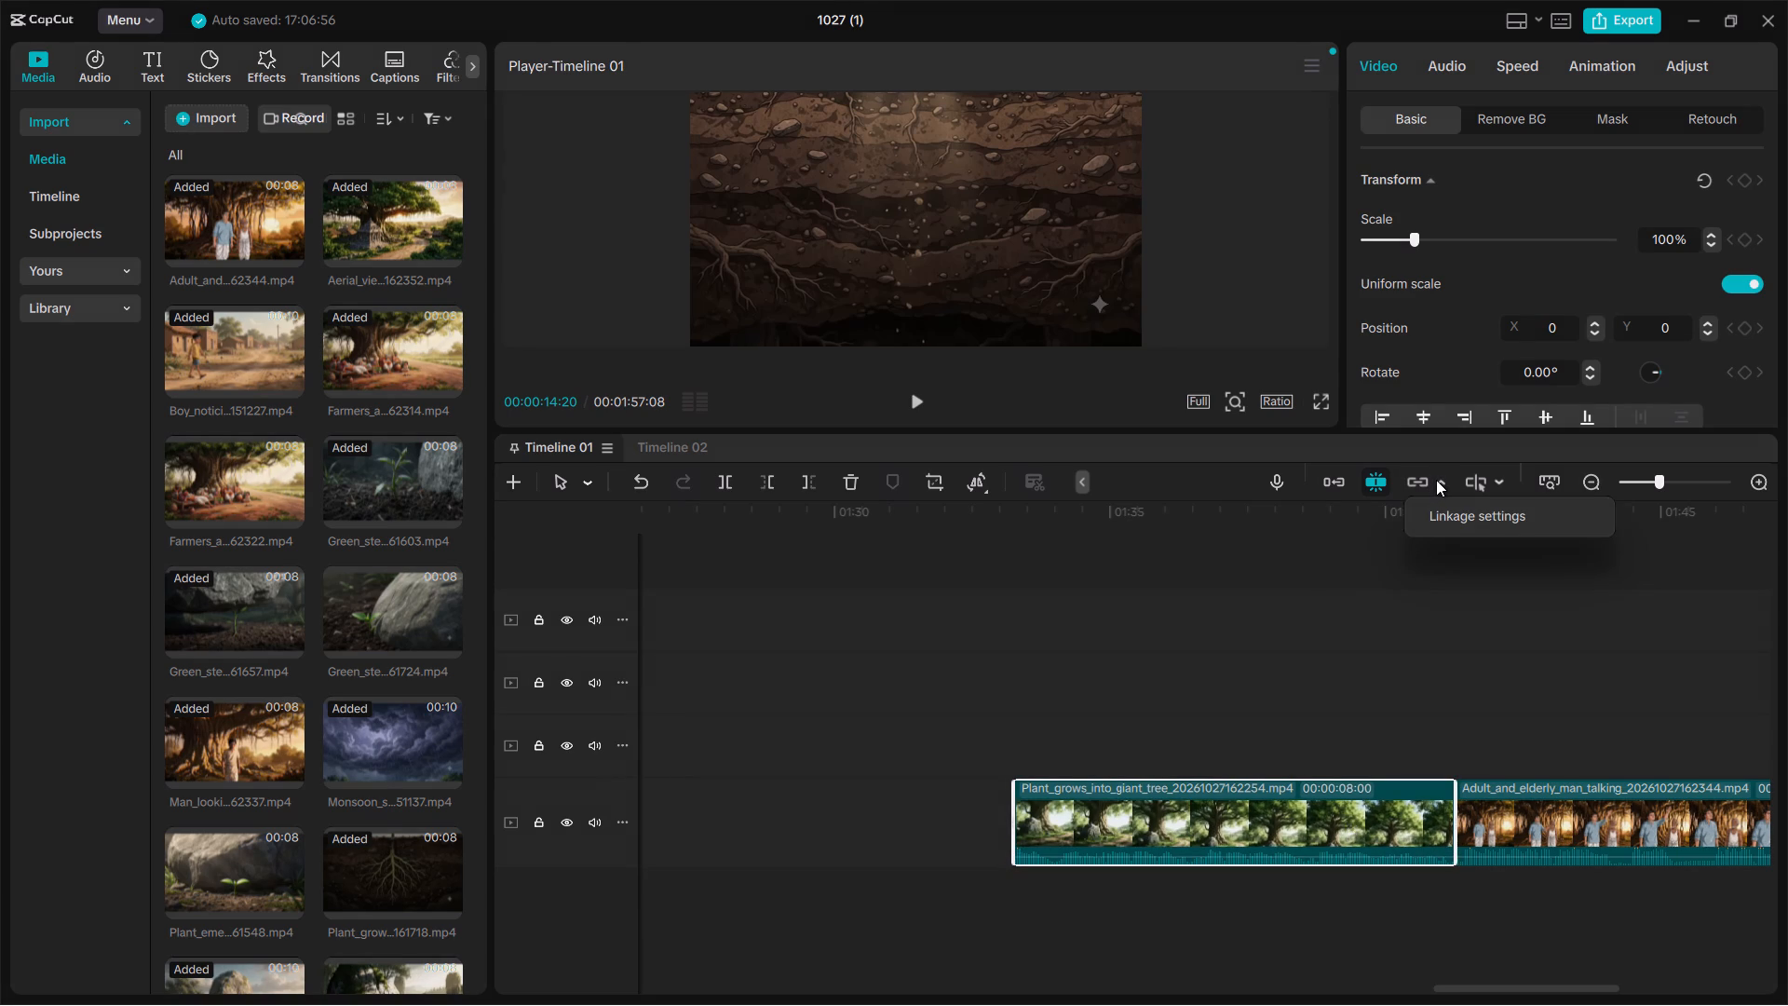
left_click(1436, 480)
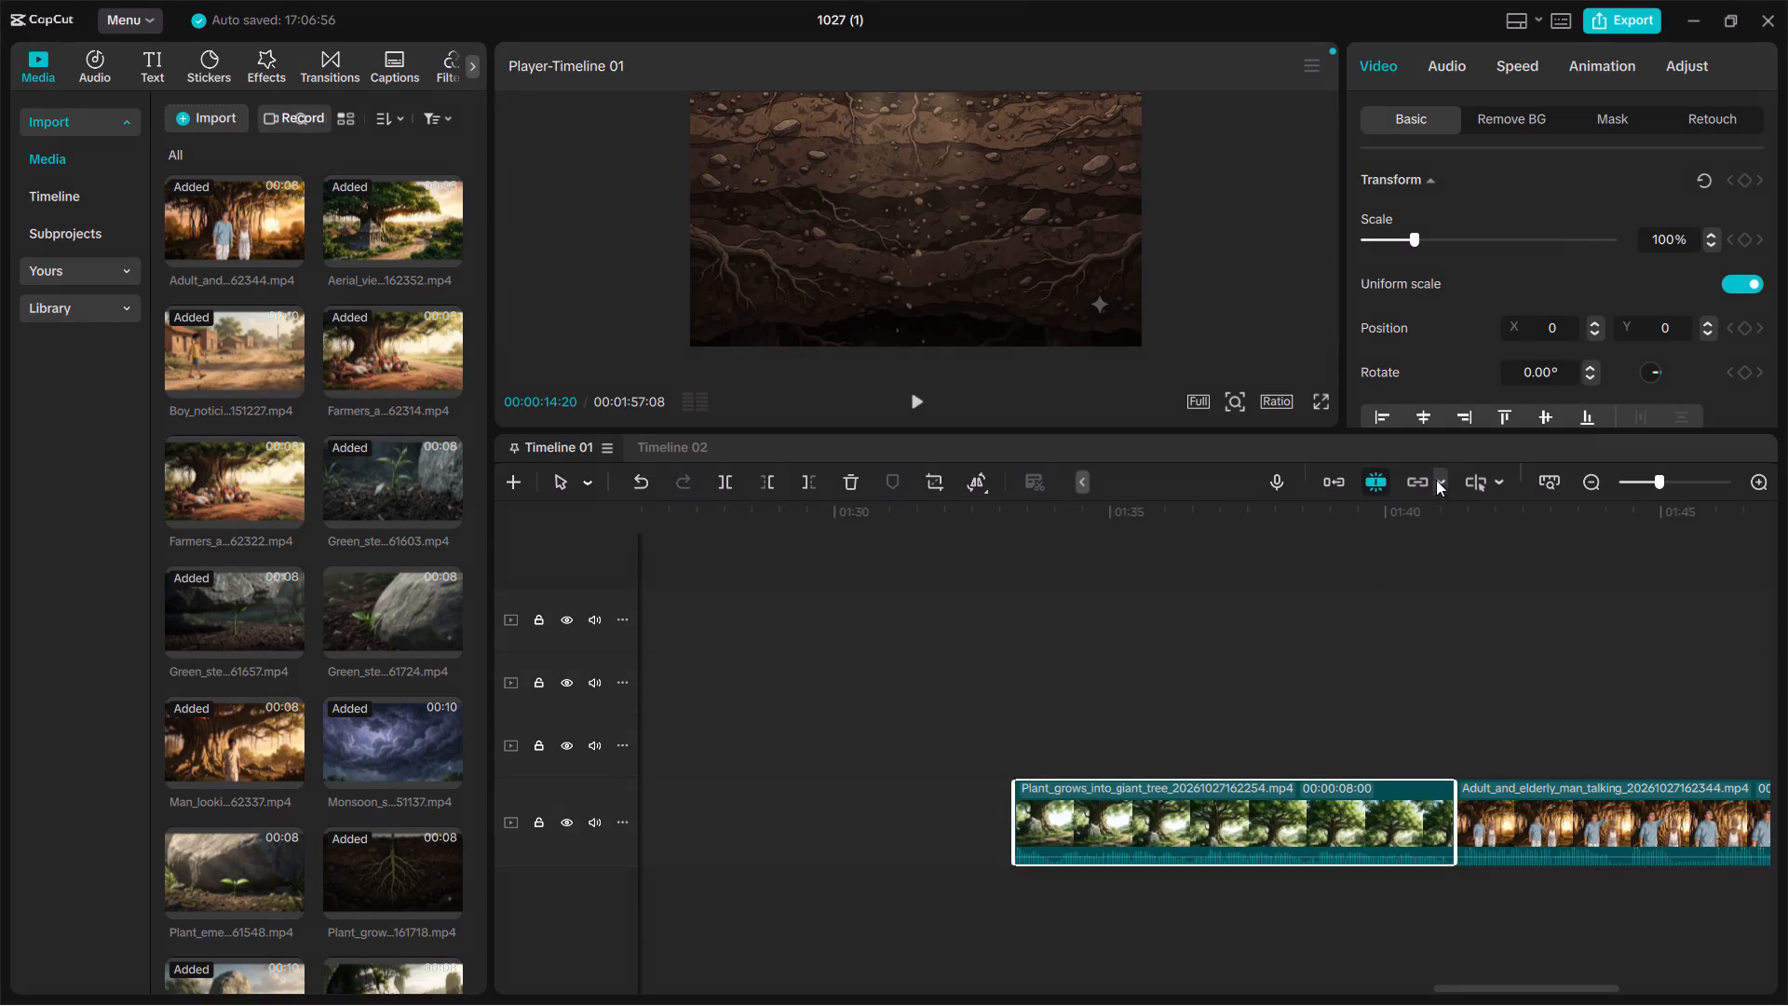
left_click(1424, 478)
Move Man_looking_up_at_tree directly before Plant_grows_into_giant_tree on the main track, shifting Farmers_and_children_under_tree later as well.
scroll(904, 779, "right", 4)
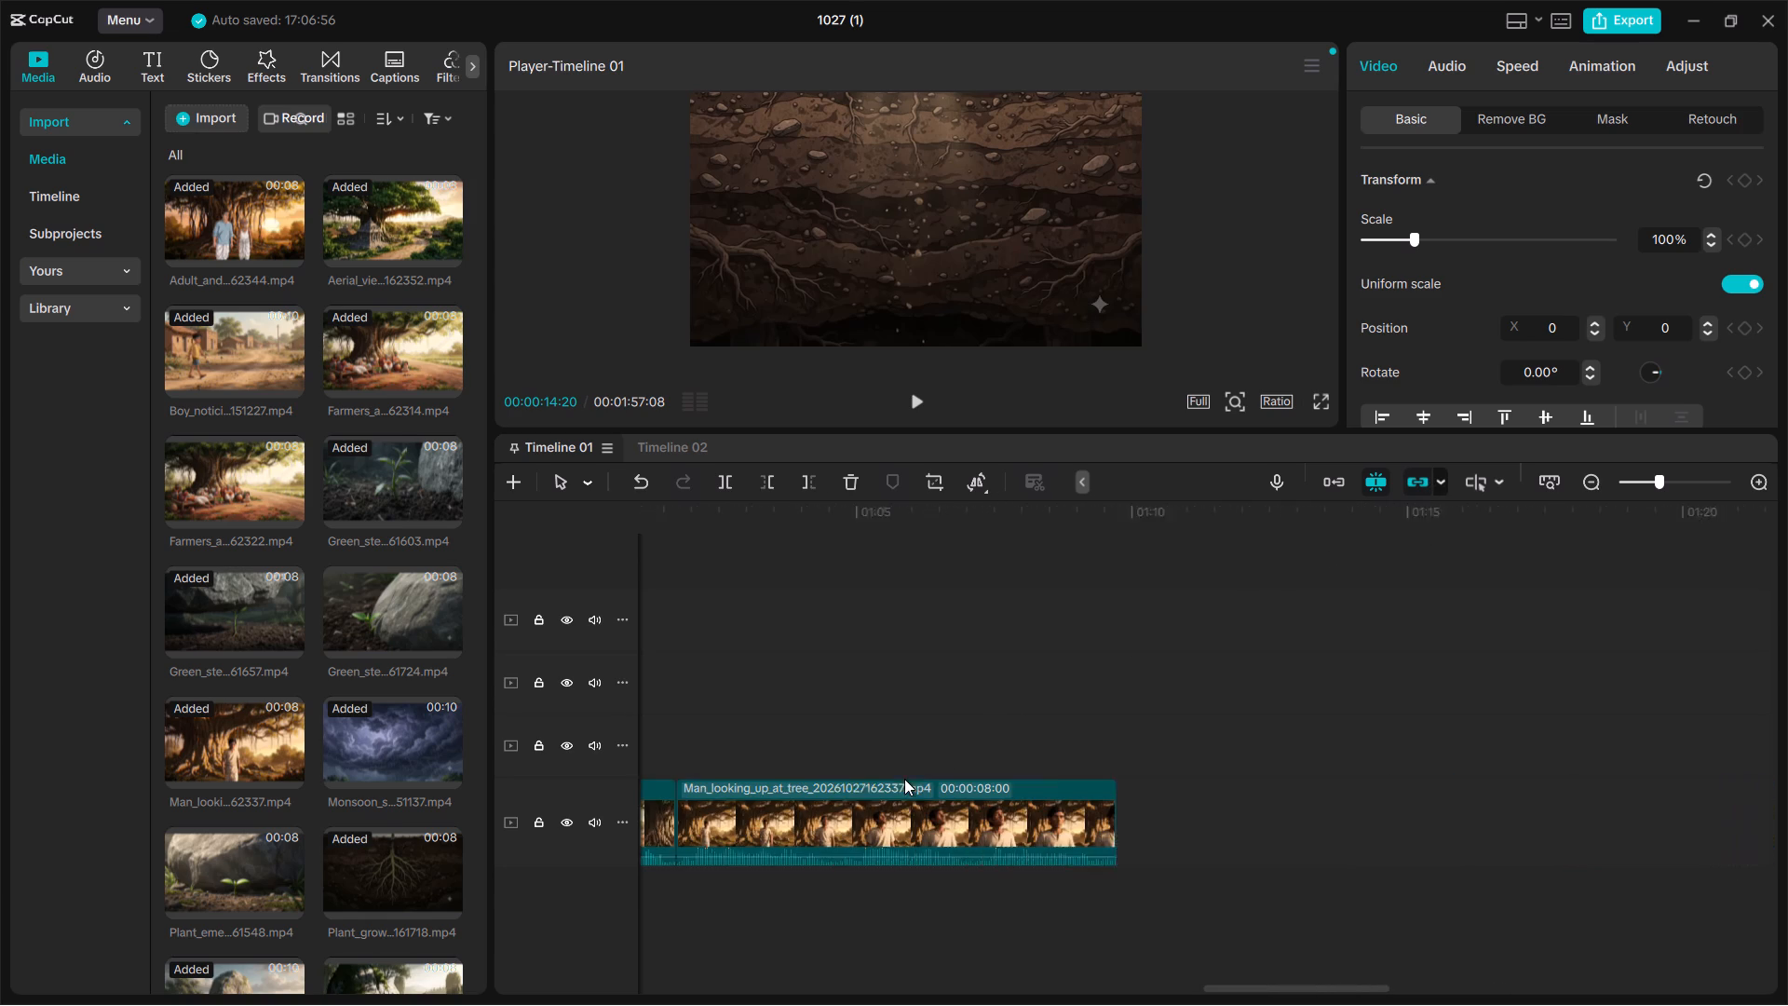
left_click_drag(882, 790, 1522, 807)
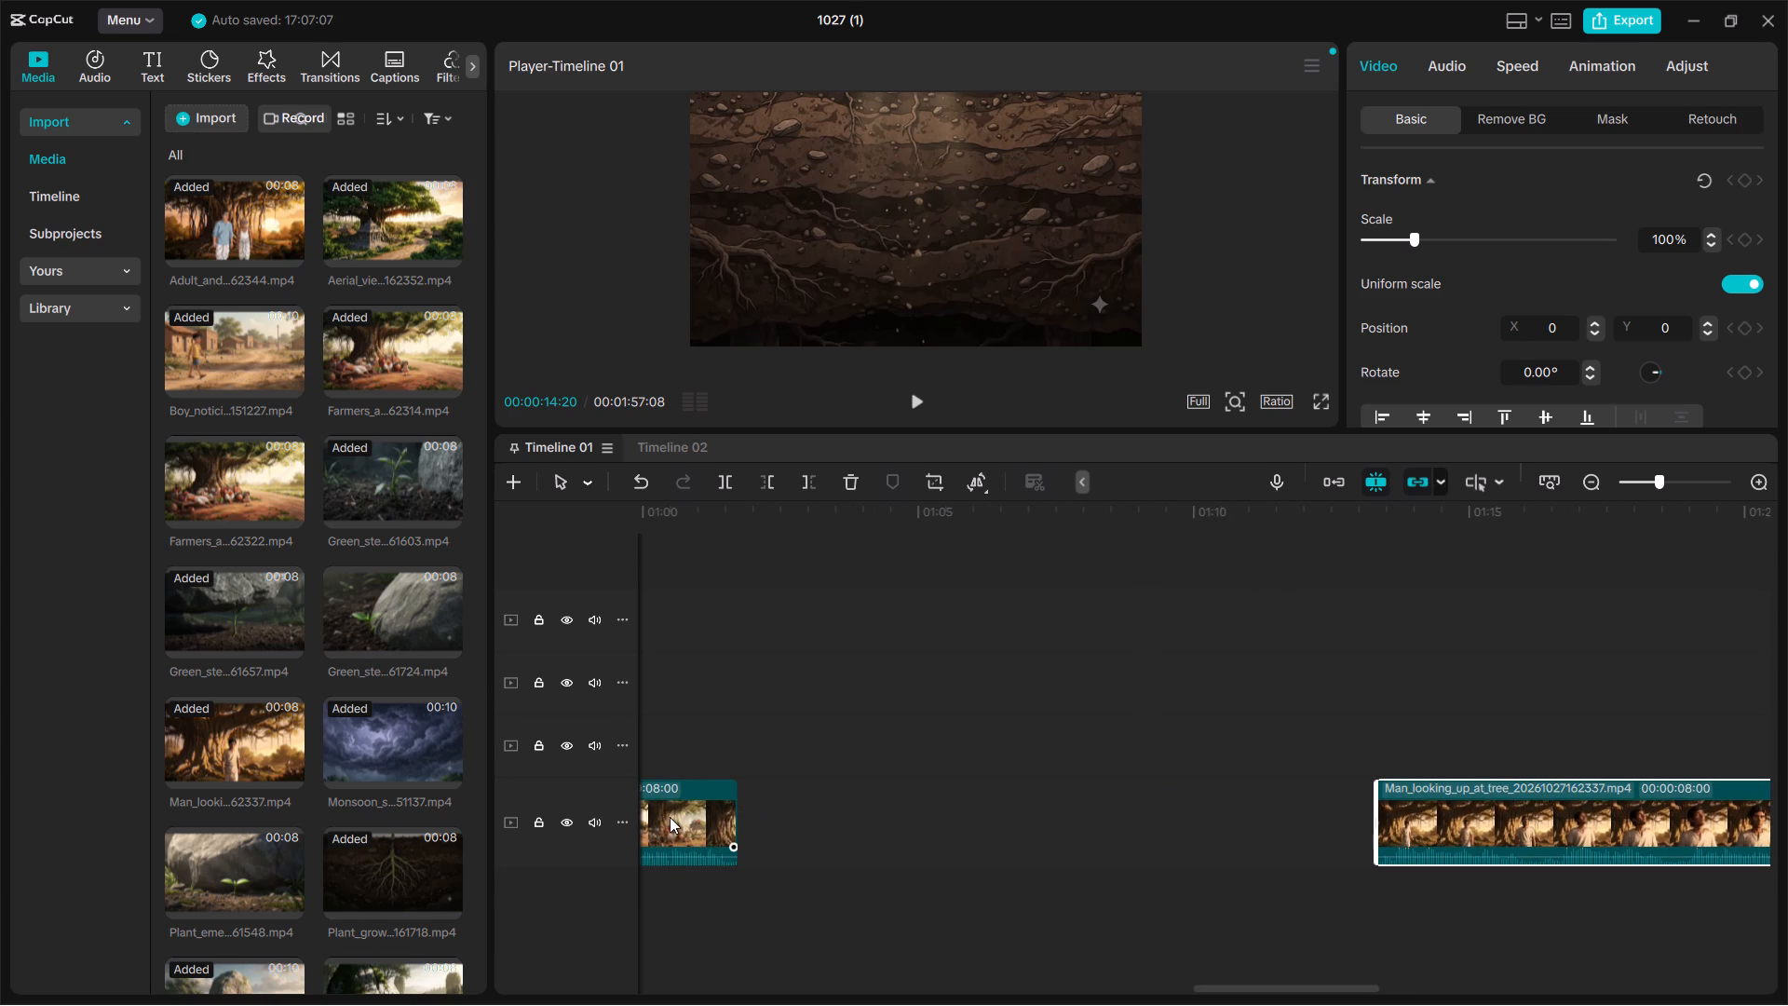
left_click_drag(666, 820, 1134, 821)
scroll(1134, 821, "left", 1)
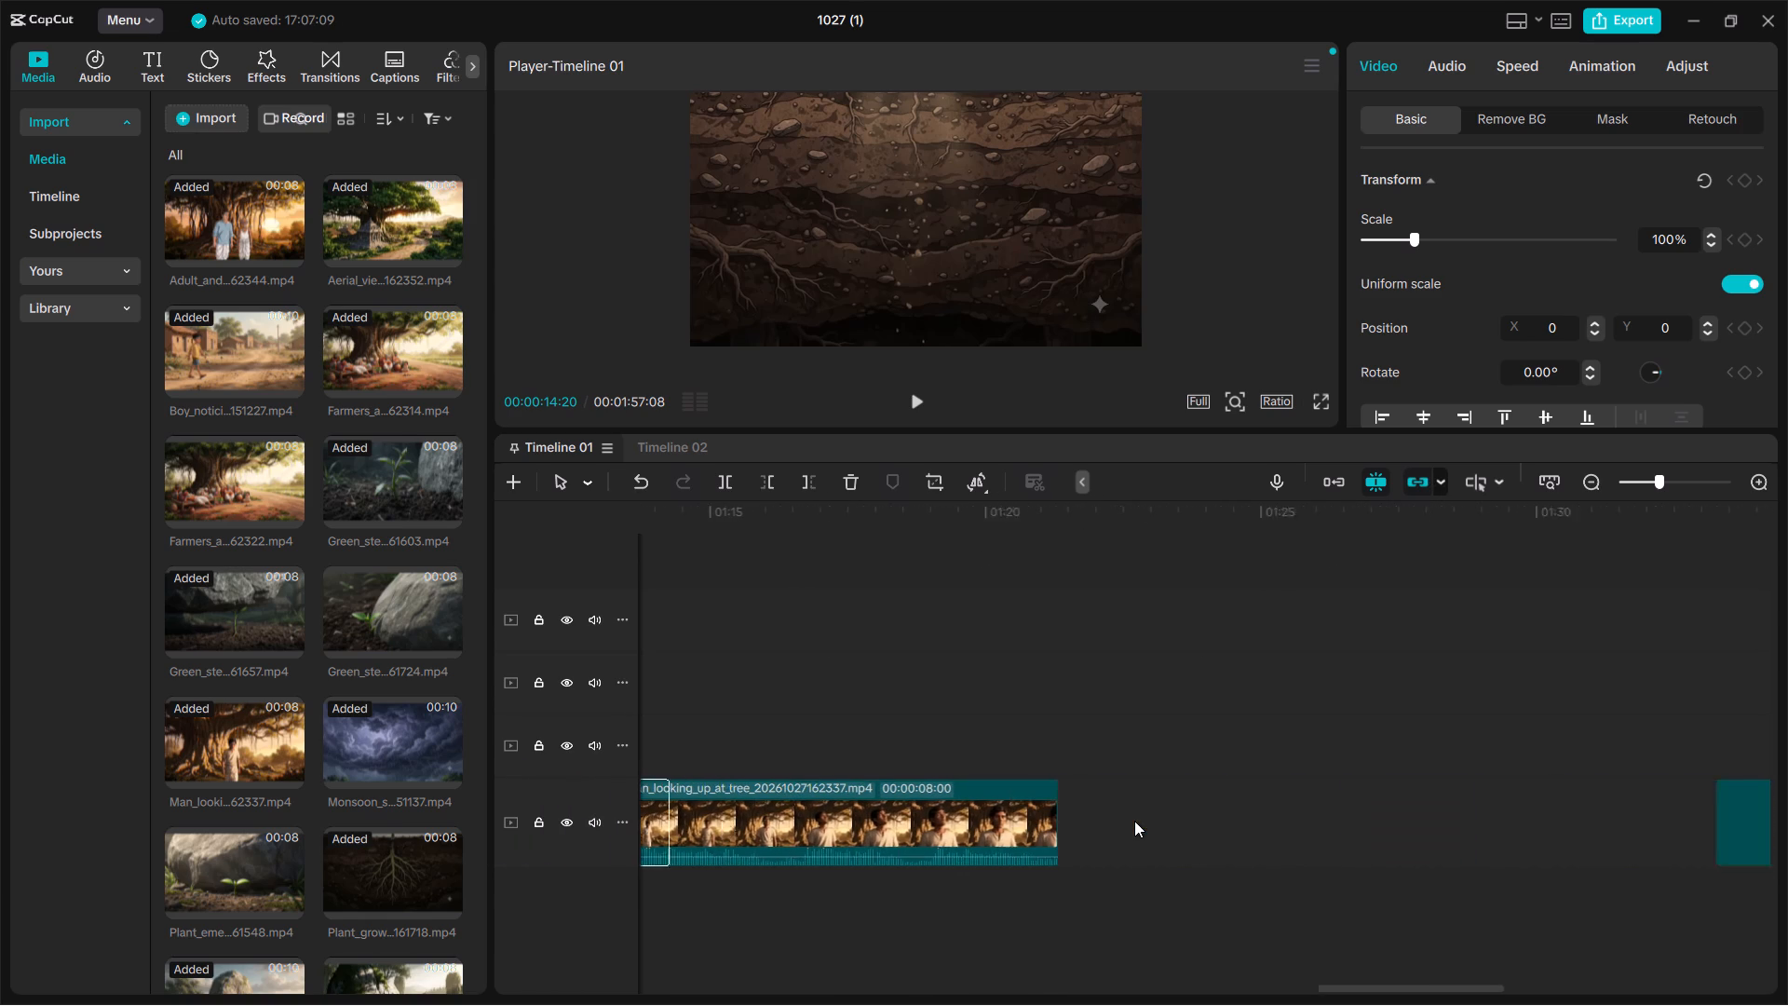
scroll(1134, 821, "left", 1)
left_click_drag(684, 824, 1332, 823)
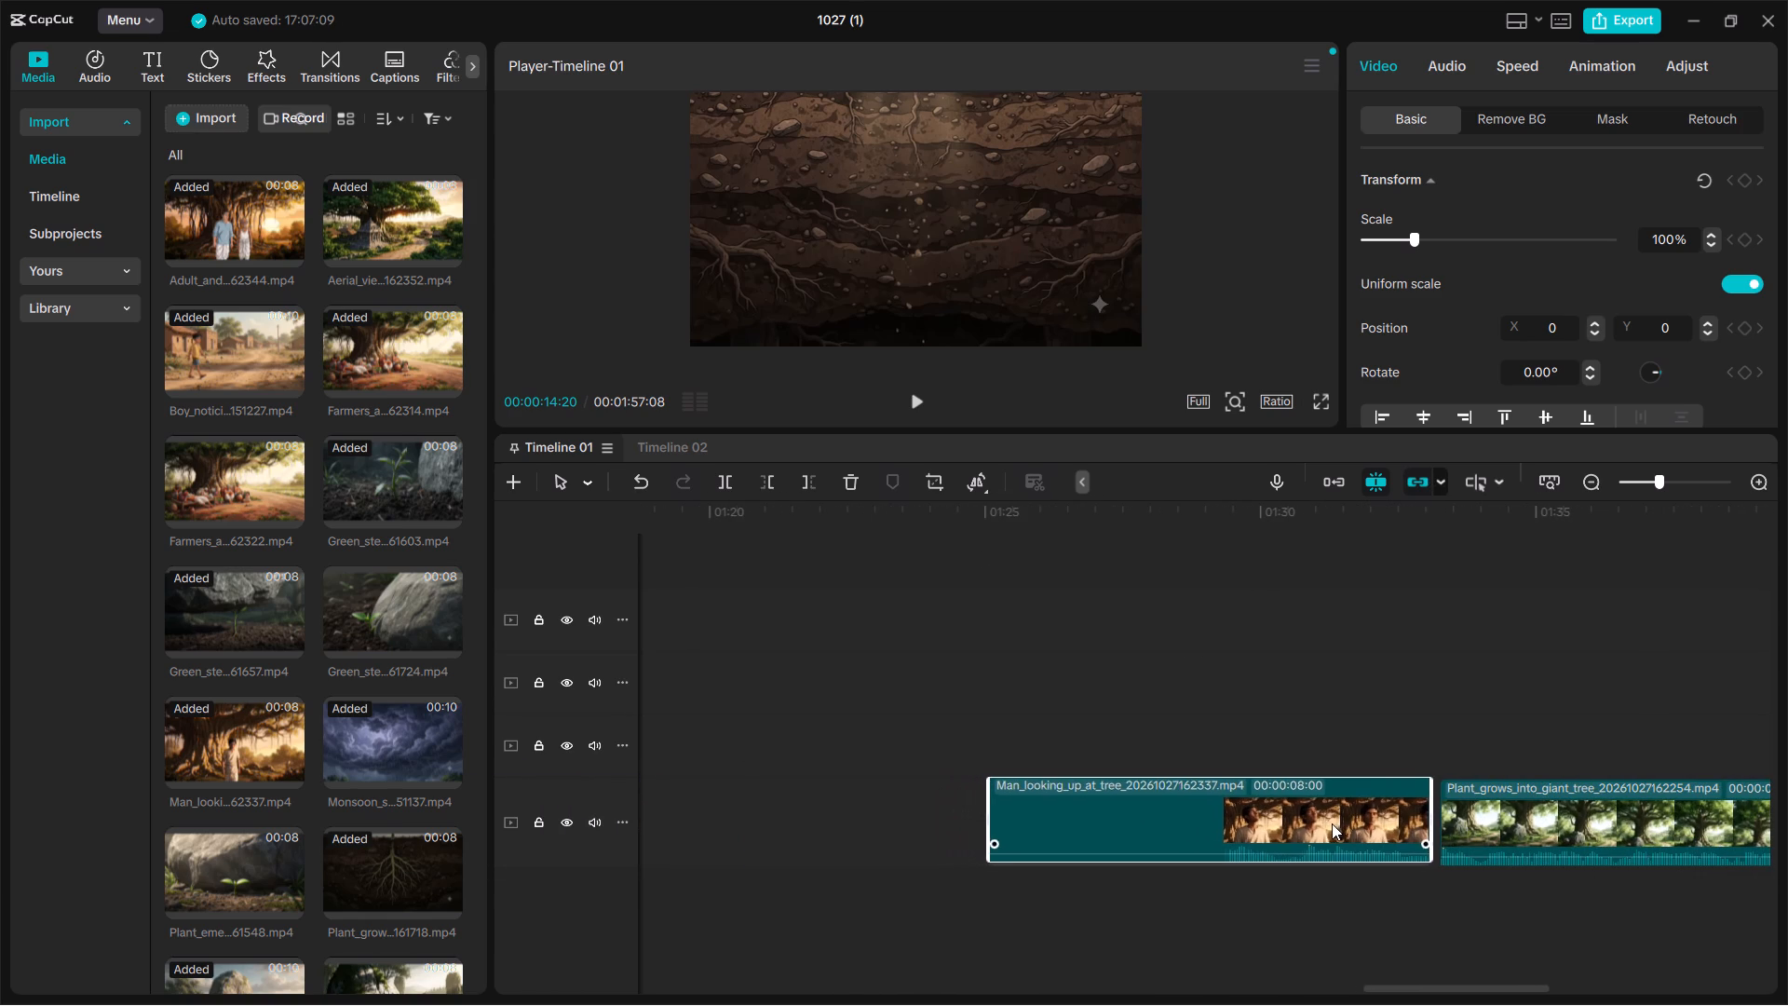
left_click_drag(1332, 823, 1339, 826)
Place Farmers_and_children_under_tree on the main track directly before Man_looking_up_at_tree, starting at about 01:17.
scroll(910, 768, "right", 1)
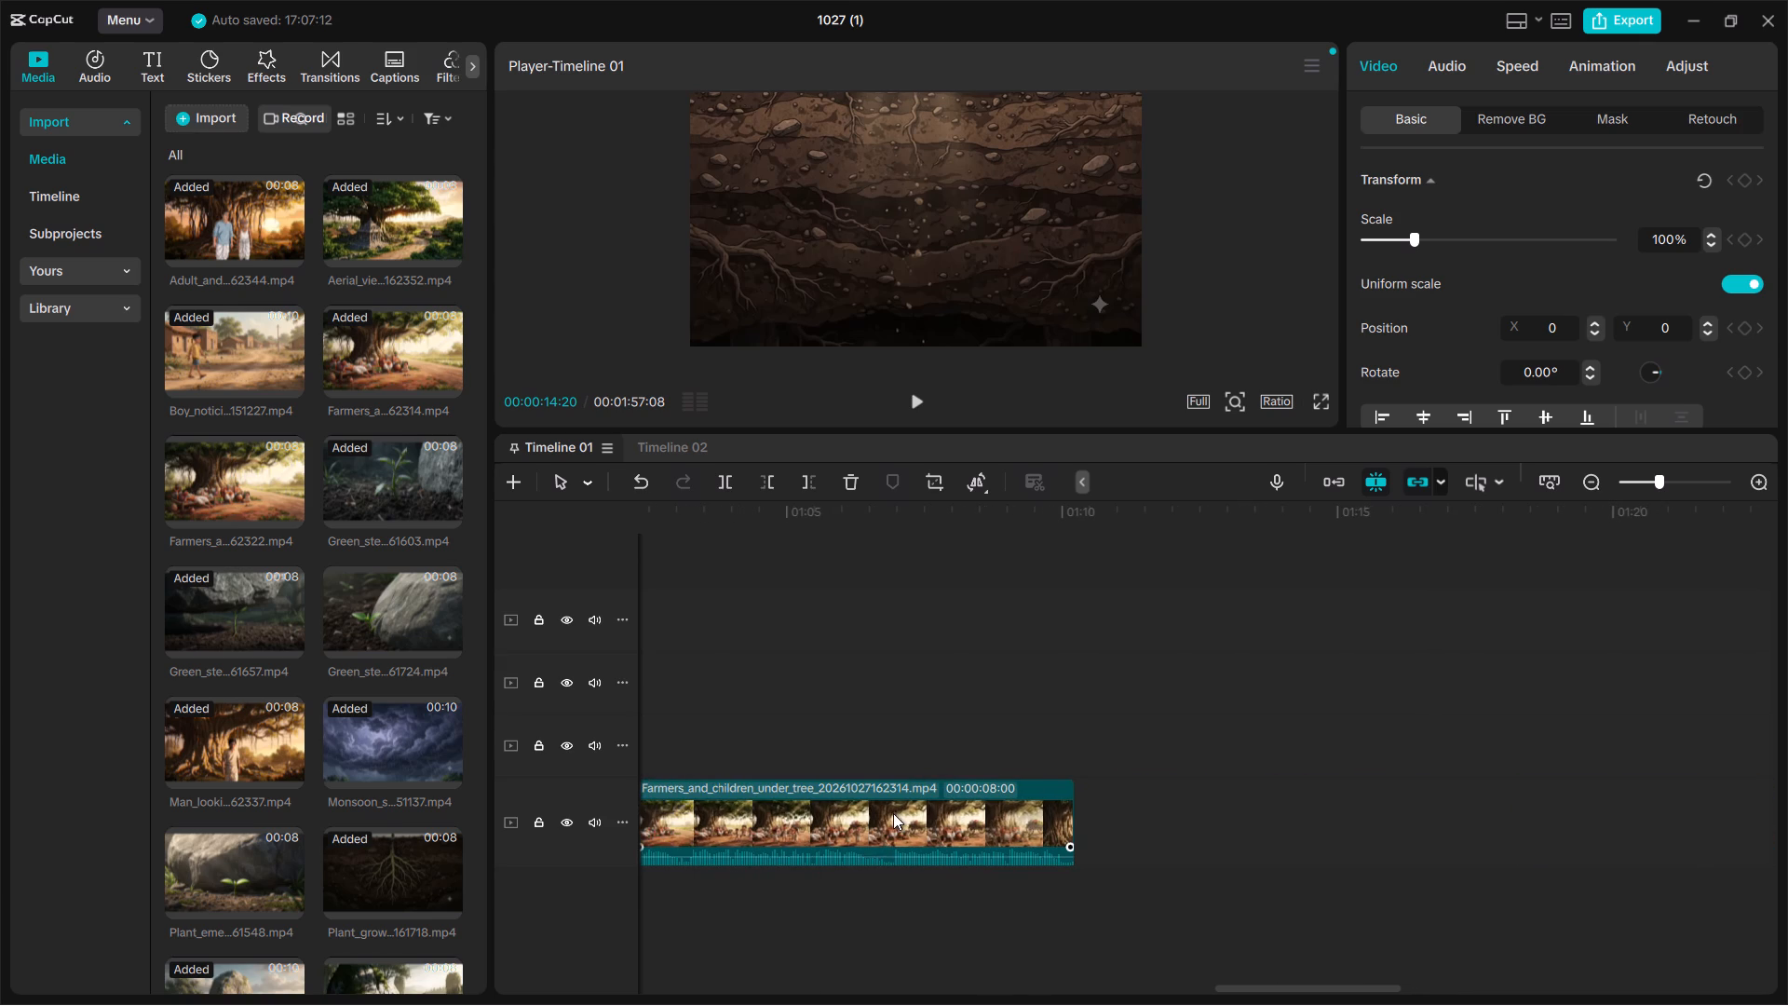
left_click_drag(893, 813, 1578, 821)
scroll(1241, 844, "left", 1)
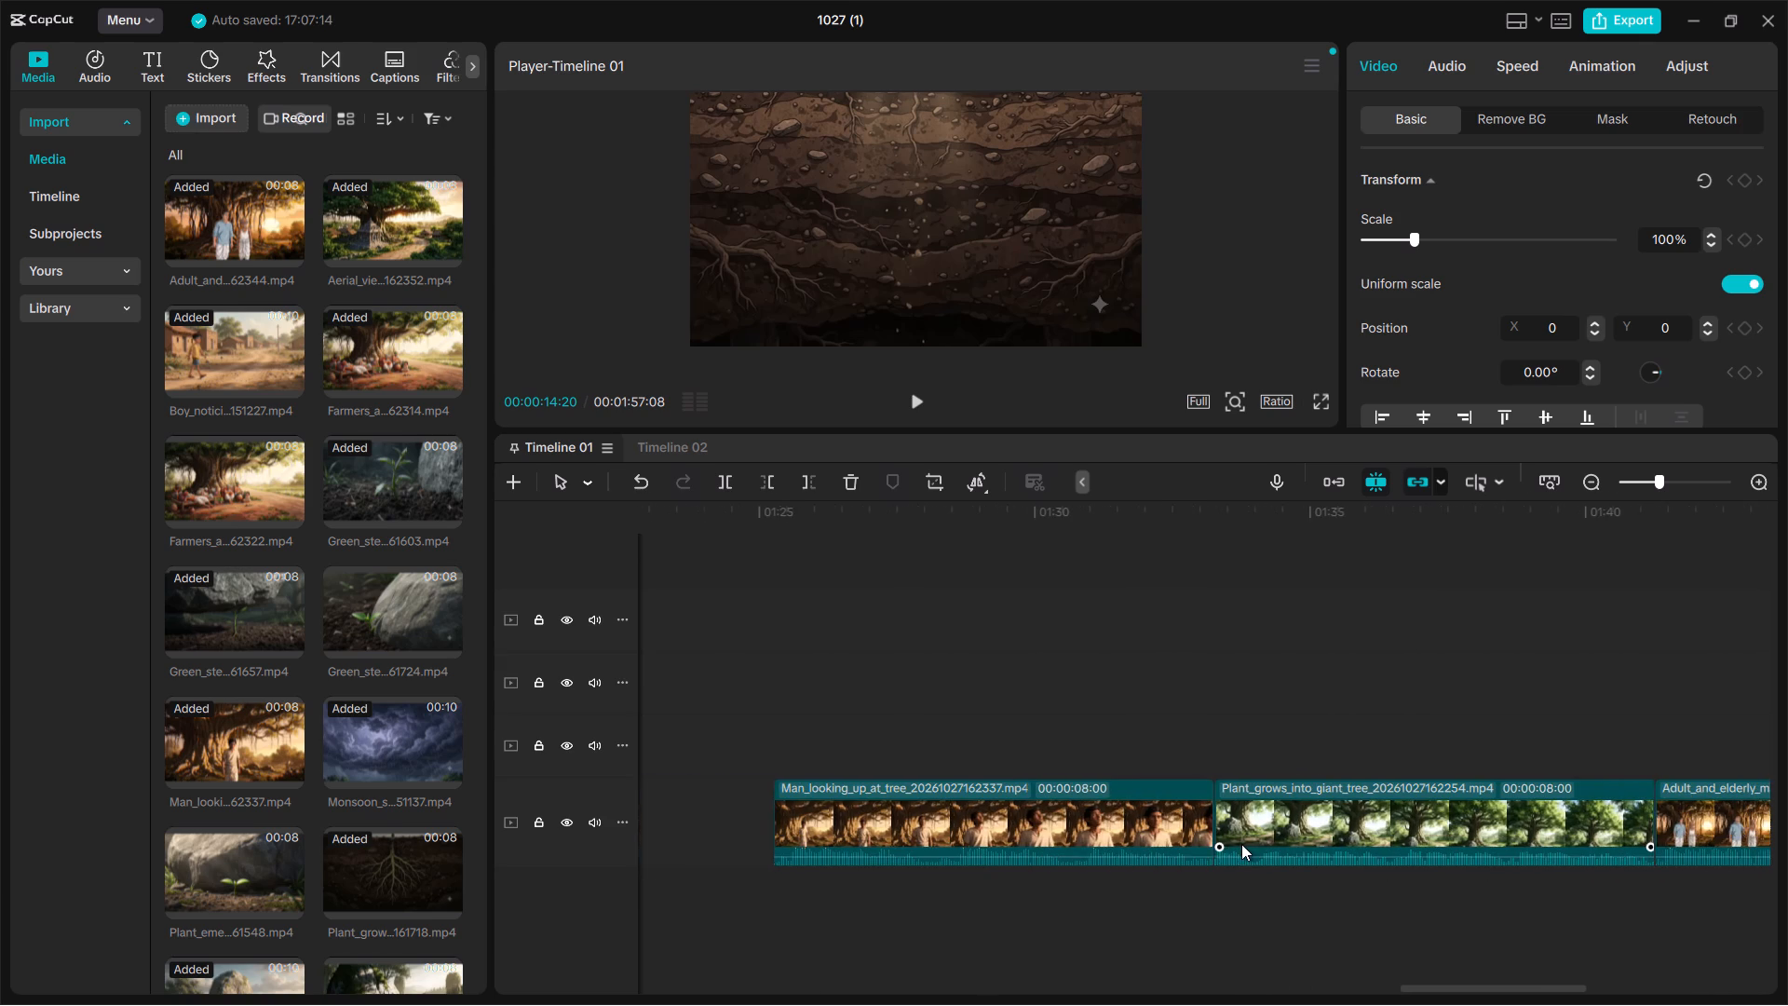
scroll(1241, 844, "left", 1)
scroll(1049, 835, "right", 1)
left_click_drag(1013, 824, 1211, 829)
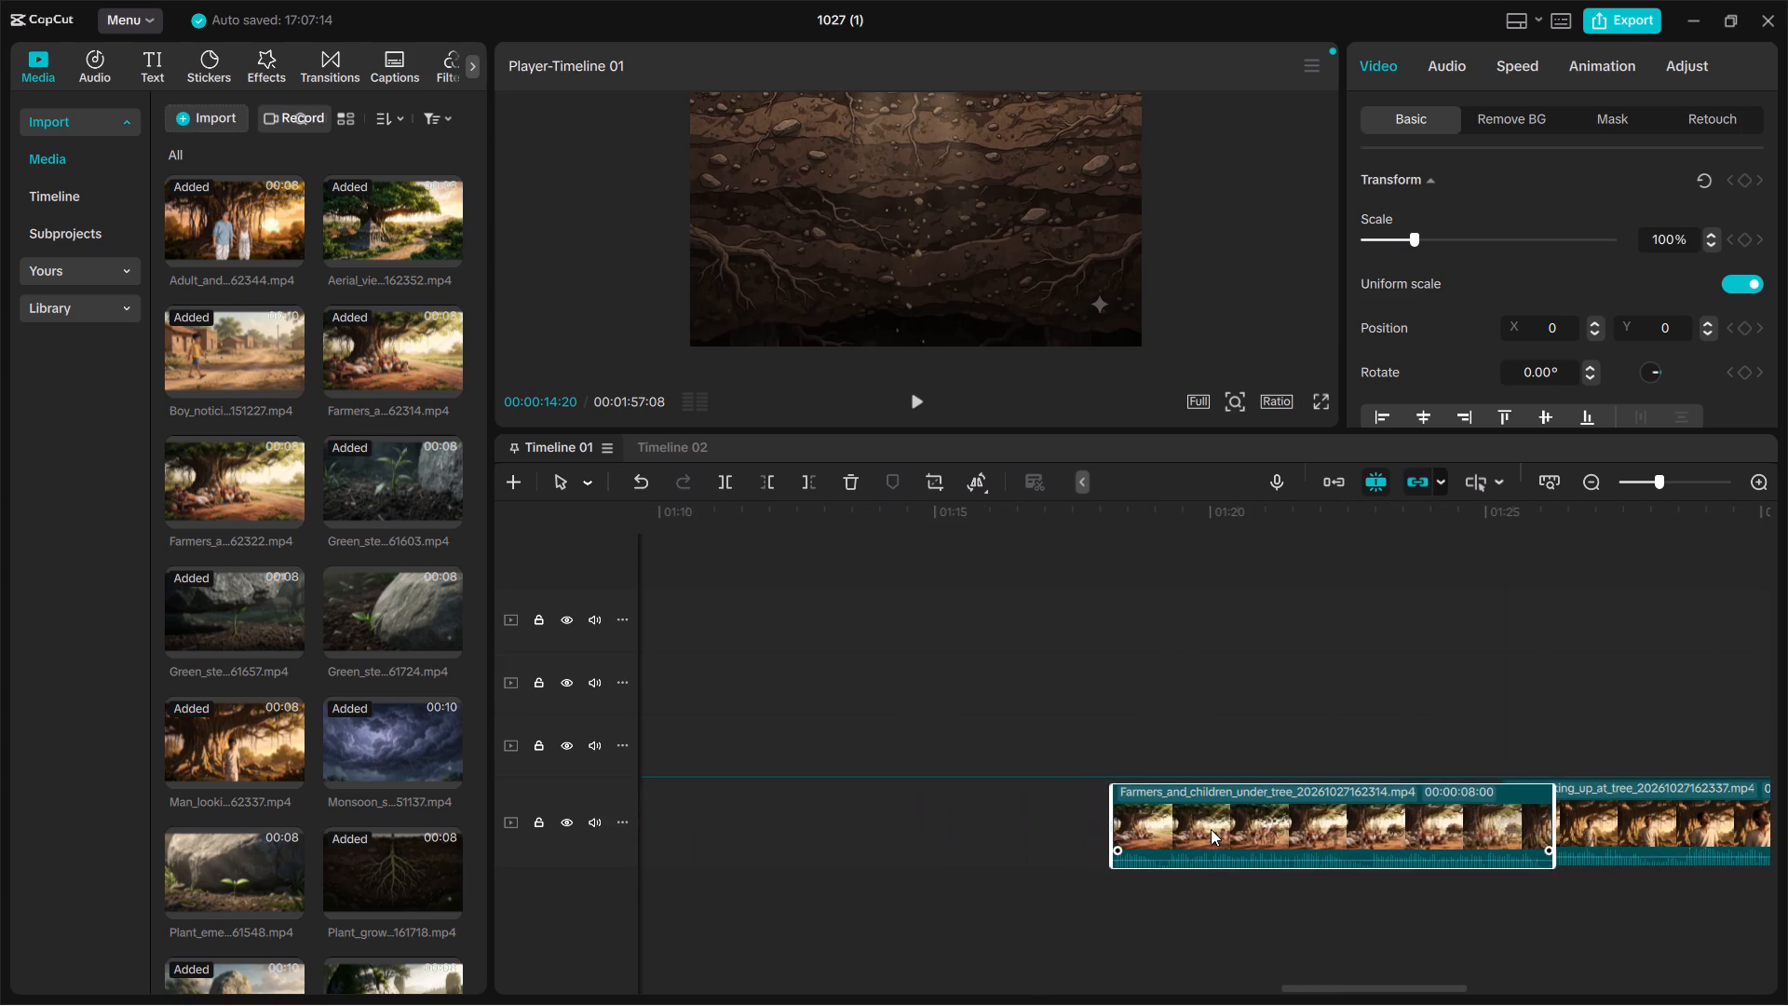
left_click_drag(1211, 829, 1151, 823)
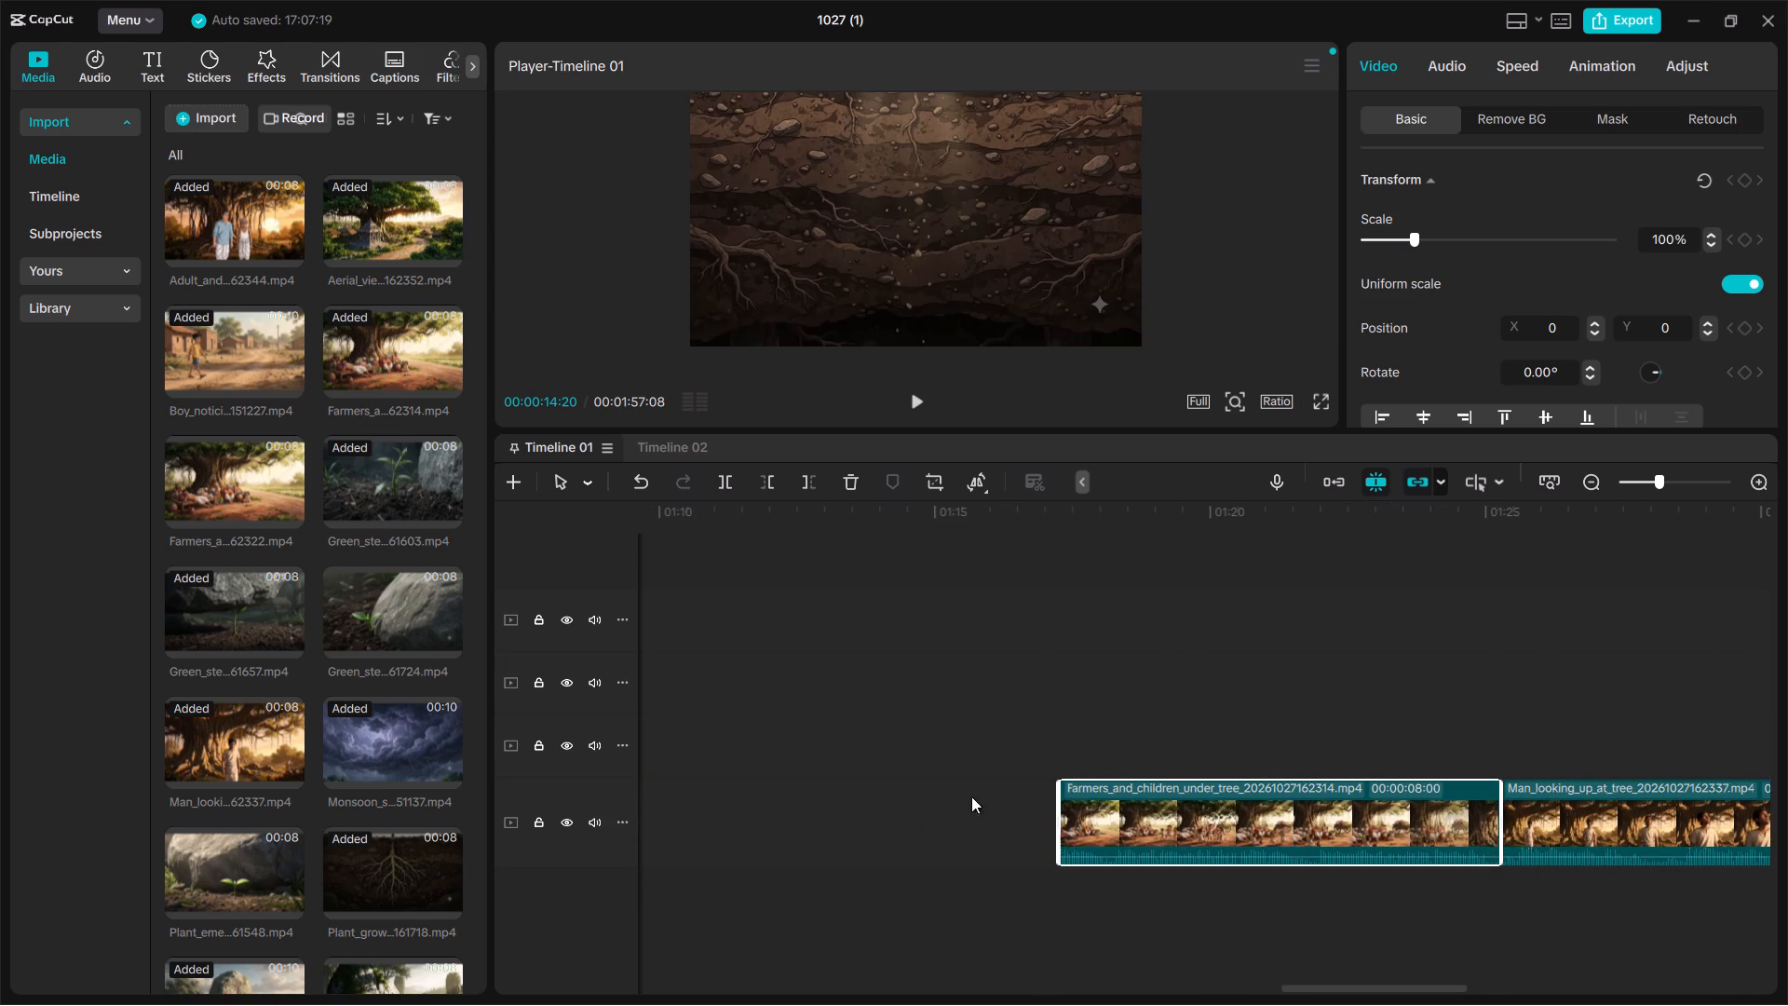
Move Boy_noticing_plant_on_road directly before Farmers_and_children_under_tree on the main track and extend its start to about 10 s.
scroll(934, 802, "right", 4)
scroll(934, 802, "left", 1)
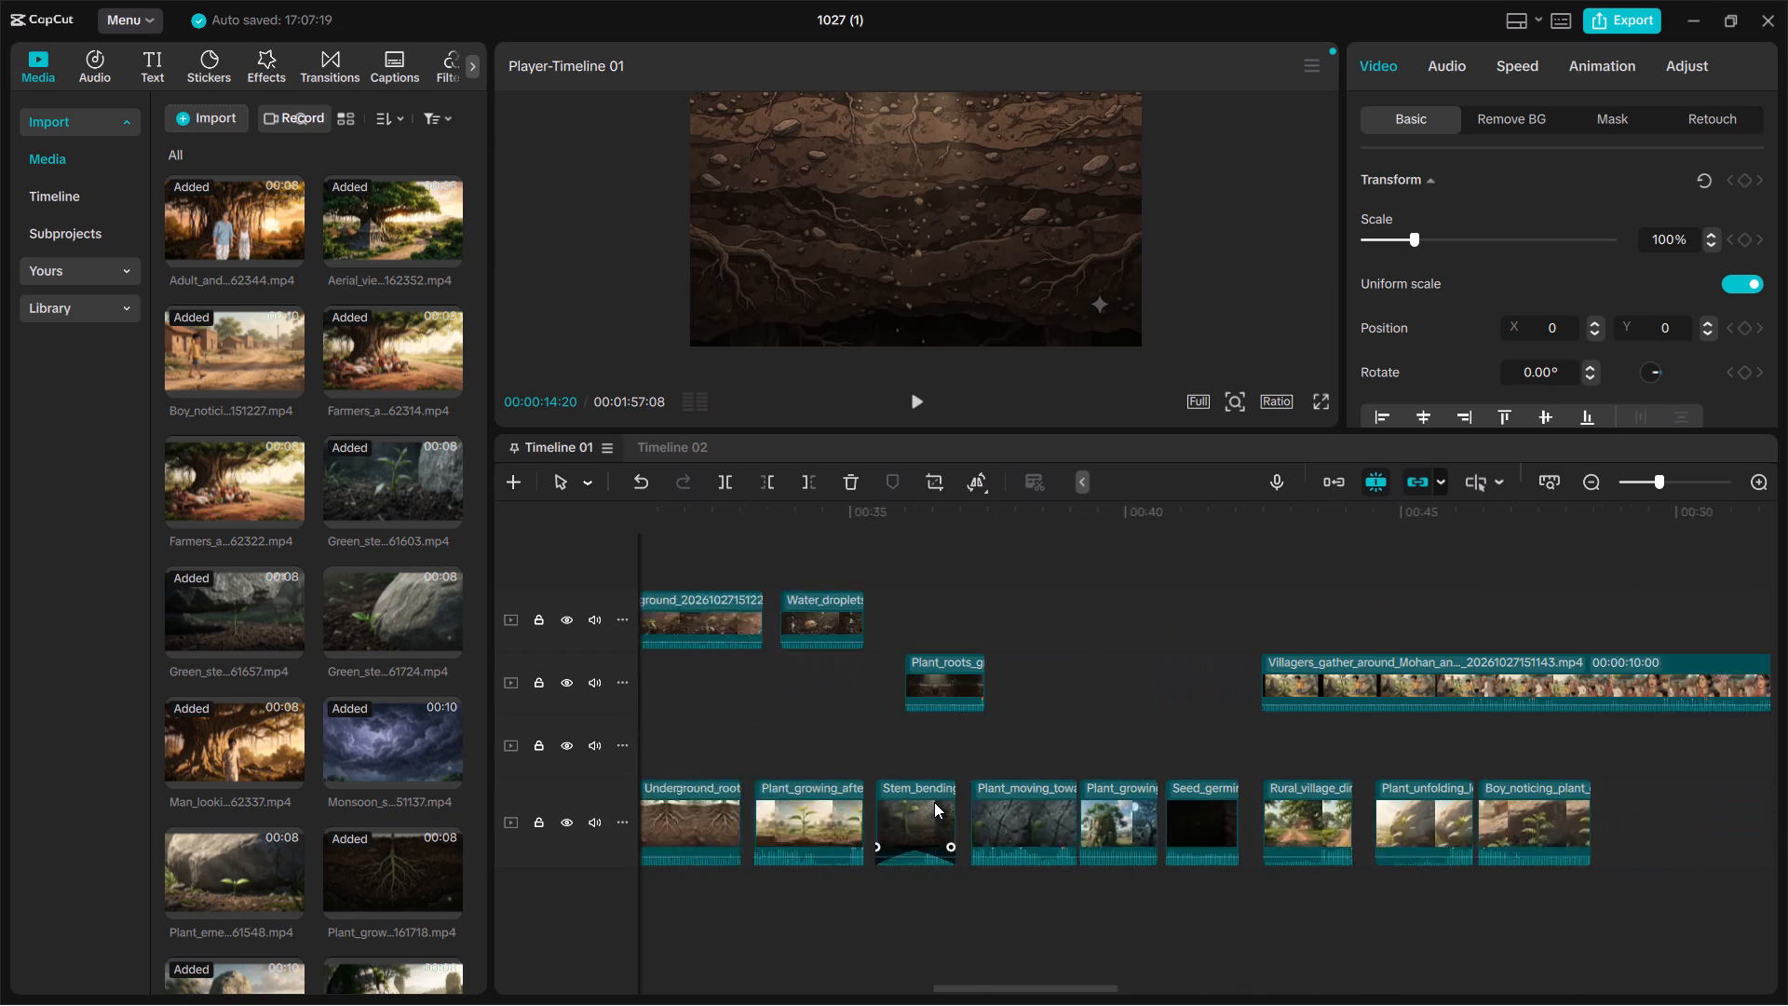
scroll(934, 802, "left", 2)
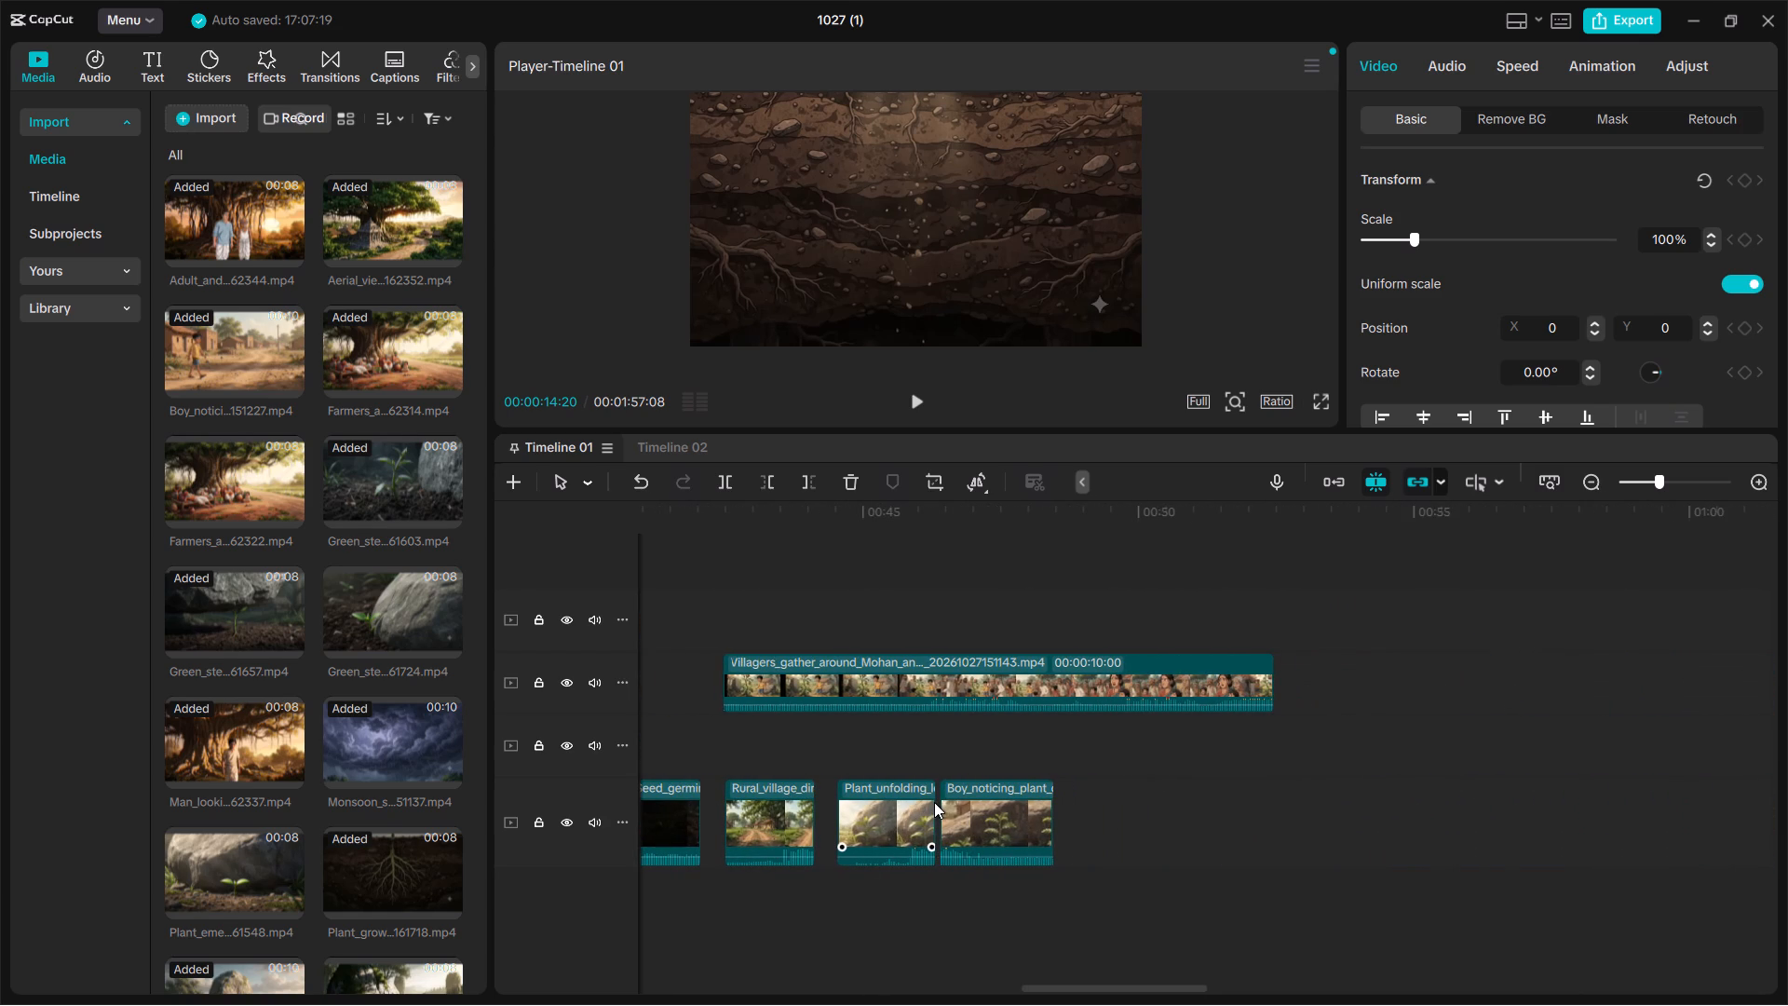
scroll(934, 802, "left", 1)
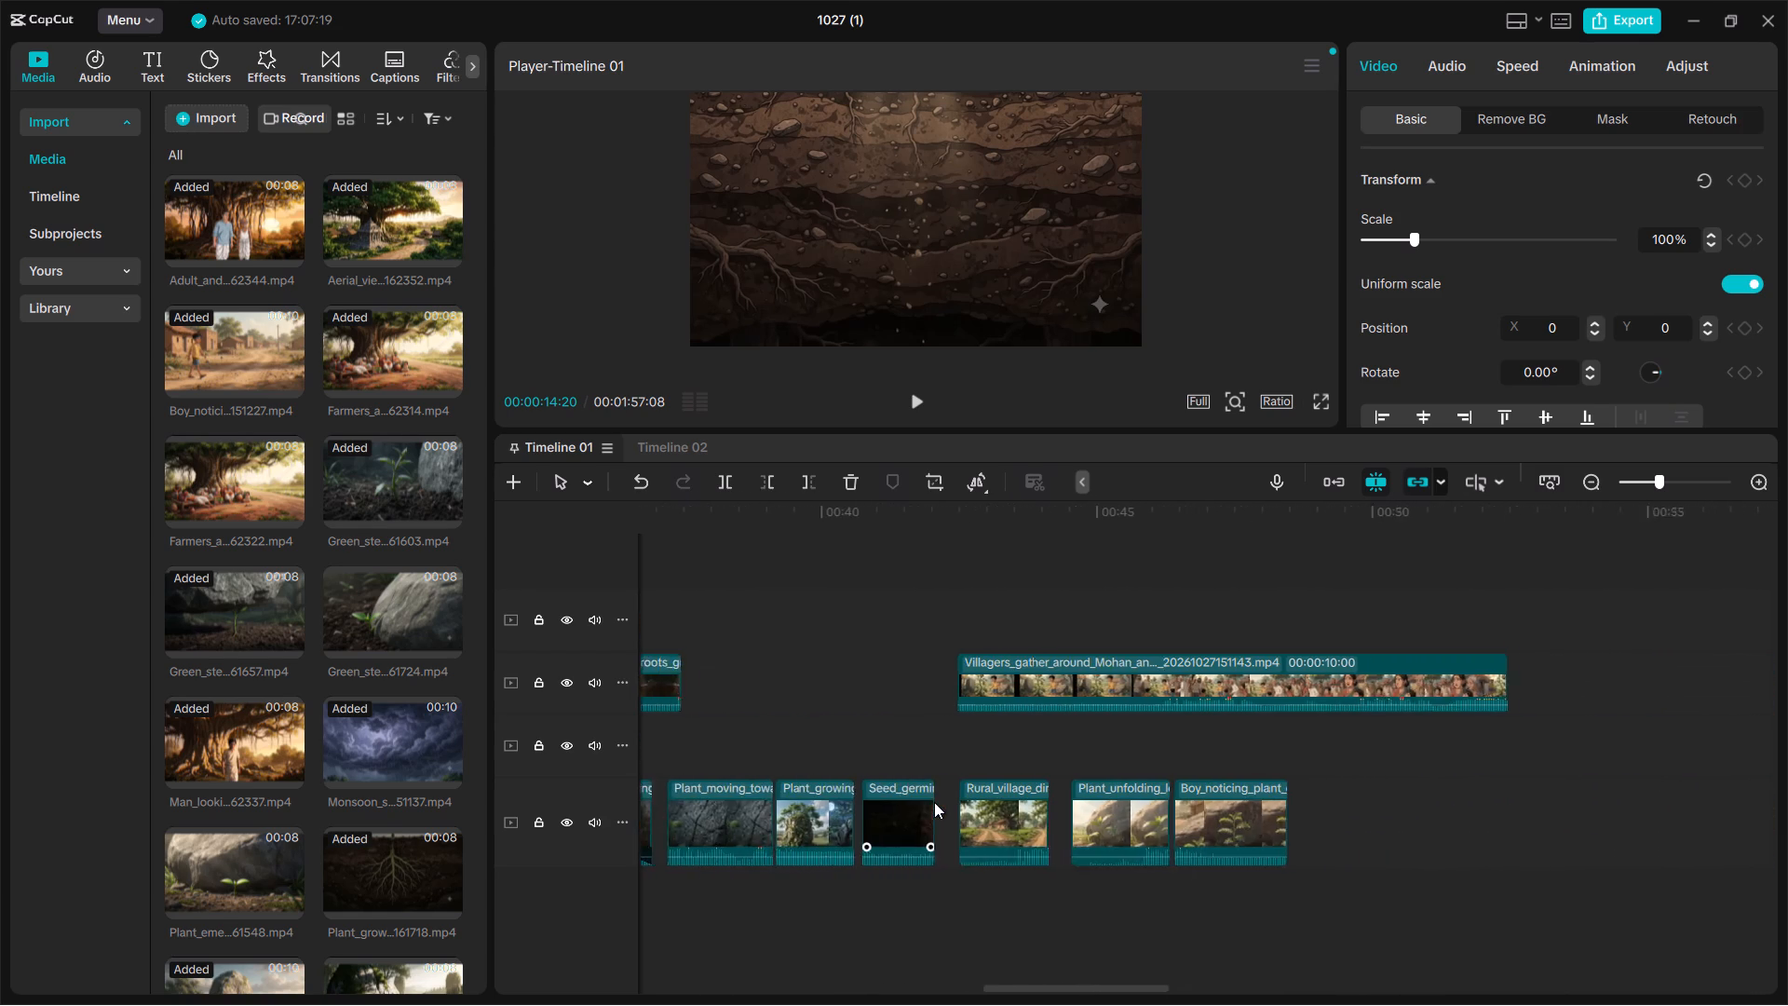
left_click_drag(925, 808, 1675, 805)
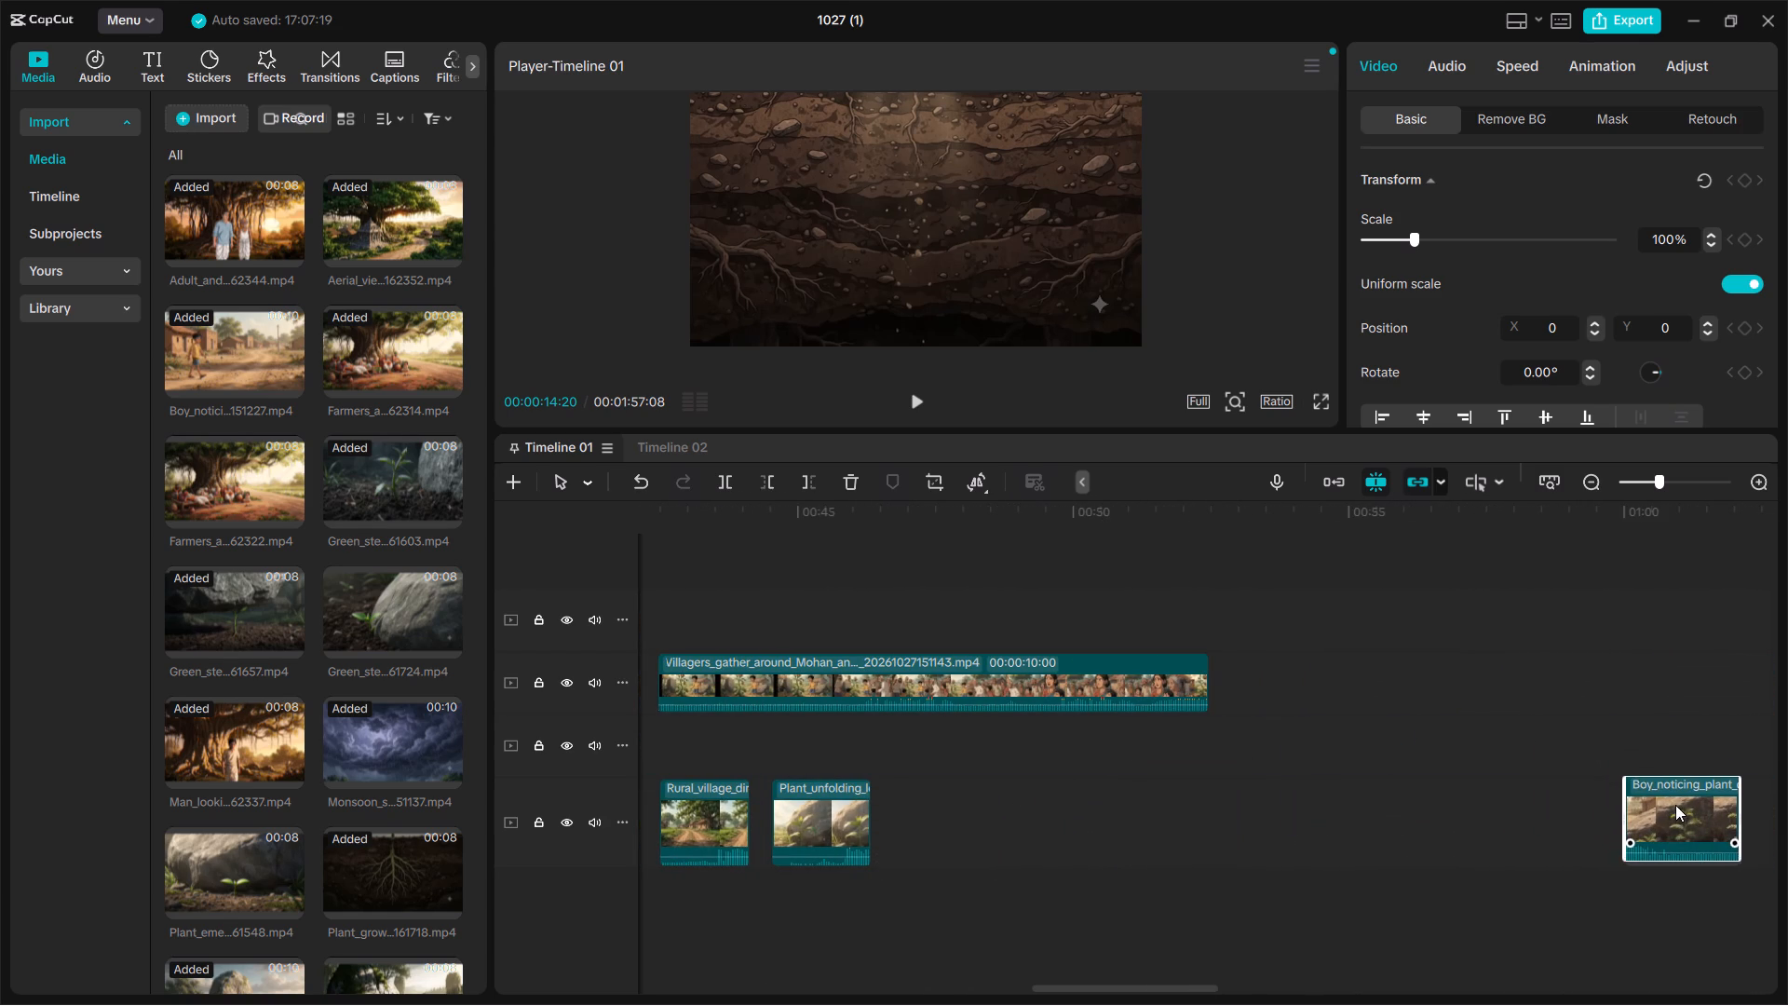
scroll(1675, 805, "left", 1)
left_click_drag(831, 827, 1499, 821)
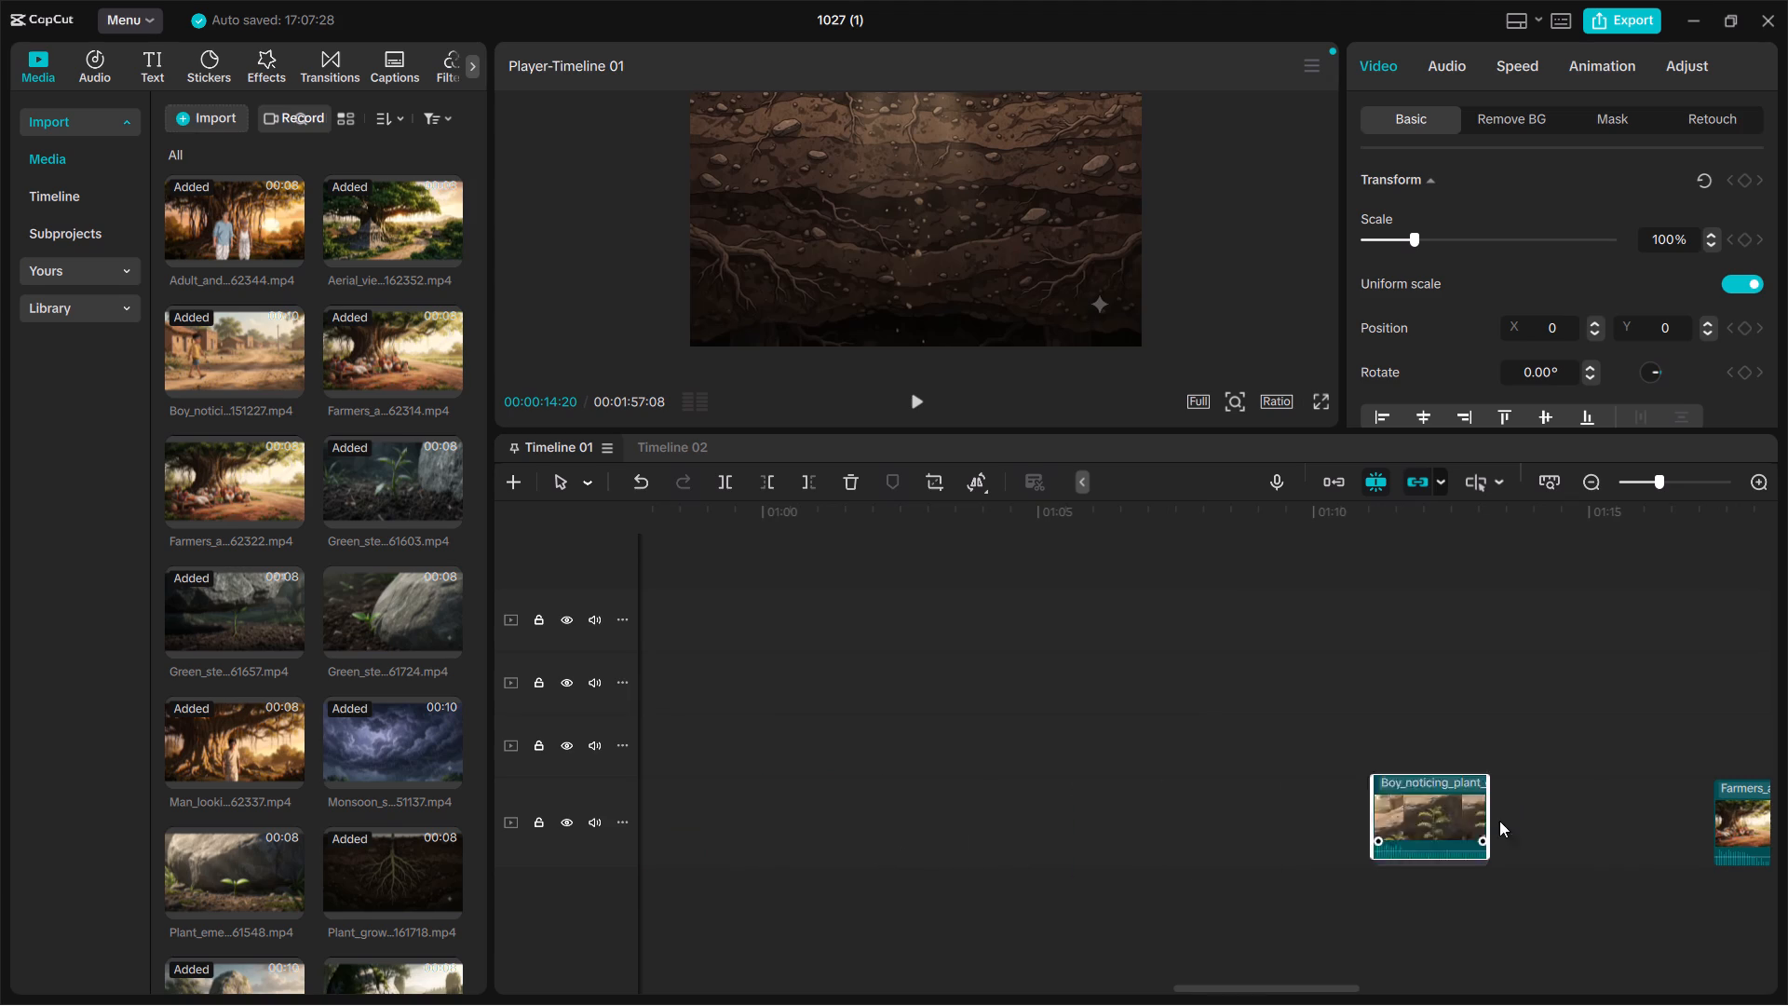
left_click_drag(1499, 821, 1659, 830)
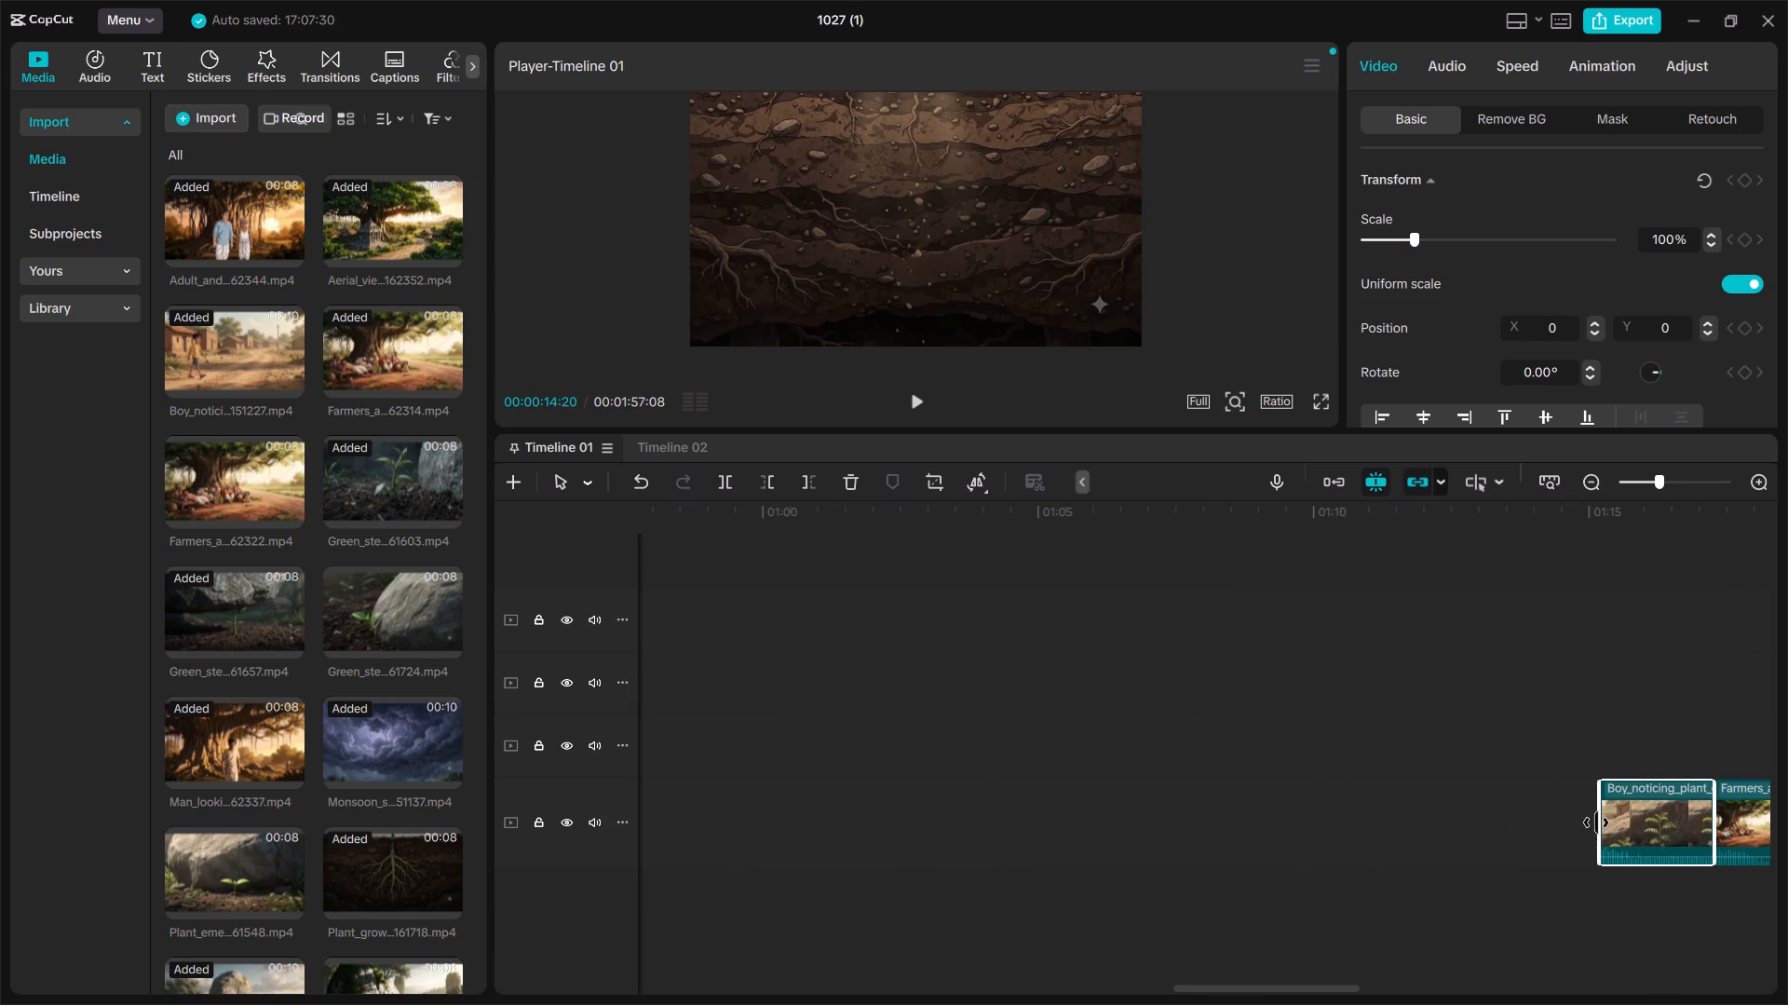
left_click_drag(1596, 822, 1051, 891)
Extend Plant_unfolding_leaves_in_sunlight to 8 s and place it on the main track directly before Boy_noticing_plant_on_road.
scroll(1051, 891, "right", 1)
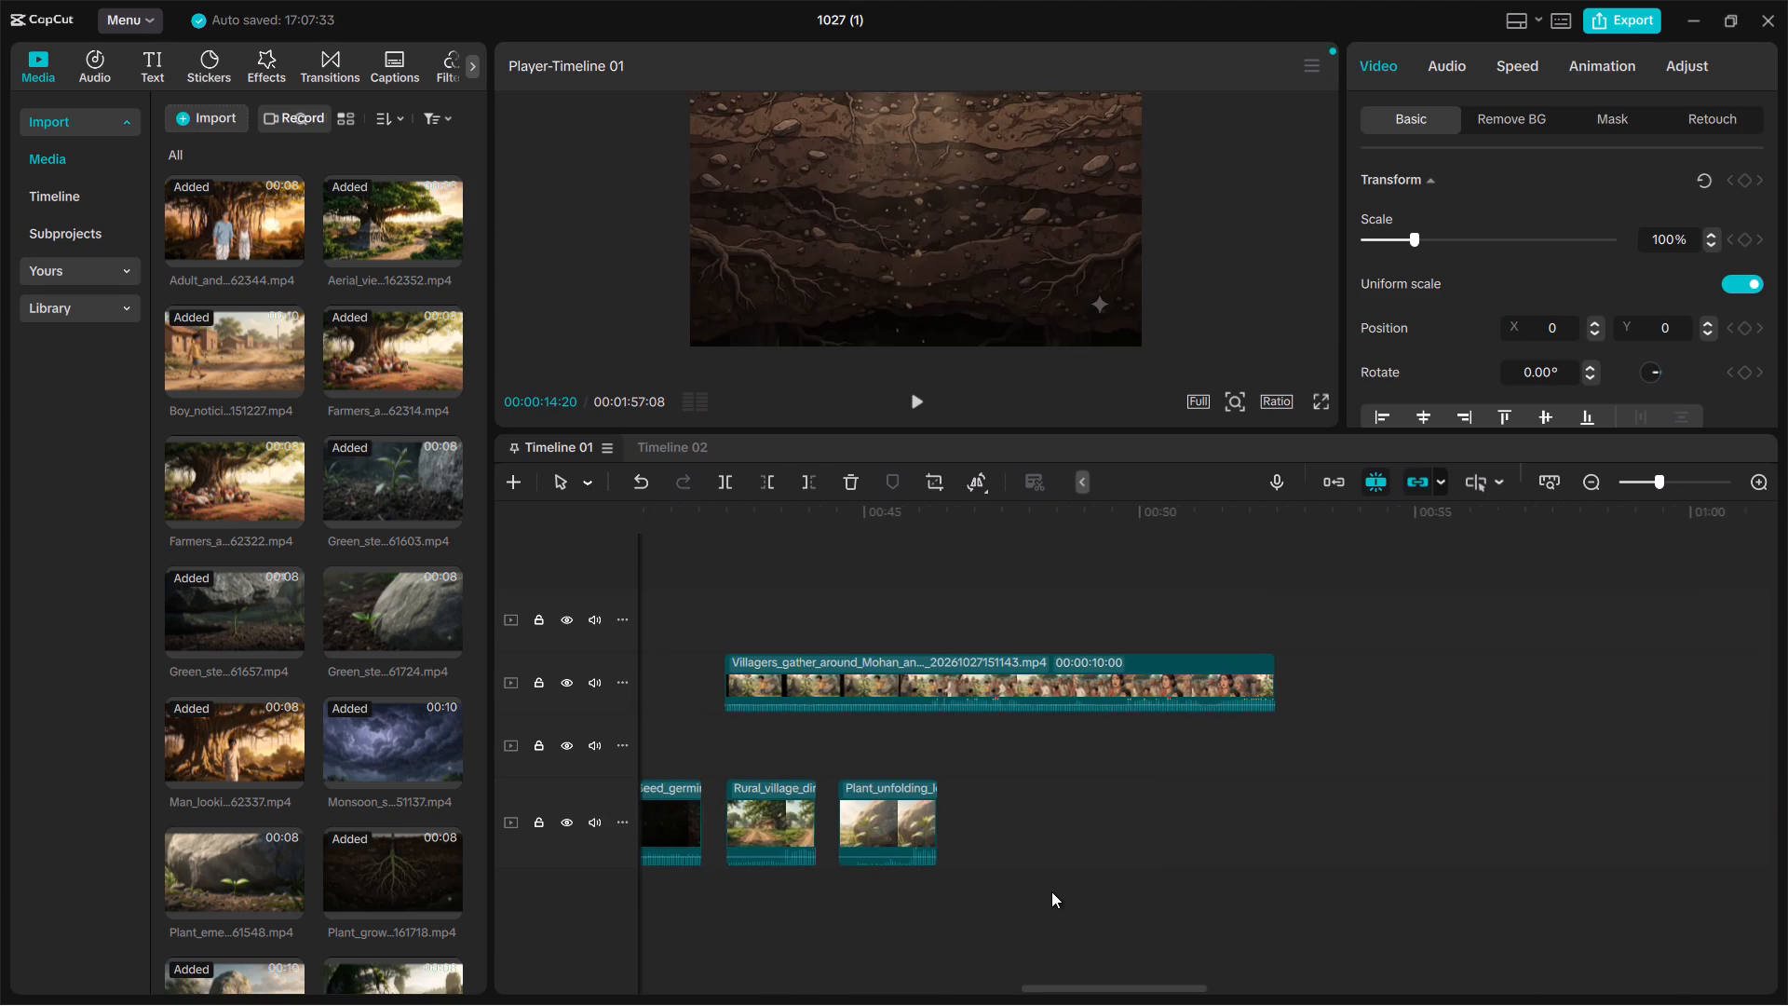
scroll(1051, 891, "right", 1)
left_click_drag(880, 815, 1672, 825)
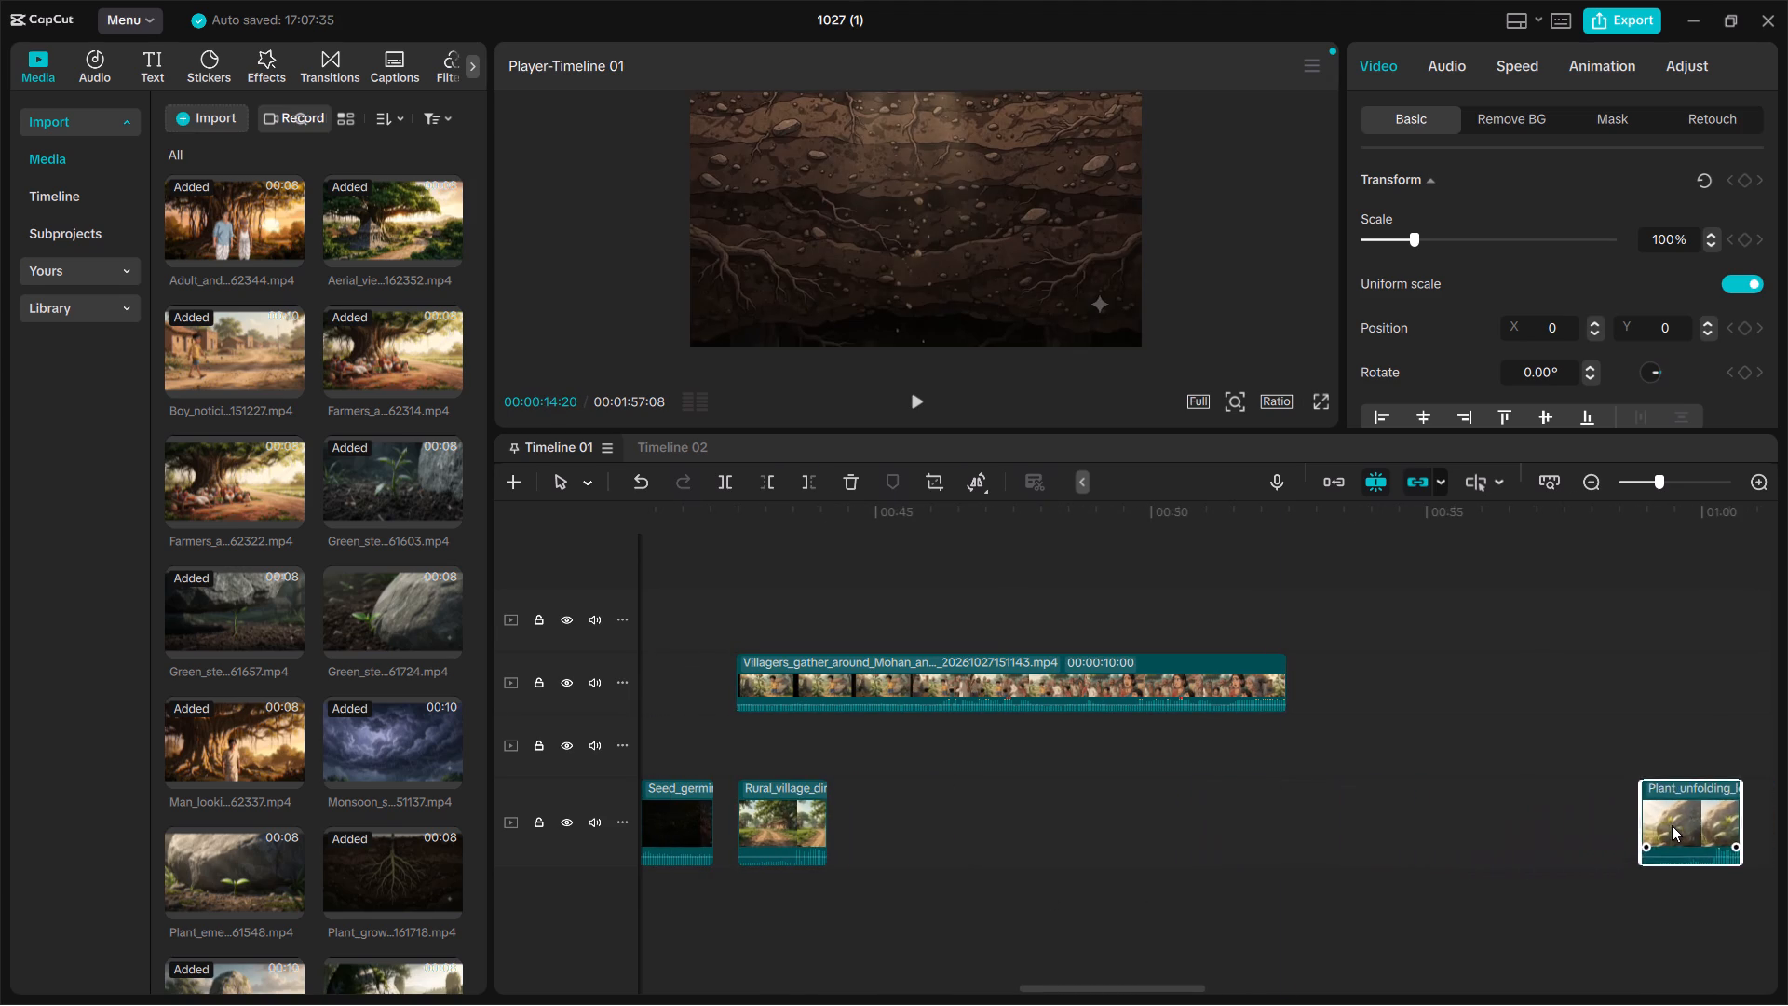
scroll(1672, 825, "left", 1)
left_click_drag(1090, 816, 1399, 818)
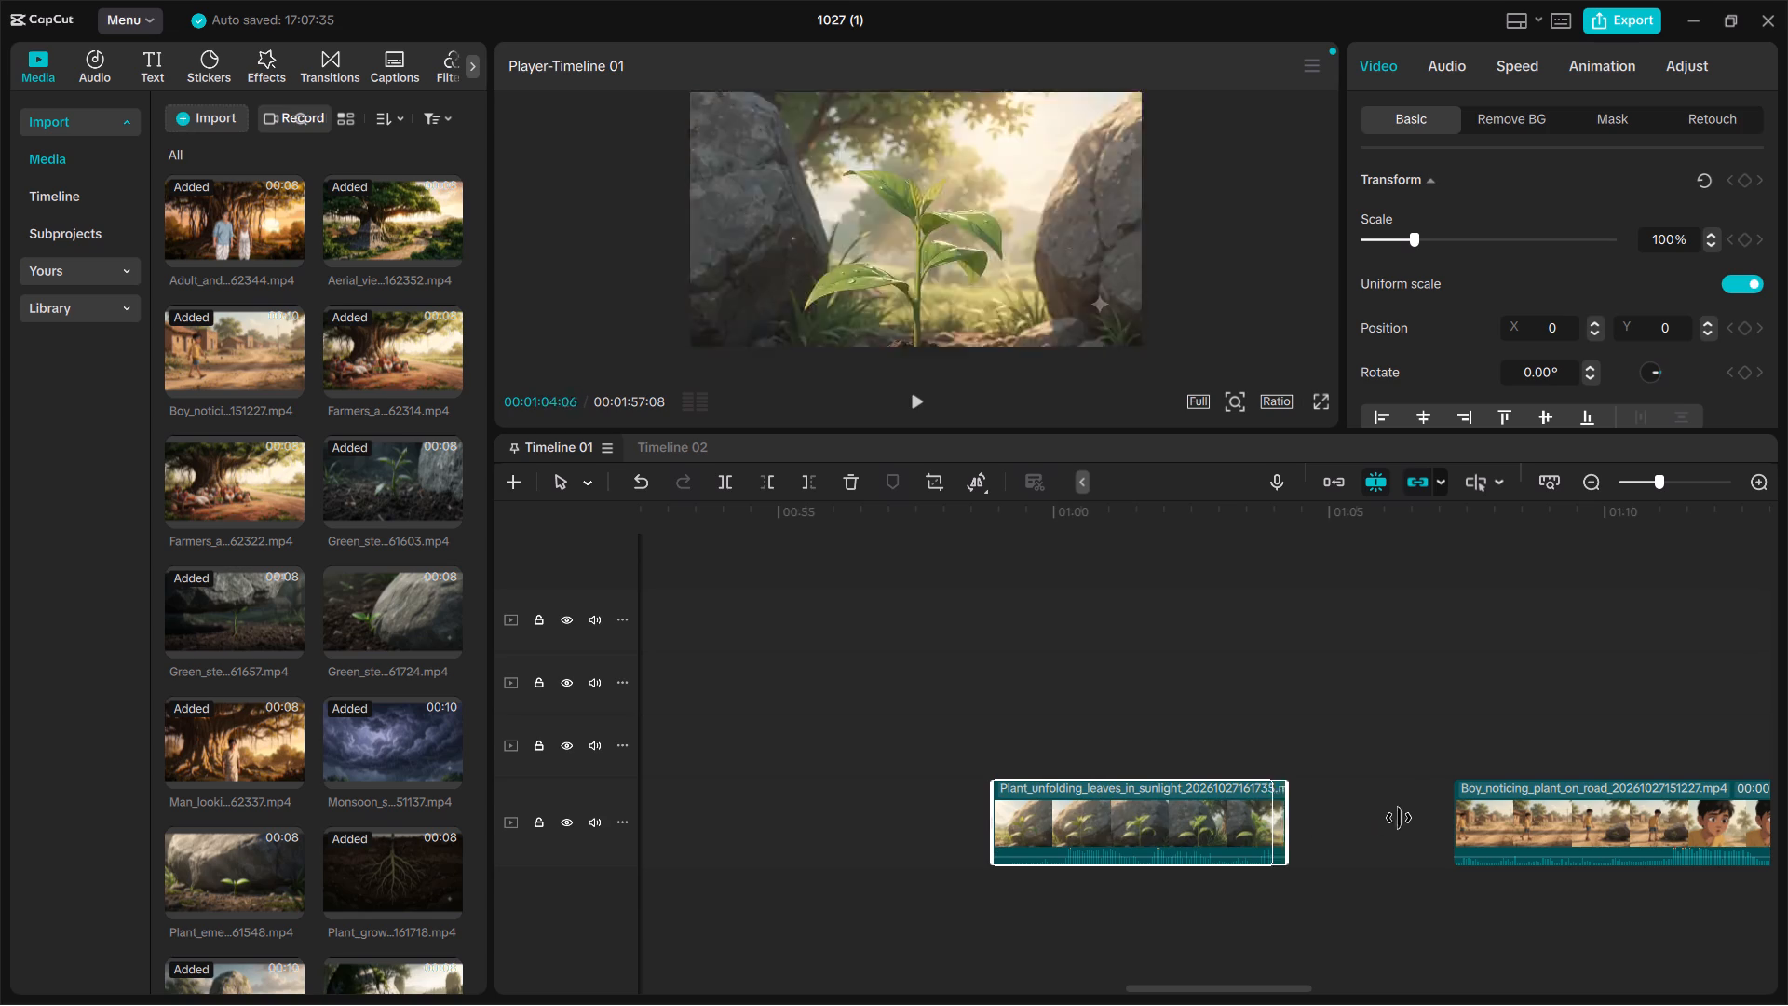
left_click_drag(1399, 818, 1463, 816)
left_click_drag(1378, 808, 1401, 807)
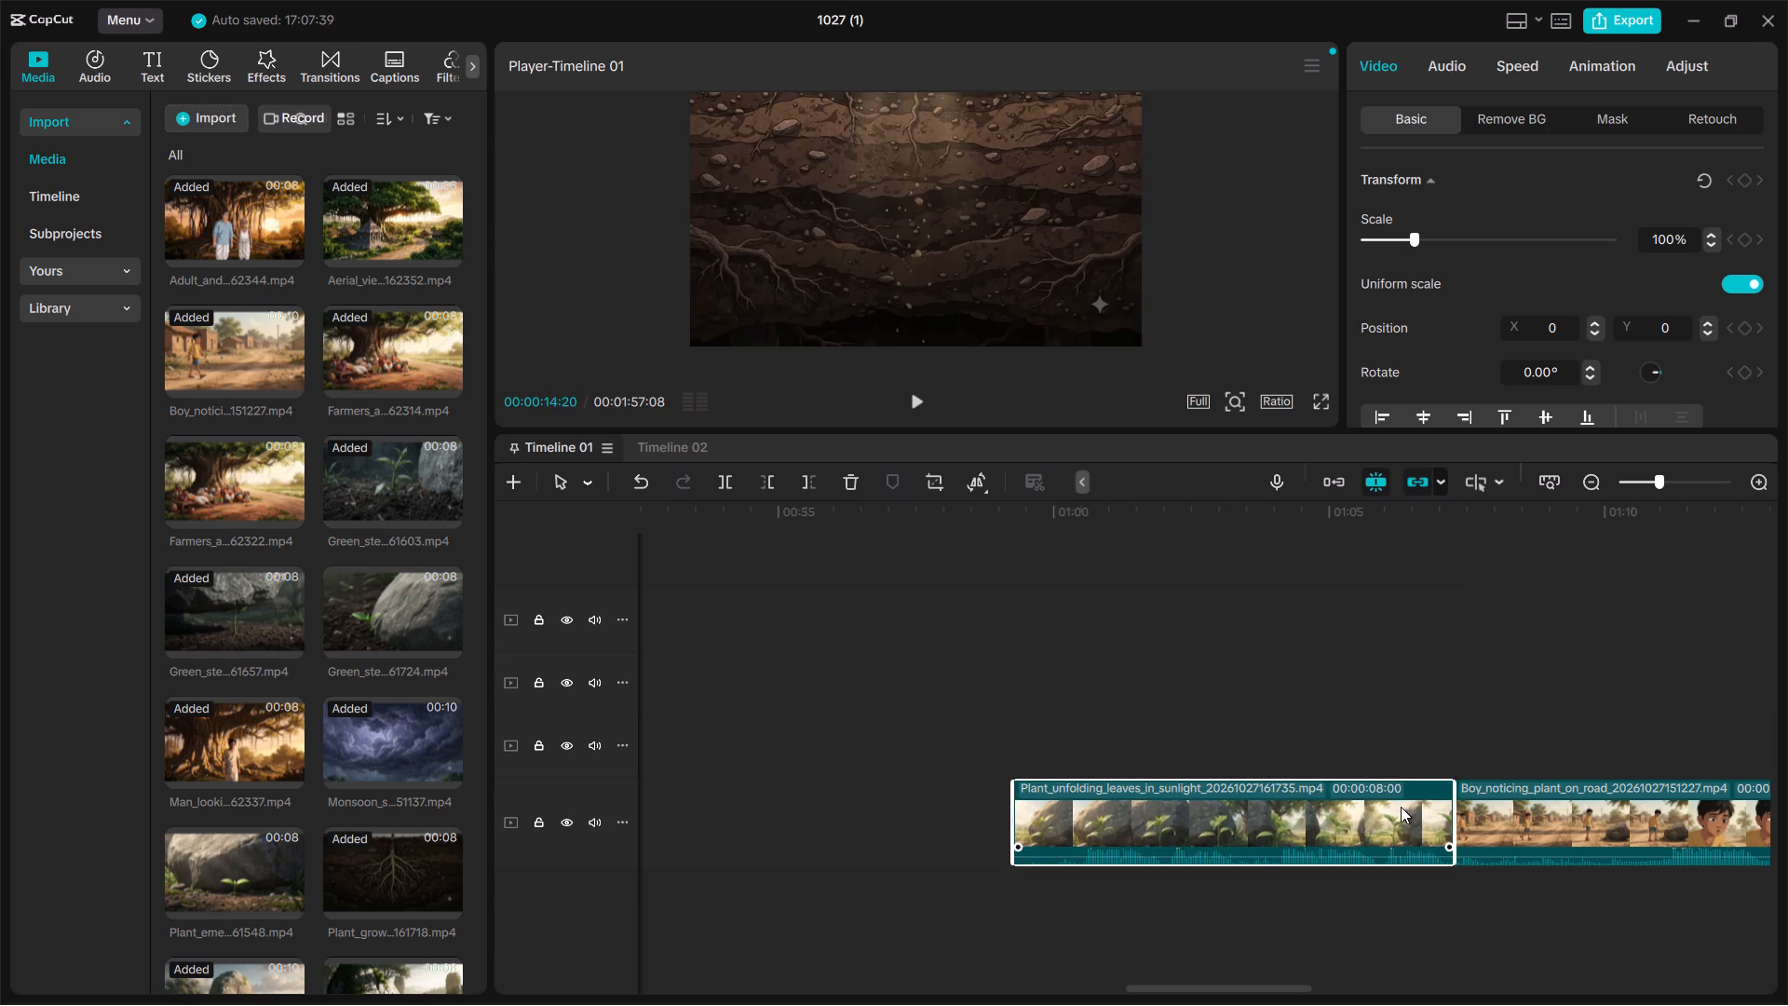
Extend Rural_village_dirt_road_animation to 10 s and place it on the main track directly before Plant_unfolding_leaves_in_sunlight.
scroll(1401, 807, "right", 1)
left_click_drag(802, 837, 1603, 809)
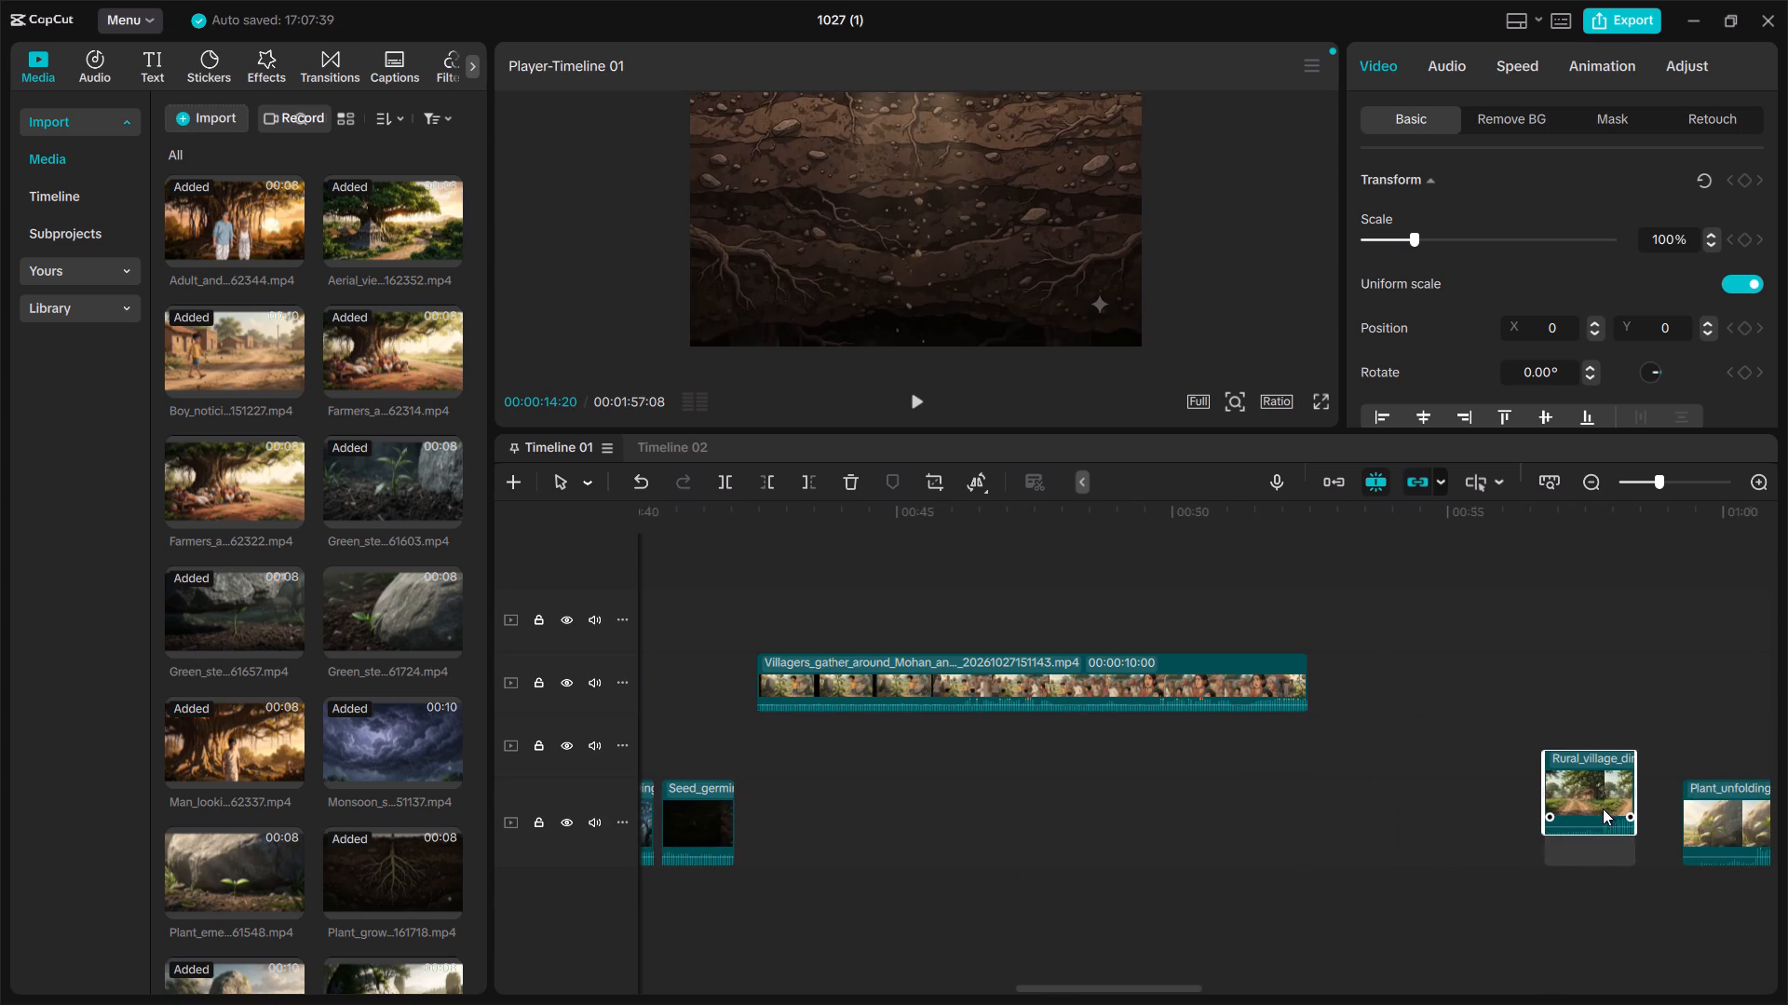
left_click_drag(1603, 809, 1631, 826)
left_click_drag(1591, 816, 1274, 853)
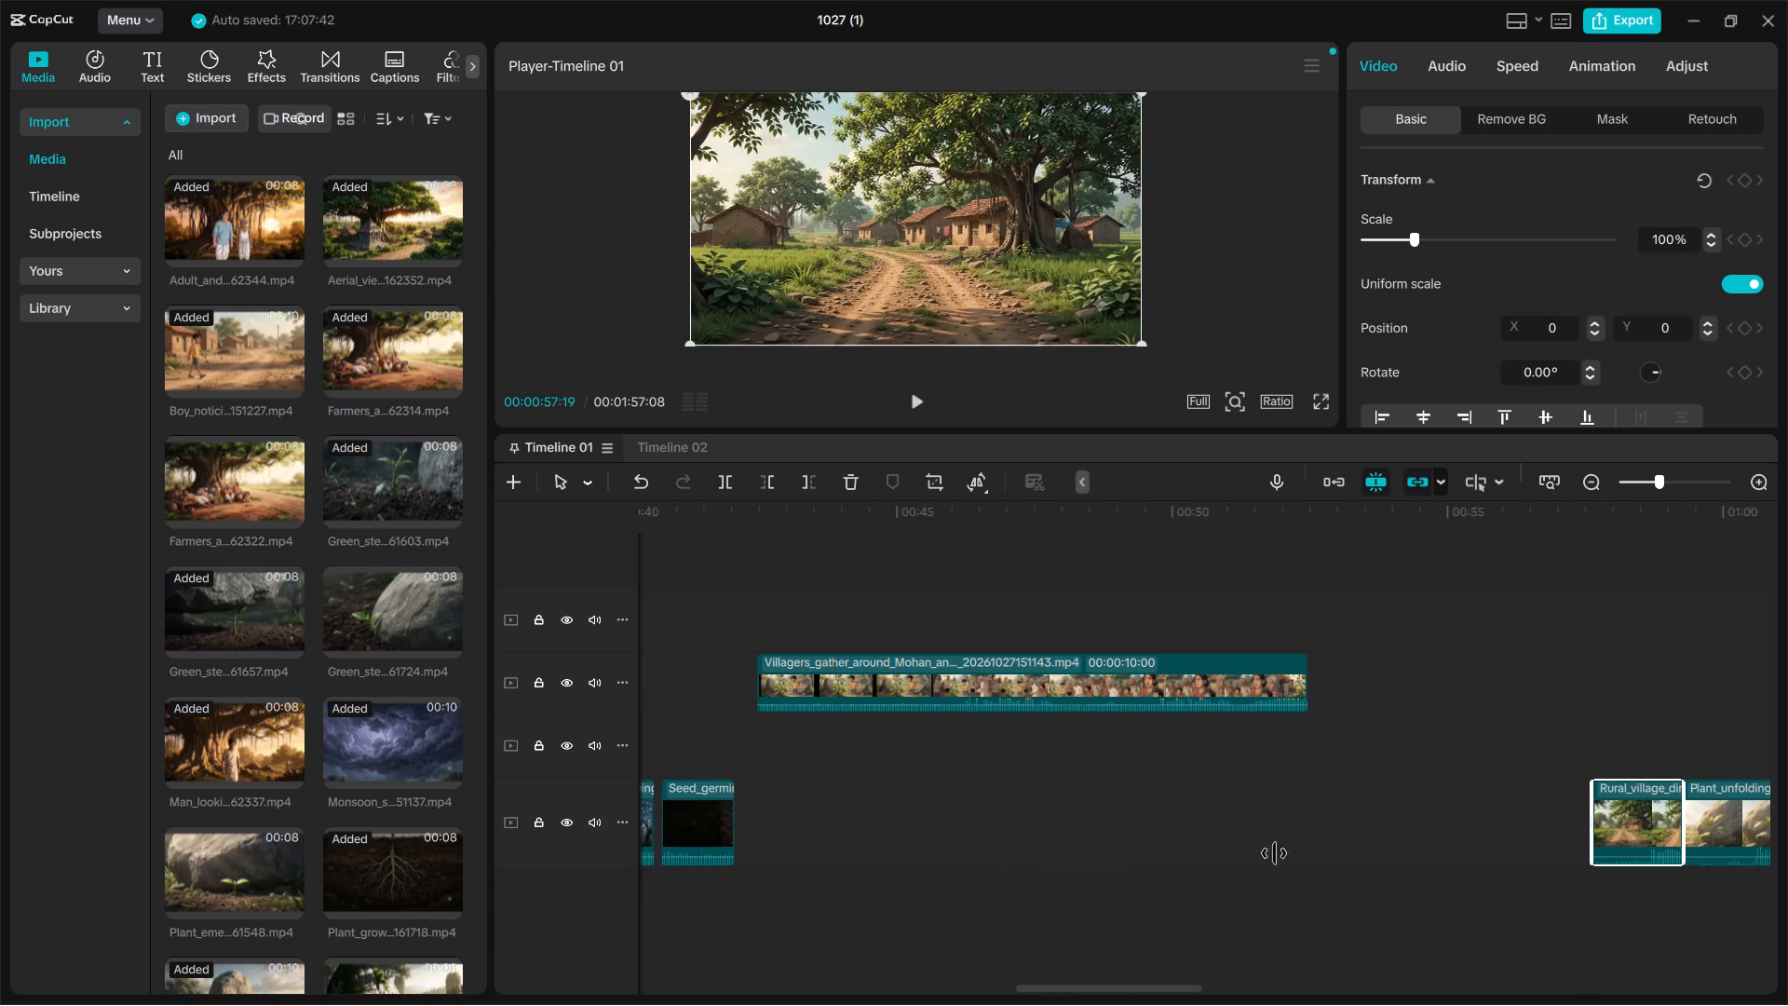
left_click_drag(1274, 853, 1247, 859)
left_click_drag(1632, 834, 1245, 843)
left_click_drag(1301, 824, 1698, 823)
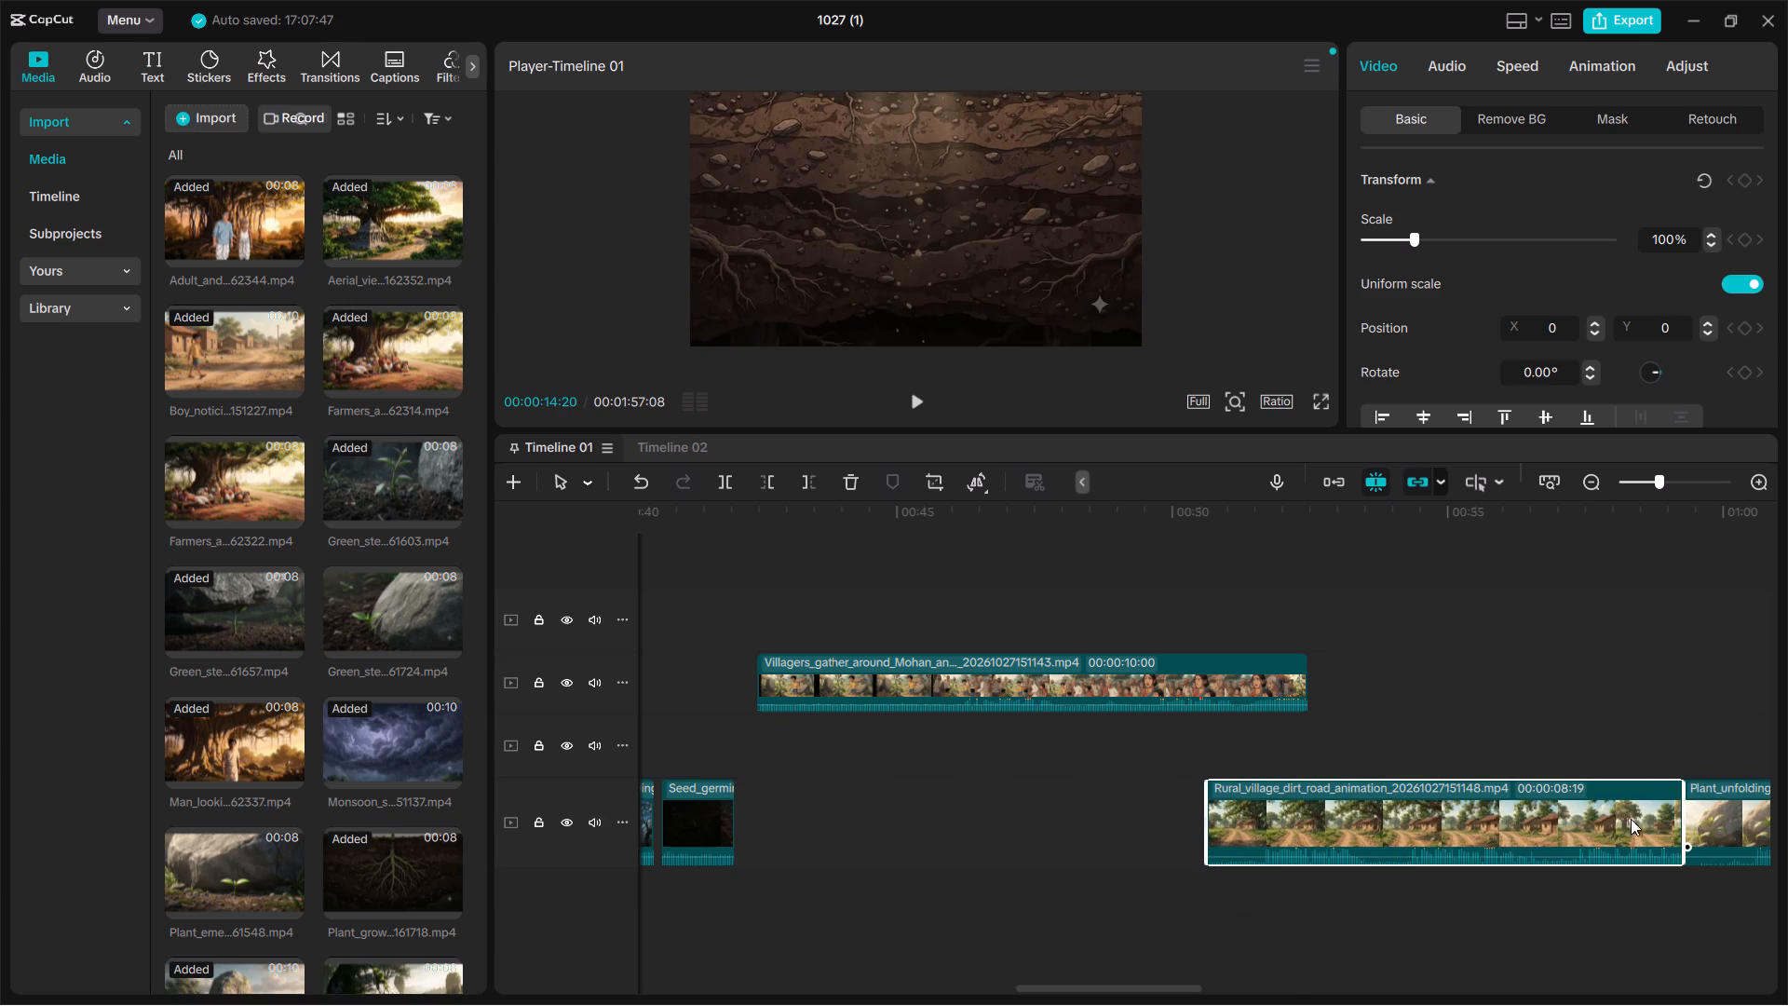
left_click_drag(1590, 821, 1491, 821)
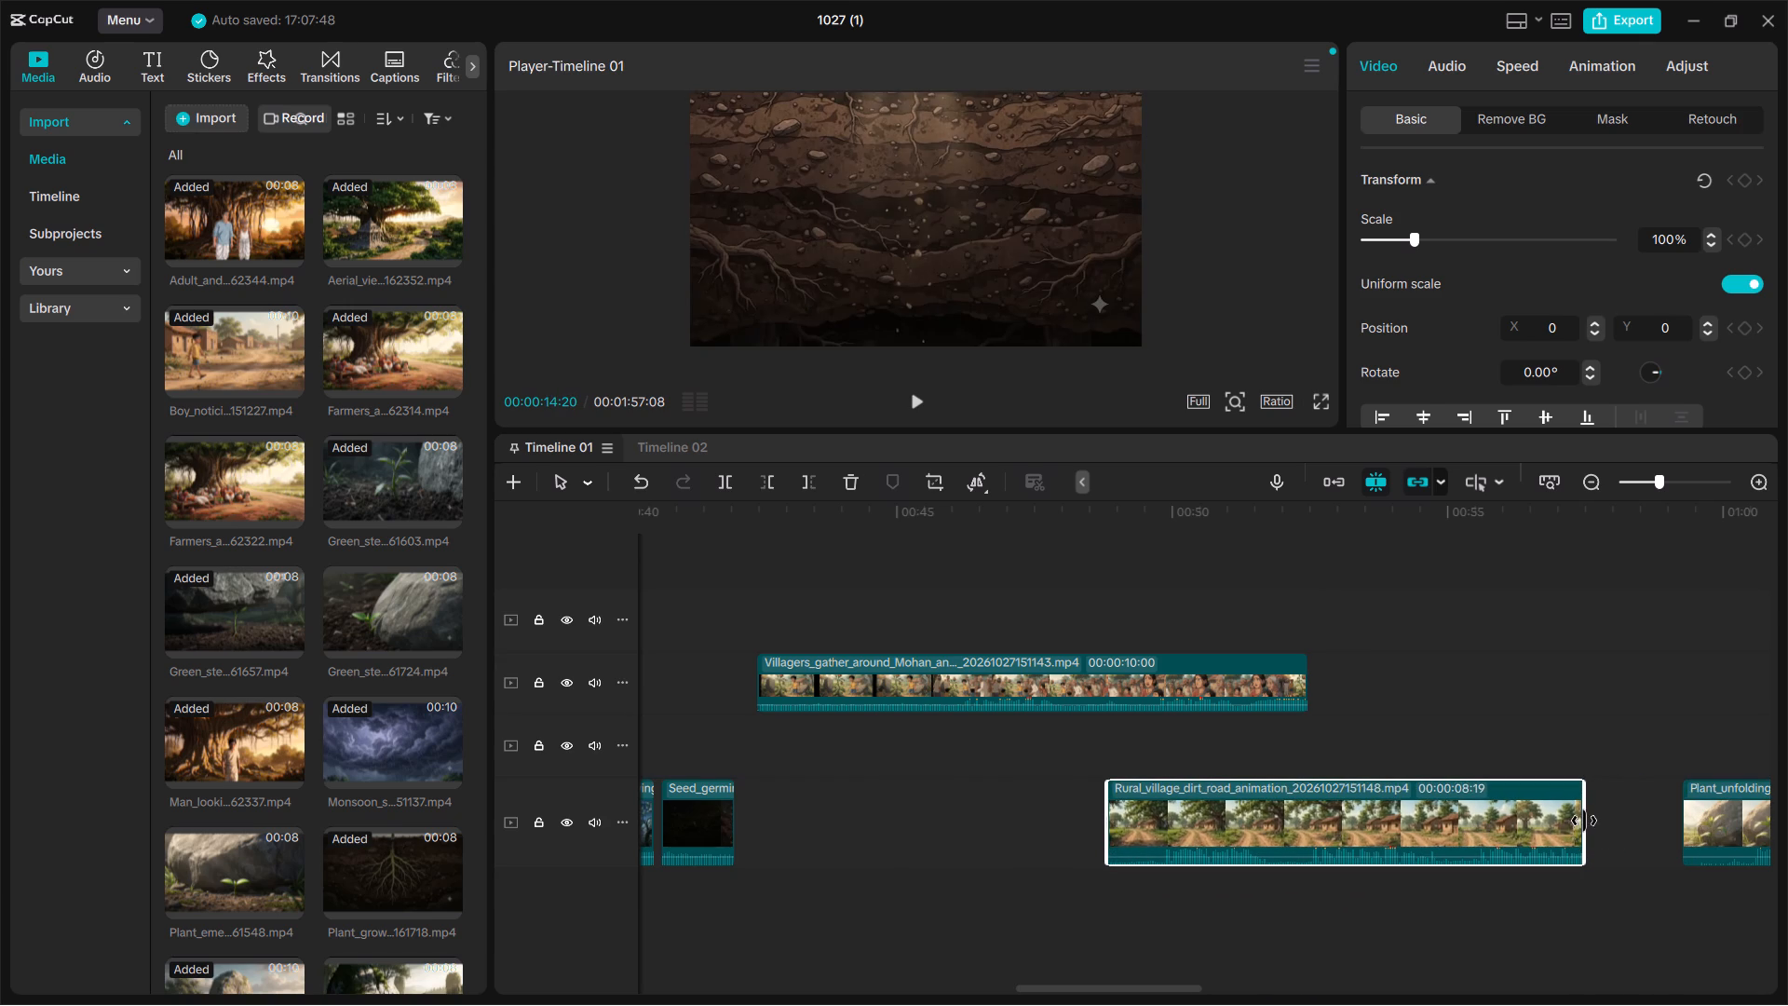
left_click_drag(1584, 821, 1698, 811)
left_click_drag(1634, 811, 1656, 807)
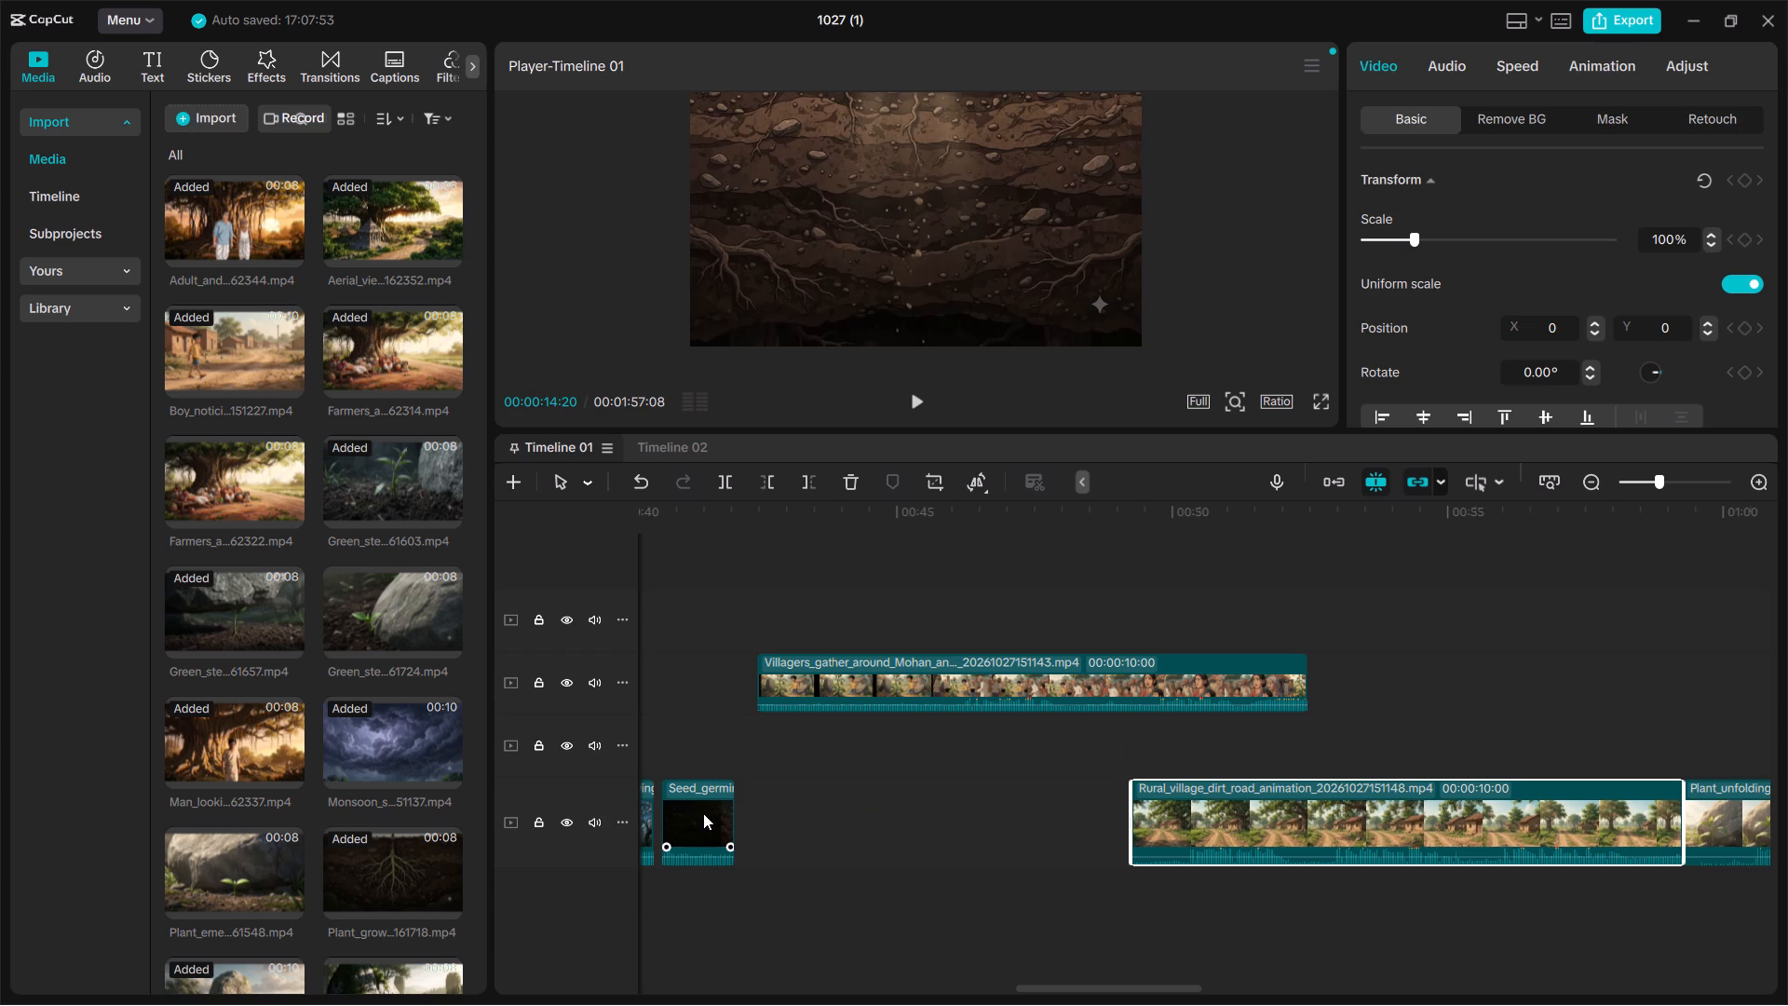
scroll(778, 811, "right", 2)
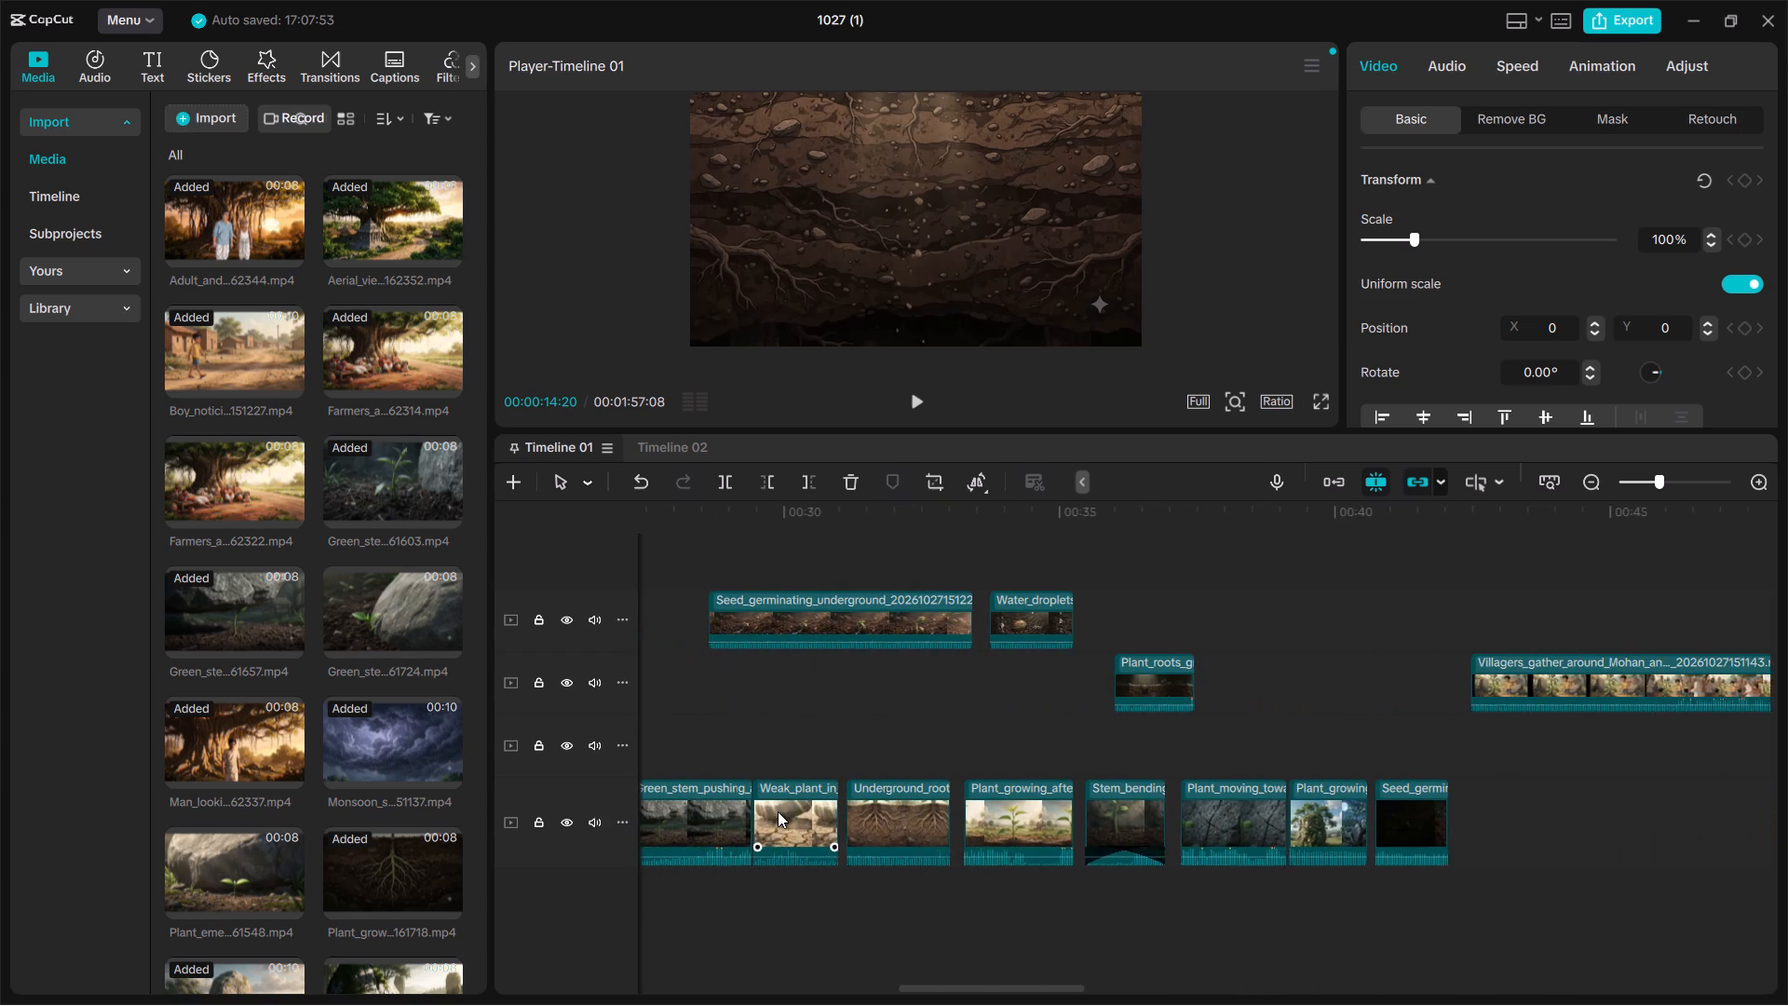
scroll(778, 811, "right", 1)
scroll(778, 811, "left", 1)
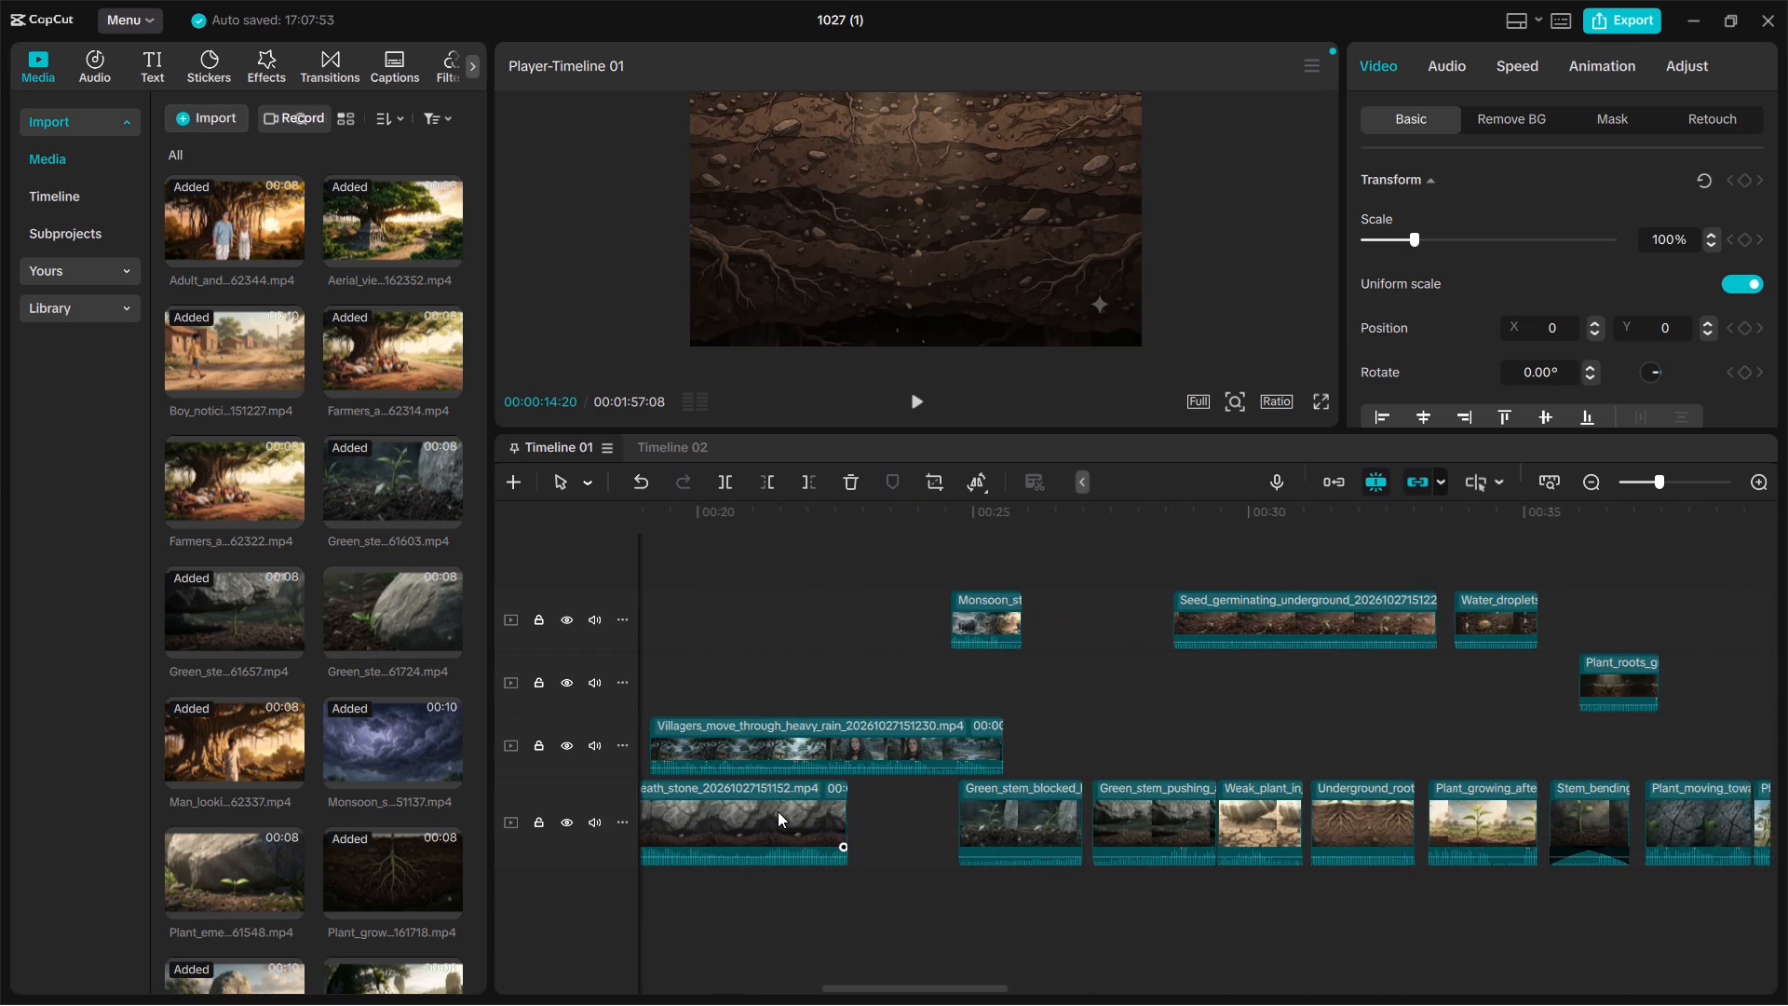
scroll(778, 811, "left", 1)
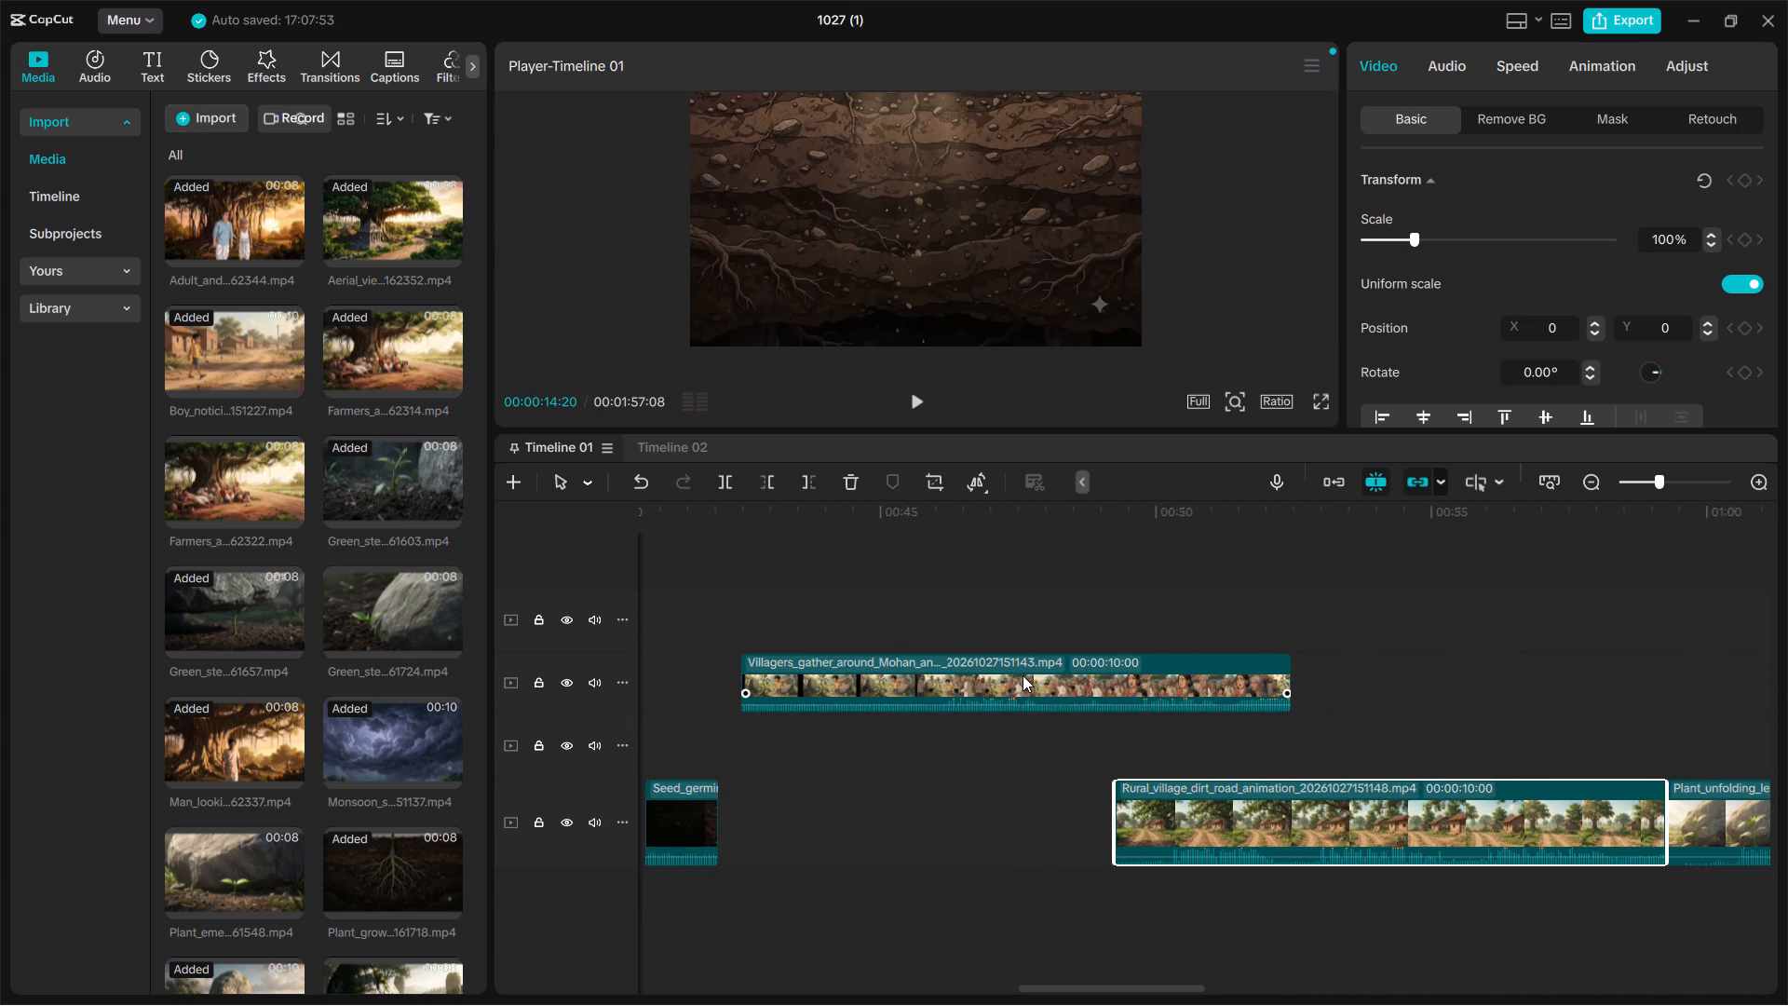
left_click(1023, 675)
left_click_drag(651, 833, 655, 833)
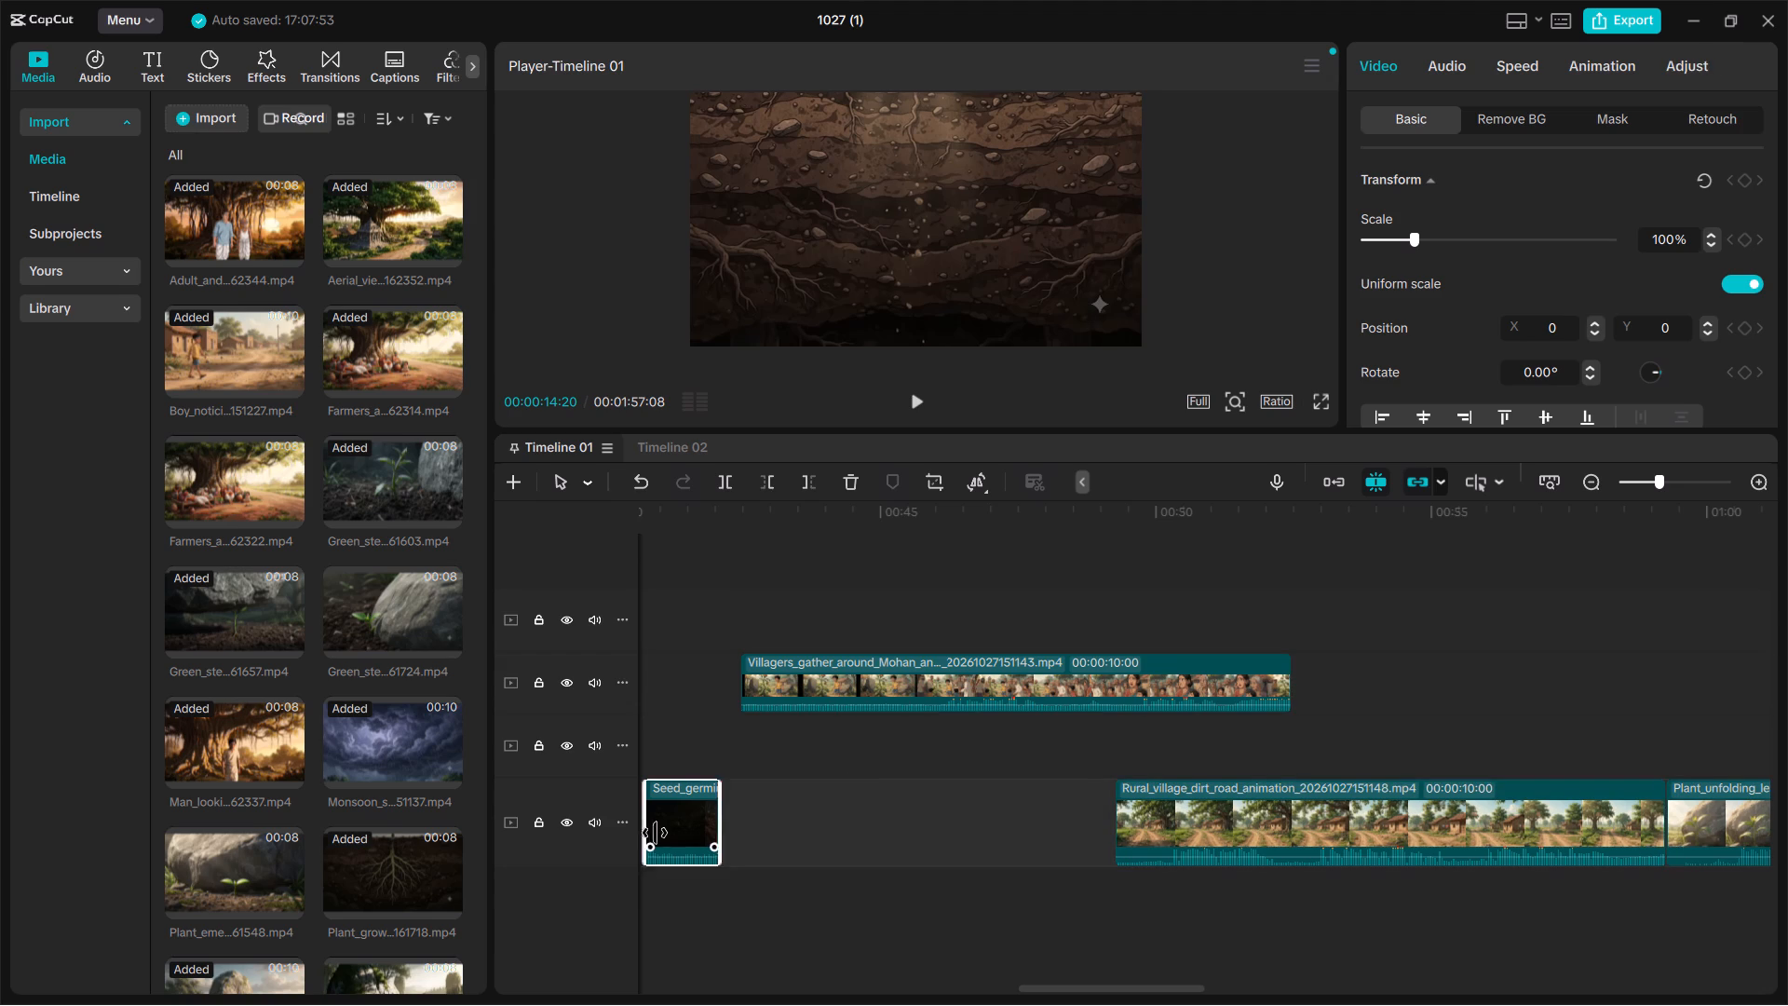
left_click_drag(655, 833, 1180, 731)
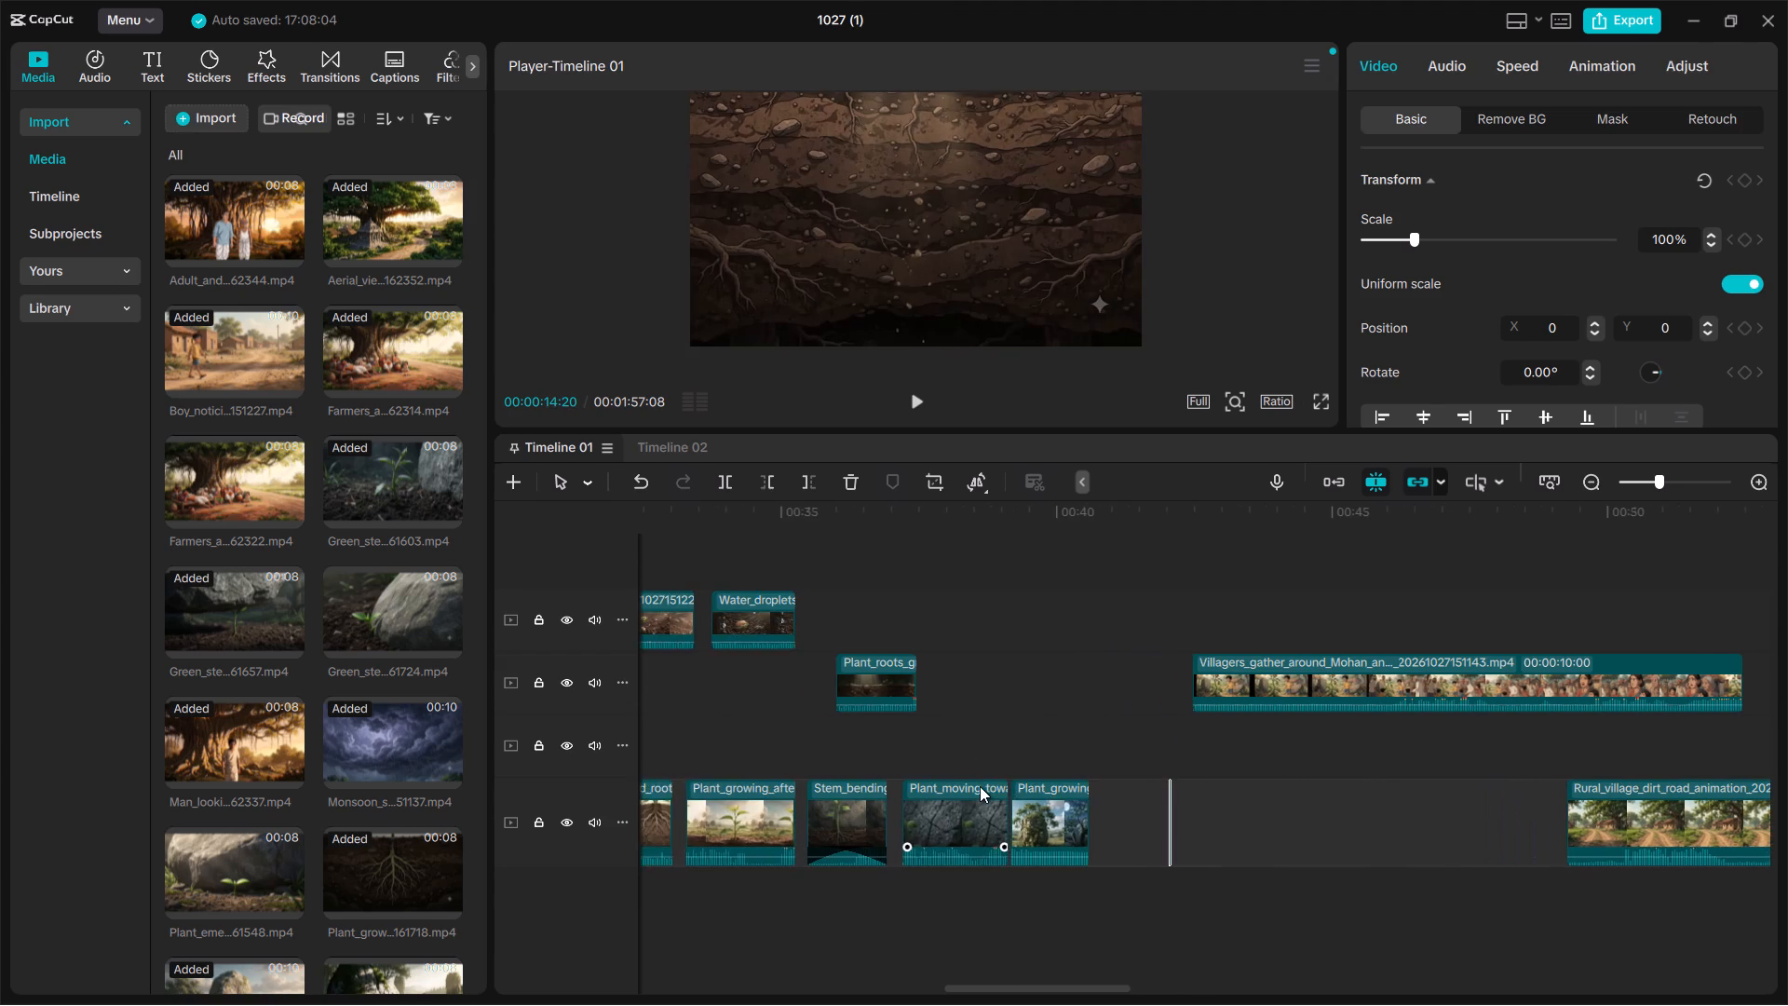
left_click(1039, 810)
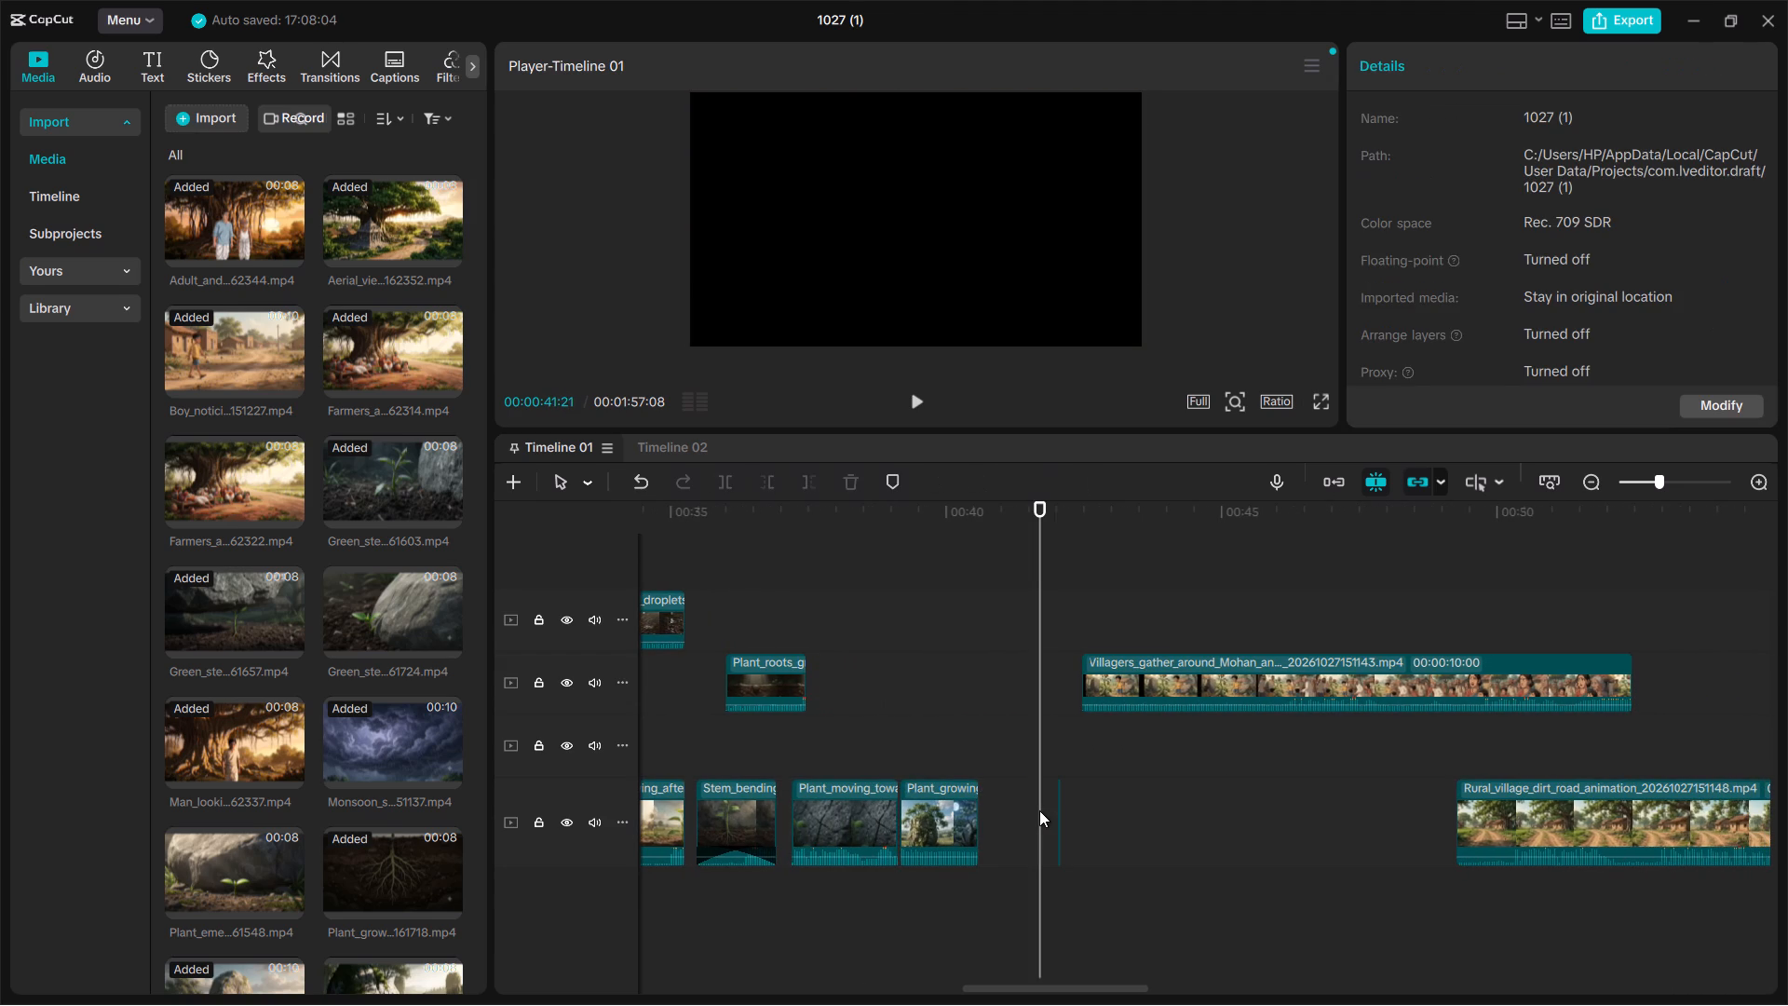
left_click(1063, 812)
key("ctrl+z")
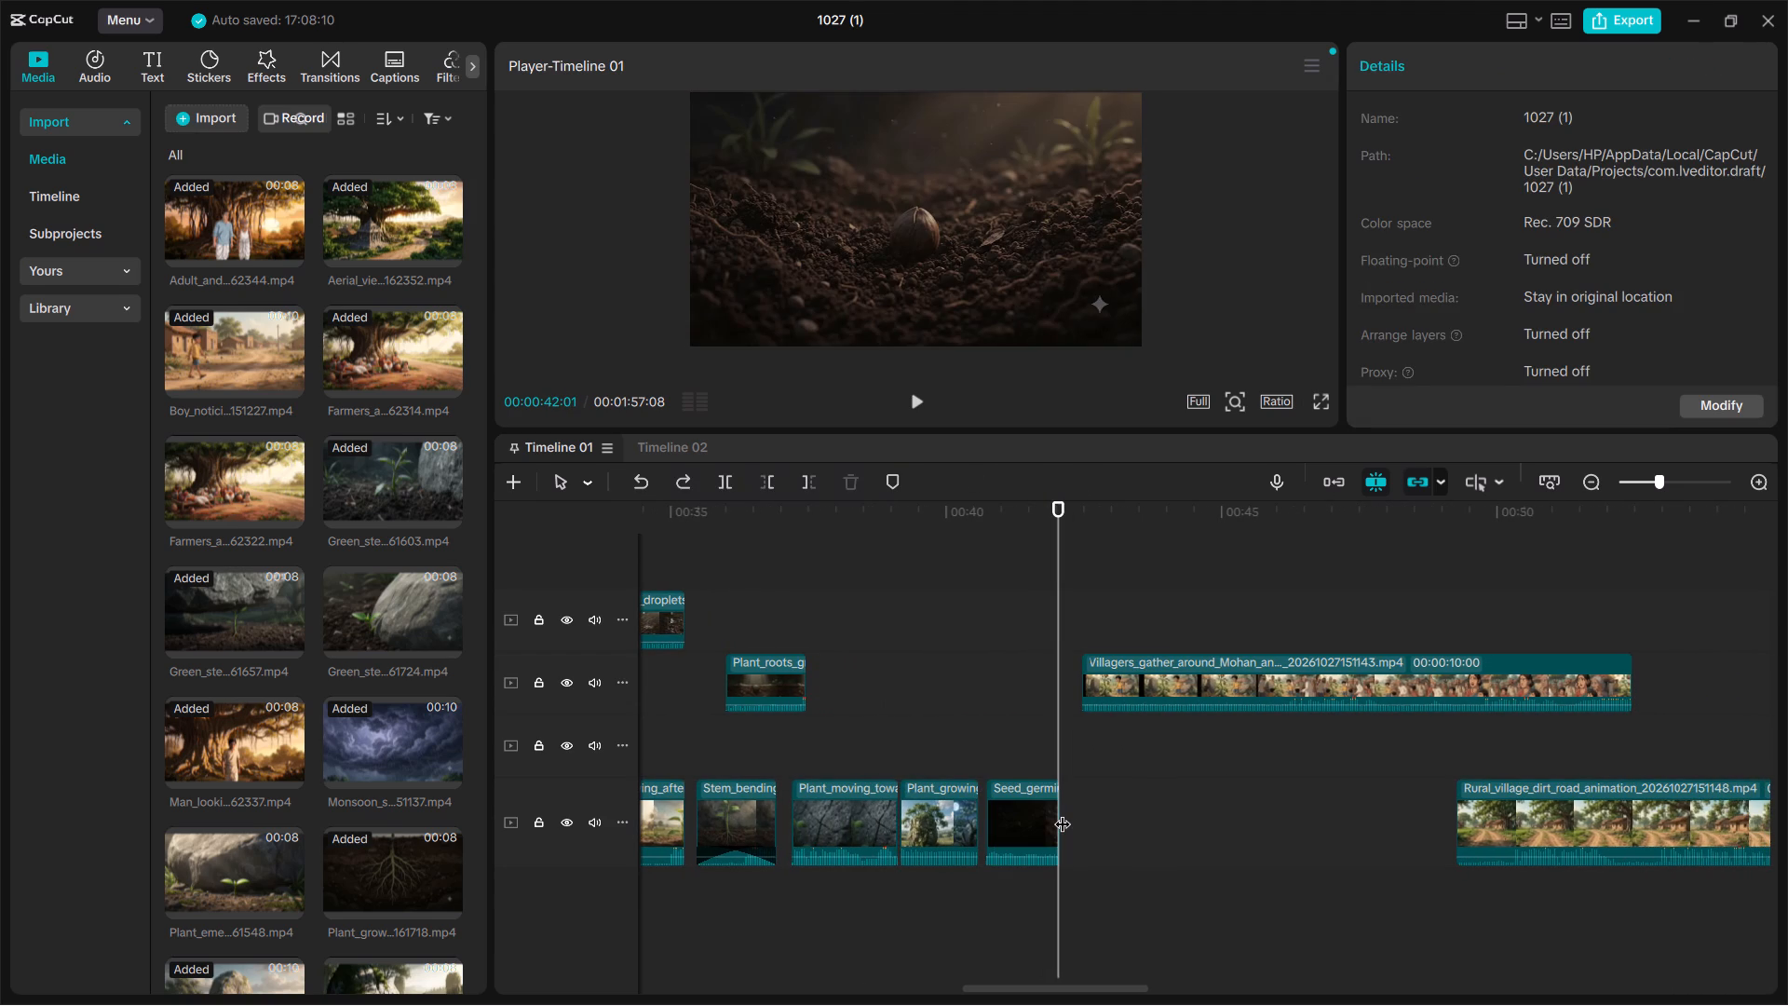
Move the Seed_germinating_underground clip near 41 s onto an overlay track, extend it to 10 s, and end it where Rural_village_dirt_road_animation starts.
left_click_drag(1048, 805, 1014, 820)
left_click(1014, 820)
left_click(1014, 820)
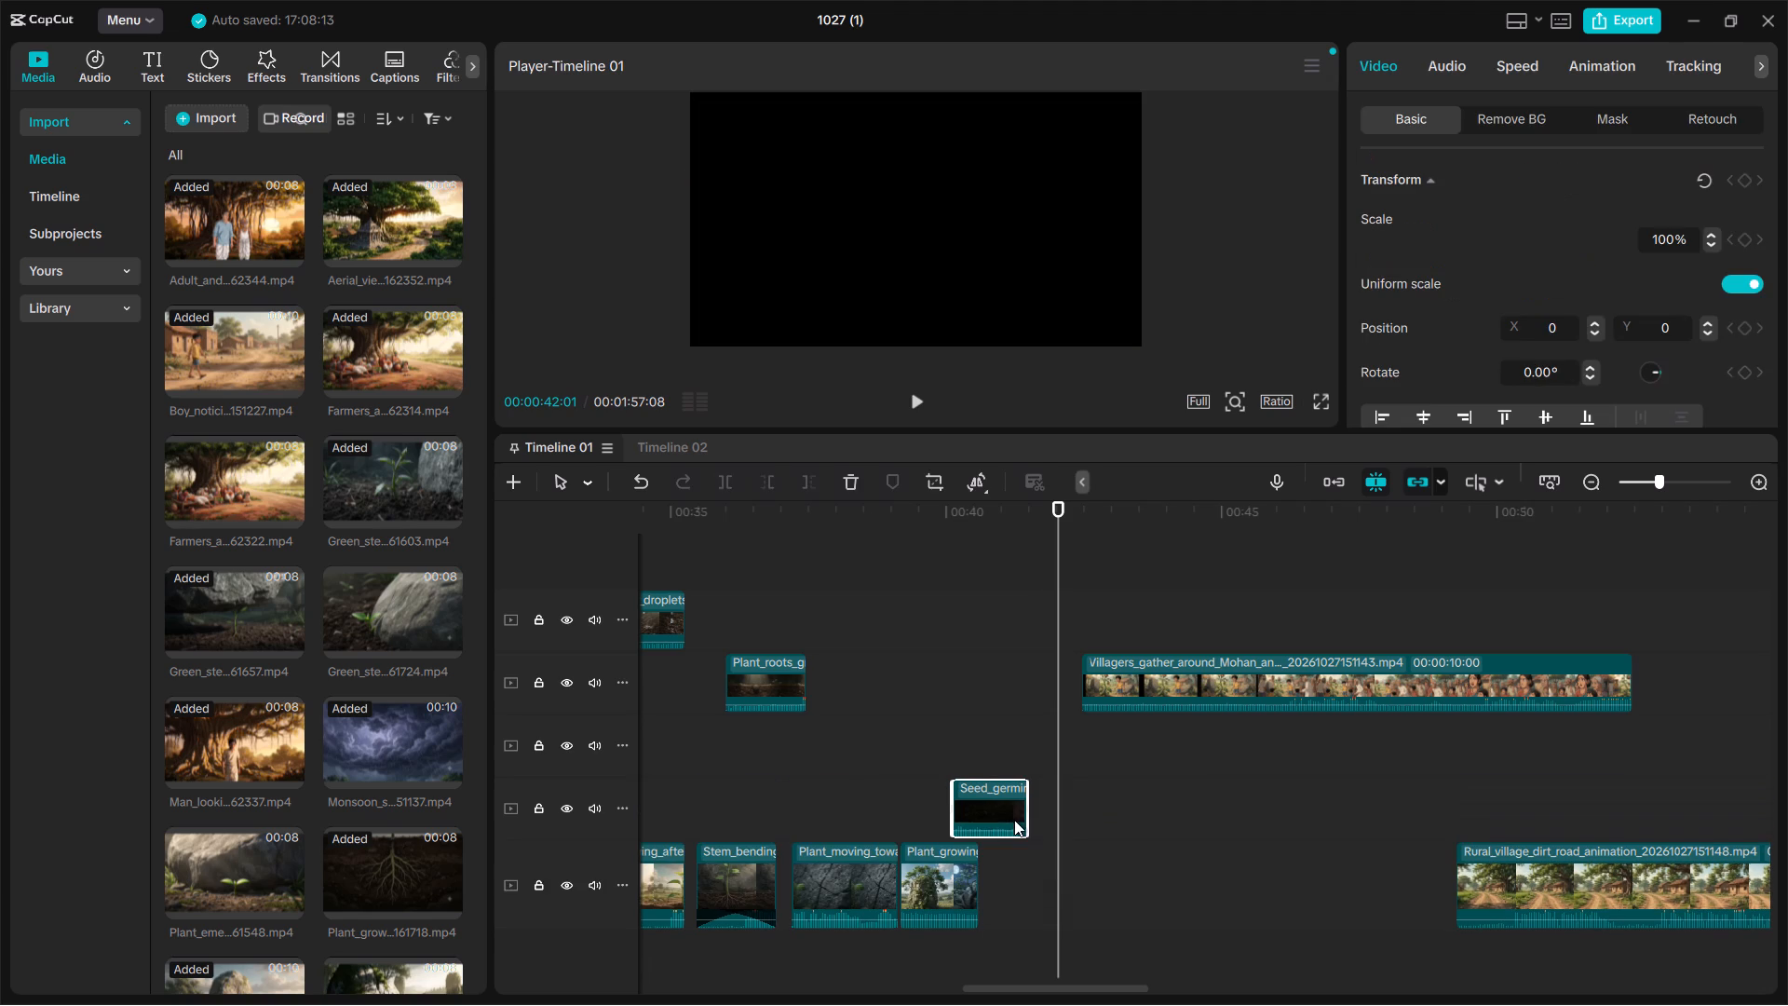
left_click_drag(1026, 810, 1476, 792)
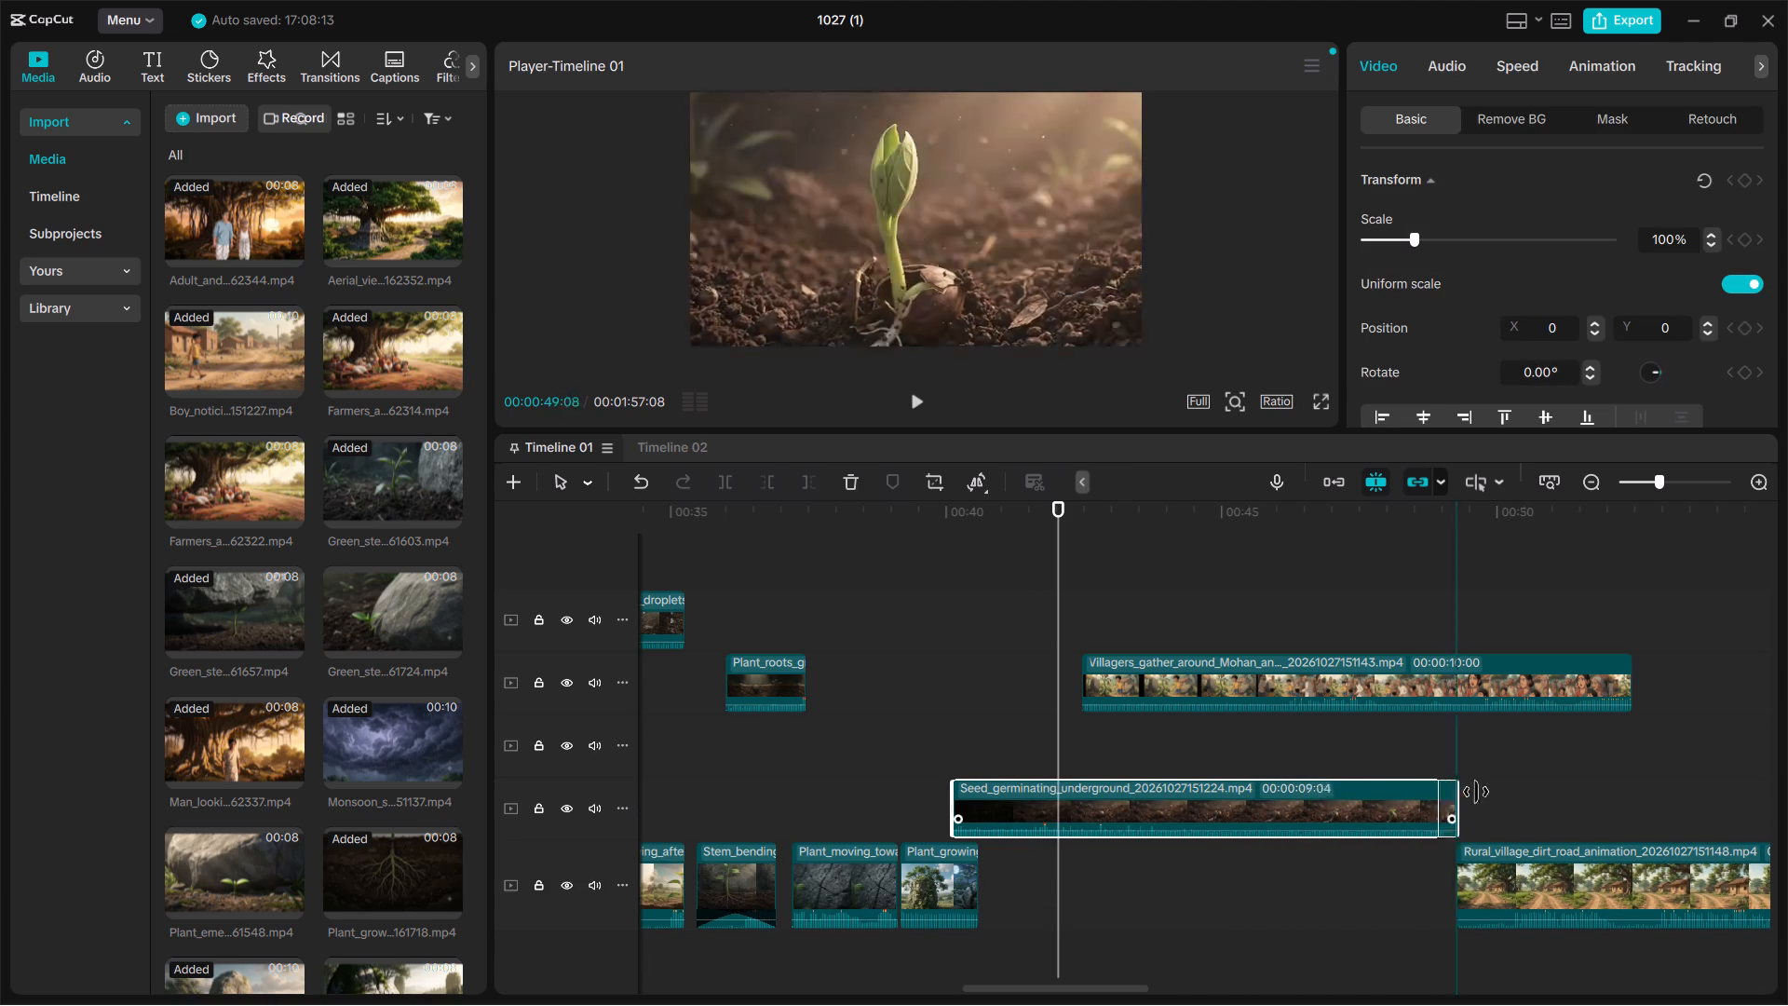
left_click_drag(1476, 792, 1674, 763)
scroll(1415, 805, "left", 1)
left_click_drag(1254, 807, 1212, 799)
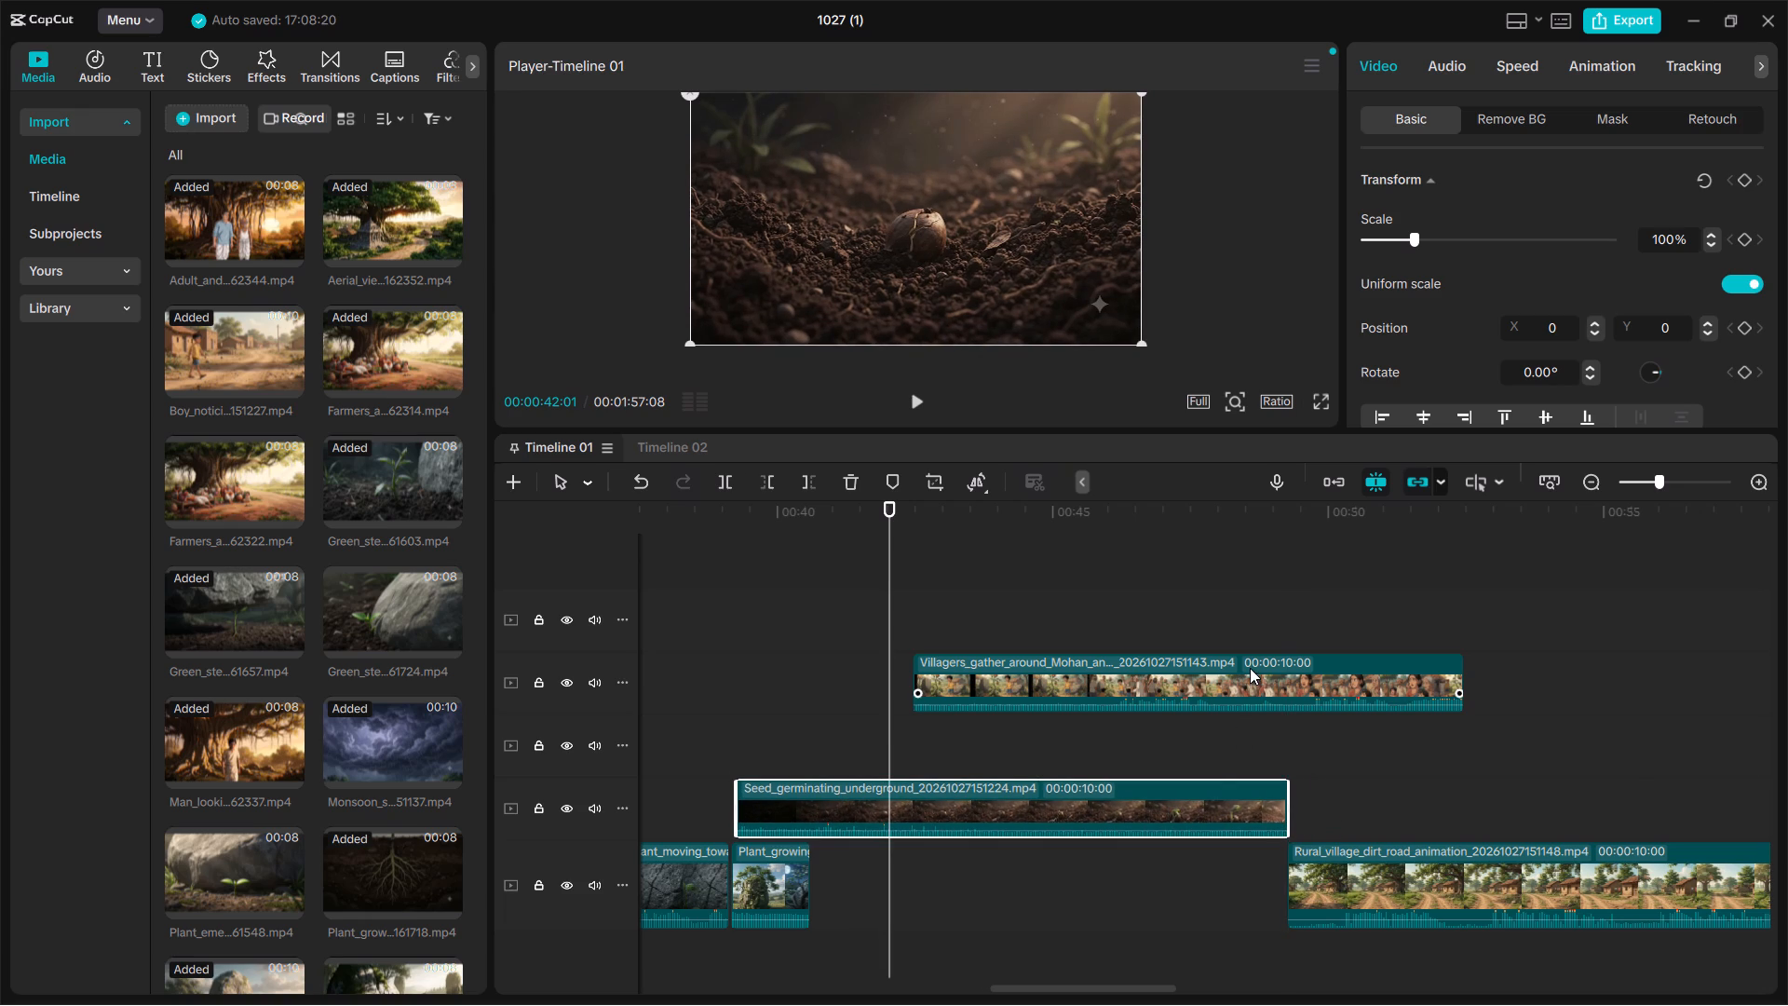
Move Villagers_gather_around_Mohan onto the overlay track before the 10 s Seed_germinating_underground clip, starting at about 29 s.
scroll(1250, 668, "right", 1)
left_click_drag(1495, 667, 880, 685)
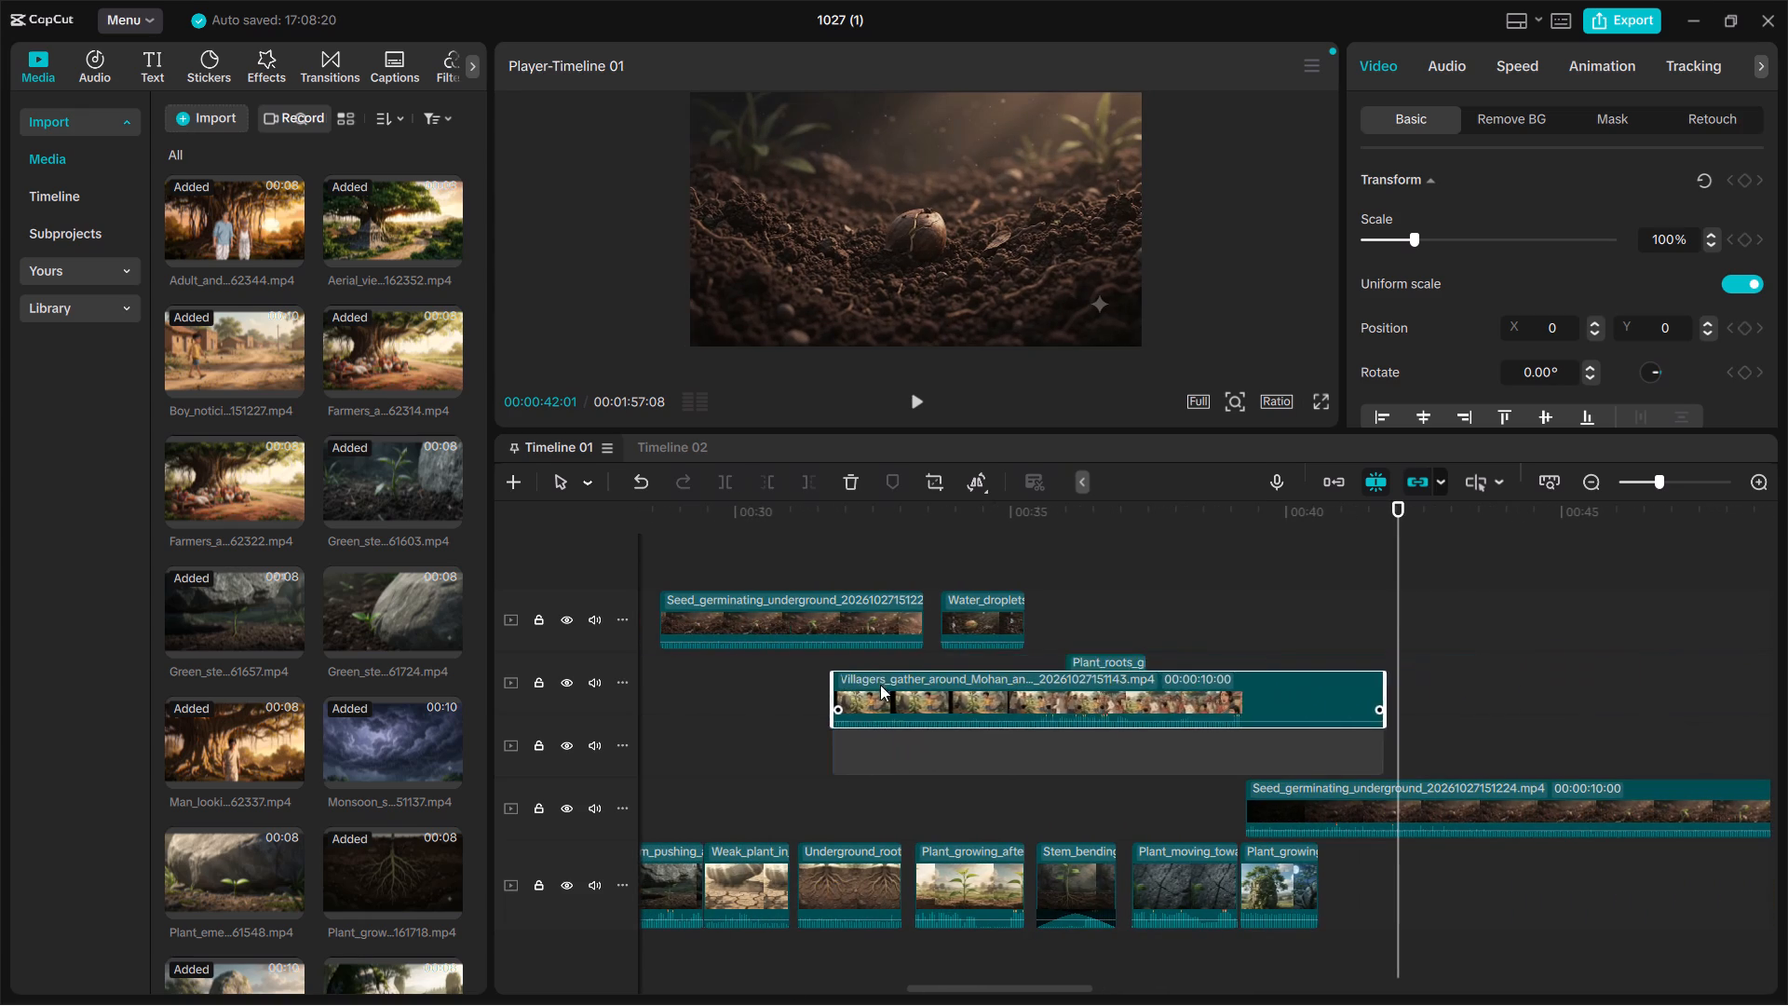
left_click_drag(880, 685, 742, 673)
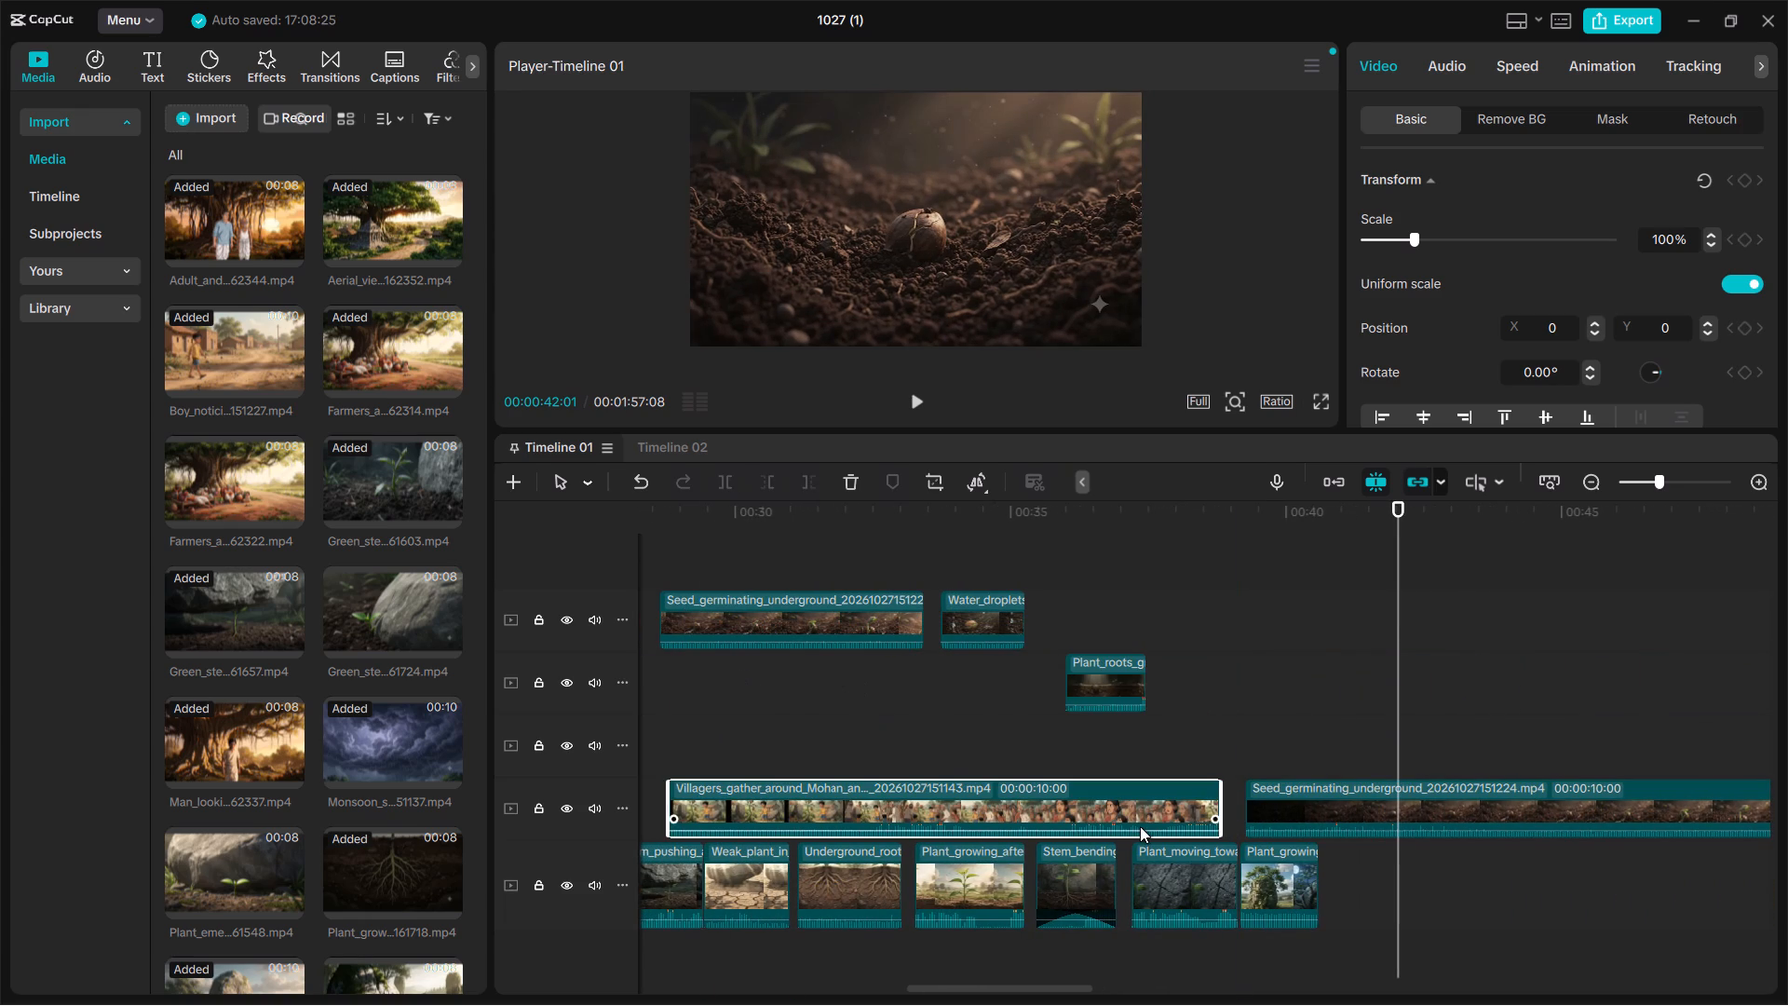
Extend Plant_growing_around_huge_stone to 10 s and place it on an overlay track, ending where the 10 s Seed_germinating_underground clip starts.
left_click(1285, 871)
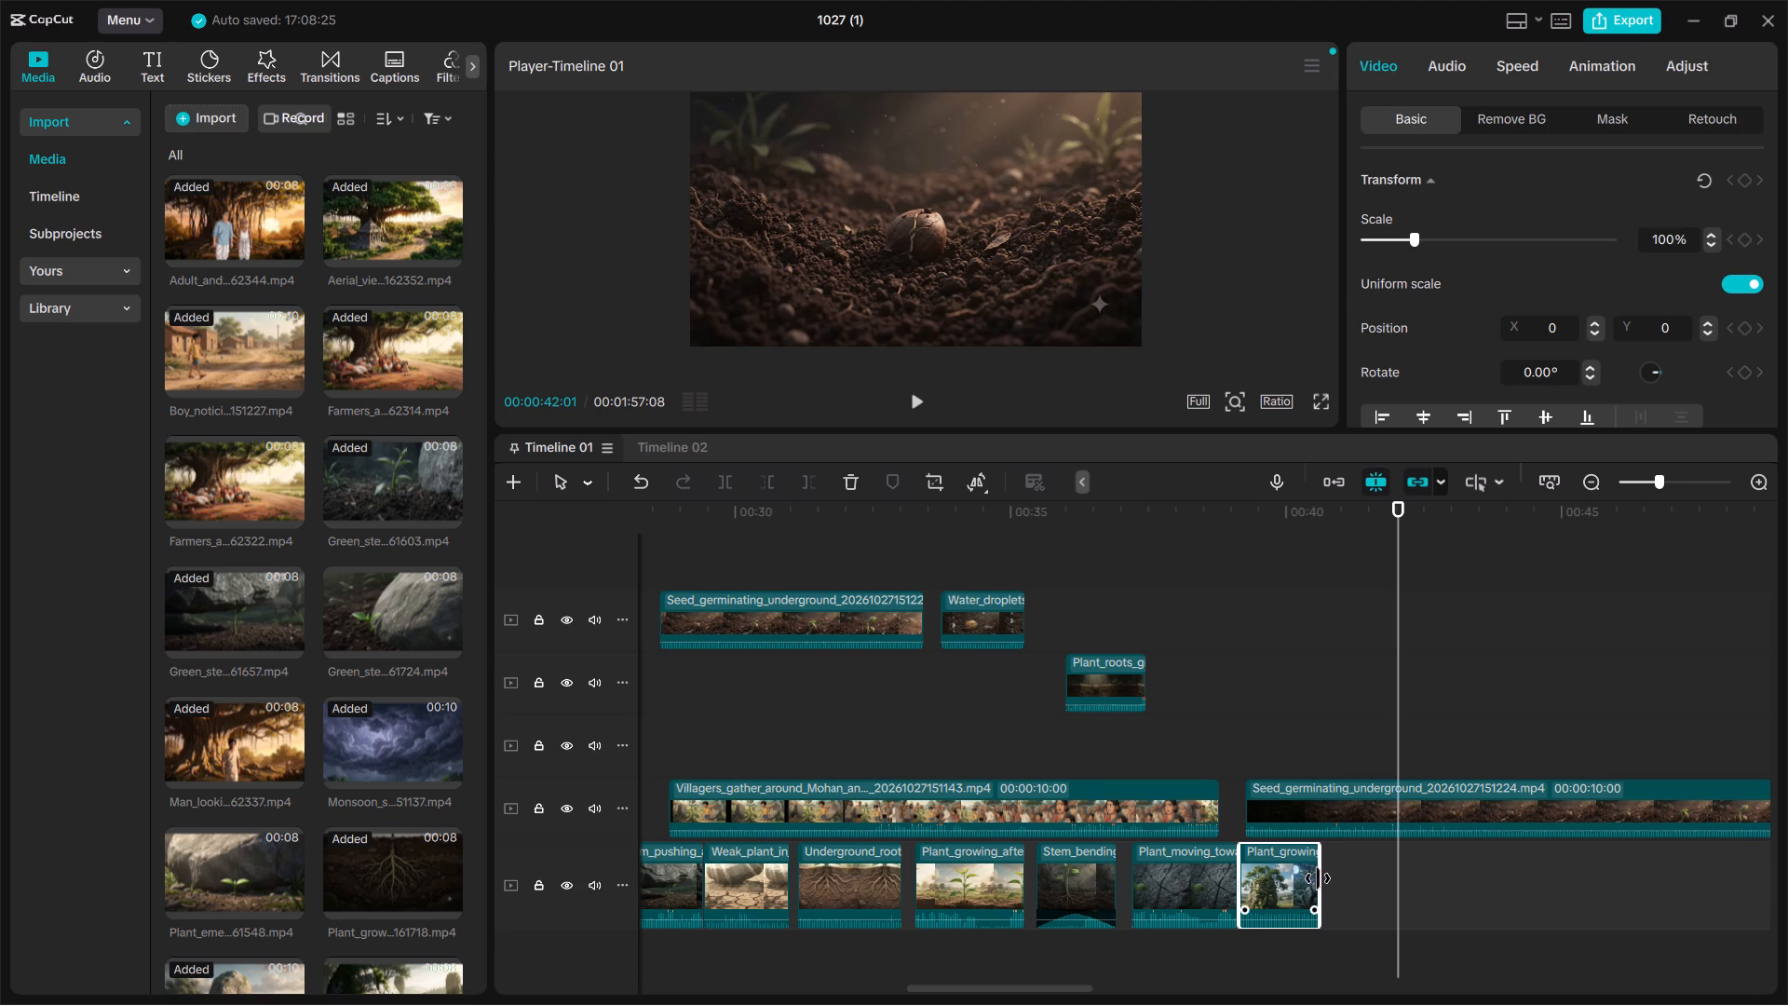
left_click_drag(1318, 878, 1708, 886)
left_click_drag(1275, 880, 1571, 879)
left_click(1569, 879)
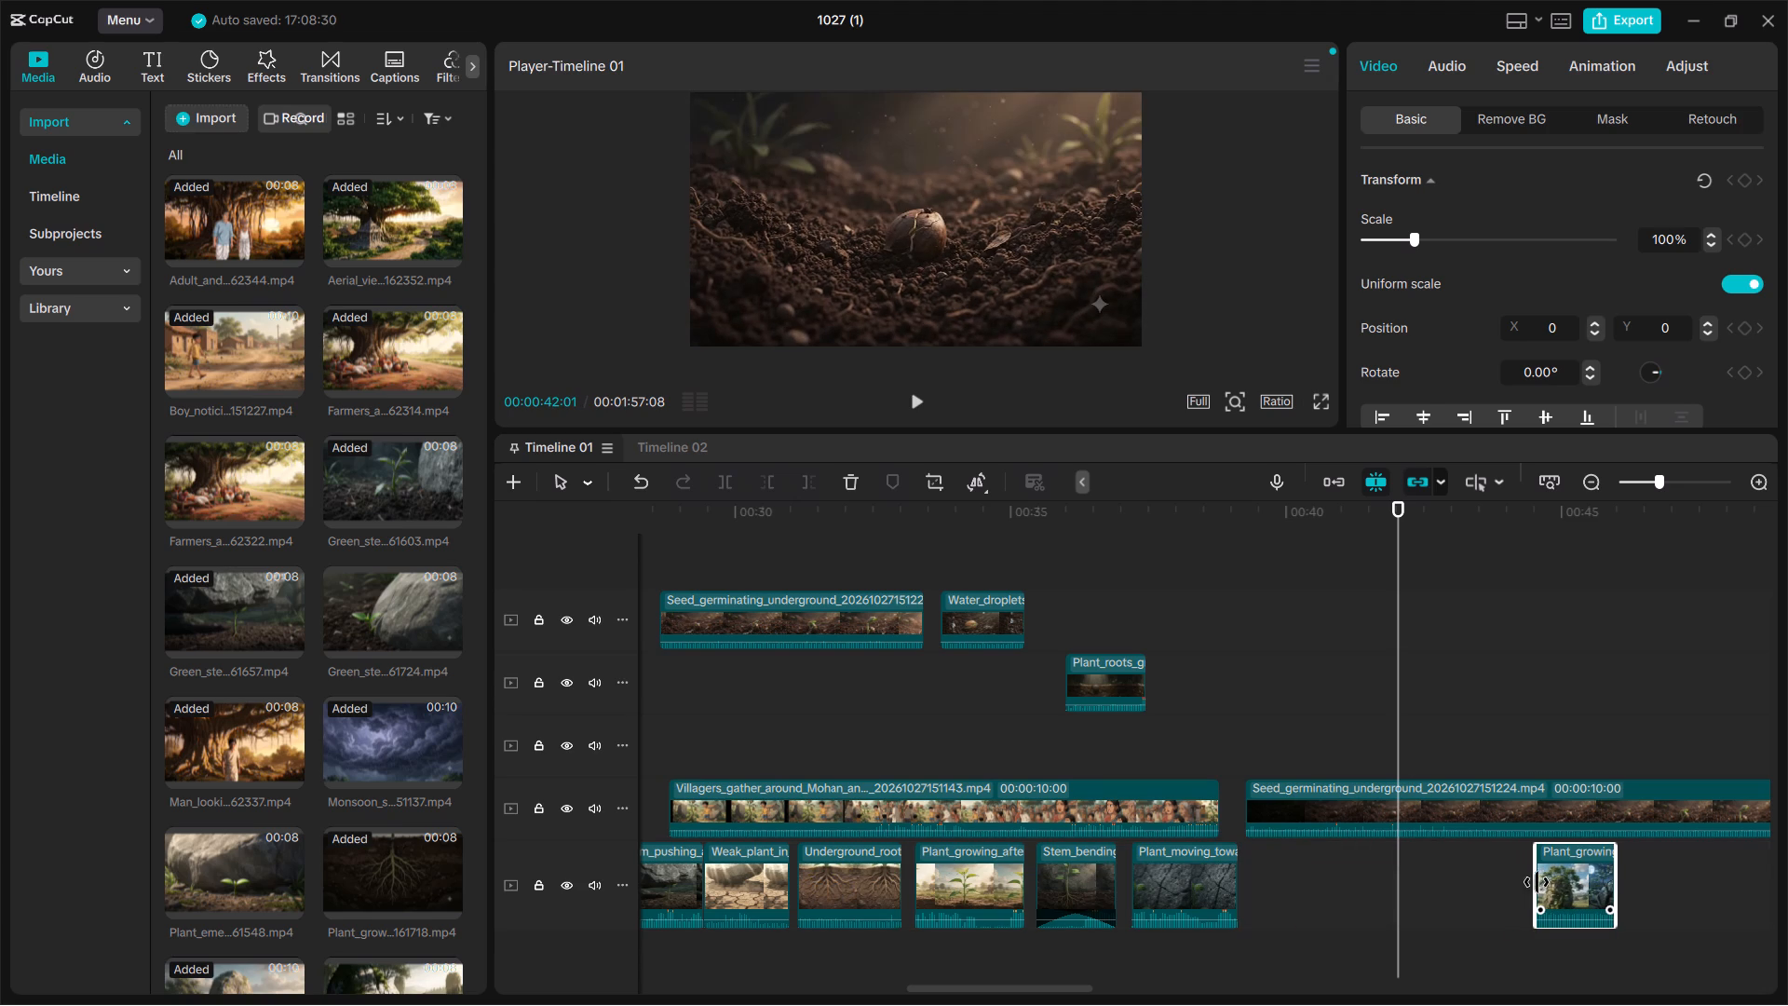
left_click_drag(1535, 882, 1110, 929)
left_click_drag(1390, 906, 1514, 893)
left_click_drag(1361, 875, 1177, 898)
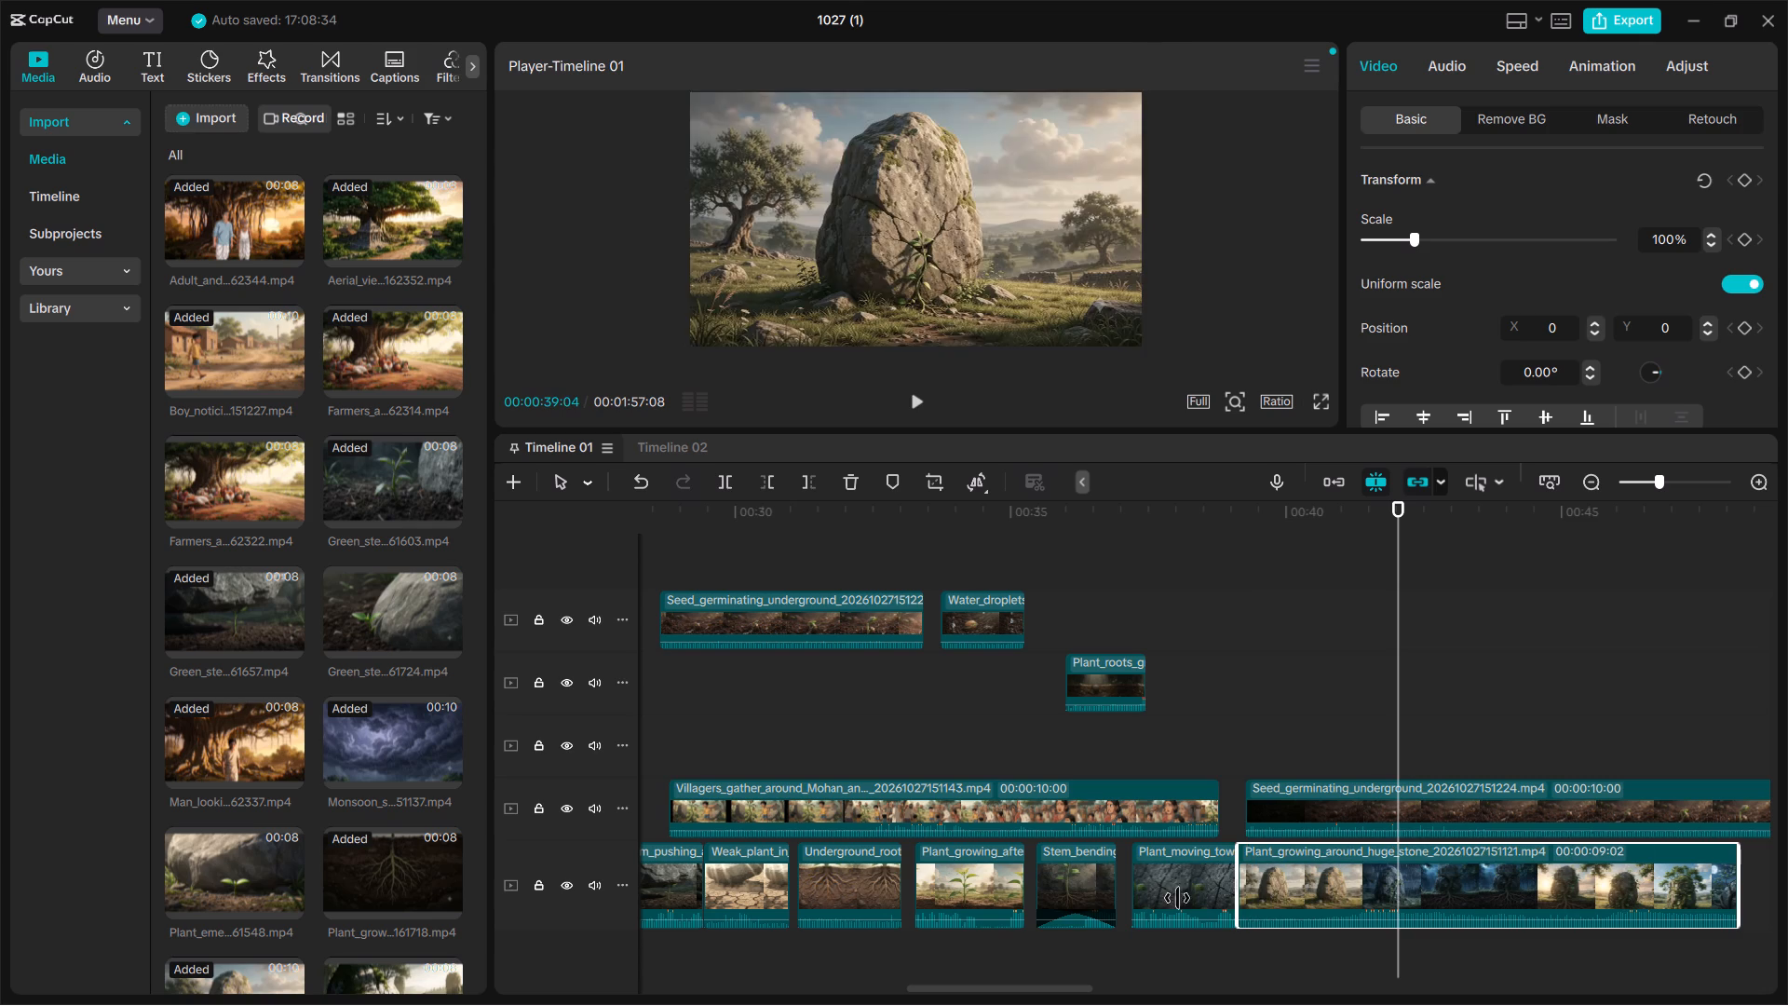
left_click_drag(1177, 898, 1175, 898)
left_click_drag(1436, 873, 1539, 873)
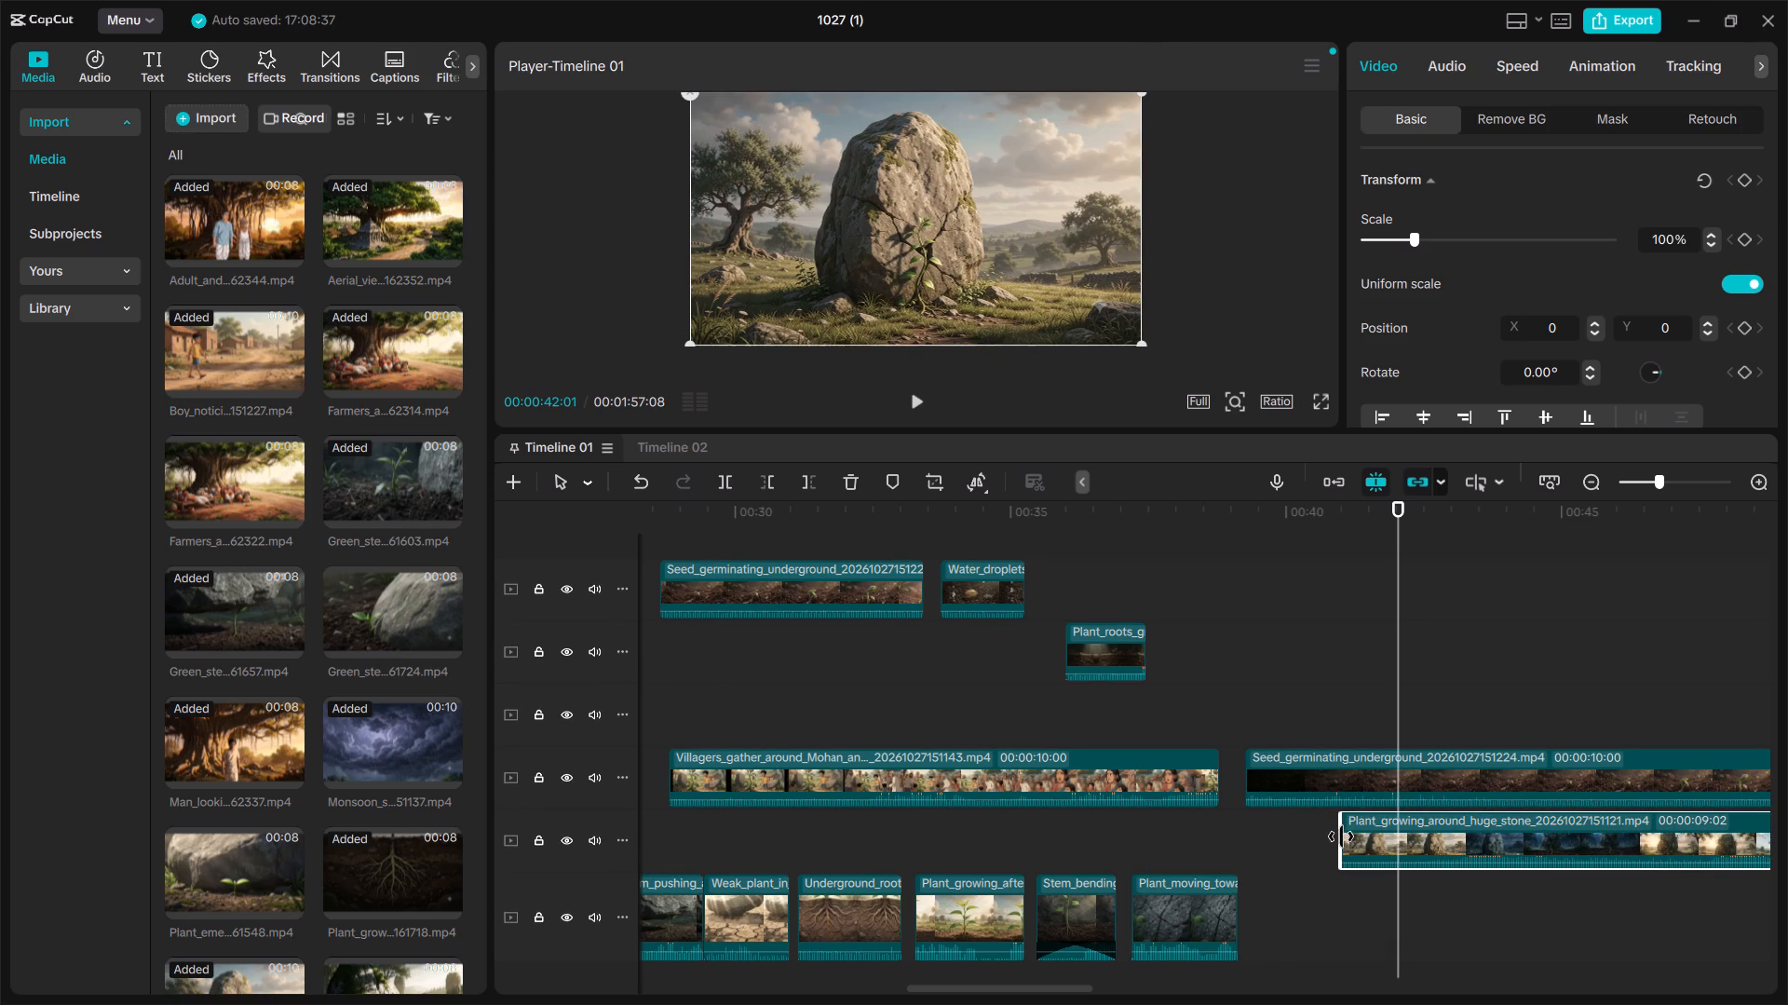
left_click_drag(1341, 835, 1132, 830)
left_click_drag(1372, 840, 1255, 785)
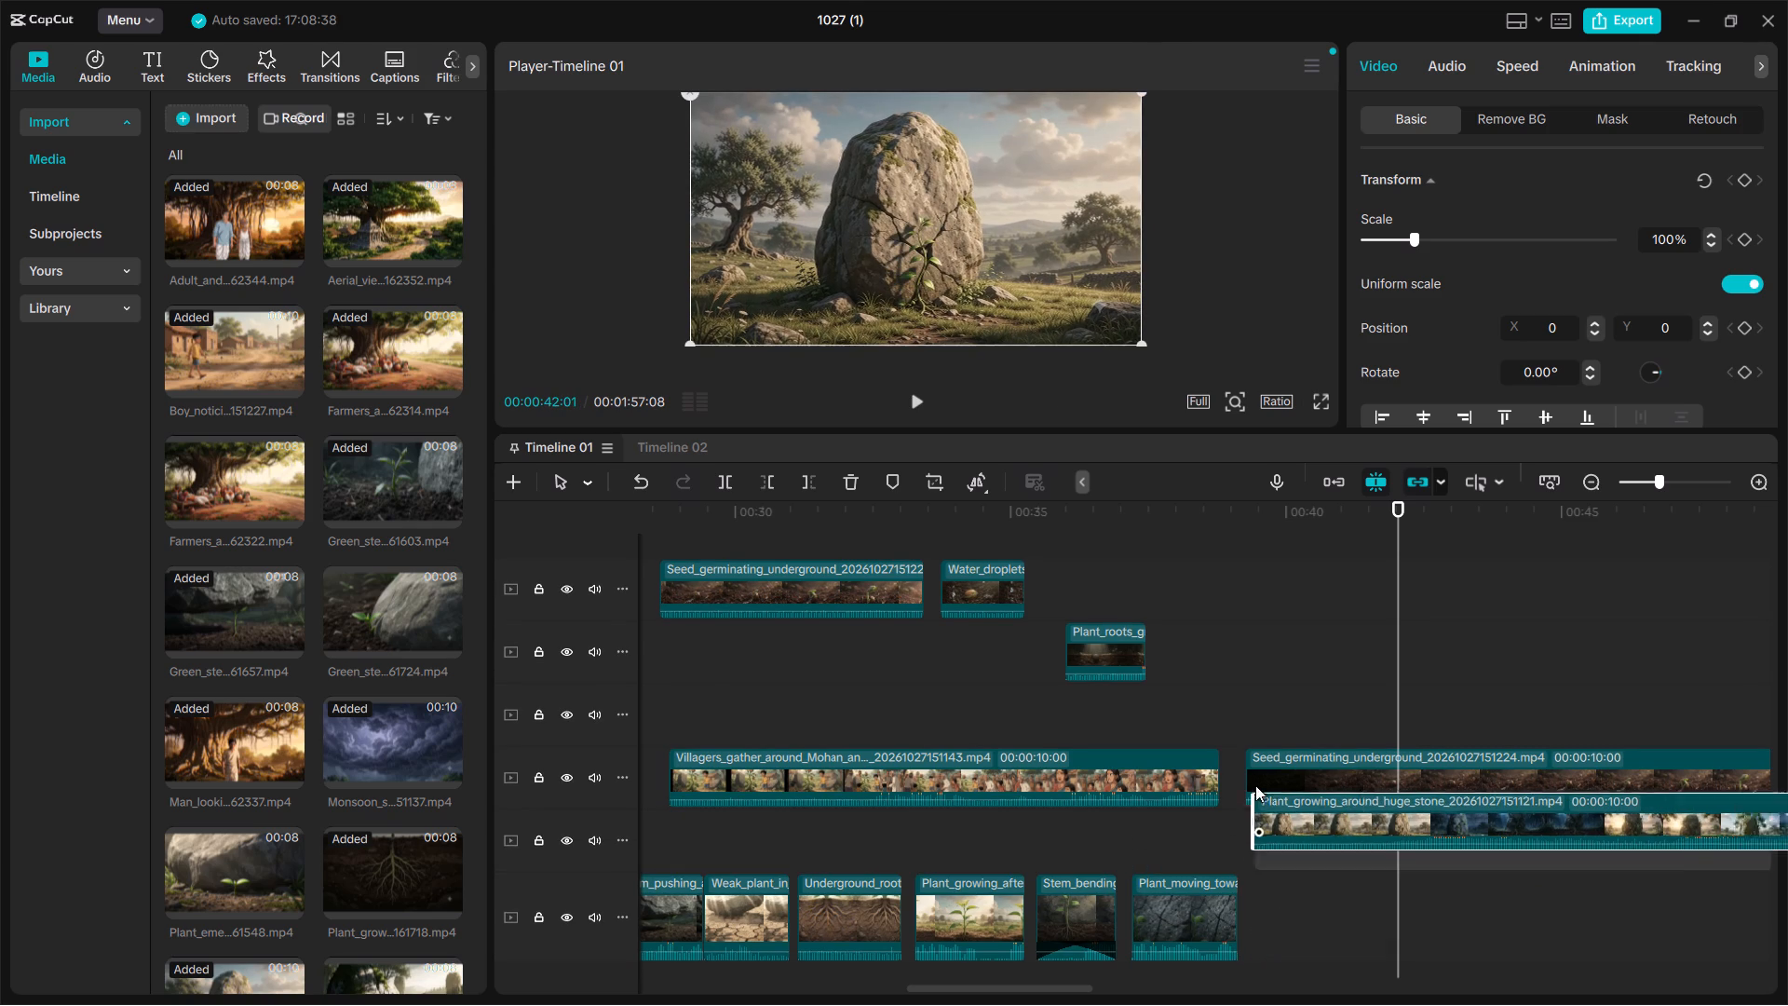
left_click_drag(1255, 785, 779, 717)
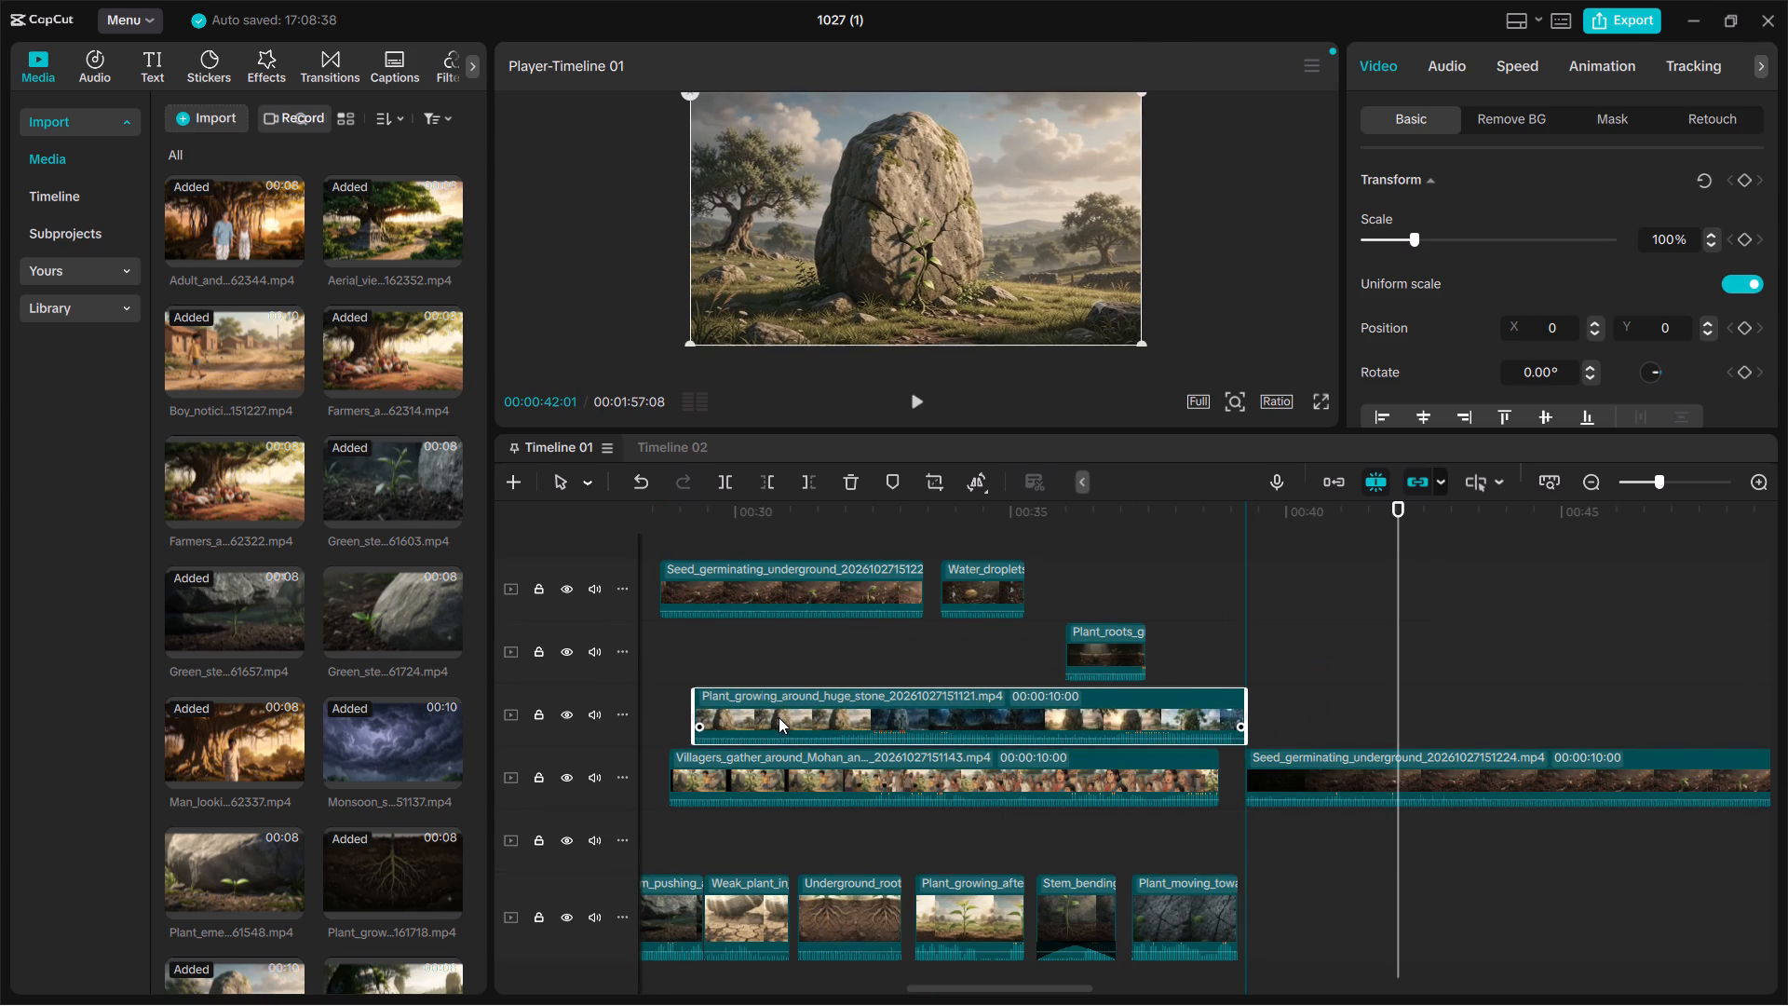
left_click_drag(779, 717, 782, 719)
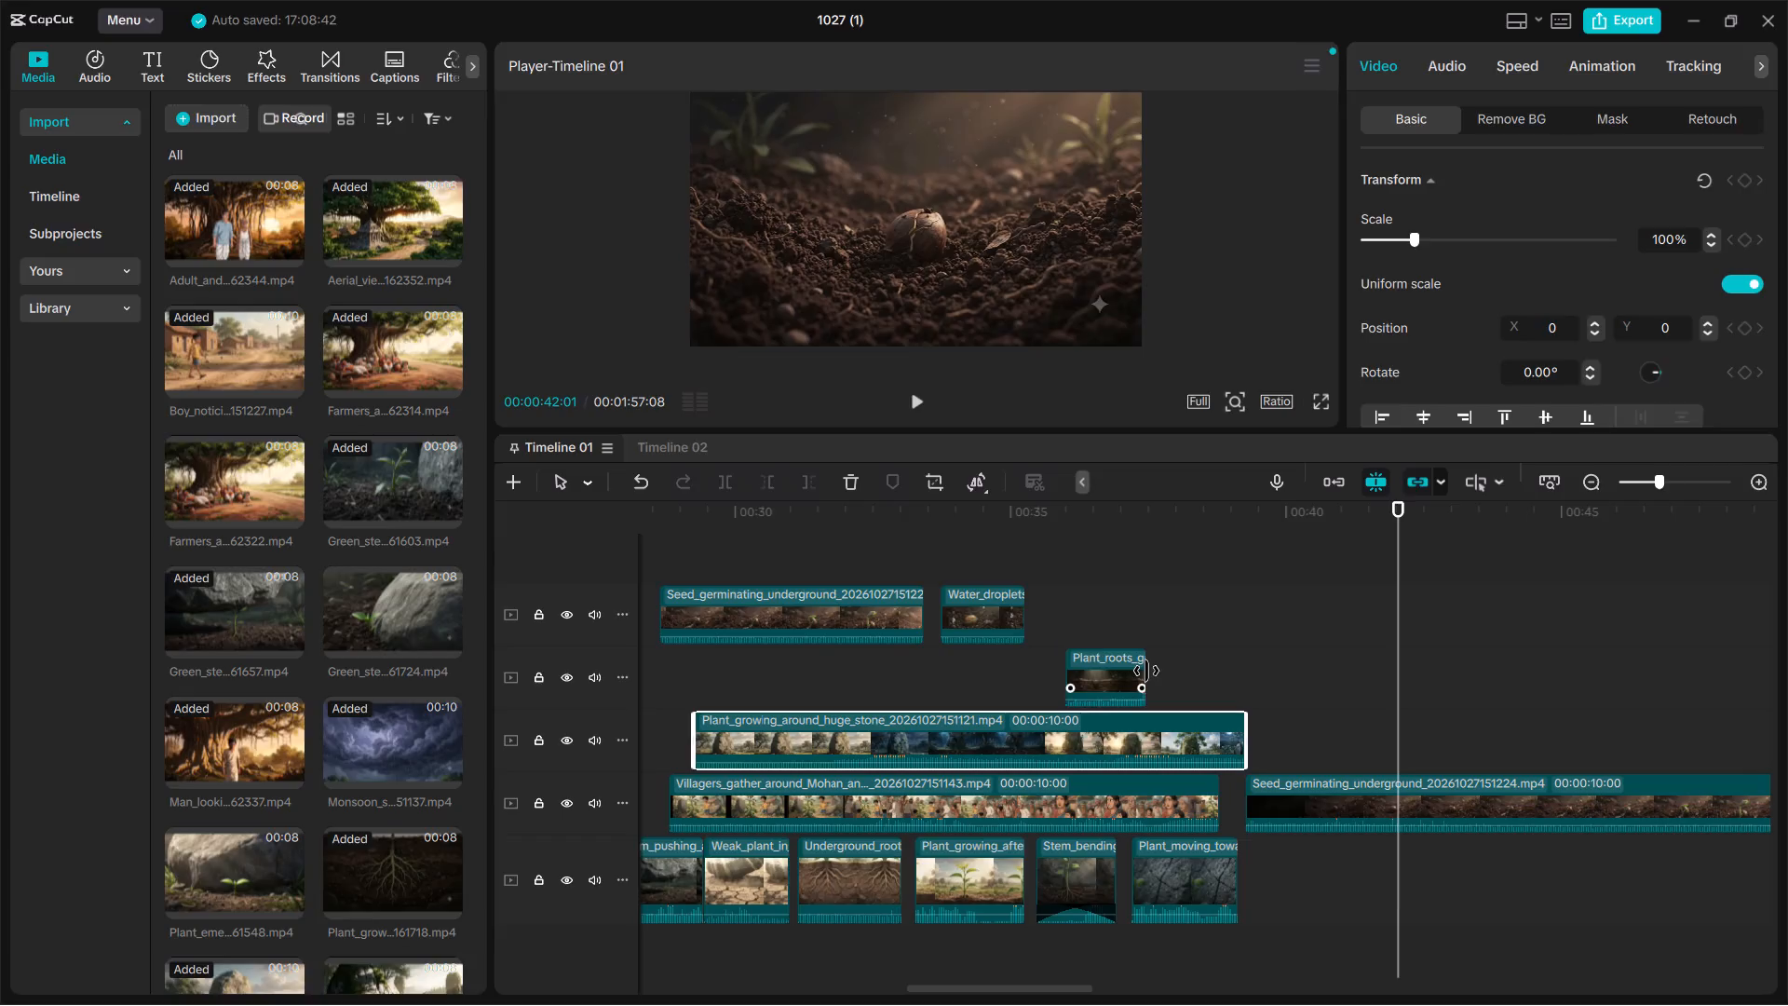
Shift the Plant_roots, shorter Seed_germinating_underground and Water_droplets overlay clips earlier, into the range of about 18 to 23 s.
scroll(1146, 671, "right", 1)
left_click_drag(1649, 676, 1212, 615)
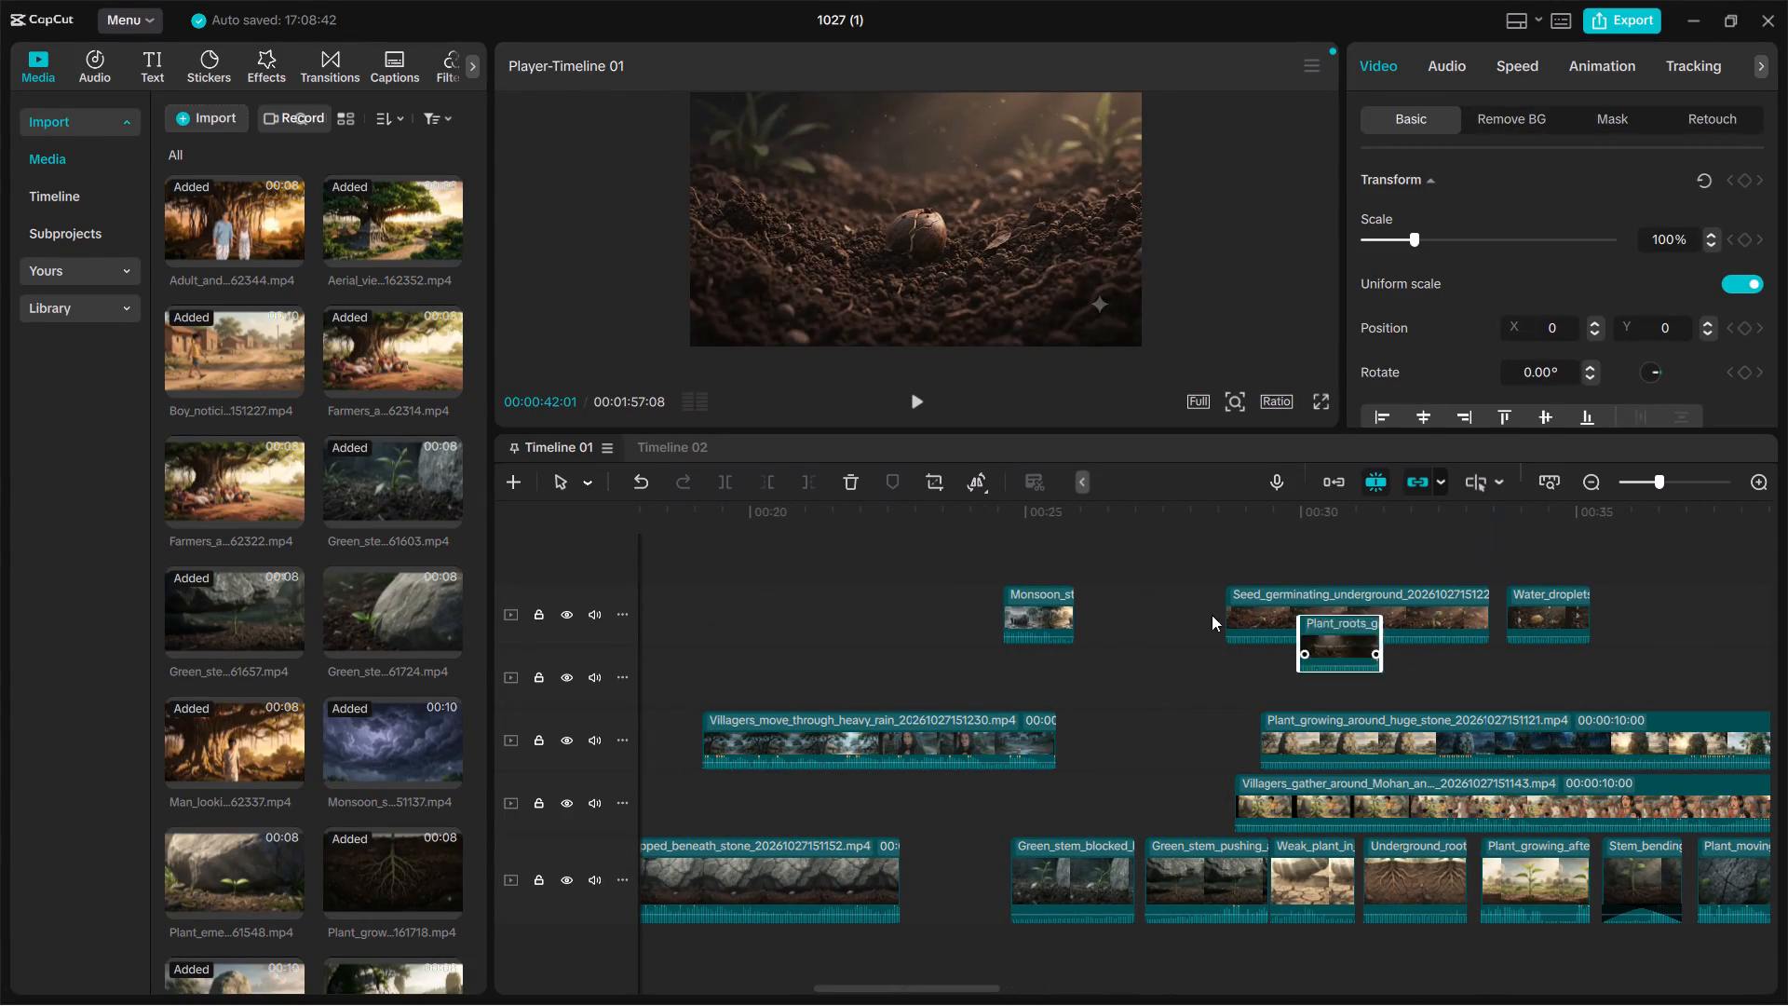
left_click_drag(1212, 615, 843, 619)
left_click_drag(1328, 619, 744, 628)
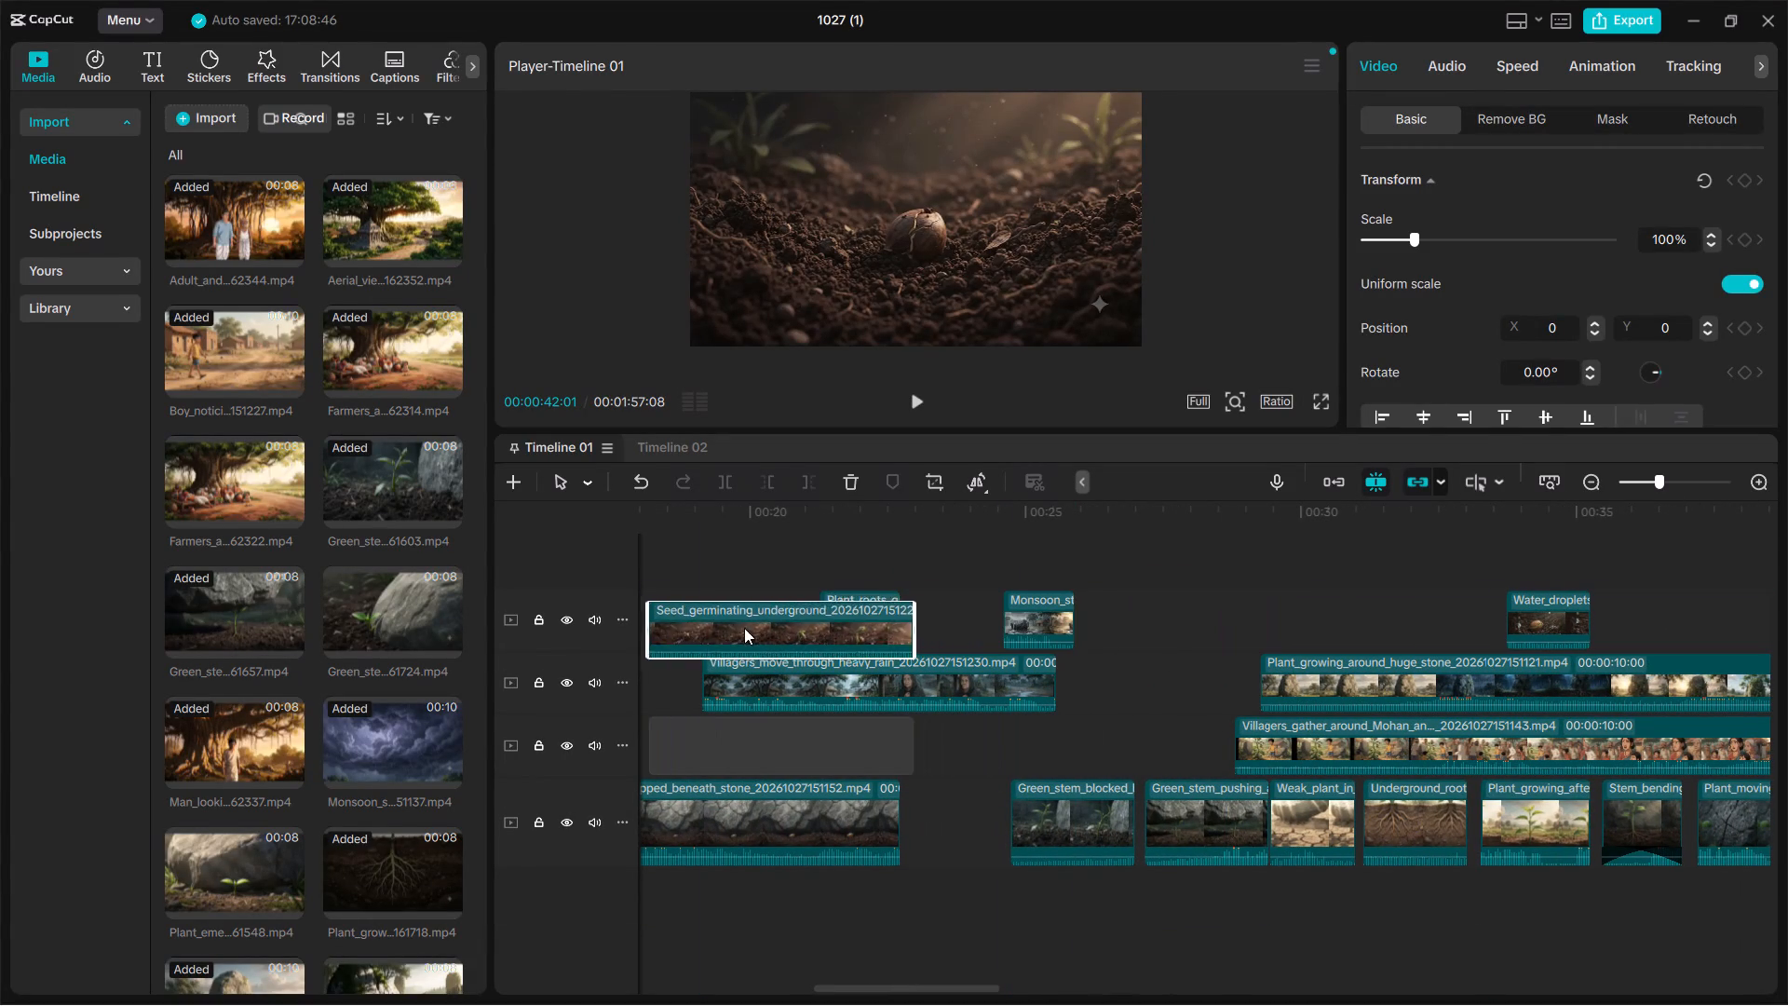
left_click_drag(744, 628, 743, 627)
left_click_drag(1537, 620, 768, 619)
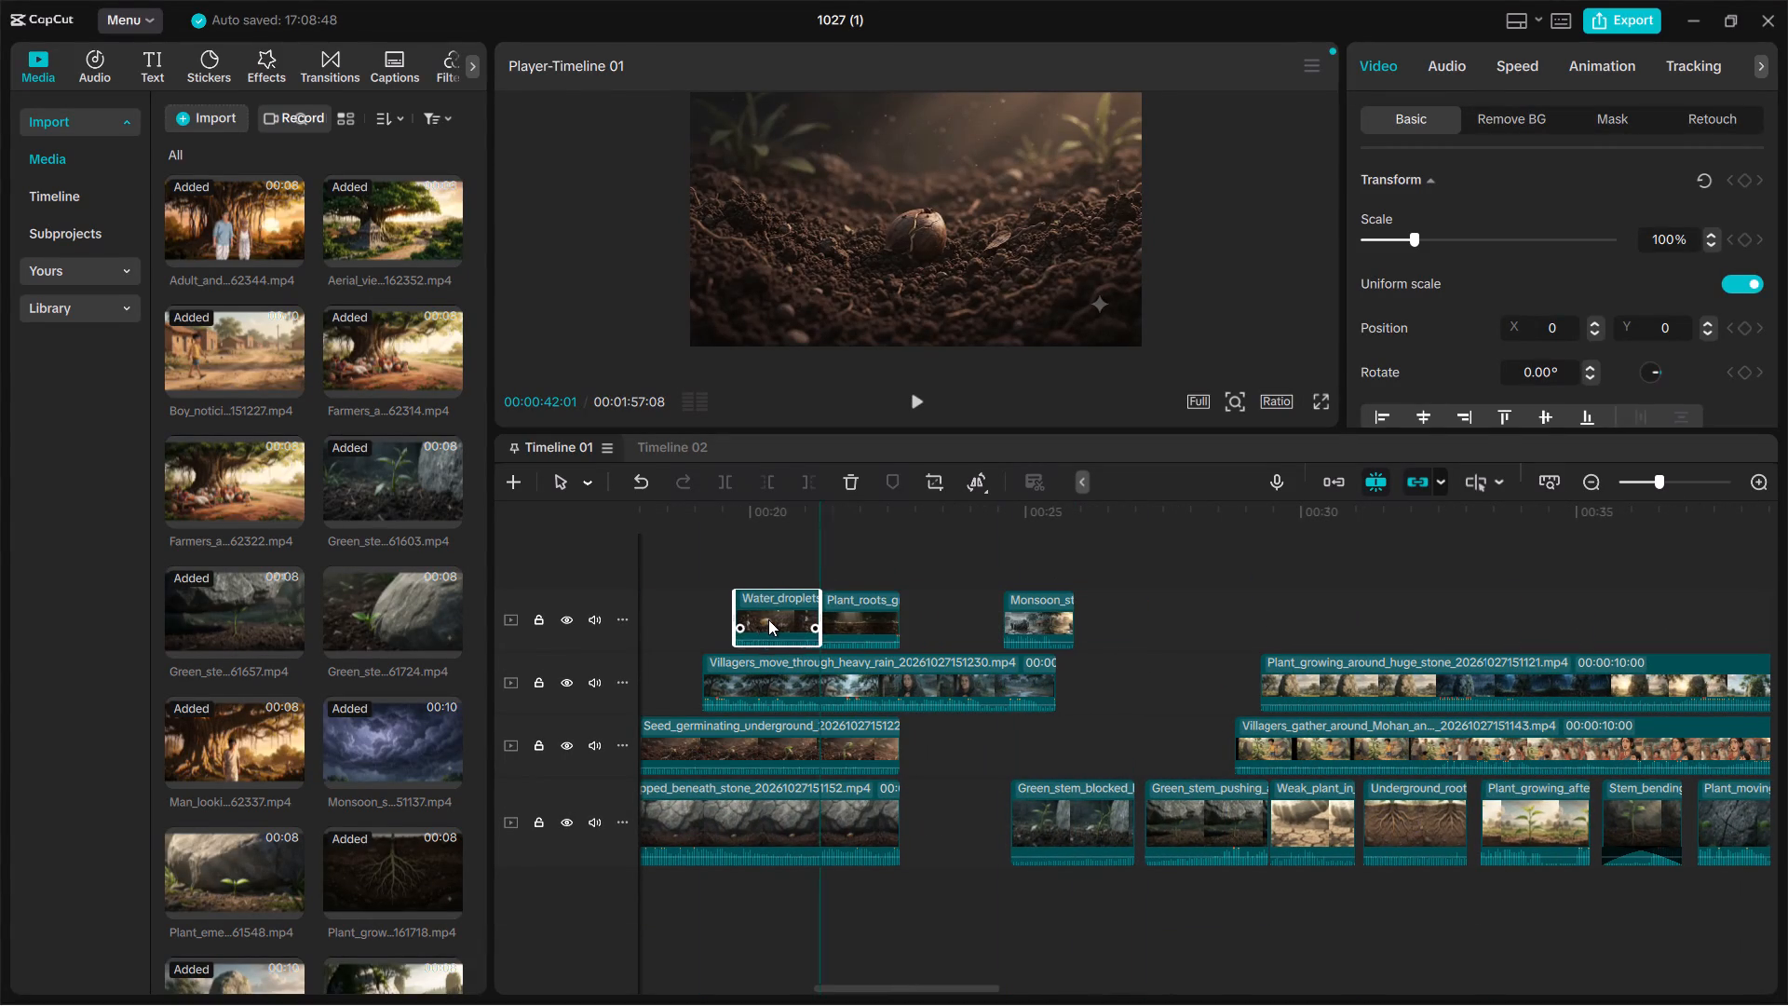
Move Villagers_gather_around_Mohan to the beginning of the timeline on an overlay track, starting at about 3 s.
scroll(1080, 644, "left", 1)
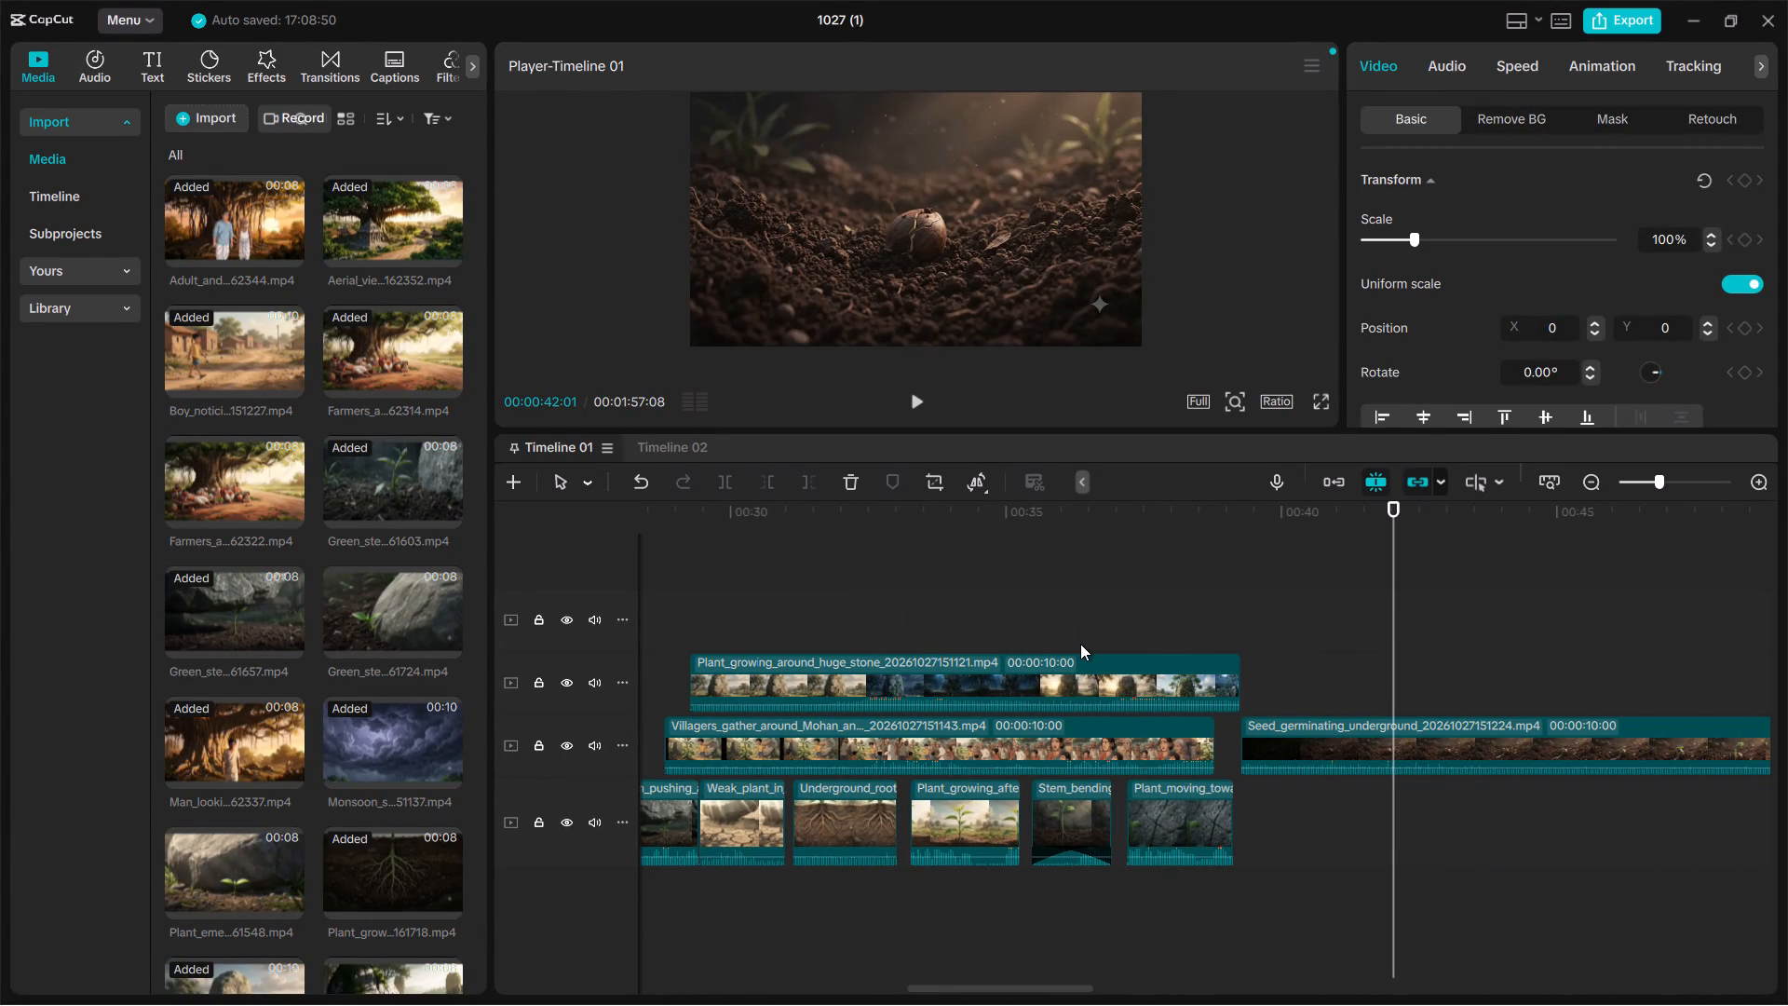
left_click_drag(1047, 721, 628, 696)
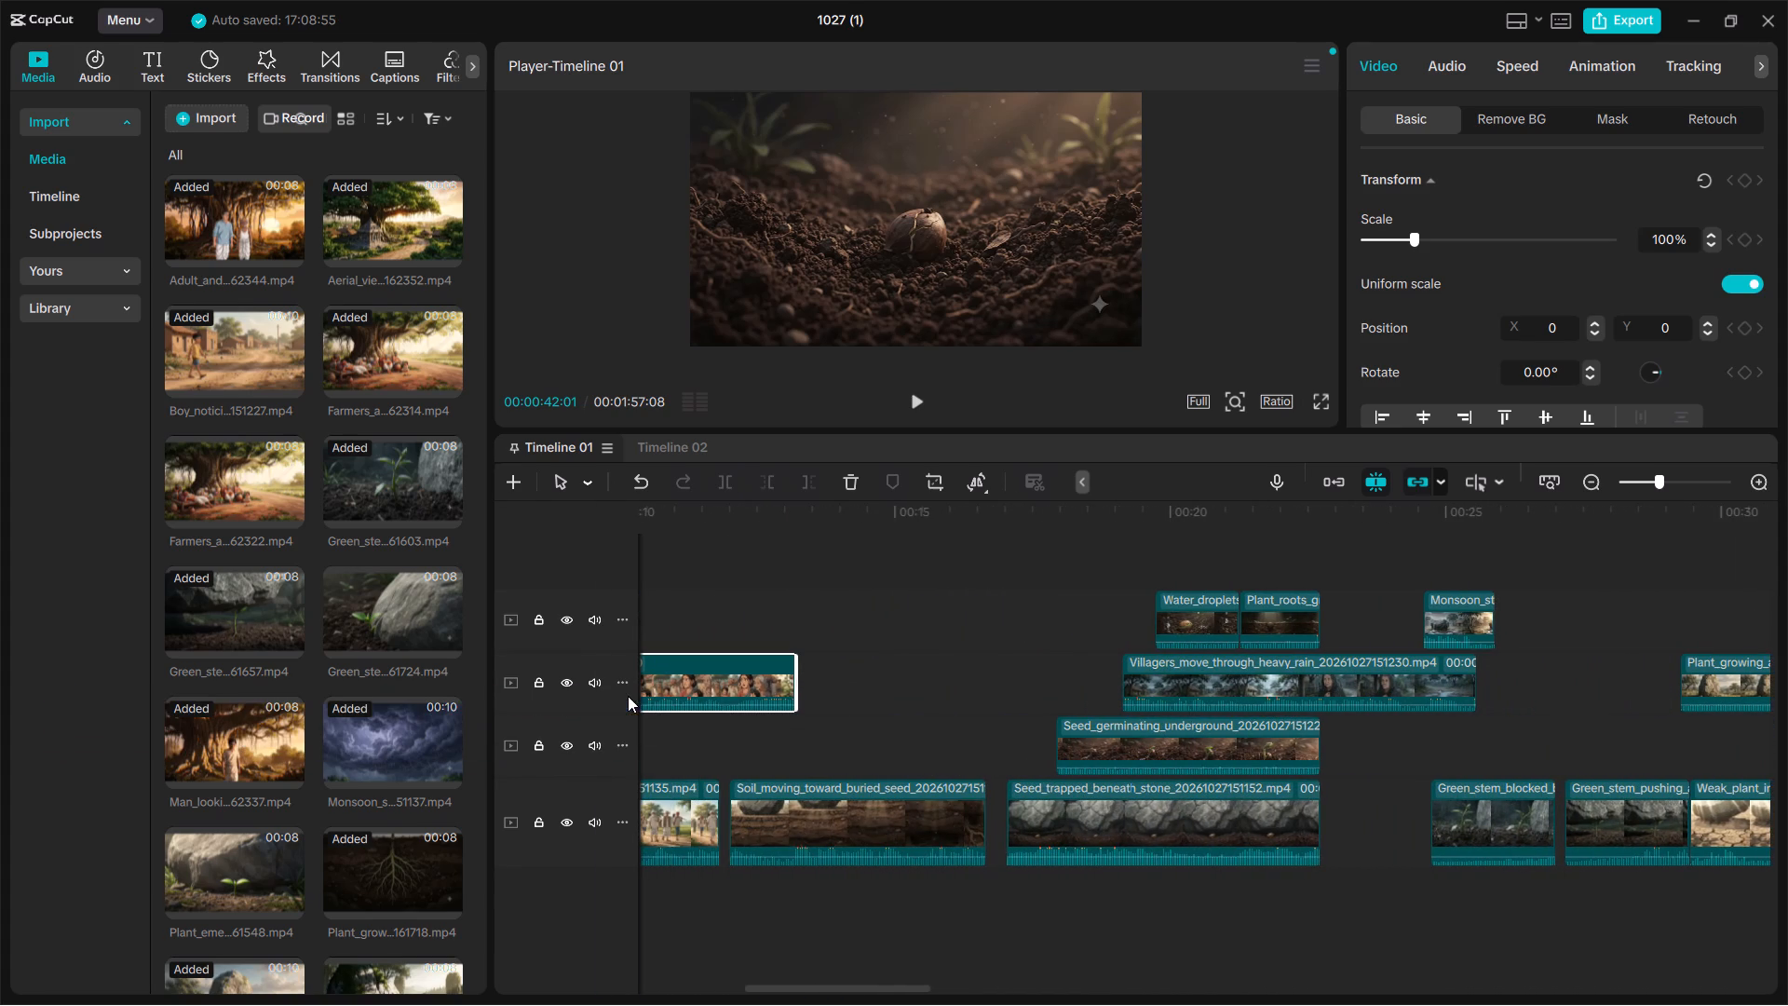
scroll(1155, 646, "left", 1)
Extend Plant_moving_toward_sunlight_crack to 10 s and place it on an overlay track, ending where Plant_growing_around_huge_stone starts.
scroll(1155, 646, "left", 1)
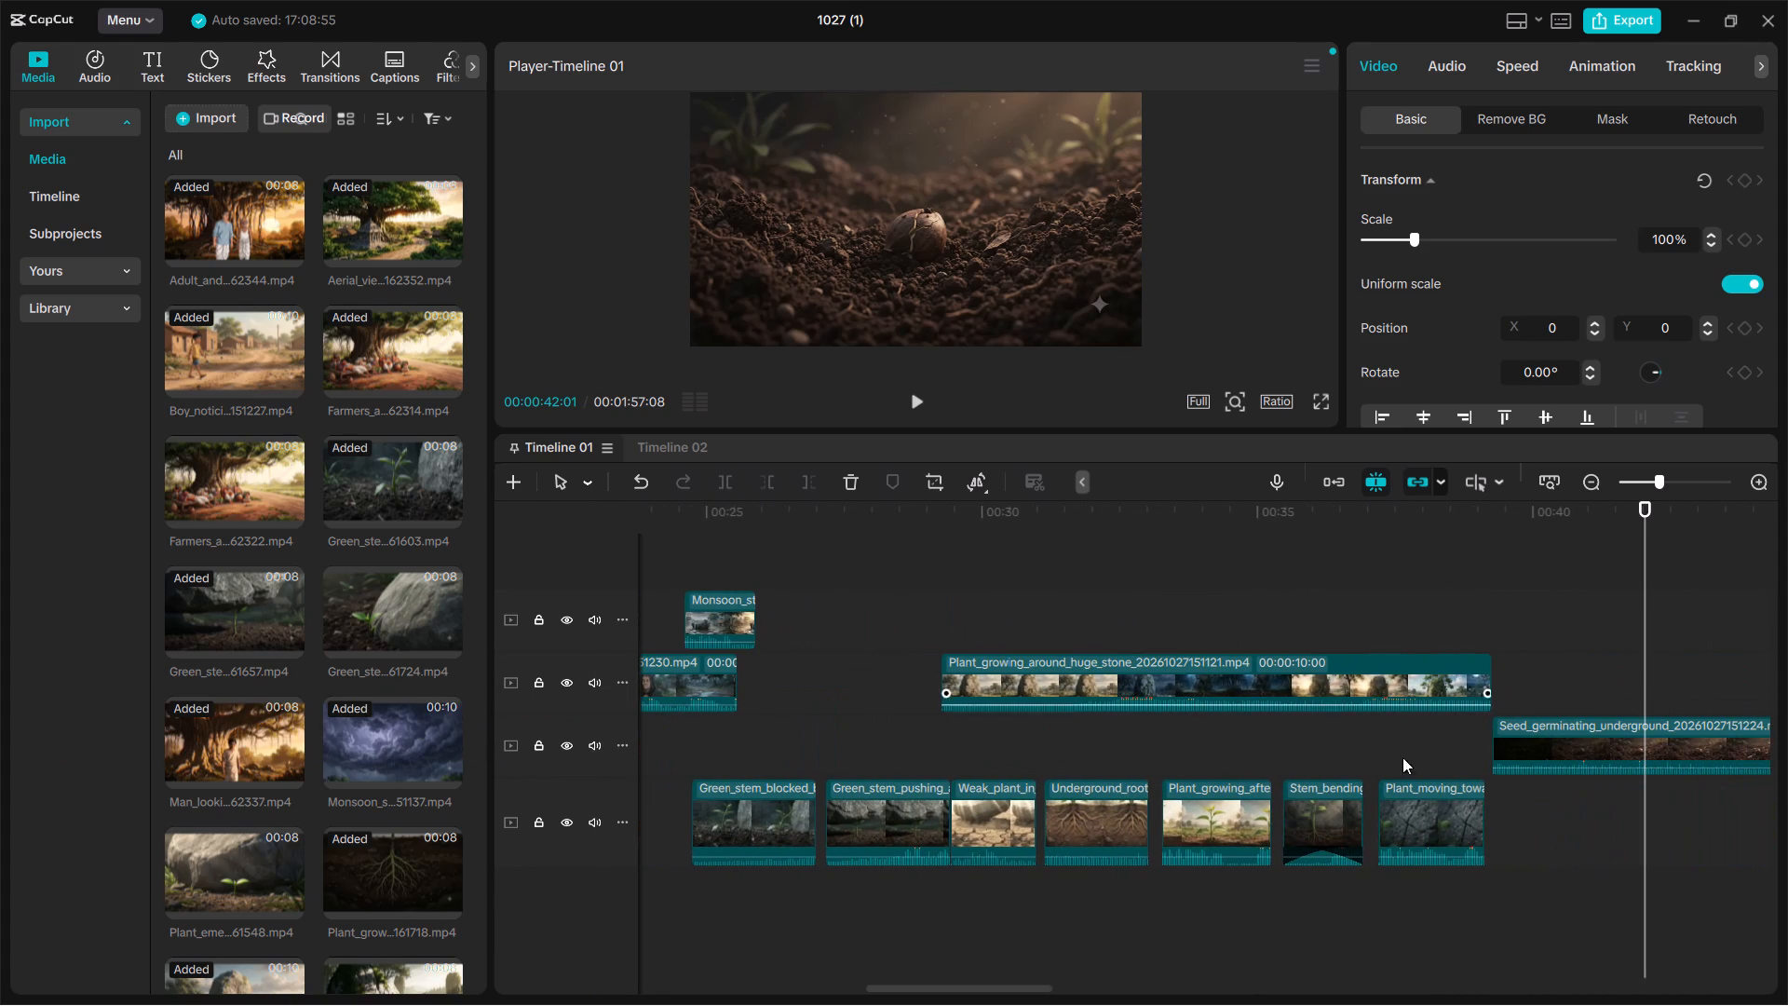
left_click(1409, 811)
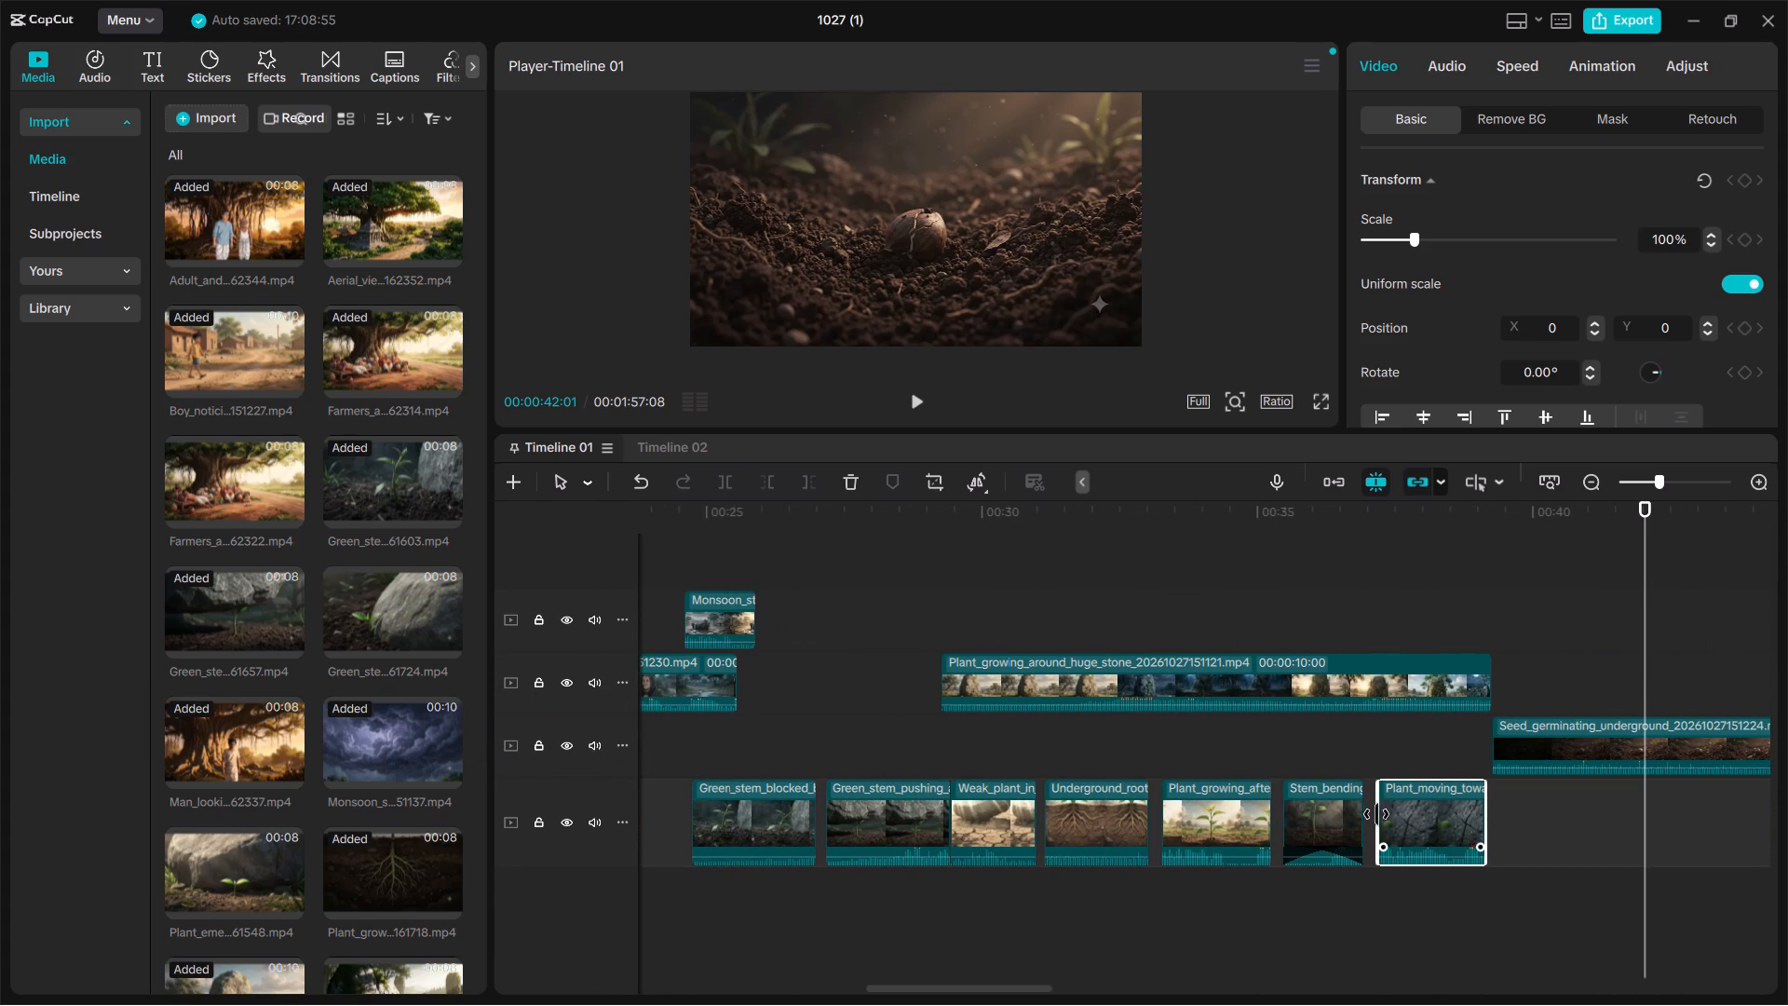
left_click_drag(1482, 818, 1787, 818)
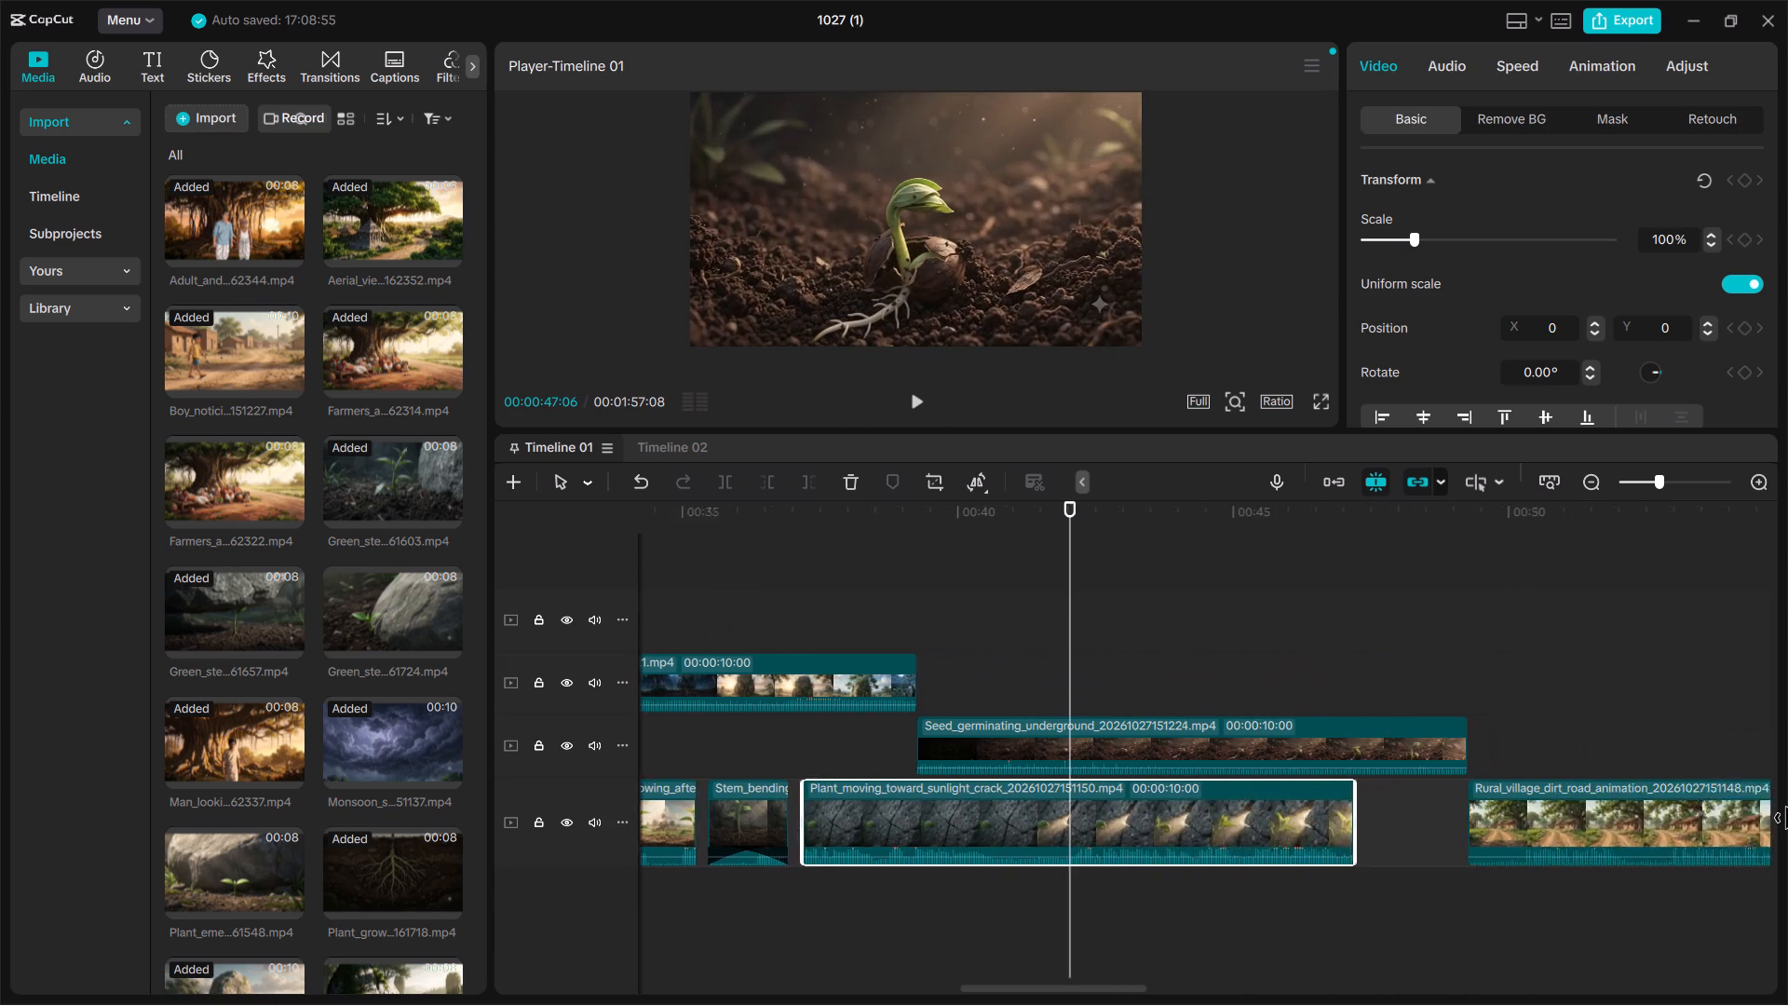
left_click_drag(1787, 818, 1787, 817)
scroll(1392, 821, "right", 4)
scroll(1392, 821, "left", 1)
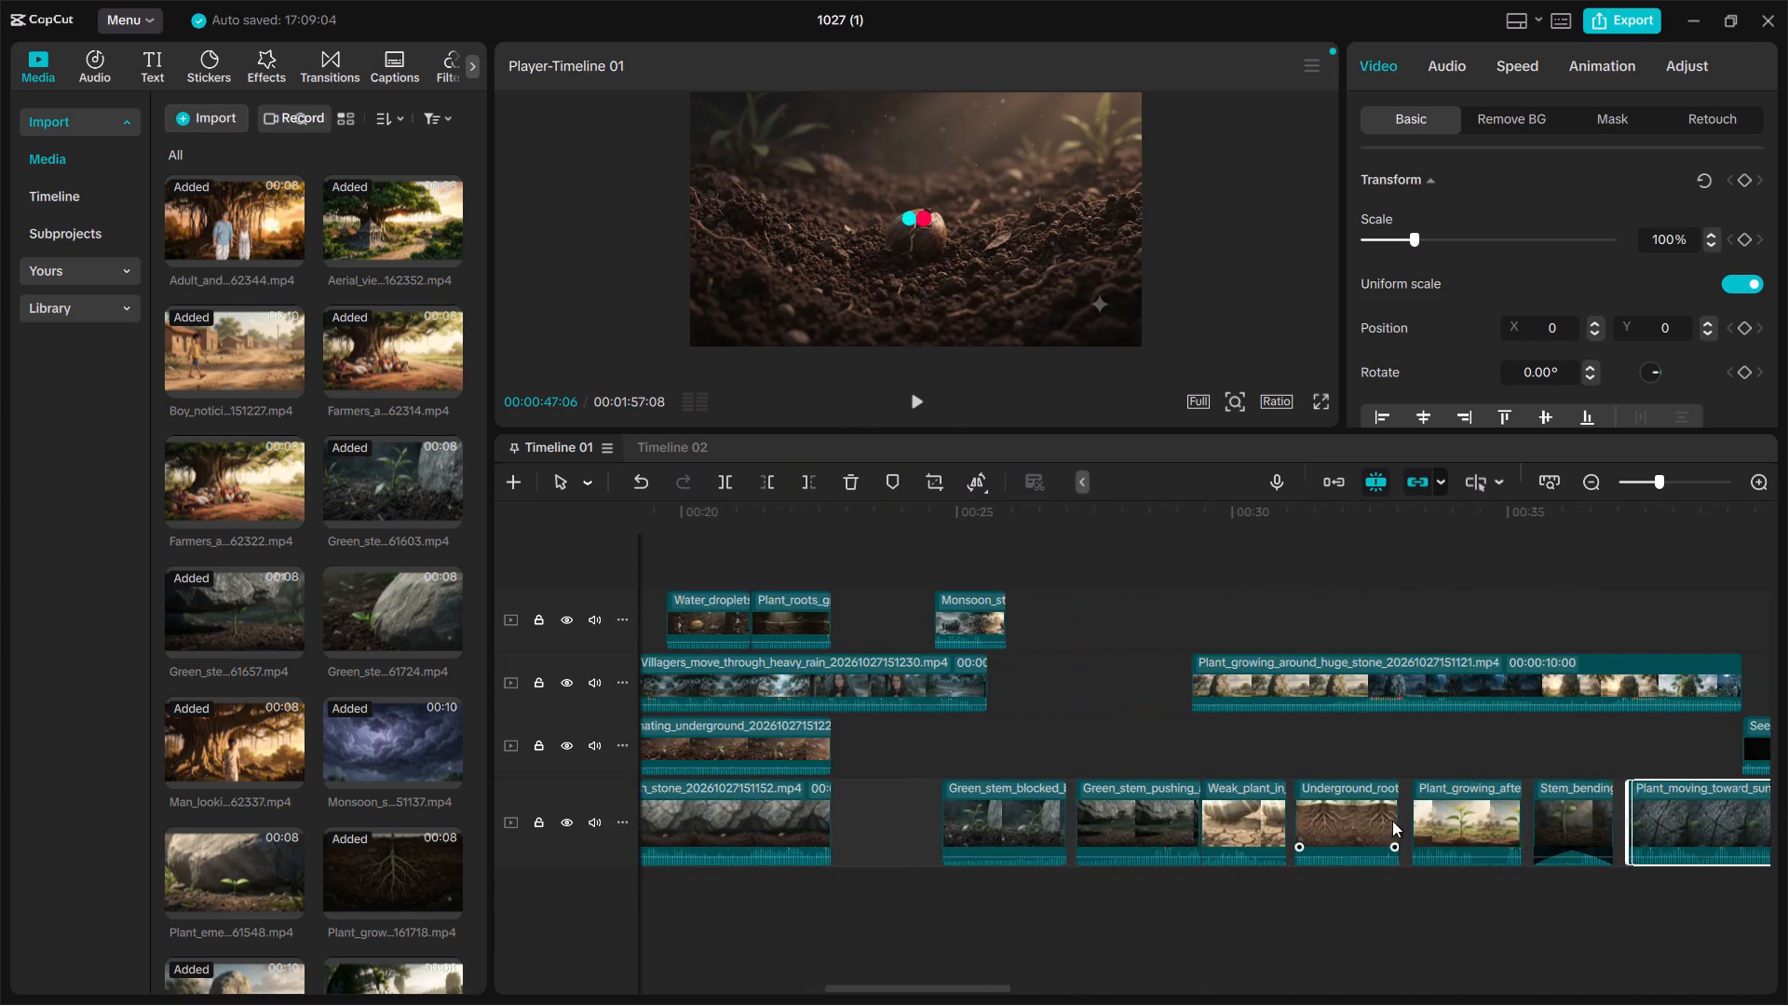
scroll(1392, 821, "left", 1)
left_click_drag(1535, 833, 1178, 748)
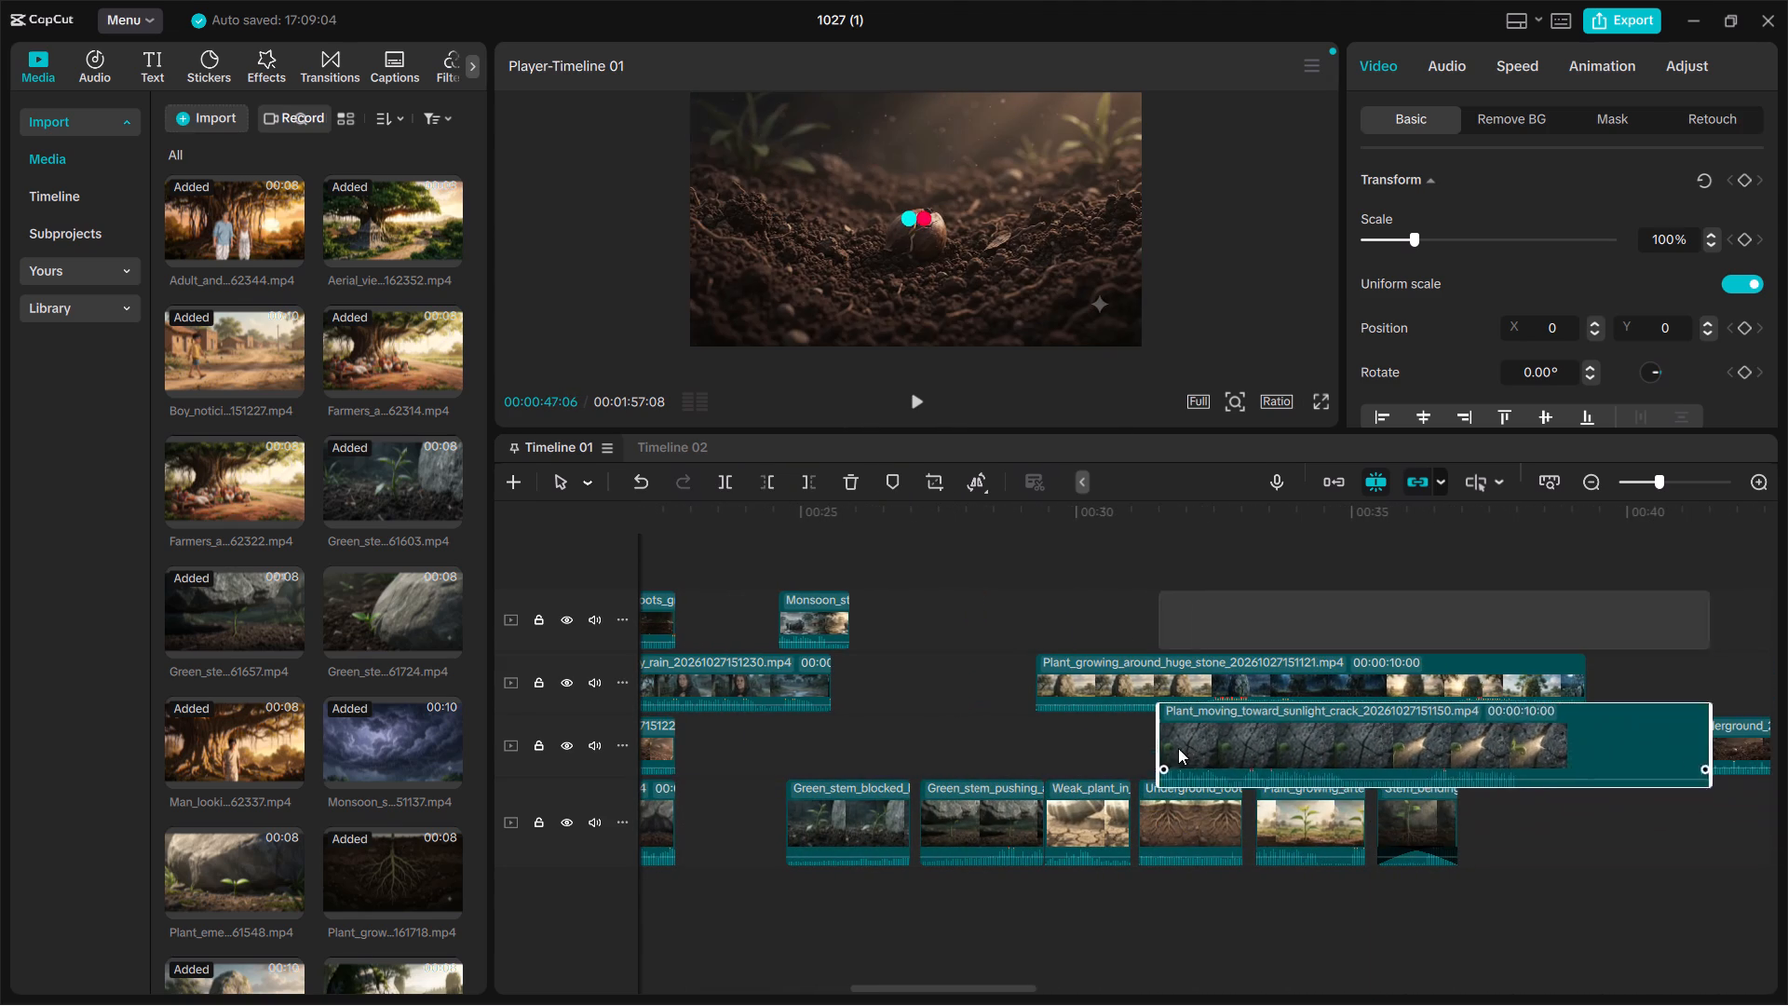
left_click_drag(1178, 748, 847, 695)
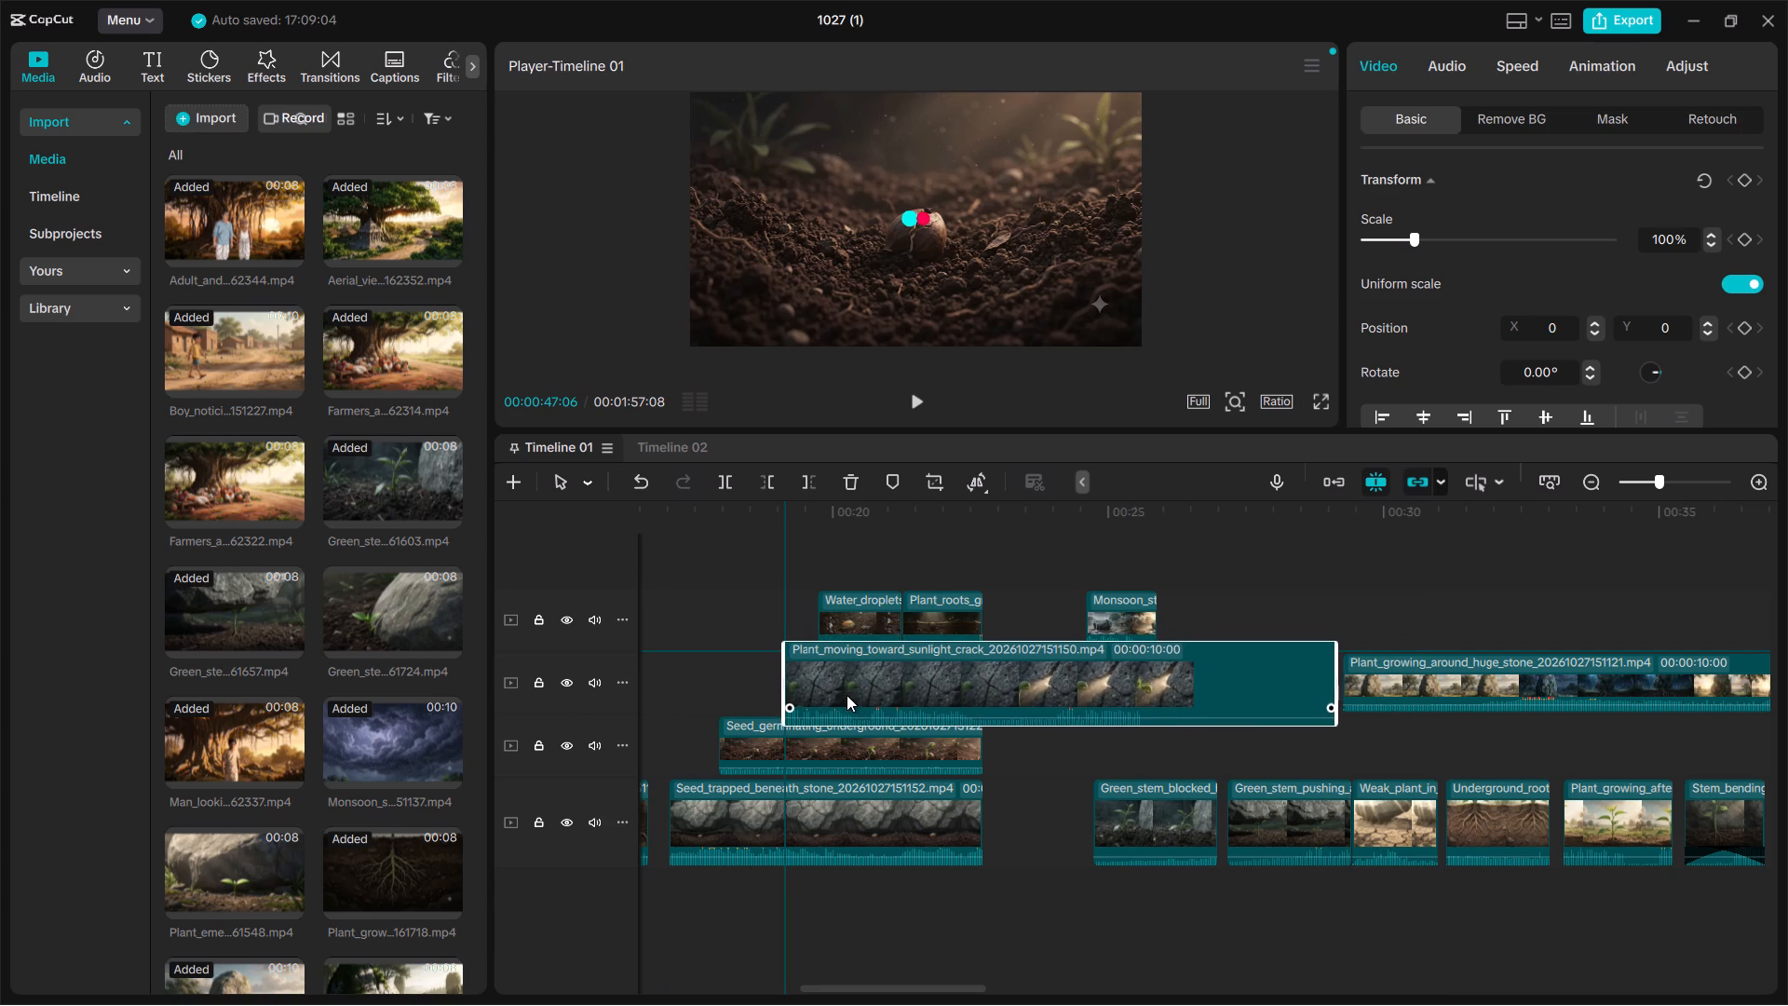
left_click_drag(847, 695, 856, 693)
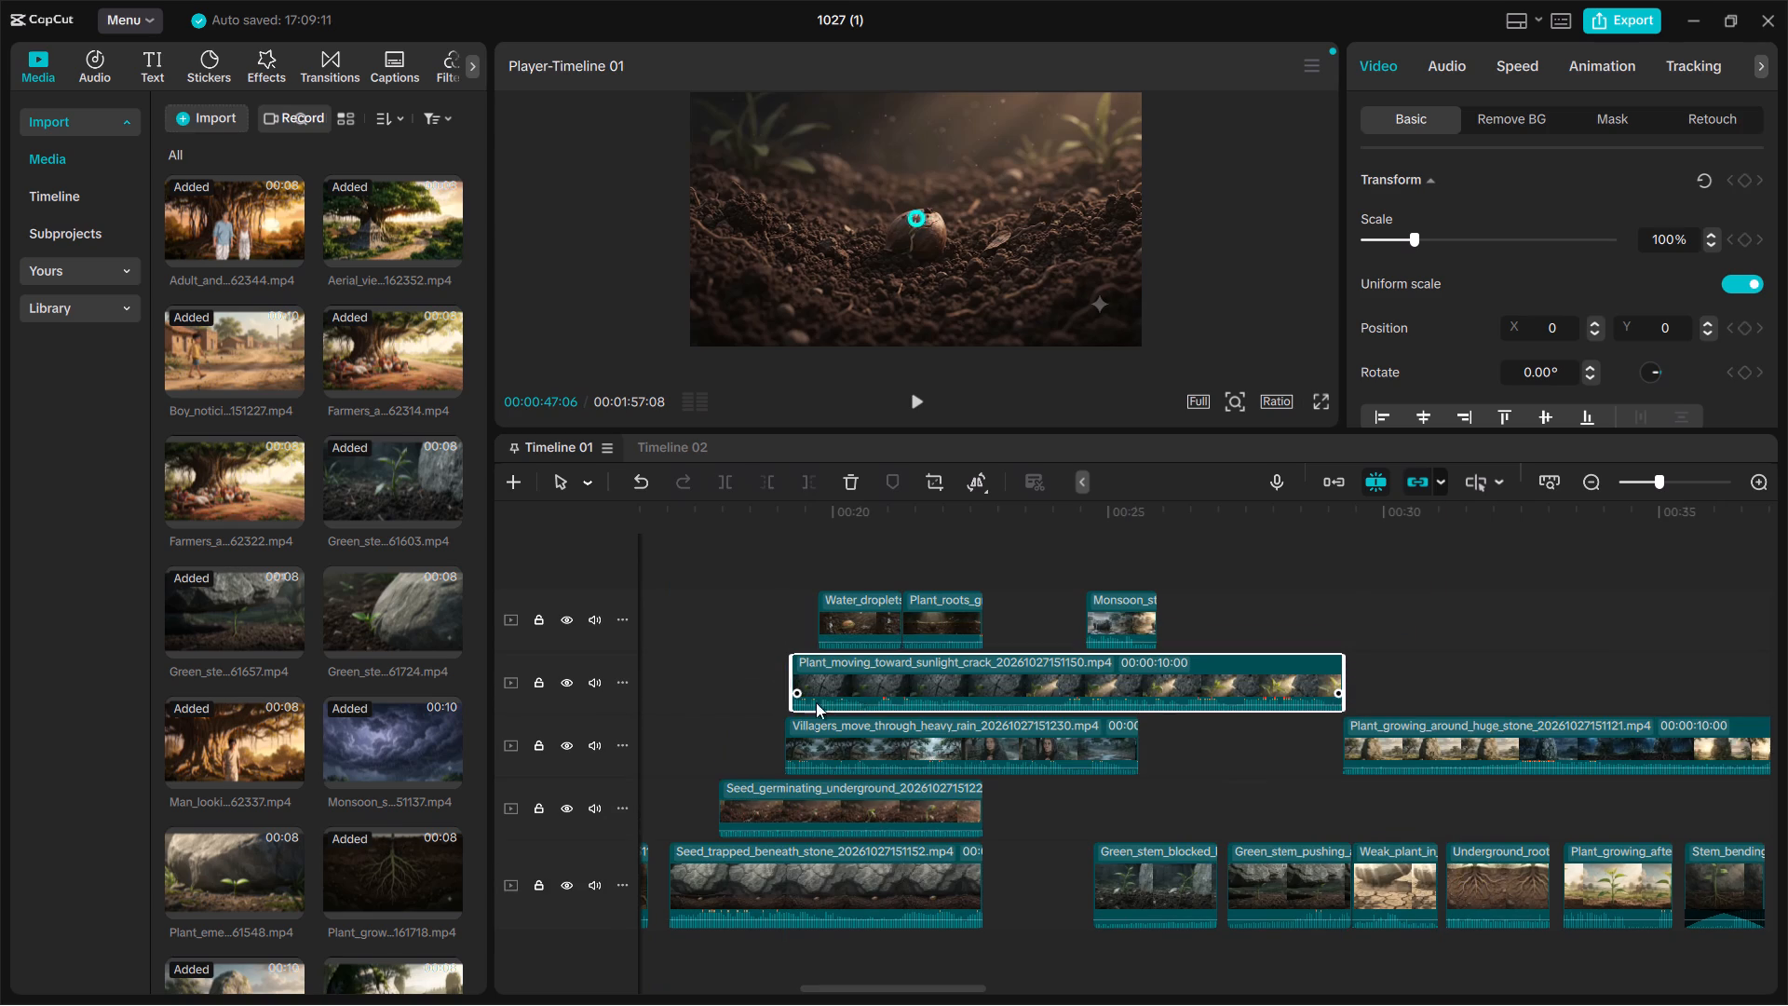
Move Villagers_move_through_heavy_rain to a new topmost track, starting at about 14.5 s.
left_click_drag(955, 734, 706, 537)
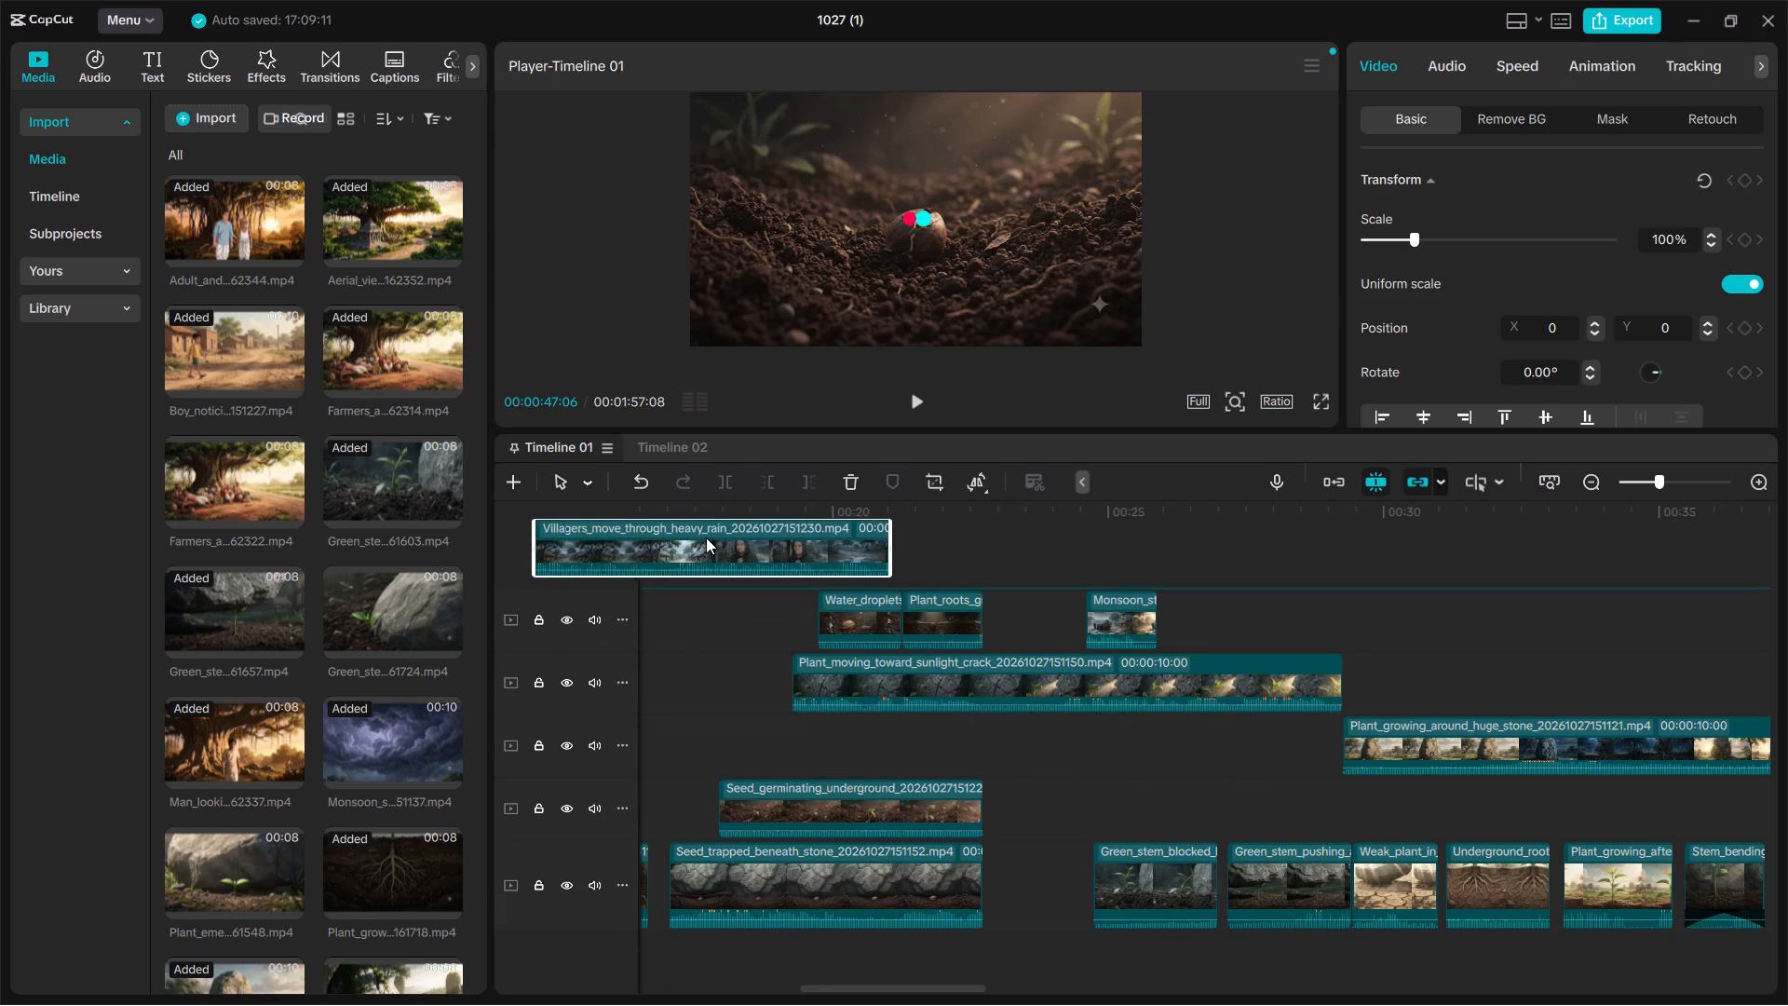
Examine the clip order and remaining gaps across the timeline, from the opening village clips to the stem and root clips.
scroll(1178, 759, "left", 2)
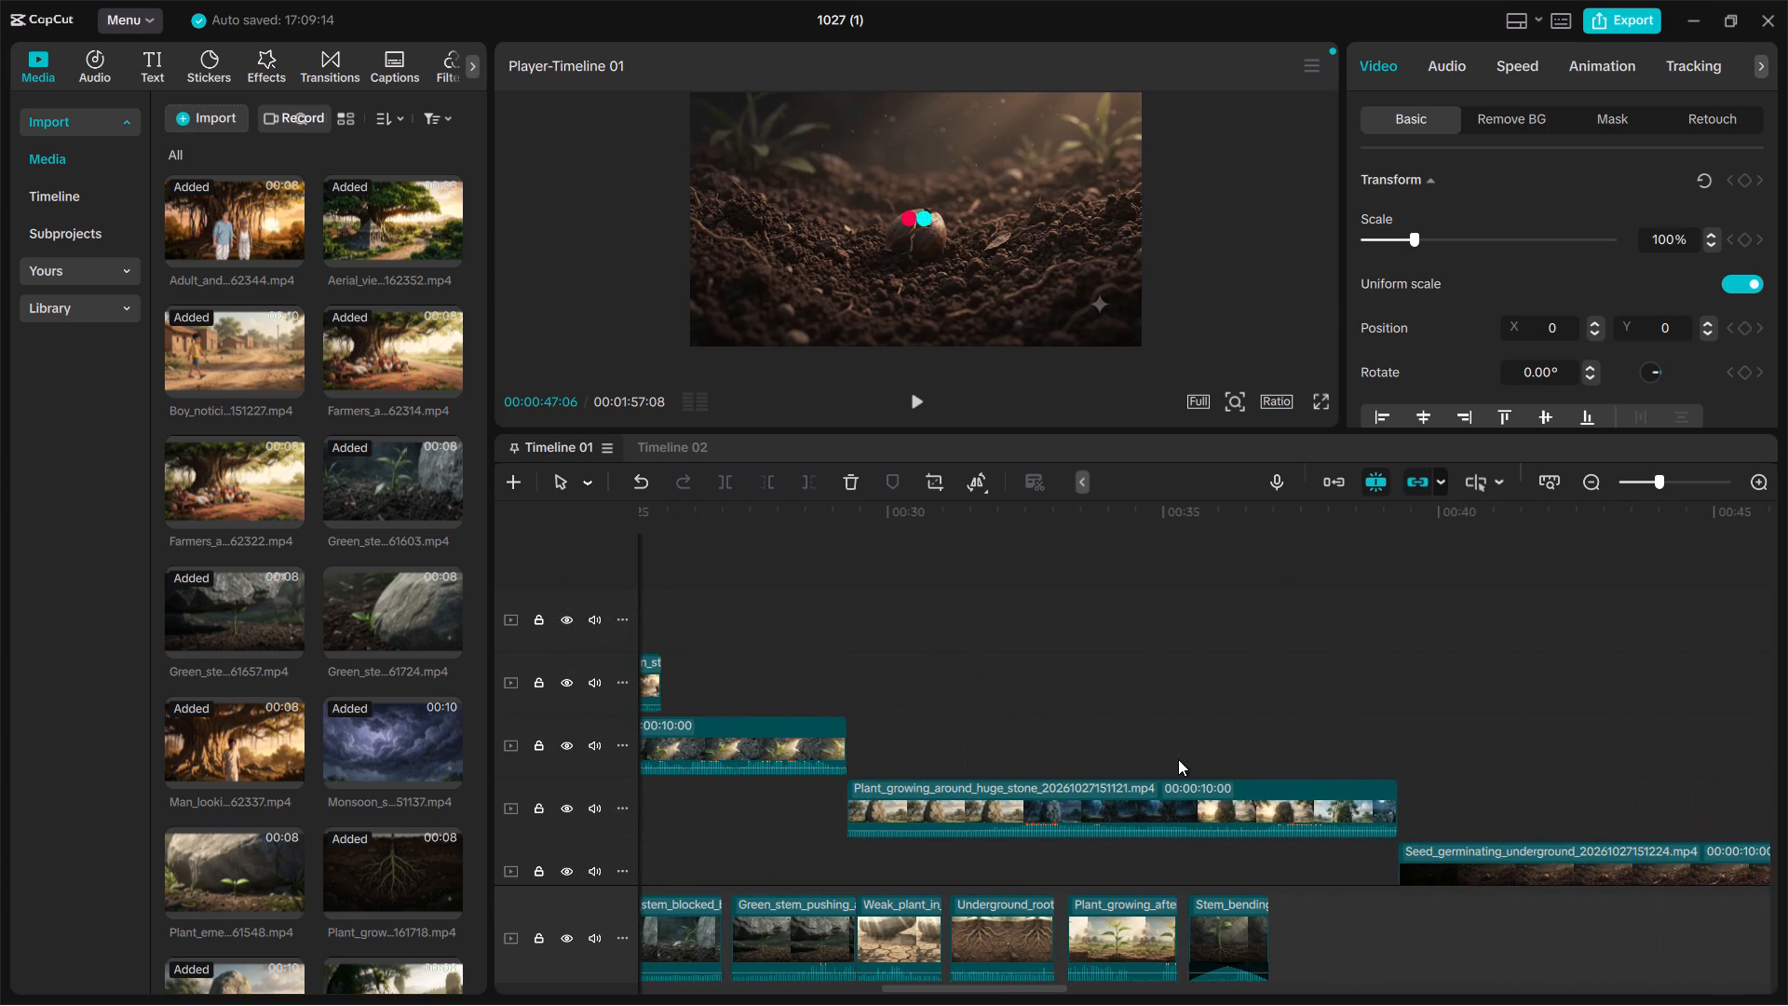
scroll(1178, 759, "left", 1)
scroll(1178, 759, "right", 3)
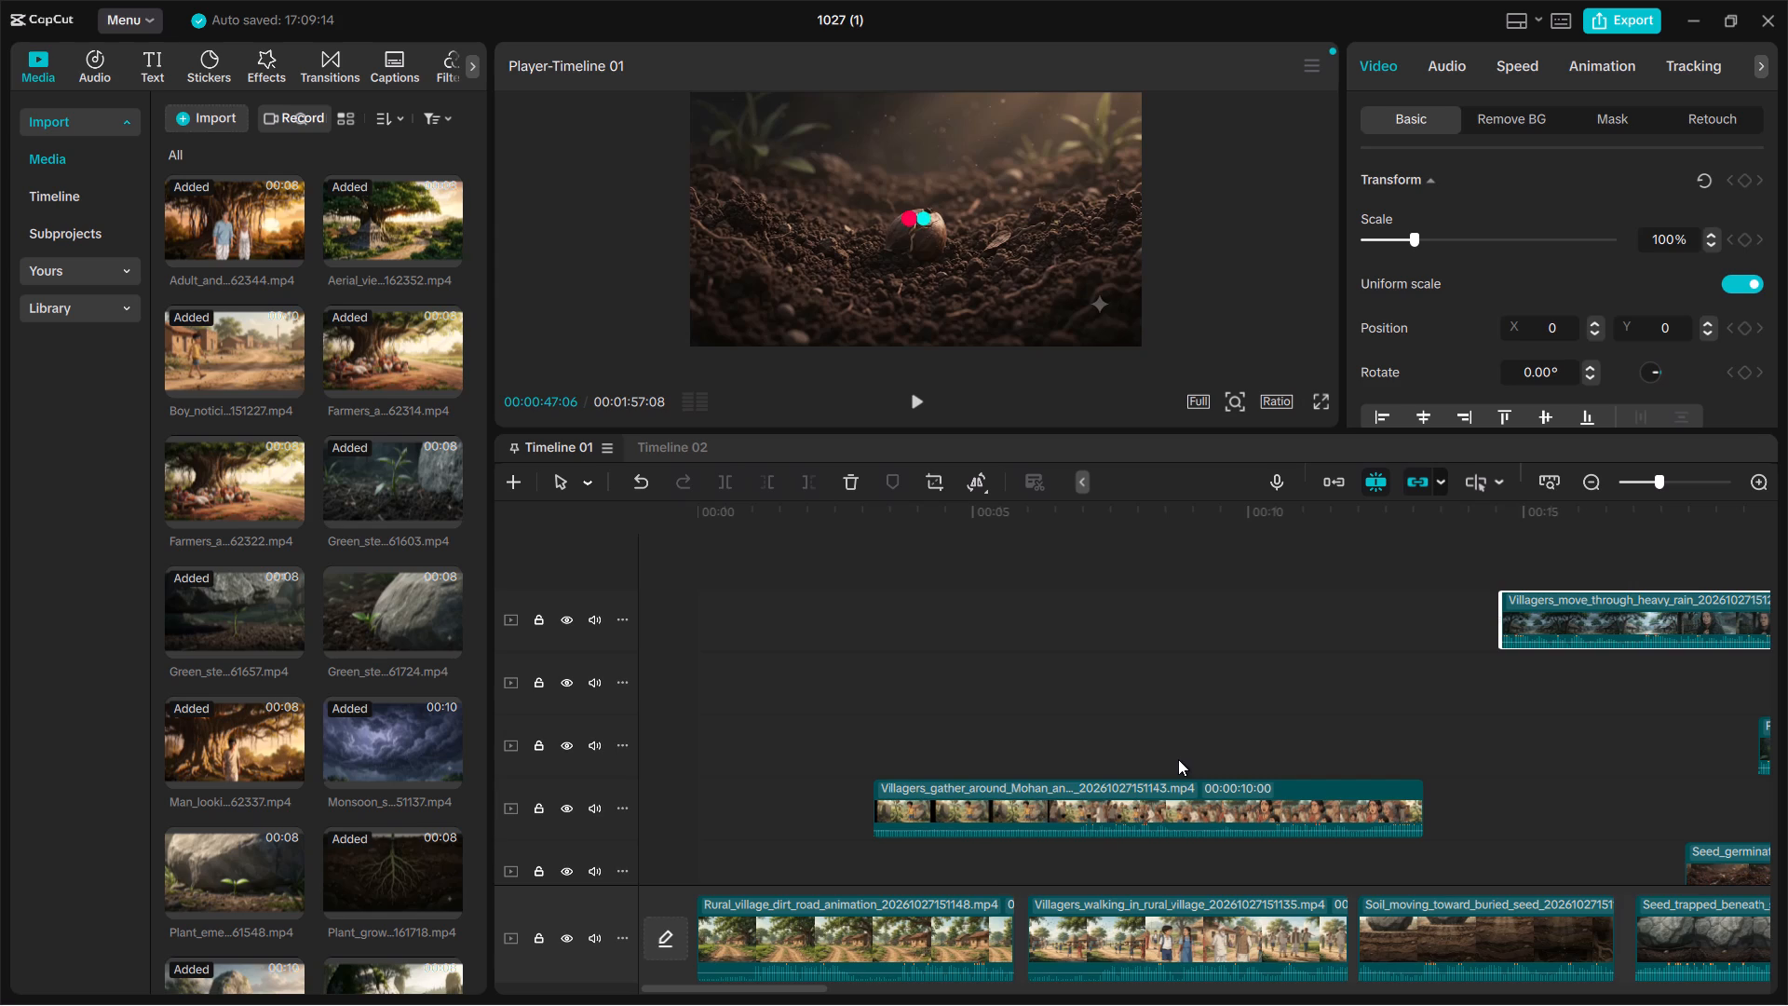
scroll(1178, 759, "left", 1)
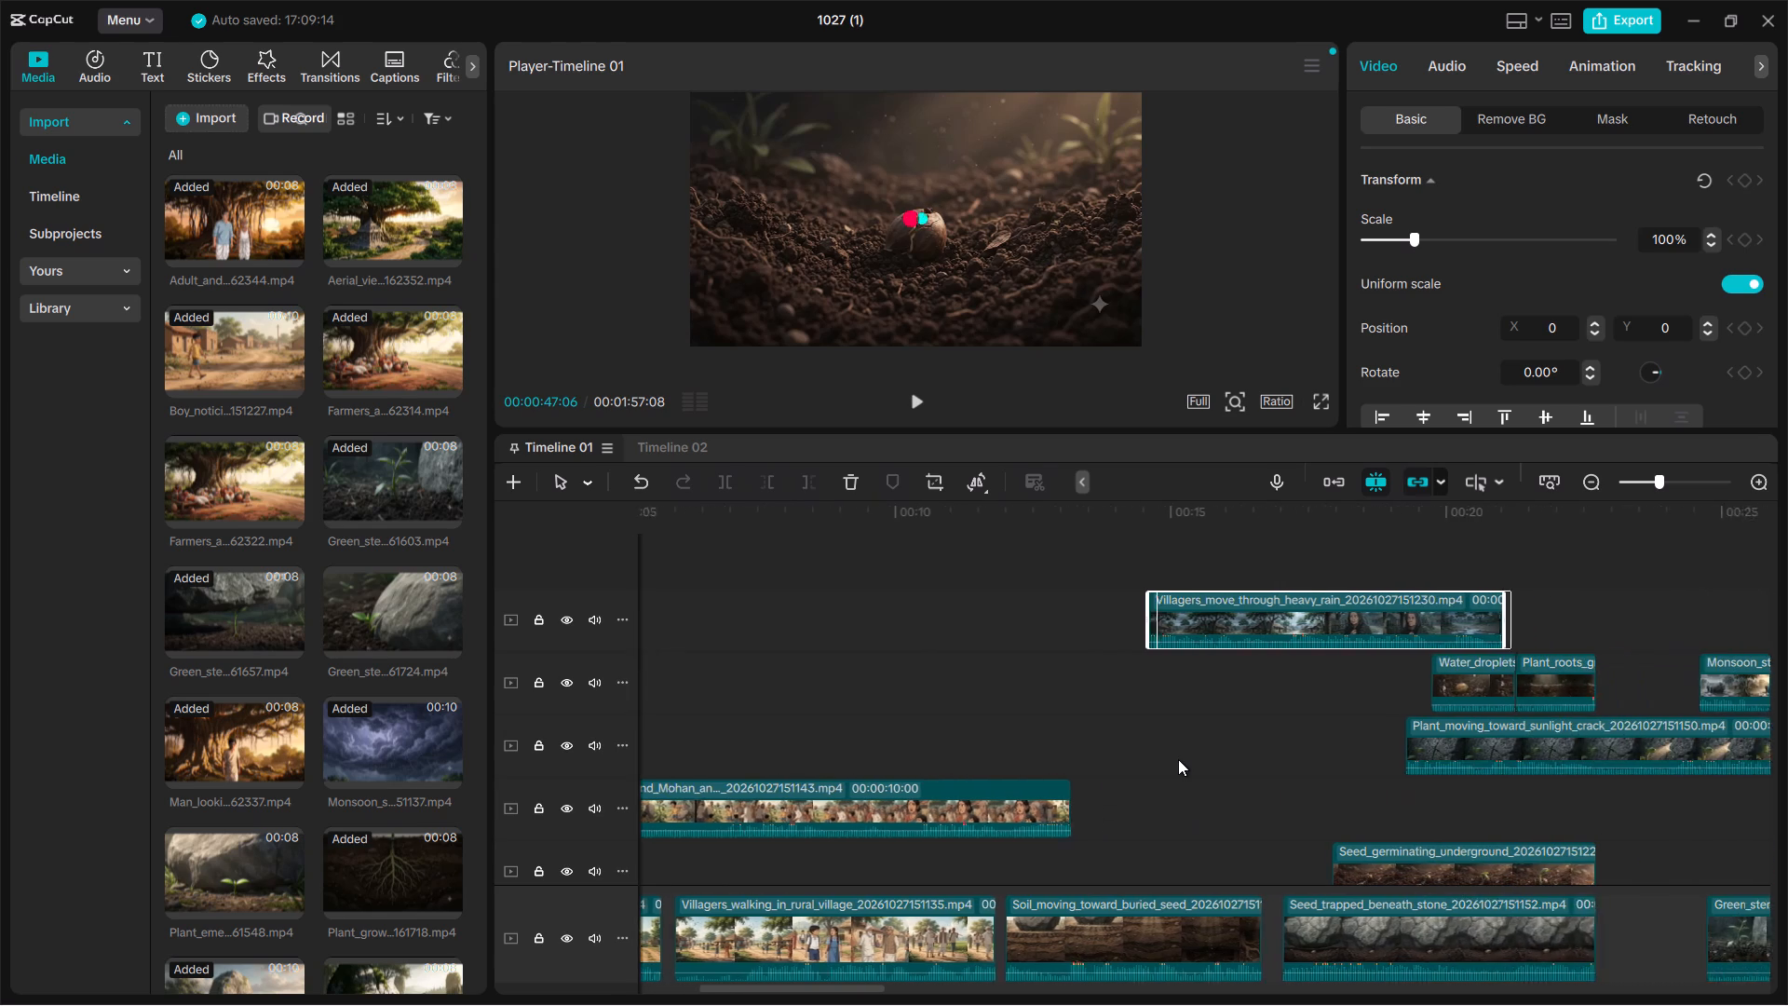
scroll(1178, 759, "left", 3)
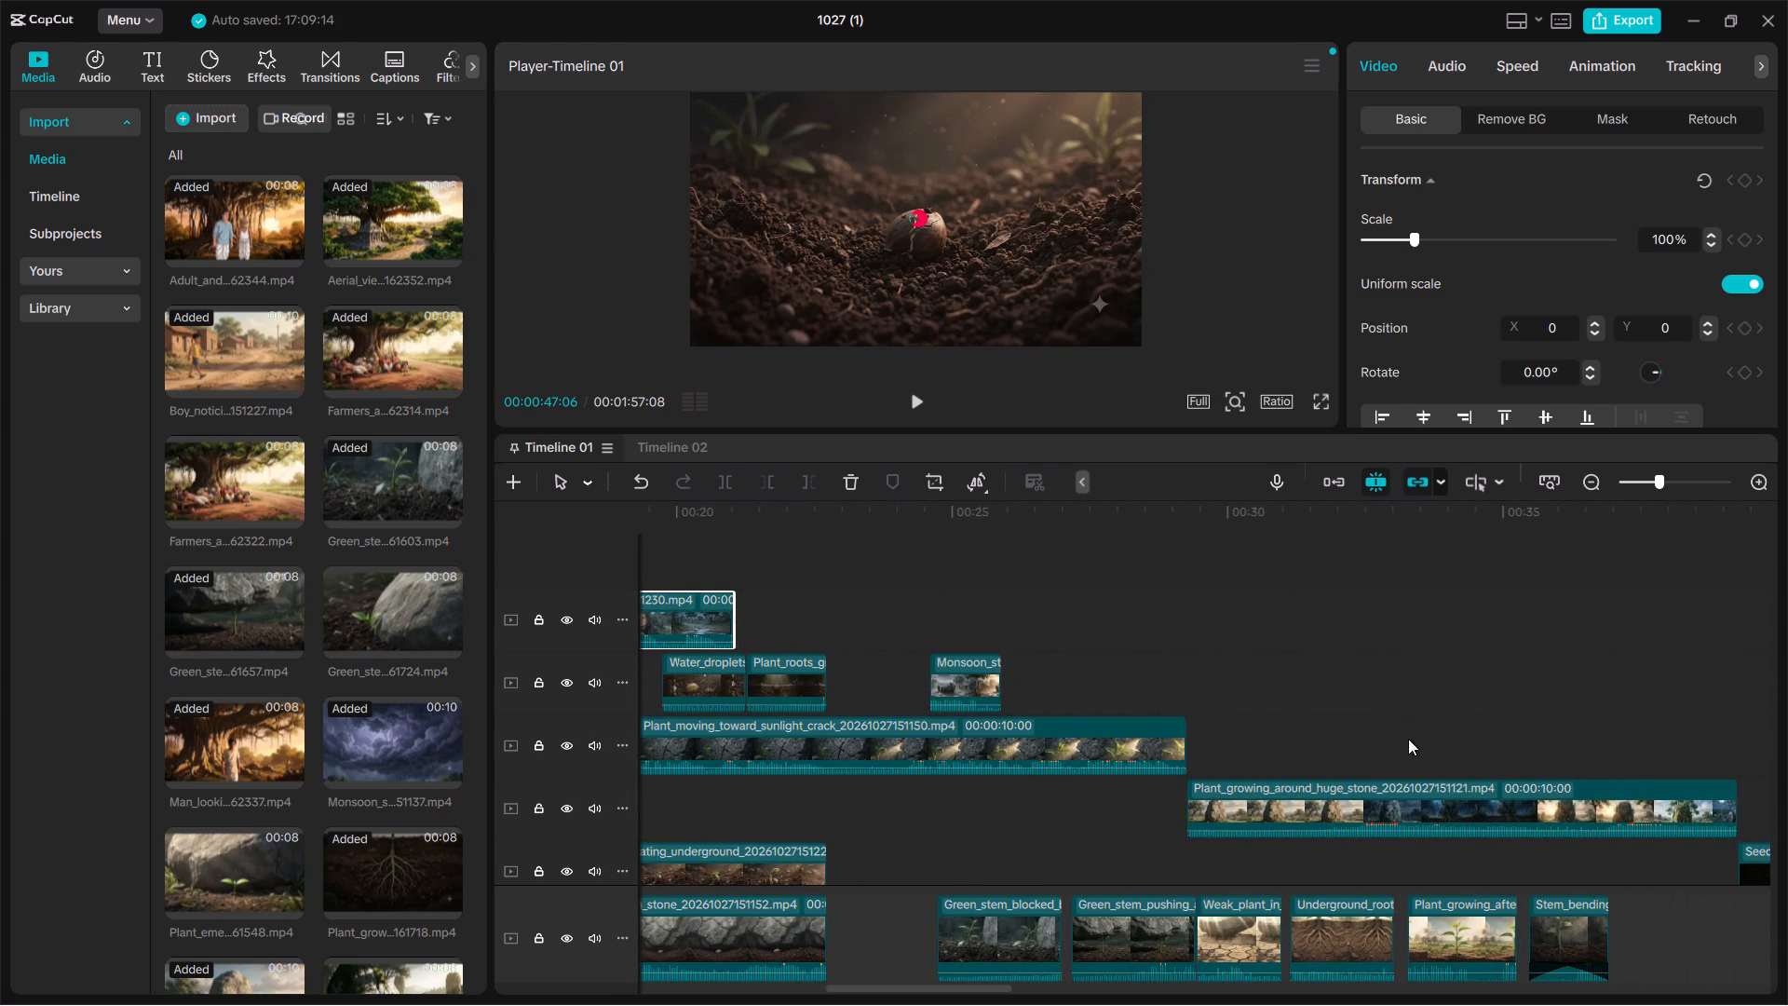
scroll(1086, 900, "right", 3)
scroll(1086, 900, "left", 3)
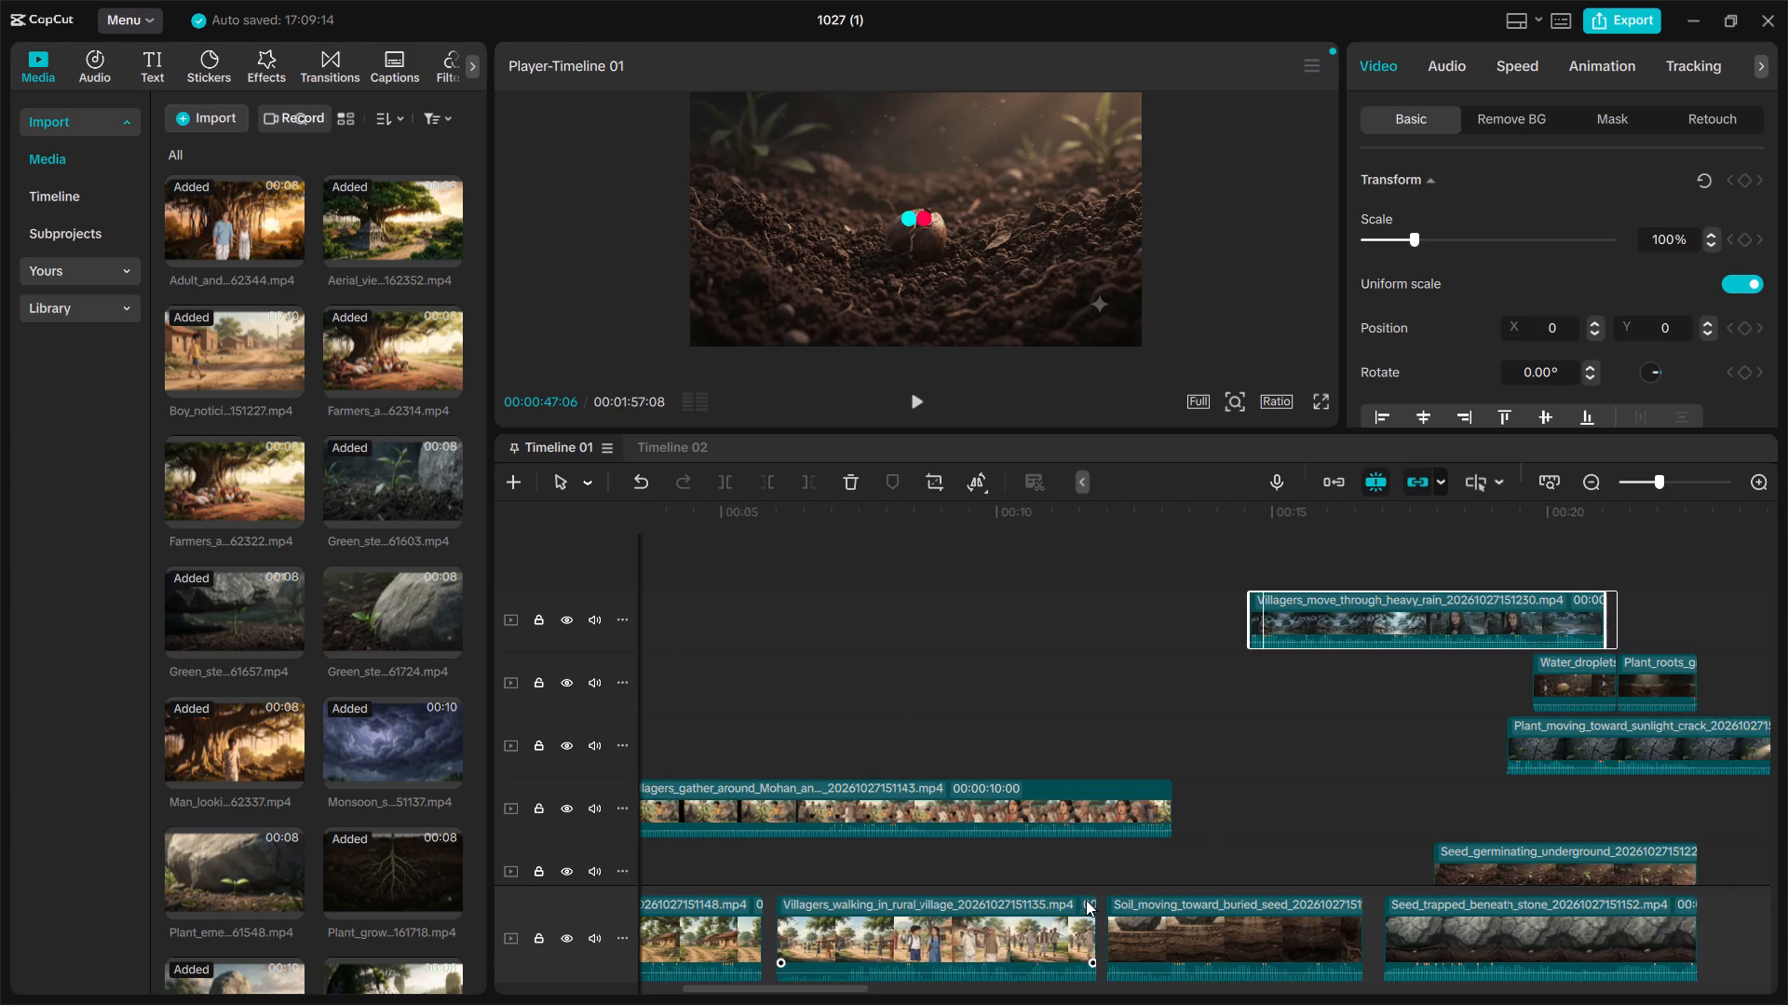
Move Seed_germinating_underground further along its overlay track, starting at about 22.5 s where Seed_trapped_beneath_stone ends.
scroll(1086, 900, "left", 4)
scroll(1086, 900, "right", 4)
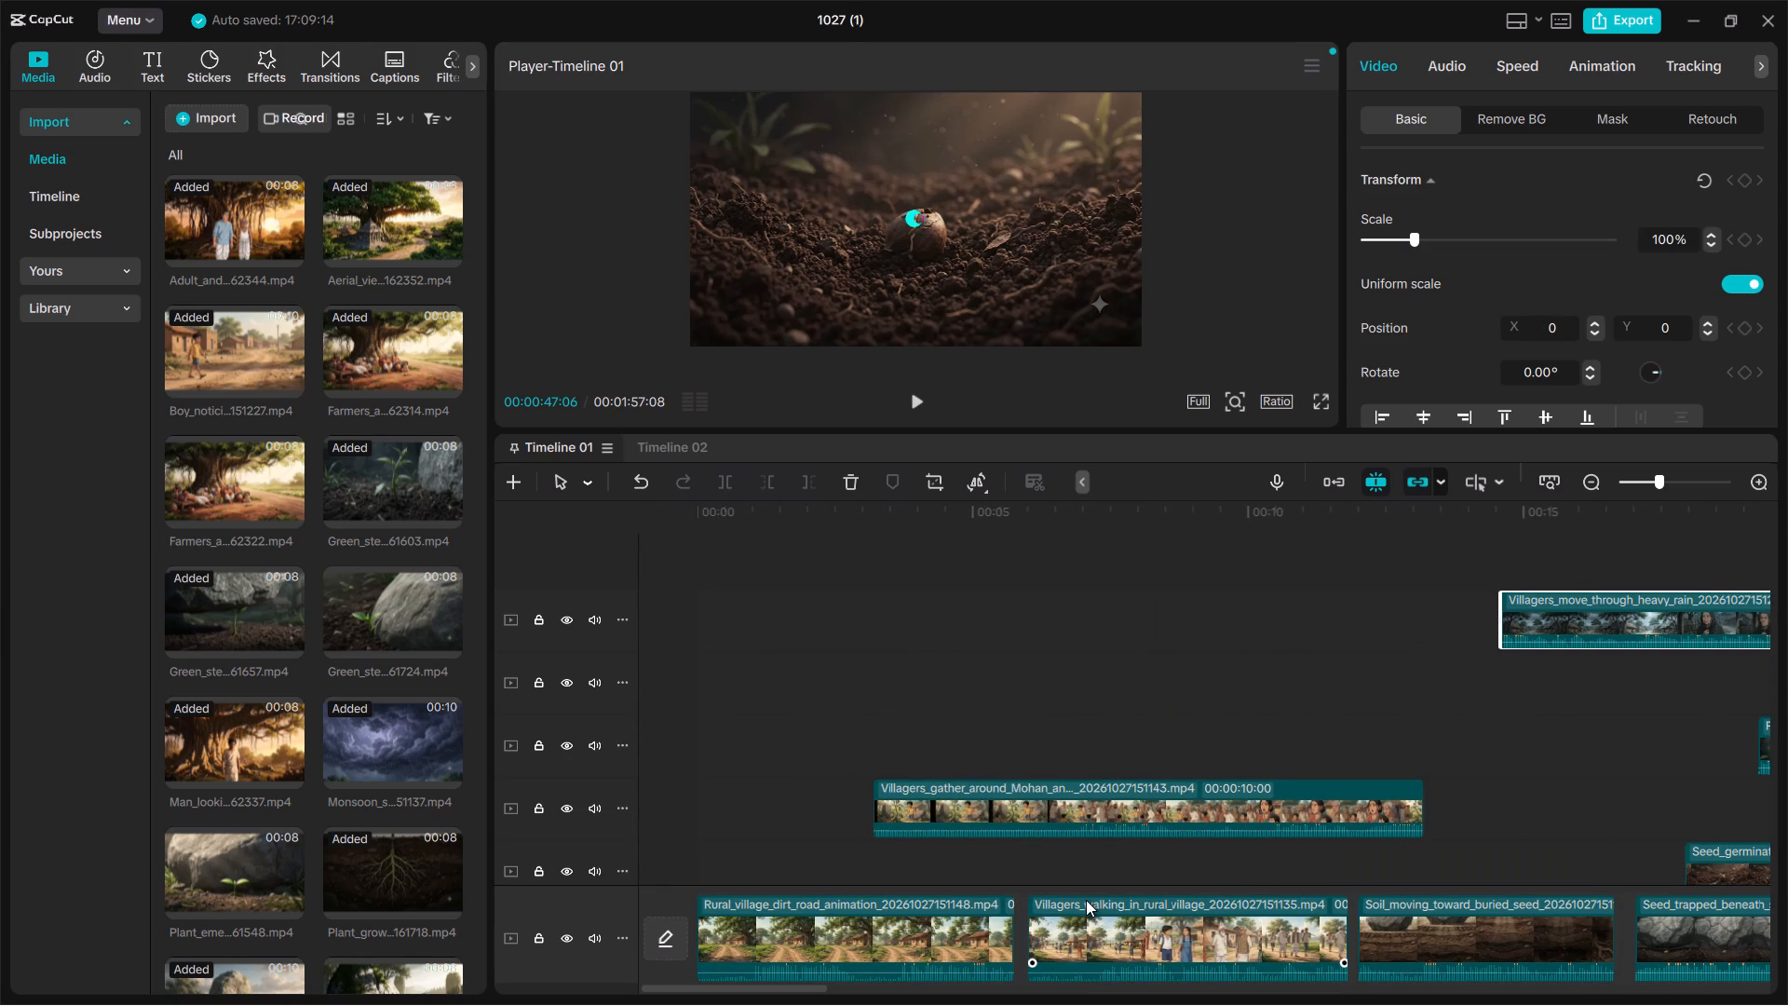
scroll(1436, 966, "left", 1)
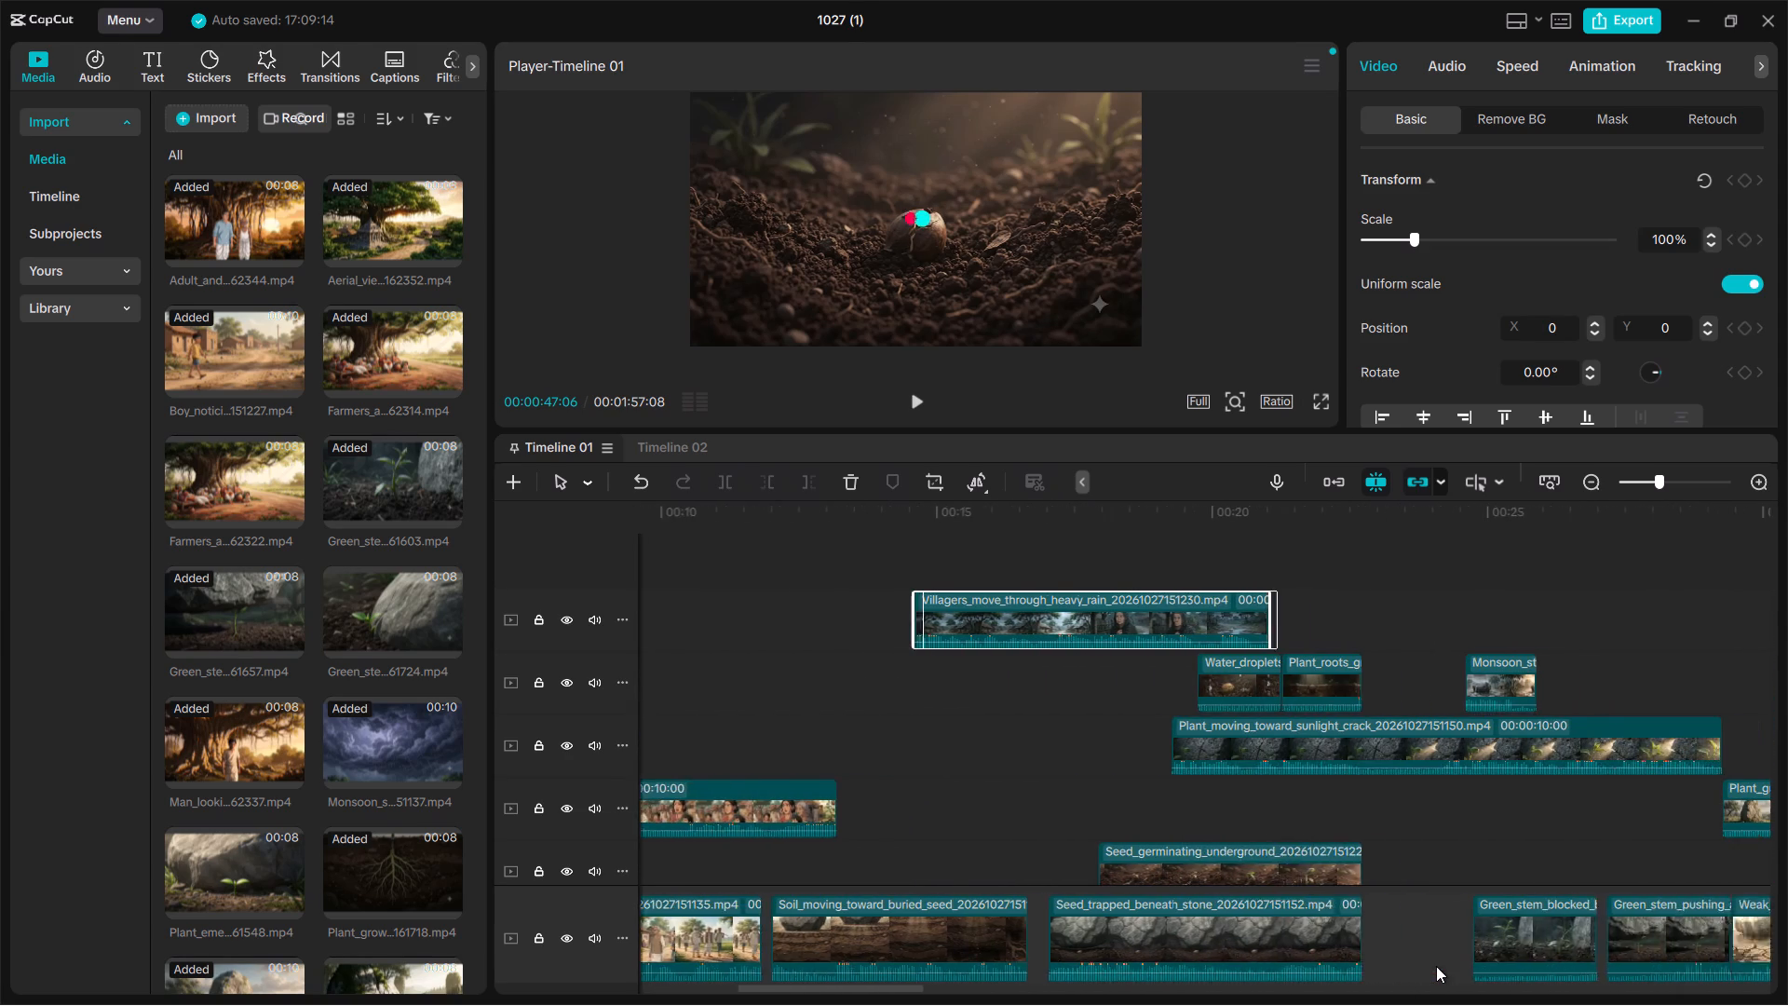
scroll(1436, 966, "left", 1)
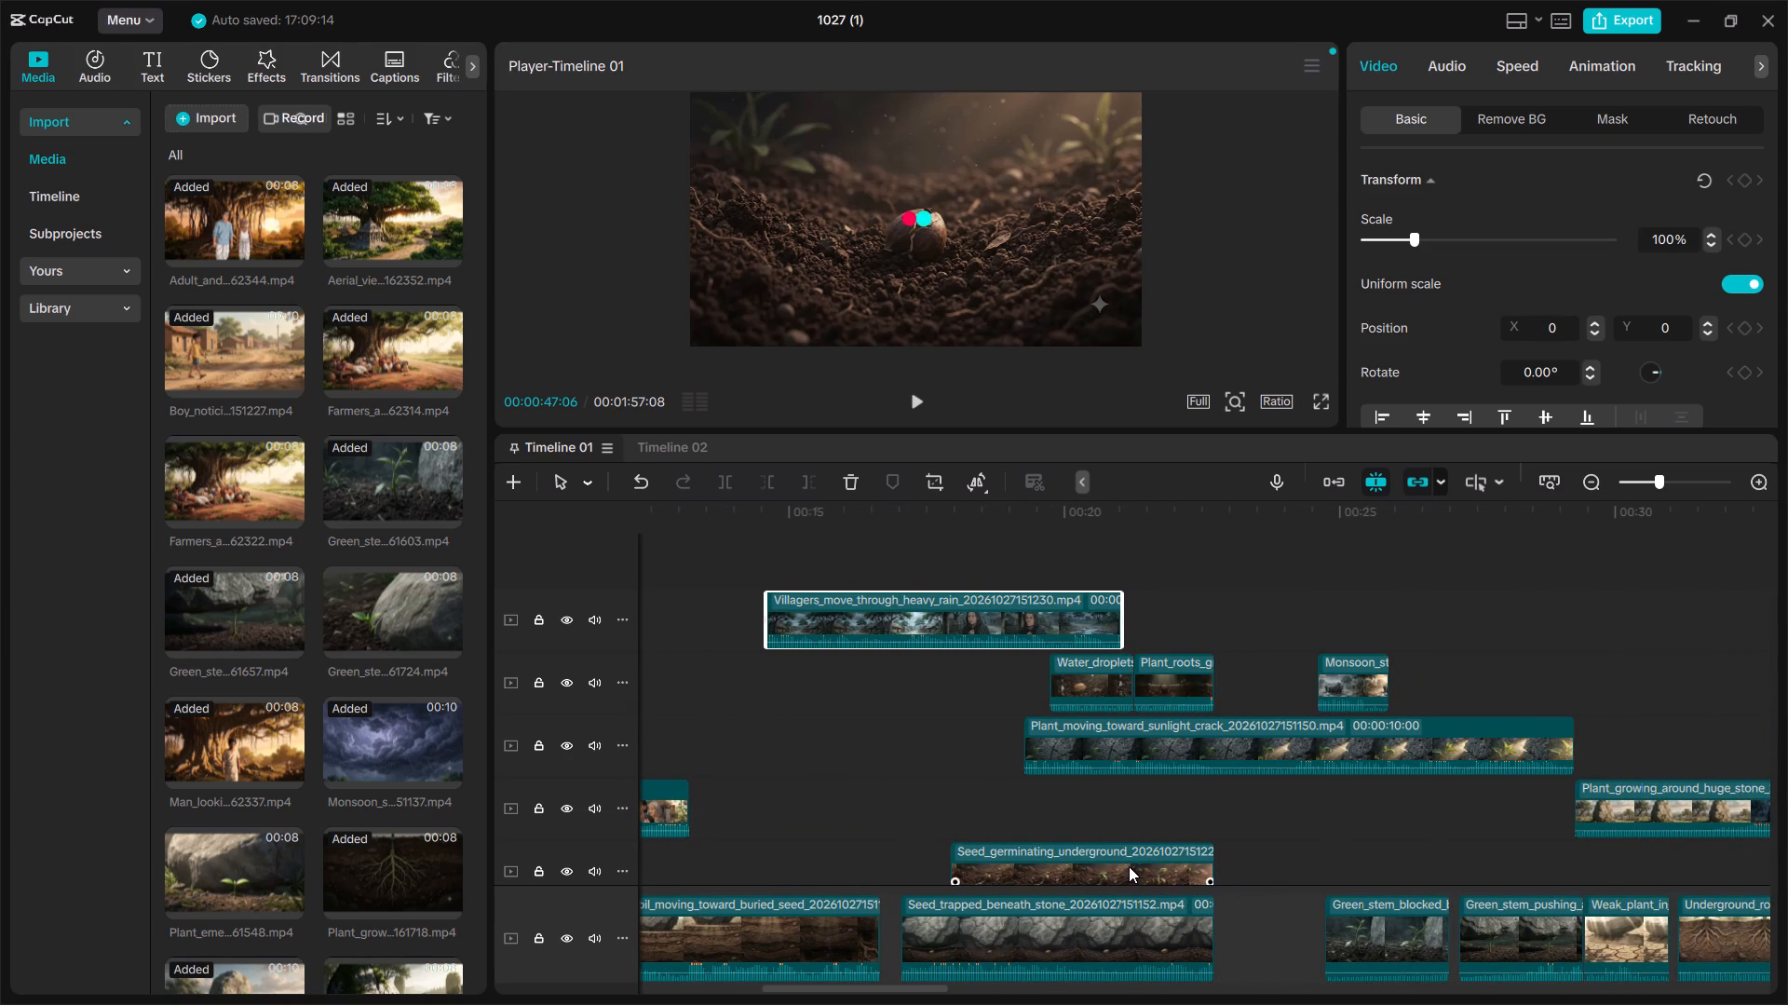
left_click_drag(1129, 866, 1394, 846)
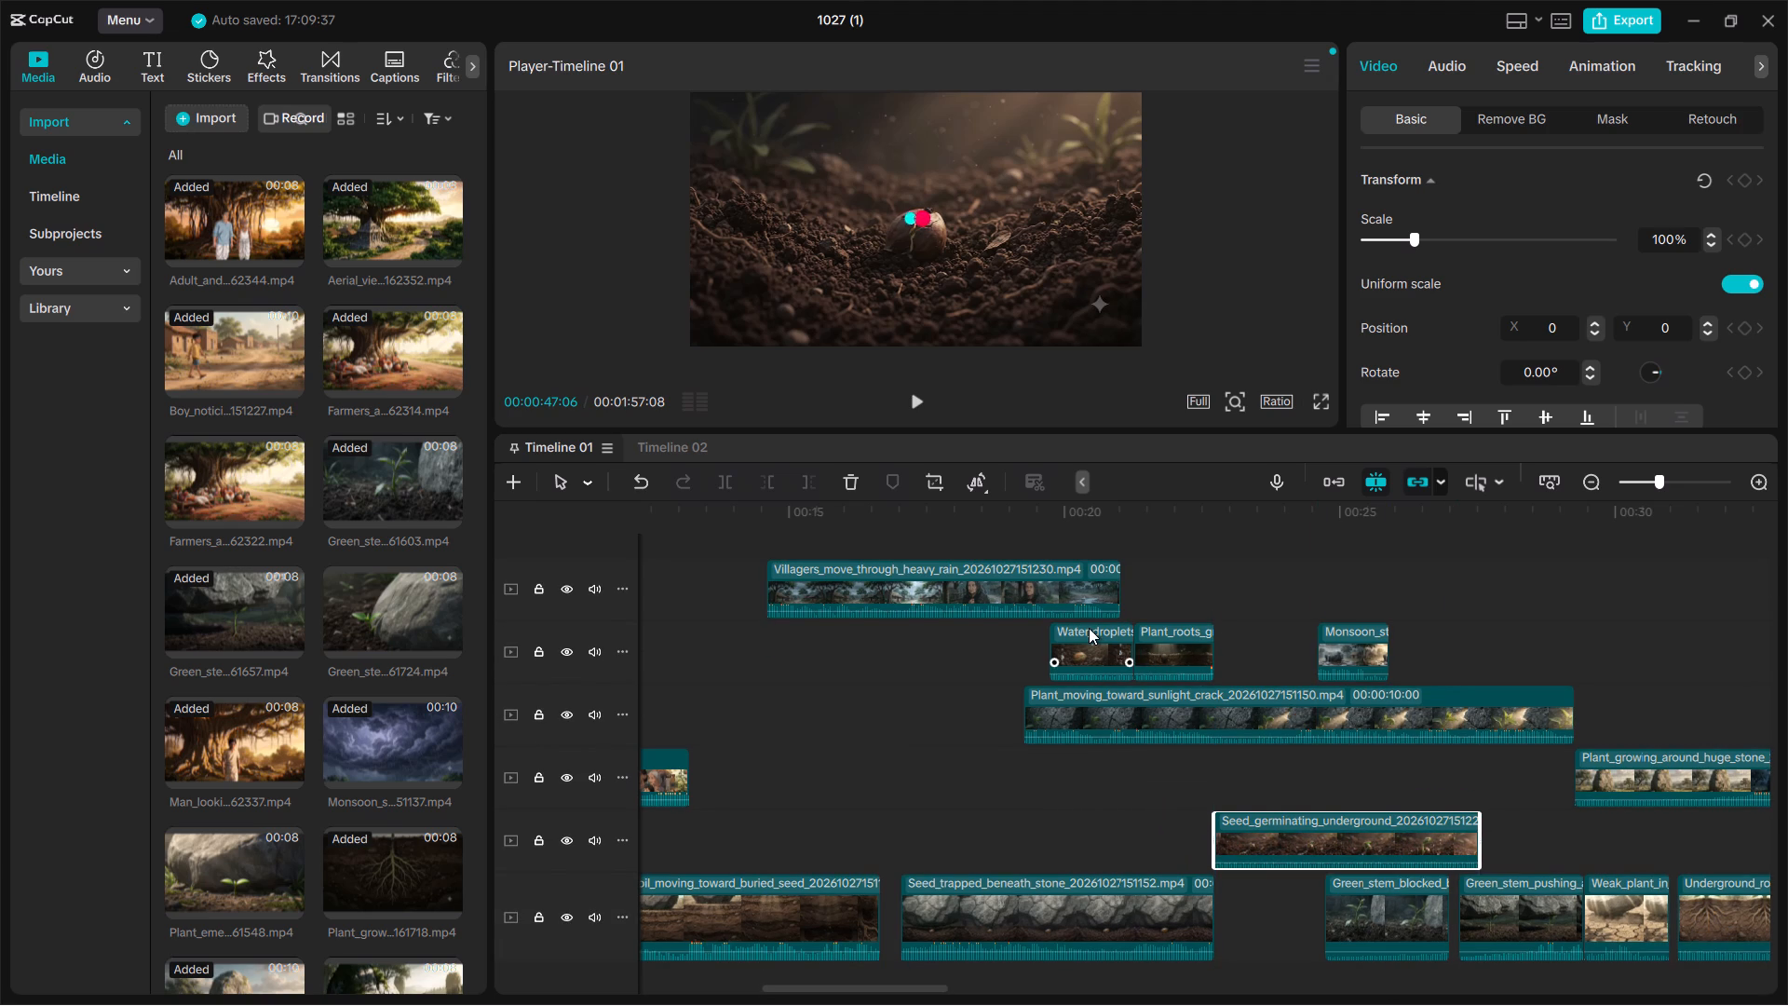
Move Villagers_move_through_heavy_rain onto the overlay track holding the monsoon clip, starting at about 27.5 s where Seed_germinating_underground ends.
left_click_drag(1014, 592, 1544, 583)
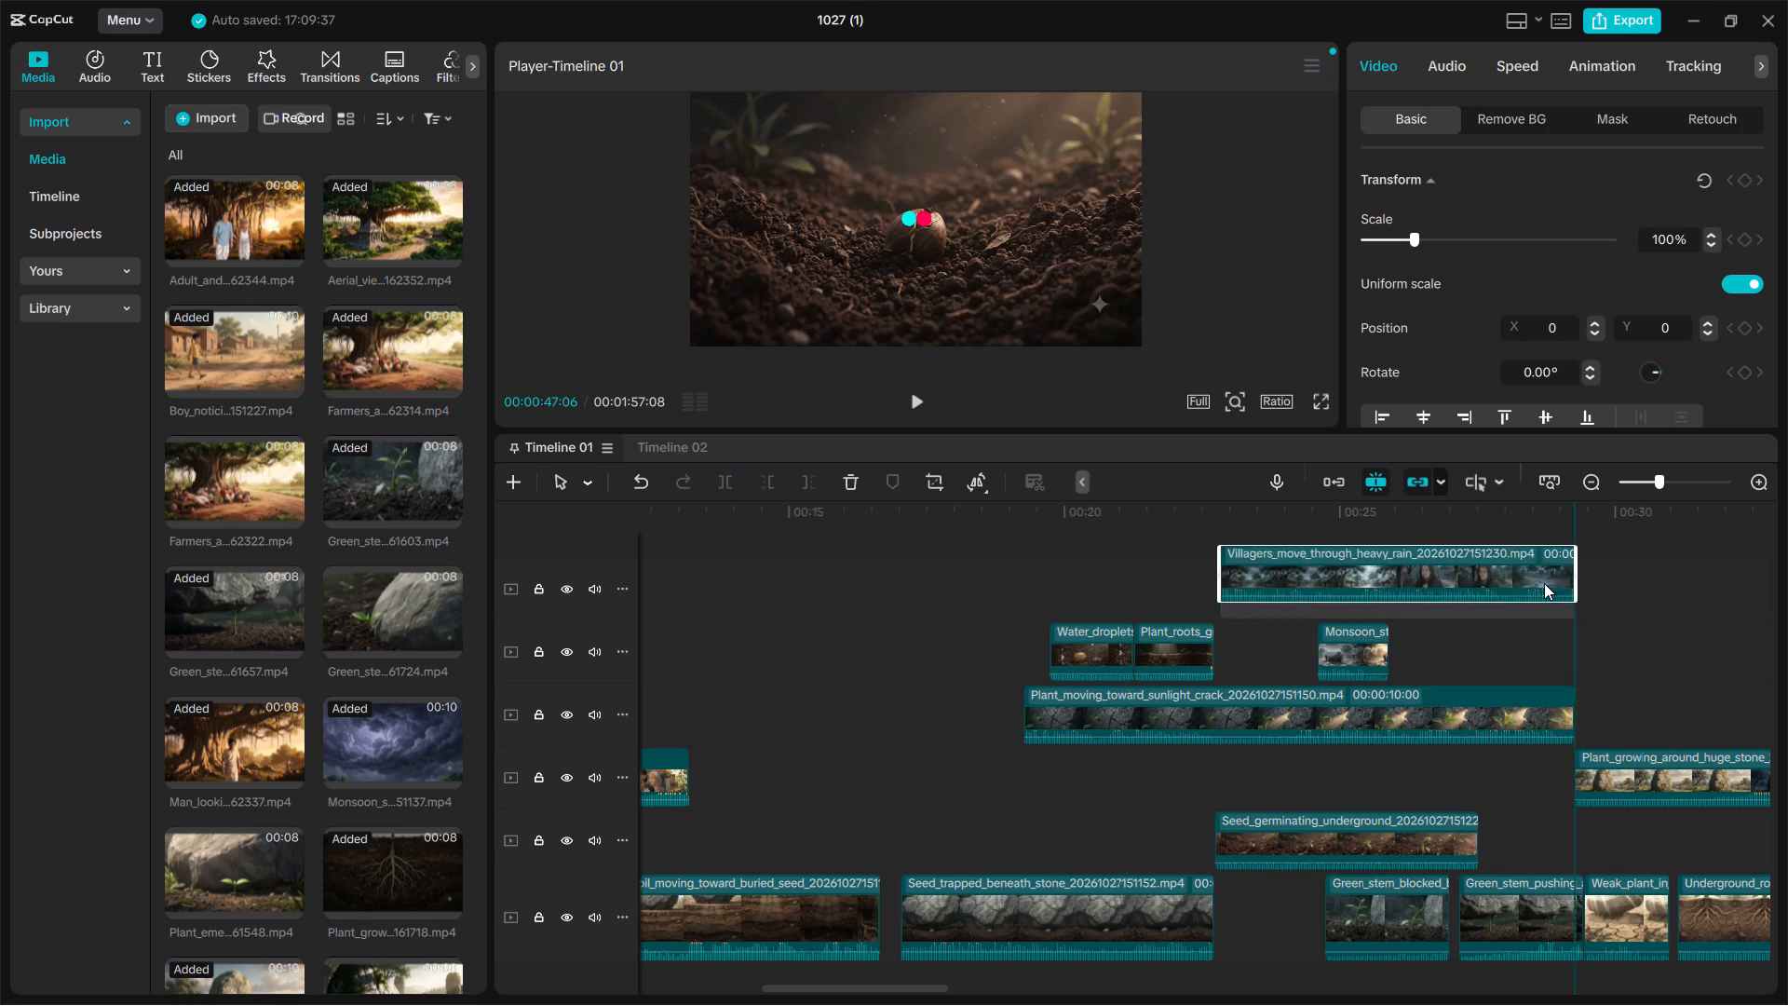
left_click_drag(1544, 583, 1509, 632)
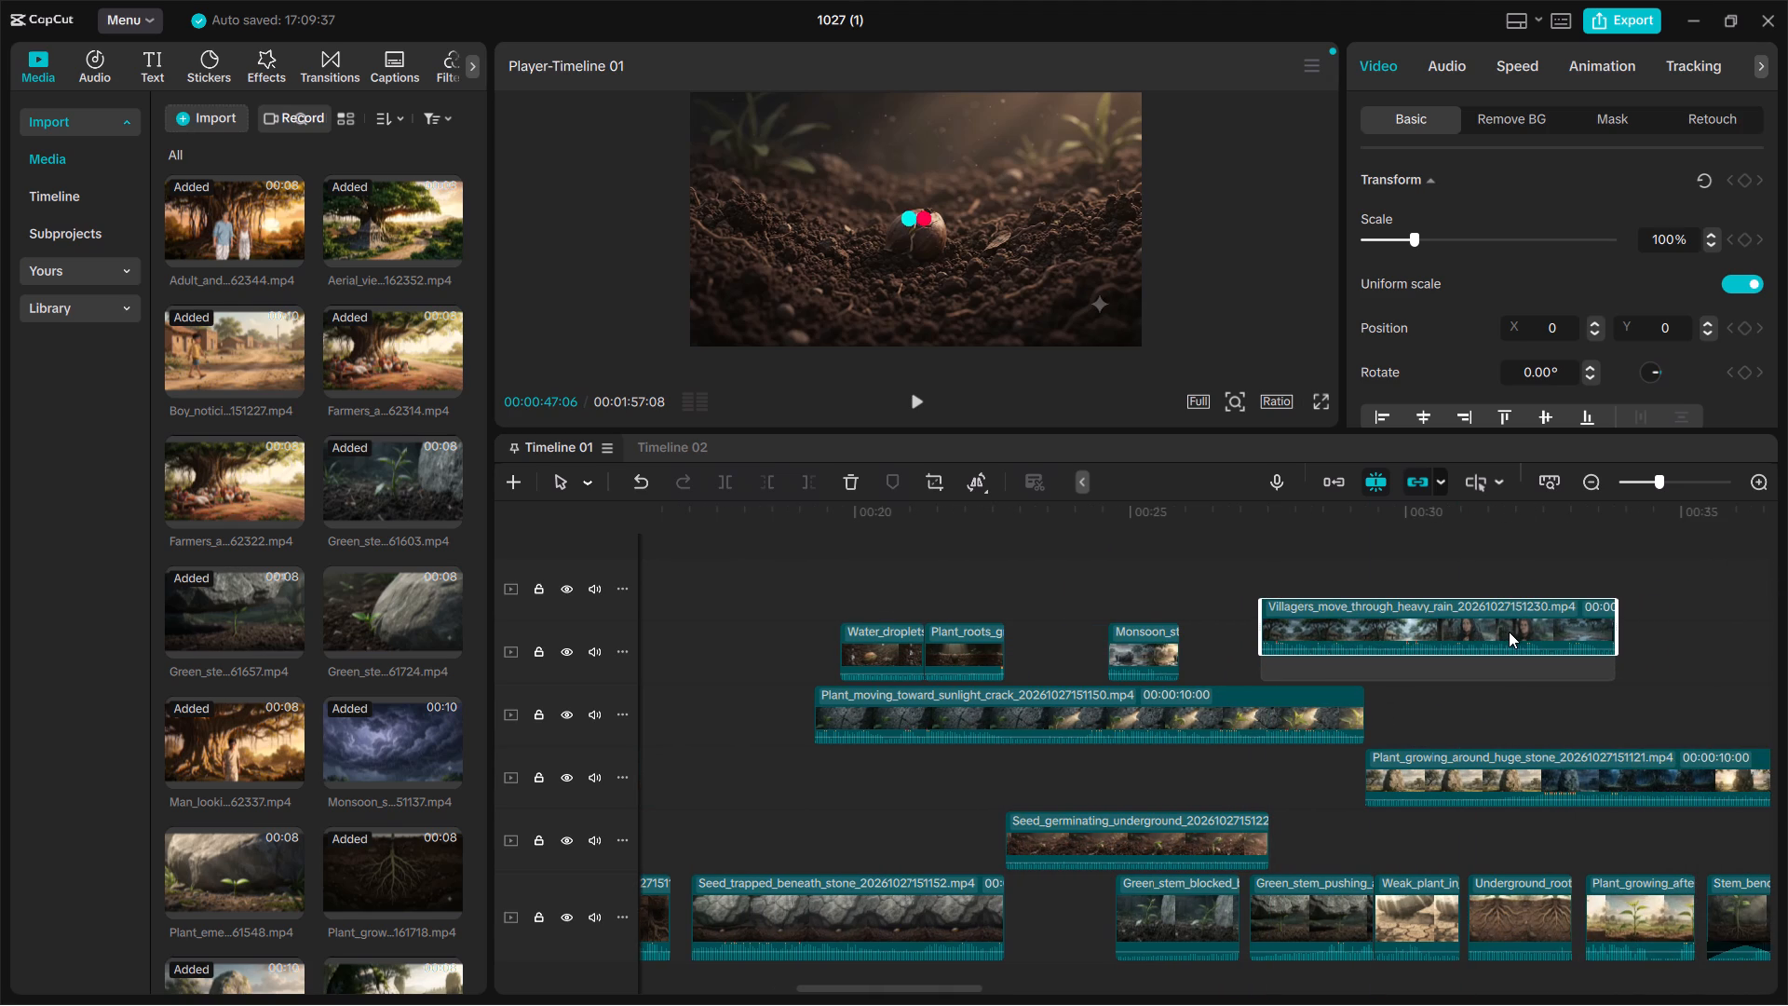
left_click_drag(1509, 632, 1520, 640)
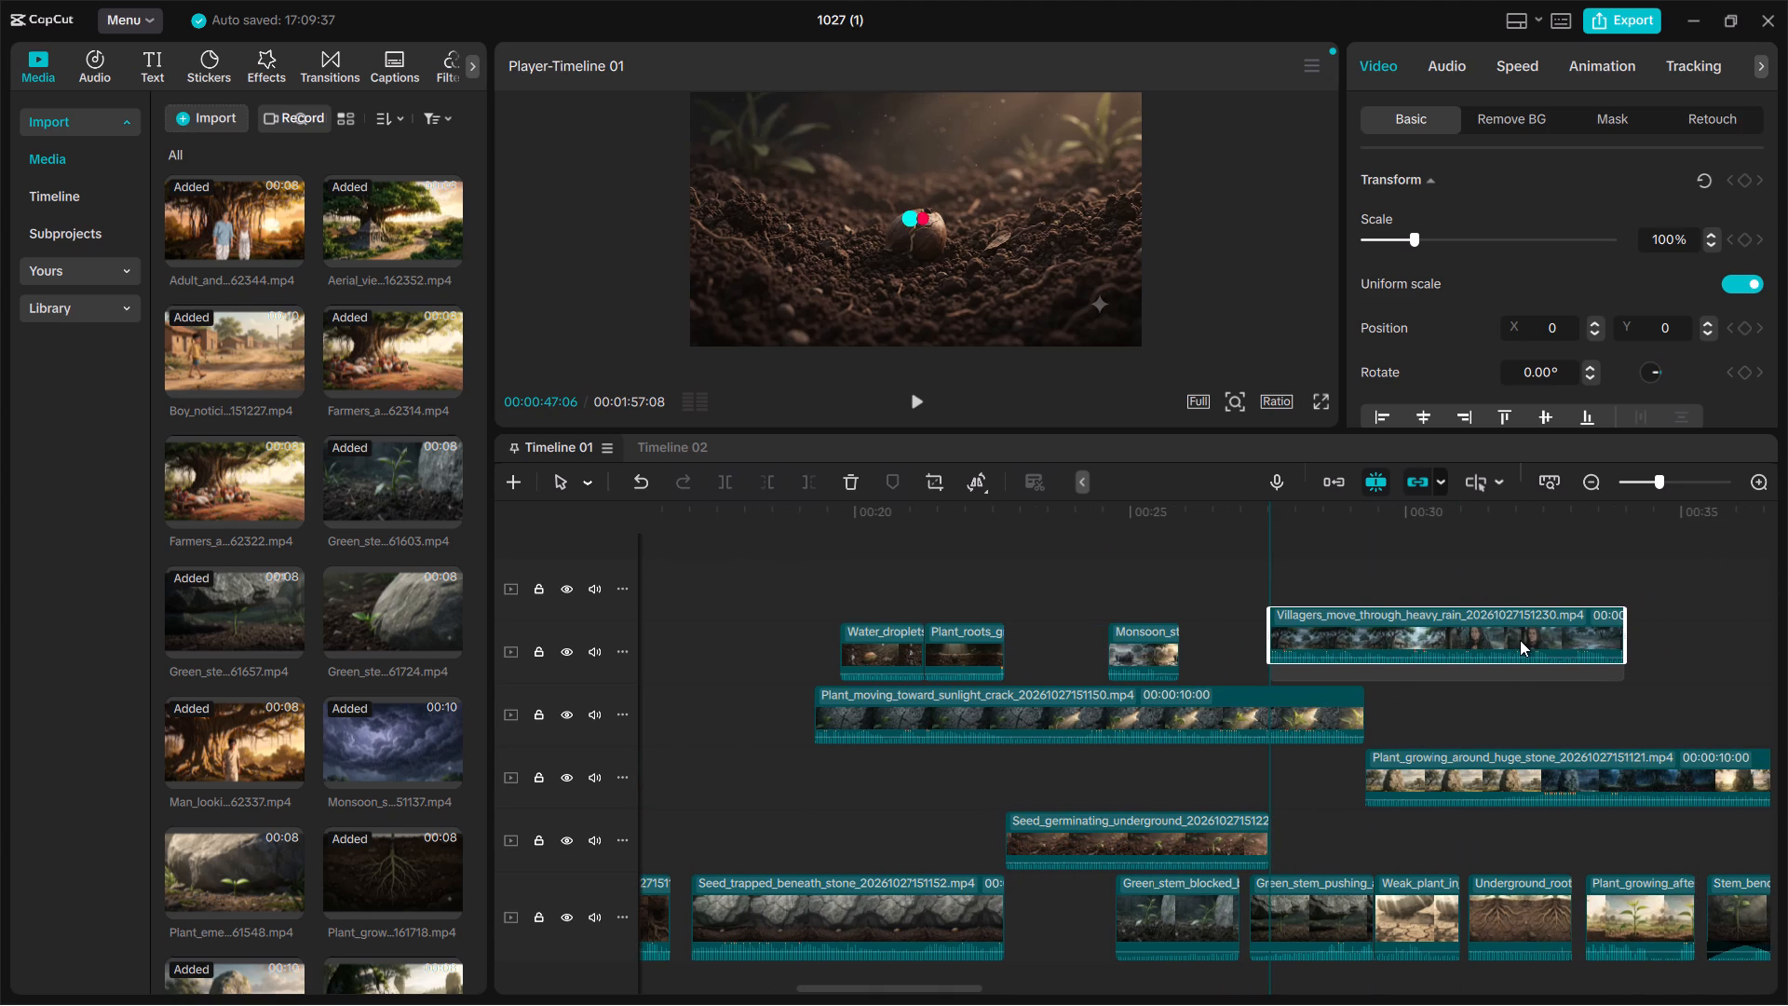
left_click_drag(1520, 640, 1514, 632)
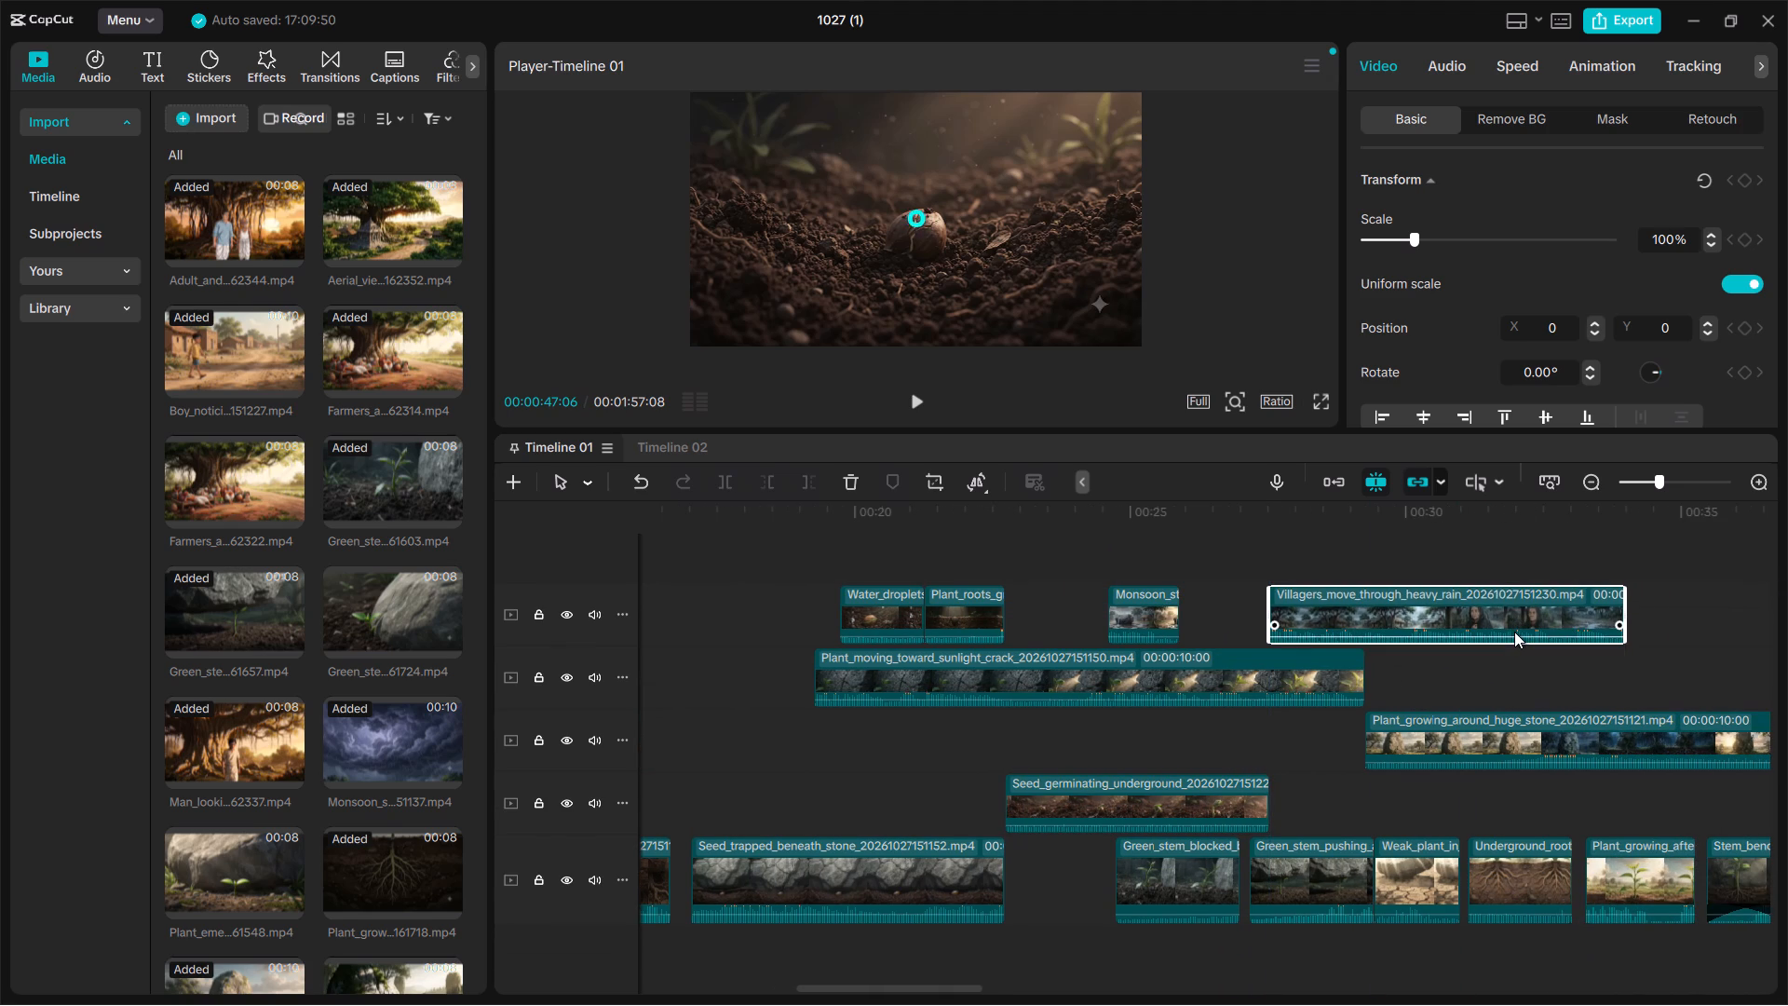
Examine the clip order and gaps from the opening village clips to the plant-growing and stem-bending clips.
scroll(1514, 632, "left", 1)
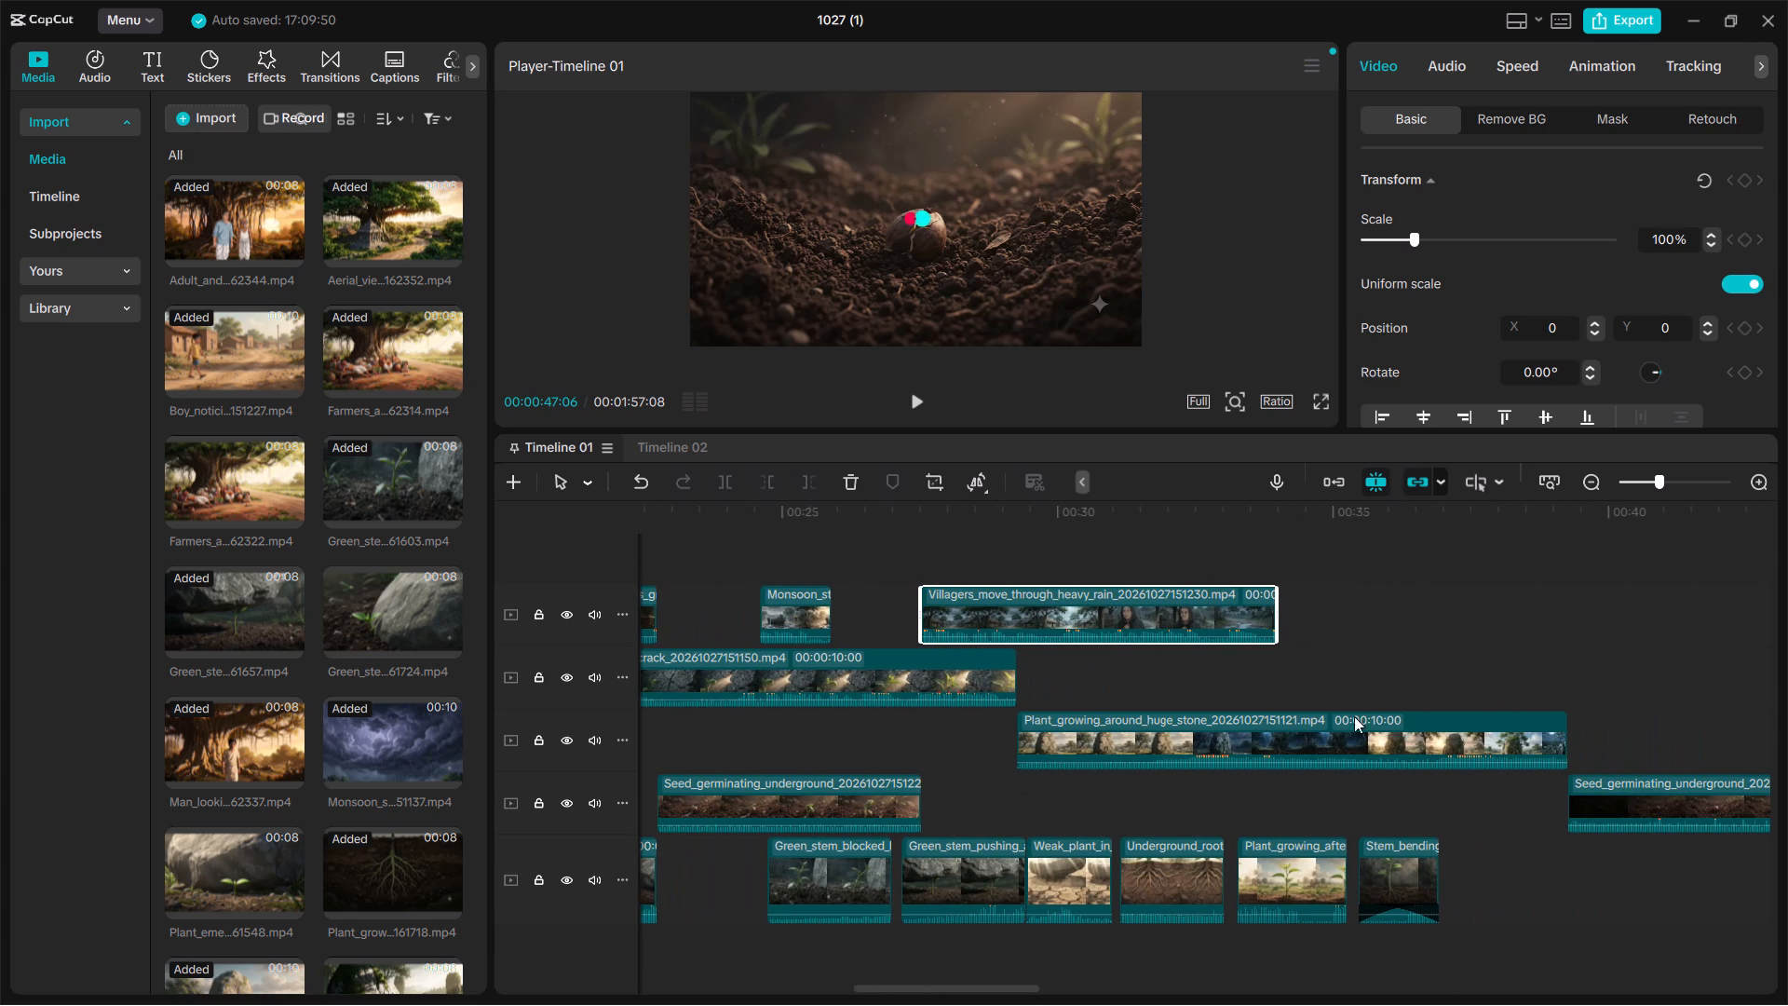
scroll(1327, 728, "right", 1)
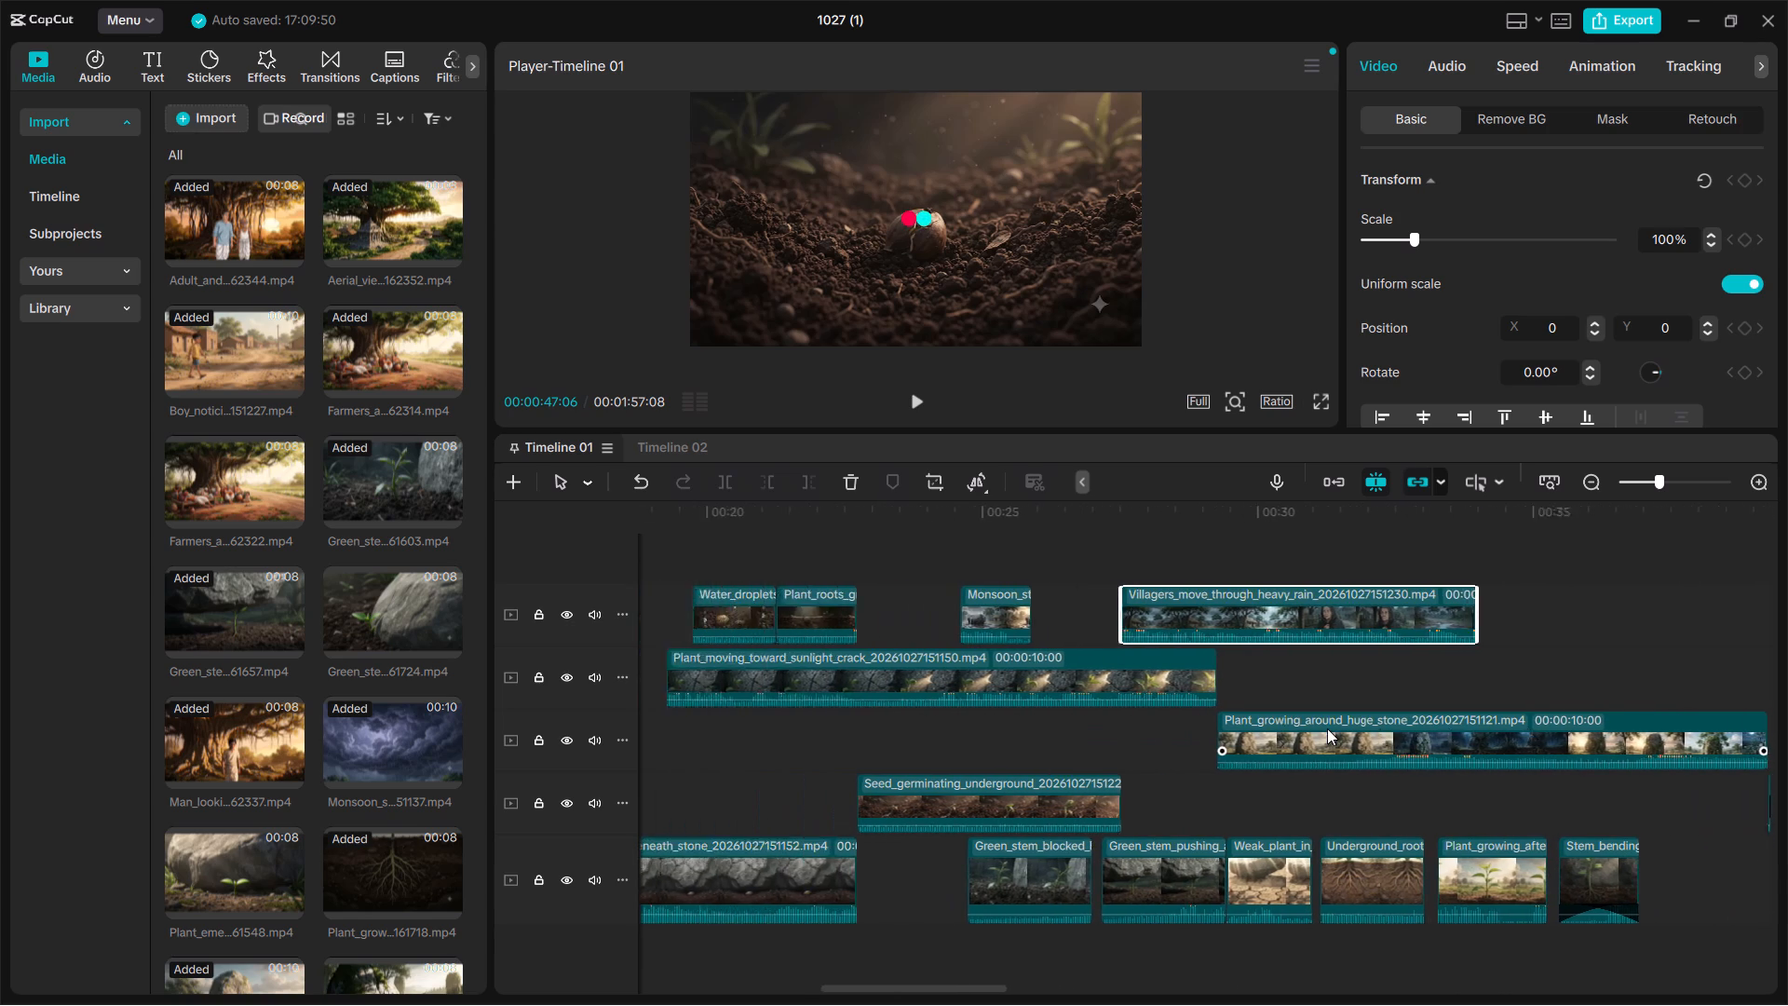
scroll(1327, 728, "right", 1)
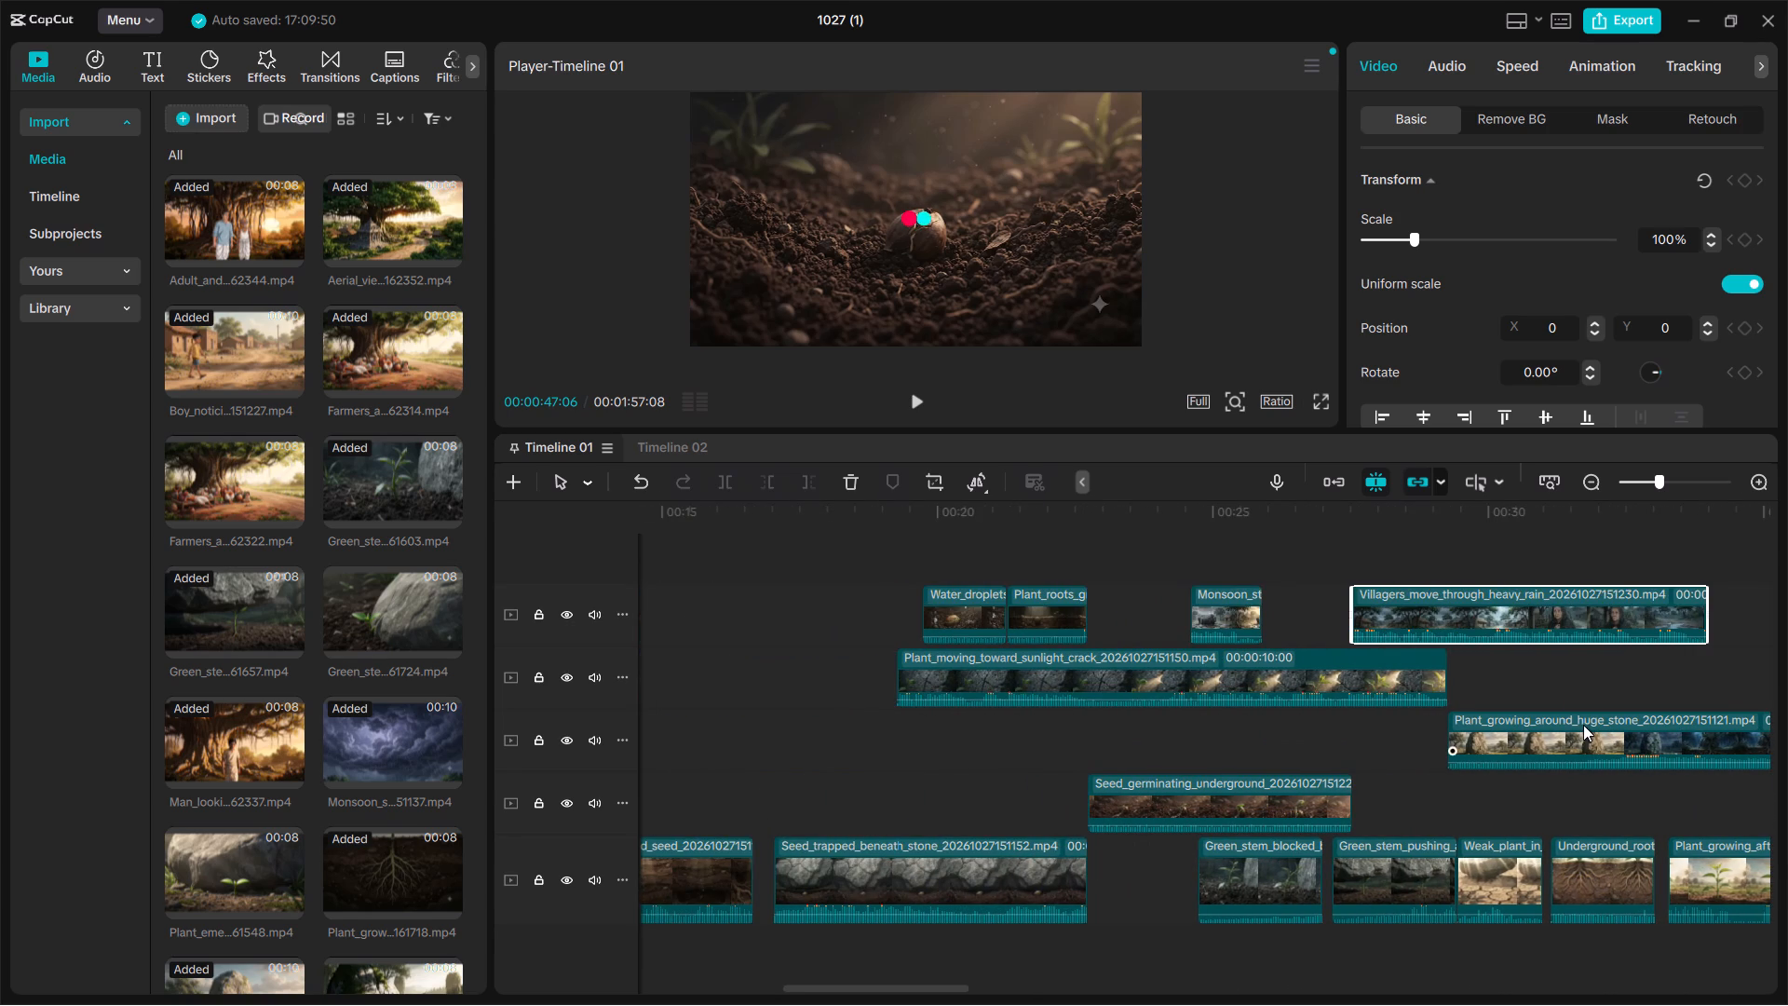
scroll(1583, 725, "right", 3)
scroll(1583, 725, "left", 1)
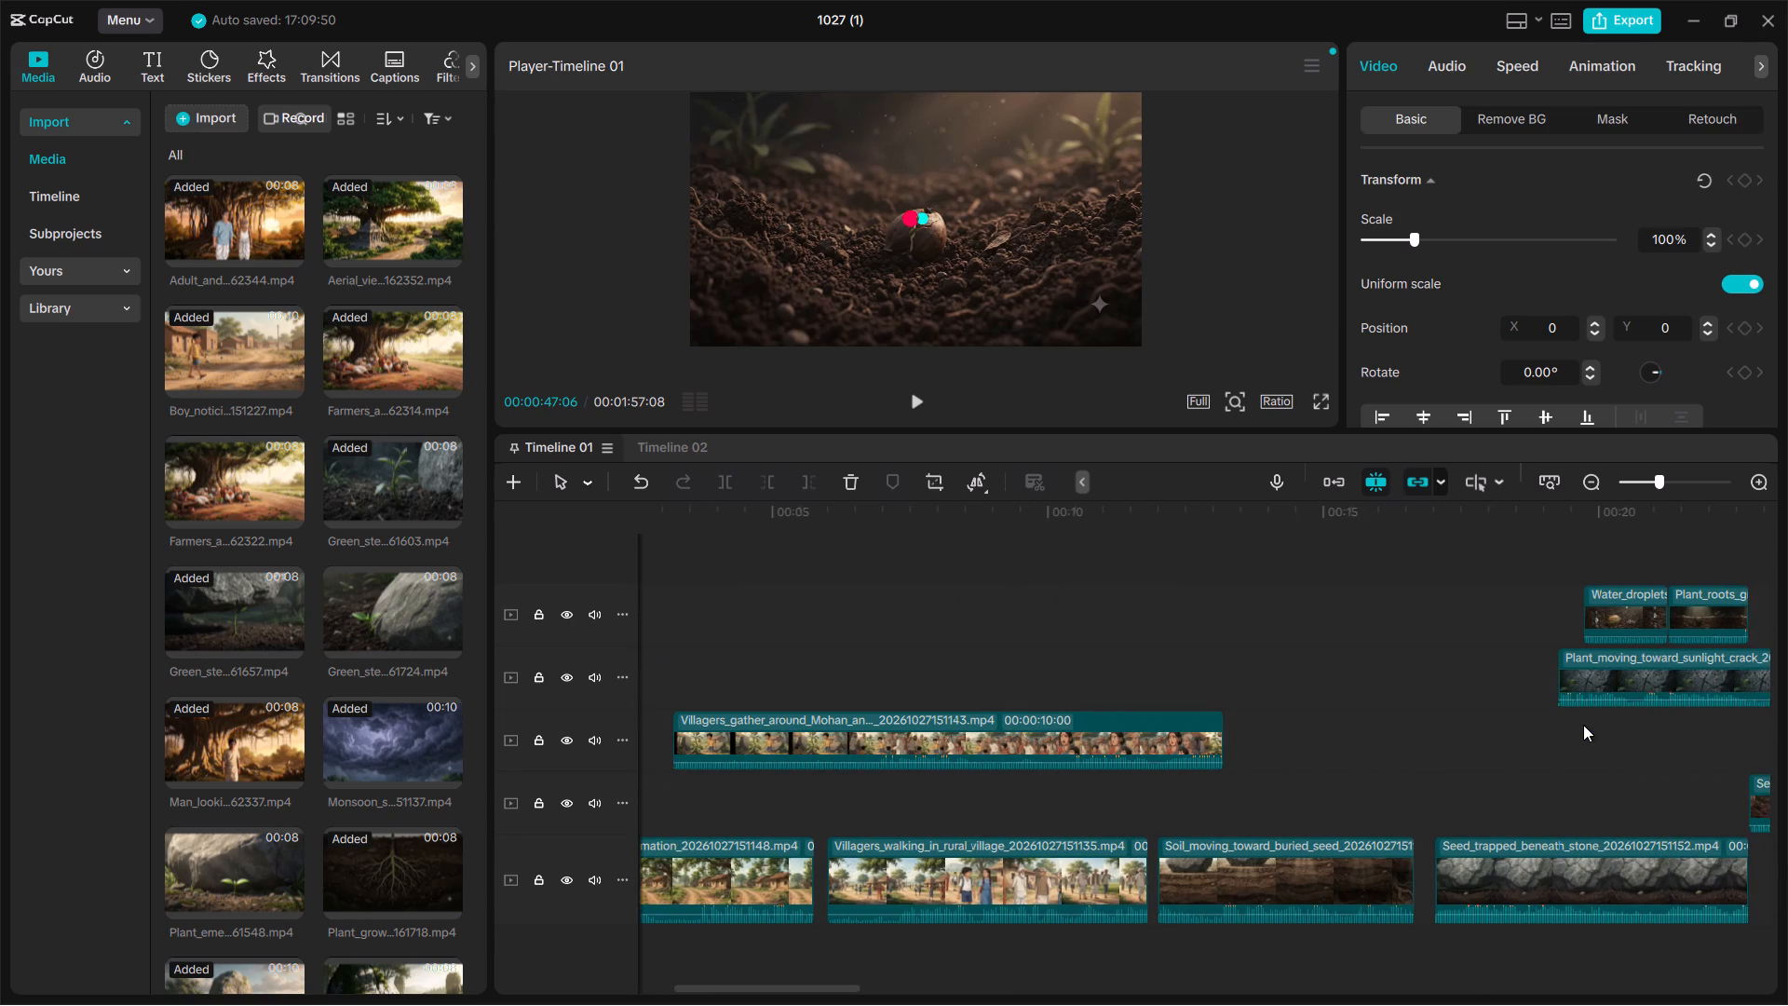
scroll(1583, 725, "left", 3)
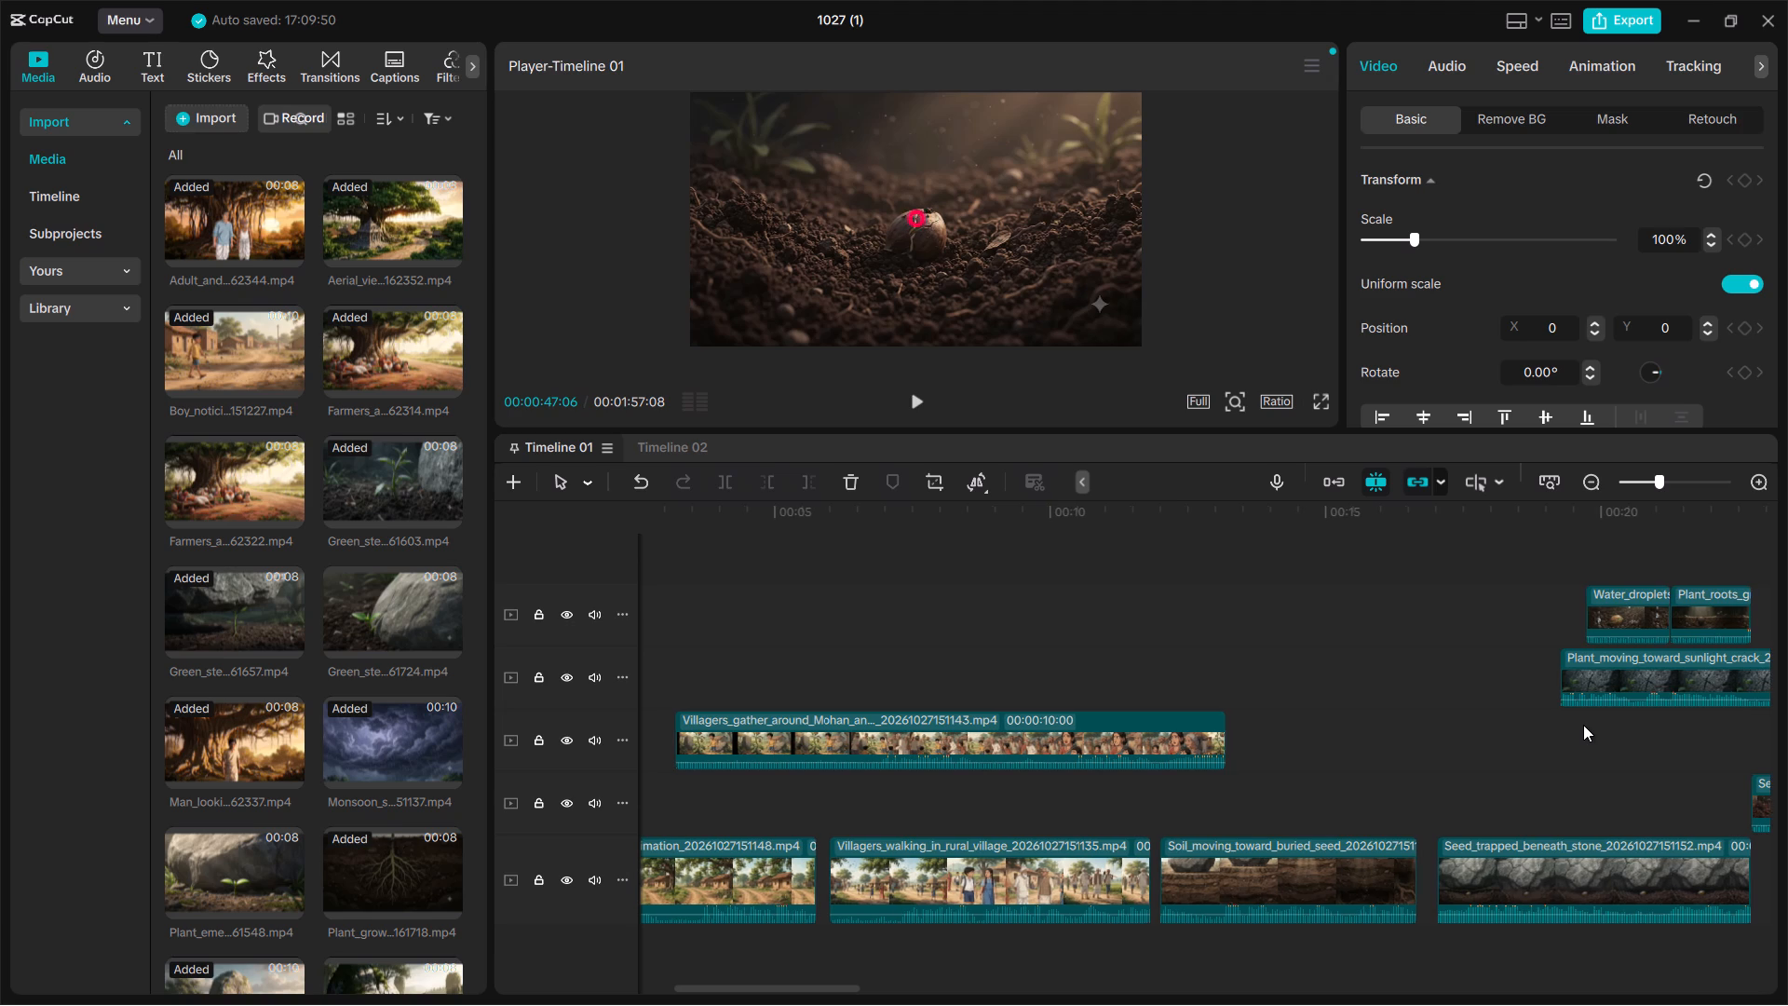
scroll(1583, 725, "left", 2)
left_click(1583, 725)
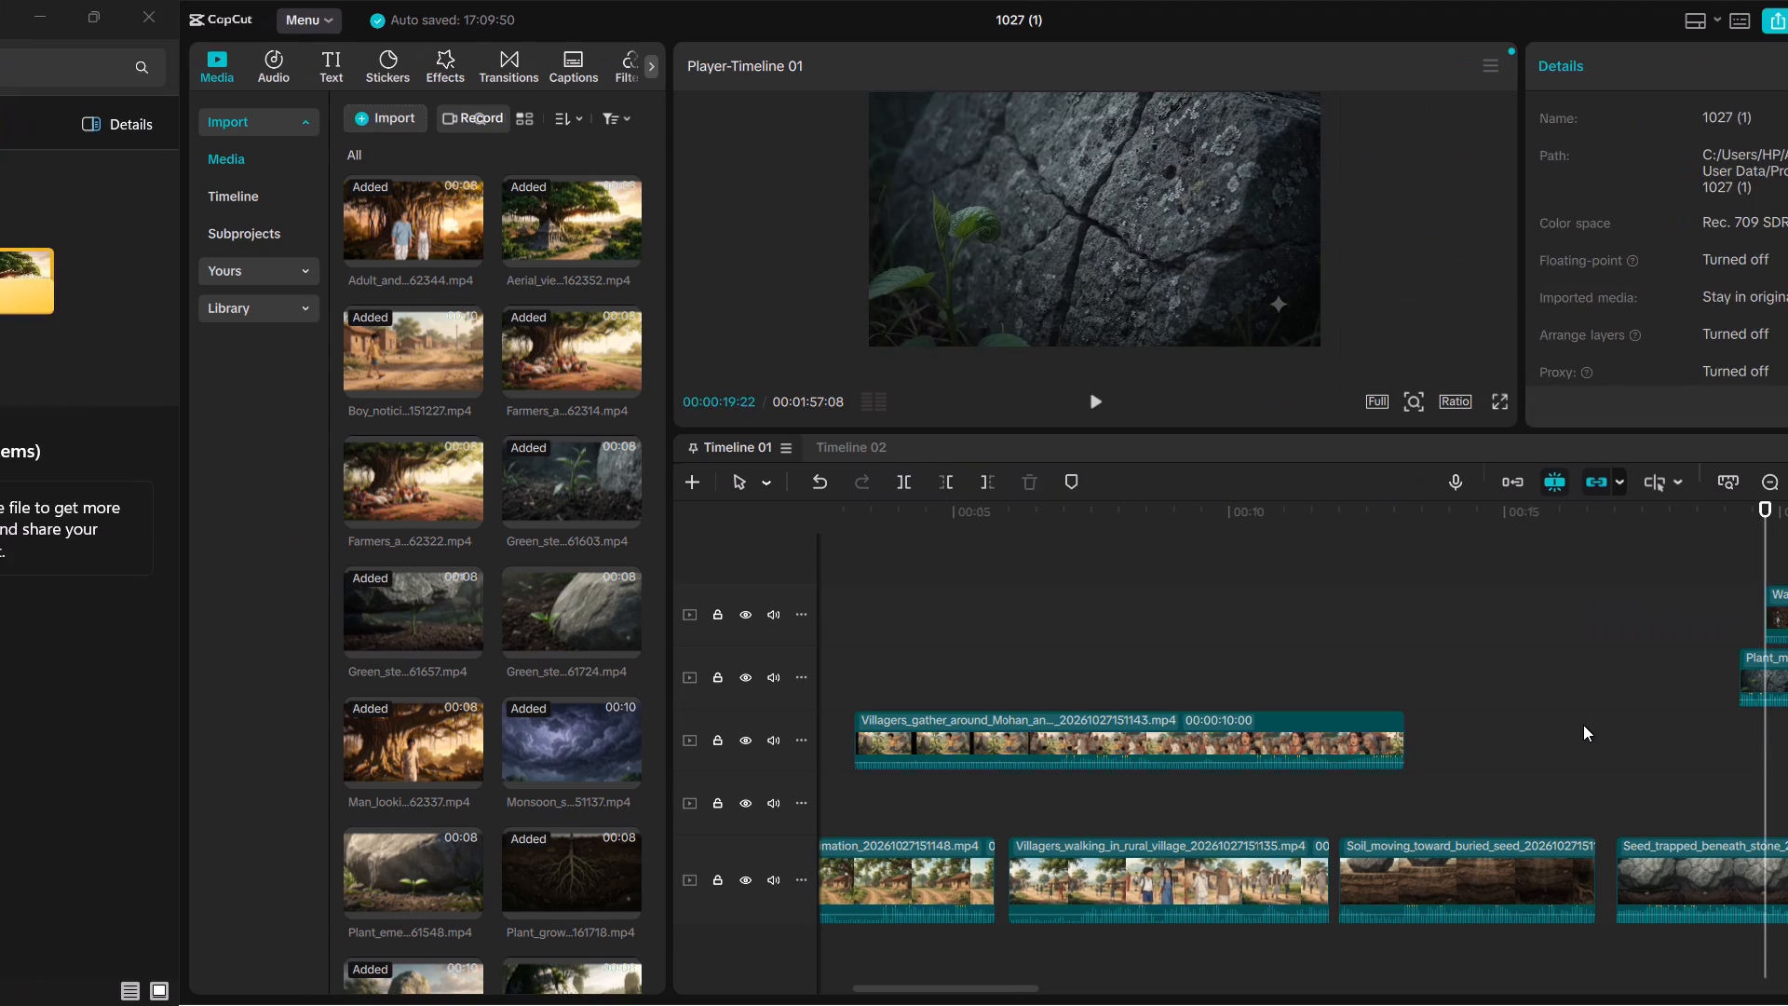
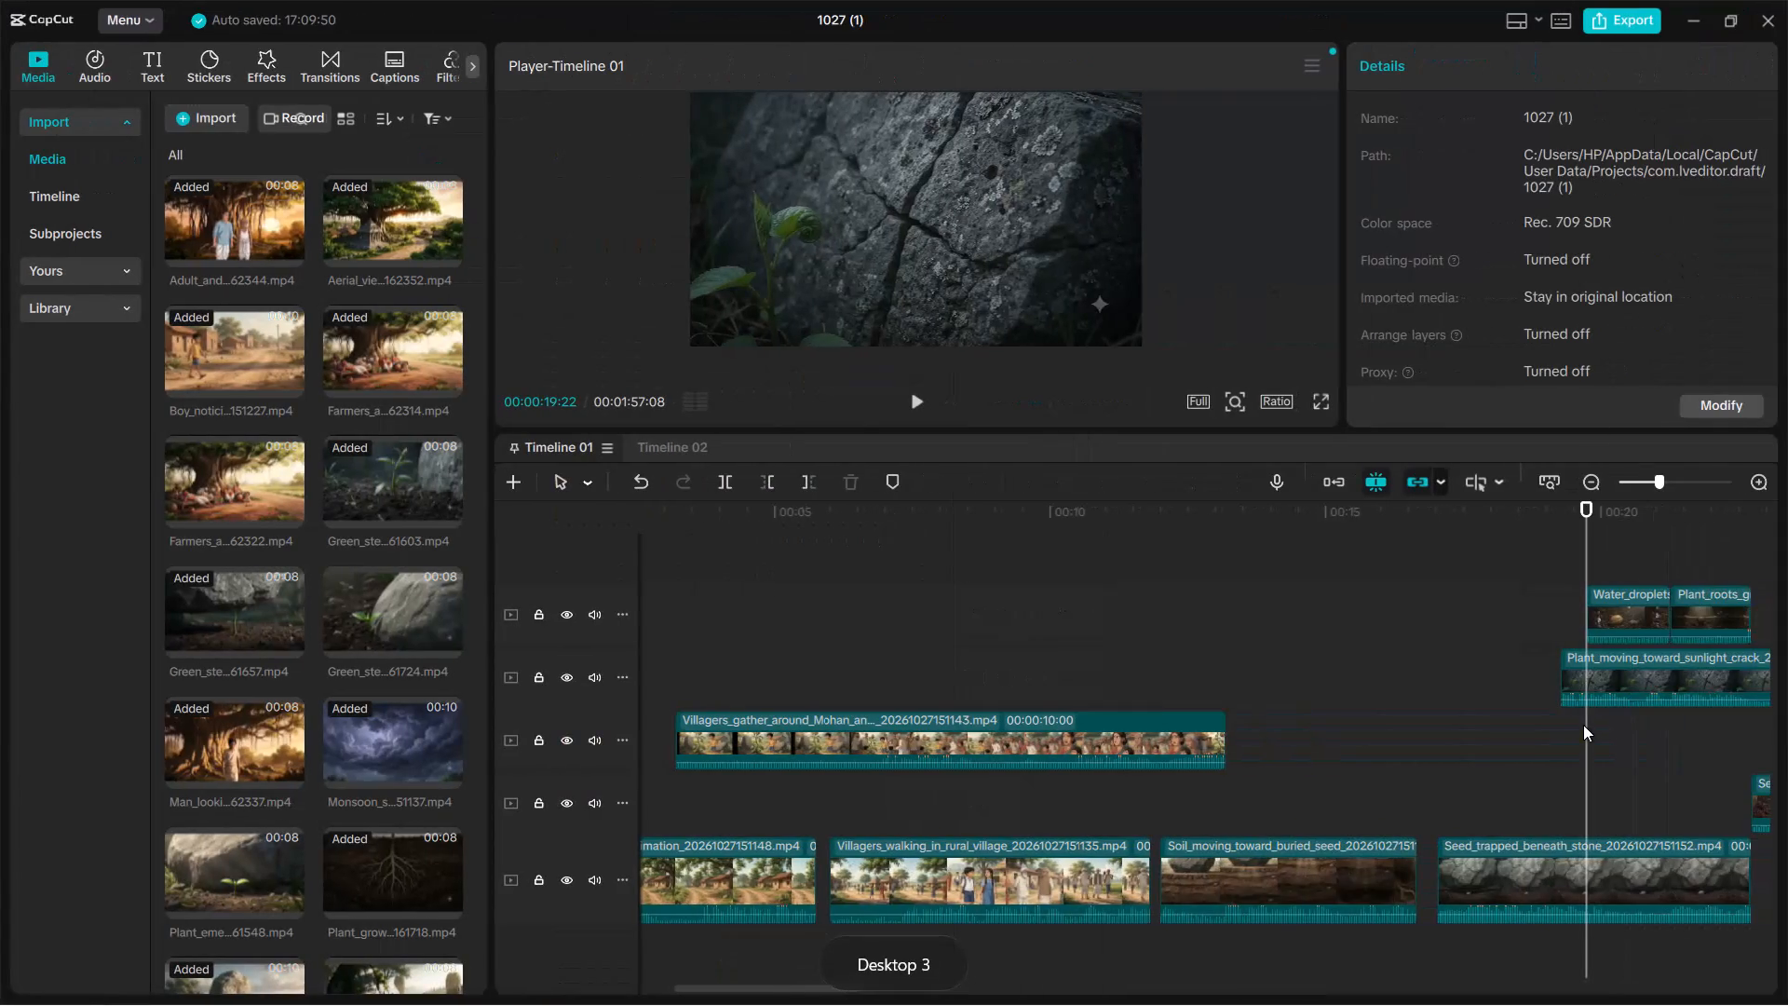
Delete the clips at the start of Timeline 01, from Rural_village_dirt_road_animation through Seed_trapped_beneath_stone, including the overlay clips above them.
left_click_drag(821, 616, 928, 696)
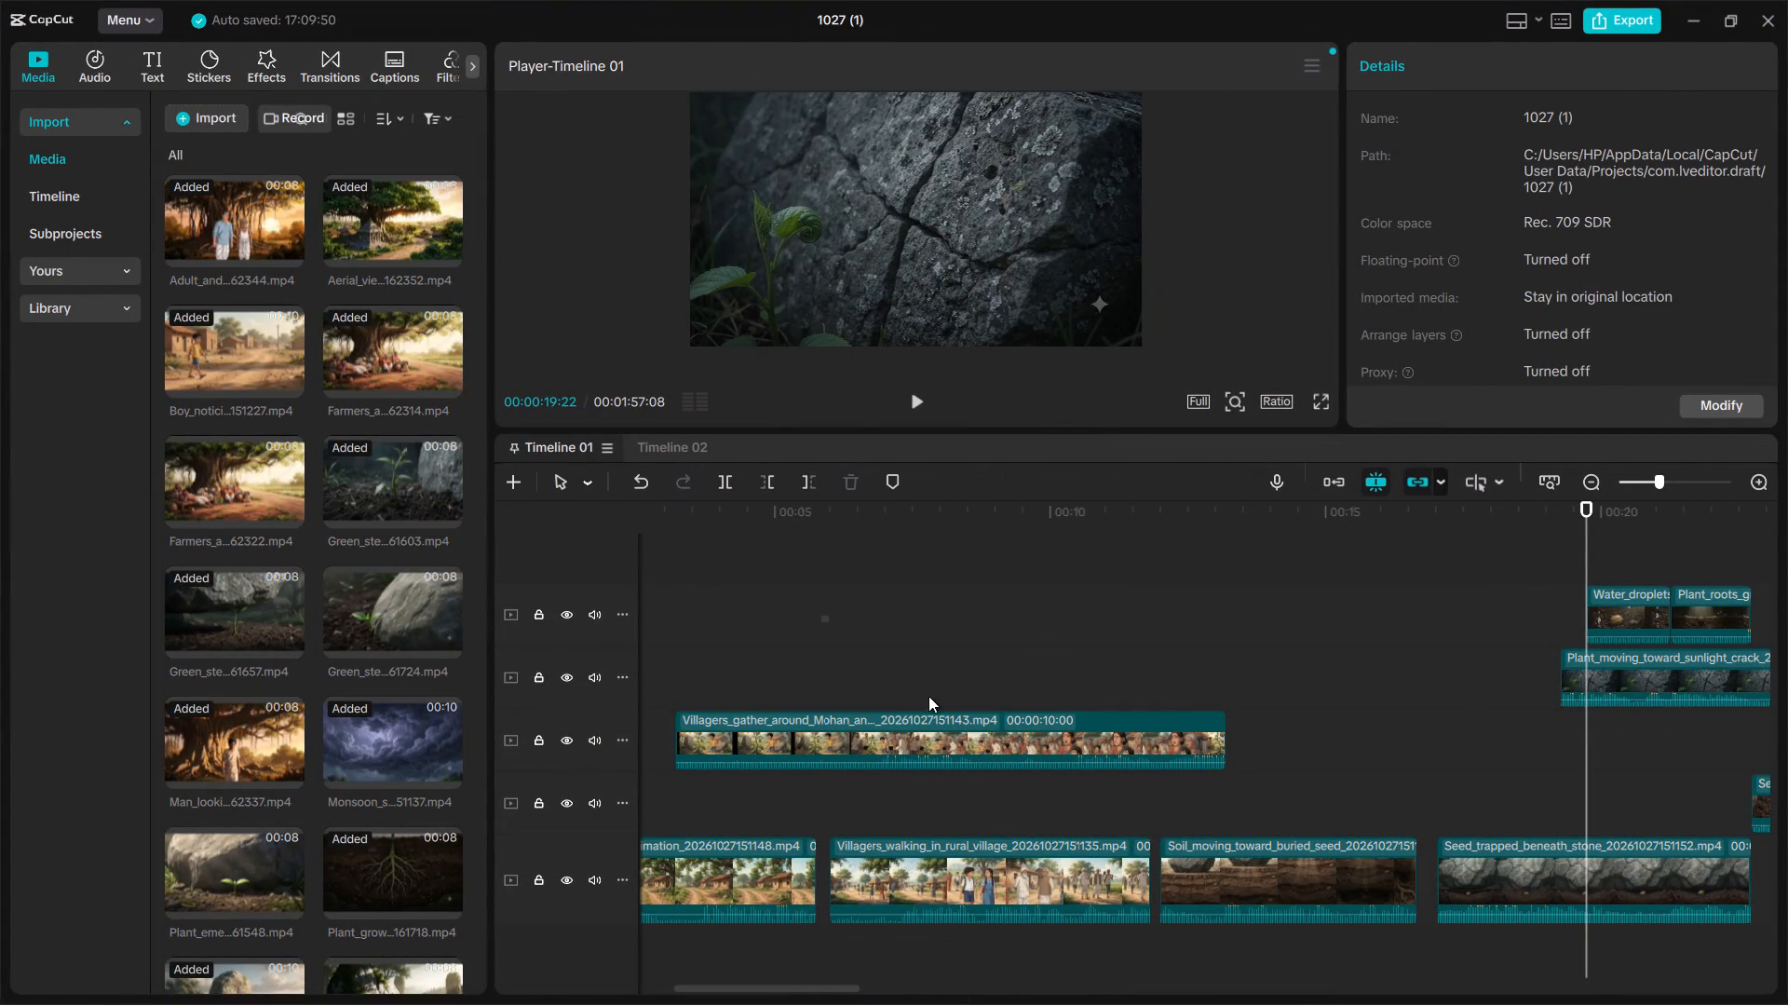
left_click_drag(928, 696, 1706, 962)
key("Delete")
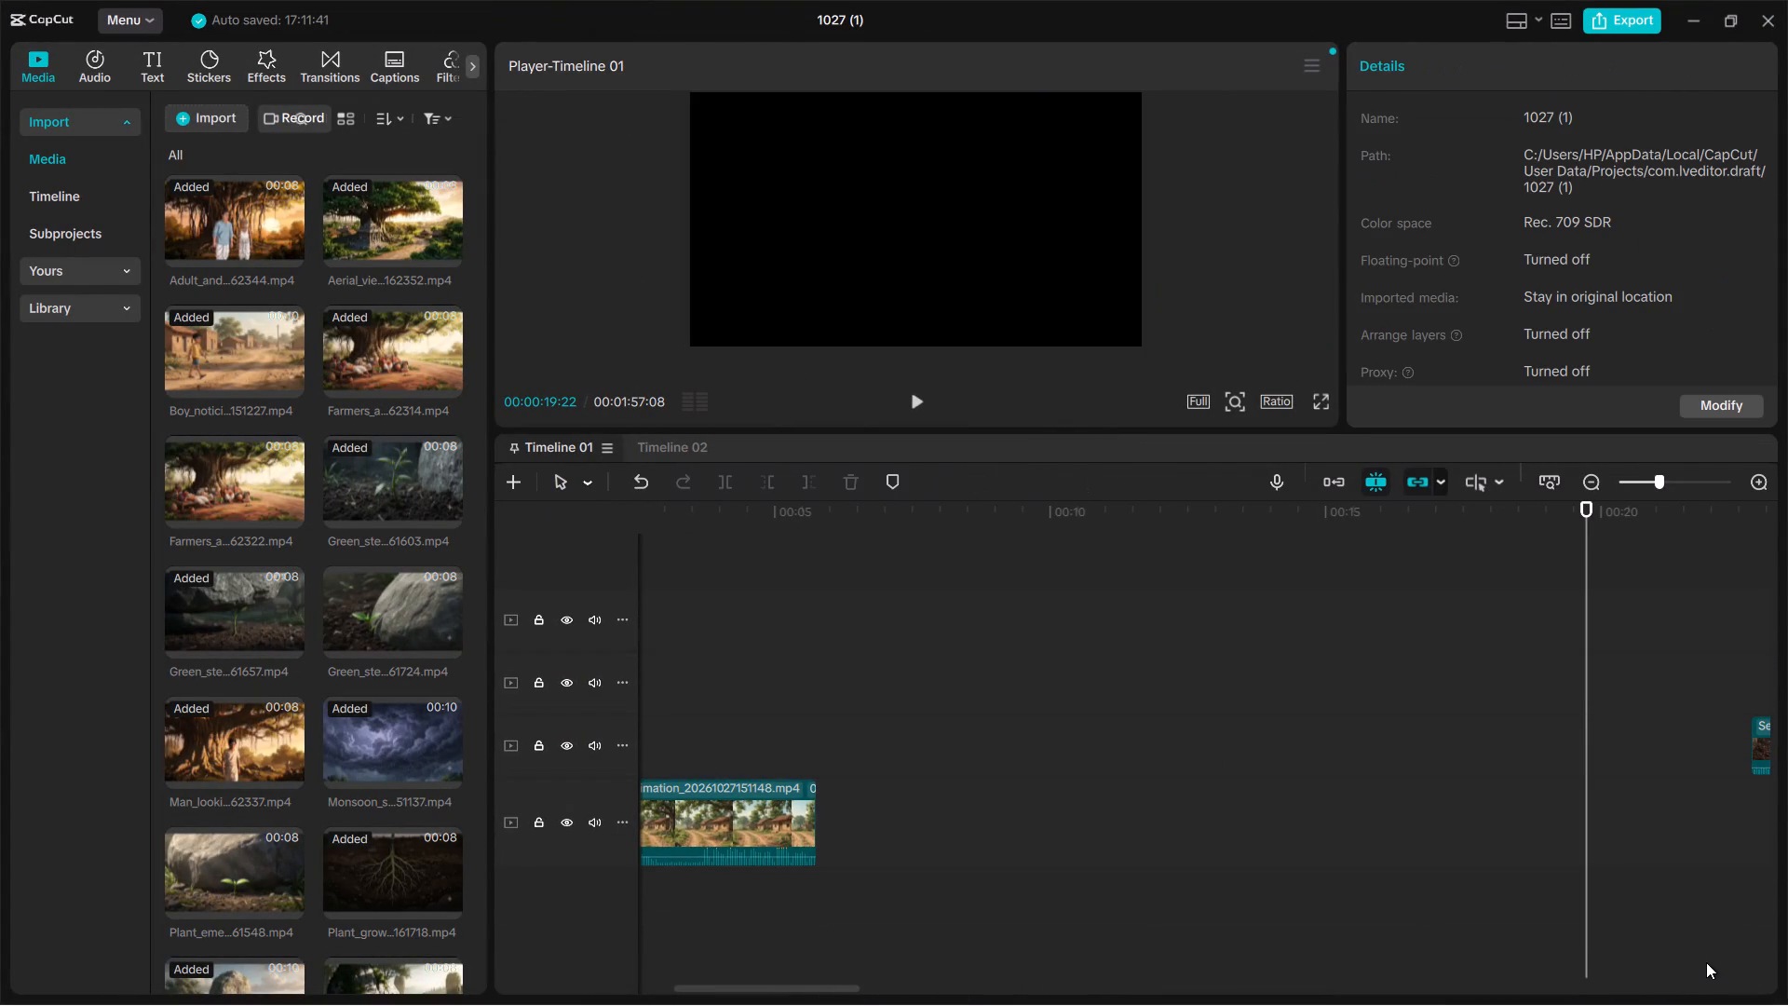
left_click_drag(1060, 878, 655, 672)
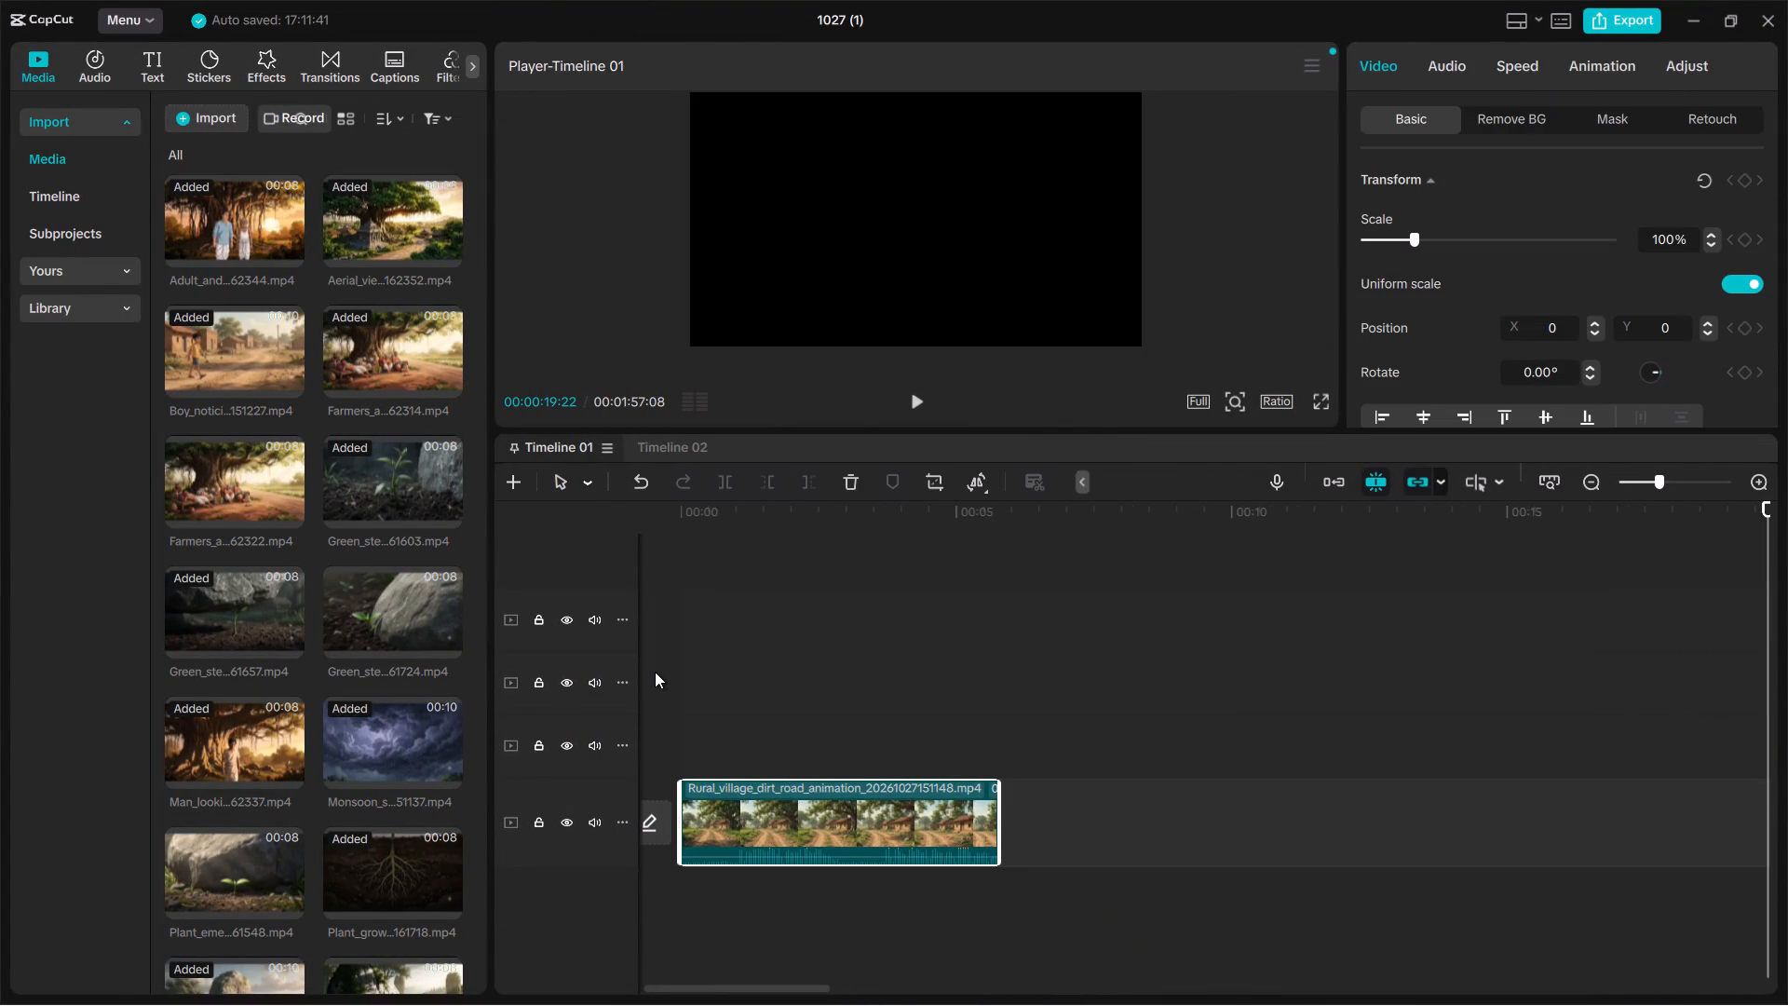
key("Delete")
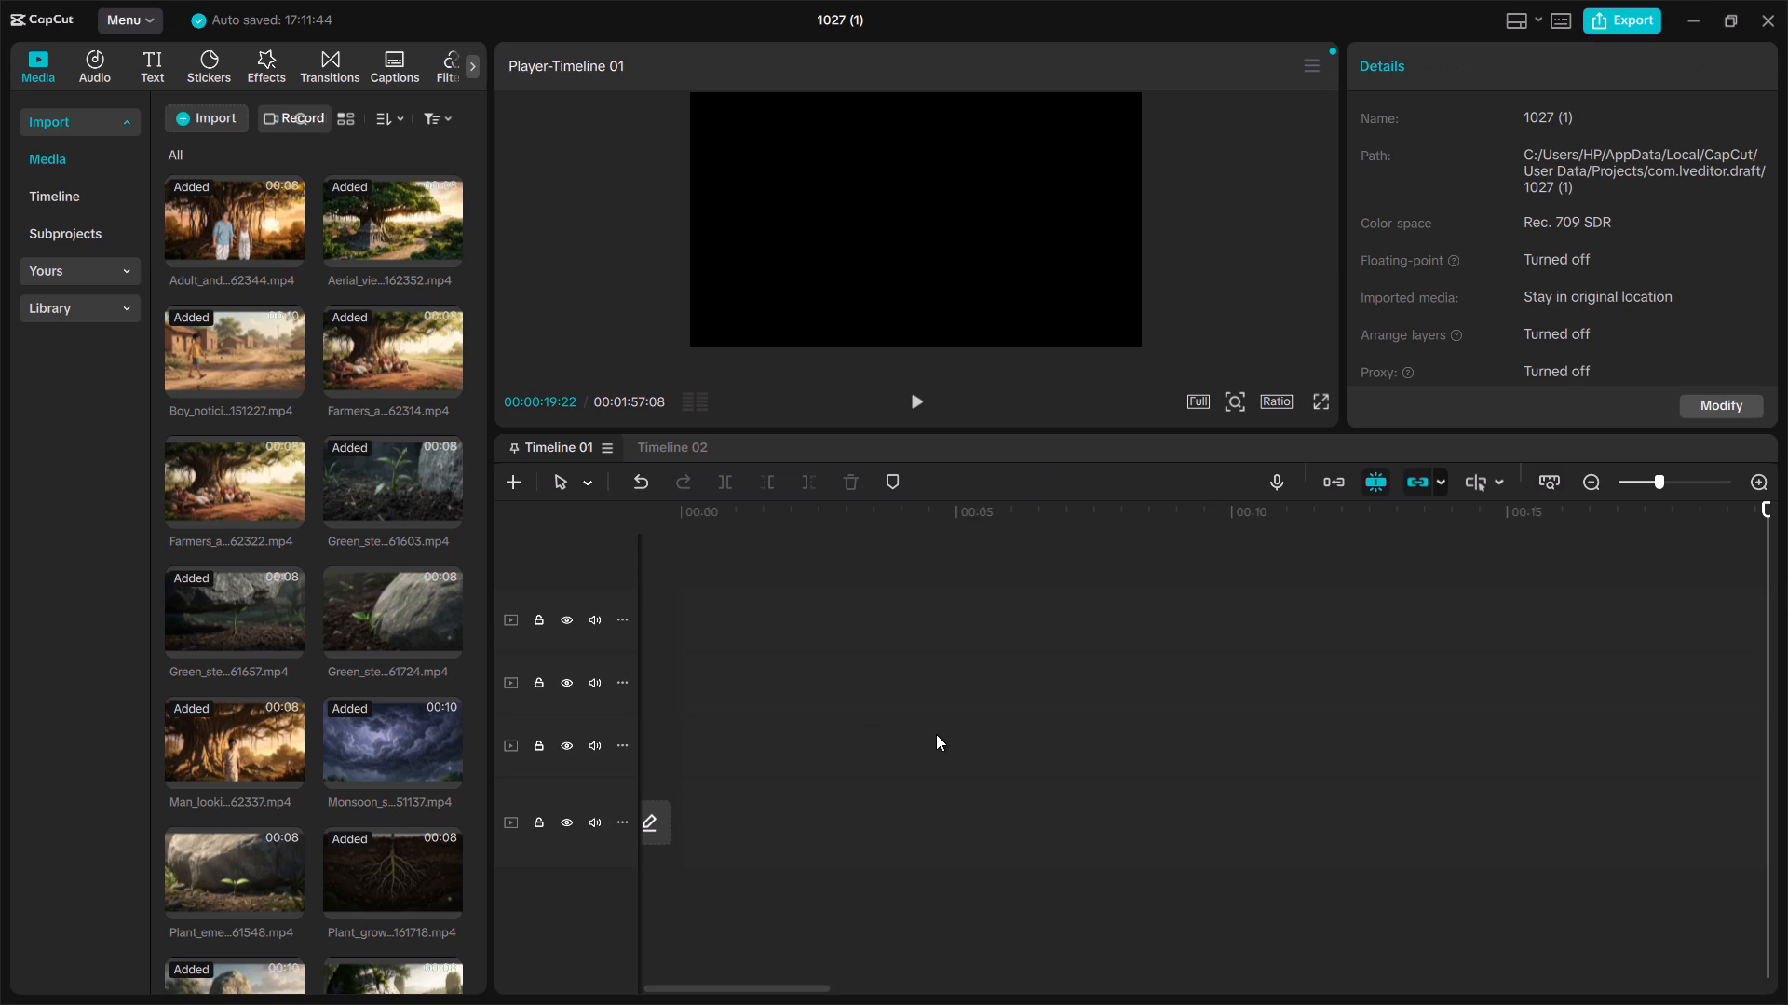
Delete the clips at the end of the timeline, from Aerial_view_of_giant_tree back to about 01:07.
scroll(936, 734, "left", 14)
left_click_drag(1503, 926, 750, 725)
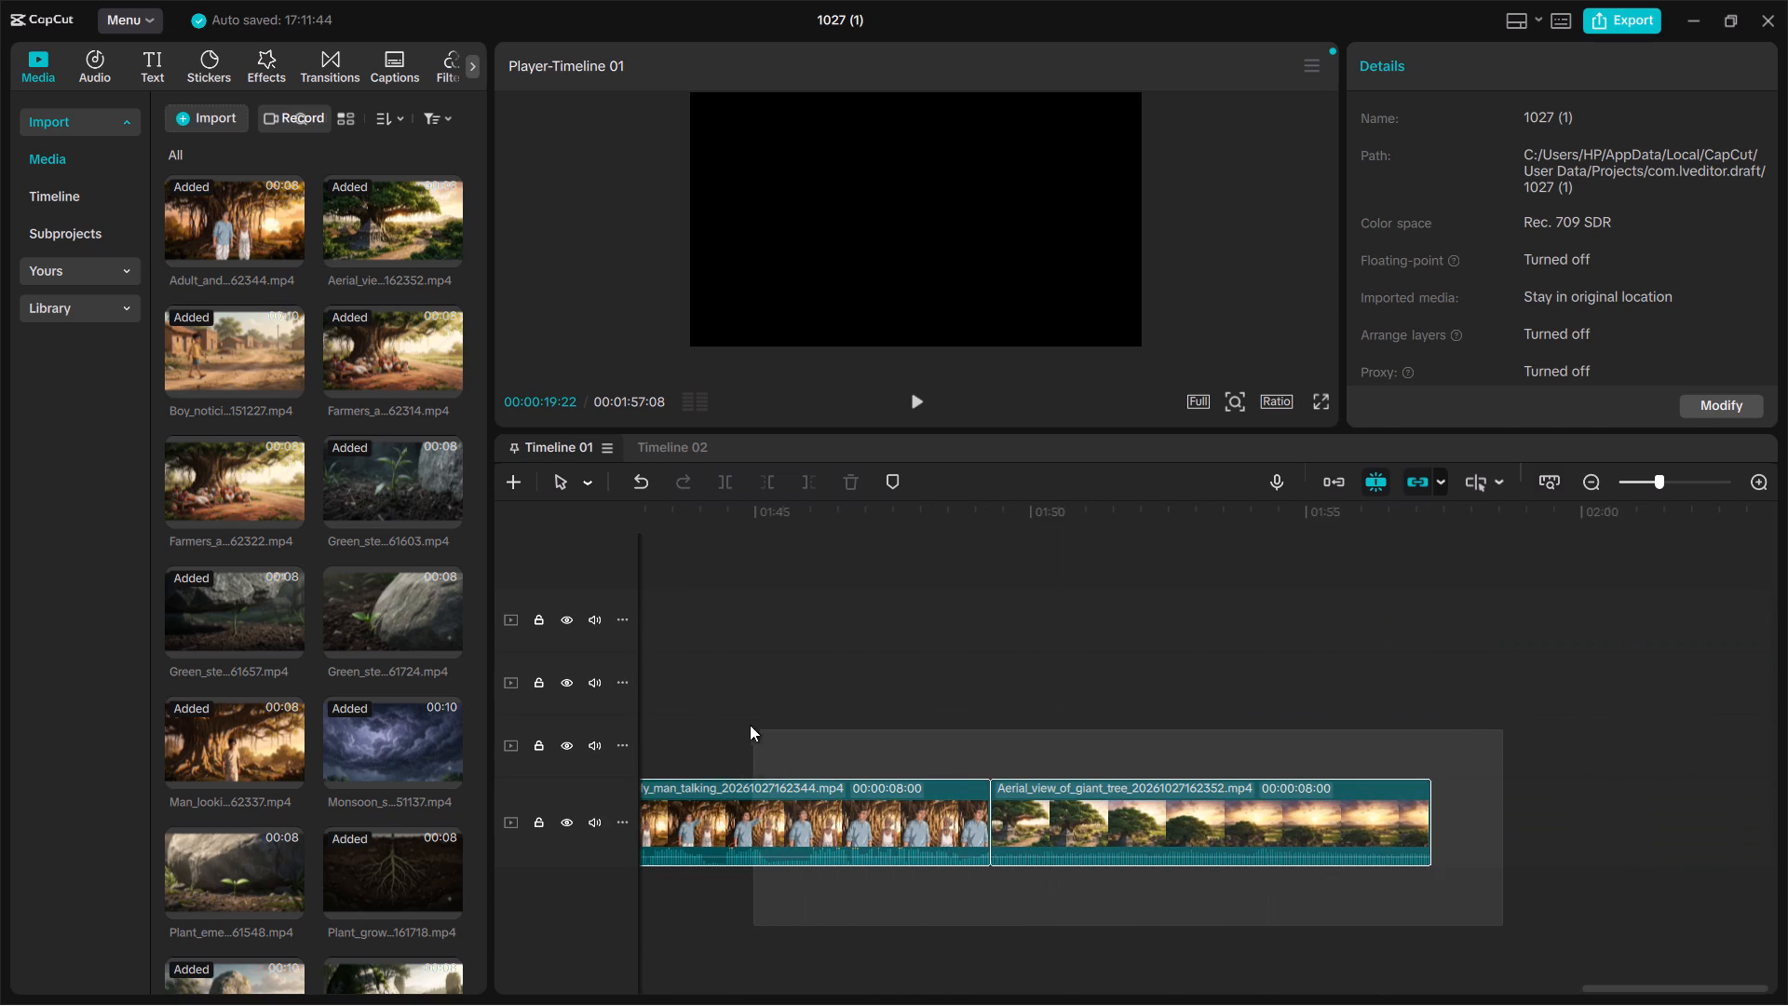
left_click_drag(750, 725, 736, 703)
key("Delete")
left_click_drag(1053, 914, 891, 823)
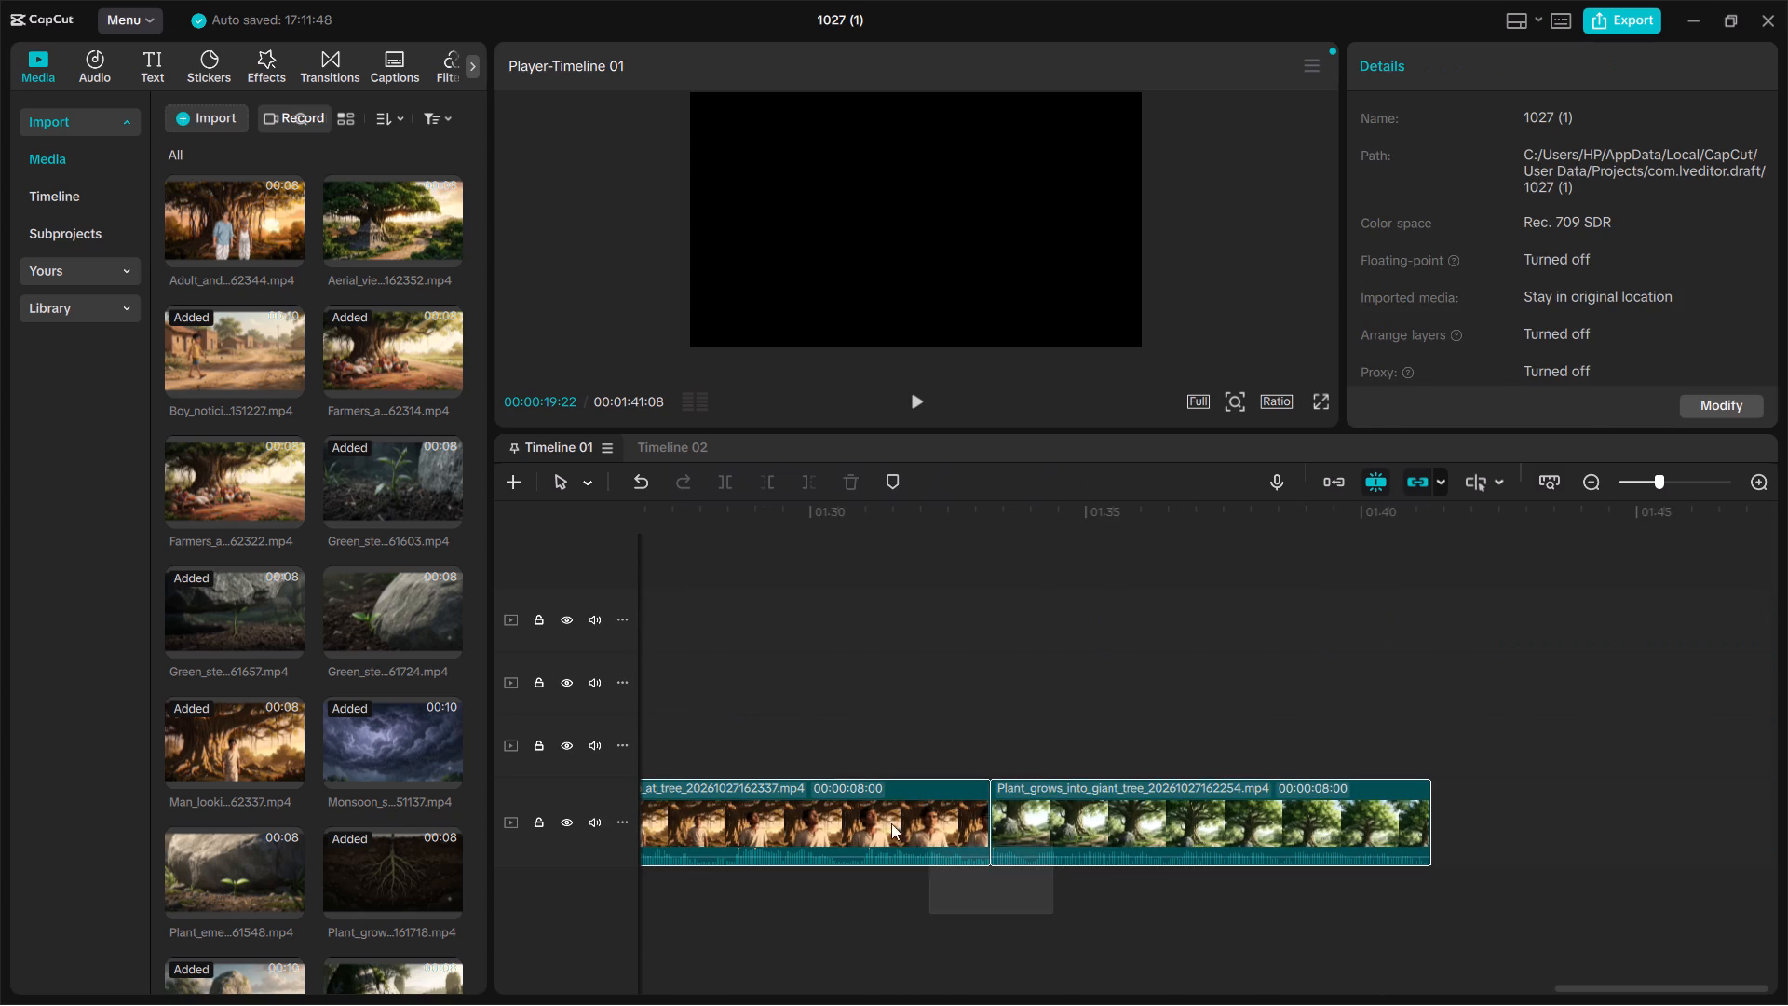
left_click_drag(891, 823, 775, 702)
key("Delete")
left_click_drag(1283, 954, 841, 651)
key("BackSpace")
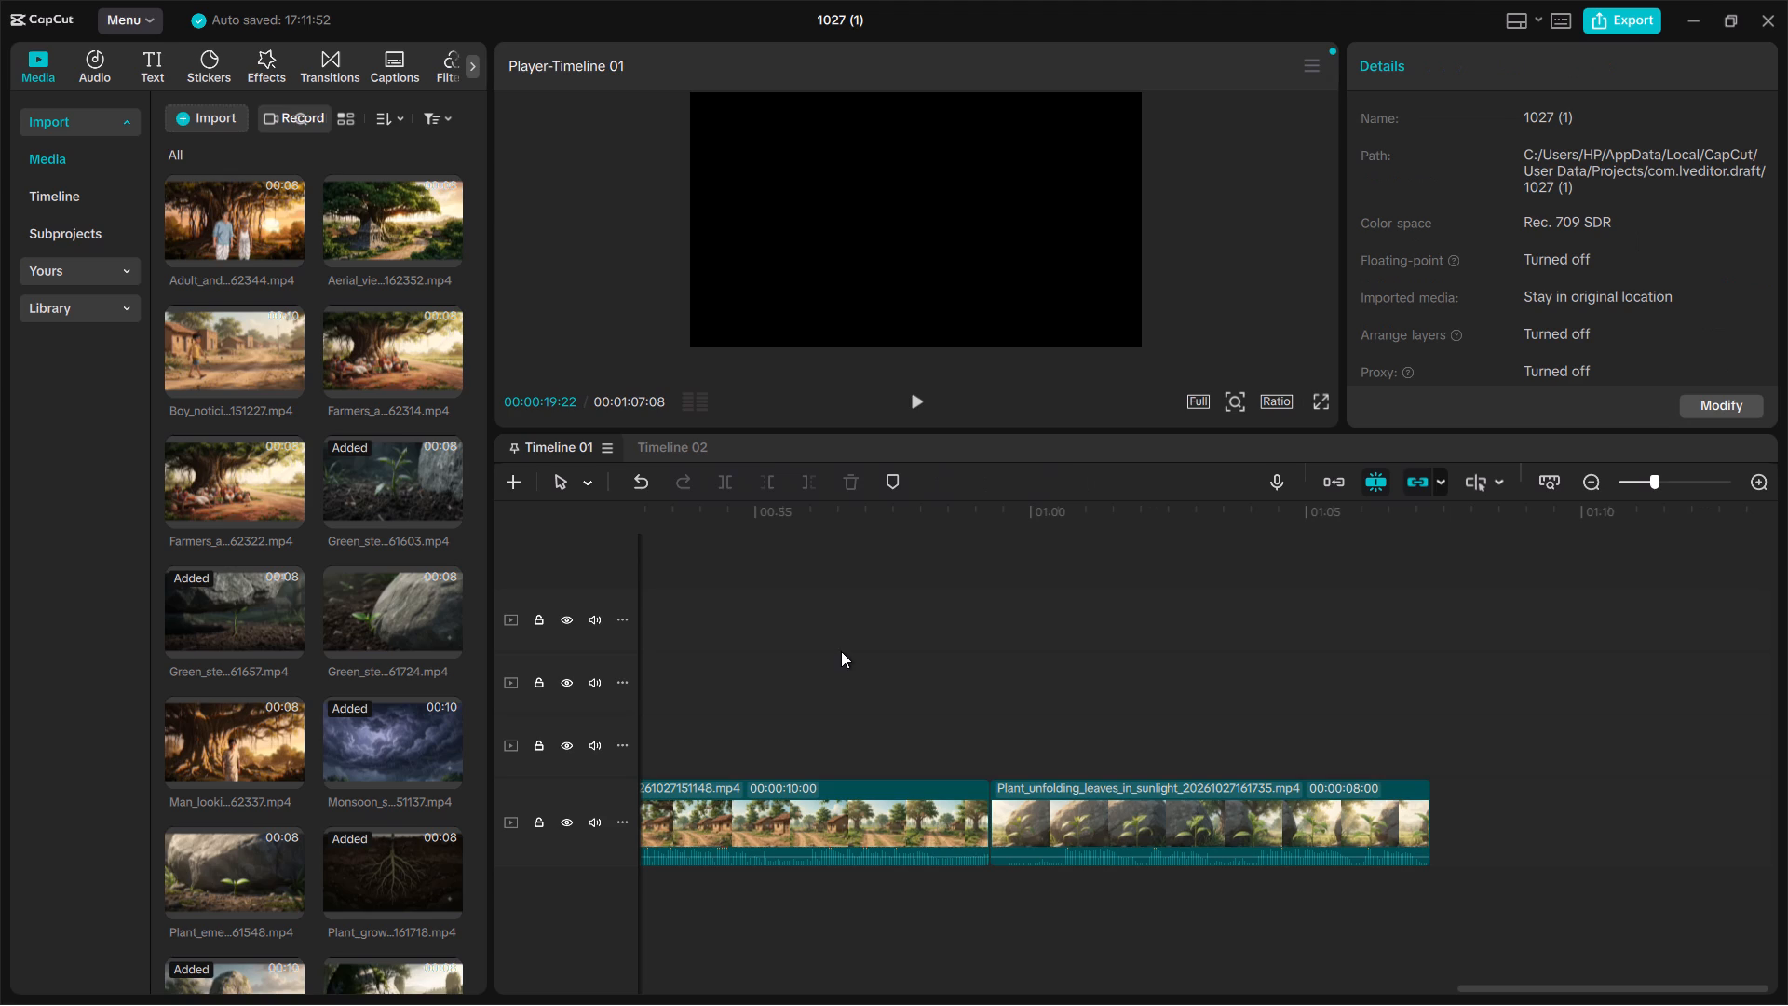
Delete all remaining clips on every track, from Plant_unfolding_leaves_in_sunlight back to the start, to empty Timeline 01.
left_click_drag(1137, 910, 727, 721)
key("Delete")
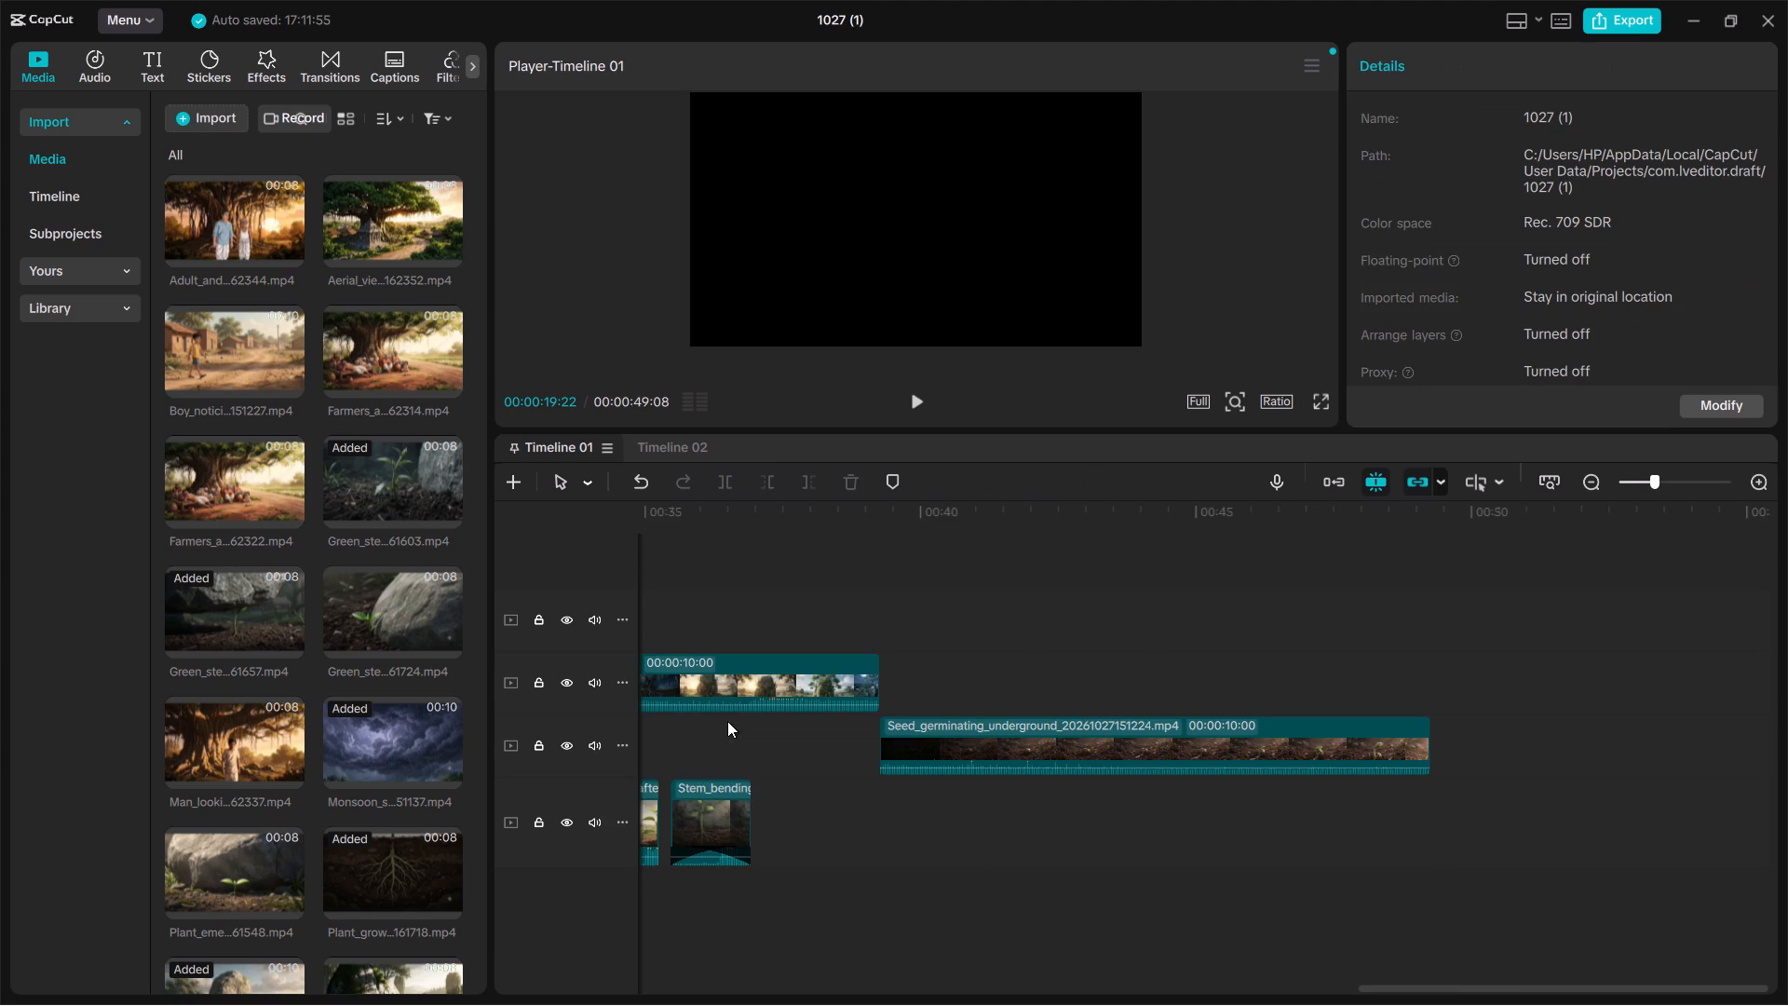
left_click_drag(1030, 932, 562, 593)
key("BackSpace")
key("Delete")
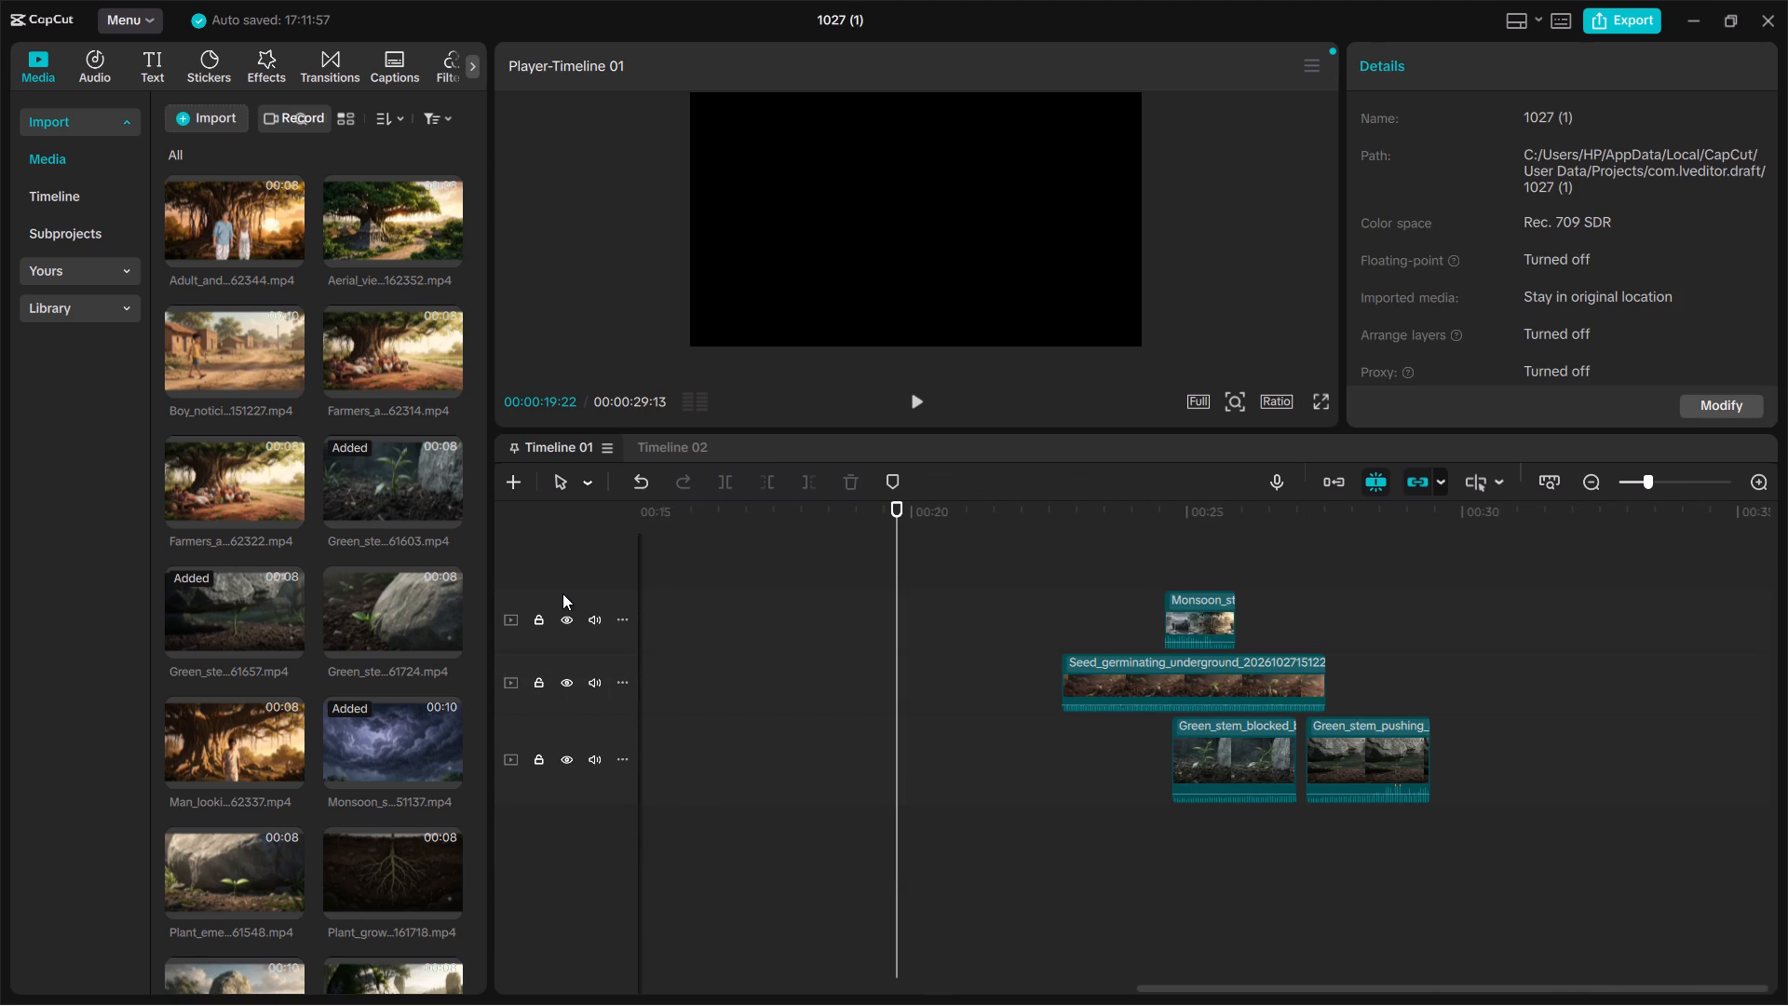
left_click_drag(1564, 838, 983, 581)
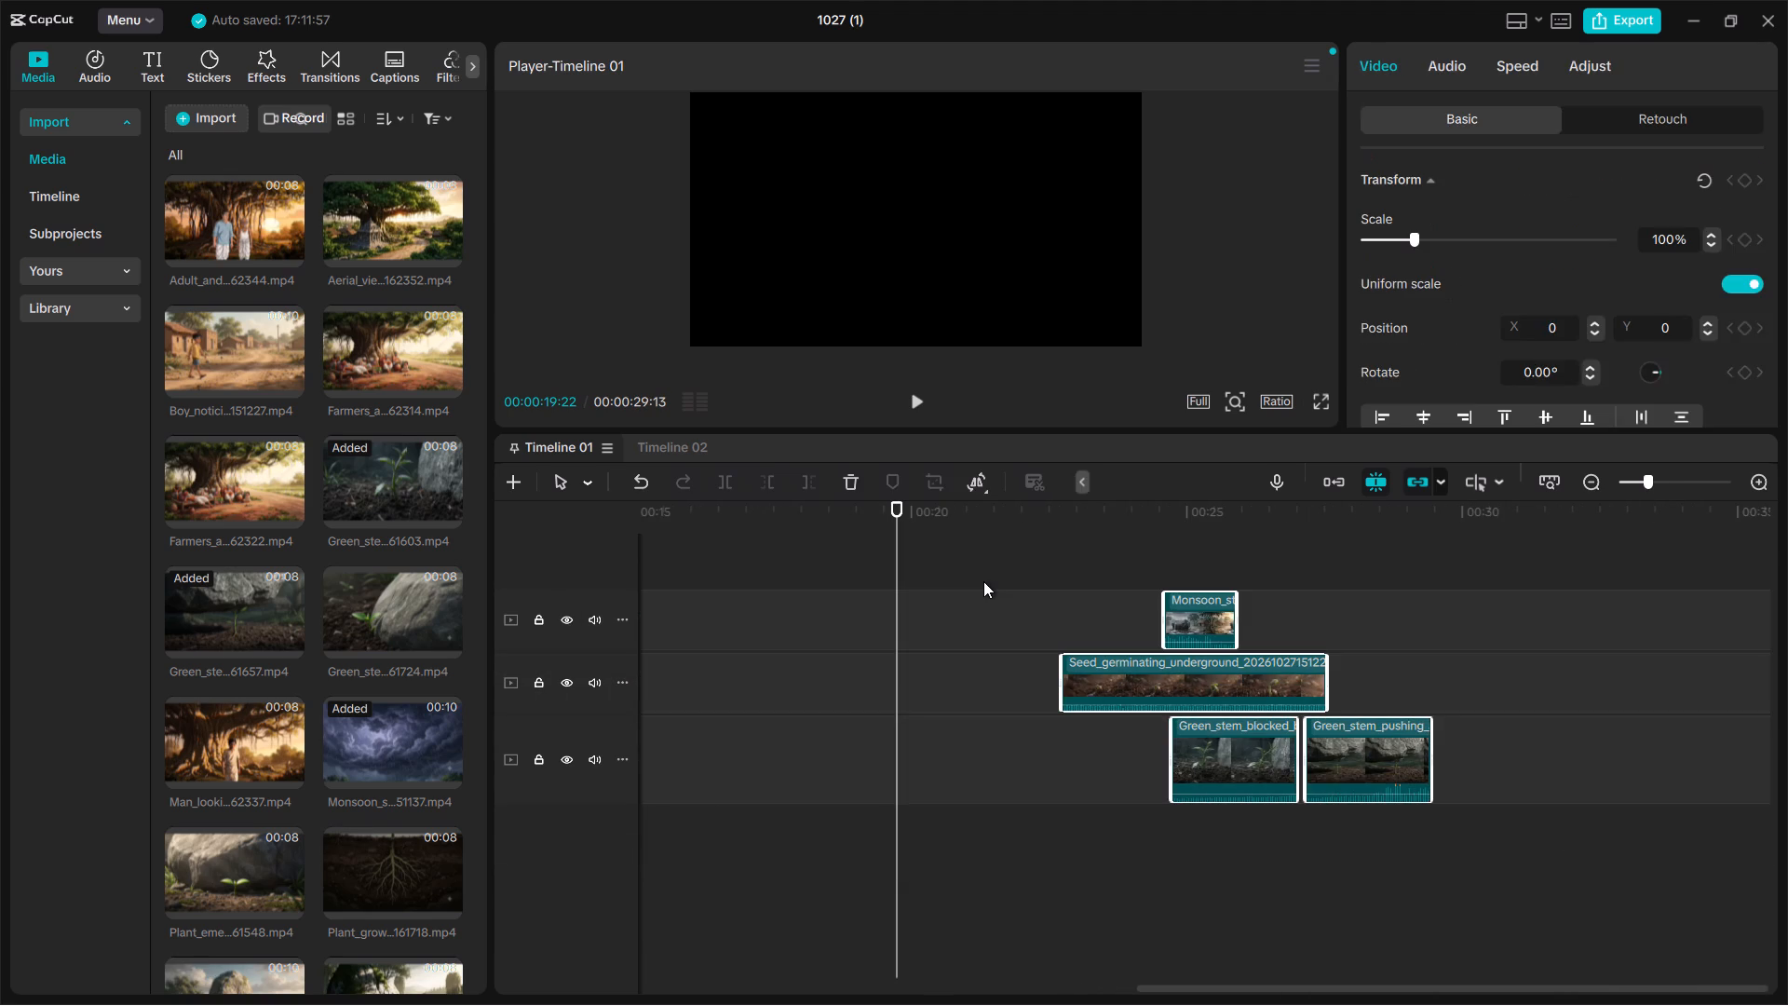
key("Delete")
scroll(802, 723, "right", 5)
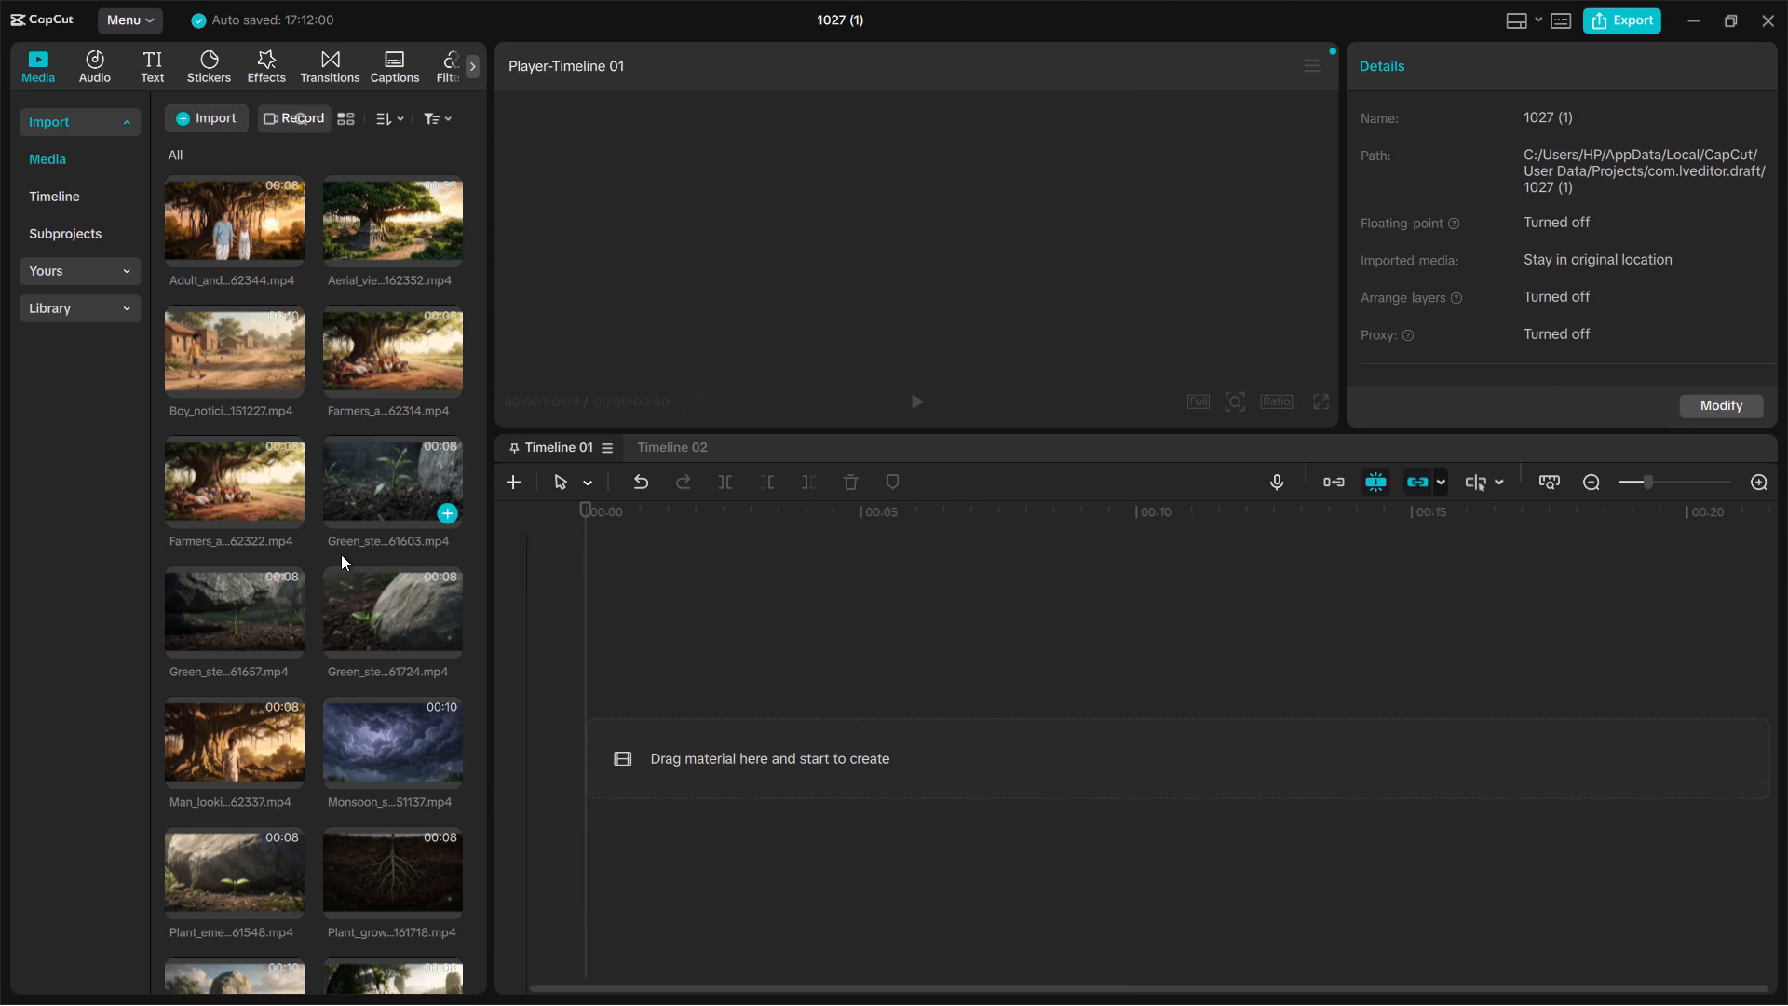
Find the Villagers_walking_in_rural_village clip in the imported media and add it to the empty timeline.
scroll(341, 554, "down", 2)
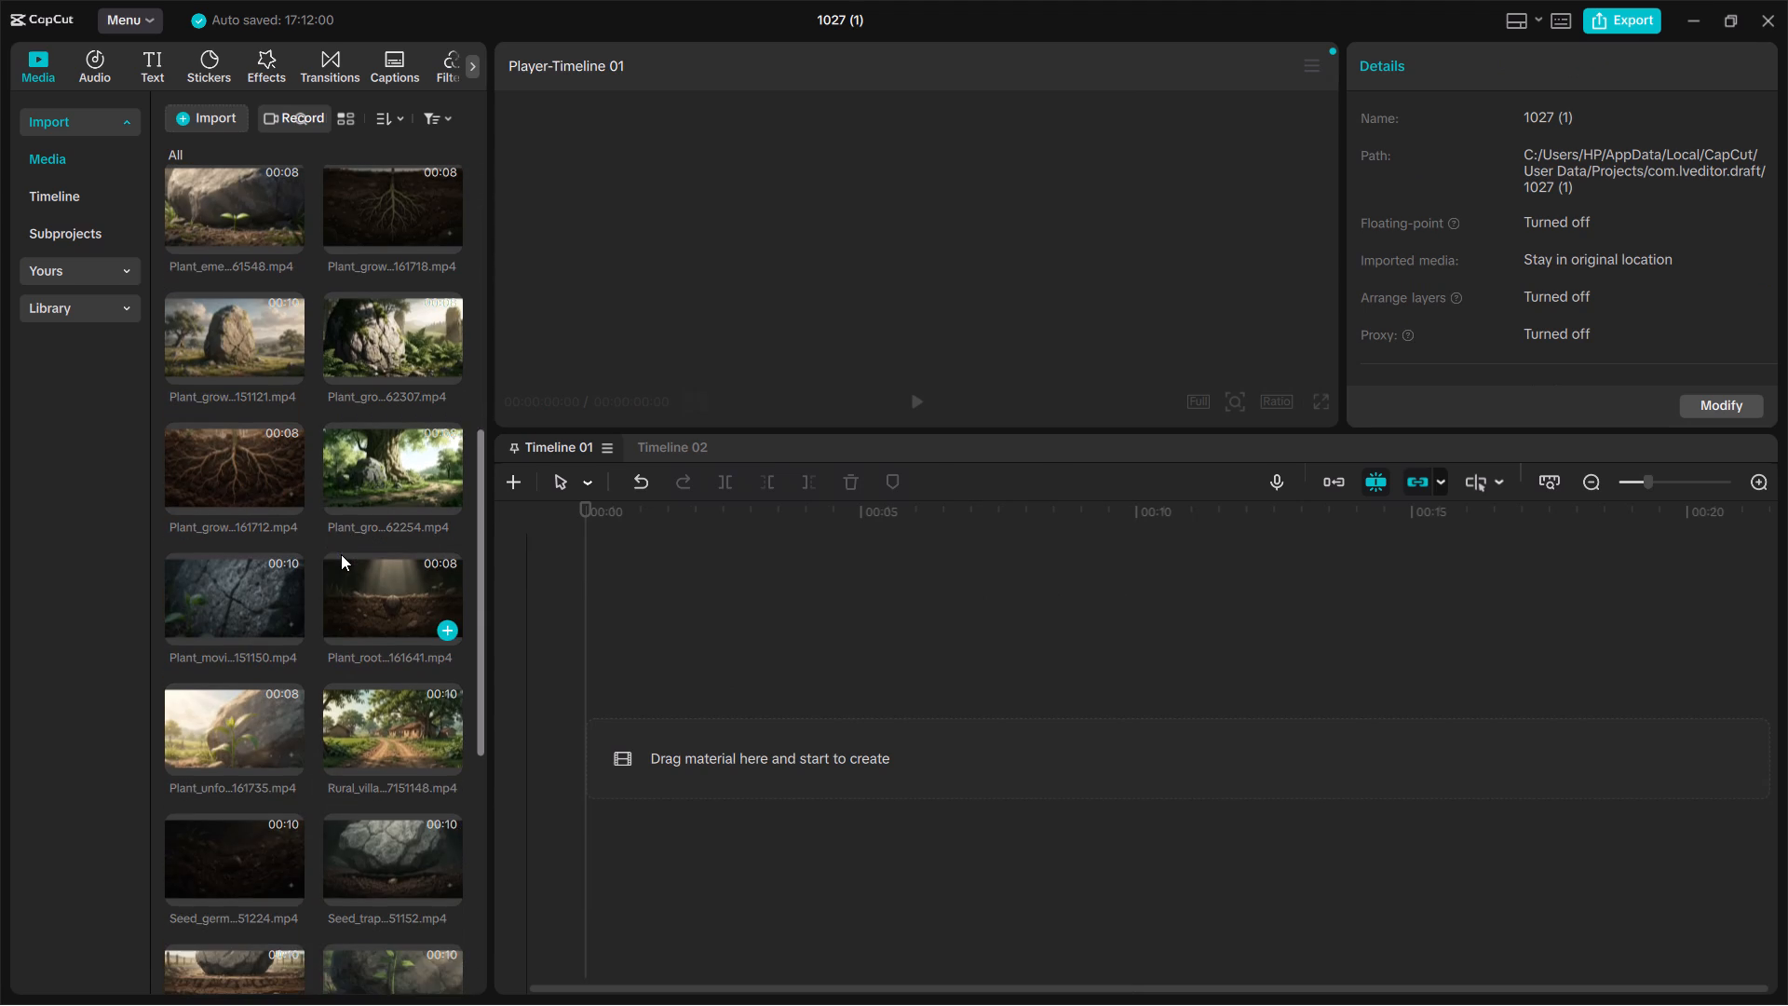
scroll(341, 554, "up", 1)
scroll(341, 554, "down", 2)
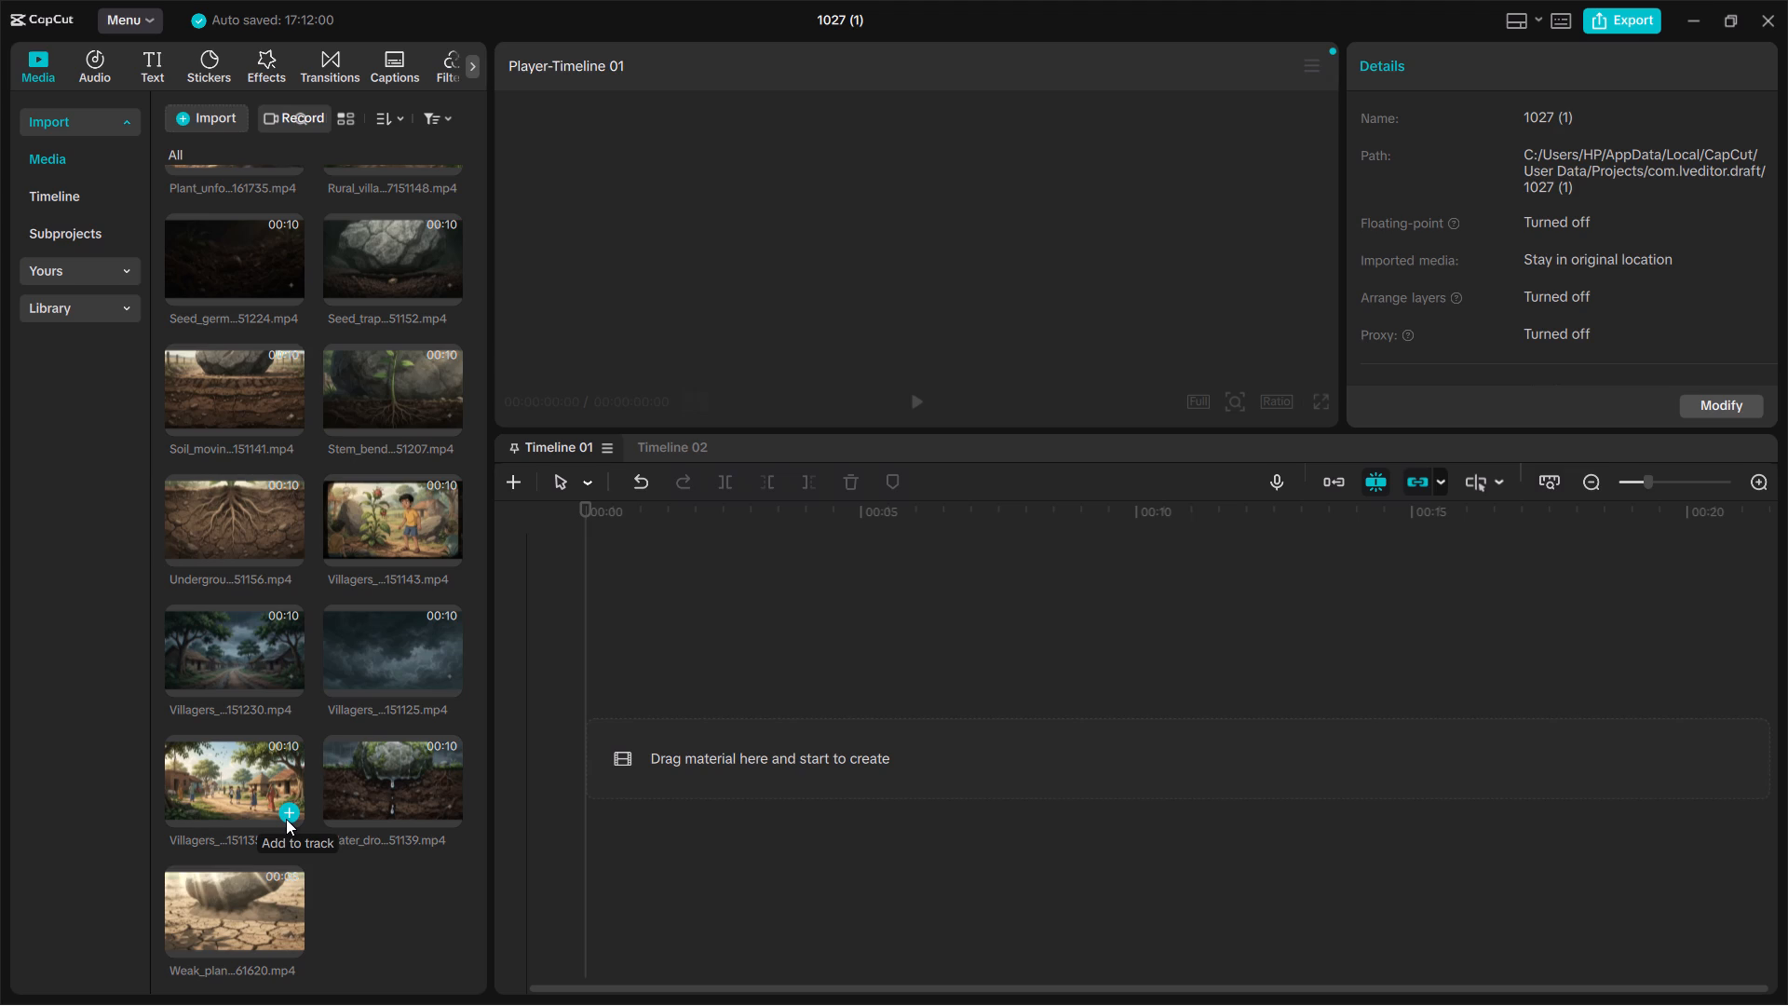
scroll(271, 695, "up", 4)
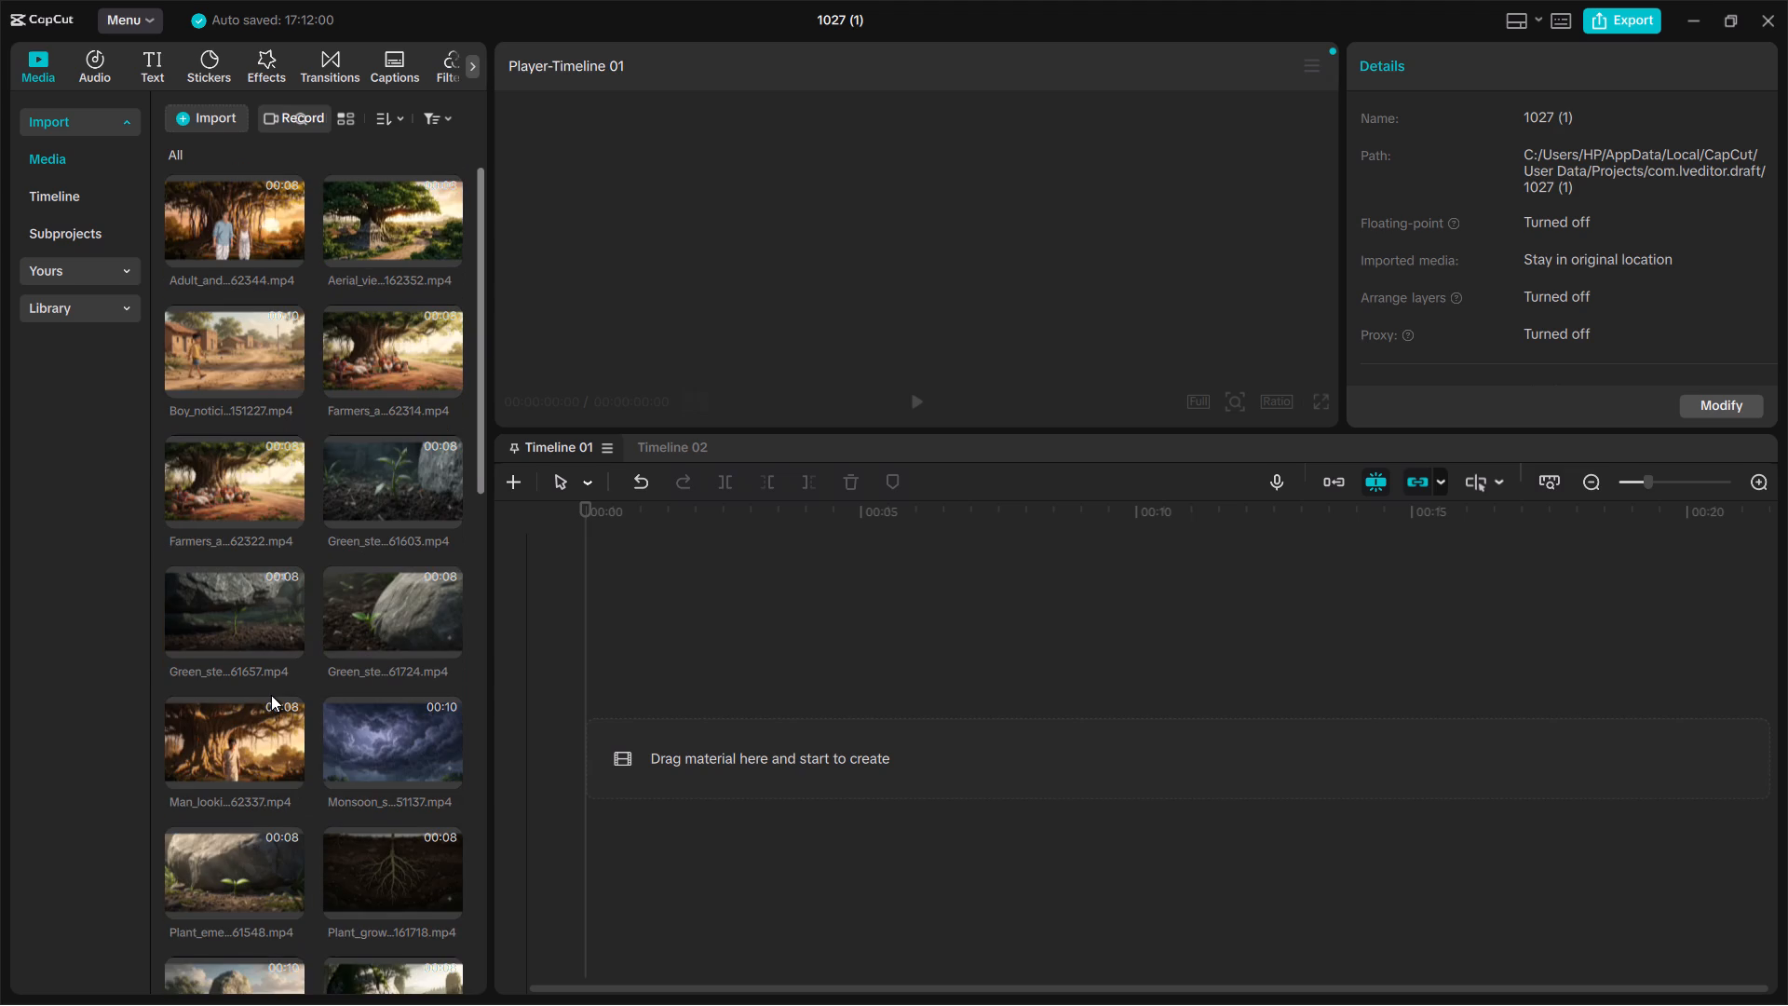
scroll(271, 695, "down", 1)
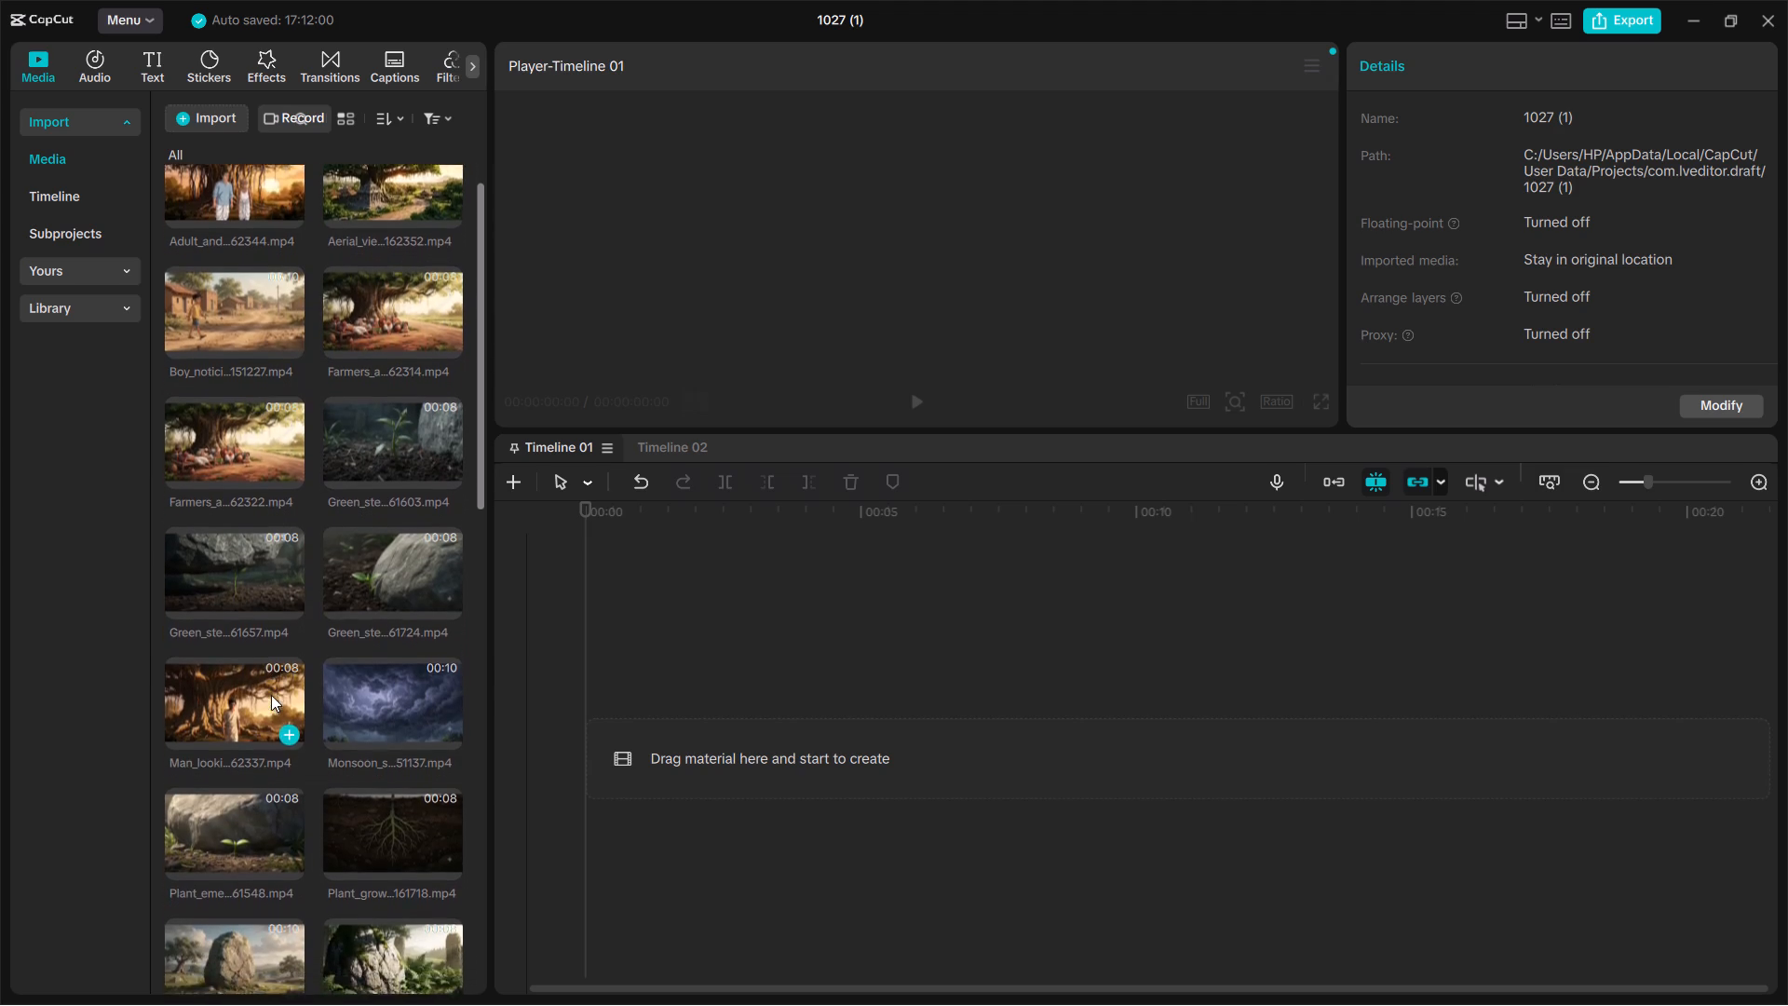
scroll(271, 695, "down", 1)
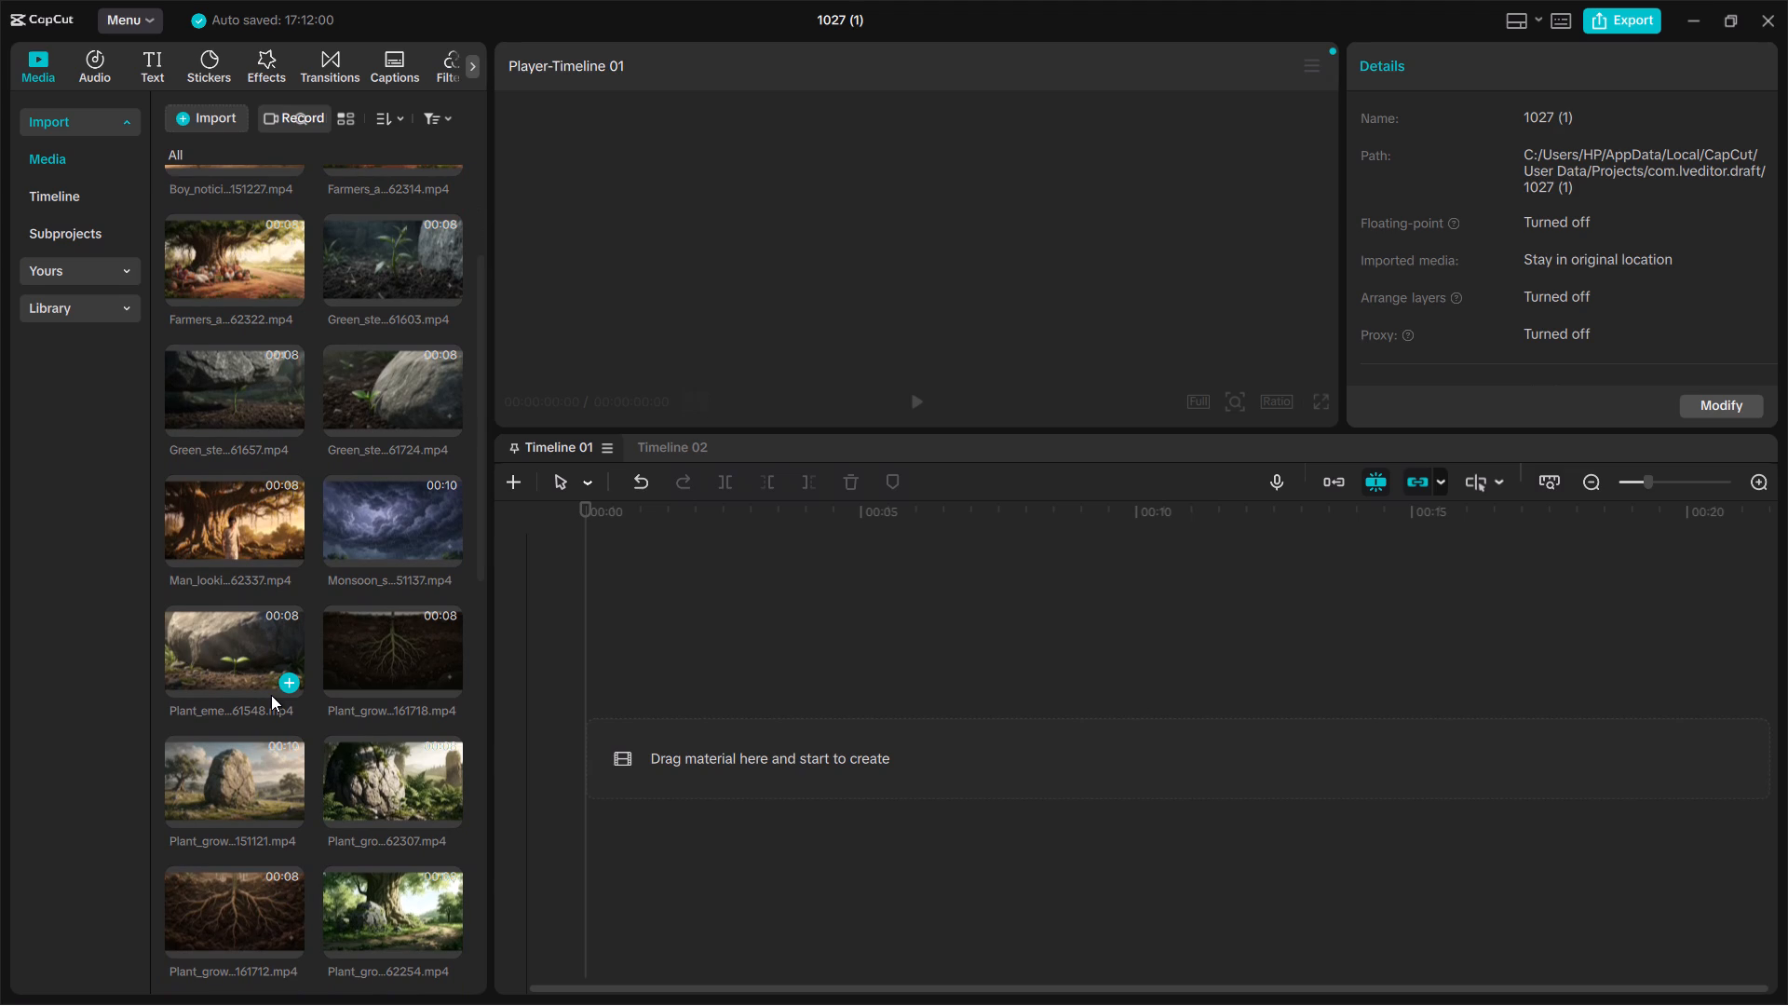
scroll(271, 695, "down", 4)
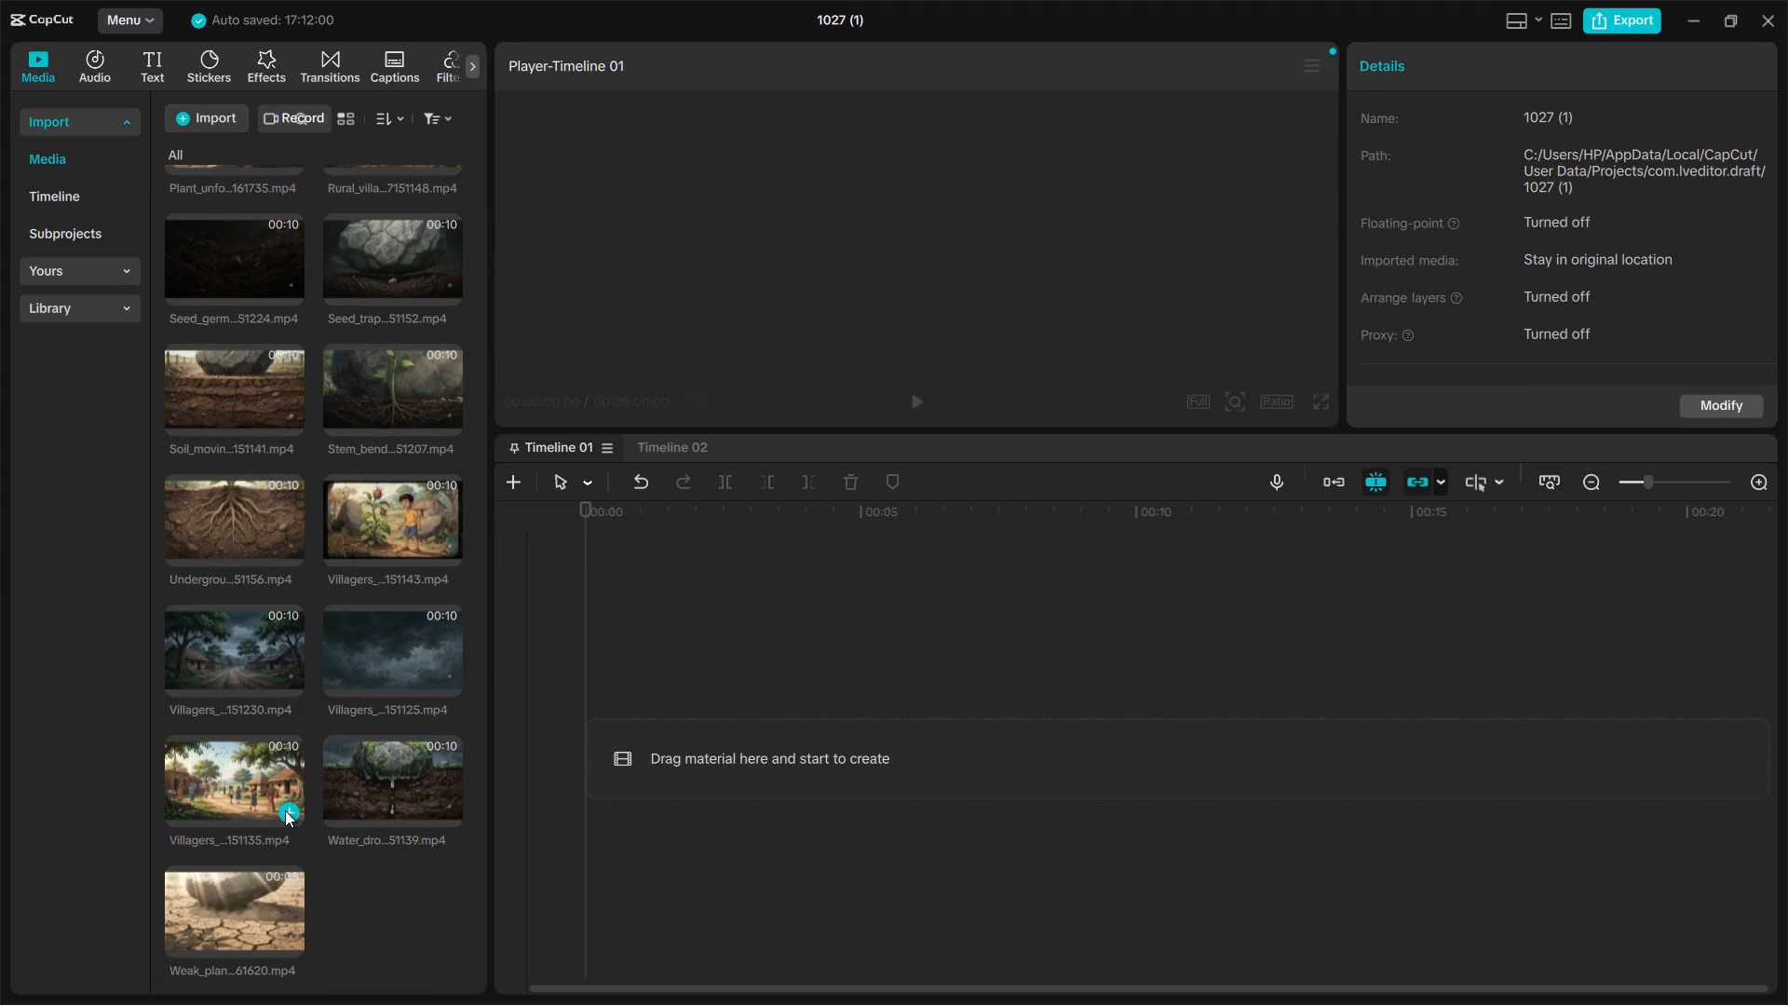
left_click(285, 810)
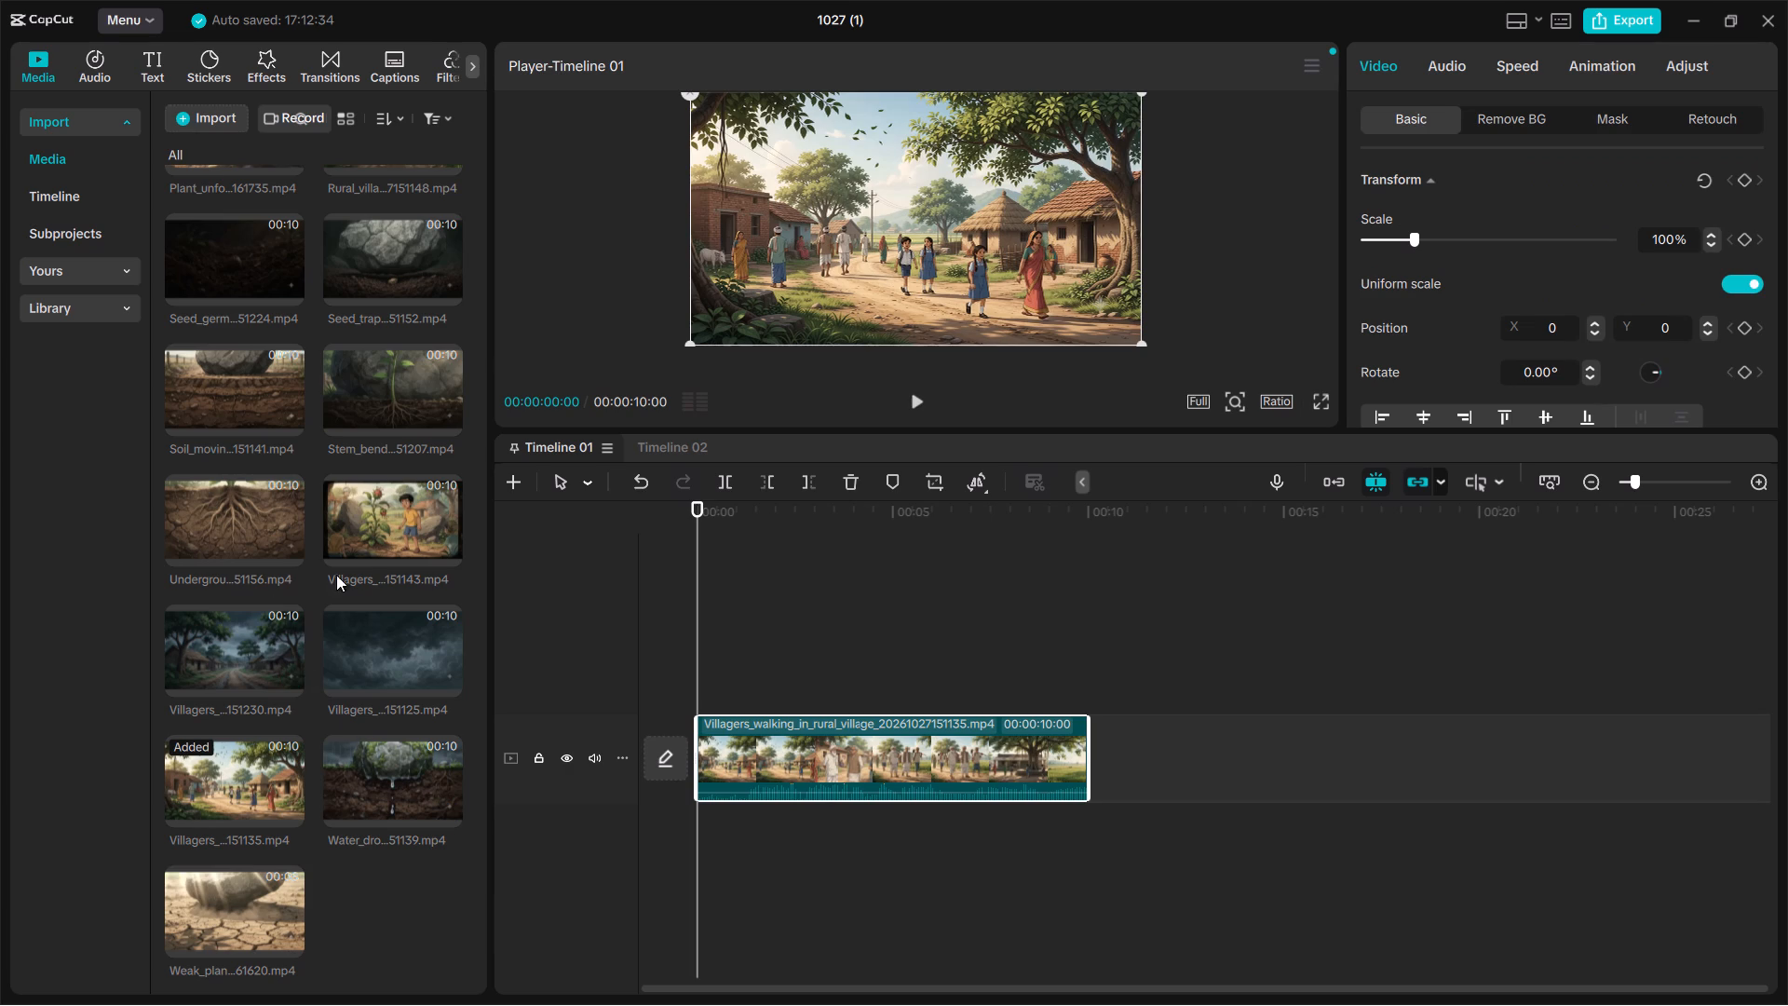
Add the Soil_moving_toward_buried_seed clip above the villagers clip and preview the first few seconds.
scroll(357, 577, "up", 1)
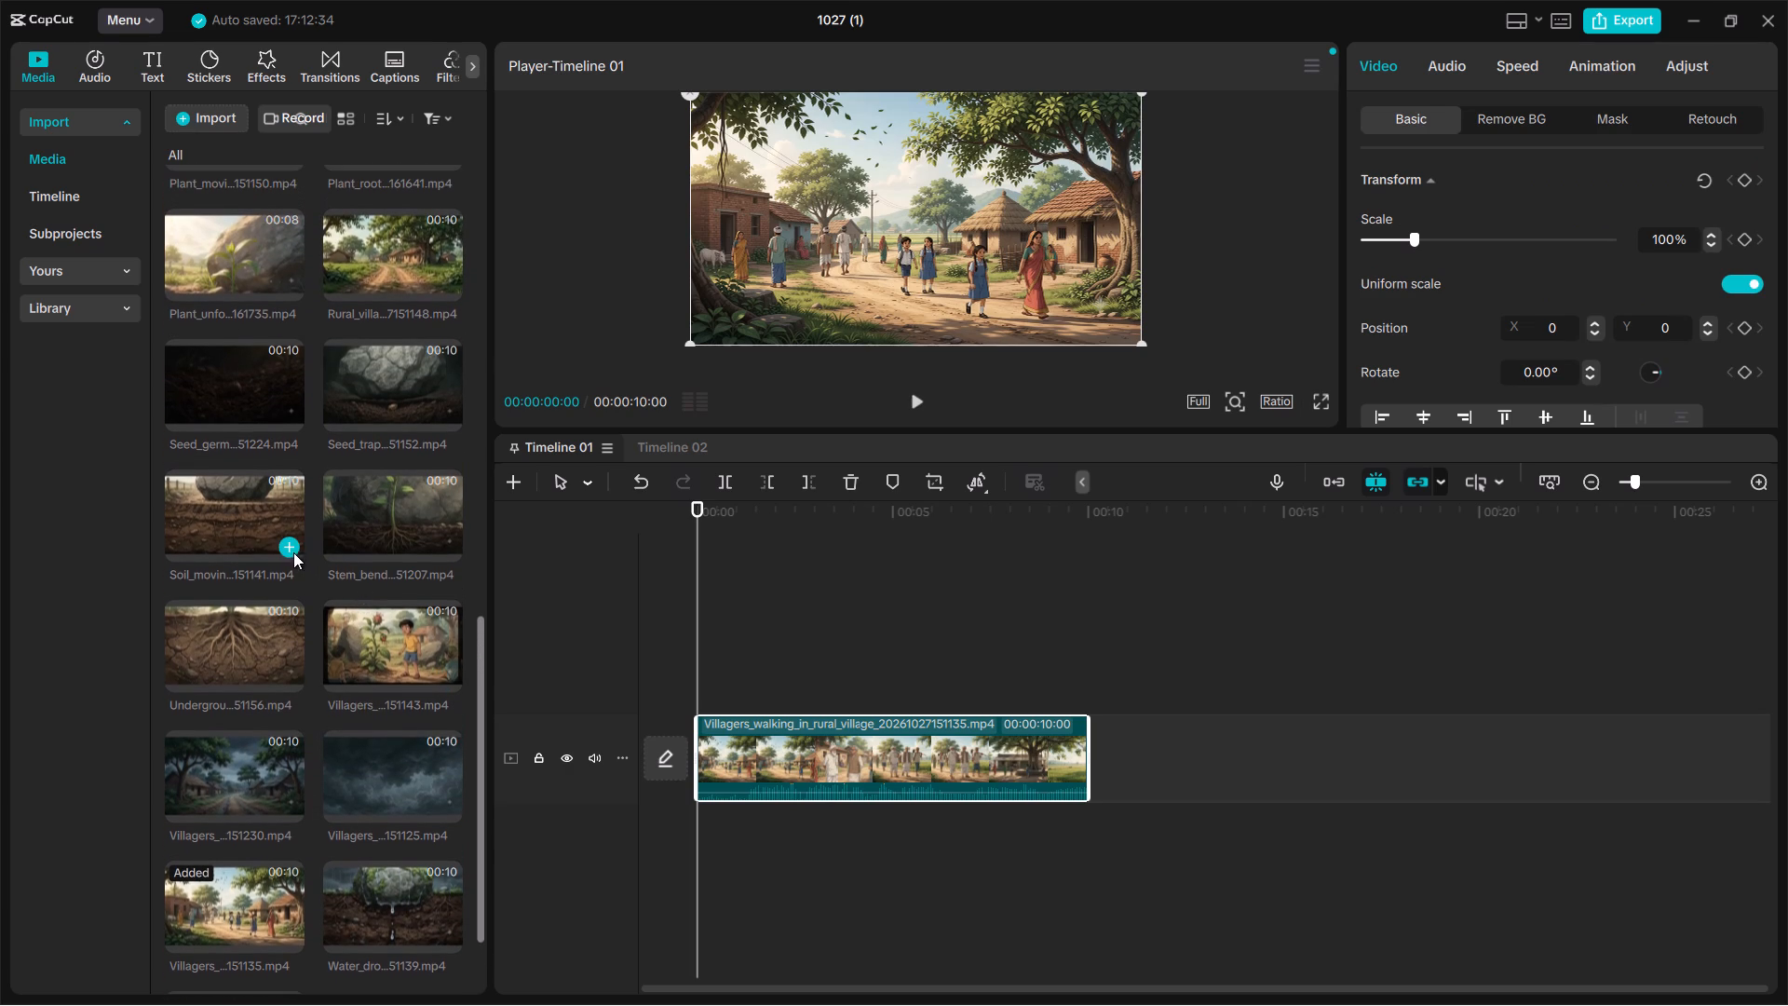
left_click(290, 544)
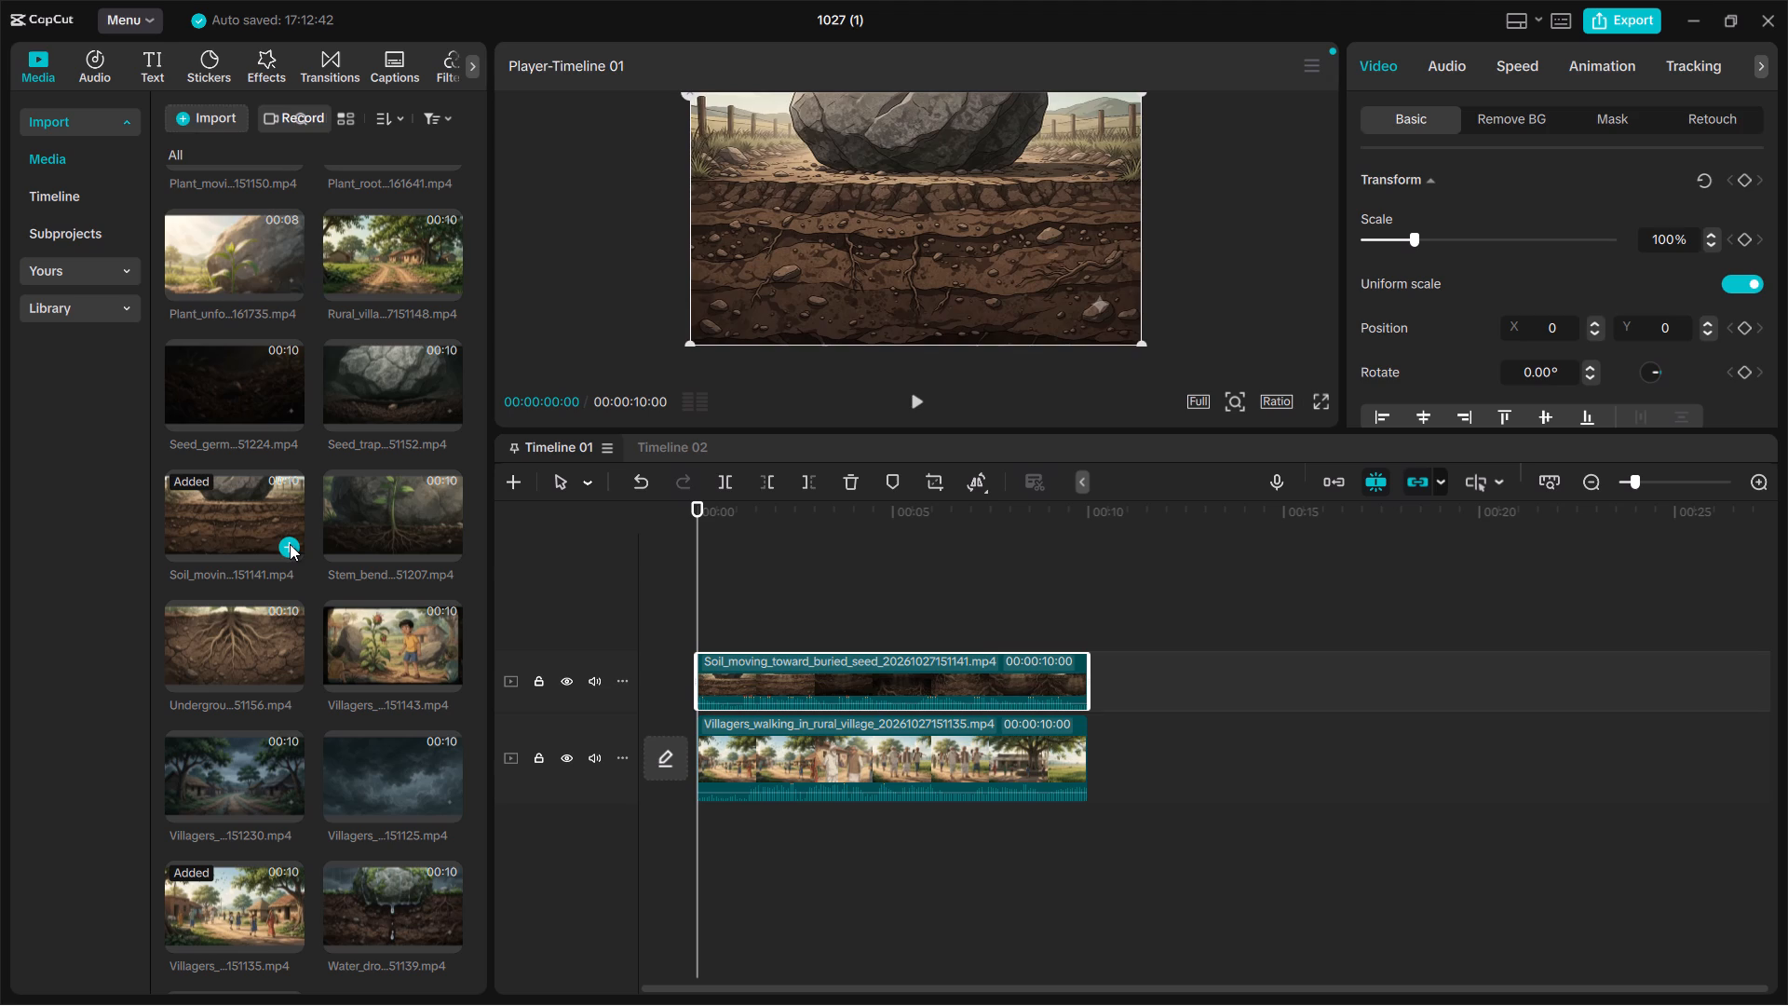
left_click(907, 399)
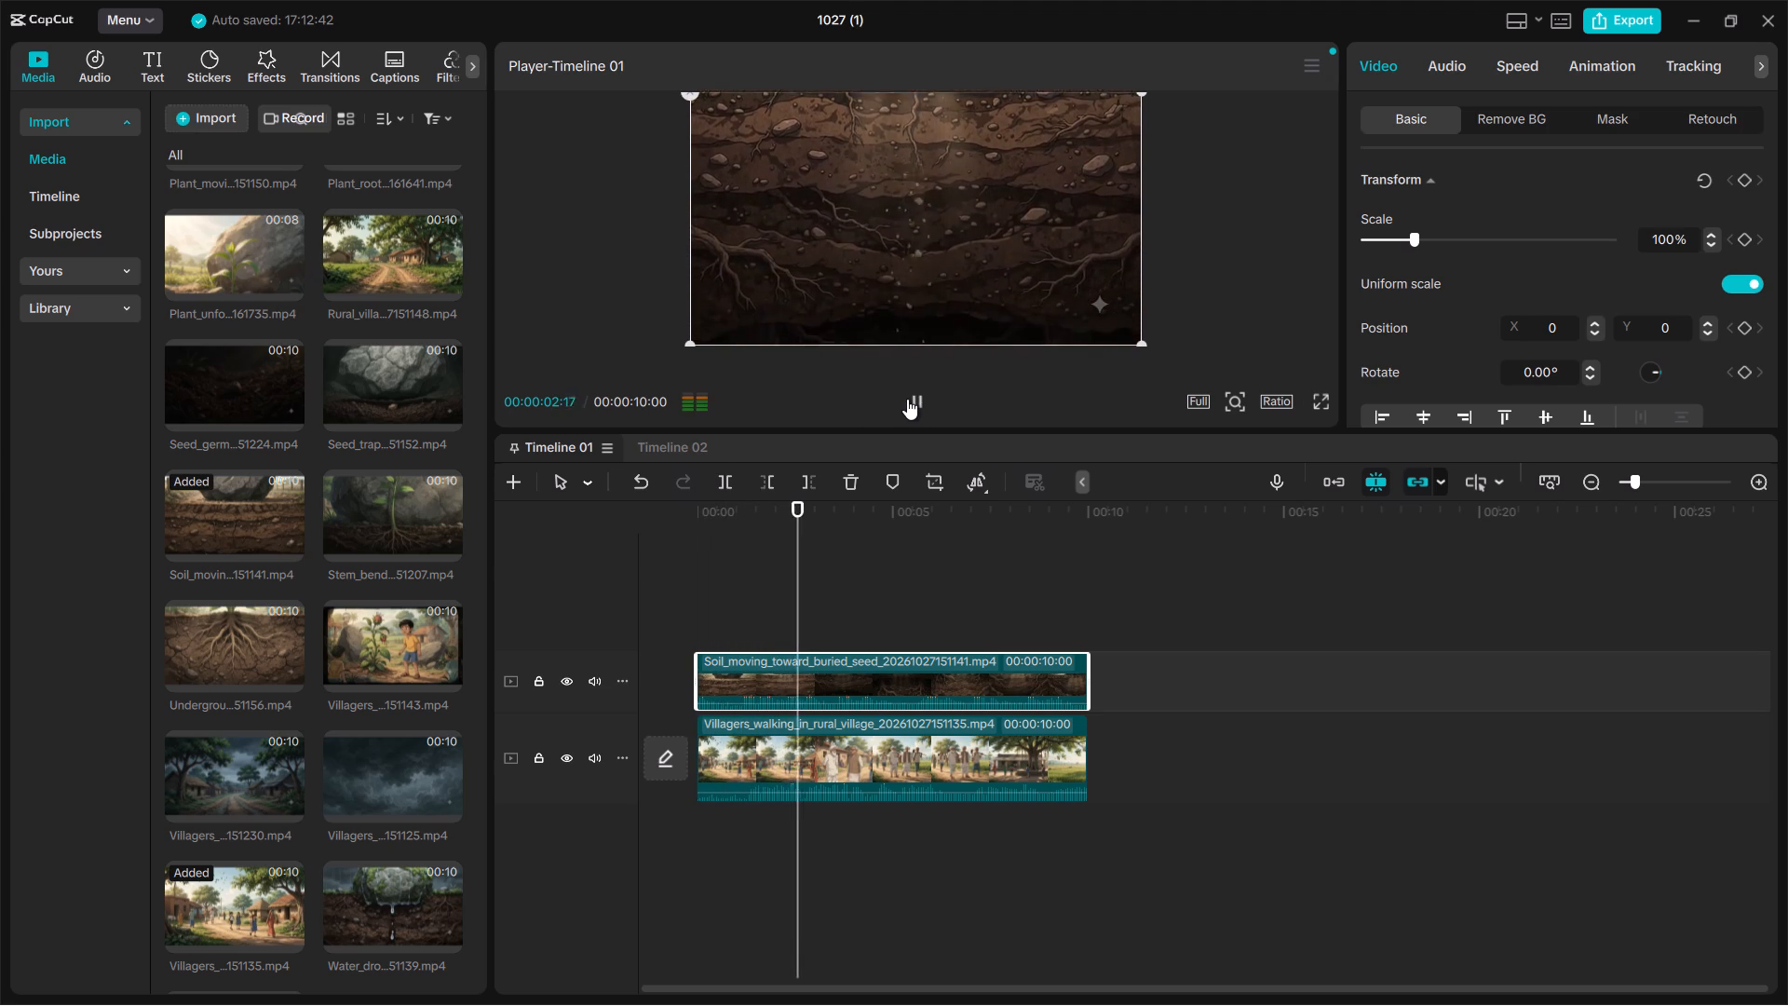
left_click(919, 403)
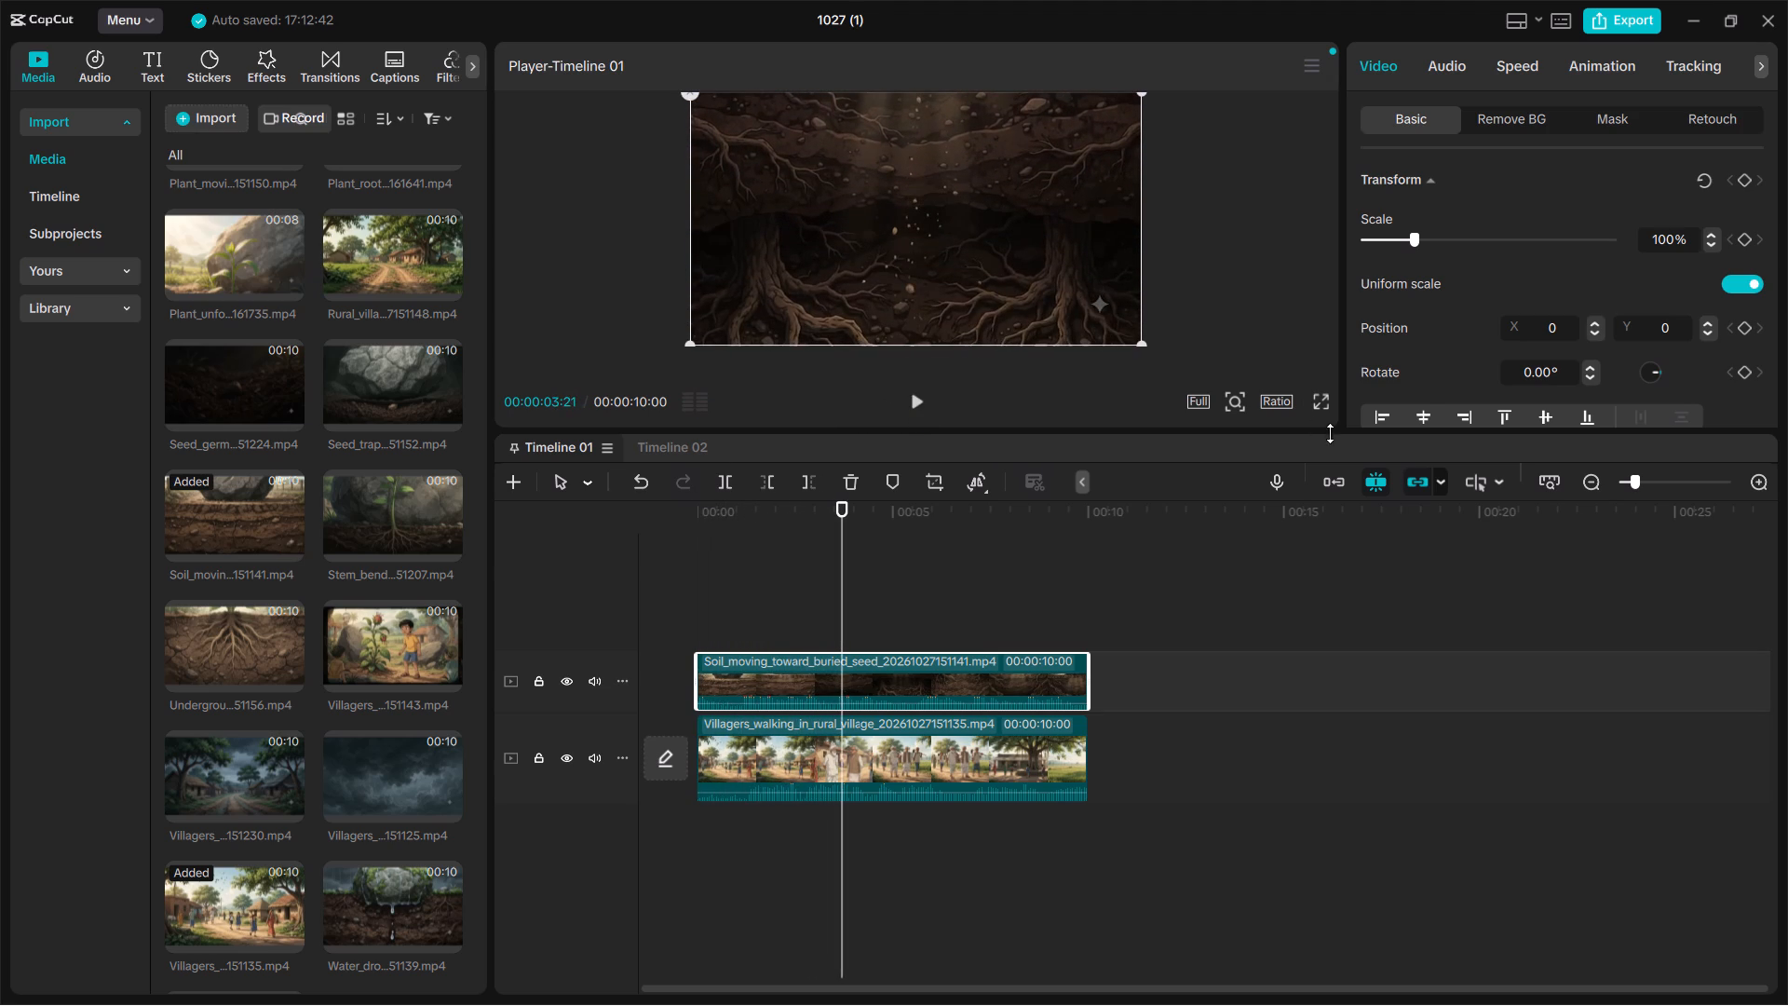
Turn off linkage for the timeline.
left_click(1418, 483)
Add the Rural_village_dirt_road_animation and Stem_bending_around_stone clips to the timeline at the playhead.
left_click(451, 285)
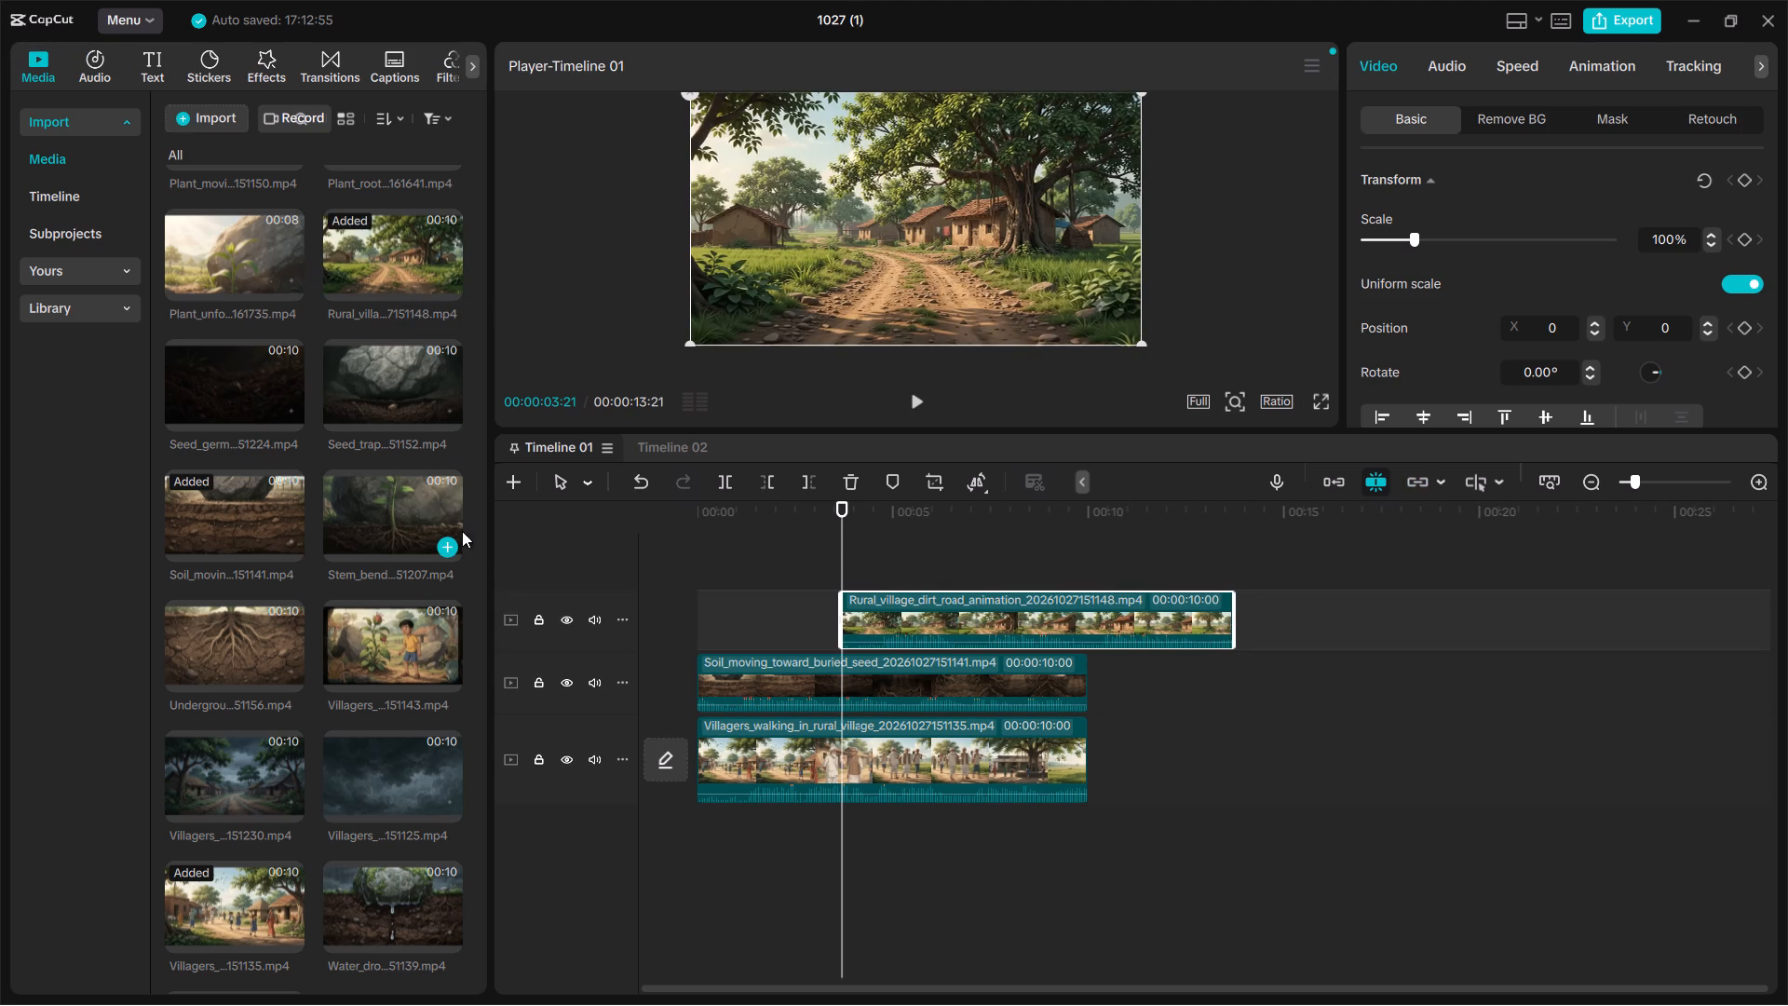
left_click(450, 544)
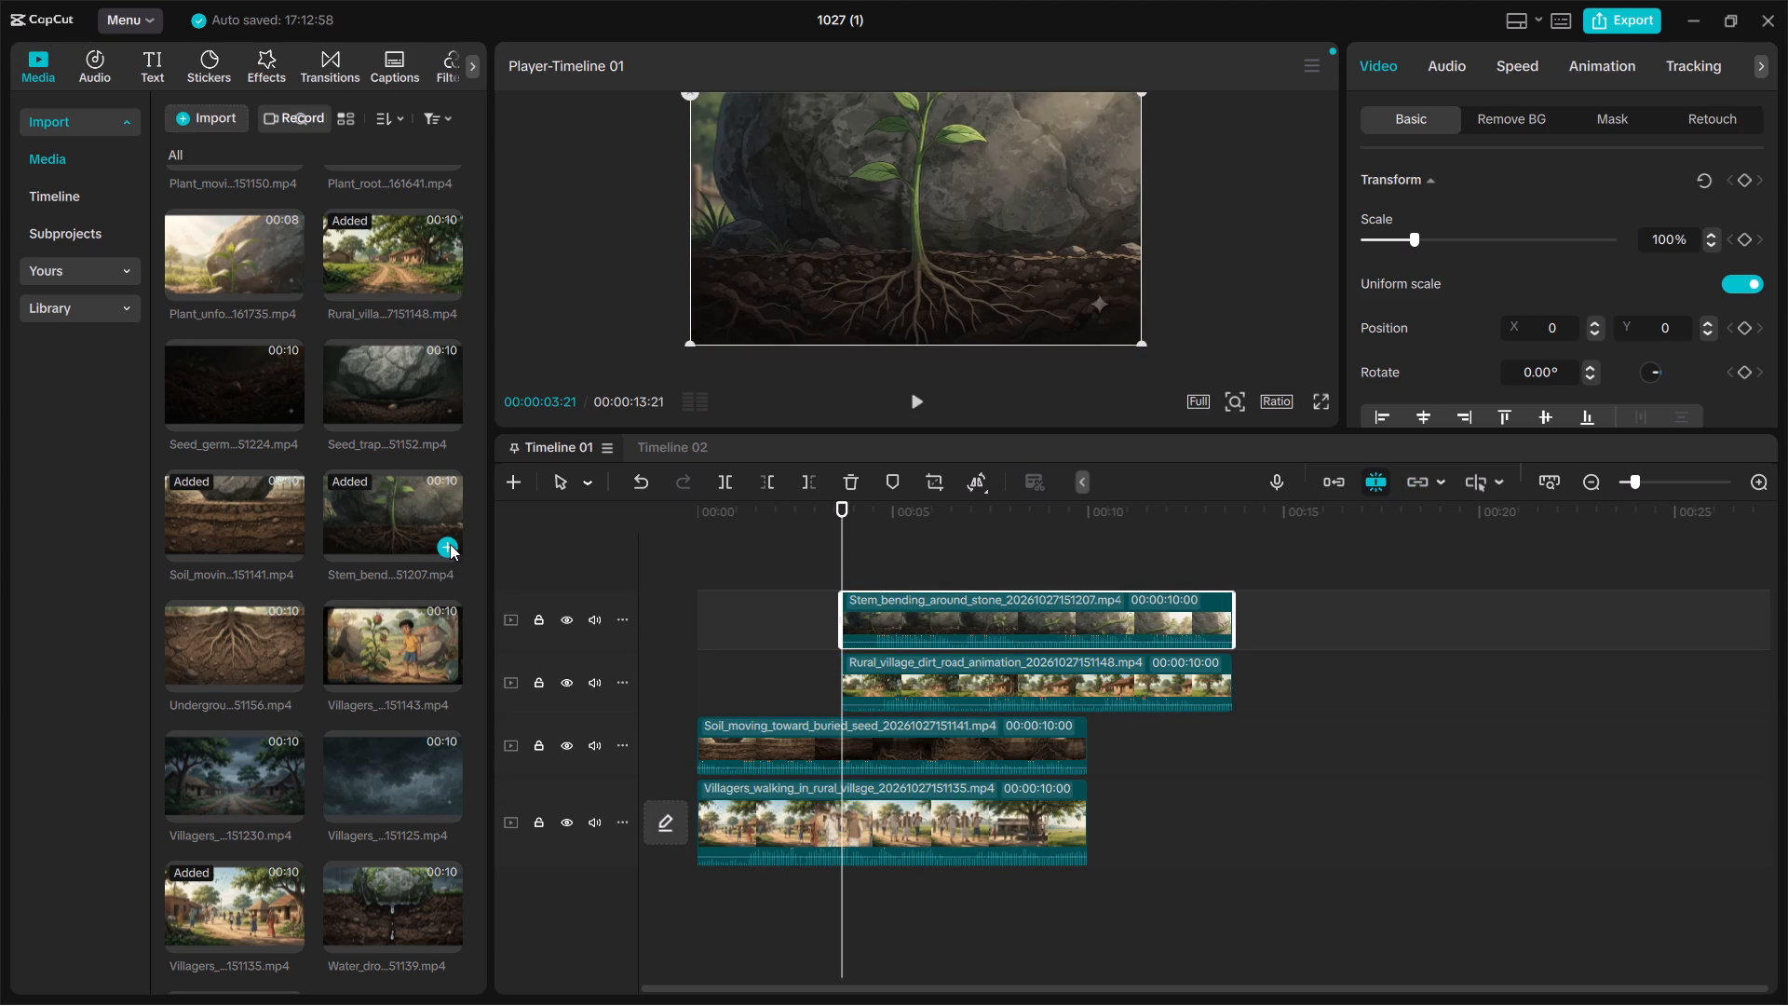
Turn off auto snapping for the timeline.
left_click(1379, 477)
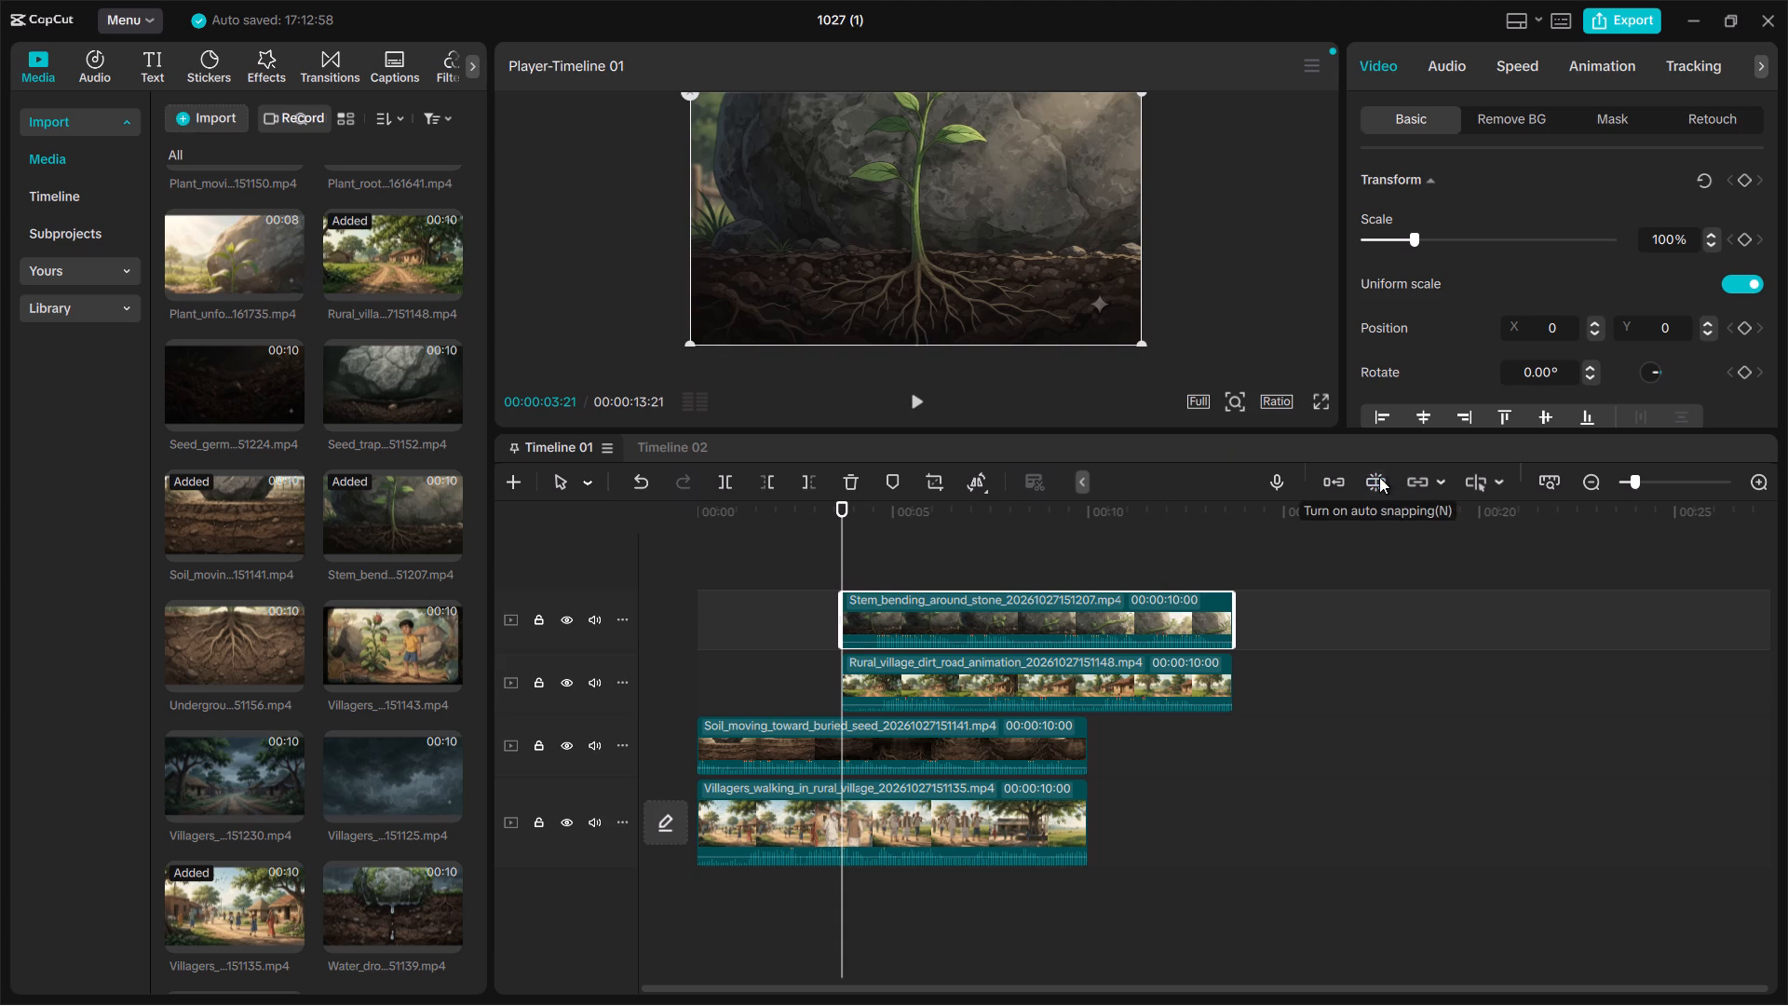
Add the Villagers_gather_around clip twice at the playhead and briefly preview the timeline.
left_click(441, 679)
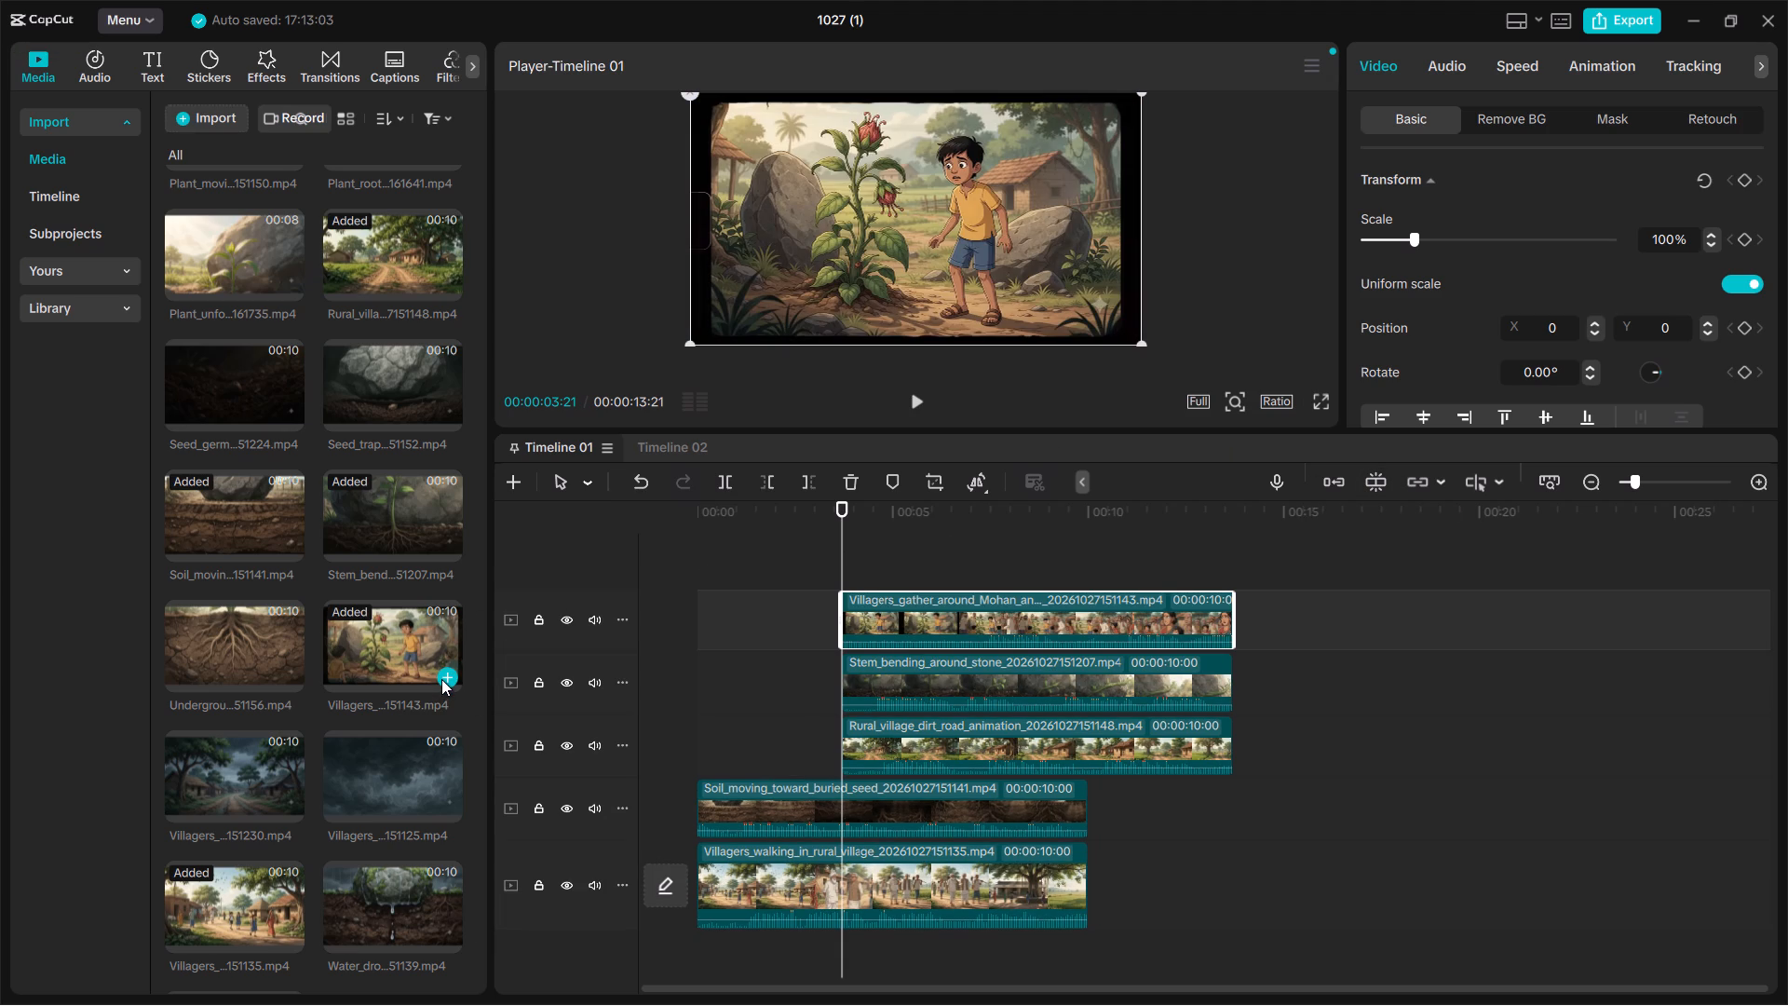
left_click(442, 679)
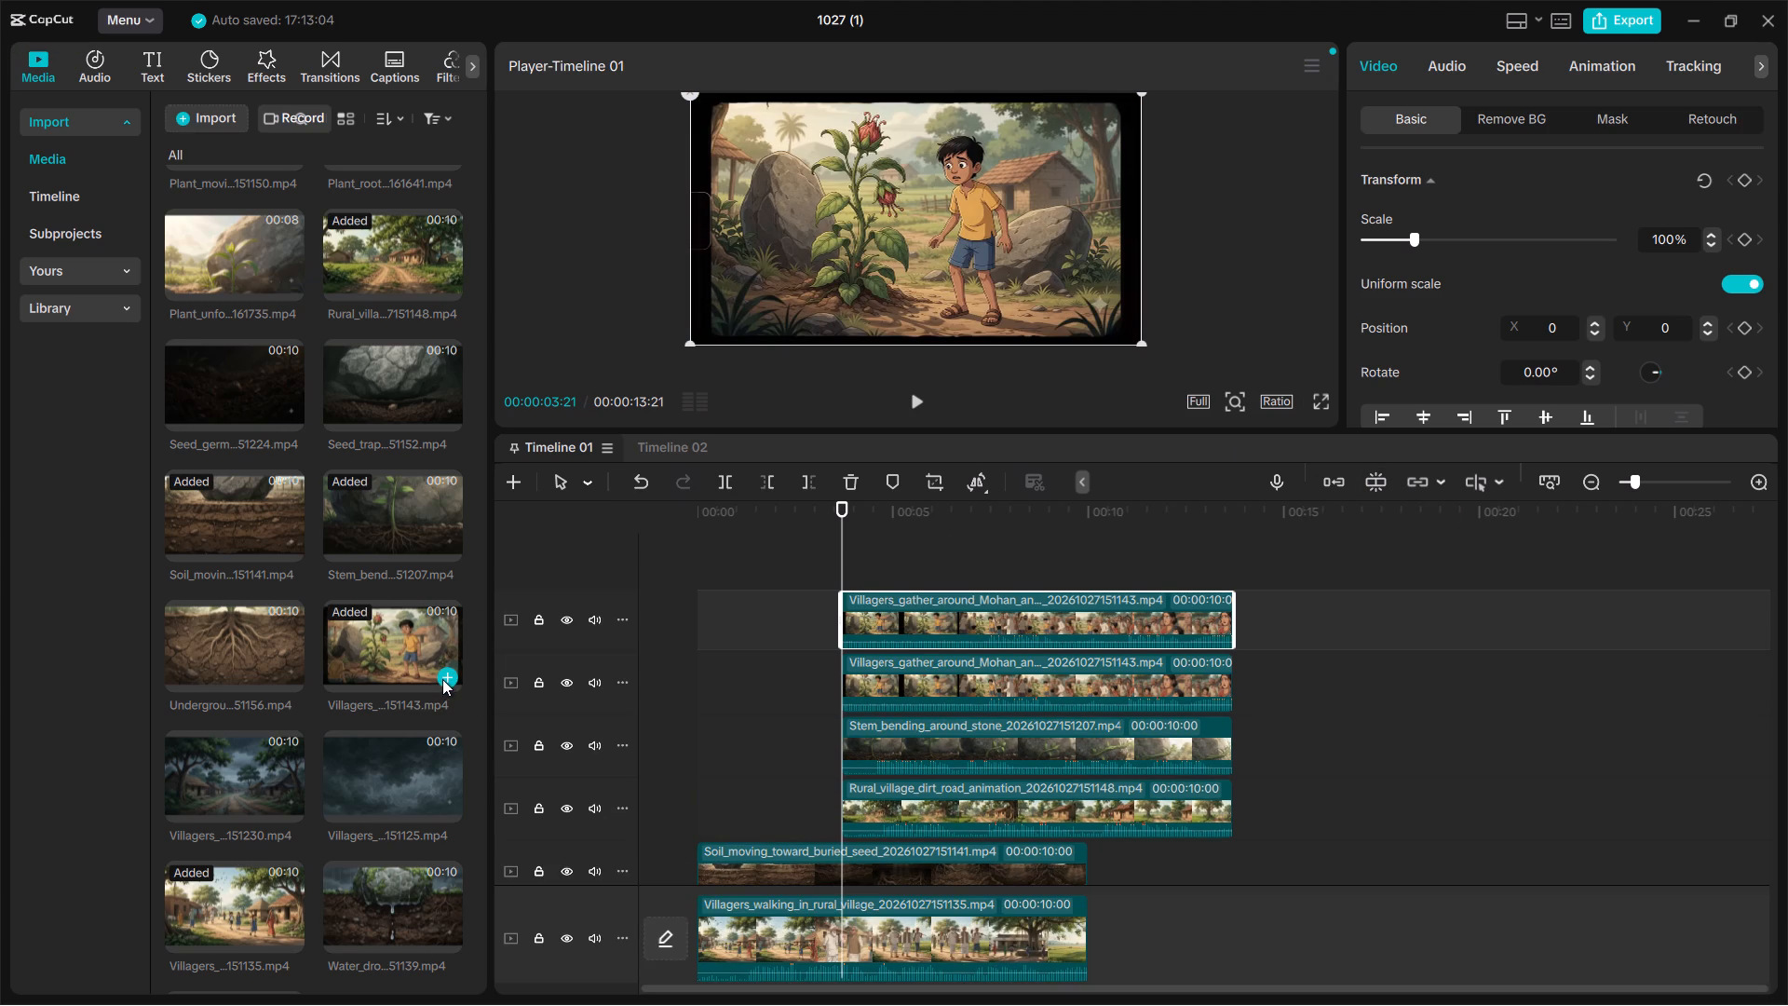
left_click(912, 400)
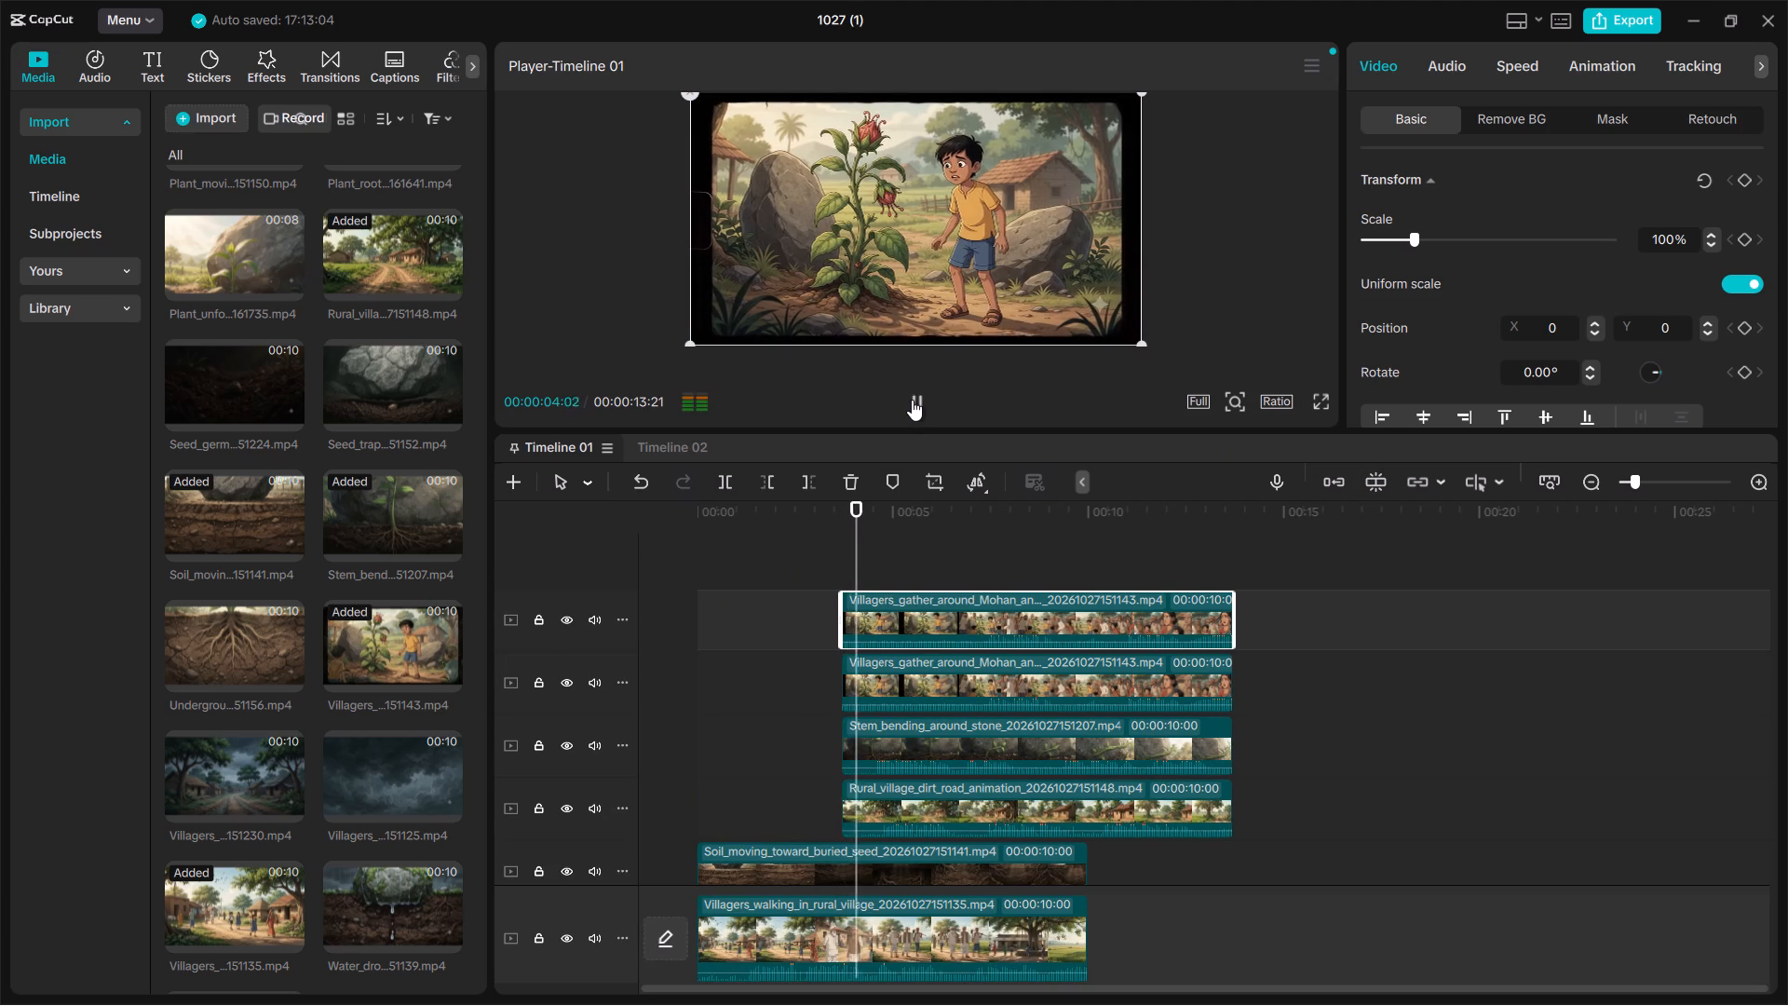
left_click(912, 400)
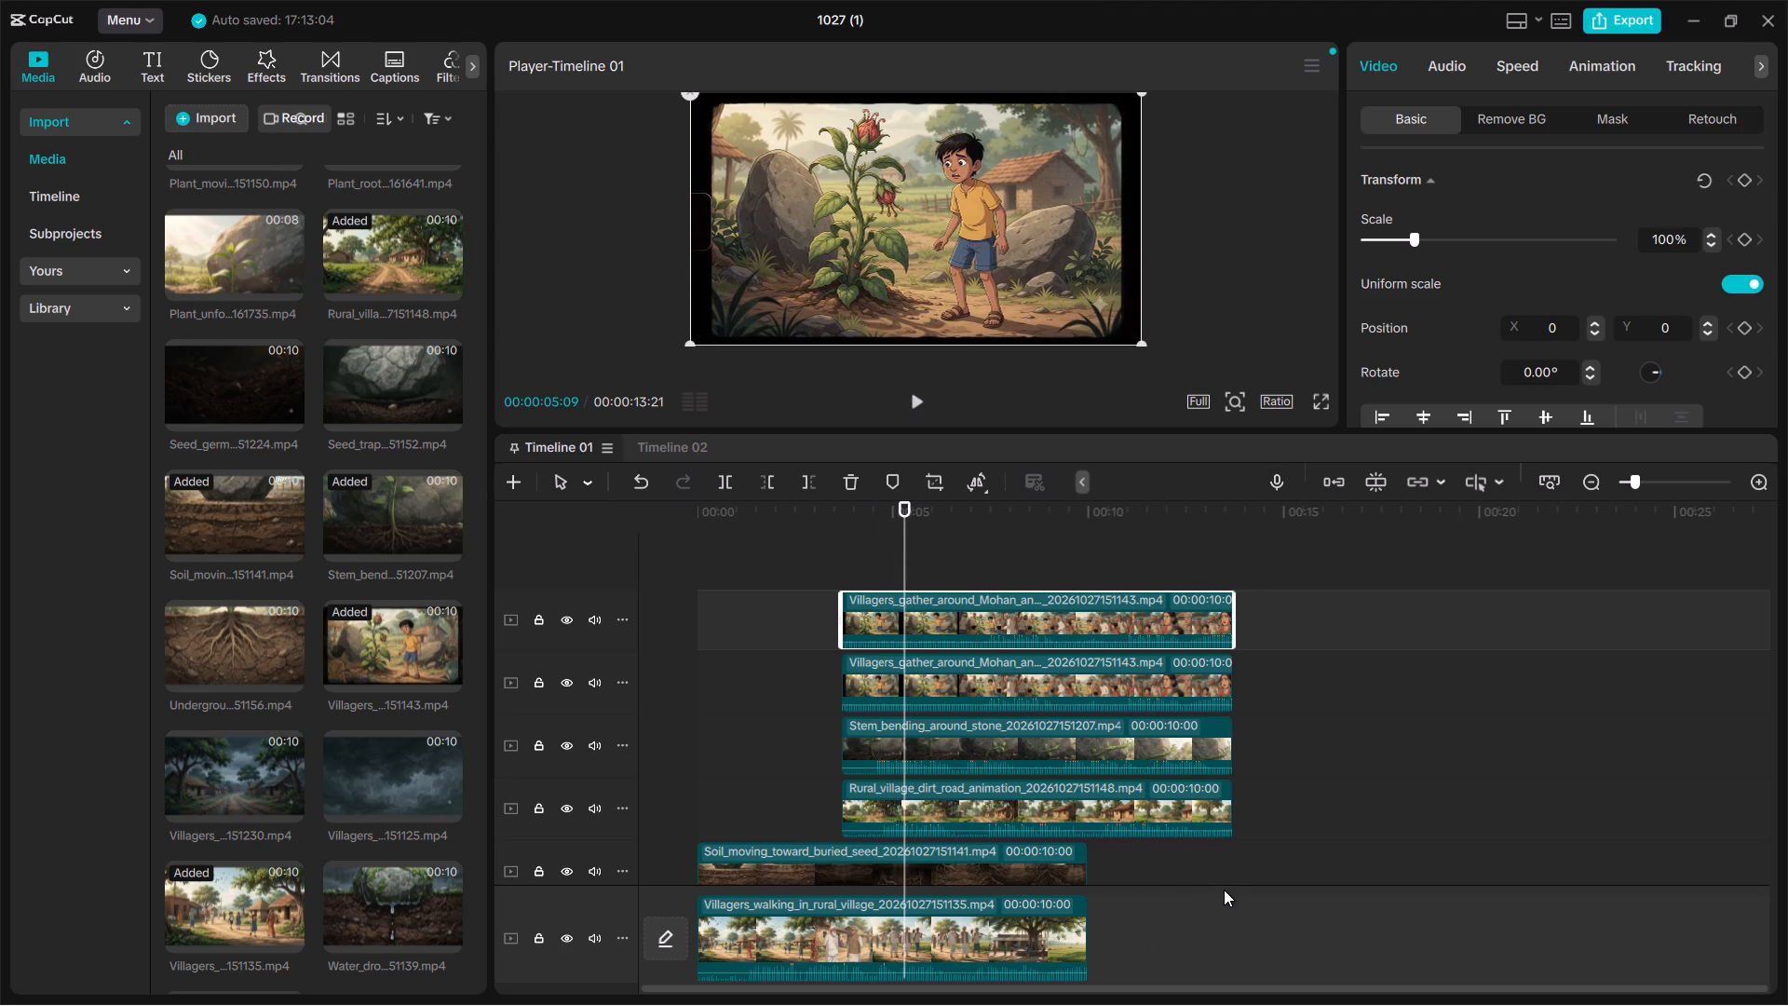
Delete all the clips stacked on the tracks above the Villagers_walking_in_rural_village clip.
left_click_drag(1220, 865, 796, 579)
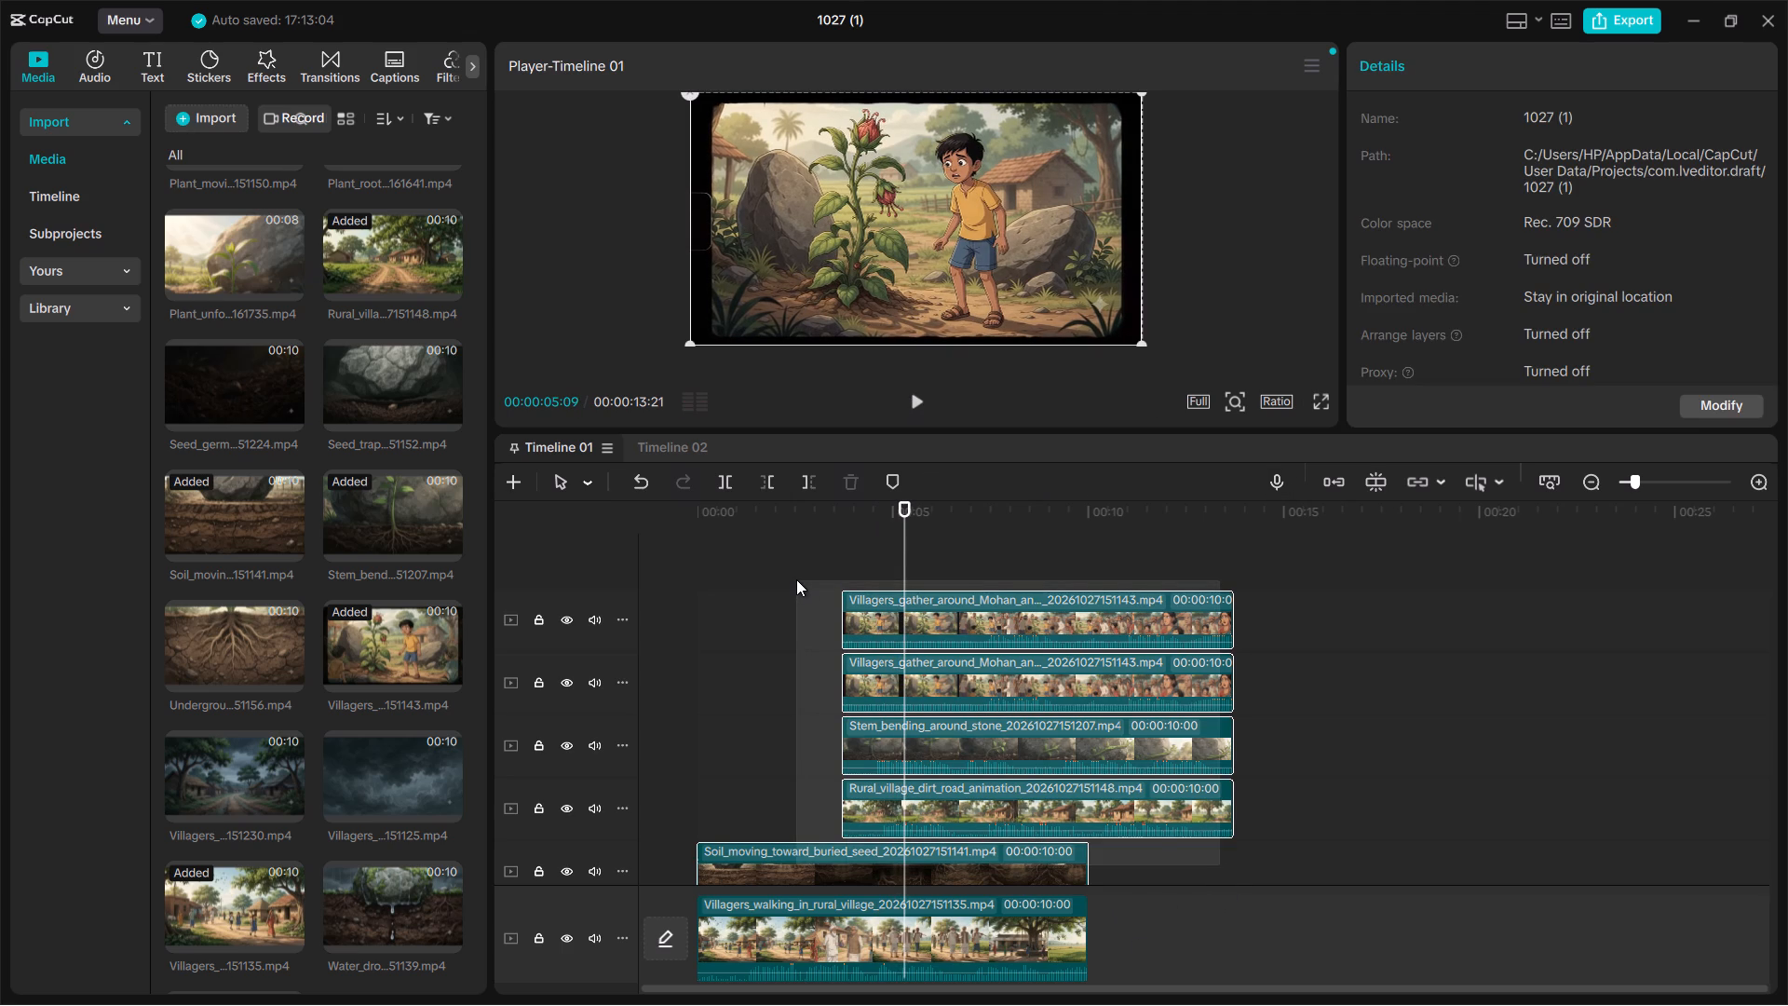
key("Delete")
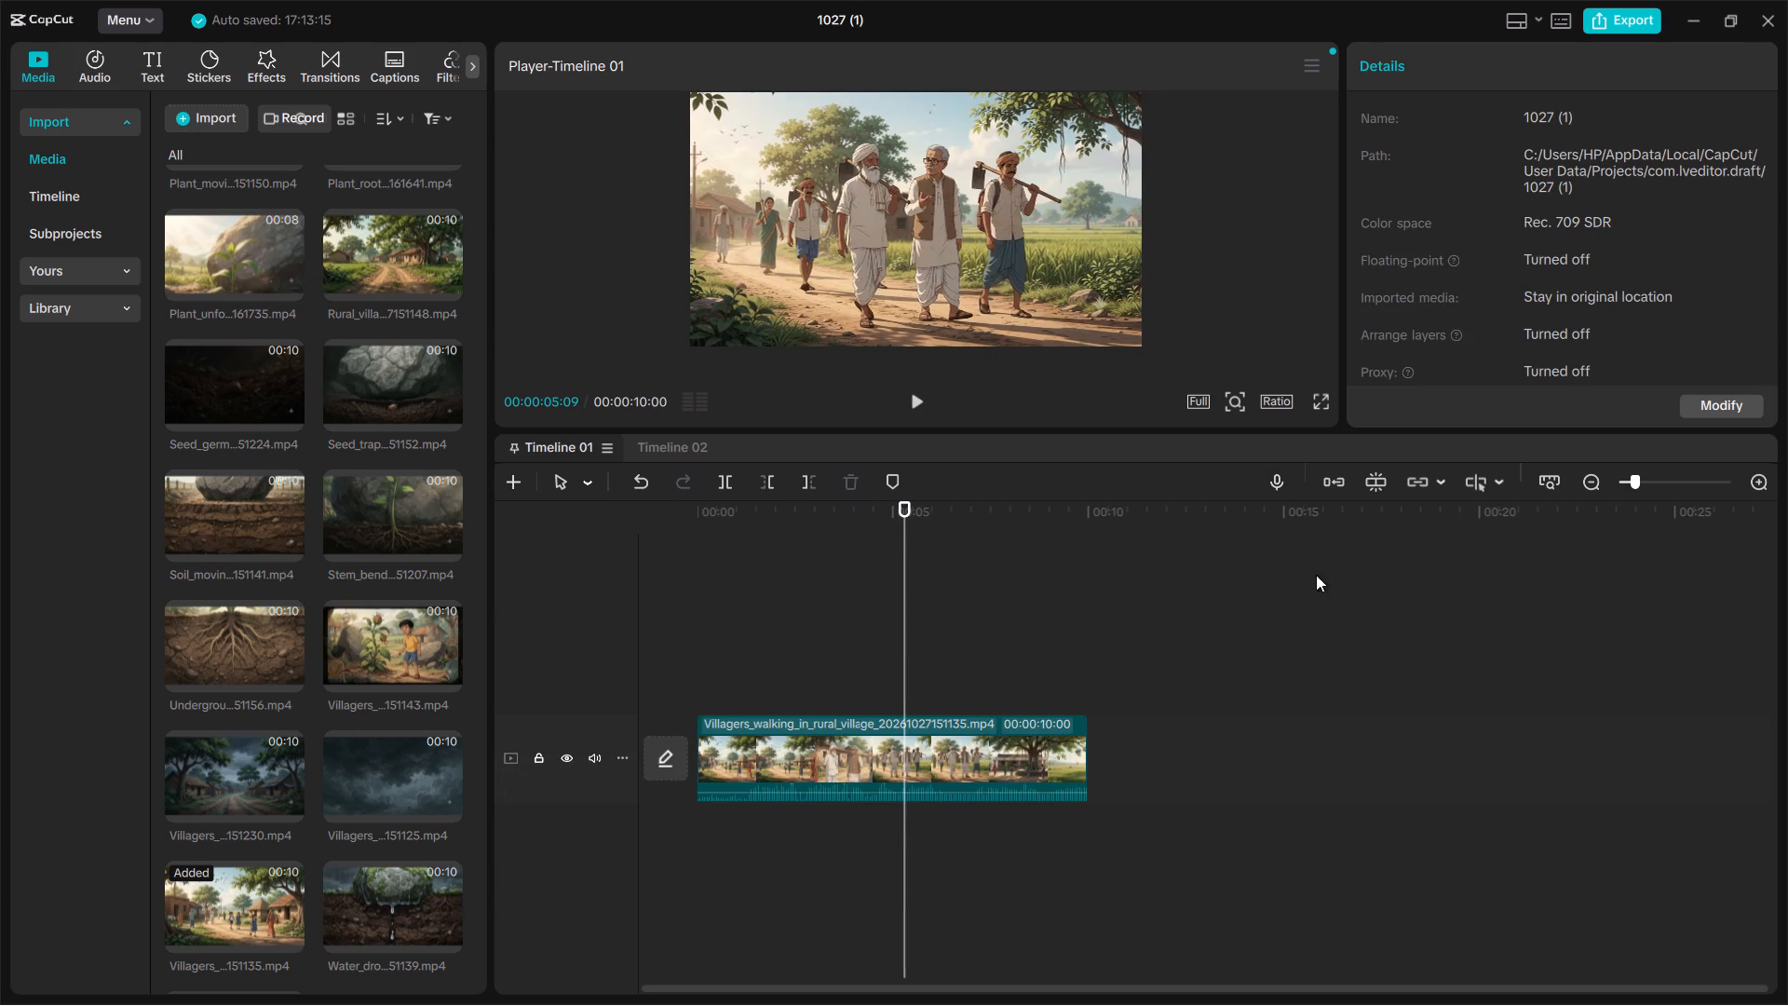
Place the playhead at the end of the Villagers_walking_in_rural_village clip, at 00:00:10:00.
left_click(1161, 728)
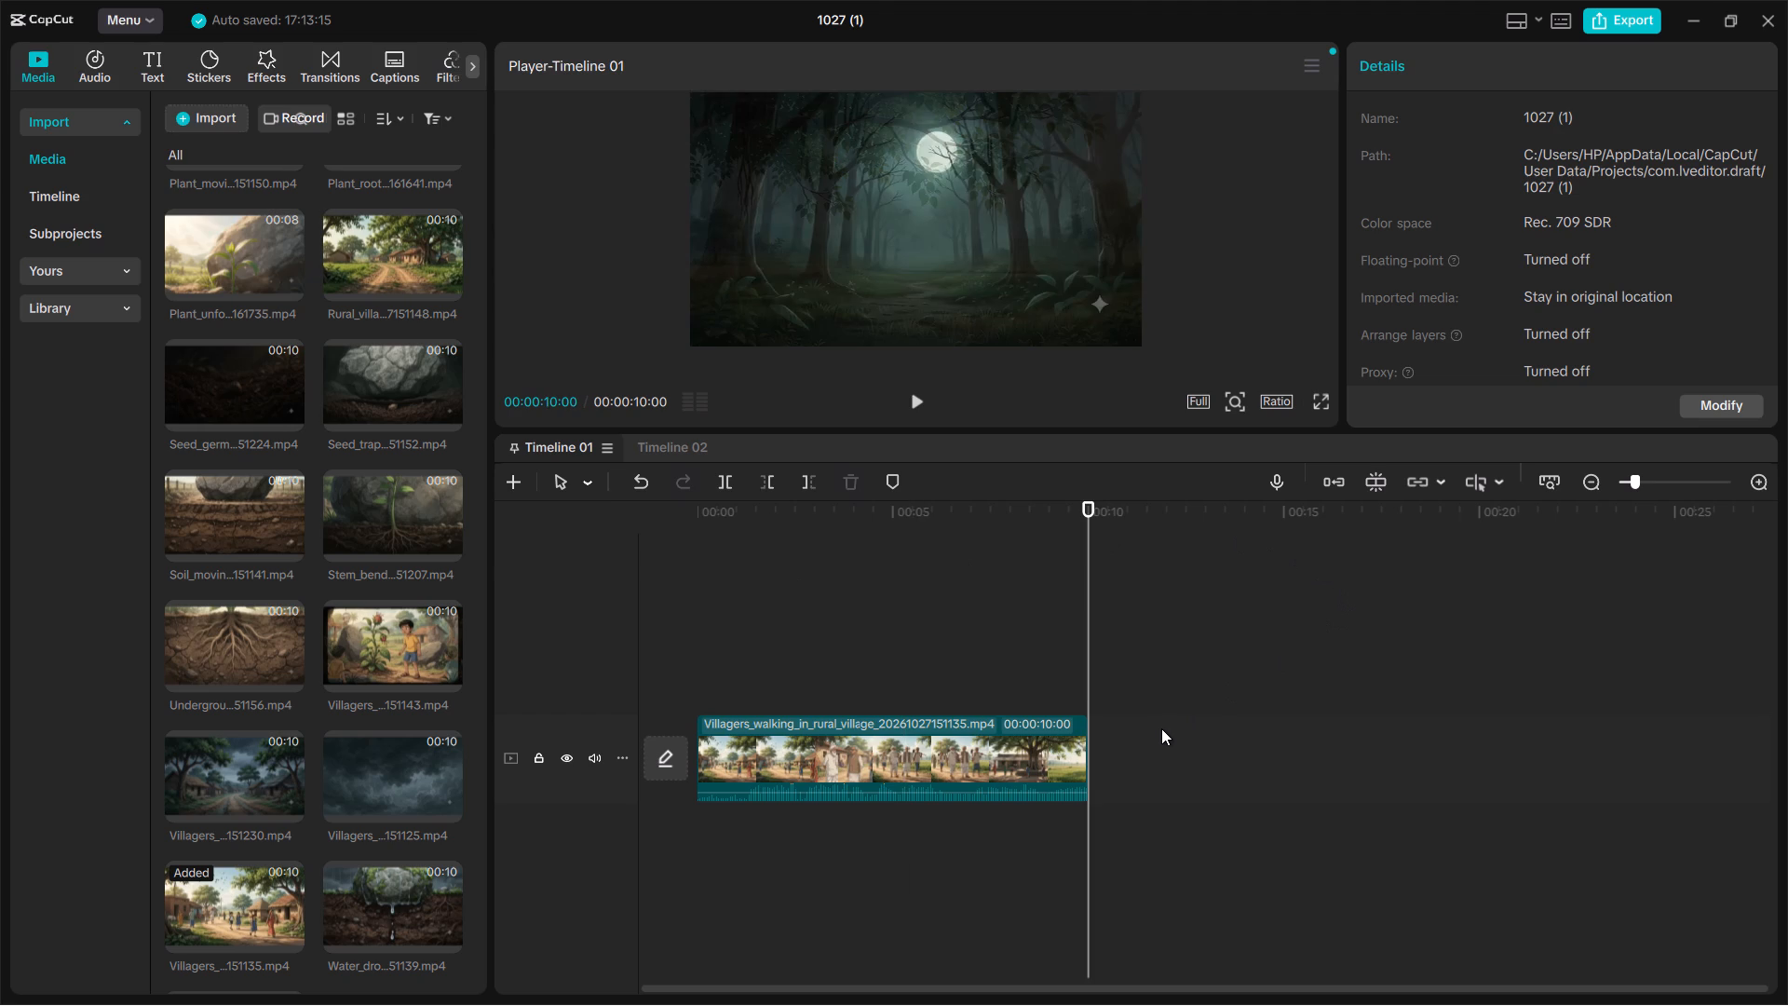
Open the timeline's linkage options.
left_click(1437, 491)
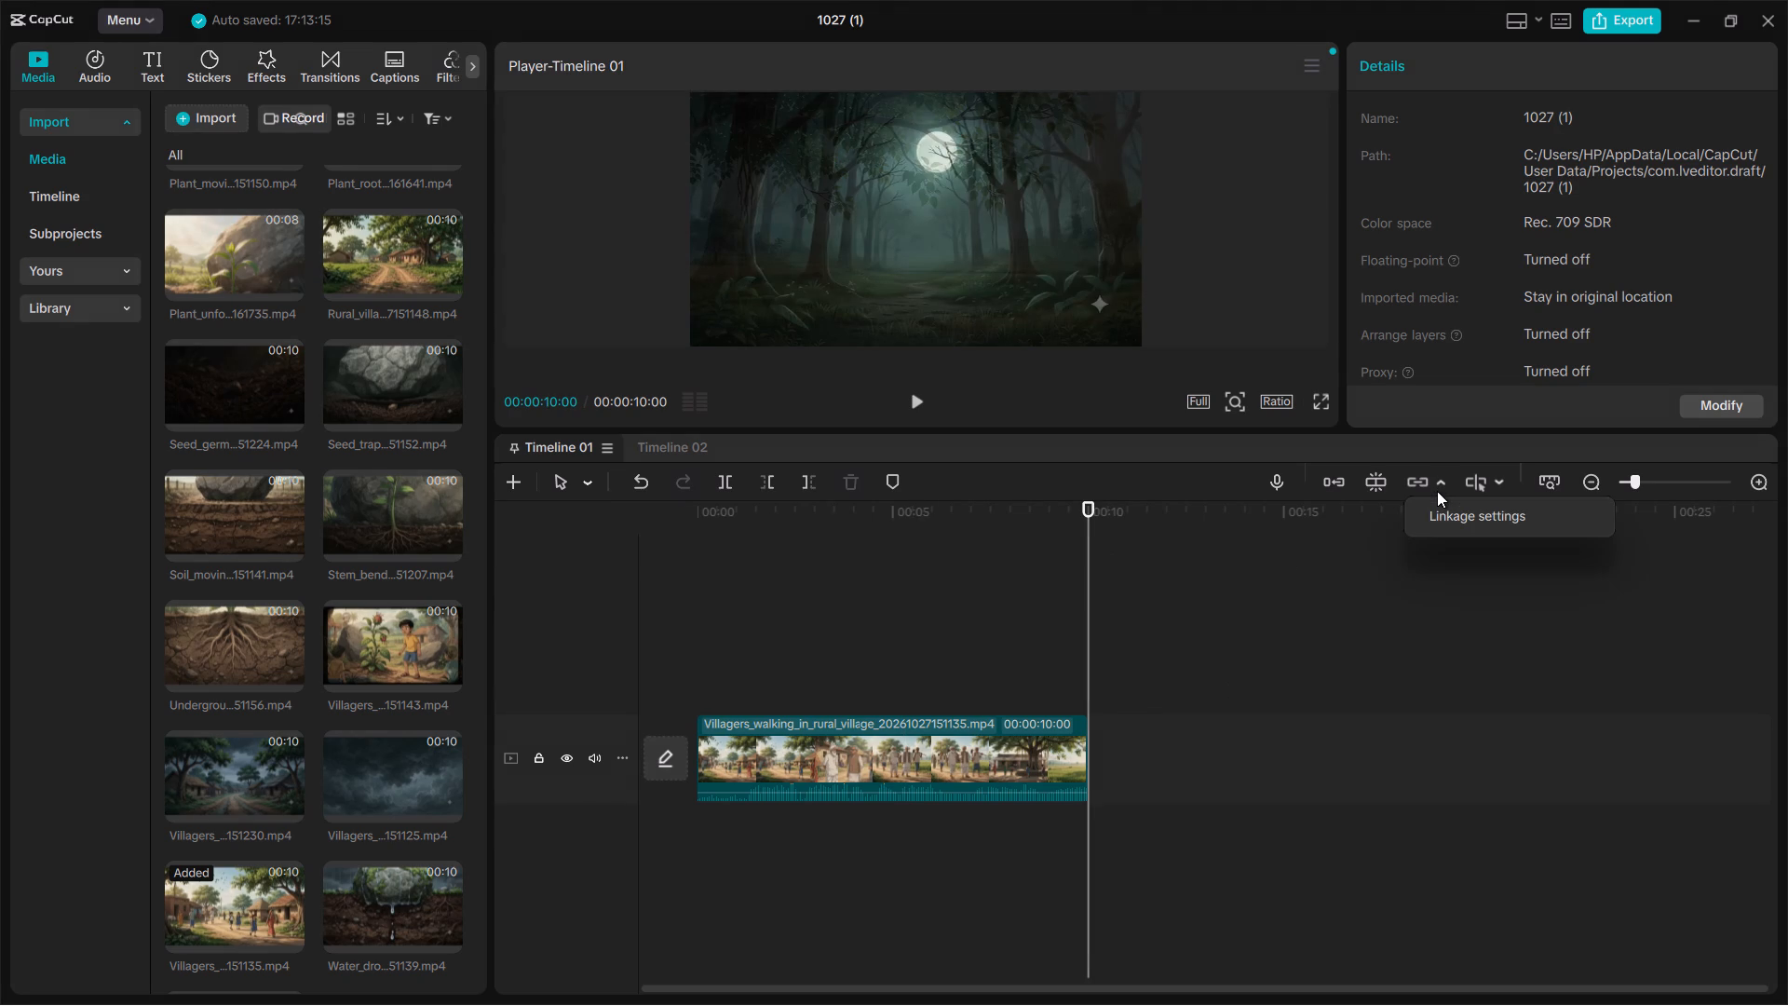
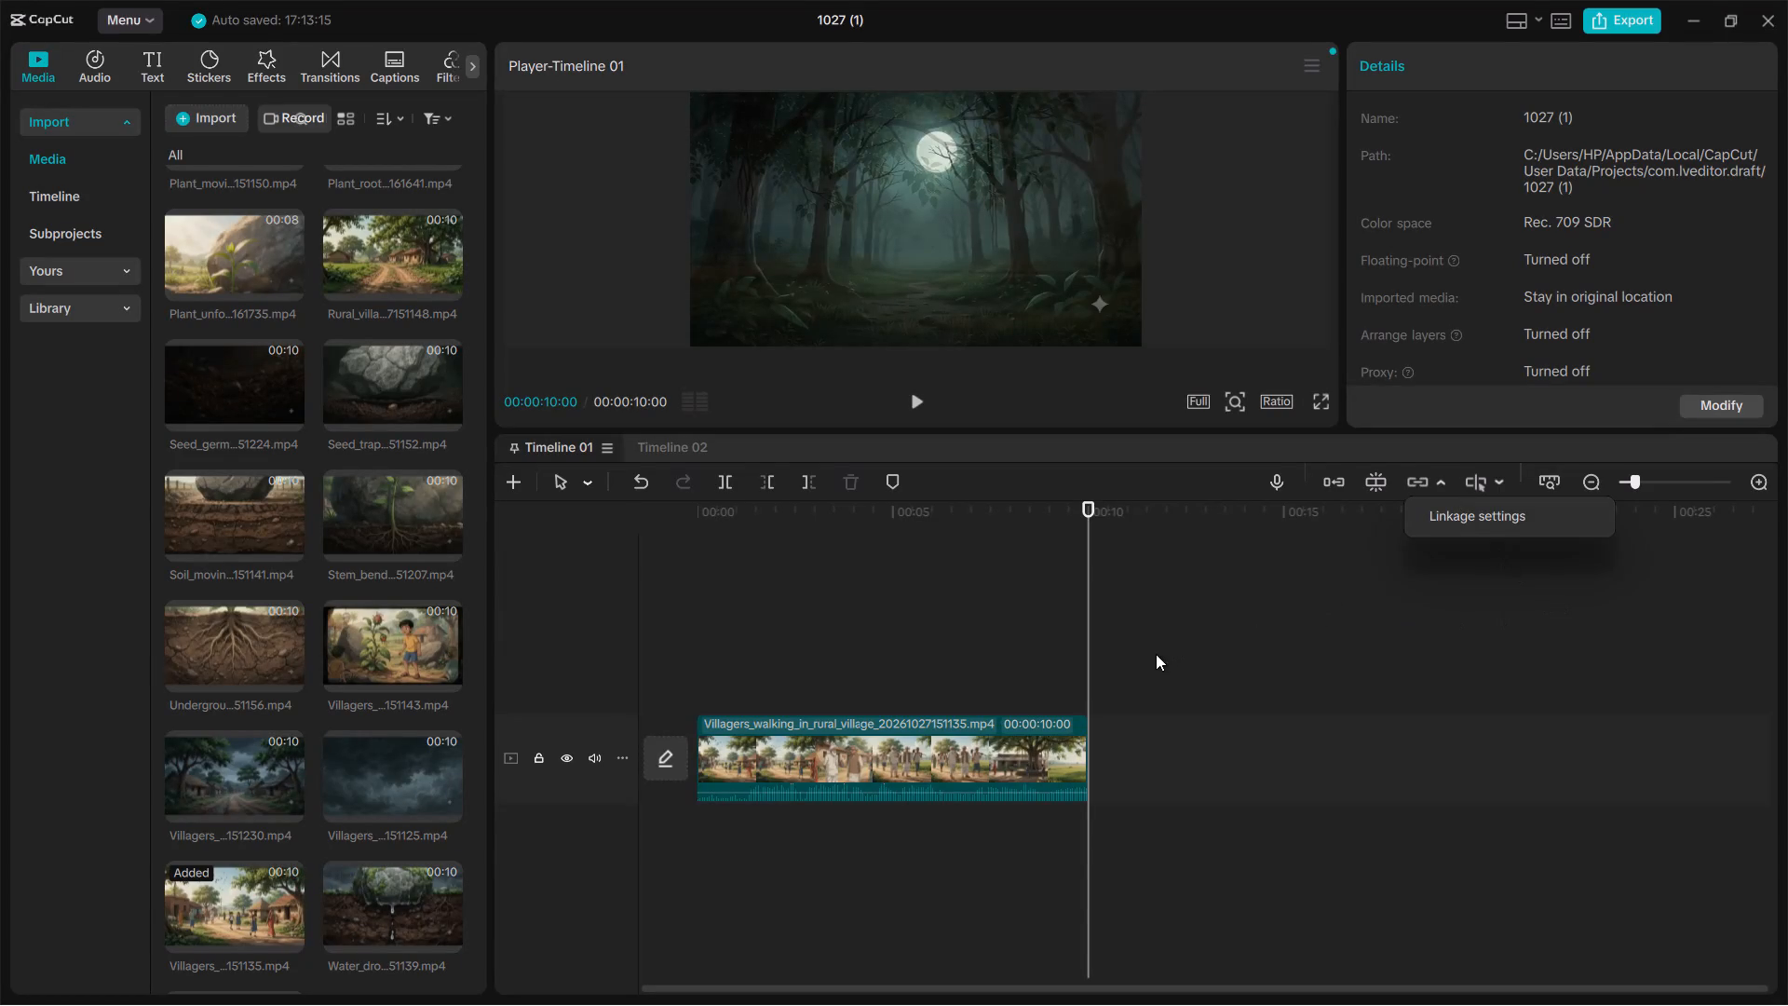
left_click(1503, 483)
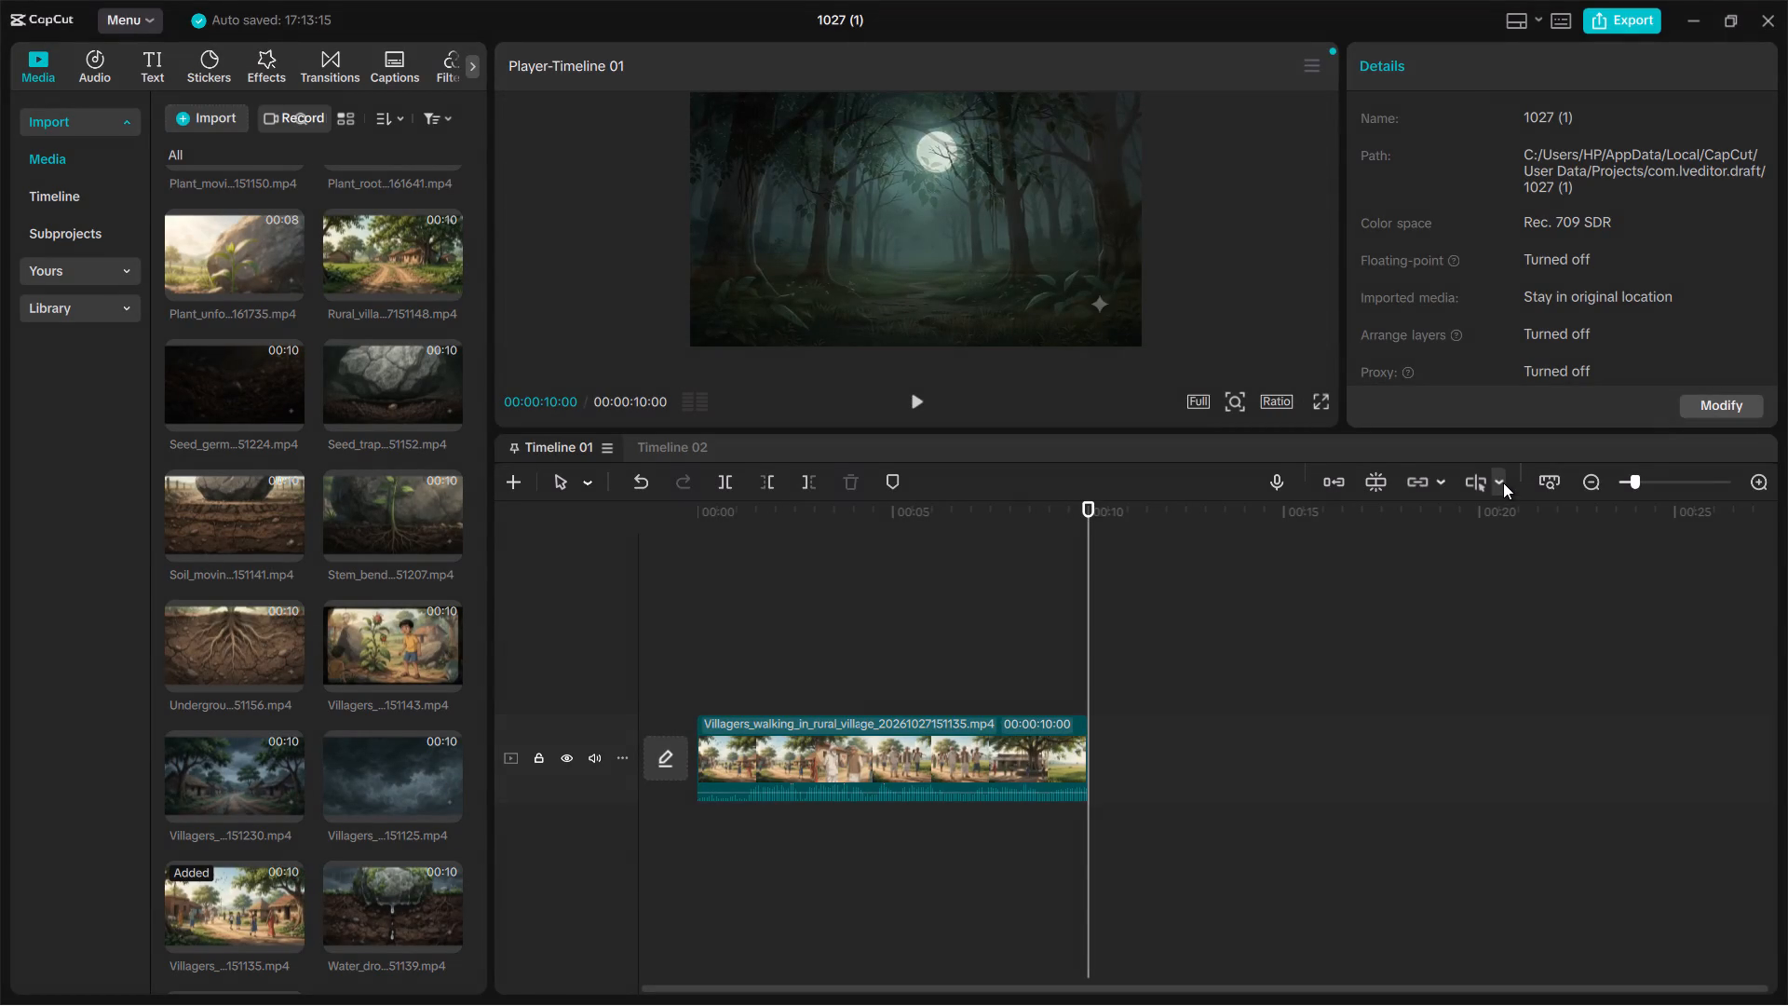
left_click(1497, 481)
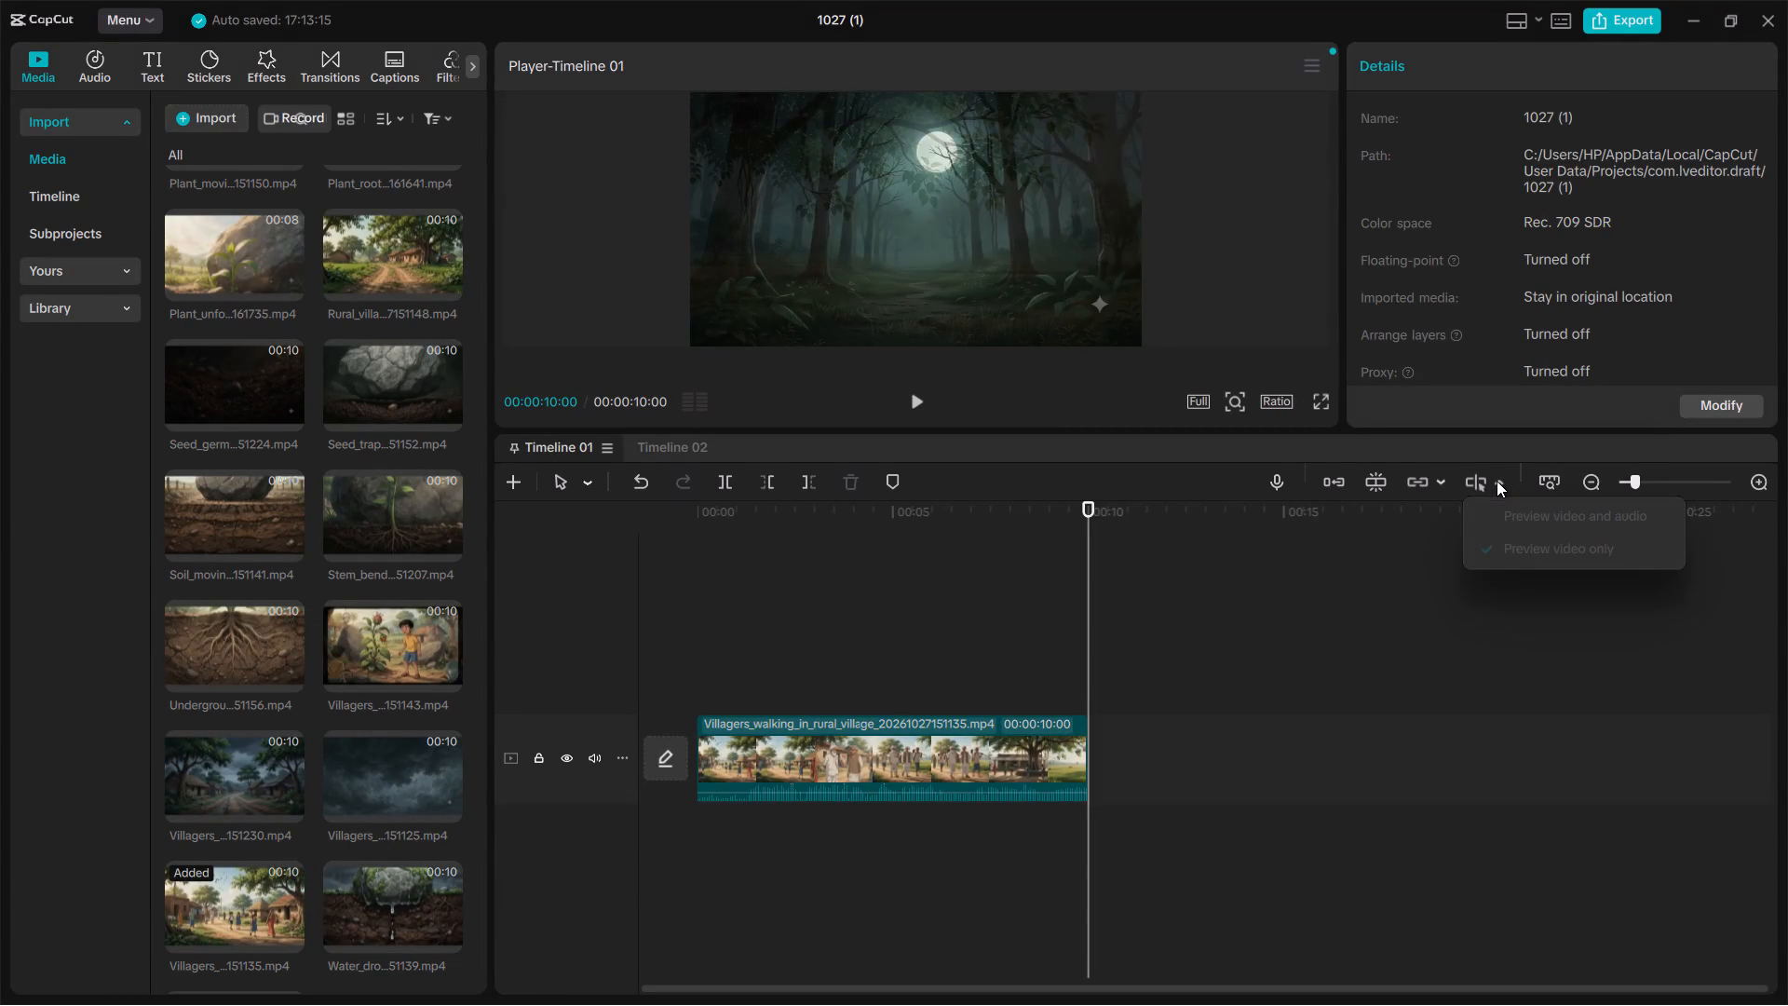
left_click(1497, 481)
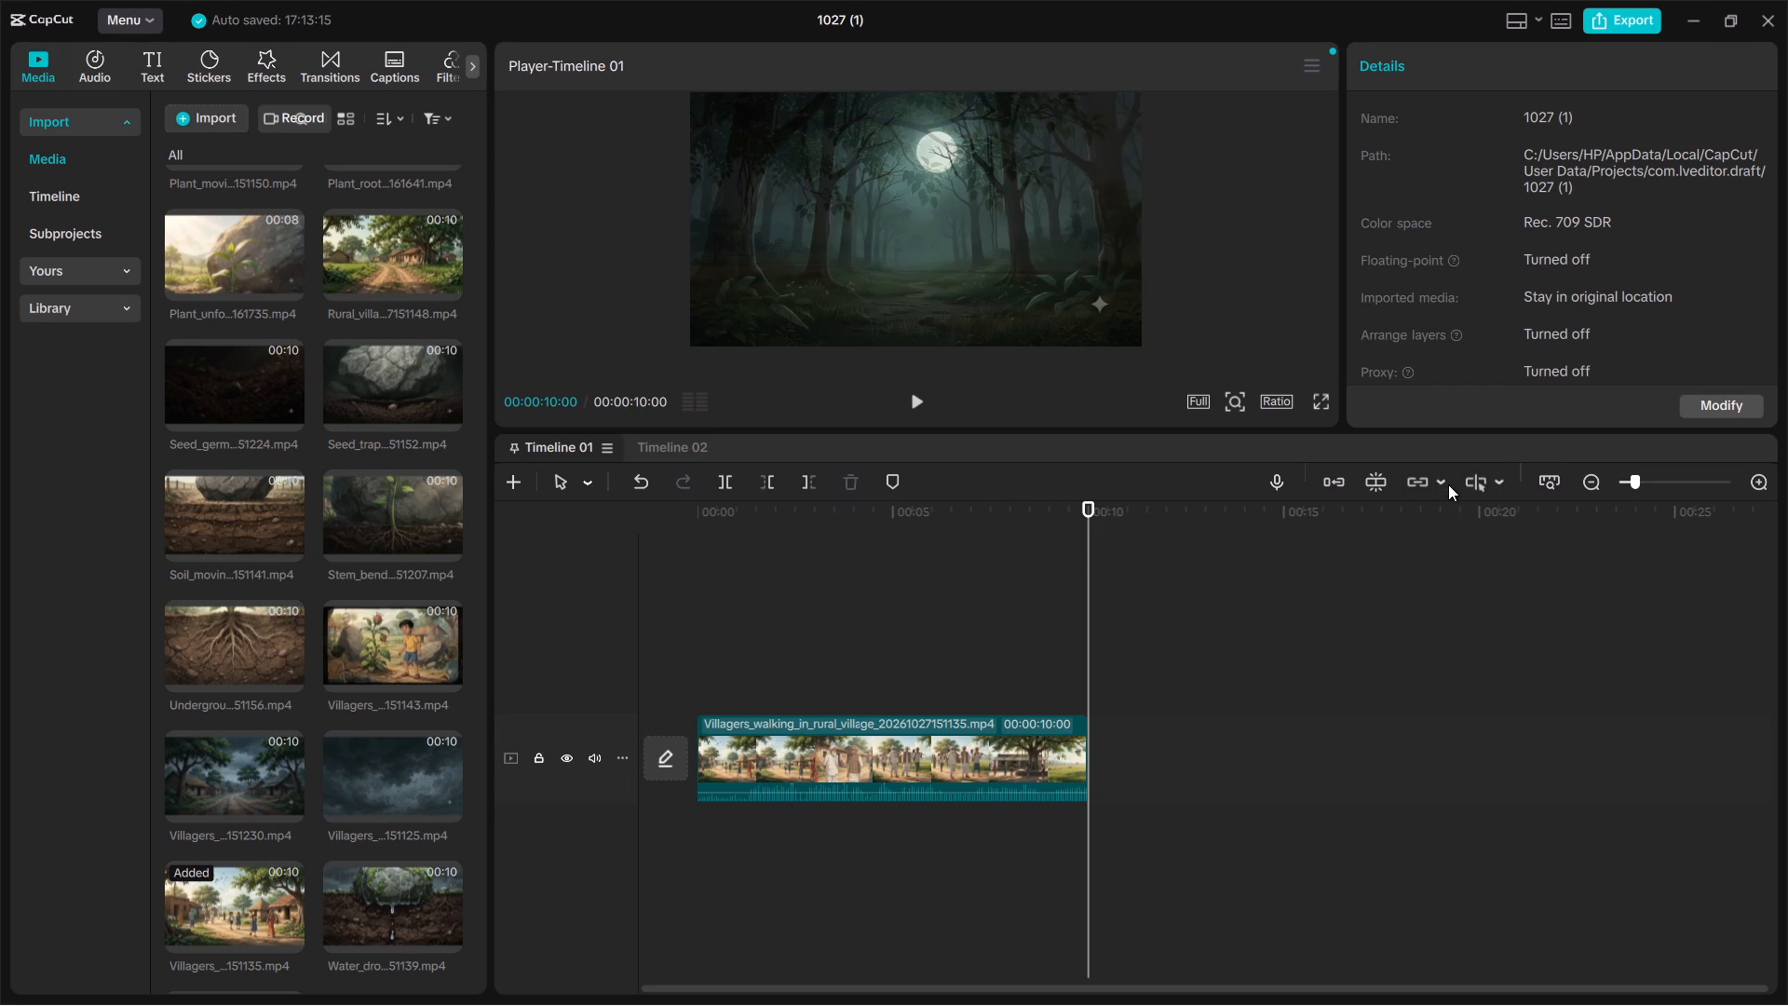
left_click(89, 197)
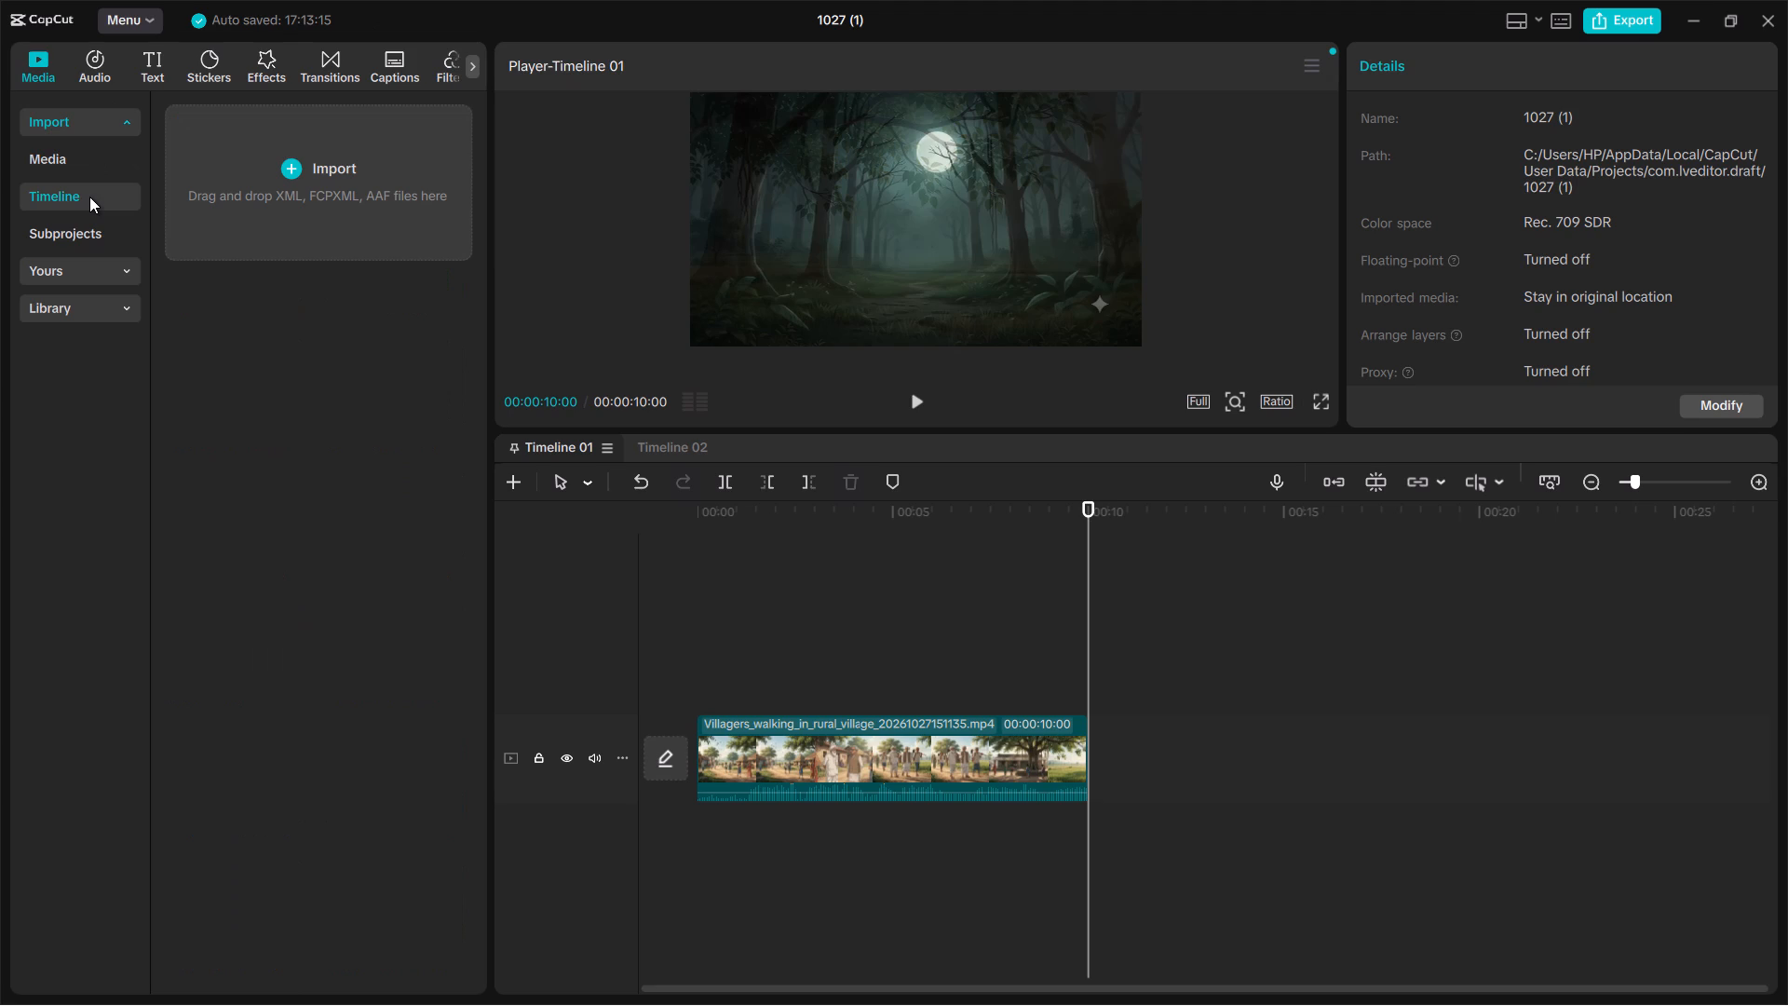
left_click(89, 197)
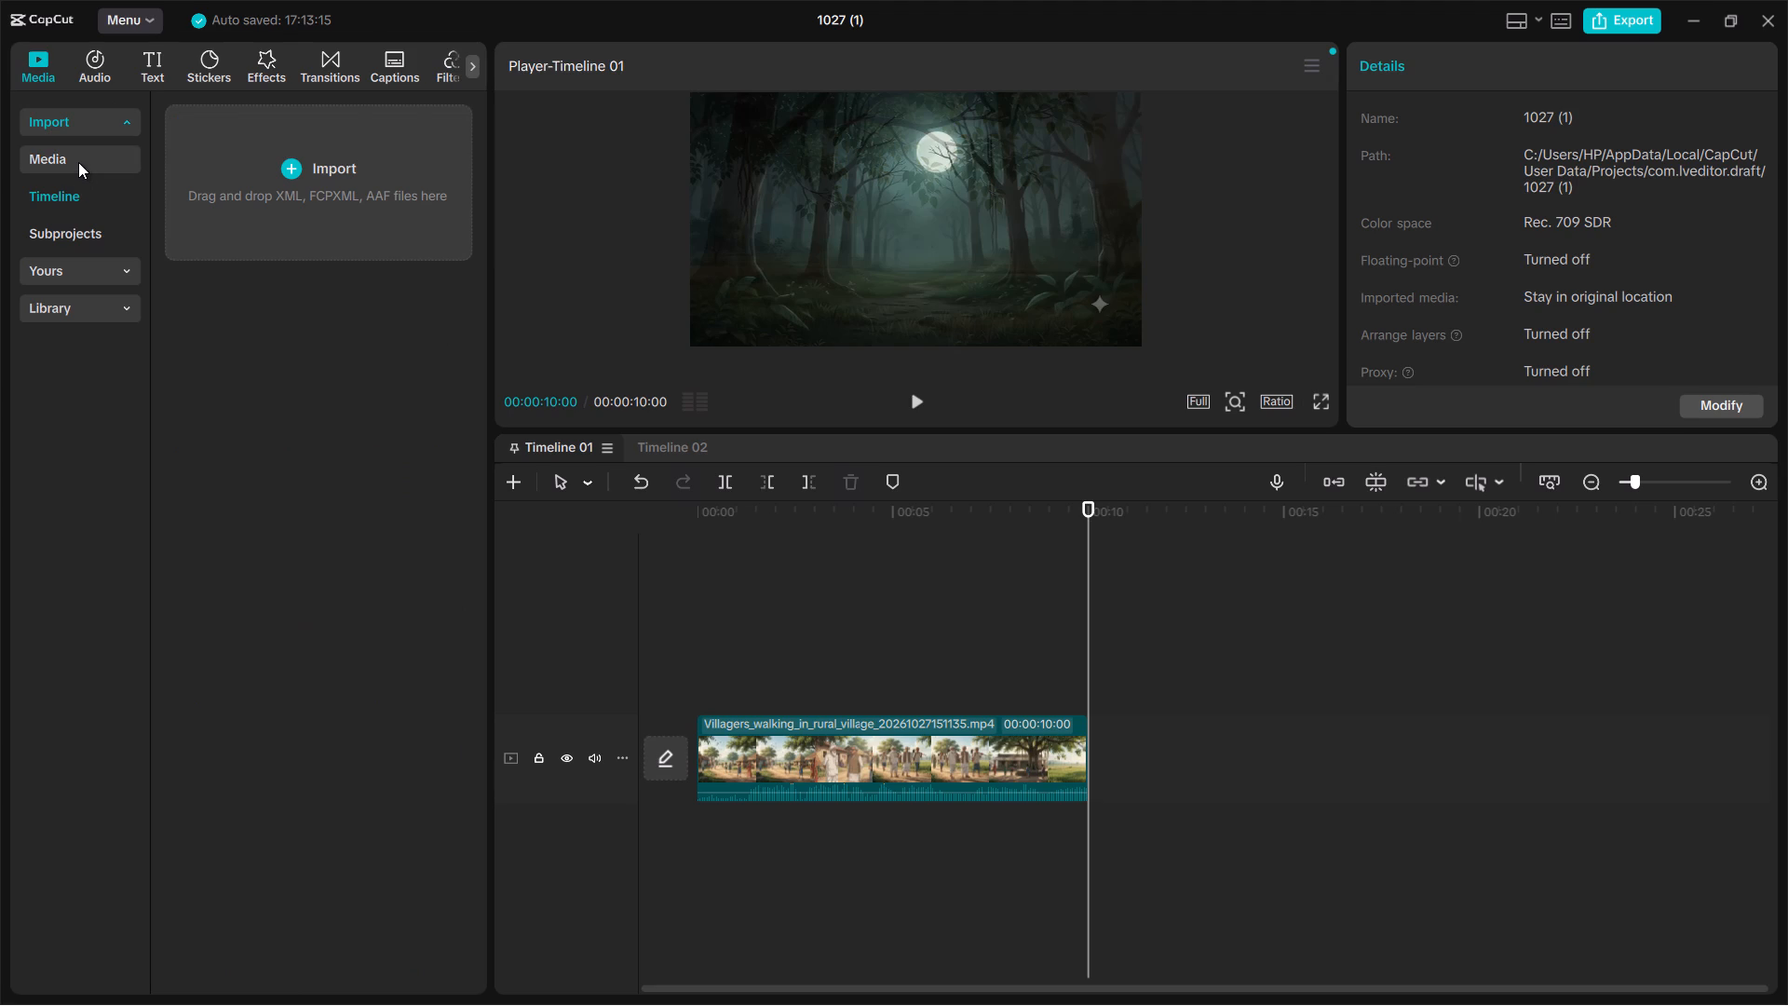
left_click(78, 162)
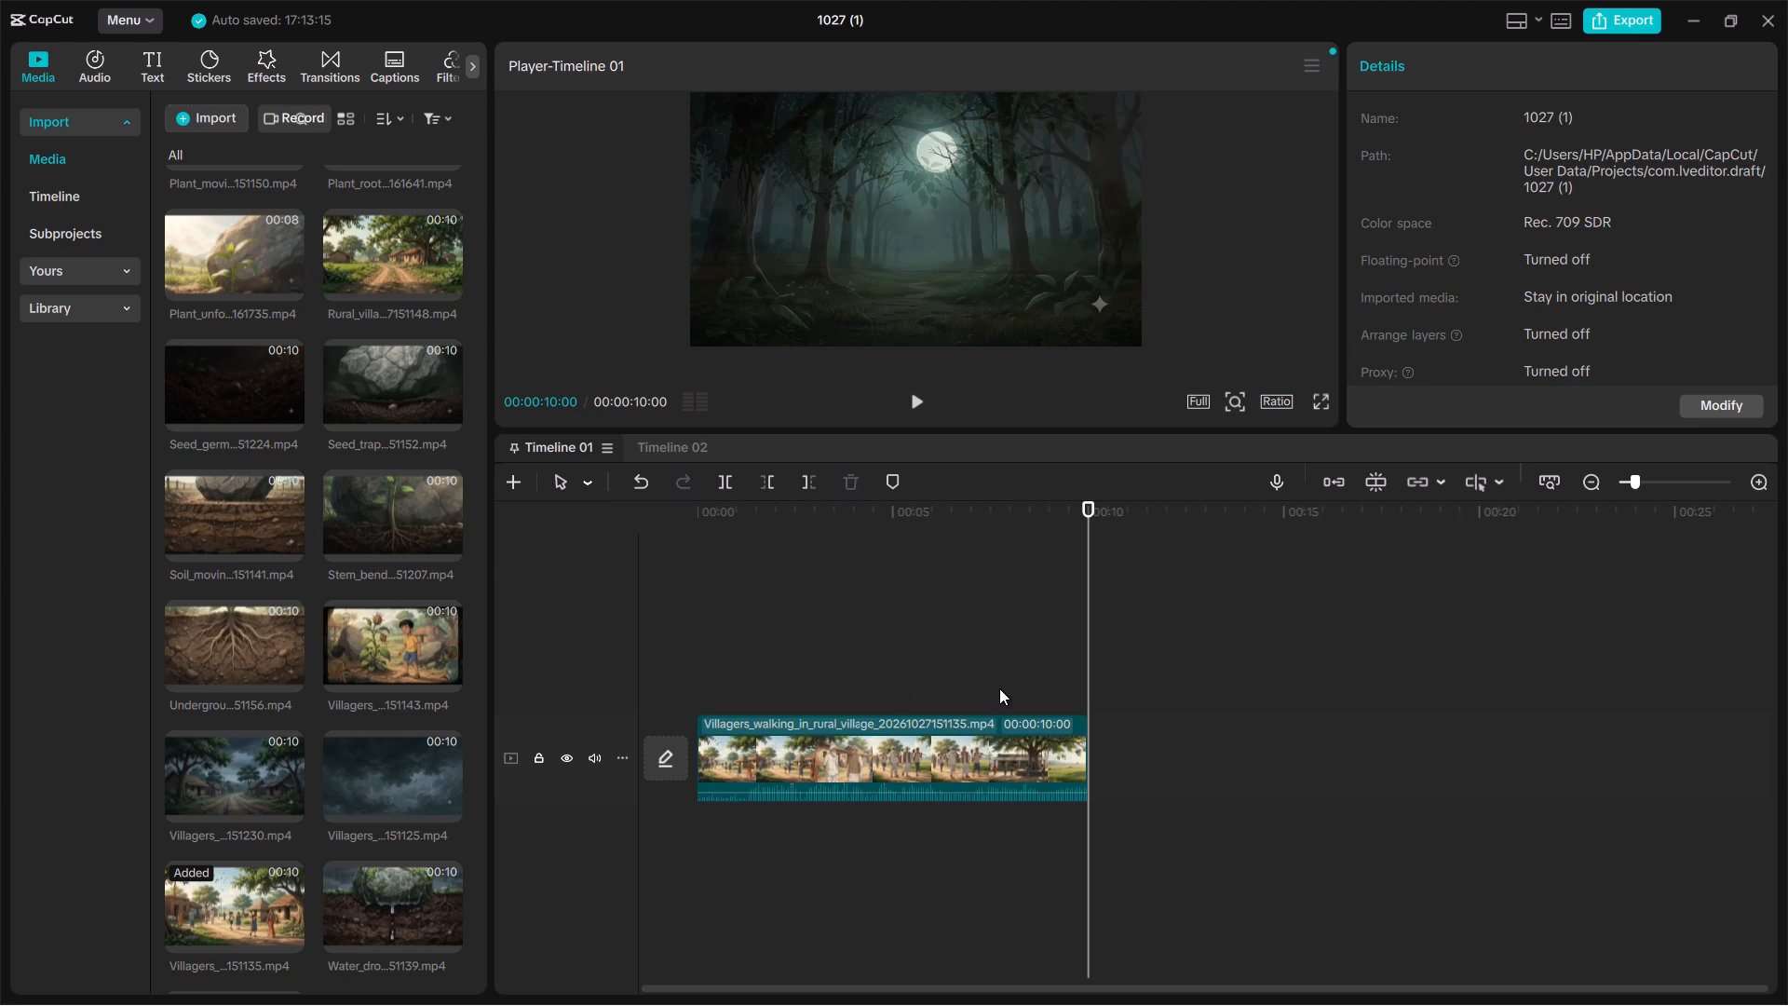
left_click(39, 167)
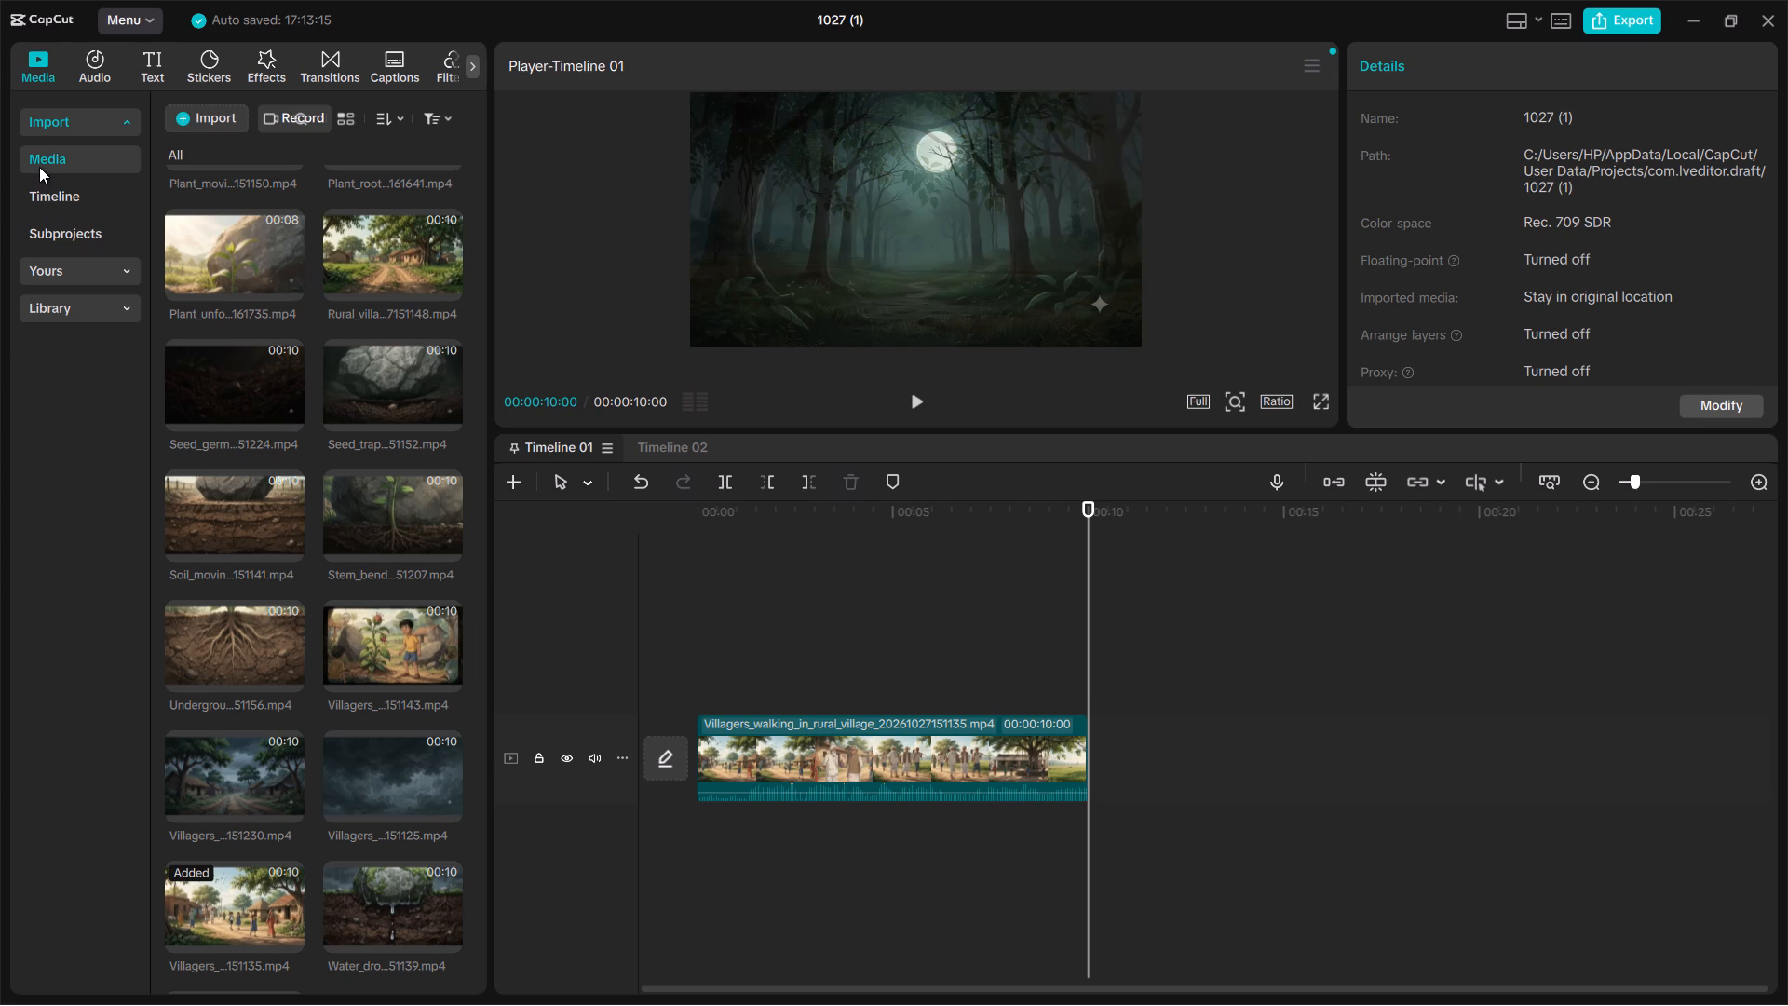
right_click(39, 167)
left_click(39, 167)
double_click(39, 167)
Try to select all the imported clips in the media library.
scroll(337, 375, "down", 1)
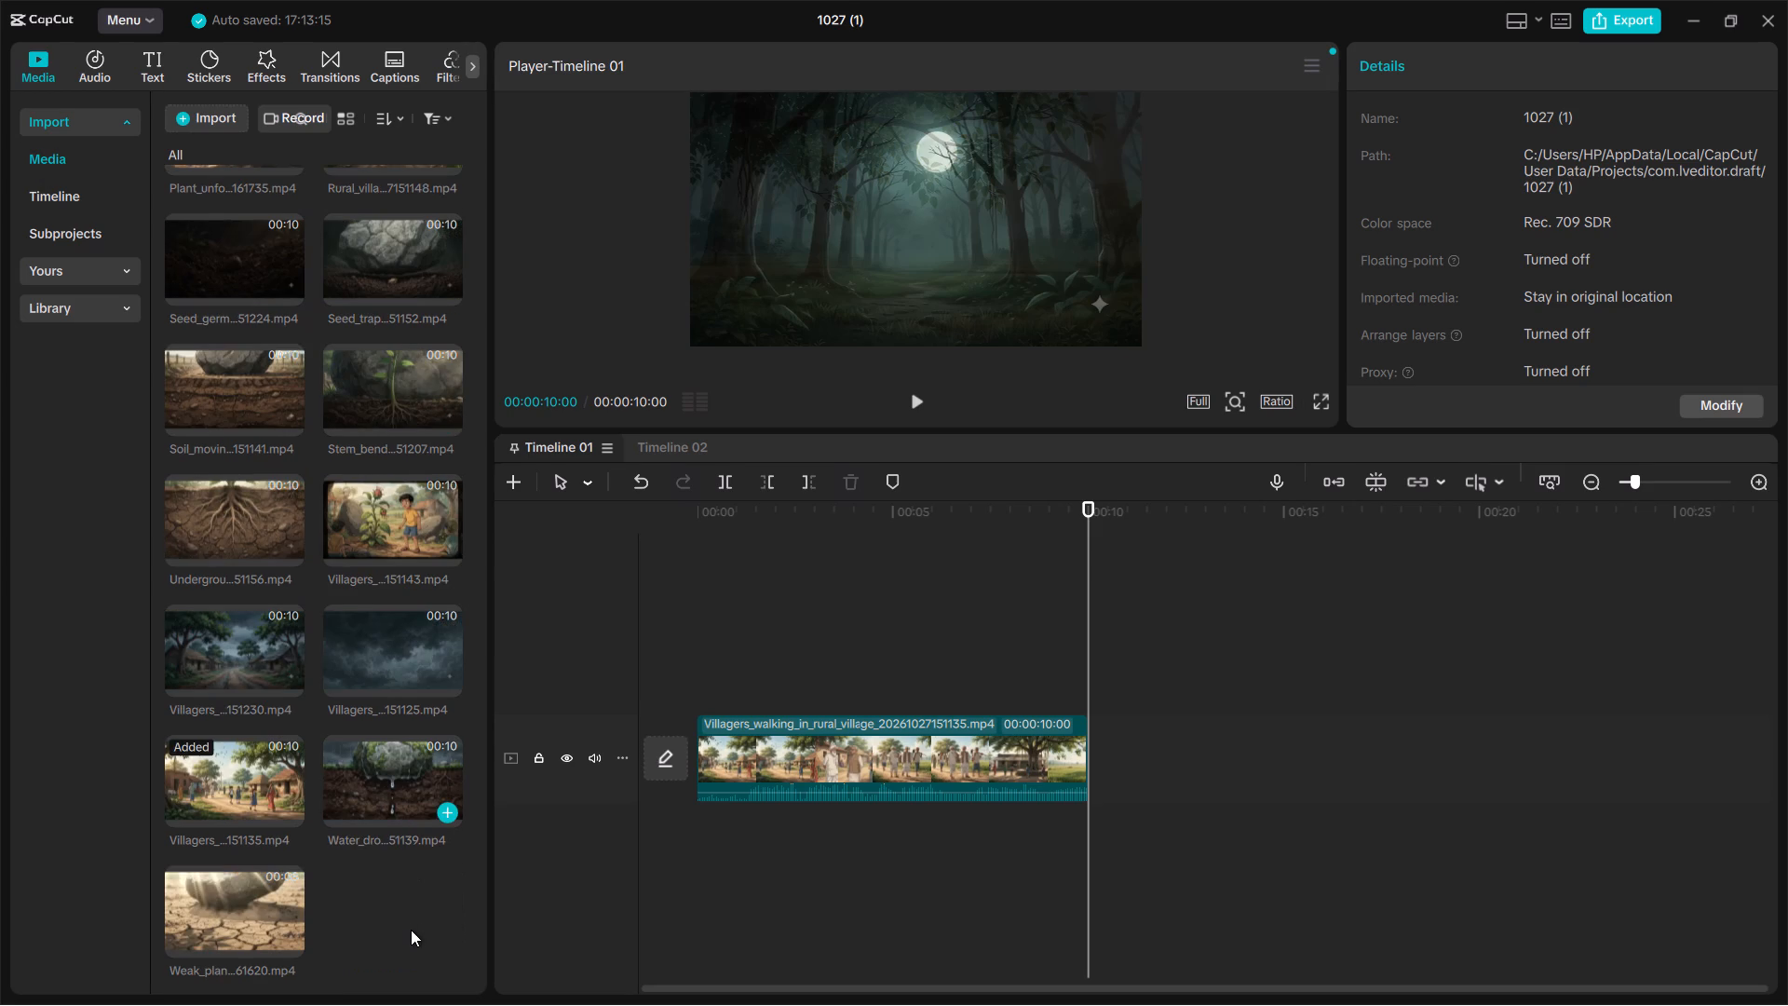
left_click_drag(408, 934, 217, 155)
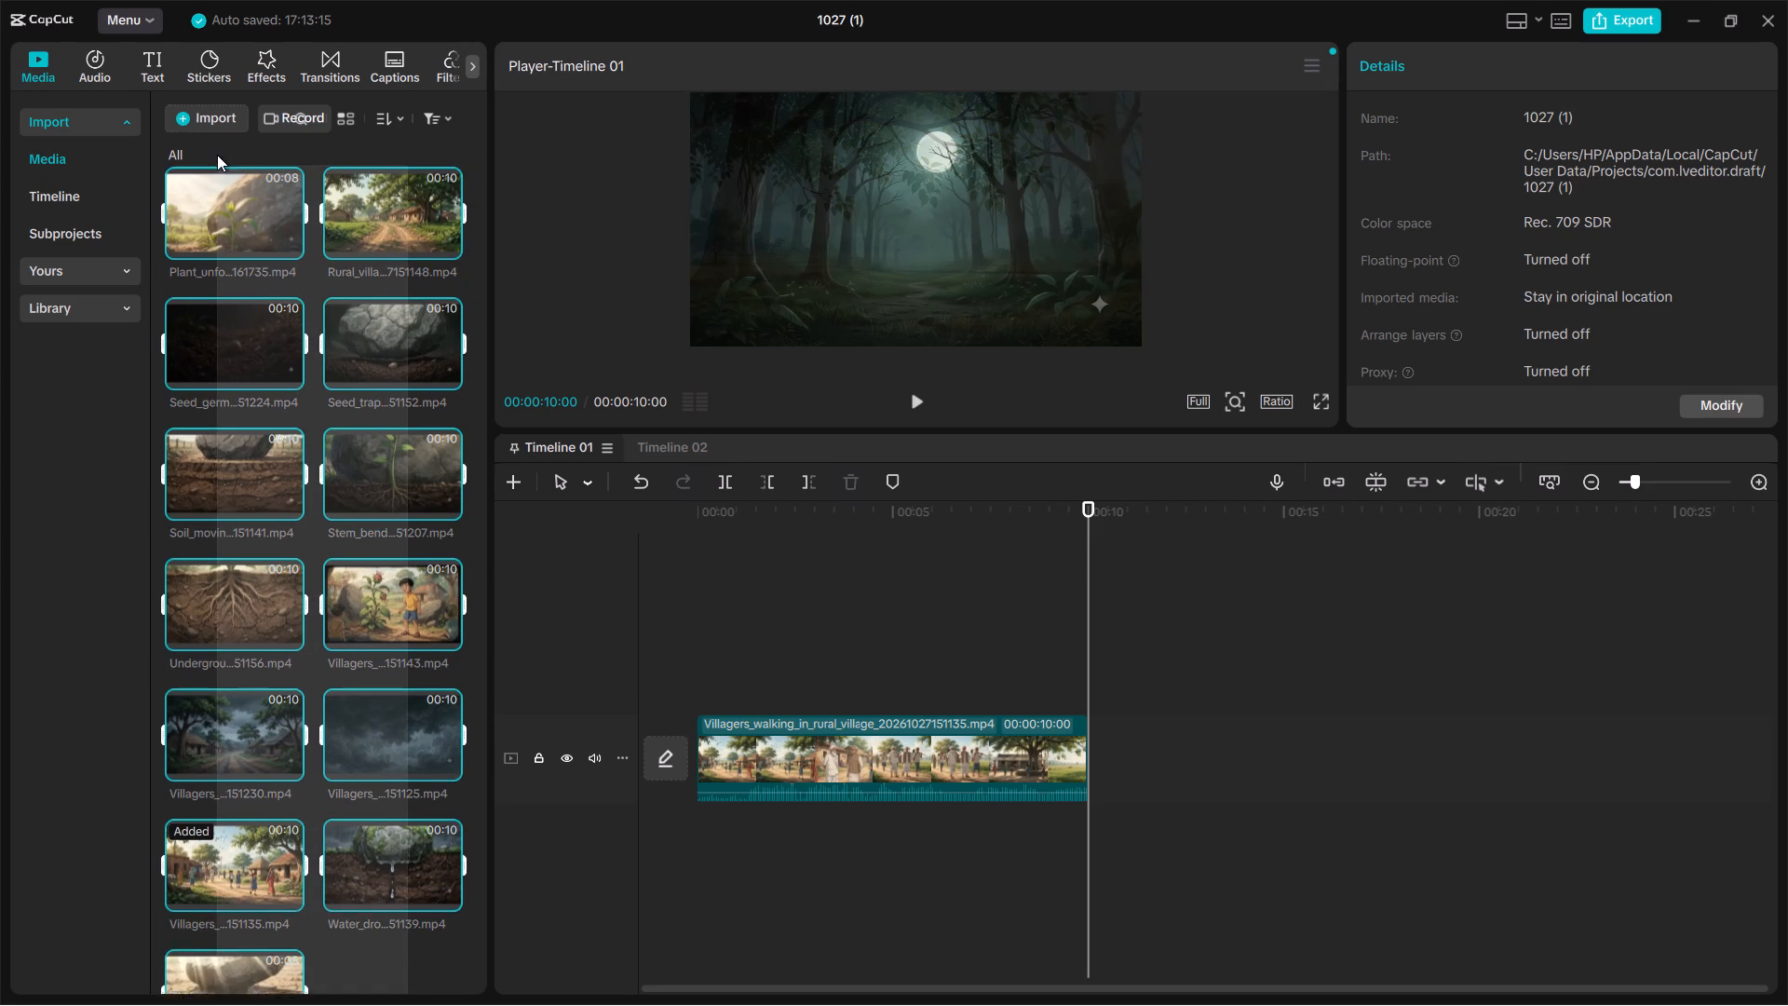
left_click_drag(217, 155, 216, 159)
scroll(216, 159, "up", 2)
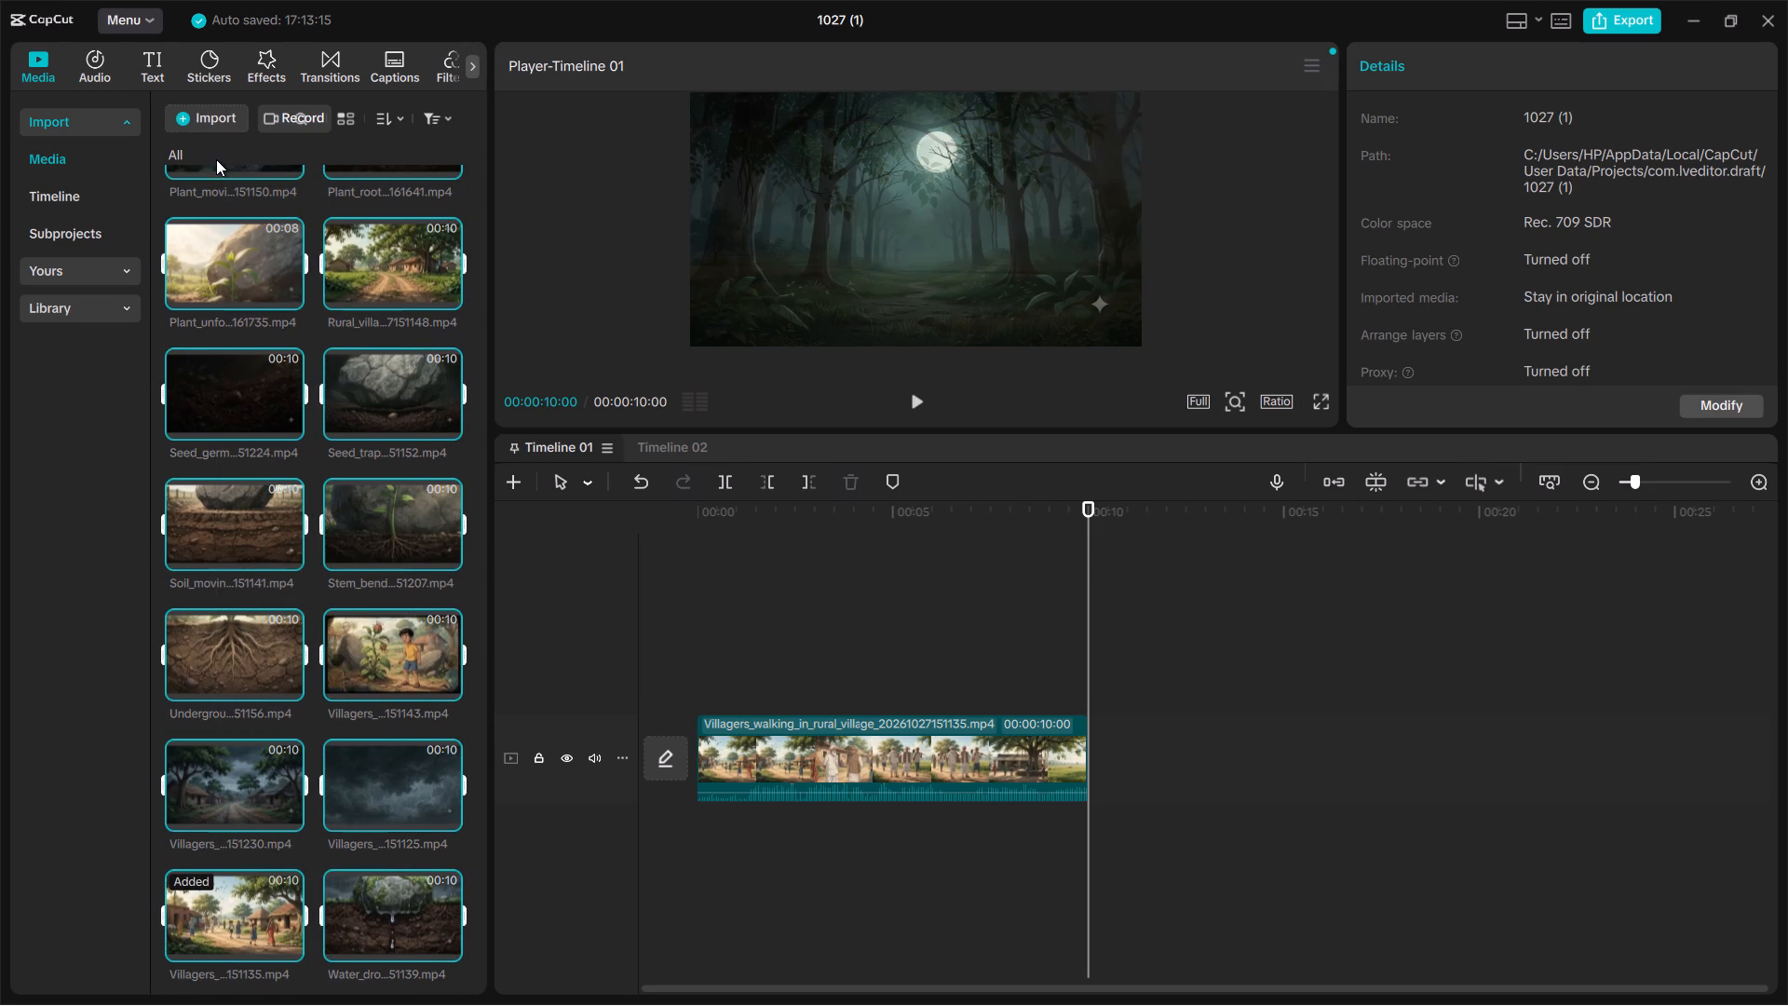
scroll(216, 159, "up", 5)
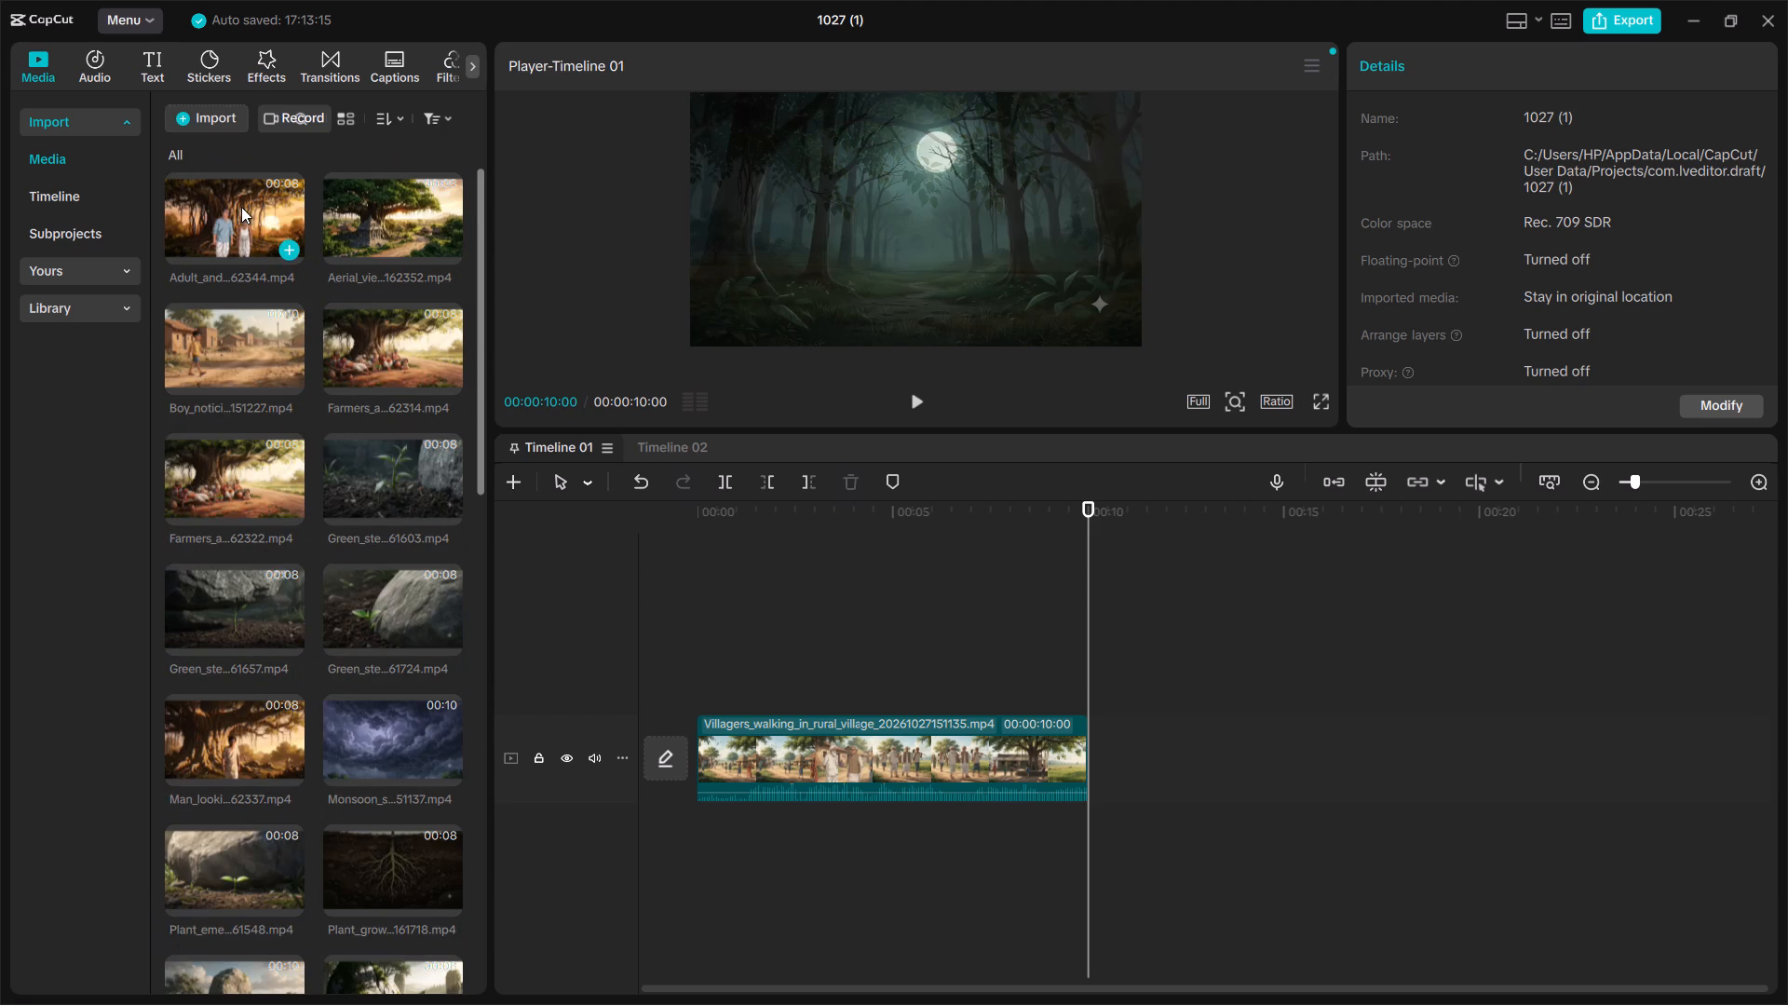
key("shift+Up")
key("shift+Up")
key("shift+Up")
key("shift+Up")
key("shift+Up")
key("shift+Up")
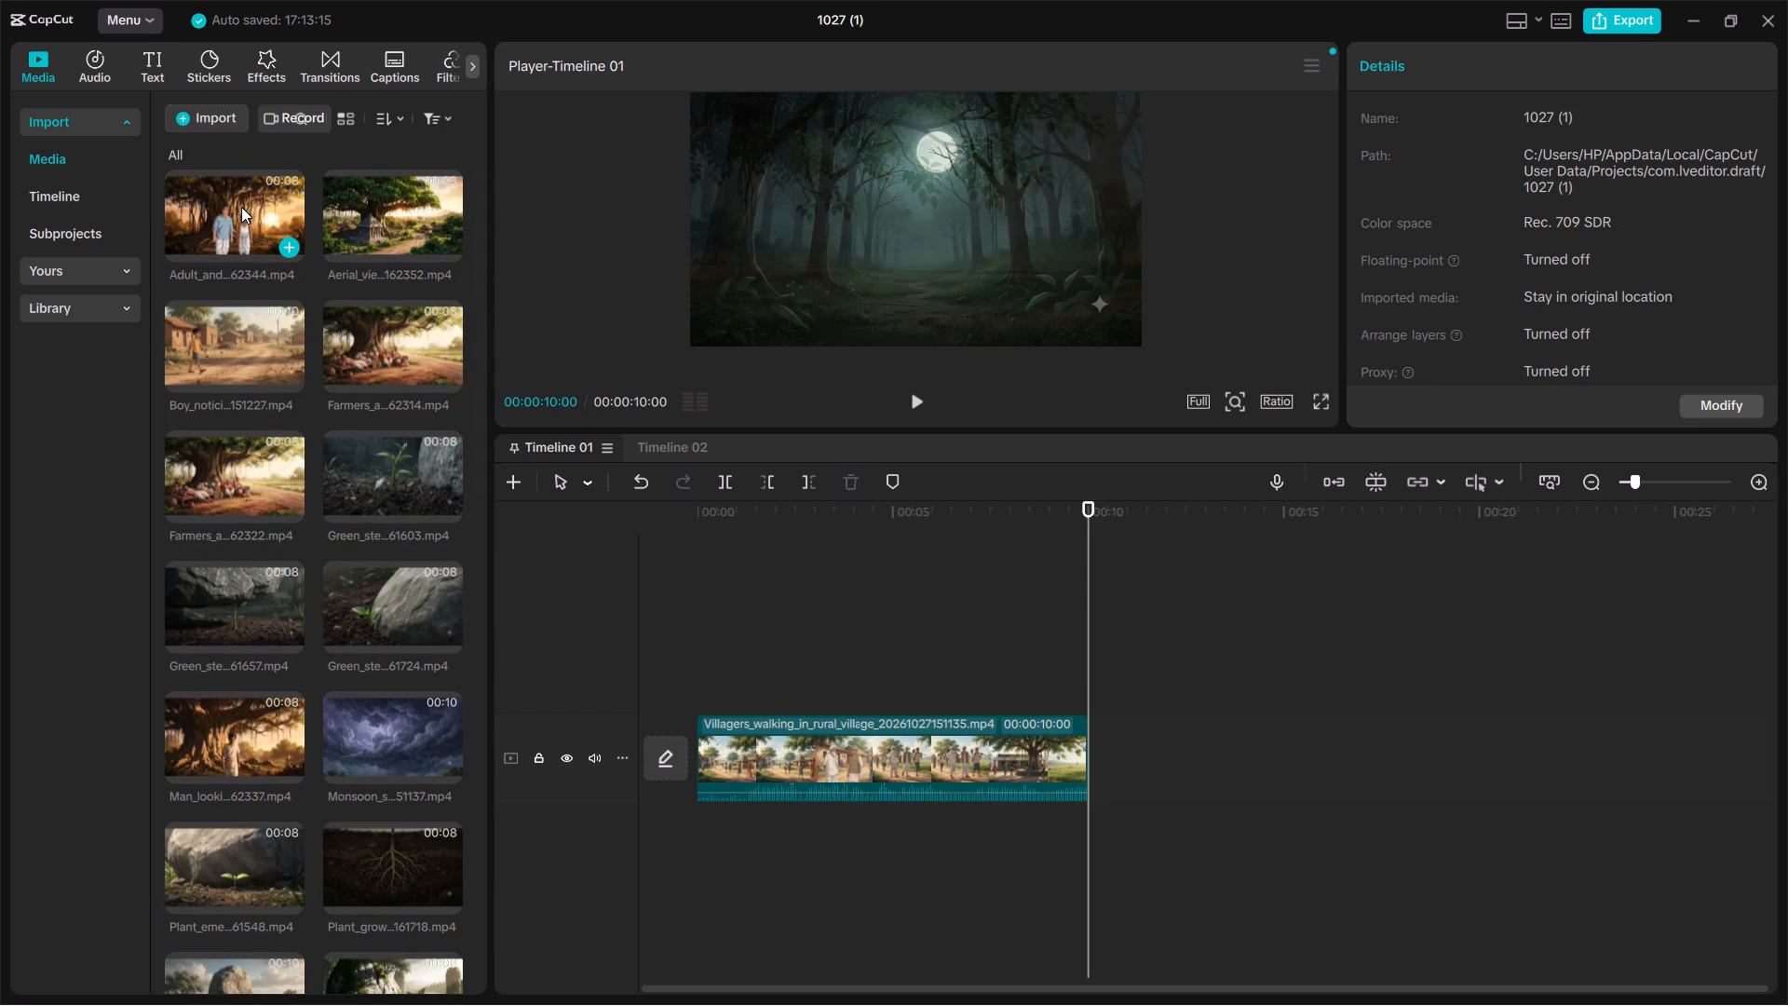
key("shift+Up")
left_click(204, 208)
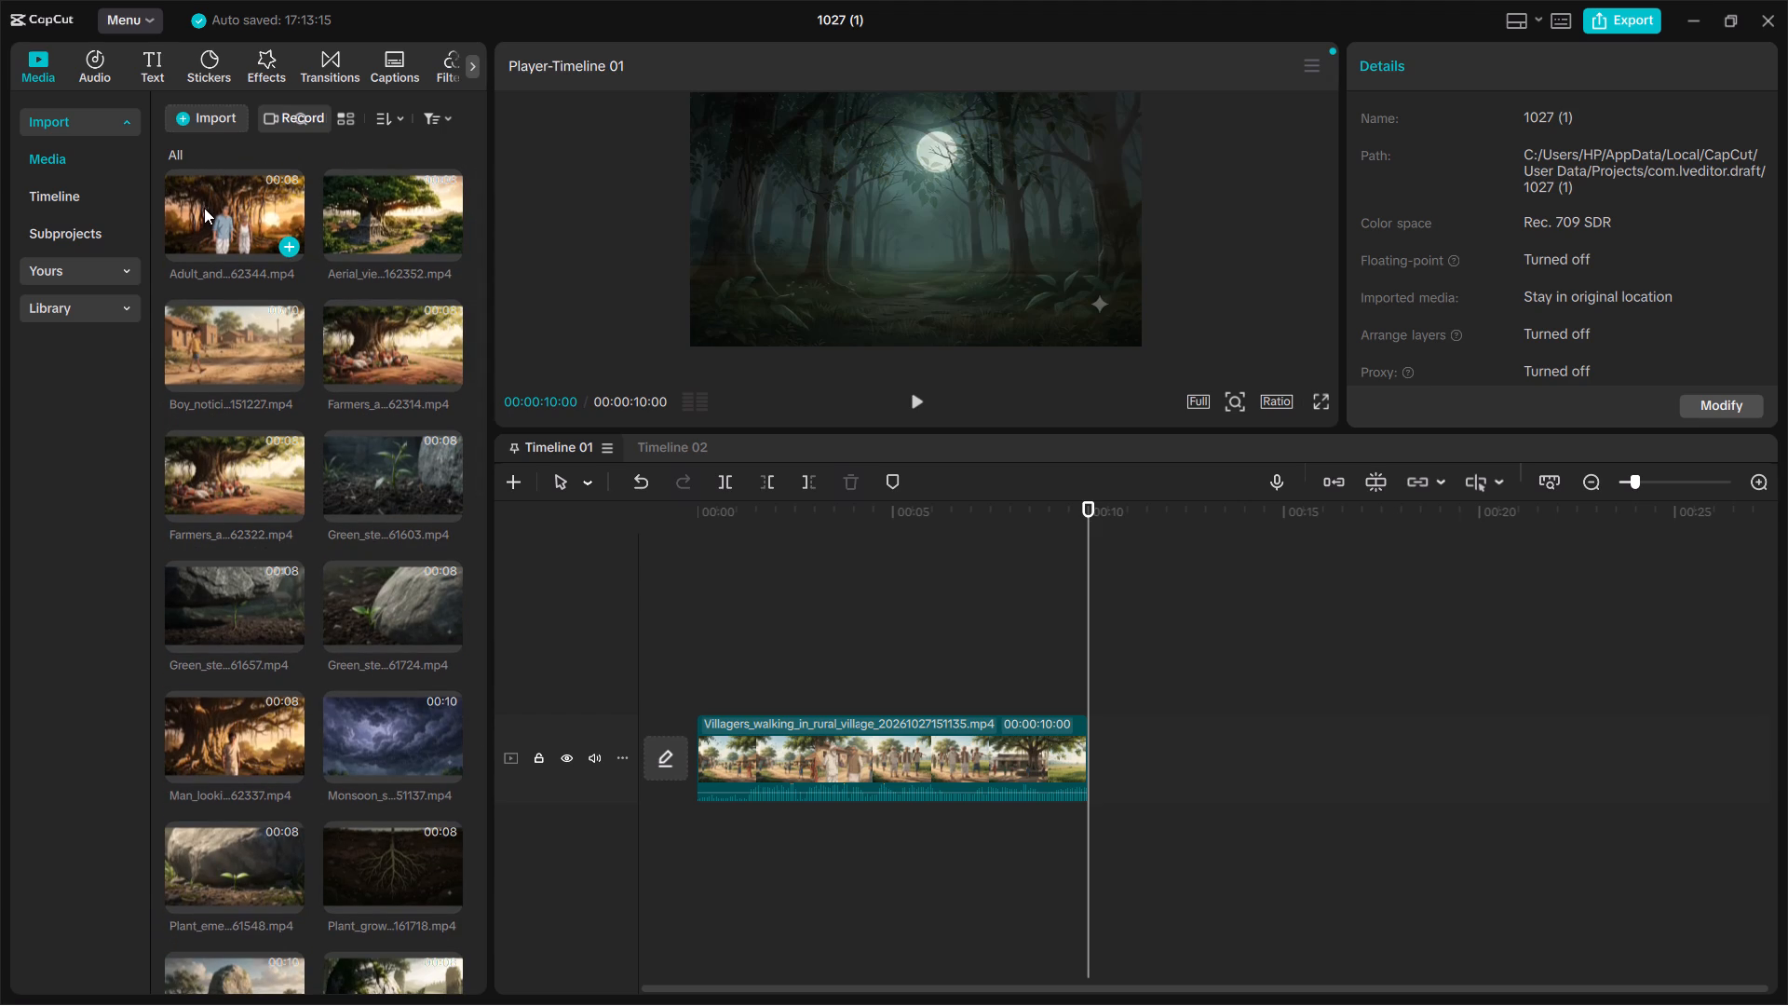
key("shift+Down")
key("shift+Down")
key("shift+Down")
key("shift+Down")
Delete the Villagers_walking_in_rural_village clip from Timeline 01.
left_click(858, 756)
key("Delete")
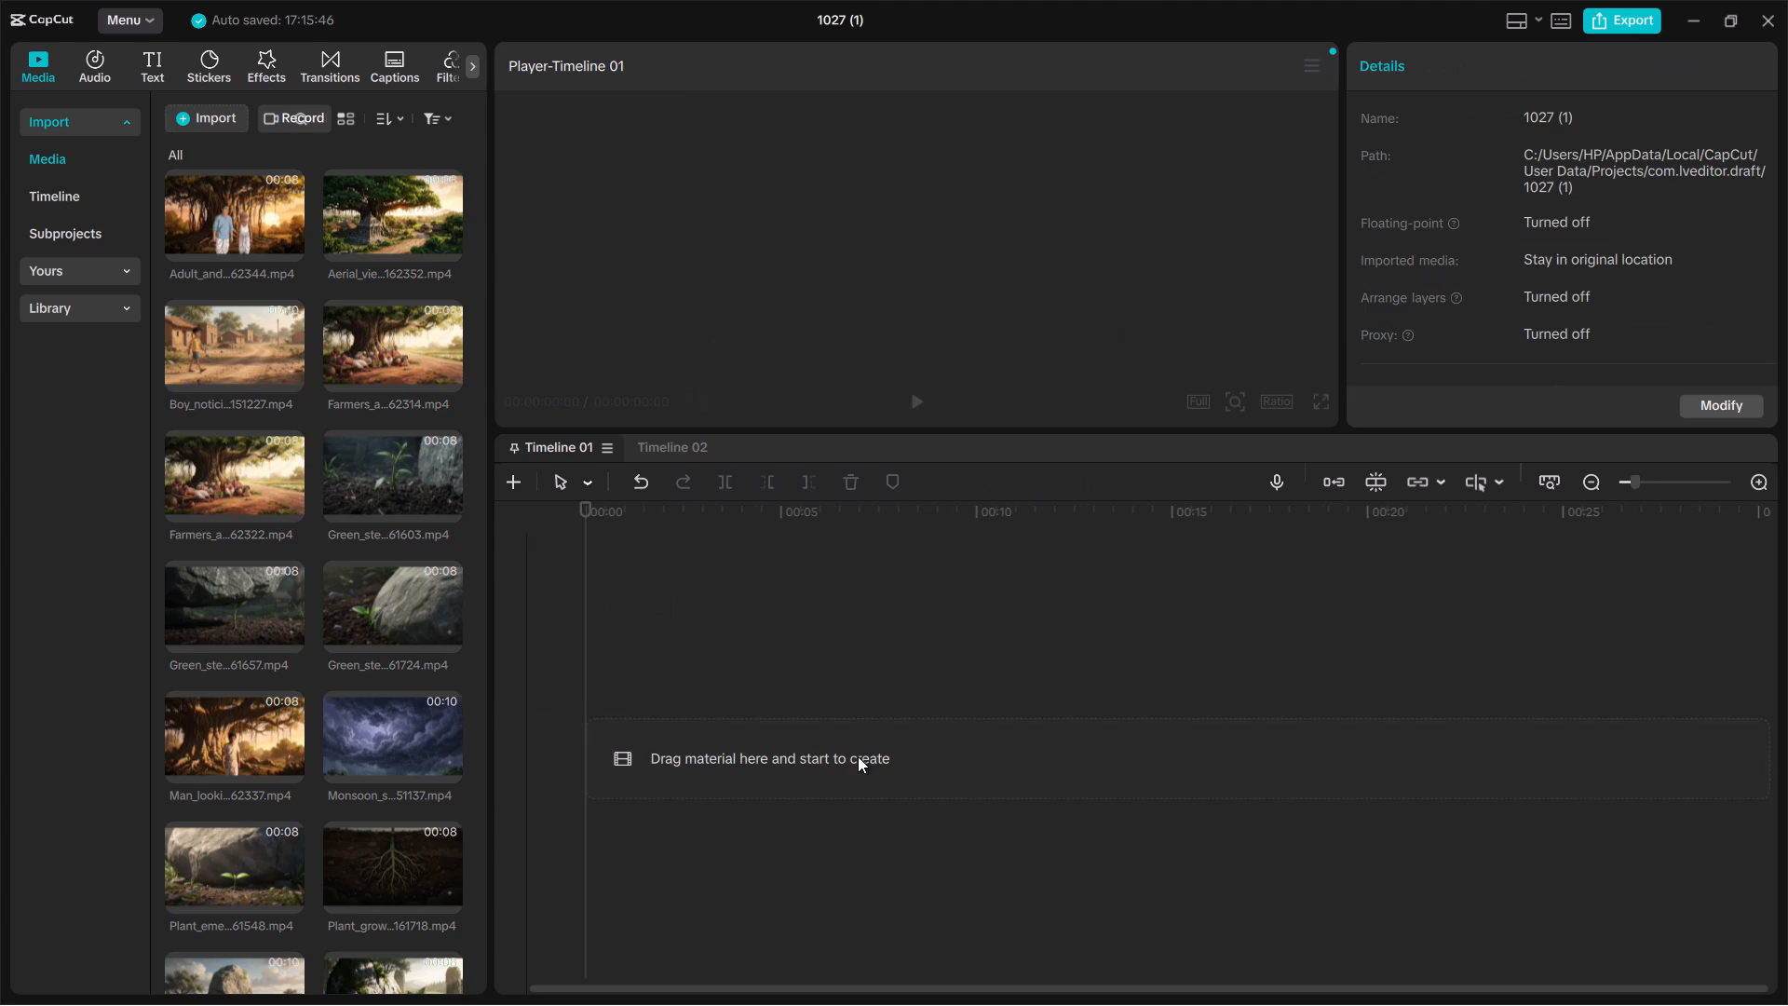
Select all the imported clips in the media library and place them together on the main track, starting at 00:00:00:00.
scroll(443, 680, "down", 3)
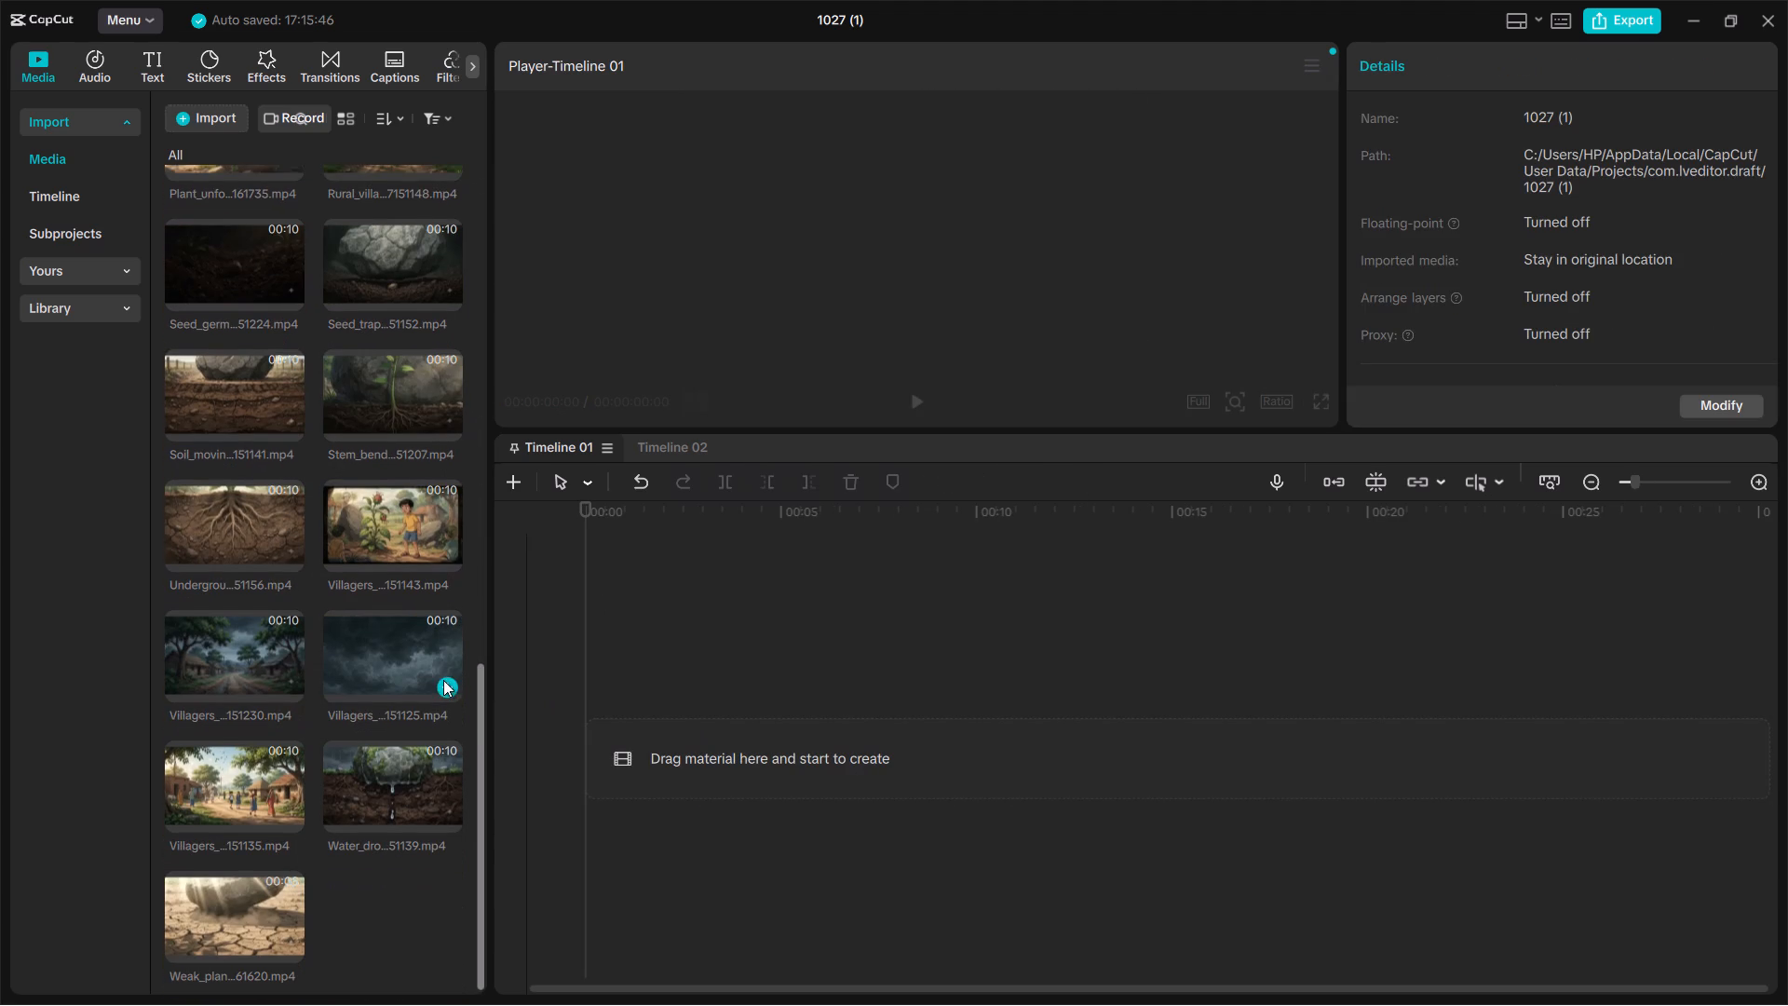
left_click_drag(393, 913, 196, 251)
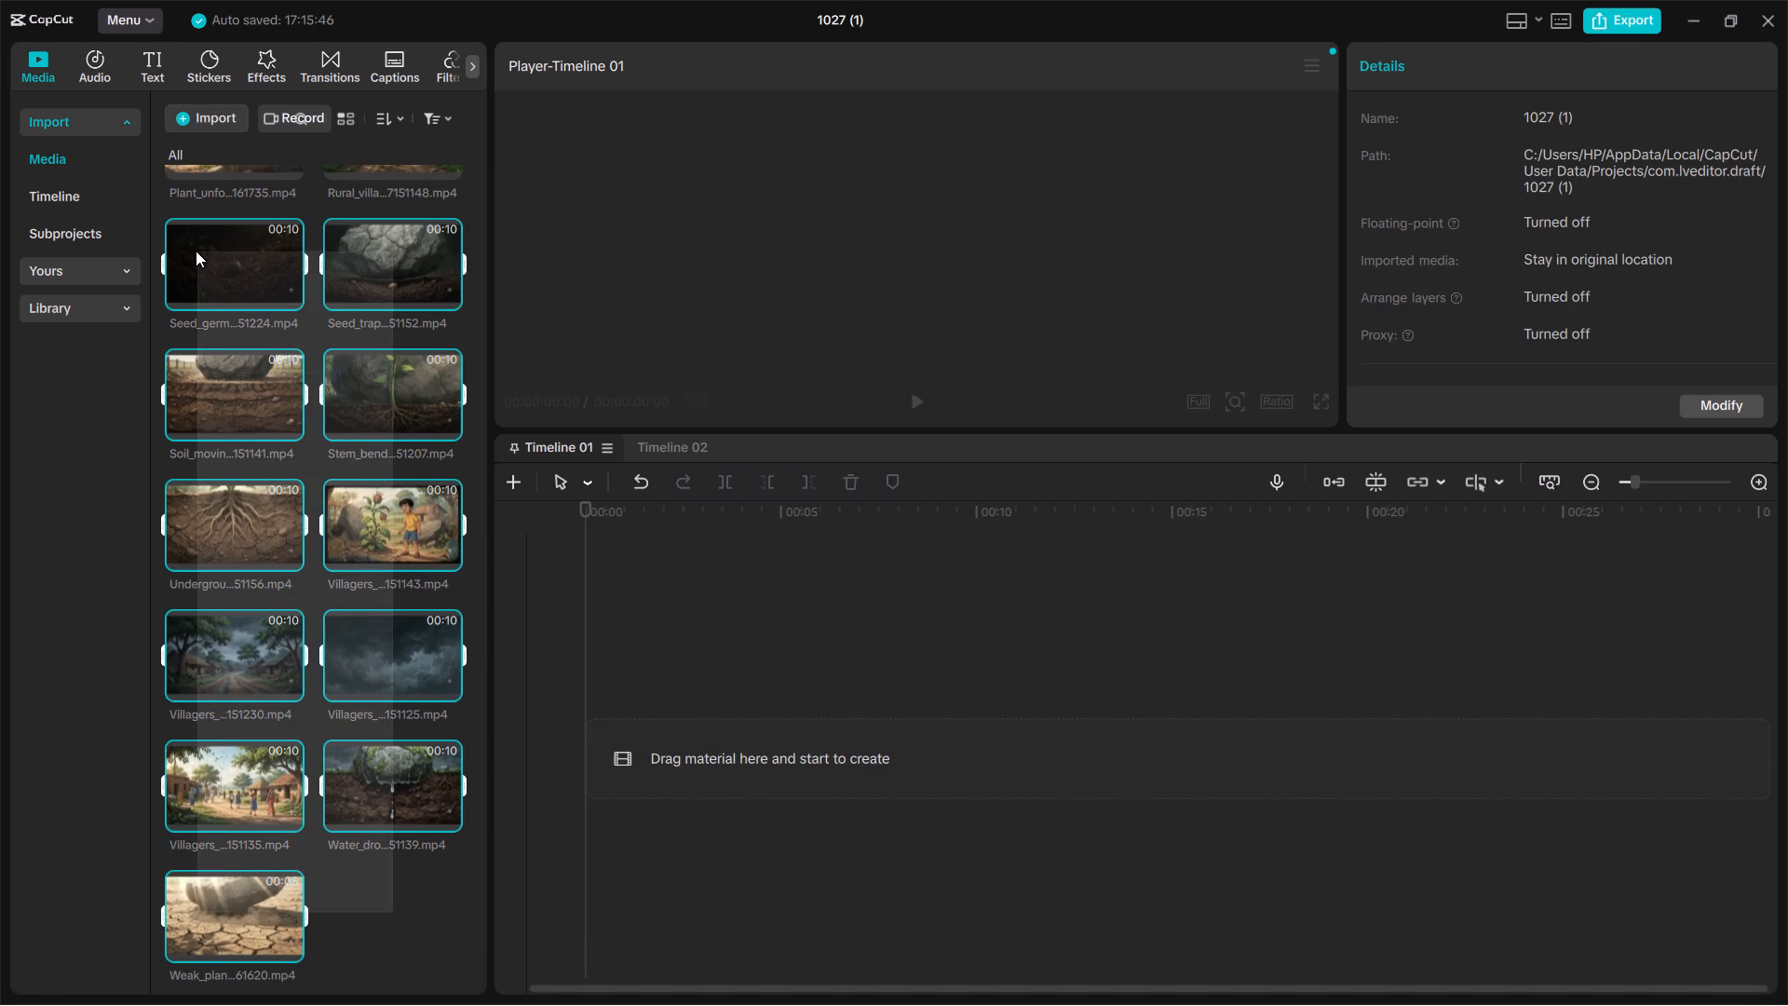
left_click_drag(196, 251, 171, 1)
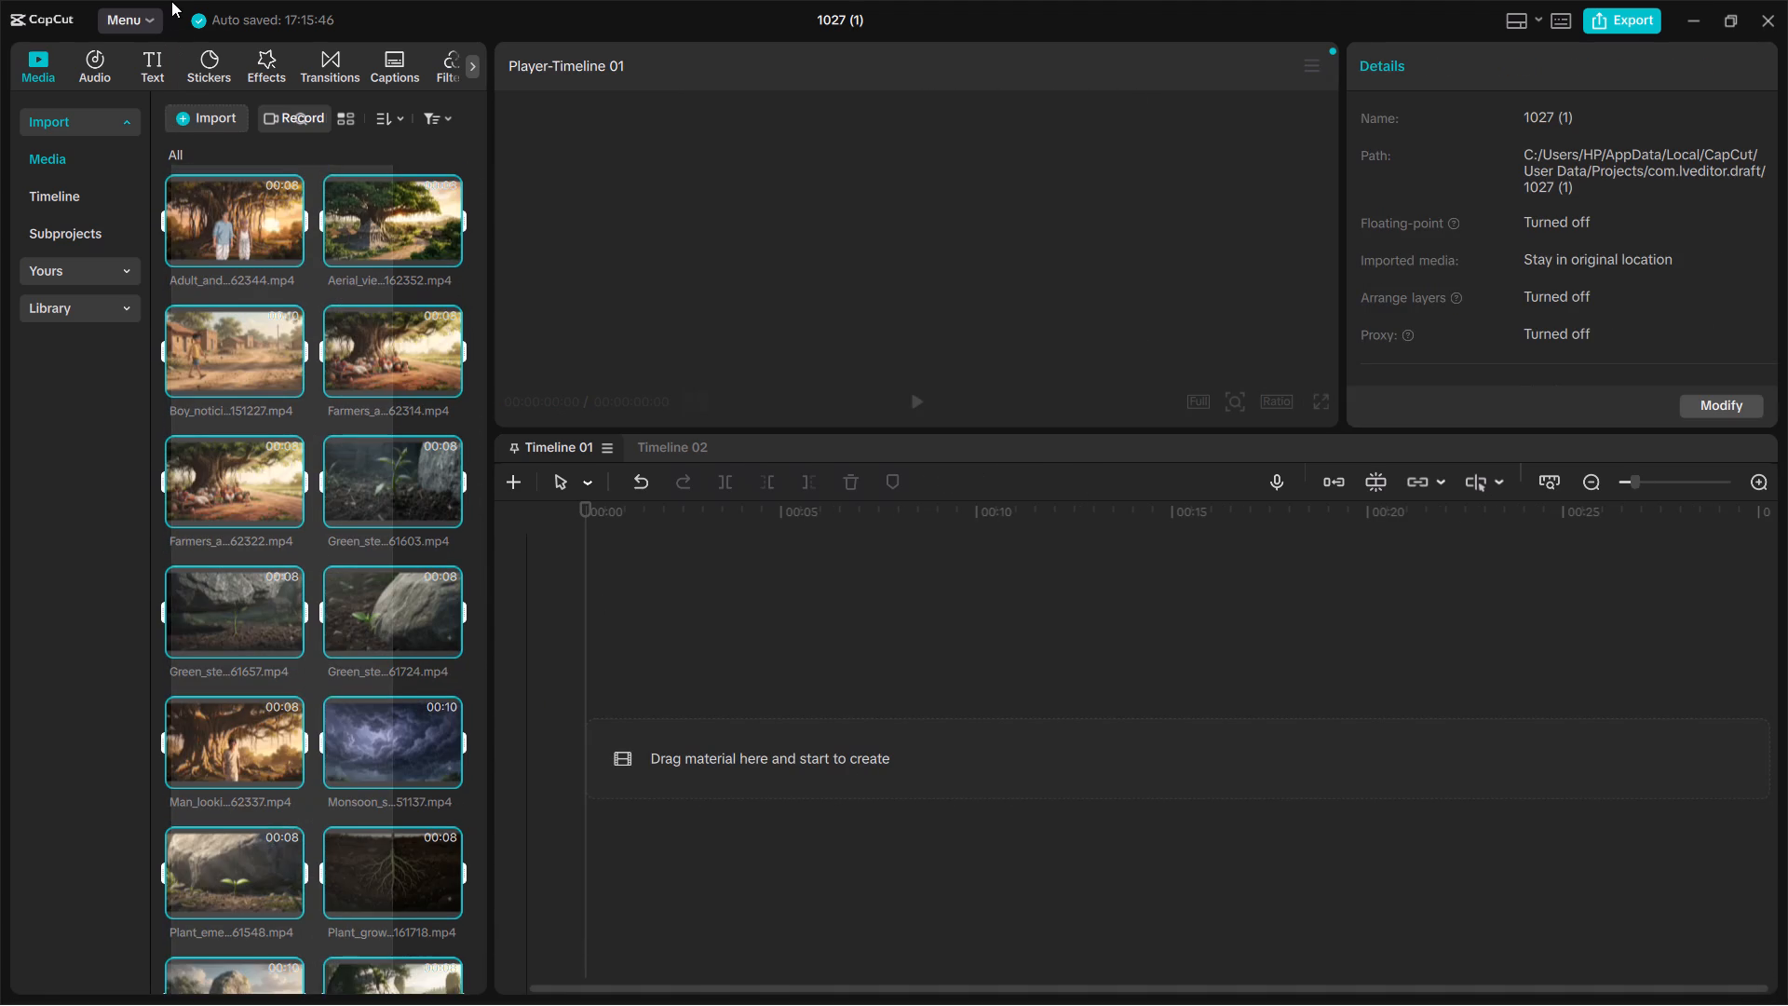
left_click_drag(171, 1, 174, 0)
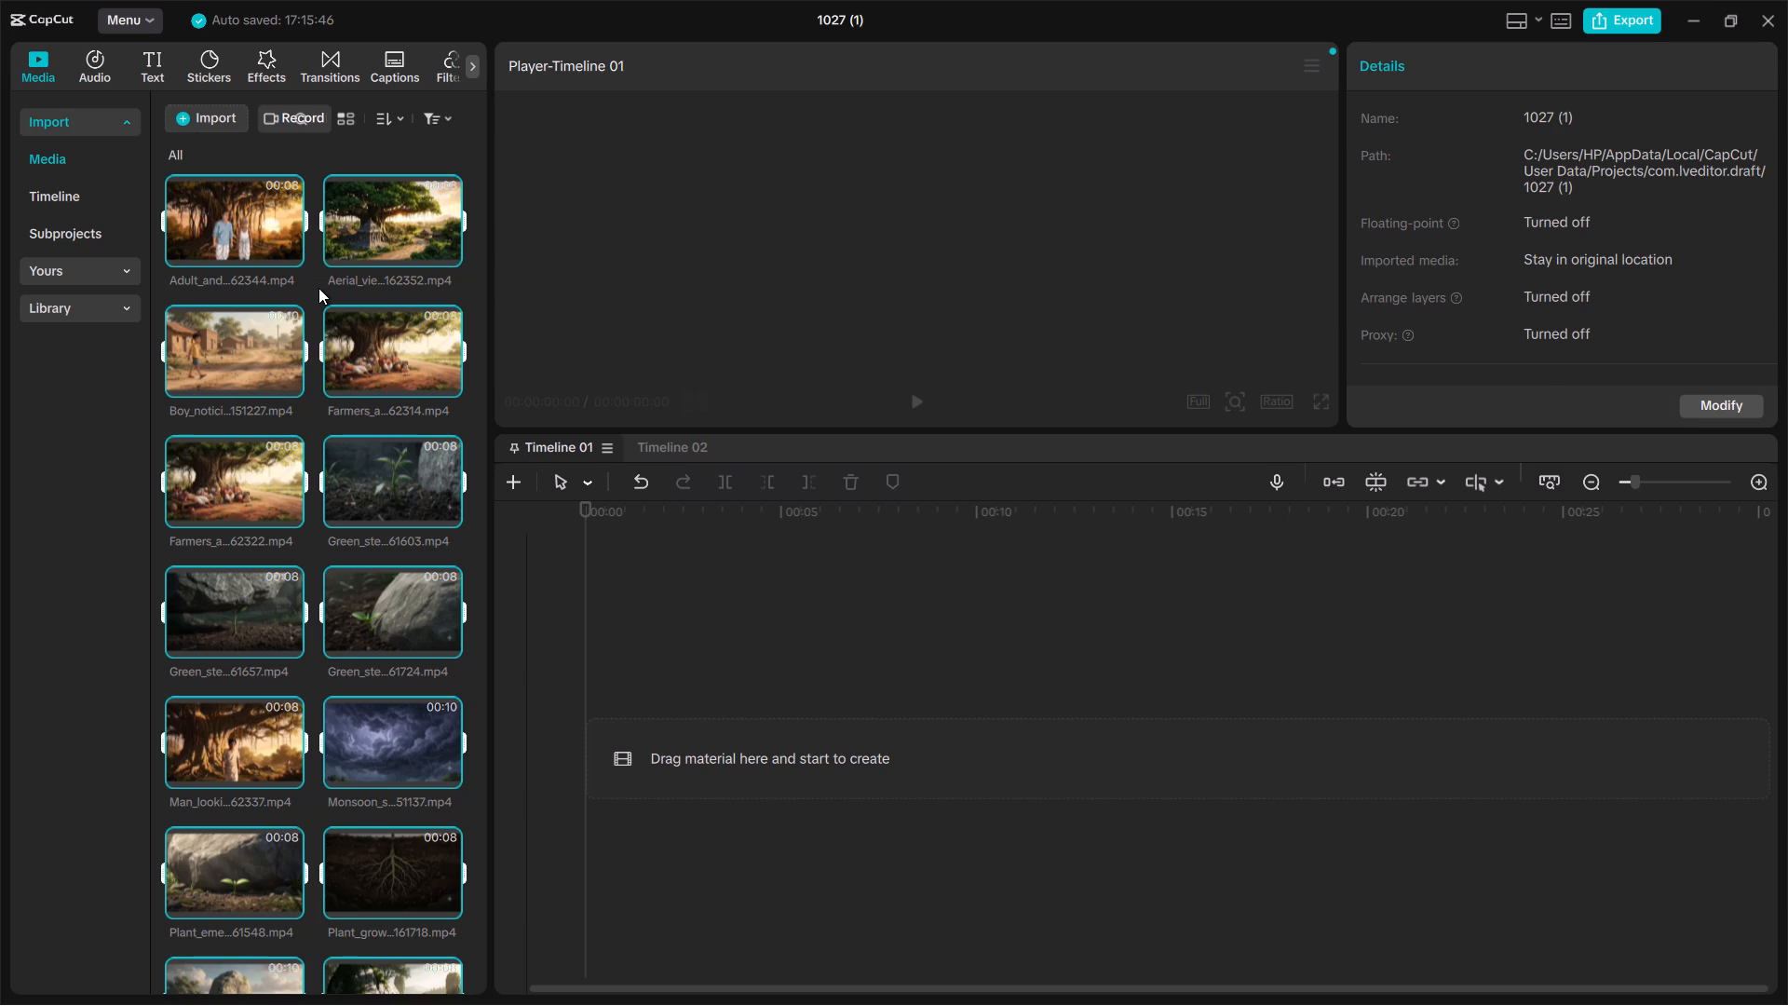
left_click(200, 112)
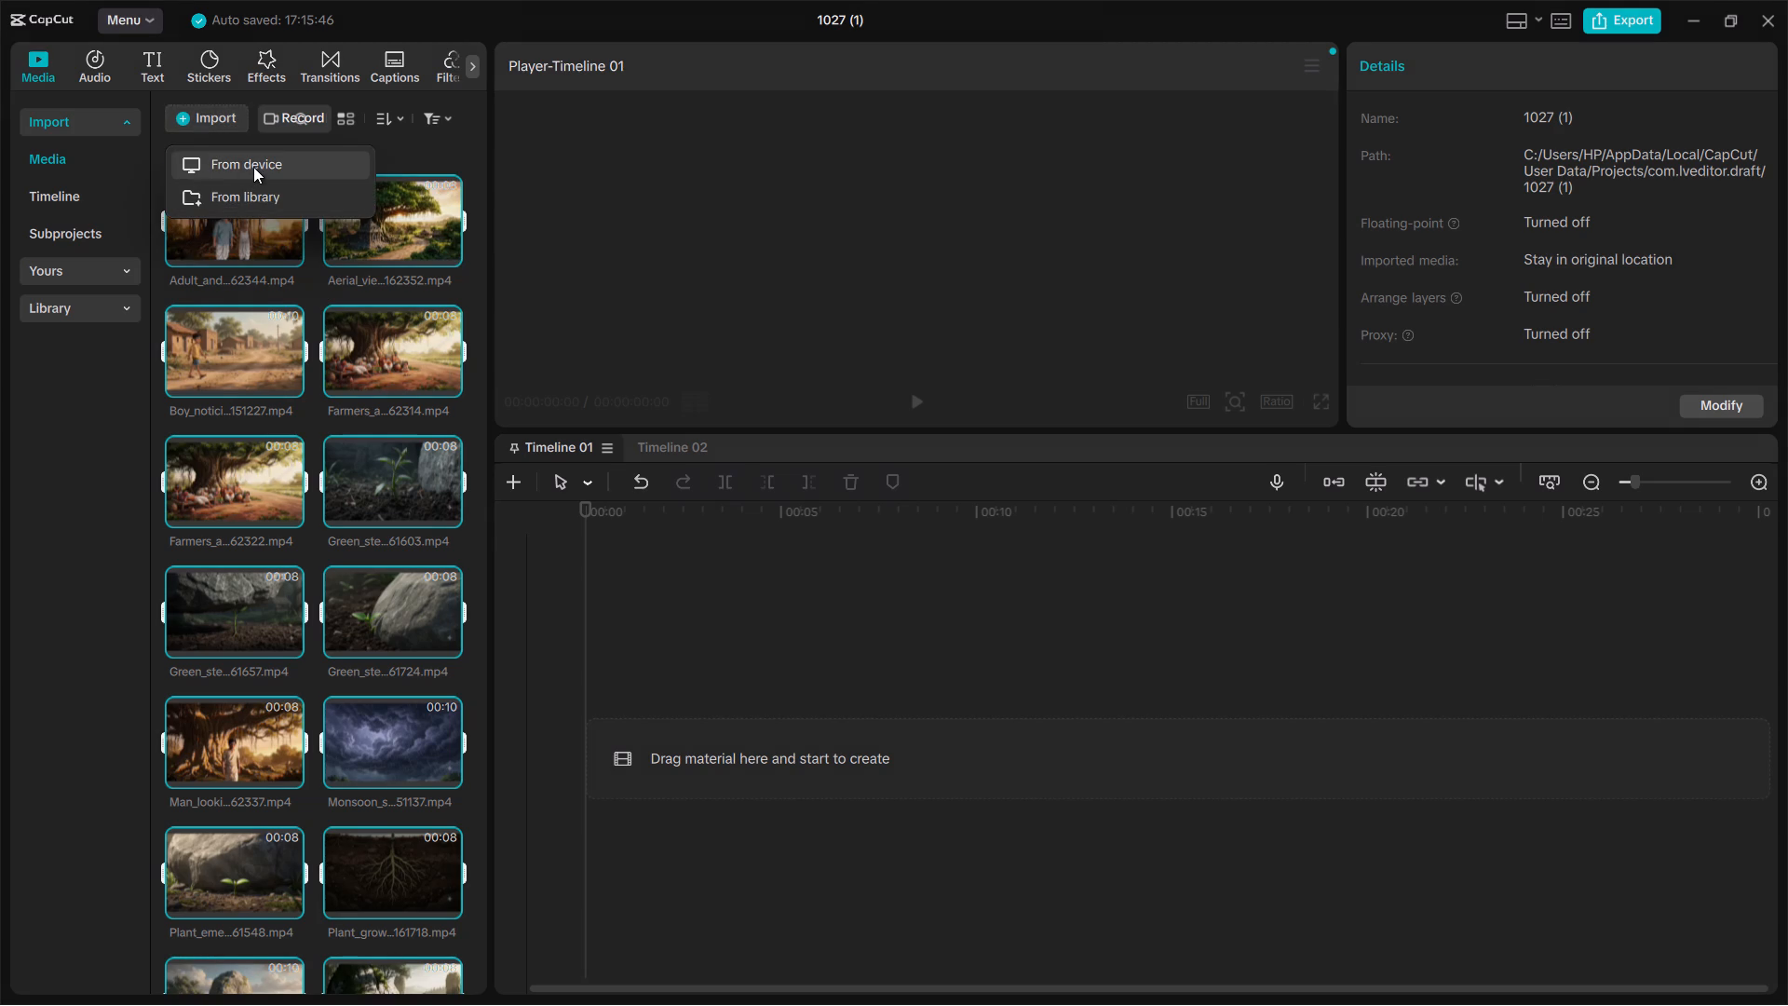
left_click(737, 659)
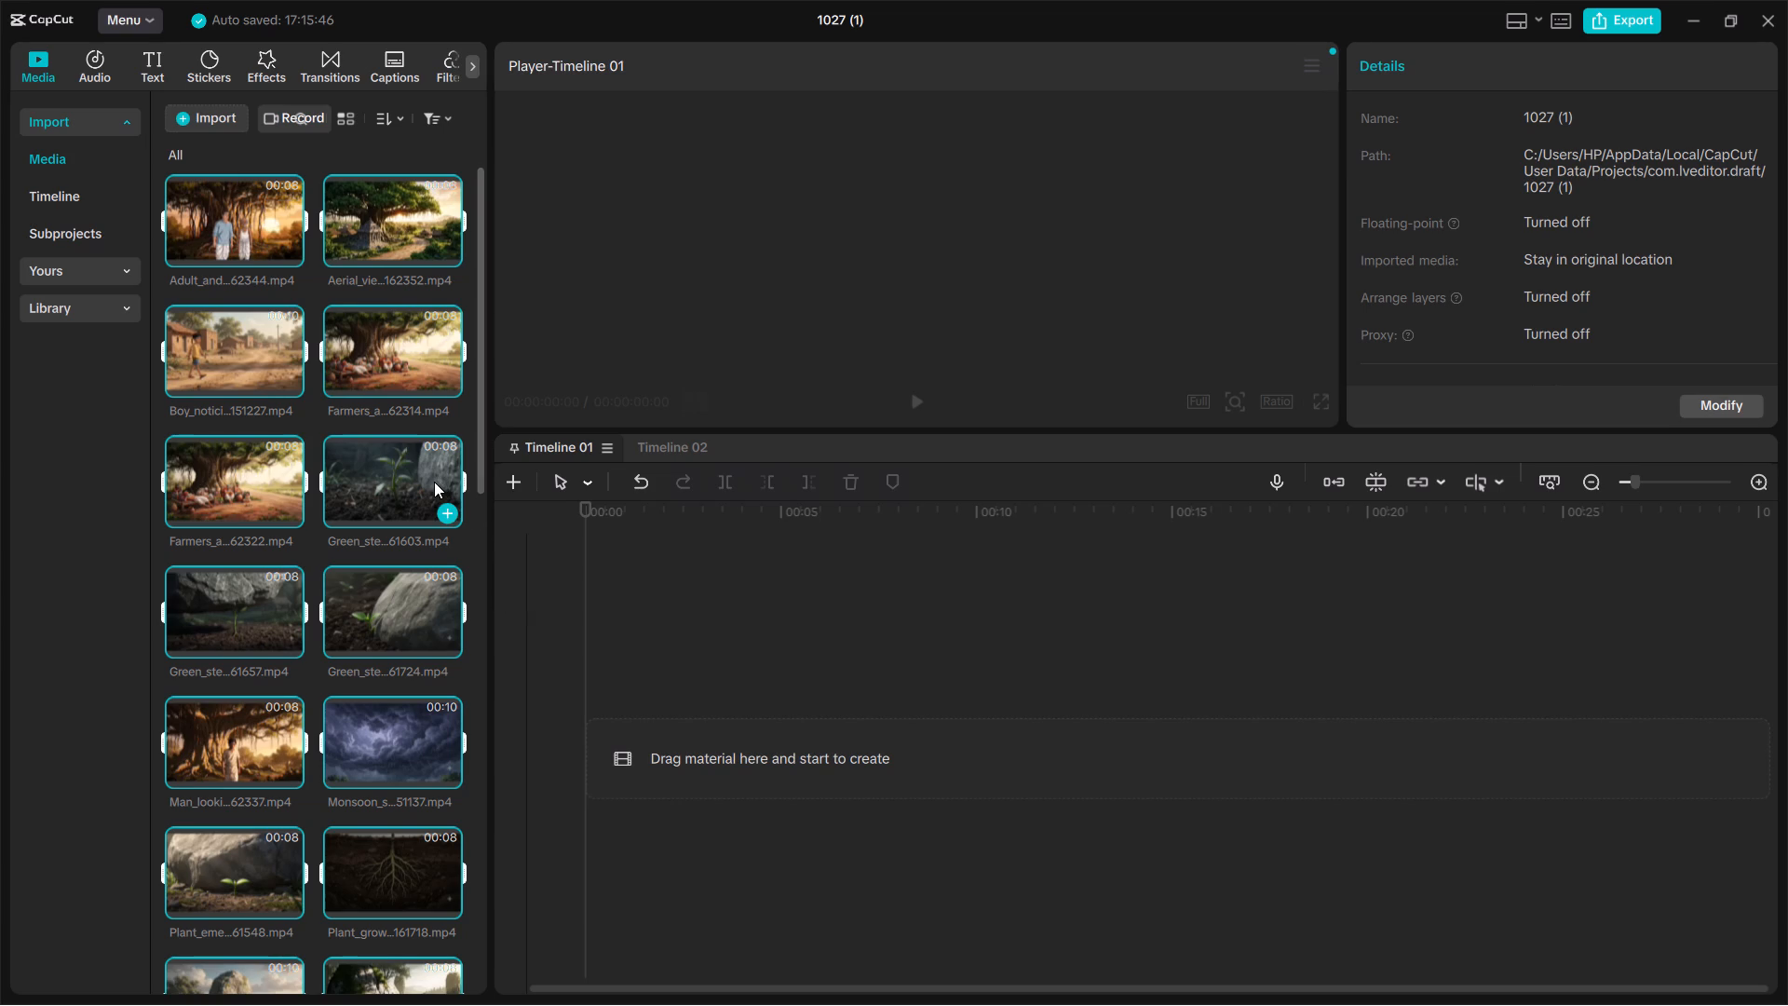
left_click_drag(427, 478, 758, 662)
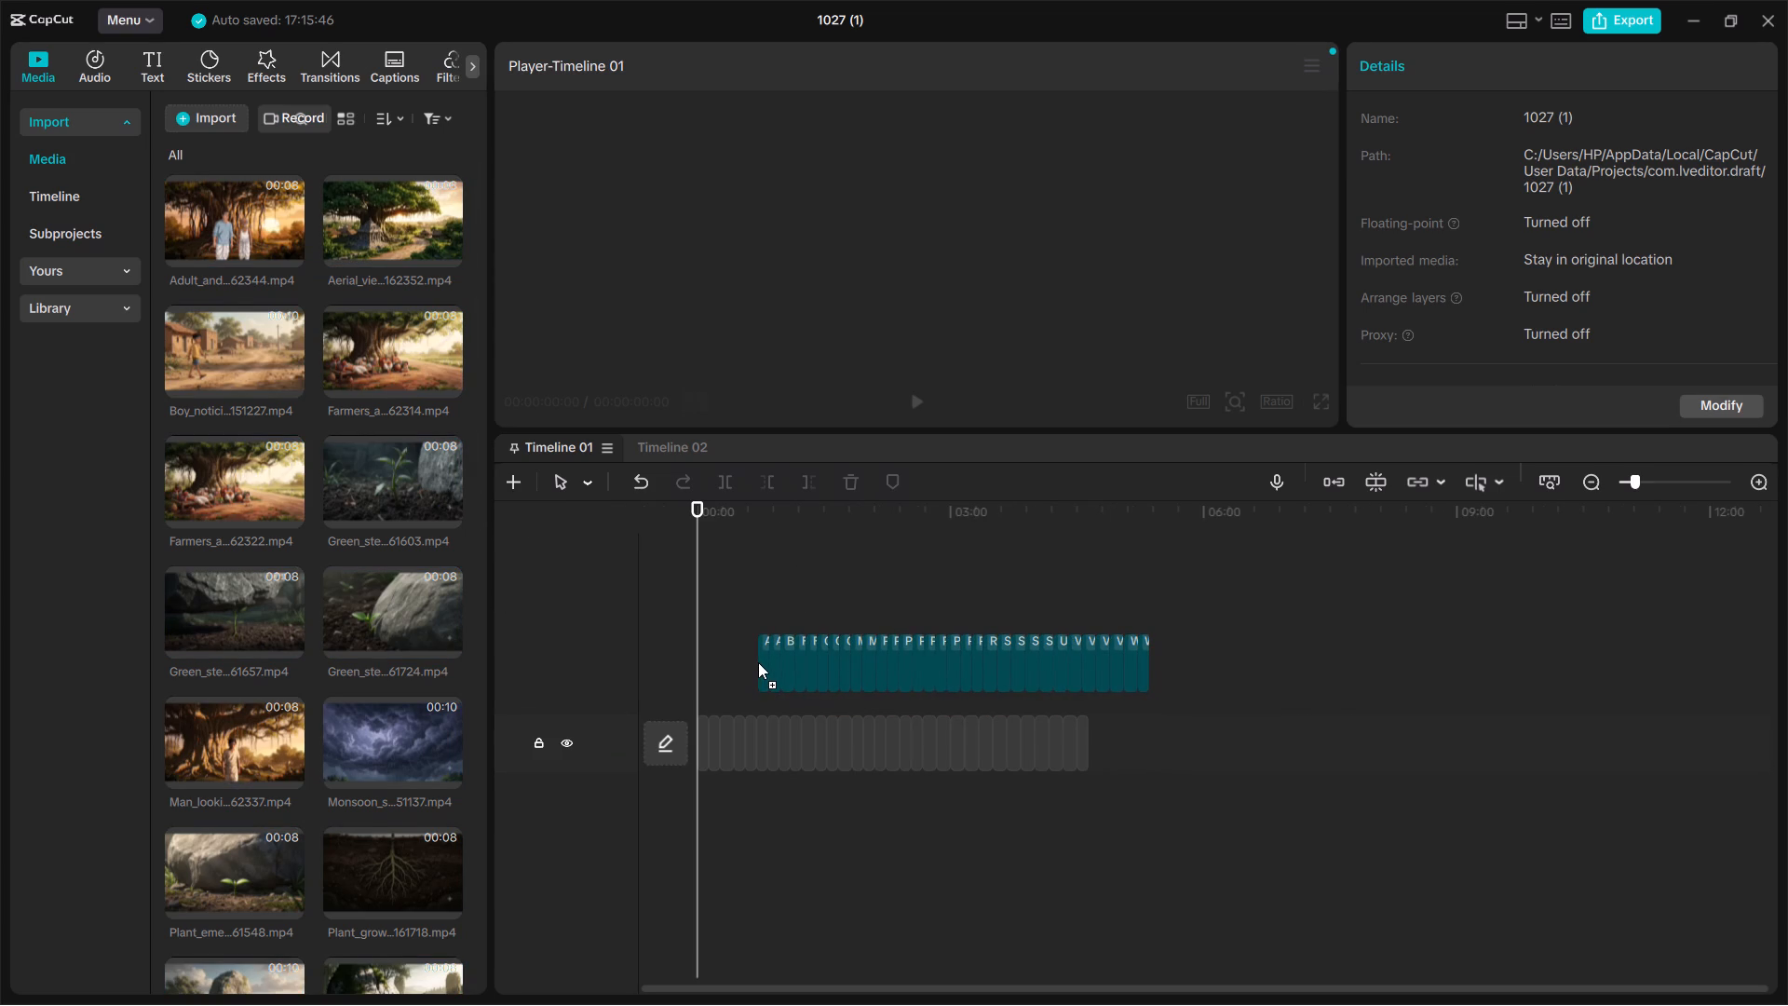
left_click_drag(758, 662, 699, 738)
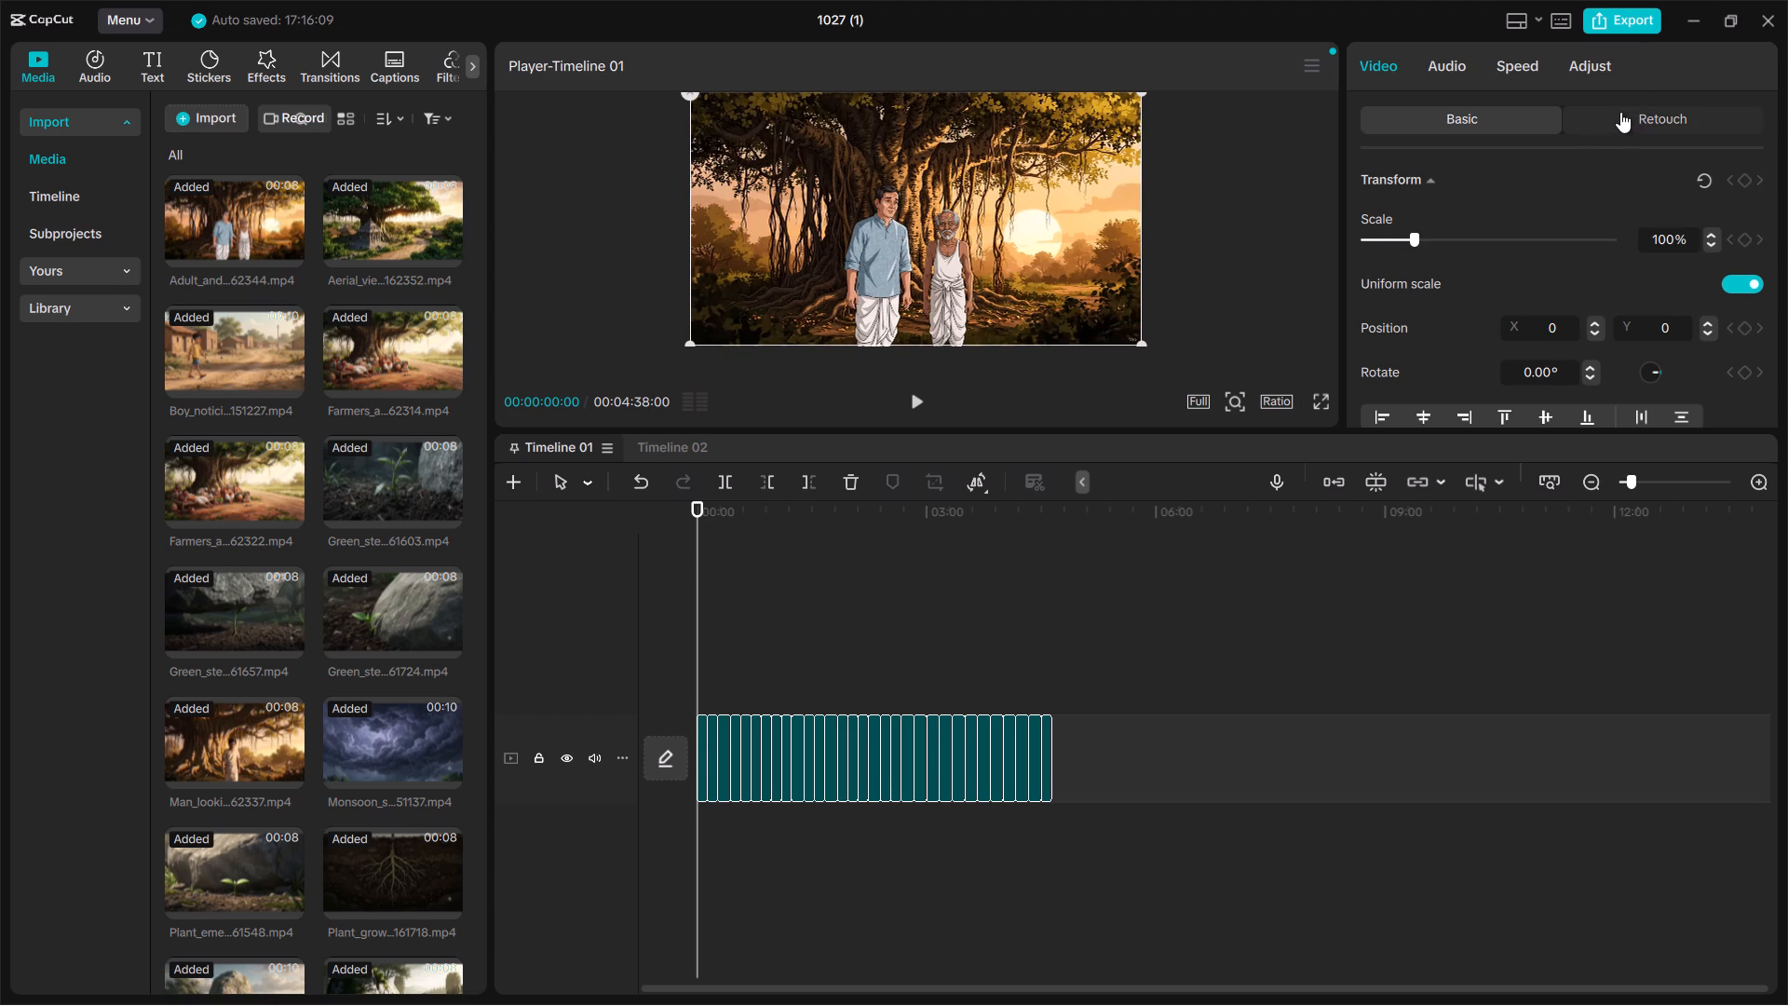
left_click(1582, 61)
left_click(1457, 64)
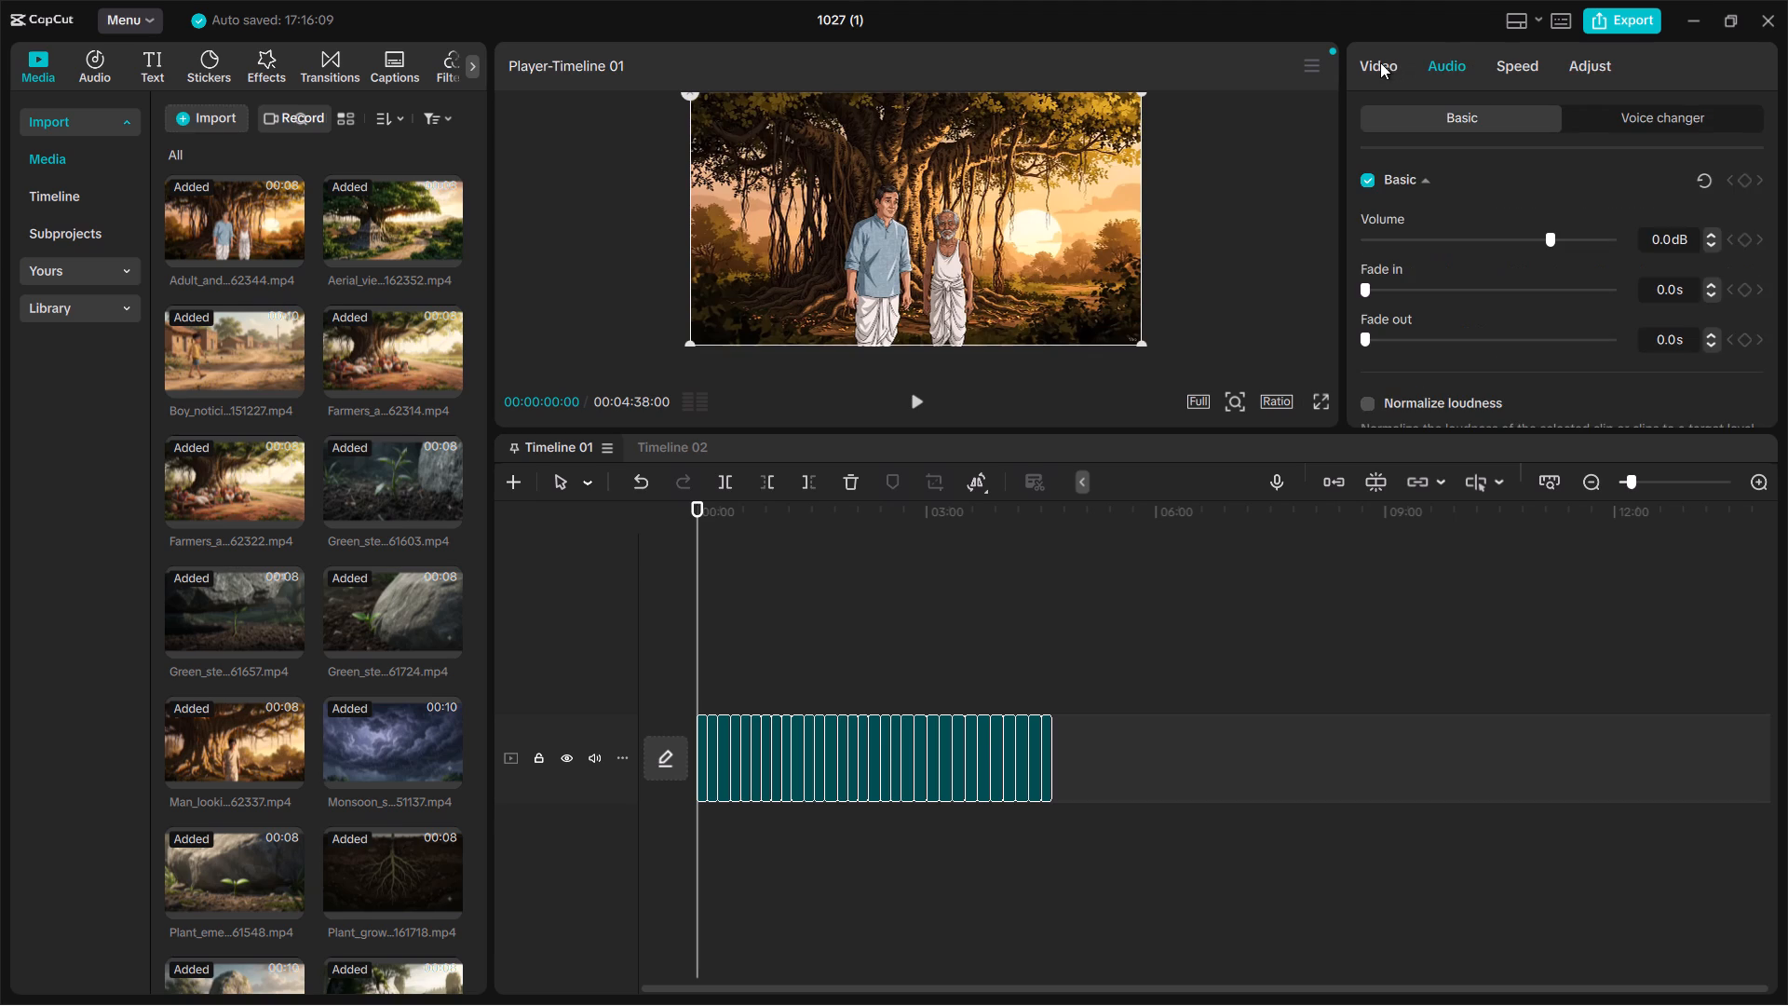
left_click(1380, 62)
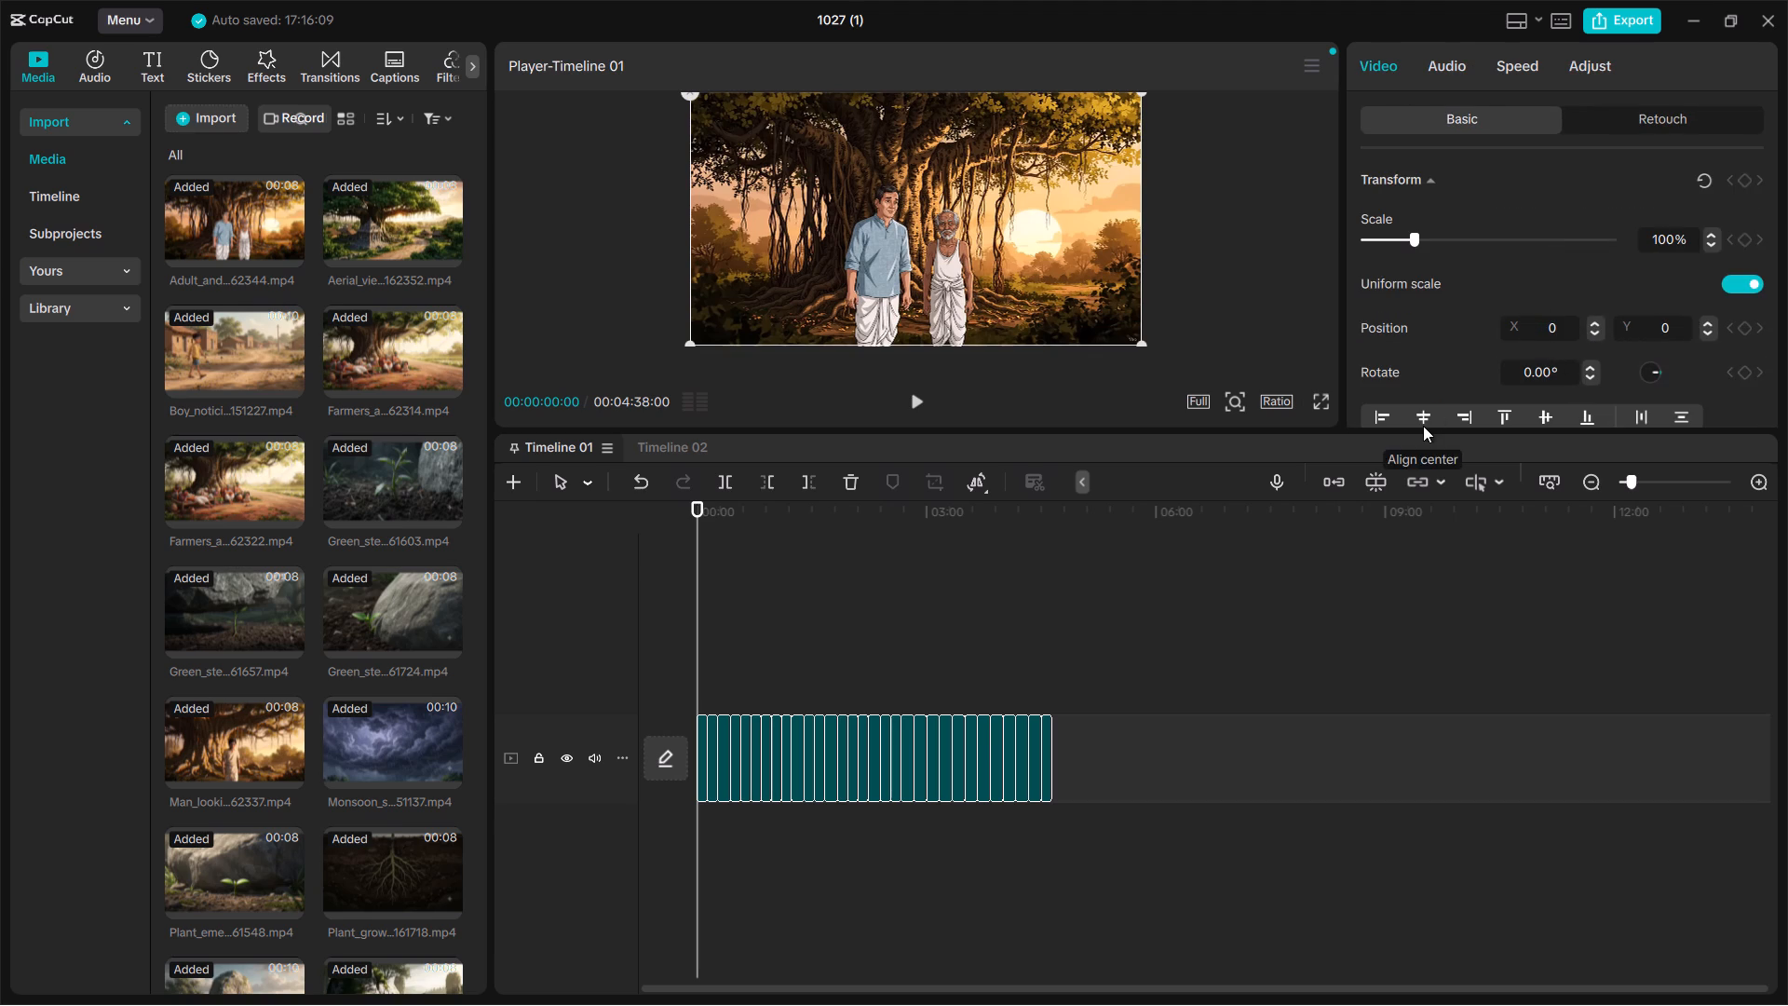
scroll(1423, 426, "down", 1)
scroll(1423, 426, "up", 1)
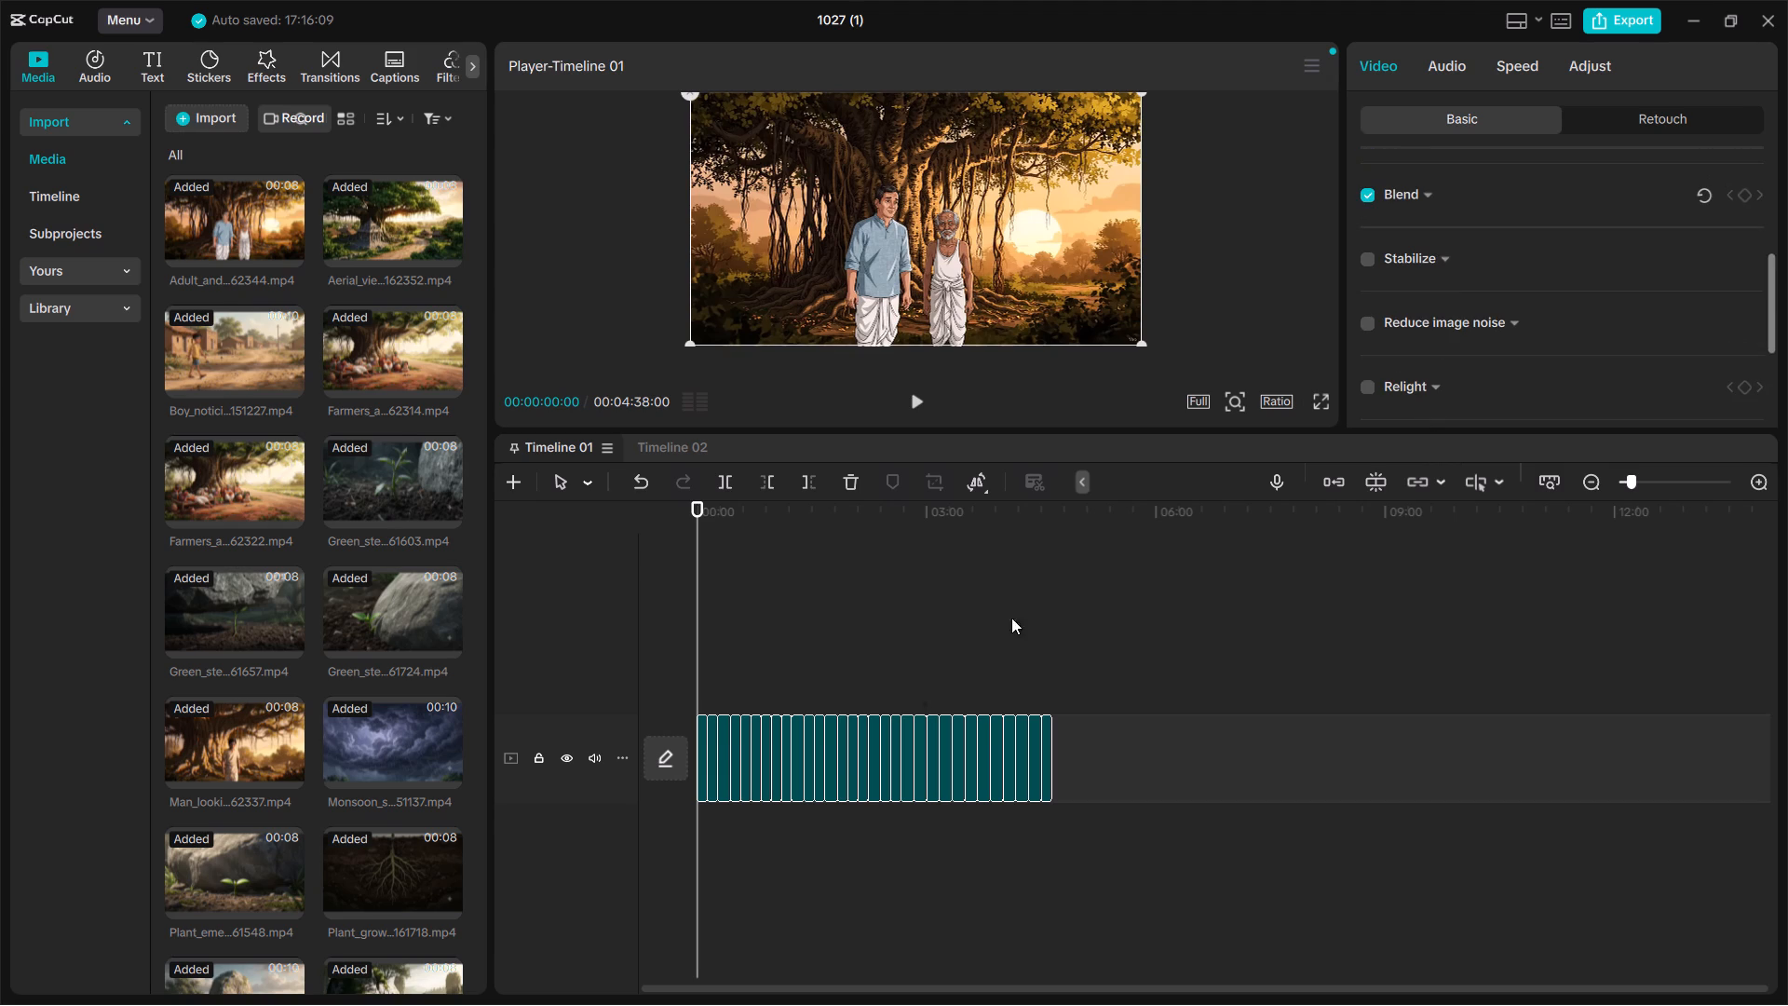
Play Timeline 01 from the start to preview the assembled clips, and clear the clip selection.
left_click(915, 404)
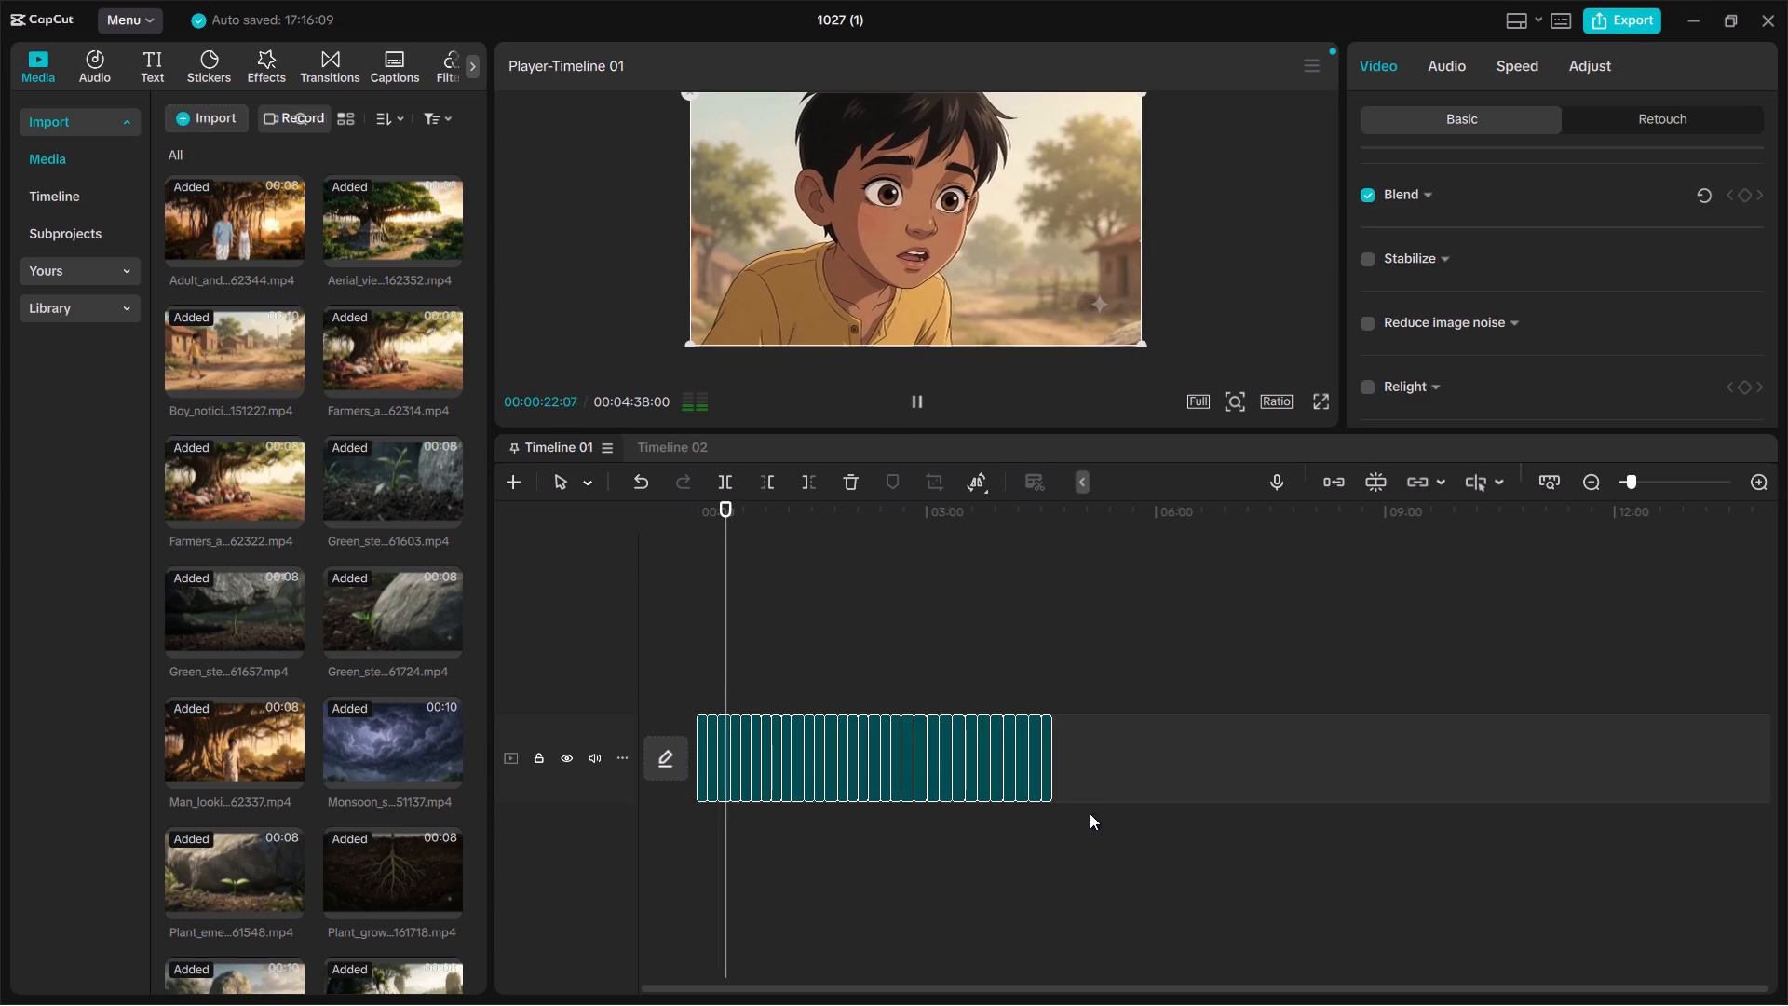
left_click_drag(1084, 834, 731, 674)
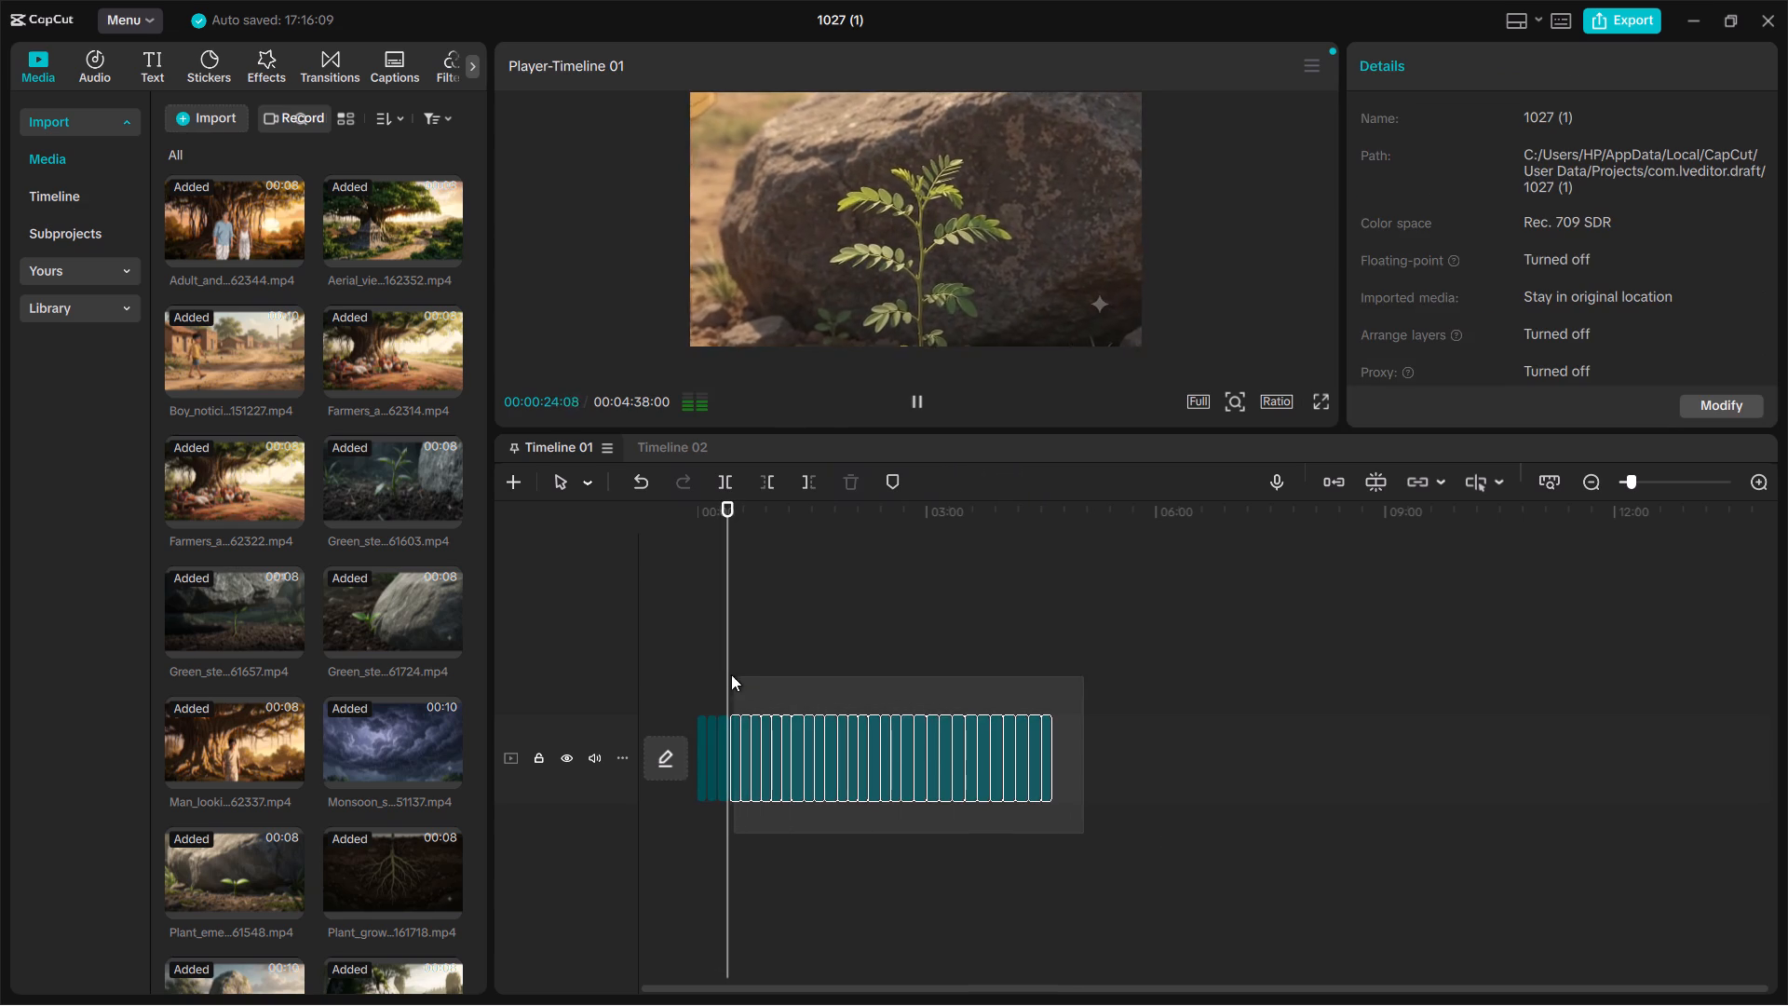
left_click_drag(731, 674, 689, 662)
left_click(940, 852)
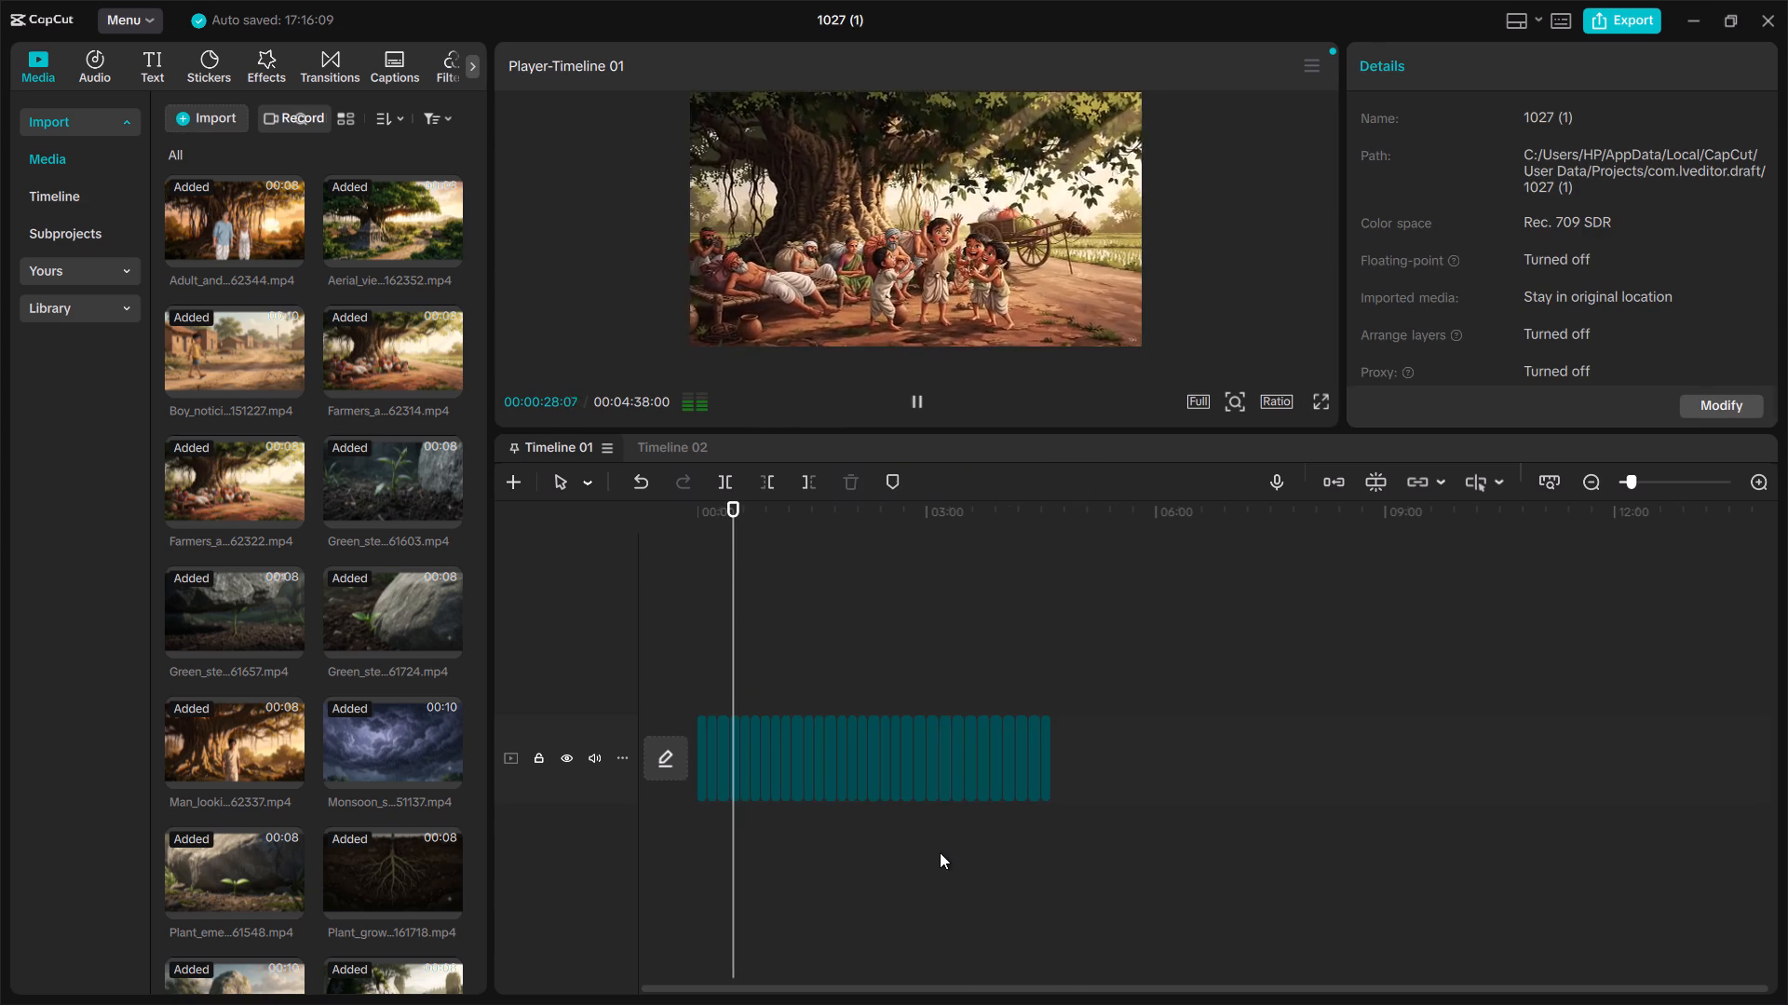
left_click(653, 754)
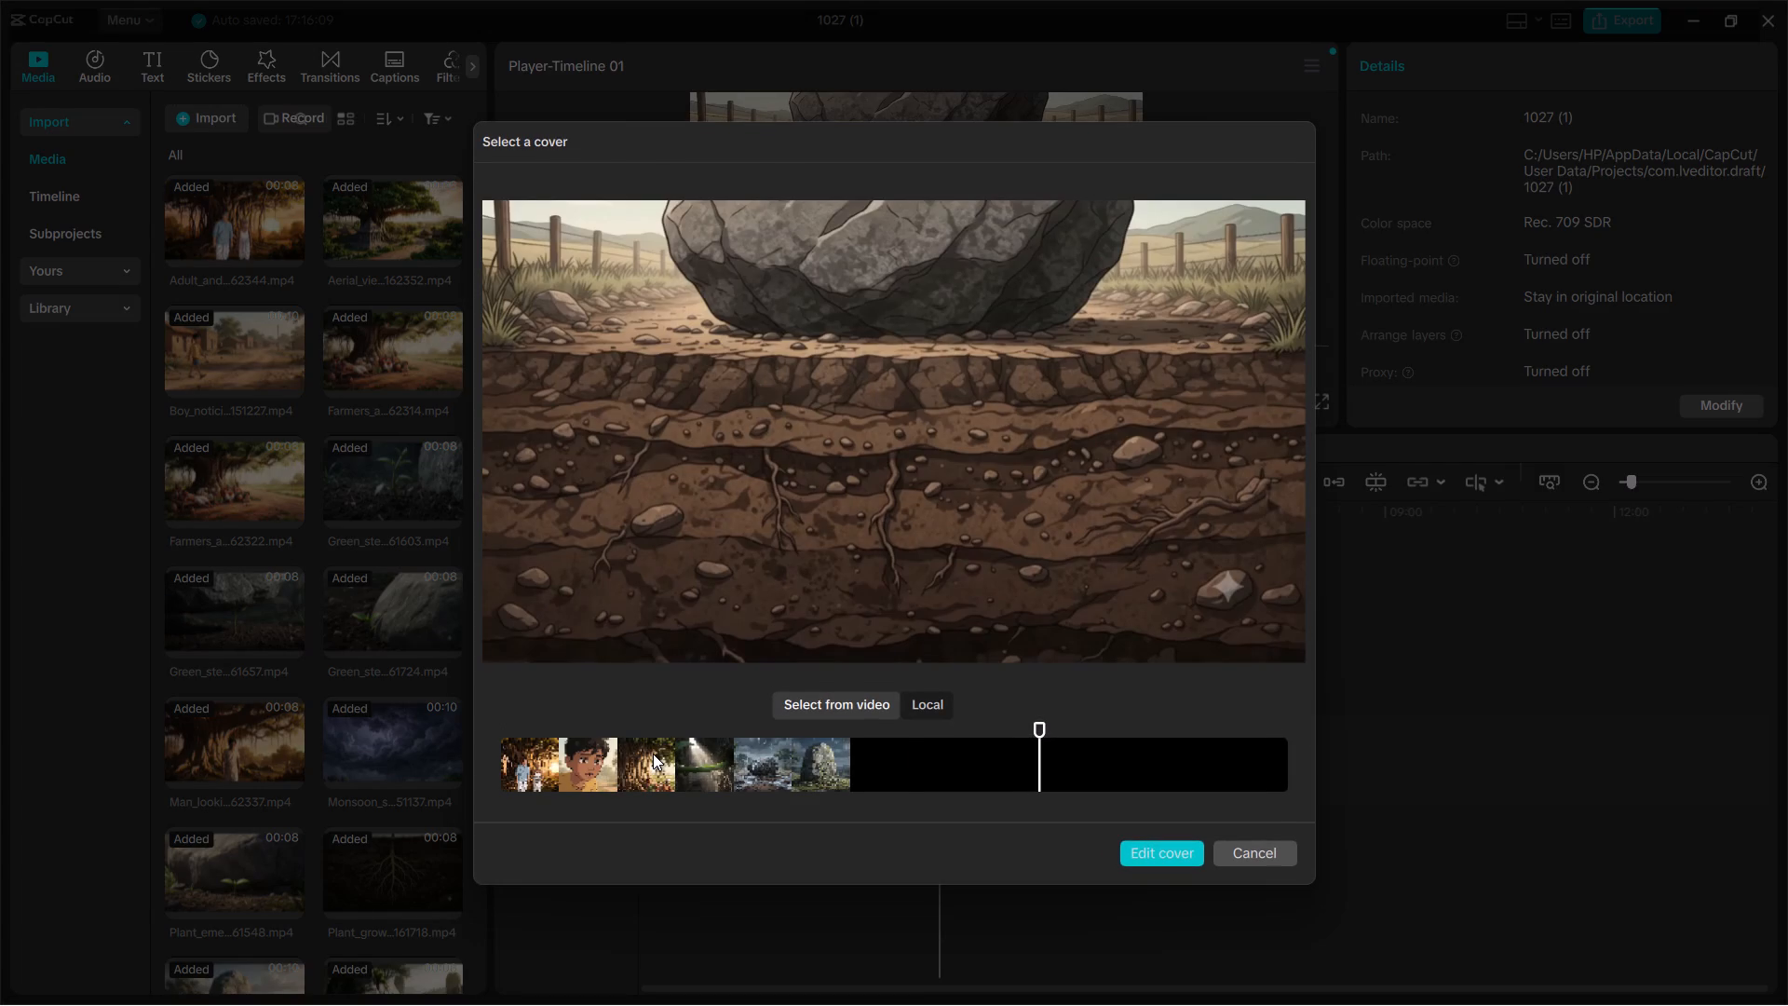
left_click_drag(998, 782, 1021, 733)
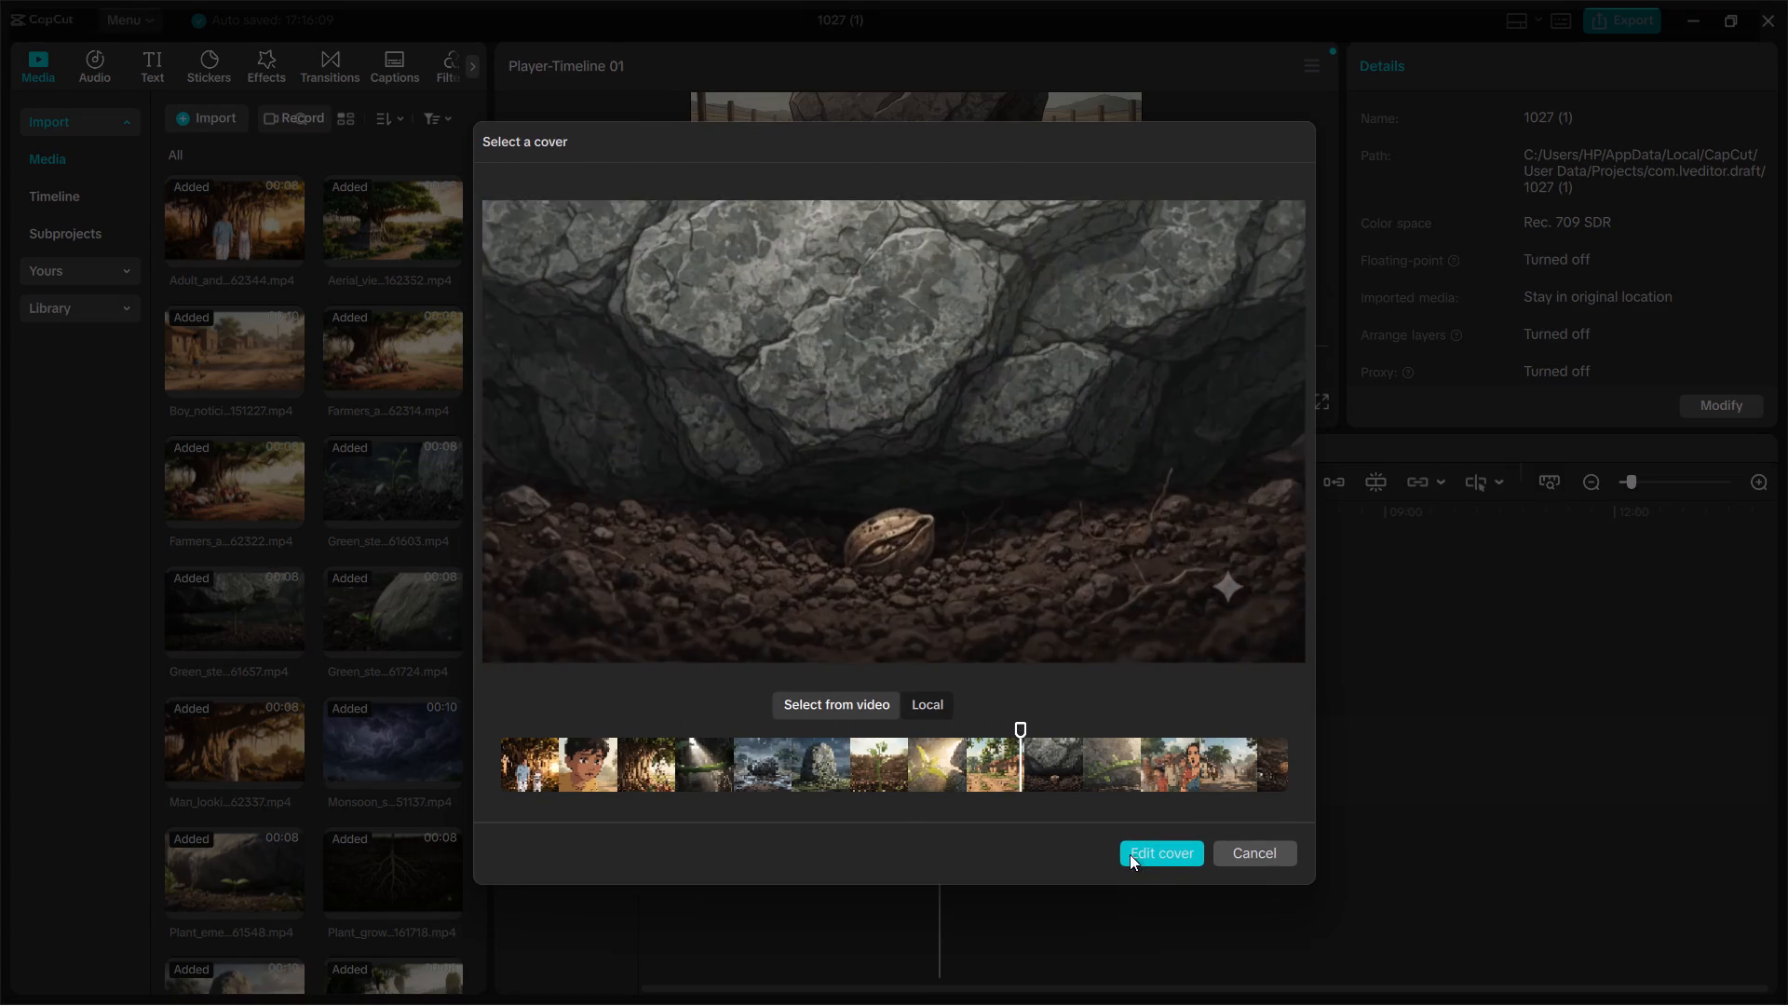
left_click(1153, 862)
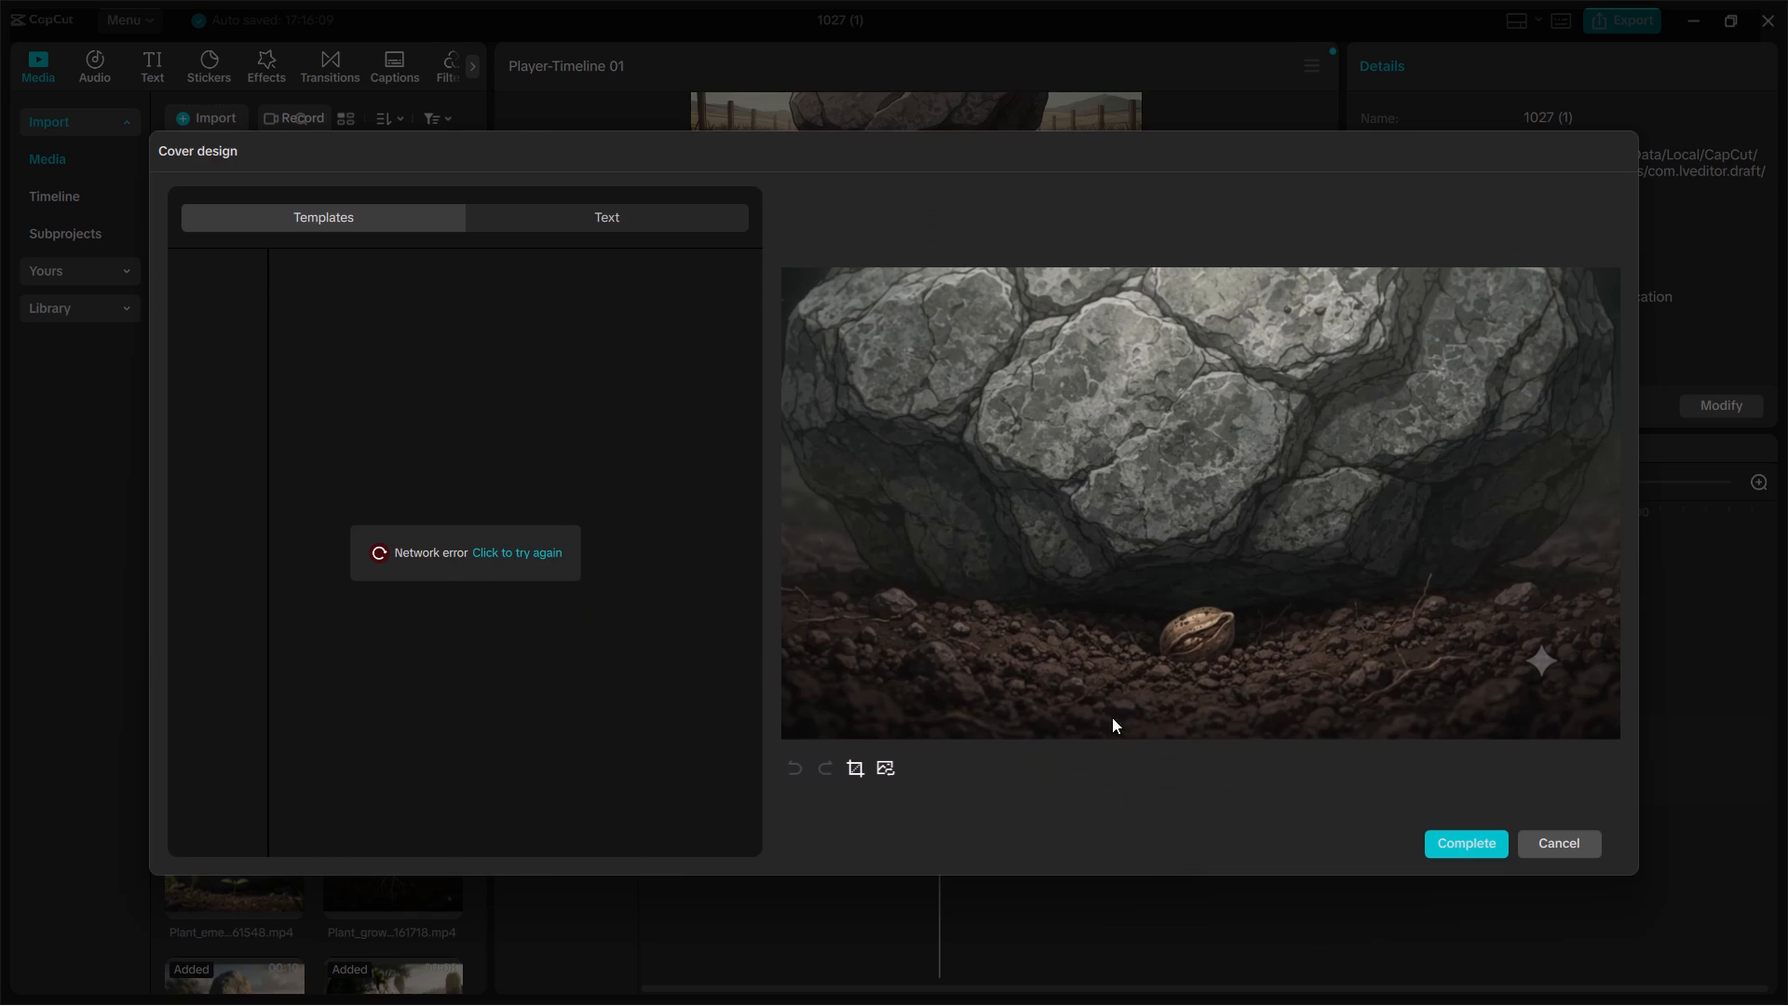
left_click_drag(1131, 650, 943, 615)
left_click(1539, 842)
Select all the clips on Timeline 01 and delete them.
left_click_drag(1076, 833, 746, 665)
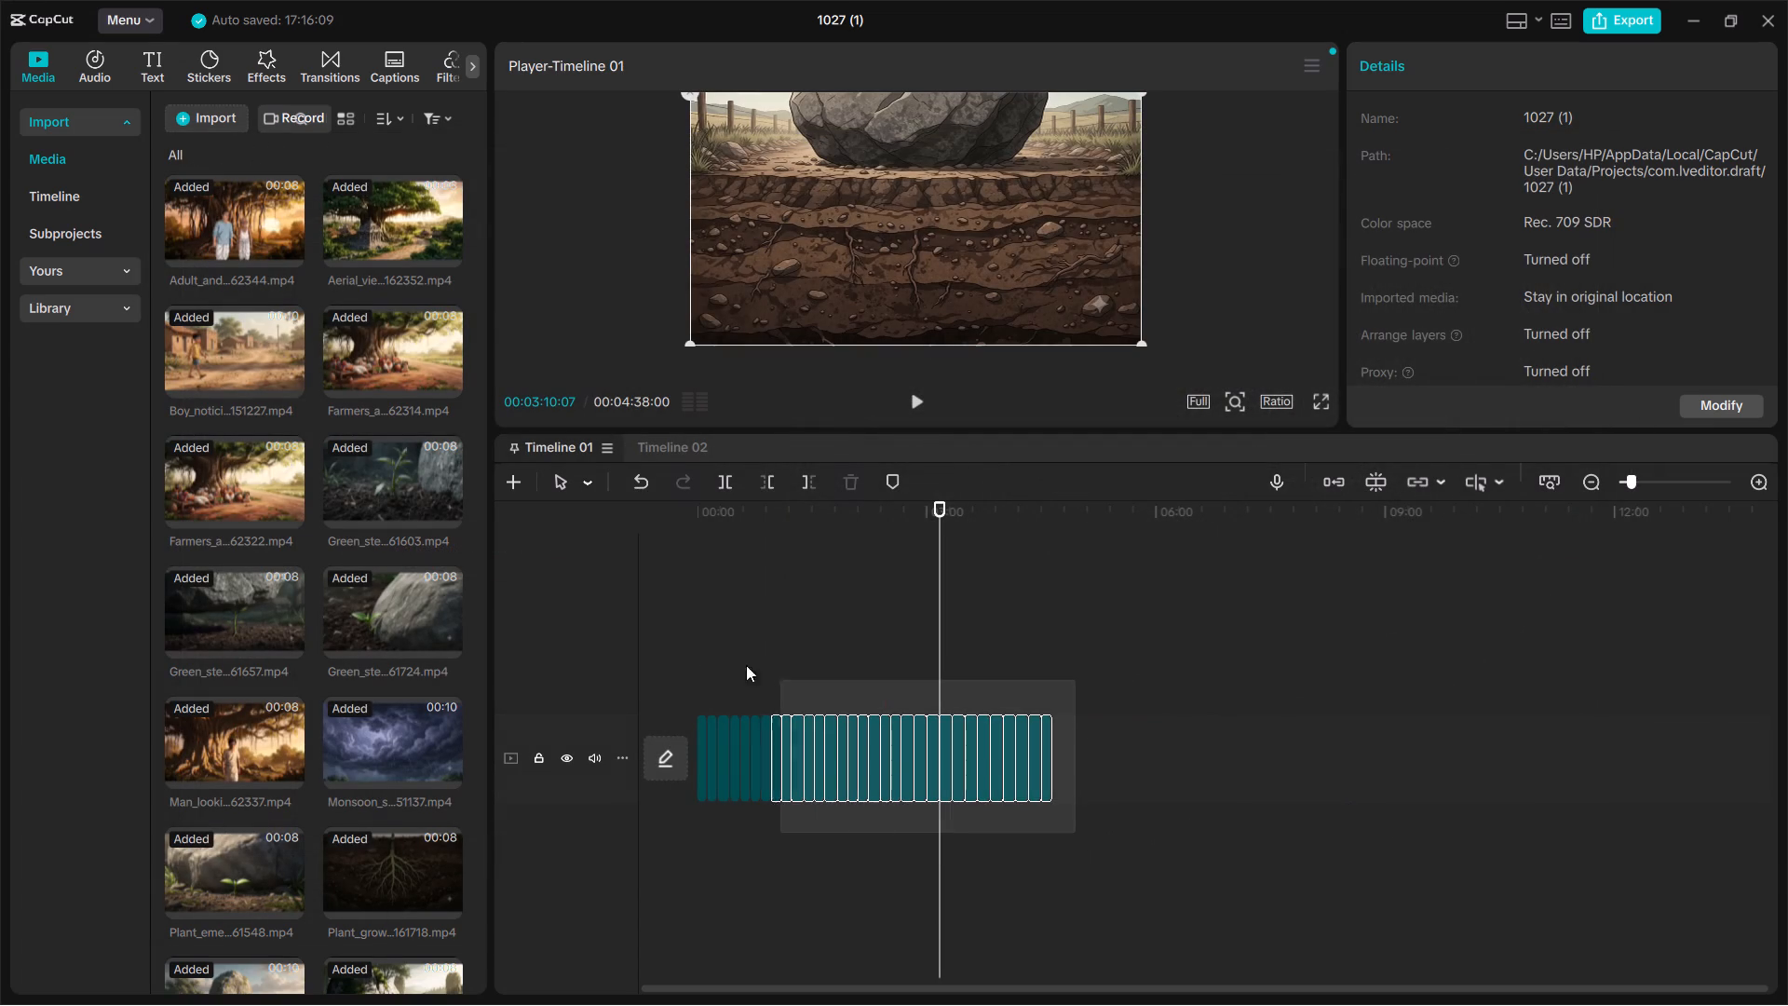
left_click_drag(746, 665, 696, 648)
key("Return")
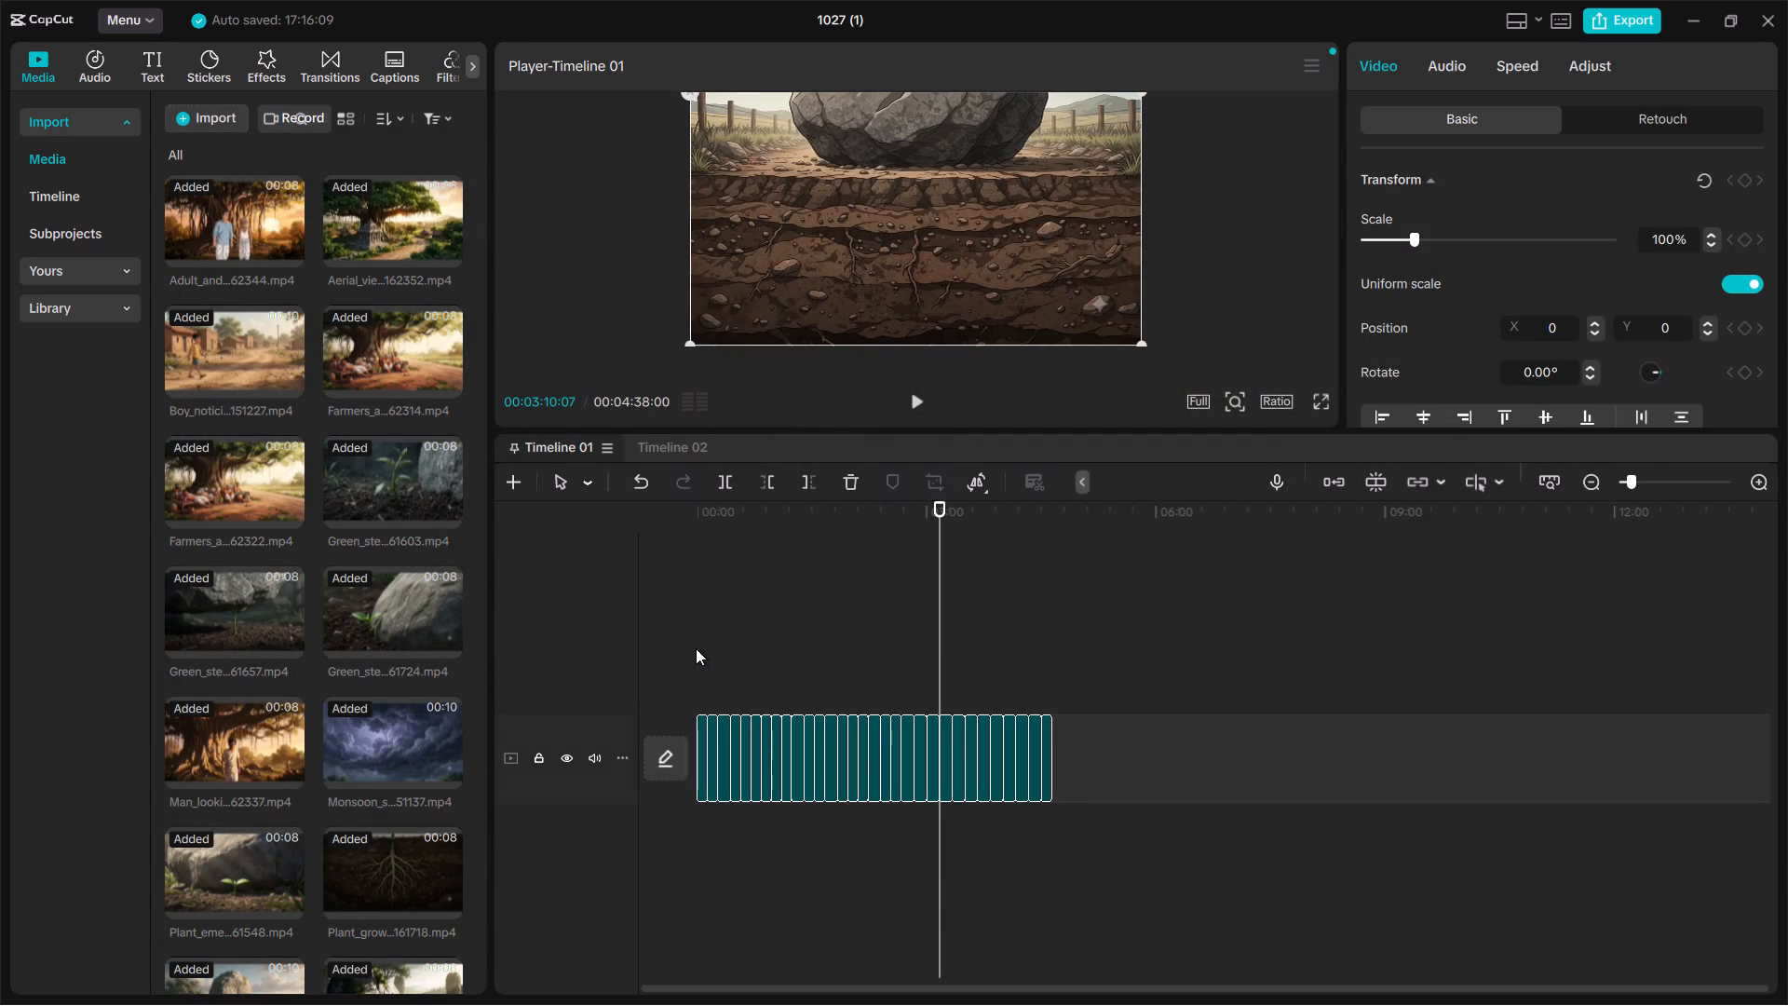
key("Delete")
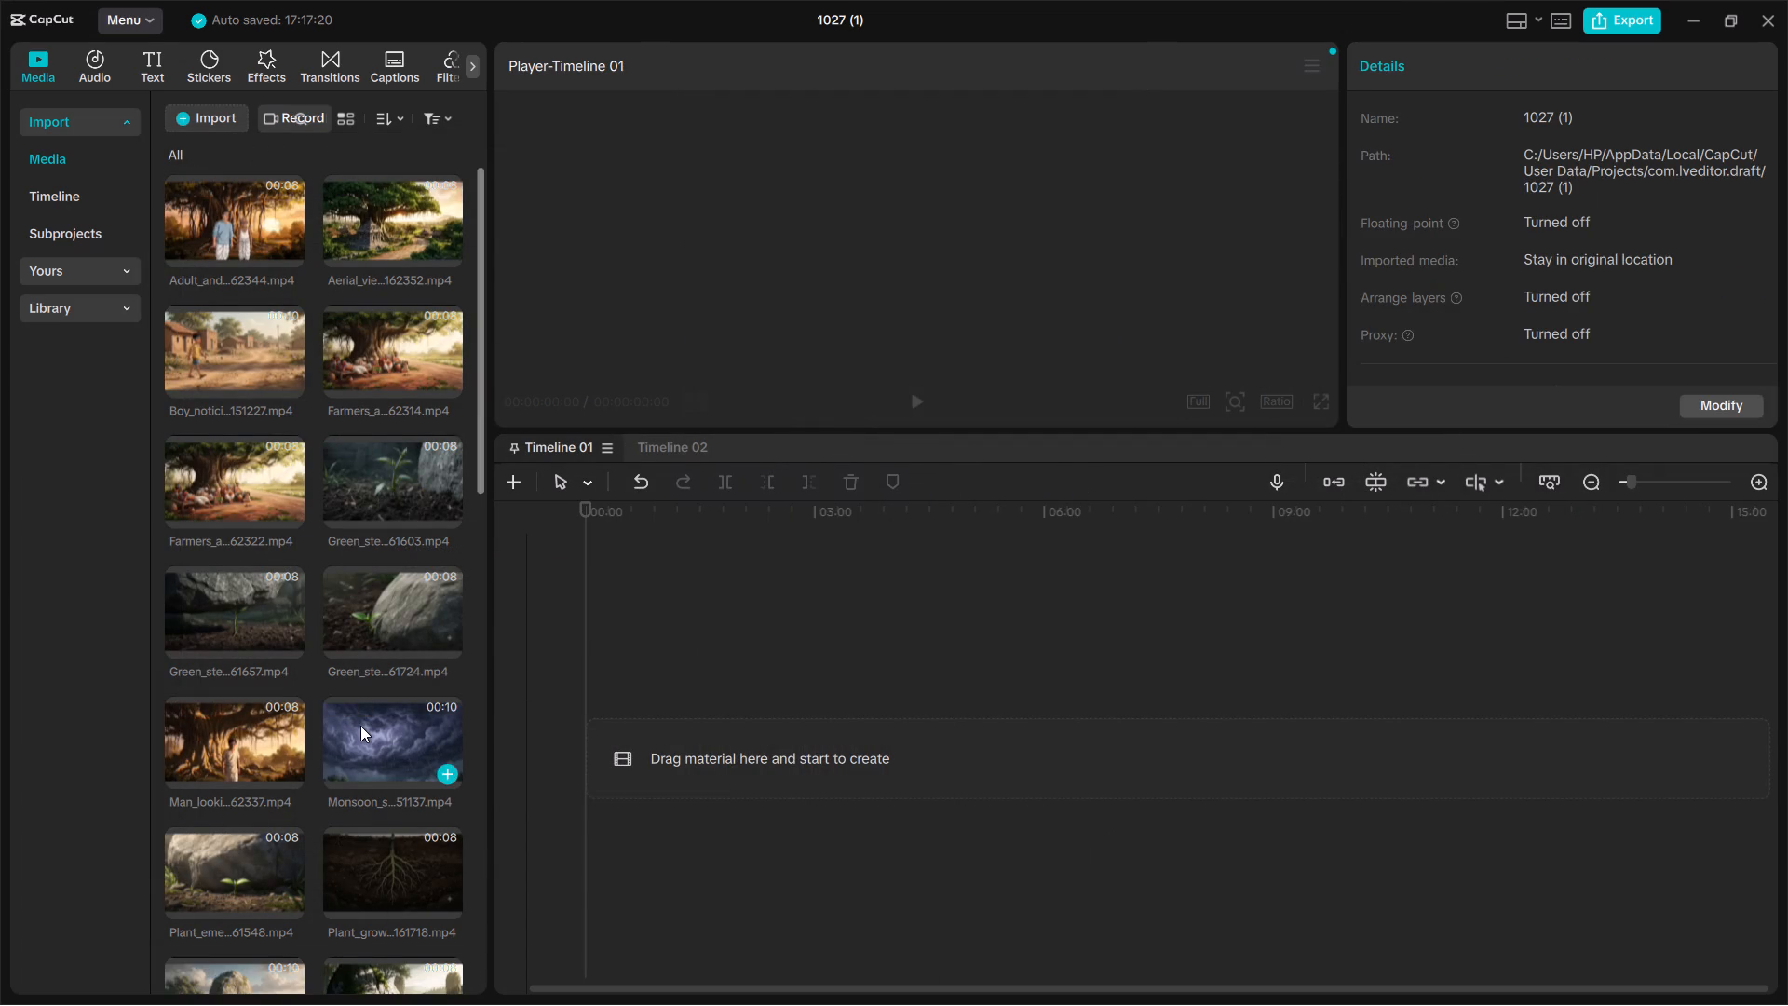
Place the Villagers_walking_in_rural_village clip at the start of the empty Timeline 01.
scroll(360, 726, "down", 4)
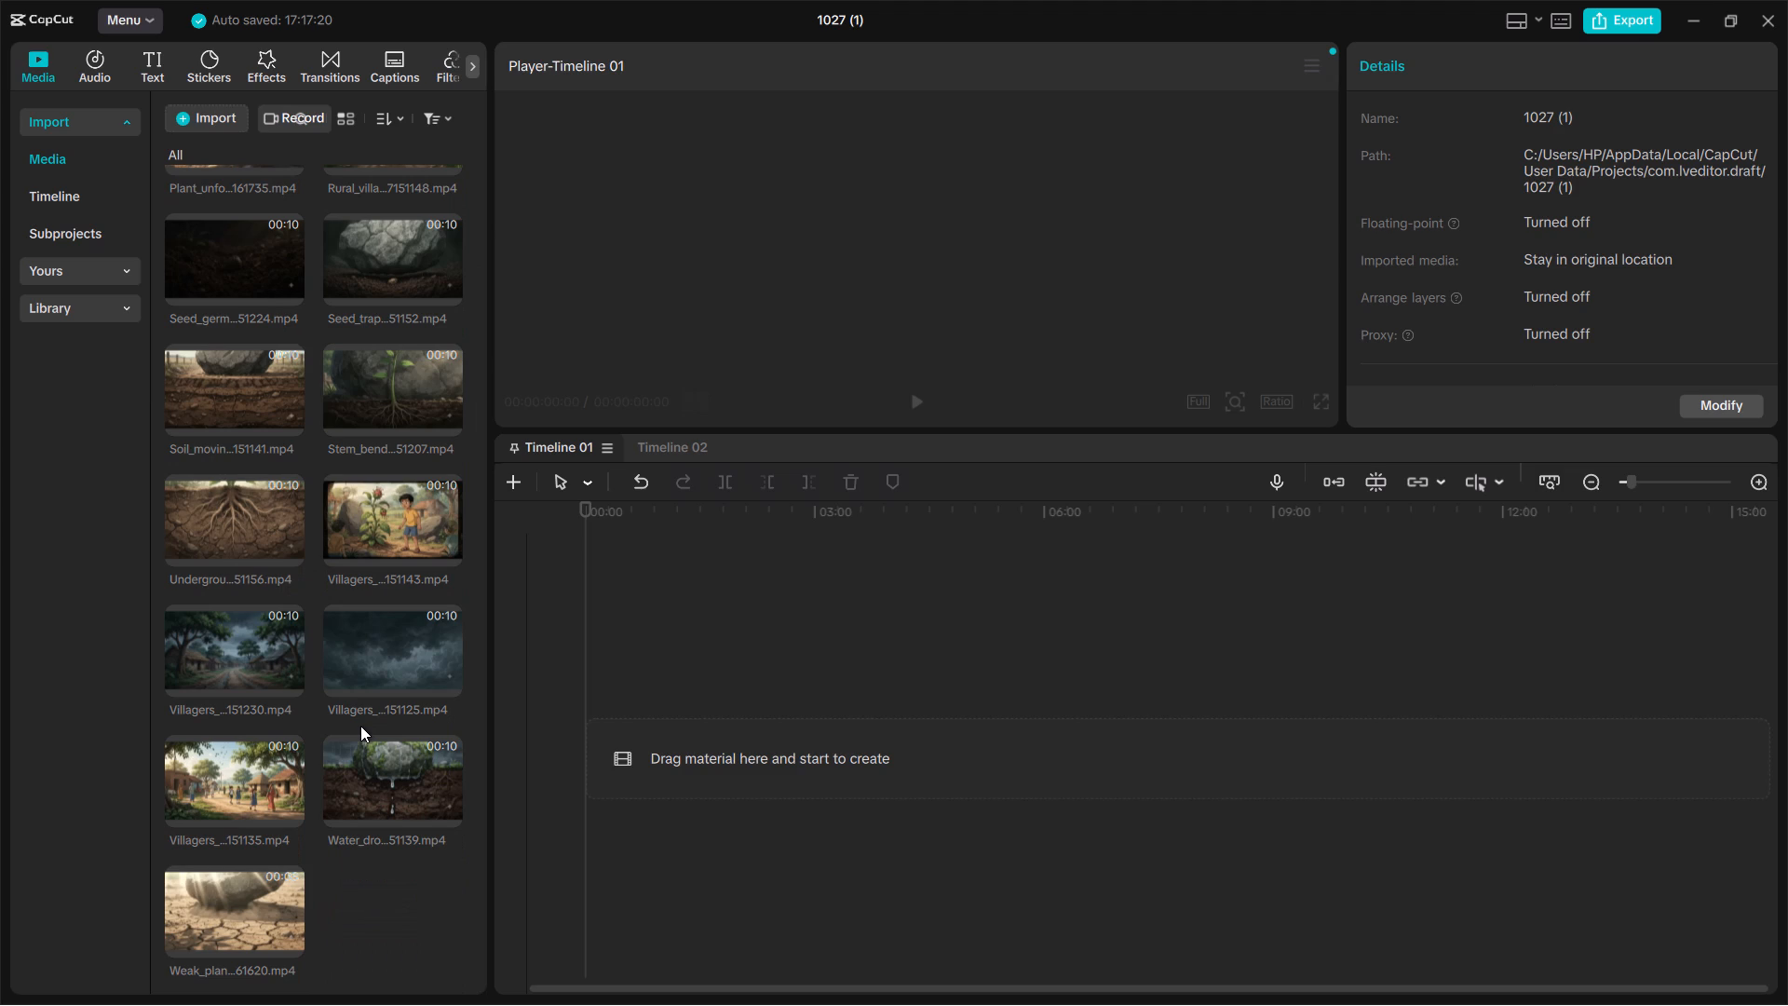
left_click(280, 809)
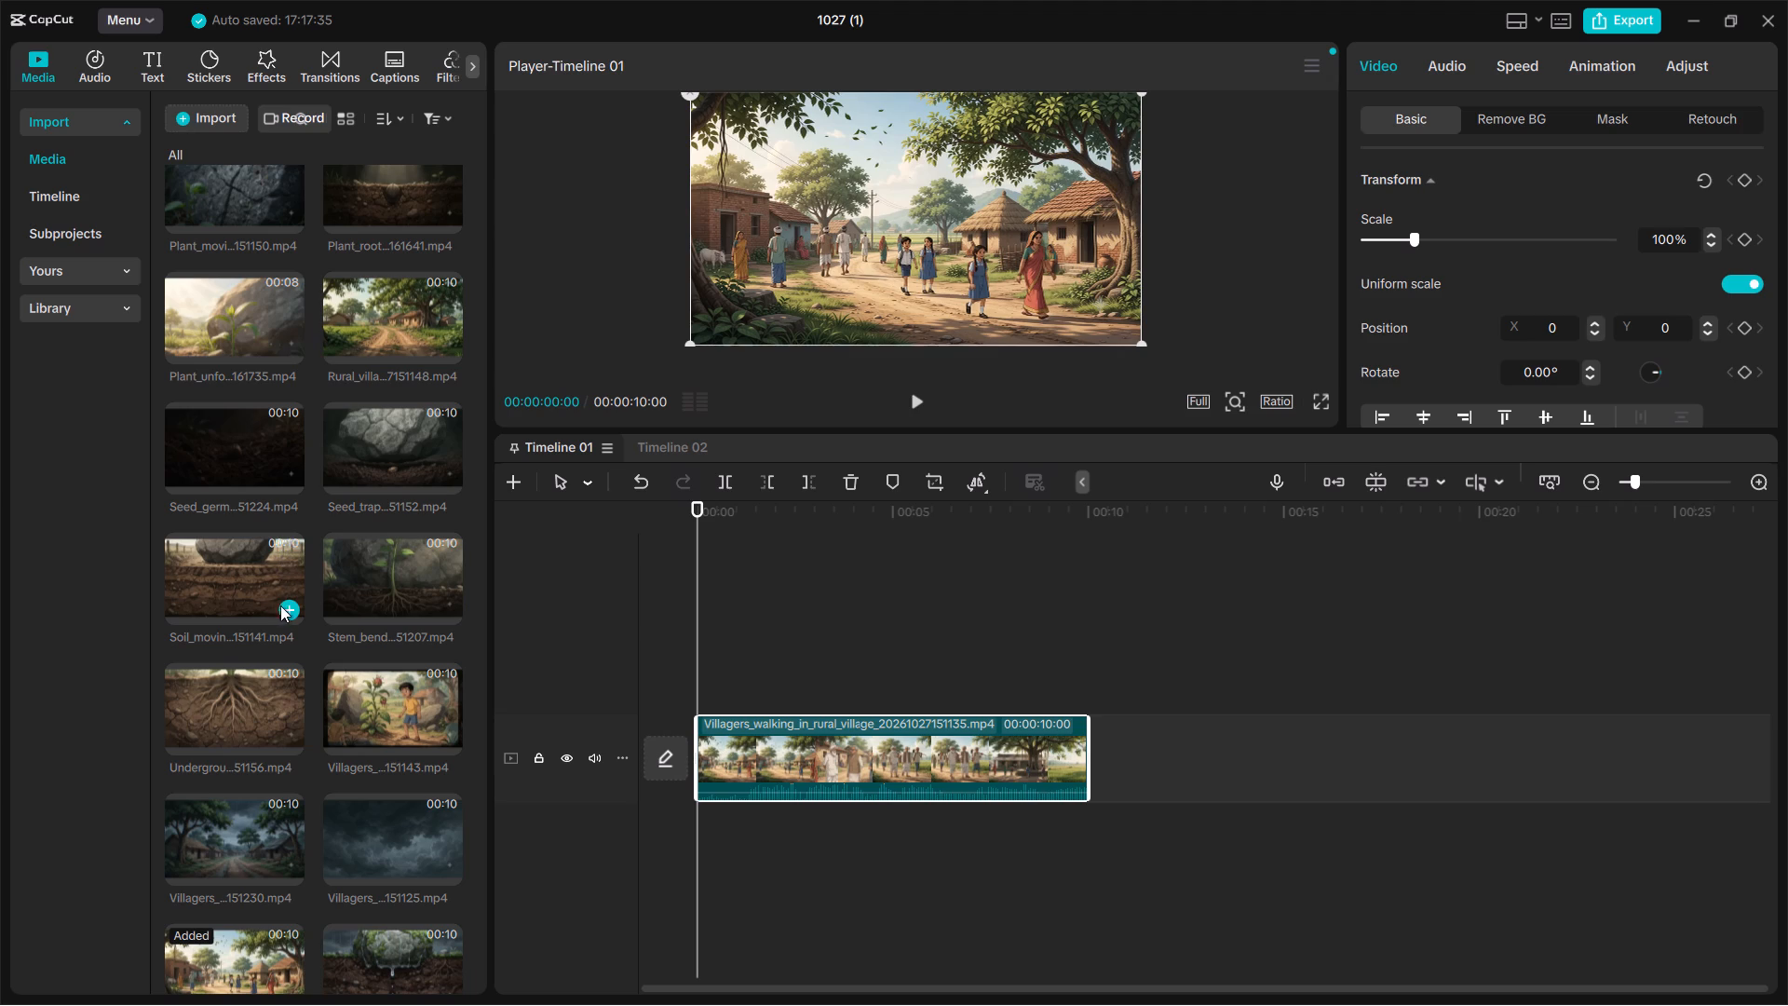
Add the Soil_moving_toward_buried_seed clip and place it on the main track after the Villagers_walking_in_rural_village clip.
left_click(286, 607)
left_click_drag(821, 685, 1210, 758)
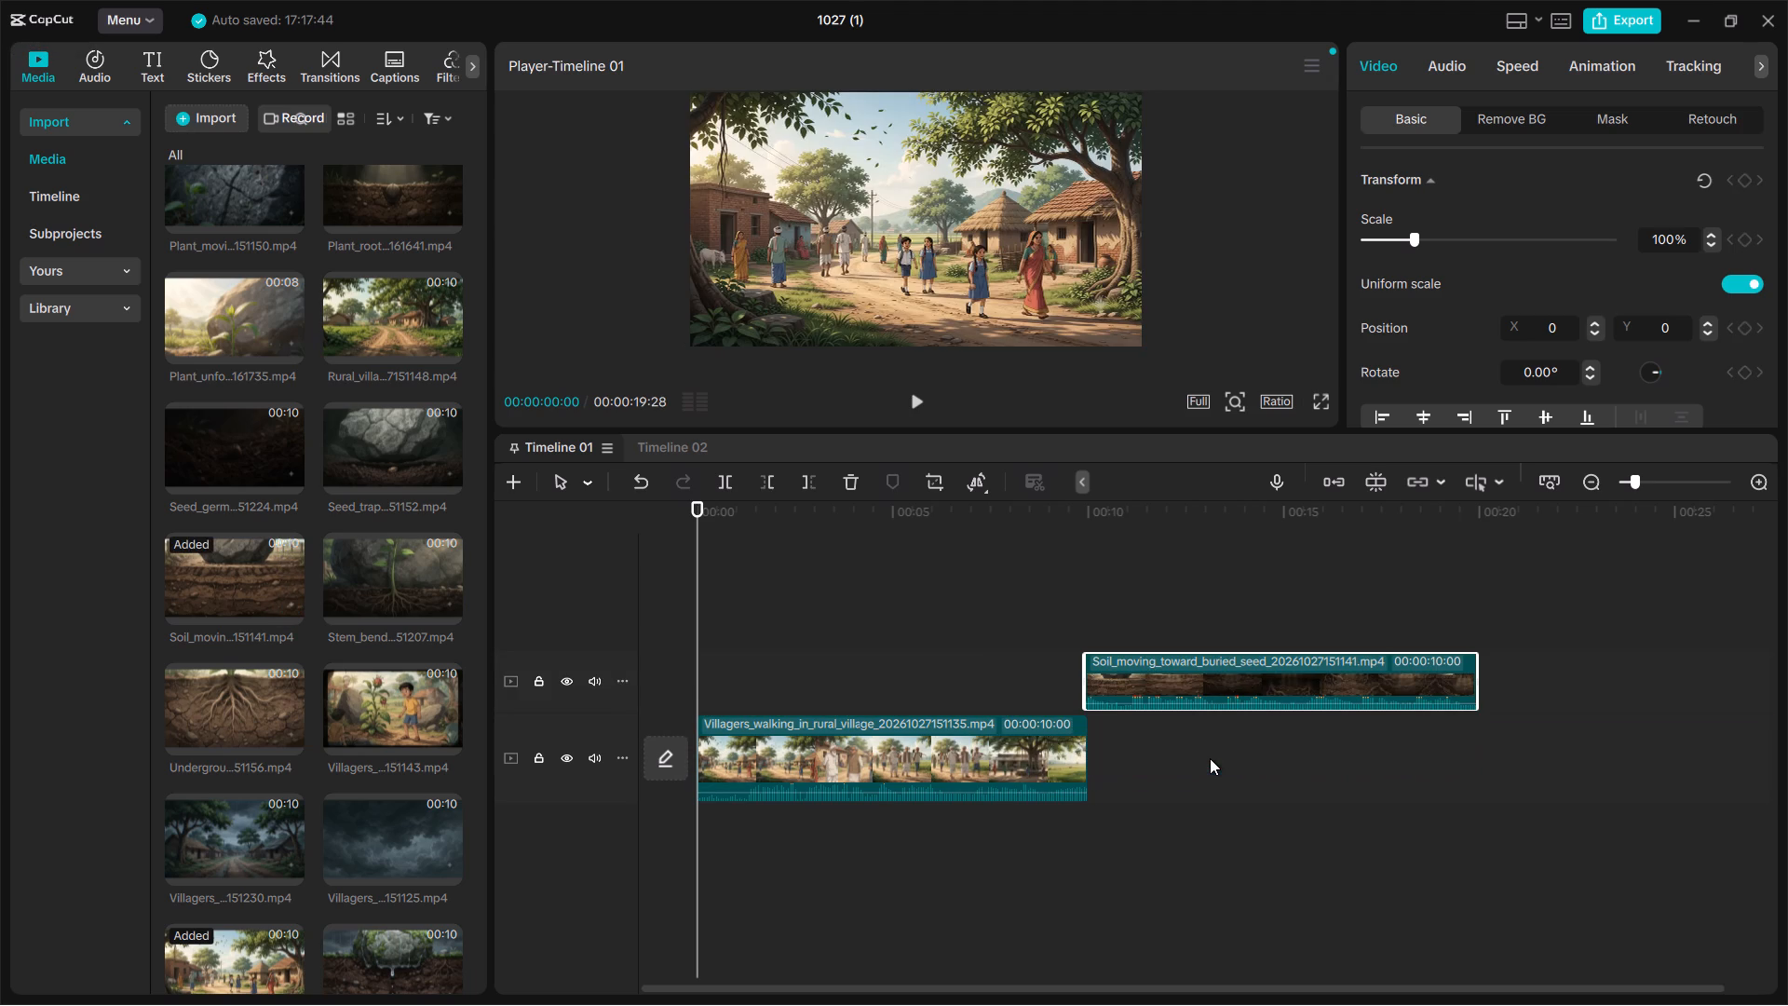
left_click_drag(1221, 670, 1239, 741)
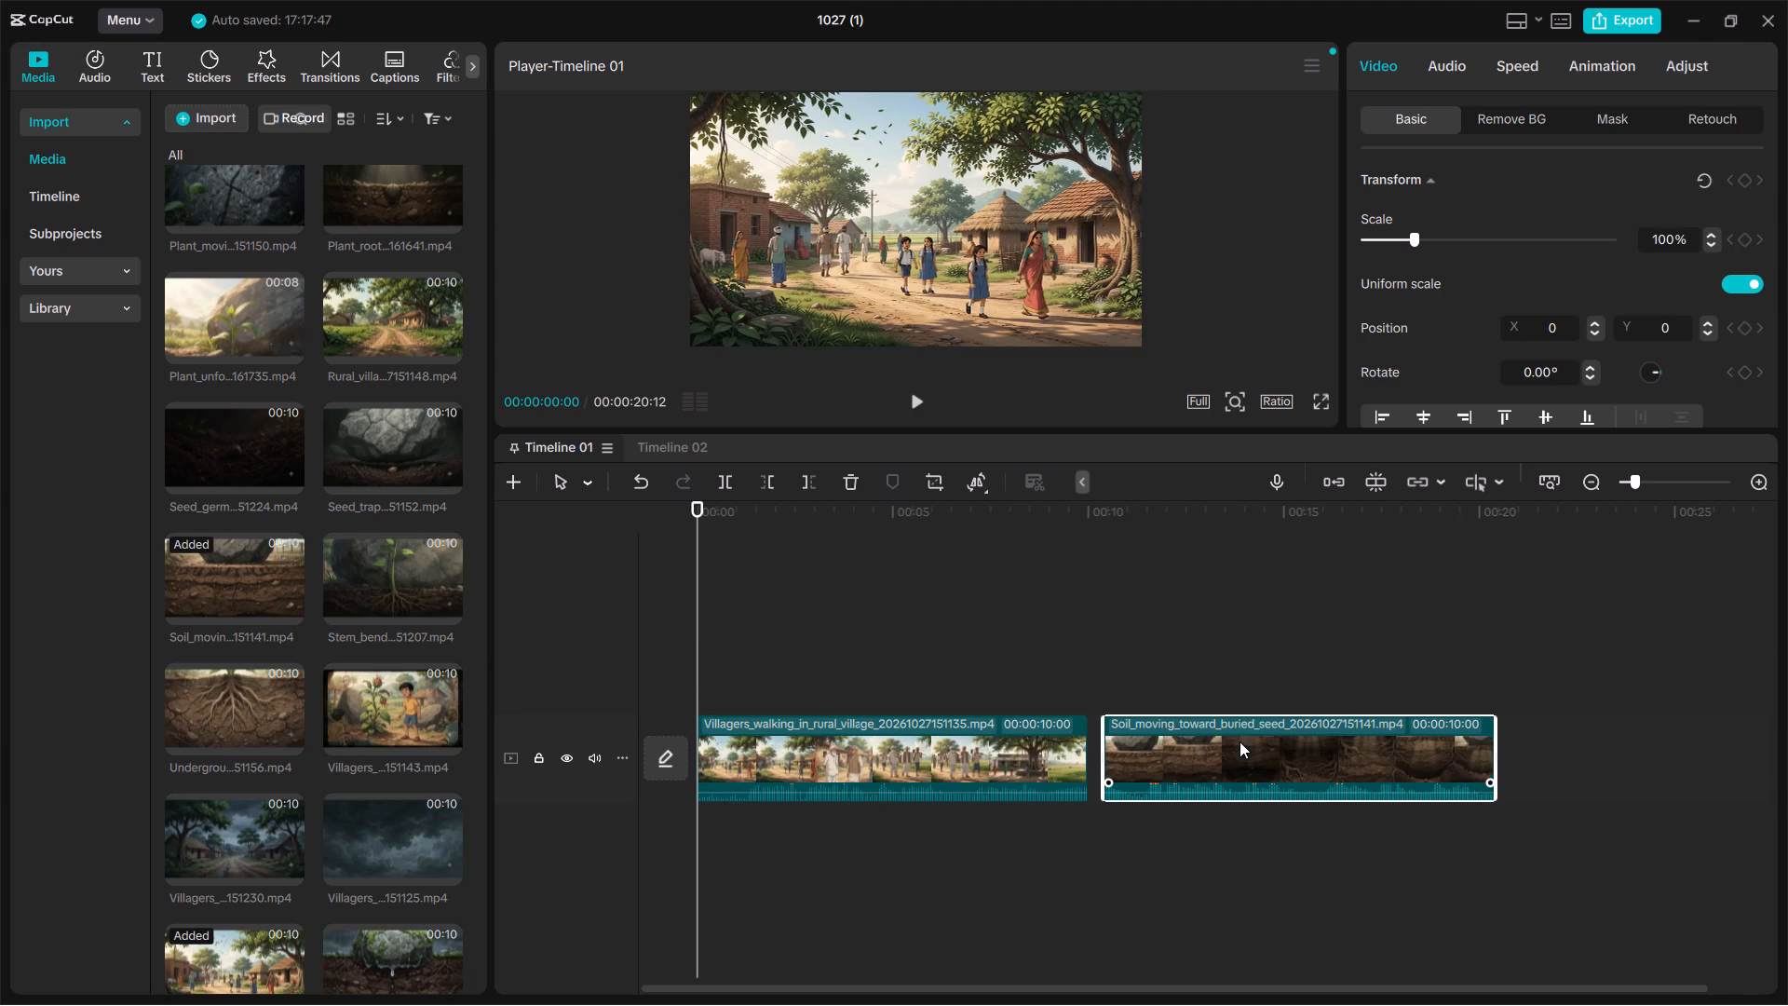
Turn on auto snapping for the timeline, leaving linkage off.
left_click(1422, 483)
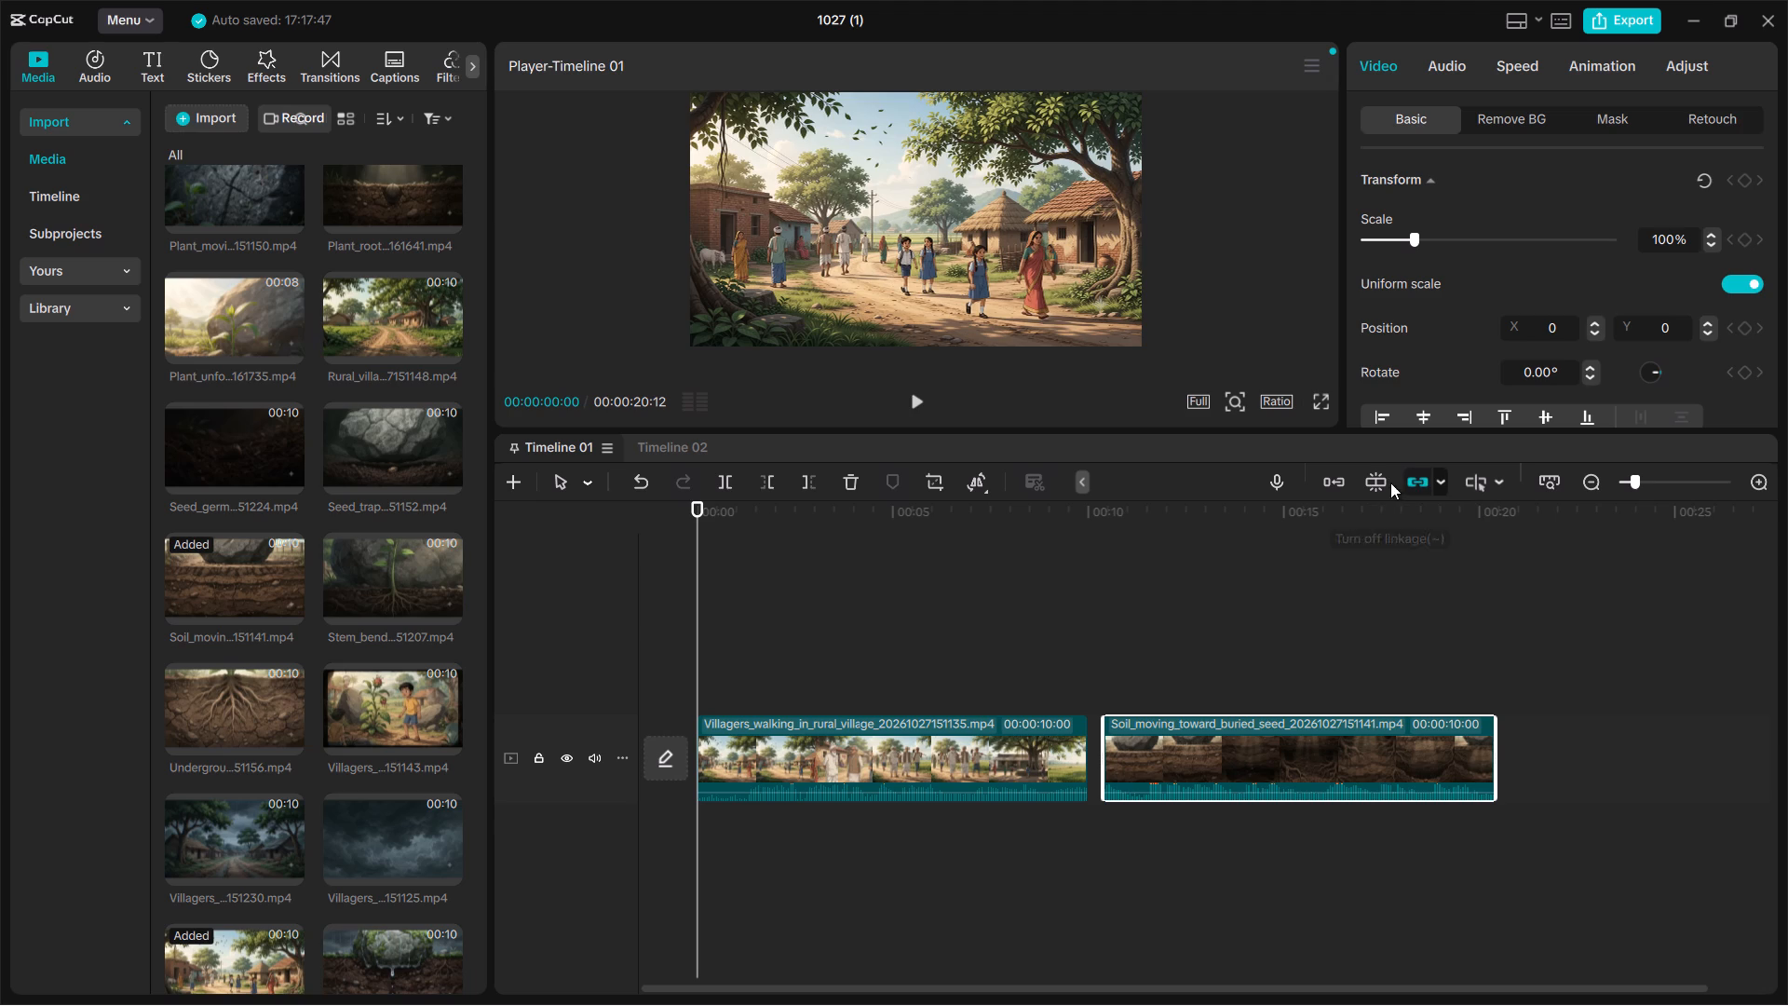
left_click(1384, 470)
left_click(1401, 477)
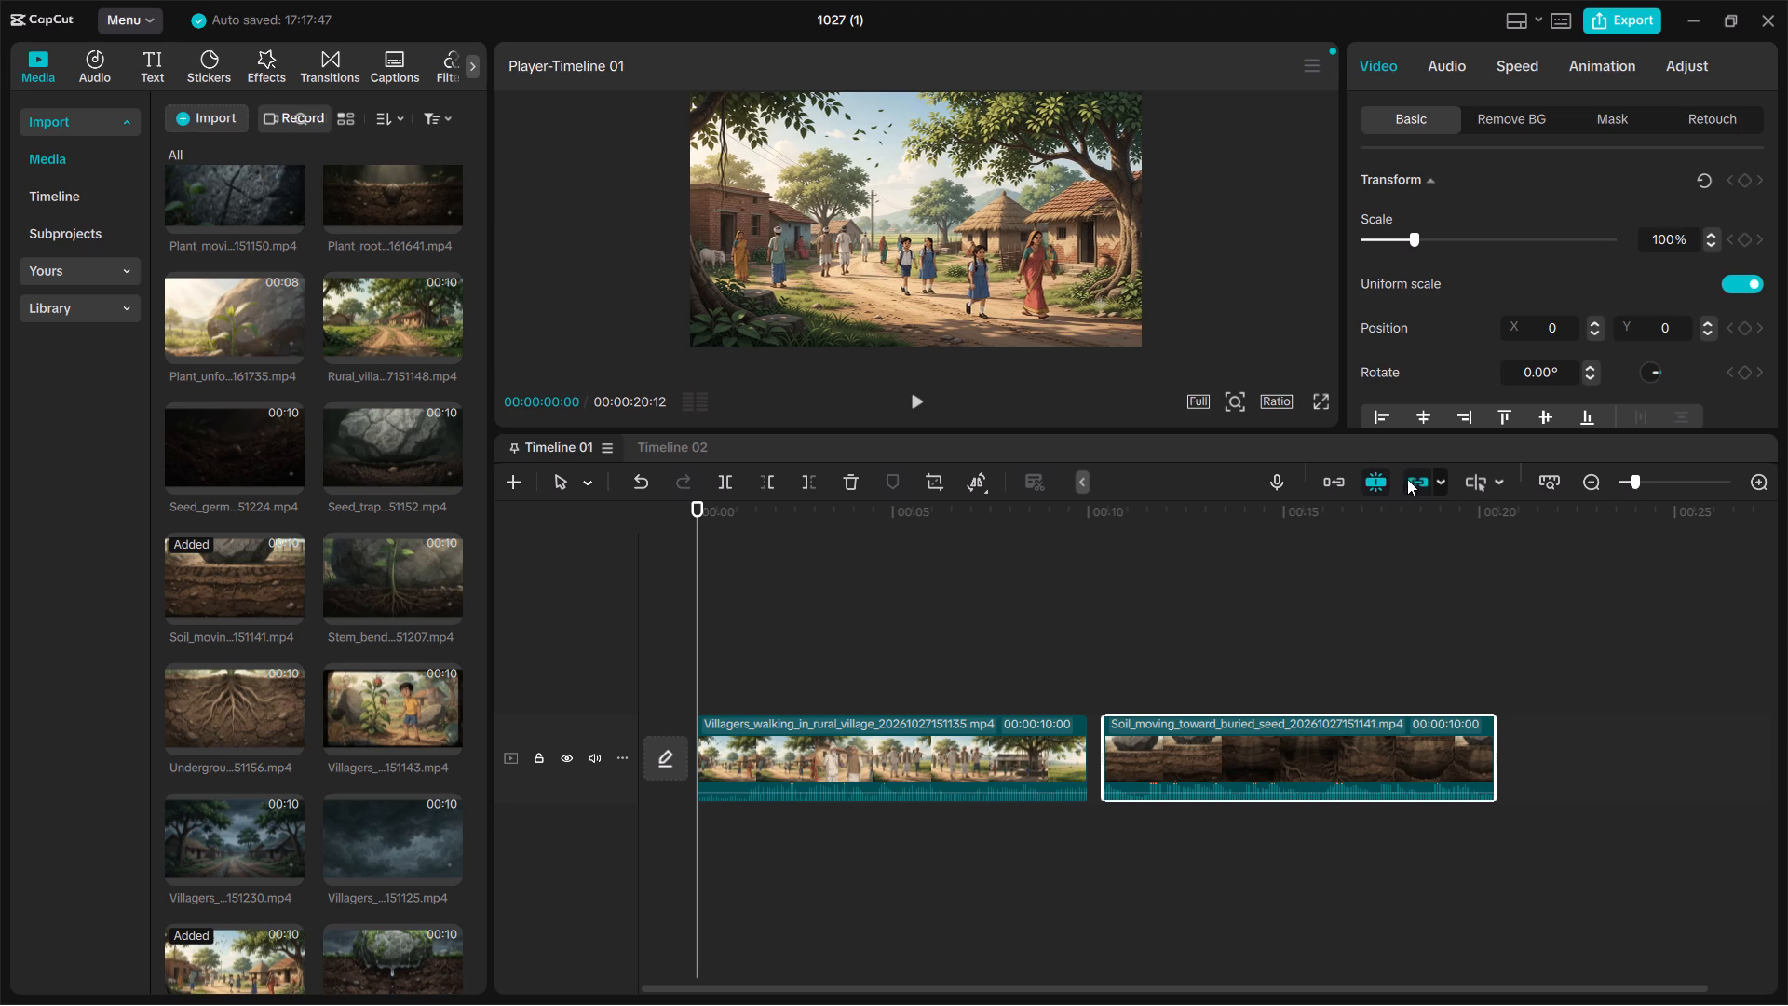
left_click(1409, 480)
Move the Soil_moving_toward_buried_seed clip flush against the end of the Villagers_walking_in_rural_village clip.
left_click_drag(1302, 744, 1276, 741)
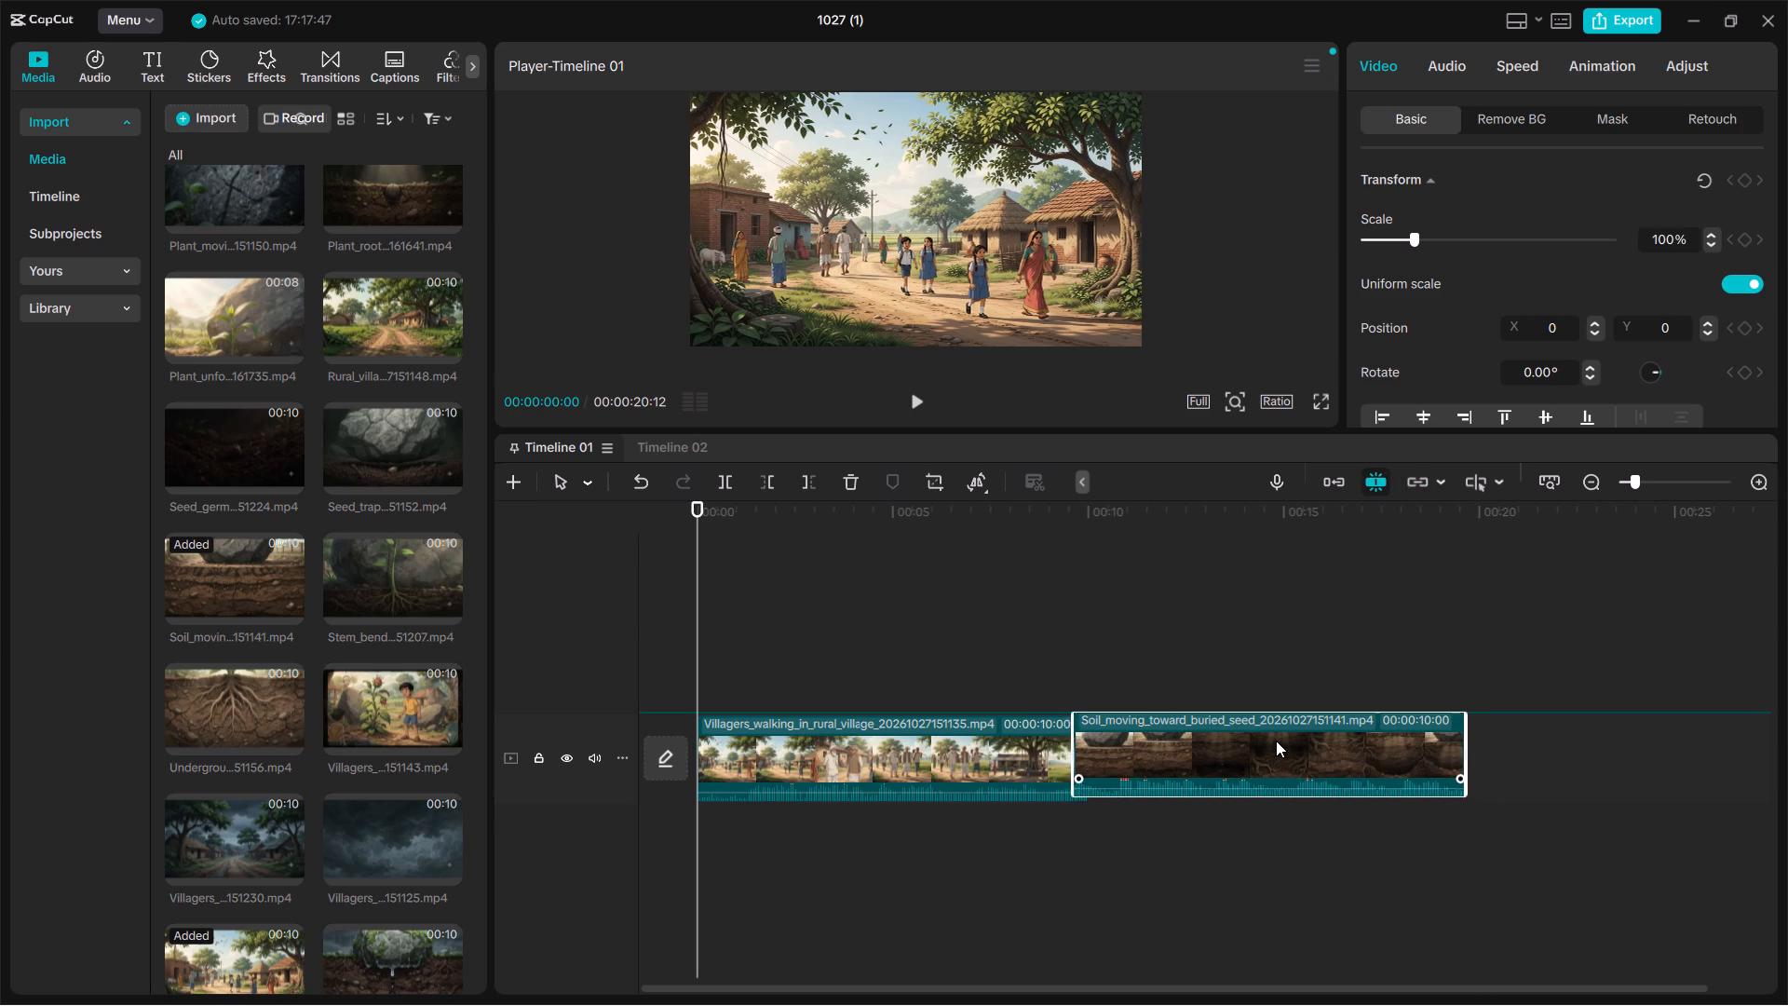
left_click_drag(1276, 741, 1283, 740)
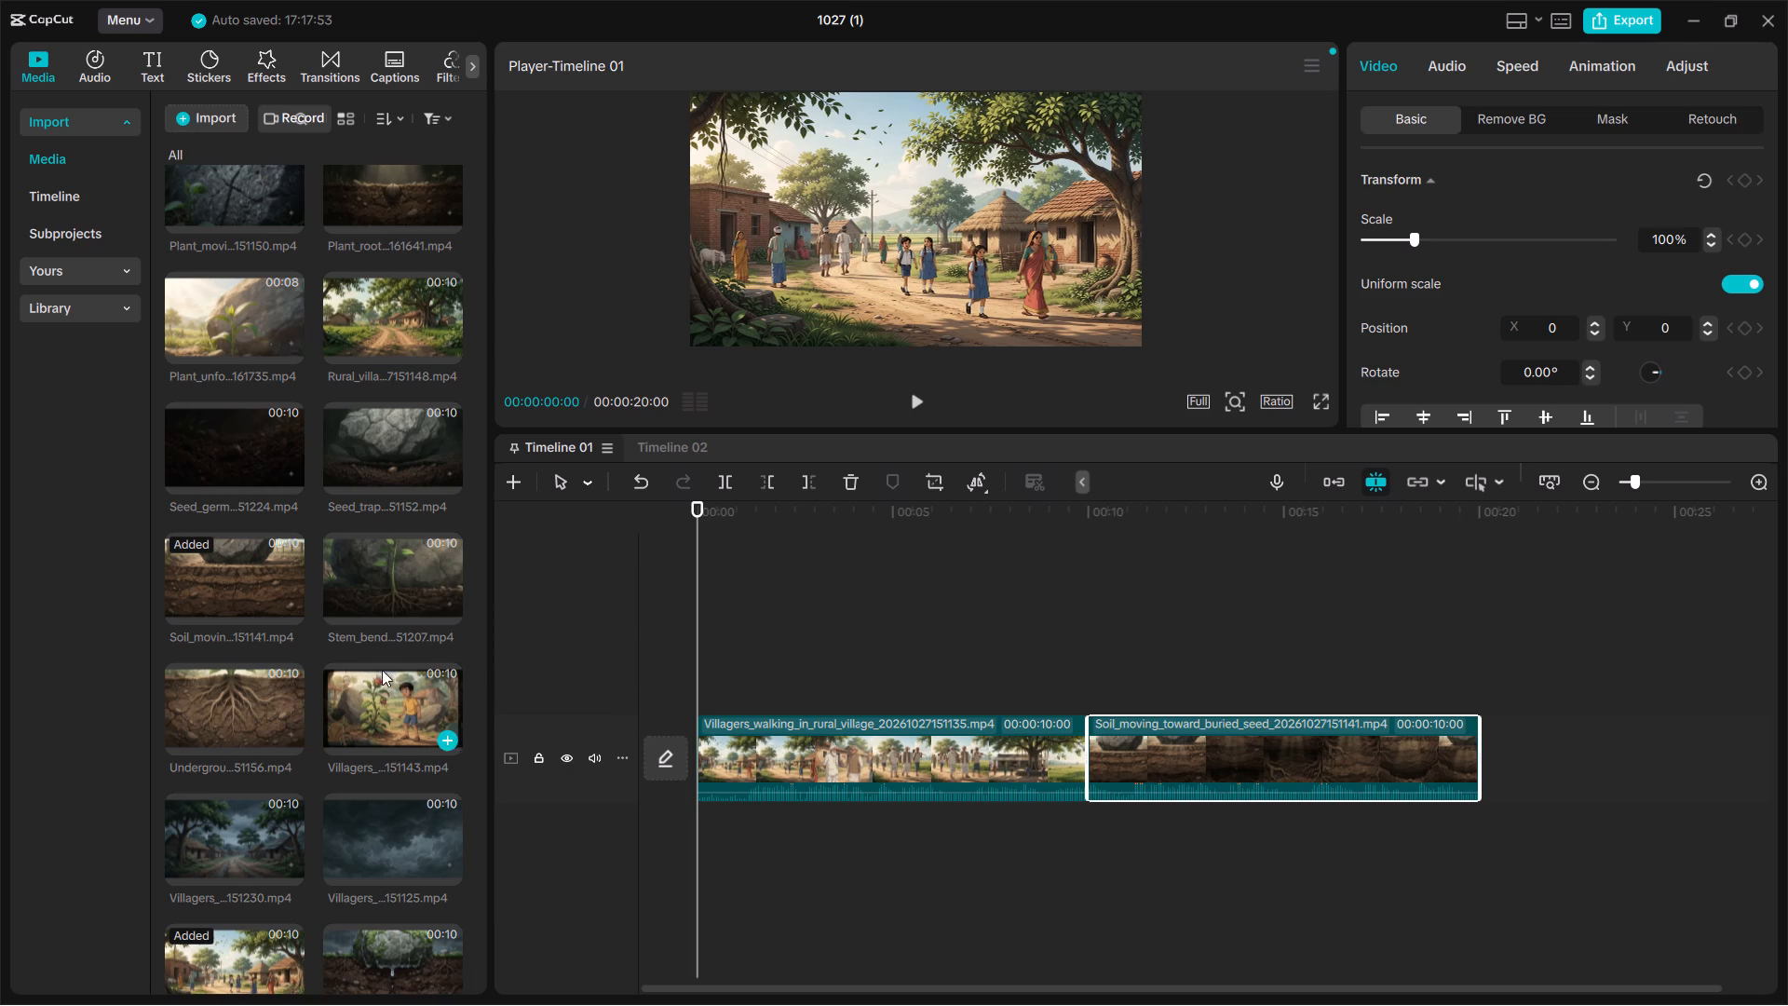
Look through the imported clips in the media library for the next scene of the story.
scroll(277, 819, "down", 1)
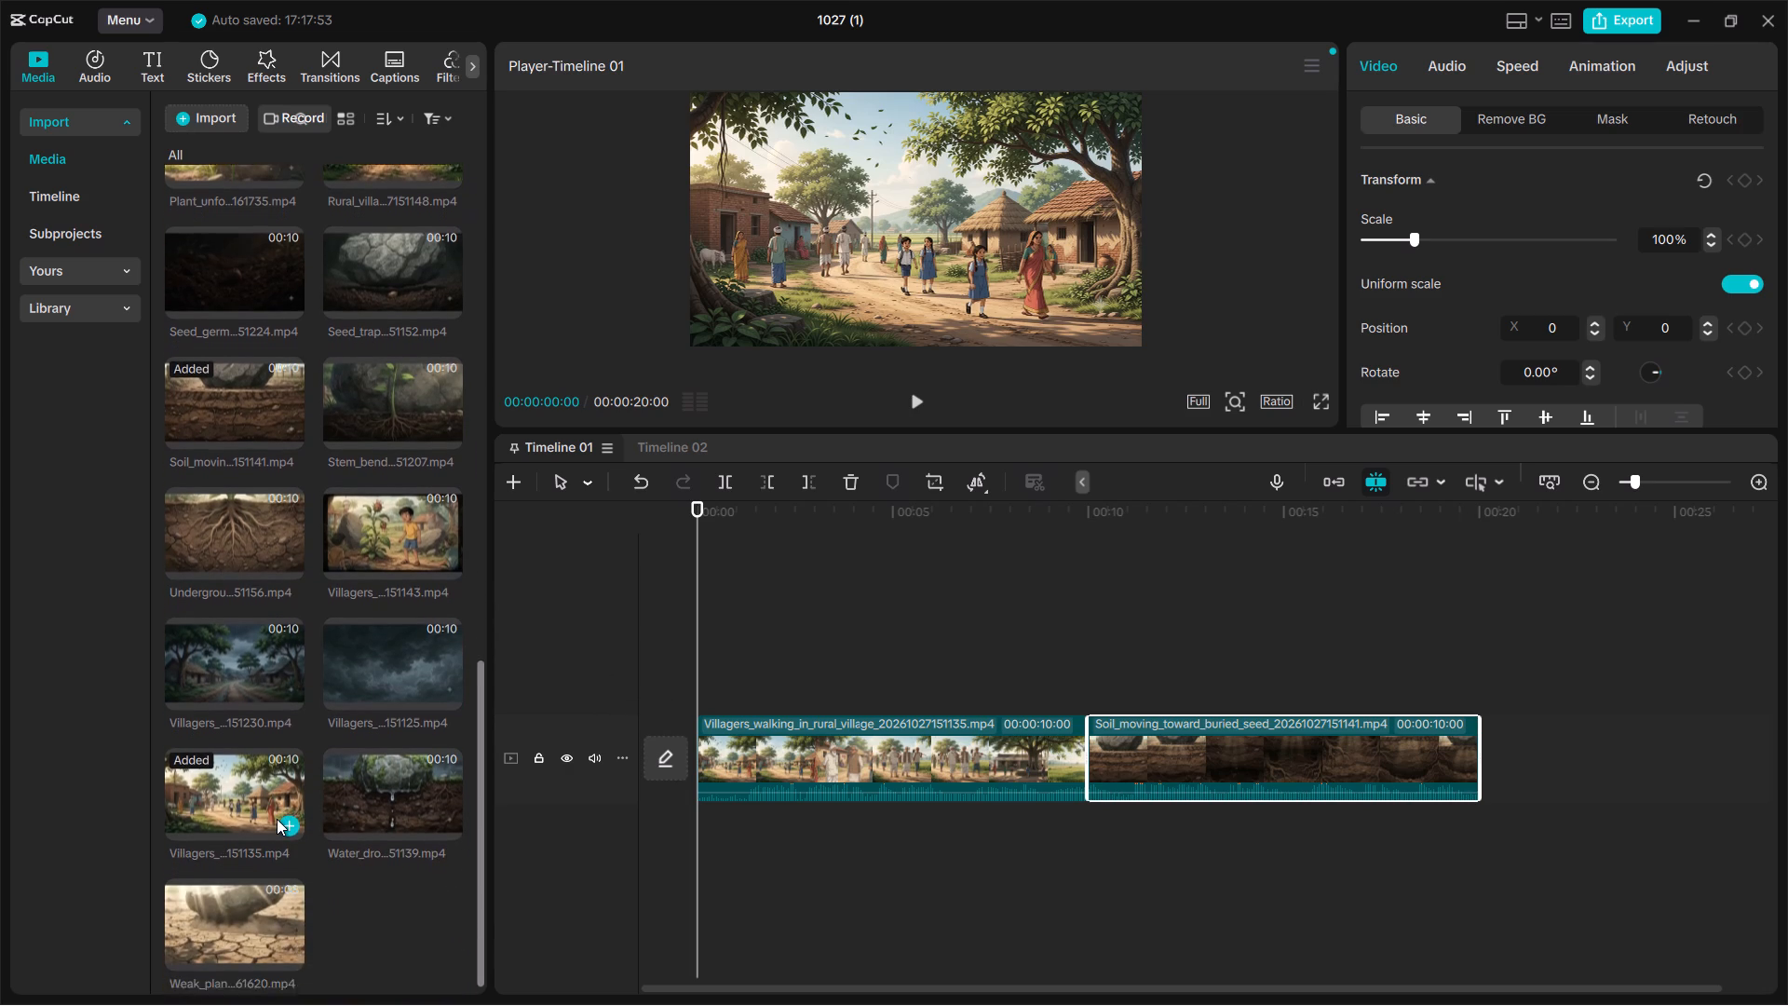
scroll(277, 819, "down", 1)
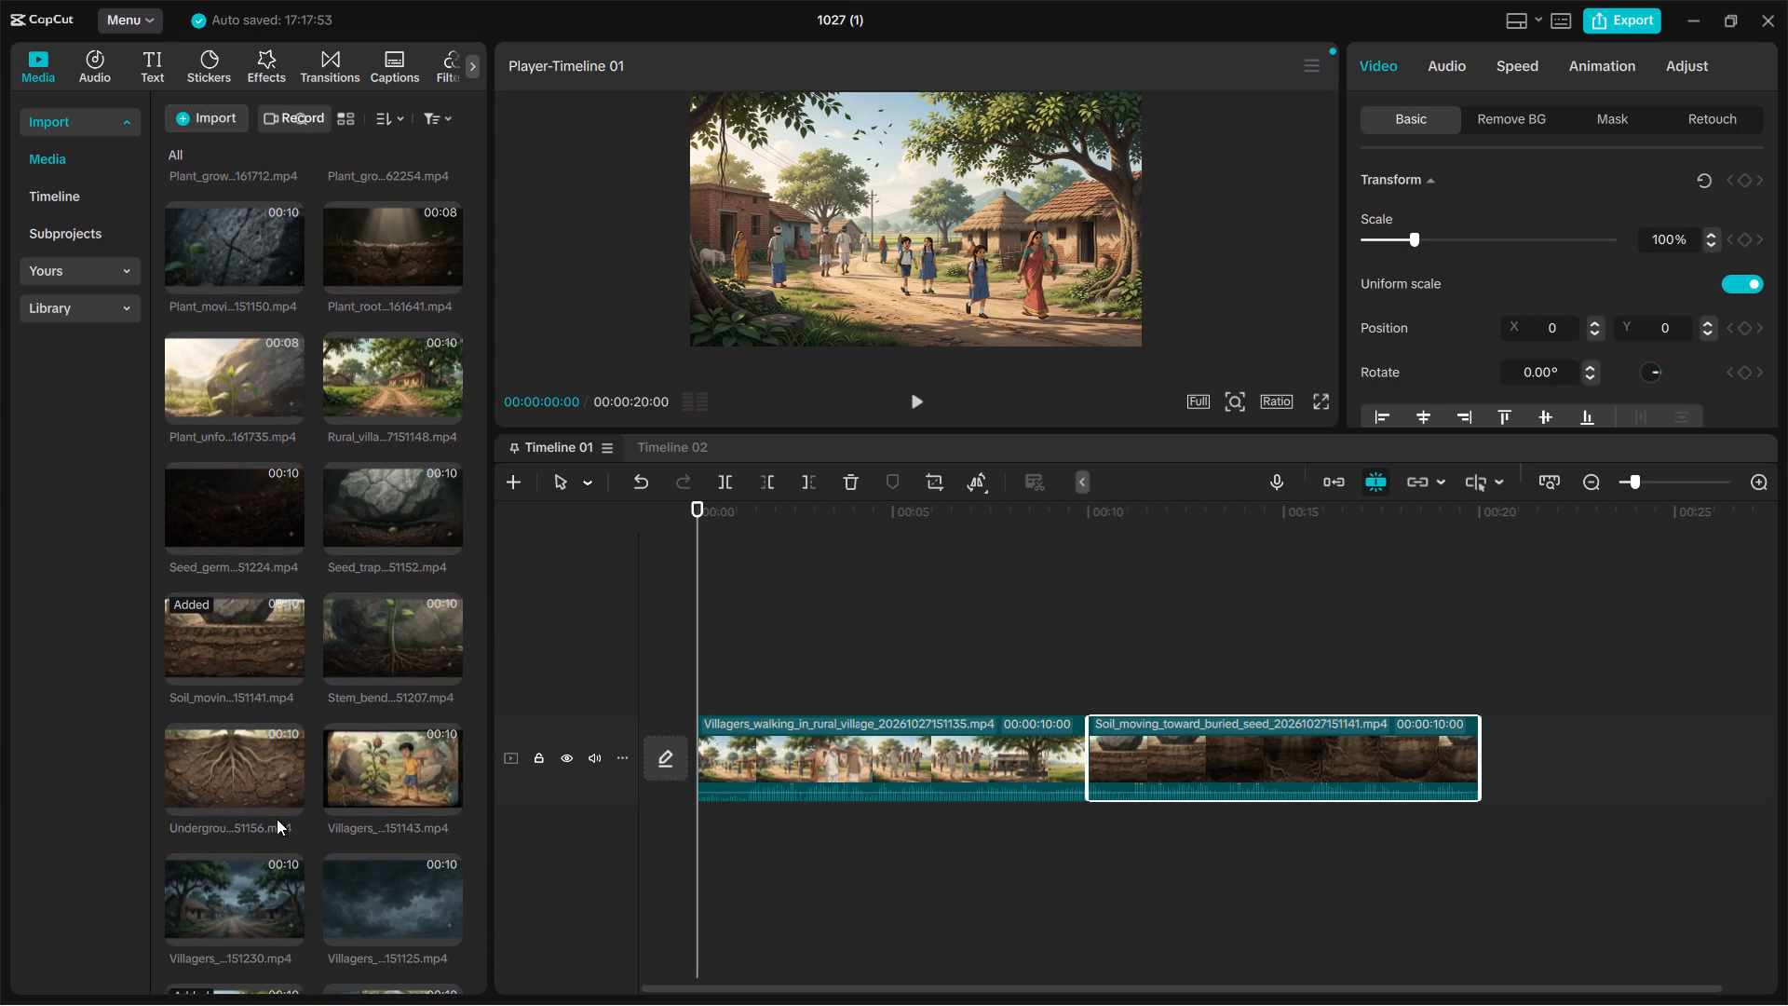
scroll(277, 819, "up", 1)
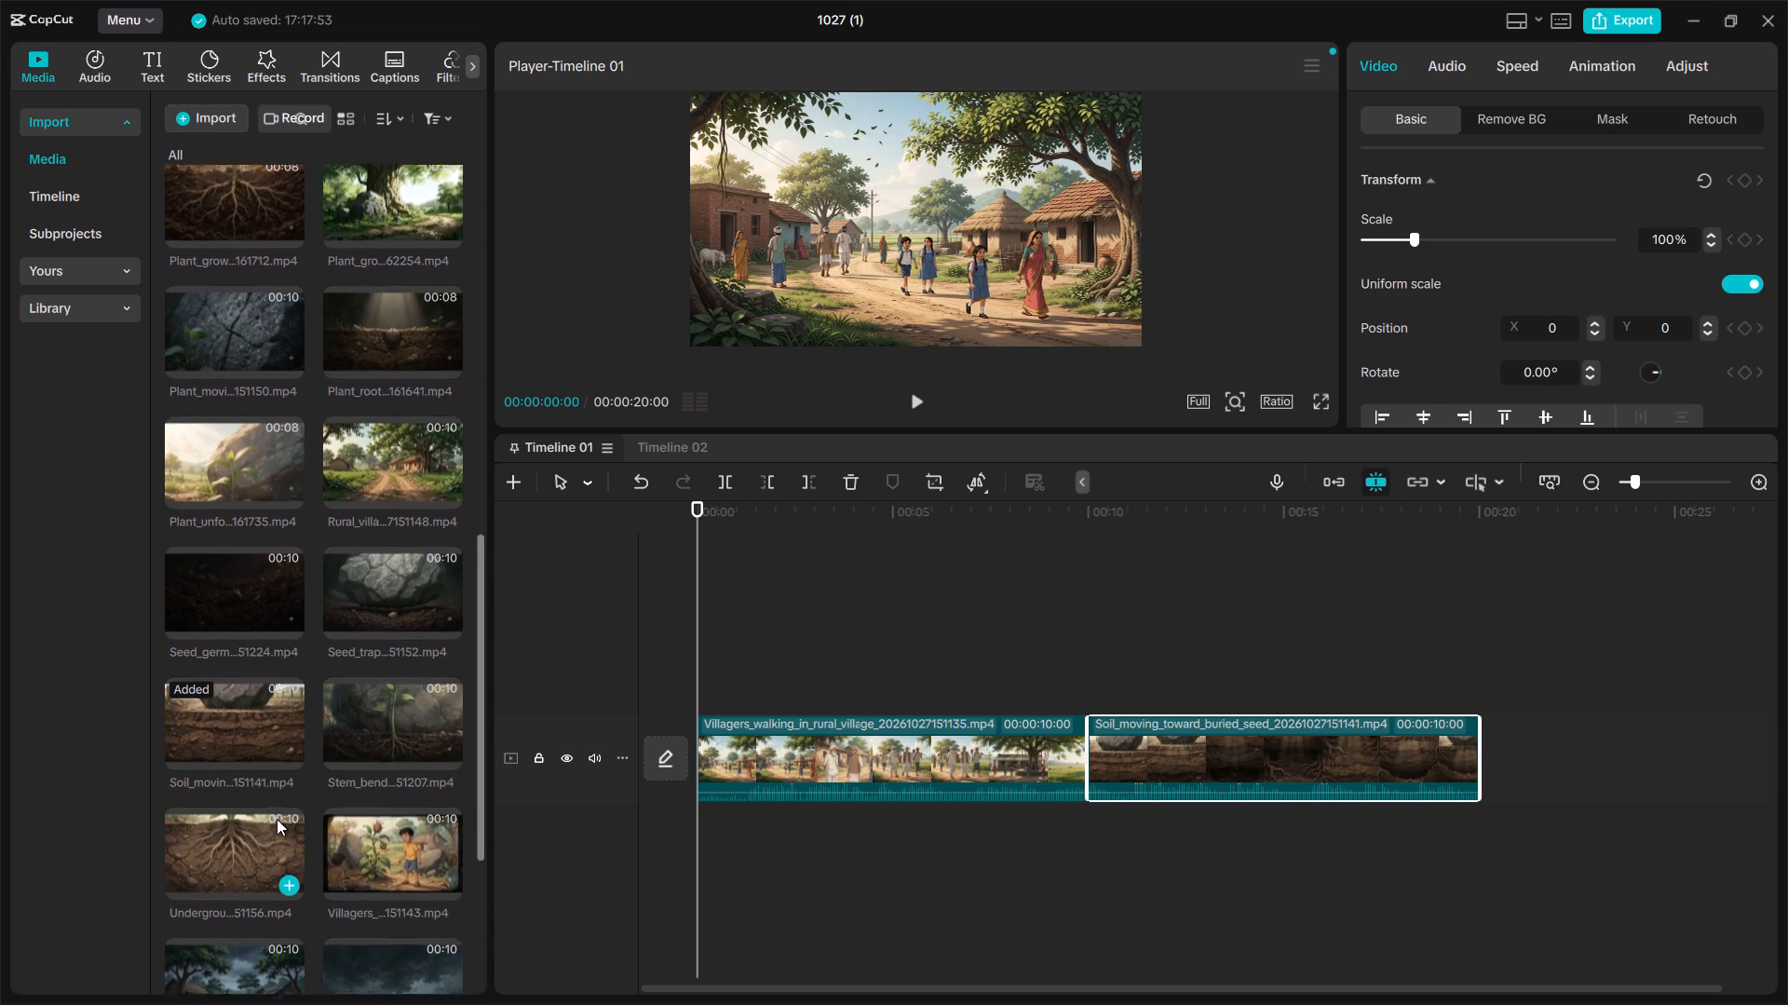
scroll(277, 819, "up", 1)
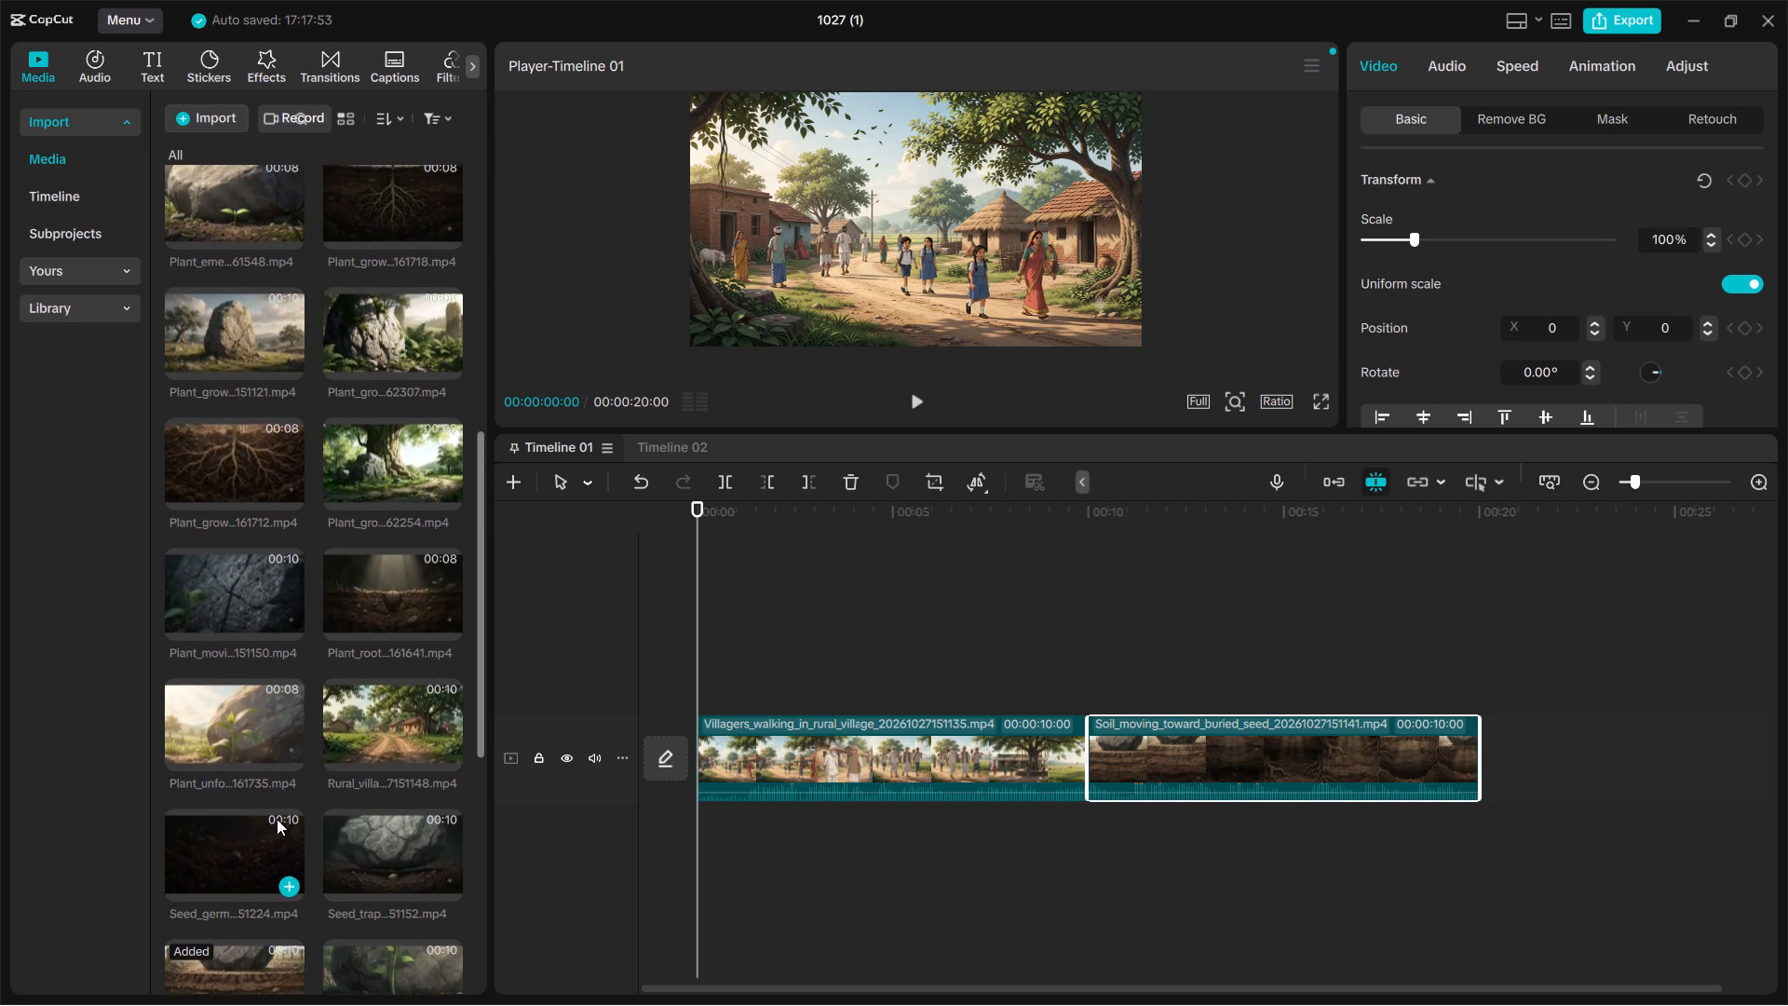
scroll(277, 819, "up", 2)
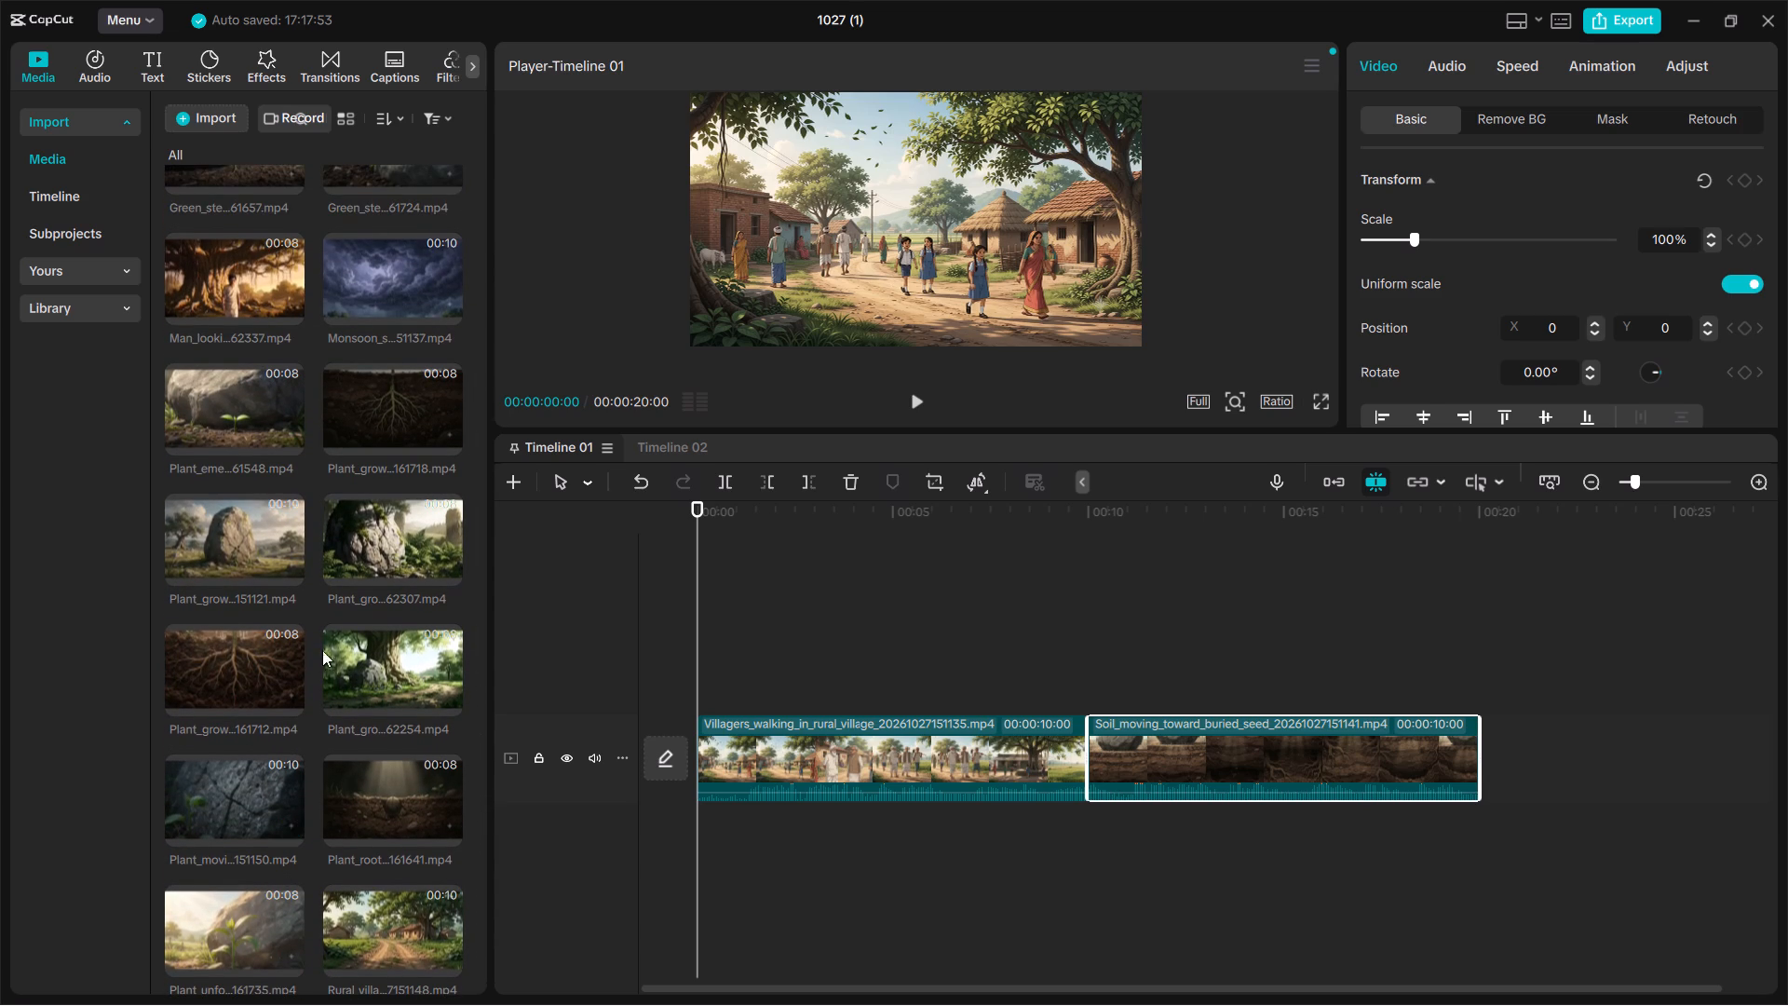
scroll(323, 630, "up", 2)
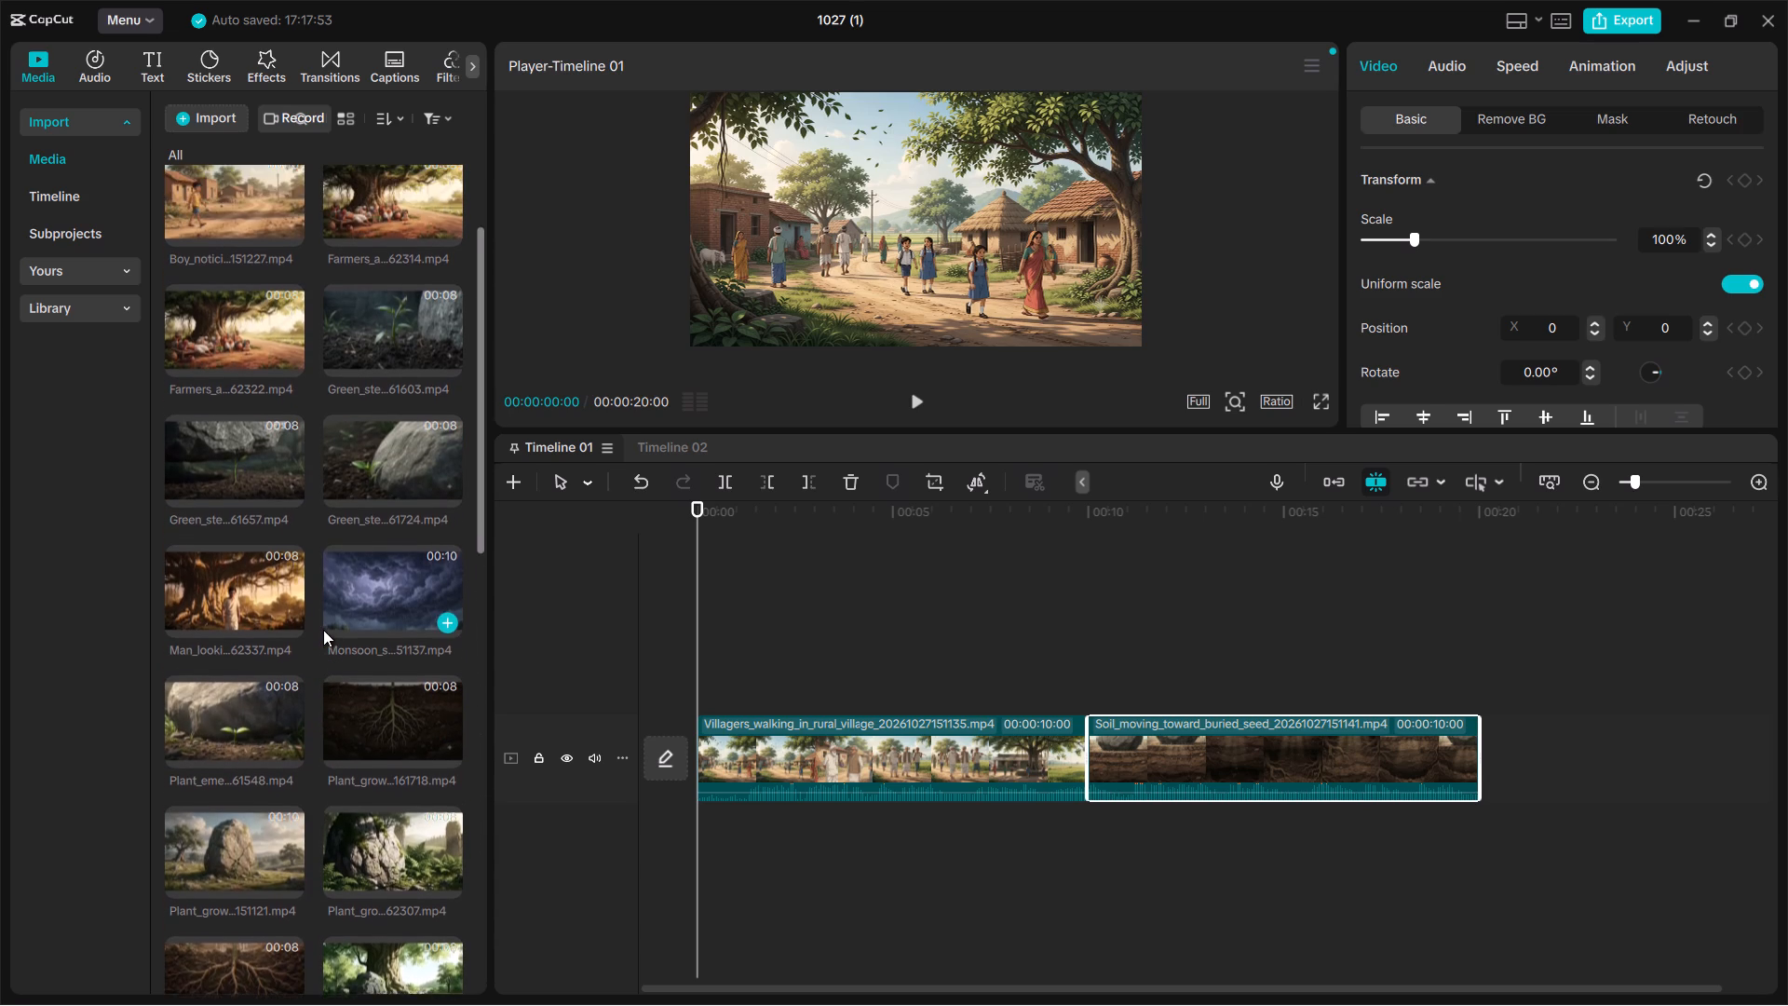
scroll(323, 630, "up", 1)
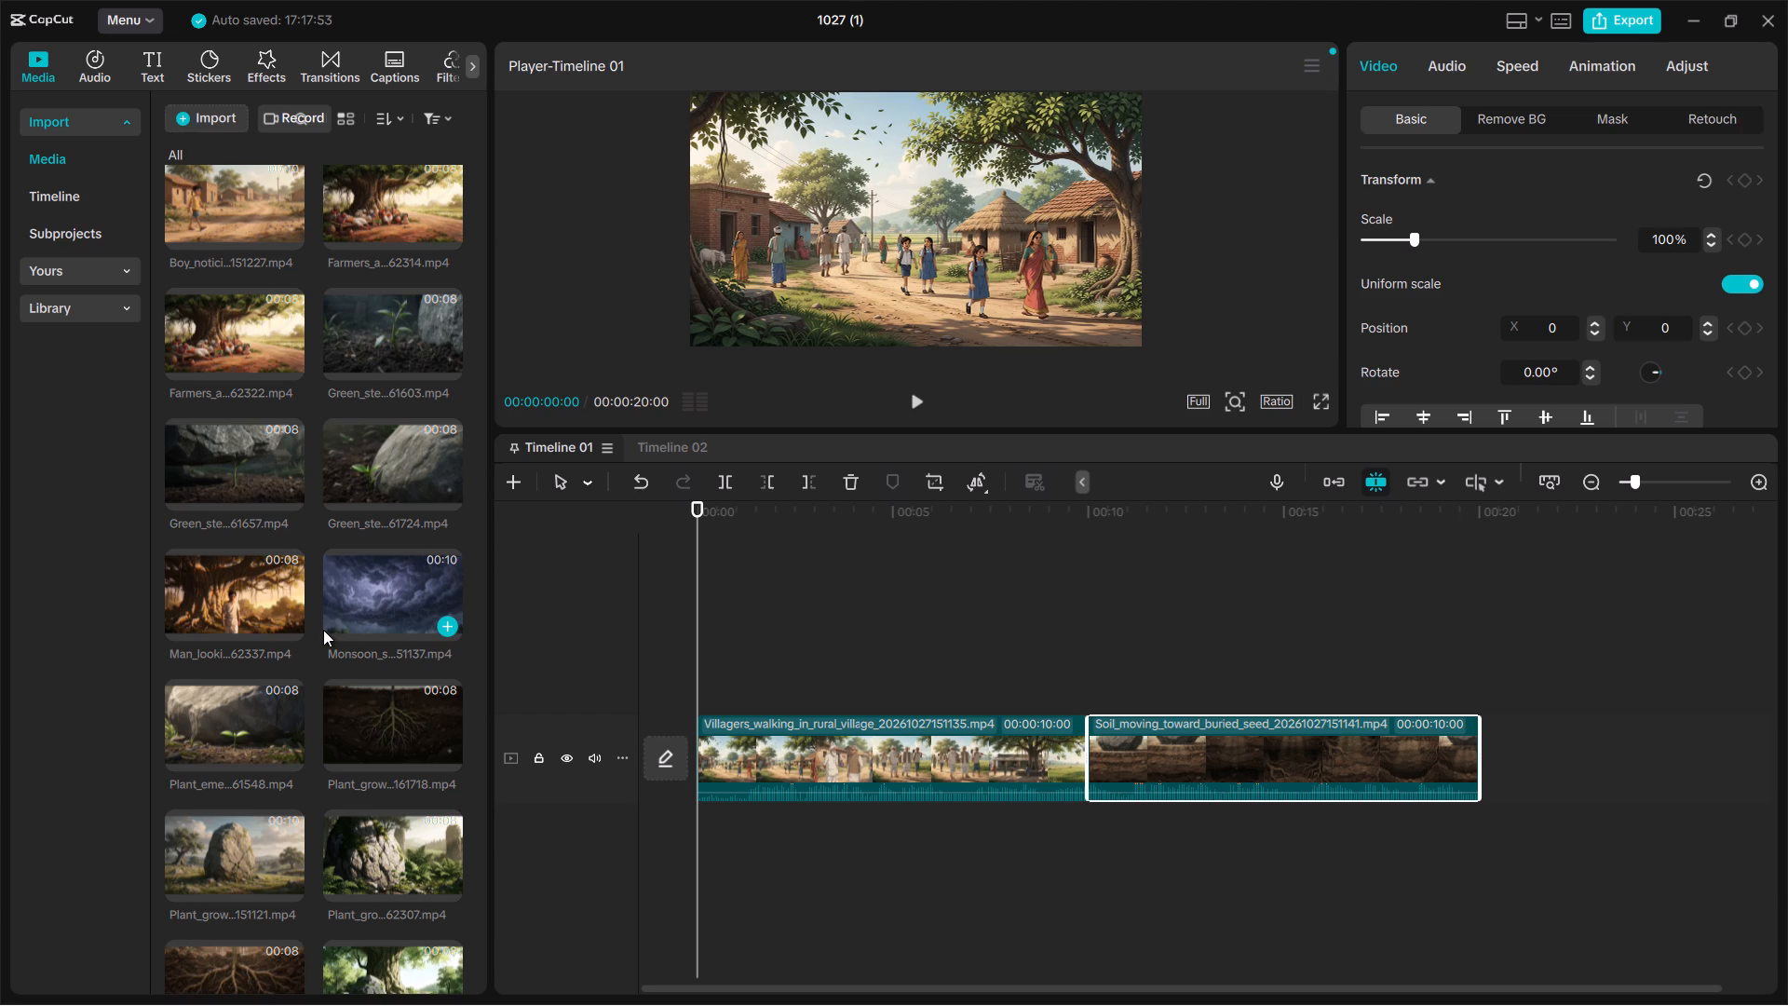
scroll(305, 519, "up", 2)
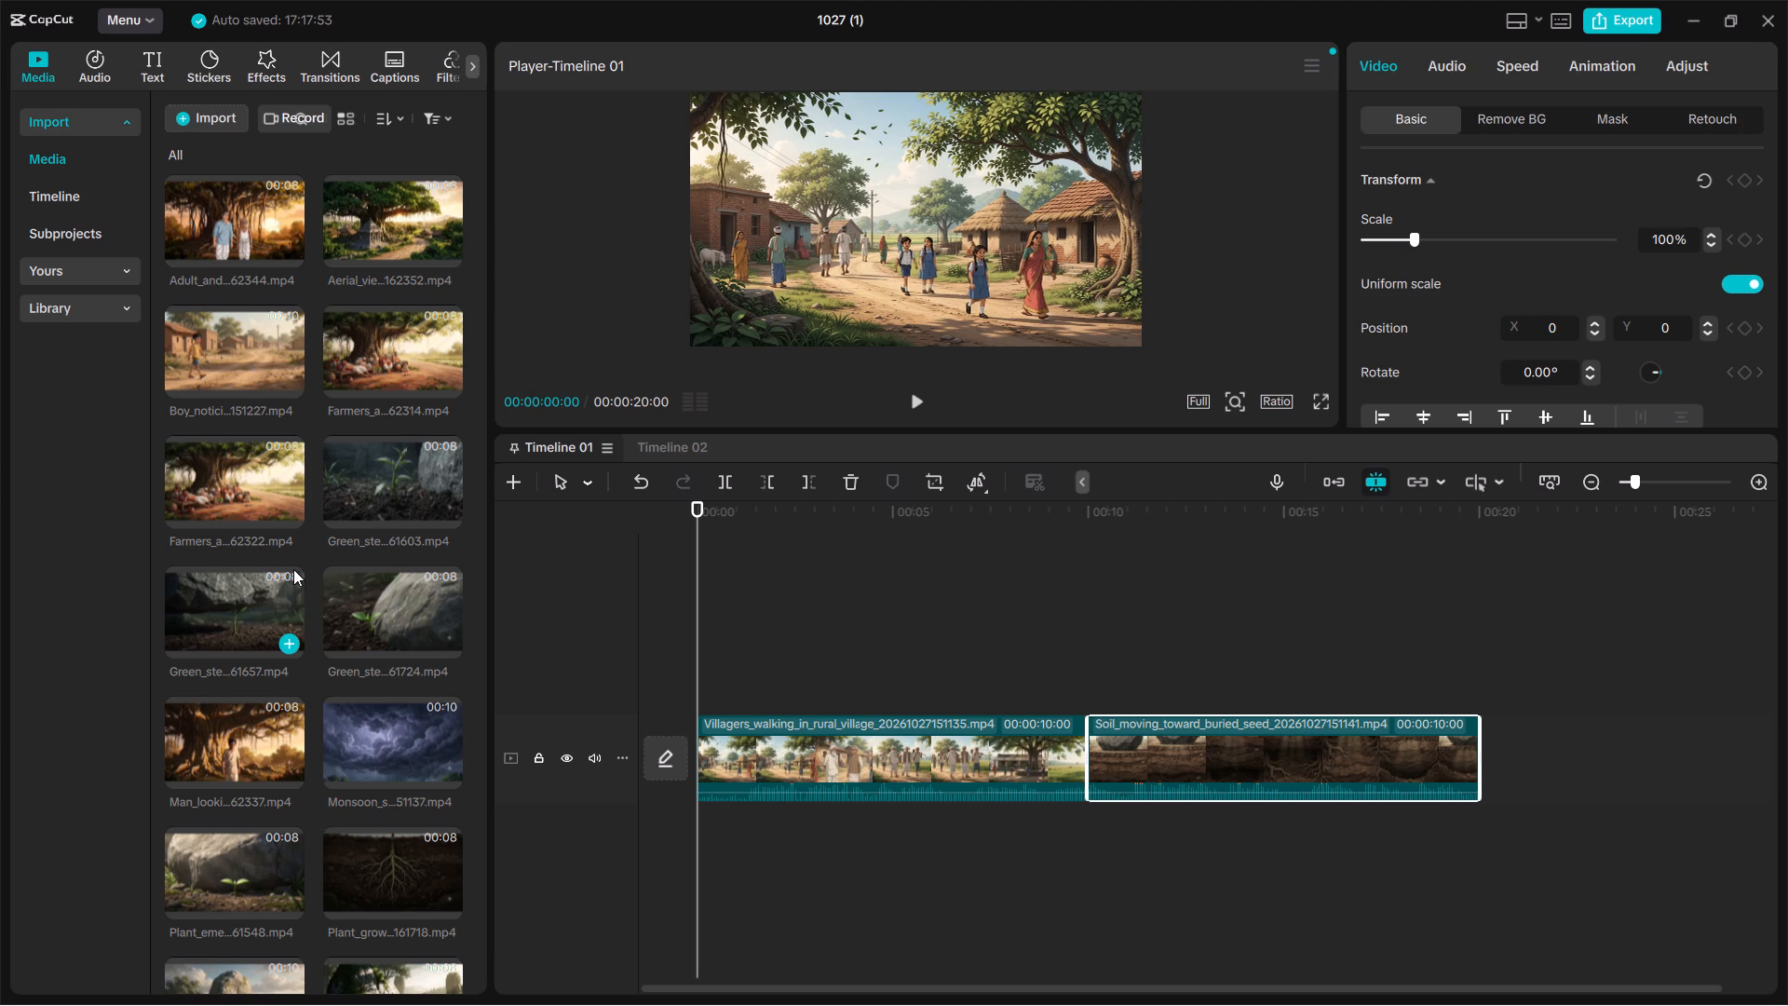
scroll(293, 569, "down", 1)
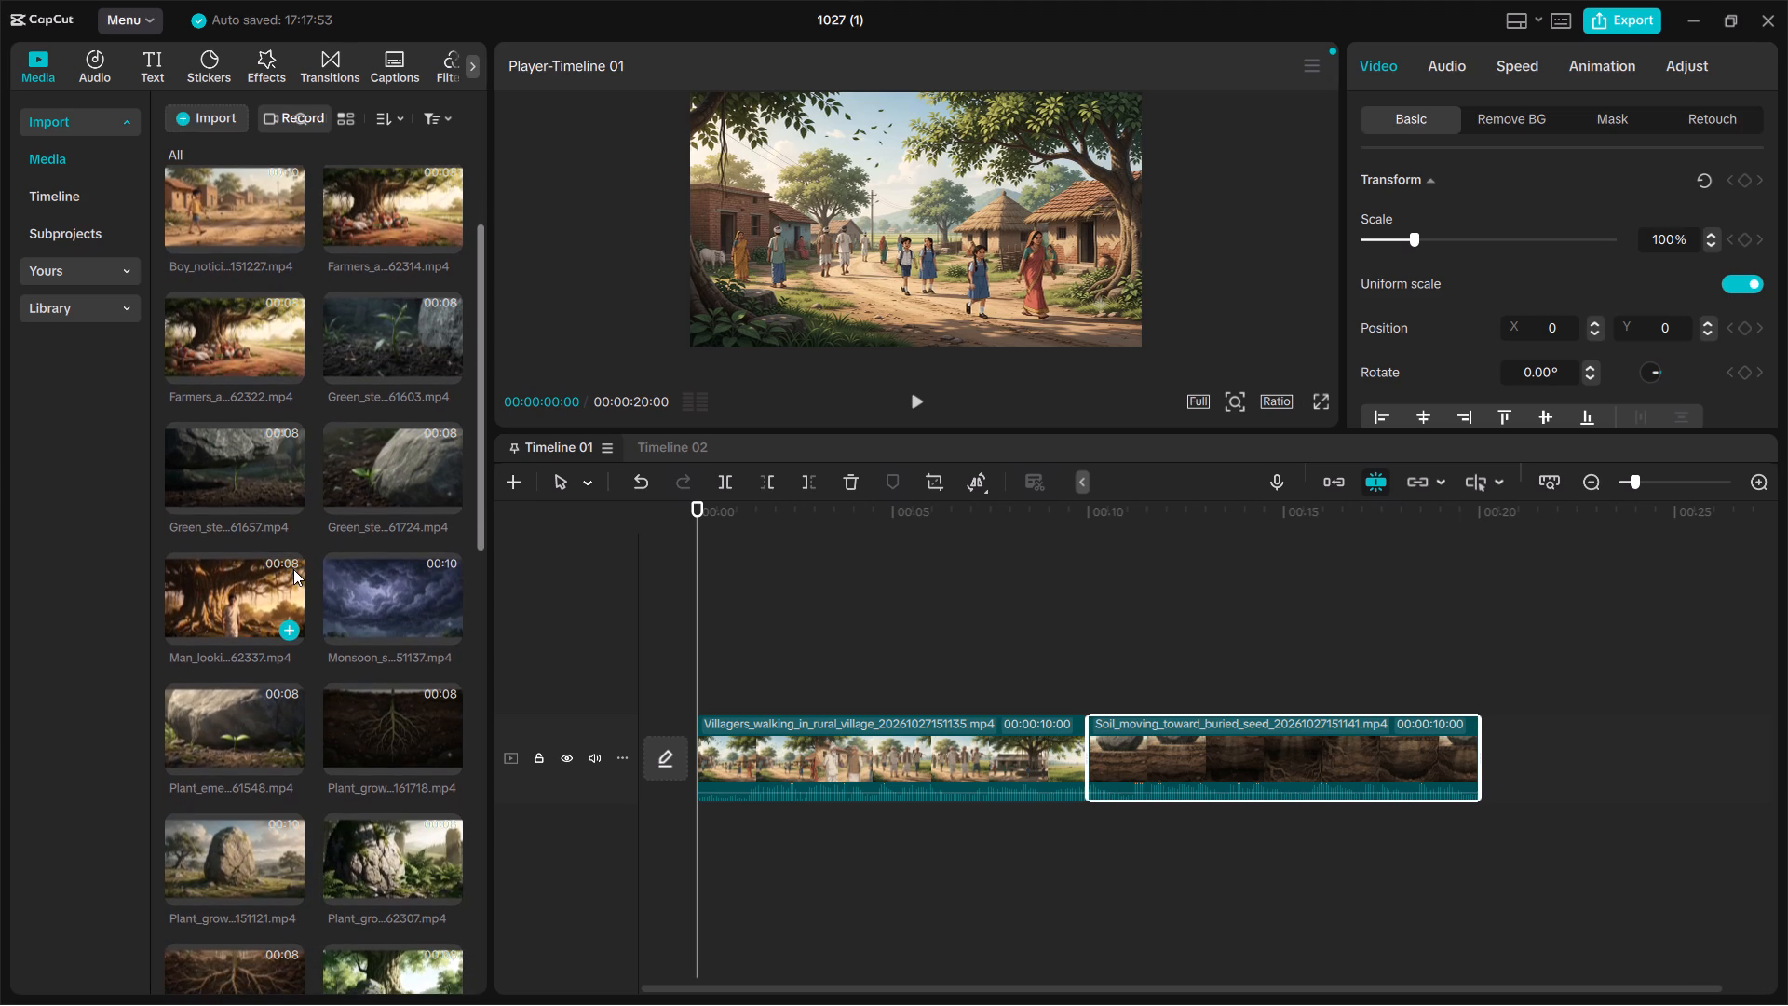
scroll(293, 569, "down", 1)
Undo the recent rebuild of Timeline 01, back past the bulk placement of all imported clips.
left_click(1000, 613)
key("ctrl+z")
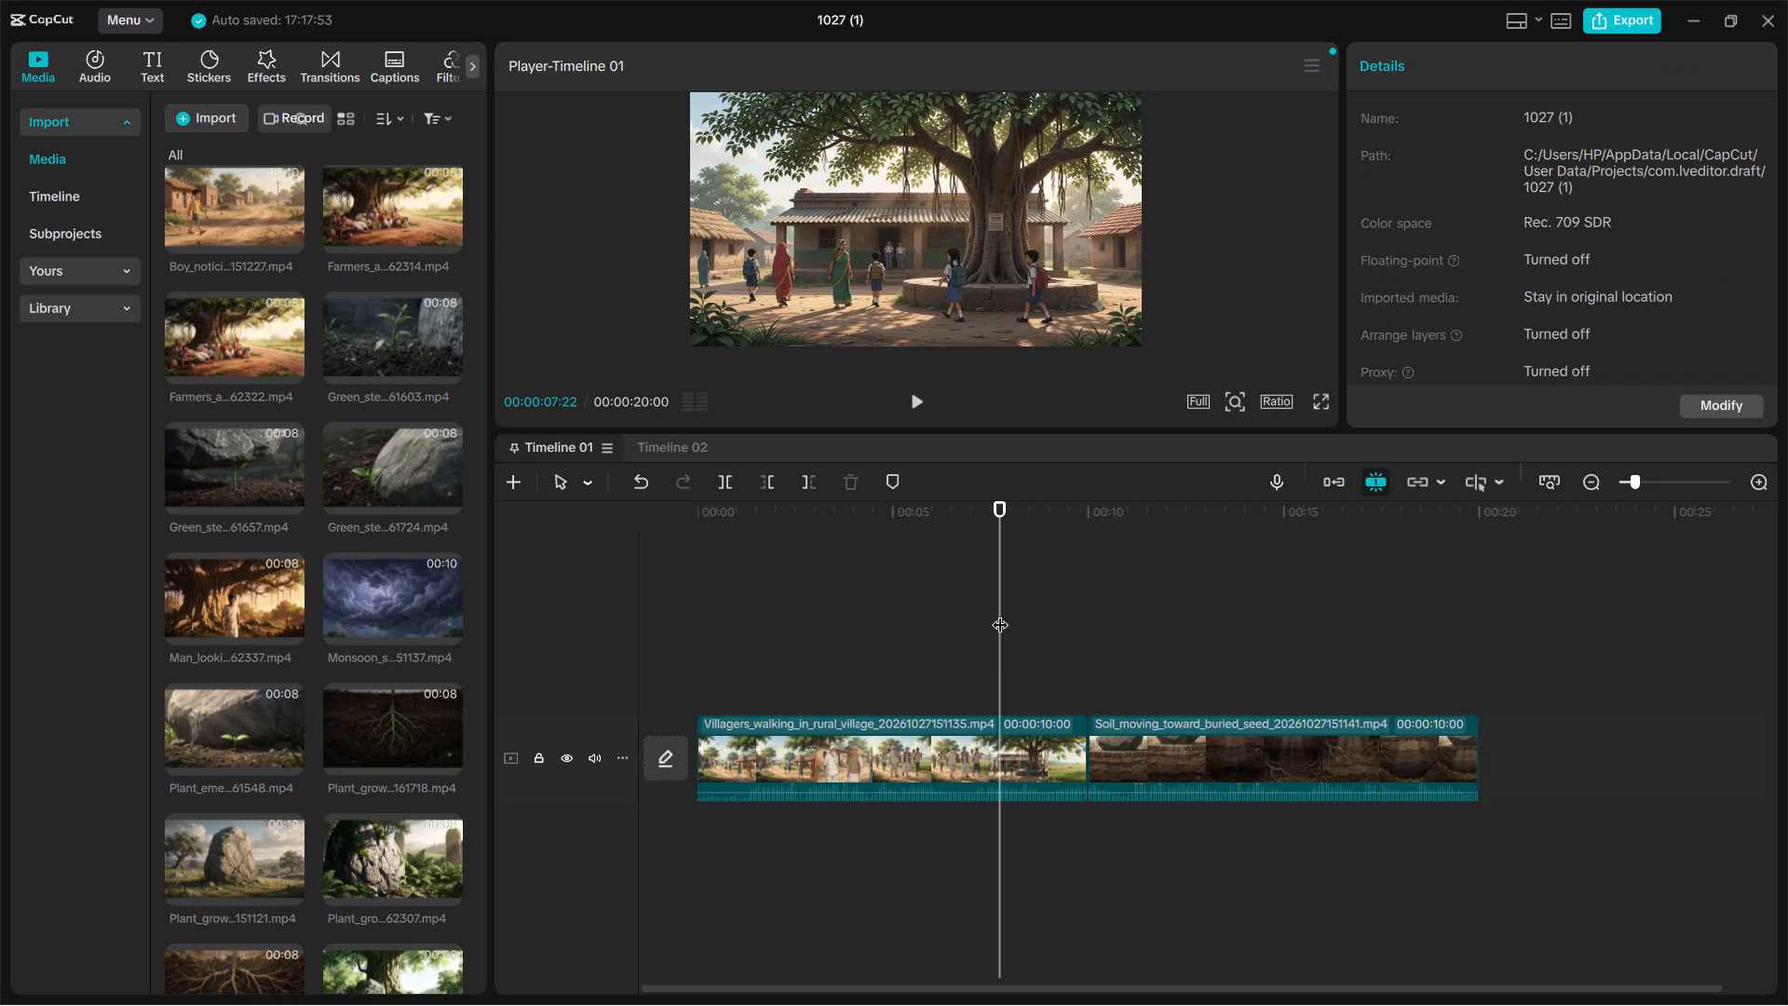
key("ctrl+z")
key("ctrl+z")
key("ctrl+z")
key("ctrl+z")
key("ctrl+z")
key("ctrl+z")
key("ctrl+z")
key("ctrl+z")
key("ctrl+z")
key("ctrl+z")
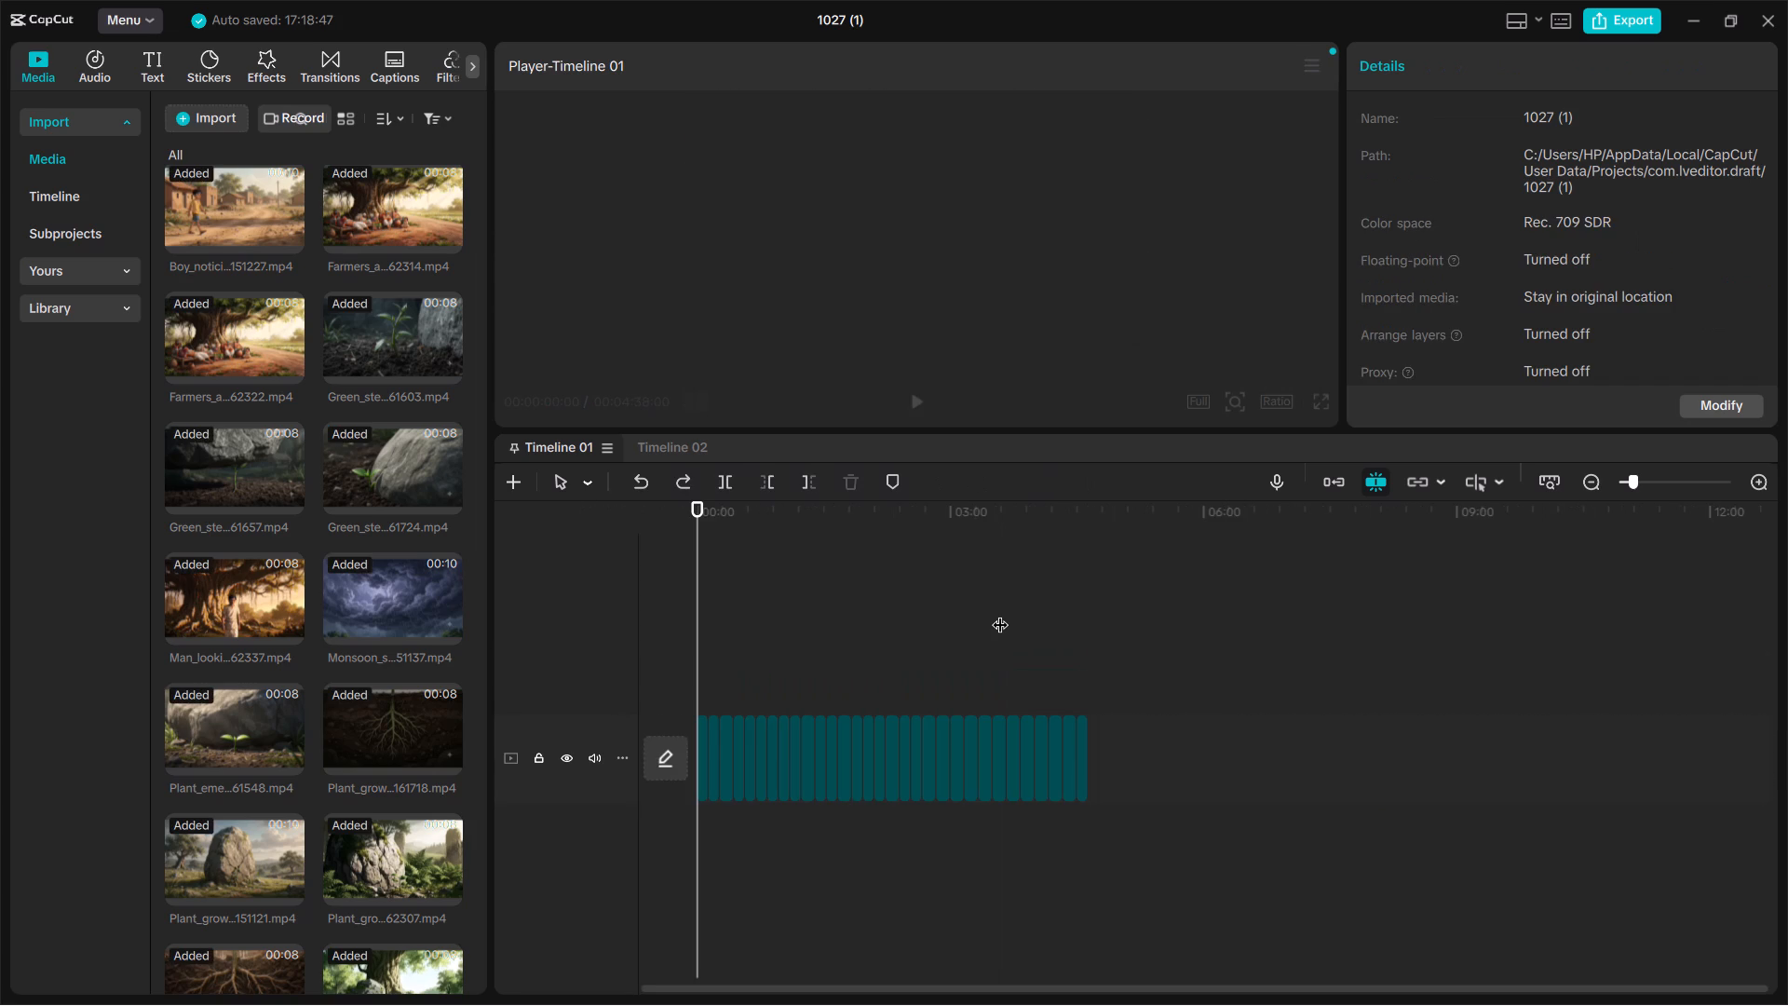
key("ctrl+z")
key("ctrl+z")
key("ctrl+z")
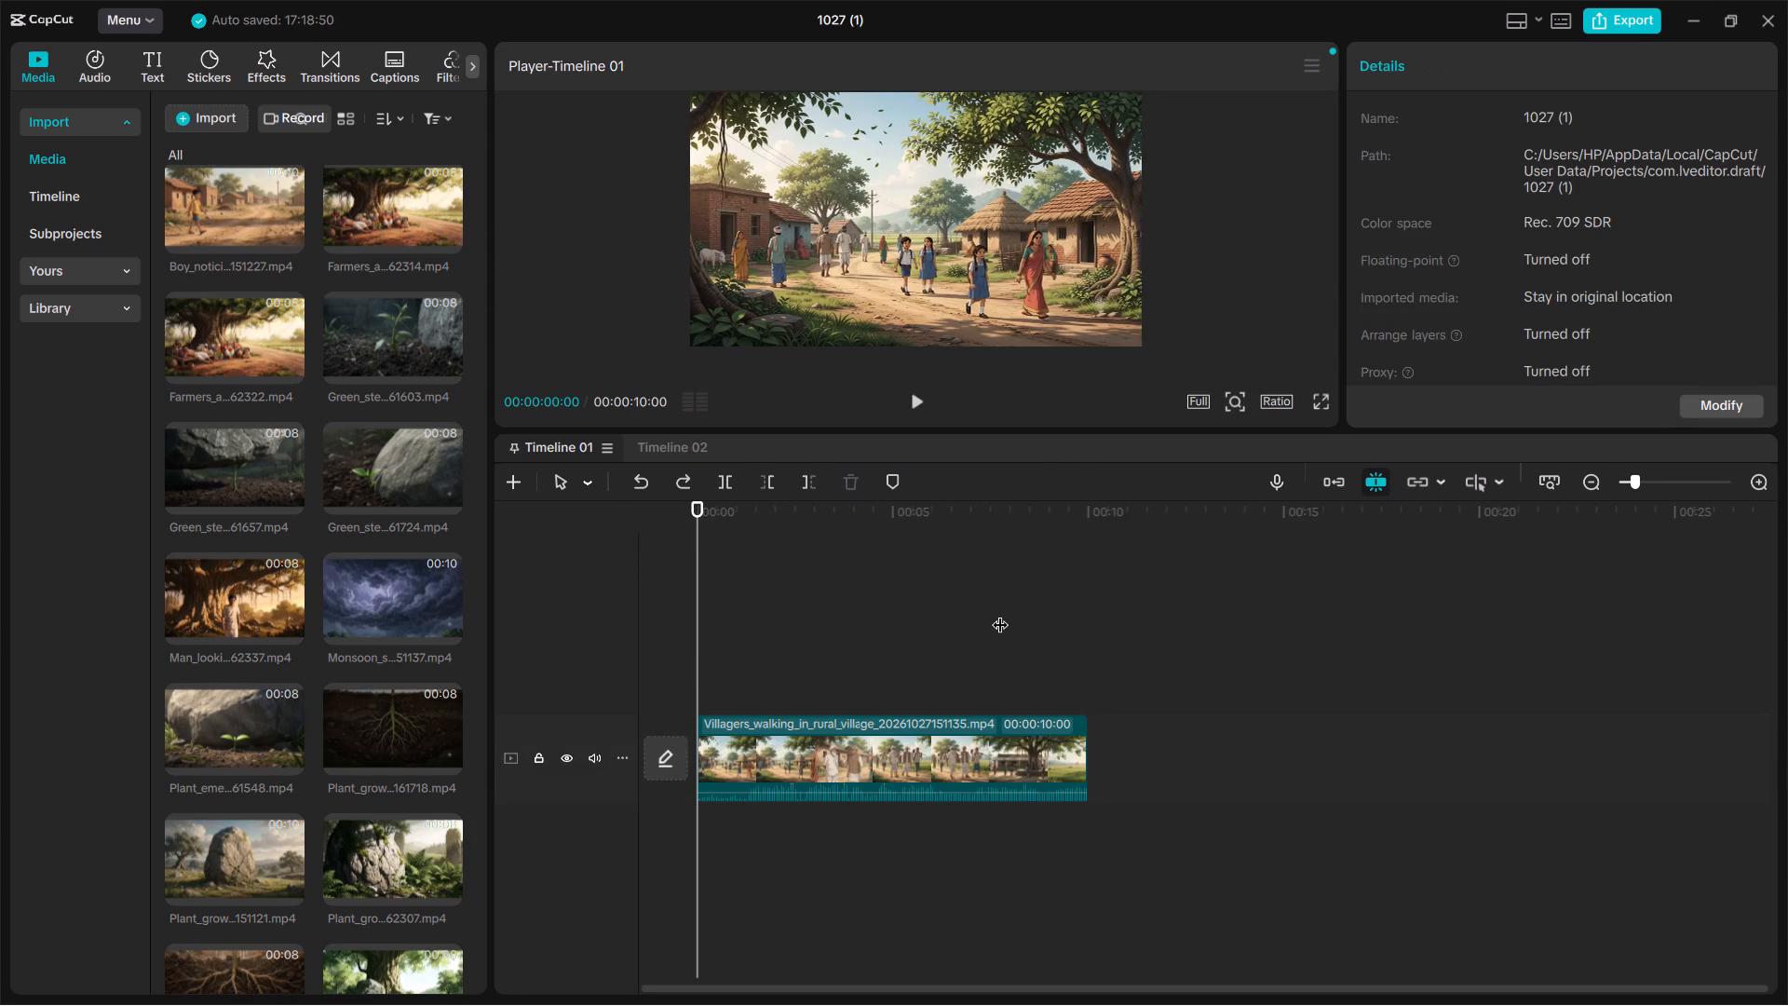
Undo the earlier clip deletions on Timeline 01 to bring back the trimmed multi-track arrangement of the story clips.
key("ctrl+z")
key("ctrl+z")
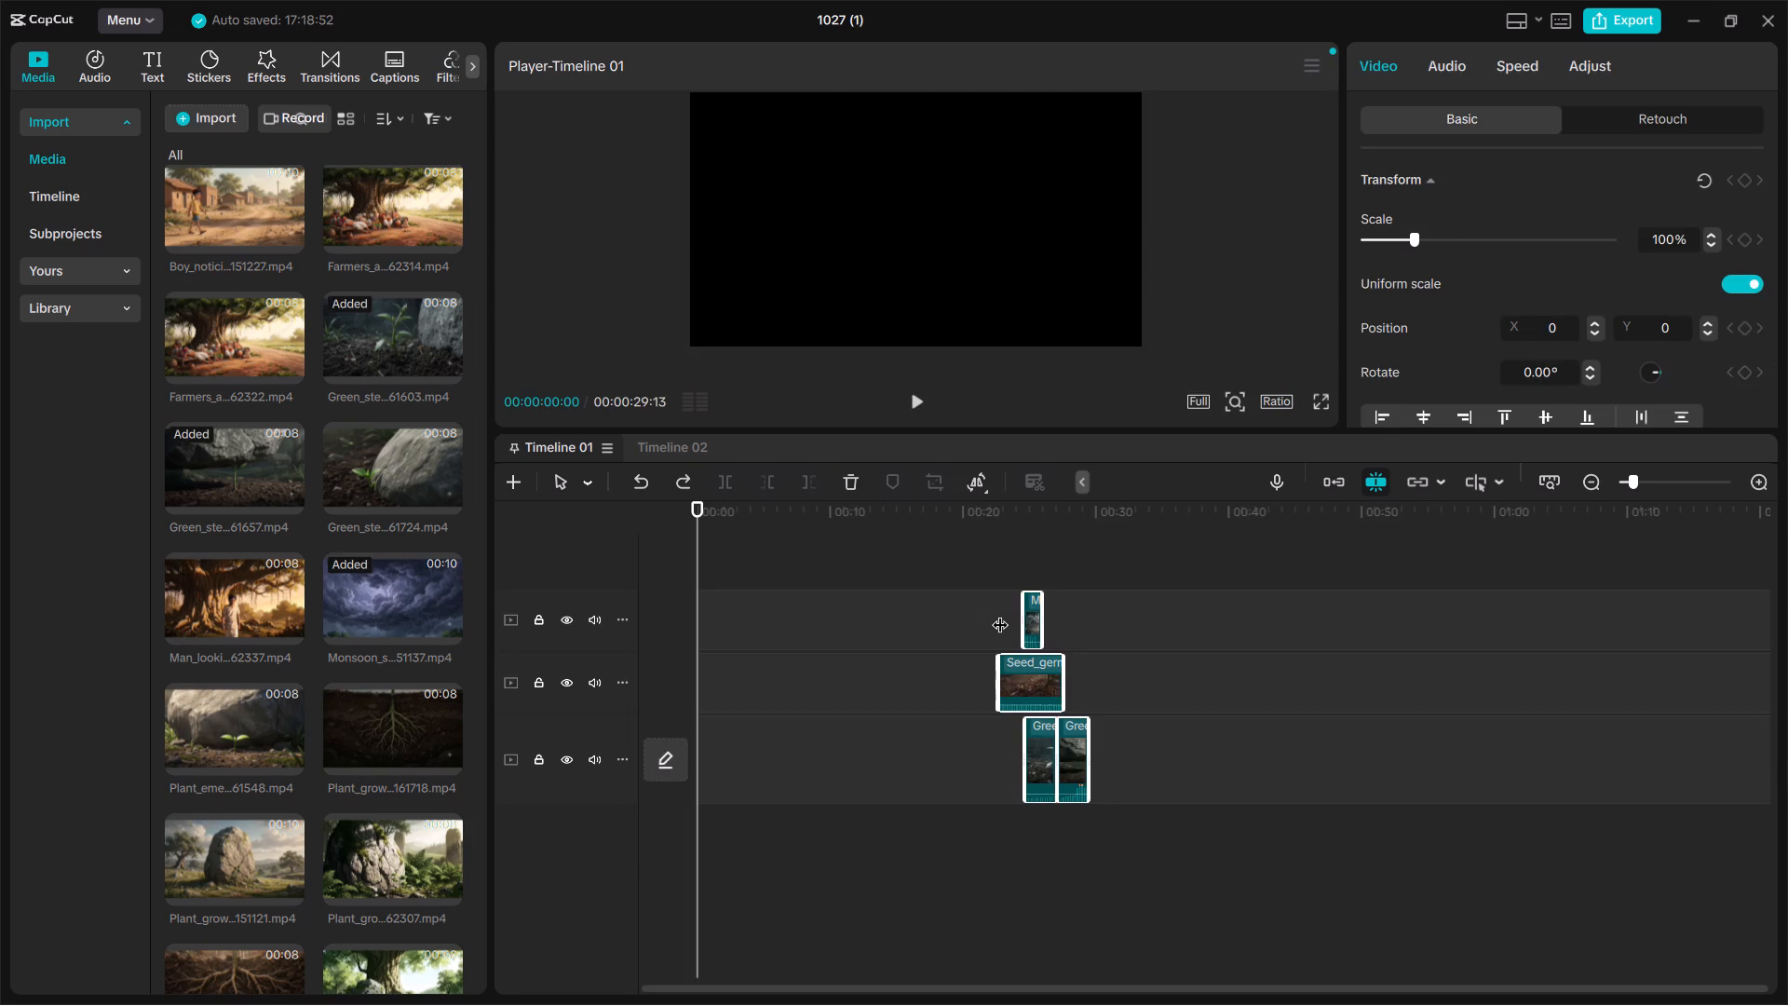
key("ctrl+z")
key("ctrl+z")
key("ctrl+z")
key("ctrl+z")
key("ctrl+z")
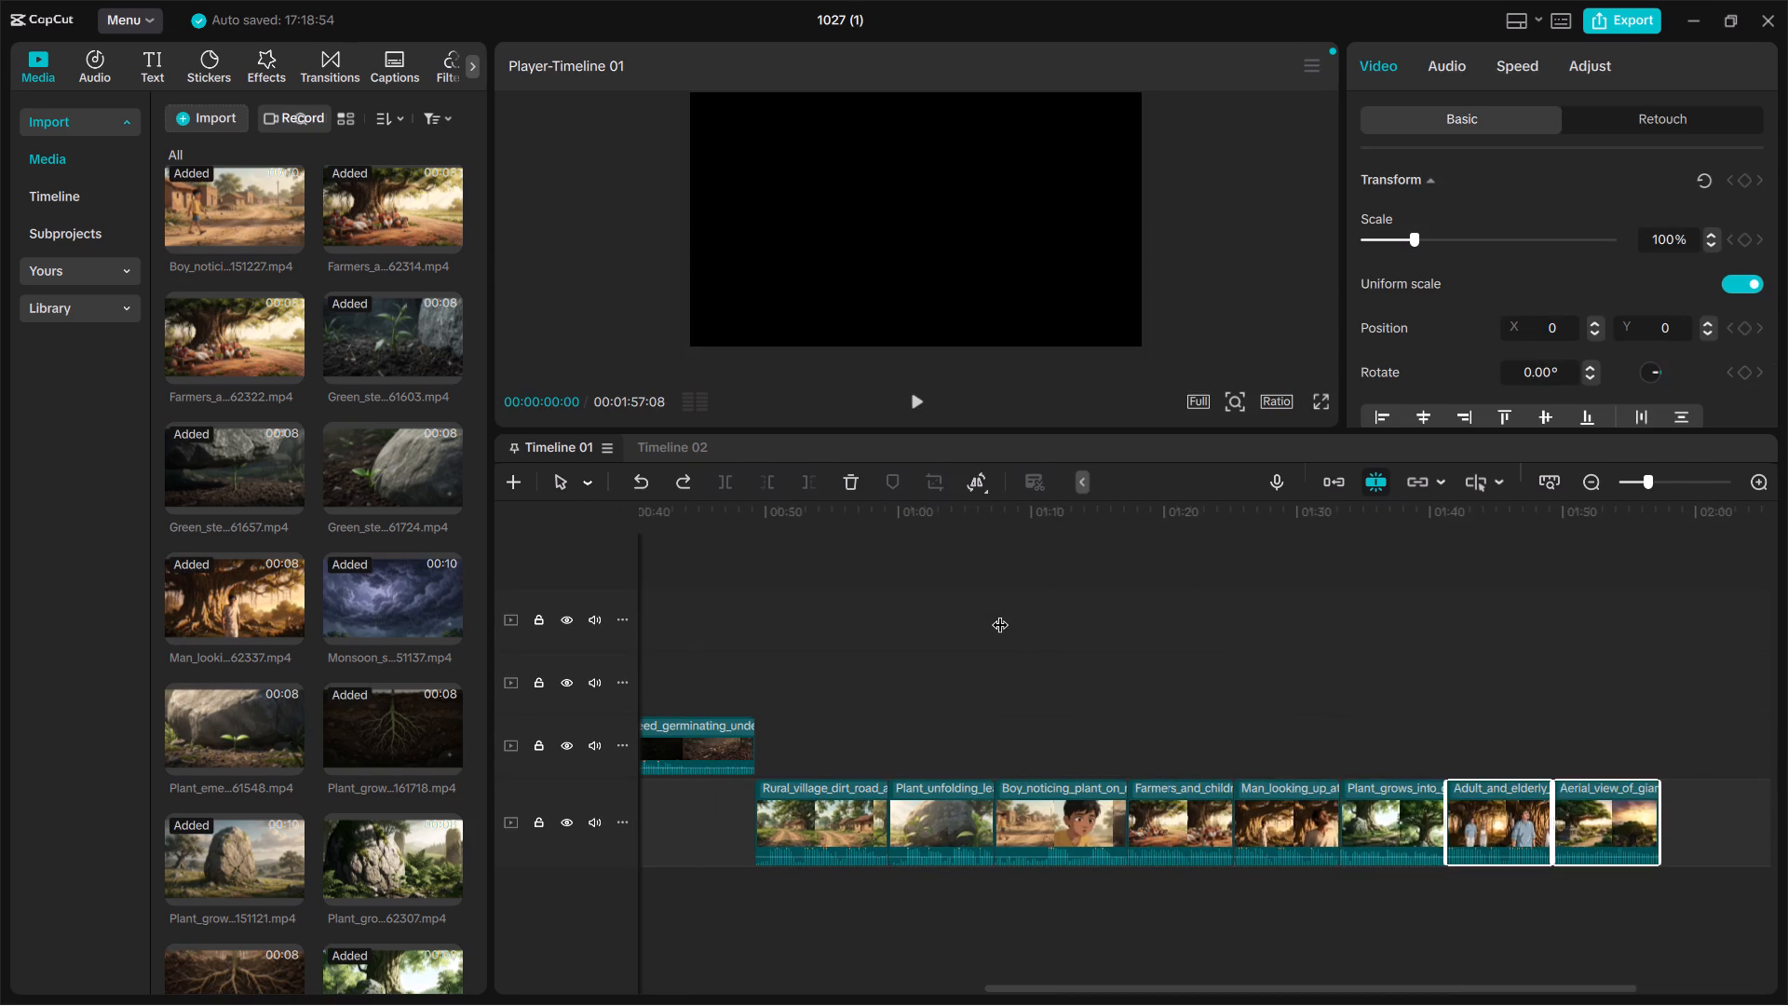
key("ctrl+z")
key("ctrl+z")
key("ctrl+z")
key("ctrl+z")
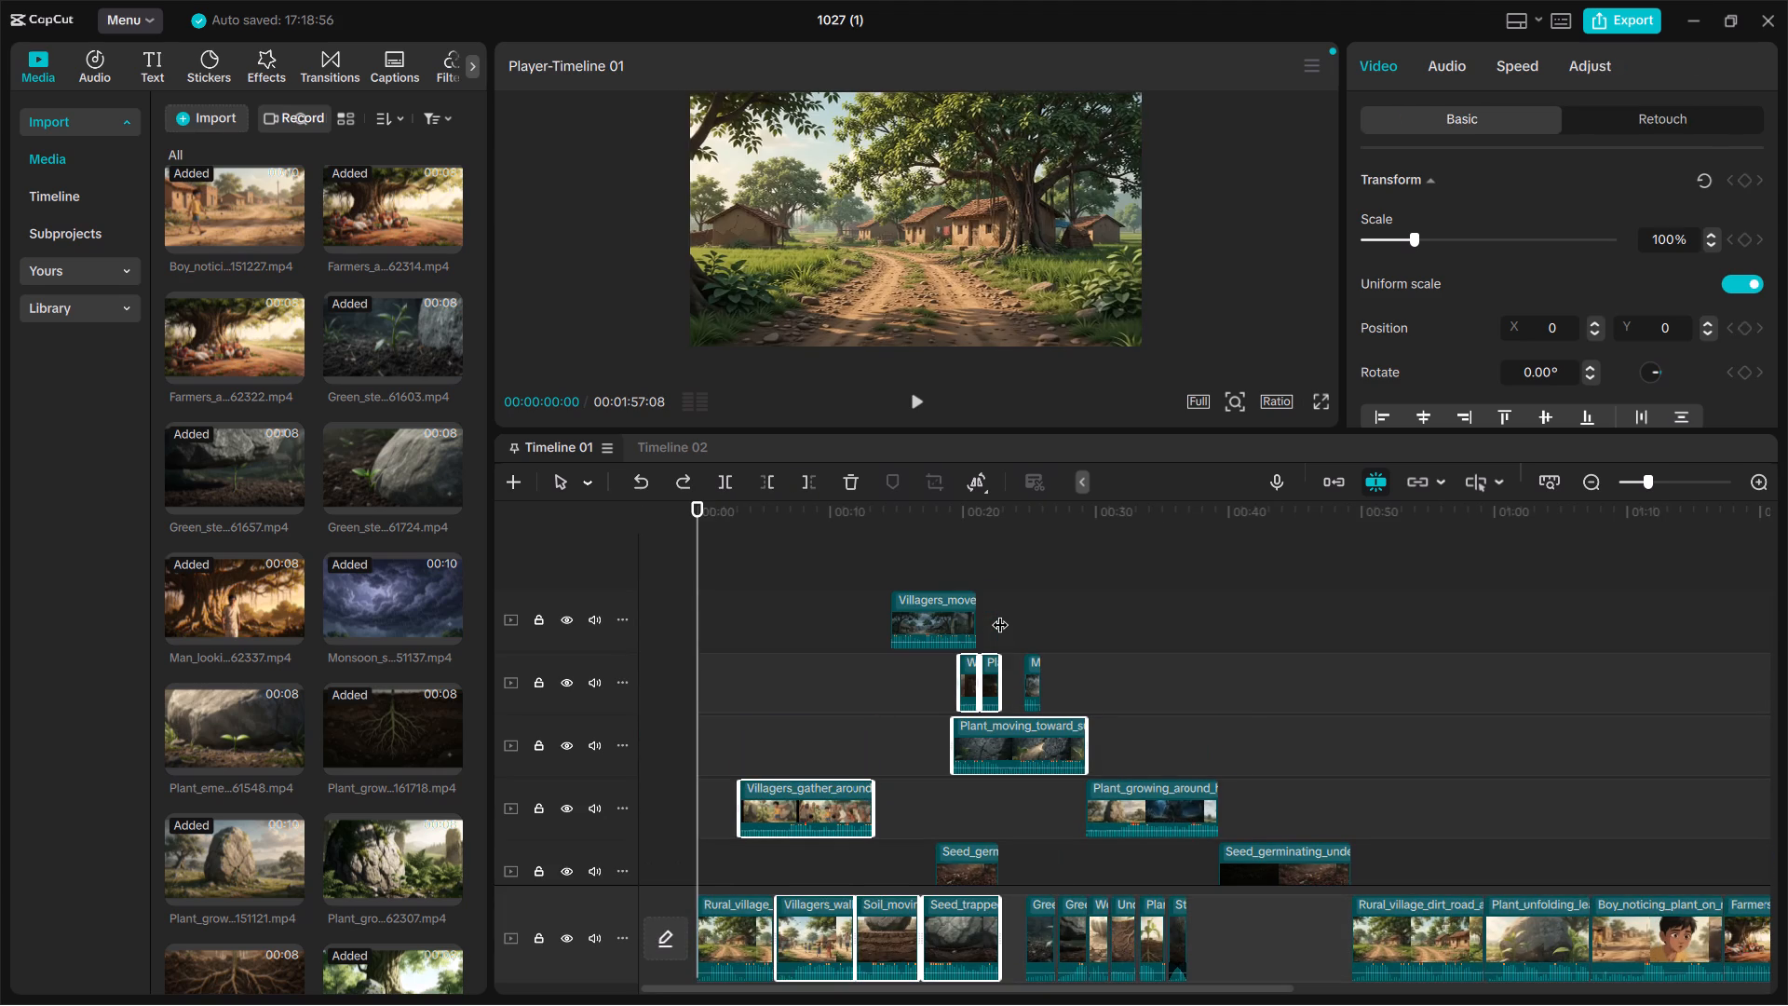
Undo the placement and rearrangement of the full-length clips on Timeline 01, back to the shorter cut with briefly trimmed later clips.
key("ctrl+z")
key("ctrl+z")
key("ctrl+z")
key("ctrl+z")
key("ctrl+z")
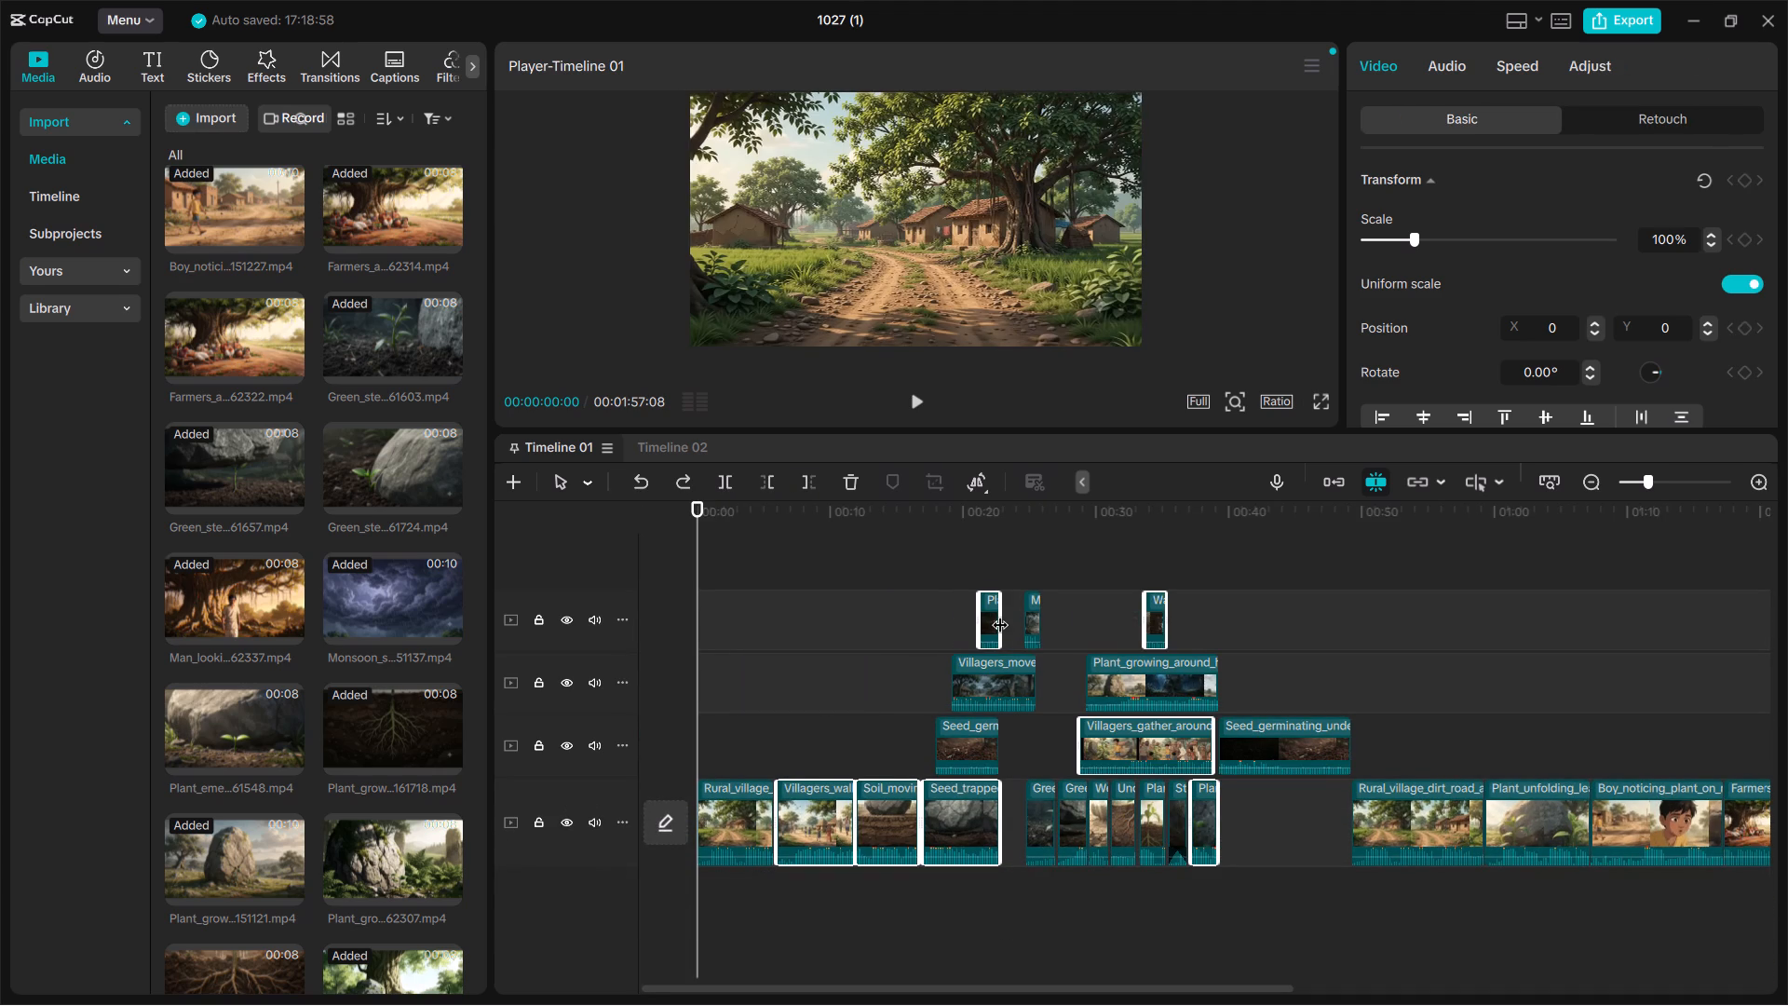
key("ctrl+z")
key("ctrl+z")
key("ctrl+z")
key("ctrl+z")
key("ctrl+z")
key("ctrl+z")
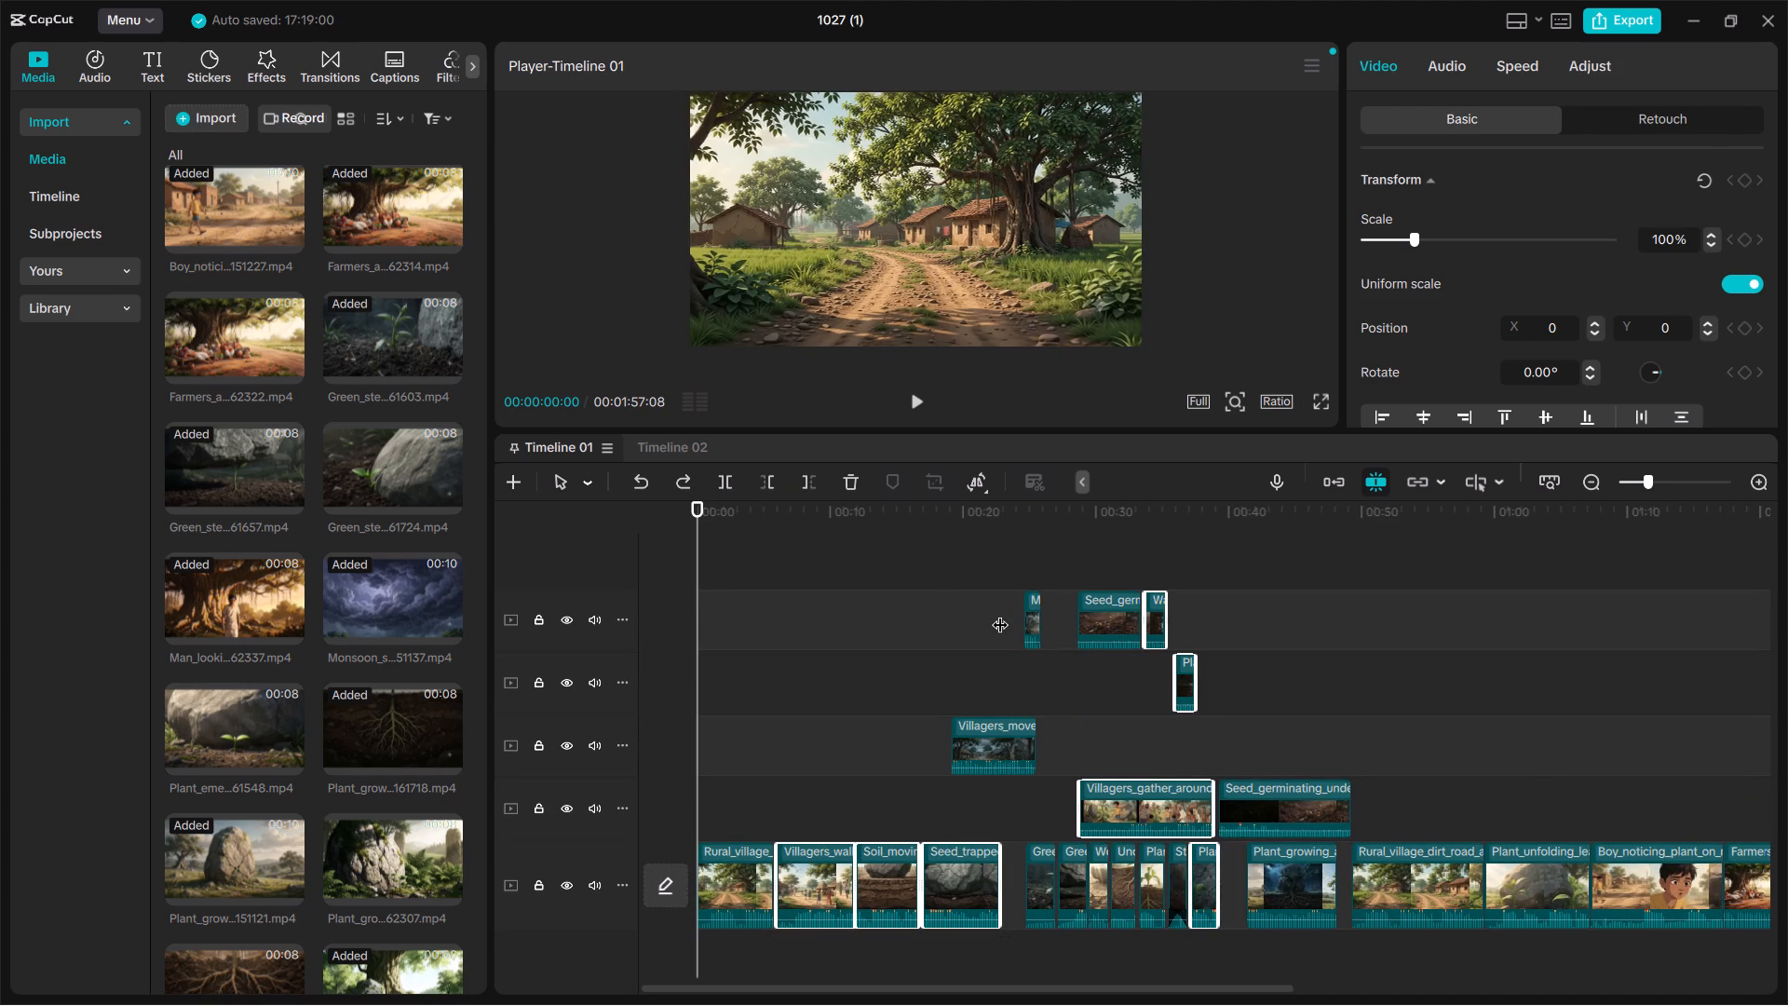
key("ctrl+z")
key("ctrl+z")
key("ctrl+z")
key("ctrl+z")
key("ctrl+z")
key("ctrl+z")
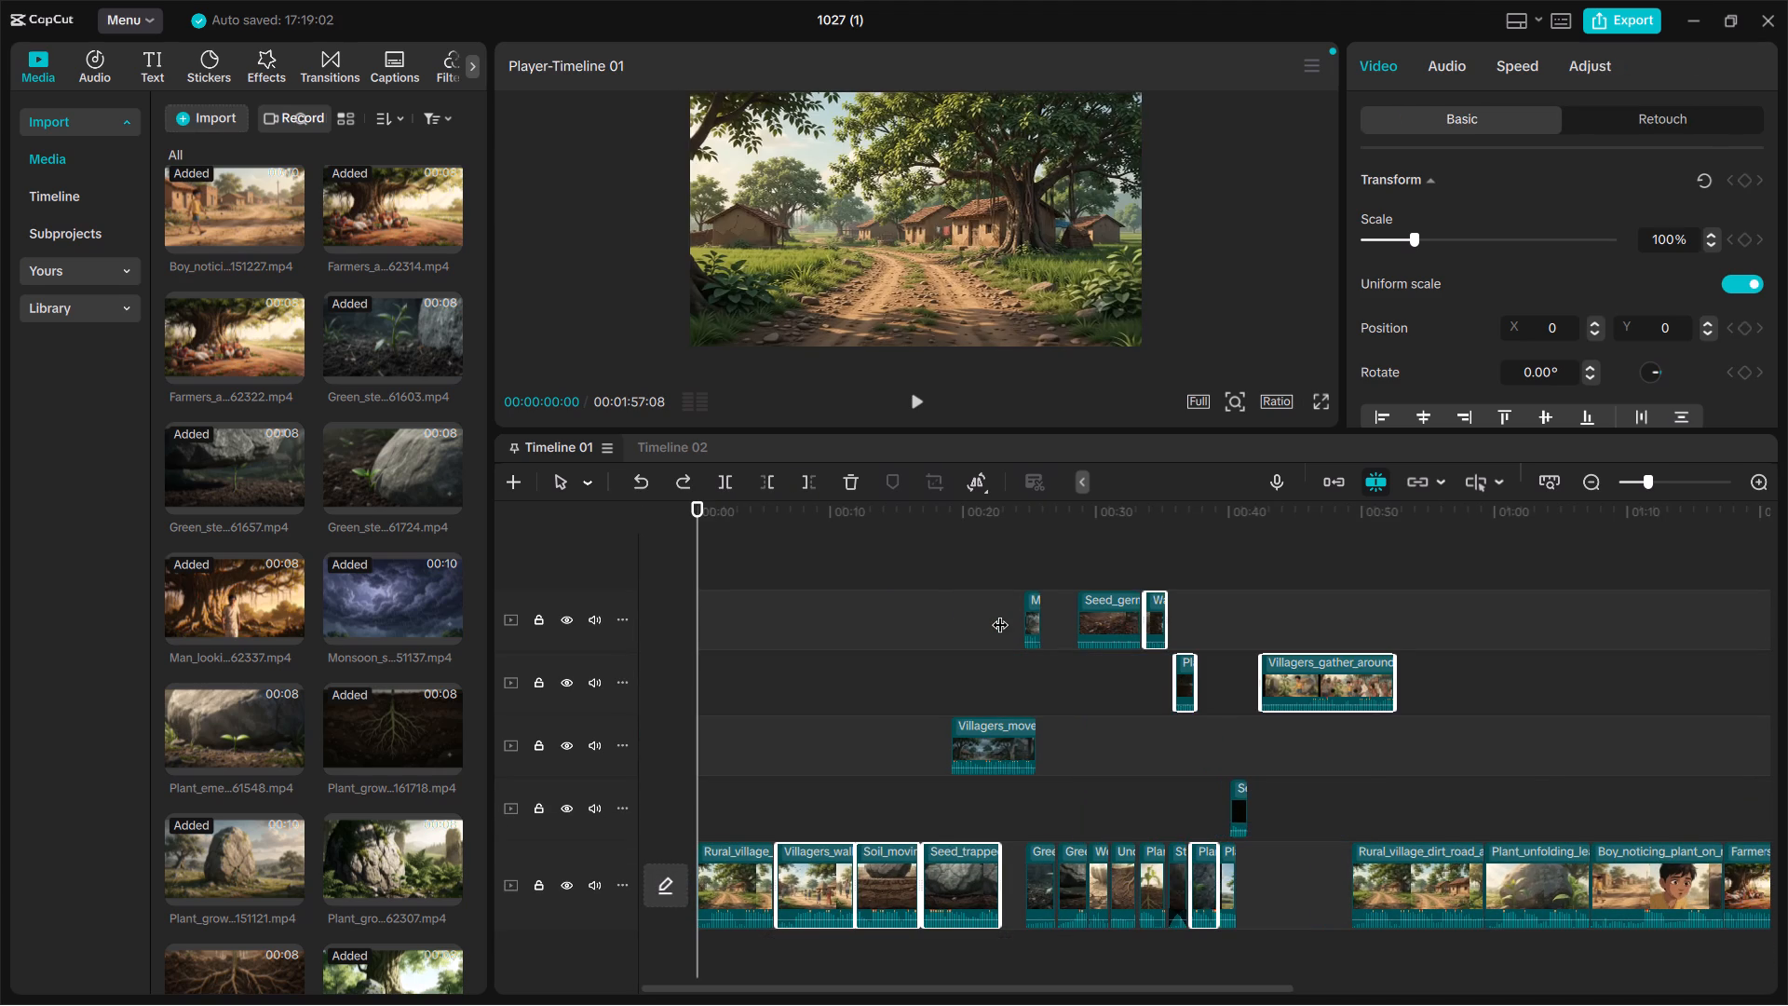
key("ctrl+z")
key("ctrl+z")
key("ctrl+z")
key("ctrl+z")
key("ctrl+z")
key("ctrl+z")
key("ctrl+z")
key("ctrl+z")
key("ctrl+z")
key("ctrl+z")
key("ctrl+z")
key("ctrl+z")
key("ctrl+z")
key("ctrl+z")
key("ctrl+z")
key("ctrl+z")
key("ctrl+z")
key("ctrl+z")
key("ctrl+z")
key("ctrl+z")
key("ctrl+z")
key("ctrl+z")
key("ctrl+z")
key("ctrl+z")
key("ctrl+z")
key("ctrl+z")
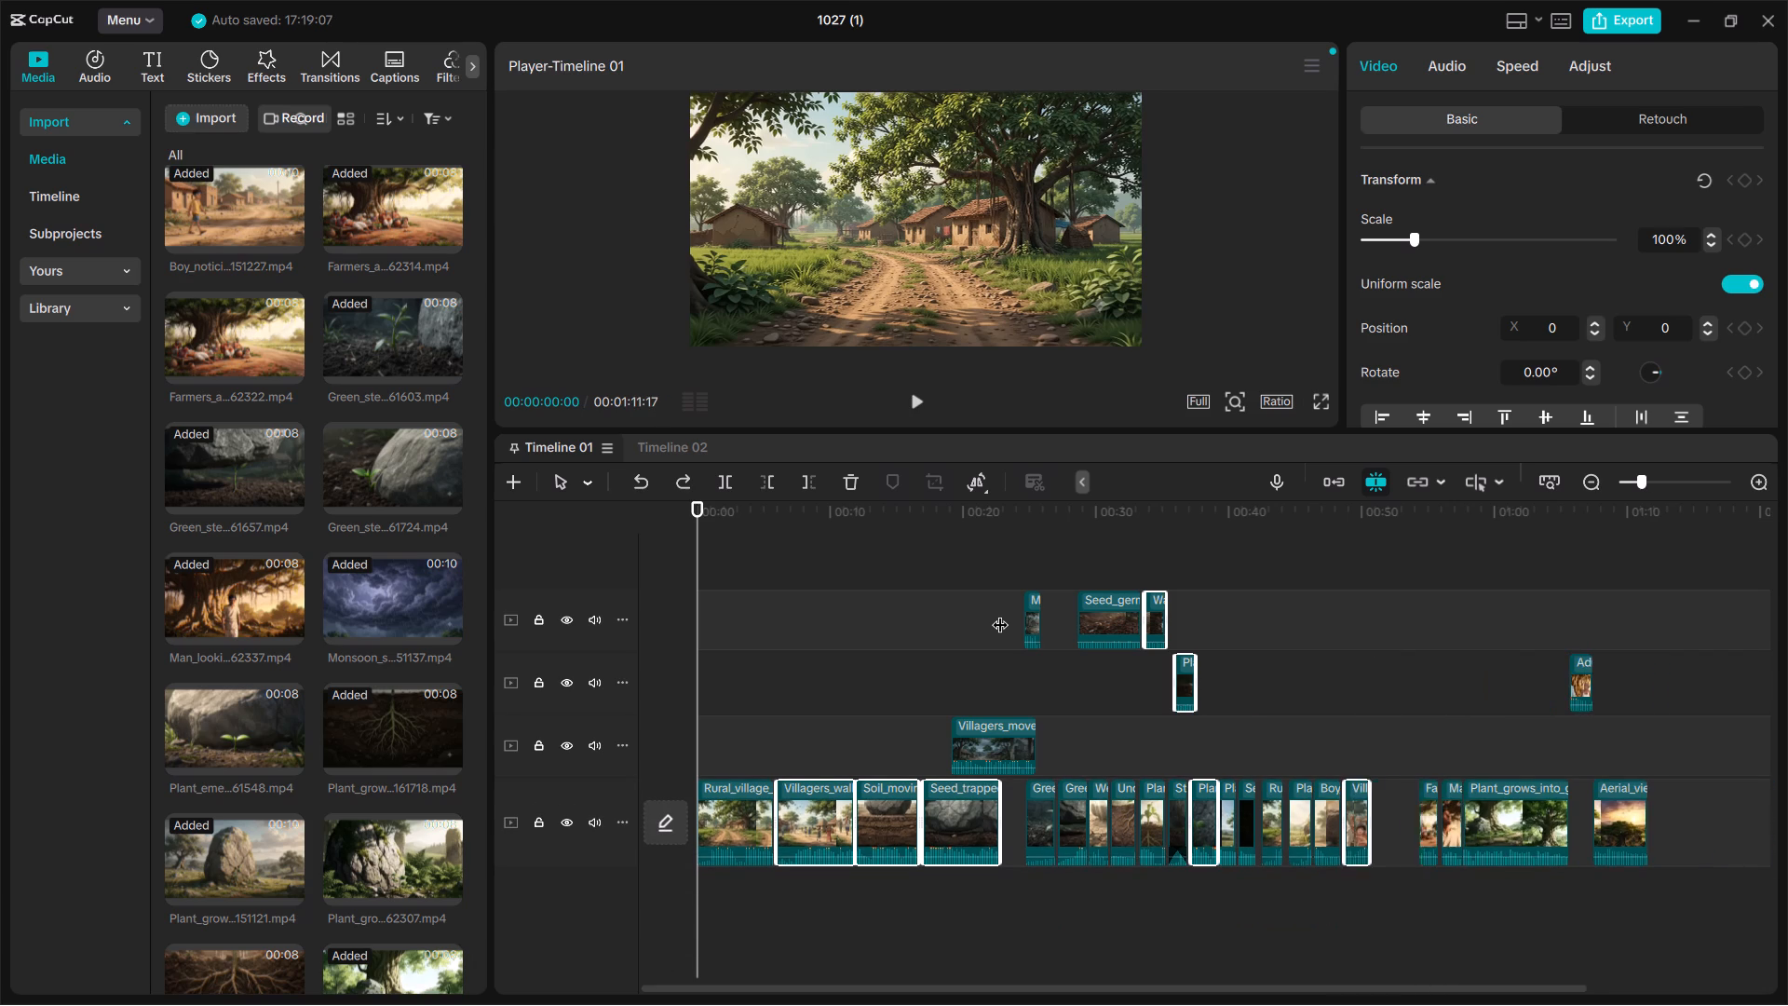
Undo the earlier moves and extensions of the opening story clips, back to the compact cut with briefly trimmed village, soil and seed clips.
key("ctrl+z")
key("ctrl+z")
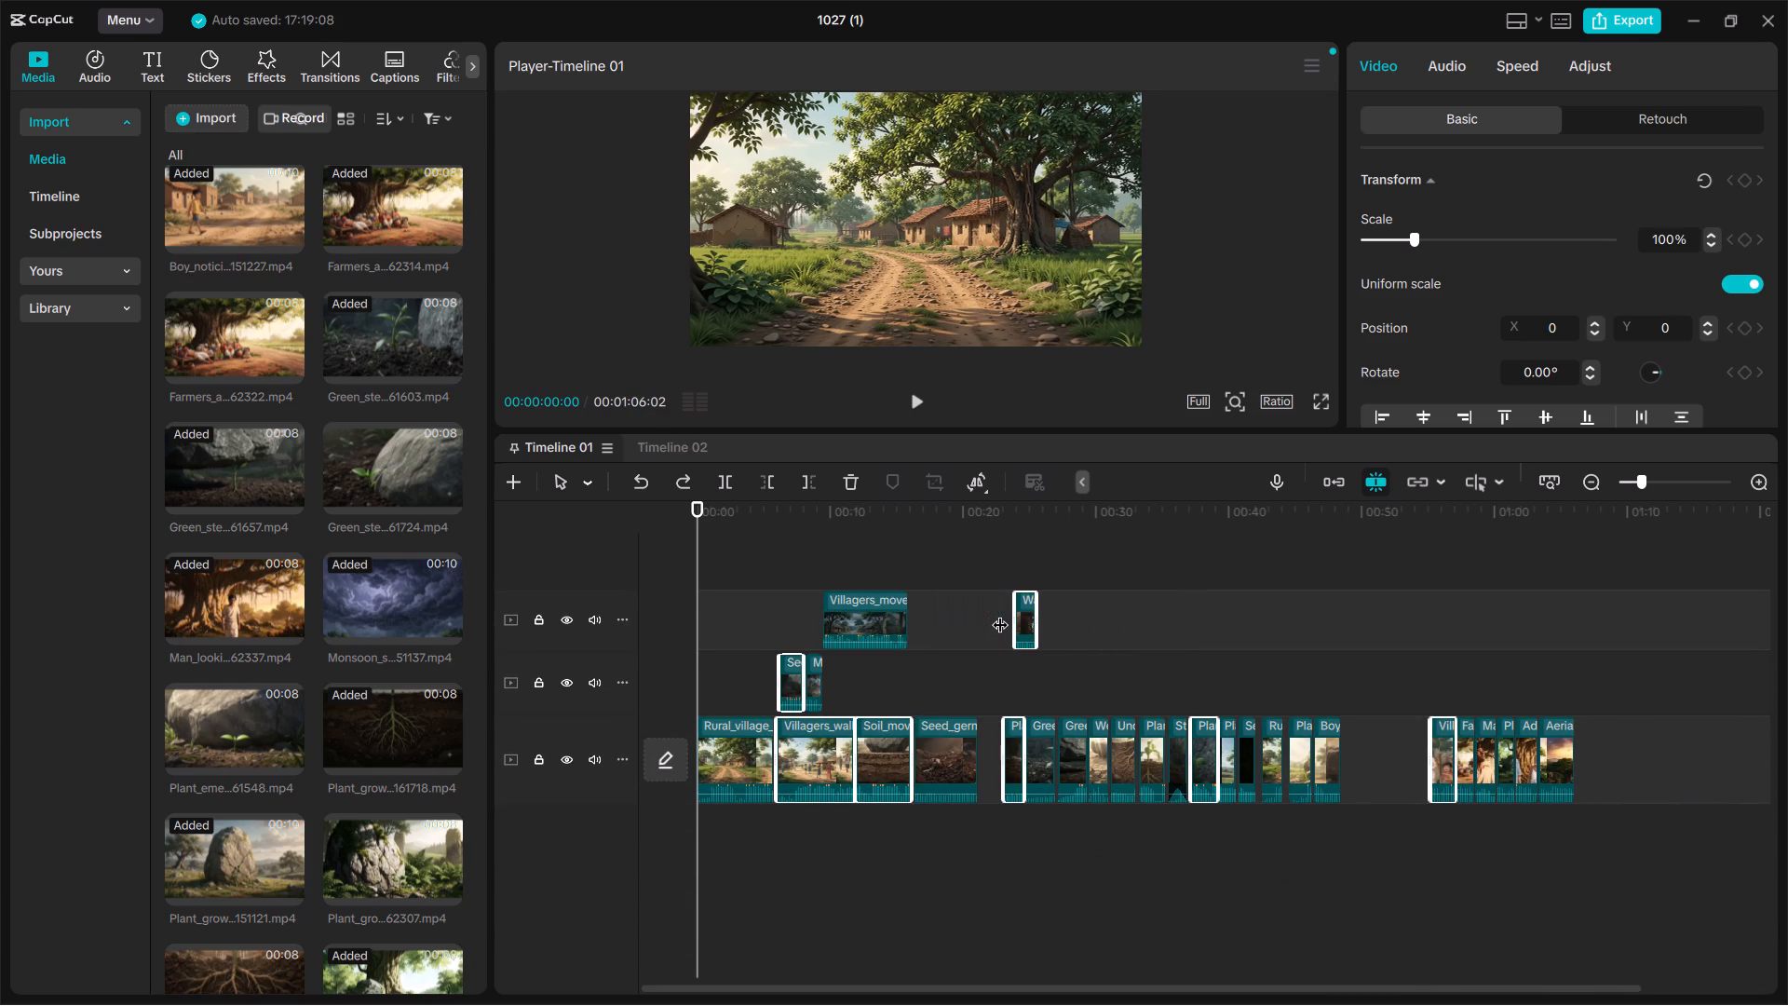
key("ctrl+z")
key("ctrl+z")
key("ctrl+z")
key("ctrl+z")
key("ctrl+z")
key("ctrl+z")
key("ctrl+z")
key("ctrl+z")
key("ctrl+z")
key("ctrl+z")
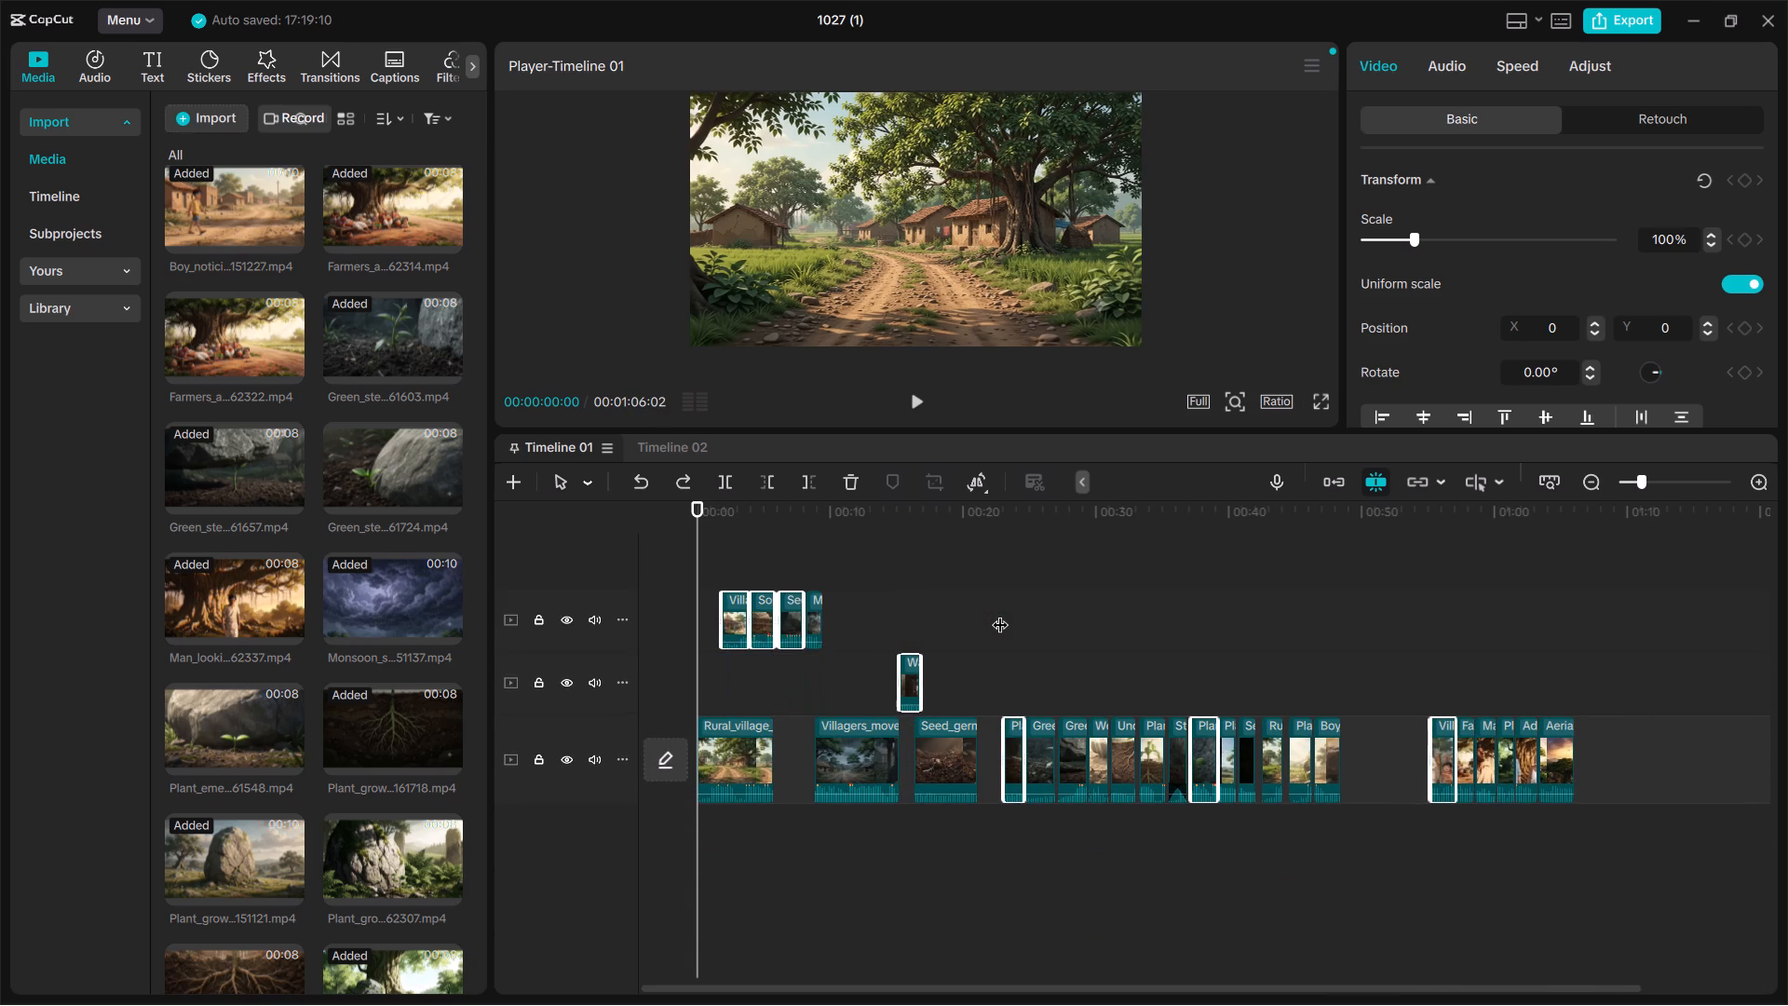
key("ctrl+z")
key("ctrl+z")
key("ctrl+z")
key("ctrl+z")
key("ctrl+z")
key("ctrl+z")
key("ctrl+z")
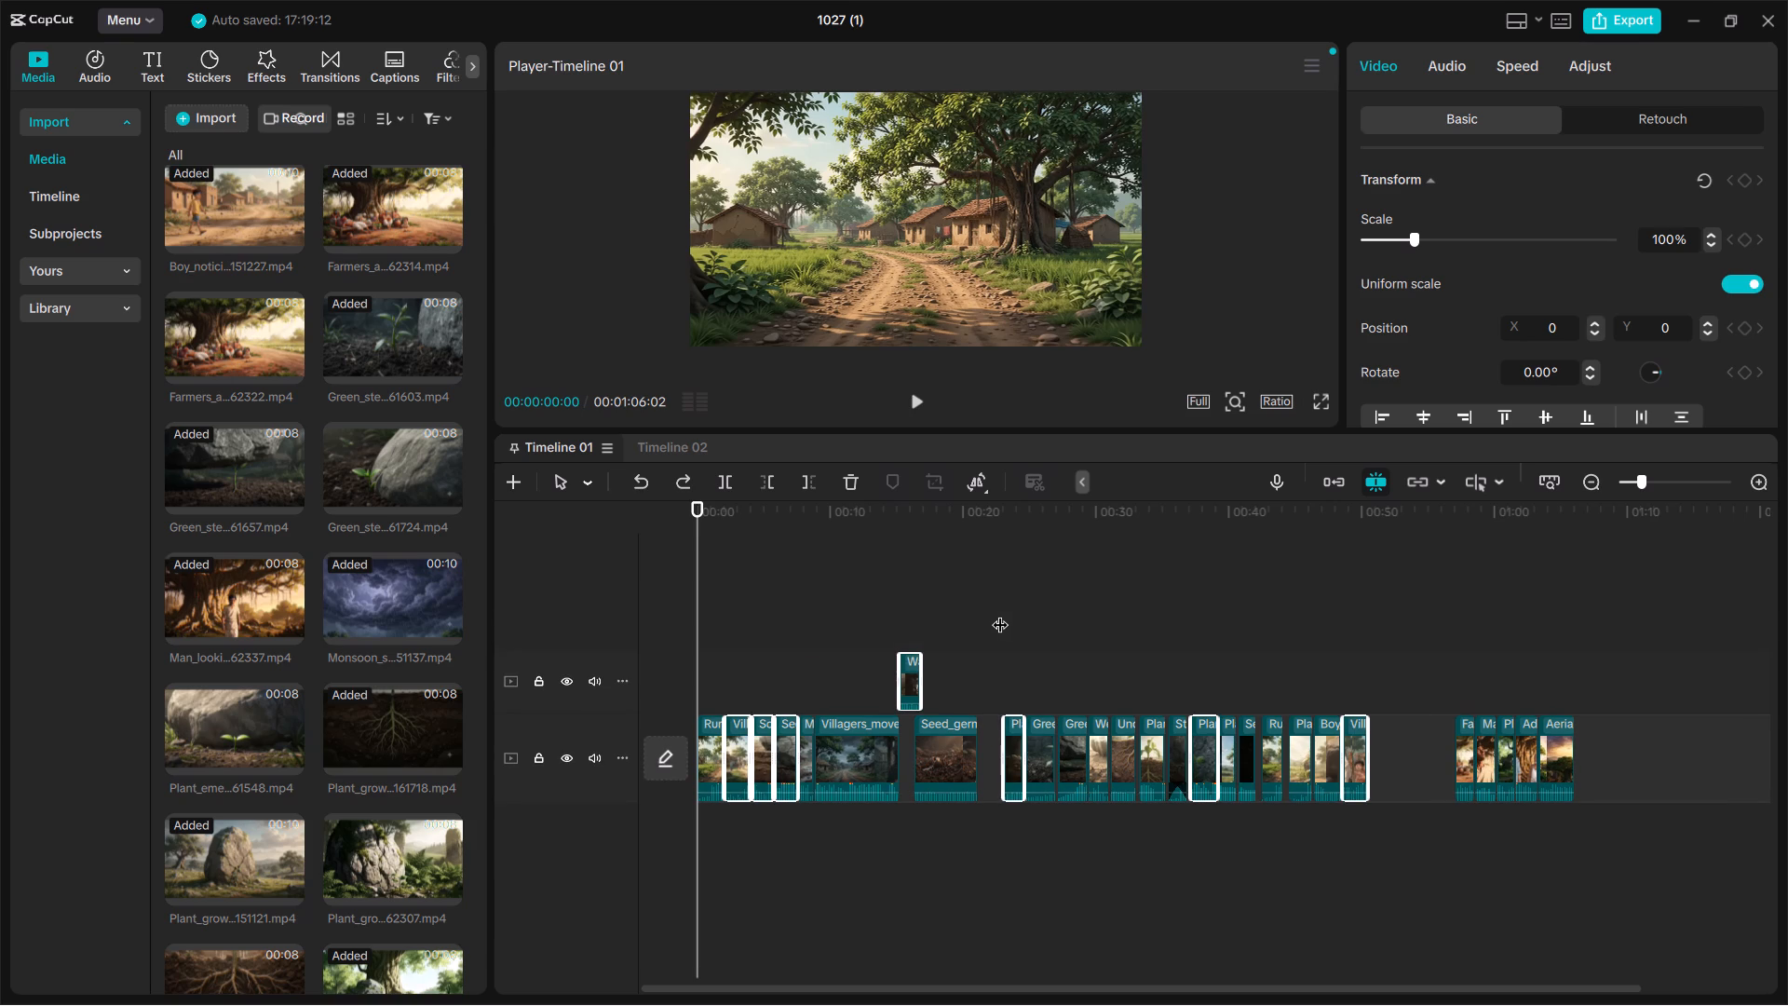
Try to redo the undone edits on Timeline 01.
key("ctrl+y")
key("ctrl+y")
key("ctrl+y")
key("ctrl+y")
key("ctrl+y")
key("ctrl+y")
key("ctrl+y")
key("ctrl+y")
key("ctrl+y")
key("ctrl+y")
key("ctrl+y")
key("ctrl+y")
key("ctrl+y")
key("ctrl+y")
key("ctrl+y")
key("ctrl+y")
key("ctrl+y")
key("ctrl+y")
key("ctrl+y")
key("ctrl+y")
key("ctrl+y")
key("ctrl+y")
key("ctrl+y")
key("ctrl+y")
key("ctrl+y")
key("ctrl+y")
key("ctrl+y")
Play back Timeline 01 to review the clip order, and replay the opening from the start up to the Seed_trapped_beneath clip.
left_click(912, 402)
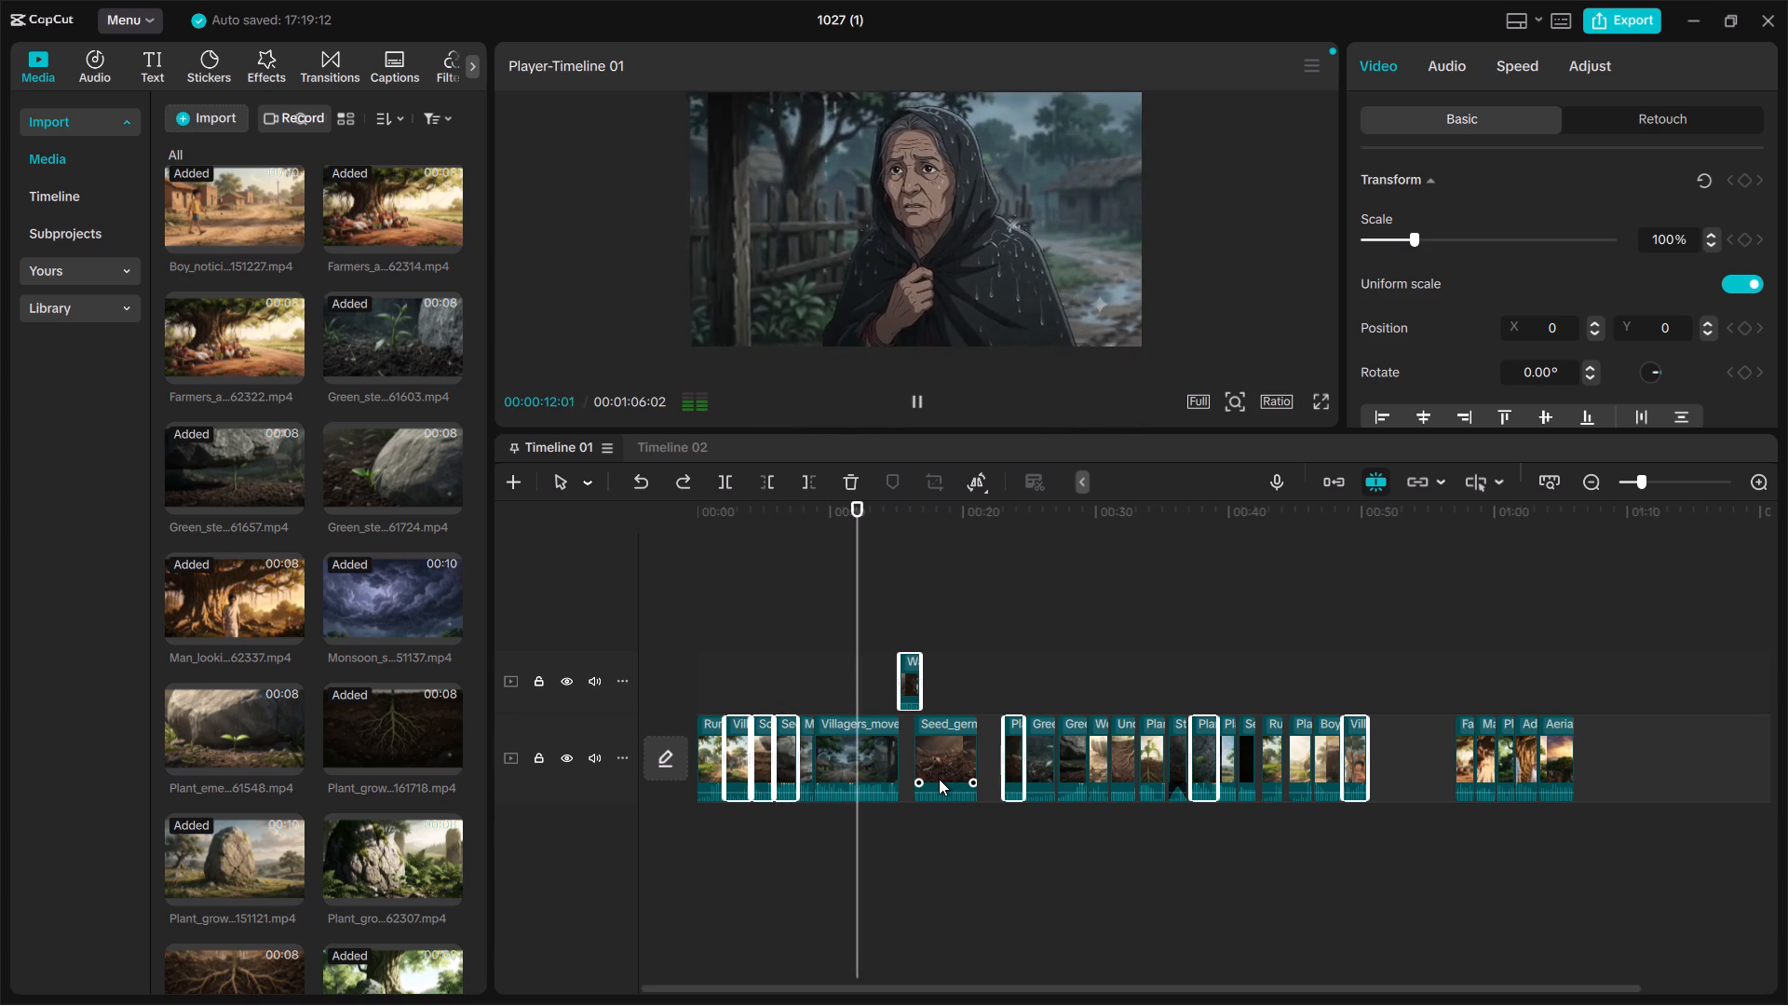
left_click(916, 401)
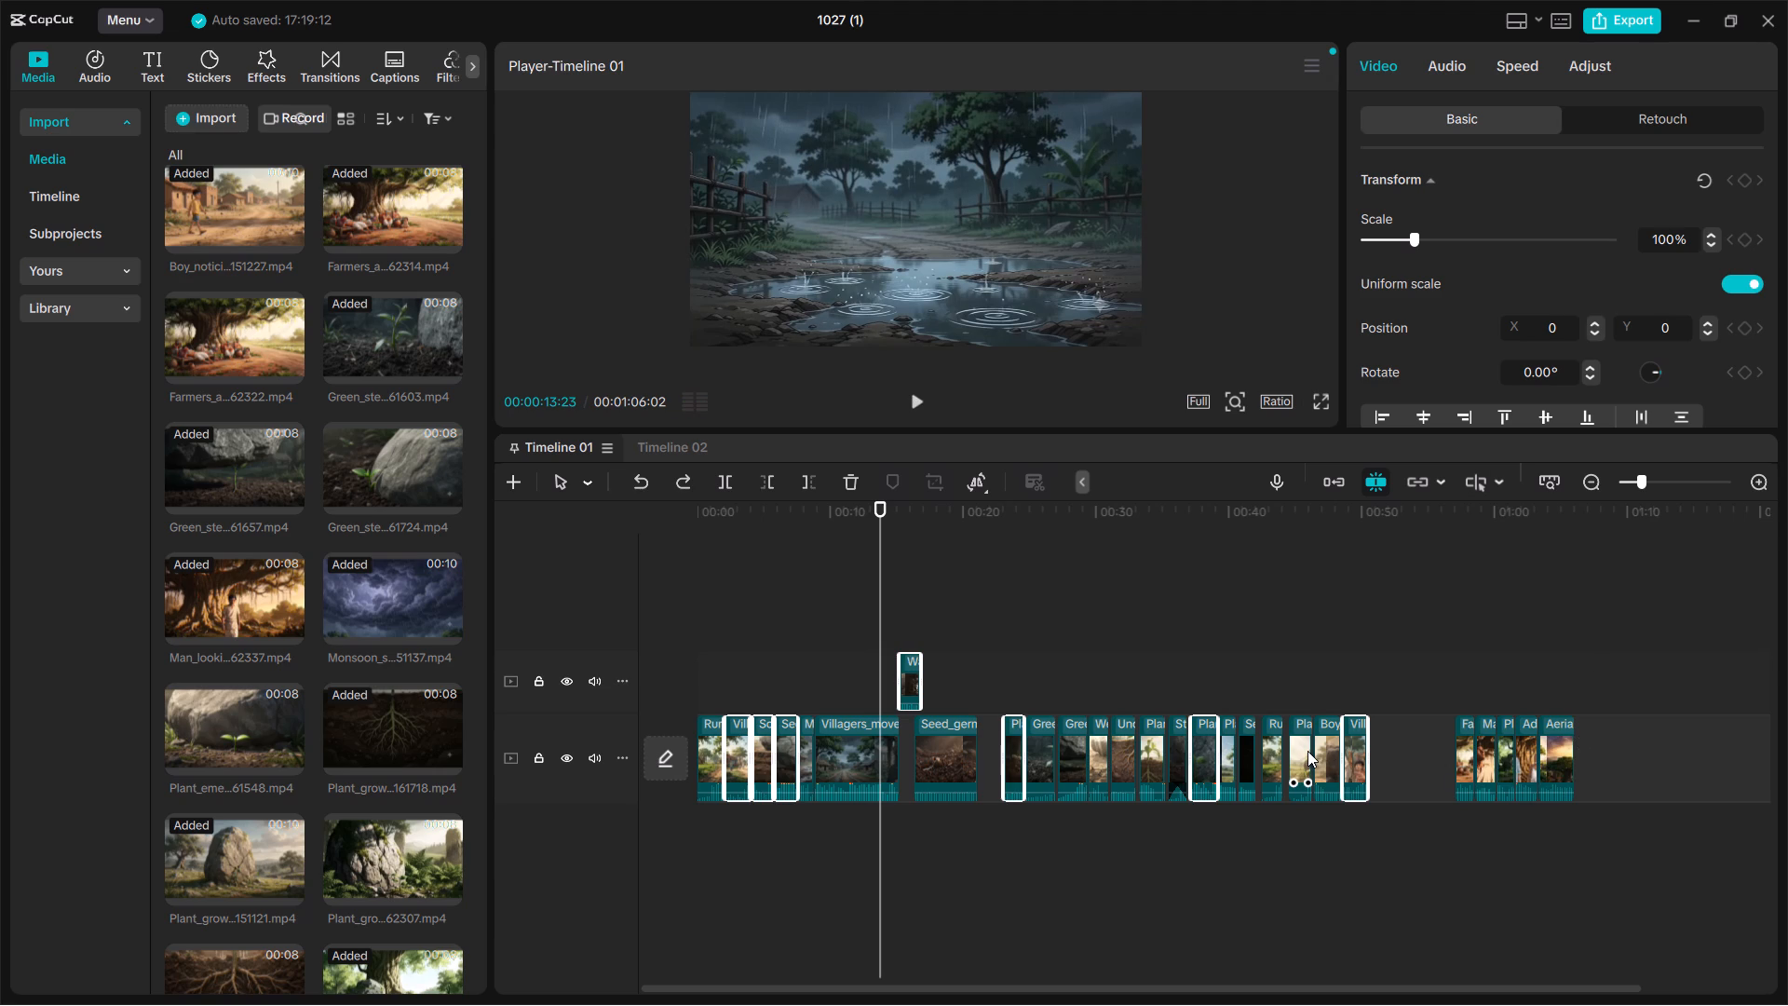
left_click(908, 401)
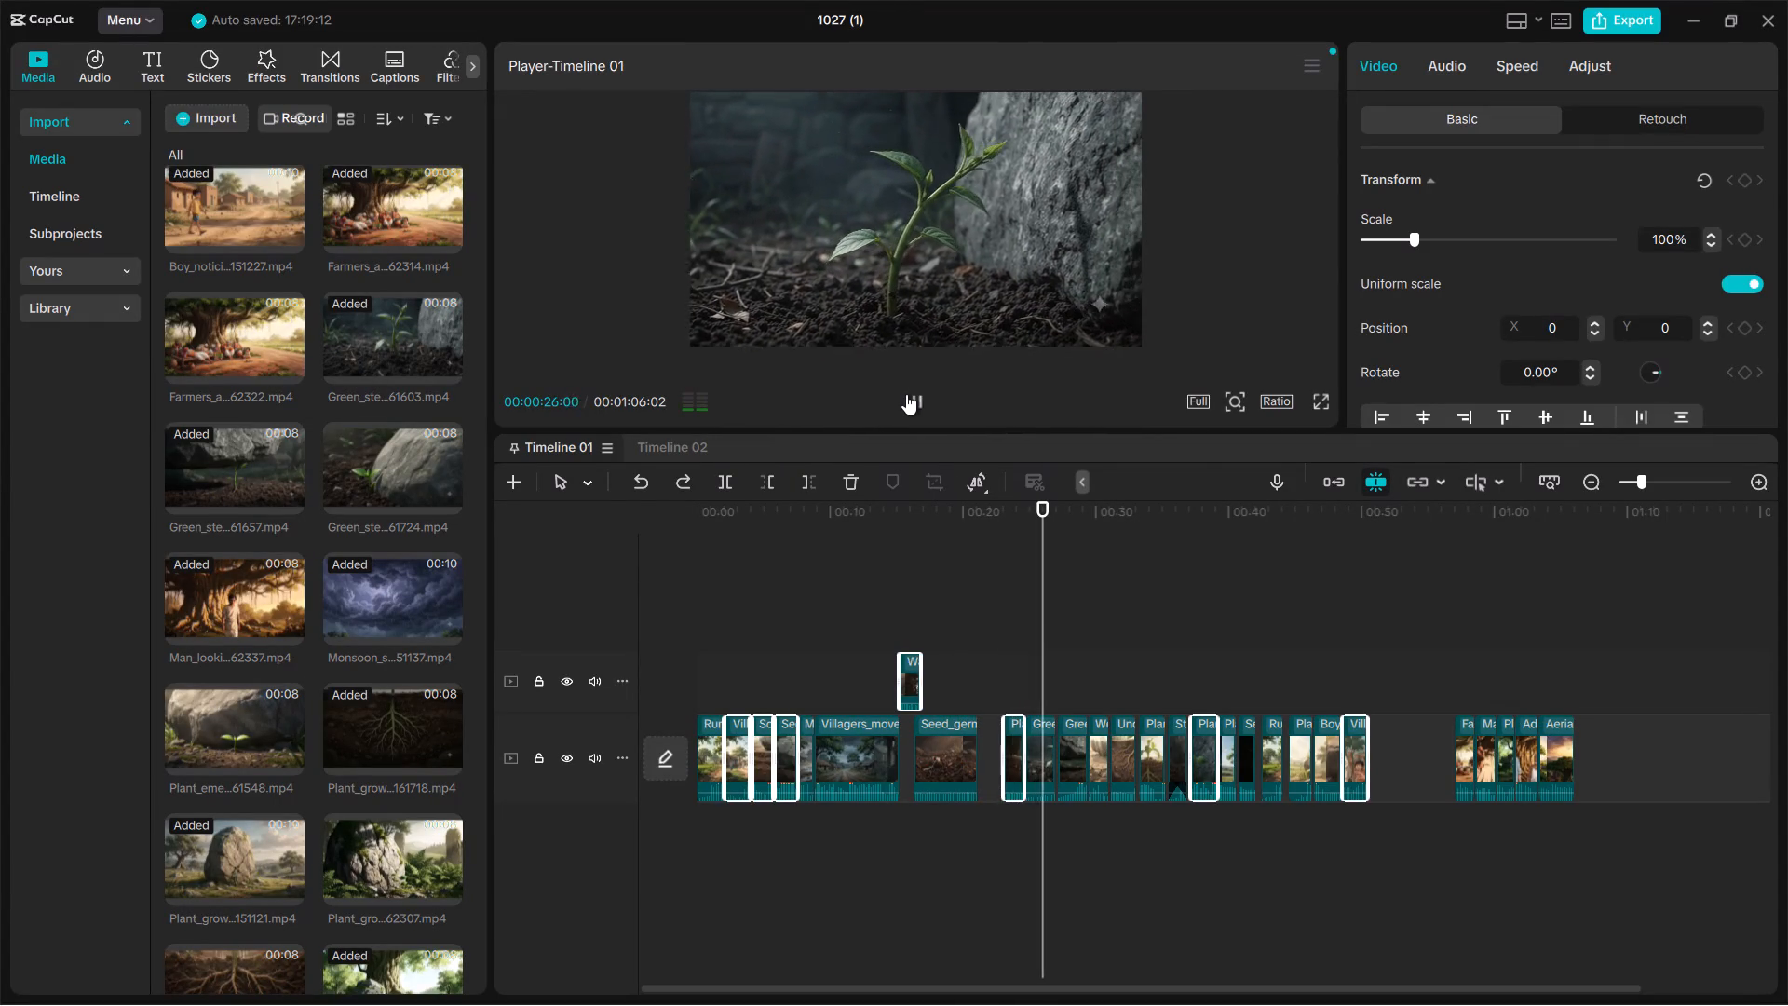
left_click(806, 739)
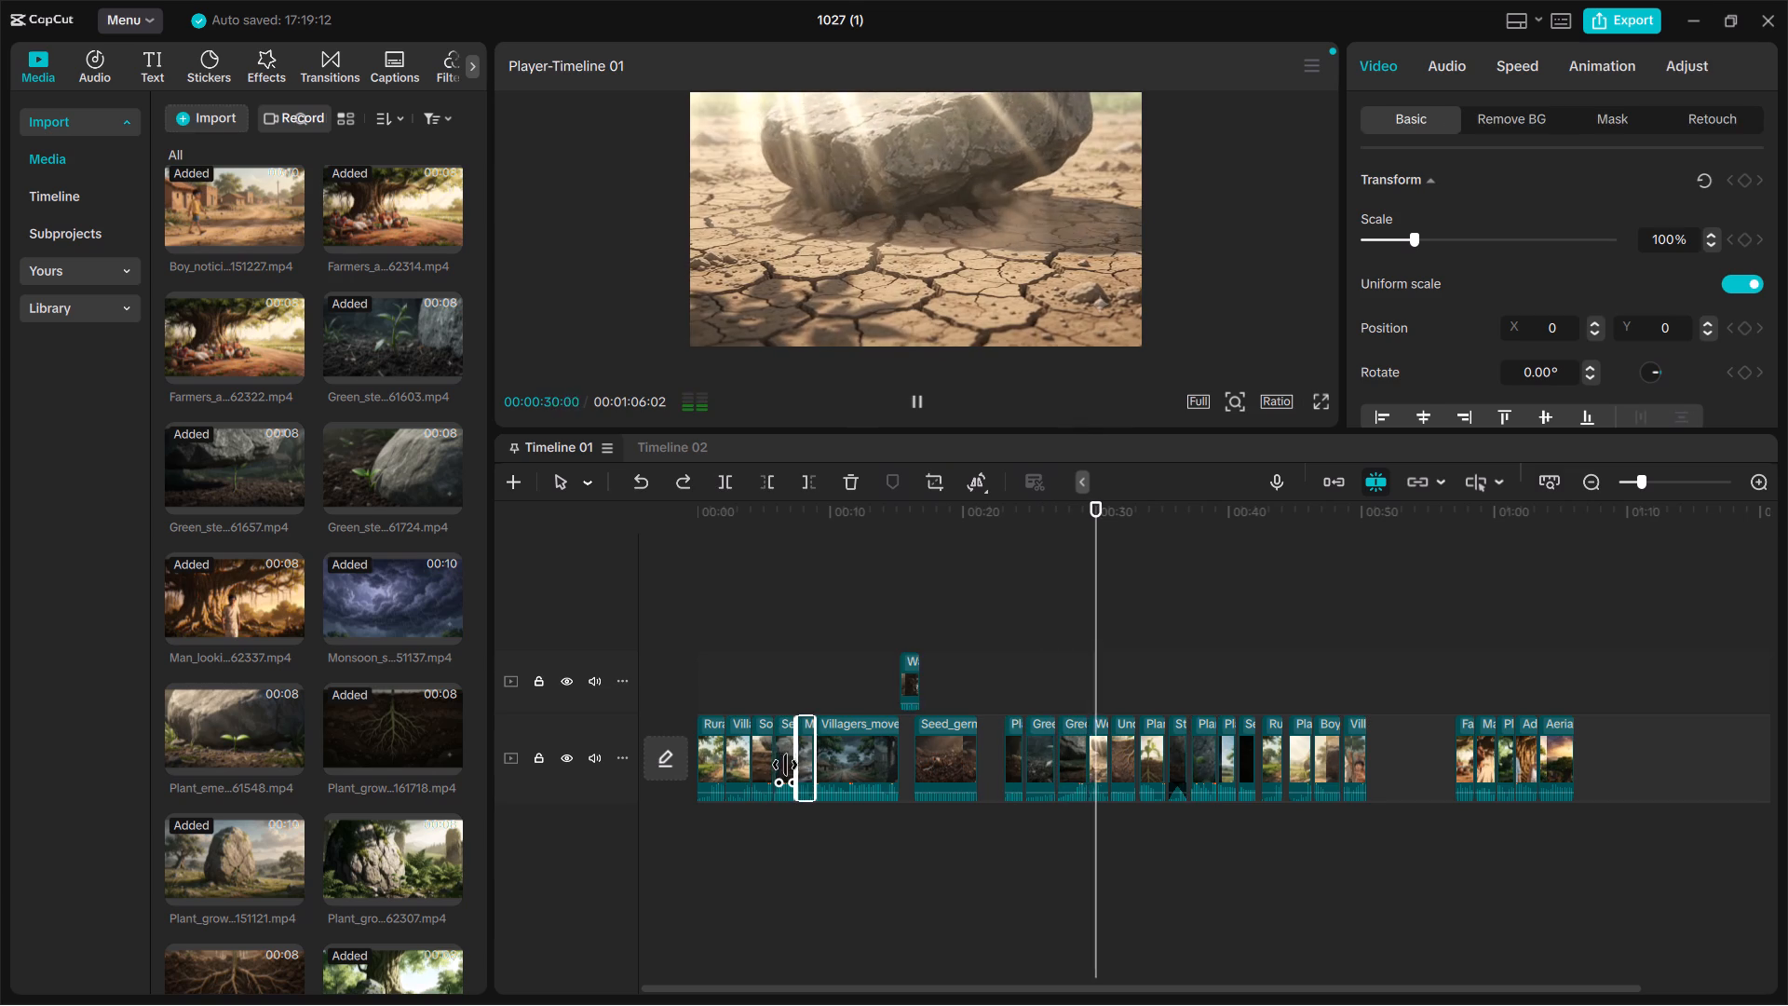
left_click(787, 764)
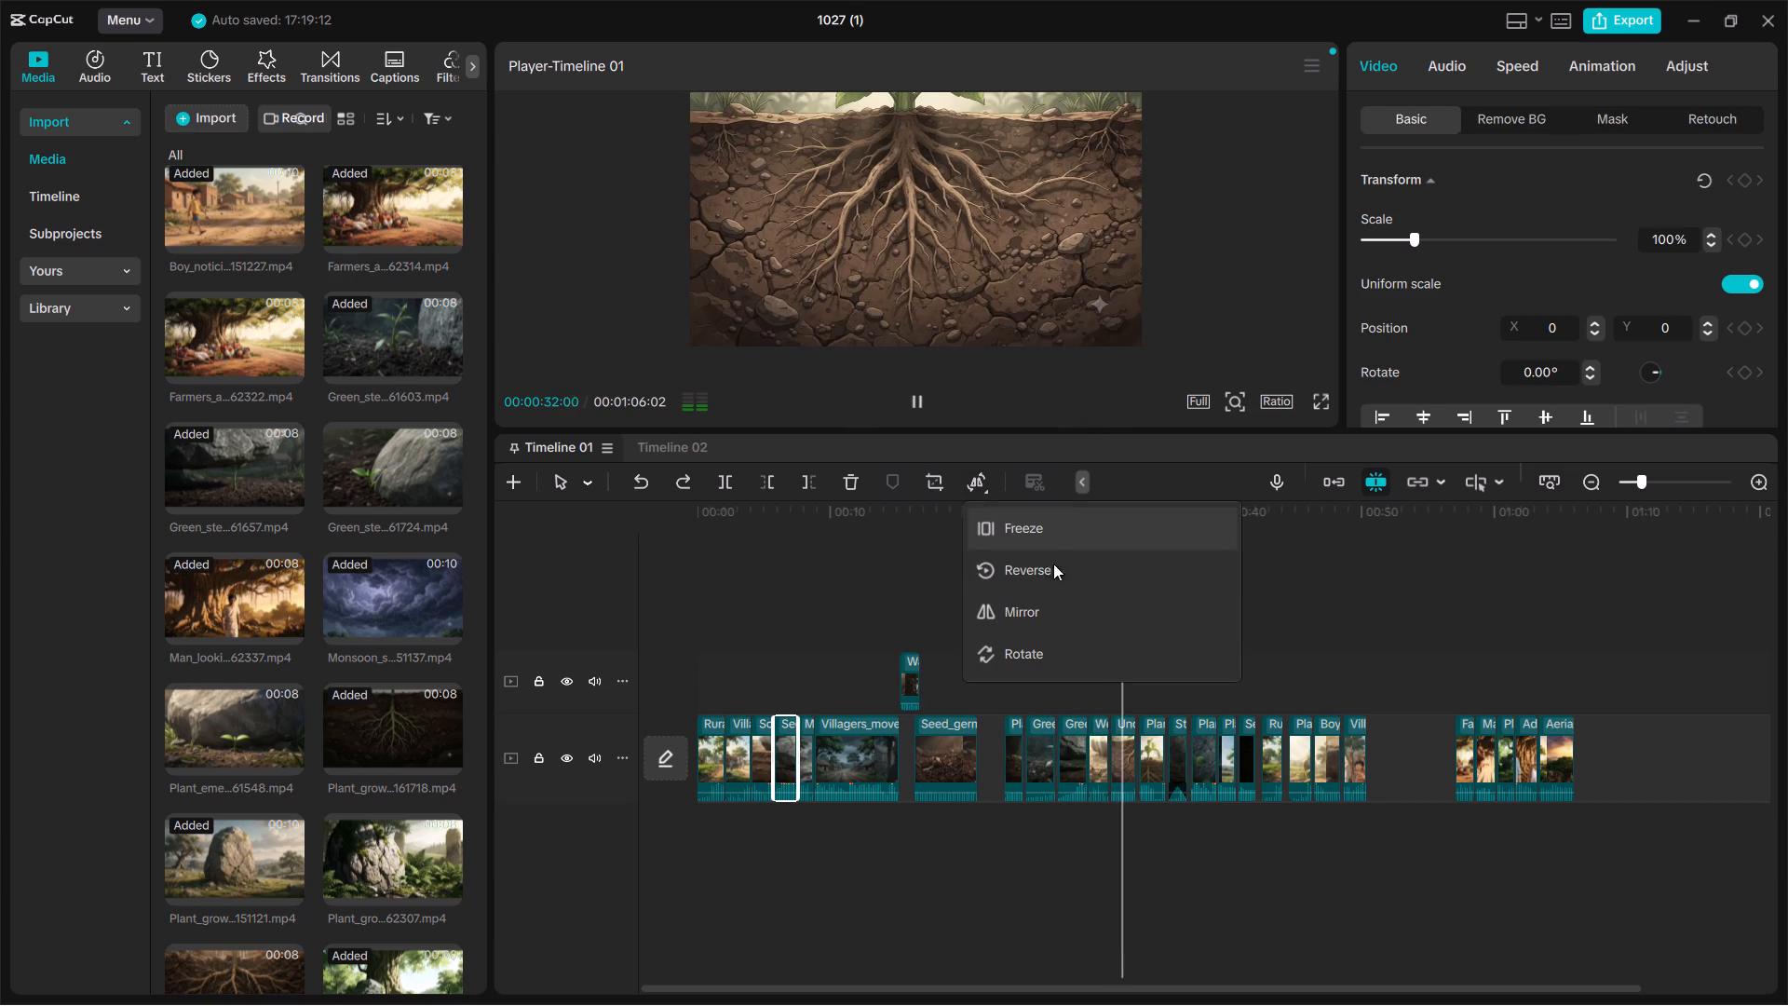
left_click_drag(1144, 507, 670, 587)
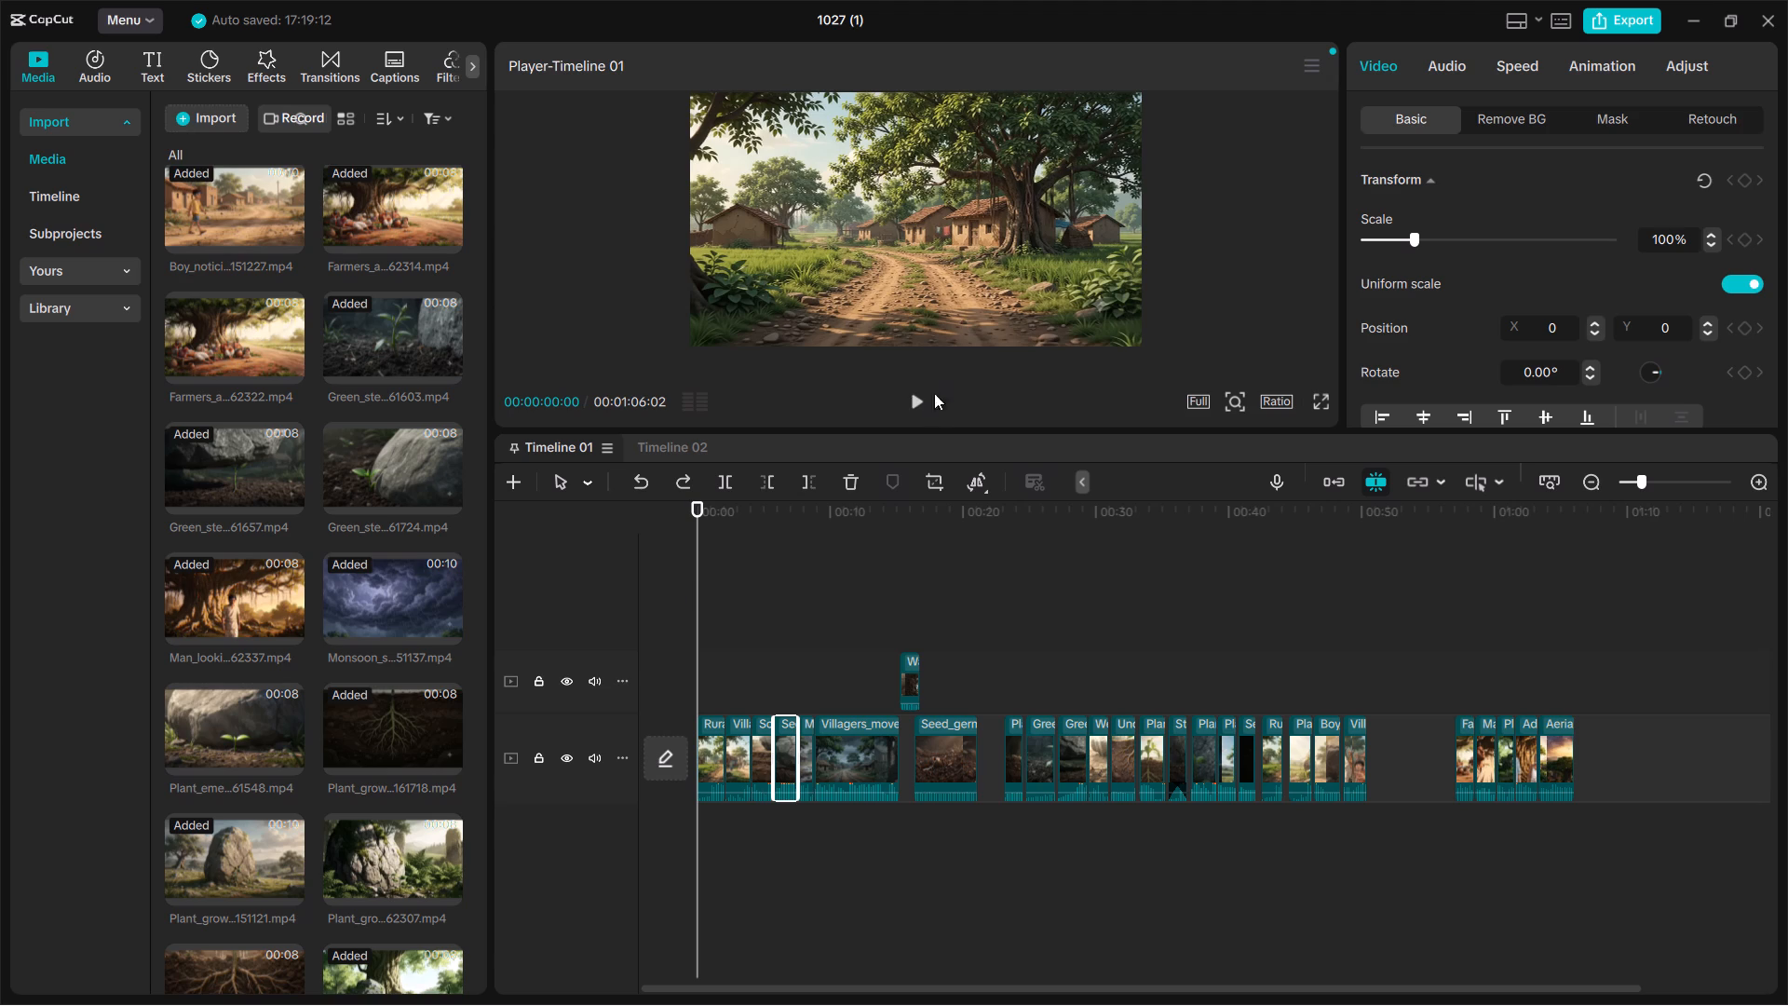
left_click(920, 394)
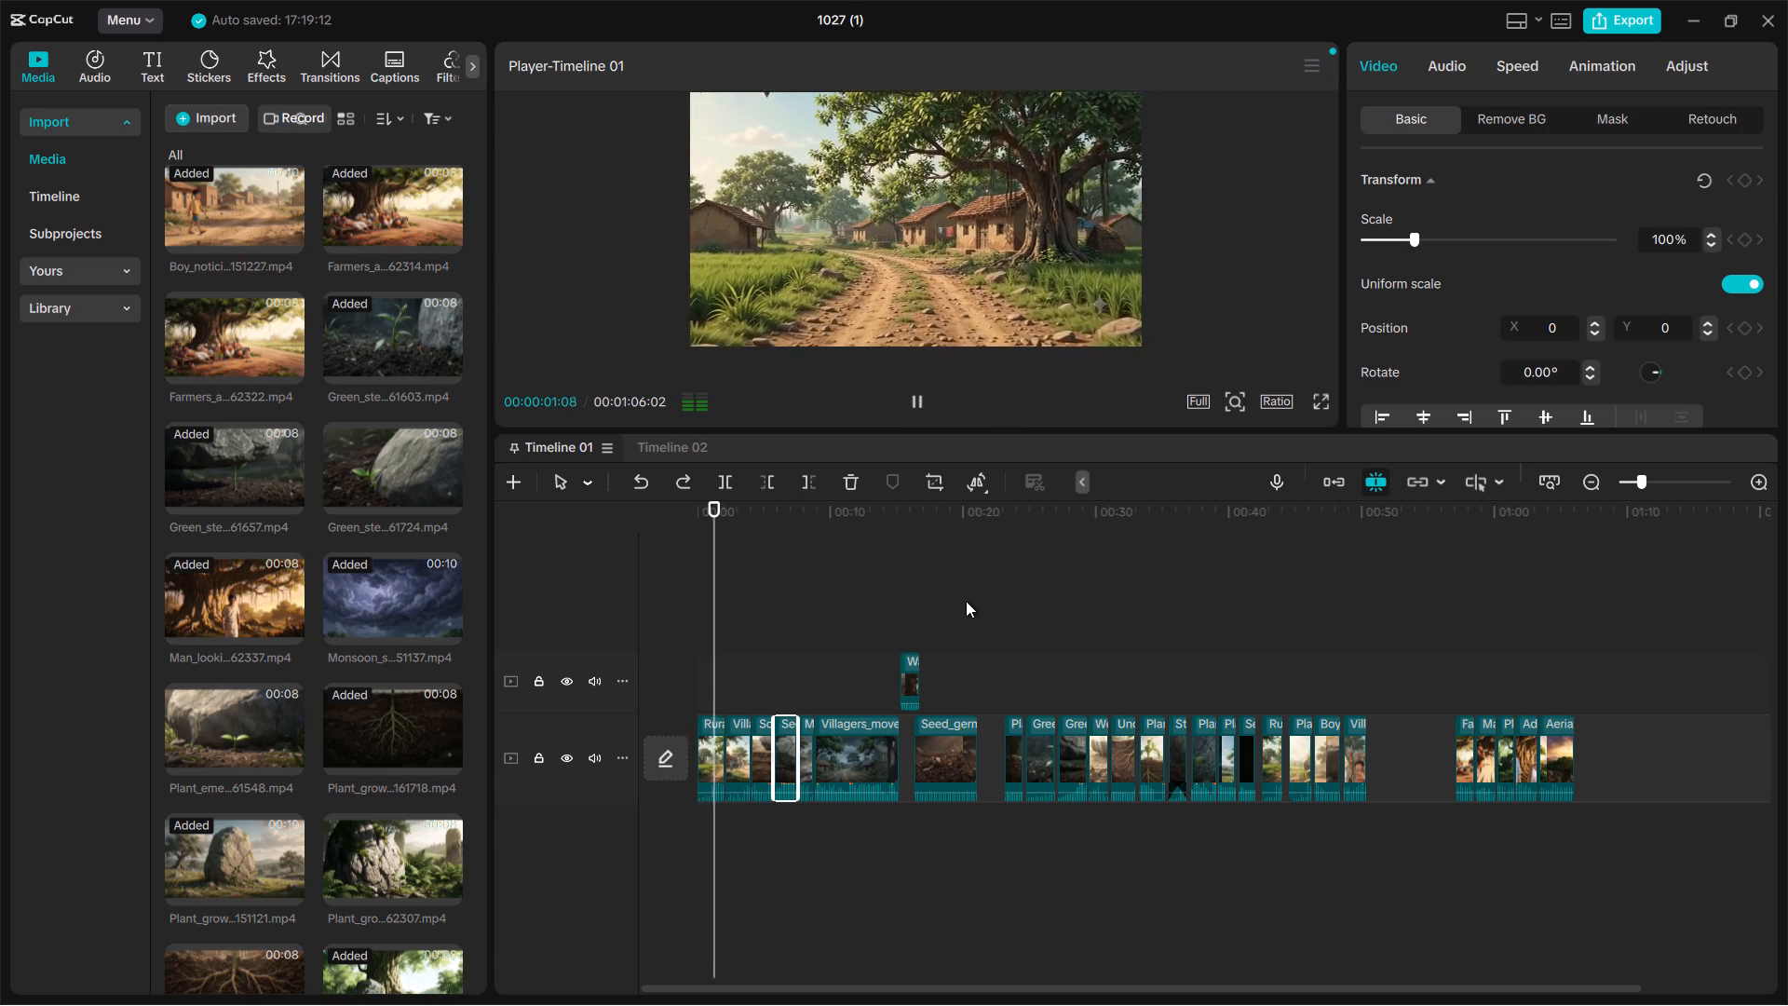
left_click(921, 395)
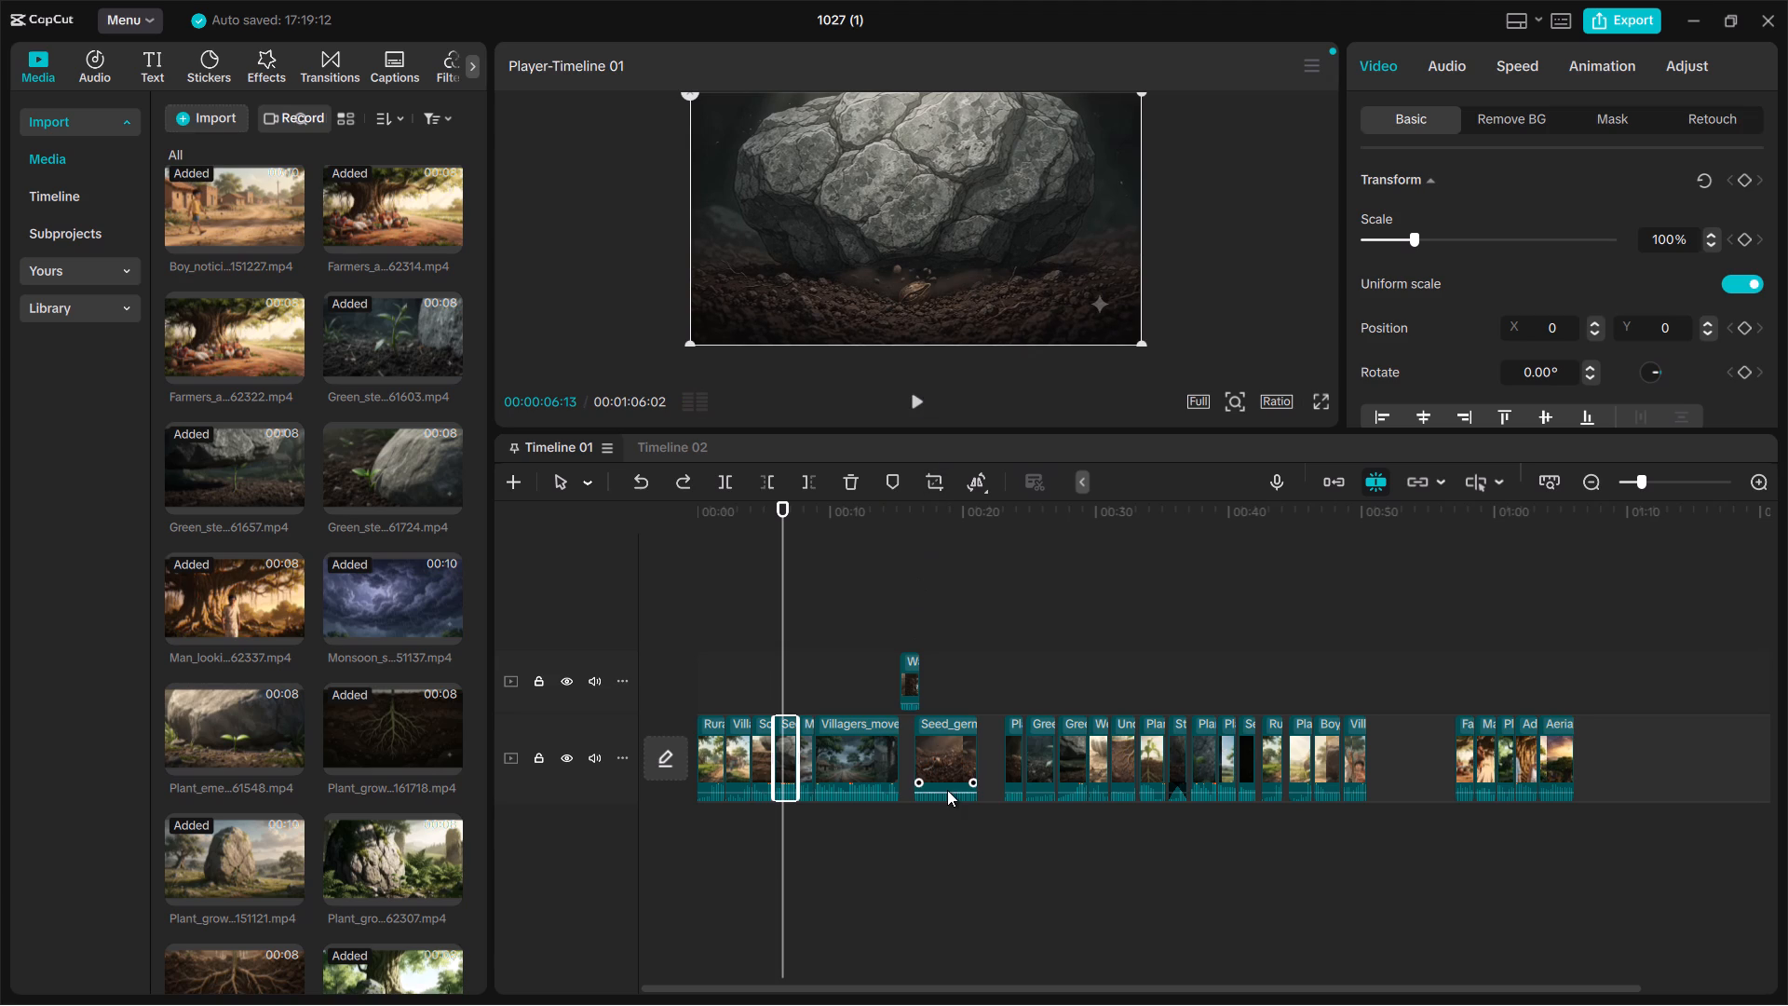
Delete every clip after the Seed_trapped_beneath clip on Timeline 01, including the one on the upper track, keeping only the first four clips.
left_click_drag(928, 836, 810, 707)
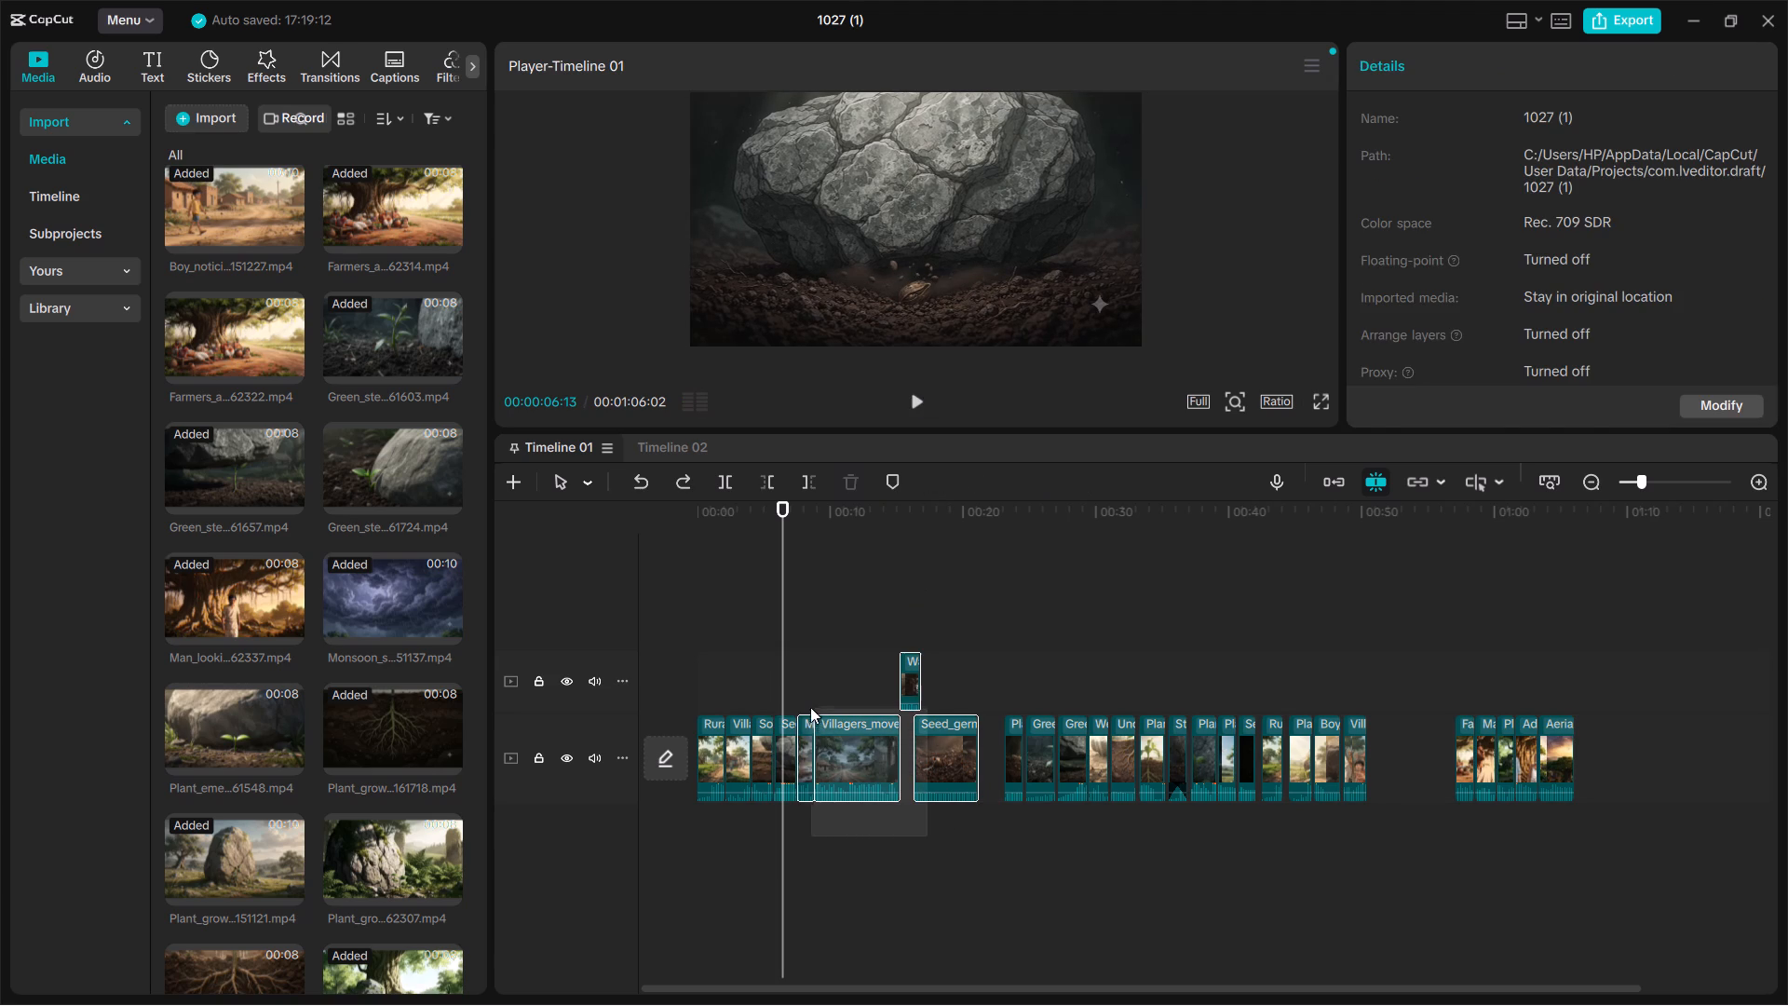
left_click_drag(810, 707, 807, 706)
key("Delete")
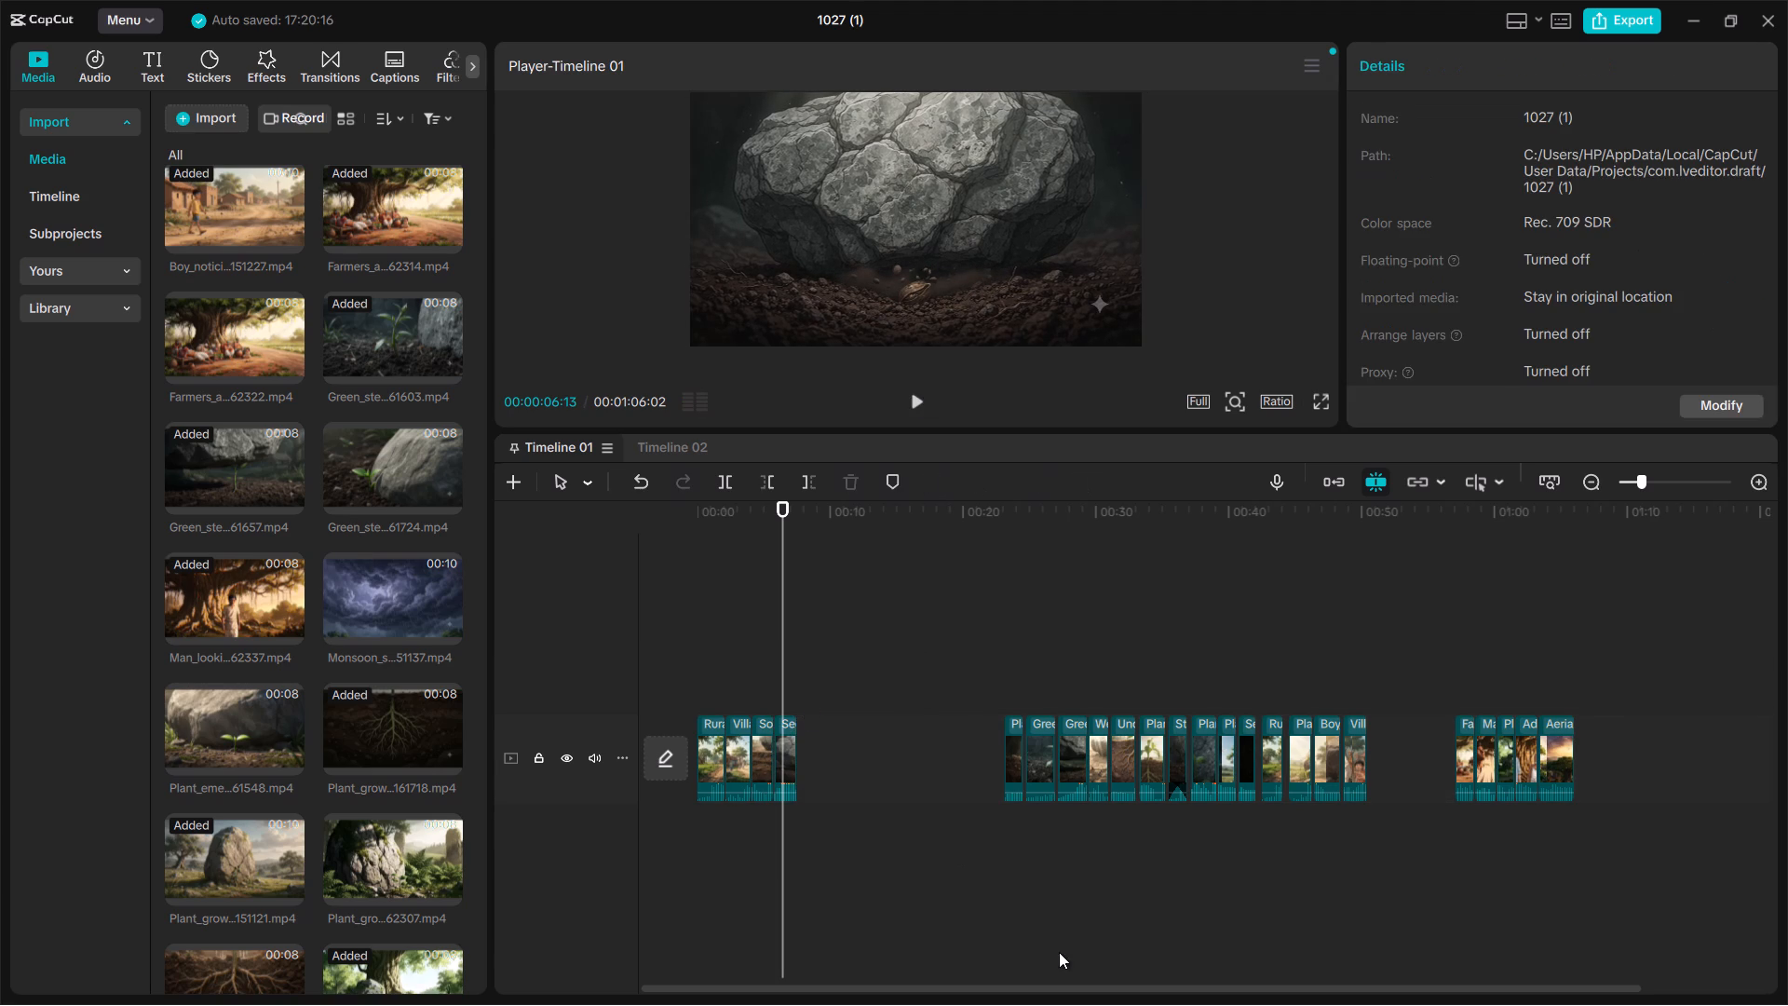
left_click(1074, 952)
left_click_drag(941, 647, 1025, 745)
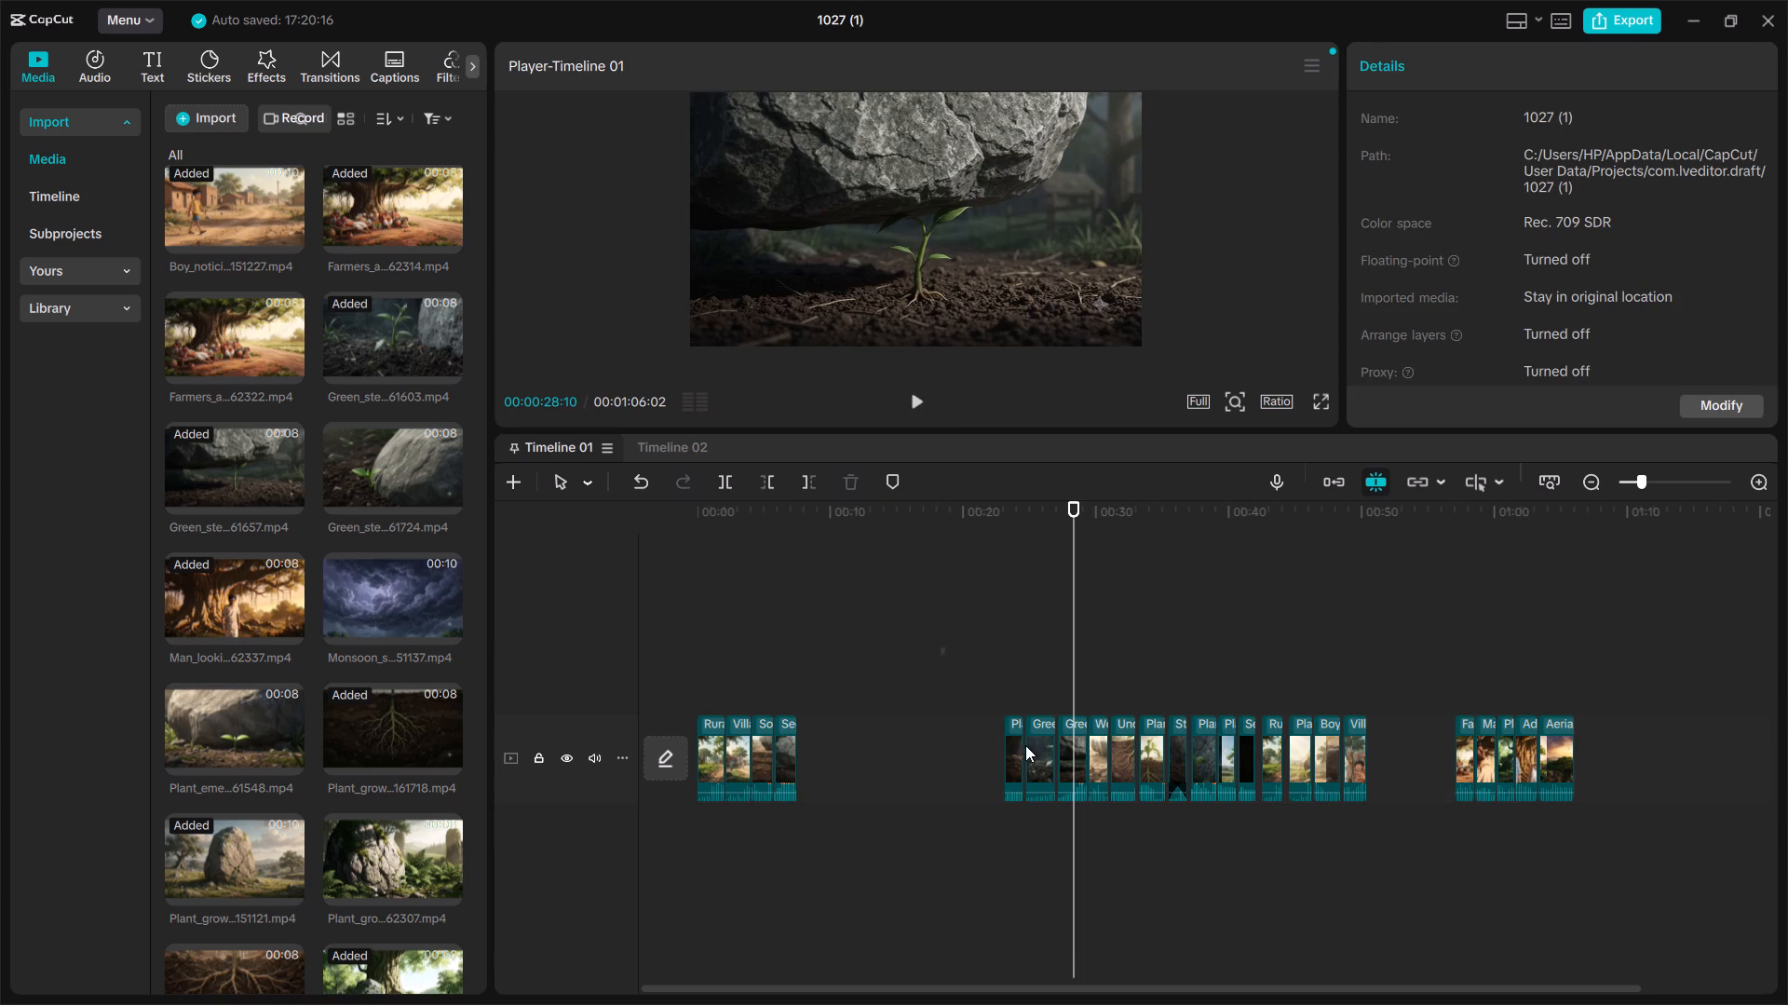
left_click_drag(1025, 745, 1629, 906)
key("Delete")
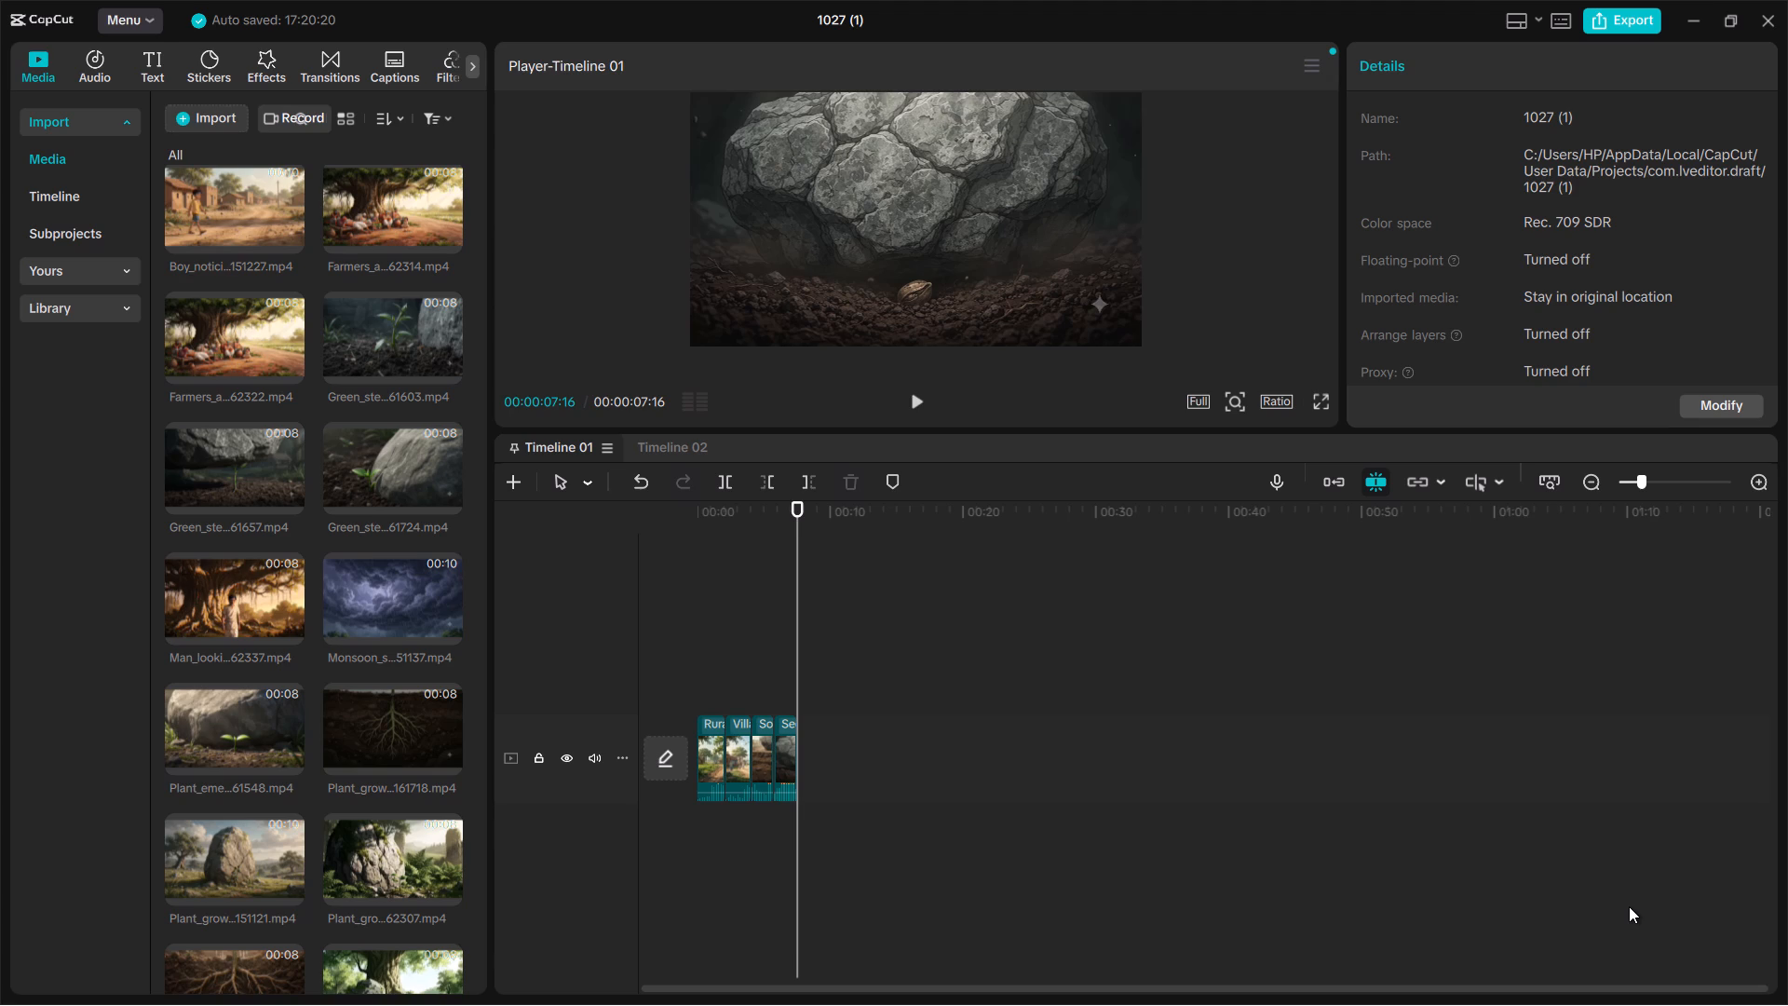
Extend the end of the Seed_trapped_beneath clip to its full length and move it away to start at about 46 seconds.
scroll(846, 742, "right", 1)
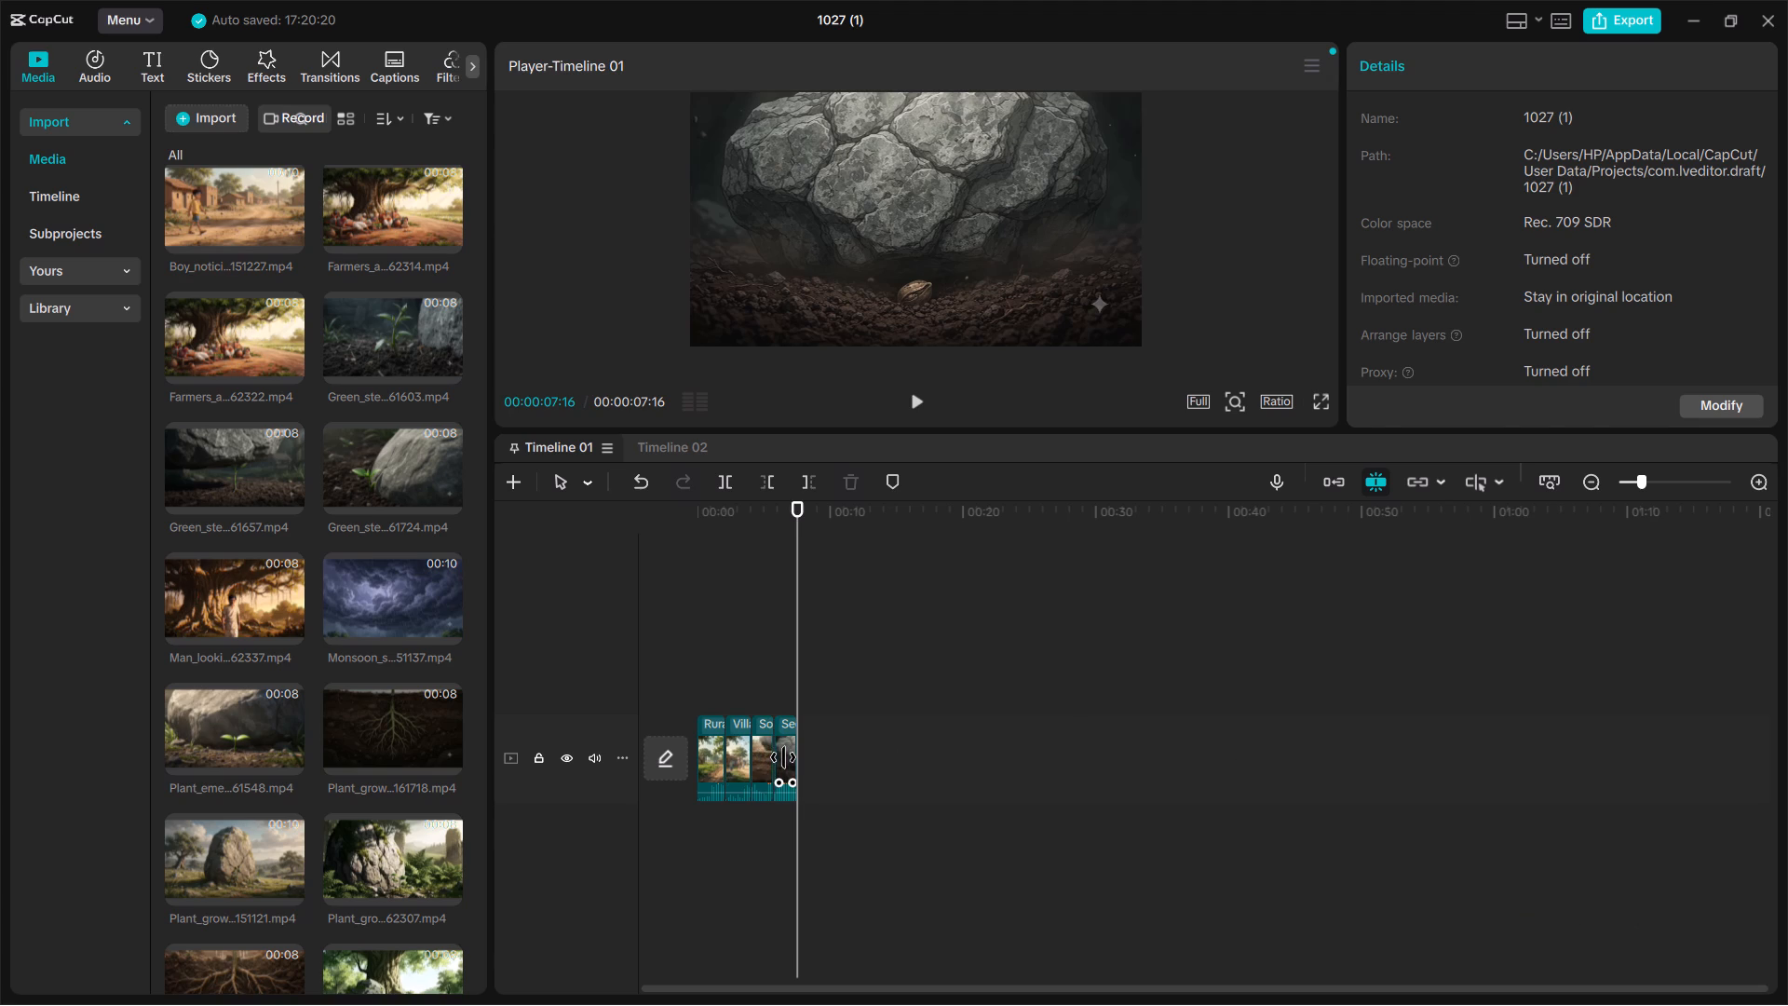
left_click(783, 757)
left_click_drag(796, 758, 1298, 755)
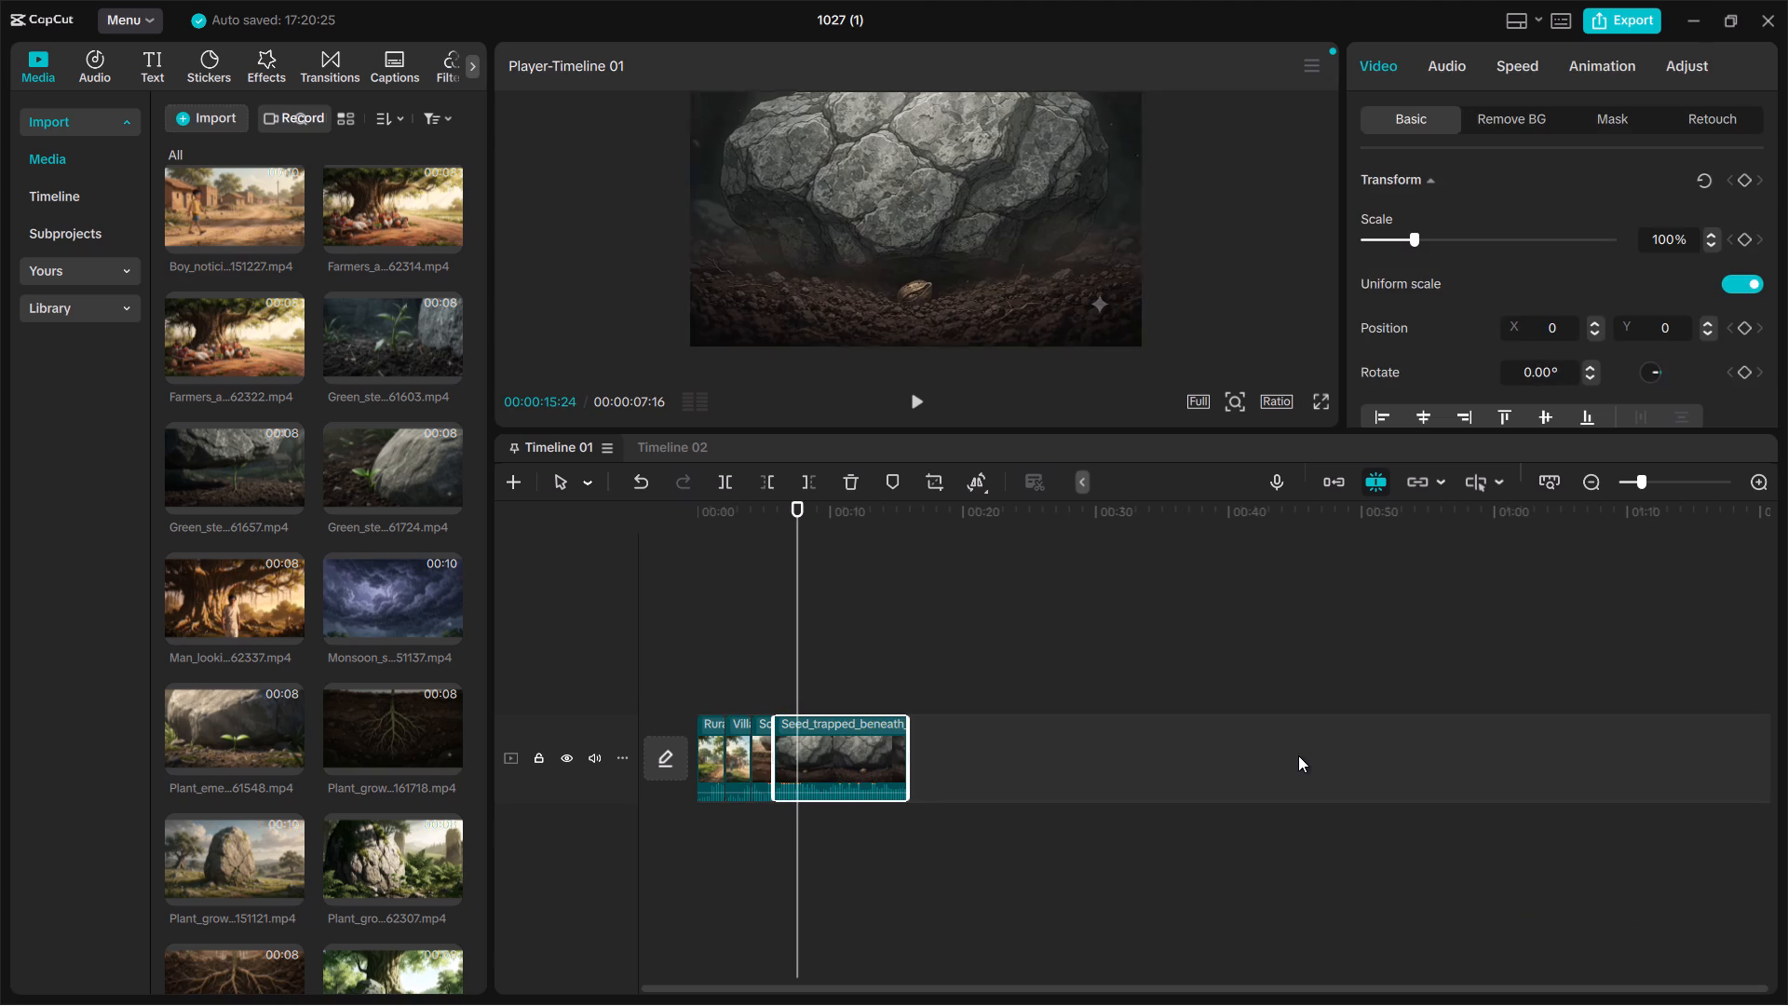
left_click_drag(863, 747, 1397, 793)
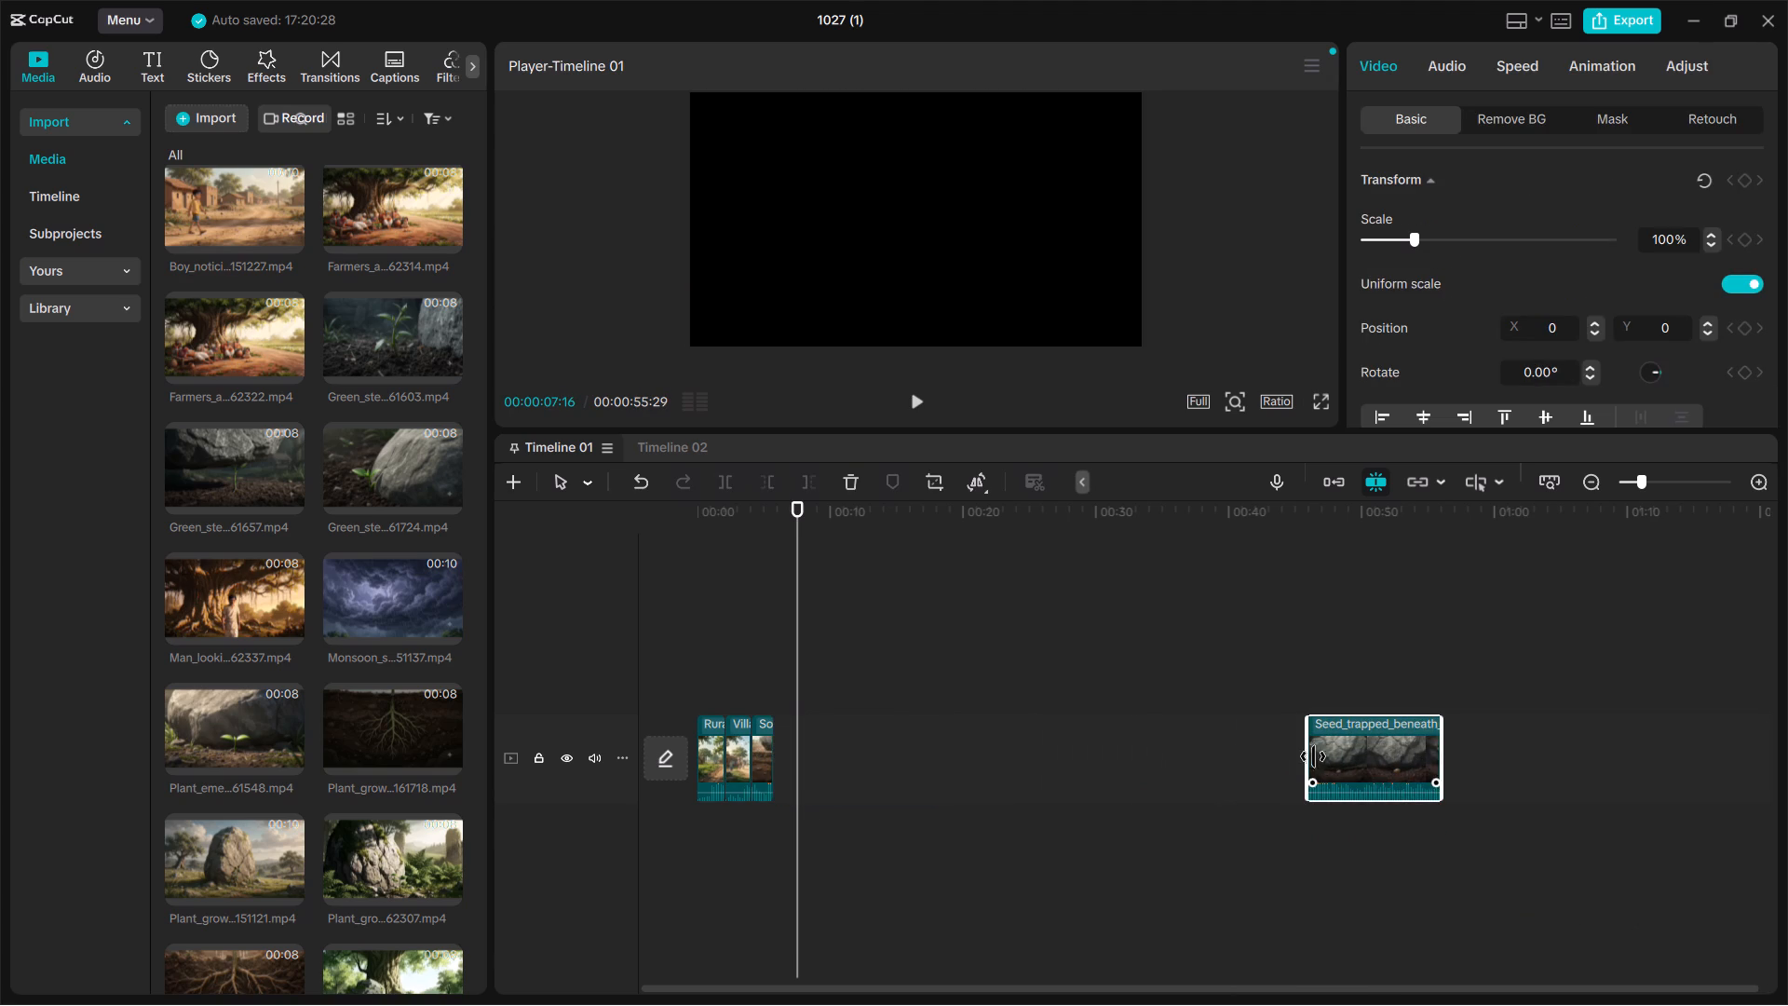
left_click_drag(1305, 755, 1100, 760)
left_click_drag(1304, 753, 1247, 753)
left_click_drag(1442, 755, 1543, 743)
Extend the Soil_moving_toward_buried_seed clip to its full length and move it to about 35 seconds, just before the Seed_trapped_beneath clip.
left_click_drag(767, 738, 885, 738)
left_click_drag(882, 749, 1050, 749)
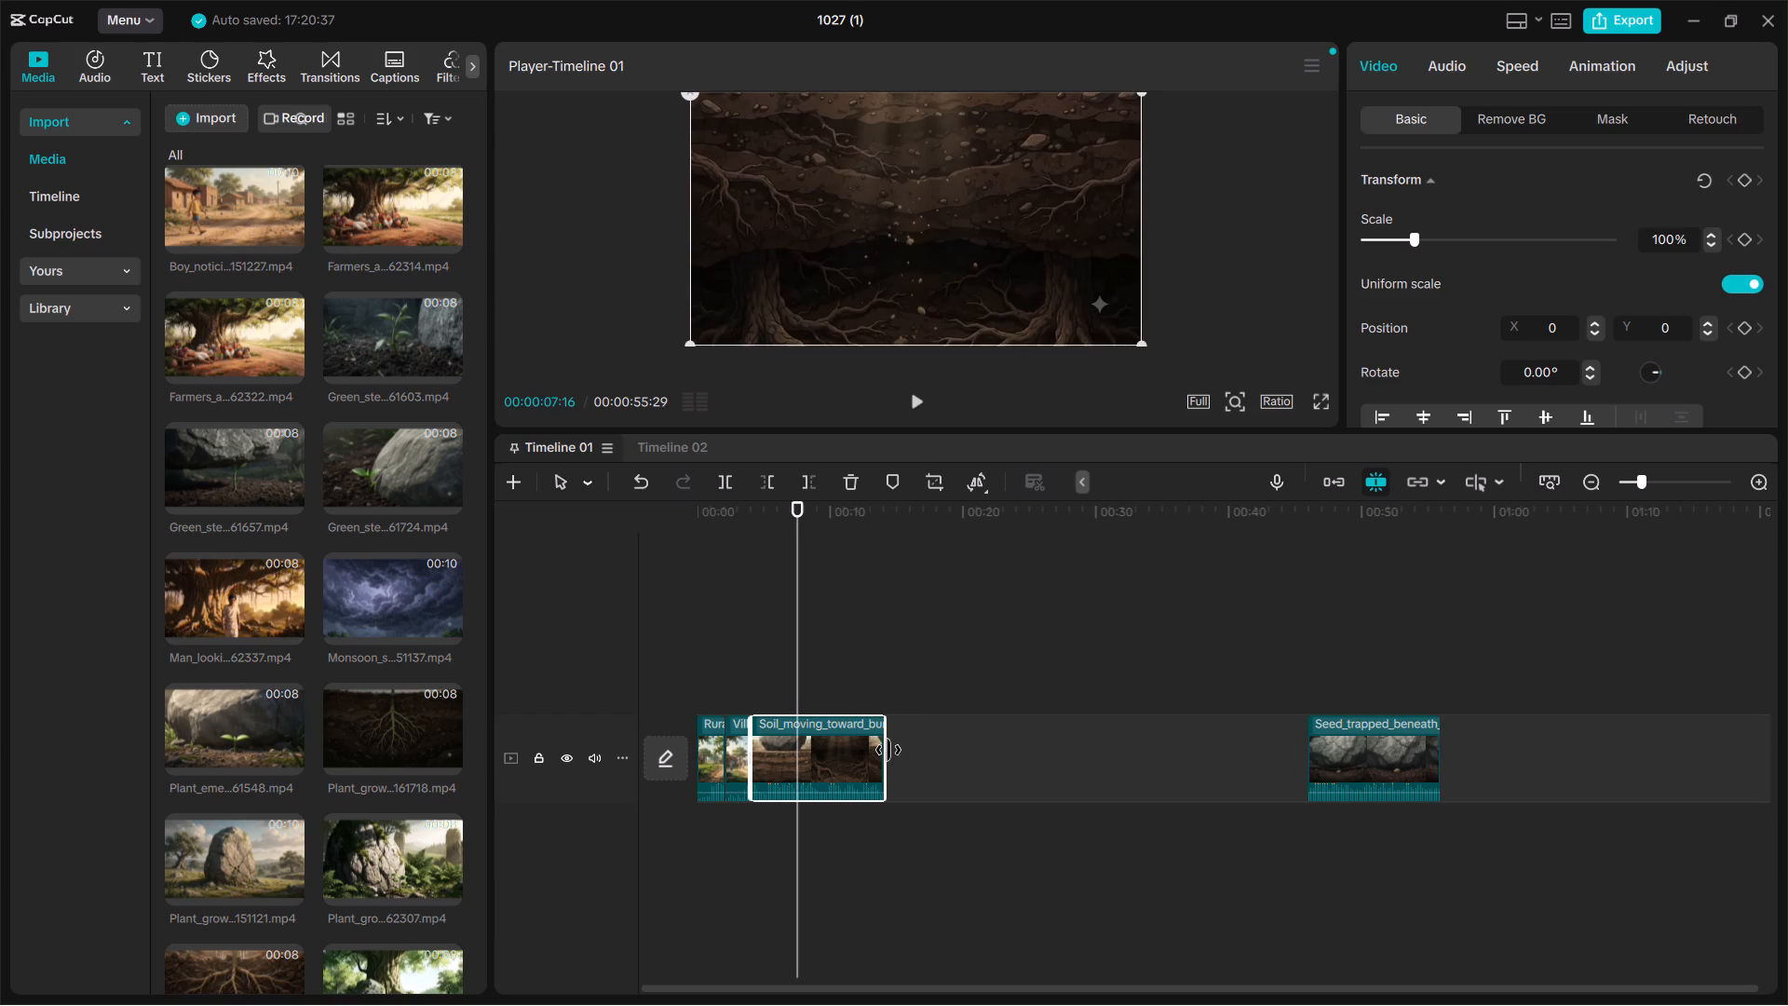
left_click_drag(888, 750, 971, 750)
left_click_drag(867, 757, 1078, 752)
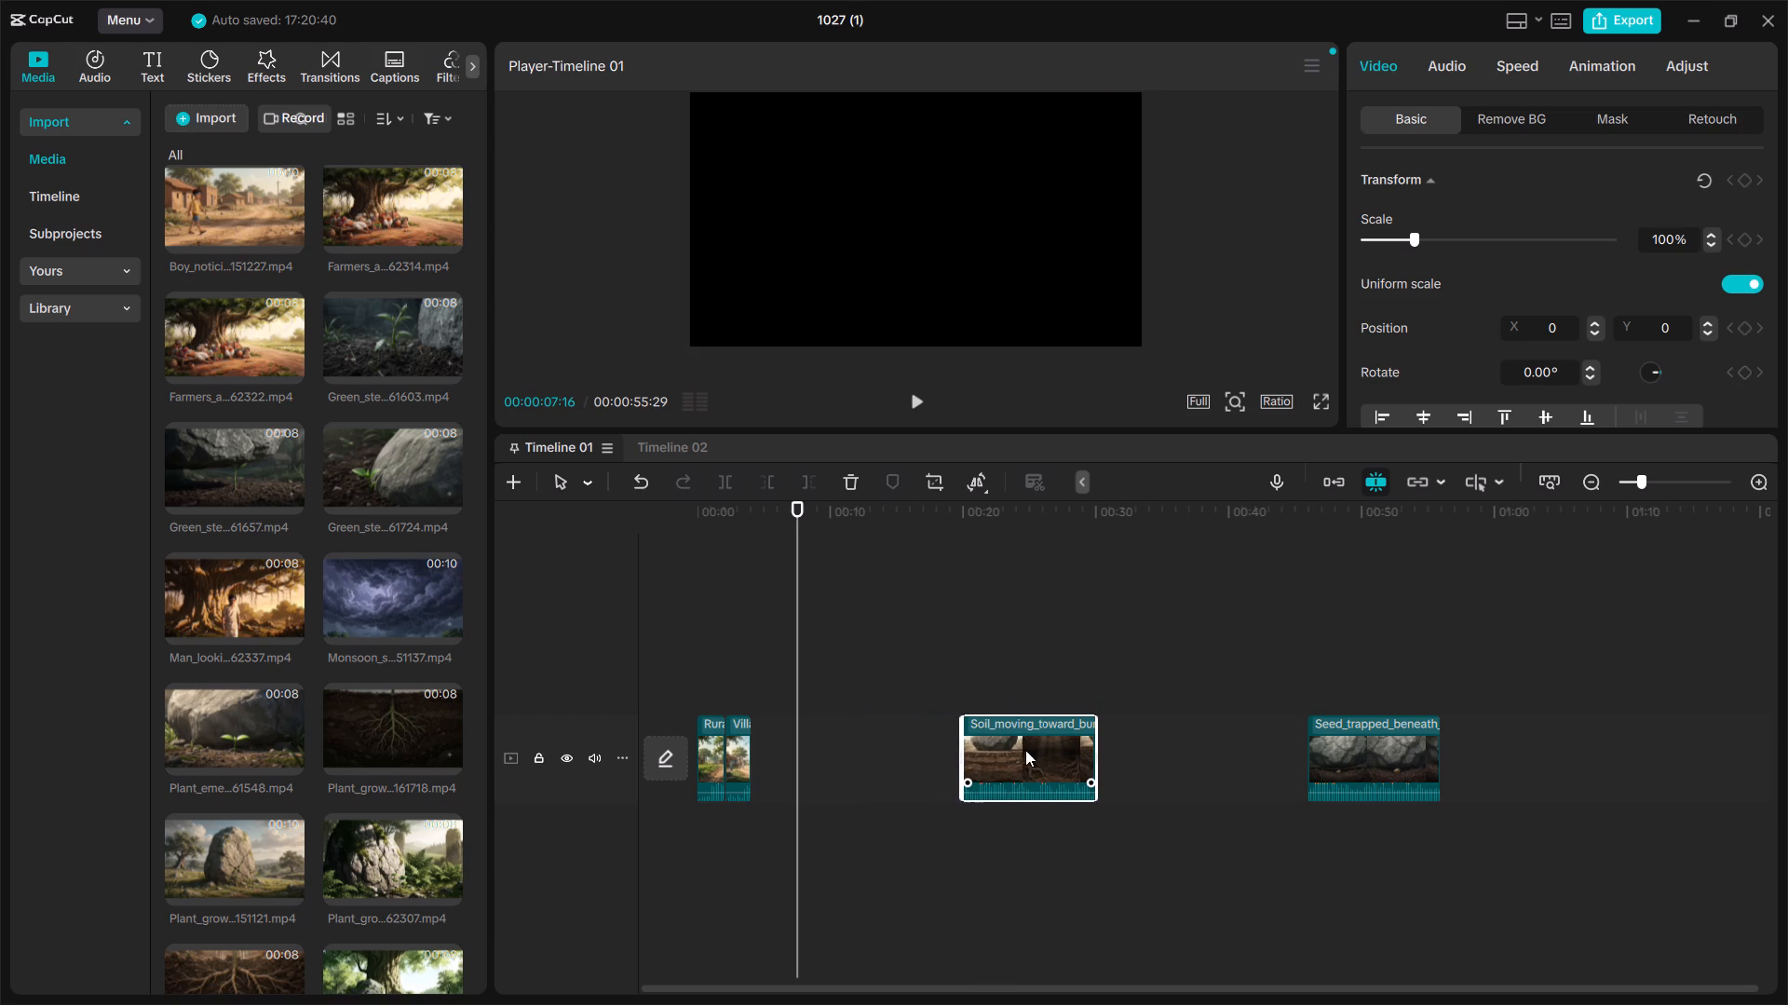
left_click_drag(961, 746, 842, 749)
left_click_drag(1016, 752, 1216, 752)
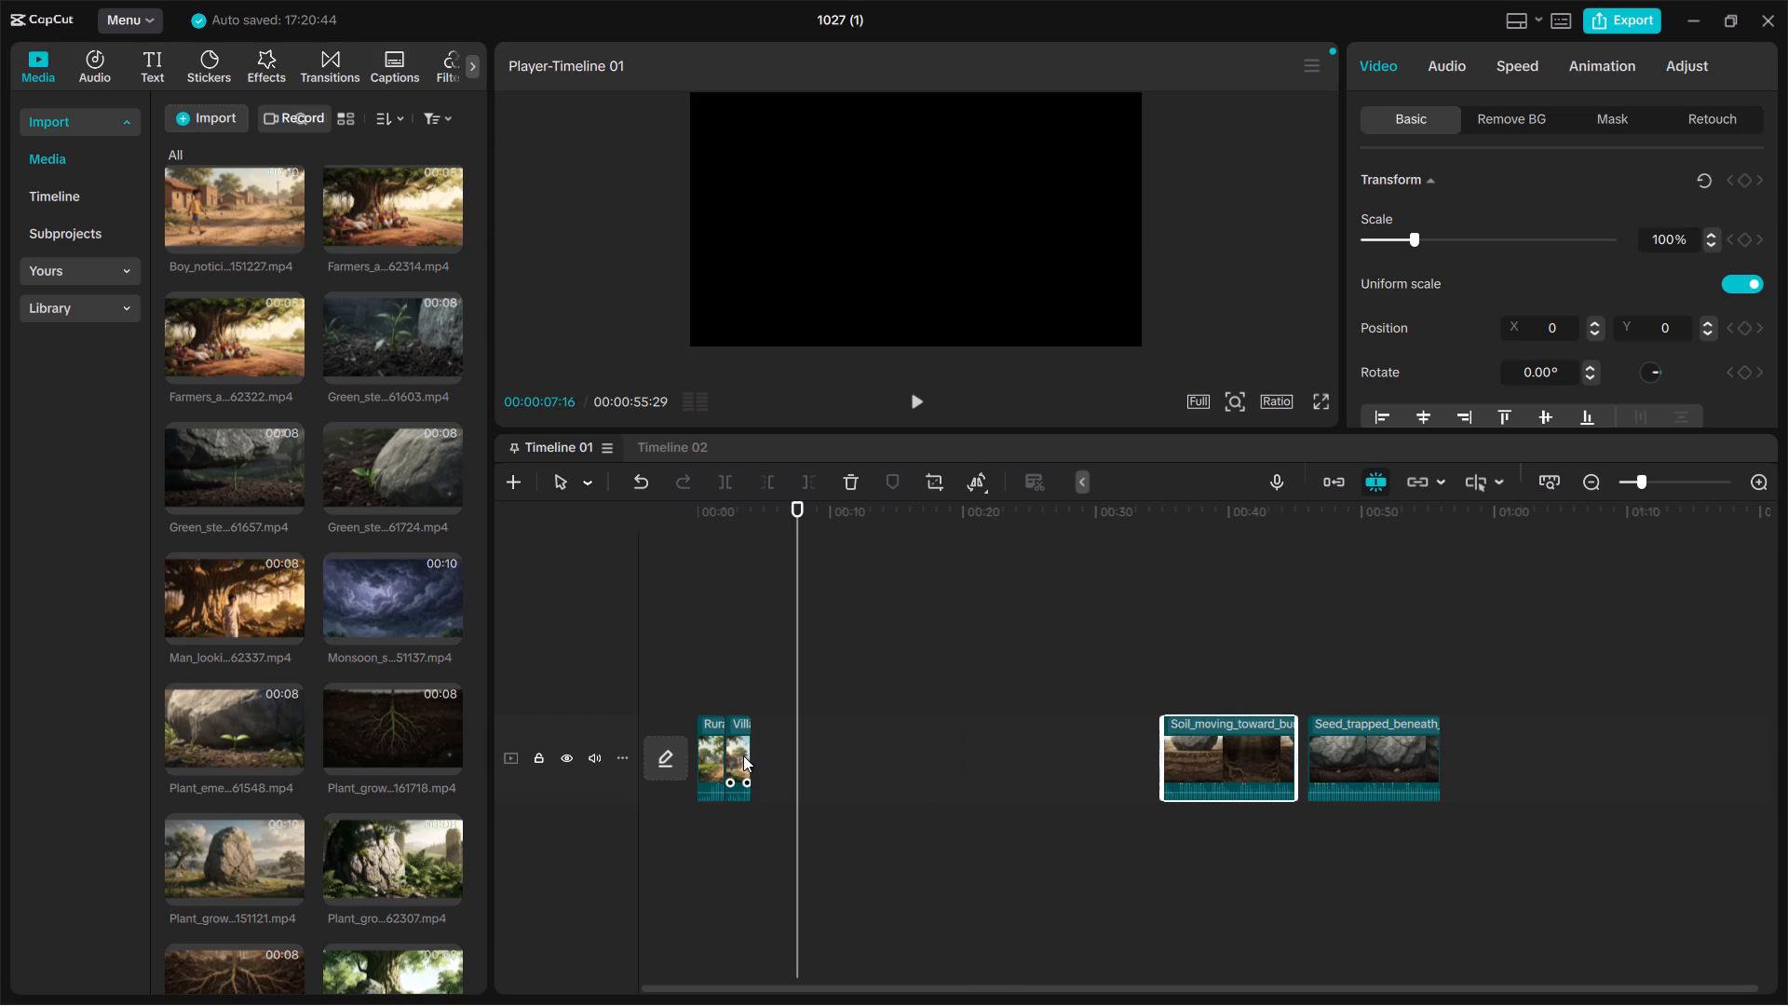
Move the Villagers_walking_in_rural_village clip to about 15 seconds and extend its end to the full clip length.
left_click(743, 755)
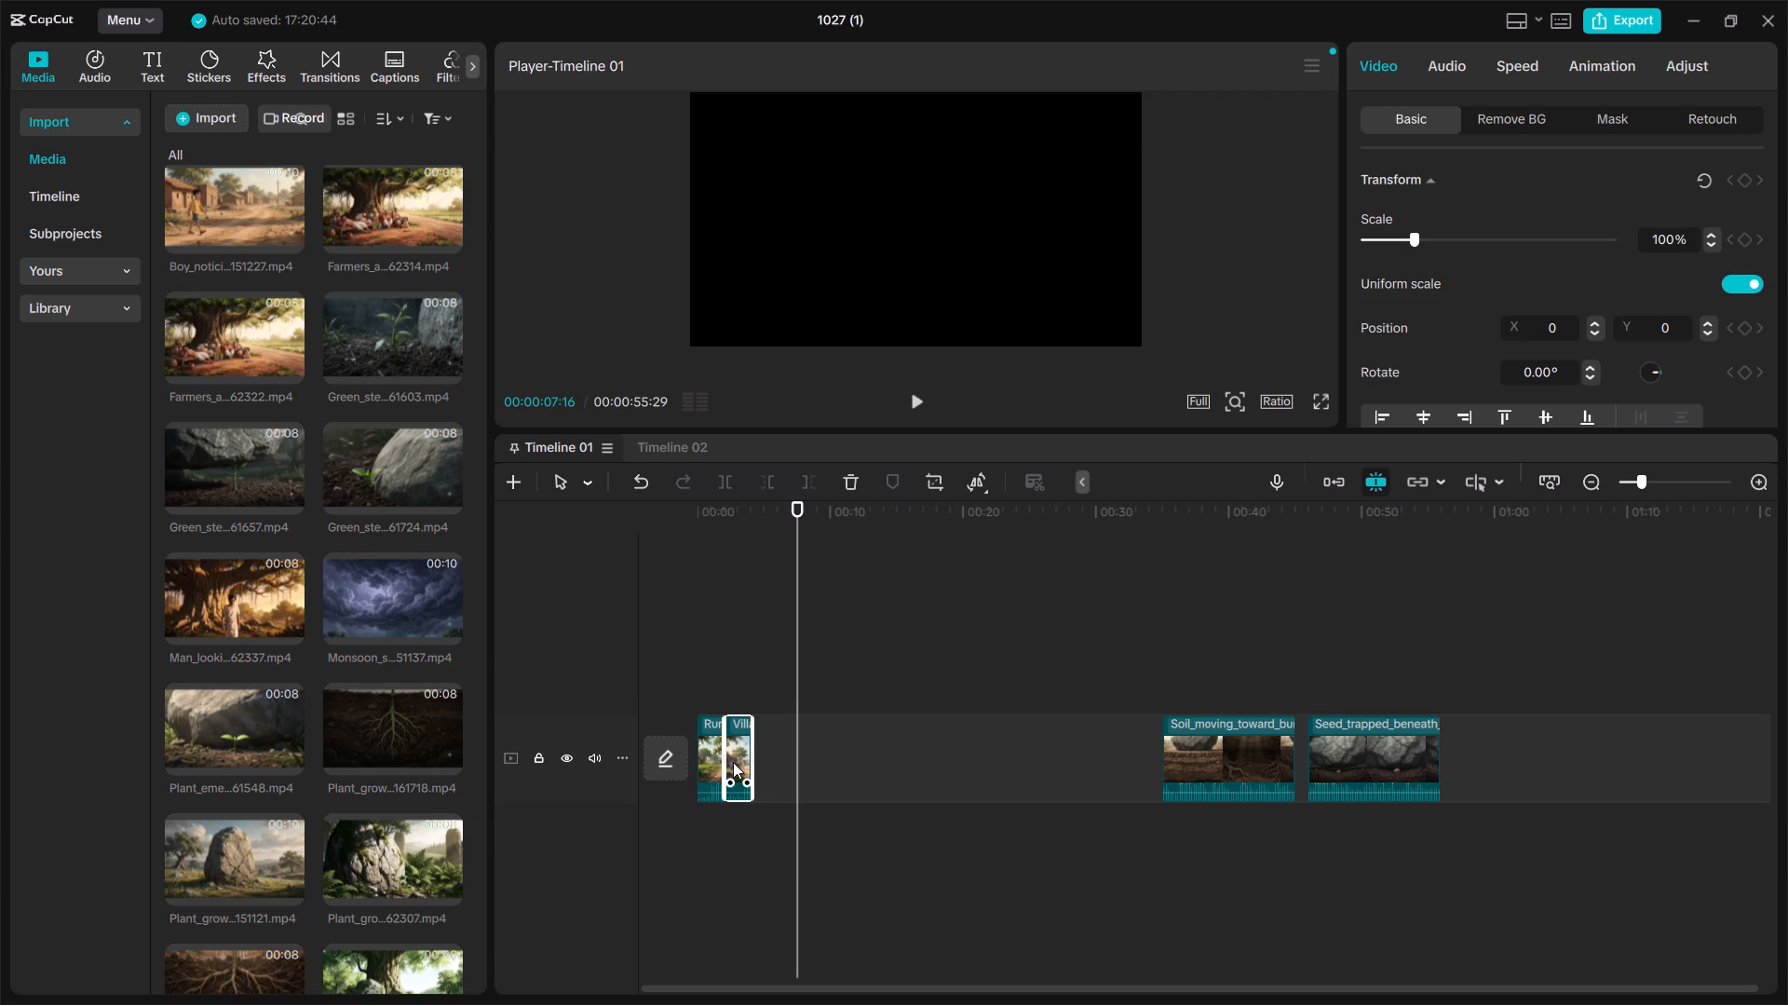
left_click_drag(733, 762, 904, 759)
left_click_drag(927, 756, 1025, 757)
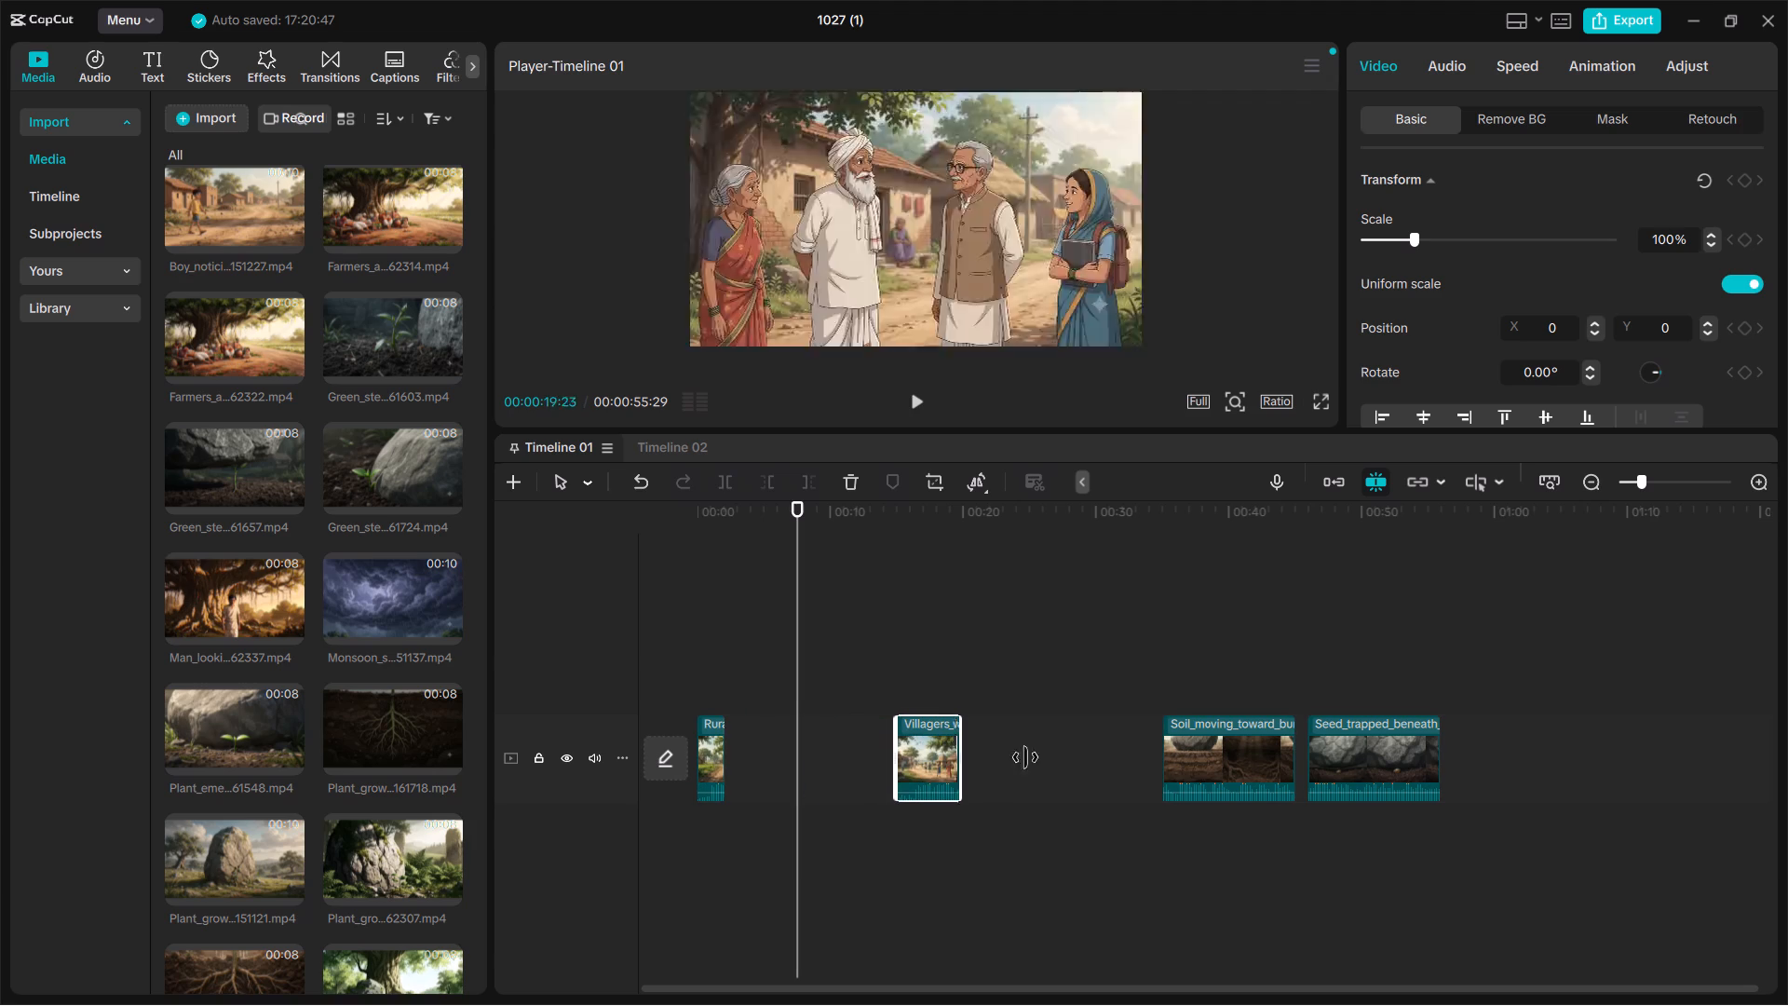
left_click_drag(1025, 757, 1198, 759)
left_click(895, 749)
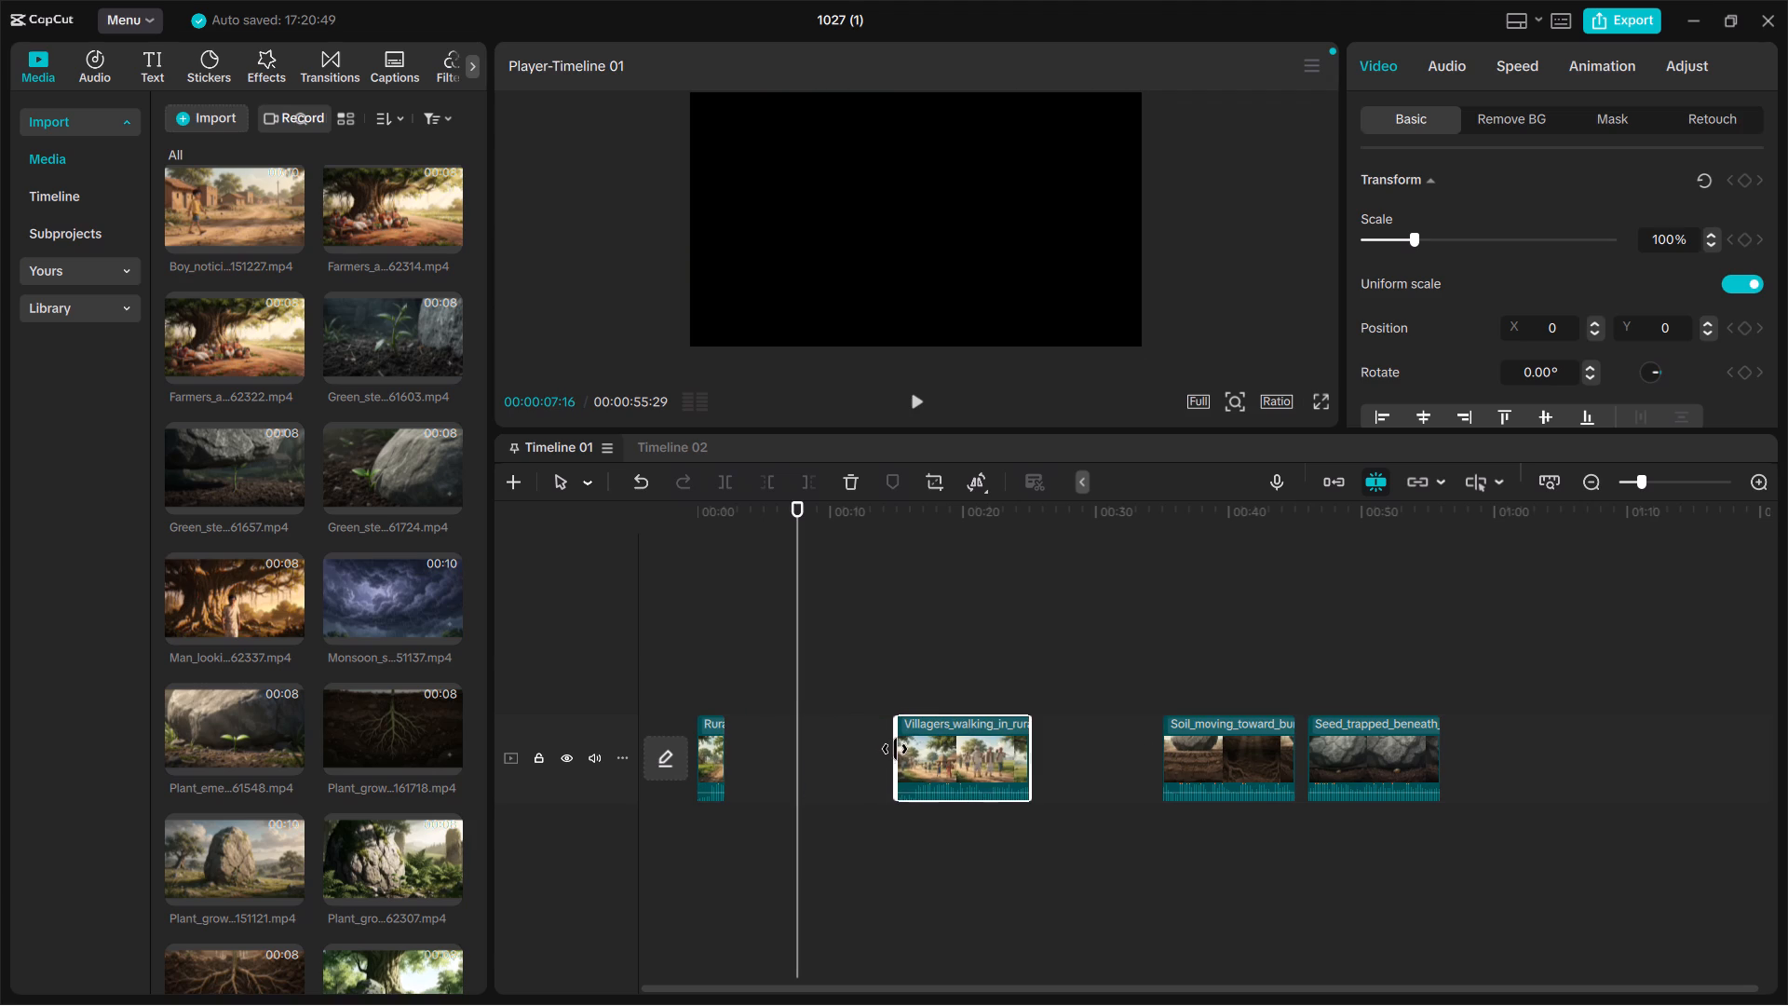
Extend the end of the Rural_village_dirt_road clip at the start of Timeline 01 to its full length.
left_click_drag(895, 749, 833, 752)
left_click(711, 751)
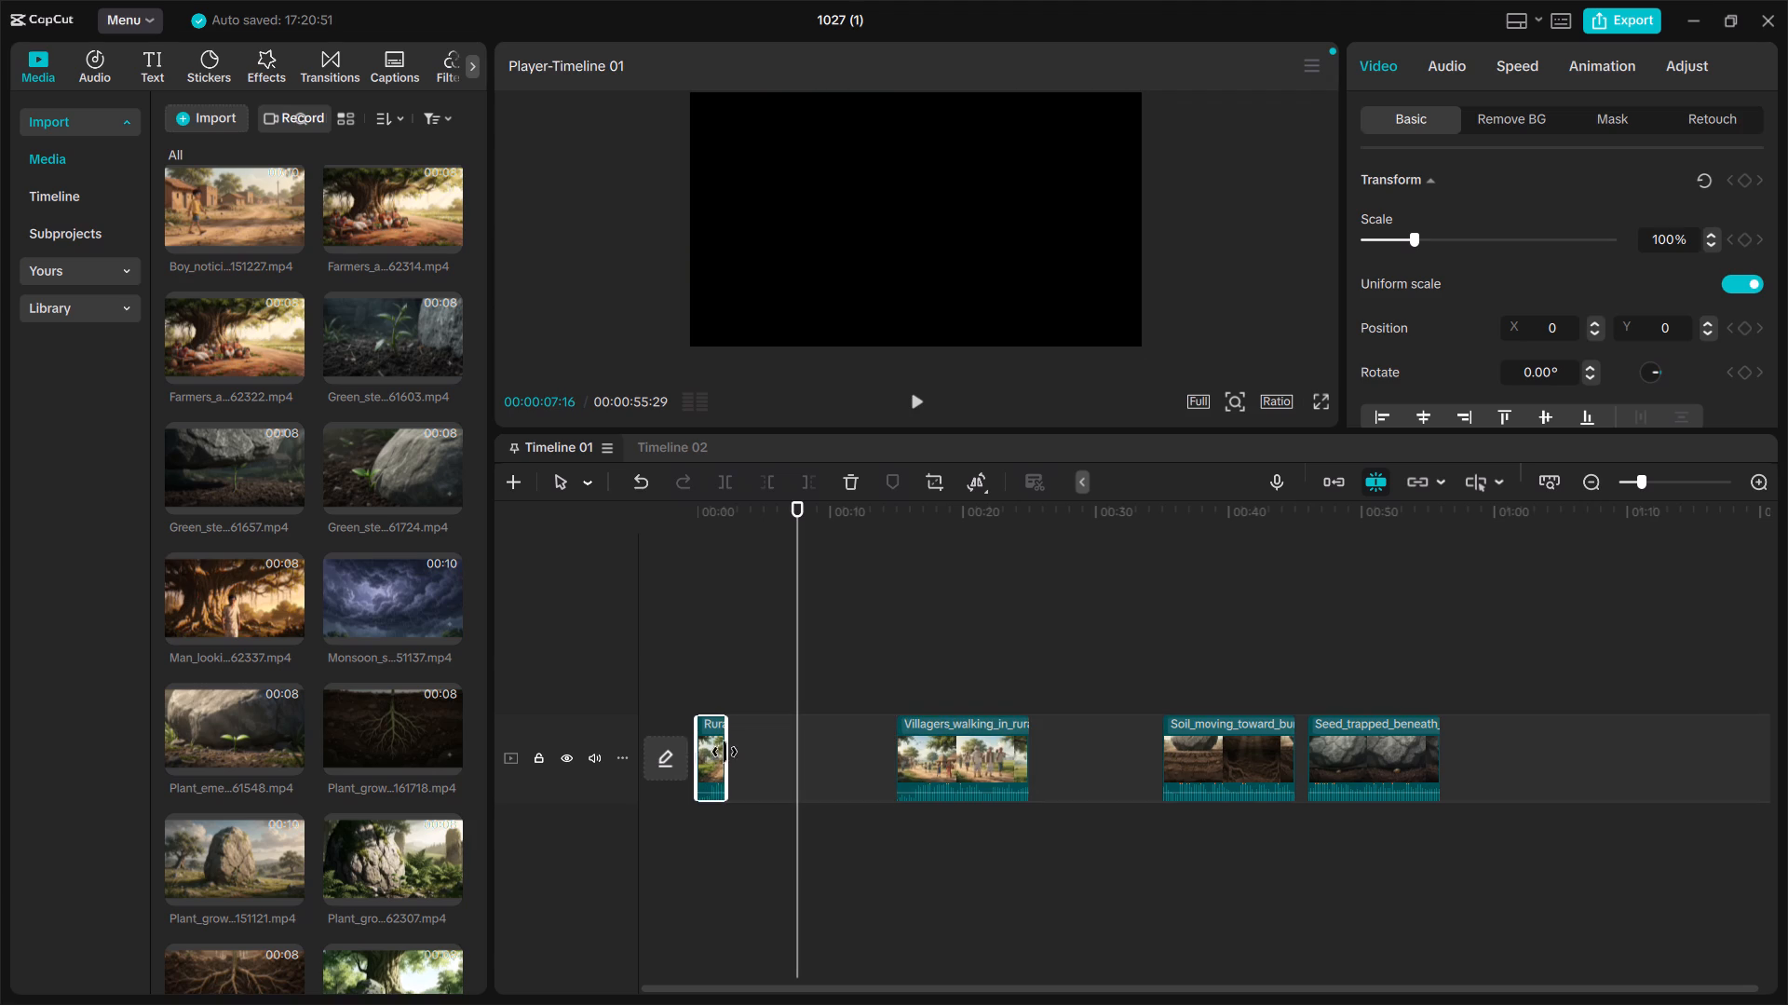
left_click_drag(723, 757, 889, 781)
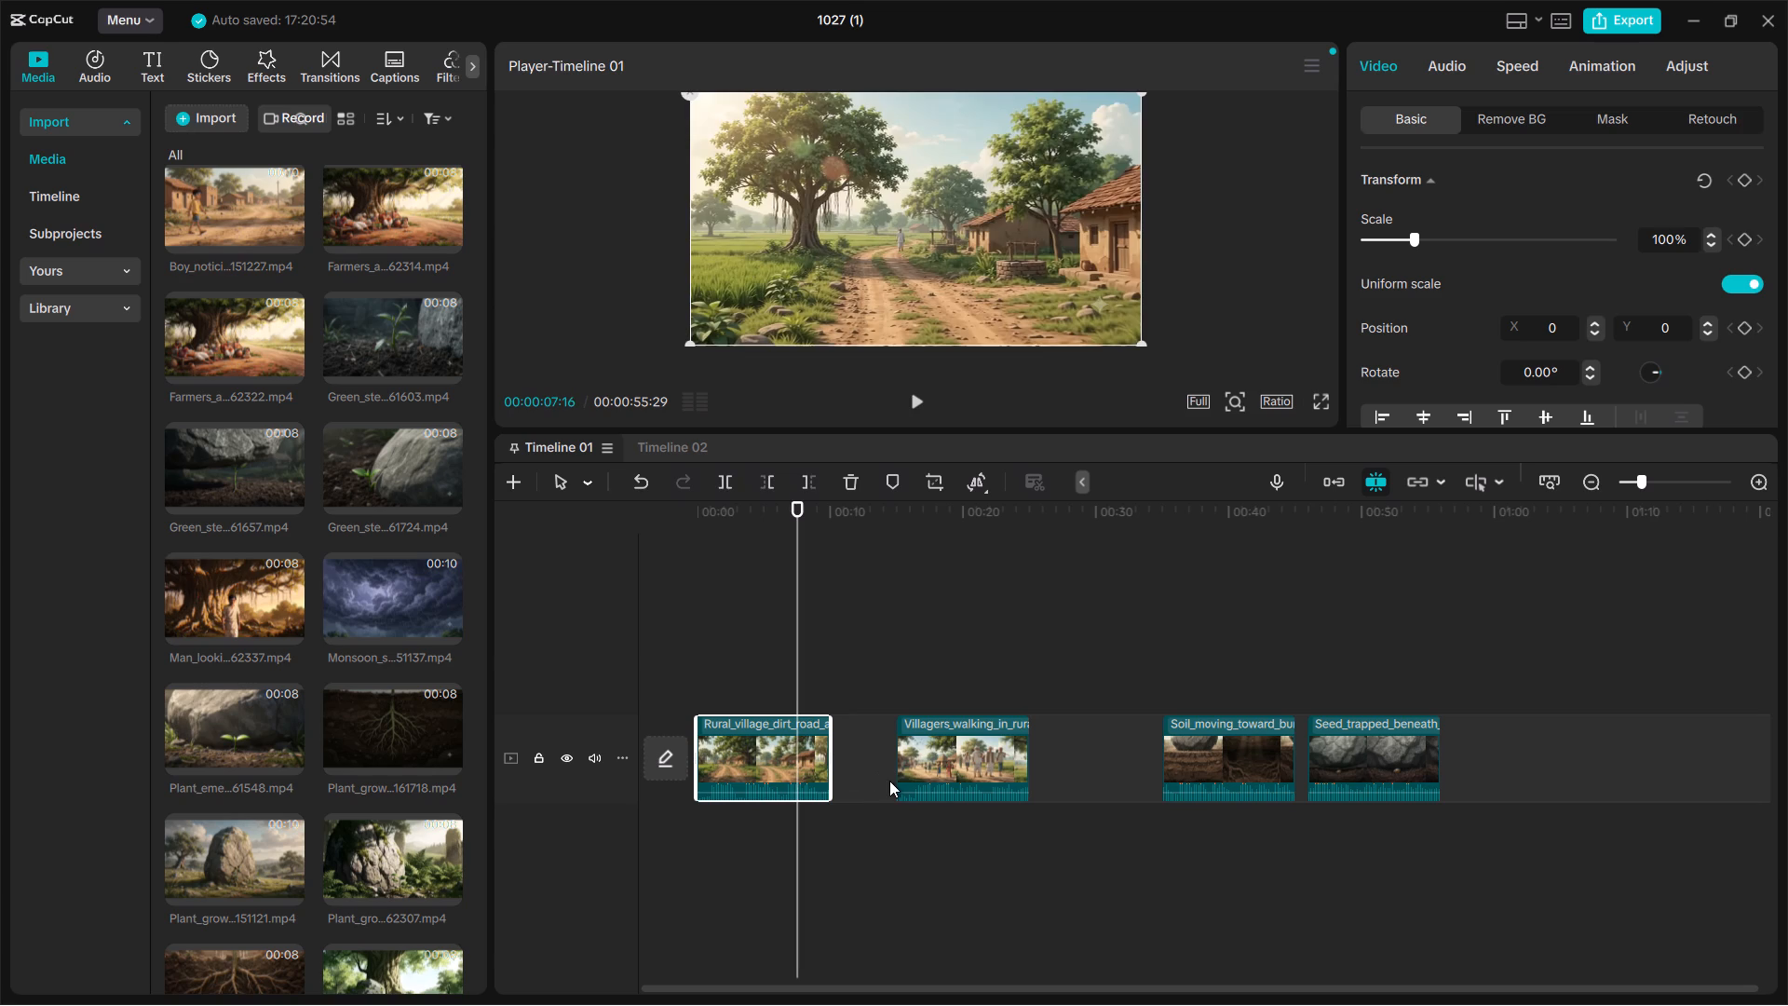
Play the Rural_village_dirt_road clip and move the Villagers_walking_in_rural_village clip directly against its end, at about 10 seconds.
left_click_drag(802, 505, 703, 516)
left_click(914, 401)
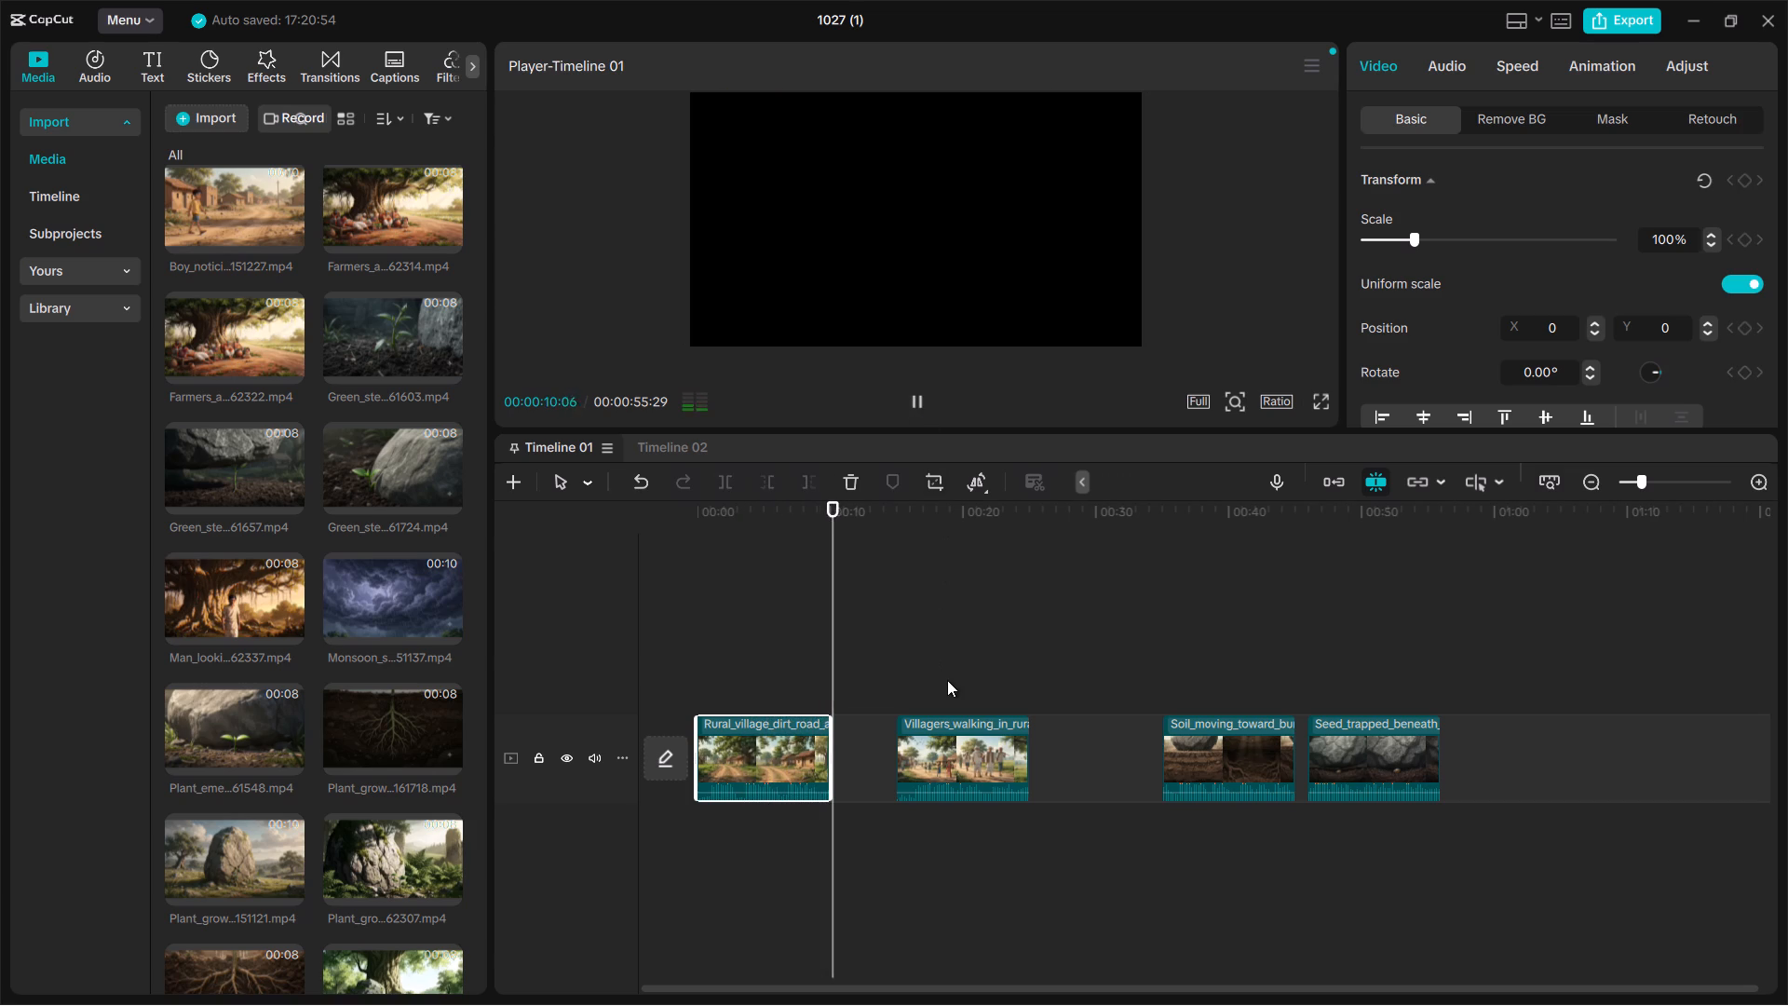
left_click_drag(945, 736, 884, 736)
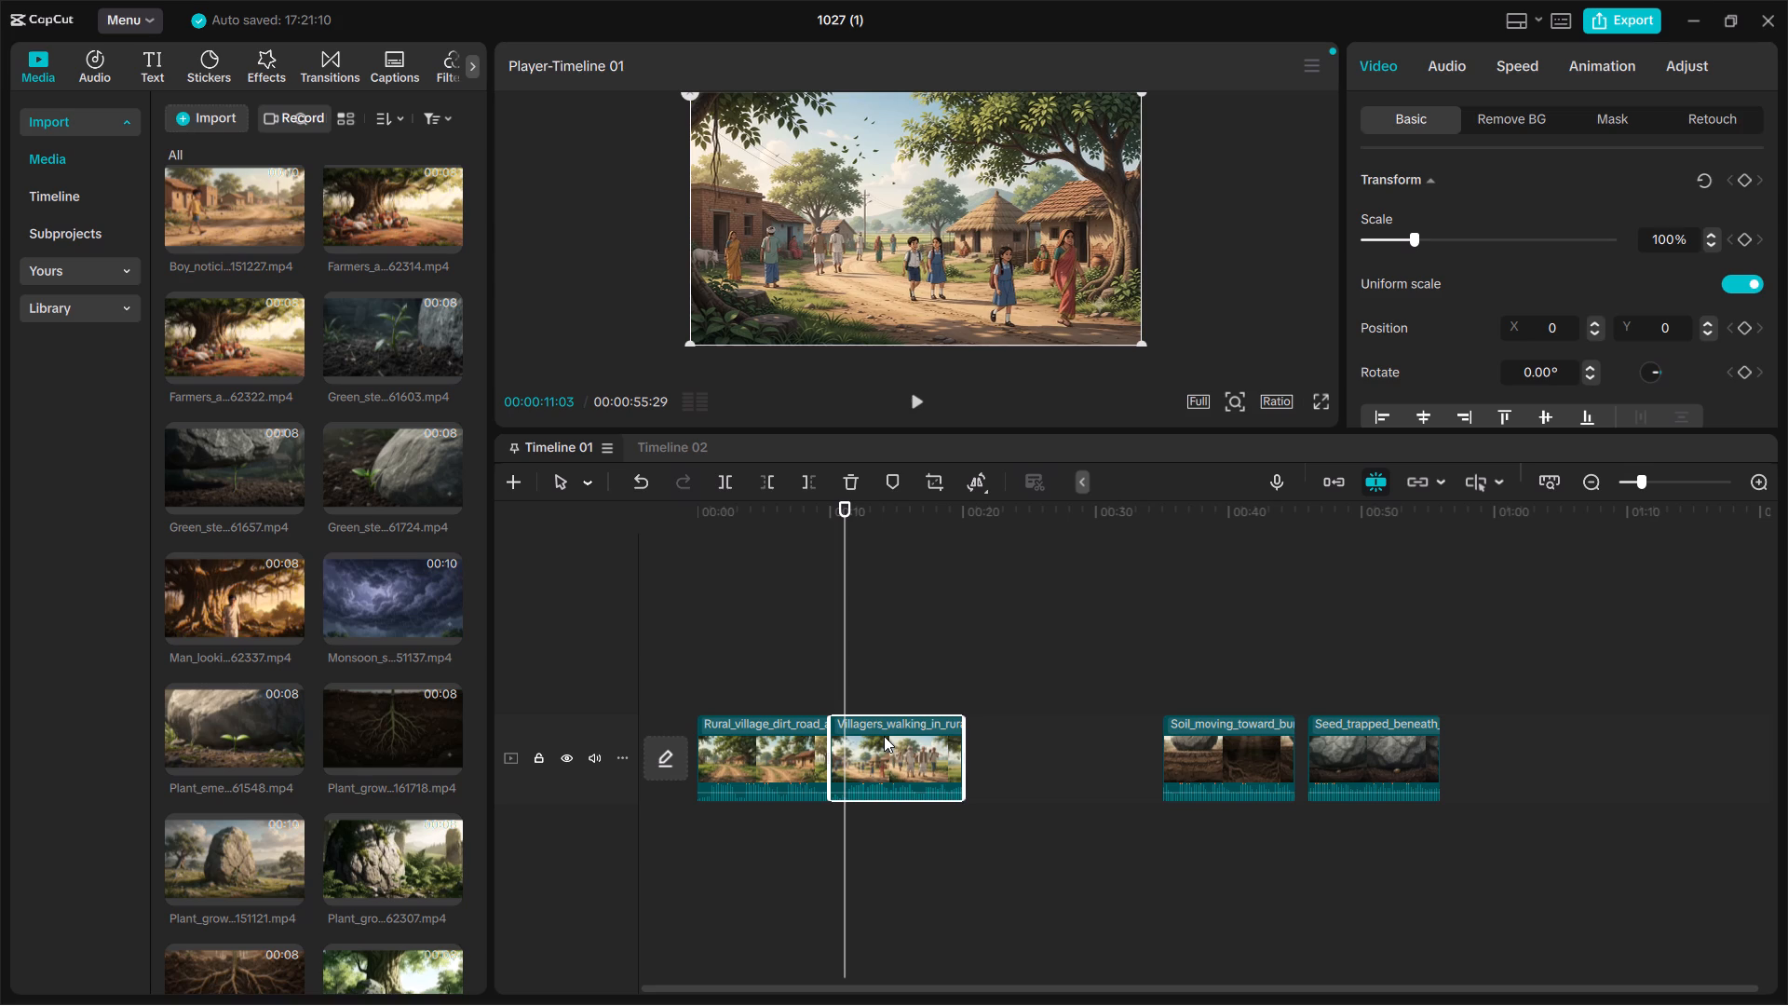
Play back the Villagers_walking_in_rural_village clip and look through the imported media for the clips that continue the story.
left_click(917, 401)
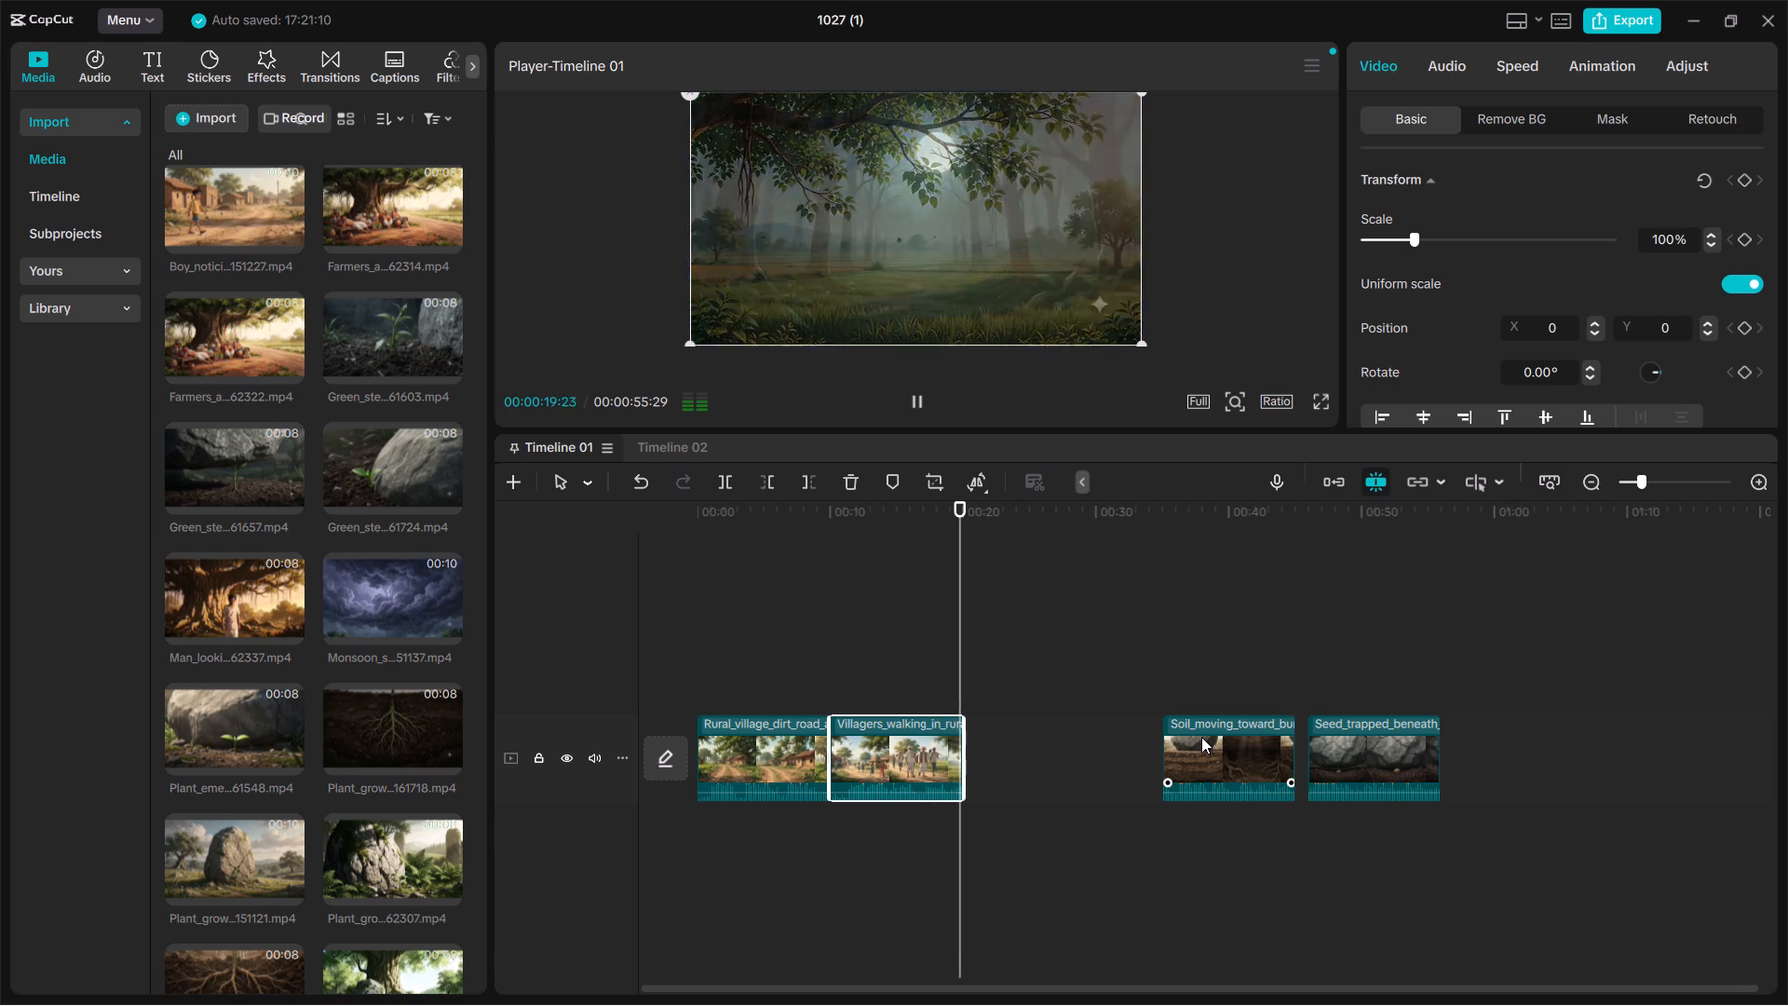
left_click(906, 396)
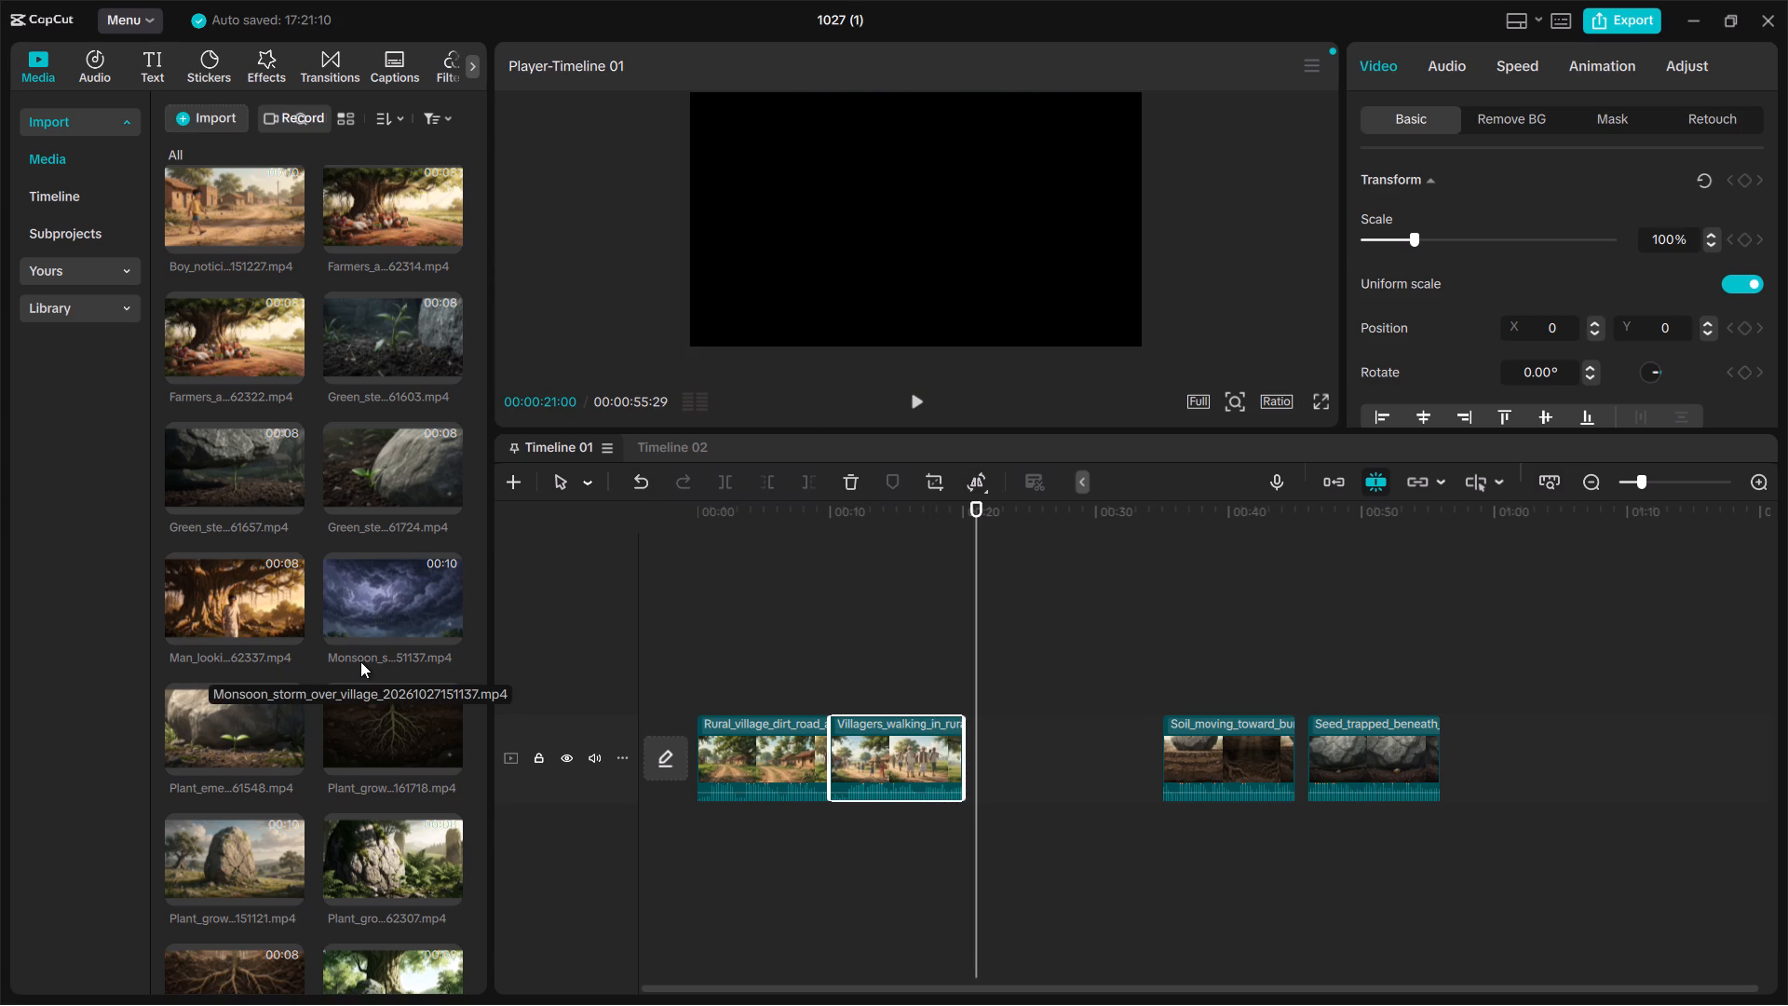
scroll(360, 661, "down", 2)
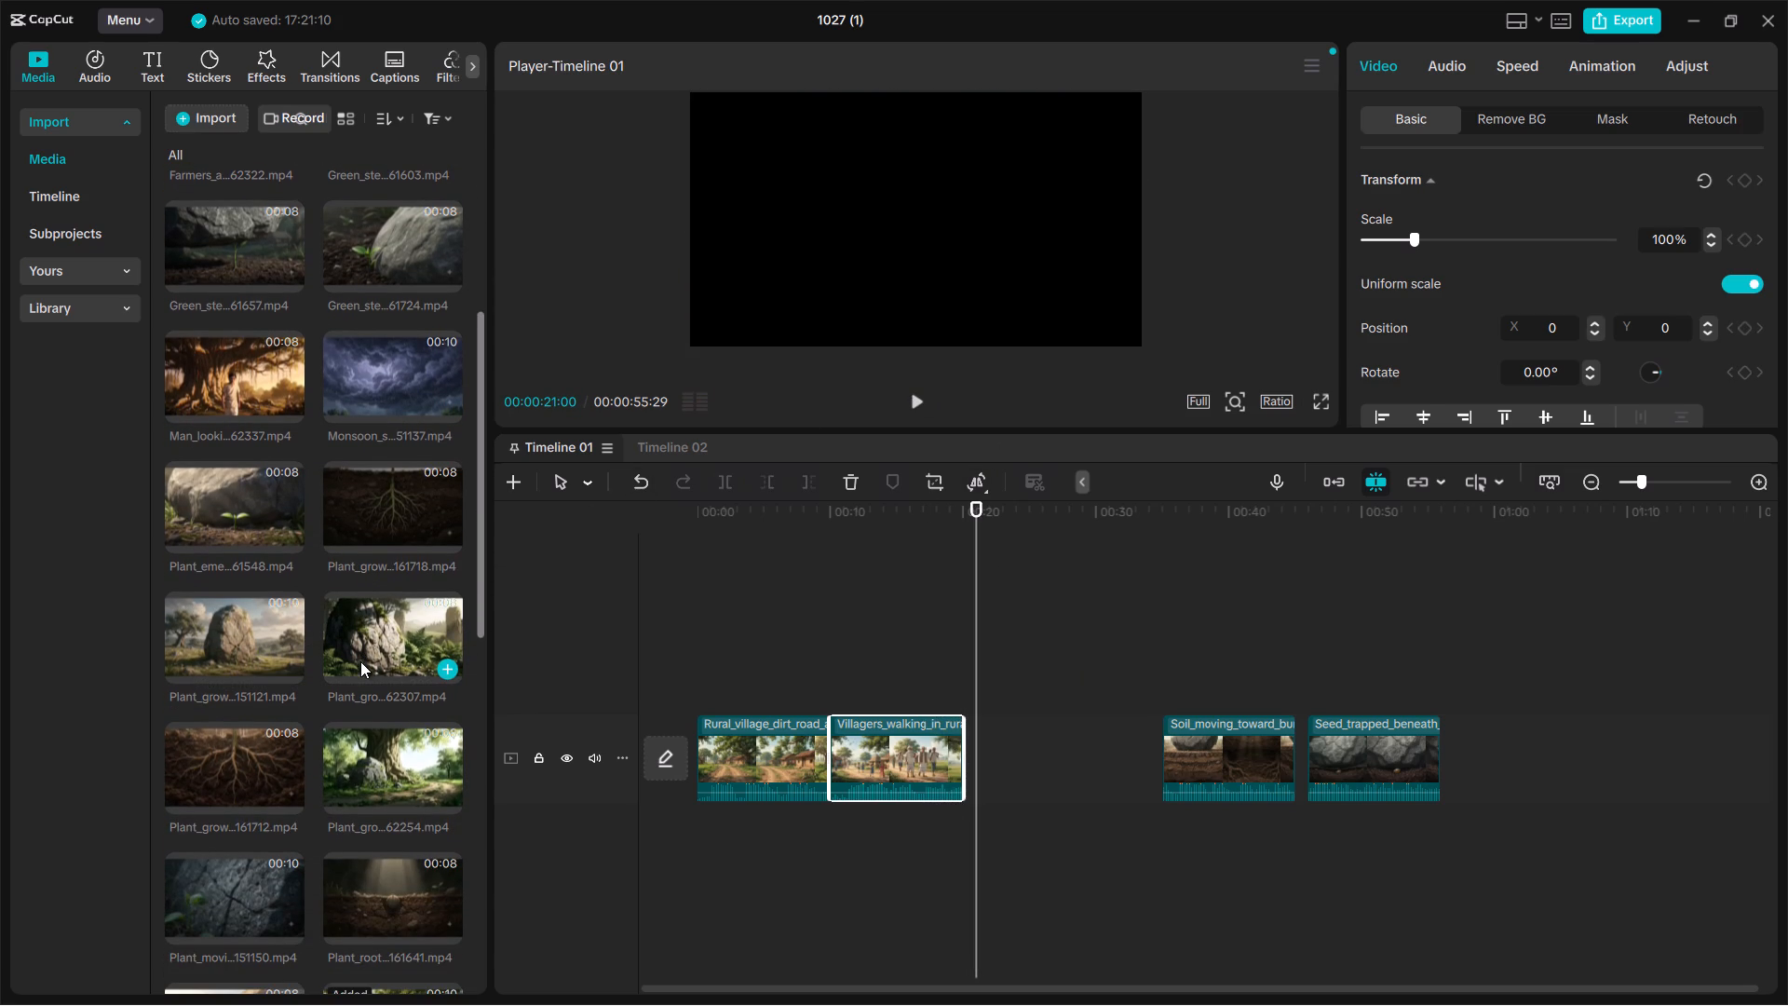
scroll(360, 661, "down", 1)
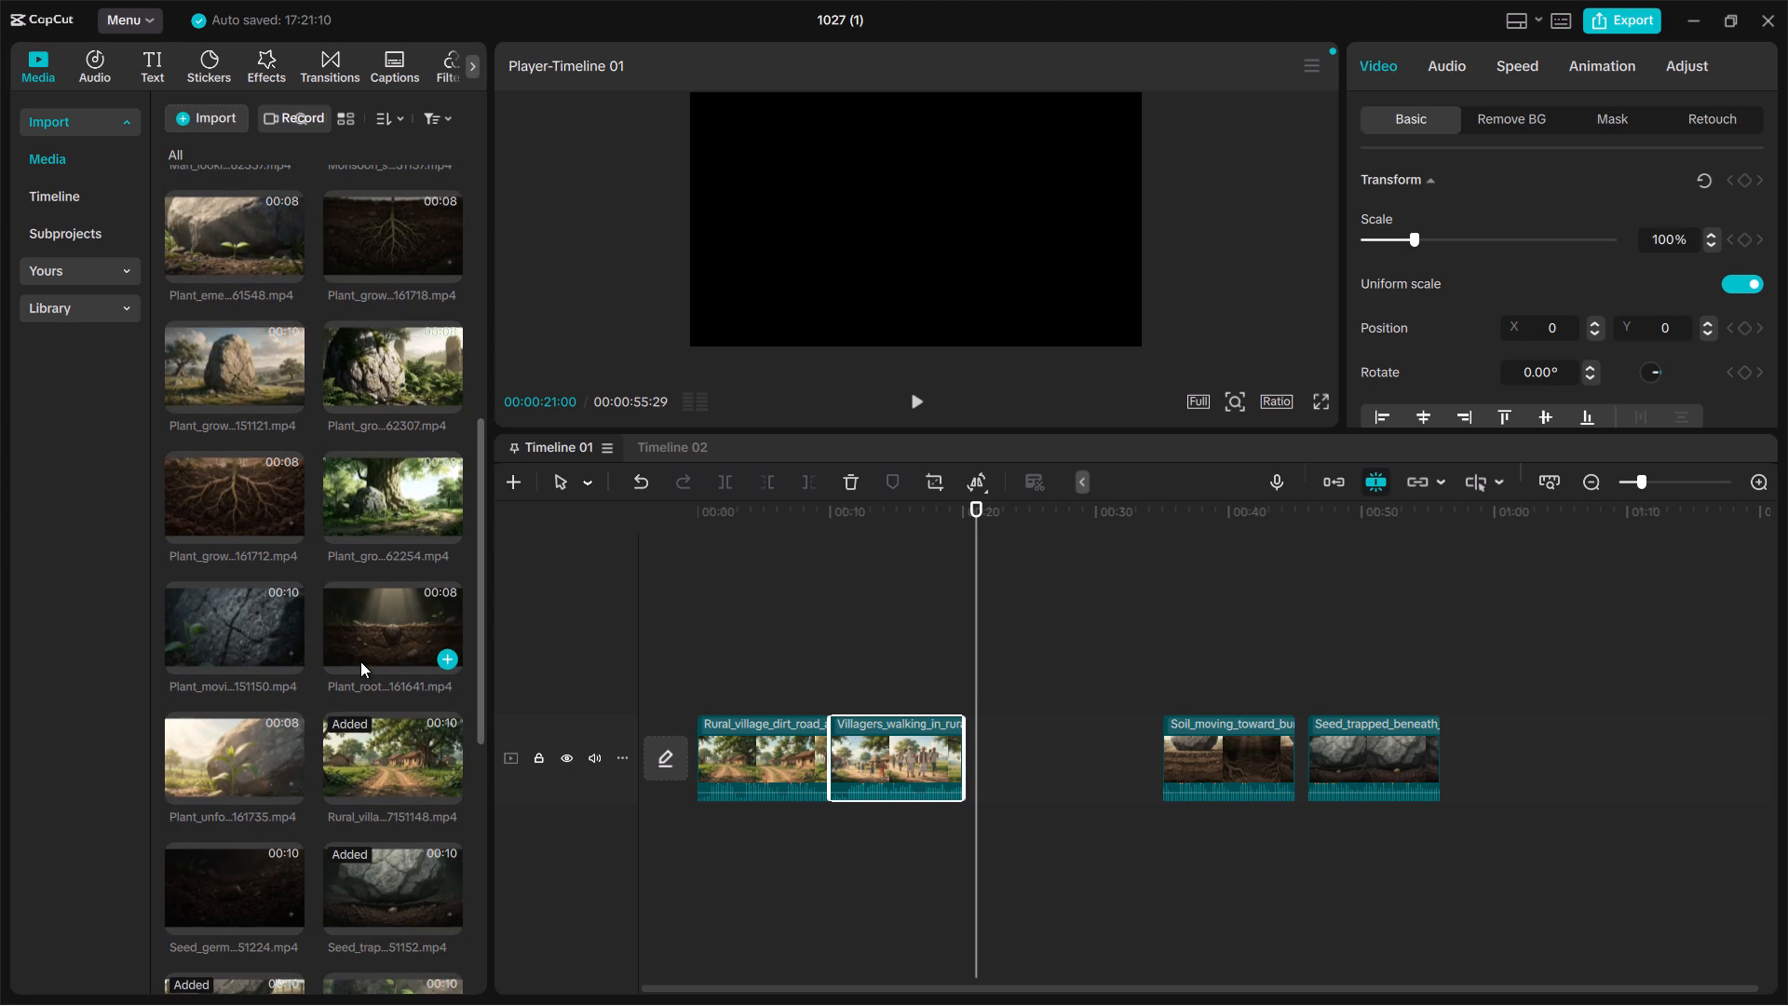
scroll(372, 857, "down", 2)
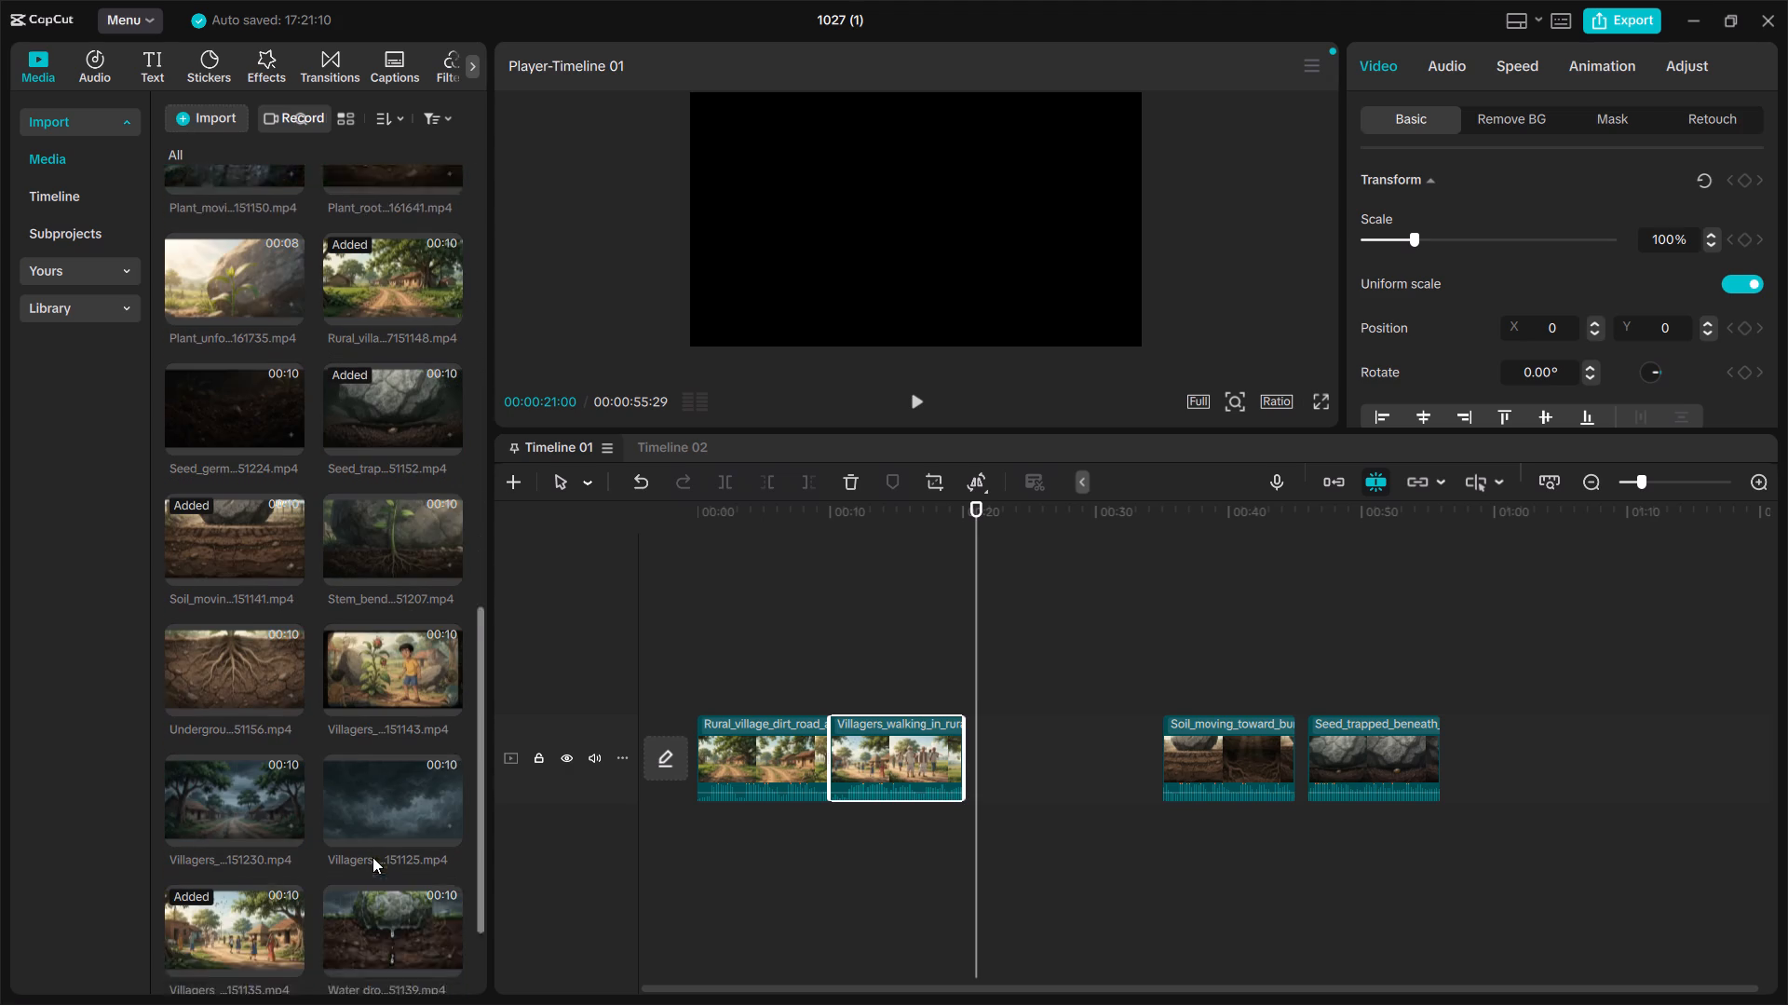
scroll(372, 857, "down", 1)
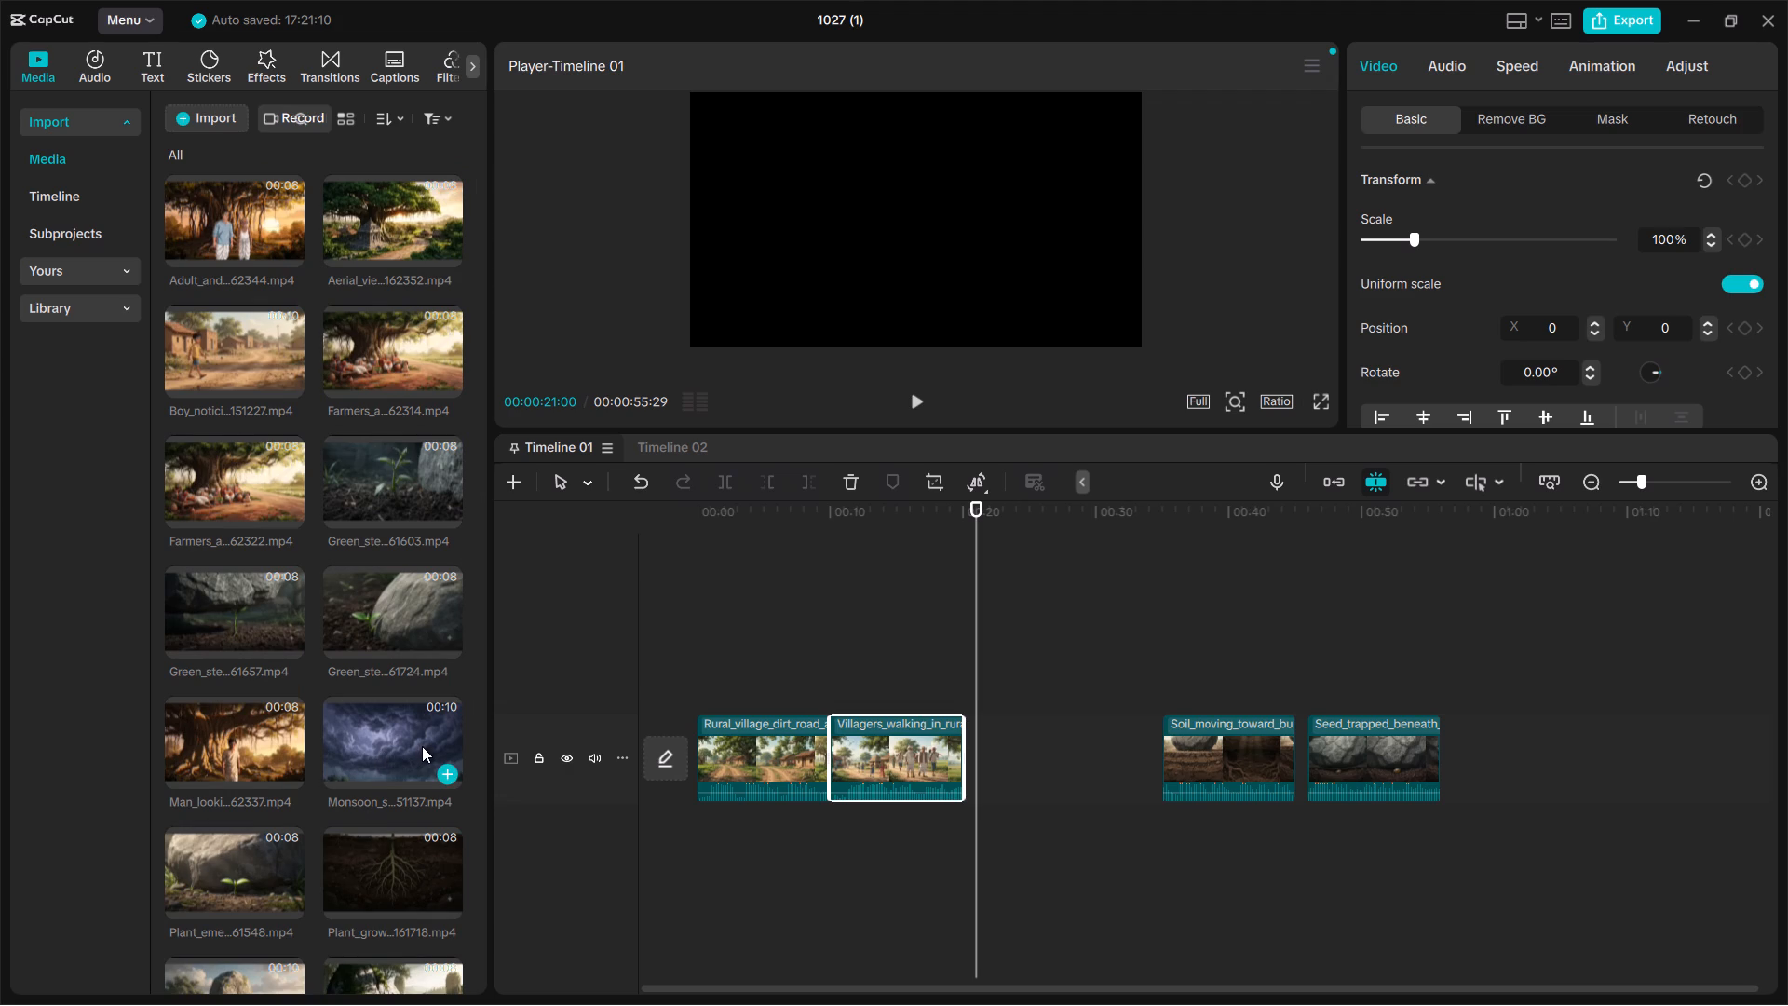
Move the Soil_moving_toward_buried_seed clip to about 20 seconds, directly against the end of the Villagers_walking_in_rural_village clip.
left_click_drag(1217, 752, 1098, 751)
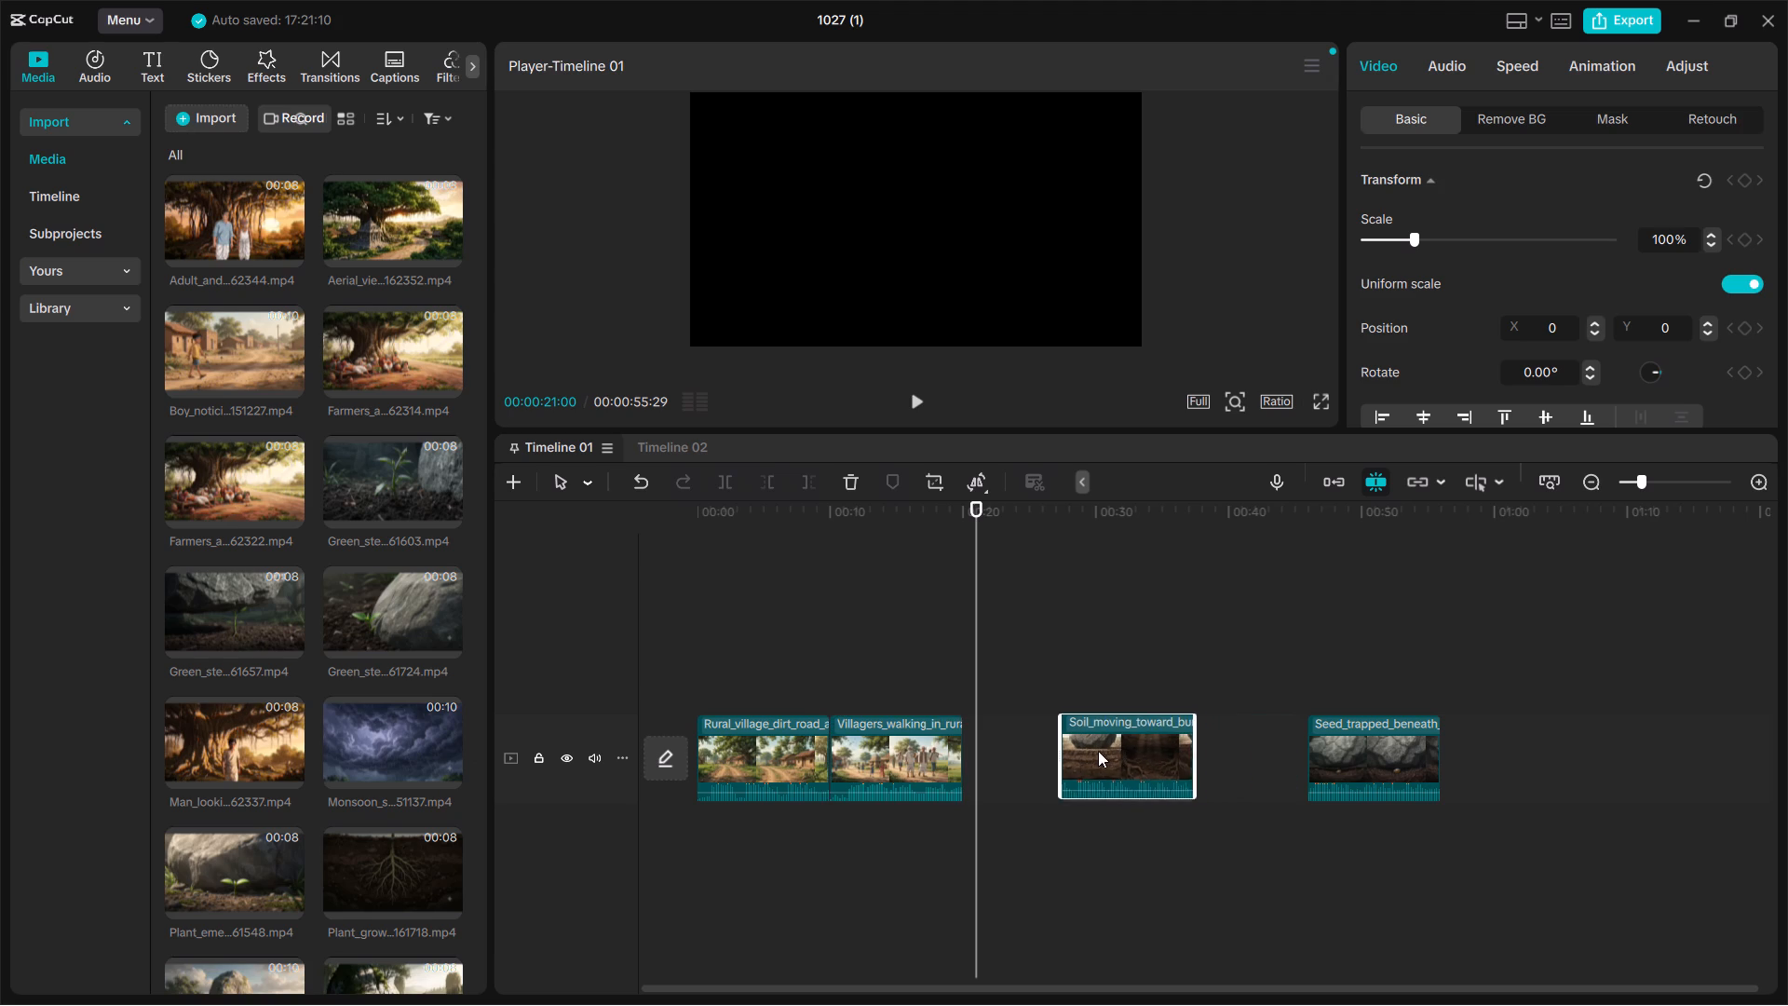
left_click_drag(1098, 751, 1033, 746)
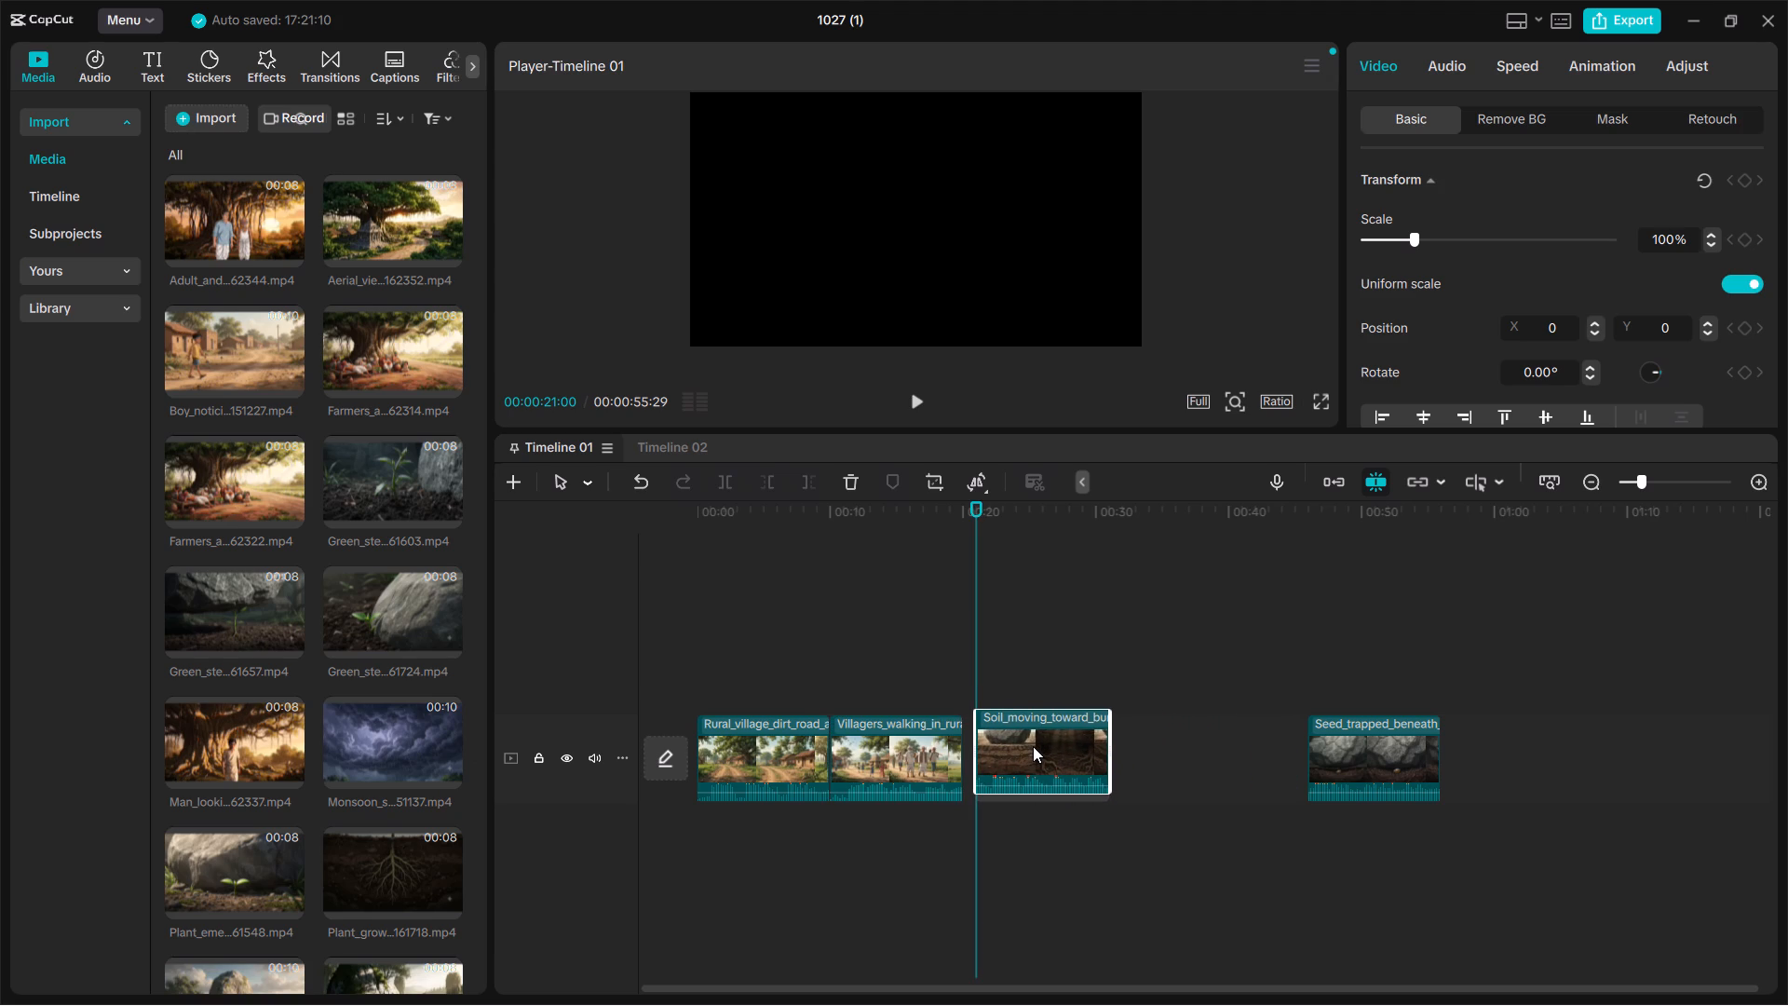
left_click_drag(1033, 746, 1015, 749)
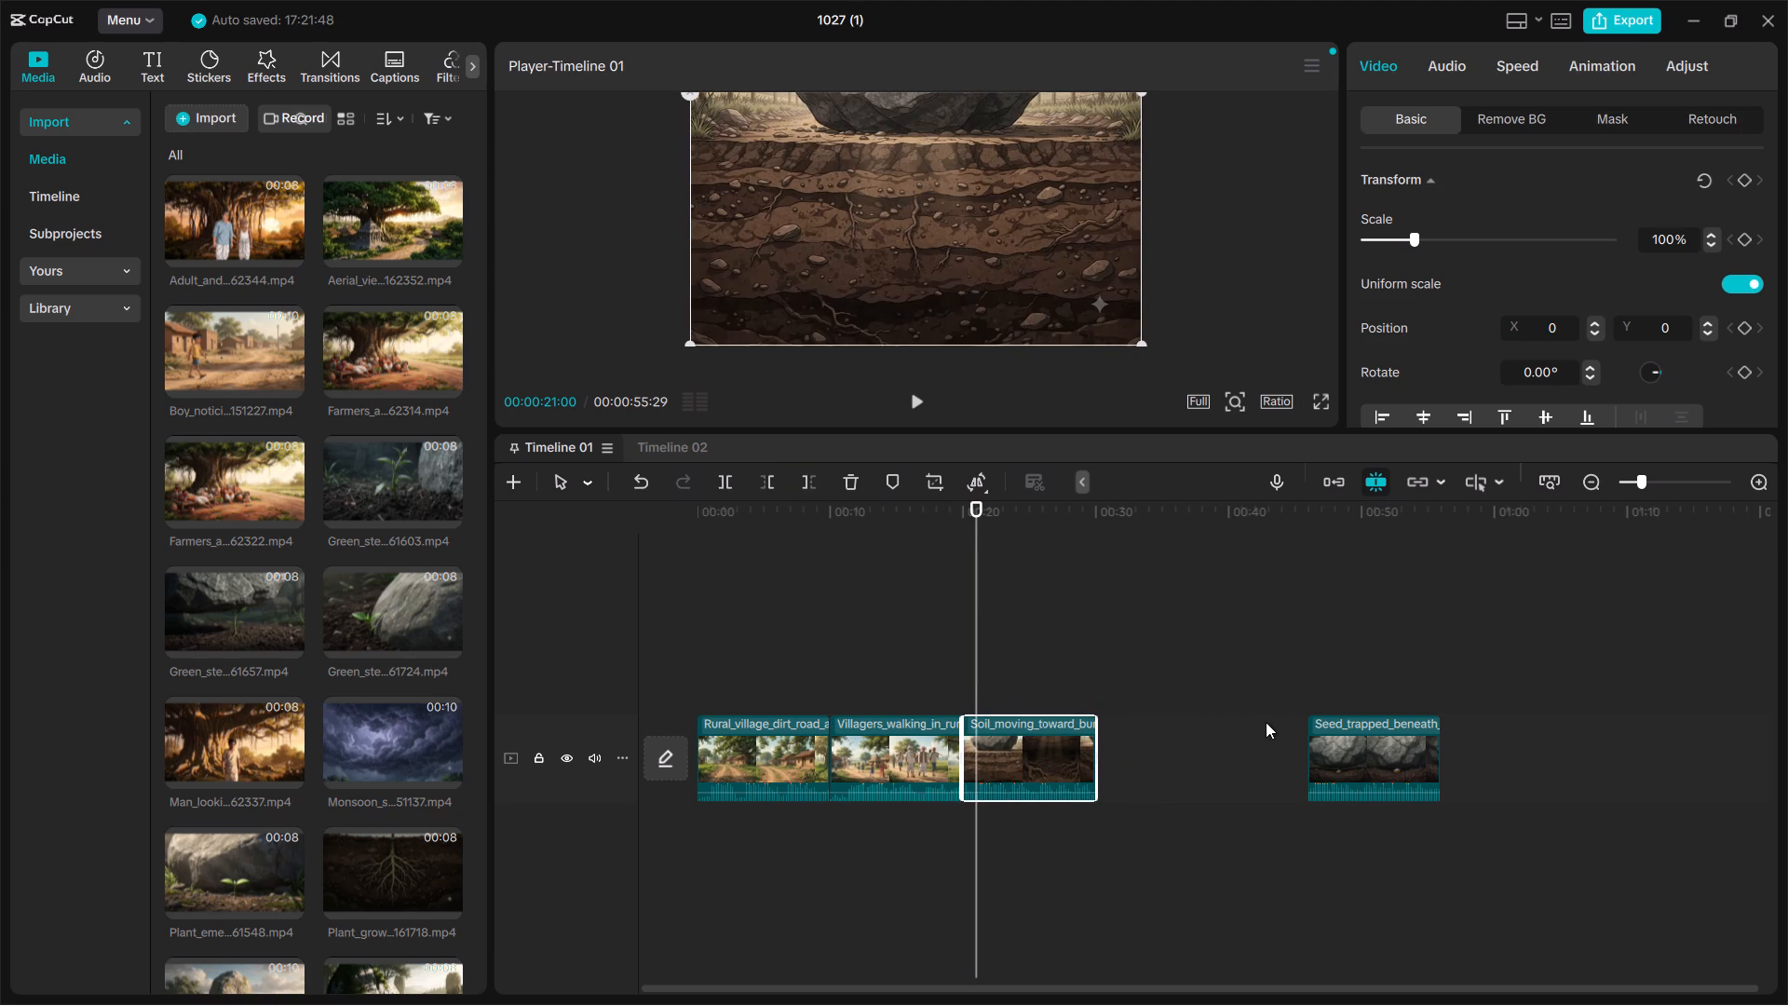
Move the Seed_trapped_beneath_stone clip to 30 seconds, directly after the soil clip, and try to extend its end further.
left_click_drag(1354, 740, 1152, 742)
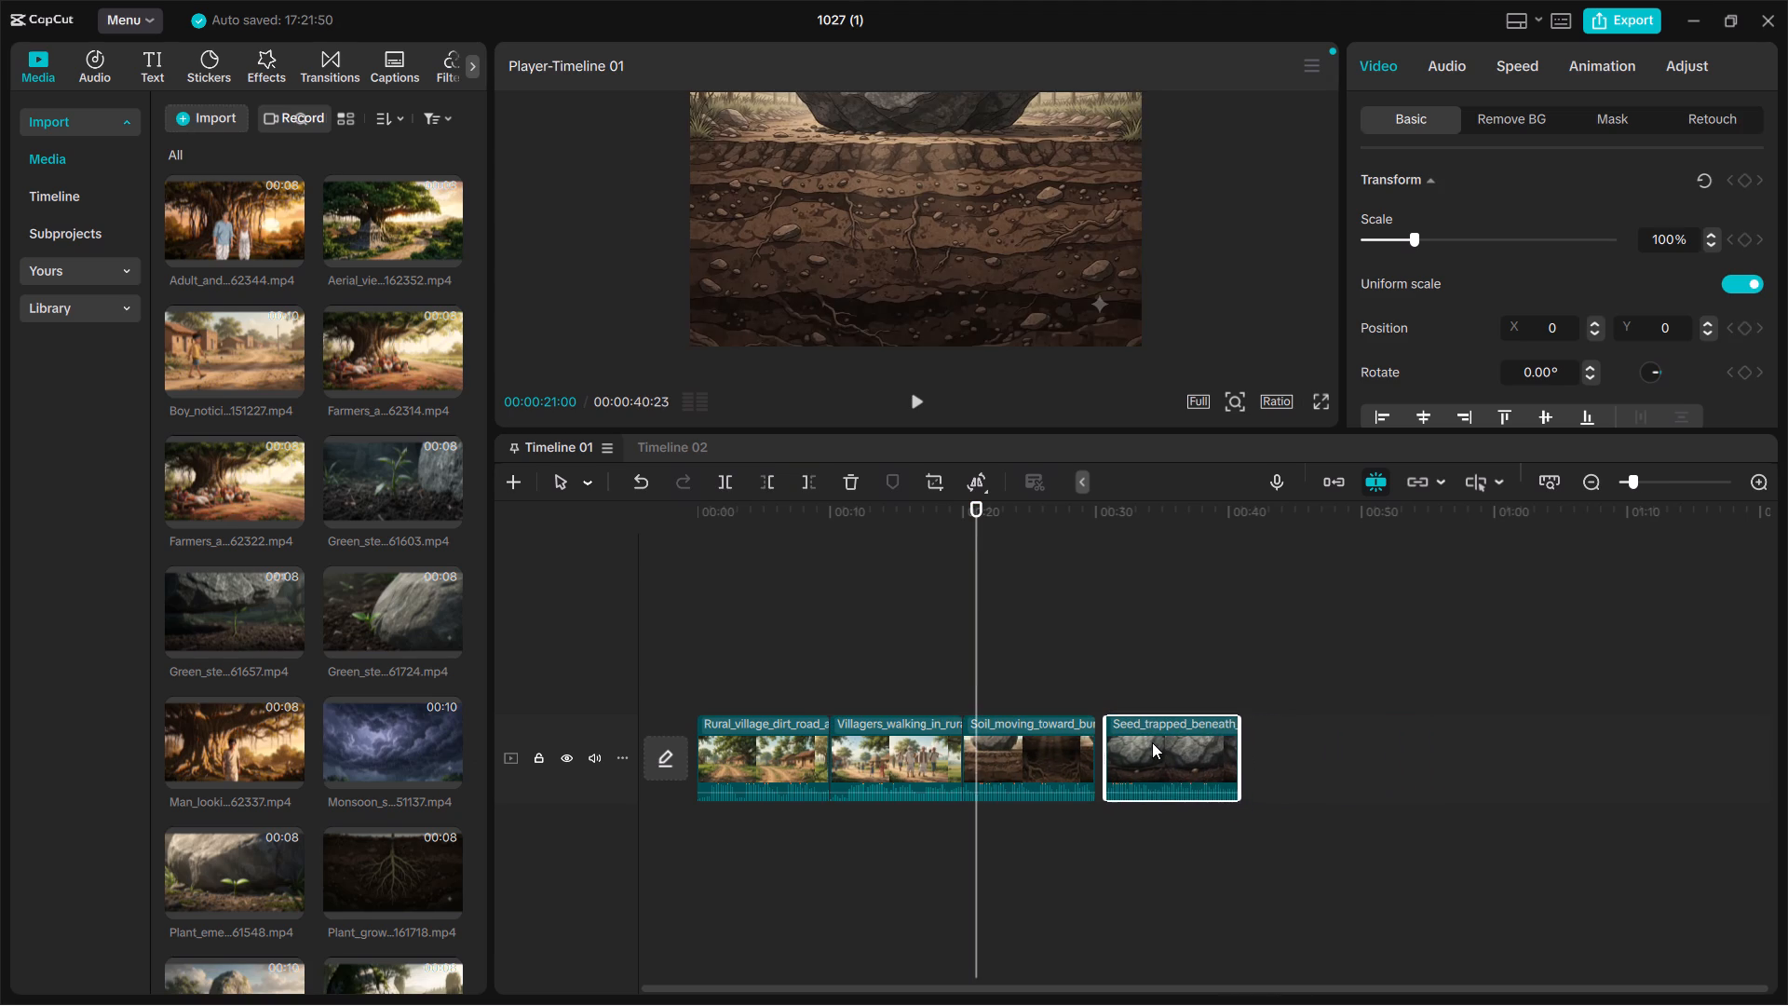
left_click_drag(1149, 742, 1141, 742)
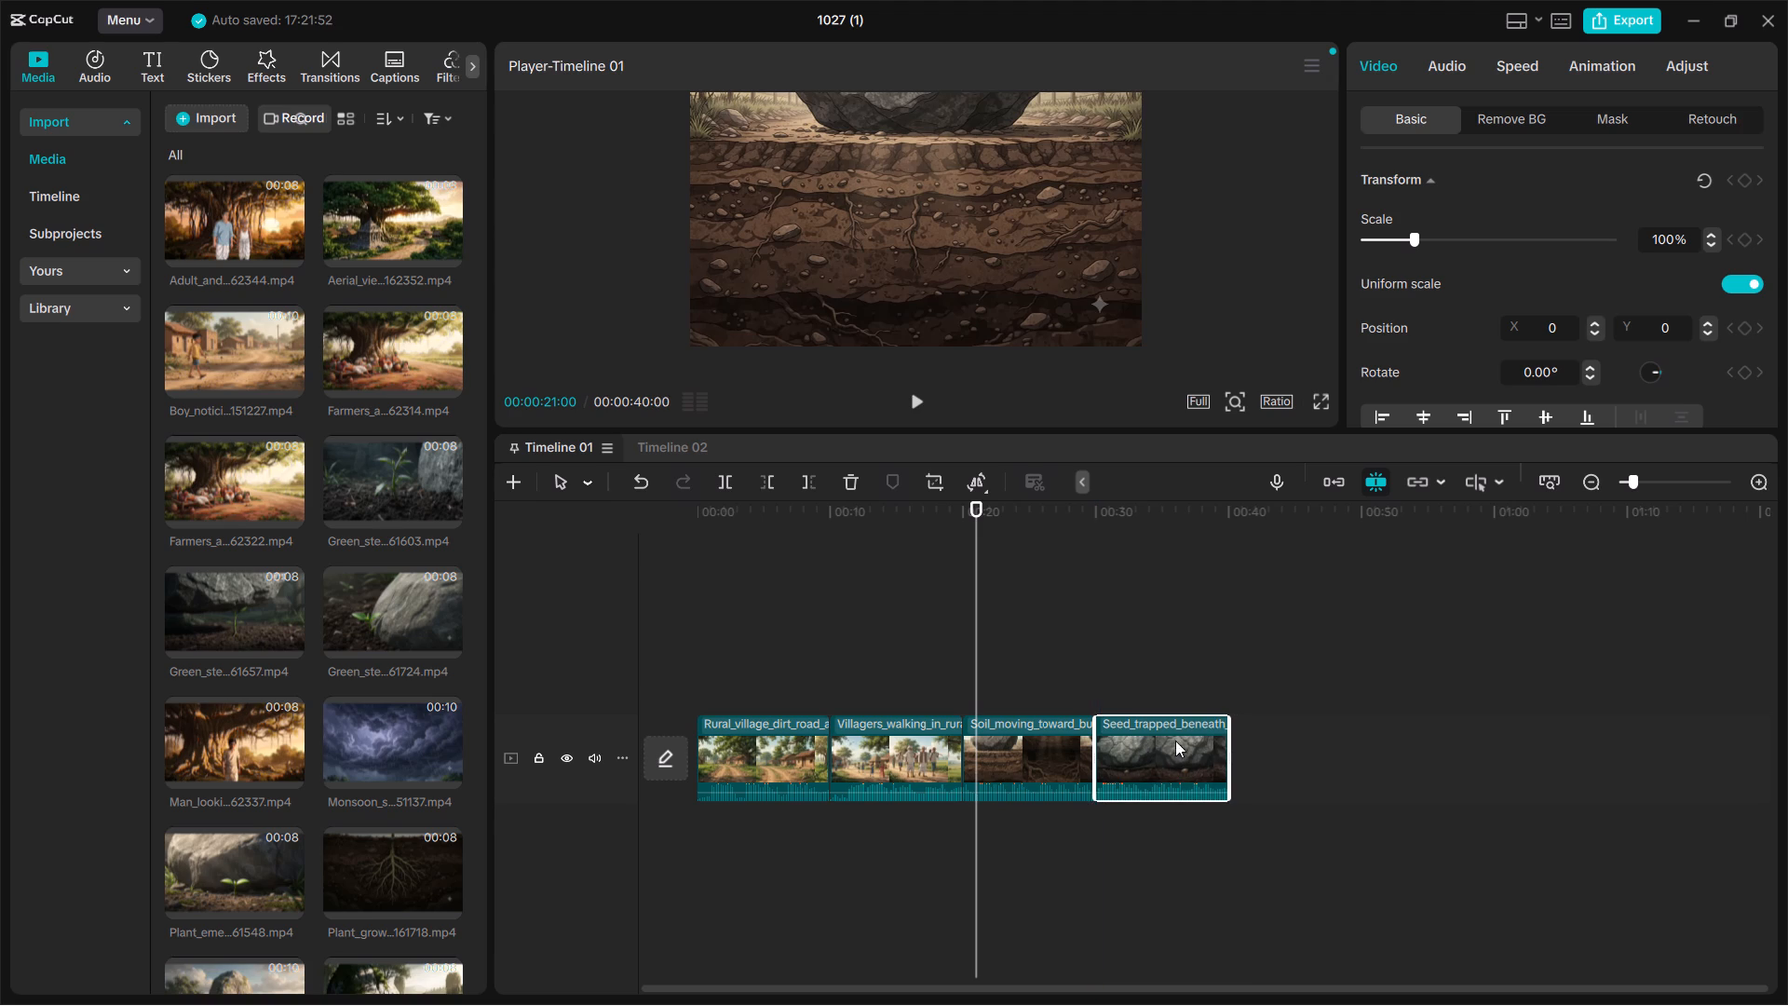
left_click_drag(1228, 754, 1303, 746)
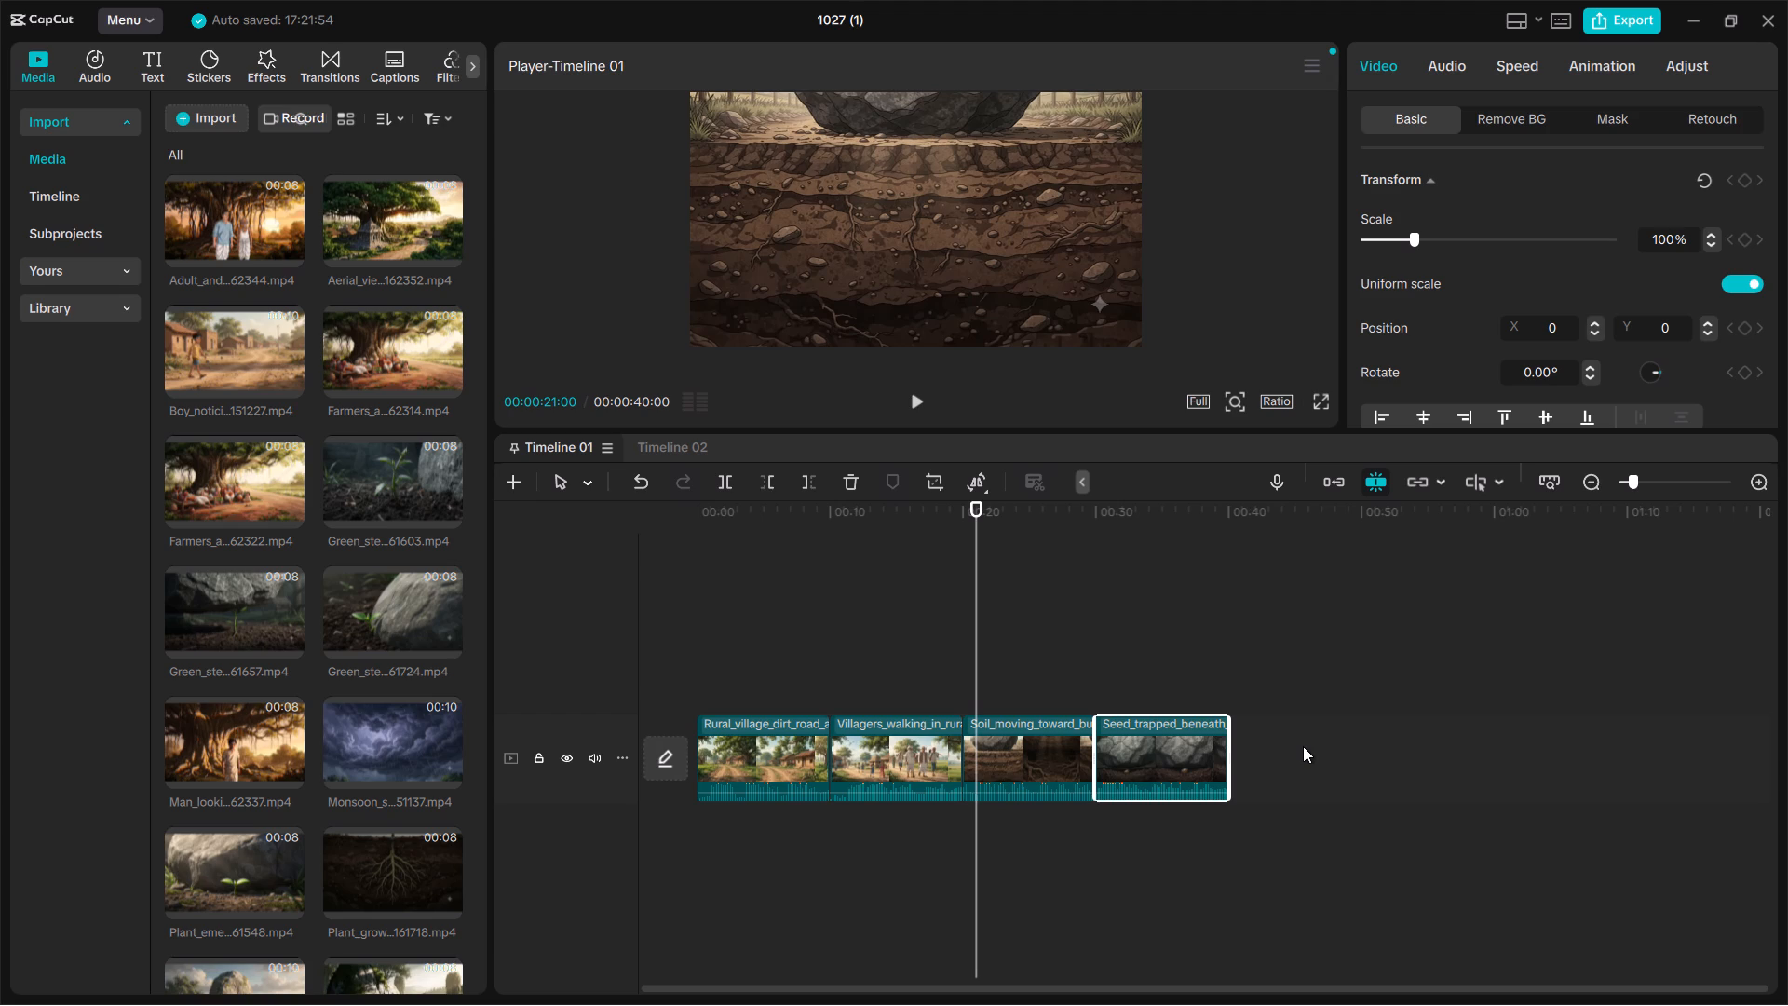
left_click(1235, 760)
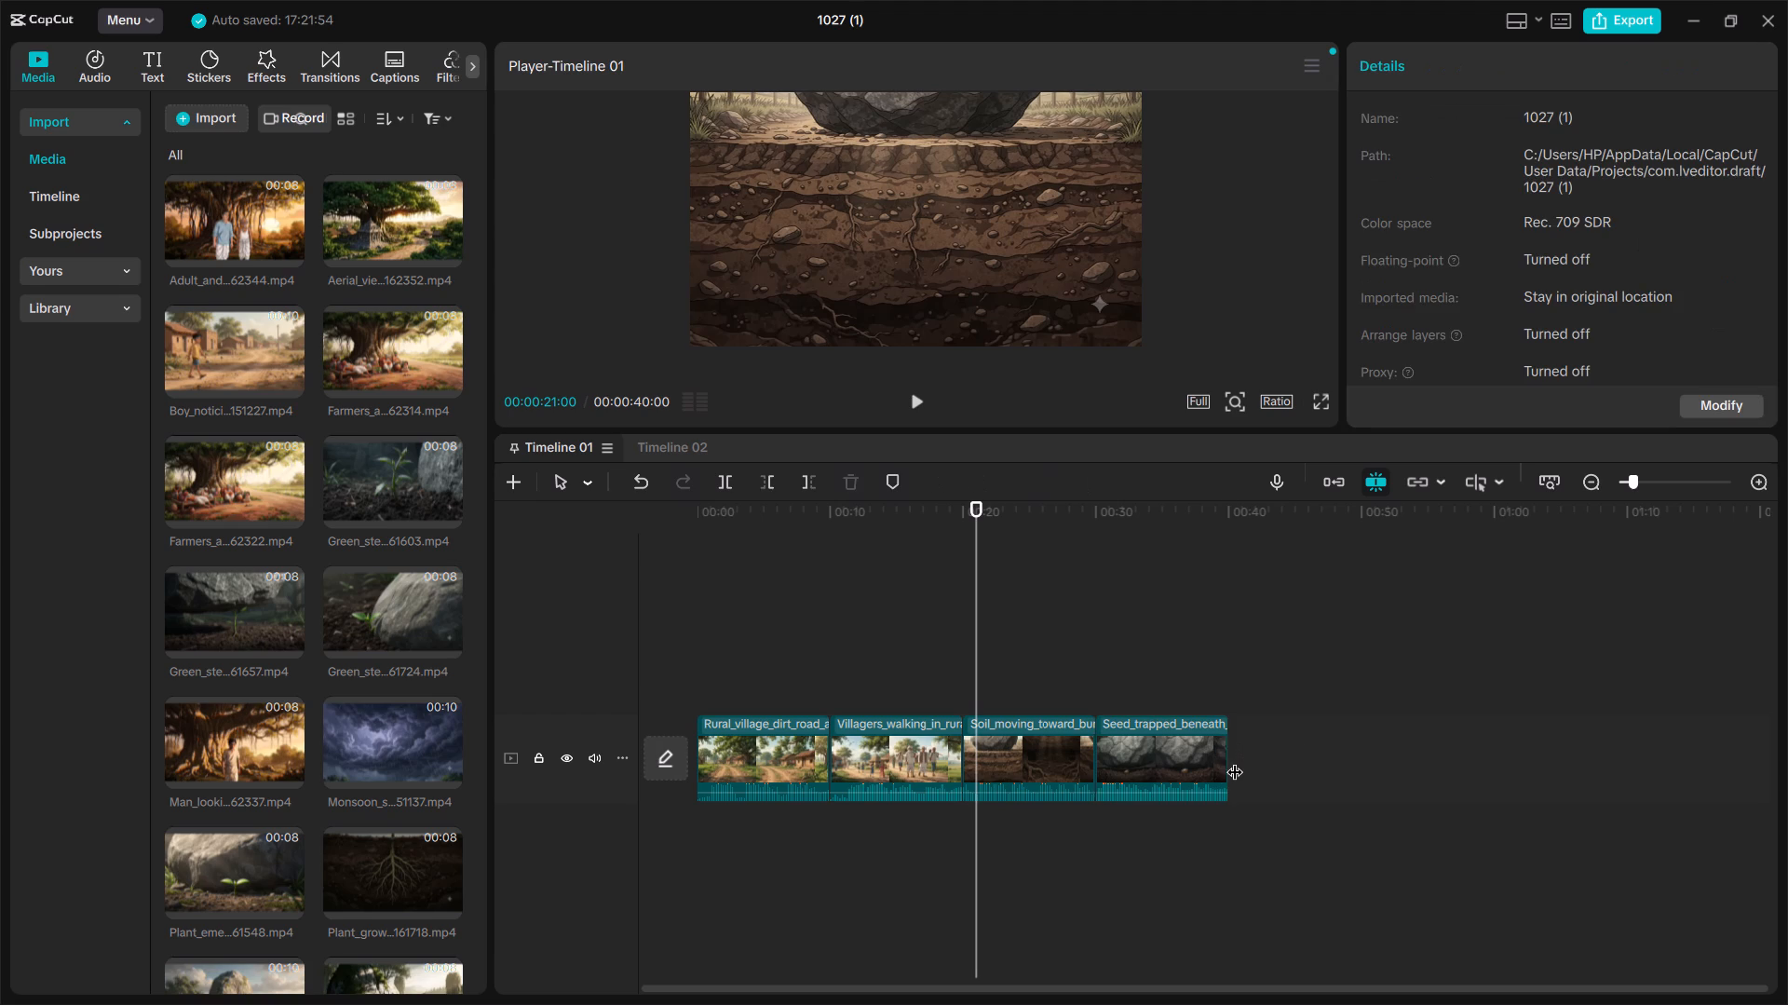
left_click(1215, 758)
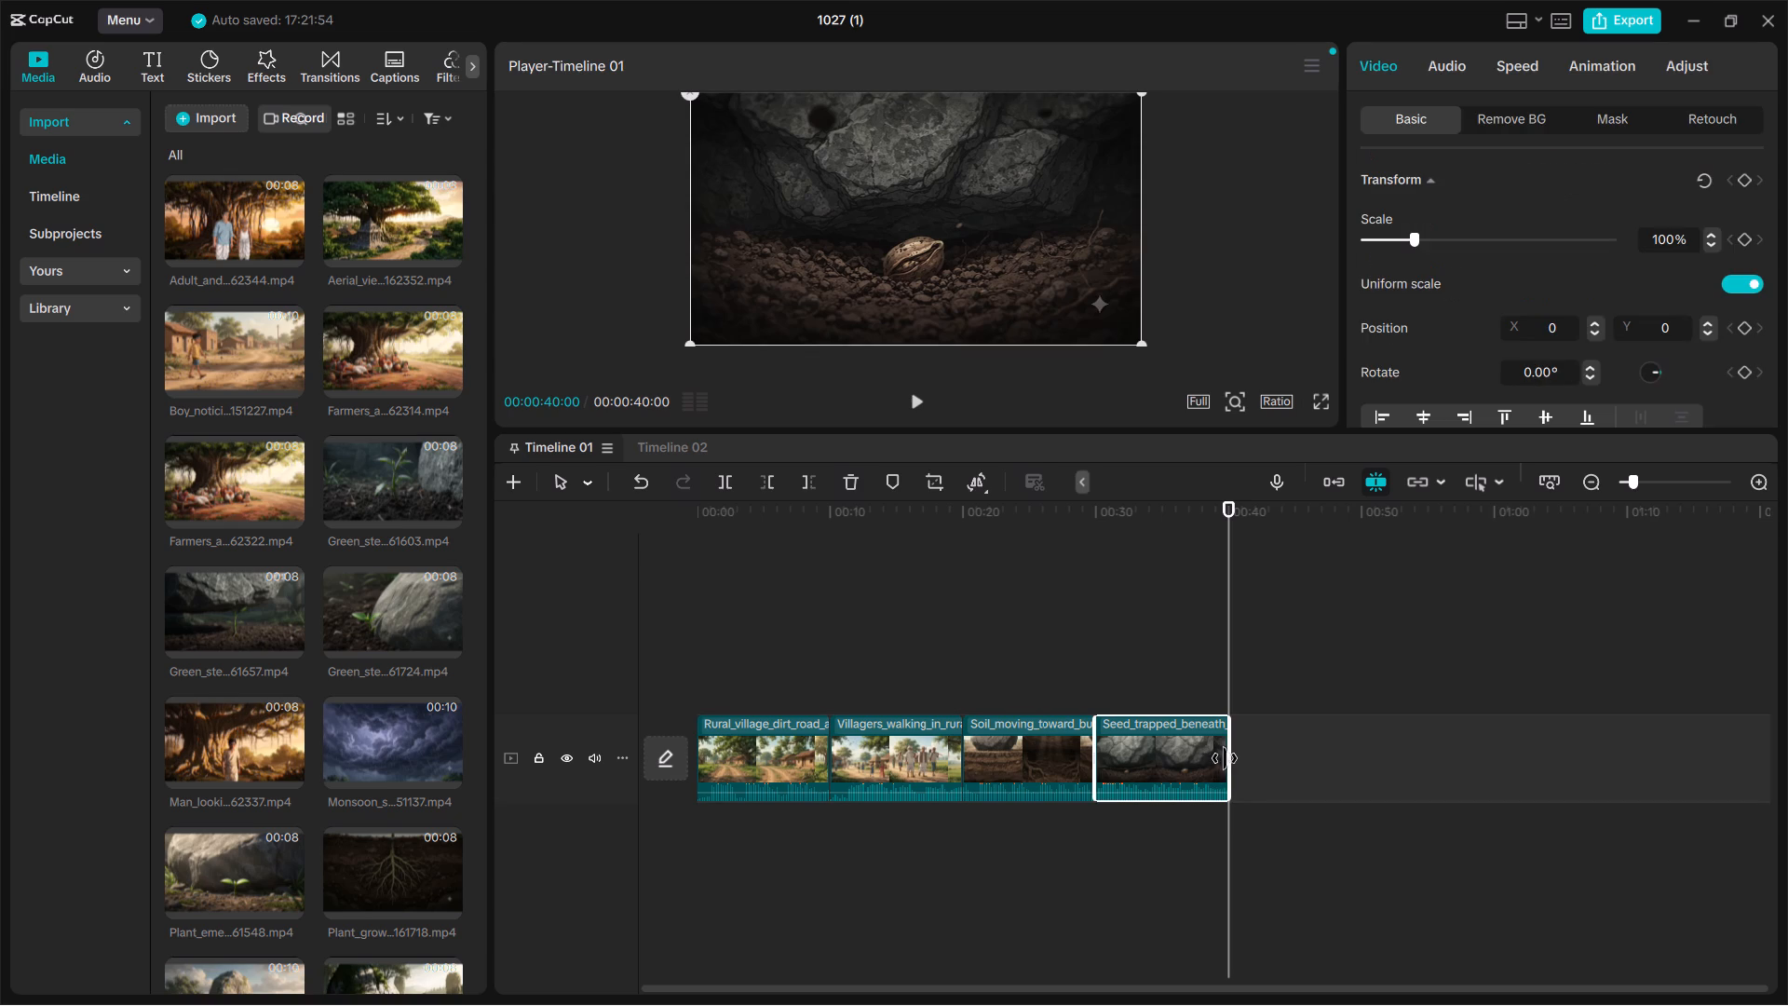
left_click_drag(1228, 759, 1271, 763)
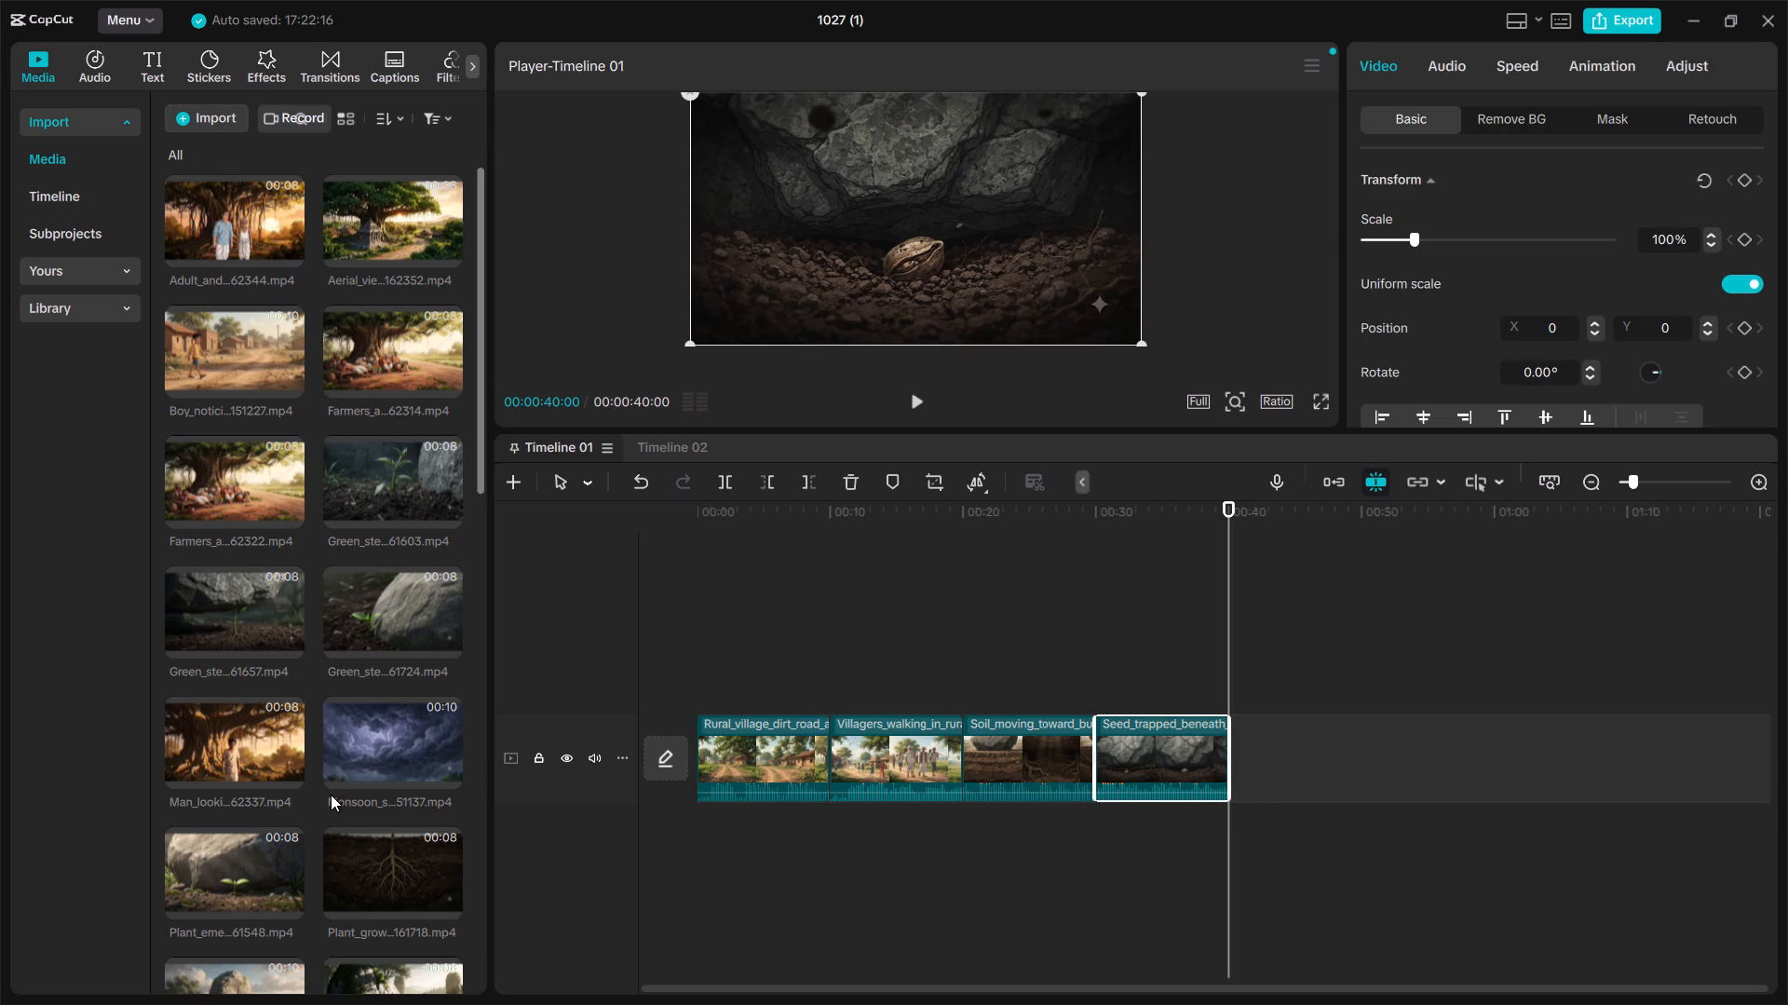
Add the Villagers_walking_during_storm clip from the imported media at 40 seconds, after the seed clip, and try to extend its end.
scroll(331, 795, "down", 7)
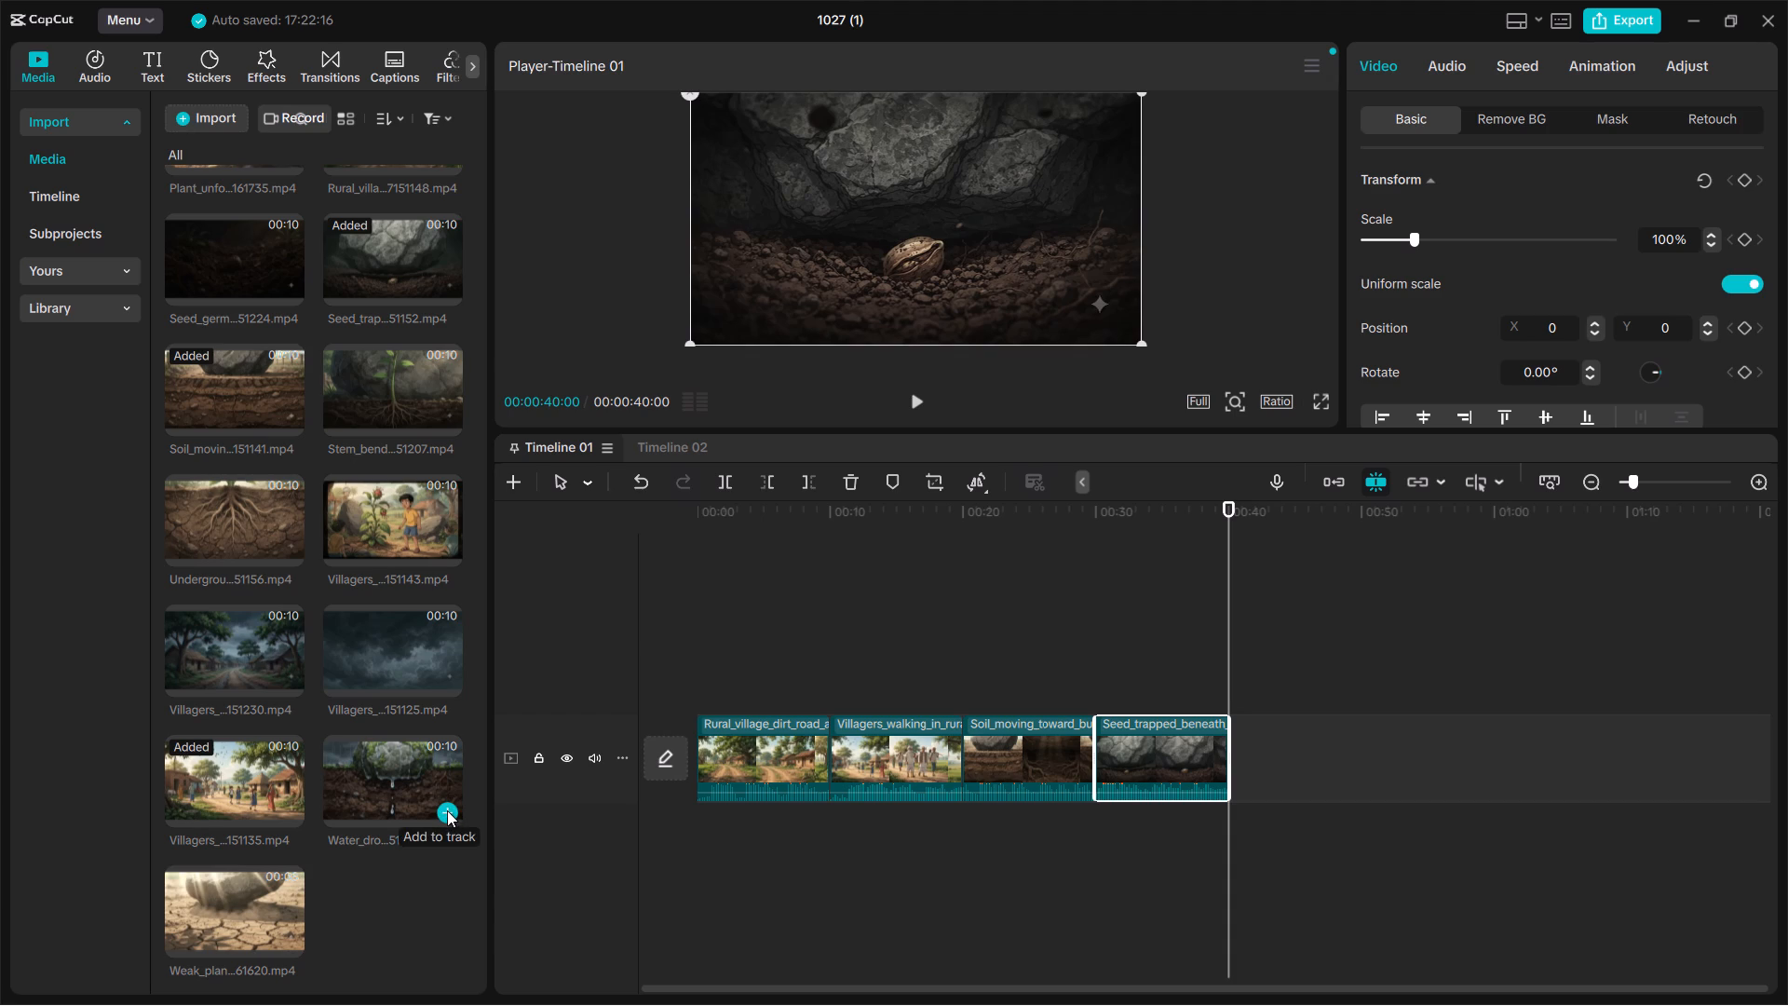
left_click(442, 673)
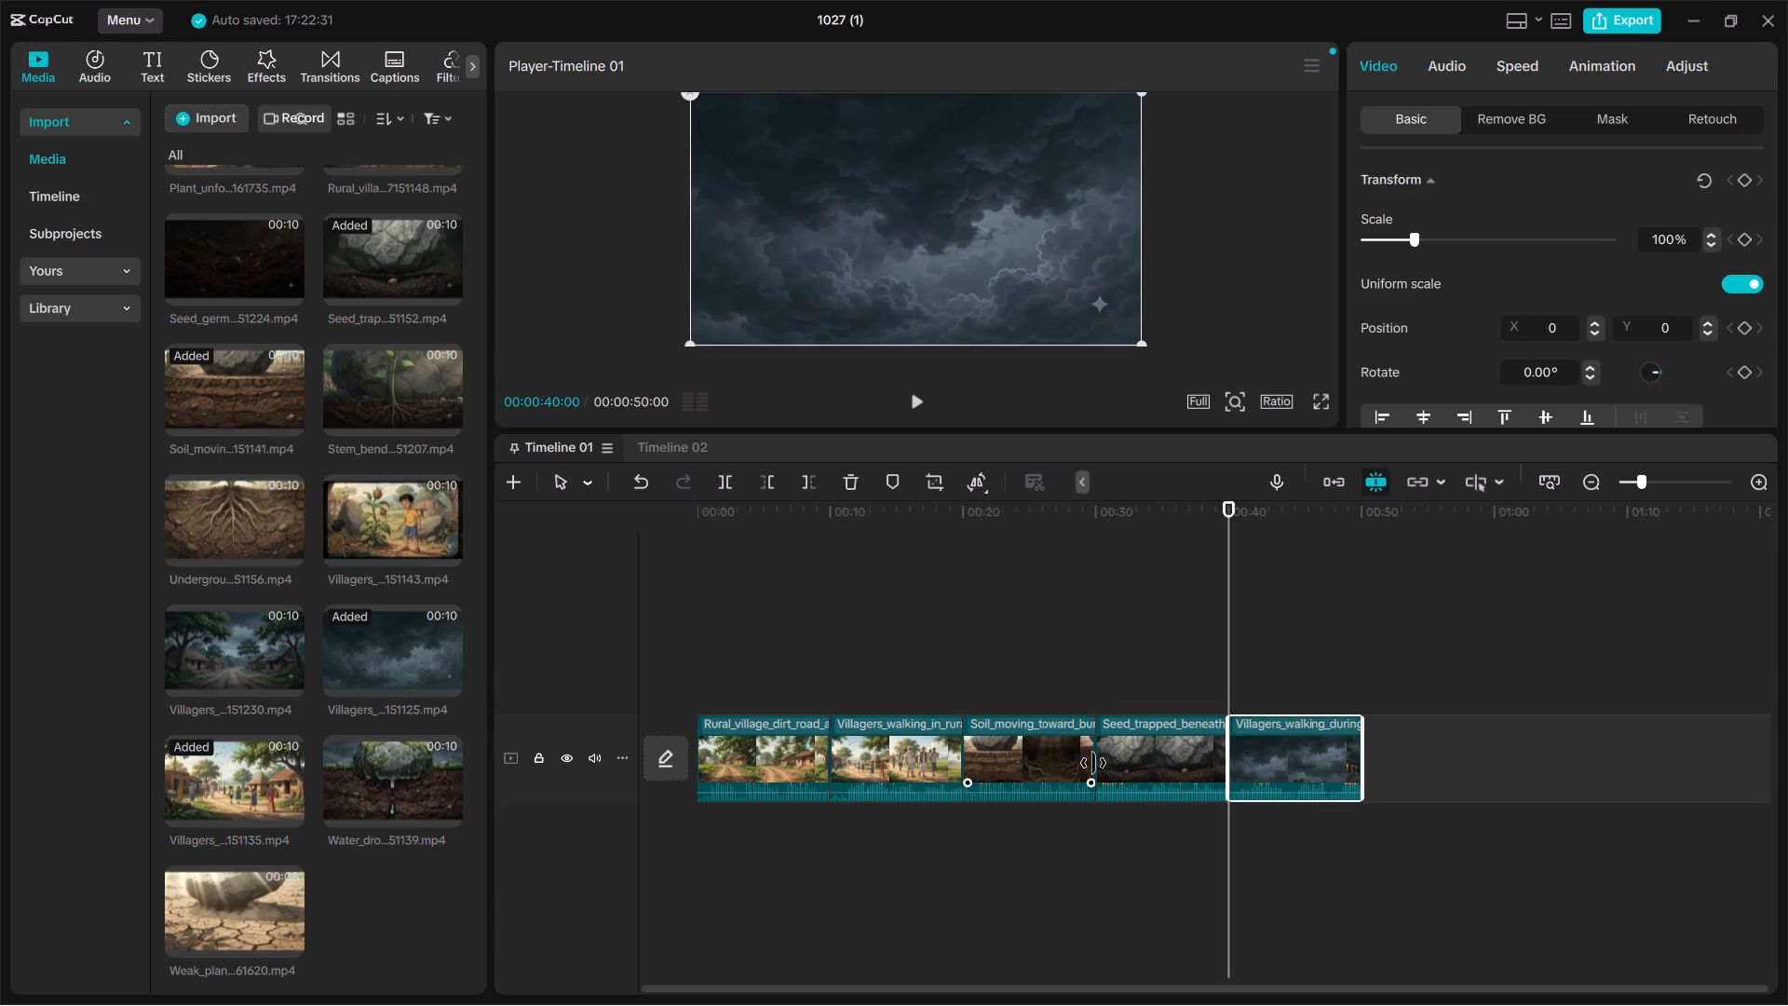
left_click_drag(1361, 755, 1469, 742)
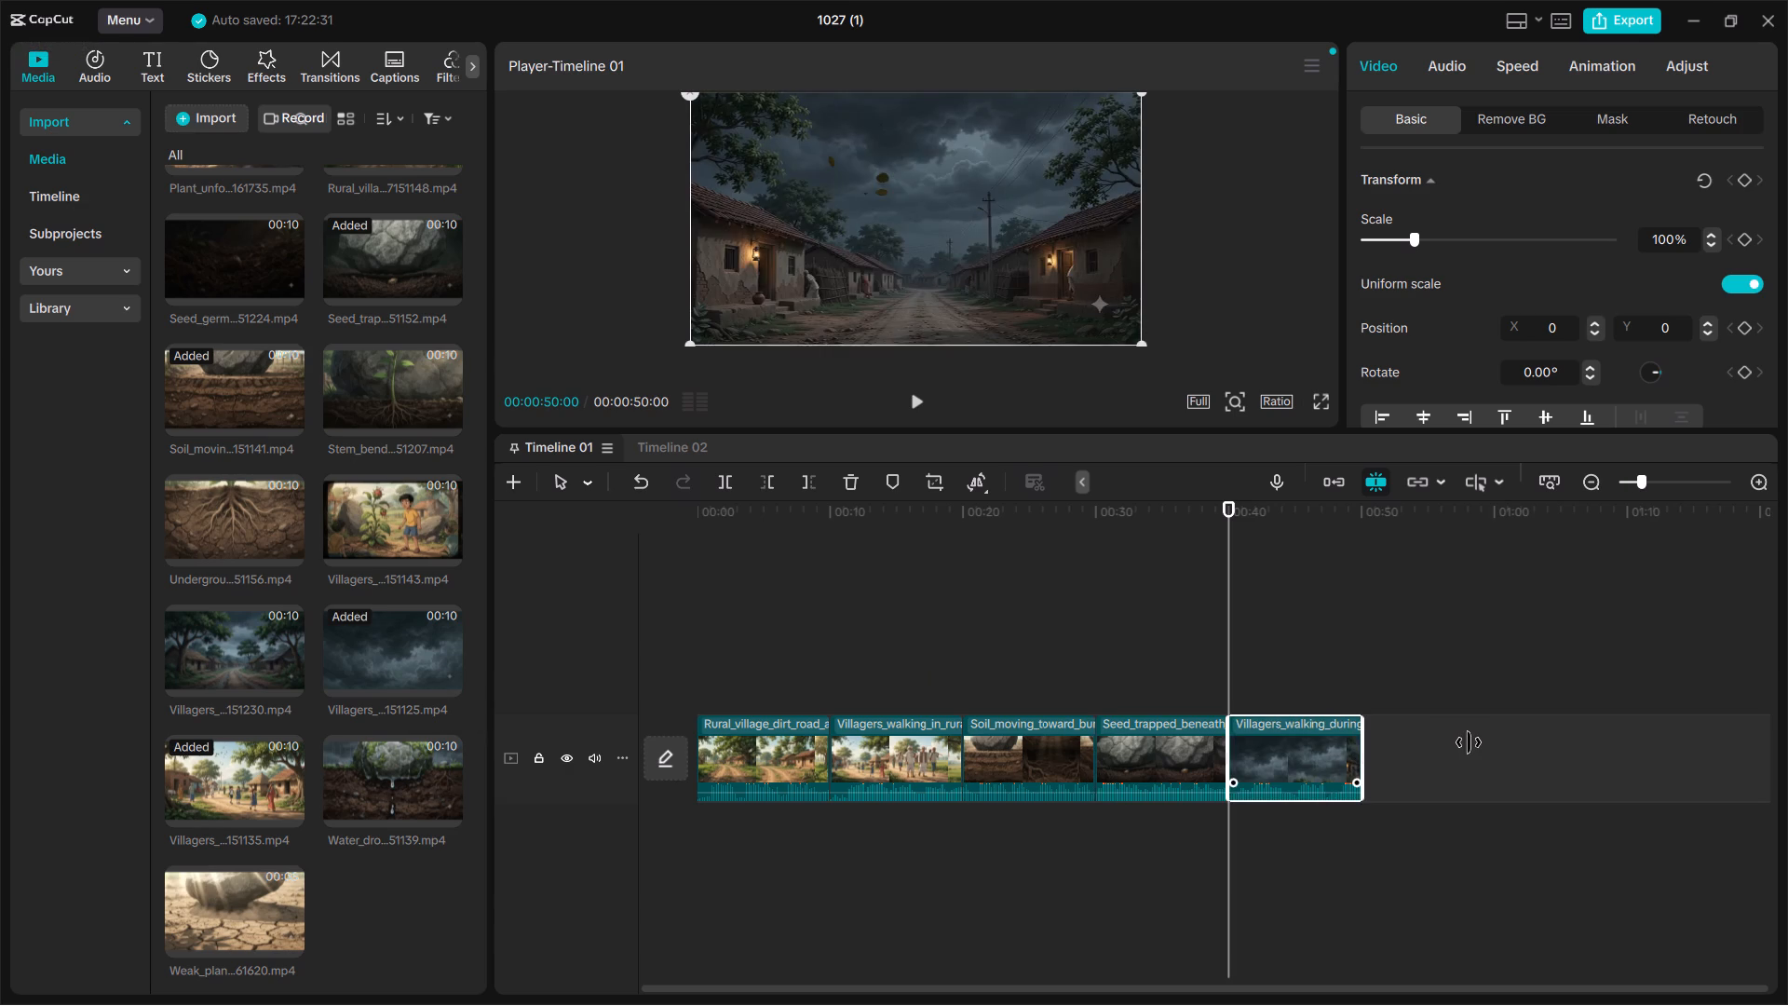
left_click_drag(1469, 742, 1469, 743)
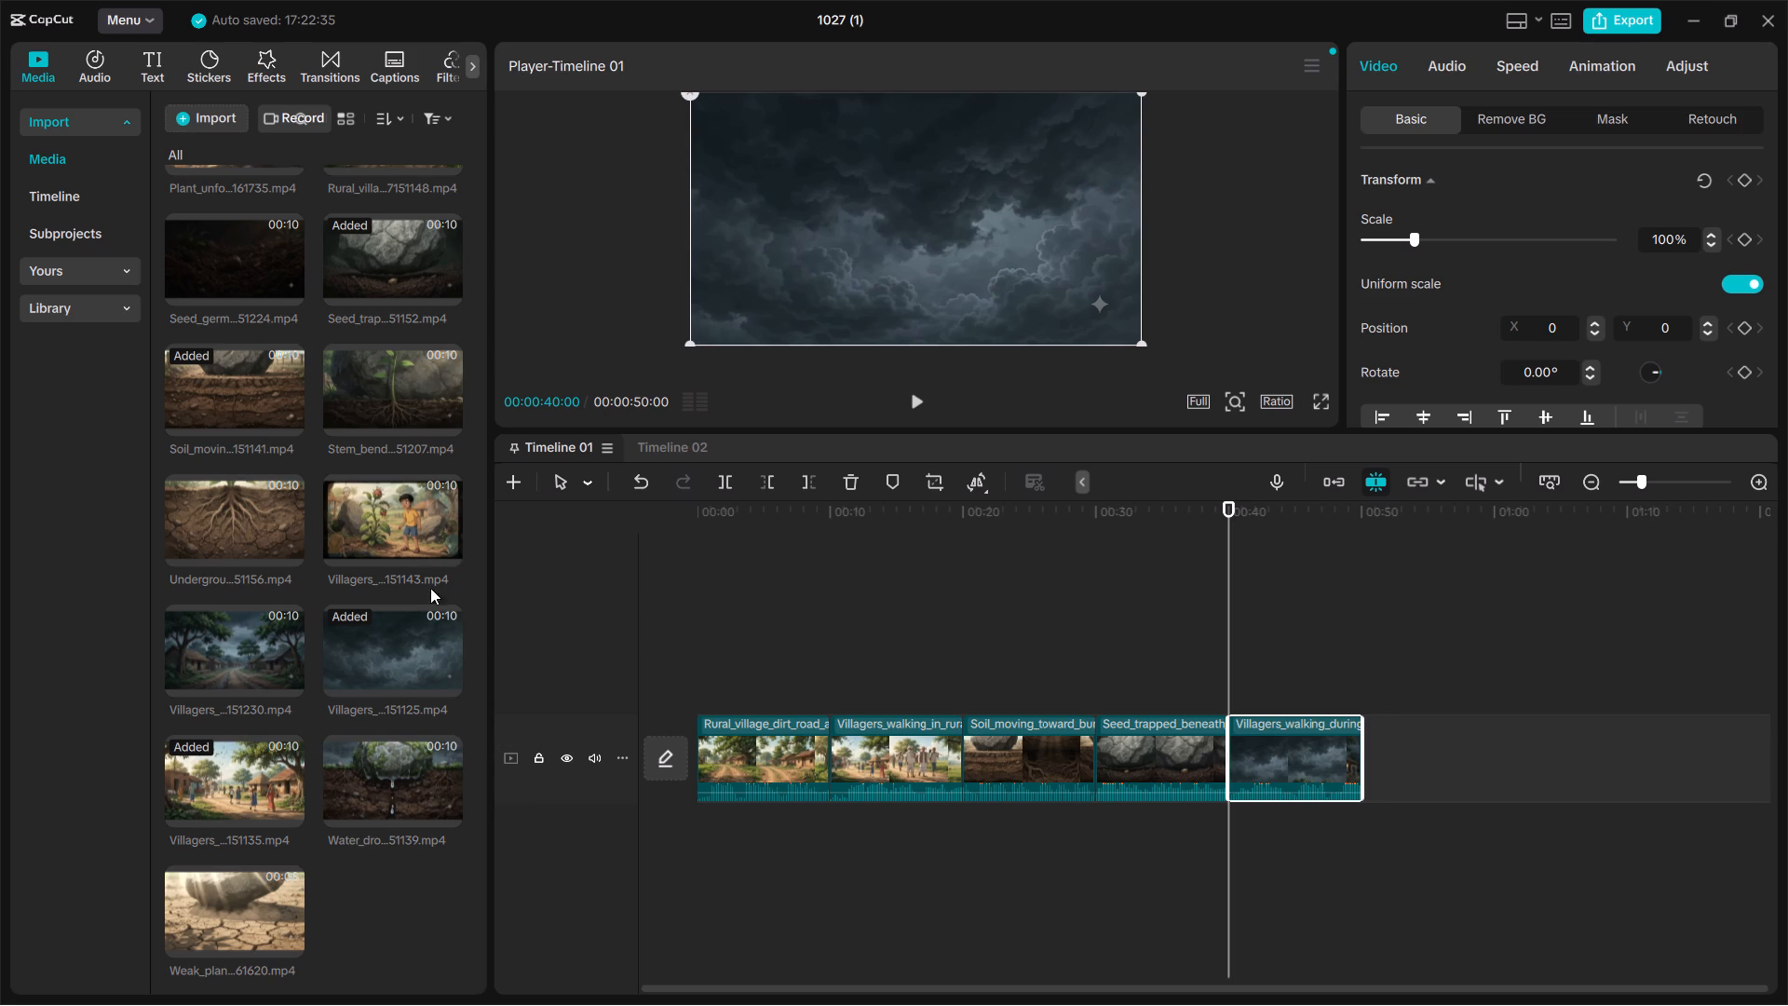
Add the Water_droplets_filtering clip and place it on the main track at 50 seconds, directly after the storm clip.
left_click(449, 812)
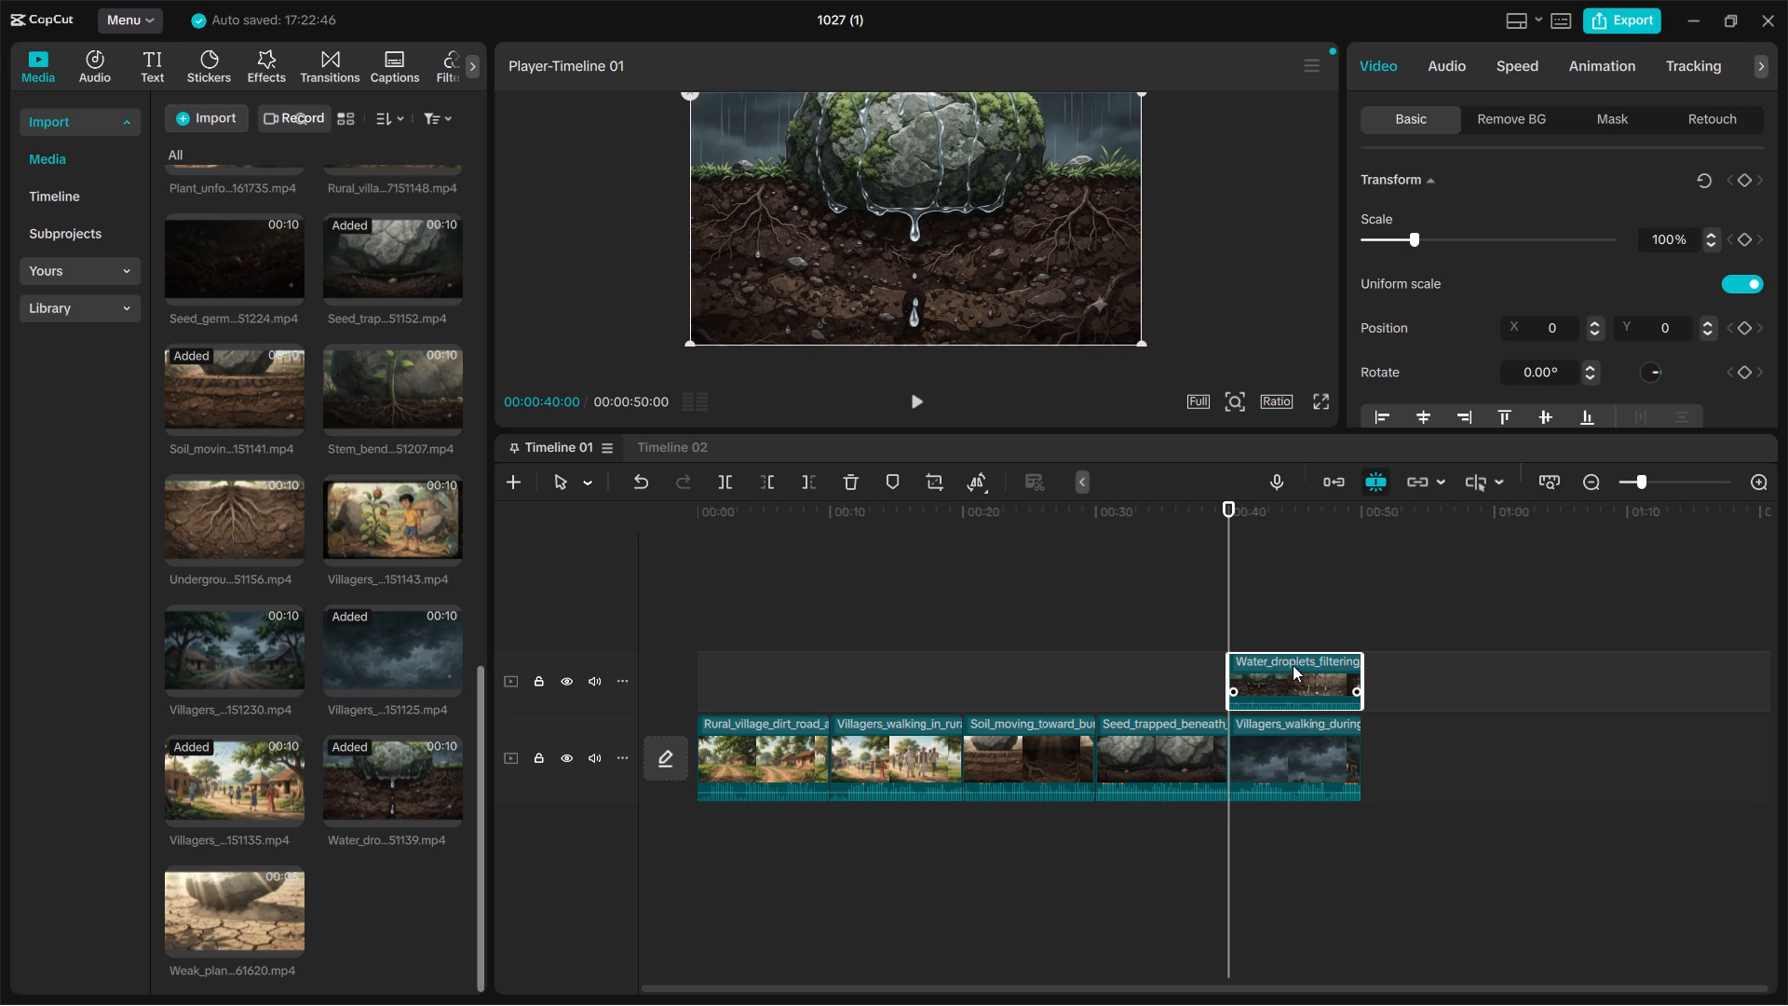
left_click_drag(1294, 668, 1452, 754)
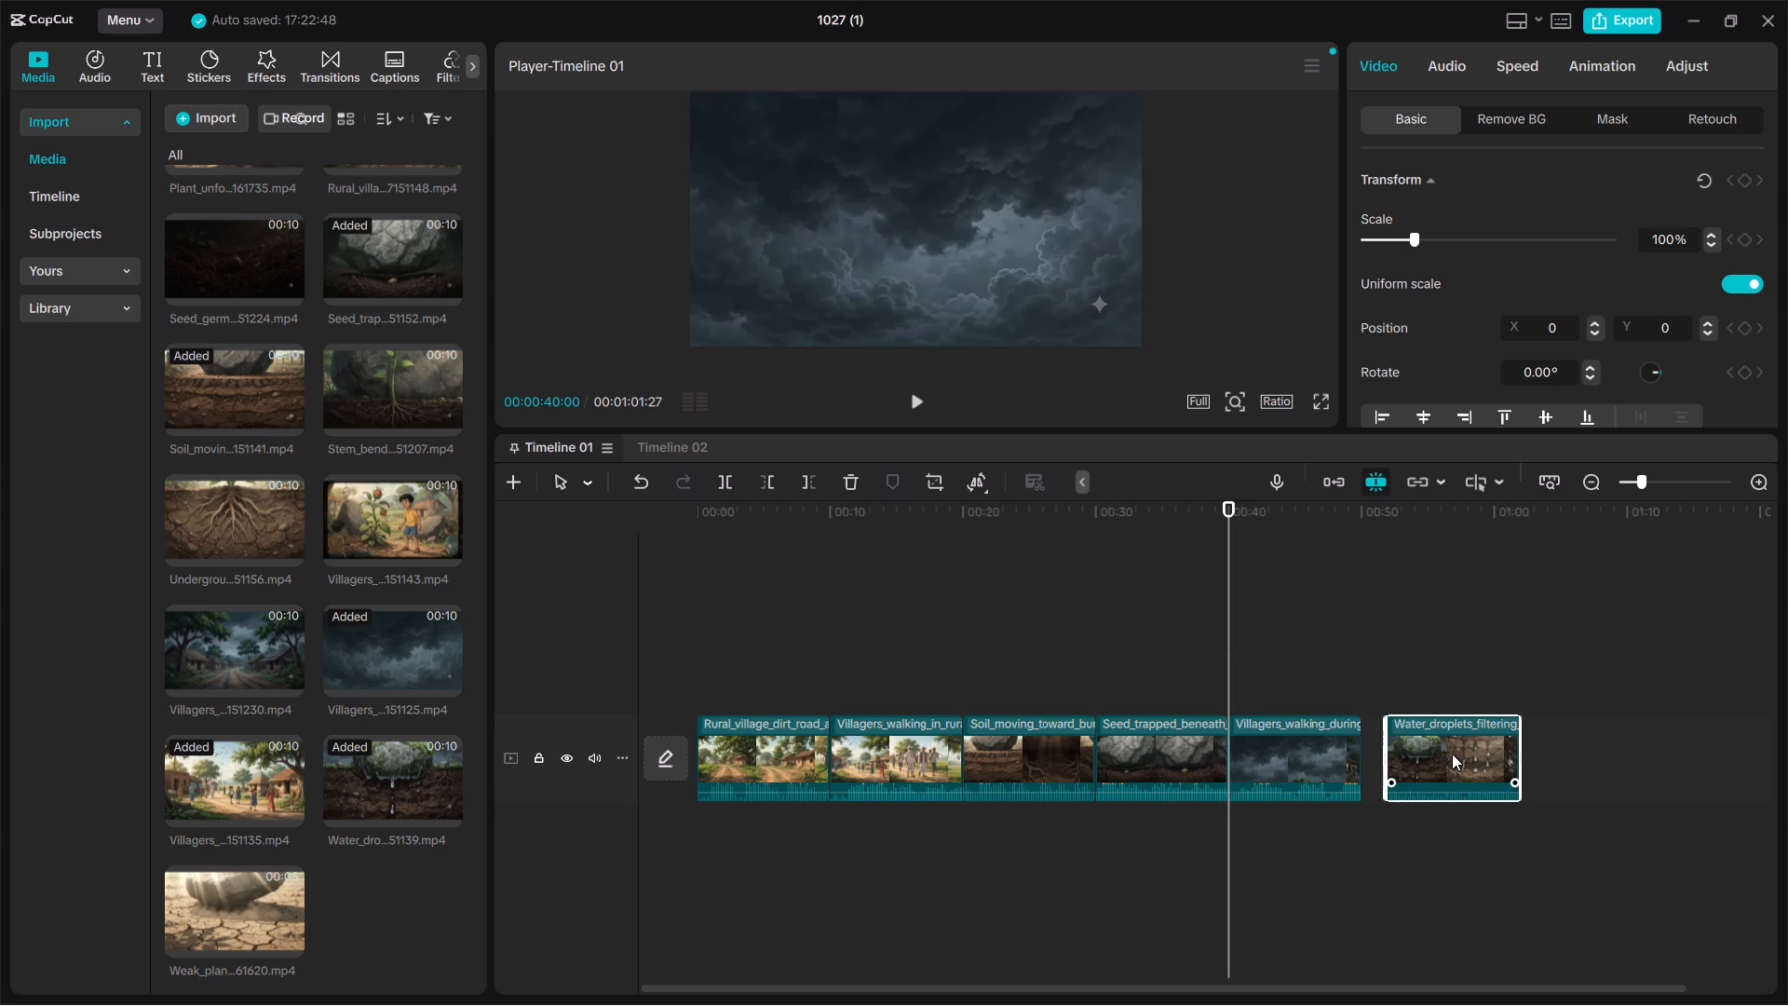
left_click_drag(1447, 747, 1429, 747)
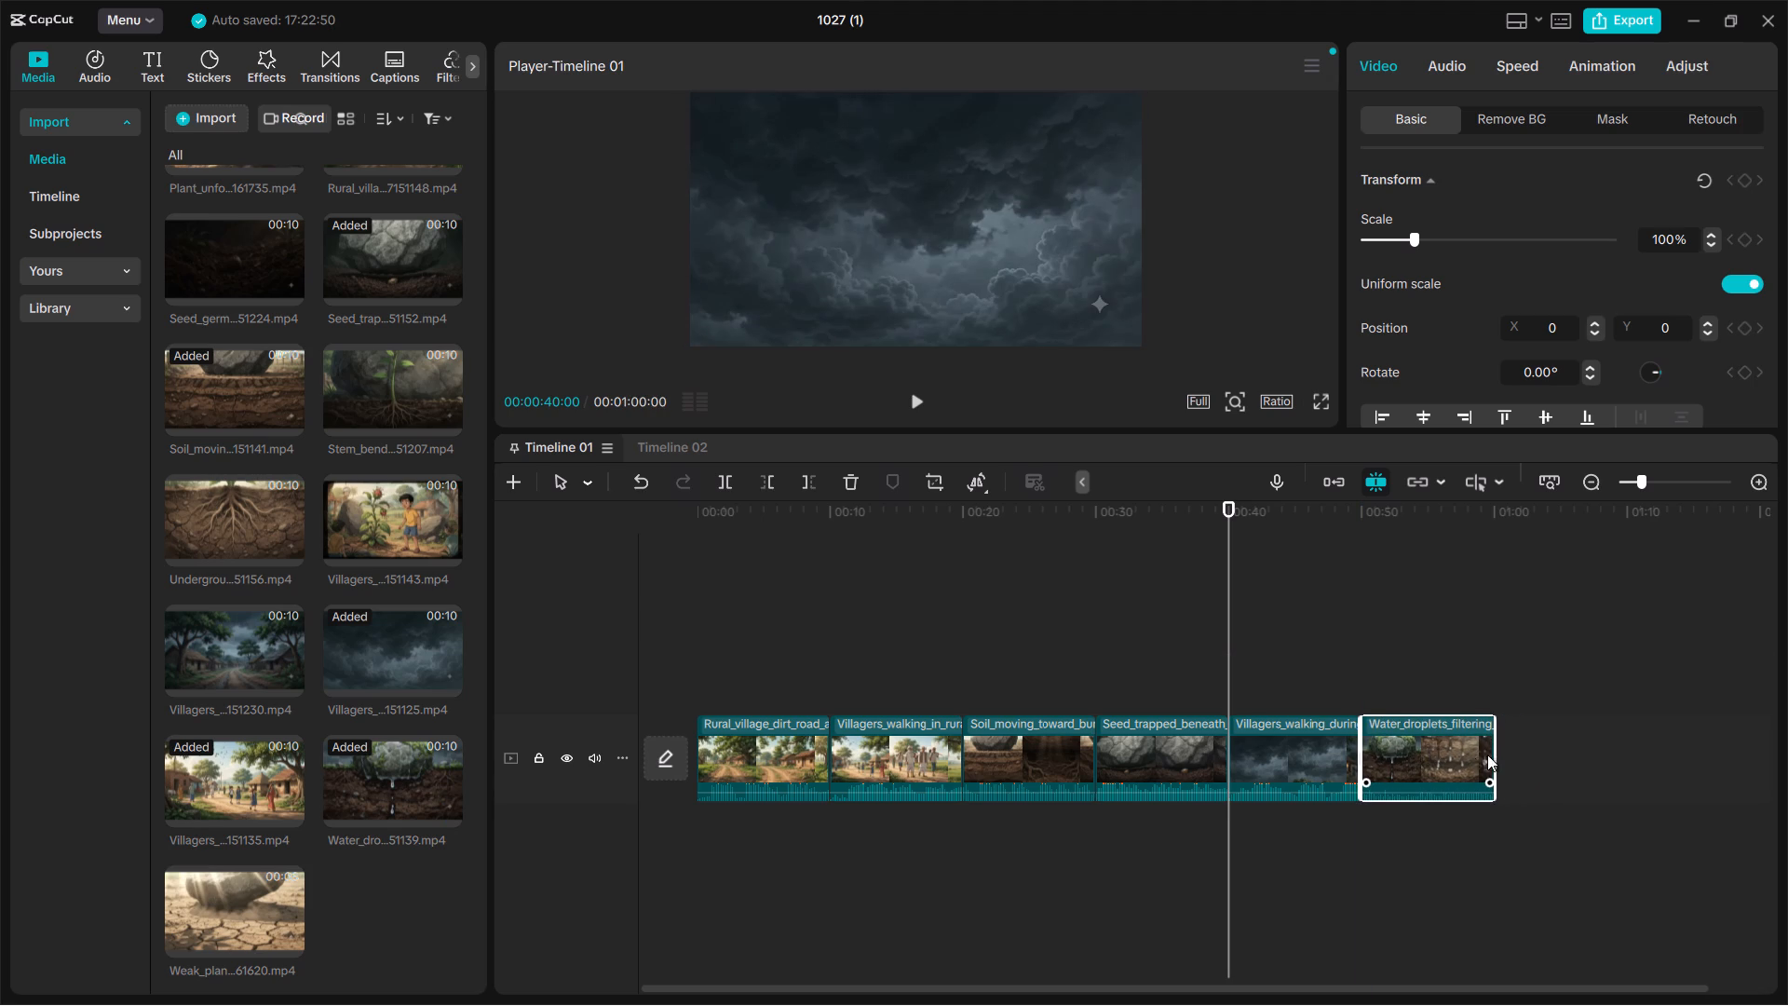
left_click_drag(1493, 758, 1533, 758)
Play back the Water_droplets_filtering clip from 50 seconds and review the assembled clip sequence on Timeline 01.
left_click_drag(1227, 499, 1364, 548)
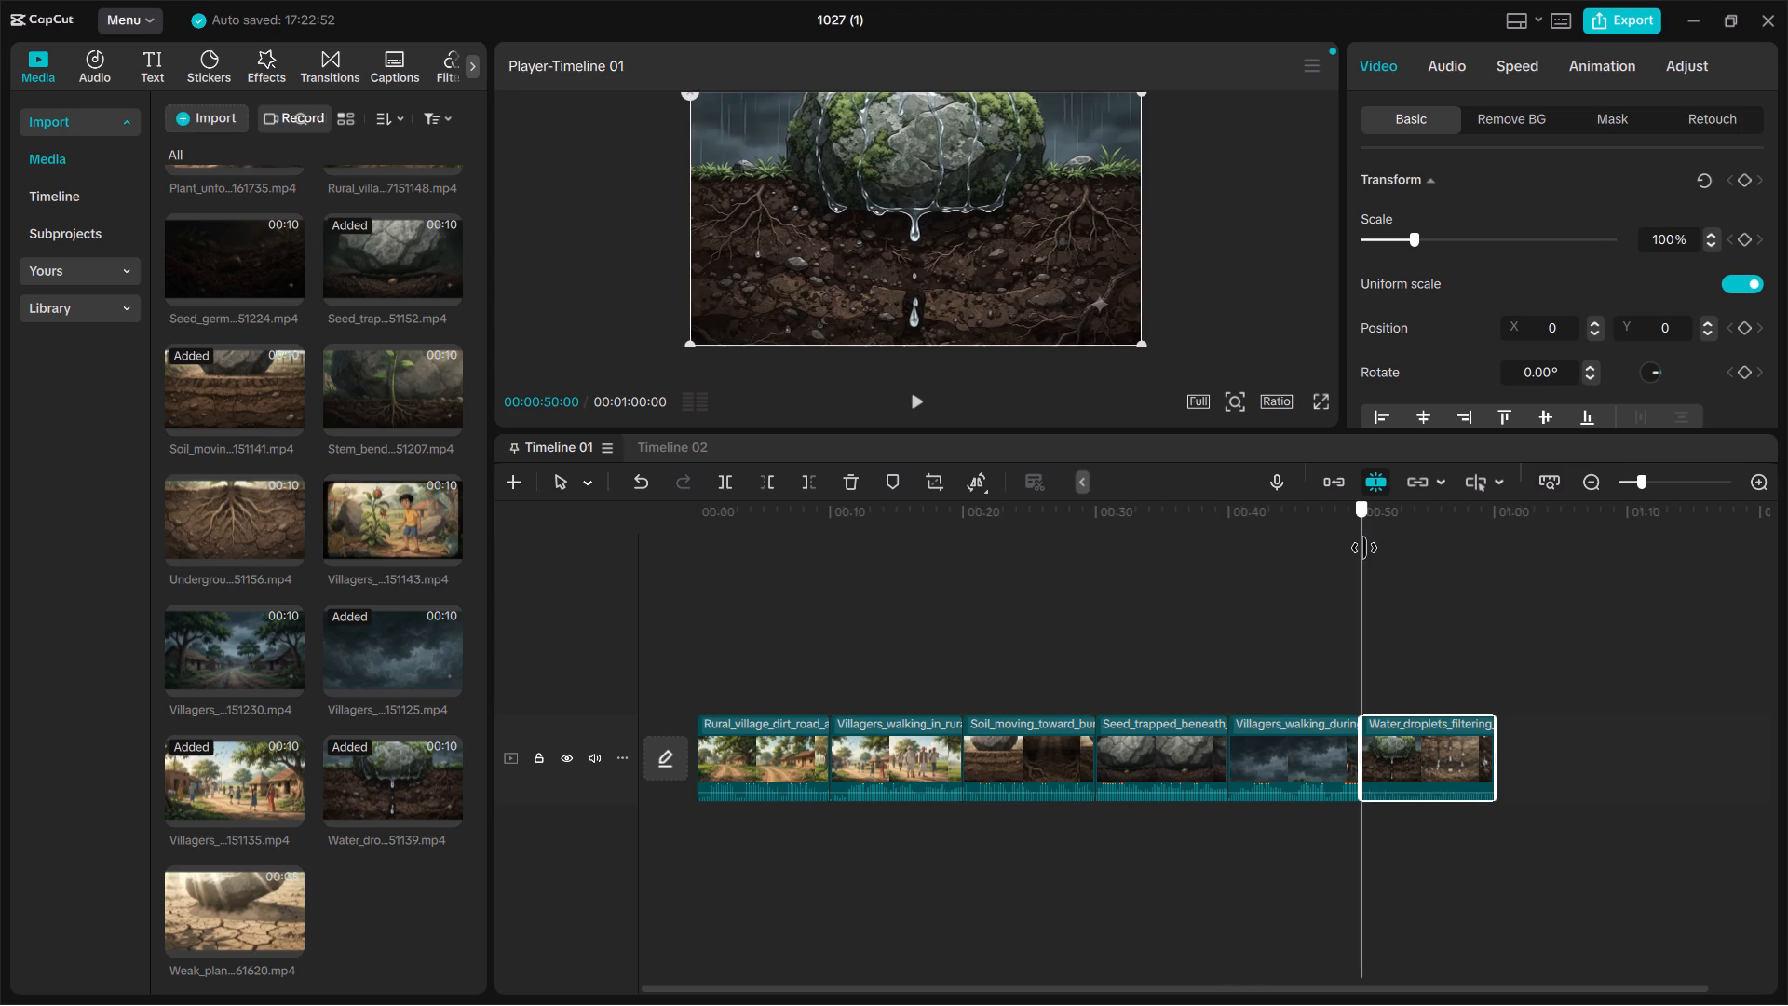
left_click_drag(1364, 548, 1365, 548)
left_click(911, 395)
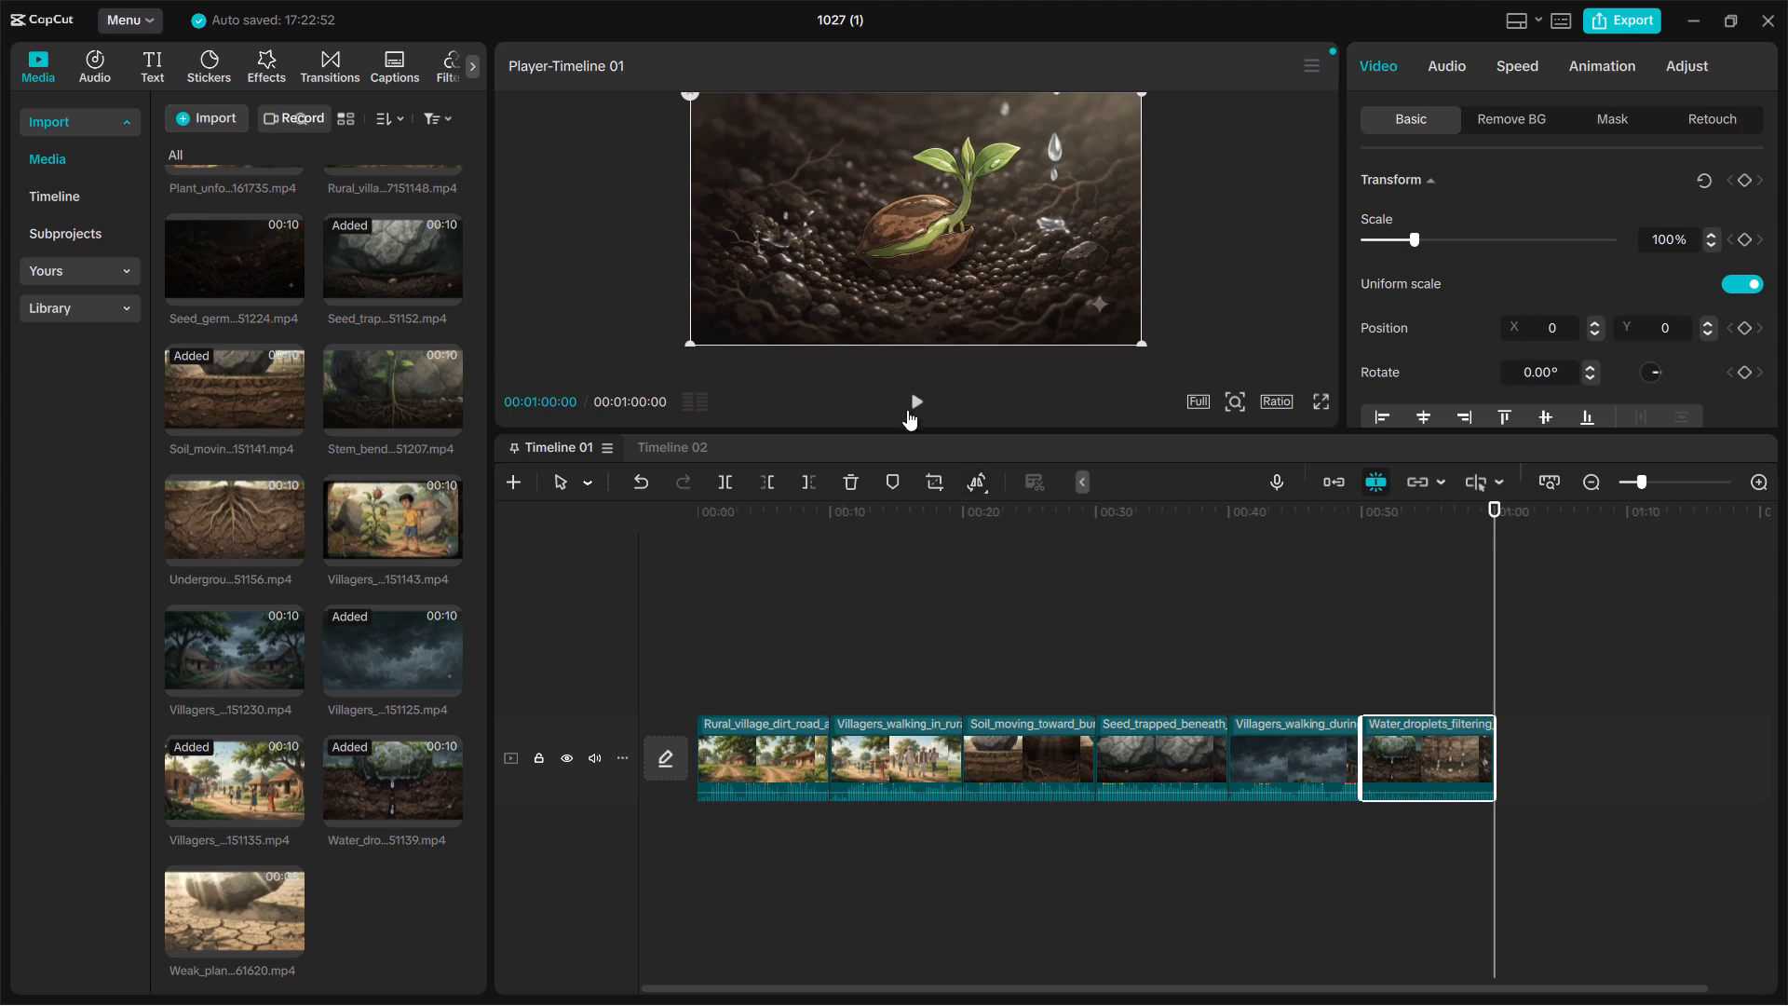
scroll(1071, 756, "left", 1)
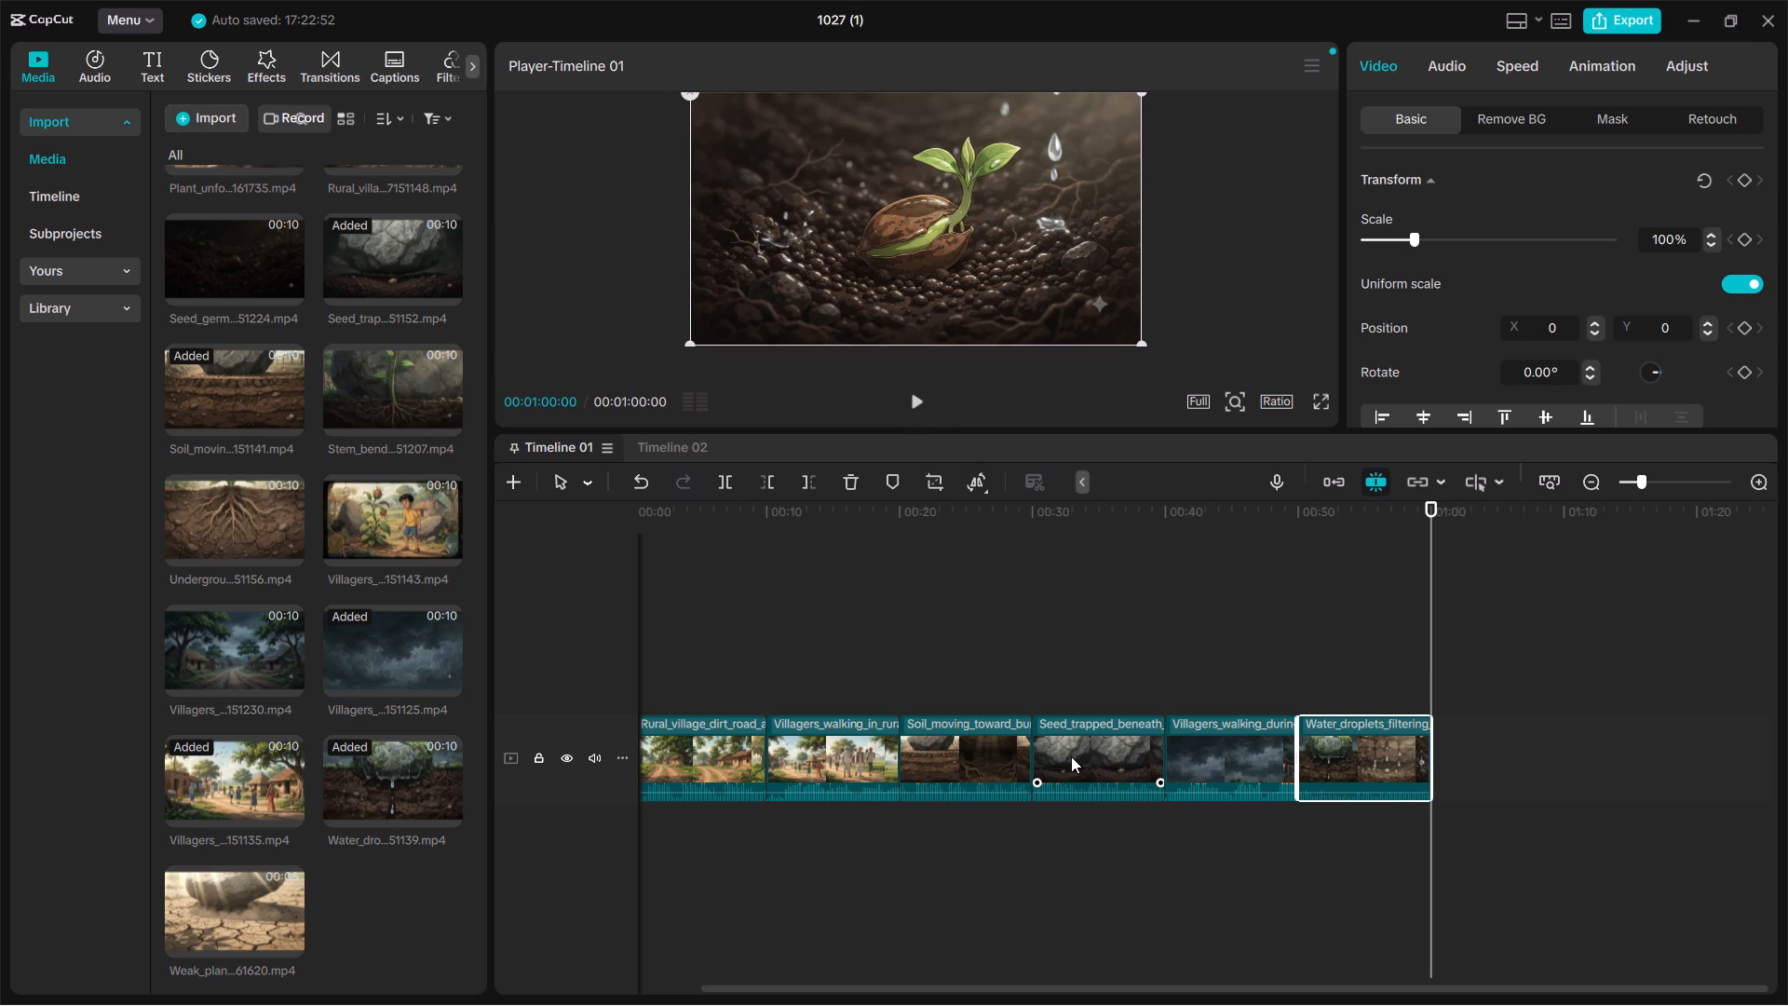
scroll(1361, 754, "up", 5, "ctrl")
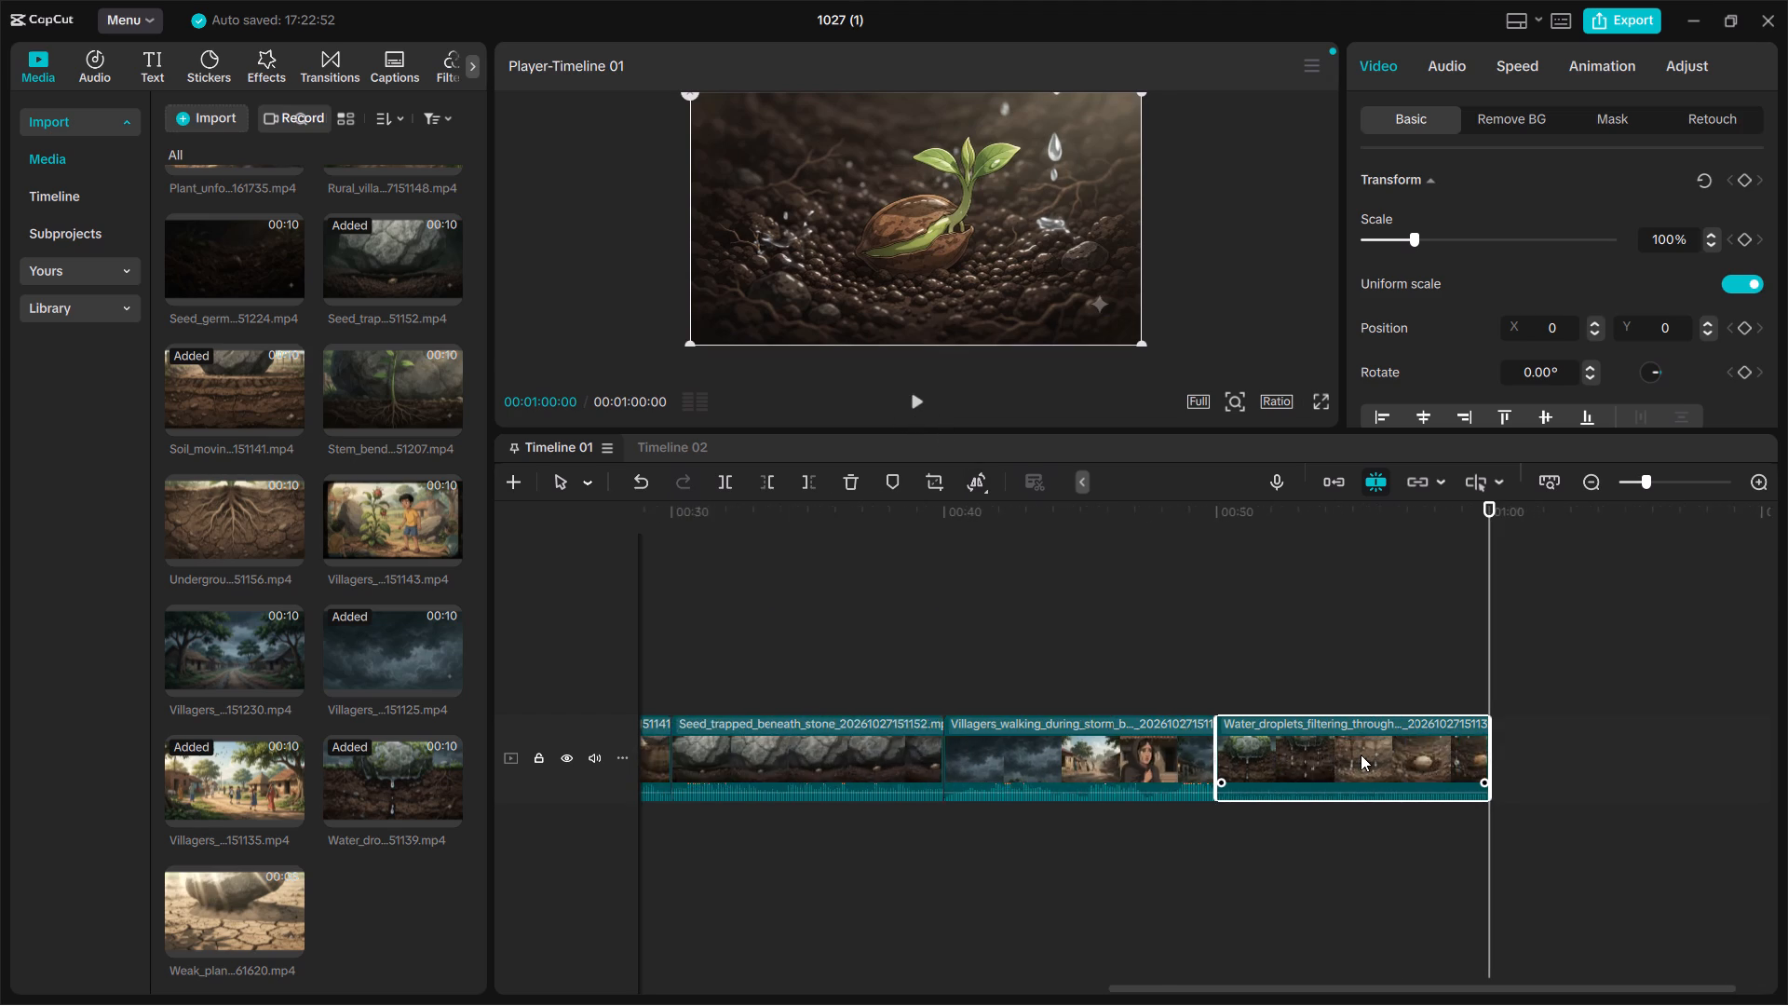
scroll(1361, 754, "up", 5, "ctrl")
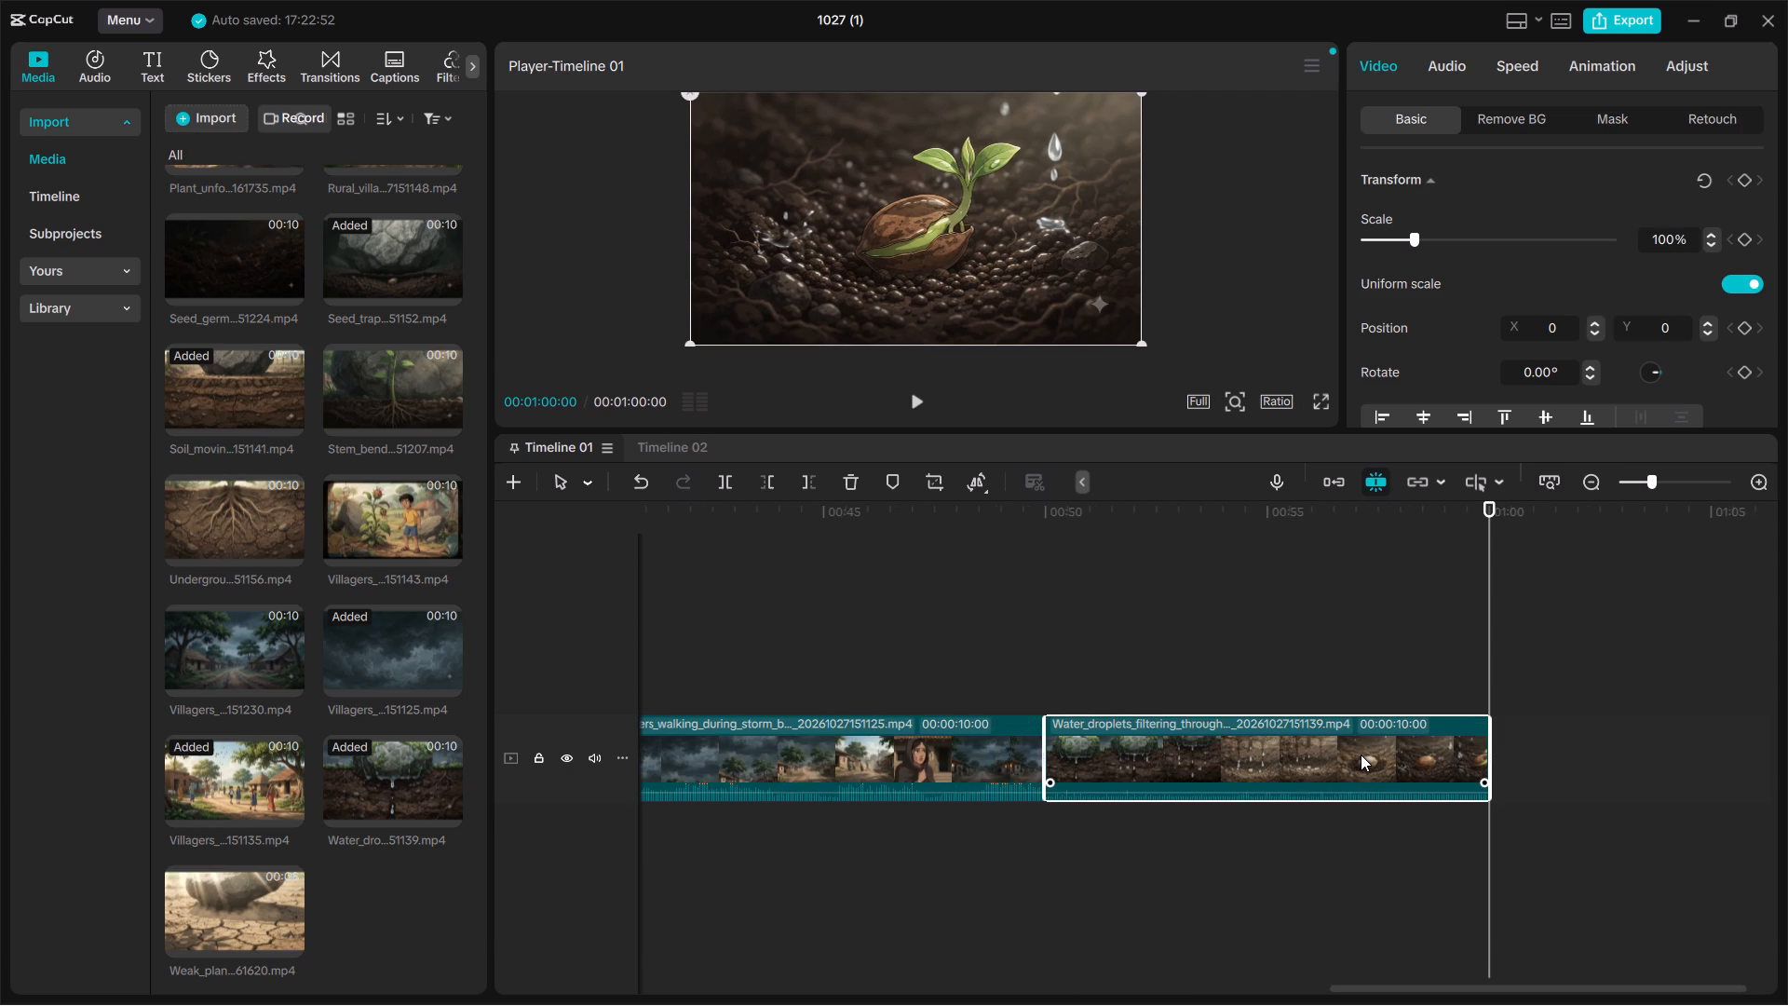
scroll(1361, 754, "down", 6, "ctrl")
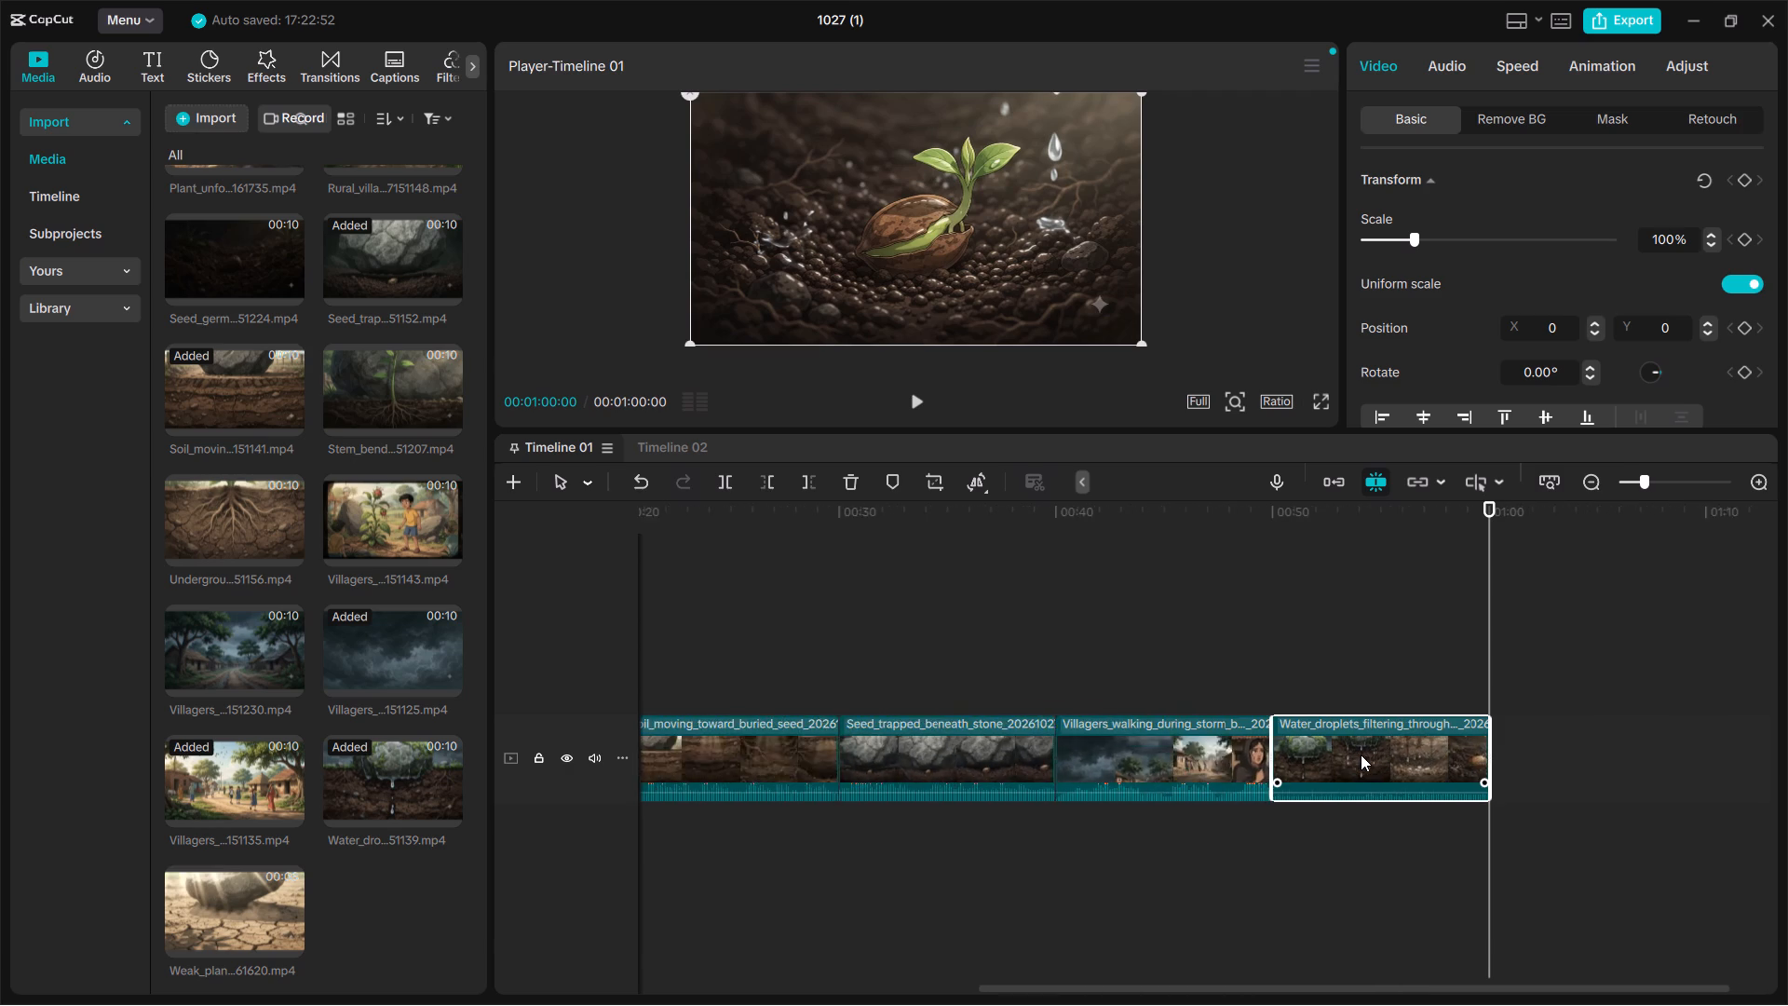
scroll(1361, 754, "down", 5, "ctrl")
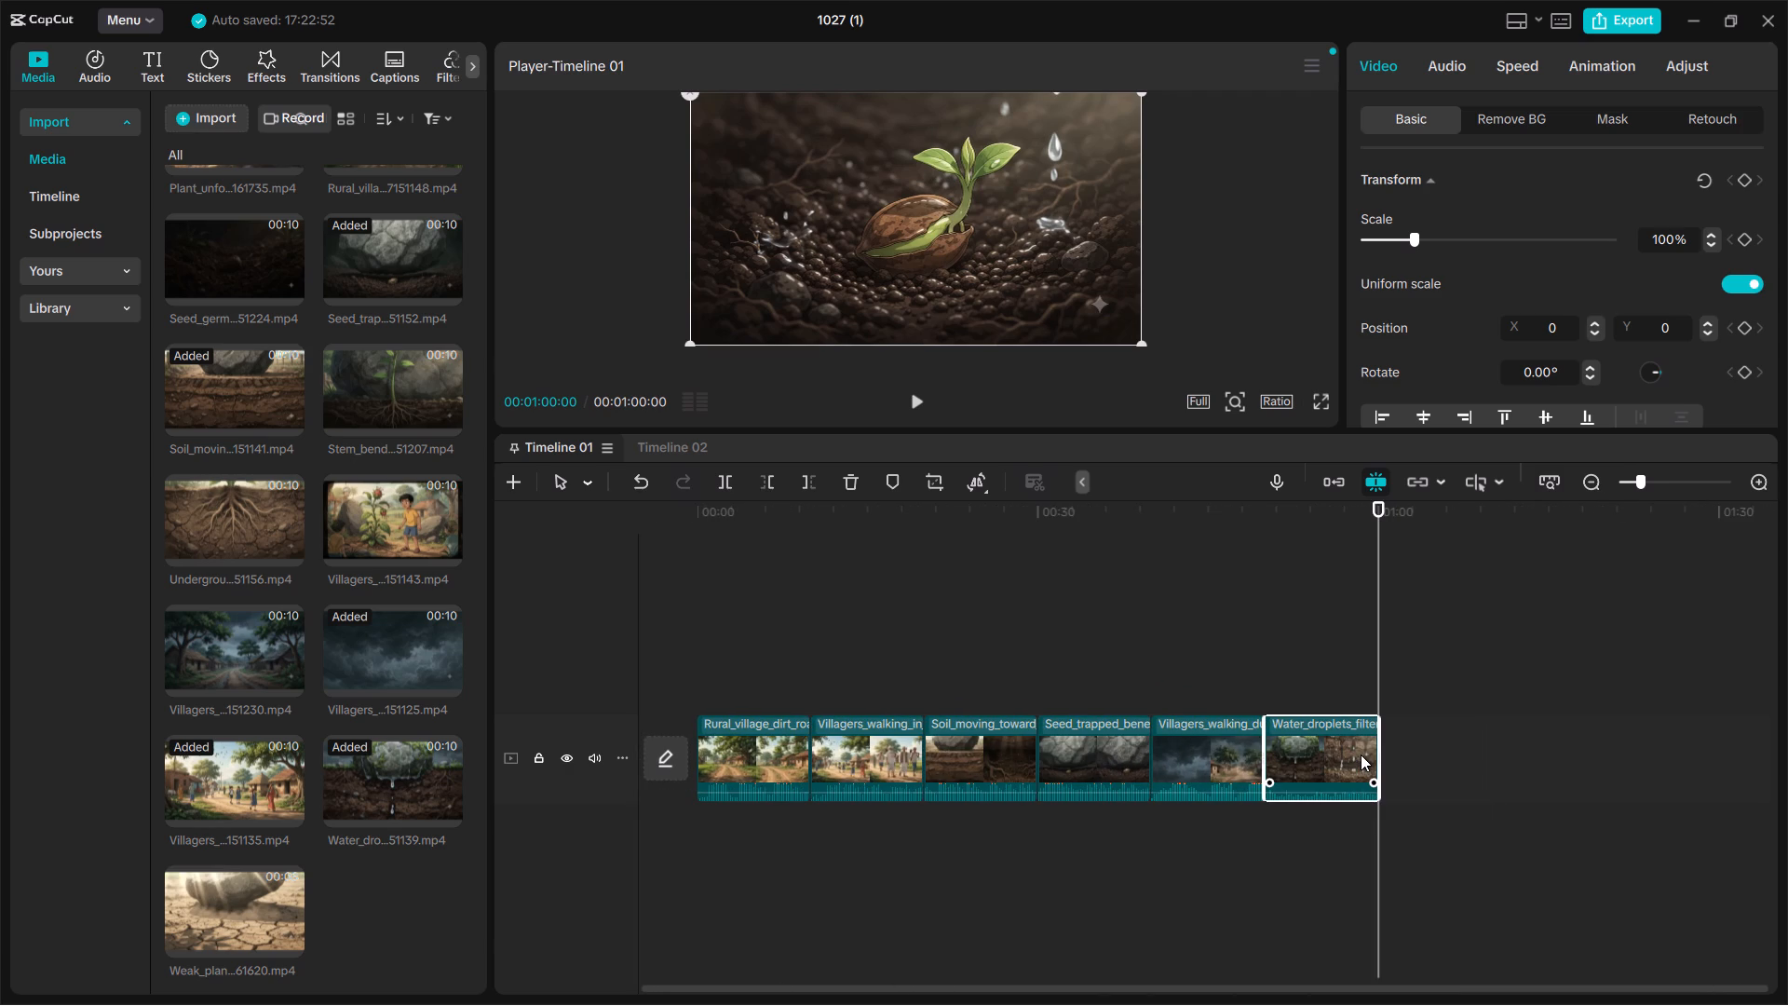
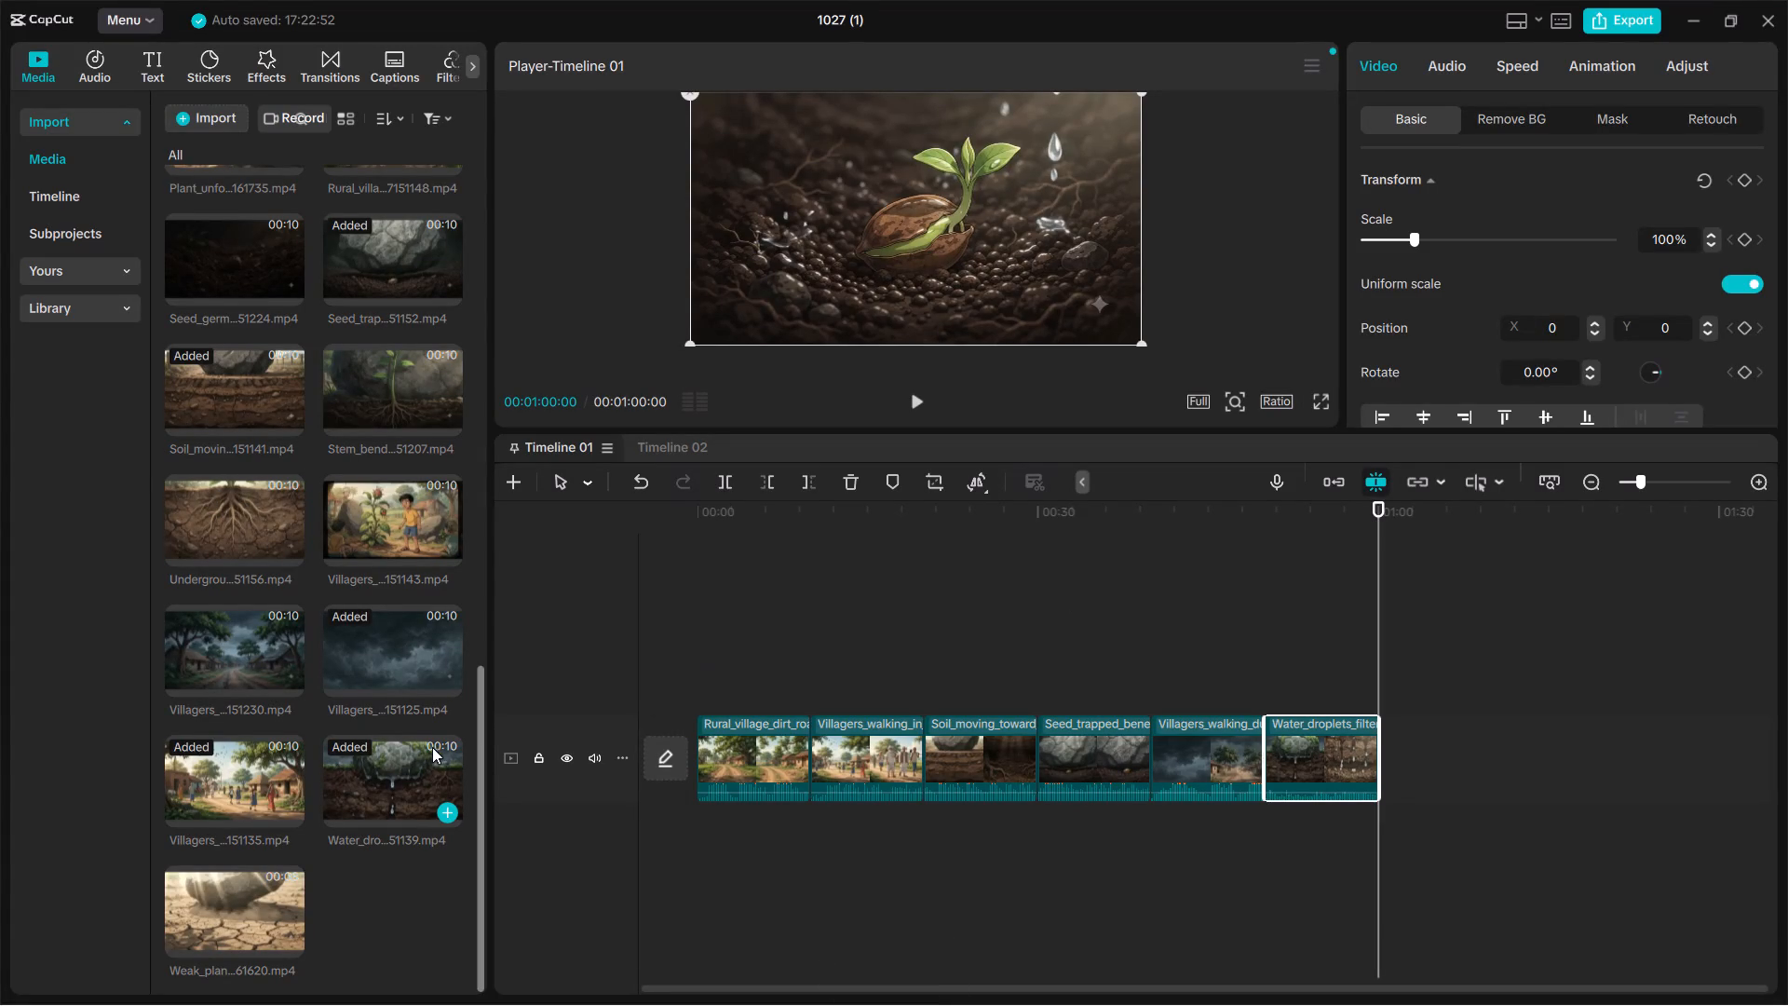
Add the Green_ste...61724 clip, the sprout beside the stone, to the main track at 1:00, directly after the water droplets clip.
scroll(424, 745, "up", 1)
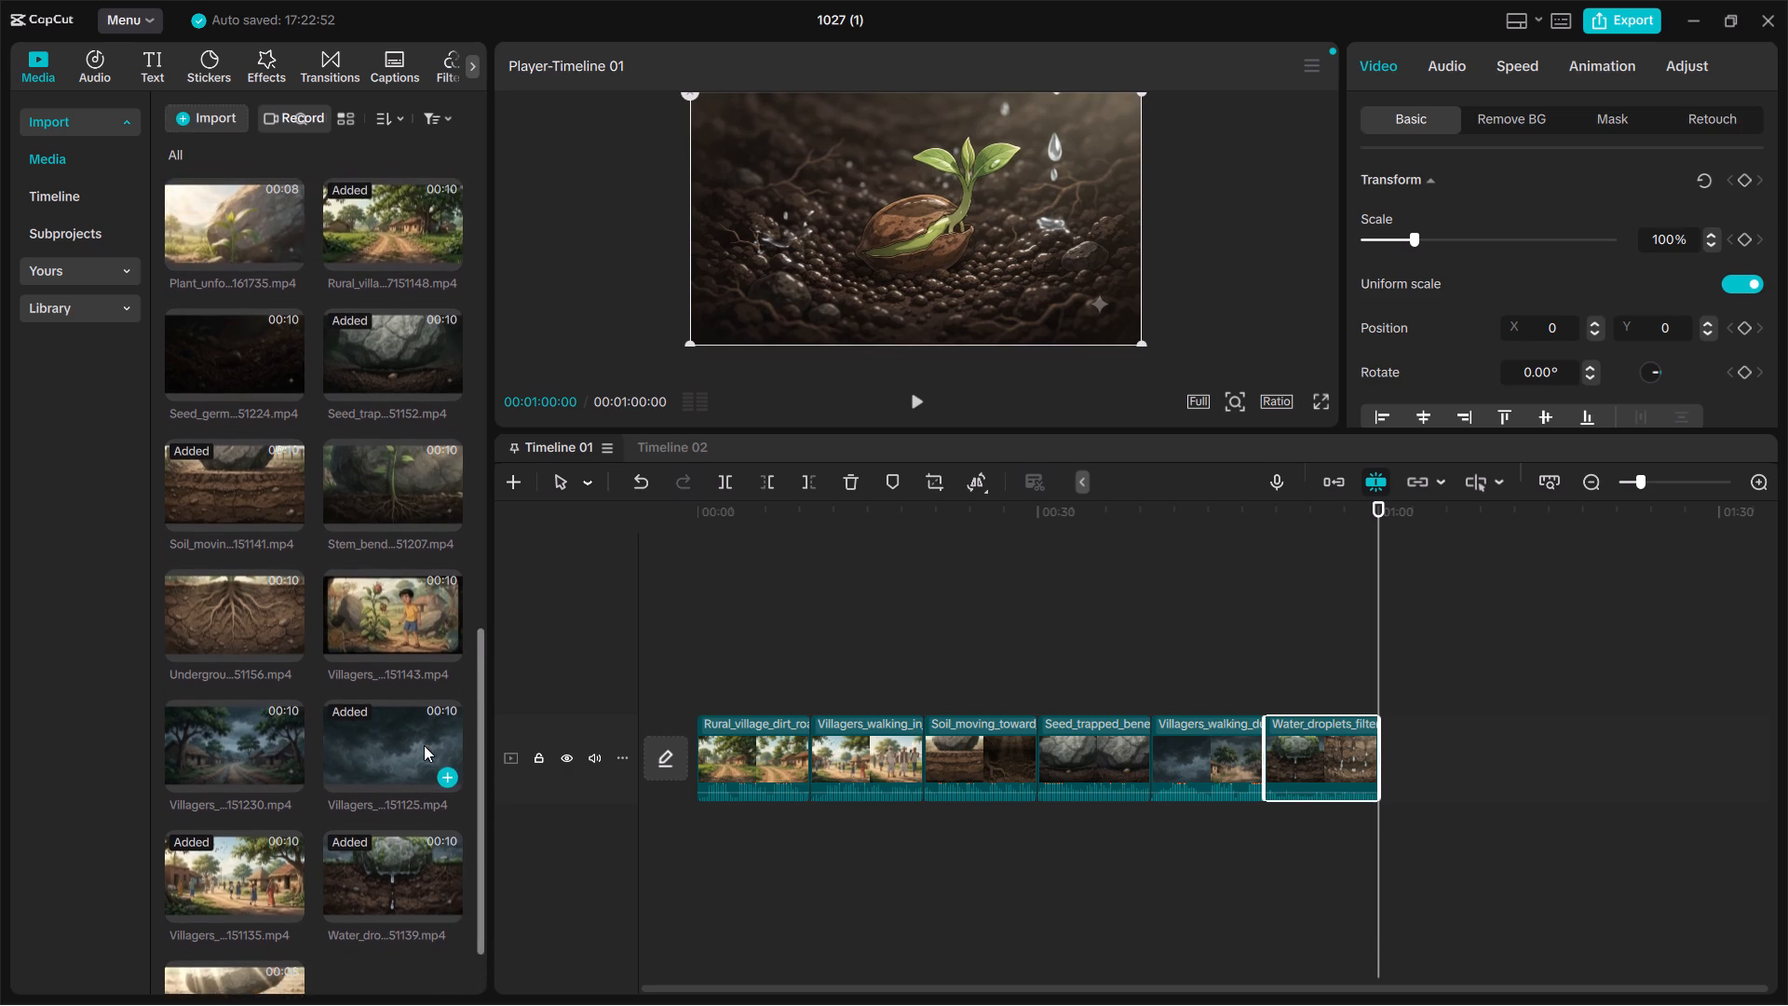
scroll(424, 745, "up", 1)
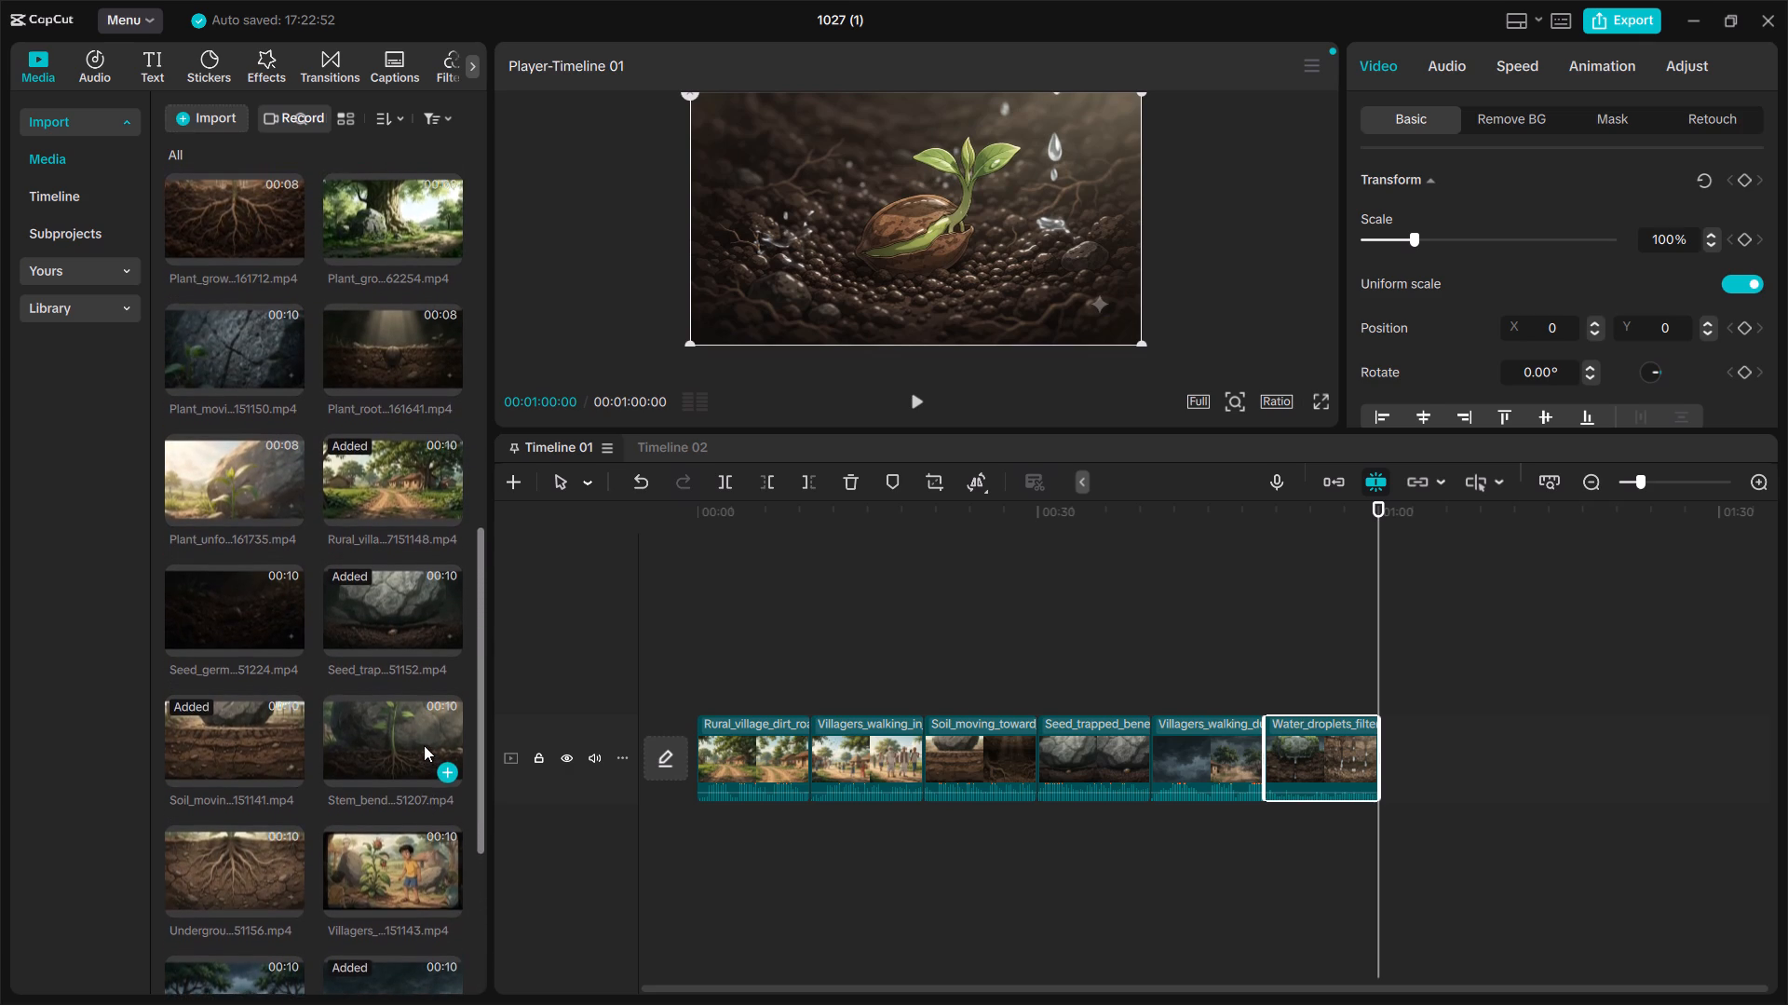
scroll(424, 745, "up", 1)
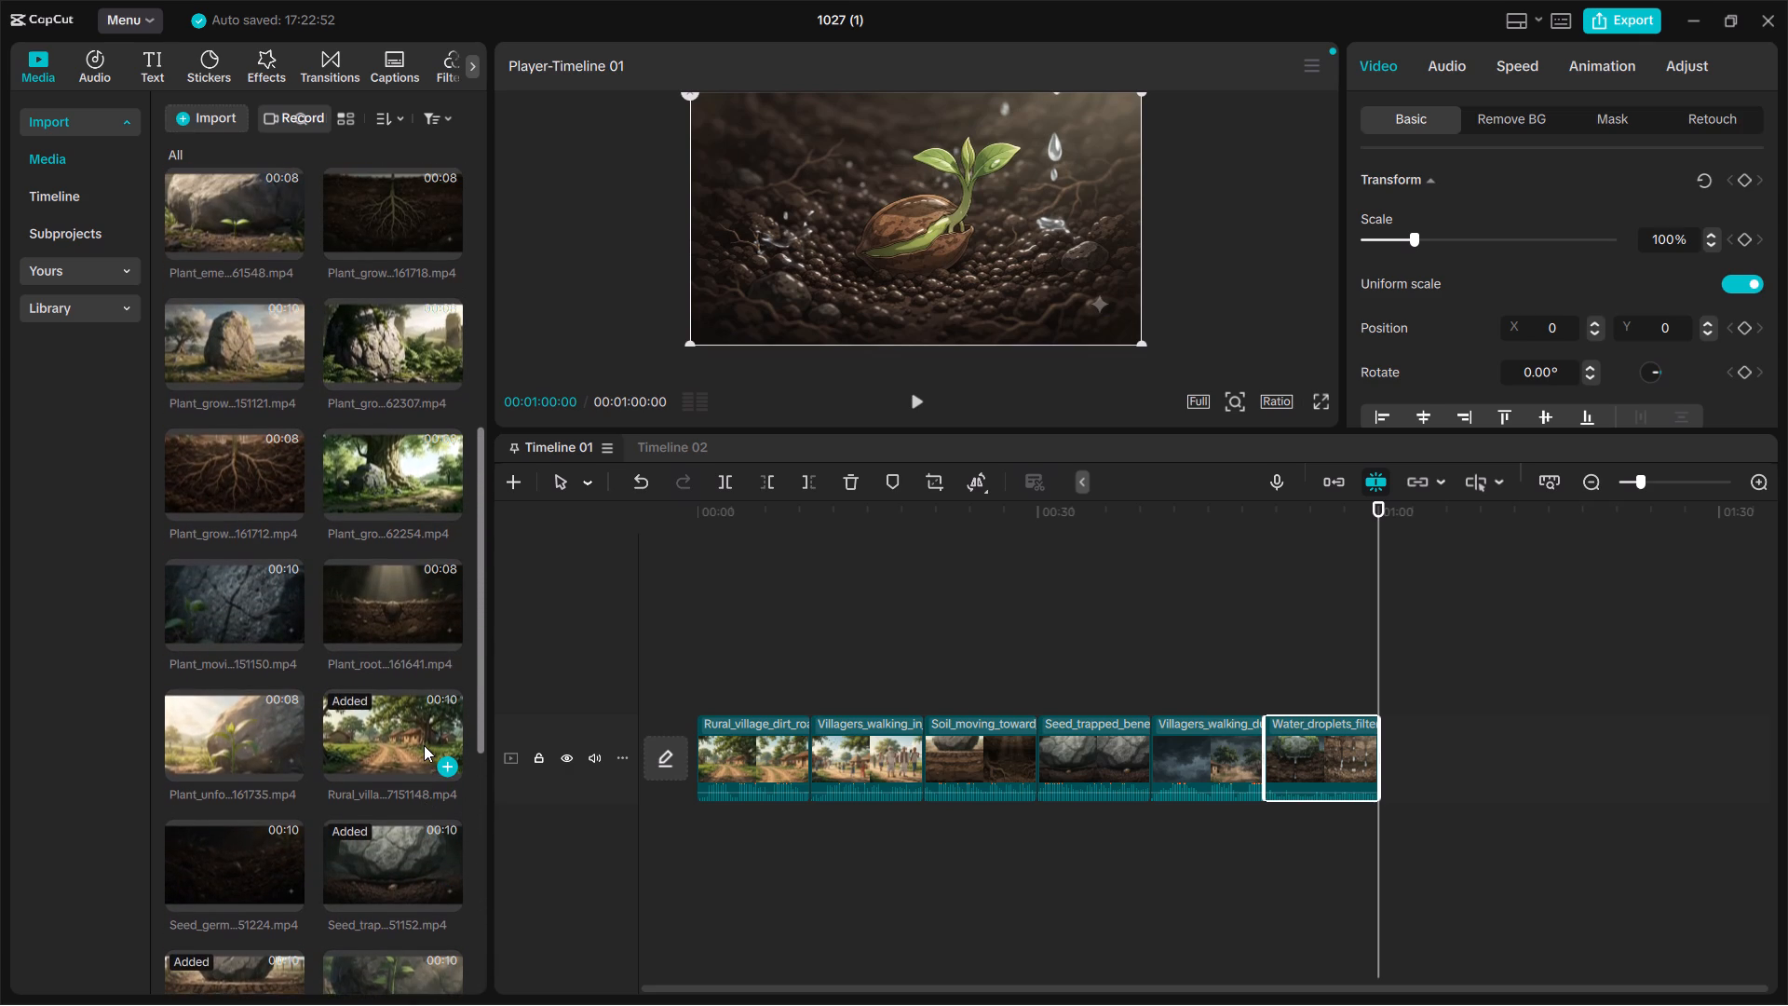
scroll(424, 745, "up", 2)
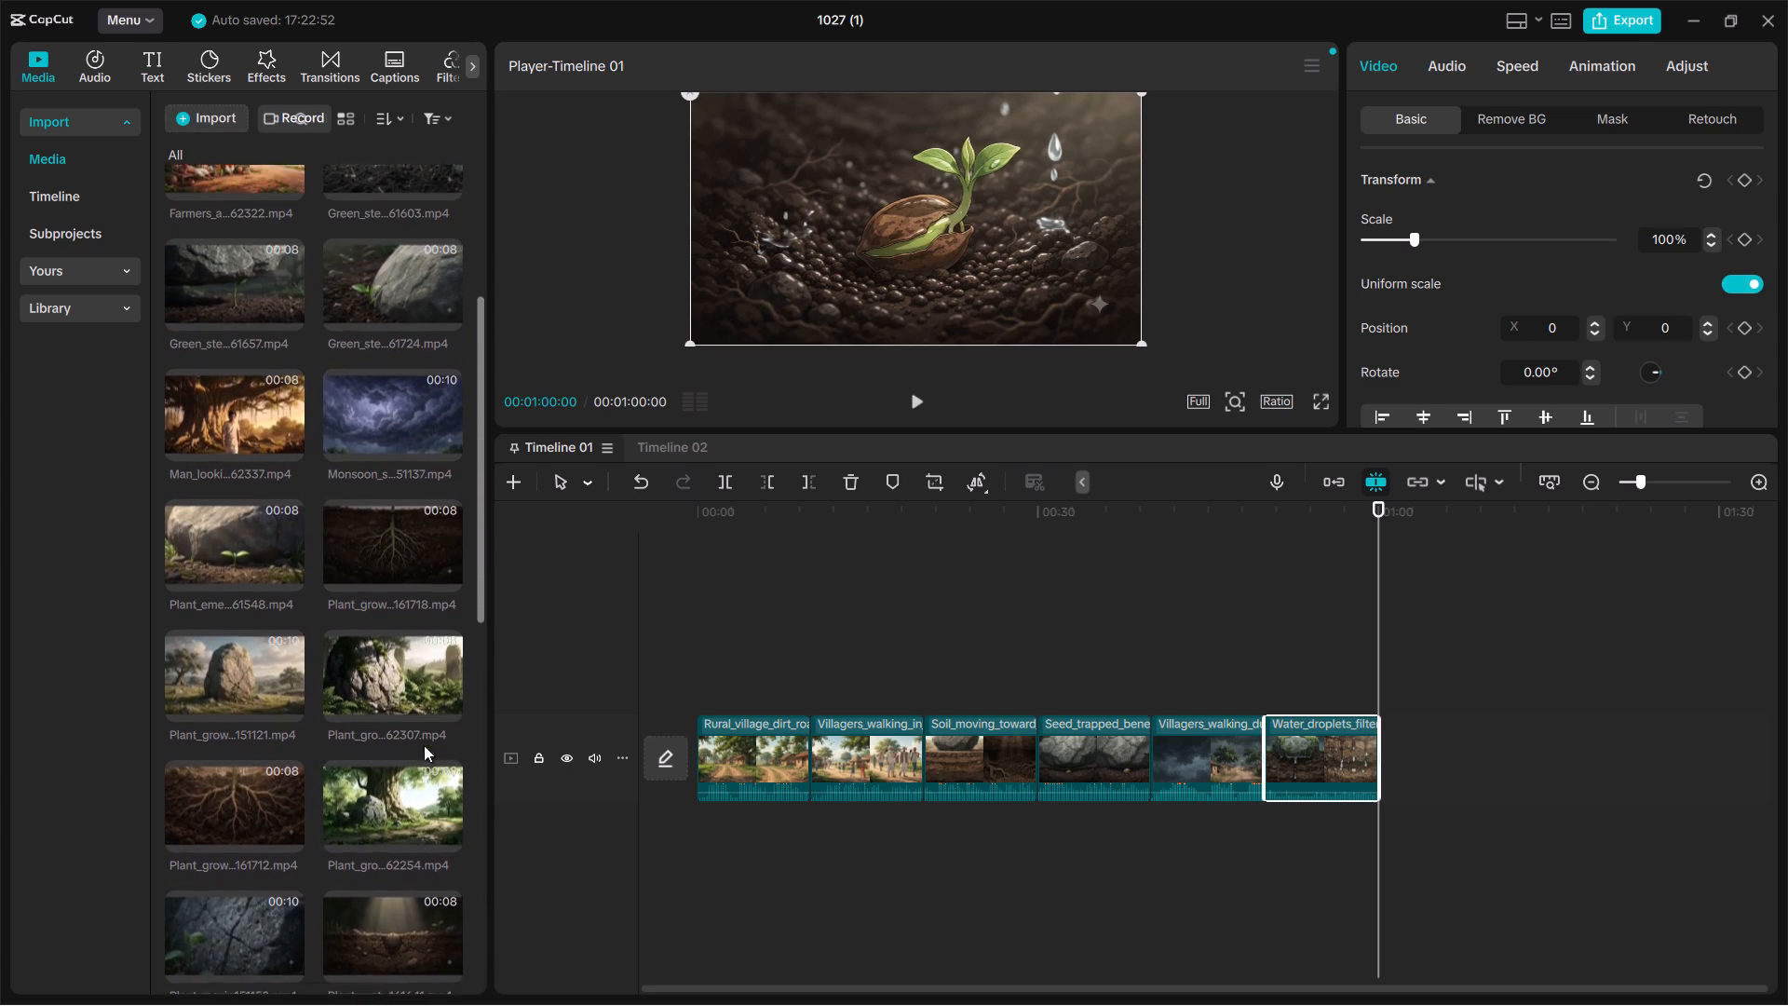
scroll(424, 745, "up", 2)
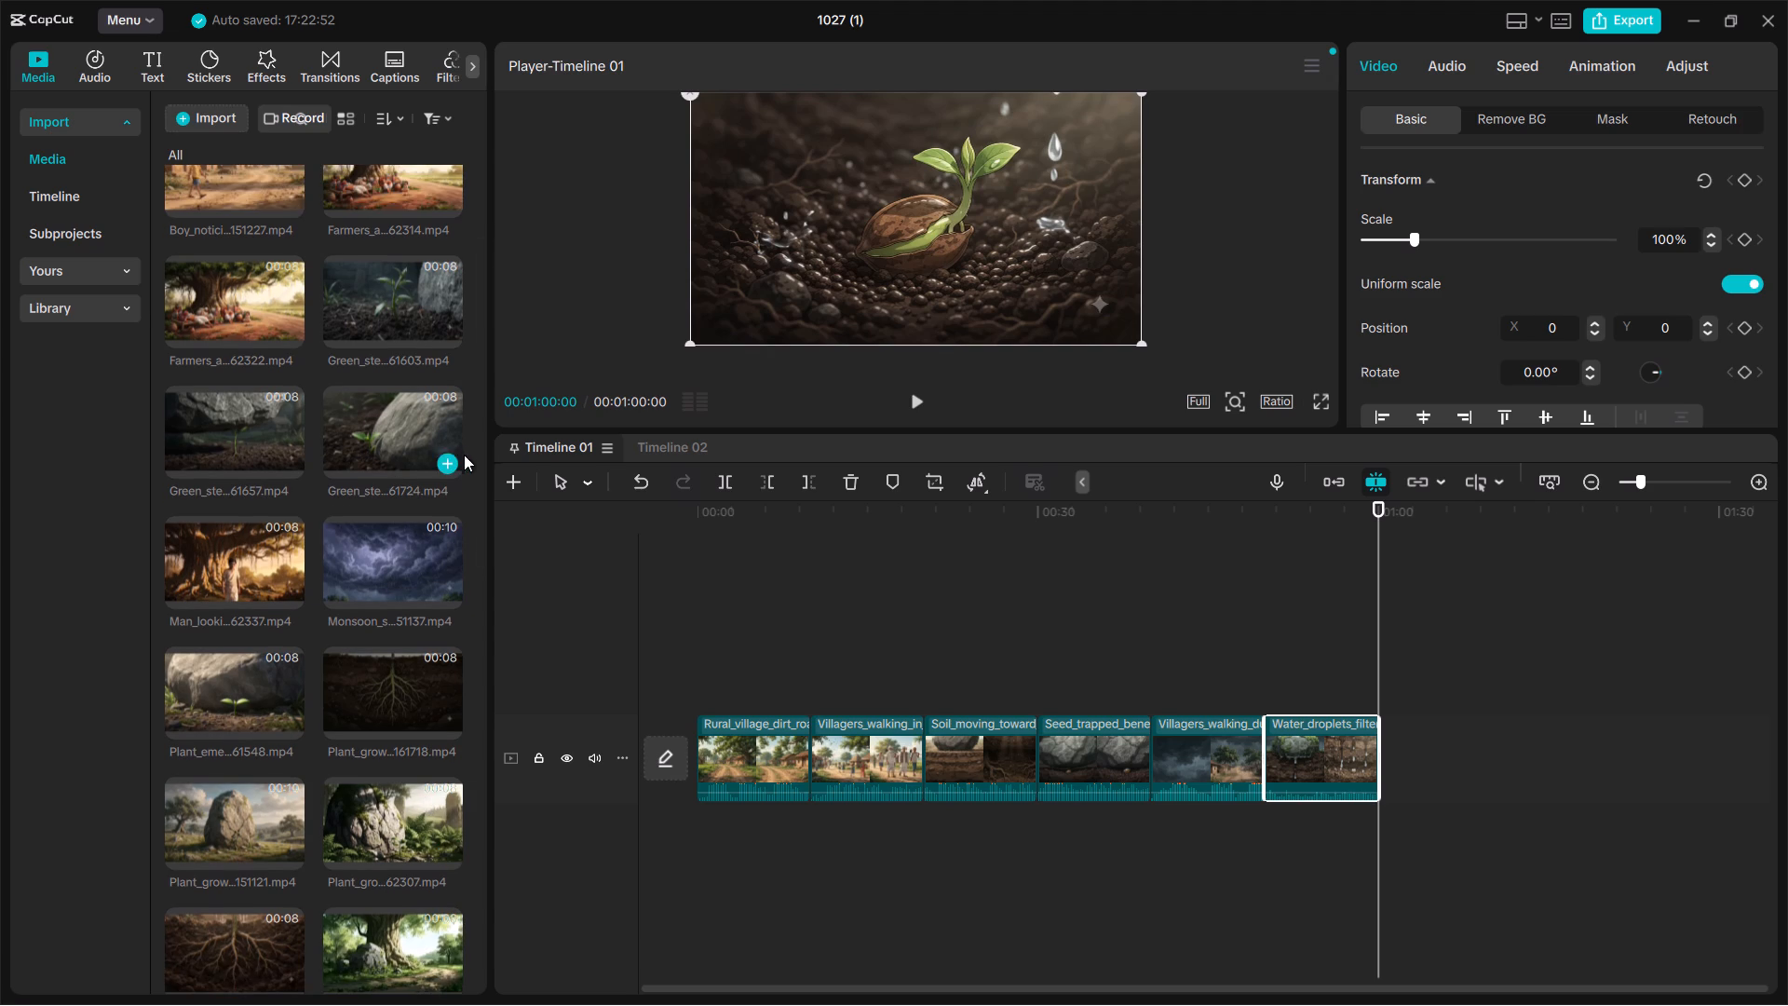
left_click(451, 458)
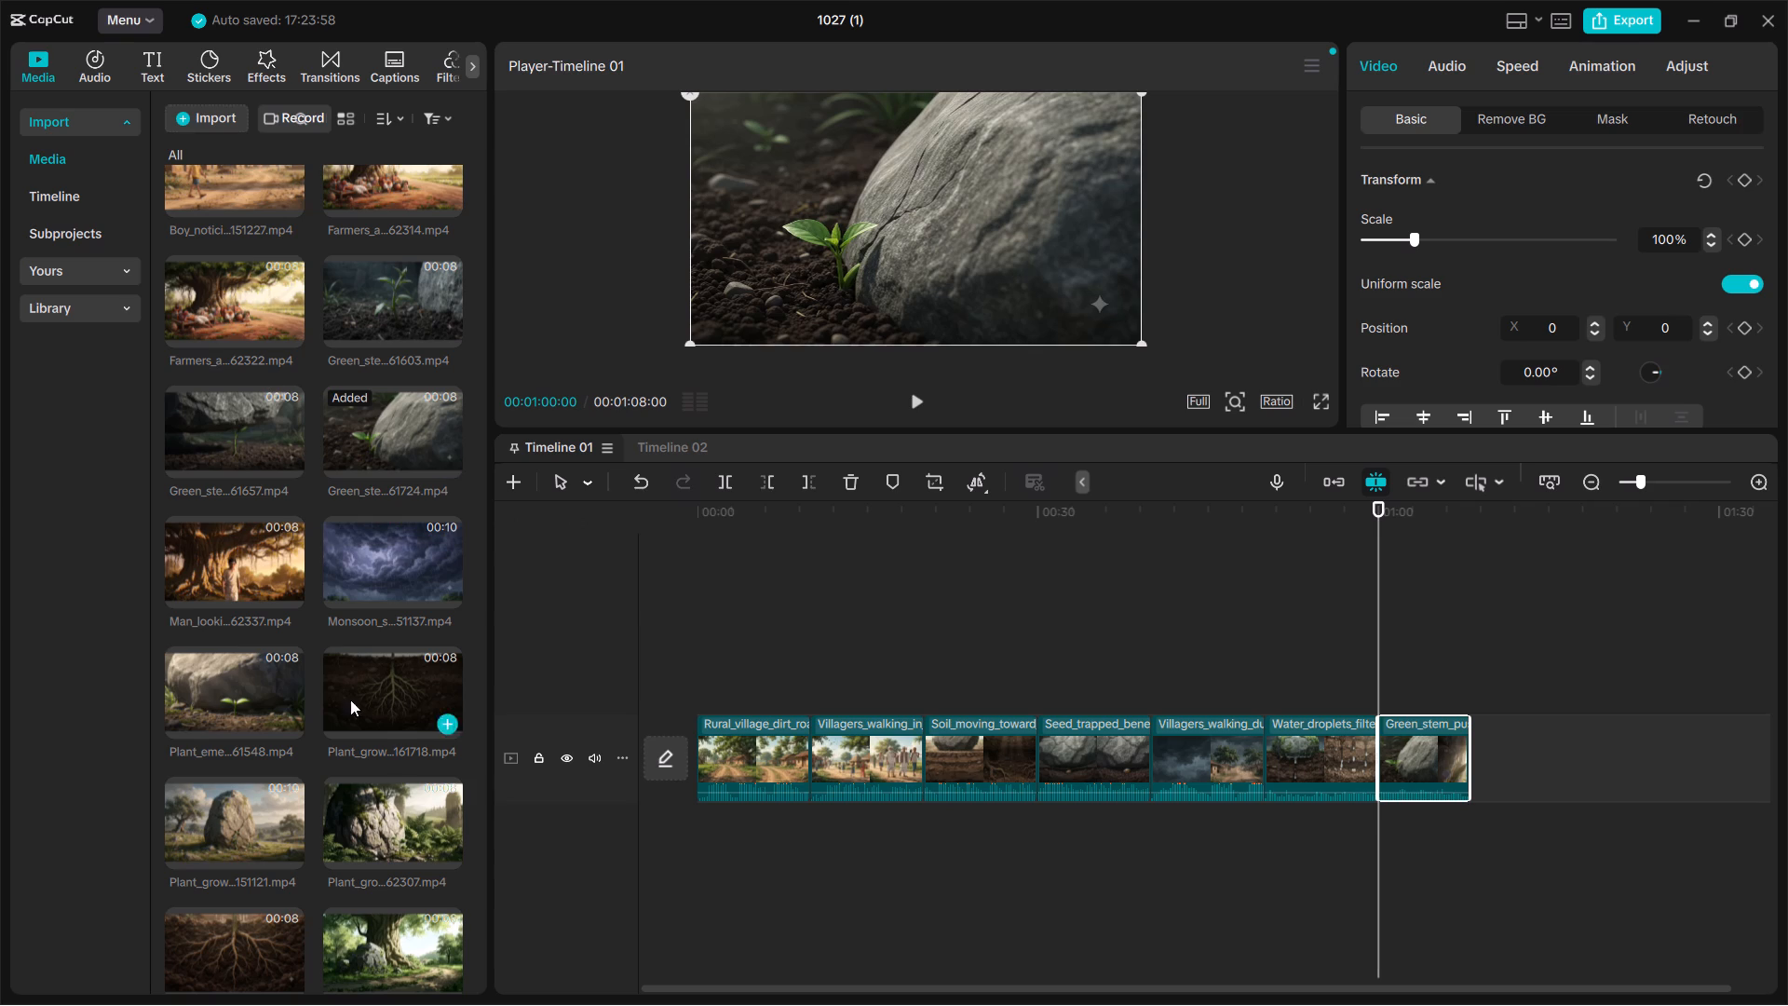
Add the Plant_root...161641 clip and place it on the main track at 1:08, directly after the Green_ste...61724 clip.
scroll(308, 840, "down", 1)
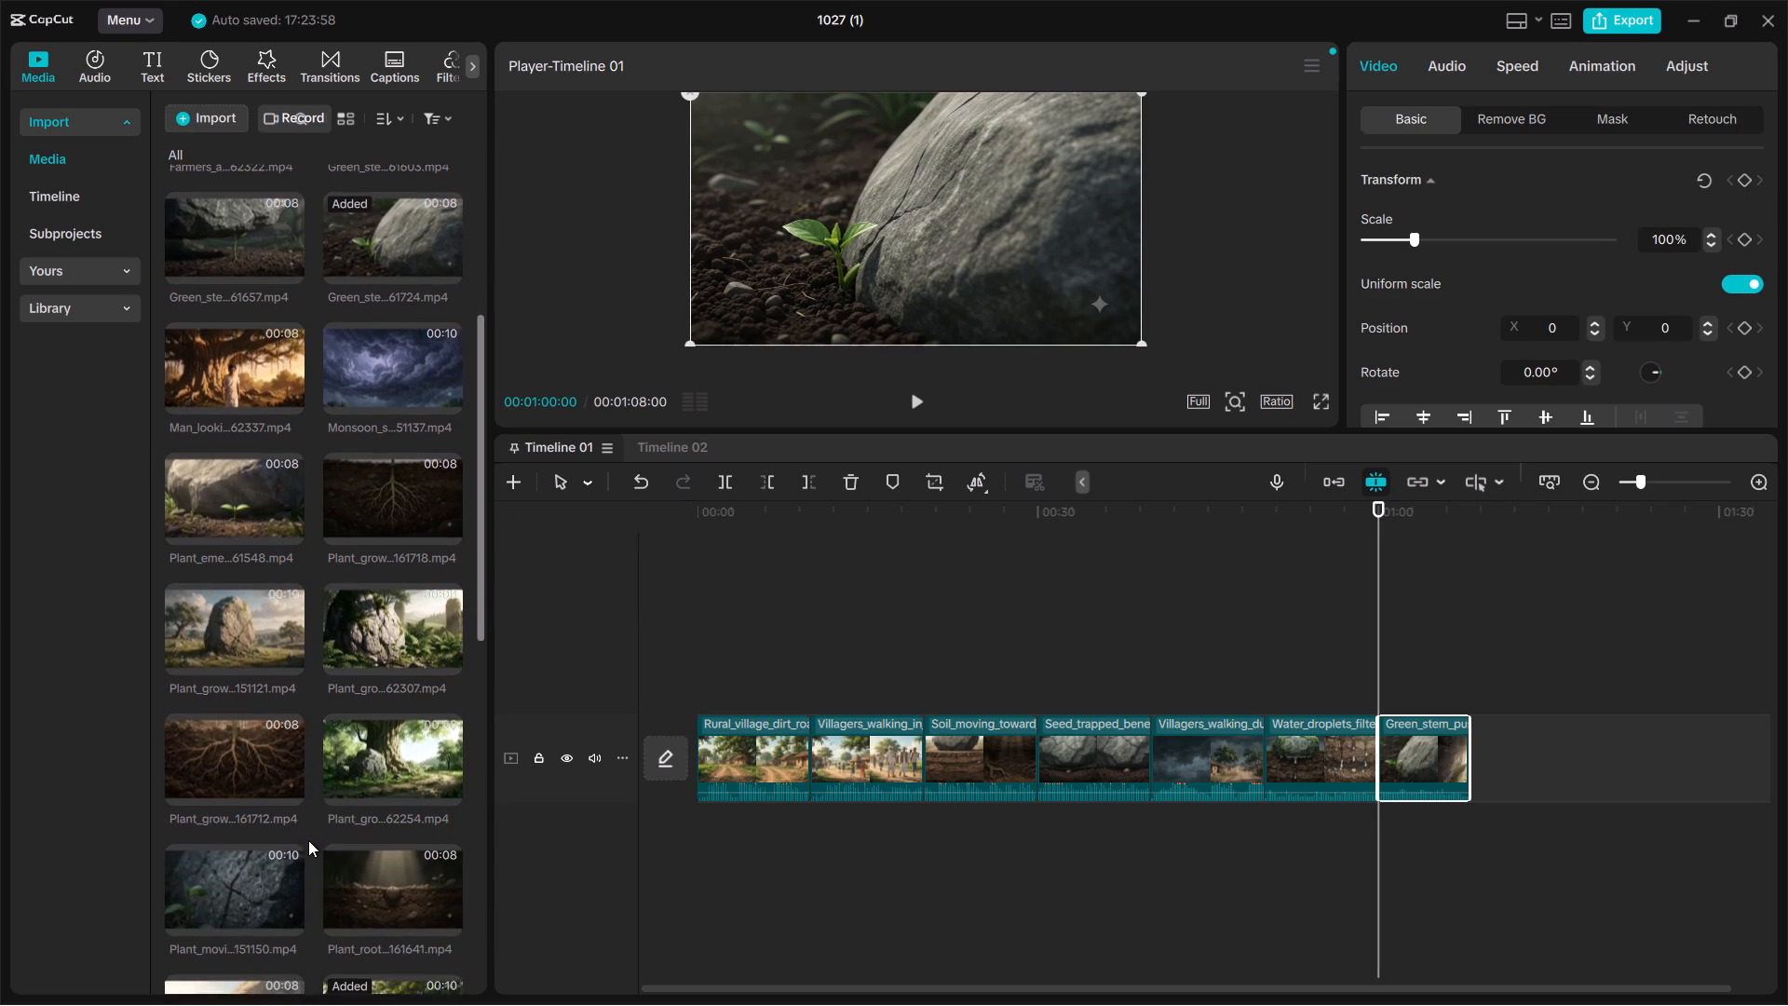
scroll(308, 840, "down", 1)
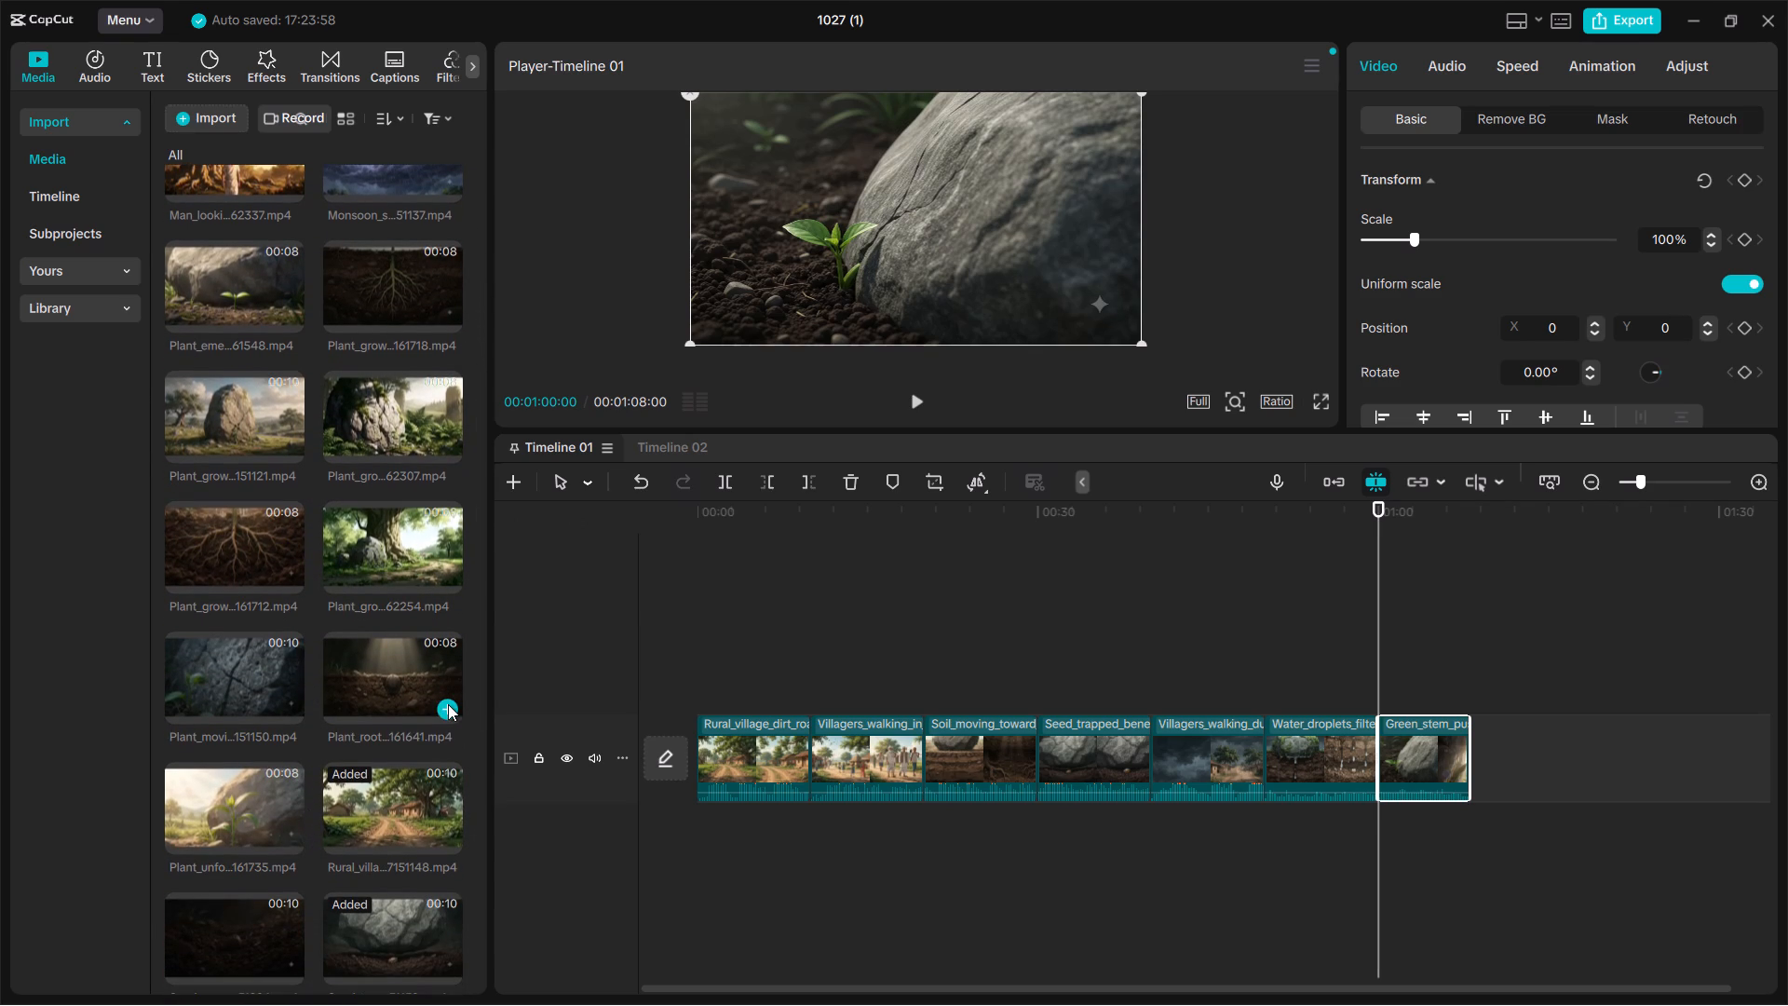
left_click(448, 704)
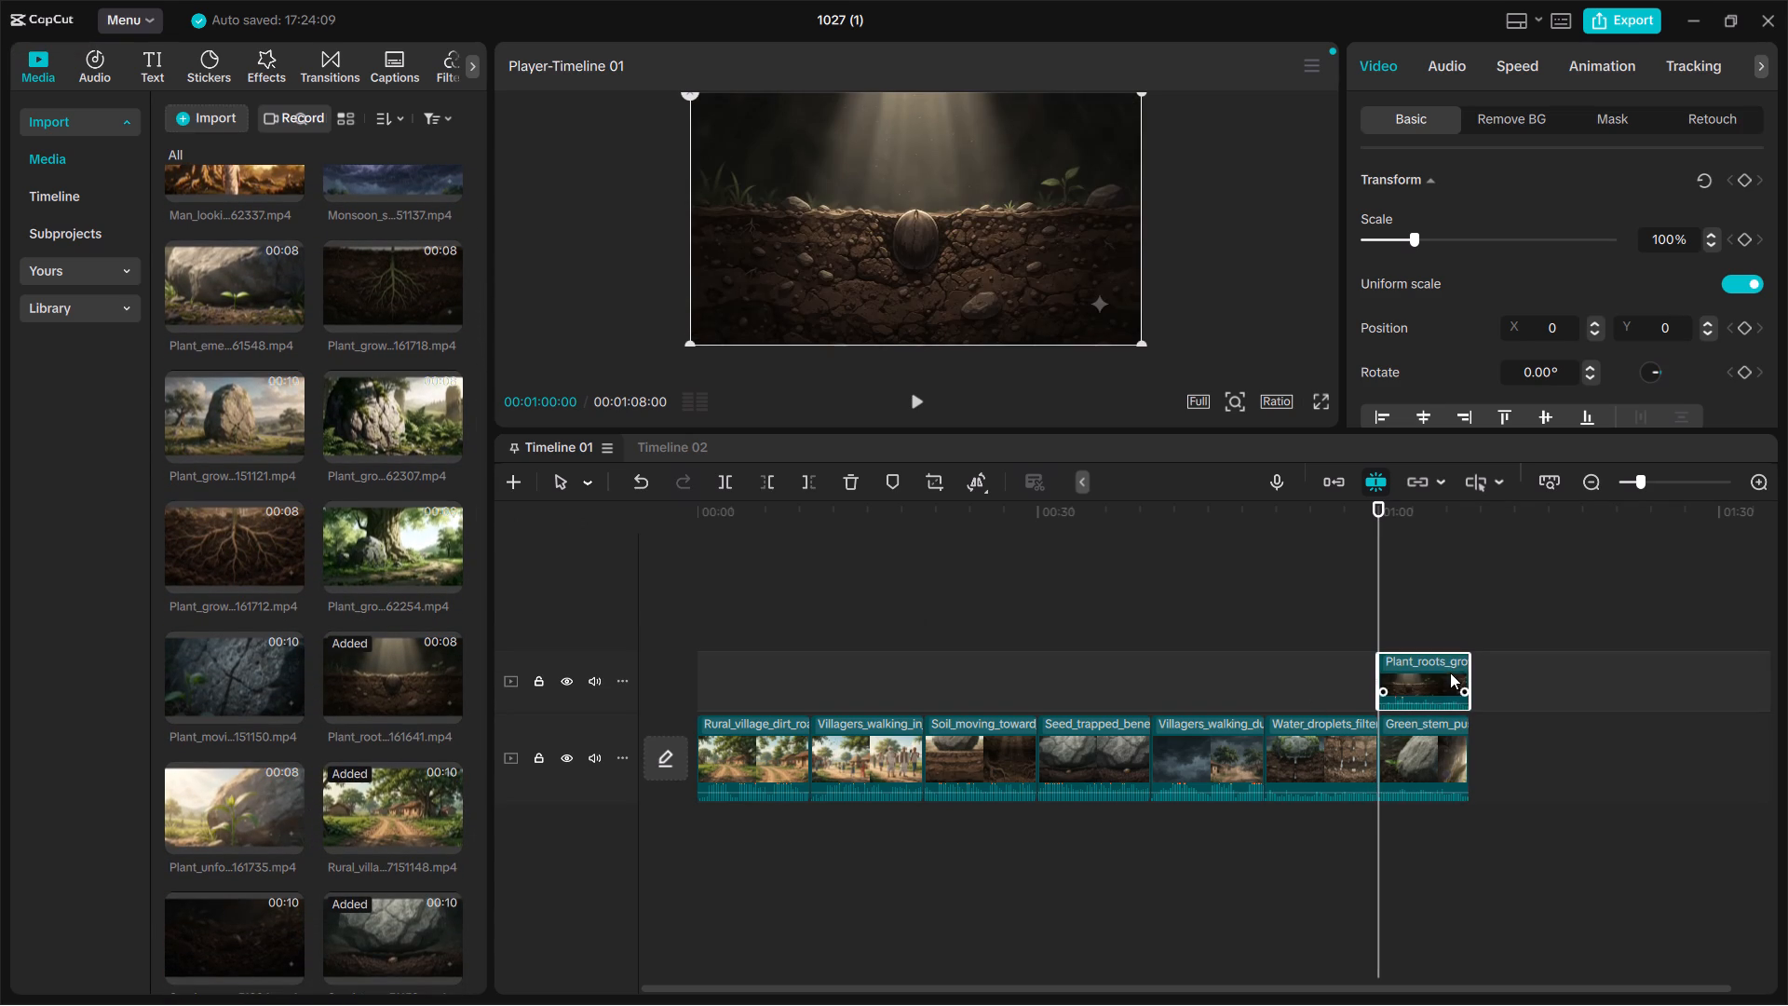
left_click_drag(1450, 673, 1549, 750)
left_click_drag(1534, 746, 1524, 741)
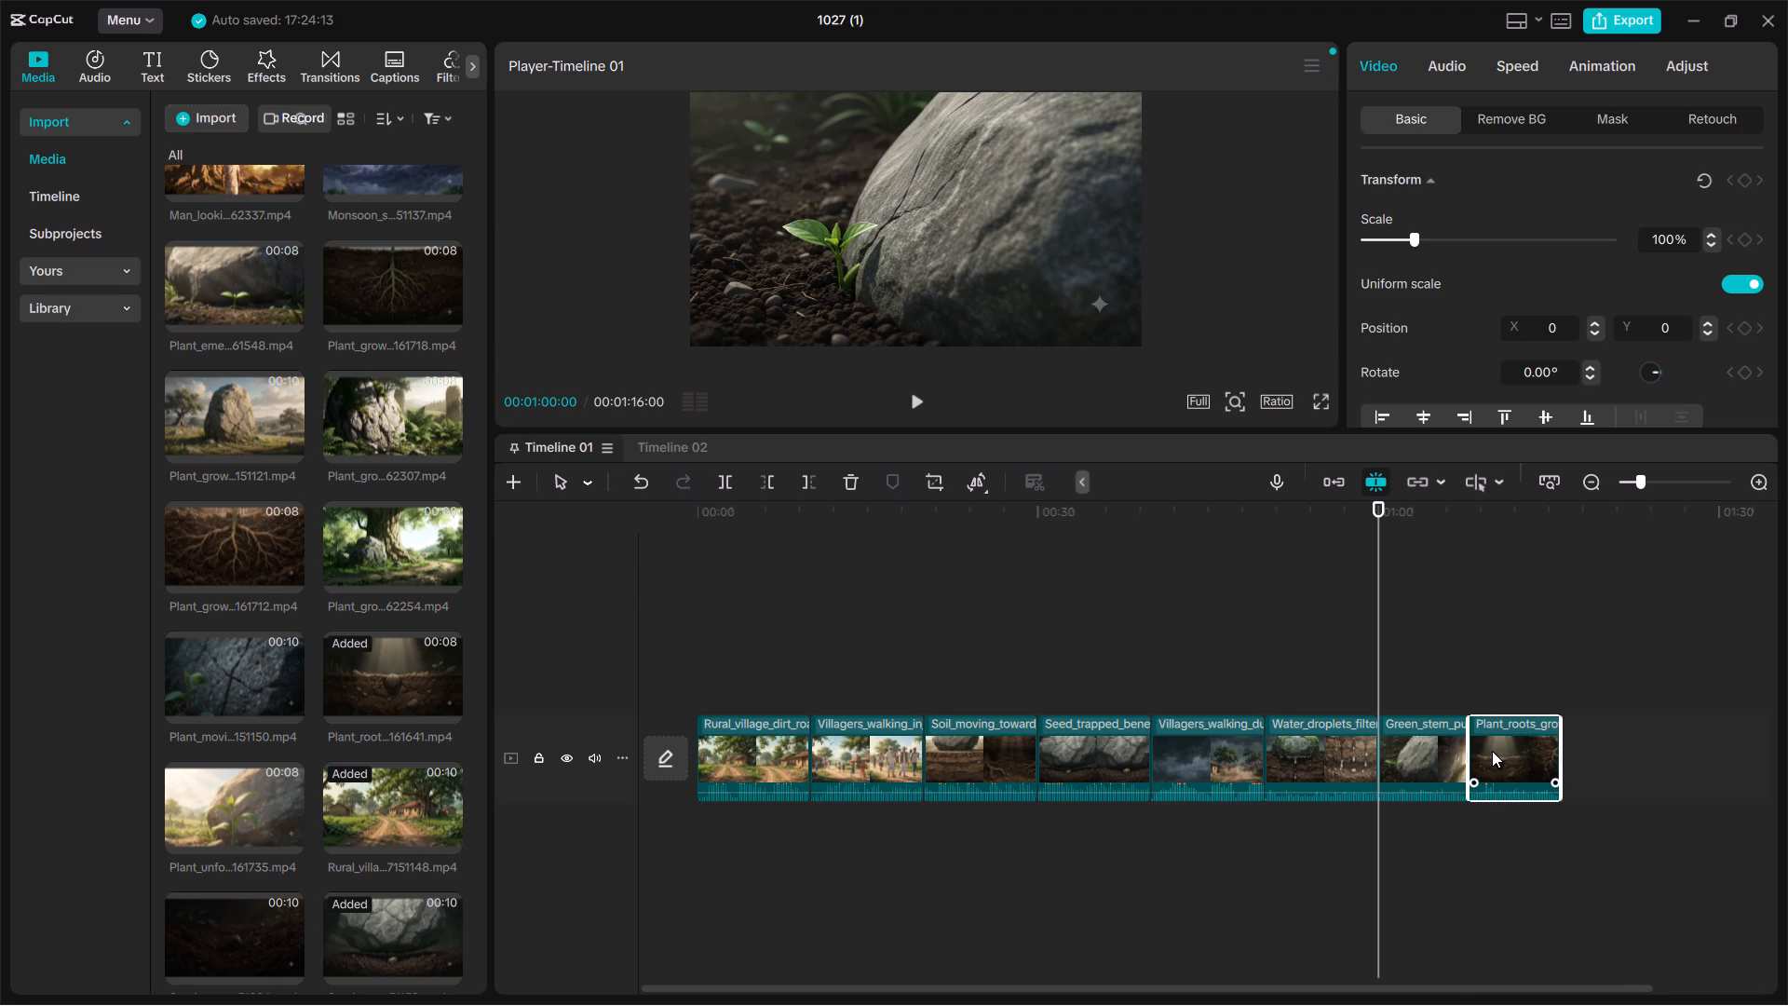
Add the Plant_grow...161712 roots clip and place it on the main track at 1:16, directly after the Plant_root...161641 clip.
left_click(283, 579)
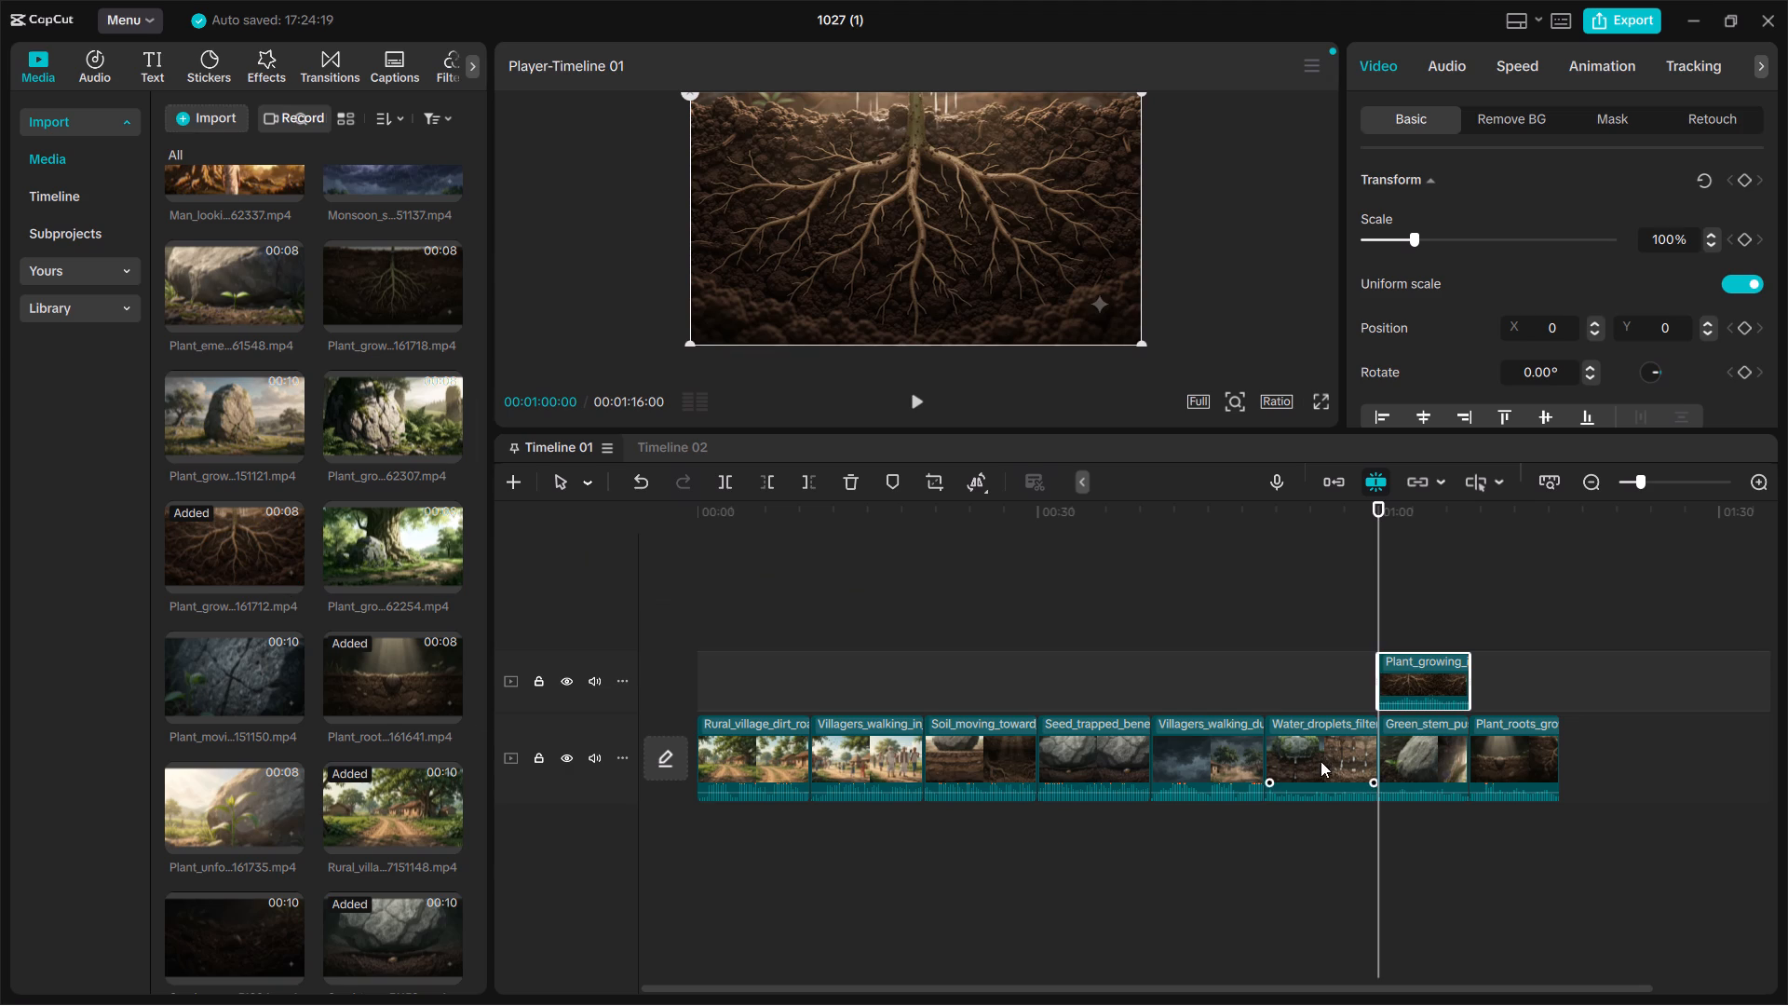
left_click_drag(1425, 692, 1611, 778)
Add the Green_ste...61603 clip and place it on the main track at 1:24, directly after the Plant_grow...161712 clip.
scroll(1611, 778, "down", 1, "ctrl")
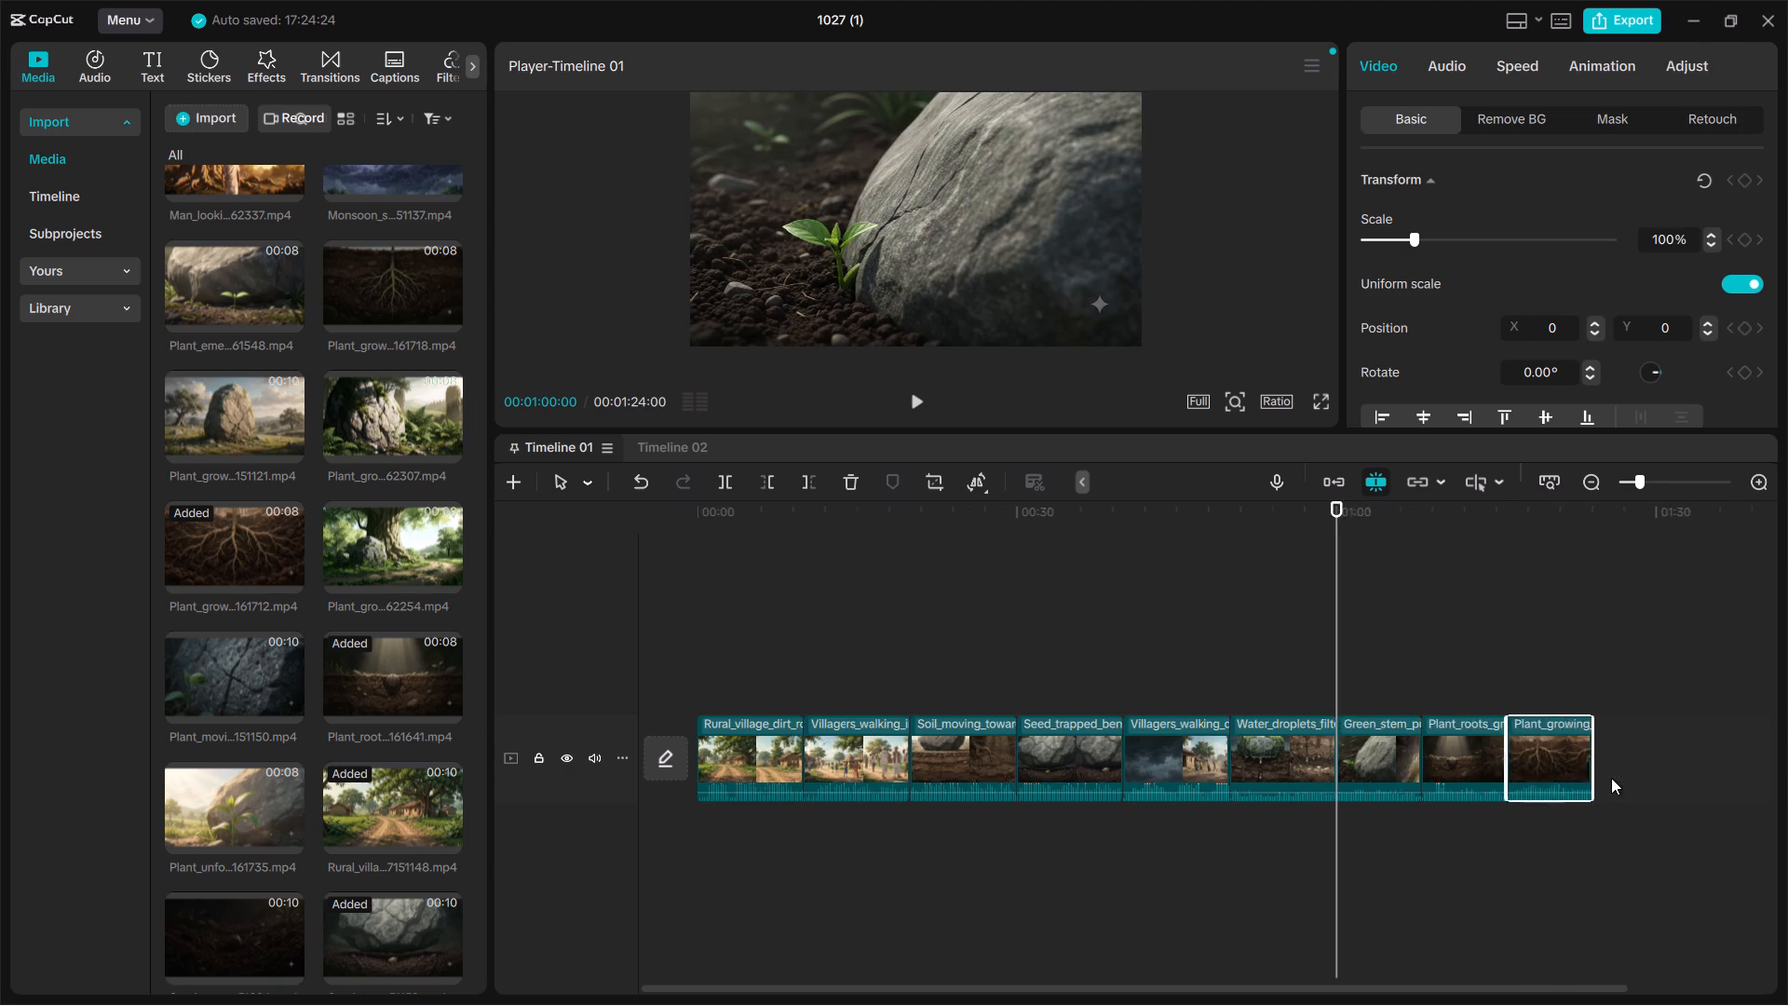
scroll(1611, 778, "down", 6, "ctrl")
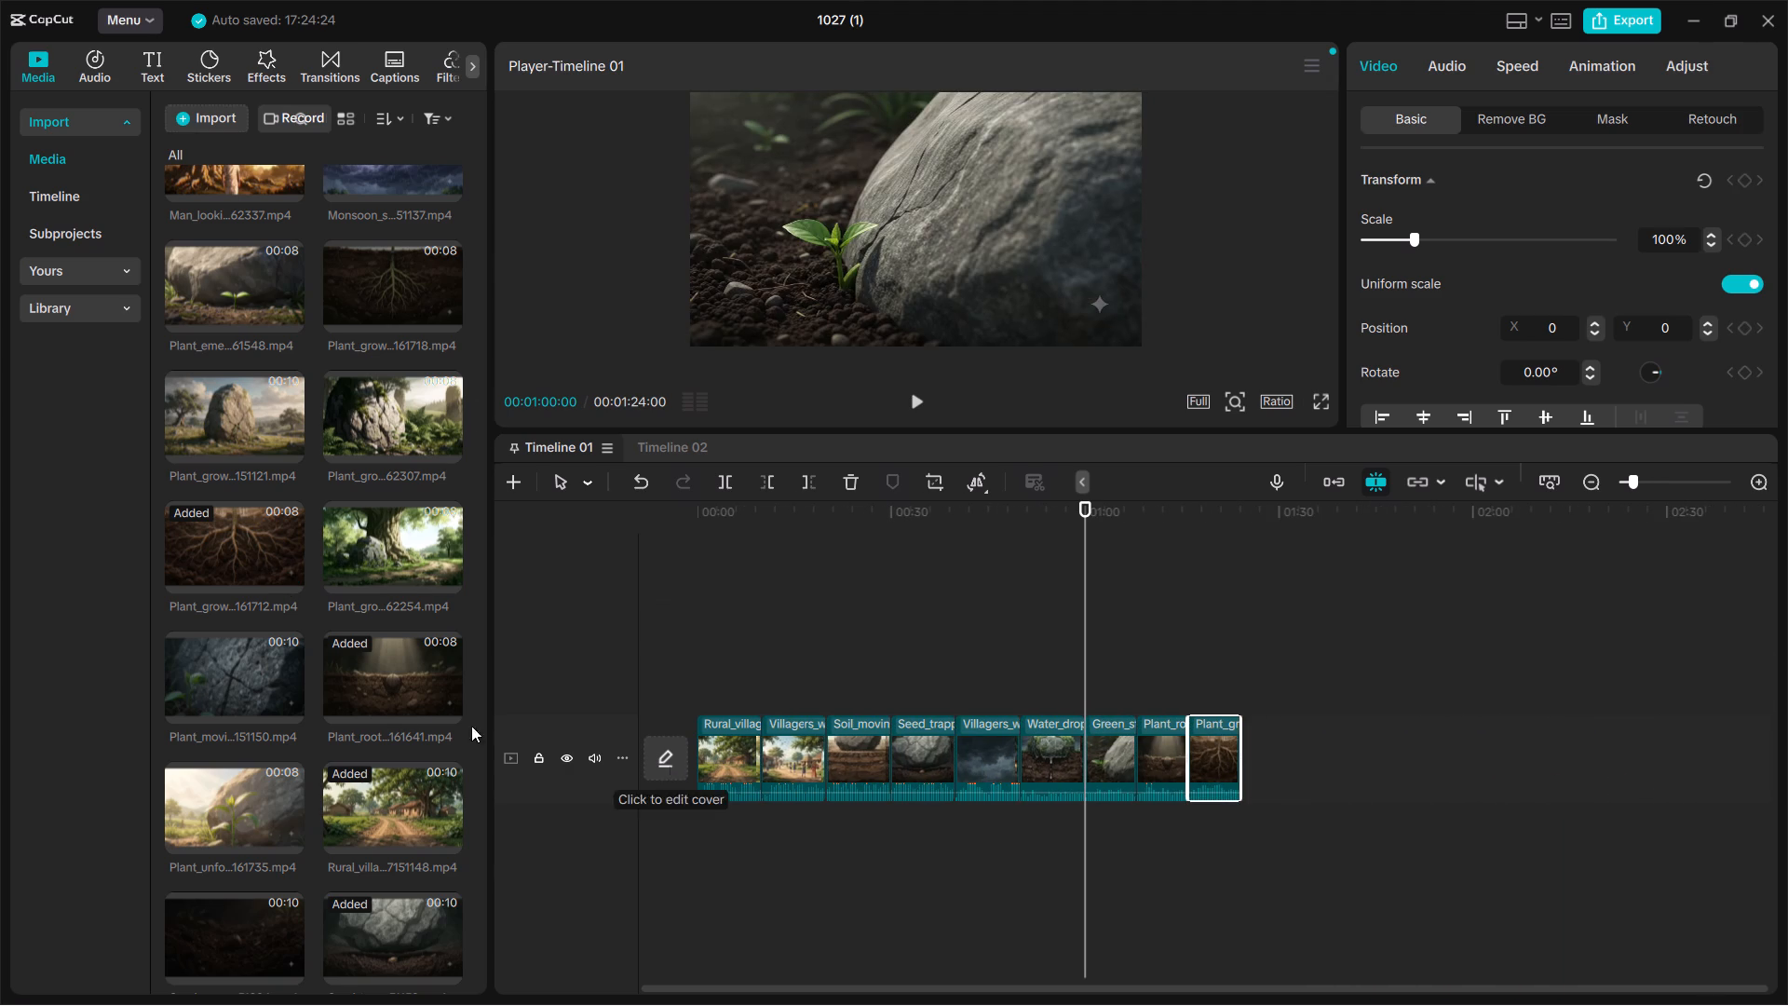
scroll(323, 768, "down", 1)
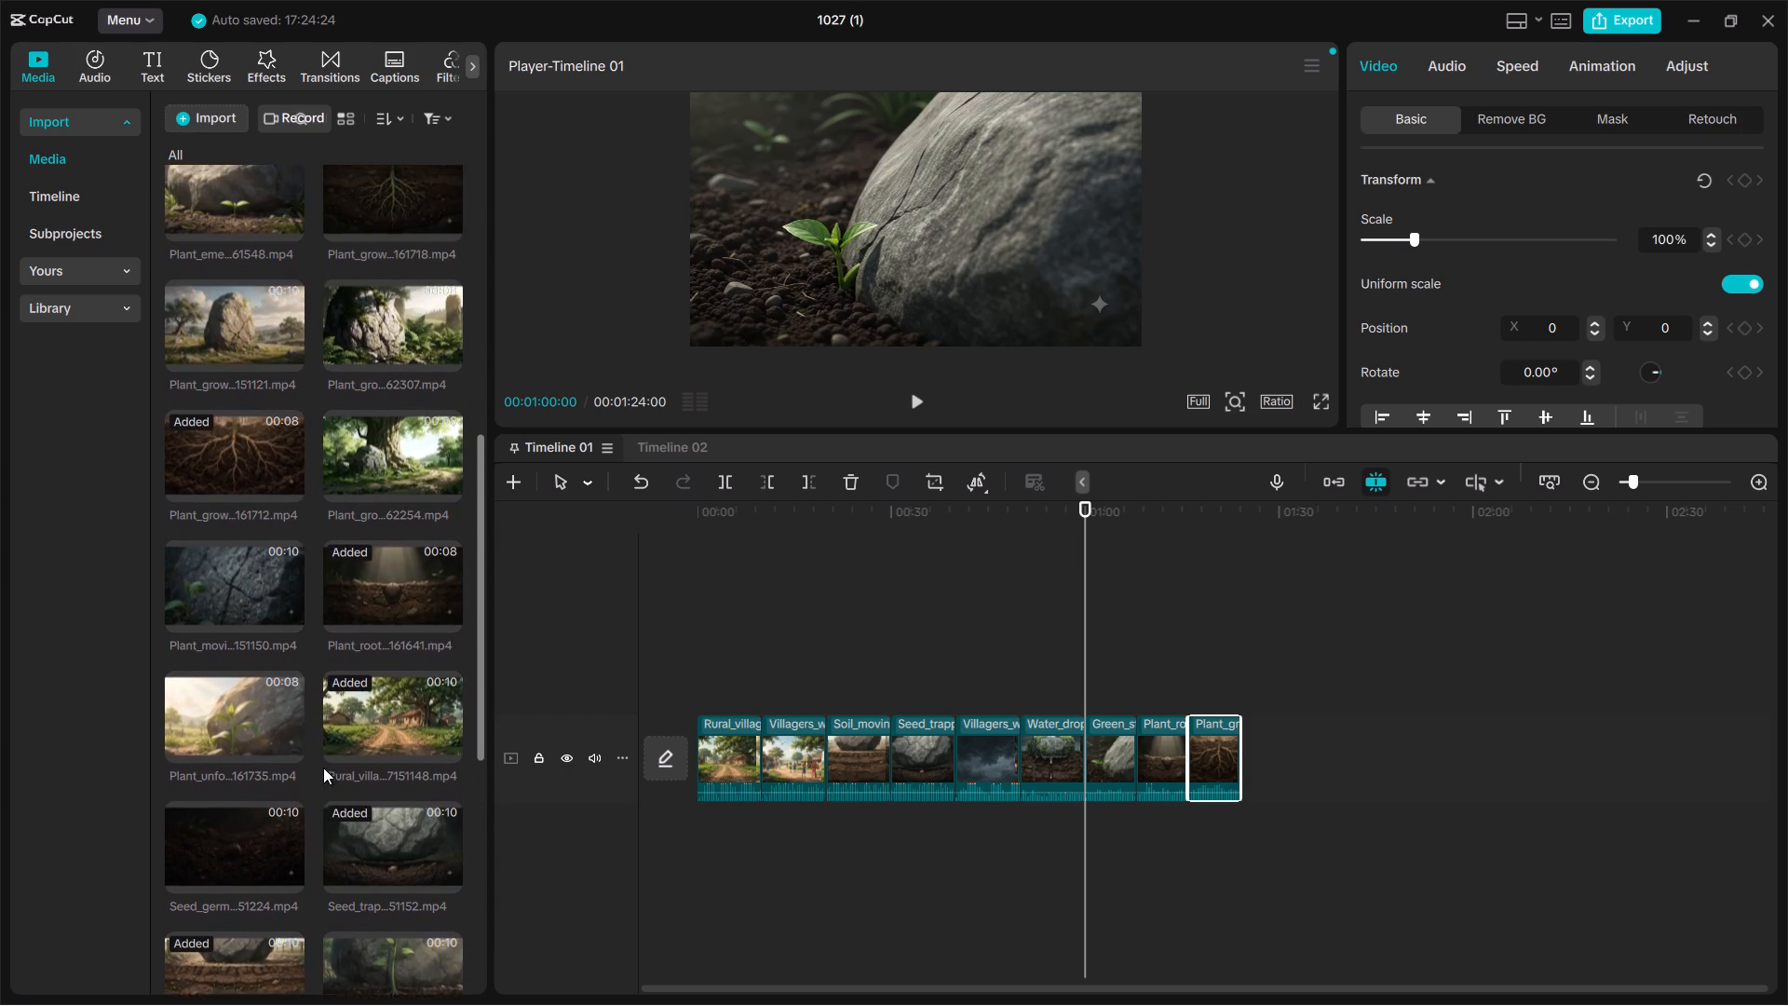
scroll(323, 768, "up", 2)
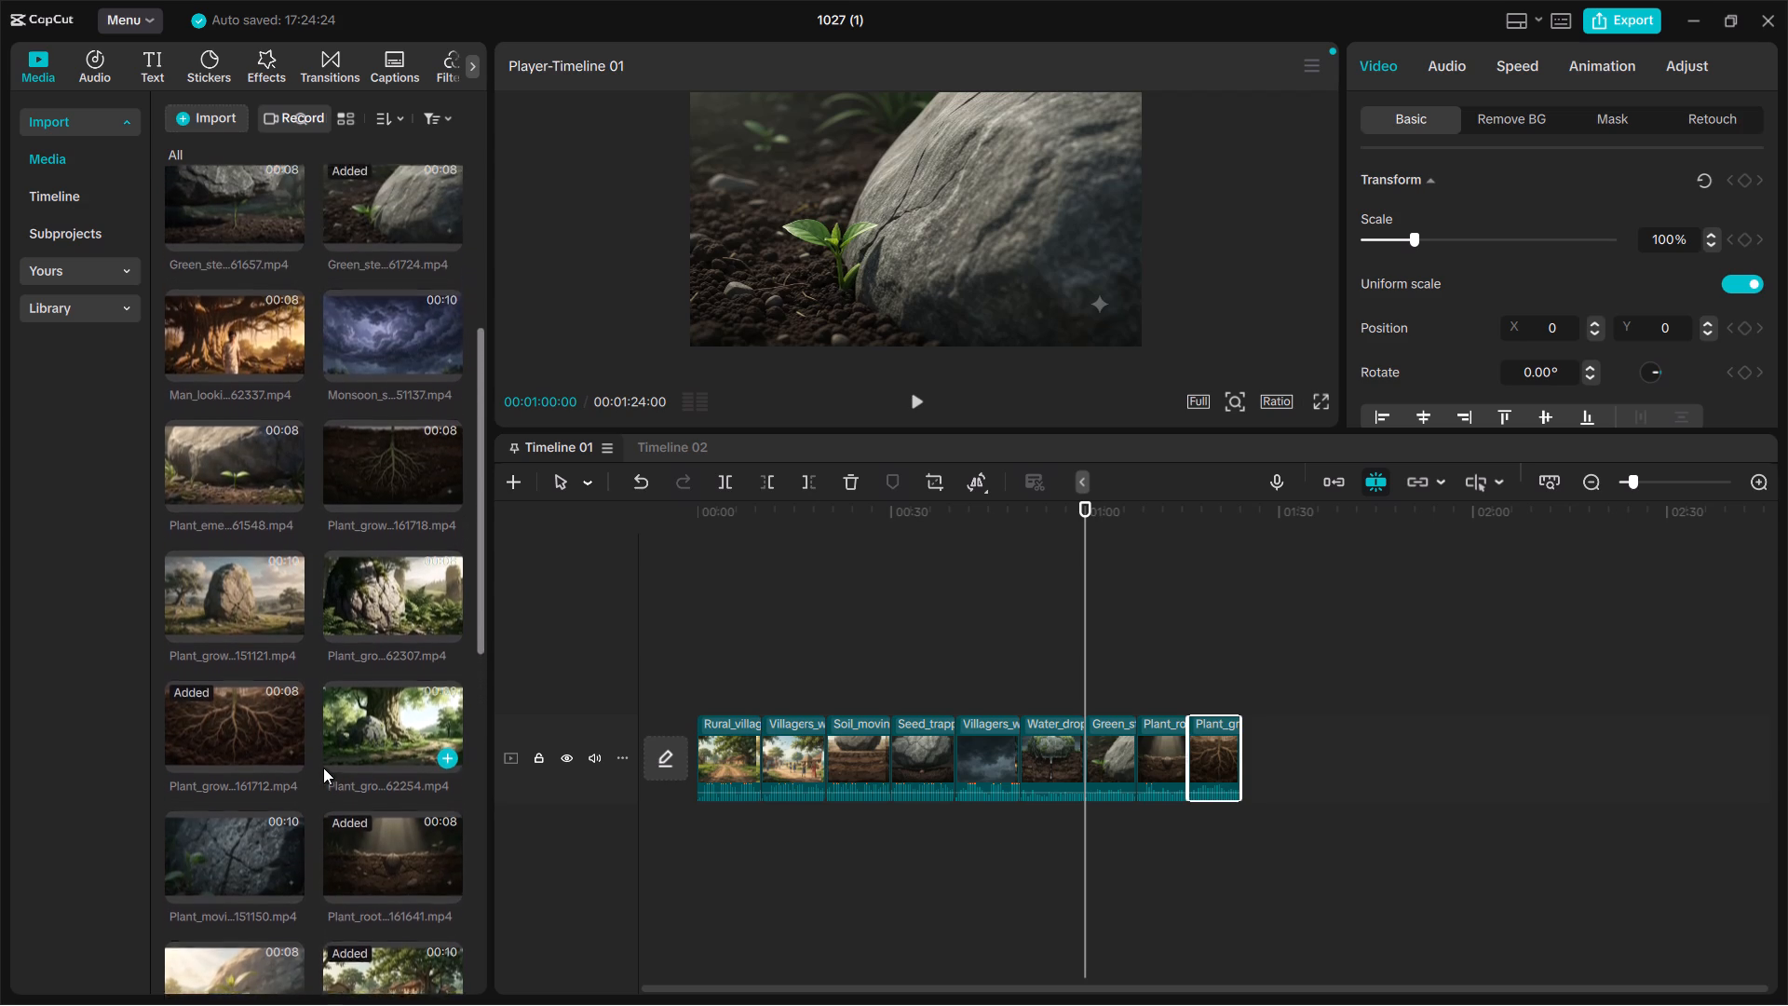
scroll(323, 768, "up", 2)
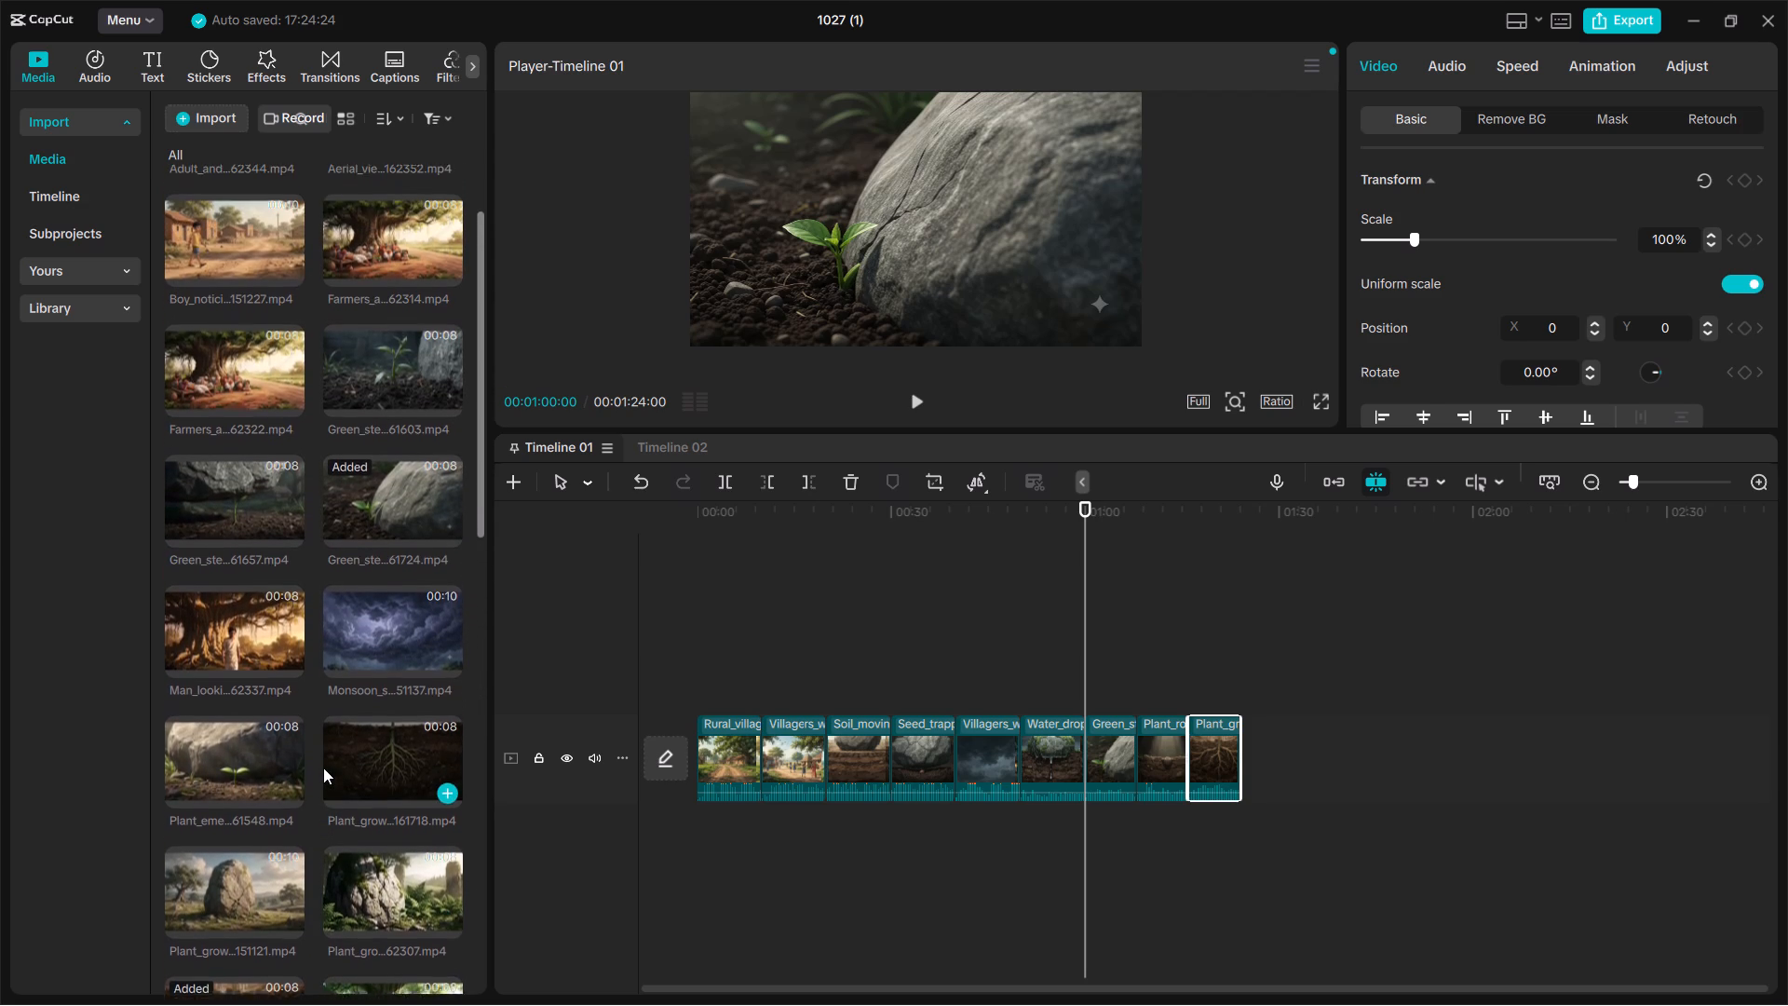
scroll(323, 768, "up", 1)
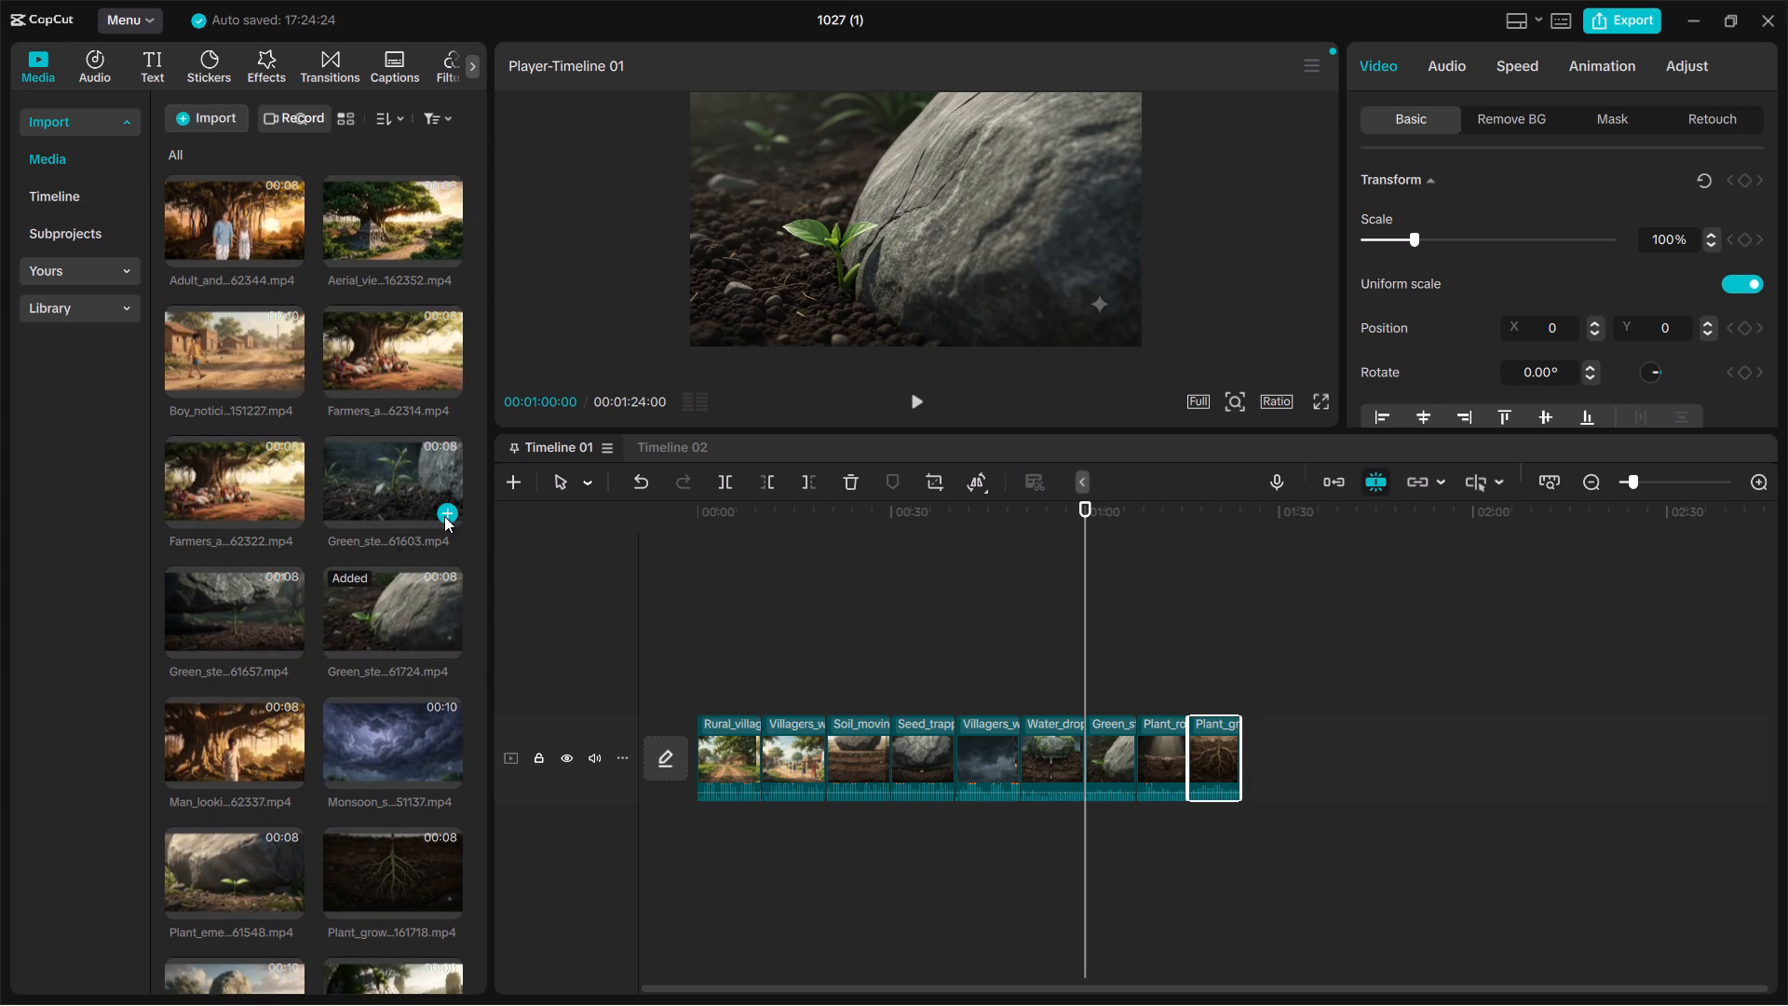
left_click(444, 516)
left_click_drag(1110, 673, 1269, 750)
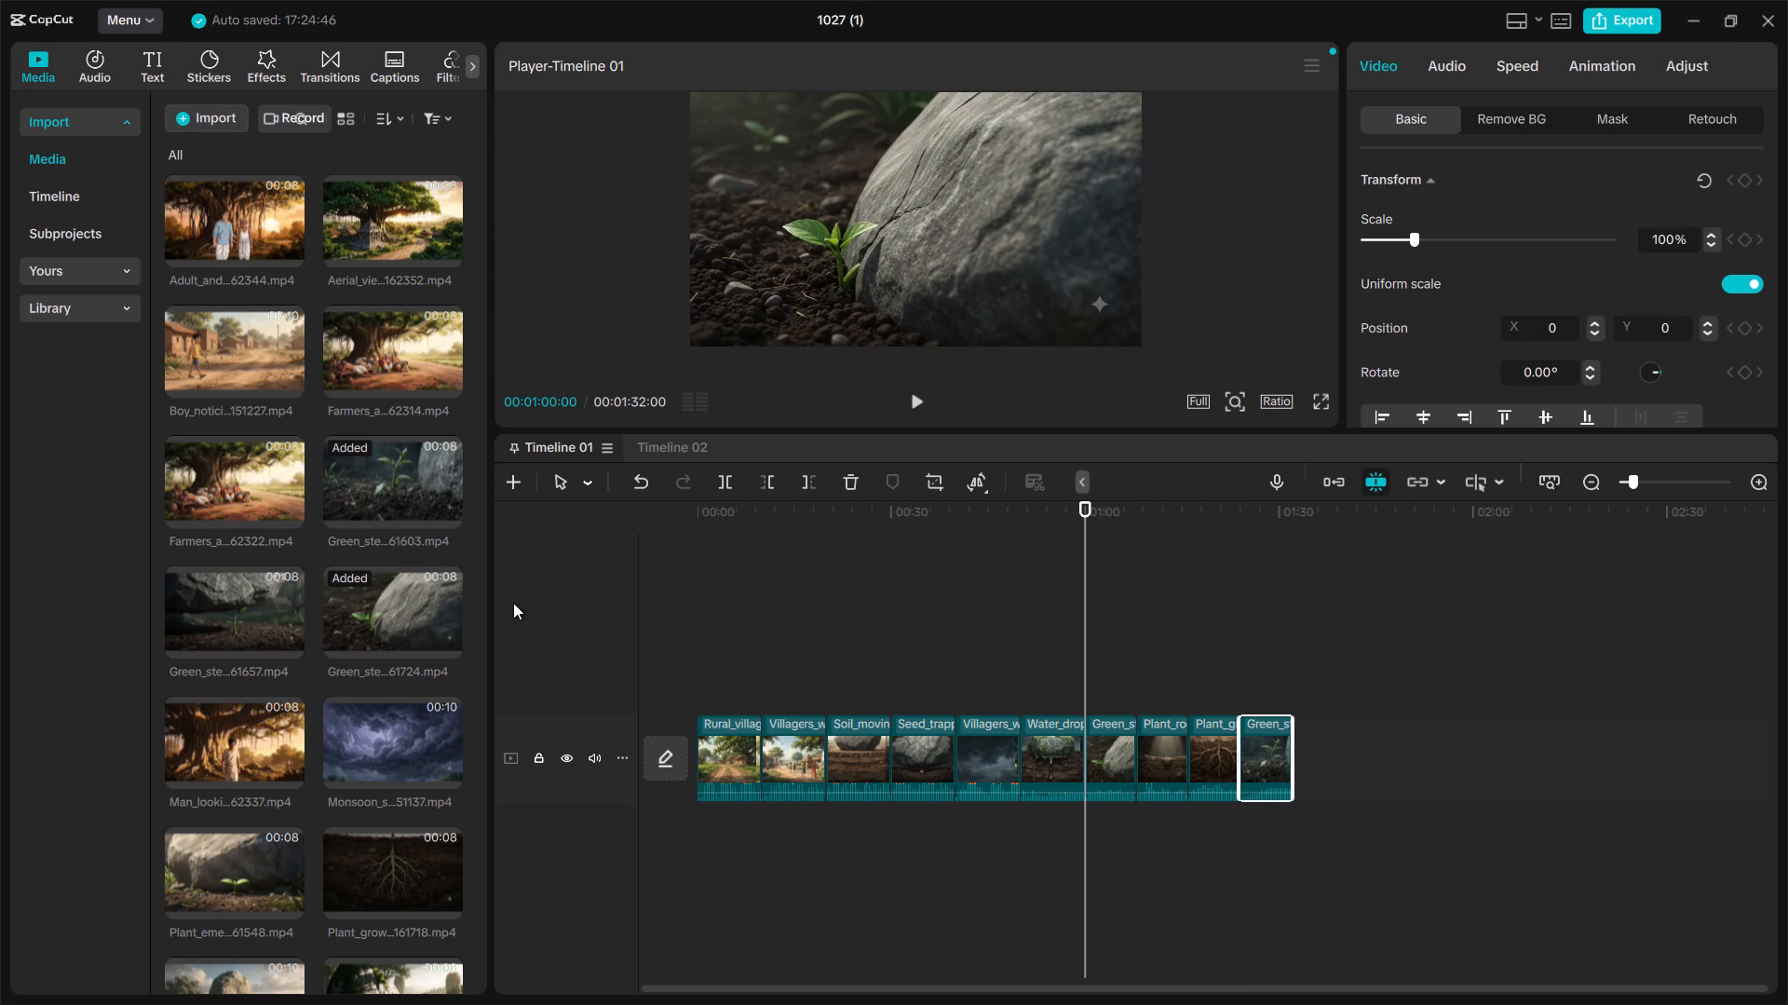
Add the Green_ste...61657 clip and place it on the main track at 1:32, directly after the Green_ste...61603 clip.
left_click(291, 639)
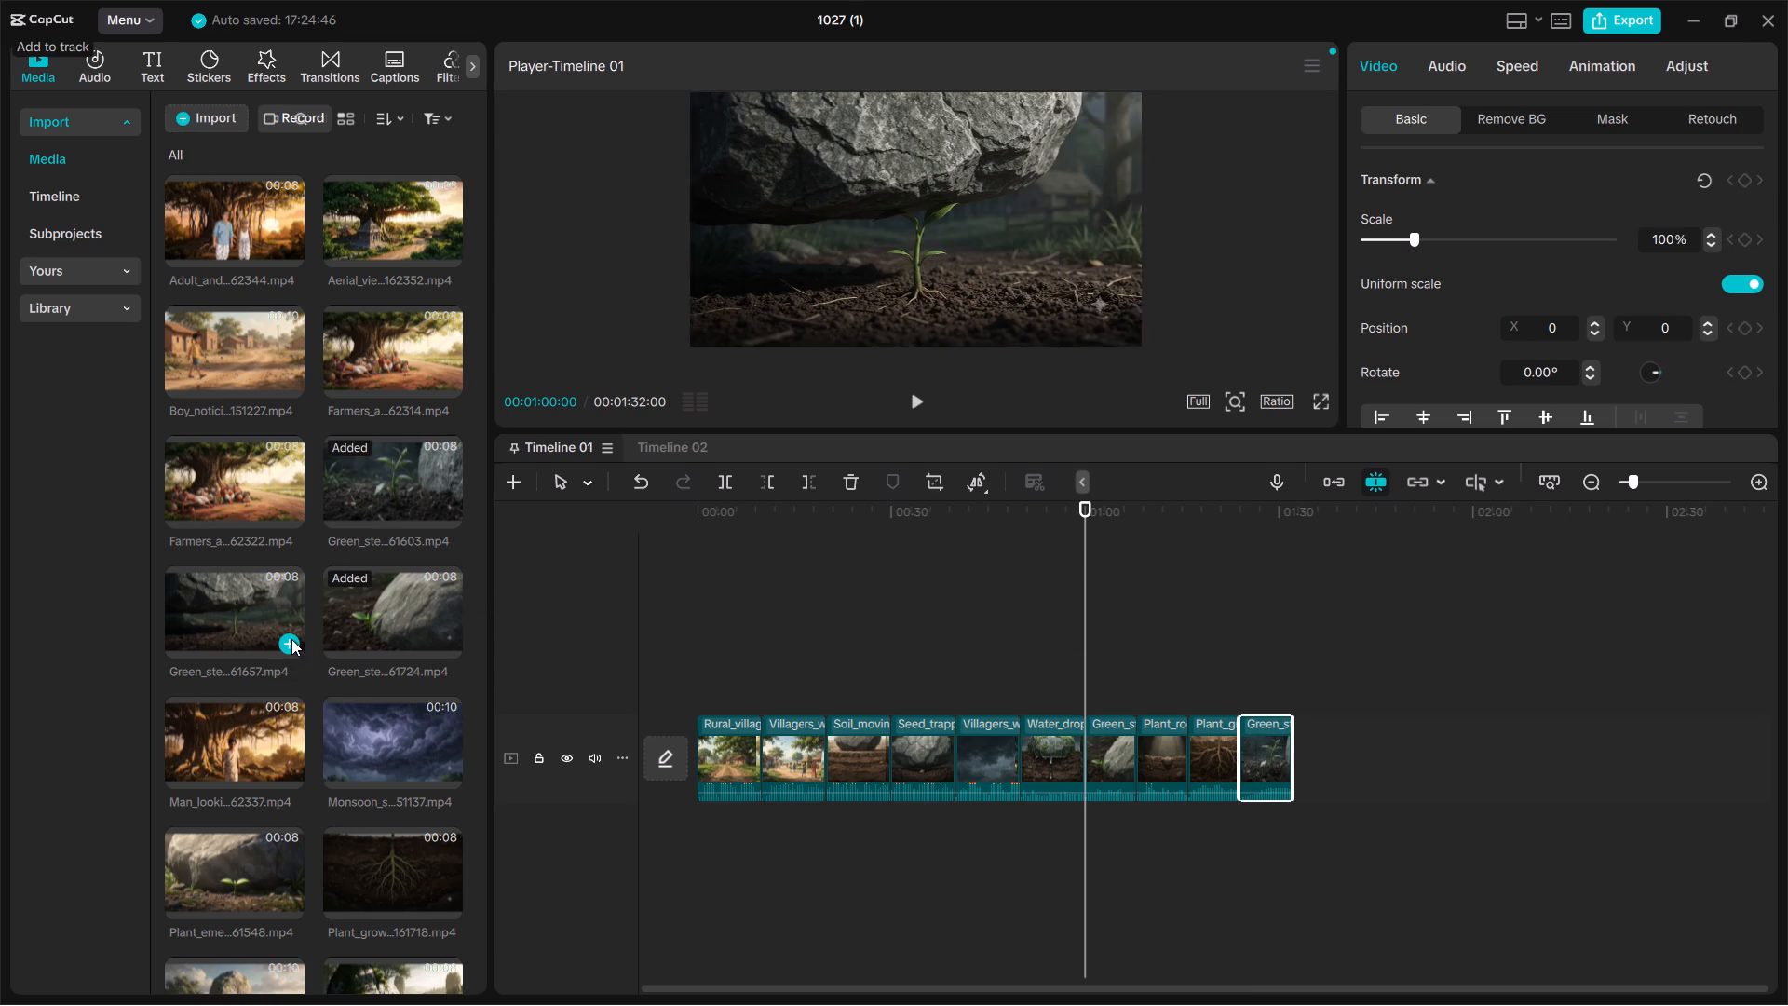
left_click_drag(1106, 684, 1338, 768)
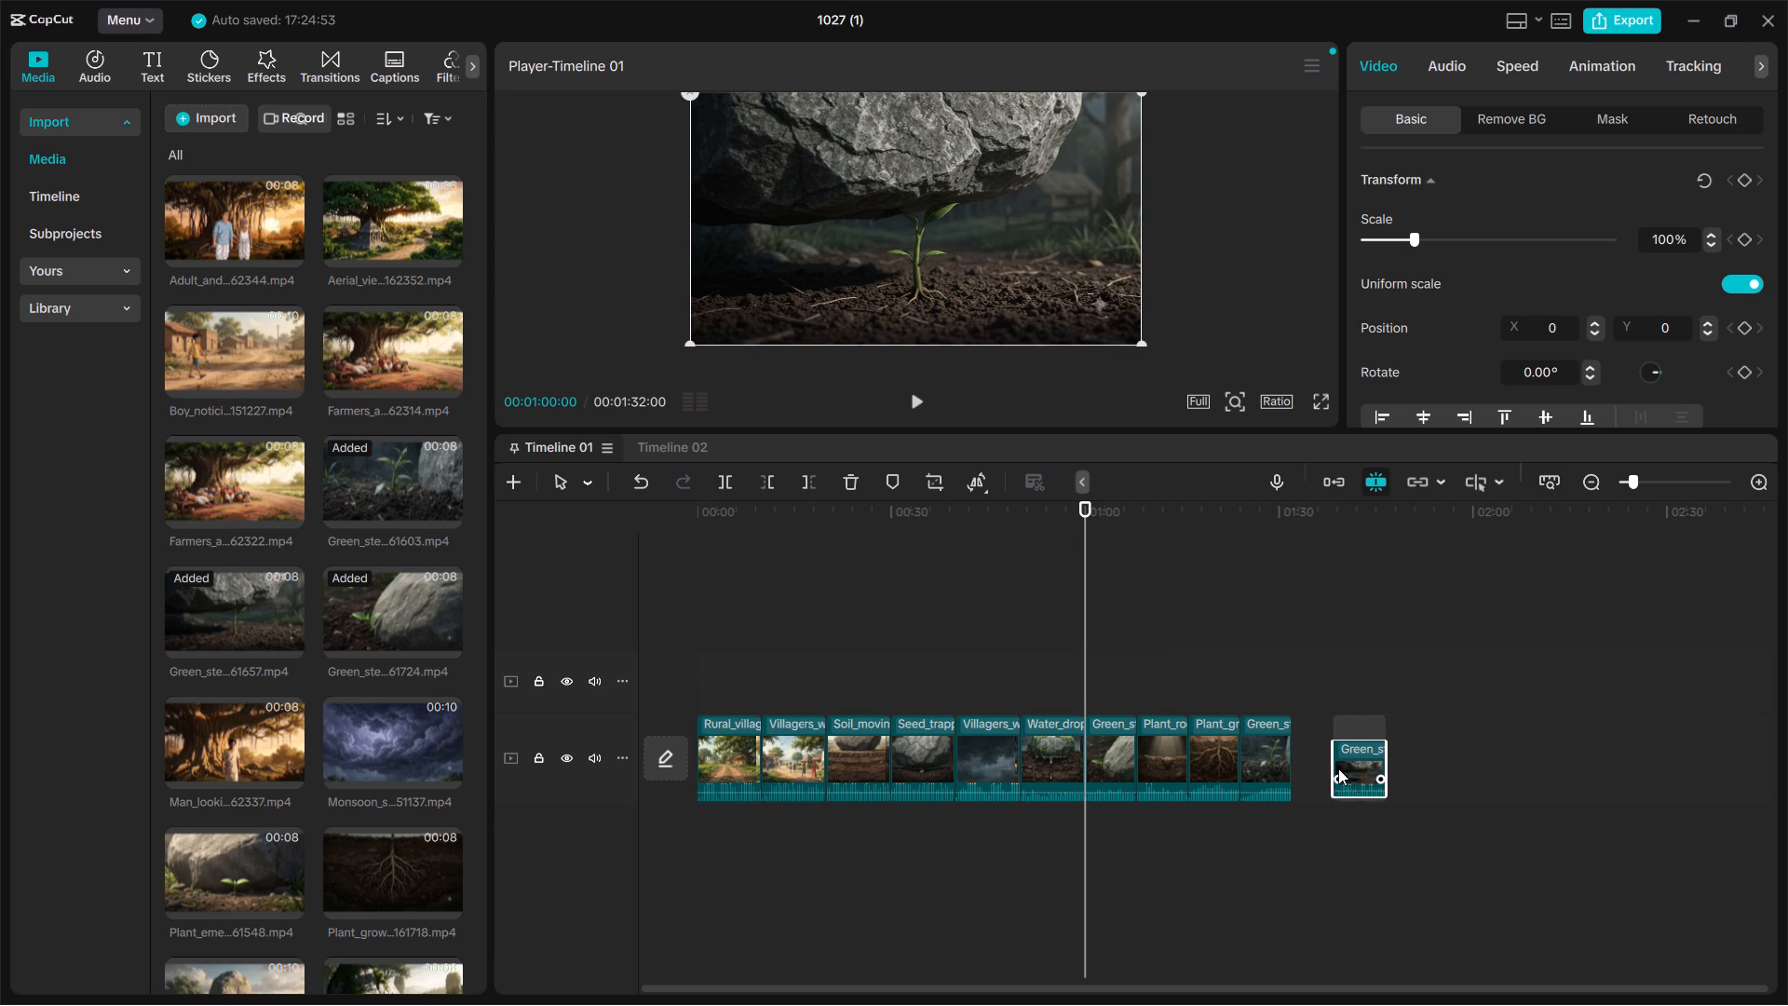
left_click_drag(1338, 768, 1320, 763)
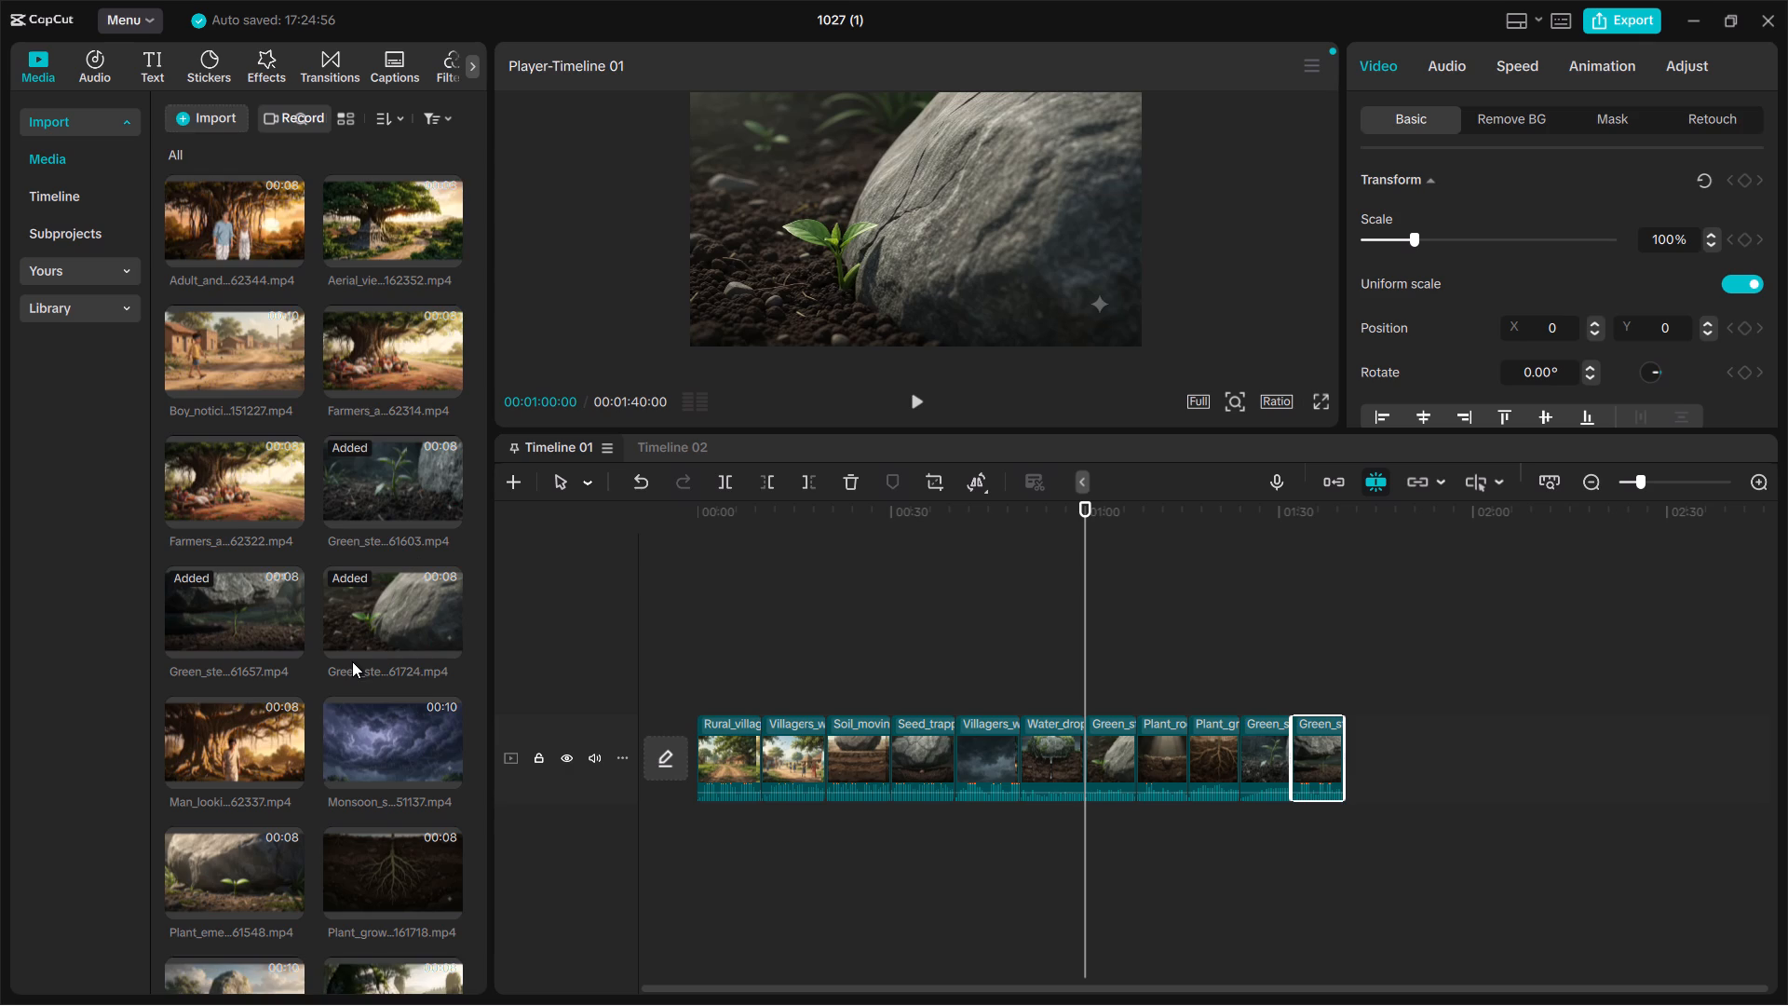
Add the Weak_plan...61620 cracked-ground clip and place it on the main track at 1:40, directly after the Green_ste...61657 clip.
scroll(352, 661, "down", 2)
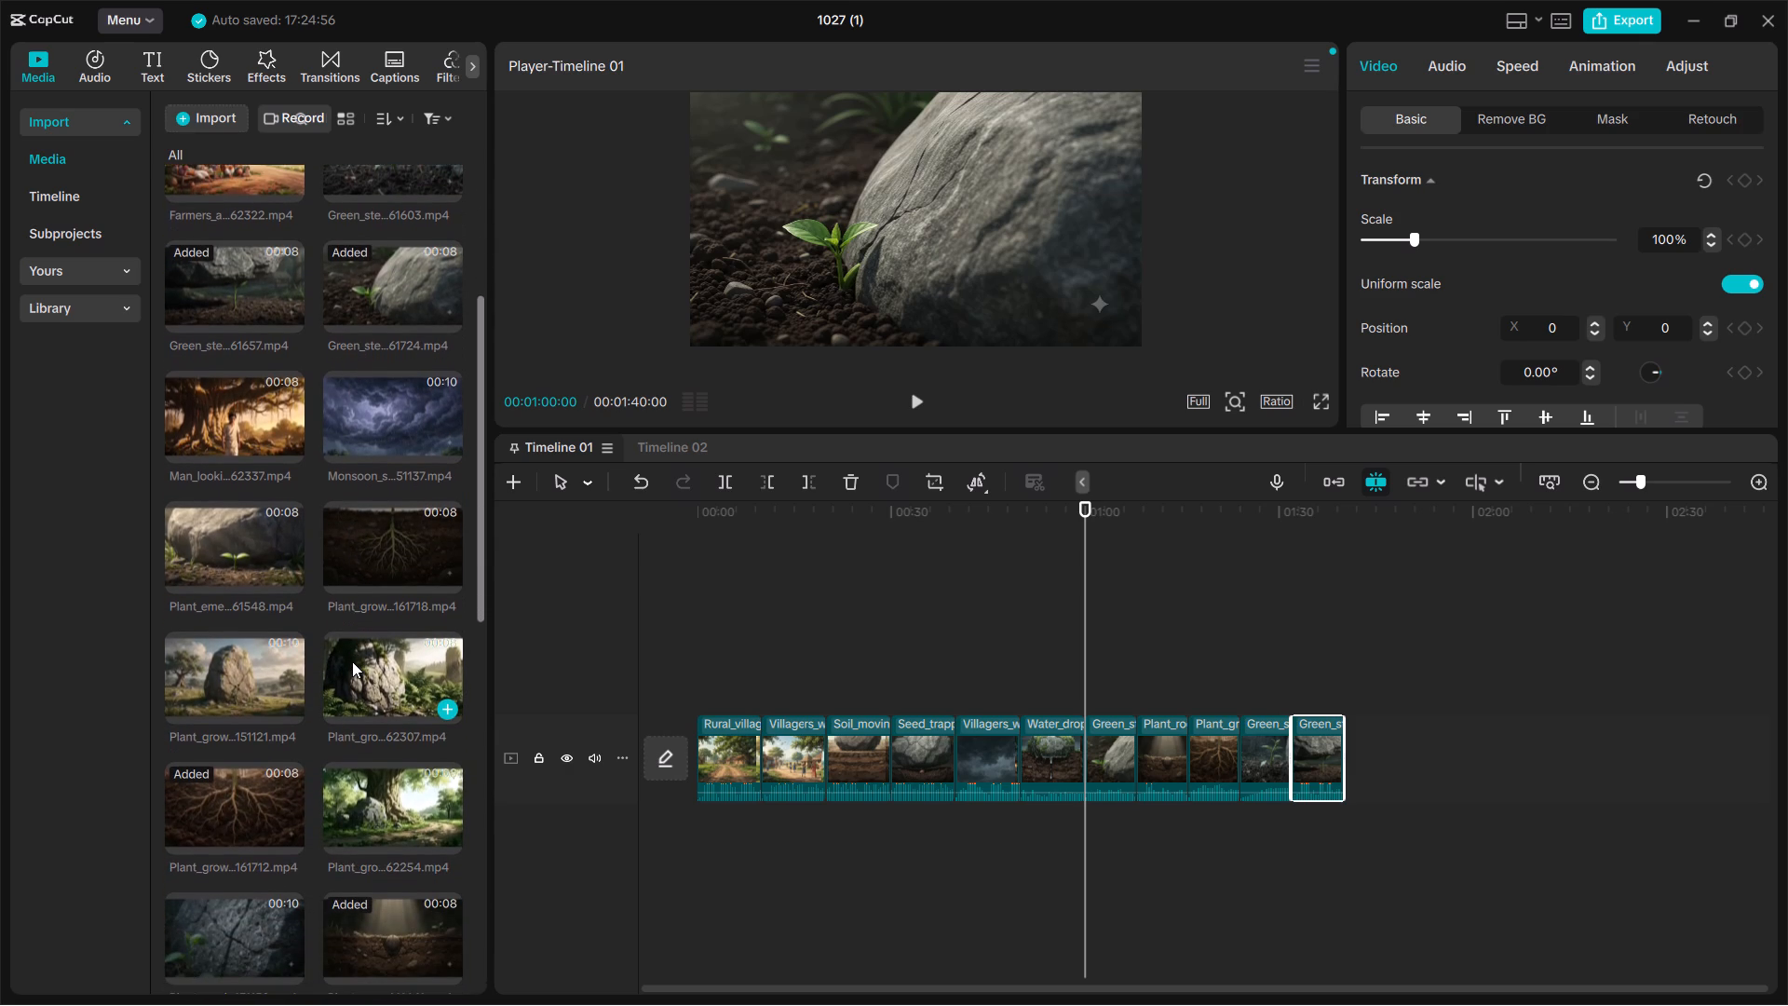
scroll(352, 661, "down", 2)
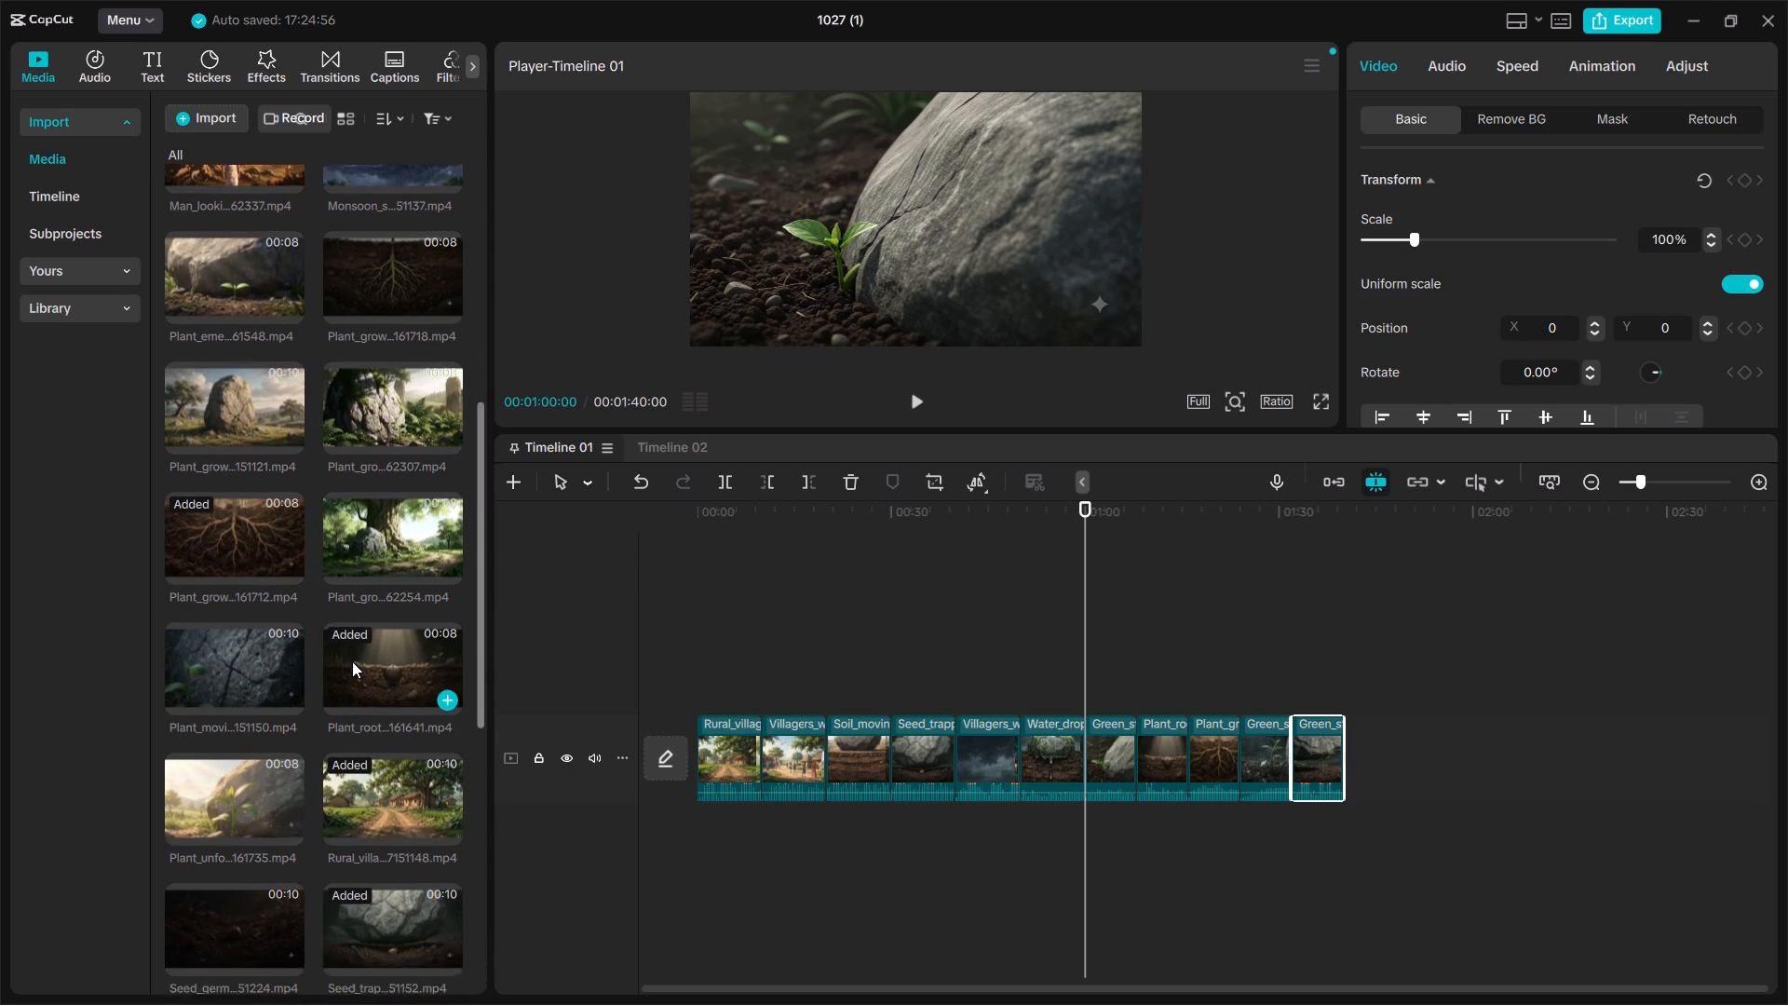
scroll(352, 661, "down", 2)
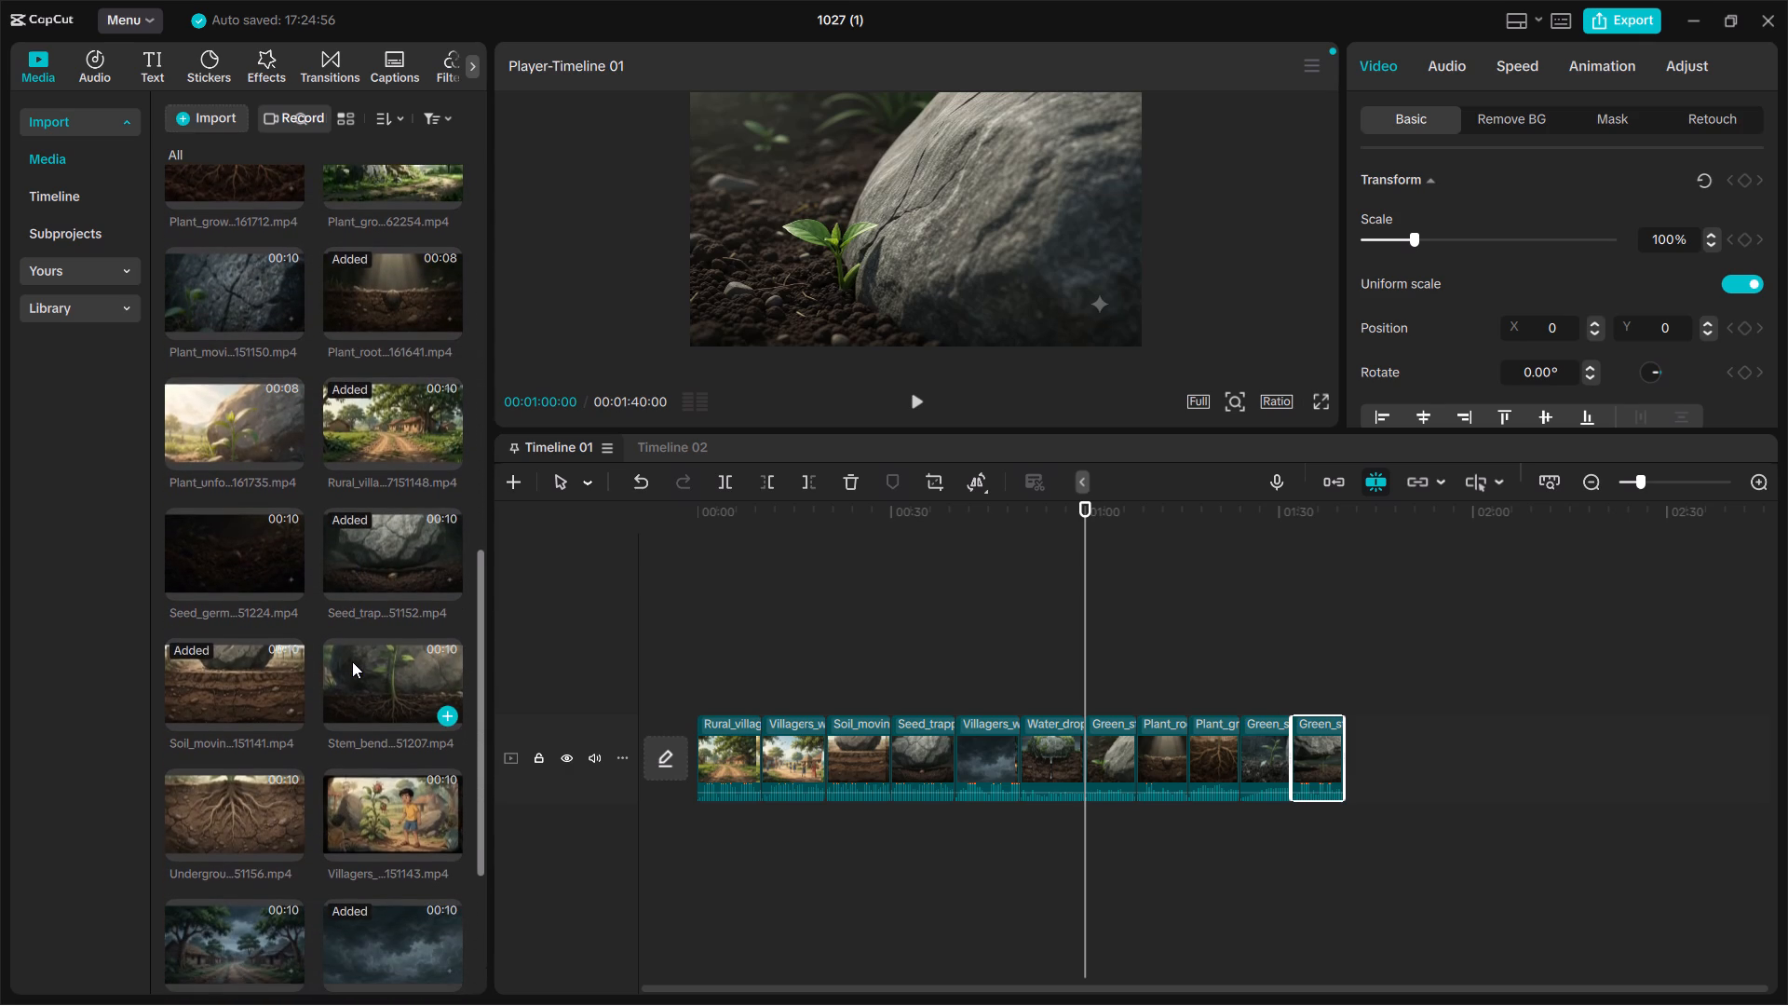
scroll(352, 661, "down", 1)
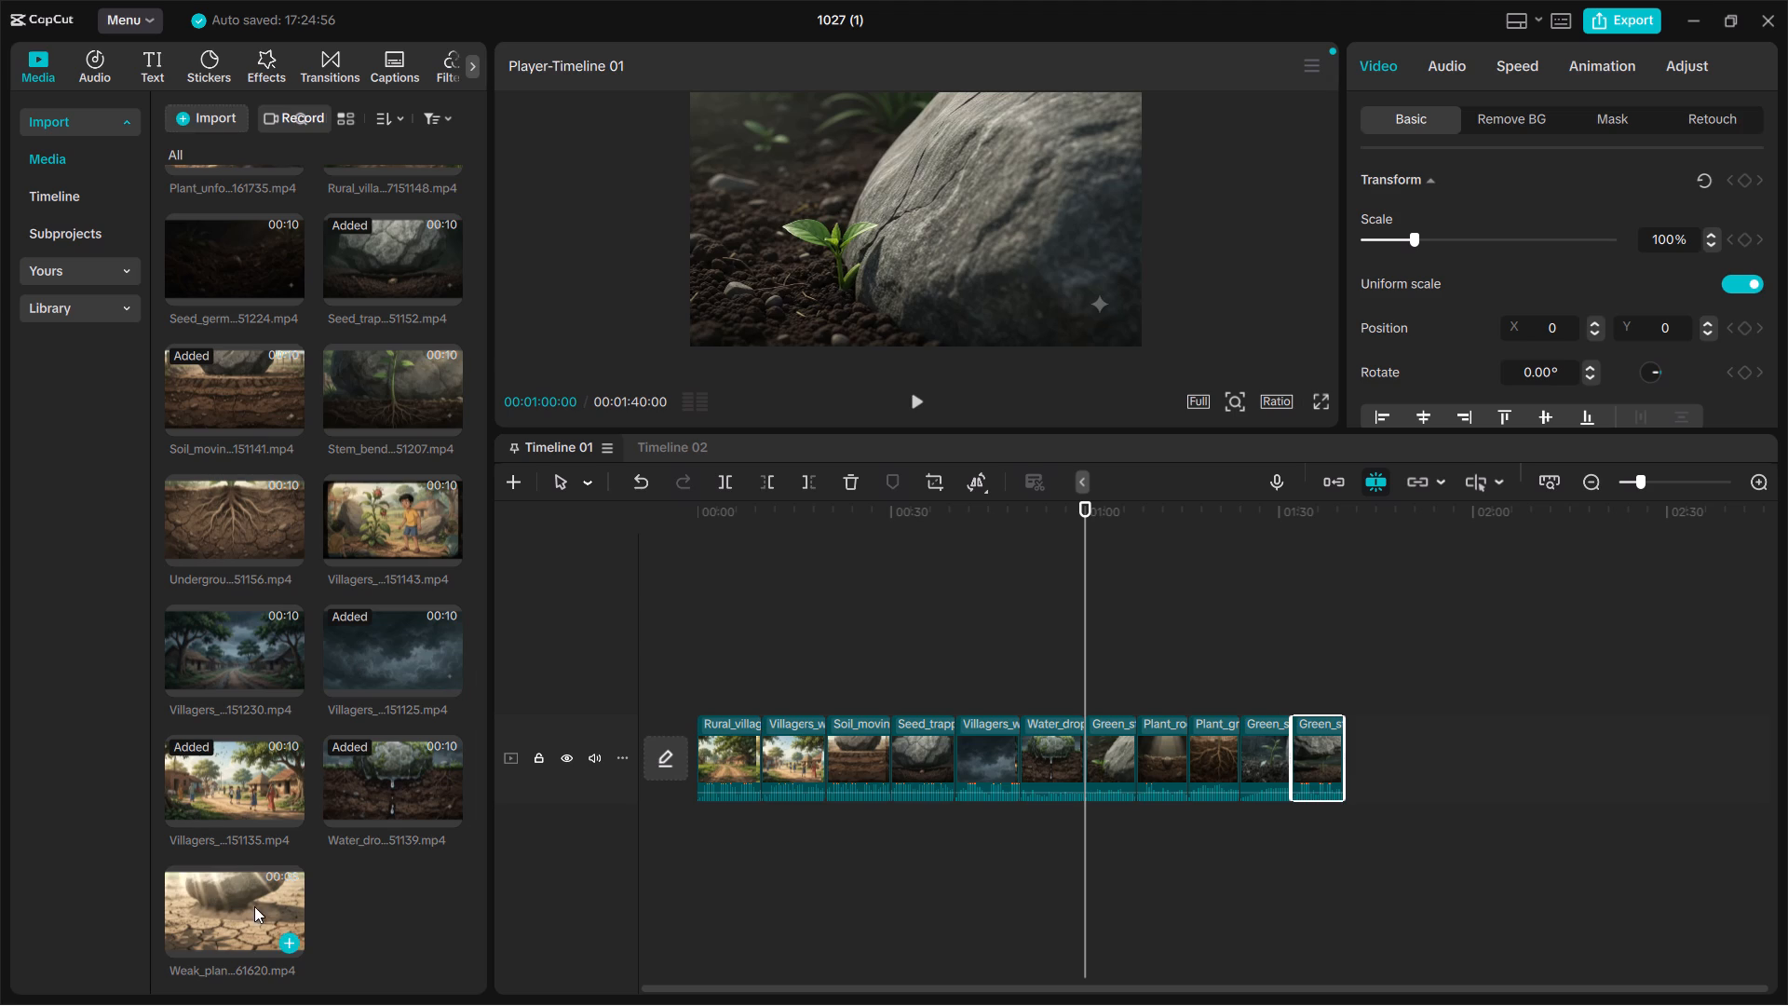
left_click(290, 941)
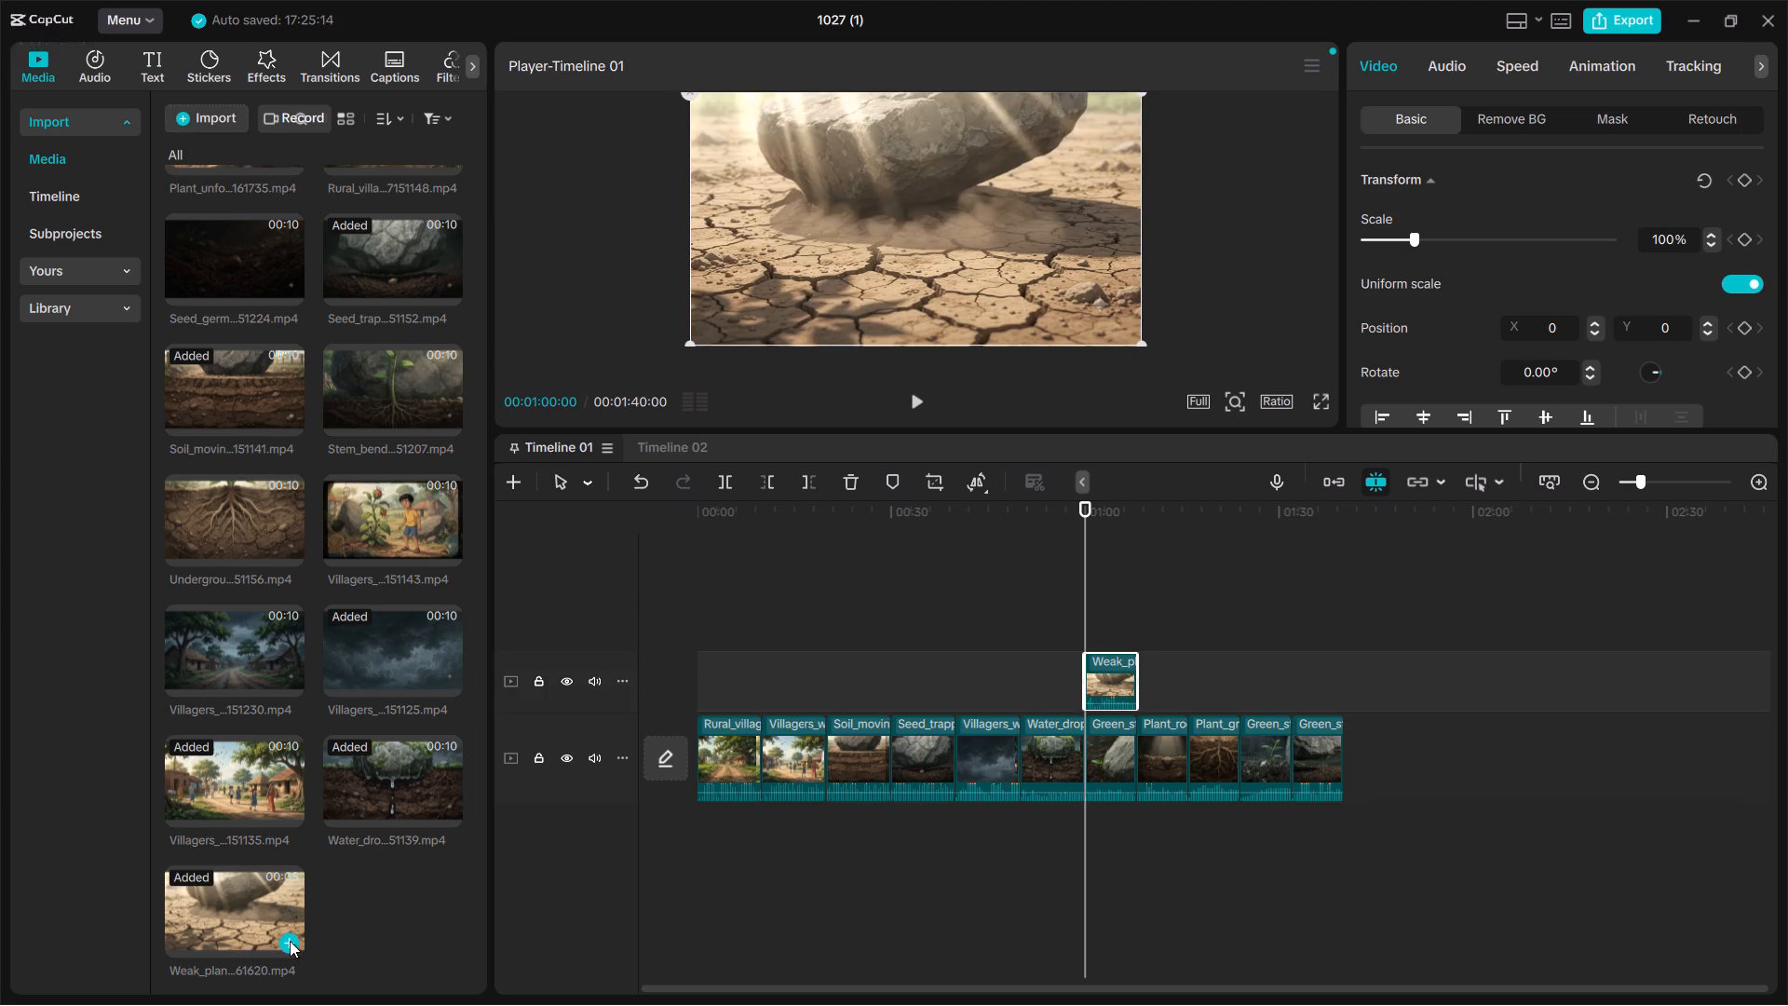
left_click_drag(1114, 690, 1374, 771)
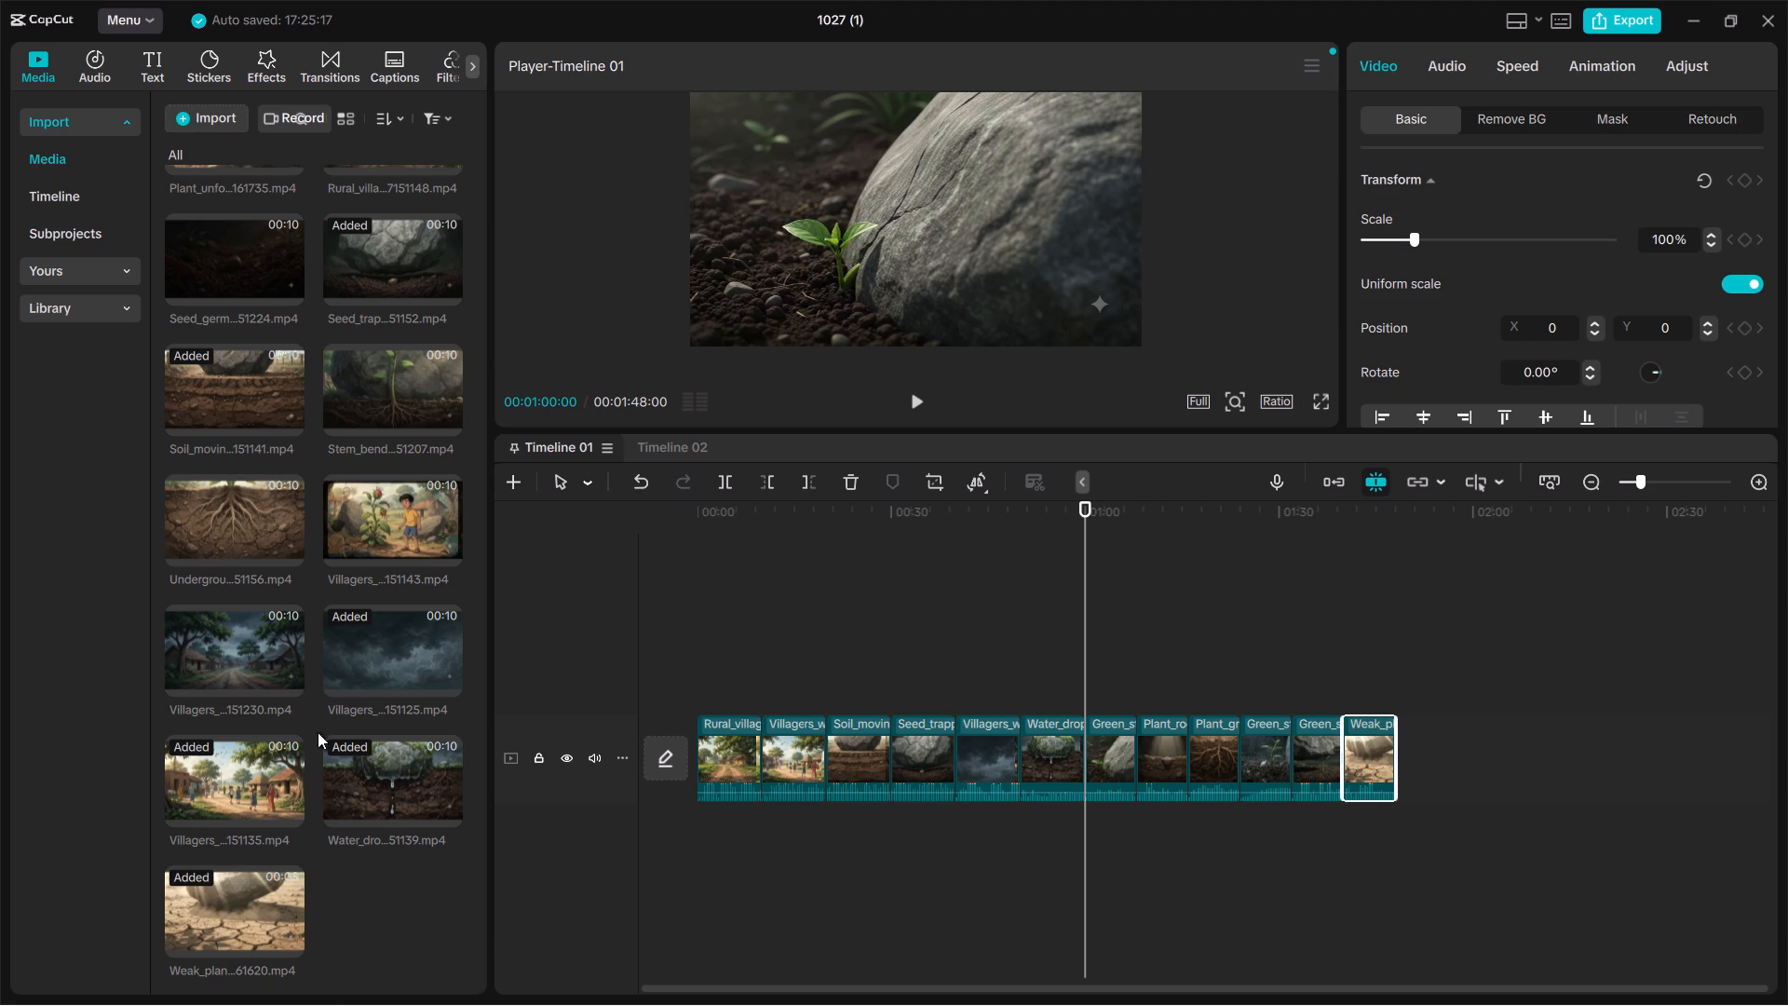
Add the Undergrou...51156 roots clip and place it on the main track at 1:48, directly after the Weak_plan...61620 clip.
left_click(285, 551)
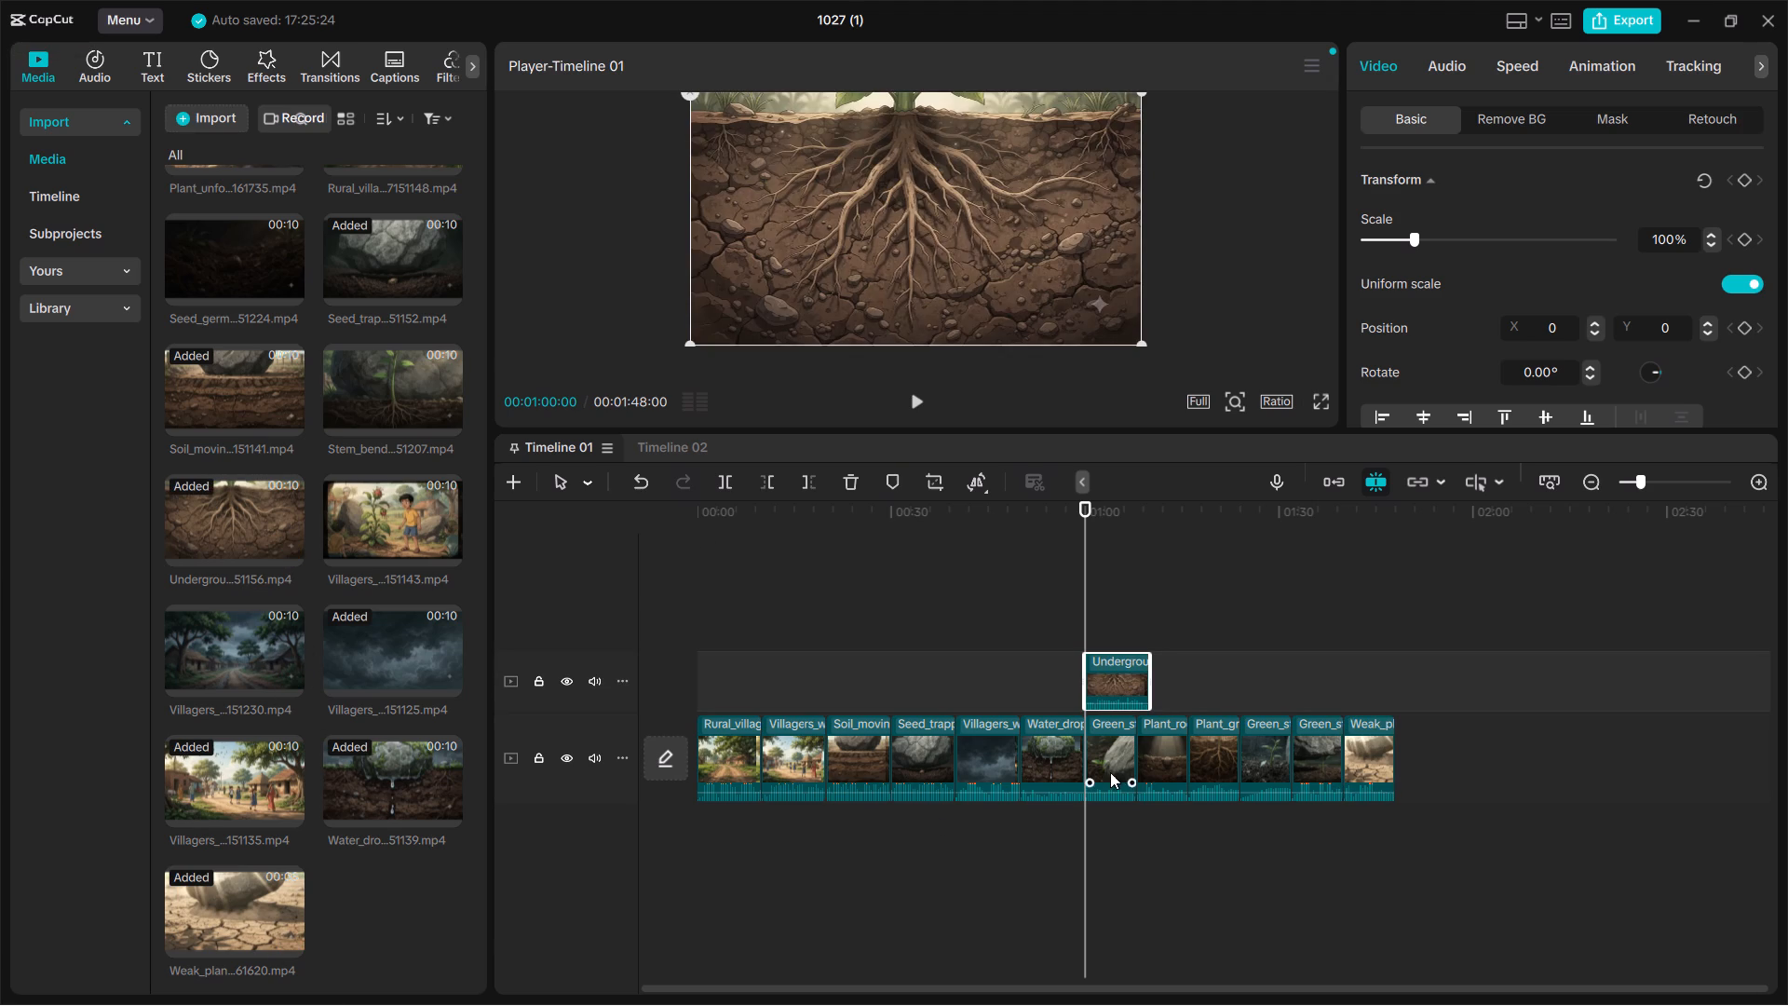
left_click_drag(1104, 669, 1429, 740)
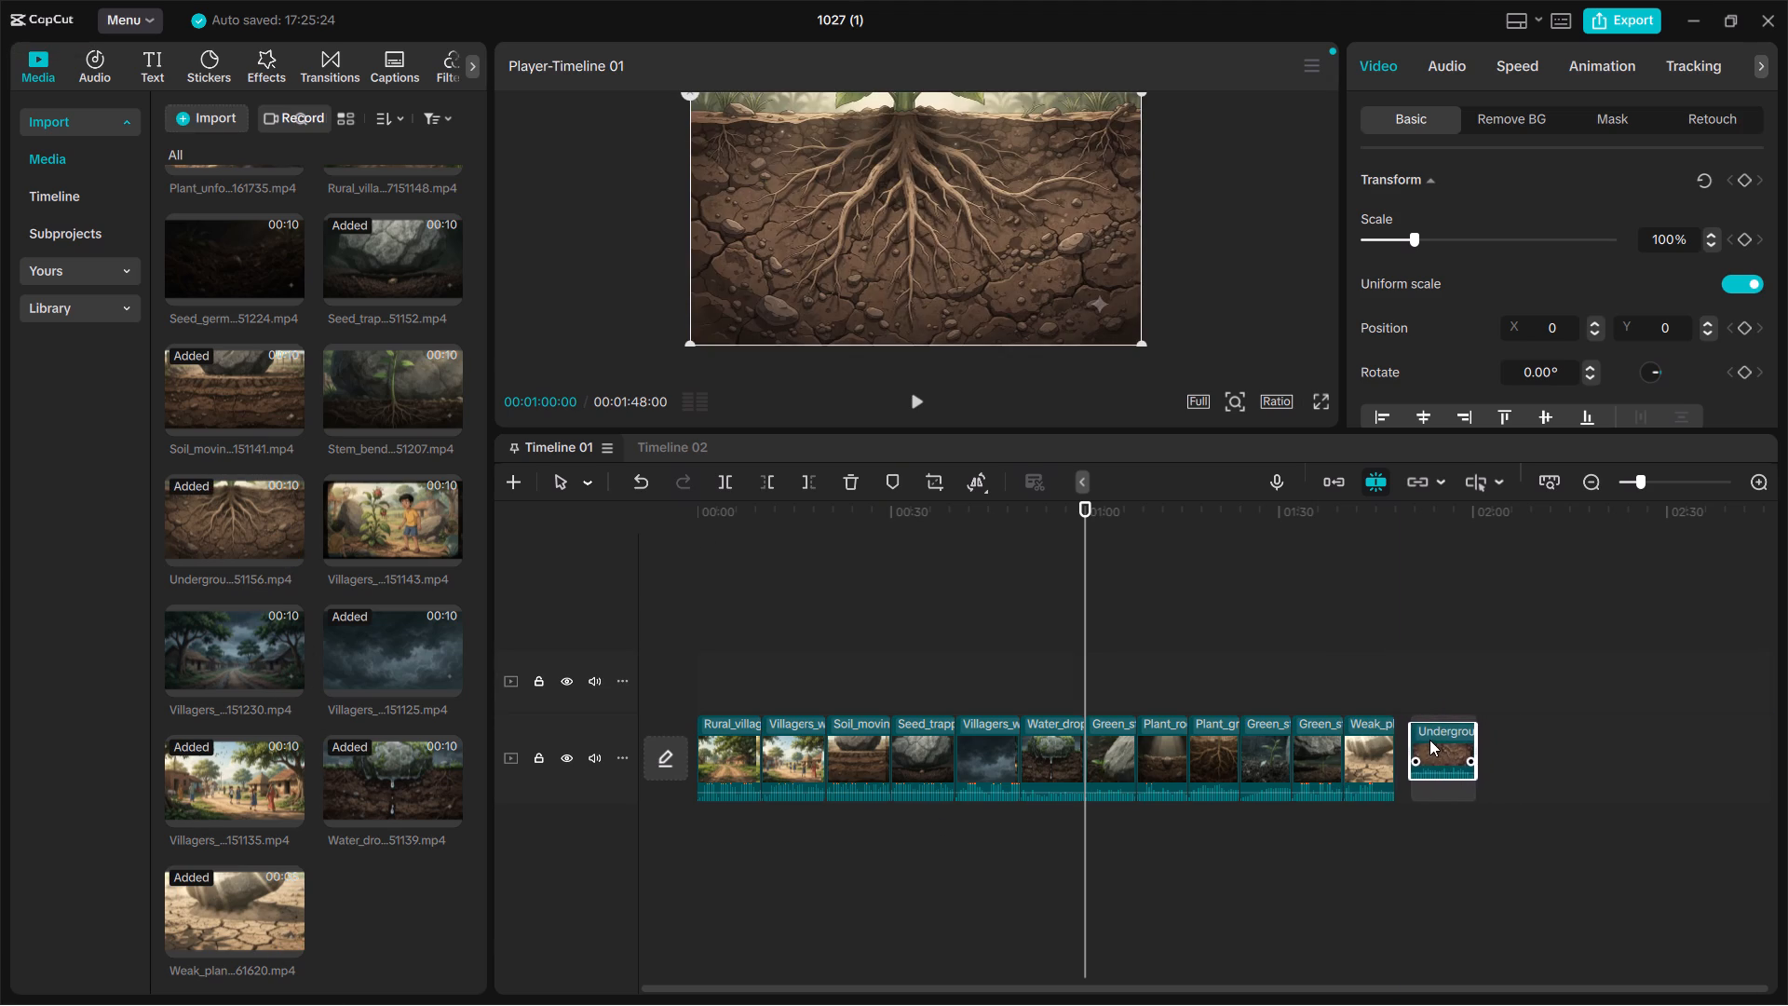
left_click_drag(1429, 740, 1426, 742)
left_click_drag(1431, 749, 1421, 748)
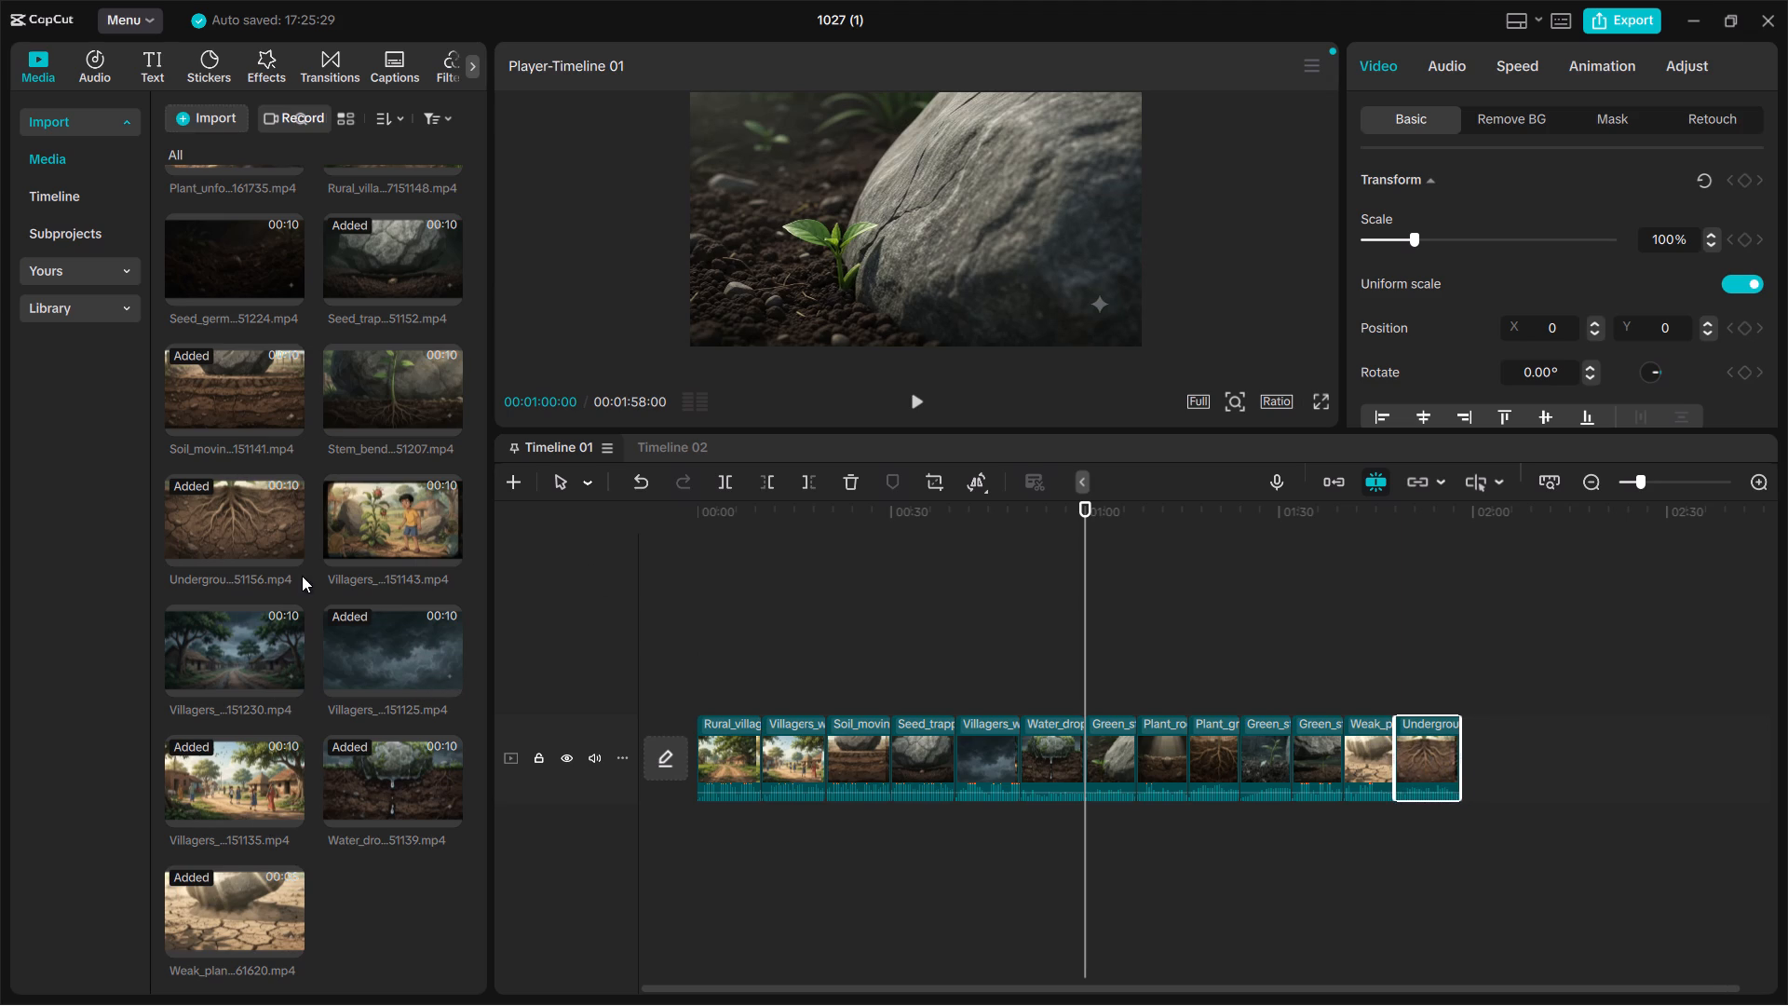
Add the Plant_grow...161718 and Plant_gro...62307 clips and place them consecutively on the main track at 1:58 and 2:06, after the Undergrou...51156 clip.
scroll(387, 359, "up", 2)
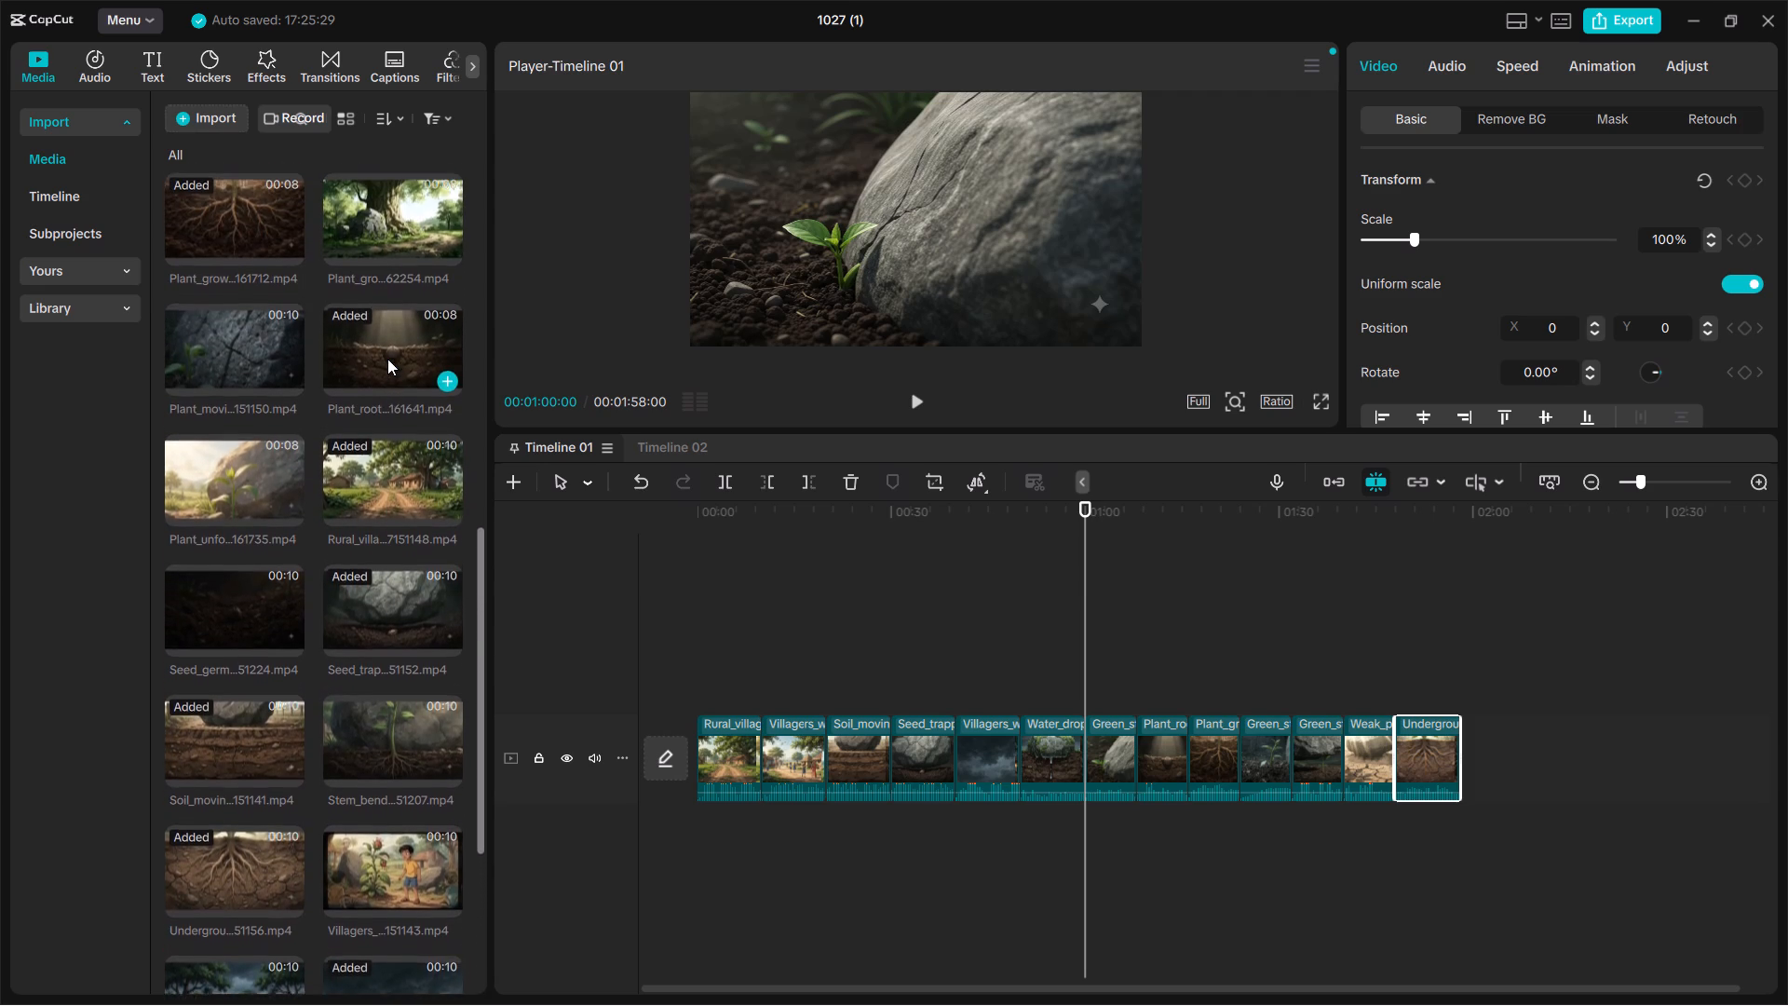
scroll(387, 359, "up", 1)
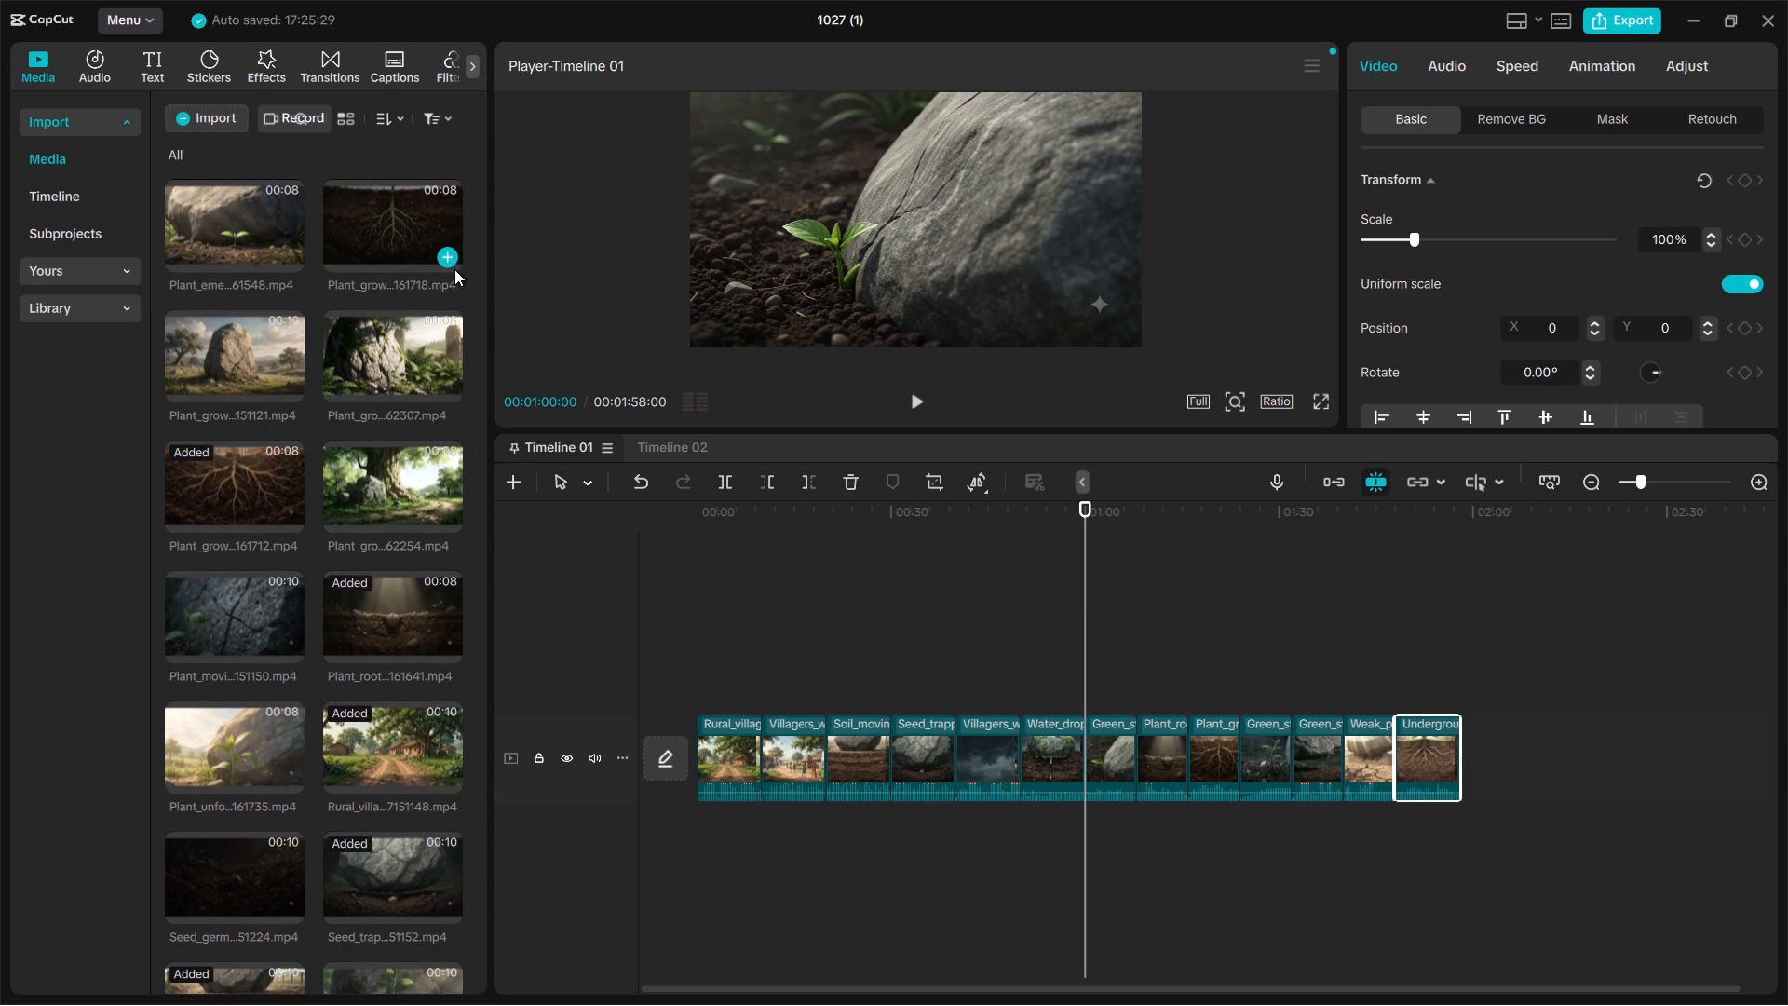
left_click(446, 254)
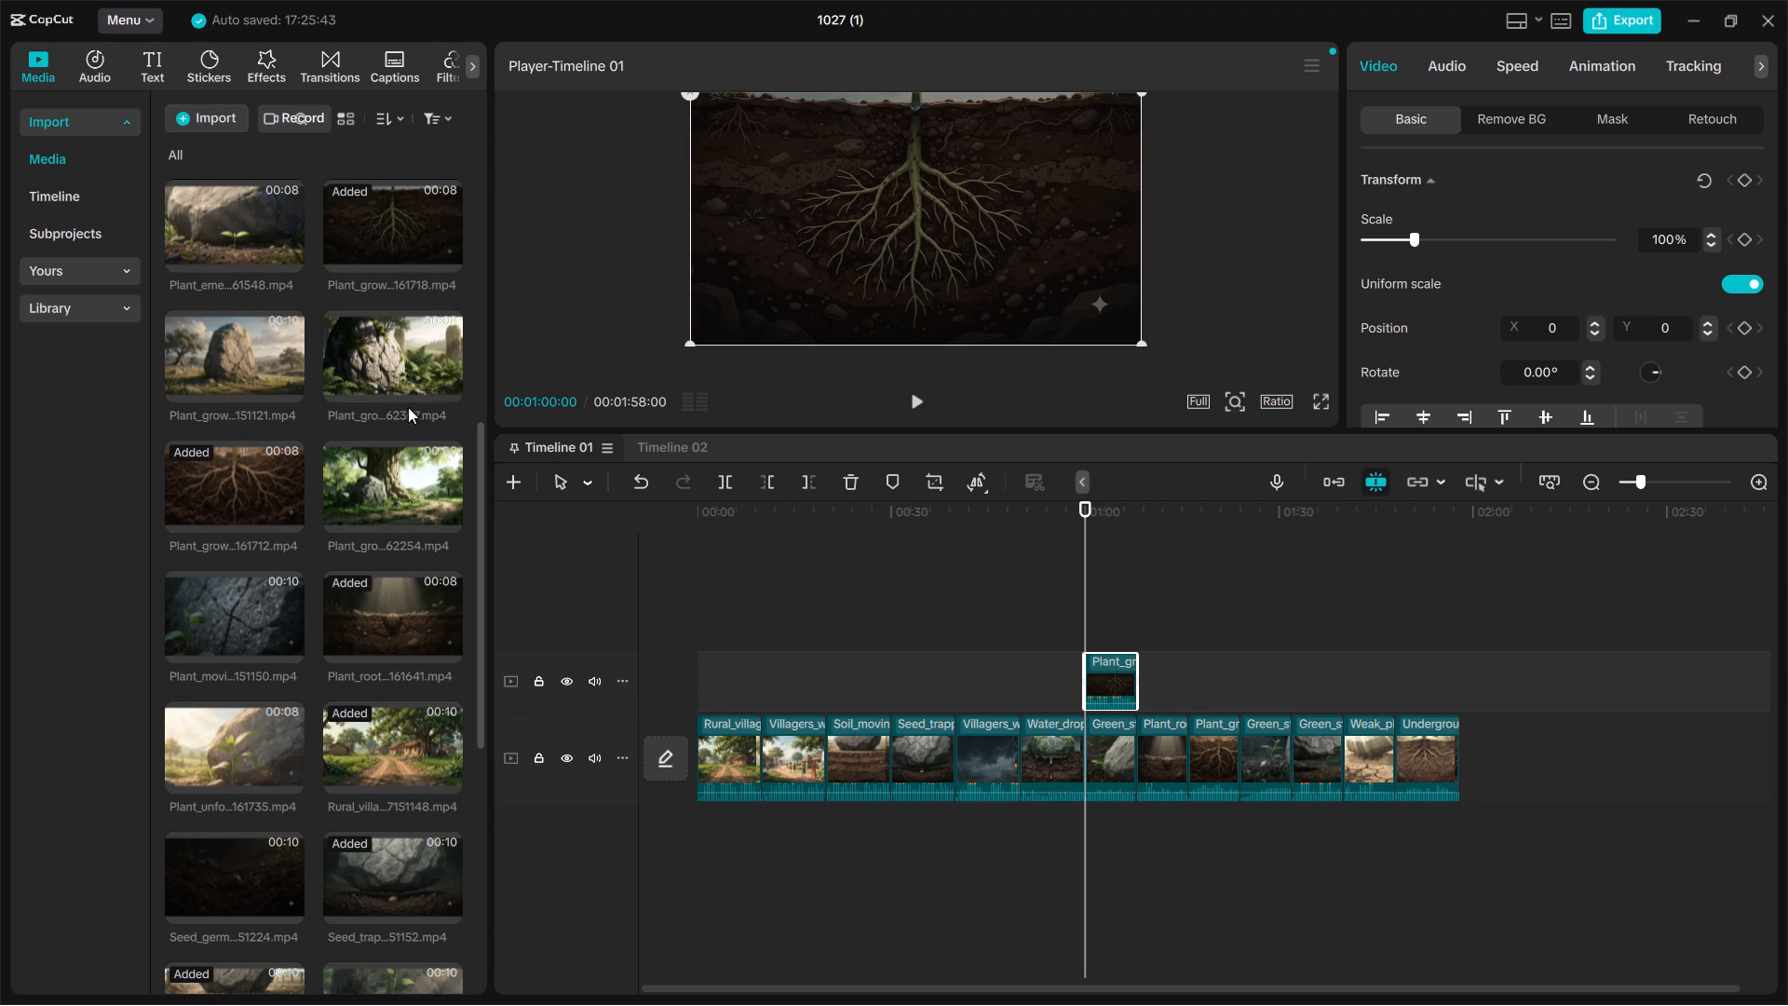
left_click(442, 386)
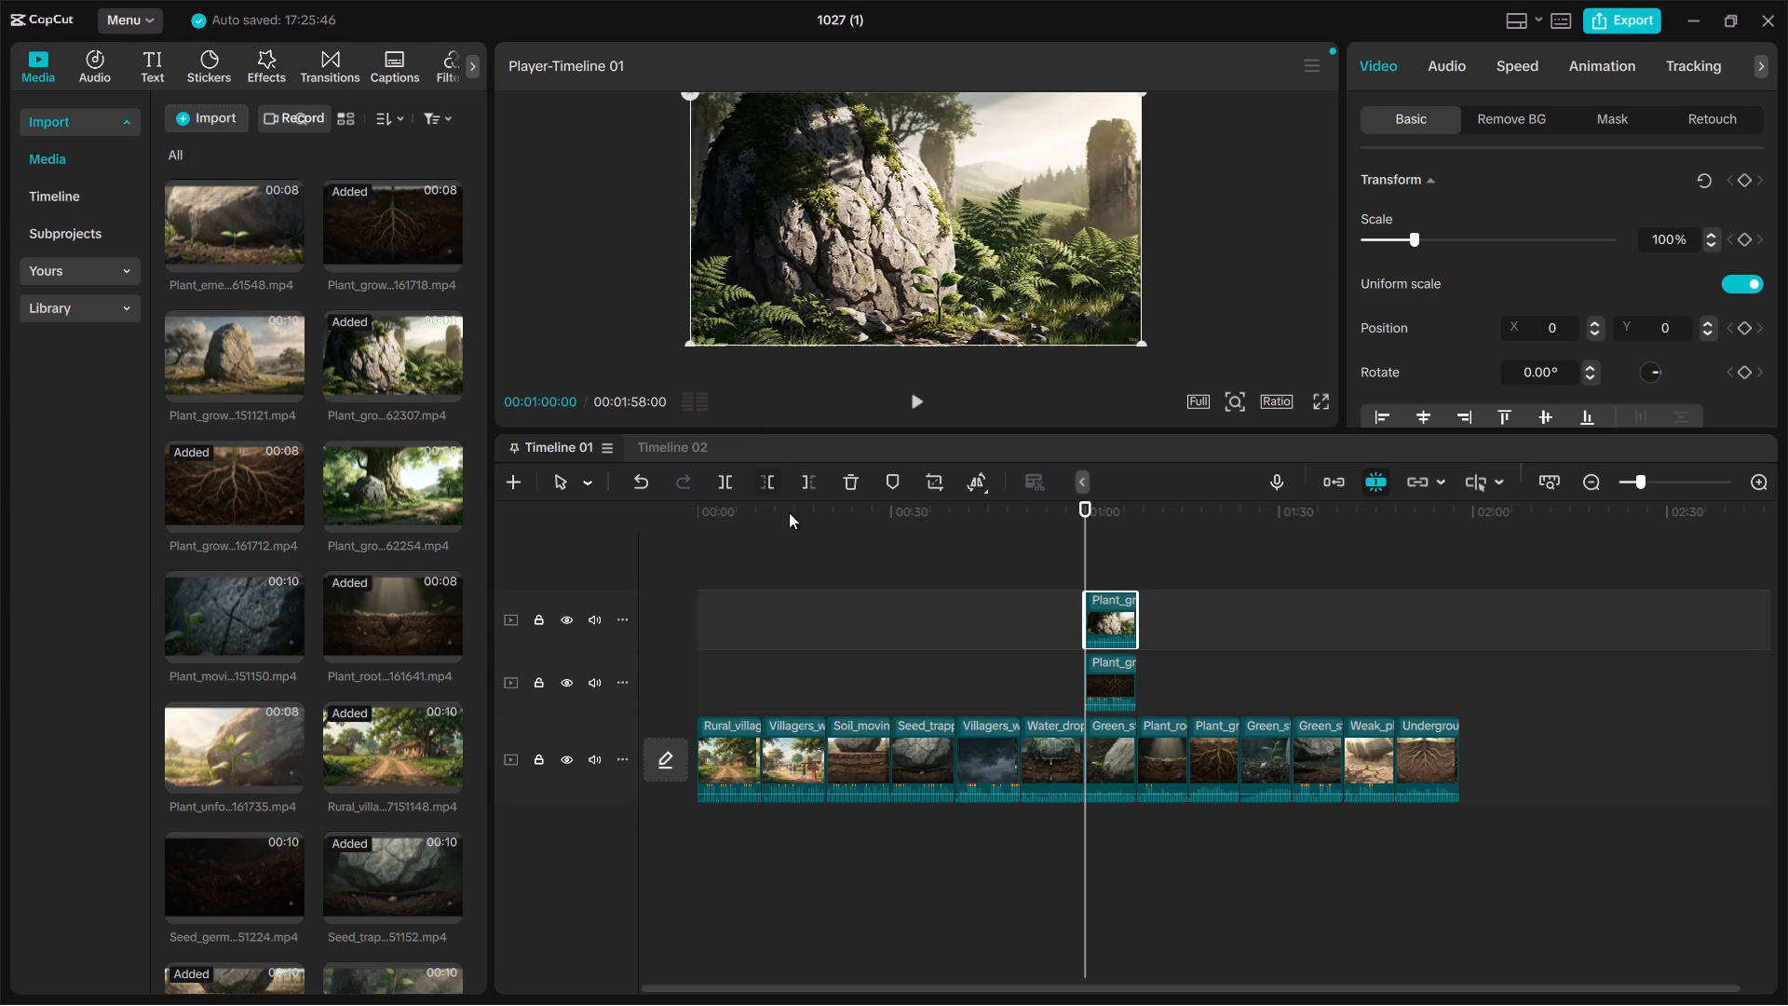
left_click_drag(1121, 684, 1469, 765)
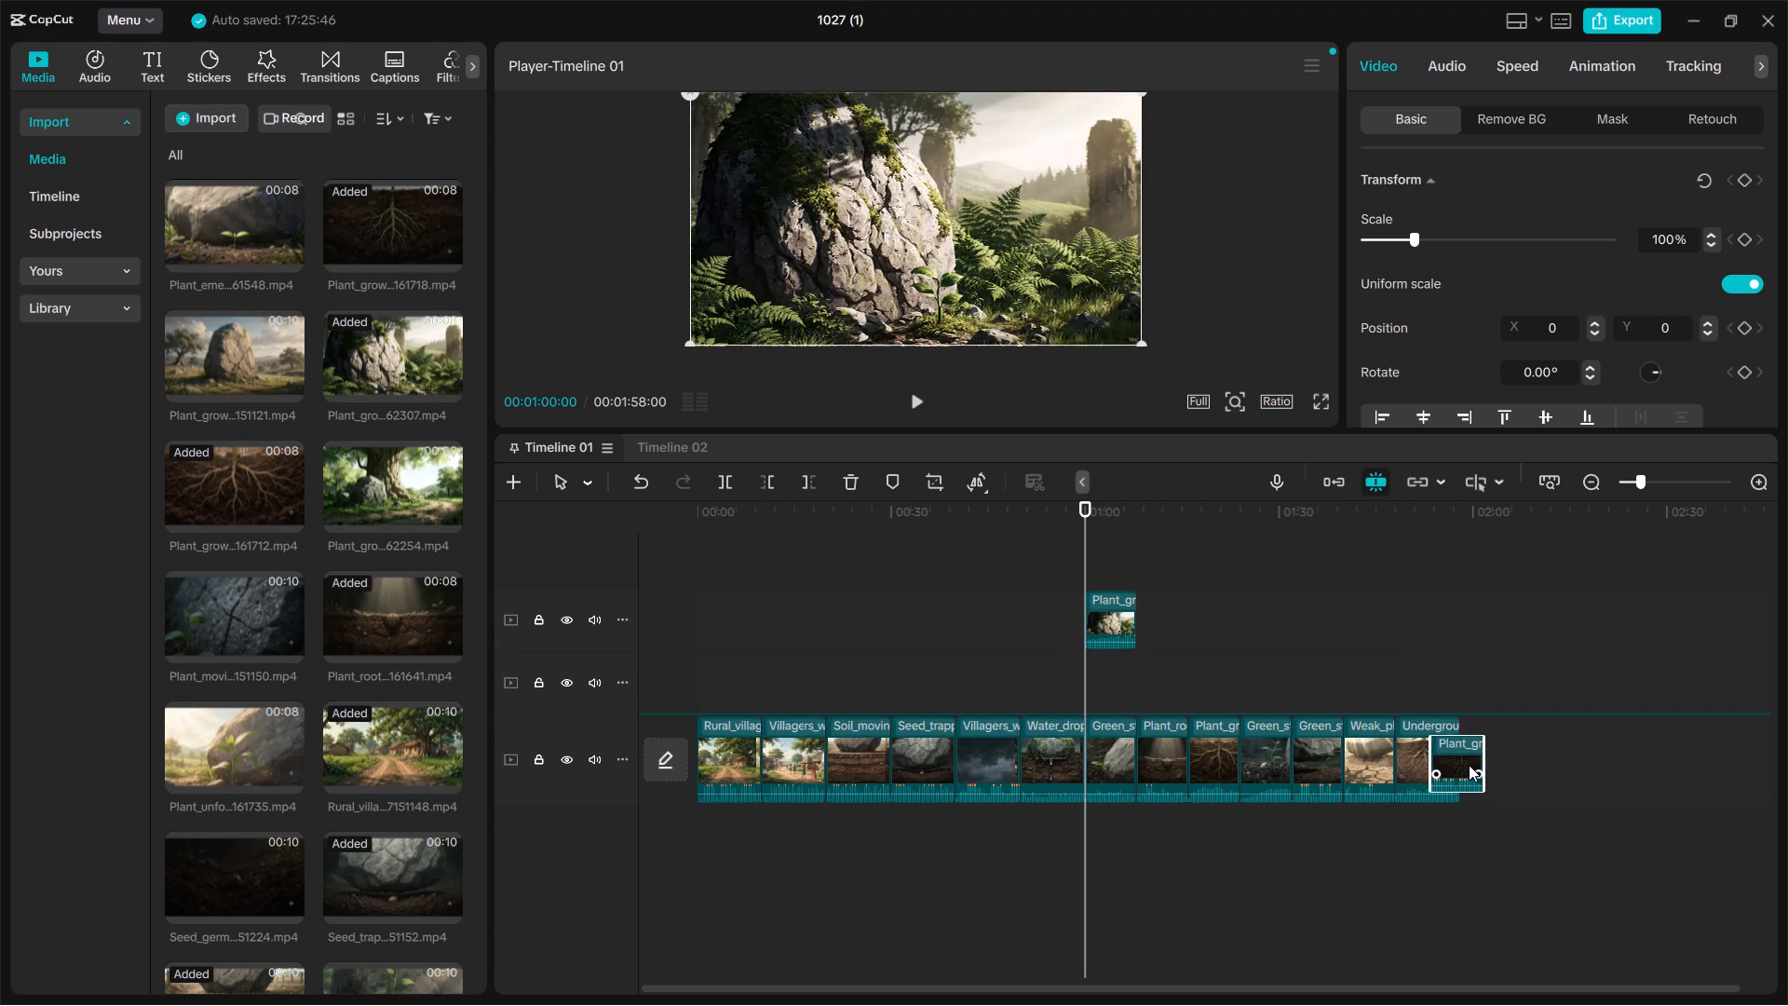
left_click_drag(1469, 765, 1493, 765)
left_click_drag(1121, 676, 1162, 676)
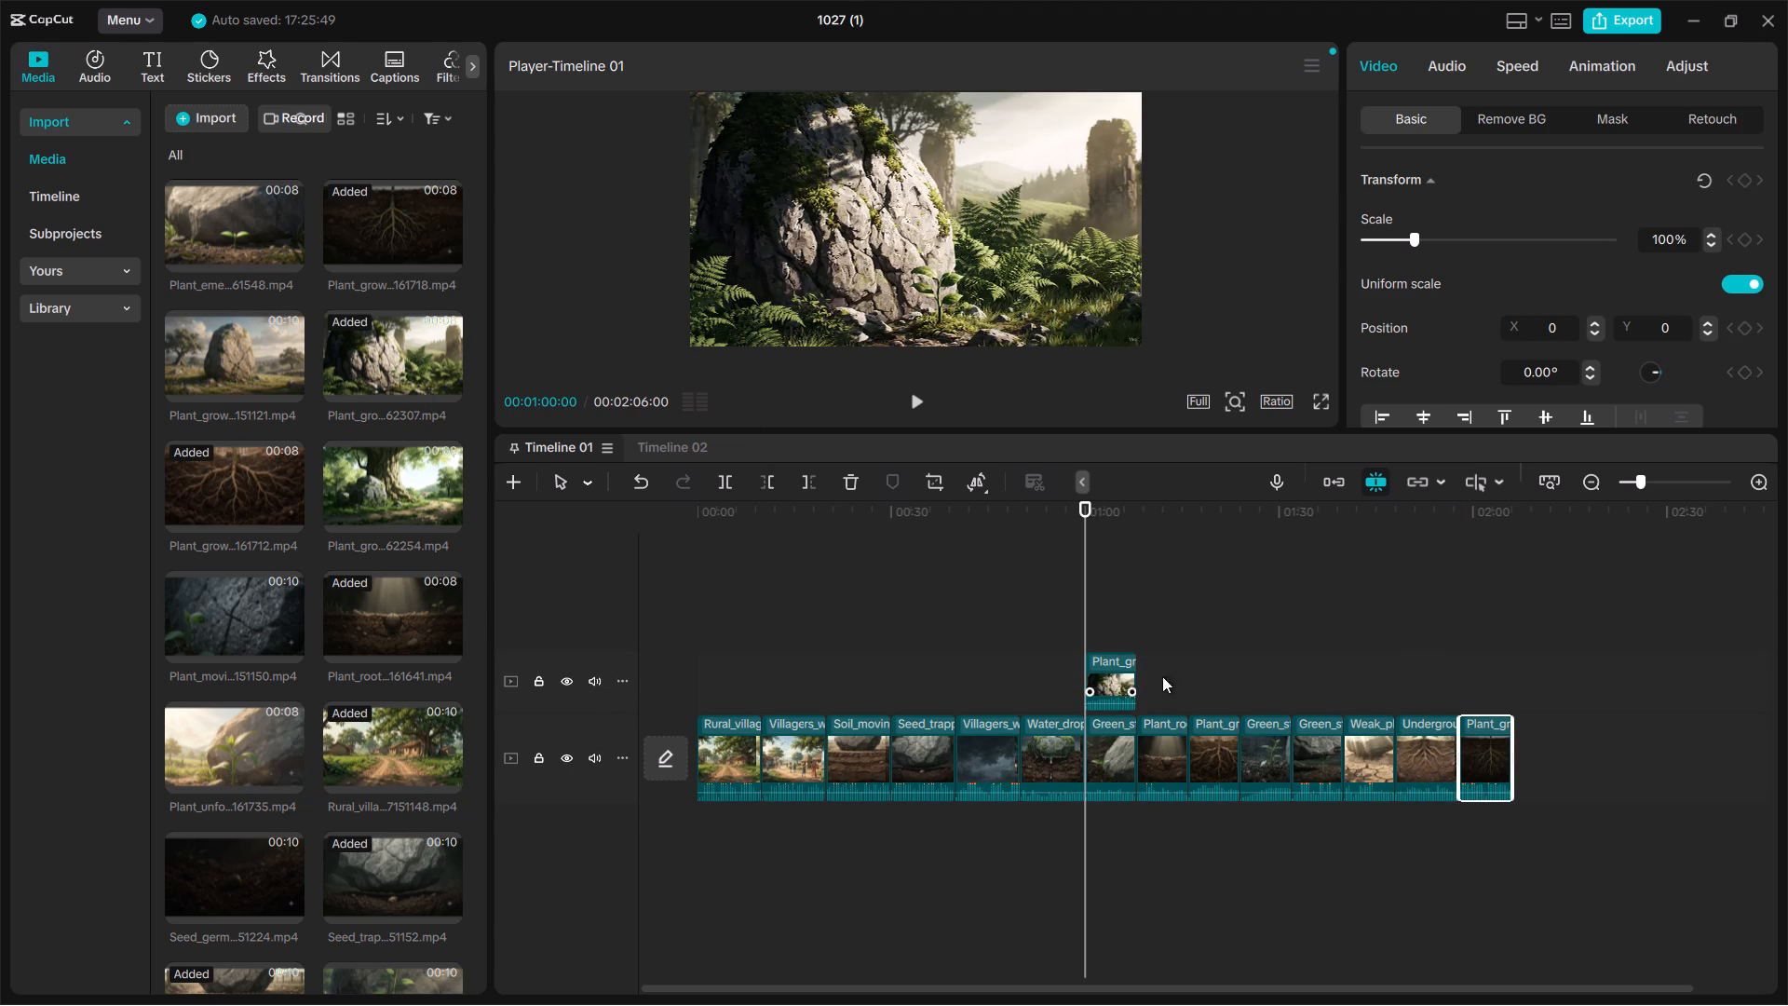
left_click_drag(1162, 676, 1551, 754)
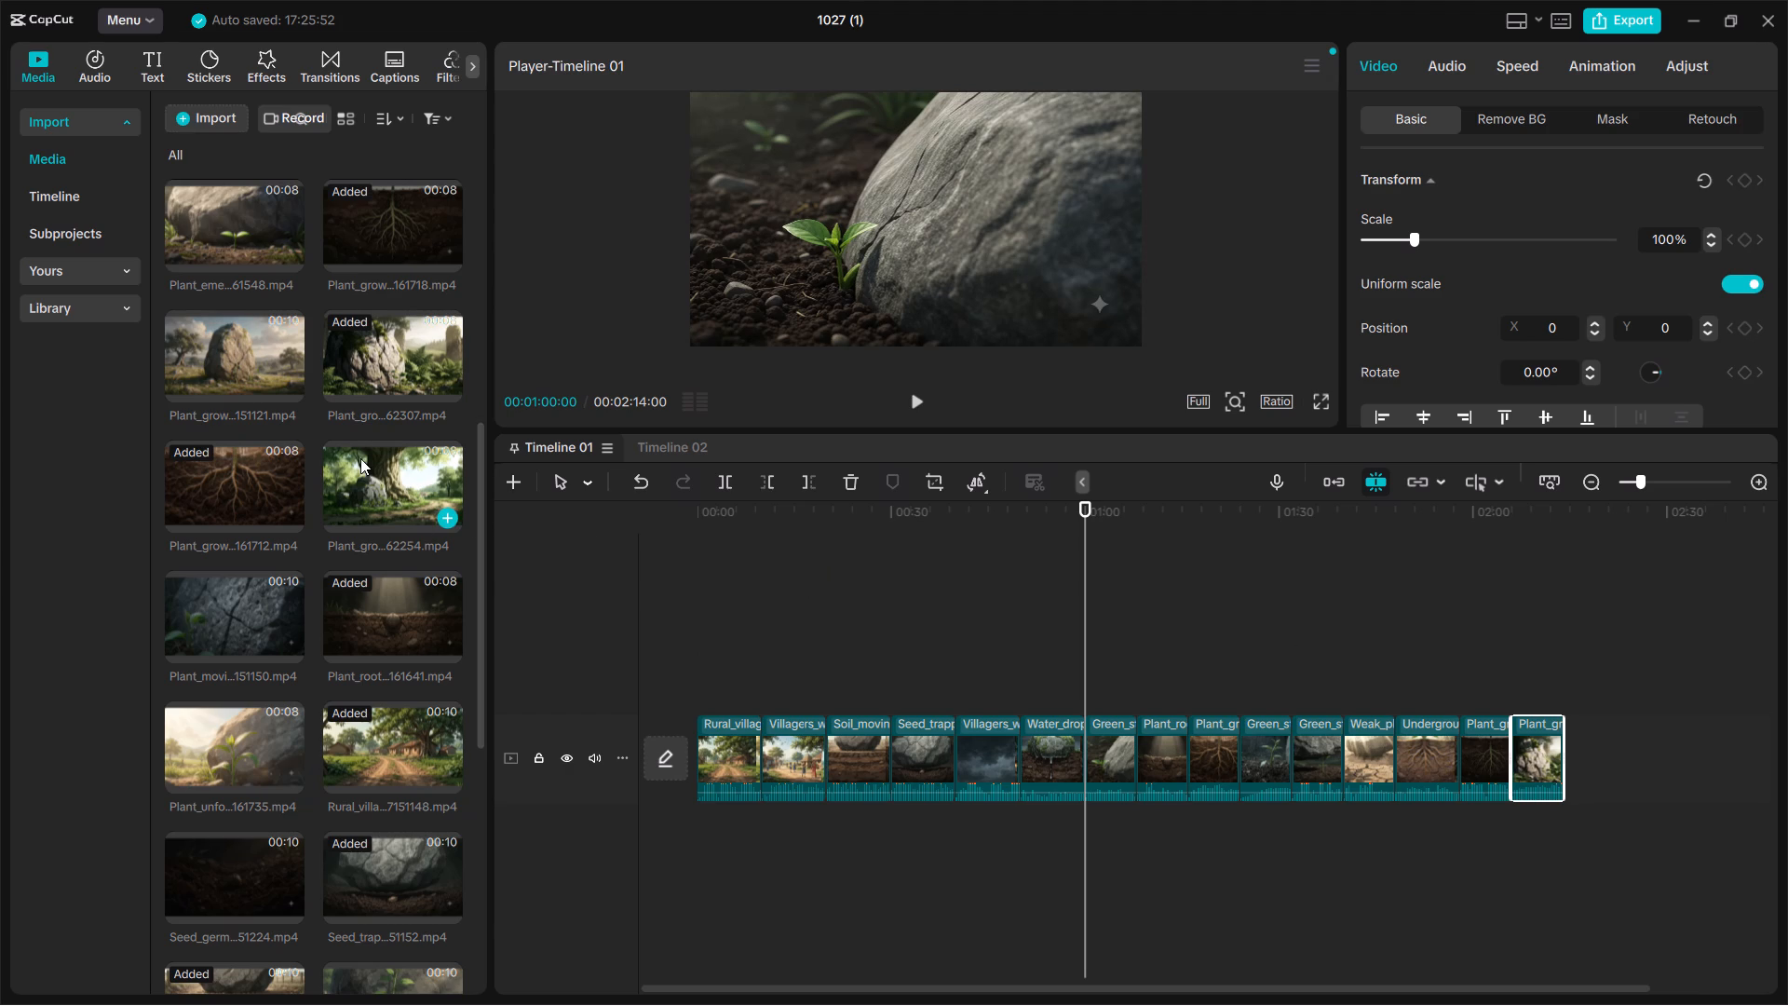
Add the Plant_movi...151150 cracked-rock clip and place it on the main track at 2:14, directly after the Plant_gro...62307 clip.
scroll(360, 458, "up", 2)
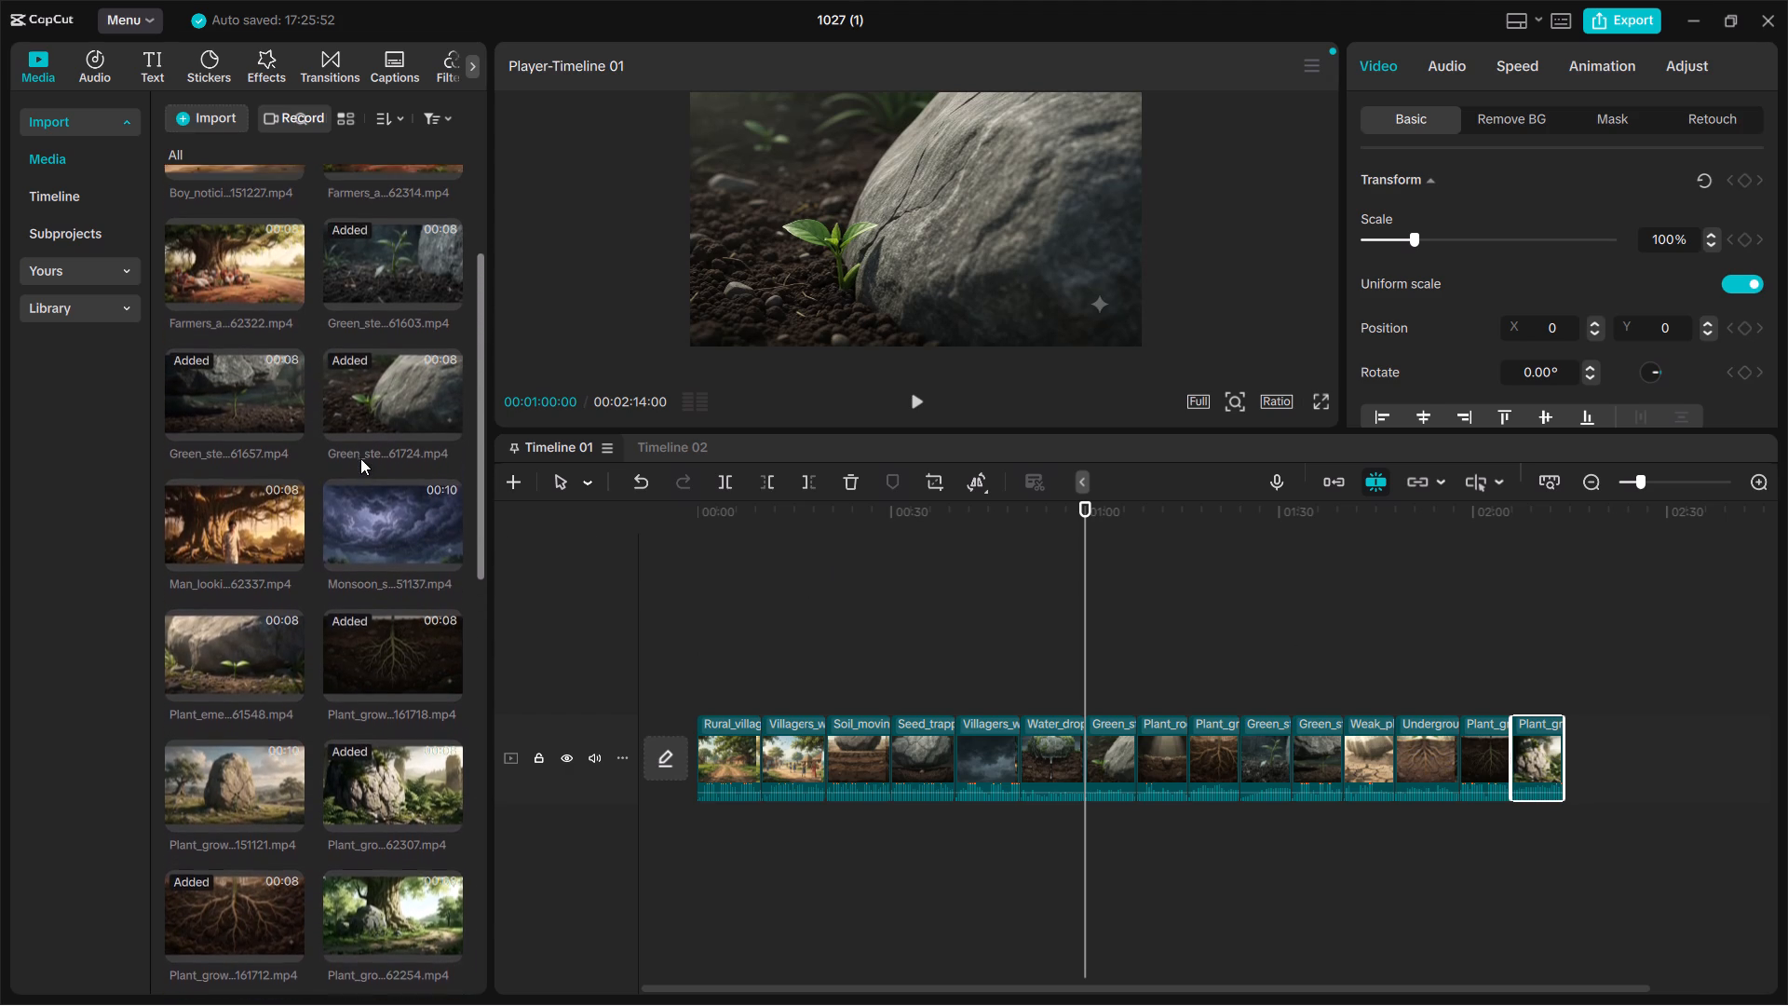
scroll(360, 458, "up", 2)
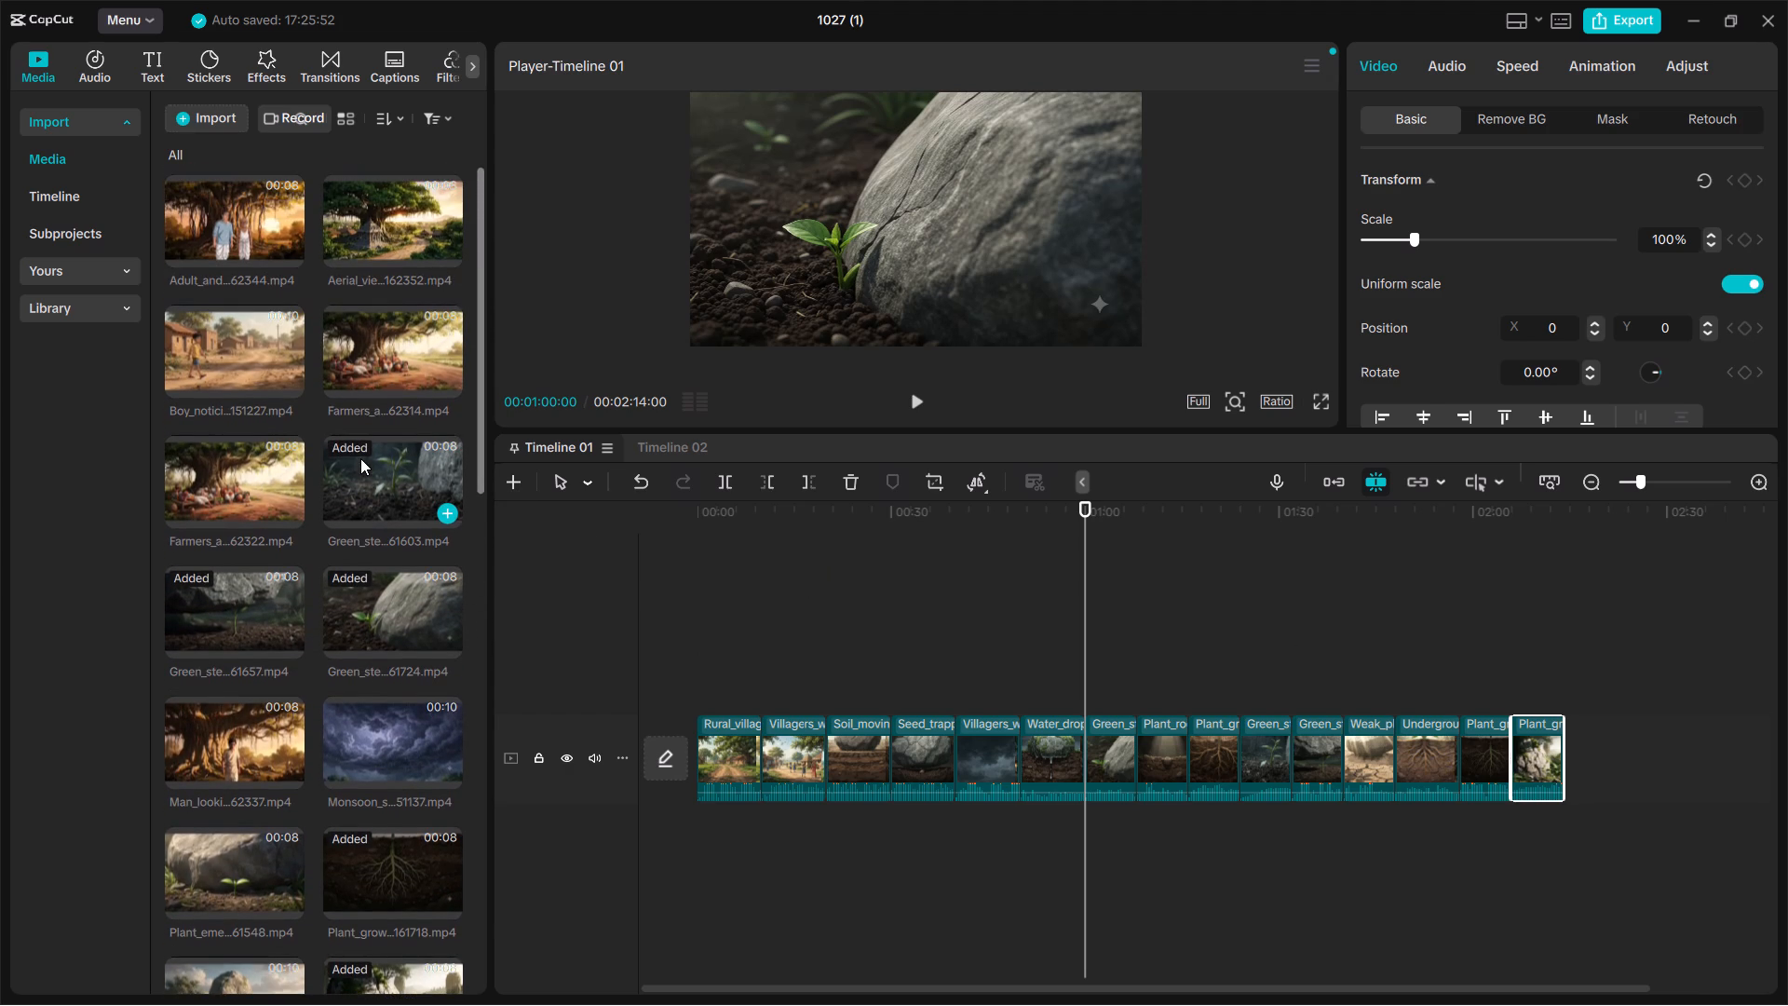
scroll(360, 458, "down", 2)
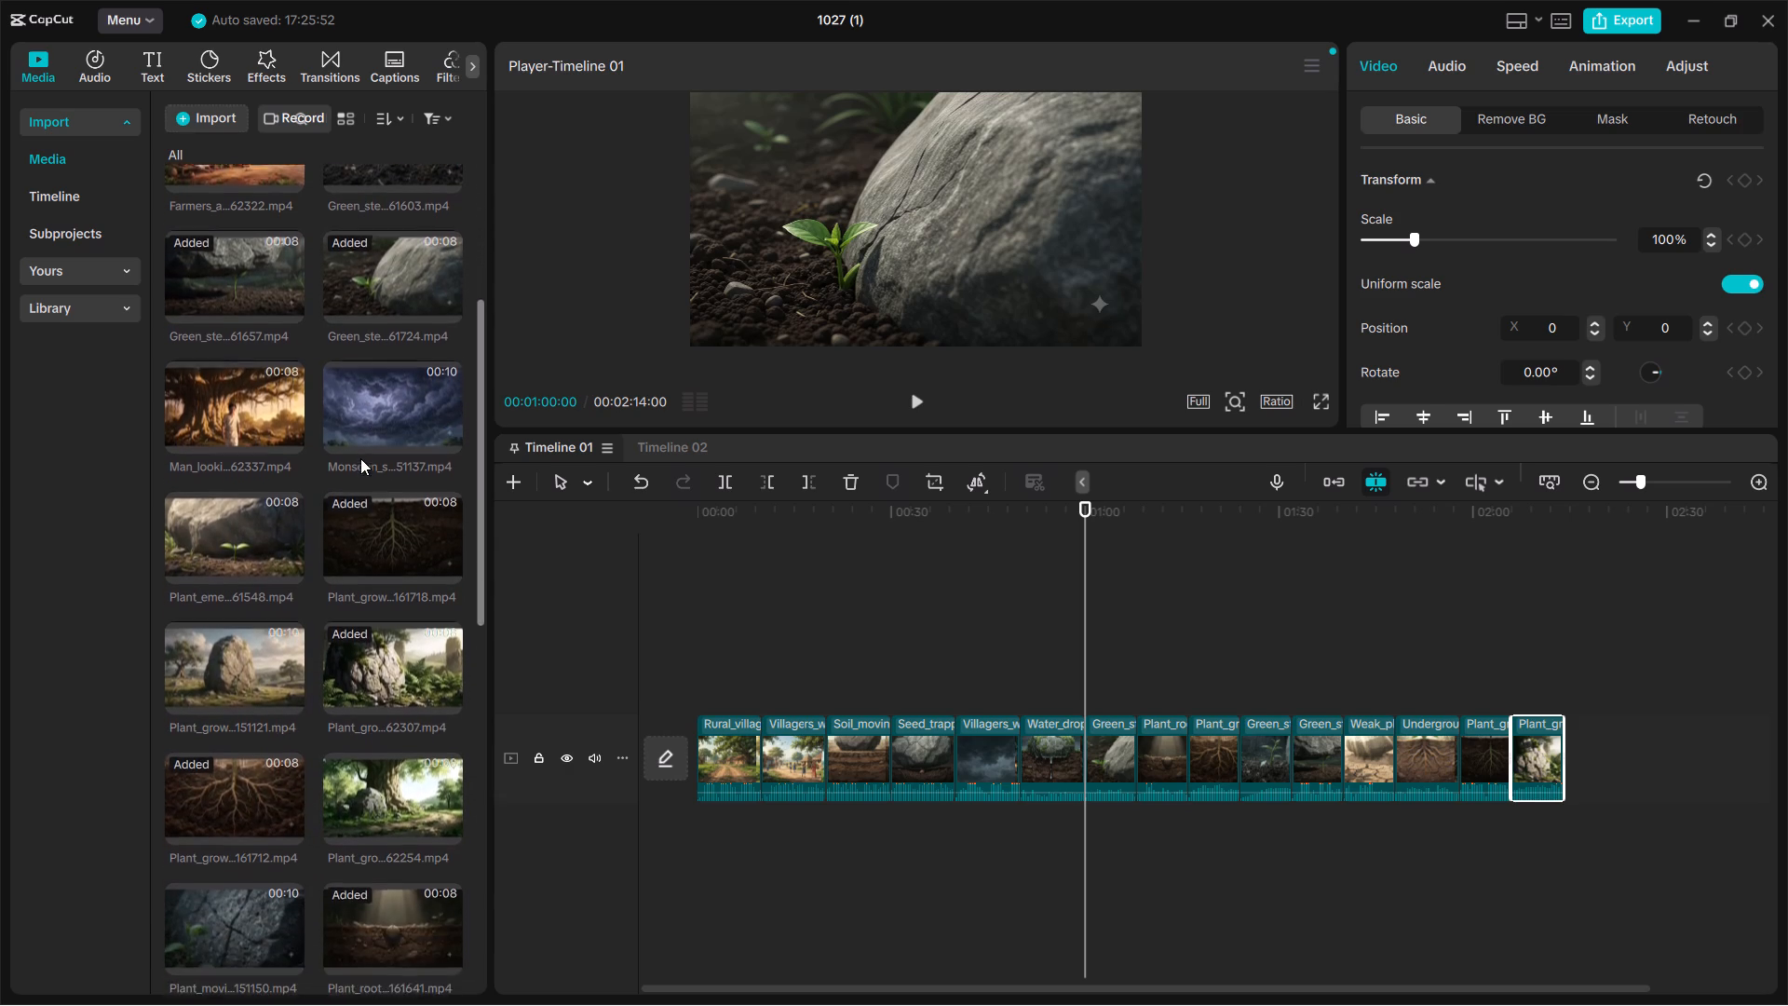
scroll(360, 458, "down", 2)
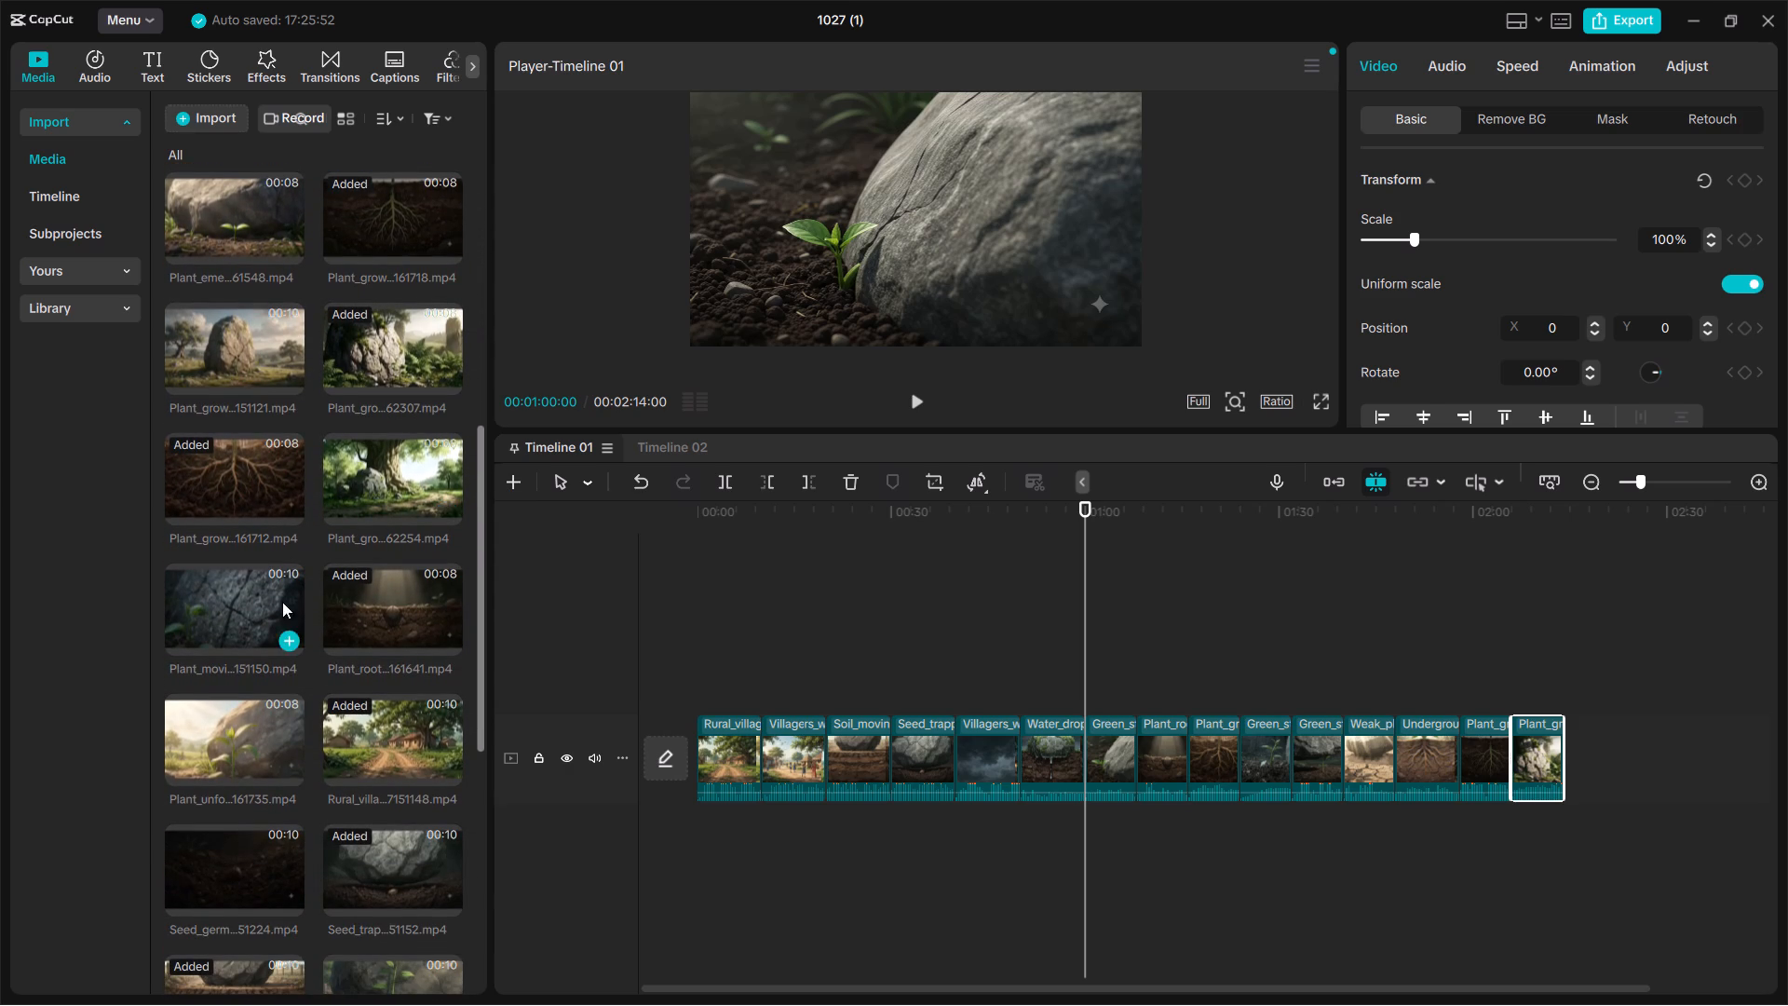
left_click(294, 632)
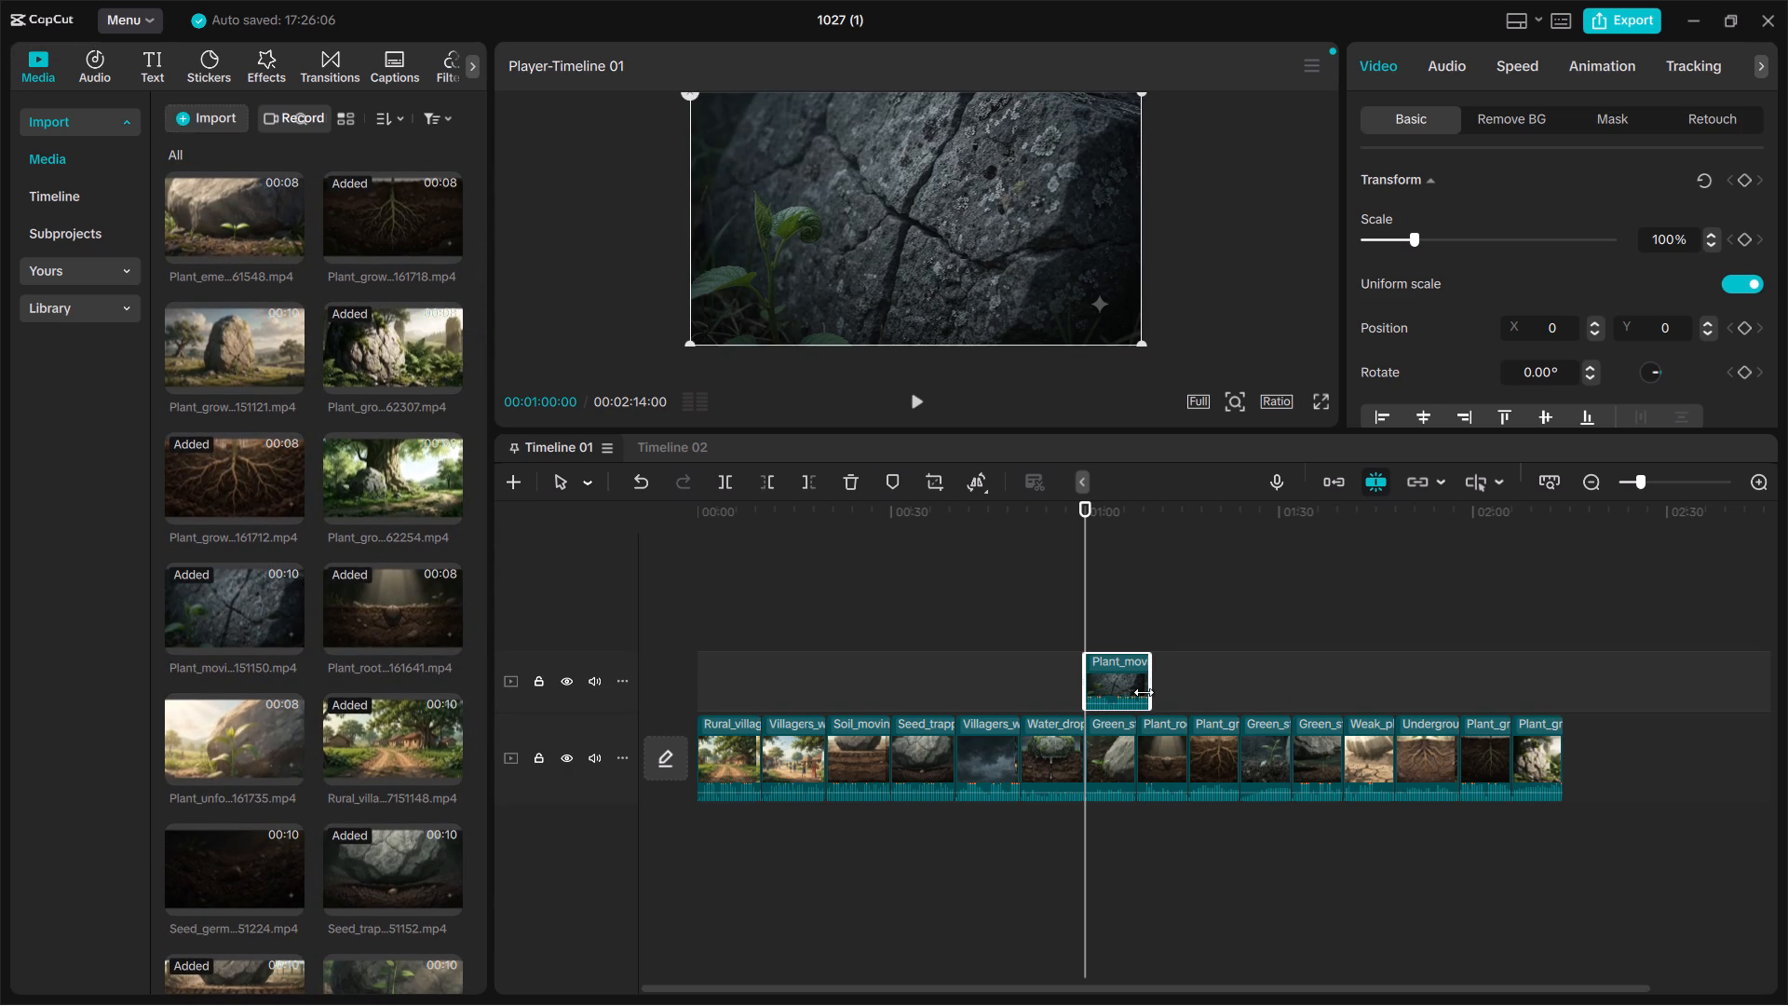
left_click_drag(1136, 686, 1616, 761)
Add the Plant_grow...151121 standing-boulder clip and place it on the main track at 2:24, directly after the Plant_movi...151150 clip.
scroll(1616, 761, "down", 2, "ctrl")
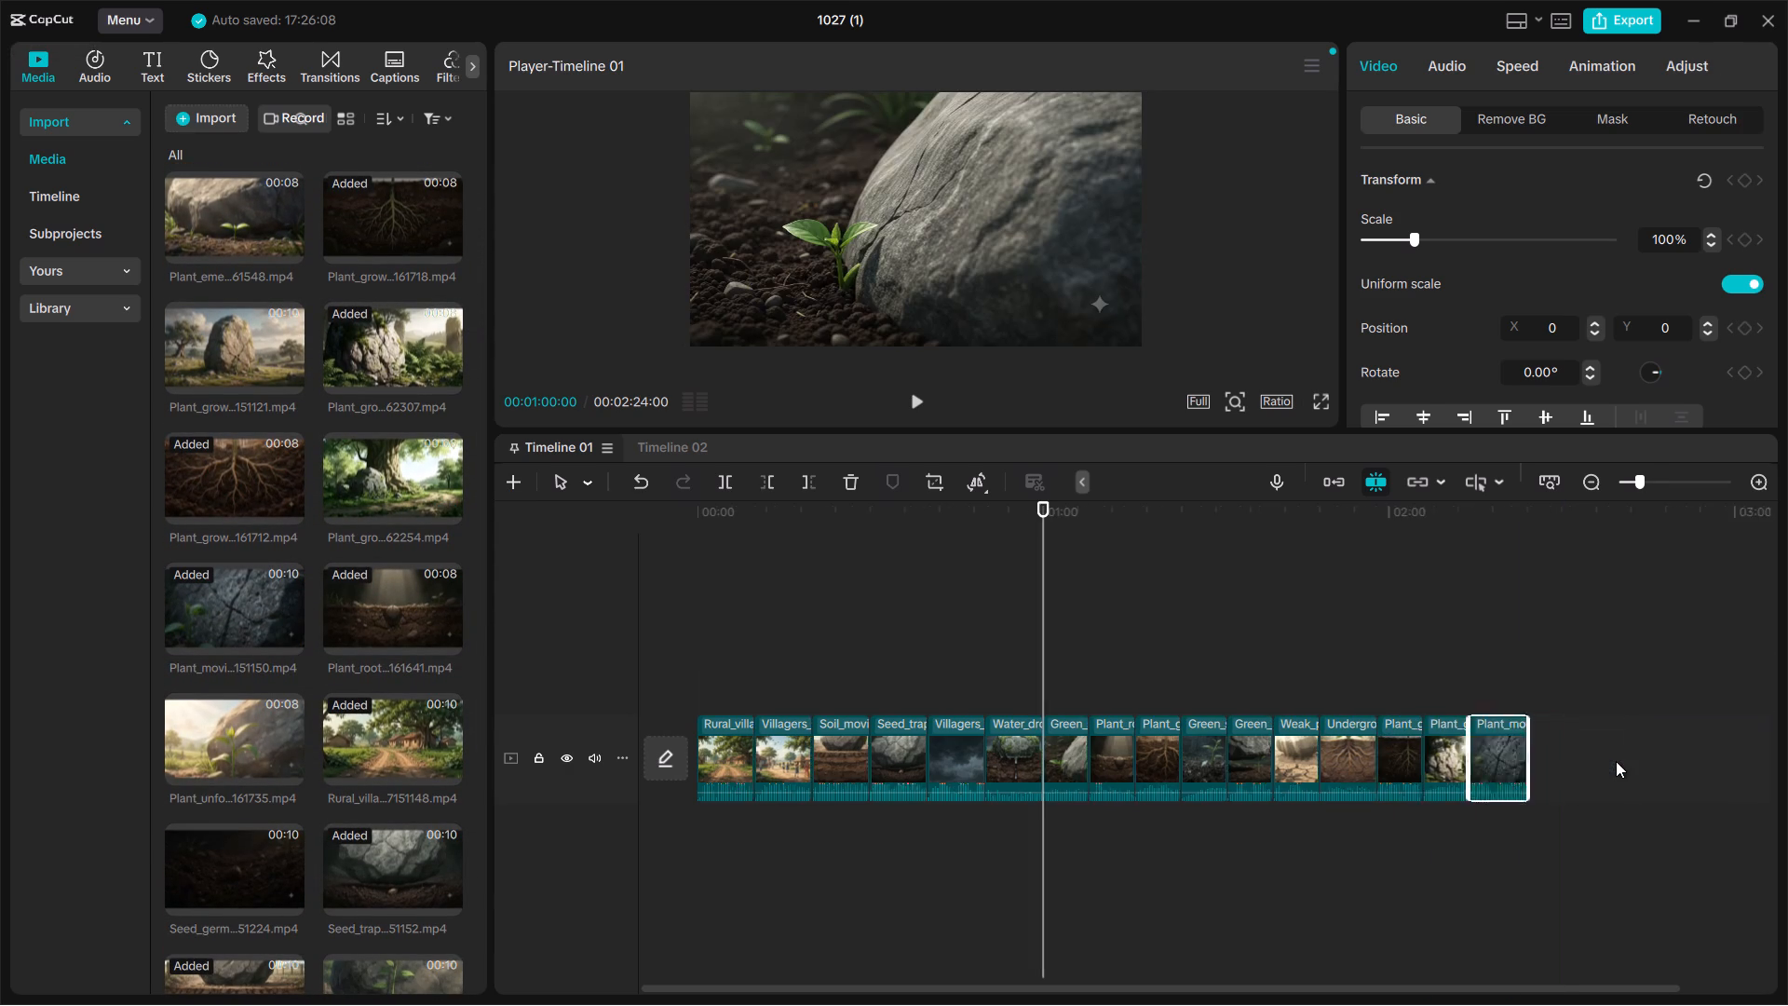
scroll(1616, 761, "down", 7, "ctrl")
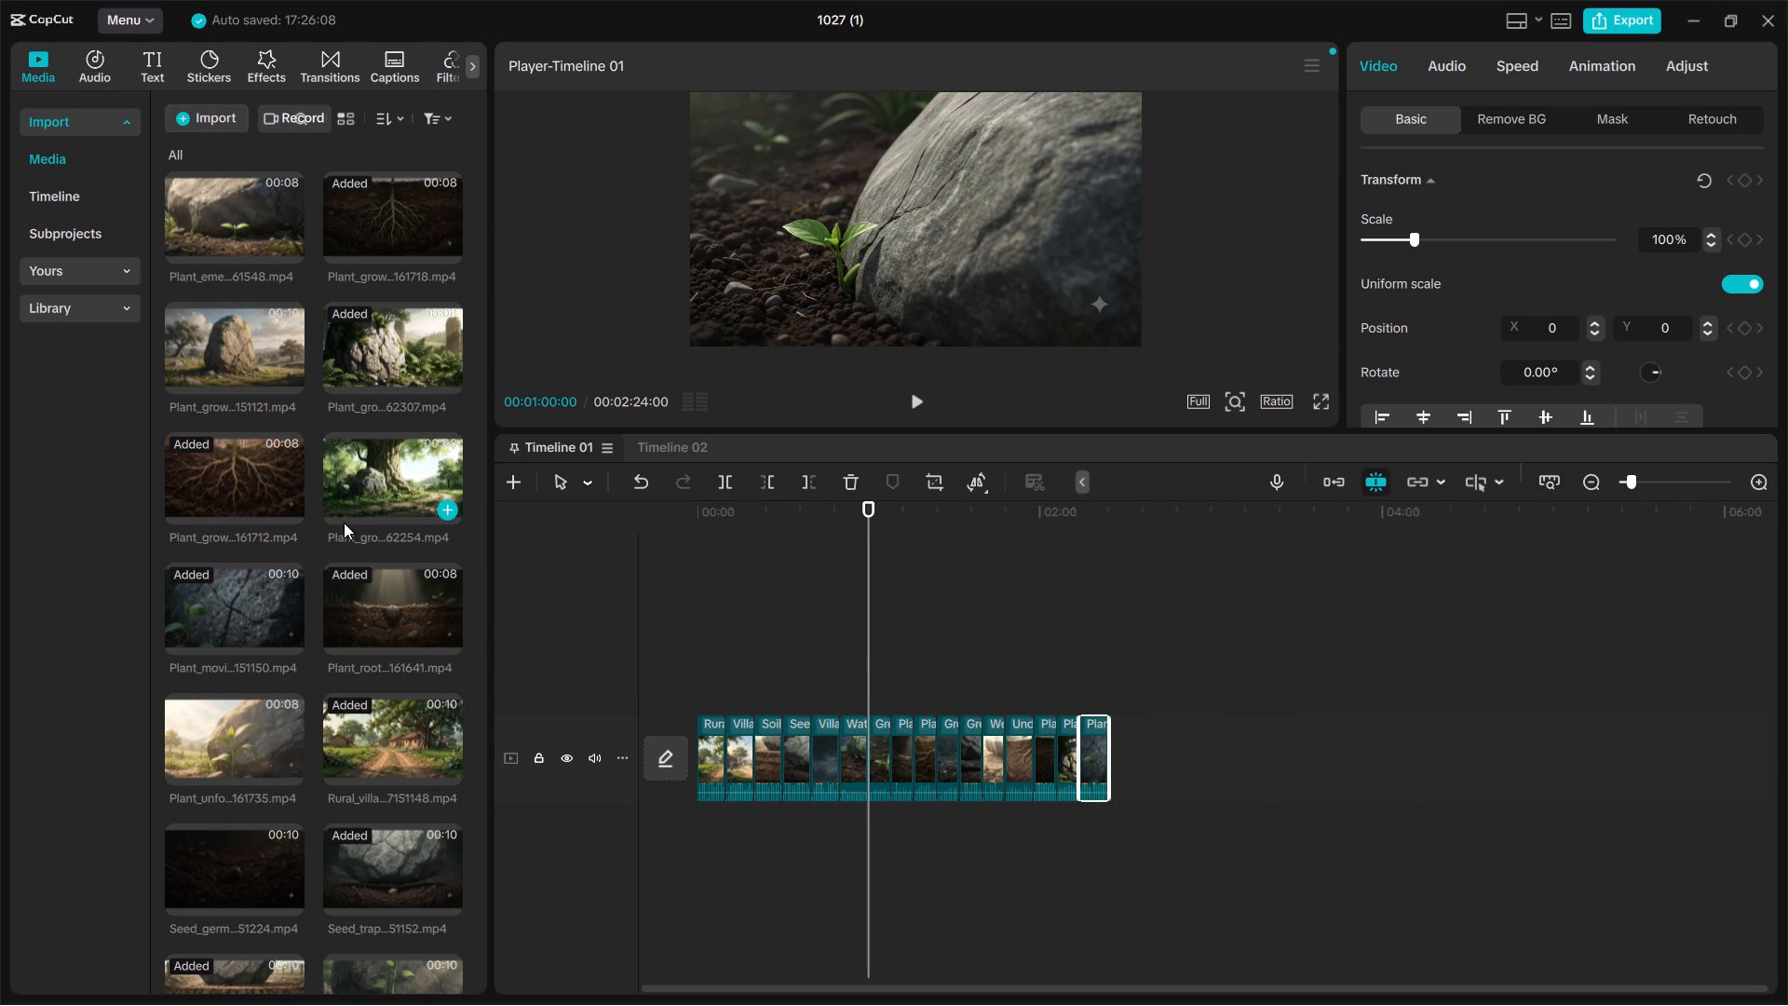
left_click(287, 374)
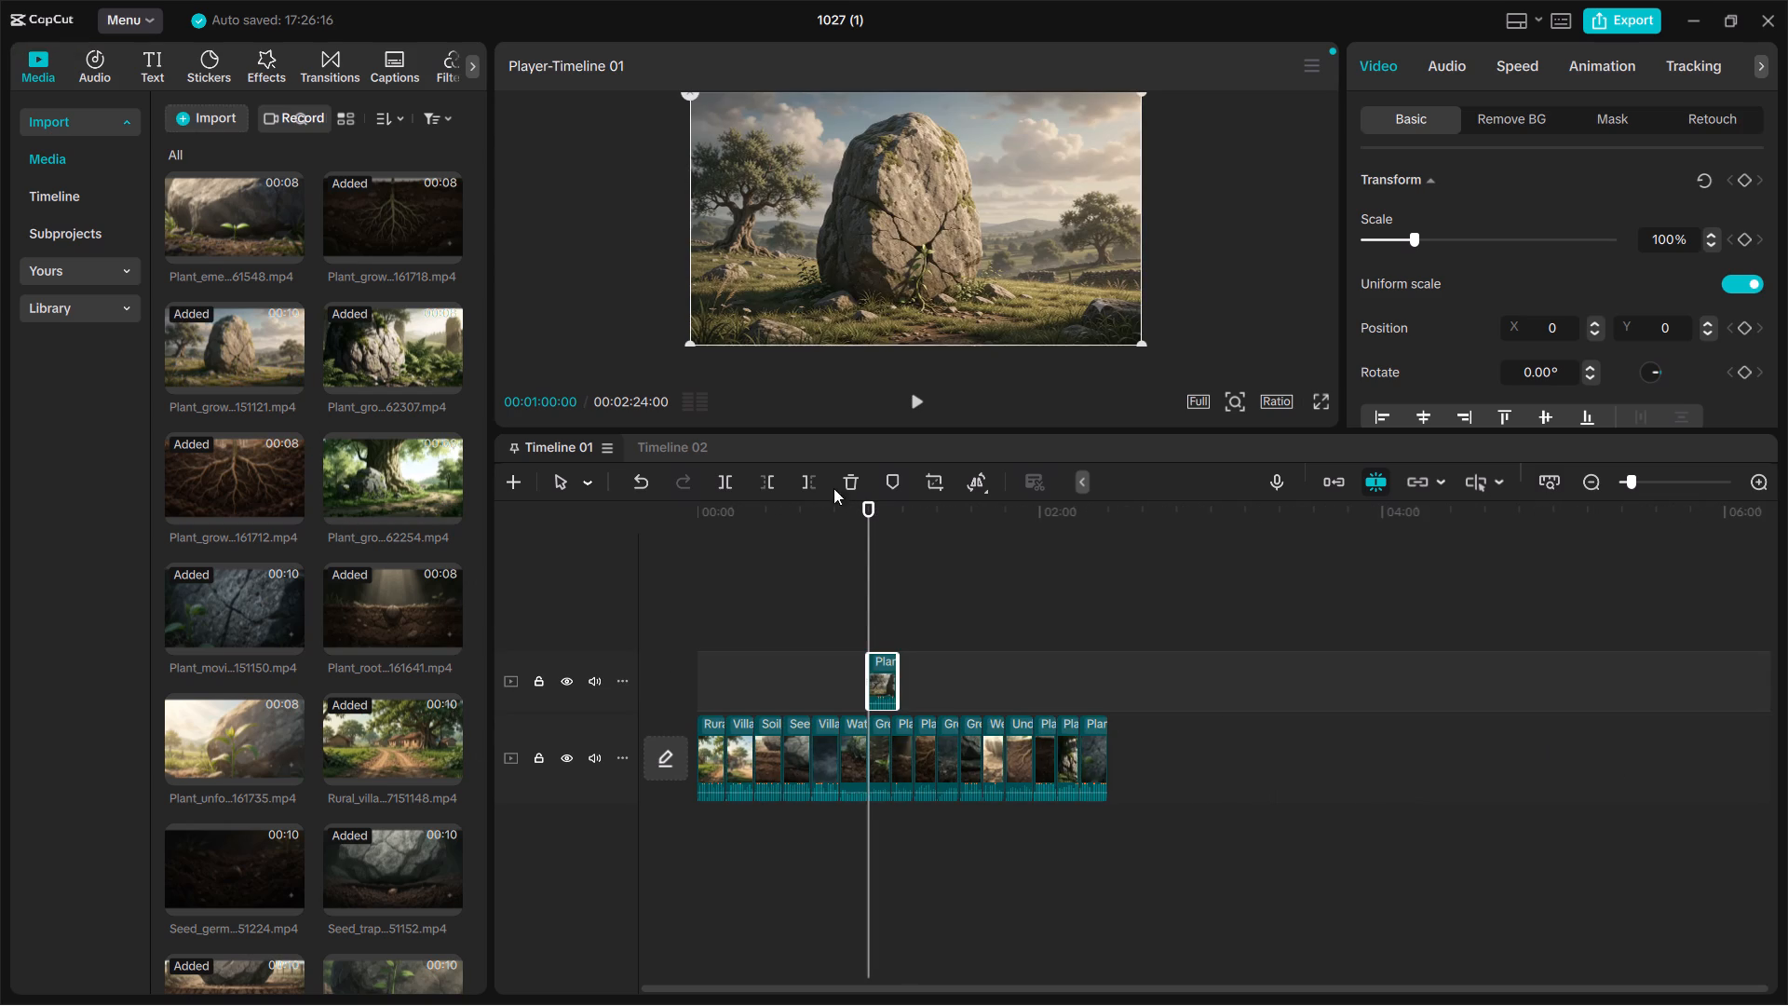
left_click_drag(877, 675, 1118, 753)
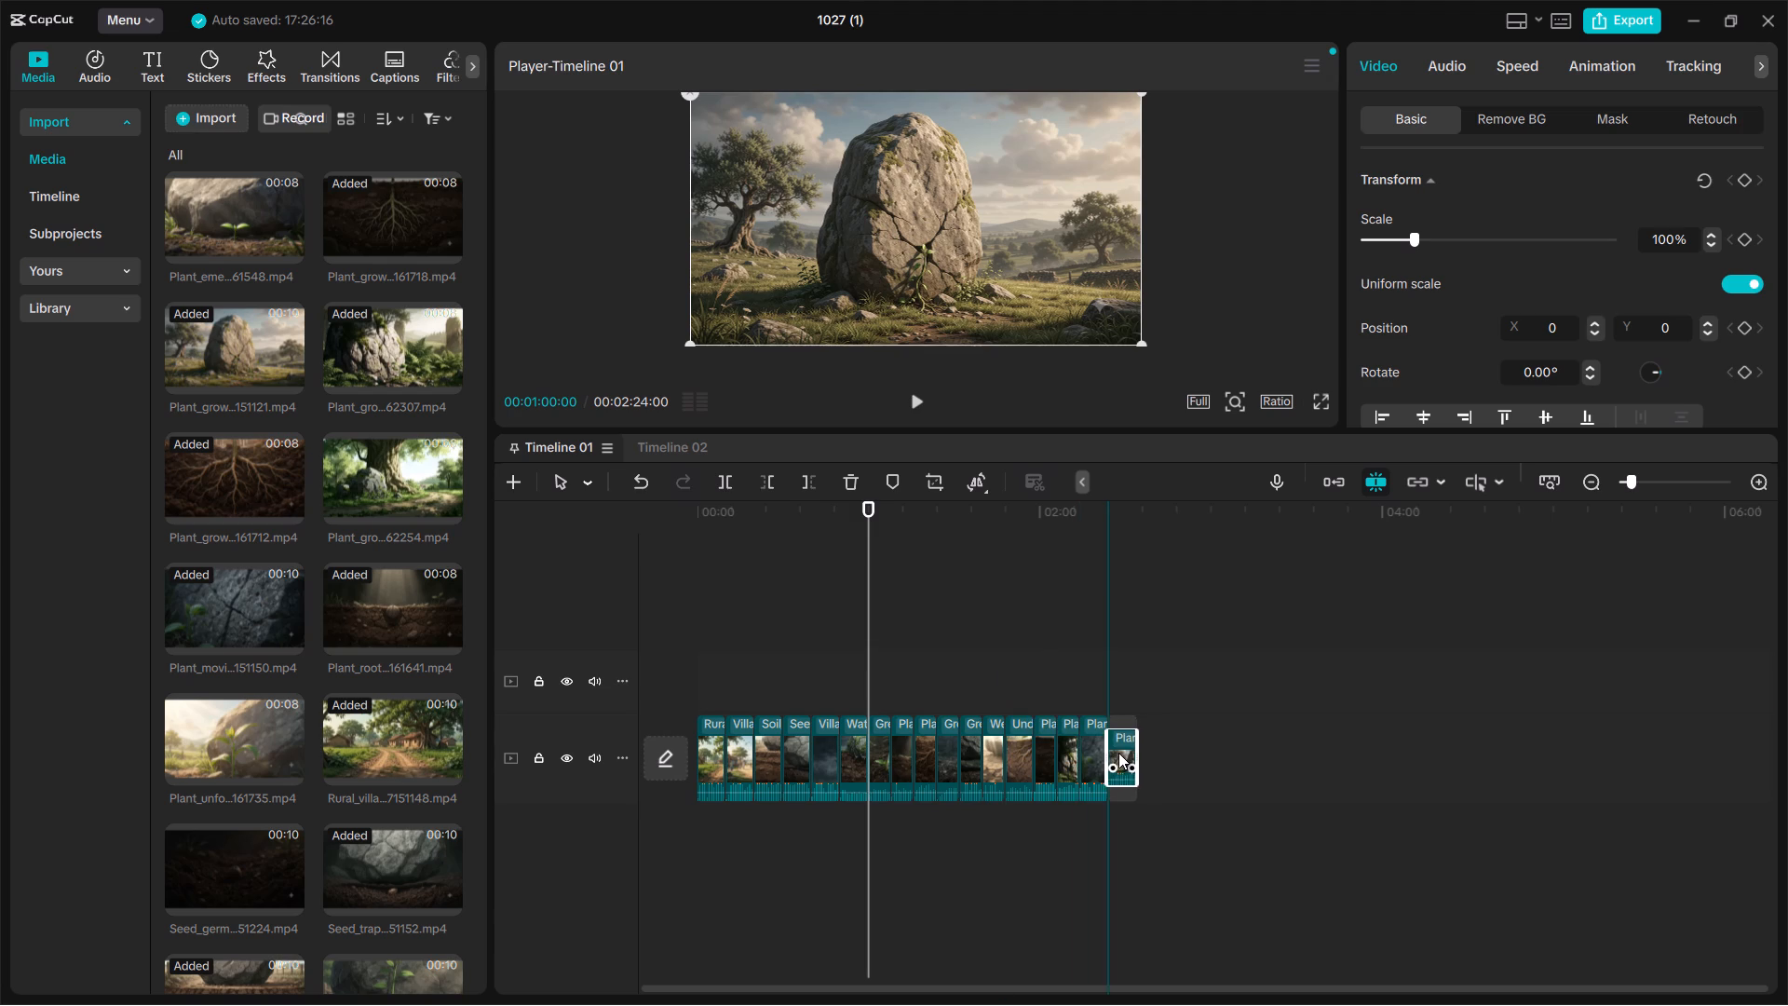
left_click_drag(1118, 753, 1121, 752)
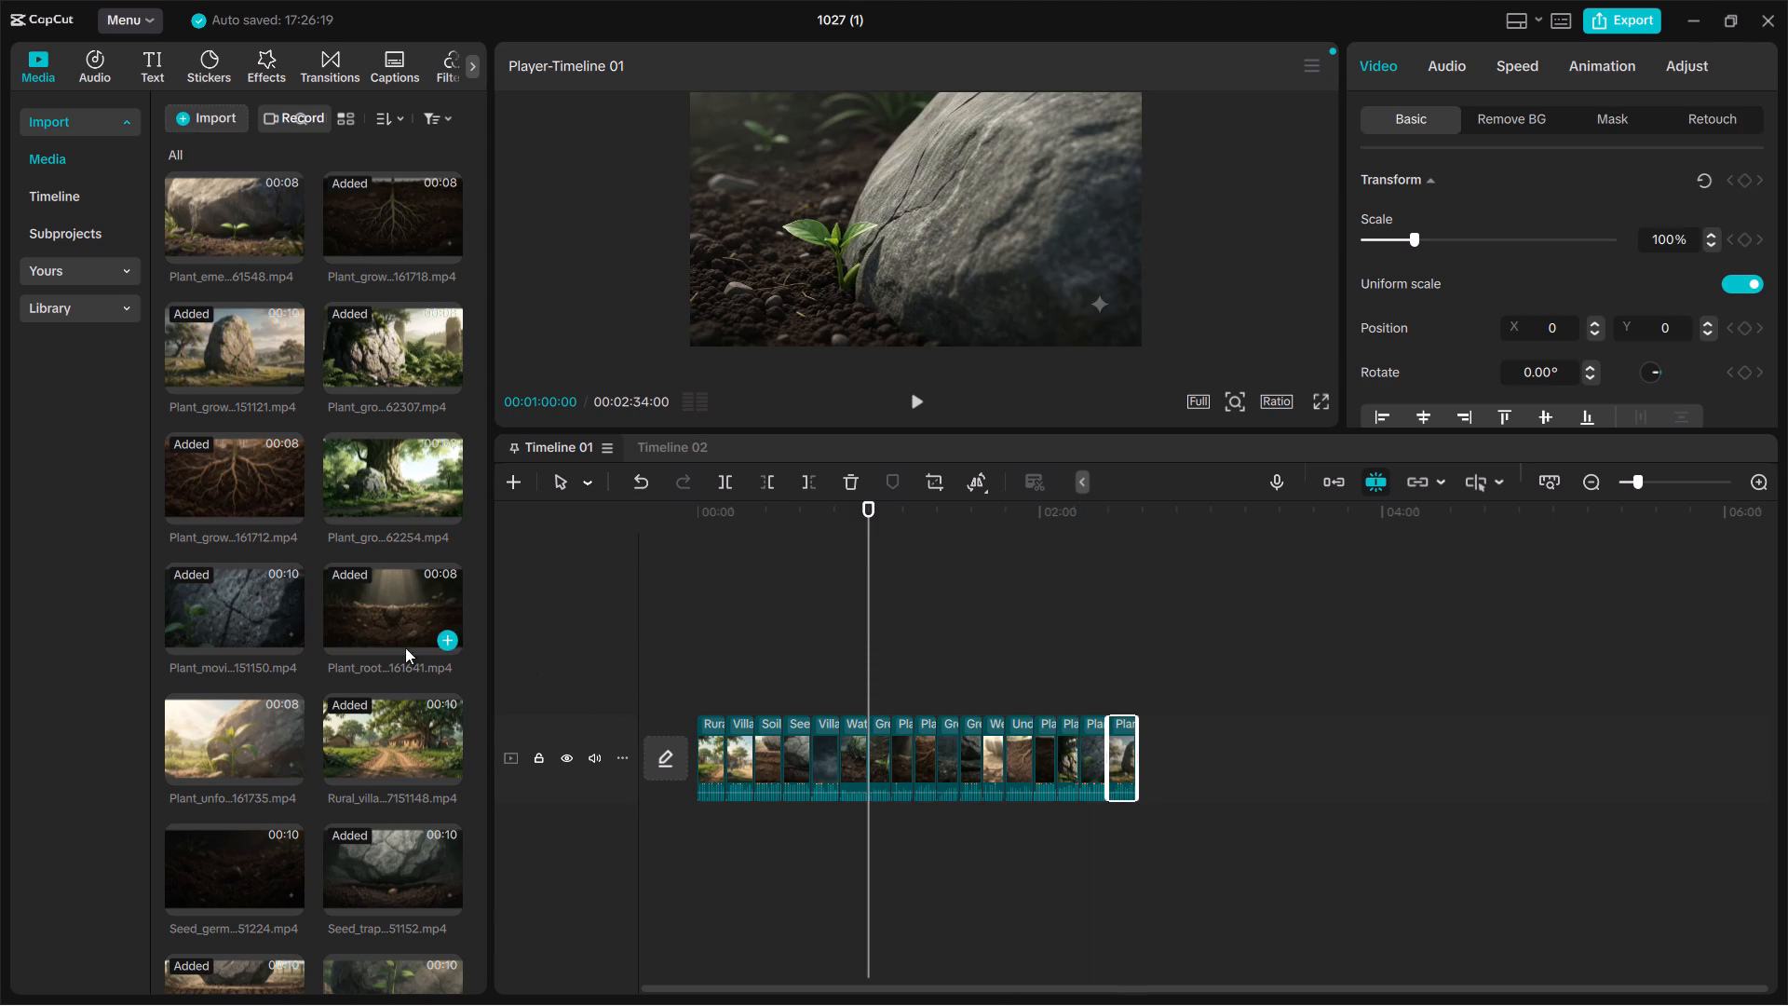
Add the Seed_germ...51224 clip and place it on the main track at 2:34, directly after the Plant_grow...151121 clip.
scroll(340, 659, "down", 6)
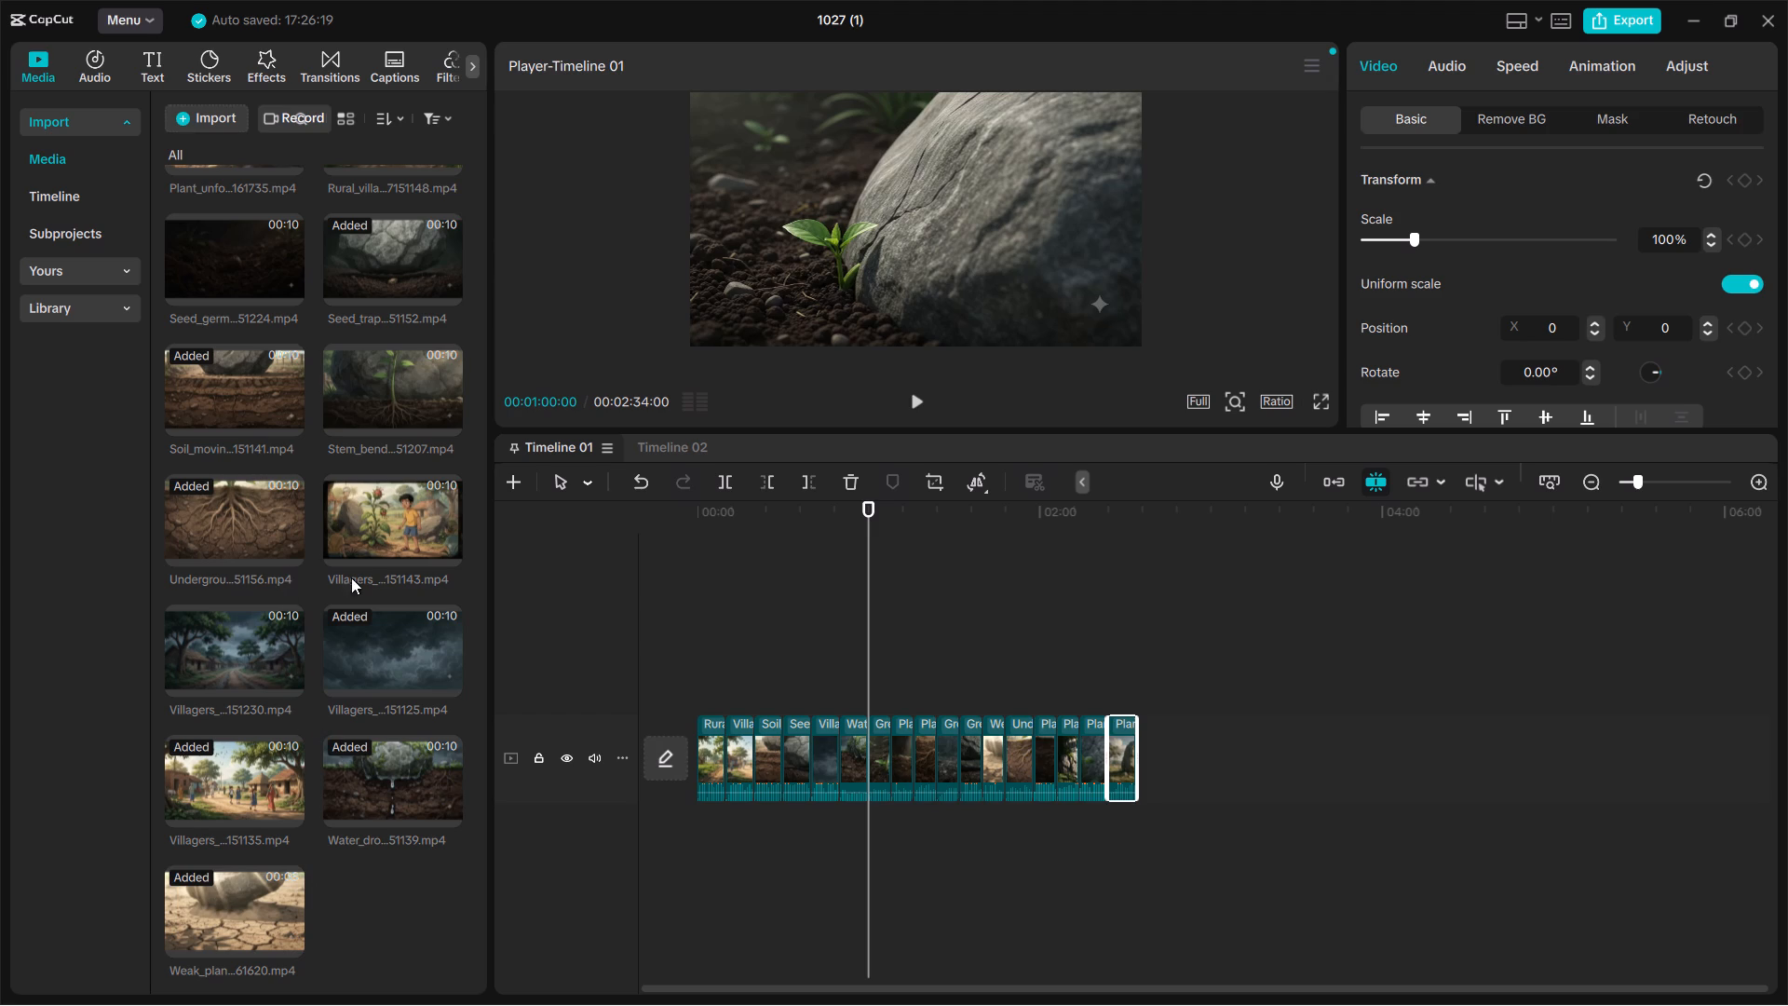
scroll(397, 495, "up", 1)
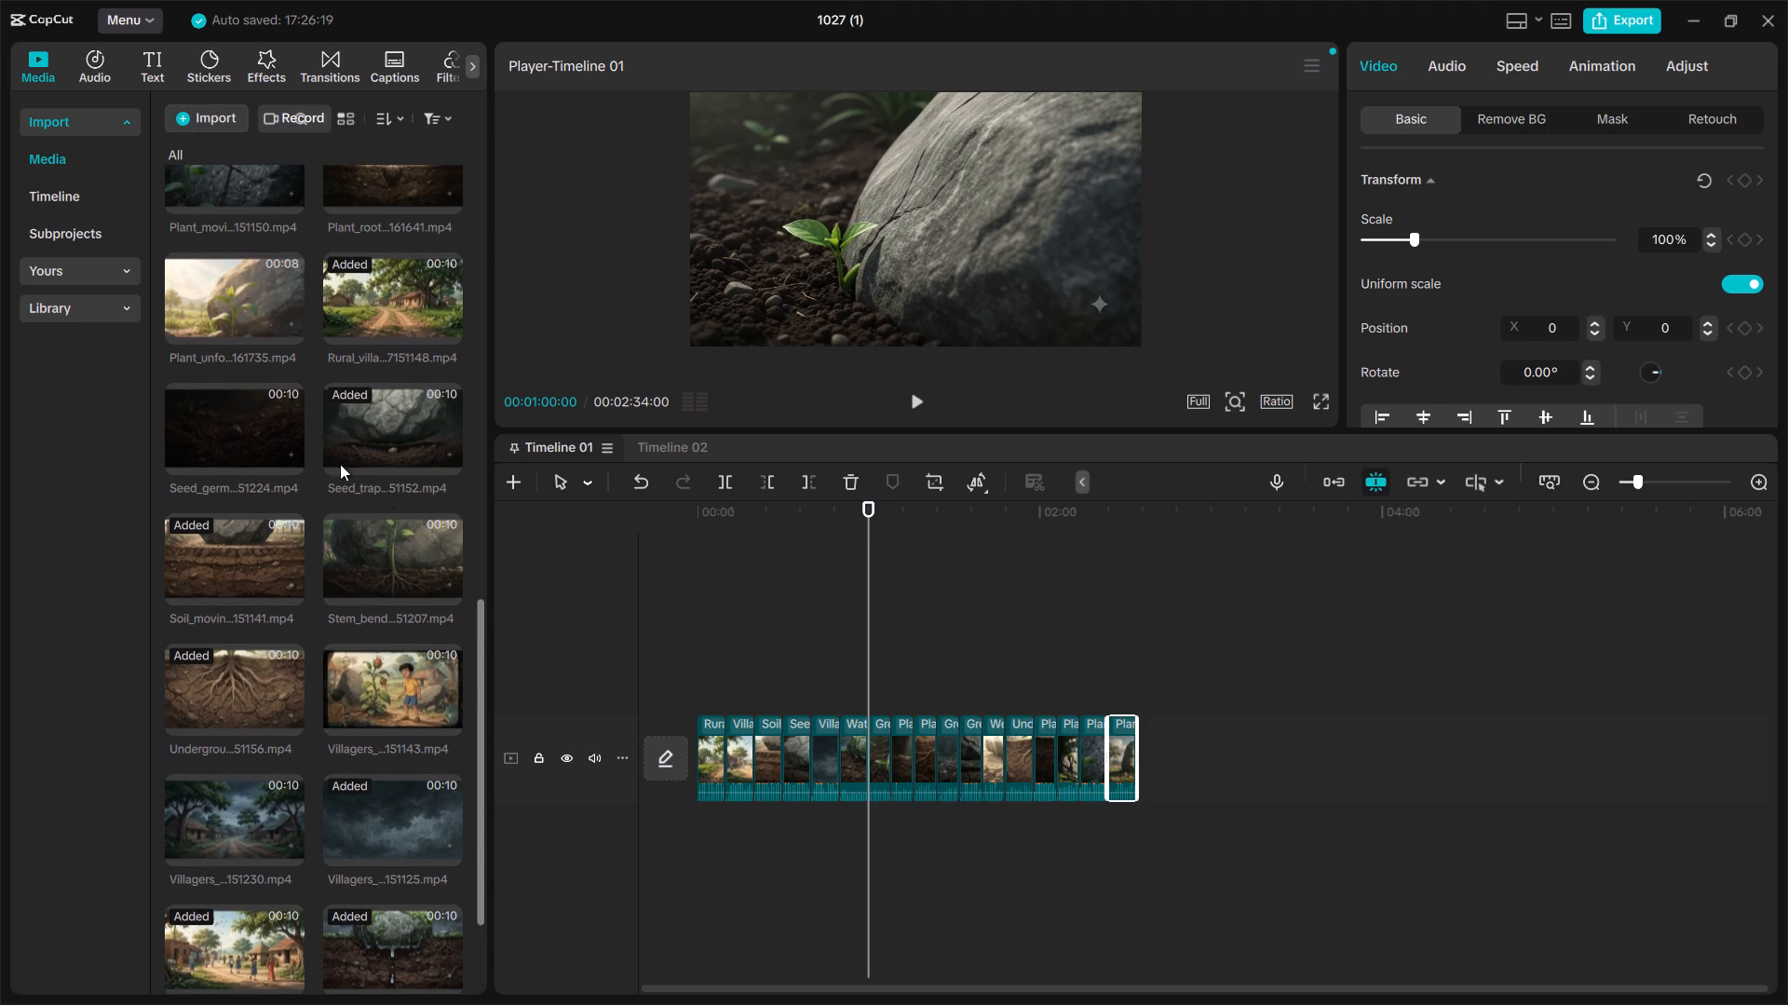
left_click(288, 455)
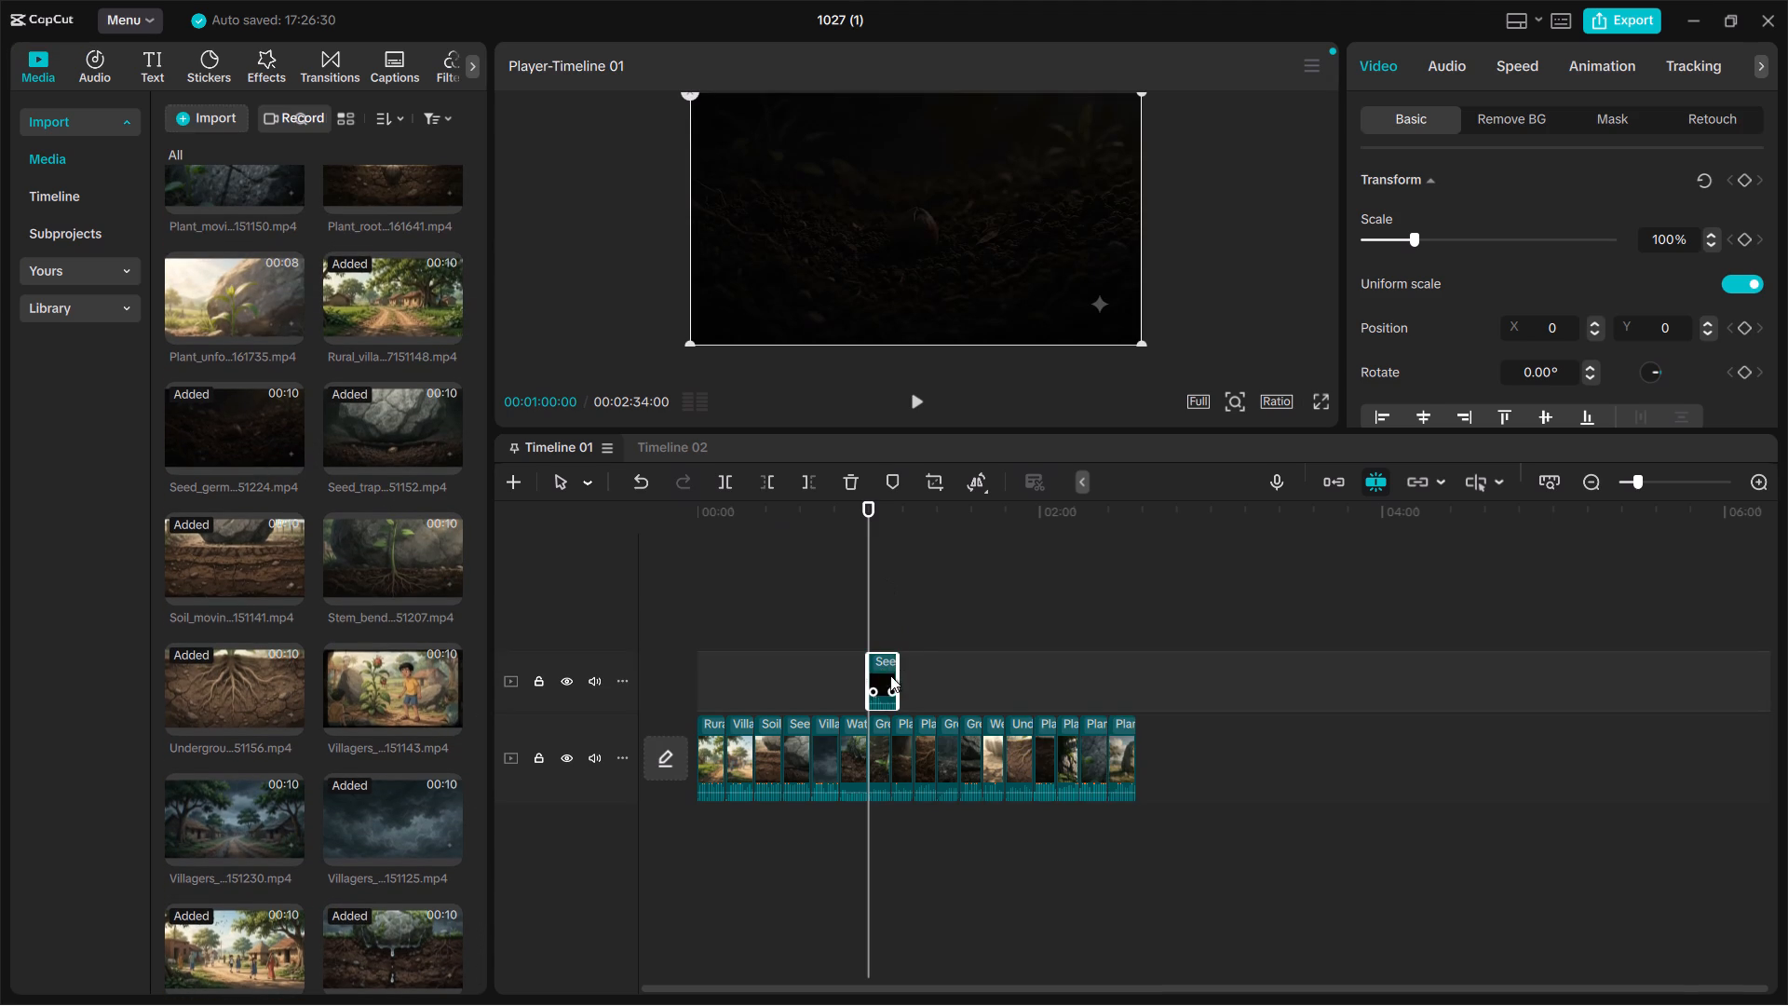
left_click_drag(888, 676, 1161, 751)
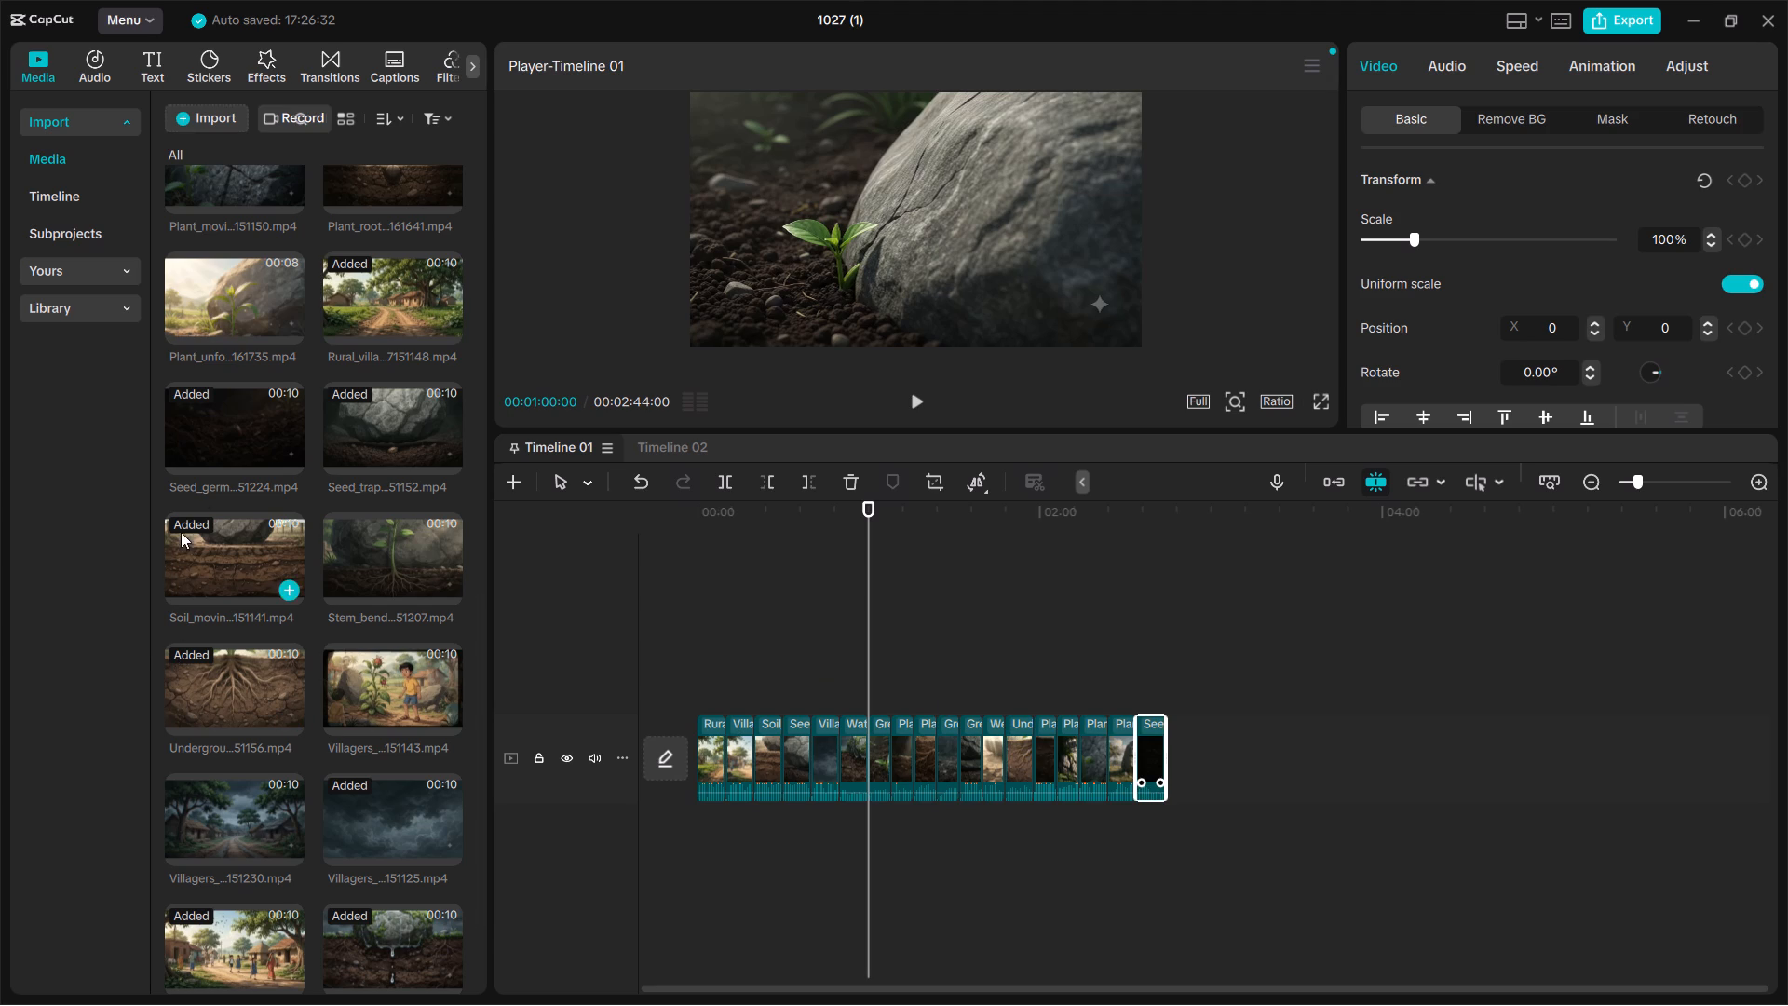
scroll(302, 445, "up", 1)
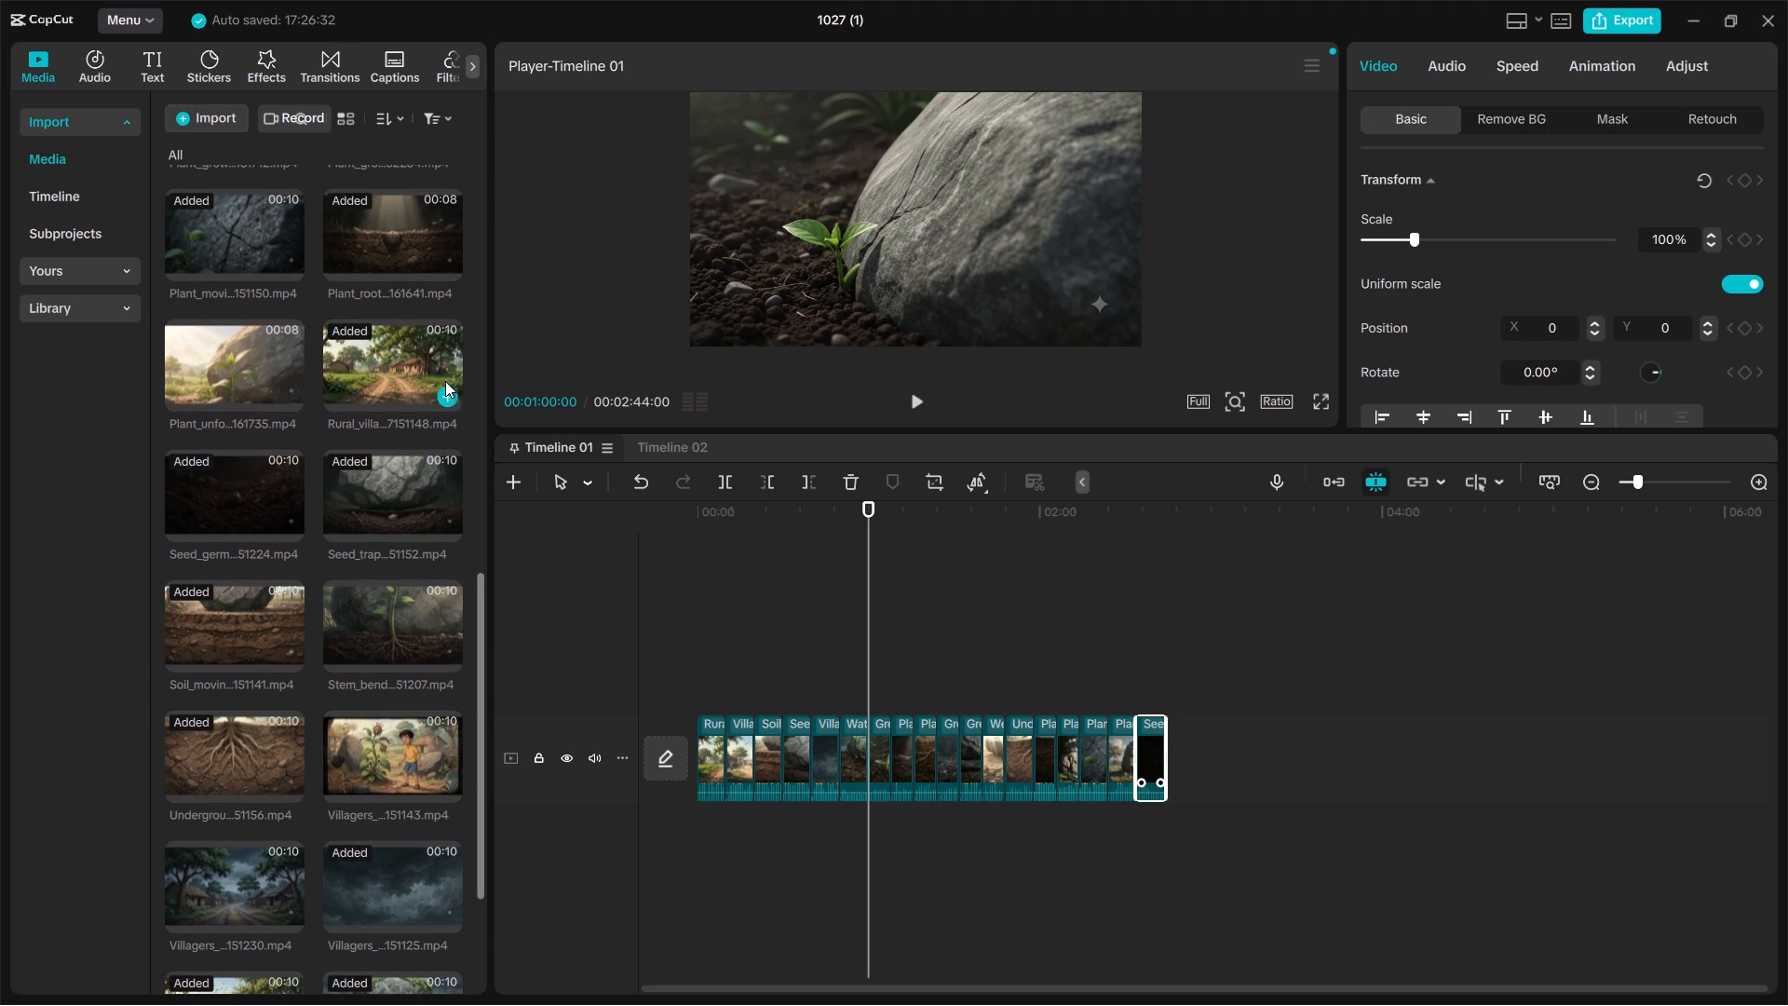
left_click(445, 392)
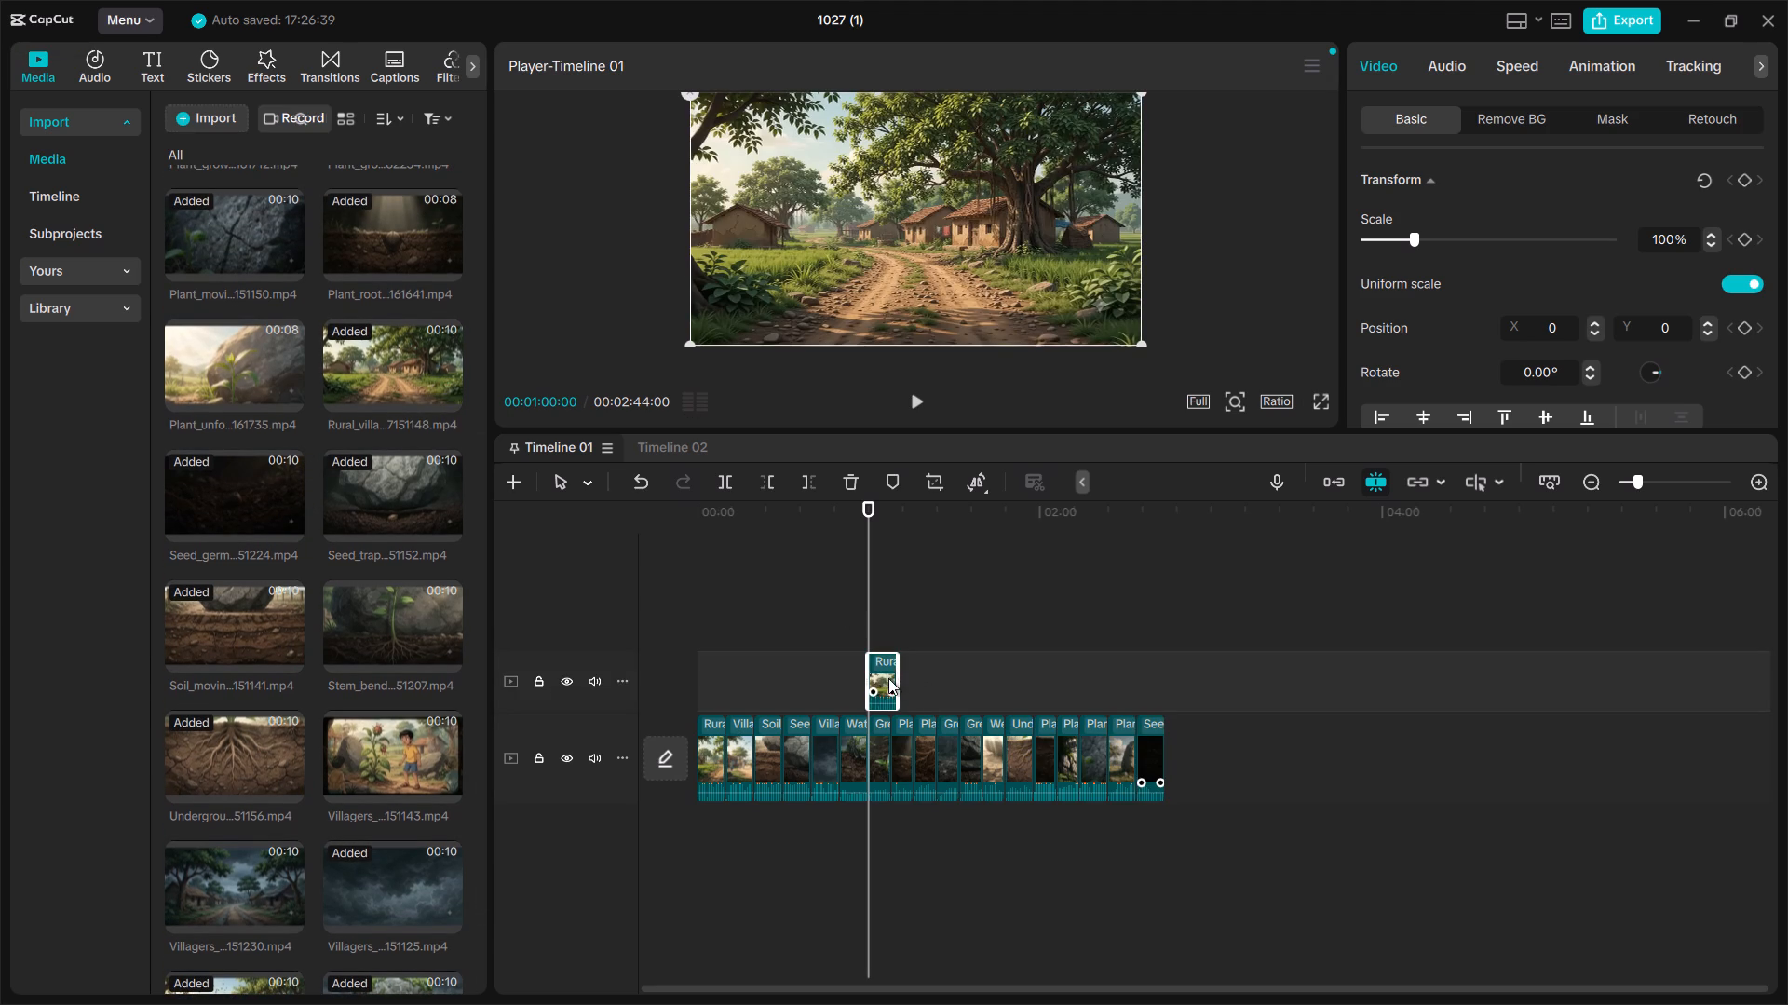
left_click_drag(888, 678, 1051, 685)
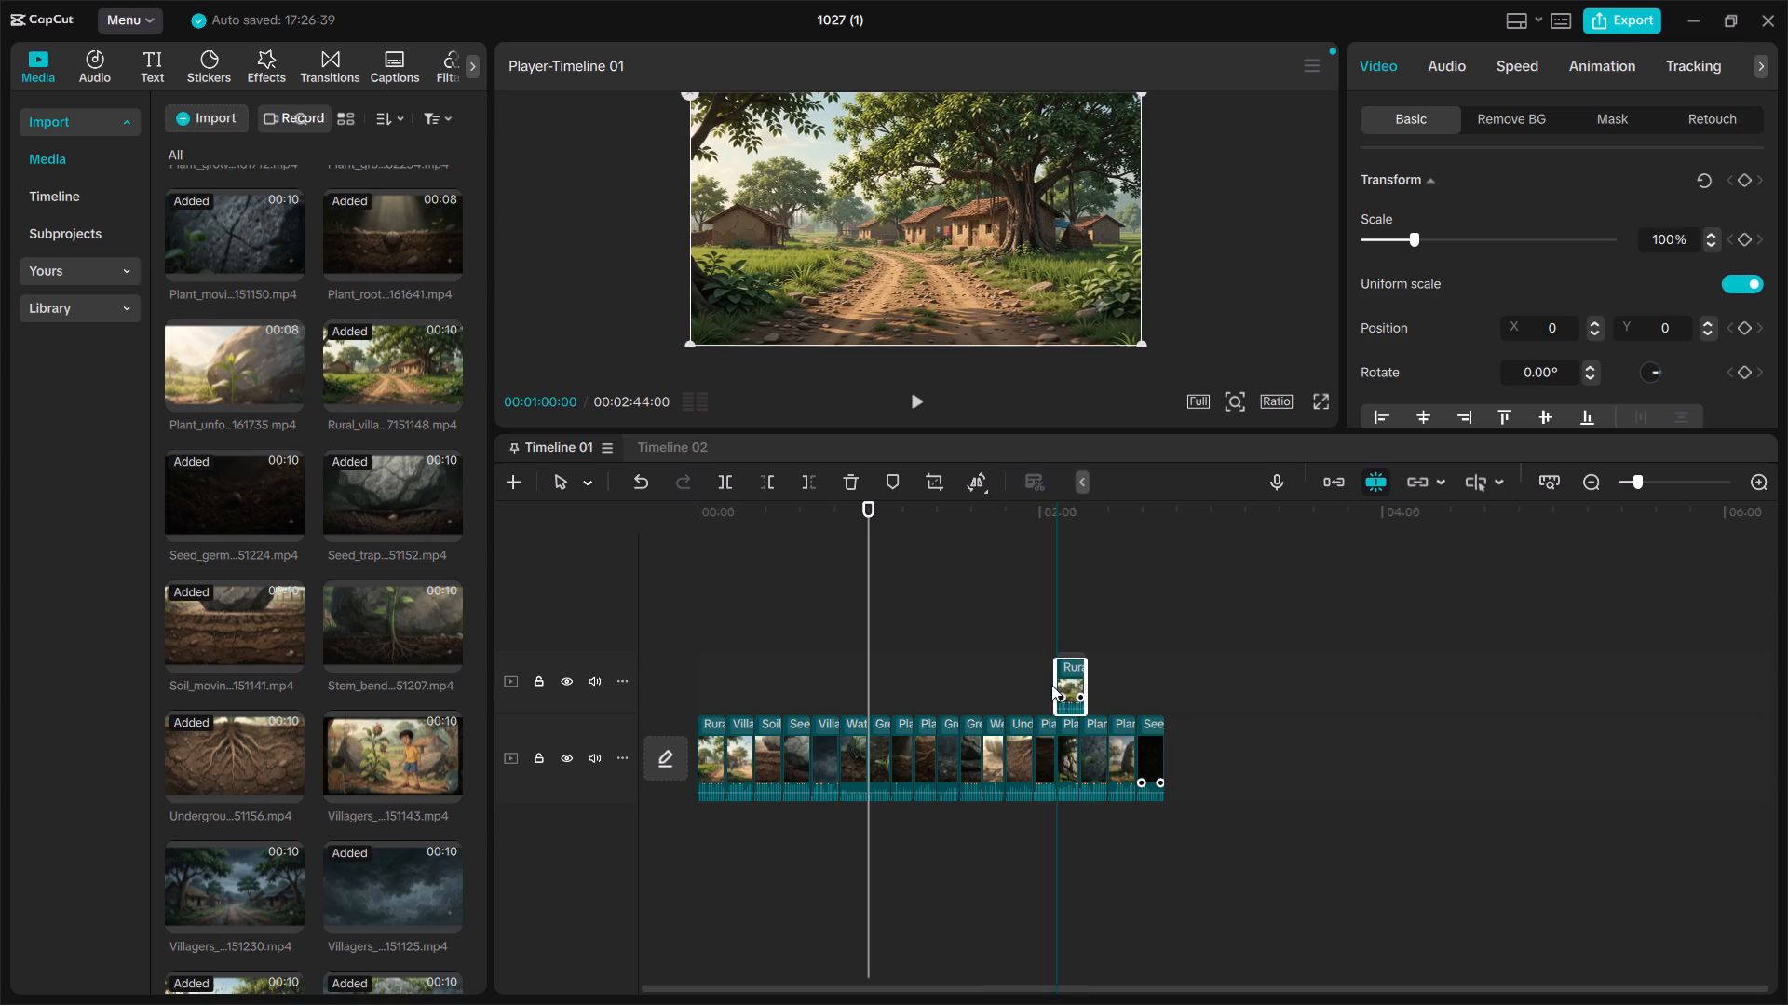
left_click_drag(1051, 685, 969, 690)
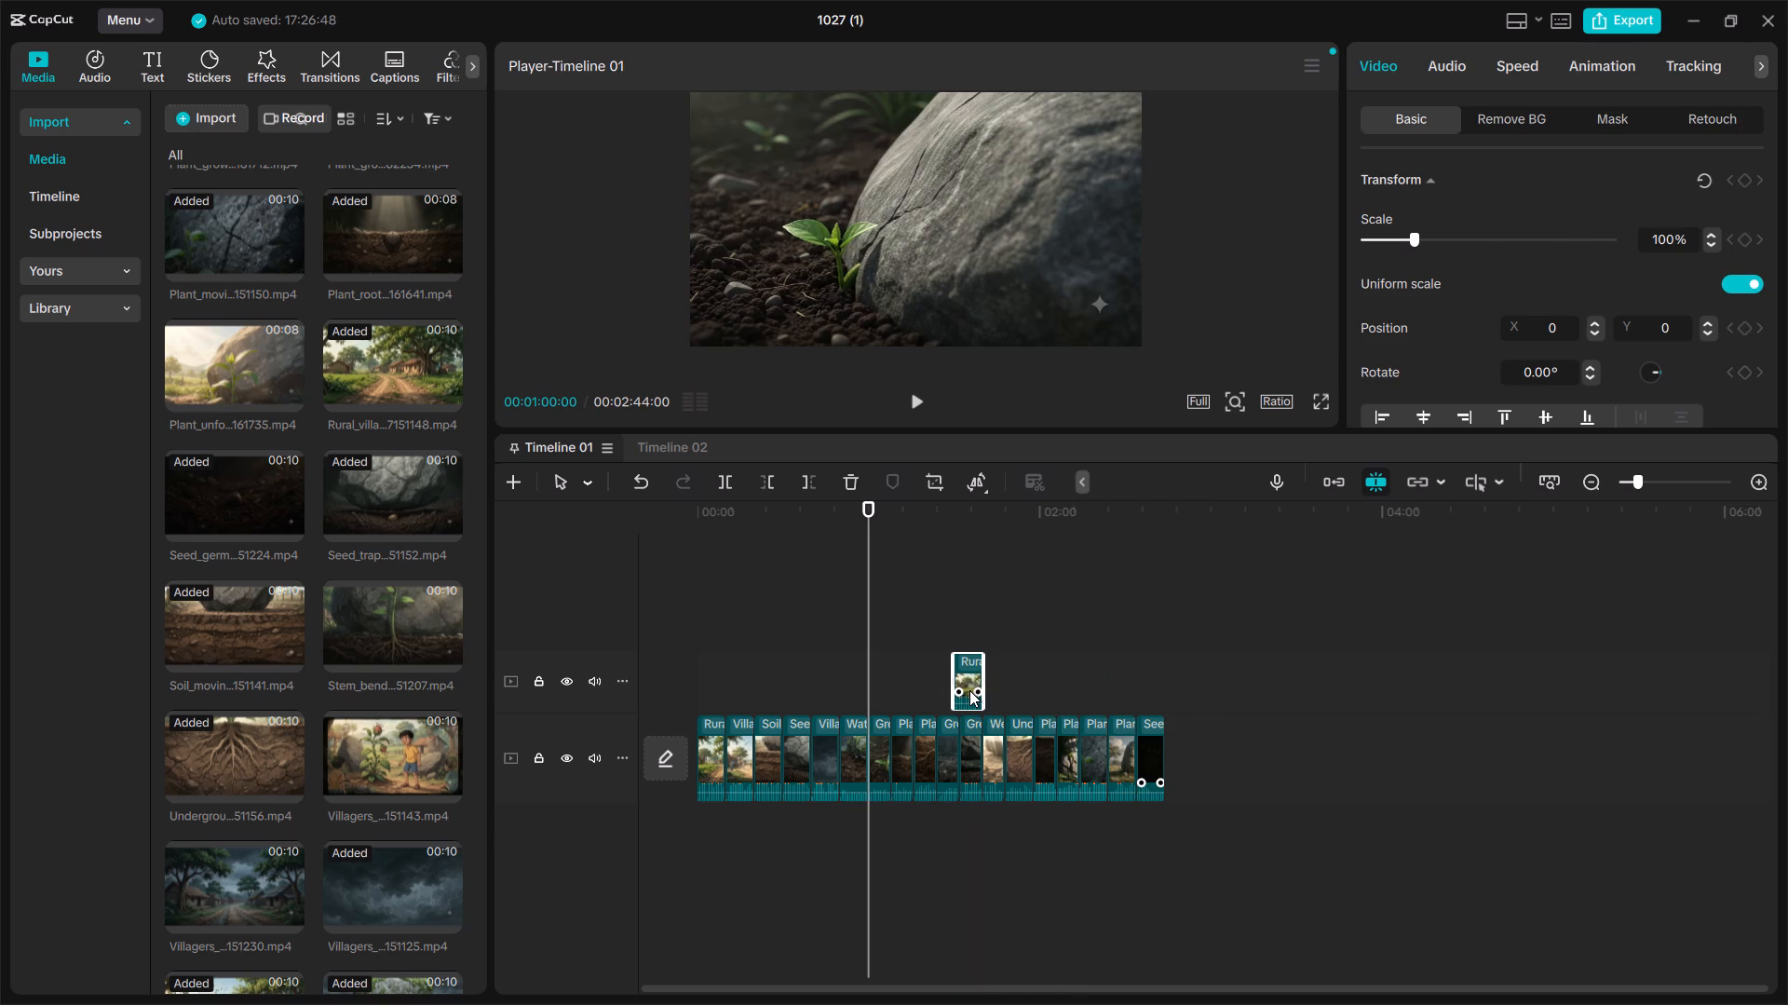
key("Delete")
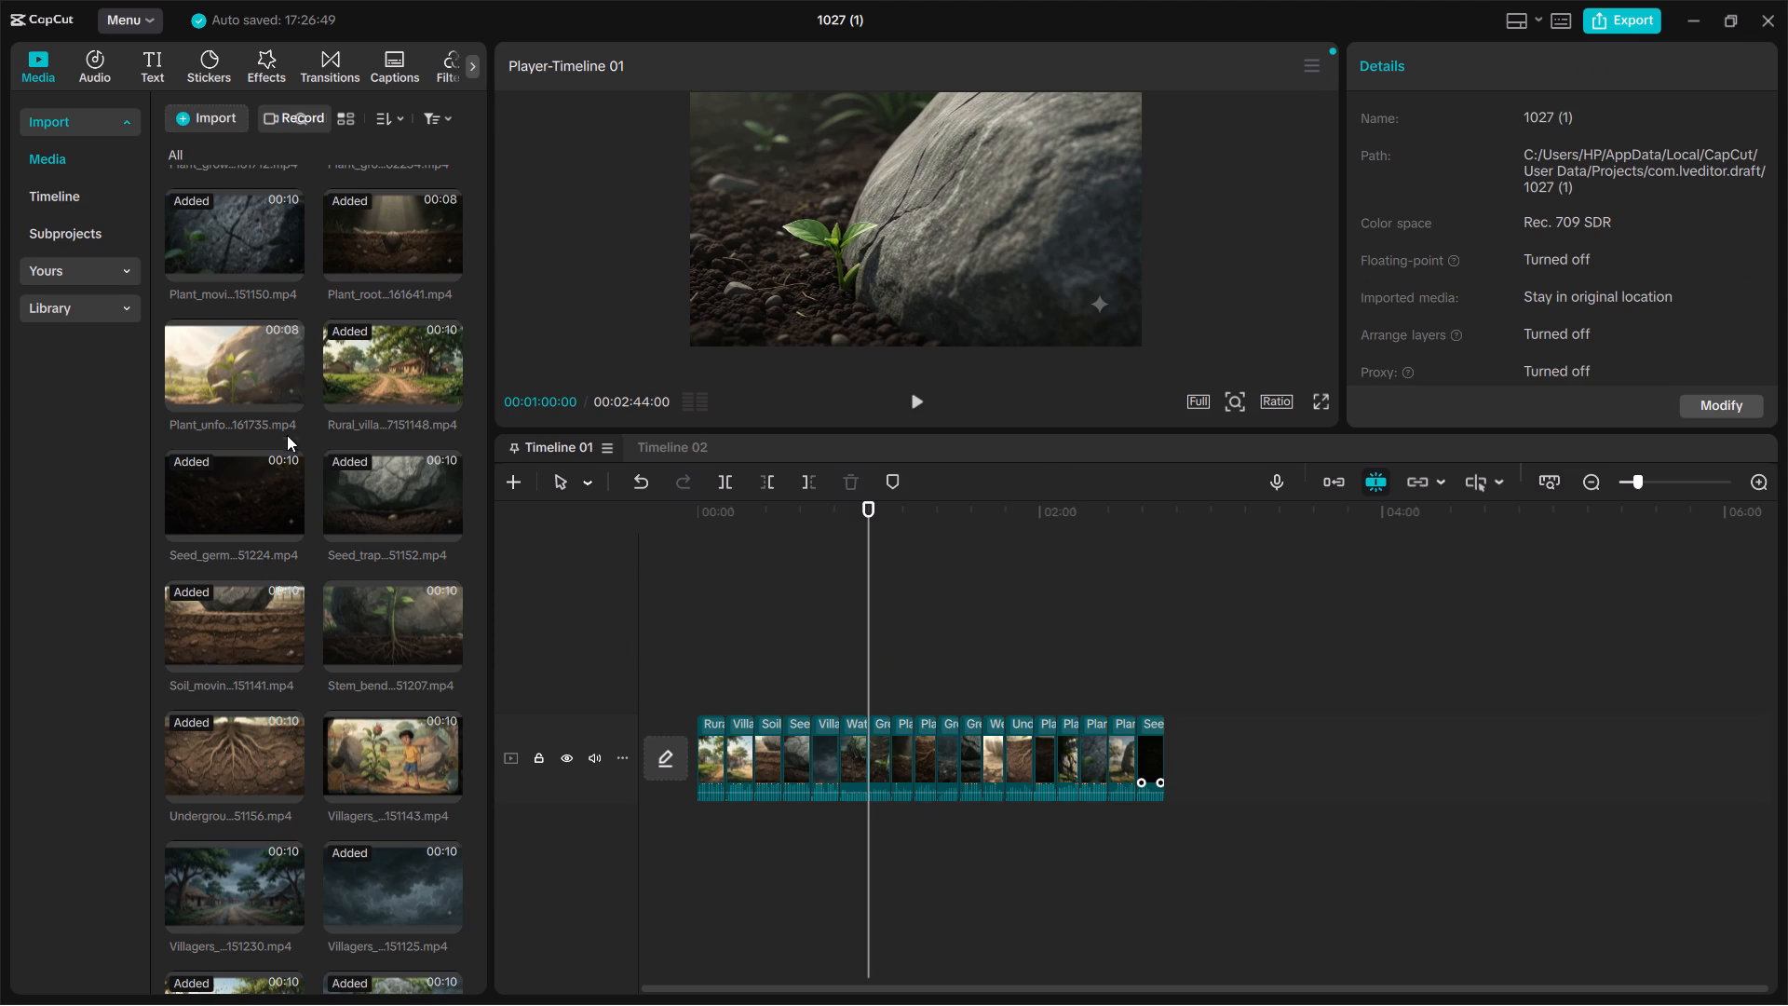
Add the Plant_unfo...161735 clip and place it on the main track at 2:44, directly after the Seed_germ...51224 clip.
left_click(288, 397)
left_click_drag(883, 674, 1183, 746)
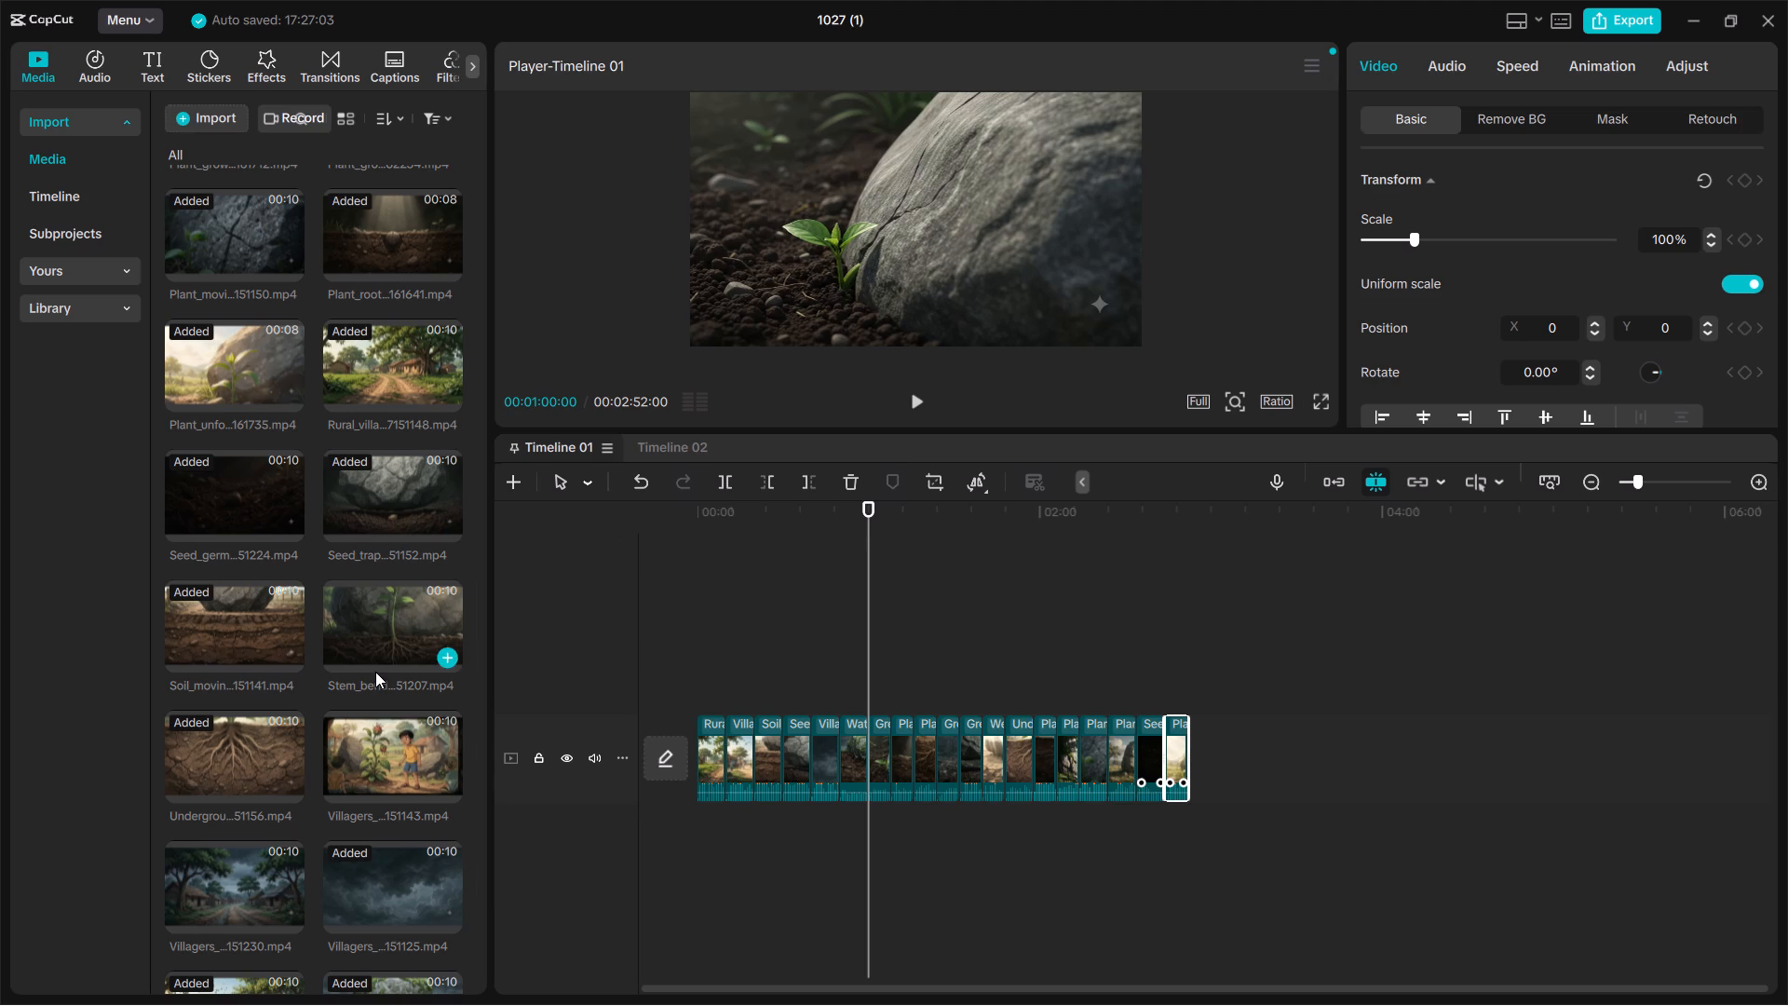
Look through the whole media library for story clips that have not yet been added to the timeline.
scroll(375, 672, "up", 2)
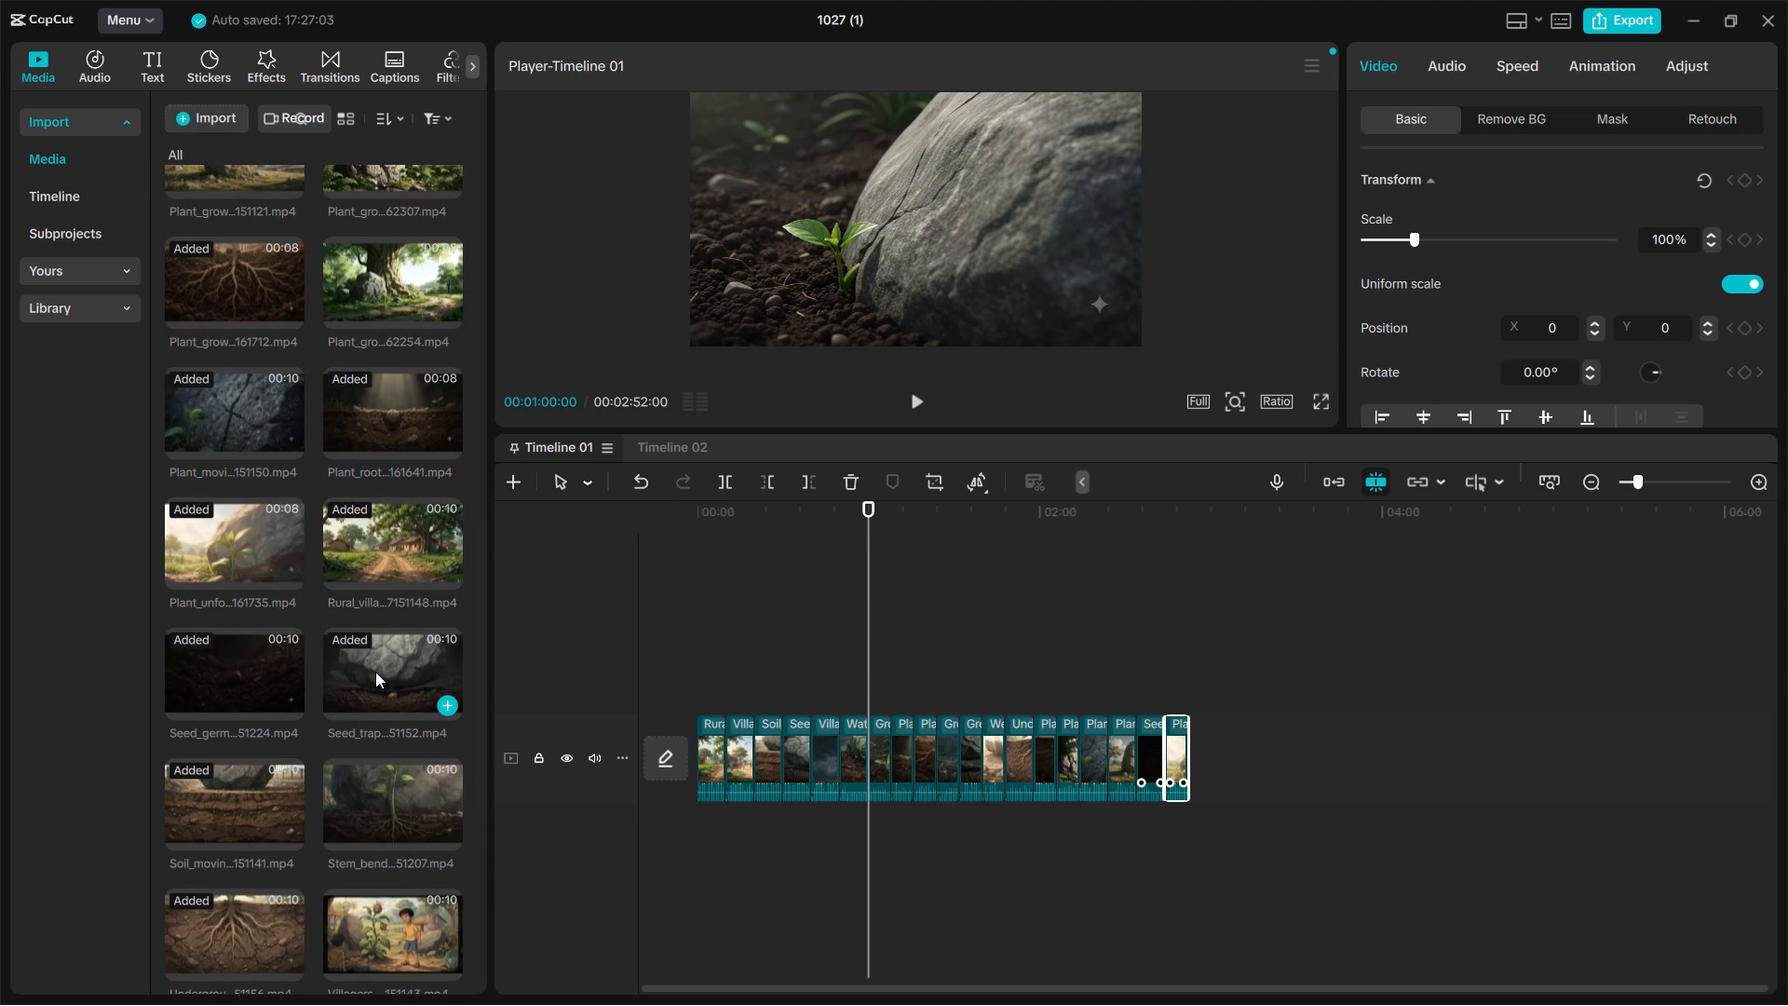
scroll(375, 672, "up", 3)
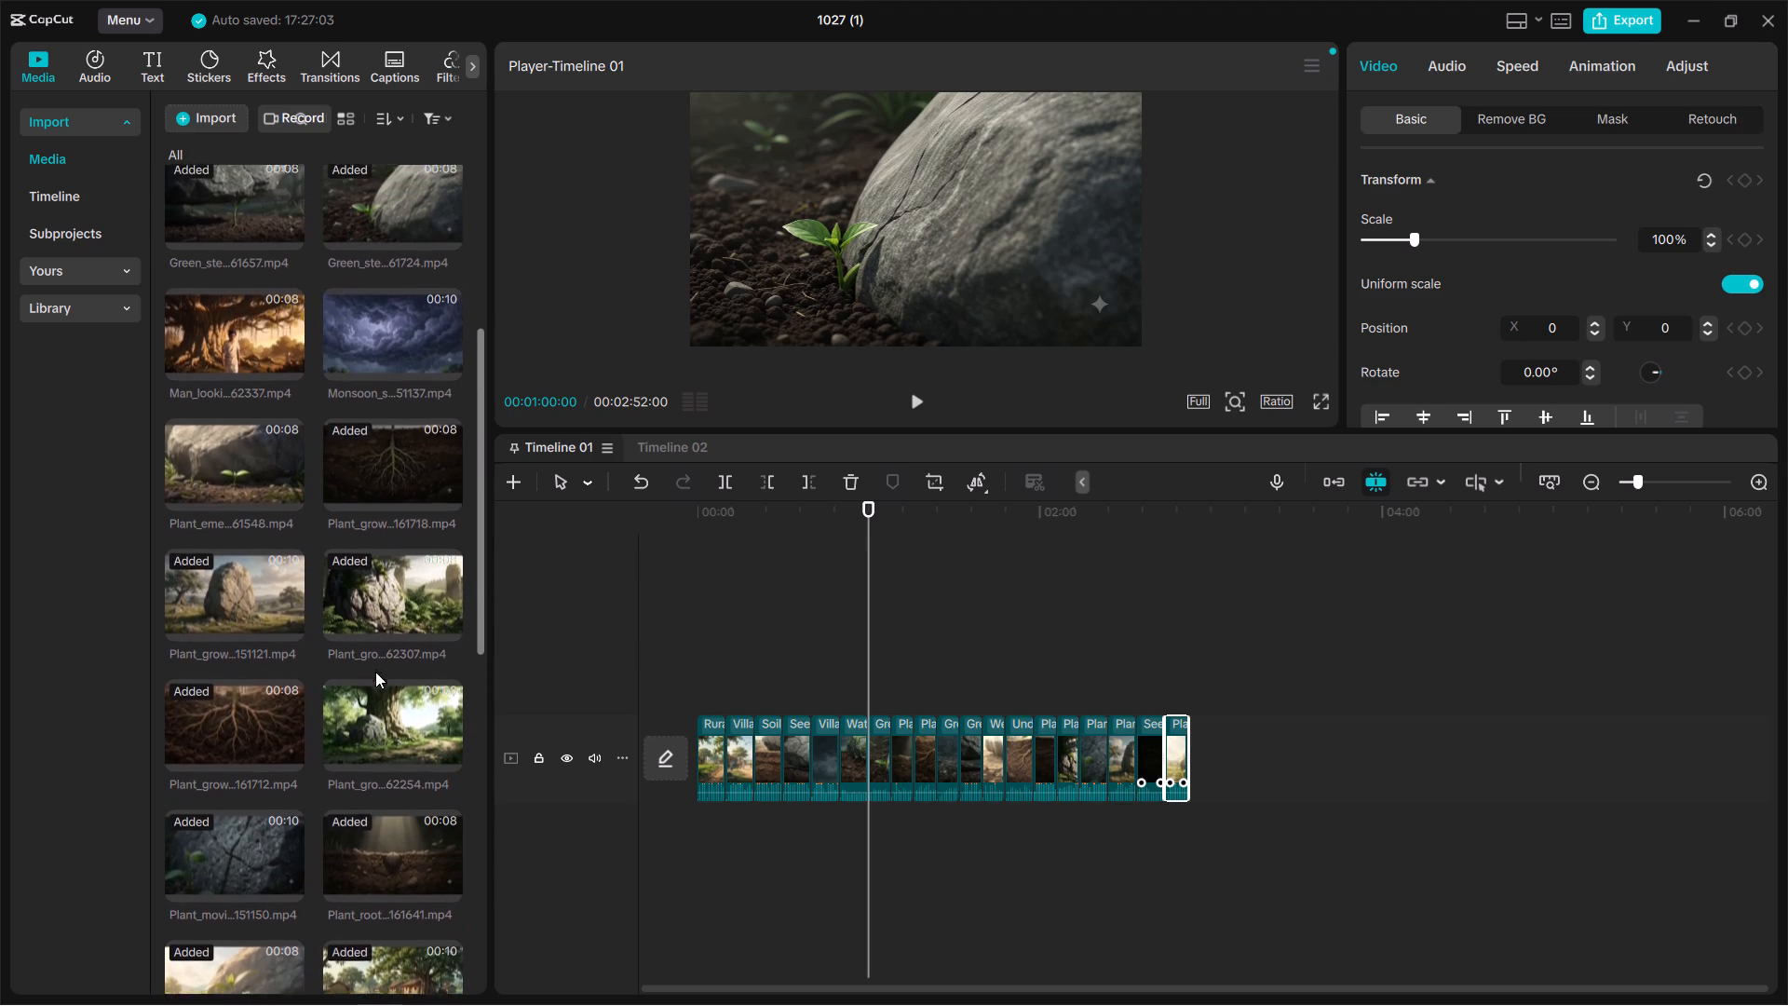
scroll(375, 672, "up", 2)
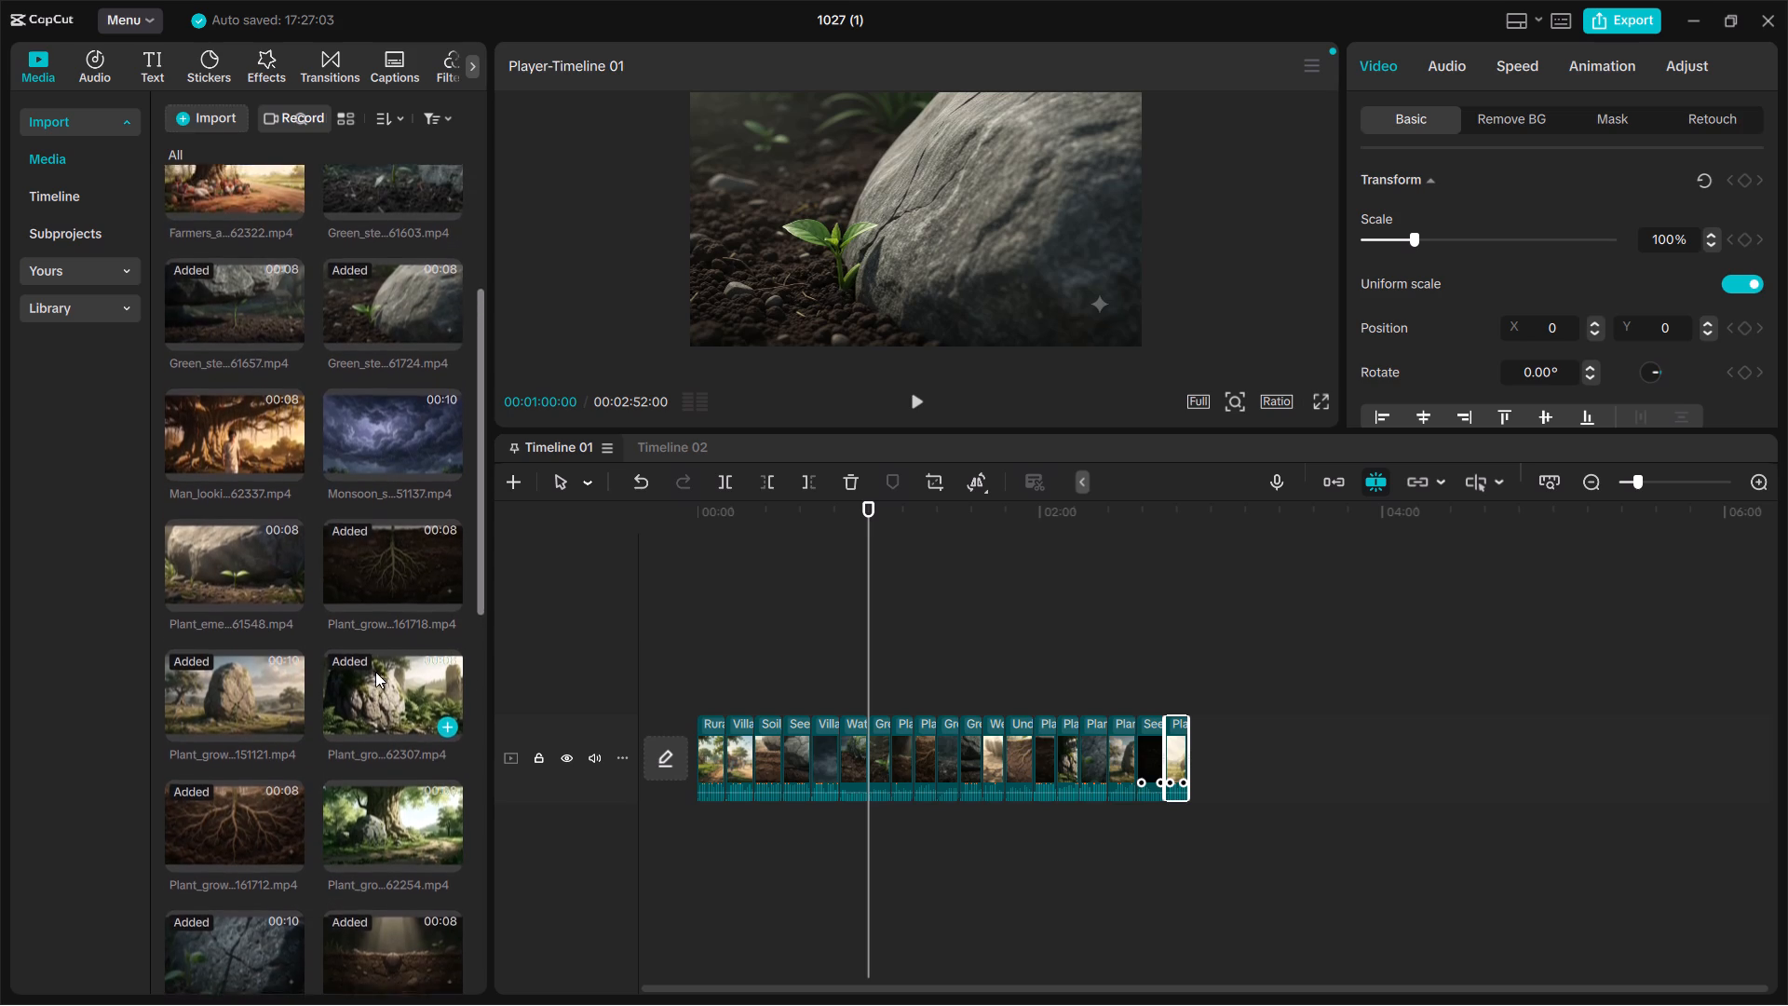
scroll(375, 672, "up", 1)
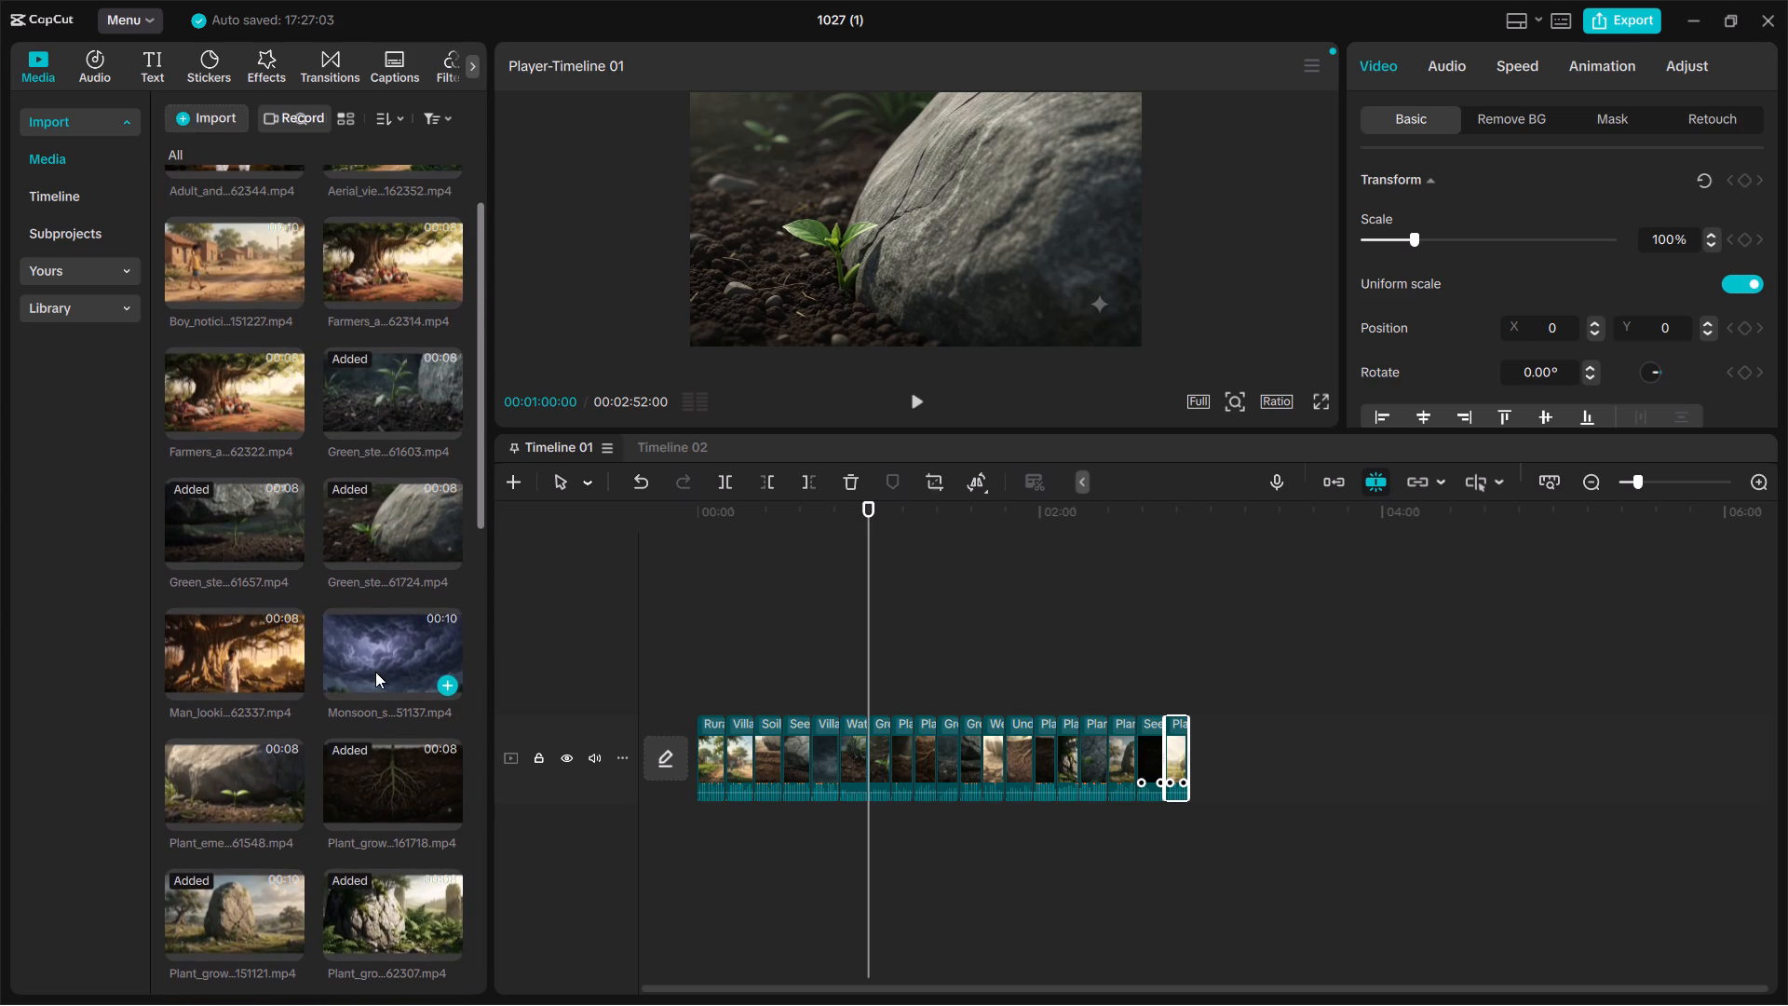
scroll(375, 672, "up", 2)
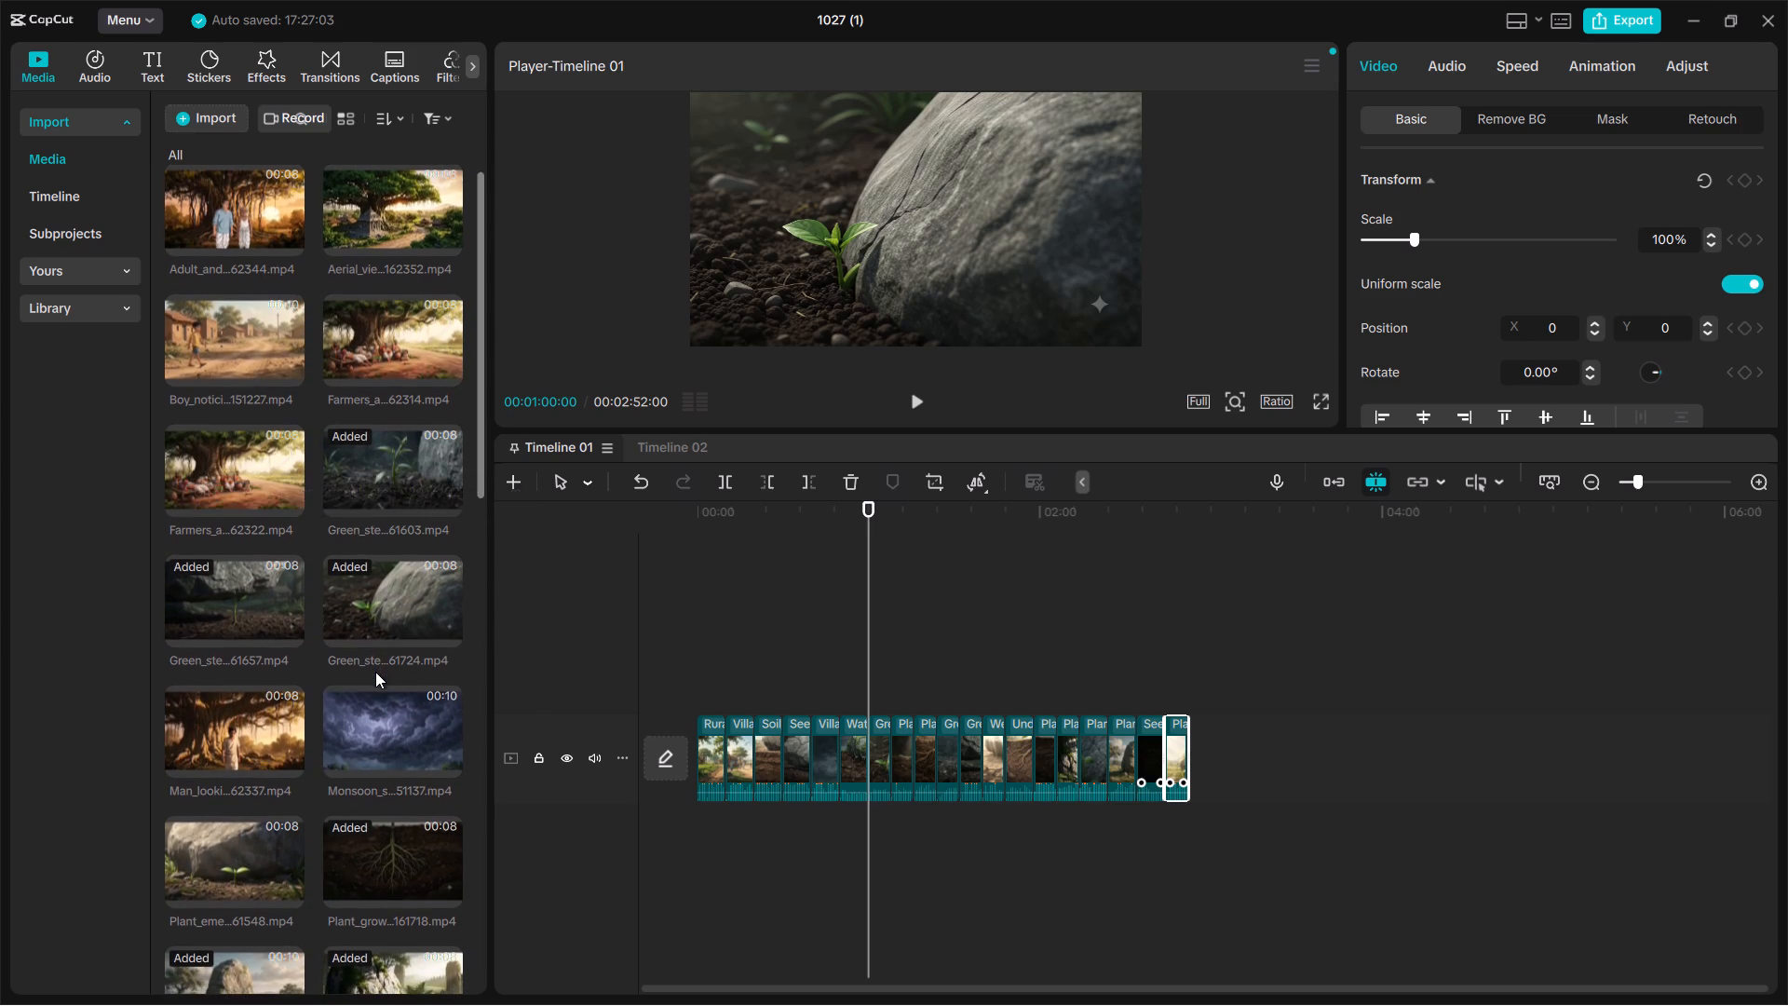
scroll(375, 672, "down", 1)
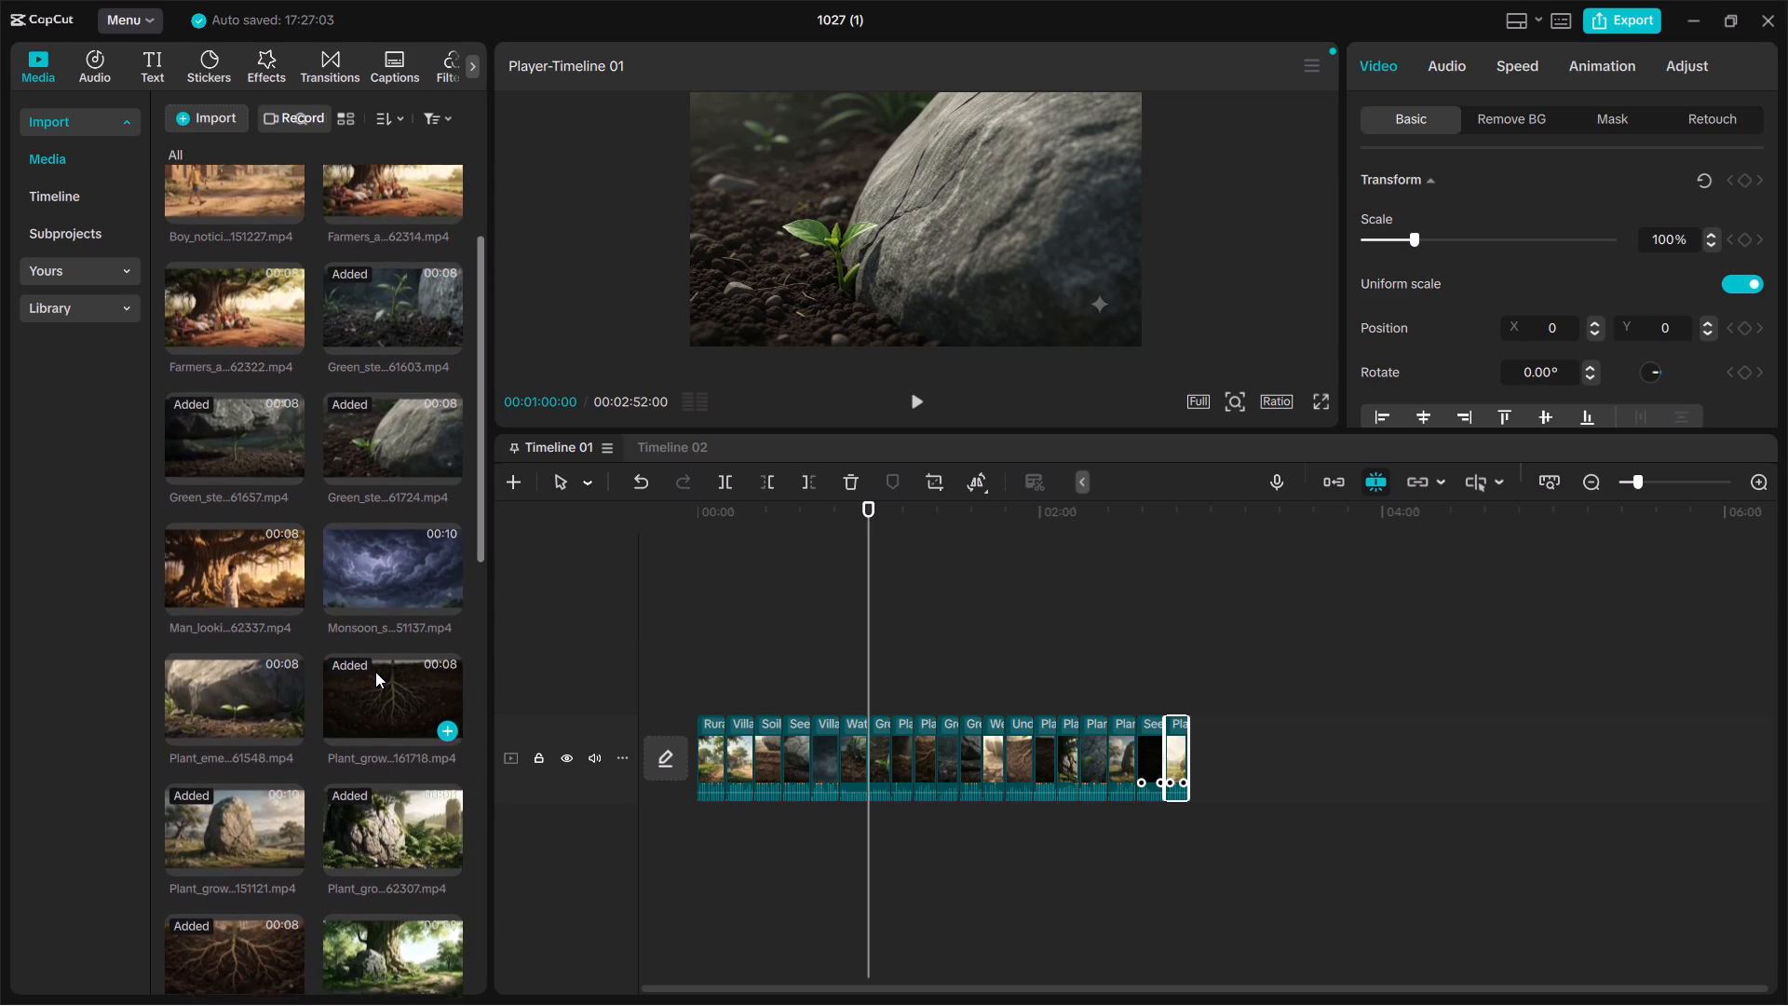
scroll(375, 672, "down", 2)
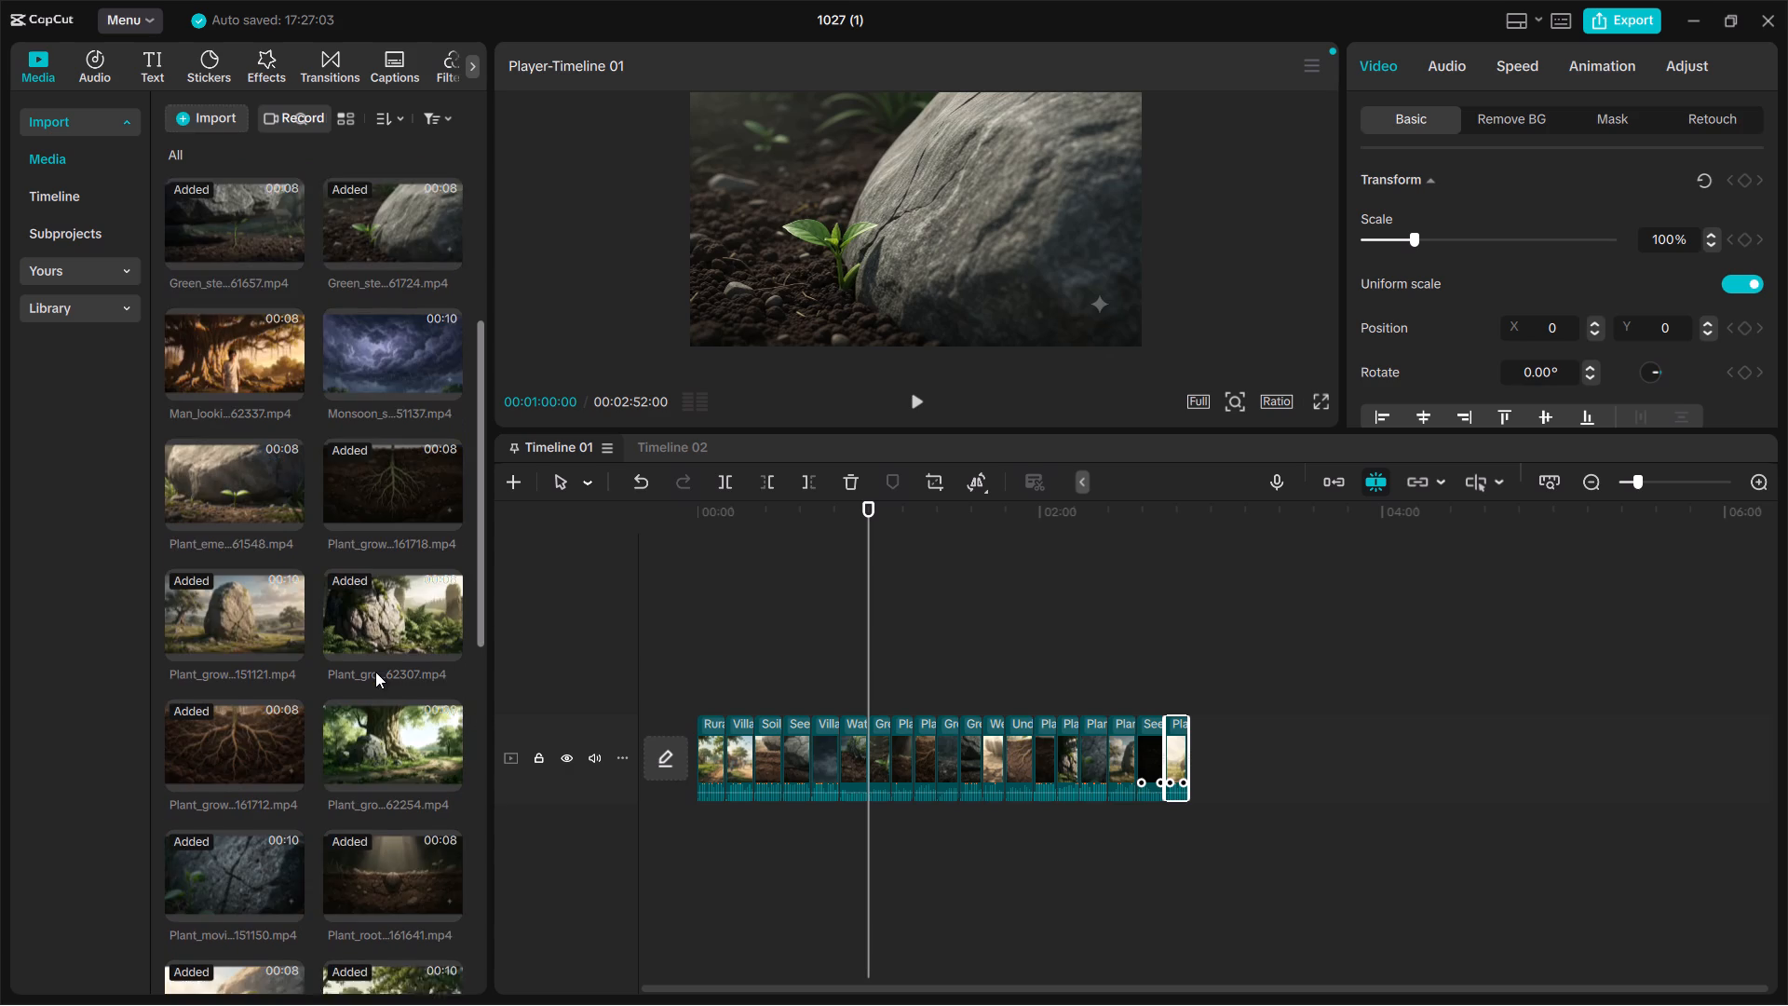
scroll(375, 672, "down", 1)
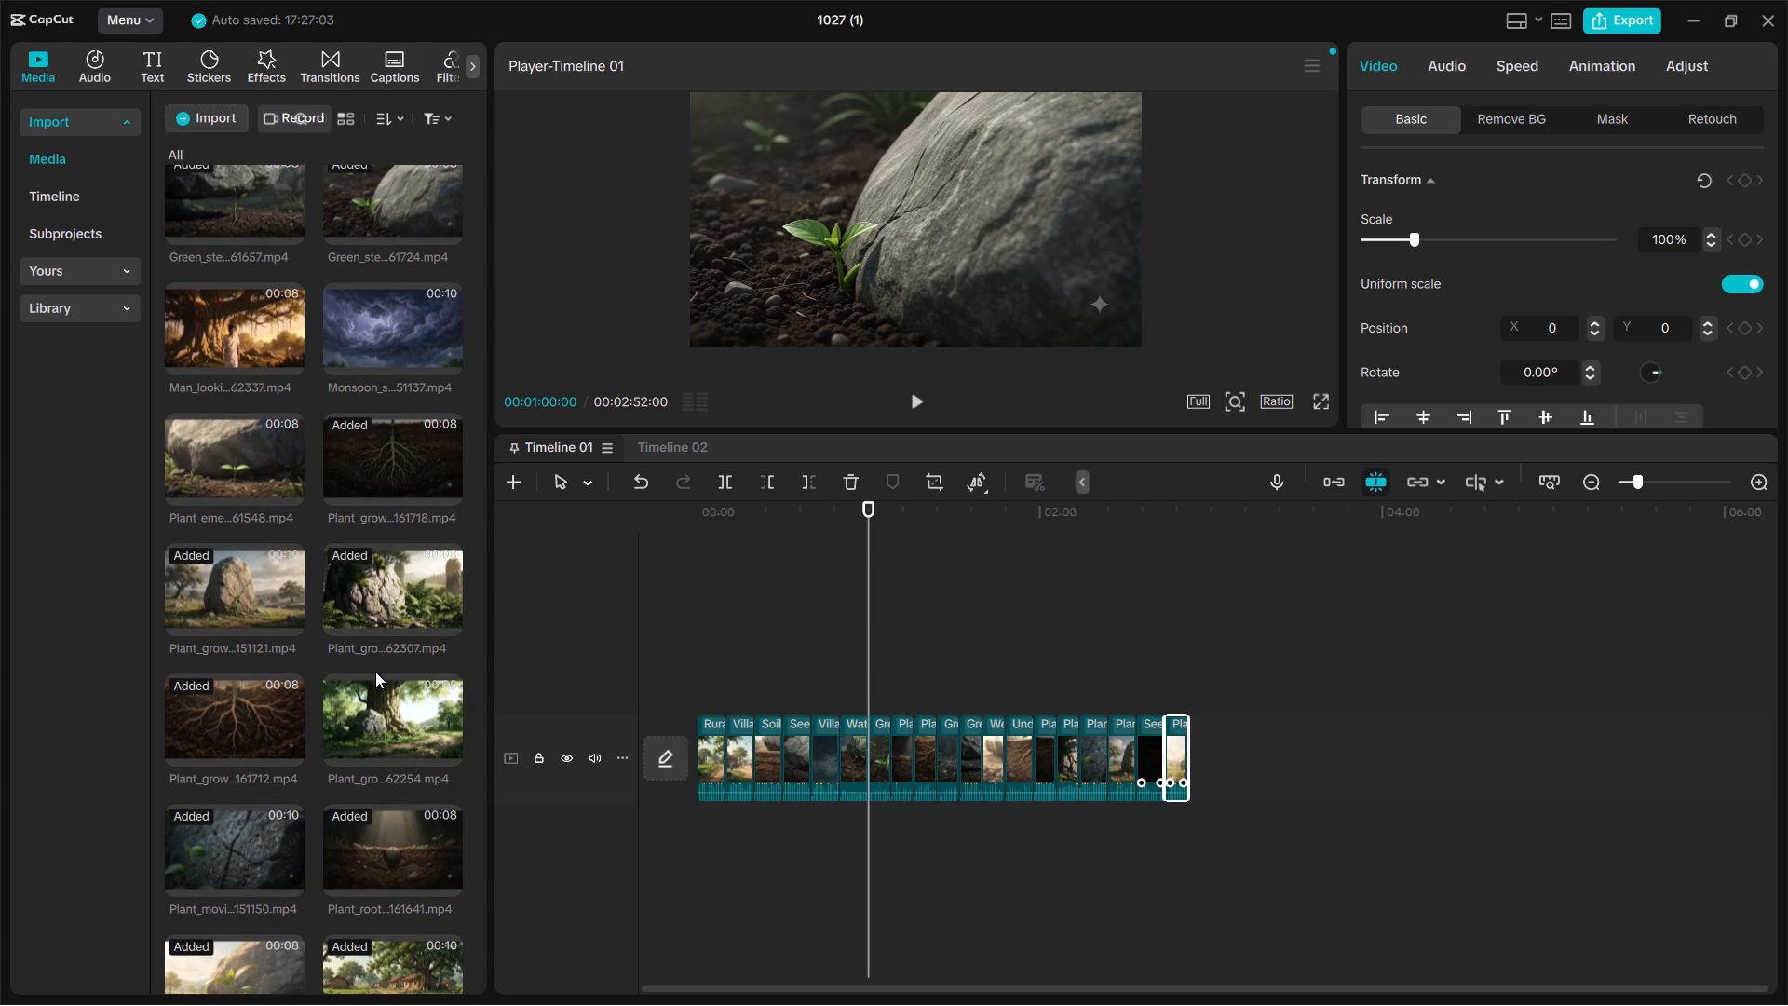
scroll(375, 672, "down", 1)
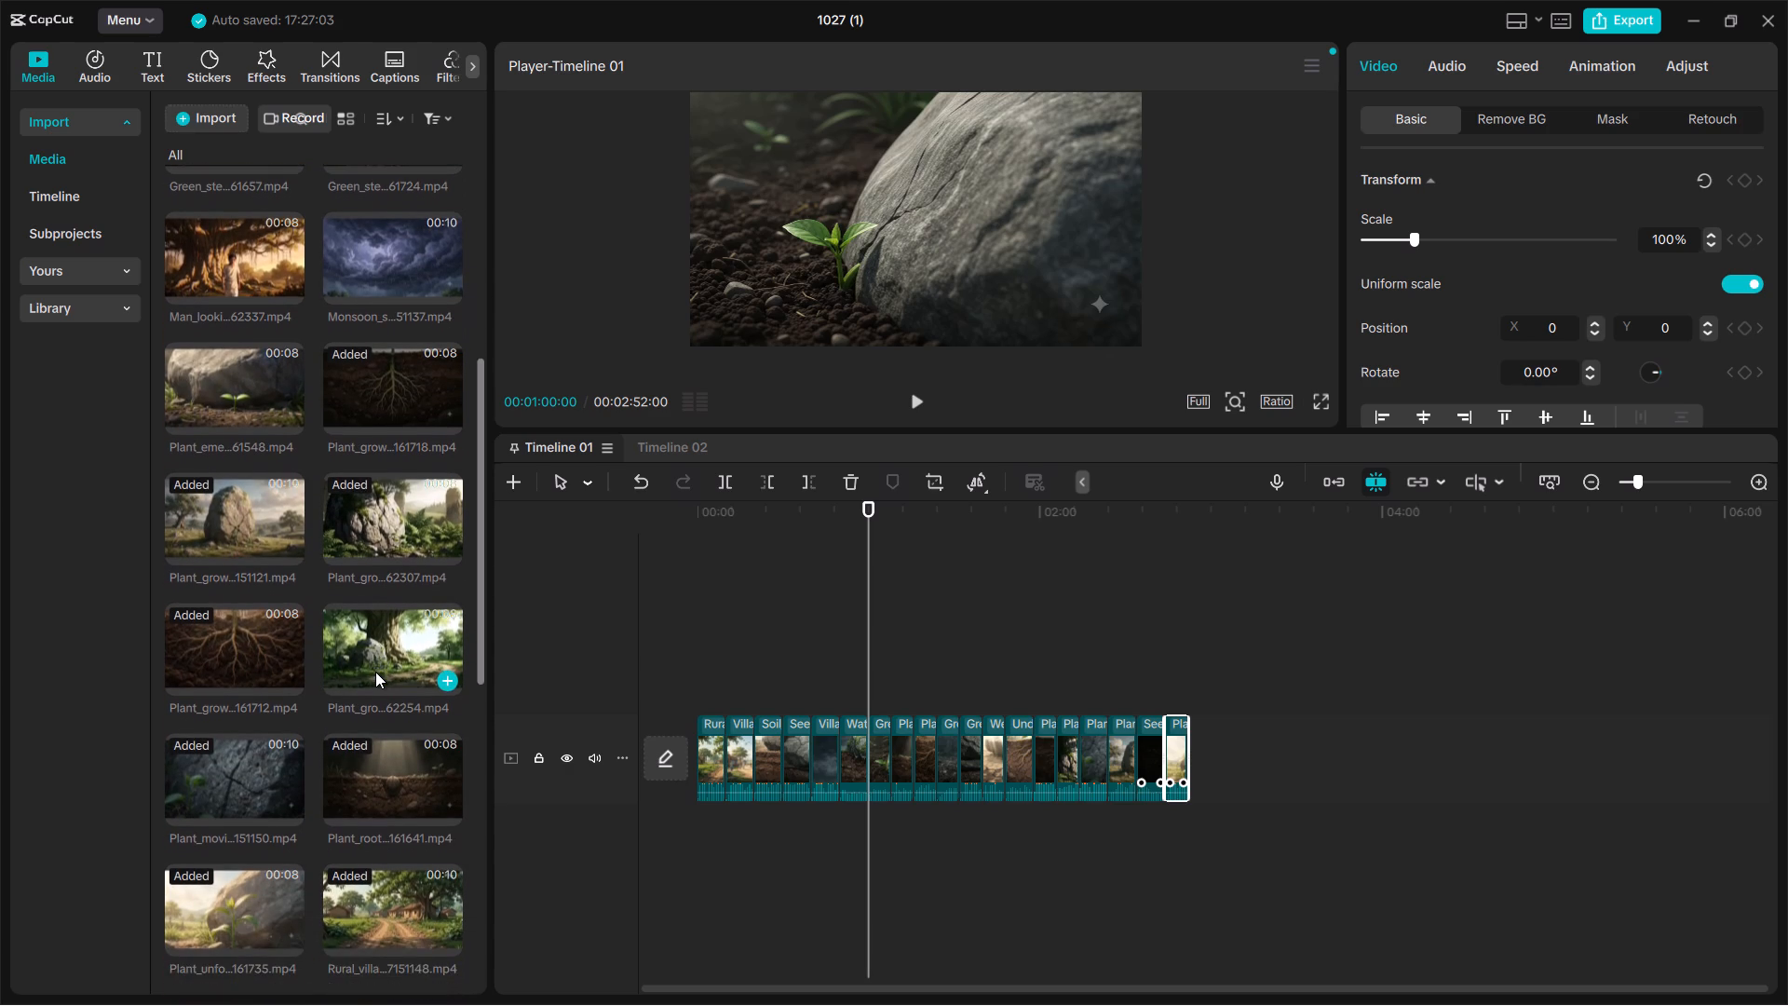
scroll(375, 672, "down", 2)
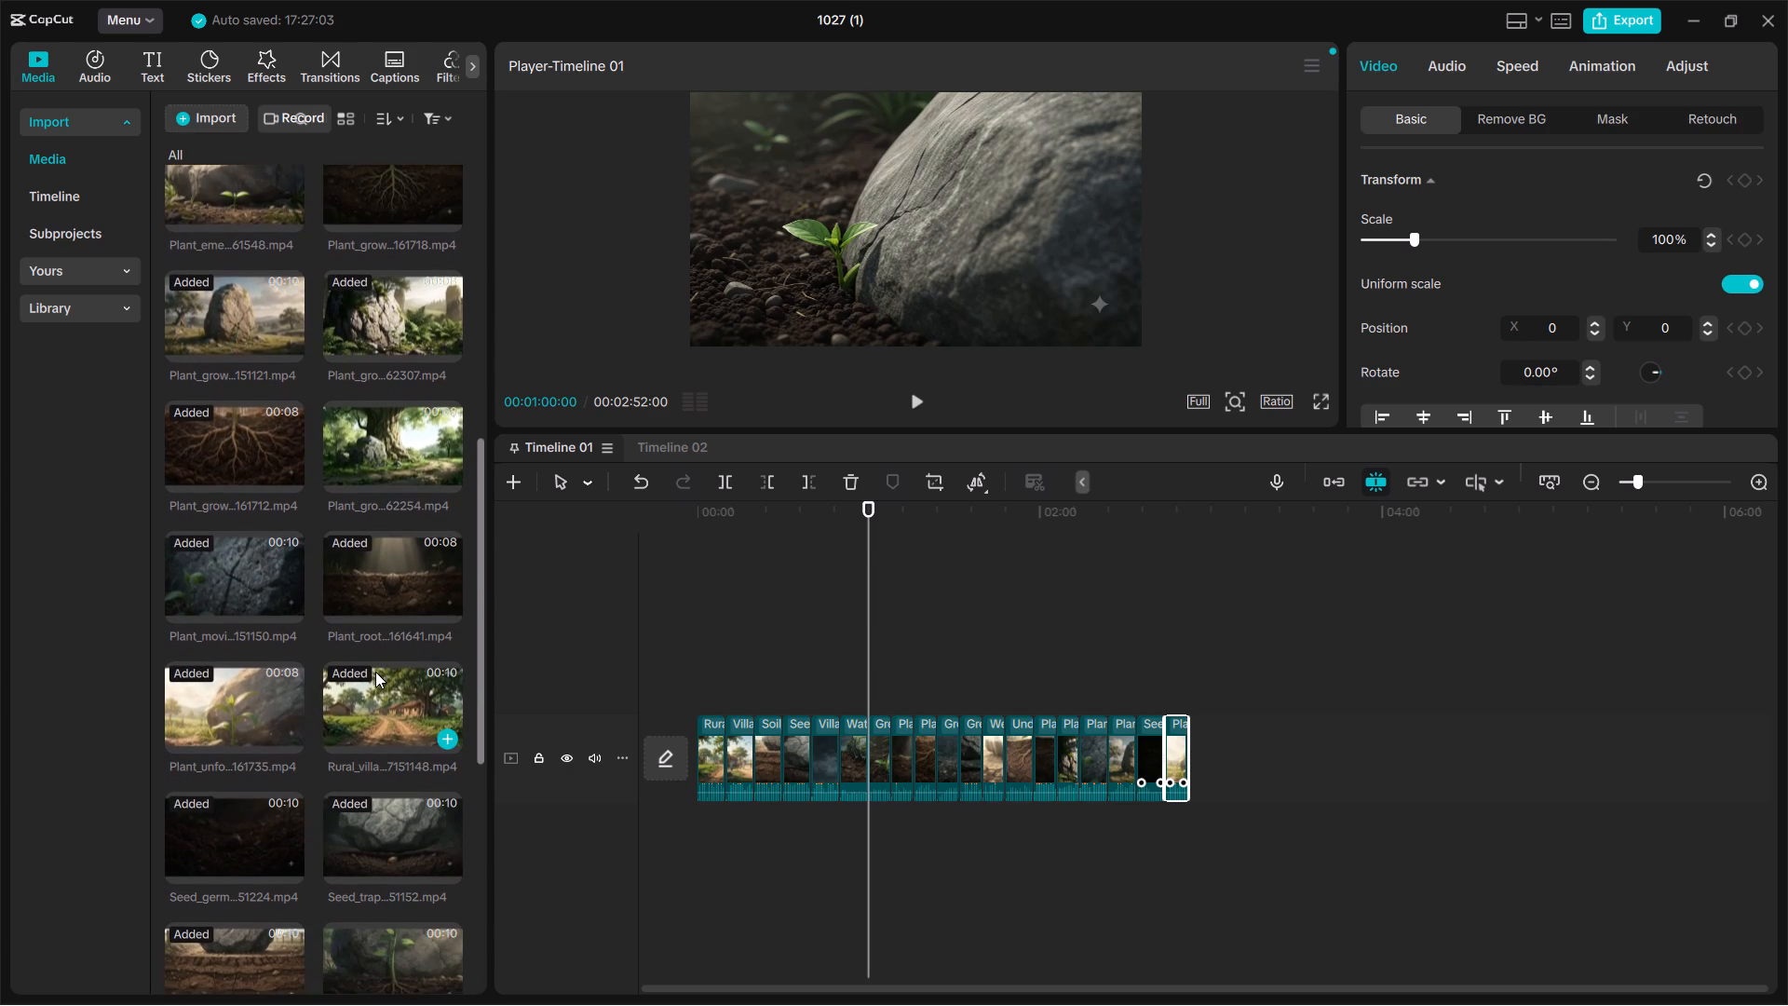
scroll(375, 672, "down", 3)
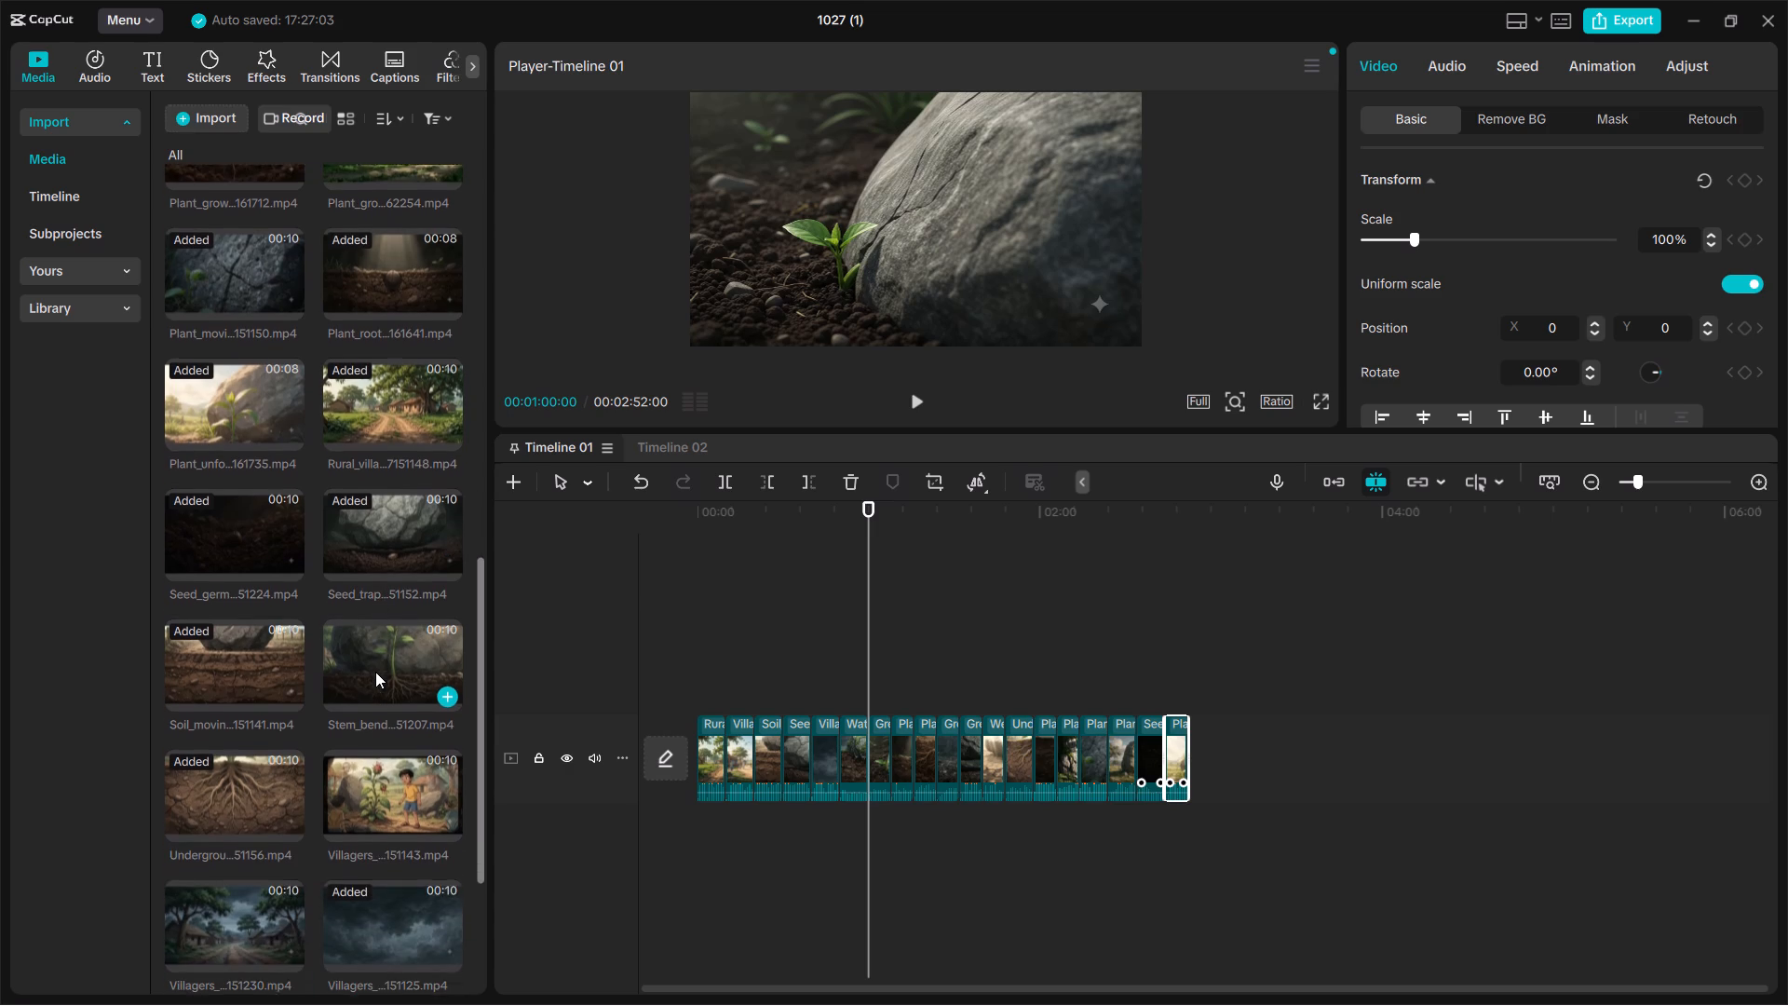
scroll(375, 672, "down", 3)
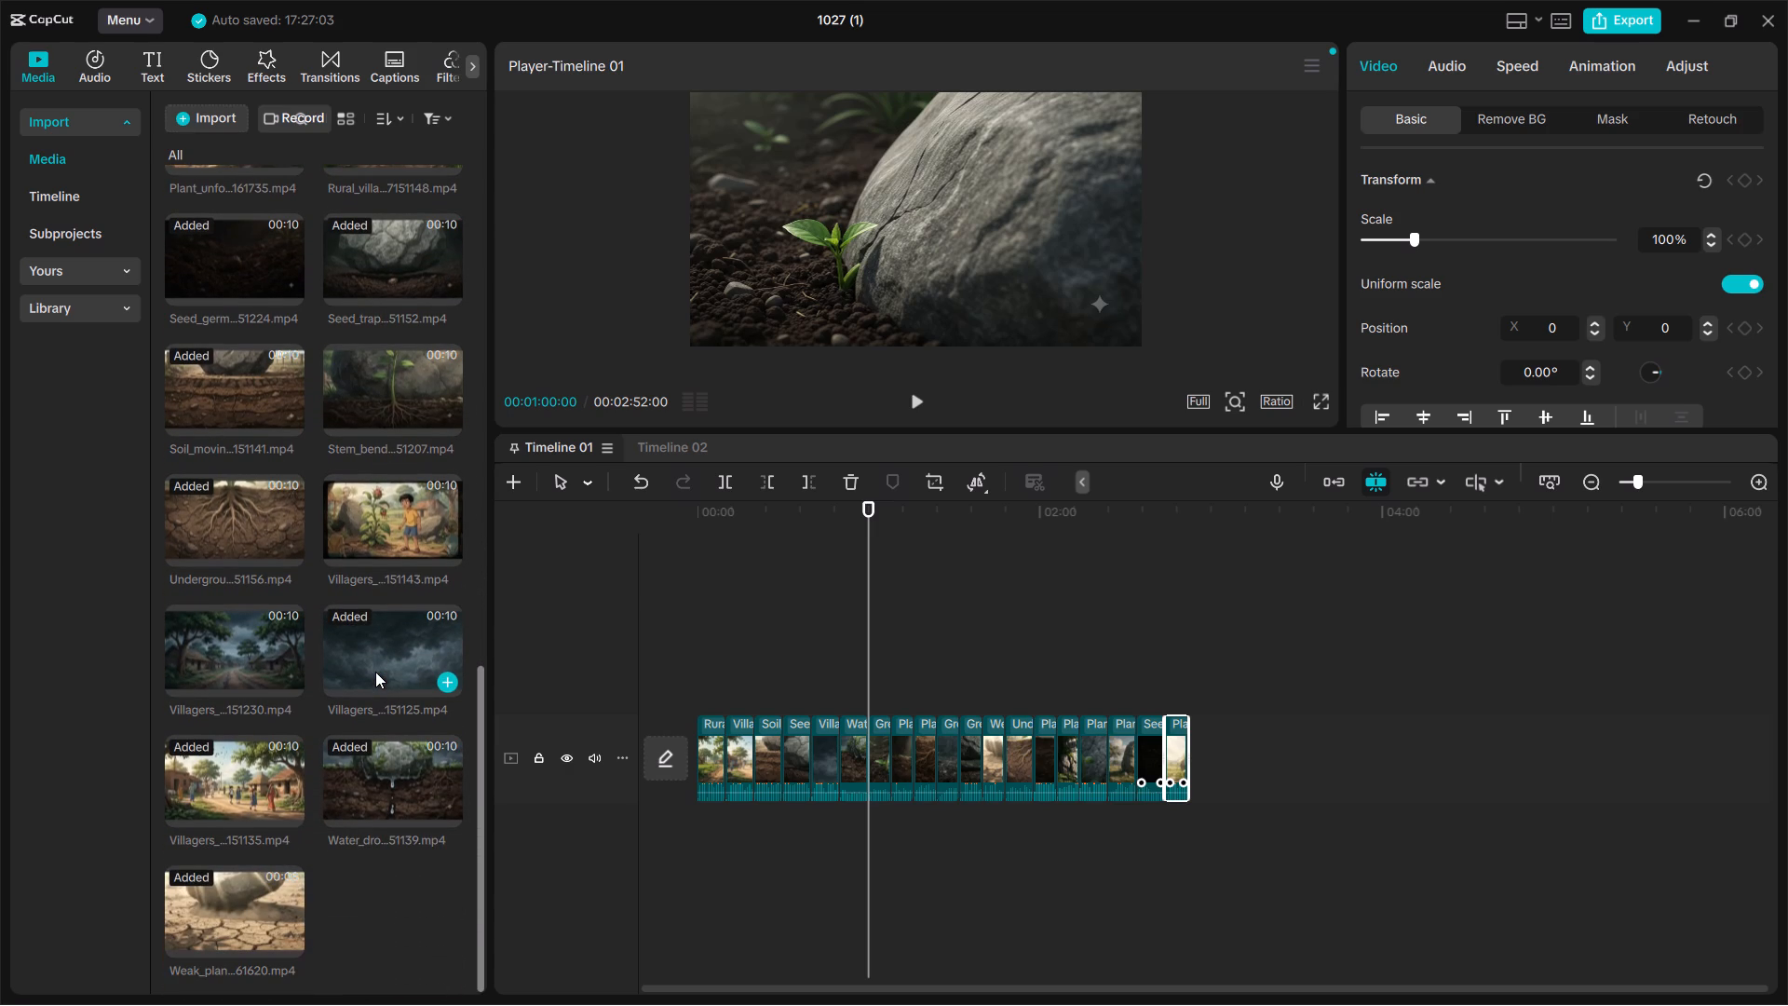
scroll(375, 672, "down", 1)
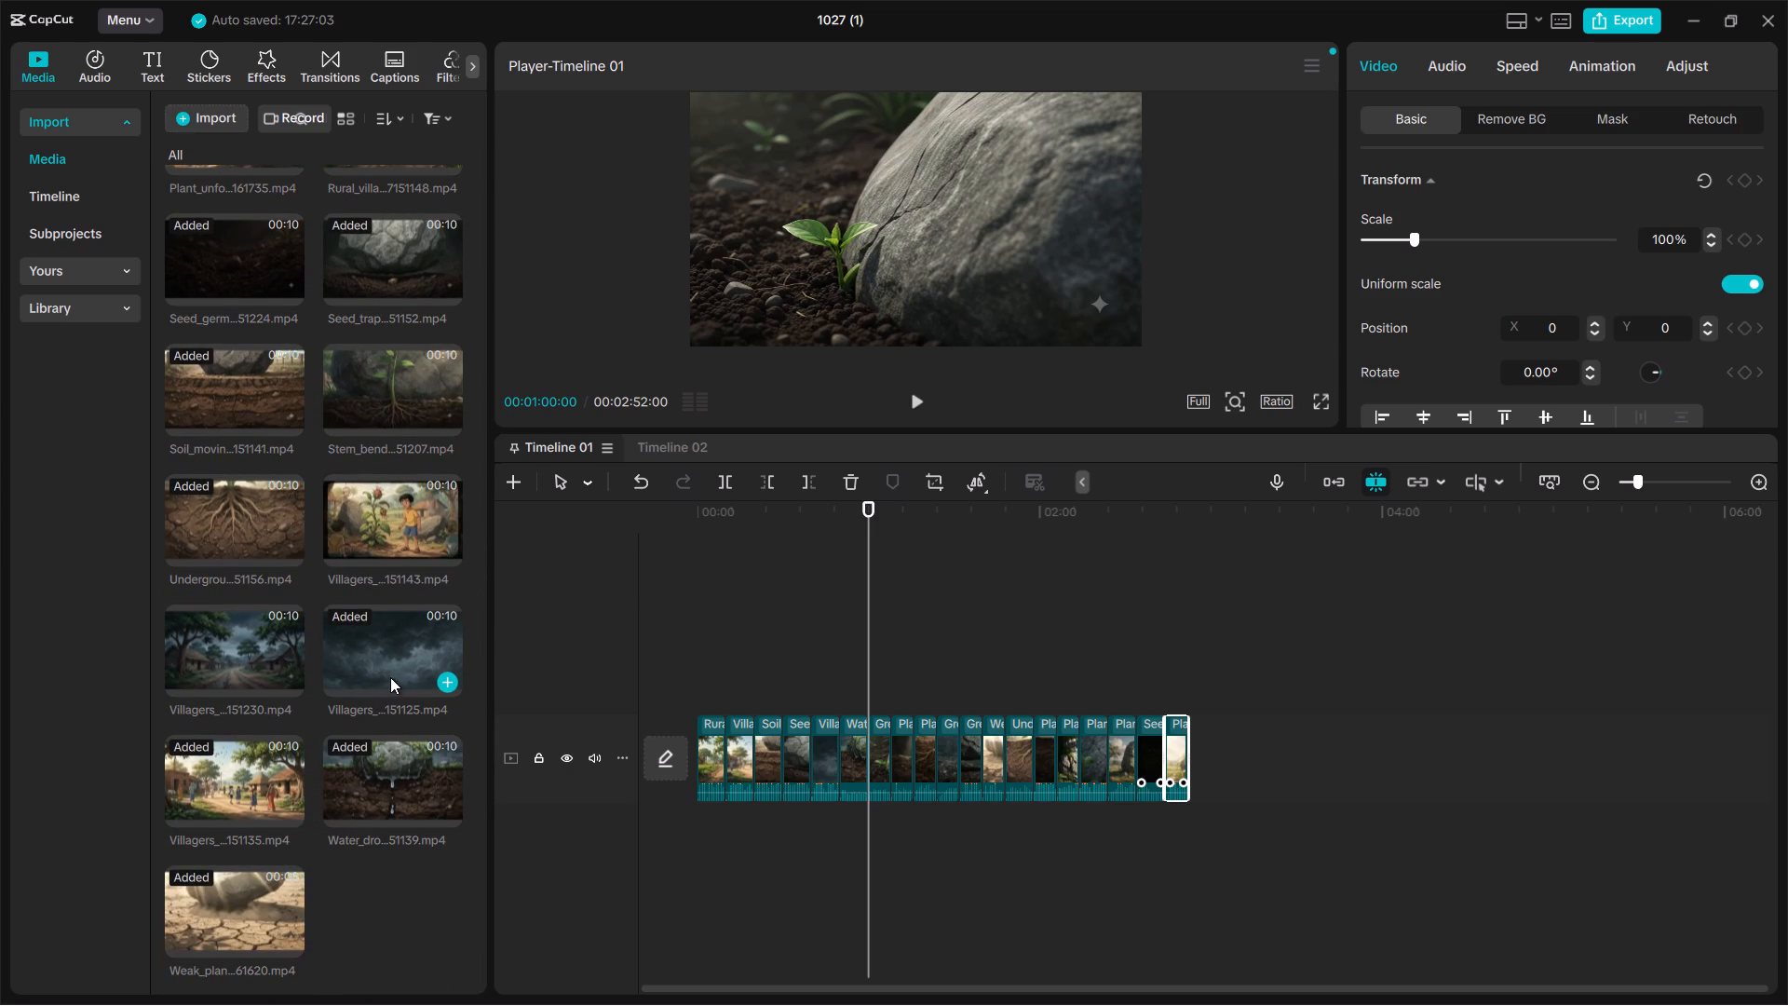
Add the Boy_notici...151227 clip and place it on the main track at 2:52, directly after the Plant_unfo...161735 clip.
scroll(387, 677, "up", 1)
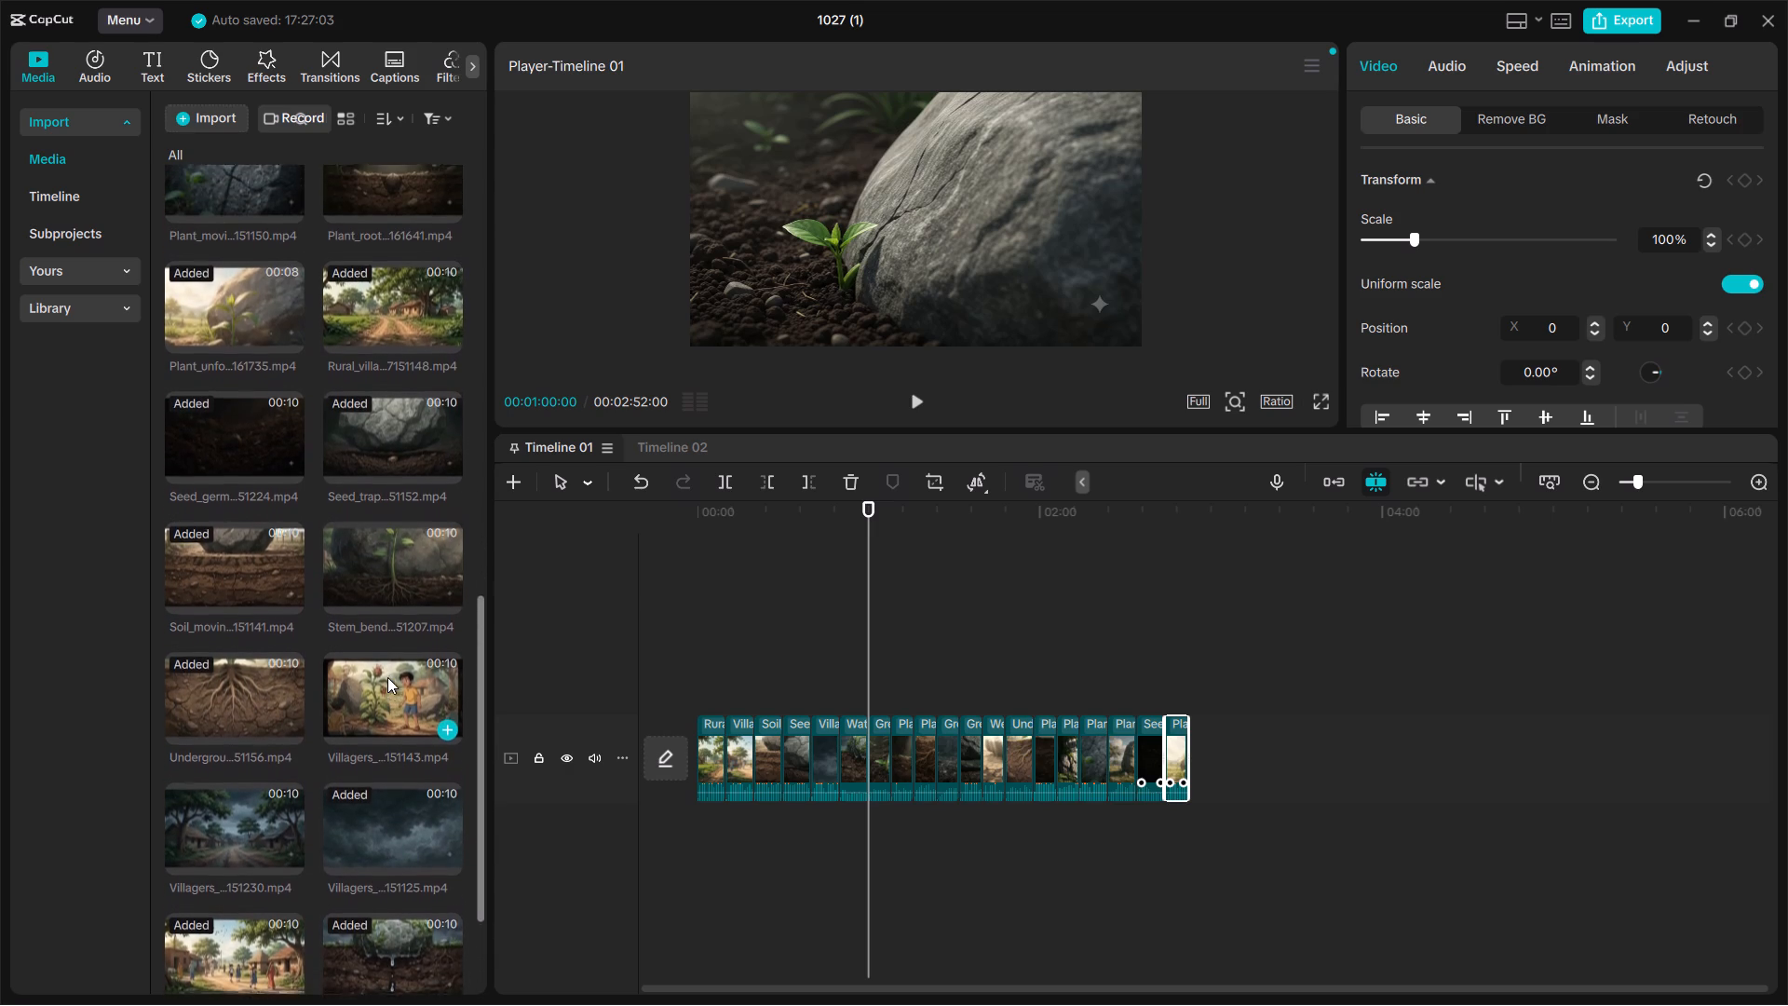
scroll(387, 677, "up", 1)
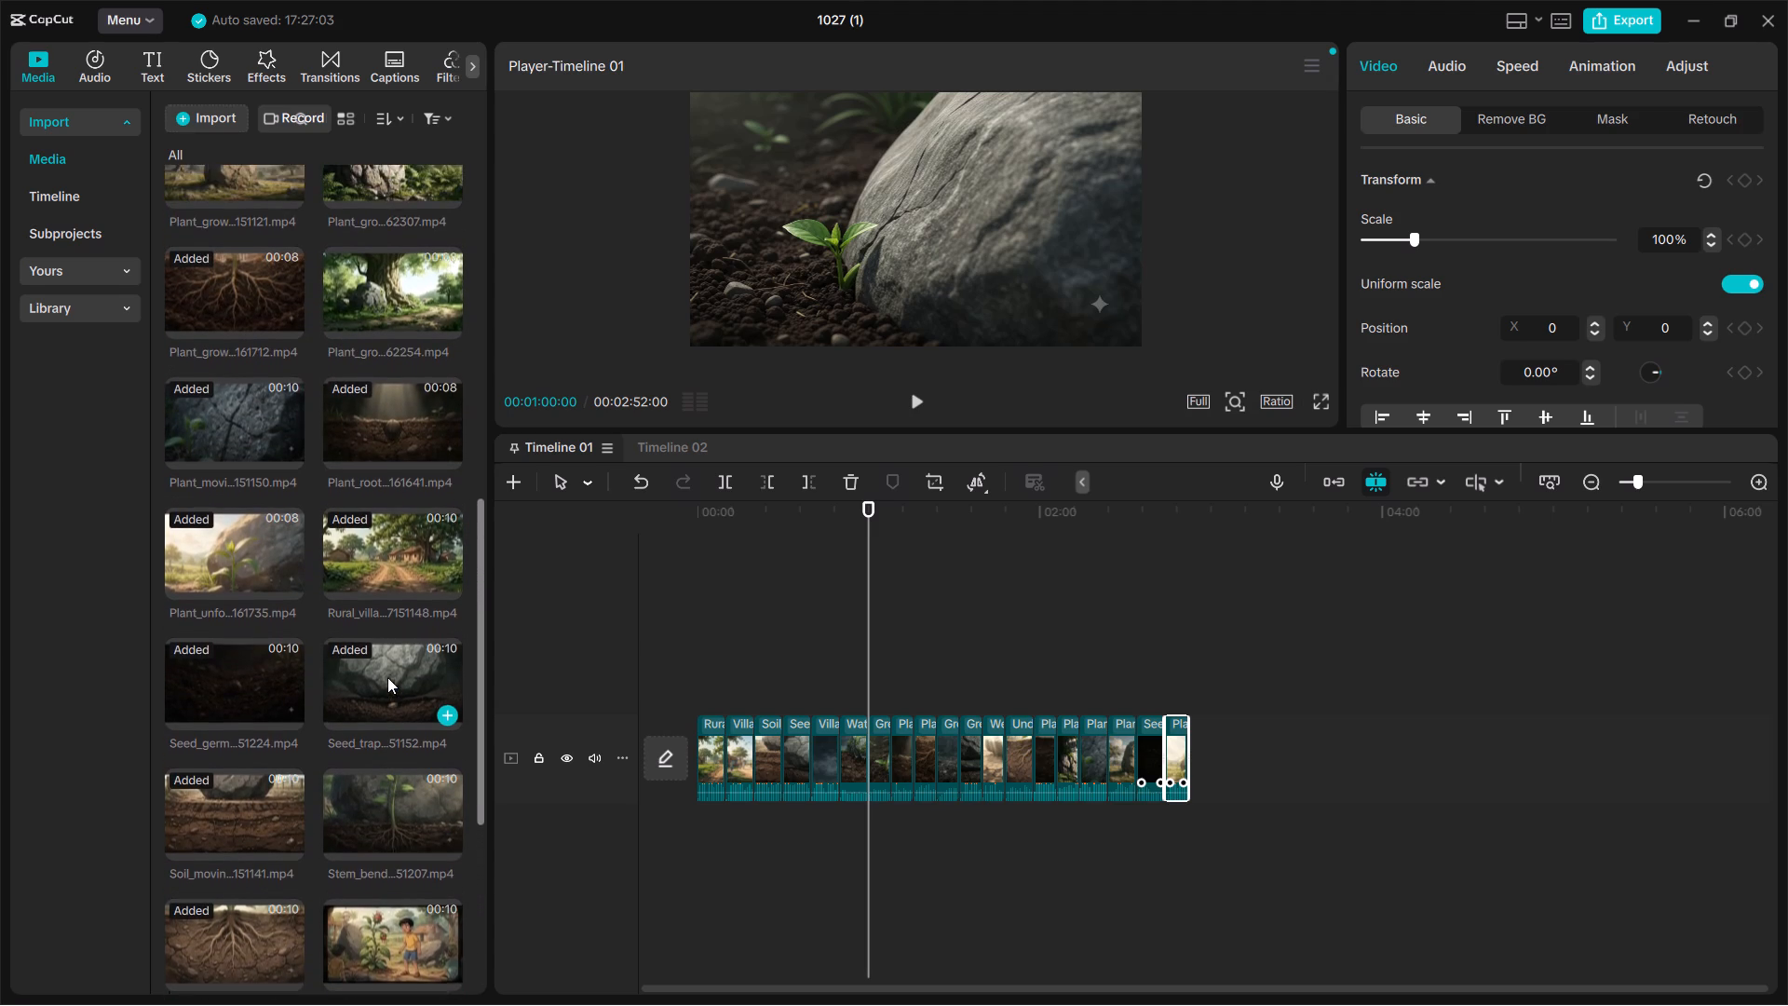
scroll(387, 677, "up", 2)
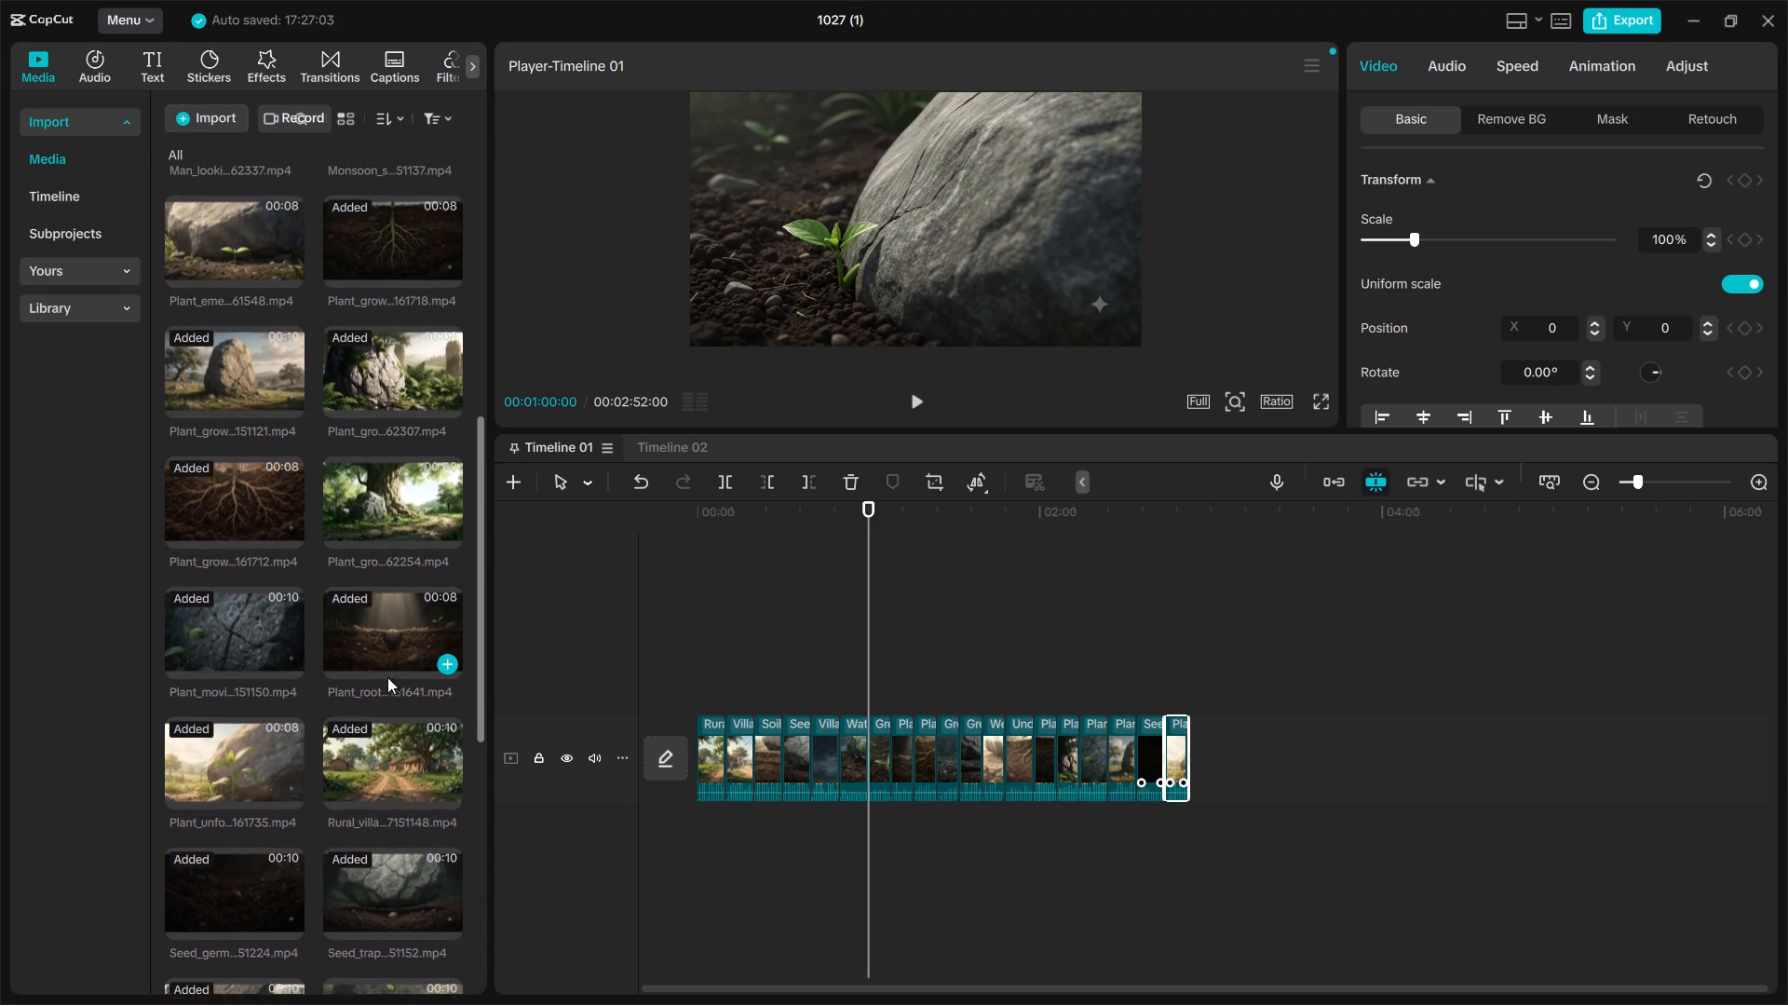
scroll(387, 677, "up", 2)
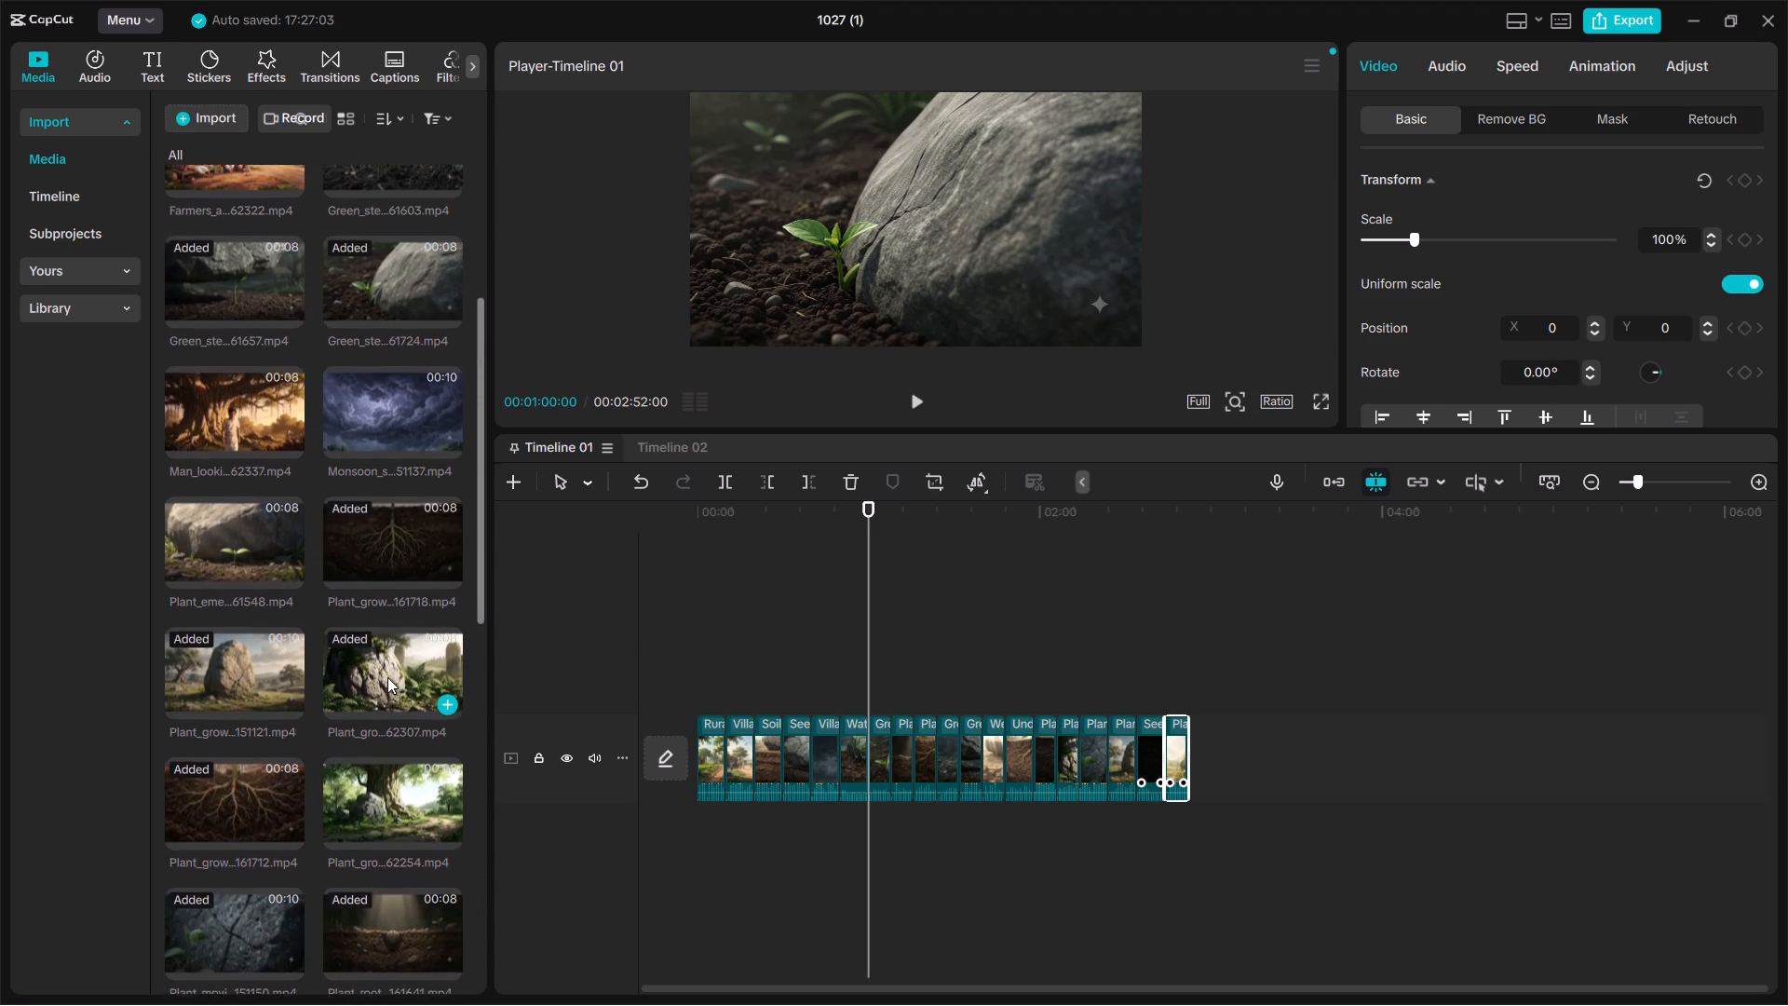
scroll(387, 677, "up", 2)
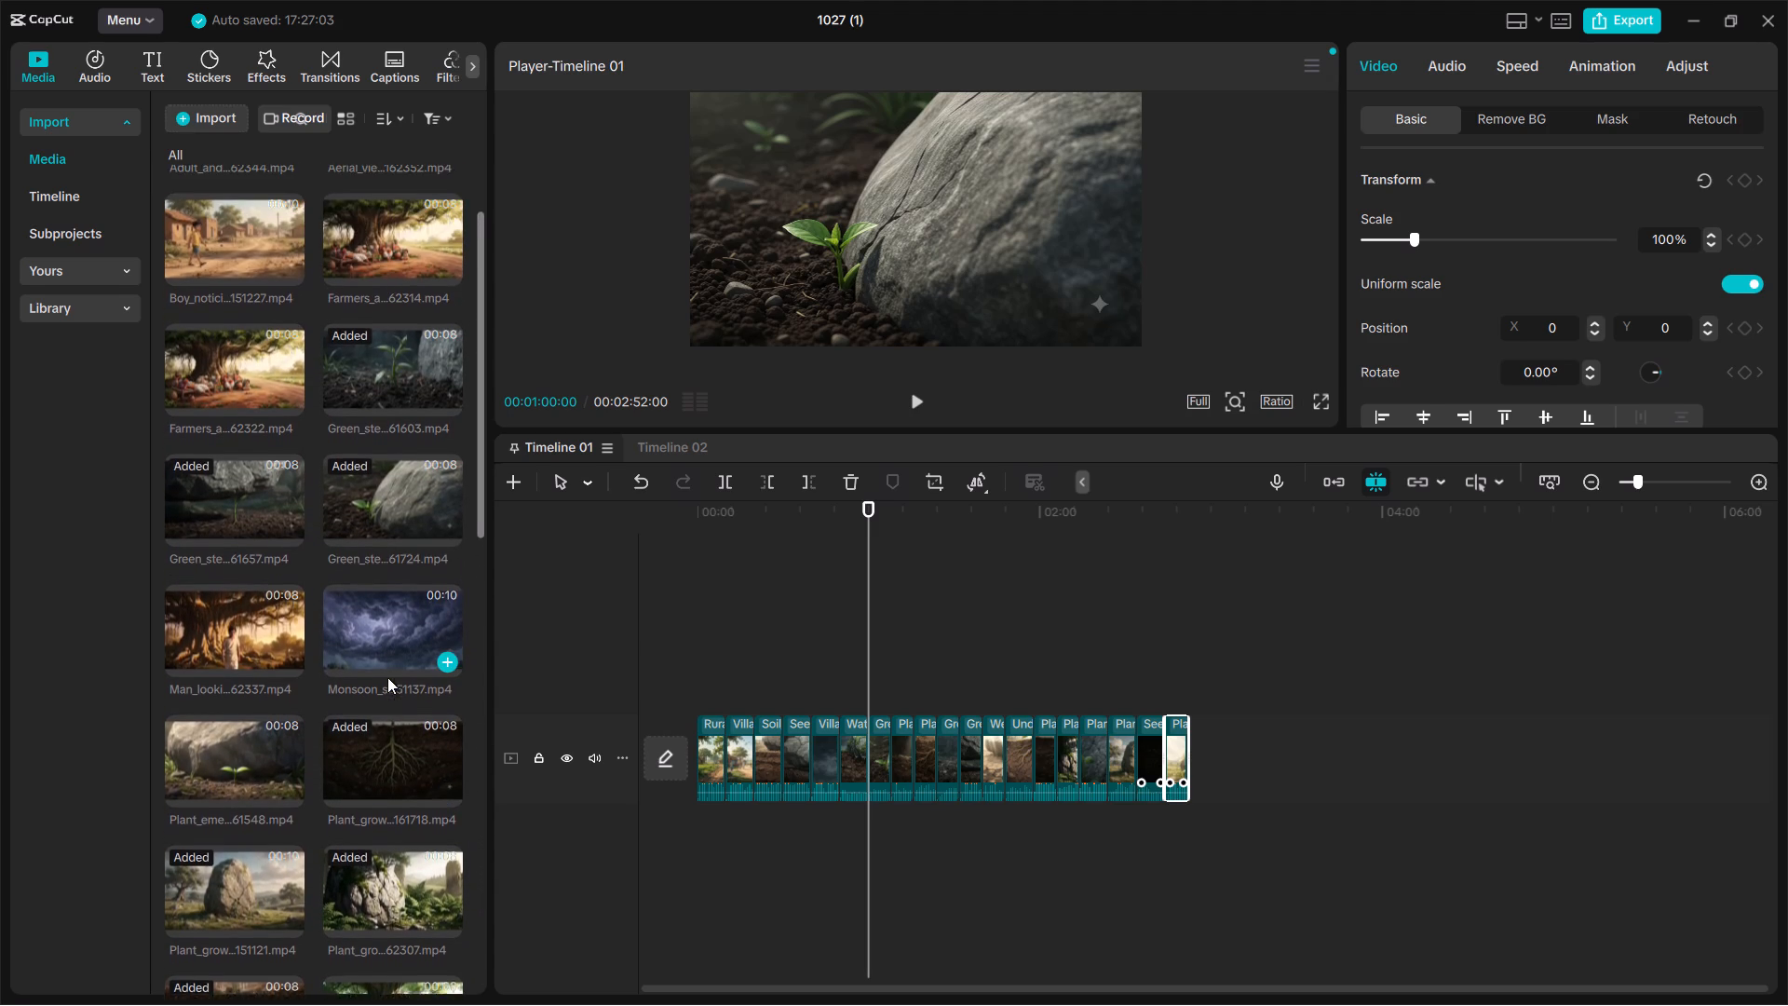
scroll(387, 677, "up", 1)
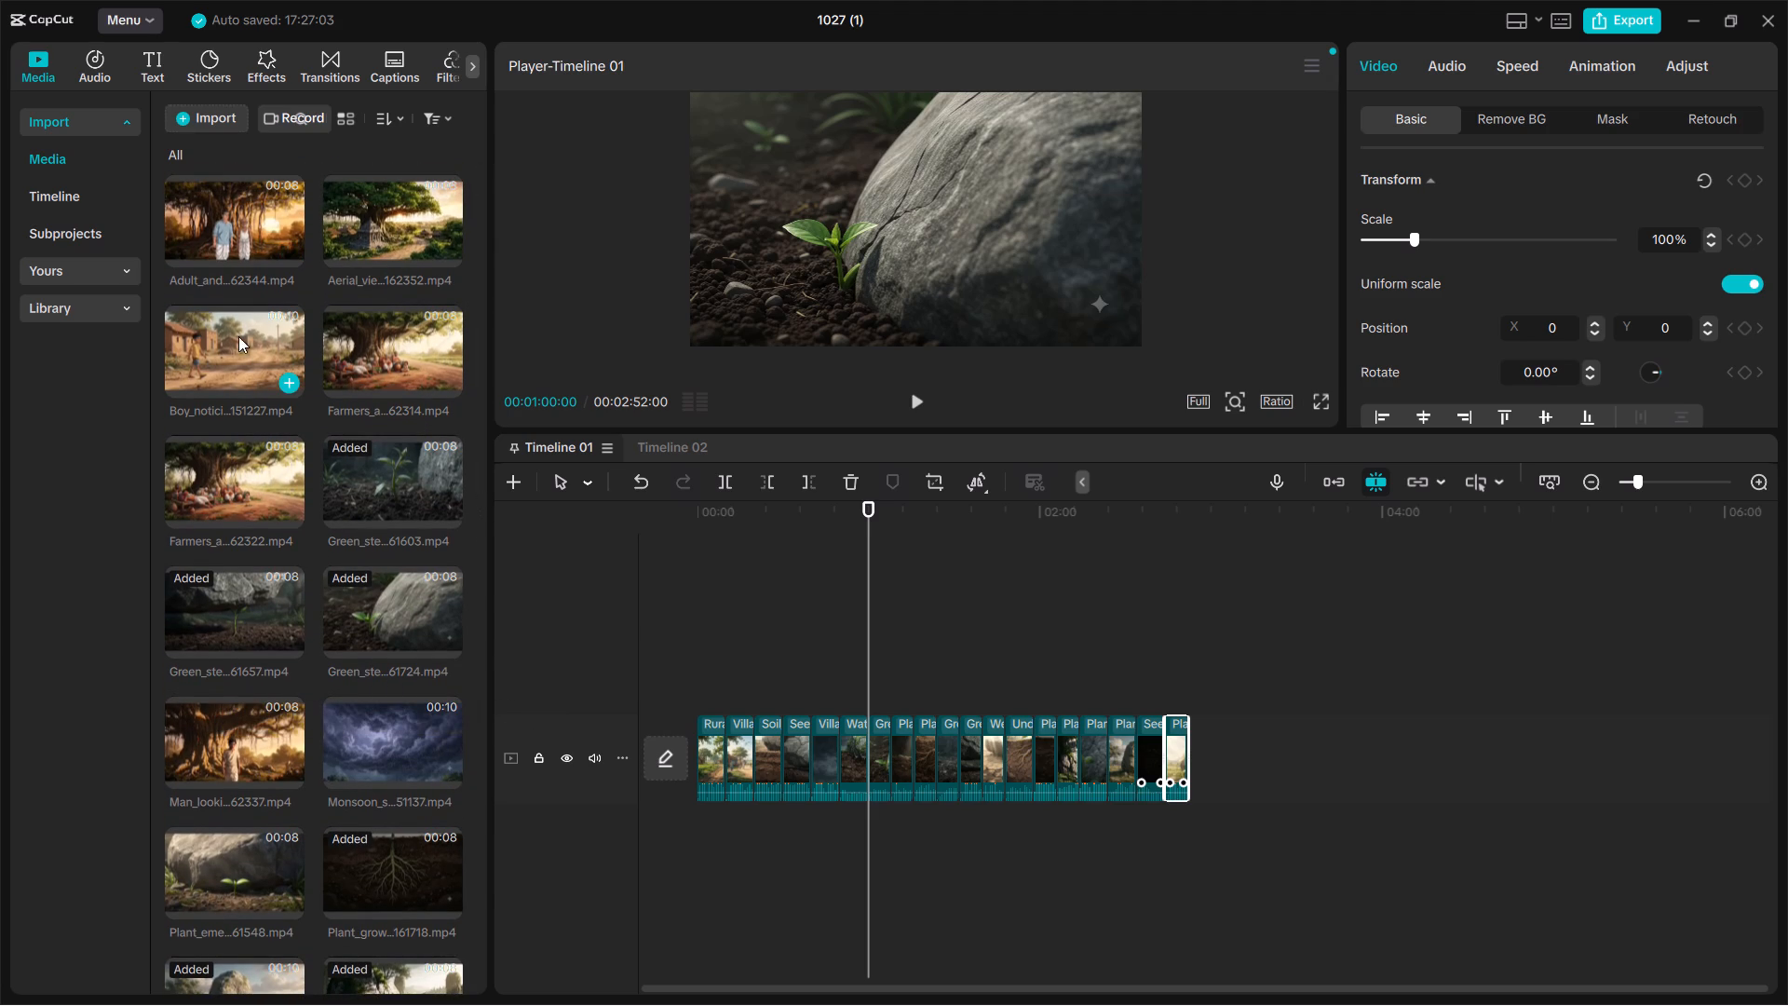
left_click(284, 380)
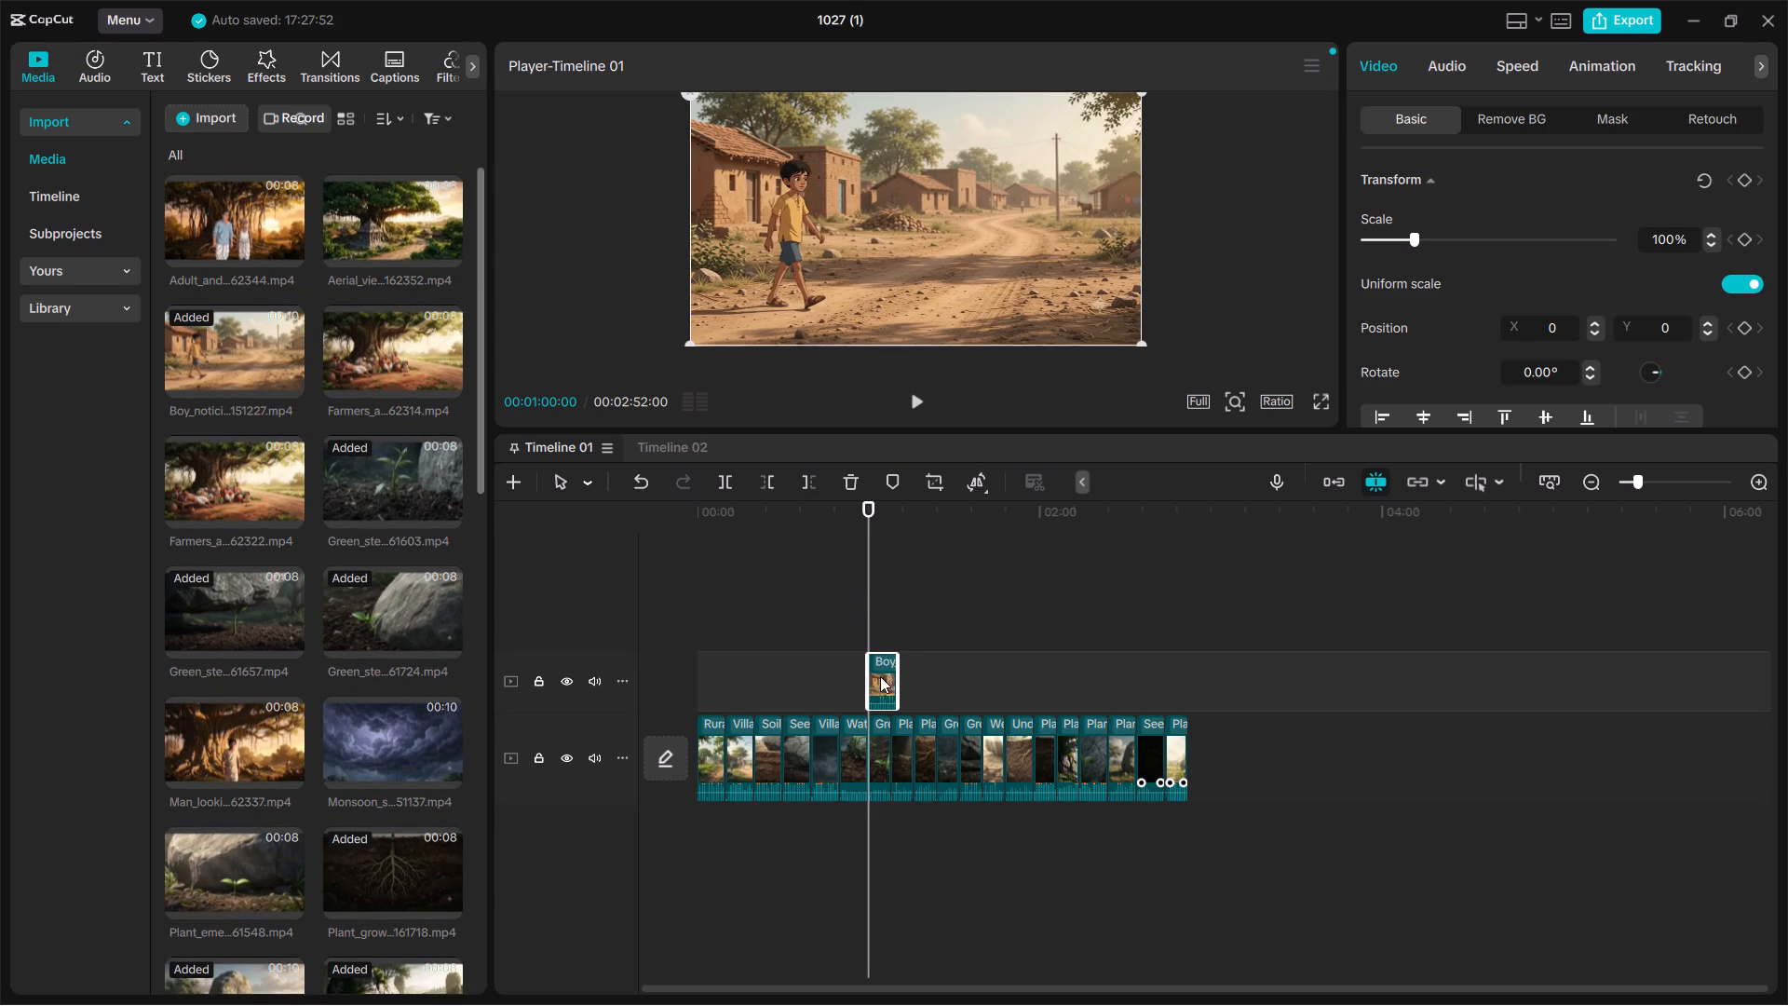
left_click_drag(884, 680, 1217, 751)
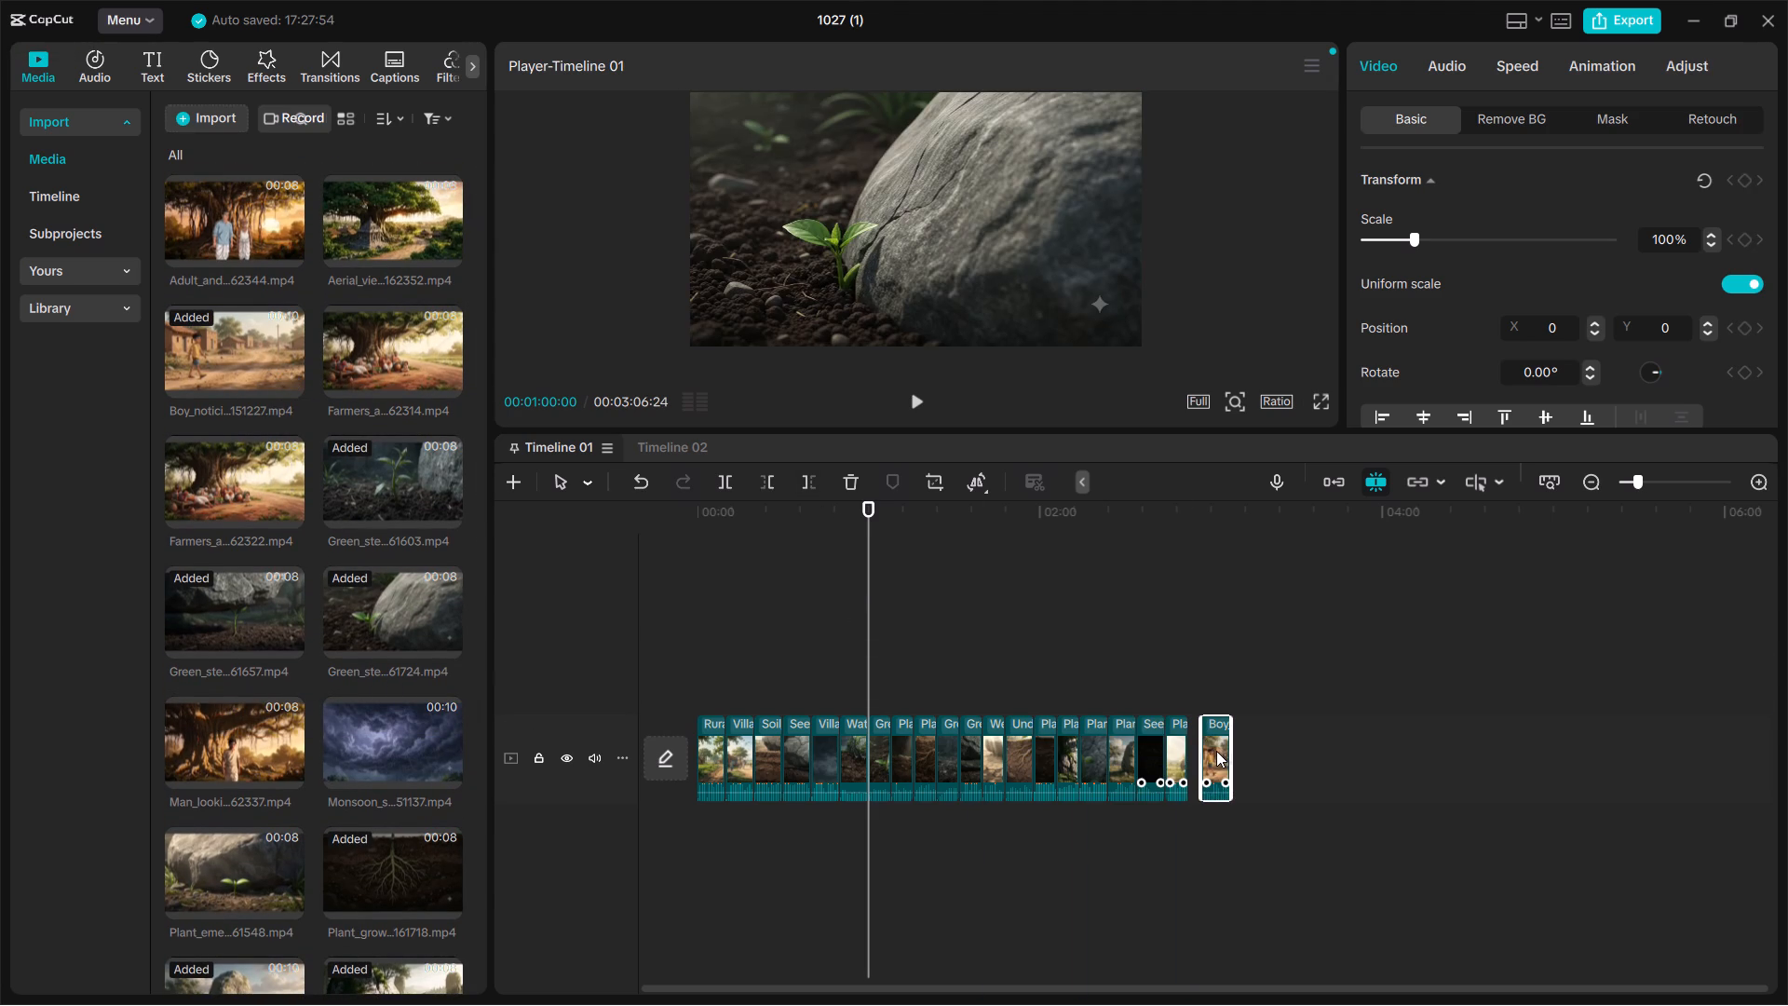
left_click_drag(1216, 751, 1198, 746)
Add the Villagers_...151143 clip to the main track at 3:02, directly after the Boy_notici...151227 clip.
left_click_drag(869, 505, 1242, 566)
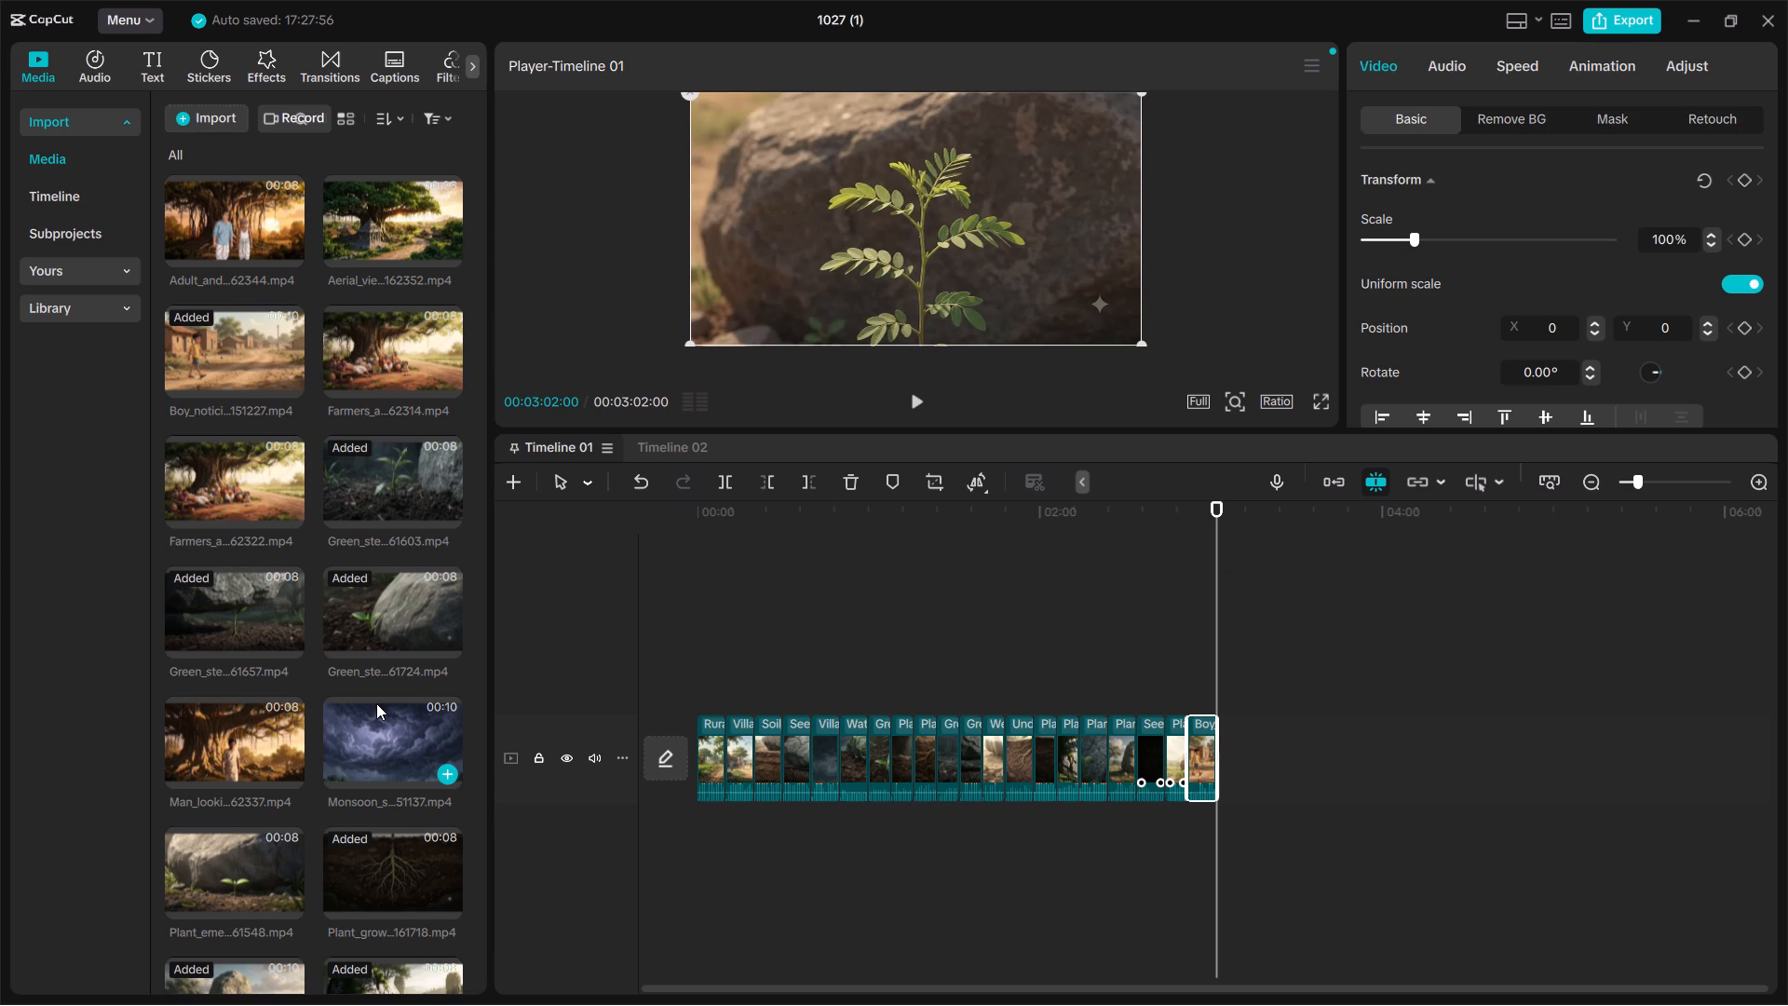
scroll(376, 703, "down", 7)
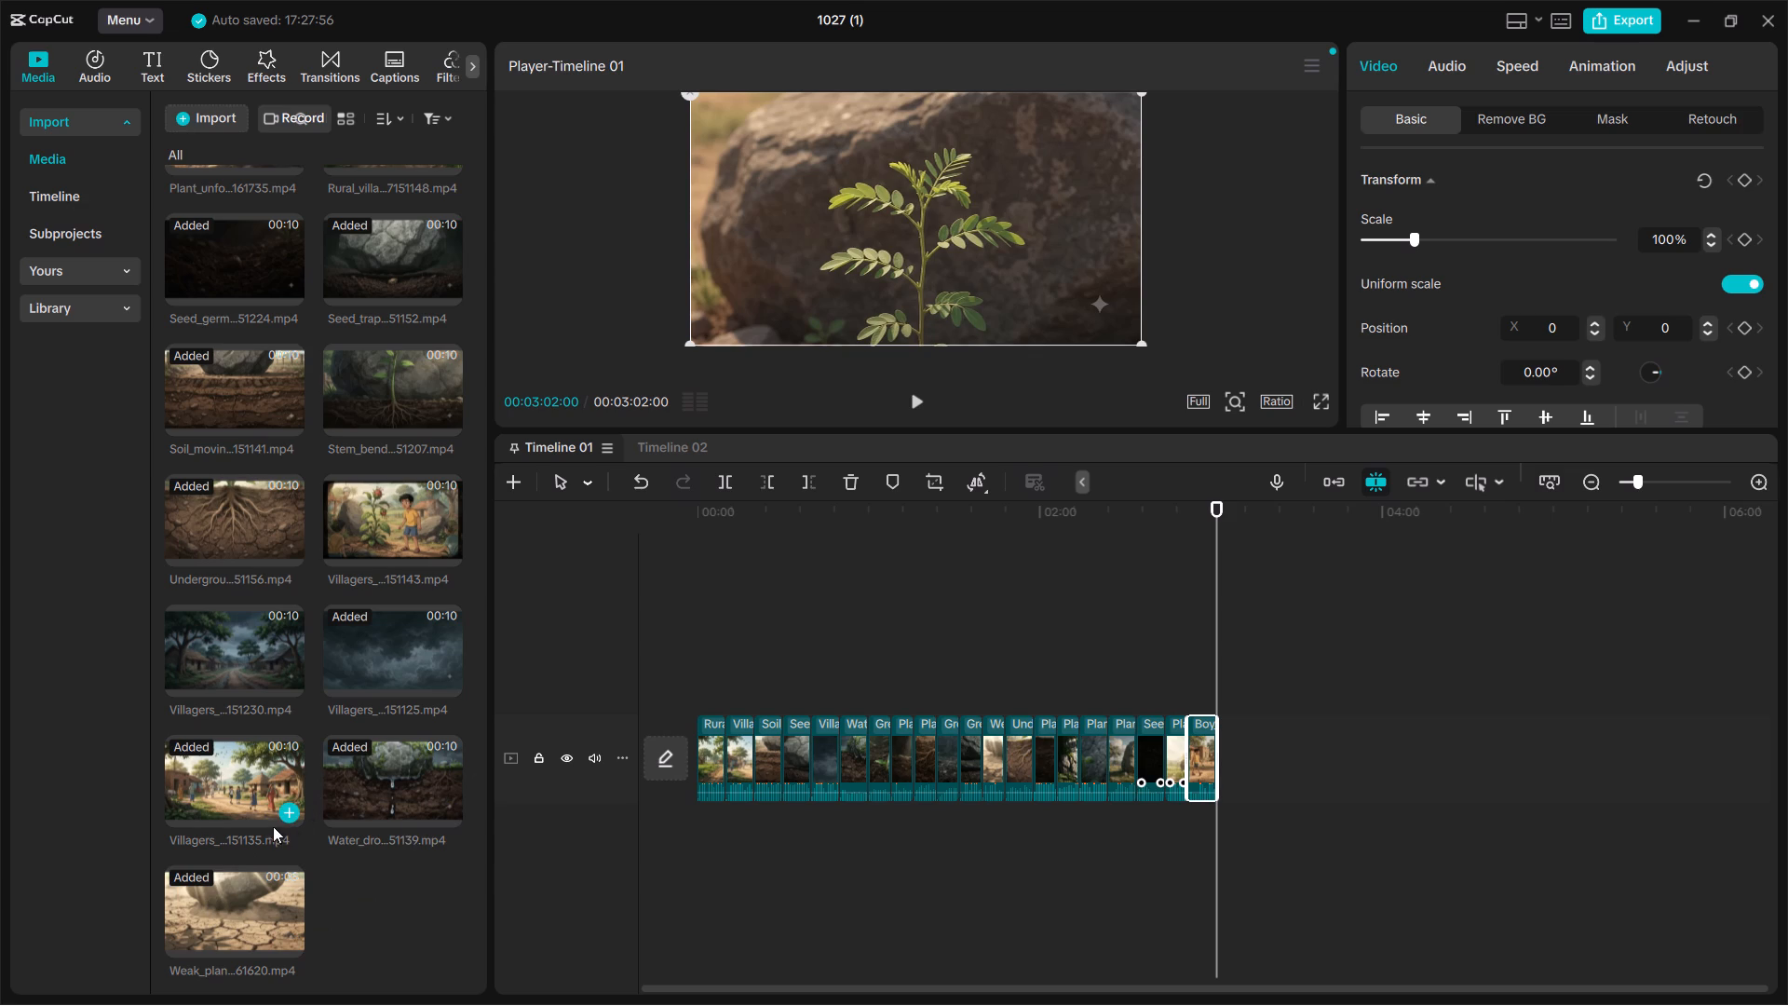
scroll(355, 708, "up", 1)
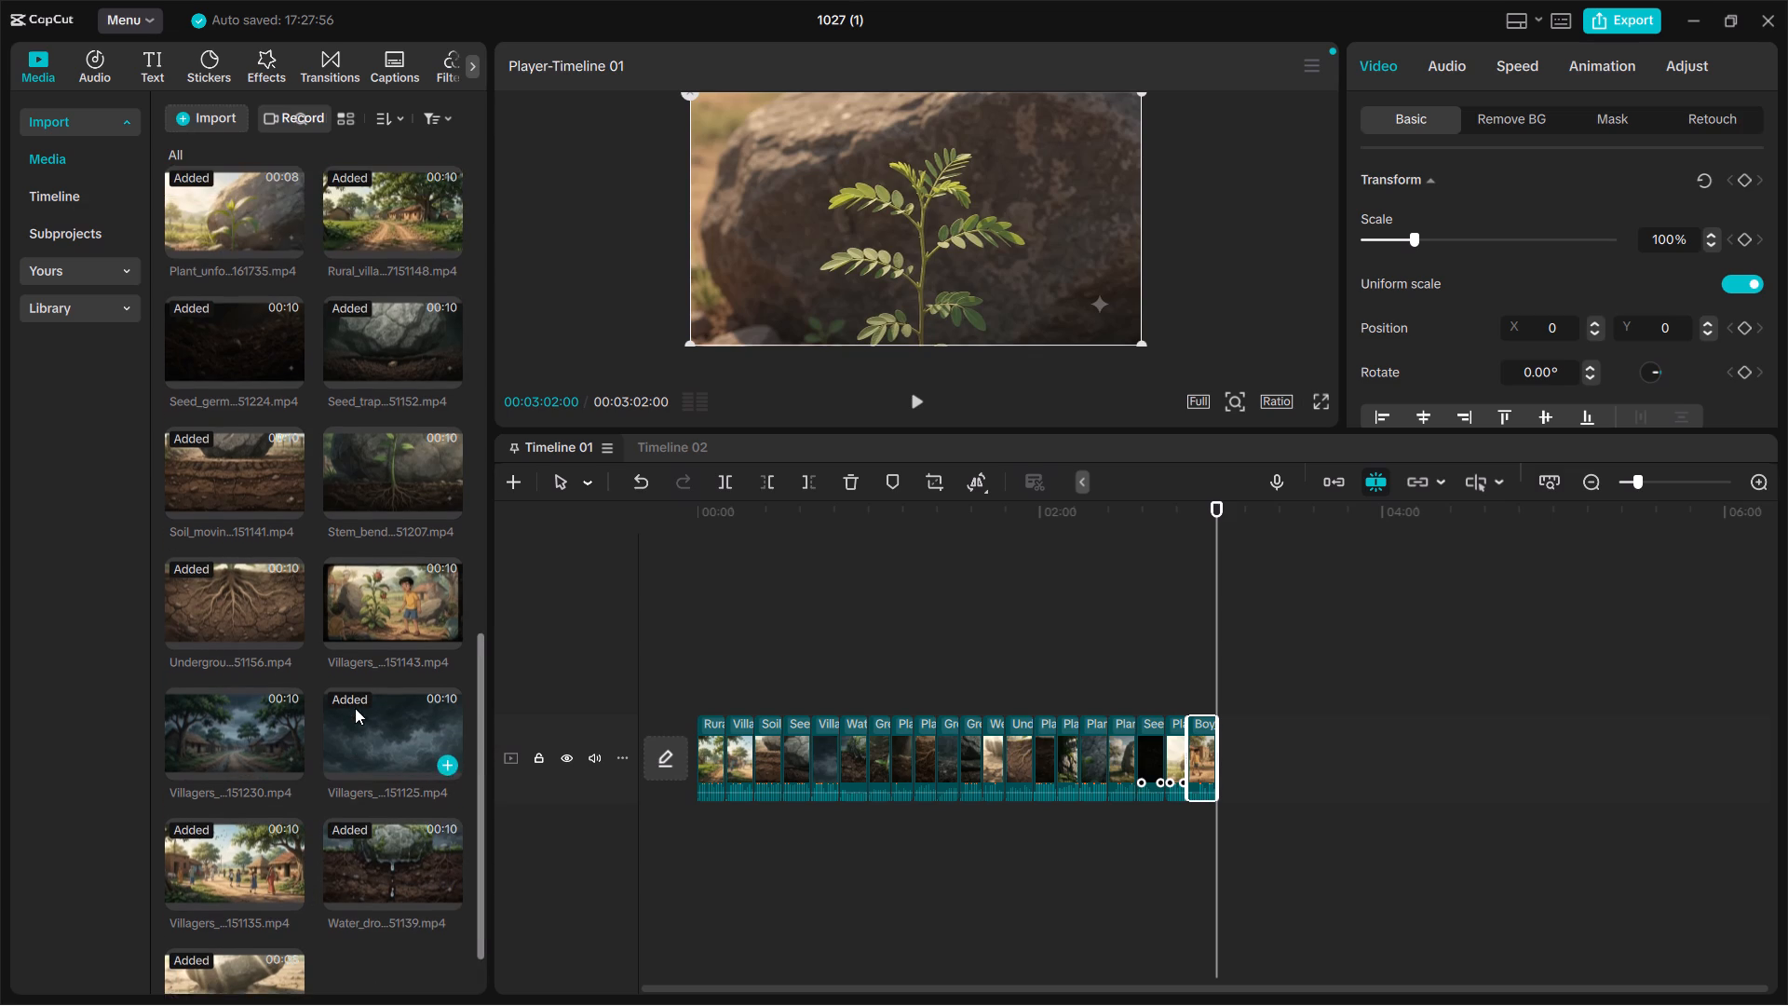
scroll(355, 708, "up", 1)
left_click(445, 634)
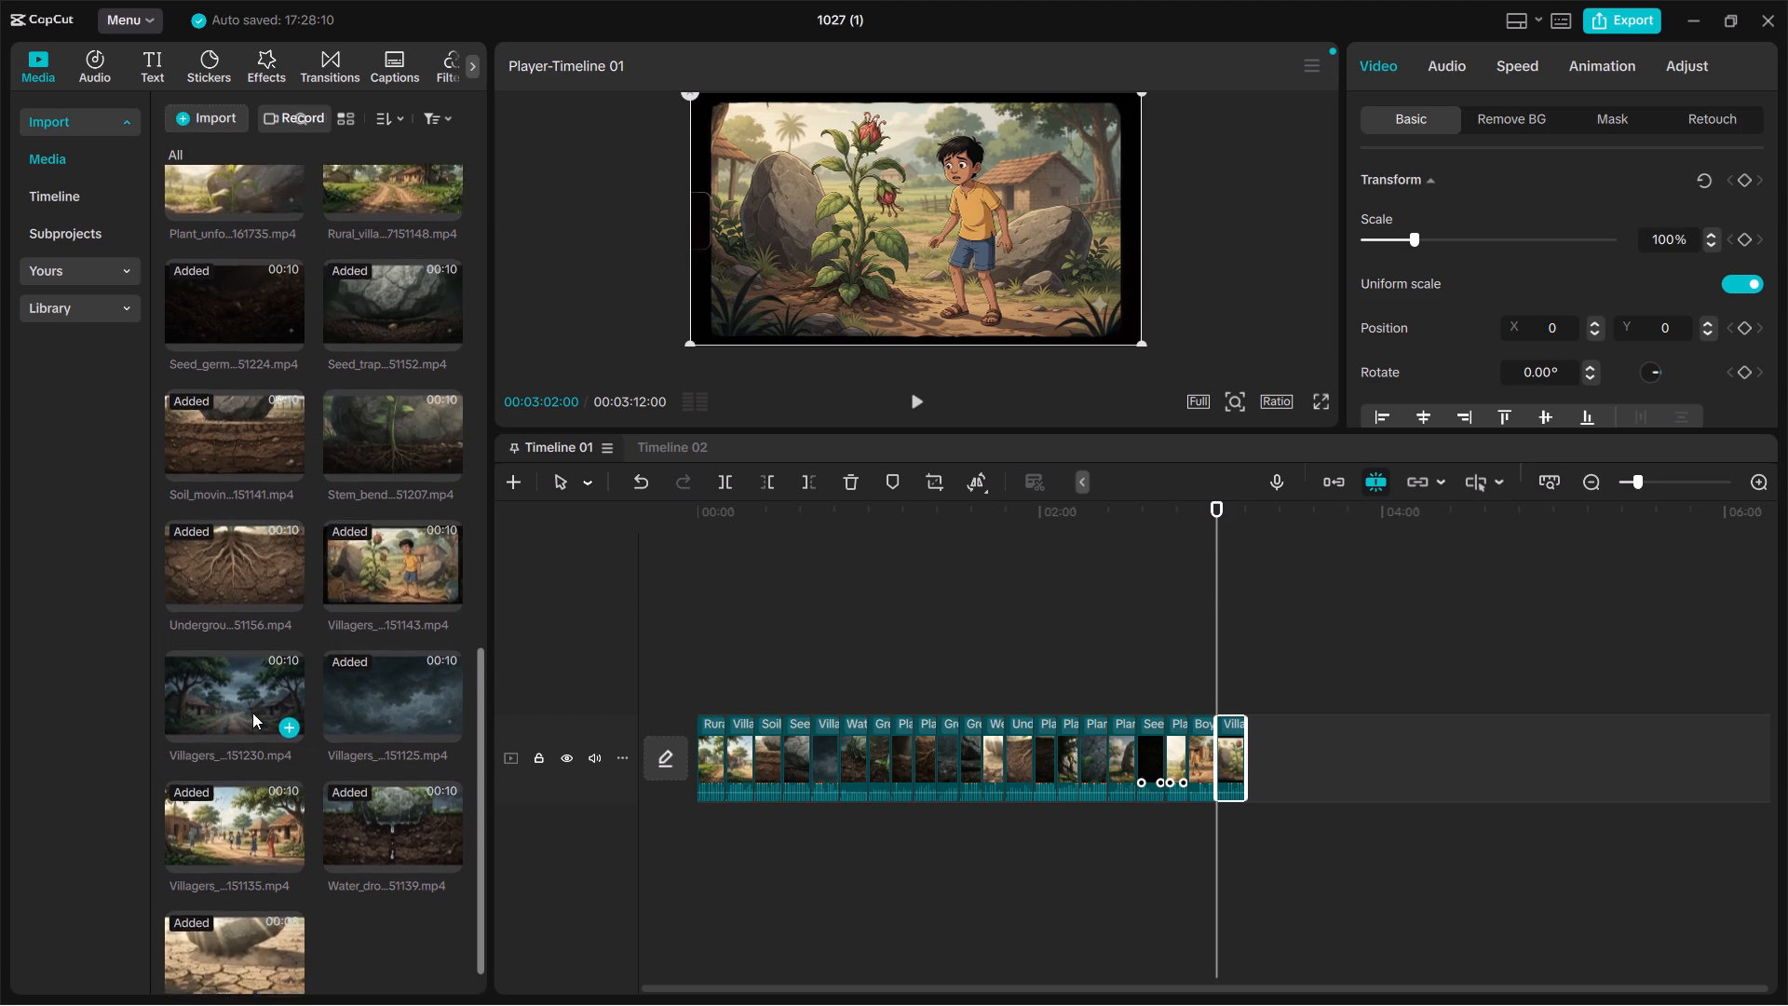
Add the Farmers_a...62314 clip and place it on the main track at 3:12, directly after the Villagers_...151143 clip.
scroll(252, 713, "up", 1)
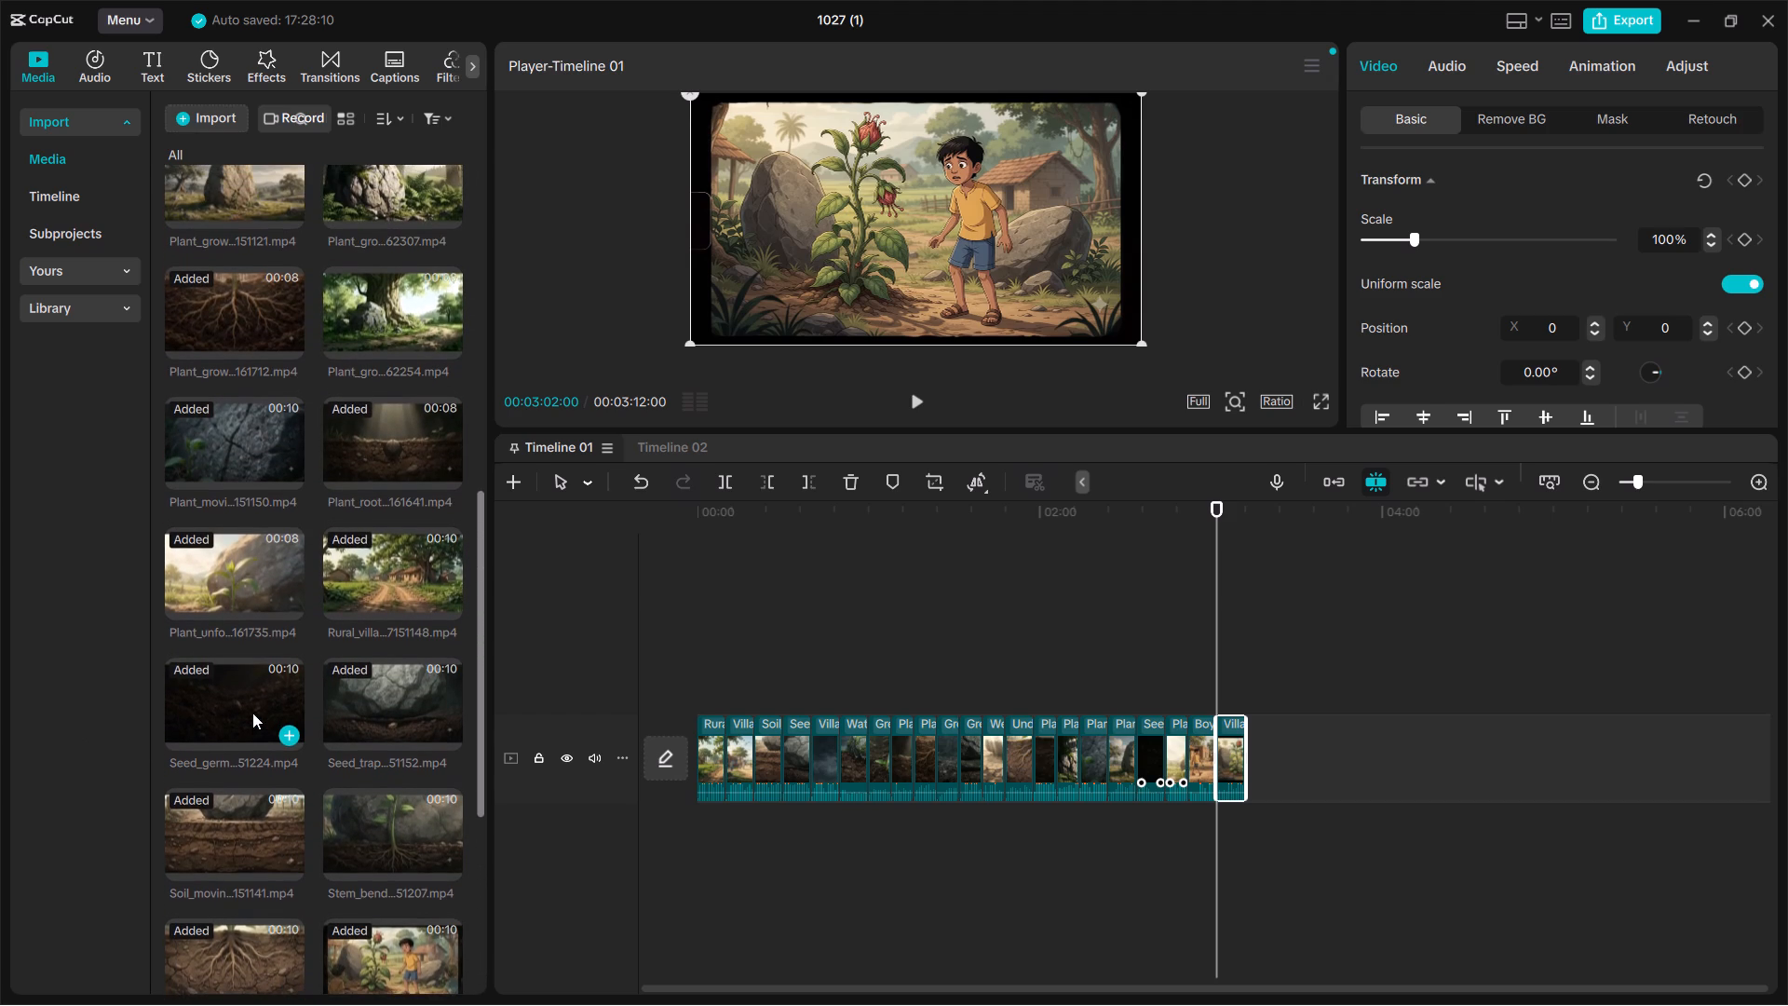
scroll(252, 713, "up", 2)
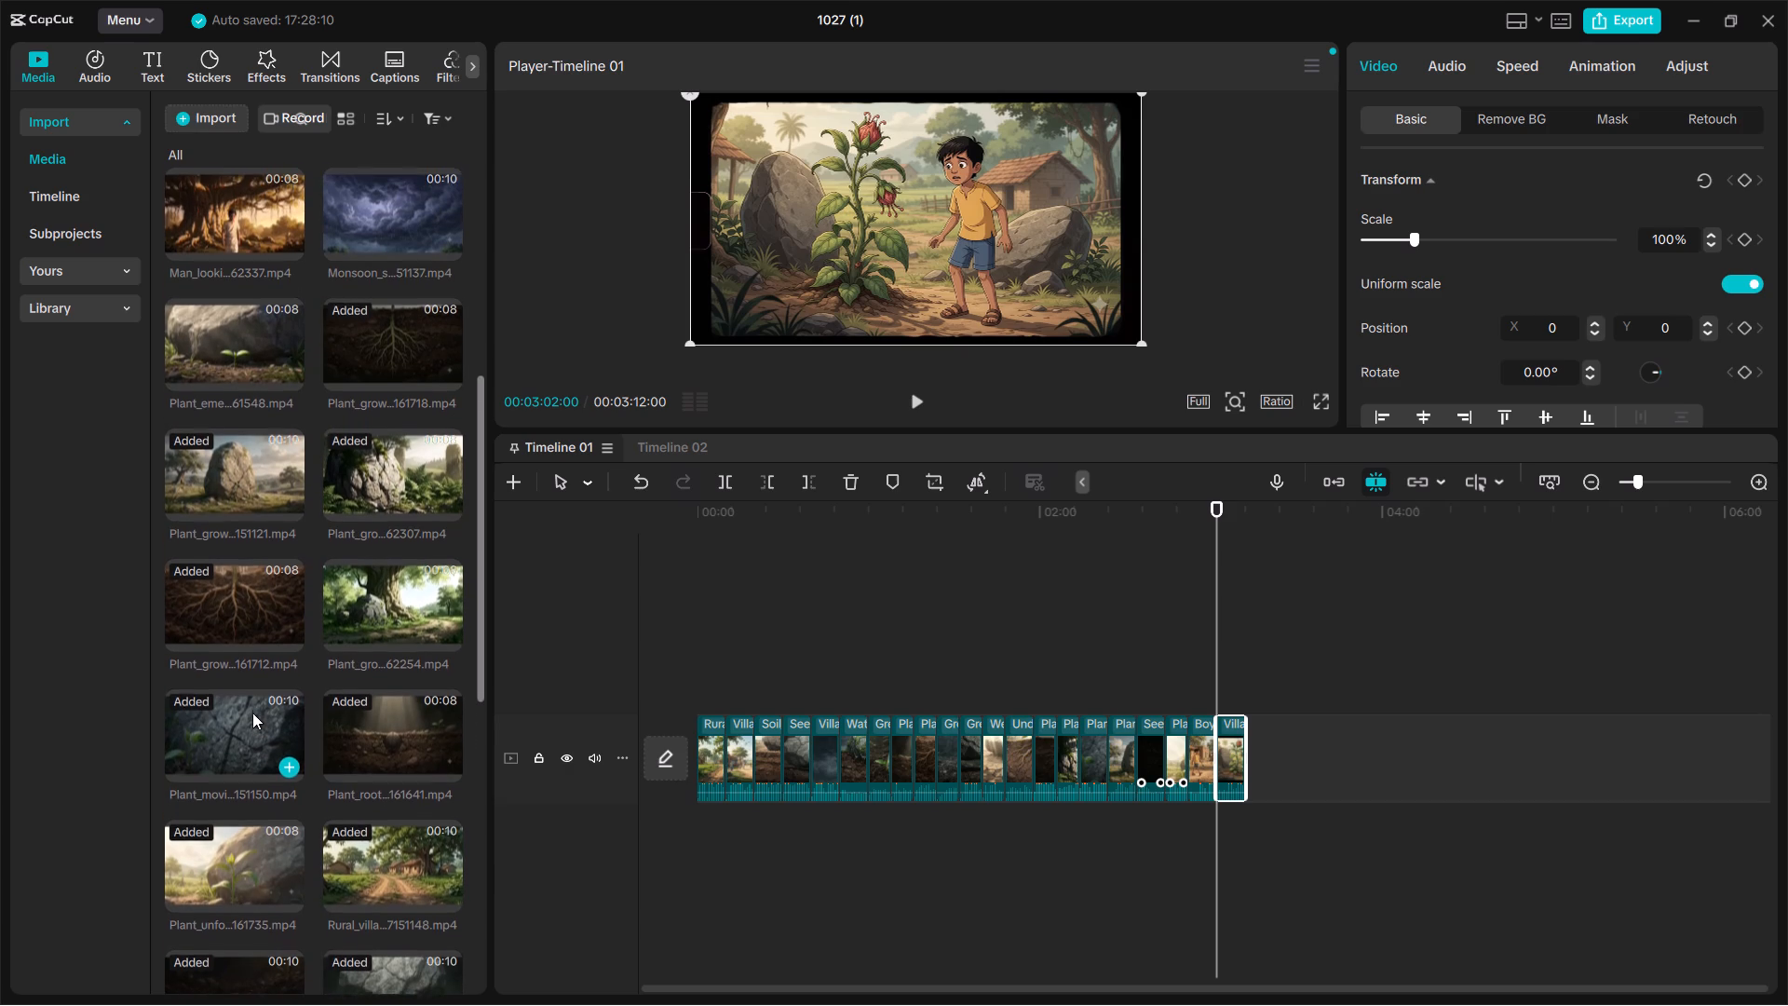
scroll(252, 713, "up", 2)
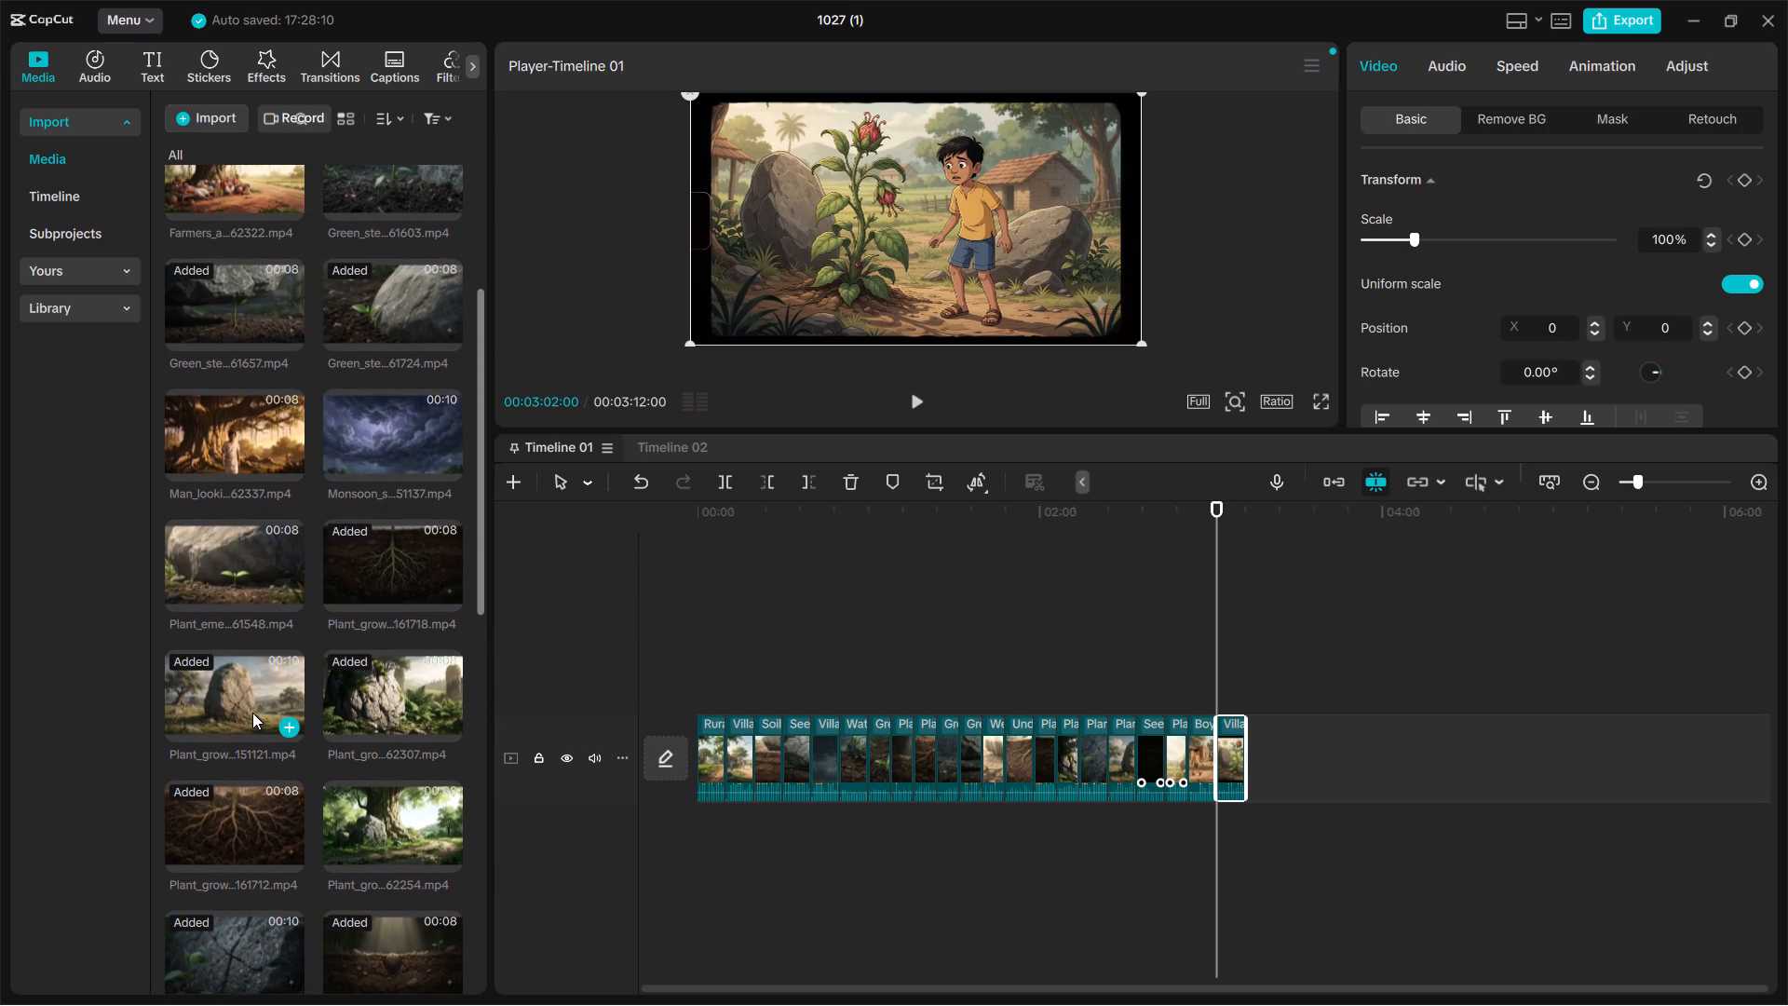
scroll(252, 713, "up", 2)
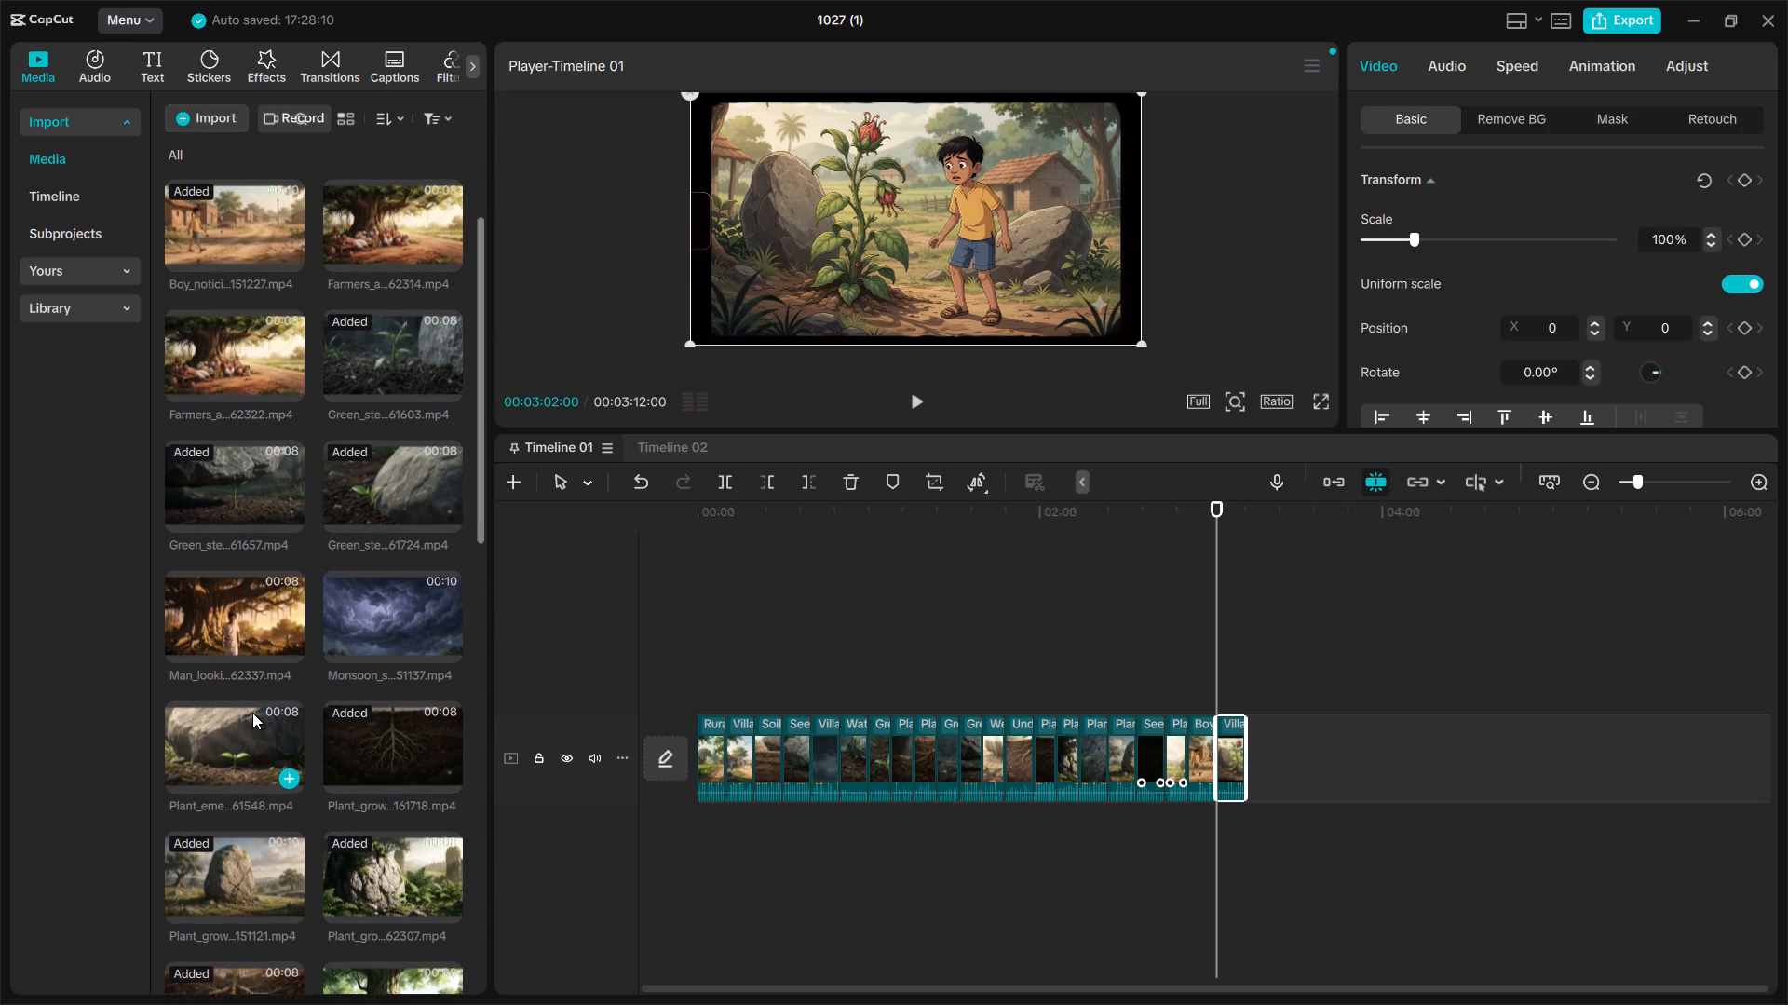
scroll(252, 713, "up", 2)
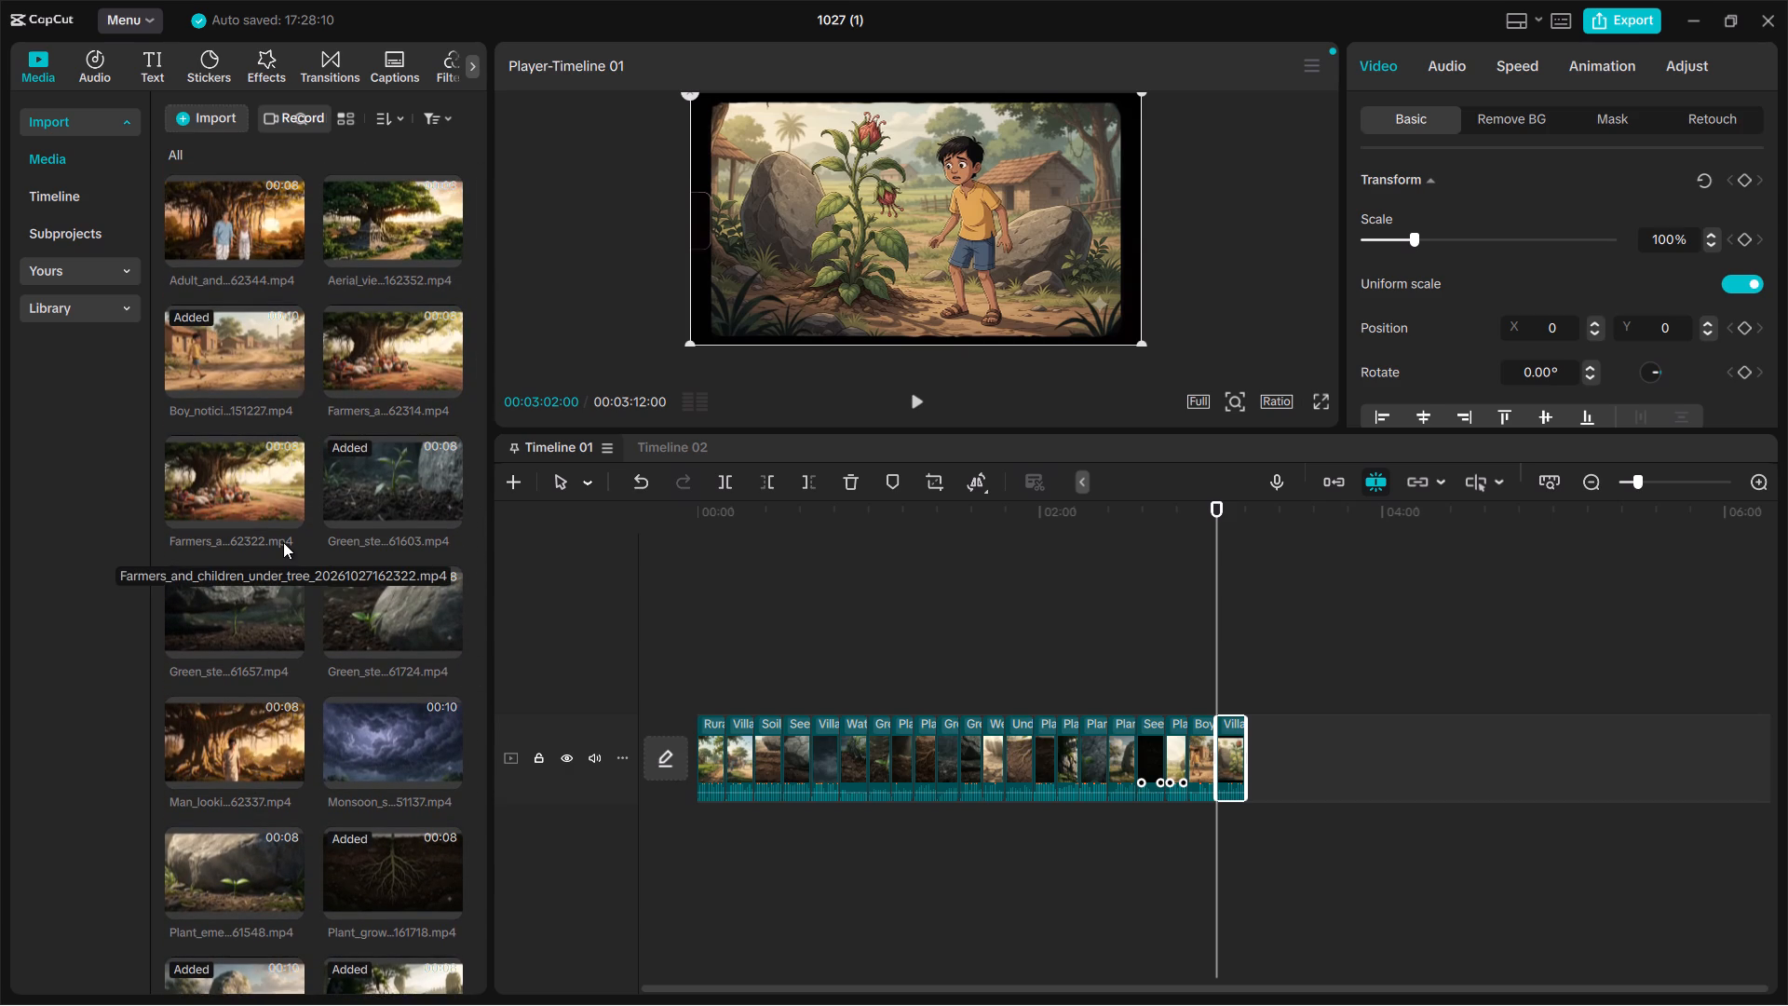
left_click(440, 386)
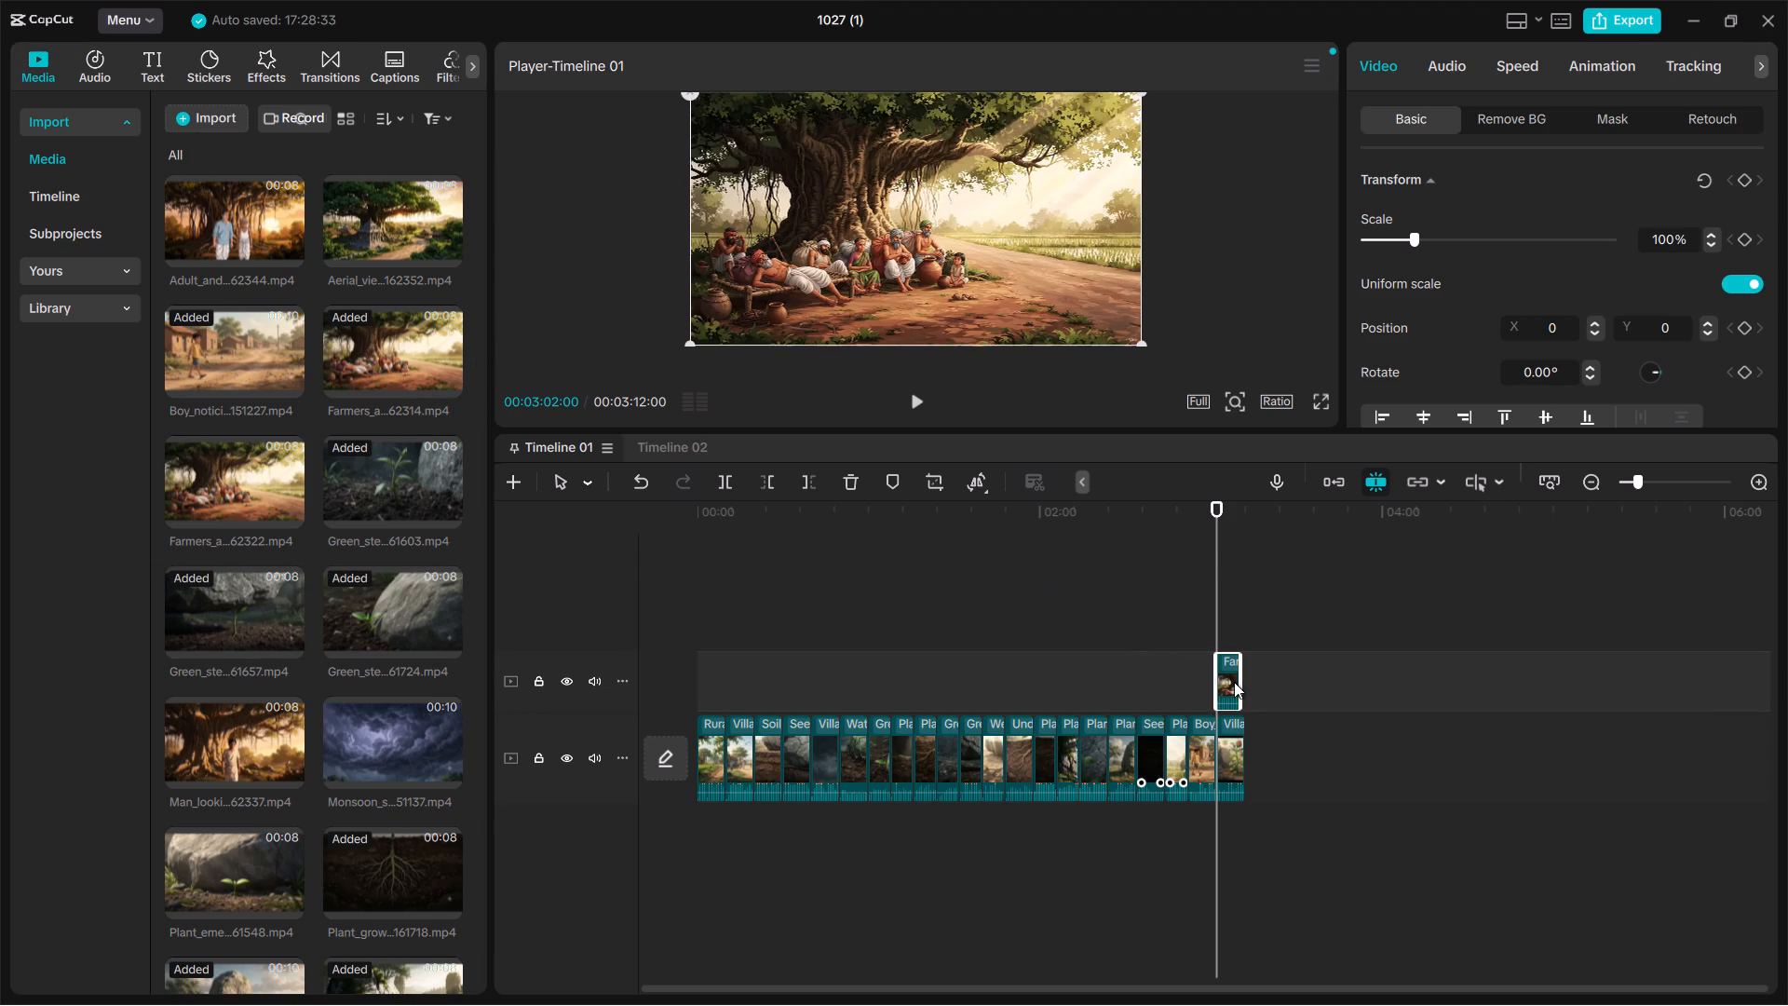
left_click_drag(1234, 682, 1263, 800)
left_click_drag(1229, 672, 1246, 704)
left_click_drag(1246, 704, 1260, 741)
Move the playhead to the end of the Farmers_a...62314 clip at 3:20.
left_click_drag(1218, 503, 1242, 503)
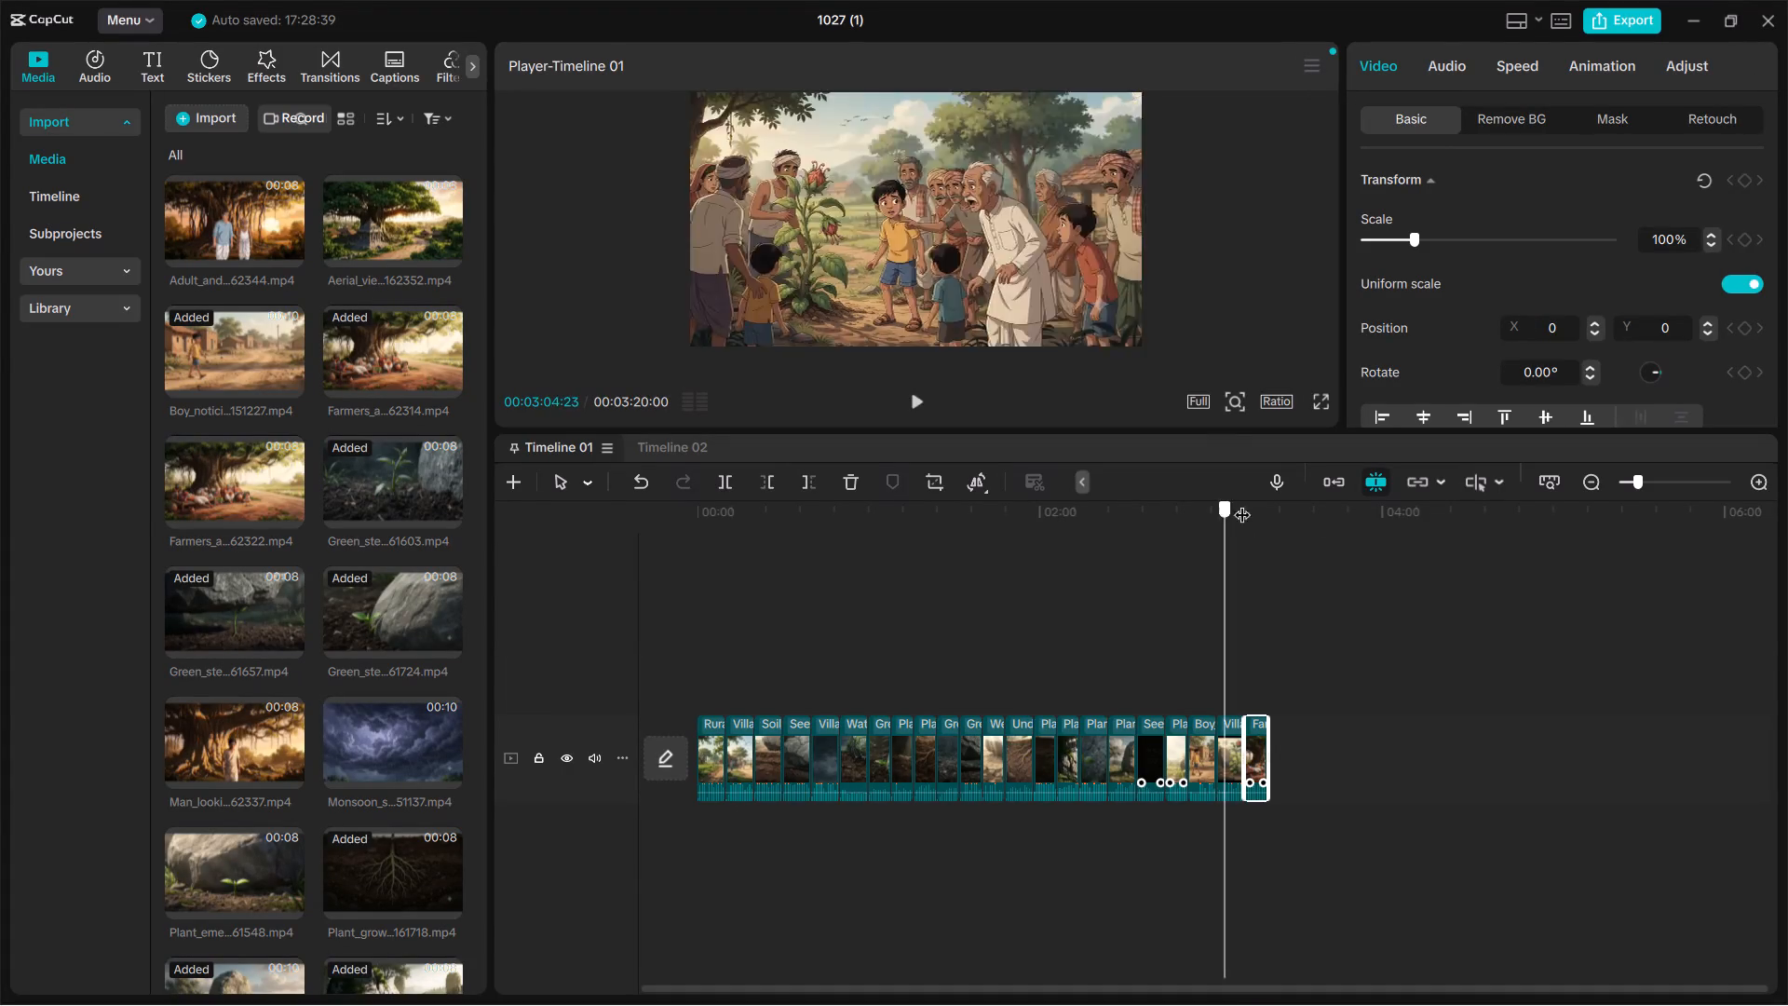
left_click_drag(1242, 503, 1396, 519)
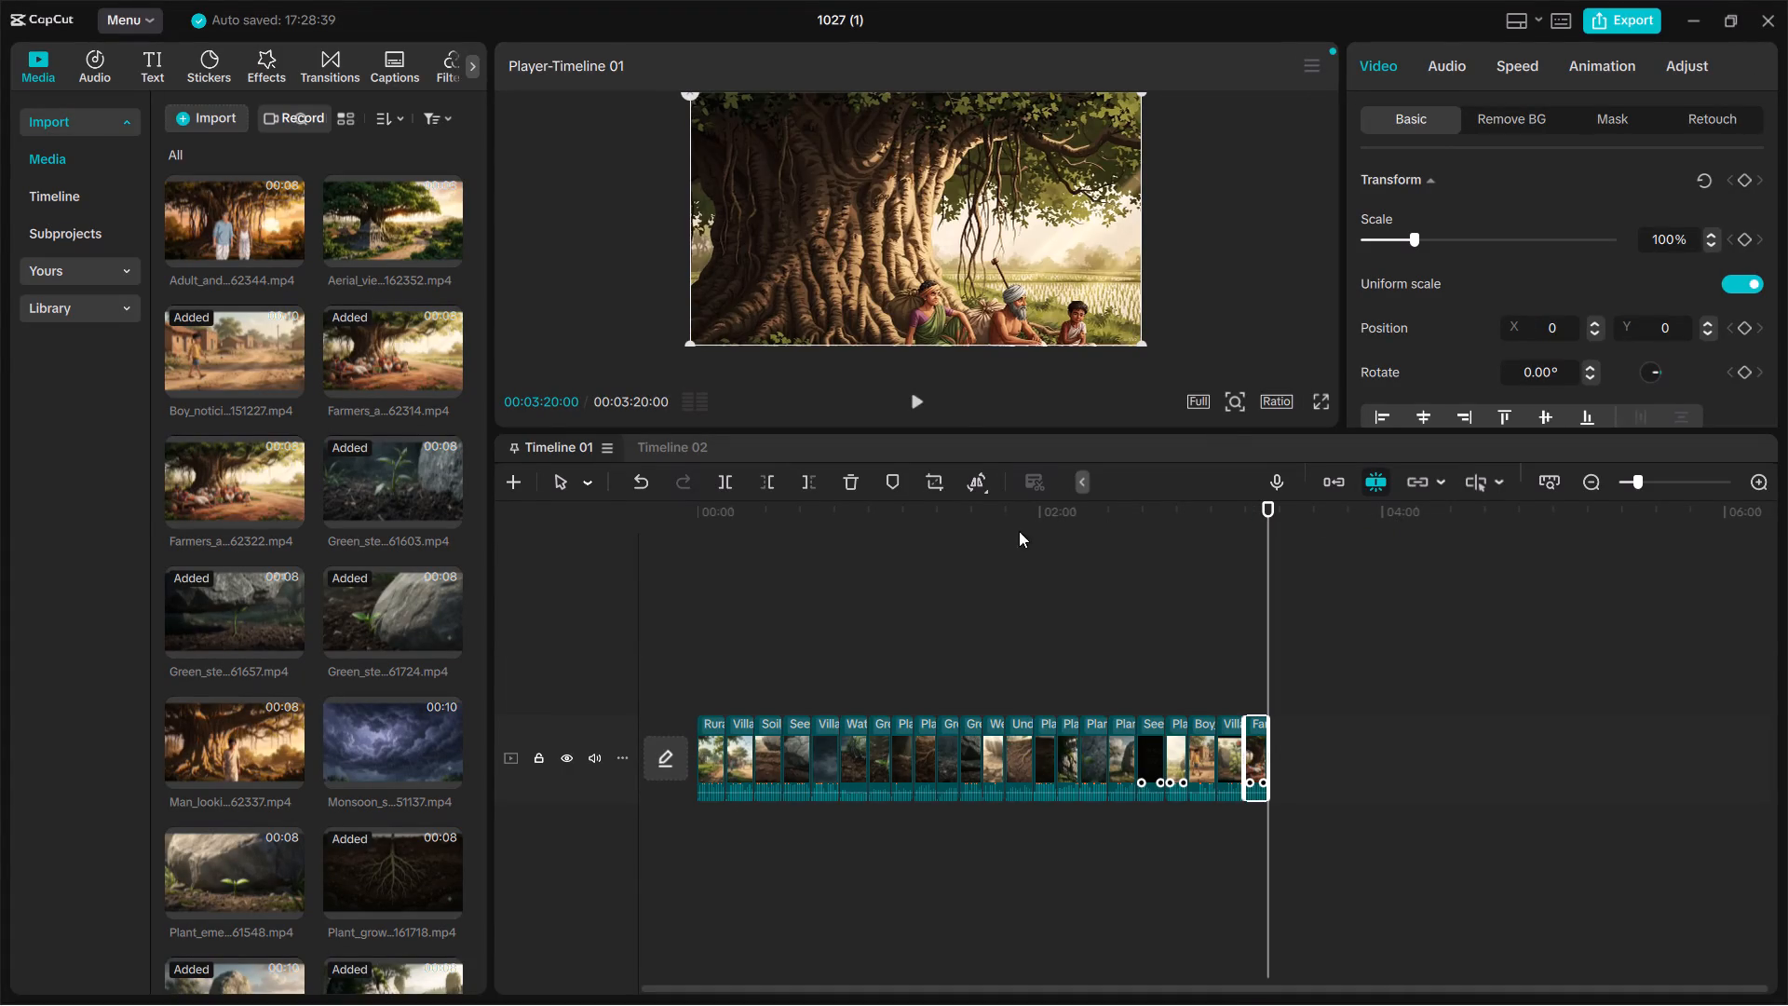
Add the Man_looki...62337 clip to the main track at 3:20, directly after the Farmers_a...62314 clip.
scroll(345, 429, "down", 1)
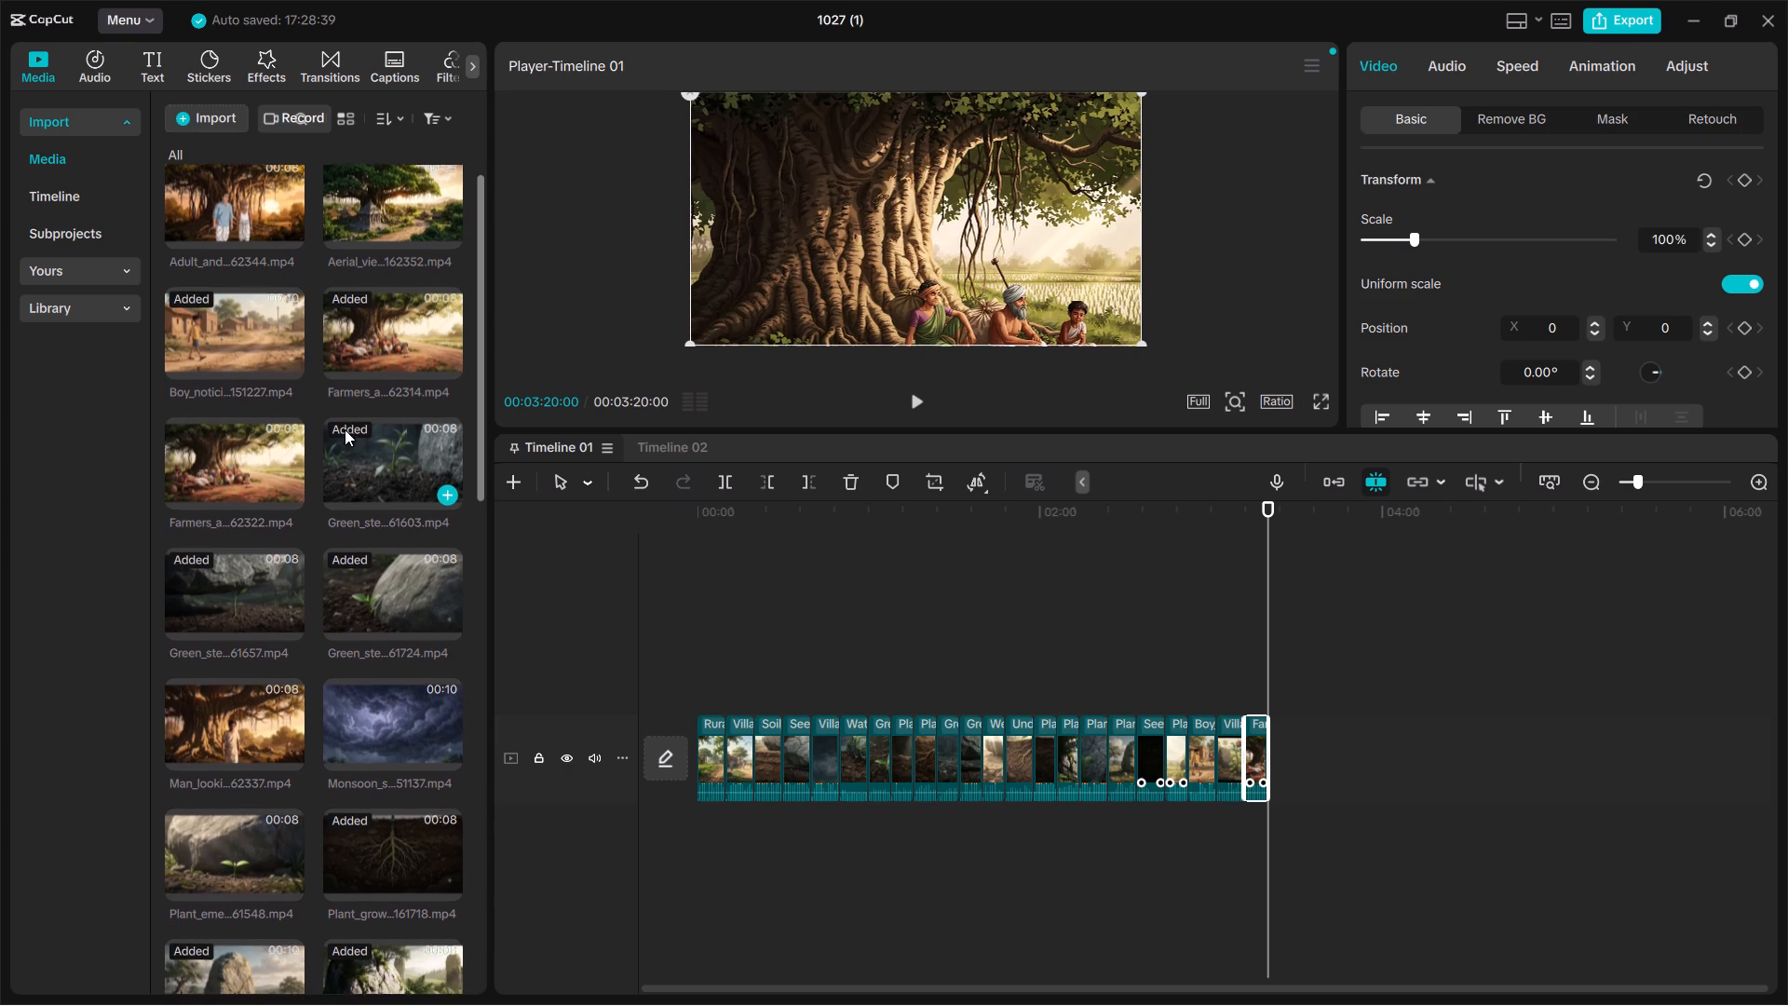
scroll(345, 429, "down", 1)
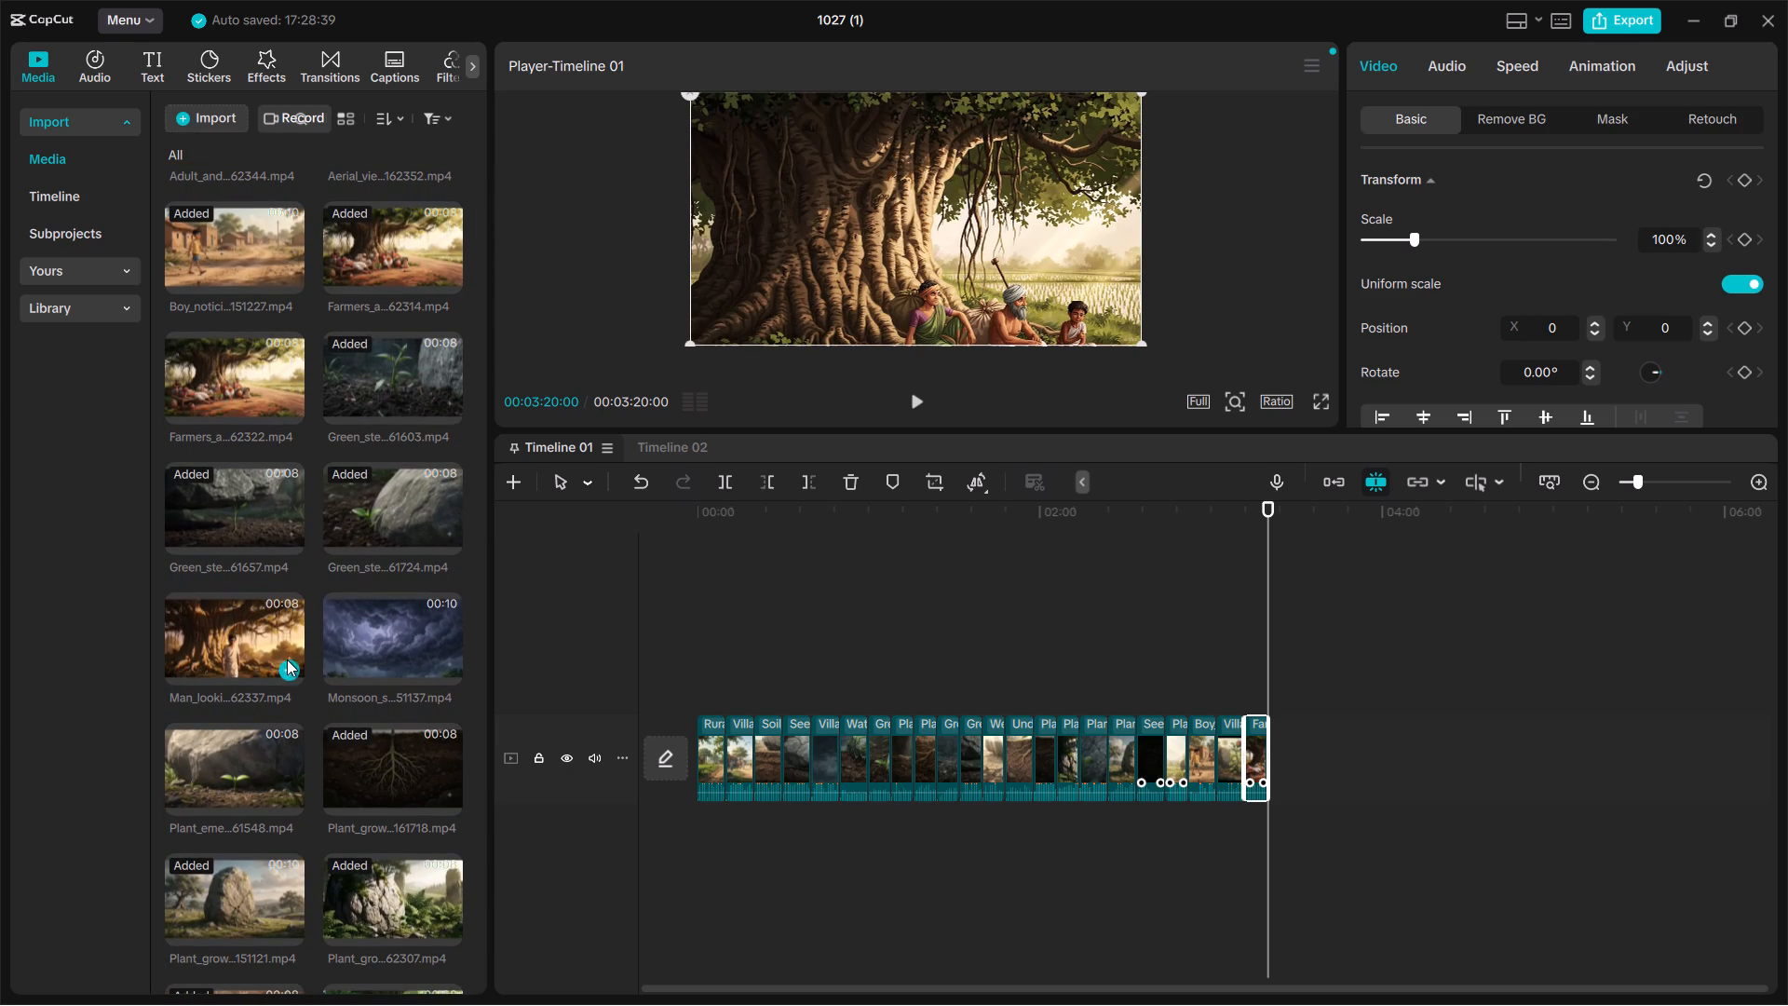
left_click(291, 672)
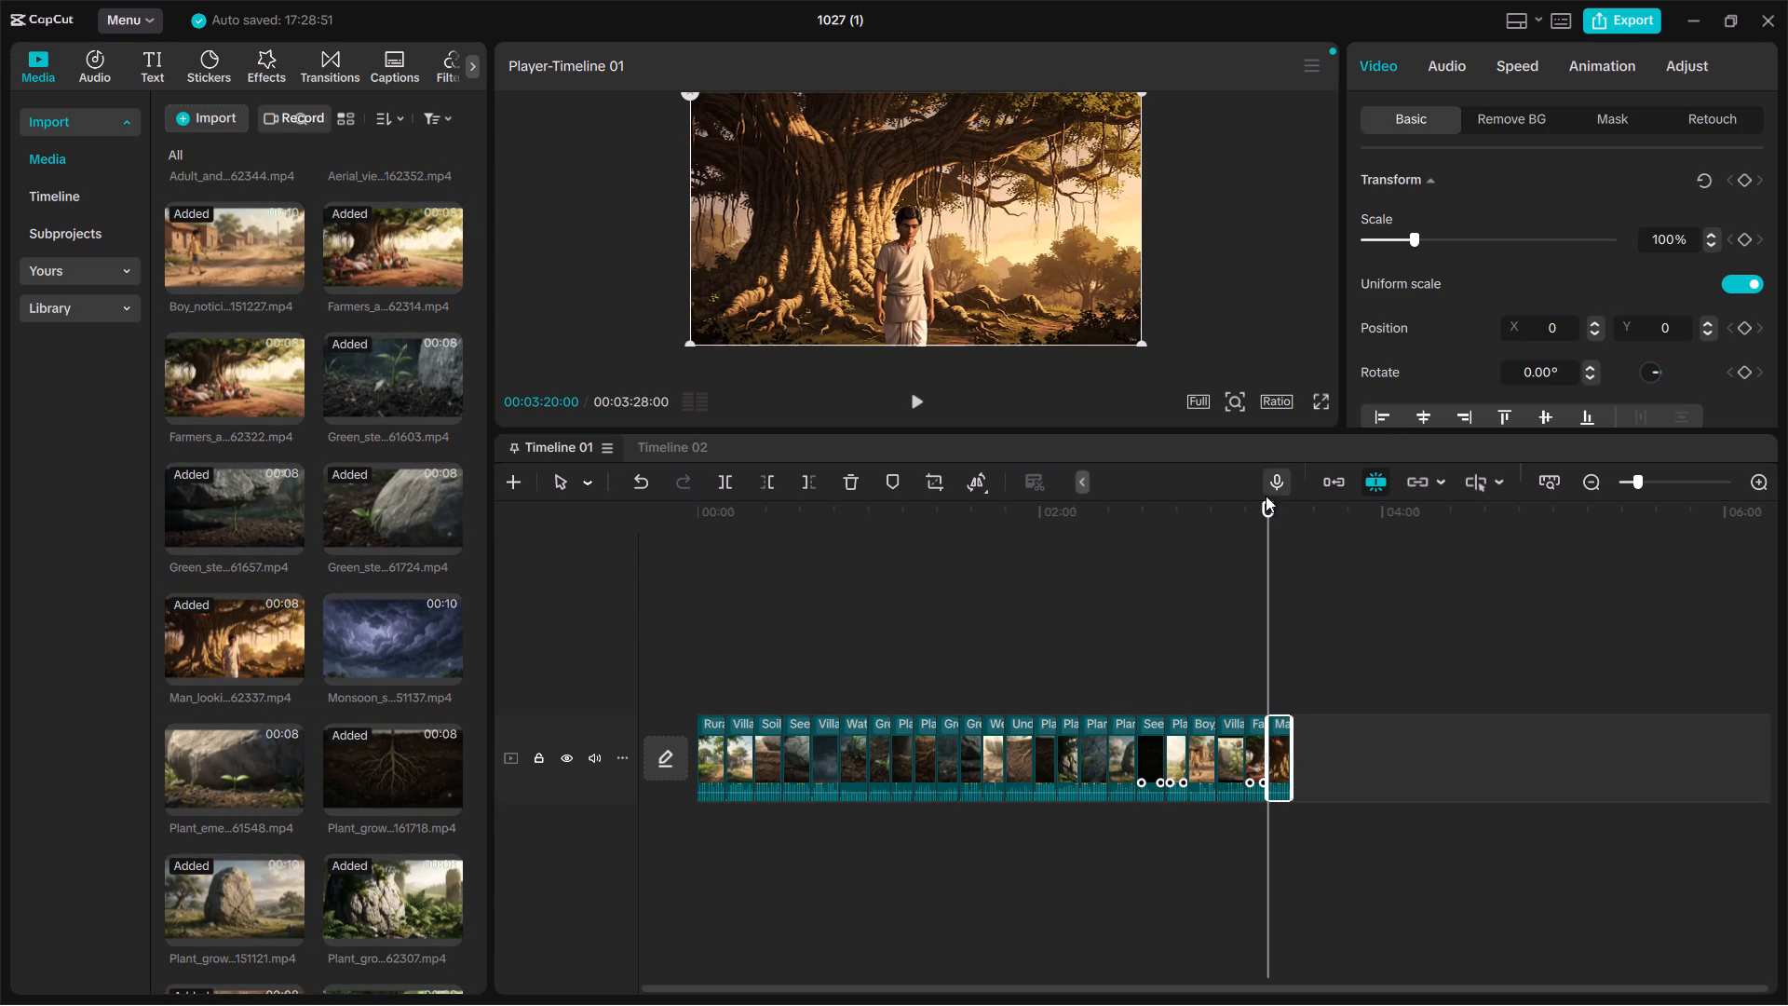
Add the Adult_and...62344 clip to the main track at 3:28, directly after the Man_looki...62337 clip.
left_click_drag(1269, 505, 1333, 507)
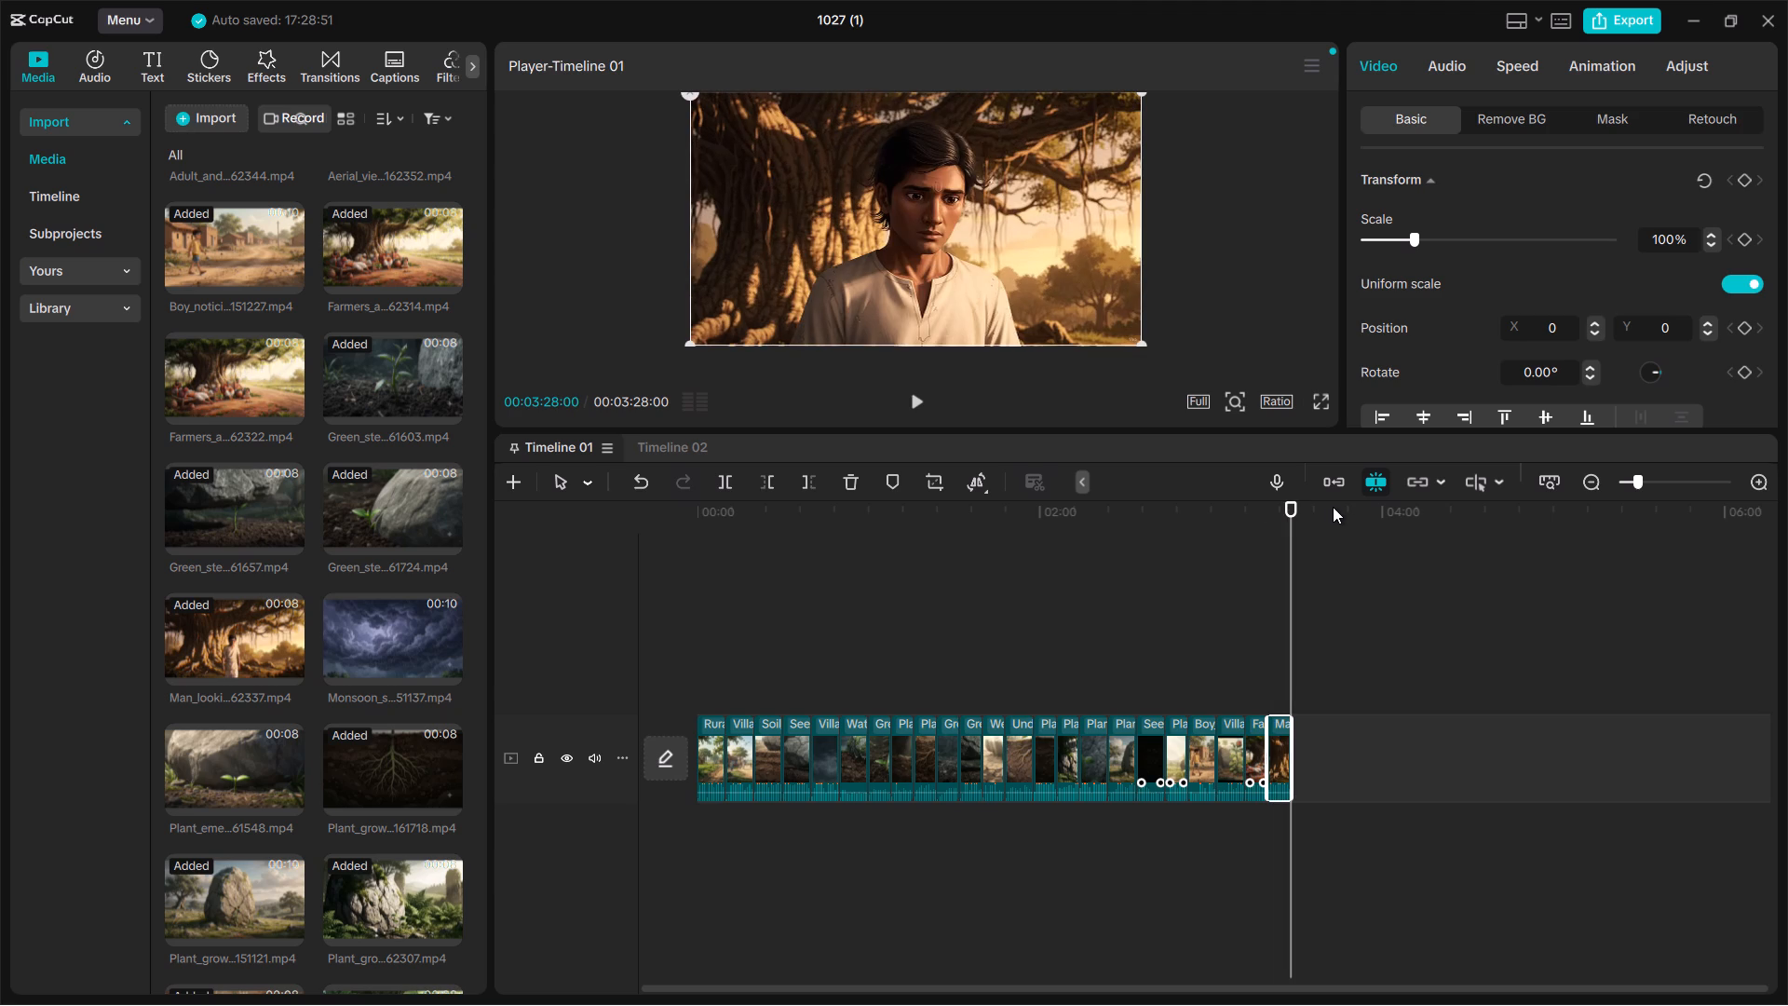
scroll(381, 426, "up", 5)
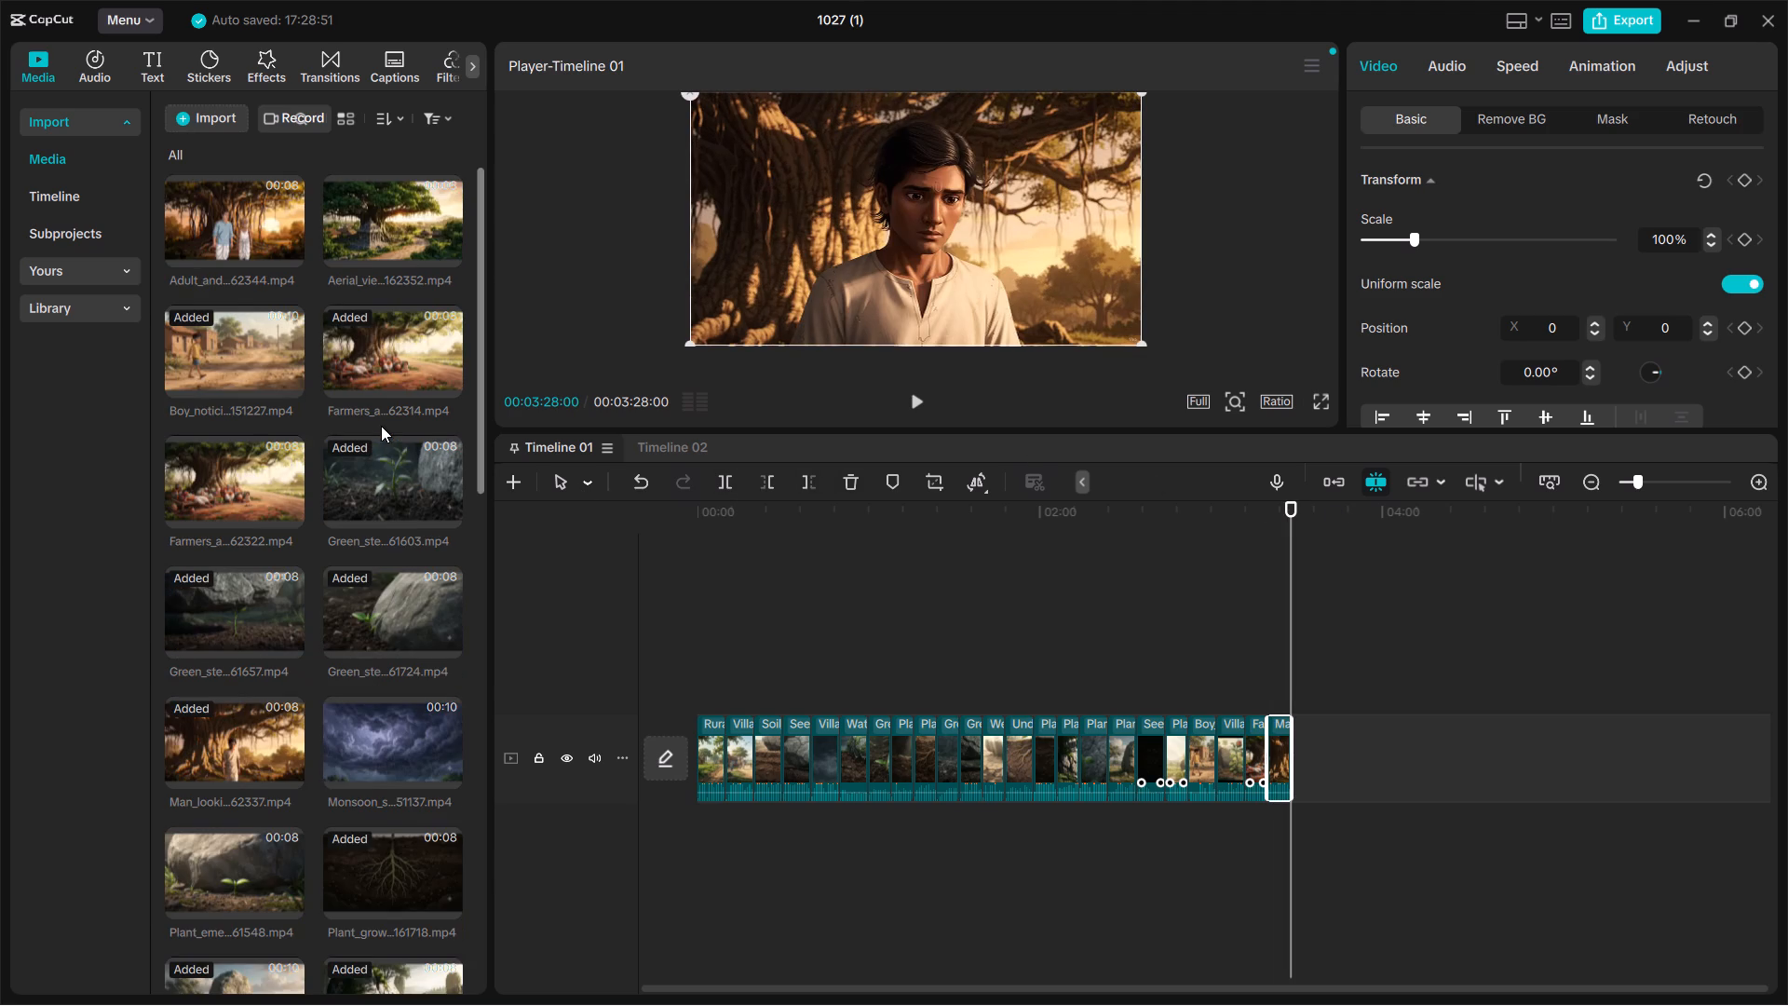
left_click(283, 245)
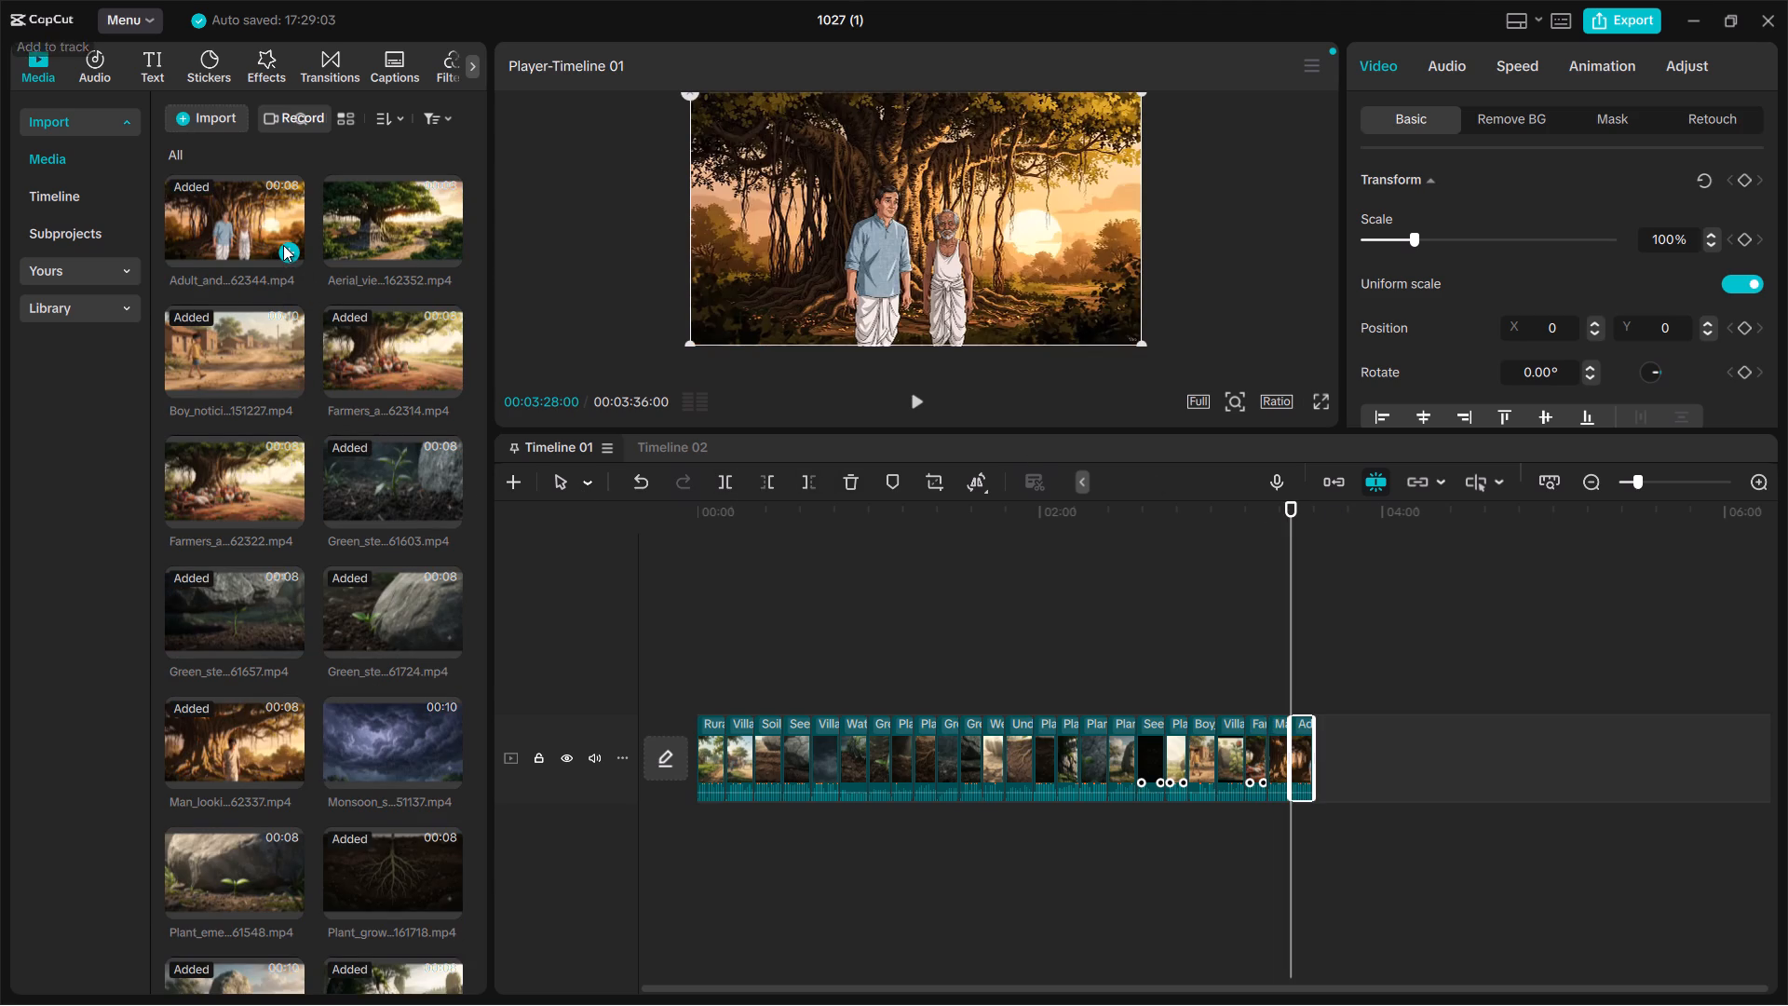
Add the Aerial_vie...162352 clip and place it on the main track at 3:36, directly after the Adult_and...62344 clip.
left_click(444, 253)
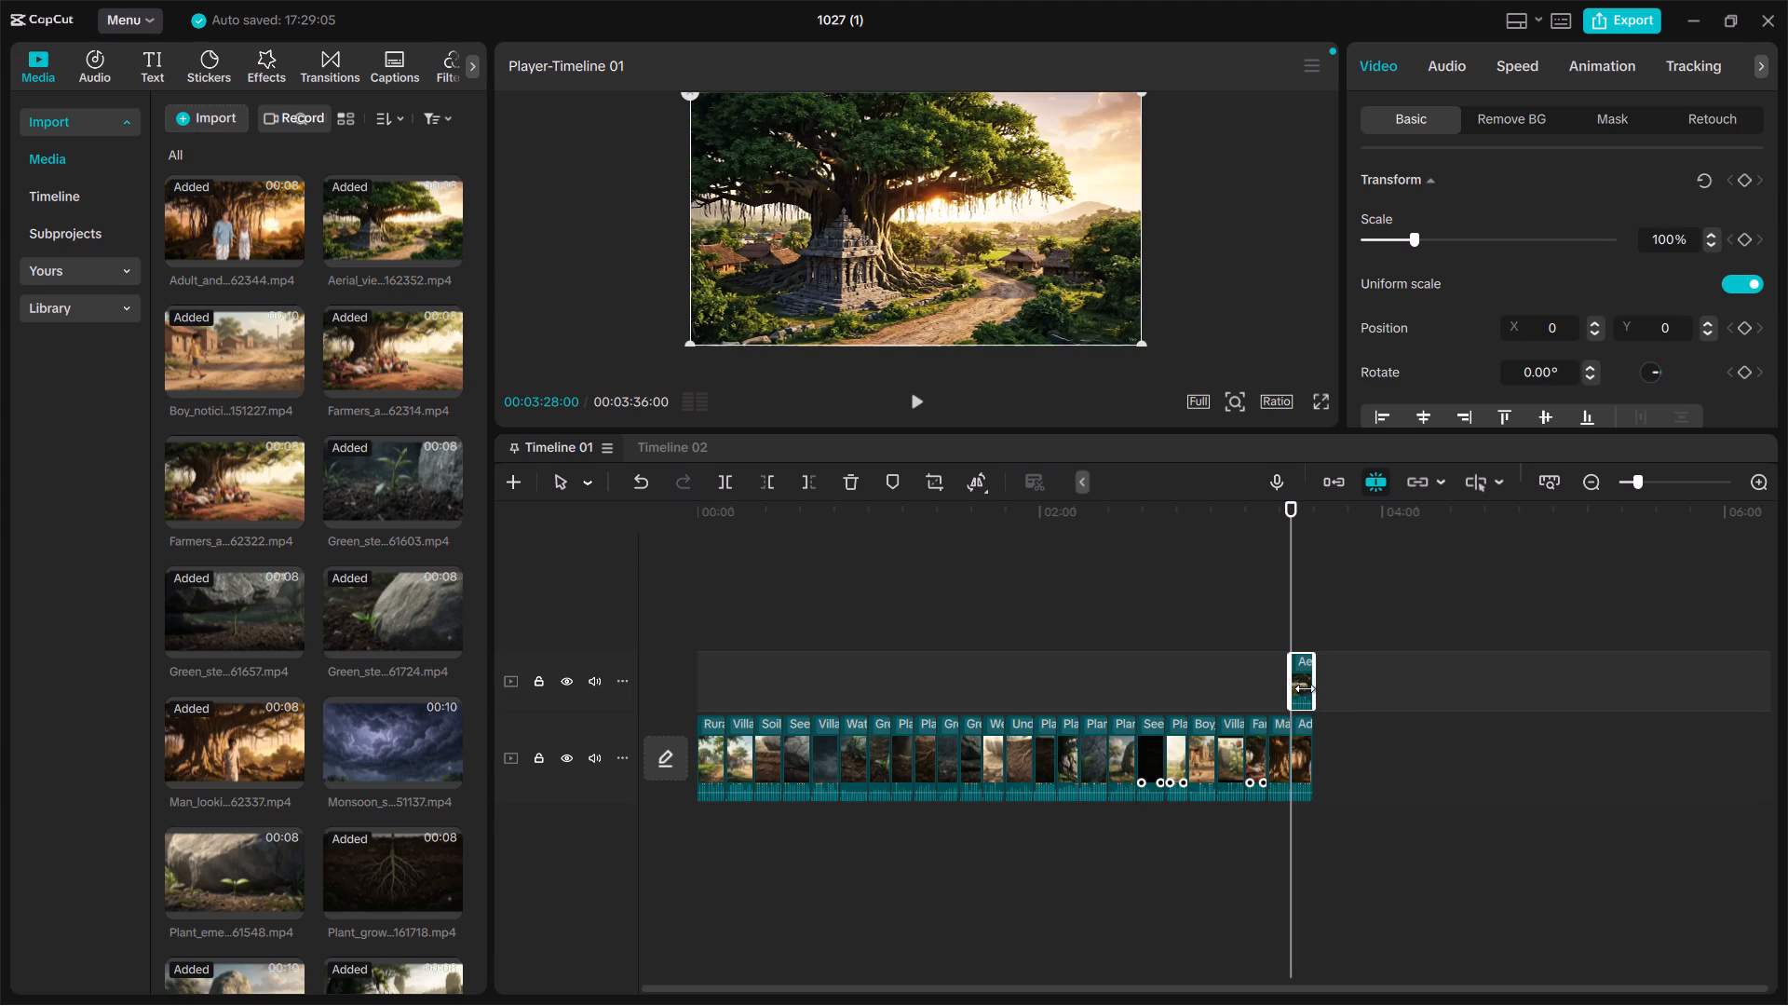
left_click_drag(1302, 686, 1334, 760)
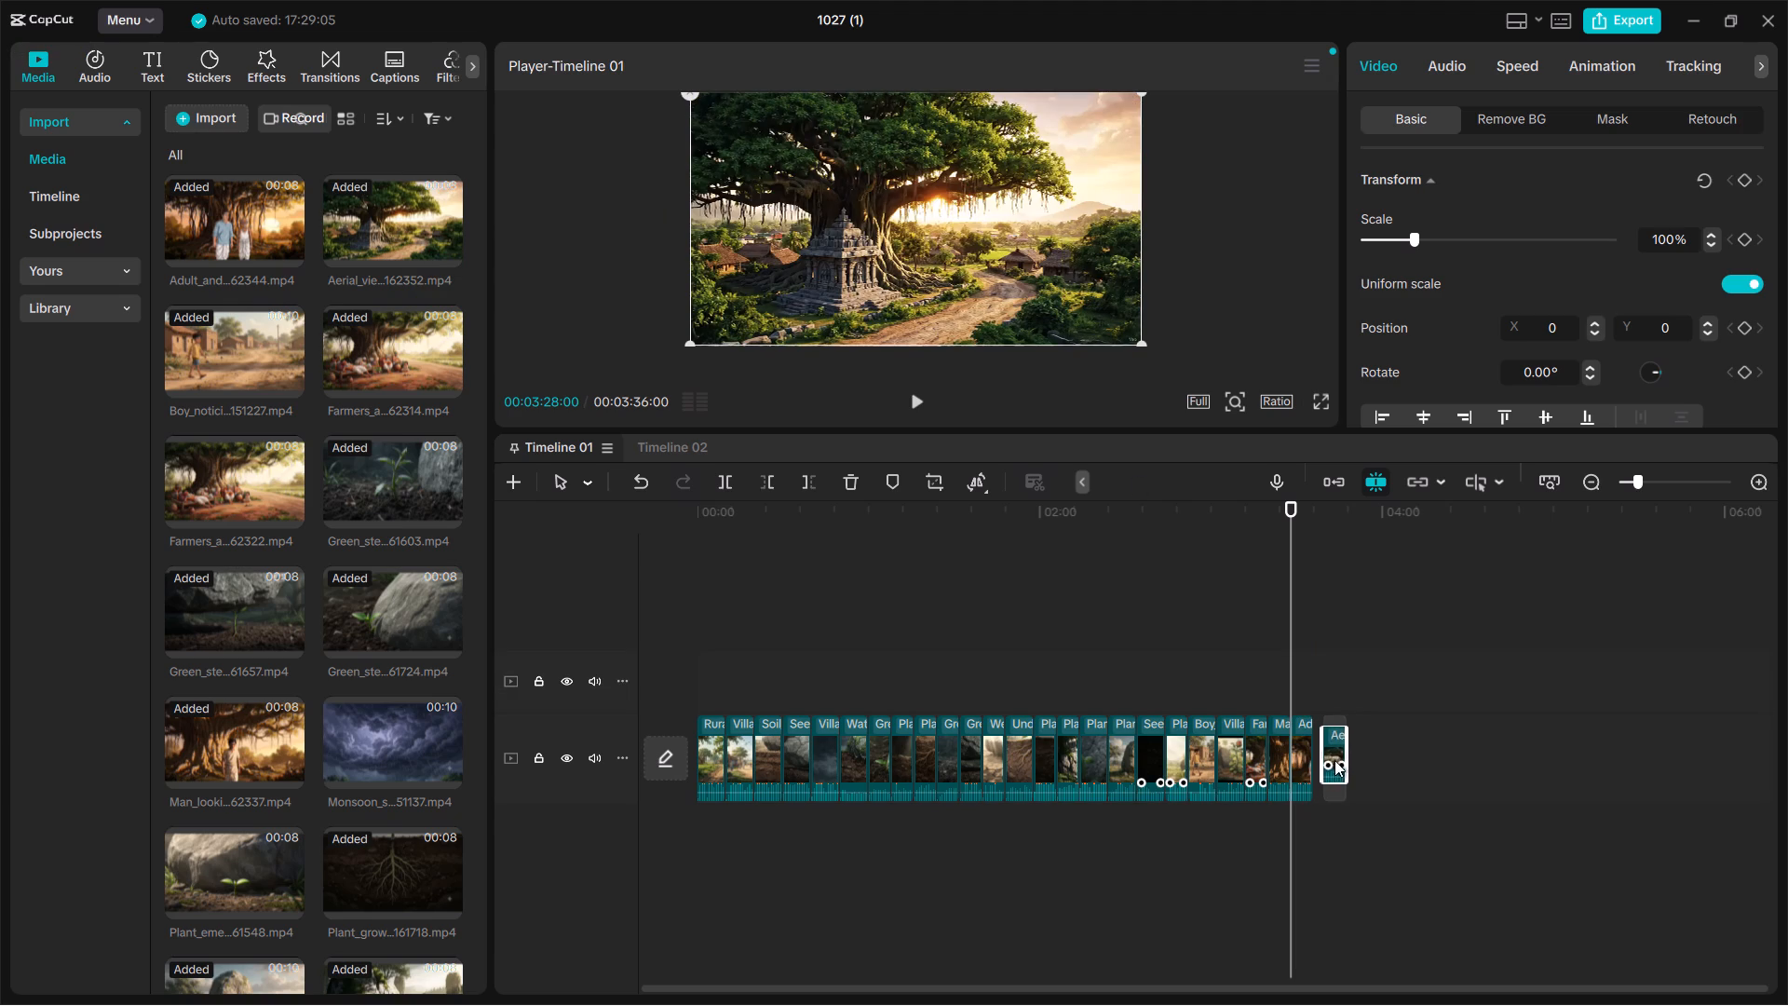
left_click_drag(1334, 760, 1330, 758)
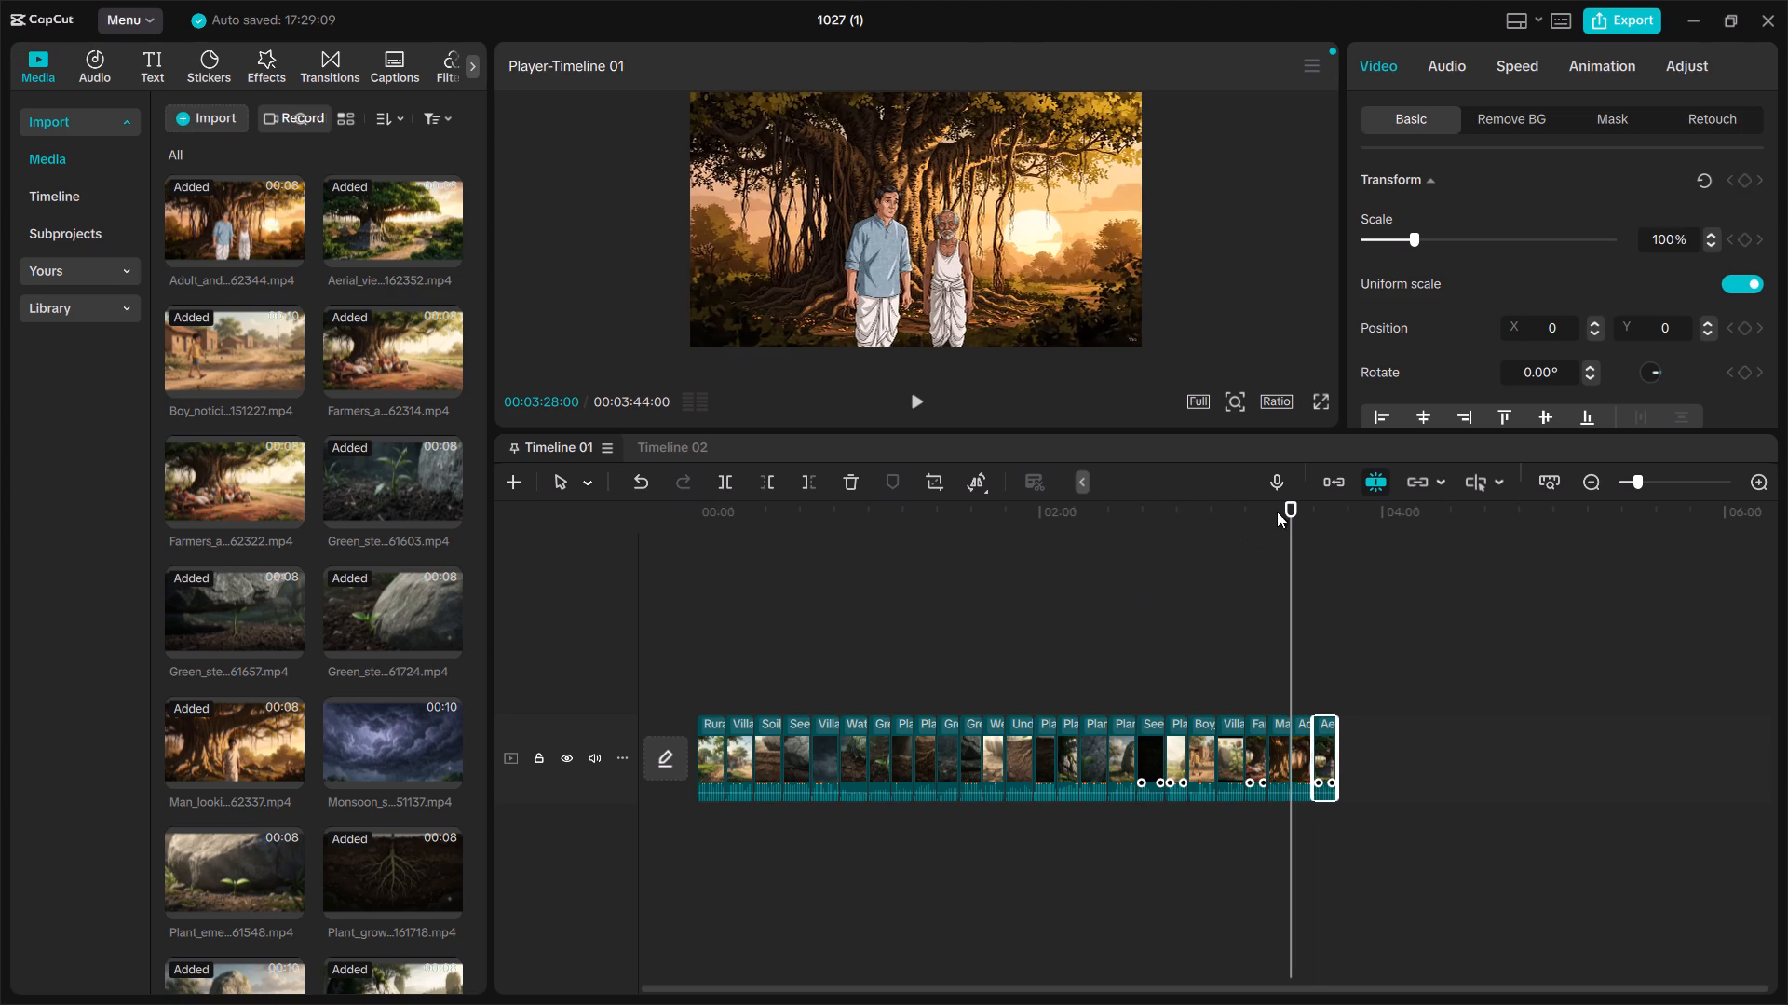
Play Timeline 01 from the beginning to review the assembled clips.
left_click_drag(1294, 505, 696, 616)
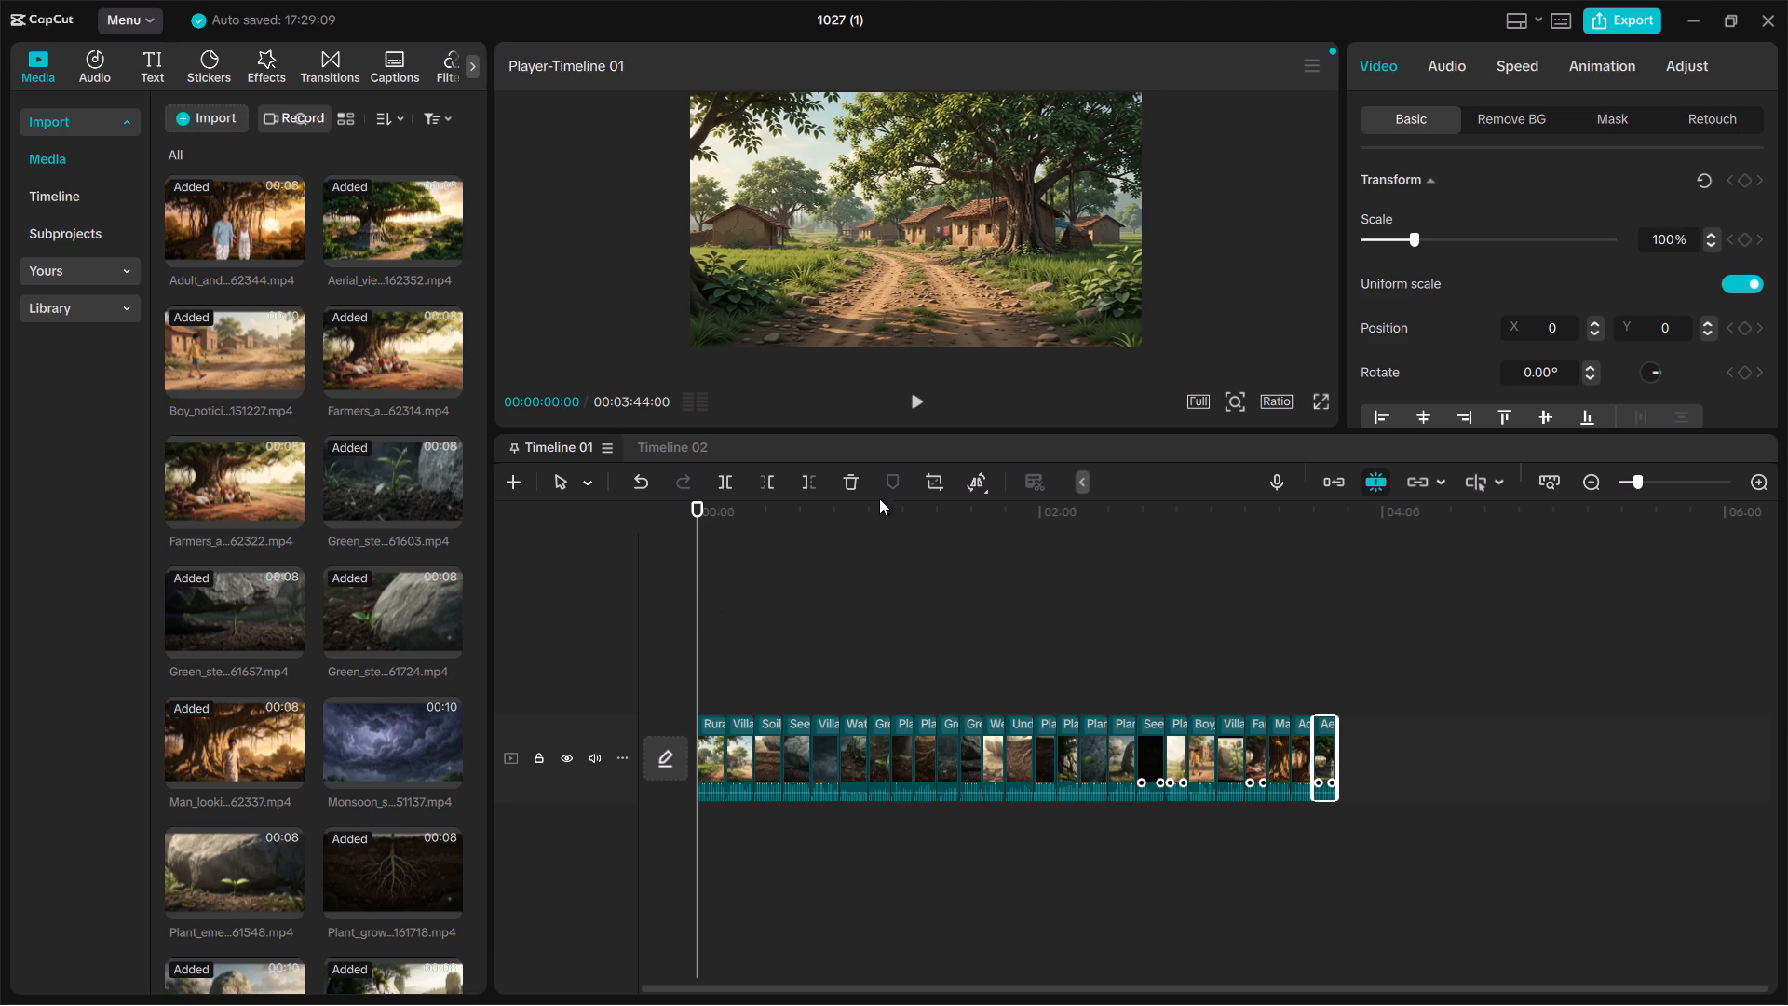
left_click(916, 397)
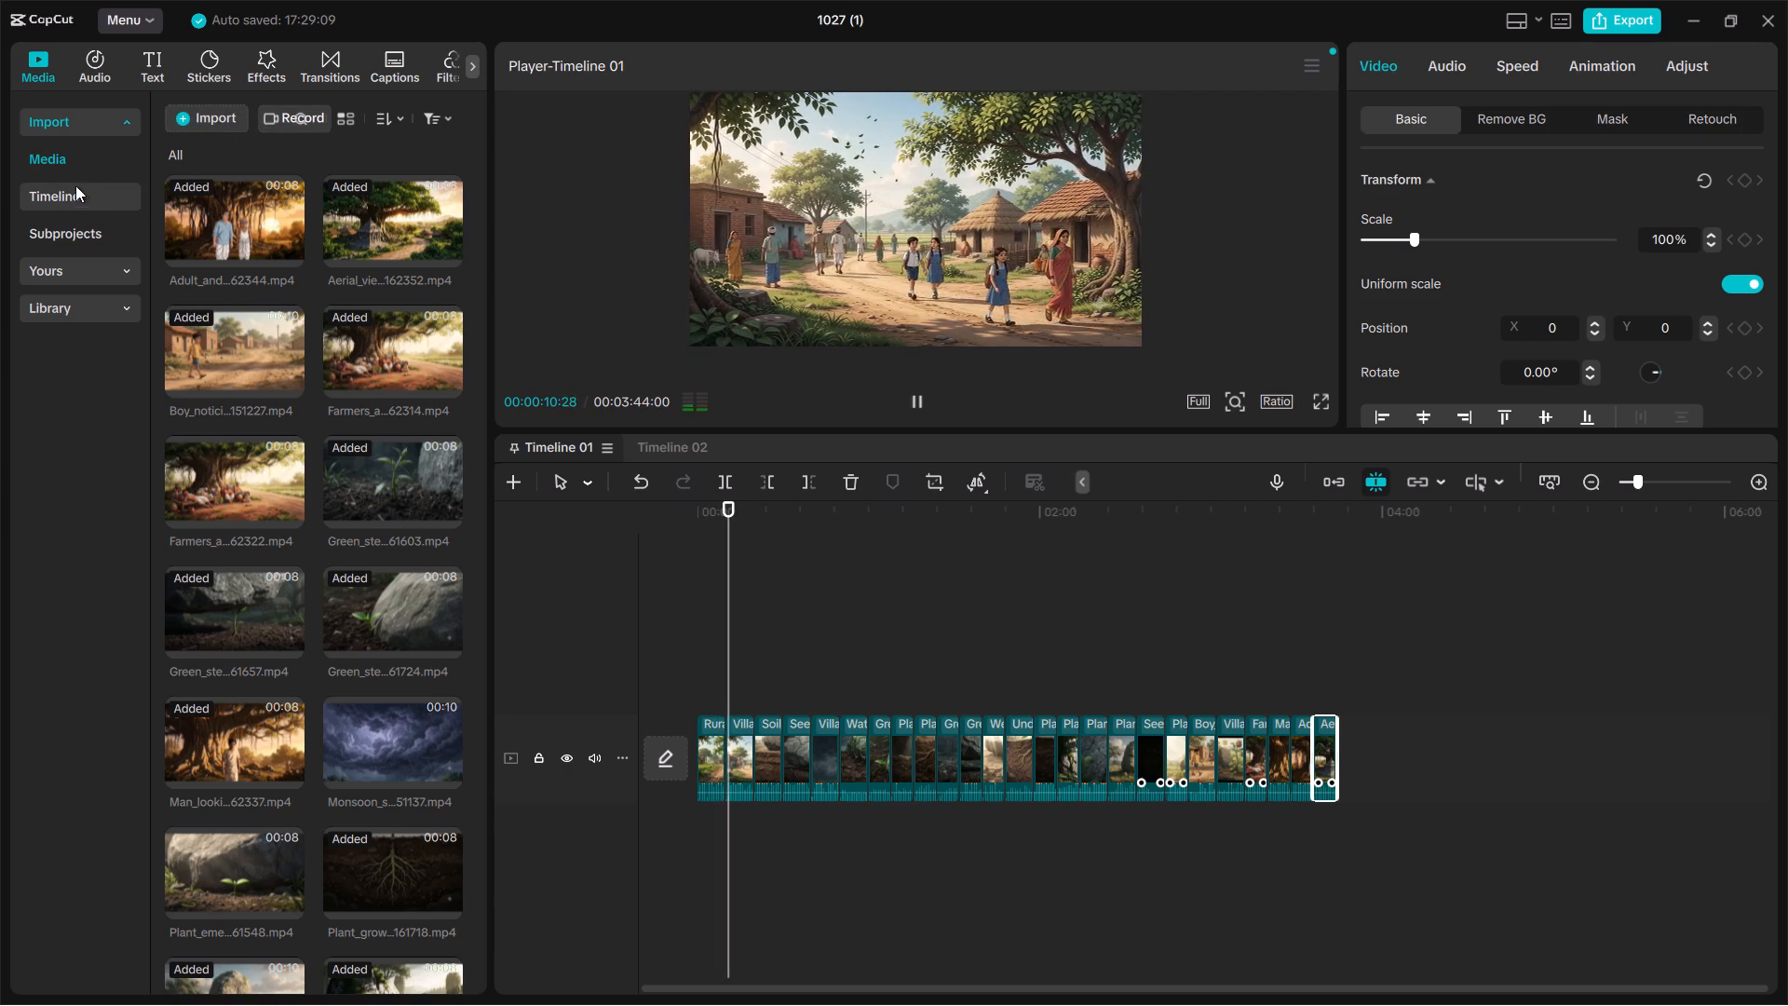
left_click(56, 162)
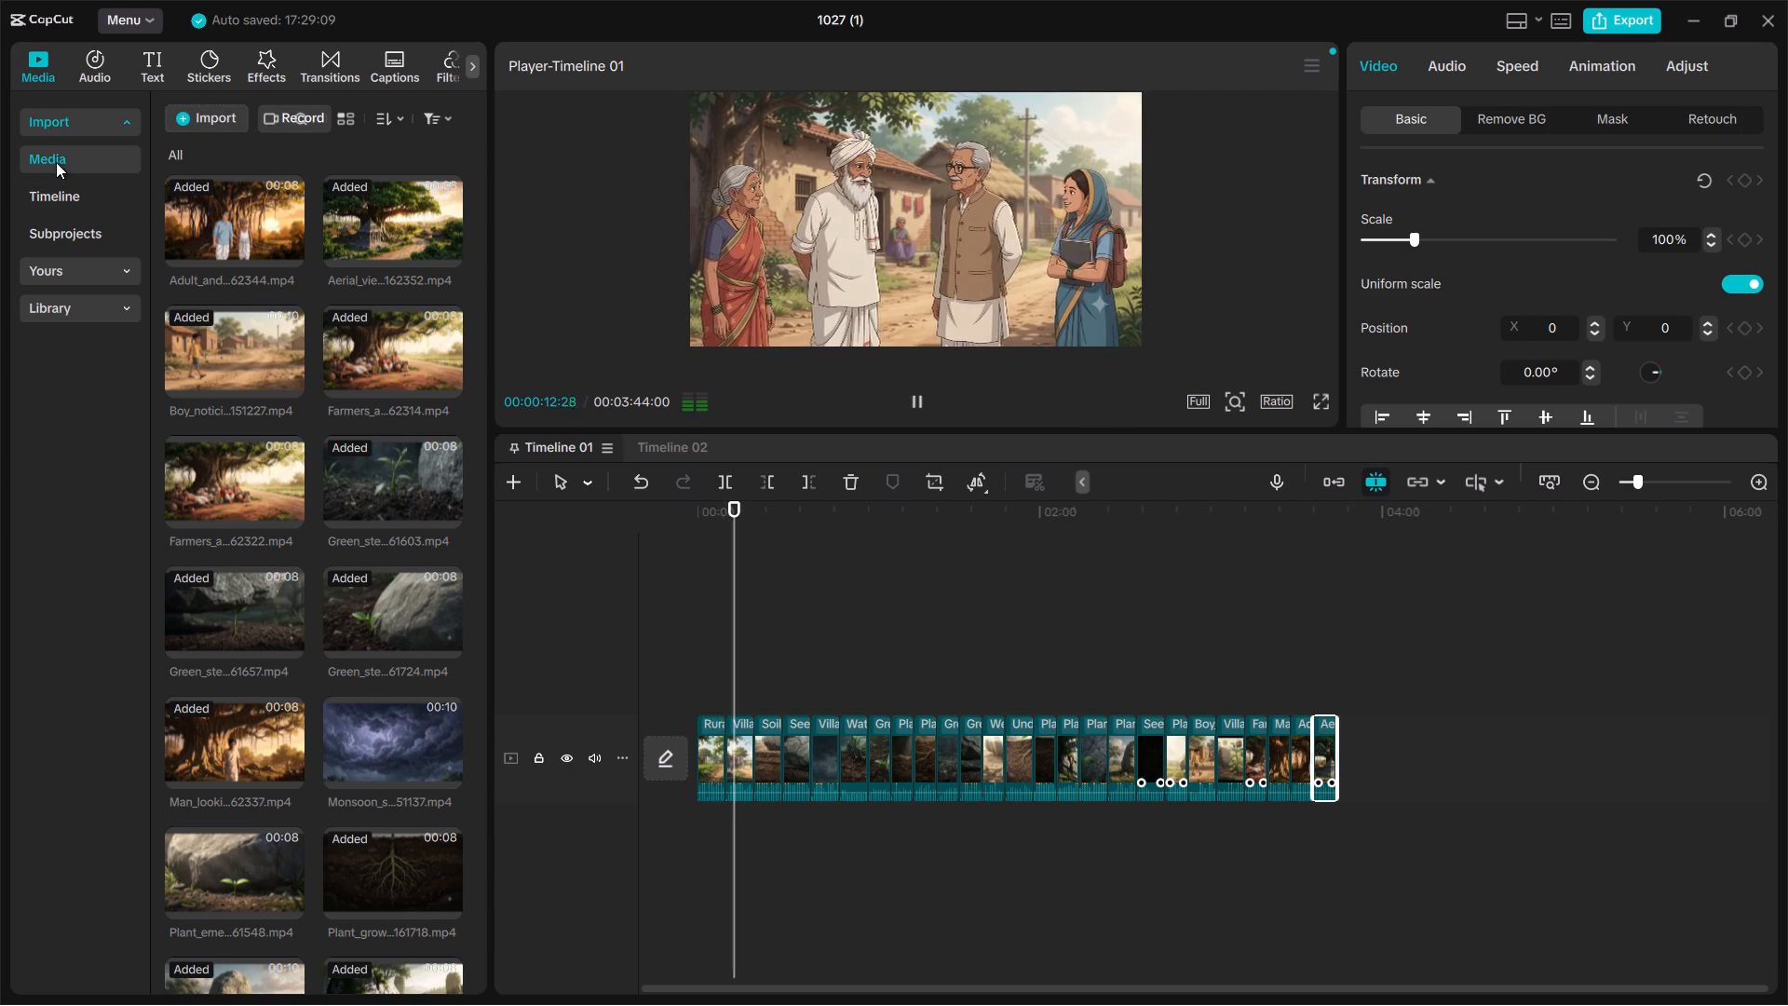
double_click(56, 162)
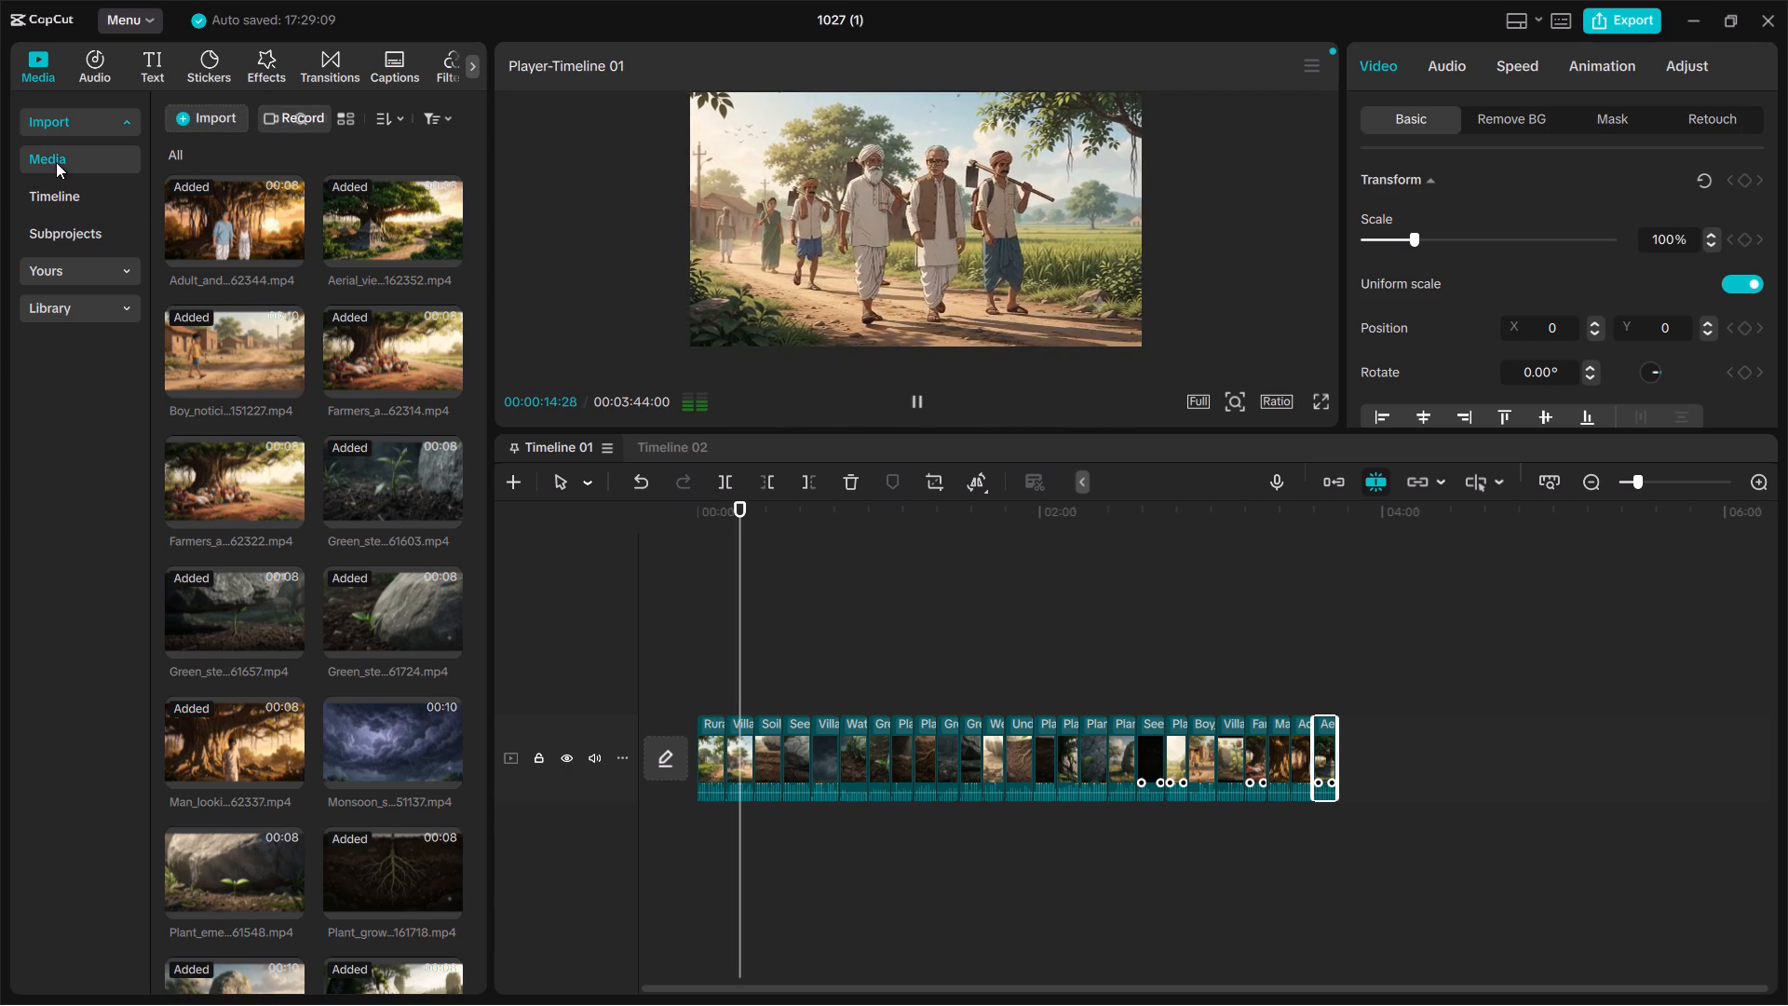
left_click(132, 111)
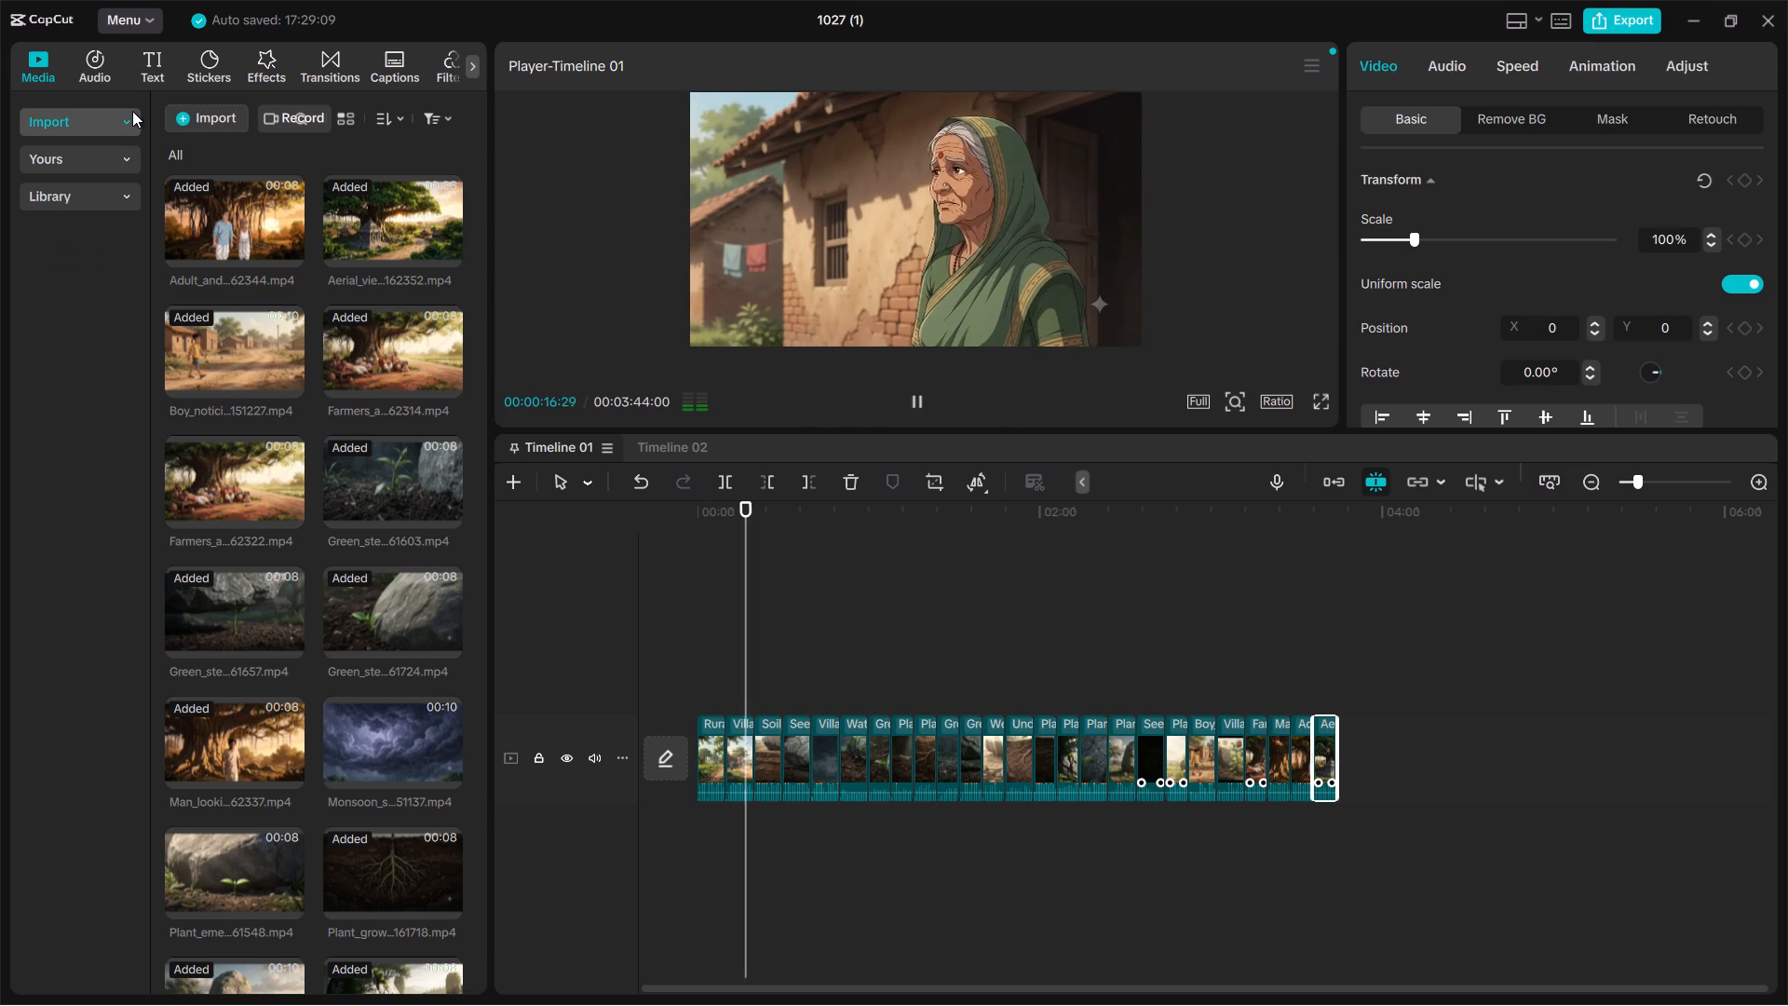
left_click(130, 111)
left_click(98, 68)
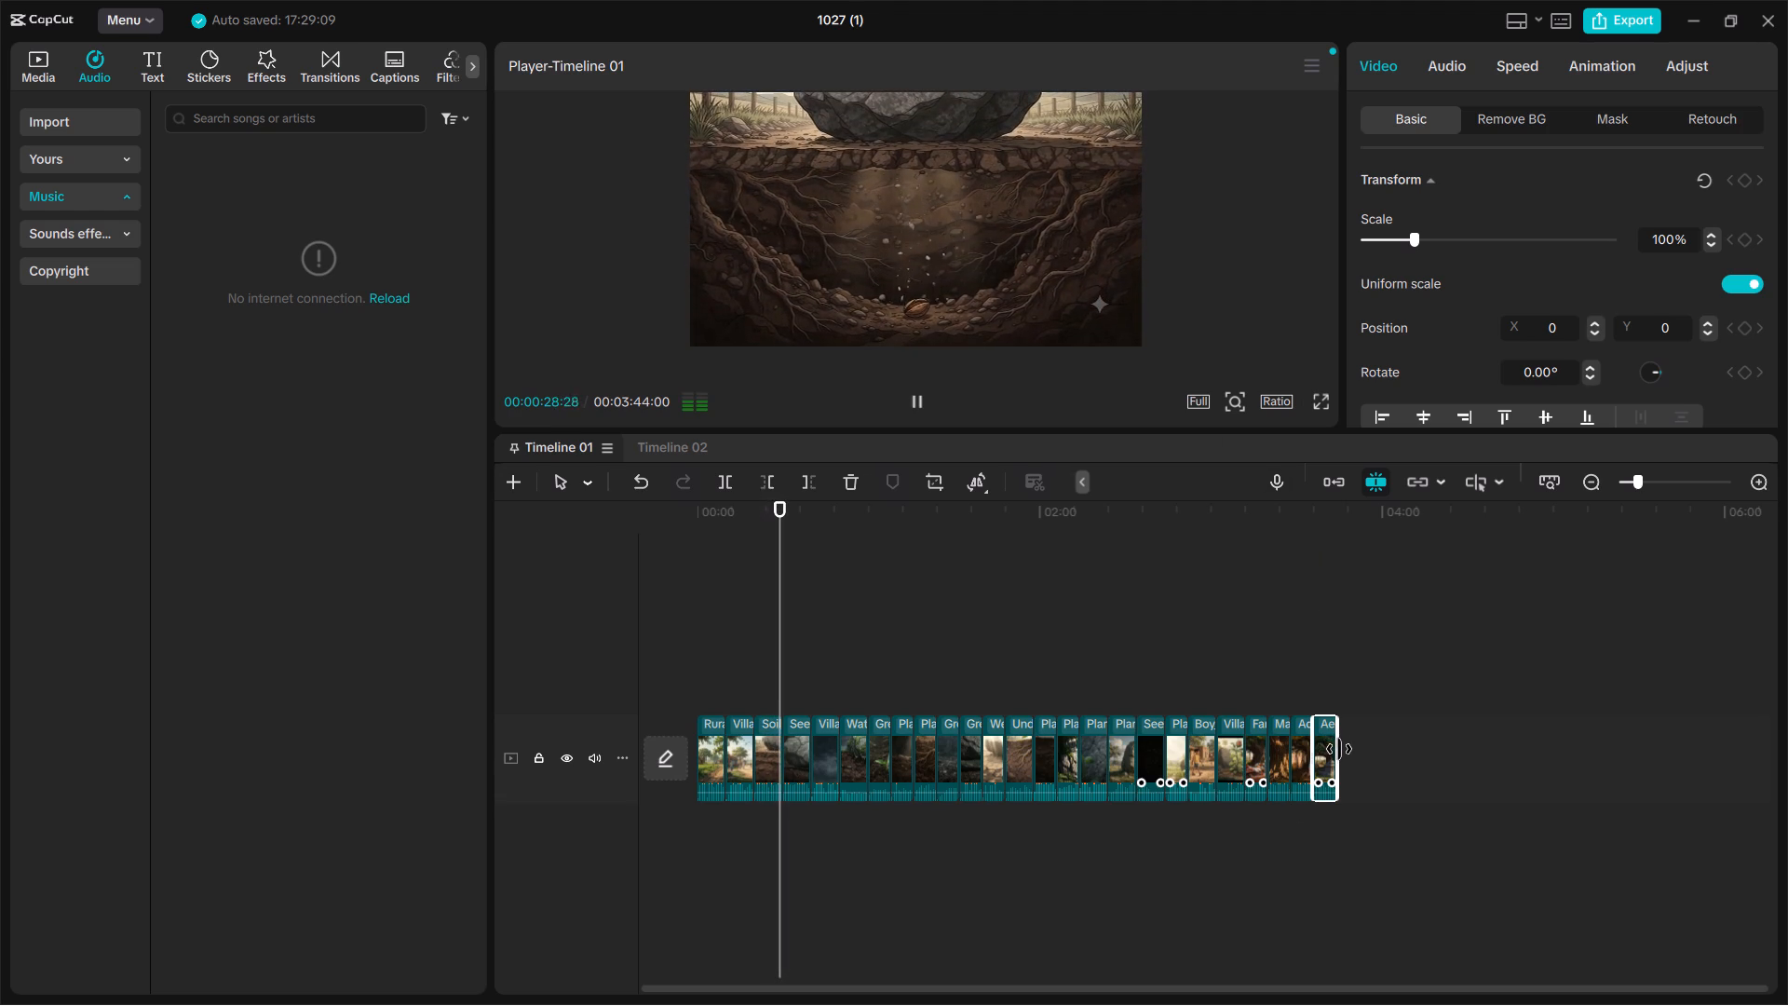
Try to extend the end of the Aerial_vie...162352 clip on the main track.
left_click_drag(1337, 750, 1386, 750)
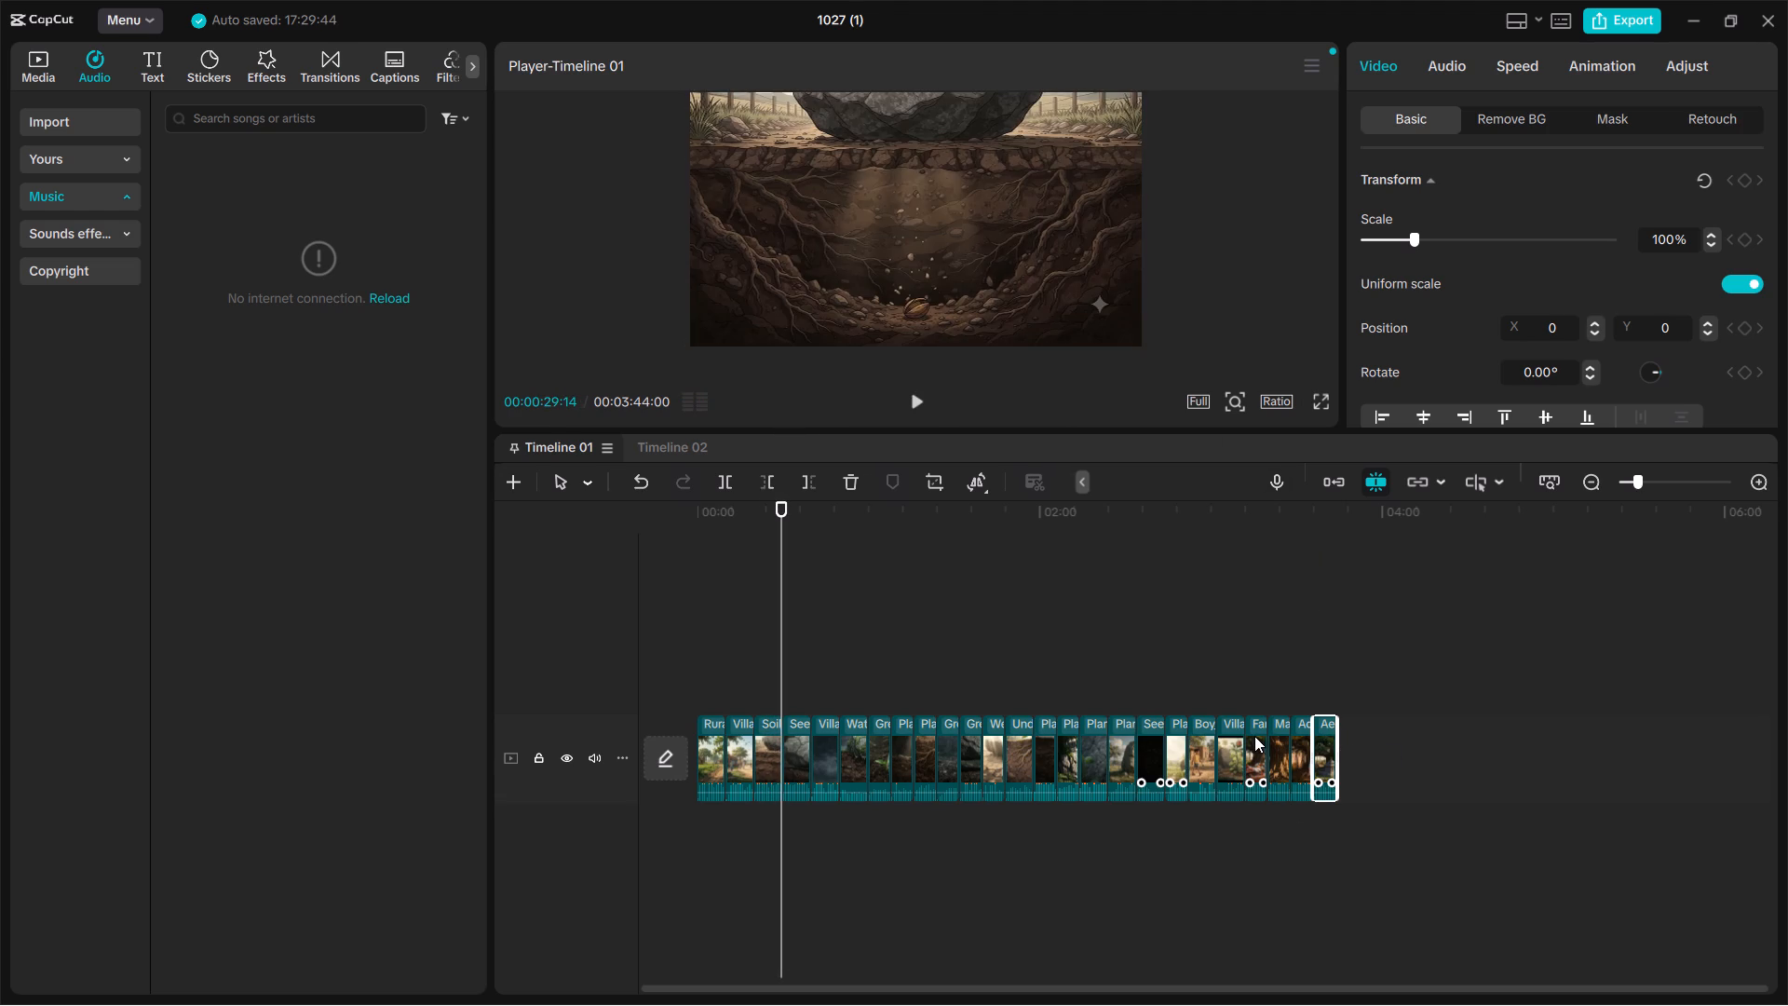
Resume playback from about 0:29 and examine the seed and storm clips and the whole clip sequence on the timeline.
scroll(1254, 736, "up", 18, "ctrl")
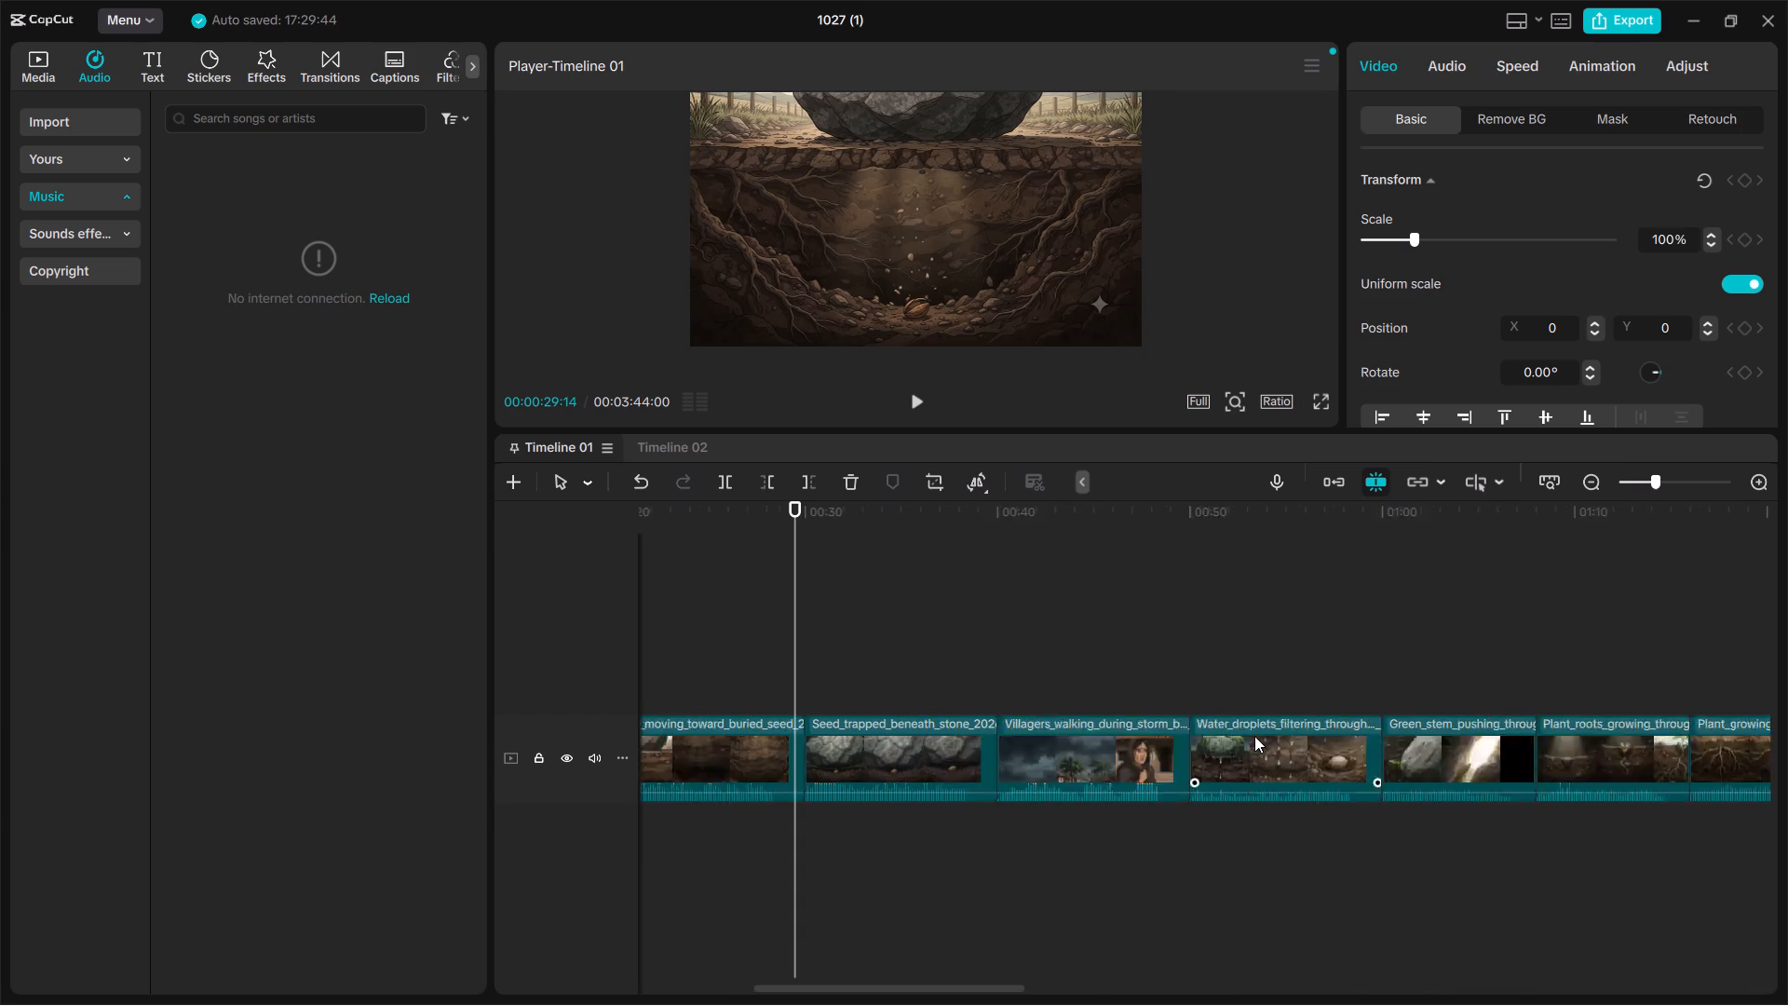
scroll(1254, 736, "up", 13, "ctrl")
scroll(1254, 736, "down", 6, "ctrl")
scroll(1254, 736, "up", 5, "ctrl")
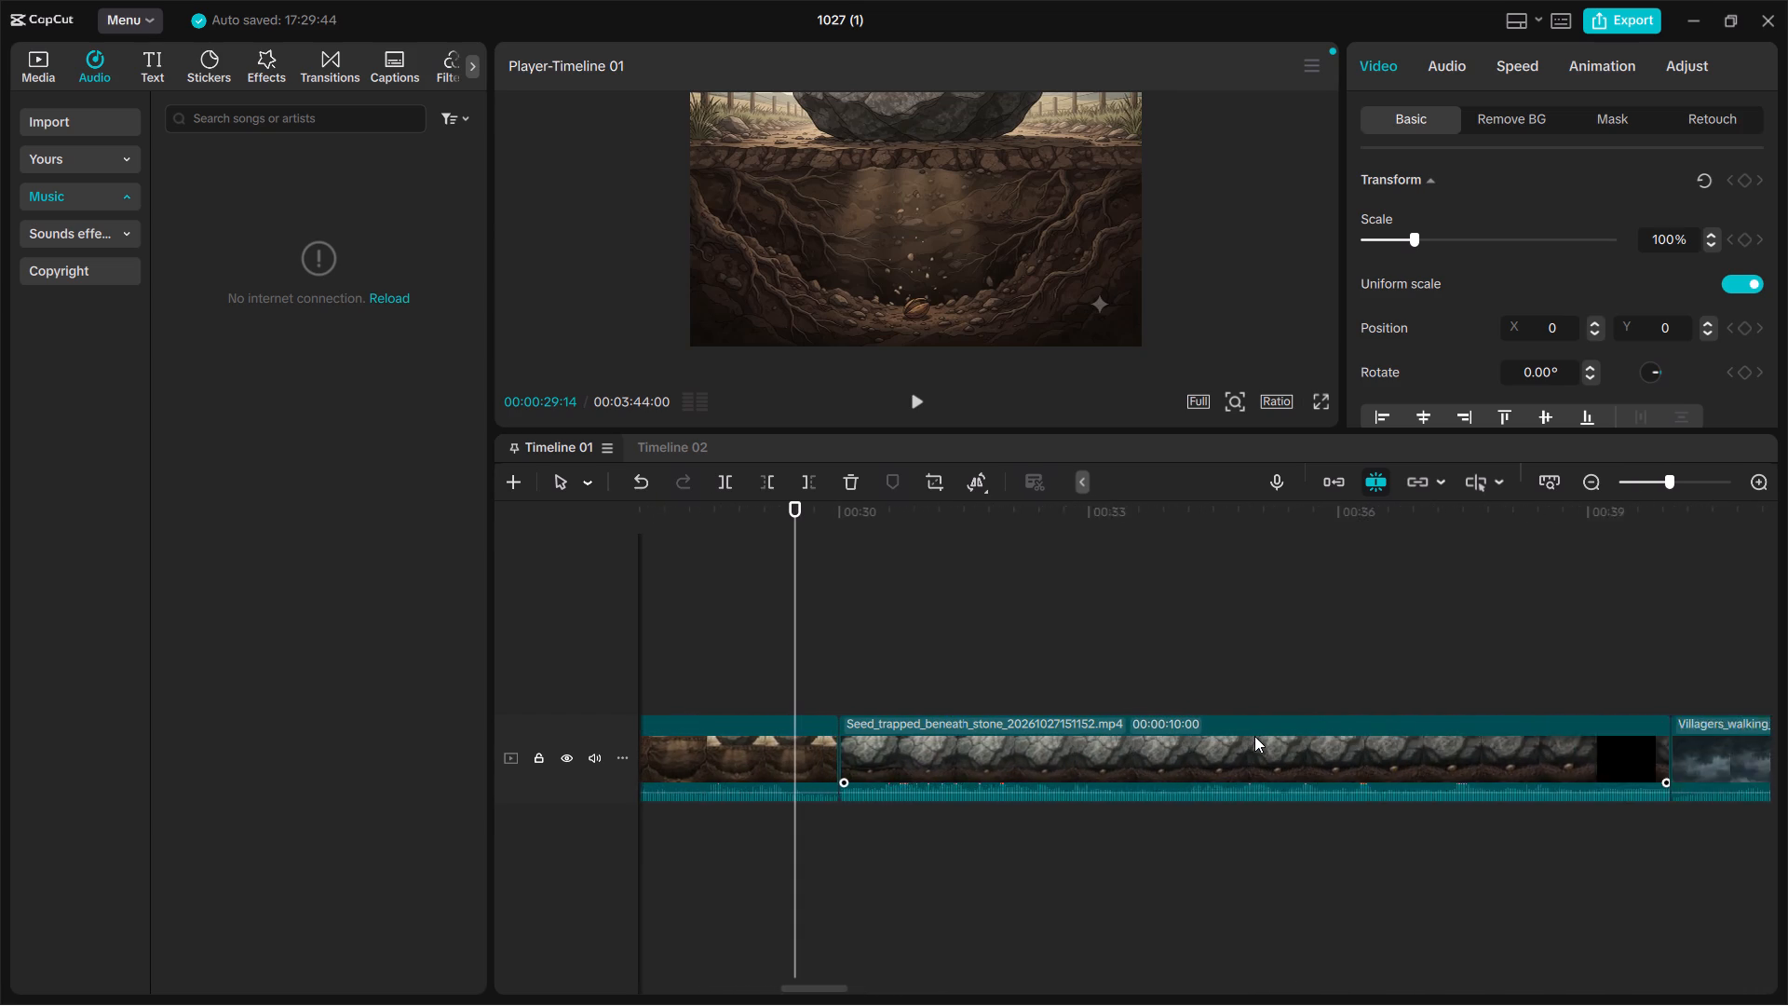
scroll(1254, 736, "up", 3, "ctrl")
scroll(1254, 736, "down", 11, "ctrl")
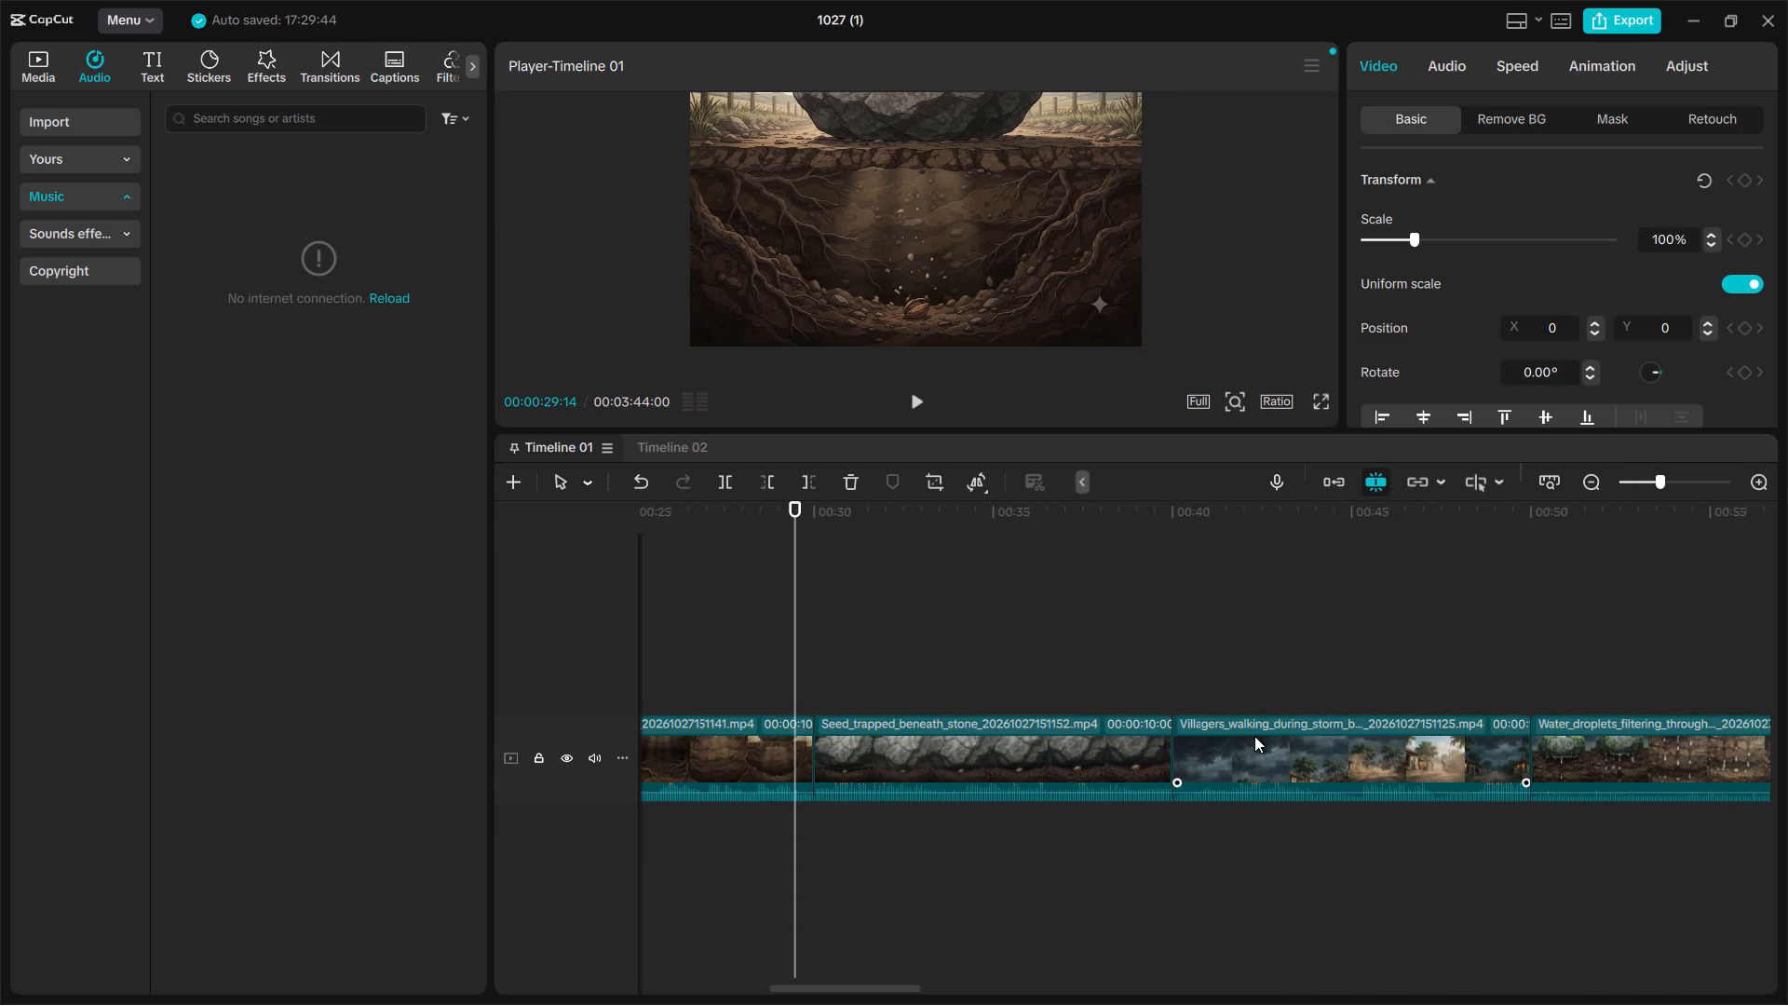
left_click(914, 406)
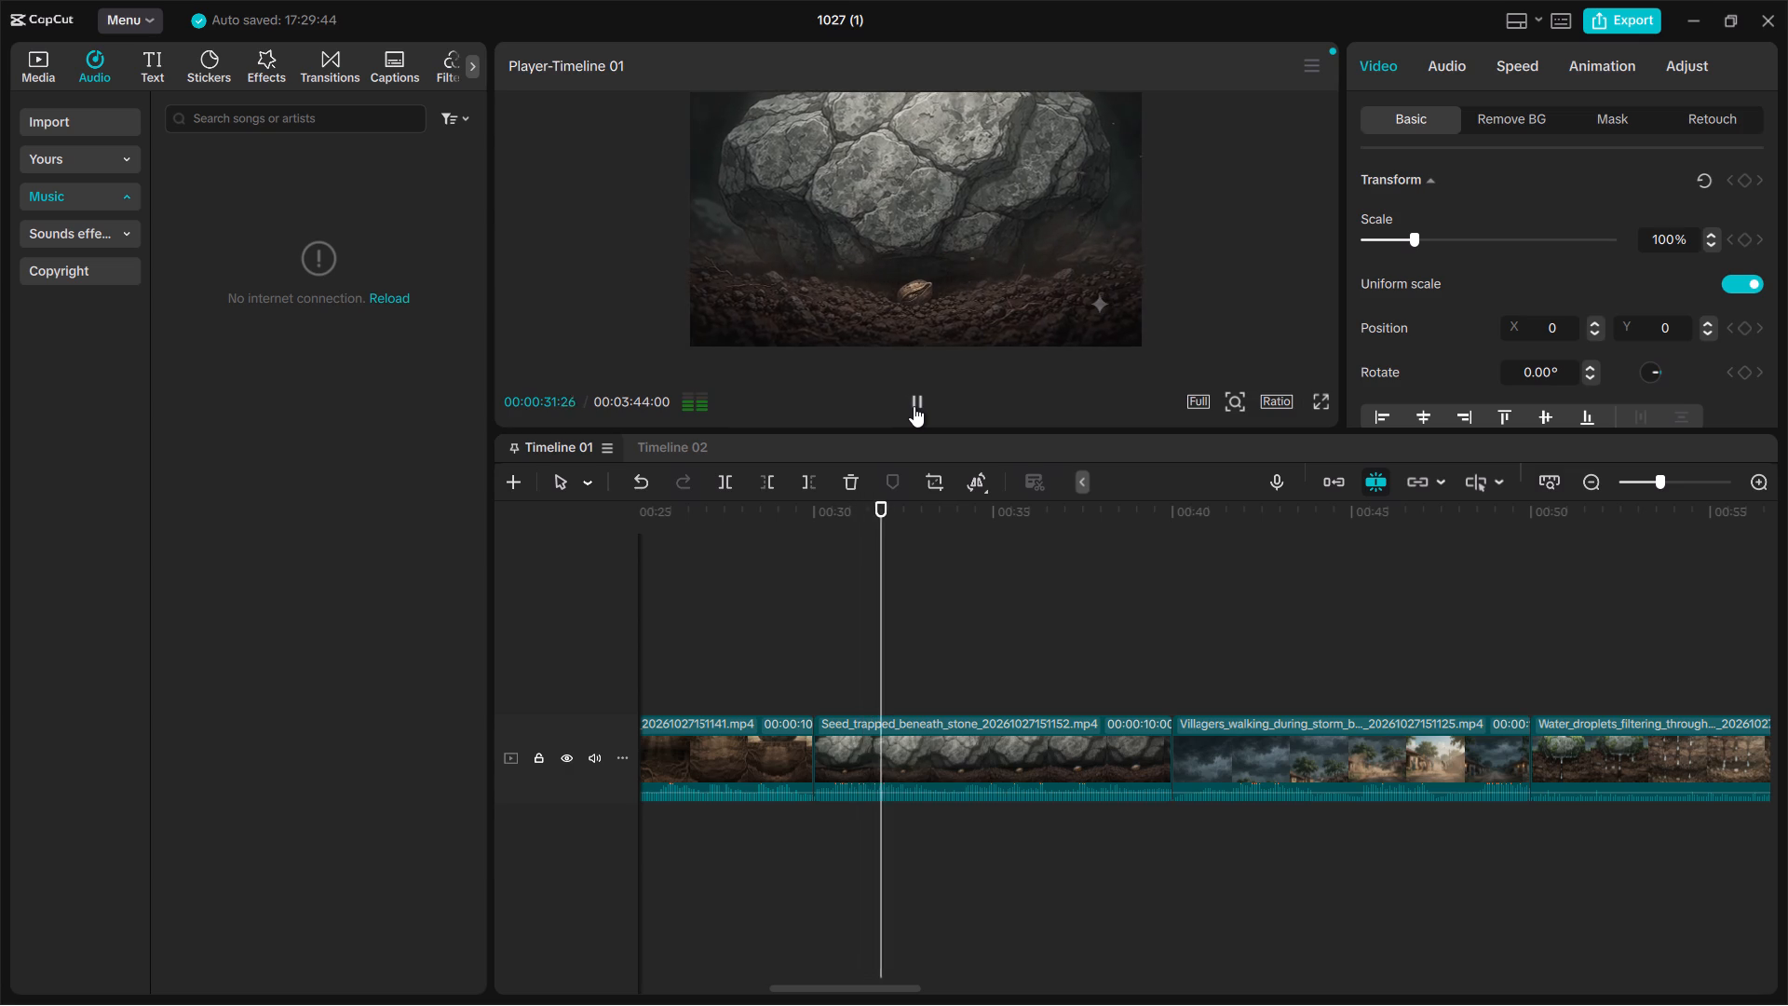
scroll(914, 406, "up", 4, "ctrl")
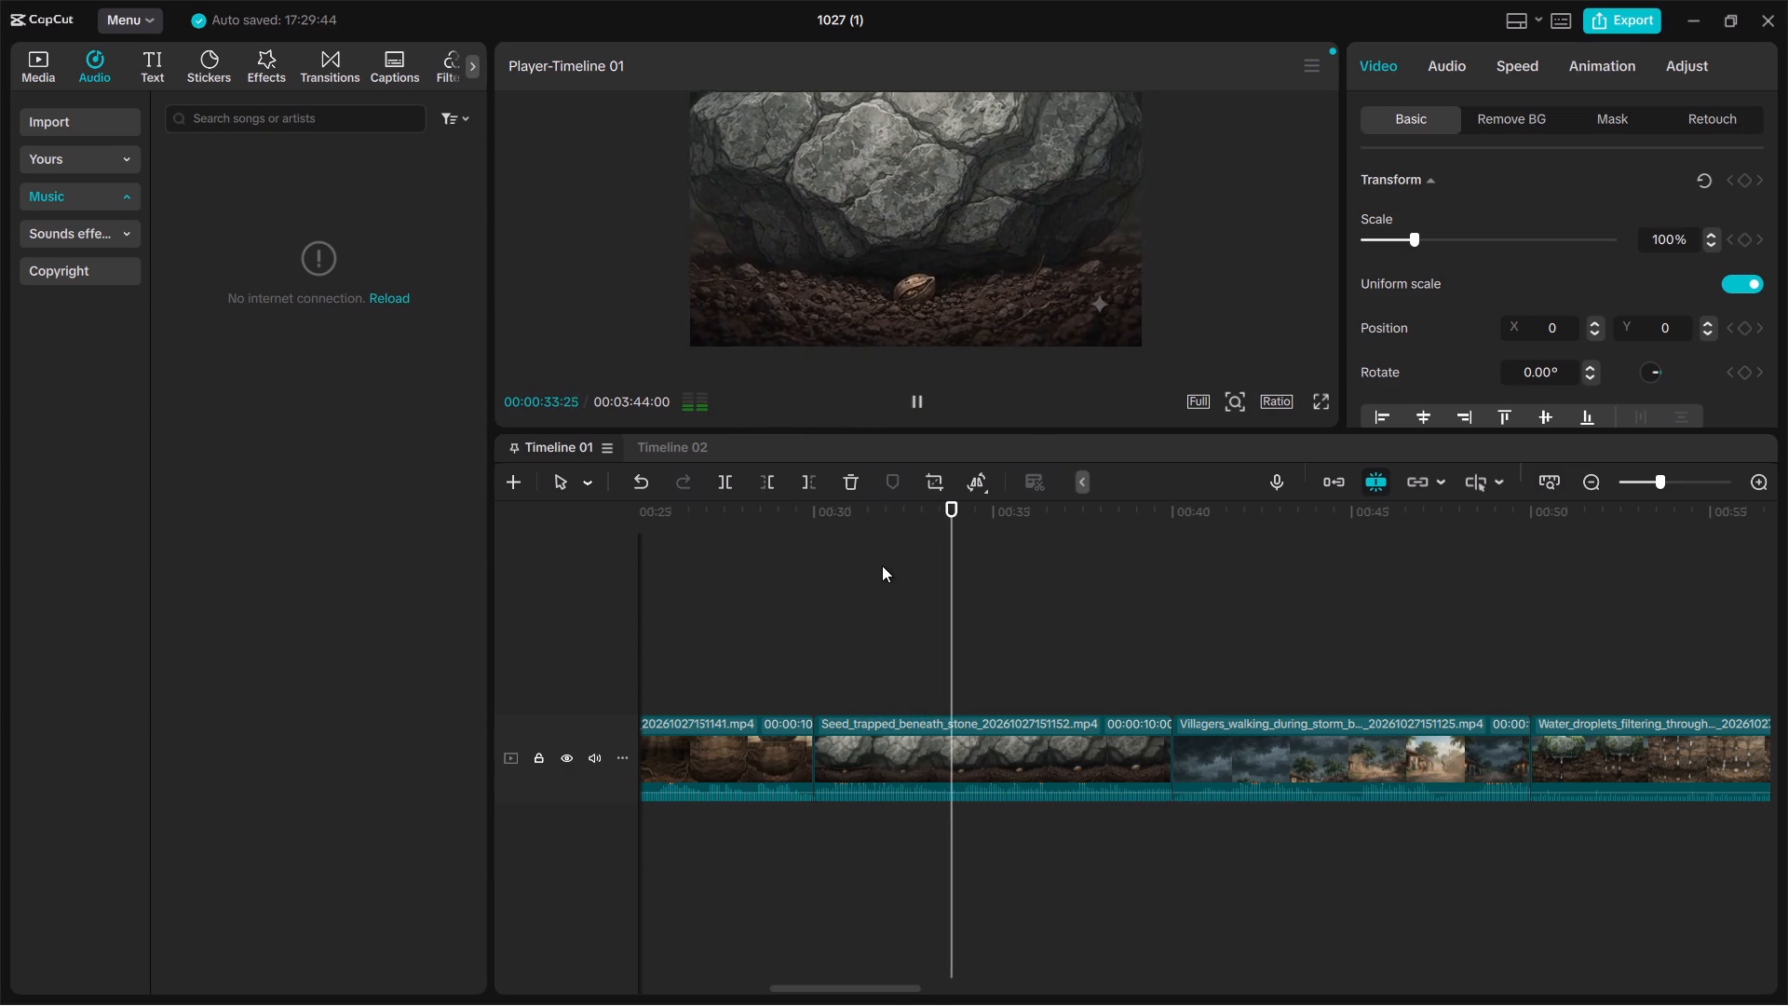
scroll(884, 567, "up", 12, "ctrl")
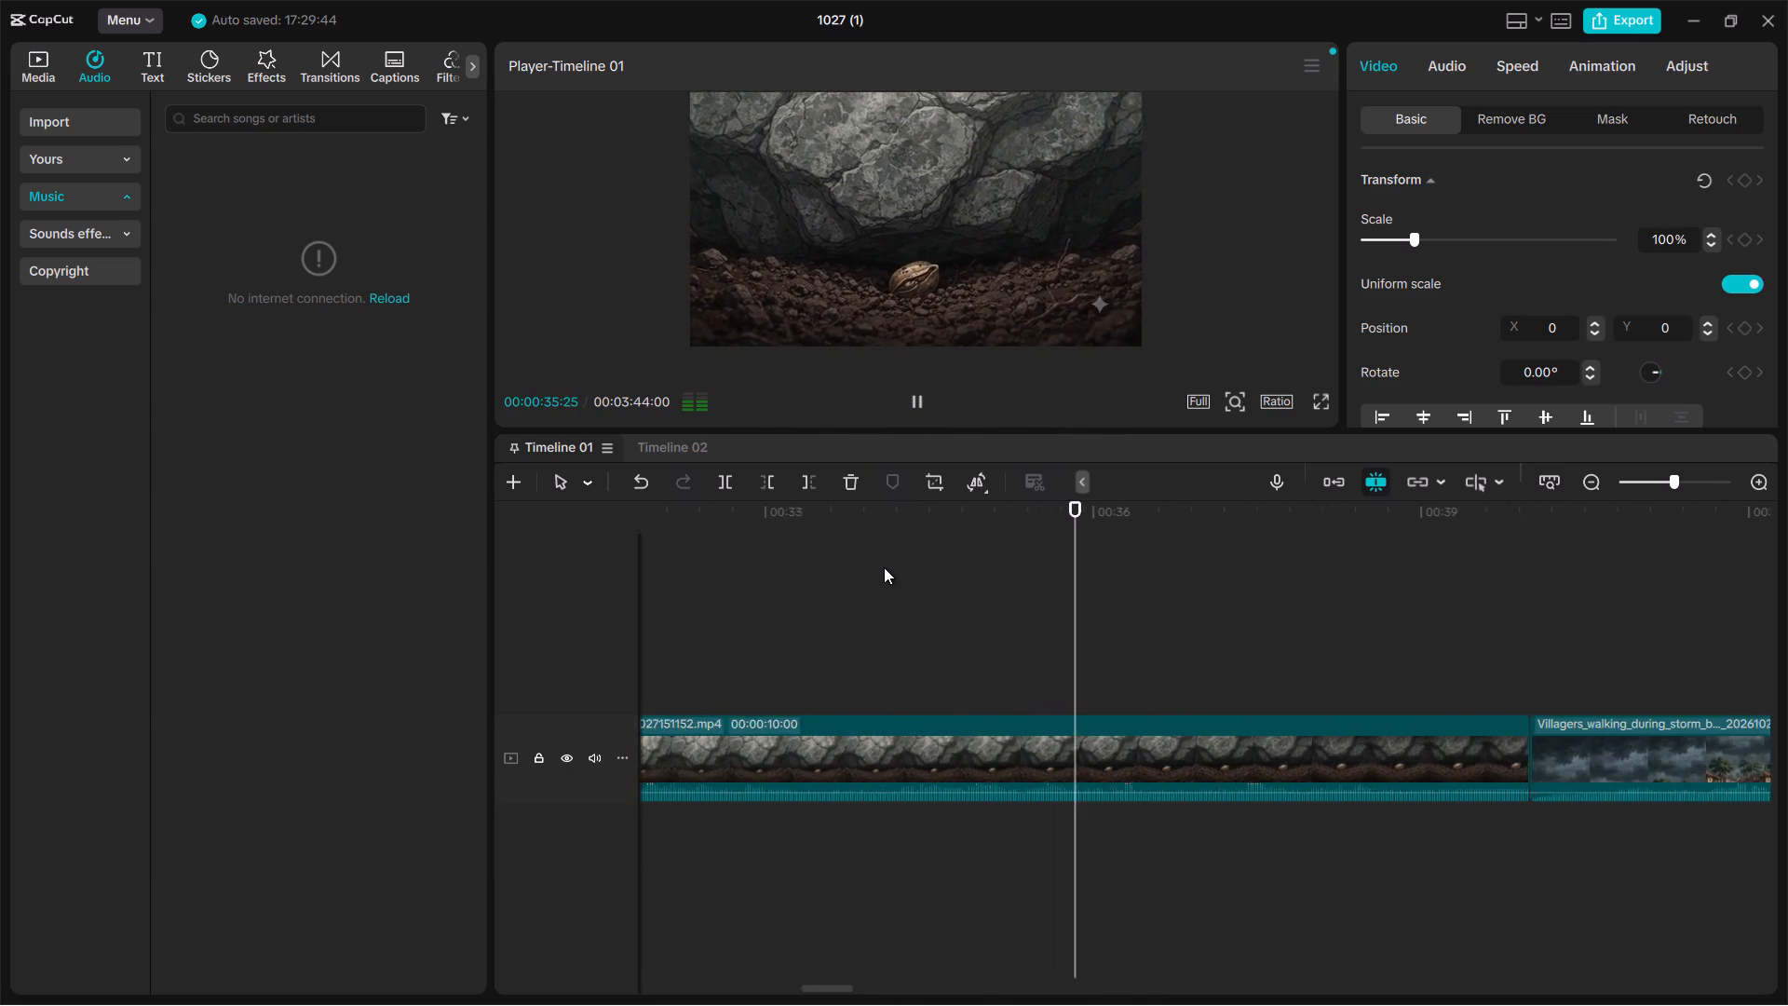
scroll(884, 567, "up", 15, "ctrl")
scroll(884, 567, "down", 13, "ctrl")
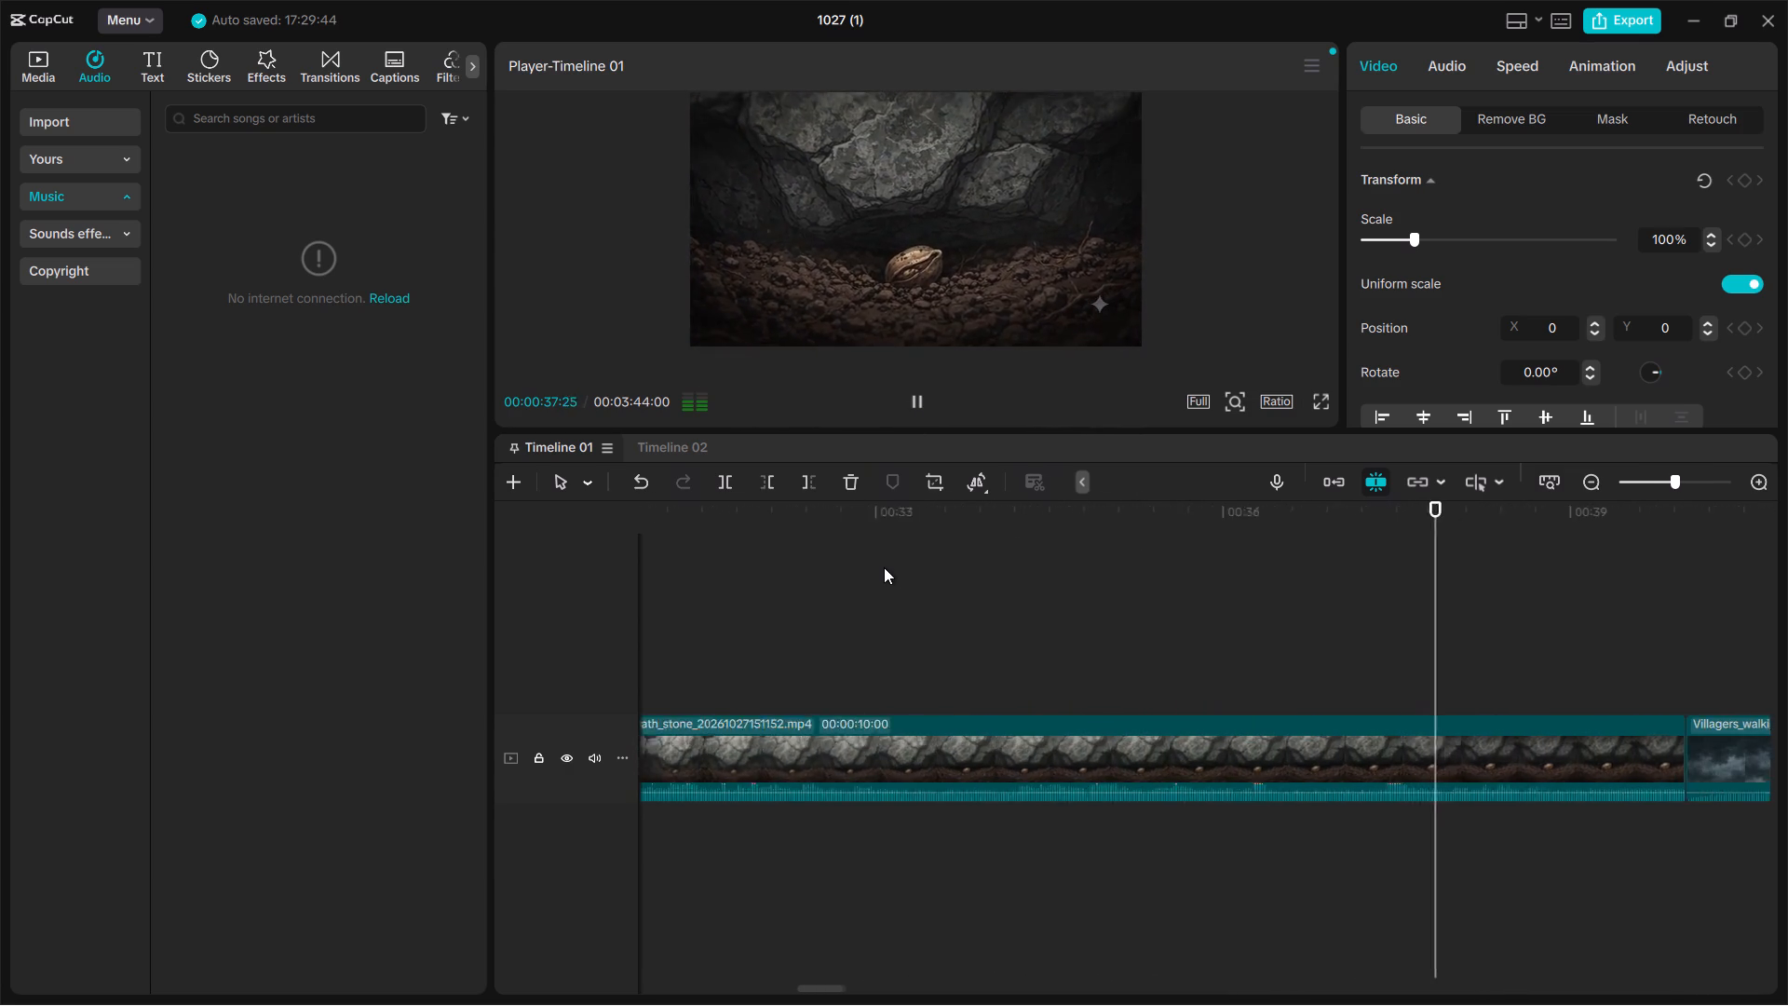
scroll(884, 567, "down", 20, "ctrl")
scroll(884, 567, "down", 5, "ctrl")
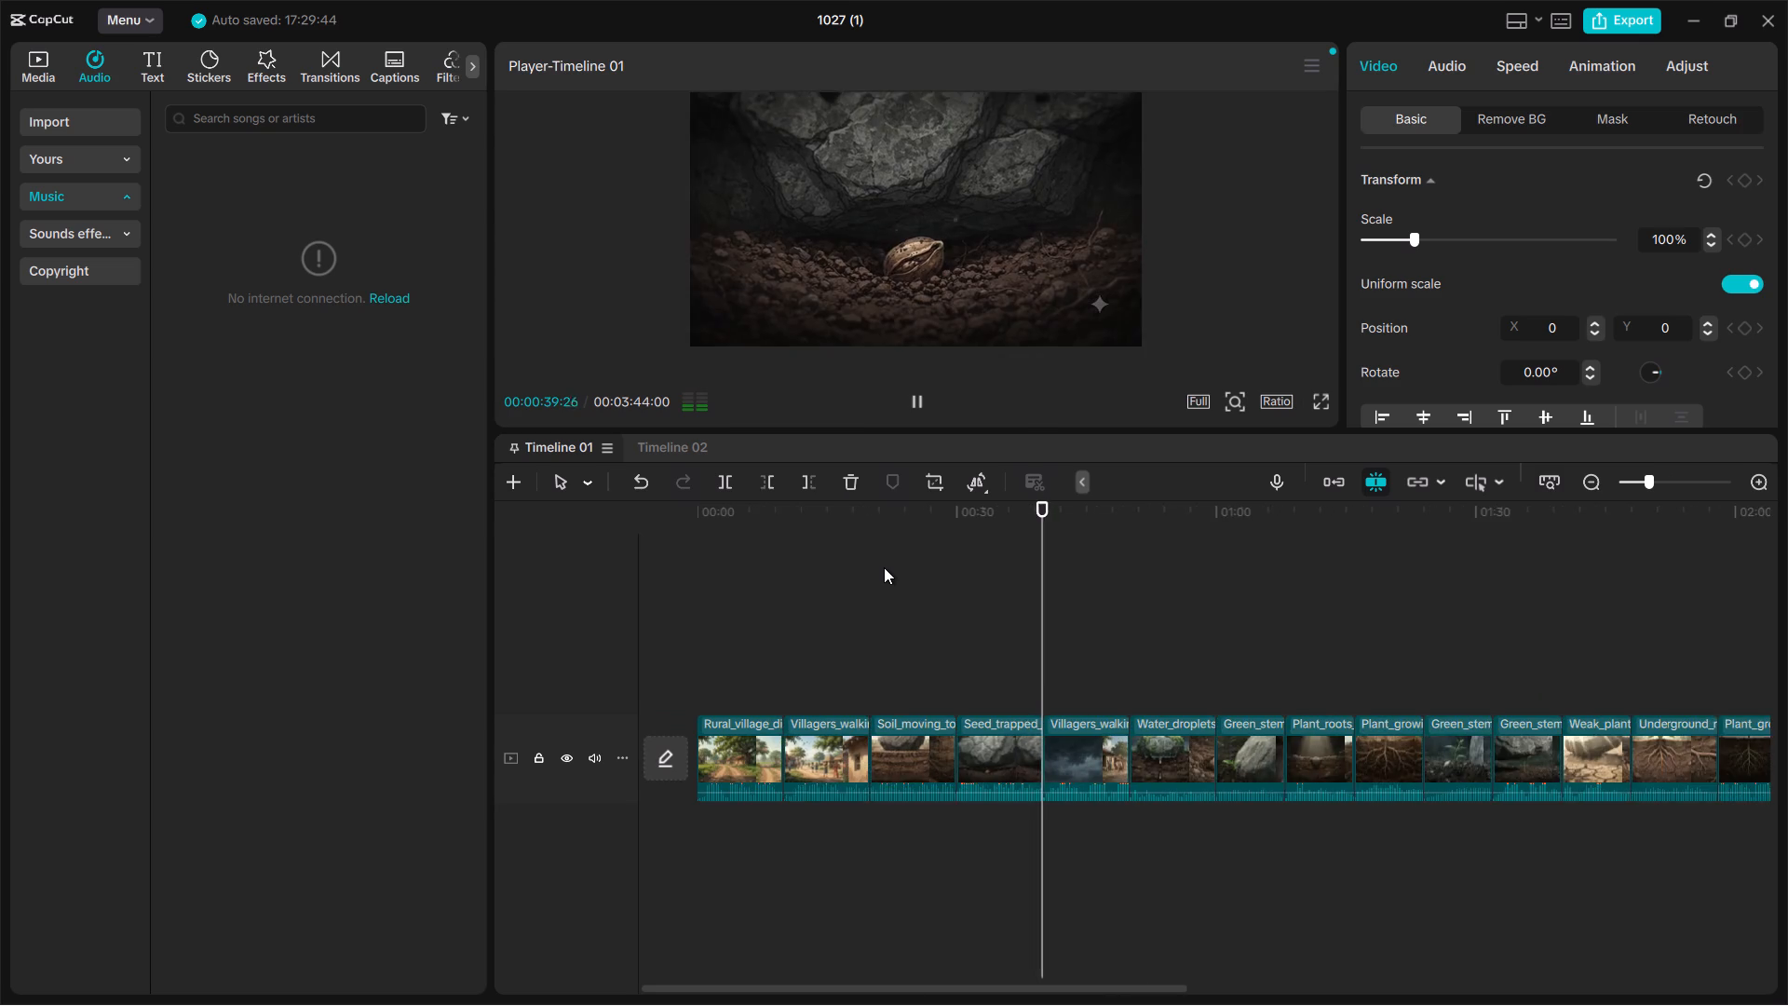
scroll(884, 567, "down", 18, "ctrl")
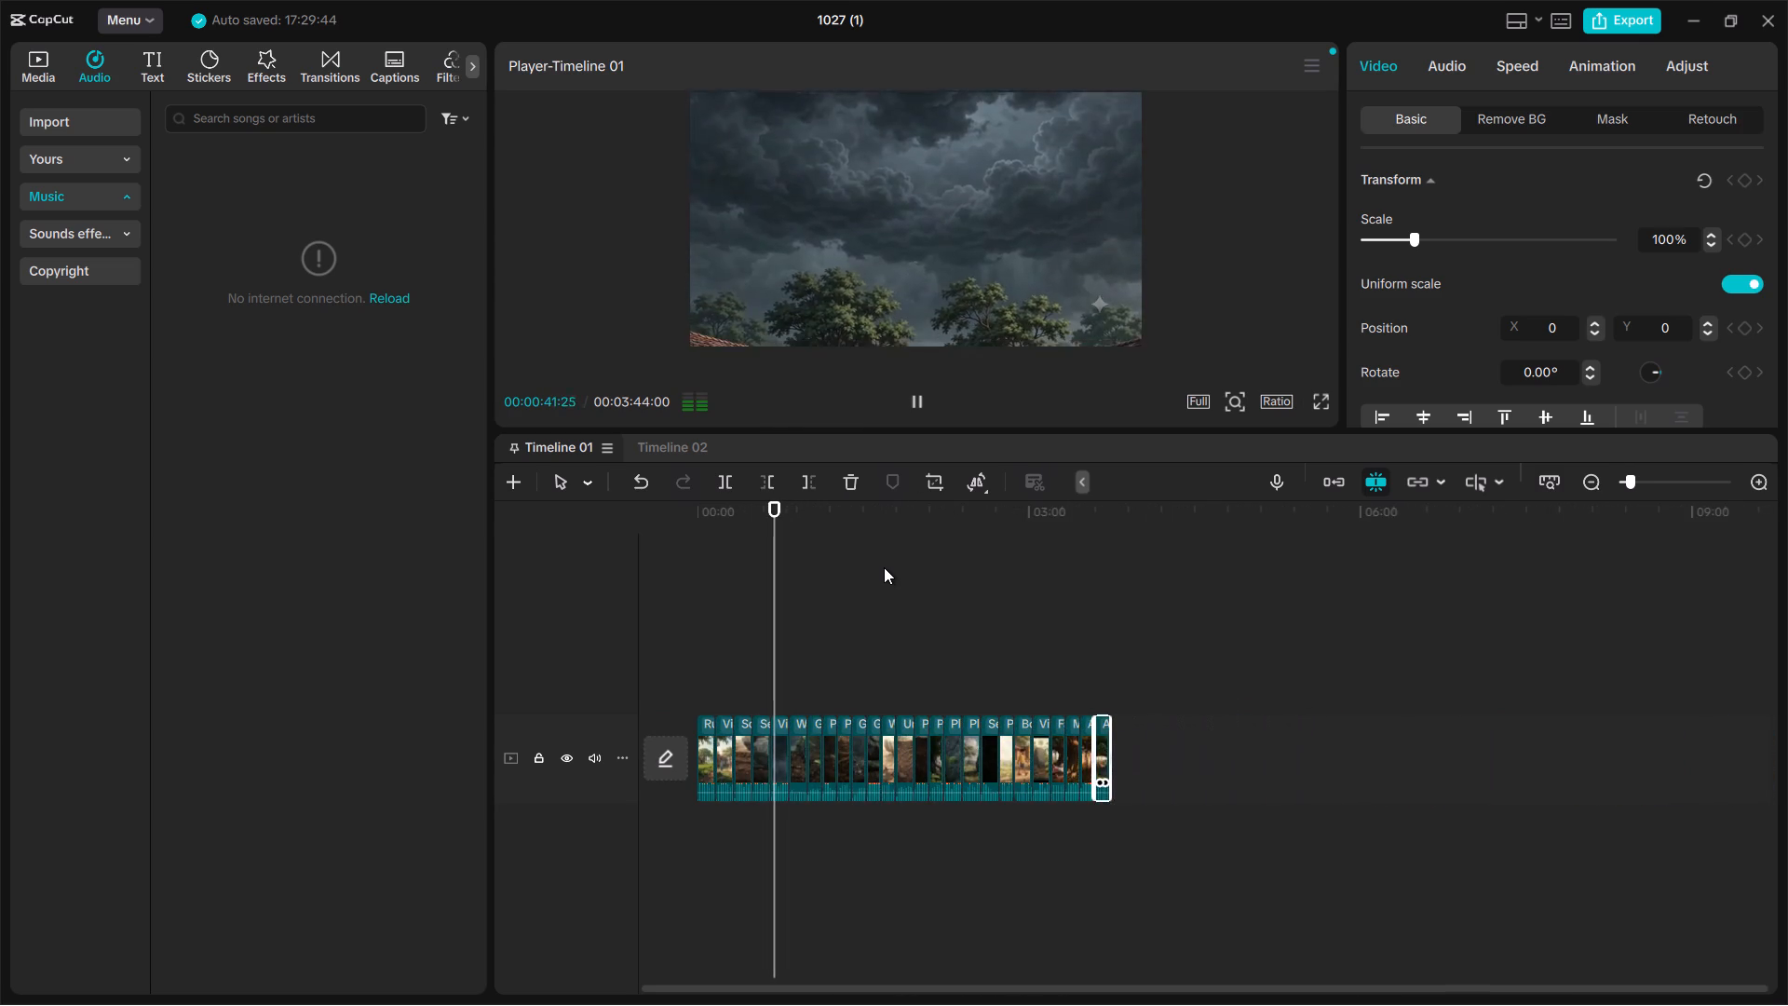
scroll(884, 567, "down", 6, "ctrl")
scroll(884, 567, "up", 7, "ctrl")
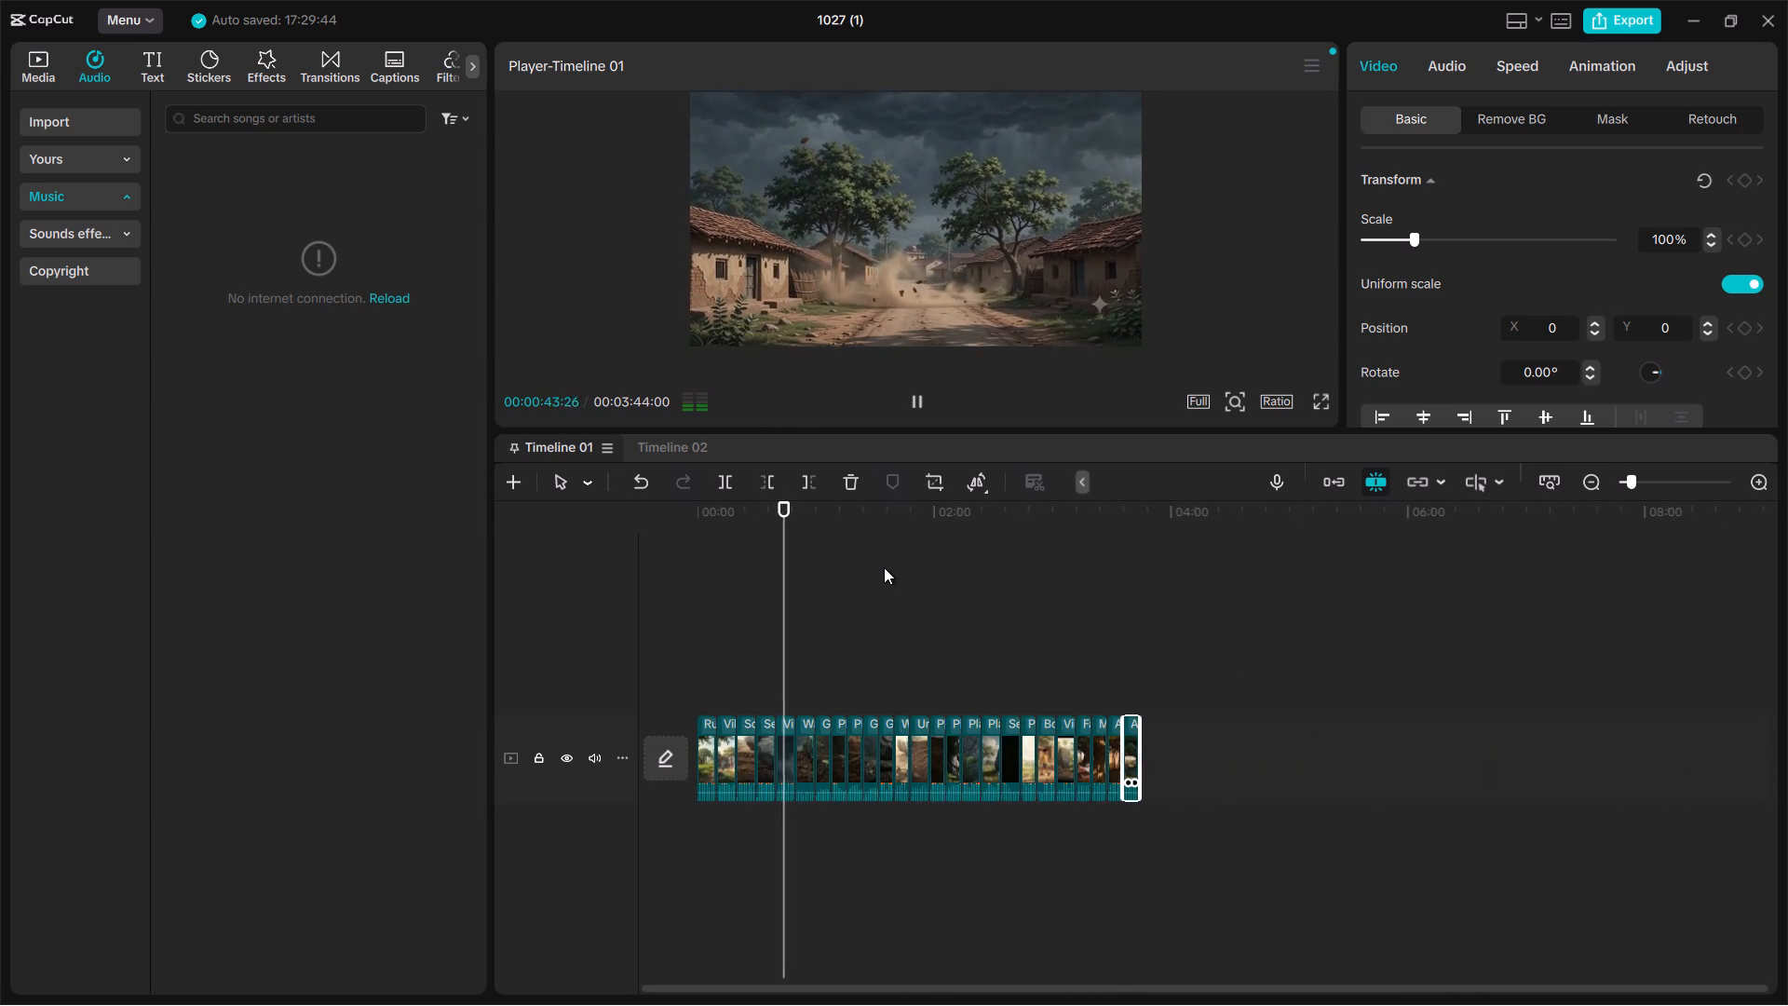
scroll(884, 567, "up", 2, "ctrl")
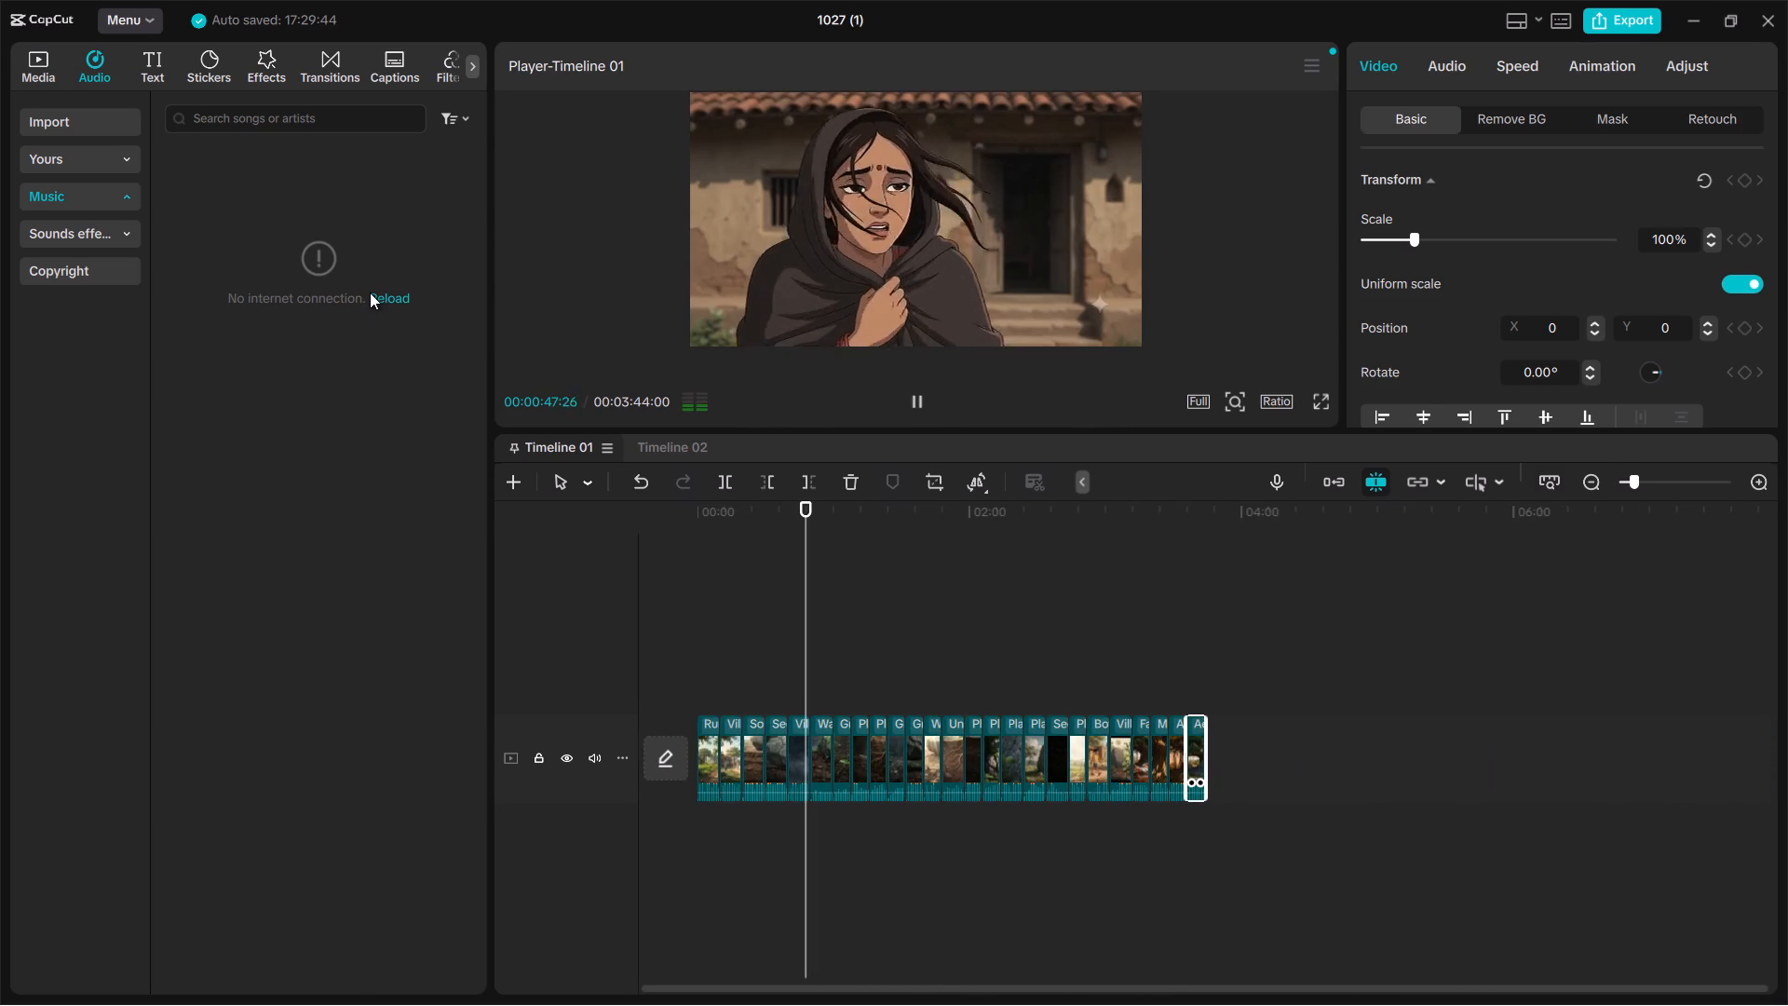
left_click(305, 125)
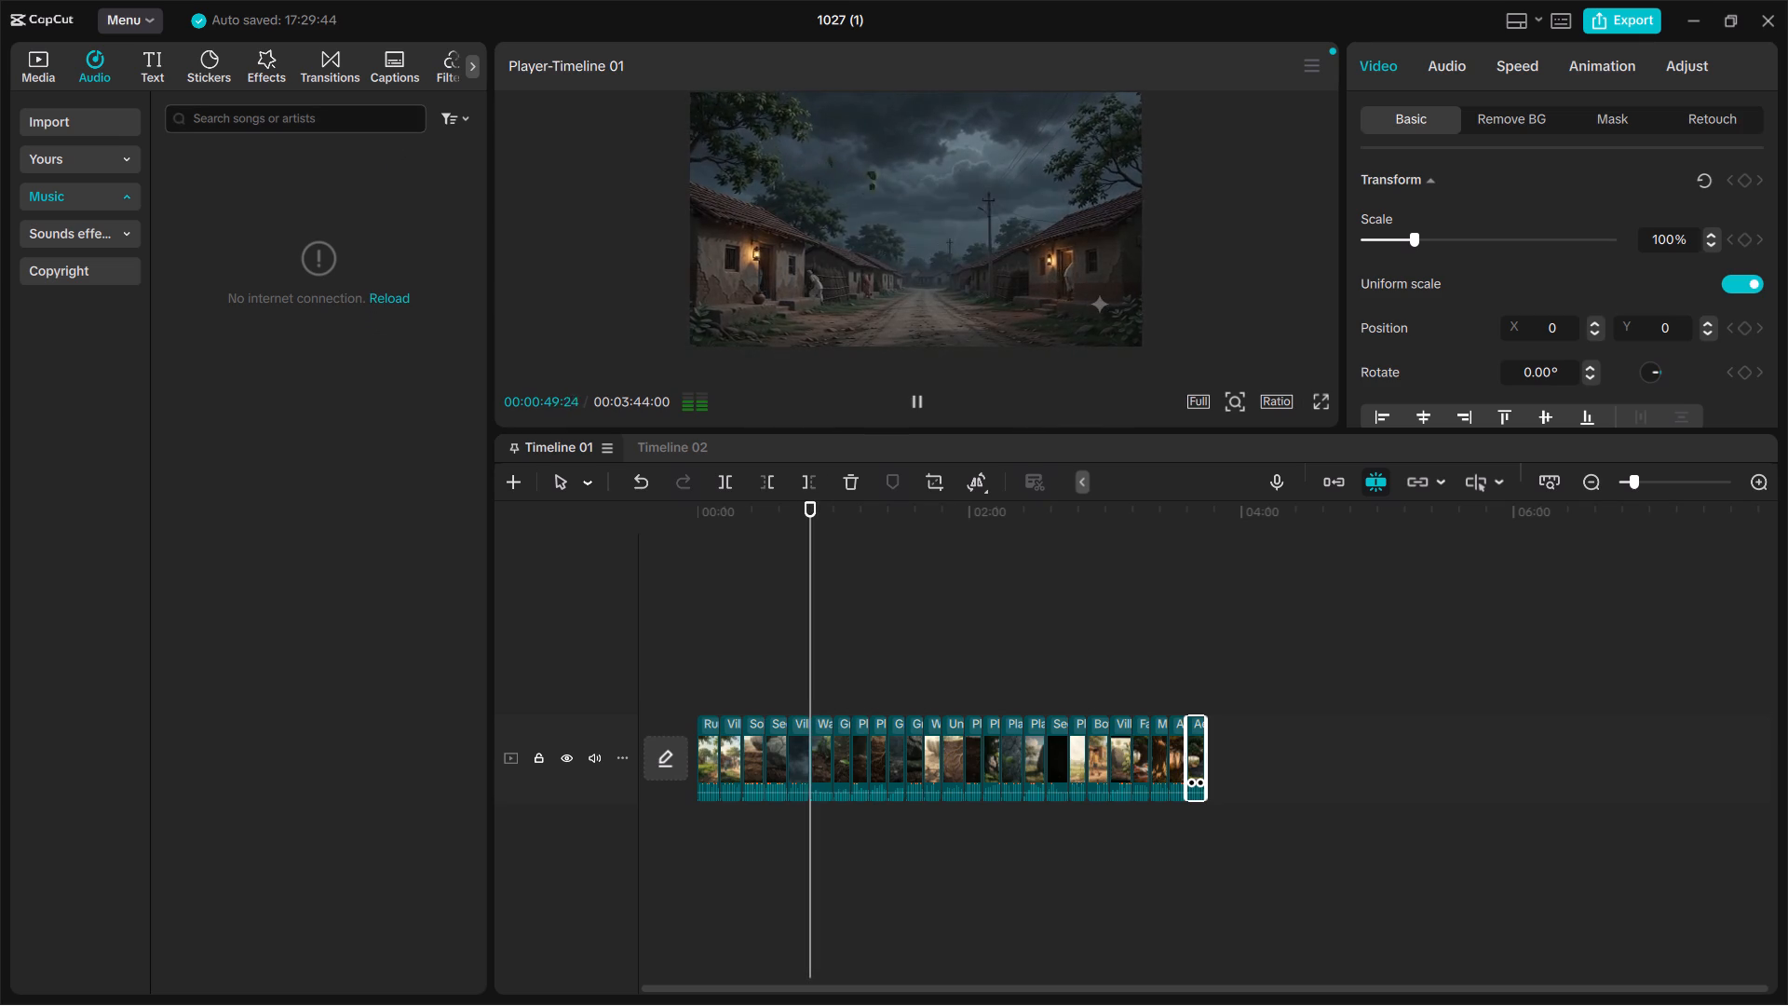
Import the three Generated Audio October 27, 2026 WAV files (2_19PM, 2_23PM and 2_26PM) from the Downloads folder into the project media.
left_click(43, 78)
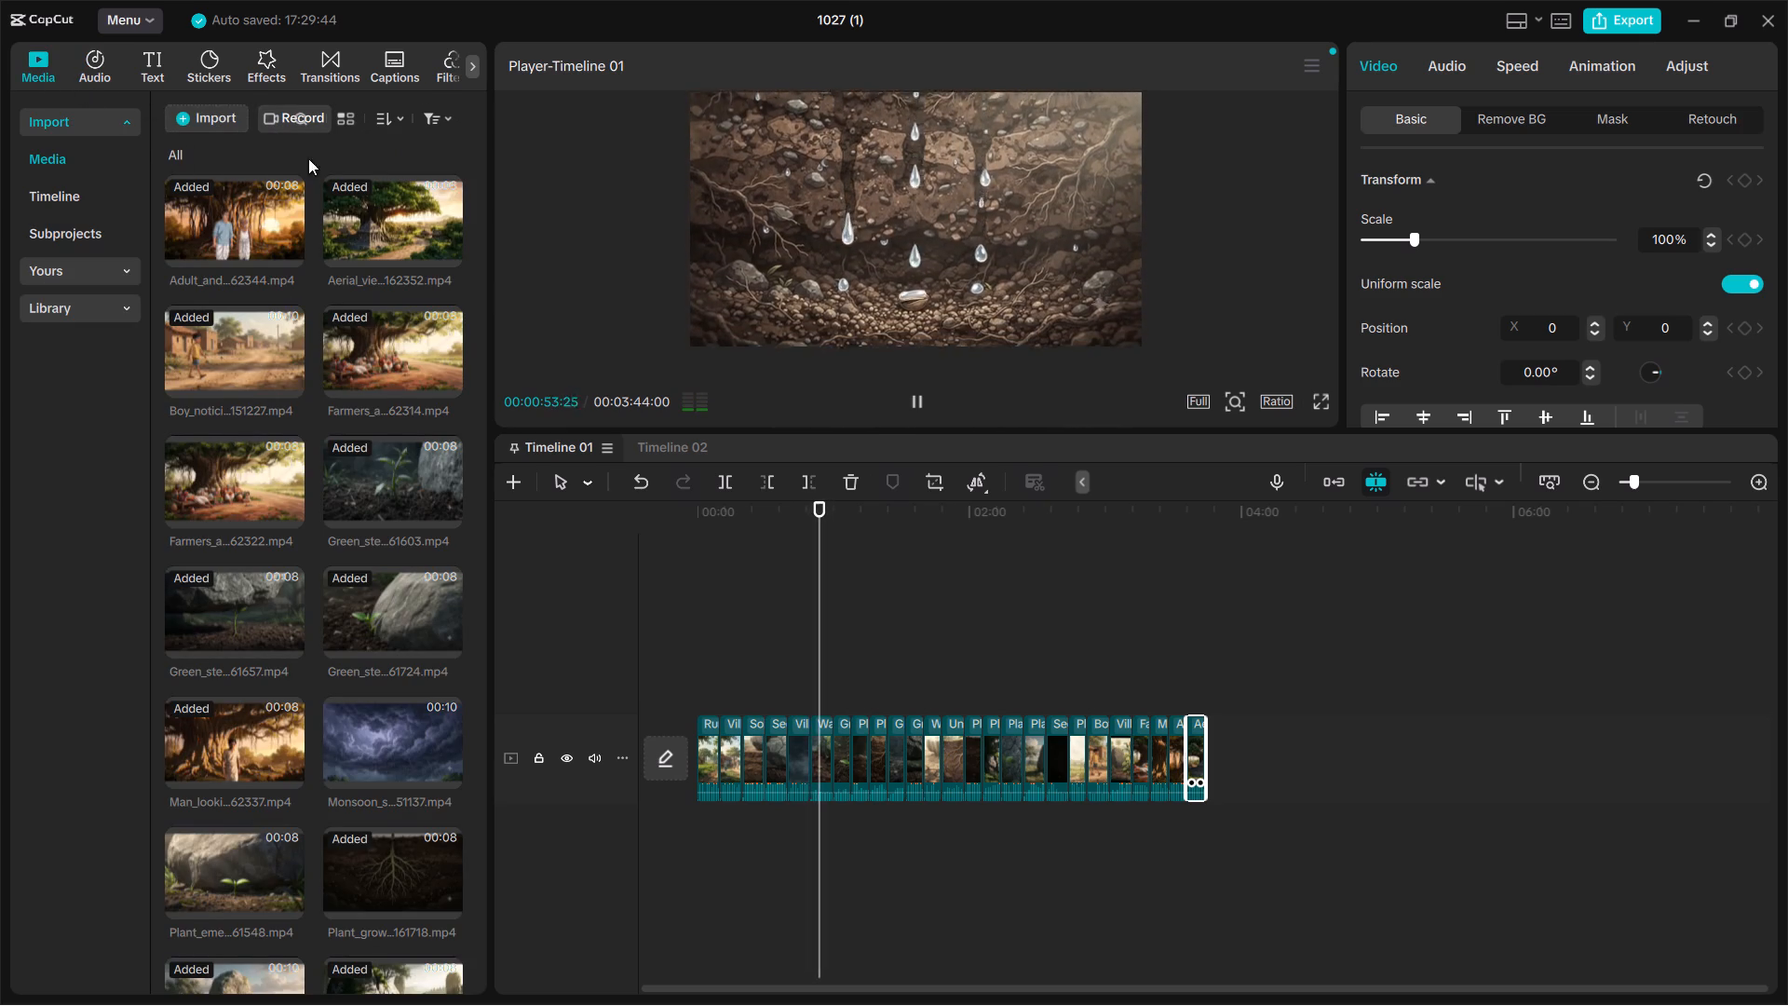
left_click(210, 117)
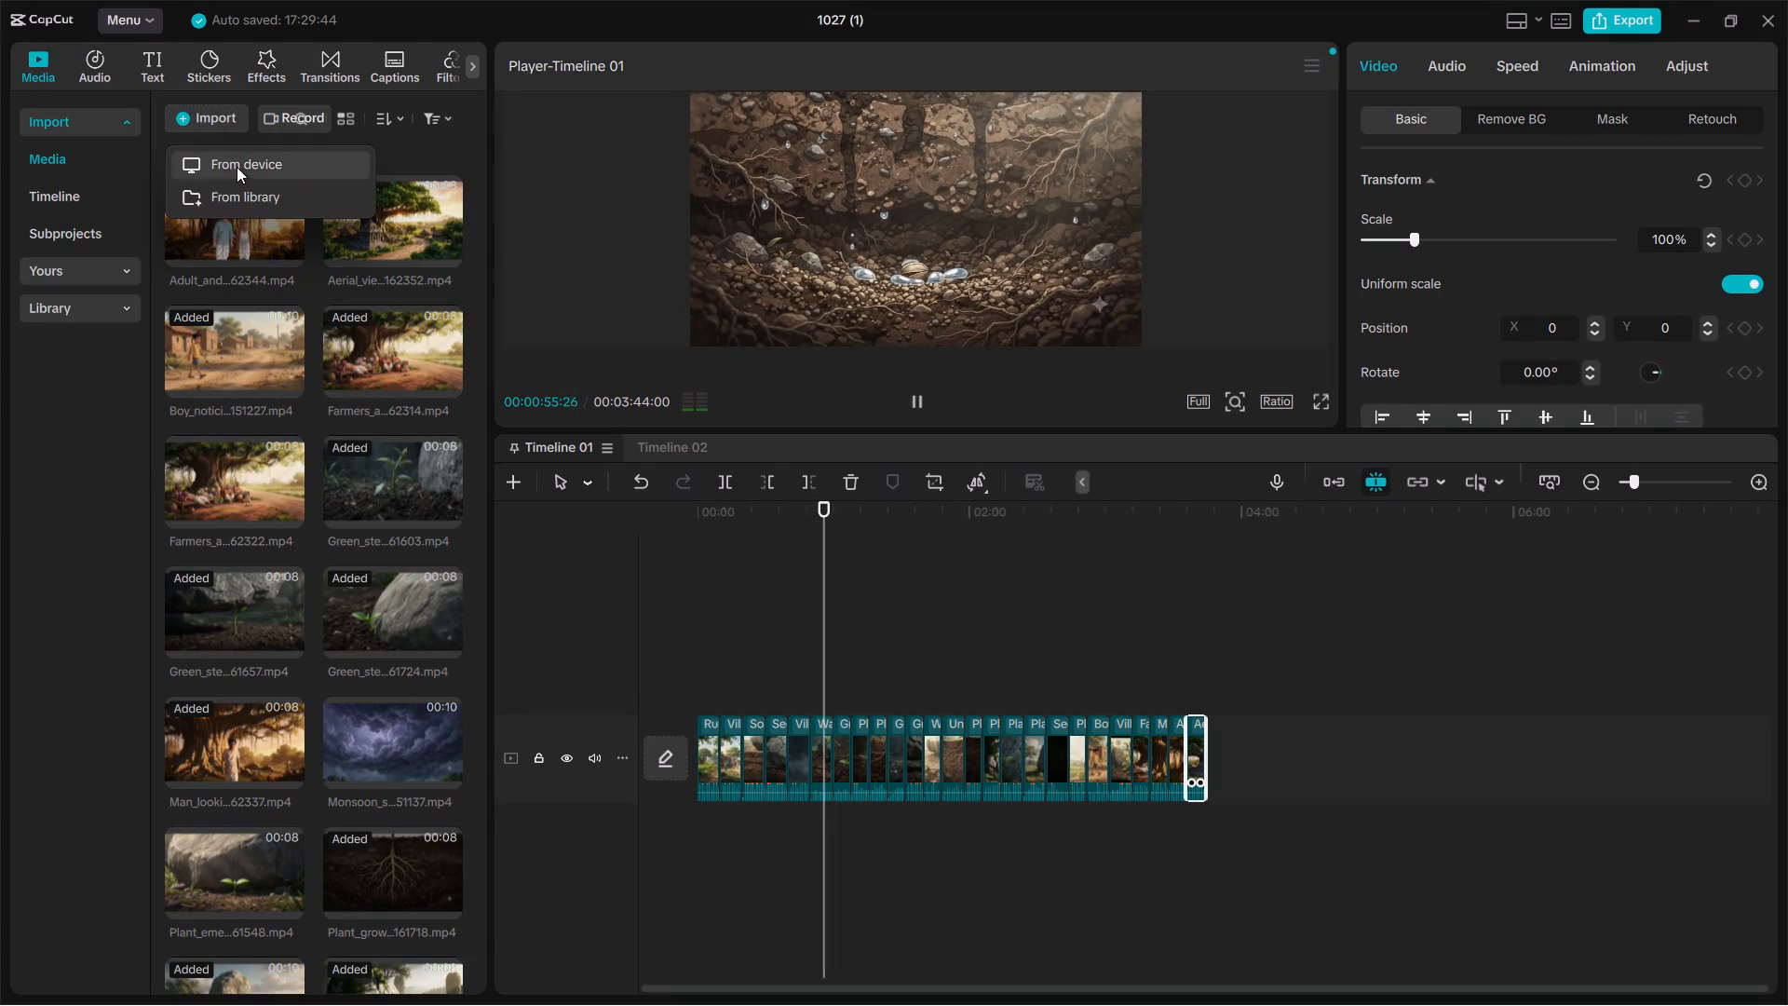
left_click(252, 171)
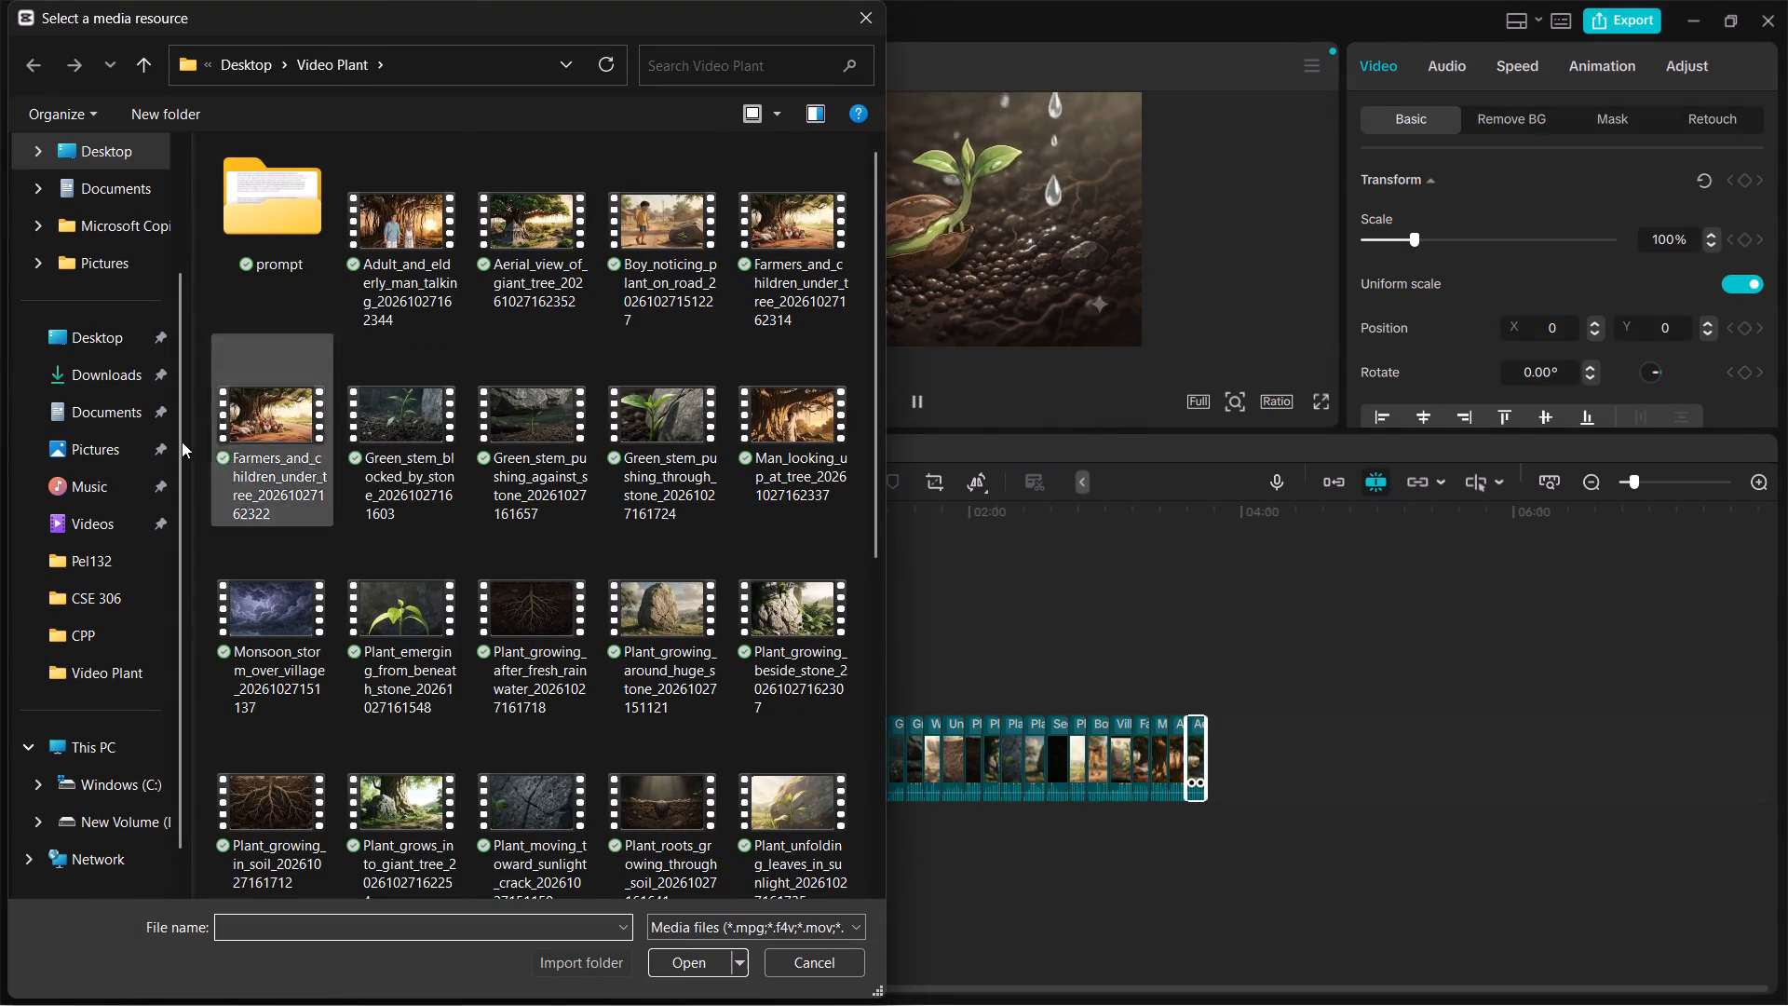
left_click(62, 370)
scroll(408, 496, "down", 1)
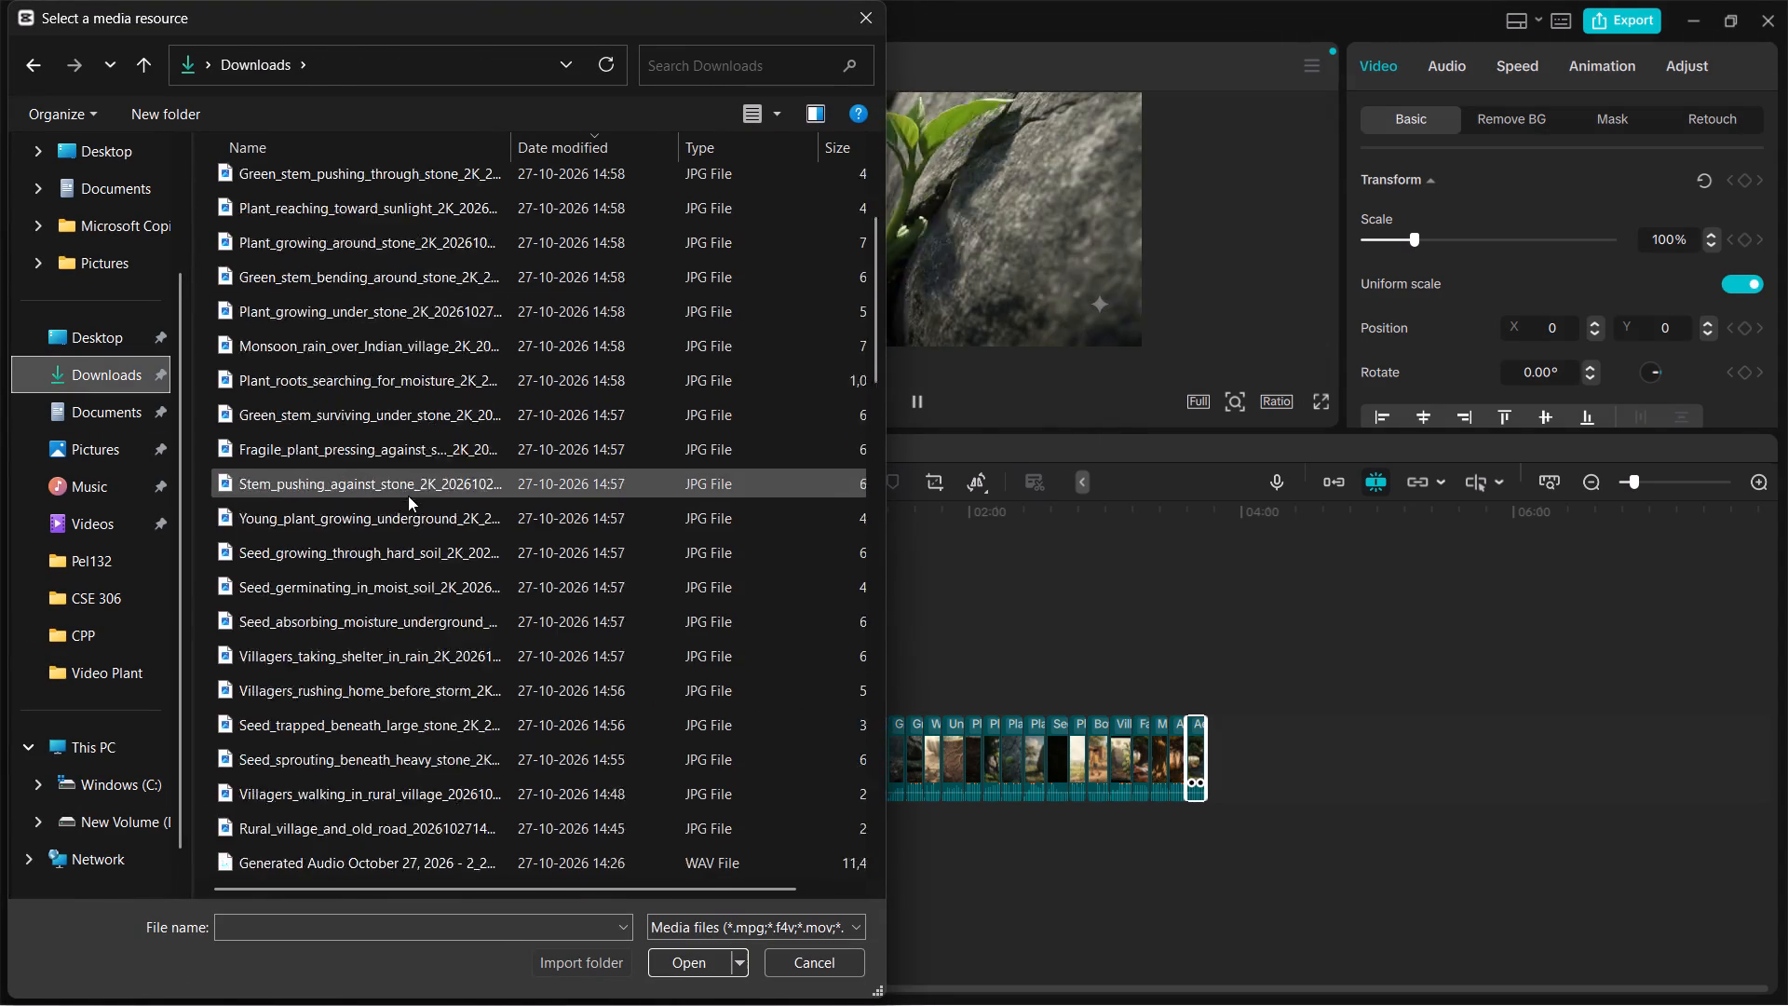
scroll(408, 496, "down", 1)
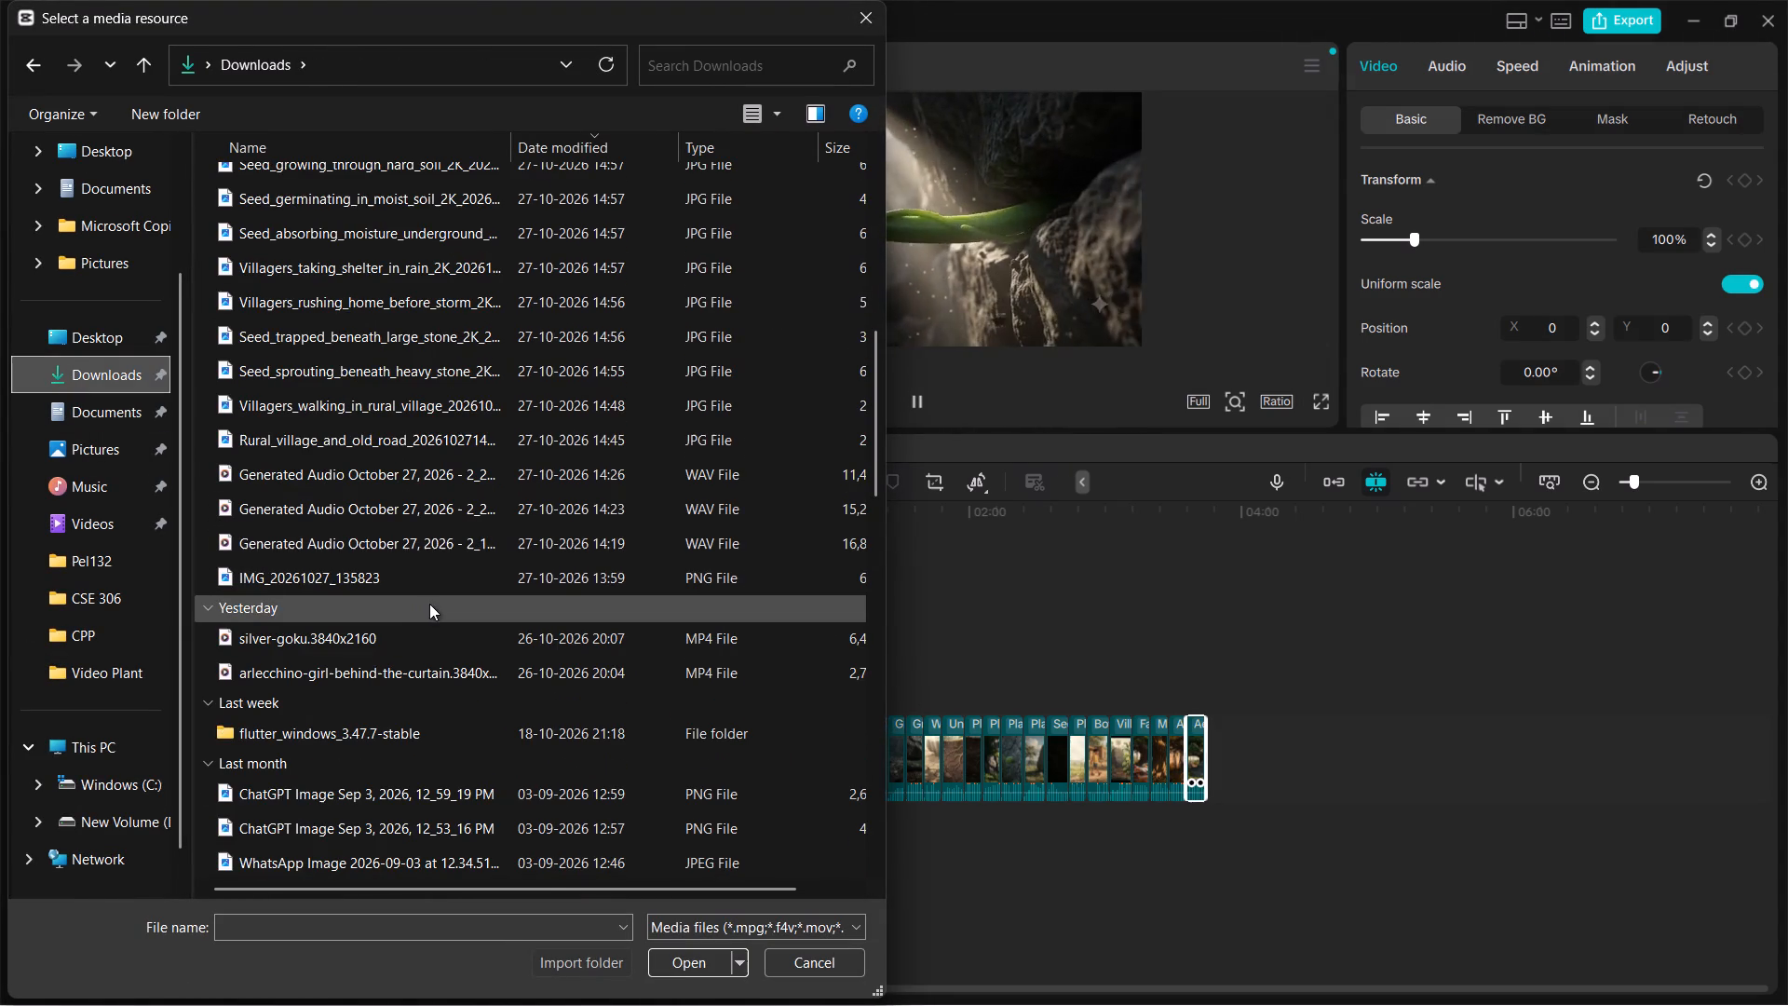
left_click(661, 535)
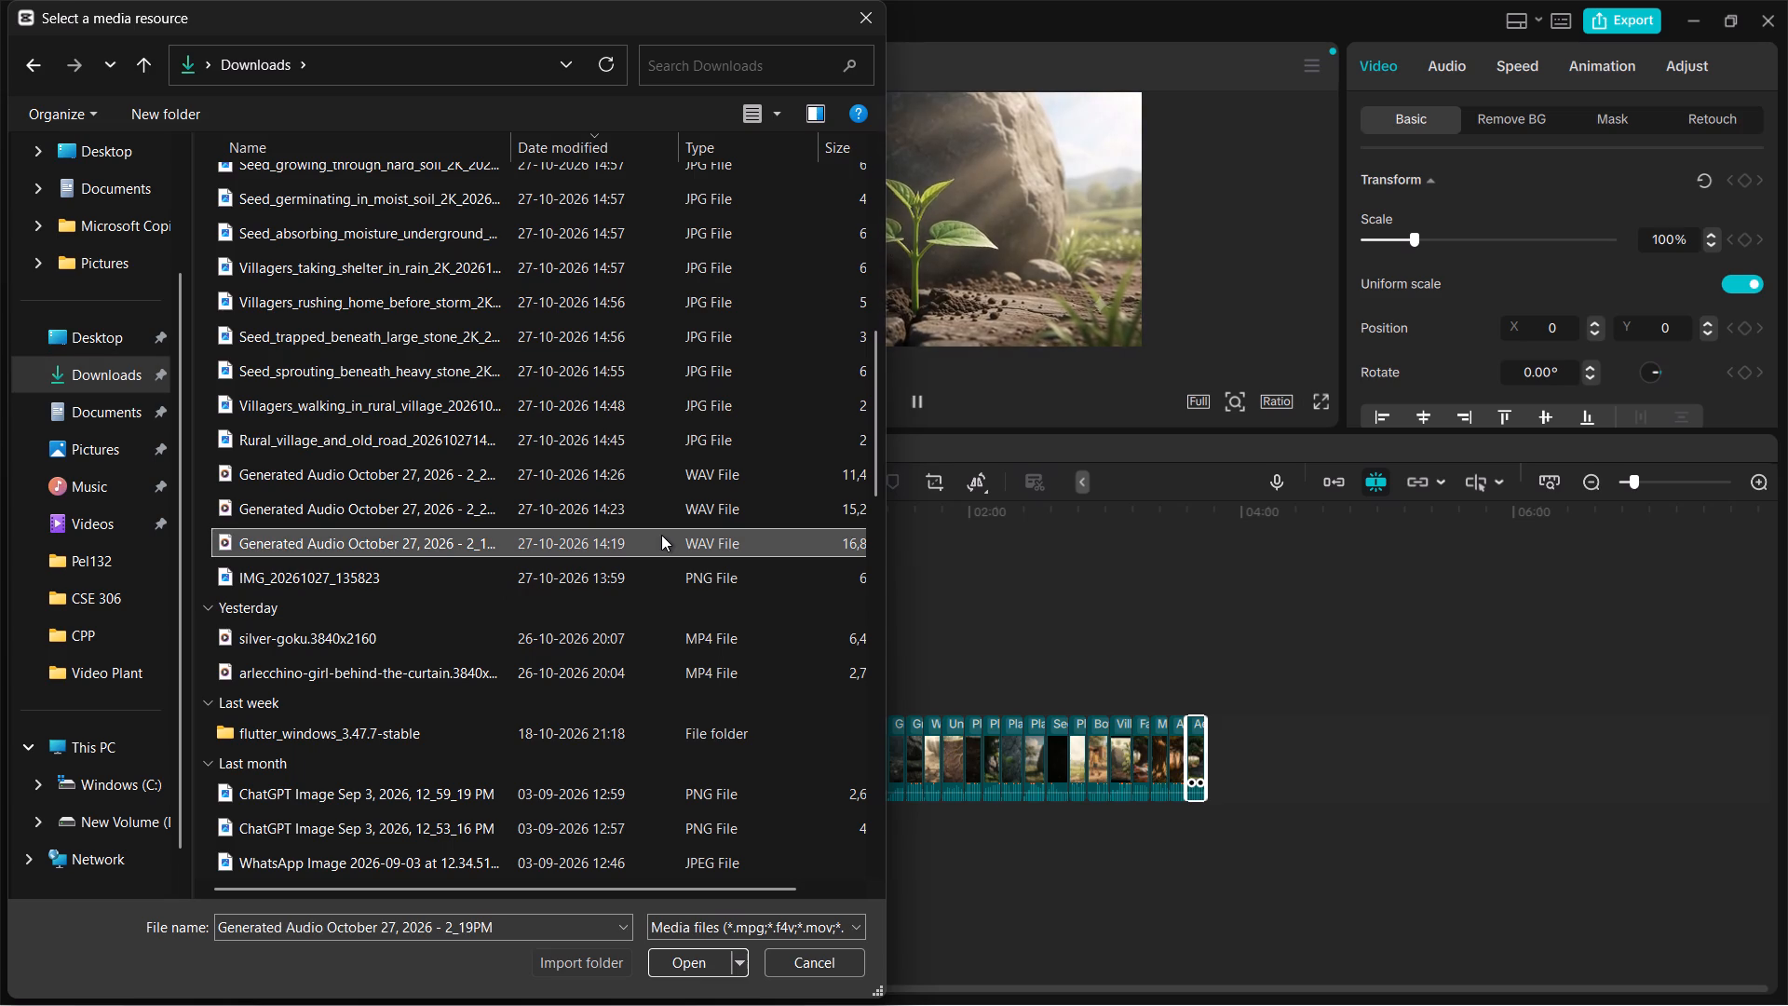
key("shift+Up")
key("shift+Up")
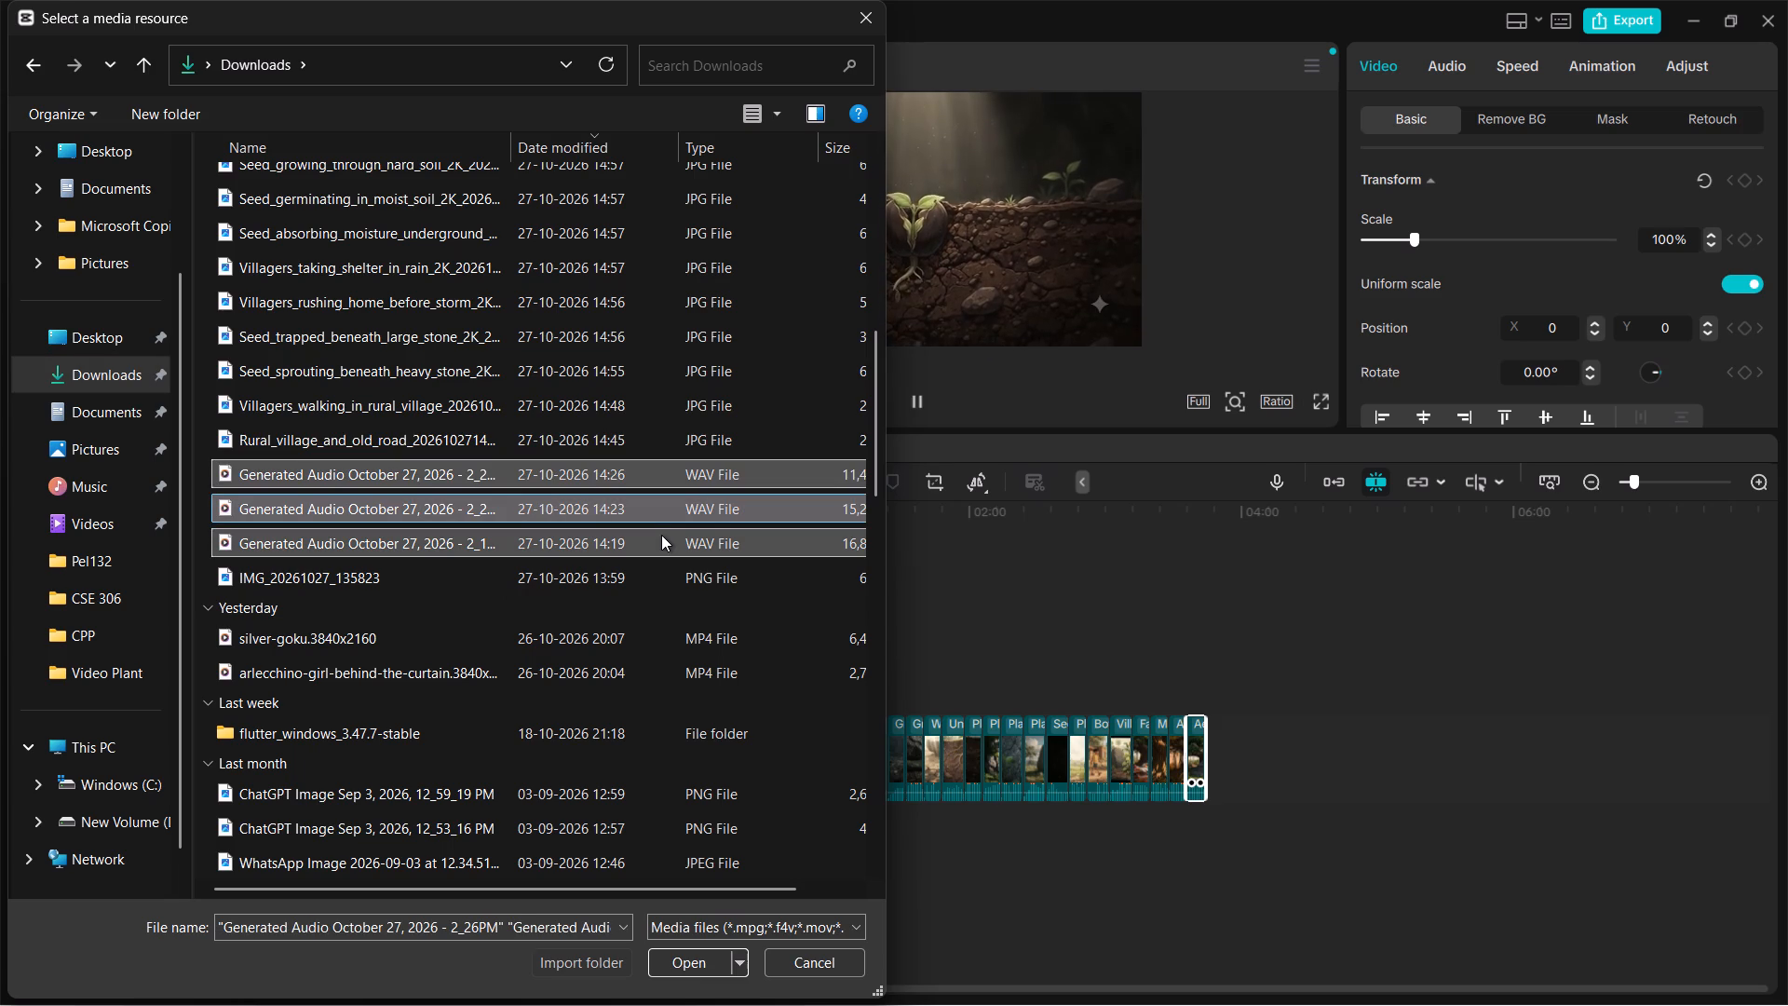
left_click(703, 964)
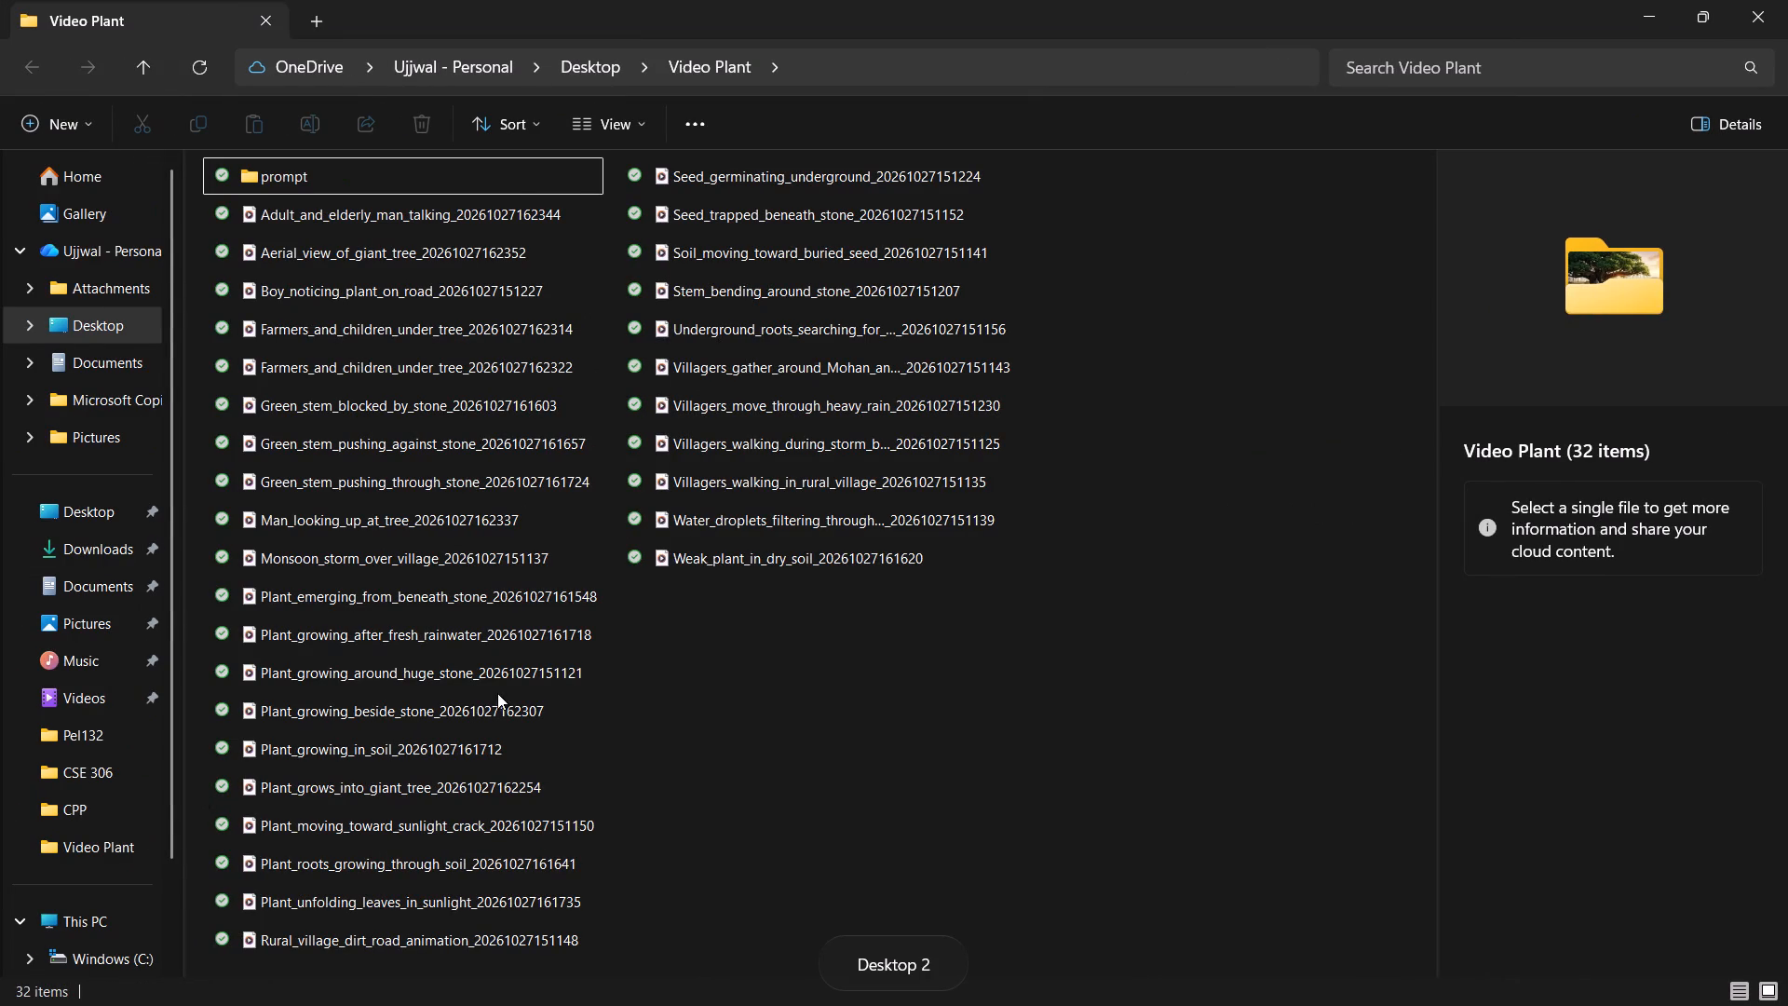
Switch to File Explorer and look through the Downloads folder's files.
double_click(442, 669)
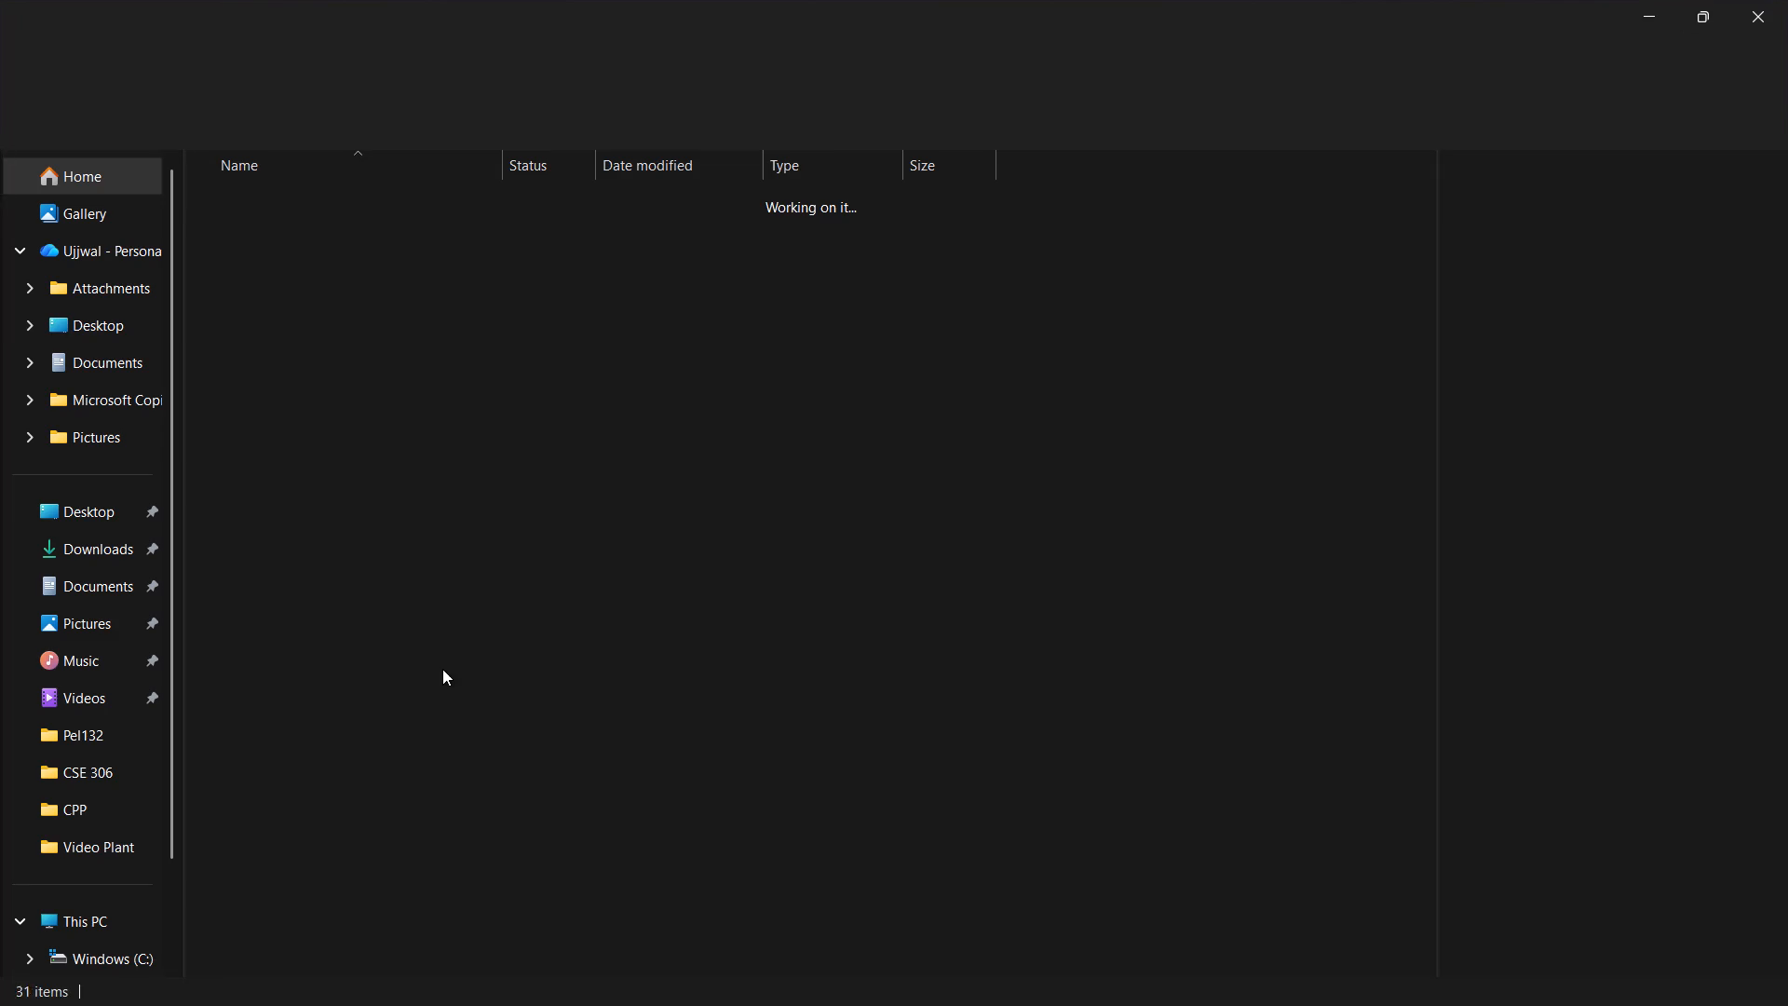
left_click(1772, 13)
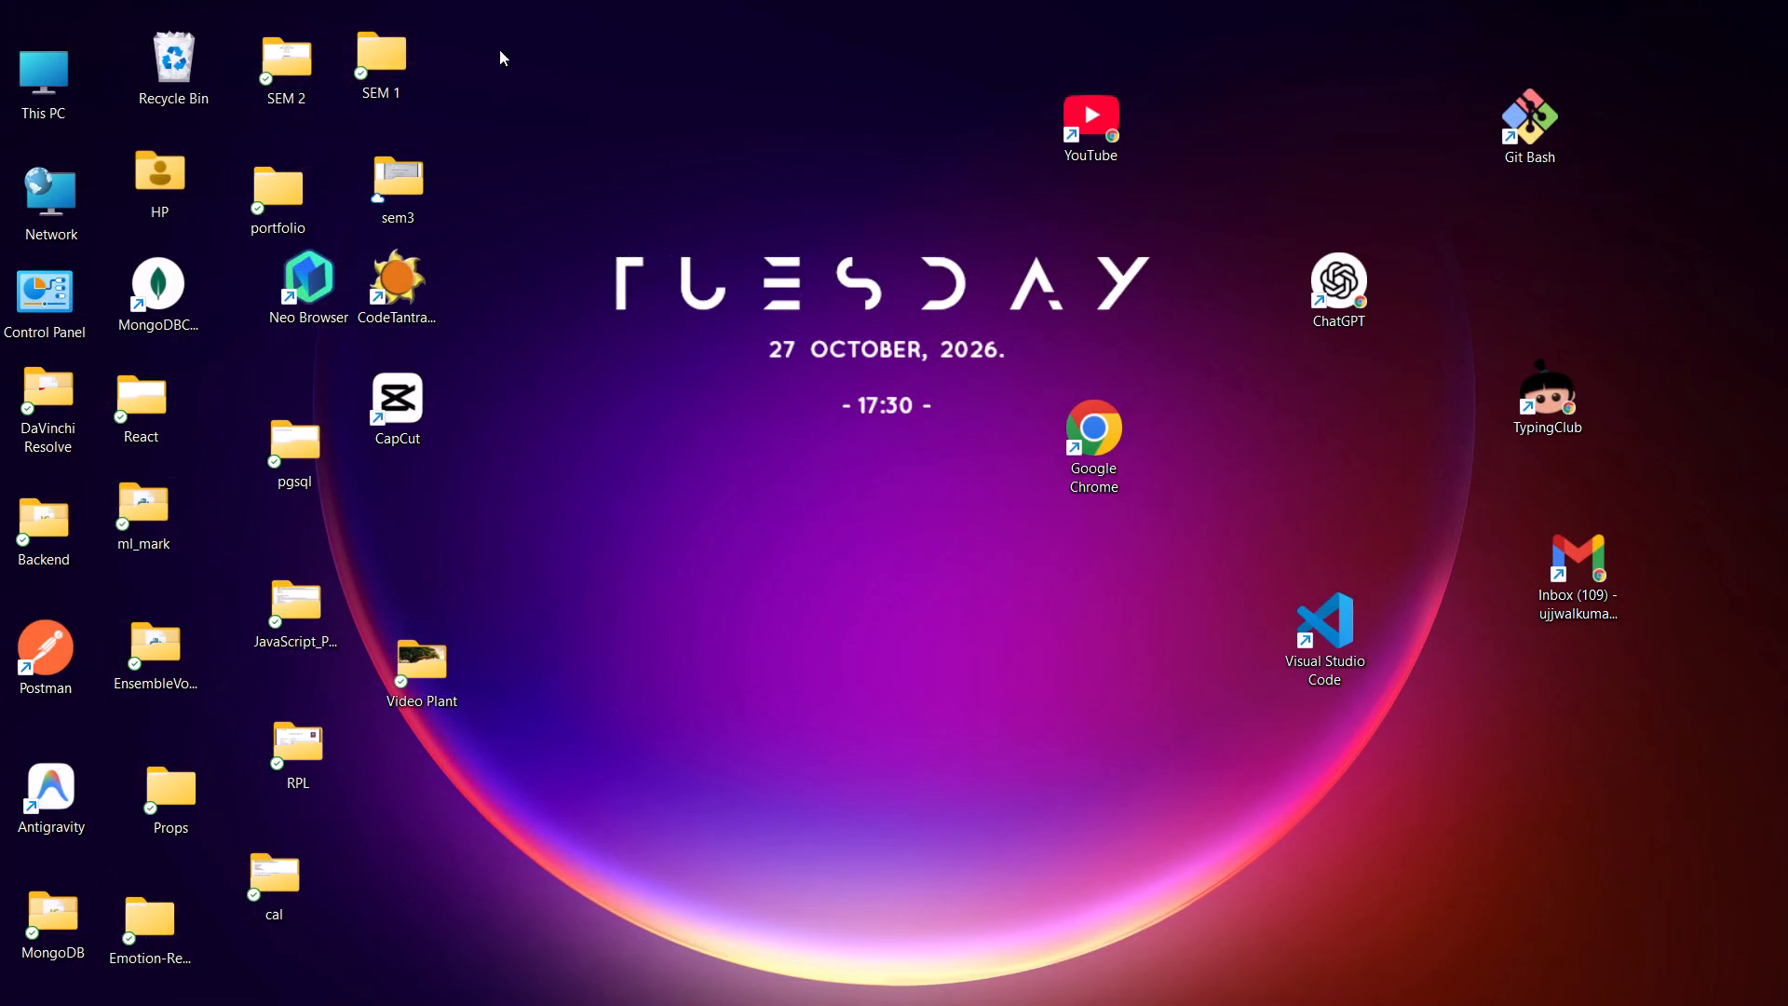
double_click(53, 94)
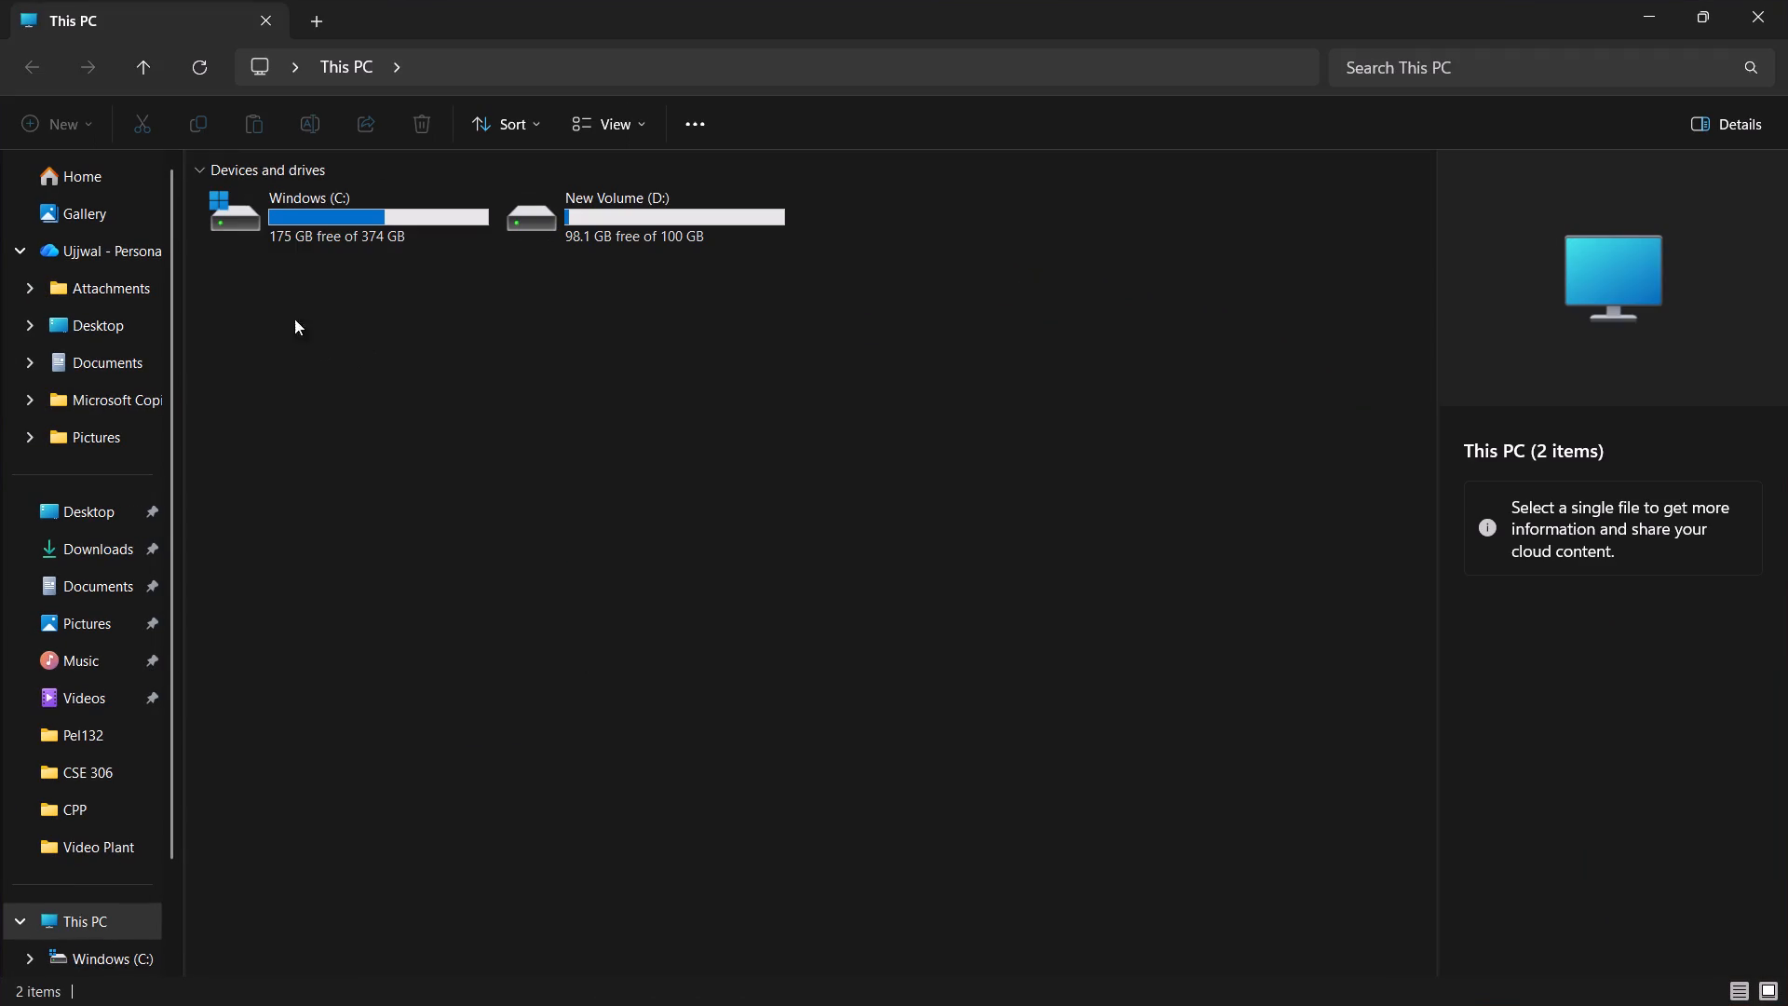
double_click(61, 557)
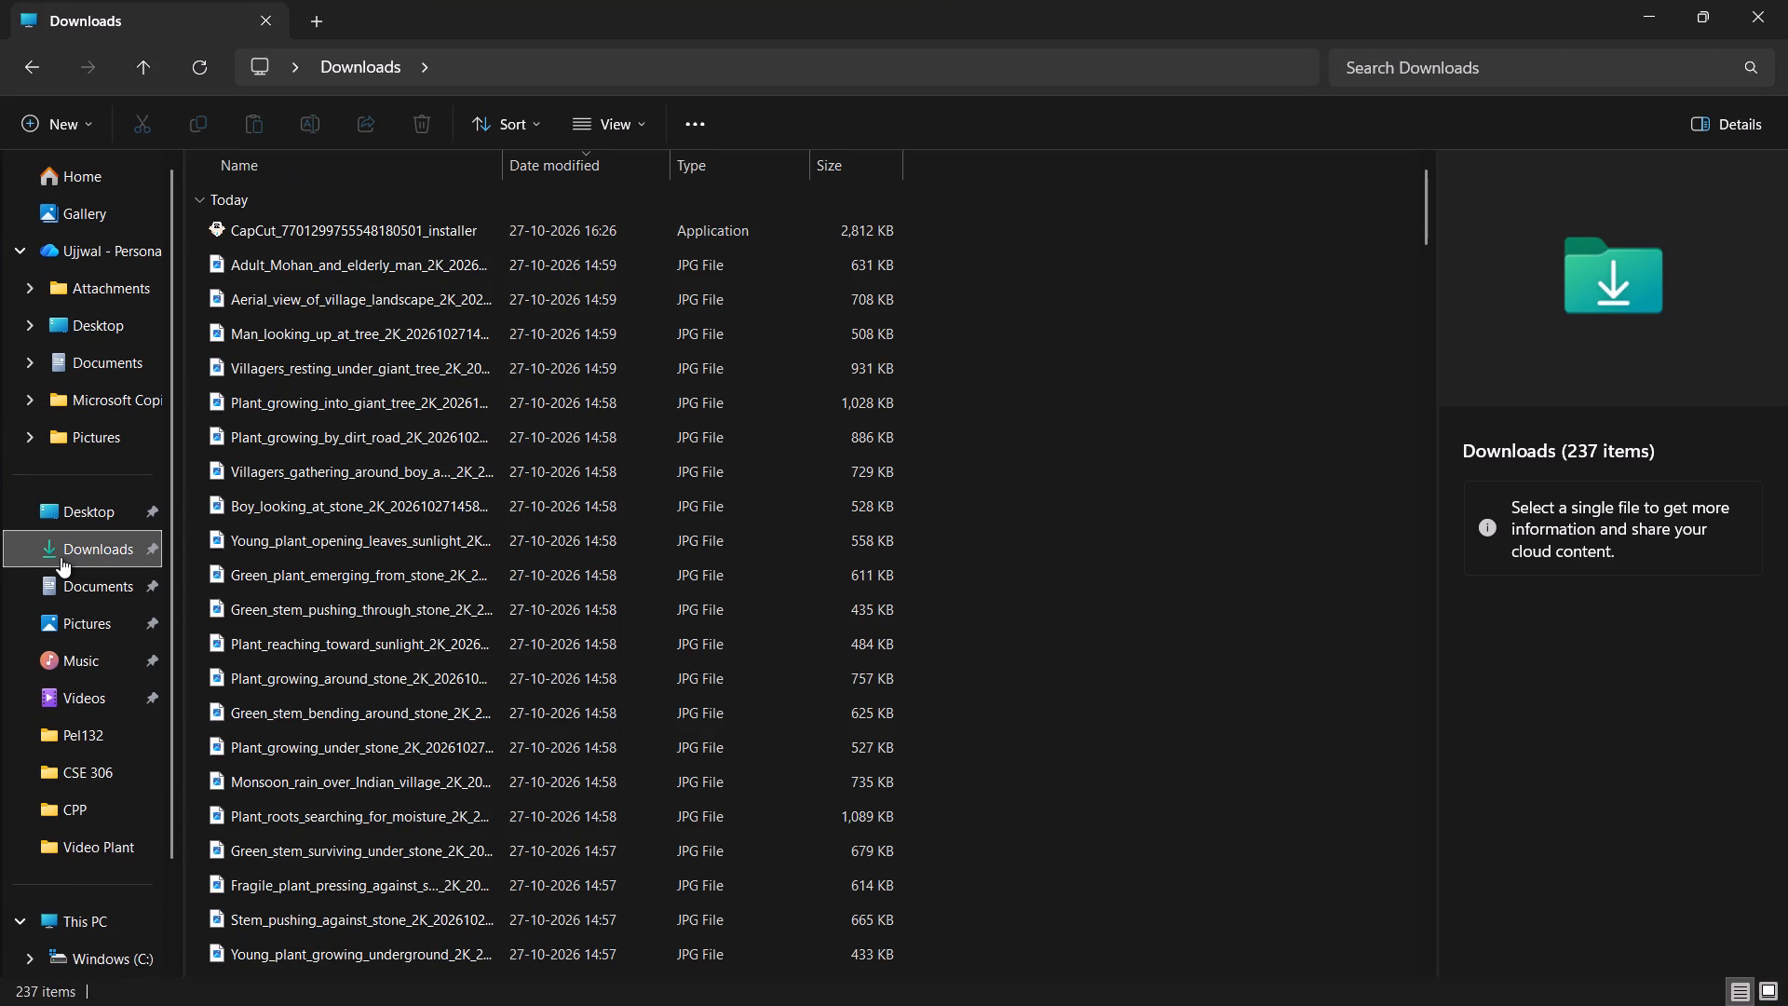
scroll(566, 453, "down", 3)
scroll(566, 453, "up", 1)
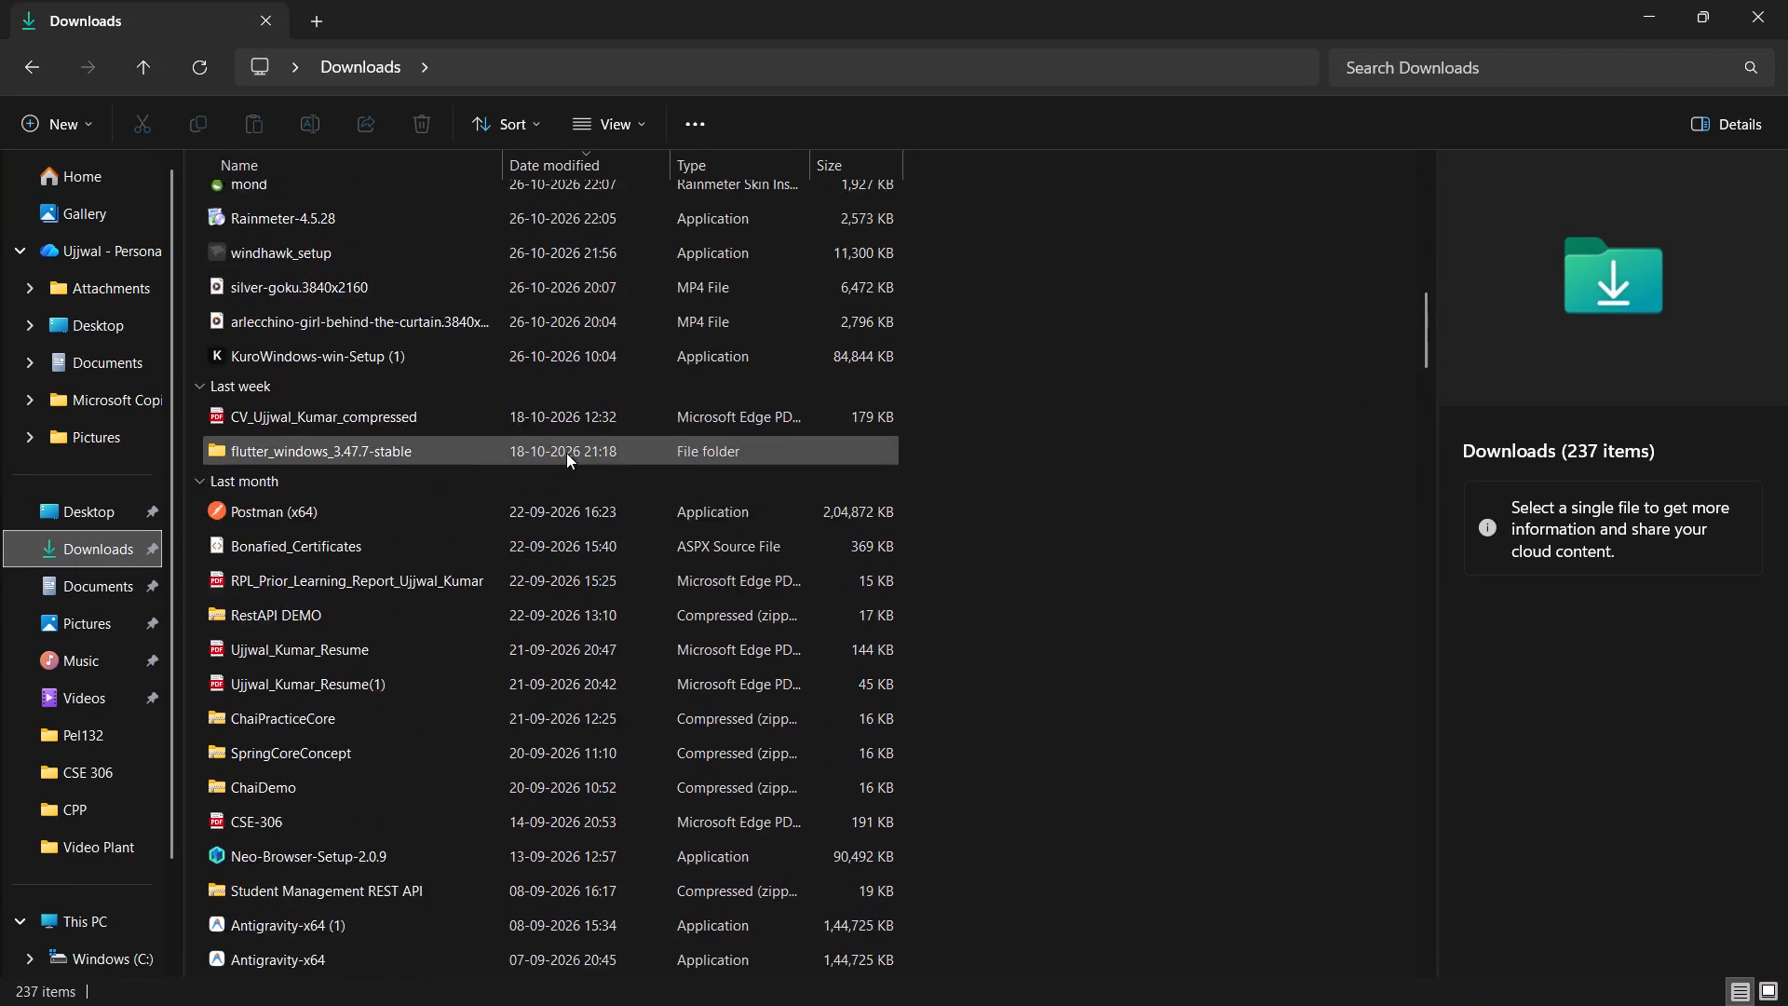
scroll(566, 453, "up", 3)
scroll(566, 453, "down", 1)
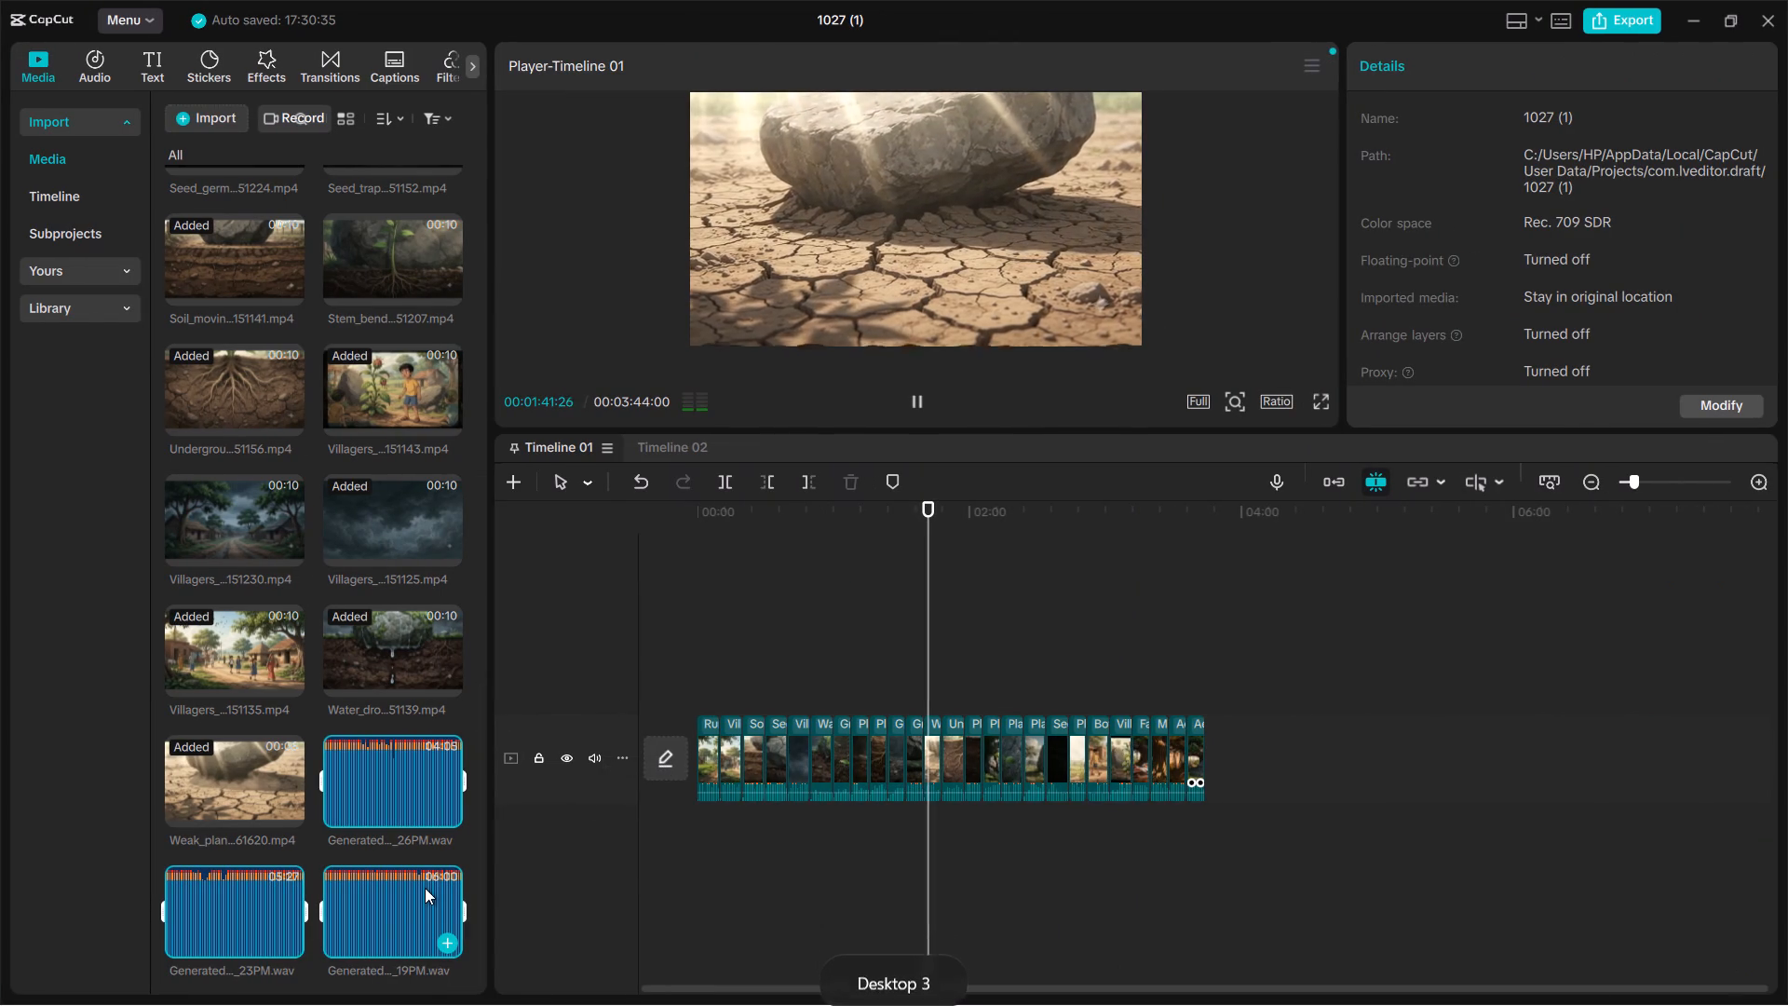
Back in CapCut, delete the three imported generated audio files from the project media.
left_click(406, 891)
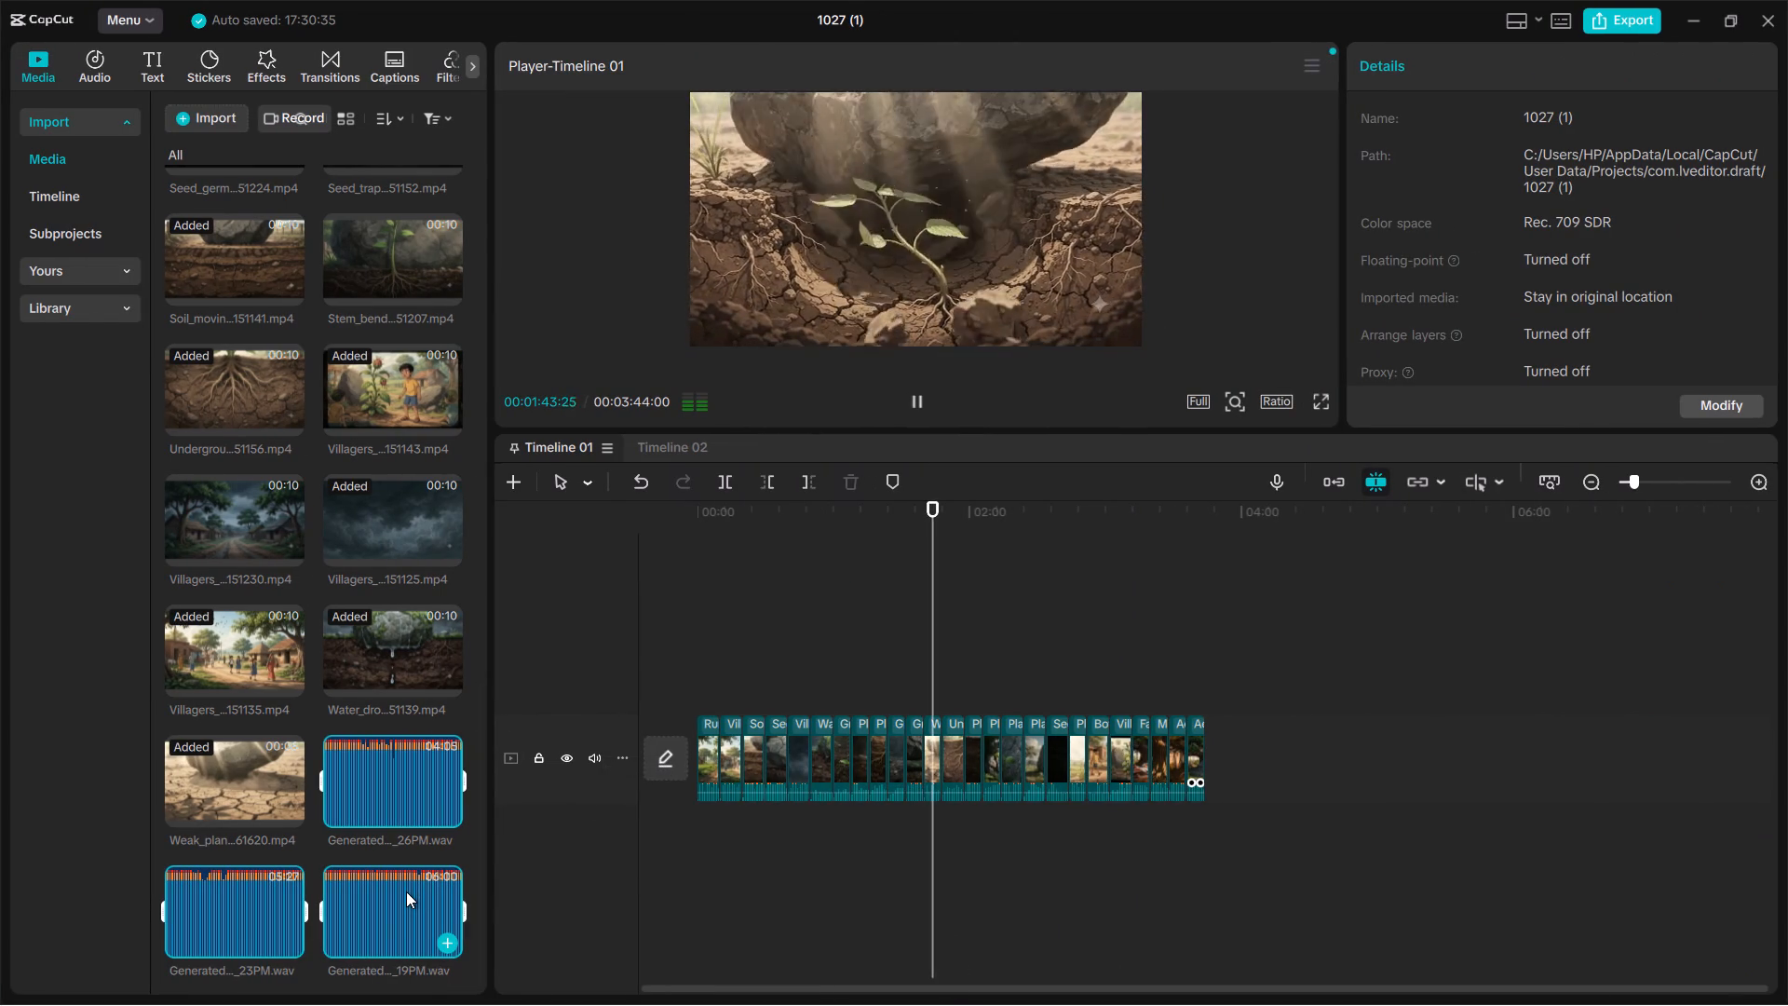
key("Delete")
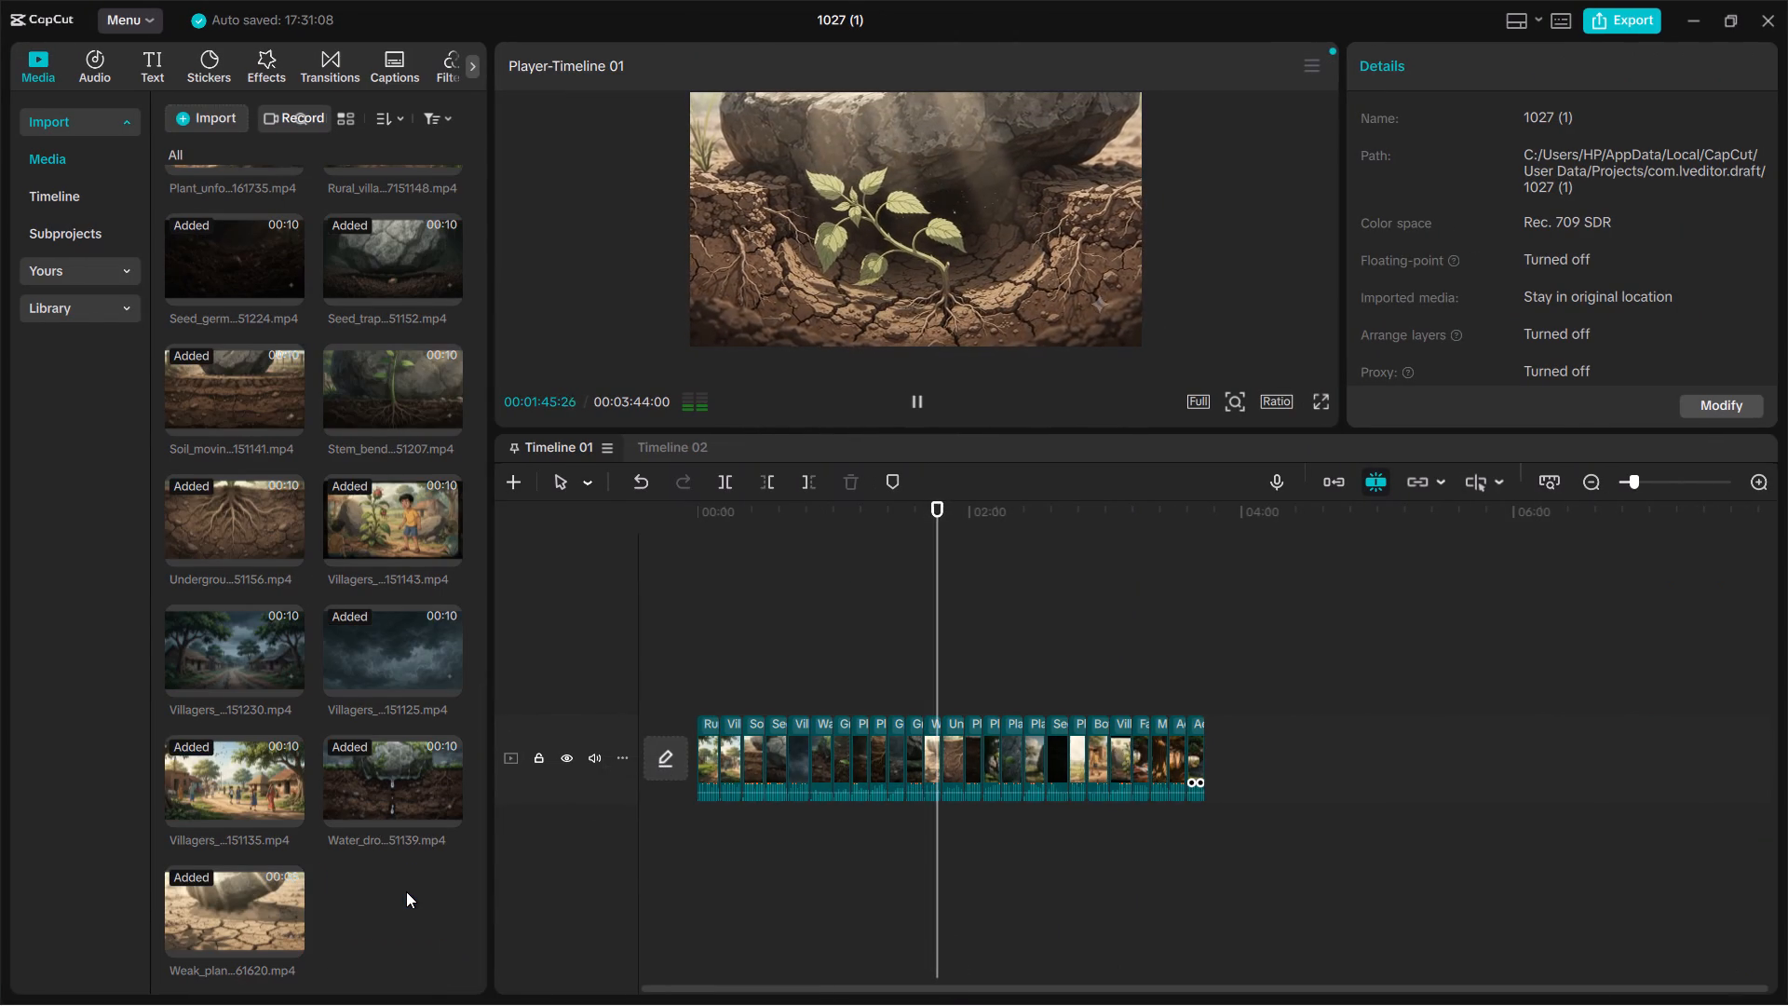
Import only Generated Audio October 27, 2026 - 2_19PM from the Downloads folder into the project media.
scroll(383, 836, "up", 1)
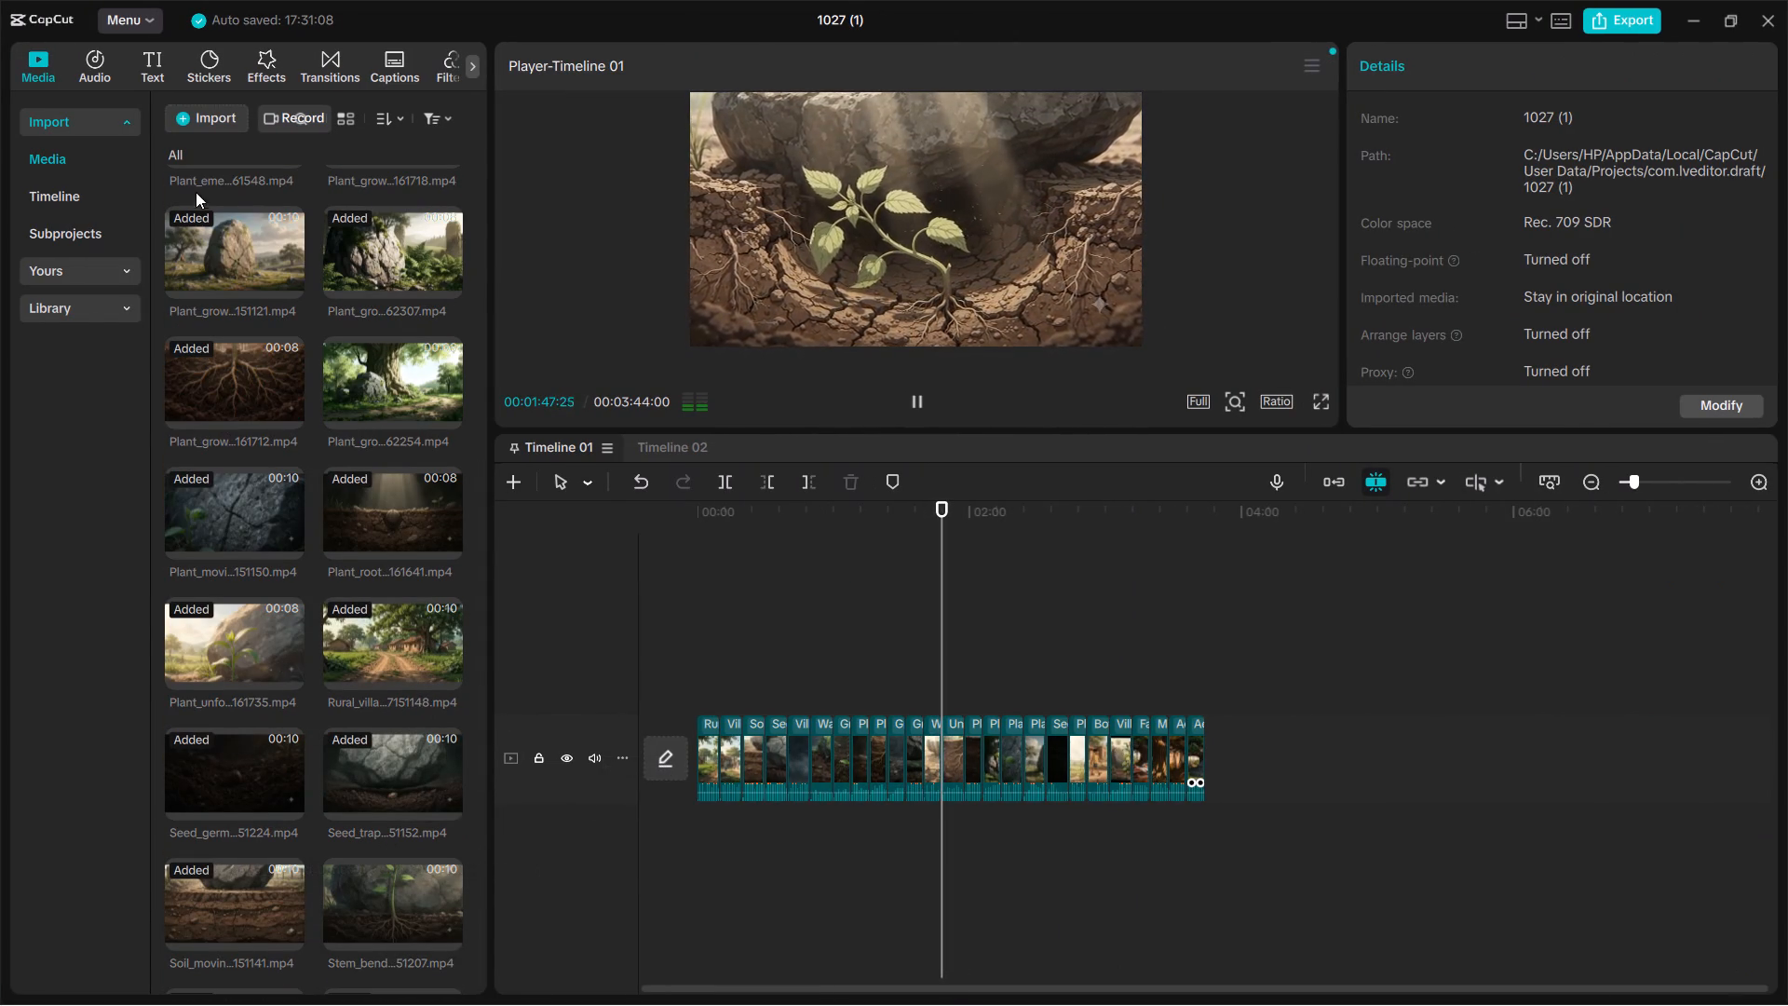
left_click(194, 117)
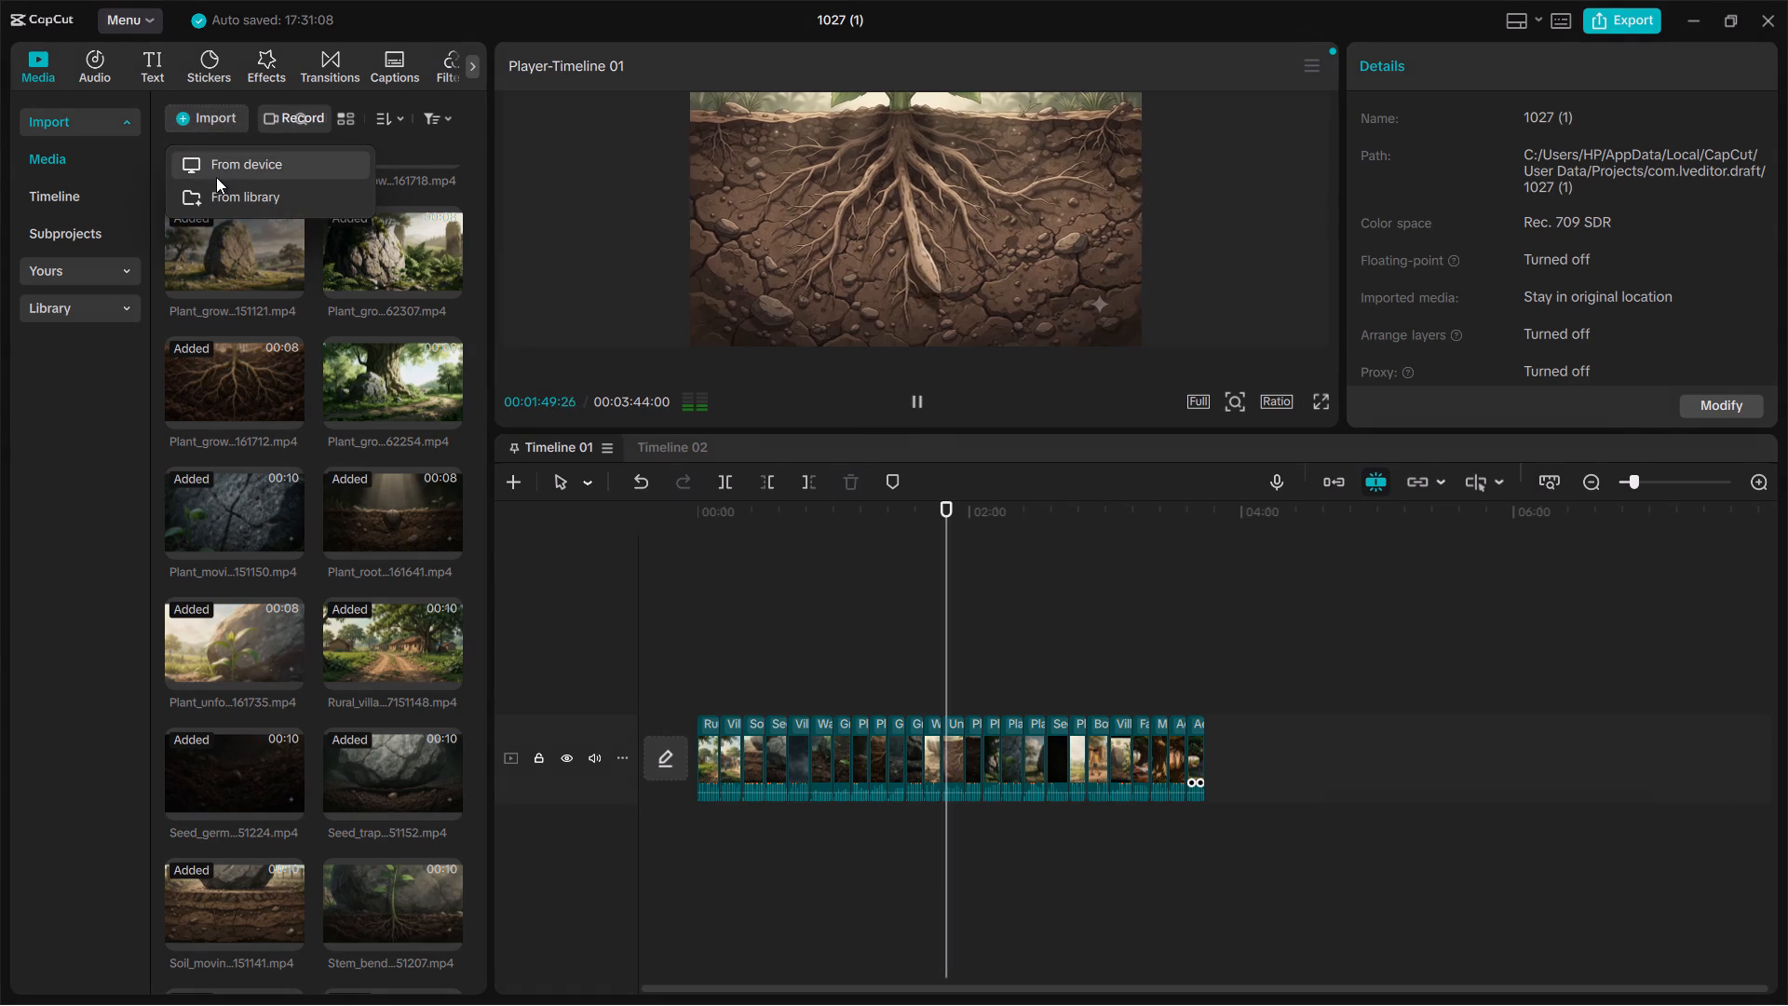
left_click(219, 170)
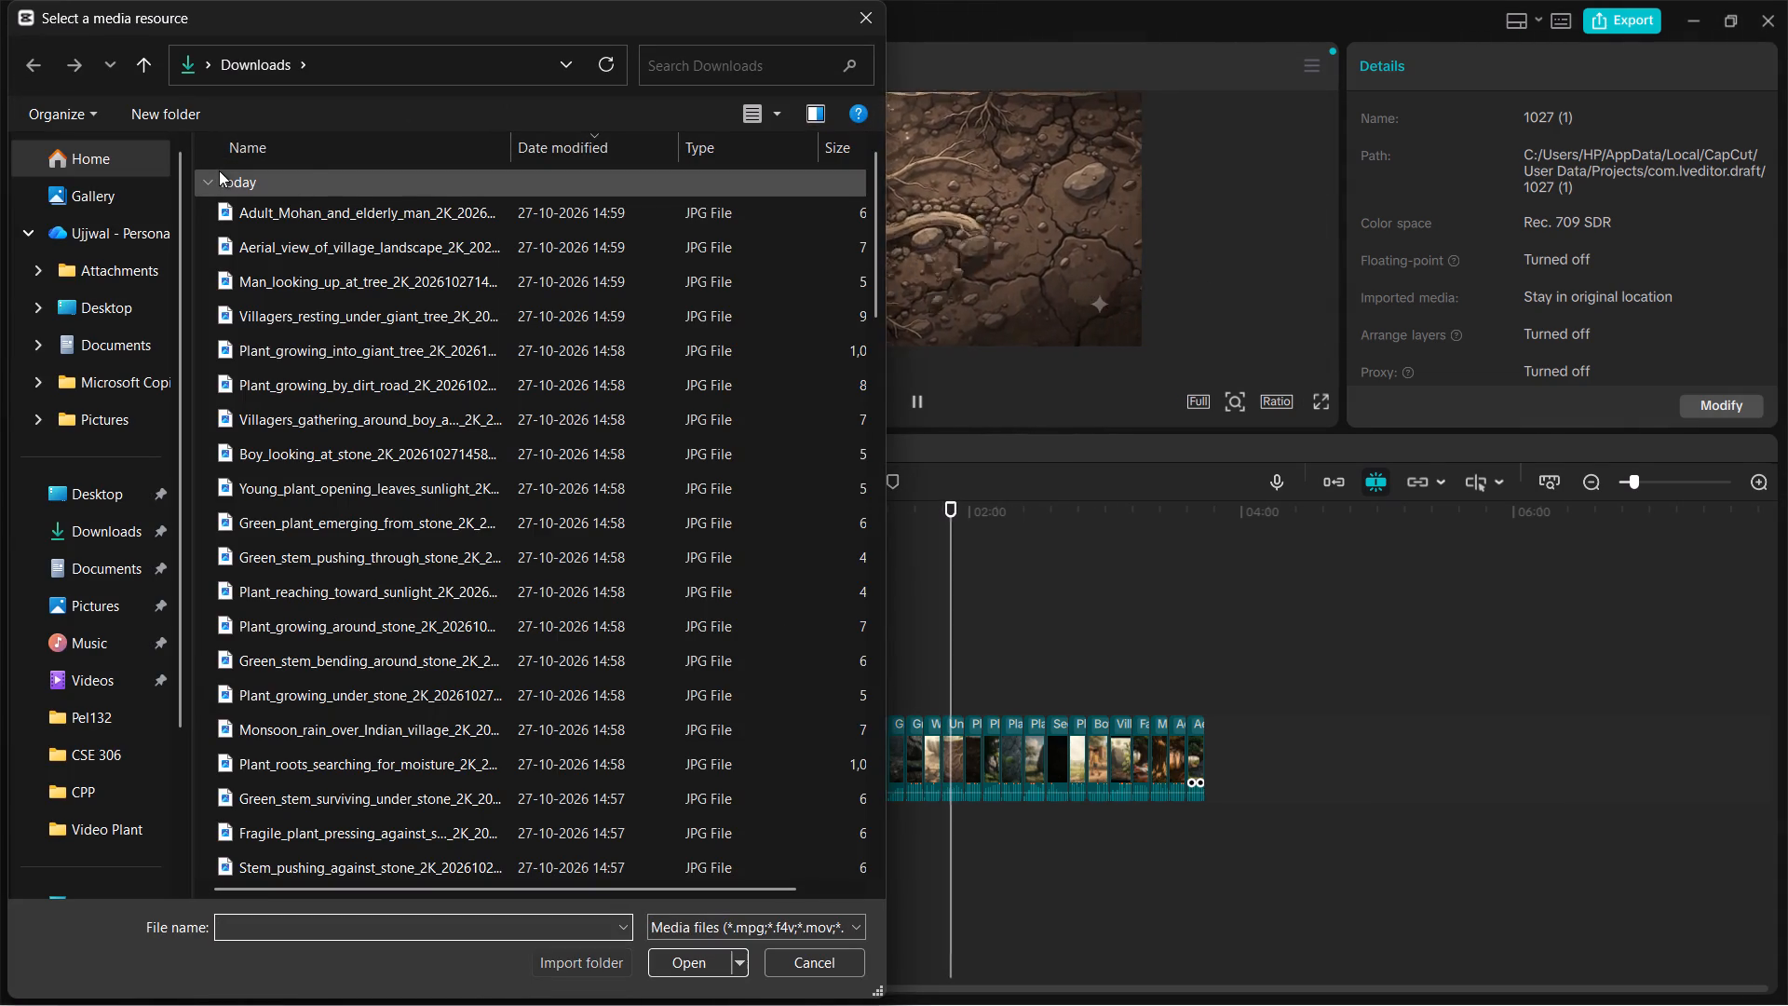
scroll(339, 699, "down", 3)
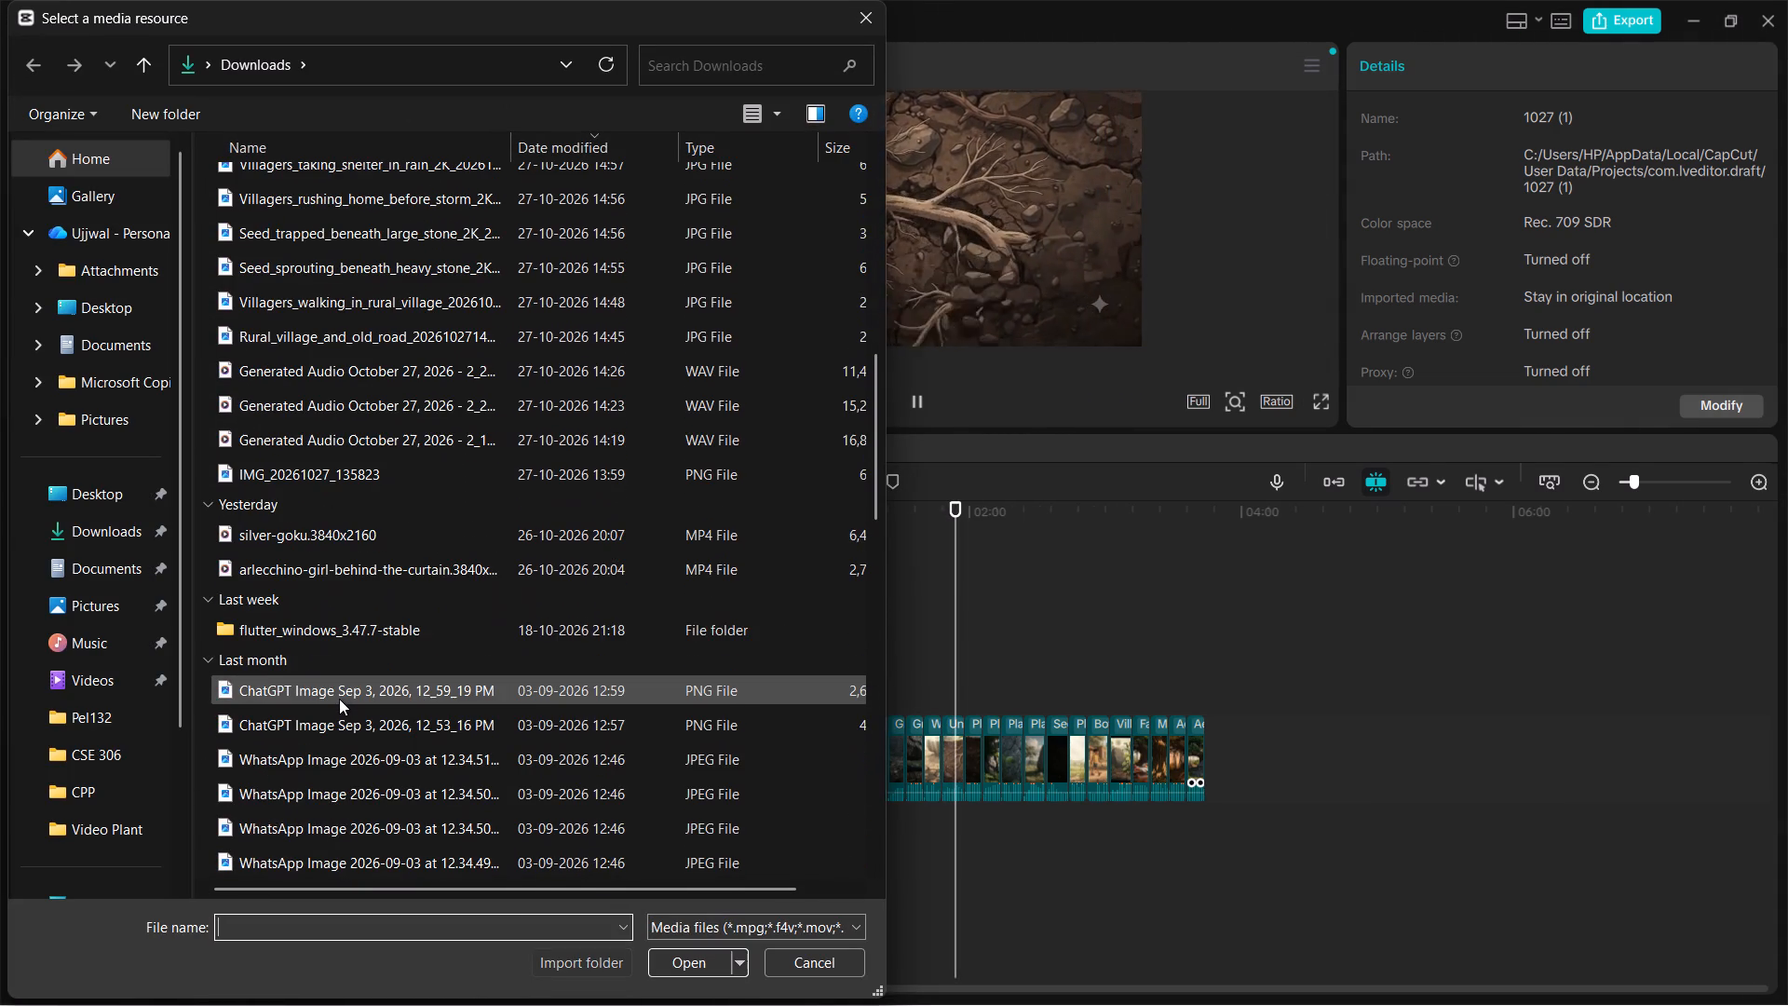
scroll(339, 699, "down", 1)
left_click(332, 440)
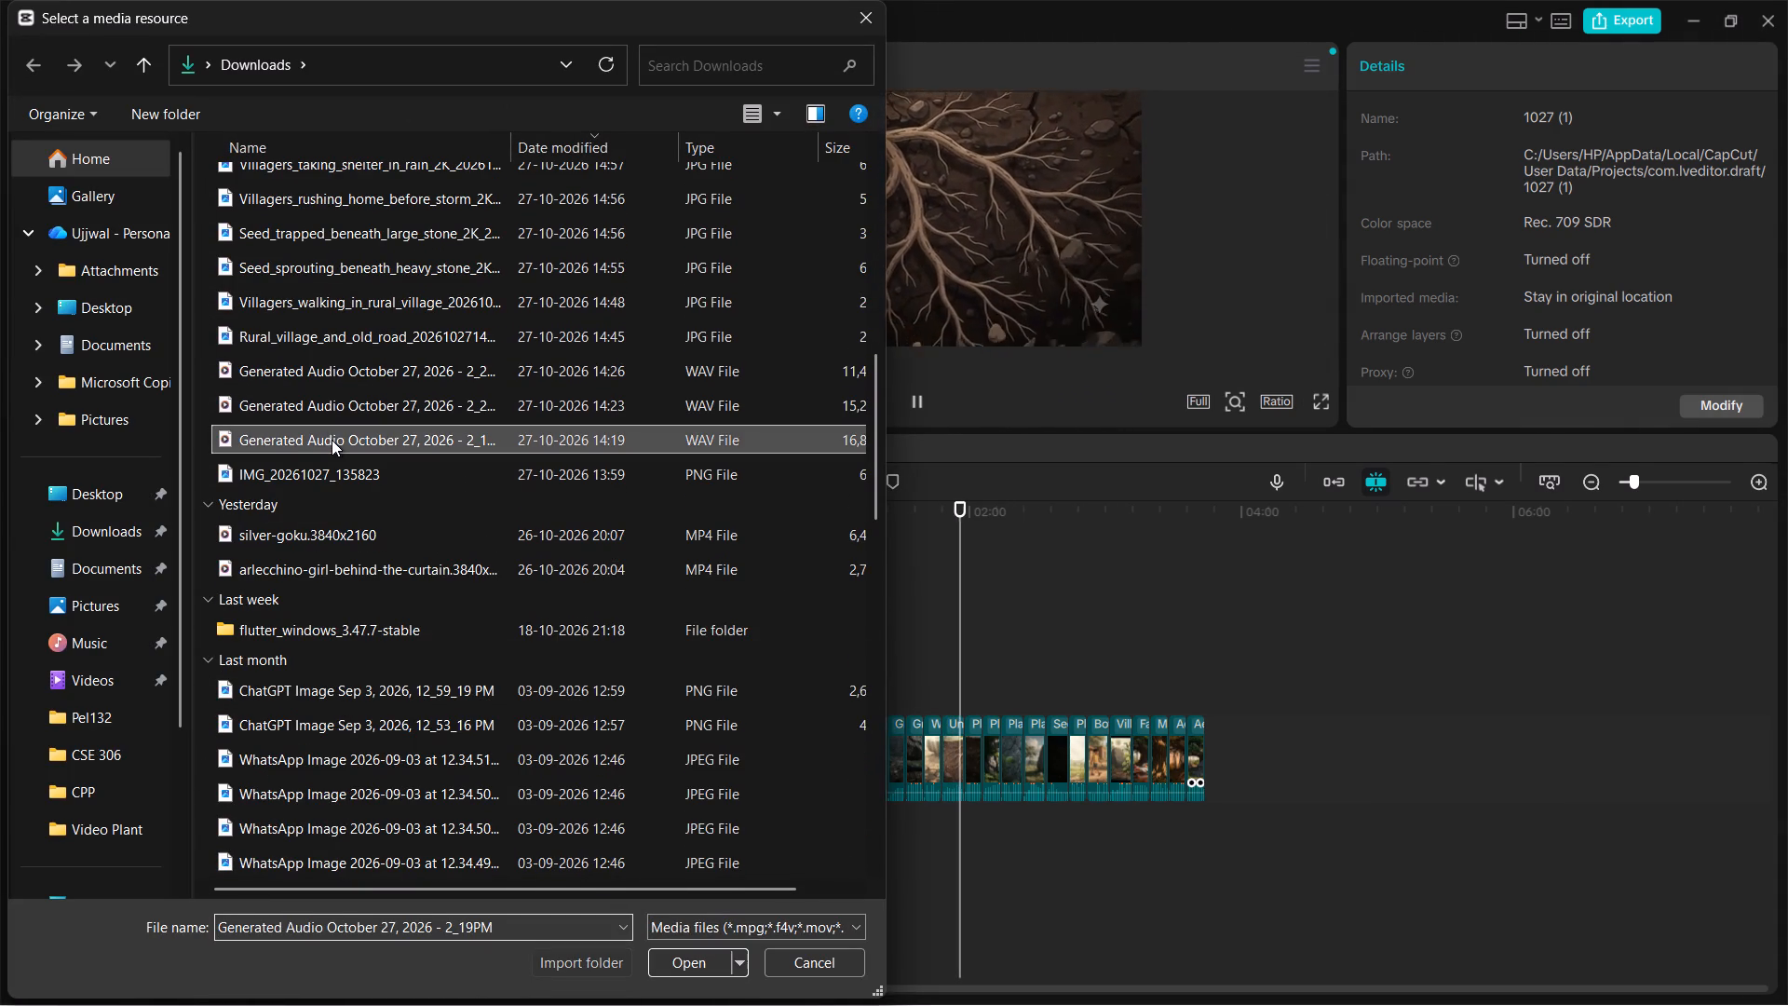
left_click(686, 961)
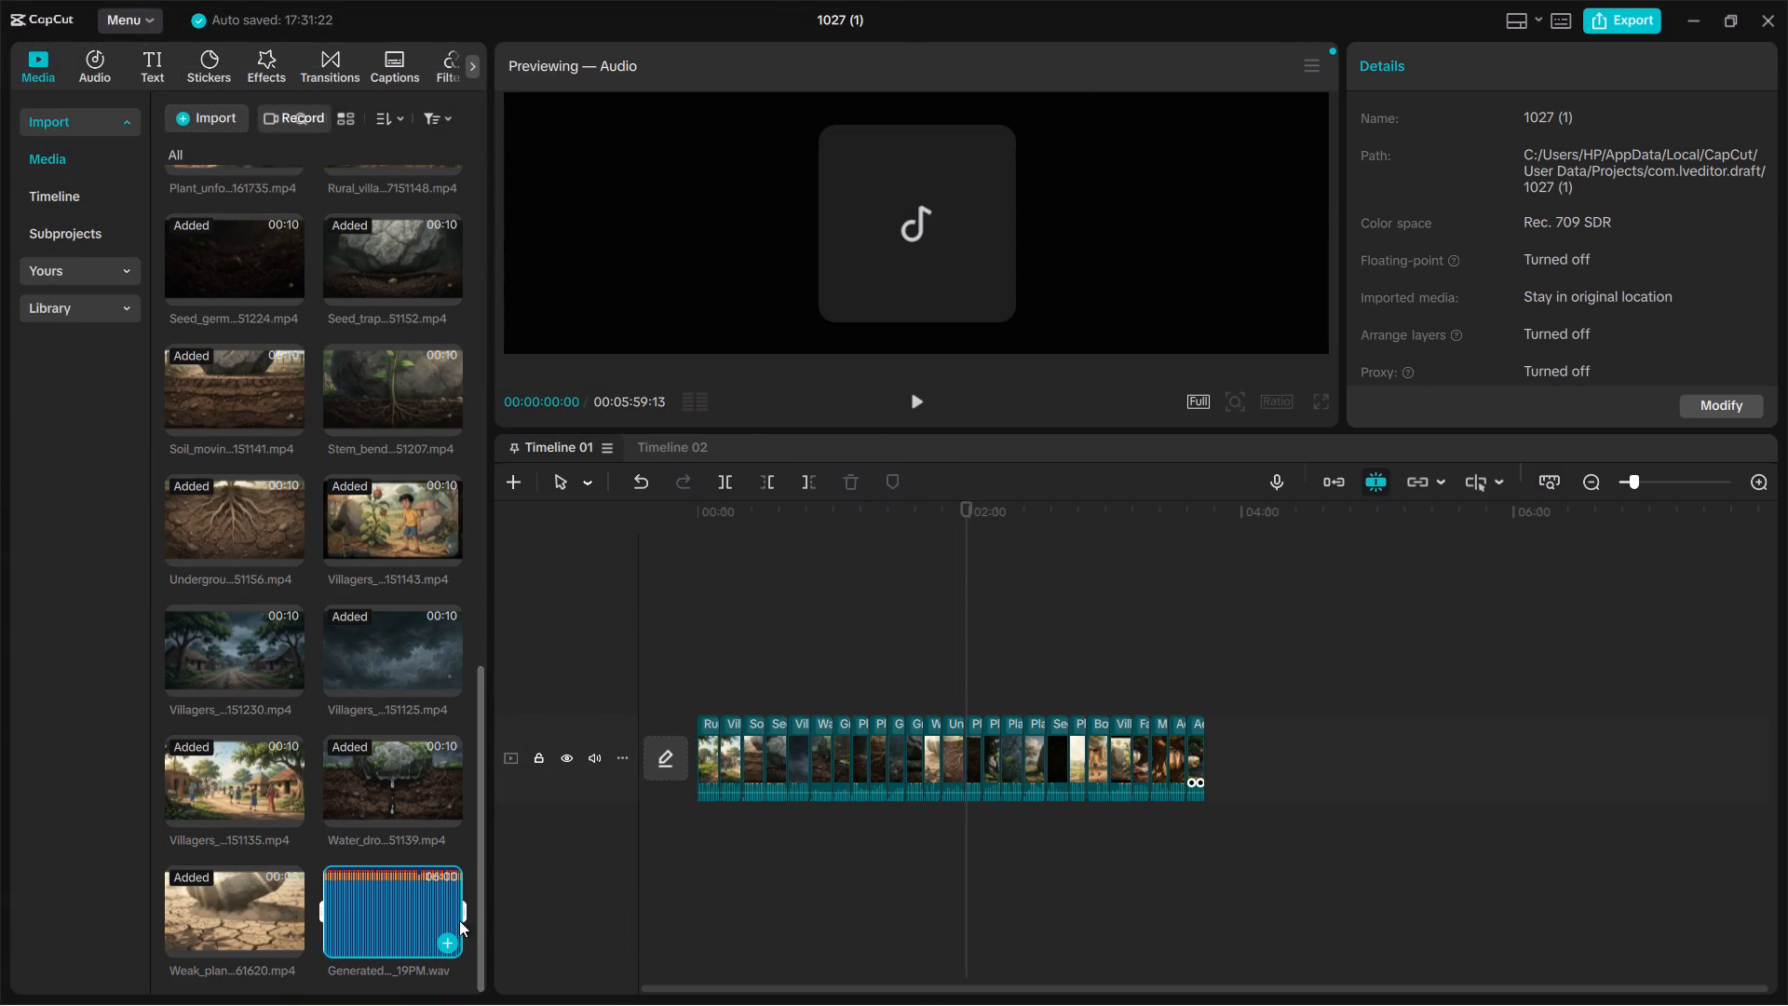
Add the 2_19PM audio to Timeline 01 and align its start with 00:00 beneath the video clips.
left_click(446, 941)
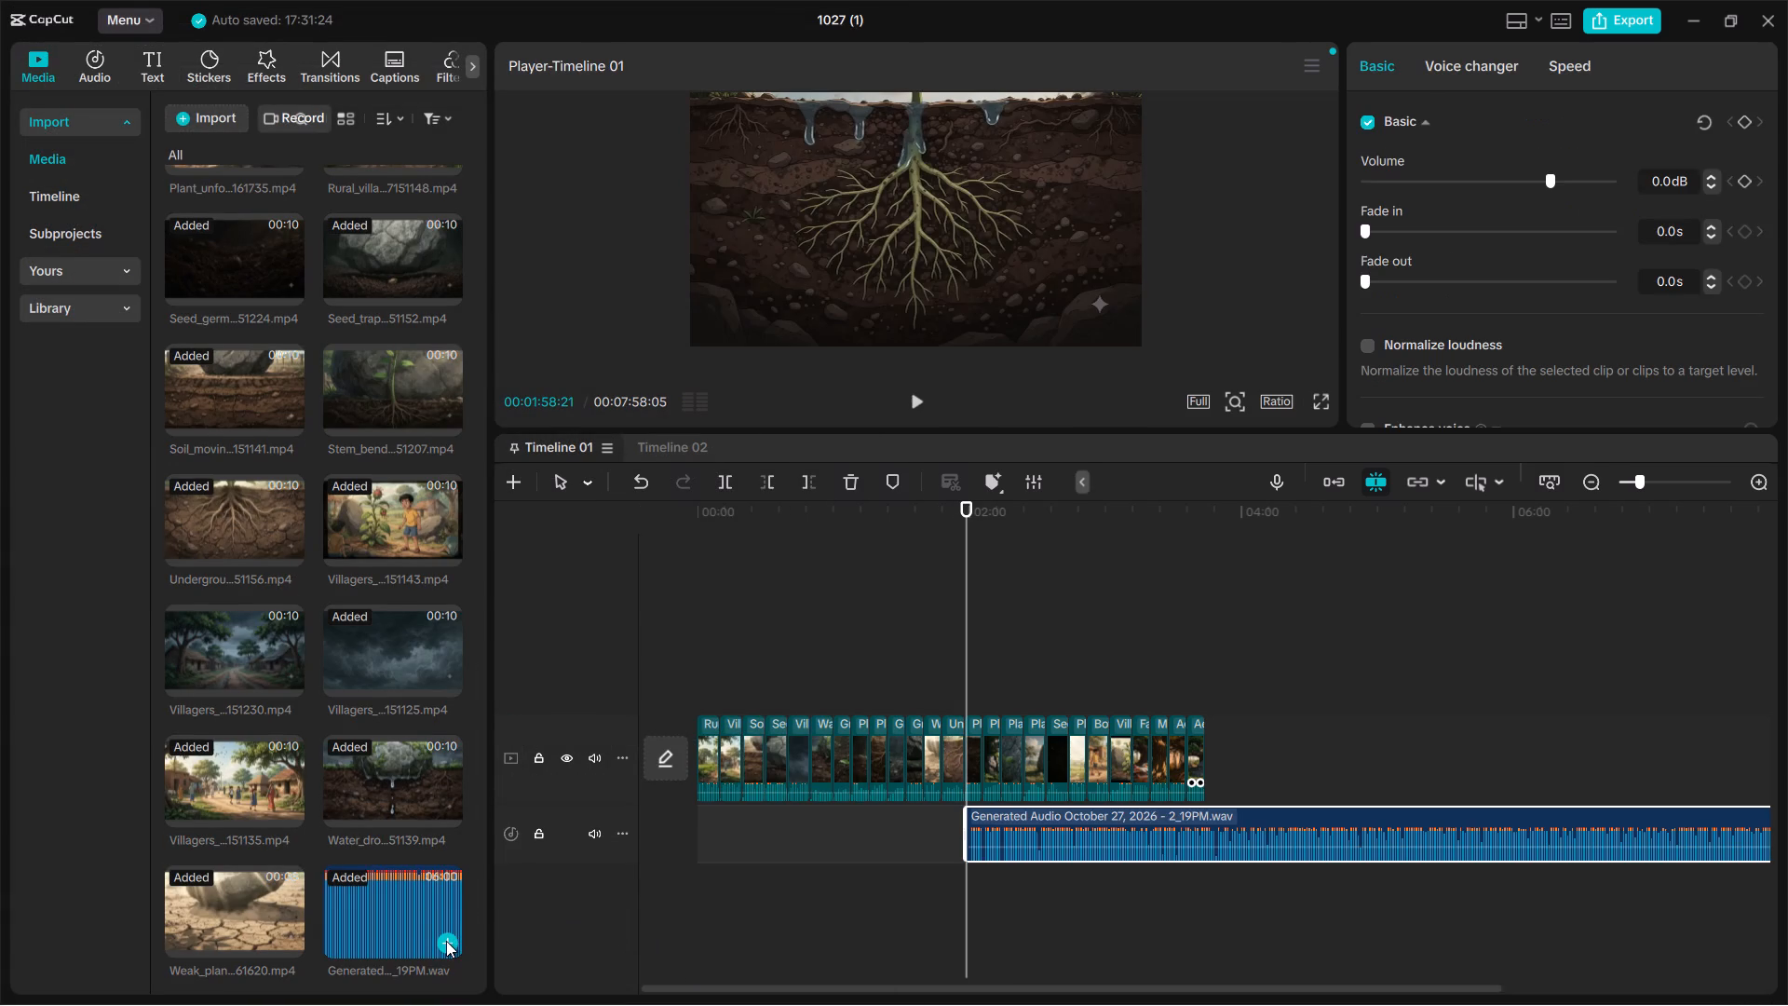
left_click_drag(1191, 829, 996, 832)
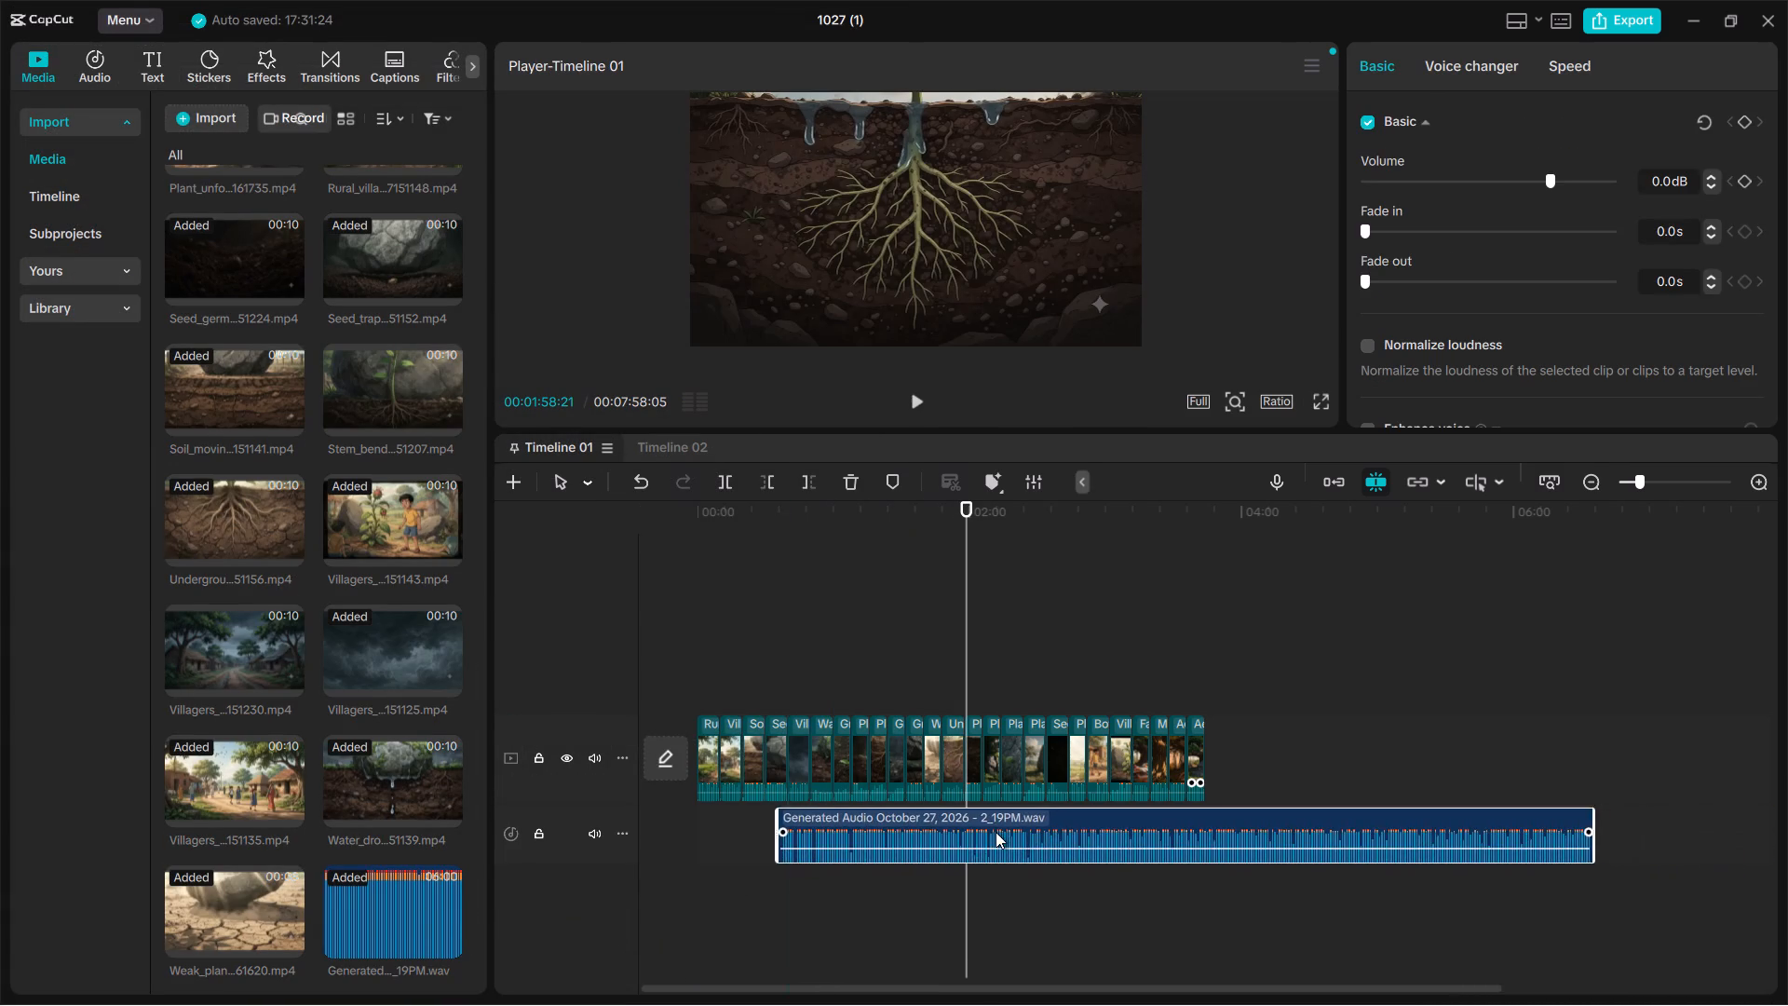
left_click_drag(996, 832, 926, 828)
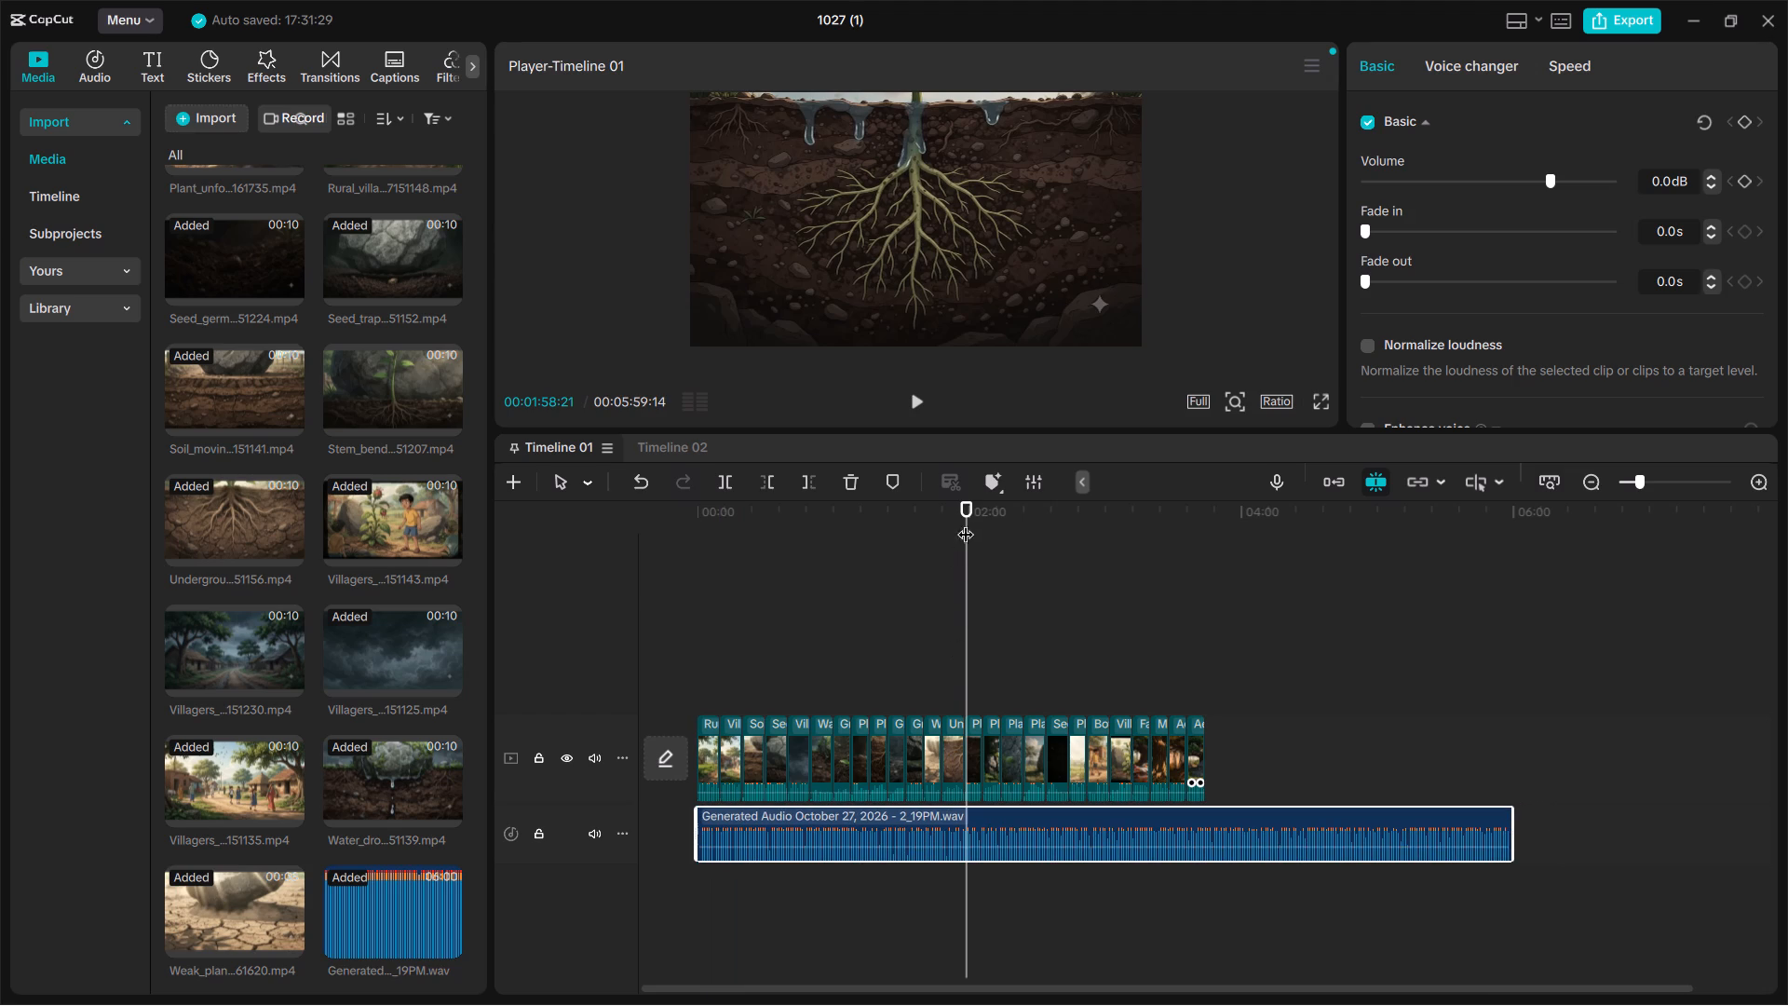
Mute the main video track and play Timeline 01 from 00:00 to check the 2_19PM audio against the clips.
left_click_drag(966, 506, 736, 564)
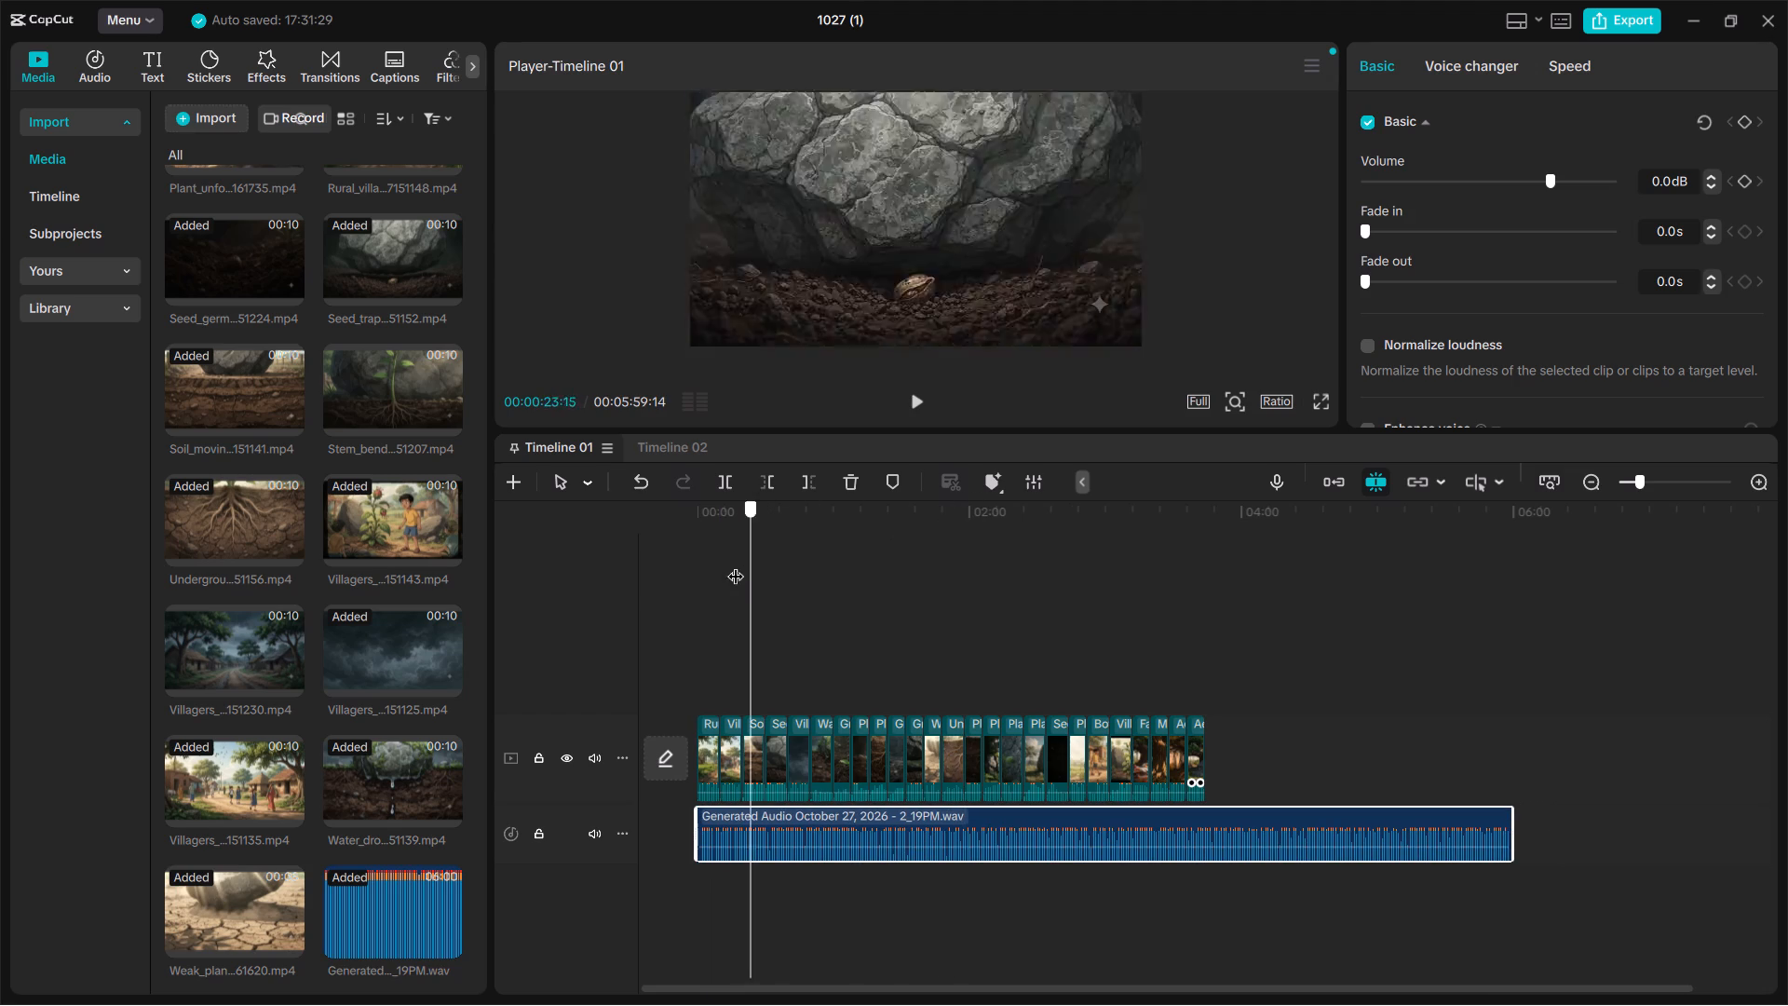
left_click_drag(736, 564, 698, 574)
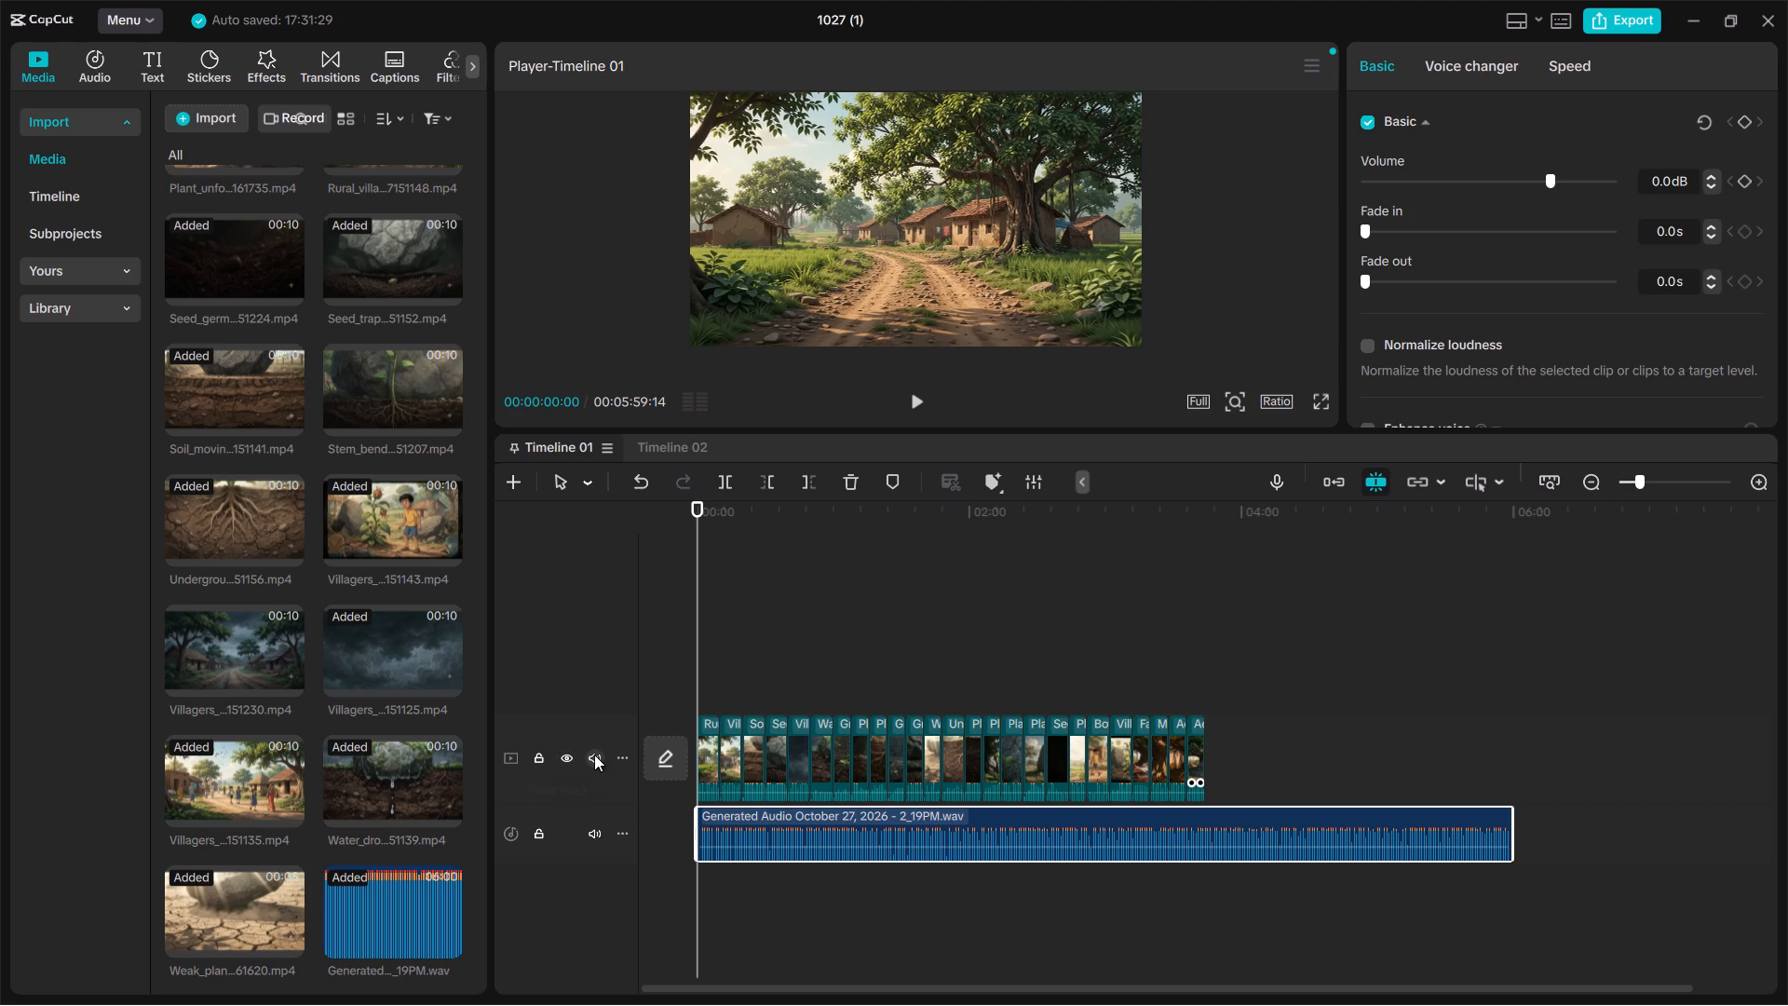
left_click(594, 754)
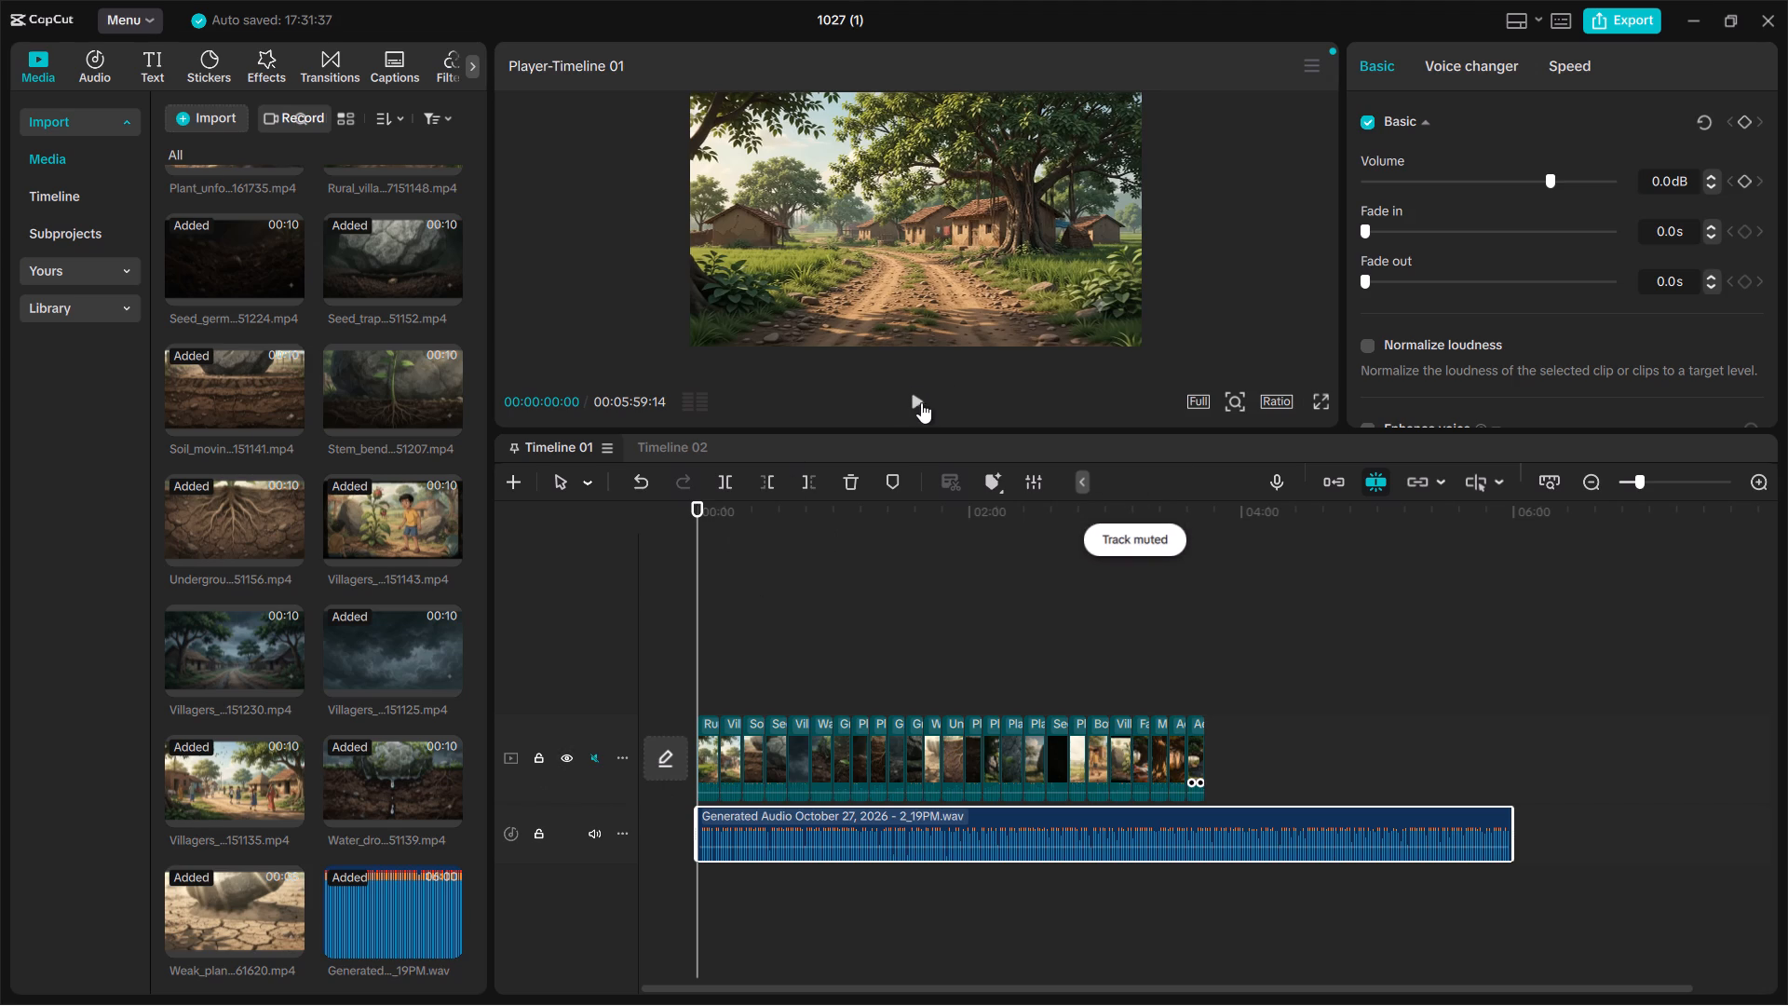
left_click(914, 396)
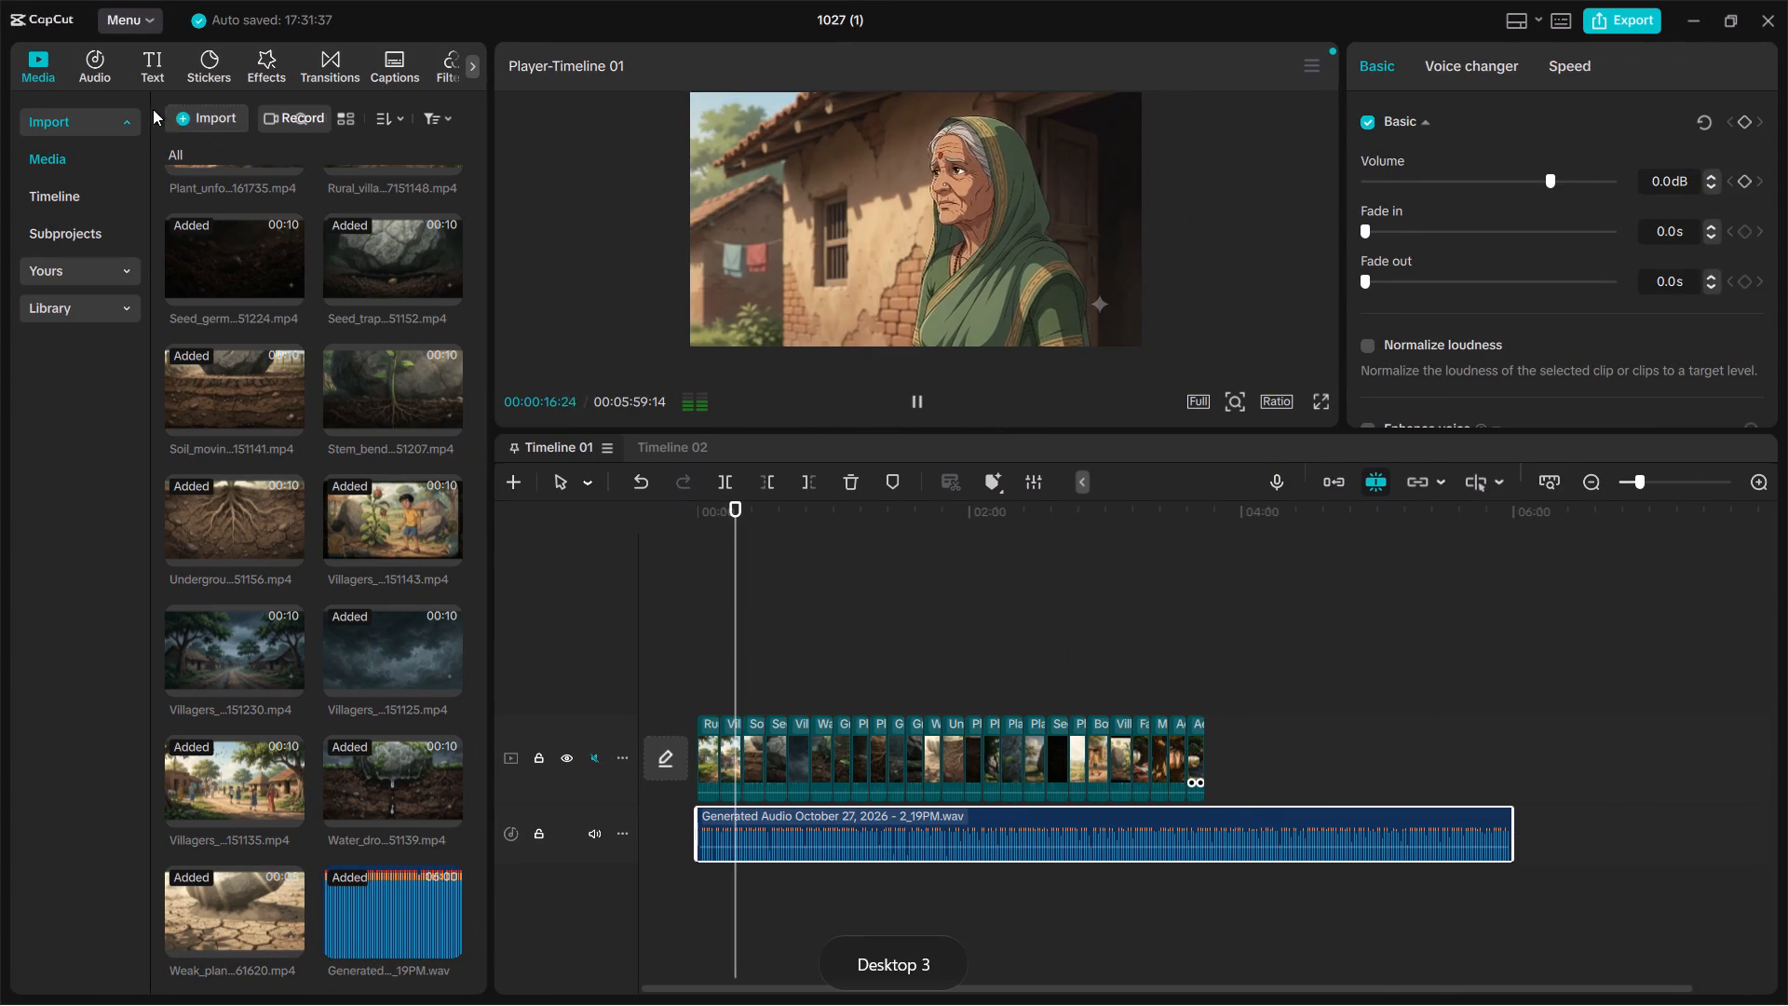
Import Generated Audio October 27, 2026 - 2_23PM from the Downloads folder into the project media.
left_click(188, 116)
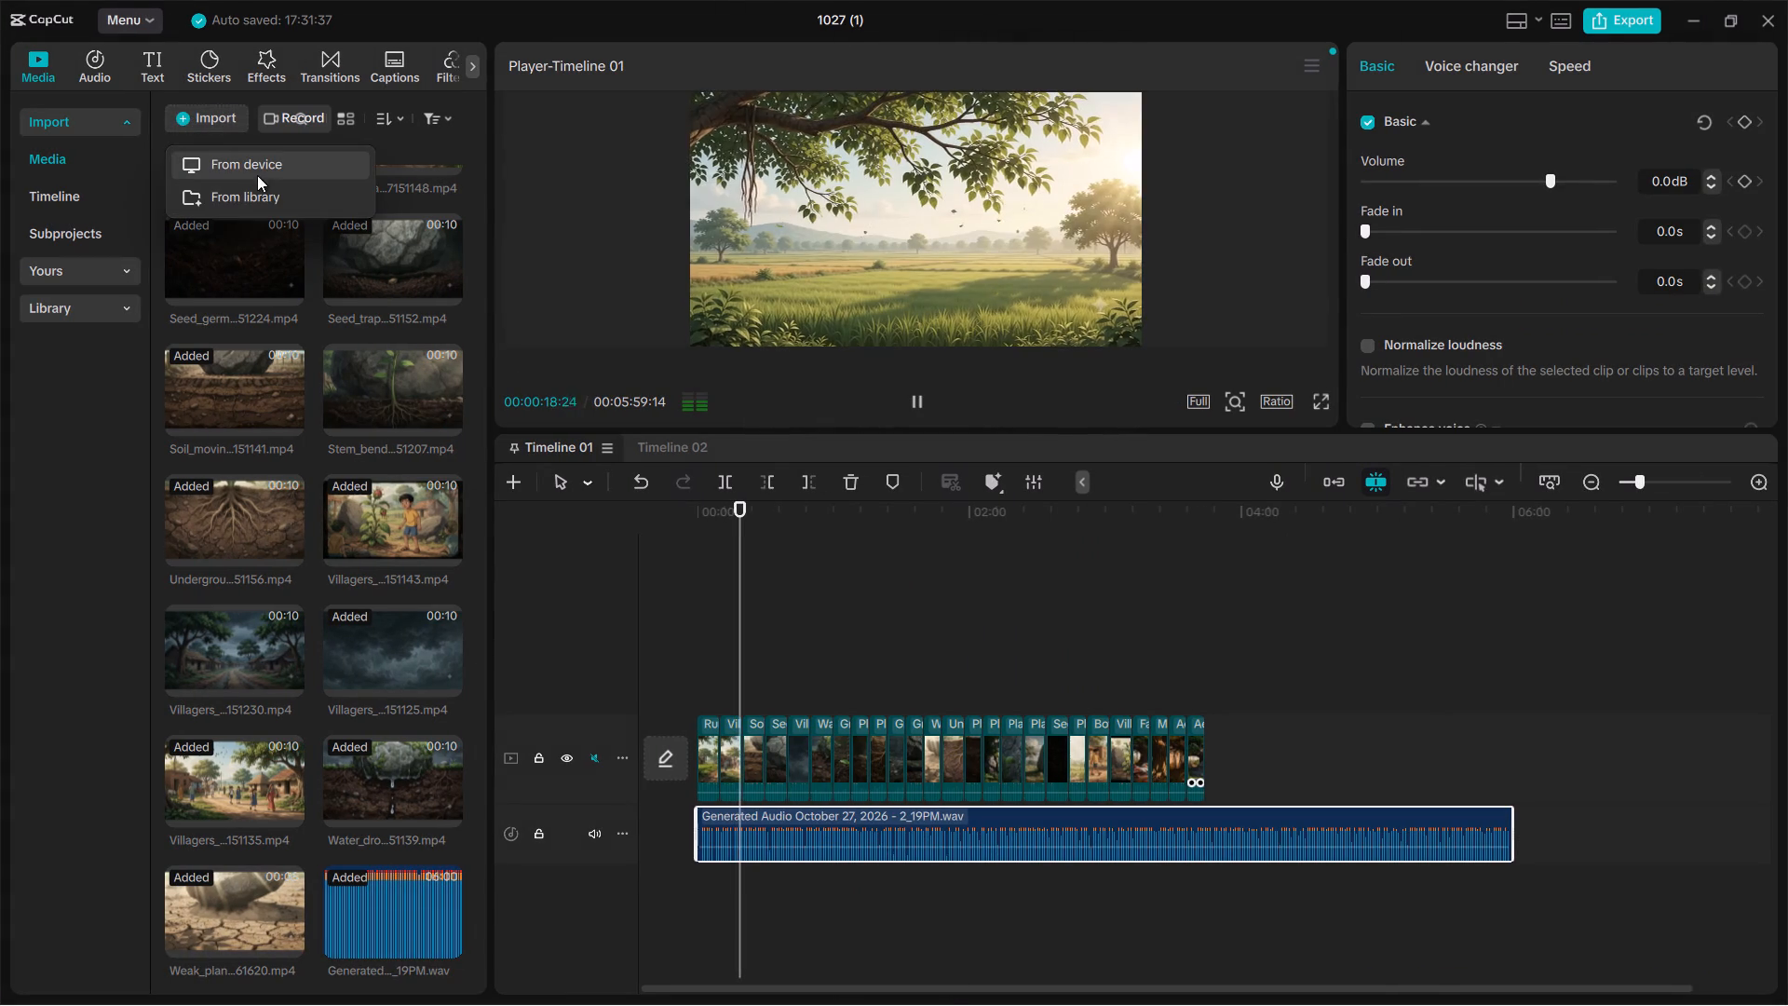
left_click(248, 164)
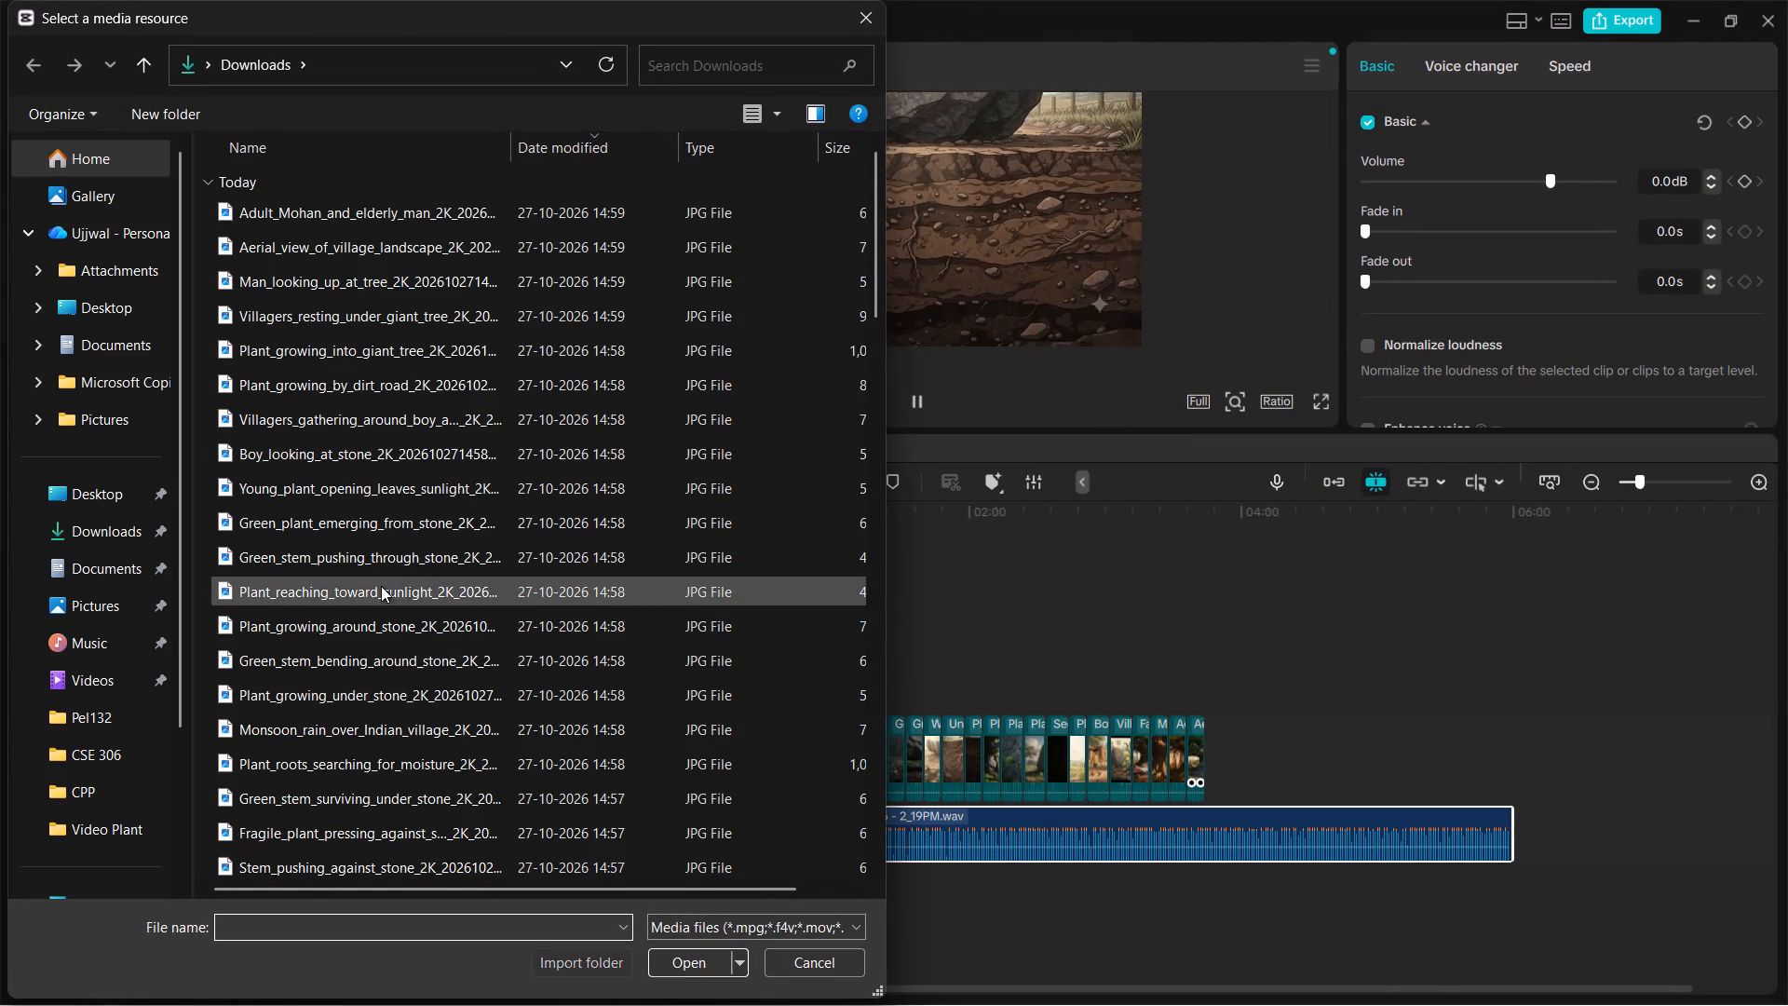
scroll(381, 586, "down", 4)
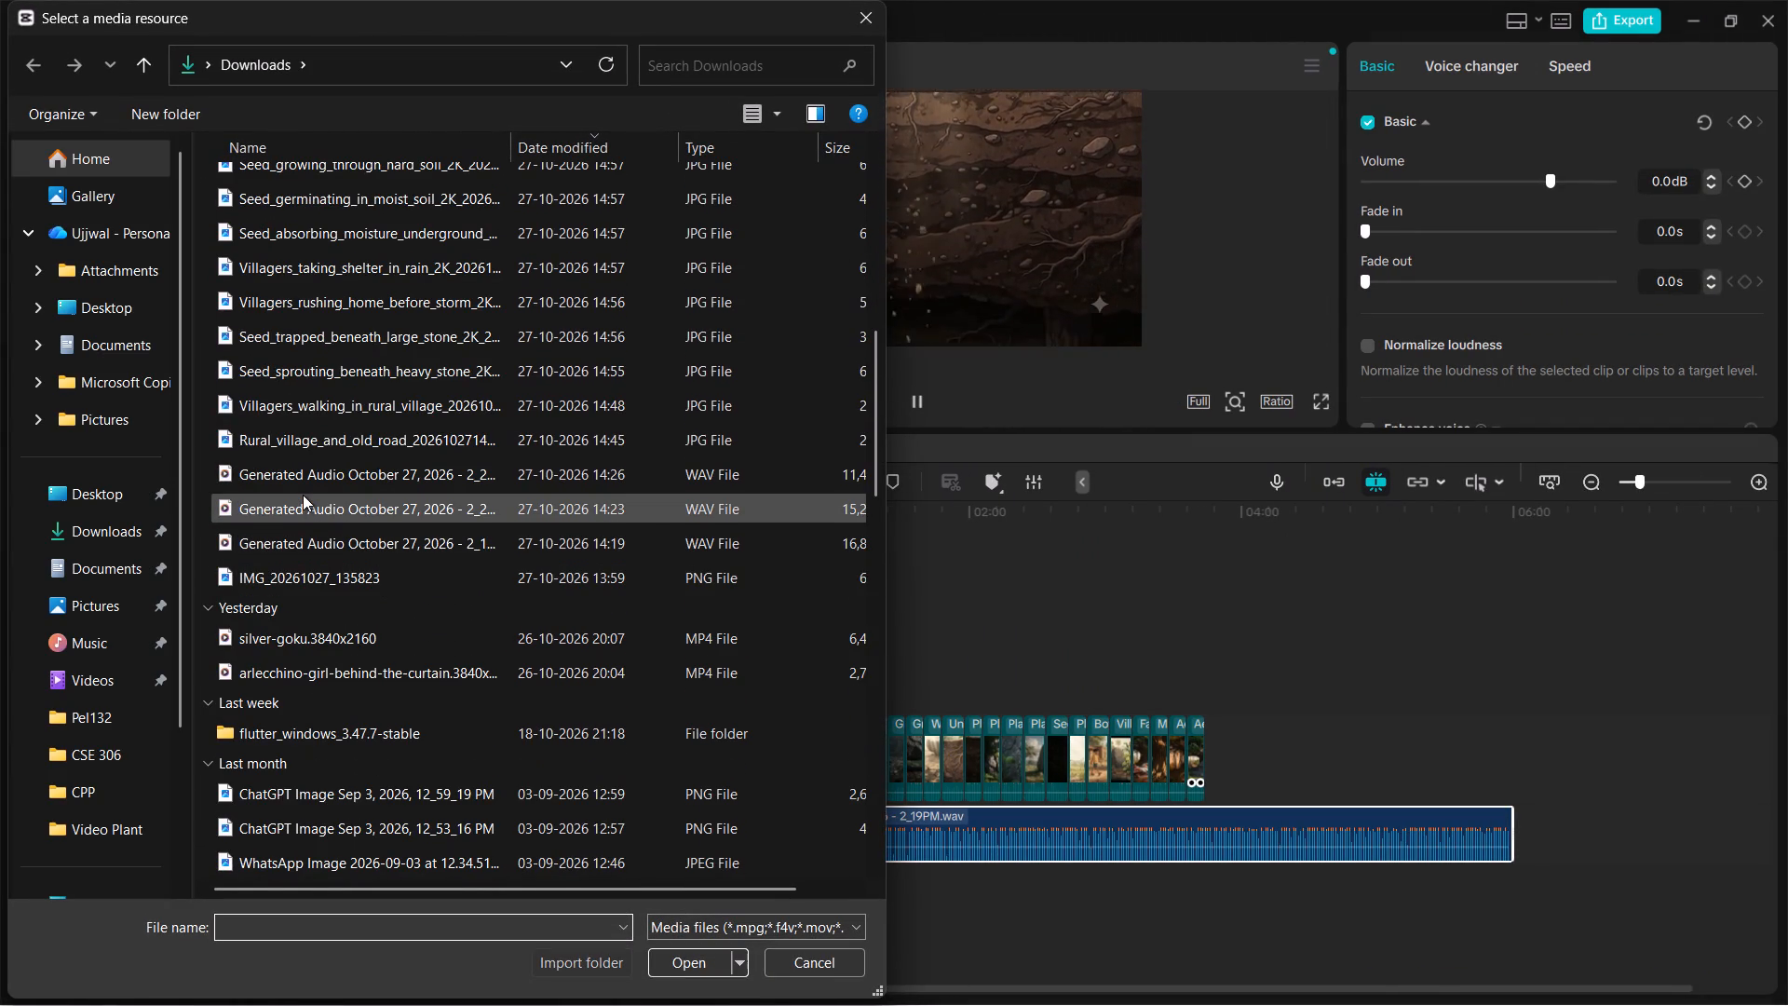
left_click(303, 495)
left_click(678, 963)
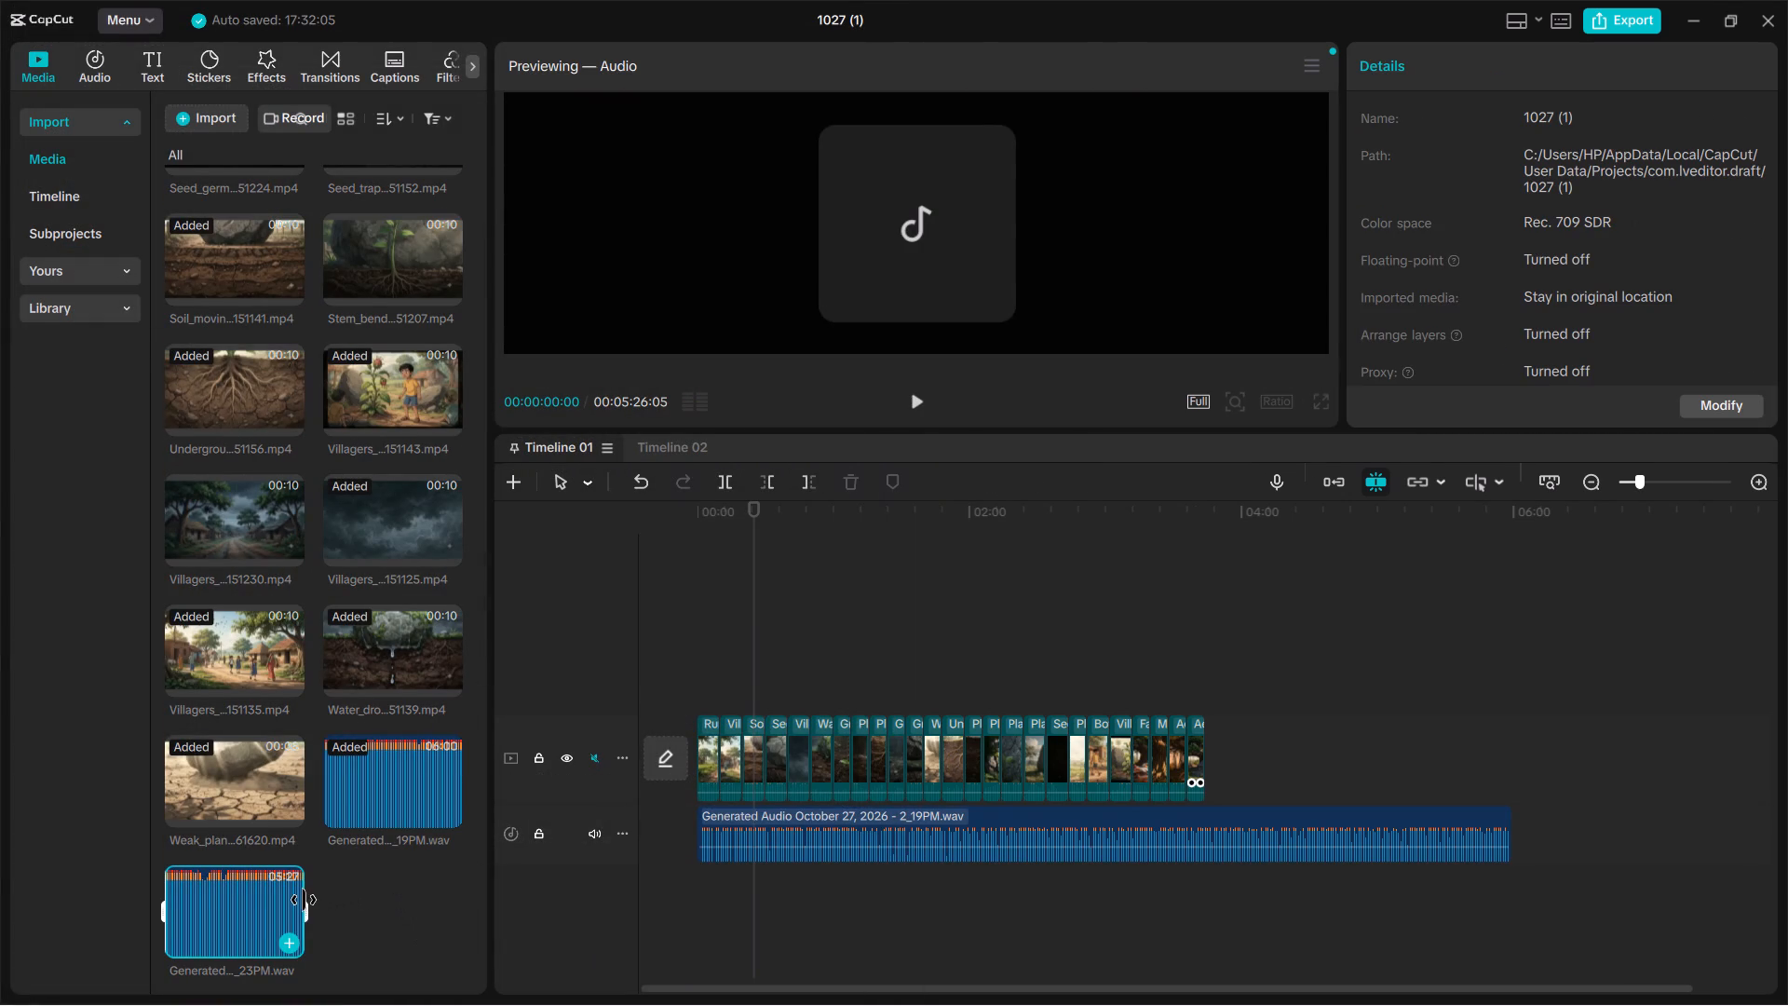
Play a few seconds of the imported 2_23PM audio in the preview to check how it sounds.
left_click(912, 393)
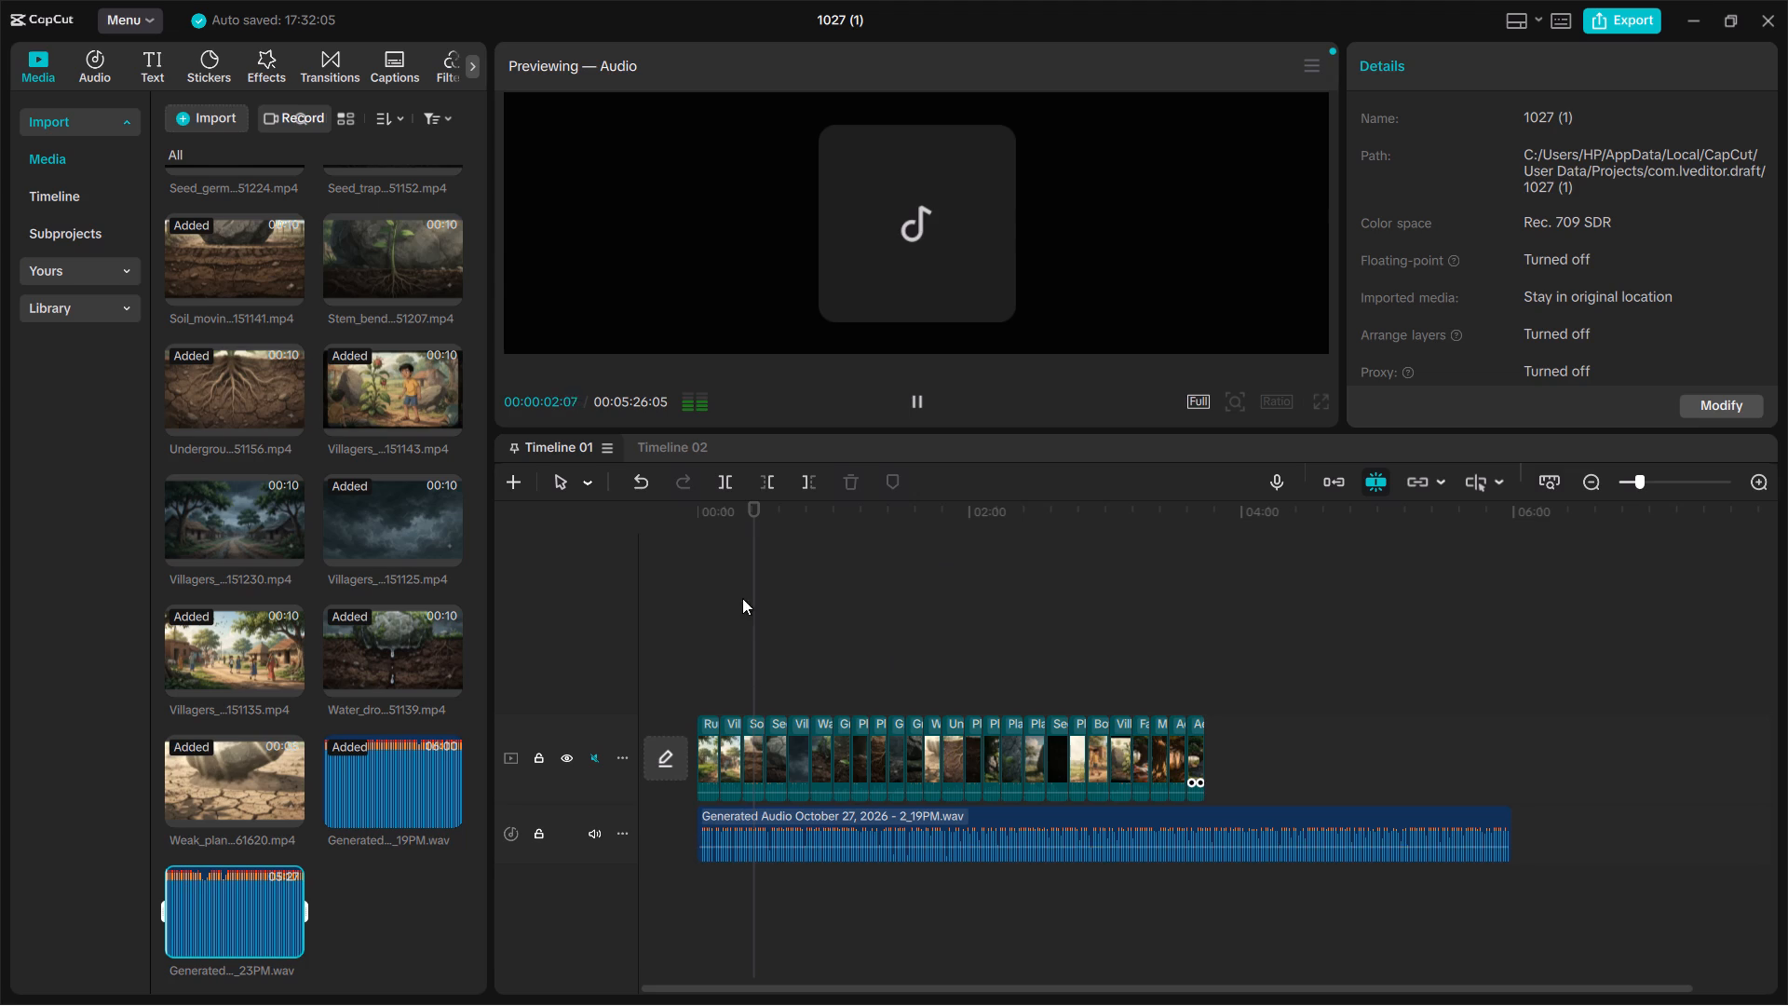
left_click_drag(754, 508, 705, 514)
left_click(917, 406)
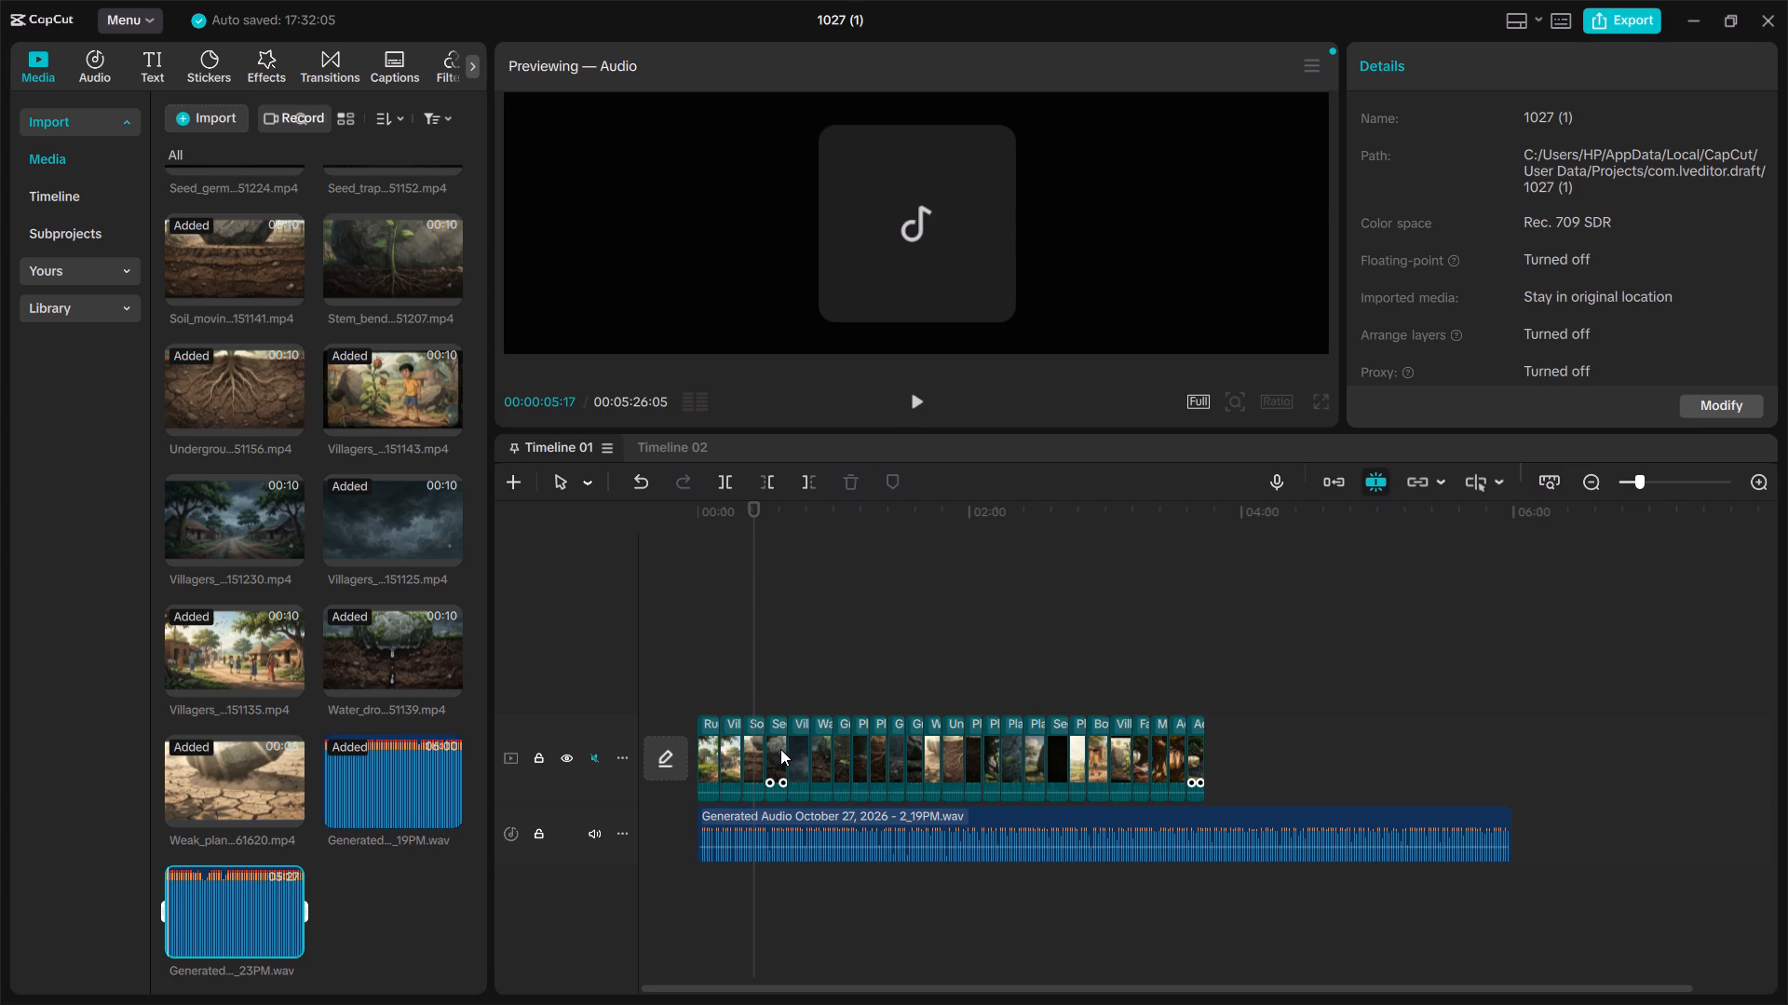
Play Timeline 01 briefly from 00:00 to check the opening clip with the 2_19PM audio.
left_click(780, 750)
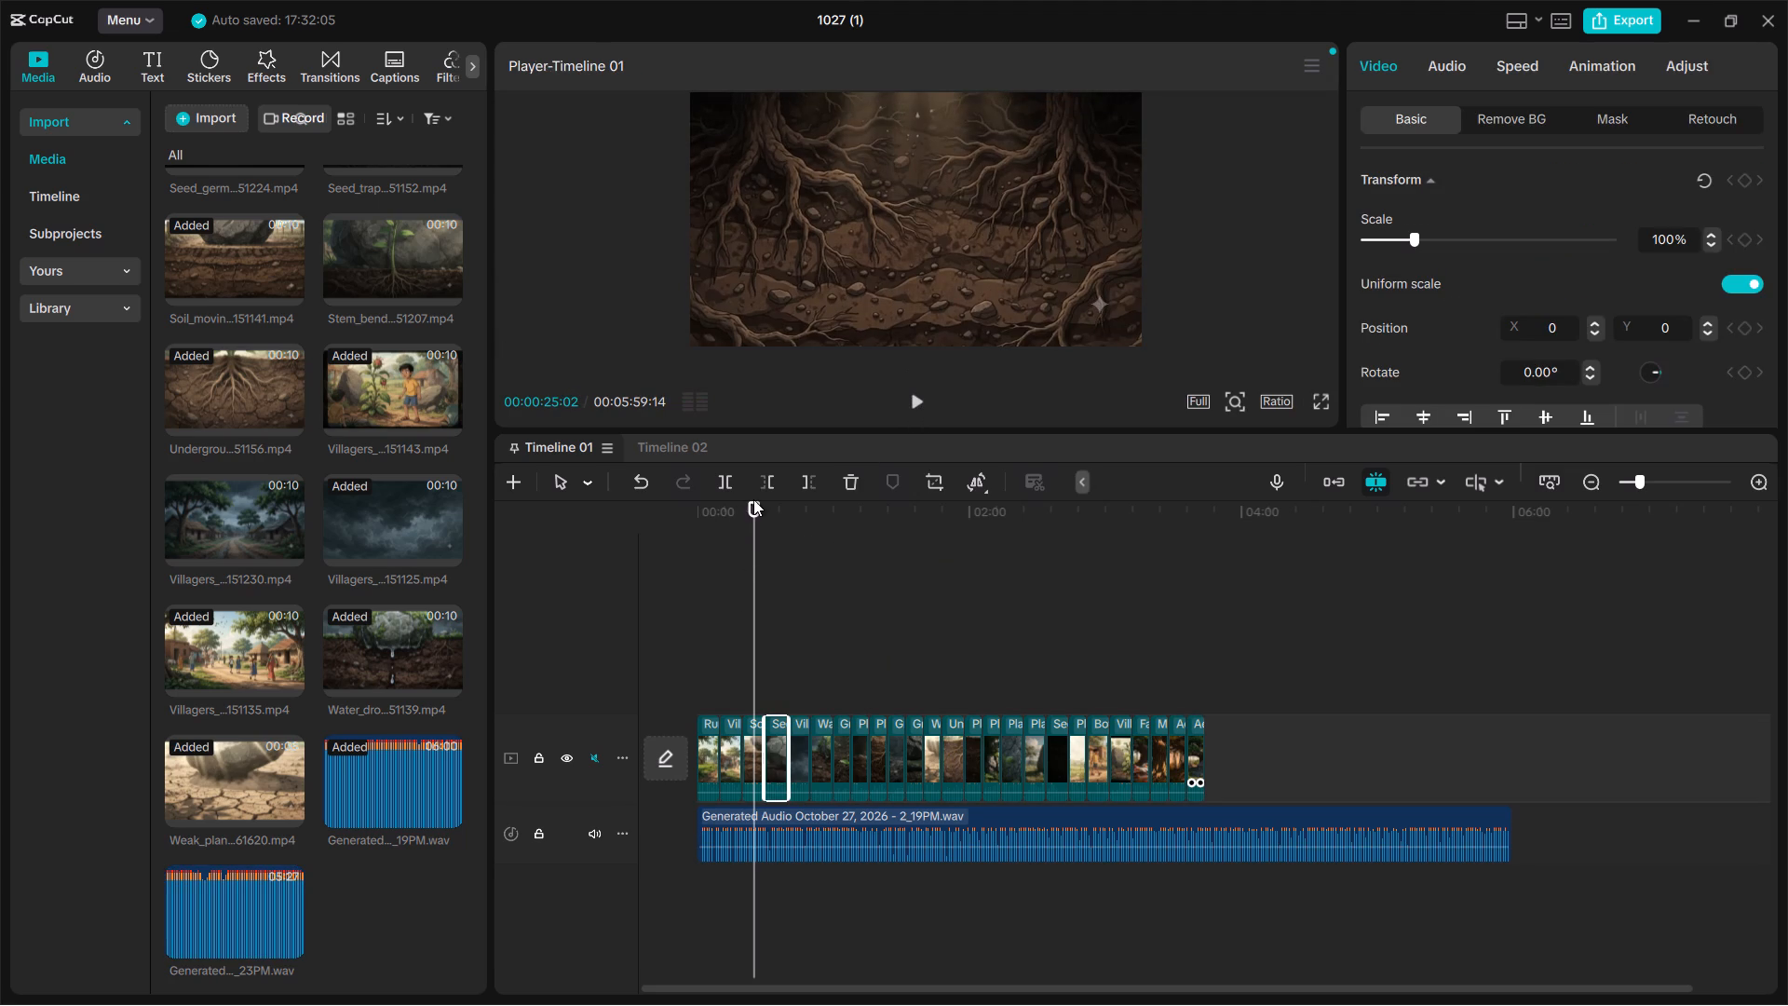
left_click_drag(753, 499, 691, 510)
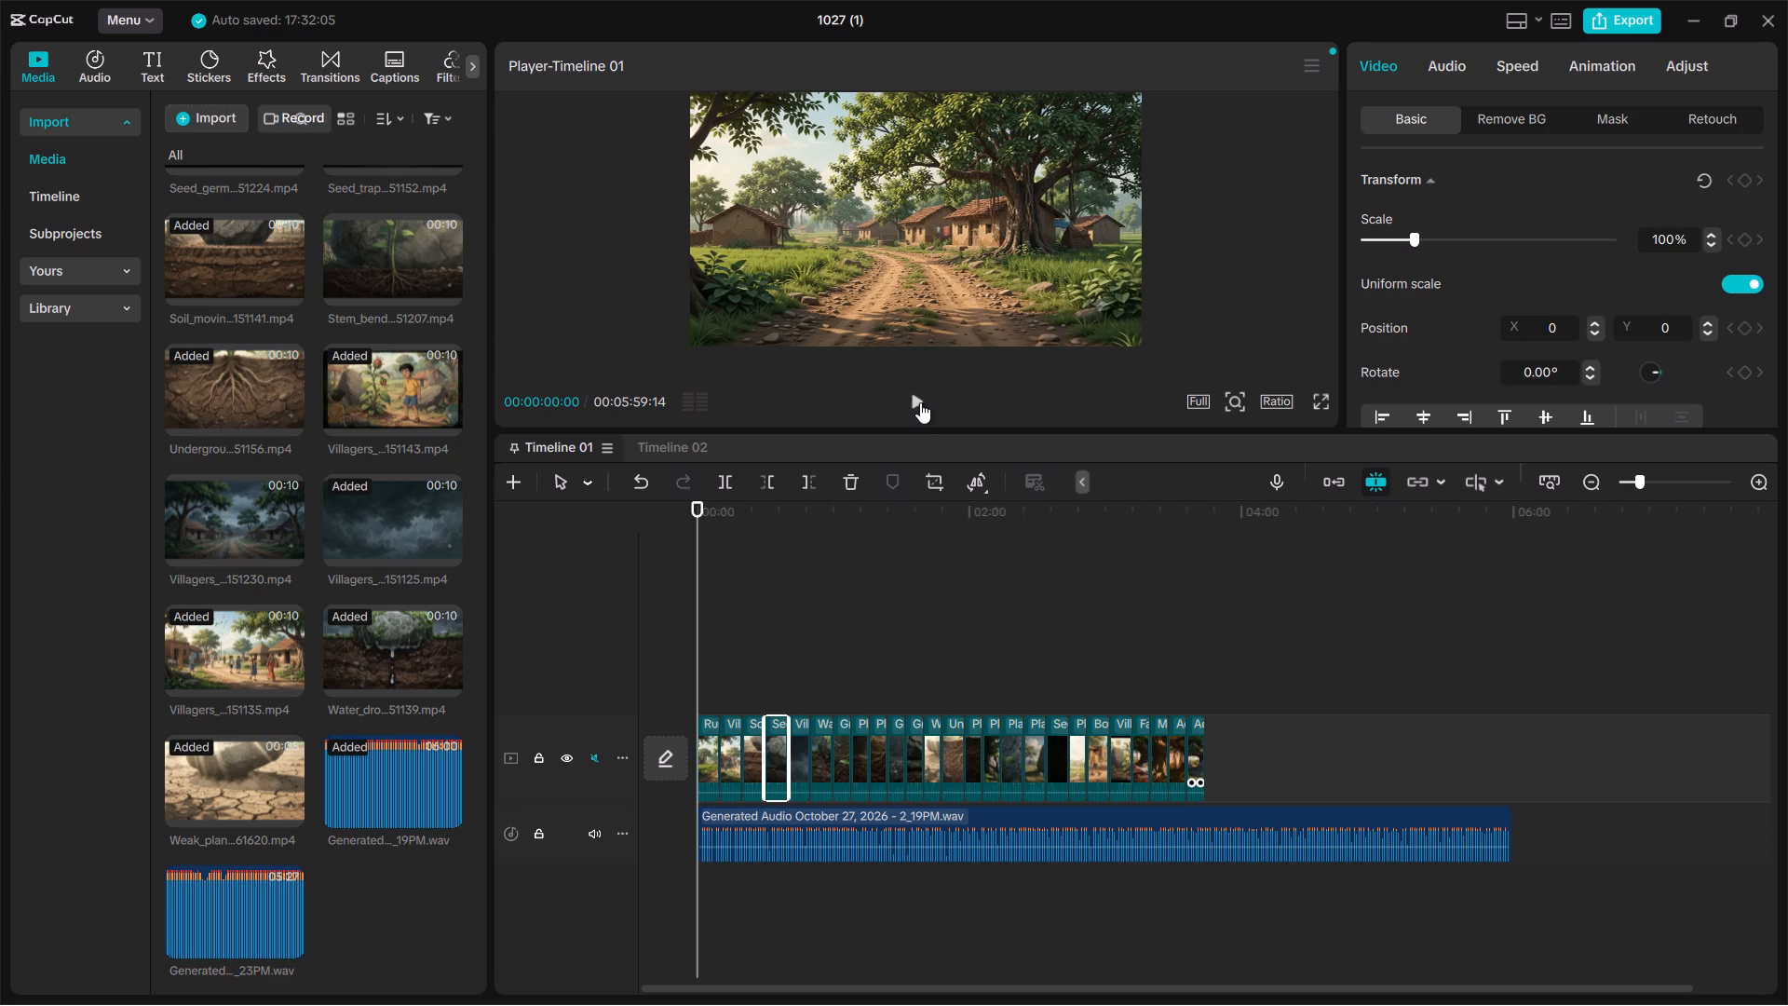
left_click(918, 401)
left_click(918, 401)
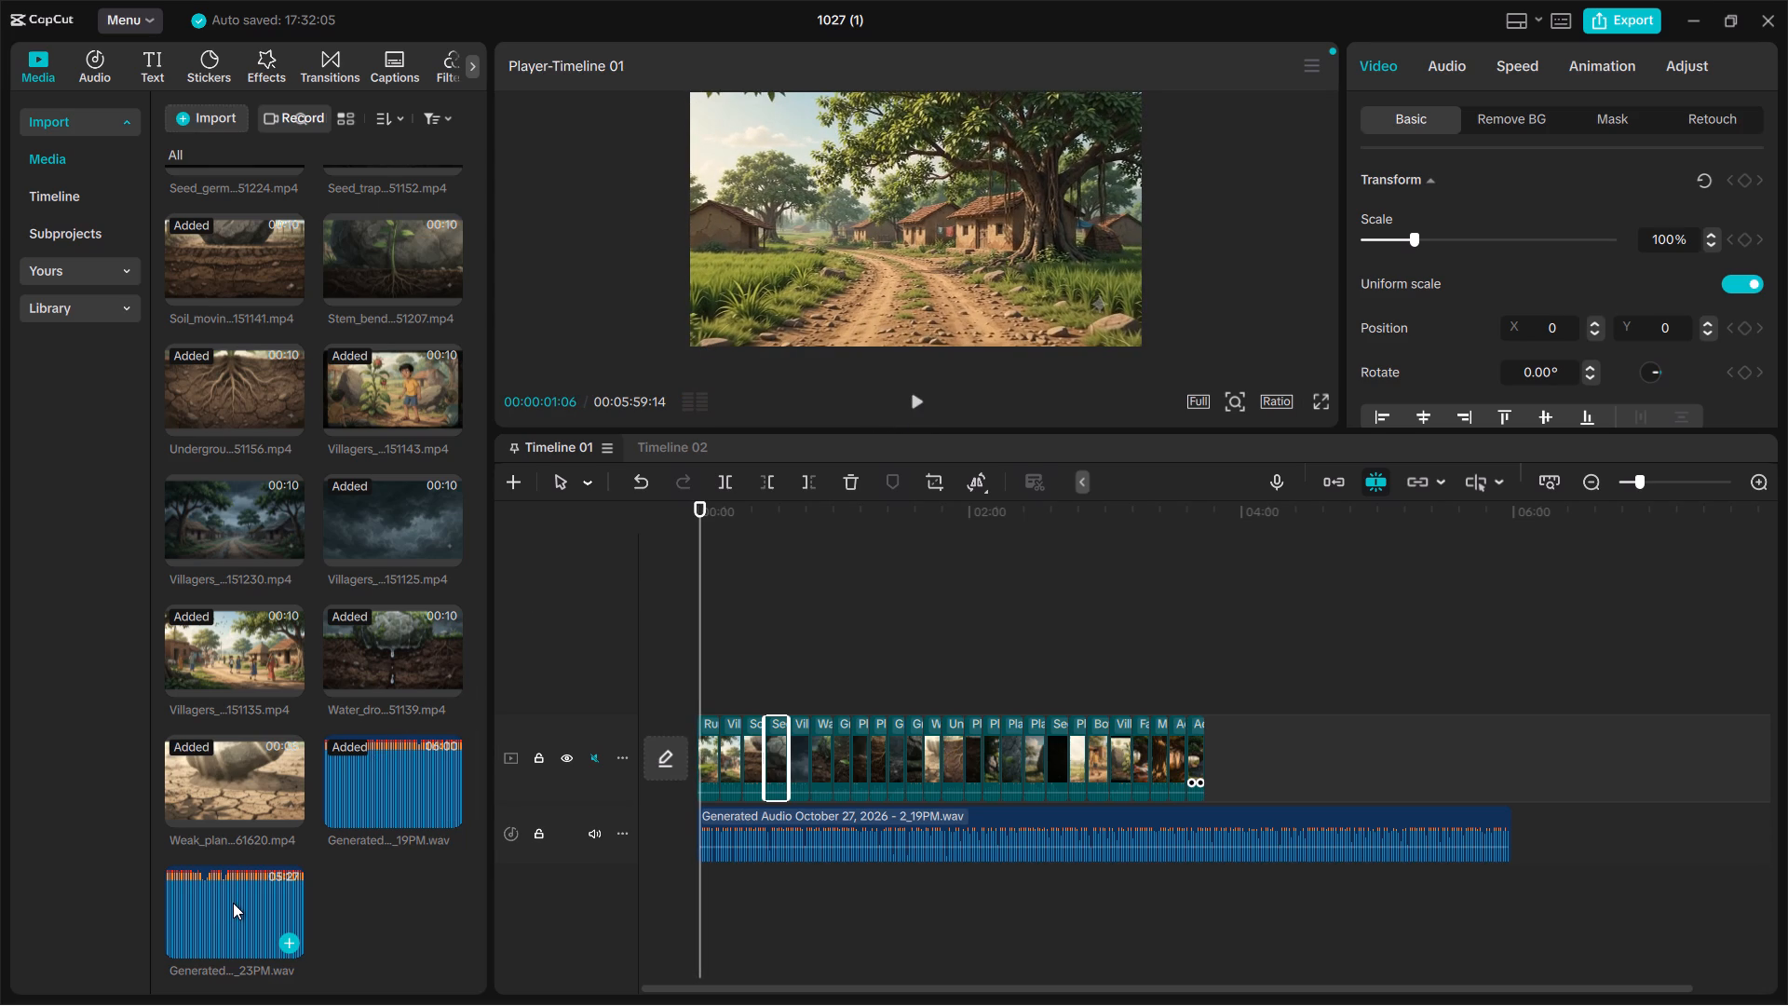
Add the 2_23PM audio to Timeline 01 and place it directly after the 2_19PM audio on the same track.
left_click(286, 942)
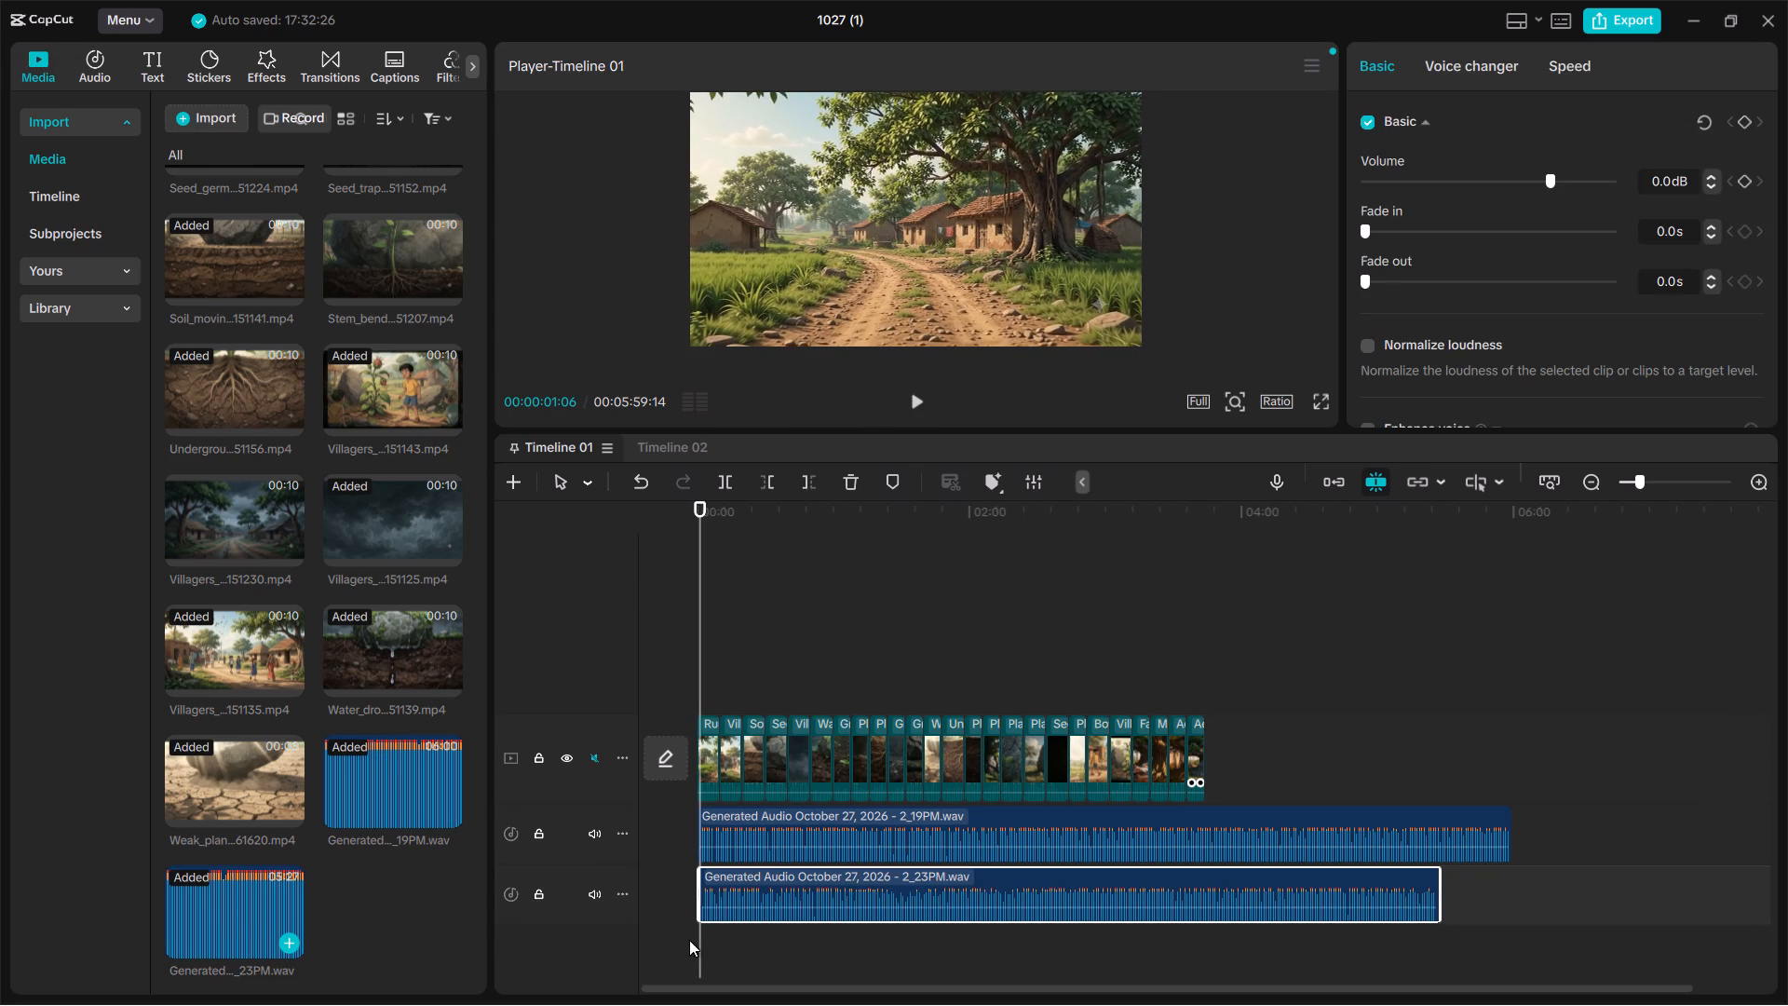
scroll(848, 903, "left", 1)
left_click_drag(918, 893, 923, 893)
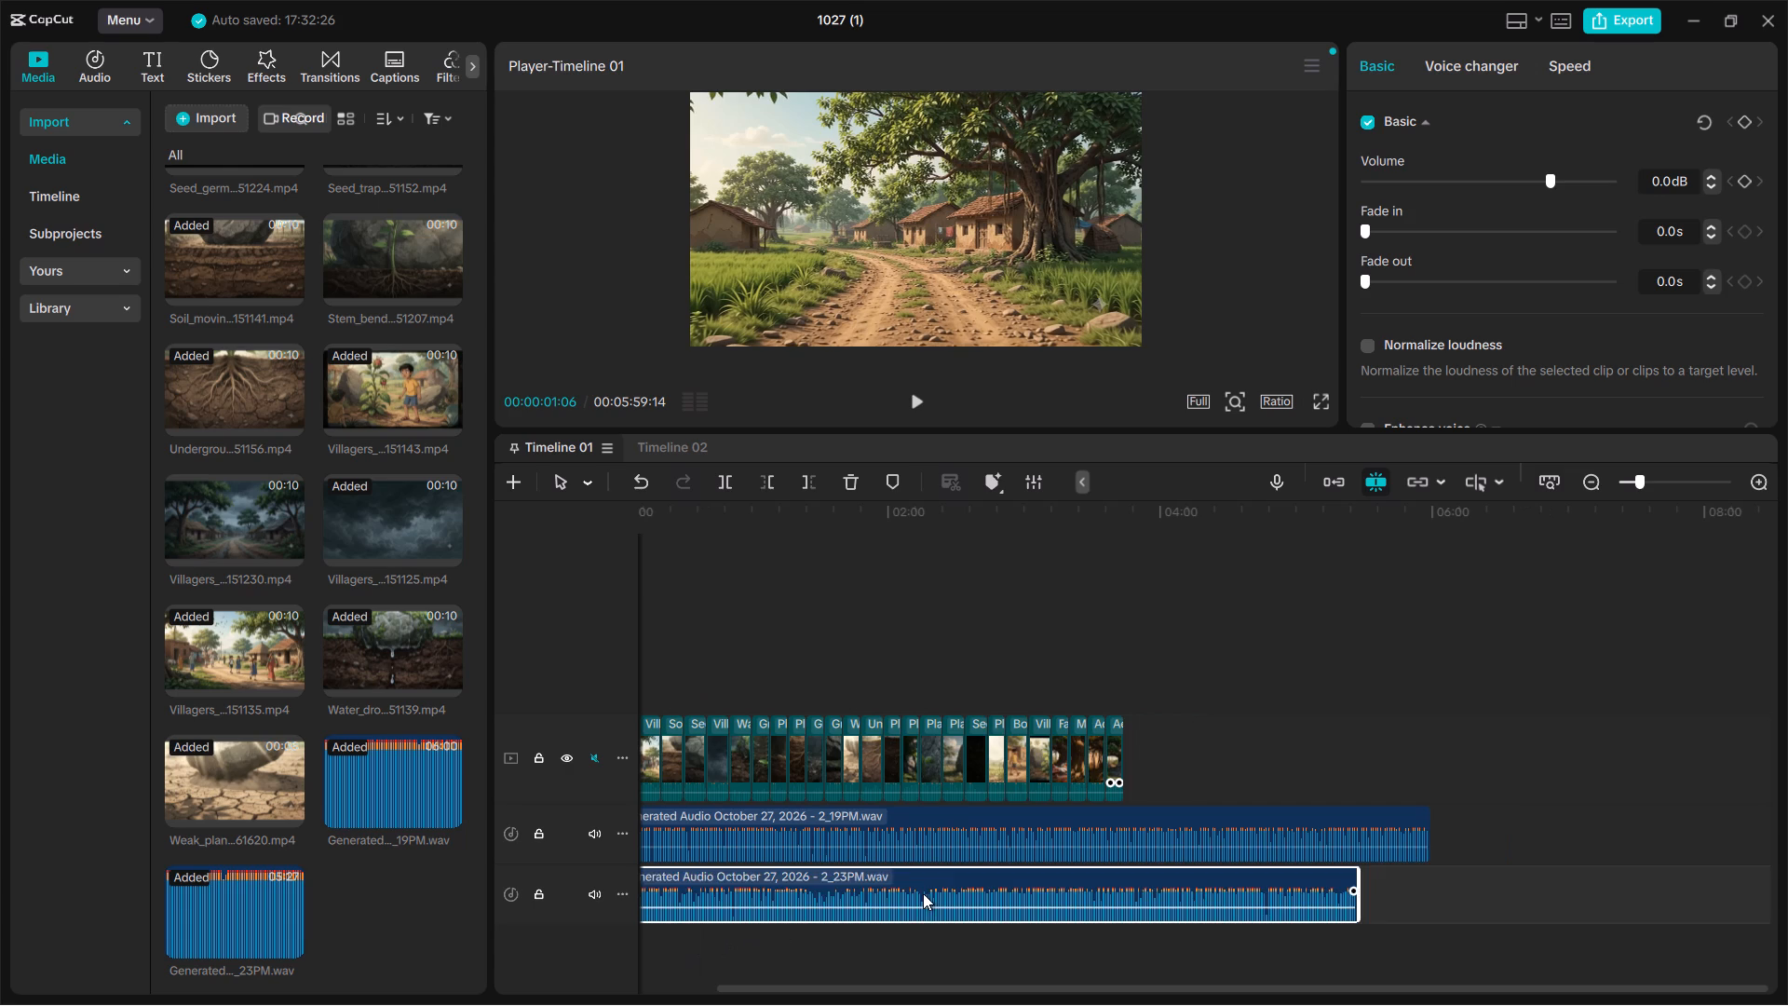
left_click_drag(923, 893, 1736, 836)
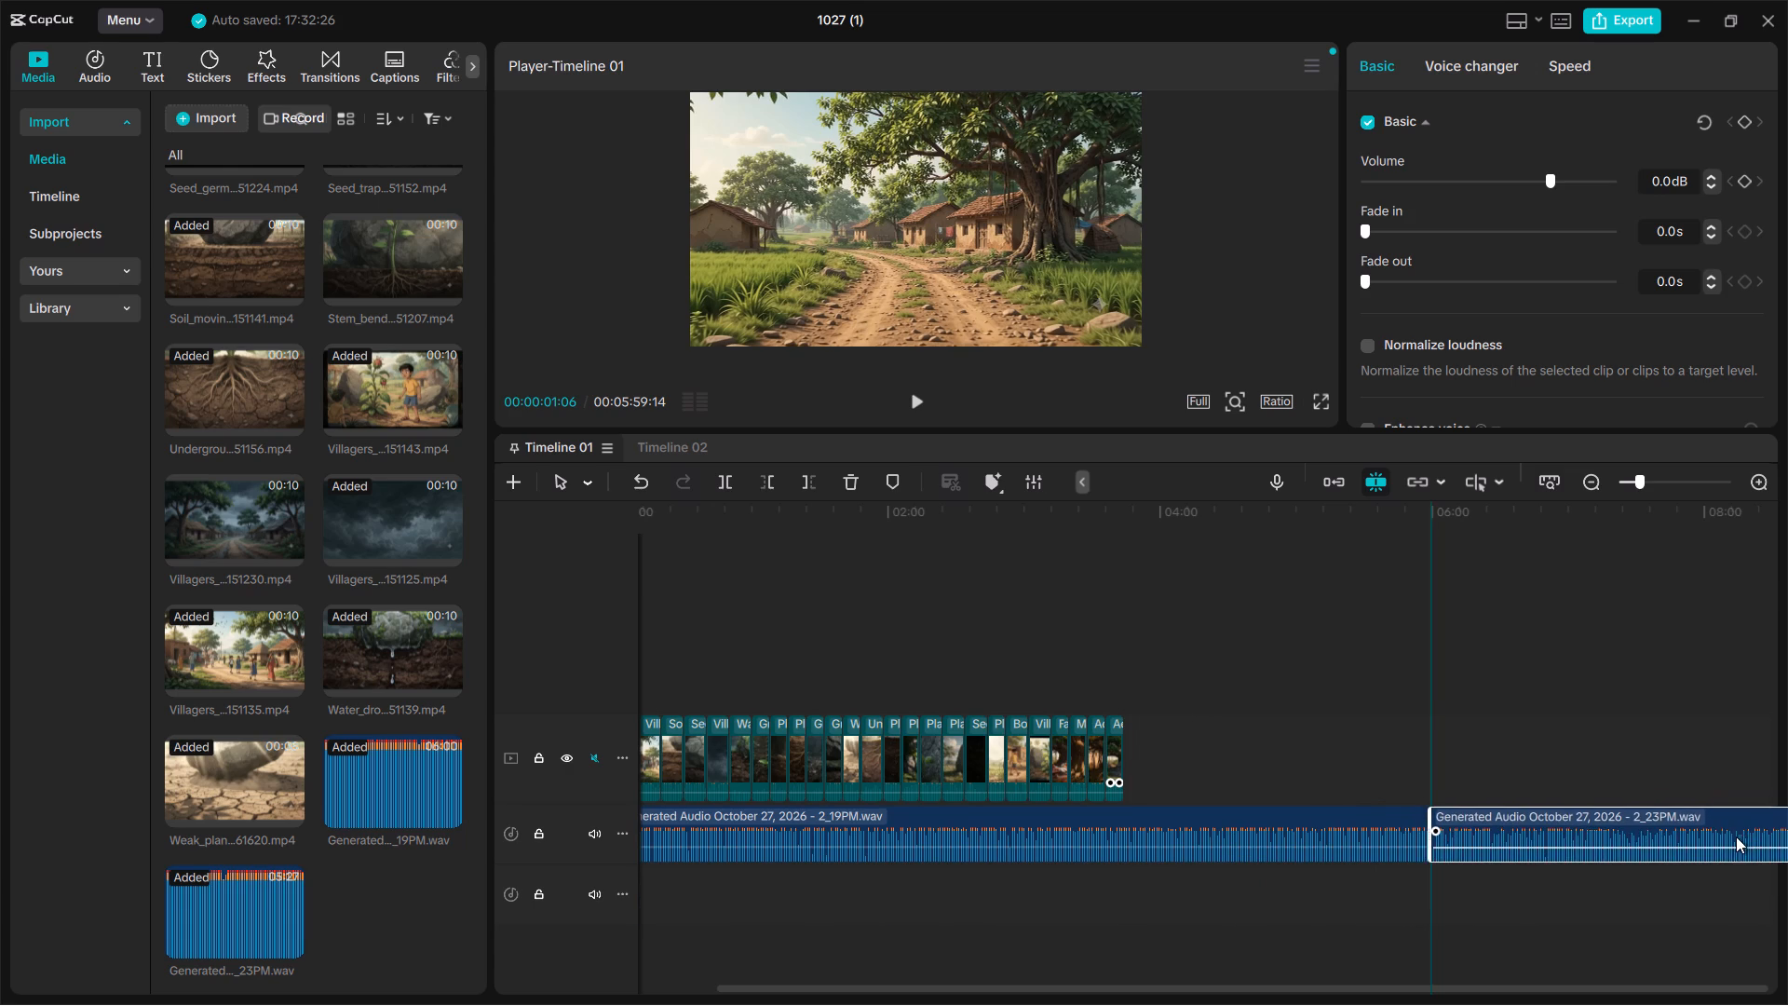
left_click_drag(1736, 836, 1736, 837)
scroll(1736, 837, "left", 5)
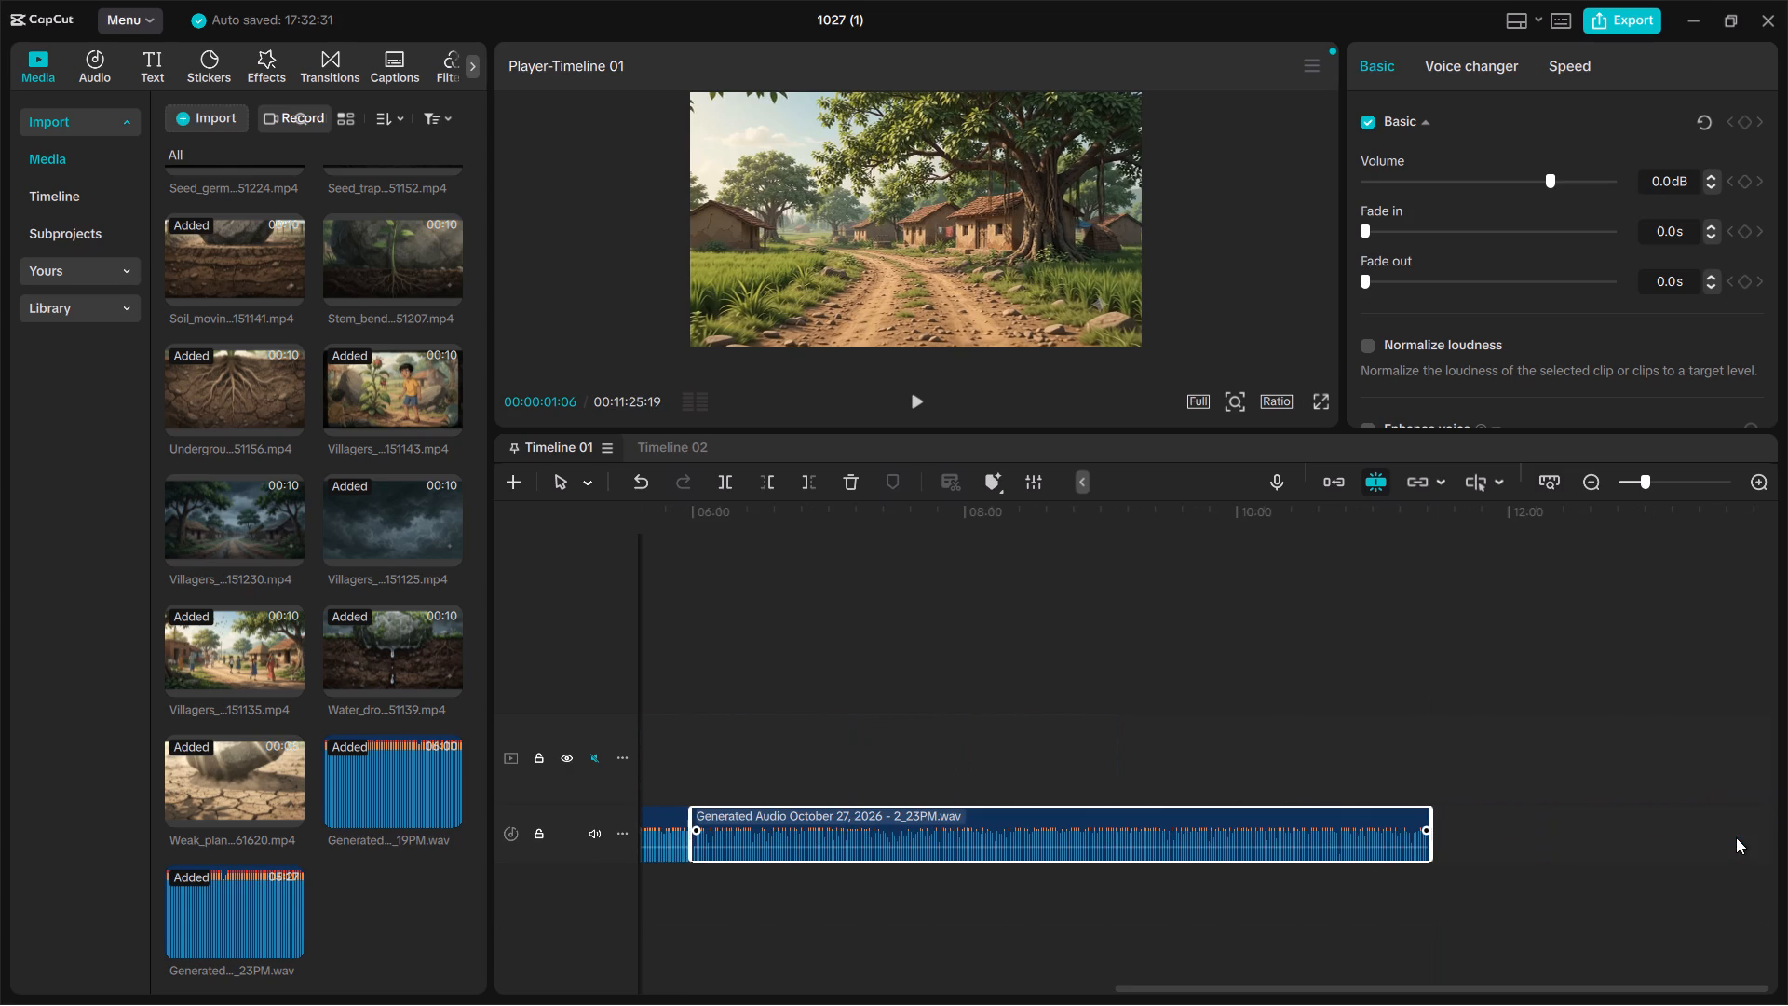
Import Generated Audio October 27, 2026 - 2_26PM from the Downloads folder into the project media.
left_click(201, 111)
left_click(261, 168)
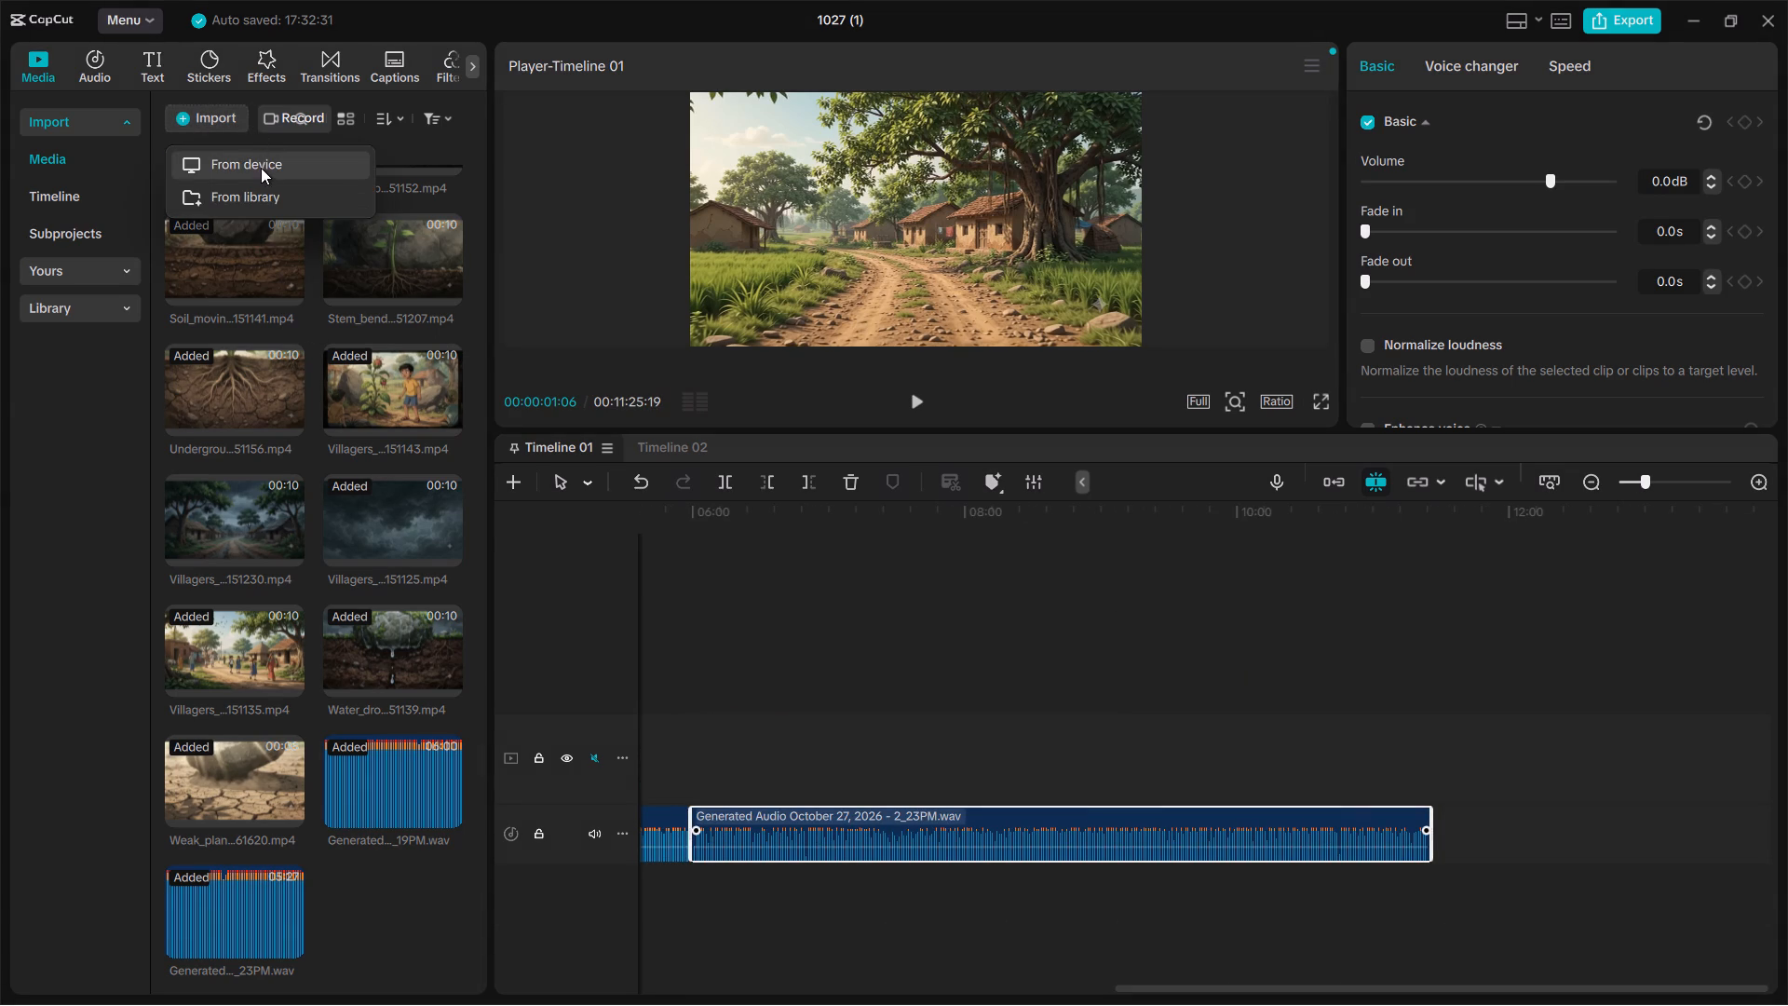
scroll(318, 490, "down", 1)
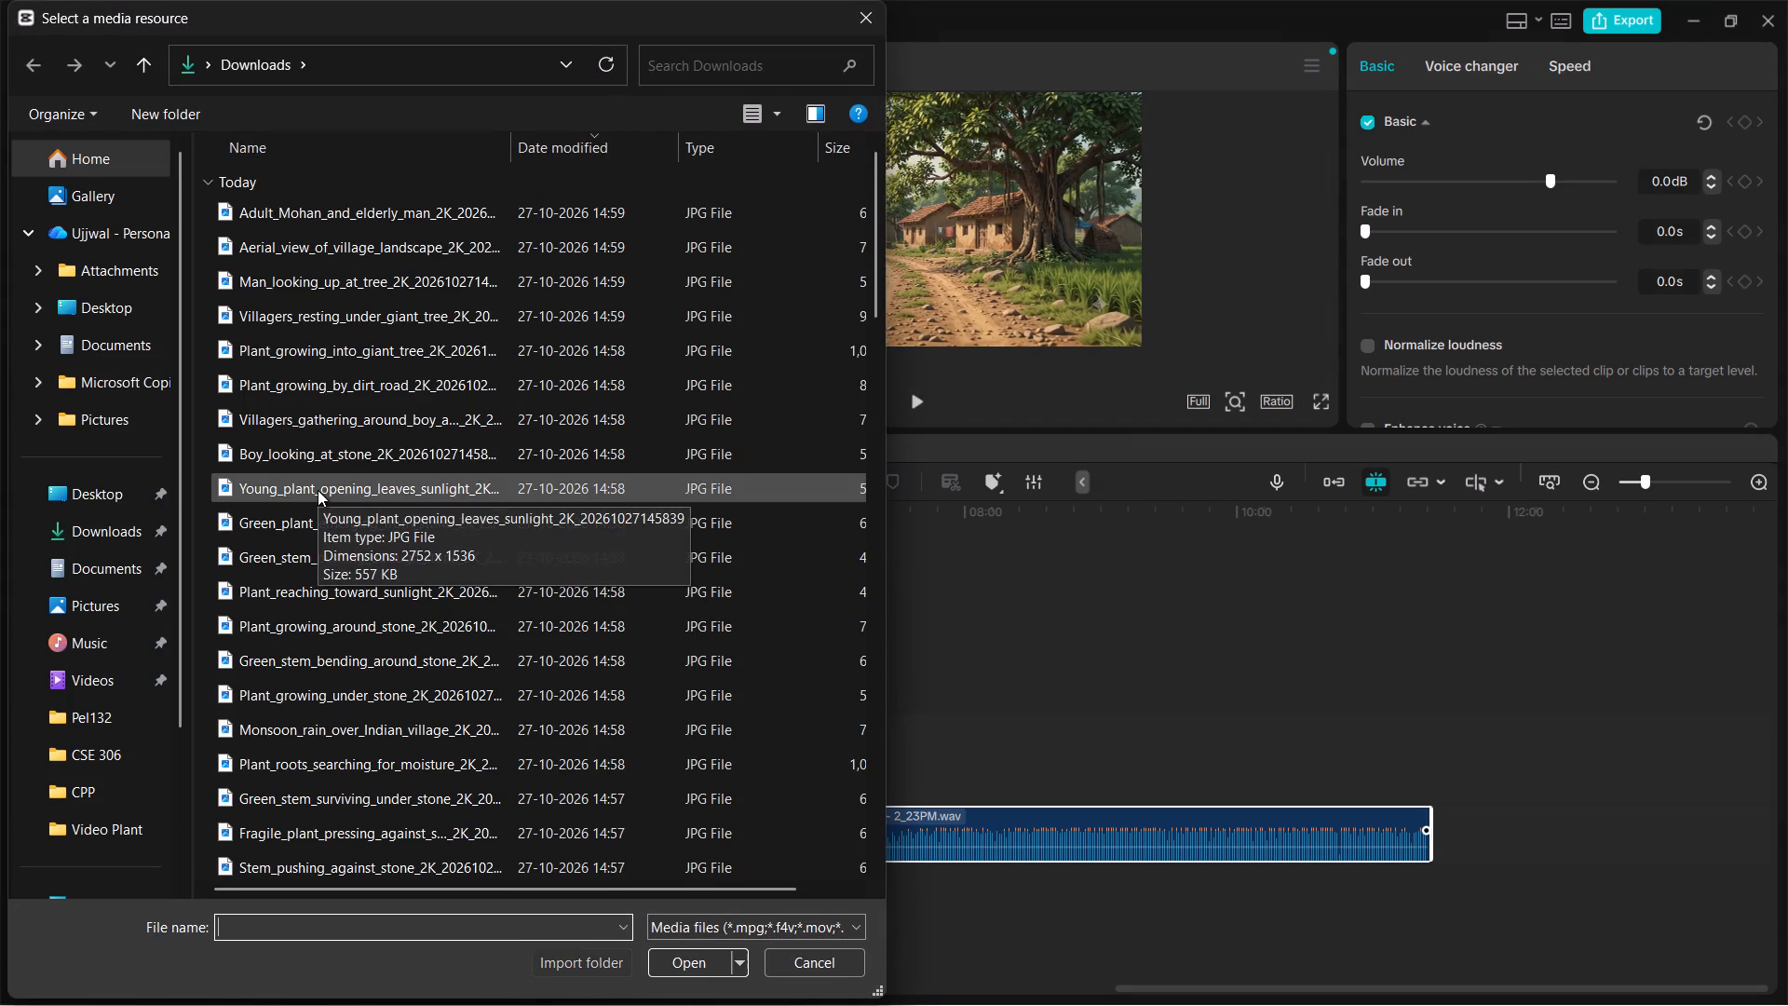
scroll(318, 490, "down", 3)
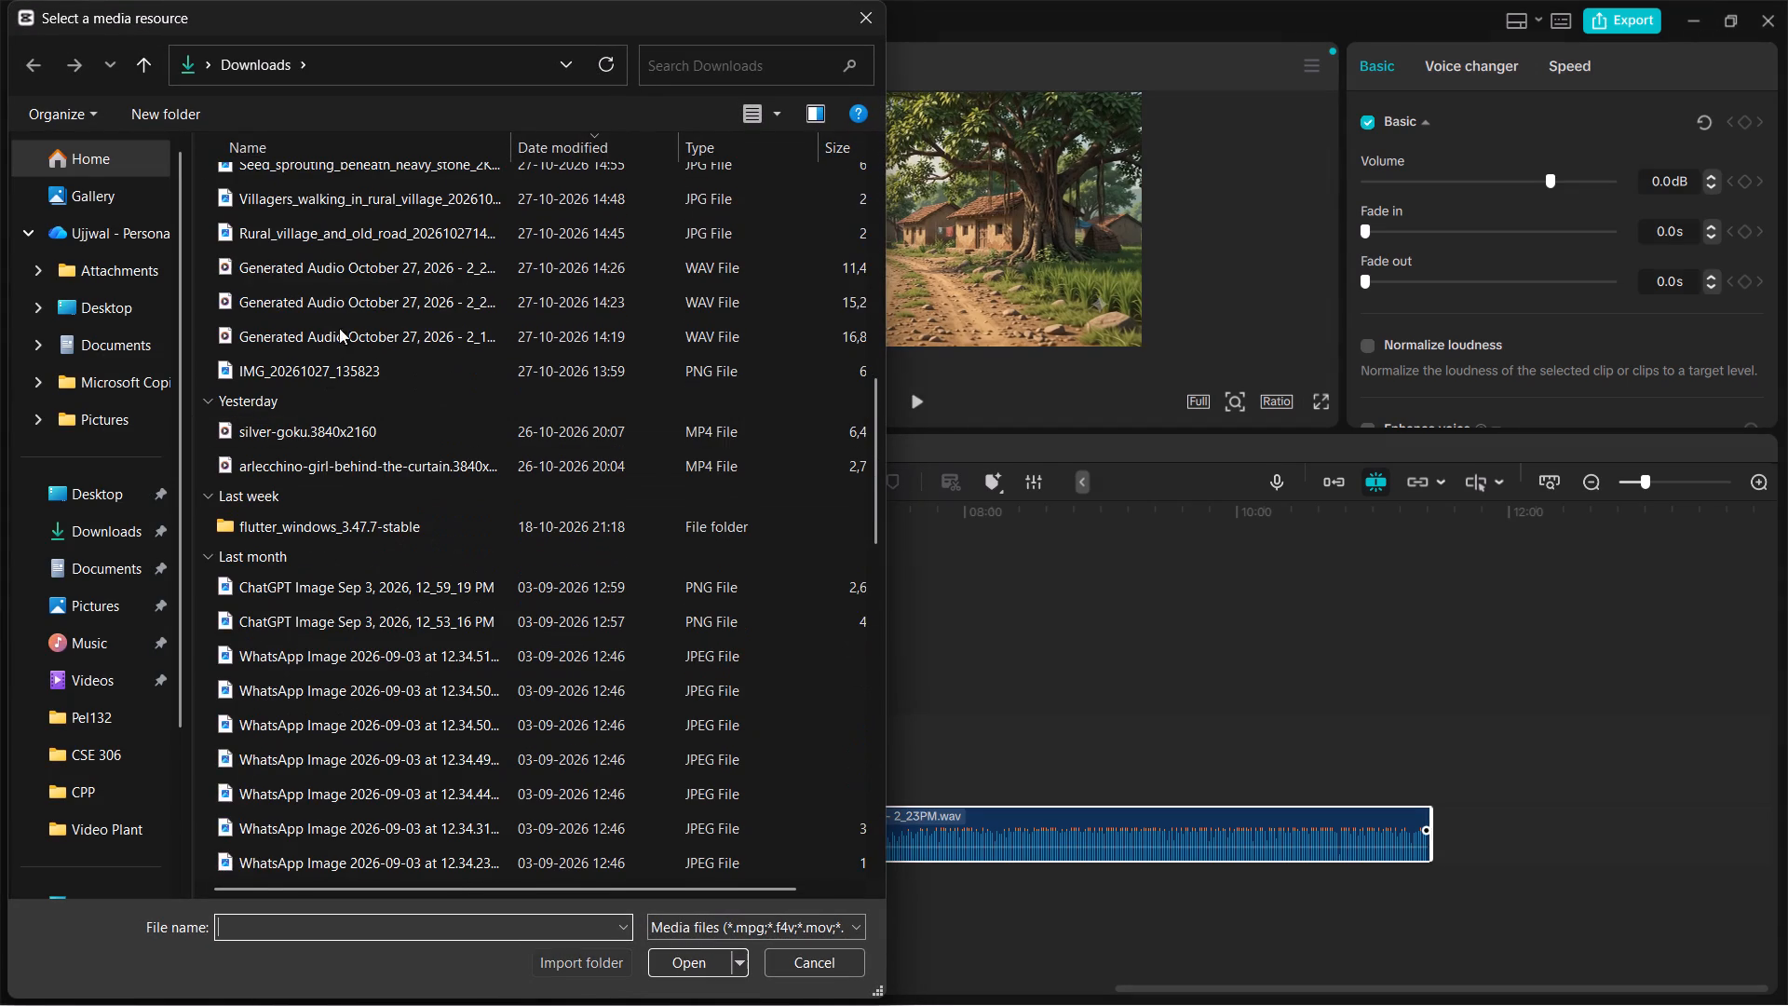
left_click(366, 271)
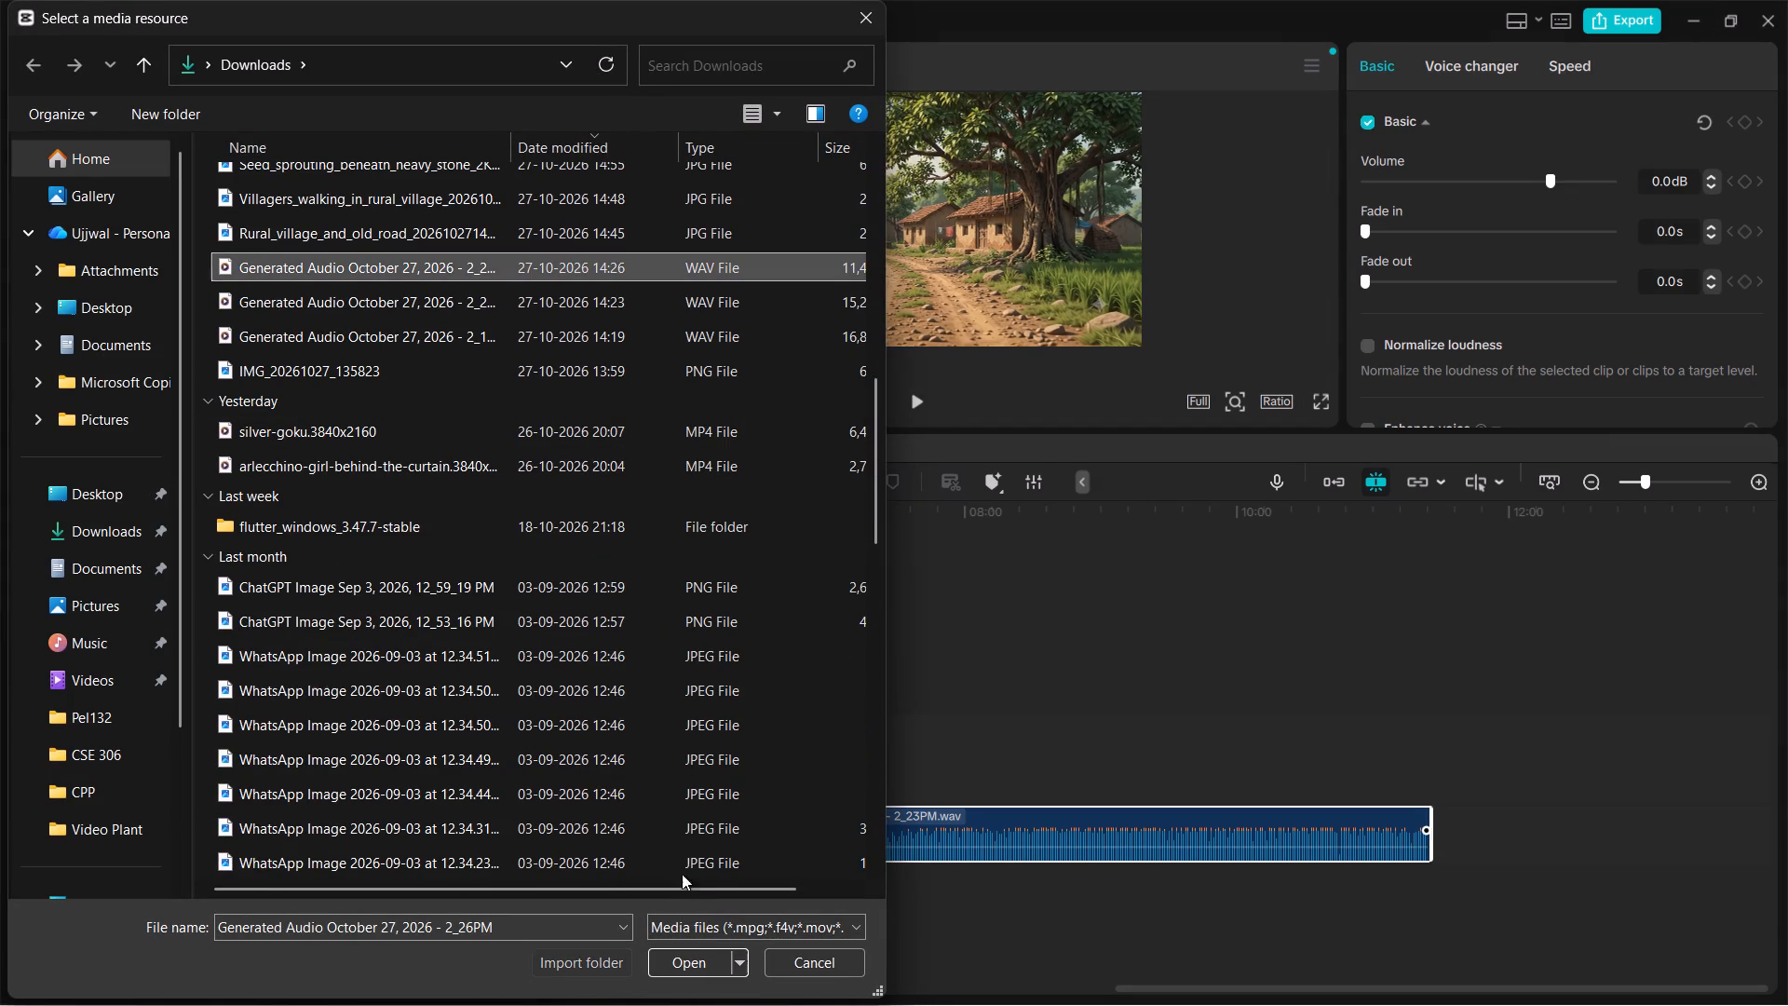
left_click(689, 964)
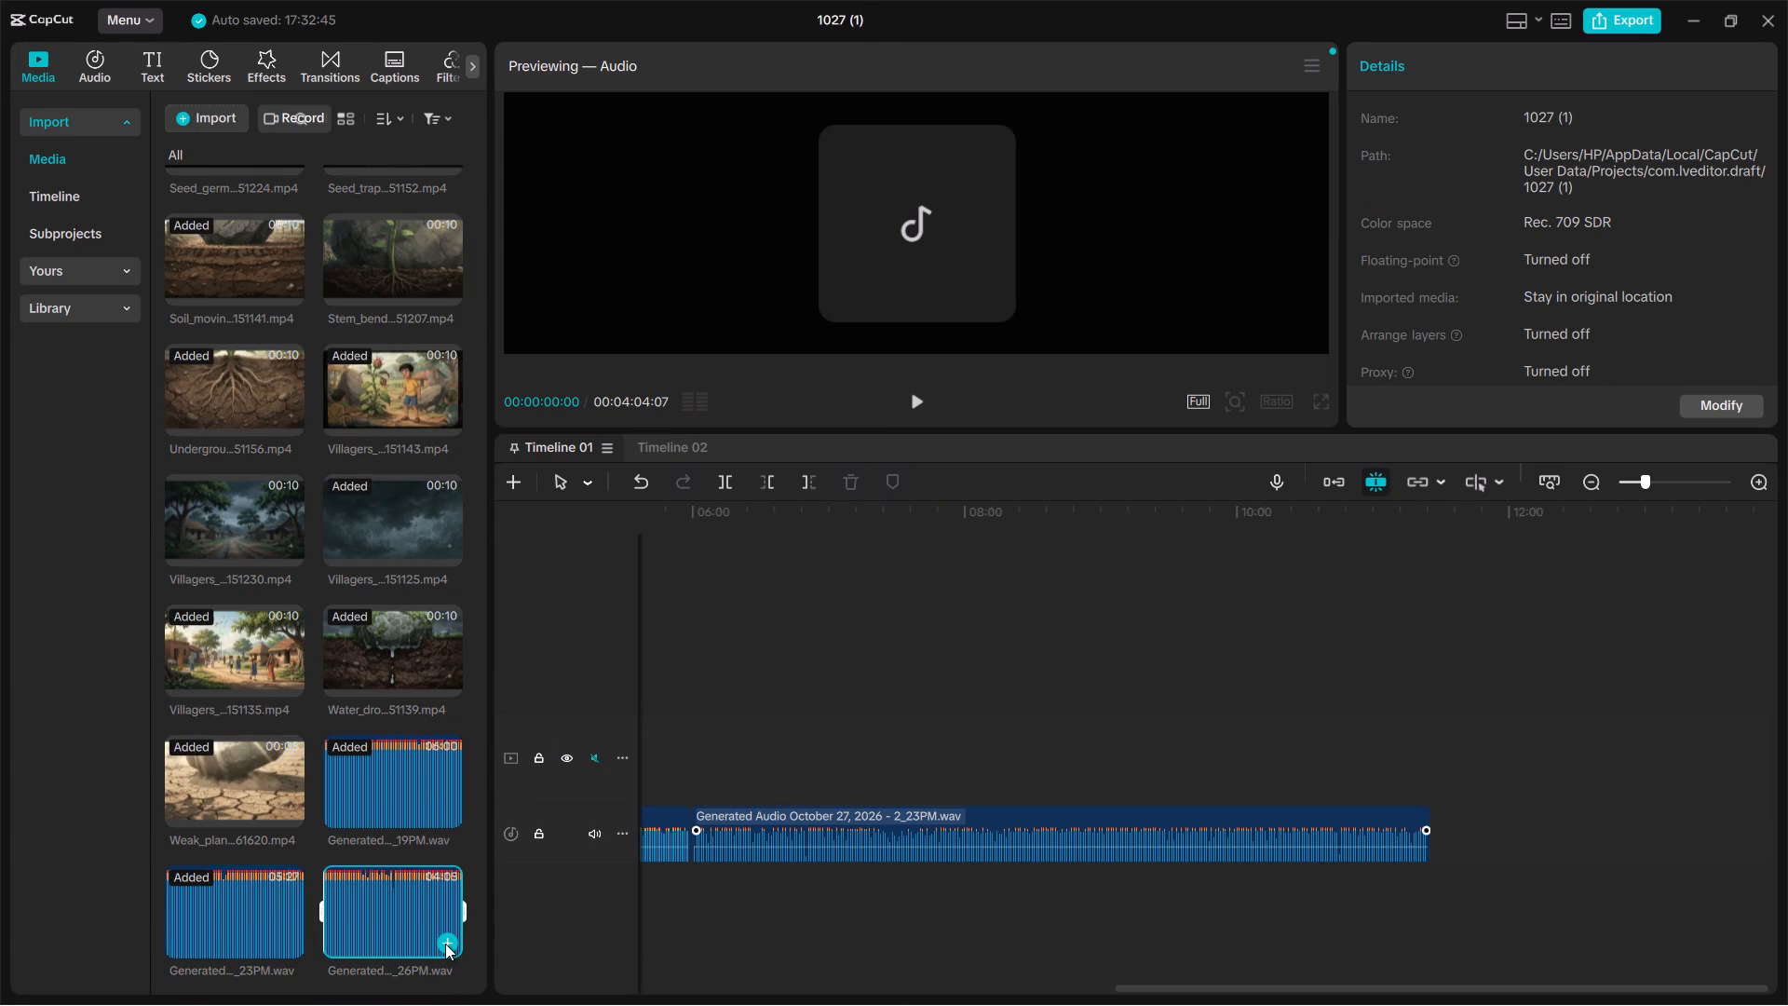
Add the 2_26PM audio to Timeline 01 and place it directly after the 2_23PM audio on the same track.
left_click(445, 944)
left_click_drag(1086, 882, 1066, 880)
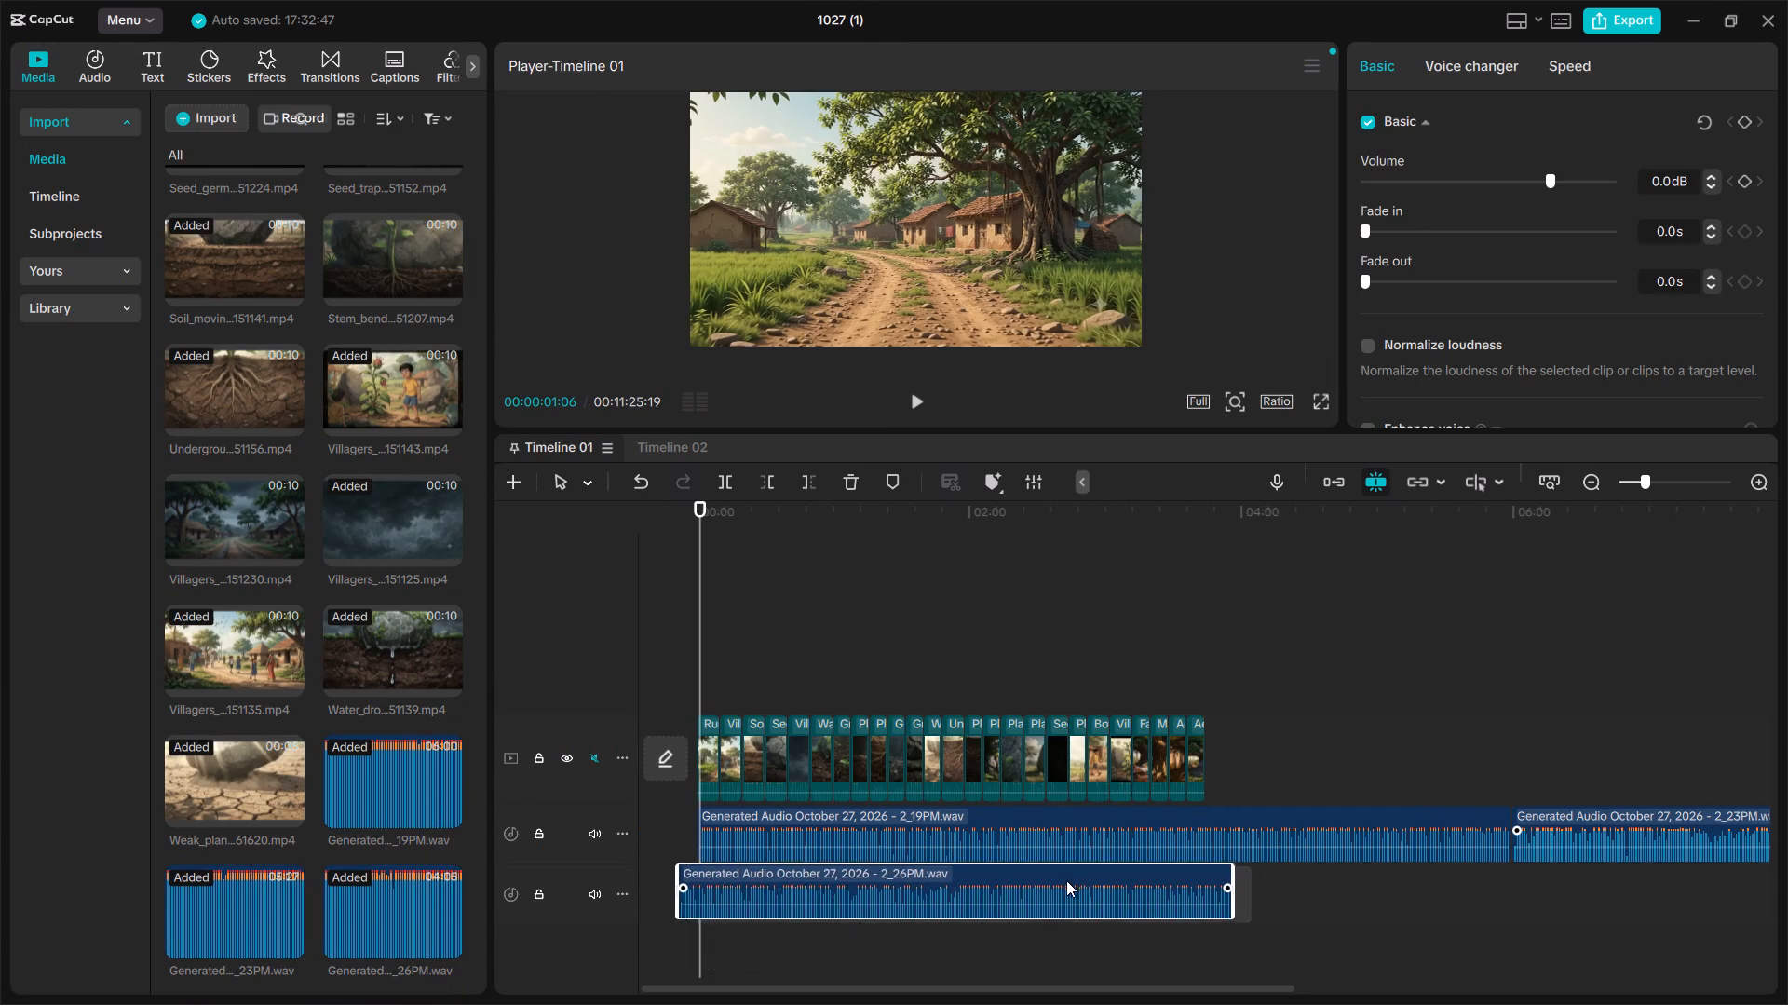
left_click_drag(1066, 880, 1461, 874)
scroll(1461, 874, "left", 2)
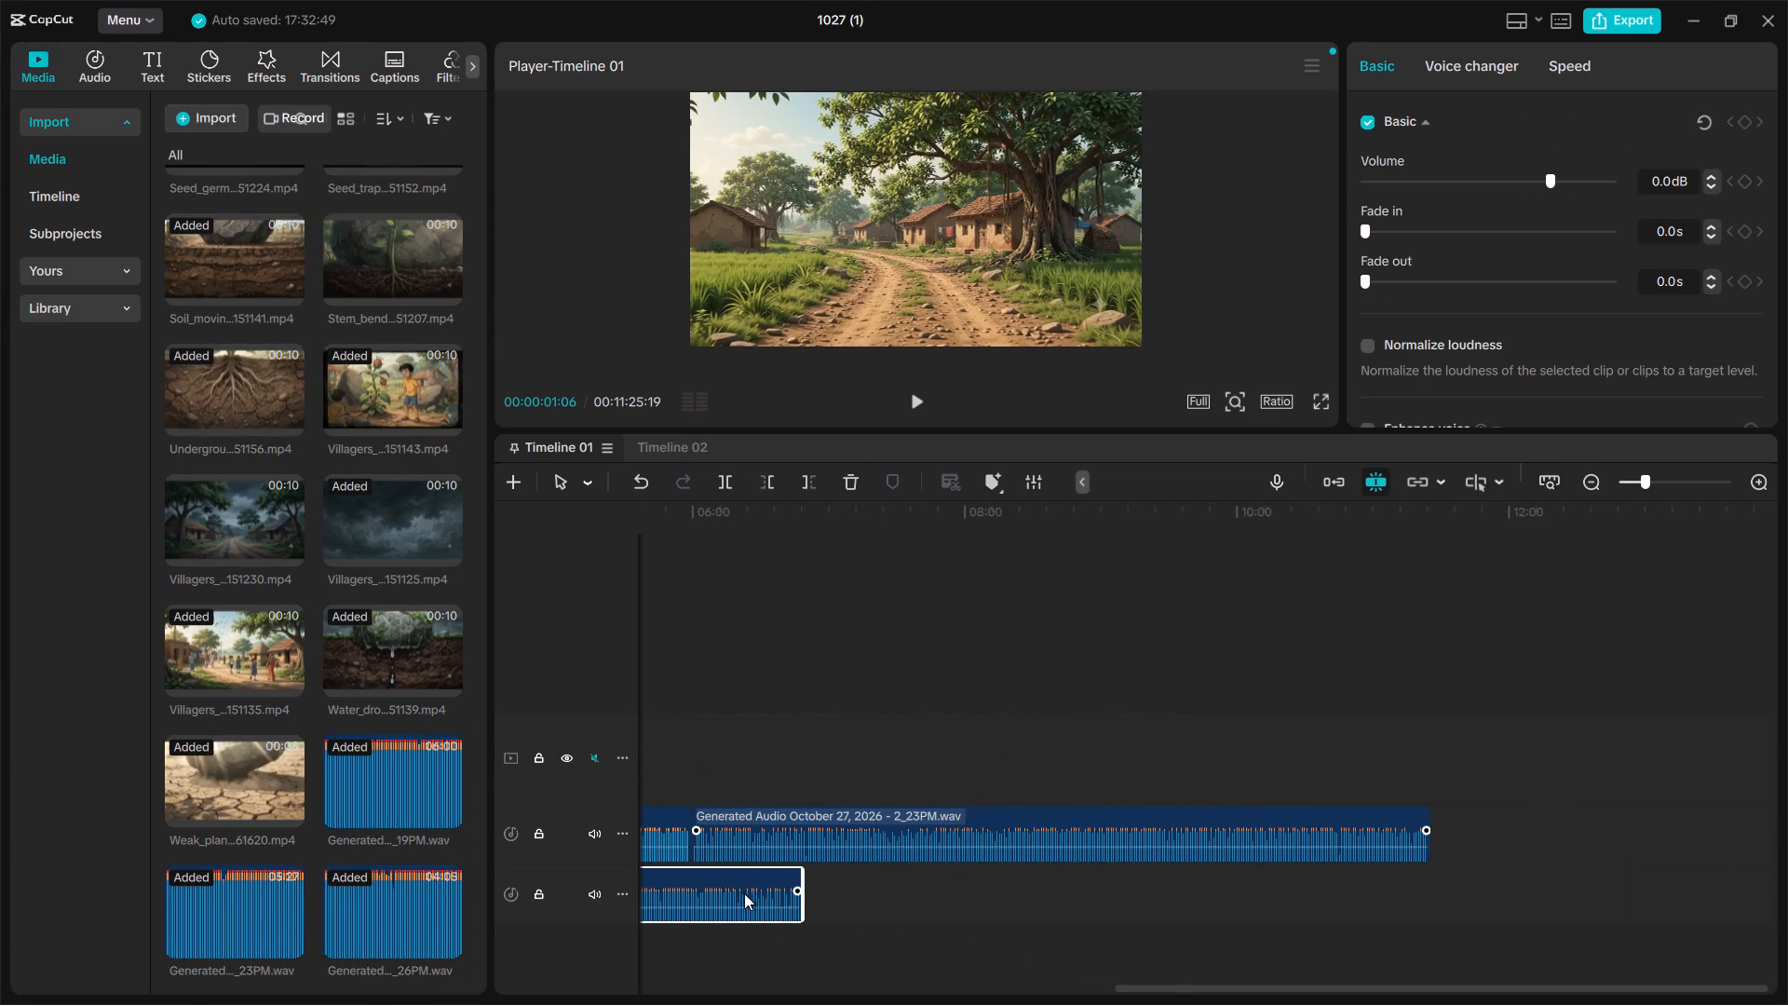
left_click_drag(733, 893, 1781, 796)
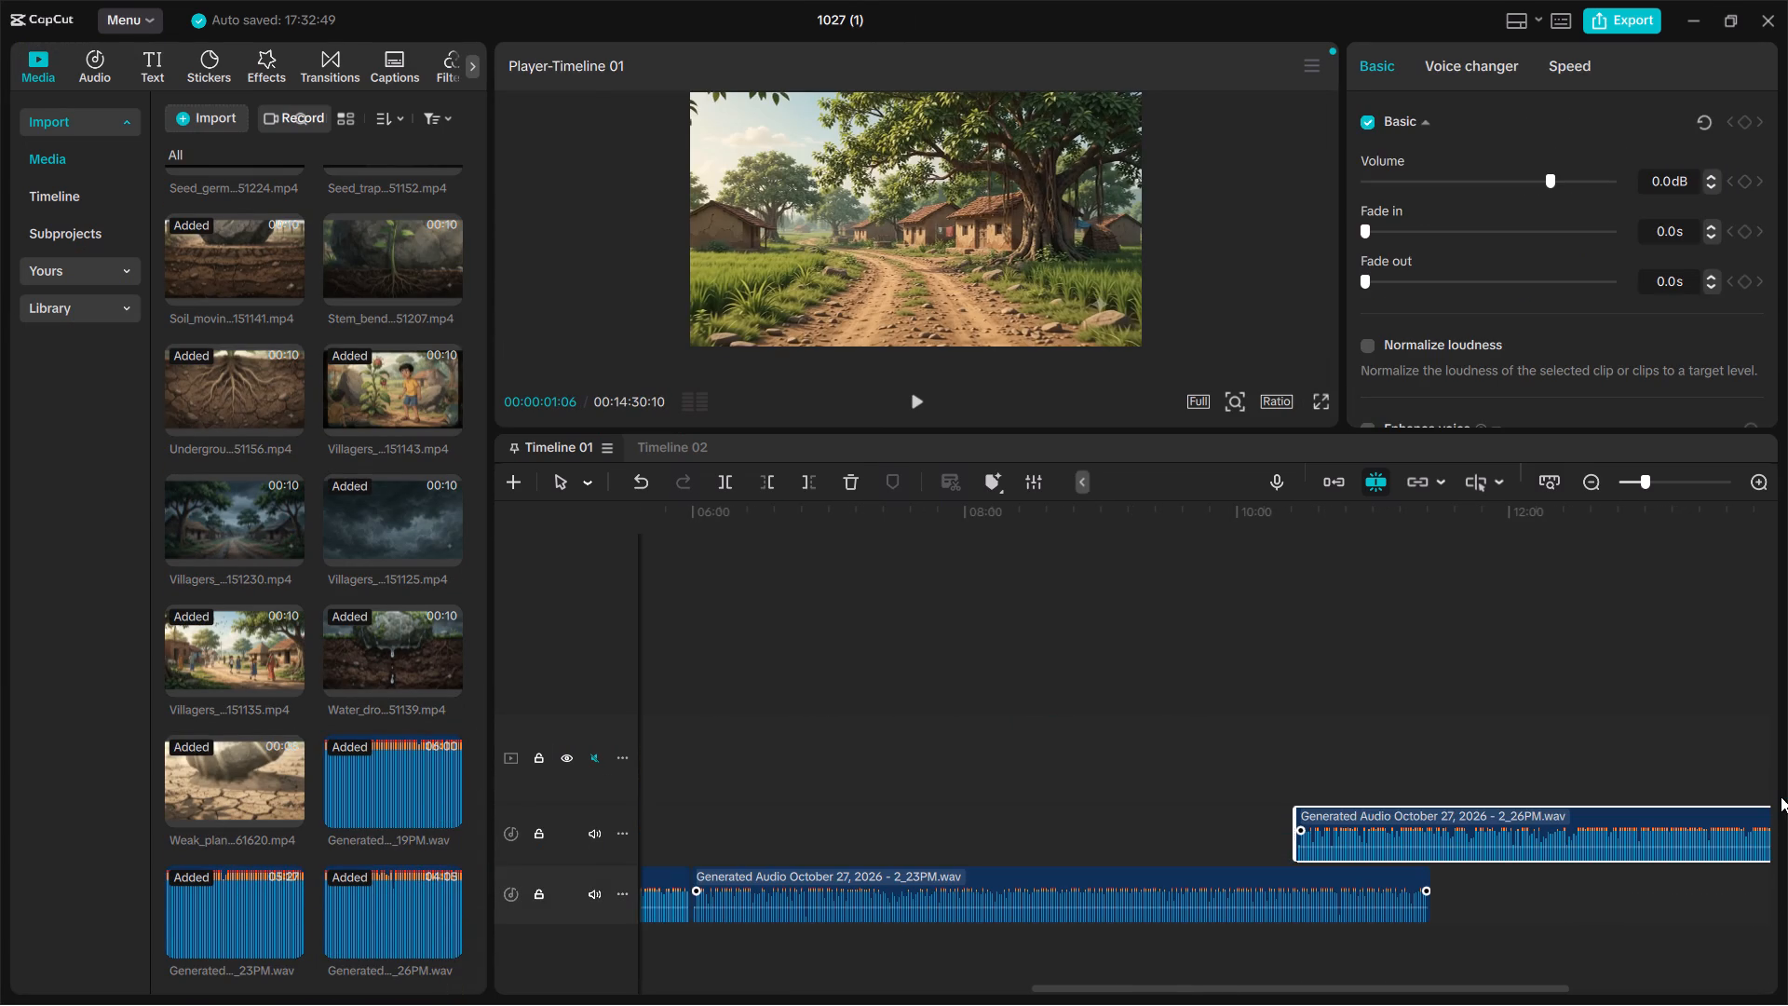
scroll(1781, 796, "left", 2)
scroll(1608, 689, "left", 2)
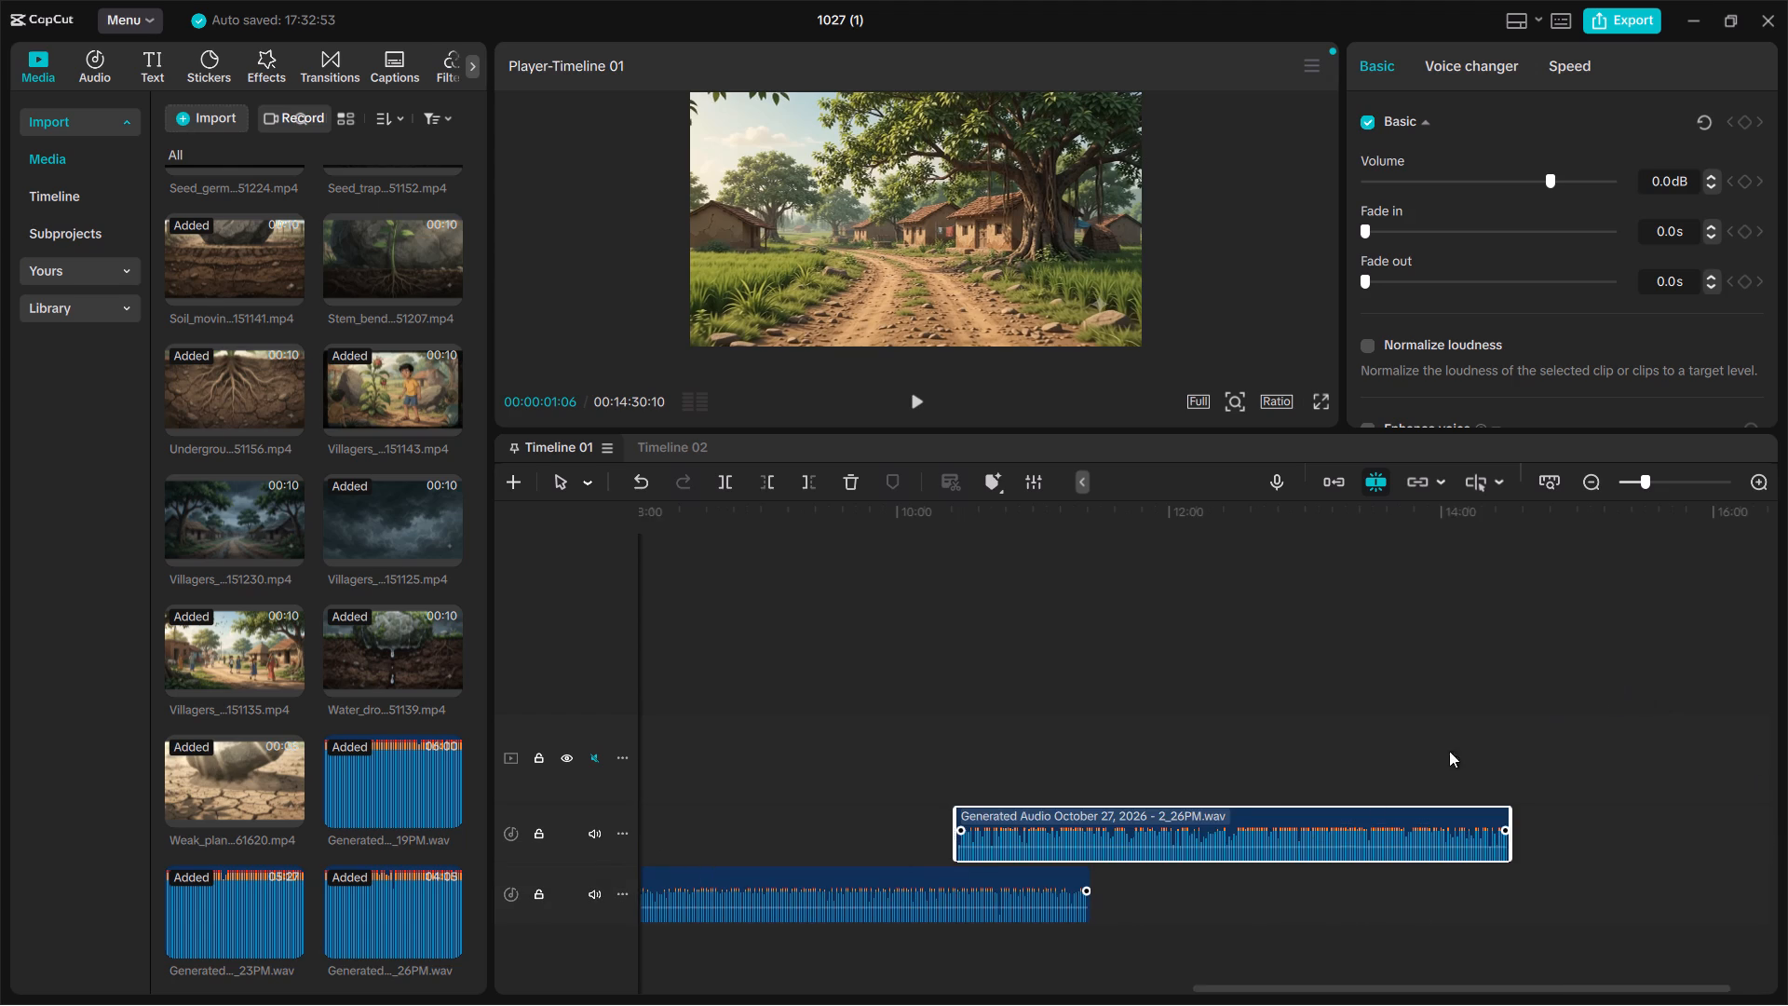
left_click_drag(1218, 832, 1357, 899)
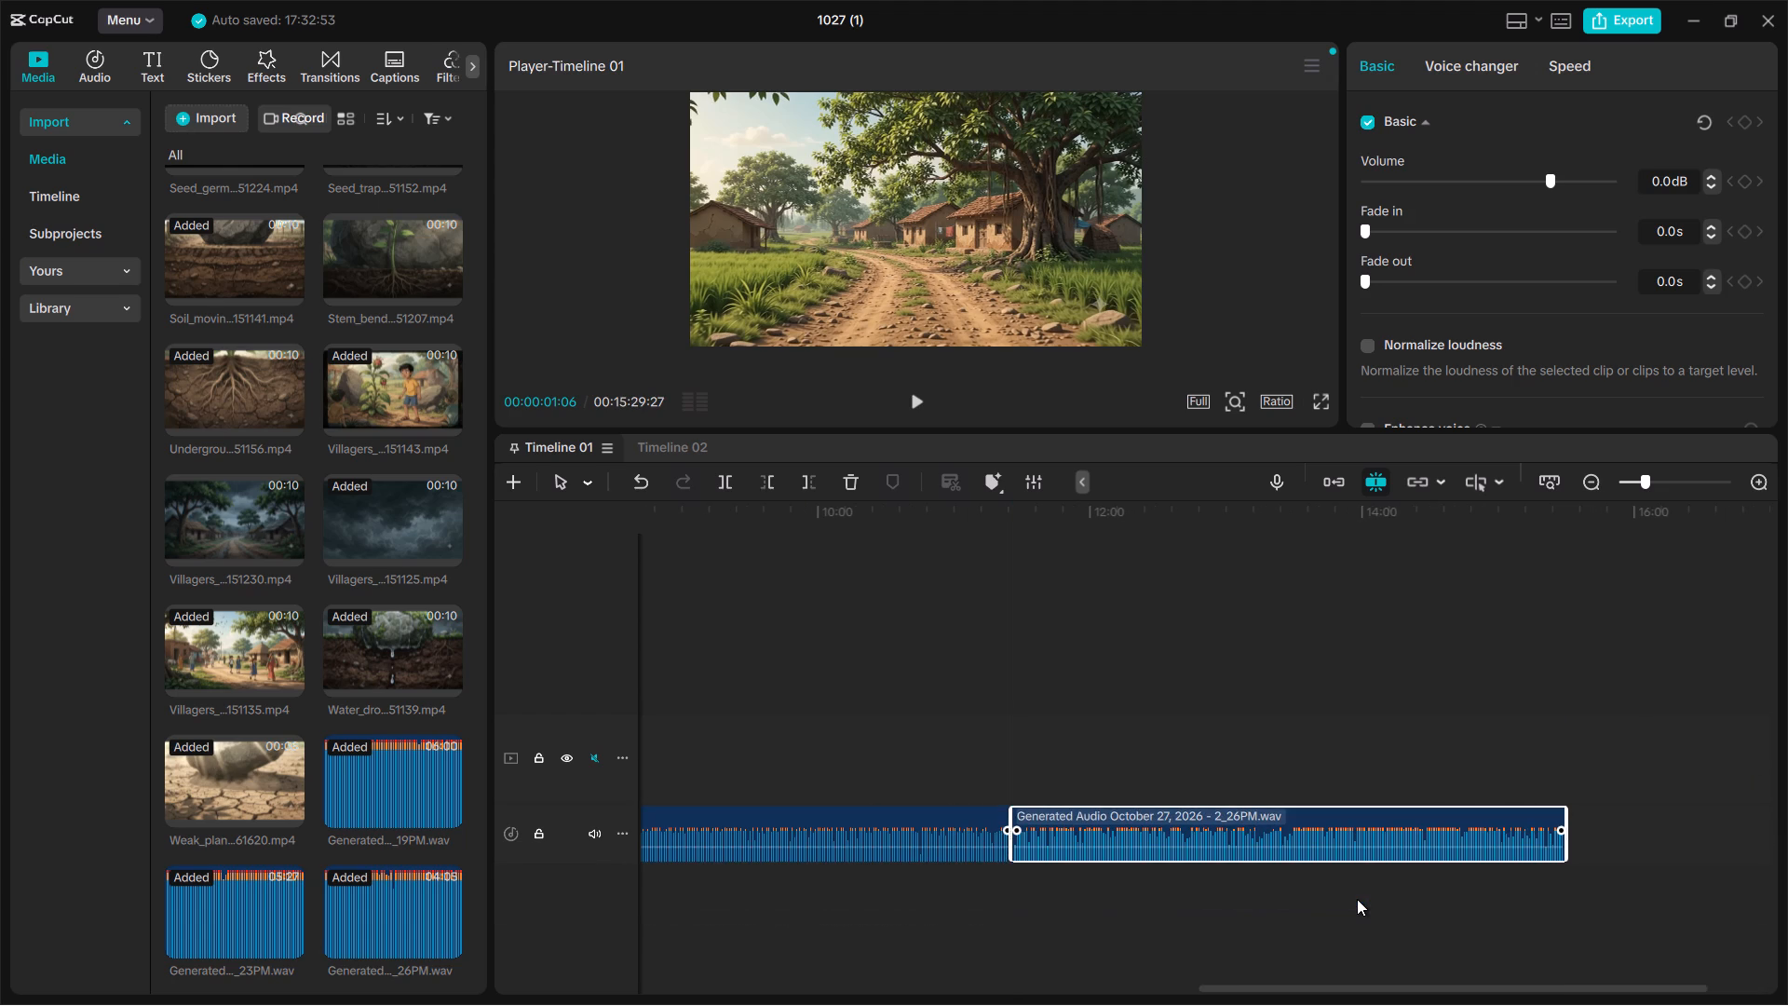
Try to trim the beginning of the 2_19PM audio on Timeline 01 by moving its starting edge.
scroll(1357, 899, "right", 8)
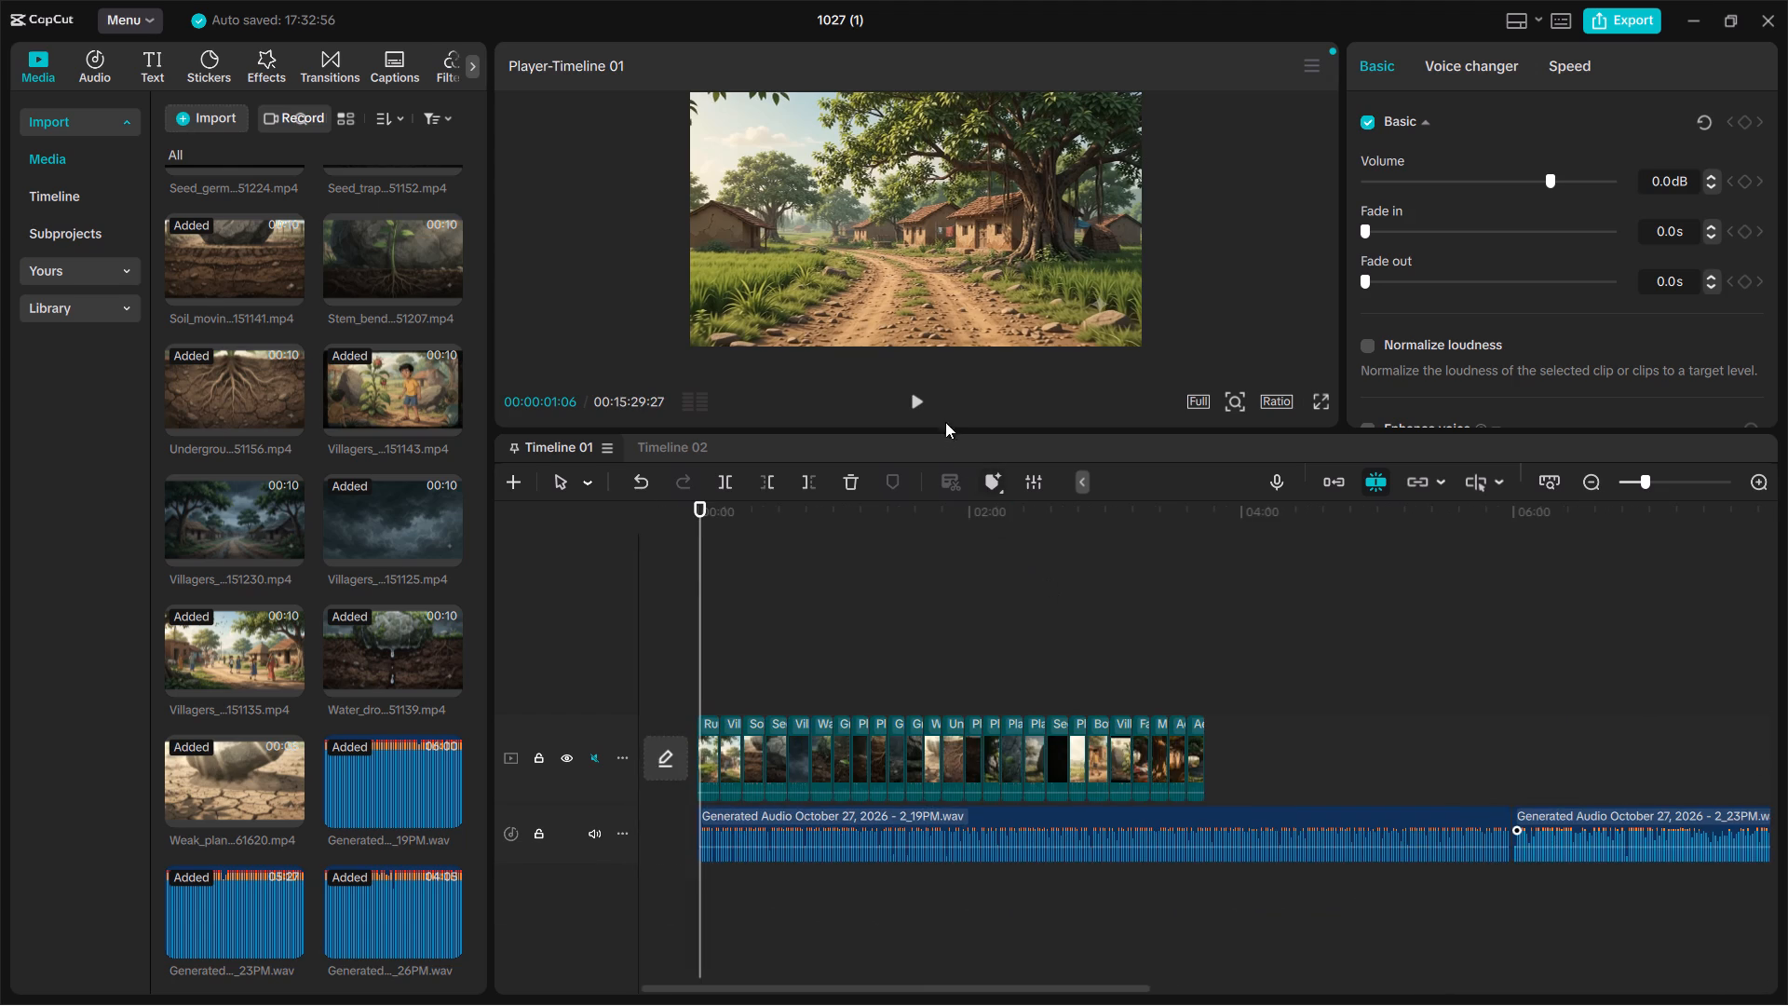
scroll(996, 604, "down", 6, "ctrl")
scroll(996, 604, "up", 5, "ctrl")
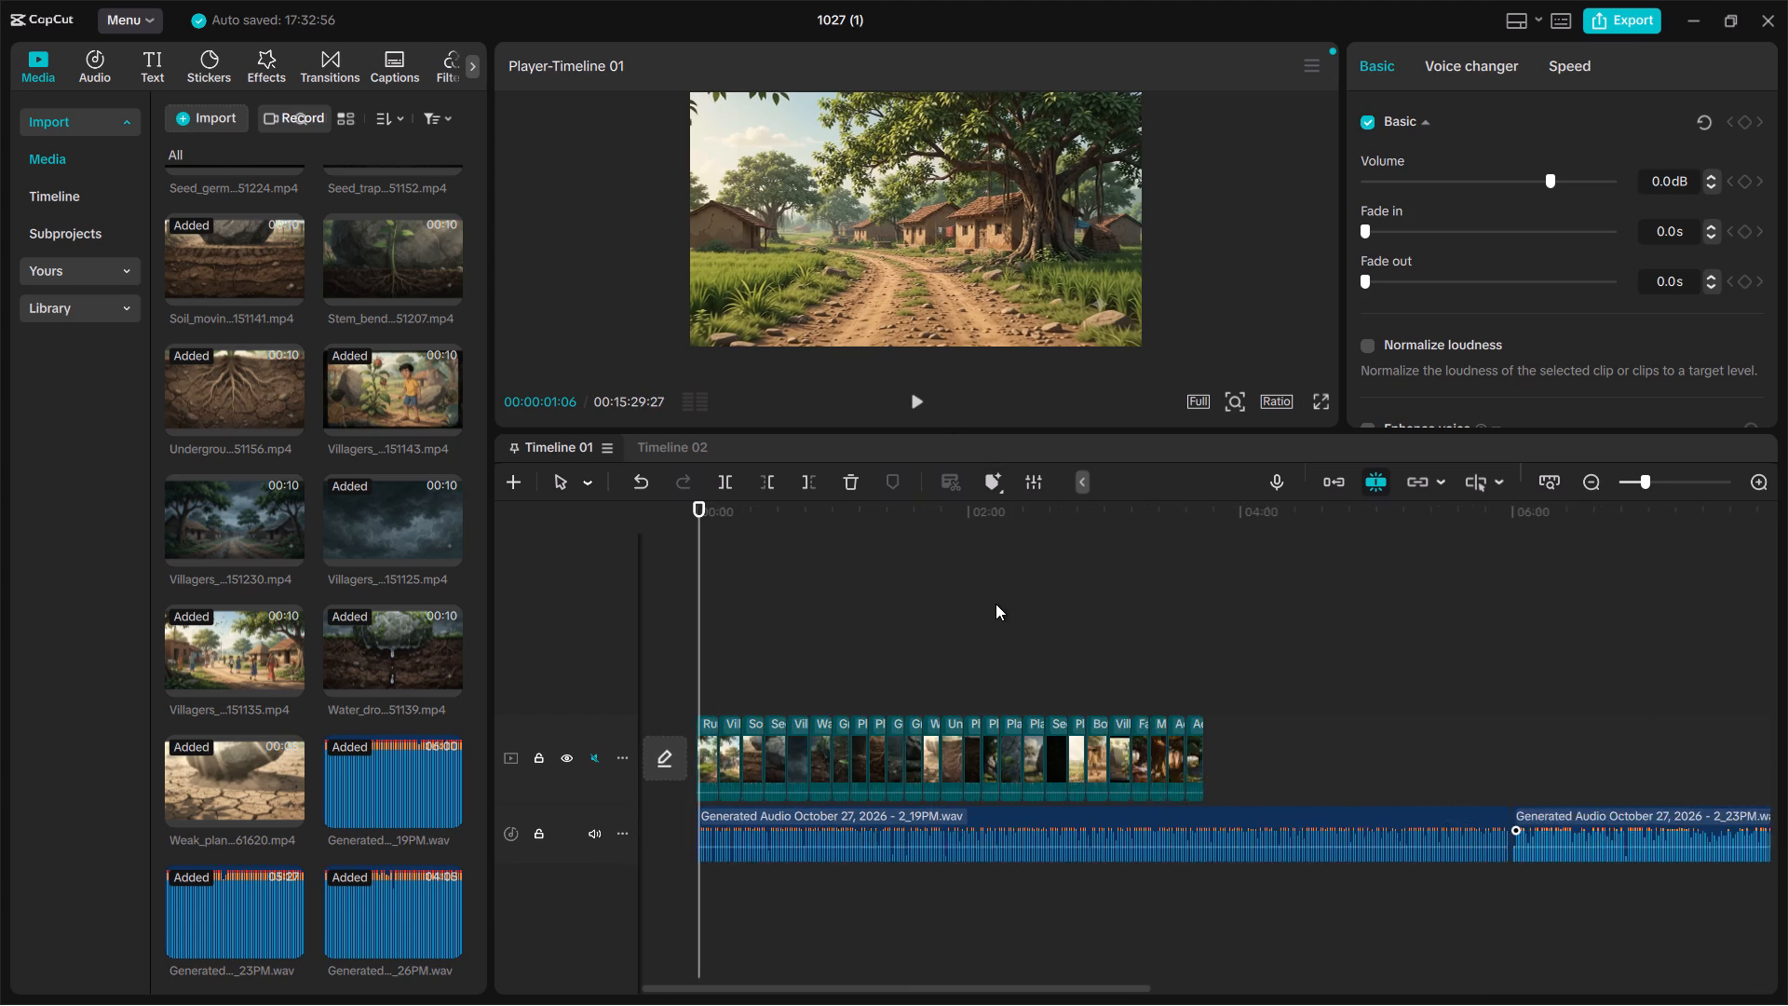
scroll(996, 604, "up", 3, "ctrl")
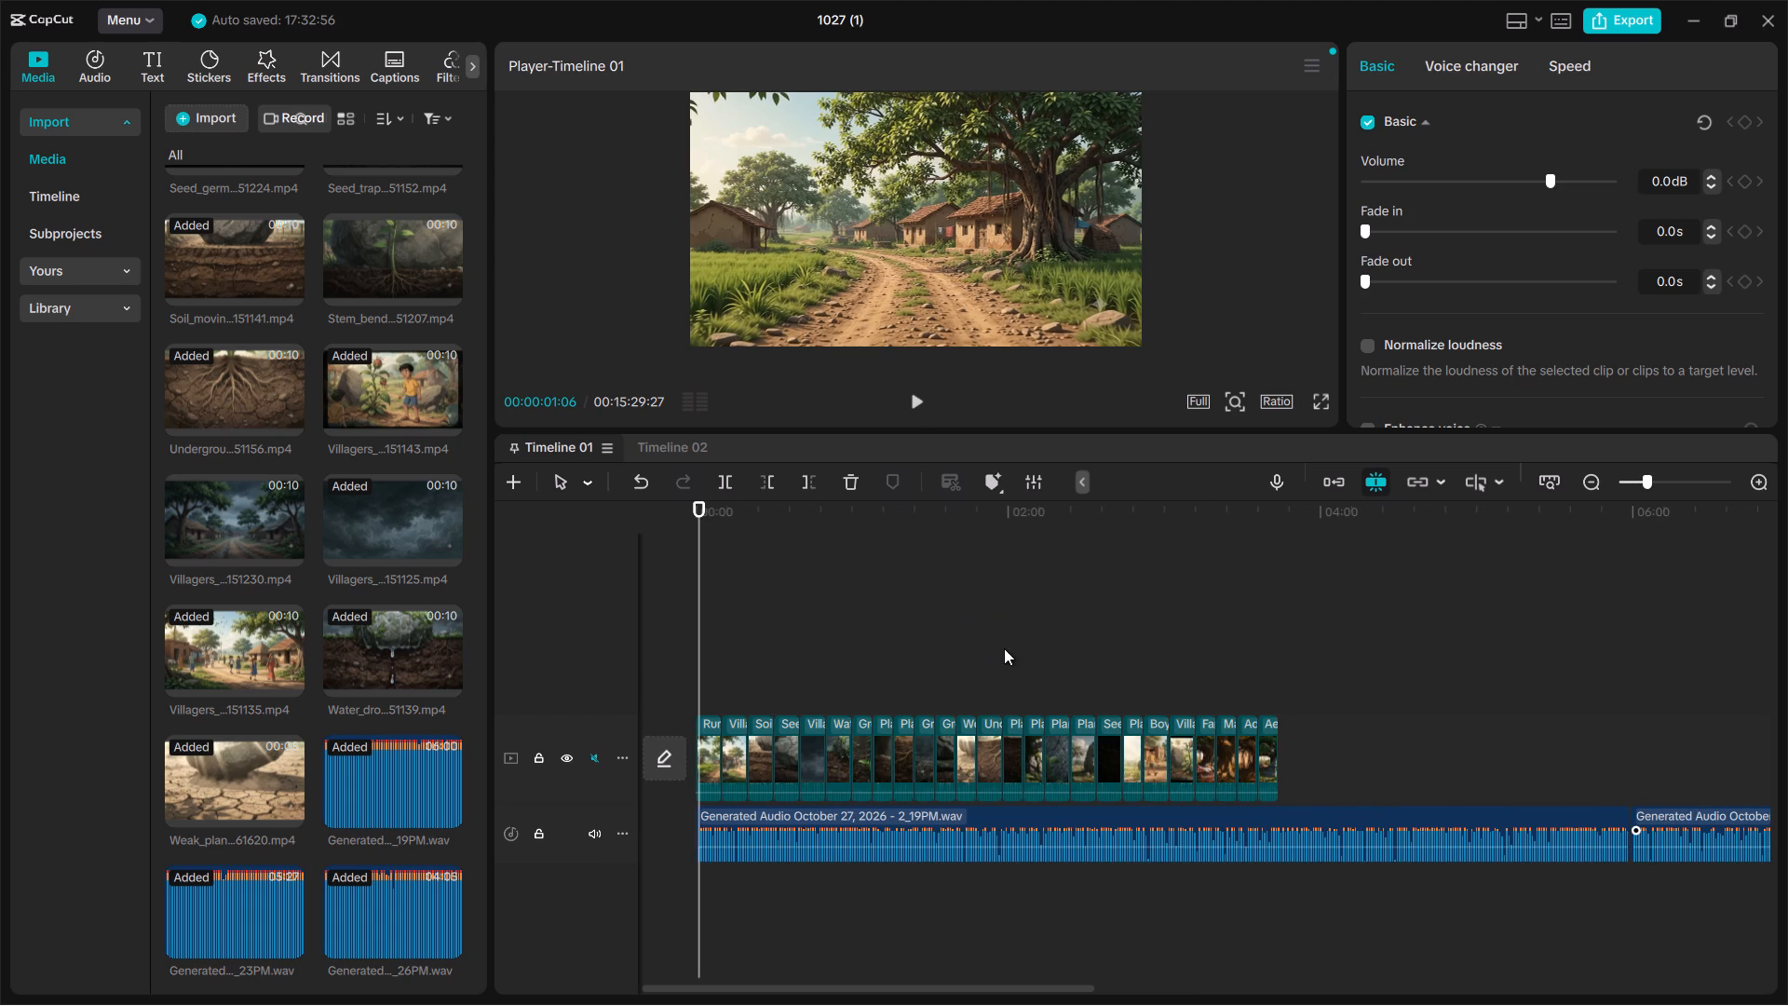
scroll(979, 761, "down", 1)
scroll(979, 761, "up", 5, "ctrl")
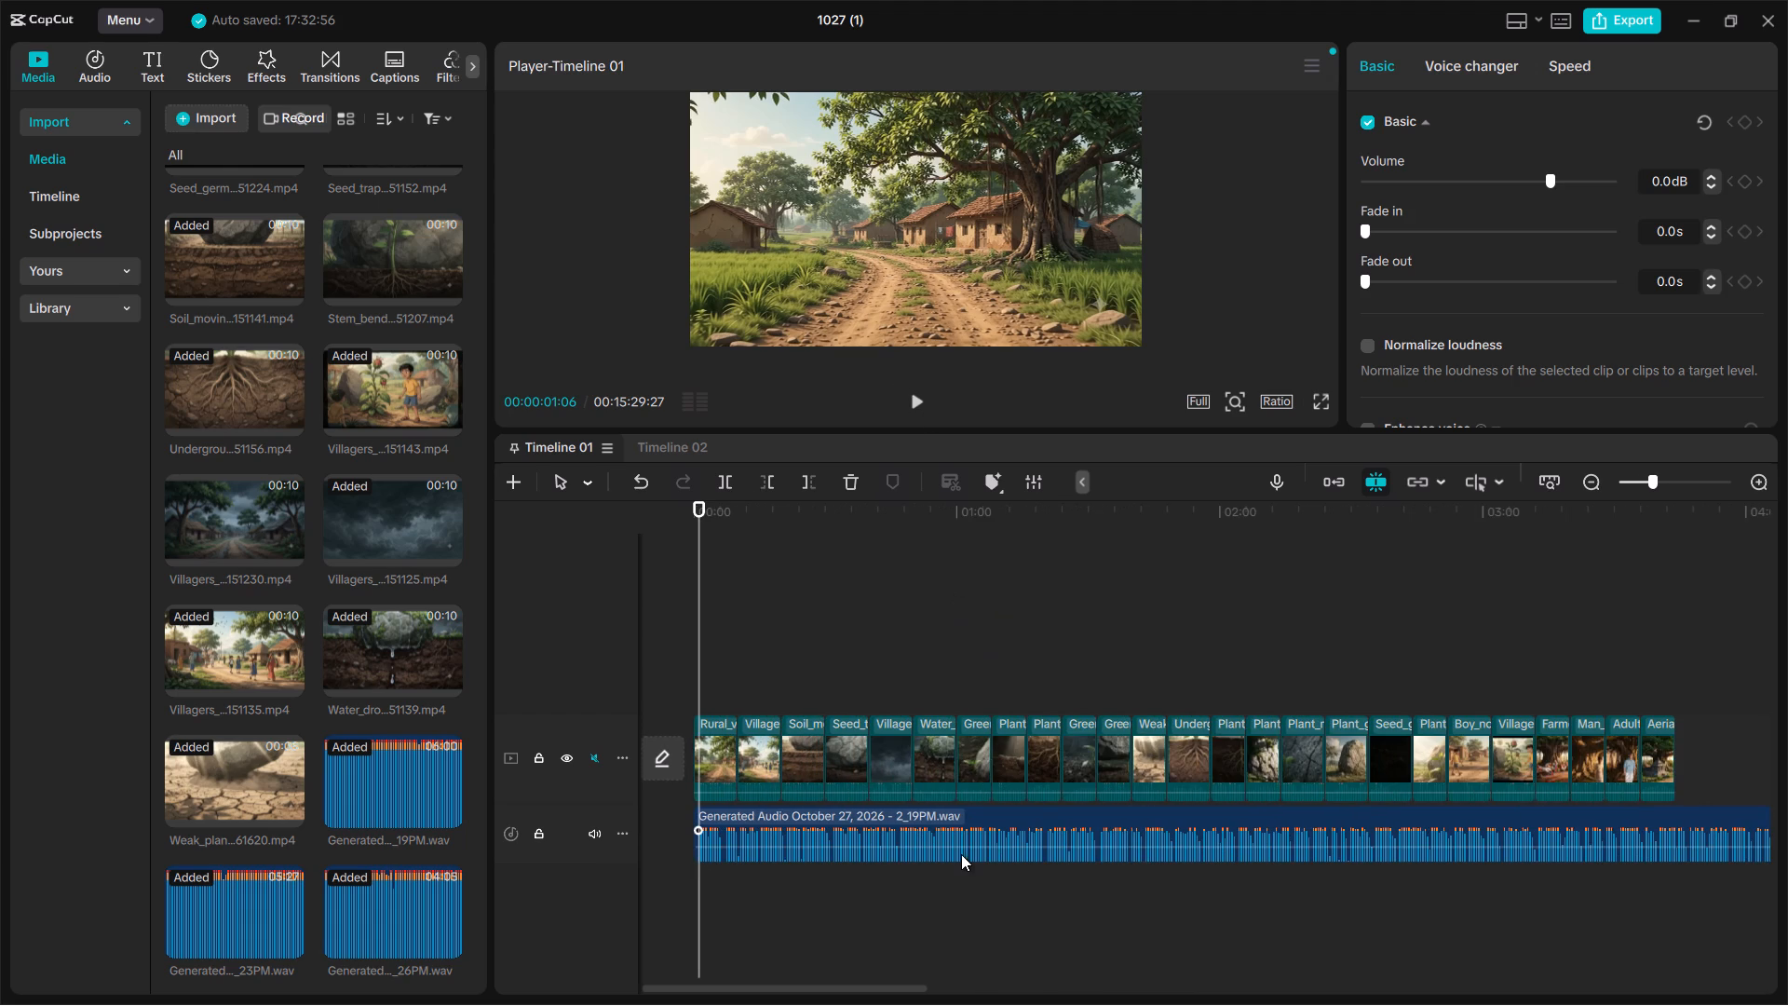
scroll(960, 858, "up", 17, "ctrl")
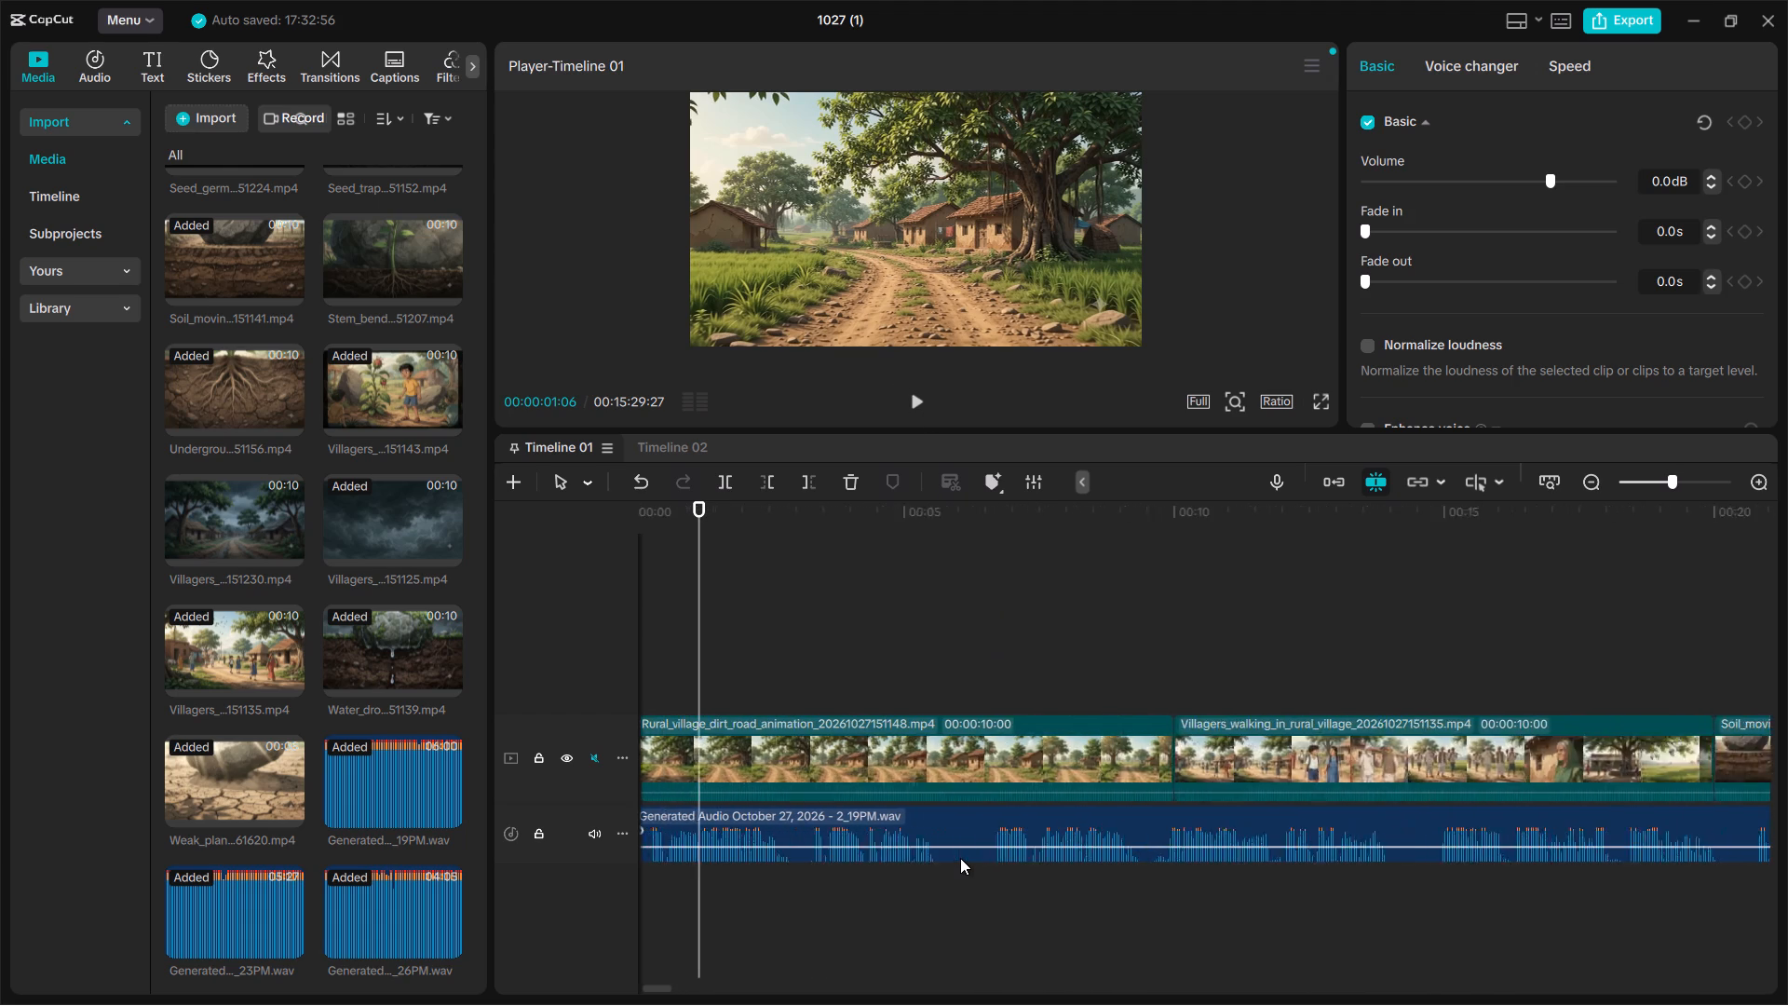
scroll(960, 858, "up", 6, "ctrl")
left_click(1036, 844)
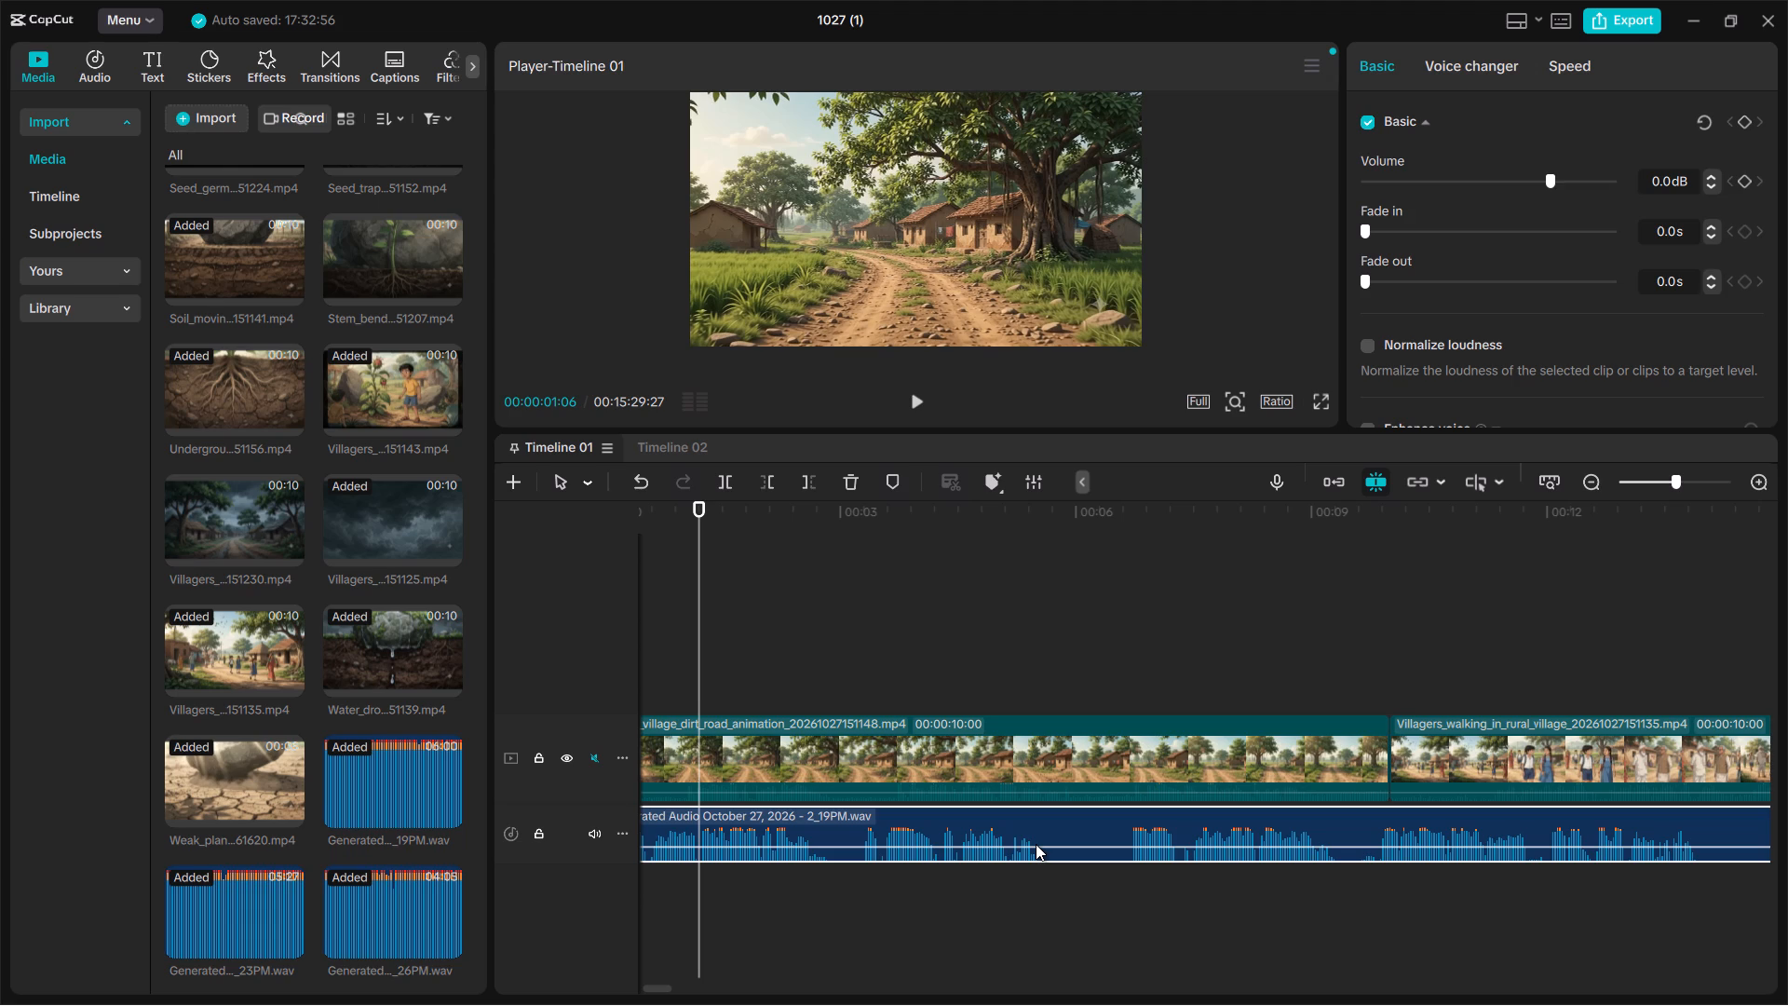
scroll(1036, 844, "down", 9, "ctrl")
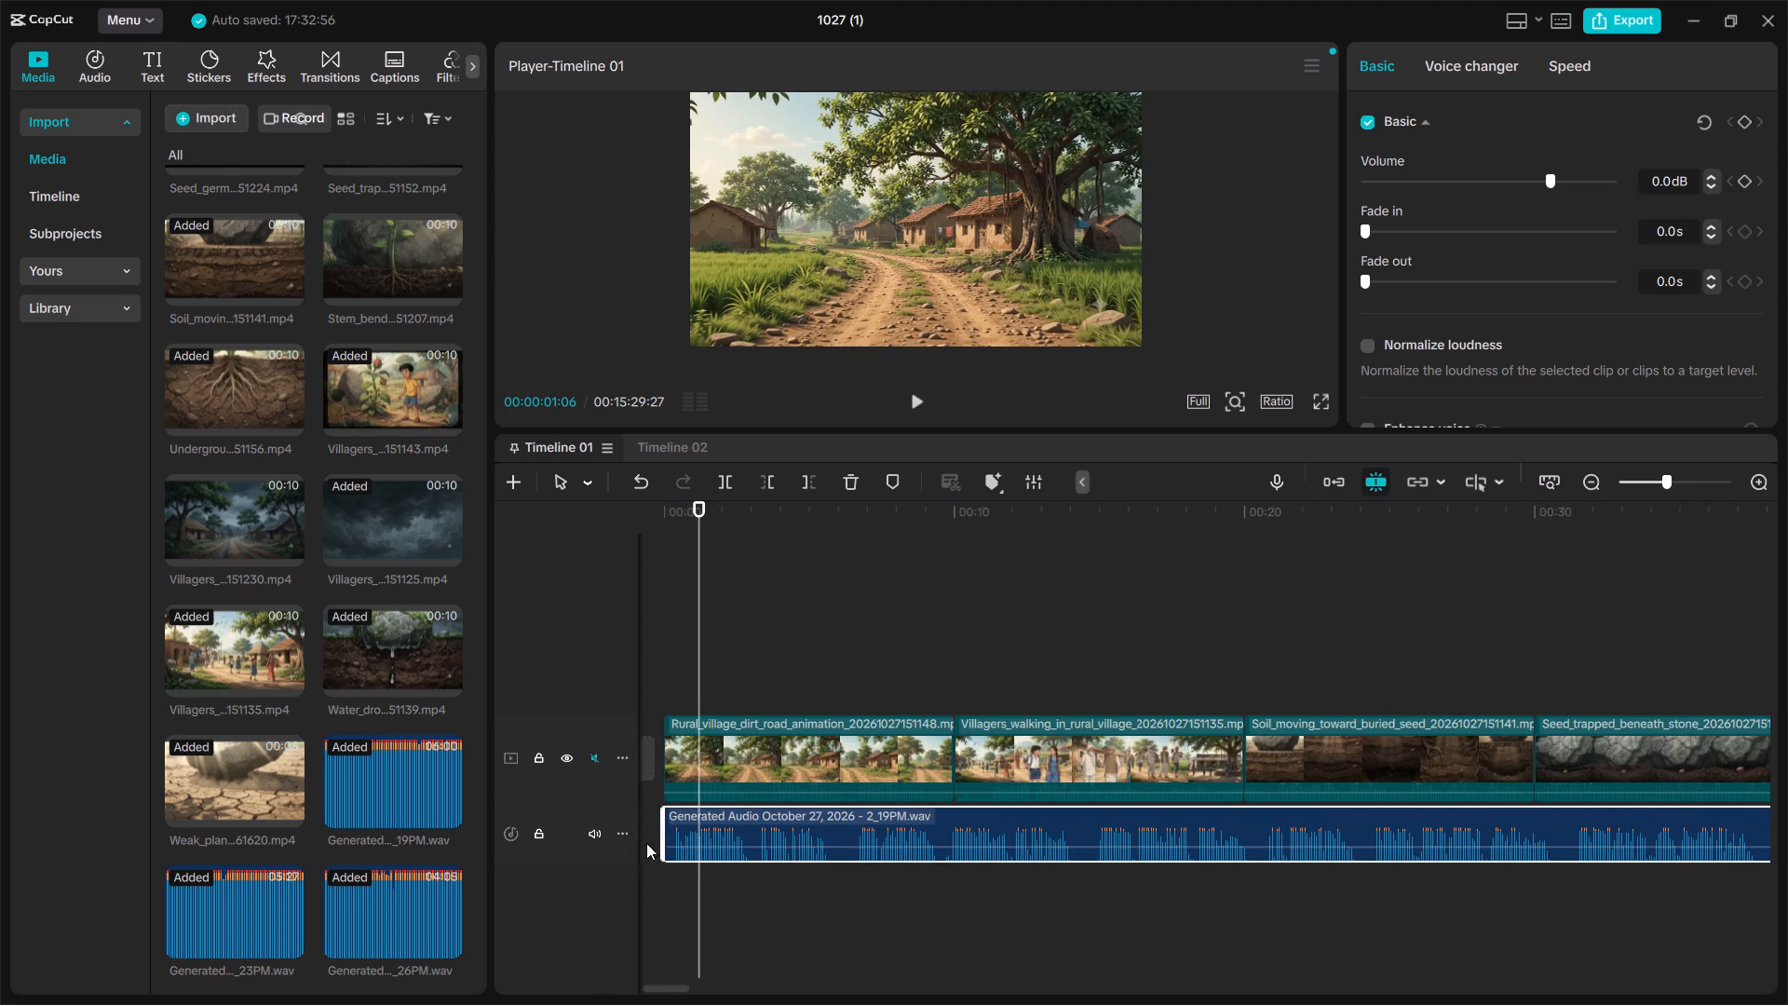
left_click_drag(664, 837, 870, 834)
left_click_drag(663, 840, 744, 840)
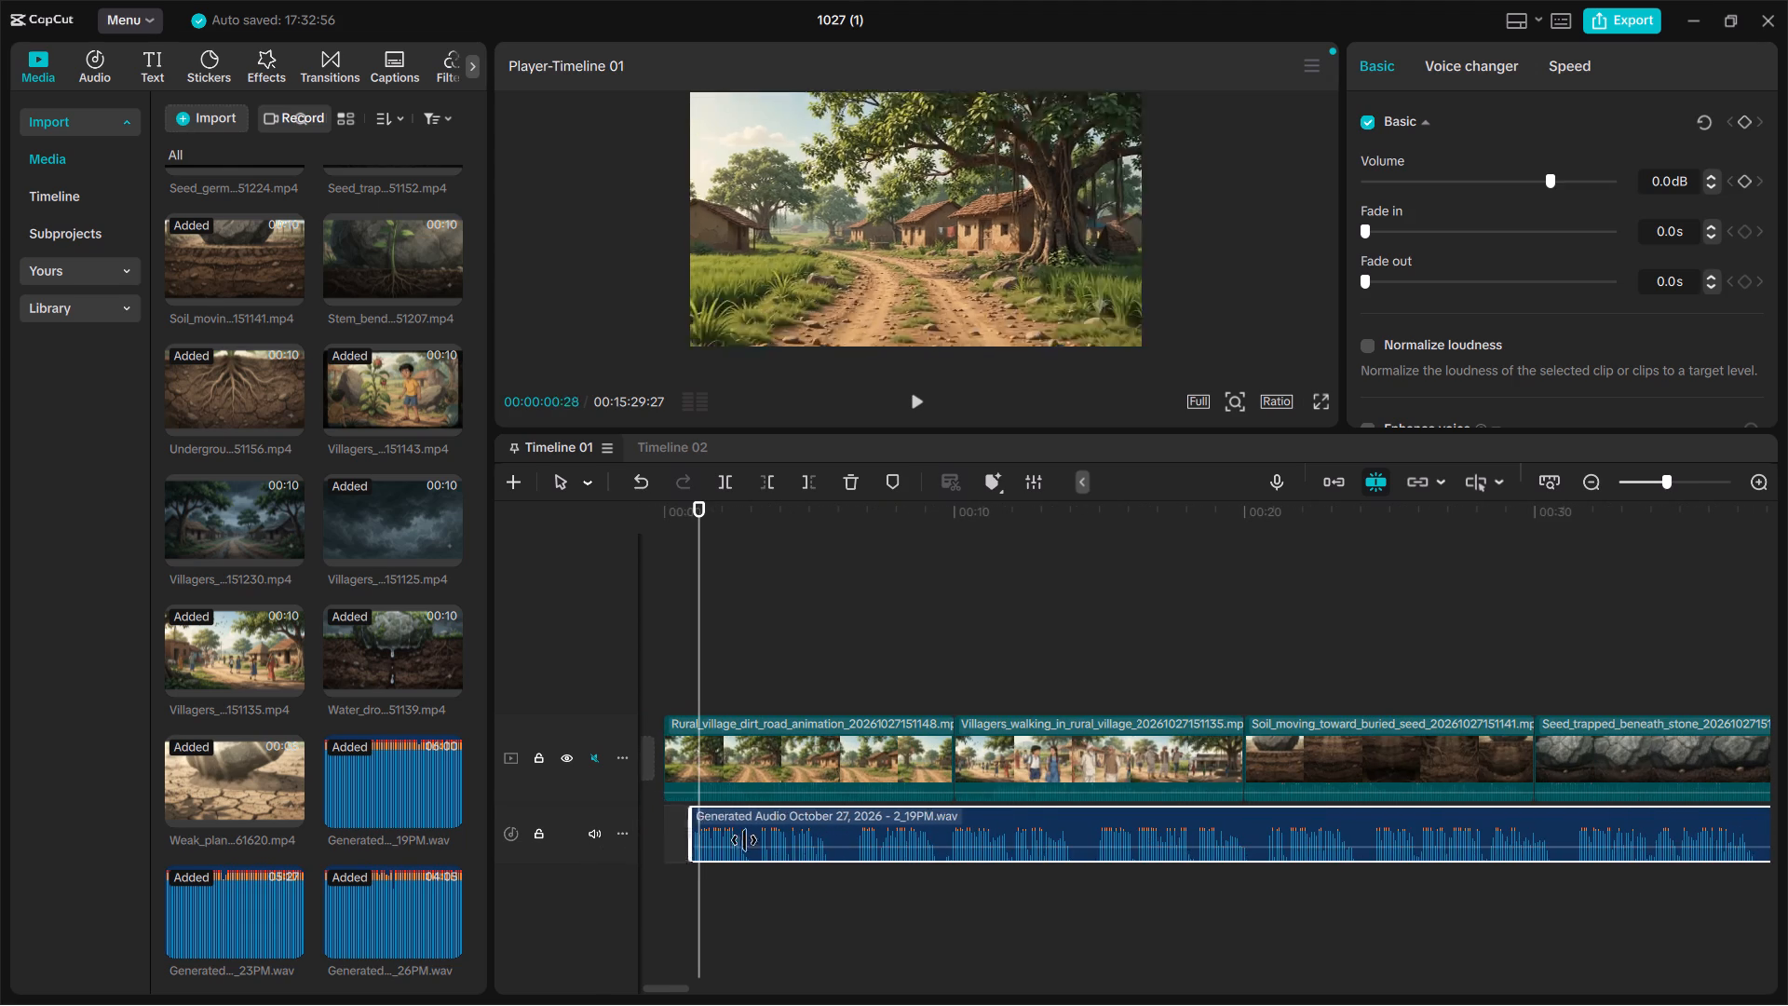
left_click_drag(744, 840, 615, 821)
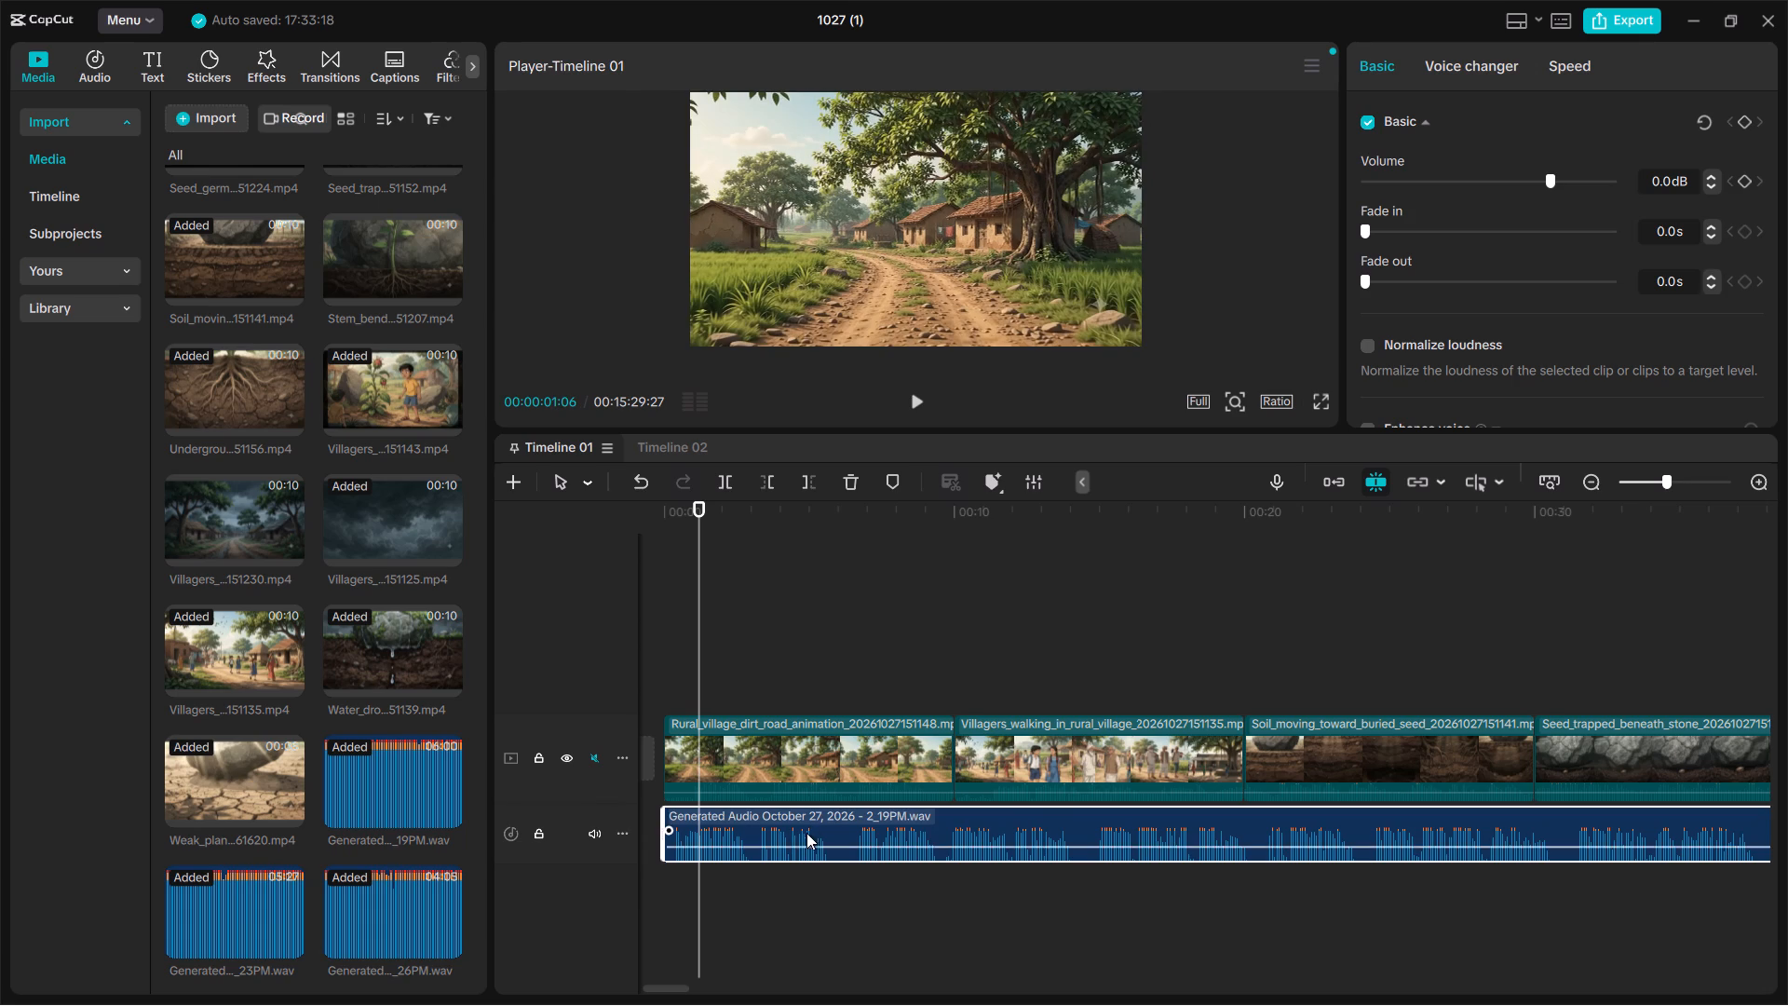
Cut away the part of the 2_19PM audio before 00:00:05:17 on Timeline 01.
scroll(809, 848, "up", 5, "ctrl")
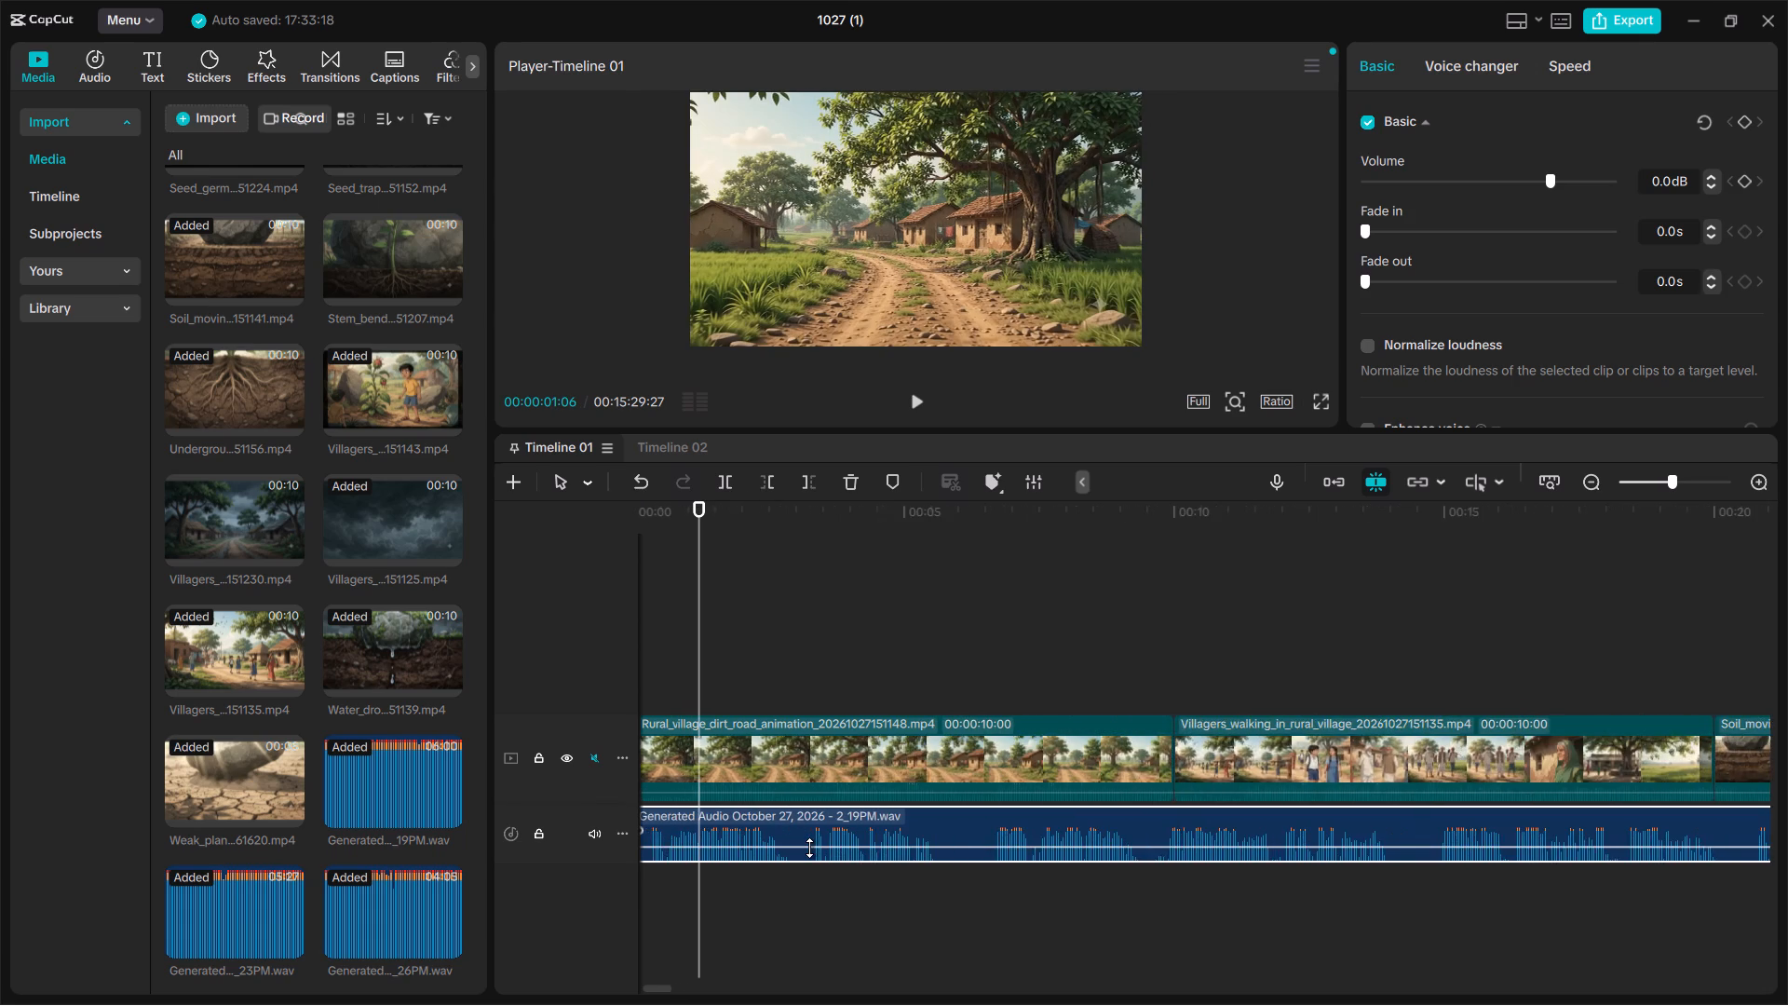
scroll(809, 848, "up", 2, "ctrl")
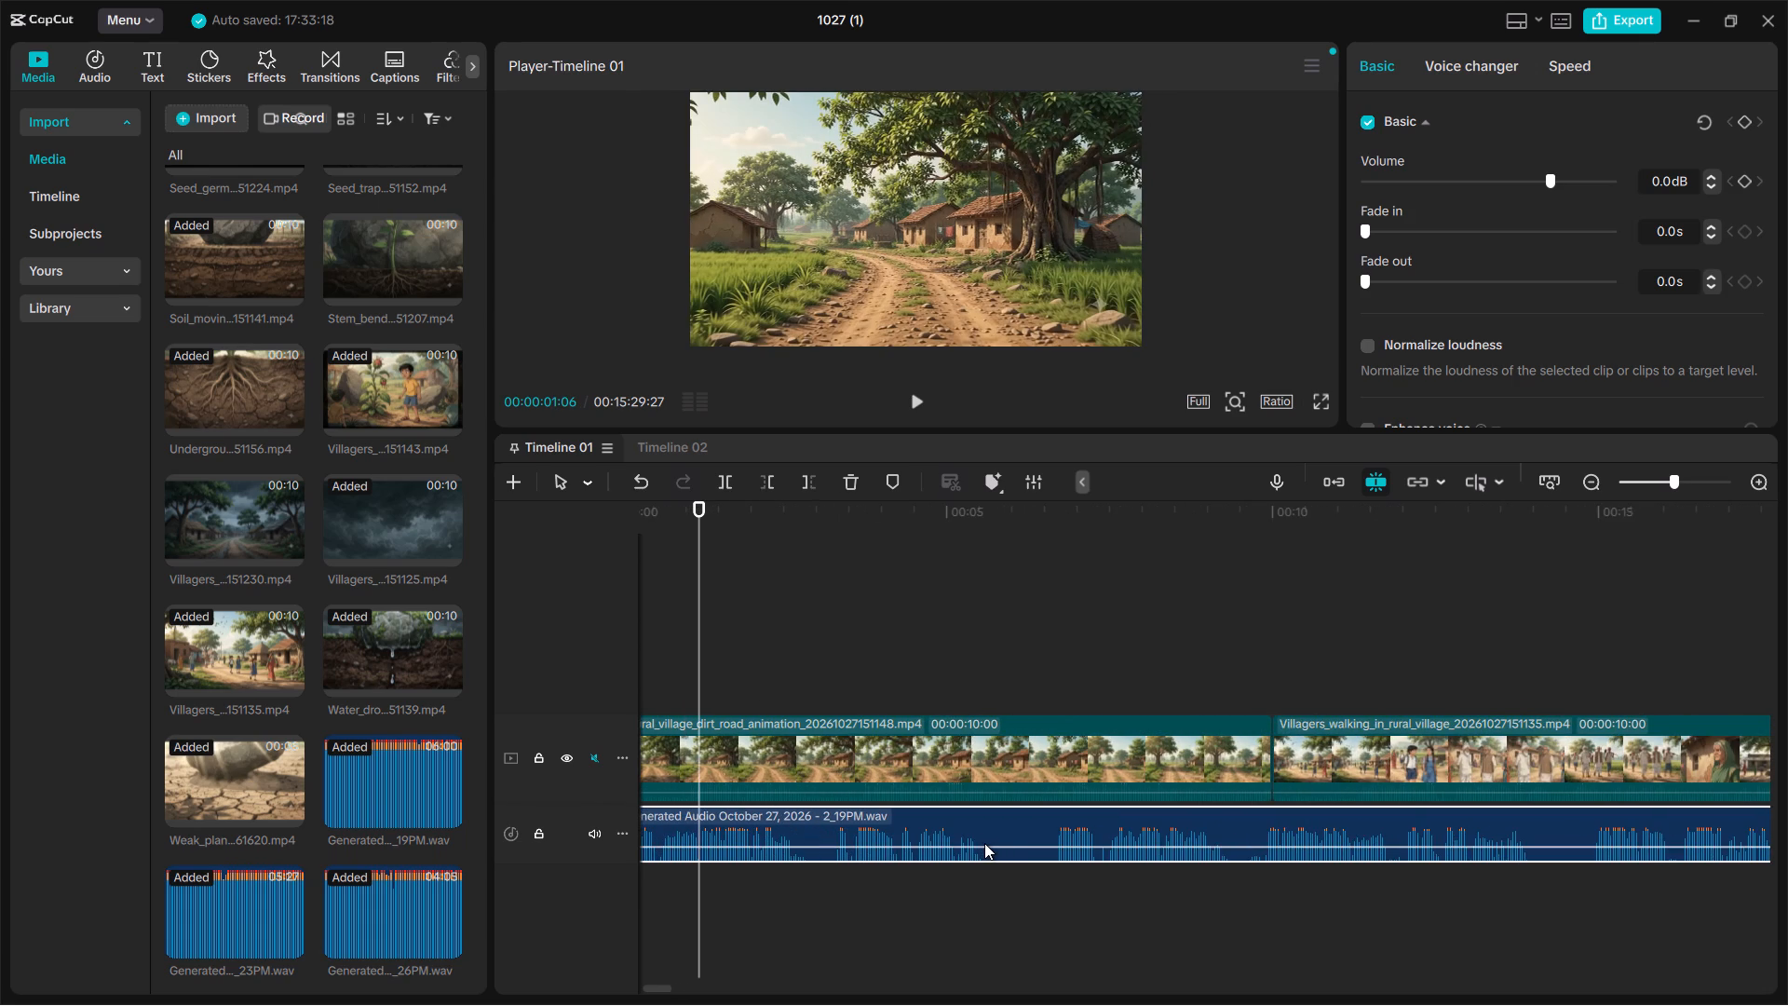
left_click(984, 843)
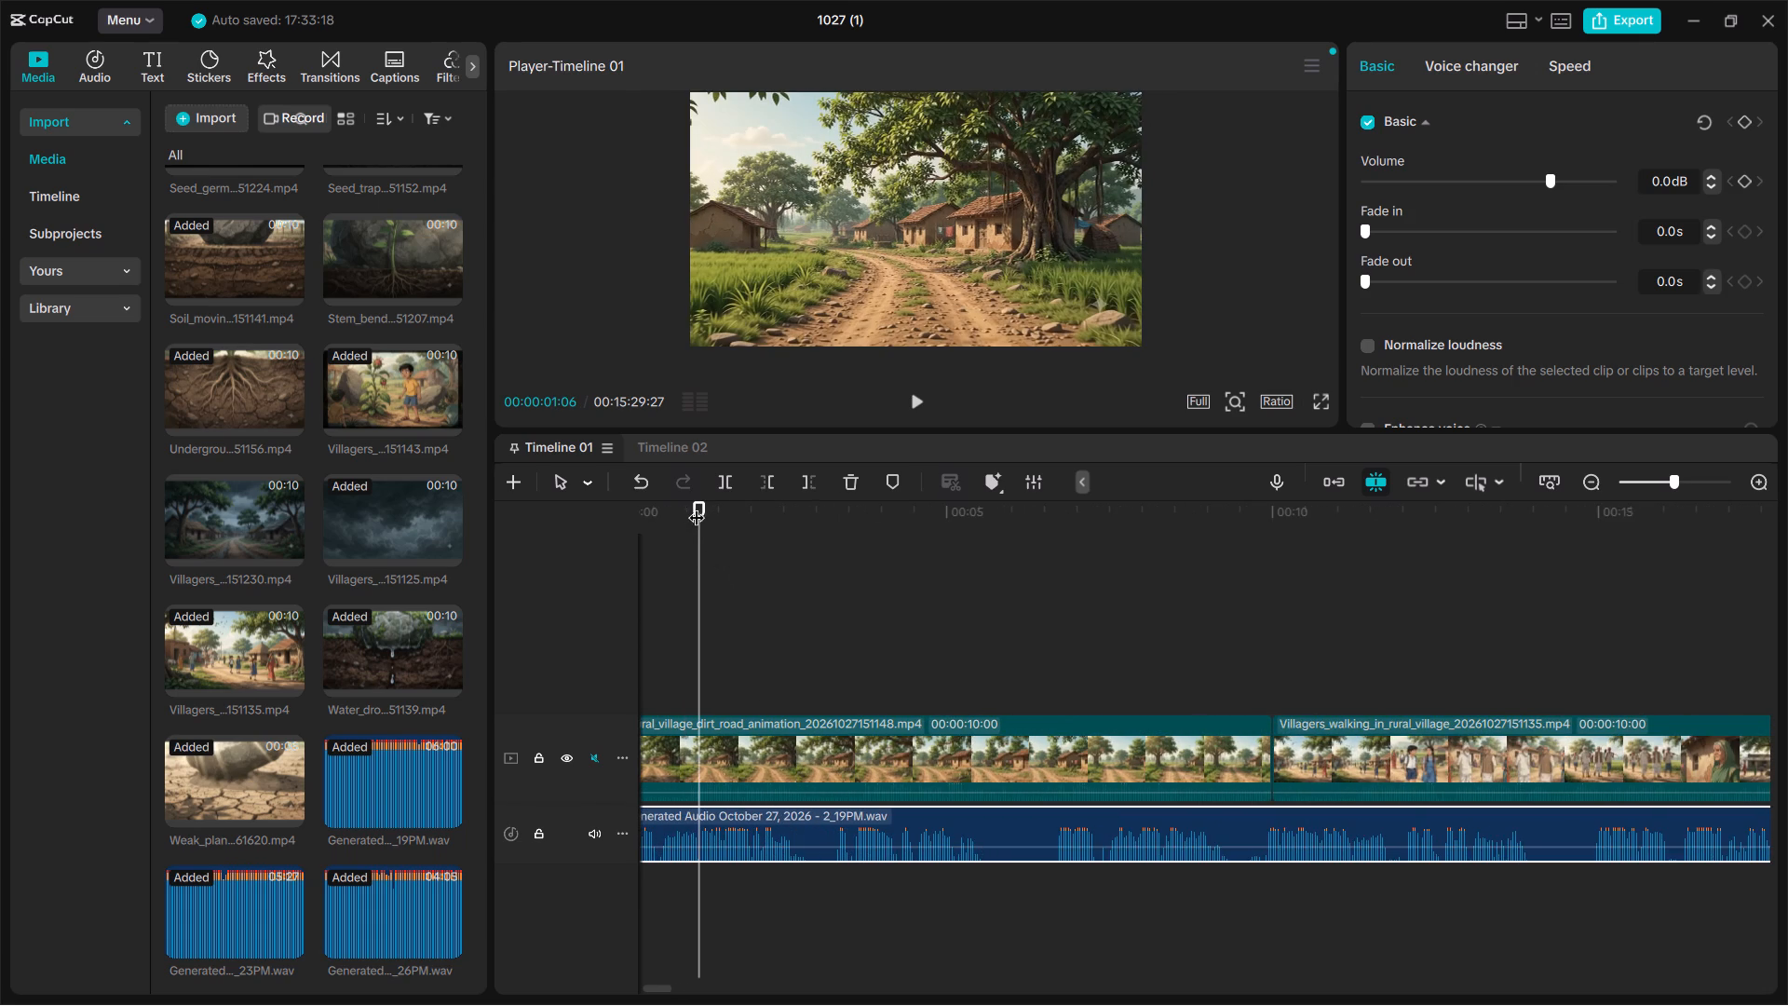
left_click_drag(698, 507, 980, 592)
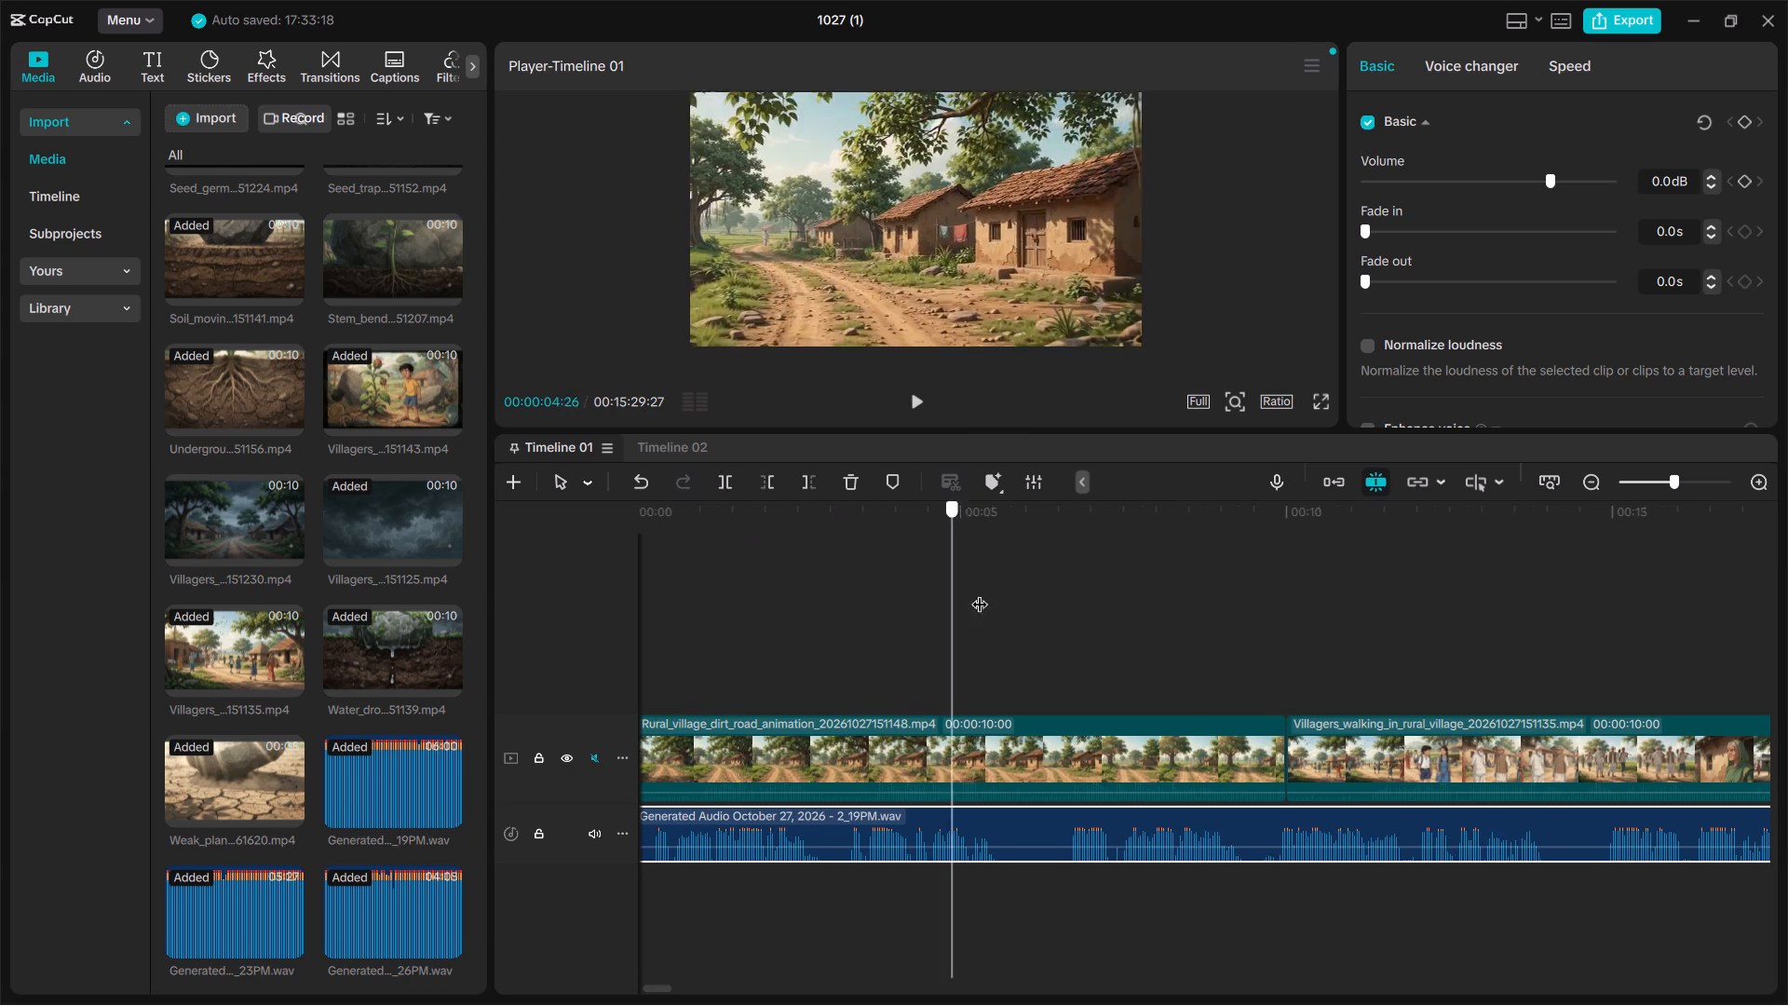
left_click_drag(980, 592, 998, 601)
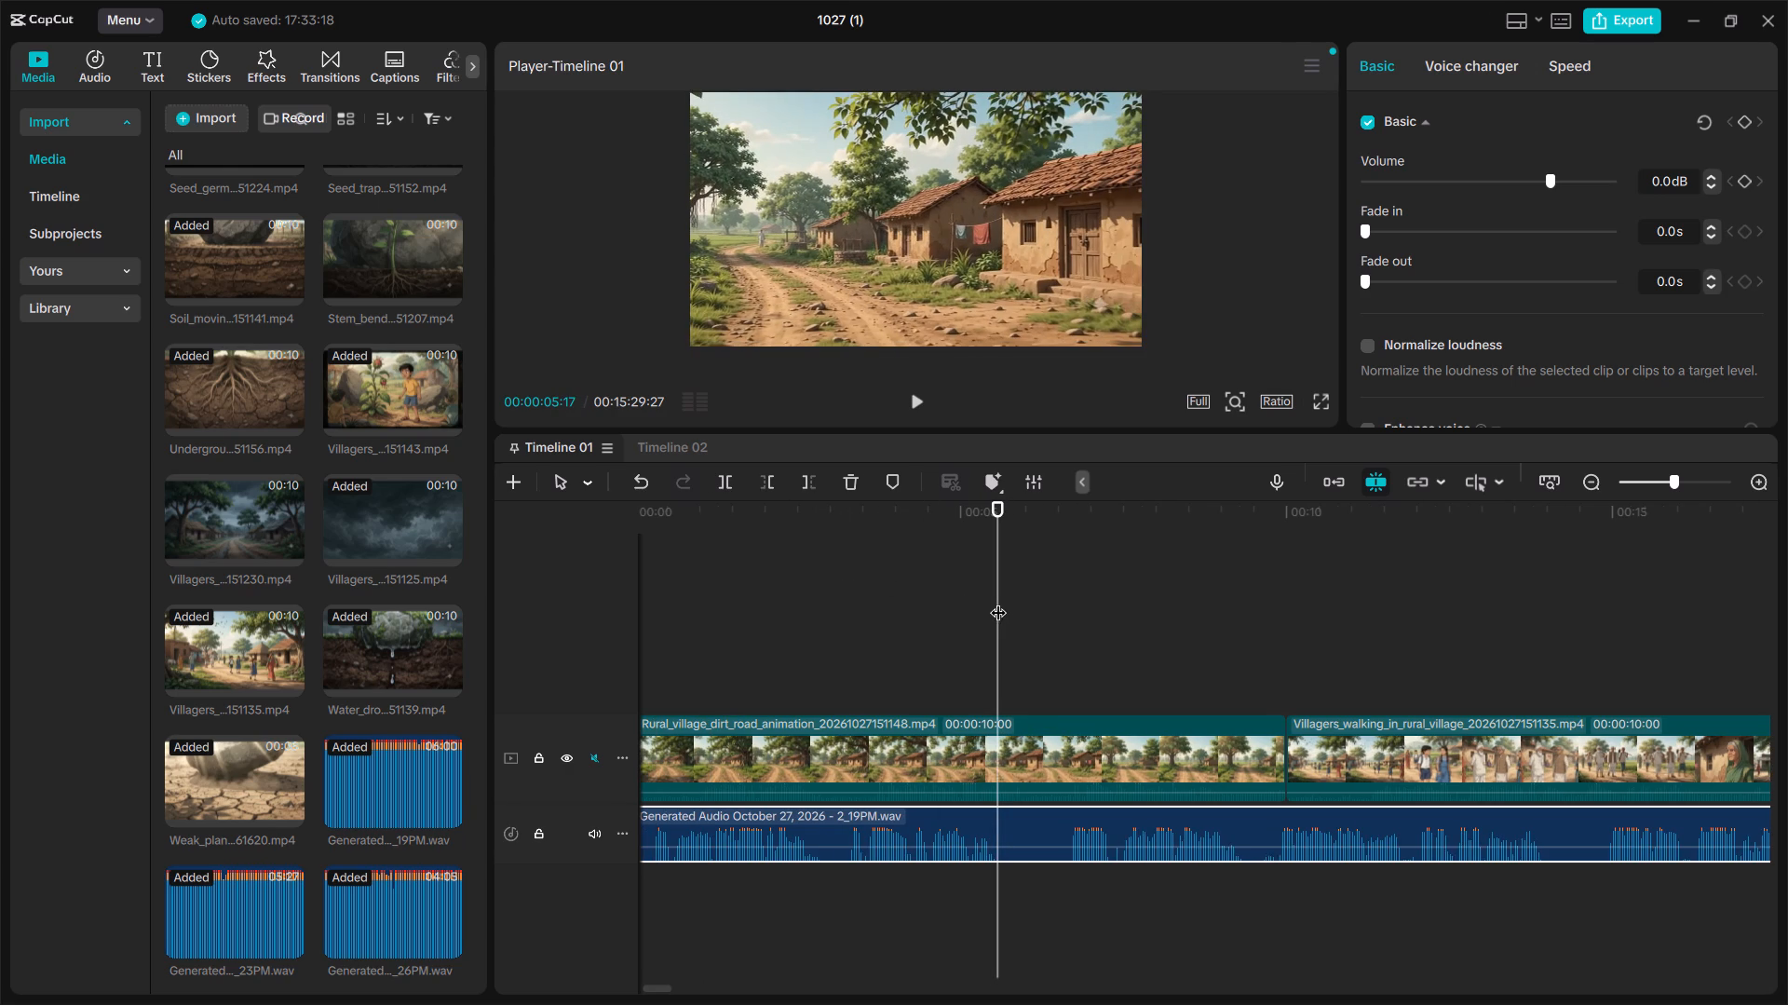
left_click(771, 480)
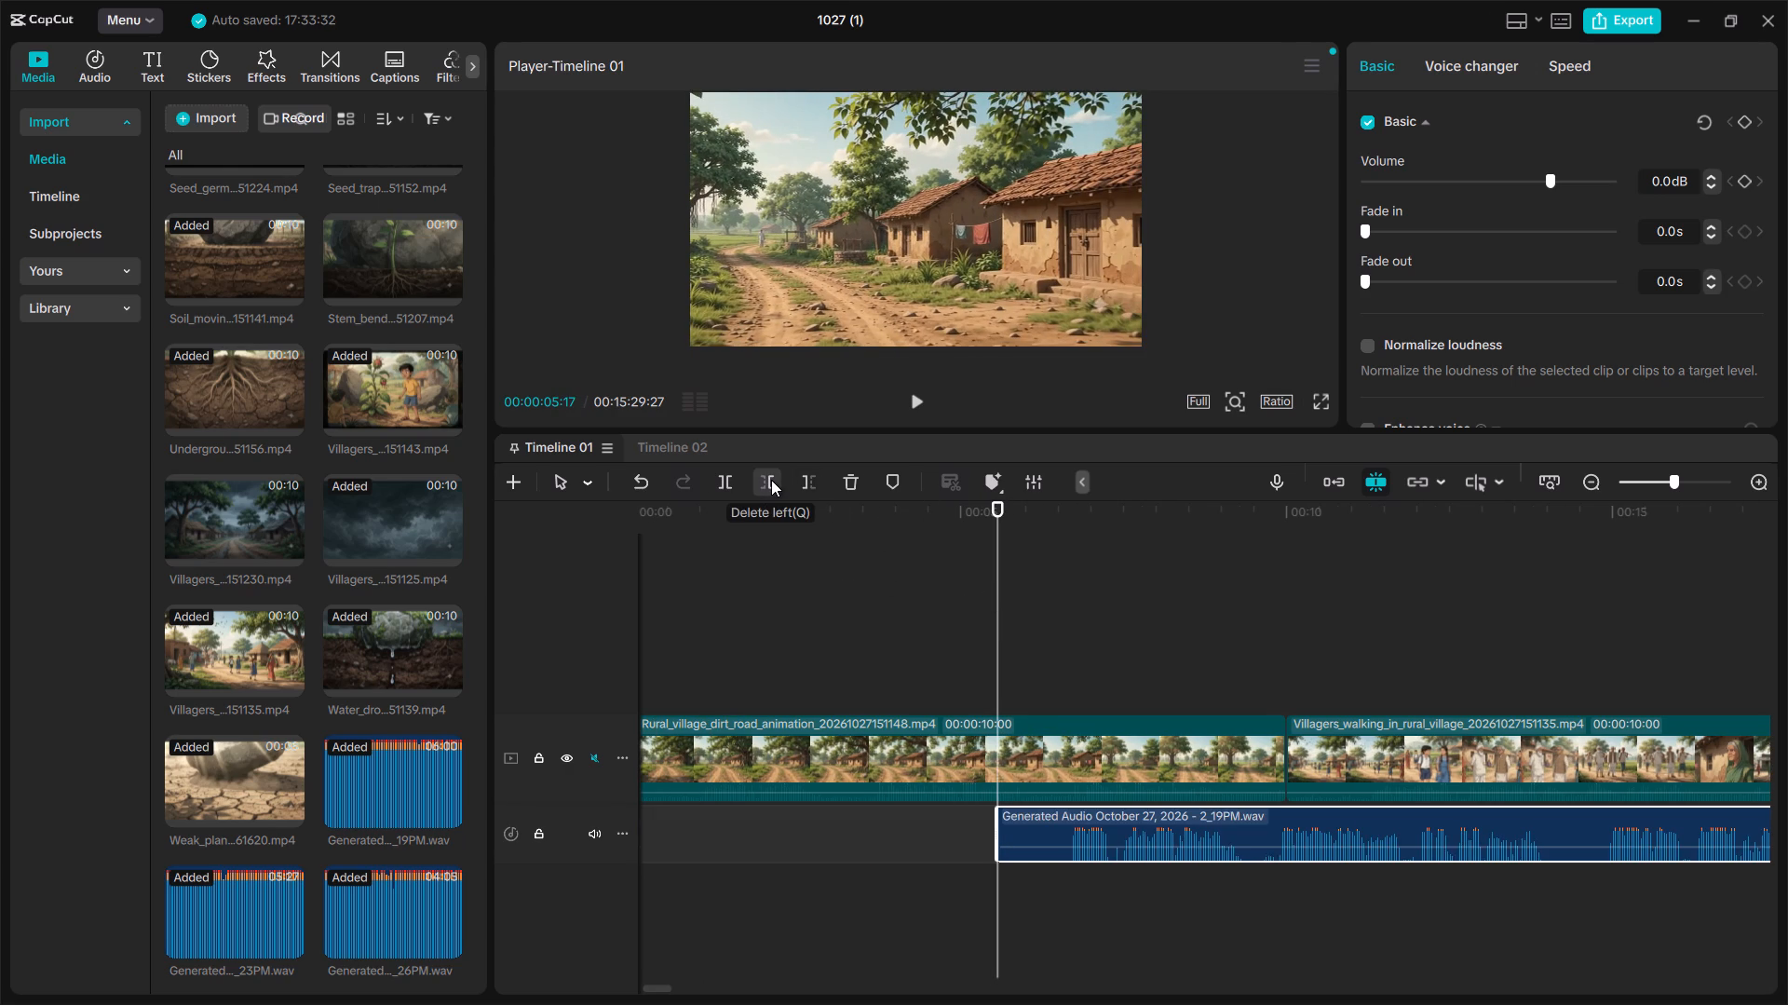
Undo the cut that removed the beginning of the 2_19PM audio on Timeline 01.
left_click(802, 484)
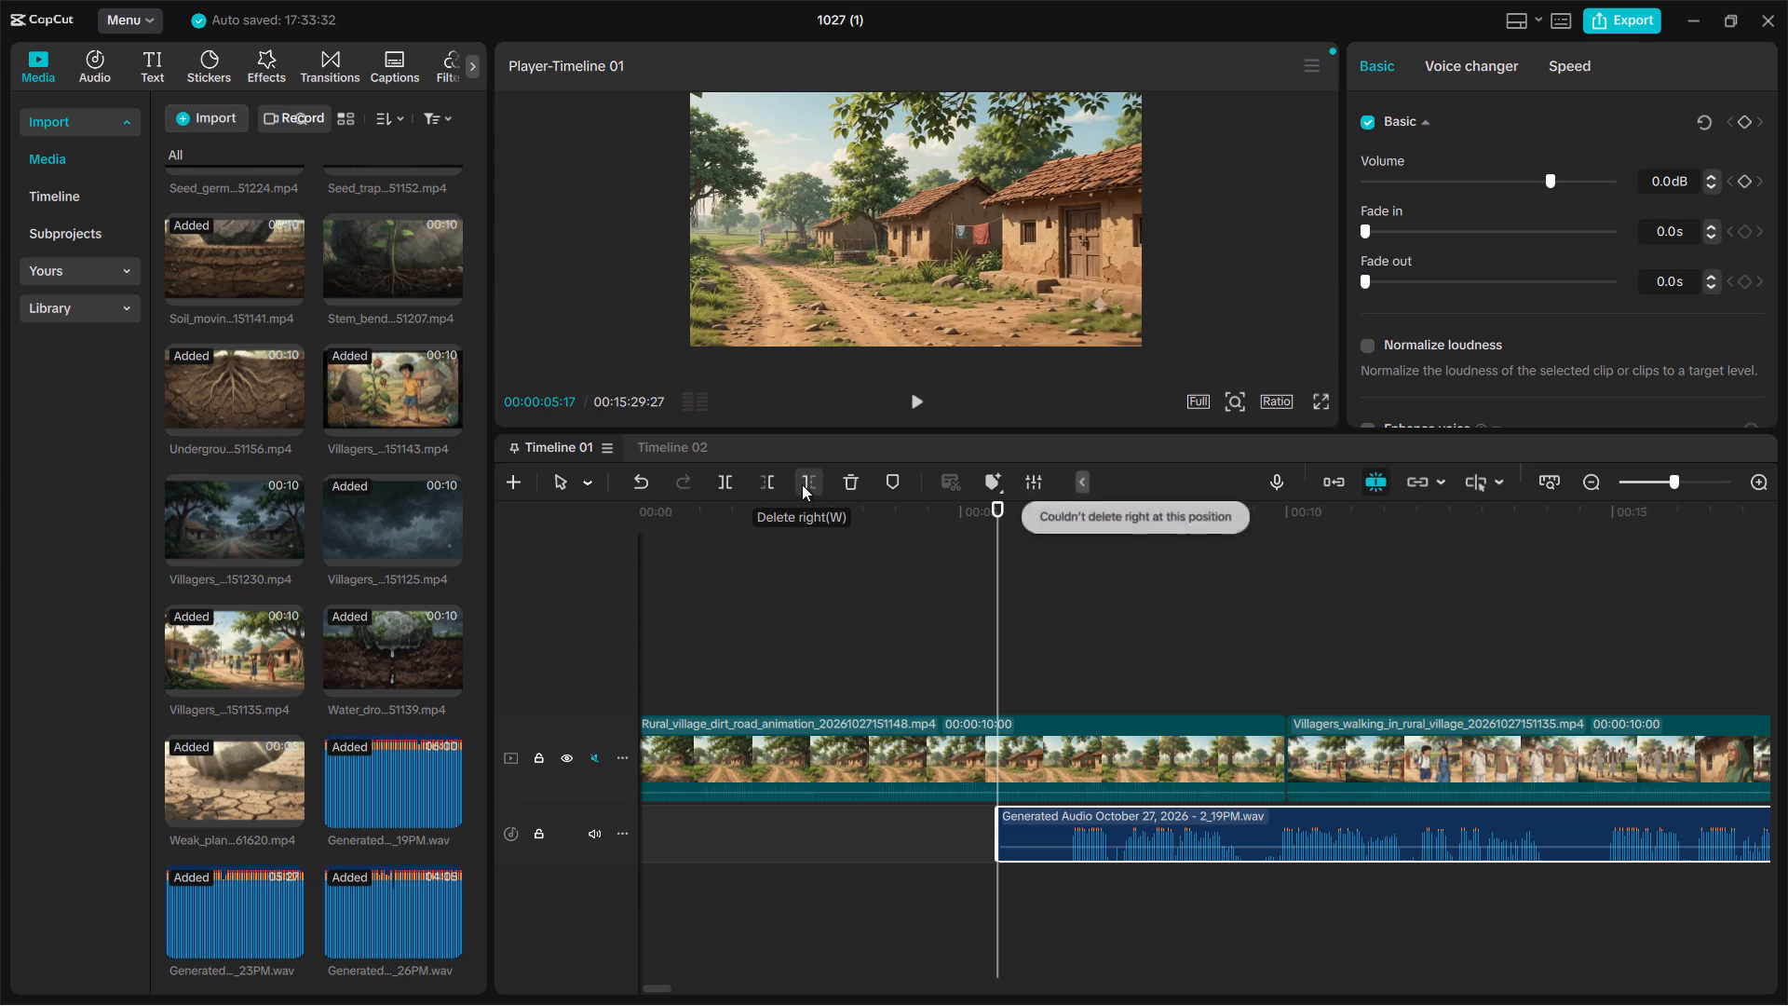
left_click(857, 558)
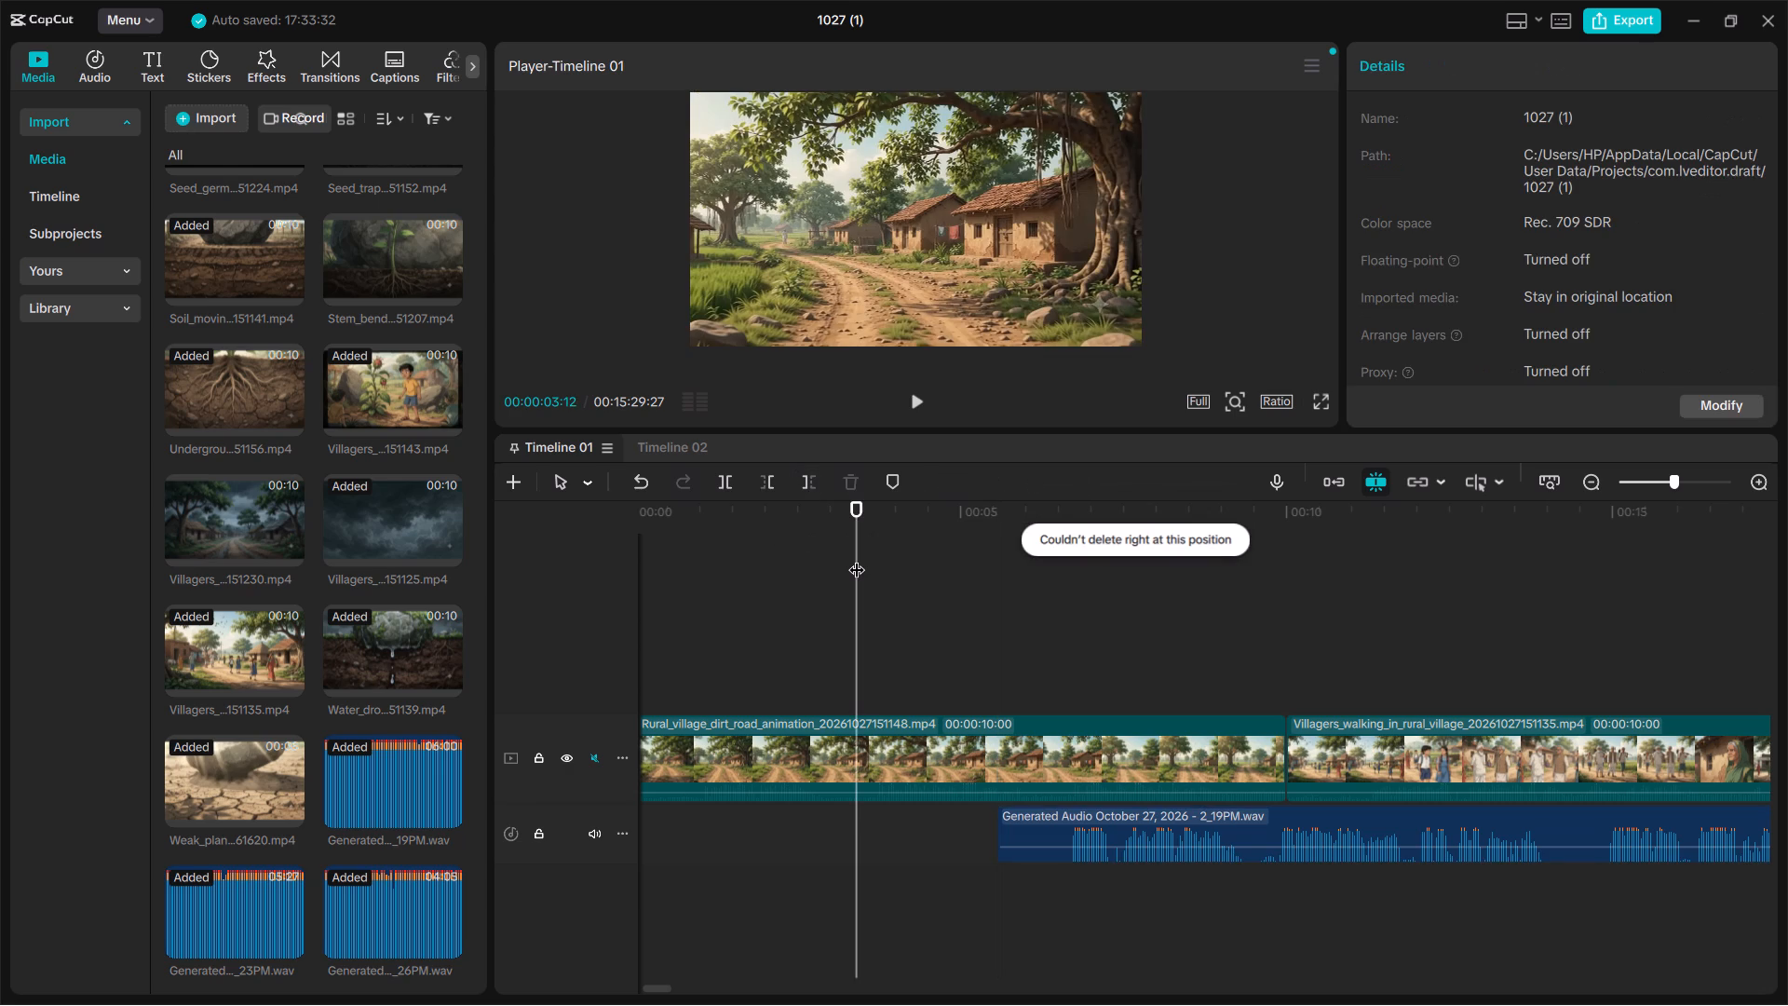
key("ctrl+z")
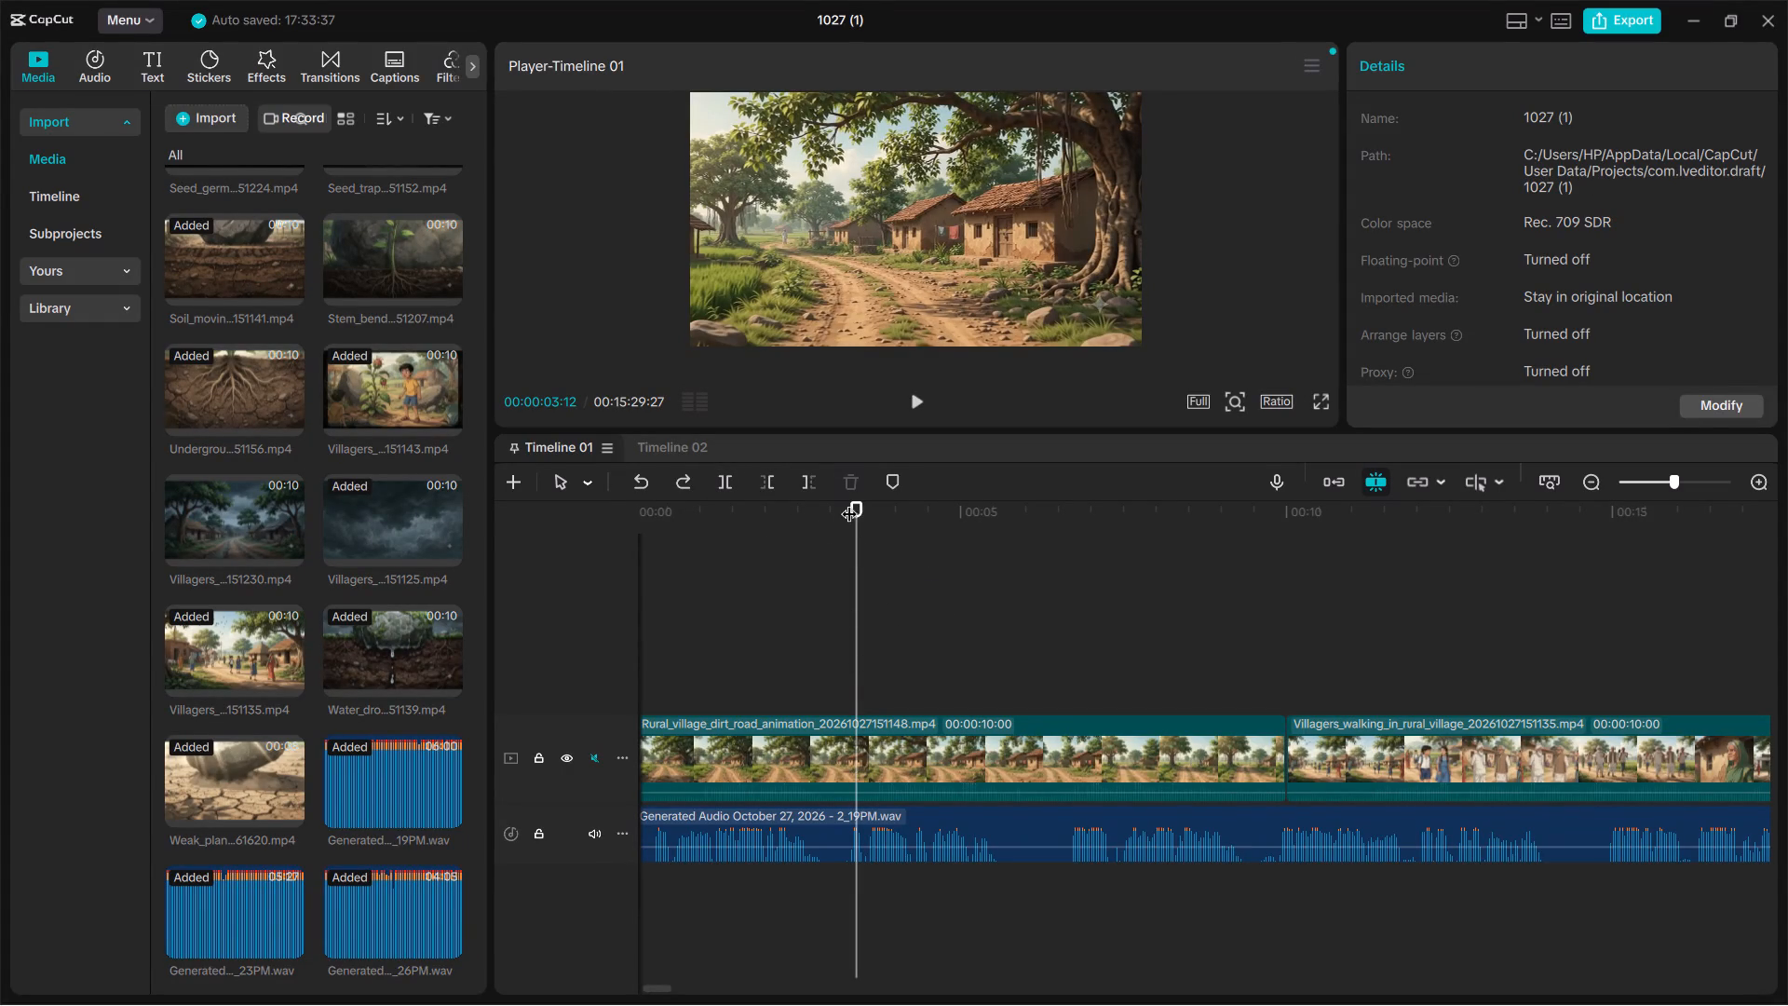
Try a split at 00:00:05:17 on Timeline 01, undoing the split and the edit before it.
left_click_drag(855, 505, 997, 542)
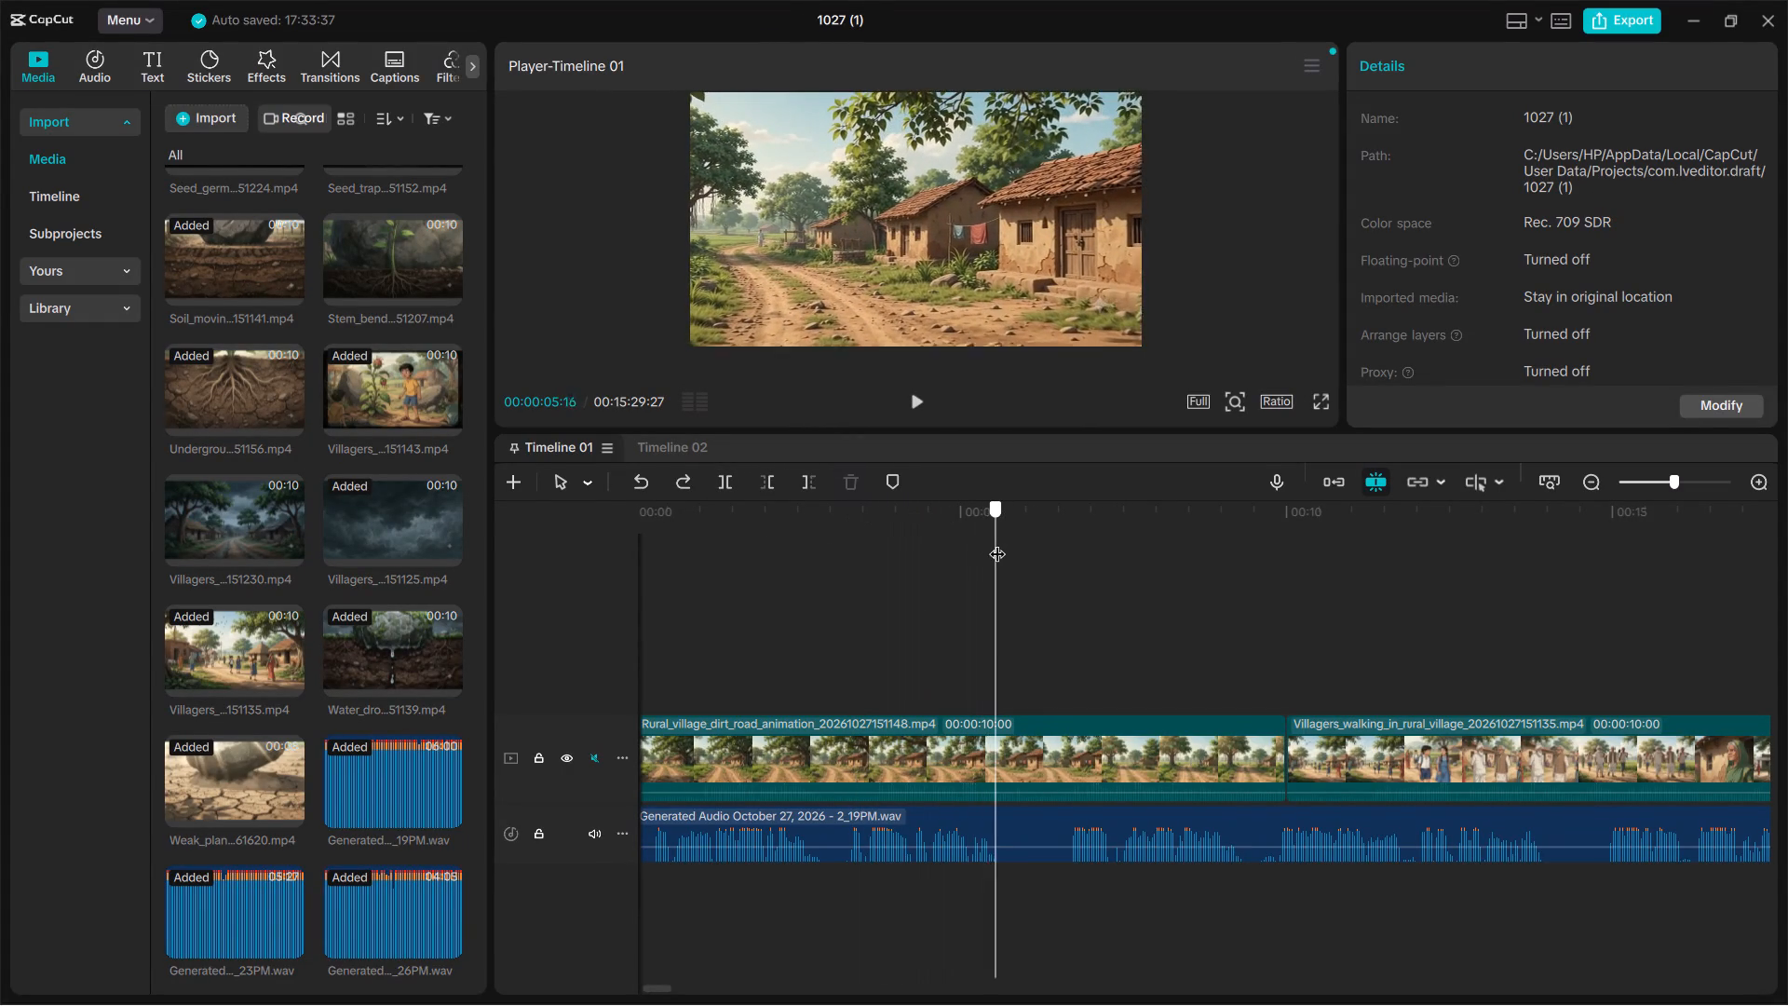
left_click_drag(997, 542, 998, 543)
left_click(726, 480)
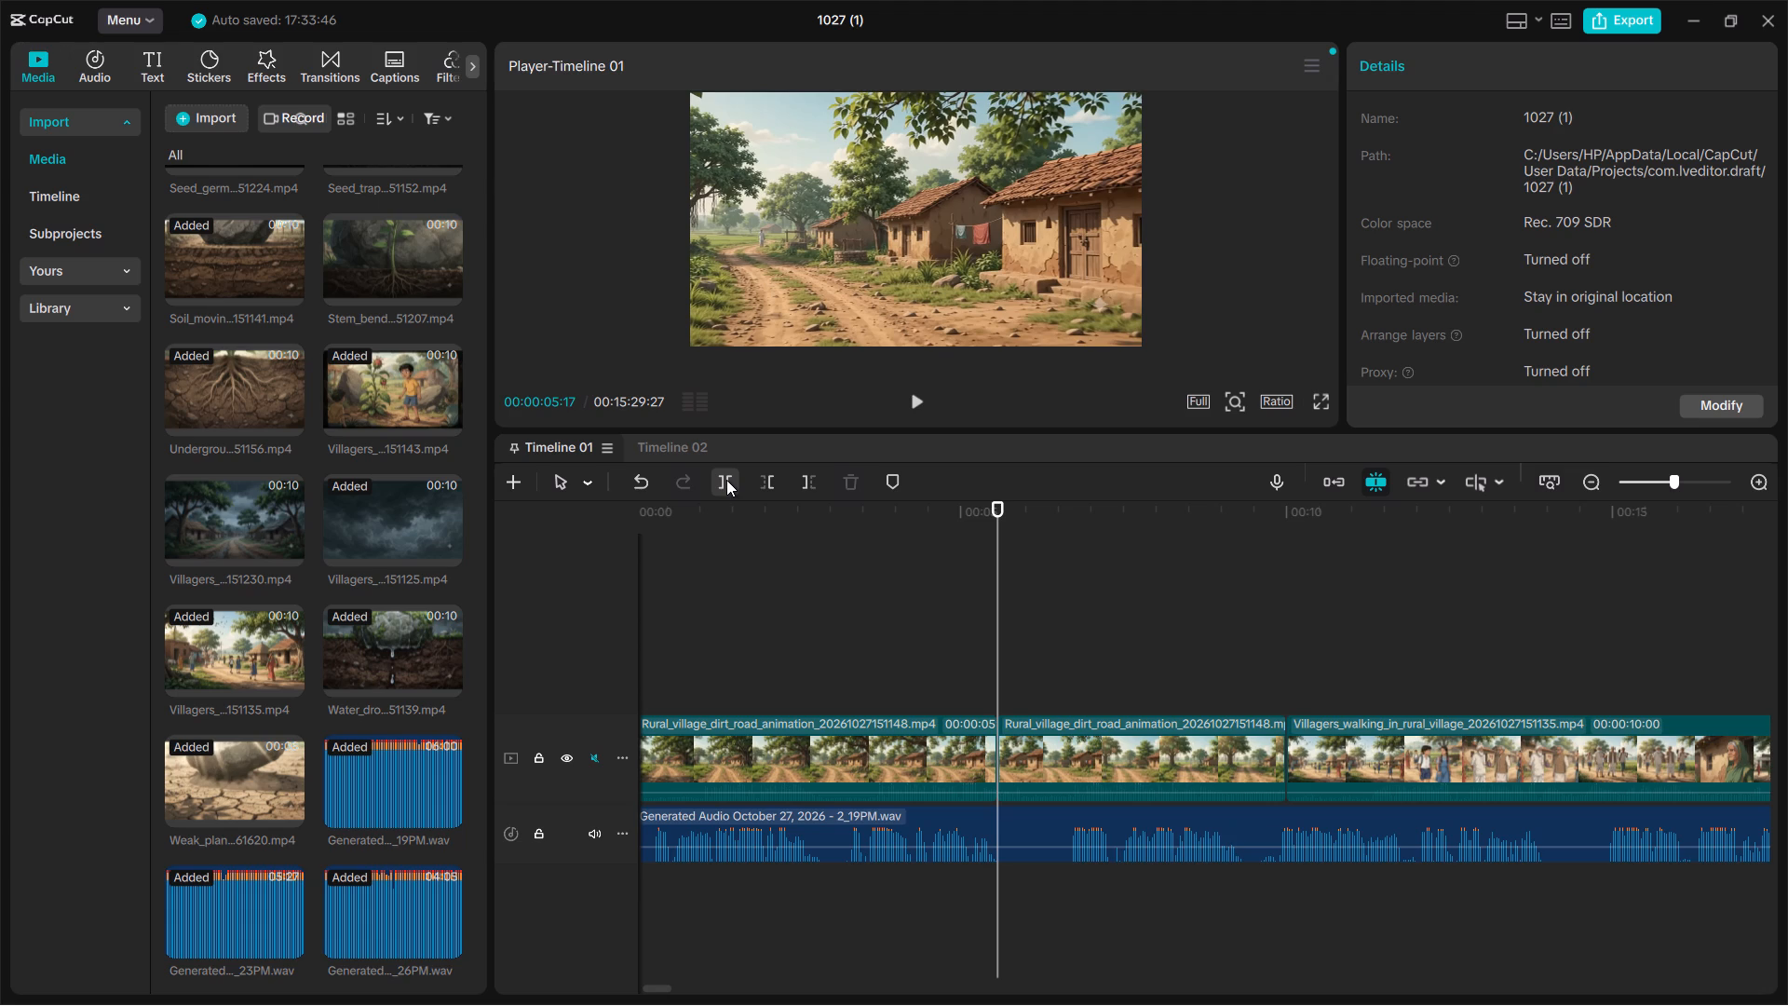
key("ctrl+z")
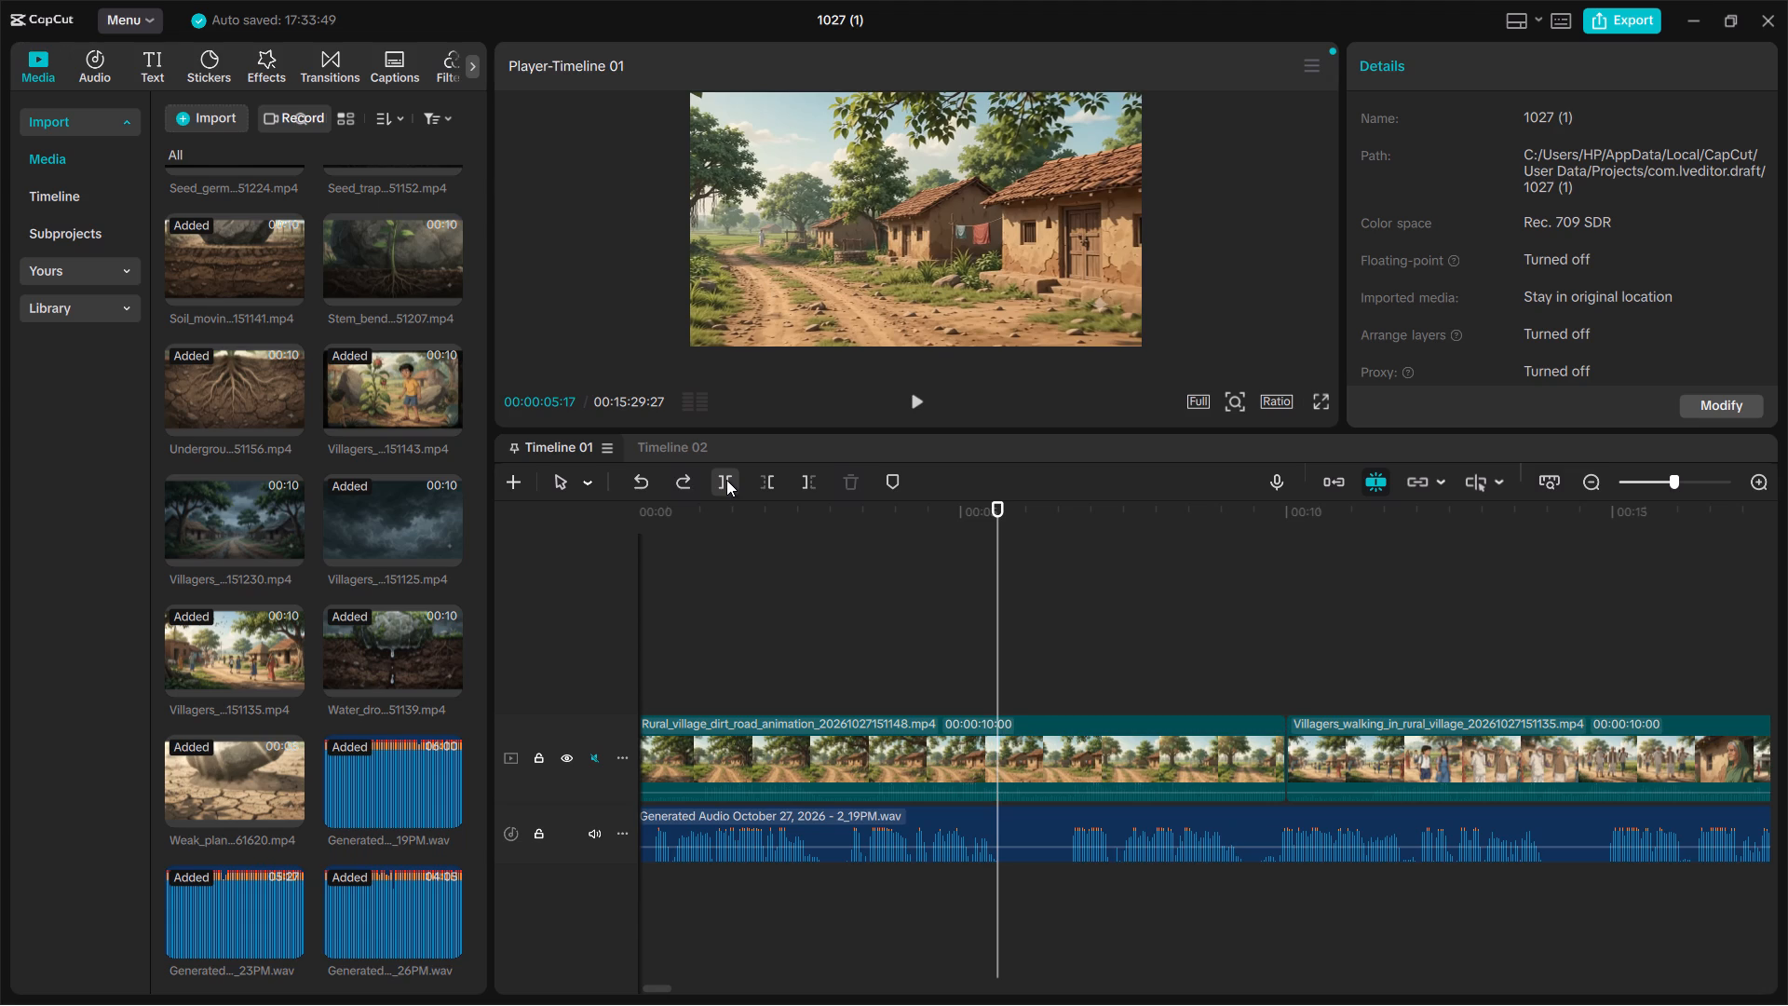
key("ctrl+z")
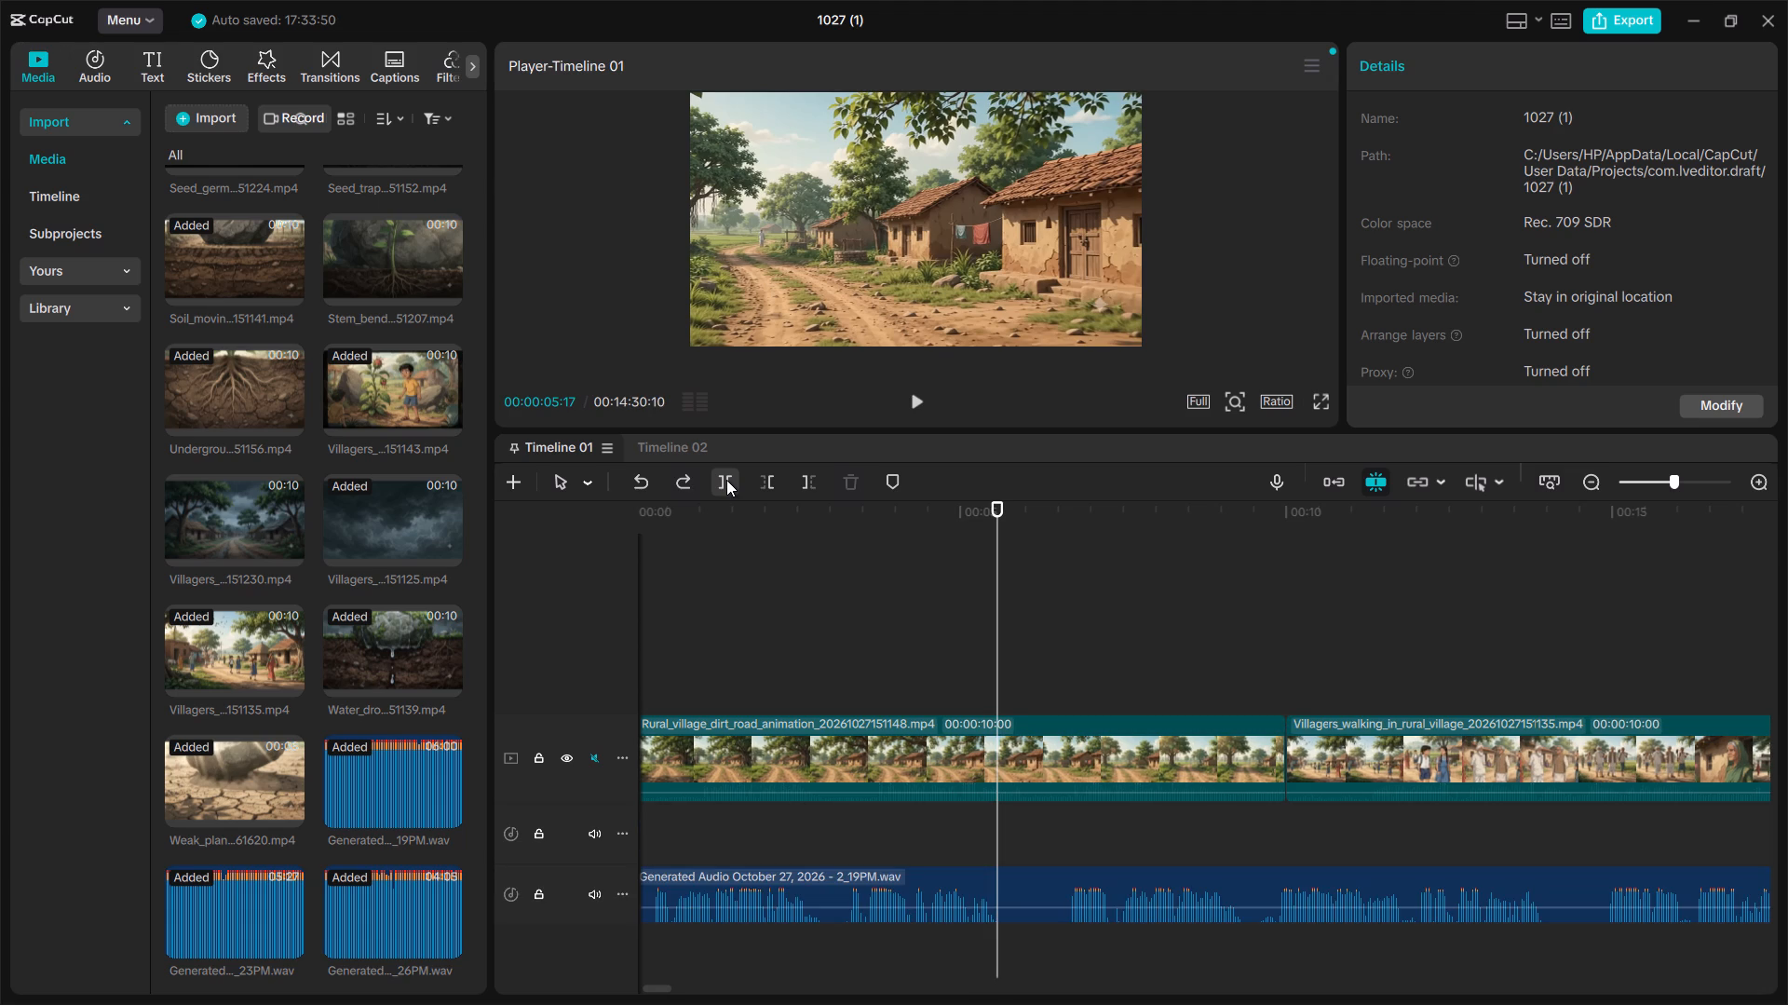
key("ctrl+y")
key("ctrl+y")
Move the 2_19PM audio up to the audio track directly below the video clips, starting at 00:00:00:00.
scroll(901, 576, "down", 15, "ctrl")
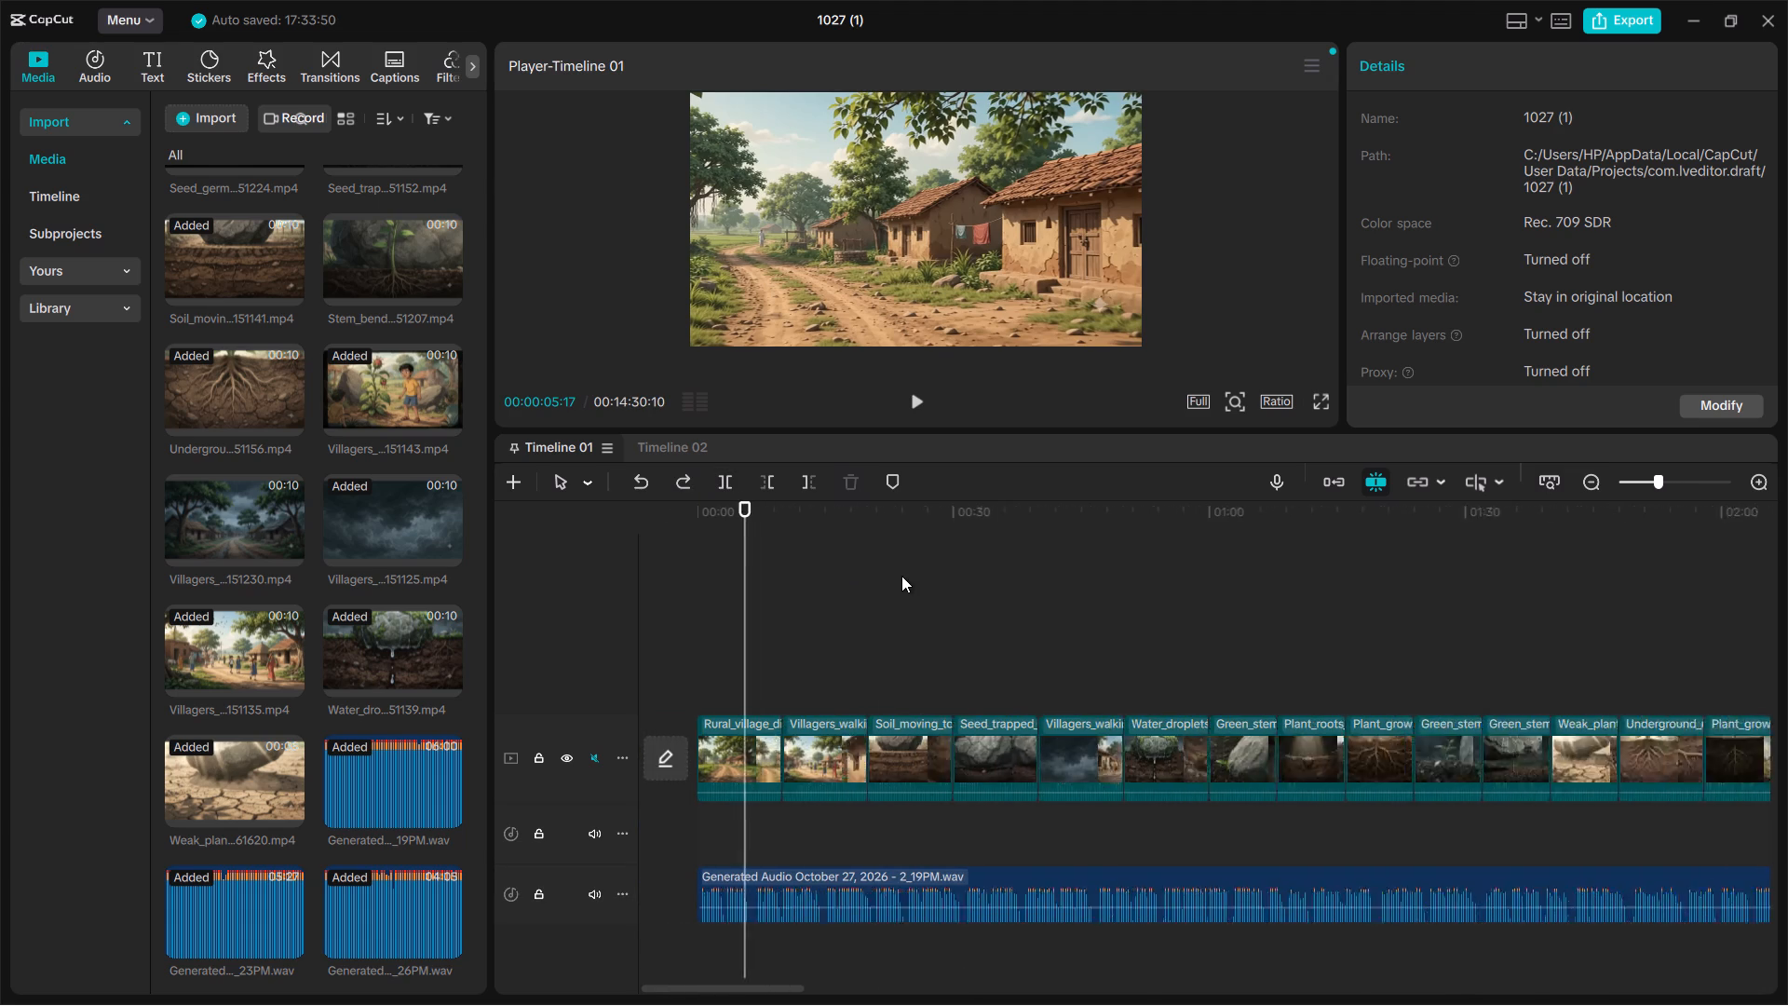
scroll(901, 576, "down", 14, "ctrl")
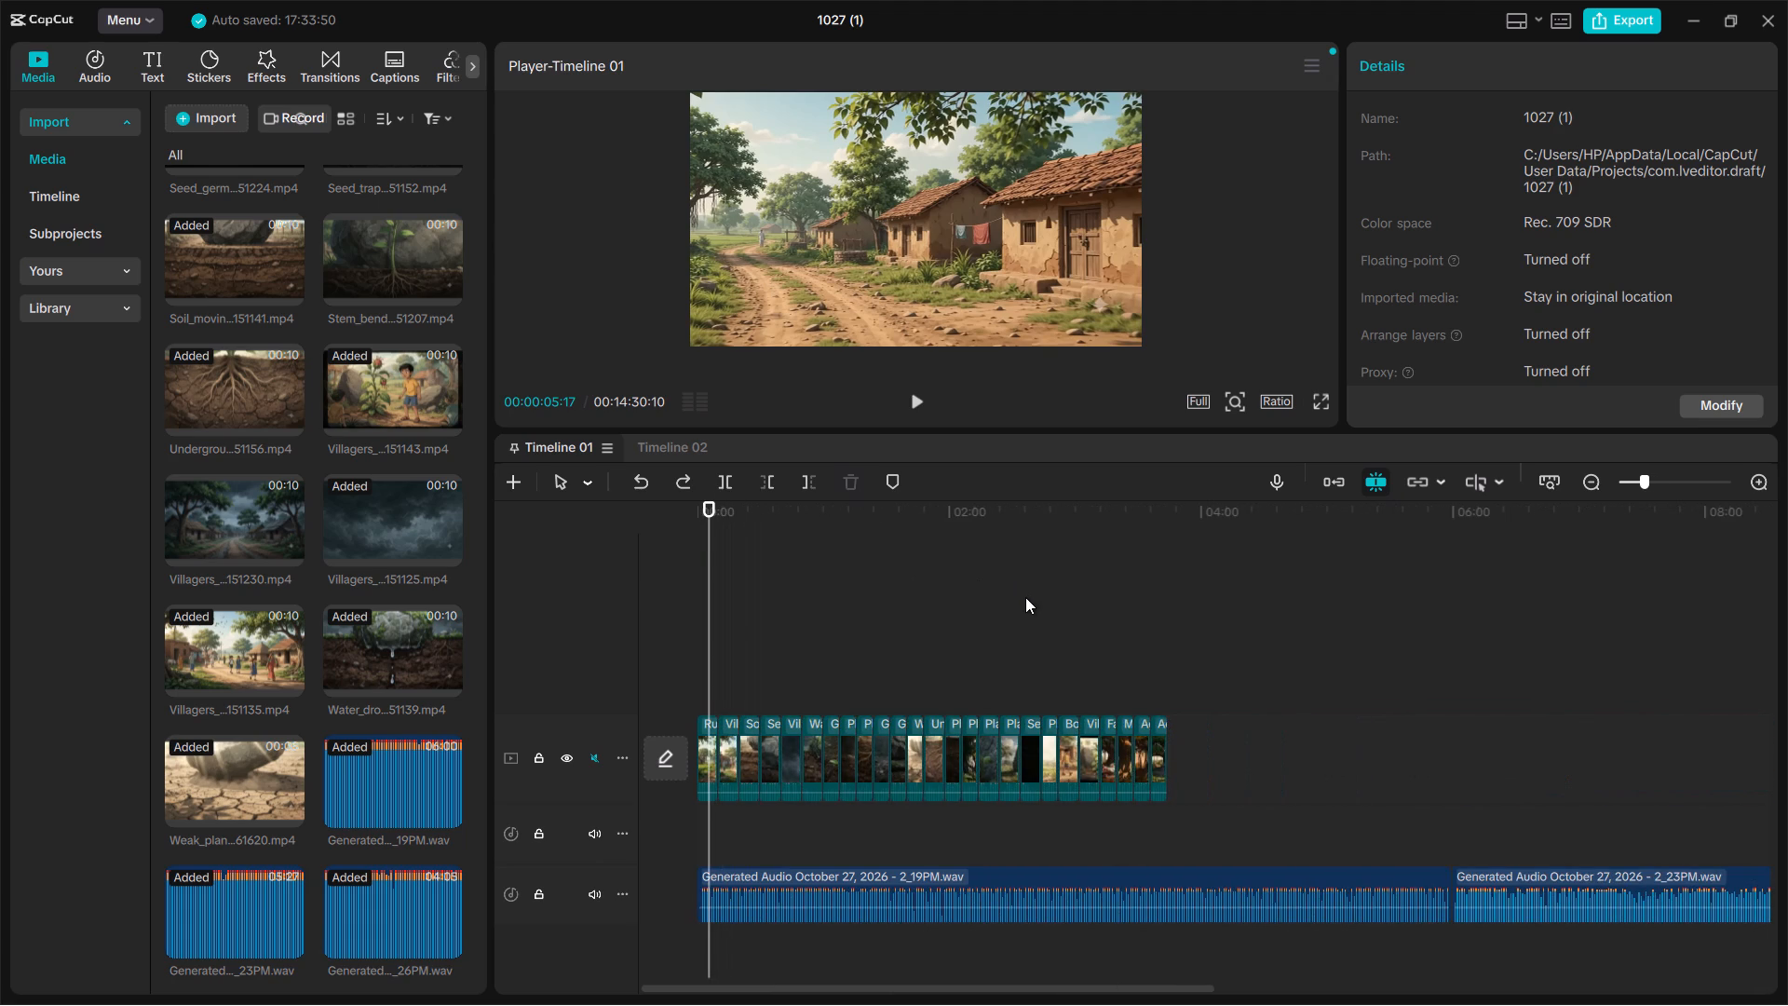
scroll(1025, 597, "right", 1)
left_click_drag(953, 900, 965, 843)
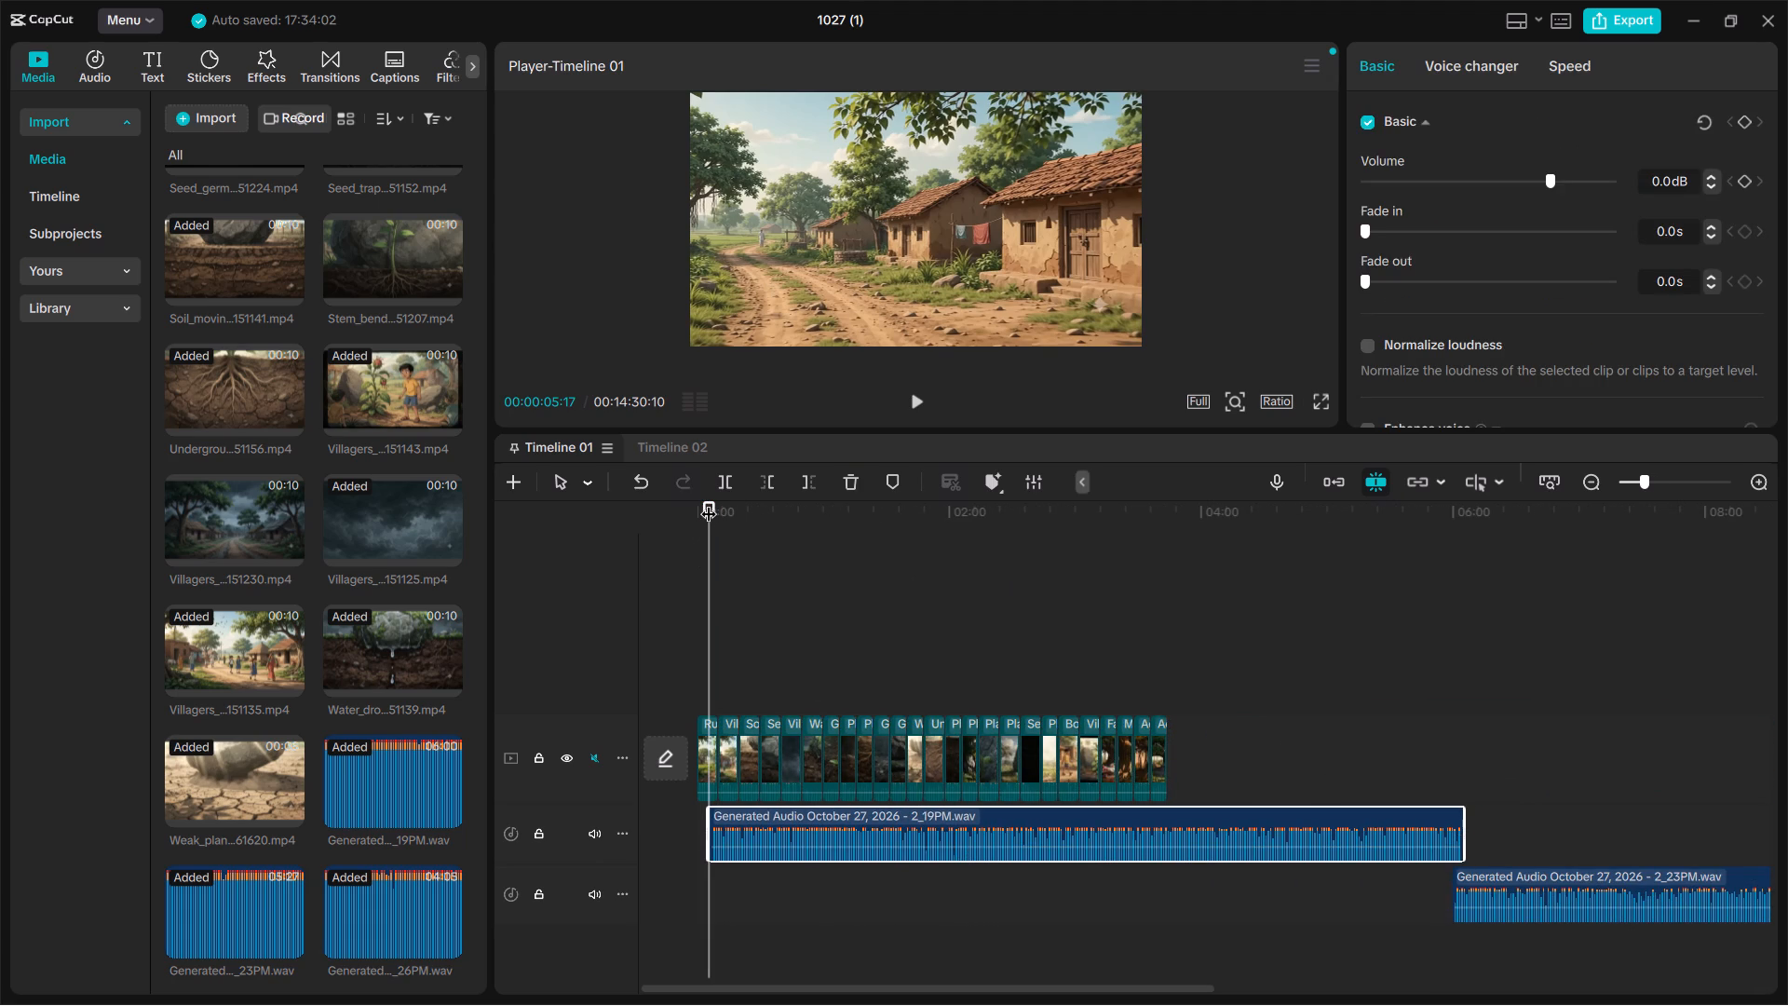
left_click_drag(709, 504, 687, 501)
left_click(901, 822)
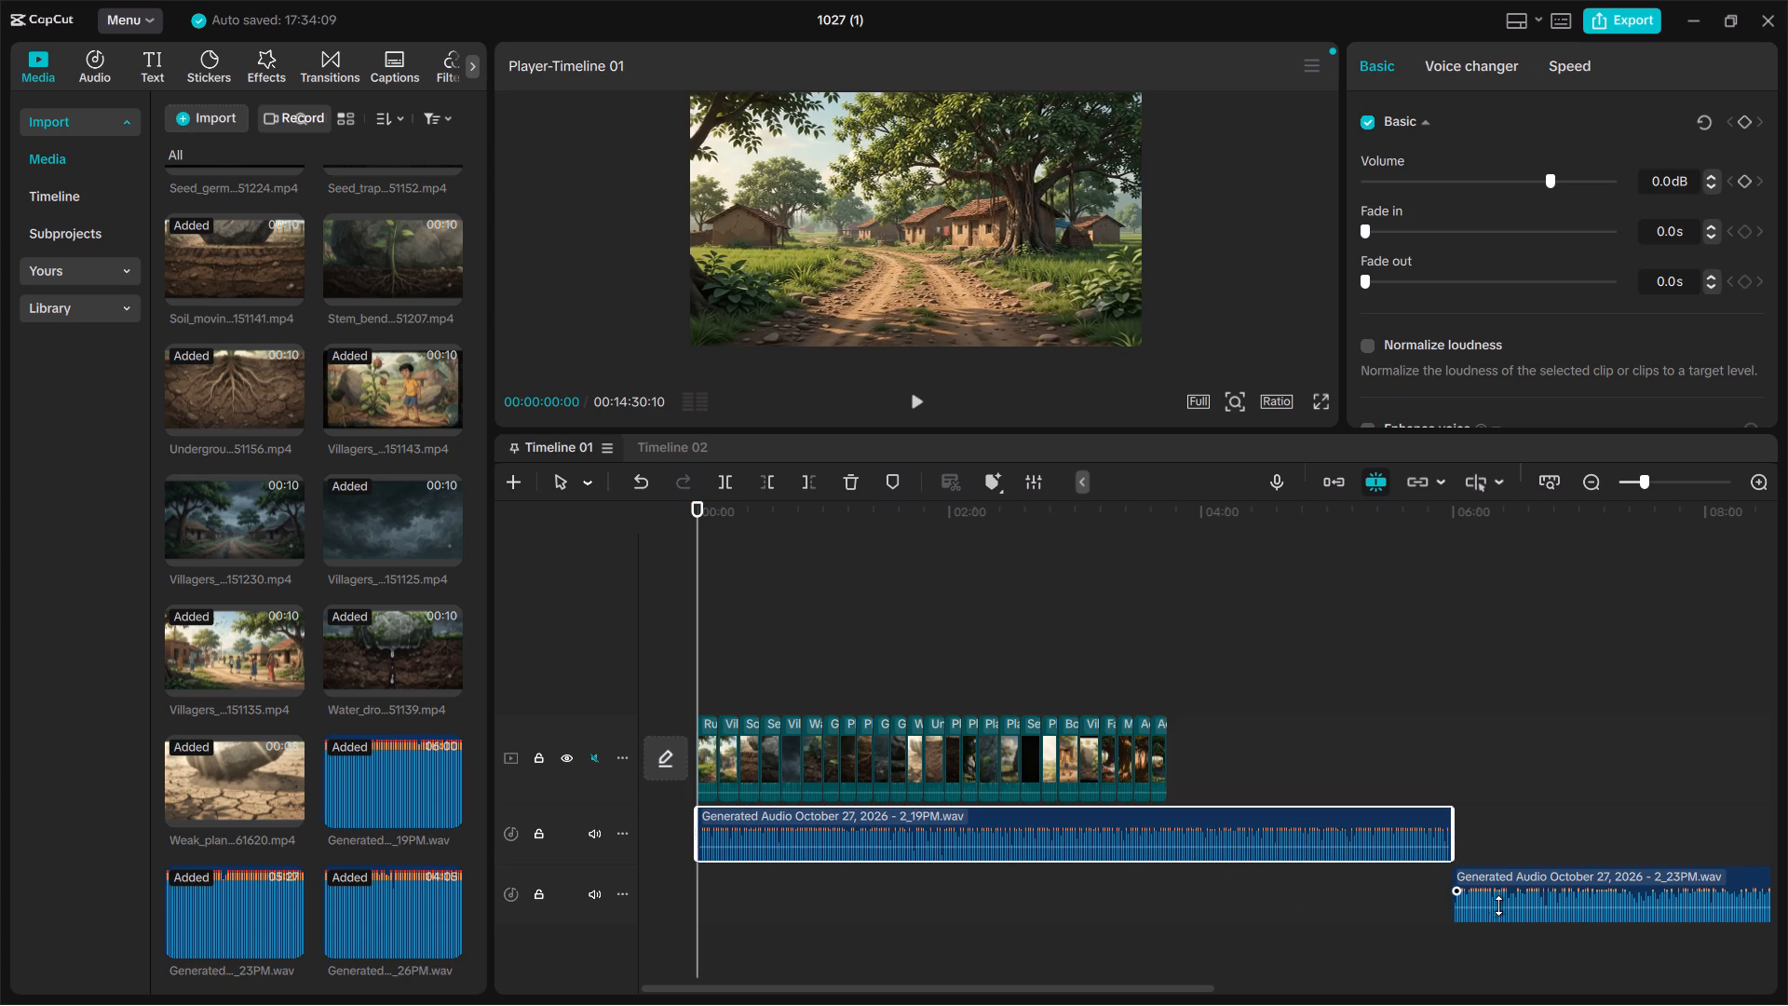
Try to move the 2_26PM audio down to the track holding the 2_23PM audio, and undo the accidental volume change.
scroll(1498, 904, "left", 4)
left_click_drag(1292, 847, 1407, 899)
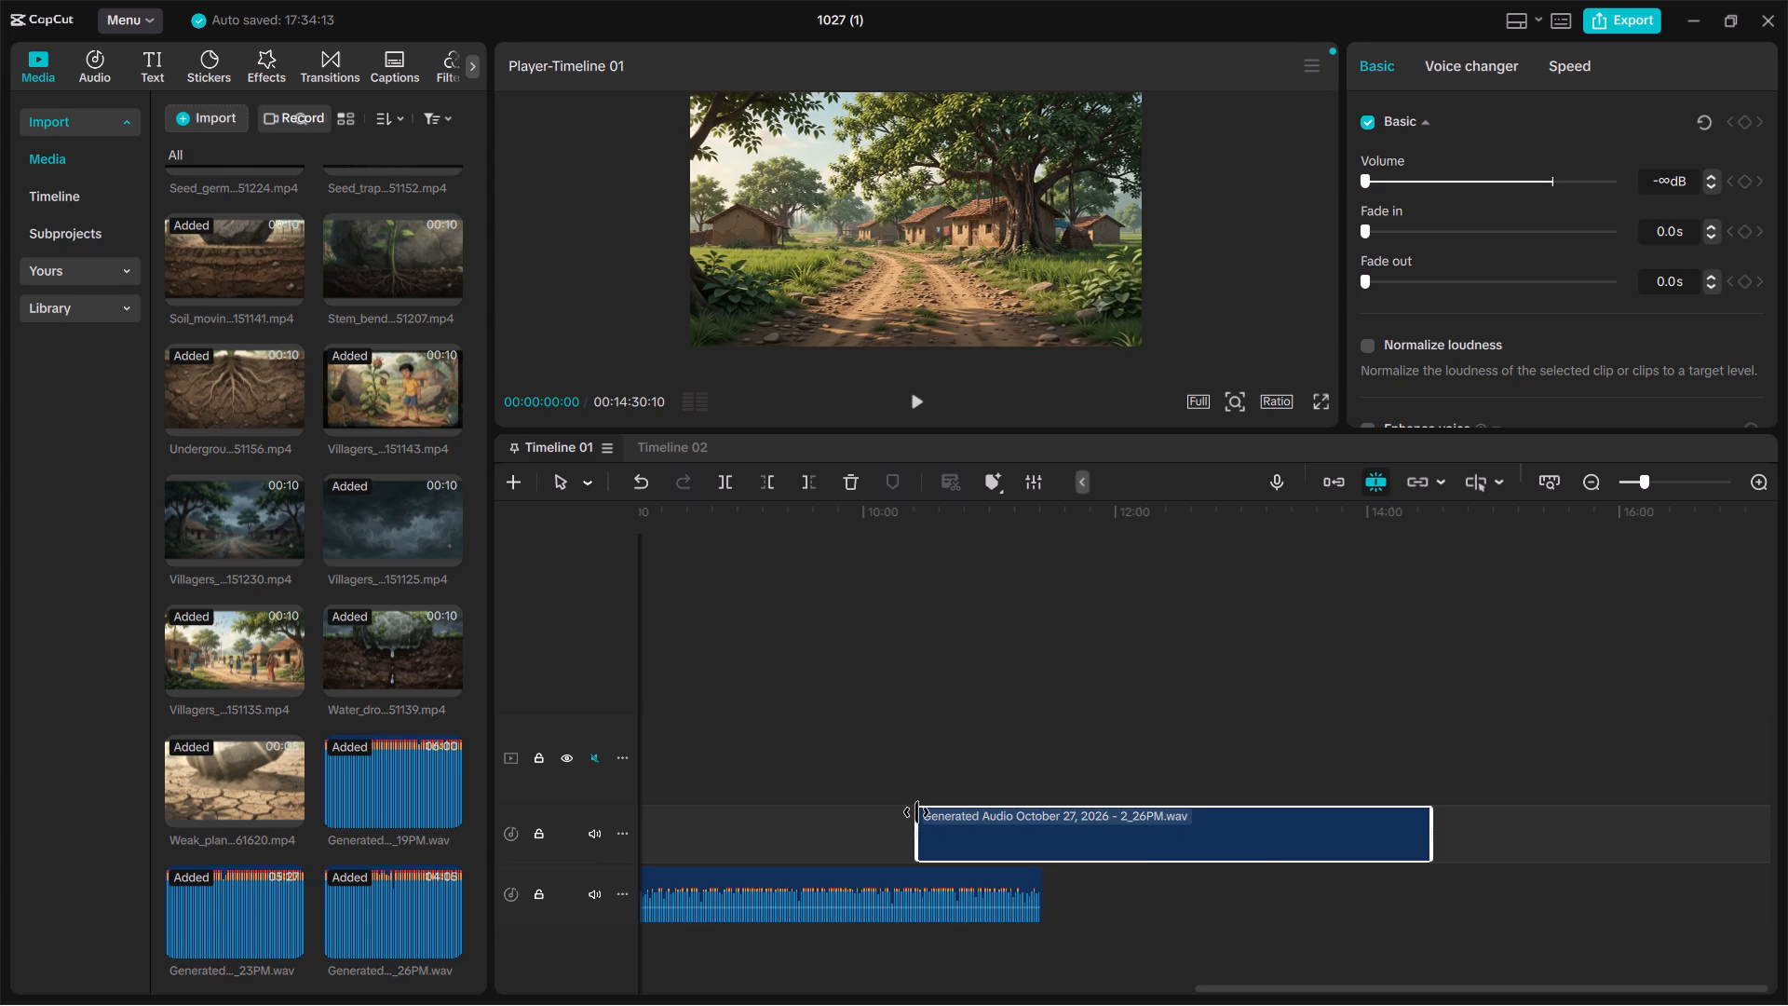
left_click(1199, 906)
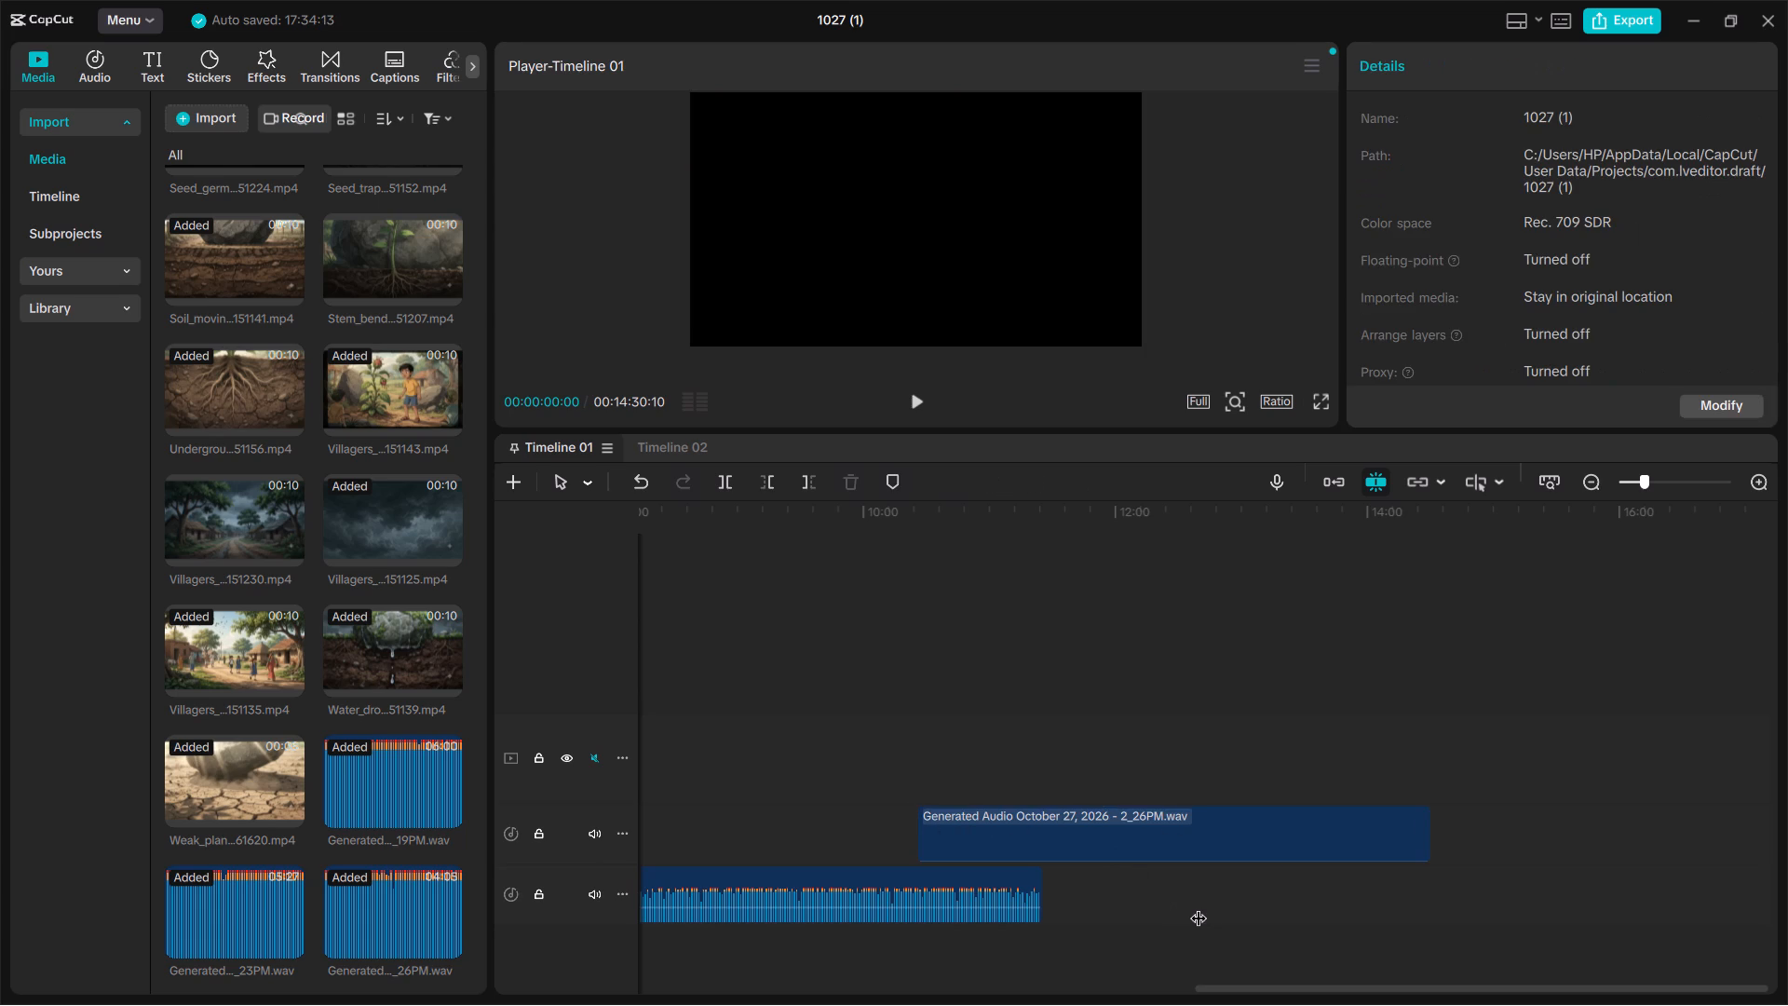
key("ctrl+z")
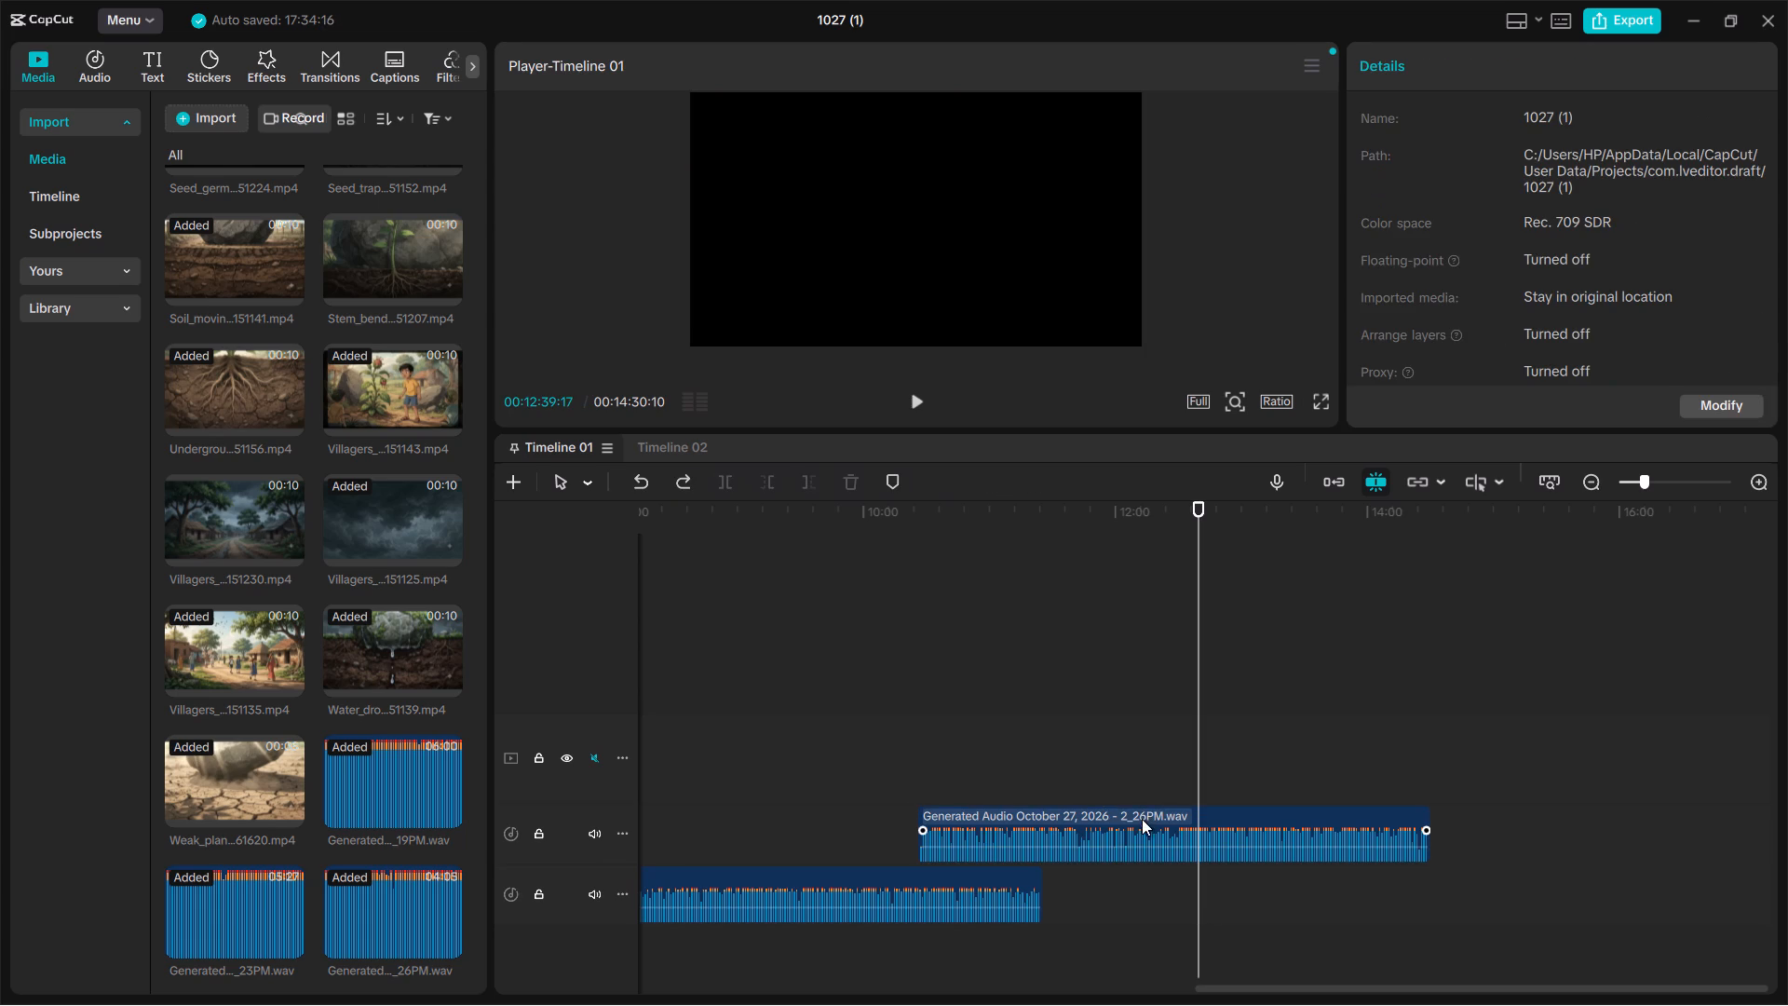
Move the 2_26PM audio down to the lower audio track and place it directly after the 2_23PM audio.
left_click(1145, 828)
left_click_drag(1135, 827, 1304, 889)
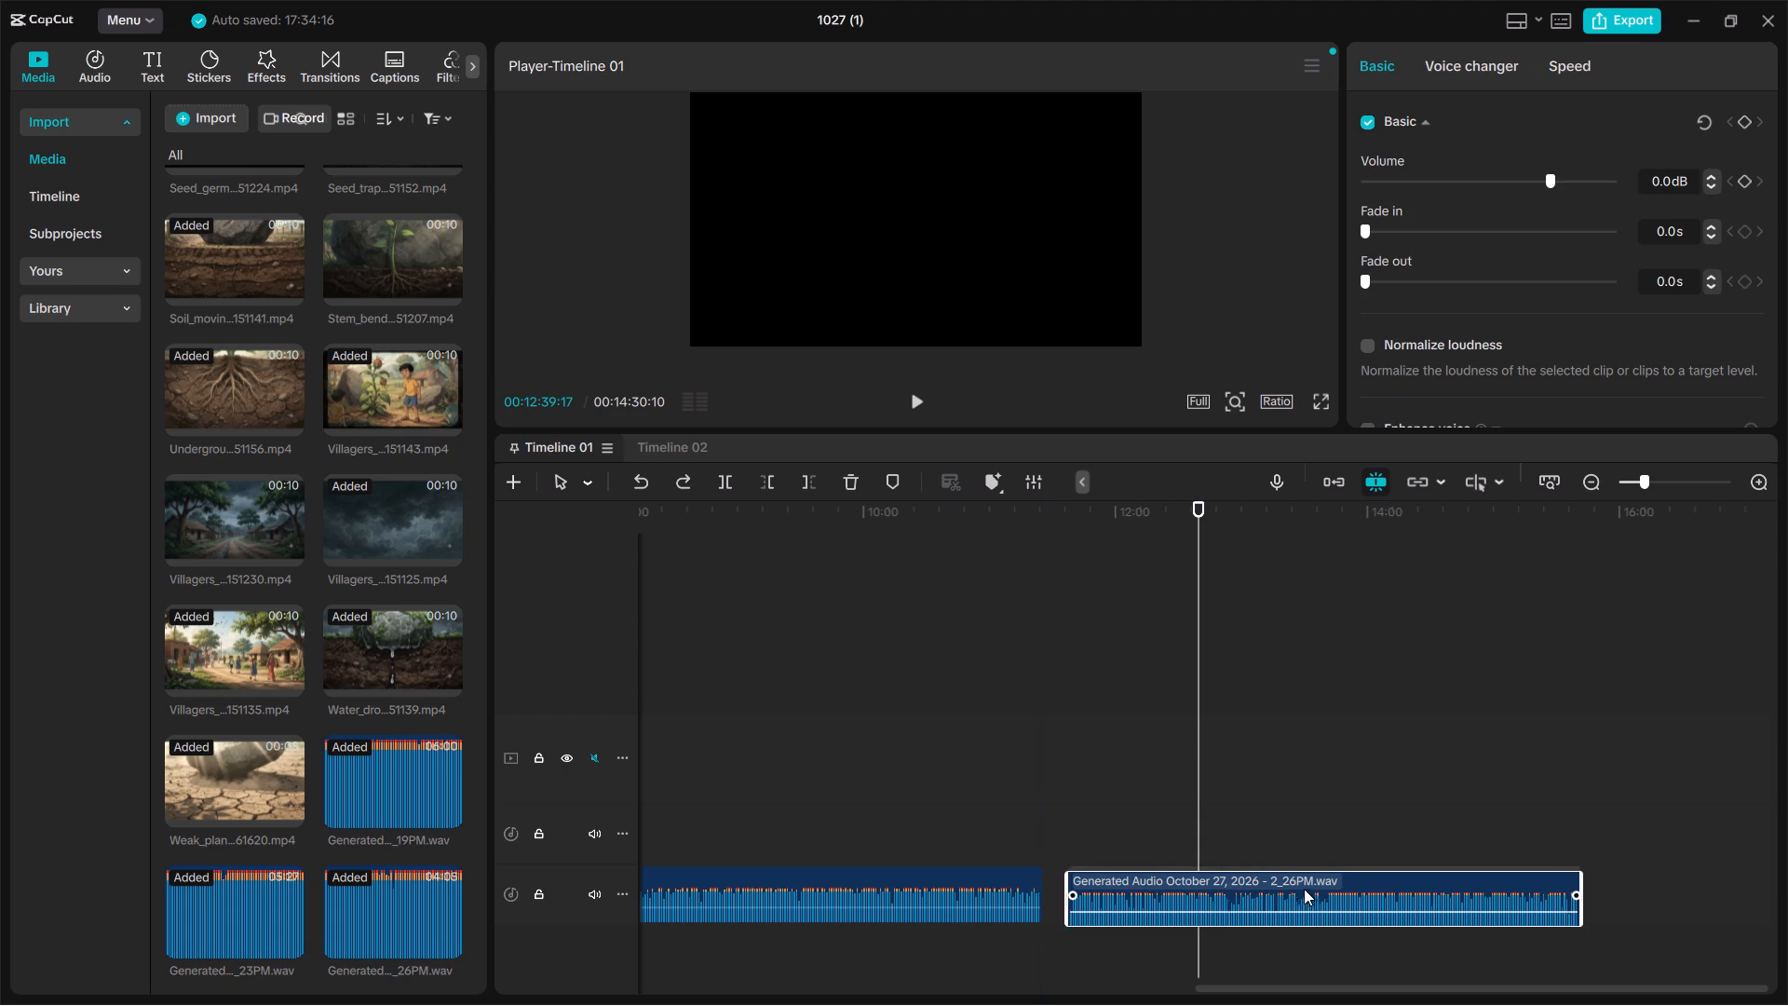
left_click_drag(1304, 889, 1269, 895)
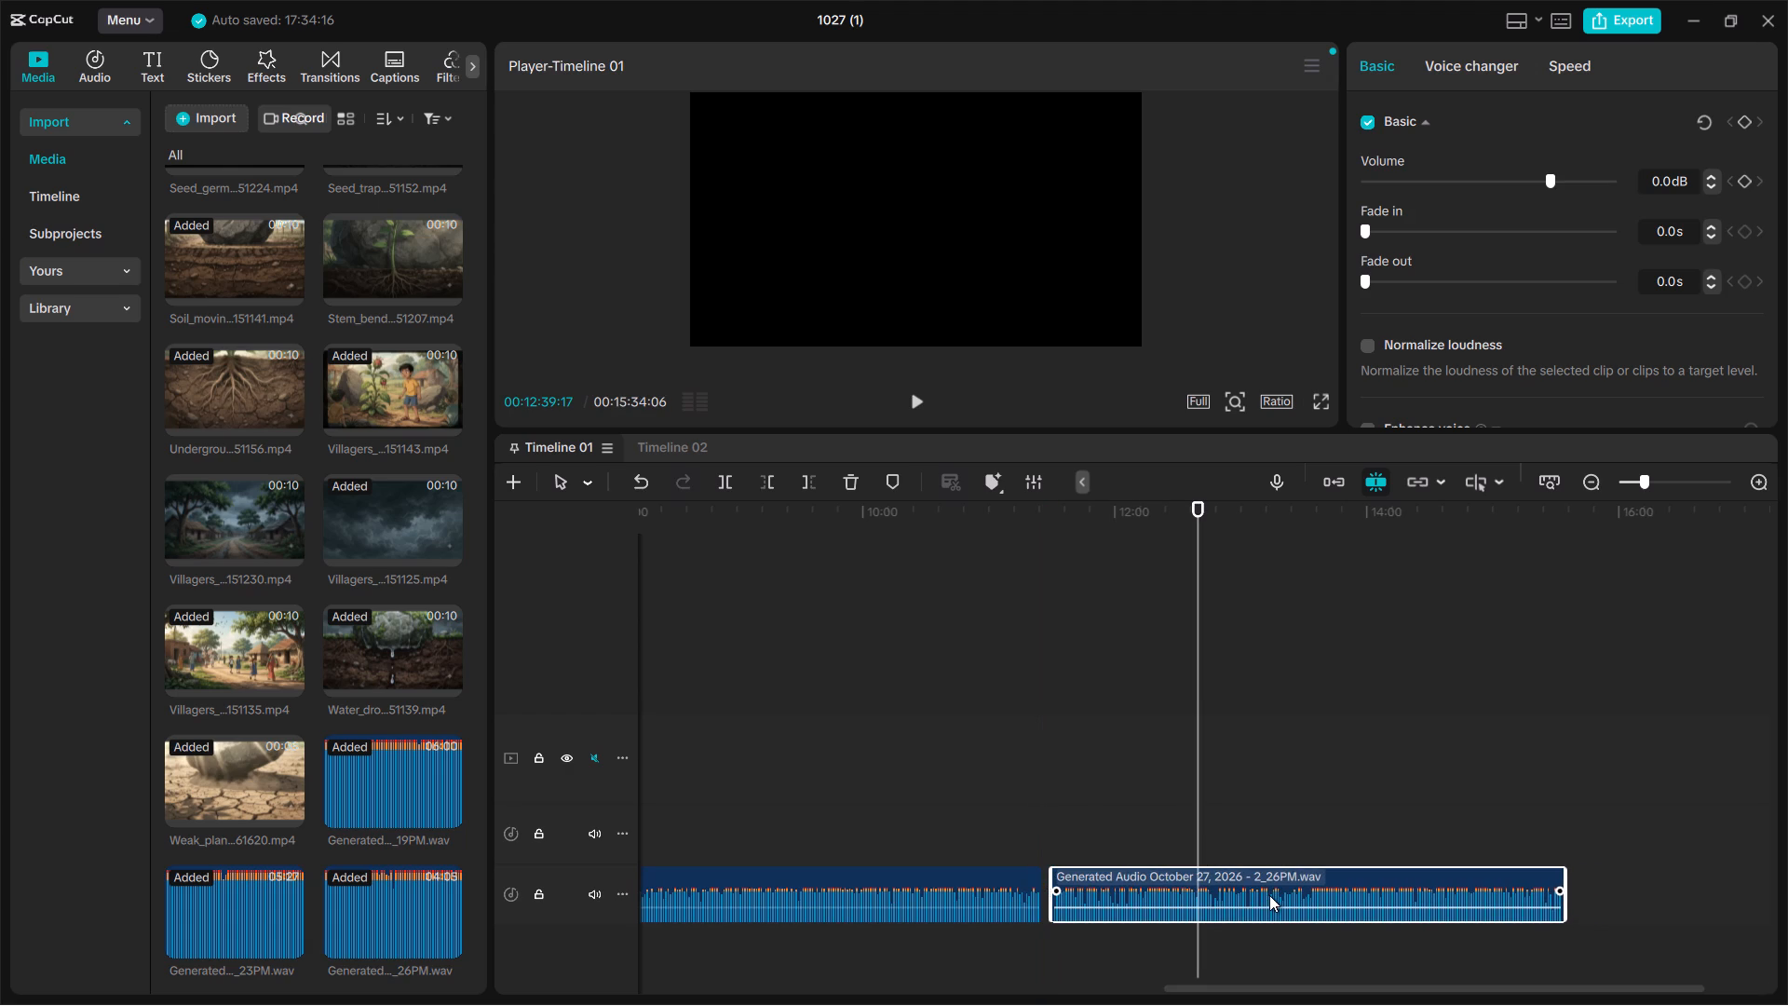
left_click_drag(1262, 893, 1252, 897)
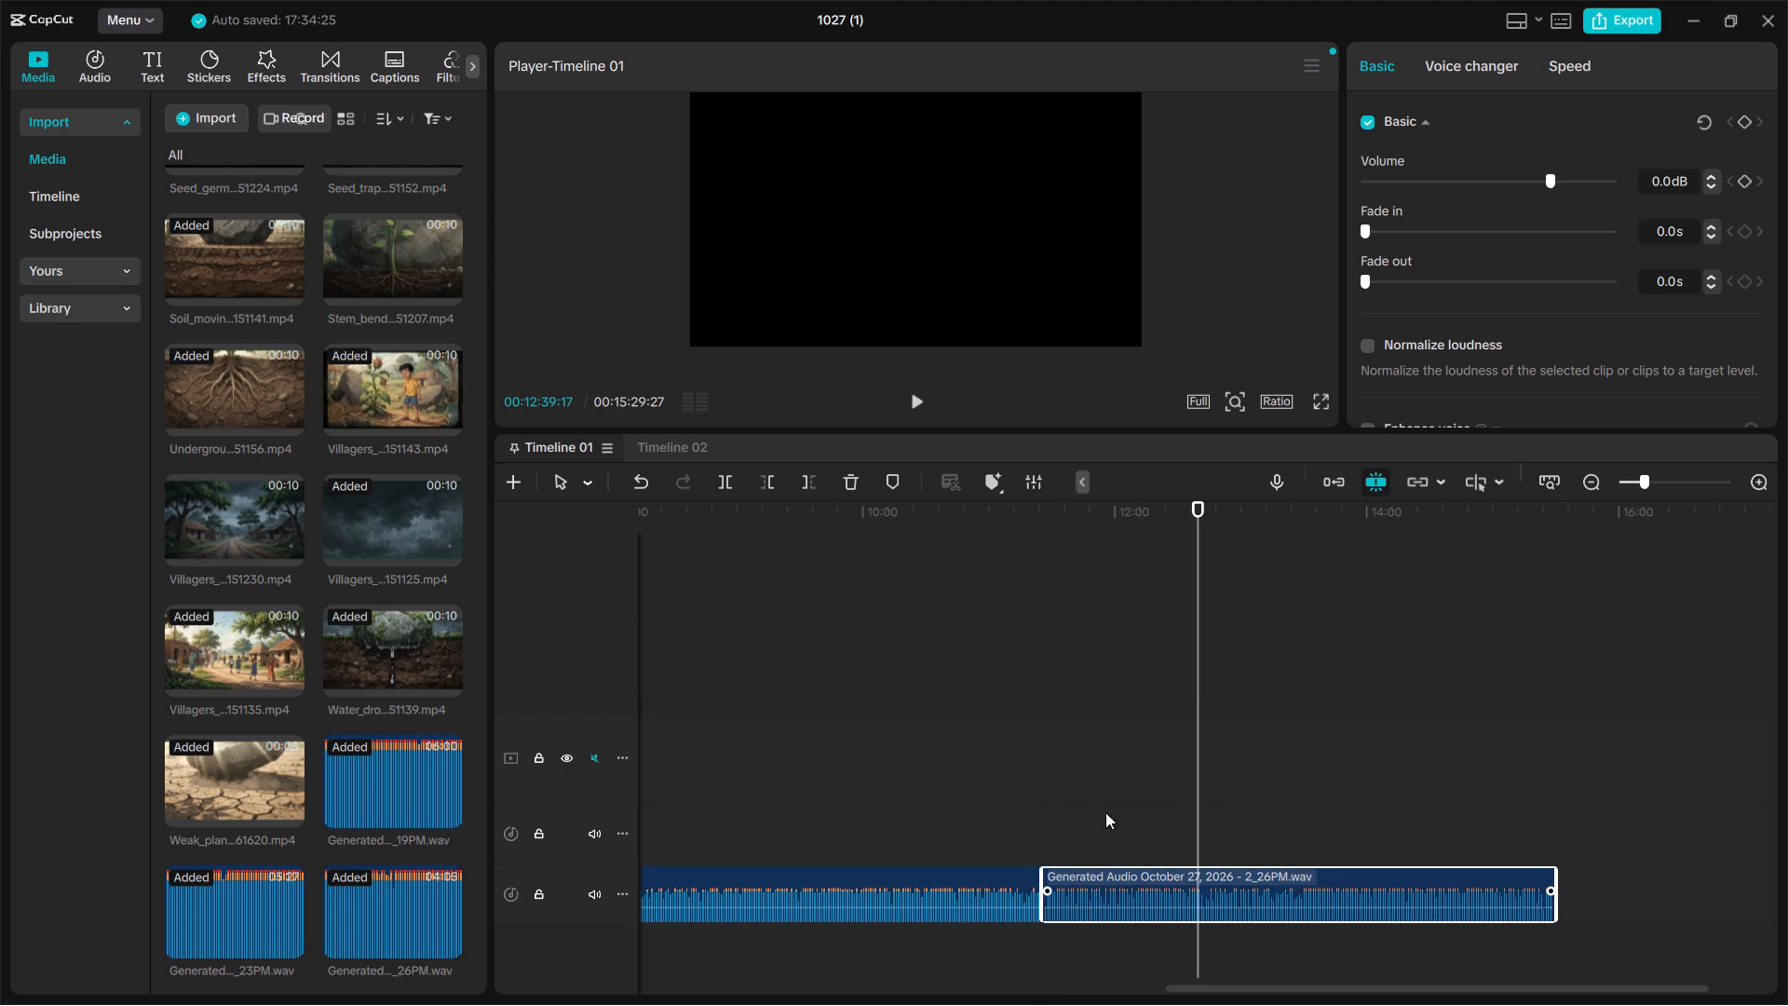
Play Timeline 01 from the beginning to check the 2_19PM audio against the video clips.
scroll(999, 778, "right", 8)
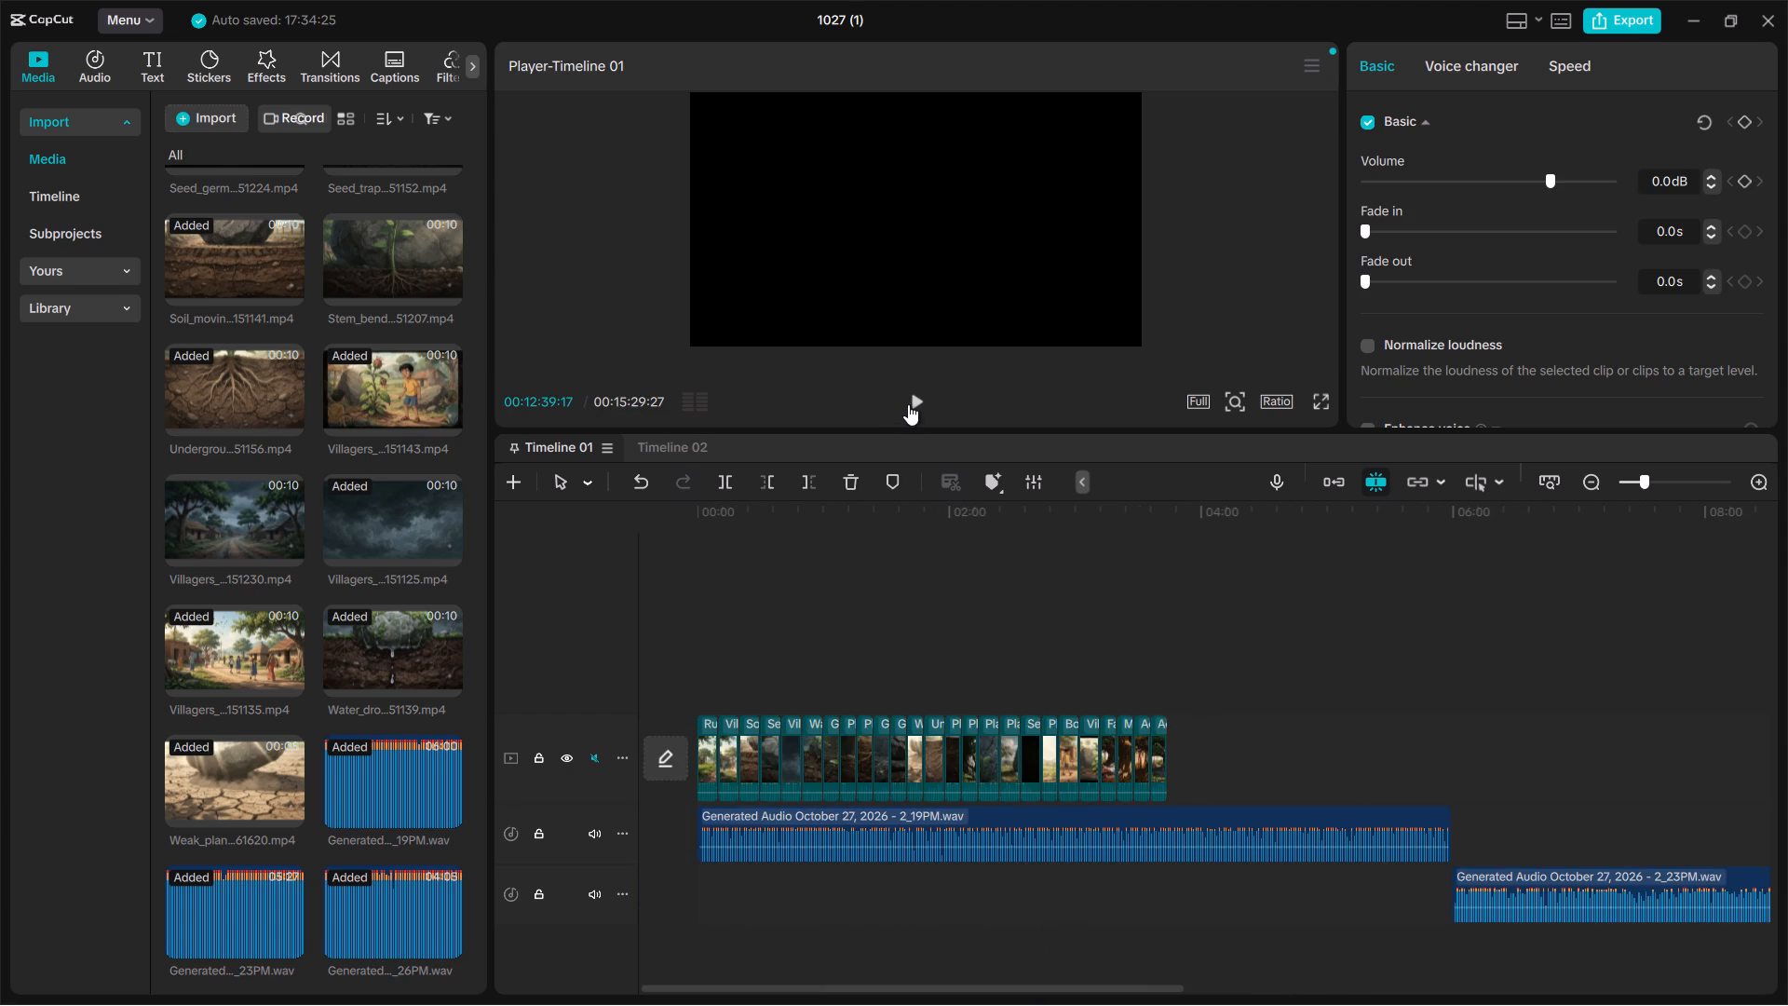
left_click(910, 404)
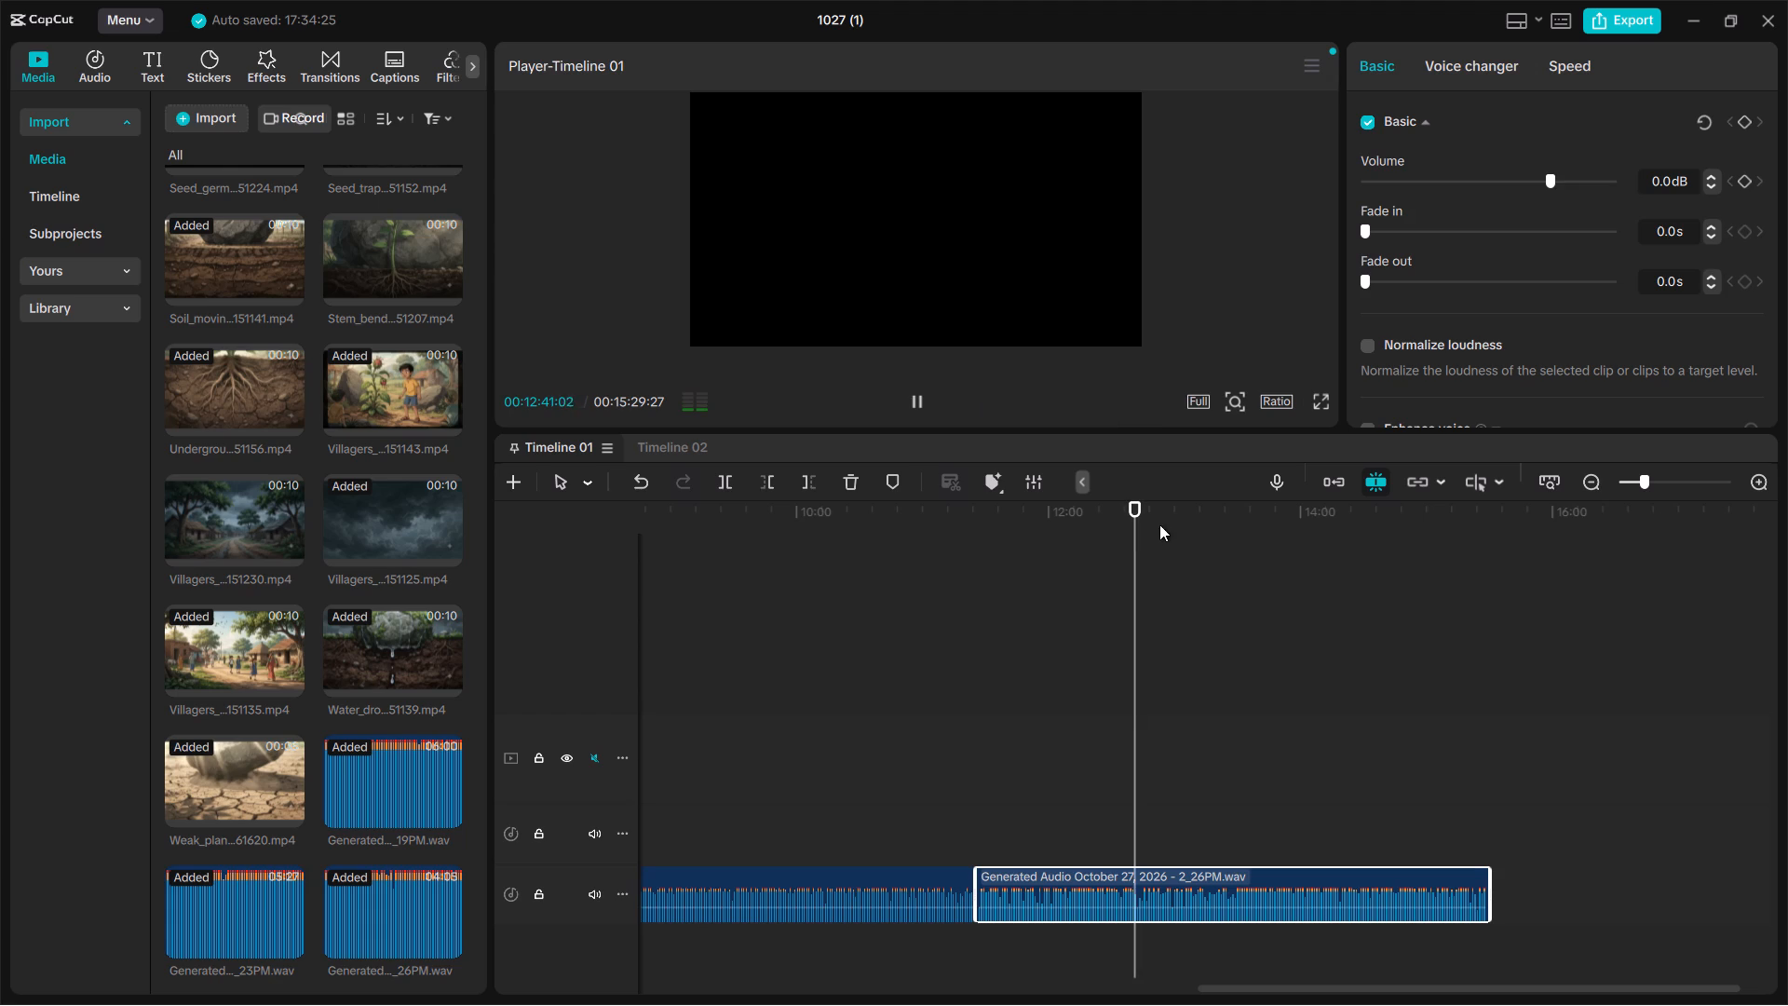
left_click_drag(1137, 503, 1041, 514)
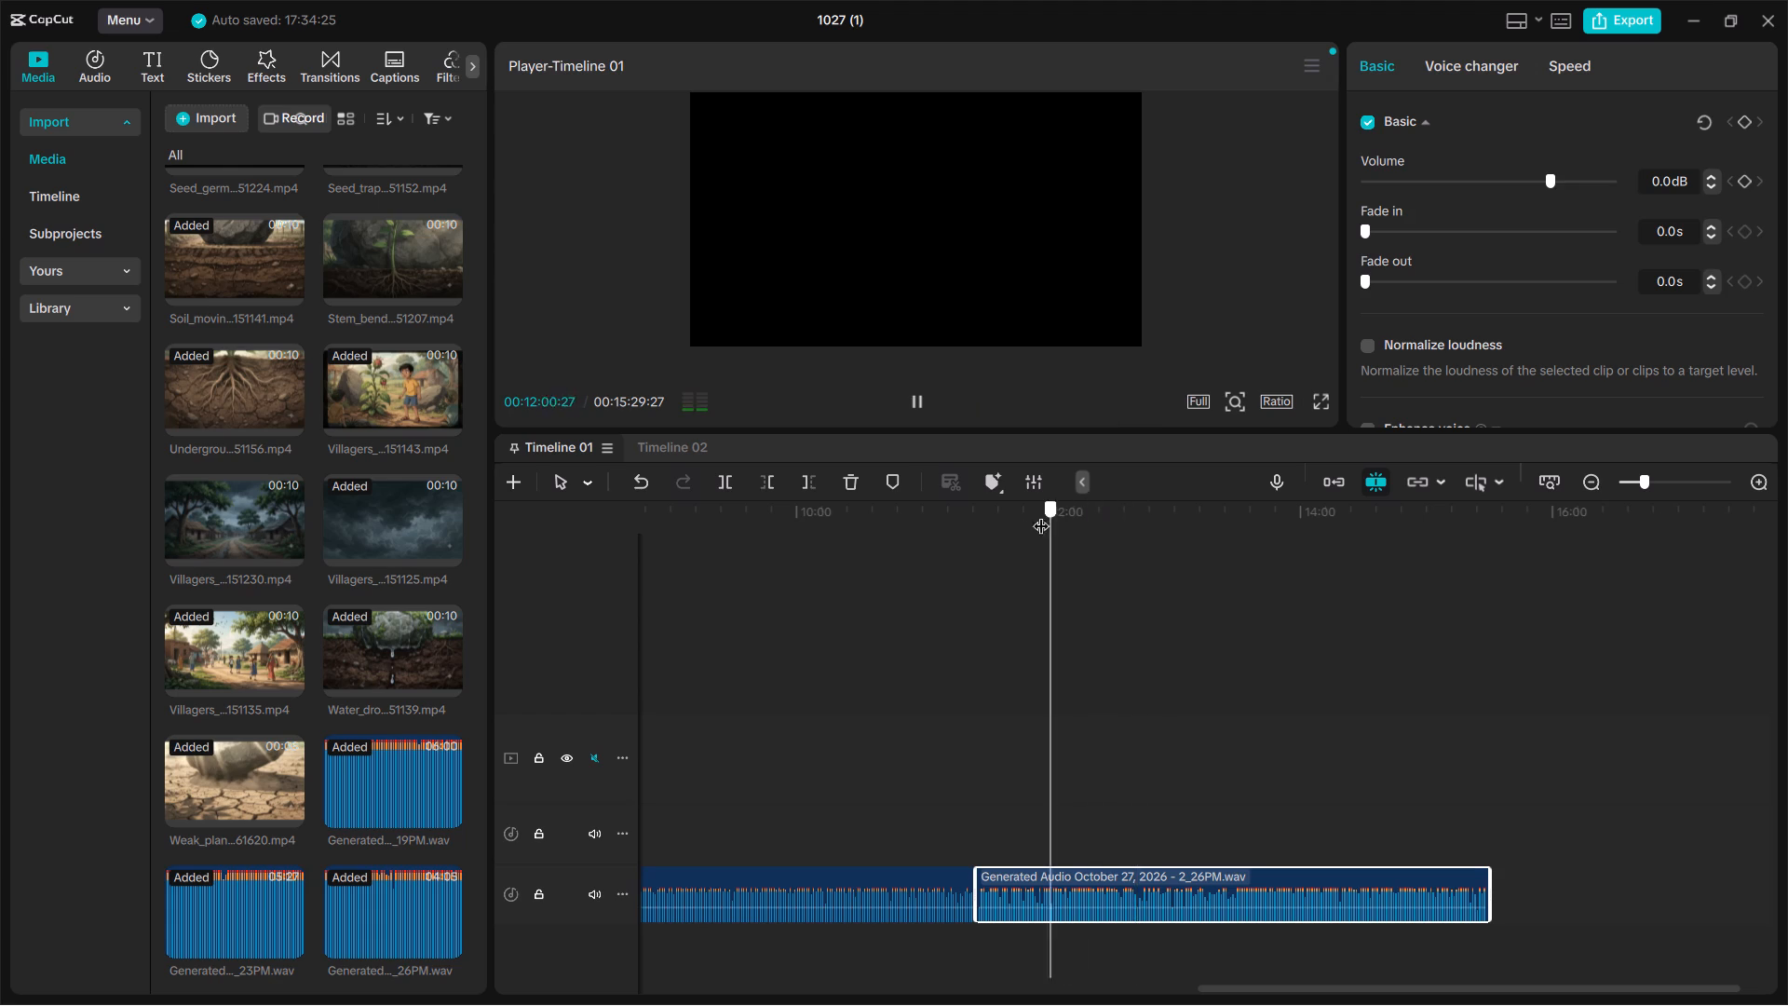
left_click_drag(1041, 514, 576, 838)
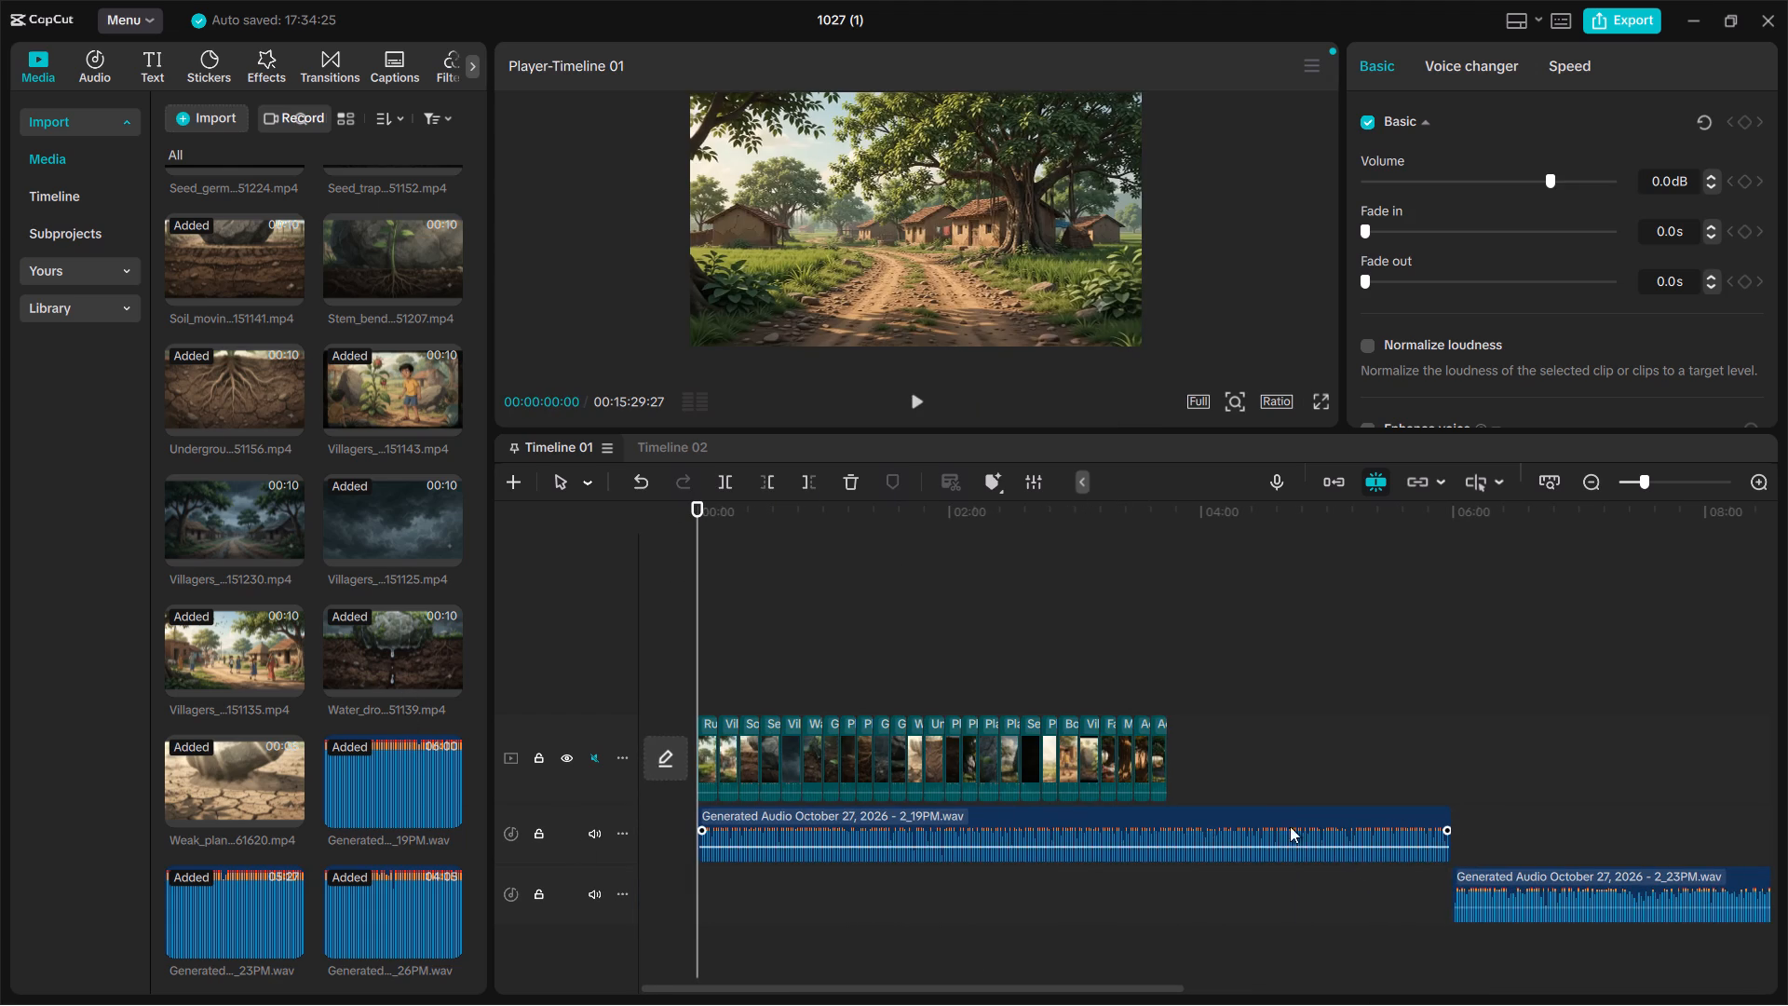
left_click(1237, 755)
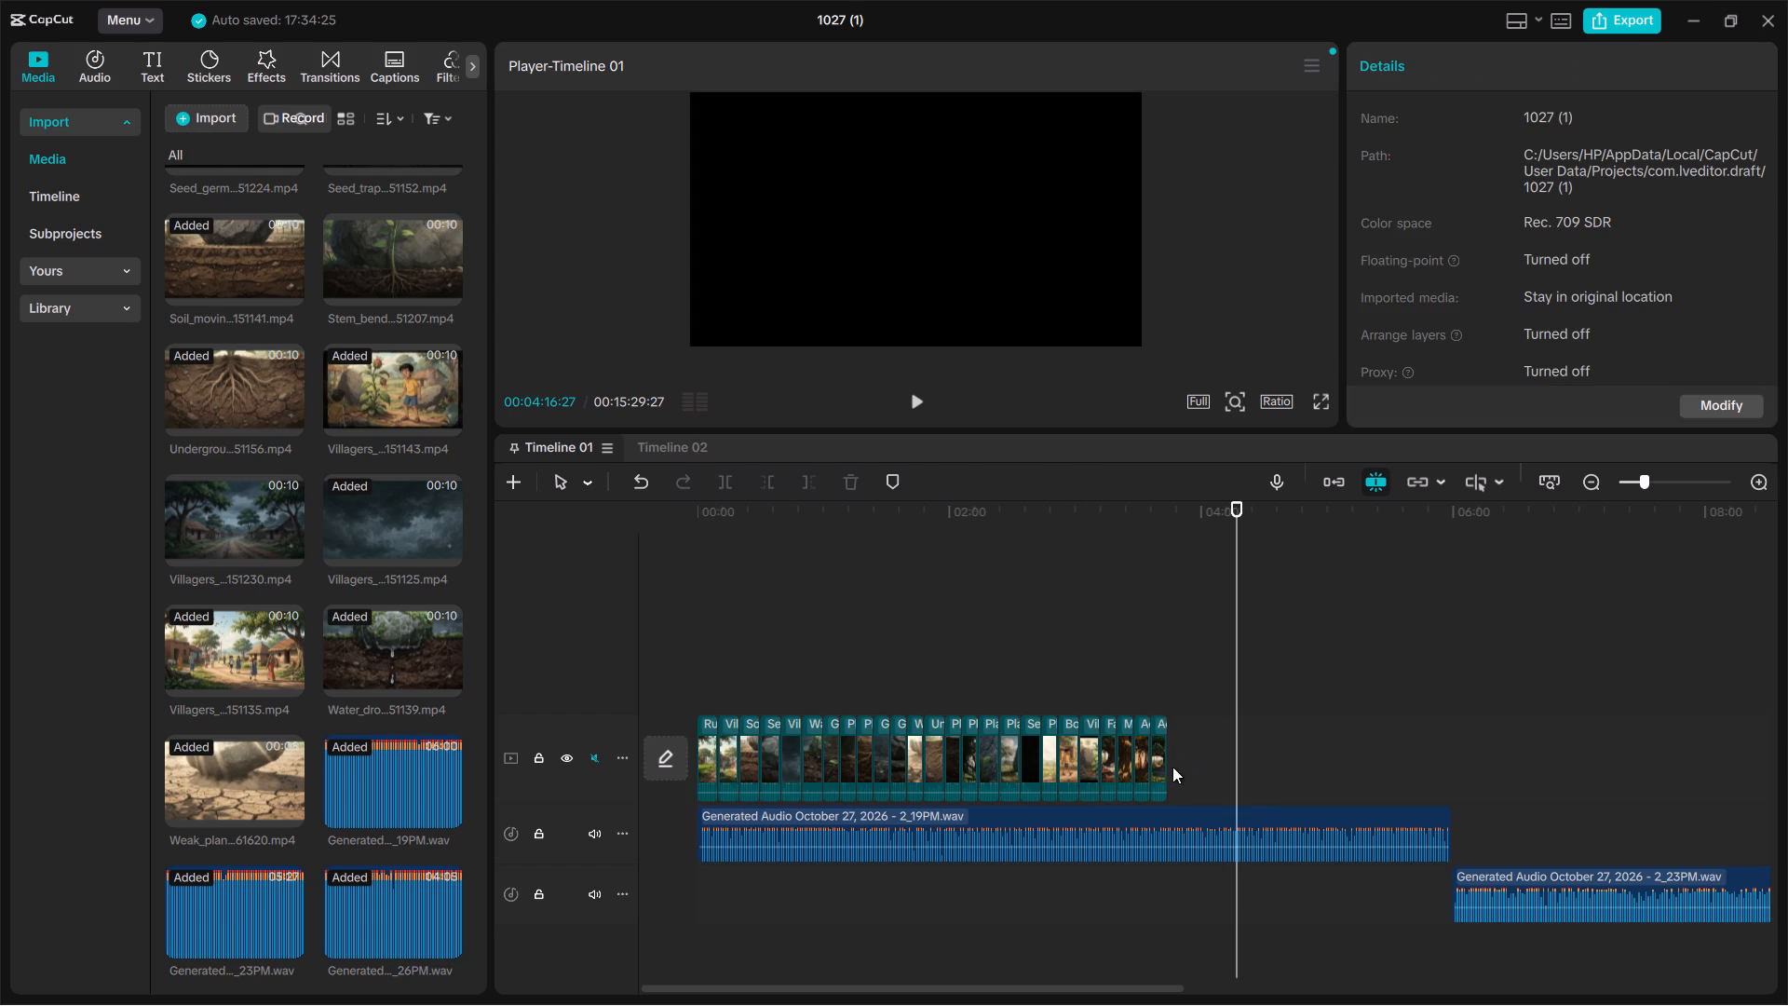
left_click(1239, 832)
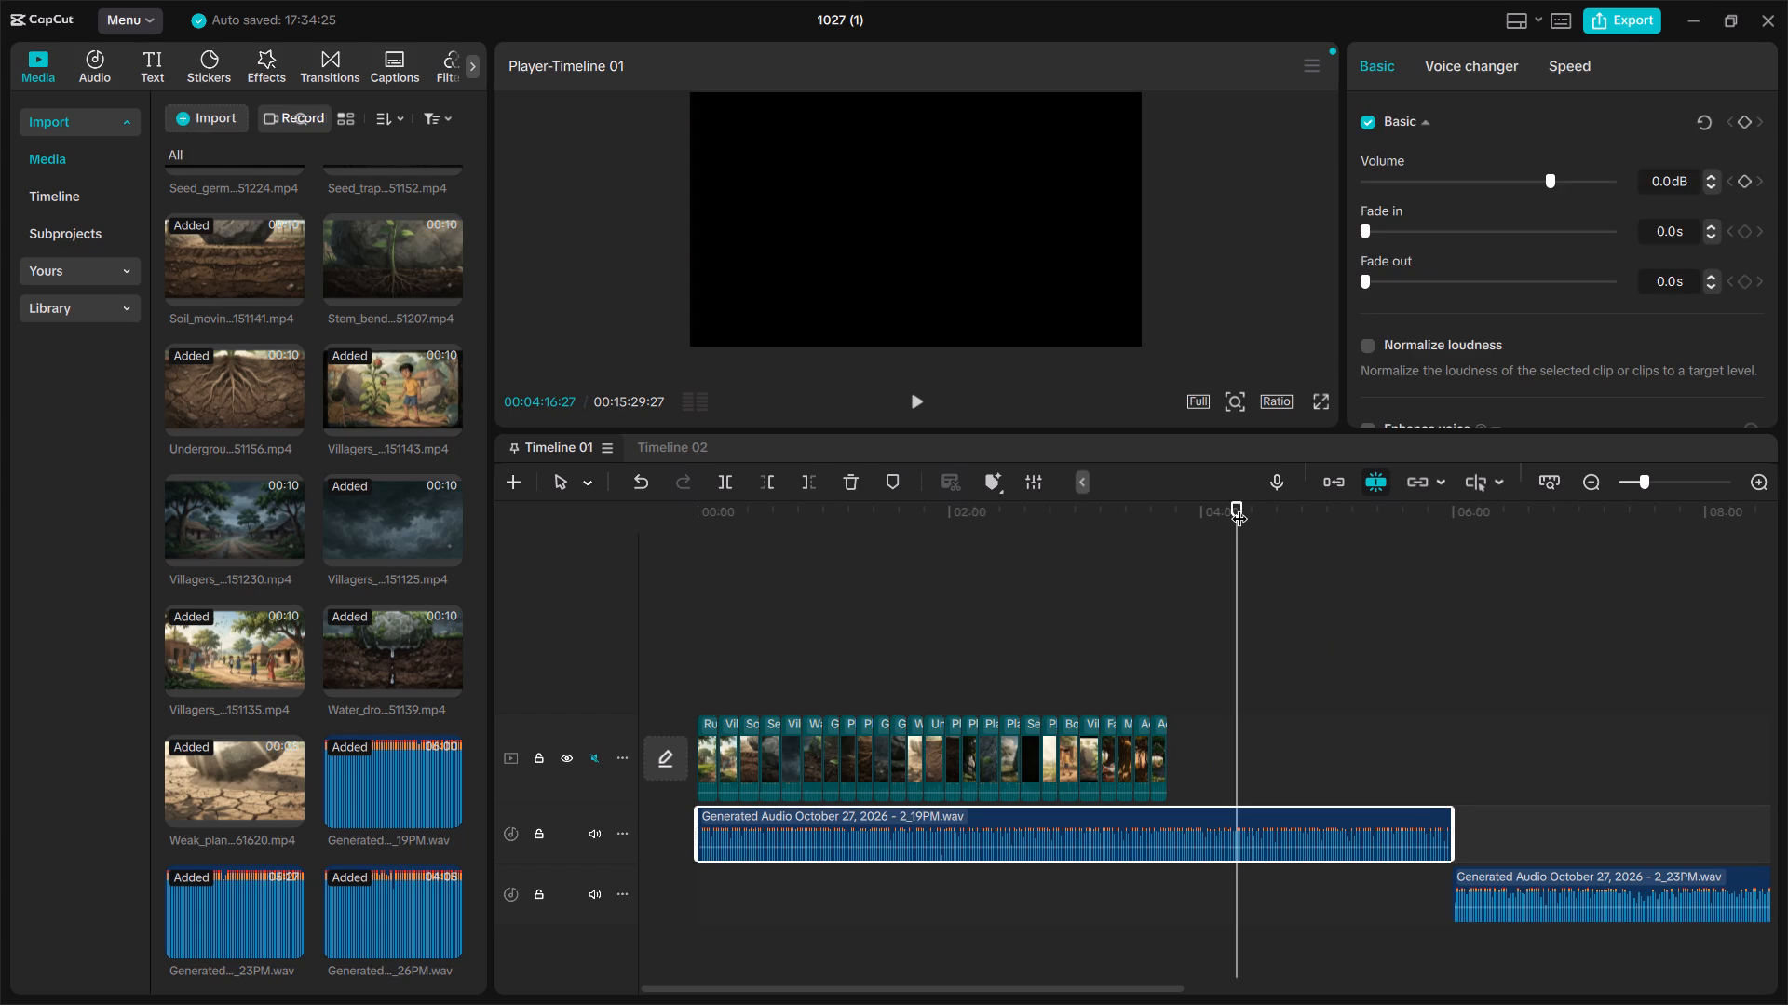
left_click_drag(1235, 501, 698, 541)
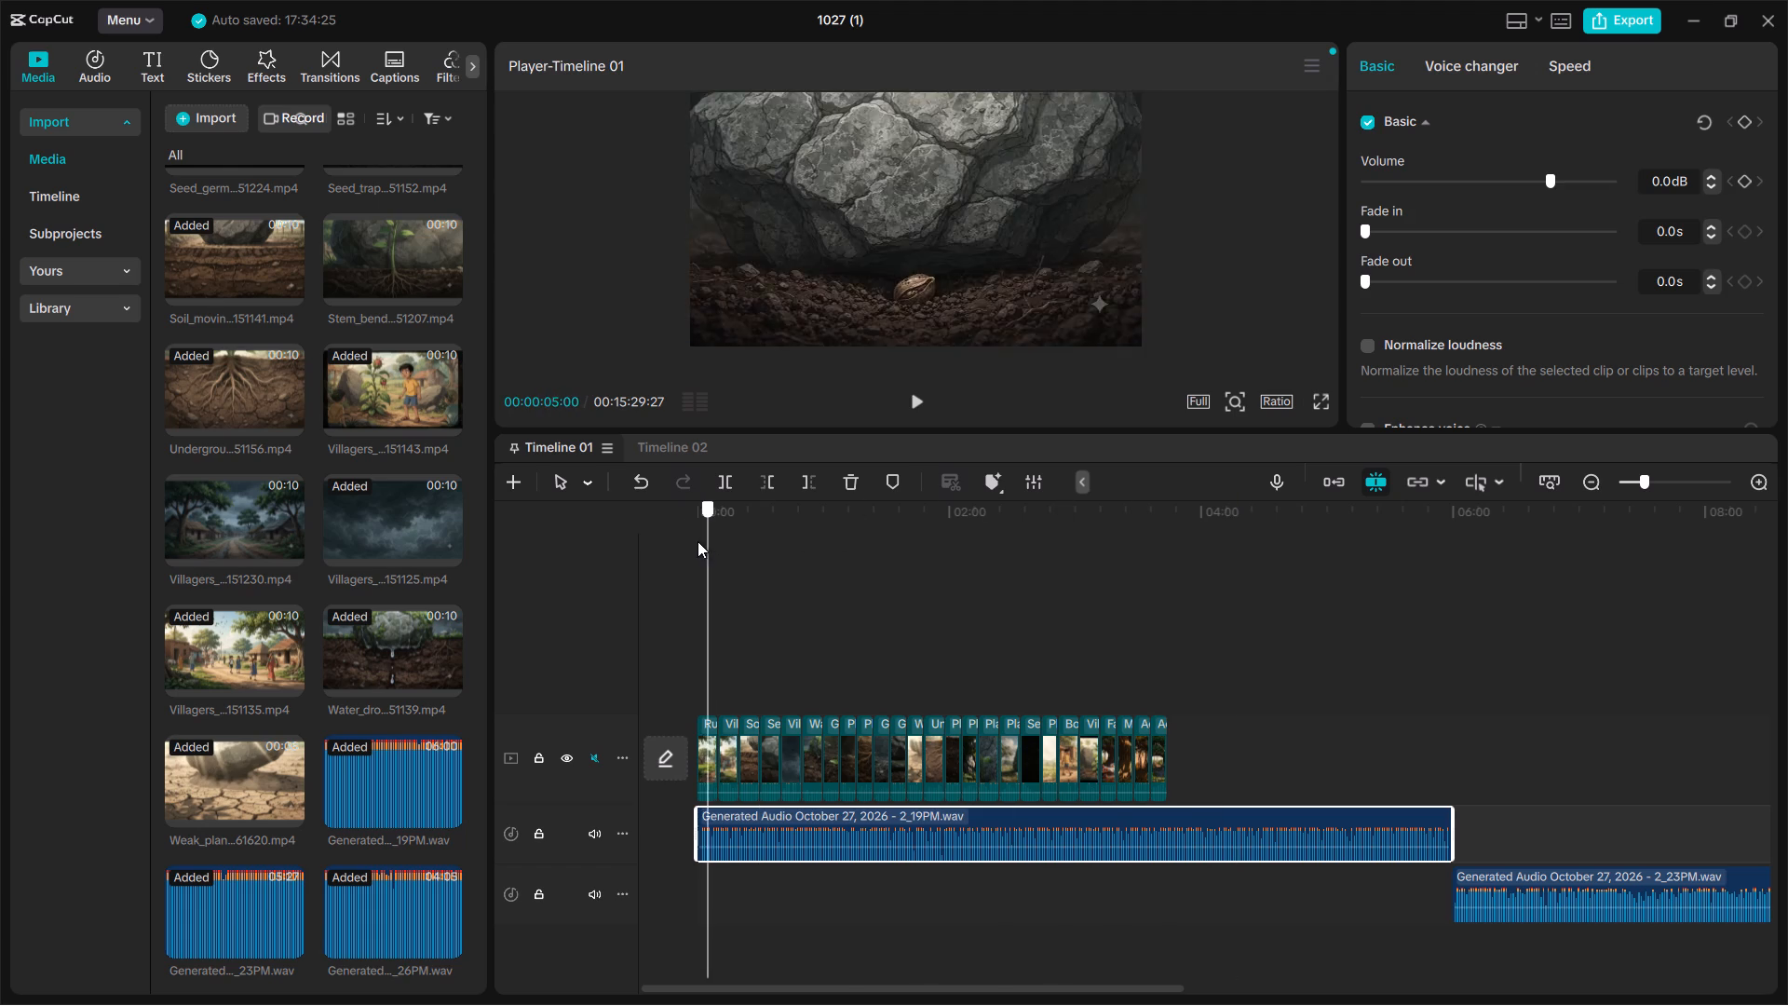
left_click_drag(698, 541, 689, 540)
left_click(915, 401)
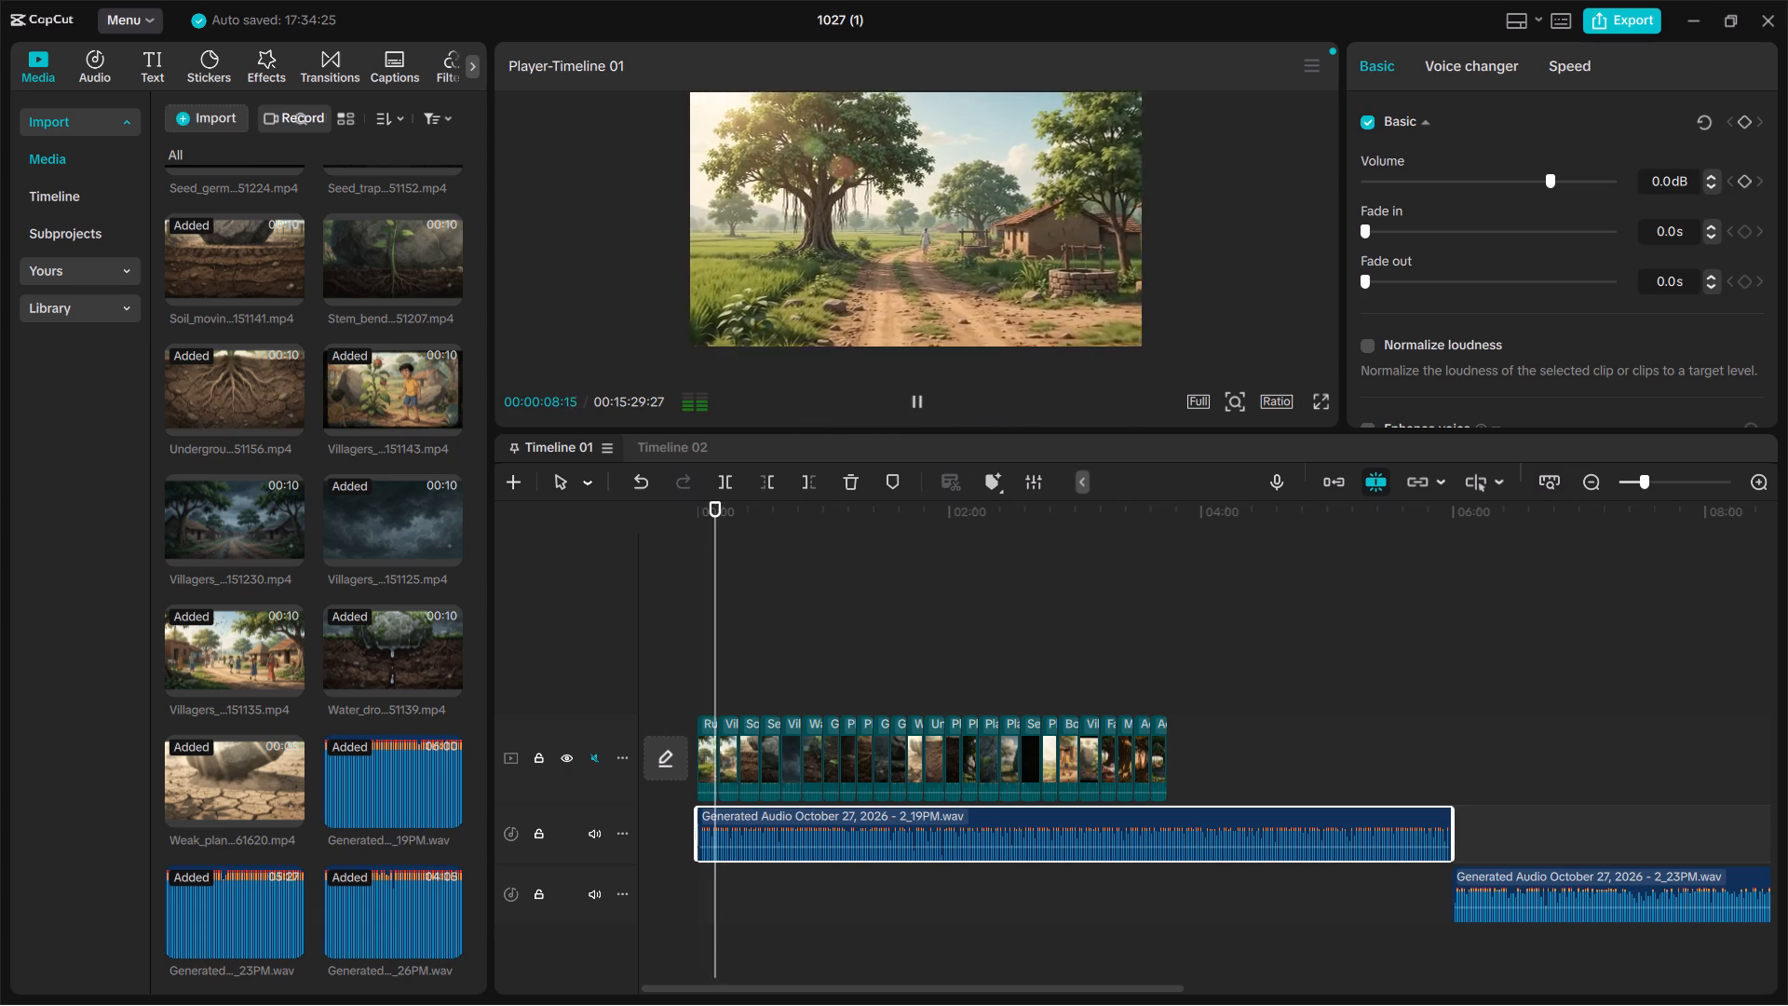
scroll(1670, 276, "down", 1)
scroll(1670, 276, "up", 2)
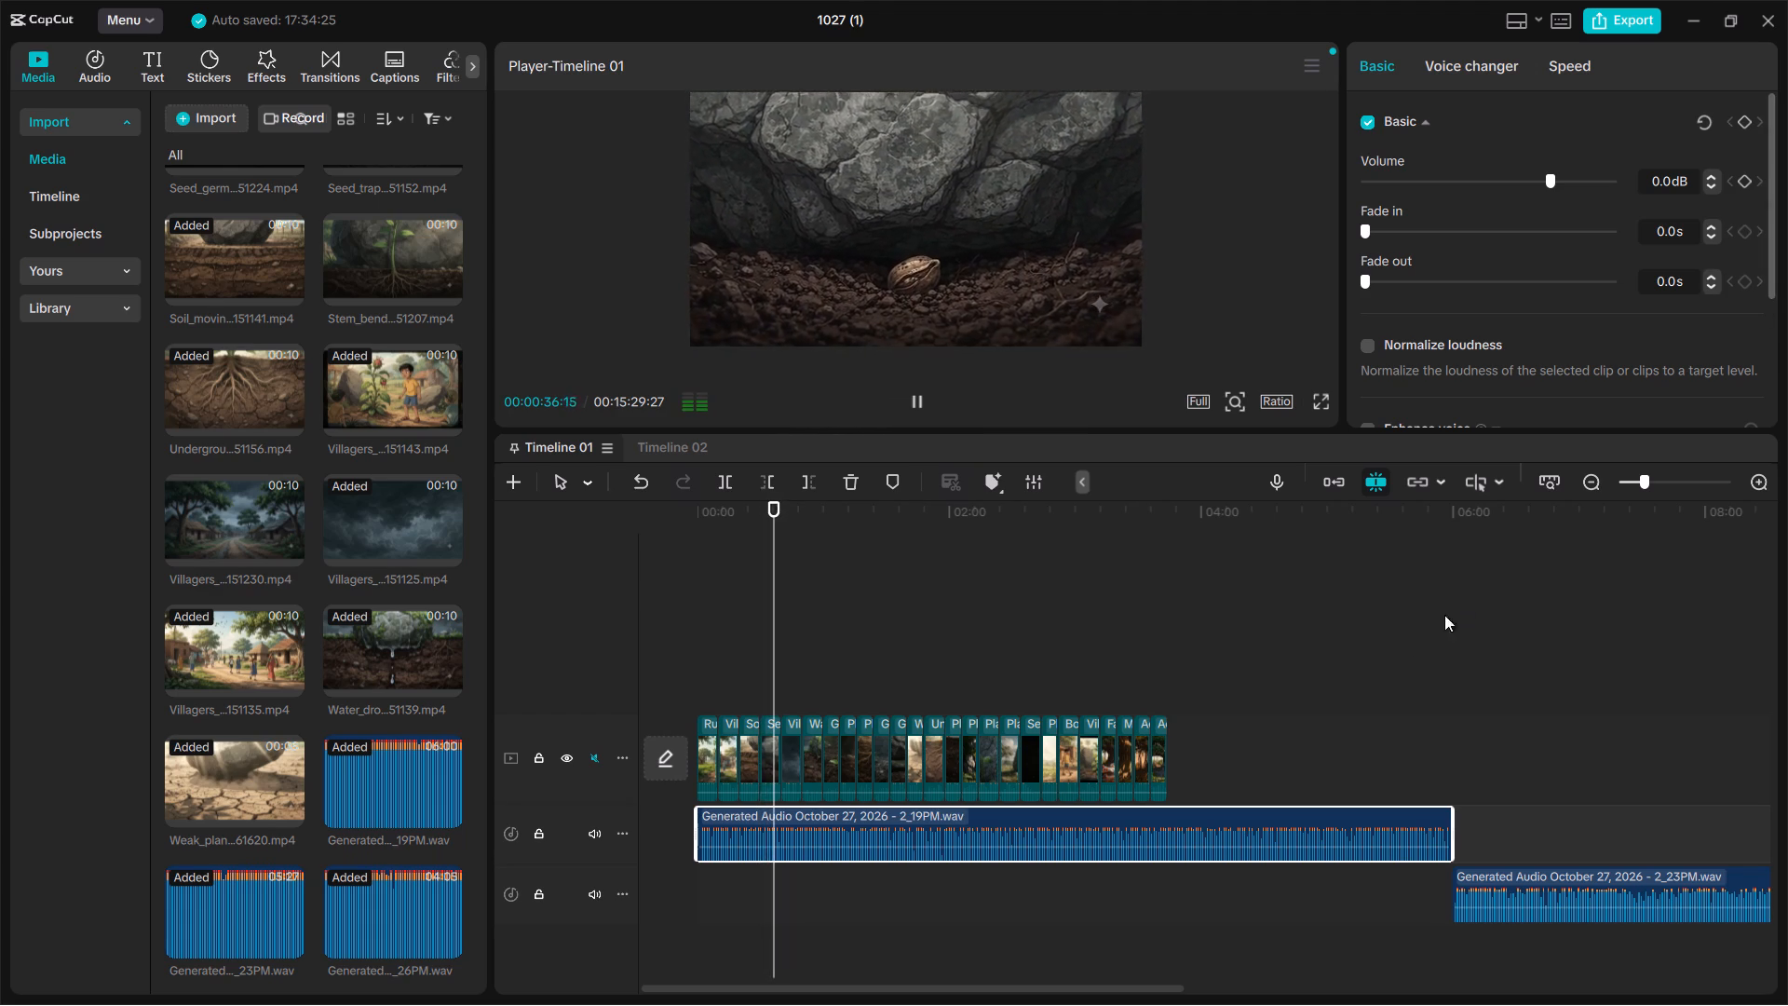
scroll(1295, 705, "down", 1)
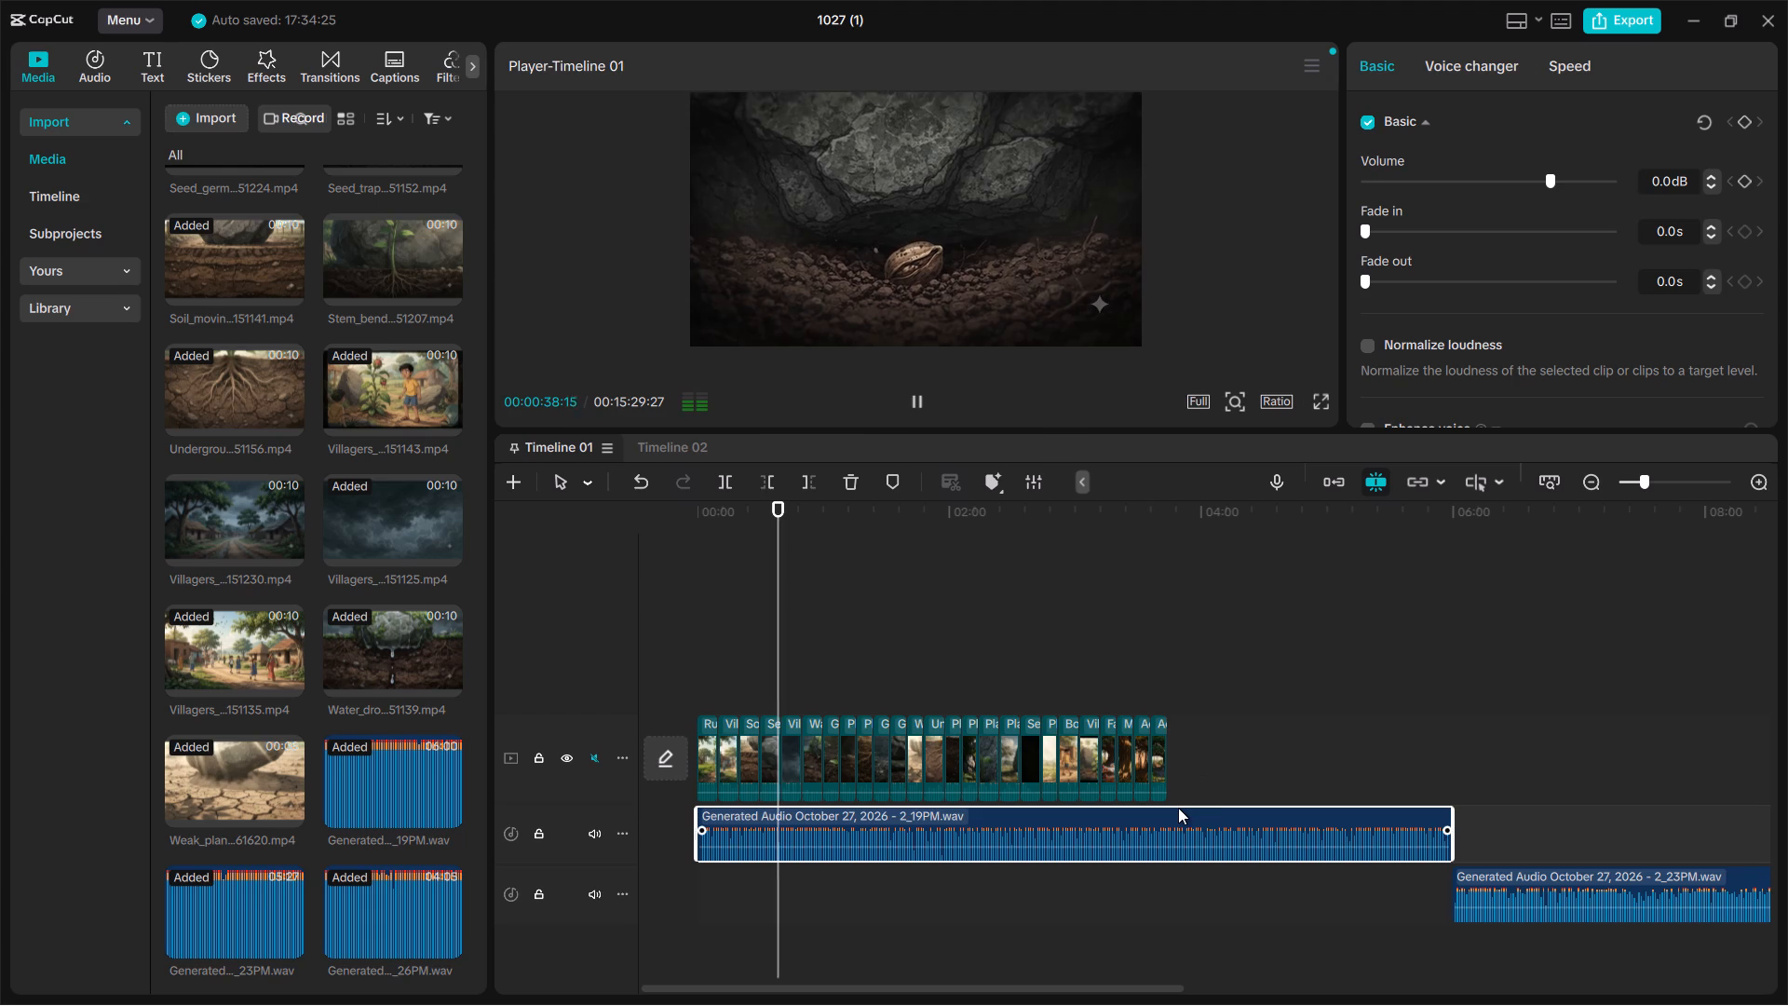
Trim the end of the 2_19PM audio back to about 00:00:50 and play Timeline 01 from the beginning.
left_click_drag(1449, 839, 1312, 837)
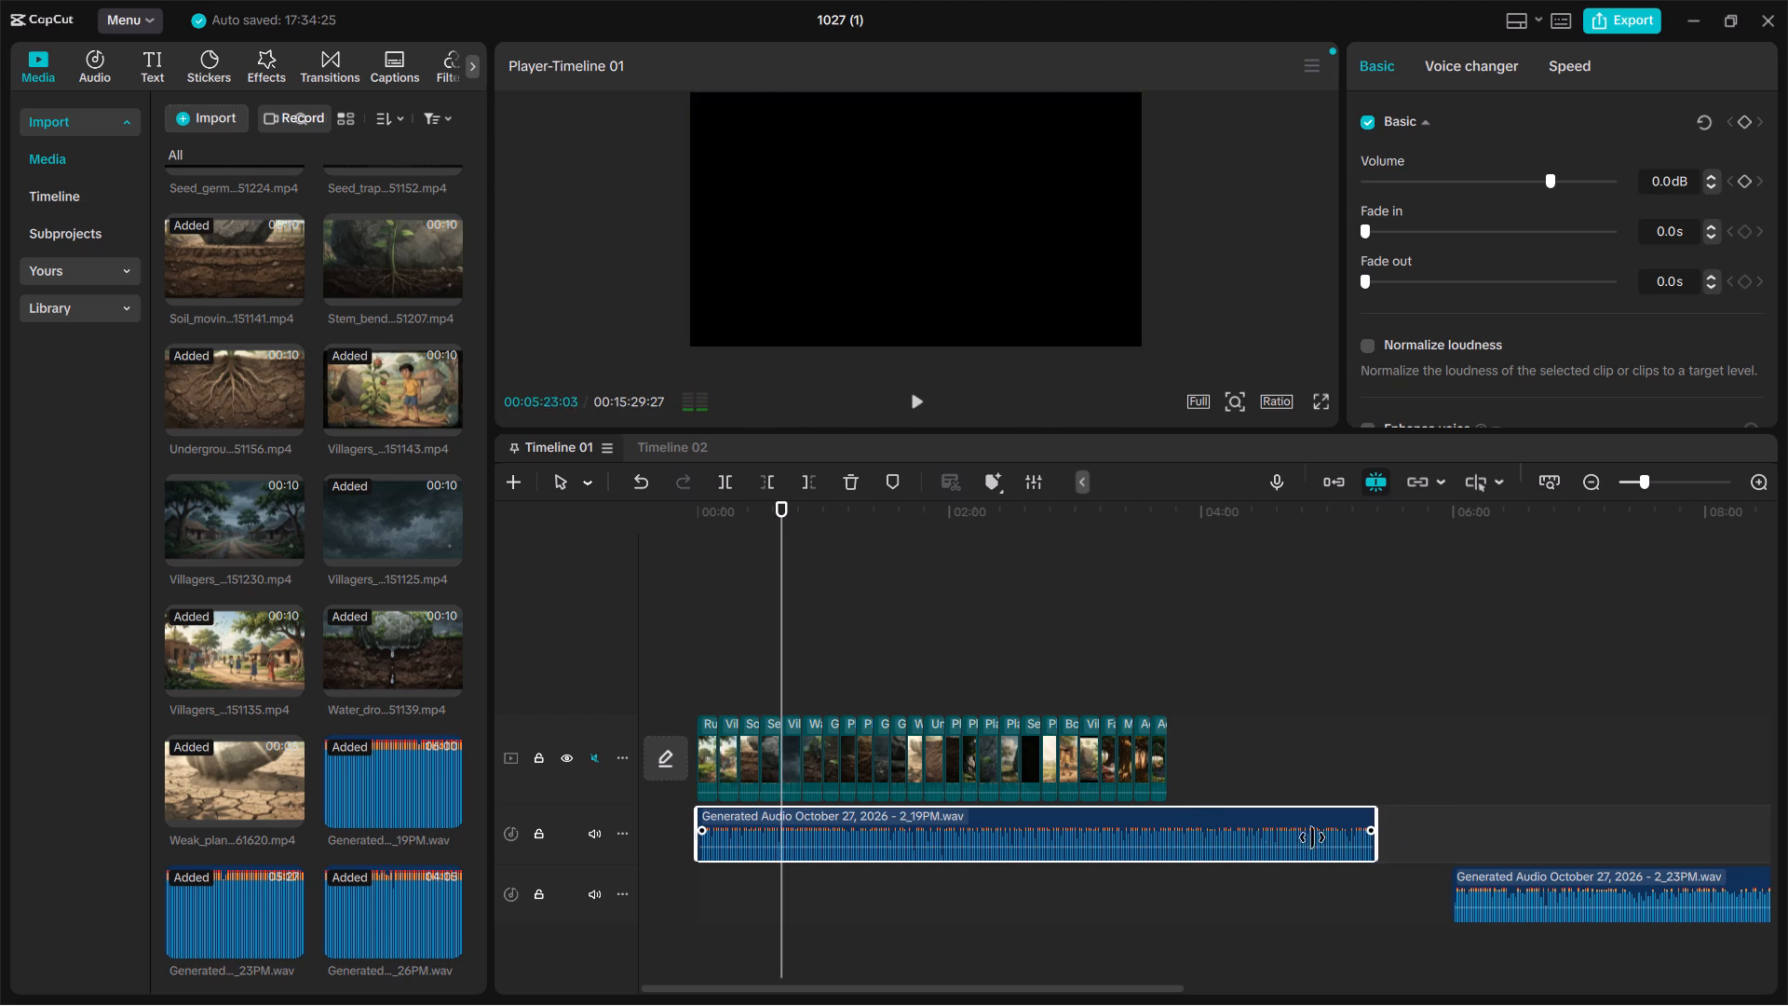
left_click_drag(1312, 837, 798, 867)
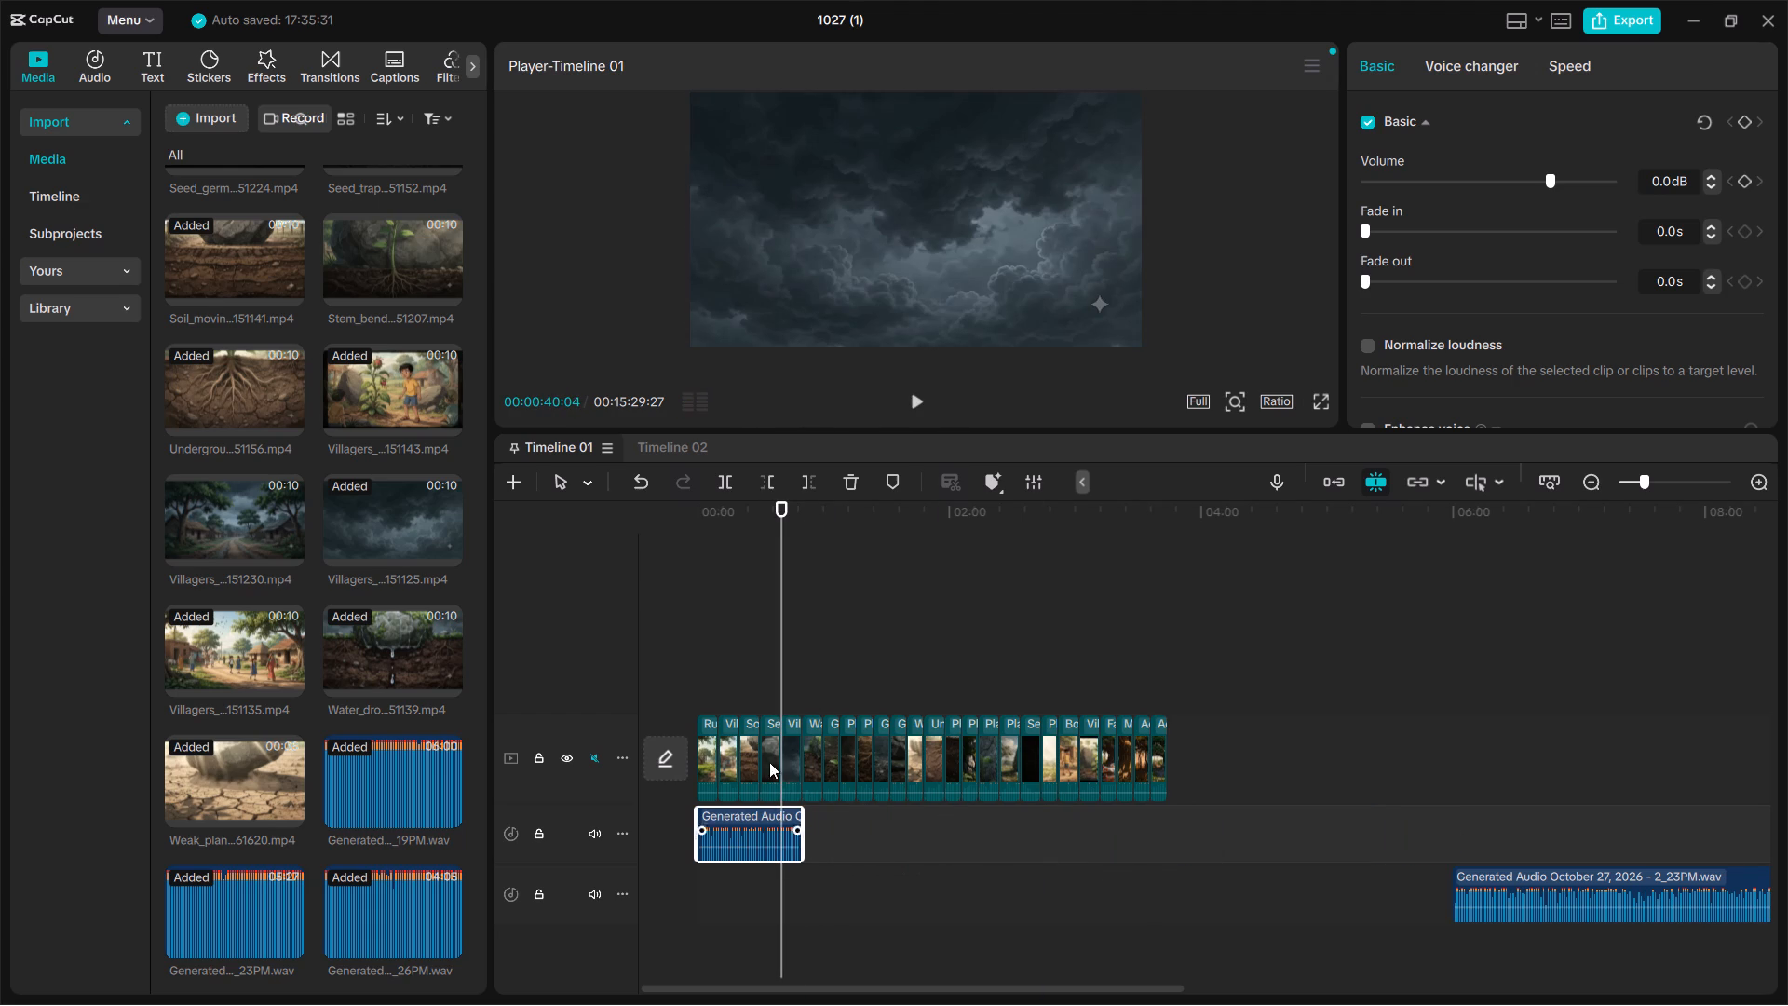
left_click_drag(781, 507, 711, 510)
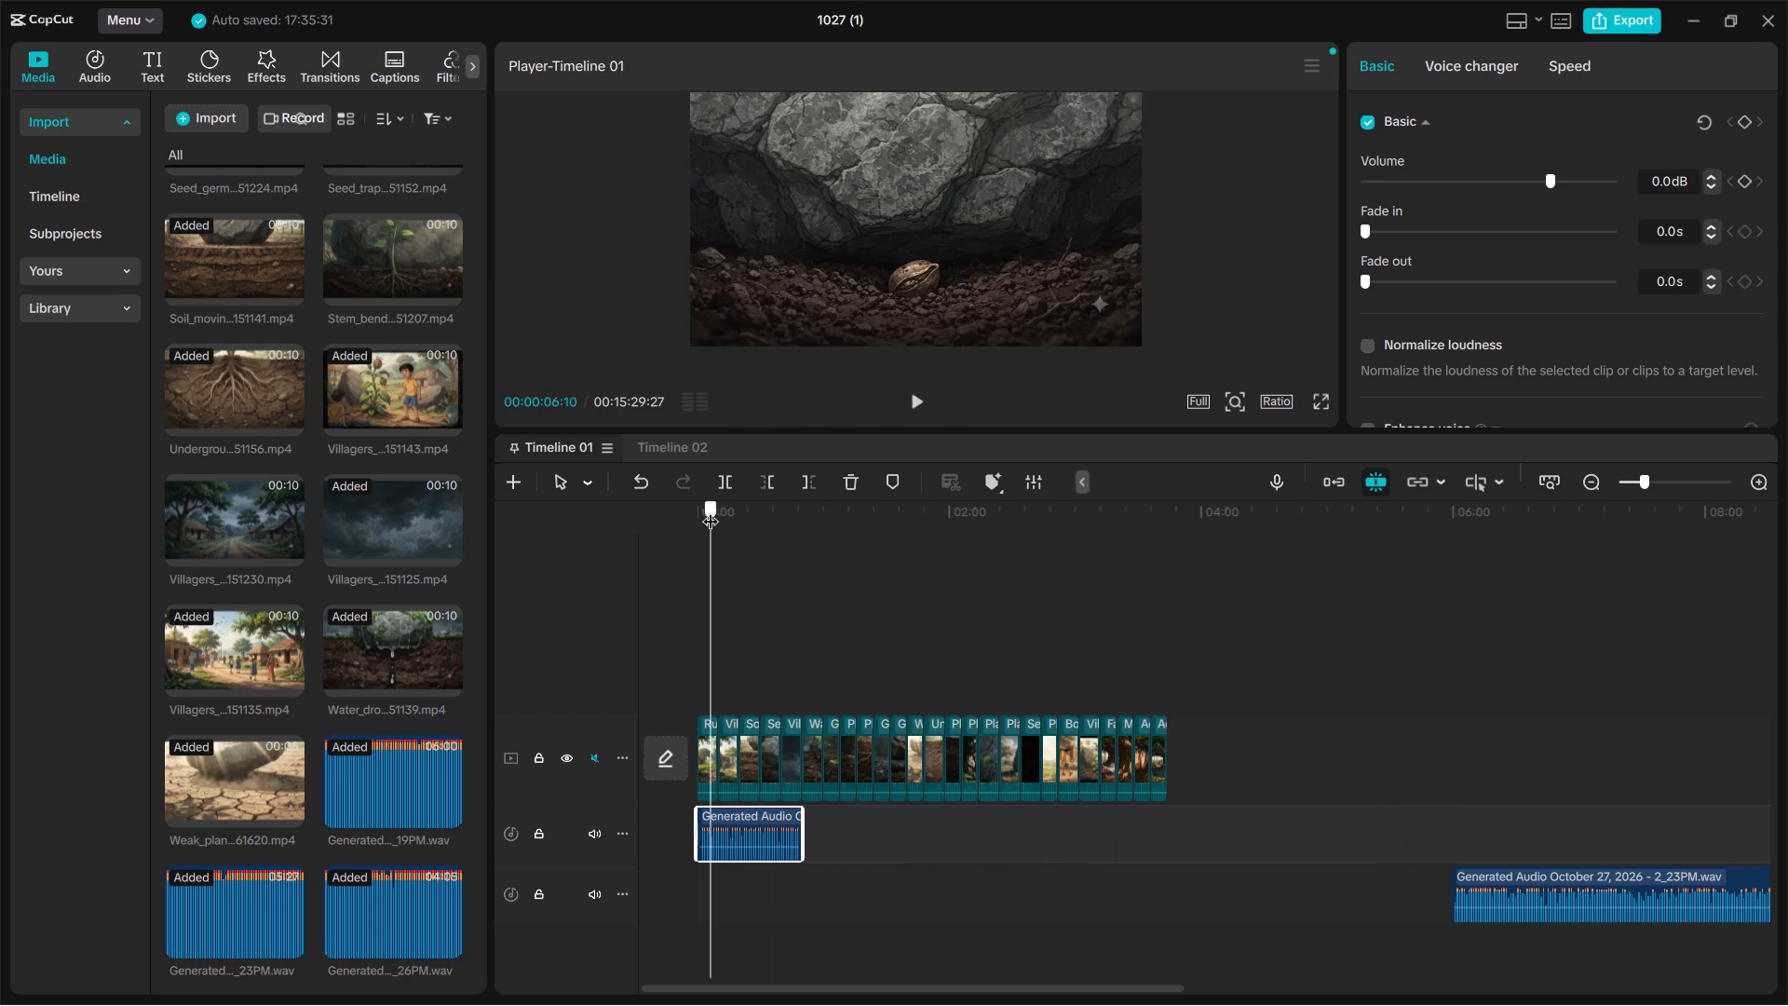
left_click_drag(711, 510, 689, 524)
left_click(922, 412)
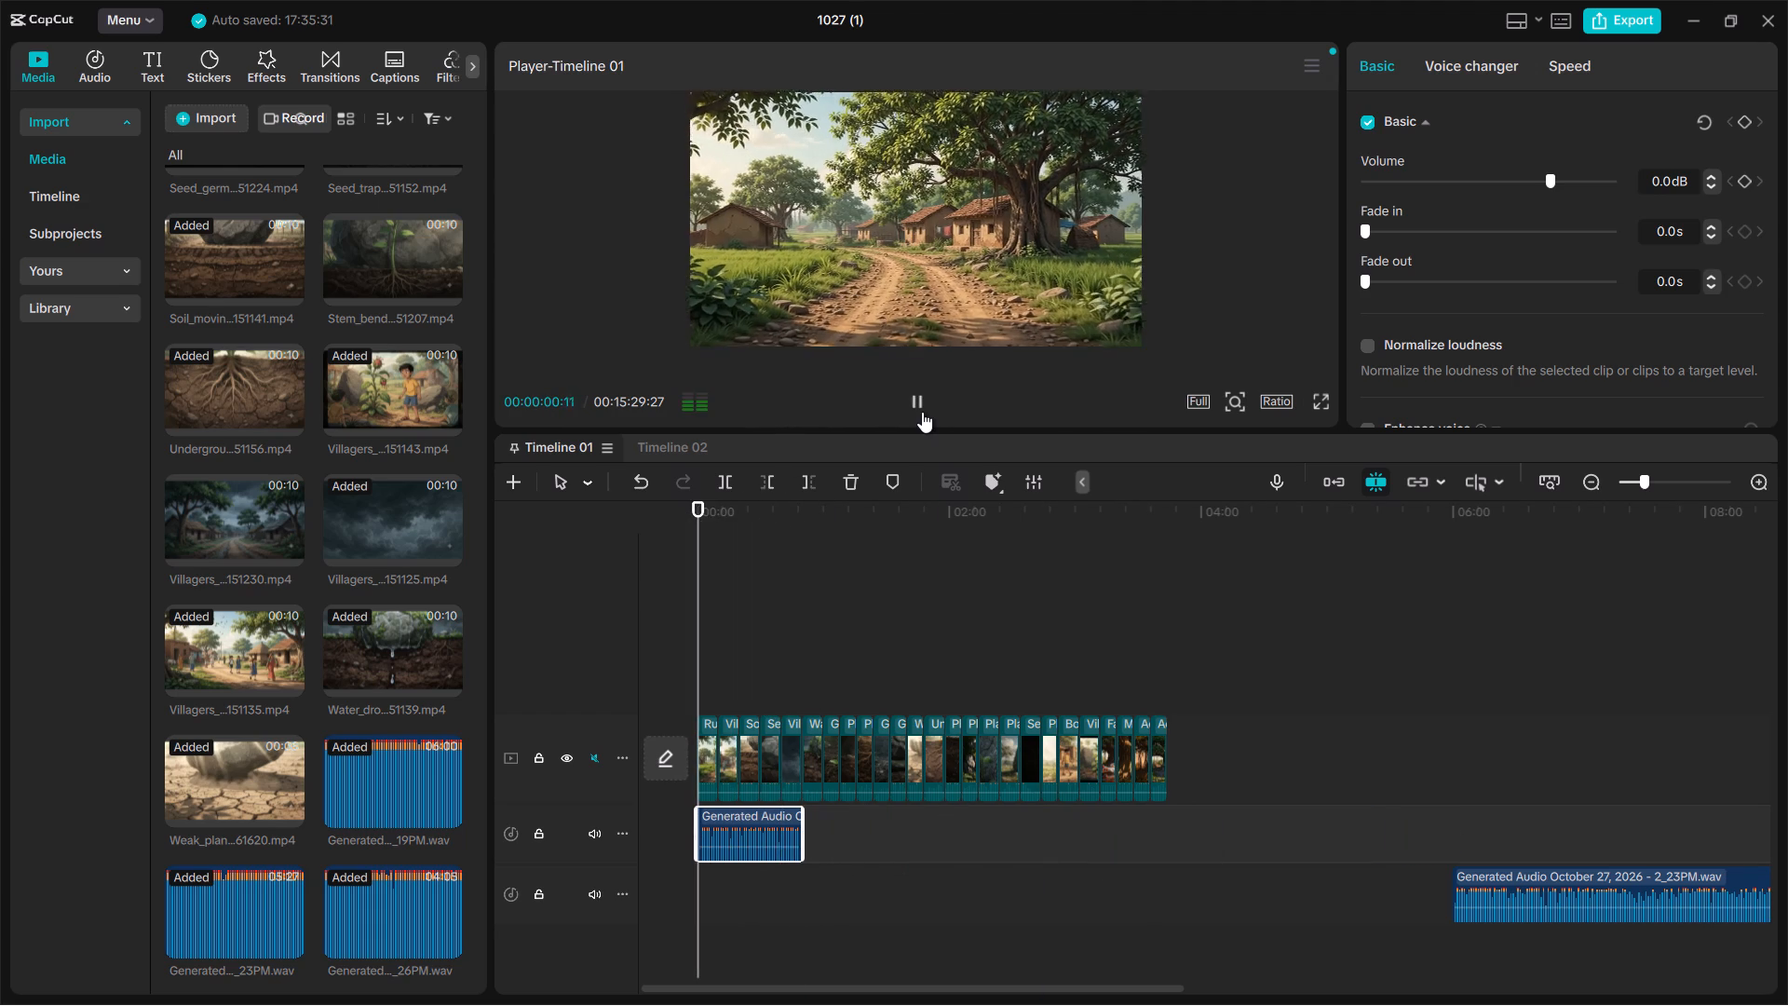
Move the 2_23PM audio to the upper audio track, shortly after the trimmed 2_19PM audio.
left_click_drag(1538, 889, 900, 828)
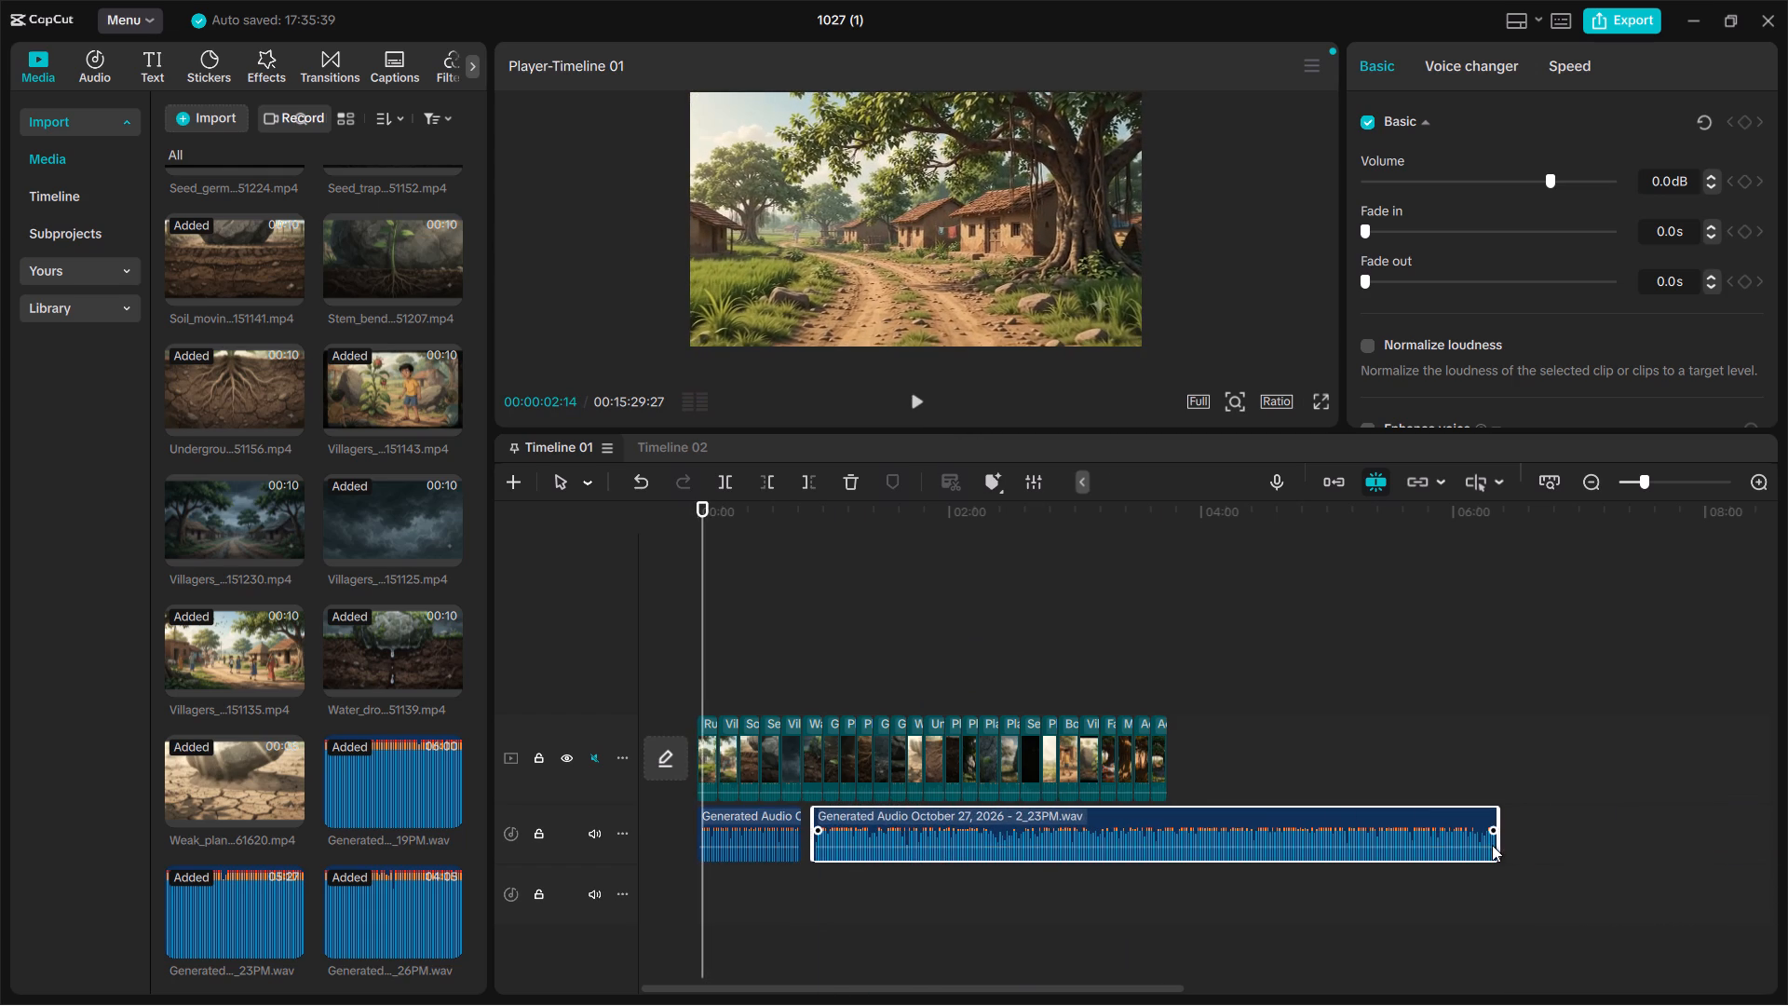
Trim the end of the 2_23PM audio back to just past the 02:00 mark on Timeline 01.
left_click_drag(1498, 835, 994, 875)
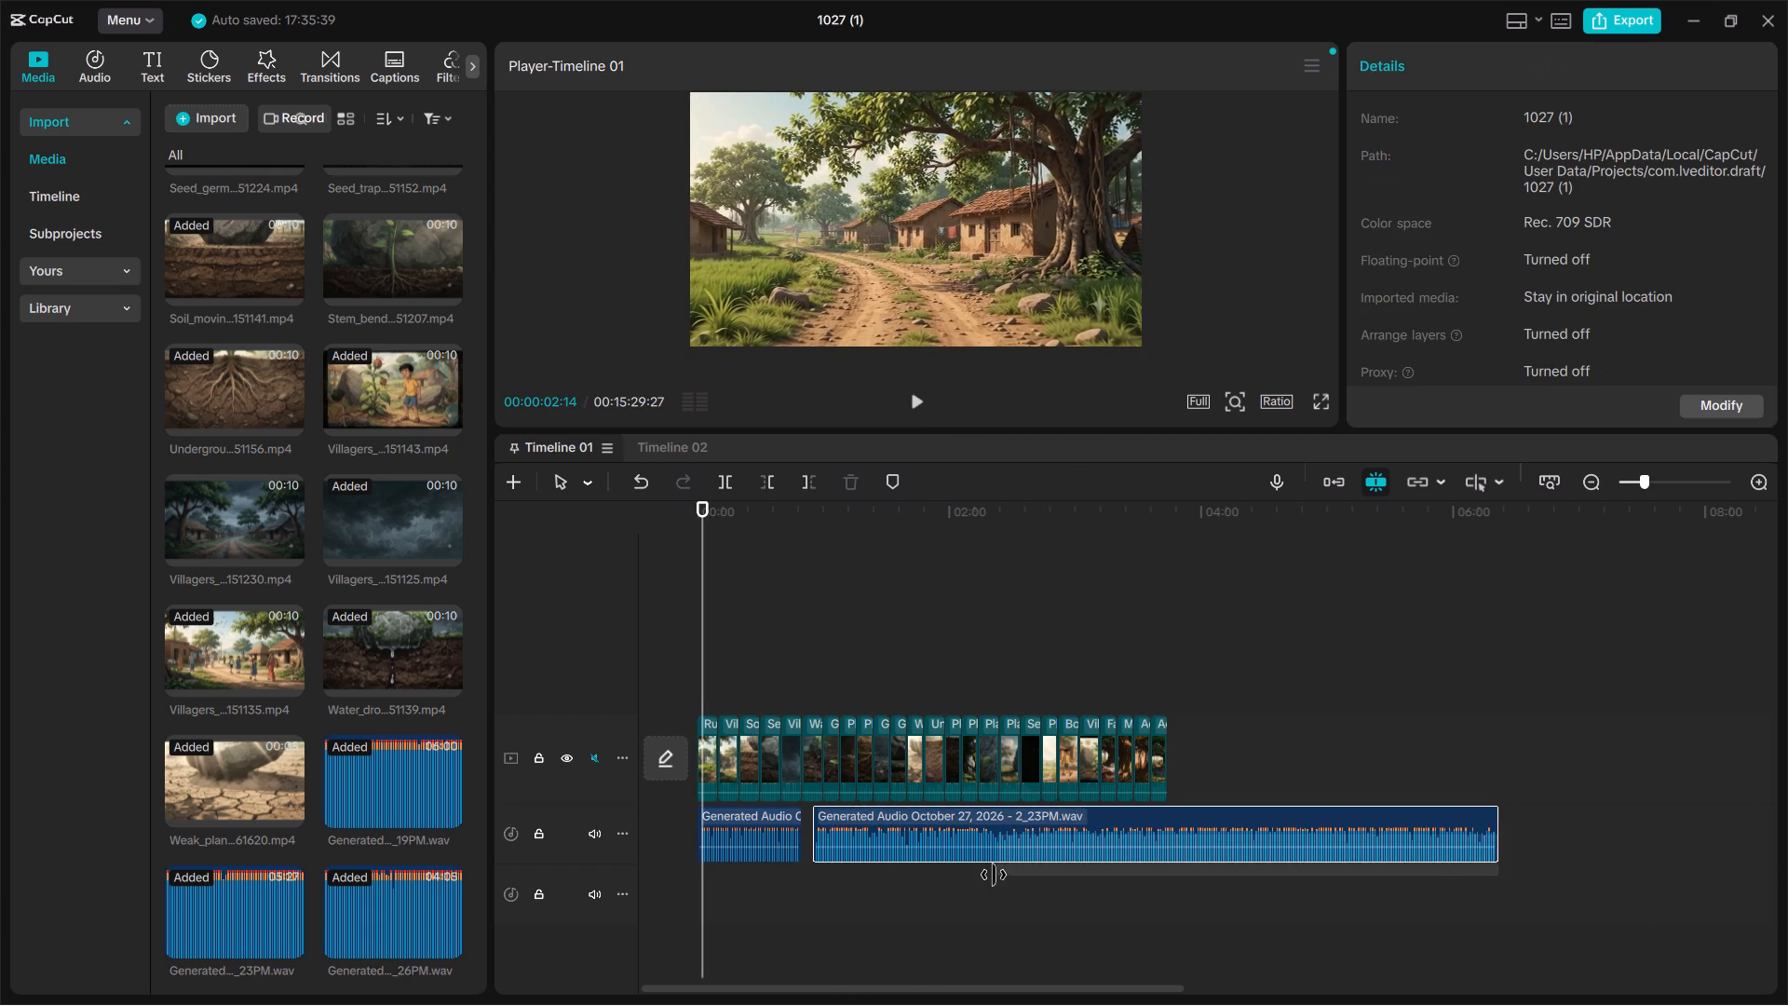
left_click_drag(994, 875, 992, 874)
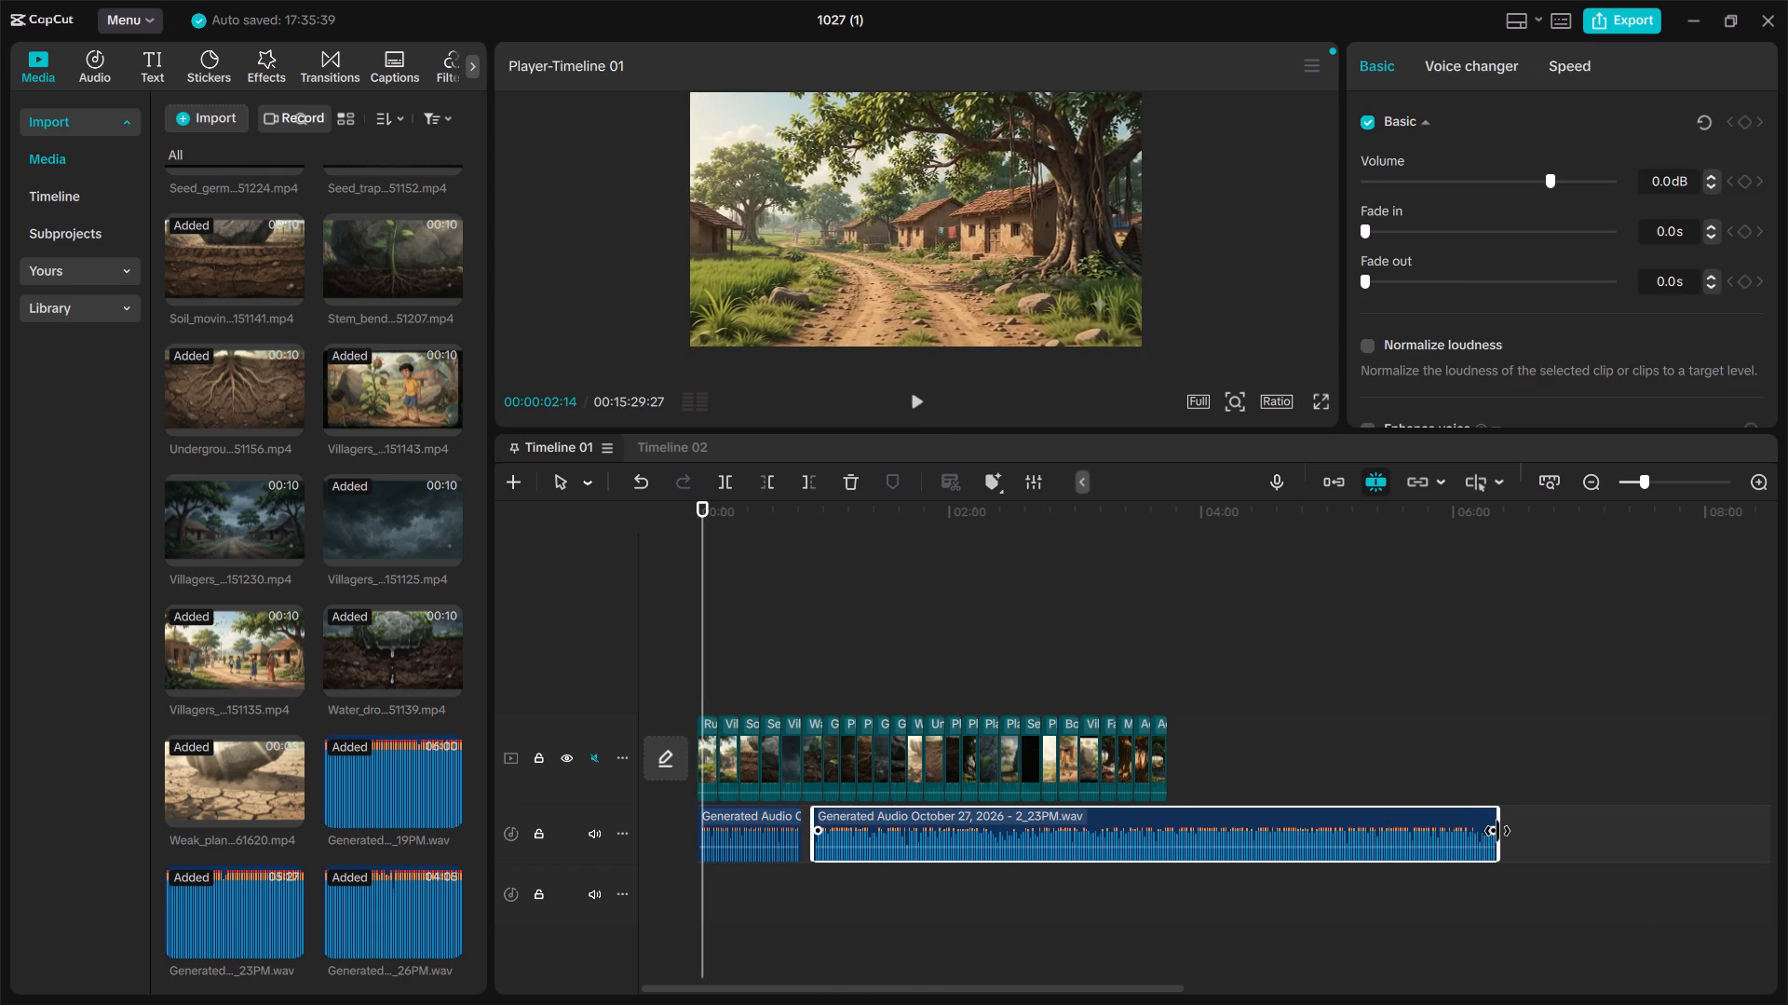
left_click_drag(1498, 831, 991, 855)
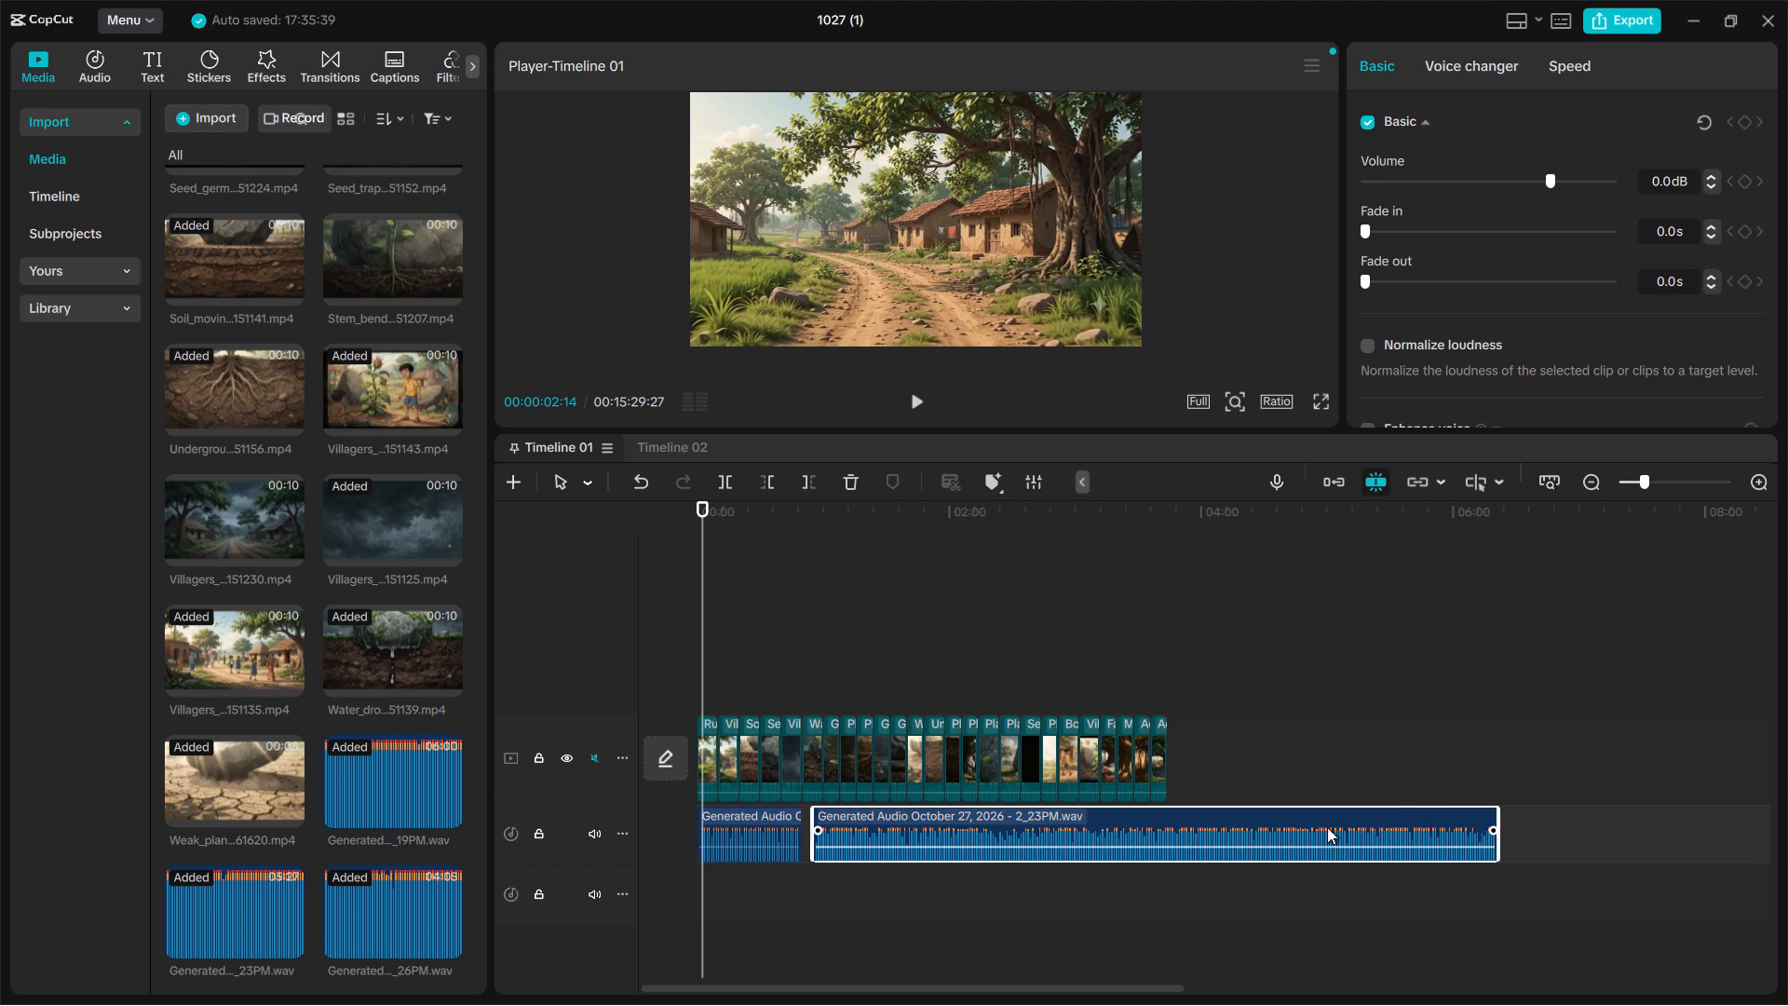
left_click_drag(1499, 827, 1359, 836)
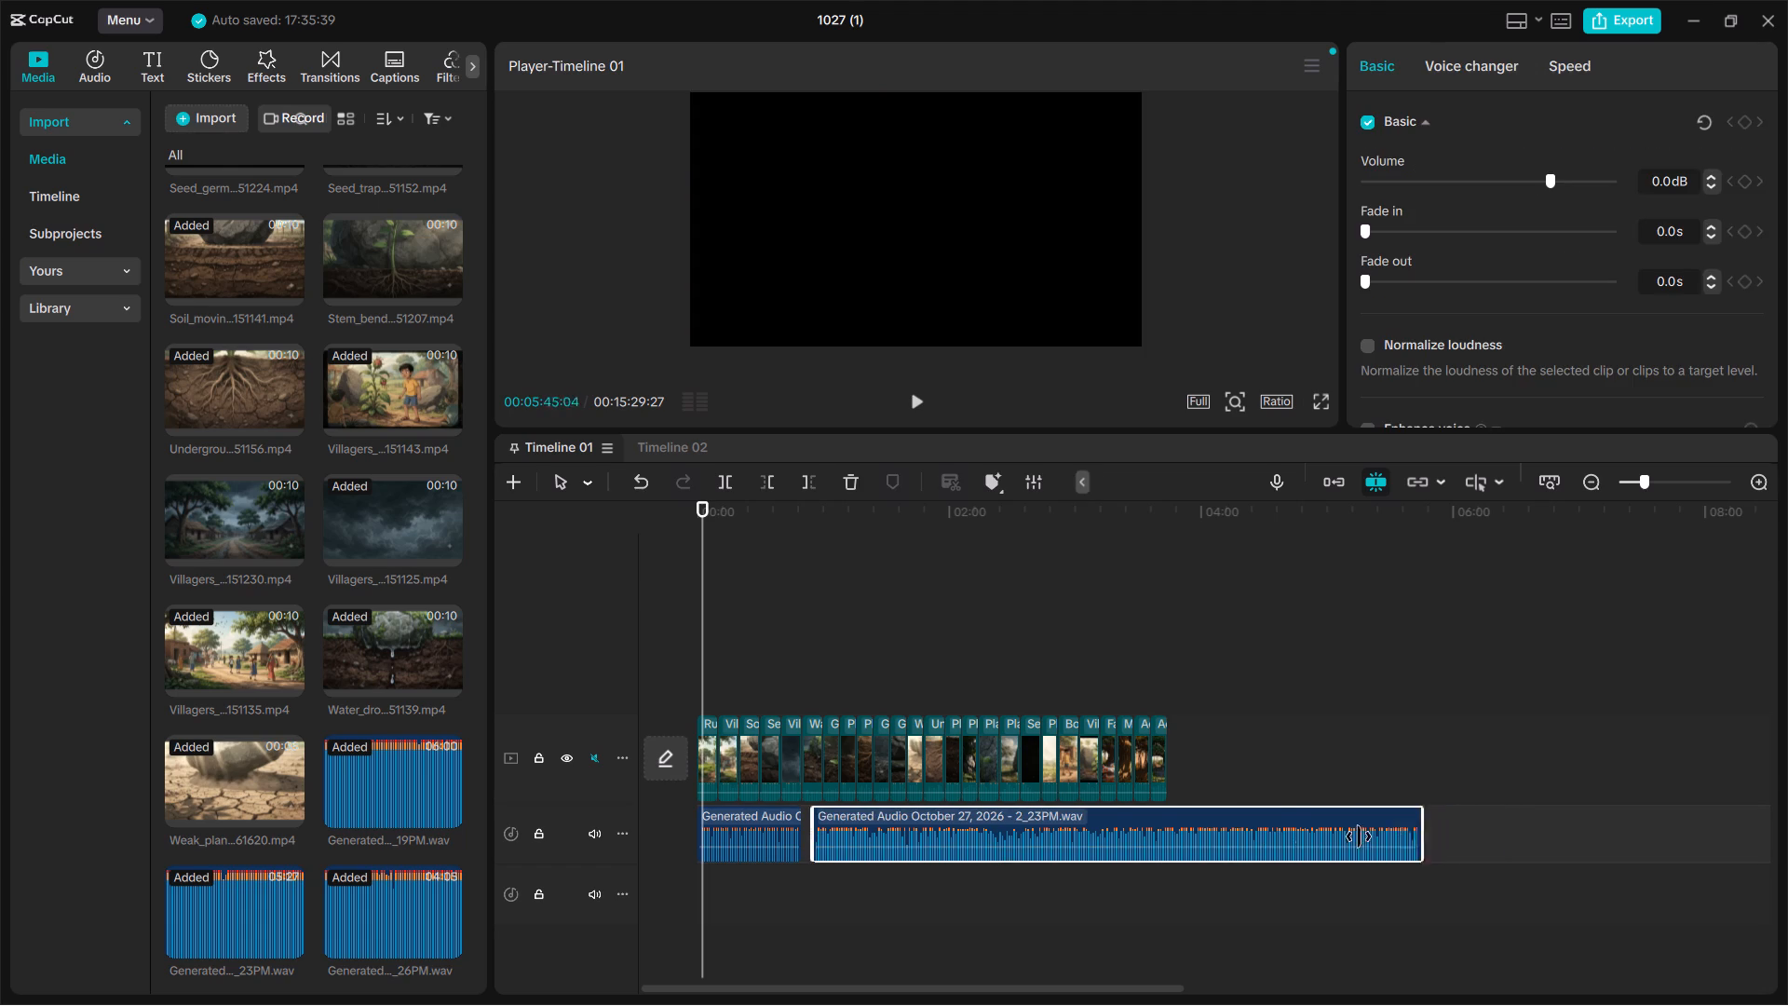
left_click_drag(1359, 836, 956, 870)
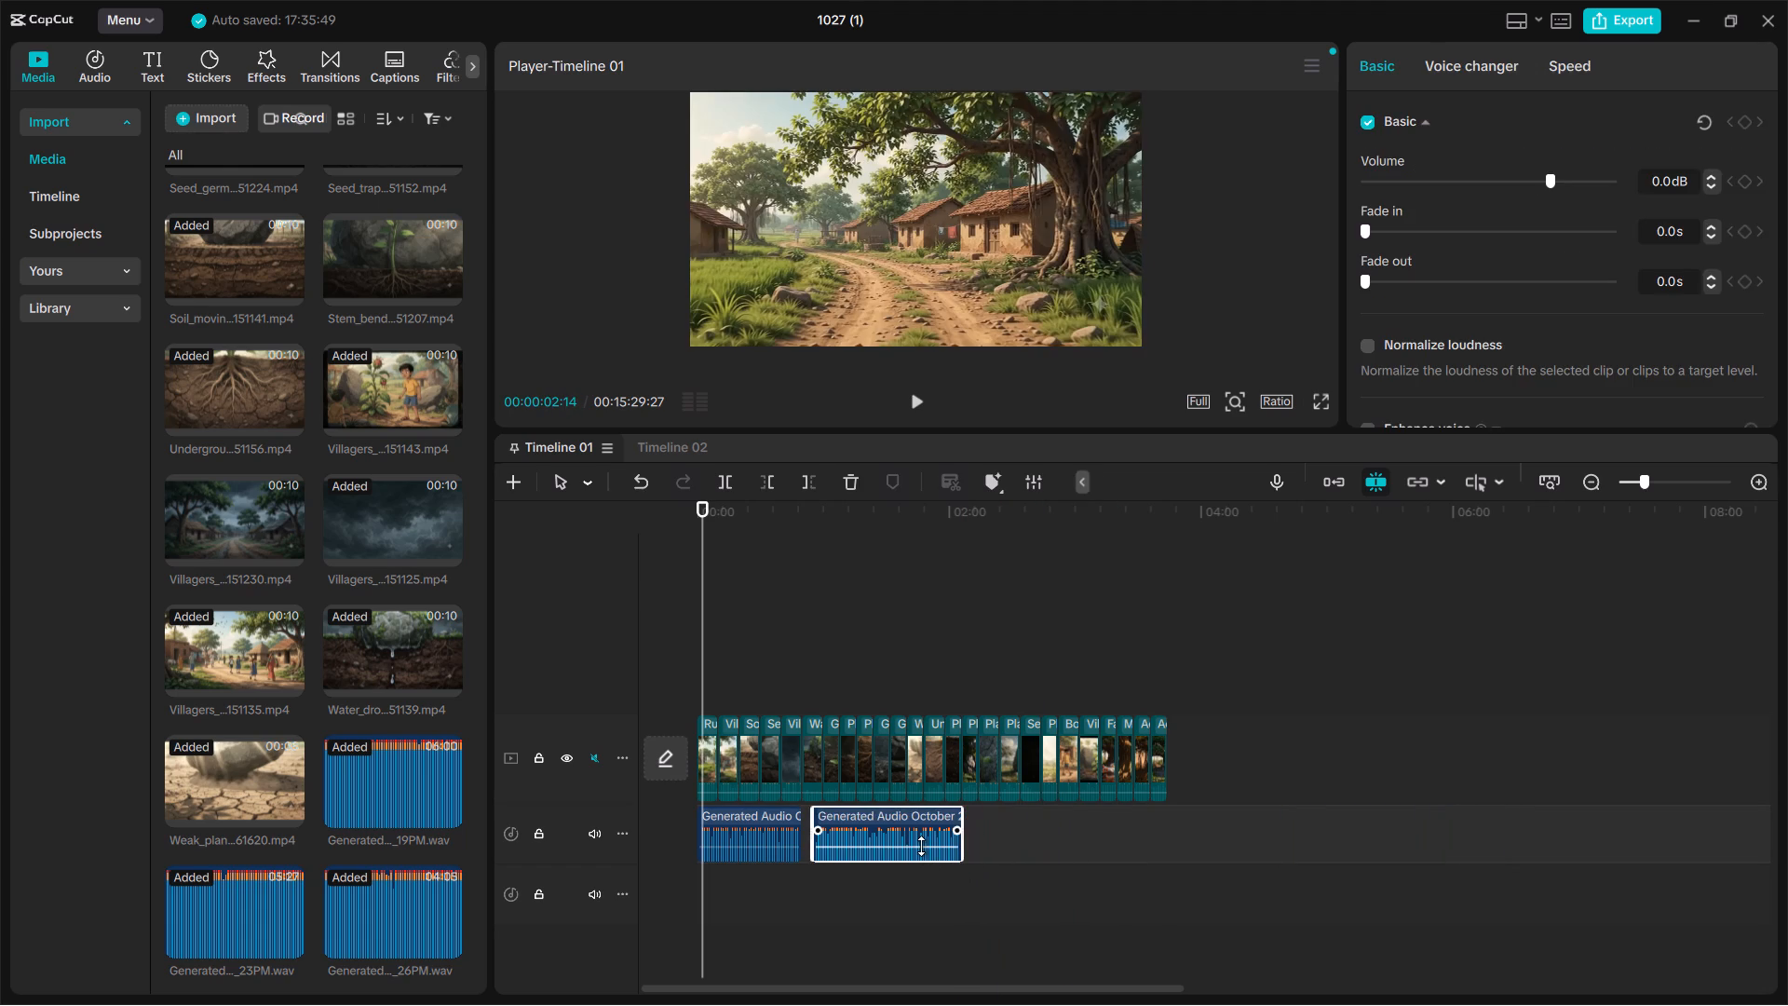
Set the 2_23PM audio's volume to -0.9 dB and move it directly against the end of the 2_19PM audio.
left_click_drag(921, 846, 912, 848)
left_click_drag(899, 820, 886, 822)
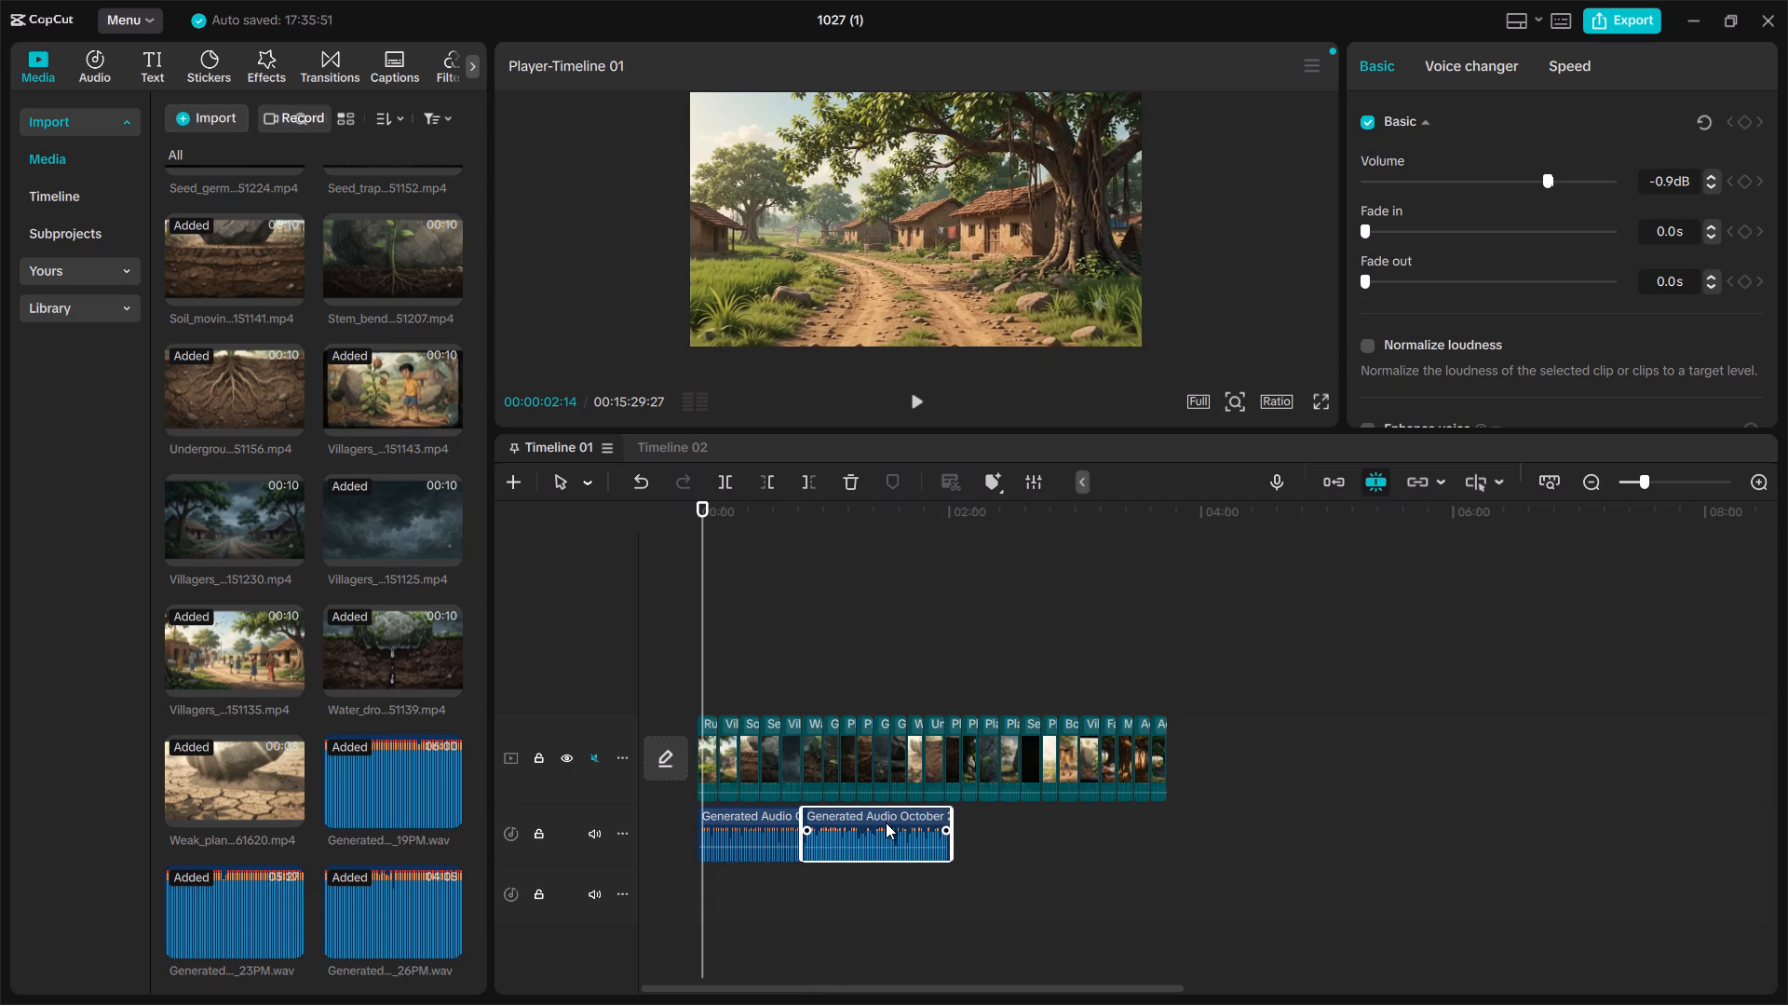
Move the 2_26PM audio to the upper audio track, directly after the trimmed 2_23PM audio.
scroll(1168, 813, "left", 1)
left_click_drag(1741, 899, 929, 879)
scroll(929, 879, "right", 2)
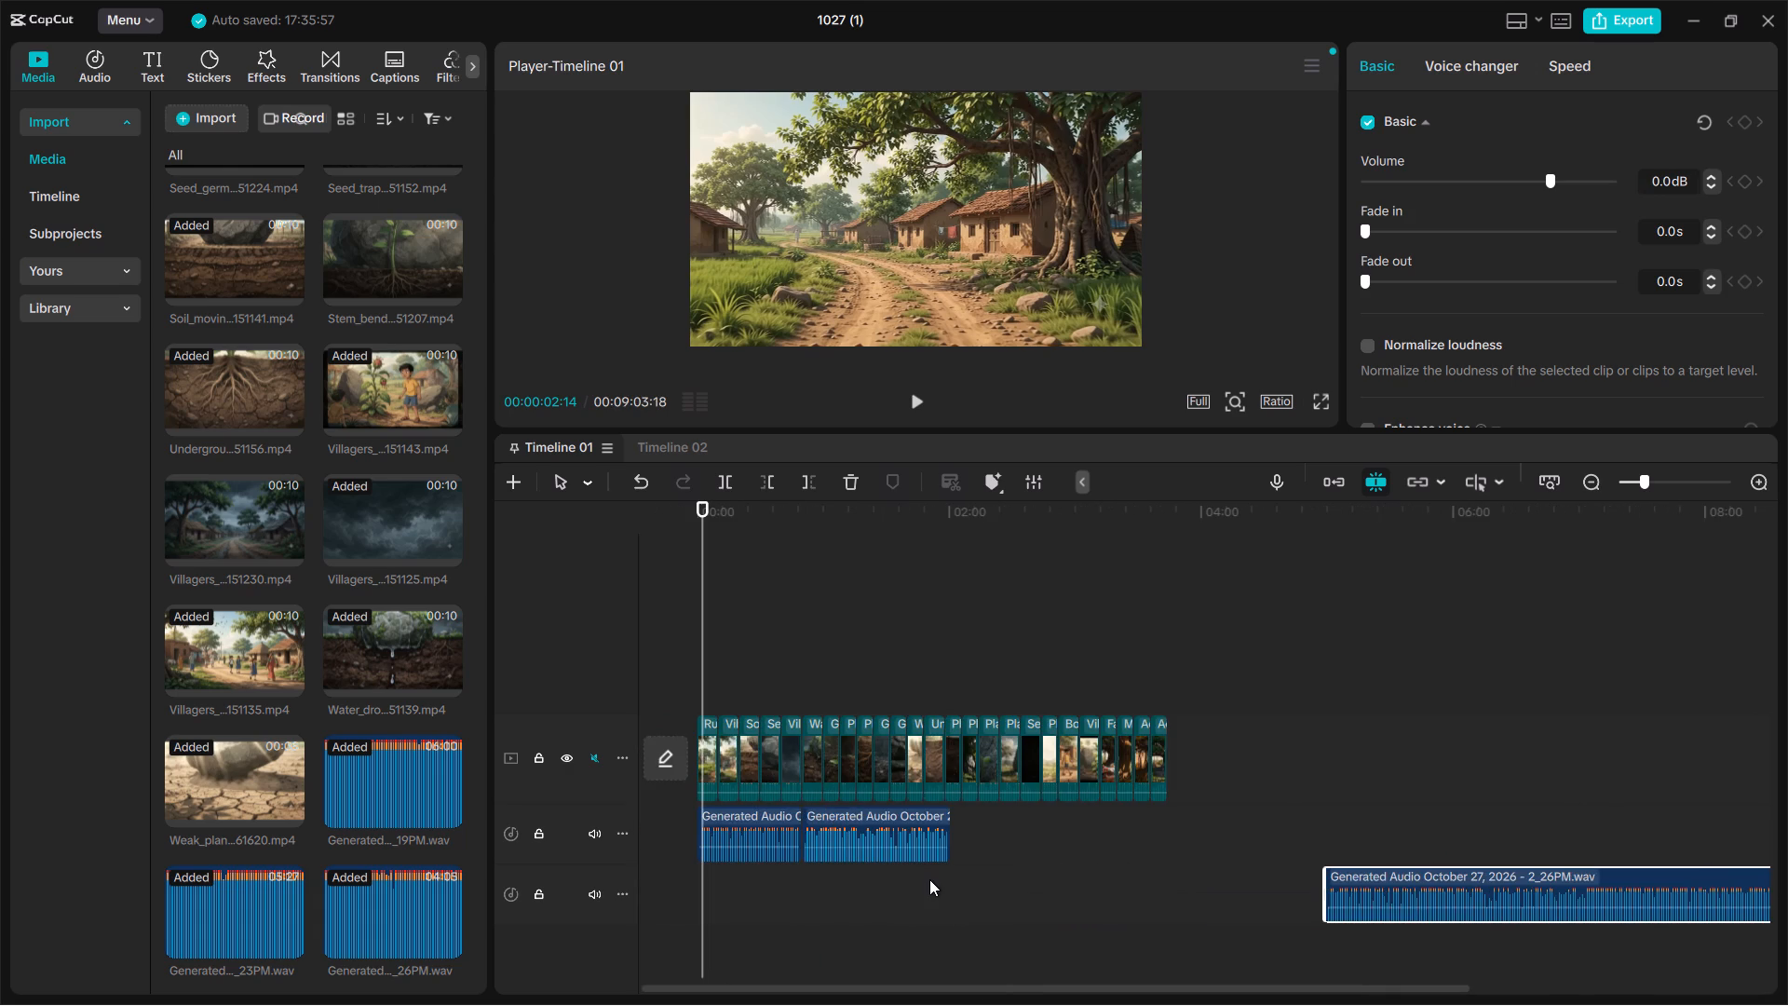
left_click_drag(1354, 898, 991, 843)
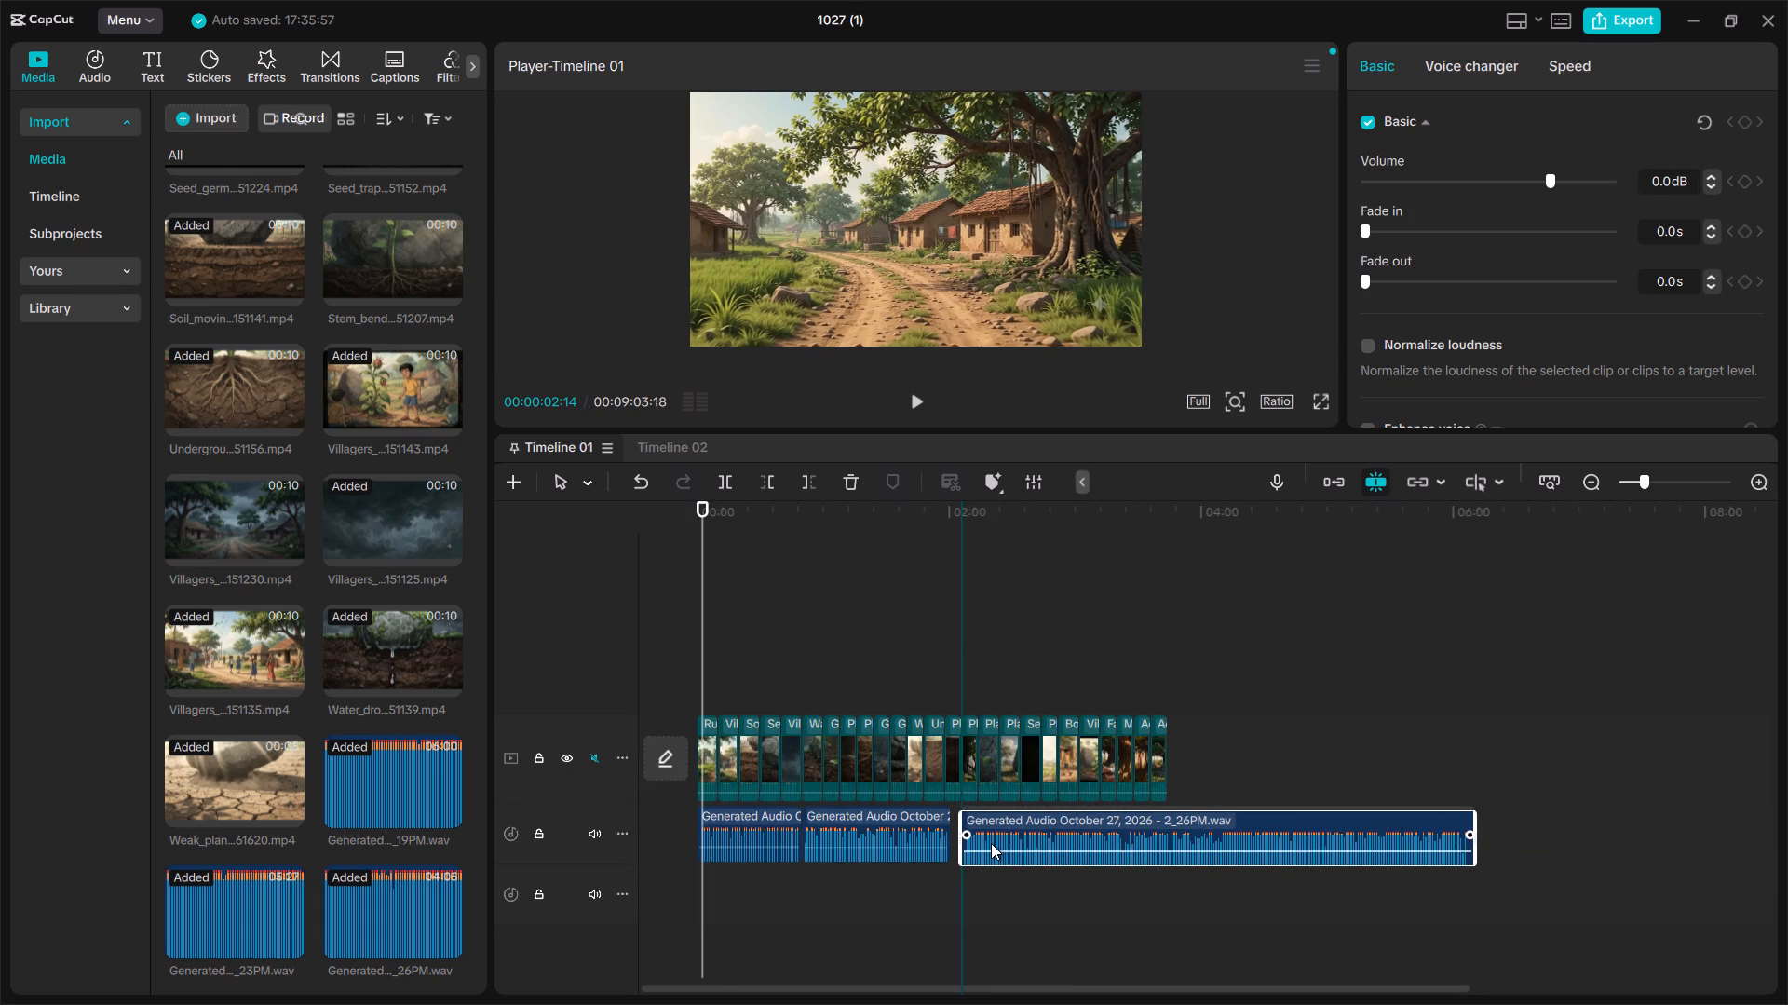
left_click_drag(991, 843, 976, 838)
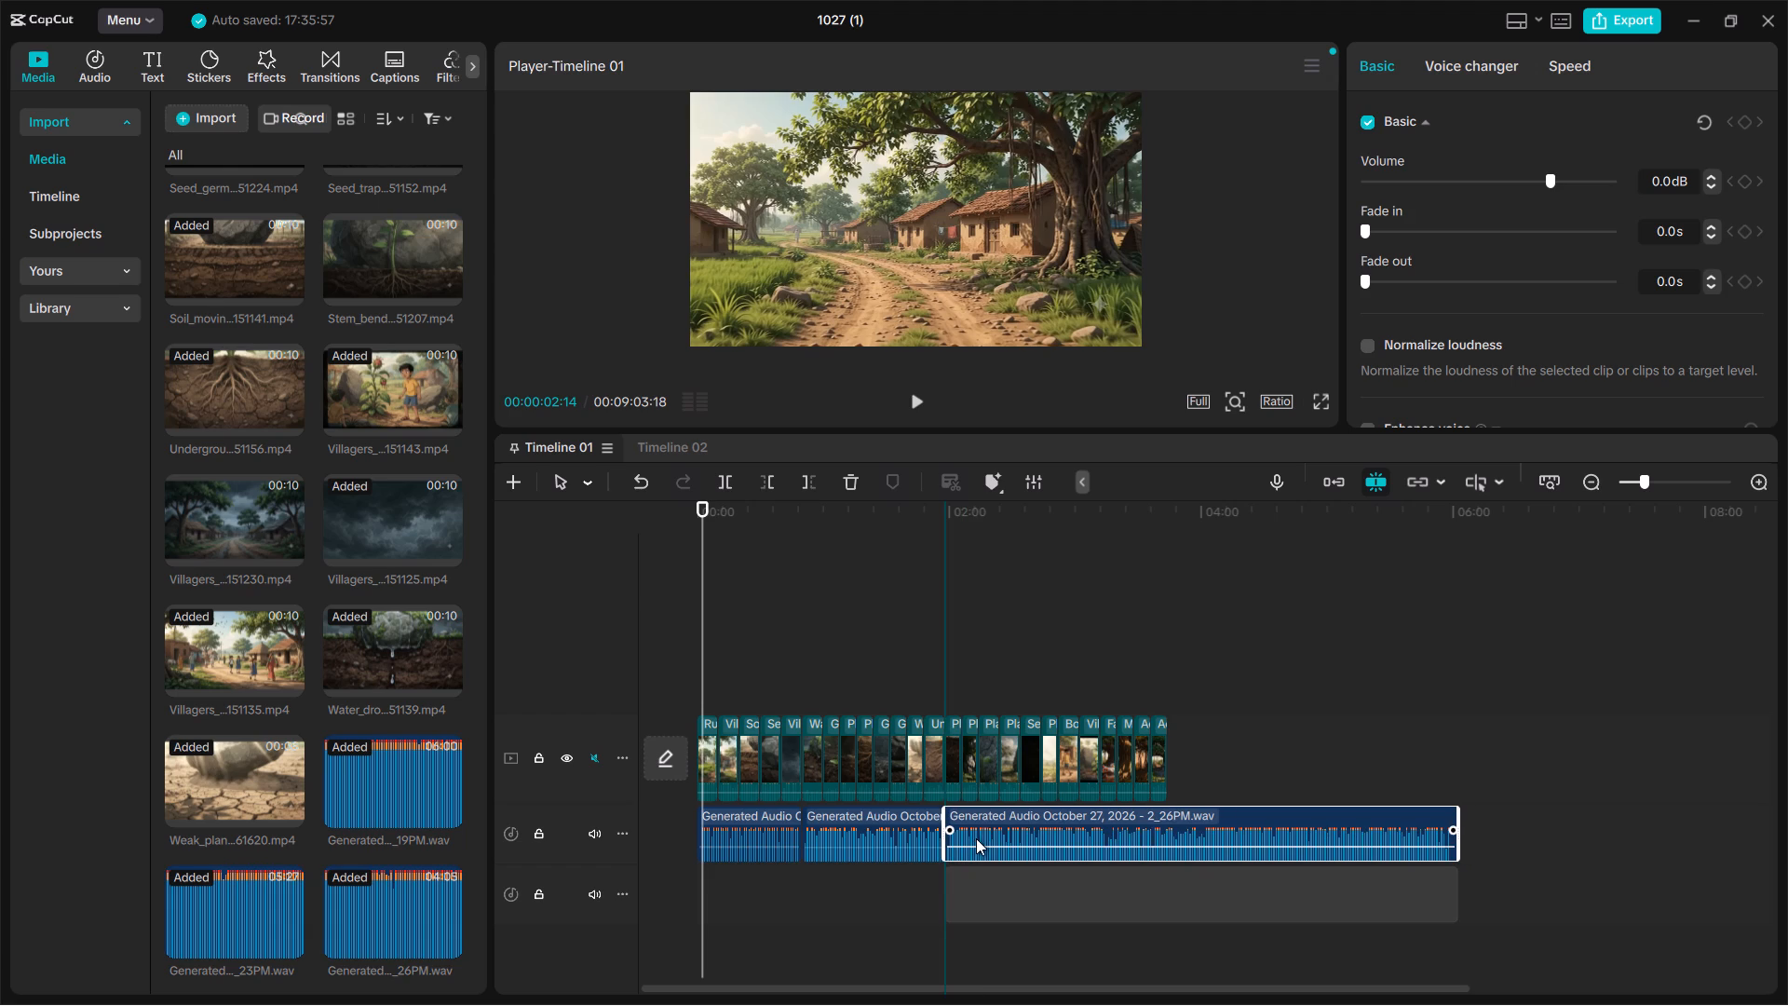
left_click_drag(976, 838, 981, 838)
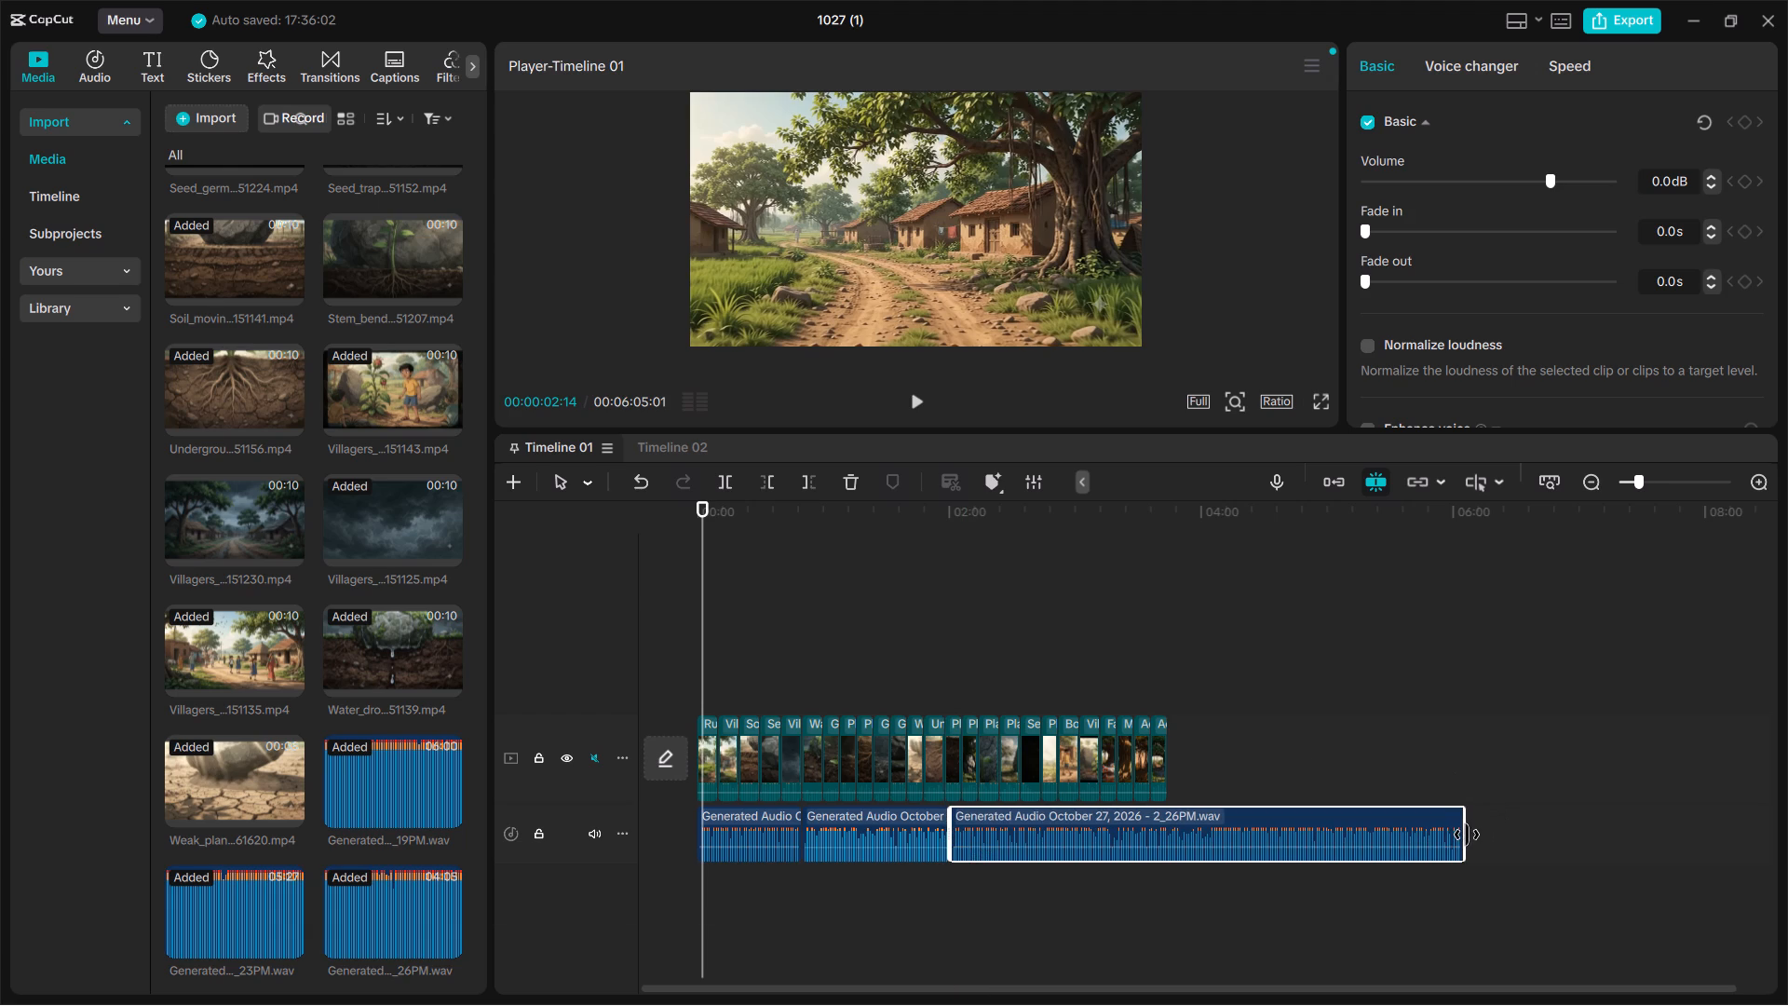
Trim the end of the 2_26PM audio back to the end of the last video clip at 00:03:44.
left_click_drag(1467, 834, 1169, 835)
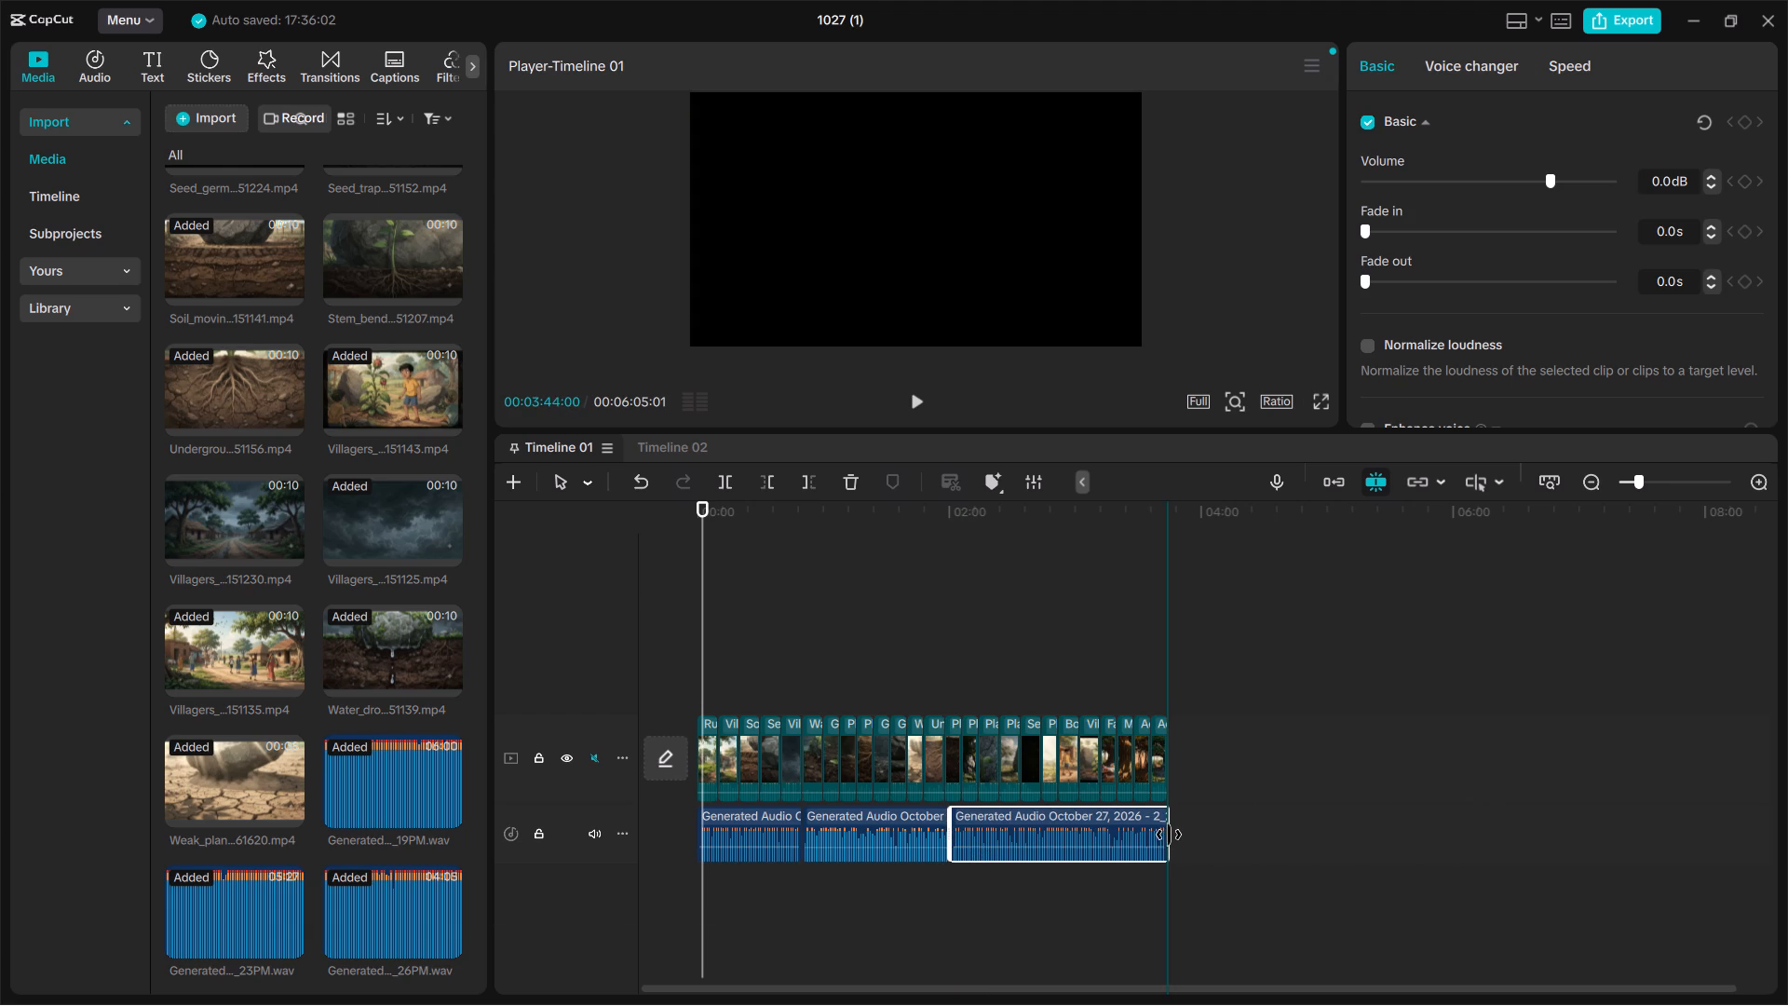
left_click_drag(1169, 835, 1168, 834)
Play Timeline 01 from near its start, and again from about 00:00:44 to check the join between the 2_19PM and 2_23PM audio.
left_click(909, 407)
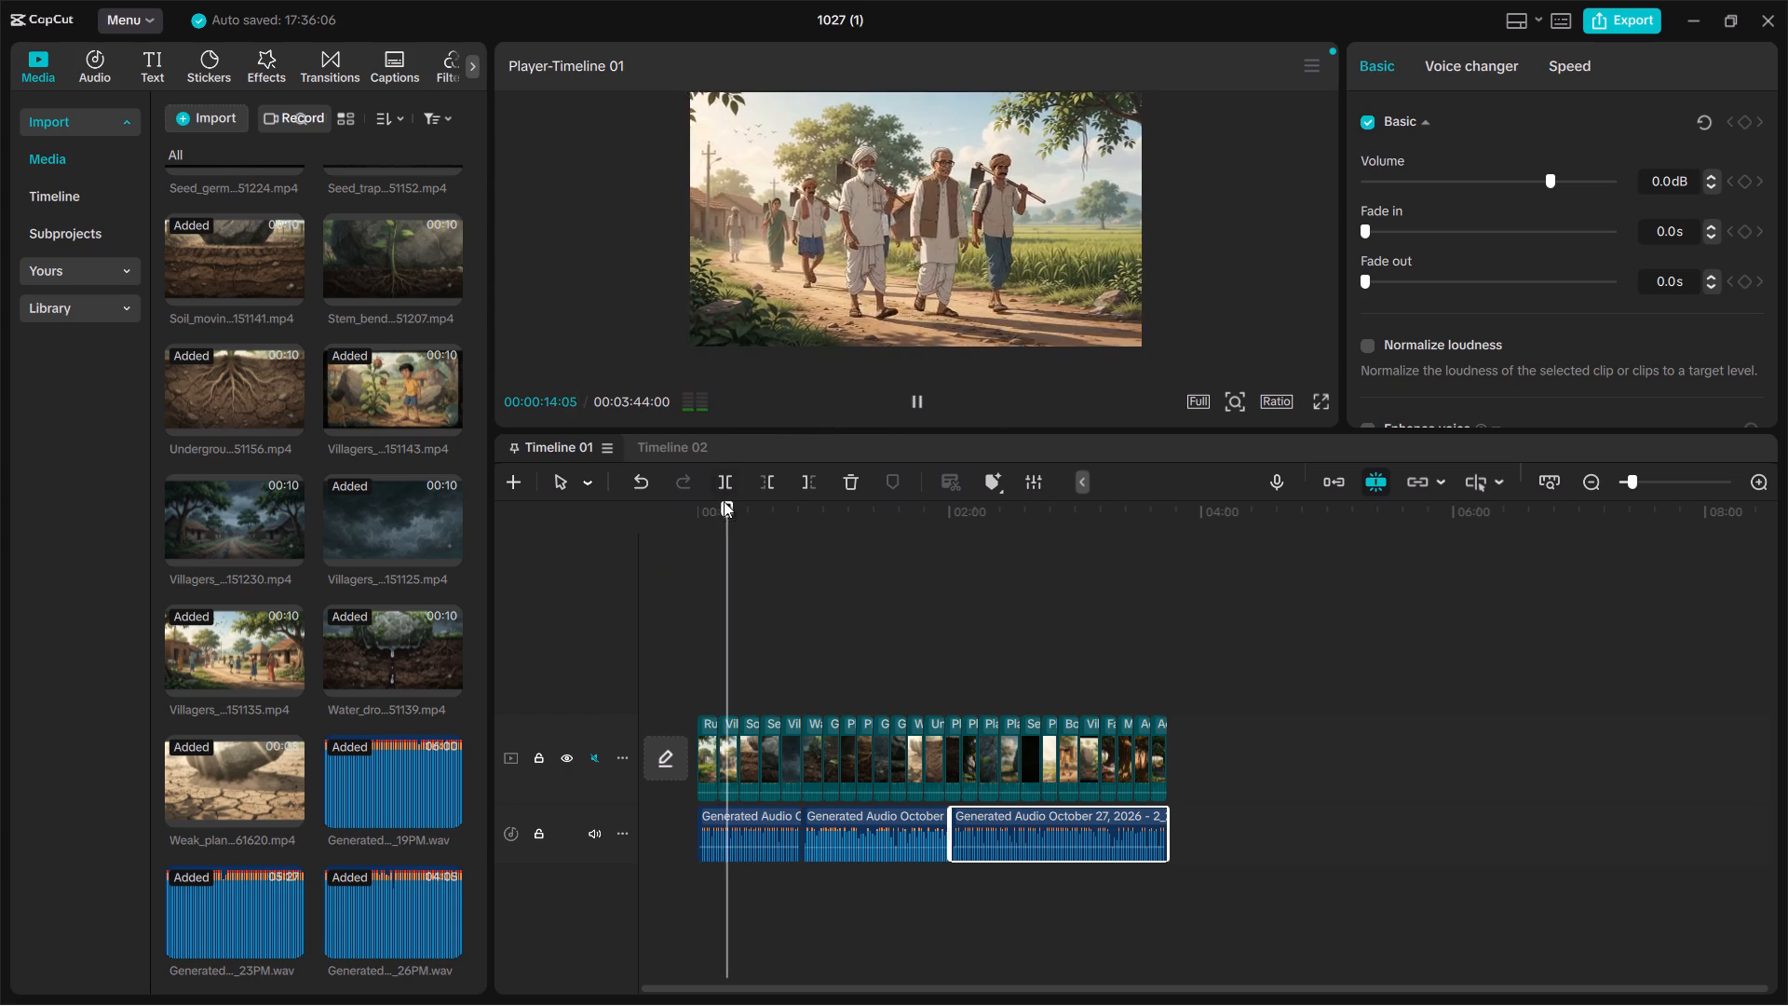
left_click_drag(726, 500, 1075, 539)
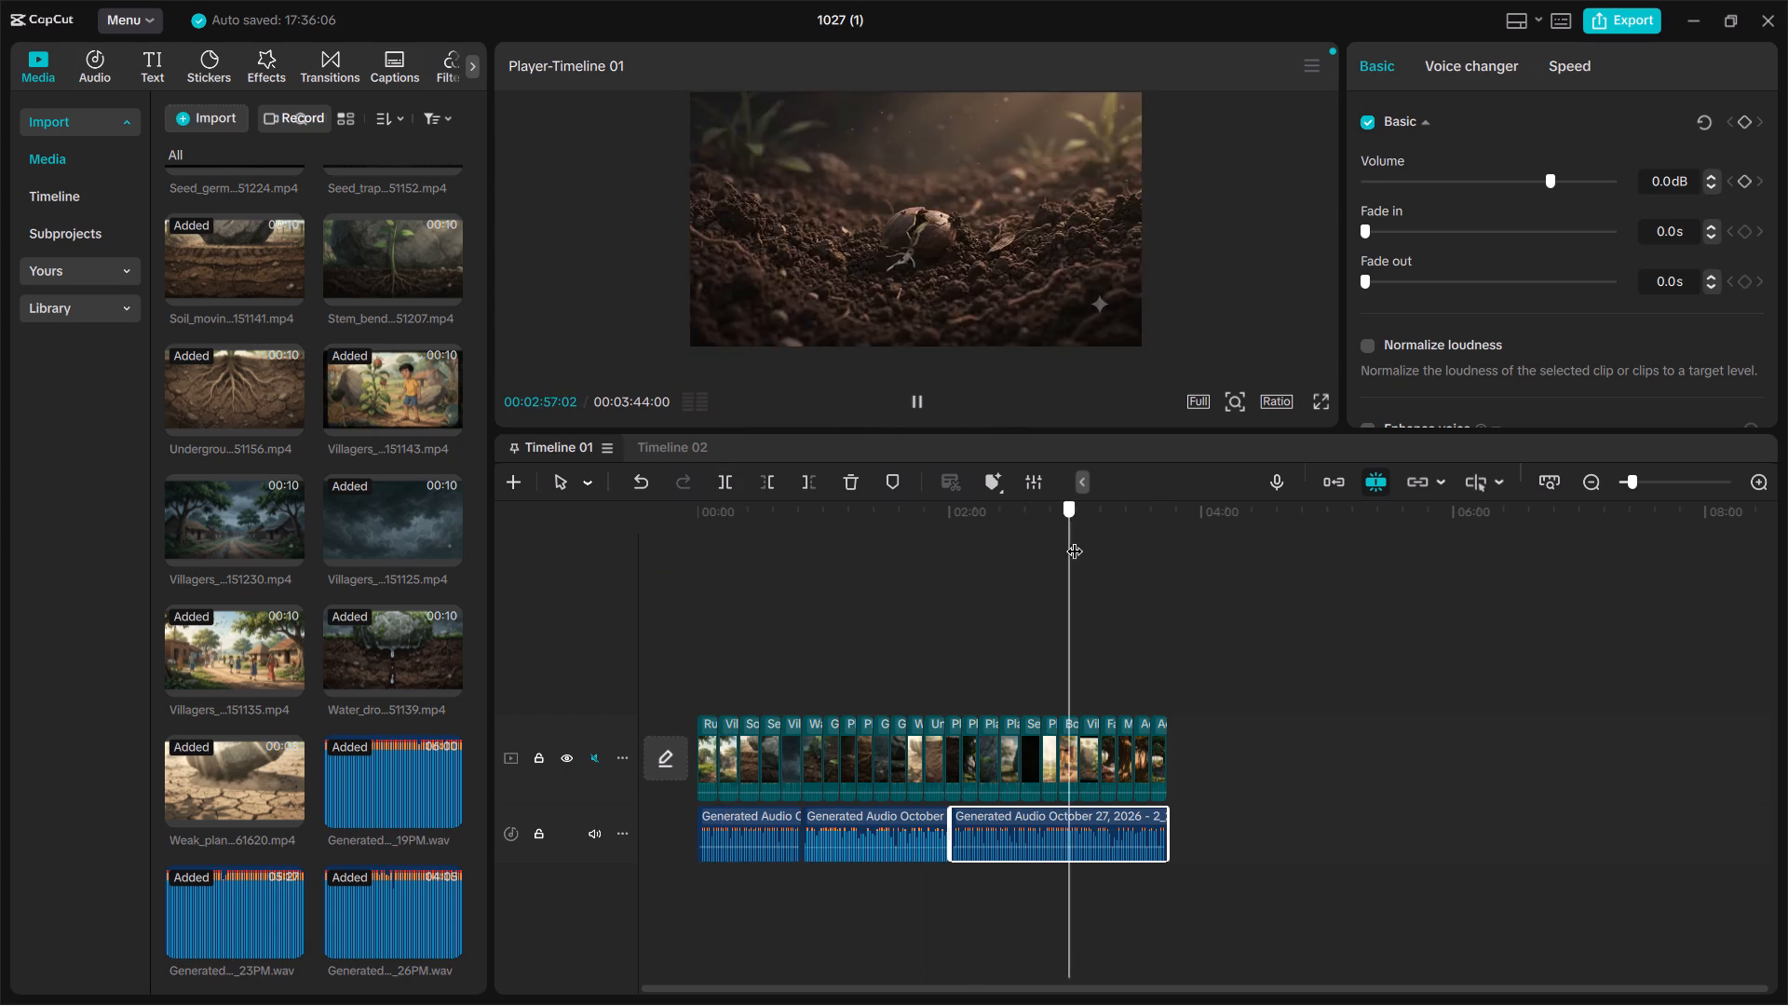
left_click_drag(1075, 539, 805, 542)
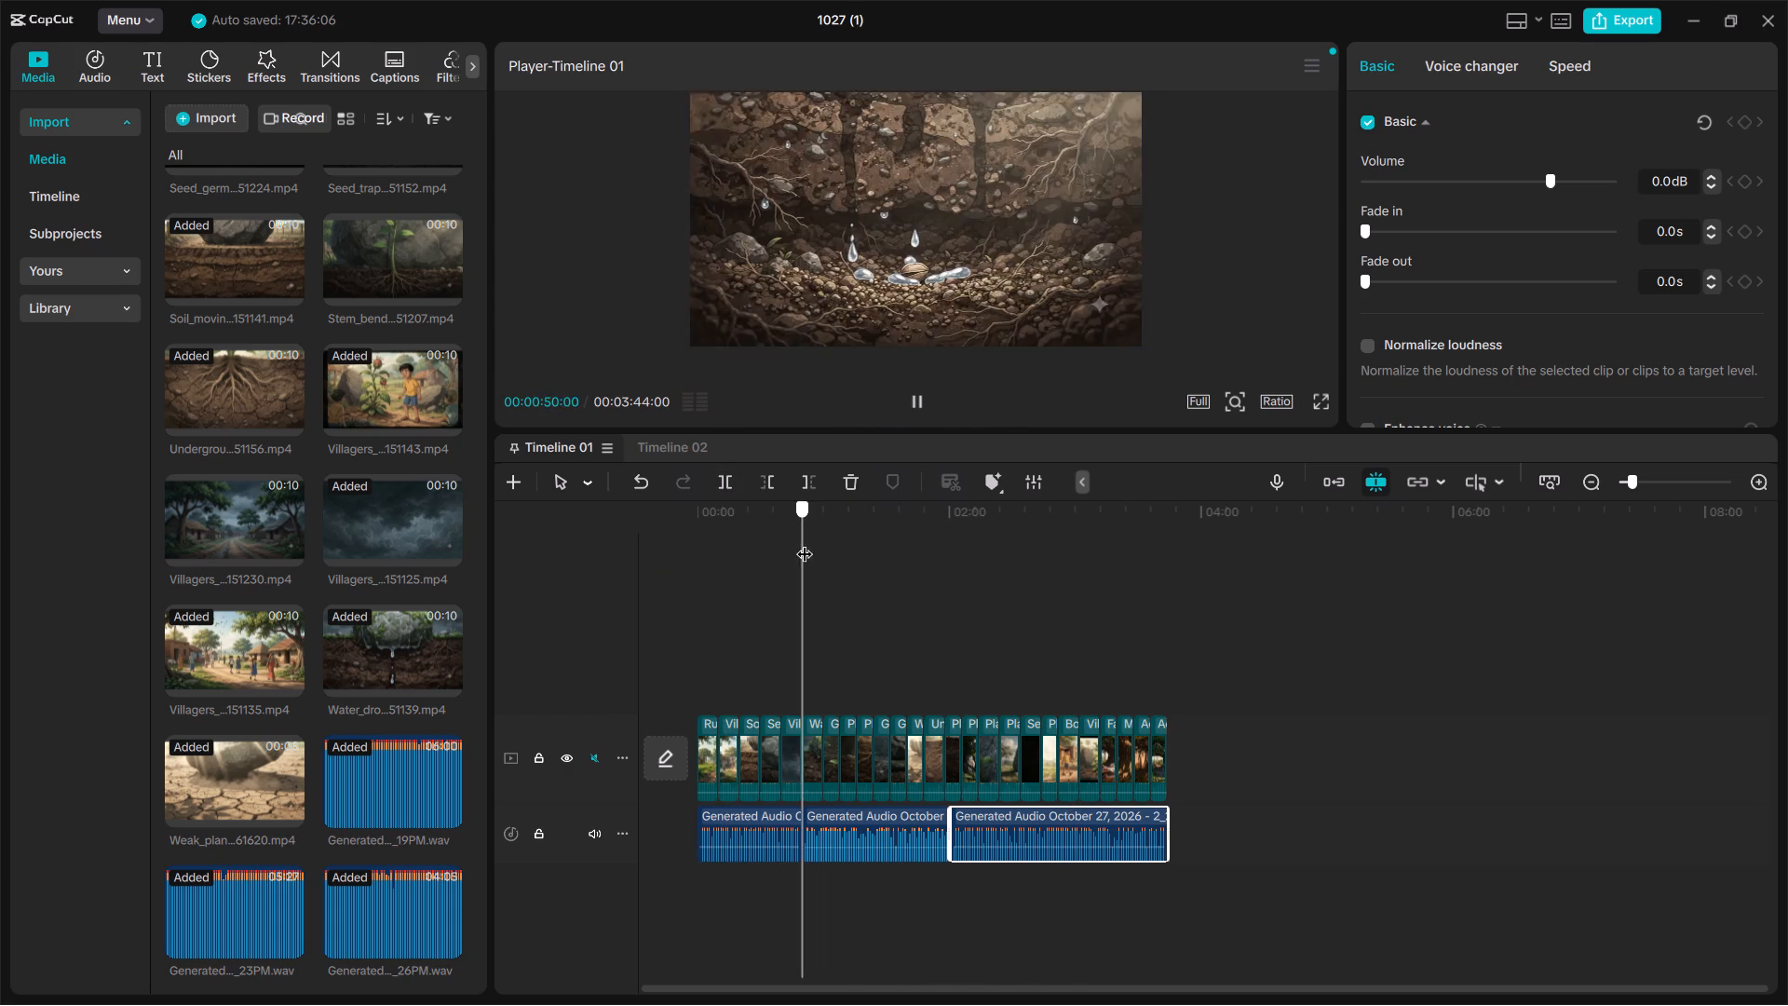
left_click_drag(805, 542, 791, 541)
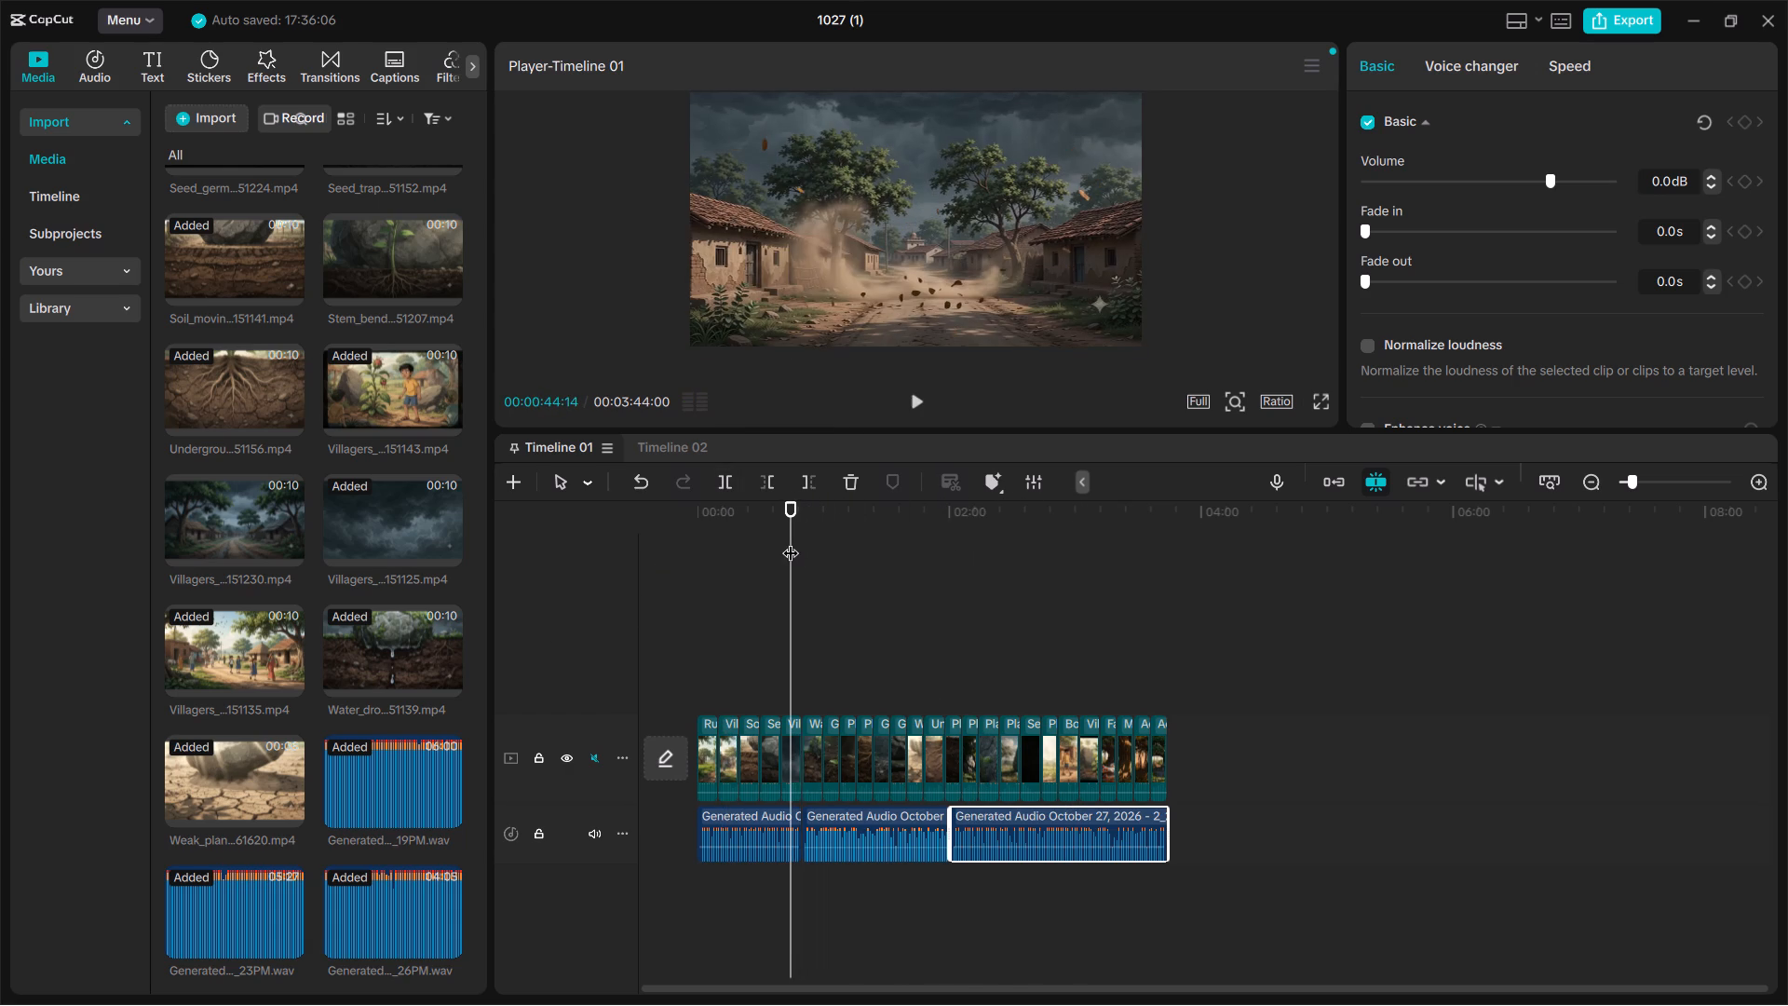
left_click(924, 402)
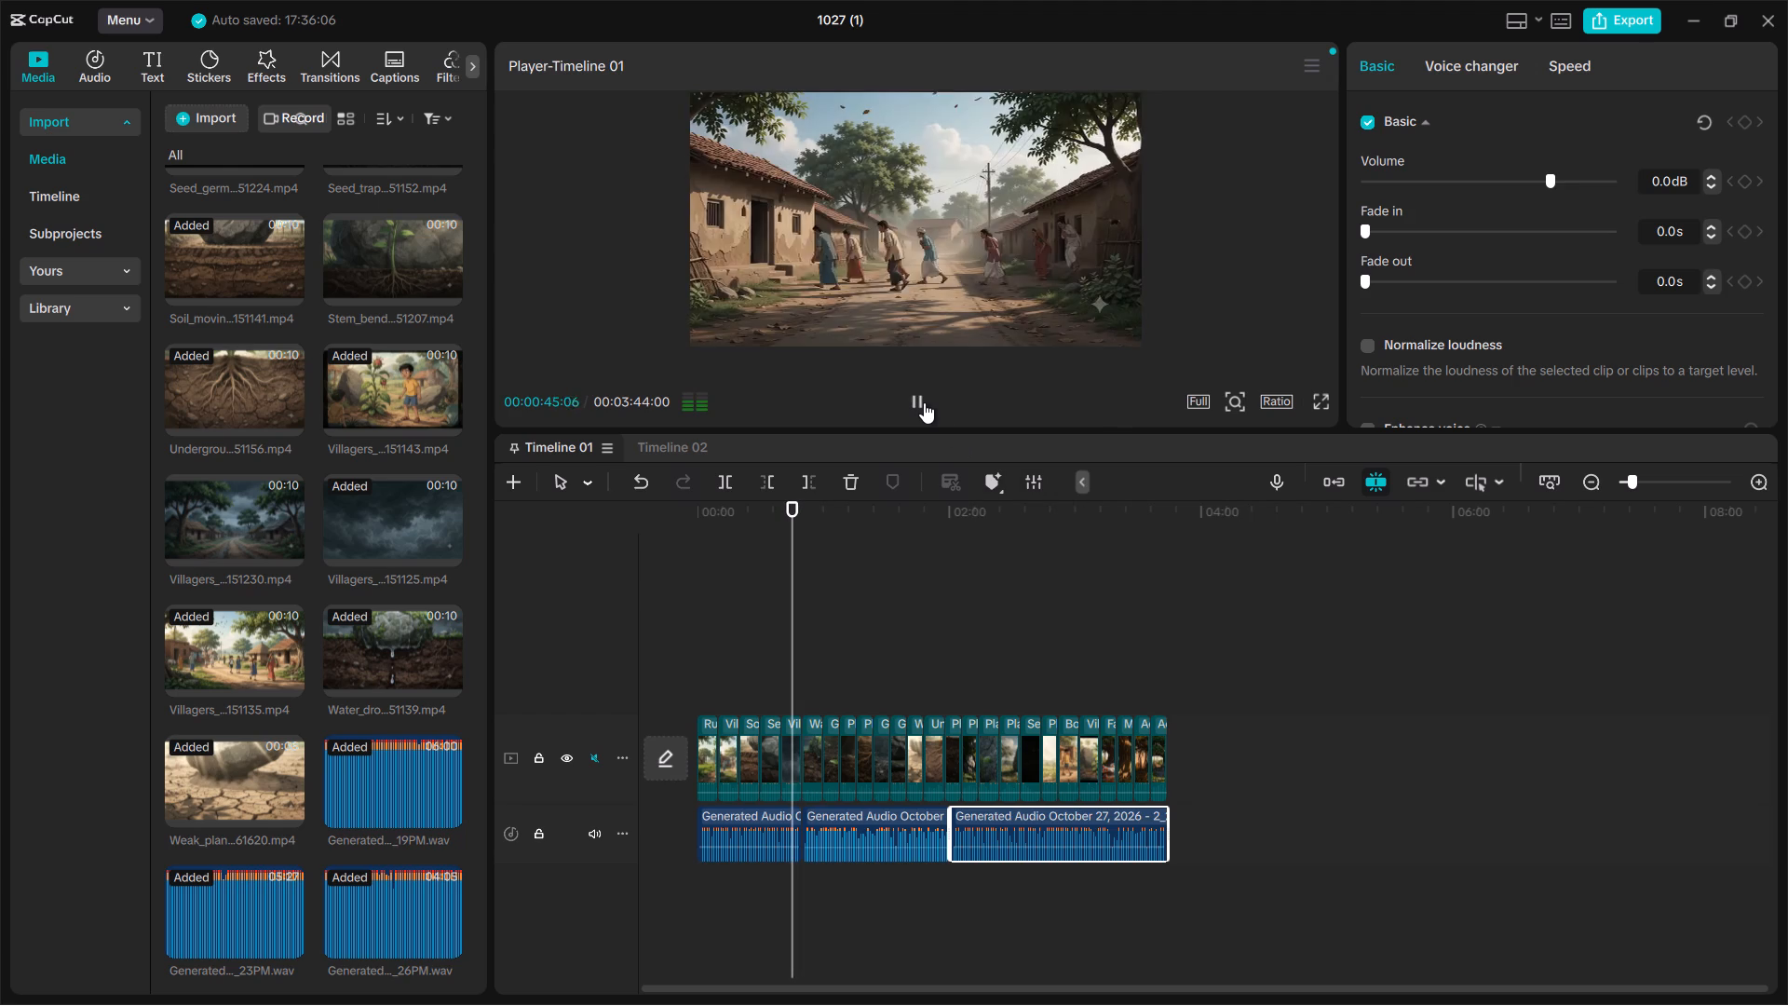
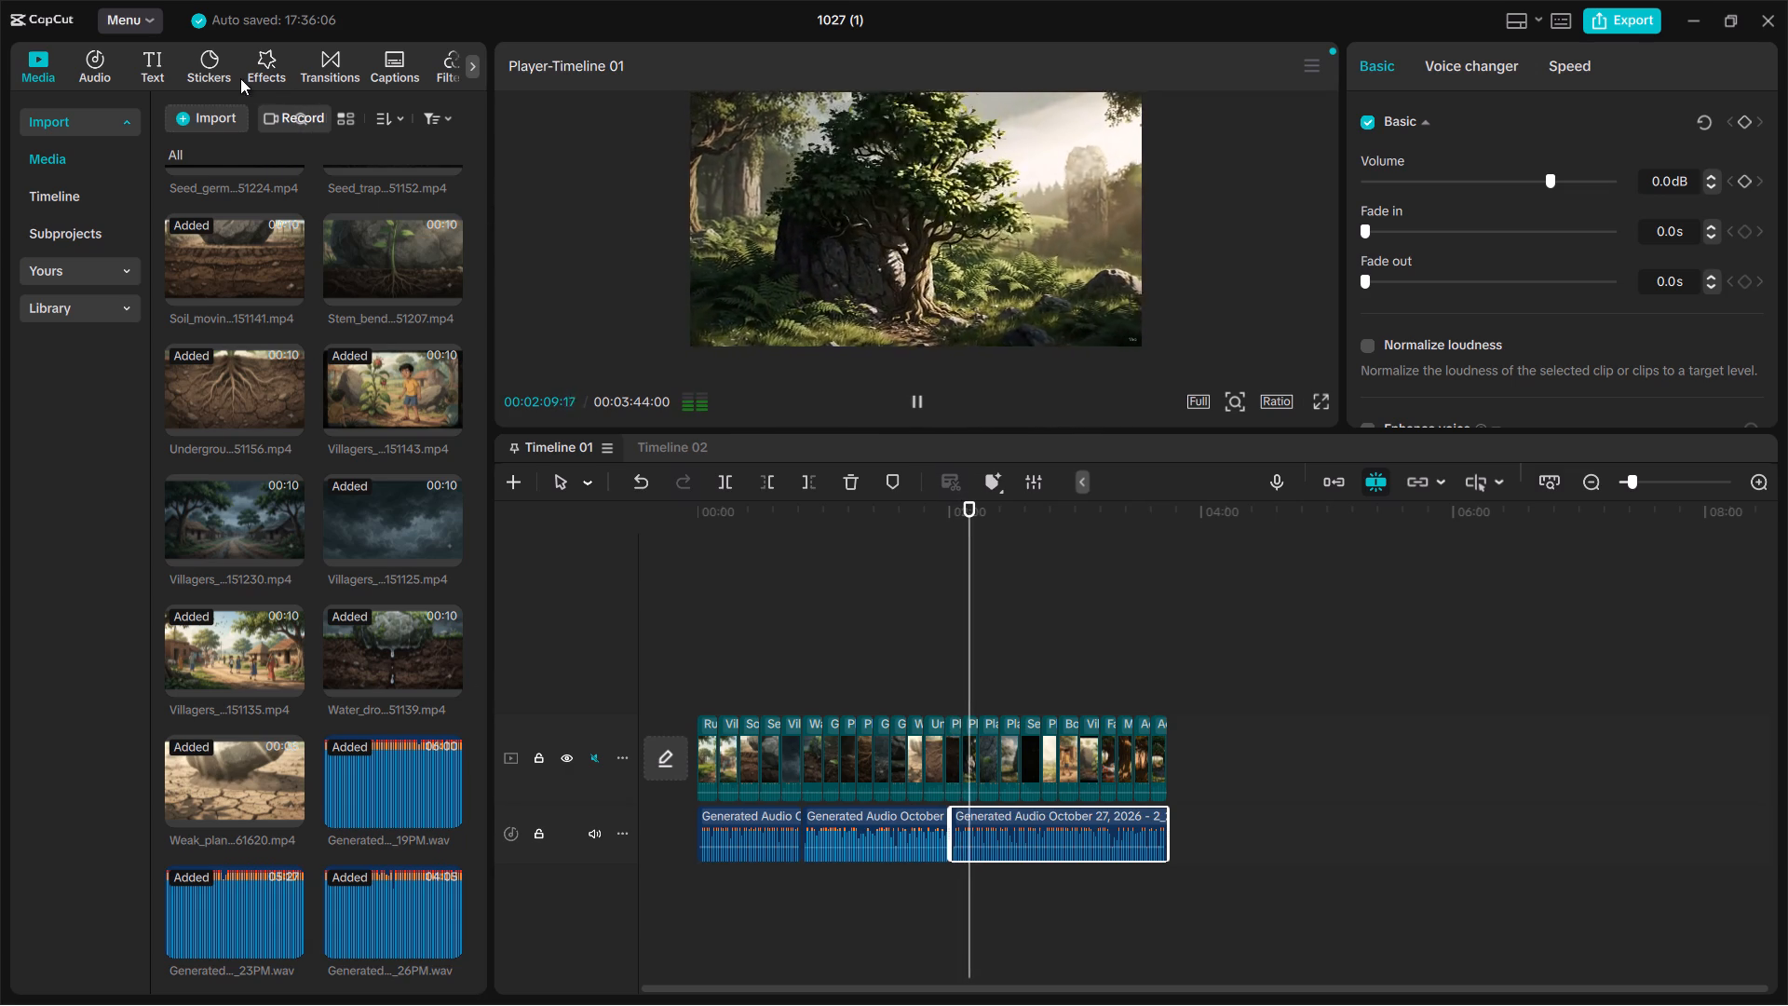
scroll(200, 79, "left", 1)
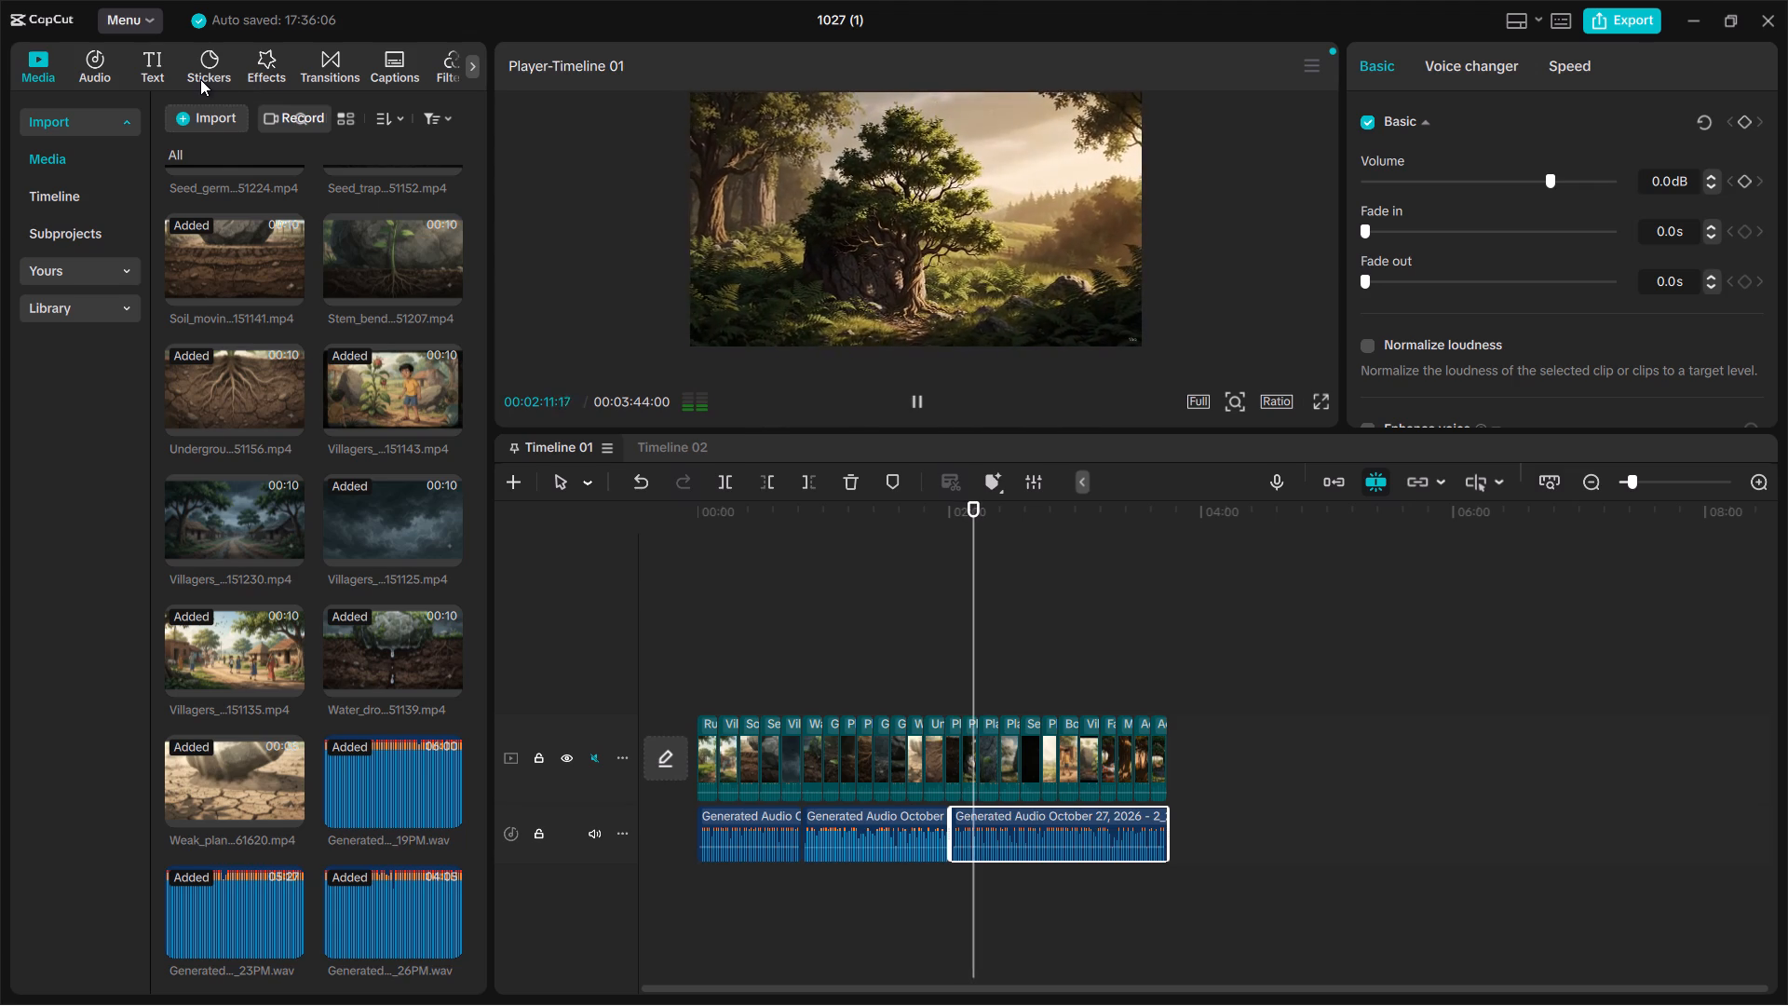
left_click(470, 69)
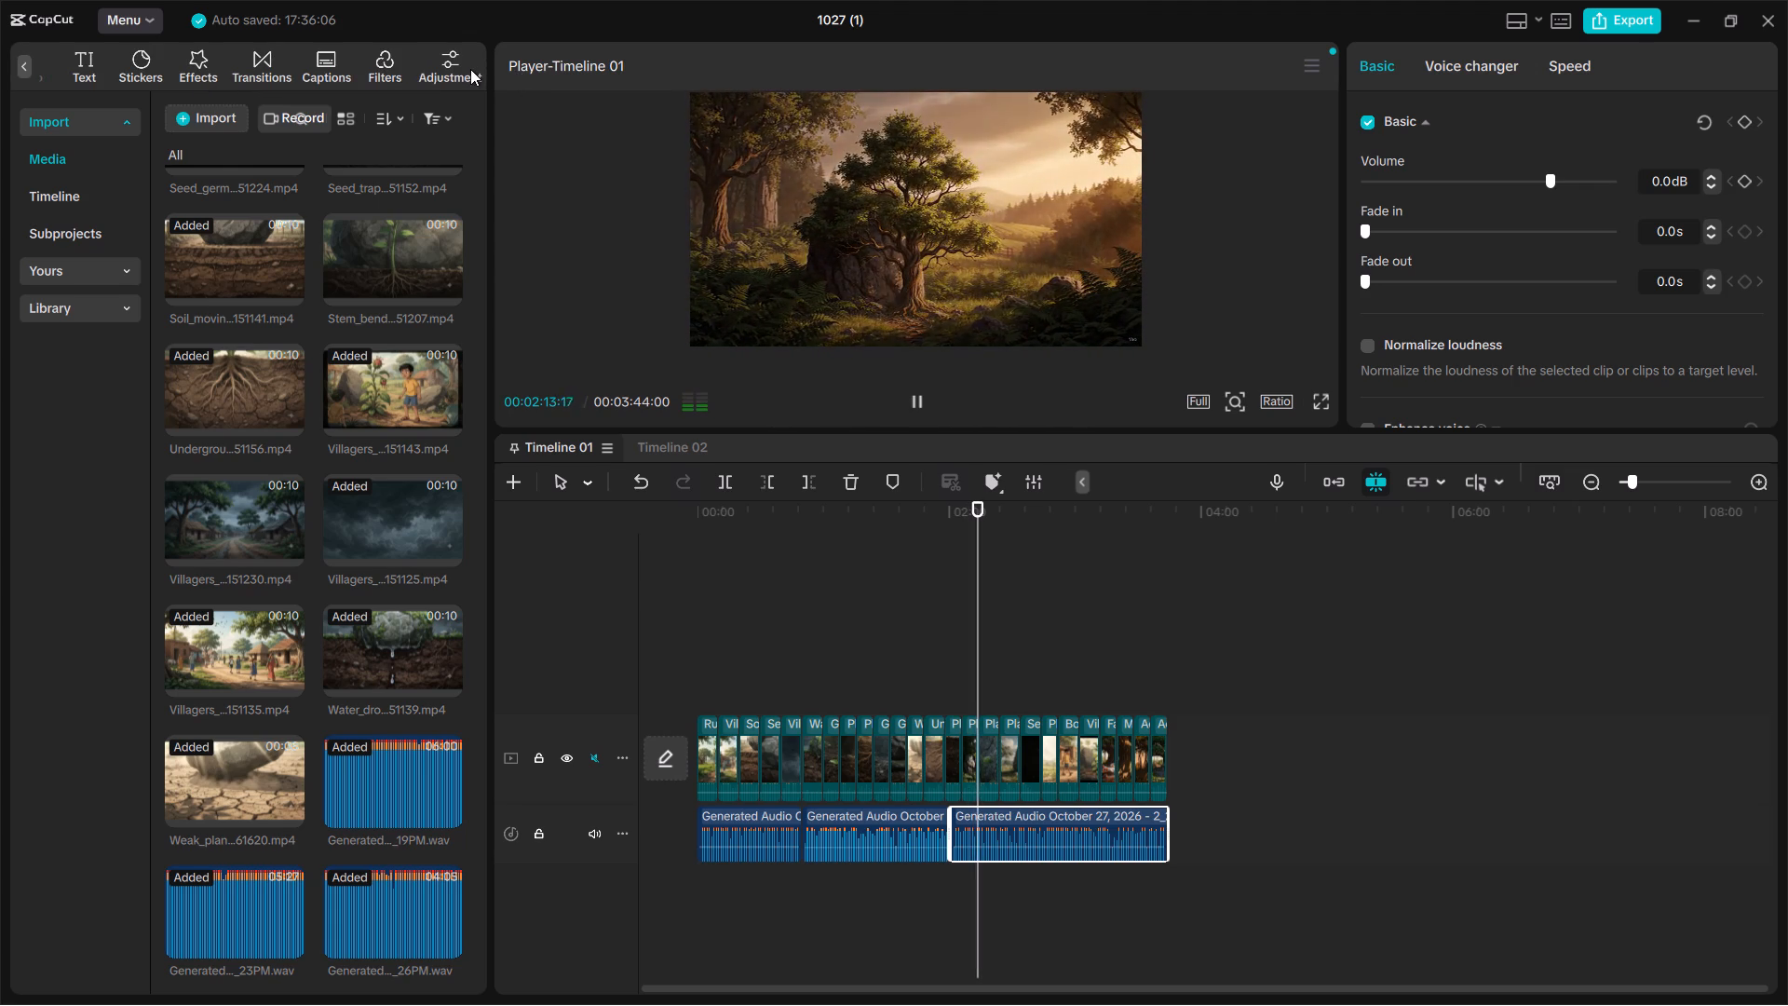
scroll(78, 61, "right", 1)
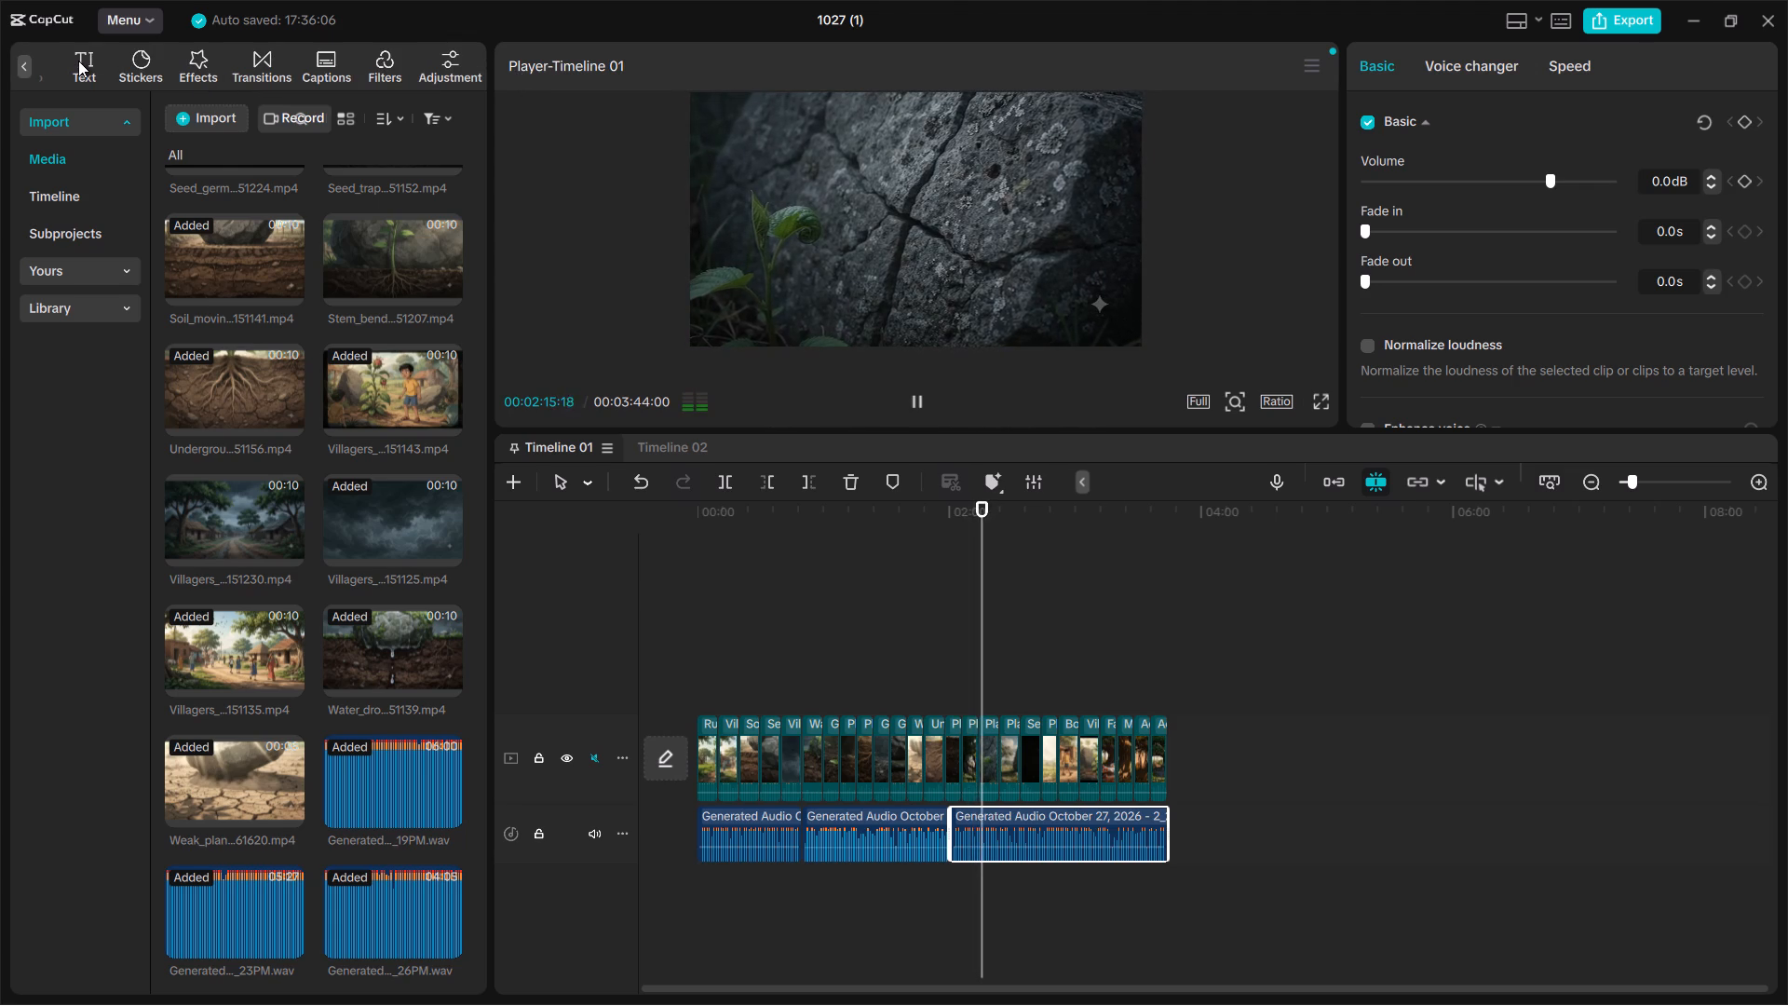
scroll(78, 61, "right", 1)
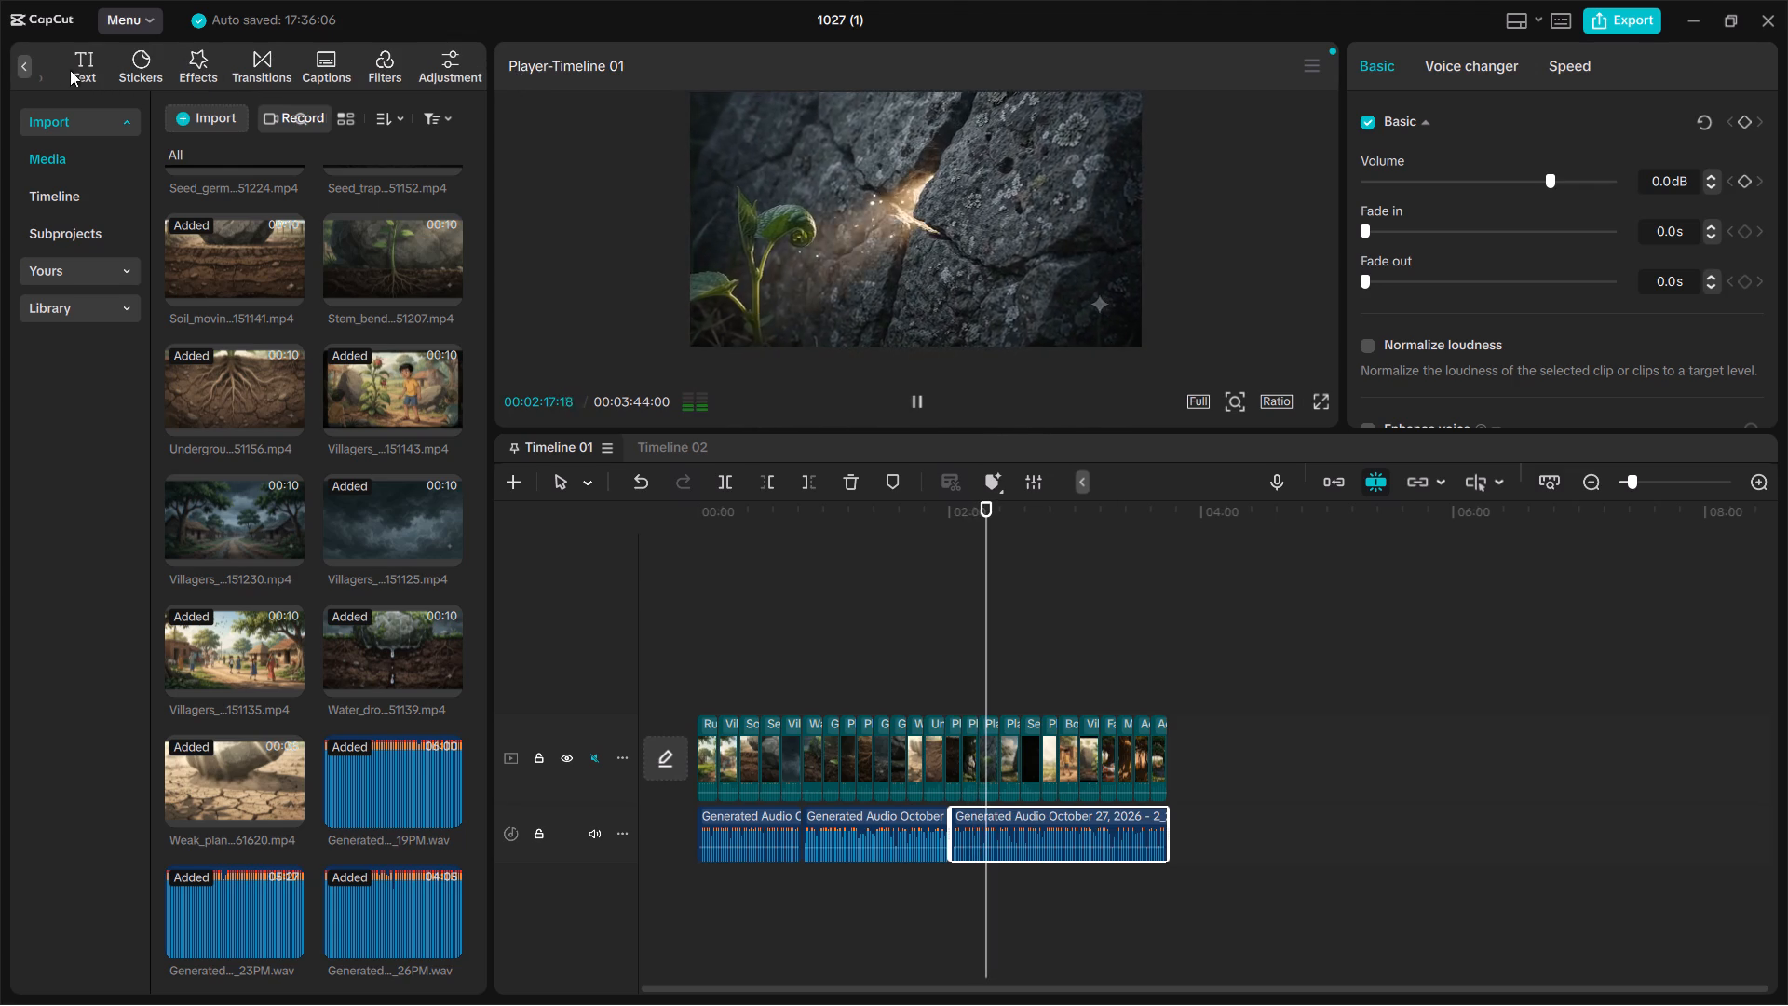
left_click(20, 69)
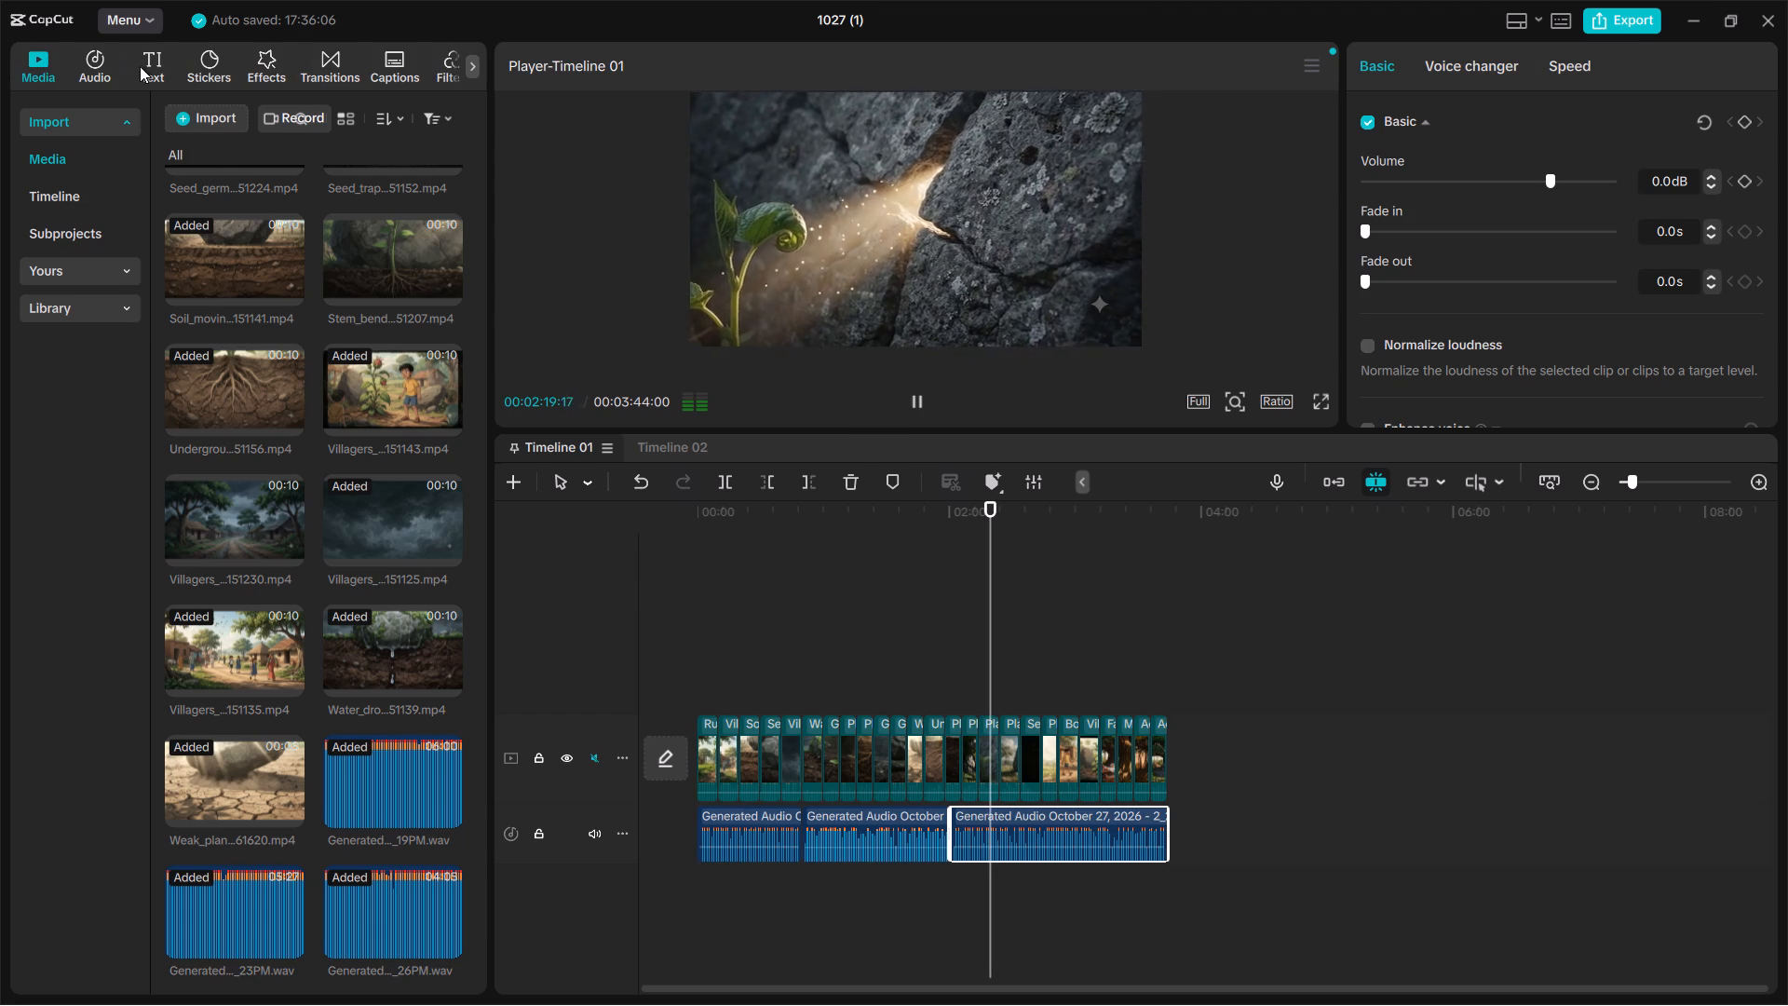
Open the audio library's music section, pause the timeline playback and reload the song list.
left_click(105, 70)
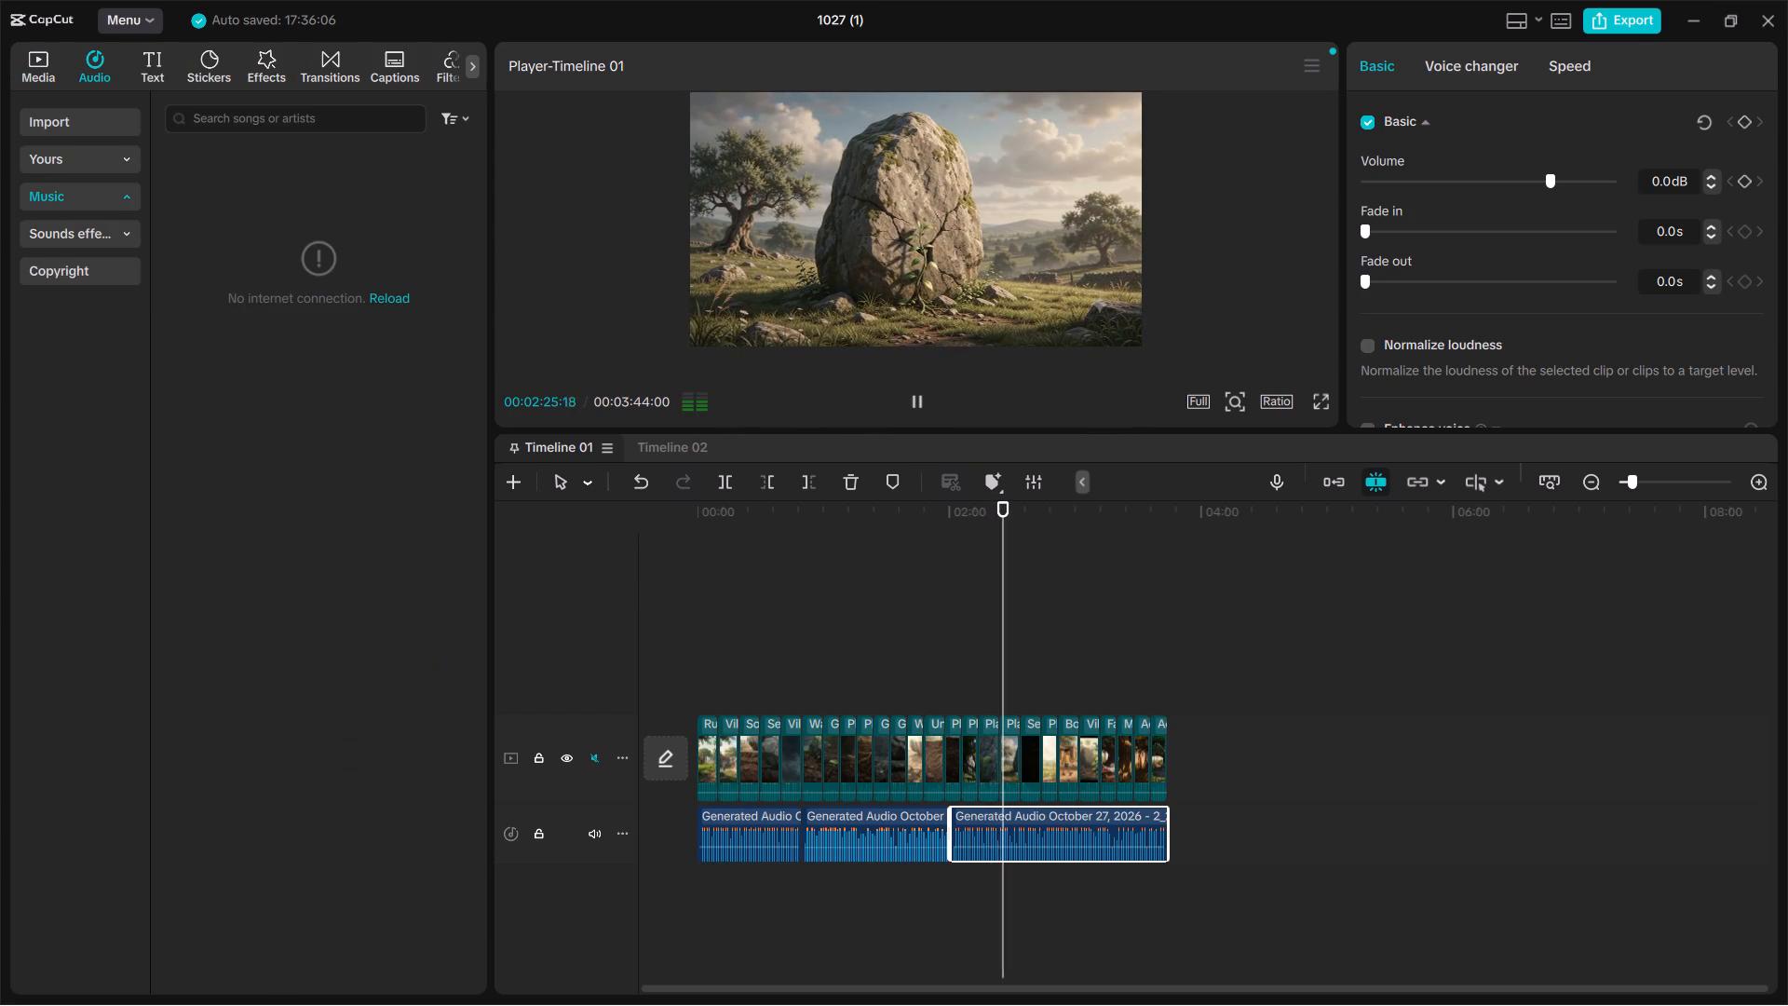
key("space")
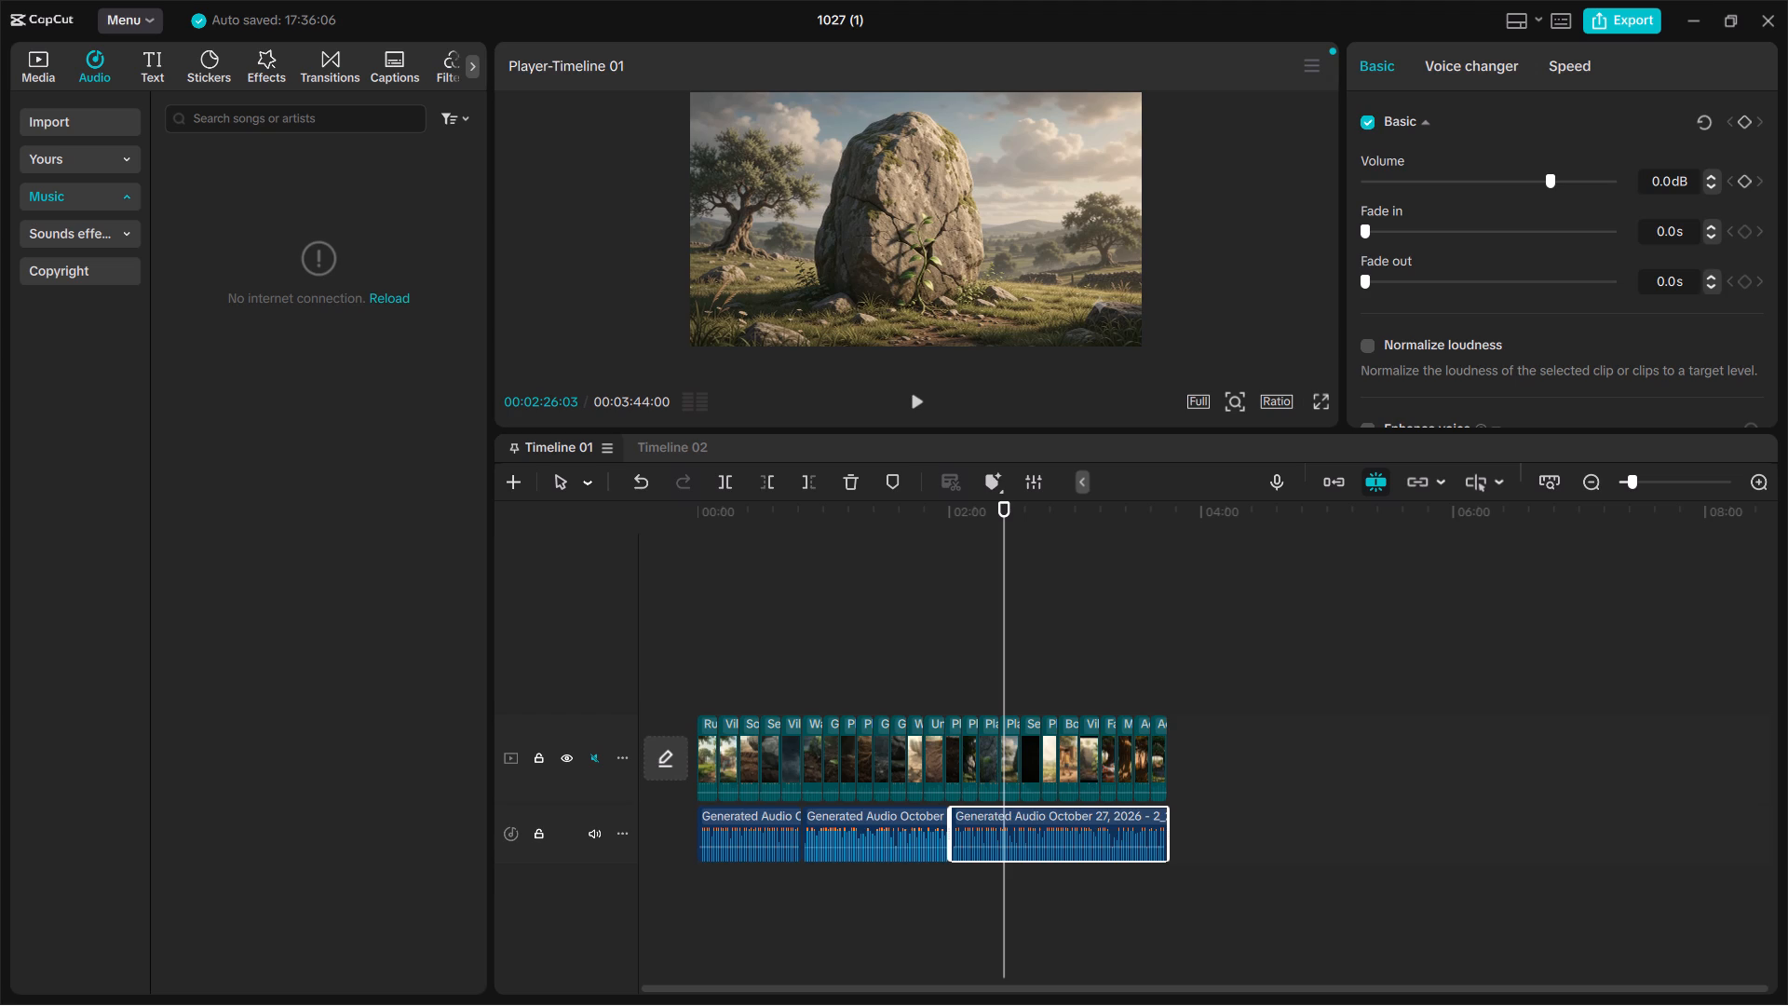
left_click(397, 294)
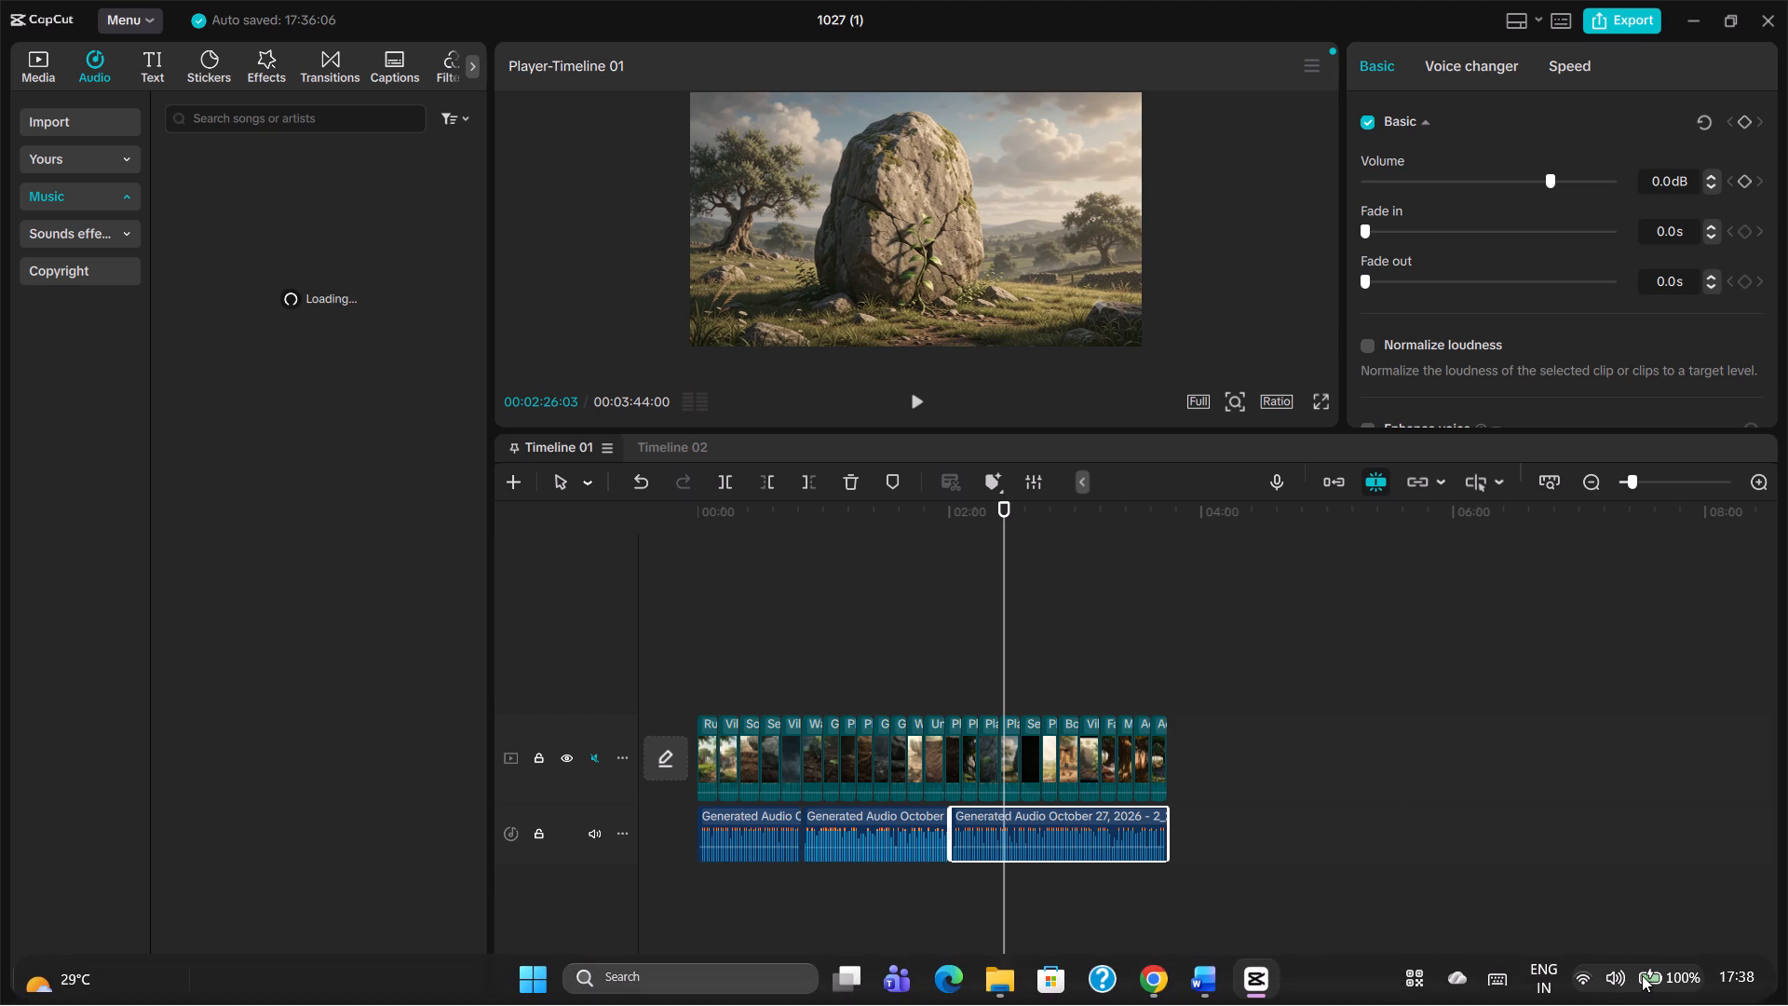
Switch the computer's Wi-Fi connection to the realme 9i 5g network.
left_click(1642, 975)
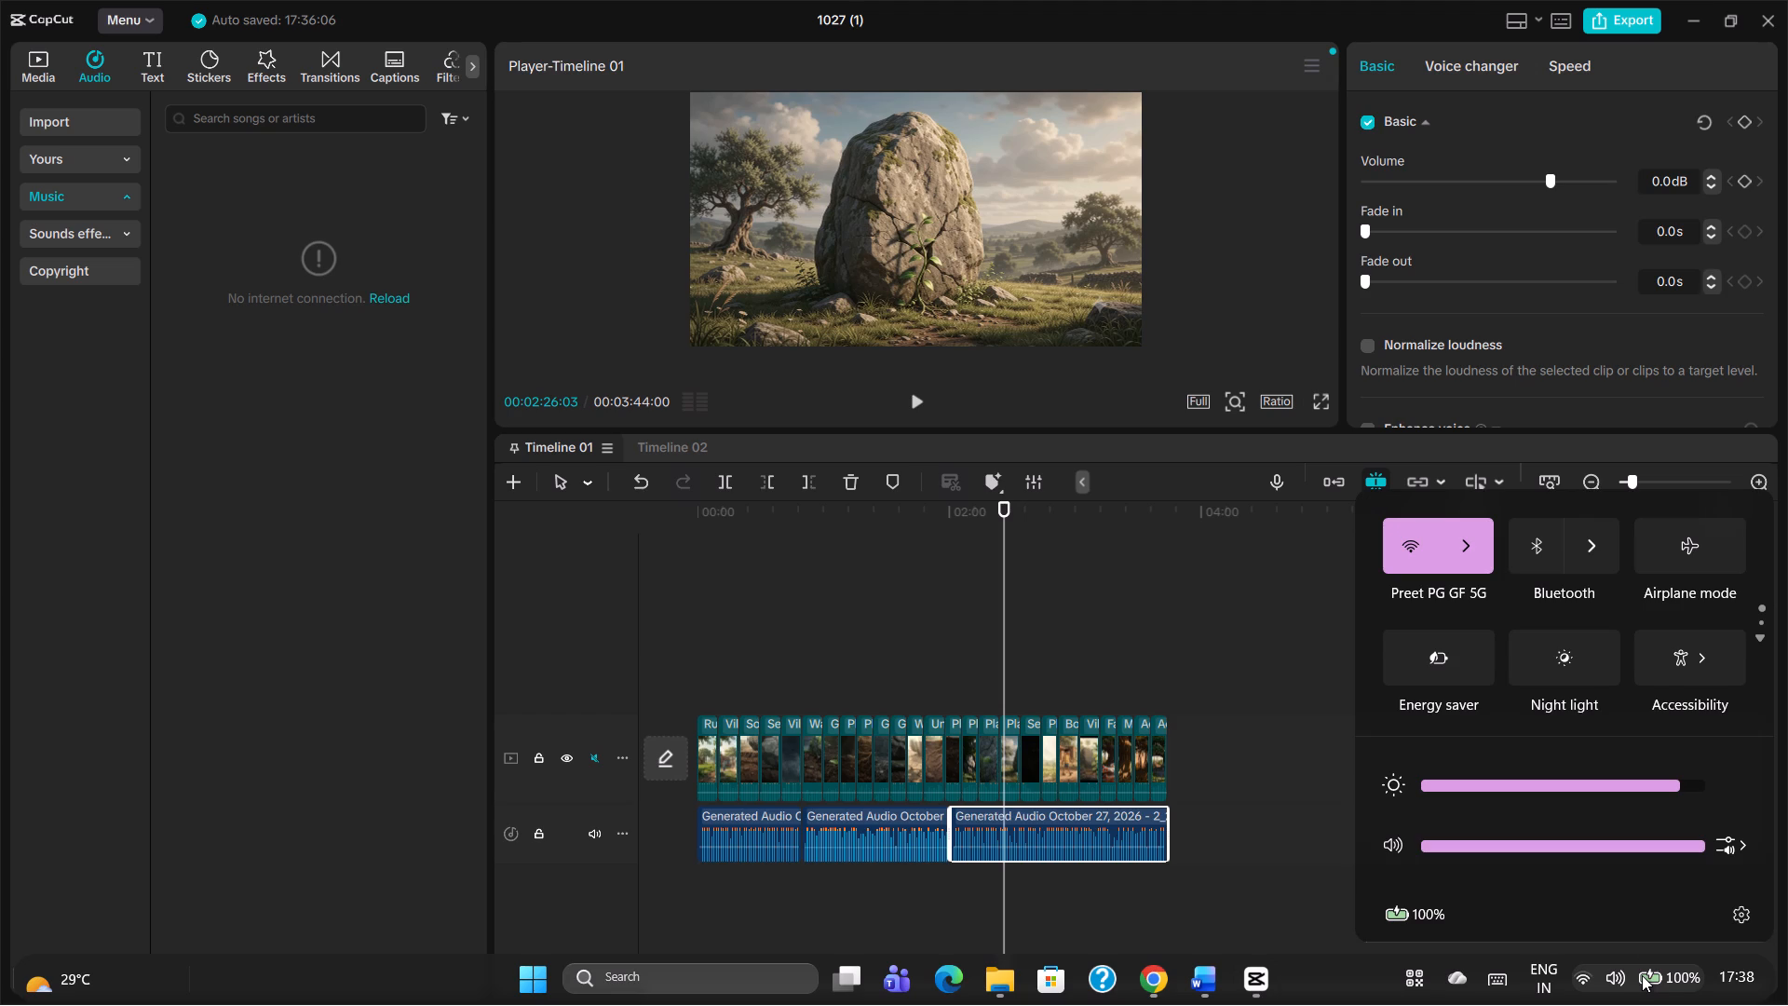
left_click(1462, 564)
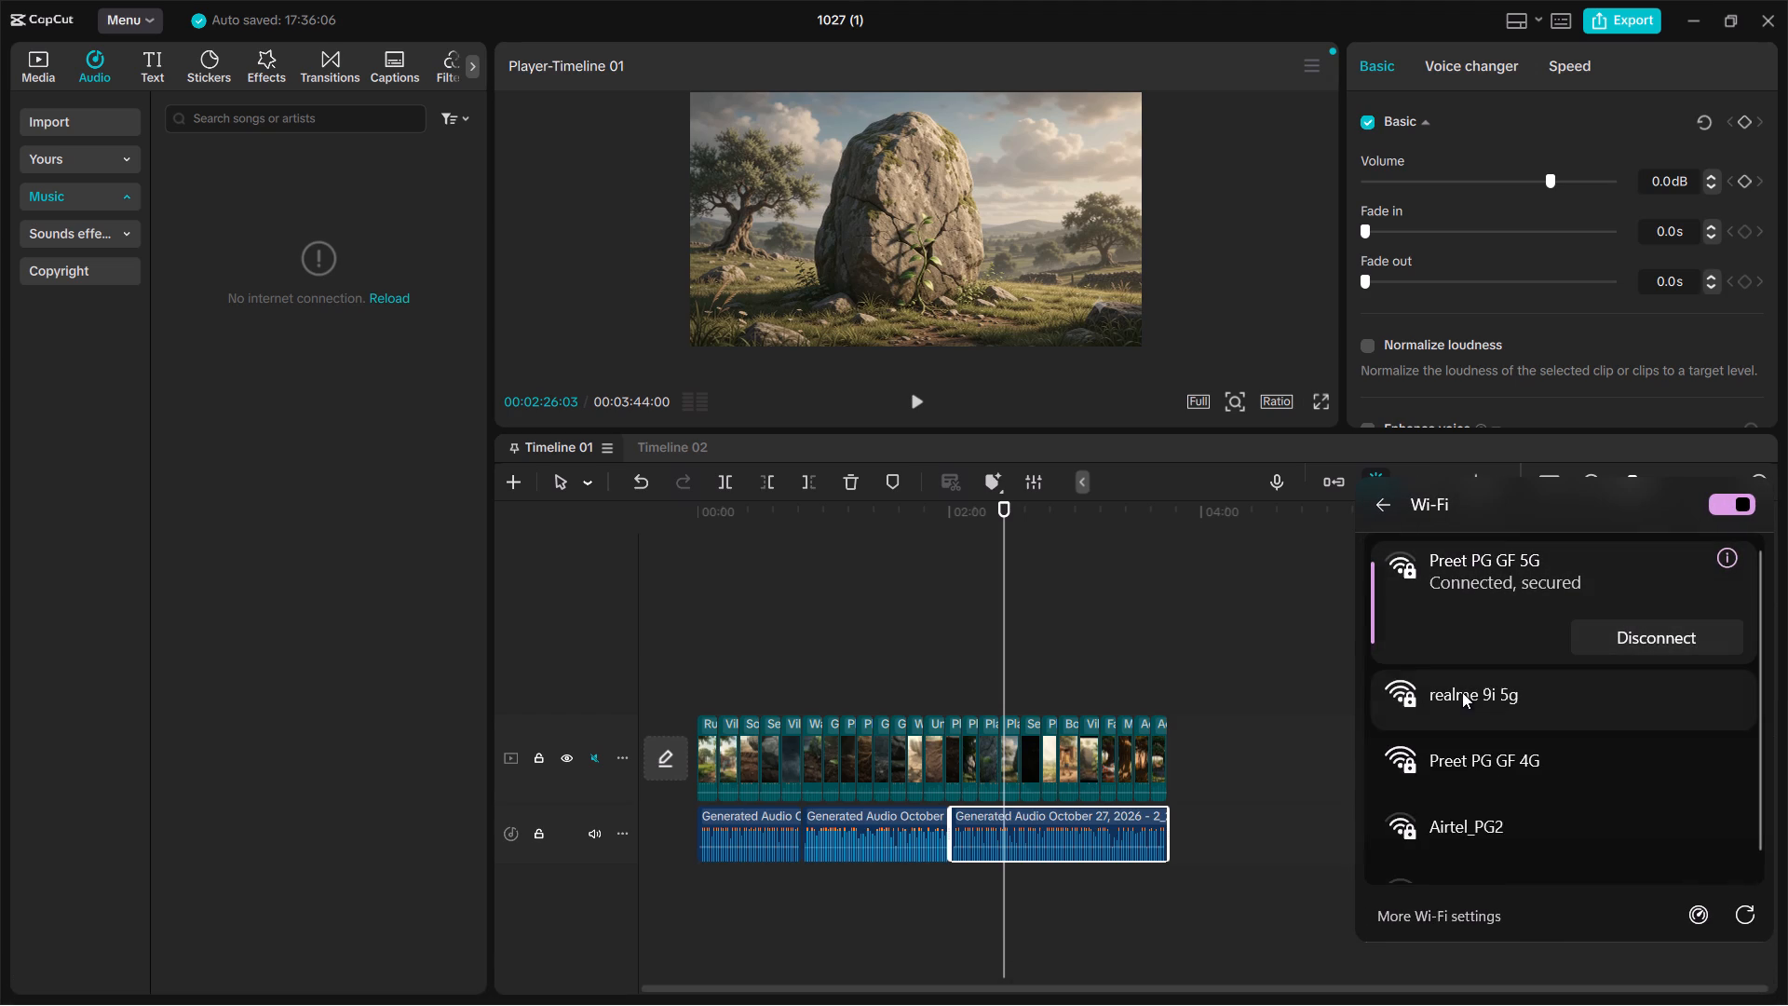
left_click(1462, 692)
left_click(1633, 741)
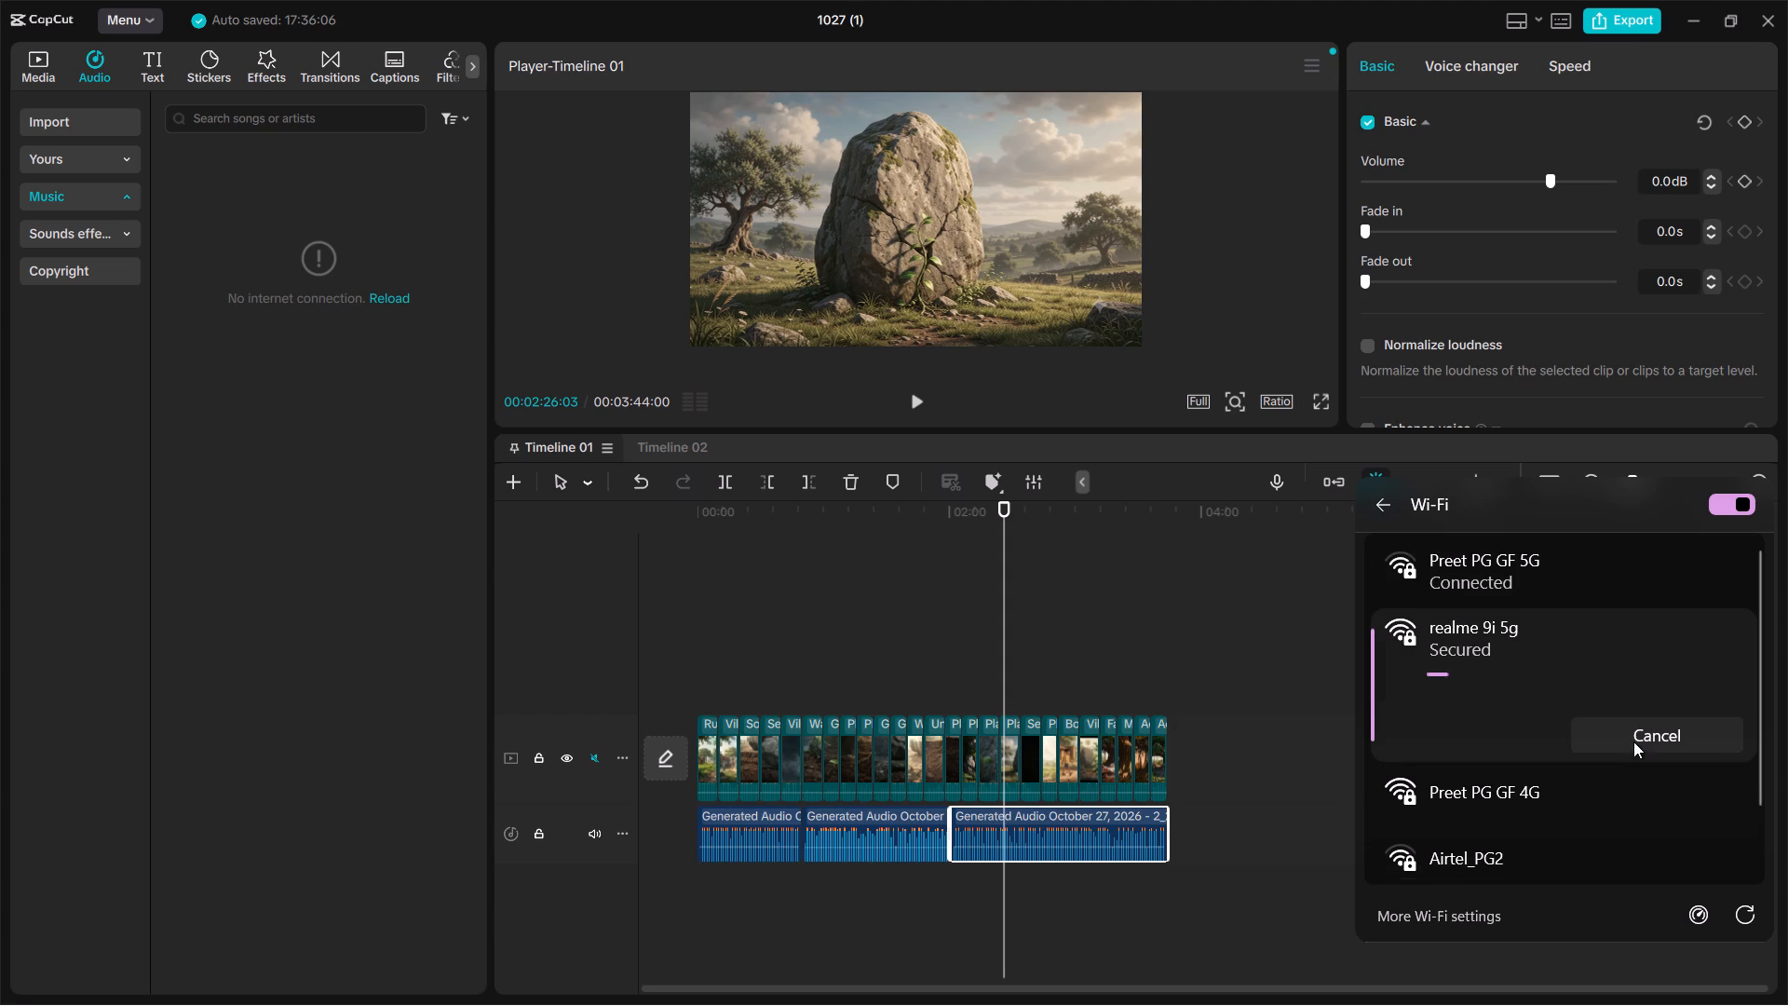
left_click(277, 703)
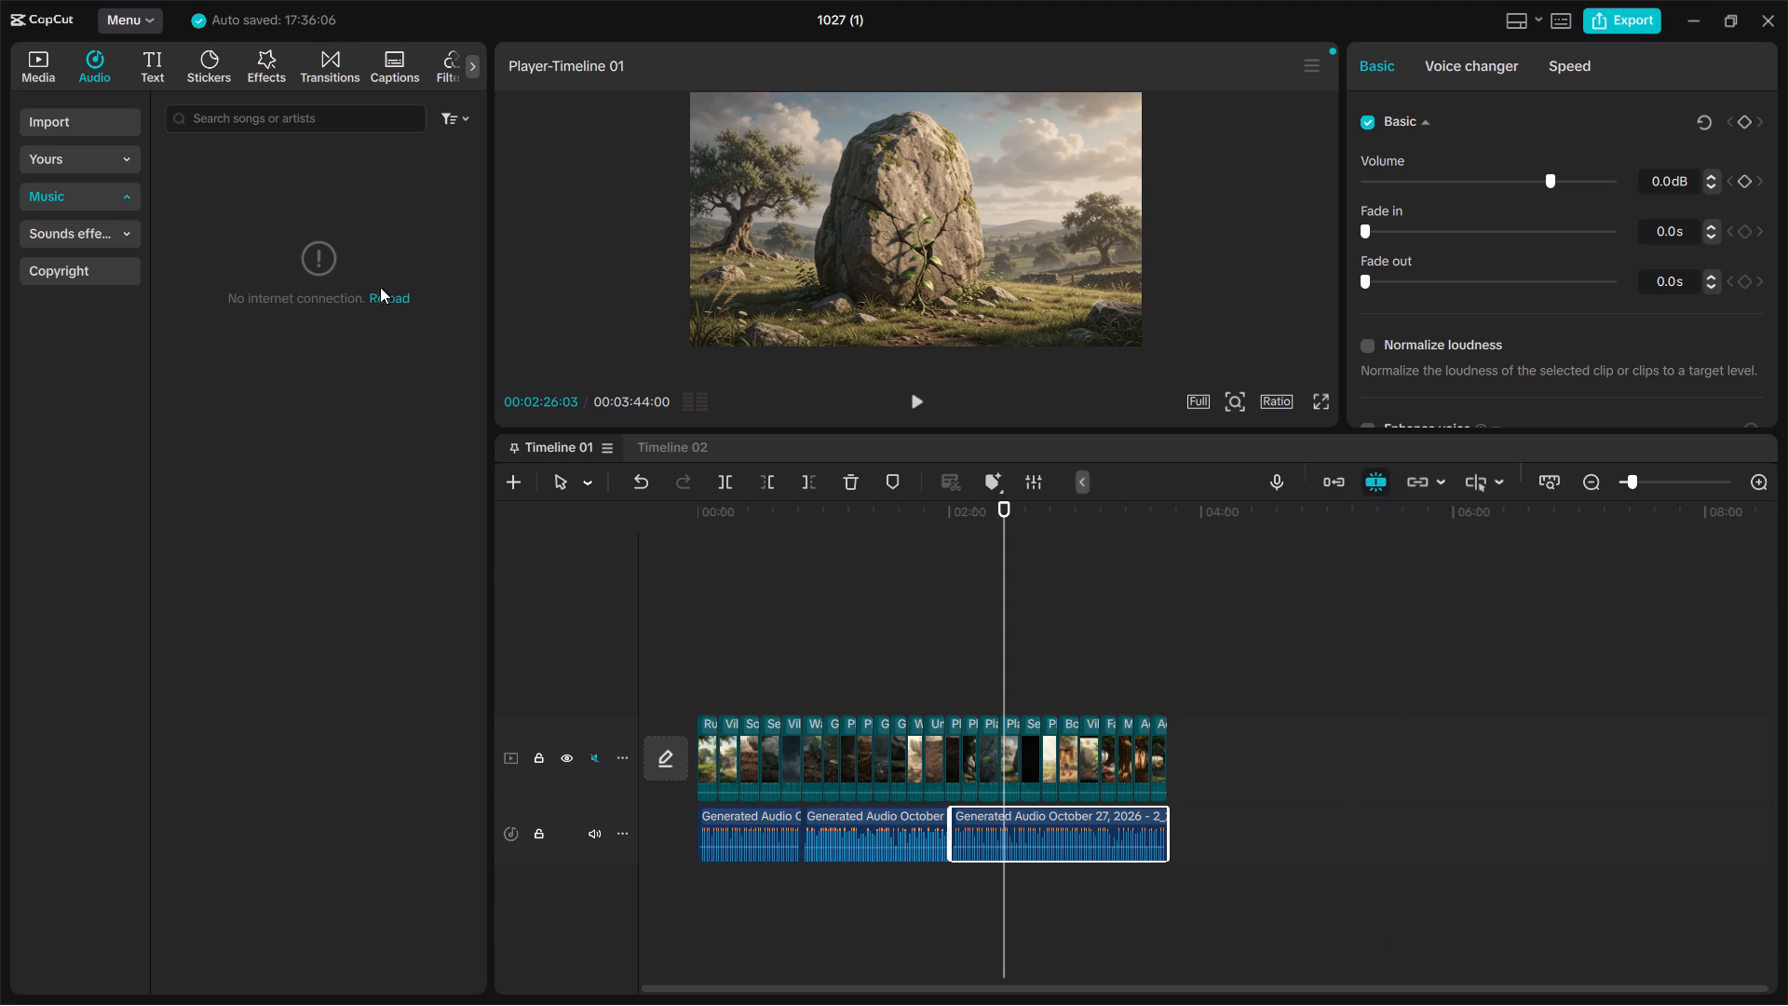
Retry loading the music library over the new connection and check its filter options.
left_click(382, 300)
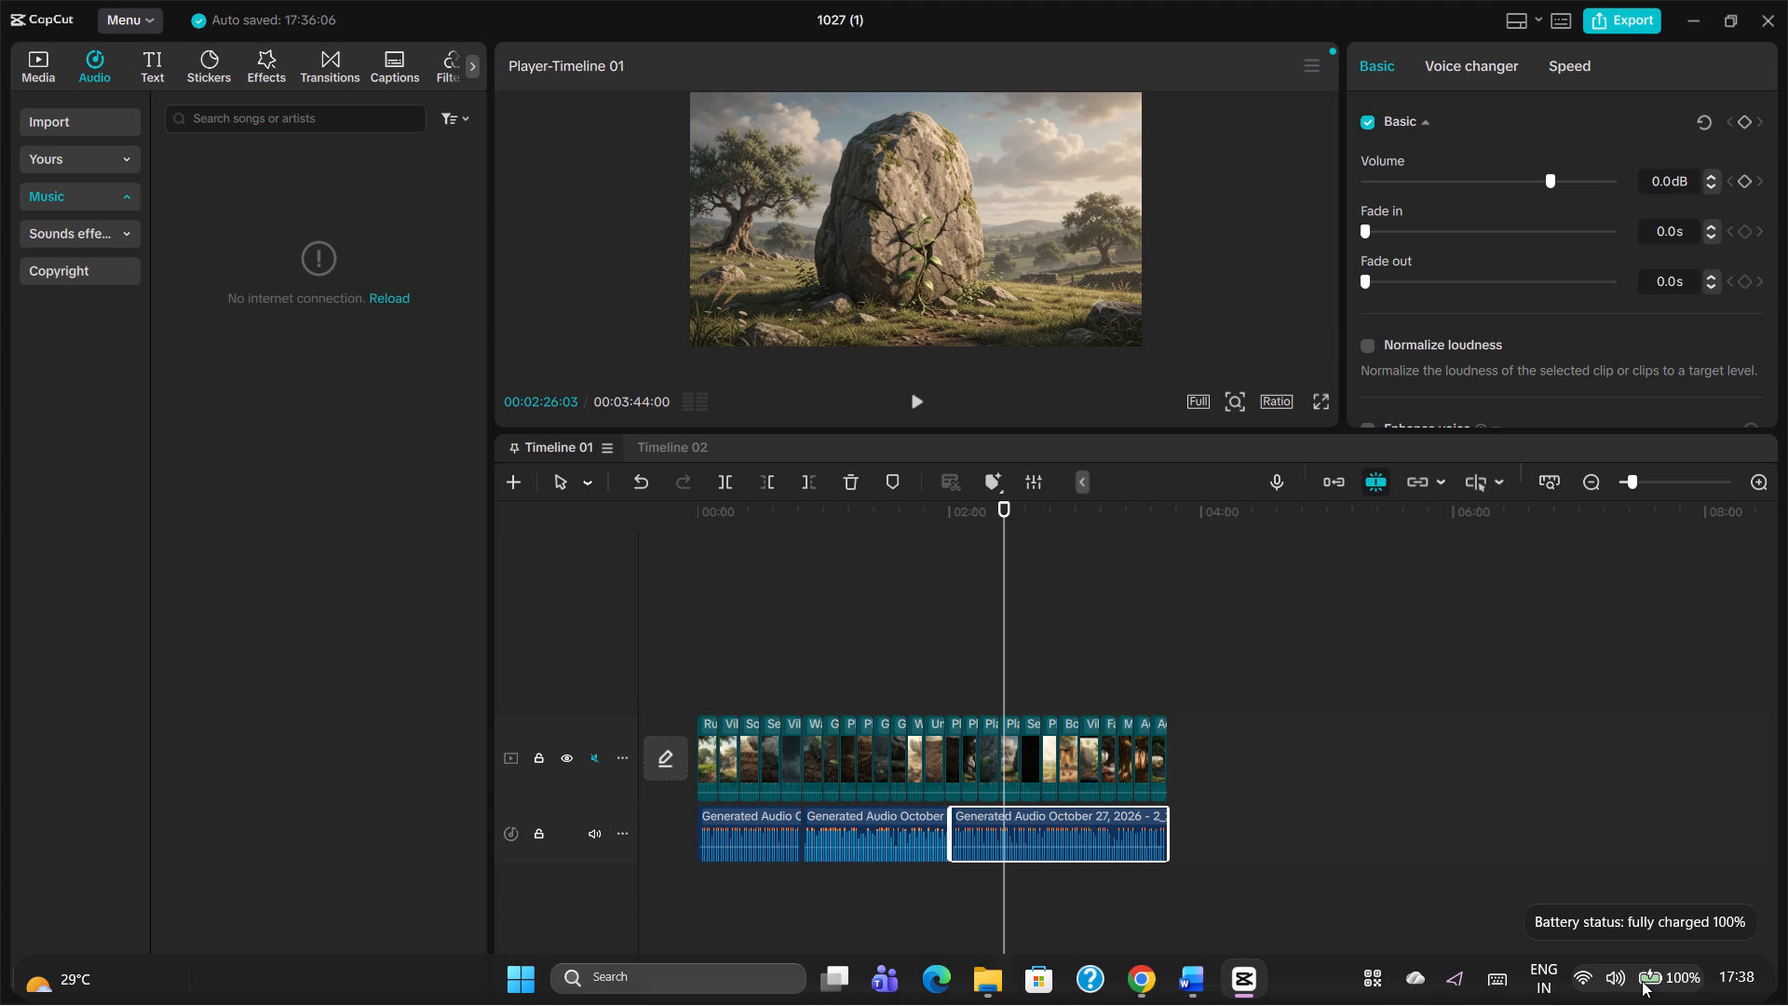
left_click(349, 444)
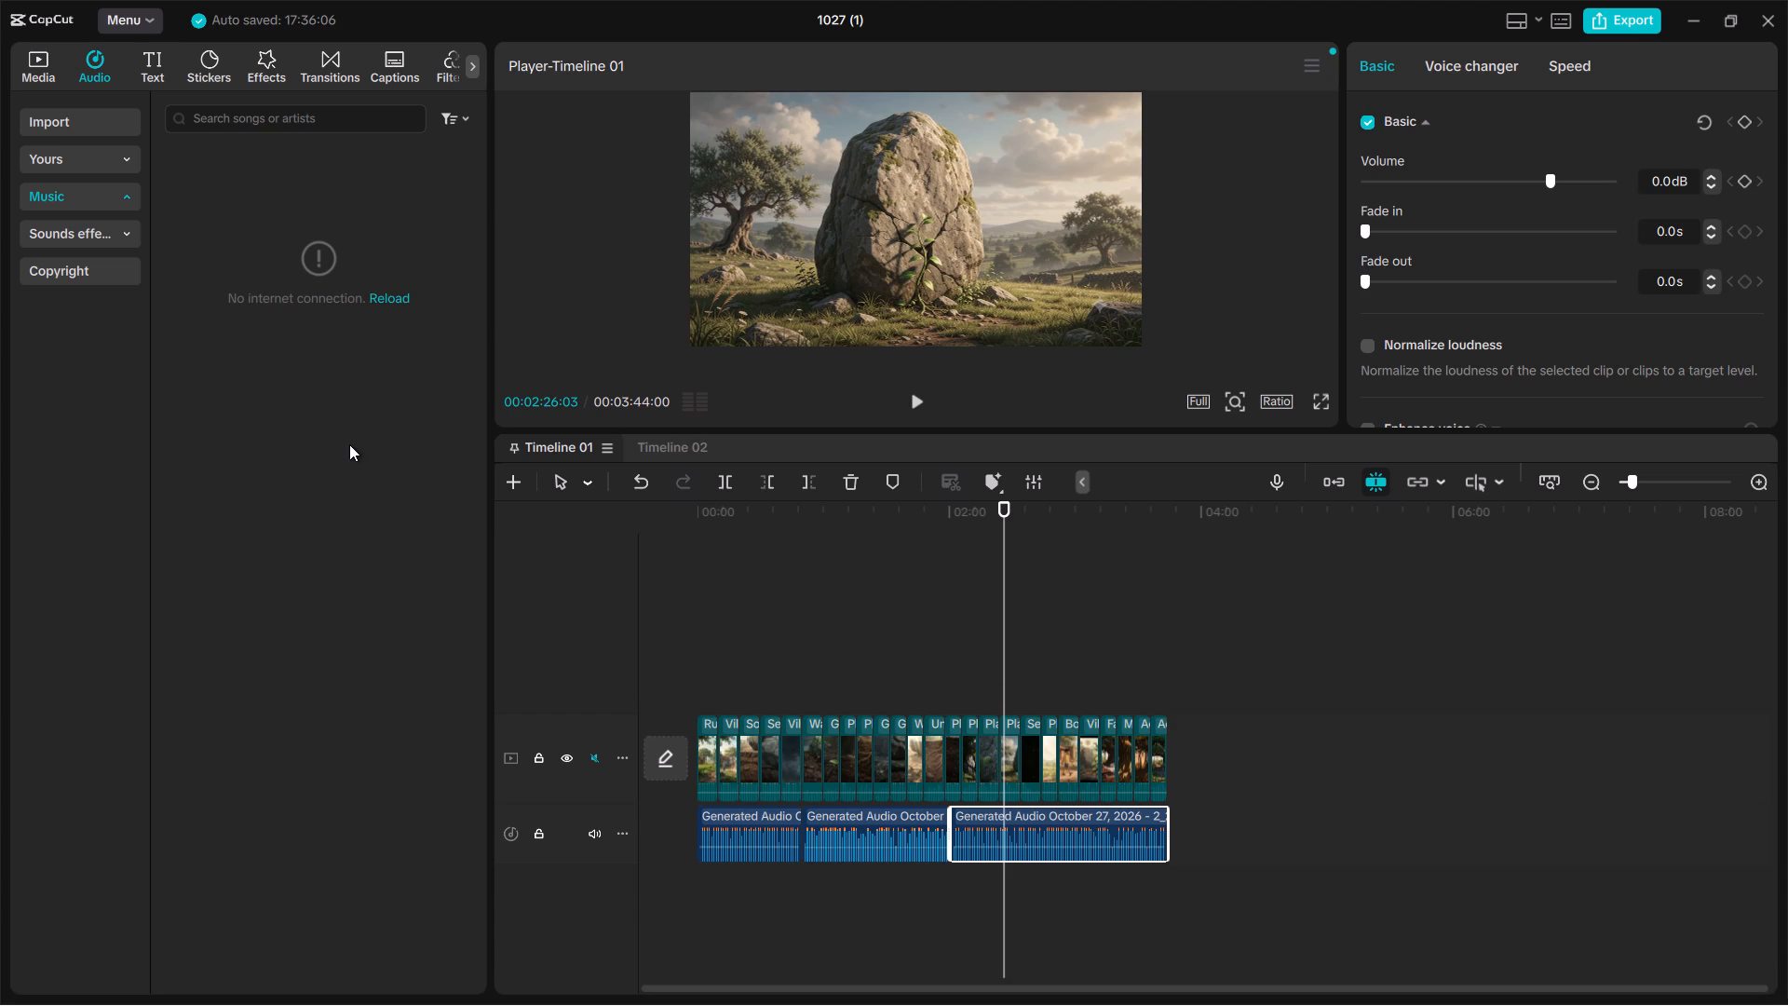
left_click(399, 296)
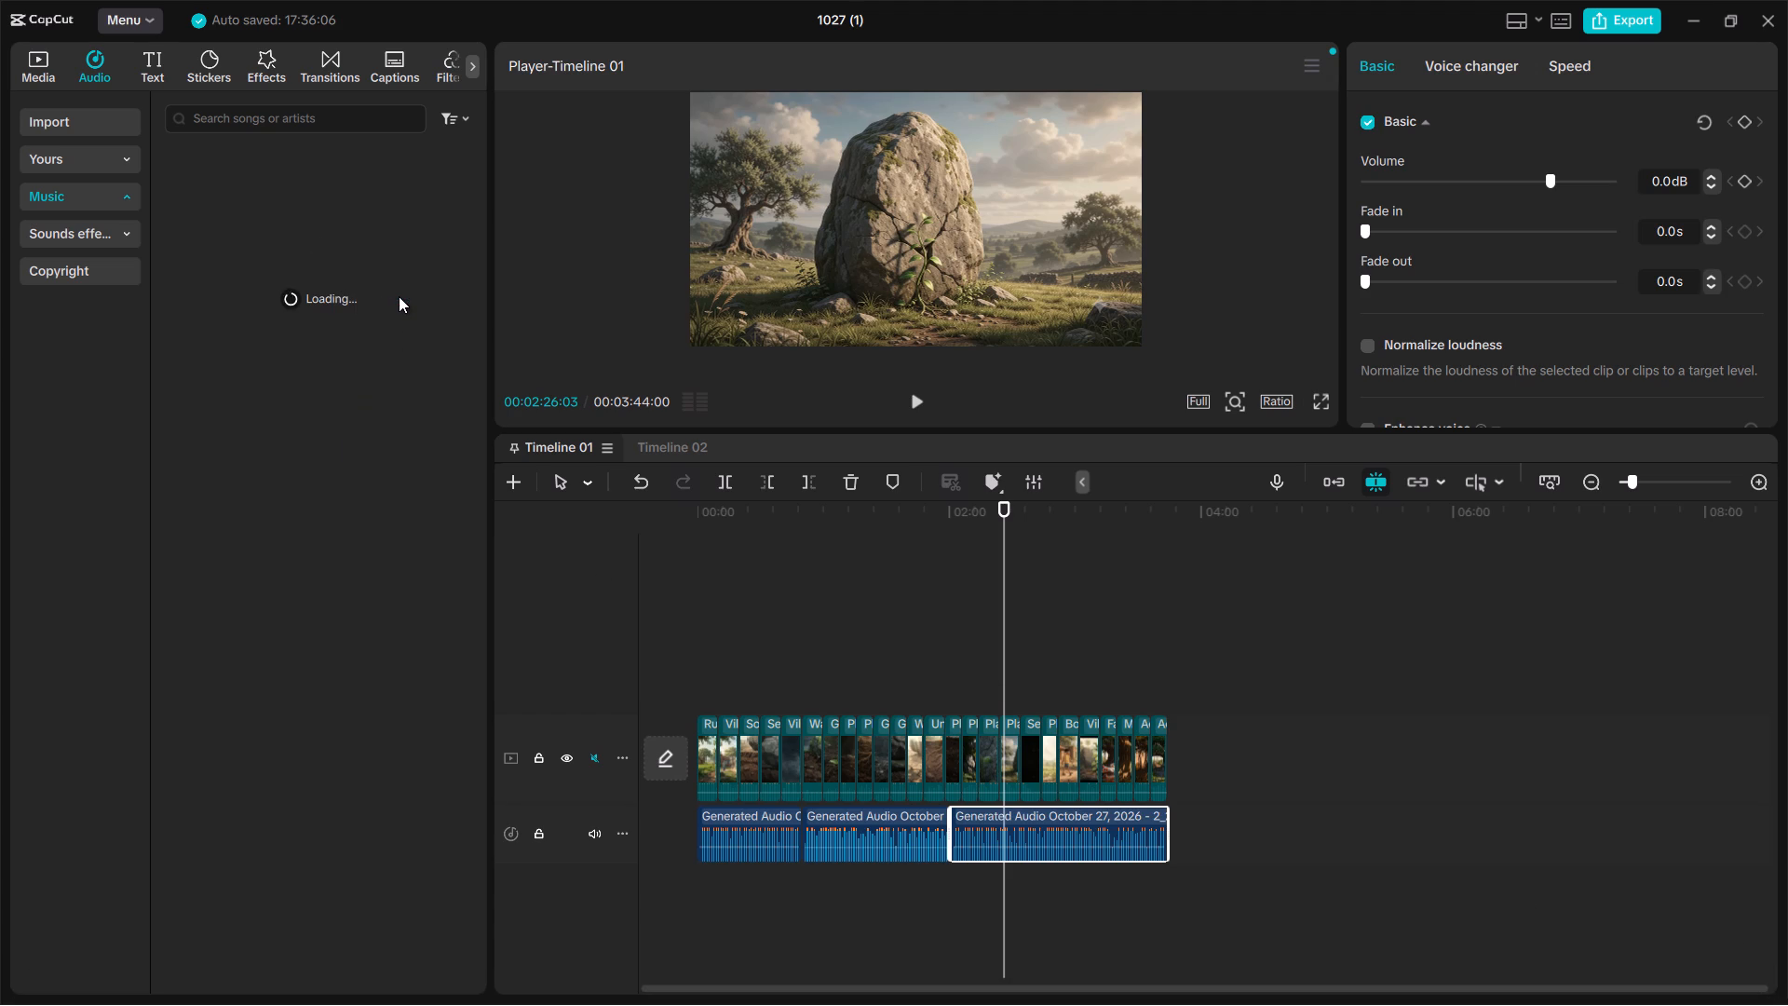
left_click_drag(400, 285, 411, 273)
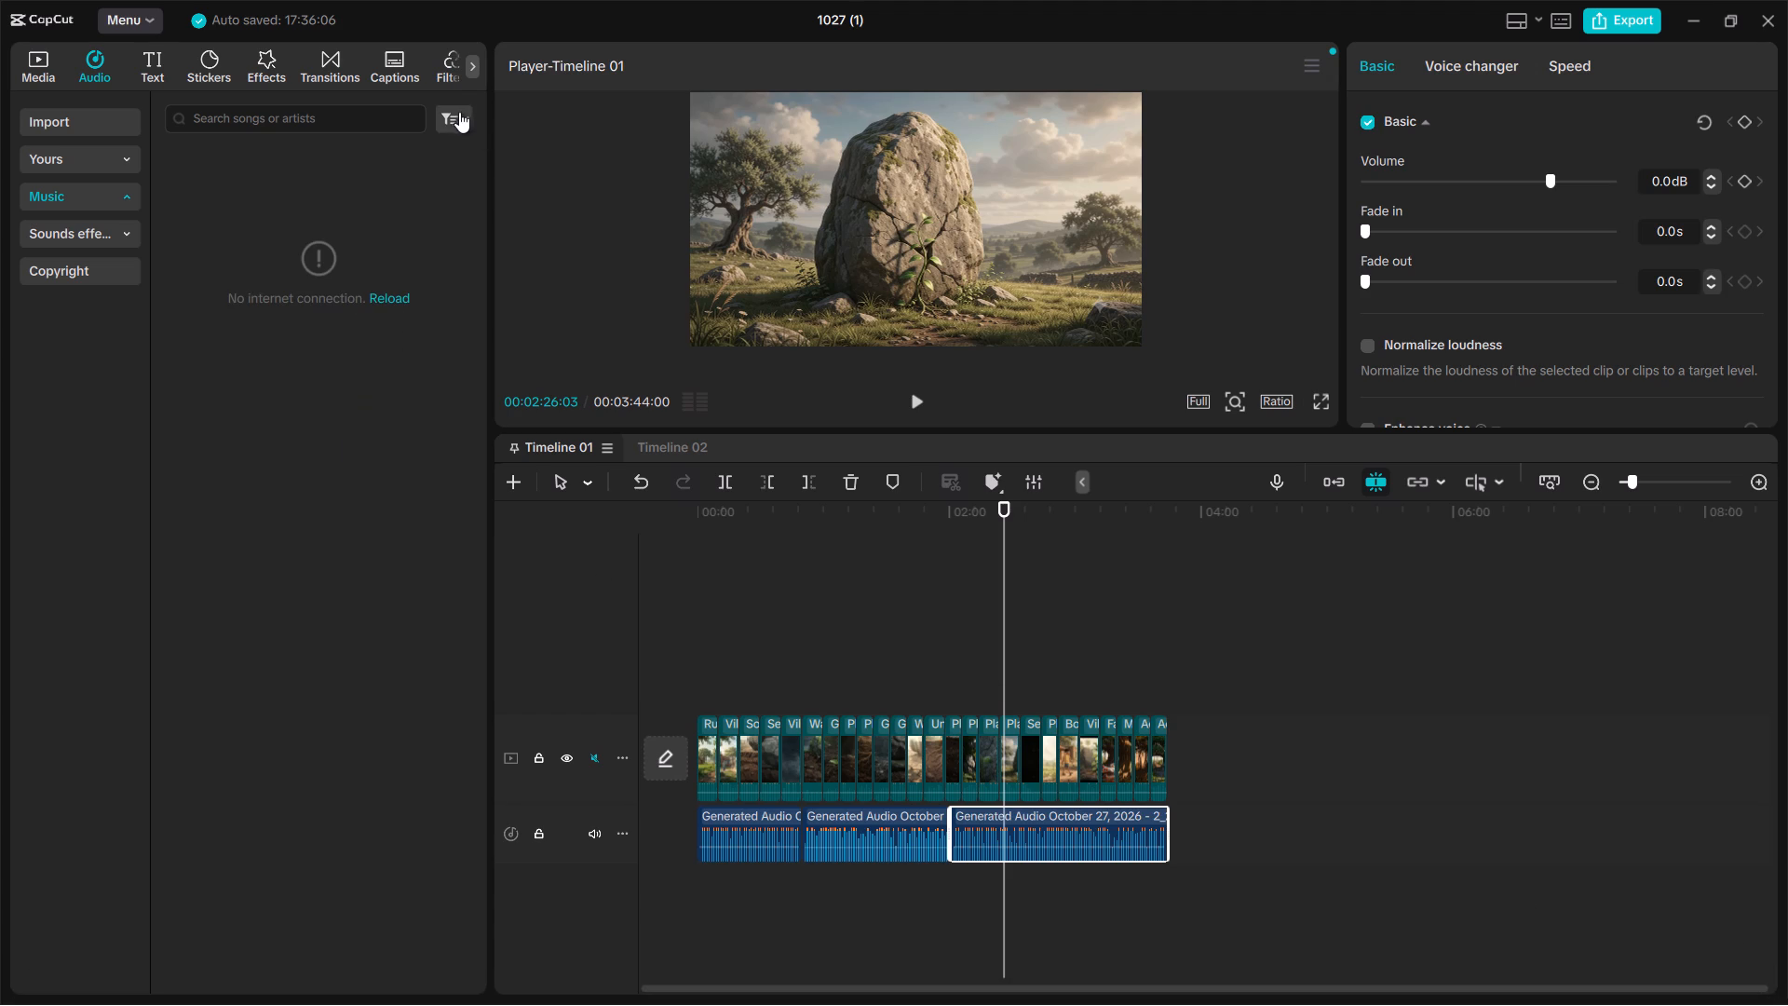
left_click(457, 115)
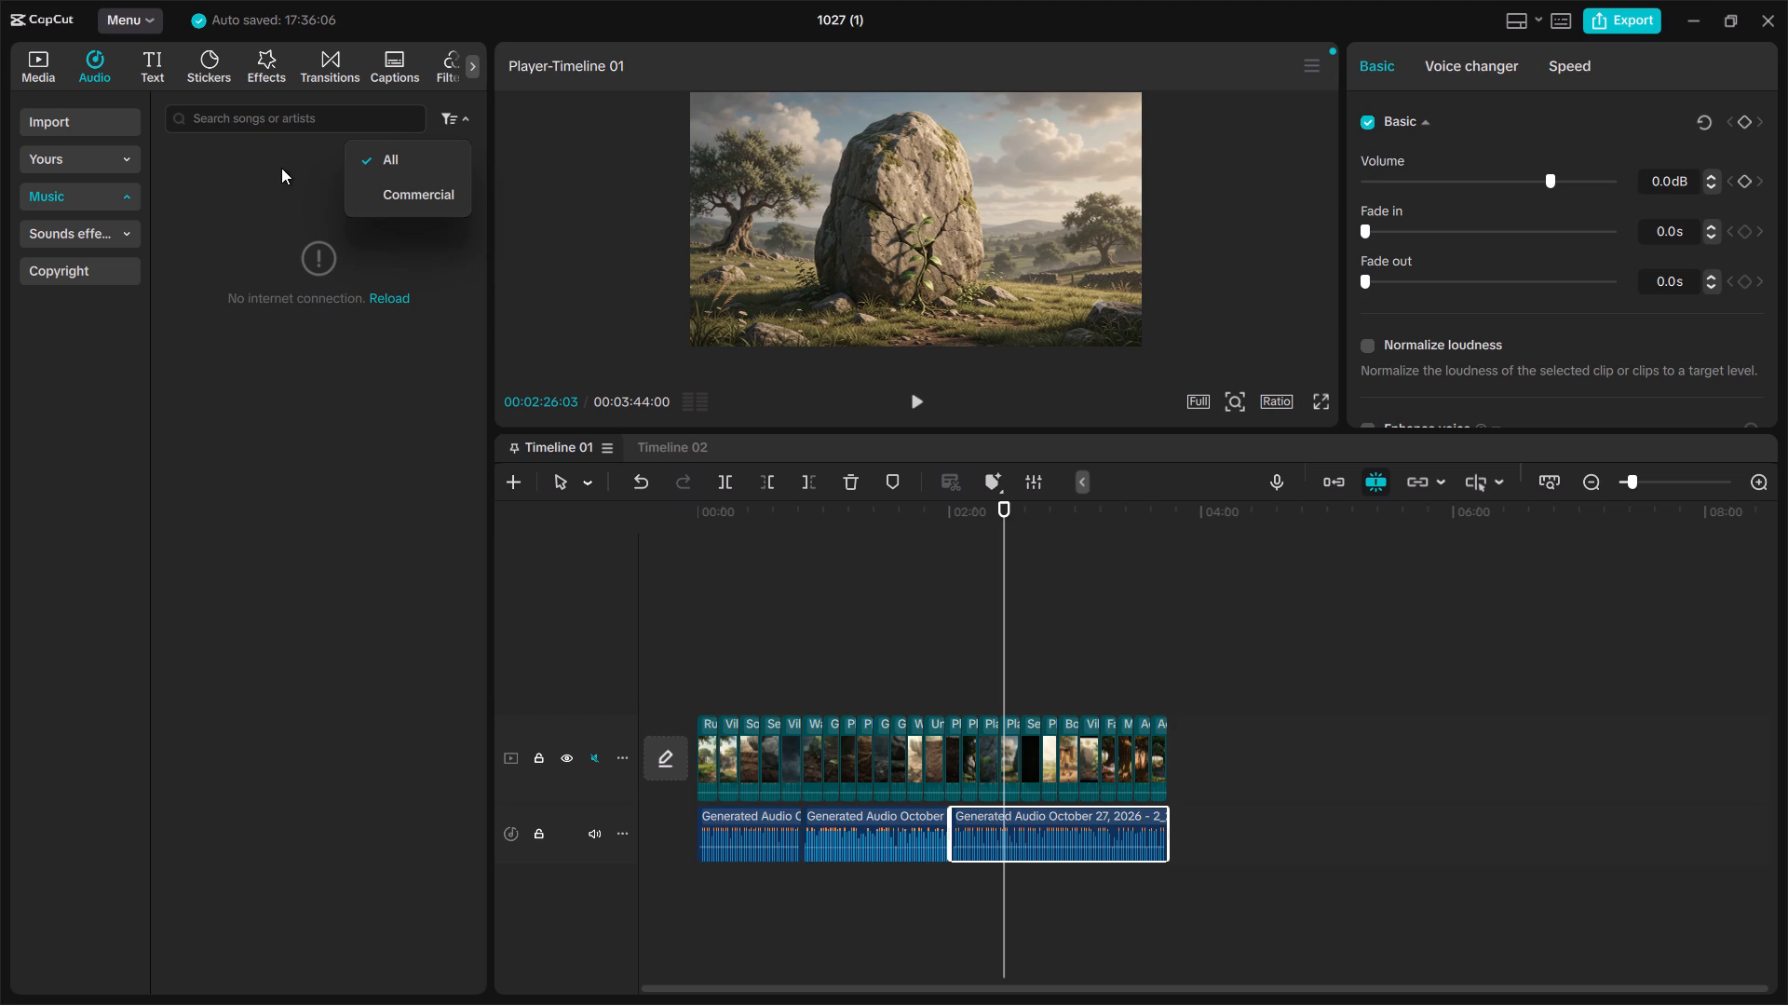
left_click(281, 168)
left_click(306, 121)
Reload the sound effects library and search it for "classic".
left_click(128, 228)
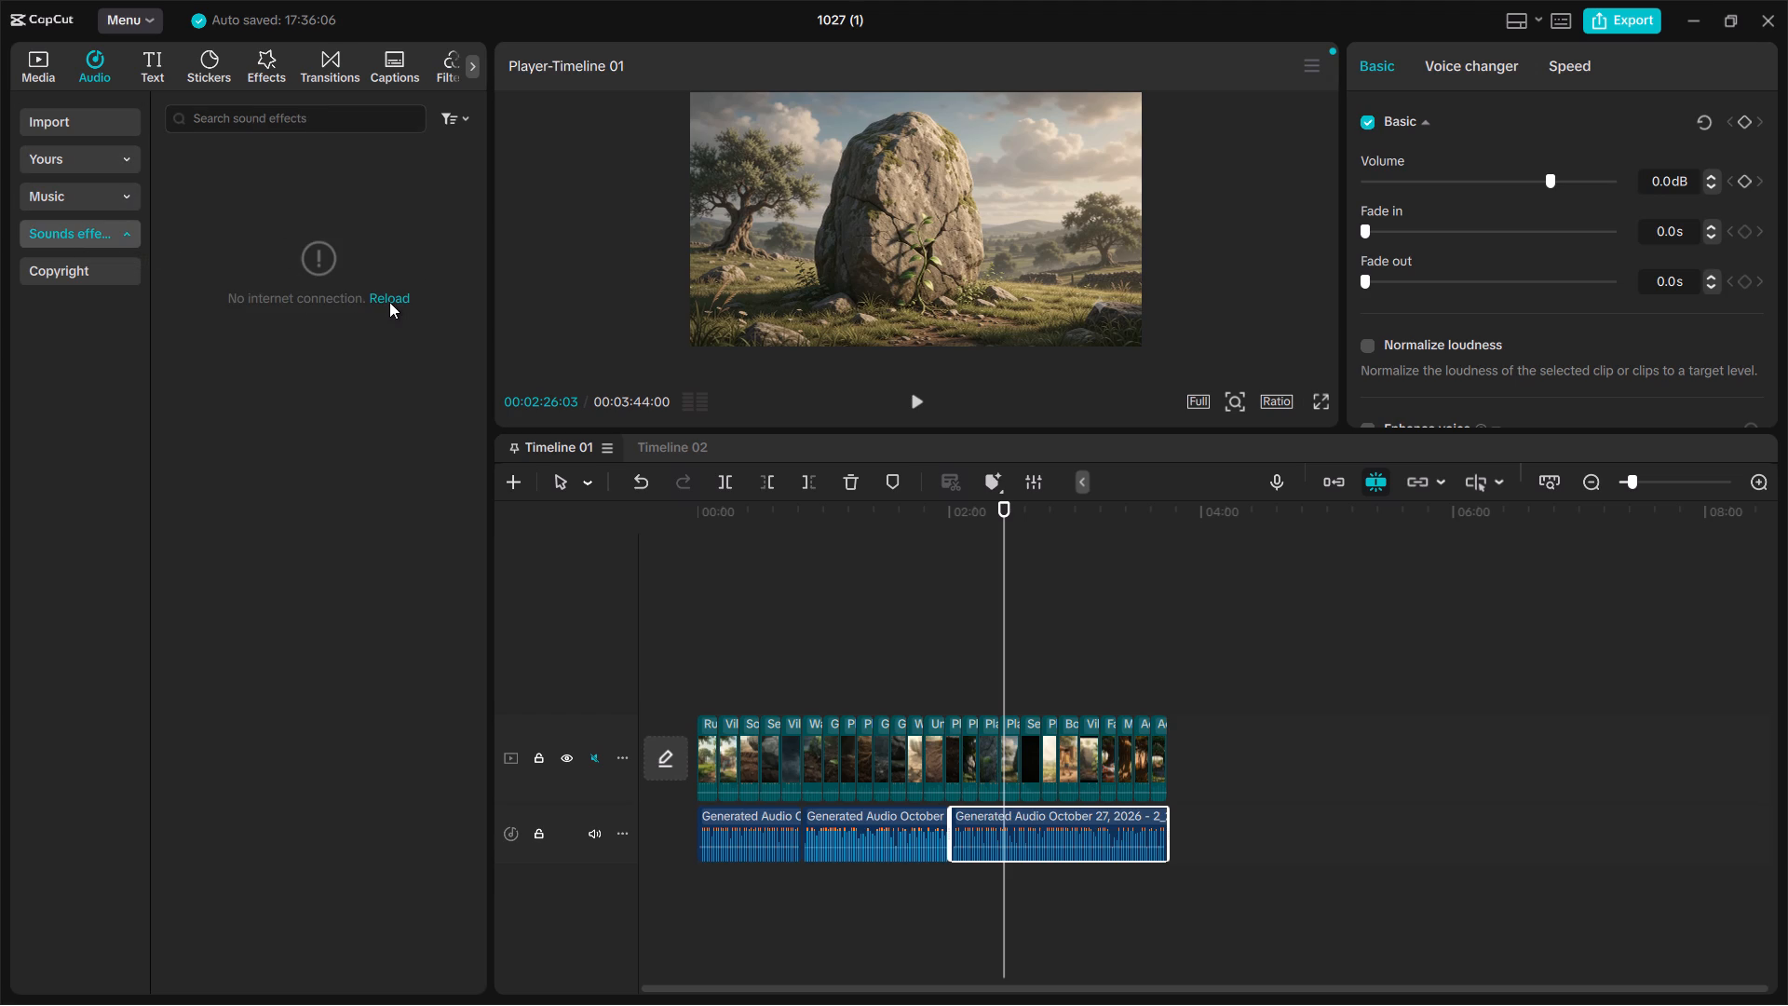
left_click(389, 302)
left_click(289, 110)
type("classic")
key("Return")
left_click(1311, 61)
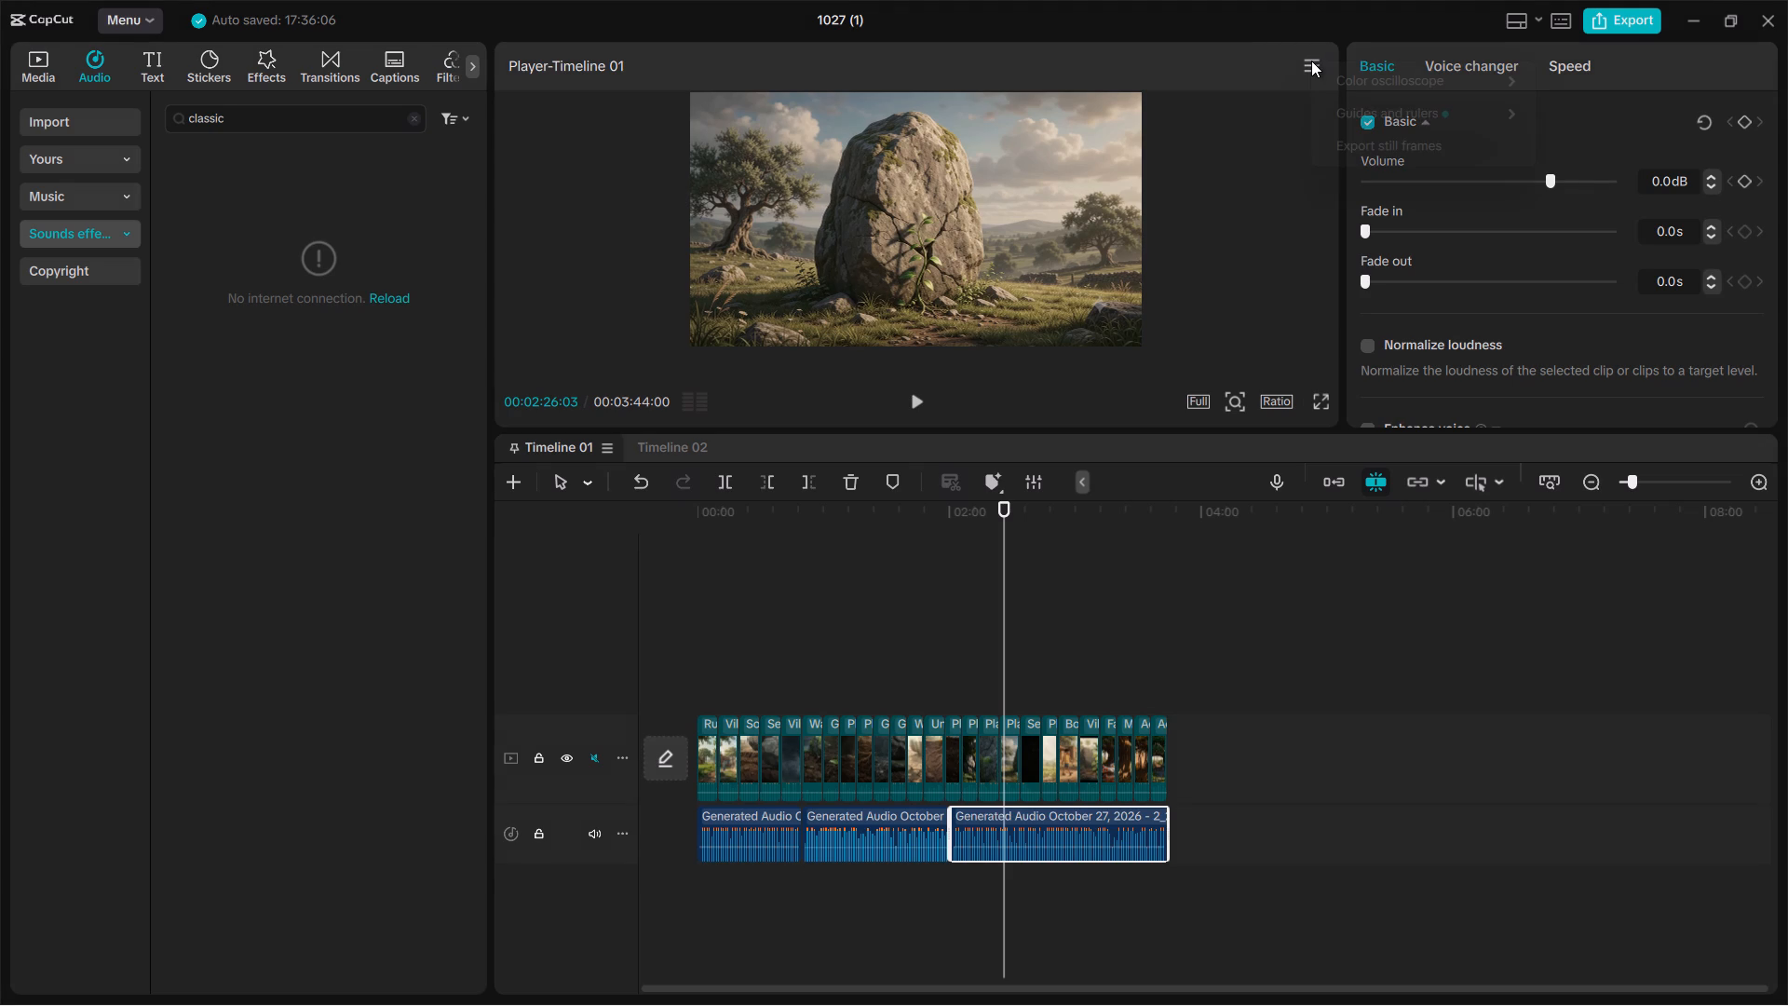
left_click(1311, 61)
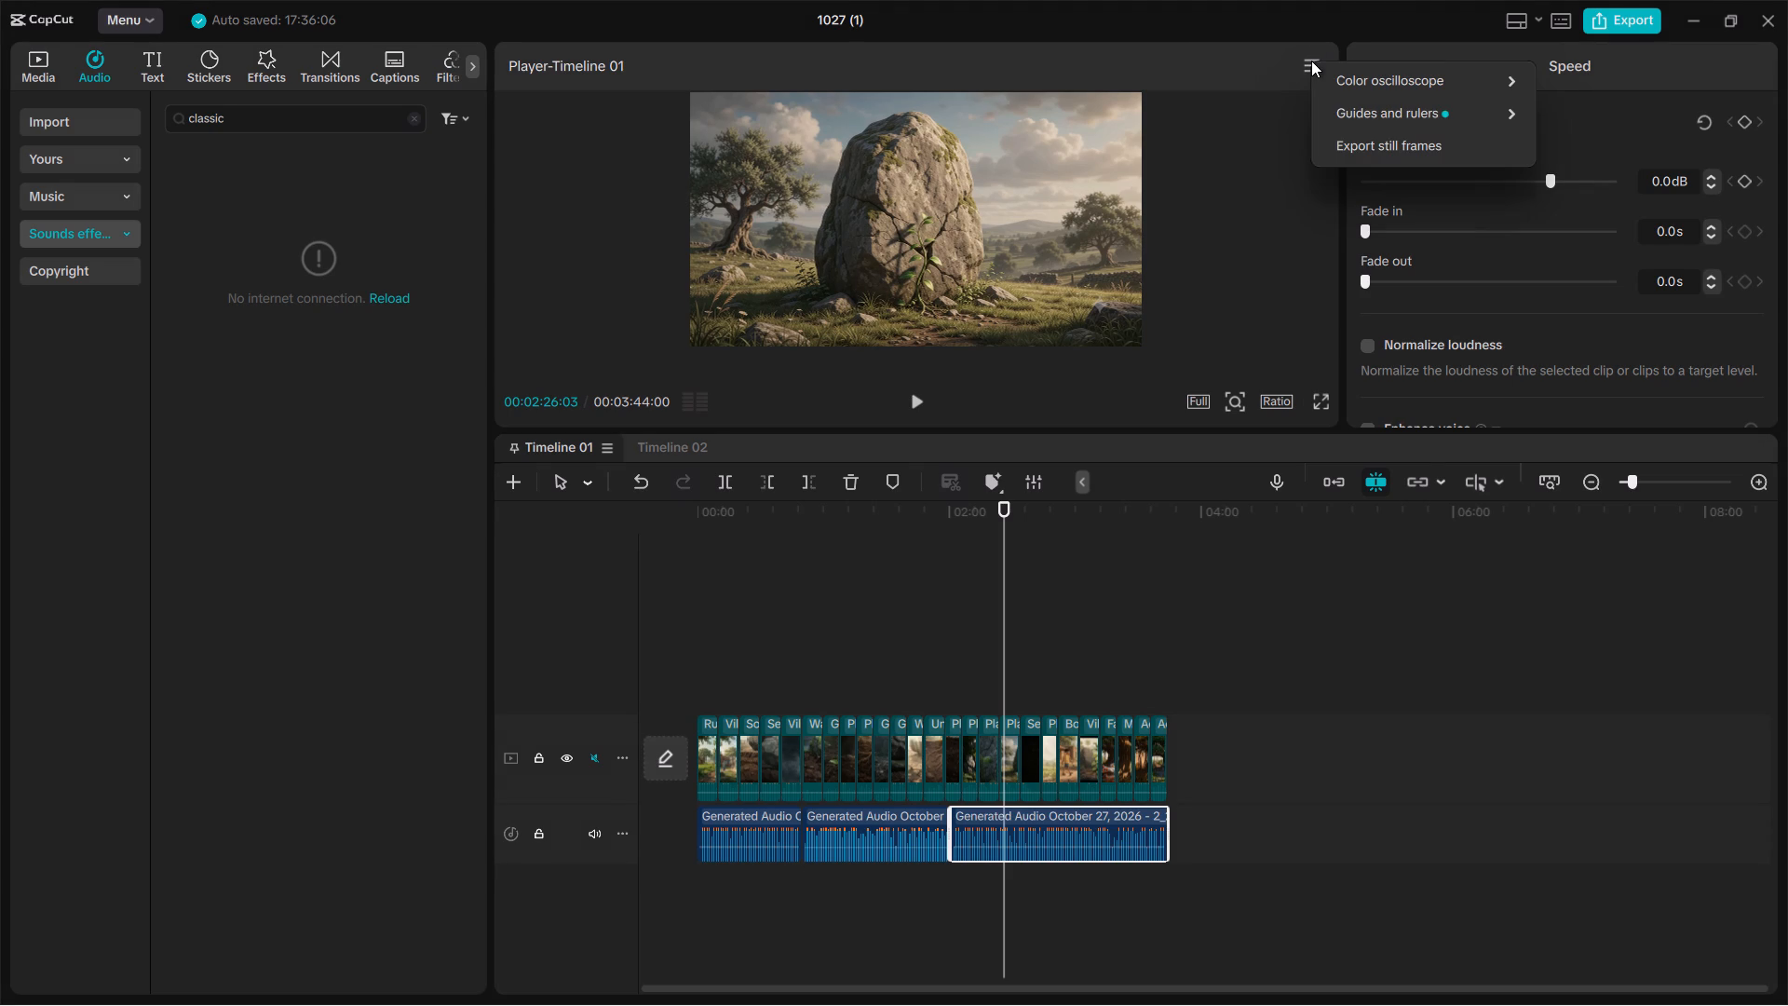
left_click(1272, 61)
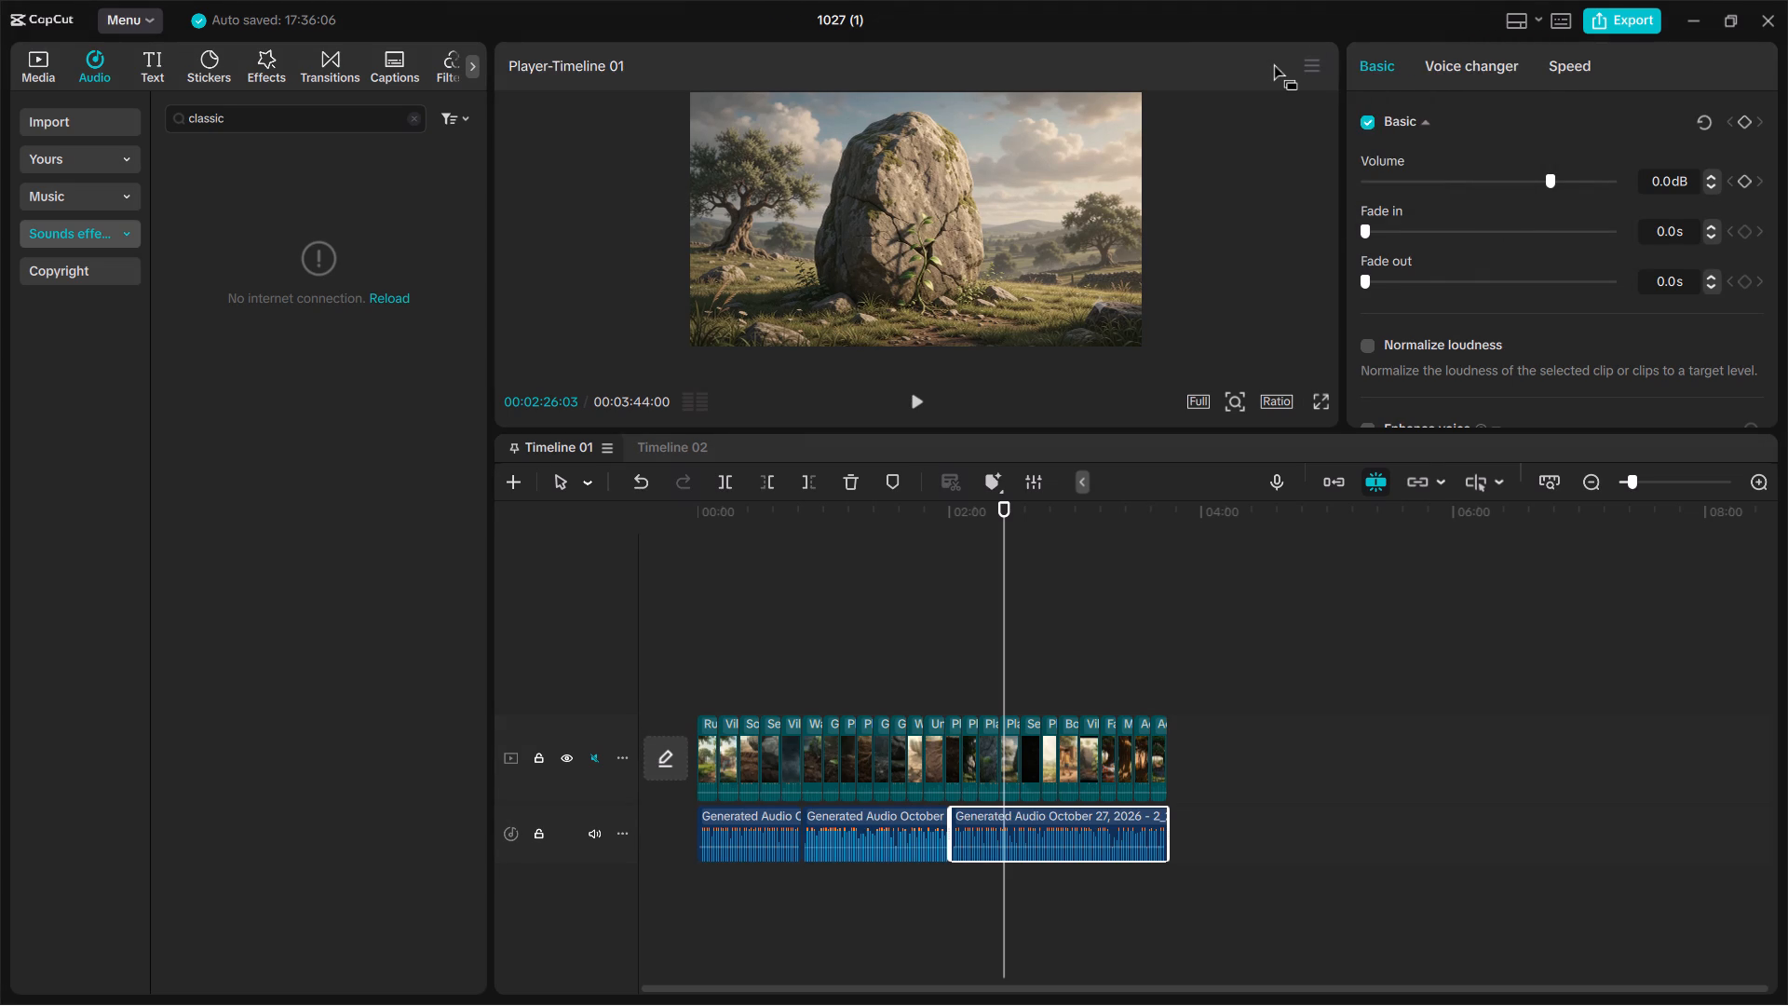
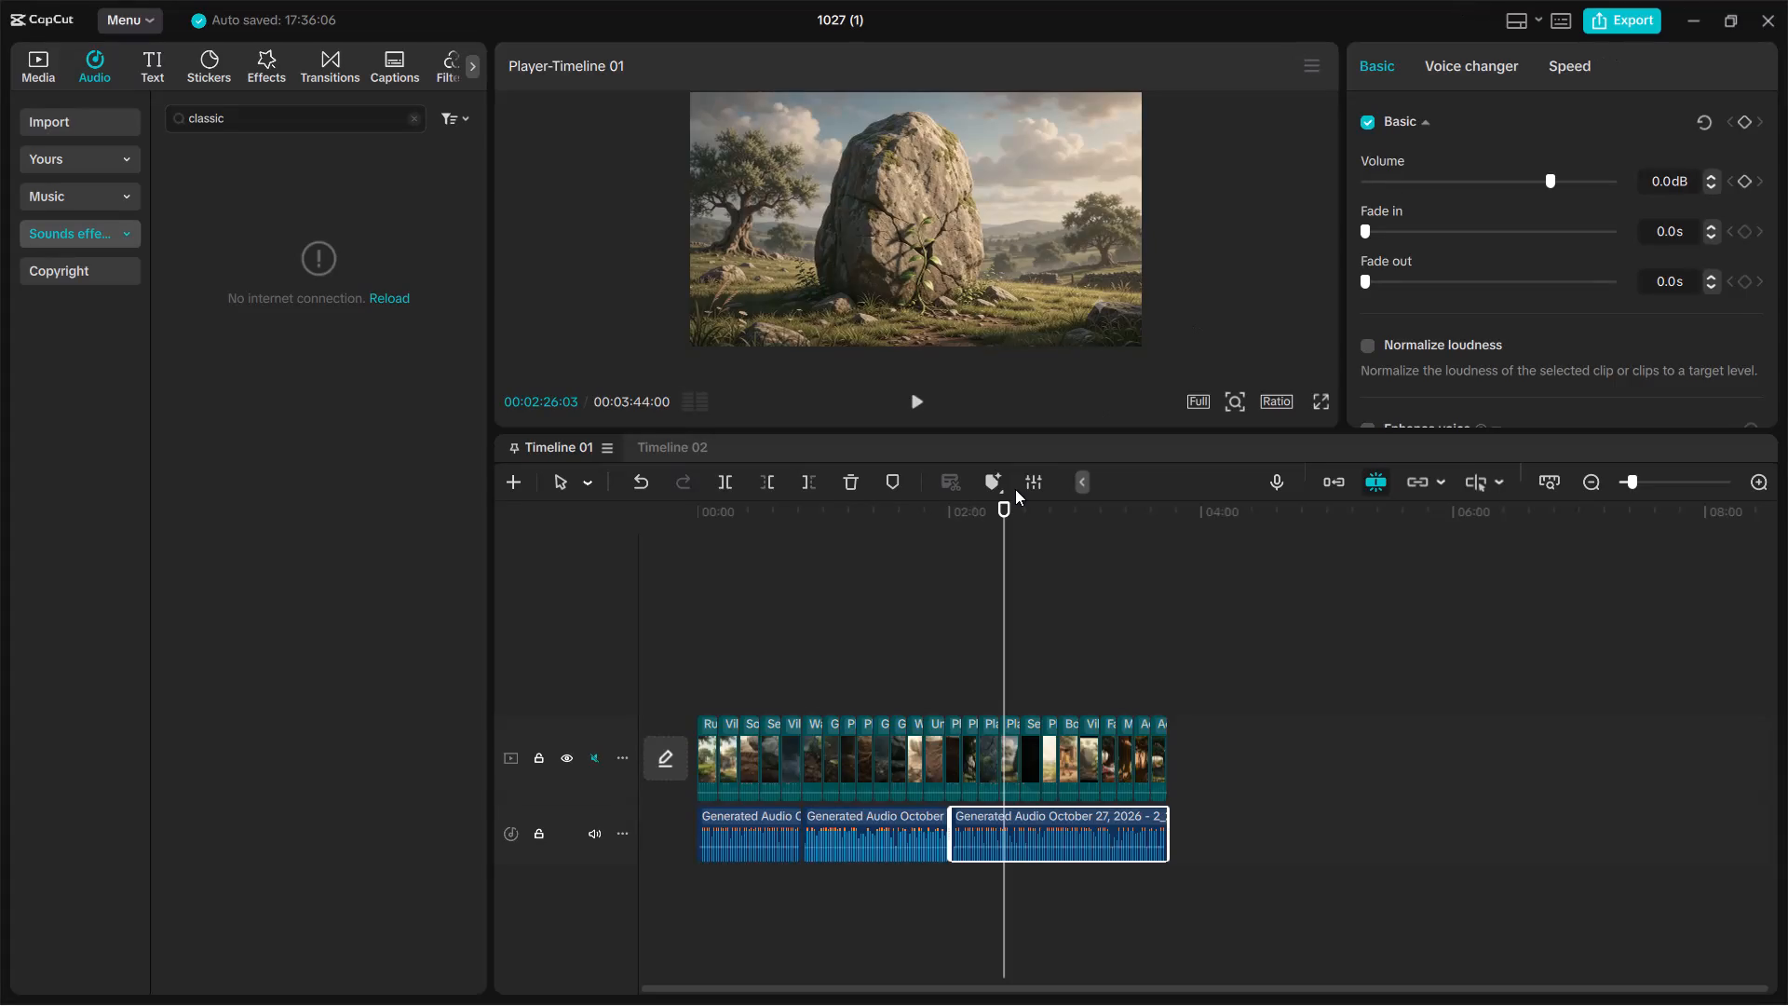
Play Timeline 01 onward from the current position and reload the video effects library.
left_click(917, 393)
left_click(266, 68)
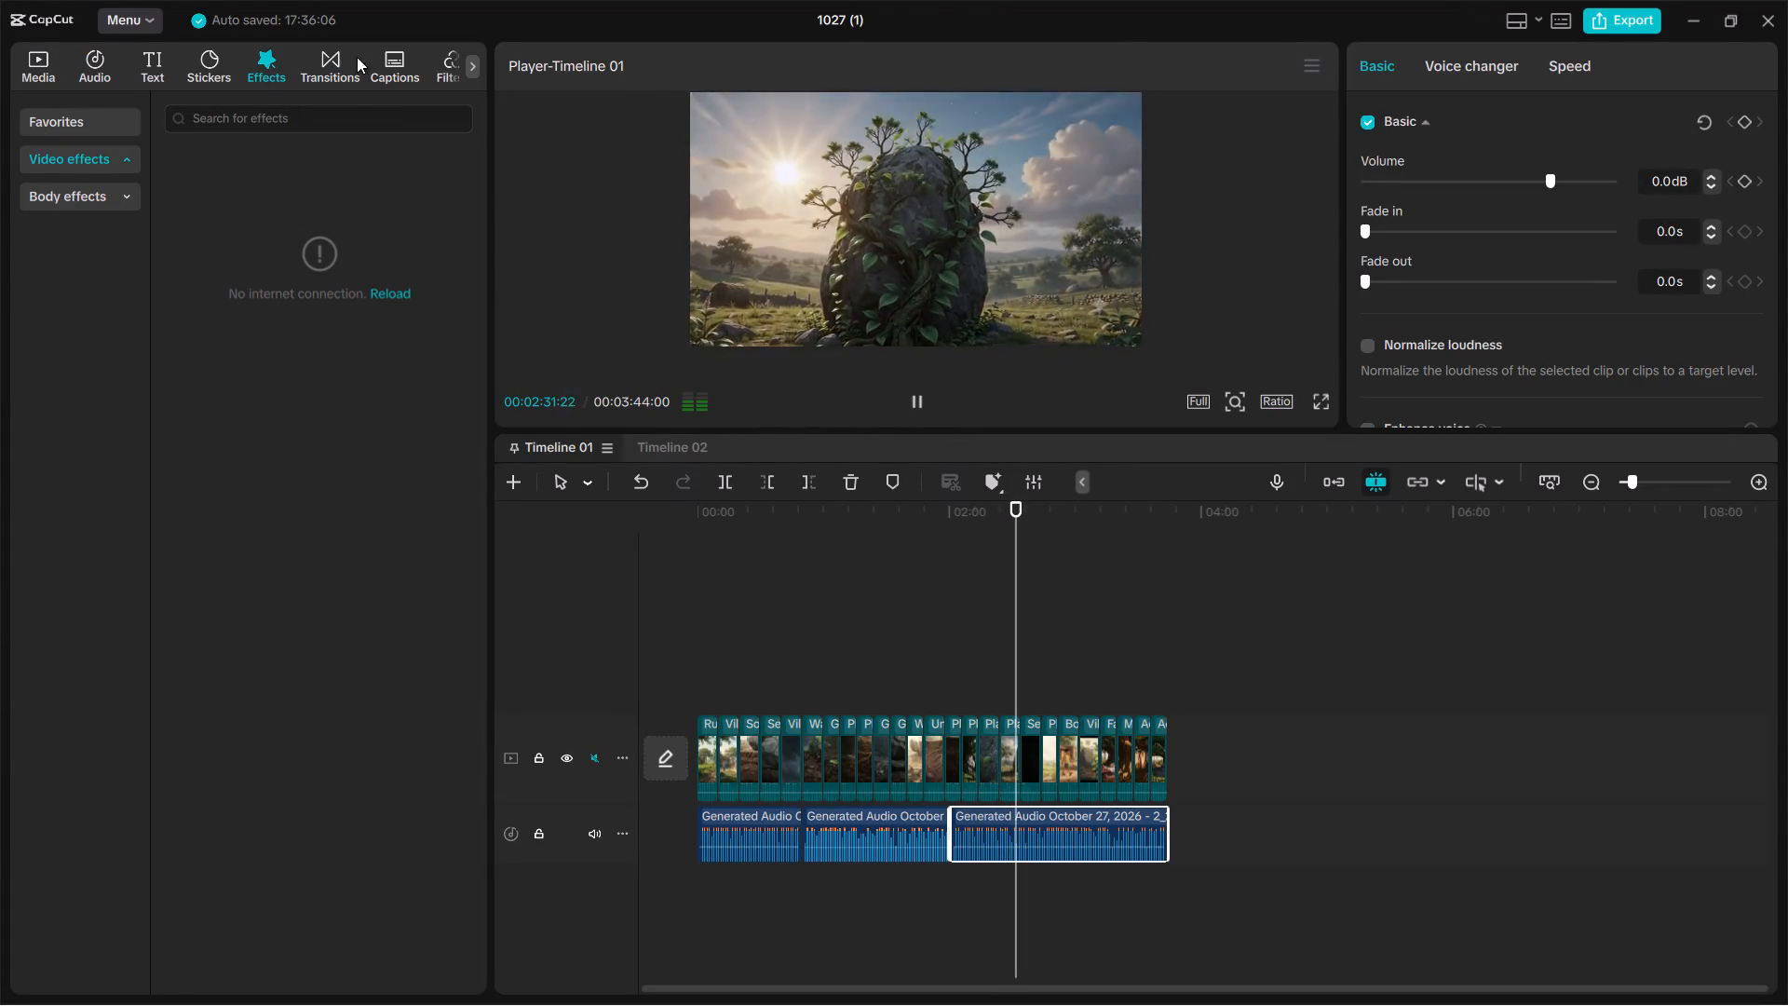
left_click(386, 300)
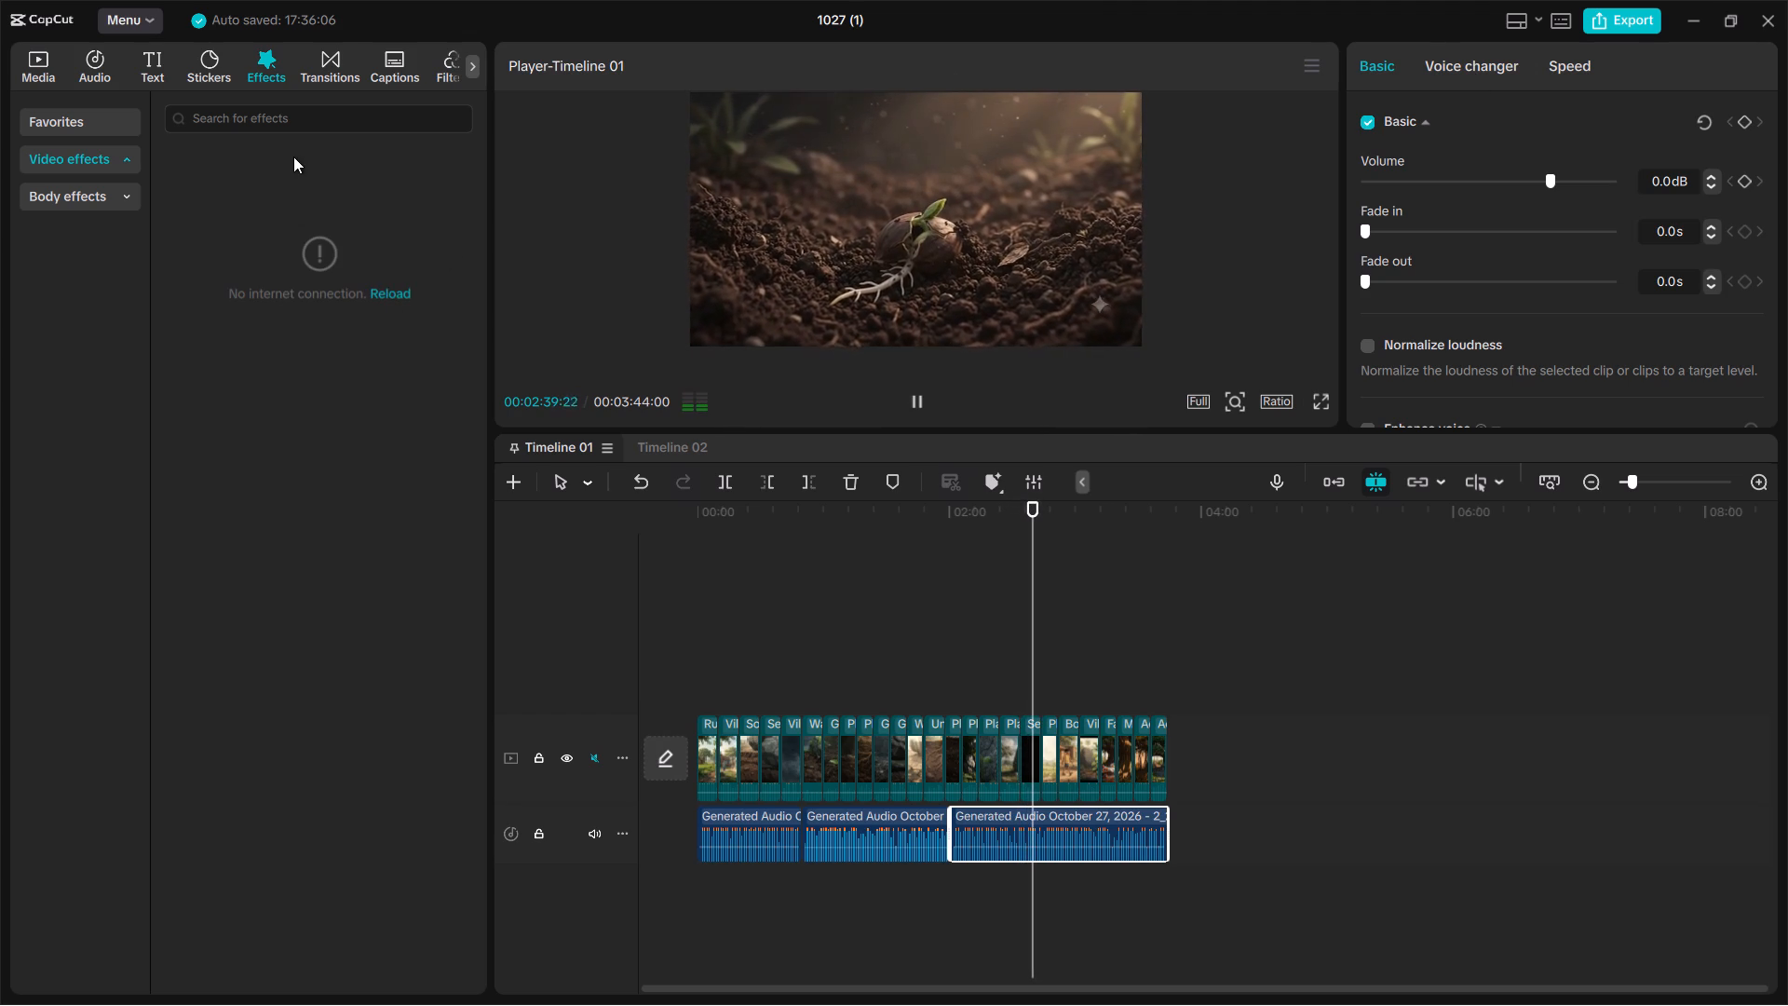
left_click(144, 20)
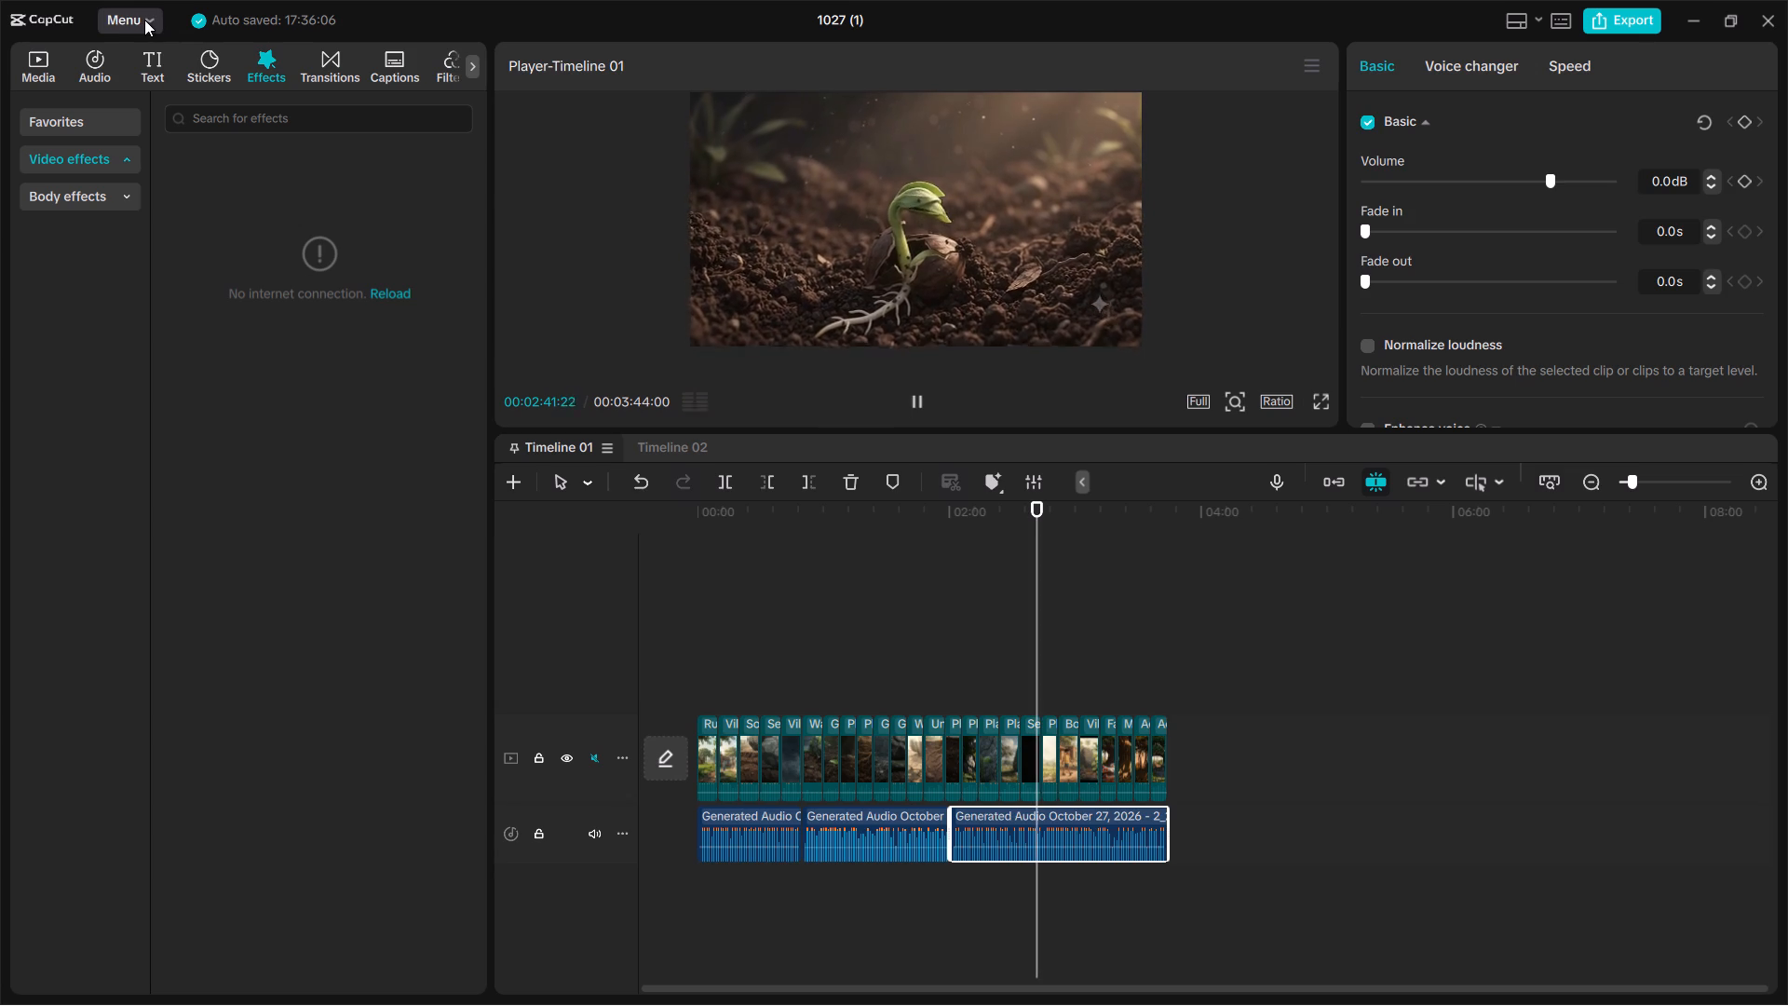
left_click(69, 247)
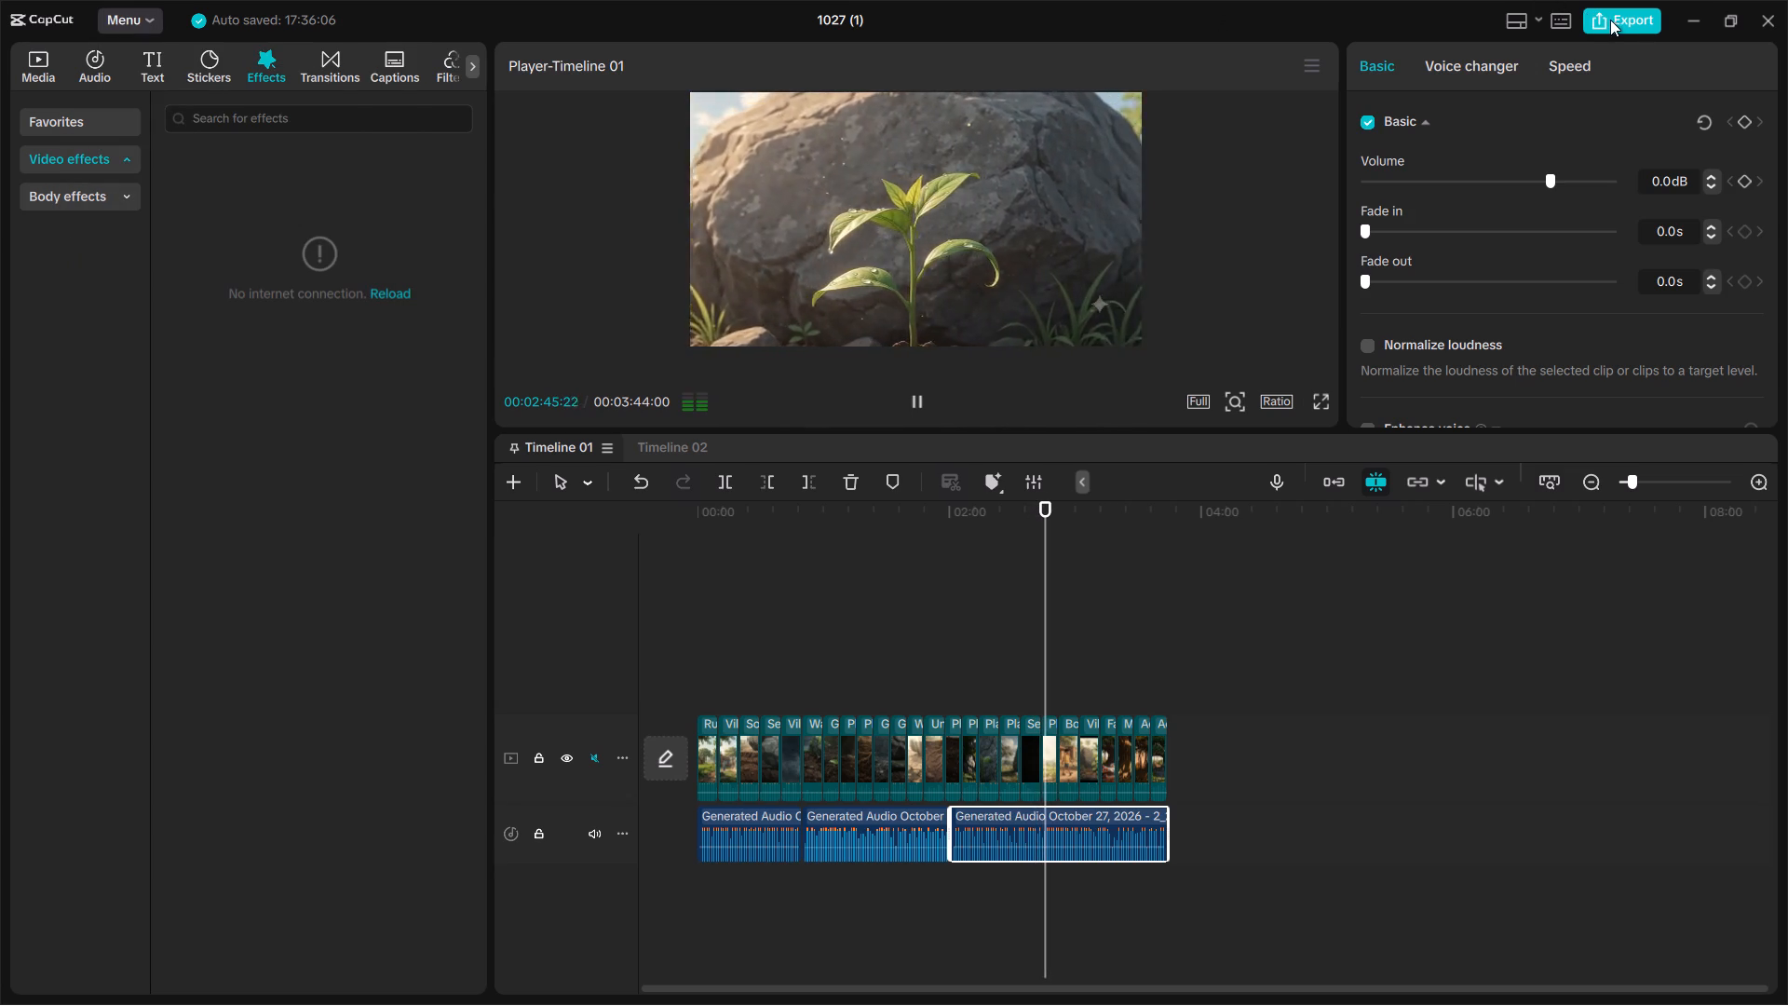
Open the export settings for Timeline 01 and include a separate MP3 audio export with the video.
left_click(1612, 20)
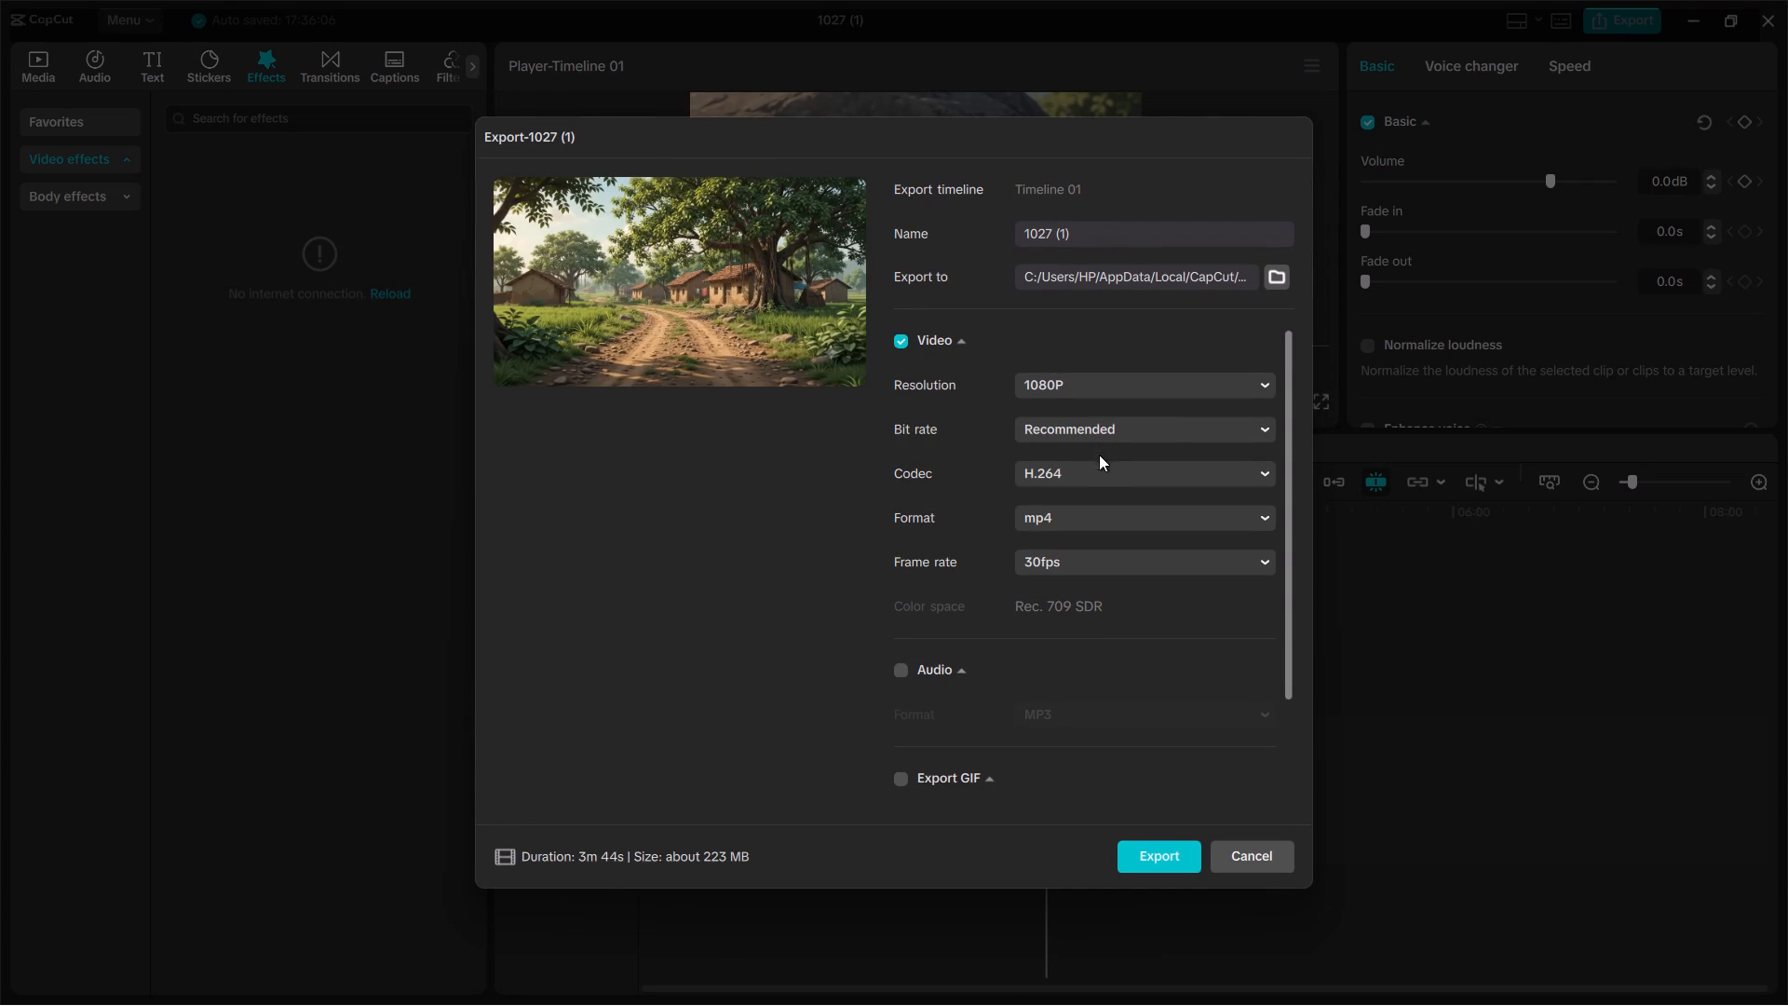
left_click(1115, 563)
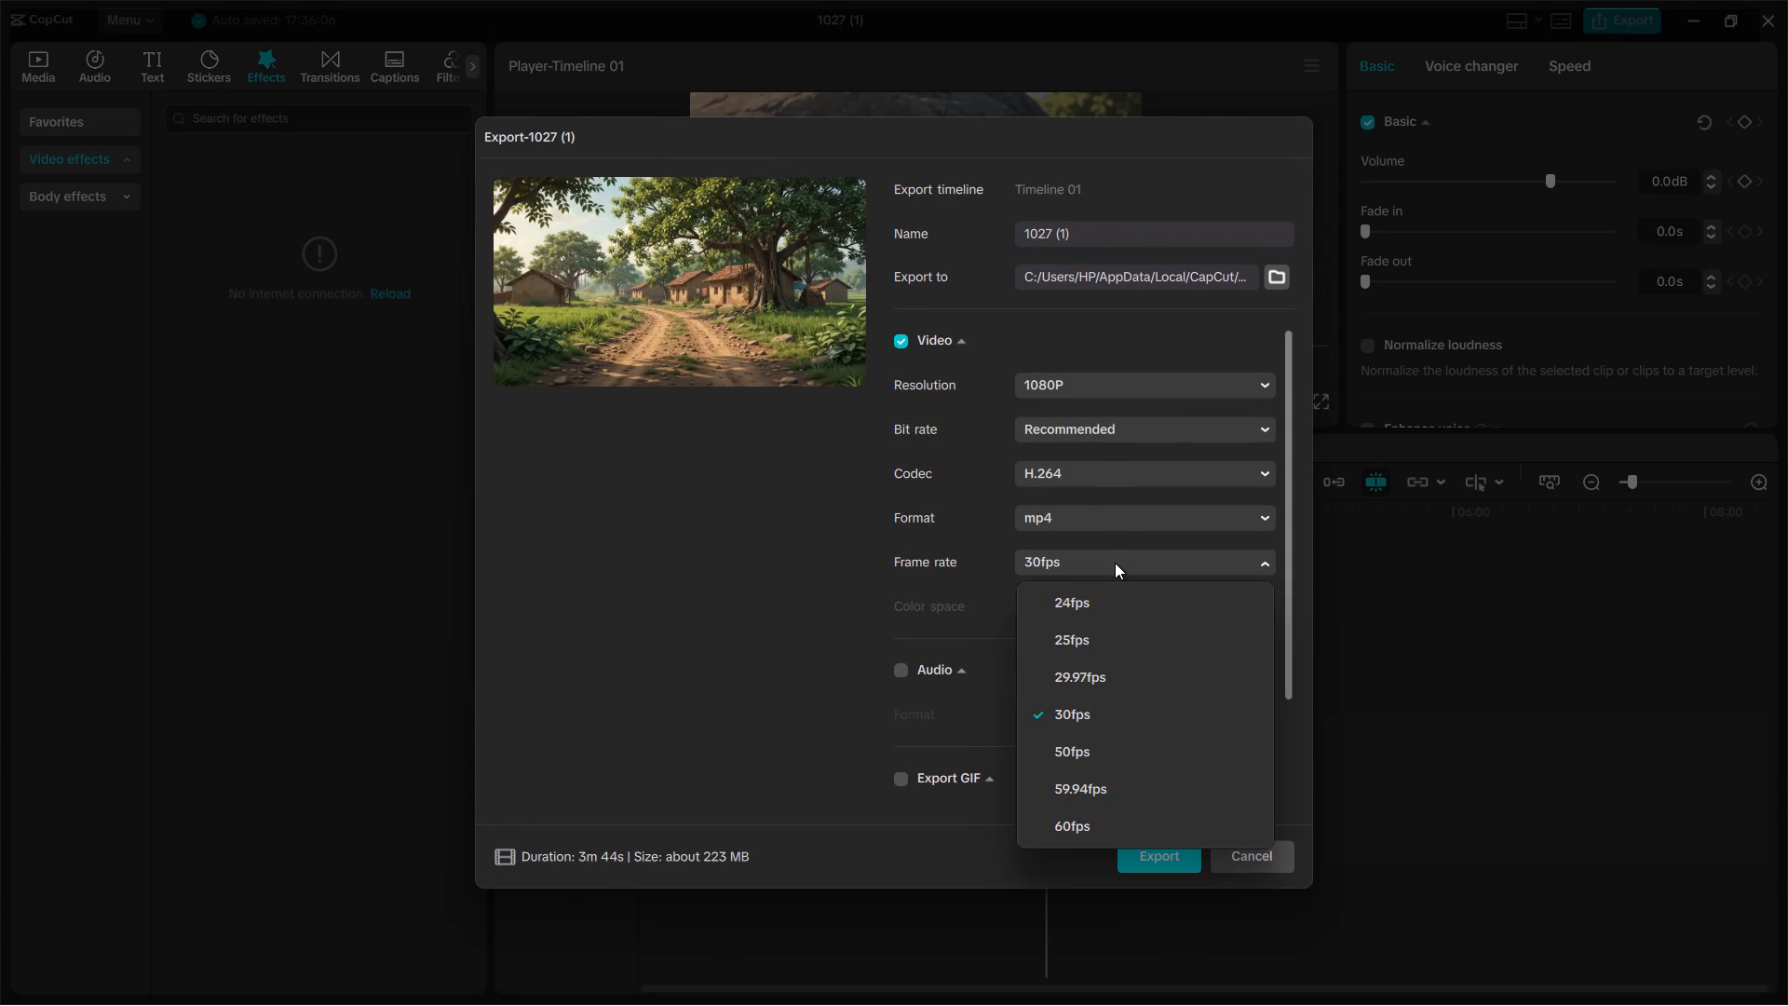
left_click(1115, 563)
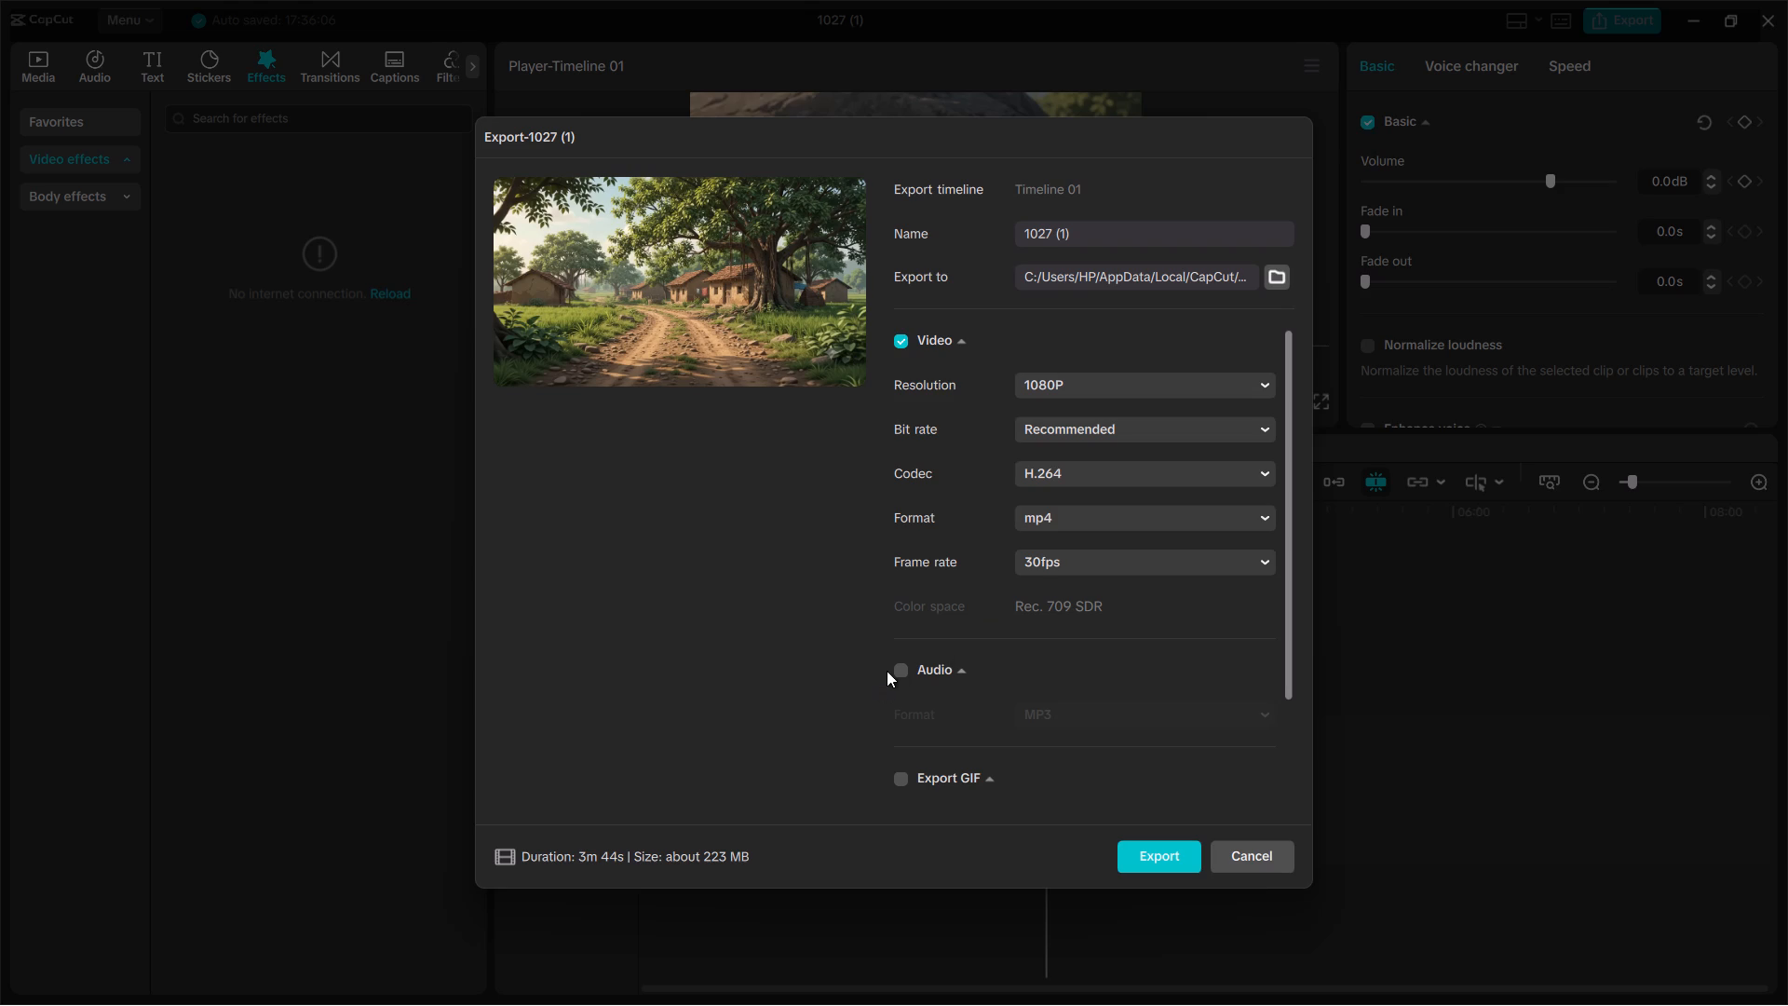
left_click(900, 668)
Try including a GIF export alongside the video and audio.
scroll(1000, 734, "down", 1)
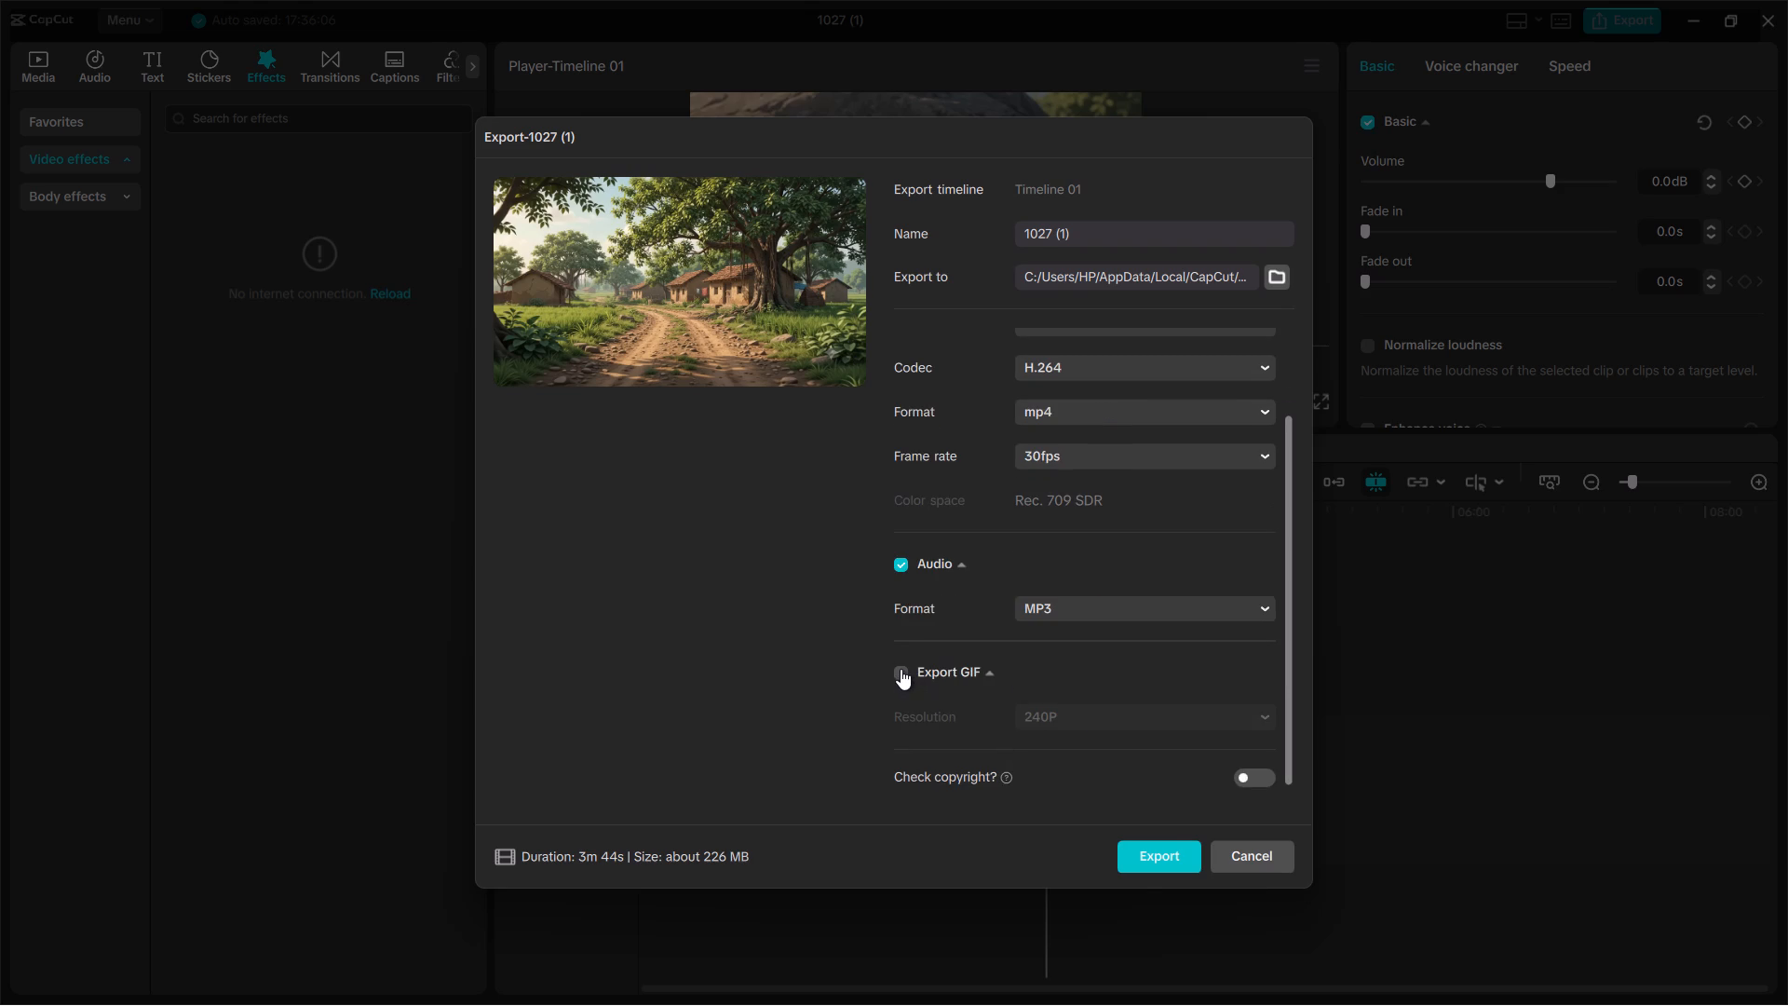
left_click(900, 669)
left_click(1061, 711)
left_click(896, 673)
Choose the Video Plant folder on the Desktop as the export location.
scroll(955, 587, "up", 1)
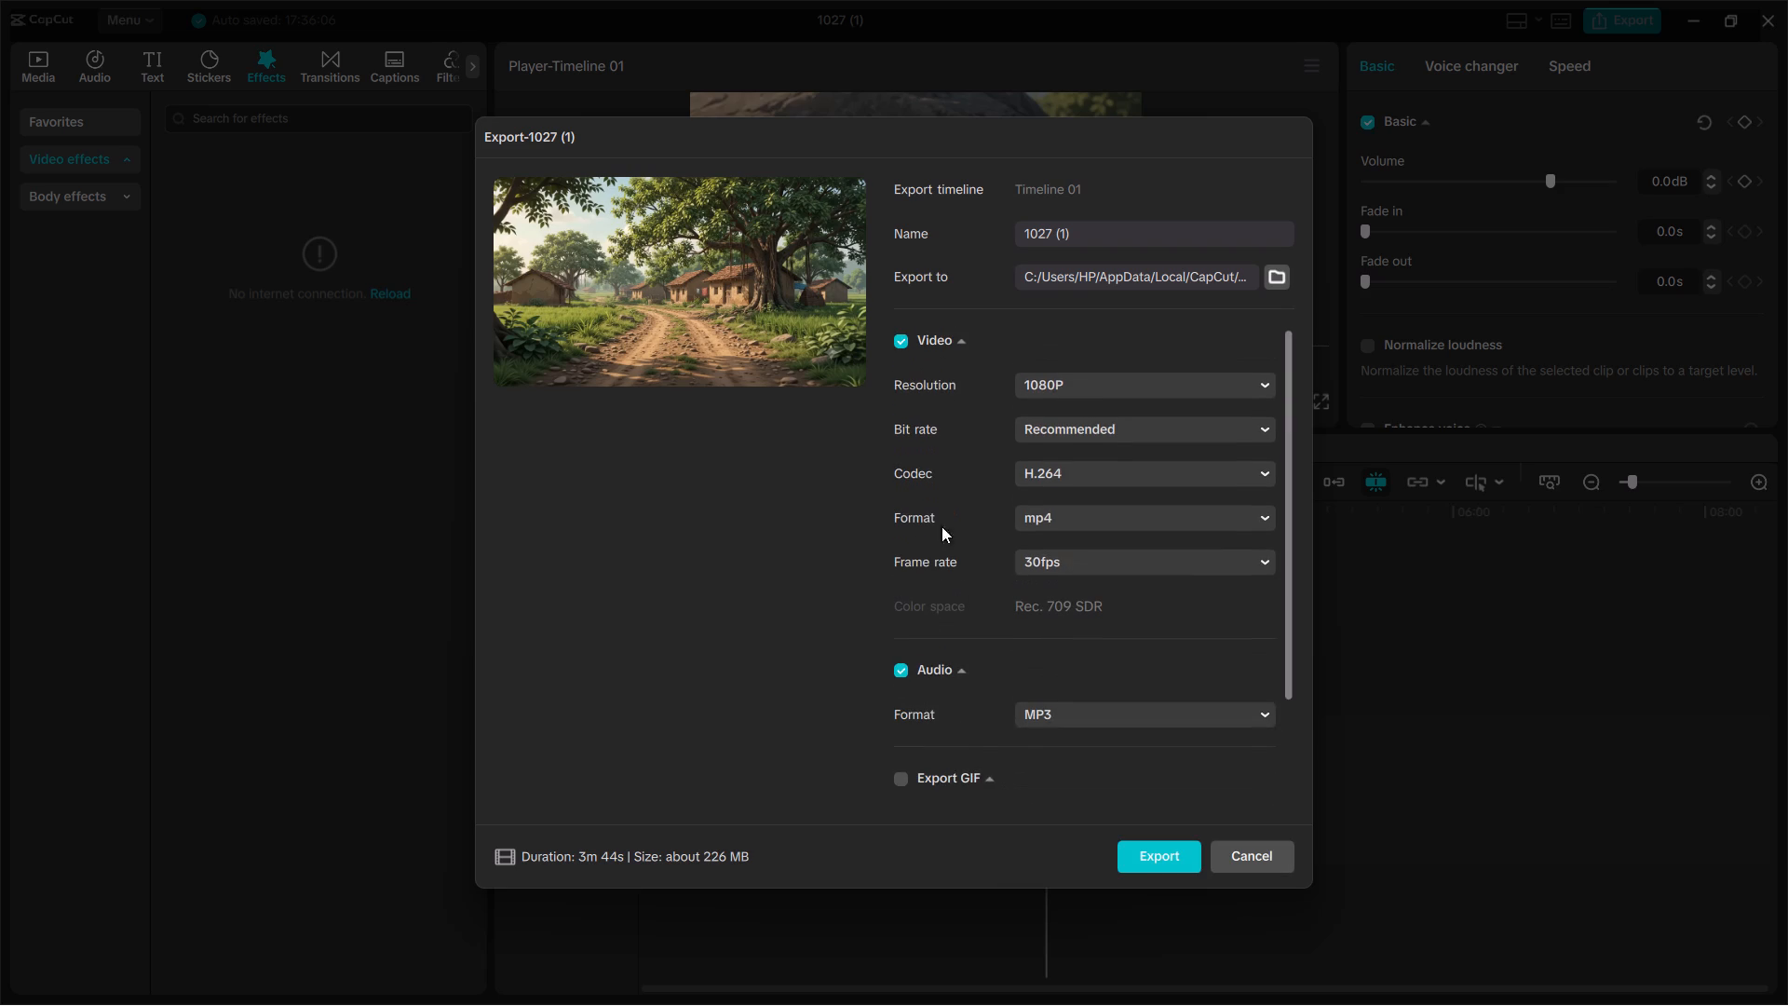
scroll(947, 373, "up", 1)
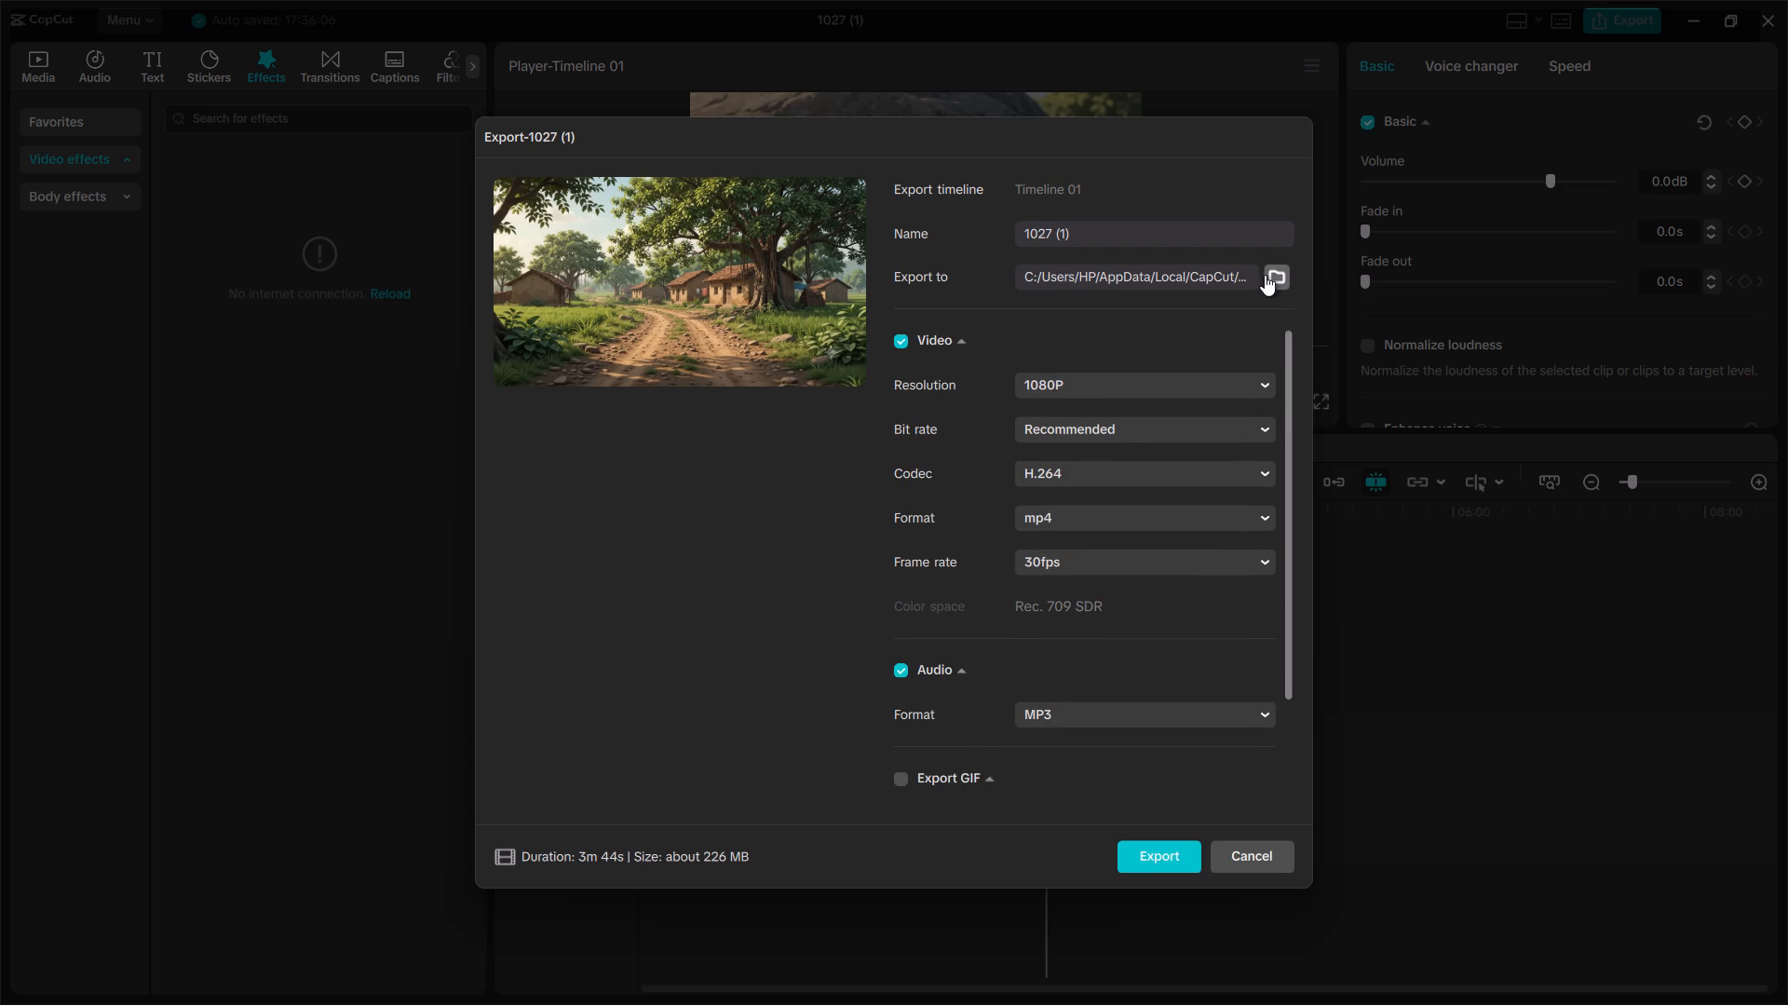
left_click(1266, 275)
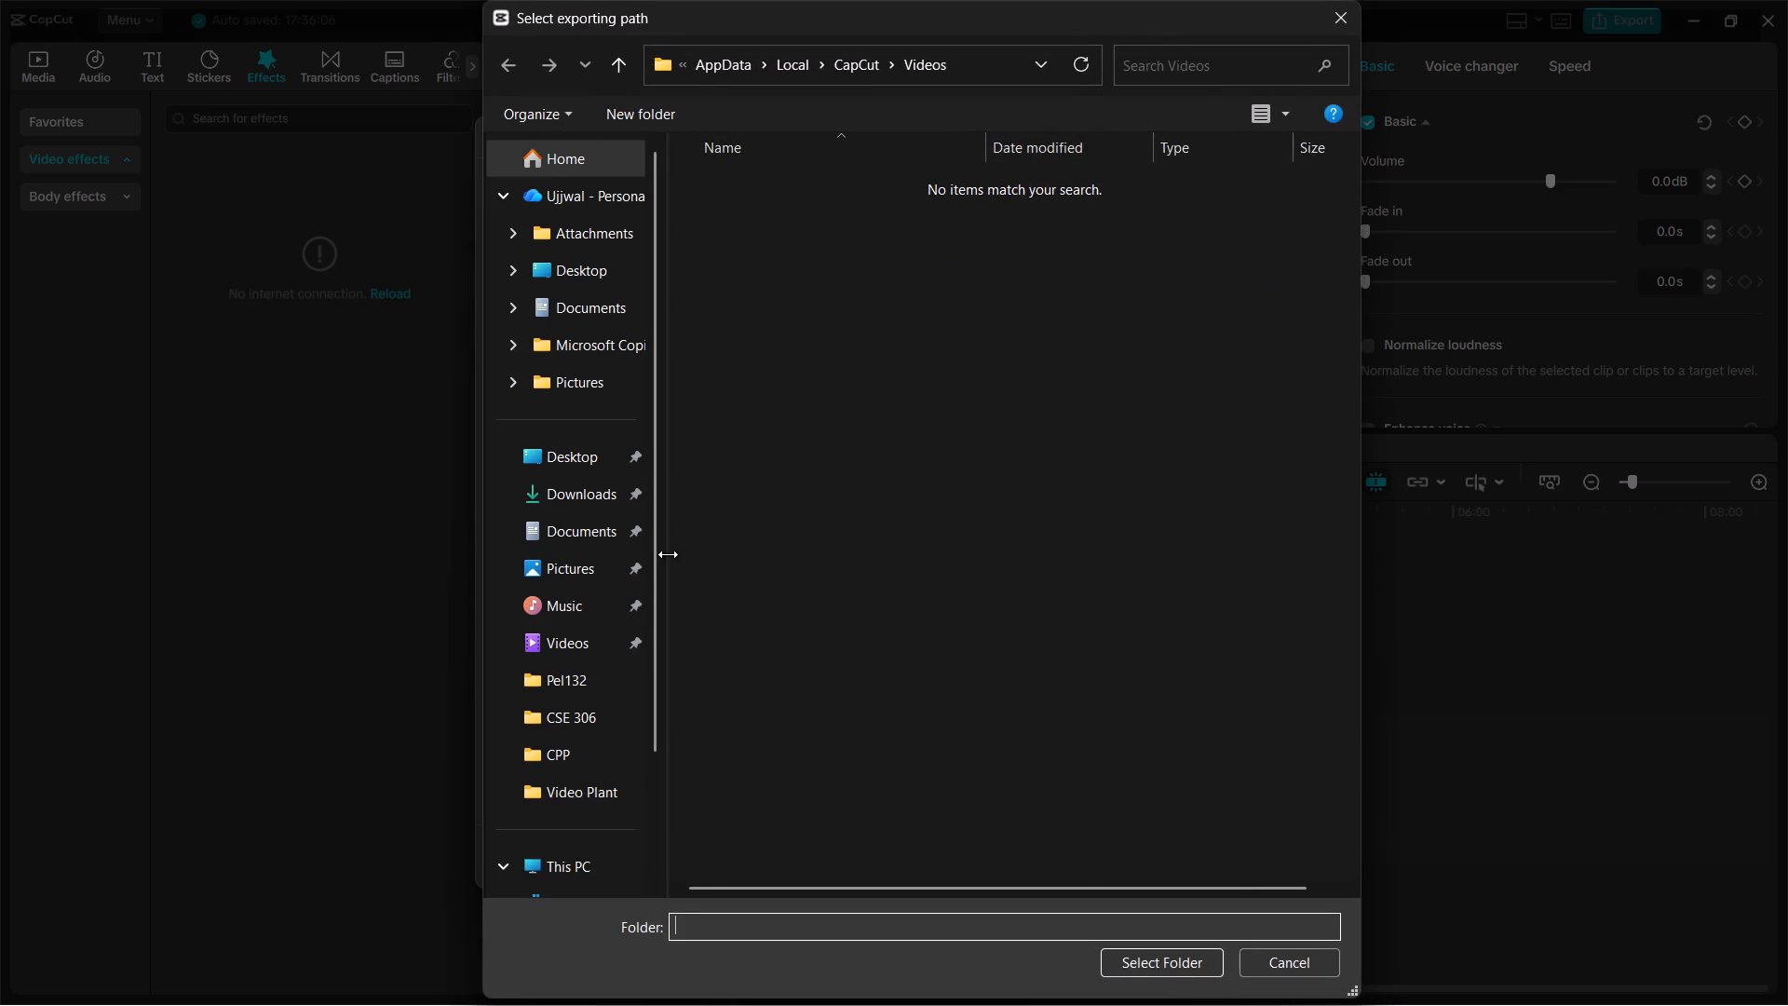
left_click(535, 782)
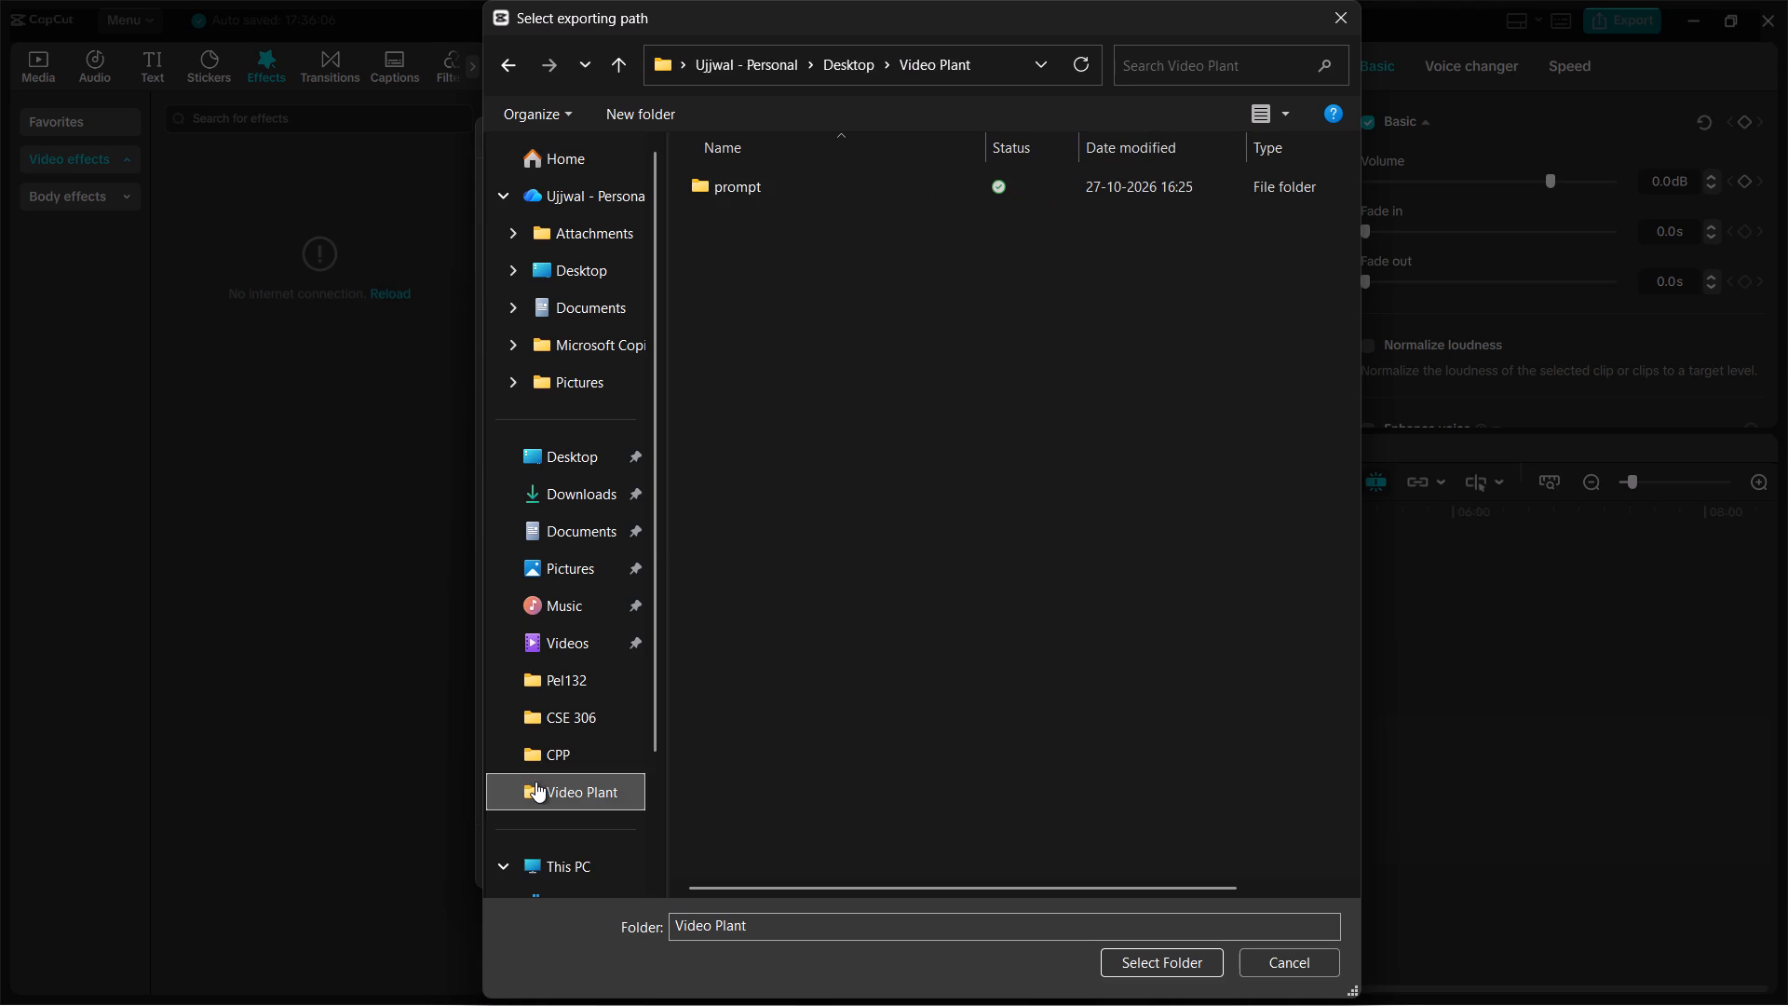
double_click(784, 194)
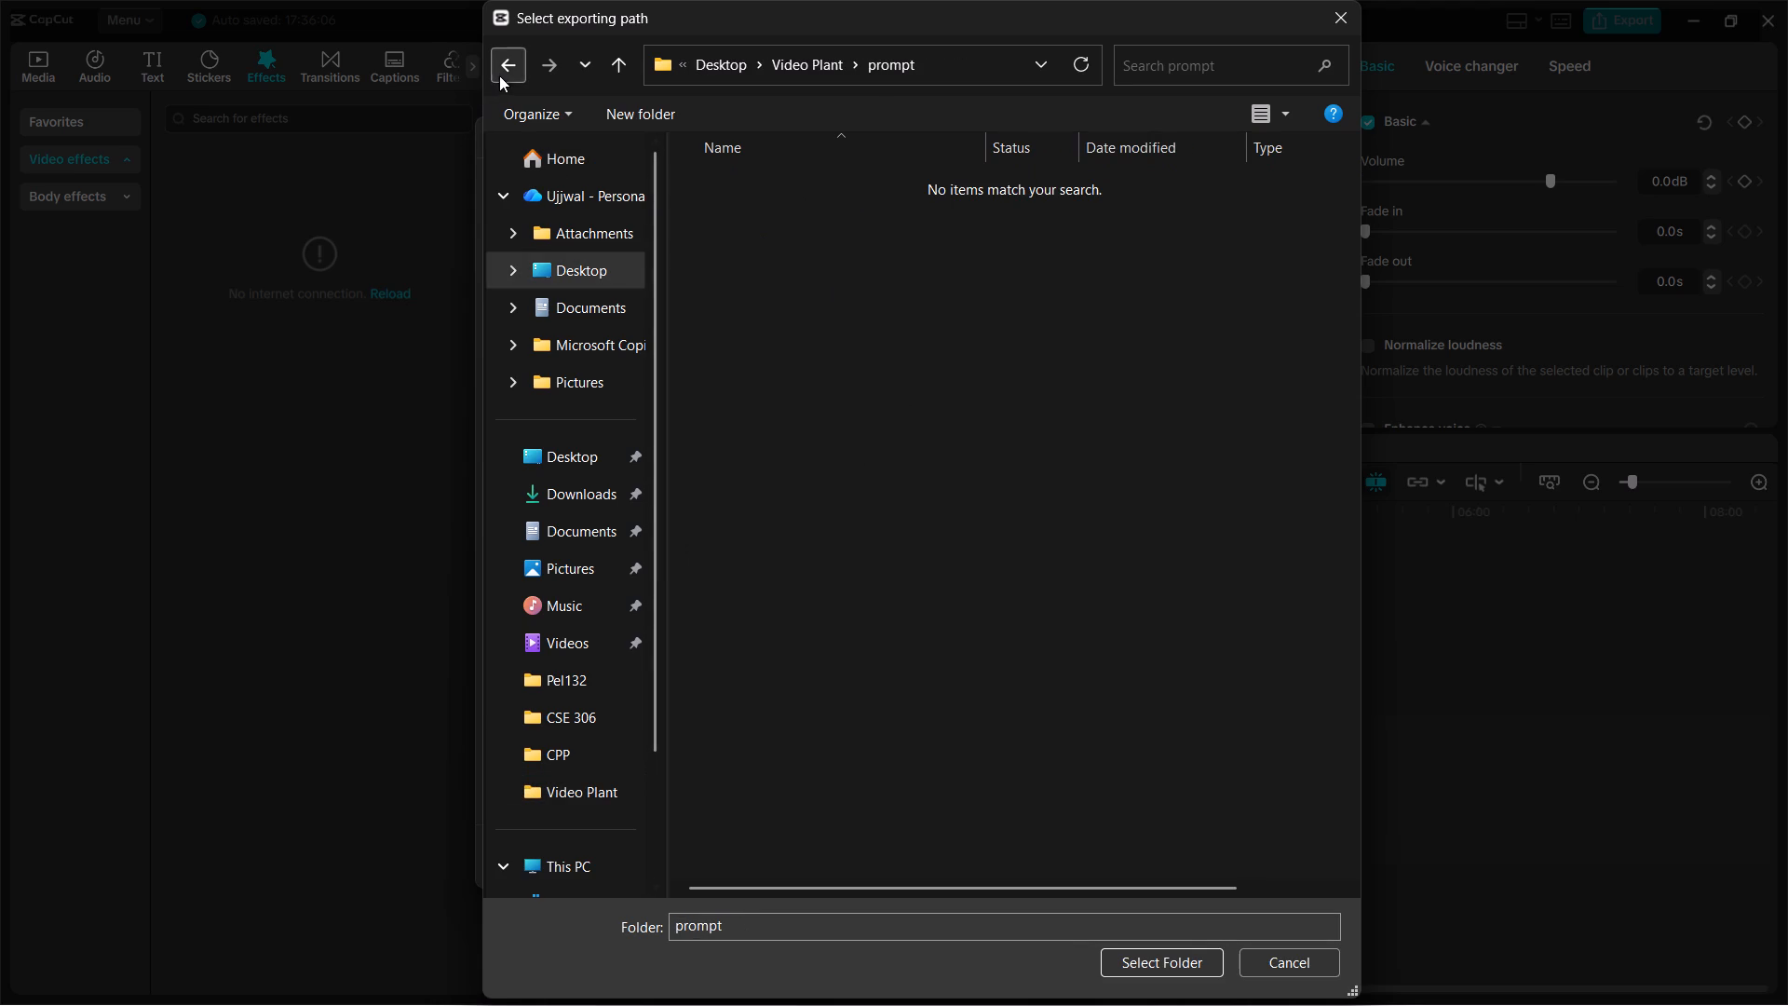
left_click(492, 67)
left_click(910, 442)
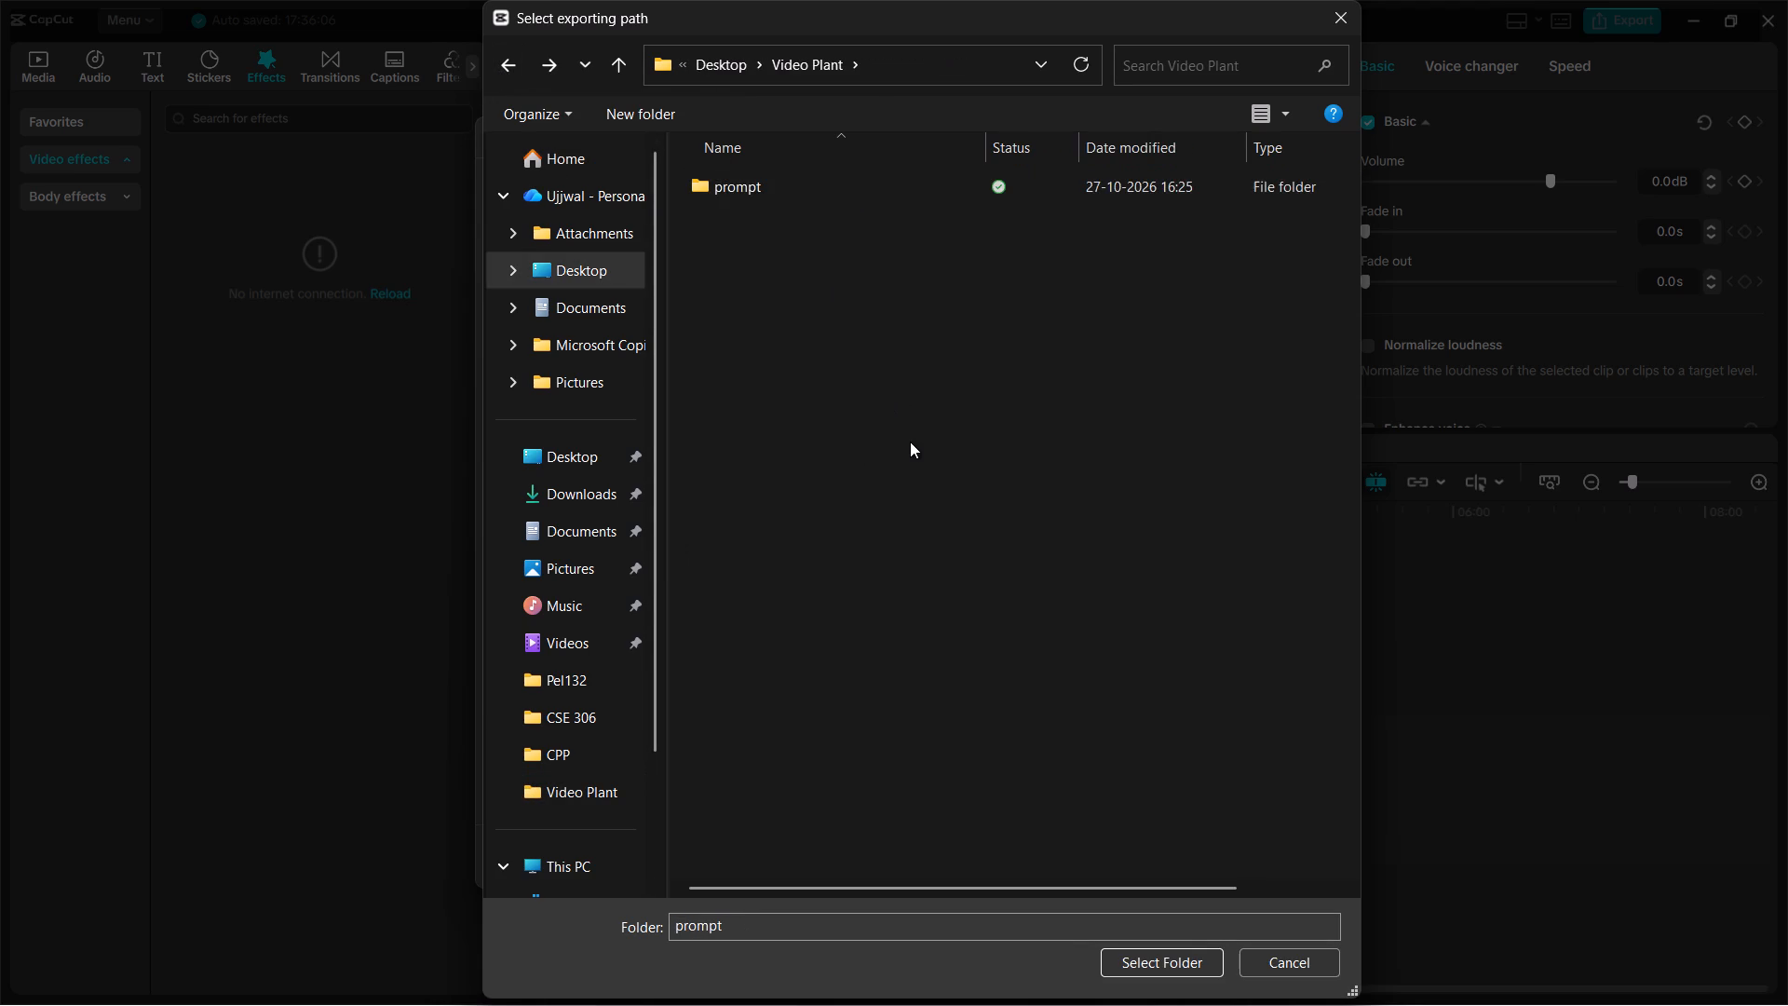
Create a new folder named video inside the Video Plant folder and choose it as the export location.
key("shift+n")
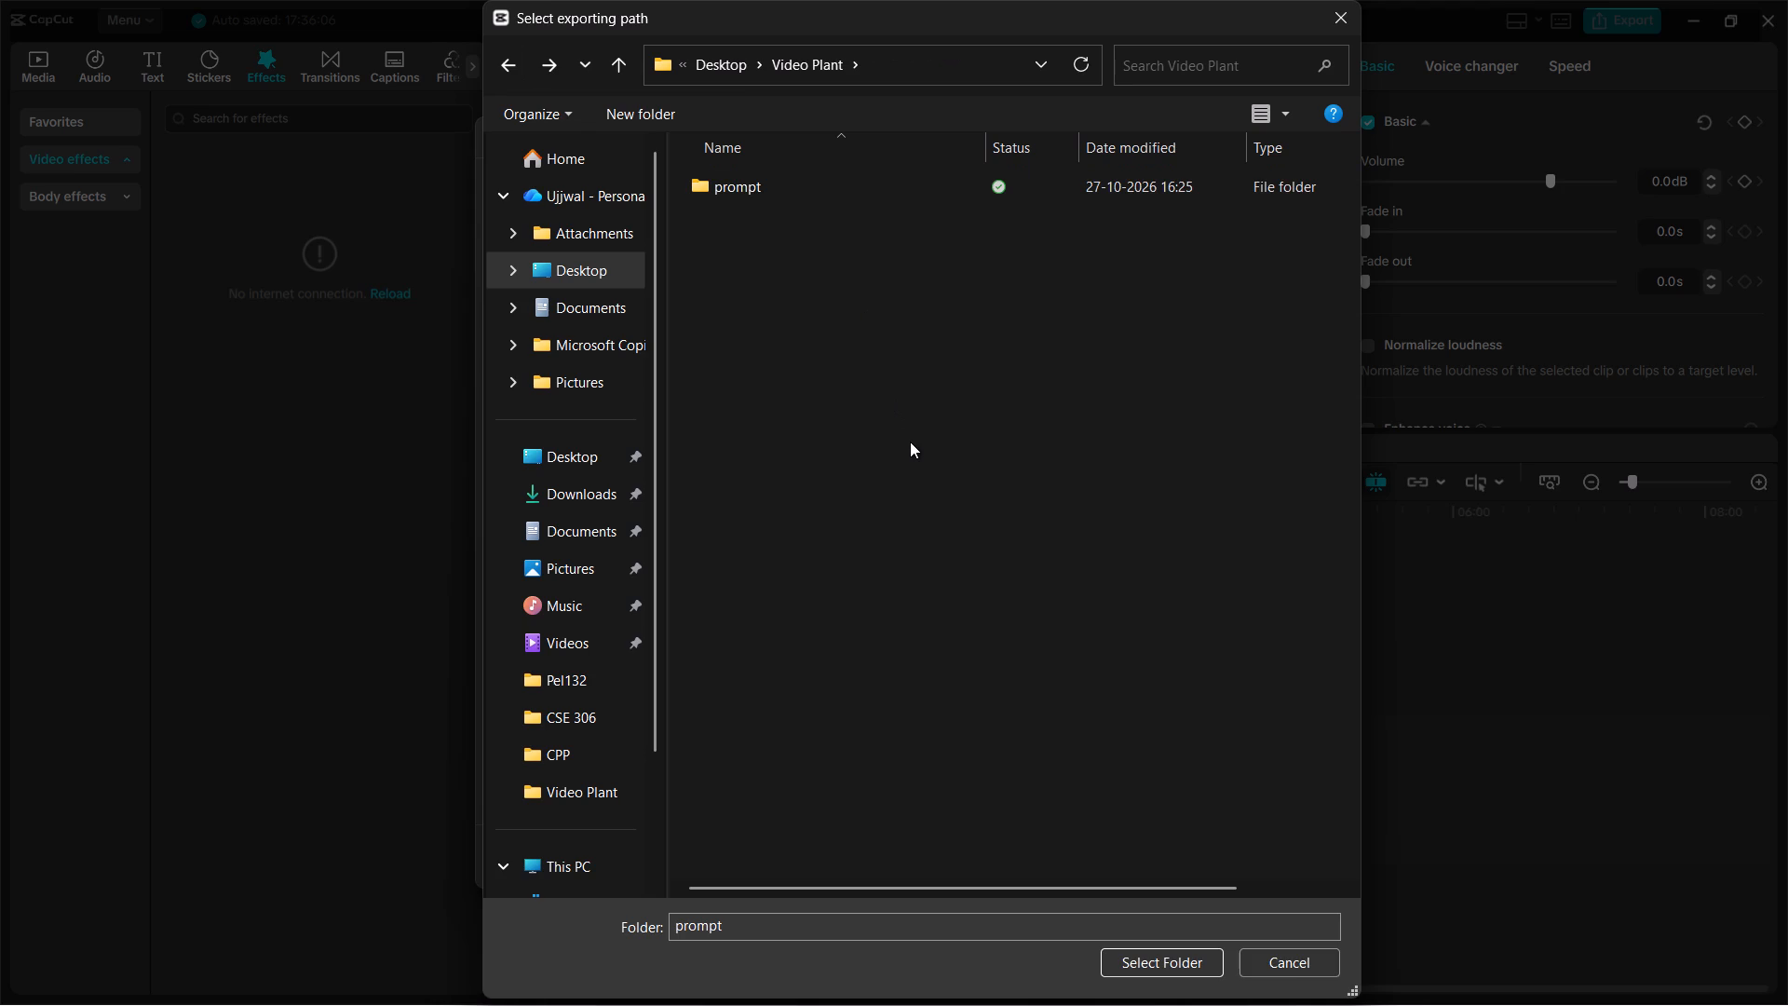
left_click(910, 442)
key("ctrl+shift+n")
key("BackSpace")
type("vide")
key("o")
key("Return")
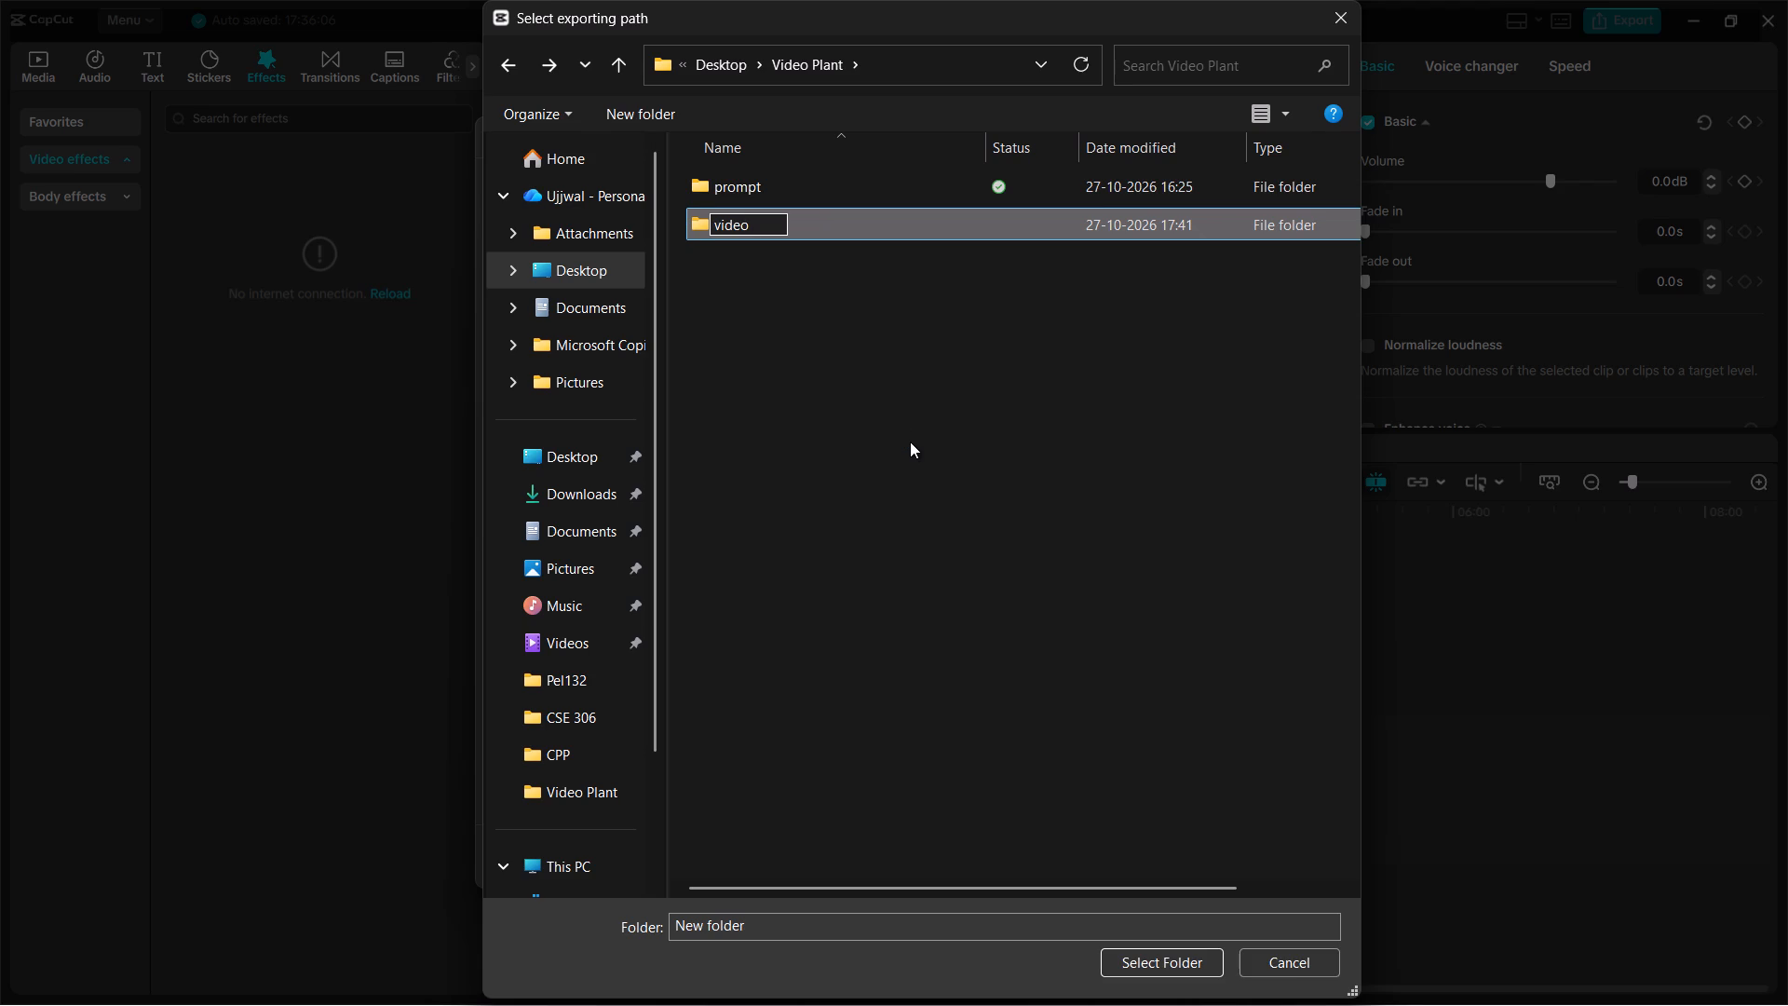
double_click(832, 224)
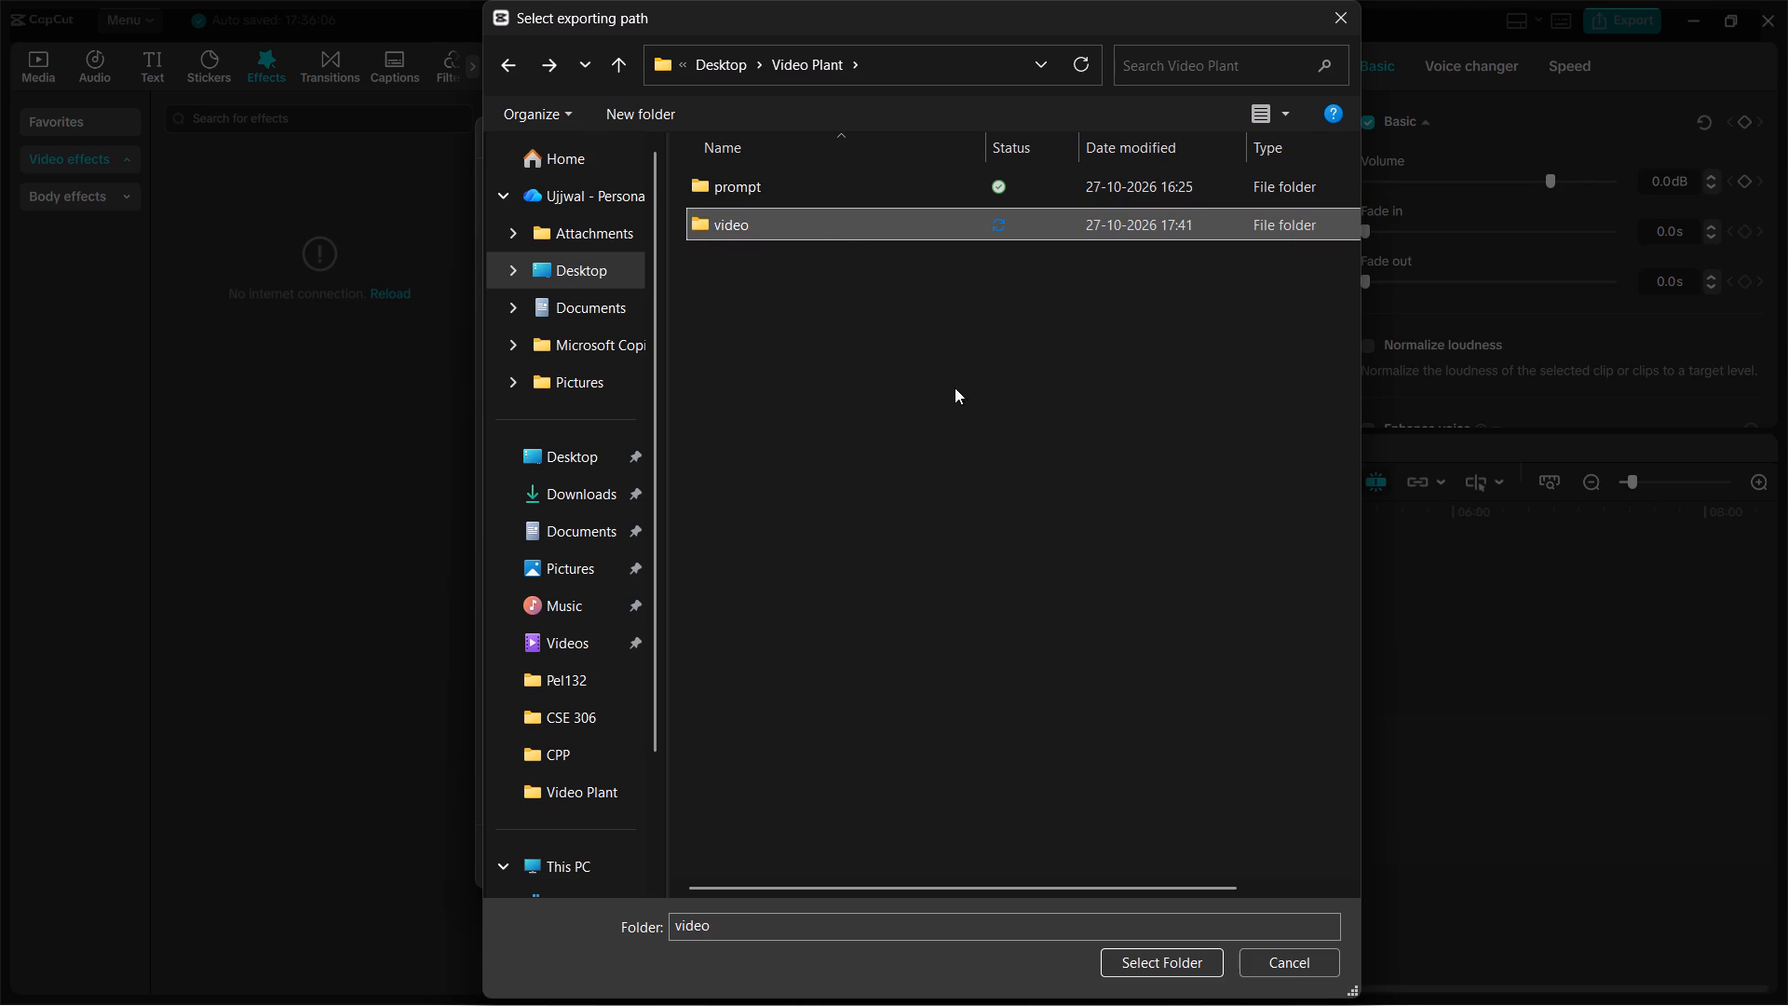
left_click(931, 491)
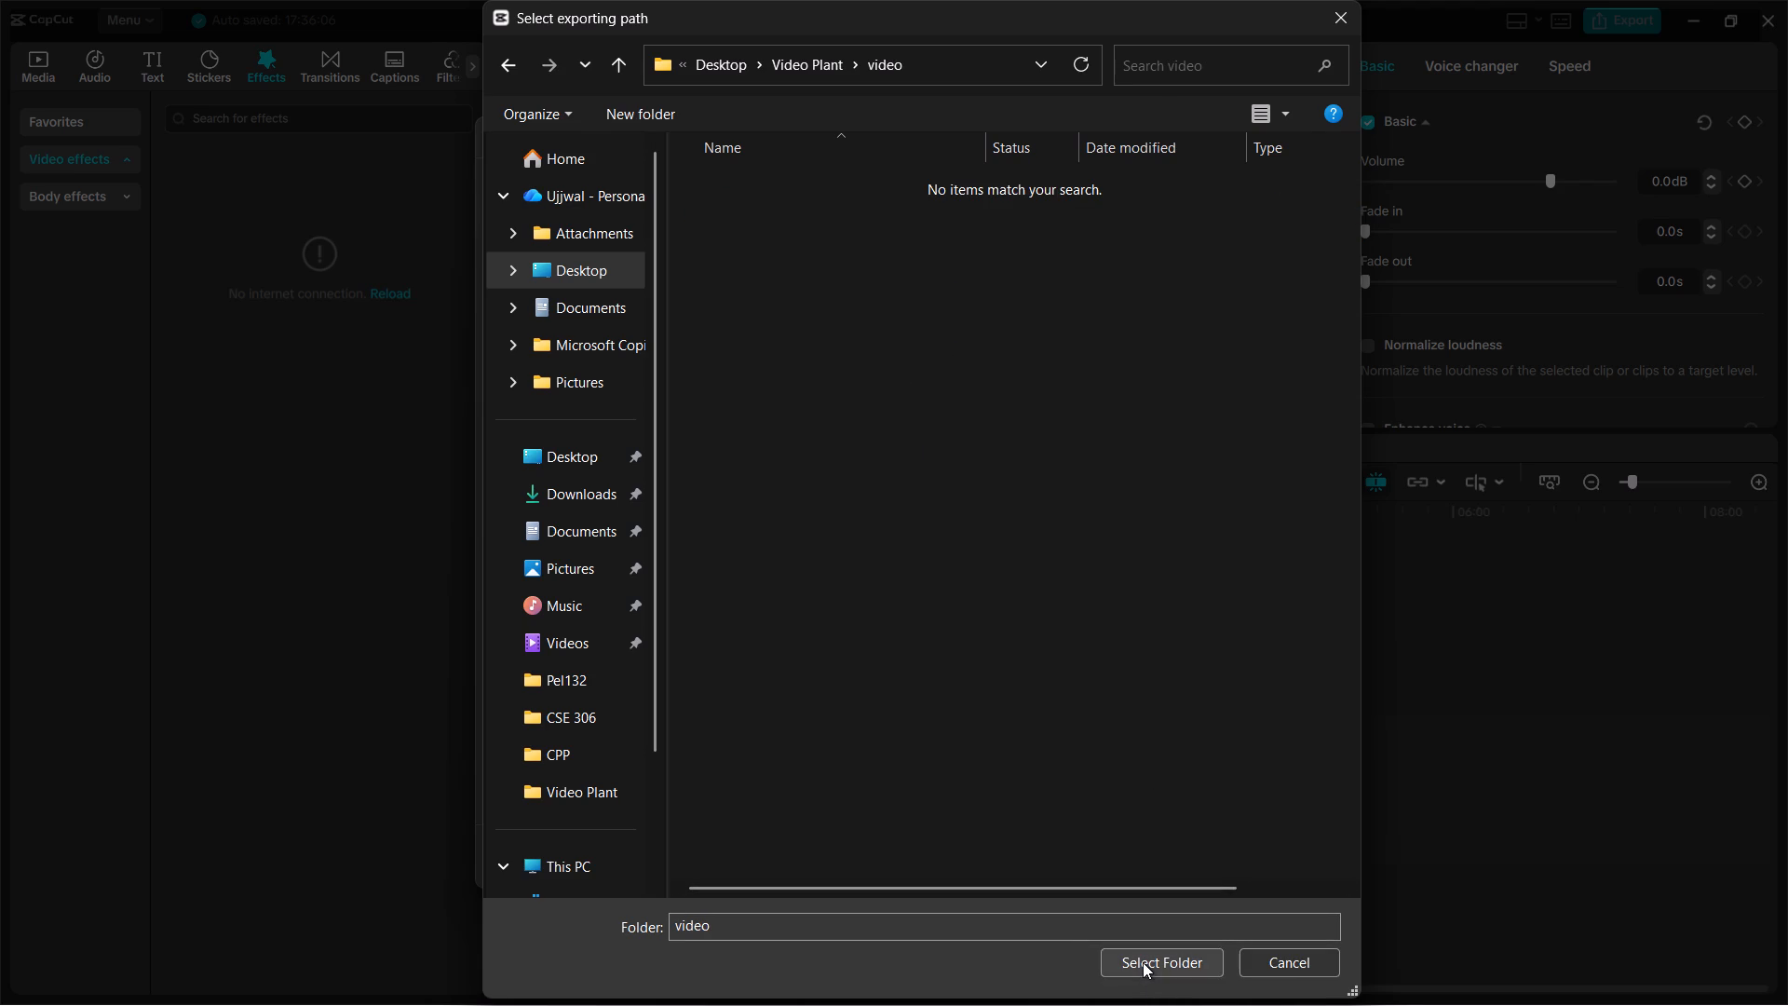
left_click(1143, 962)
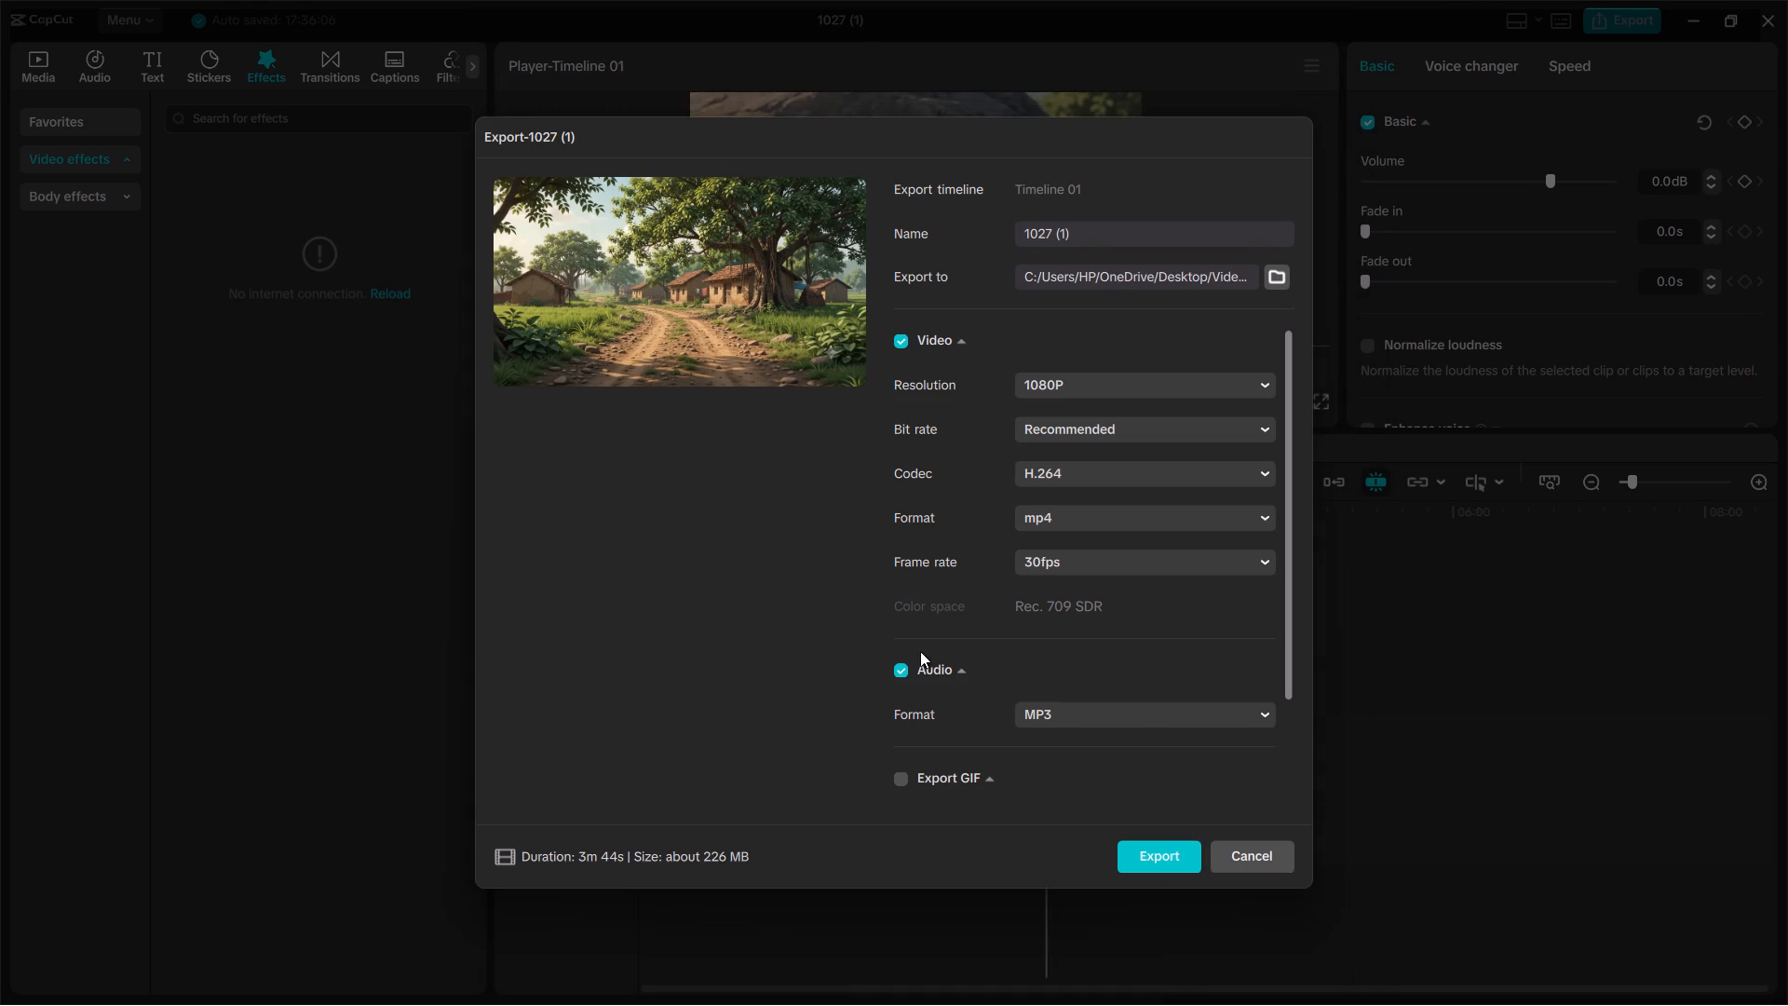
Name the export "seed to plant story" and start exporting Timeline 01.
left_click(958, 668)
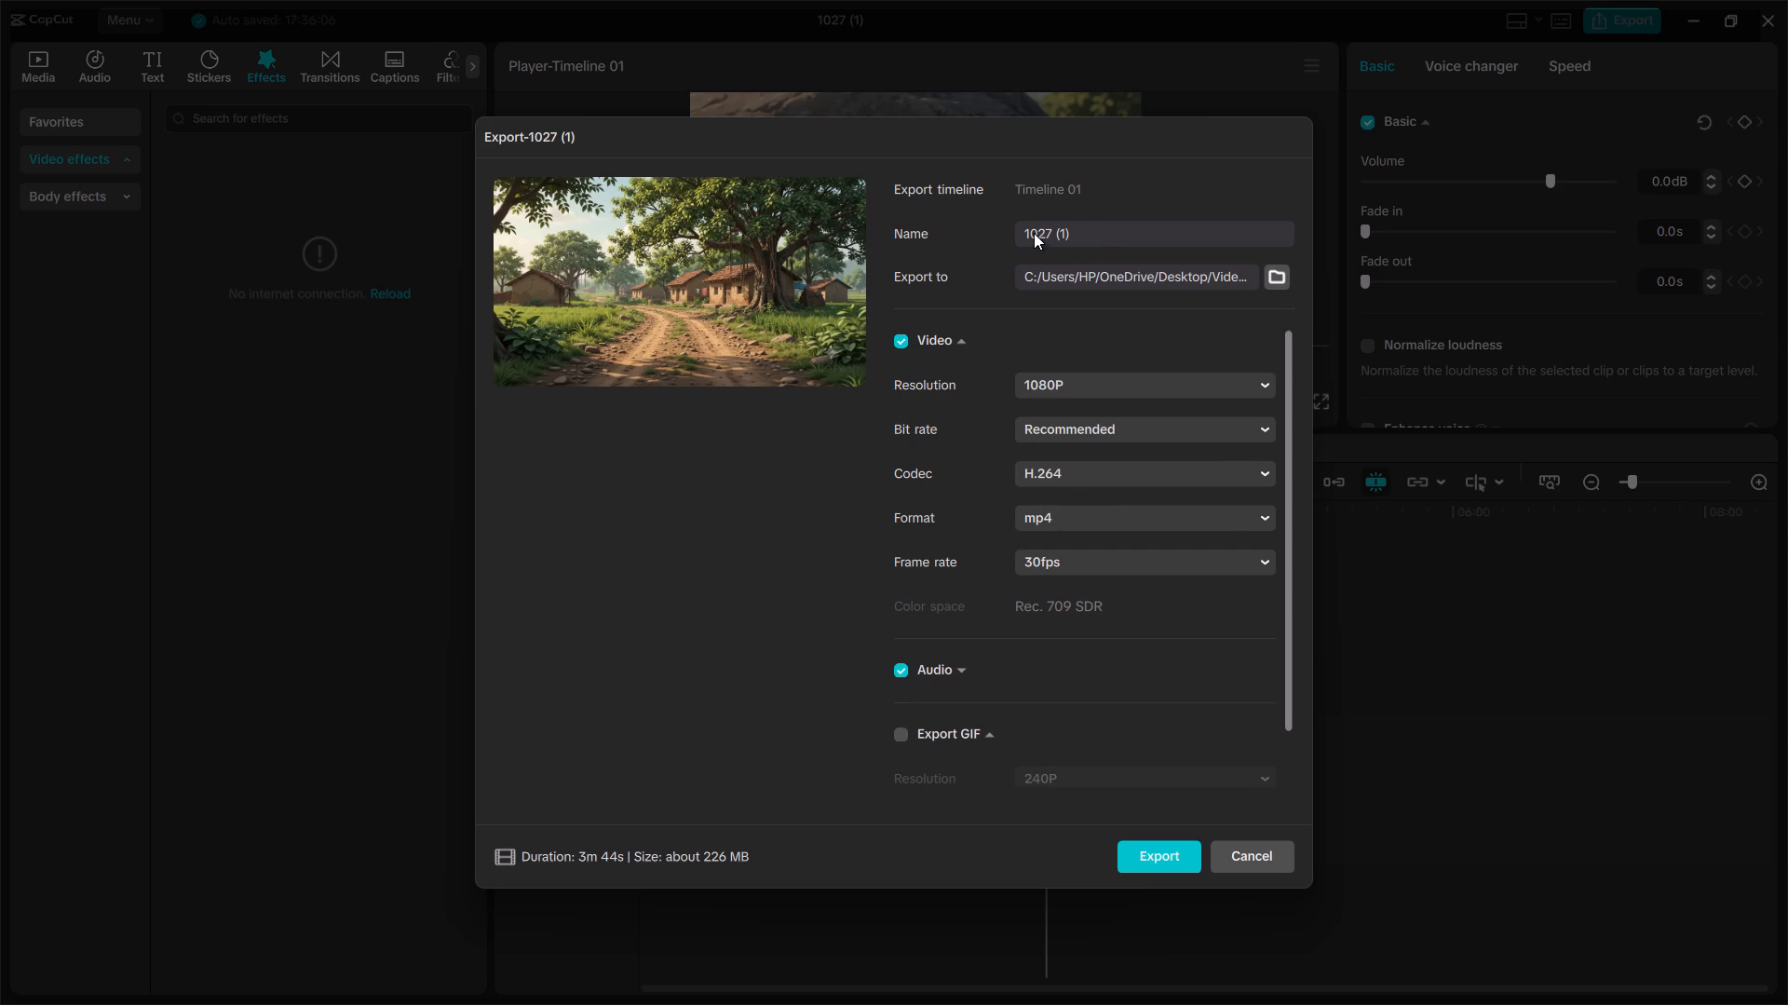
left_click(1086, 234)
key("BackSpace")
key("BackSpace")
key("BackSpace")
key("BackSpace")
key("BackSpace")
key("BackSpace")
key("BackSpace")
key("BackSpace")
key("BackSpace")
key("BackSpace")
key("BackSpace")
key("BackSpace")
key("BackSpace")
key("BackSpace")
key("BackSpace")
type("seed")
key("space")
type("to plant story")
left_click(1146, 863)
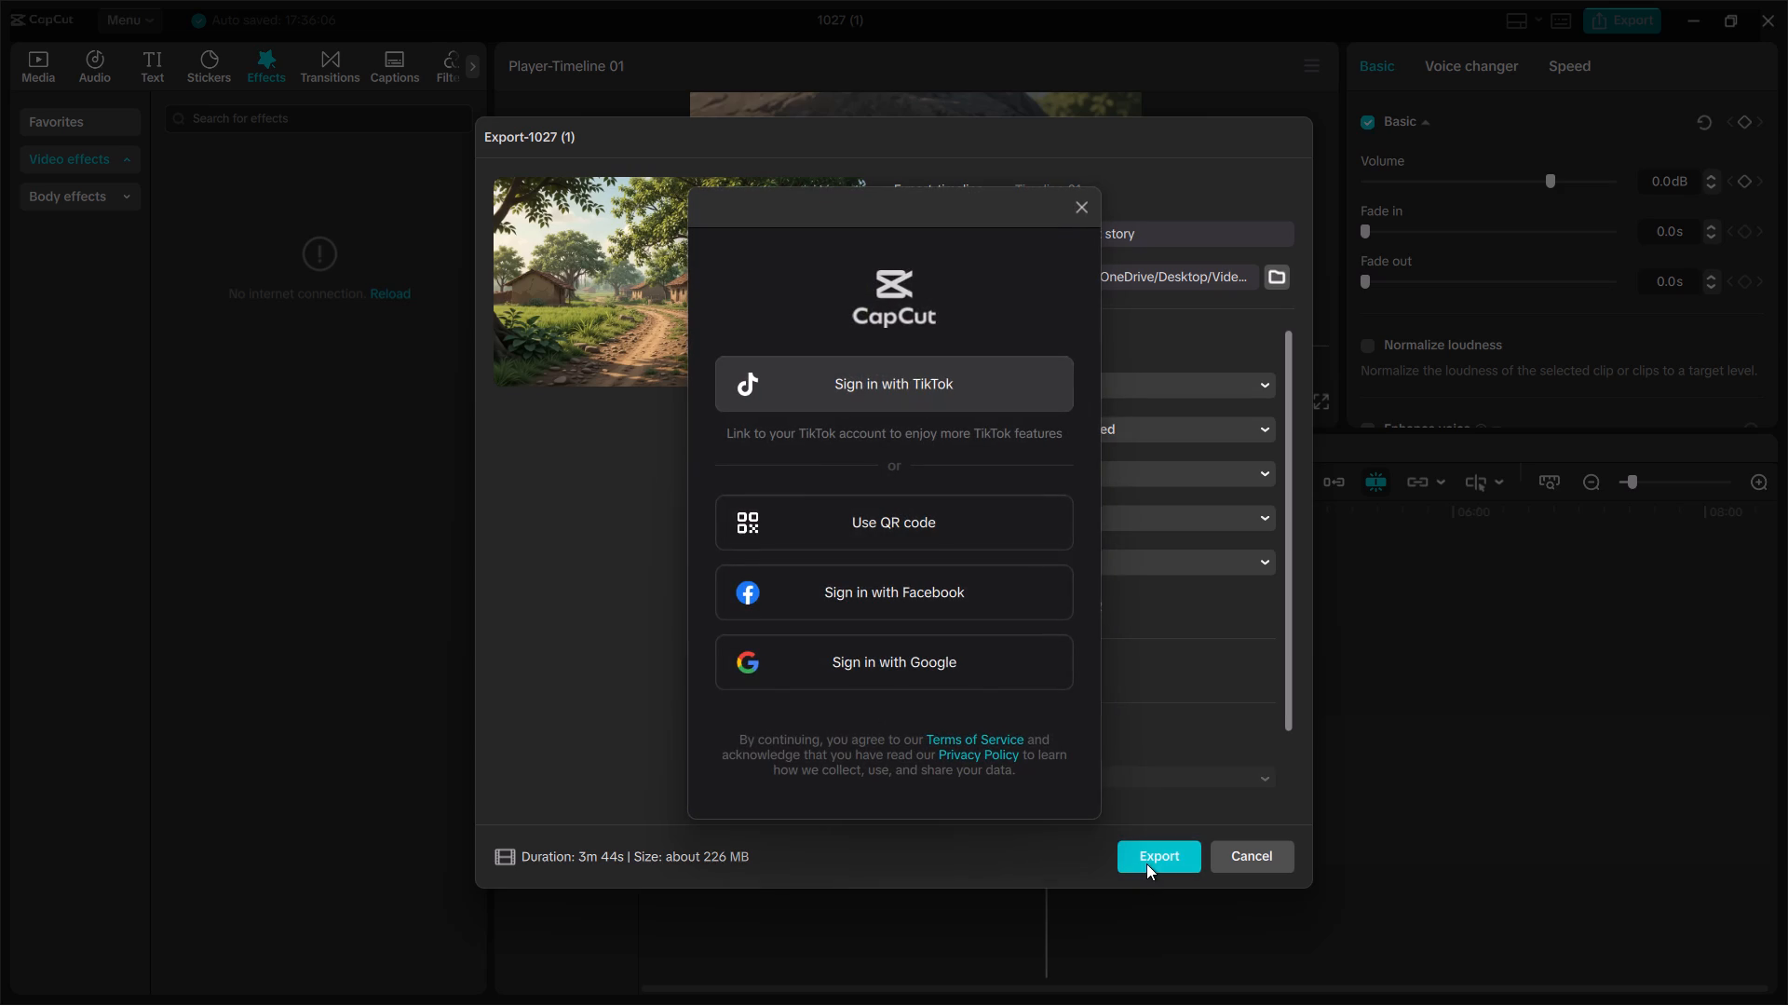
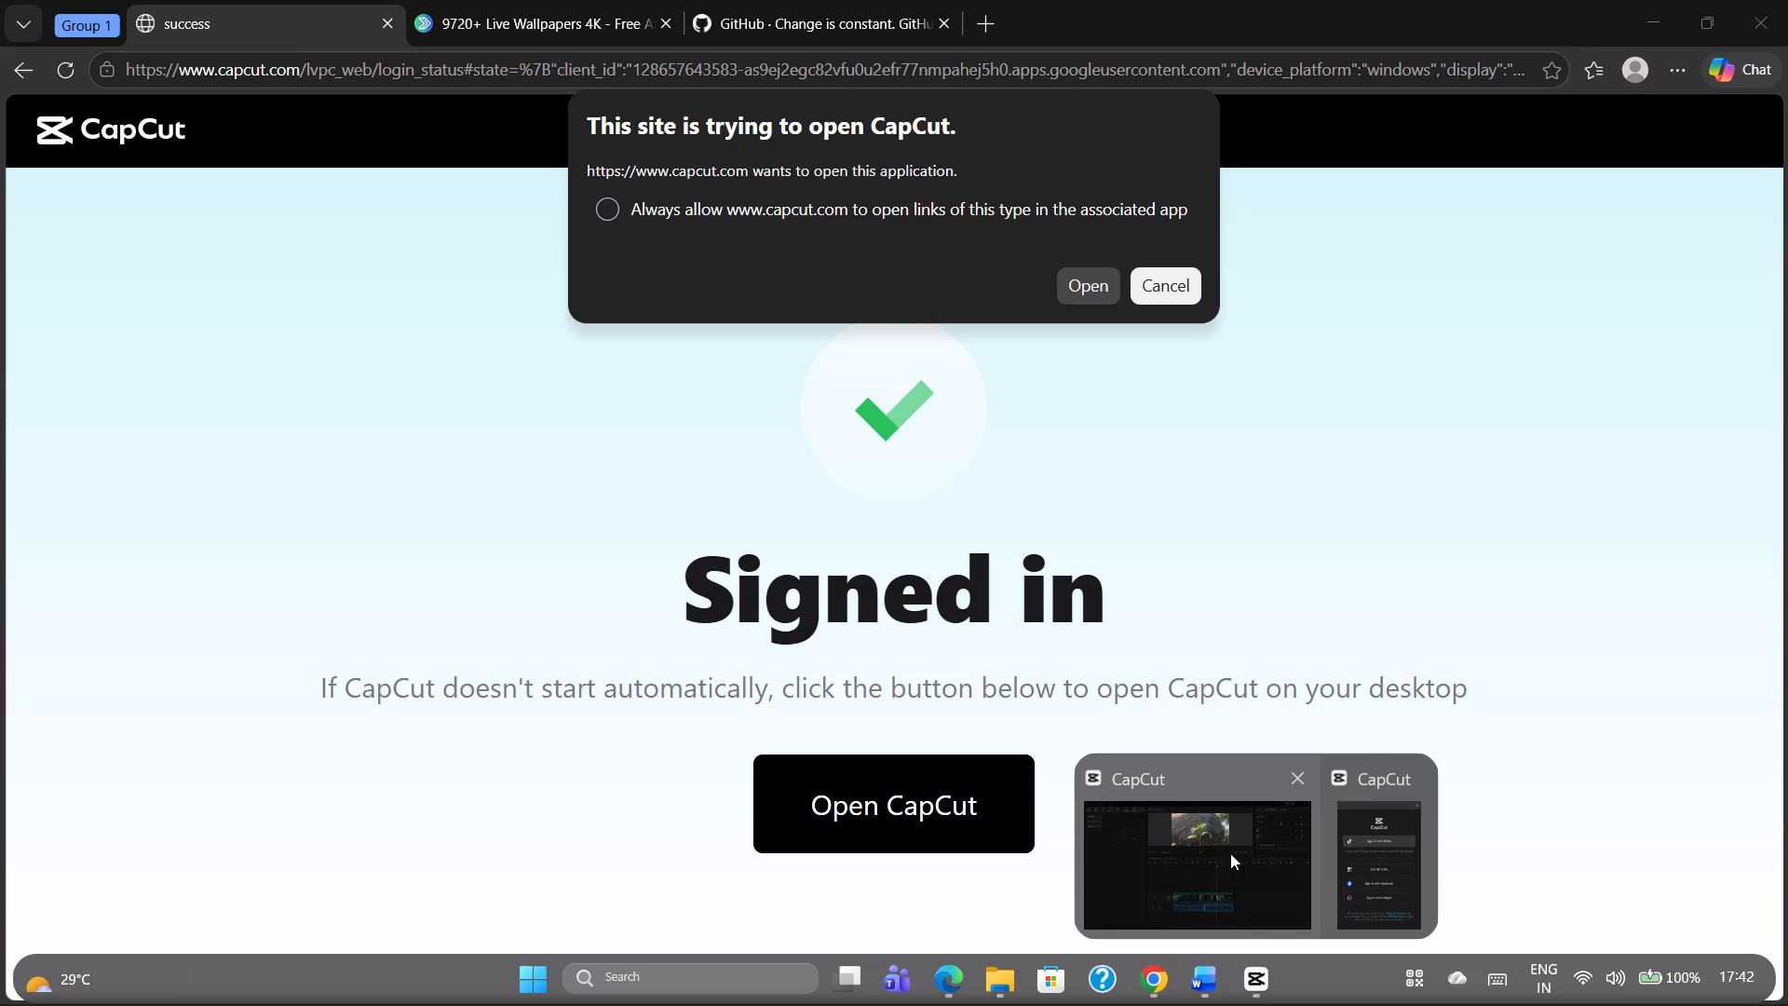
Switch back to CapCut, dismiss the sign-in window and try again to export Timeline 01 as "seed to plant story".
left_click(1230, 853)
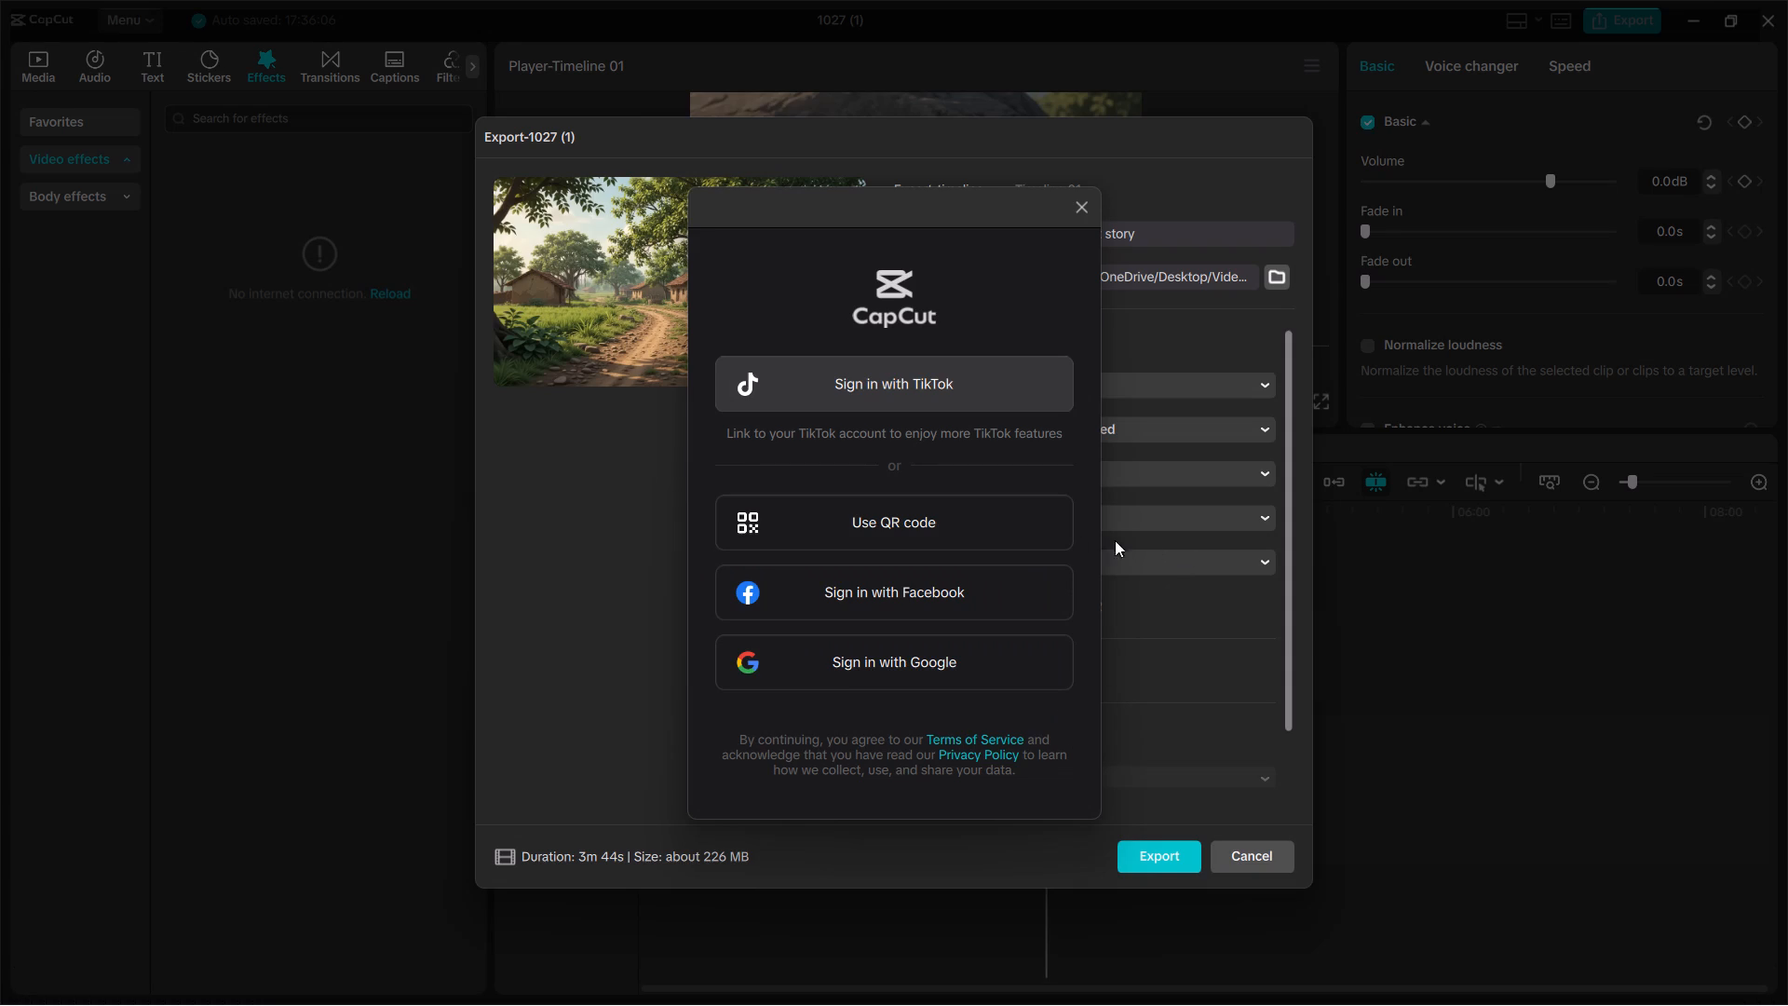
left_click(1161, 860)
left_click(1083, 196)
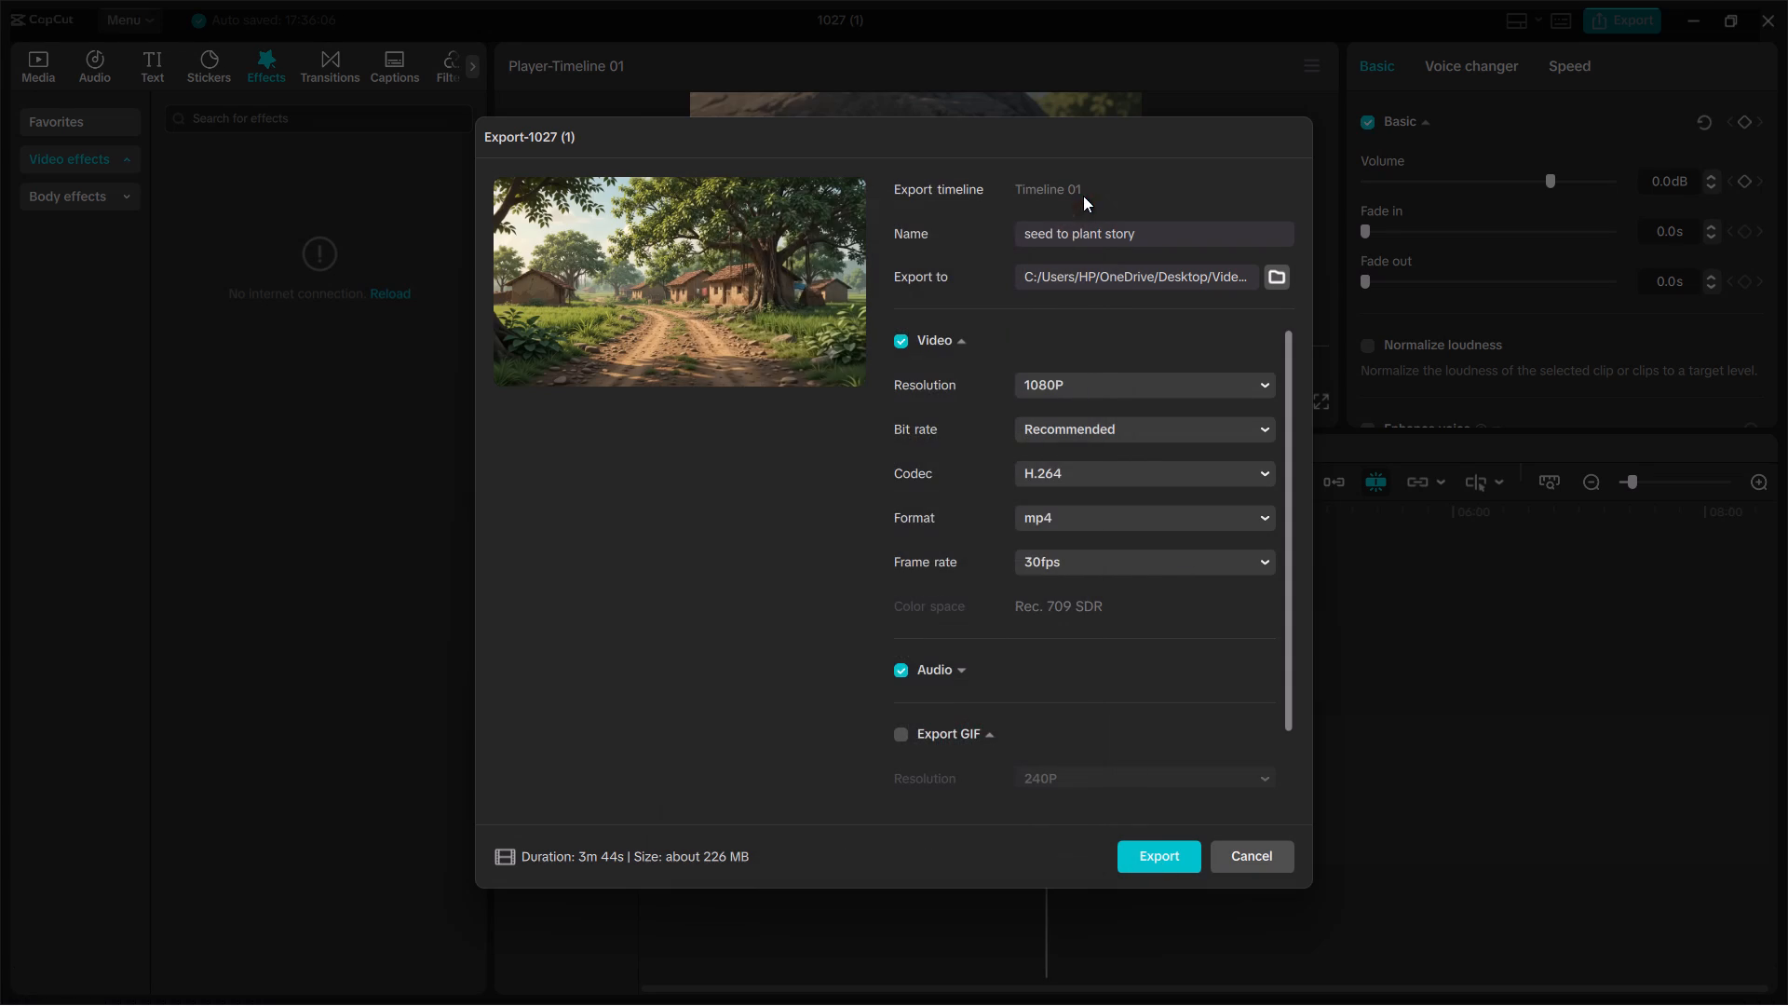
left_click(1143, 859)
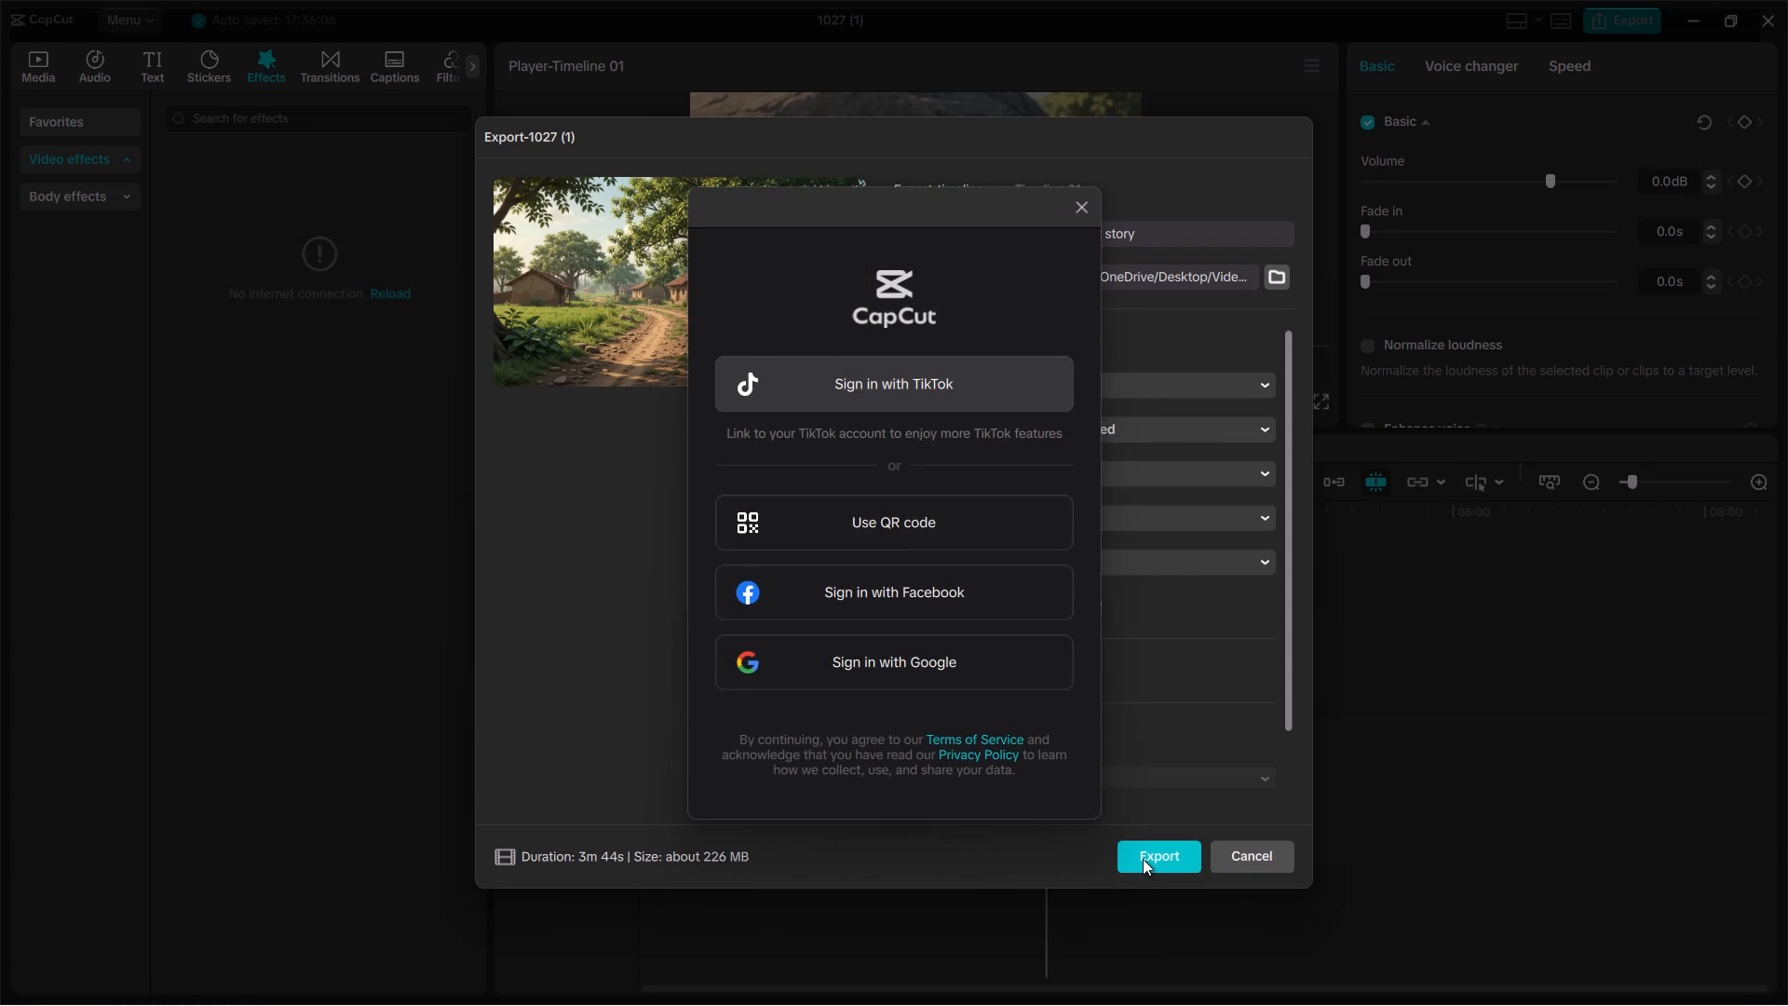